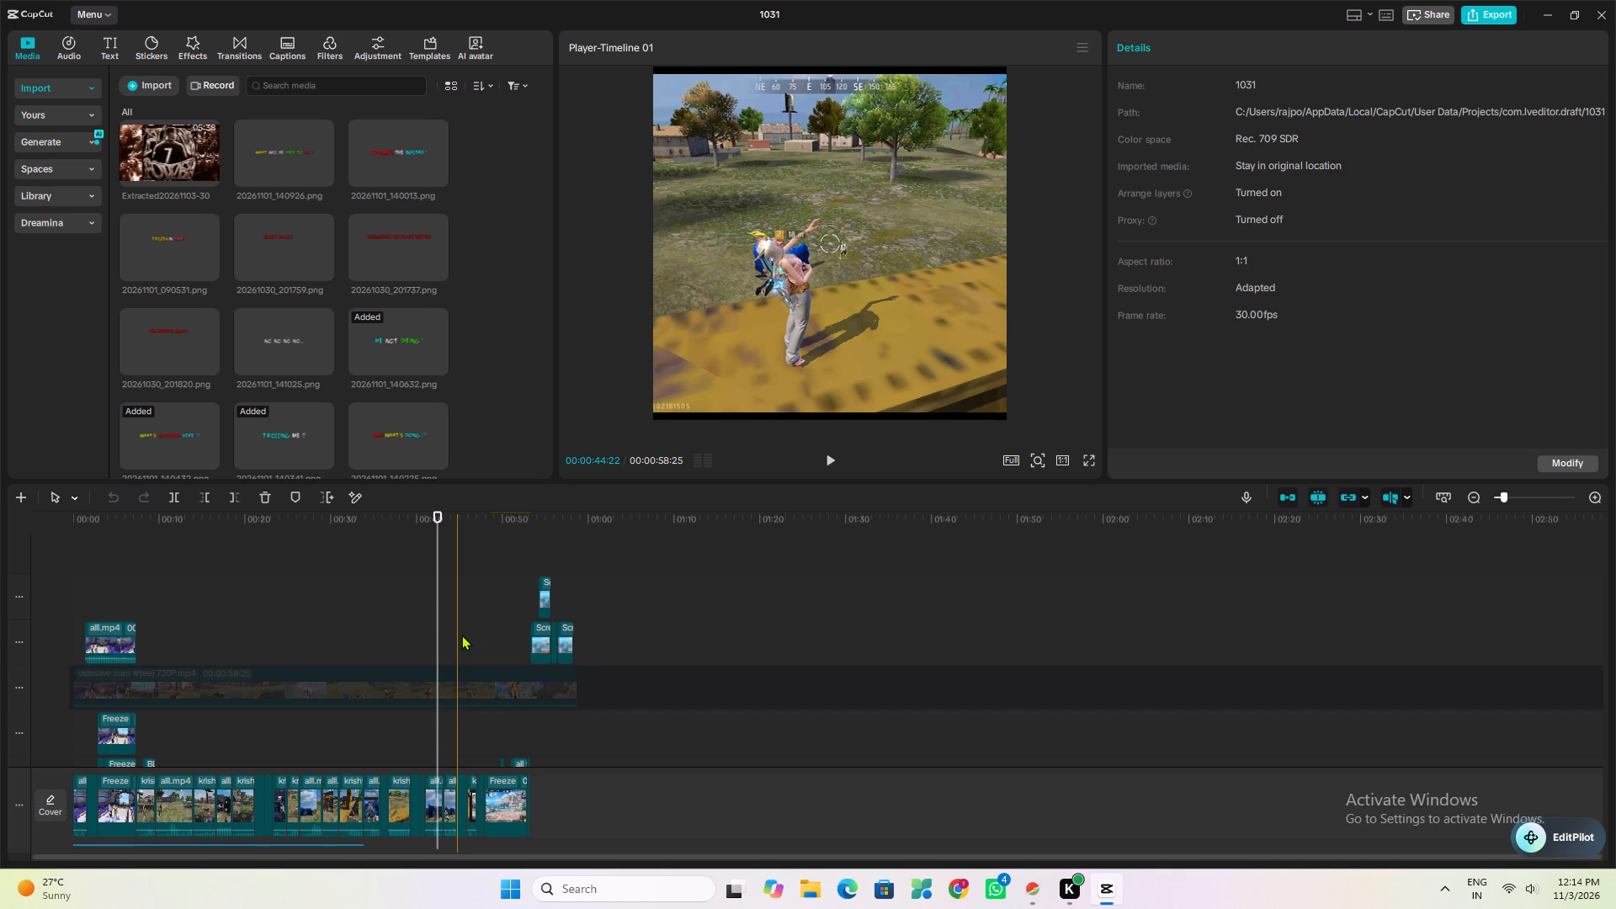
# Switch from the video project to WhatsApp.
pyautogui.click(1004, 884)
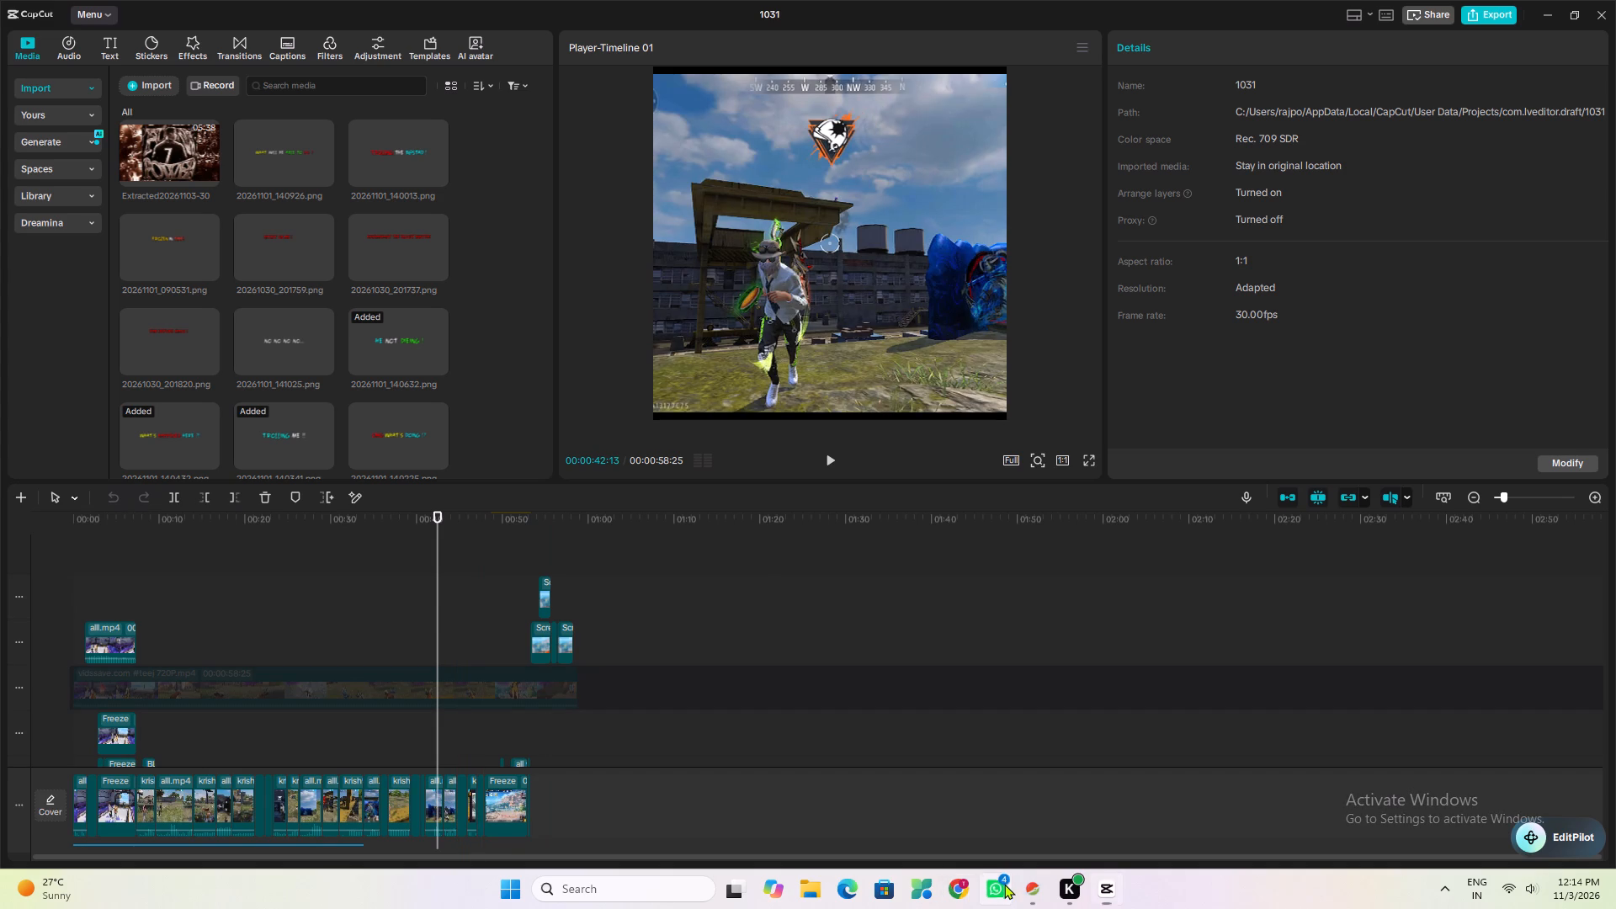
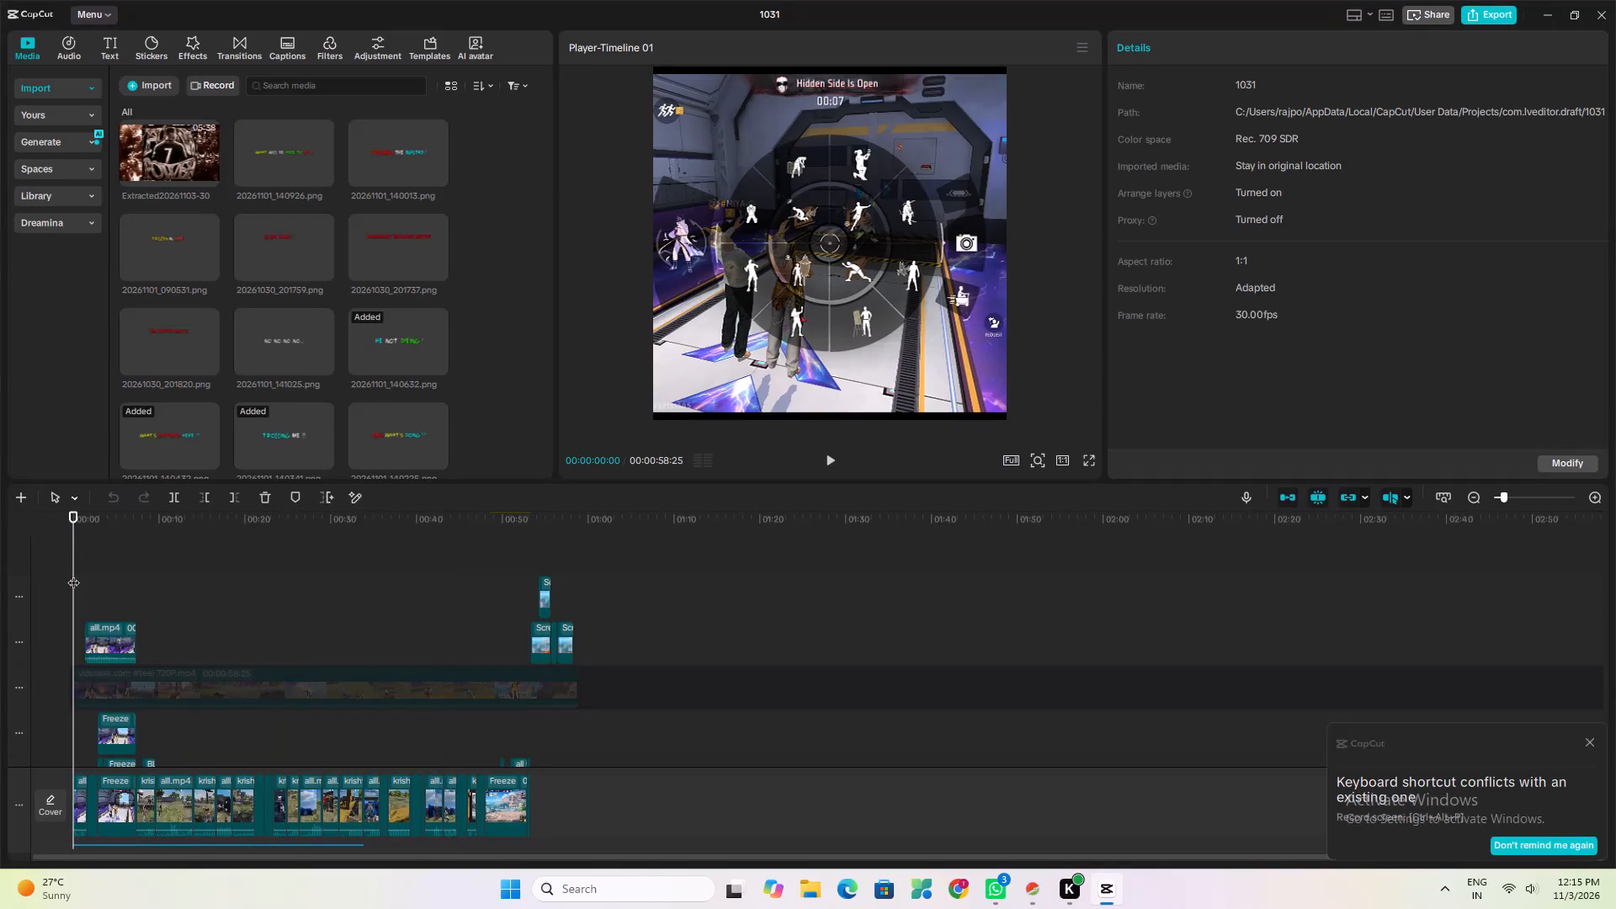
# Play back the opening seconds of the timeline to review the current edit of the lobby and first gameplay clips.
pyautogui.press('space')
pyautogui.press('space')
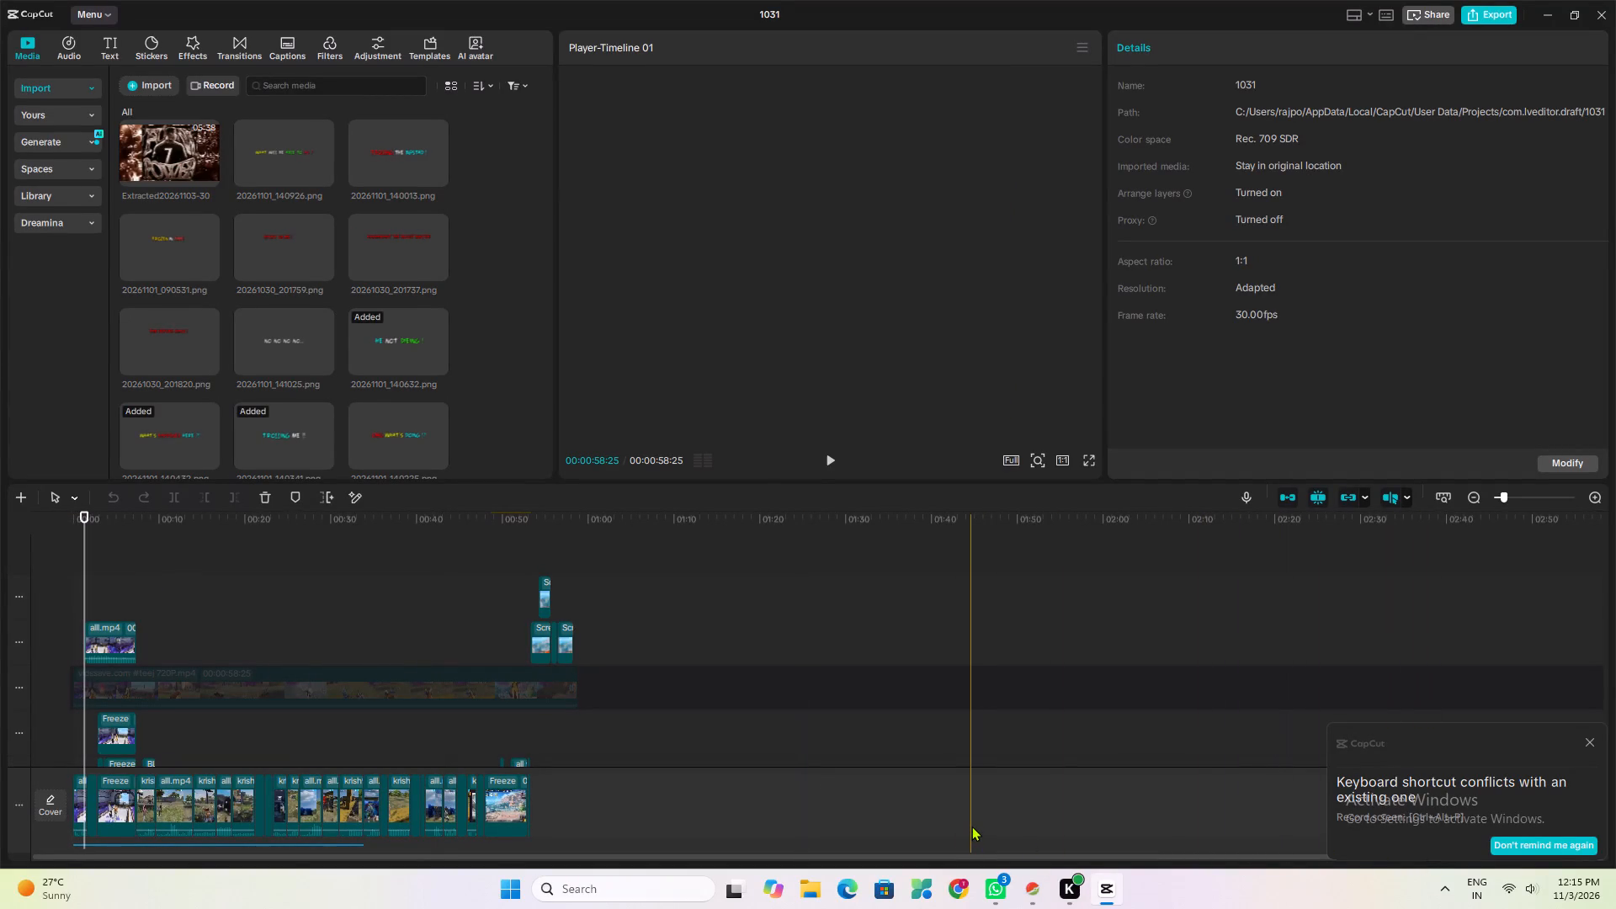
pyautogui.press('space')
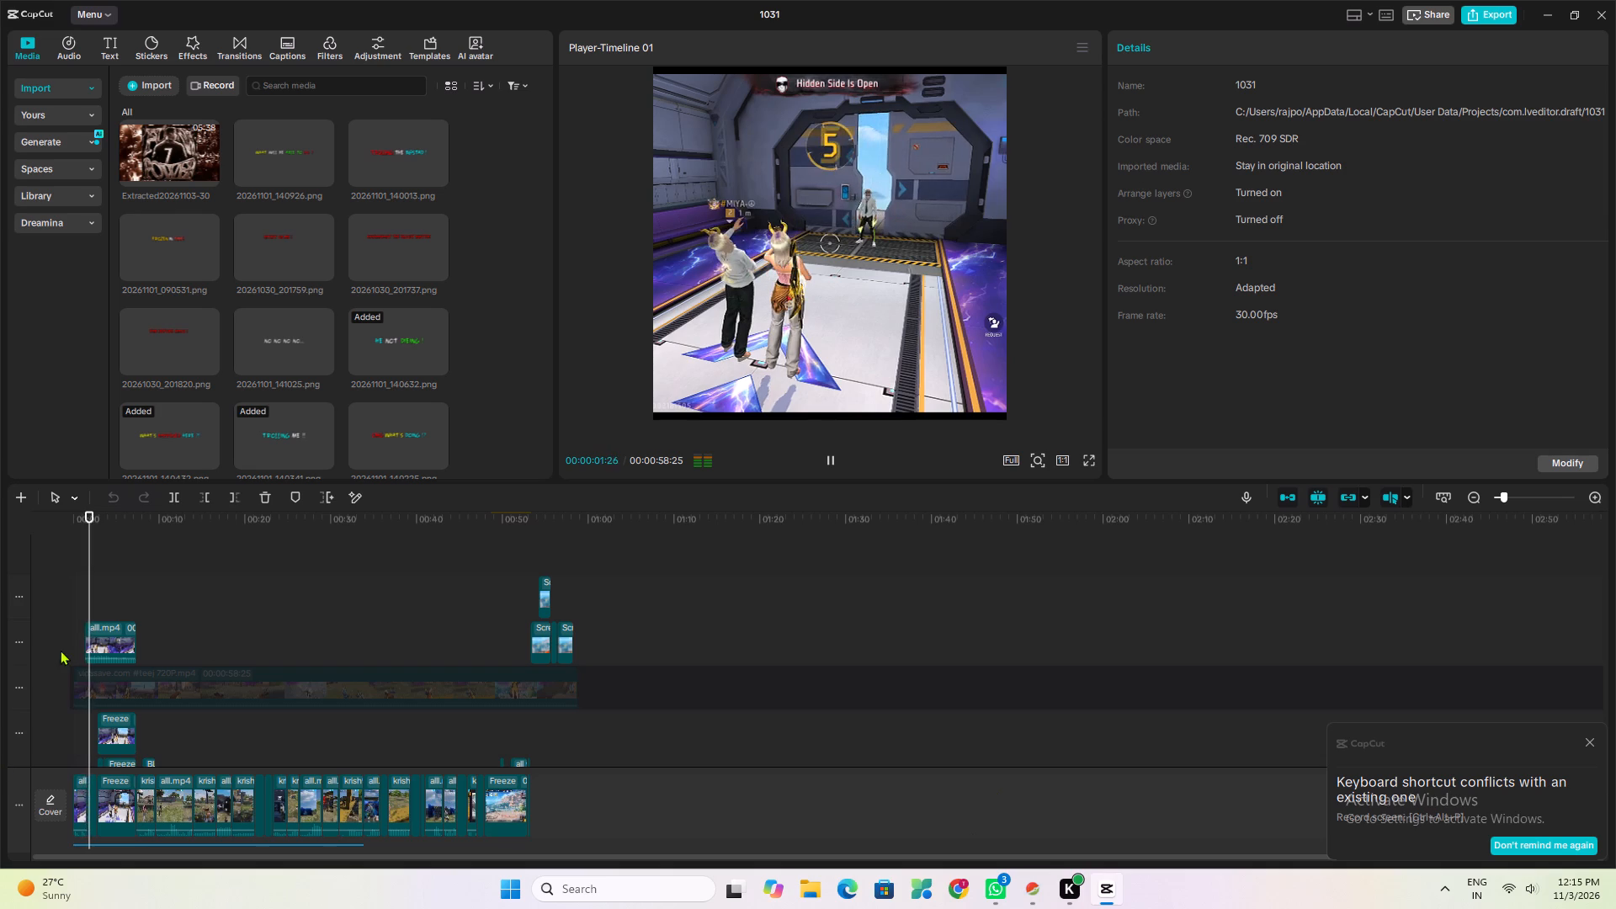
pyautogui.click(58, 609)
pyautogui.press('space')
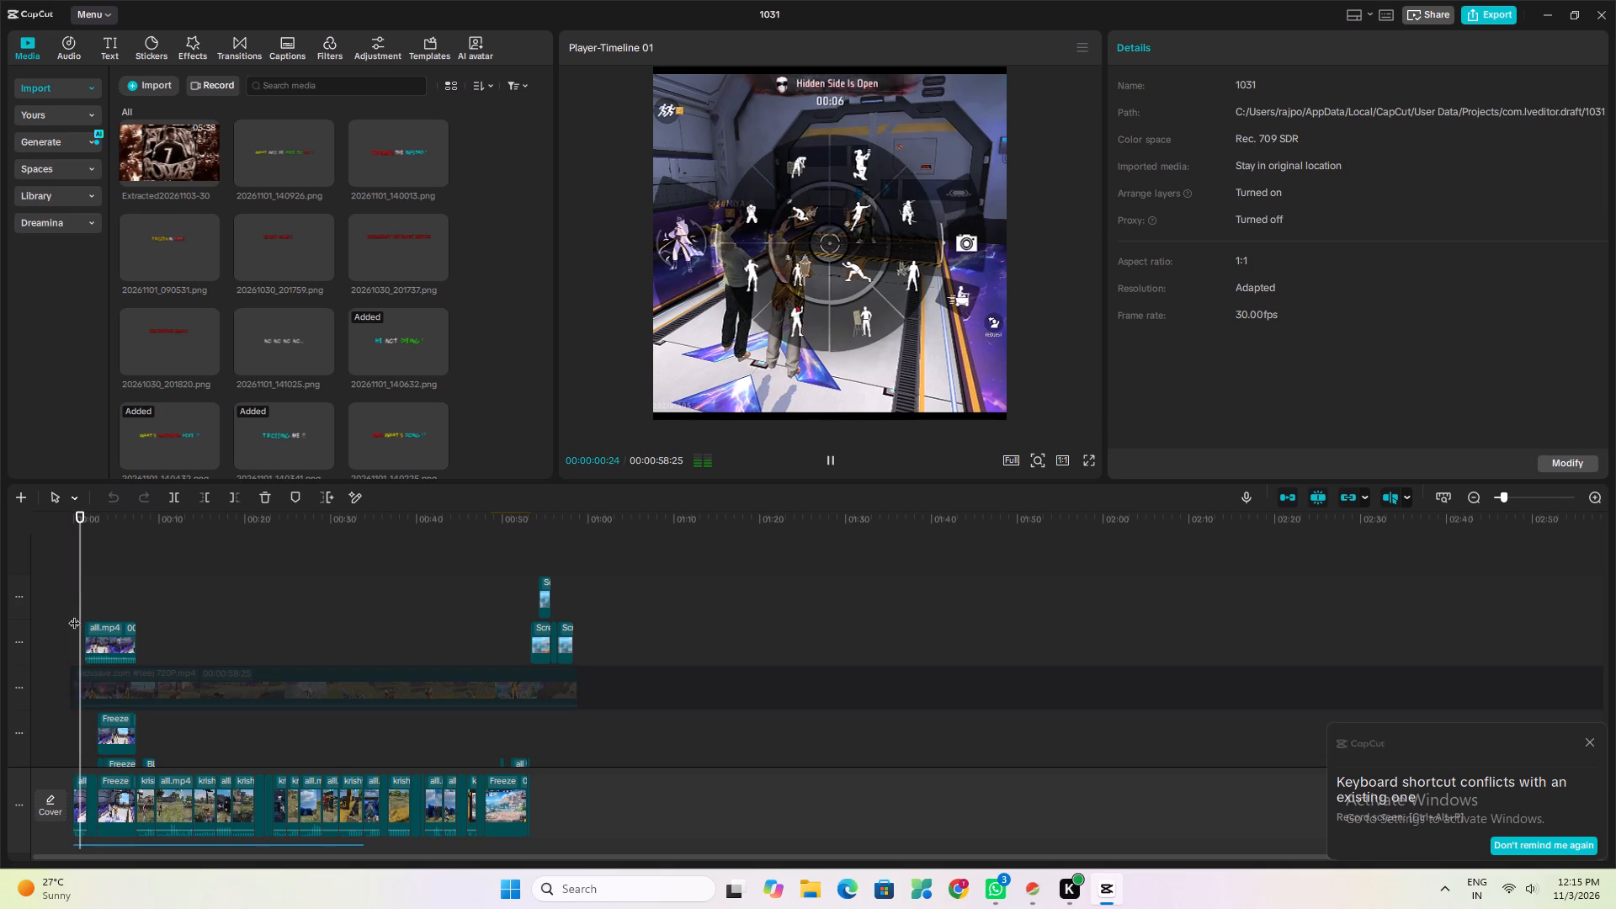
pyautogui.press('space')
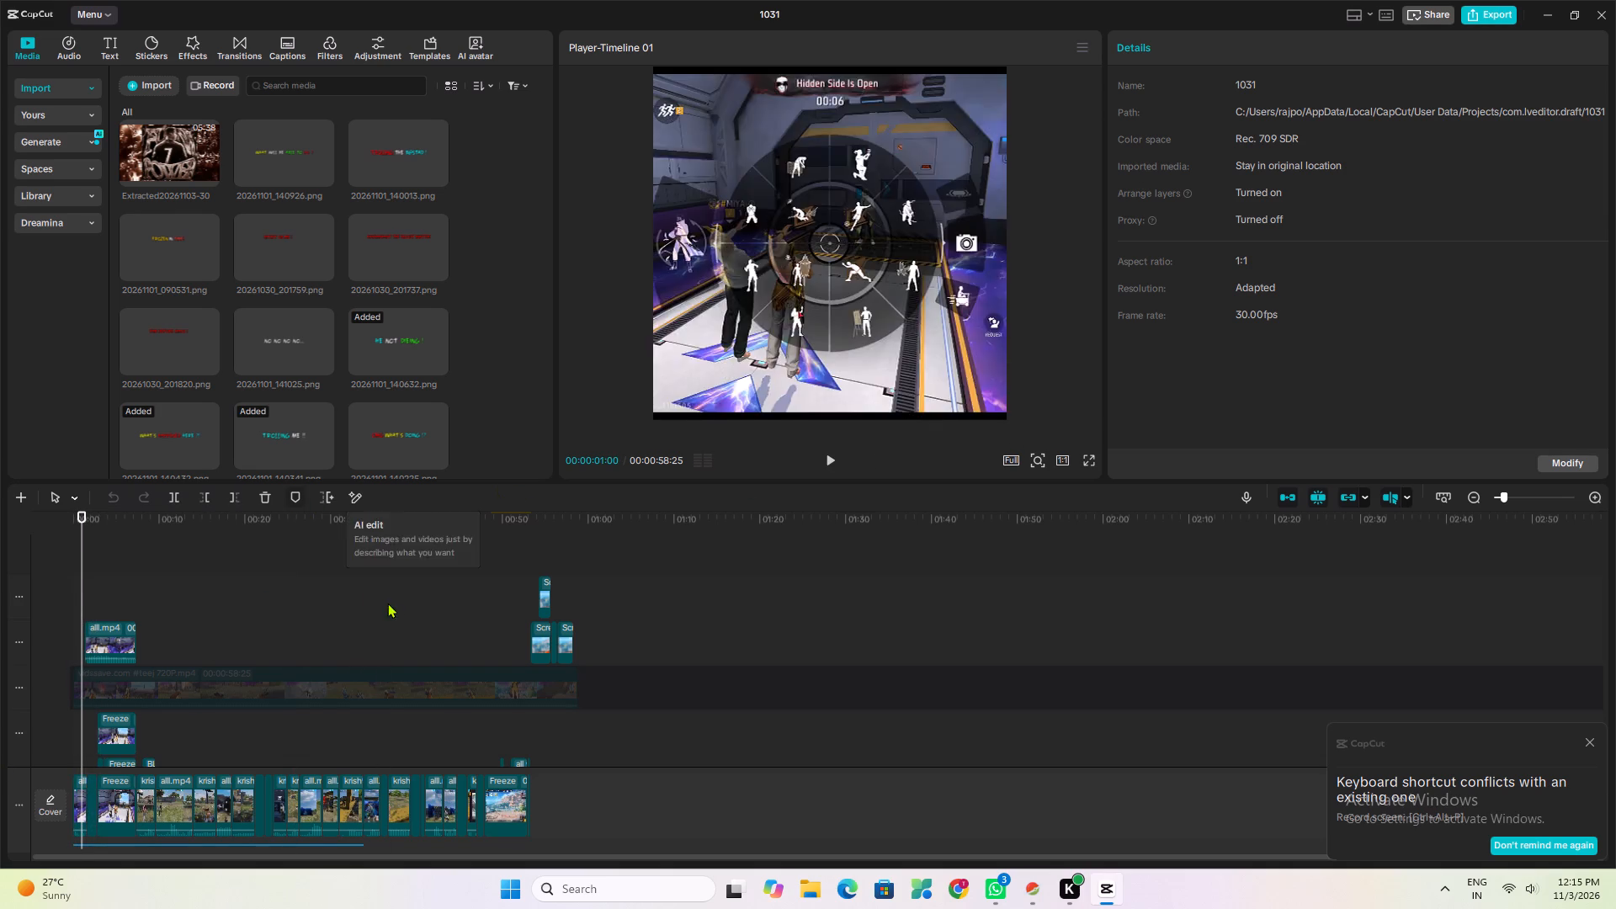
pyautogui.scroll(4, 0, 752)
pyautogui.click(72, 601)
pyautogui.press('space')
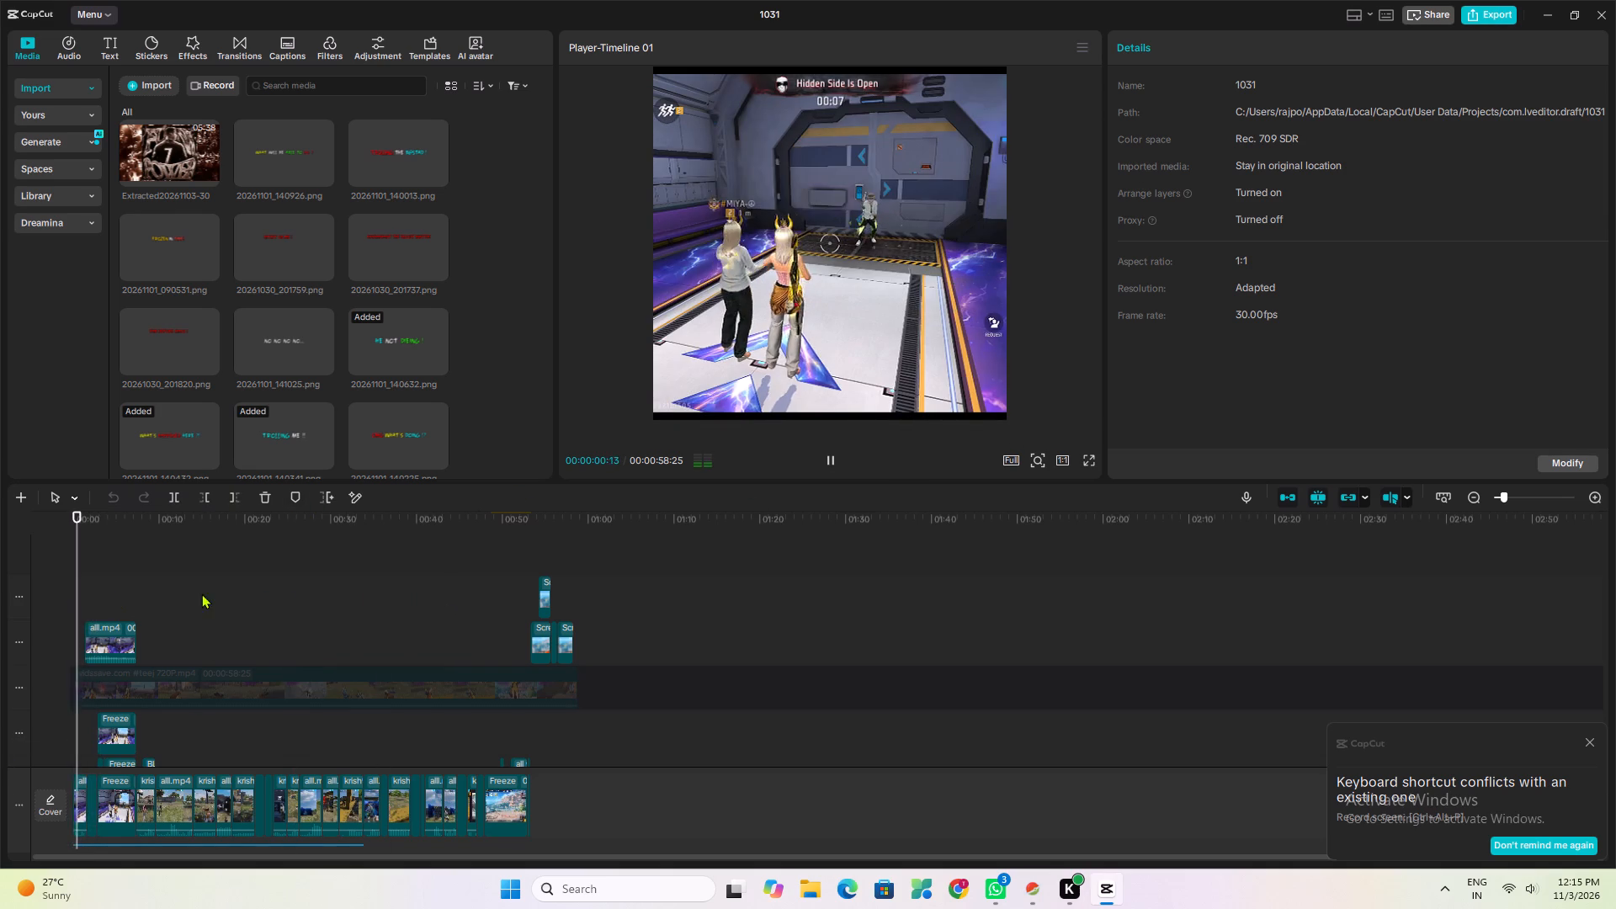
pyautogui.click(1512, 495)
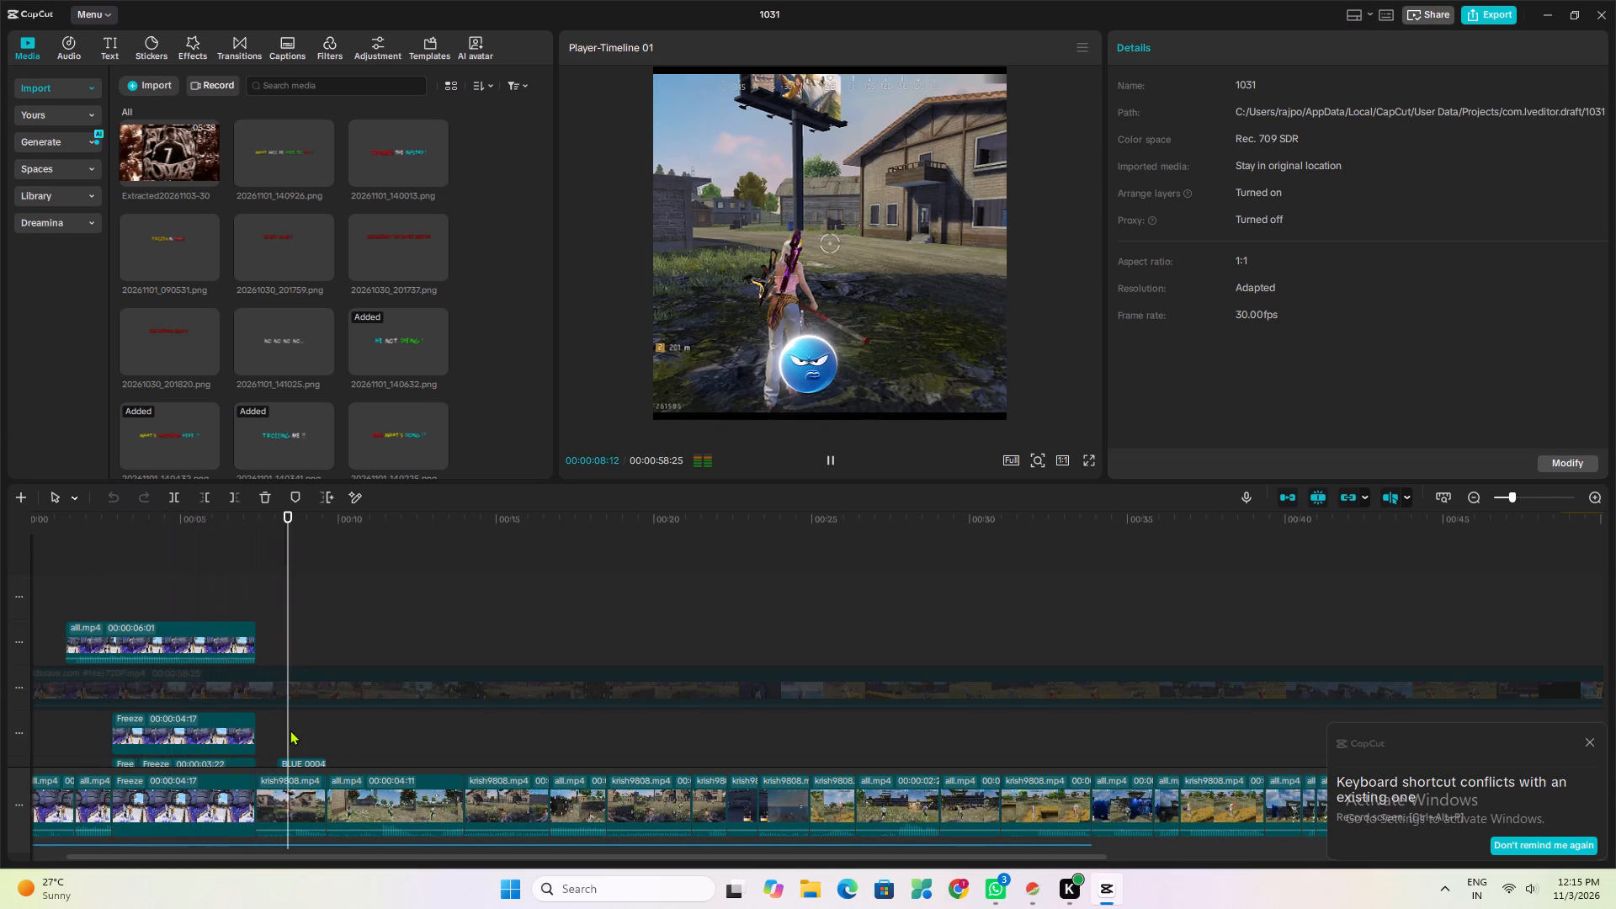
pyautogui.press('space')
pyautogui.click(258, 722)
pyautogui.press('space')
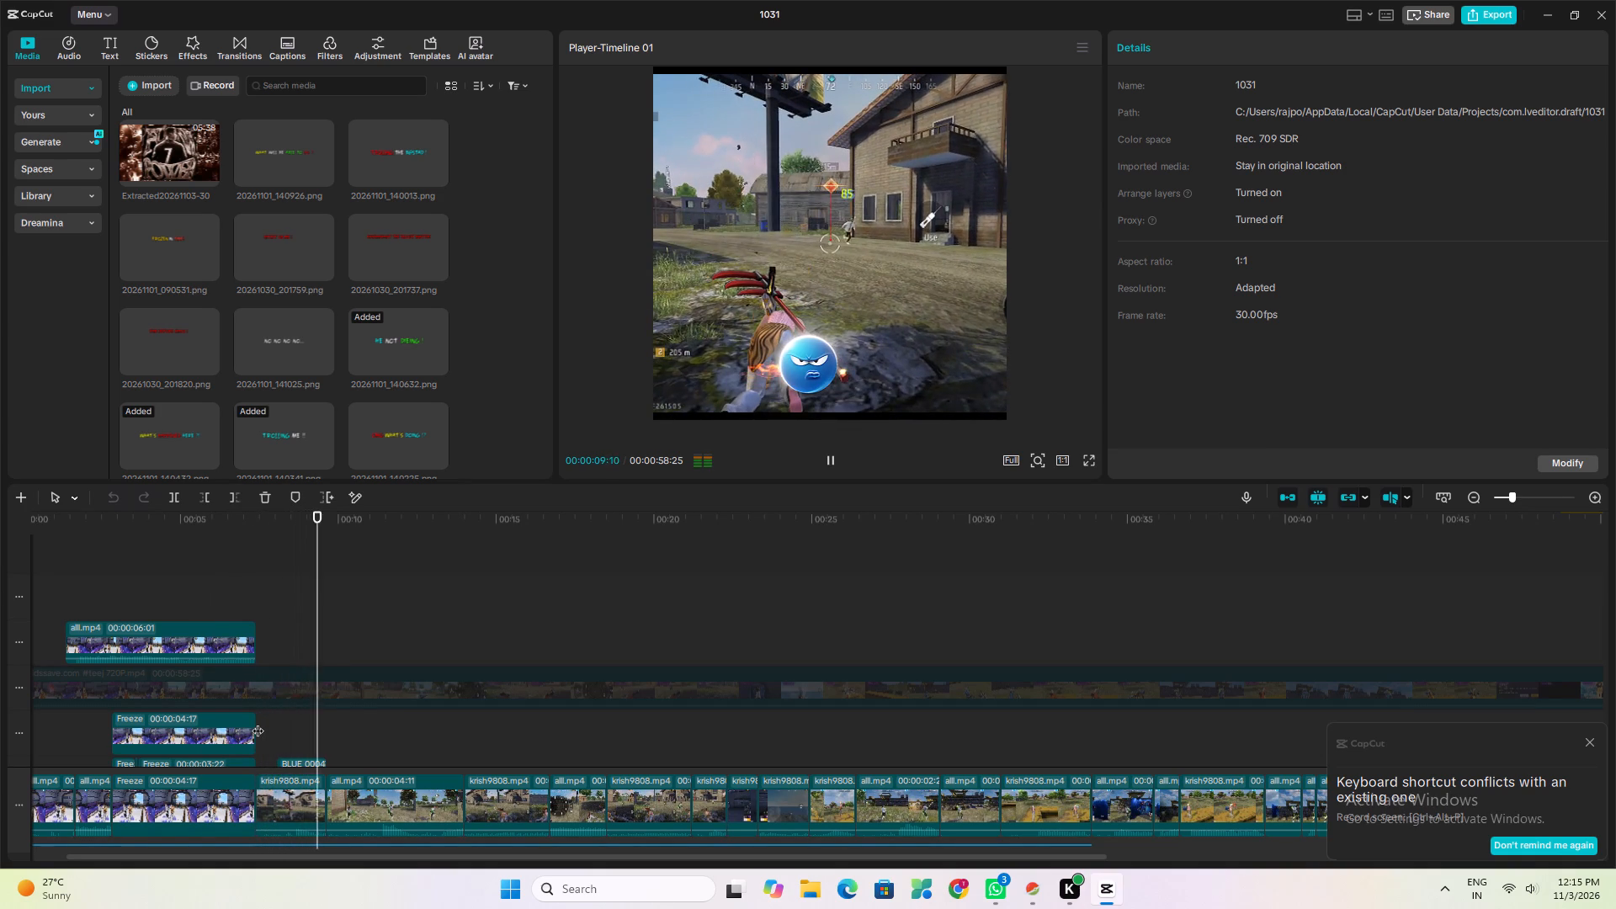
pyautogui.press('space')
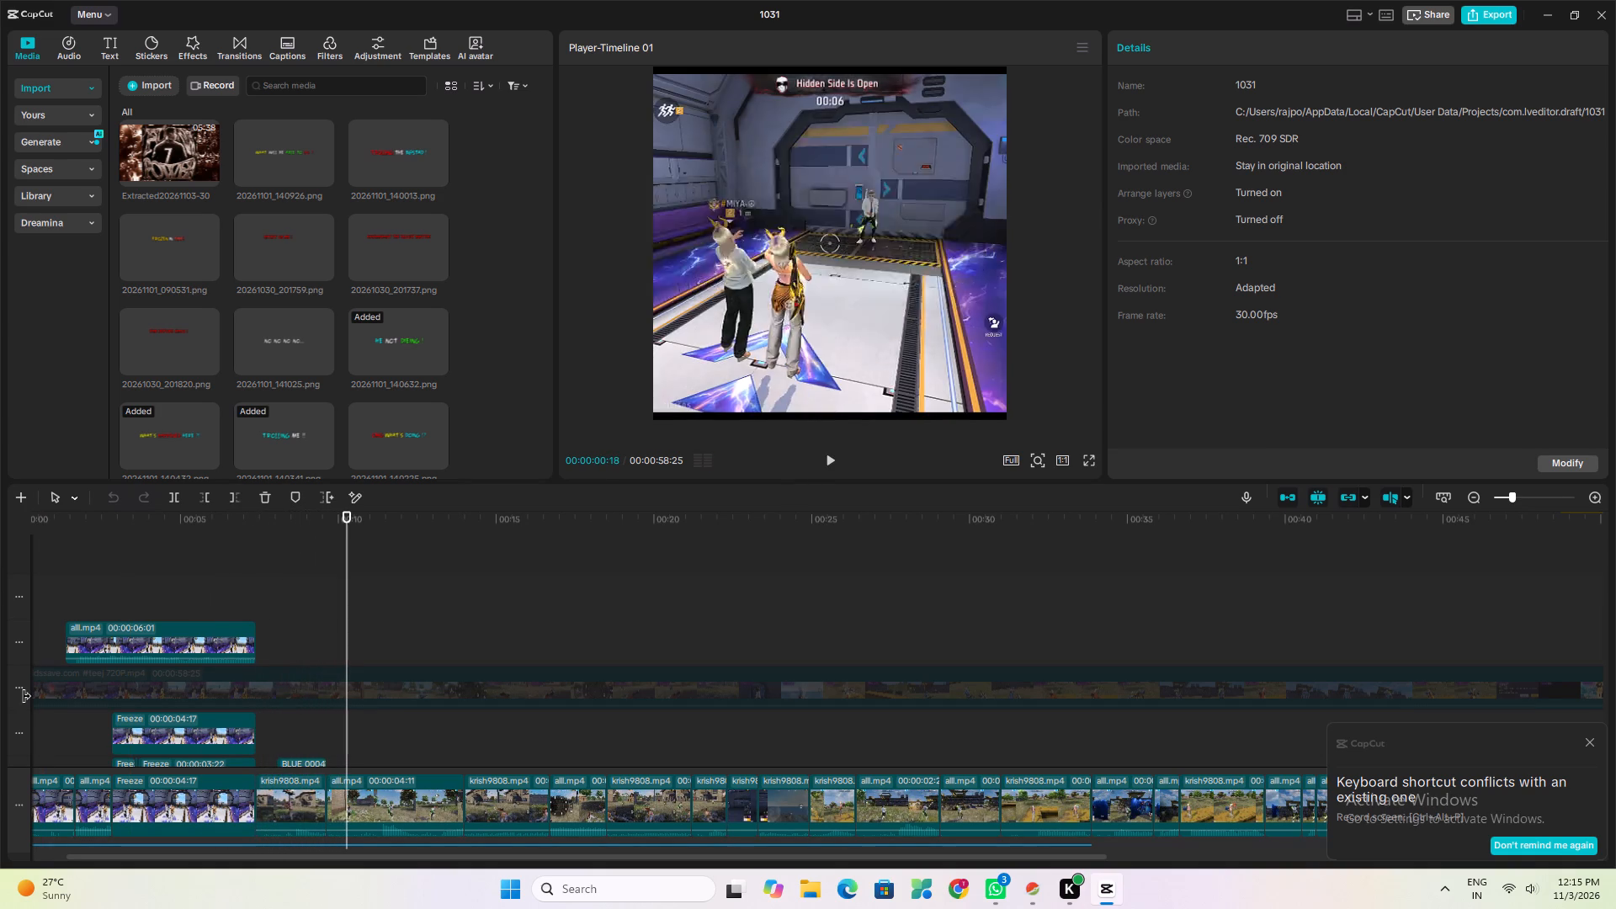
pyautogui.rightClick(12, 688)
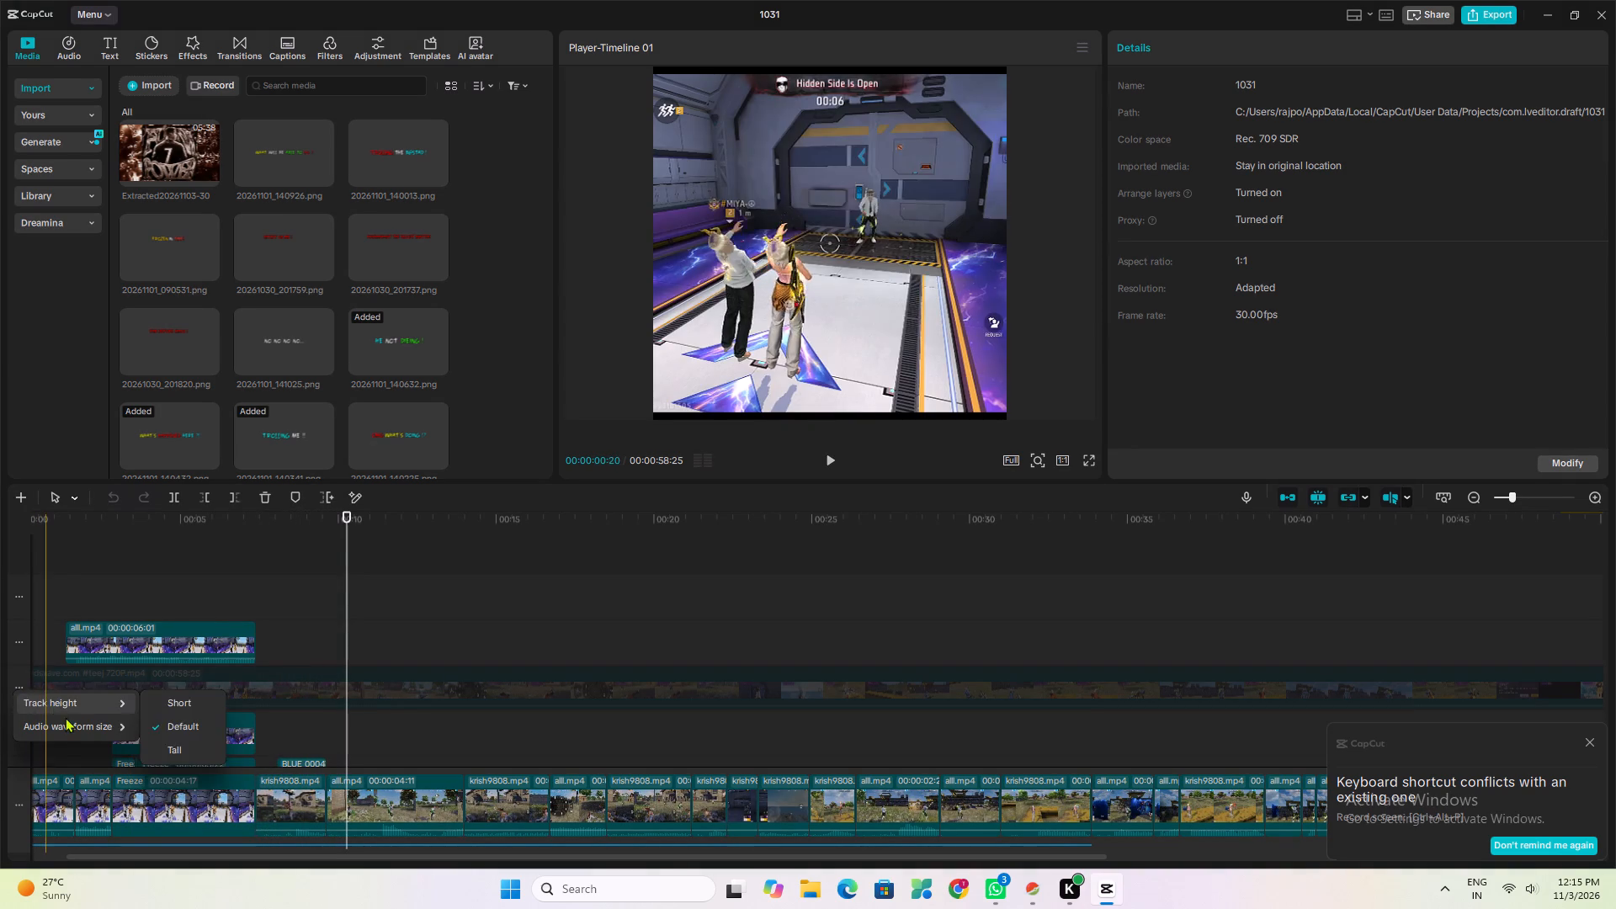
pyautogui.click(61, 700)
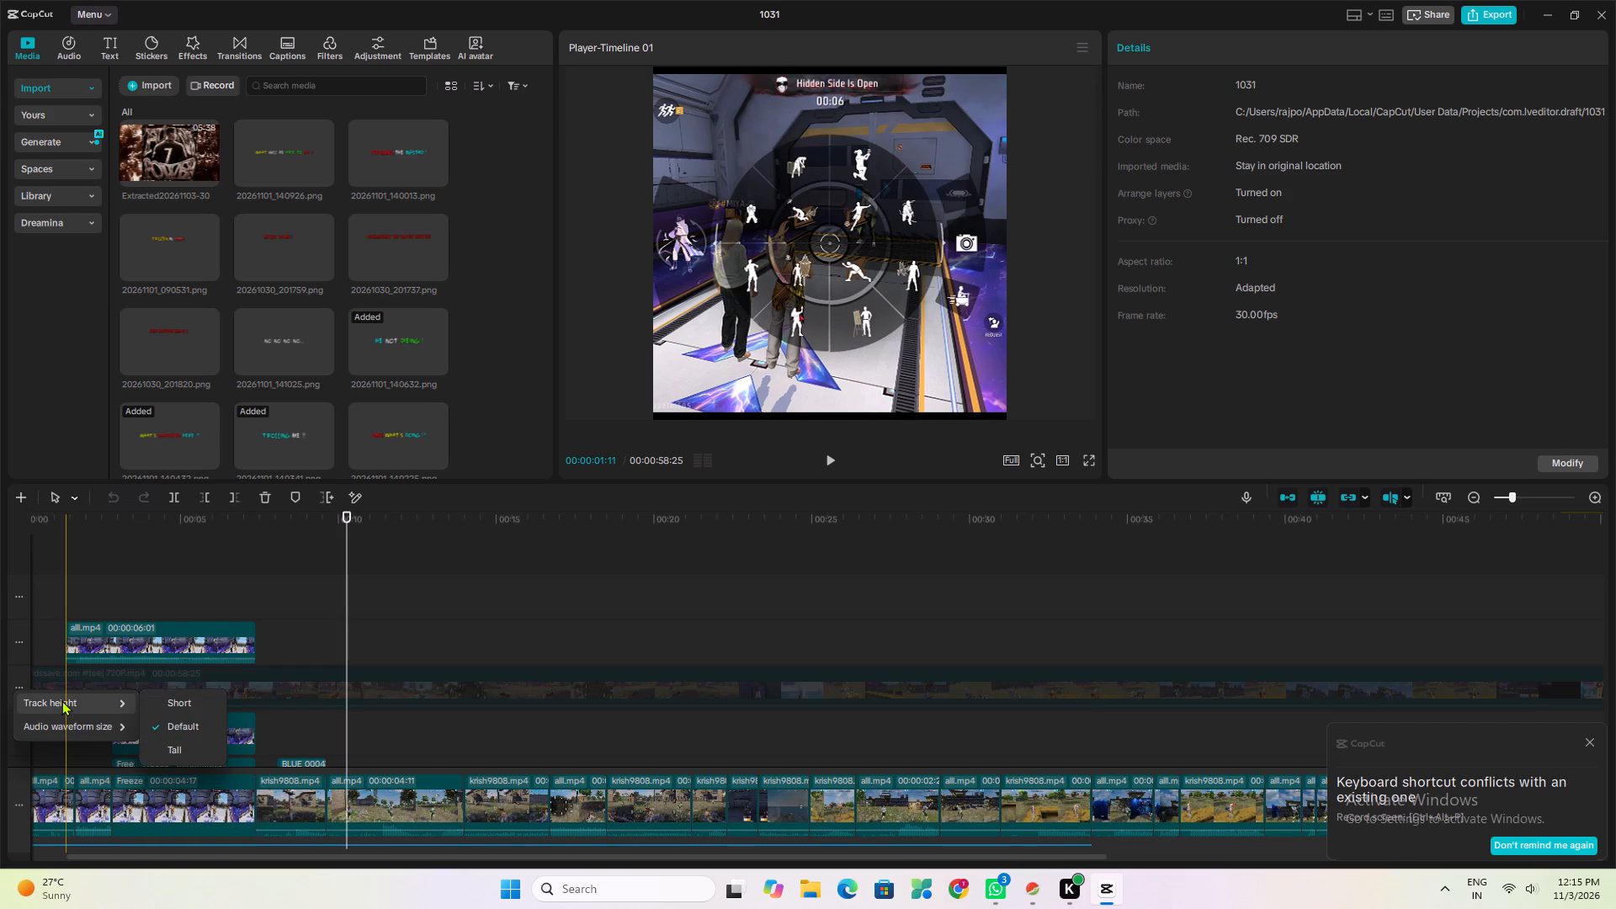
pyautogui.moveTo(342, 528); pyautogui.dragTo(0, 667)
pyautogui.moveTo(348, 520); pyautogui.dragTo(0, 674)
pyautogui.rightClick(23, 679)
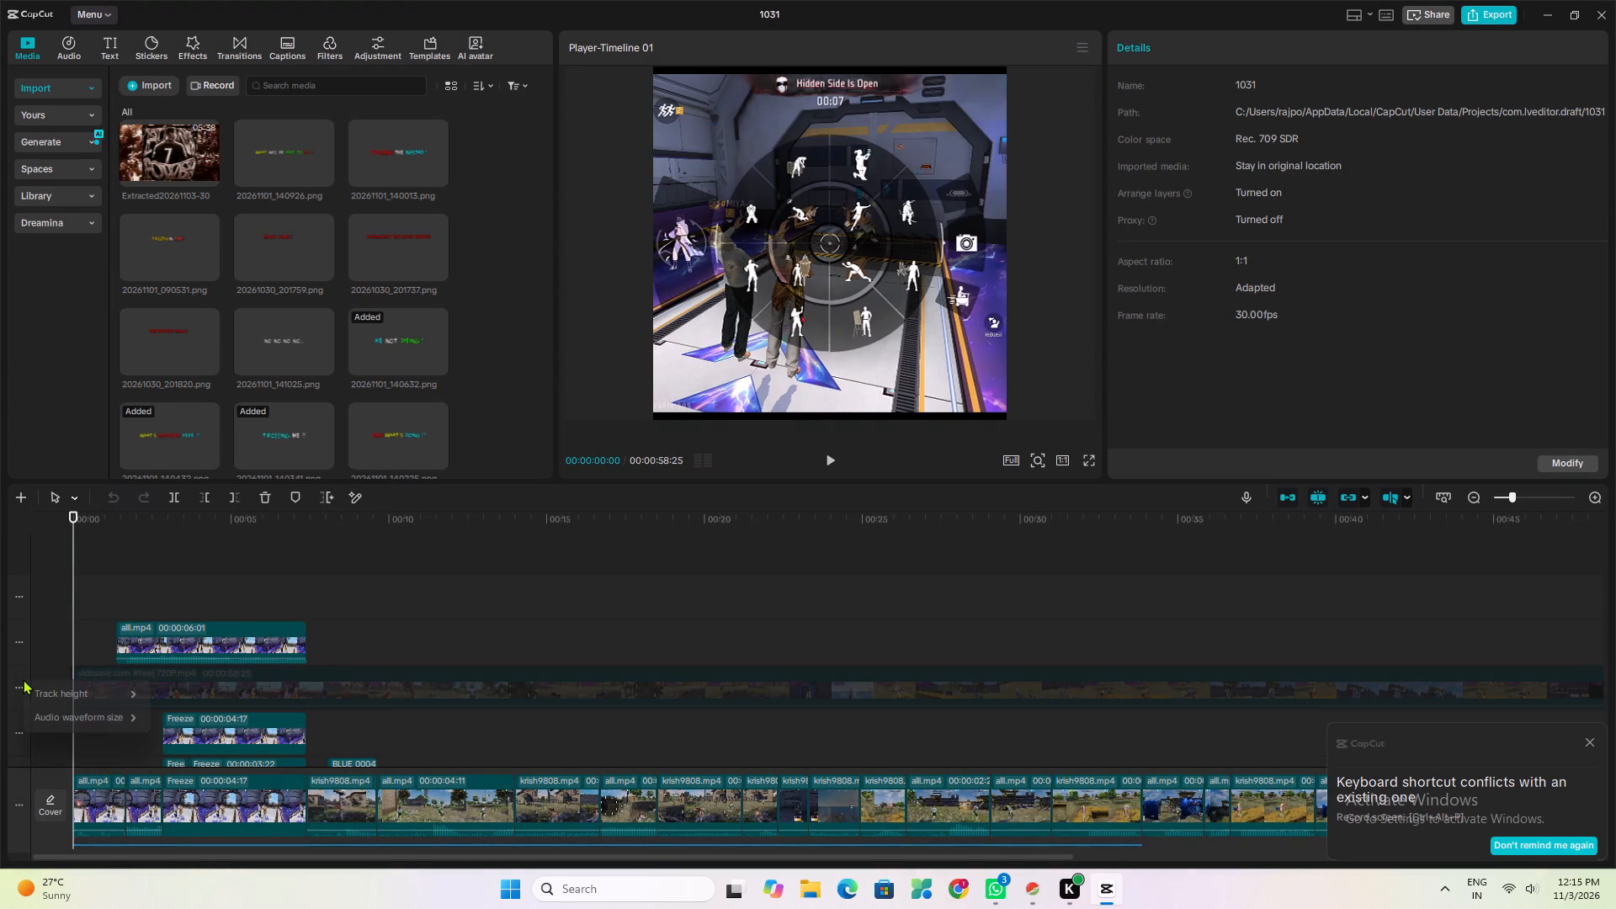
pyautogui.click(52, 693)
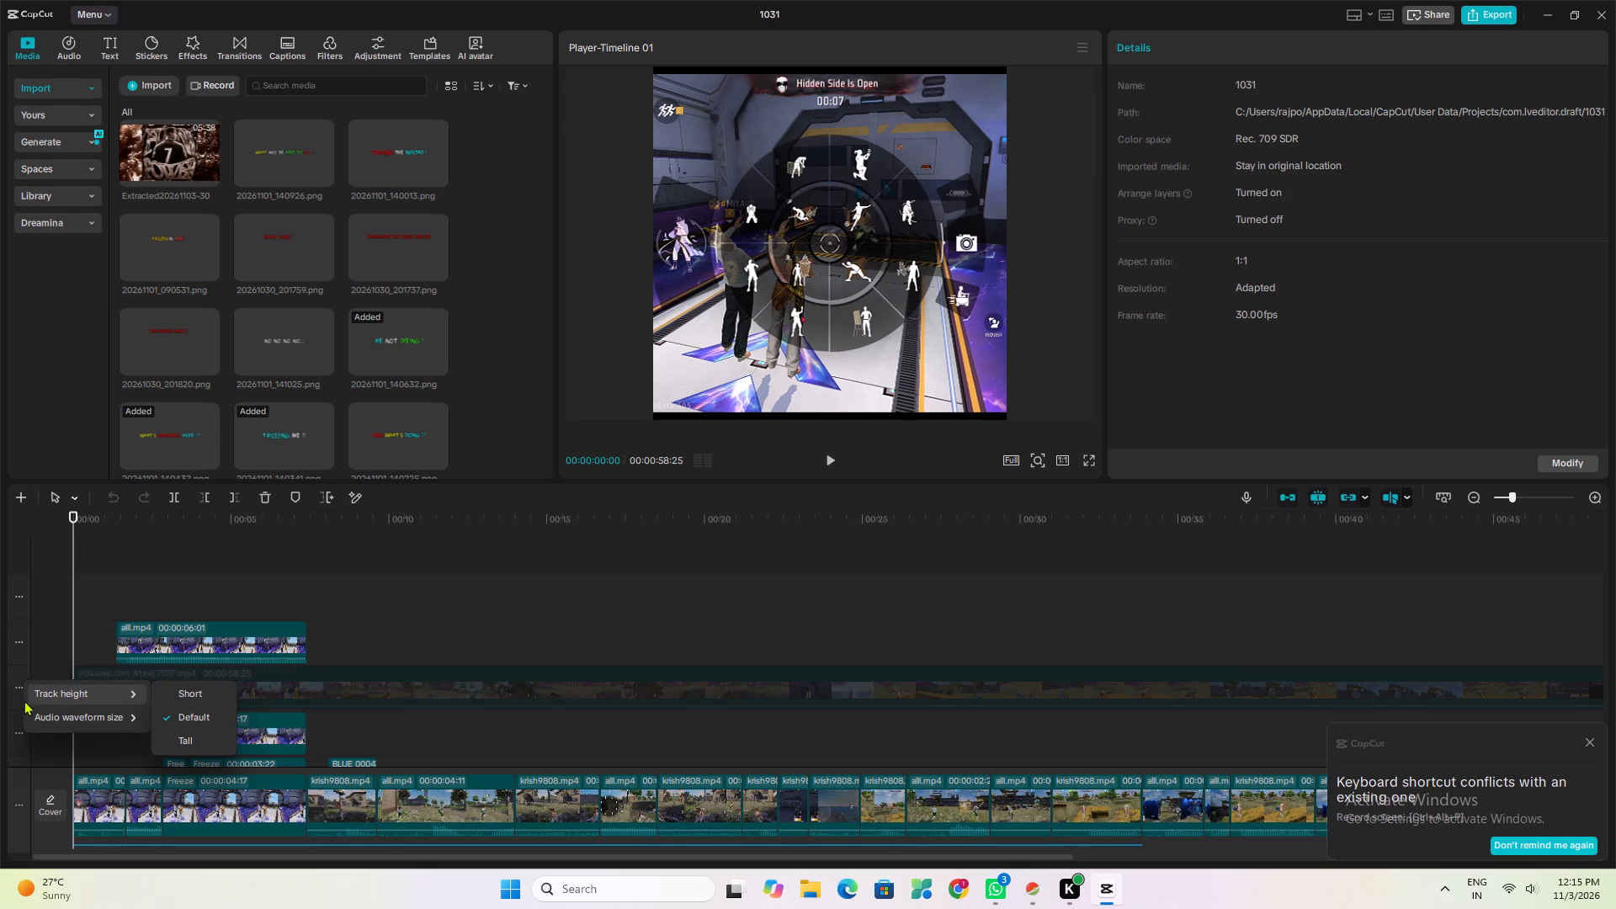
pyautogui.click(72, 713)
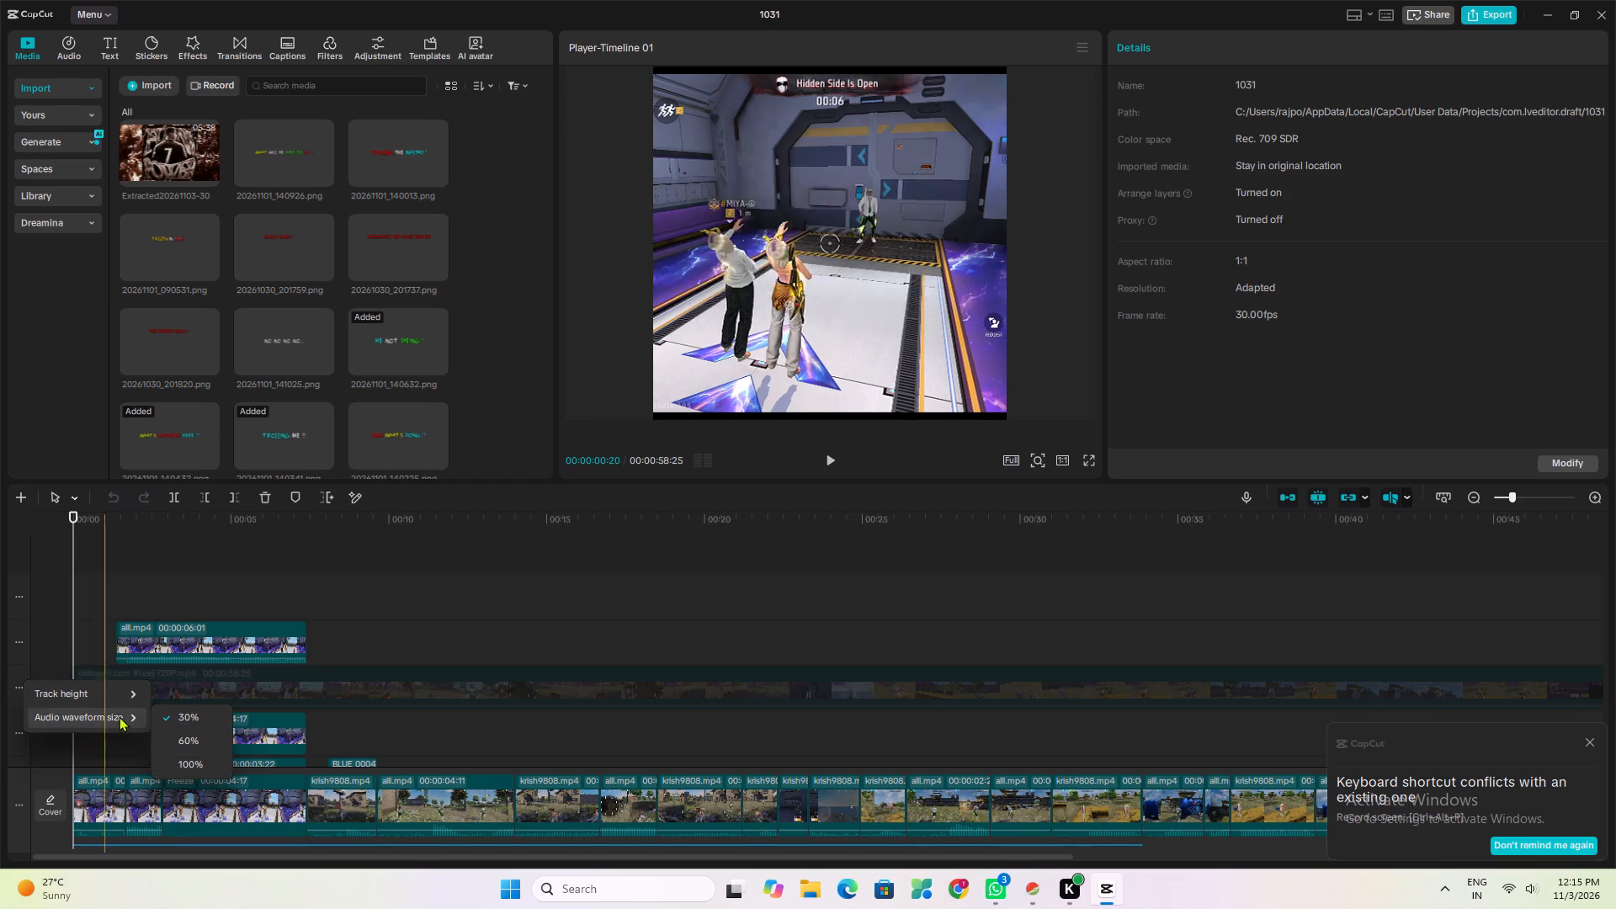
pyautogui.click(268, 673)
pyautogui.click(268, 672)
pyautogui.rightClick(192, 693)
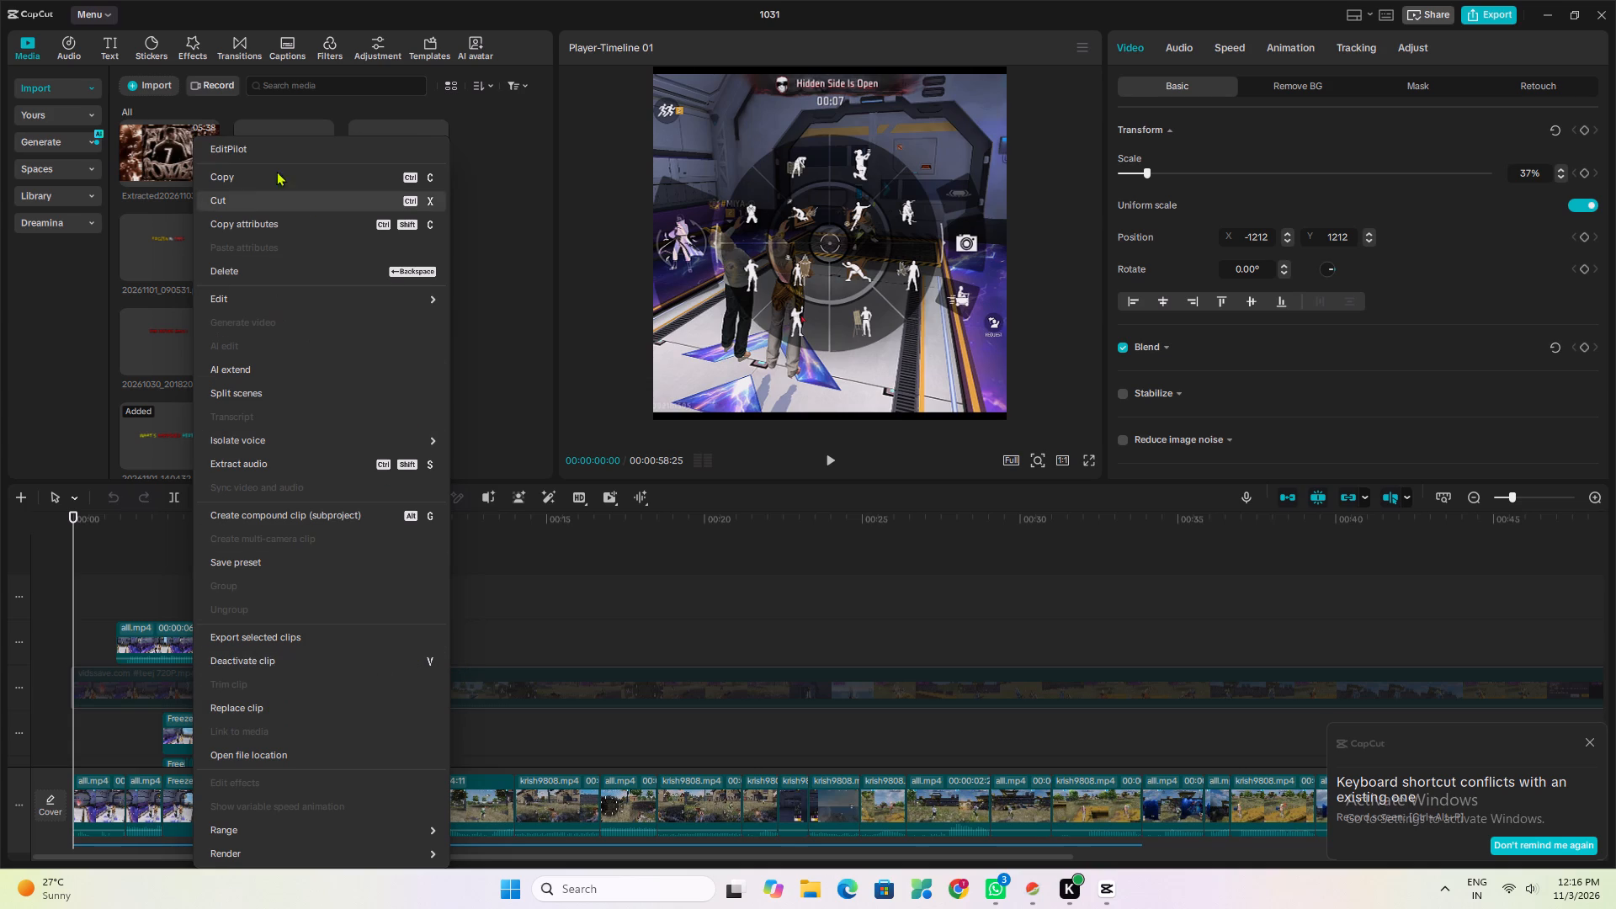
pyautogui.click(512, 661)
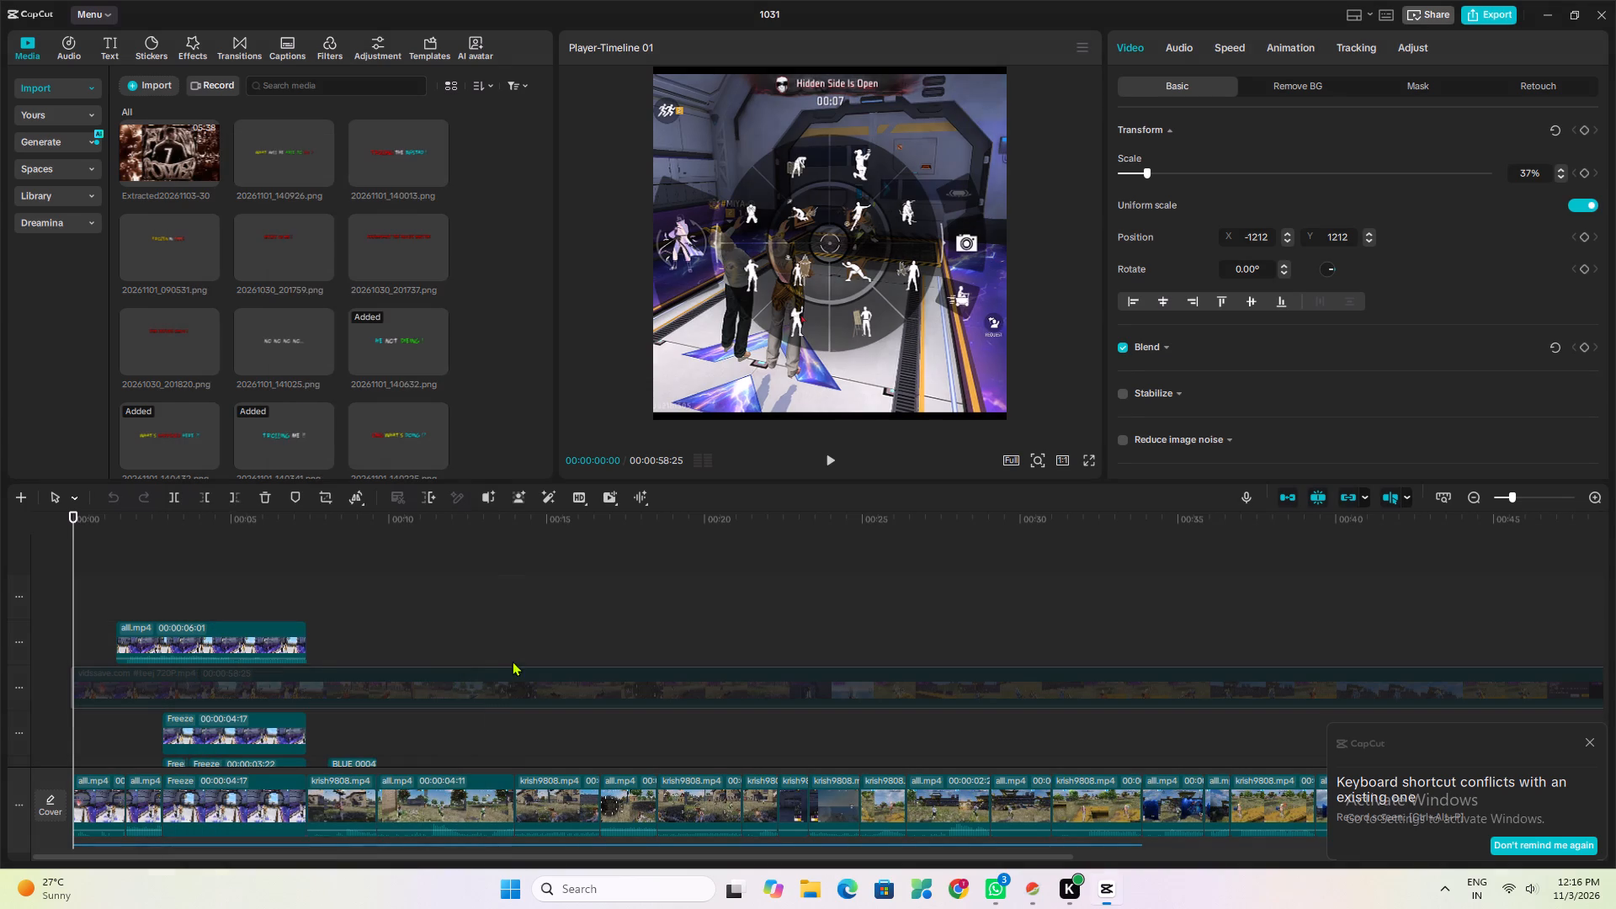
# Show the hidden timeline track that holds the full-length vidssave.com 720P video.
pyautogui.scroll(3, 182, 678)
pyautogui.scroll(-5, 150, 699)
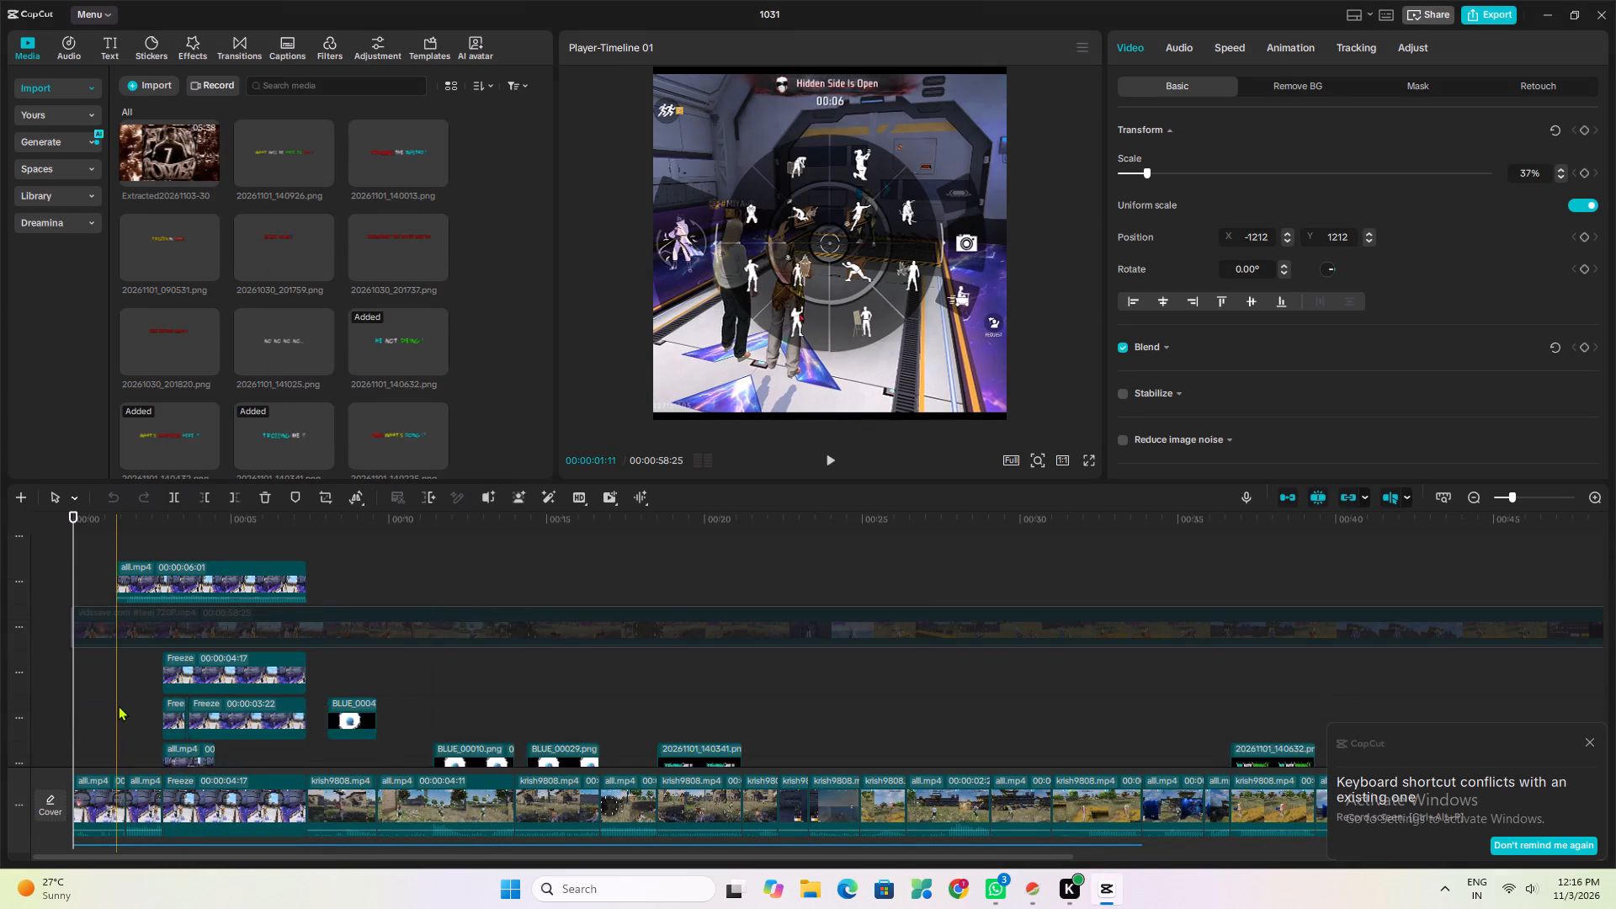
pyautogui.scroll(4, 114, 700)
pyautogui.click(21, 666)
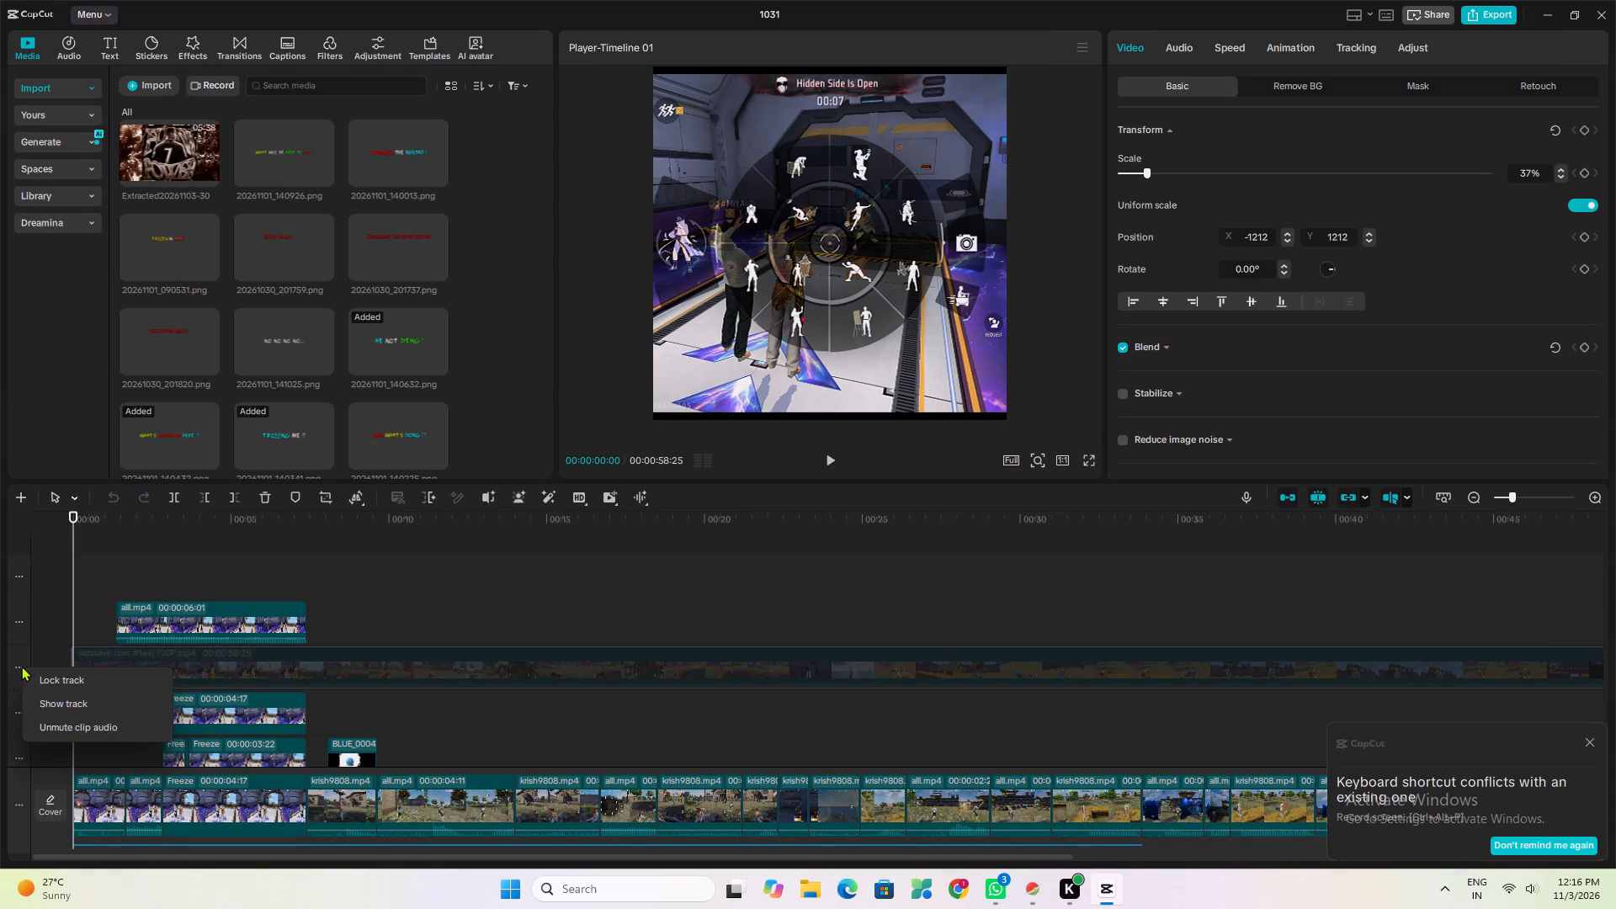
pyautogui.click(57, 701)
# Check the opening against the reference video and add the "TROLLING THE B@STAD !" image, 20261101_140013.png, at the timeline start on a top track.
pyautogui.press('space')
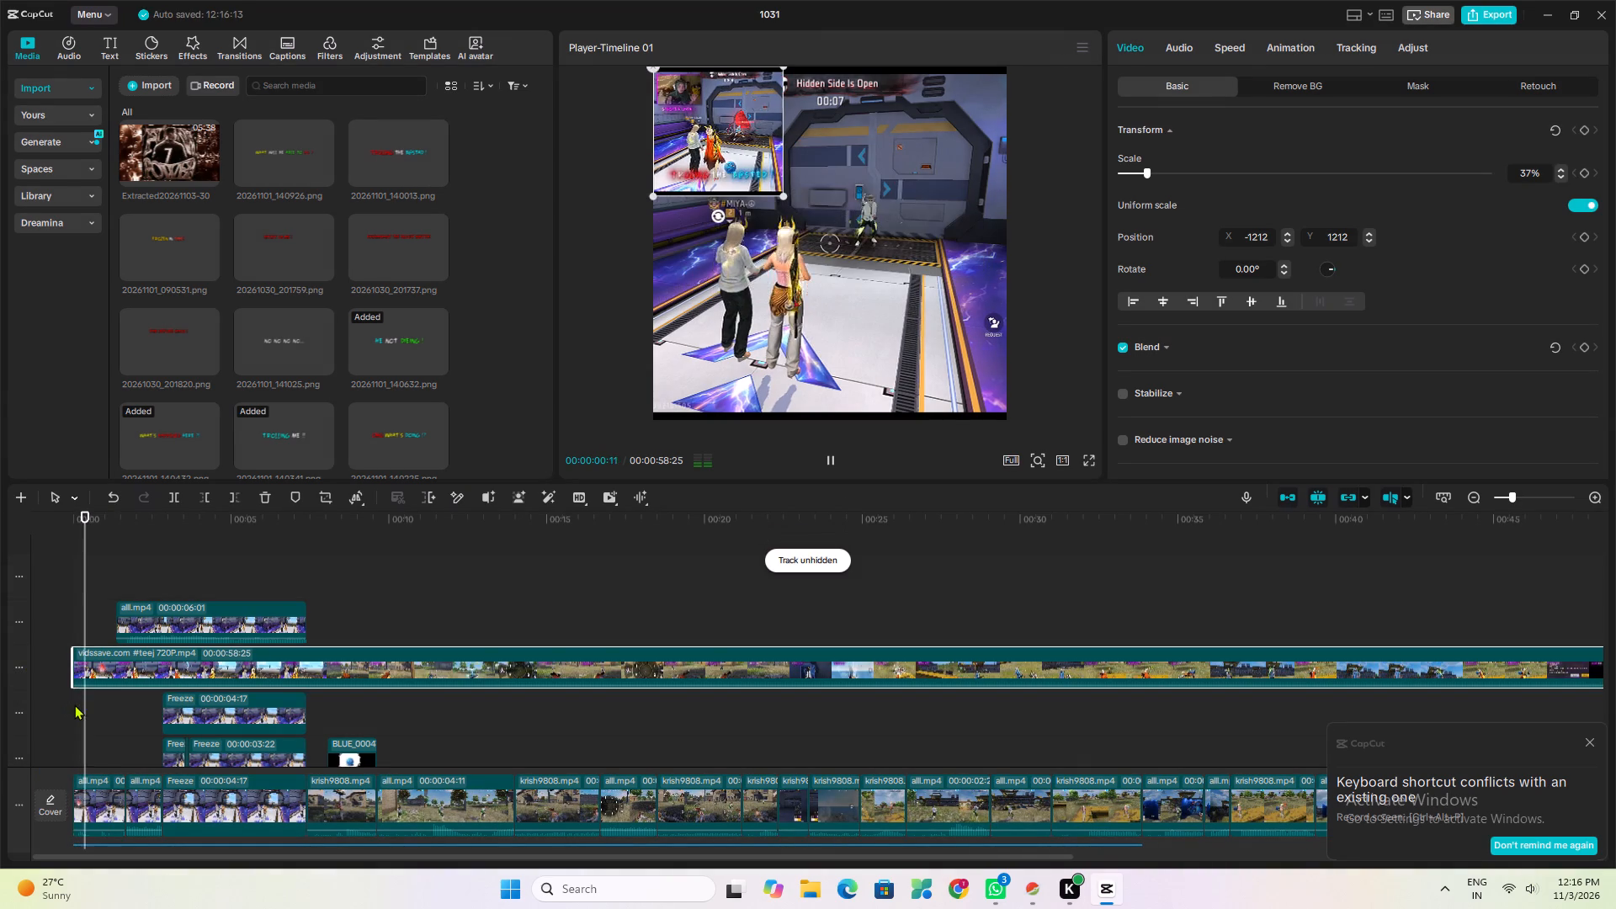
pyautogui.press('space')
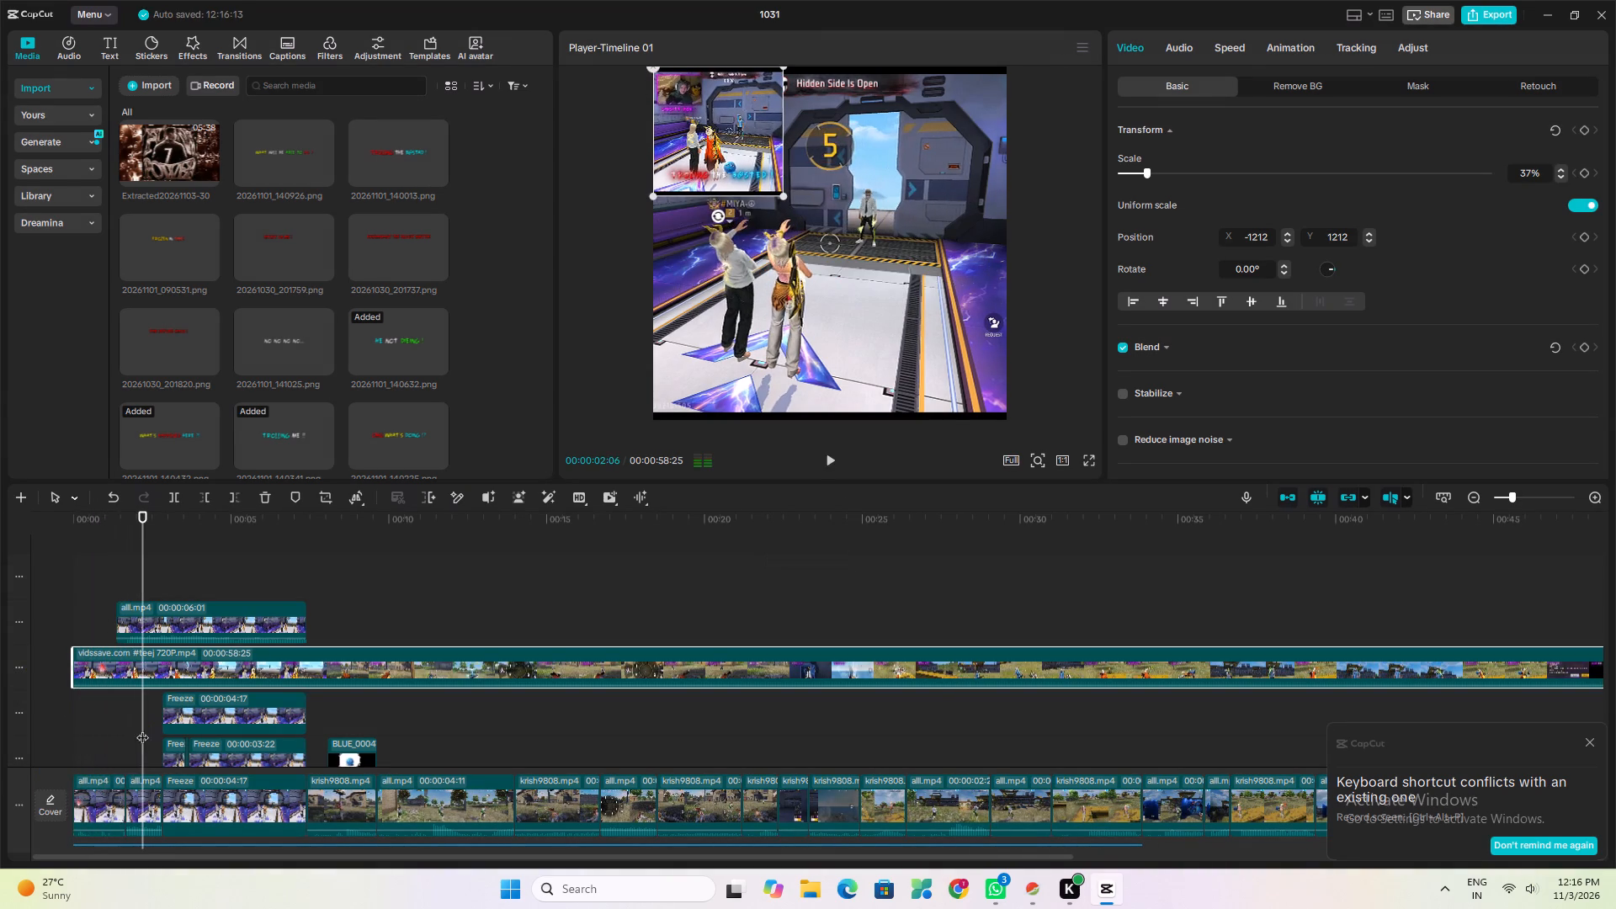
pyautogui.click(67, 746)
pyautogui.press('space')
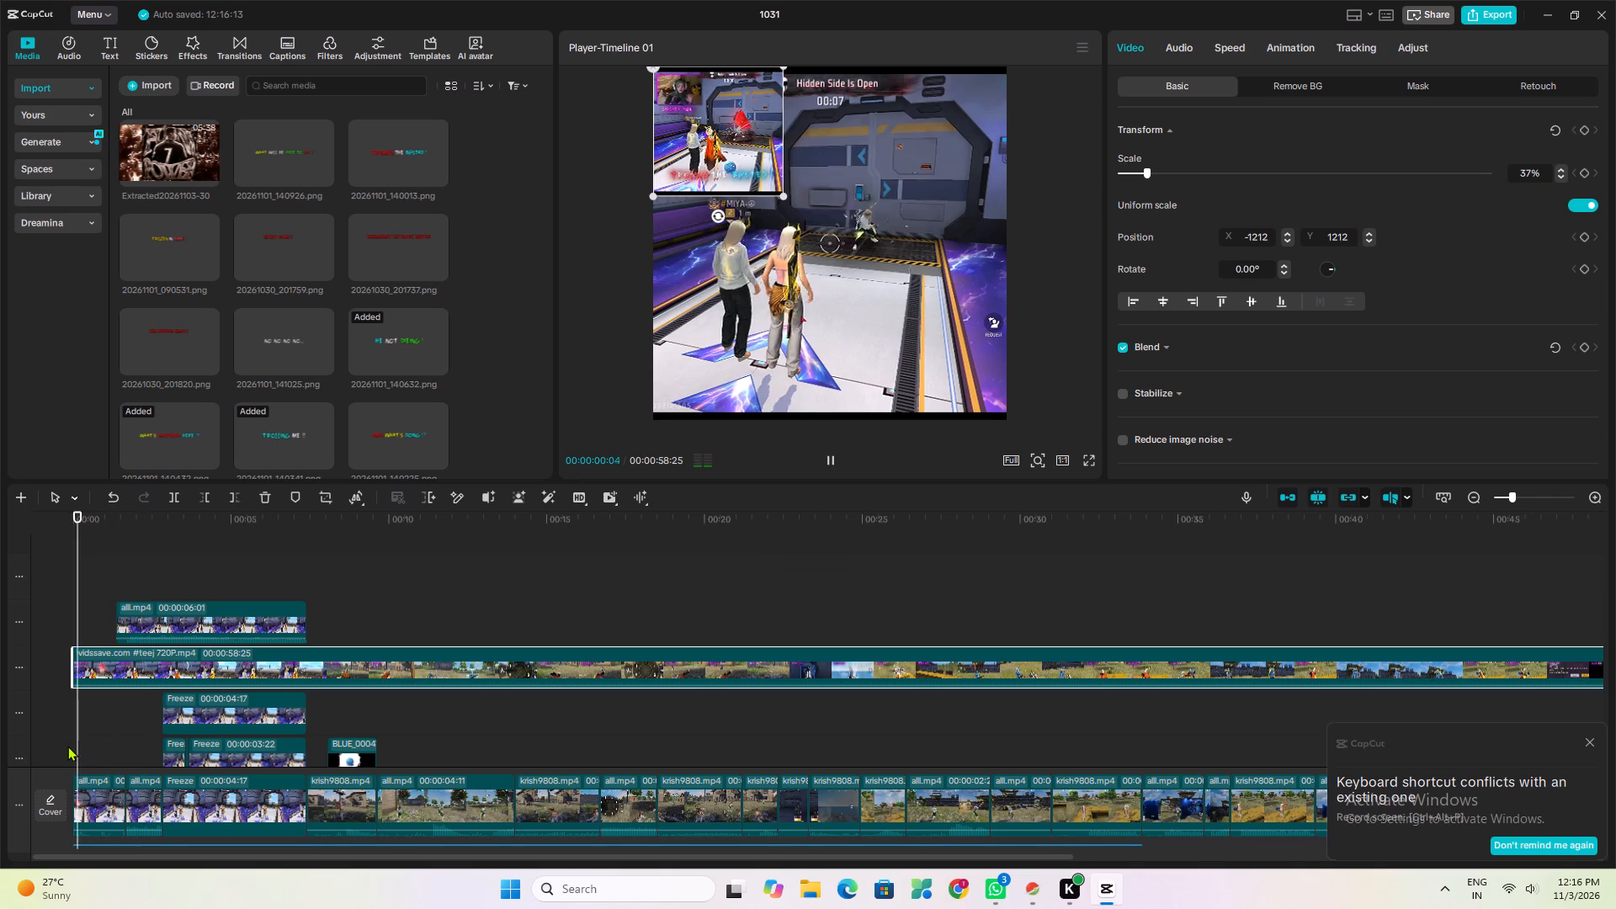
pyautogui.press('space')
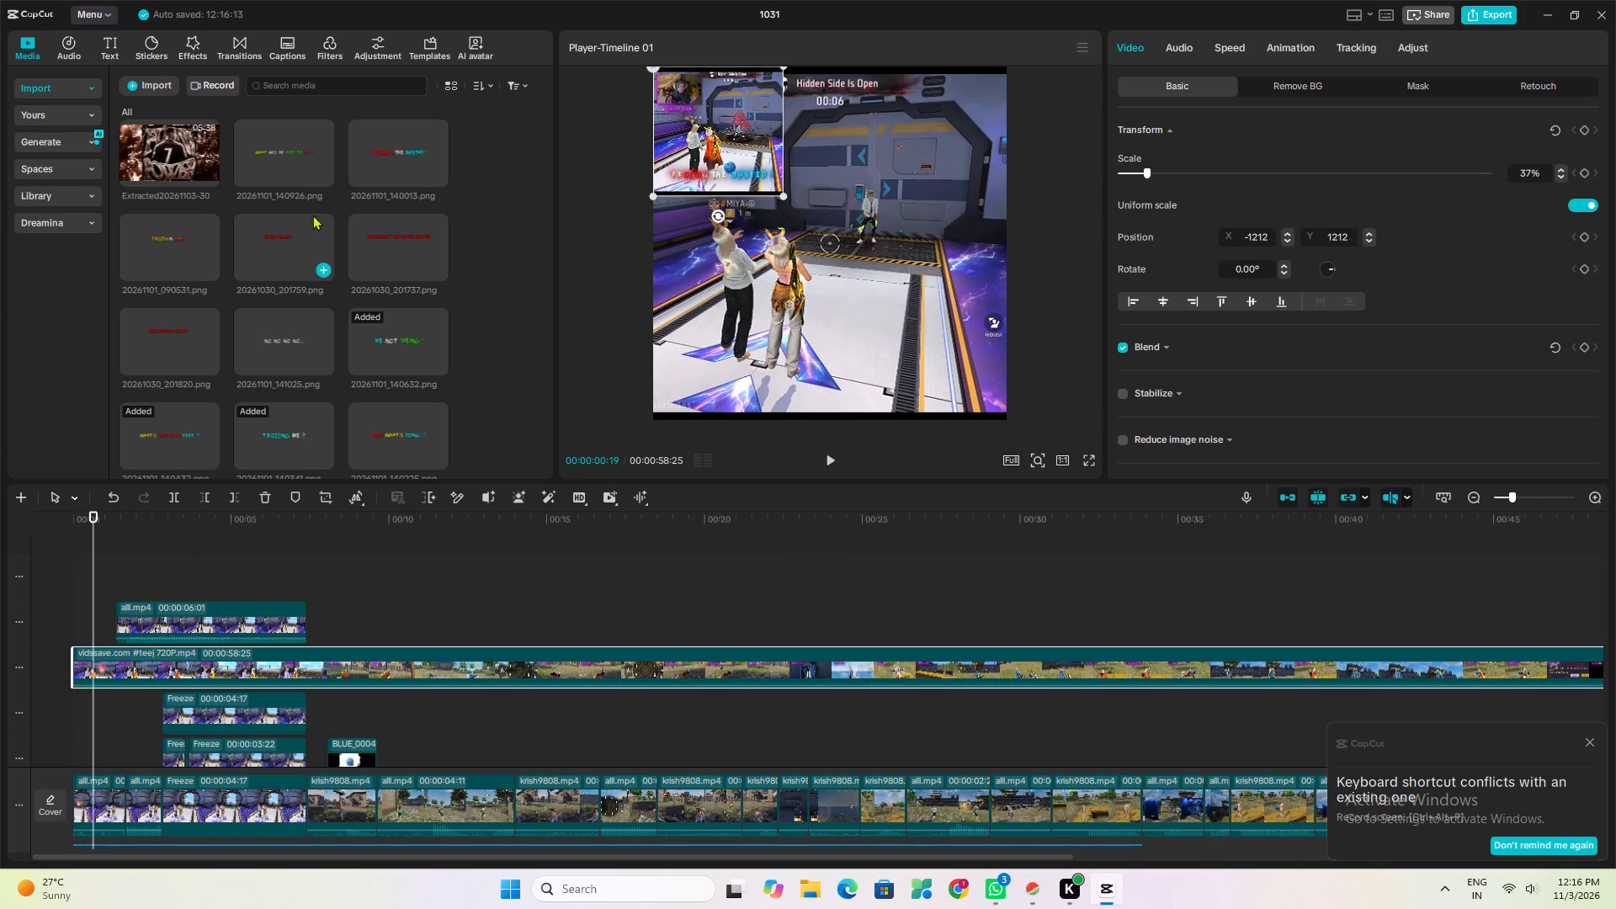
pyautogui.moveTo(392, 162); pyautogui.dragTo(279, 485)
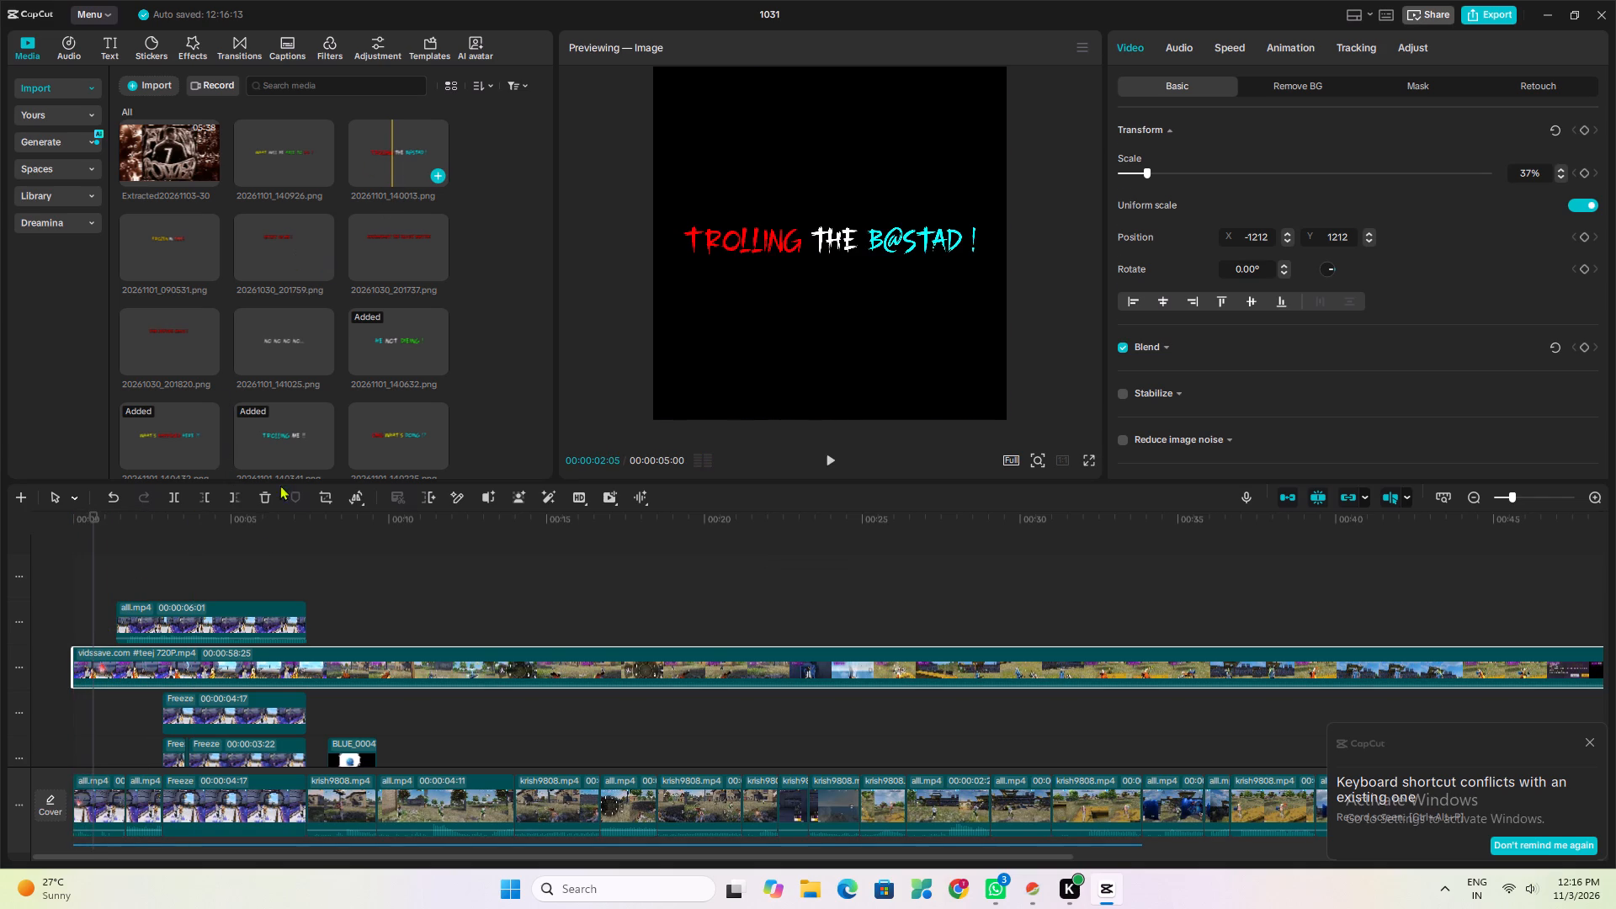
pyautogui.moveTo(279, 485); pyautogui.dragTo(89, 595)
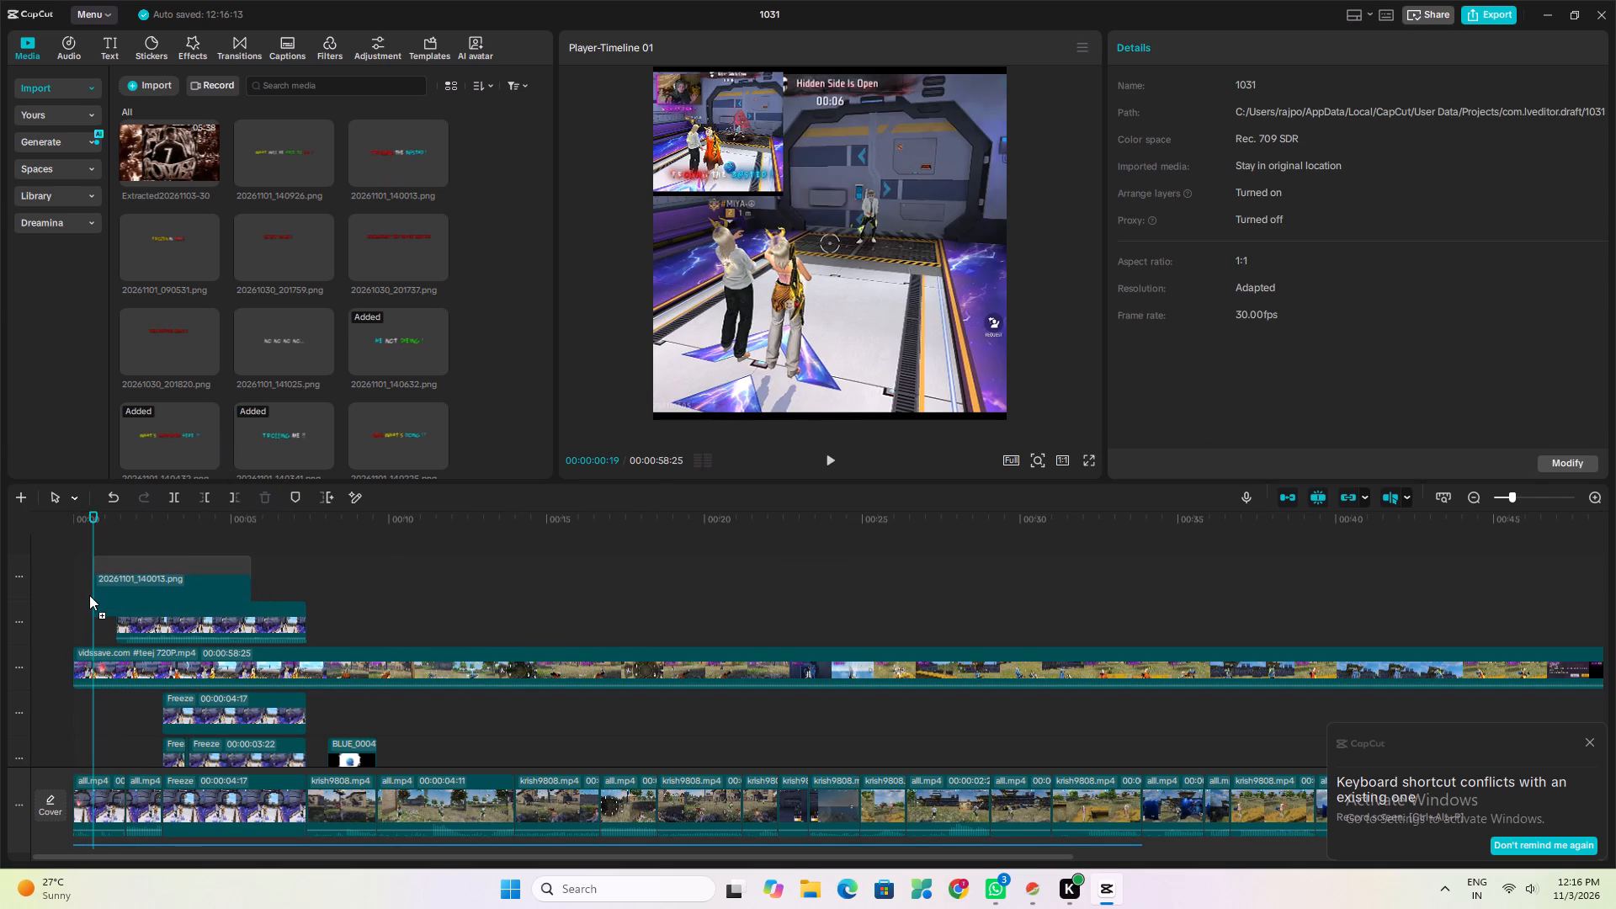
pyautogui.moveTo(89, 595); pyautogui.dragTo(68, 593)
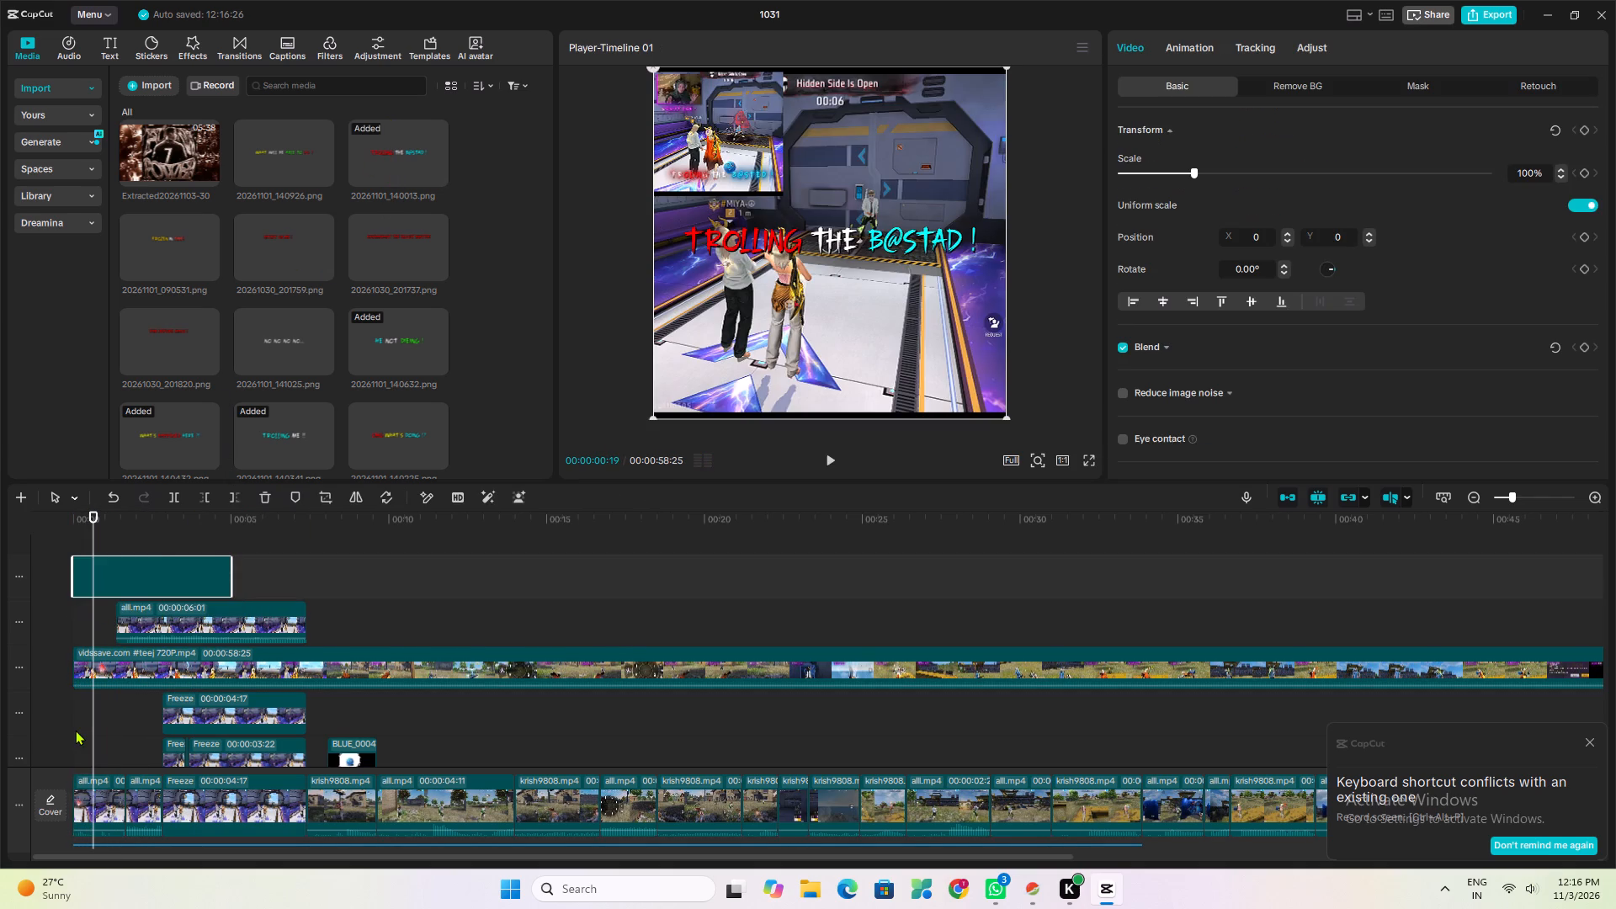
# Move the "TROLLING THE B@STAD !" caption to the bottom centre of the frame, at about X 0, Y -1595.
pyautogui.click(70, 731)
pyautogui.press('space')
pyautogui.press('space')
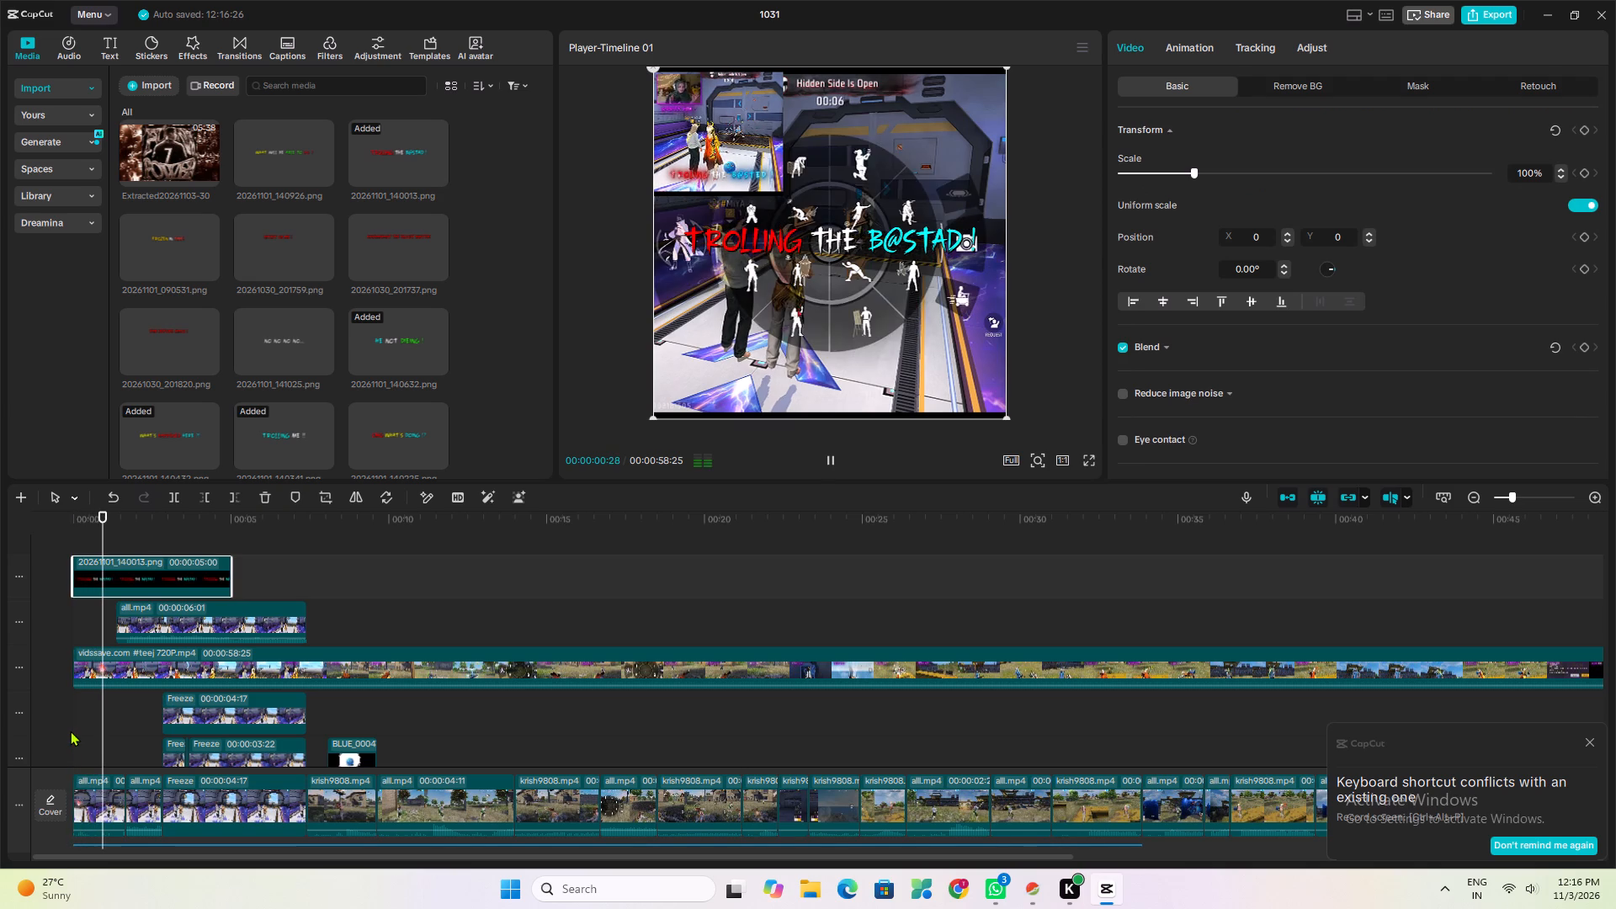
pyautogui.moveTo(779, 243); pyautogui.dragTo(775, 356)
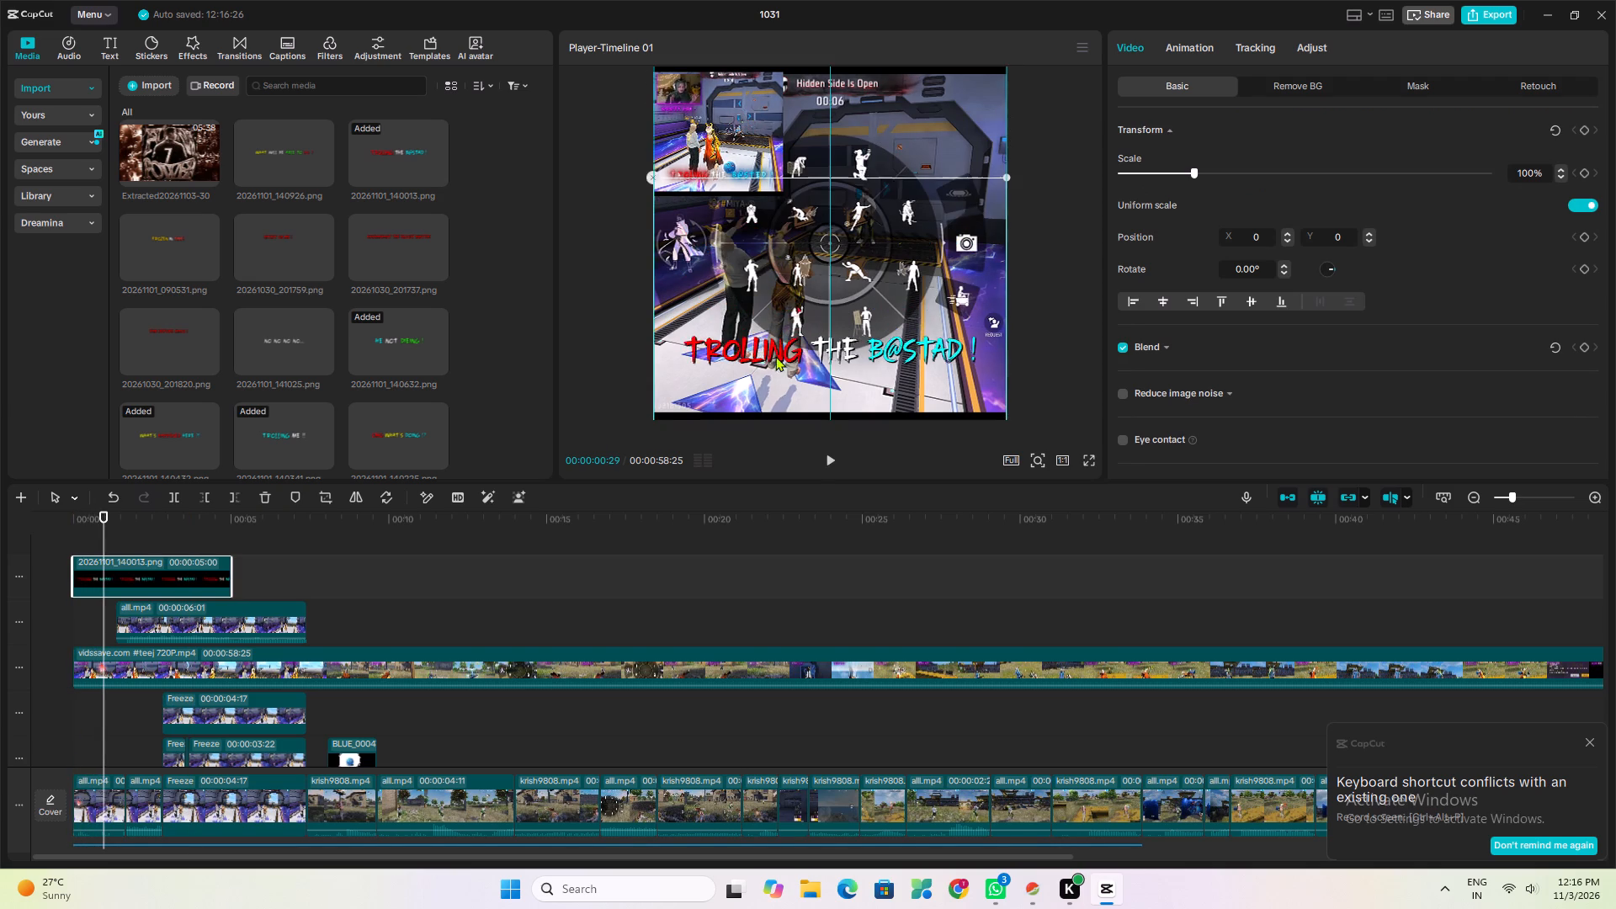
pyautogui.moveTo(775, 356); pyautogui.dragTo(780, 391)
# Find the laughing blue emoji BLUE_00088.png in the media and add it at the timeline start on a new track above the caption.
pyautogui.click(53, 630)
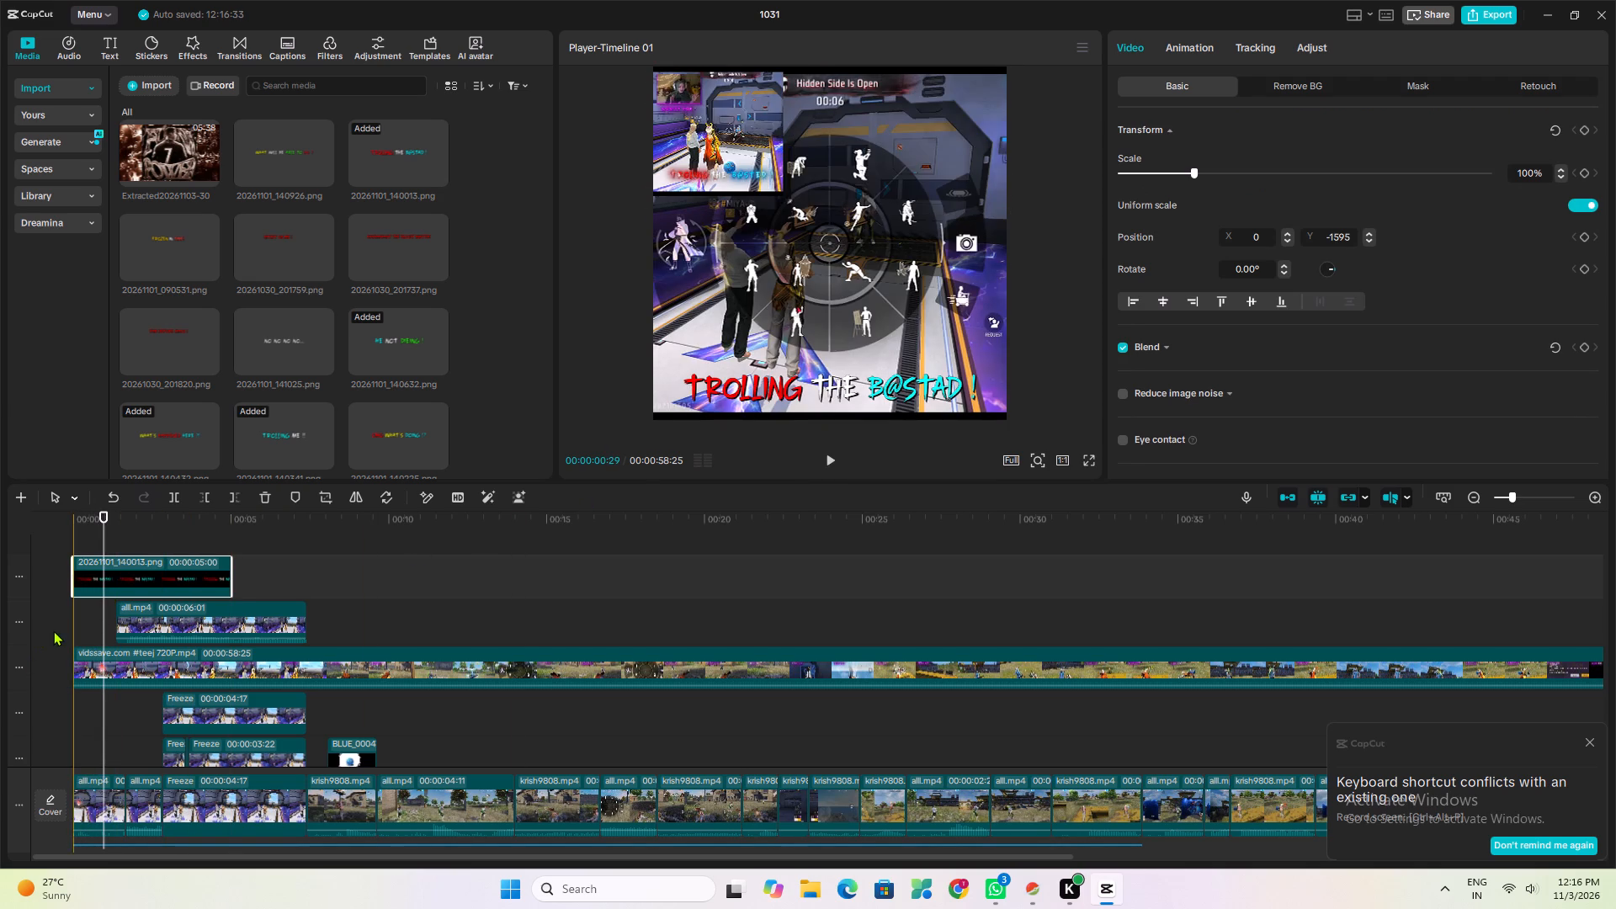
pyautogui.scroll(-4, 306, 211)
pyautogui.scroll(-4, 492, 312)
pyautogui.scroll(-1, 368, 376)
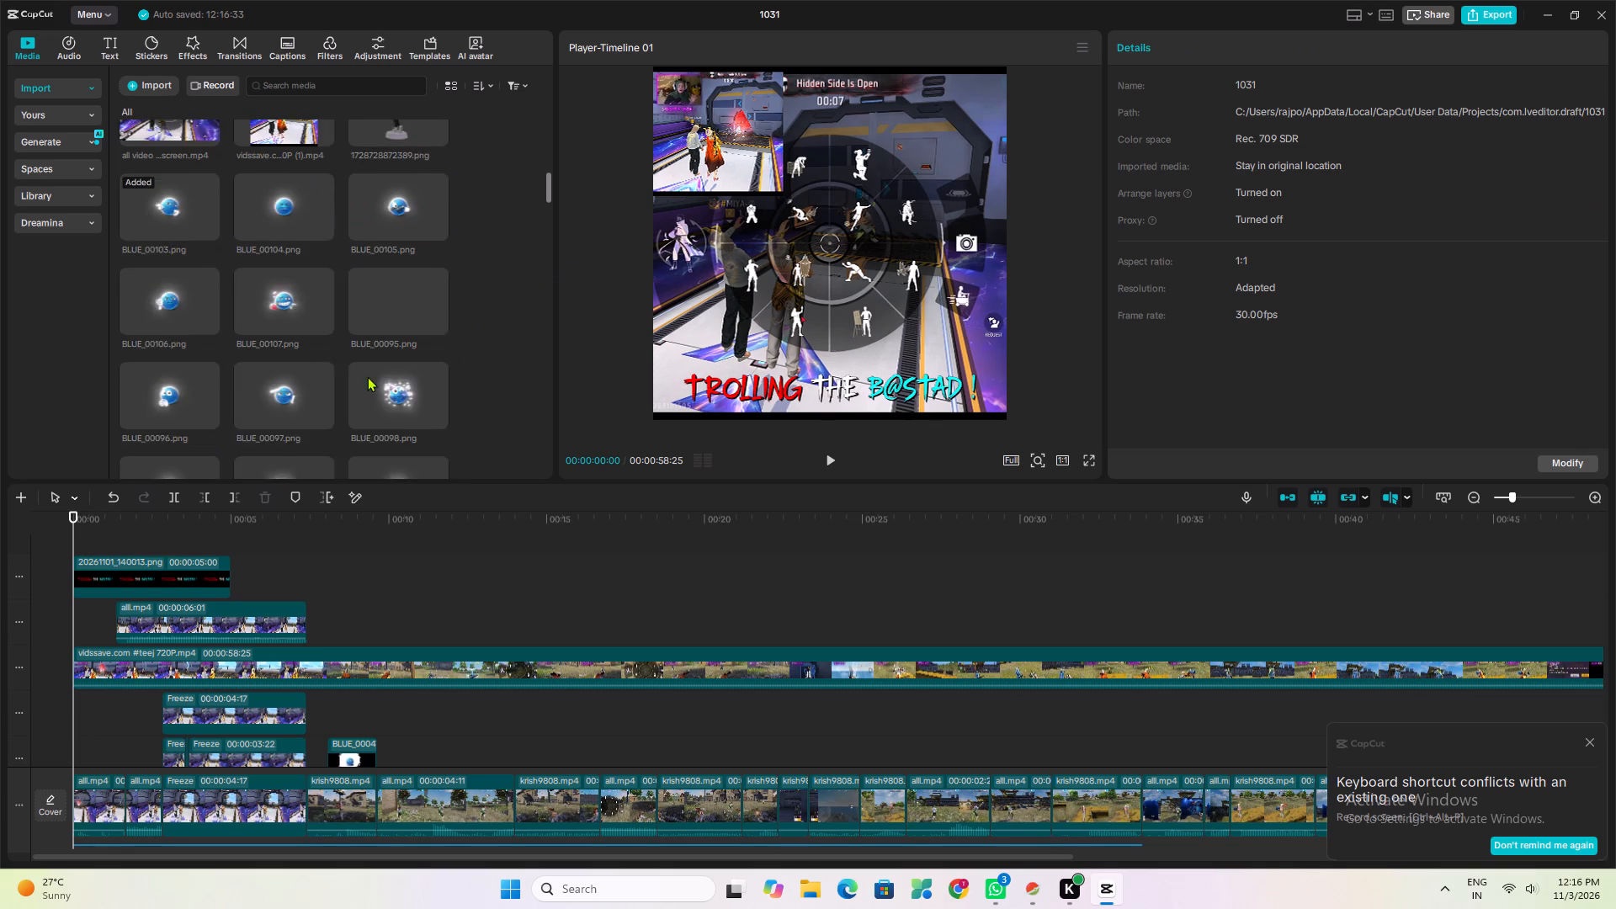
pyautogui.scroll(-1, 367, 376)
pyautogui.scroll(1, 265, 292)
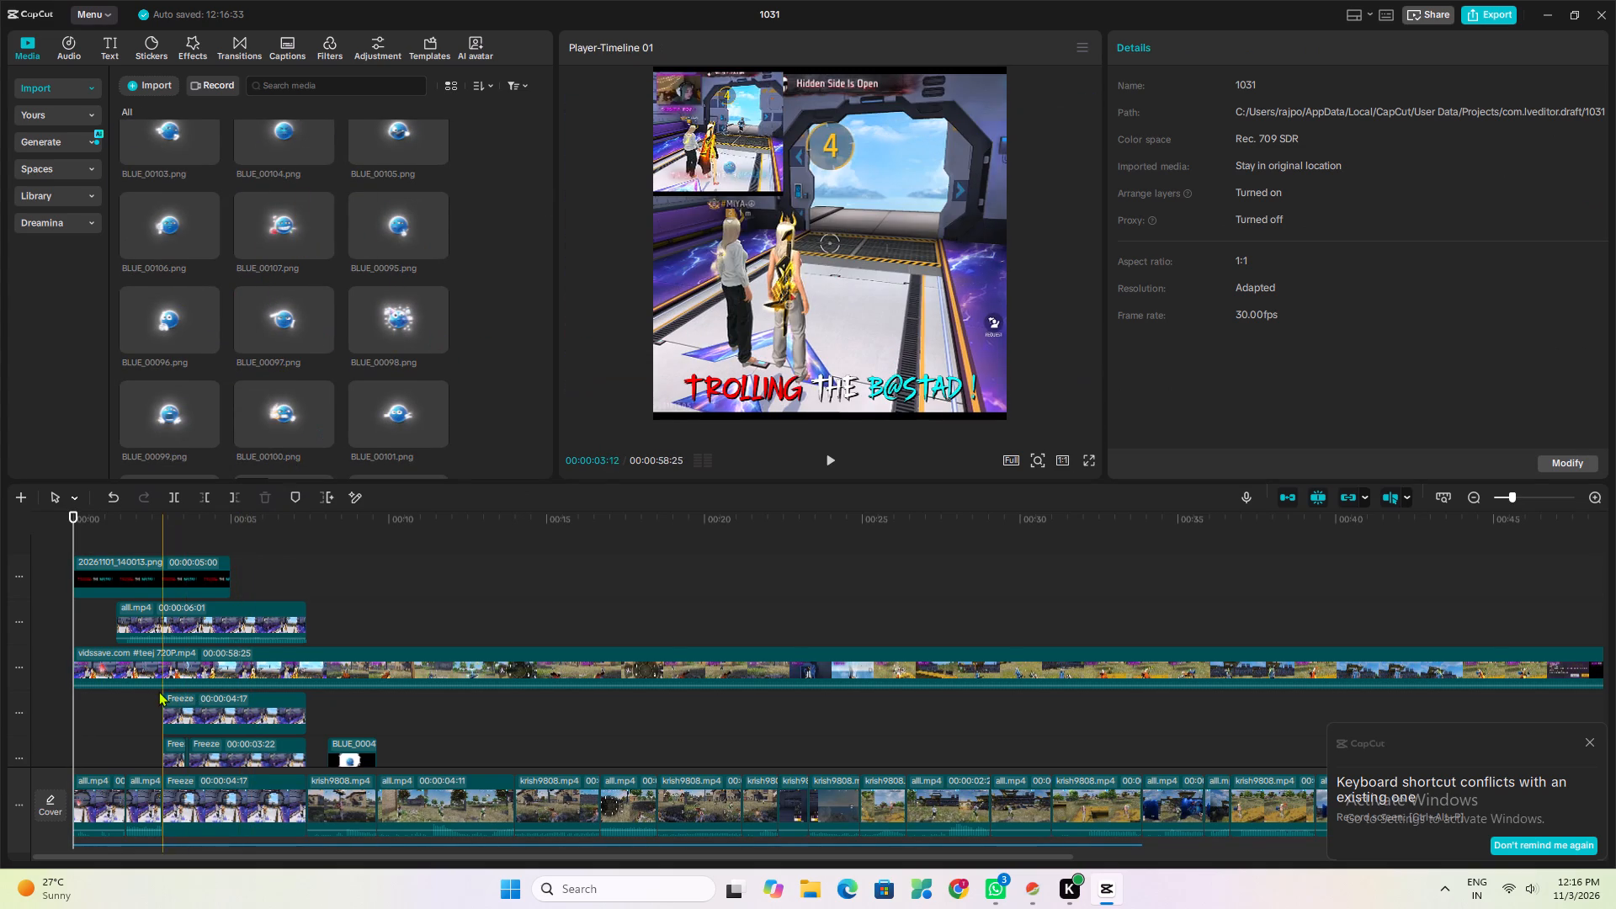
pyautogui.scroll(-1, 354, 354)
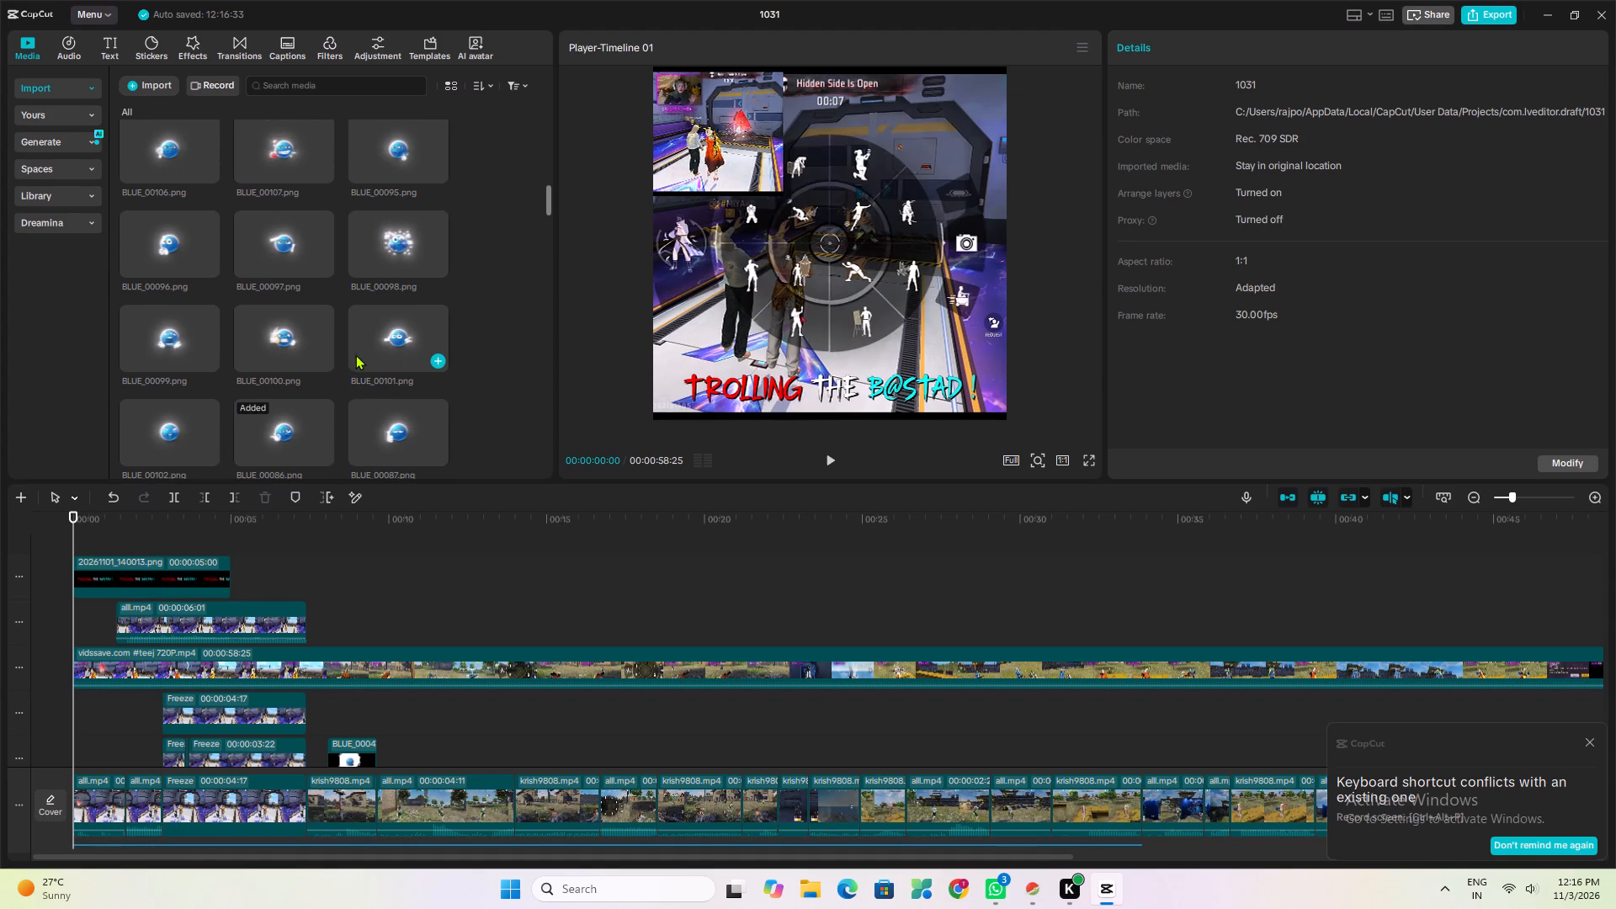
pyautogui.scroll(-1, 357, 357)
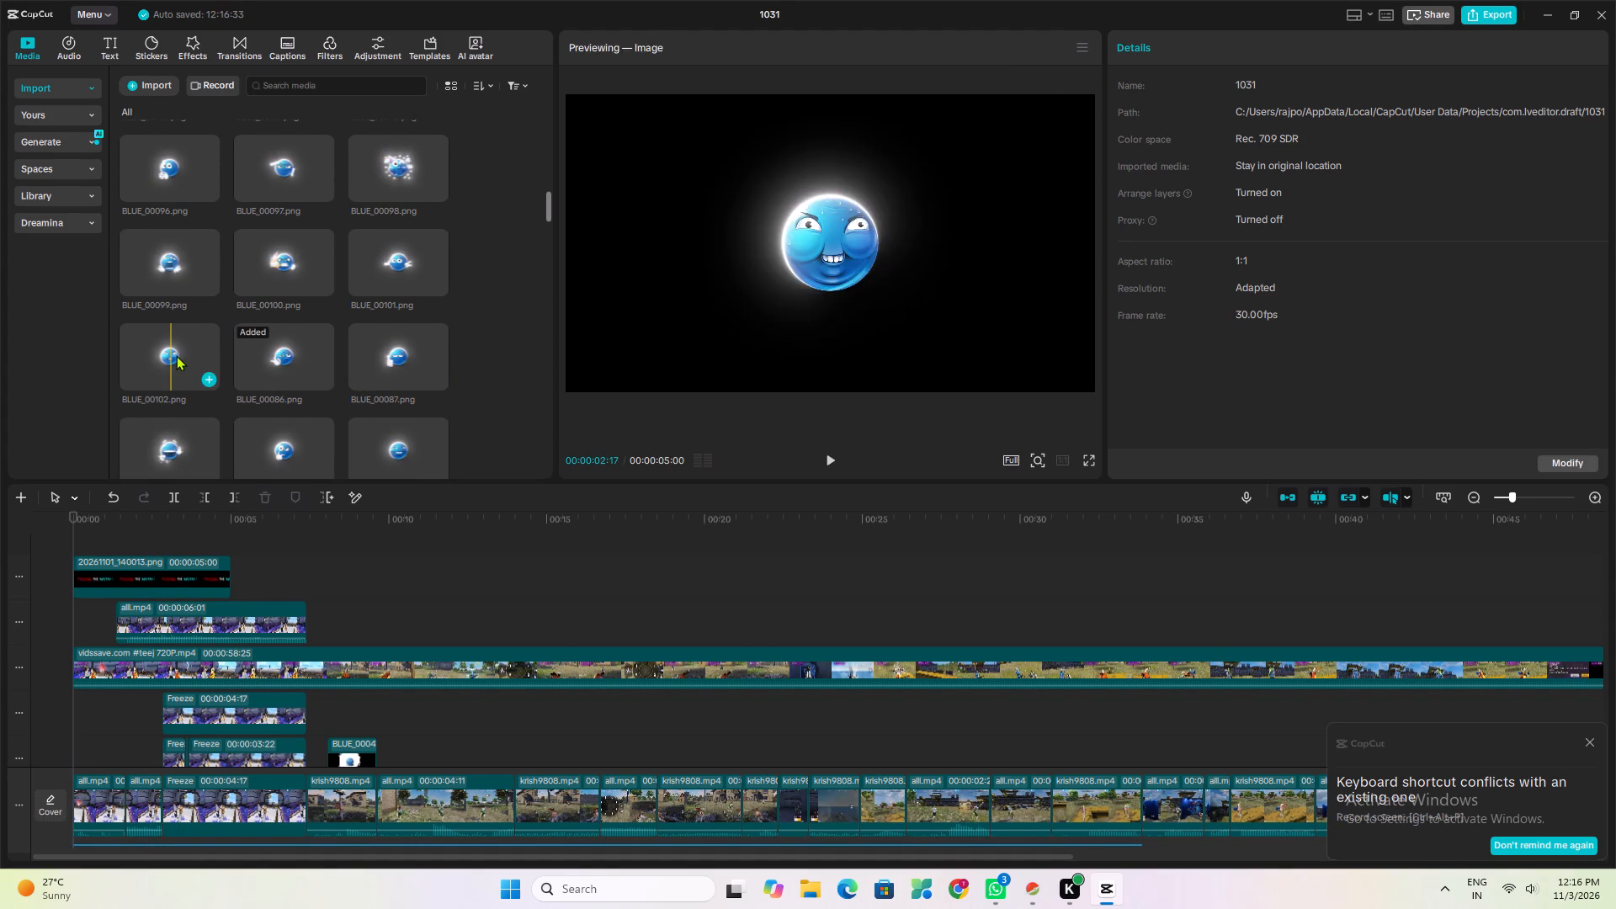
pyautogui.scroll(-1, 323, 269)
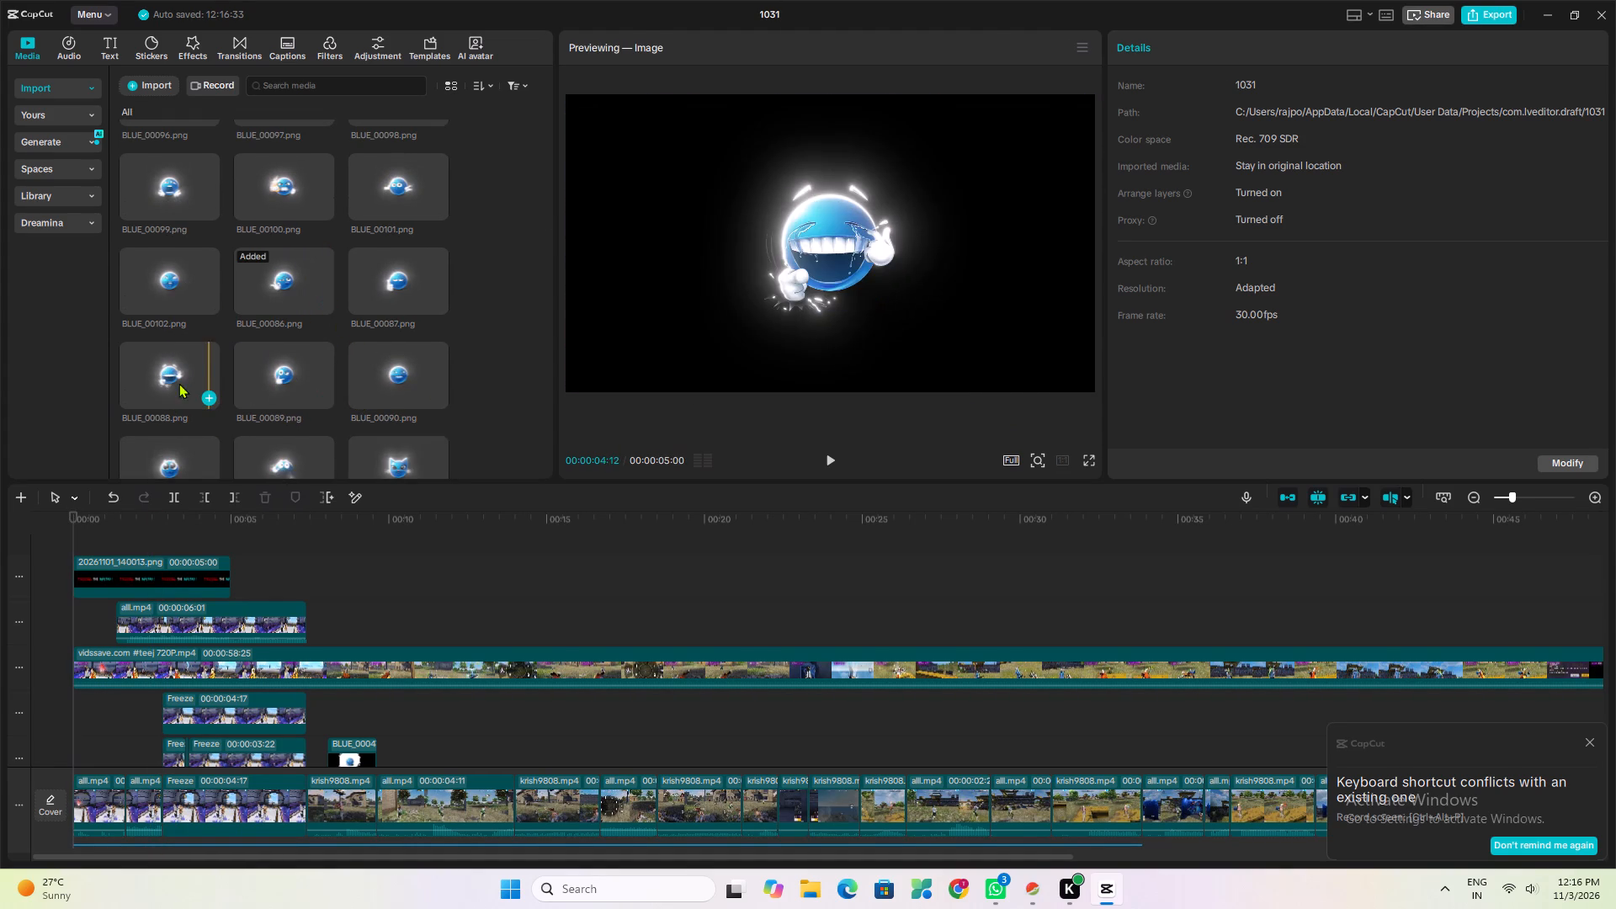
pyautogui.moveTo(180, 332); pyautogui.dragTo(172, 380)
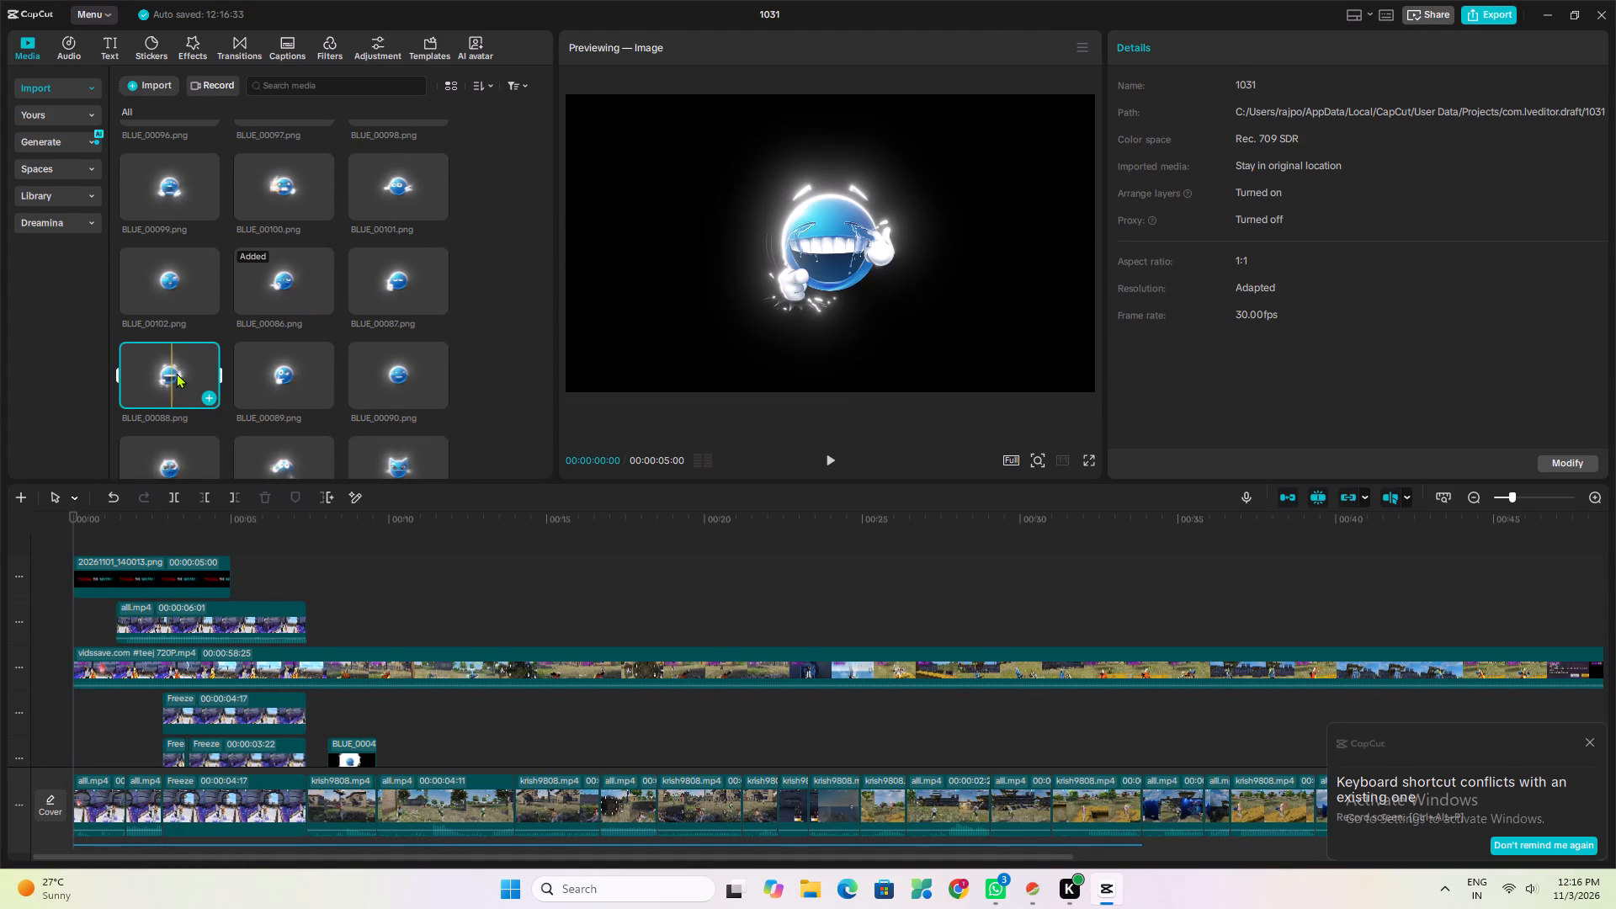
pyautogui.moveTo(180, 370); pyautogui.dragTo(83, 541)
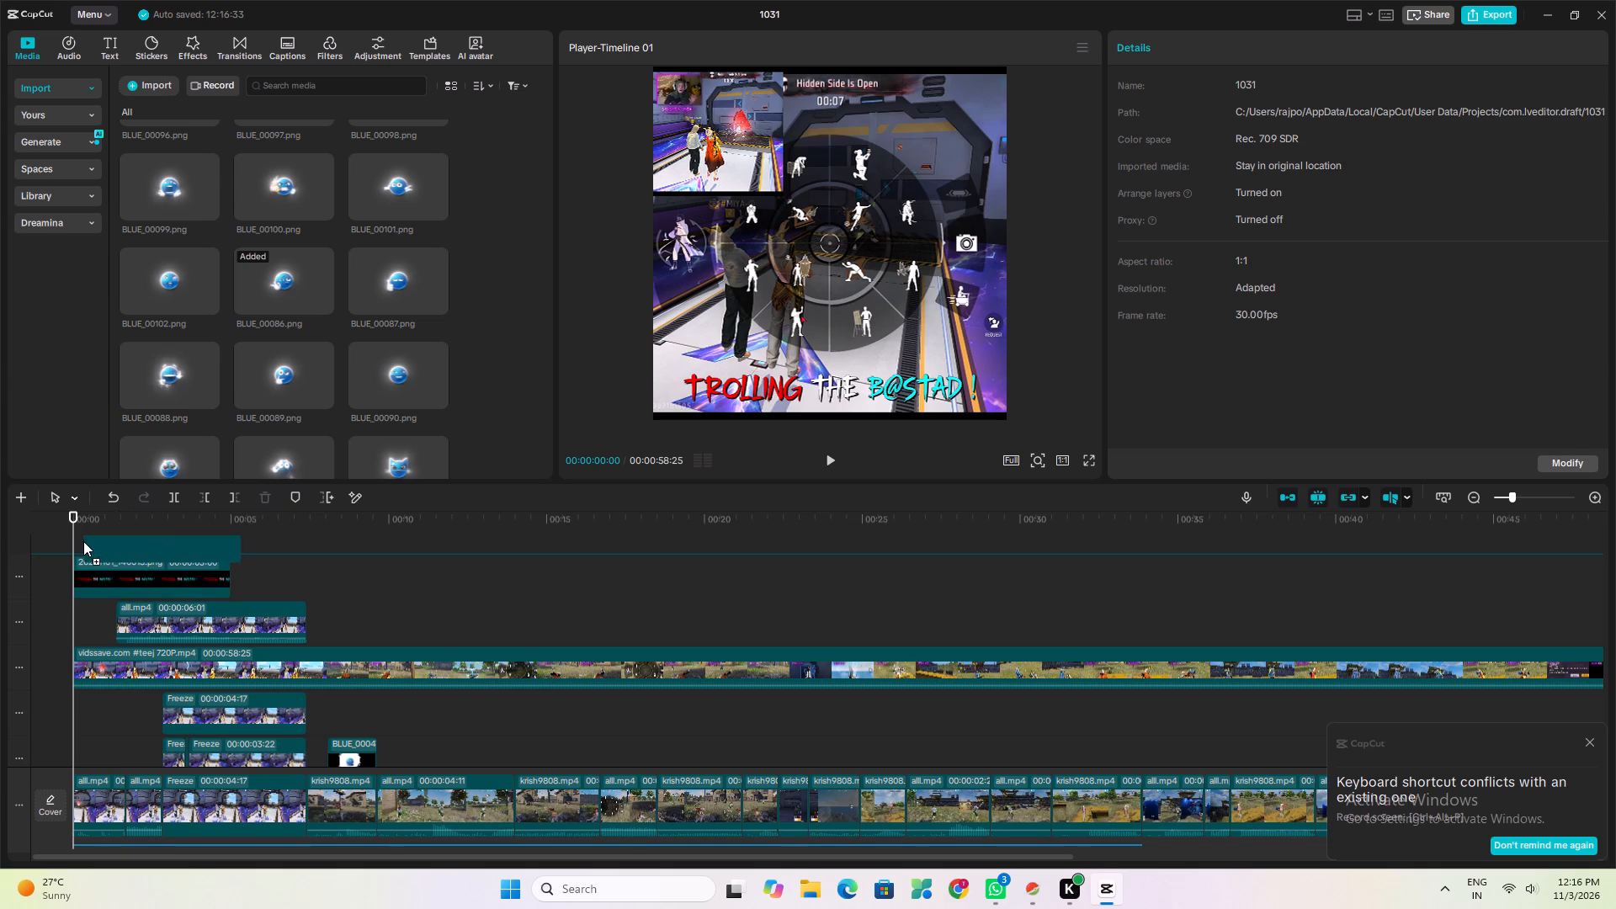
pyautogui.moveTo(83, 541); pyautogui.dragTo(70, 539)
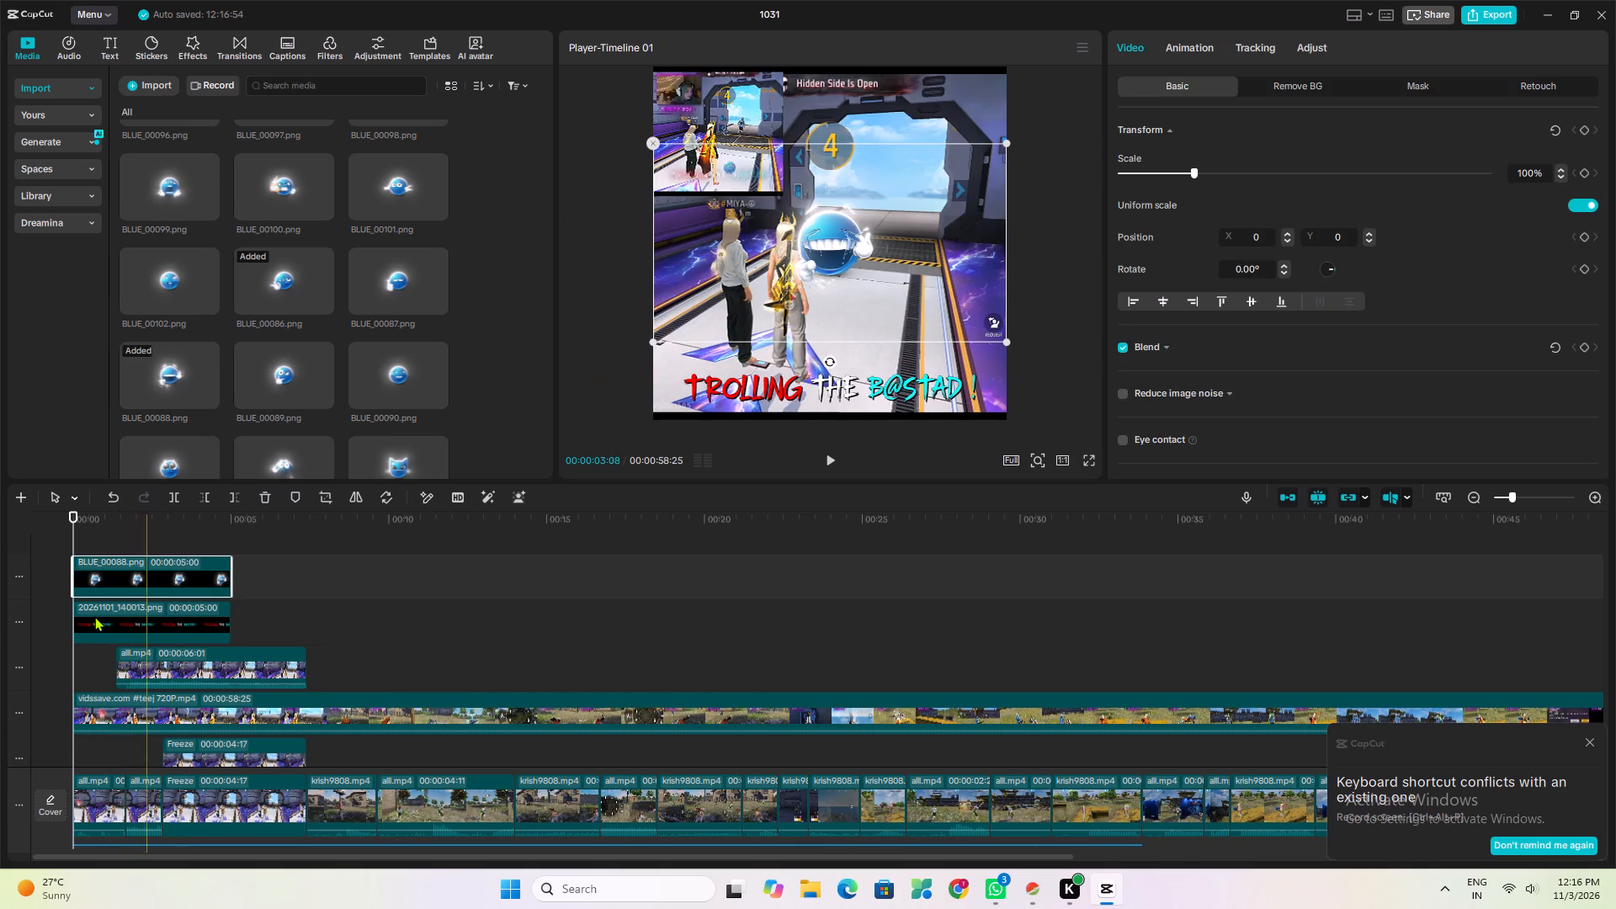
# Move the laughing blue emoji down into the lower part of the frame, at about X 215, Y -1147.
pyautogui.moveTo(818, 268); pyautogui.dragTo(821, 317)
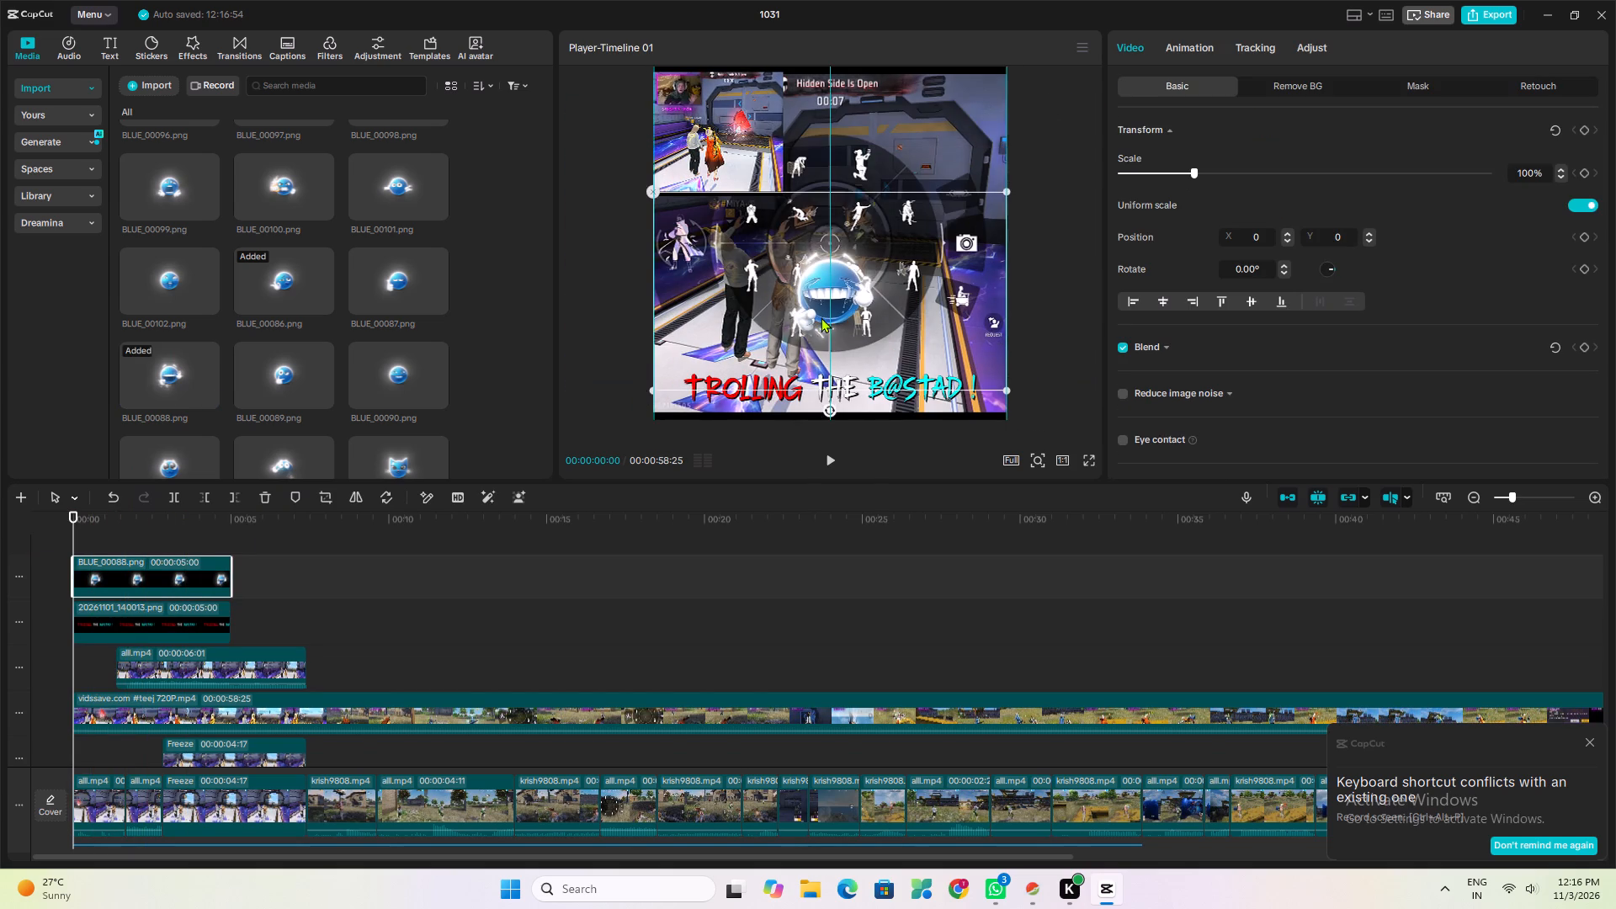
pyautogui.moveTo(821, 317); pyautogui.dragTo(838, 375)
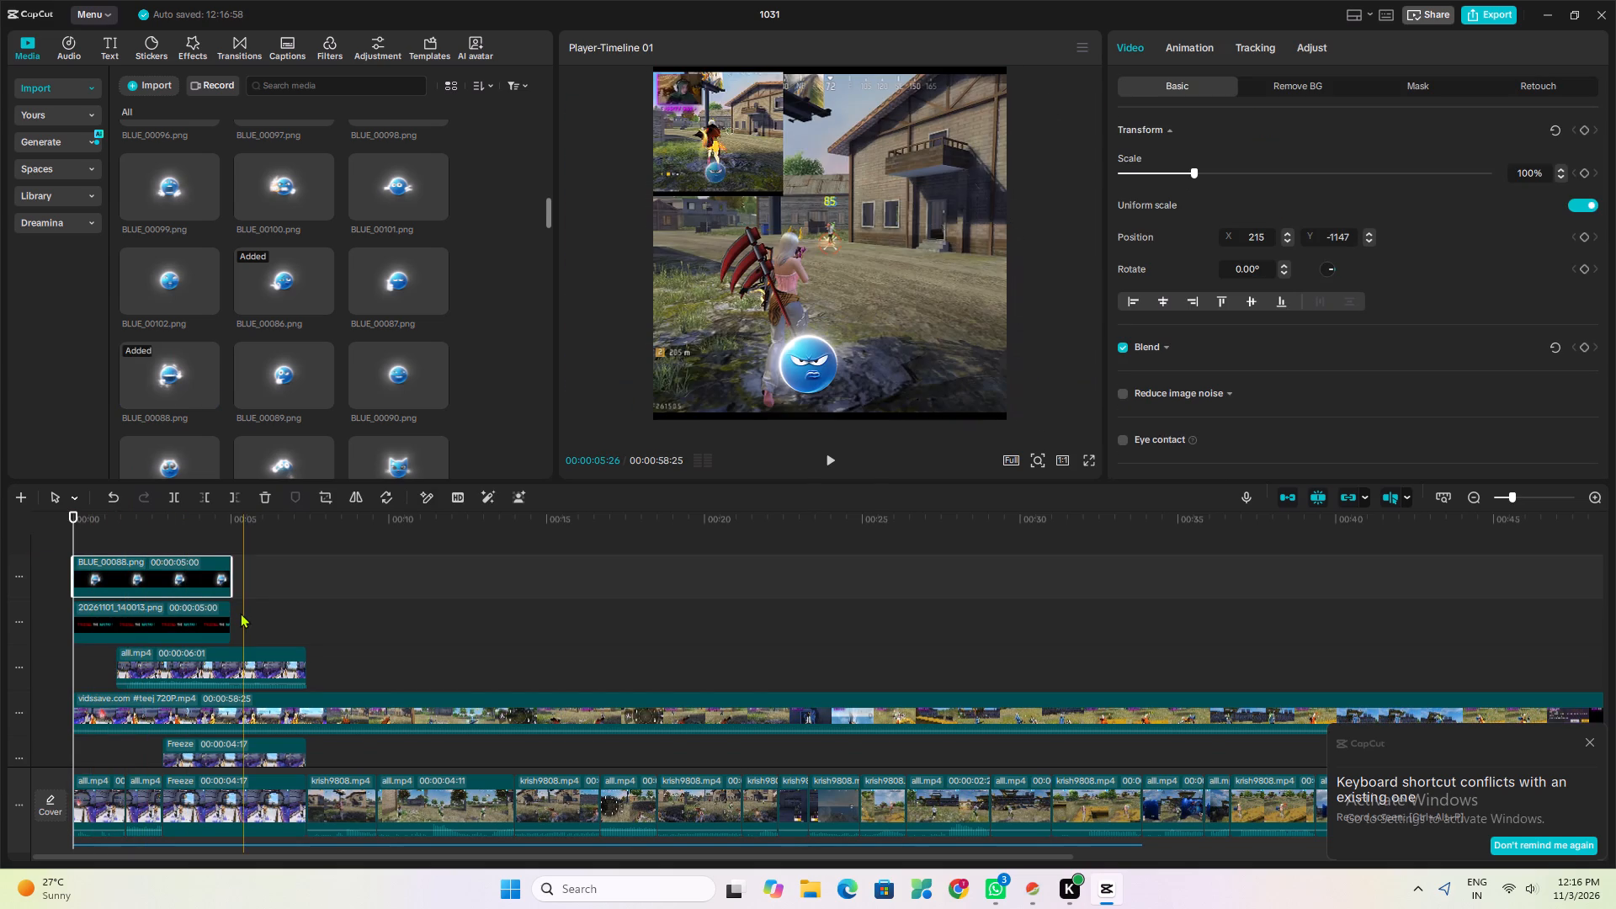
# Move the "TROLLING THE B@STAD !" caption clip to the track above the blue emoji, still starting at the timeline start.
pyautogui.moveTo(214, 621); pyautogui.dragTo(200, 562)
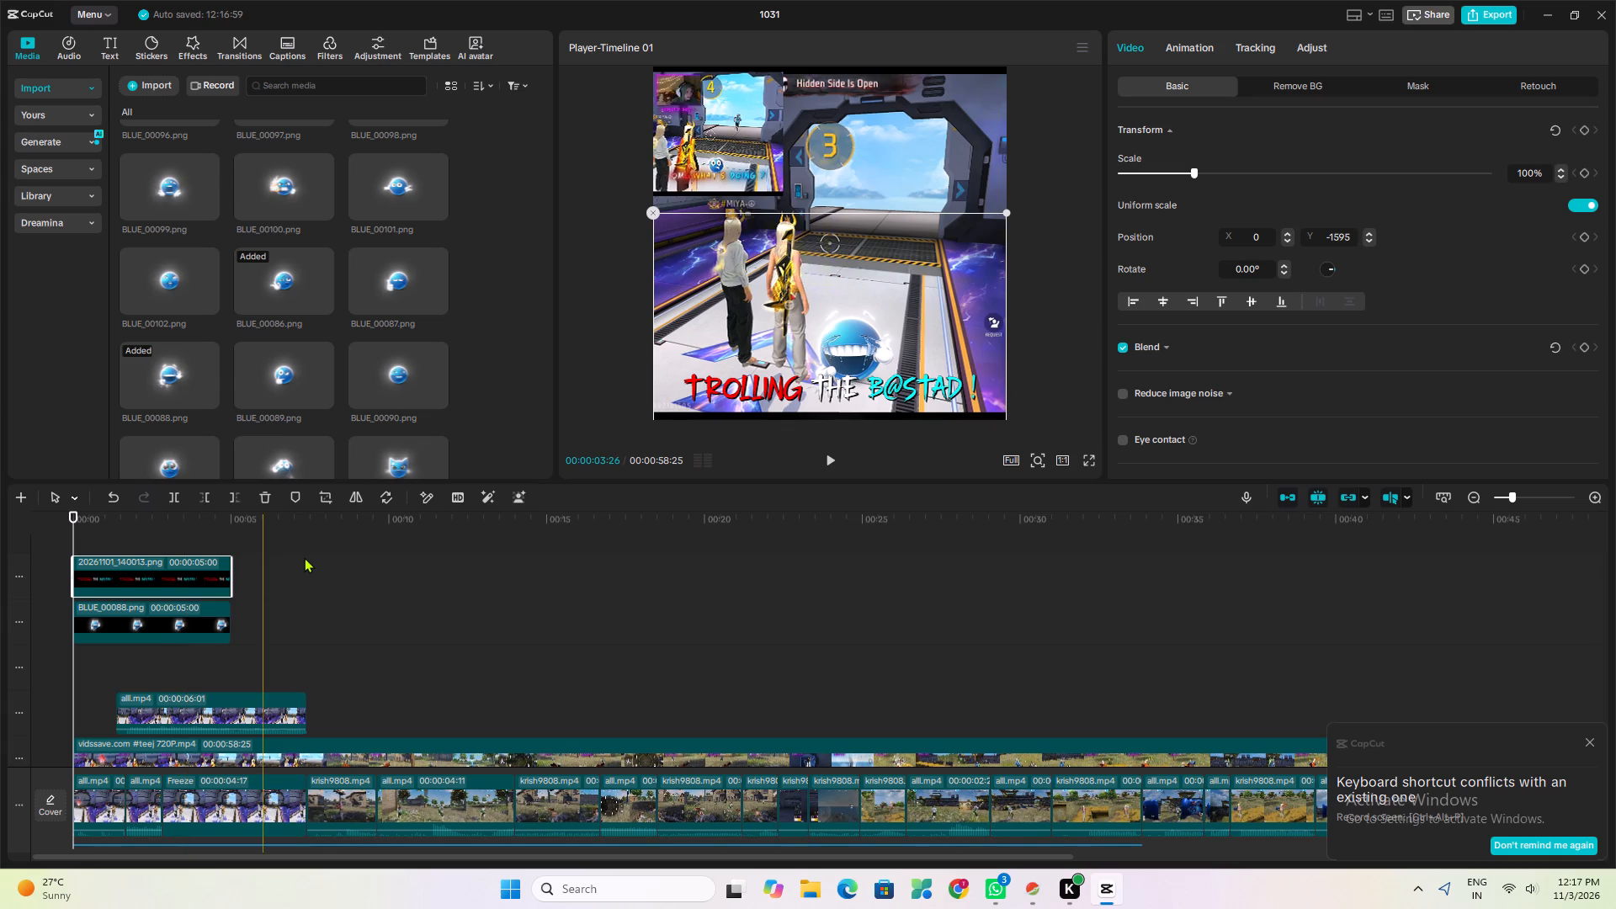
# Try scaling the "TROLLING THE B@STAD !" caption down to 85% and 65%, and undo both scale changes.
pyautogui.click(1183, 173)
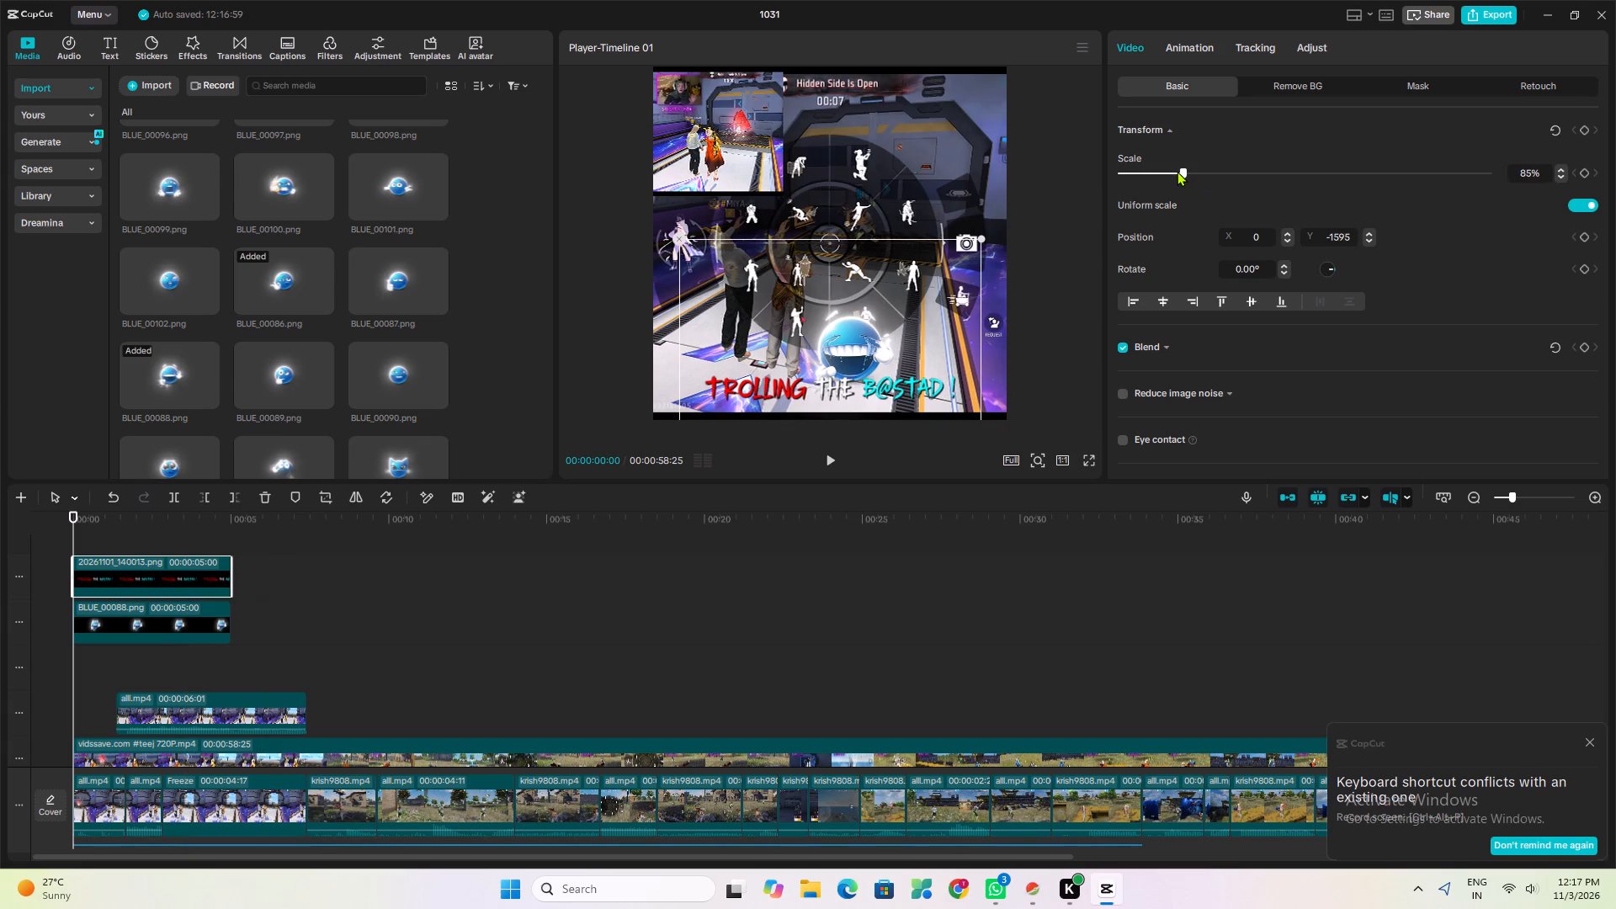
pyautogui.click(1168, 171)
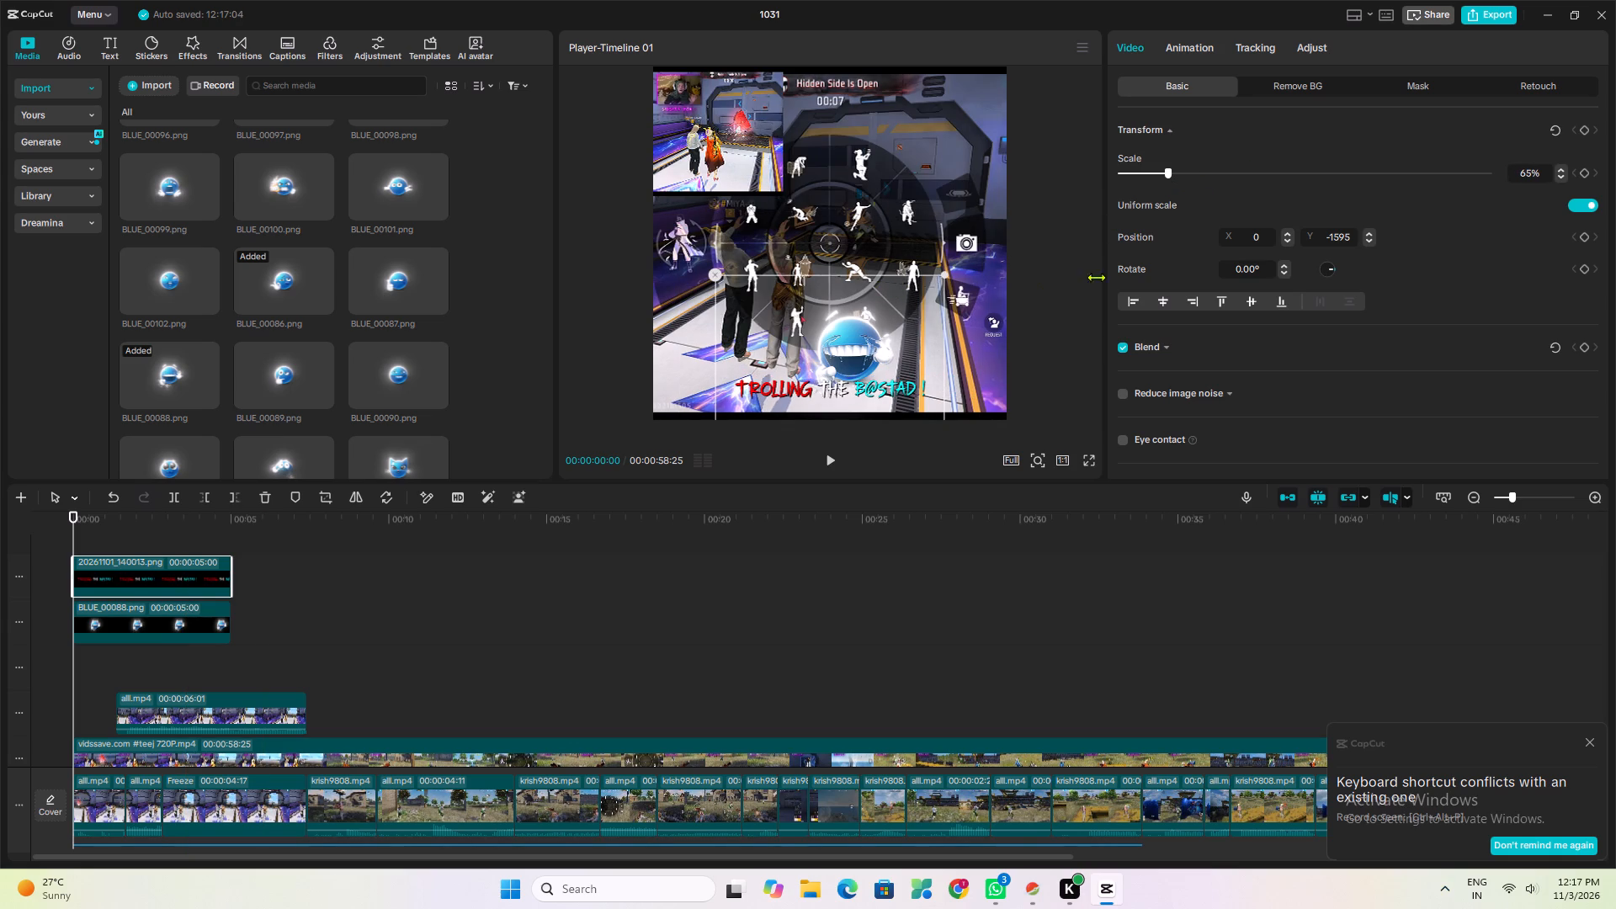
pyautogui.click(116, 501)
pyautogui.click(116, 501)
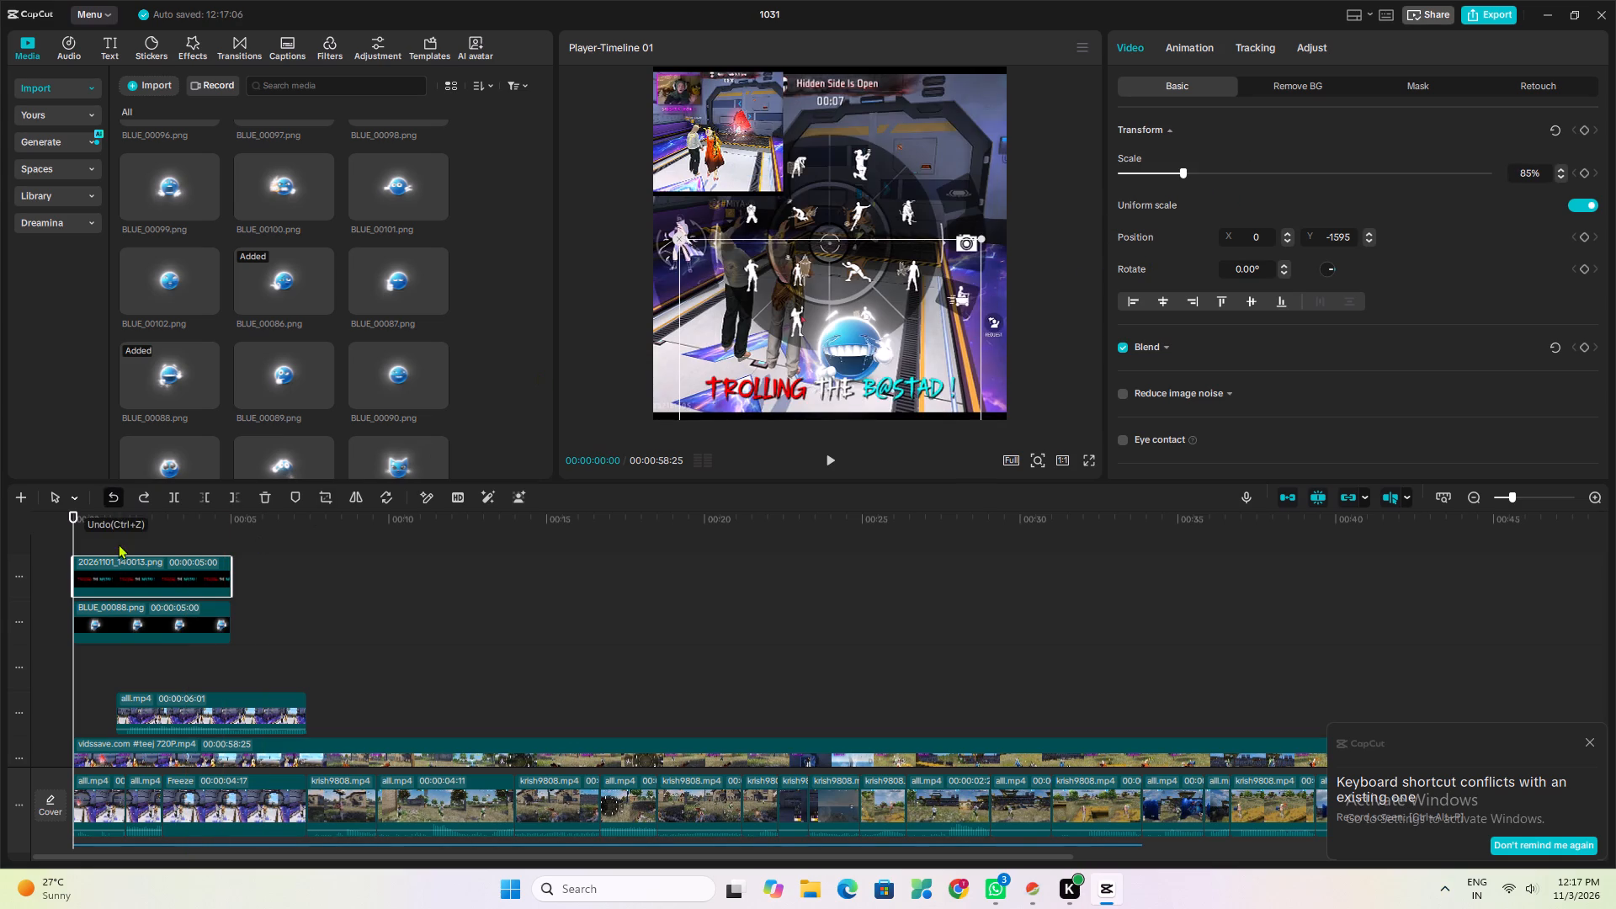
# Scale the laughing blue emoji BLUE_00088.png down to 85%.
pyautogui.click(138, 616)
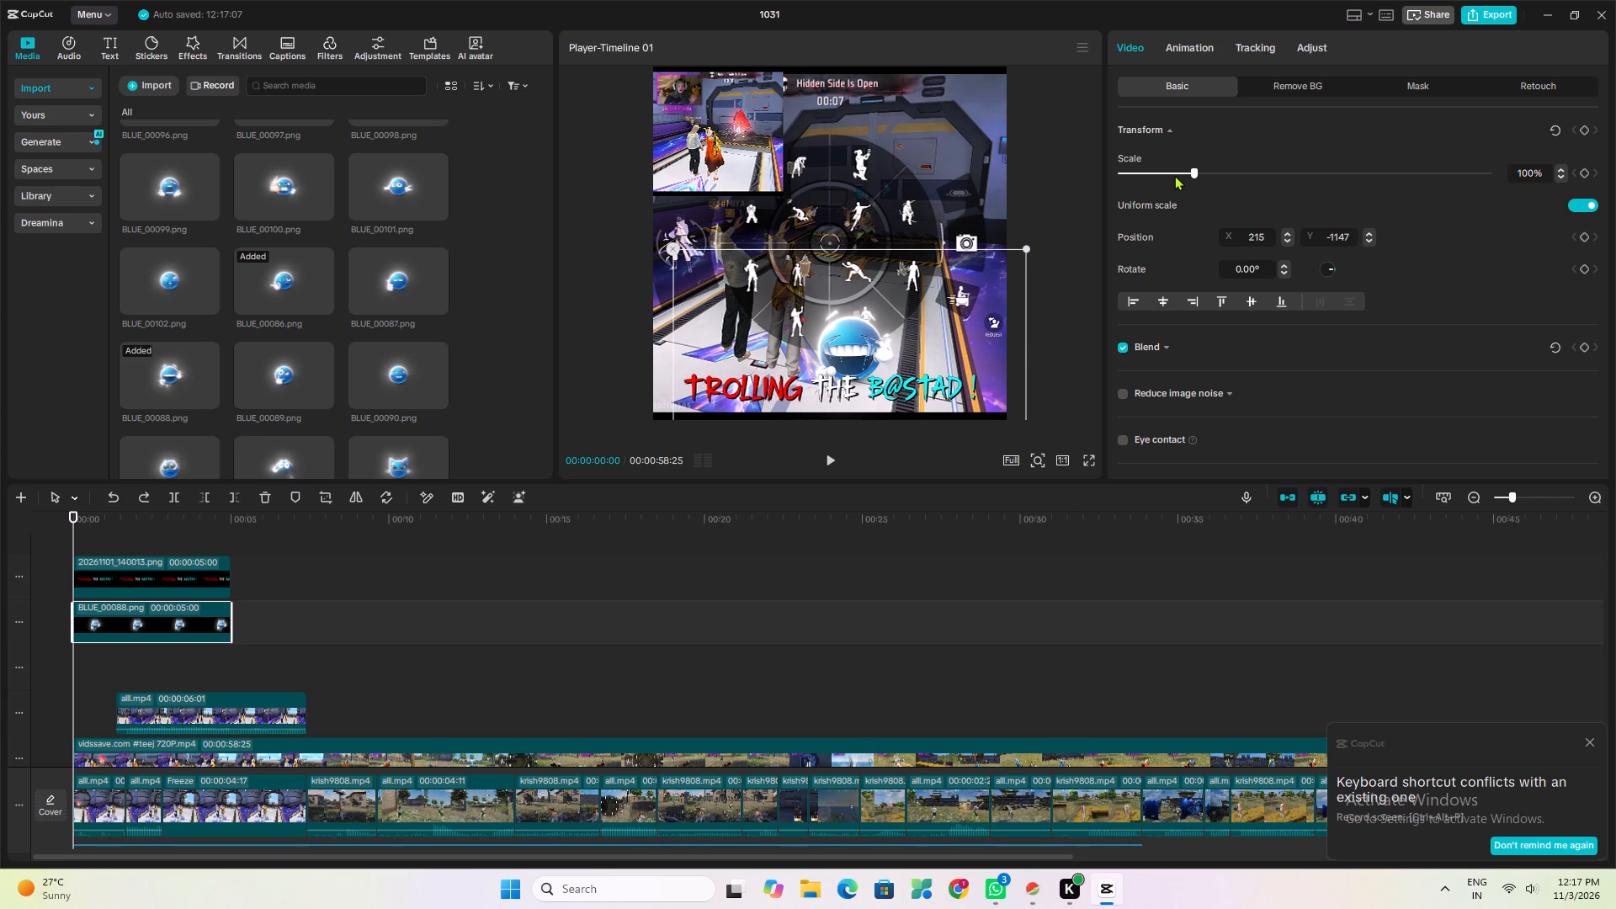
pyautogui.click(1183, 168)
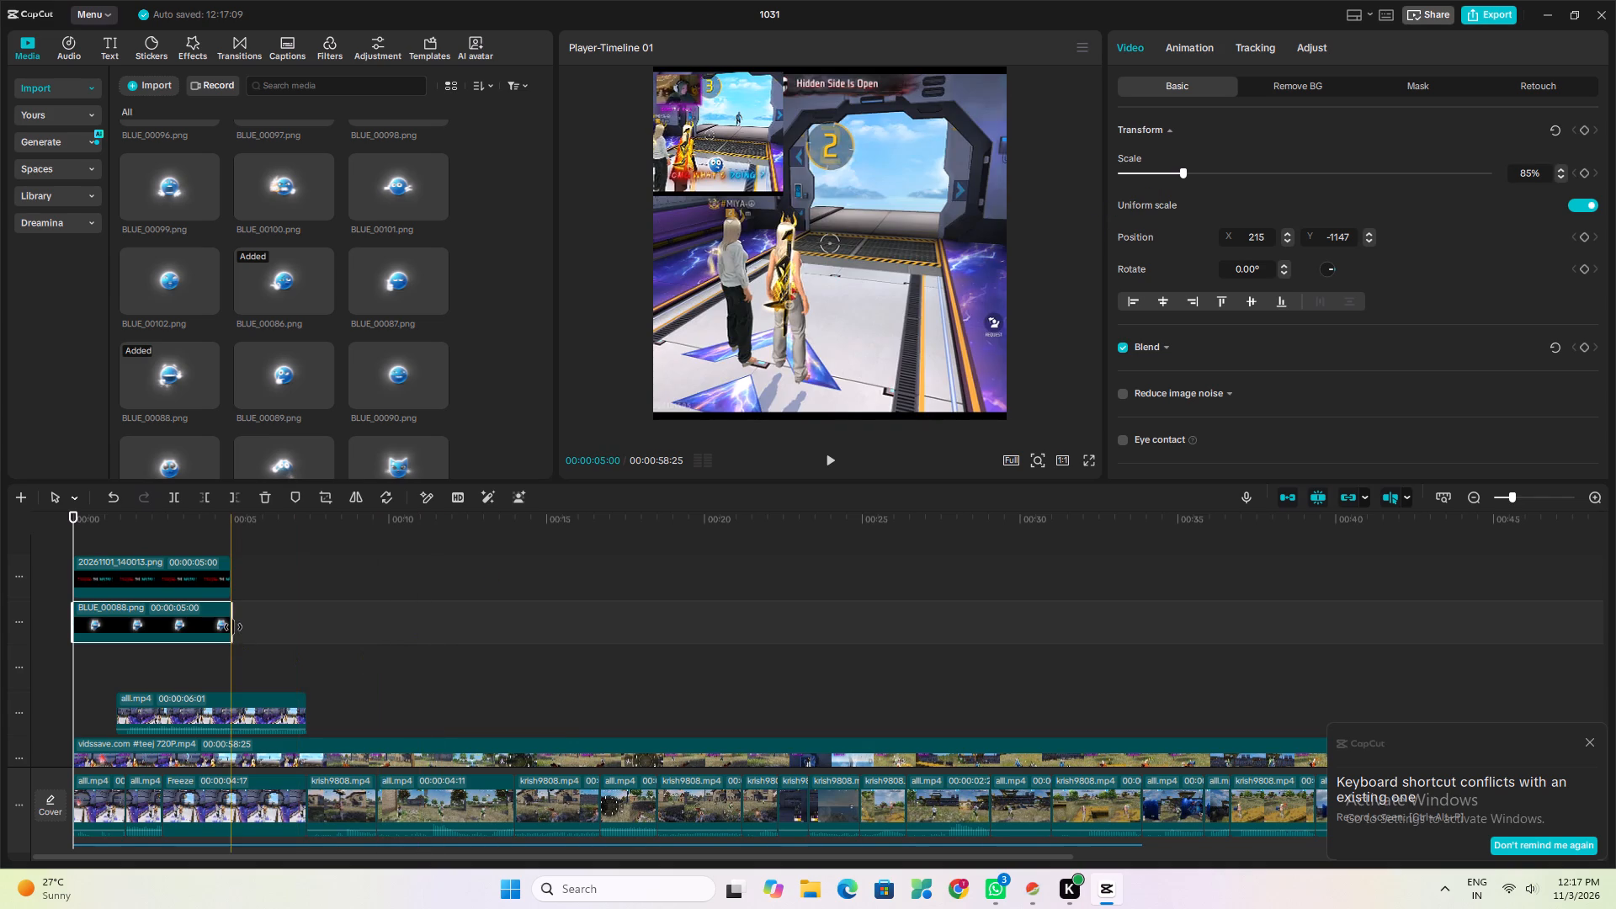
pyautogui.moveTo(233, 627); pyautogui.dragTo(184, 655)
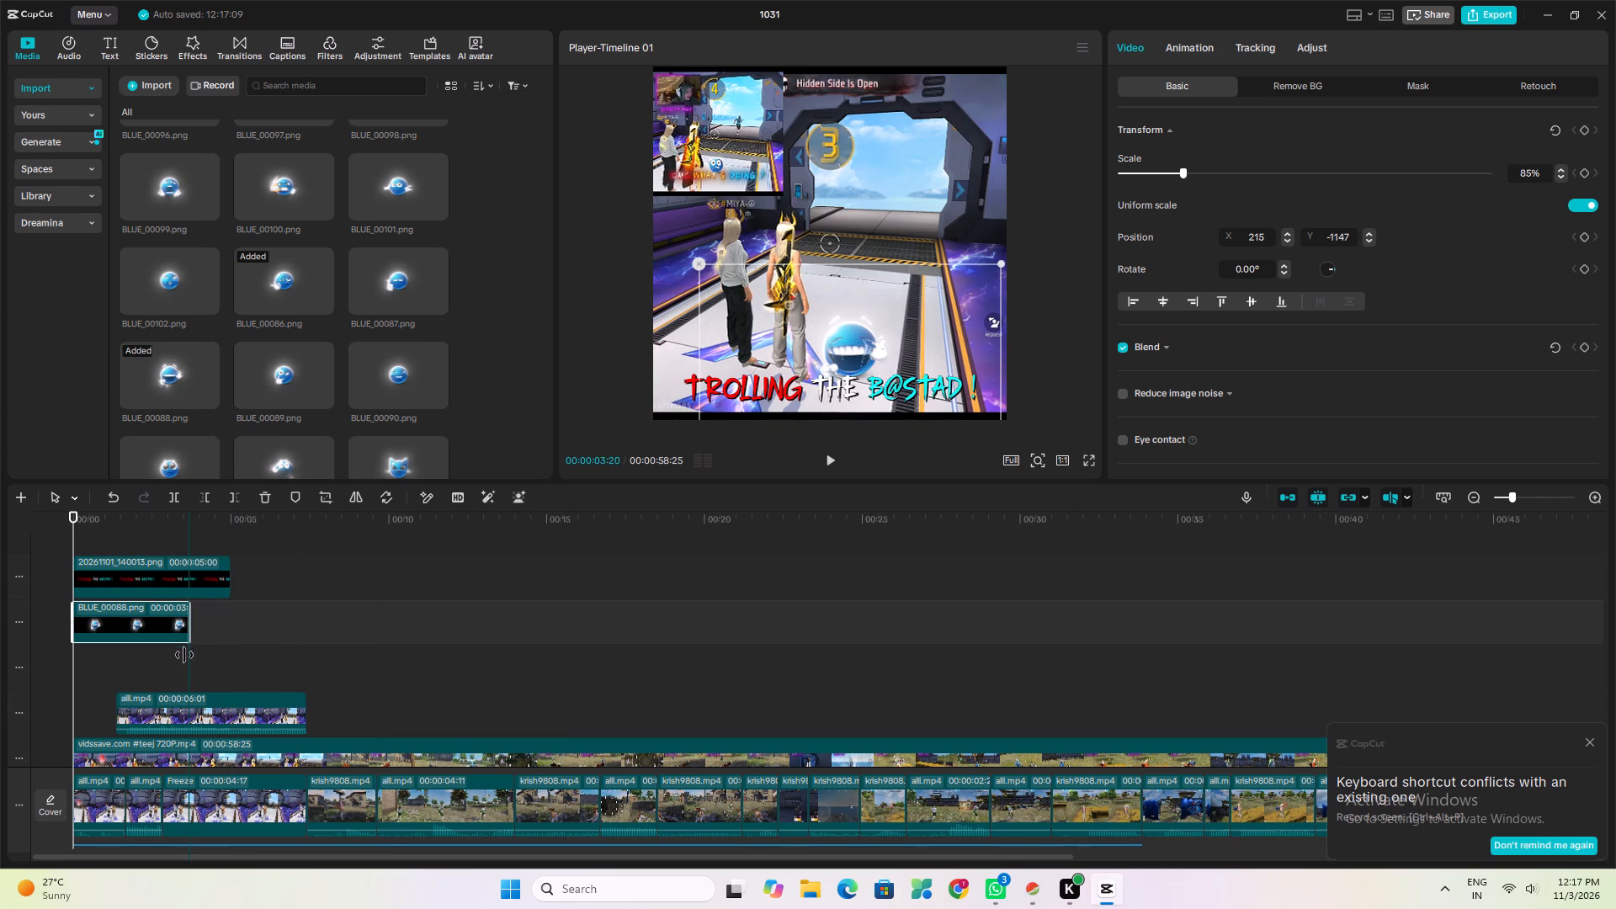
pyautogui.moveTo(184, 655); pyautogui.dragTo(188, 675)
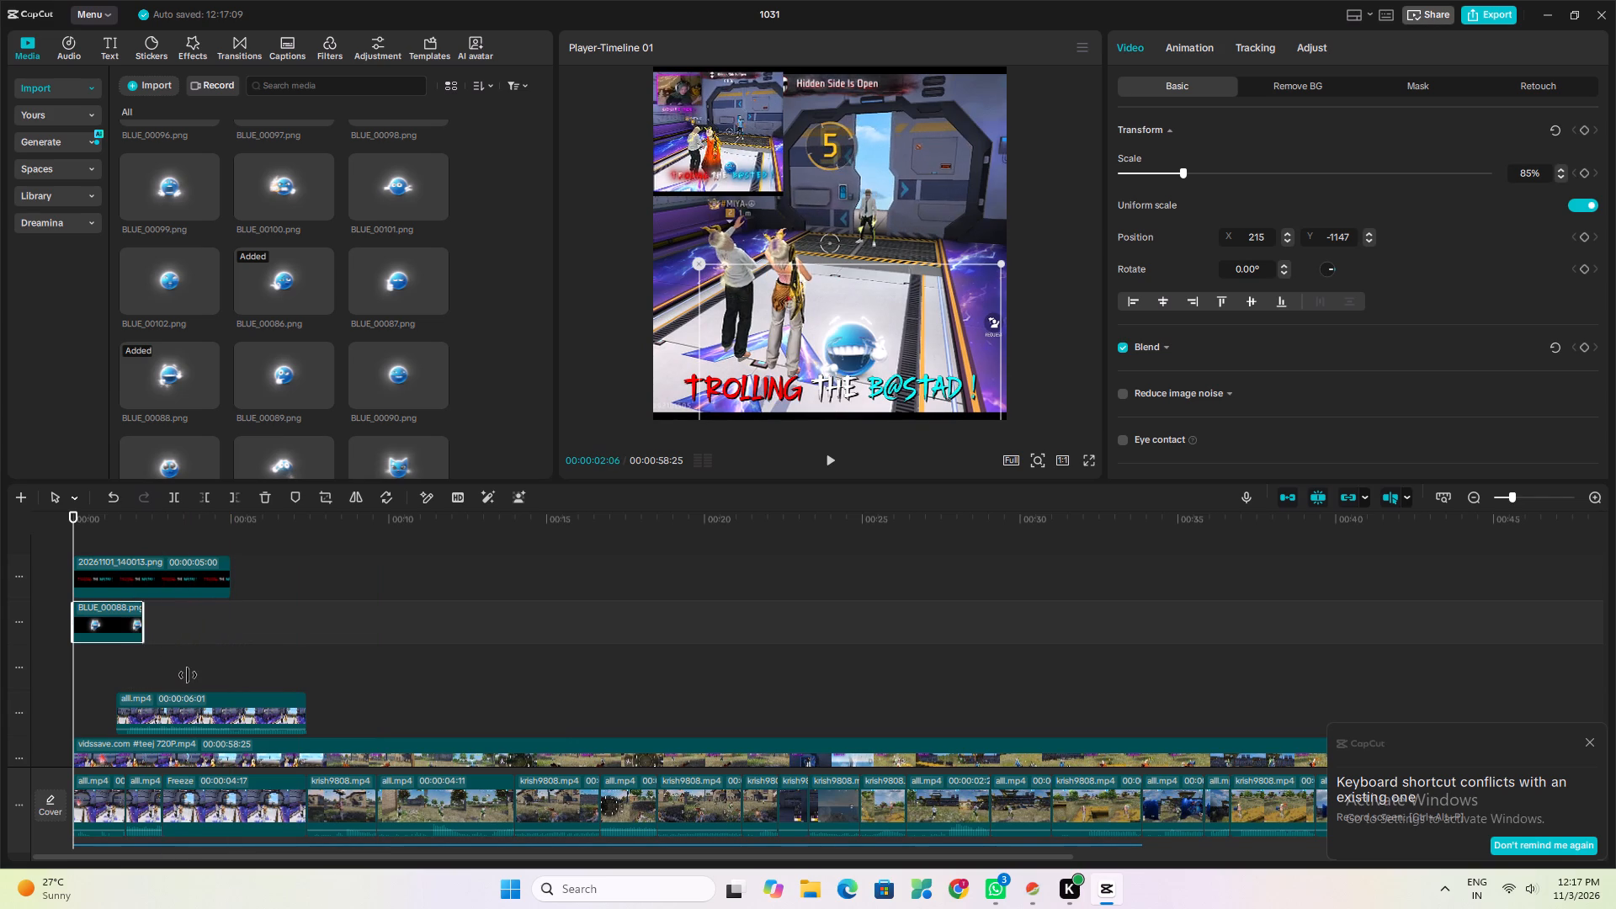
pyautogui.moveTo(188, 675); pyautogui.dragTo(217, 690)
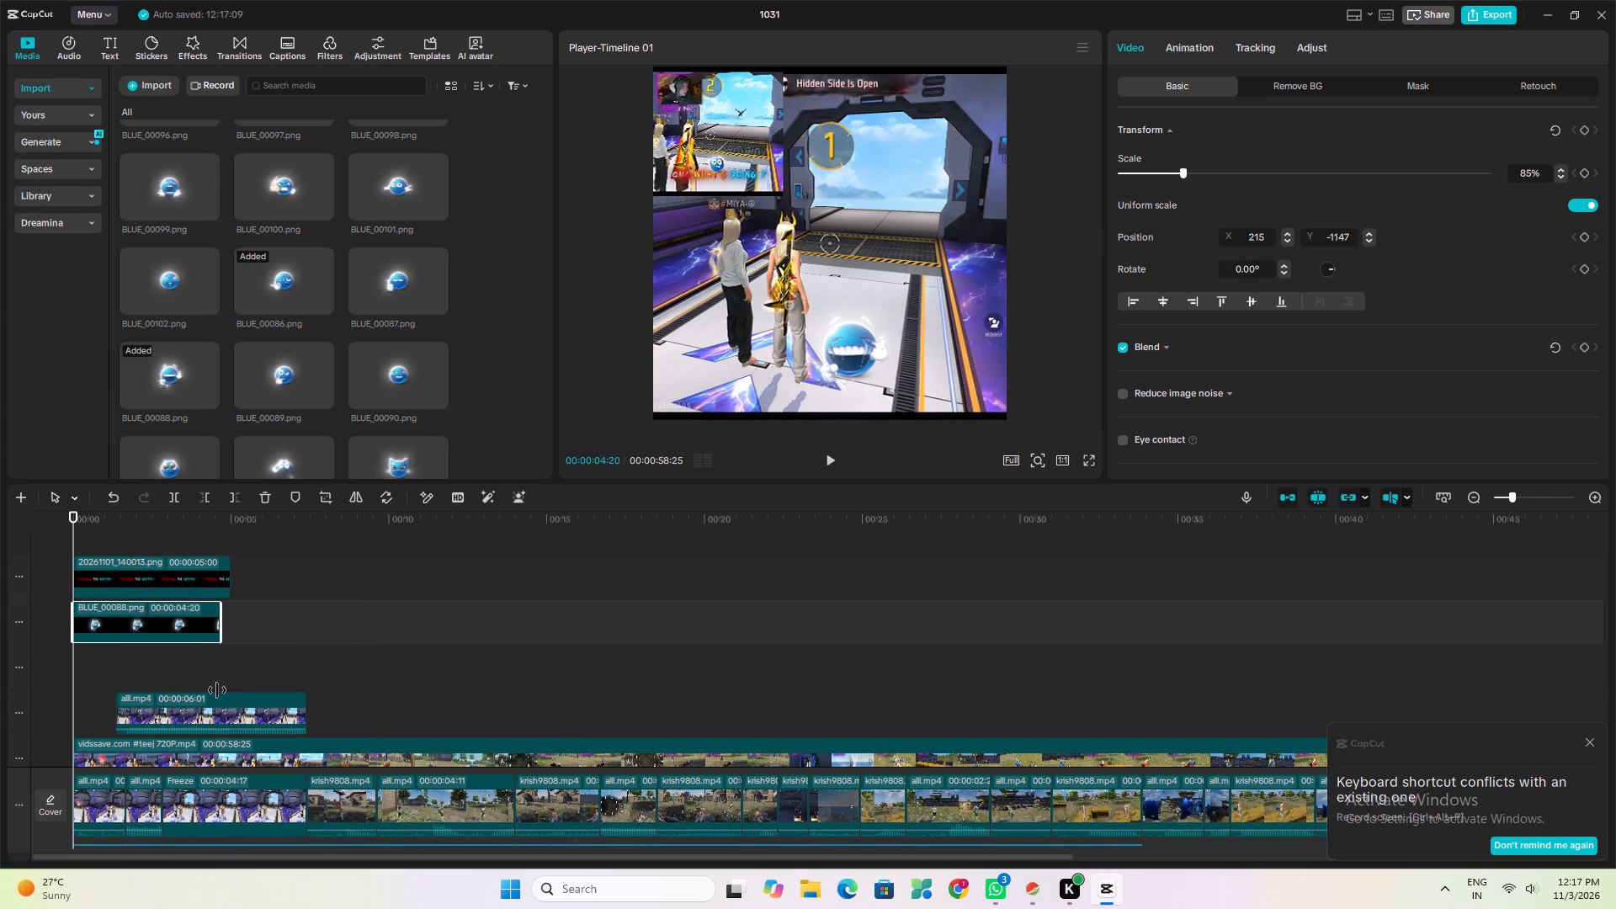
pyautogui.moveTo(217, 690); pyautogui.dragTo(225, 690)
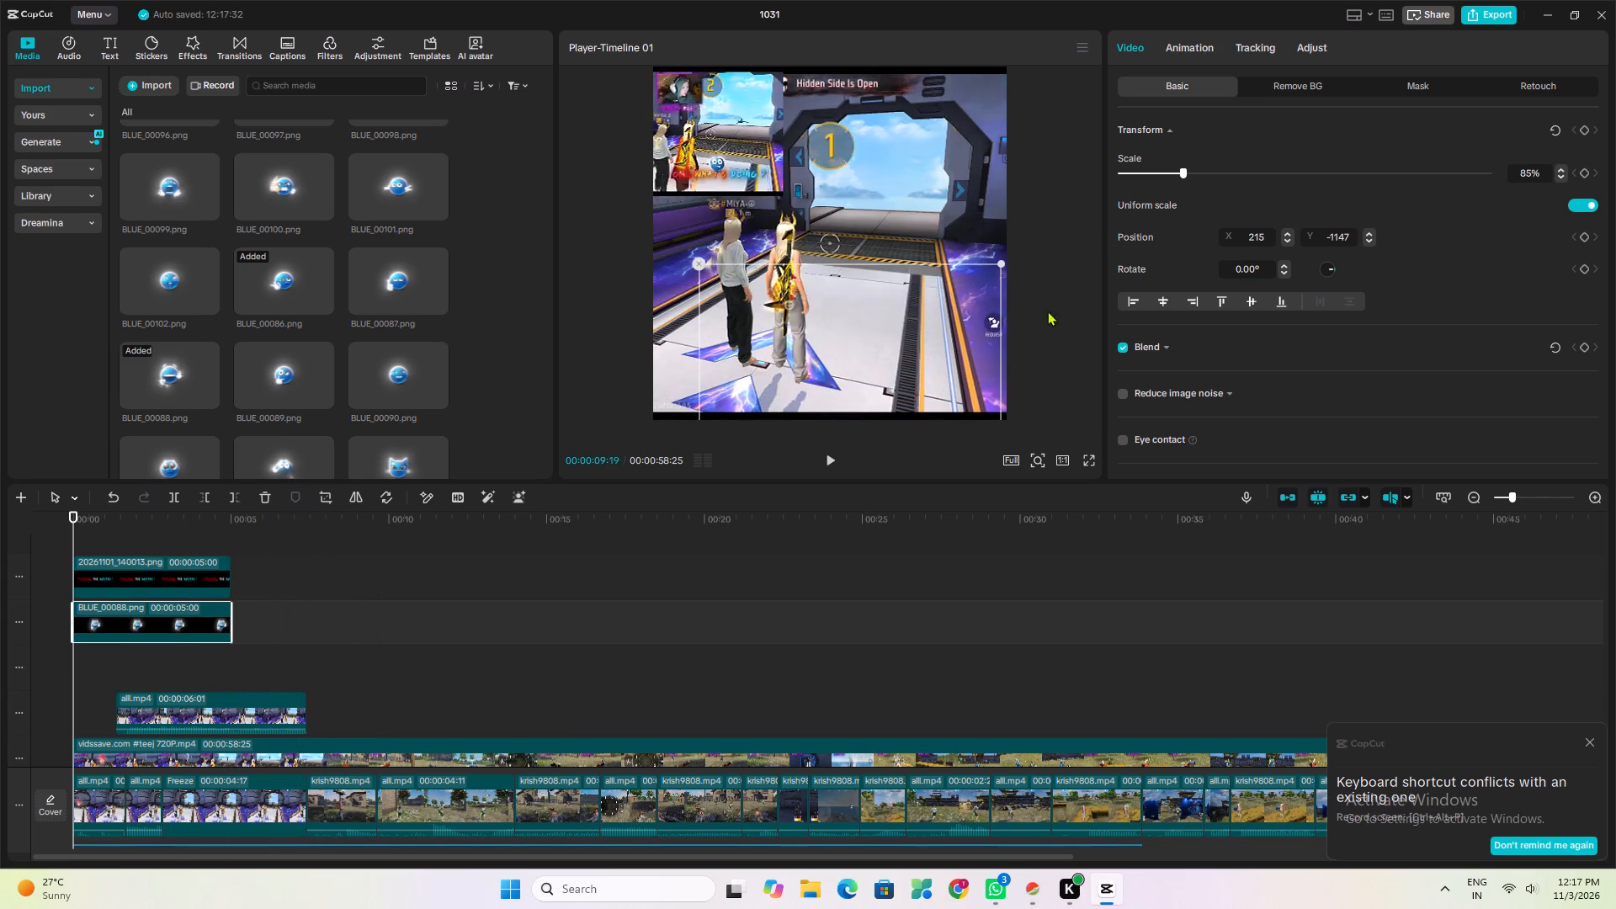
# Move the laughing blue emoji to about X 352, Y -1230 and scale it down to 71%.
pyautogui.moveTo(946, 309); pyautogui.dragTo(959, 316)
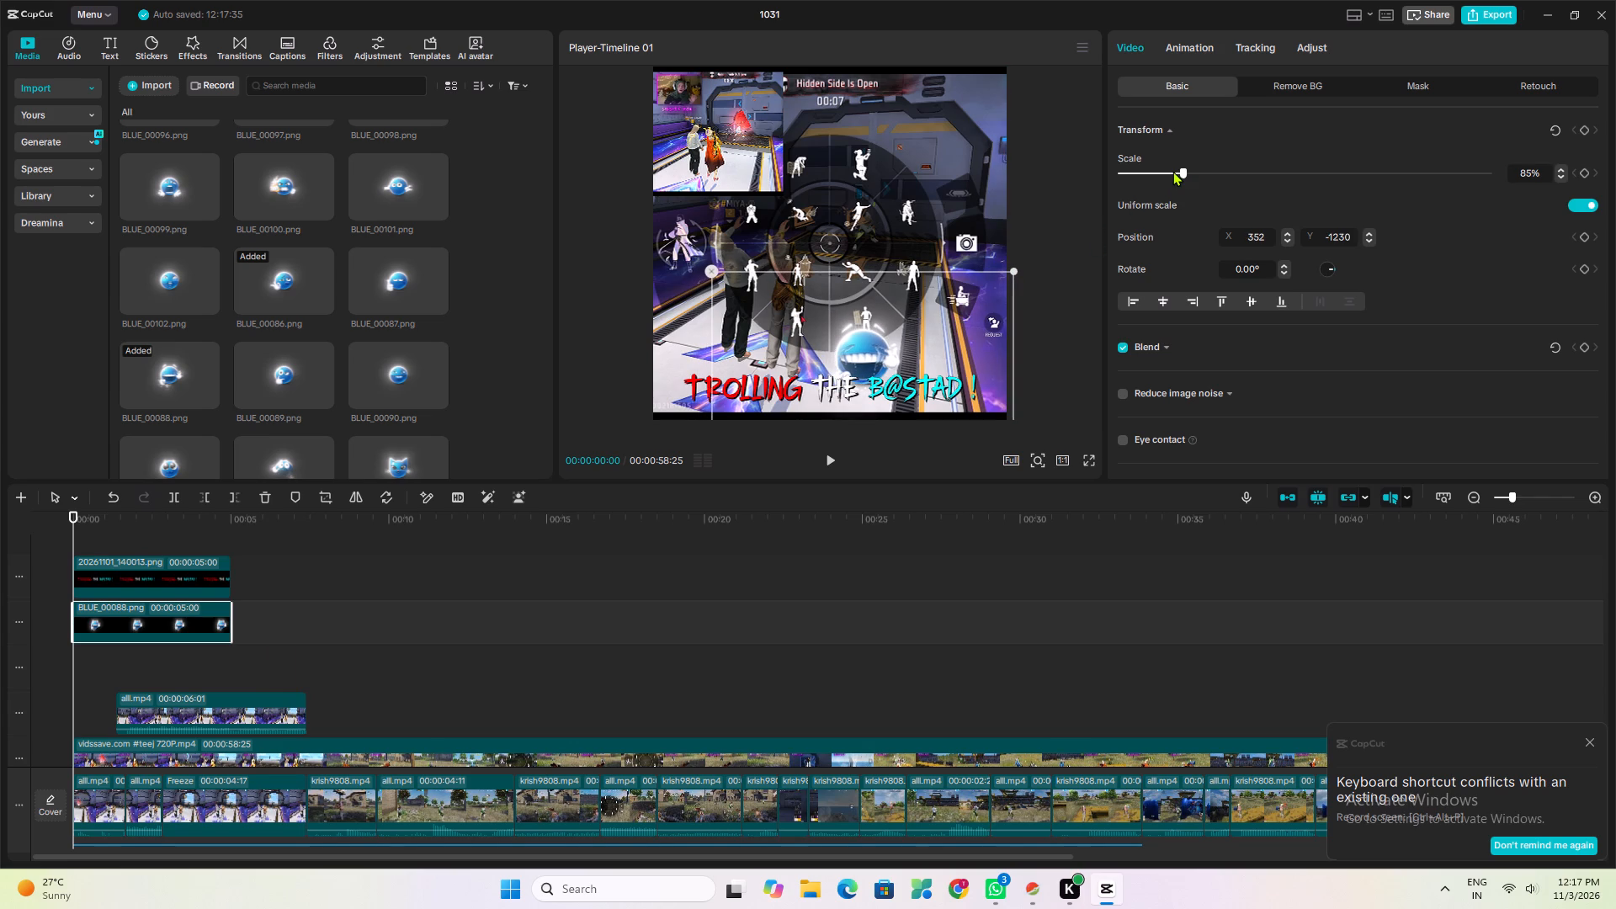
pyautogui.click(1172, 171)
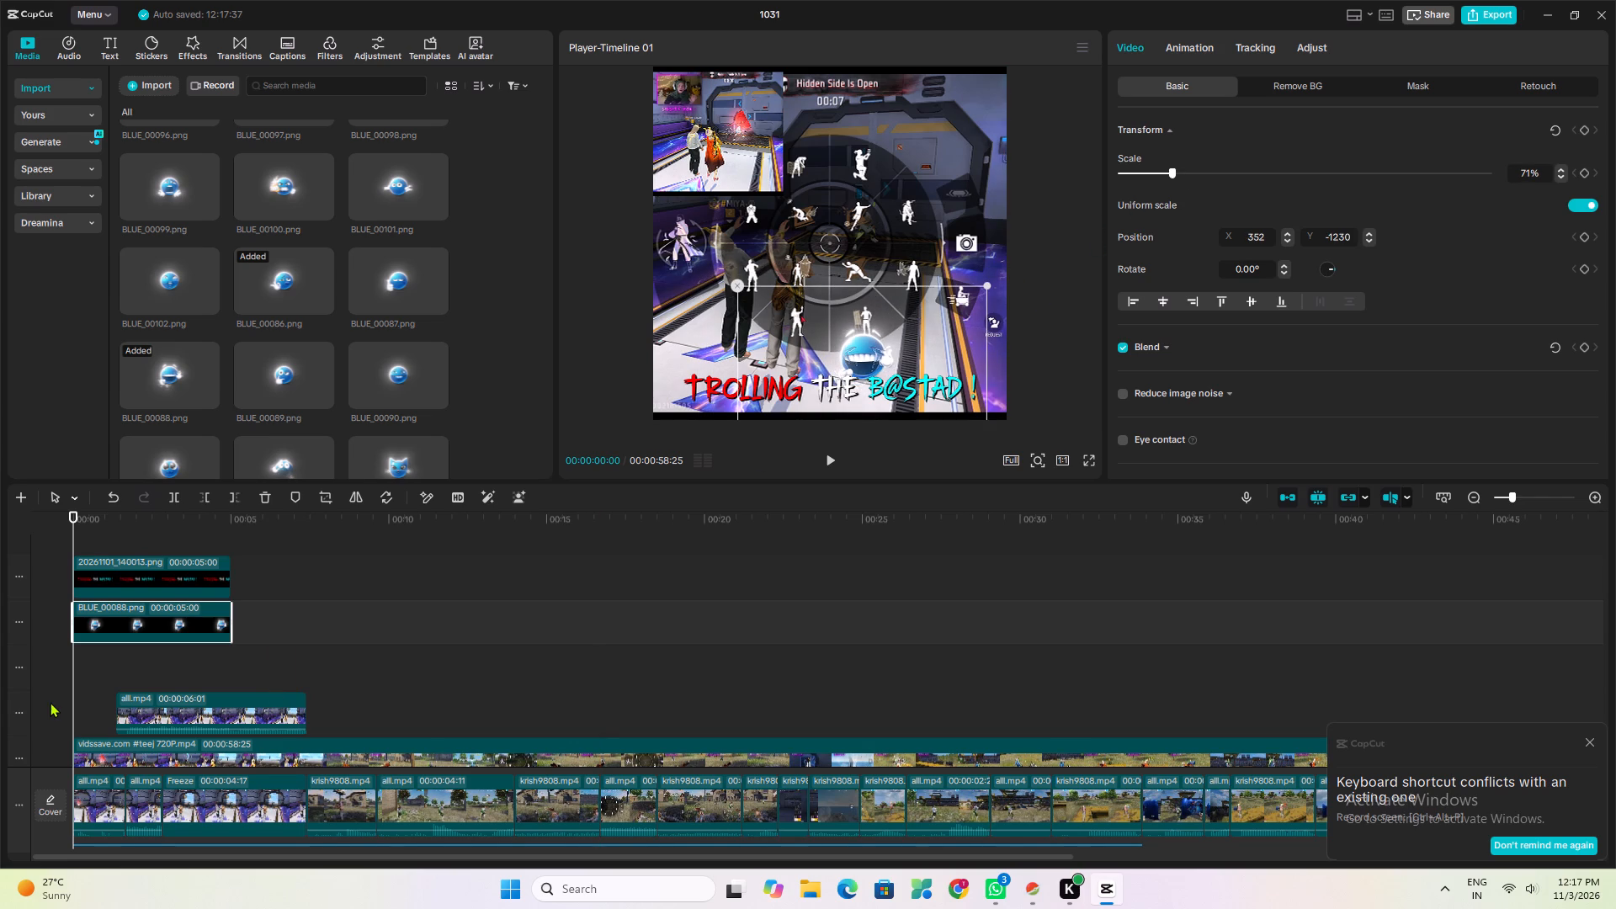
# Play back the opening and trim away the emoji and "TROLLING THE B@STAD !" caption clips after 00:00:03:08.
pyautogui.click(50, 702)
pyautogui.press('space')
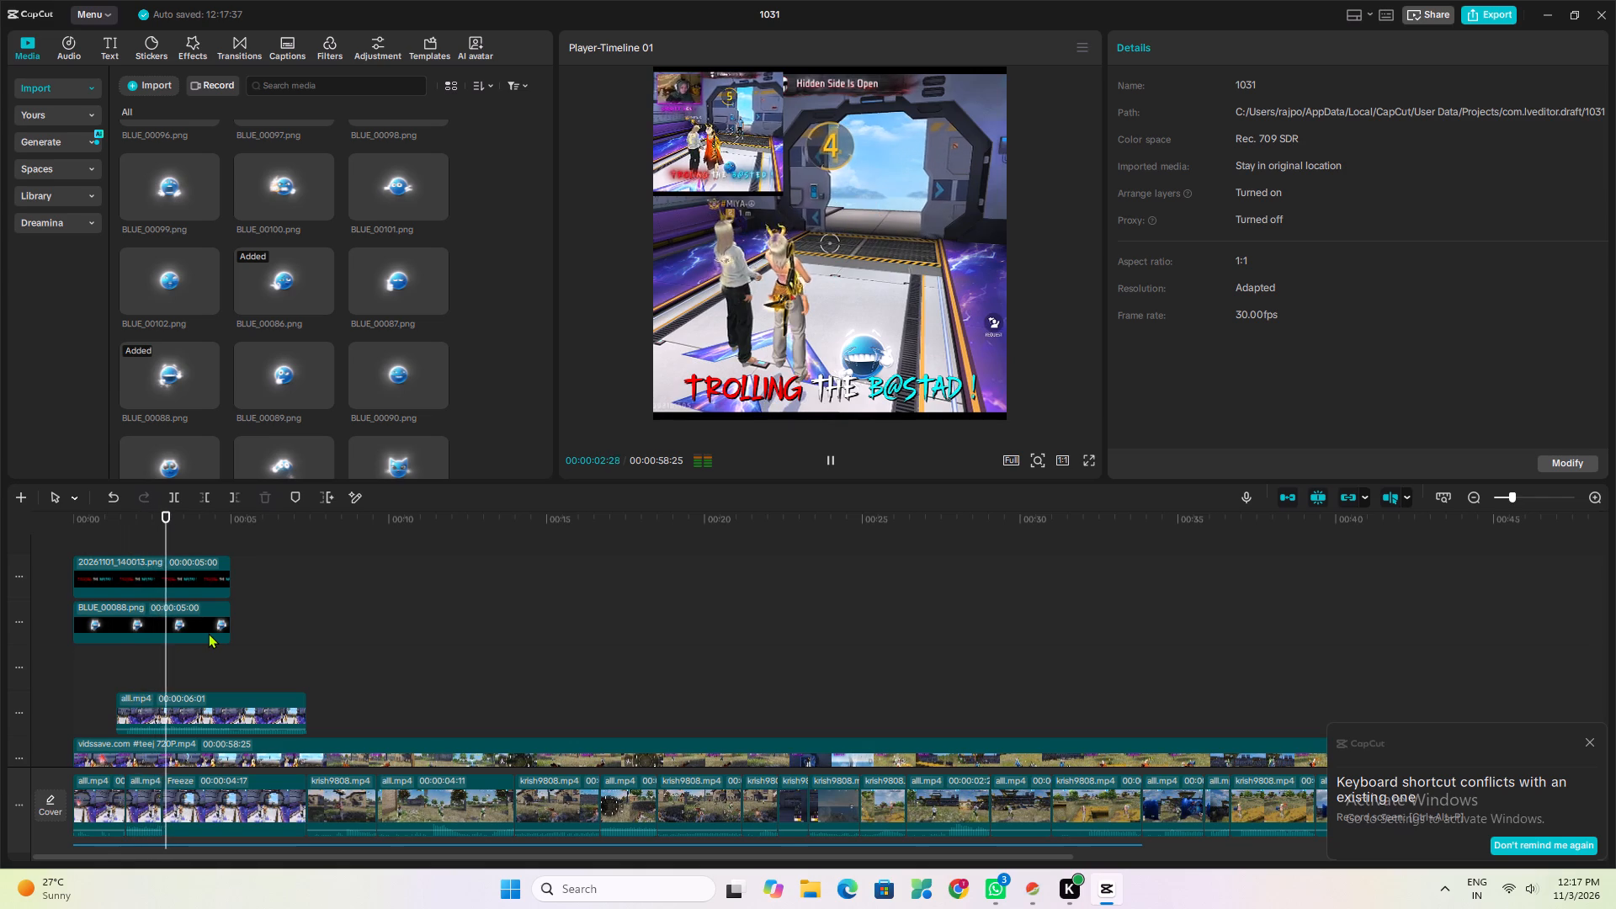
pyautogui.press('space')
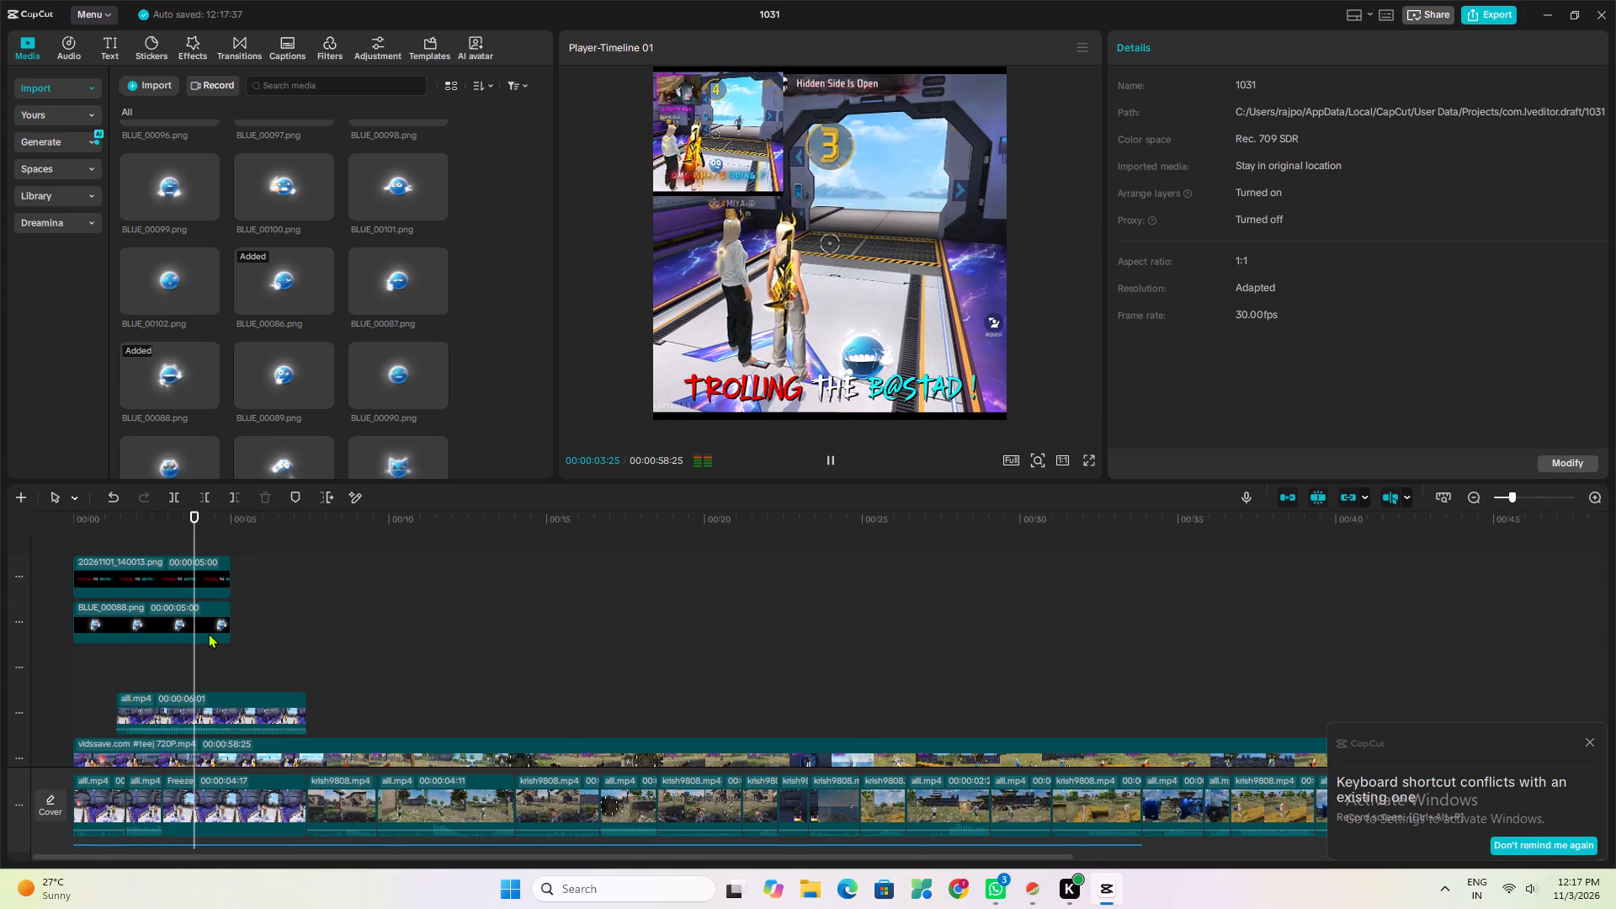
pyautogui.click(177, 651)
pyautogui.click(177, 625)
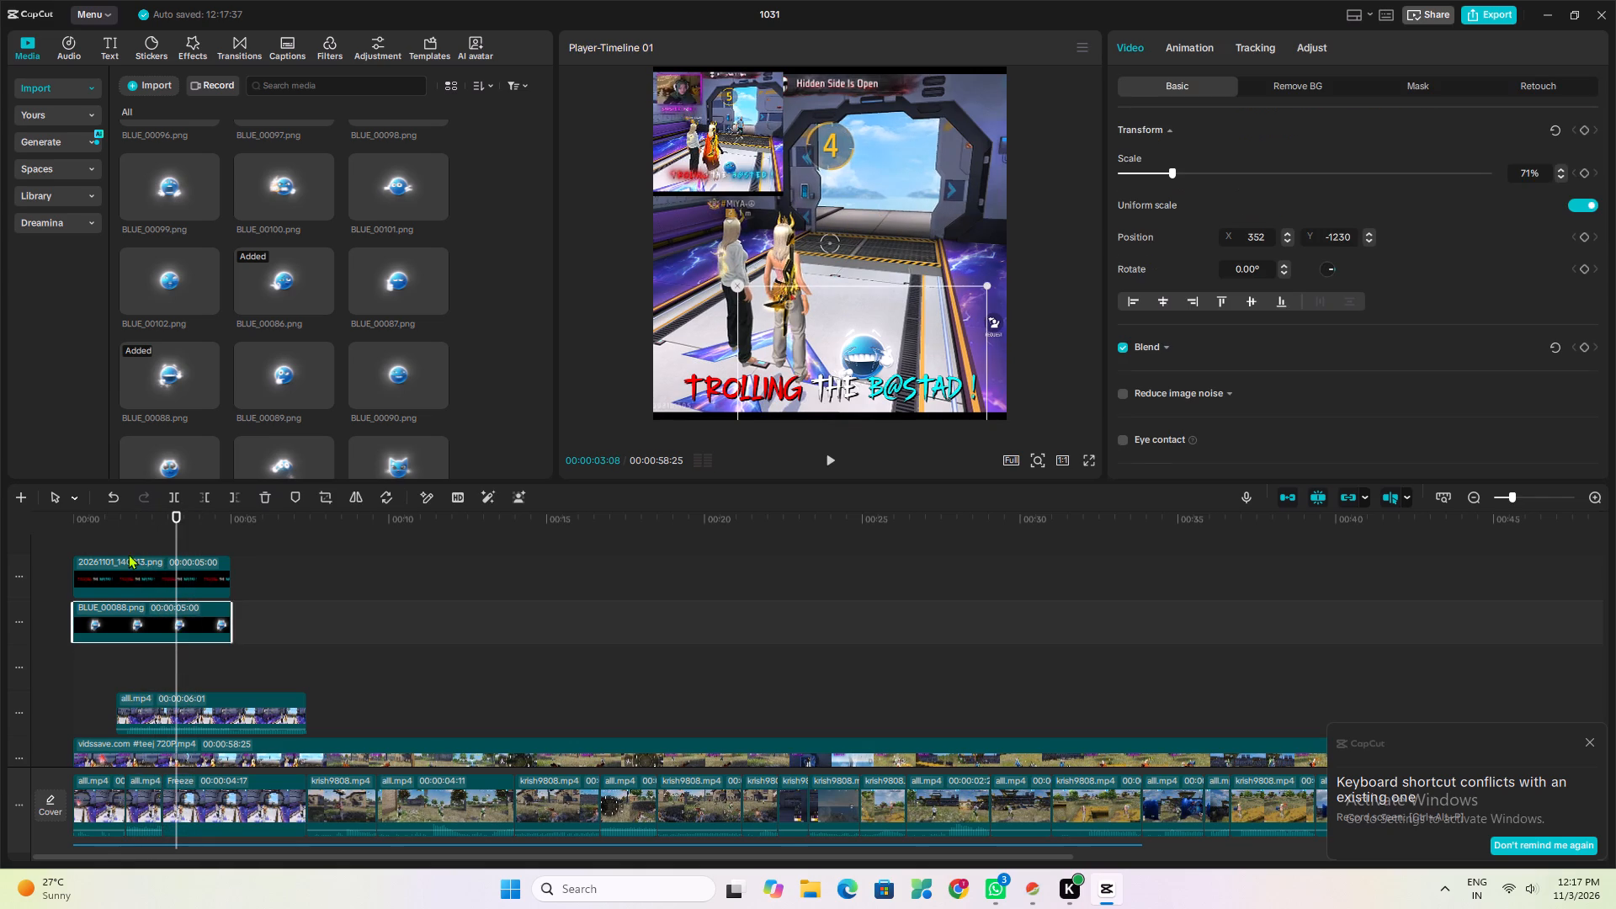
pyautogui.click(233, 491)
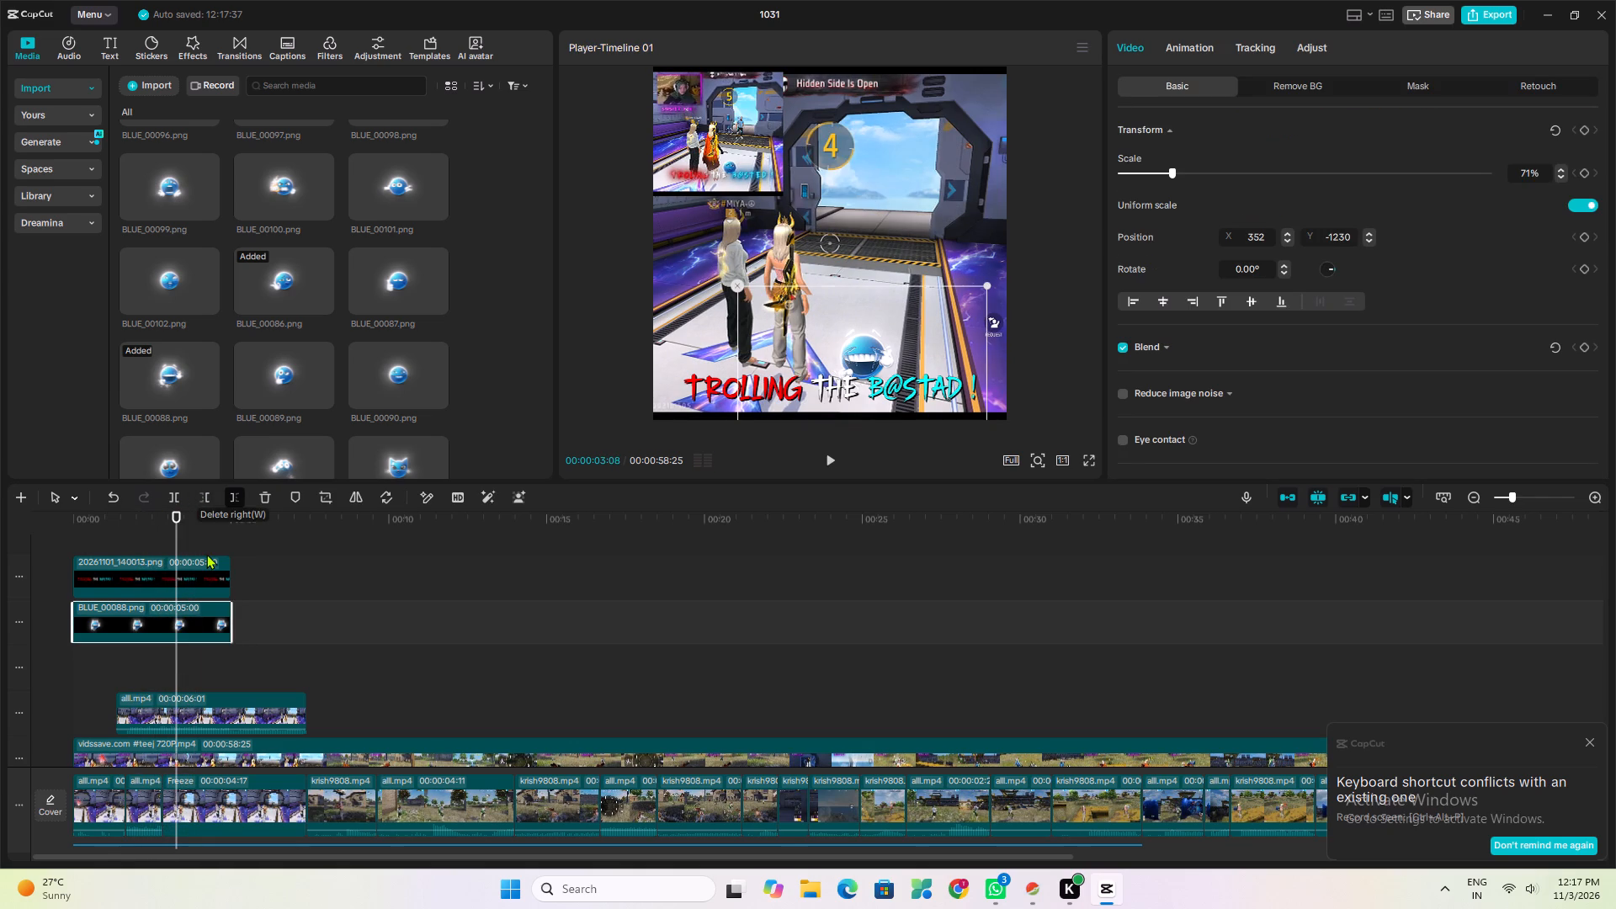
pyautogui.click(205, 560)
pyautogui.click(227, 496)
# Find the "HE NOT DIEING !" image, 20261101_140632.png, and add it at about 4 seconds on the first caption's track.
pyautogui.click(159, 652)
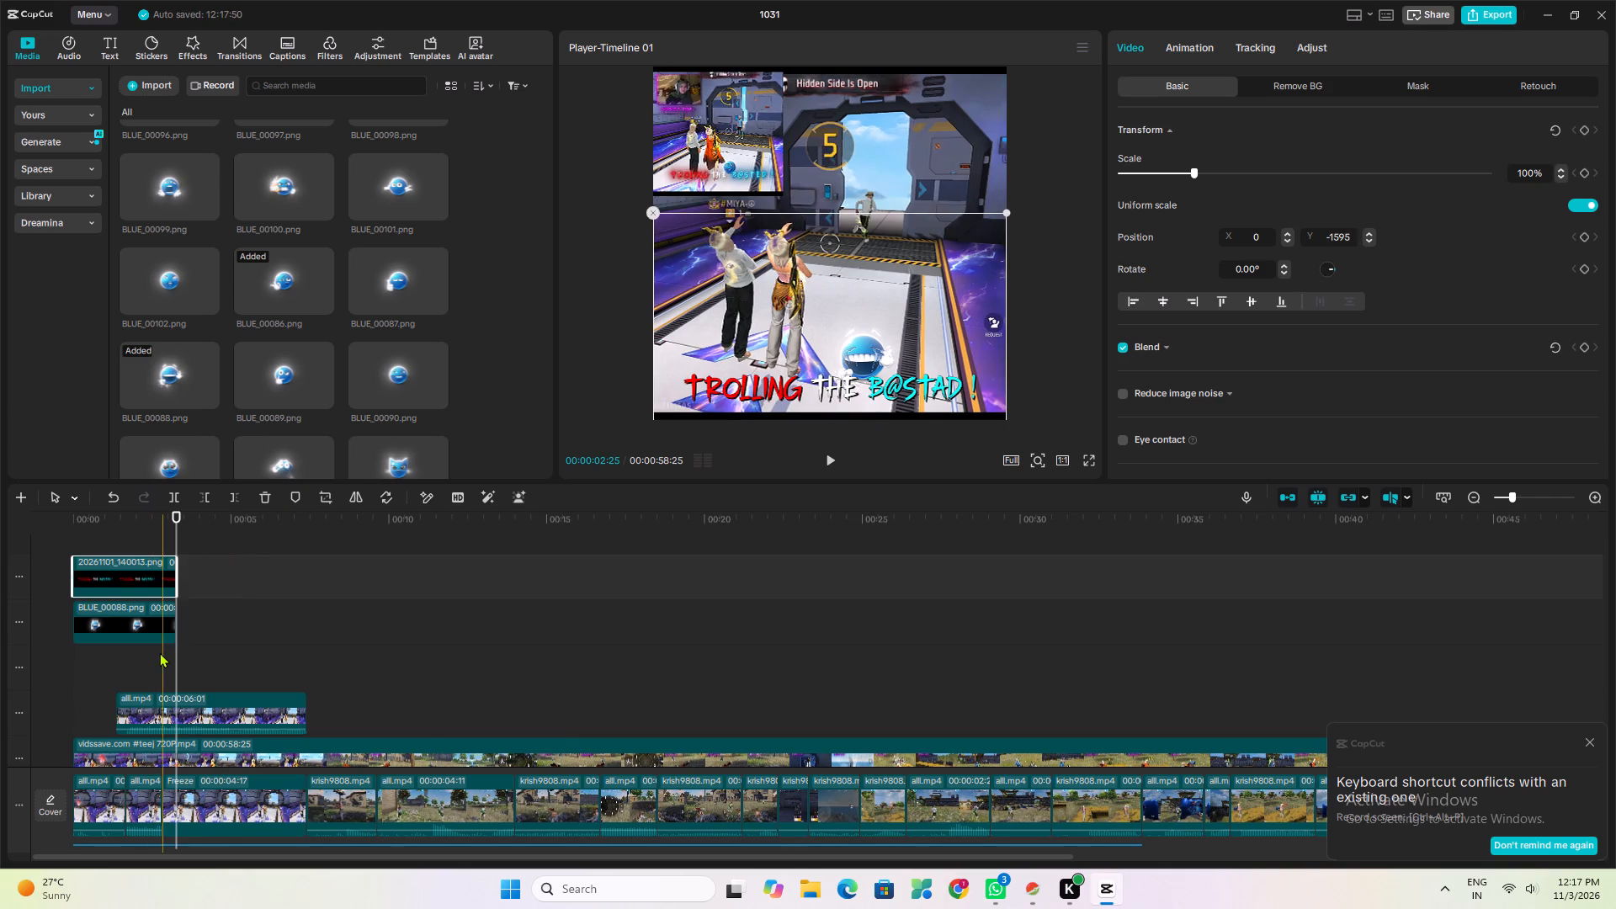
pyautogui.press('space')
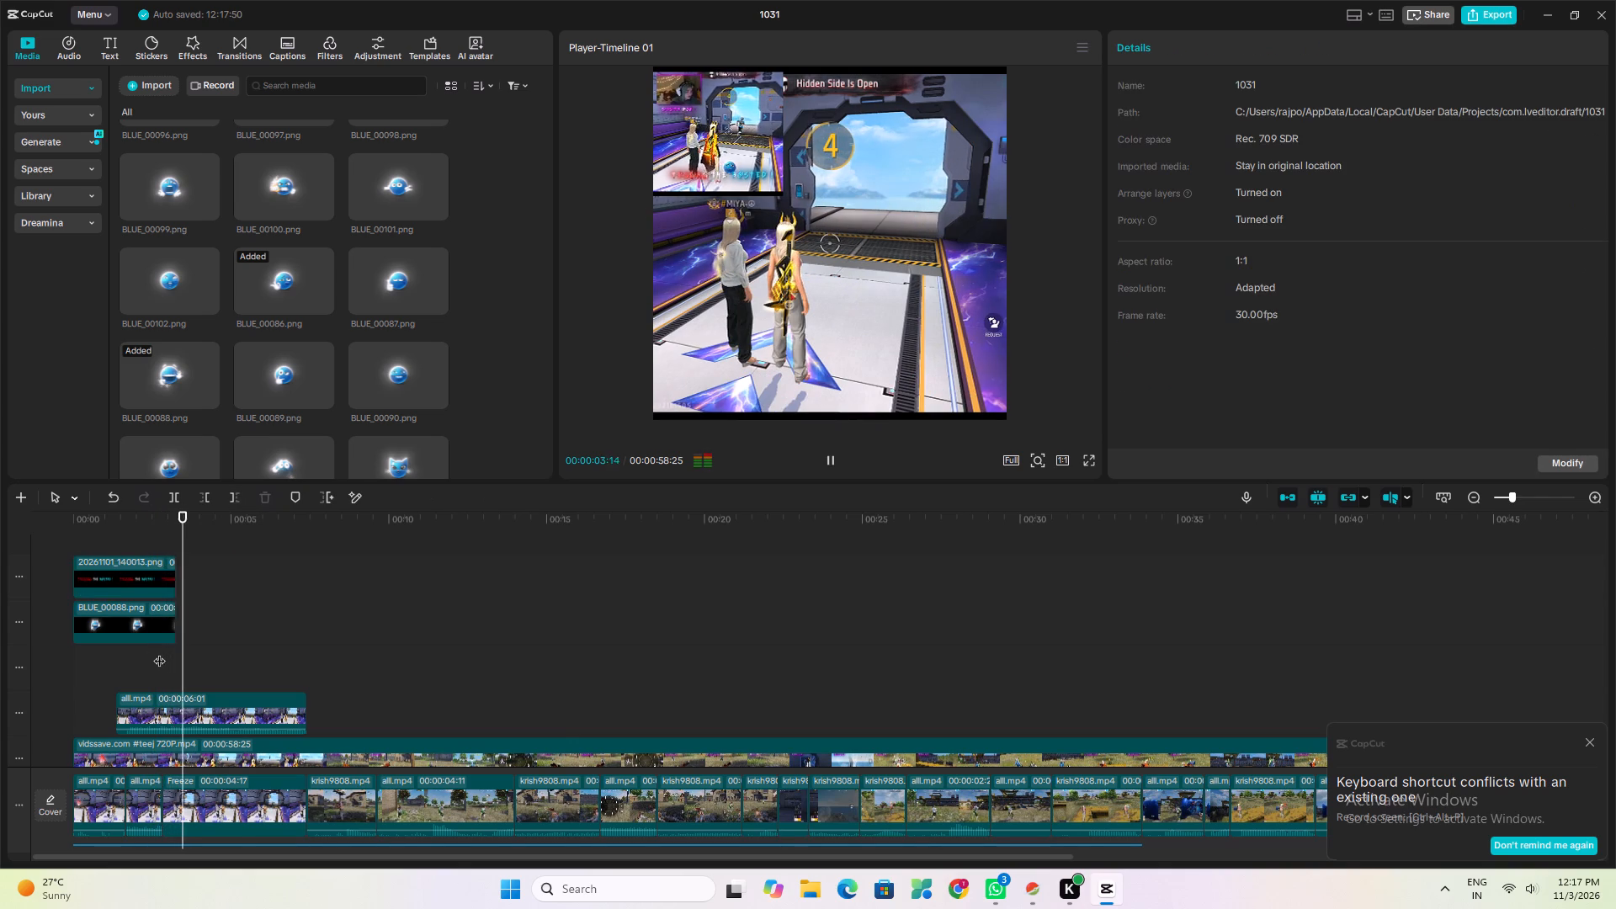
pyautogui.press('space')
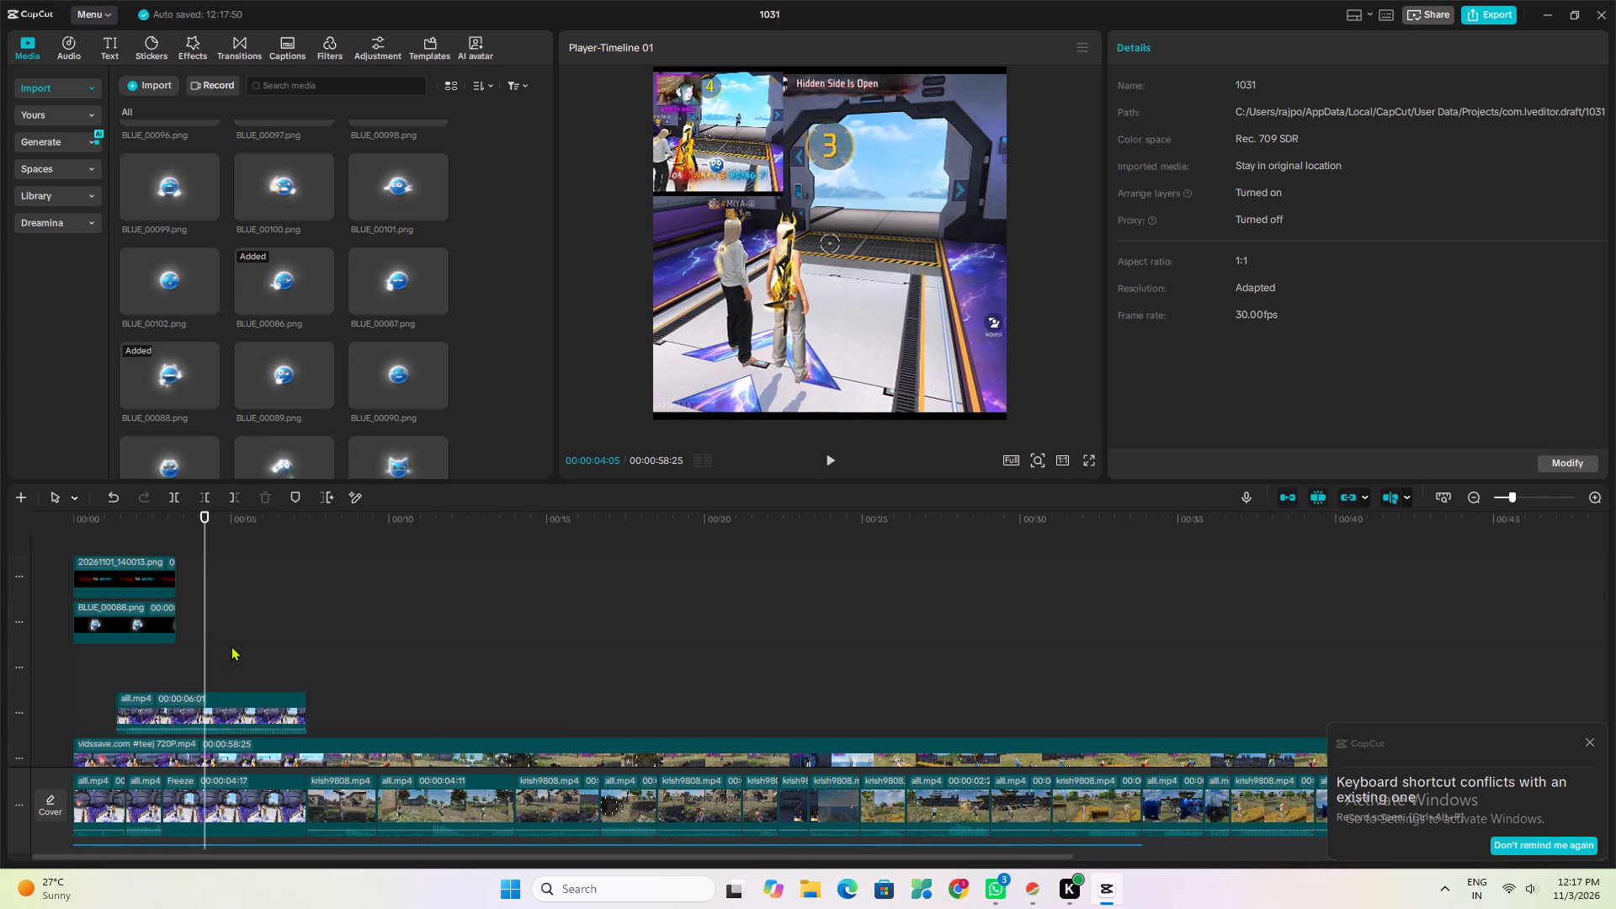
pyautogui.scroll(4, 267, 229)
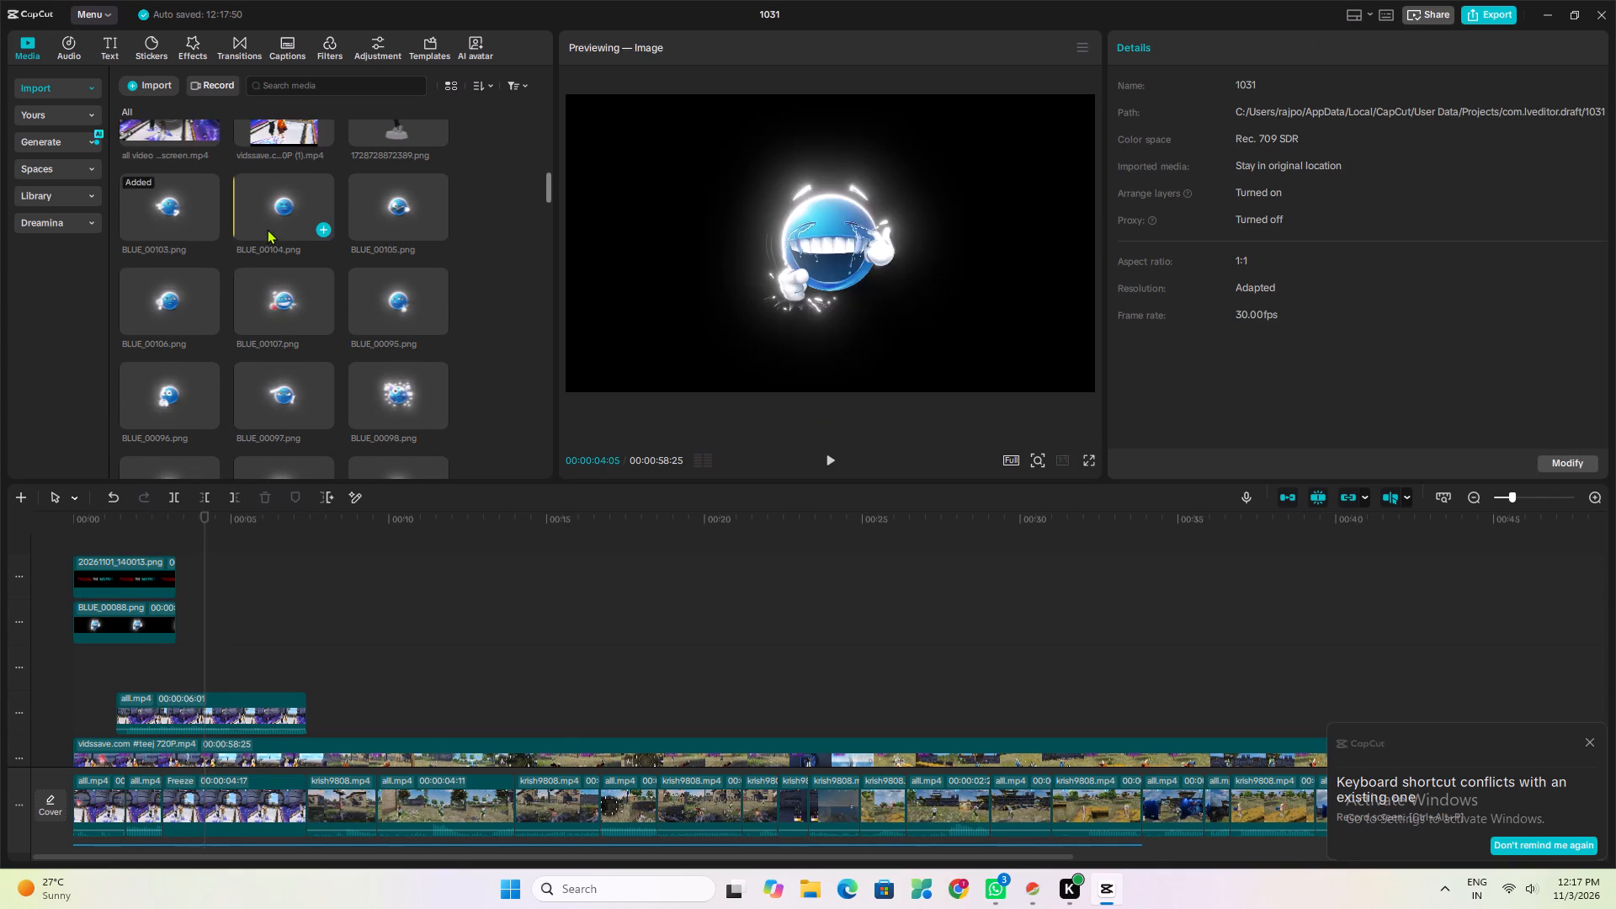
pyautogui.scroll(2, 267, 229)
pyautogui.scroll(-3, 267, 231)
pyautogui.moveTo(545, 205); pyautogui.dragTo(555, 116)
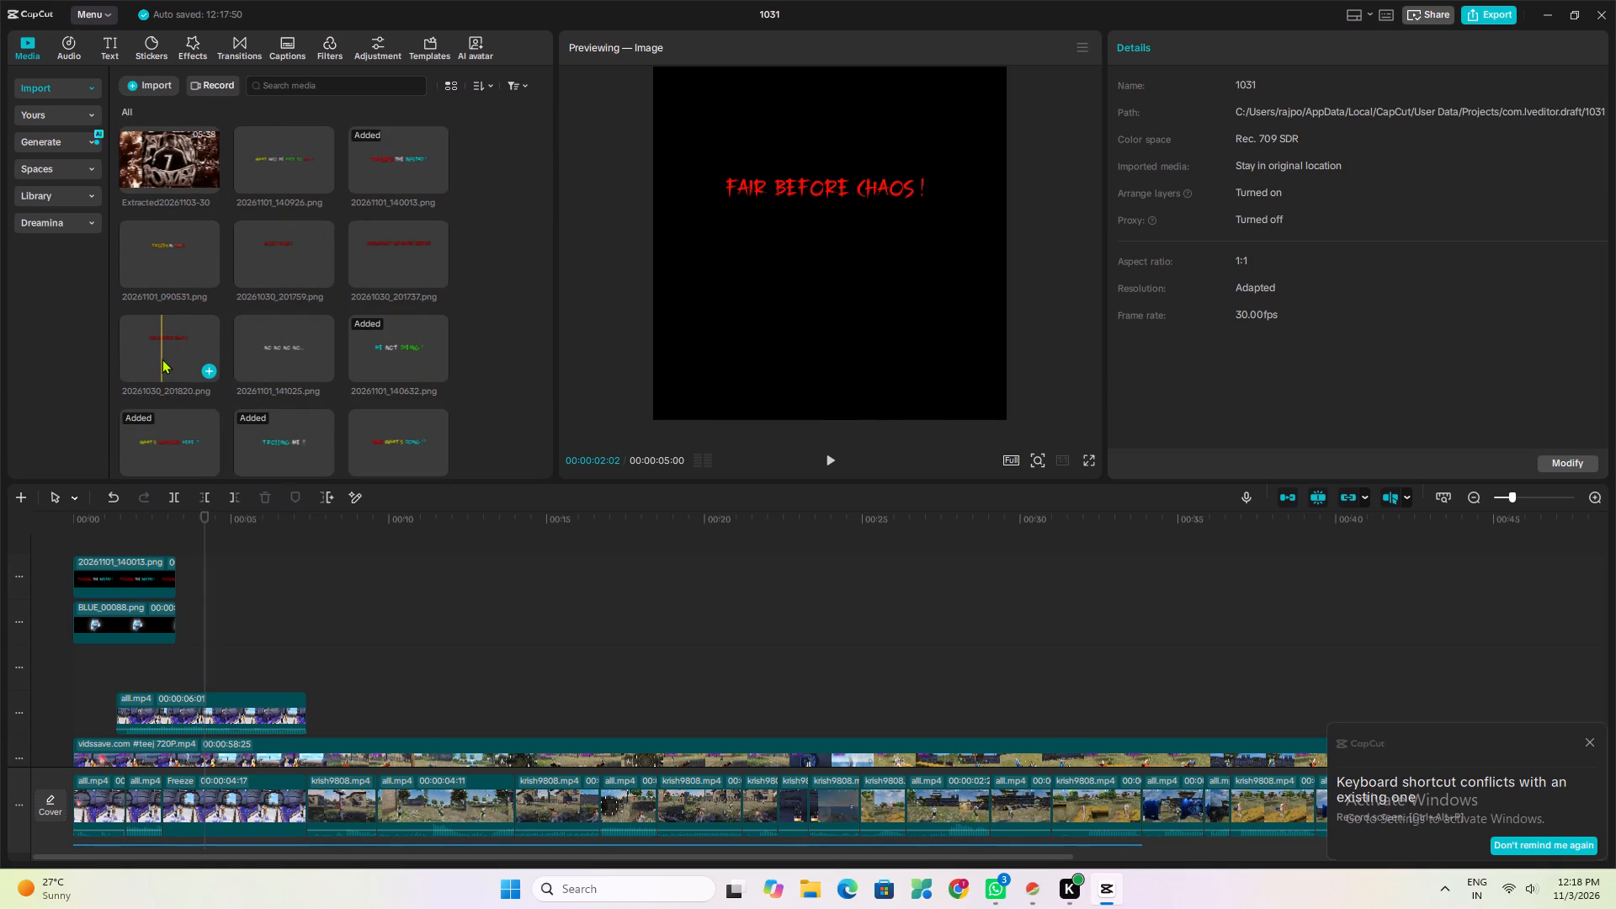
pyautogui.scroll(-1, 162, 359)
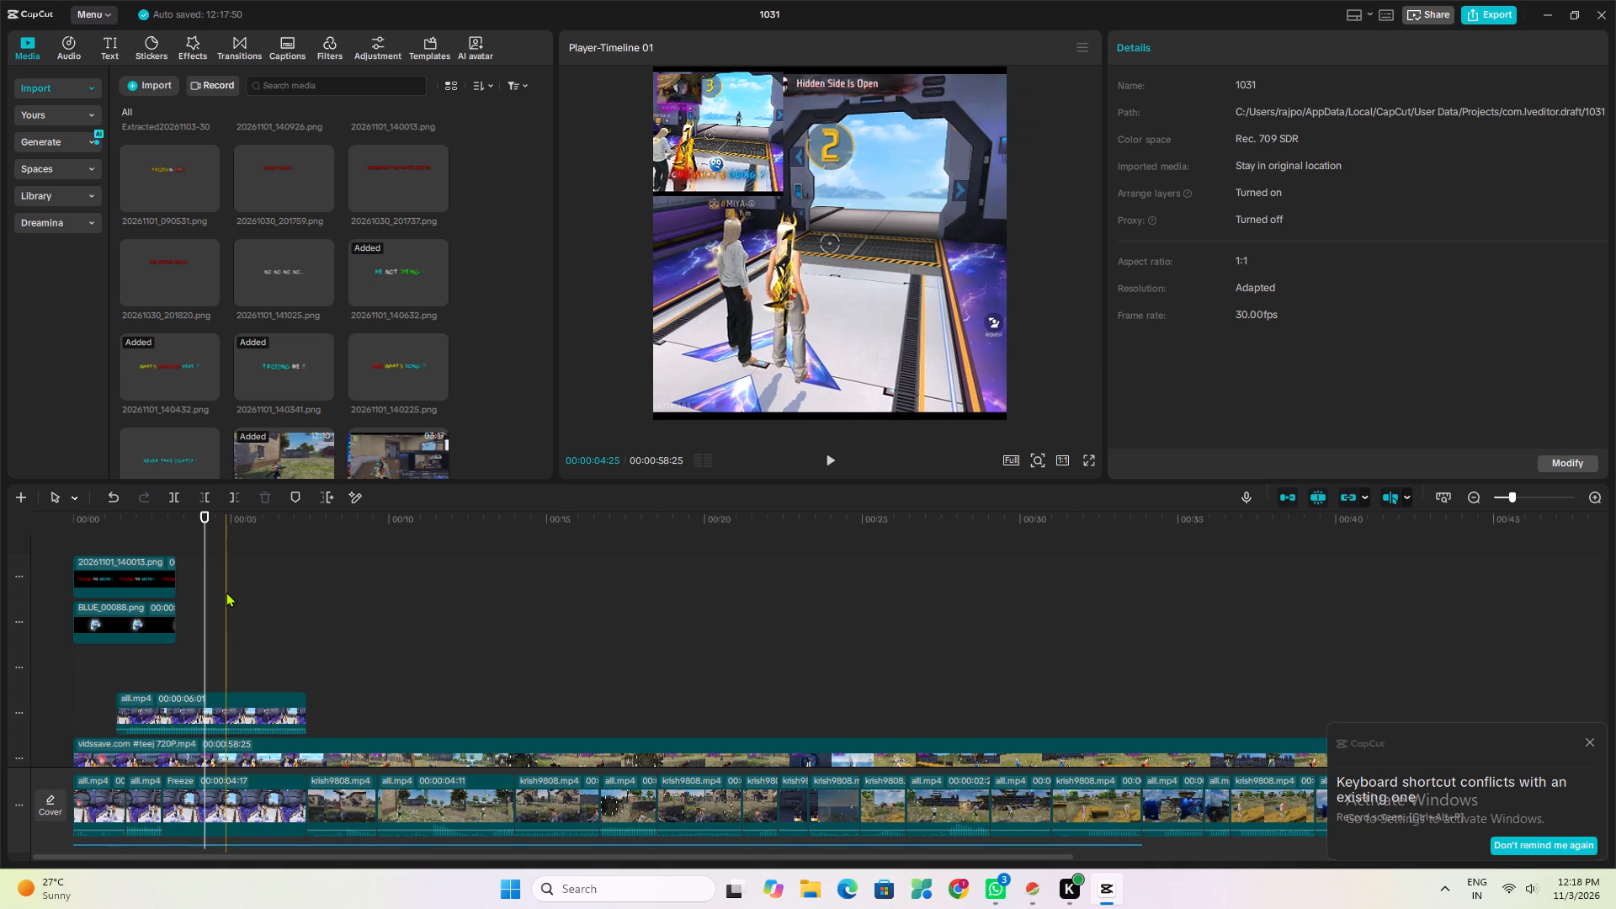
pyautogui.scroll(4, 234, 280)
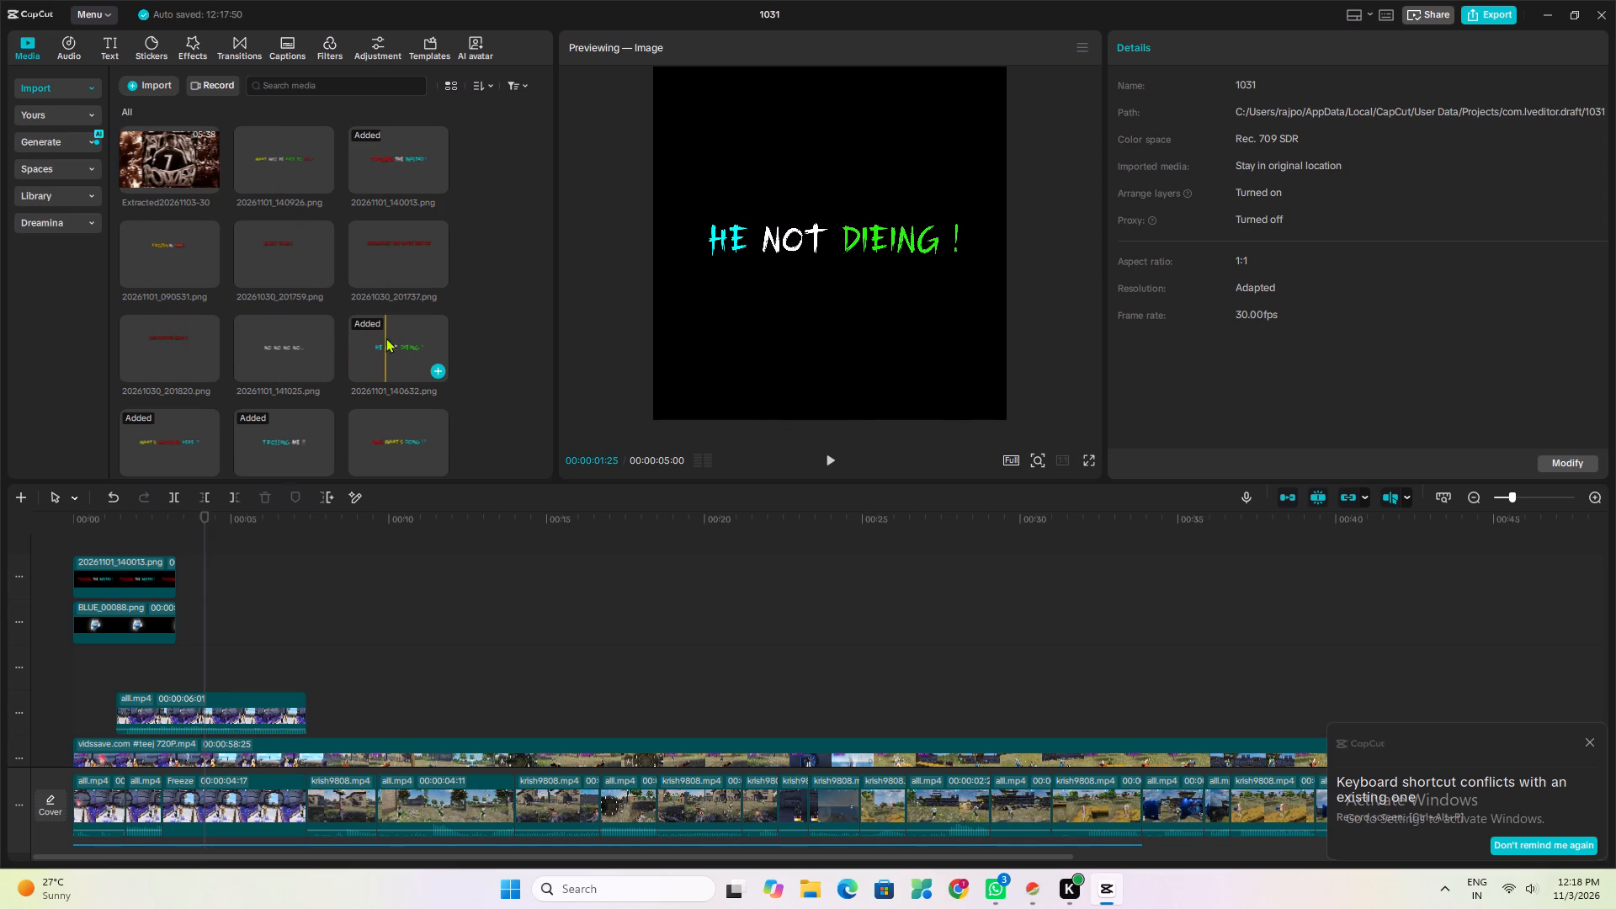
pyautogui.moveTo(391, 338); pyautogui.dragTo(318, 465)
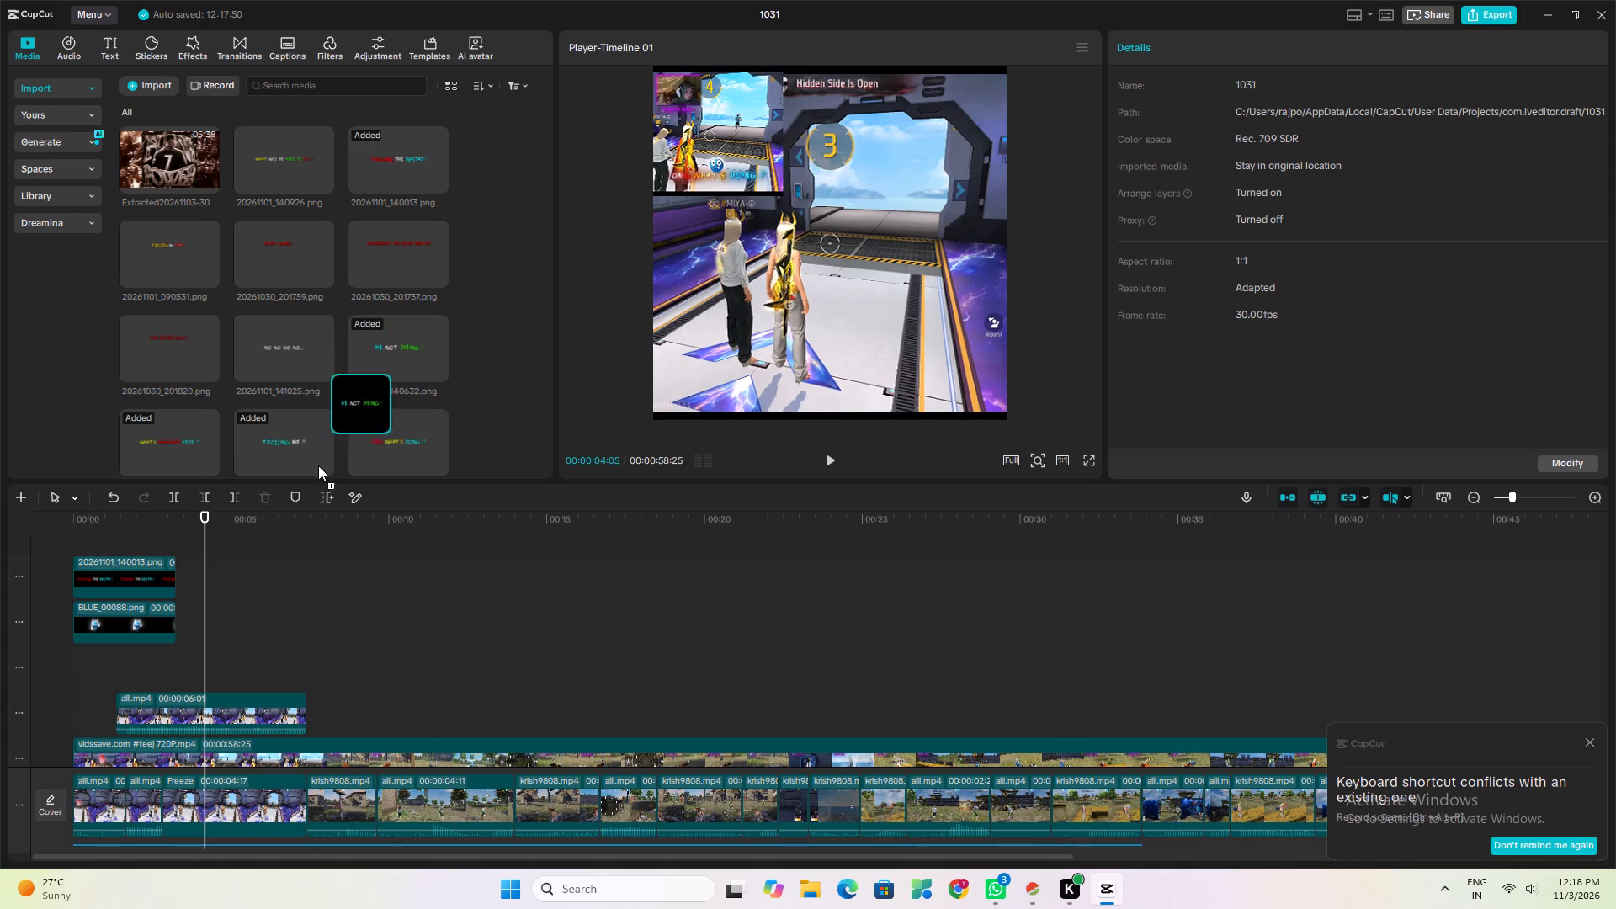
pyautogui.moveTo(318, 465); pyautogui.dragTo(201, 585)
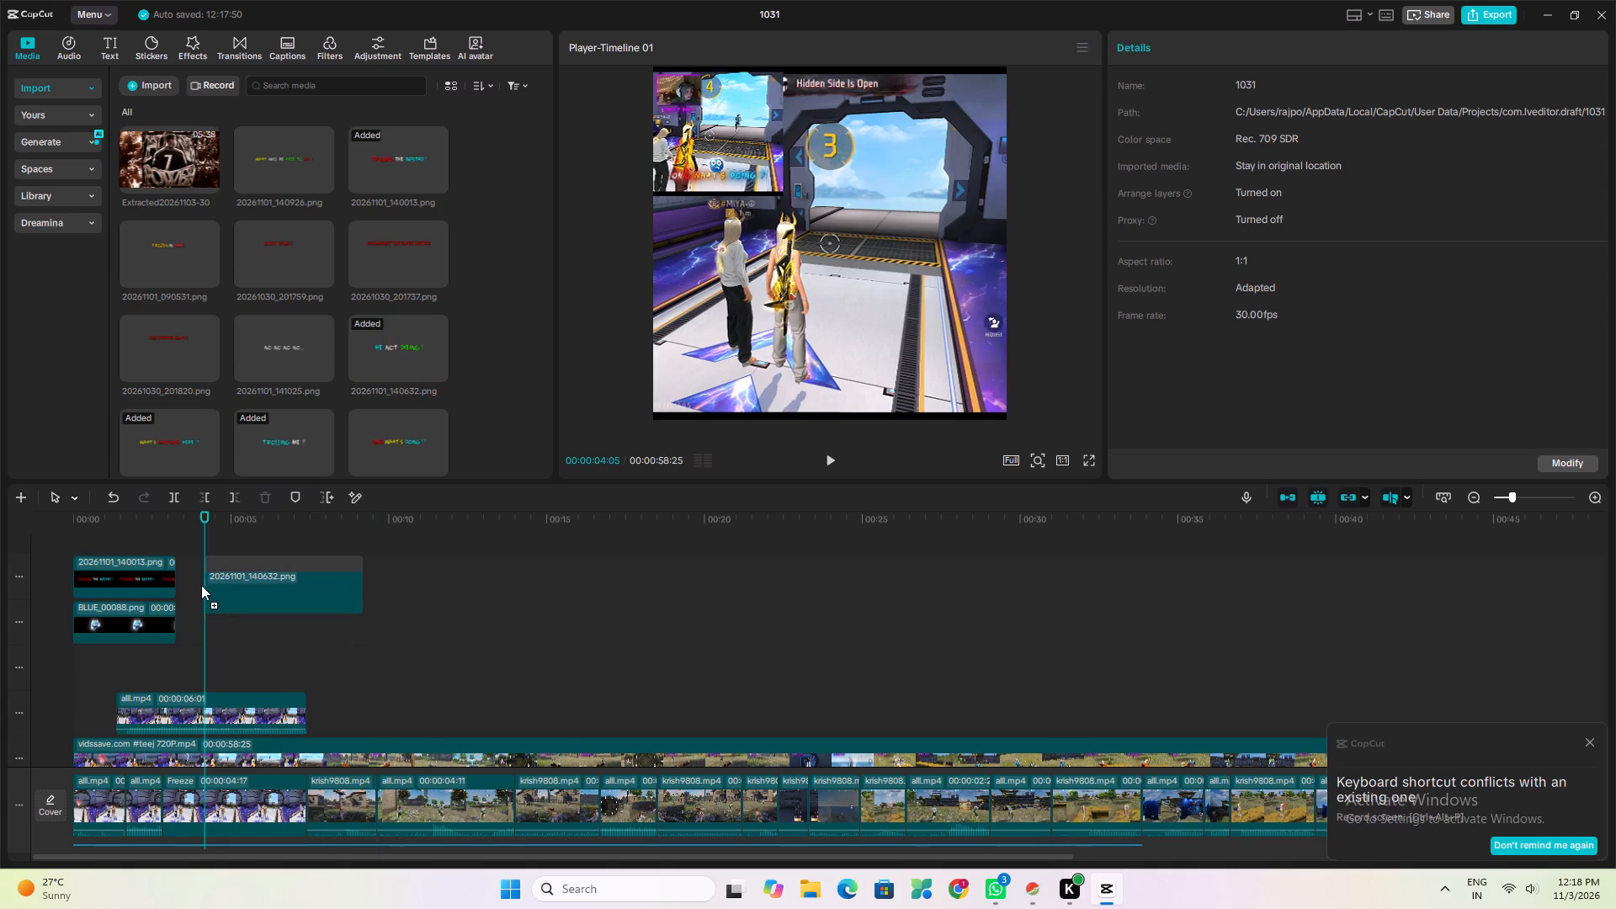
pyautogui.moveTo(201, 585); pyautogui.dragTo(199, 582)
# Play back the gap between the captions and trim the end of the BLUE_00088.png emoji clip to about 00:00:02:25.
pyautogui.click(178, 617)
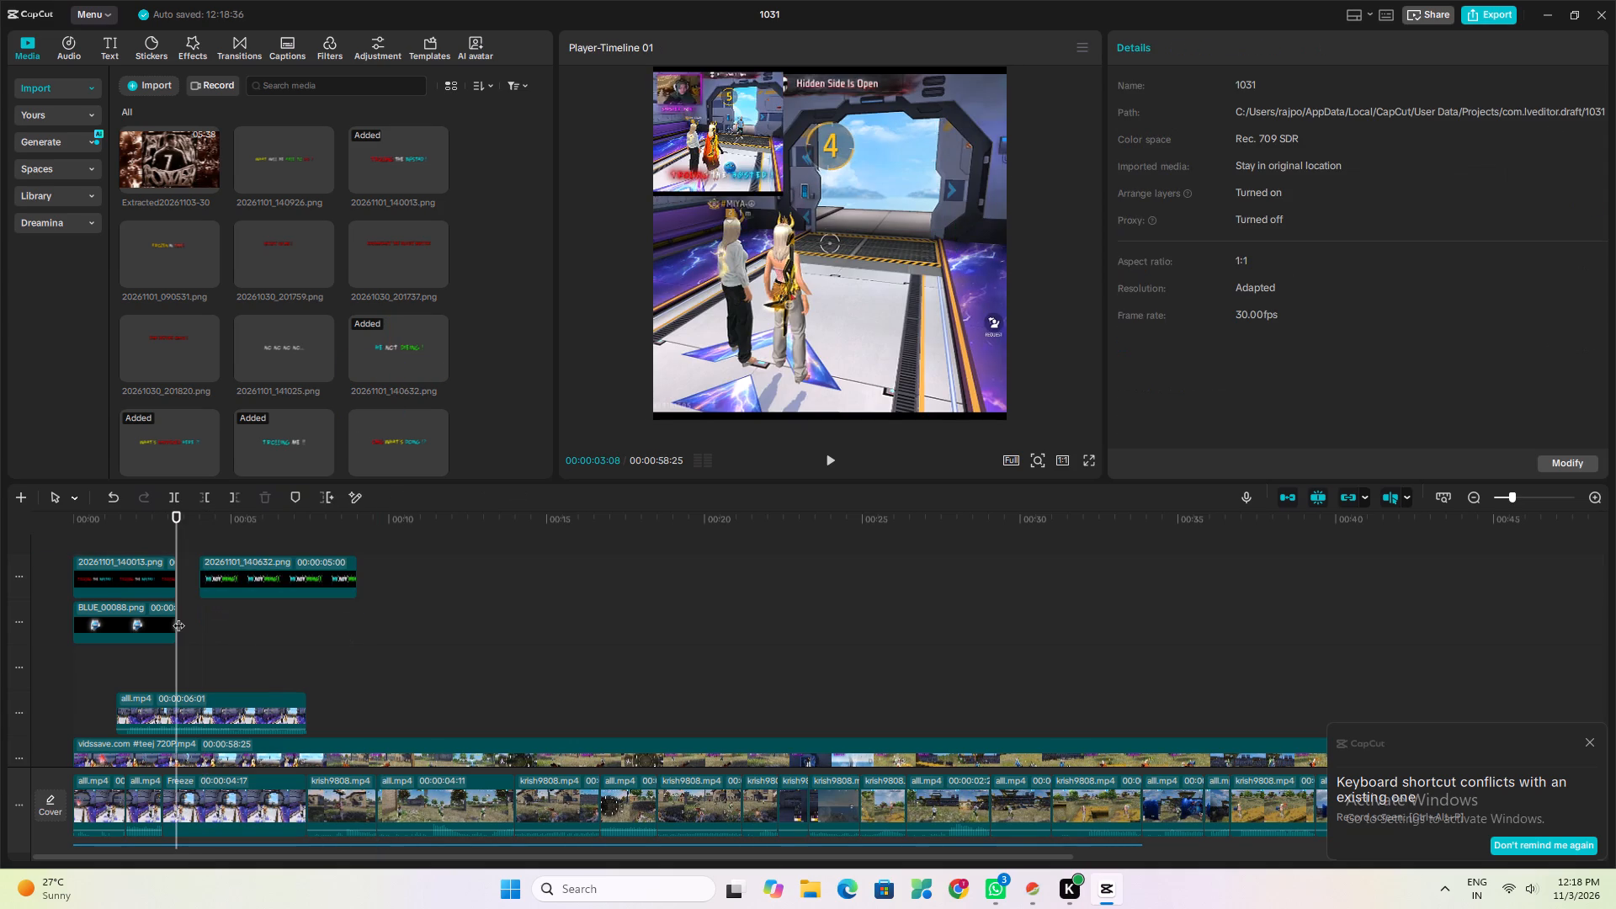
pyautogui.press('space')
pyautogui.press('space')
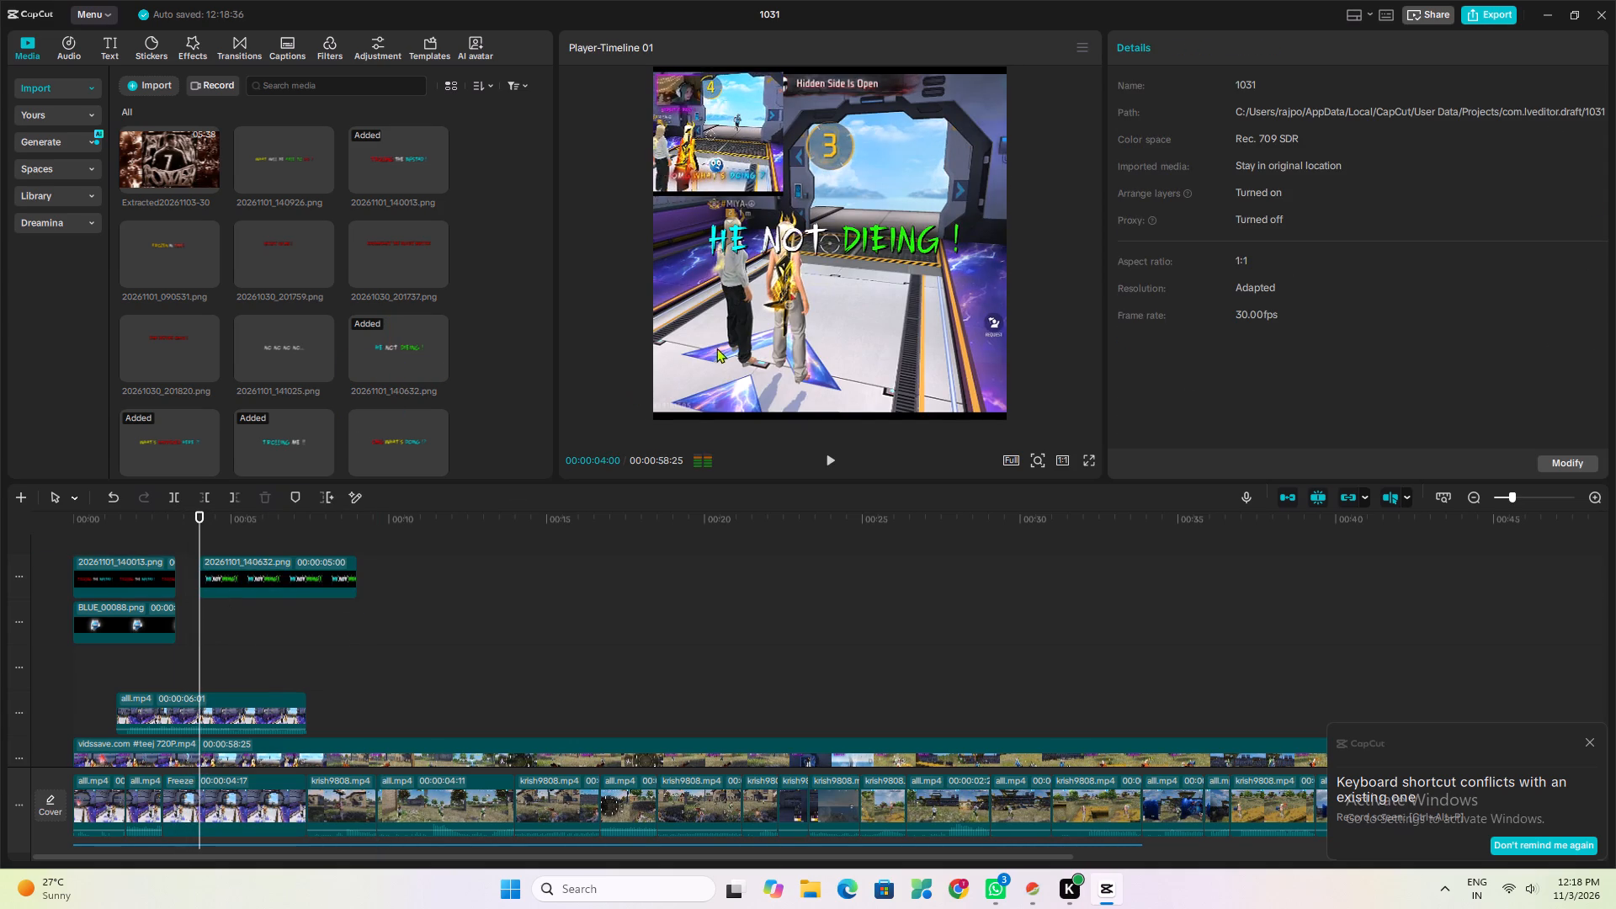
pyautogui.click(193, 619)
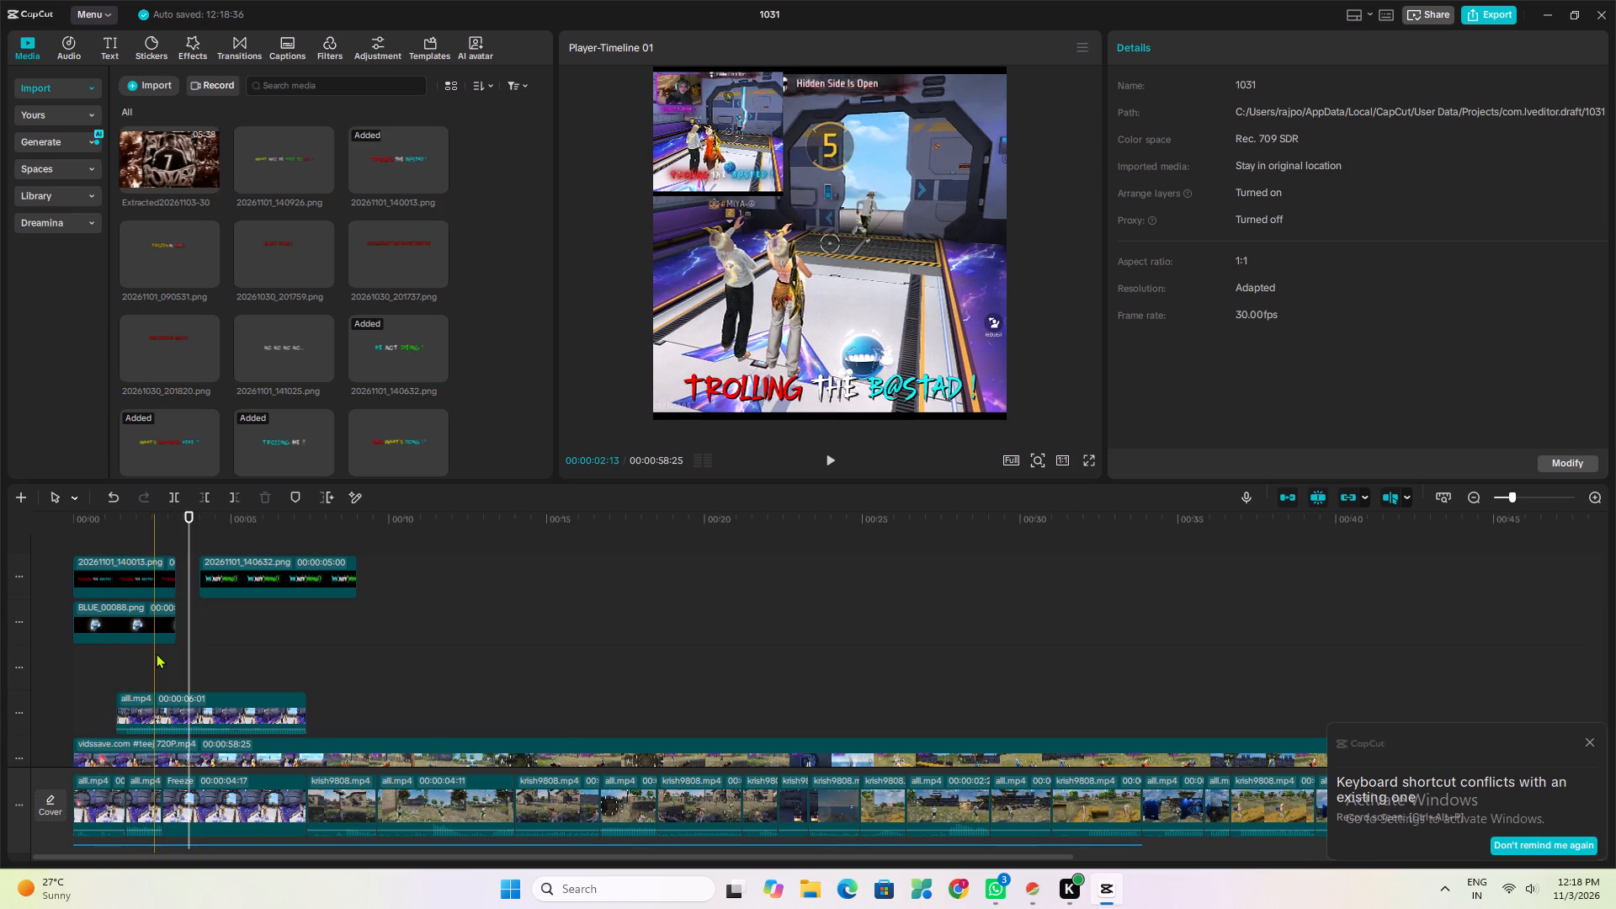
pyautogui.click(154, 618)
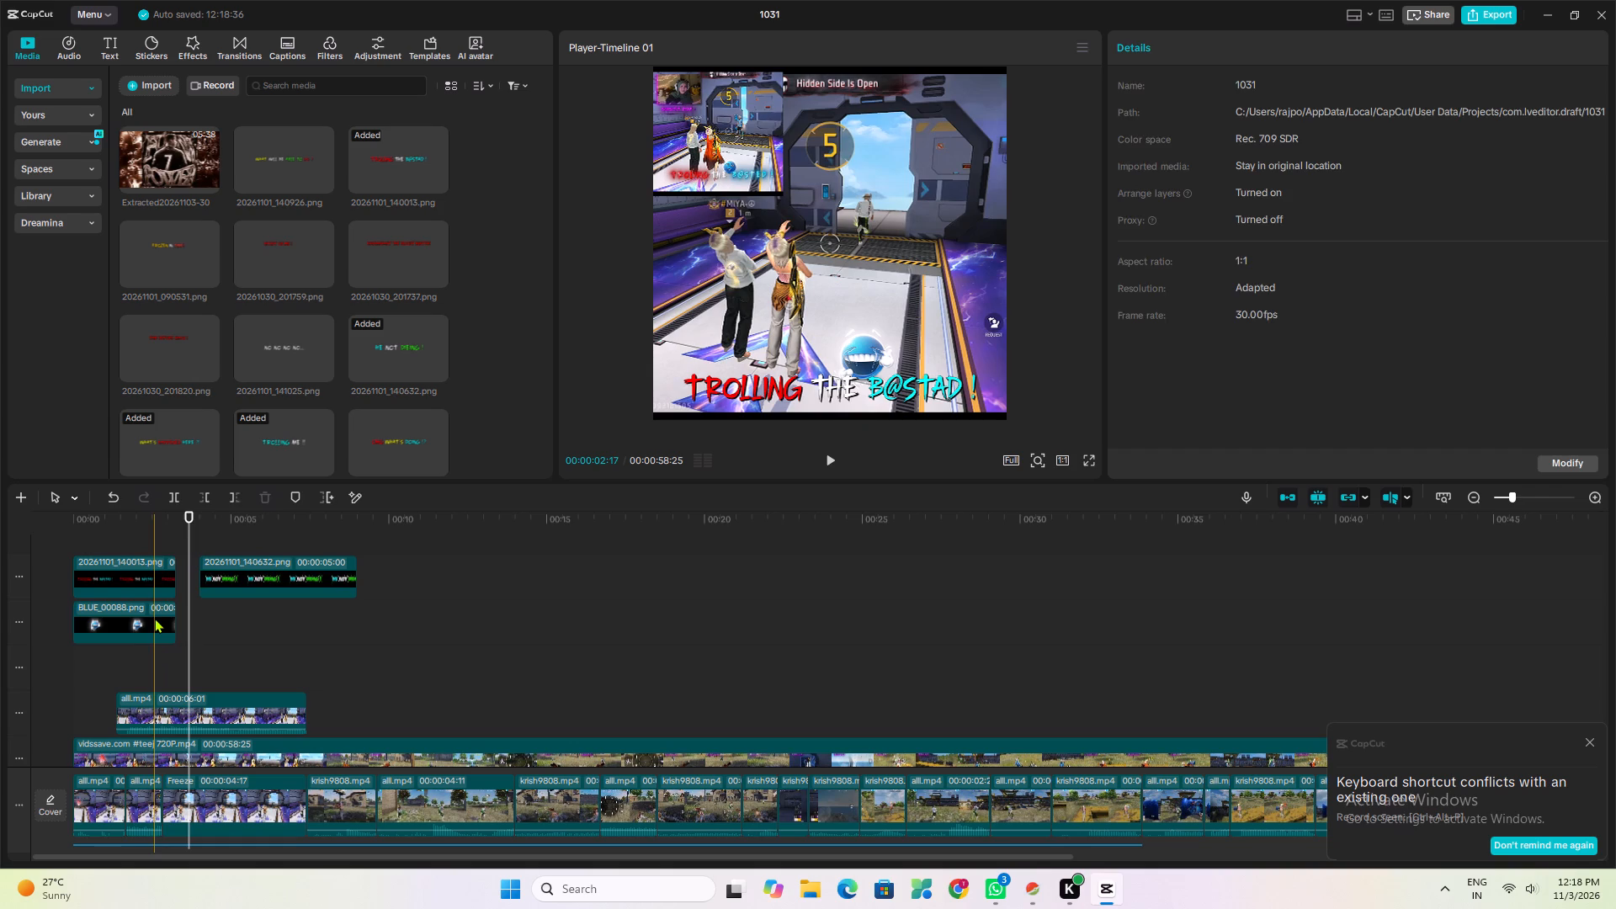
pyautogui.moveTo(174, 619); pyautogui.dragTo(152, 631)
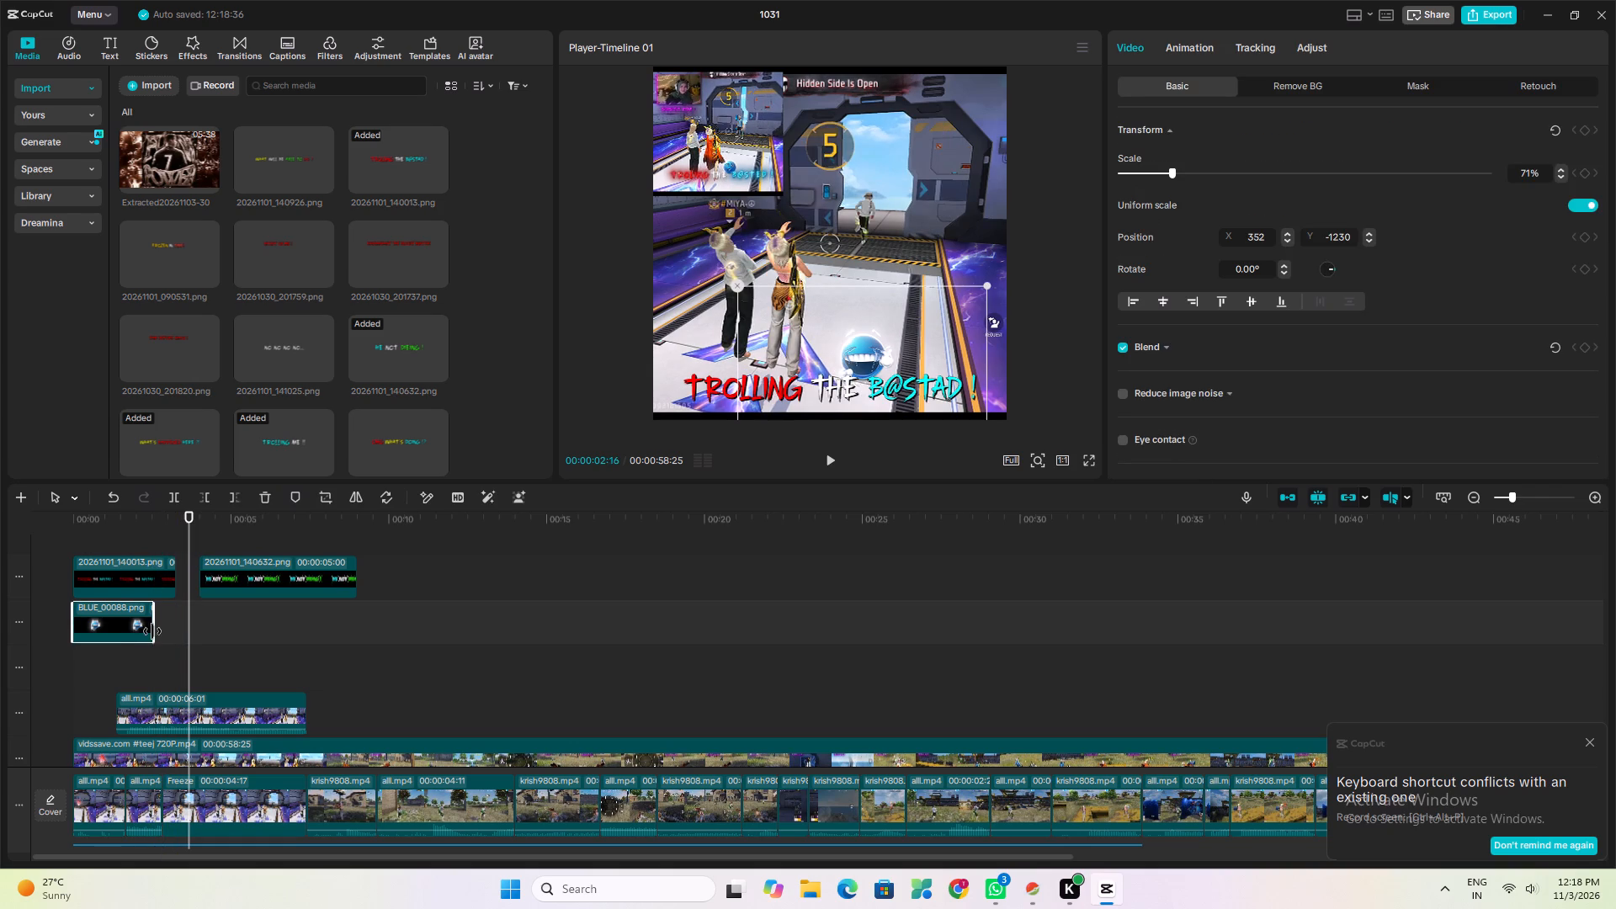
pyautogui.moveTo(152, 631); pyautogui.dragTo(157, 633)
# Trim the end of the "TROLLING THE B@STAD !" caption clip to match the emoji clip at about 00:00:02:25, and play it back.
pyautogui.click(150, 561)
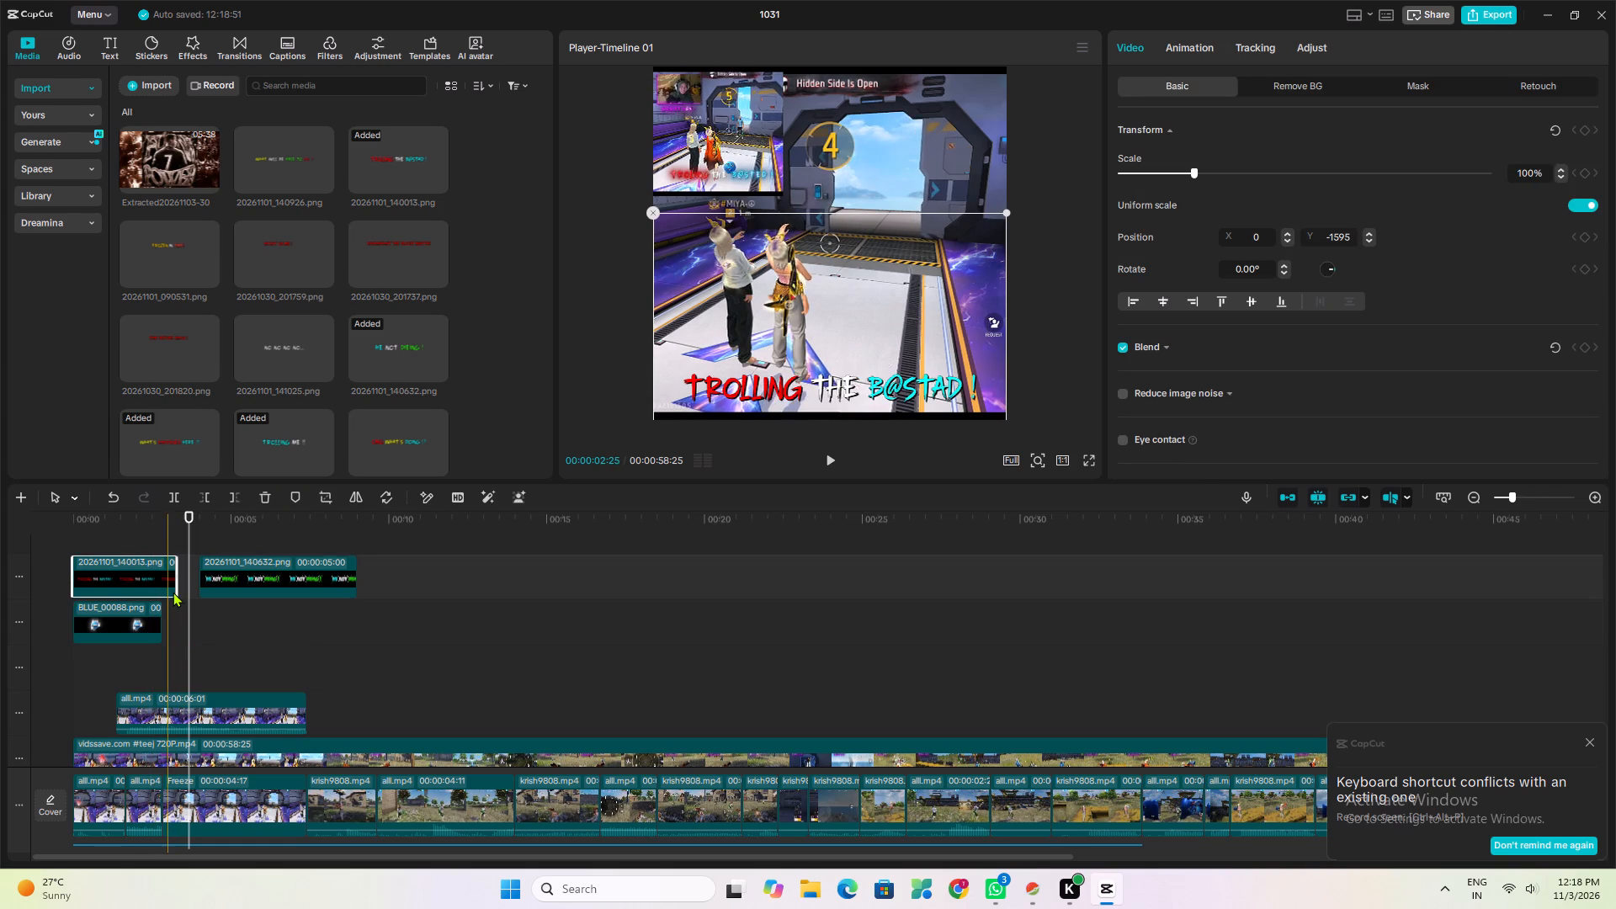
pyautogui.moveTo(173, 580); pyautogui.dragTo(158, 593)
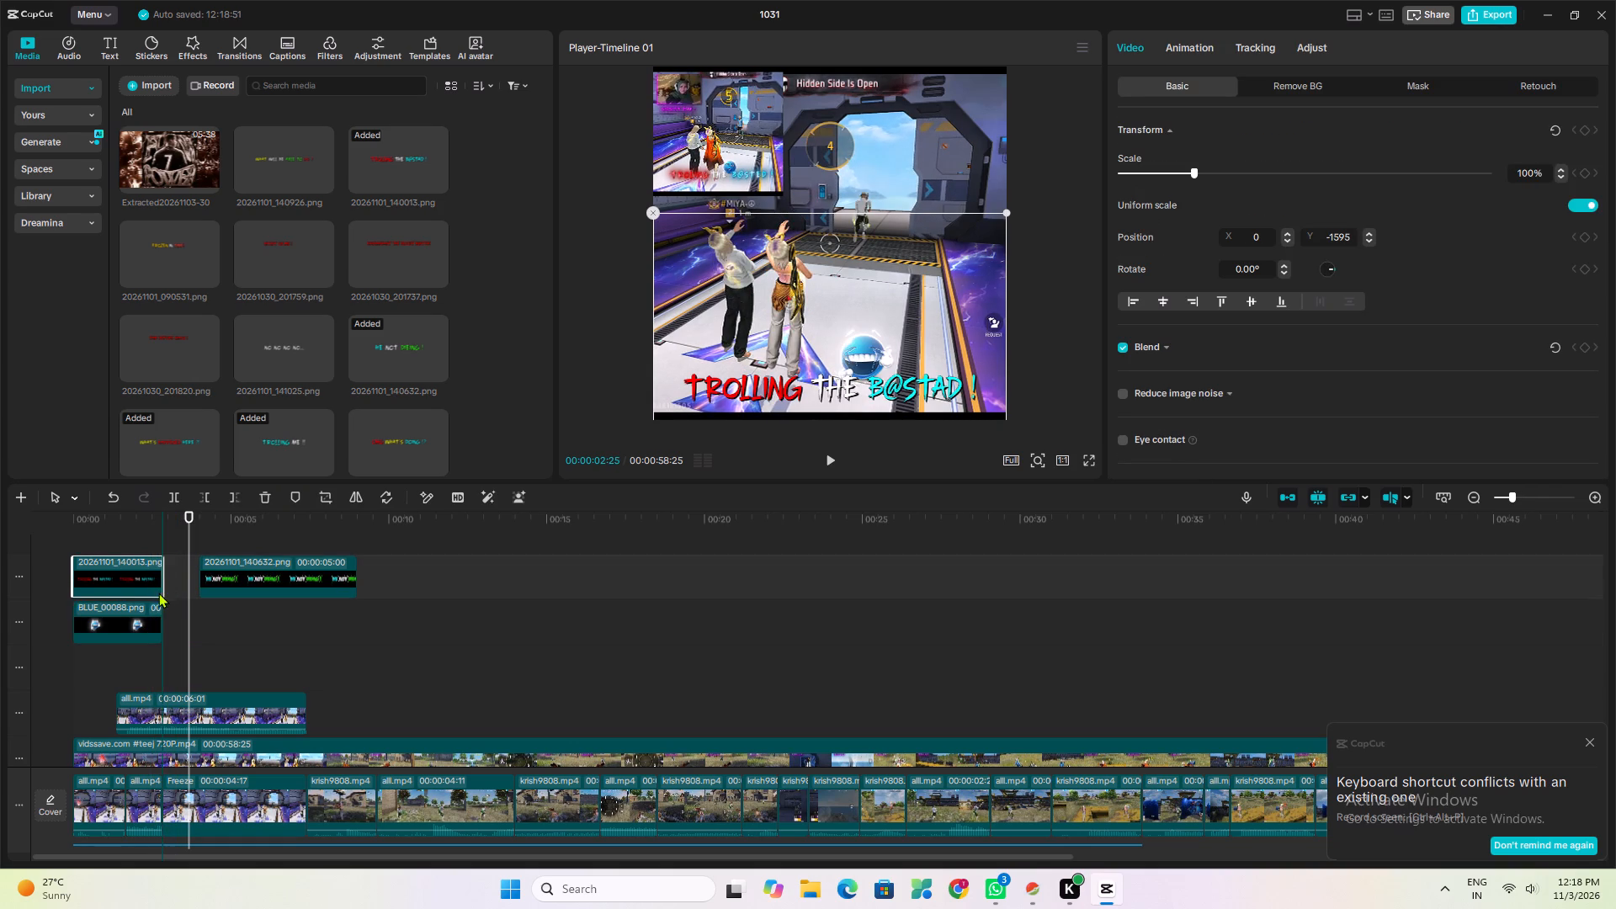
pyautogui.moveTo(158, 593); pyautogui.dragTo(161, 593)
pyautogui.click(154, 653)
pyautogui.press('space')
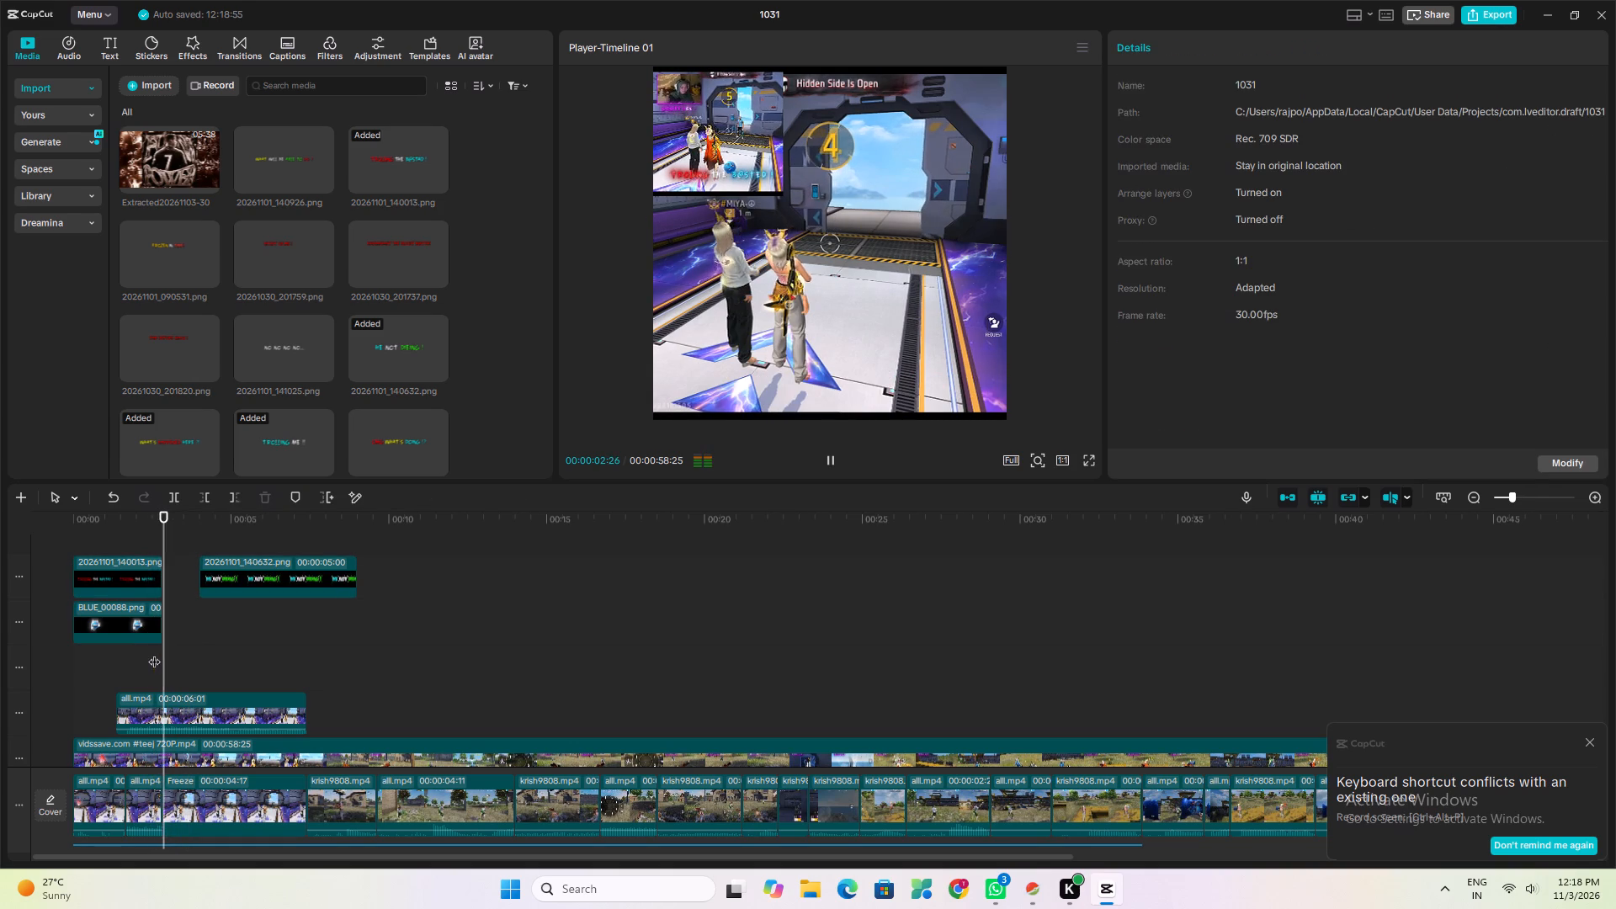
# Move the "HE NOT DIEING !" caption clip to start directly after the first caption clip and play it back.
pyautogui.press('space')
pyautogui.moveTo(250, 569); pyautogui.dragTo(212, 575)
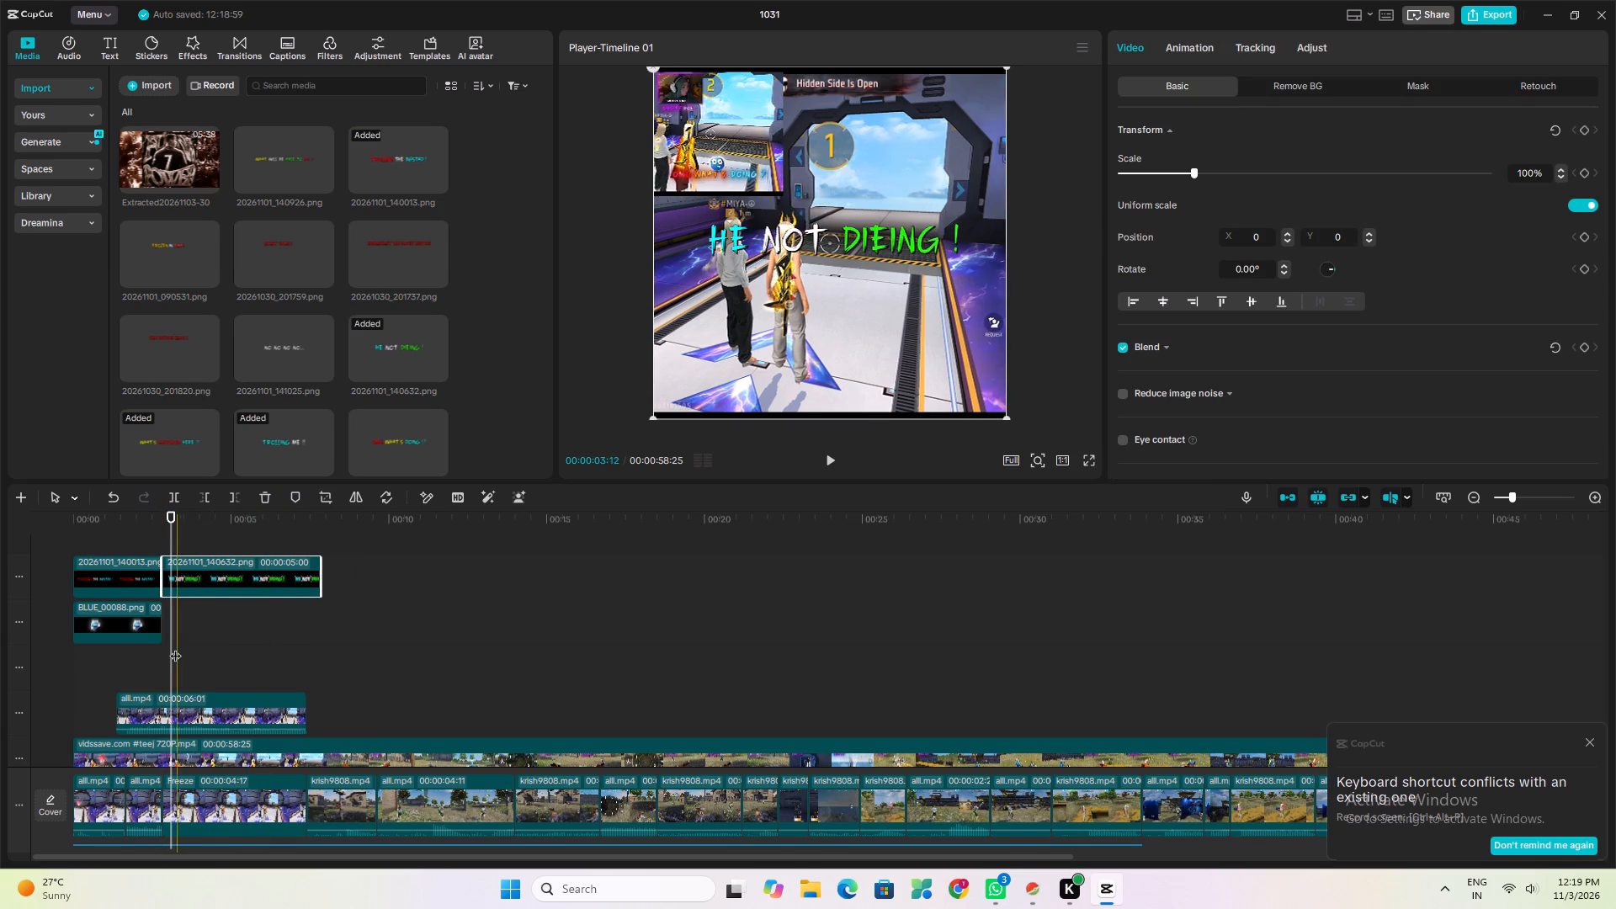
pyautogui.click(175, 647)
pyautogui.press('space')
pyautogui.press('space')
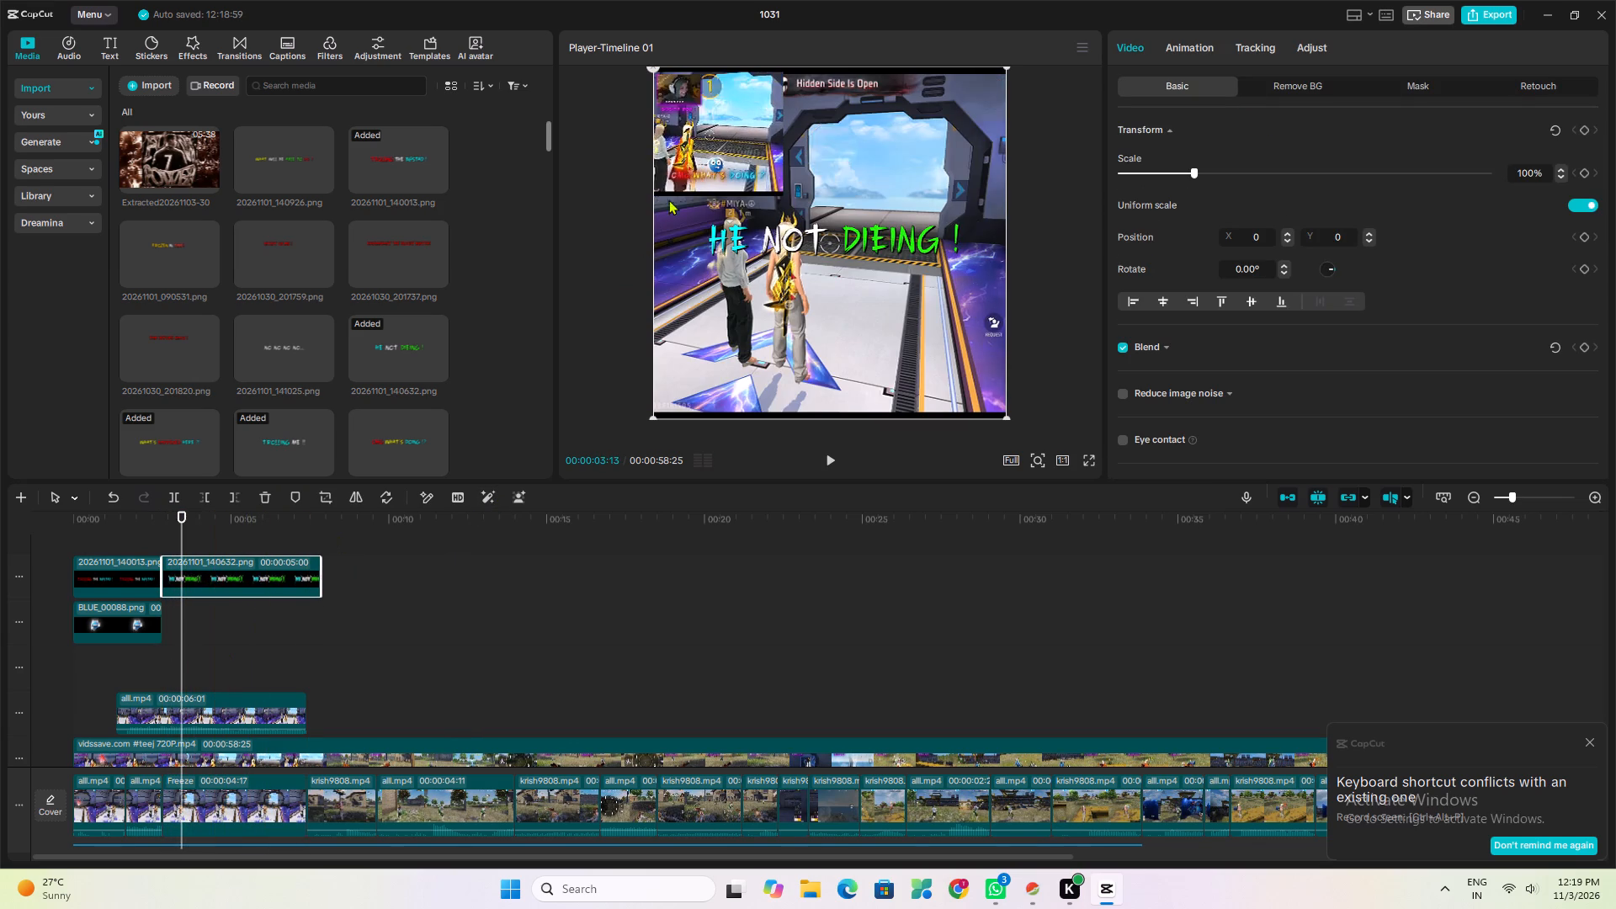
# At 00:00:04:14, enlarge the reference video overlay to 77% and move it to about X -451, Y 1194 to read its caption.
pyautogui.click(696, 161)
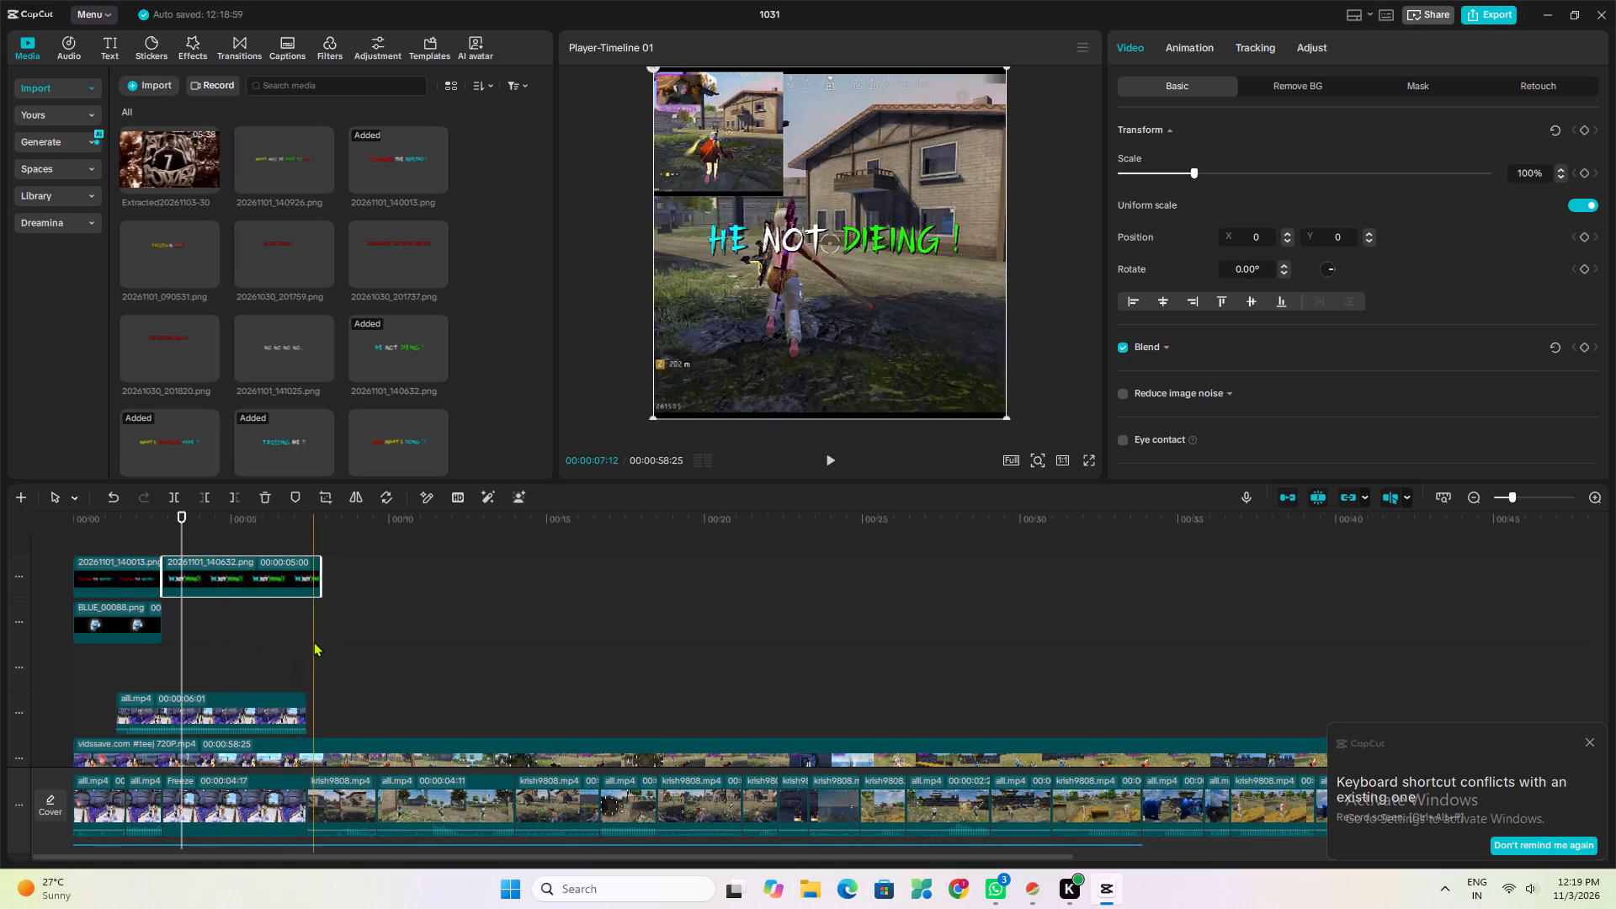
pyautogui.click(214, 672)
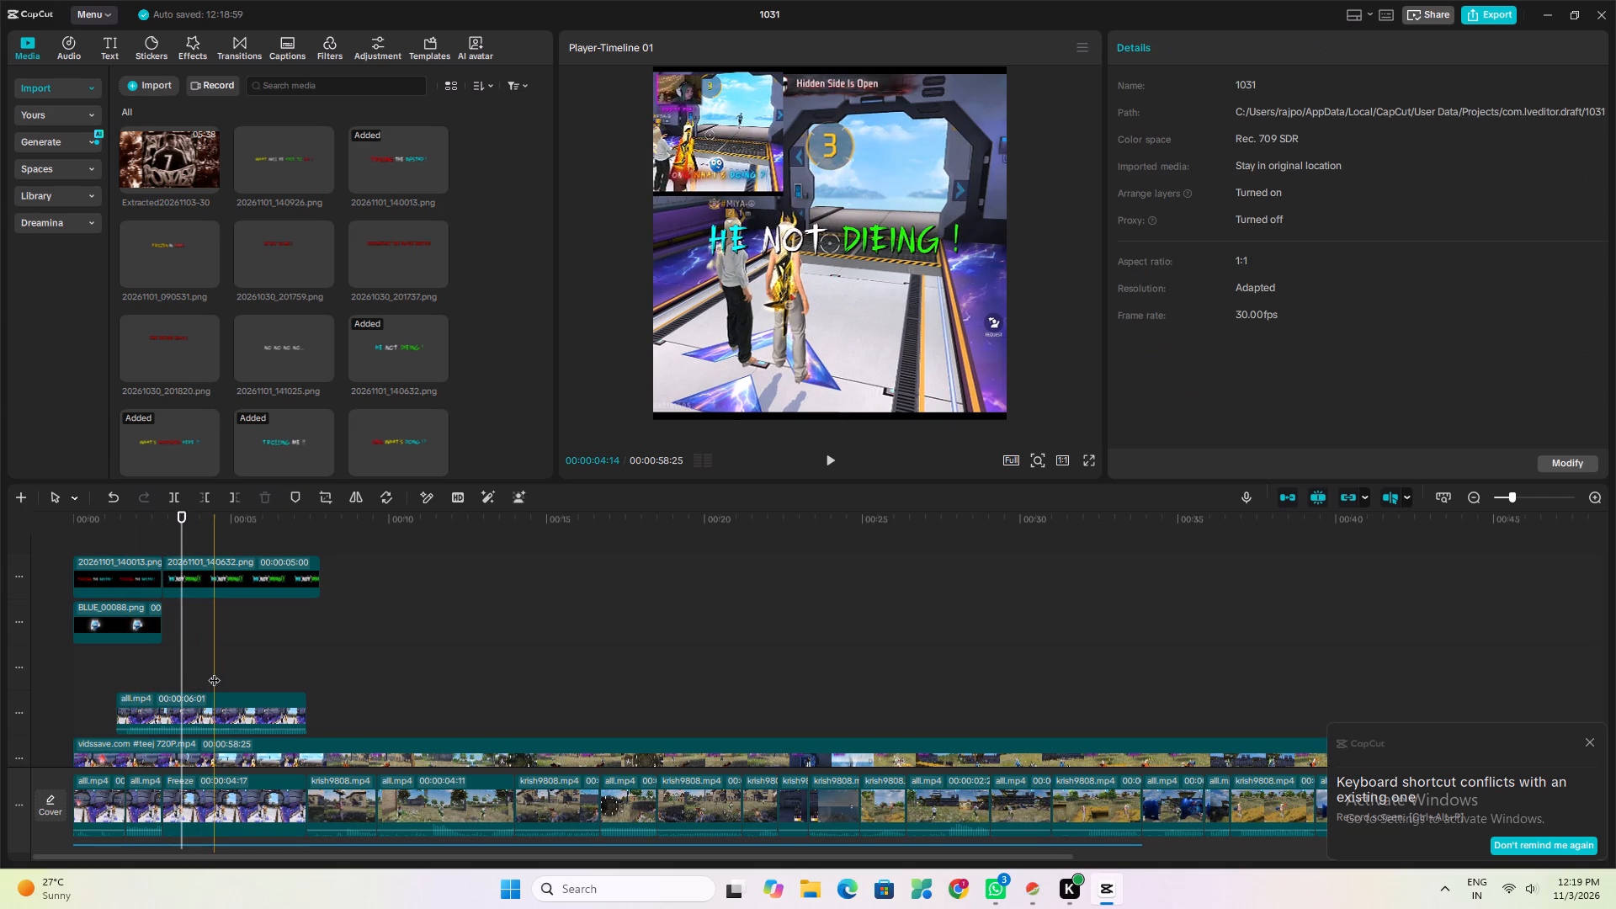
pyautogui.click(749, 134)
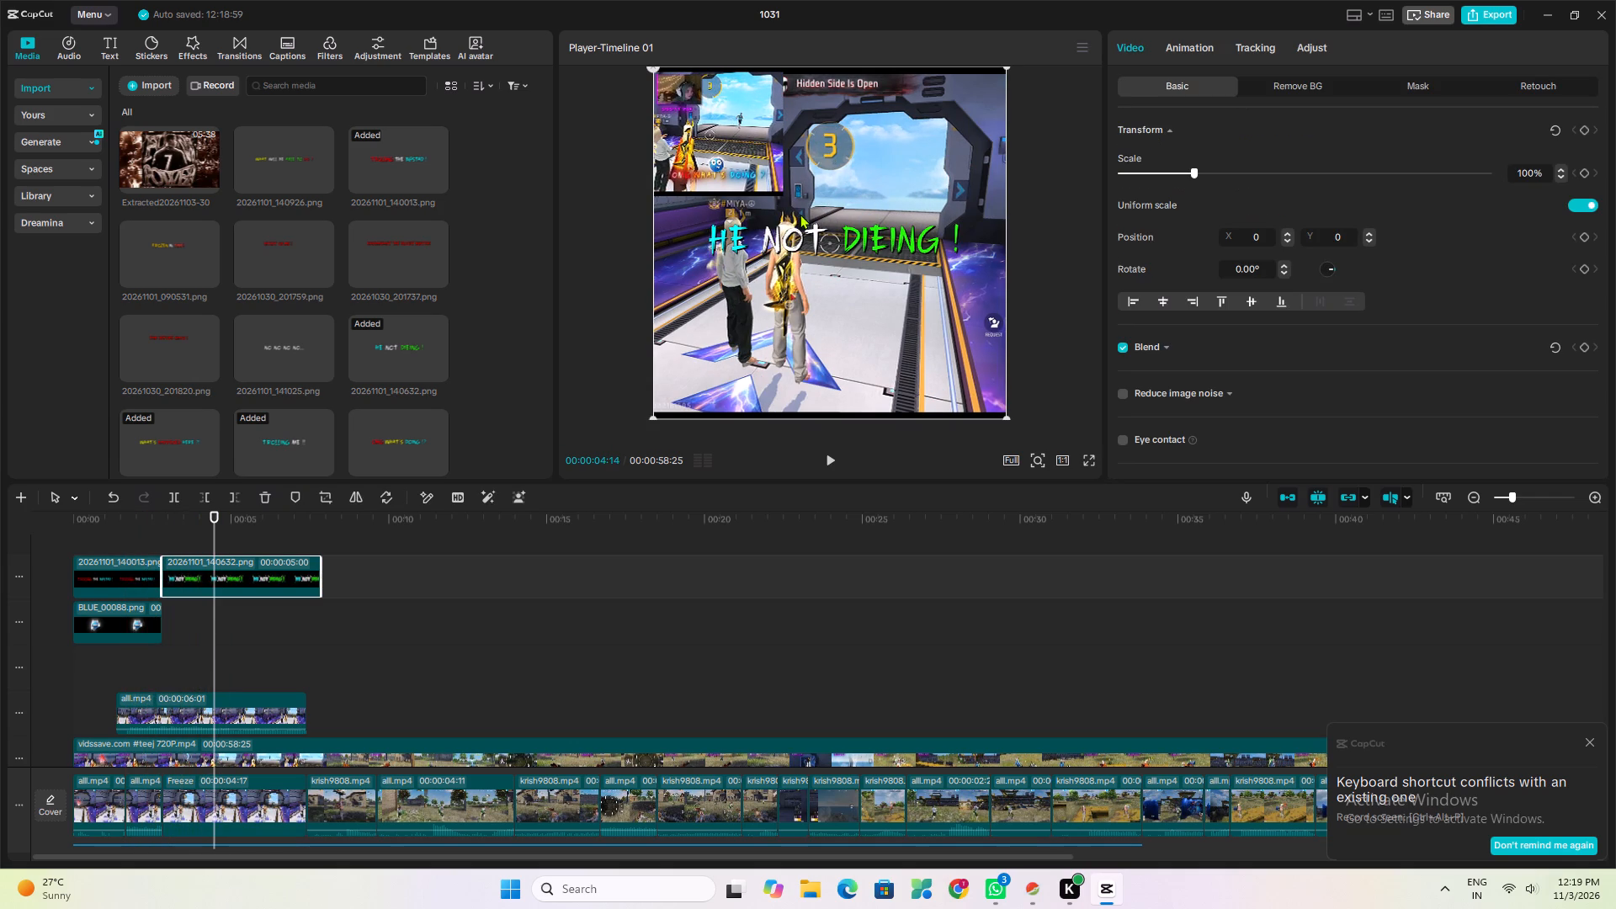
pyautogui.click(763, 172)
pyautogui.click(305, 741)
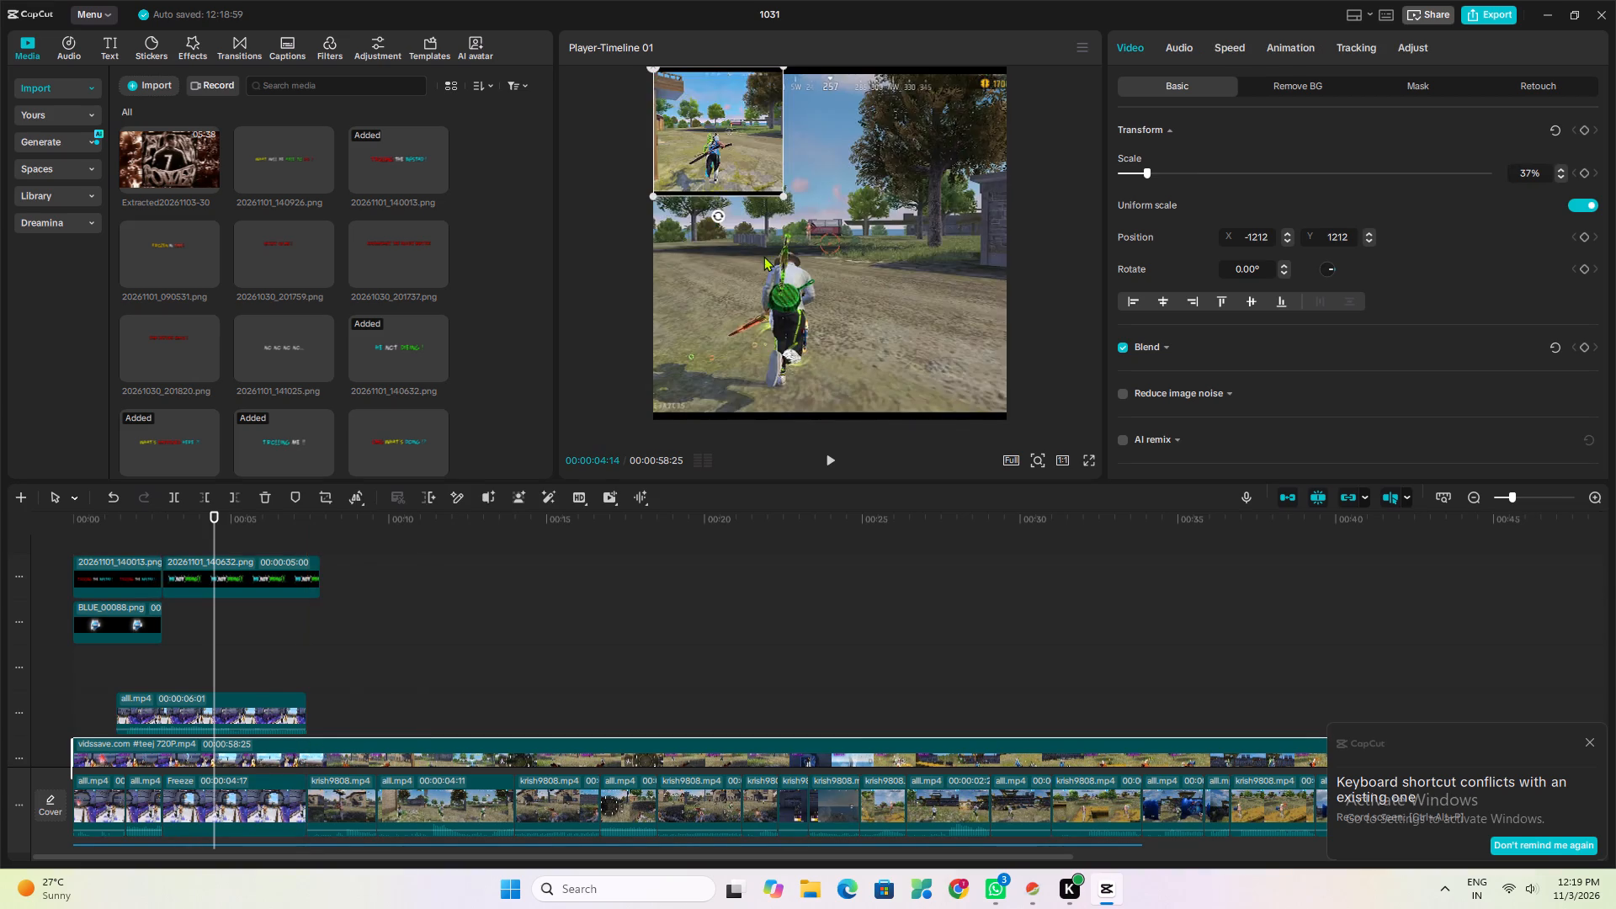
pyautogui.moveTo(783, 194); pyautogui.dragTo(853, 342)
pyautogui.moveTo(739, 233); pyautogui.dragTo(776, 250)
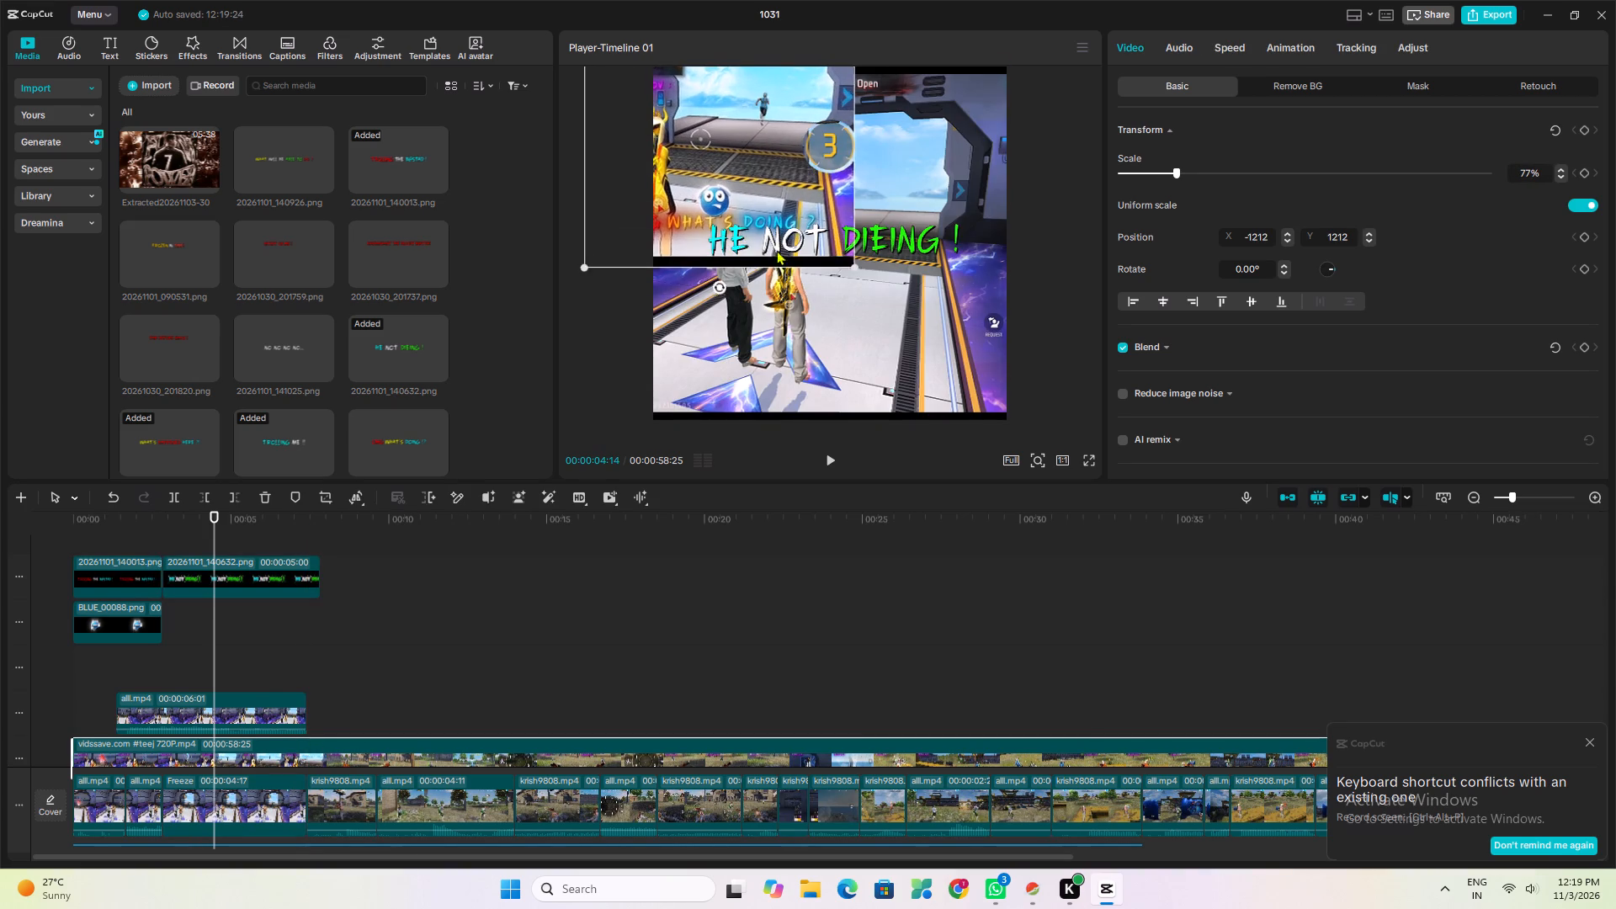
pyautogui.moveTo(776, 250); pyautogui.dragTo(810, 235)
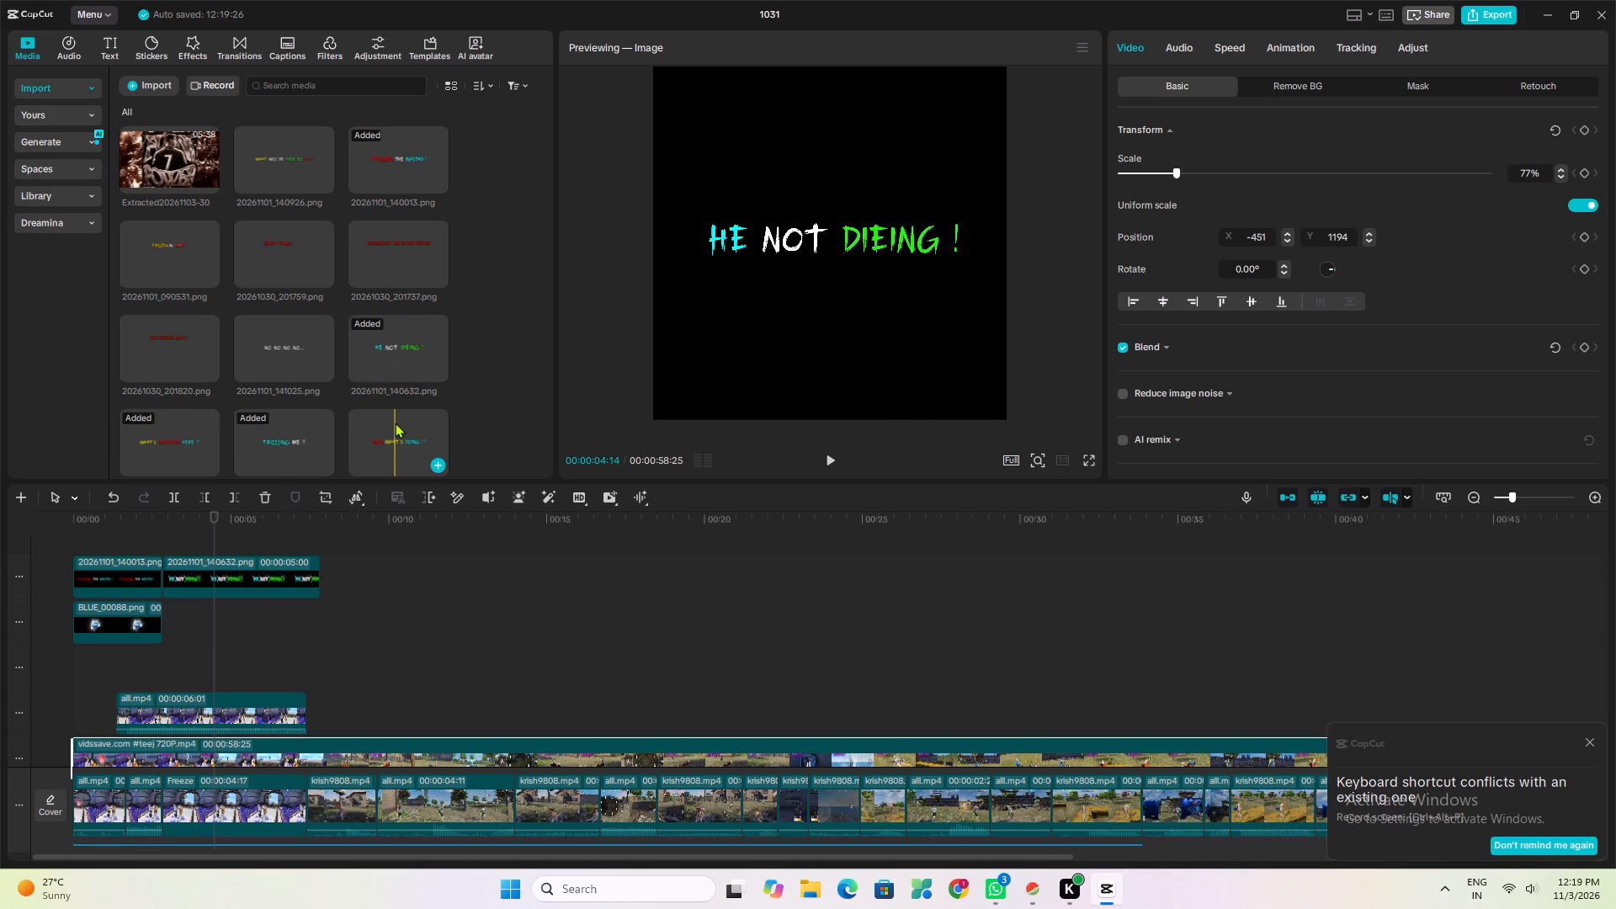
# Replace the "HE NOT DIEING !" clip with the "OMG WHAT'S DOING !?" image, 20261101_140225.png, directly after the first caption clip.
pyautogui.moveTo(395, 423); pyautogui.dragTo(313, 520)
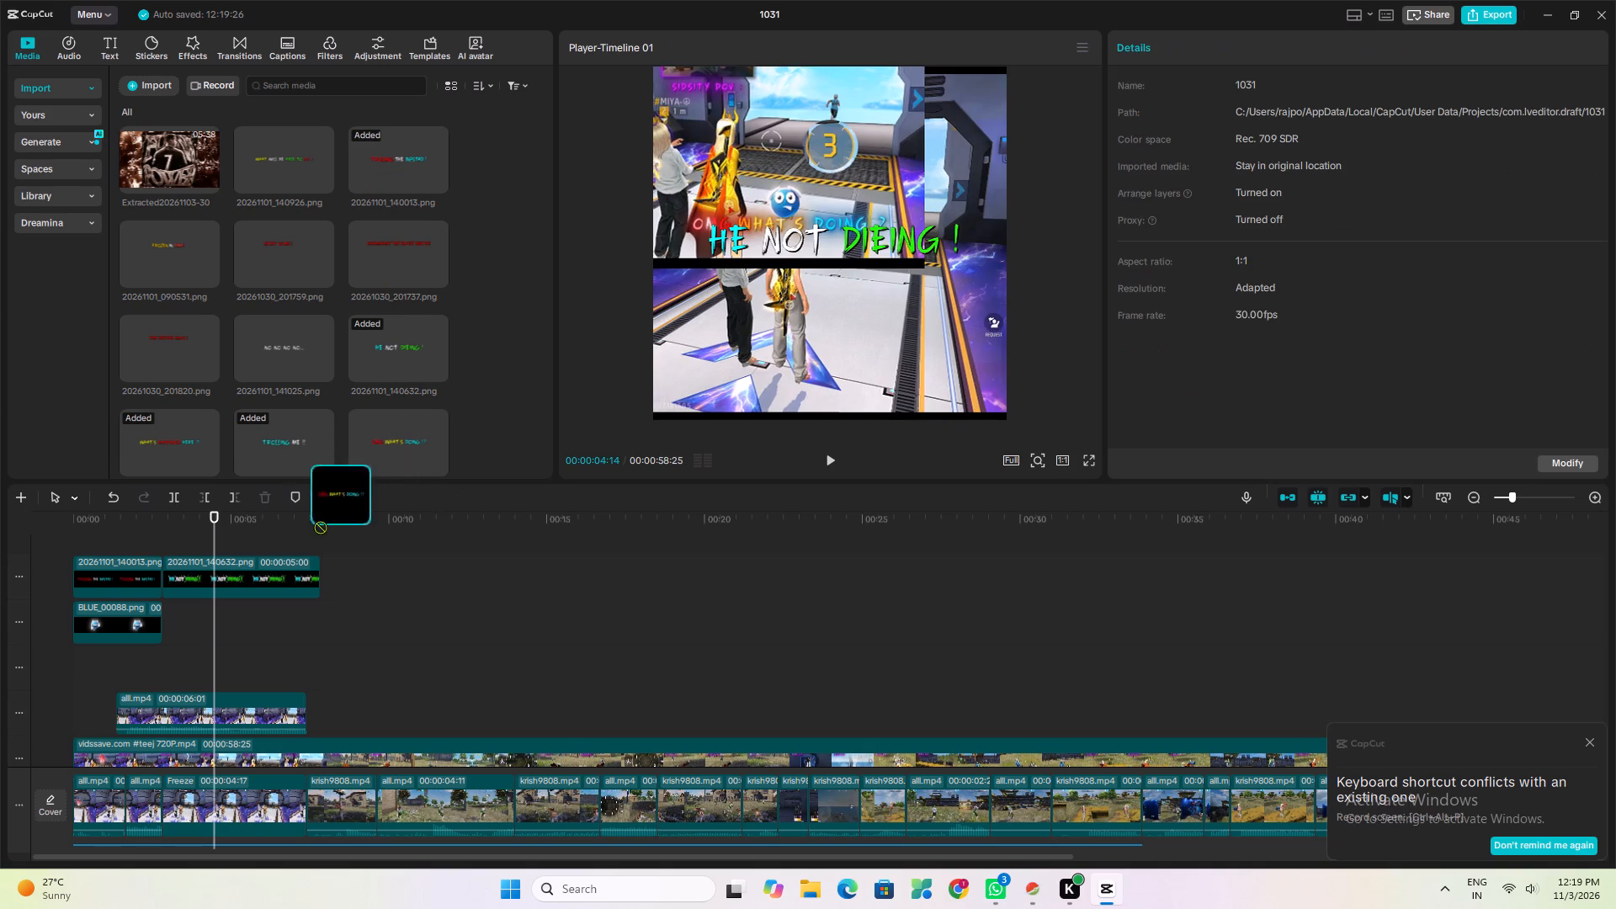
pyautogui.moveTo(313, 520); pyautogui.dragTo(167, 617)
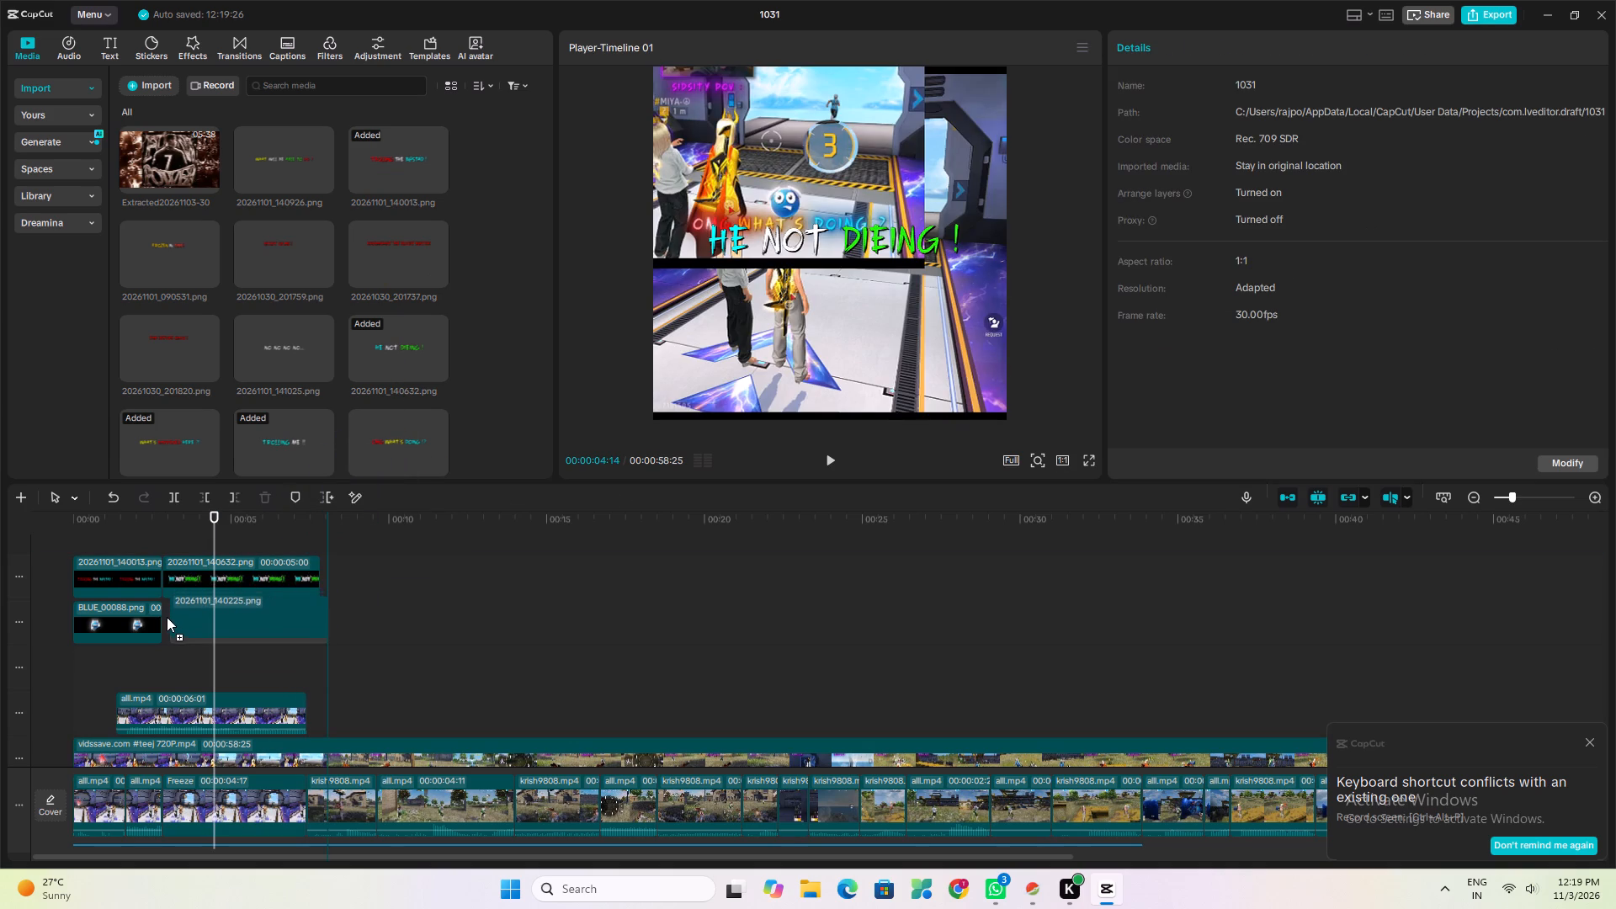
pyautogui.moveTo(167, 617); pyautogui.dragTo(165, 619)
pyautogui.click(211, 565)
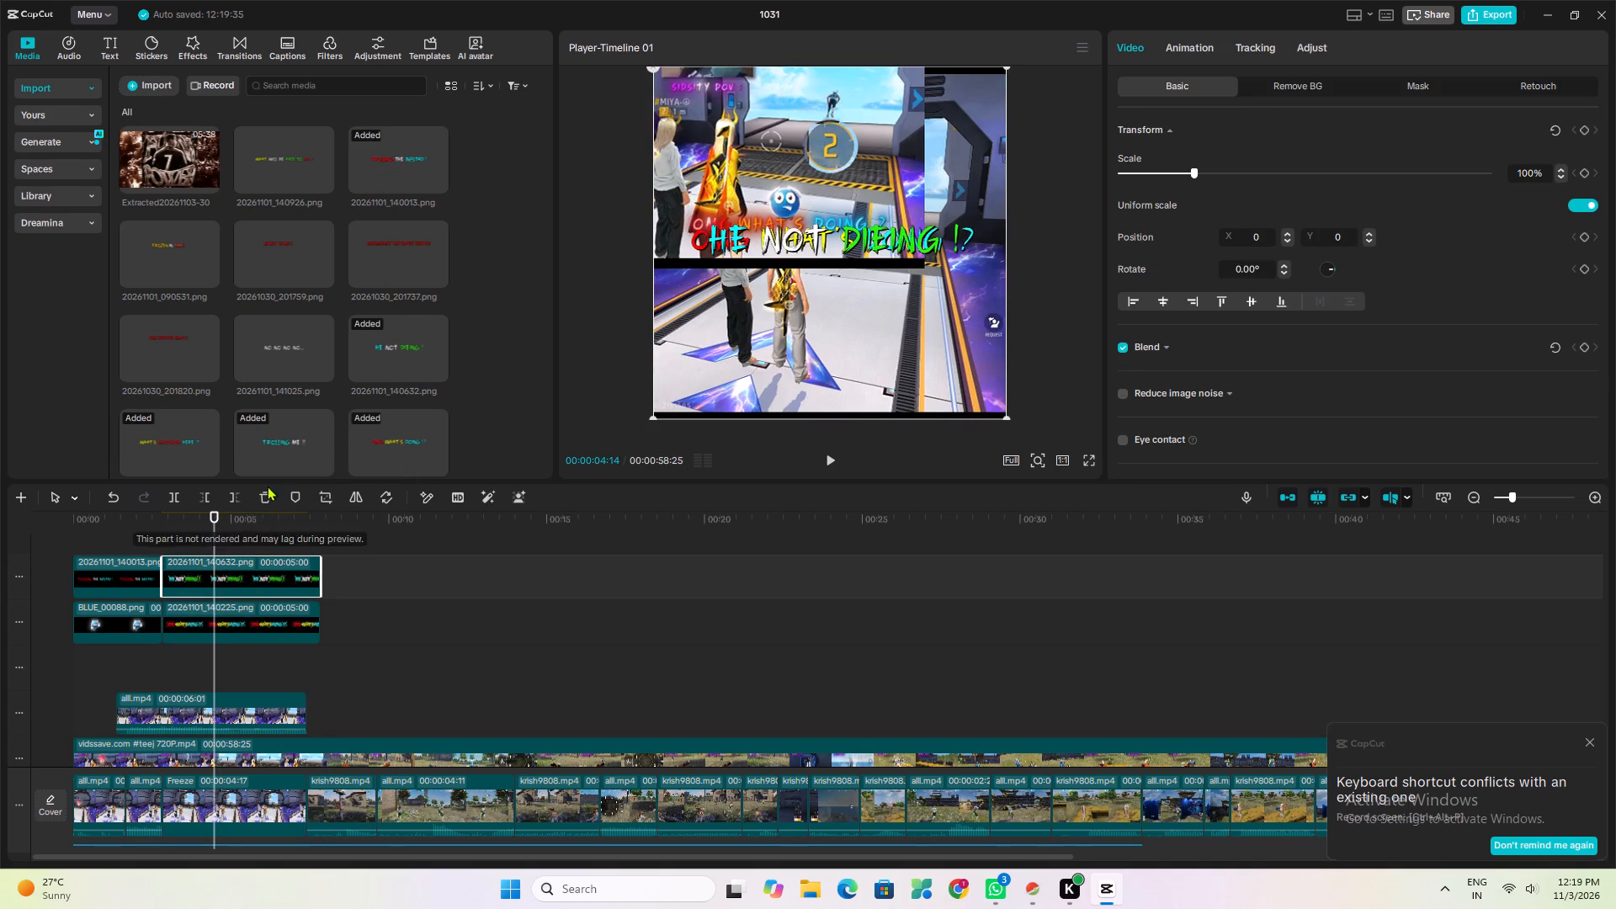
pyautogui.click(258, 494)
pyautogui.moveTo(222, 617); pyautogui.dragTo(226, 585)
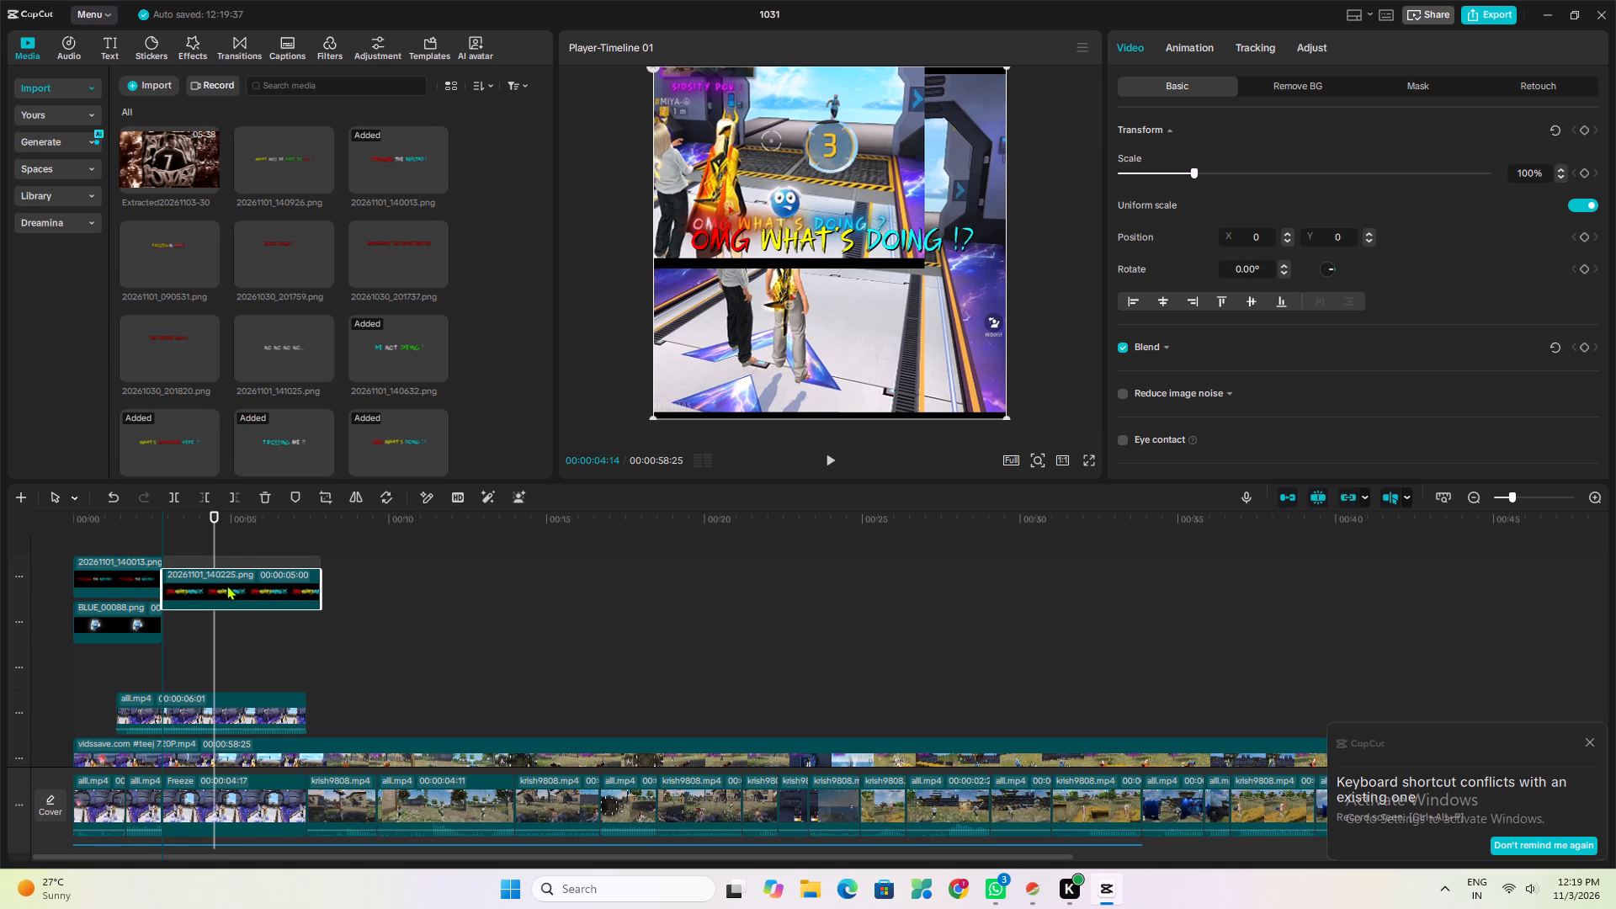
# Shrink the reference video overlay to 31% and place it in the frame's top-left corner at about X -1382, Y 1322.
pyautogui.click(297, 748)
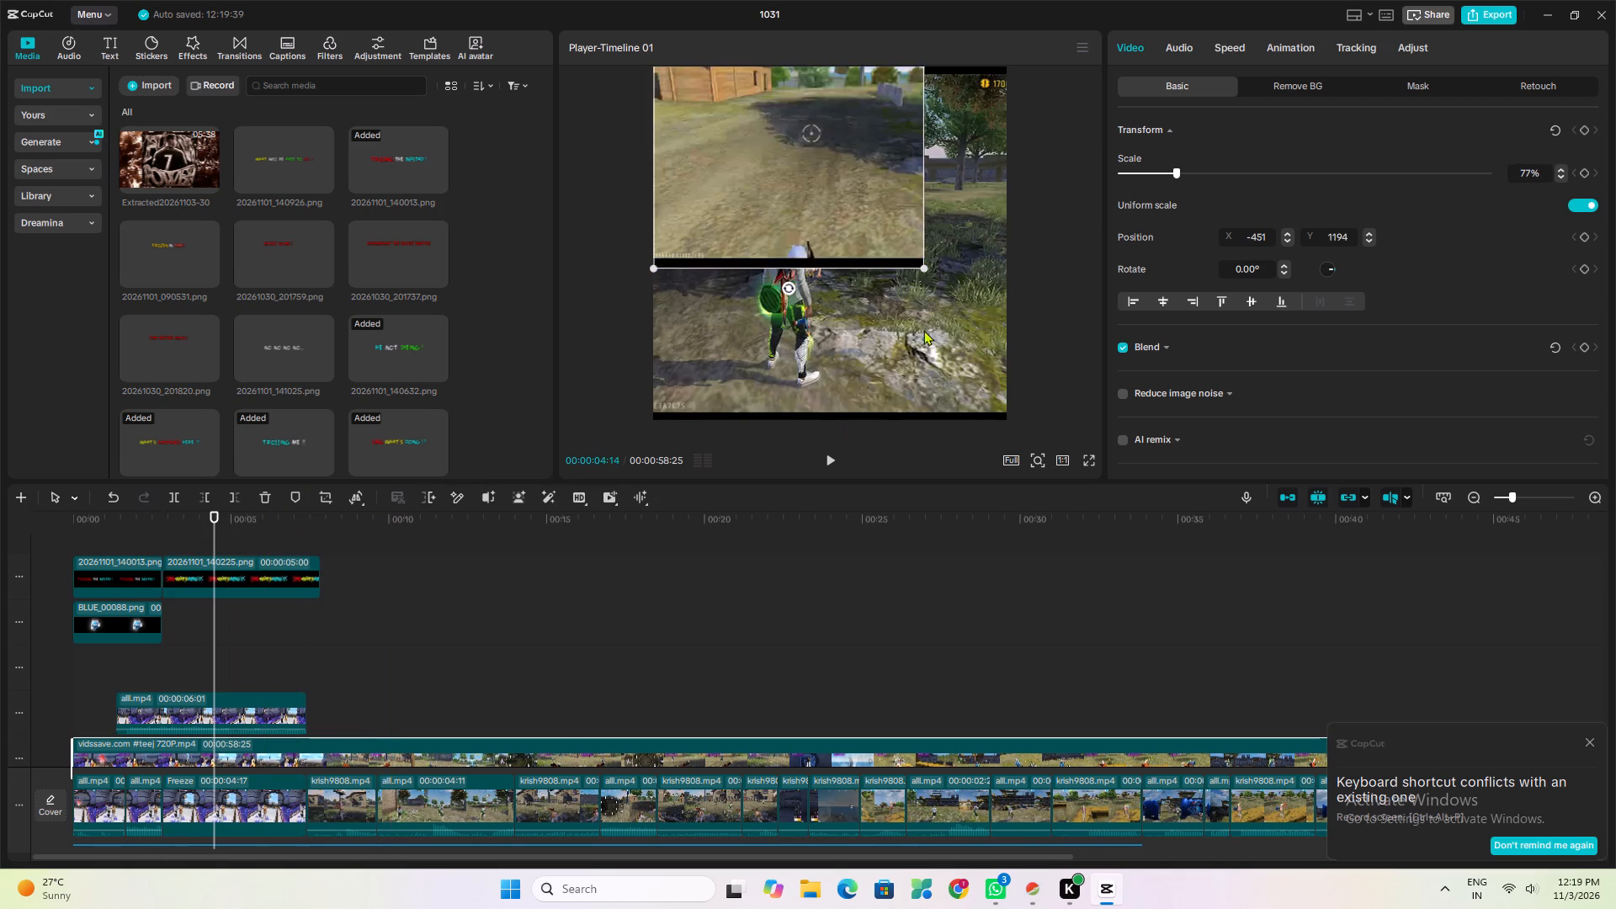
pyautogui.moveTo(916, 265); pyautogui.dragTo(880, 262)
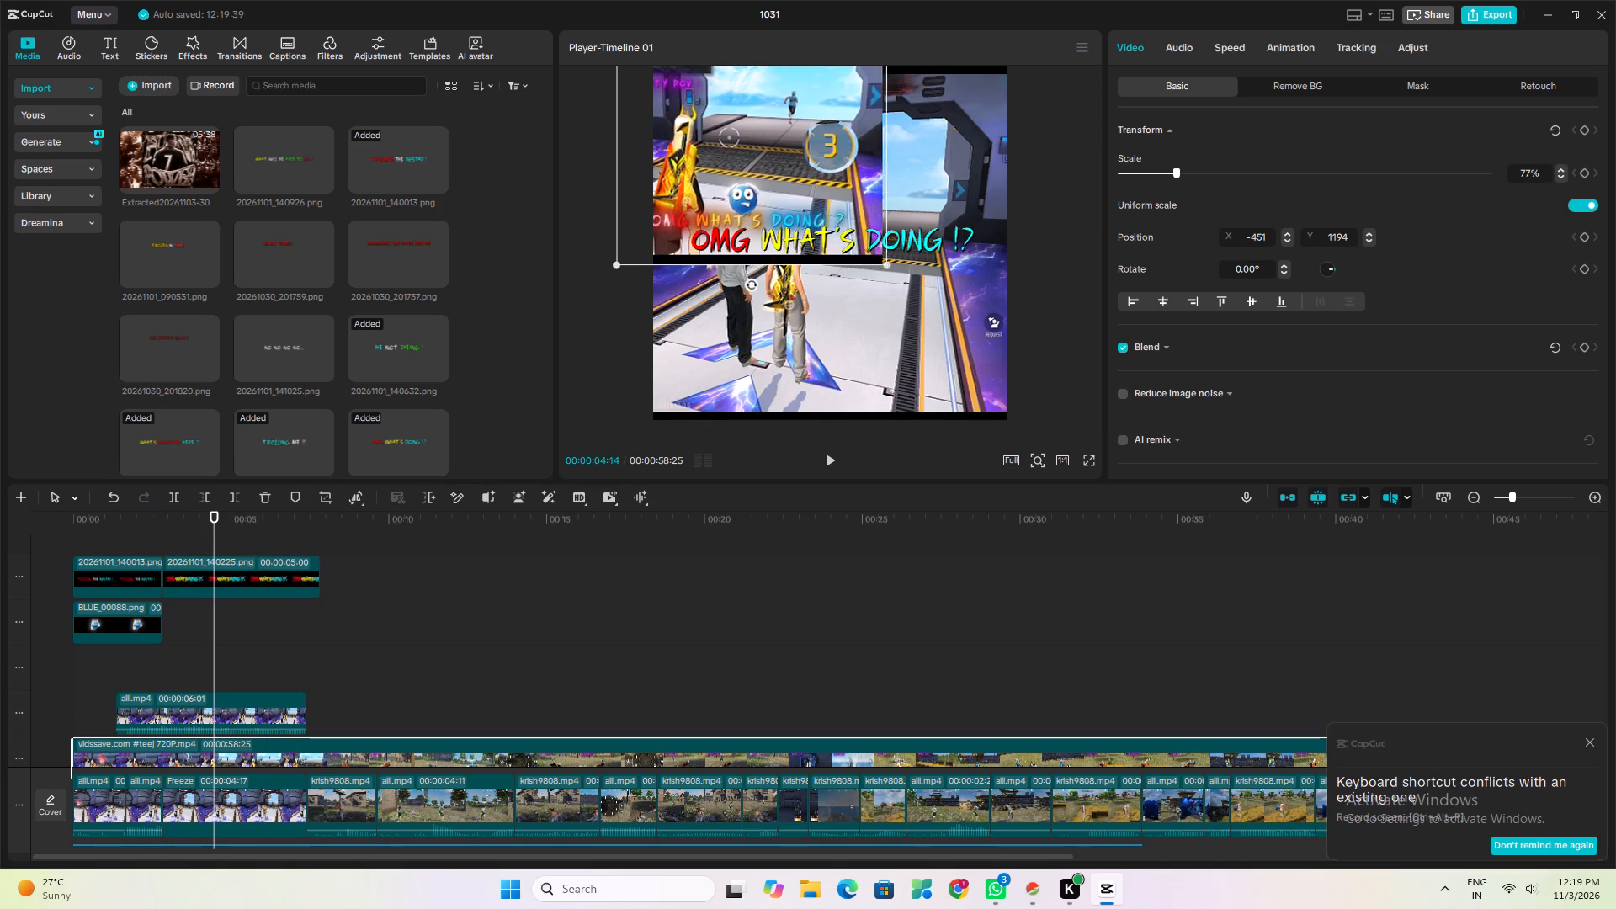
pyautogui.moveTo(880, 262); pyautogui.dragTo(912, 286)
pyautogui.moveTo(918, 288); pyautogui.dragTo(803, 272)
pyautogui.moveTo(767, 173); pyautogui.dragTo(701, 167)
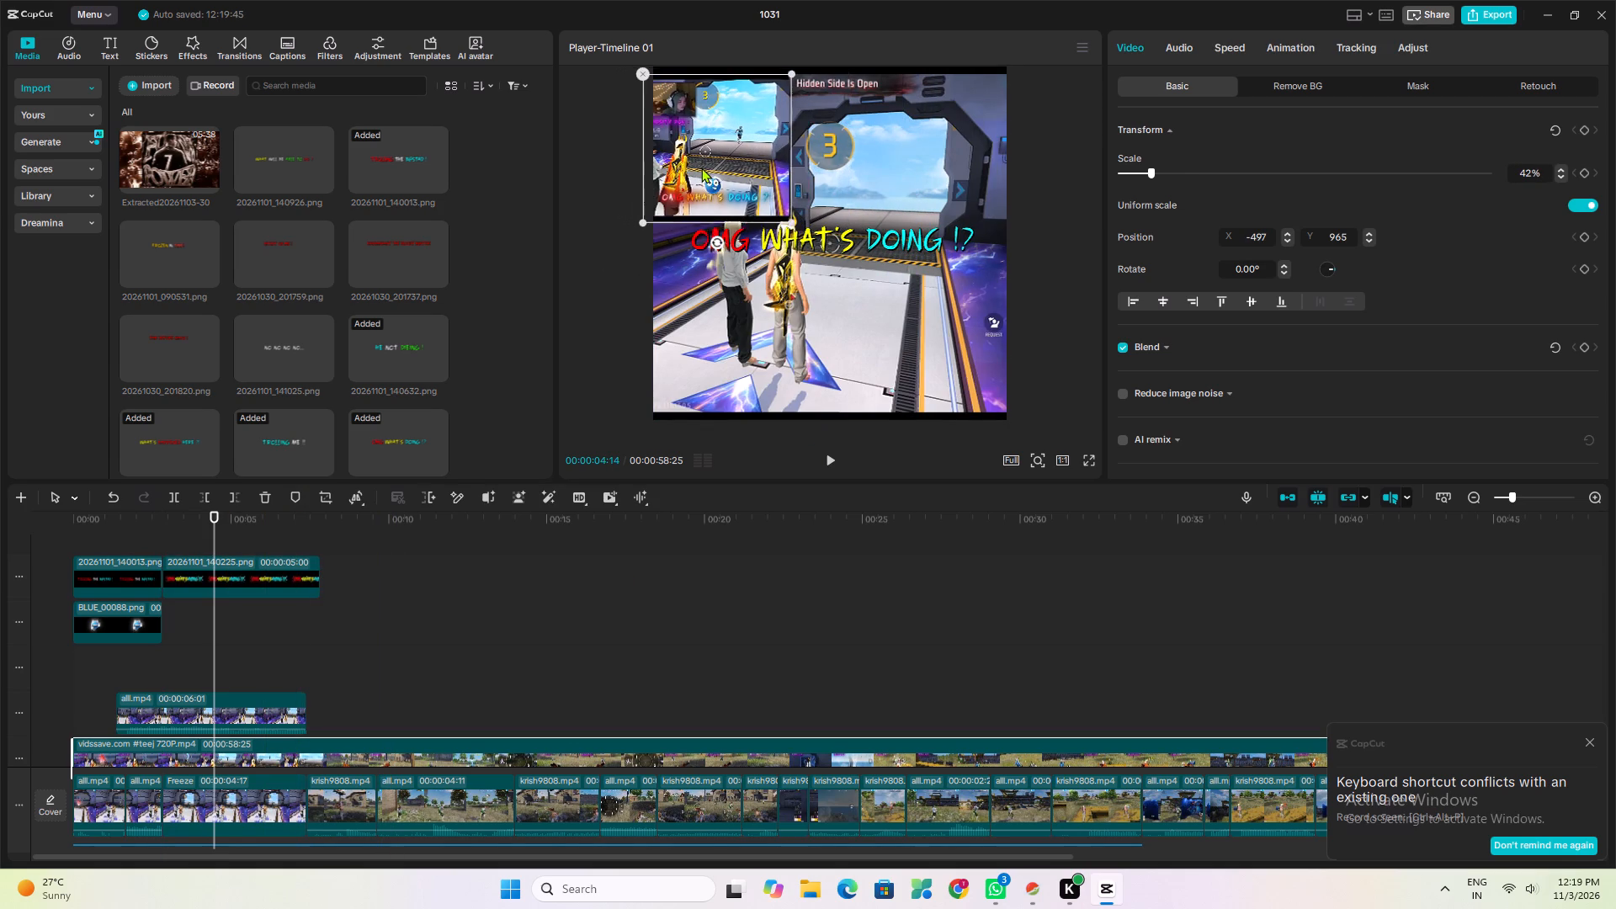
pyautogui.moveTo(701, 167); pyautogui.dragTo(713, 162)
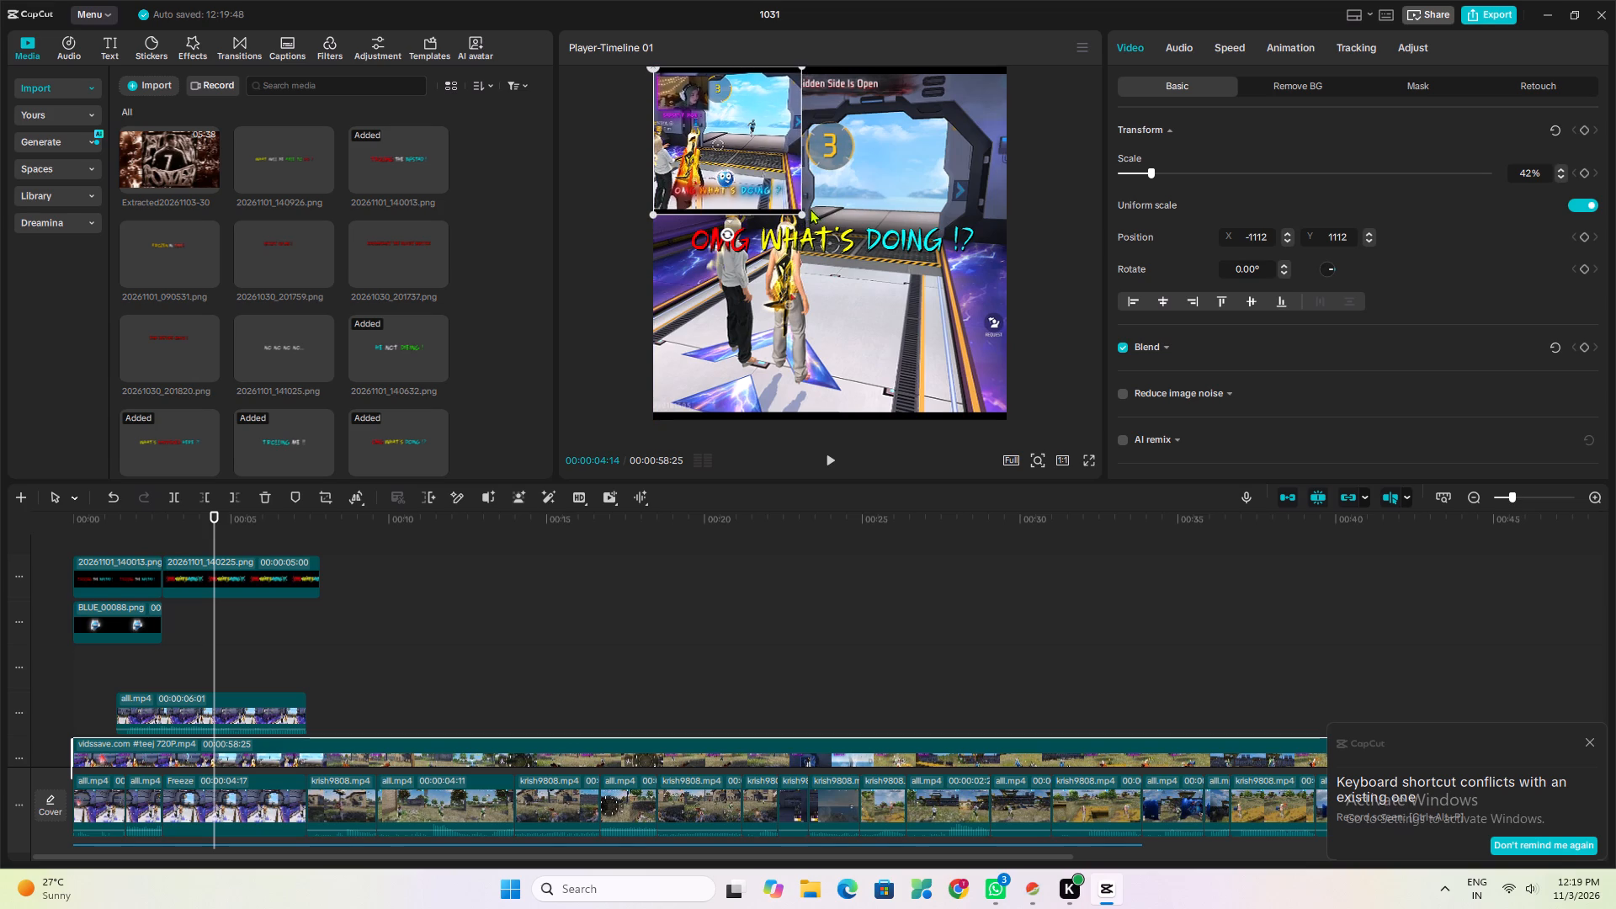
pyautogui.moveTo(798, 210); pyautogui.dragTo(752, 205)
pyautogui.moveTo(729, 167); pyautogui.dragTo(716, 153)
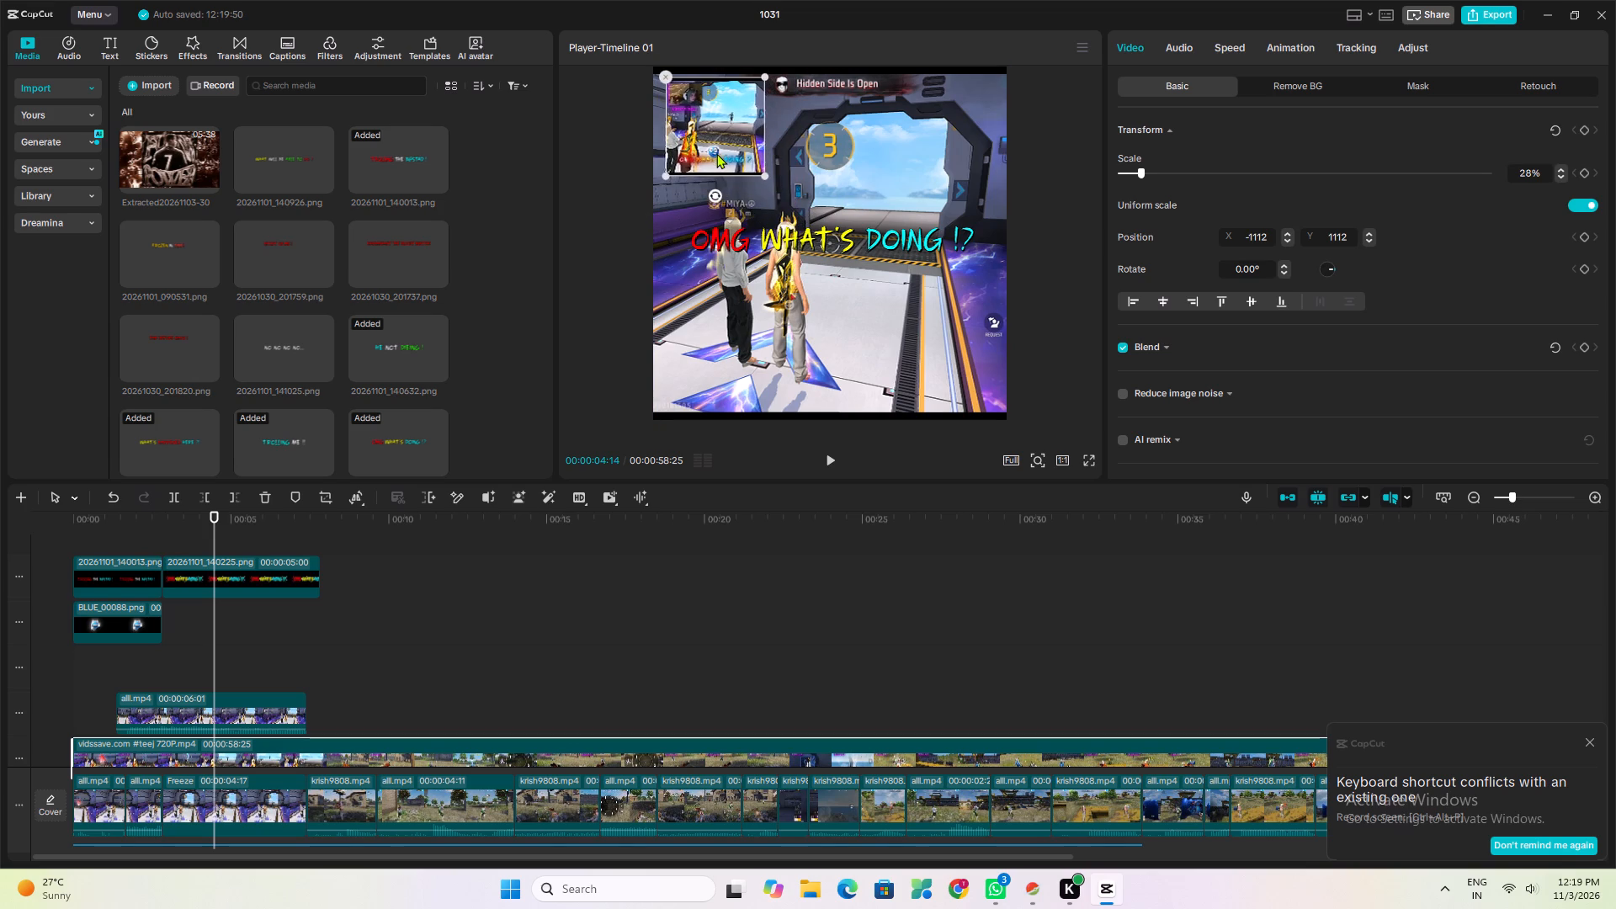
pyautogui.moveTo(716, 153); pyautogui.dragTo(707, 148)
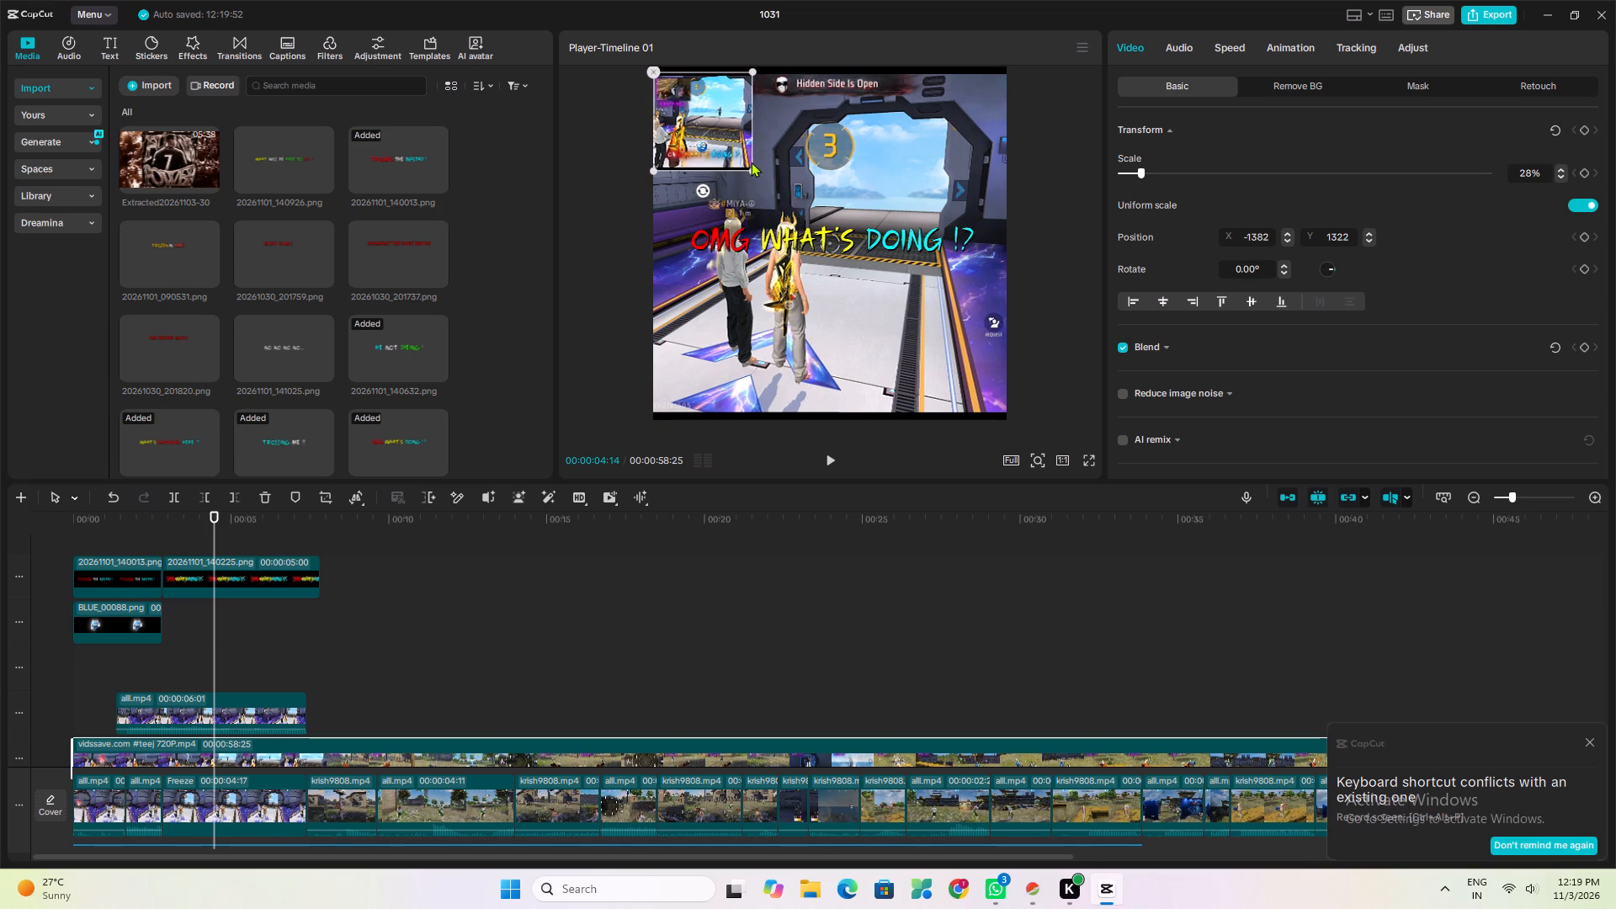
pyautogui.moveTo(756, 167); pyautogui.dragTo(762, 197)
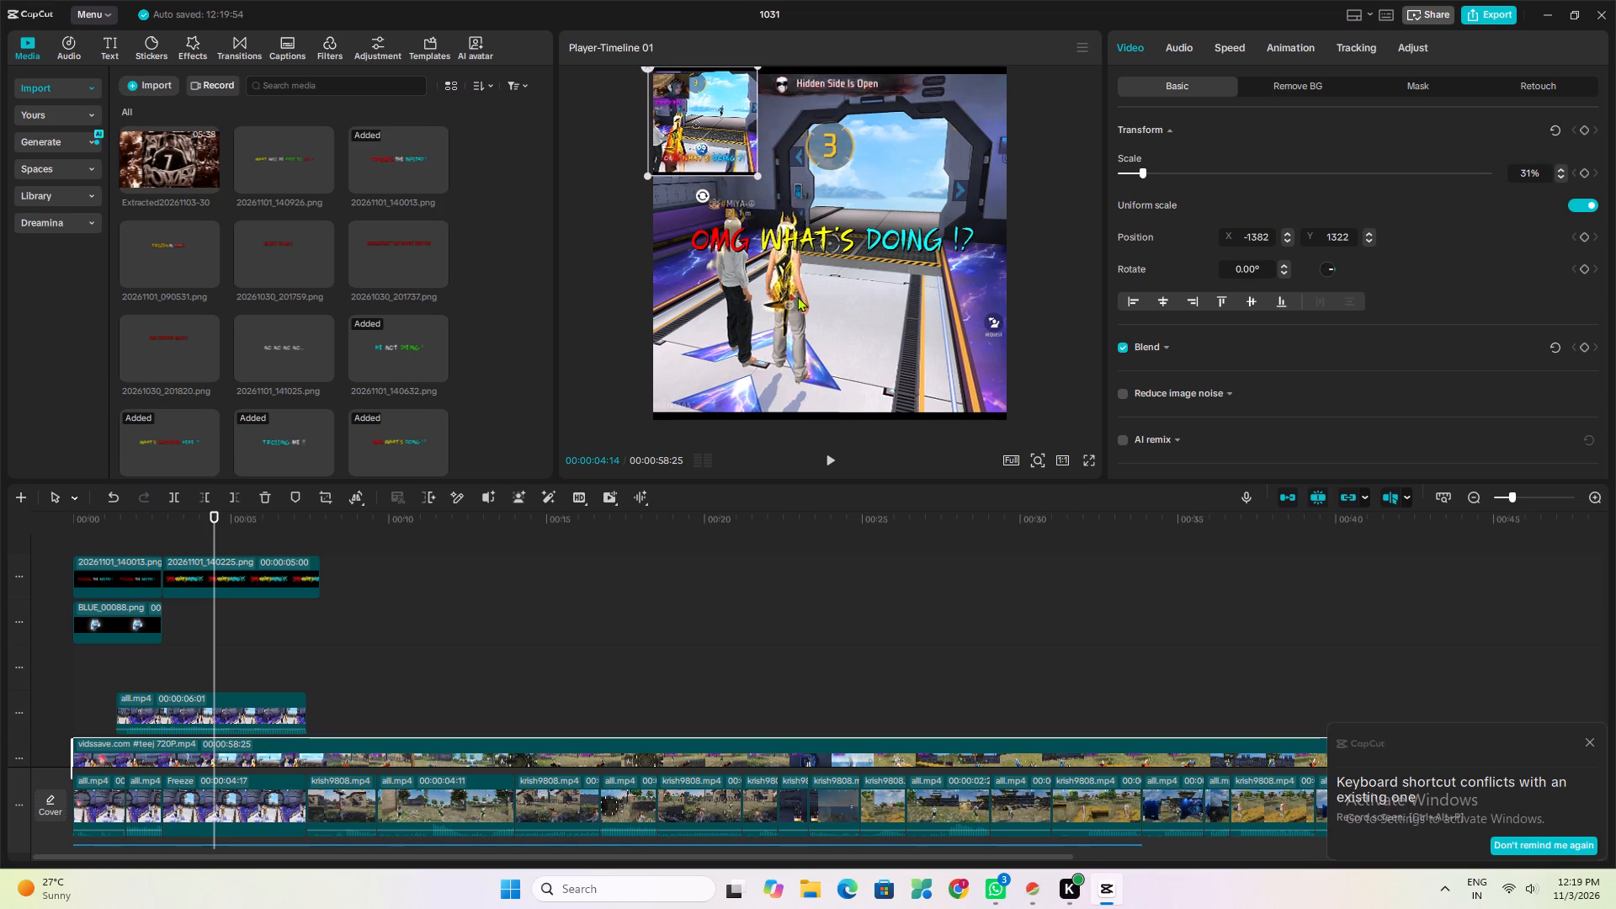
# Move the "OMG WHAT'S DOING !?" caption down to the bottom of the frame, centred at about Y -1586.
pyautogui.click(777, 242)
pyautogui.moveTo(802, 242); pyautogui.dragTo(799, 320)
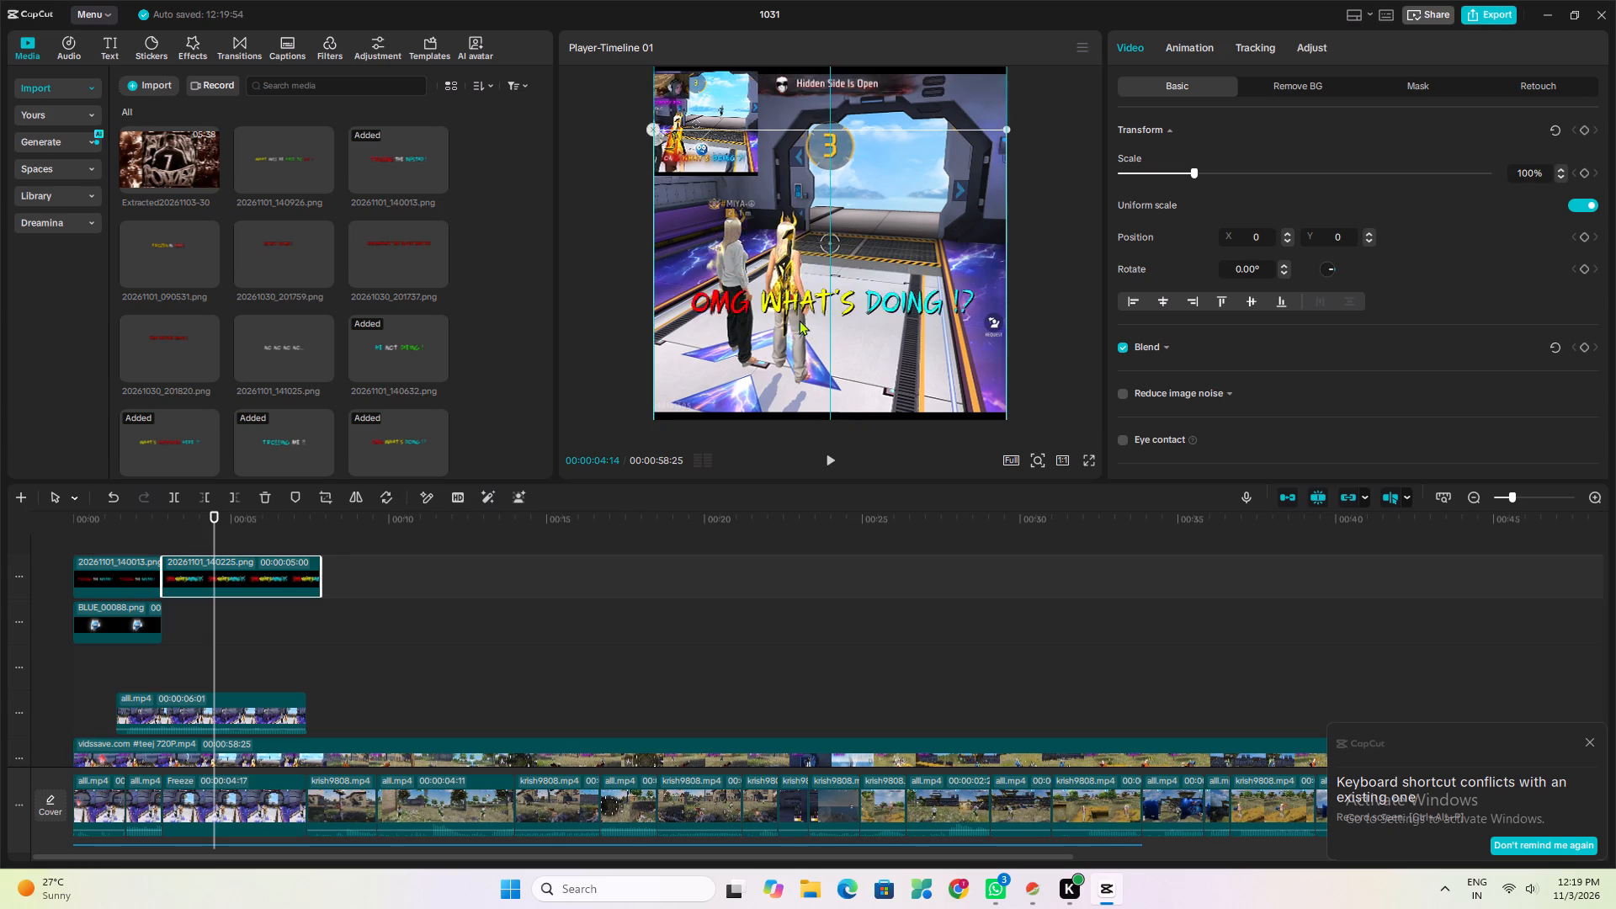
pyautogui.moveTo(799, 320); pyautogui.dragTo(804, 388)
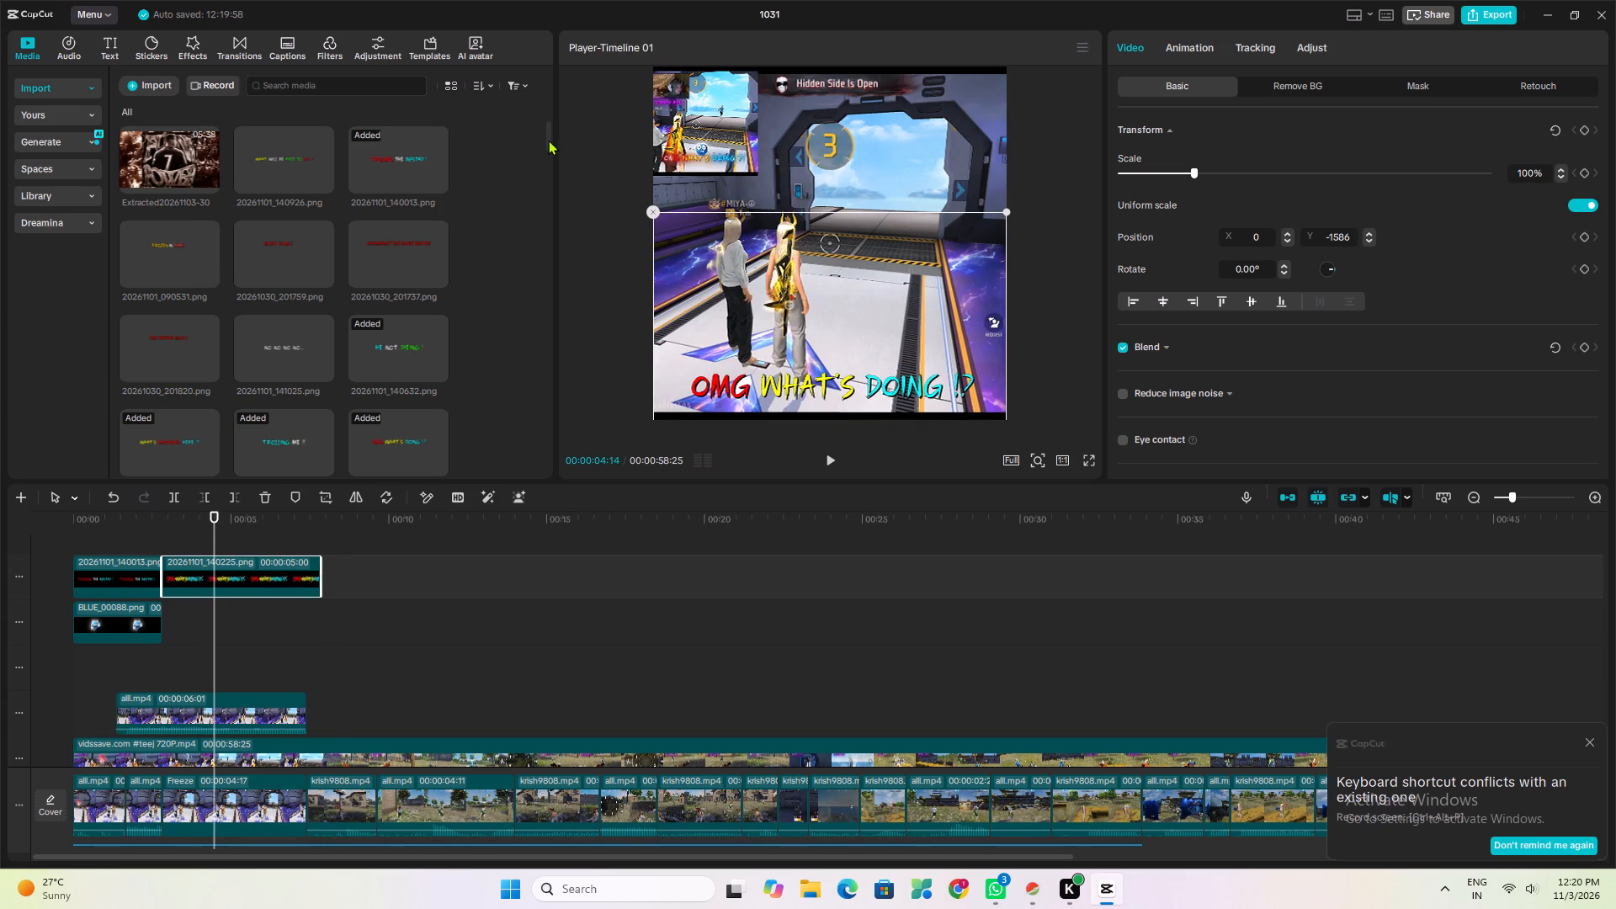
# Find the BLUE_00027.png emoji among the imported media and add it directly after the BLUE_00088.png clip on the emoji track.
pyautogui.moveTo(548, 140); pyautogui.dragTo(548, 198)
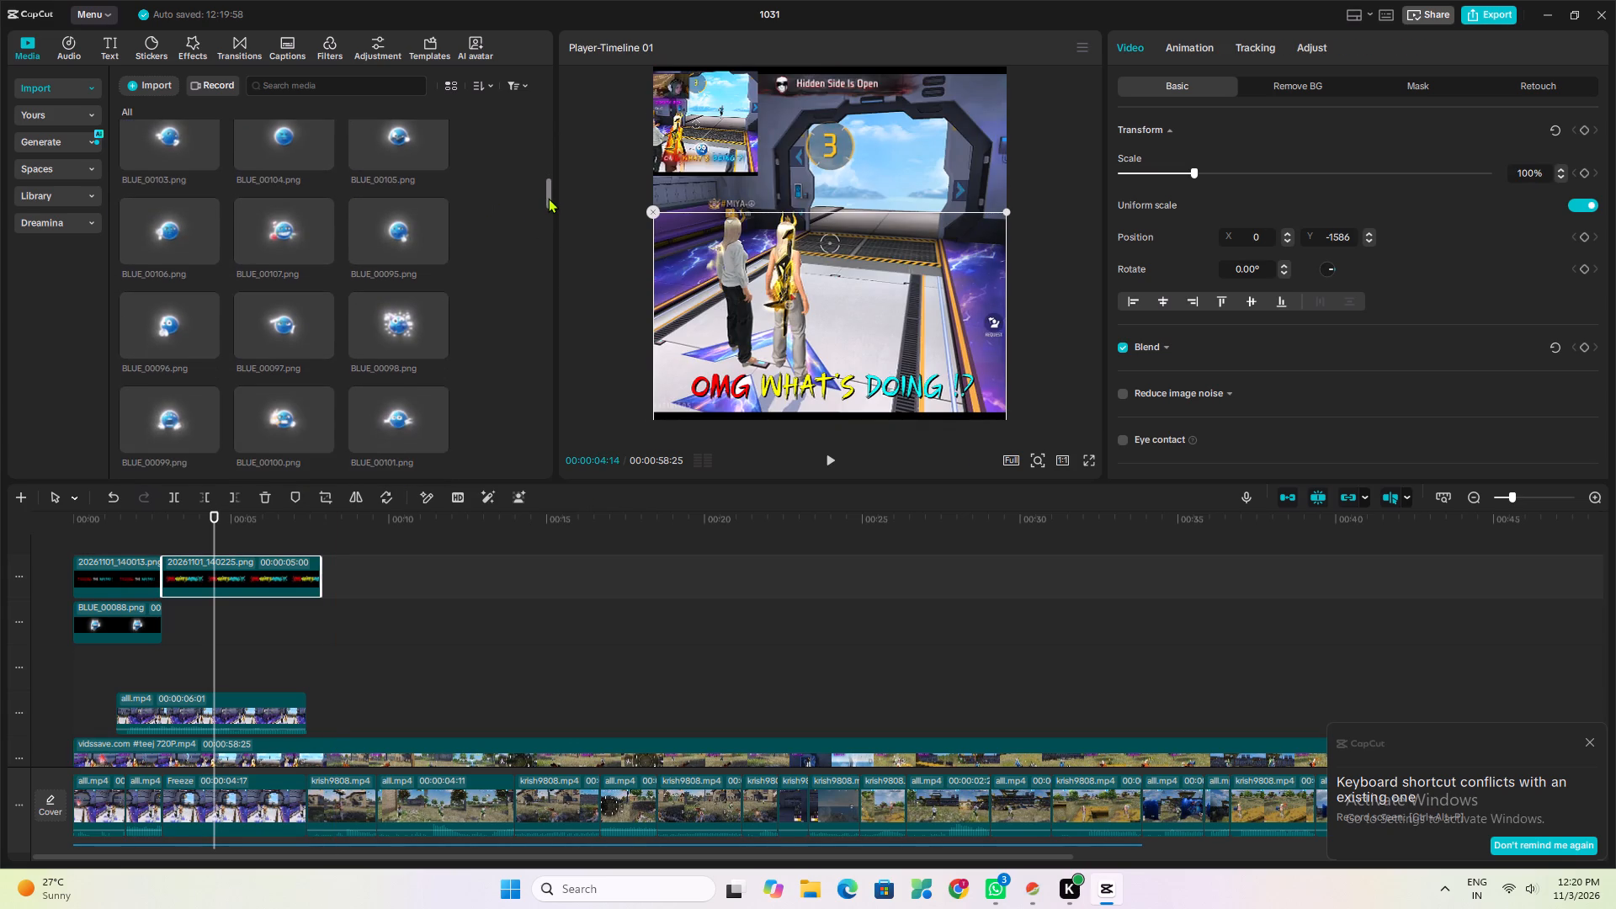
pyautogui.moveTo(548, 198); pyautogui.dragTo(549, 220)
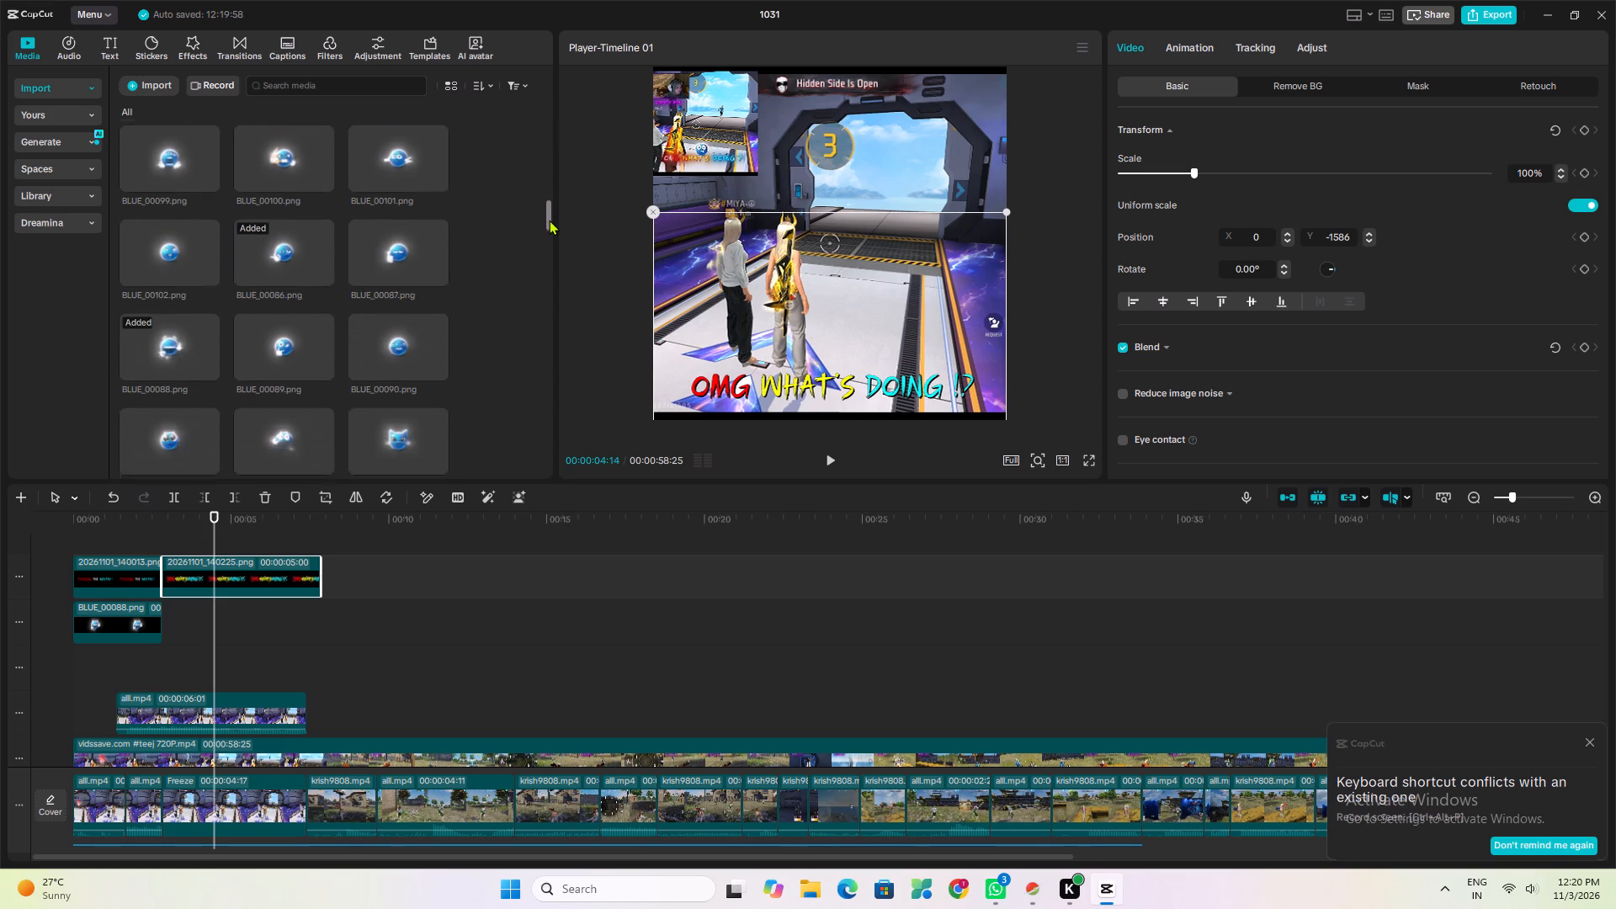
pyautogui.moveTo(549, 220); pyautogui.dragTo(555, 247)
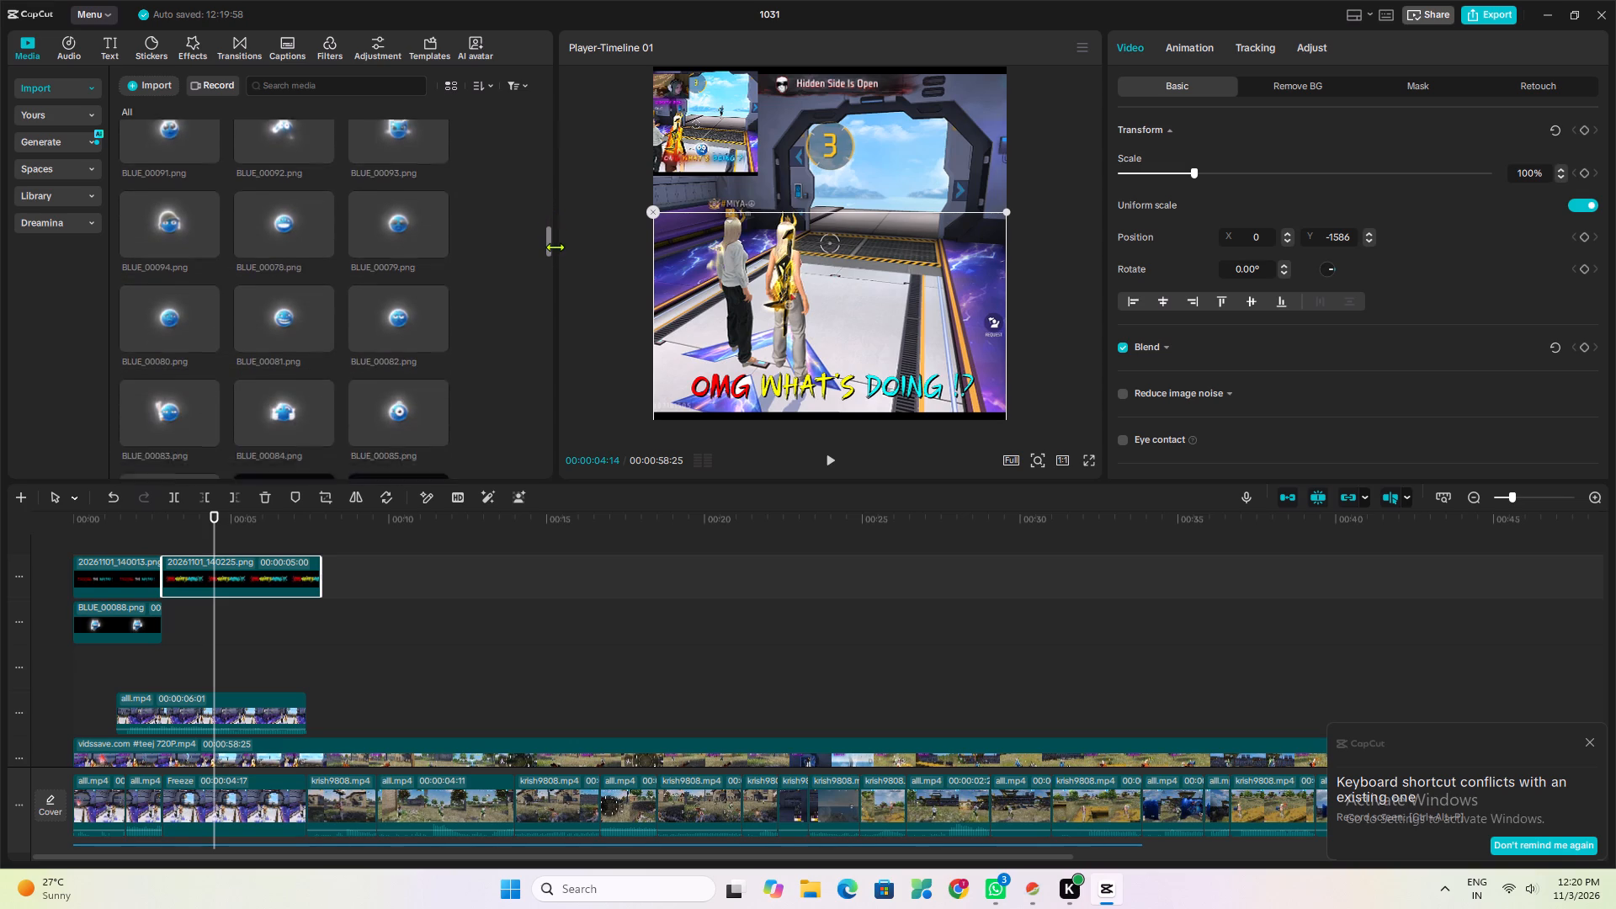
pyautogui.moveTo(555, 247); pyautogui.dragTo(560, 260)
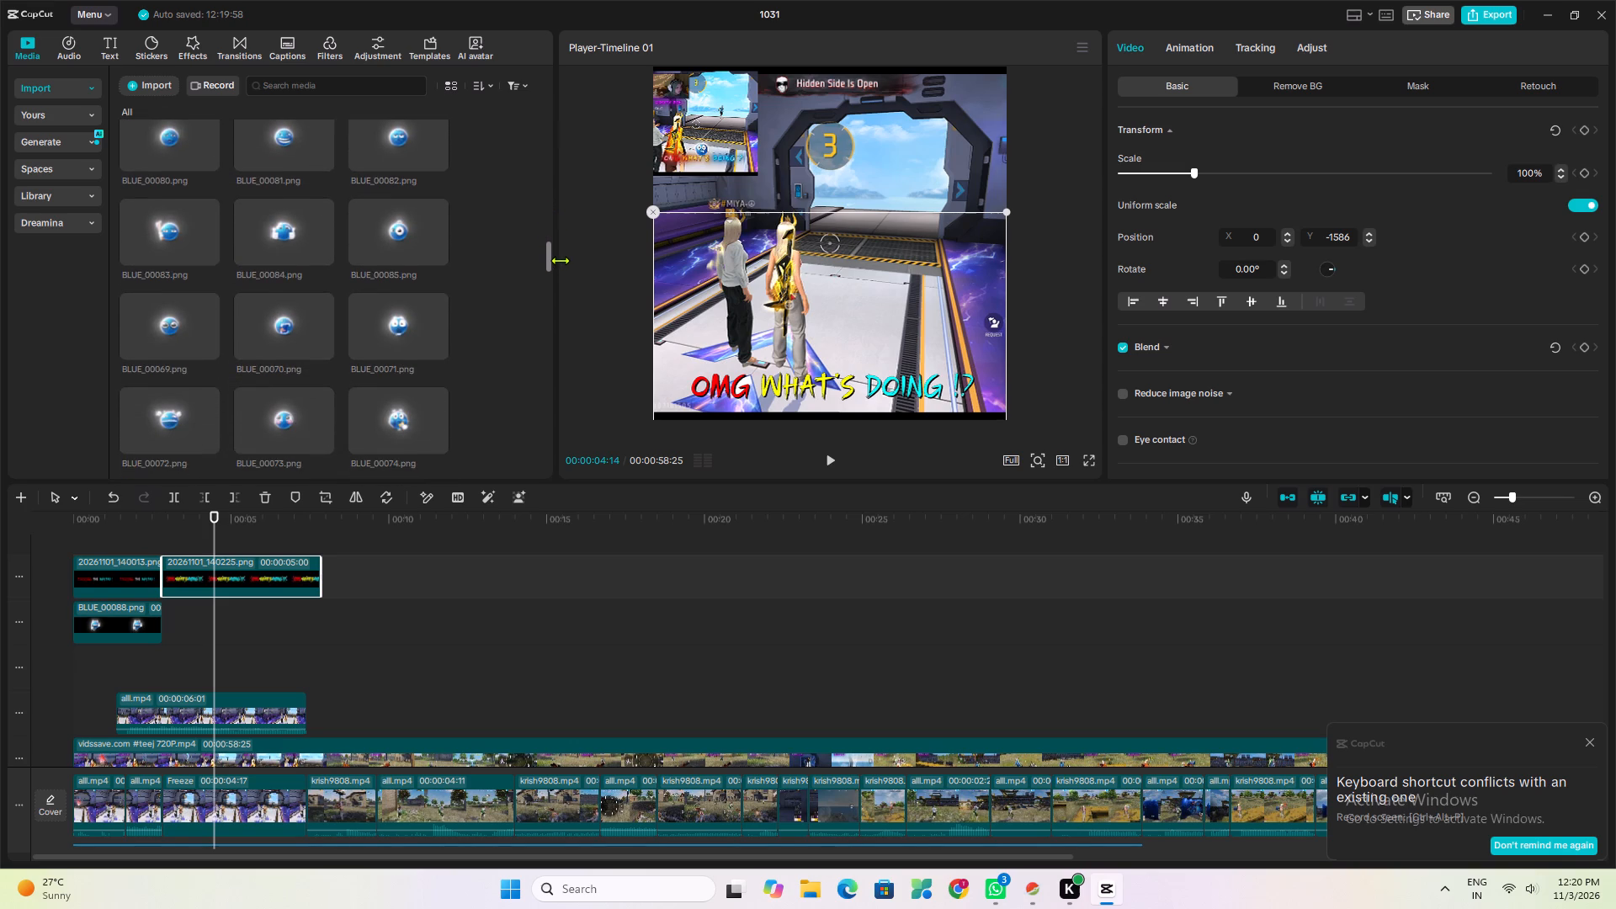
pyautogui.moveTo(560, 260); pyautogui.dragTo(556, 288)
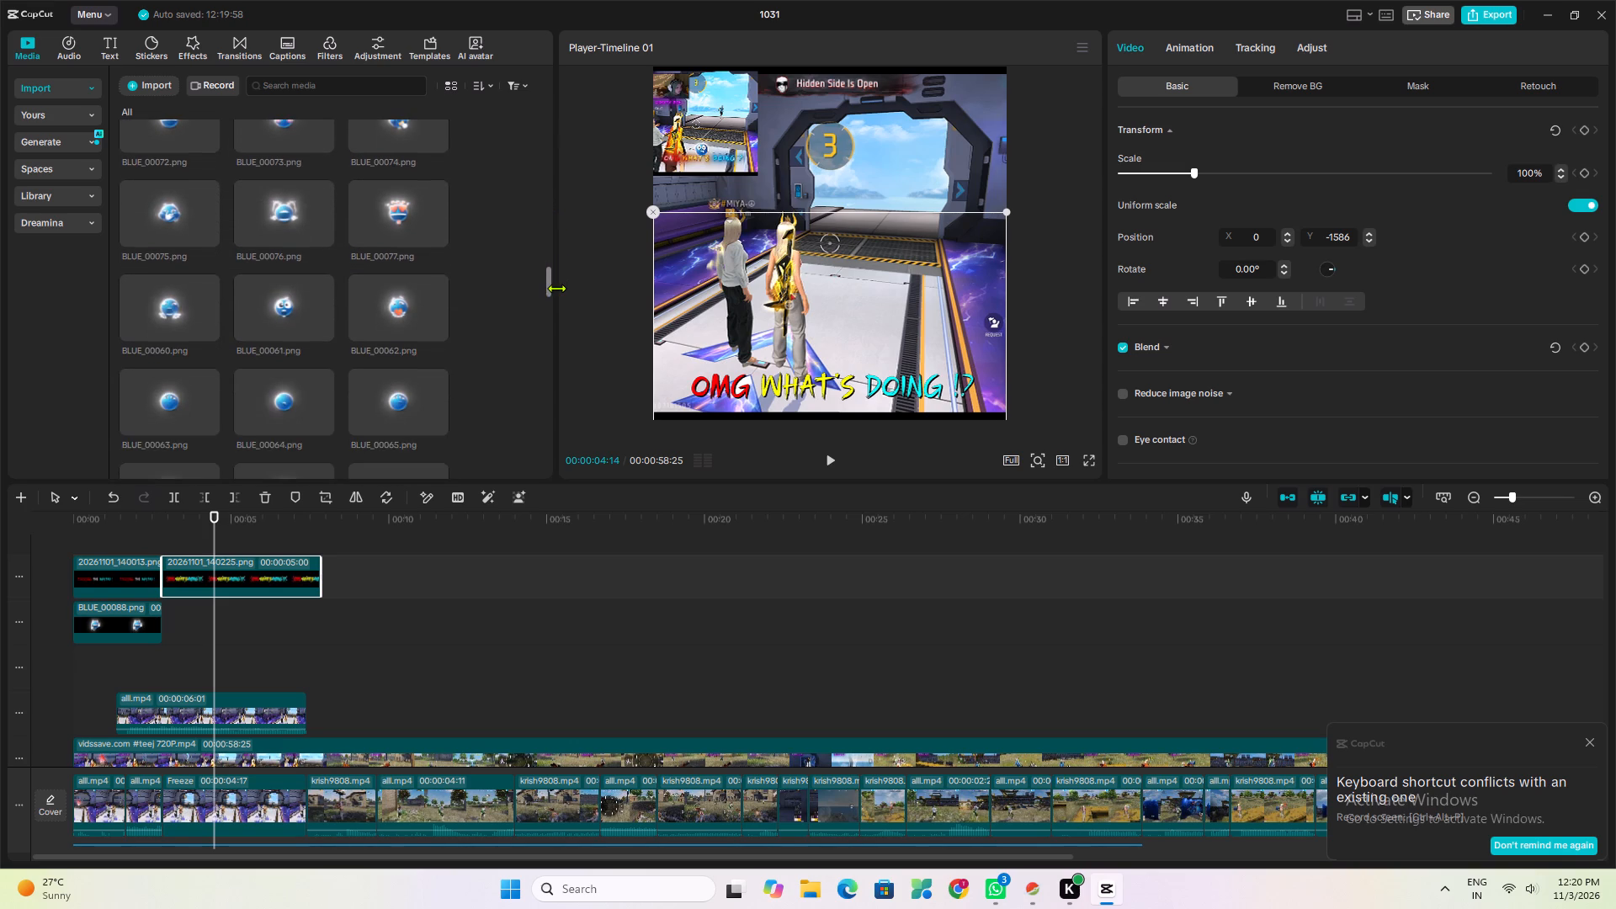
pyautogui.moveTo(556, 288); pyautogui.dragTo(551, 306)
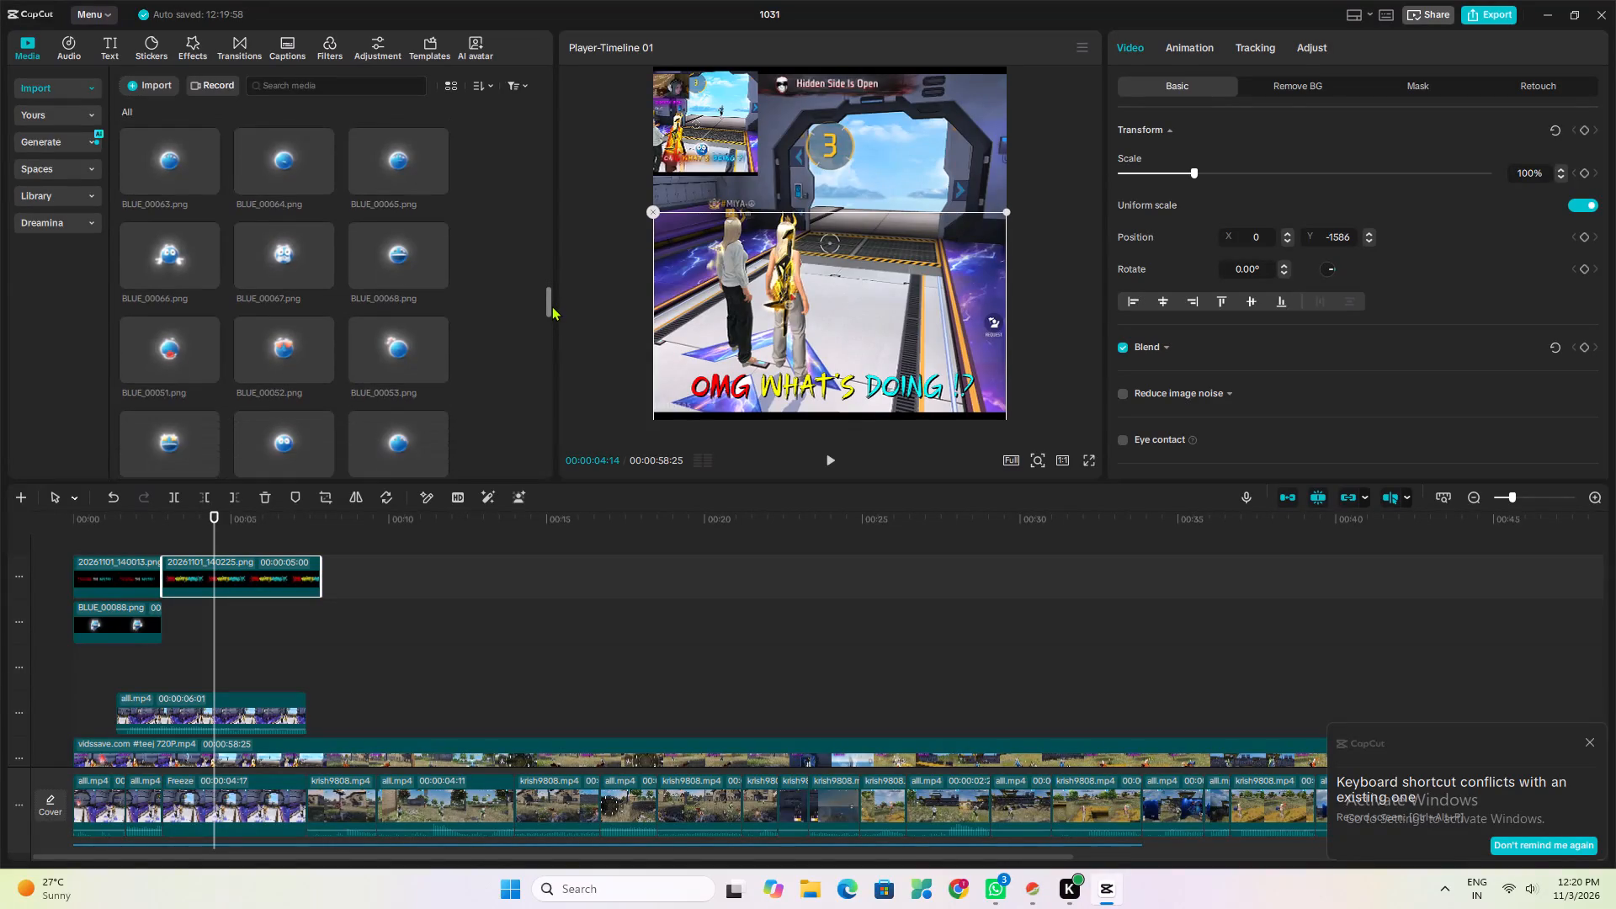
pyautogui.moveTo(551, 306); pyautogui.dragTo(542, 332)
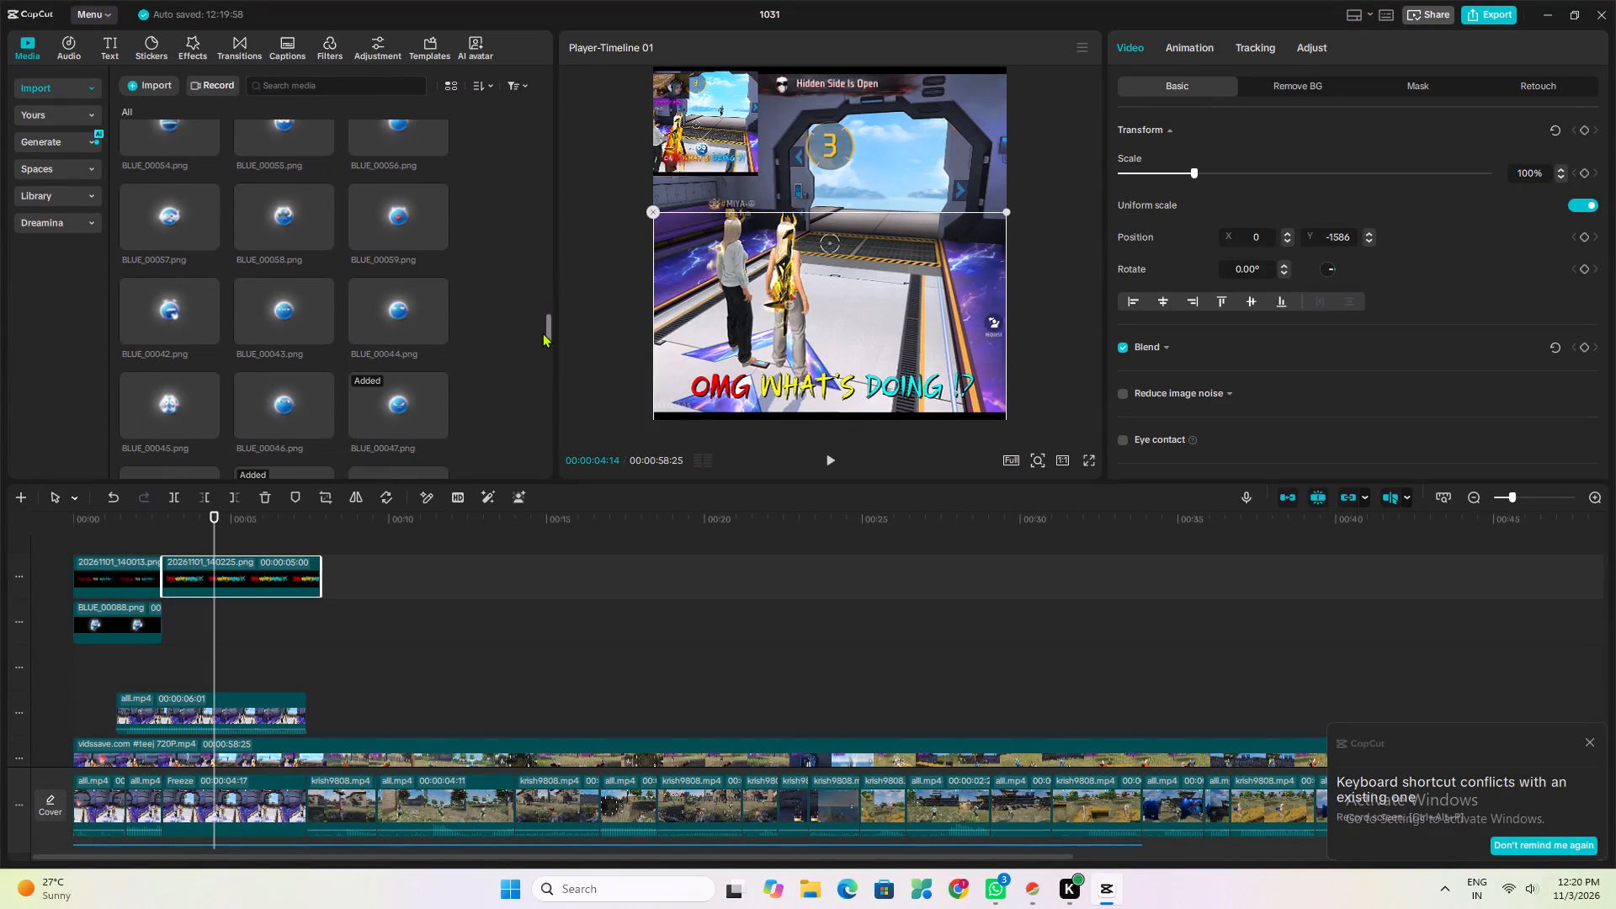
pyautogui.moveTo(542, 332); pyautogui.dragTo(536, 349)
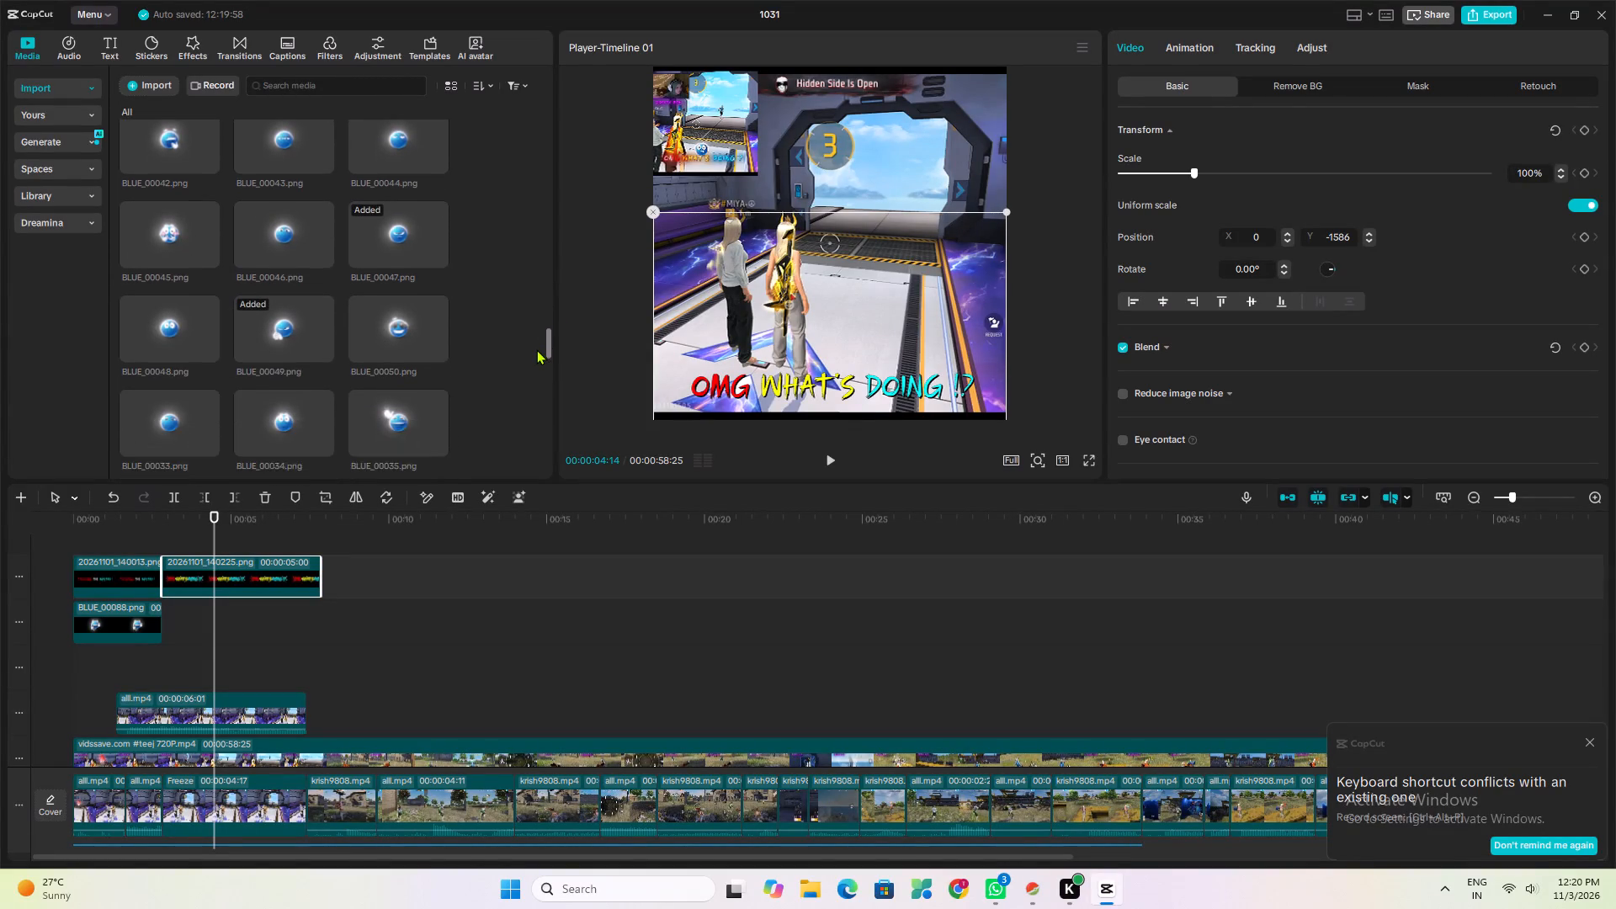
pyautogui.moveTo(536, 349); pyautogui.dragTo(530, 364)
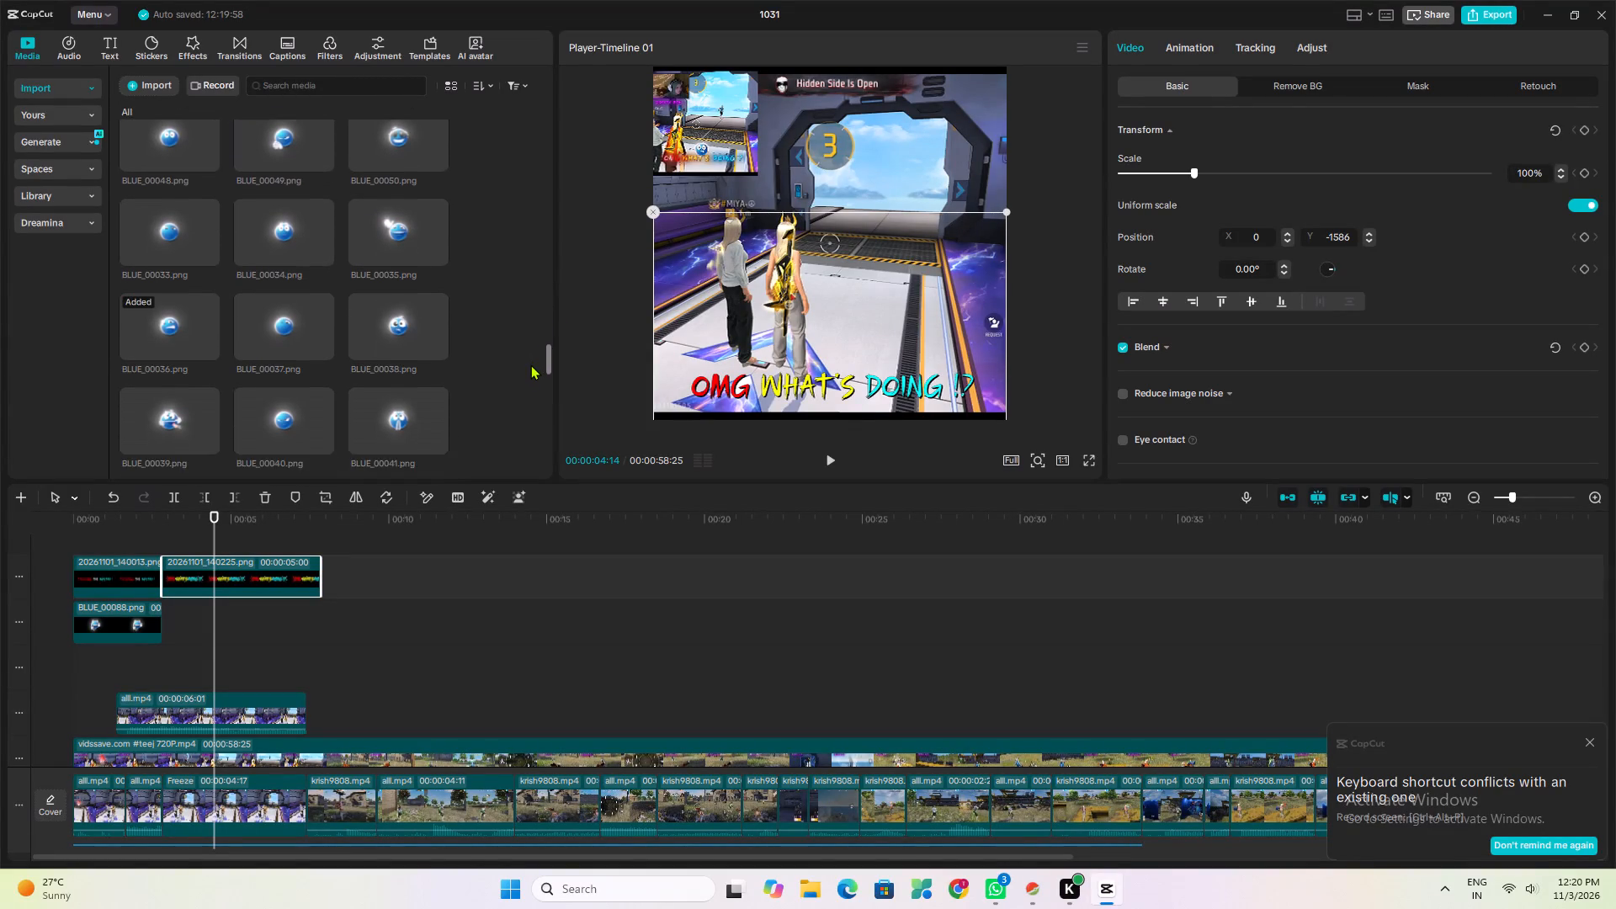
pyautogui.moveTo(530, 364); pyautogui.dragTo(516, 392)
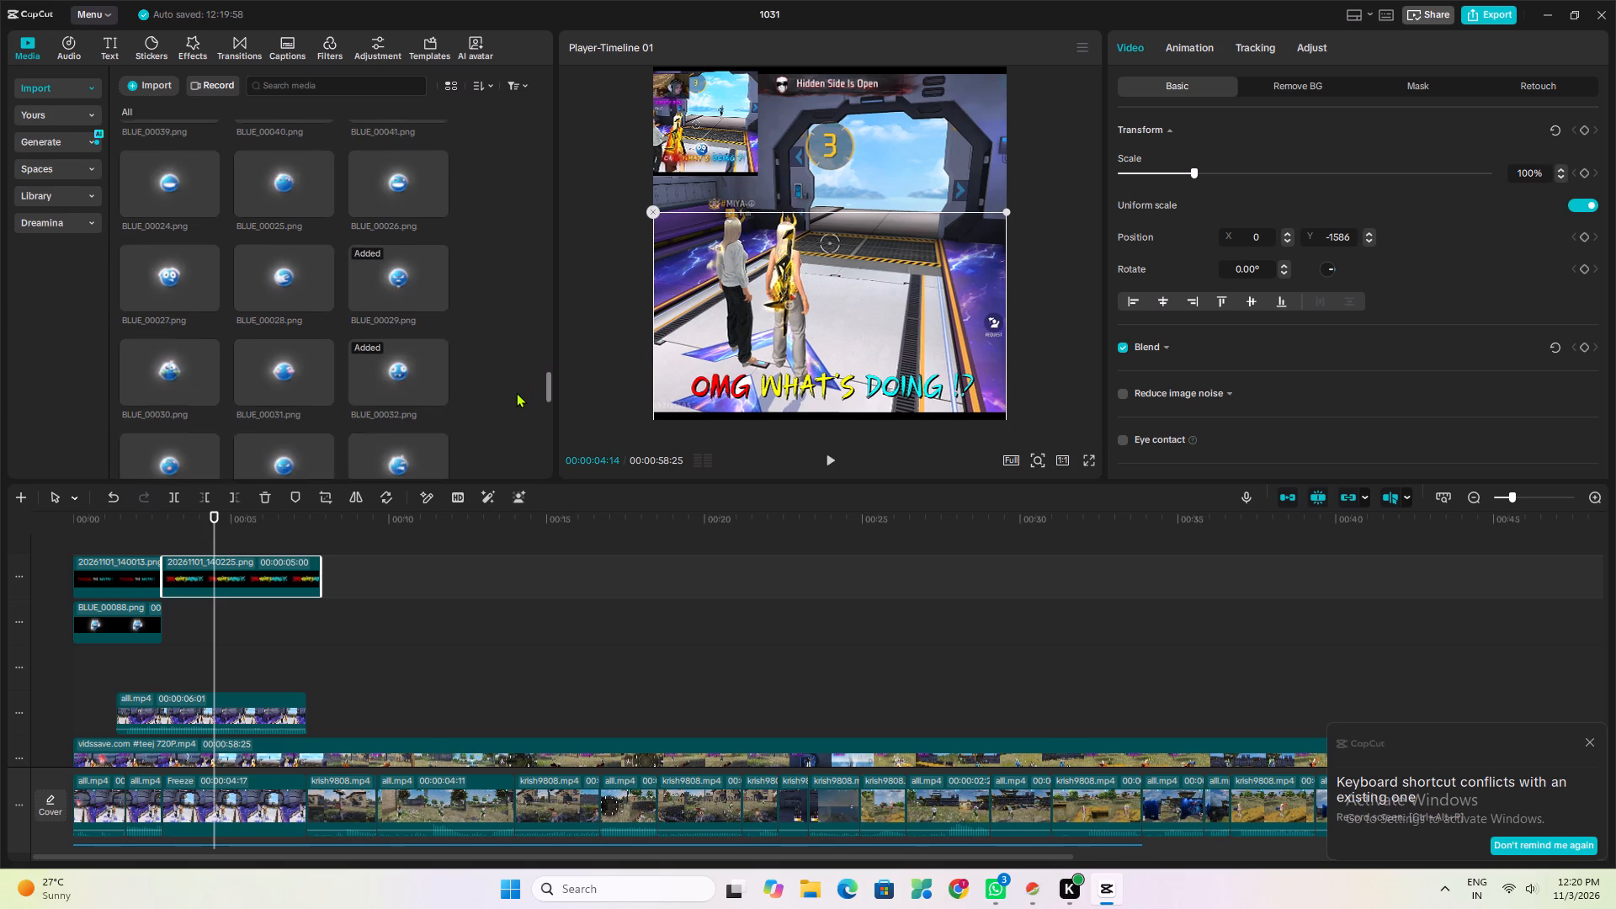
pyautogui.moveTo(516, 392); pyautogui.dragTo(515, 394)
pyautogui.moveTo(178, 235); pyautogui.dragTo(194, 508)
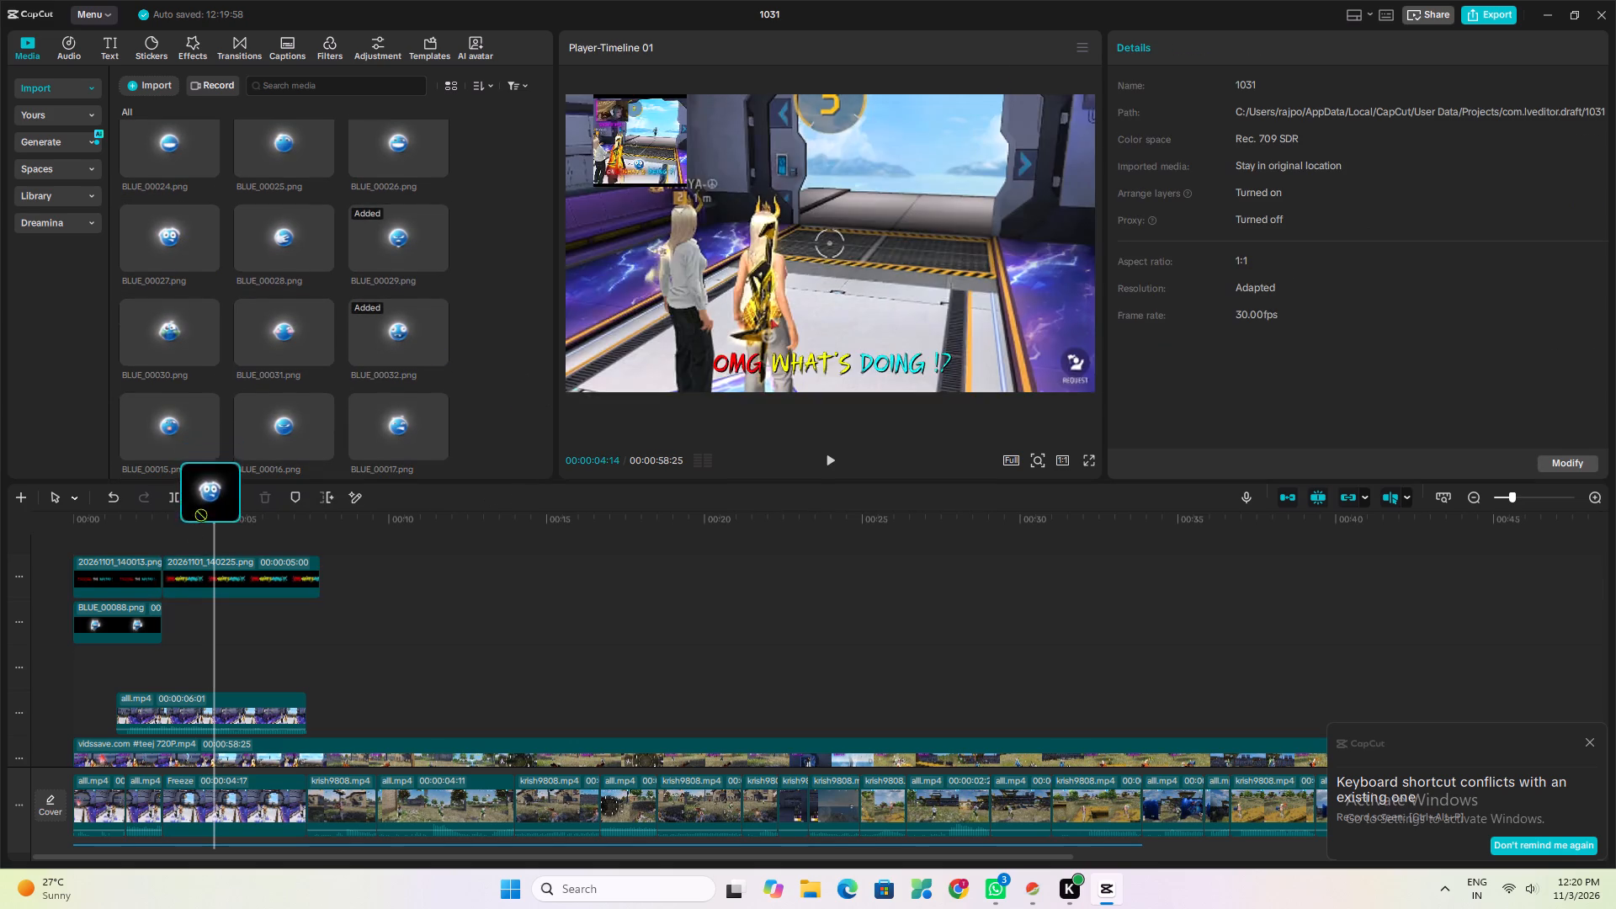
pyautogui.moveTo(194, 508); pyautogui.dragTo(166, 619)
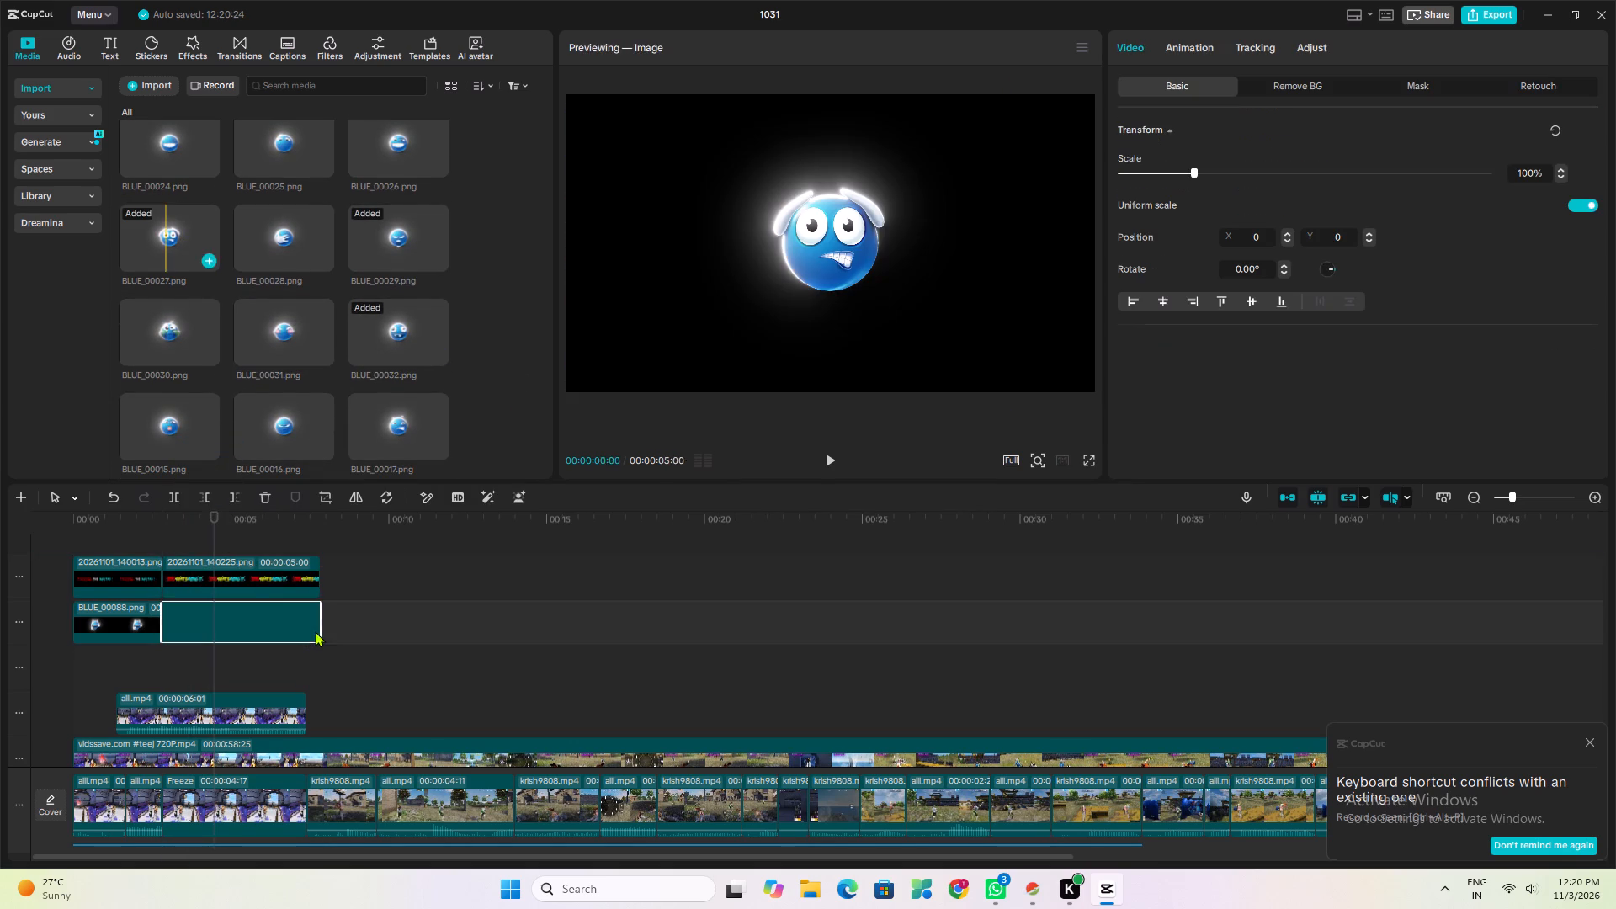
# Trim the ends of the BLUE_00027.png emoji and the "OMG WHAT'S DOING !?" caption back to about 6 seconds on the timeline.
pyautogui.moveTo(322, 614); pyautogui.dragTo(301, 622)
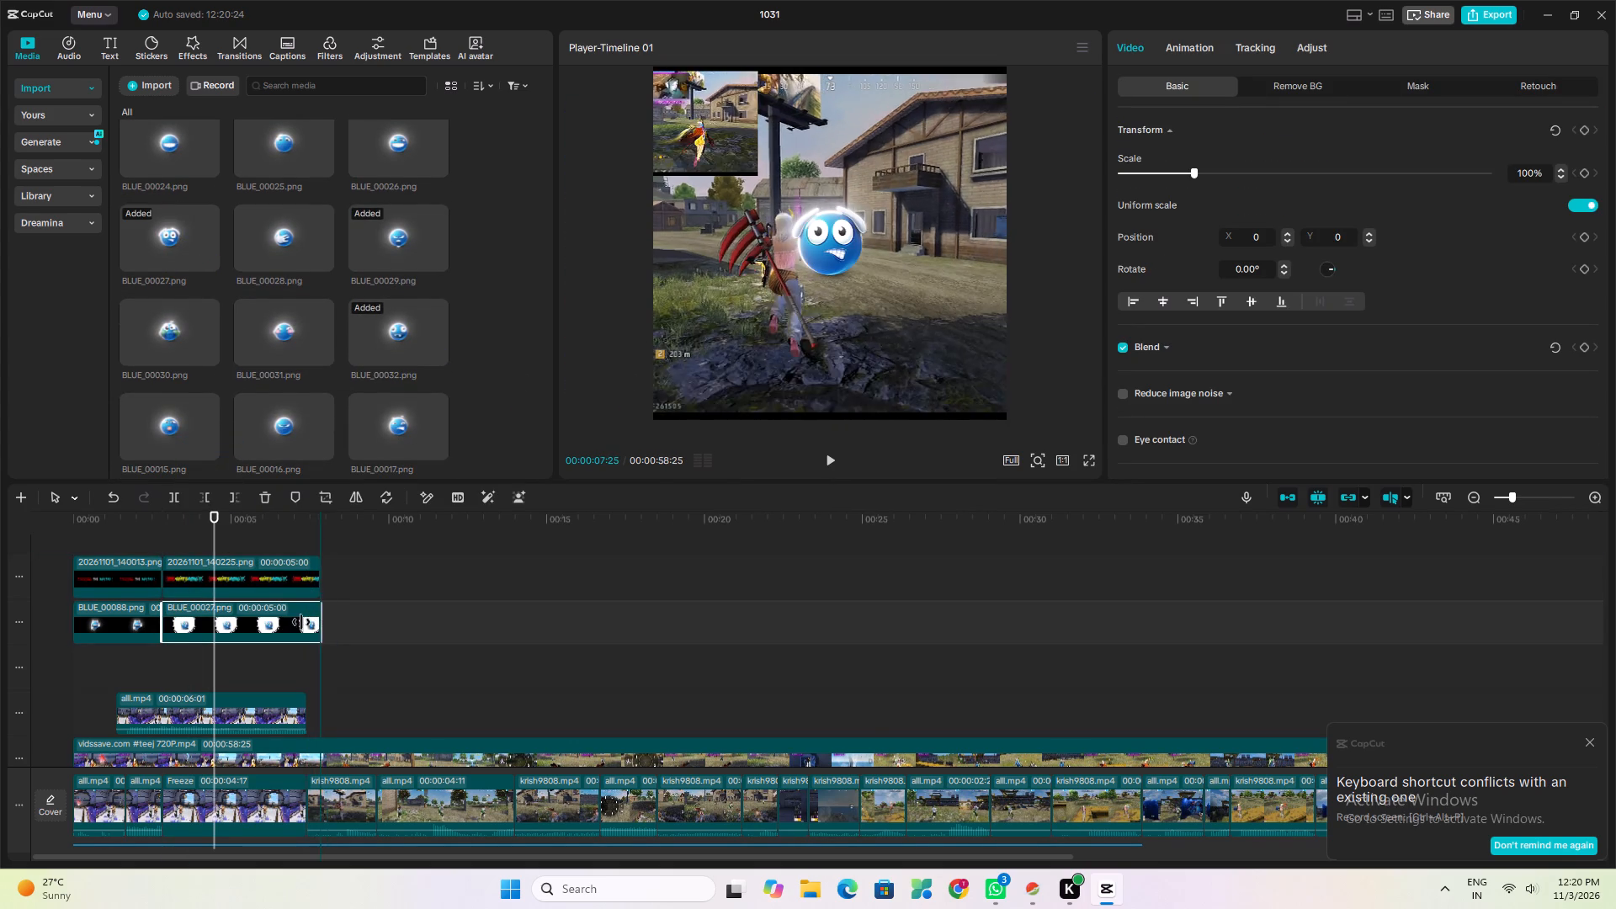
pyautogui.moveTo(301, 622); pyautogui.dragTo(267, 643)
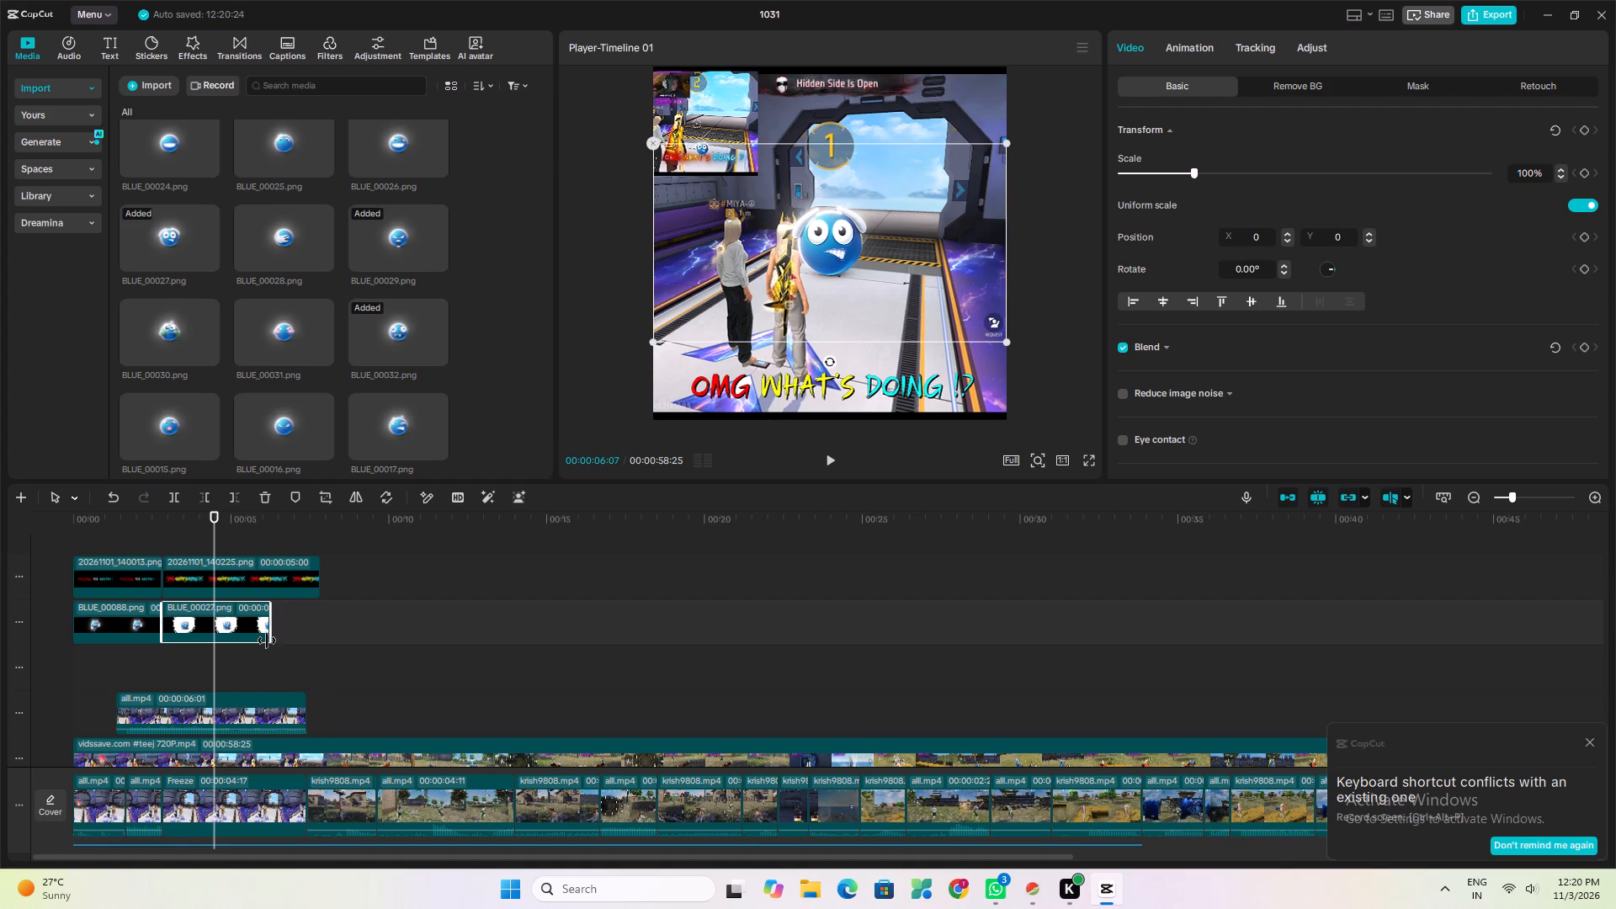
pyautogui.click(274, 561)
pyautogui.moveTo(320, 573); pyautogui.dragTo(274, 600)
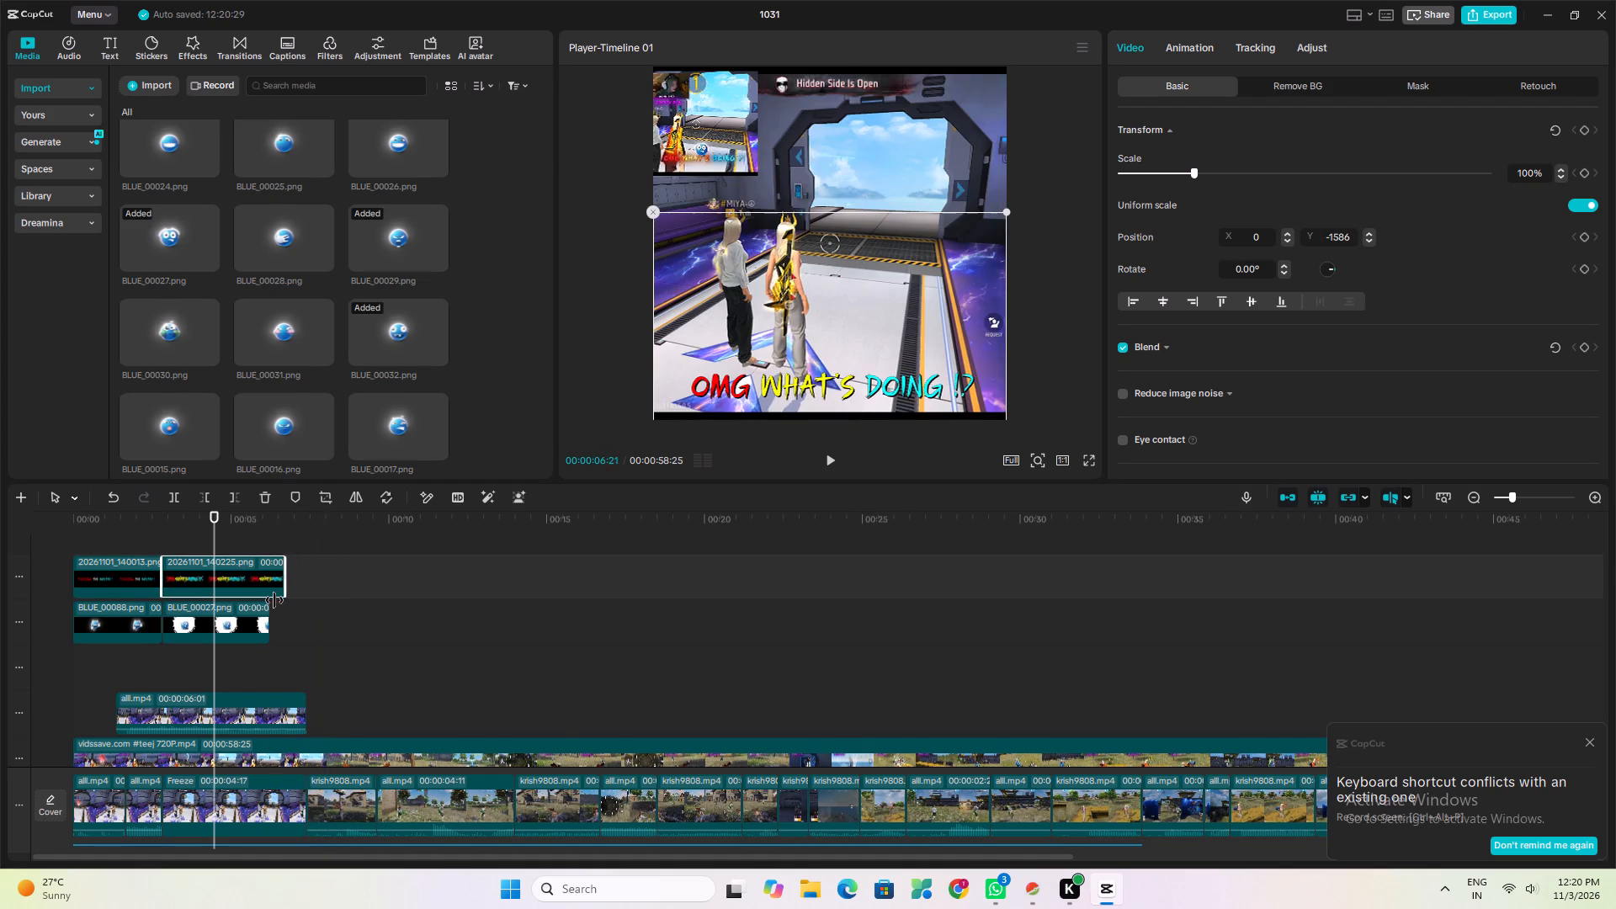
pyautogui.moveTo(274, 600); pyautogui.dragTo(269, 611)
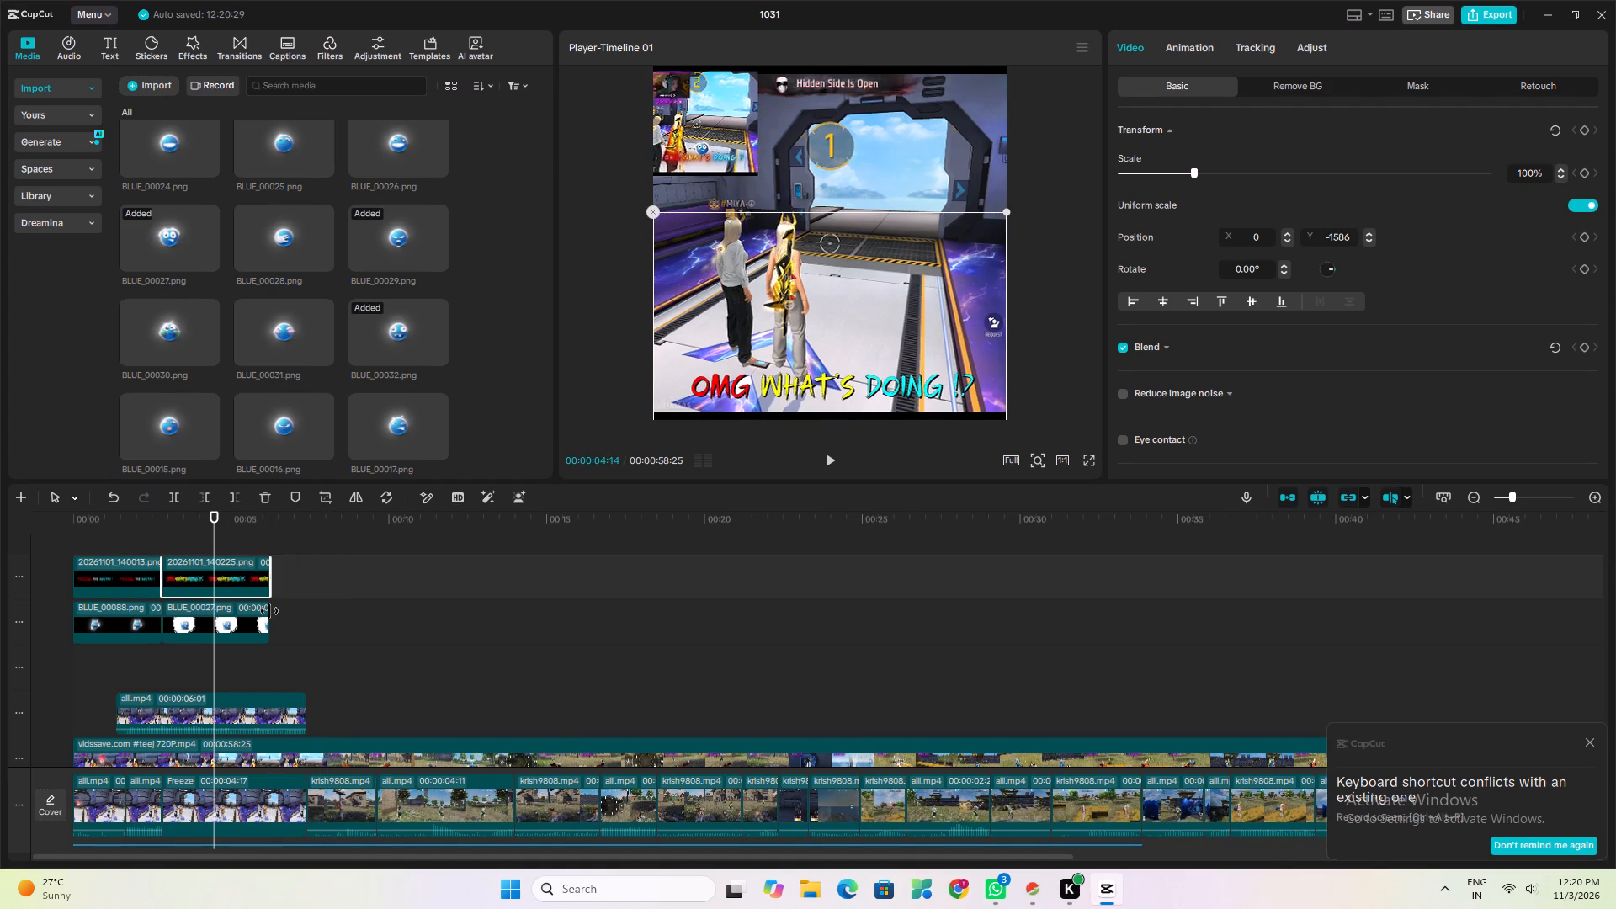
# Shift the "OMG WHAT'S DOING !?" caption and the BLUE_00027.png emoji later so both start together at about 3.3 seconds.
pyautogui.moveTo(192, 575); pyautogui.dragTo(210, 575)
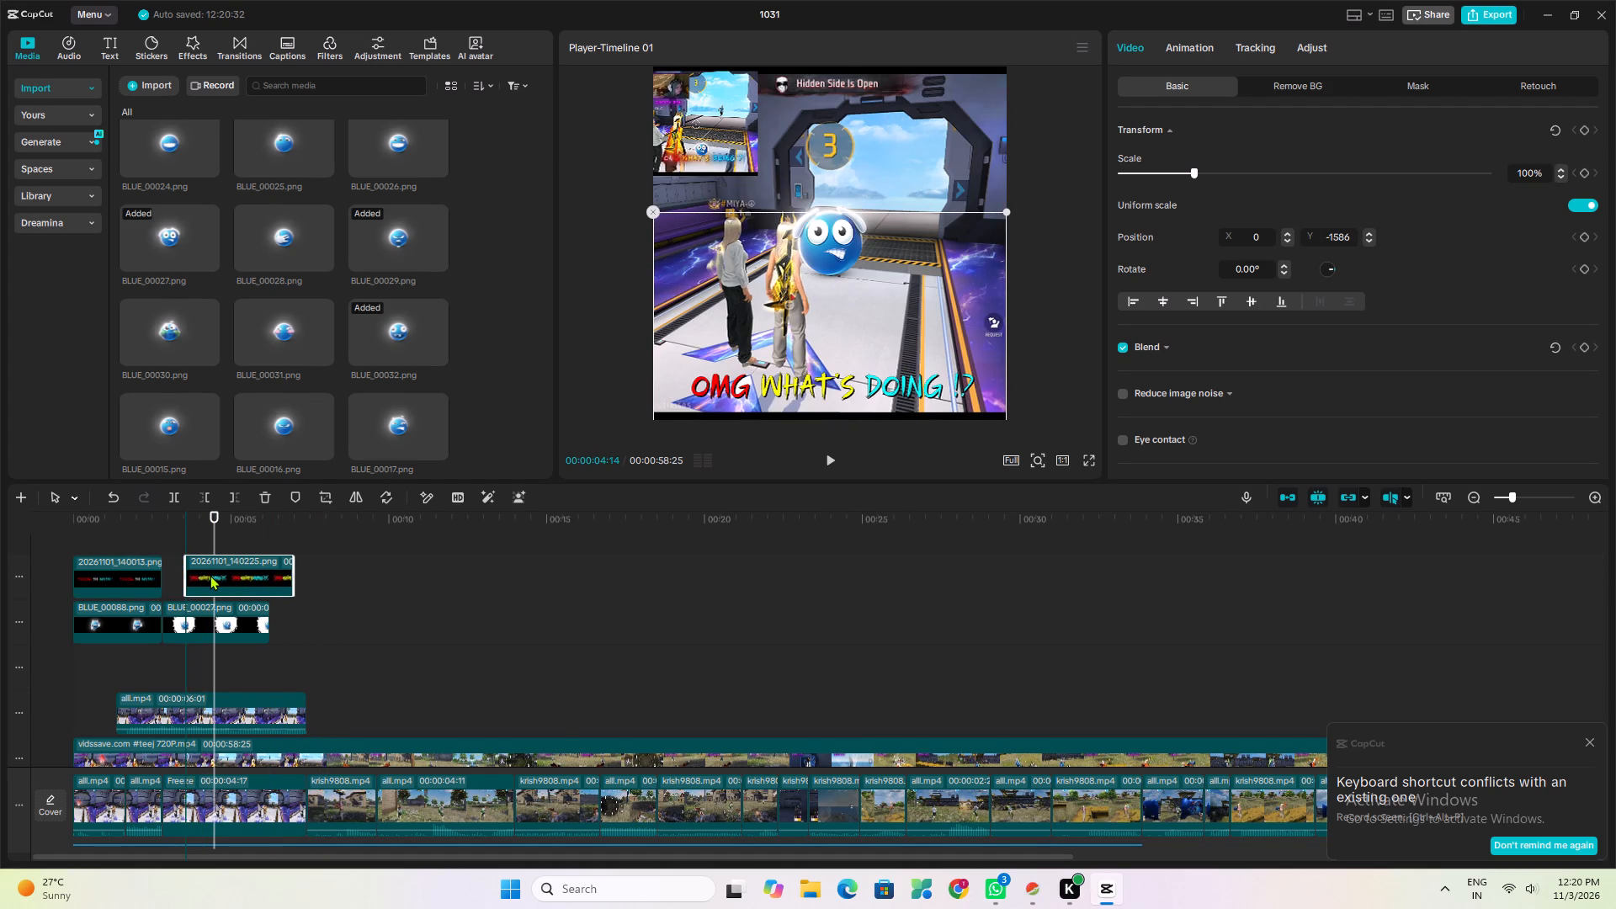
pyautogui.moveTo(210, 575); pyautogui.dragTo(208, 575)
pyautogui.moveTo(198, 620); pyautogui.dragTo(222, 624)
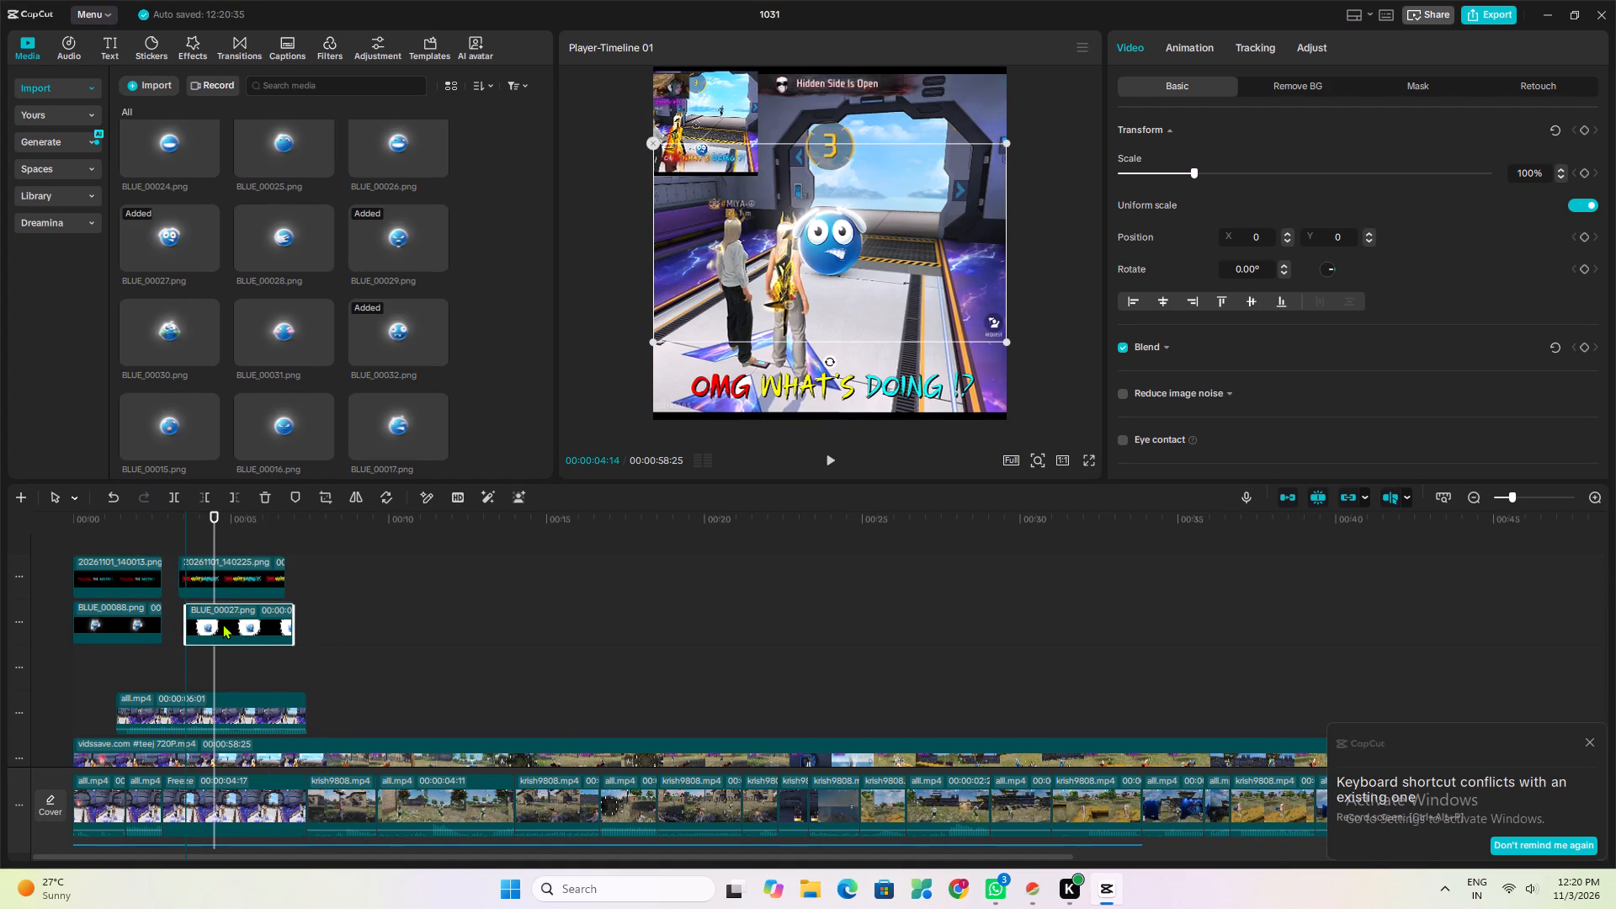
pyautogui.moveTo(222, 624); pyautogui.dragTo(215, 623)
# Play the opening seconds and compare the new caption and emoji start with the reference video.
pyautogui.click(74, 651)
pyautogui.press('space')
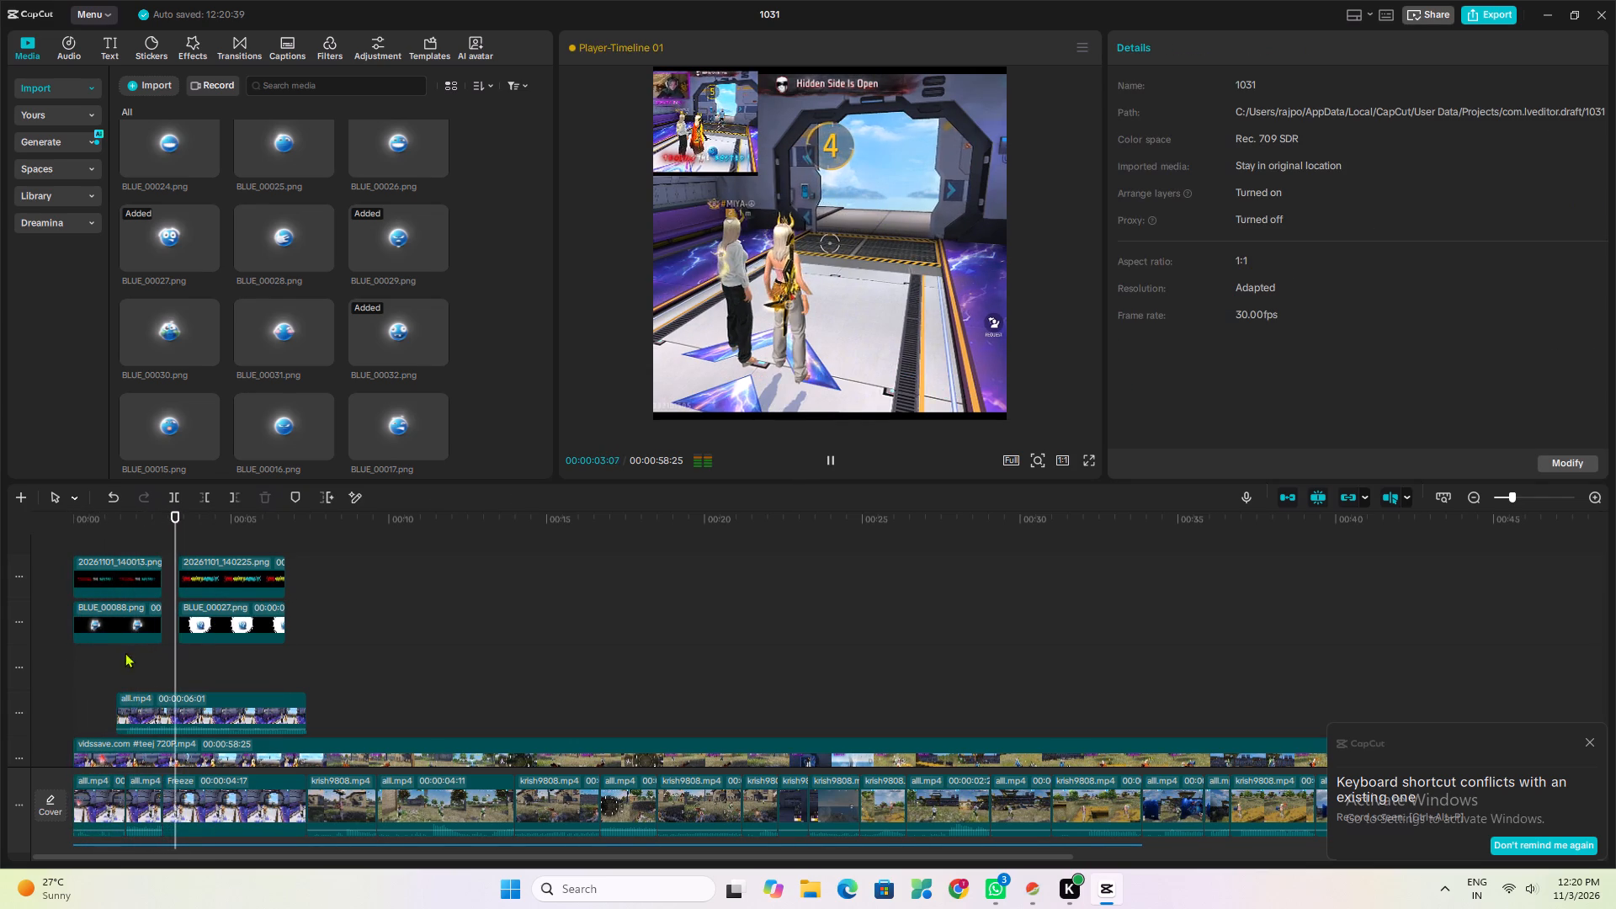
pyautogui.click(109, 658)
pyautogui.press('space')
pyautogui.press('space')
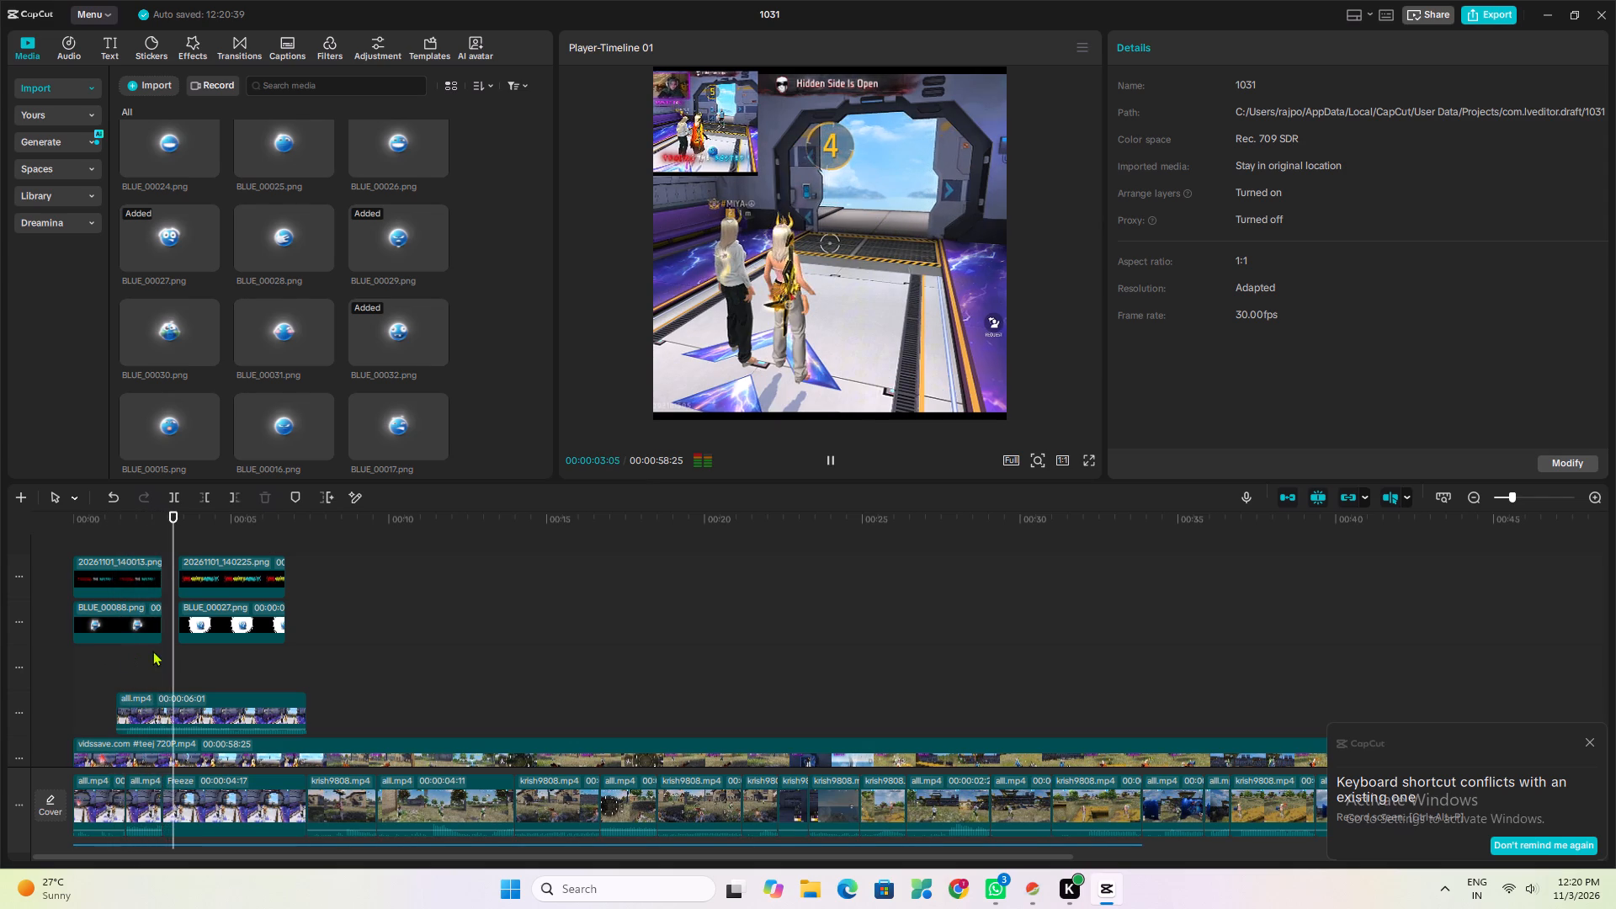
pyautogui.click(186, 664)
pyautogui.press('space')
pyautogui.press('space')
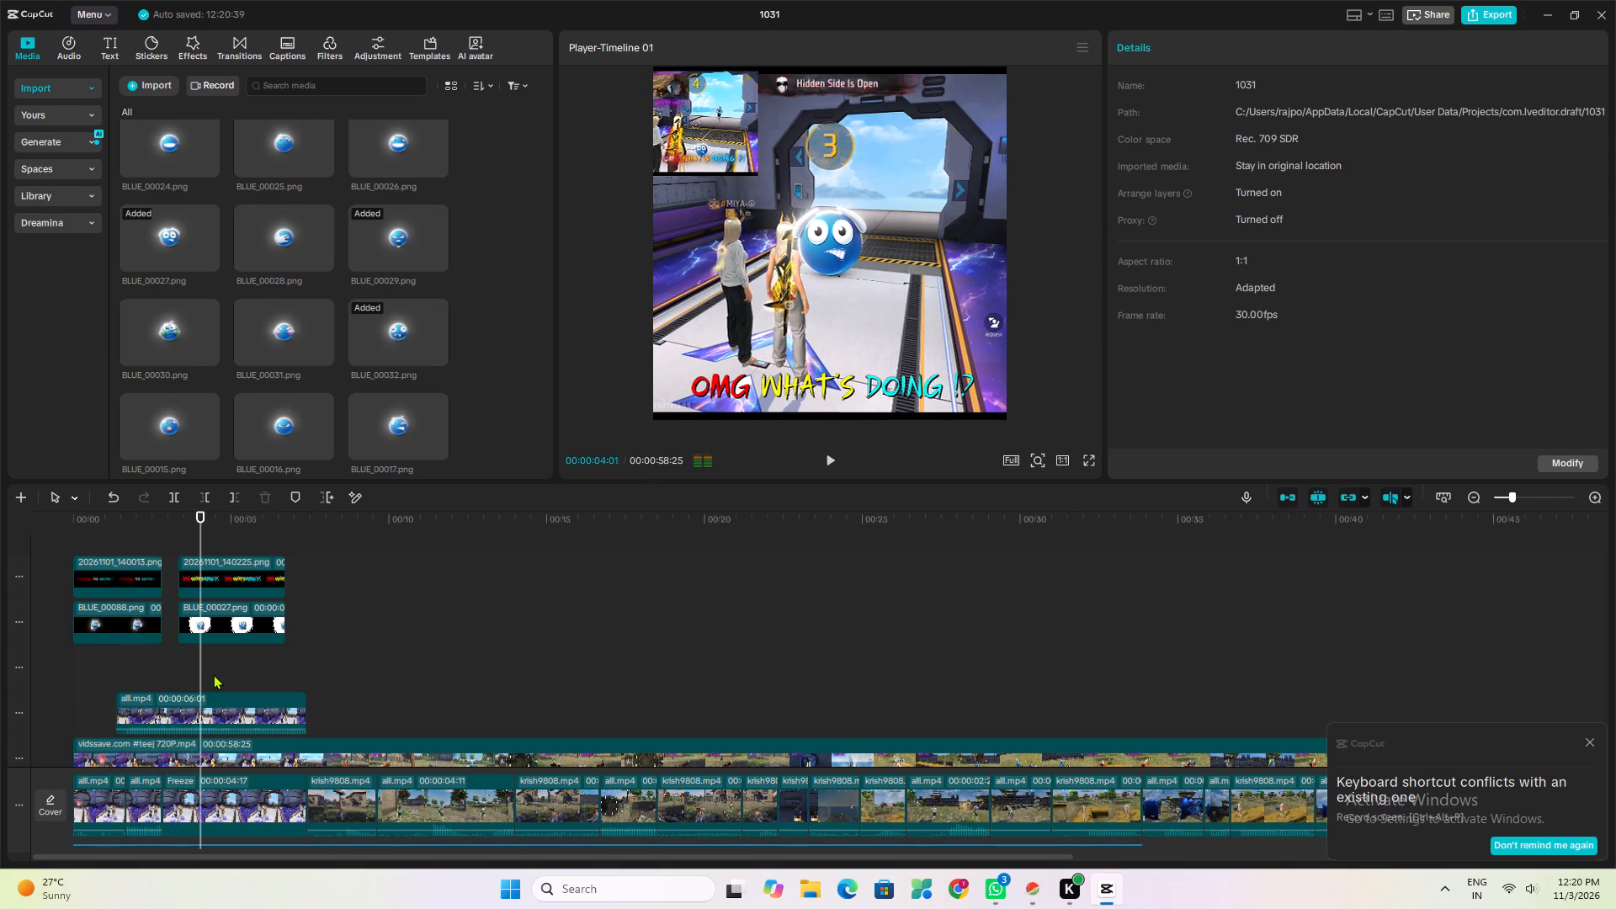
# Scale the BLUE_00027.png emoji to 84% and place it just above the caption at about X 300, Y -1238.
pyautogui.click(221, 619)
pyautogui.moveTo(801, 242); pyautogui.dragTo(815, 291)
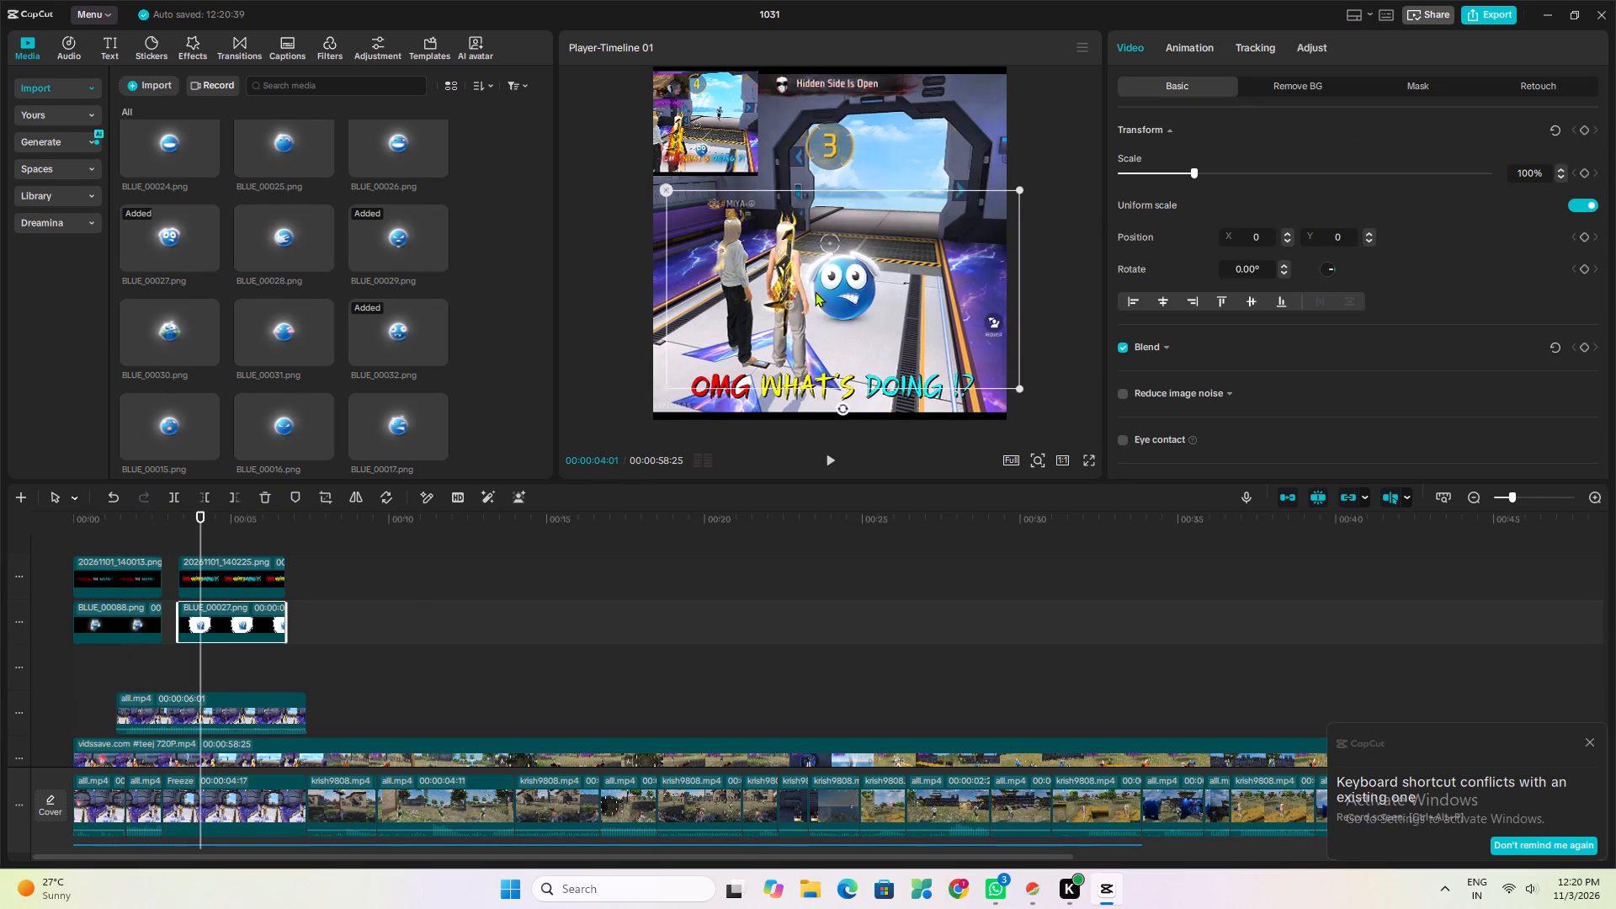
pyautogui.moveTo(815, 291); pyautogui.dragTo(815, 322)
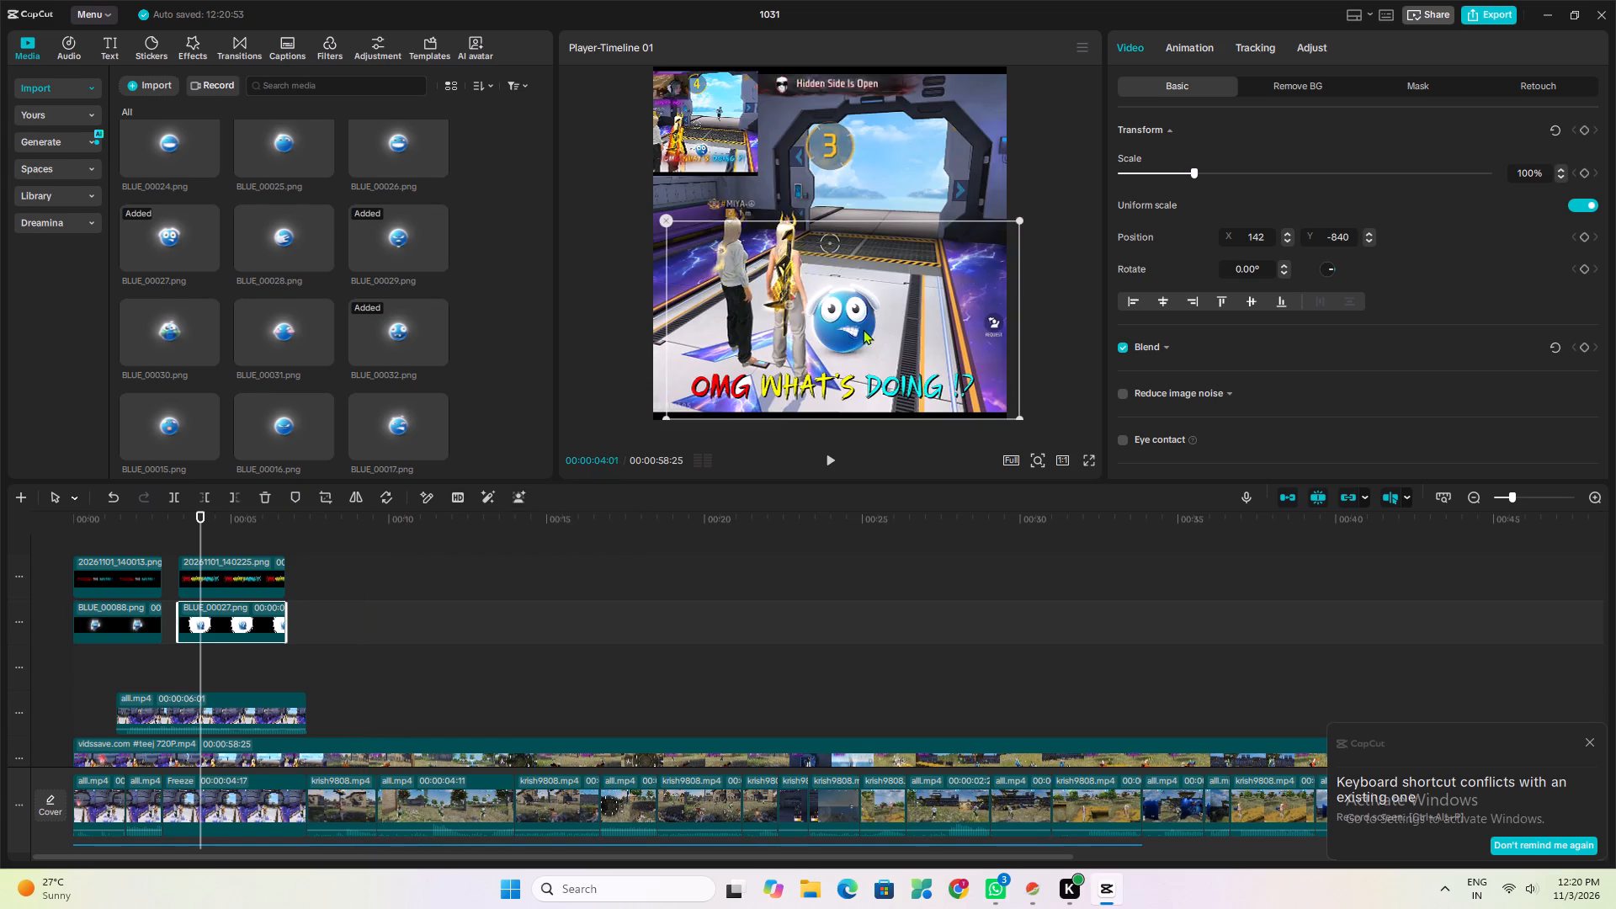
pyautogui.moveTo(863, 329); pyautogui.dragTo(869, 361)
pyautogui.click(1183, 171)
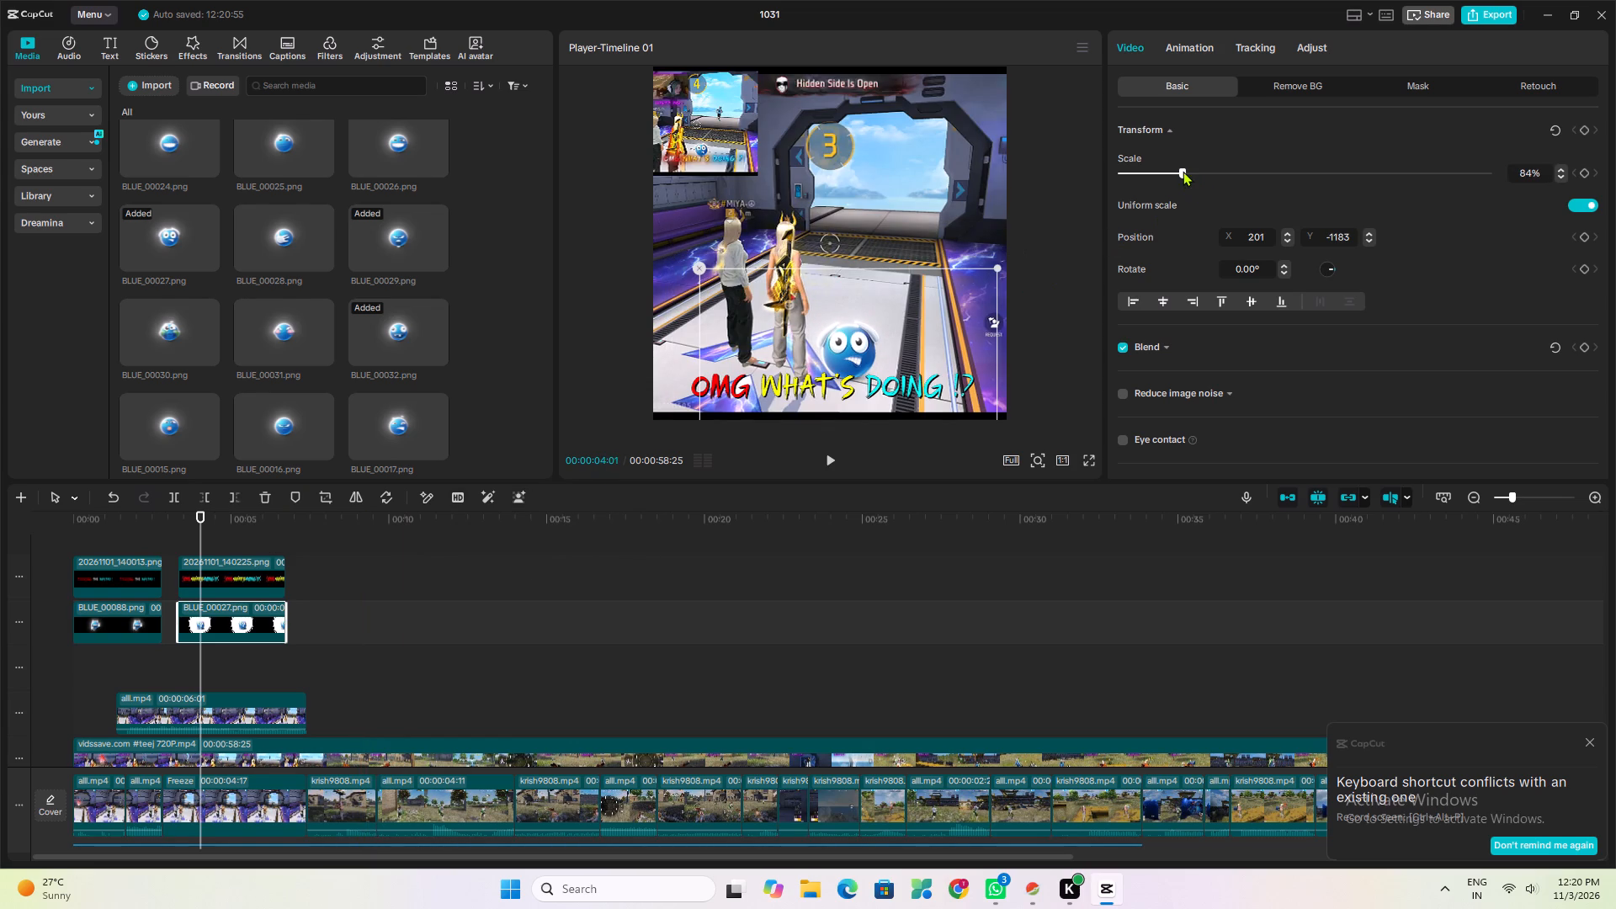
pyautogui.moveTo(870, 339); pyautogui.dragTo(882, 344)
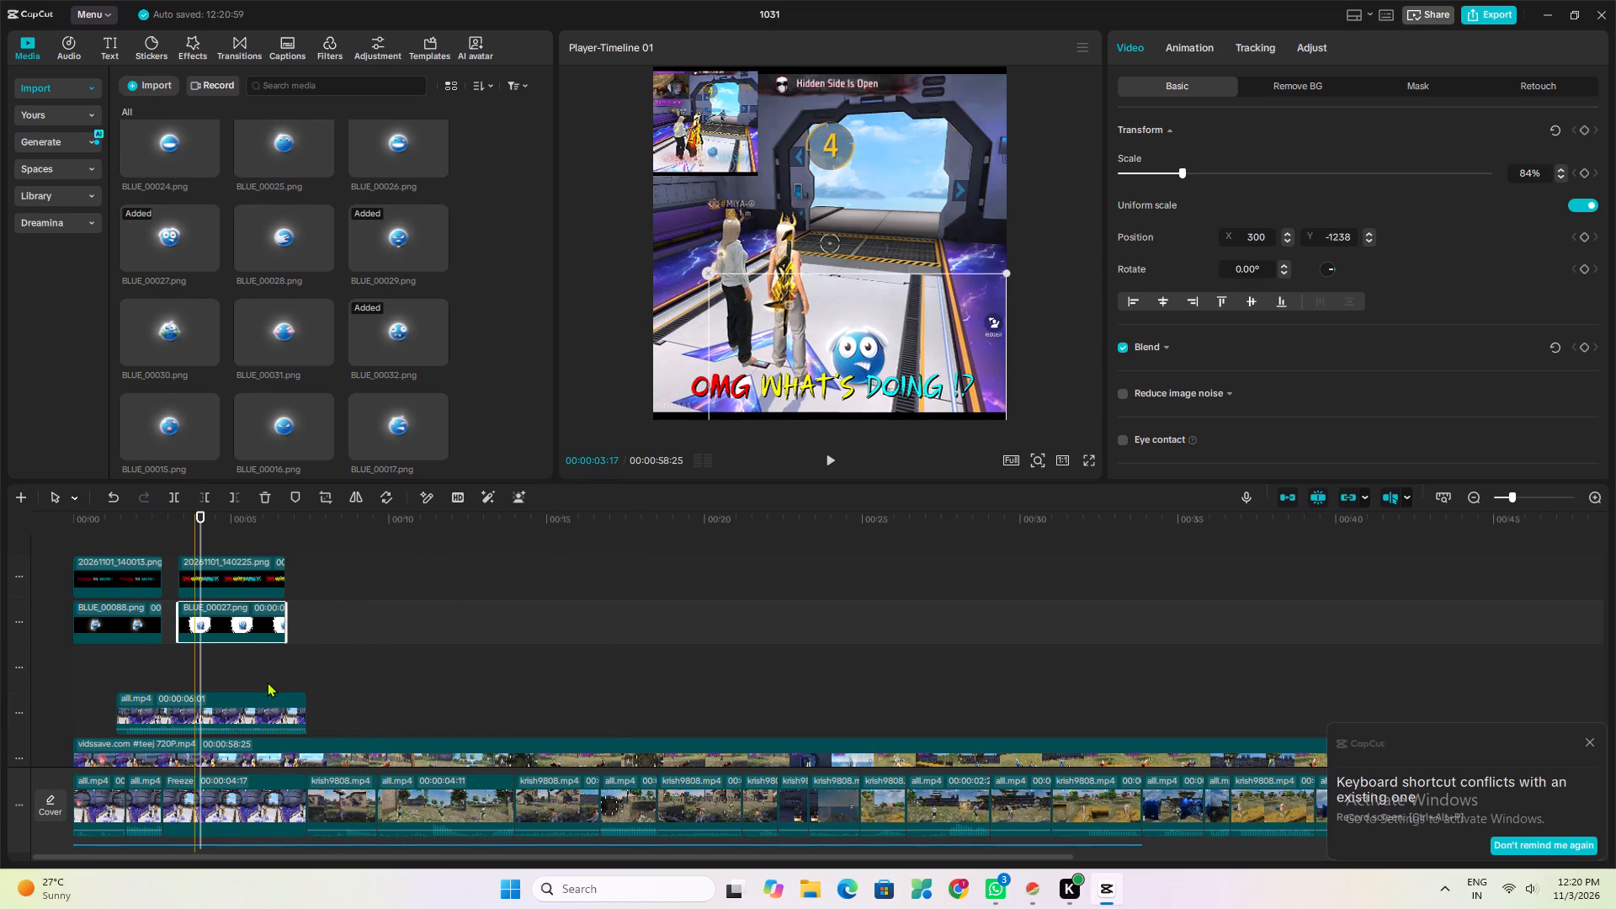
# Play the "OMG WHAT'S DOING !?" section and check its timing against the reference video.
pyautogui.click(268, 683)
pyautogui.press('space')
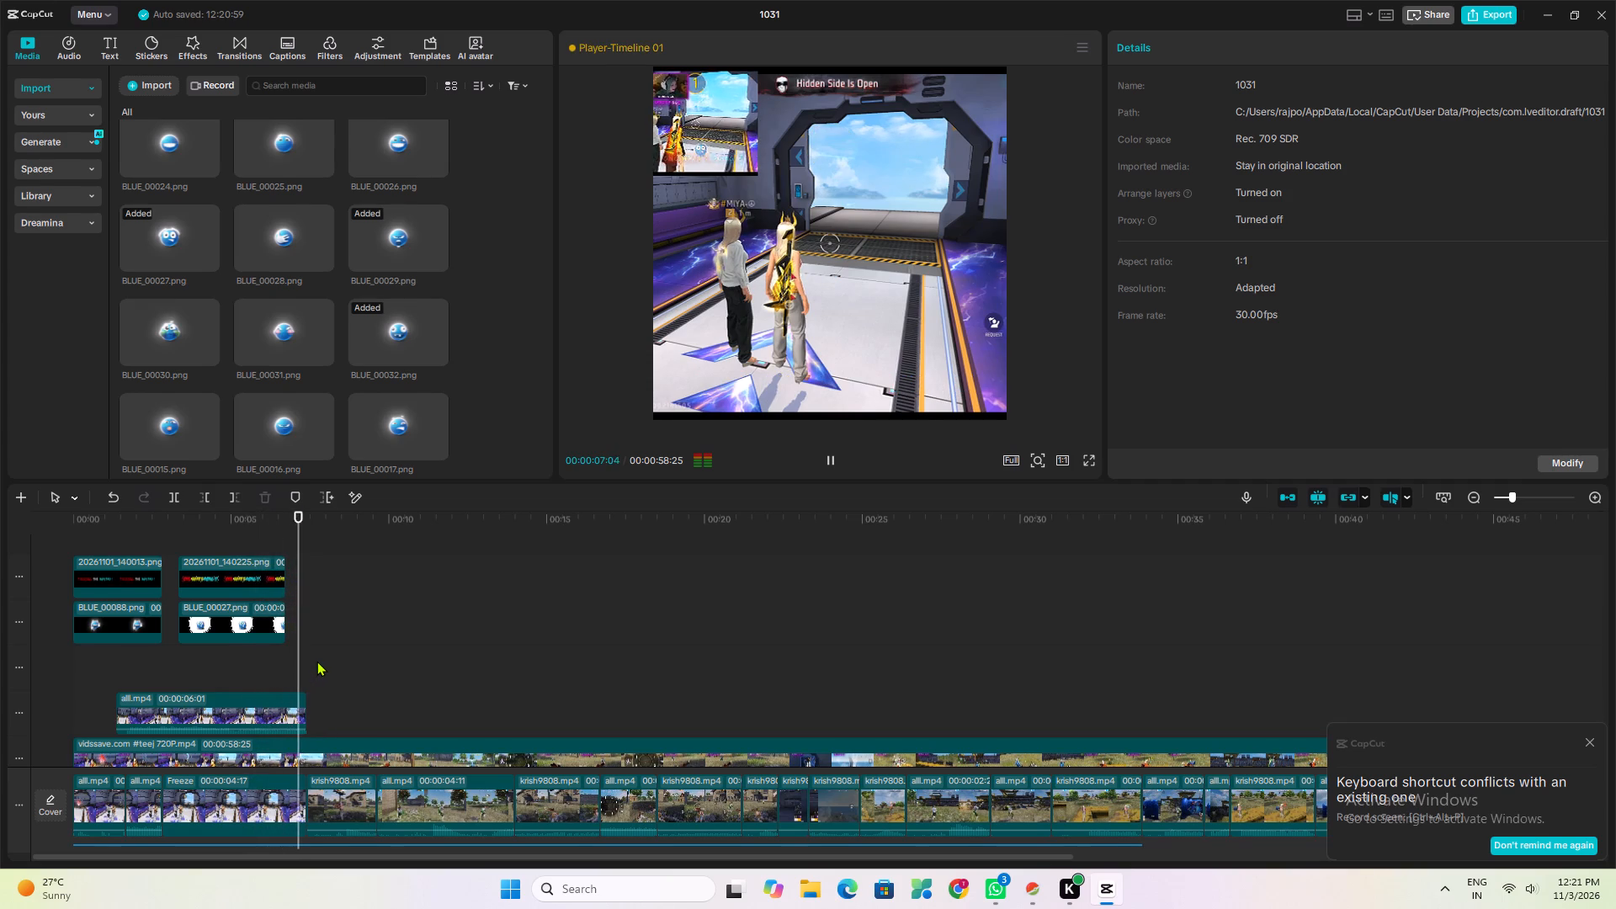
pyautogui.click(229, 666)
pyautogui.press('space')
pyautogui.press('space')
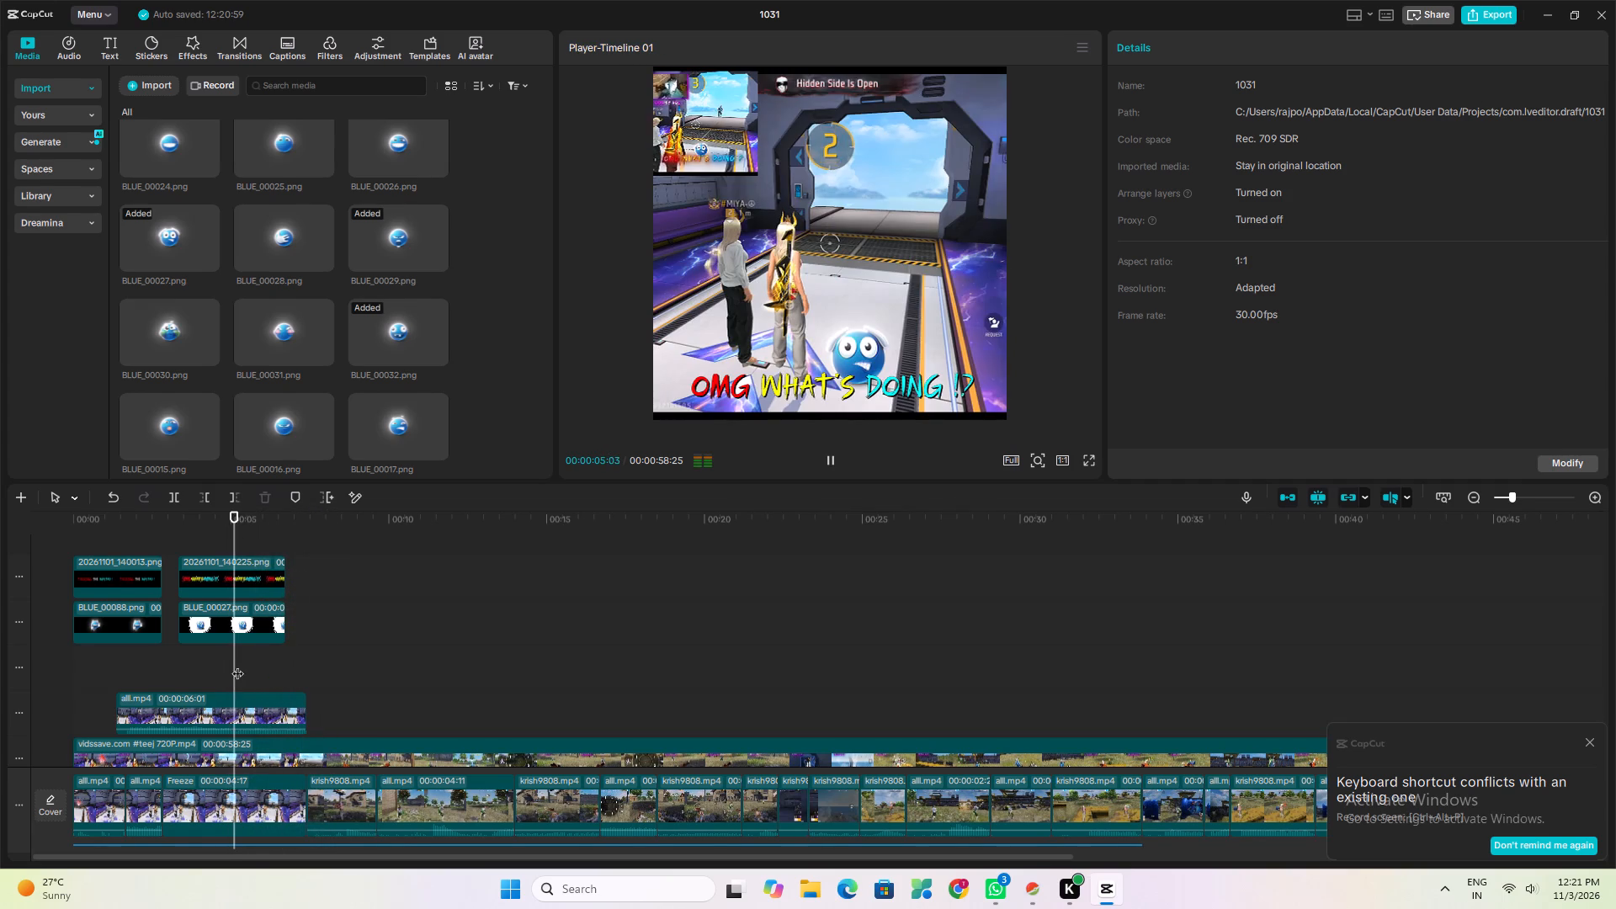
pyautogui.press('space')
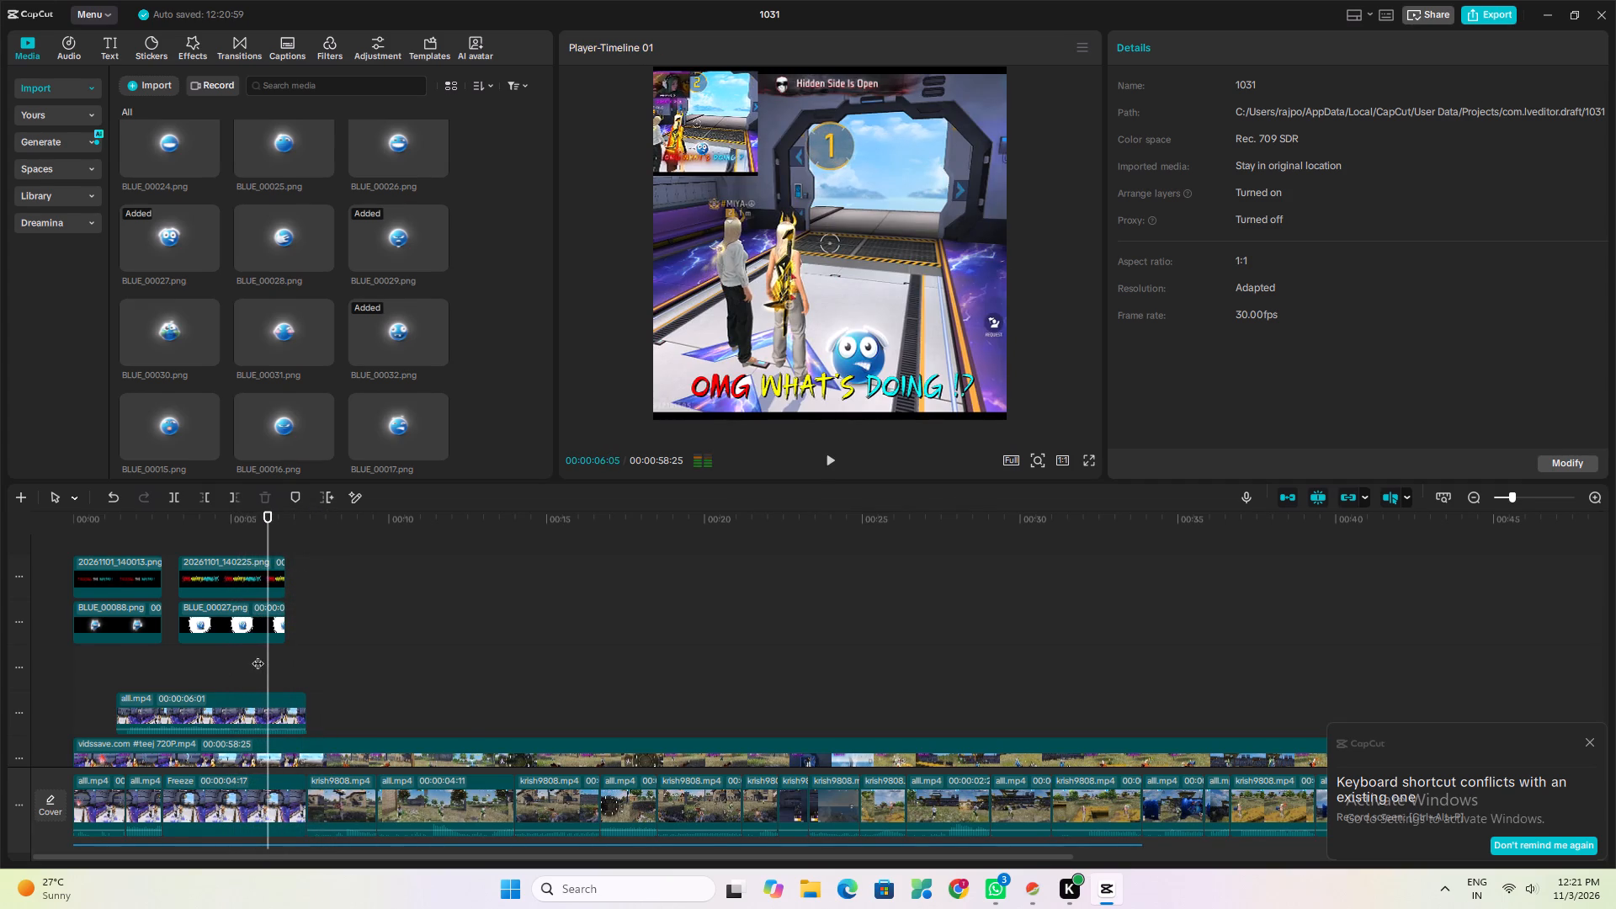
# Turn off the main track magnet.
pyautogui.scroll(-7, 268, 643)
pyautogui.click(1290, 495)
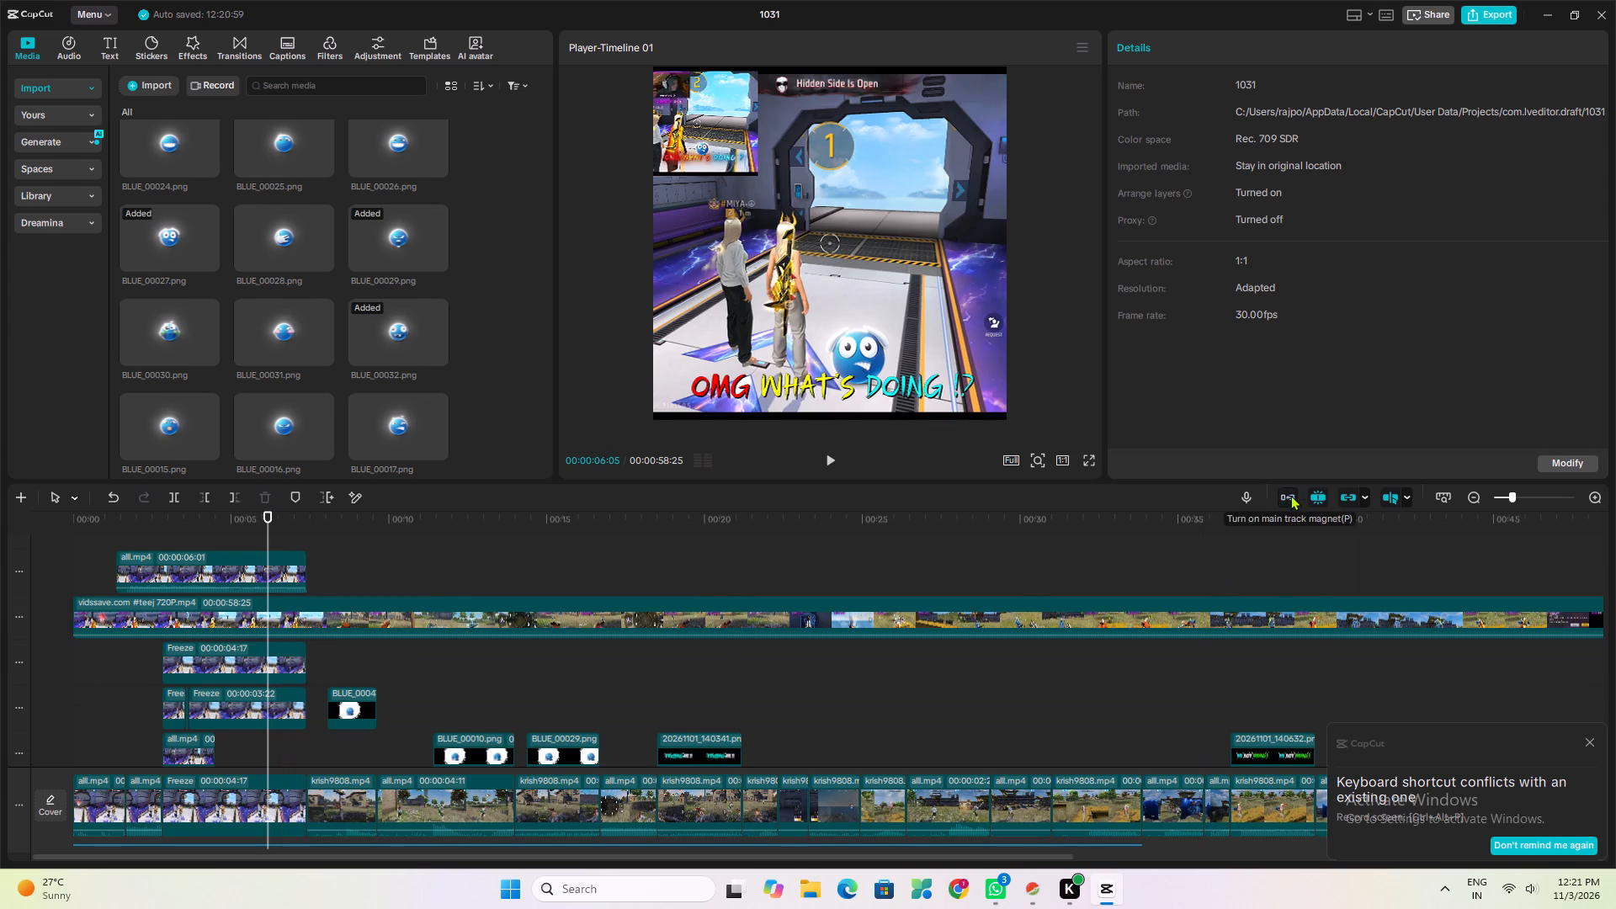
# Split the main-track Freeze clip and the two lowest alll.mp4 overlay clips at 00:00:06:17.
pyautogui.scroll(-5, 425, 597)
pyautogui.scroll(-6, 341, 593)
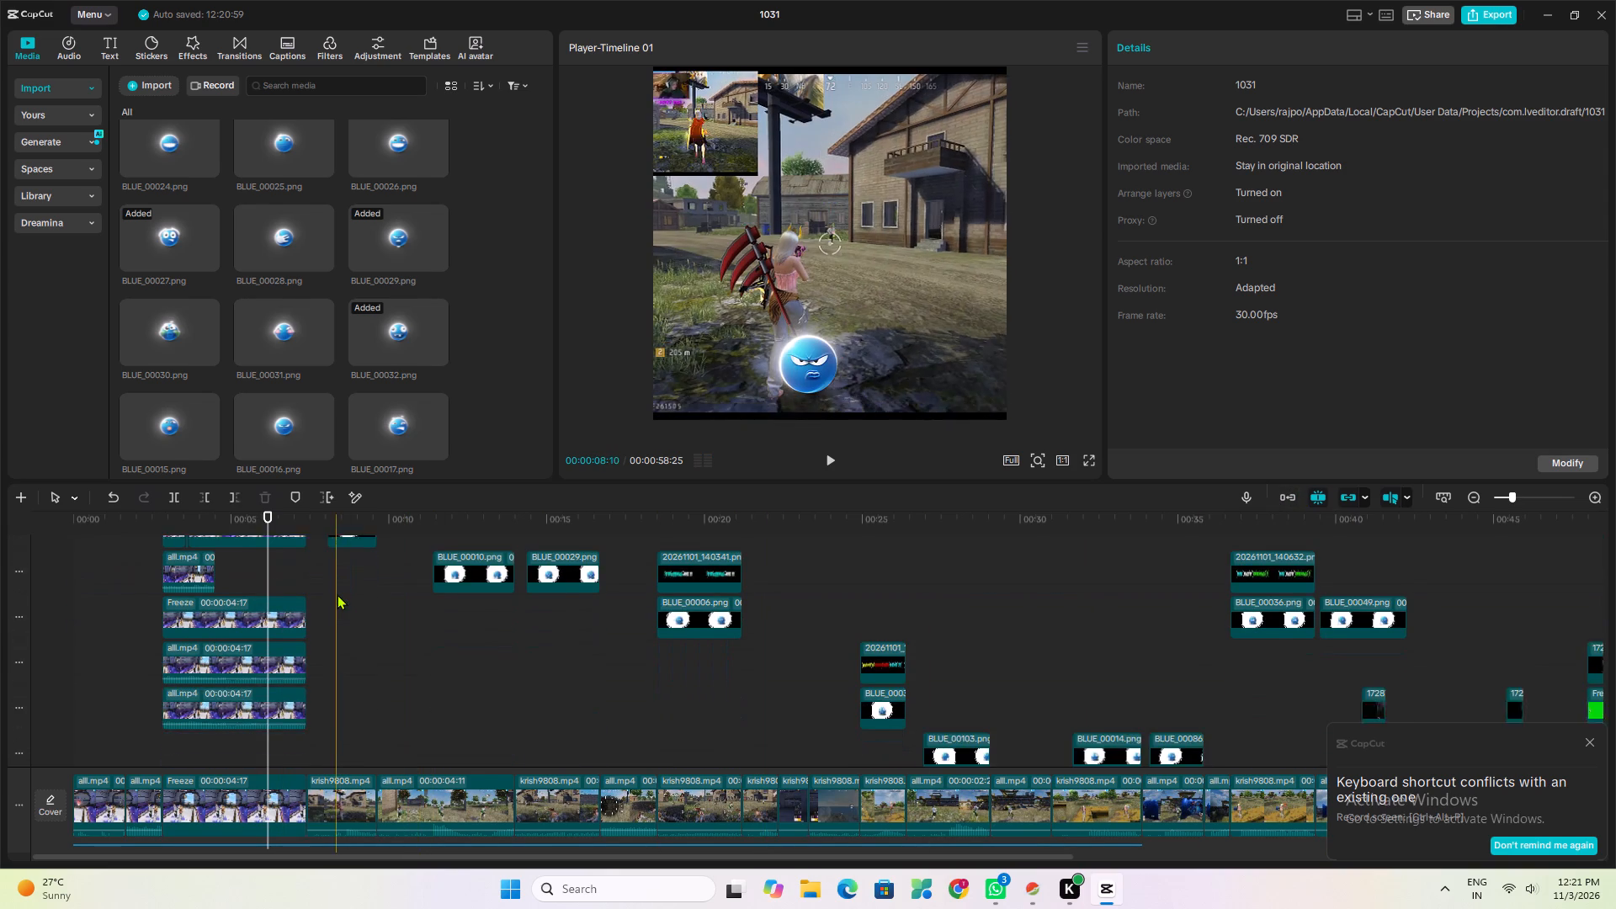
pyautogui.scroll(-3, 331, 593)
pyautogui.press('space')
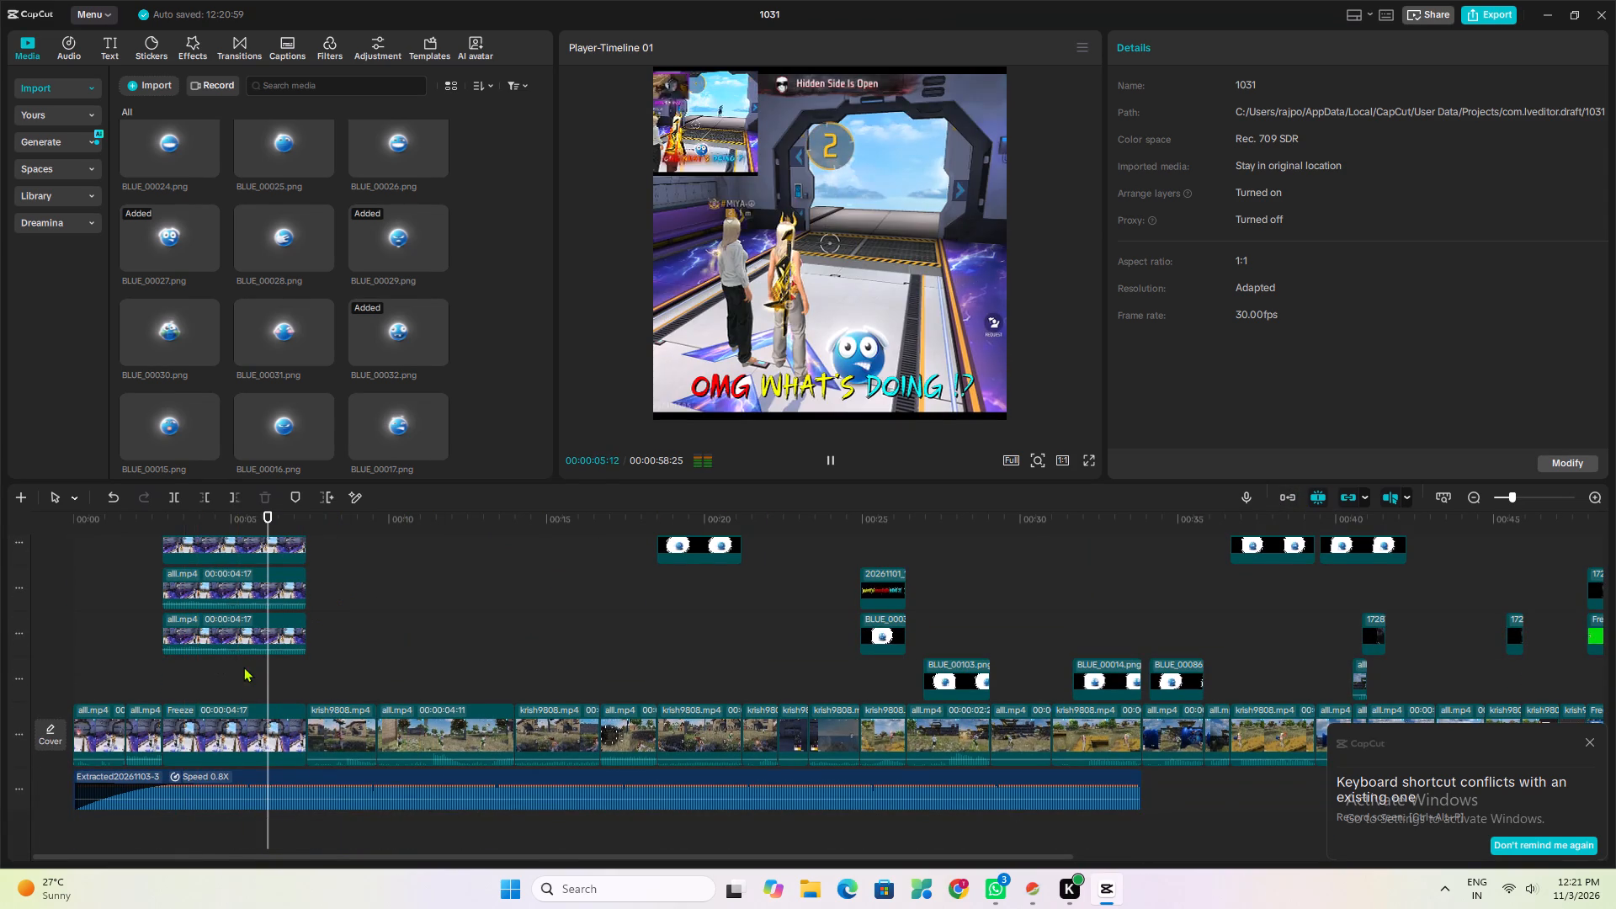
pyautogui.press('space')
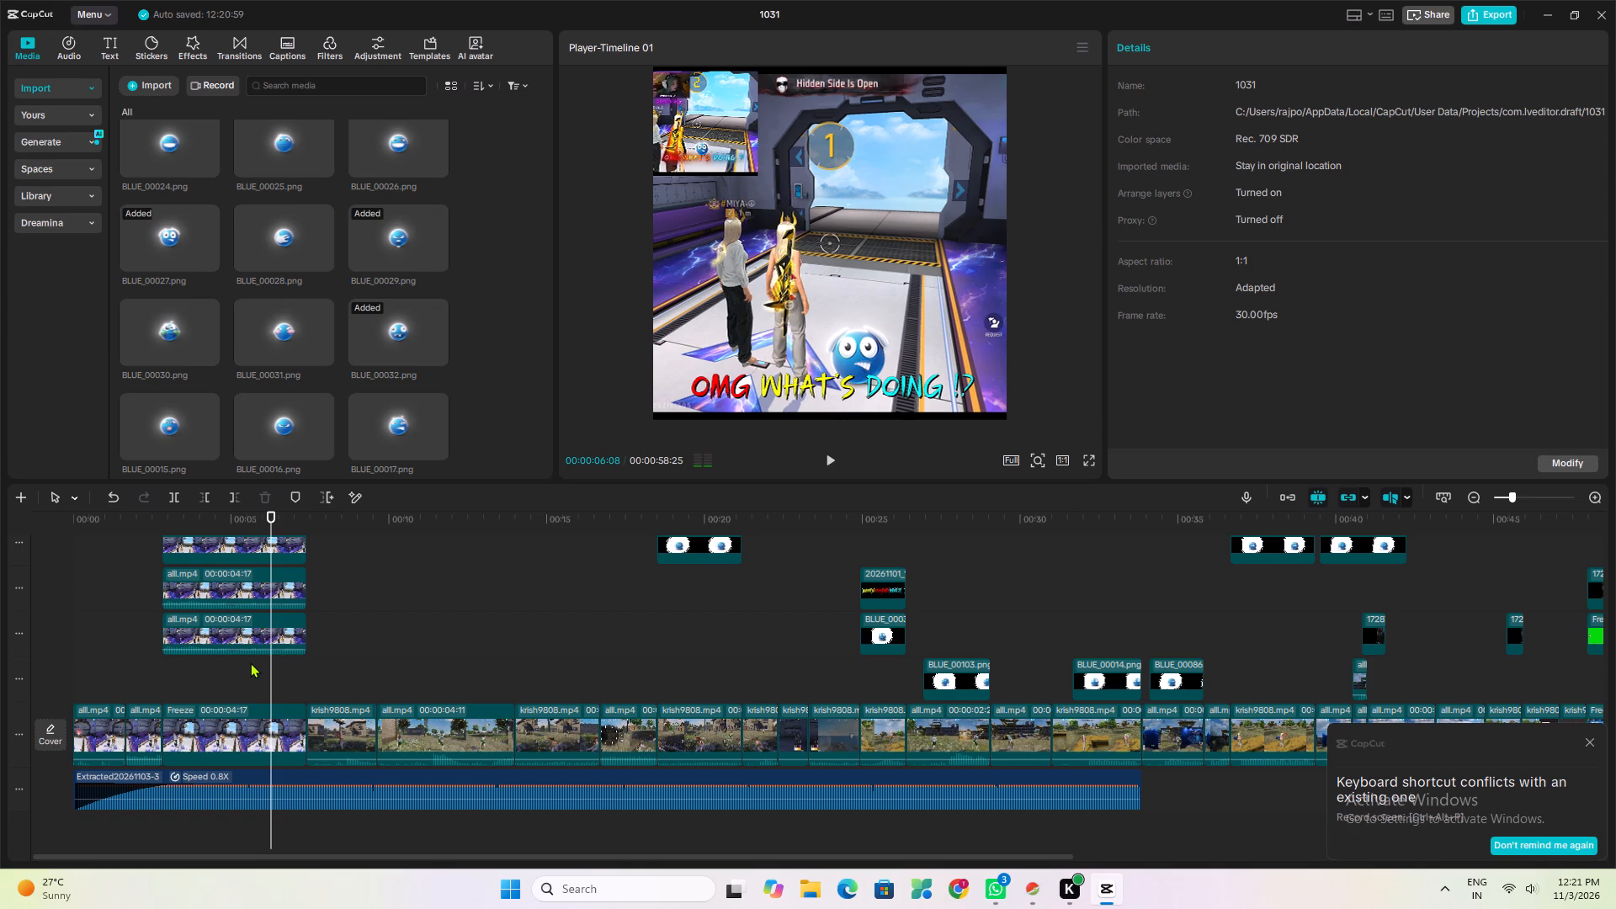
pyautogui.press('space')
pyautogui.press('space')
pyautogui.click(289, 737)
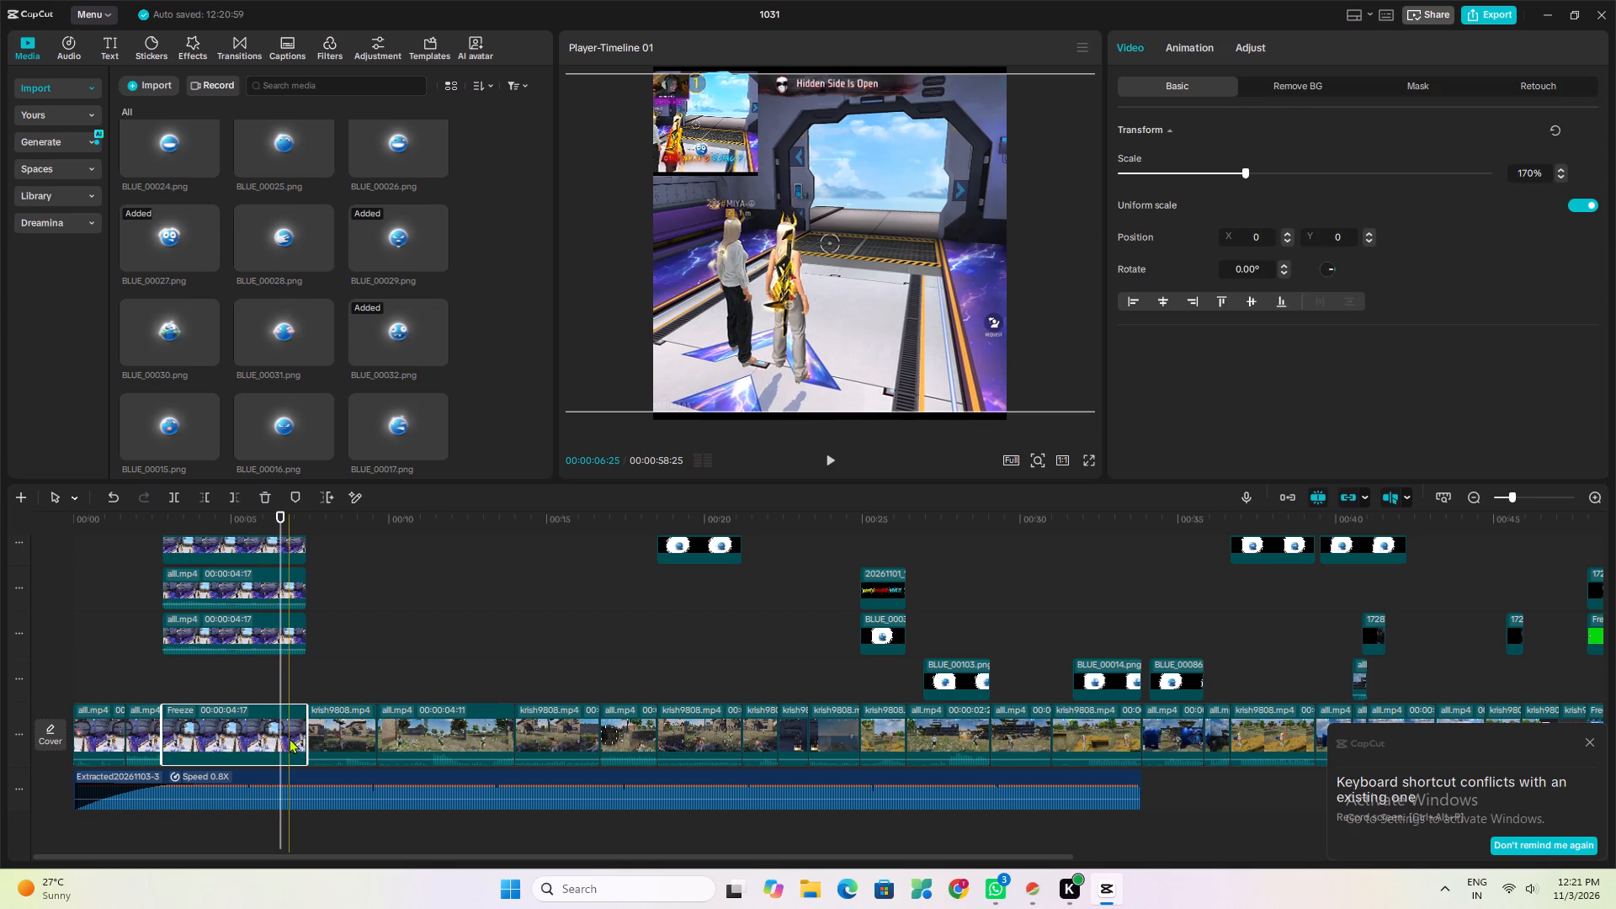
pyautogui.click(174, 493)
pyautogui.click(290, 630)
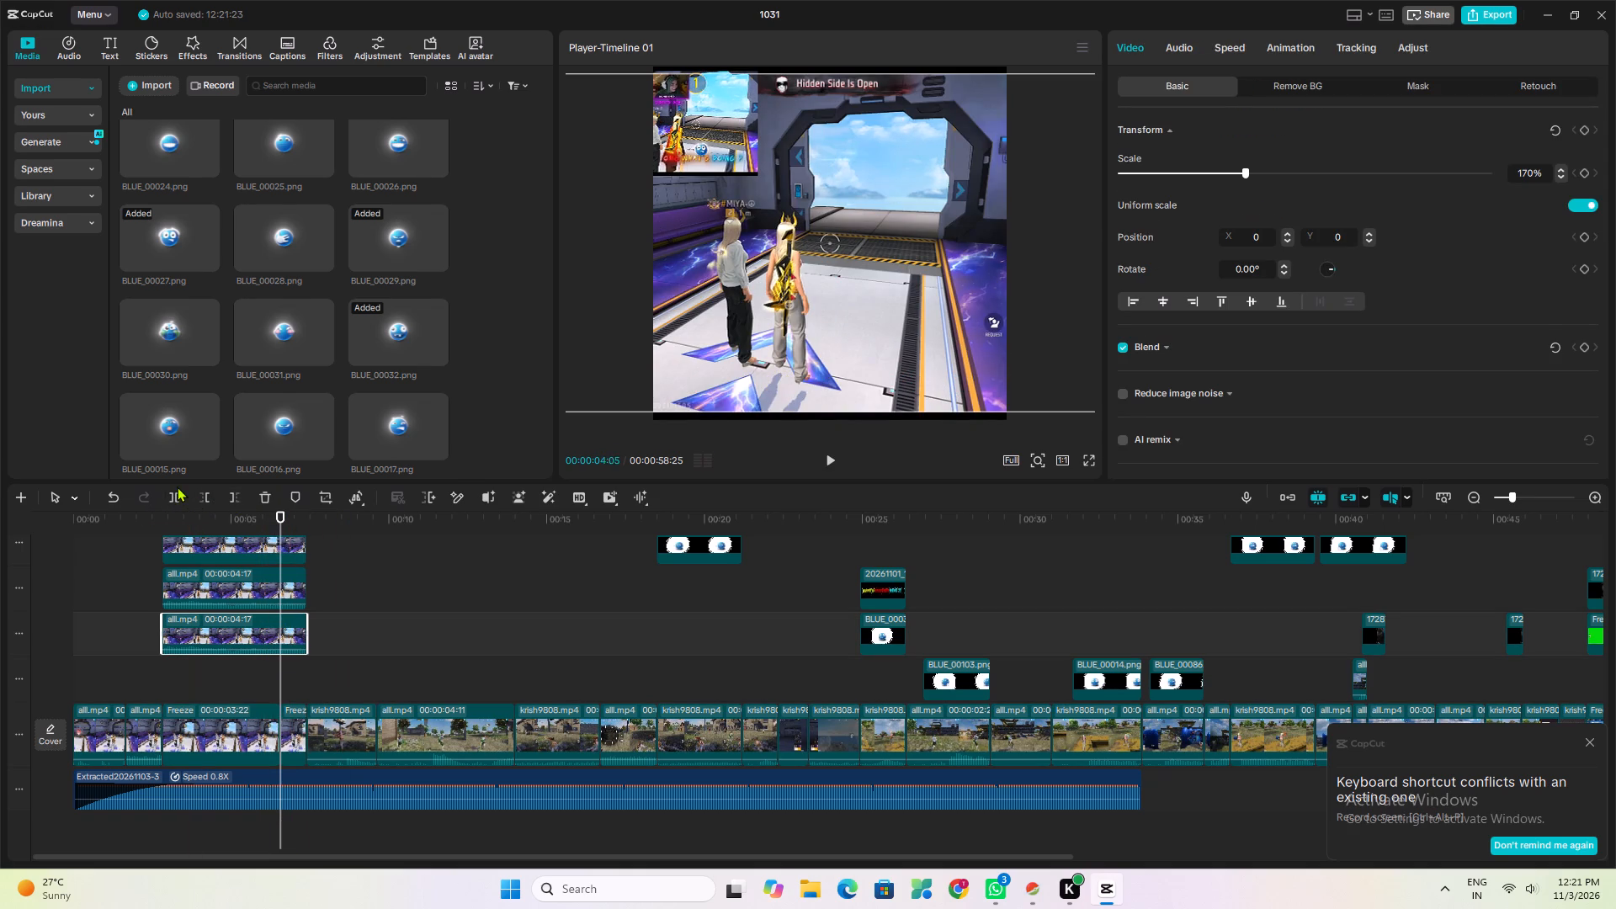
pyautogui.click(177, 497)
pyautogui.click(270, 582)
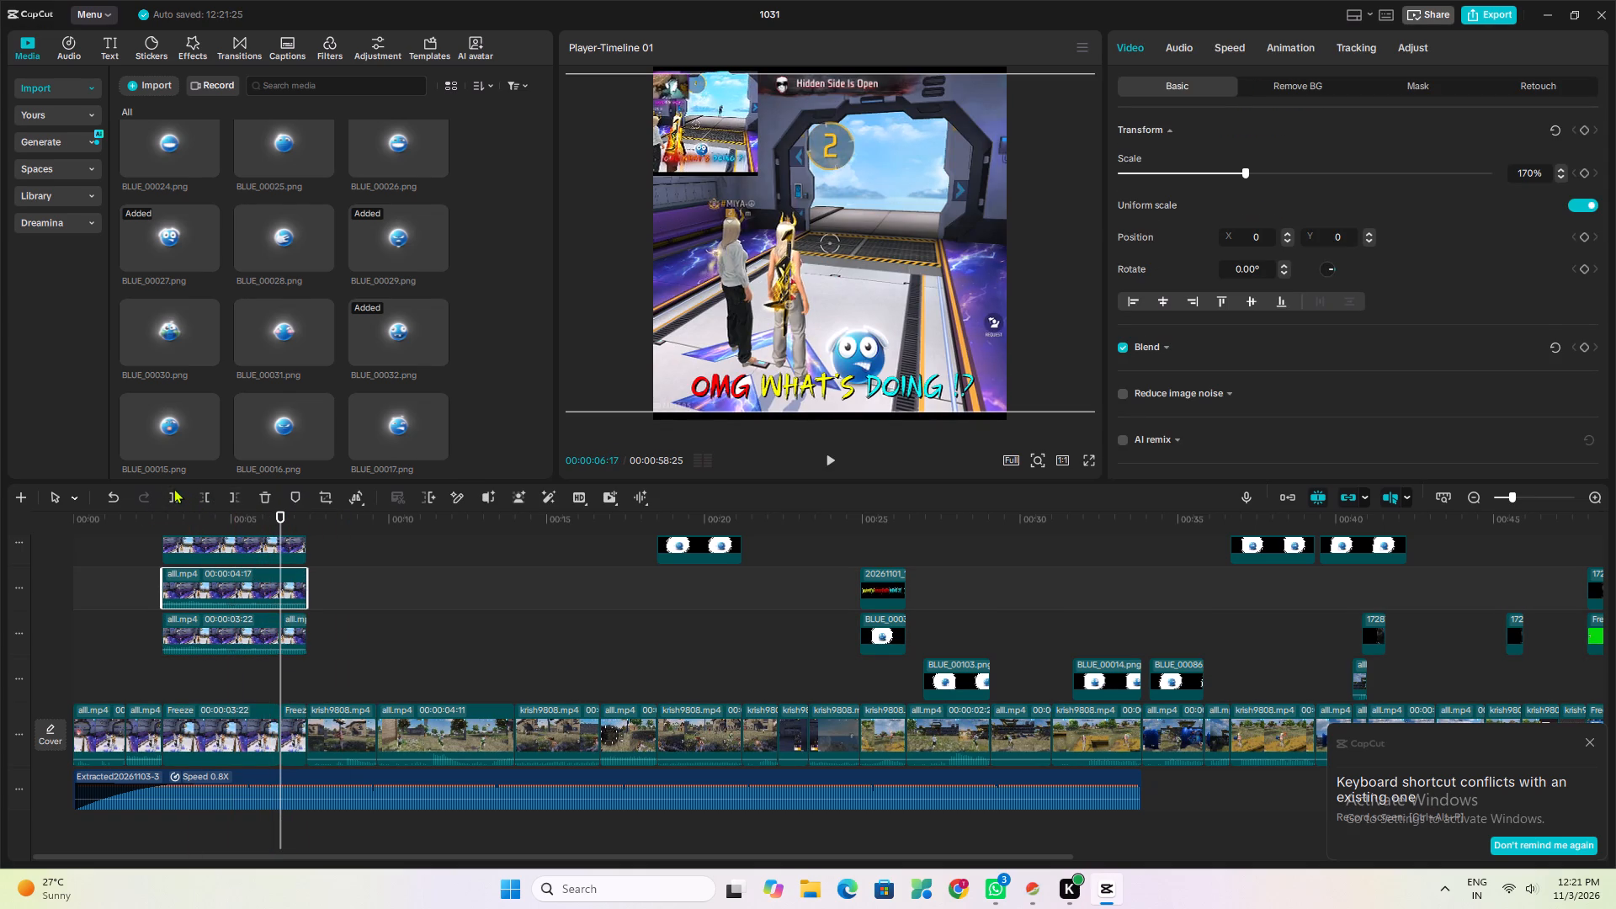
pyautogui.click(173, 488)
# Split the long Freeze clips on the three higher overlay tracks at 00:00:06:17.
pyautogui.scroll(1, 254, 589)
pyautogui.click(287, 568)
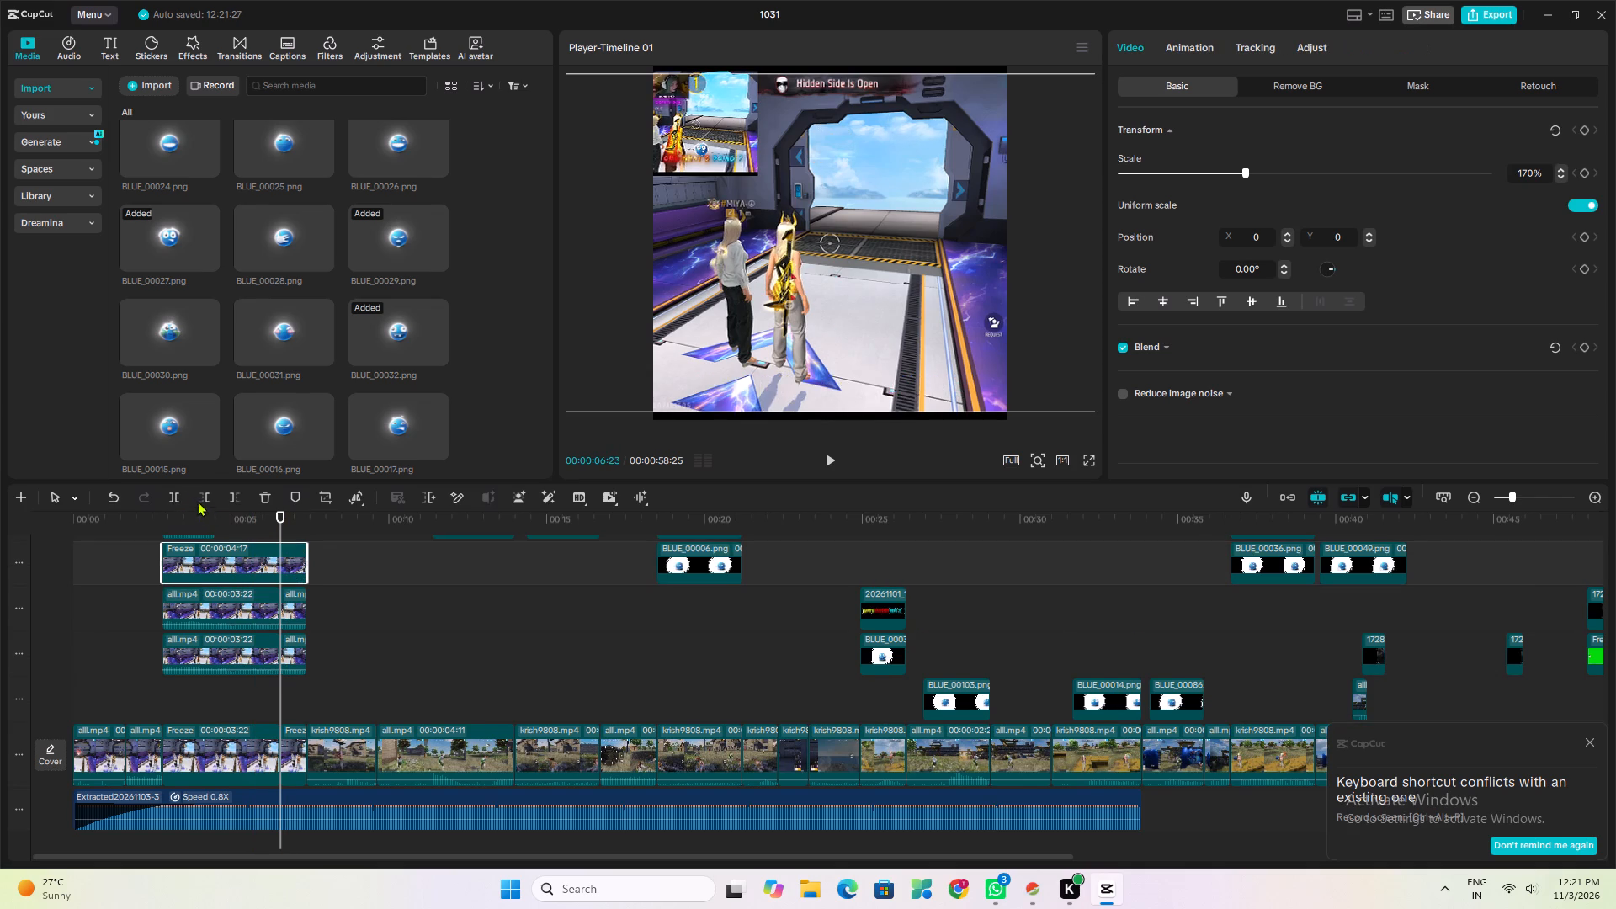
pyautogui.click(165, 494)
pyautogui.scroll(2, 165, 494)
pyautogui.scroll(3, 254, 590)
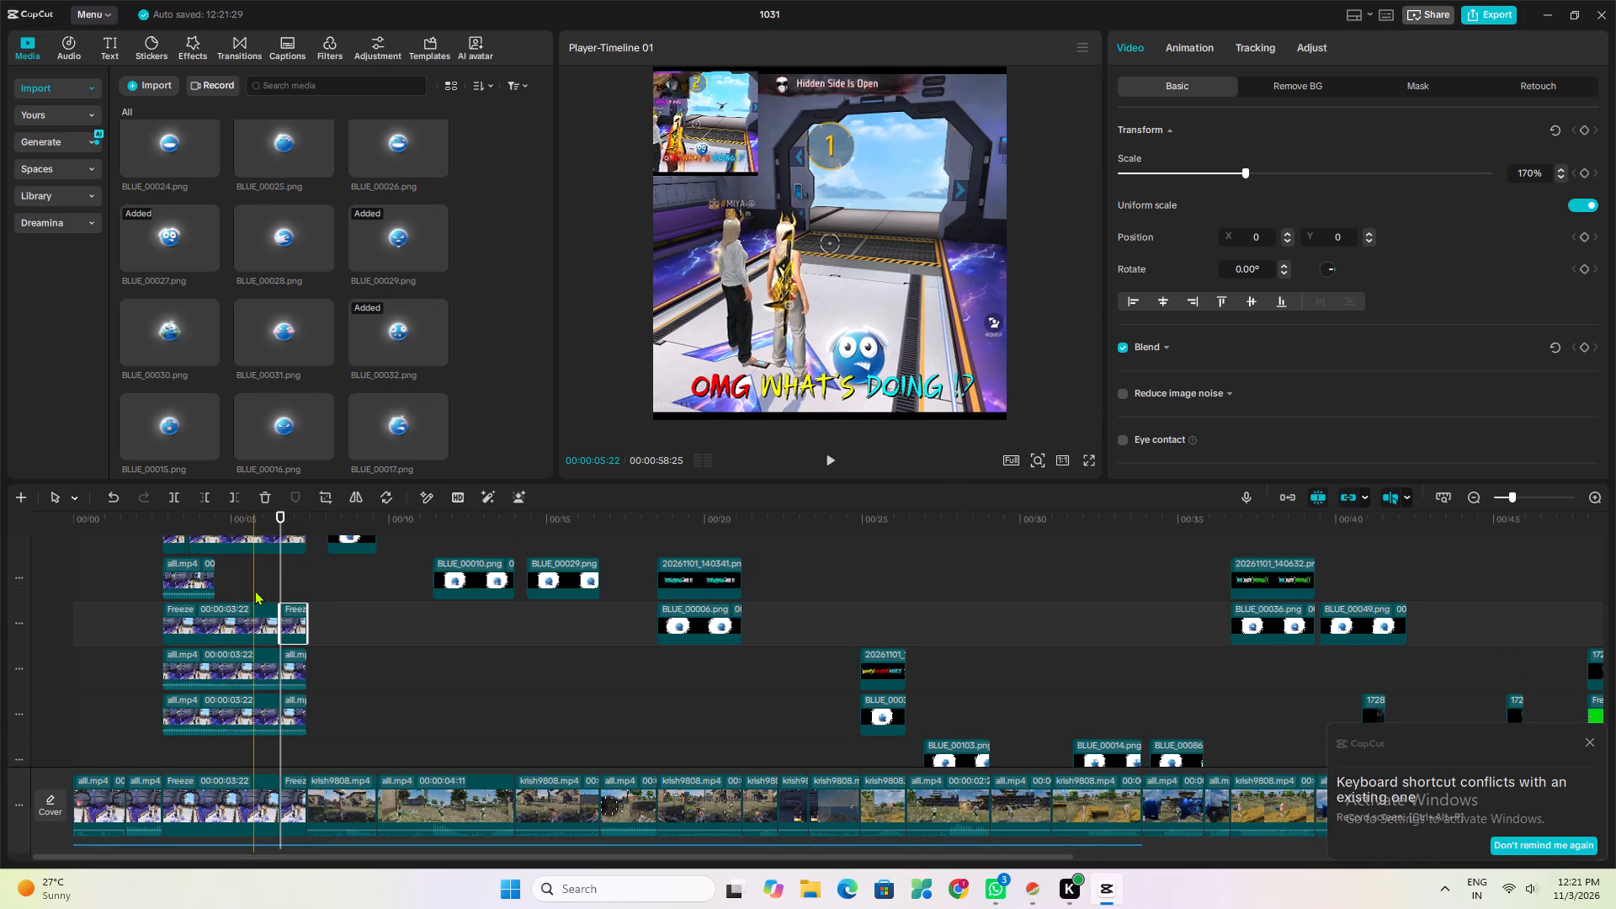
pyautogui.scroll(3, 284, 613)
pyautogui.click(276, 586)
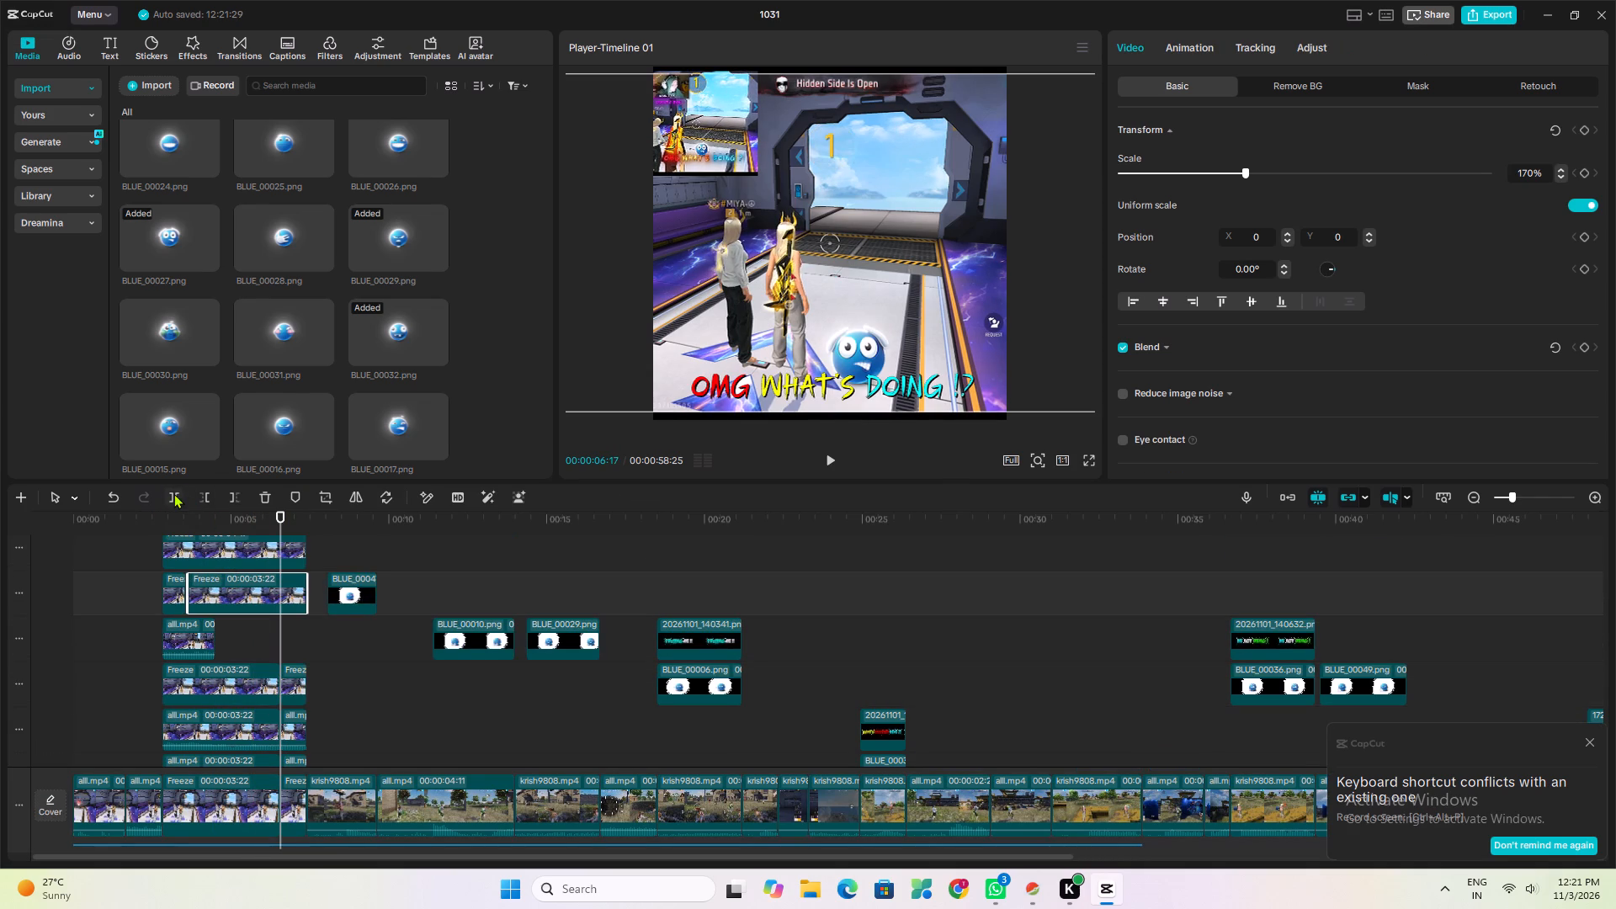
pyautogui.click(173, 493)
pyautogui.scroll(4, 309, 578)
pyautogui.click(287, 624)
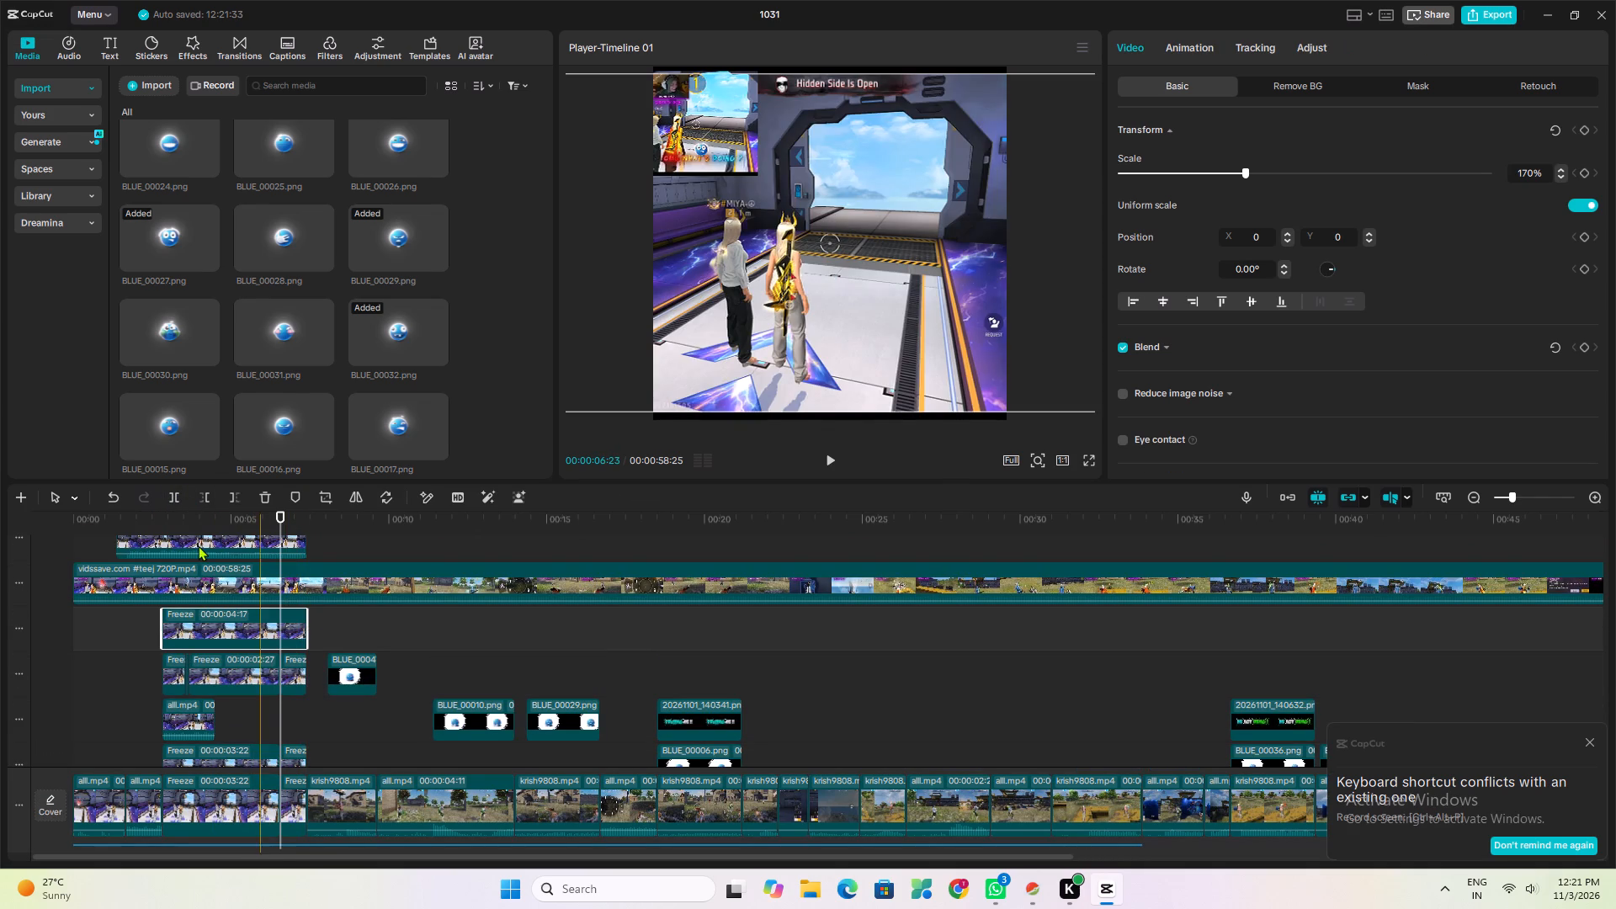
pyautogui.click(168, 493)
# Split the alll.mp4 overlay above the reference video at 00:00:06:17 and delete the piece after the cut.
pyautogui.scroll(3, 214, 560)
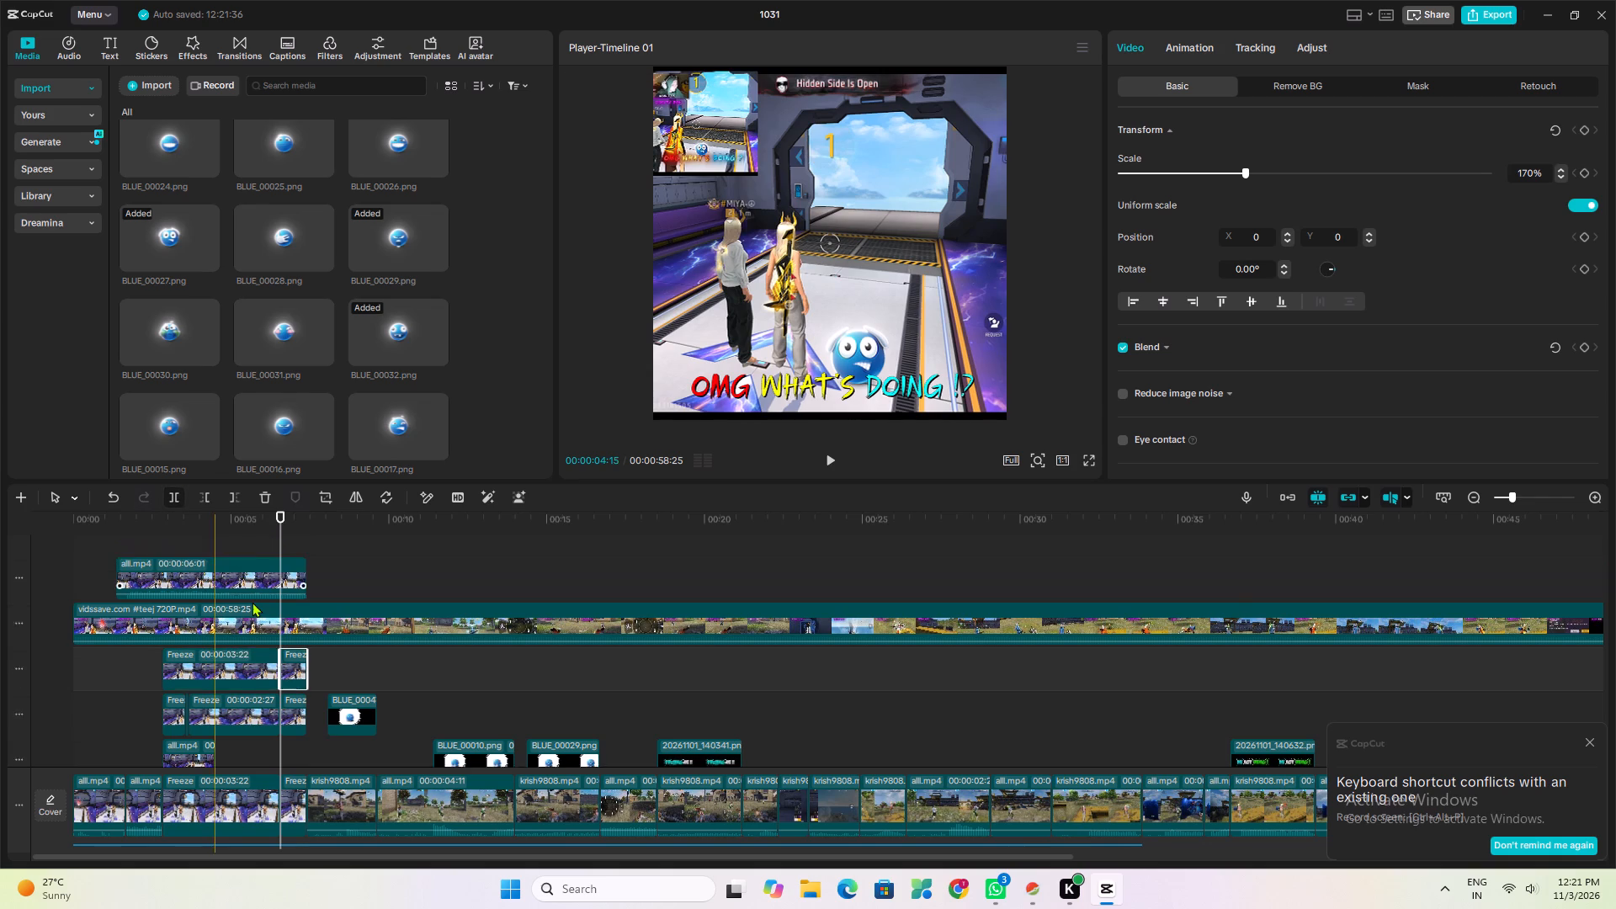
pyautogui.click(273, 593)
pyautogui.click(172, 495)
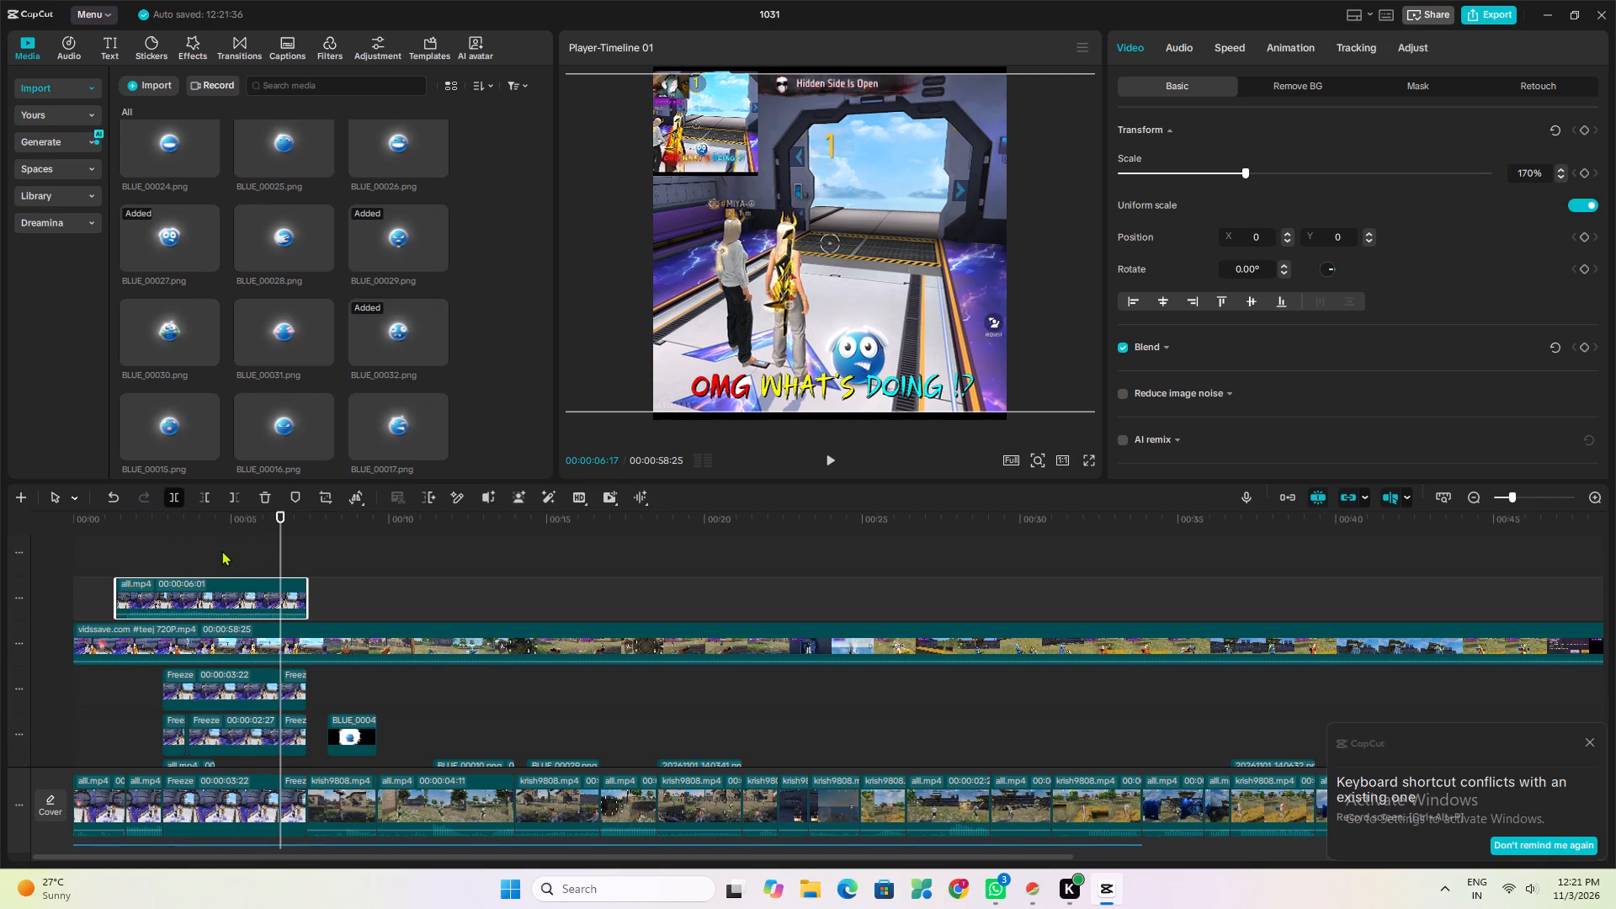
pyautogui.click(265, 488)
# Delete the three Freeze pieces and two alll.mp4 pieces that follow the 00:00:06:17 cut on the overlay tracks.
pyautogui.scroll(3, 263, 549)
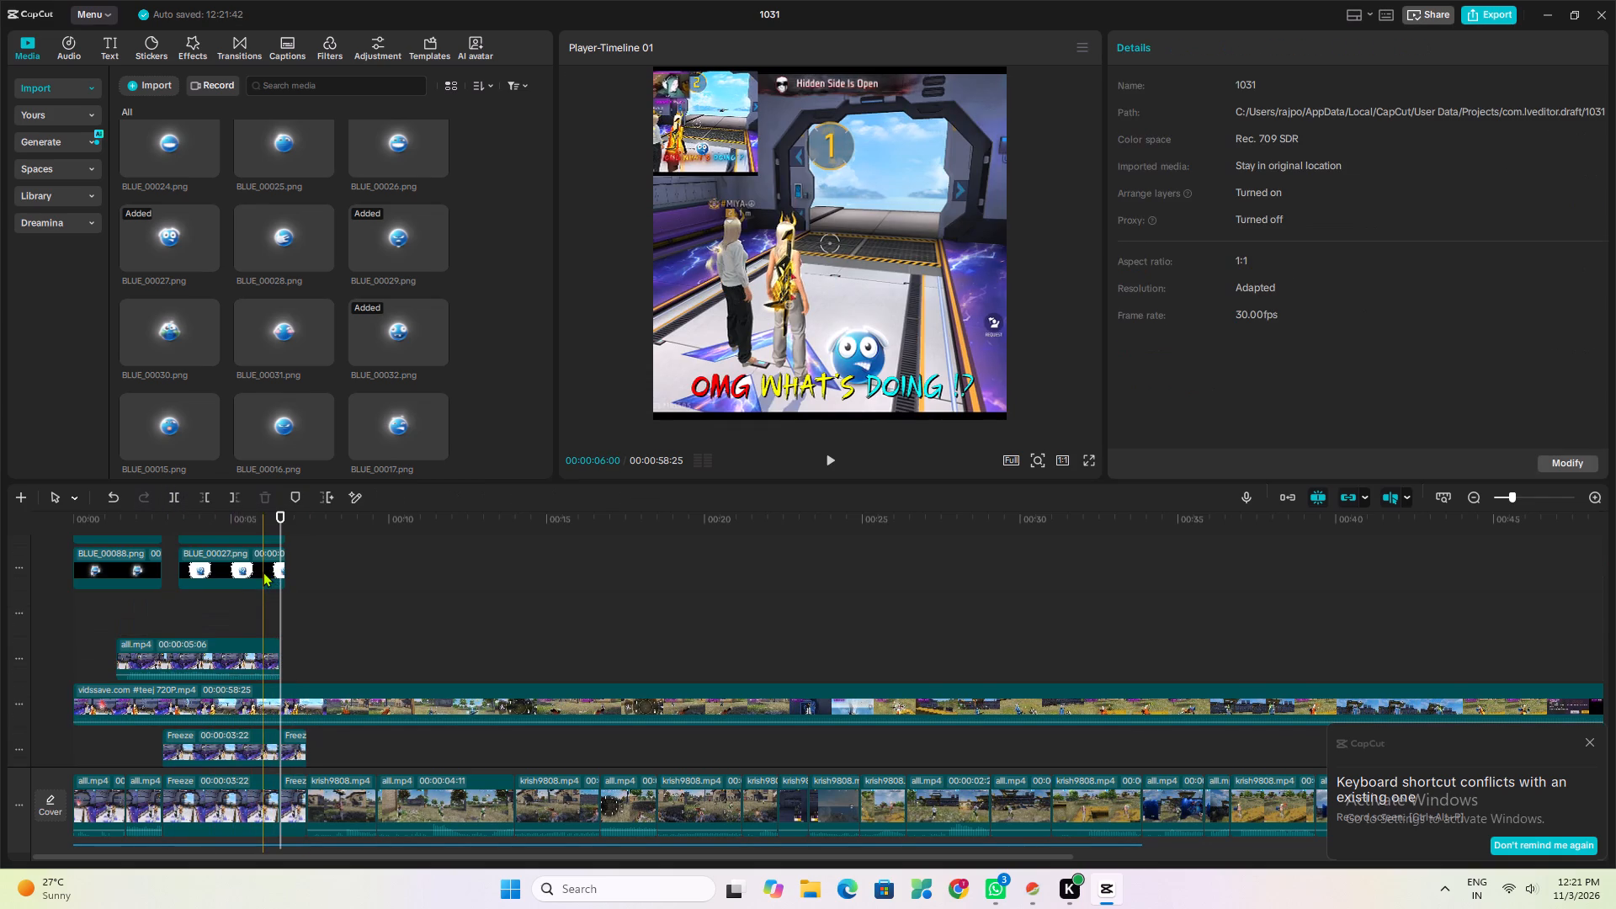
pyautogui.scroll(-6, 263, 573)
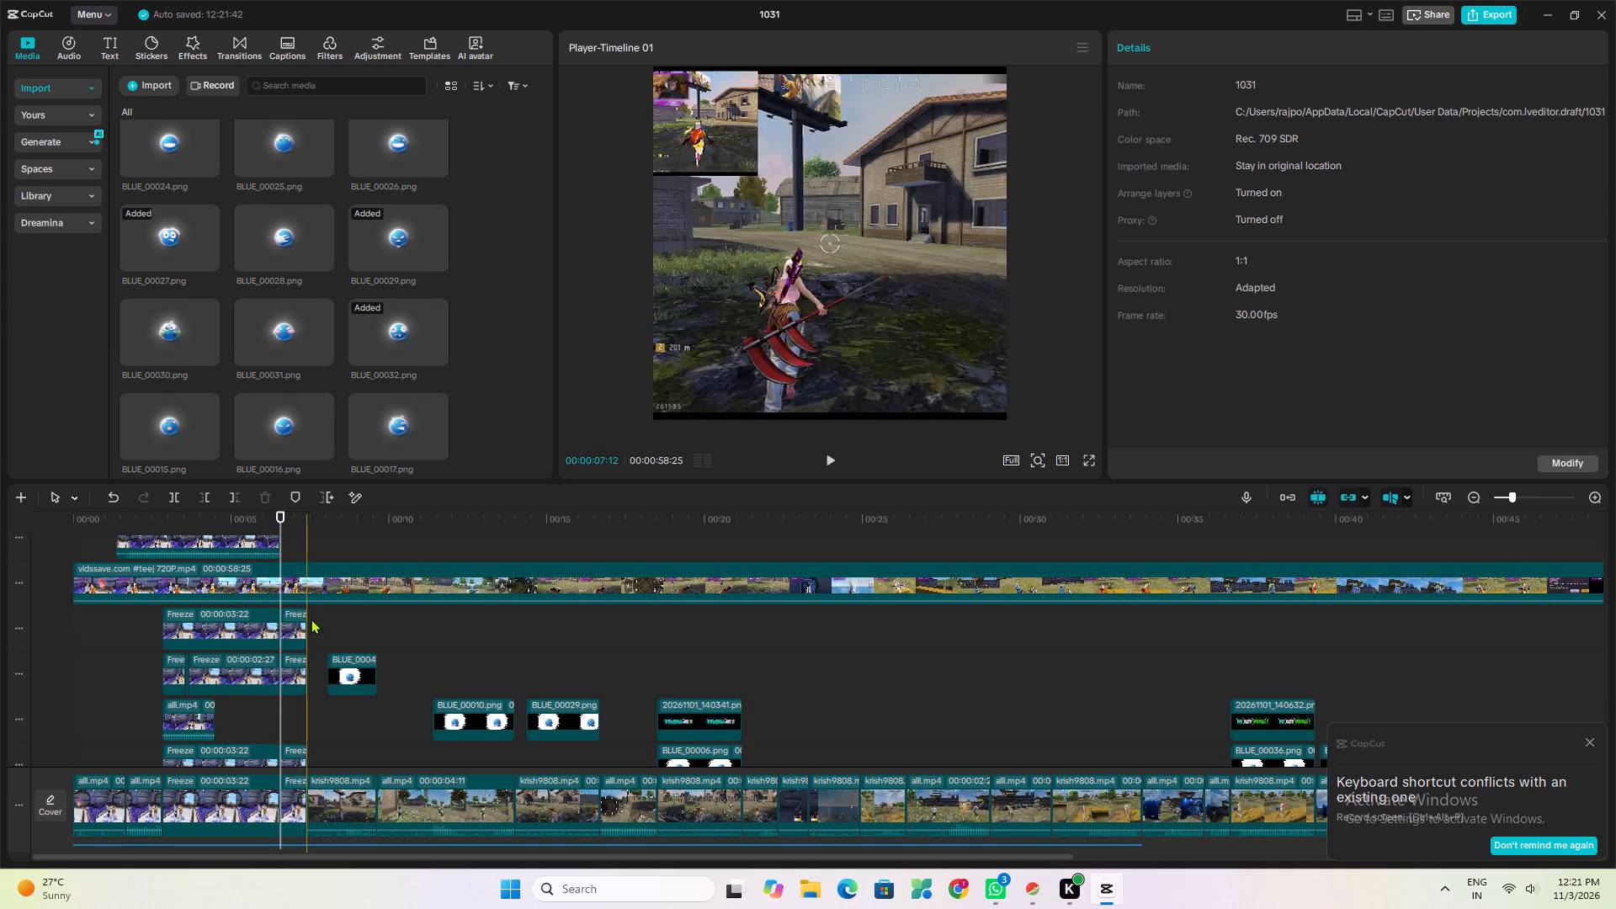
pyautogui.scroll(-3, 312, 618)
pyautogui.moveTo(320, 561); pyautogui.dragTo(292, 571)
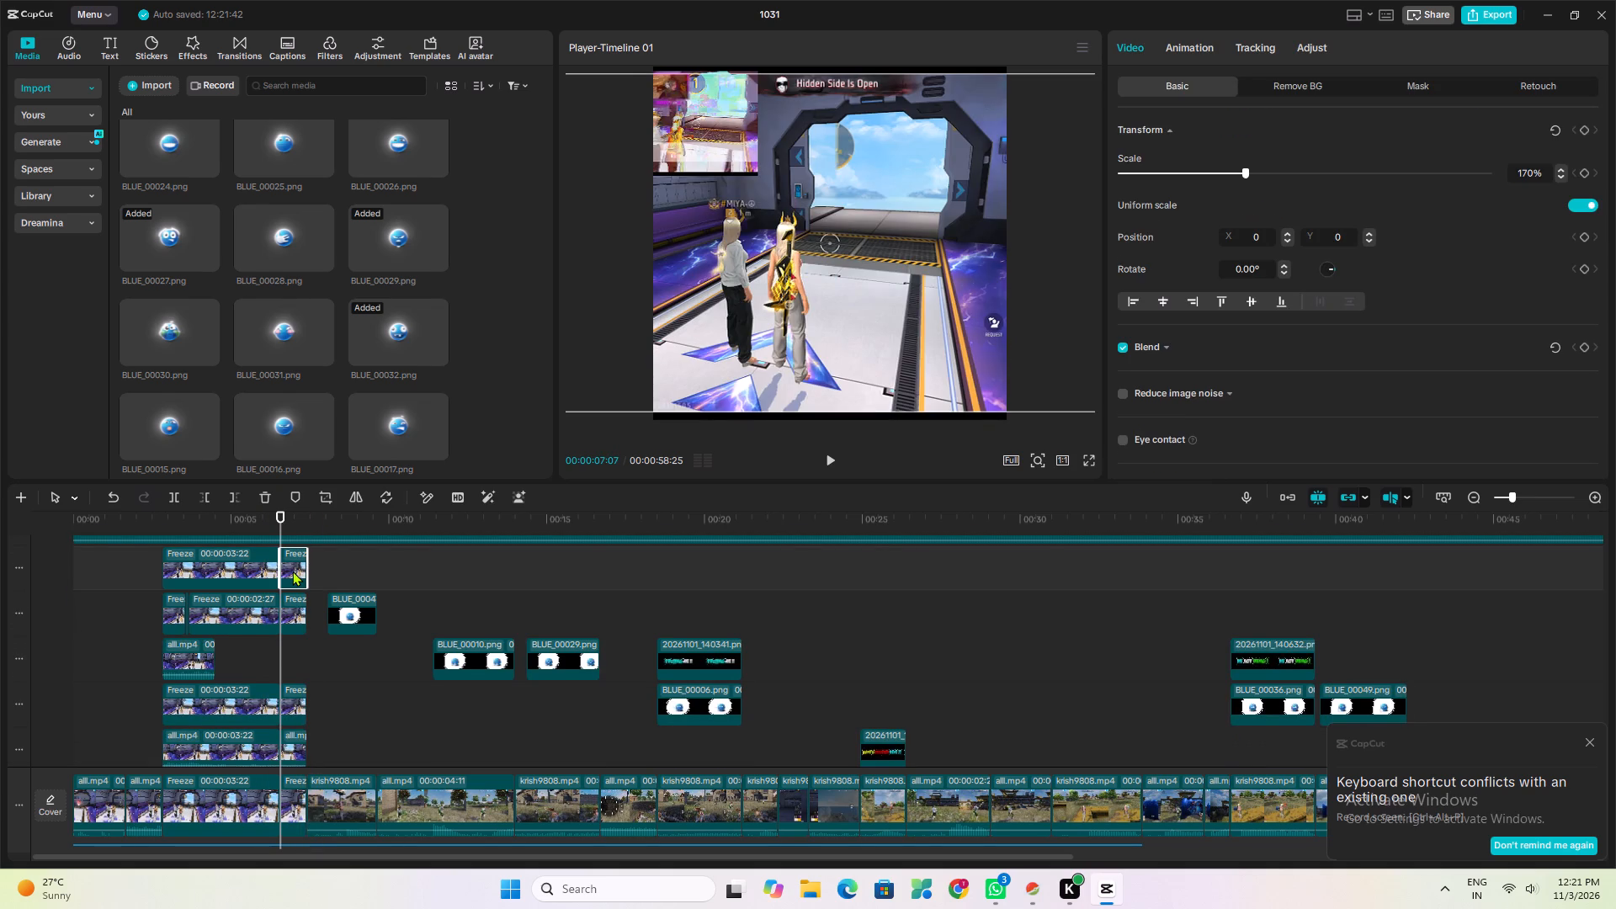
pyautogui.moveTo(330, 566); pyautogui.dragTo(296, 652)
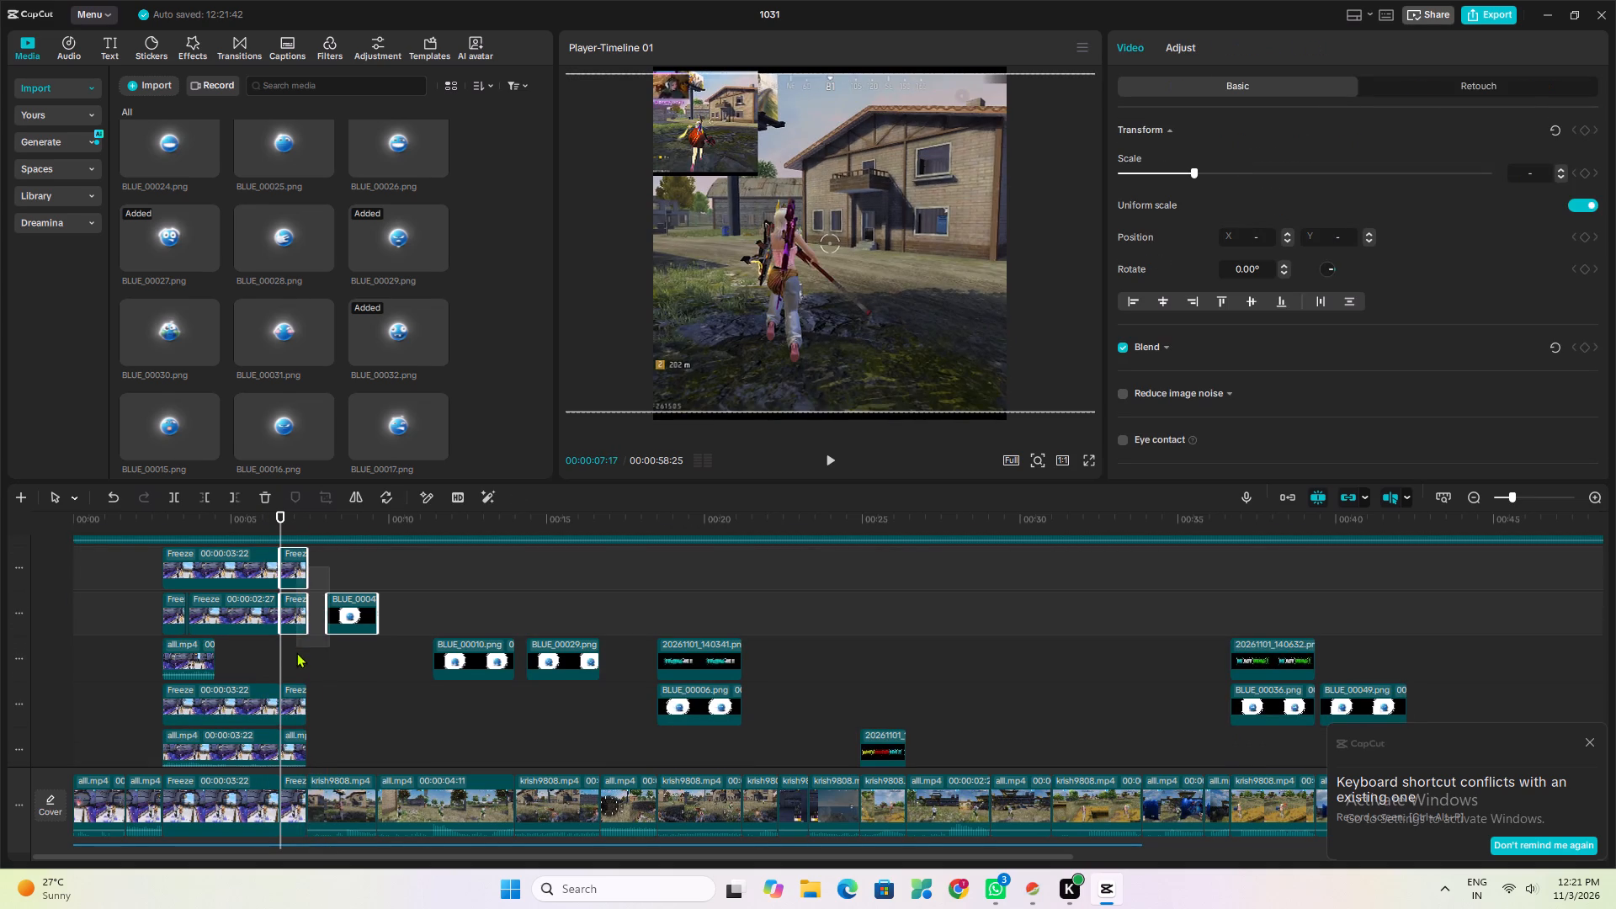
pyautogui.moveTo(296, 652); pyautogui.dragTo(326, 574)
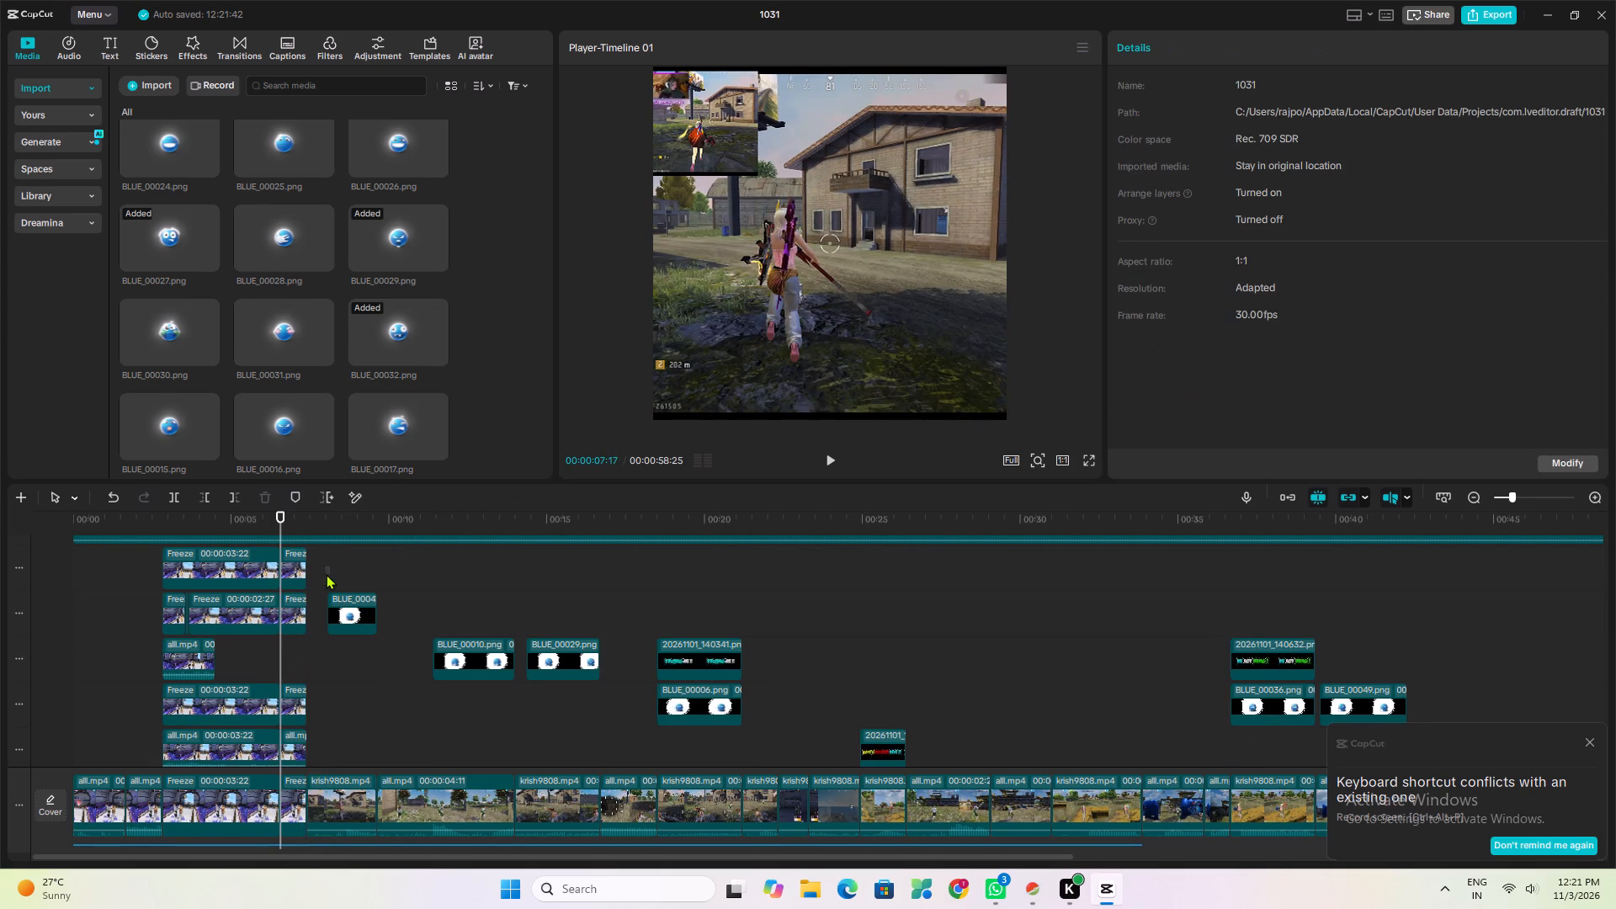
pyautogui.moveTo(311, 566); pyautogui.dragTo(298, 574)
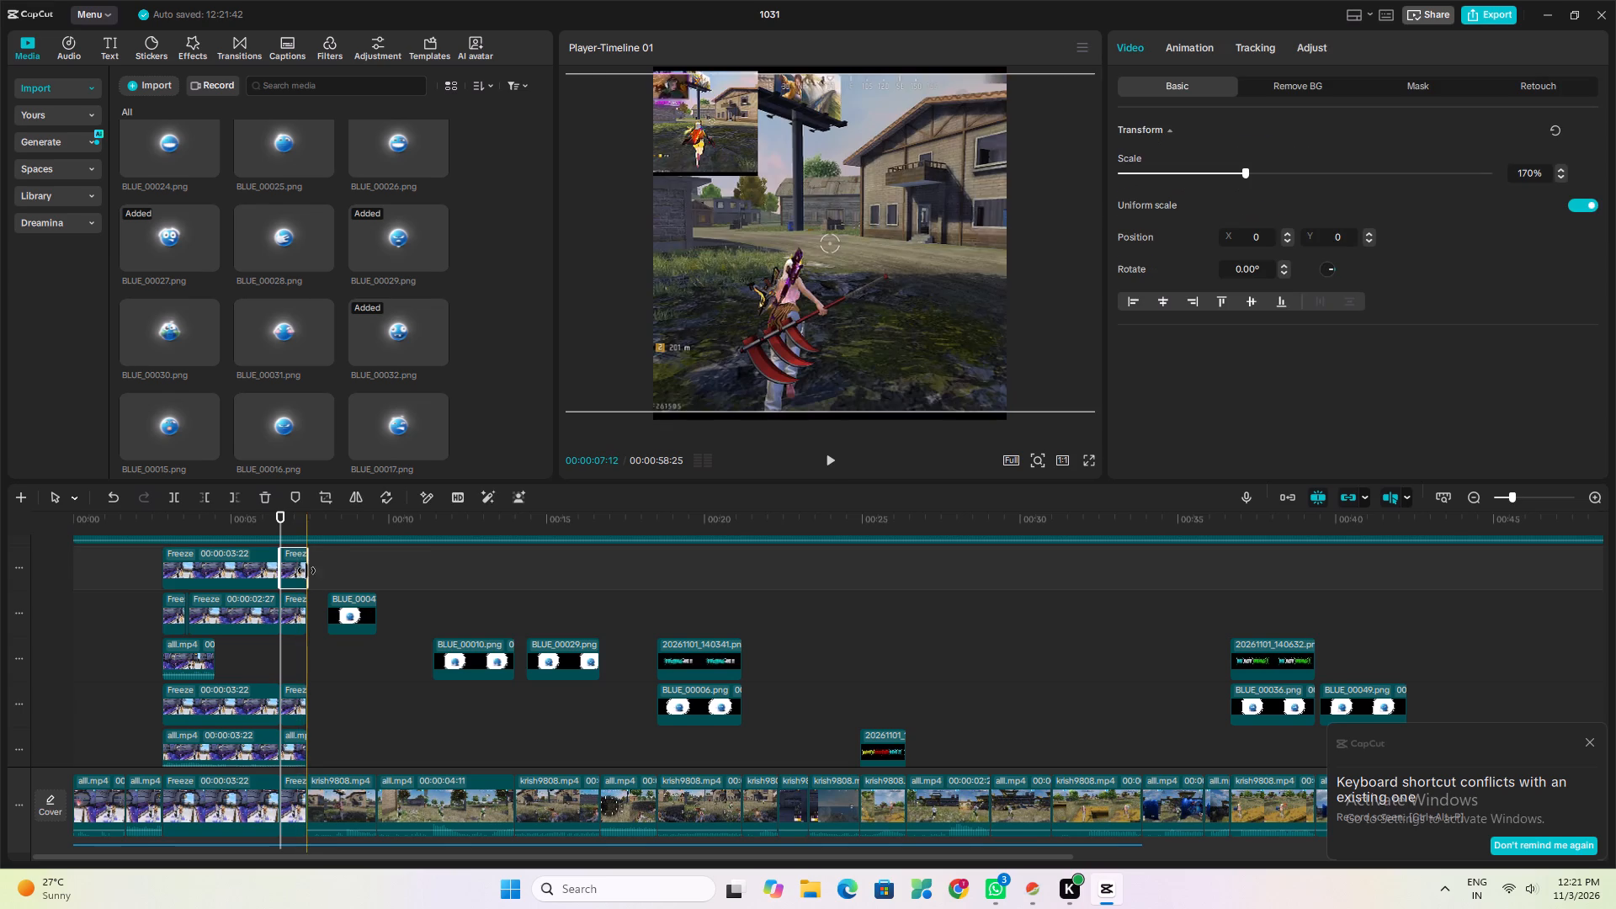
pyautogui.moveTo(313, 573); pyautogui.dragTo(299, 604)
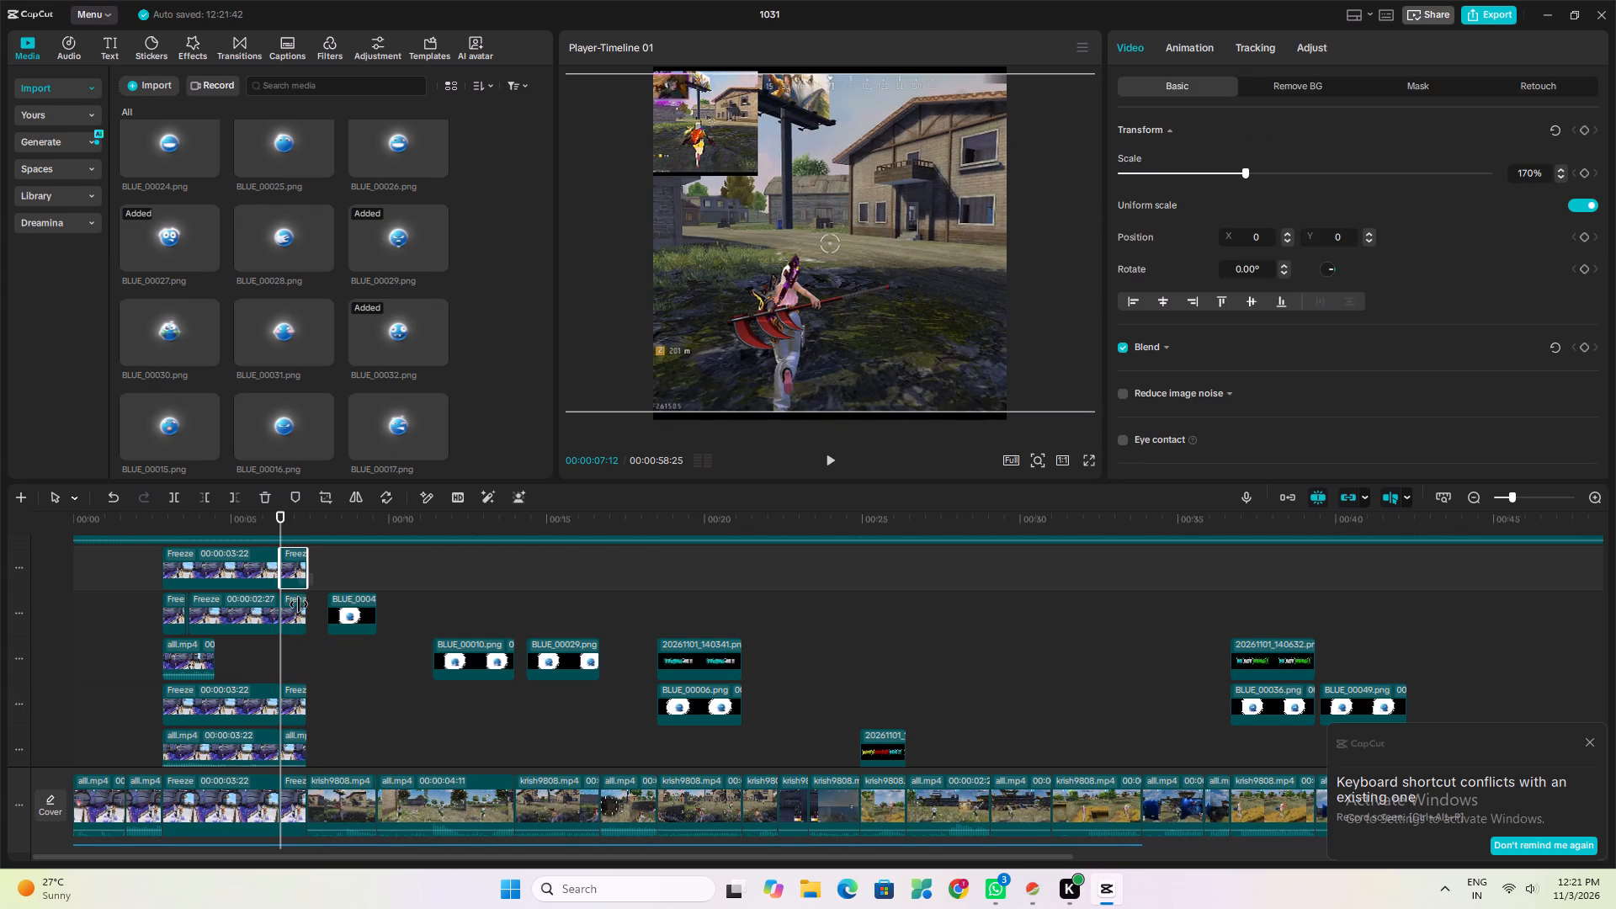
pyautogui.moveTo(299, 604); pyautogui.dragTo(304, 779)
pyautogui.scroll(-2, 304, 779)
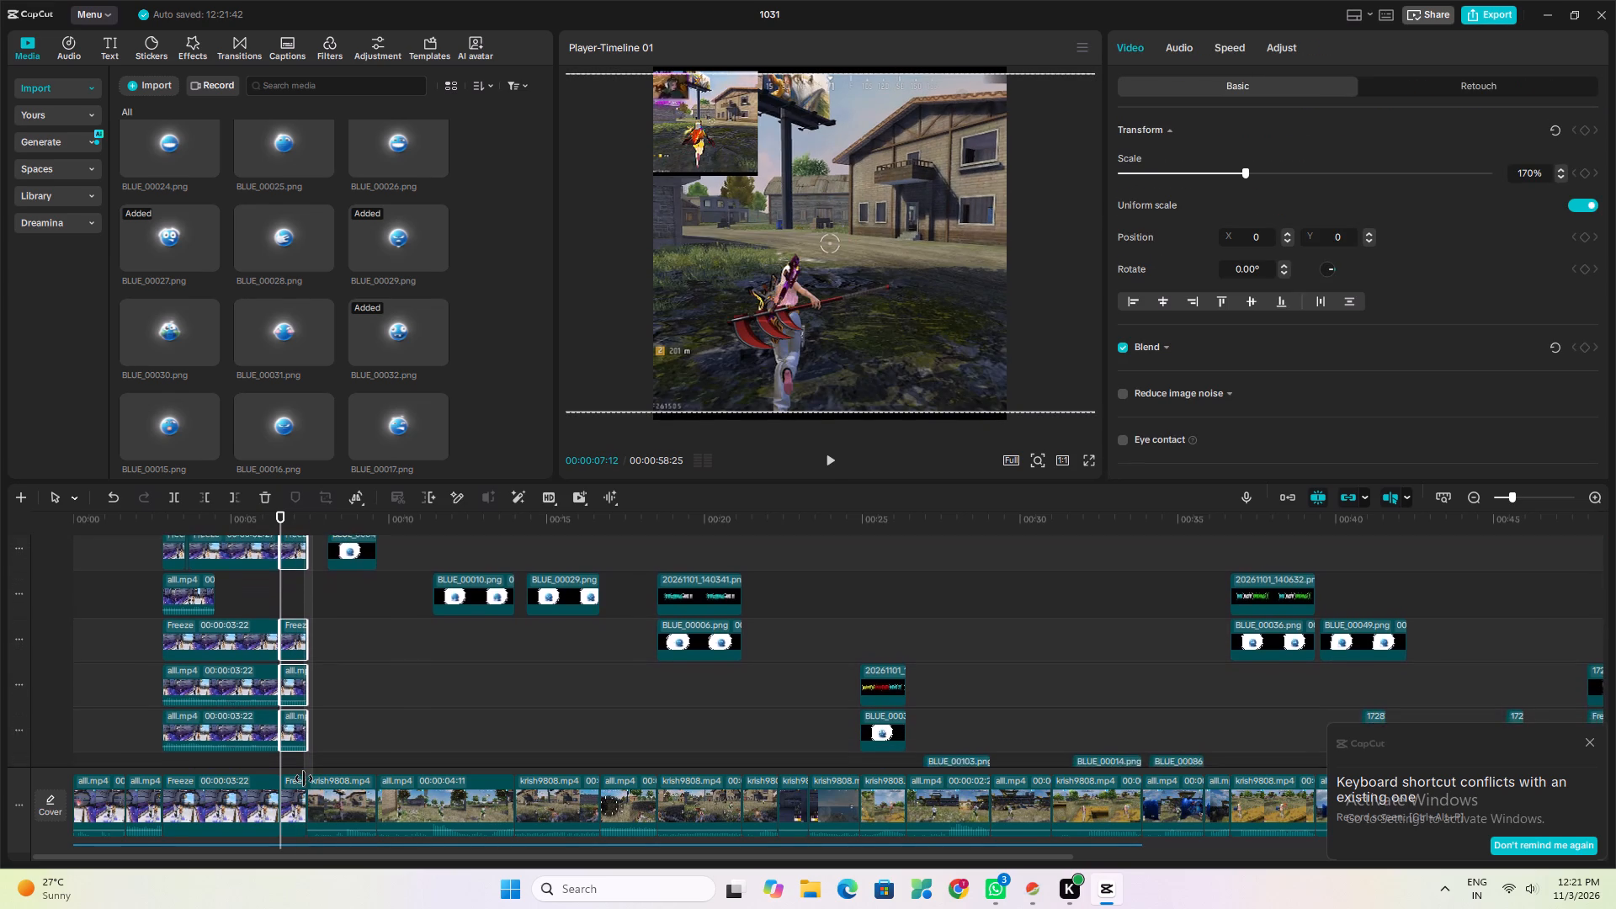
pyautogui.moveTo(304, 779); pyautogui.dragTo(312, 738)
pyautogui.scroll(-1, 304, 779)
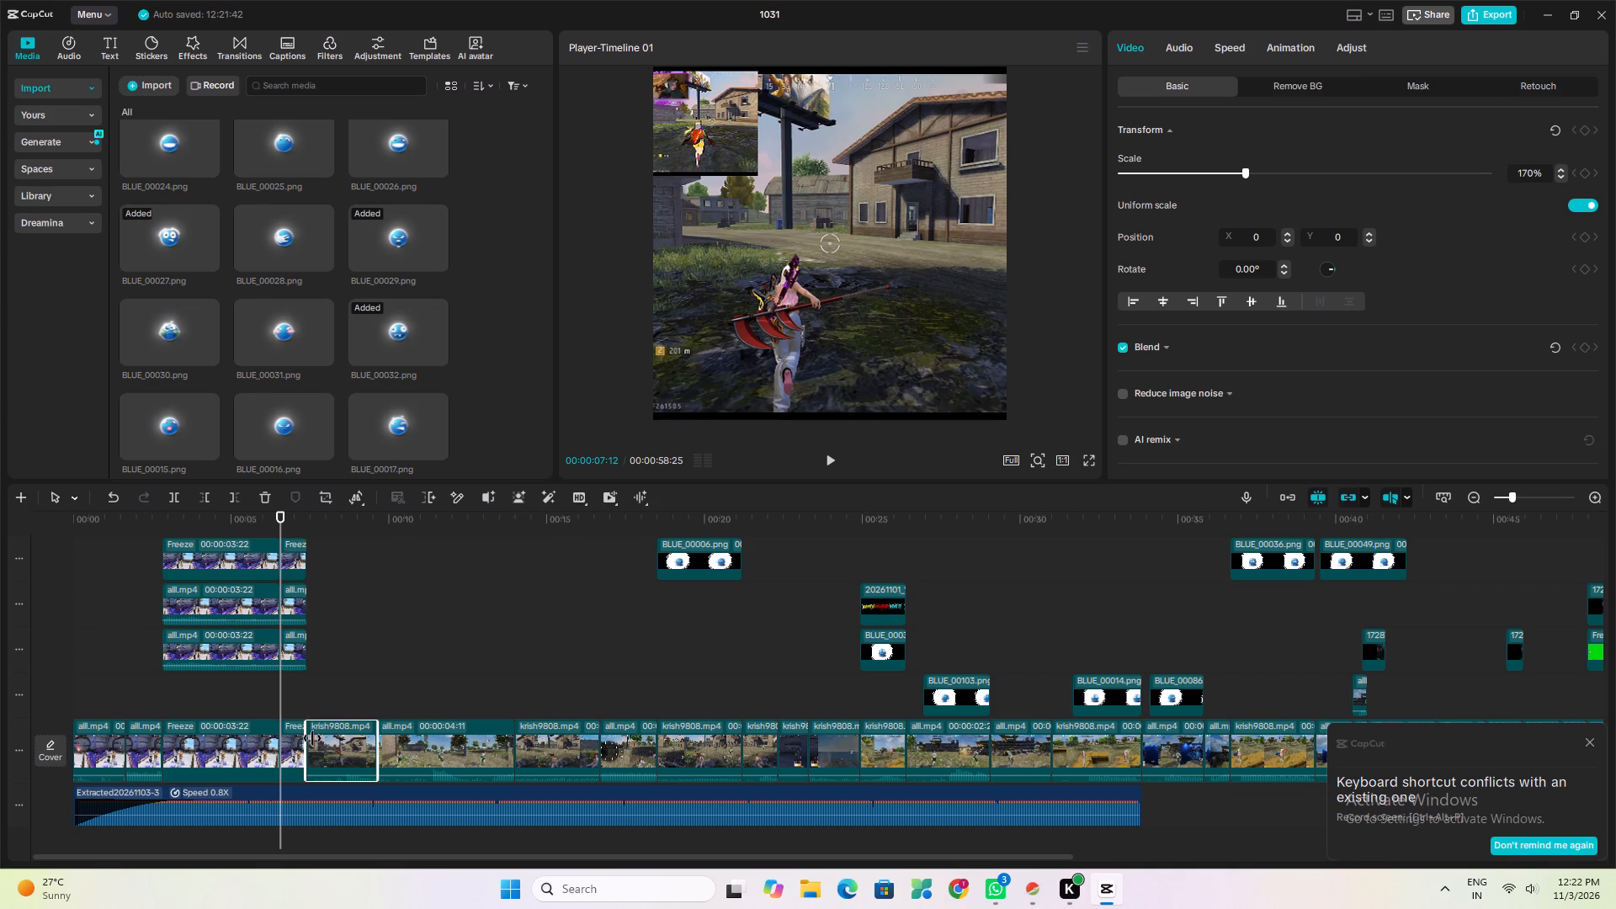
pyautogui.moveTo(312, 738); pyautogui.dragTo(292, 744)
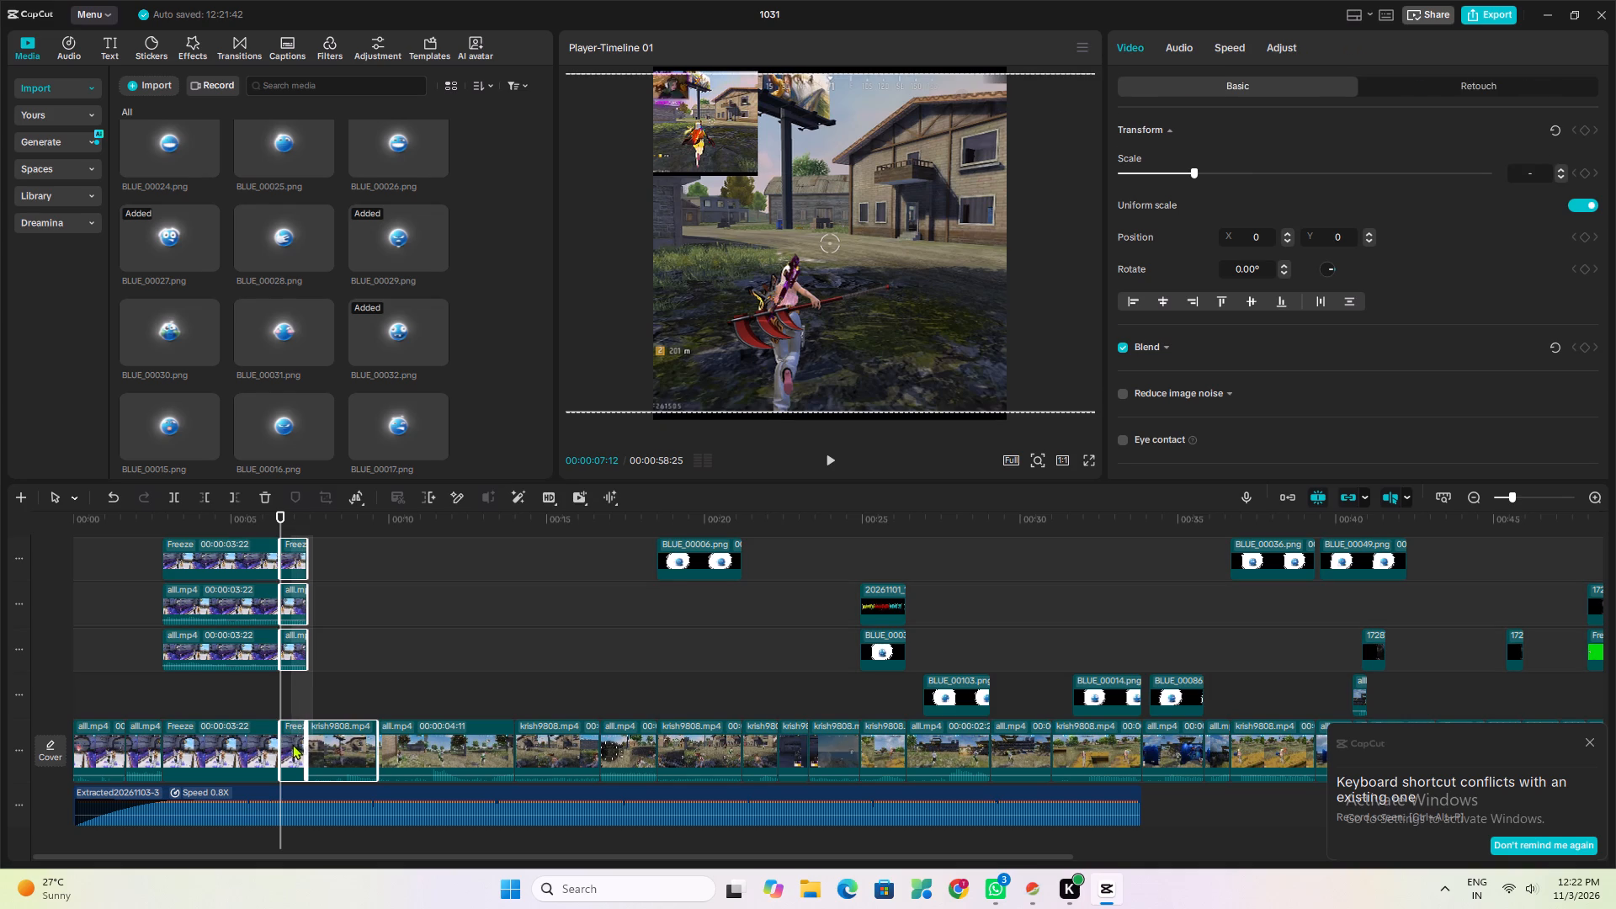
pyautogui.moveTo(292, 744); pyautogui.dragTo(301, 700)
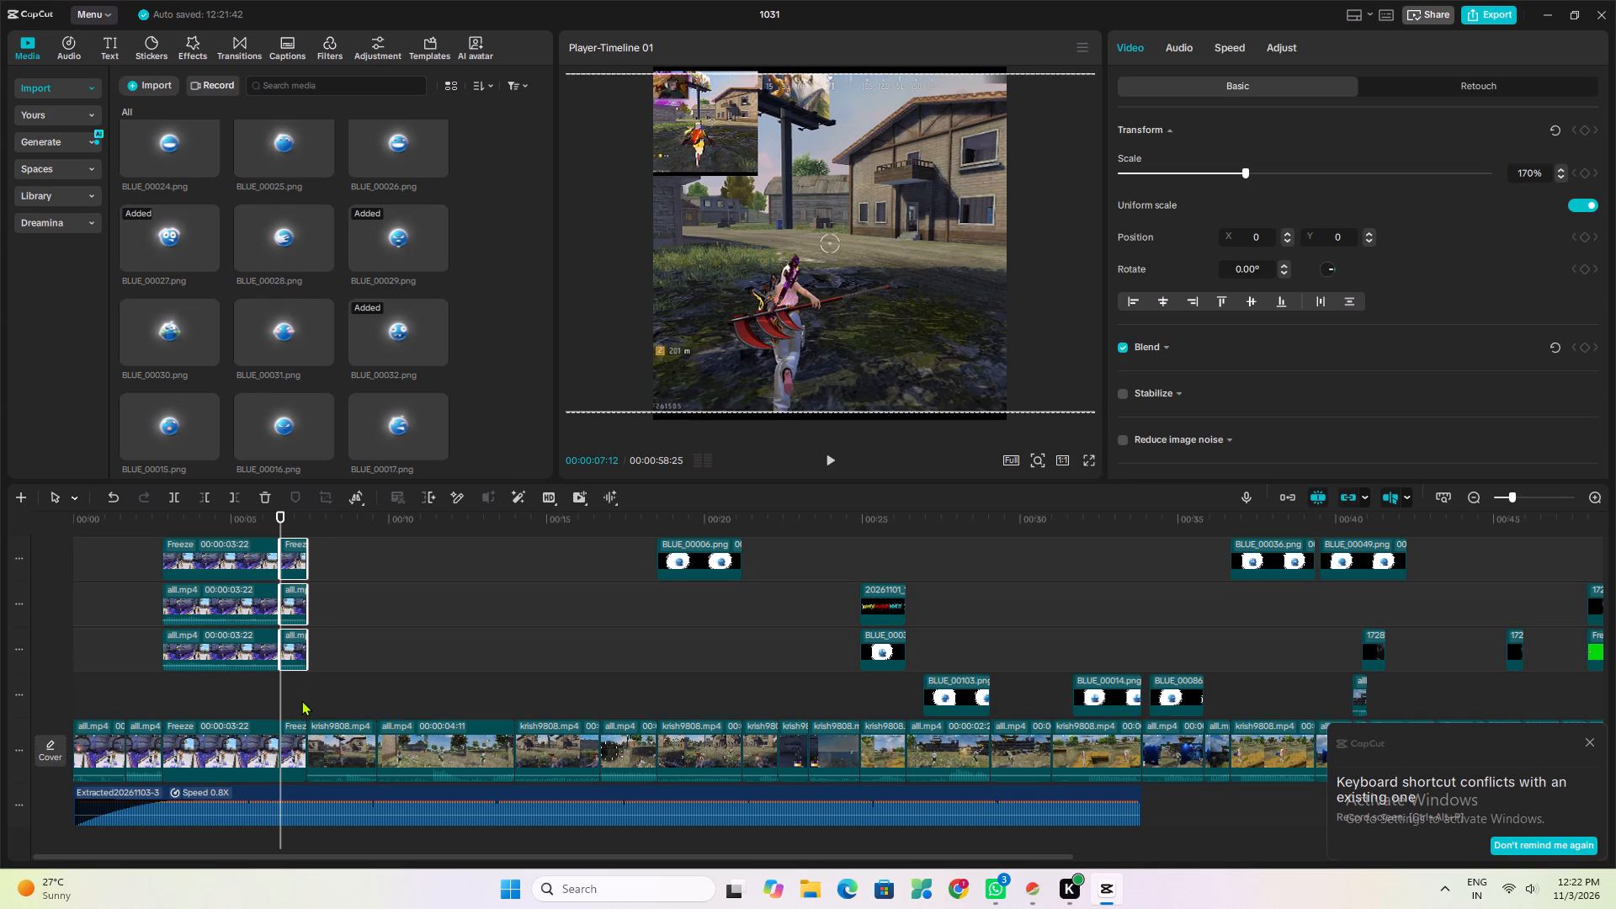
pyautogui.click(263, 496)
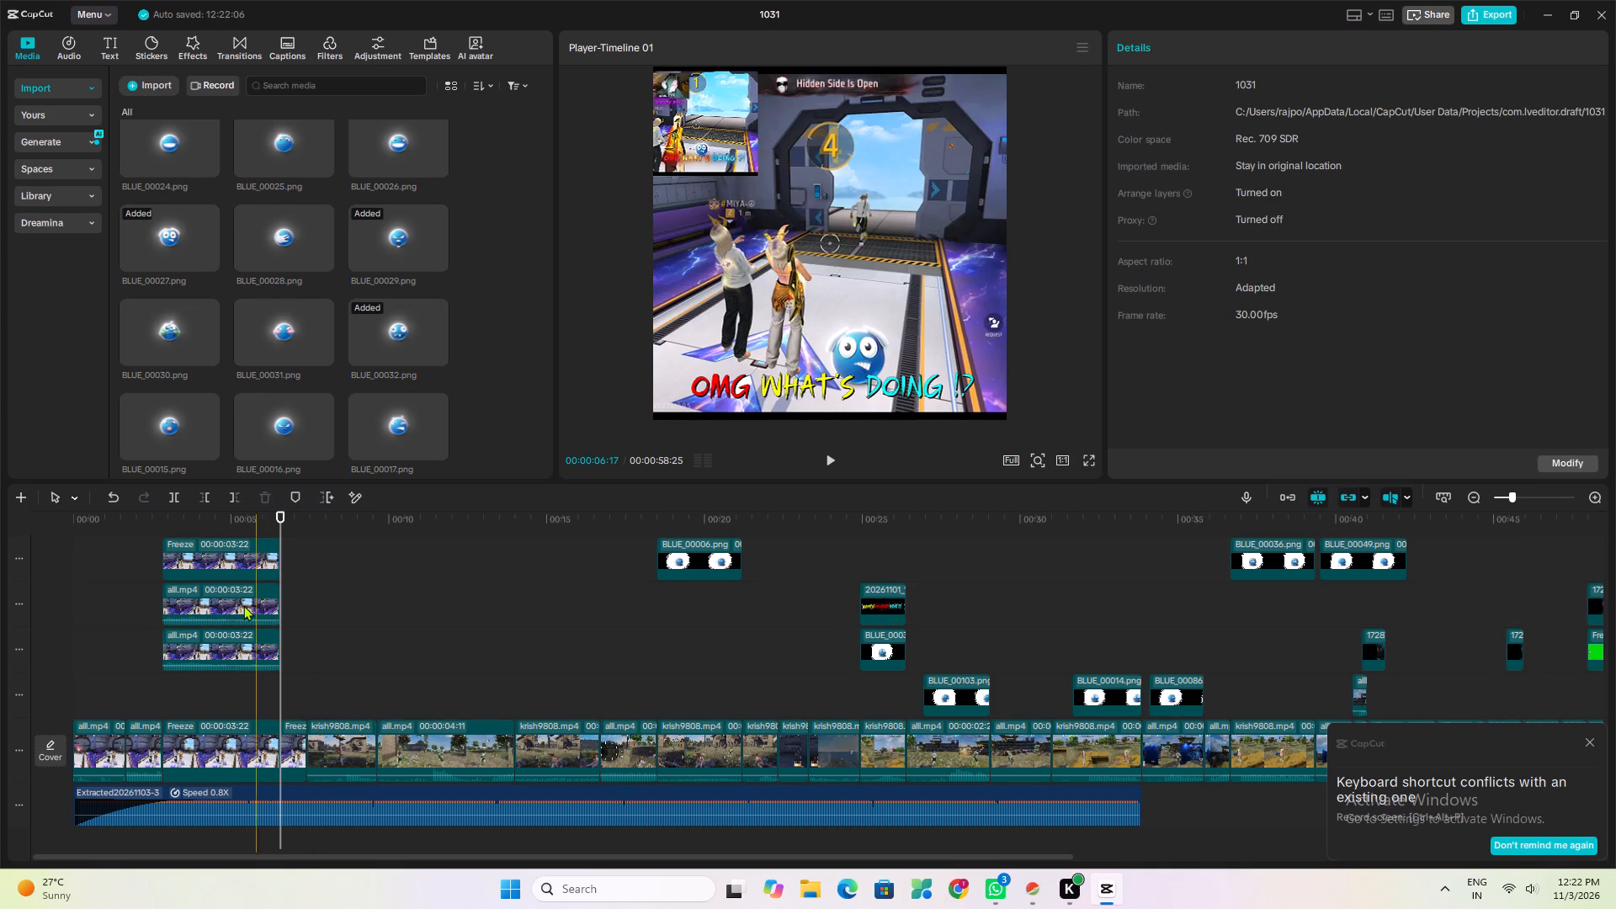
# Delete the short main-track Freeze piece after the 00:00:06:17 cut.
pyautogui.scroll(12, 243, 606)
pyautogui.scroll(-14, 268, 606)
pyautogui.click(286, 717)
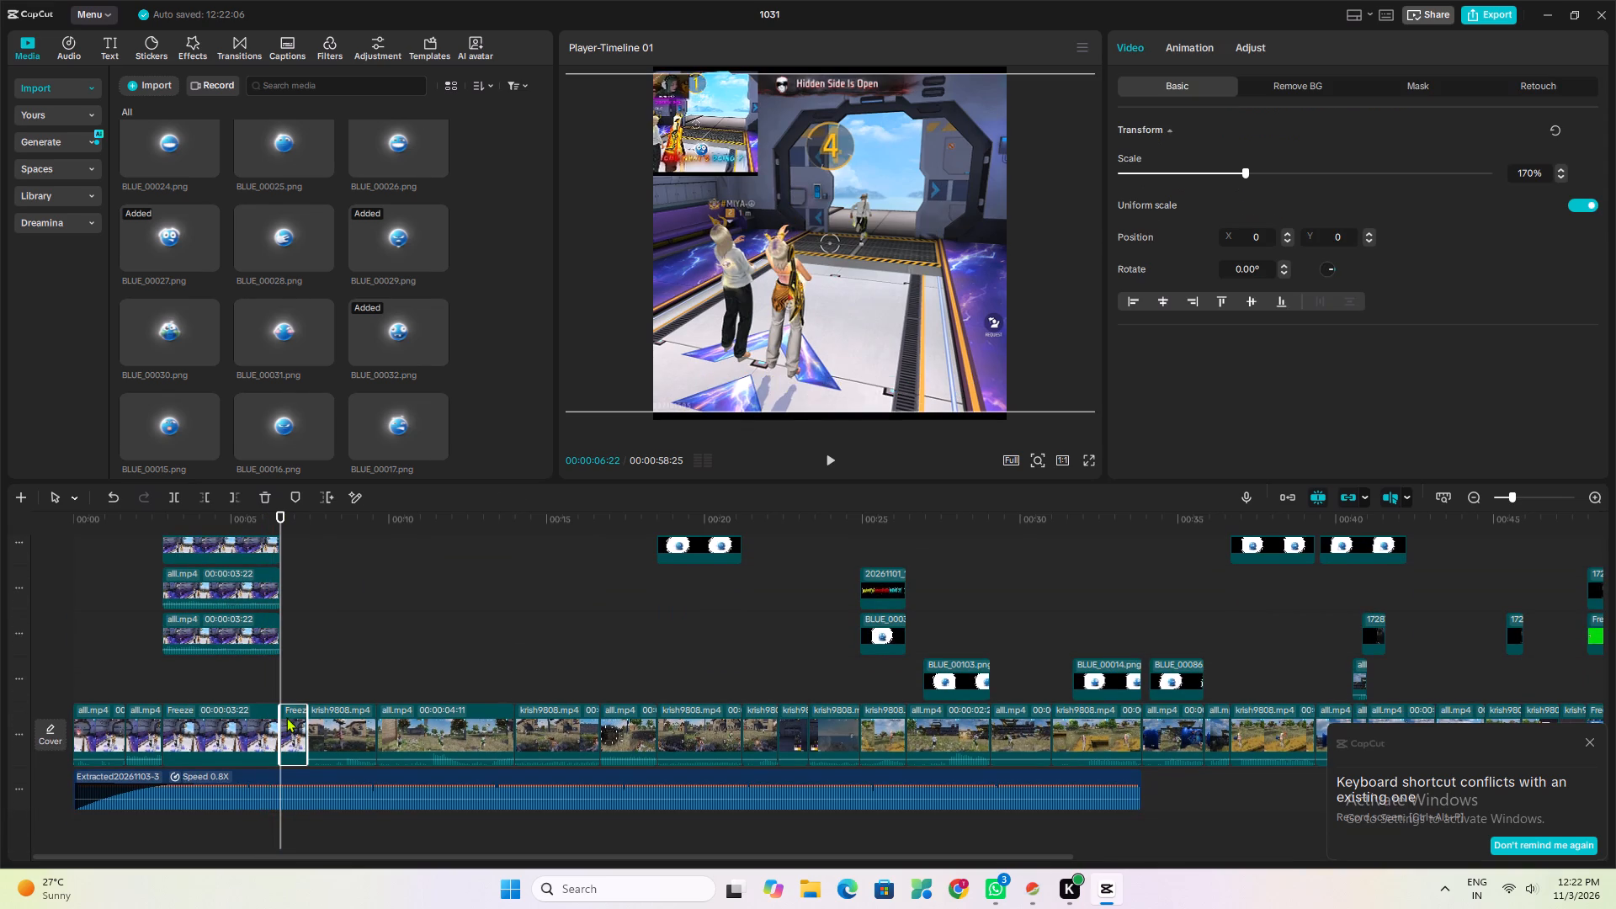
pyautogui.click(262, 493)
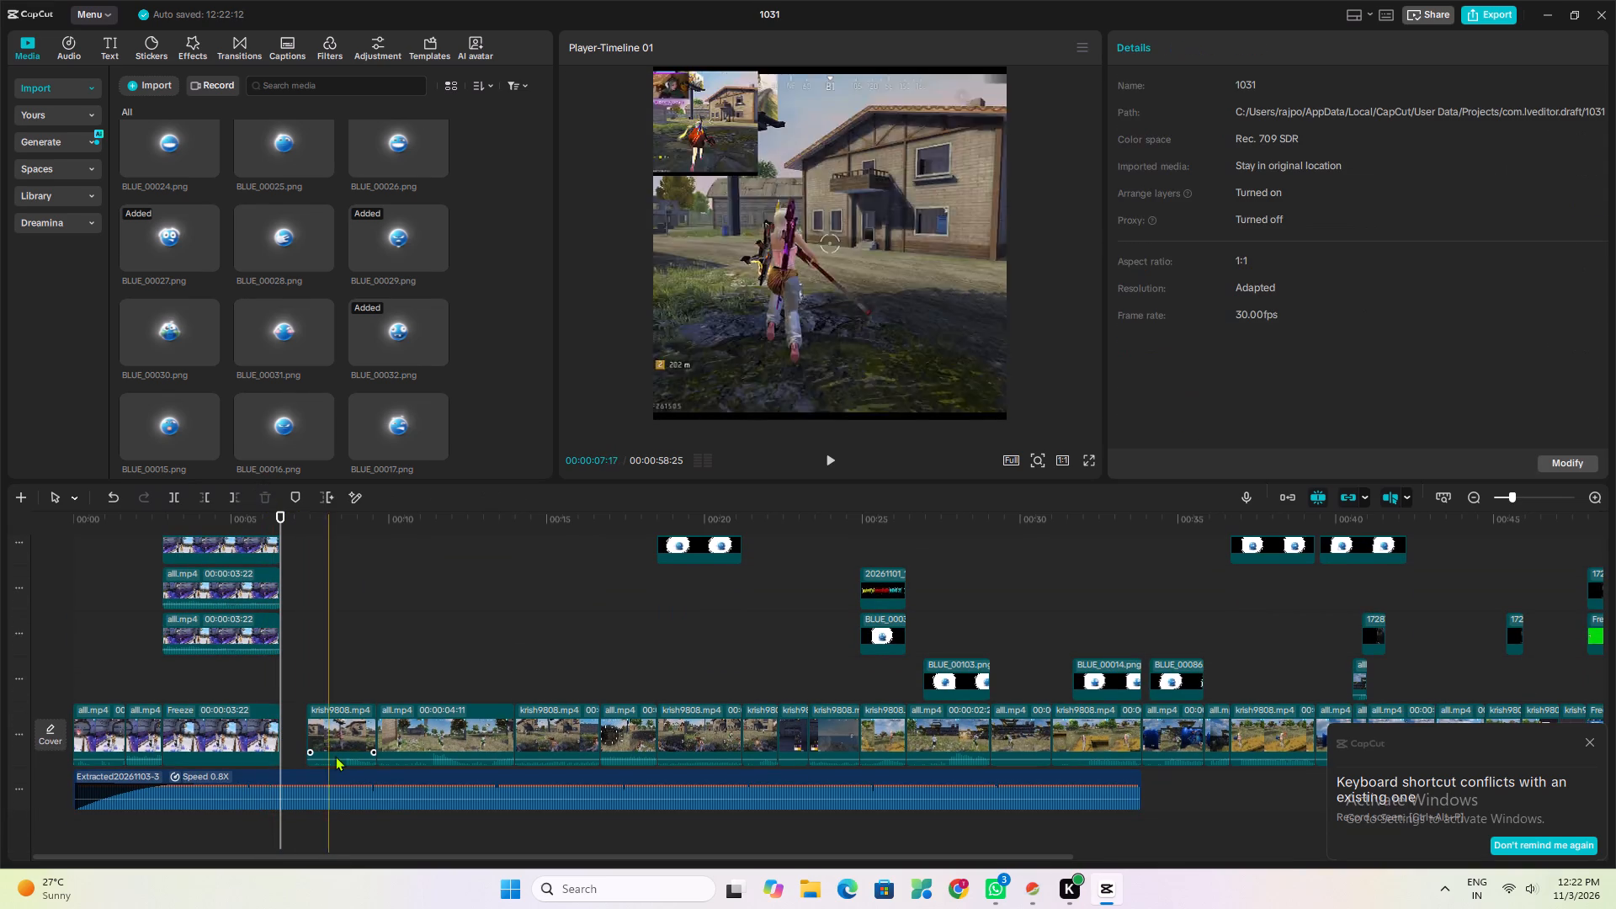
# Extend the start of the following krish9808.mp4 main-track clip back to 00:00:06:17 to close the gap.
pyautogui.click(335, 756)
pyautogui.moveTo(308, 726); pyautogui.dragTo(290, 727)
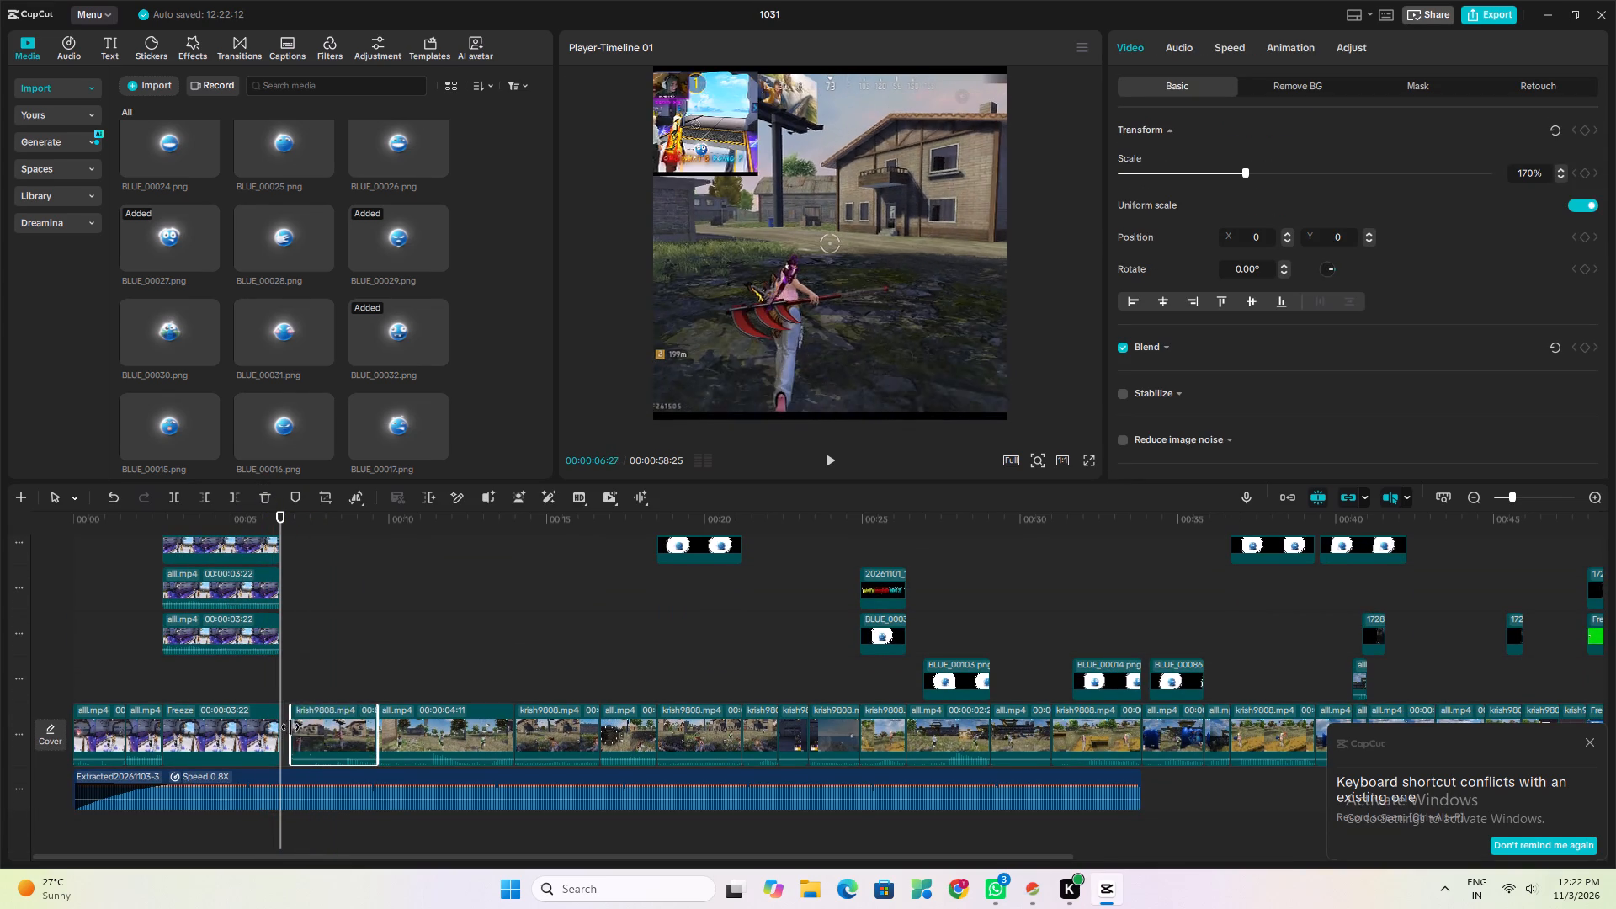
pyautogui.moveTo(290, 727); pyautogui.dragTo(278, 732)
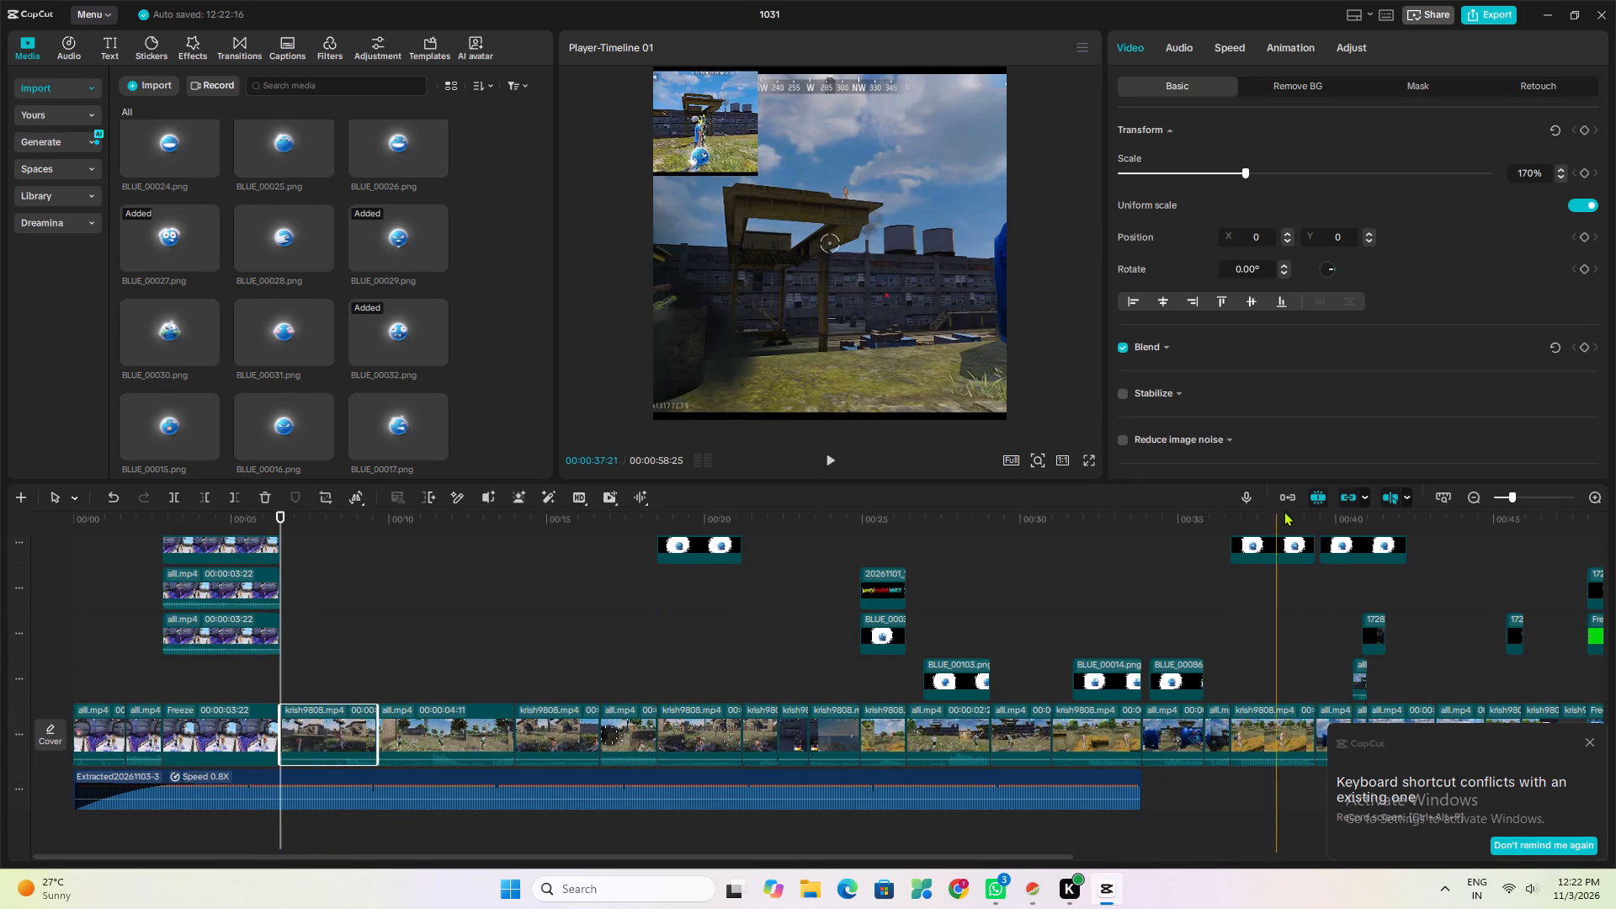
# Turn off auto snapping for the timeline.
pyautogui.click(1312, 497)
# Play back the timeline from the shortened countdown freeze onward and replay the section around 00:00:30.
pyautogui.click(229, 657)
pyautogui.press('space')
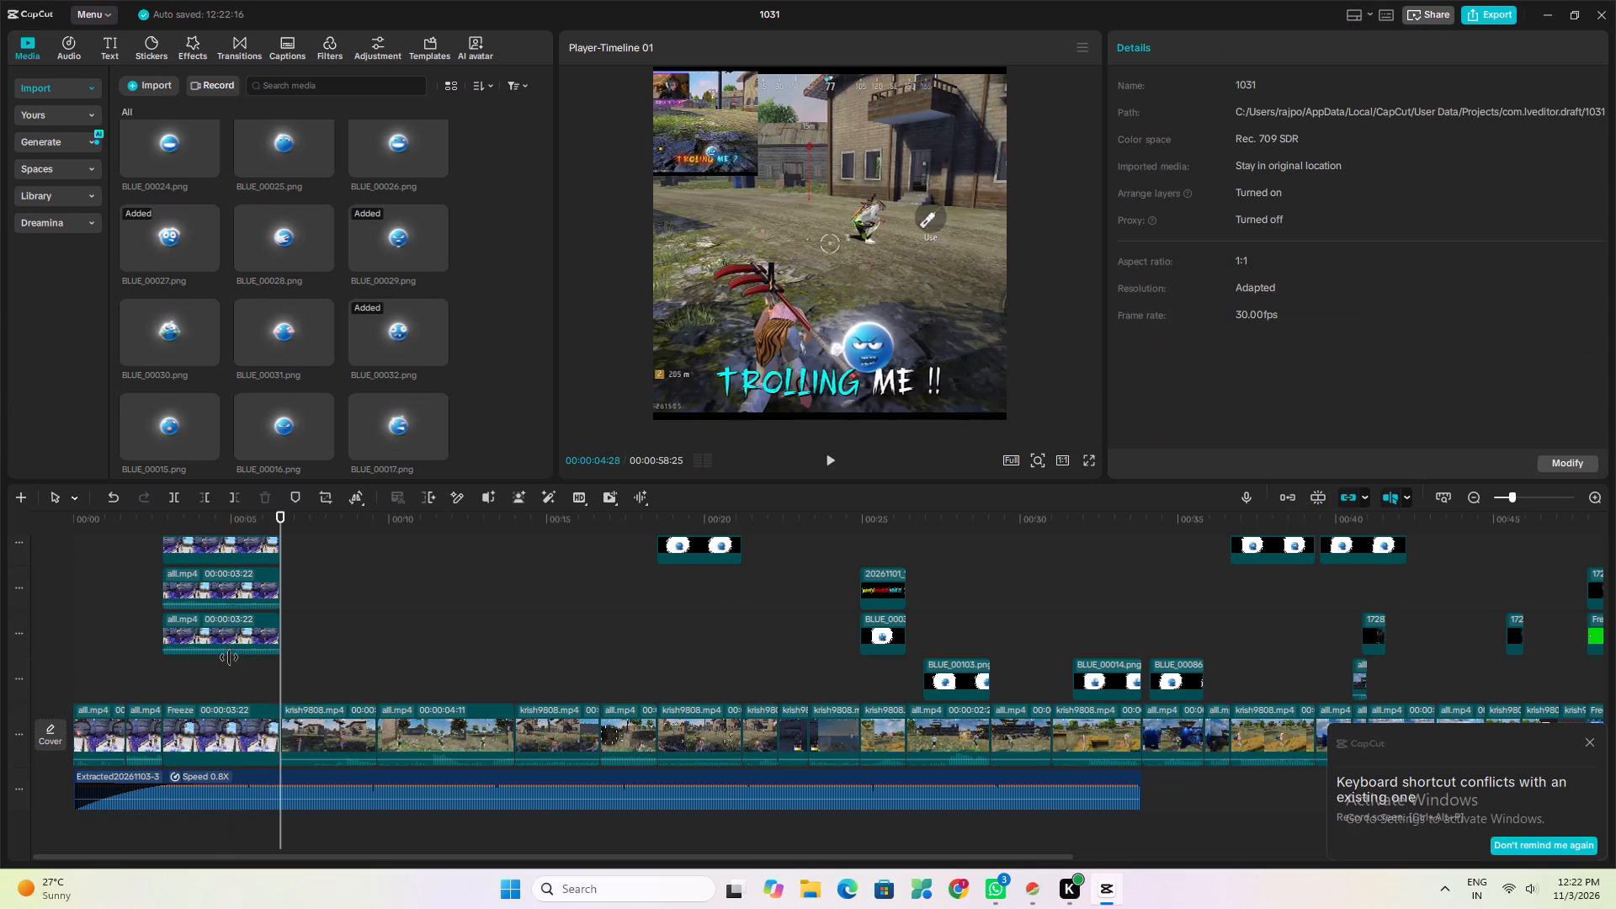
pyautogui.click(279, 679)
pyautogui.press('space')
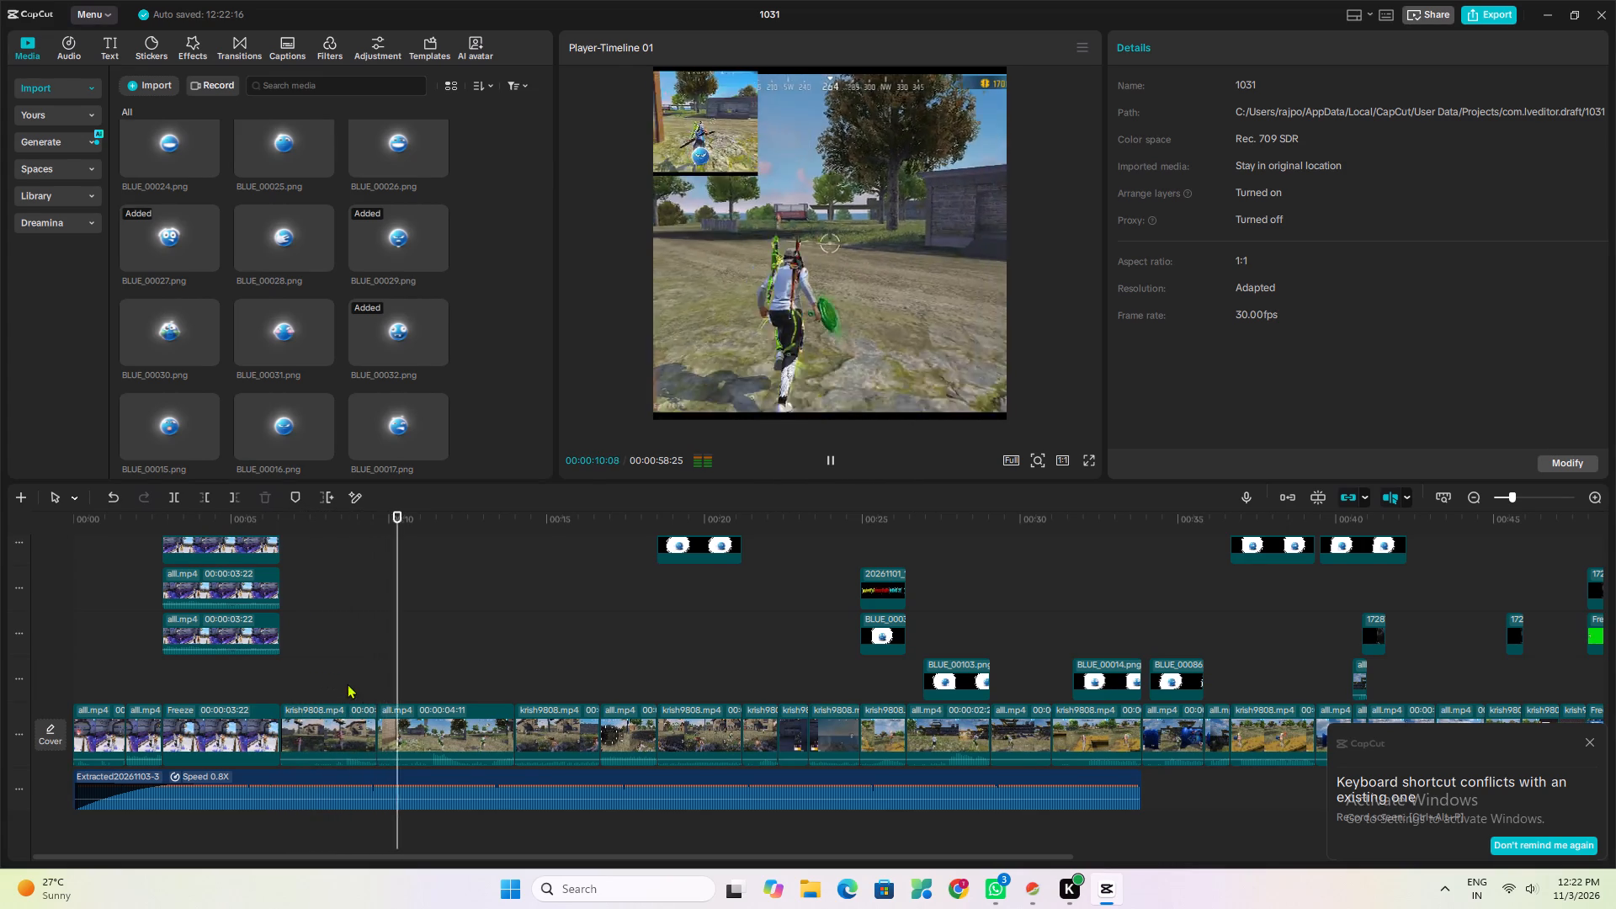
pyautogui.scroll(-4, 443, 666)
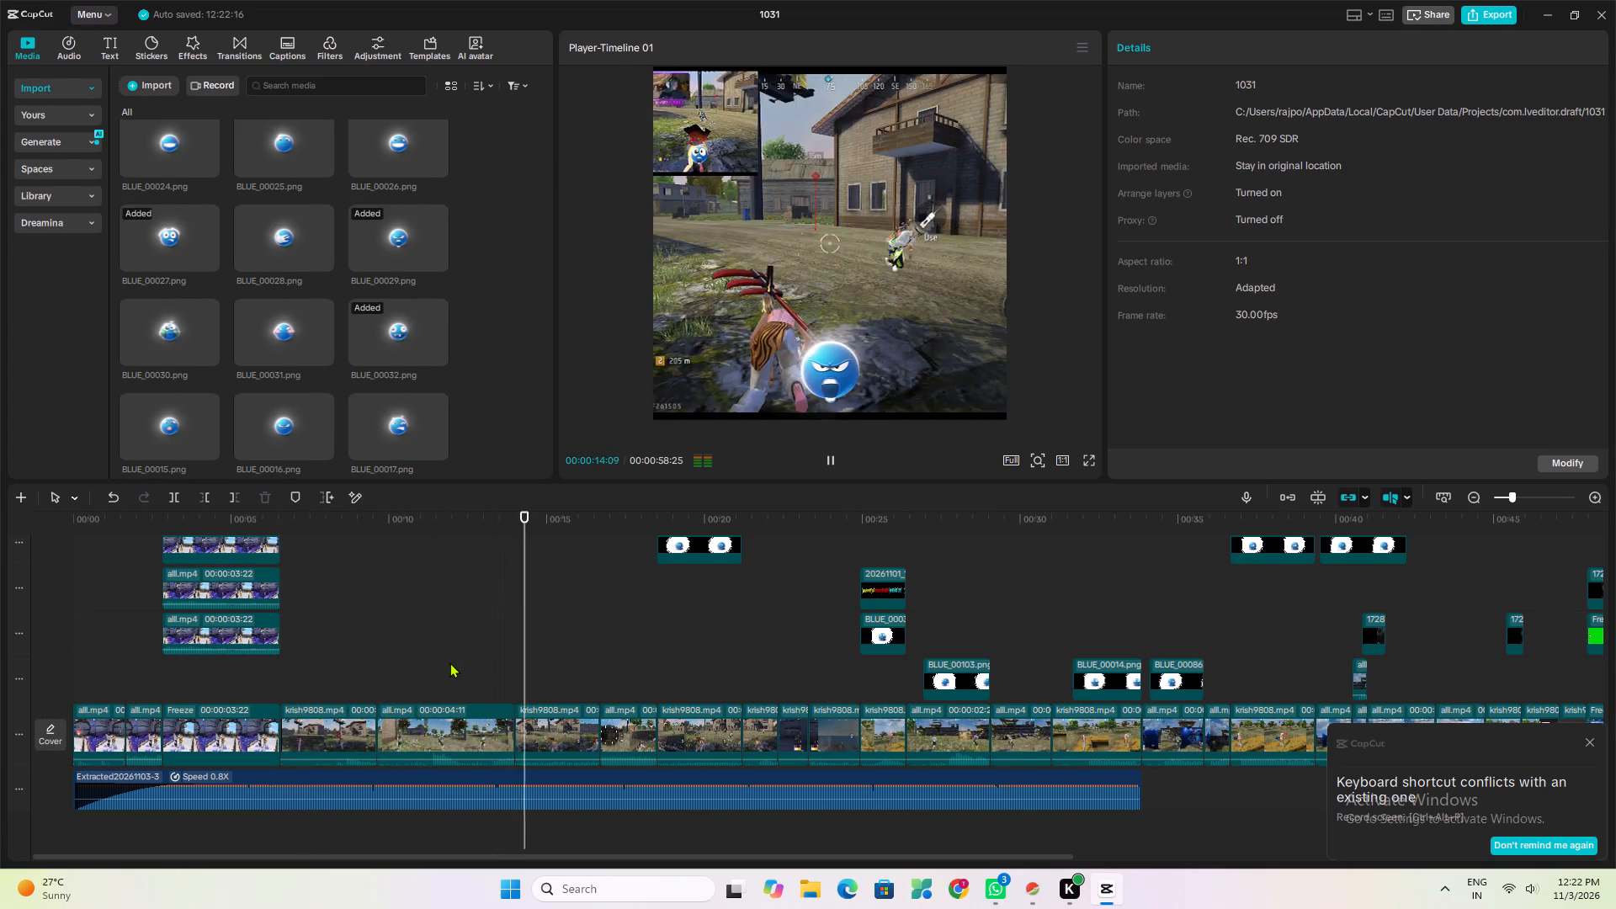
pyautogui.click(303, 633)
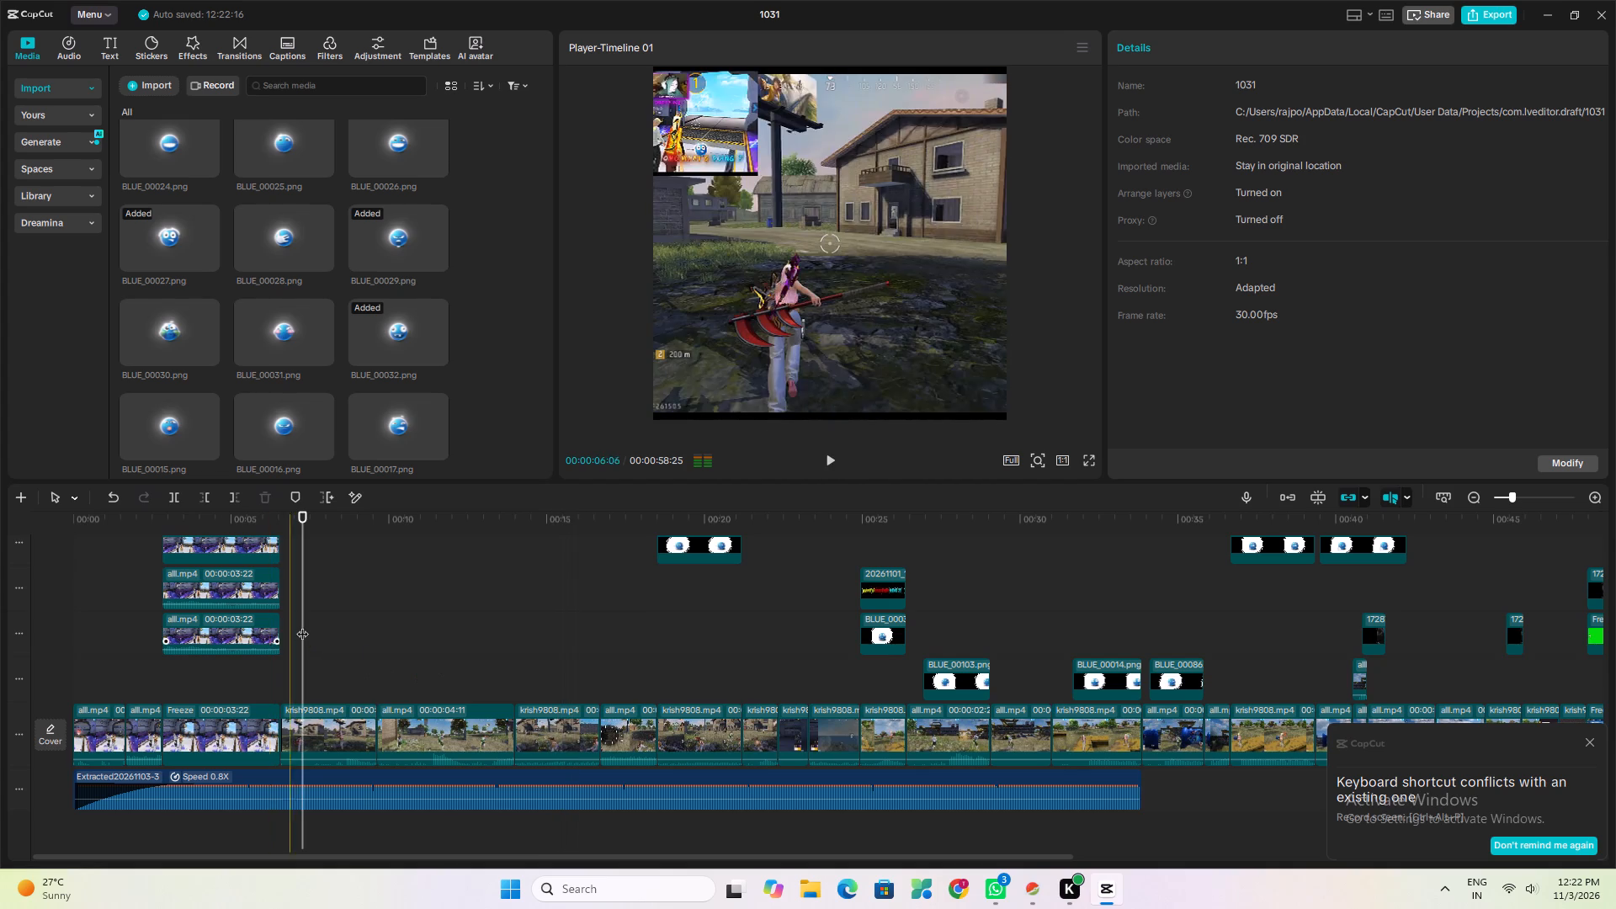
pyautogui.click(302, 625)
pyautogui.press('space')
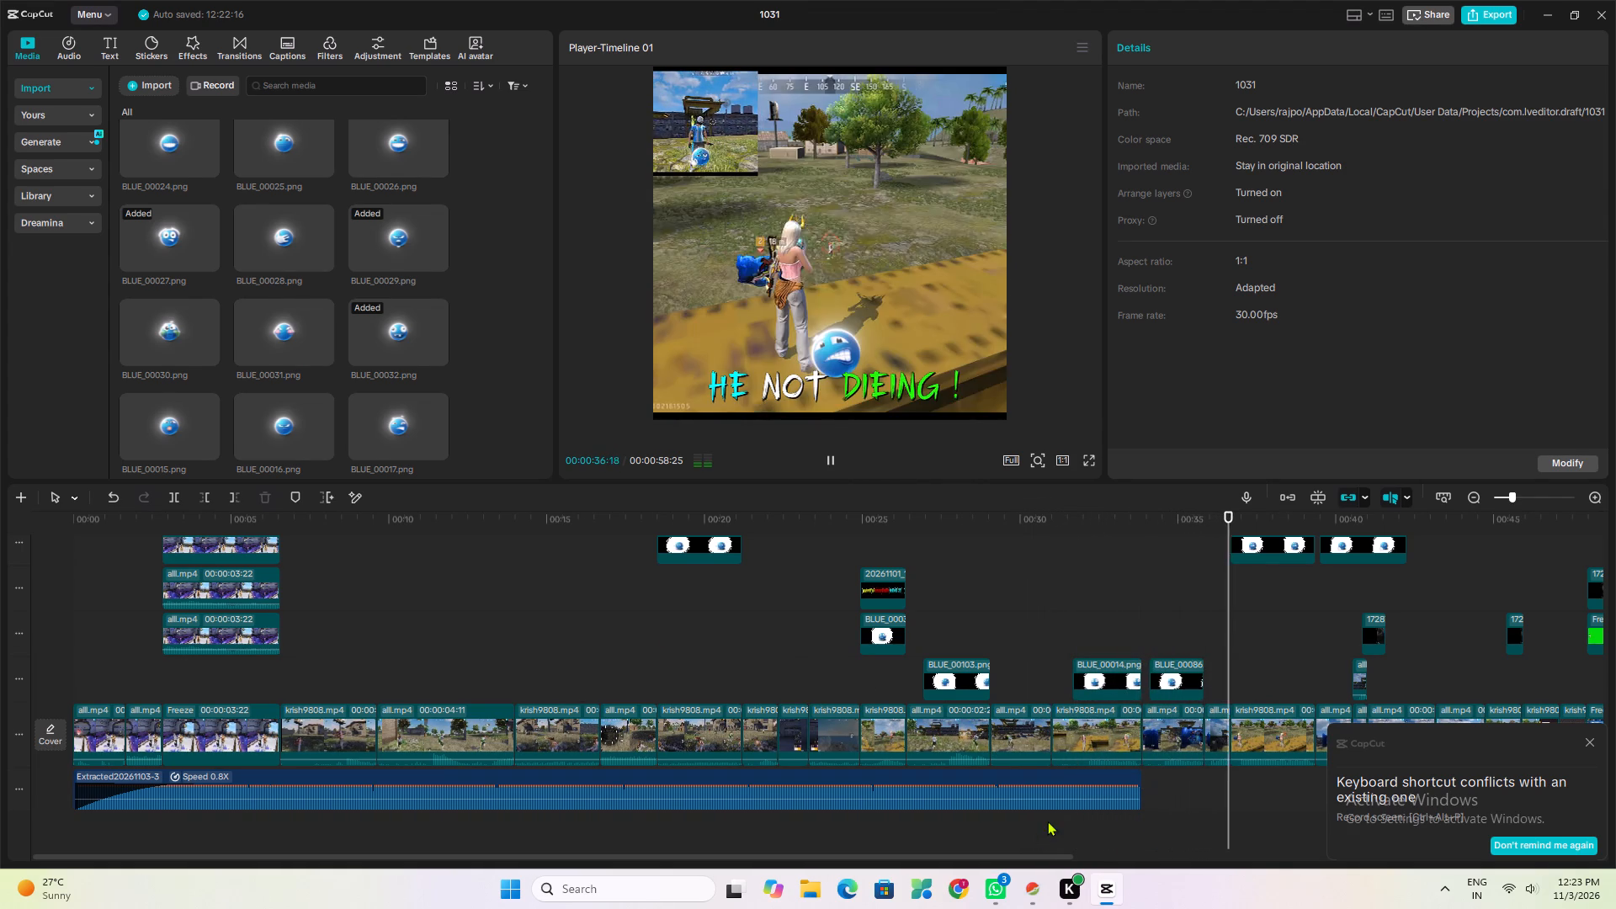
pyautogui.scroll(-3, 1073, 821)
pyautogui.click(1023, 830)
pyautogui.press('space')
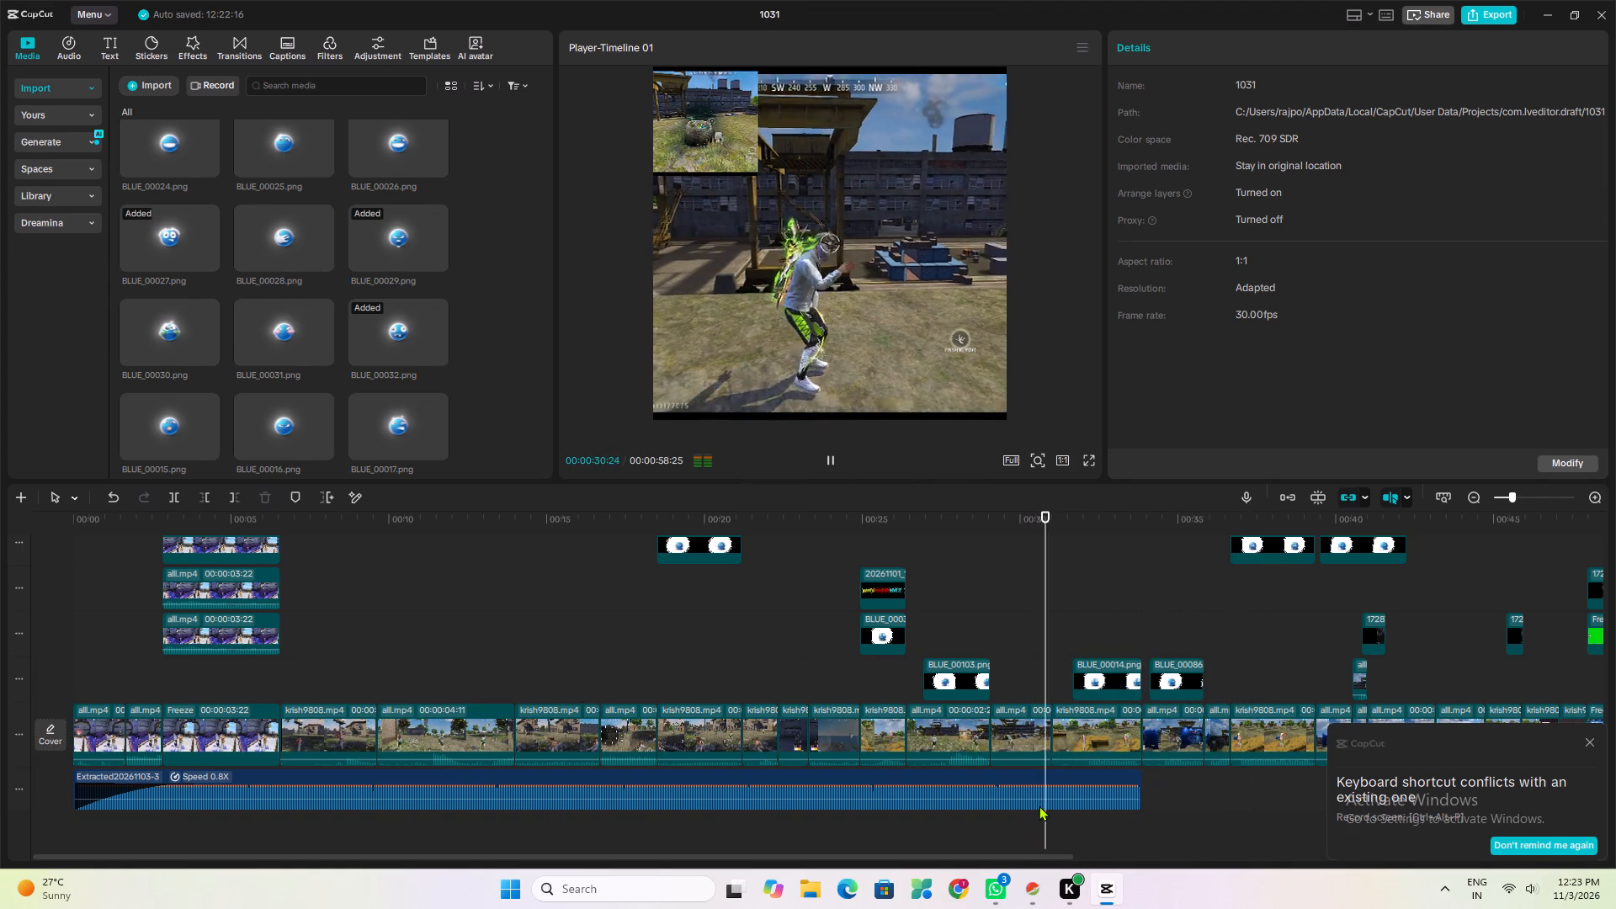
pyautogui.click(893, 848)
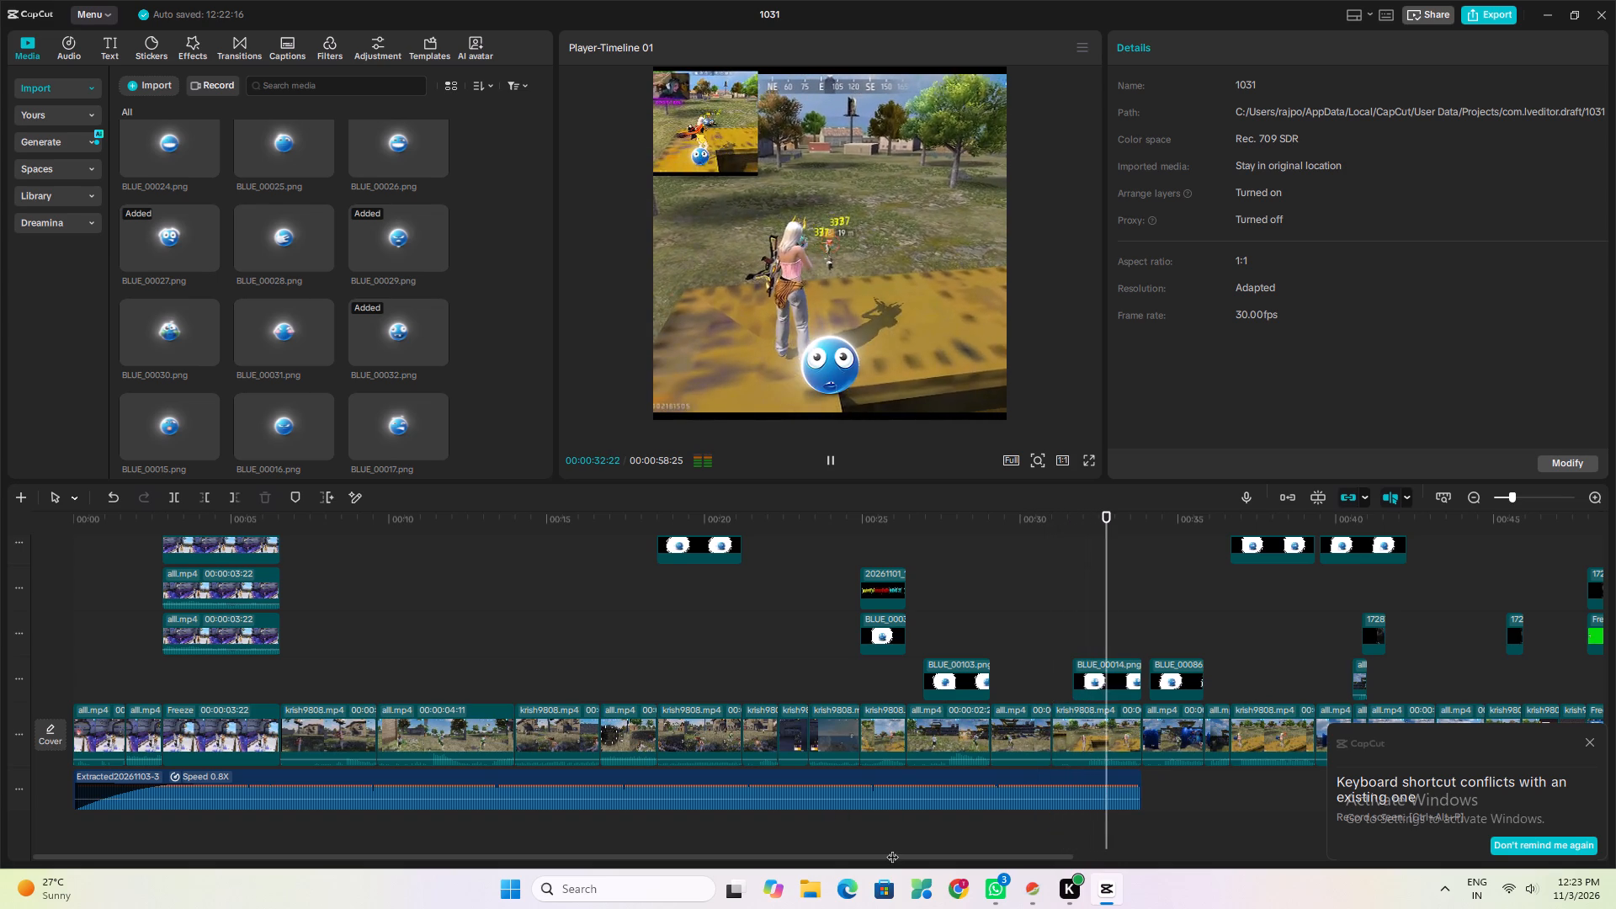
pyautogui.press('space')
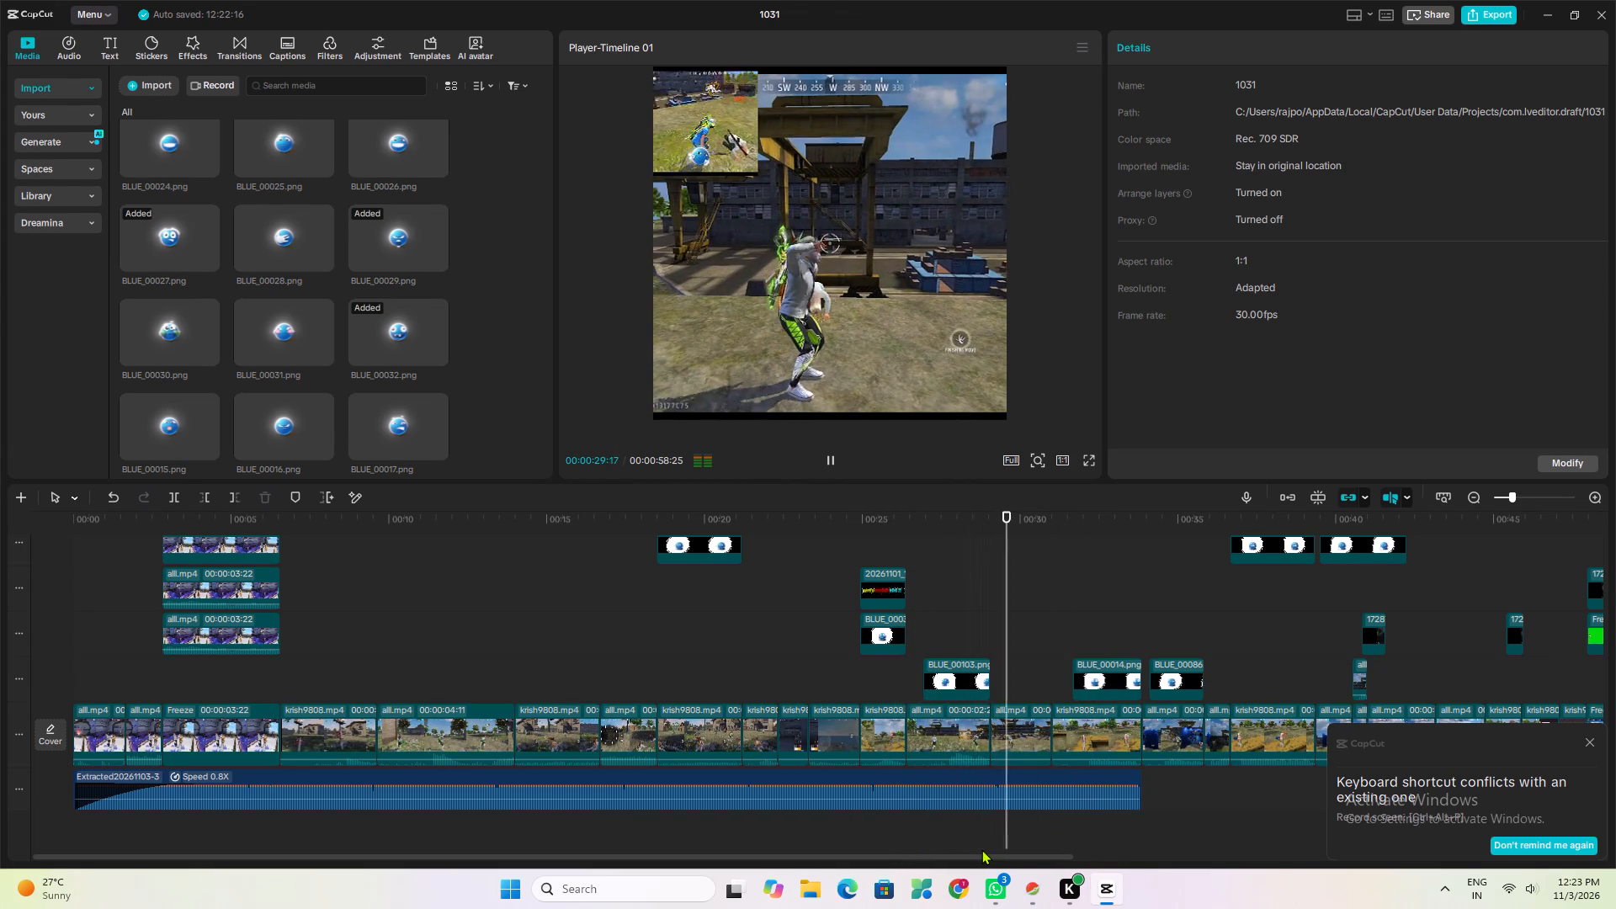
pyautogui.press('space')
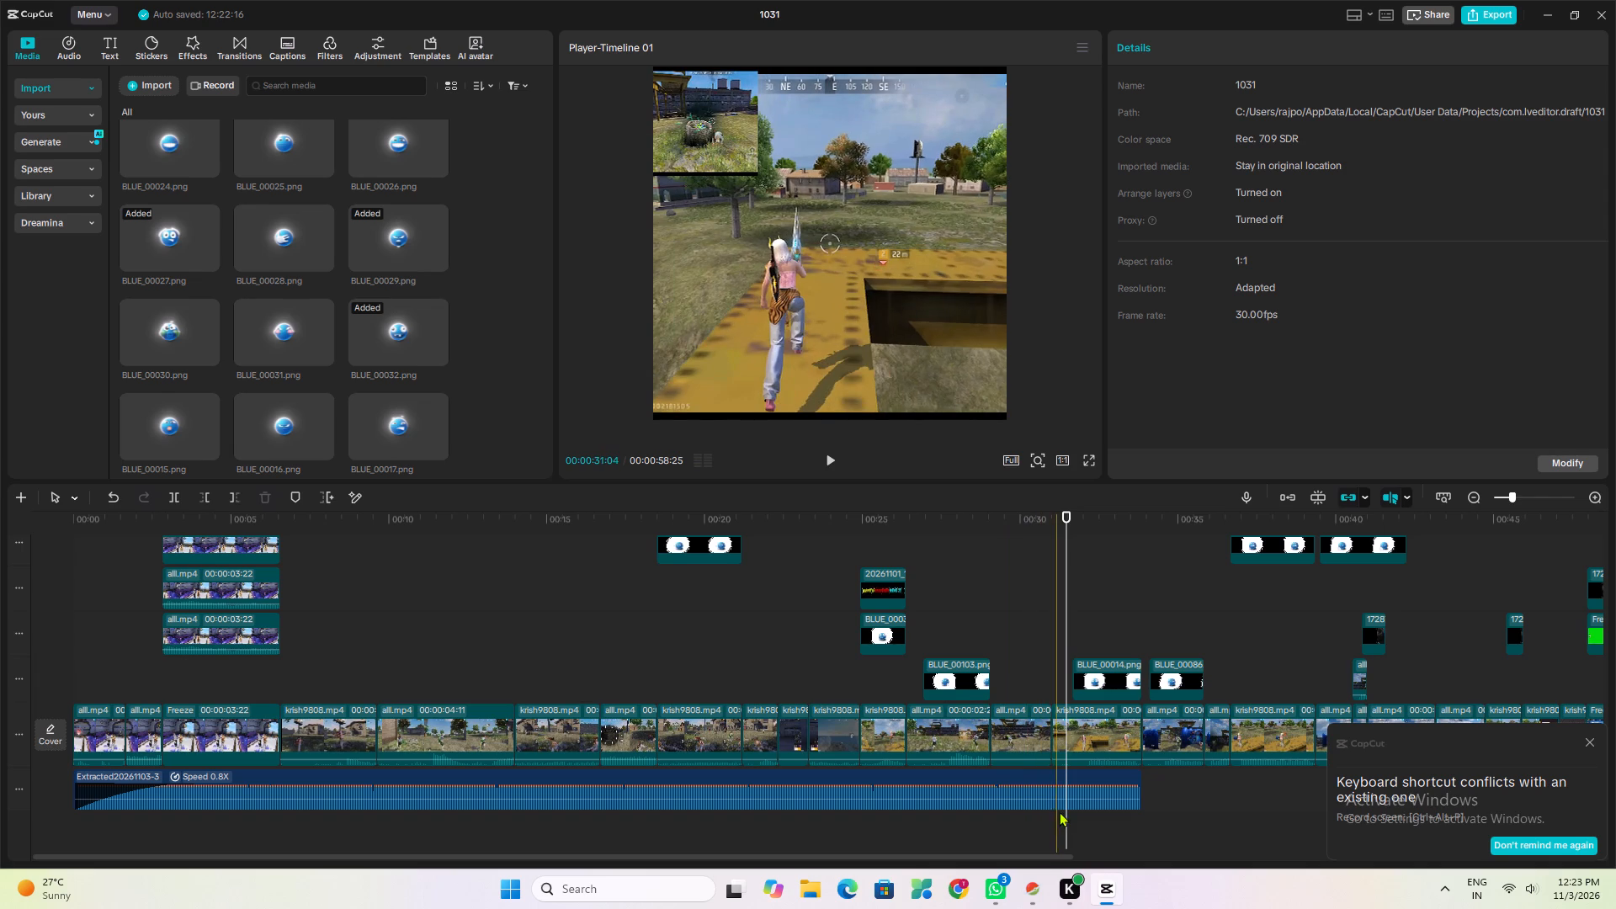
# Split the extracted audio clip at 00:00:17:13 and copy the part after the cut.
pyautogui.click(628, 813)
pyautogui.click(624, 822)
pyautogui.click(630, 795)
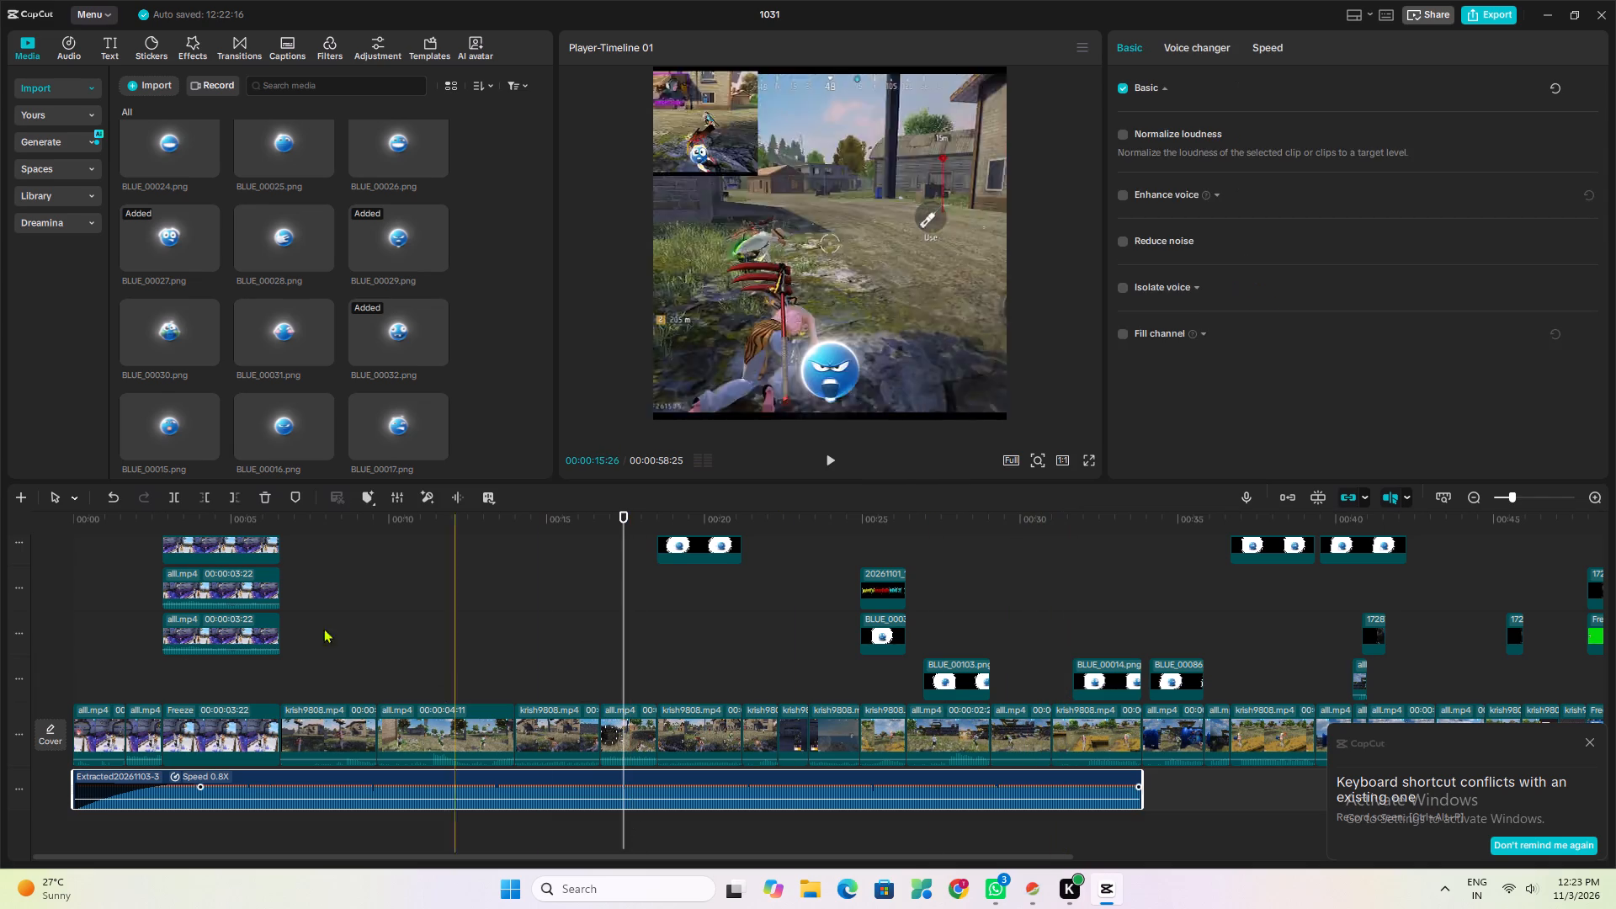
pyautogui.click(171, 492)
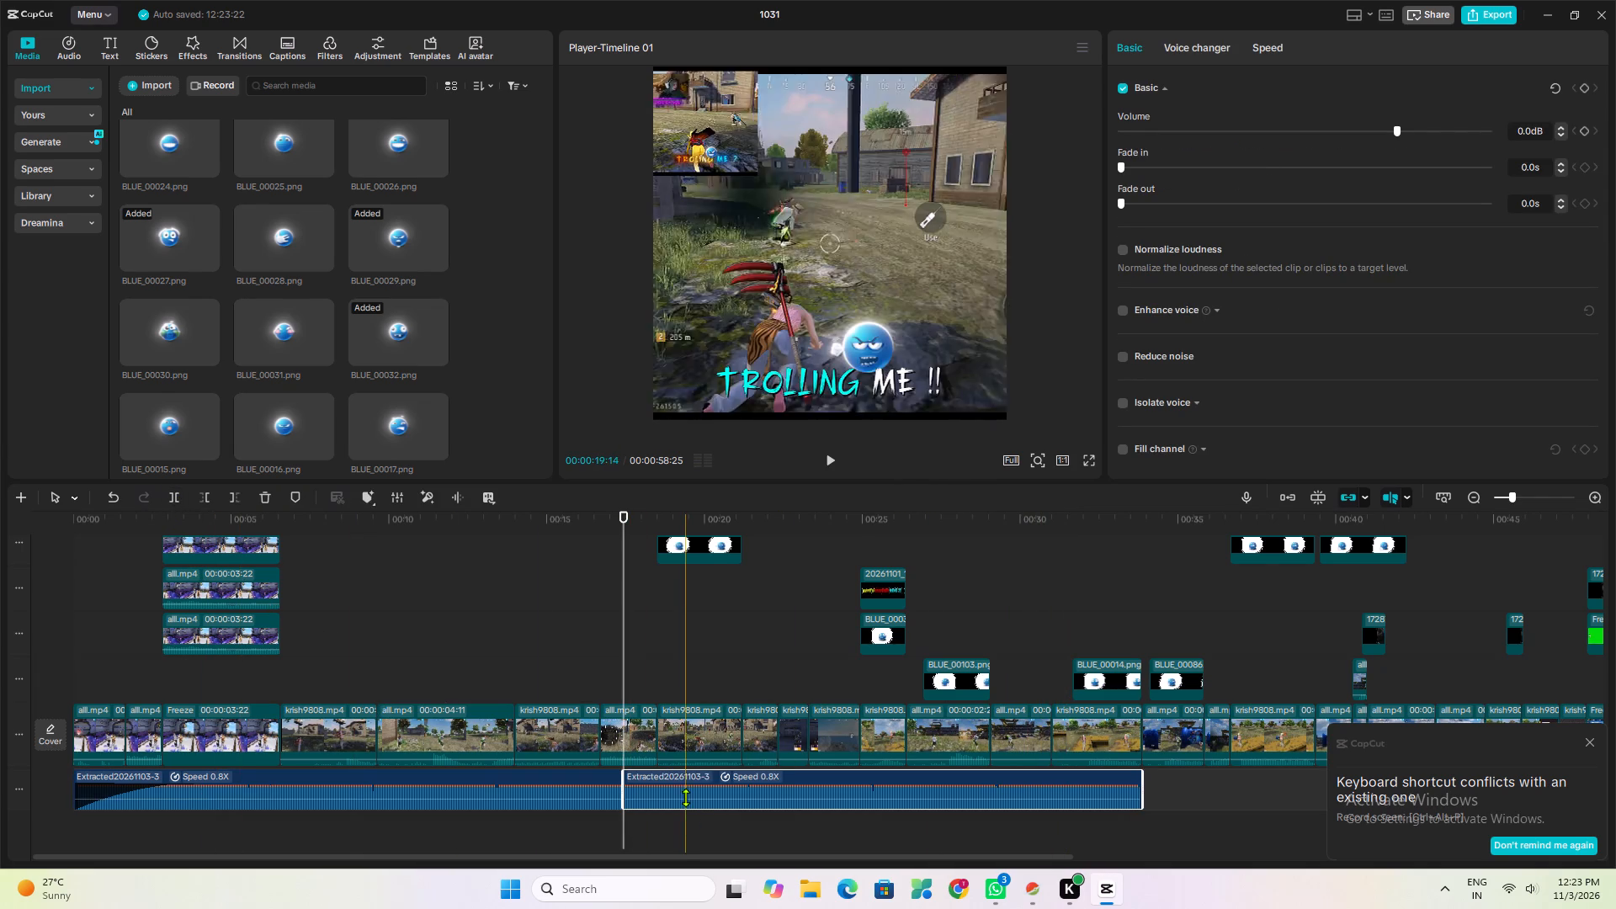
pyautogui.rightClick(685, 793)
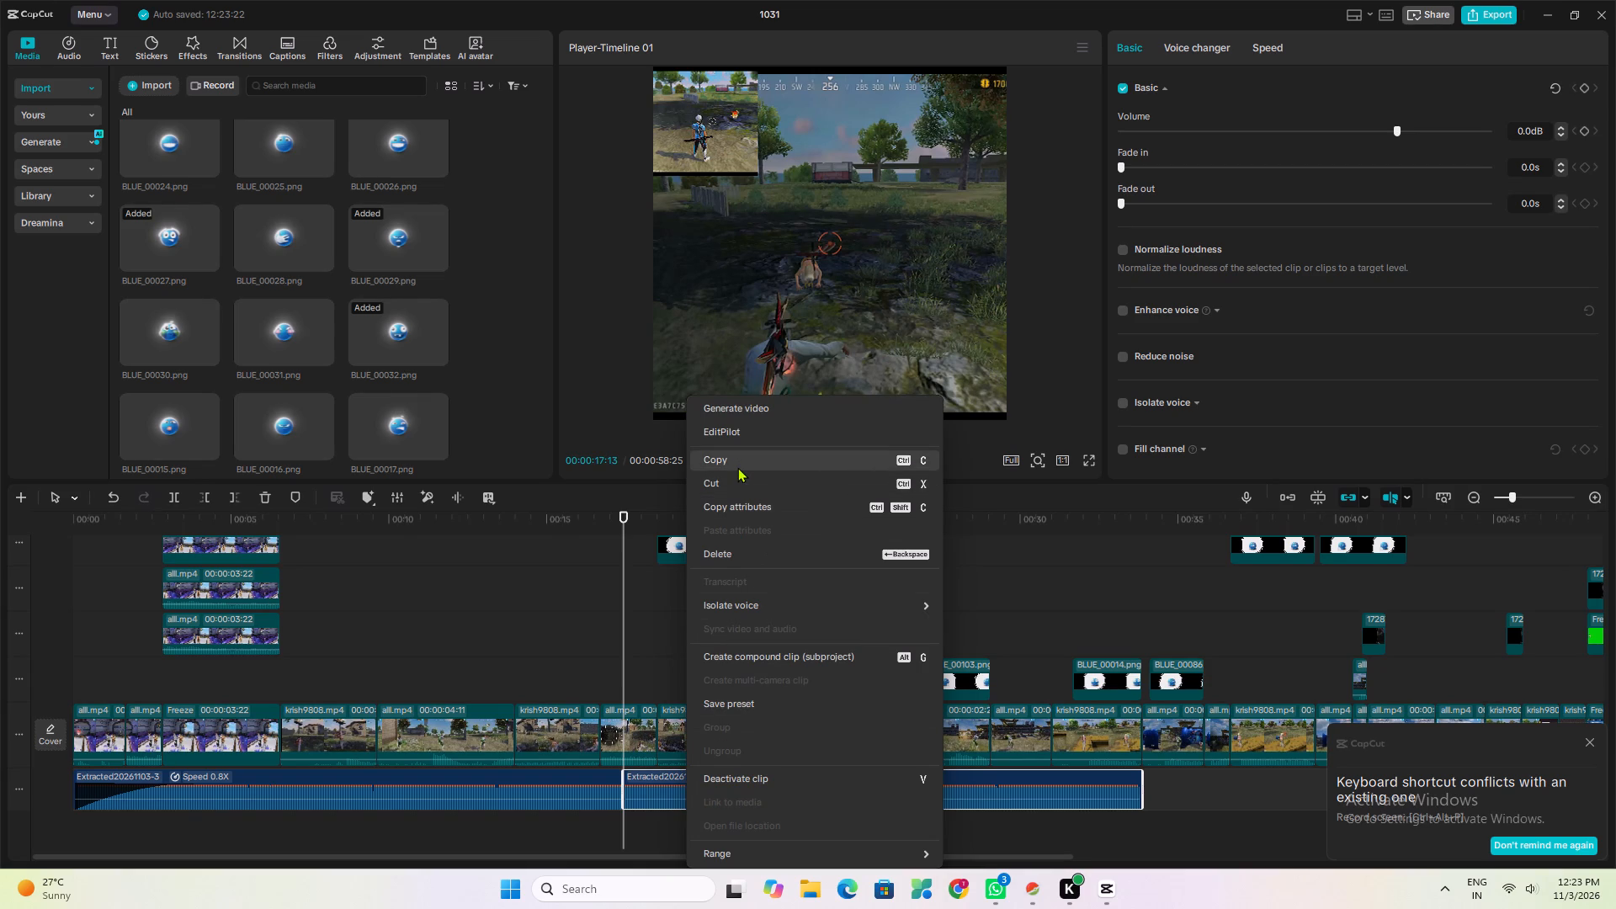
pyautogui.click(737, 465)
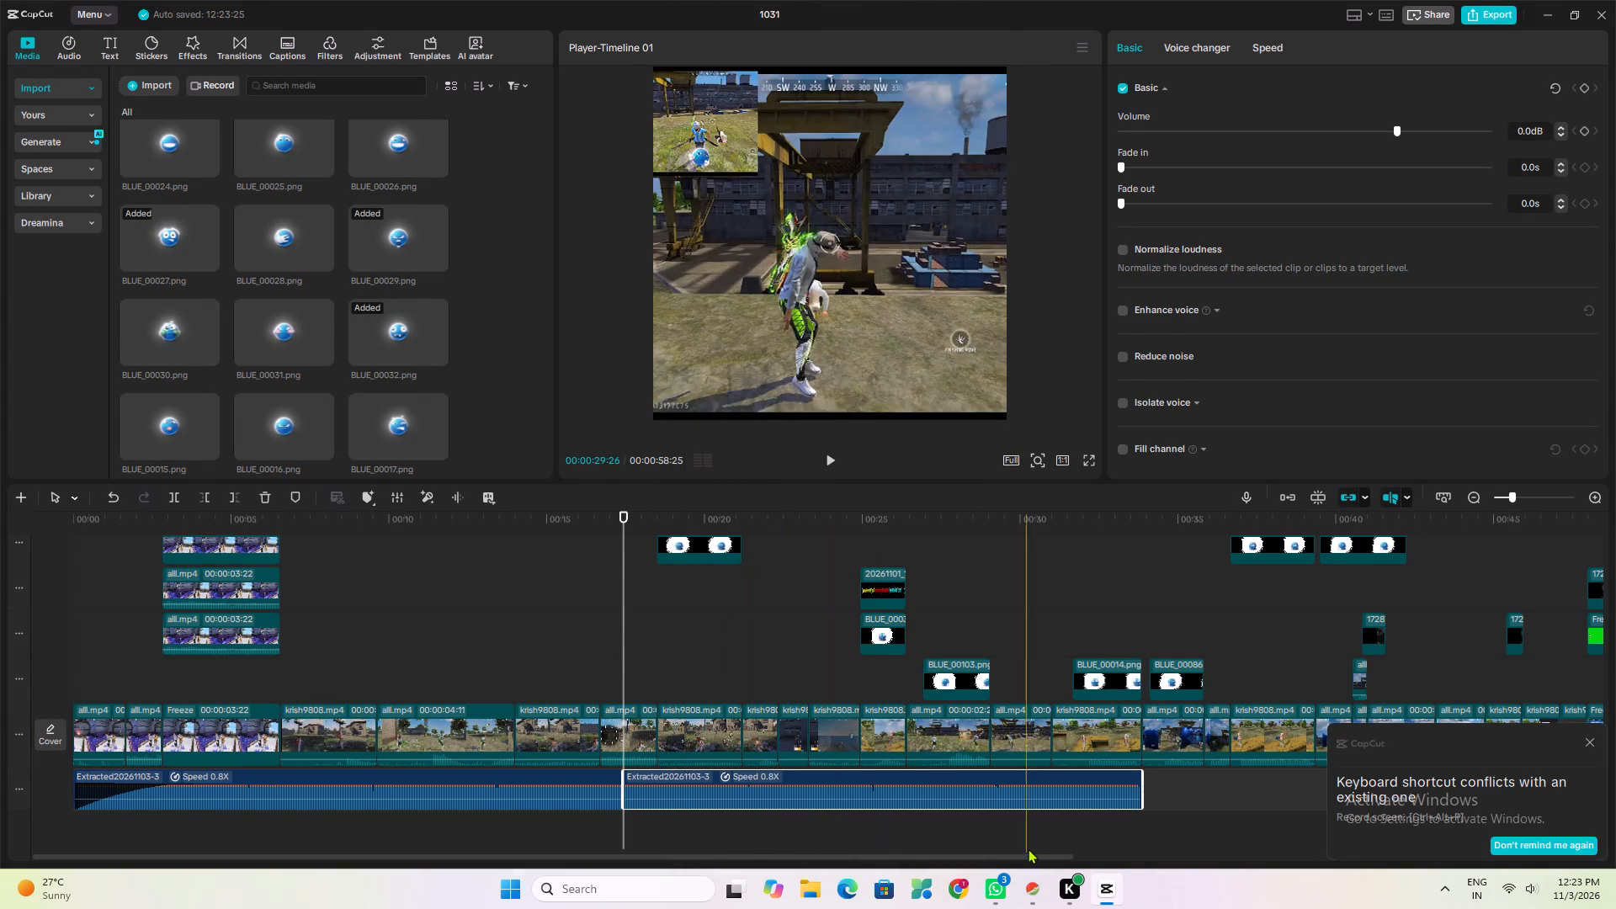
# Trim the end of the second extracted audio clip to 00:00:29:08.
pyautogui.click(749, 828)
pyautogui.press('space')
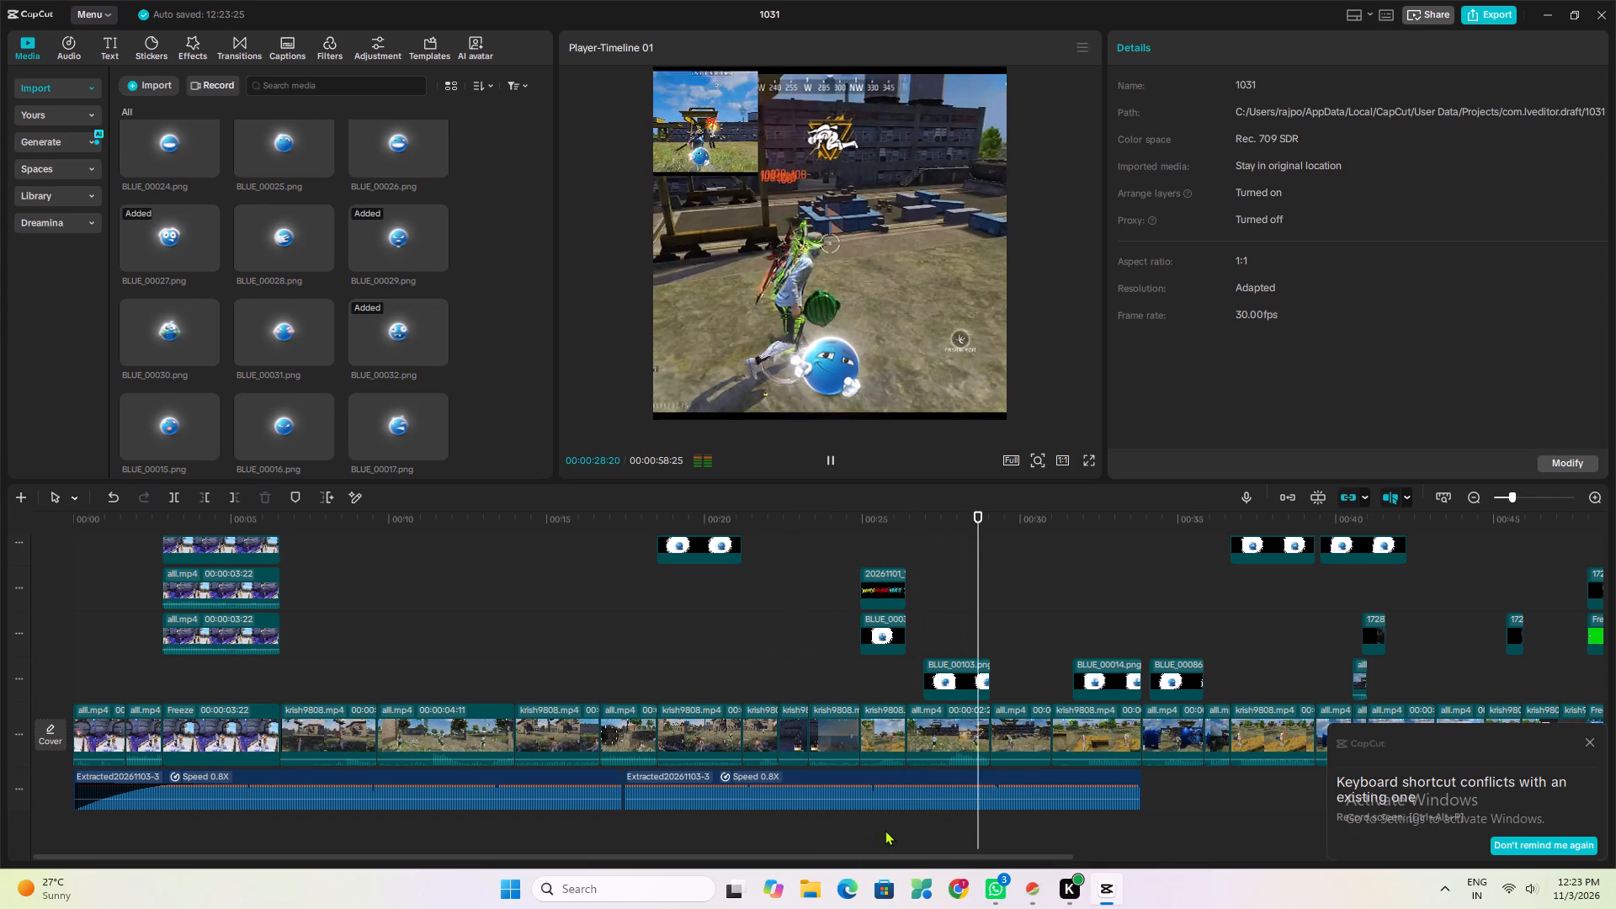
pyautogui.press('space')
pyautogui.click(997, 850)
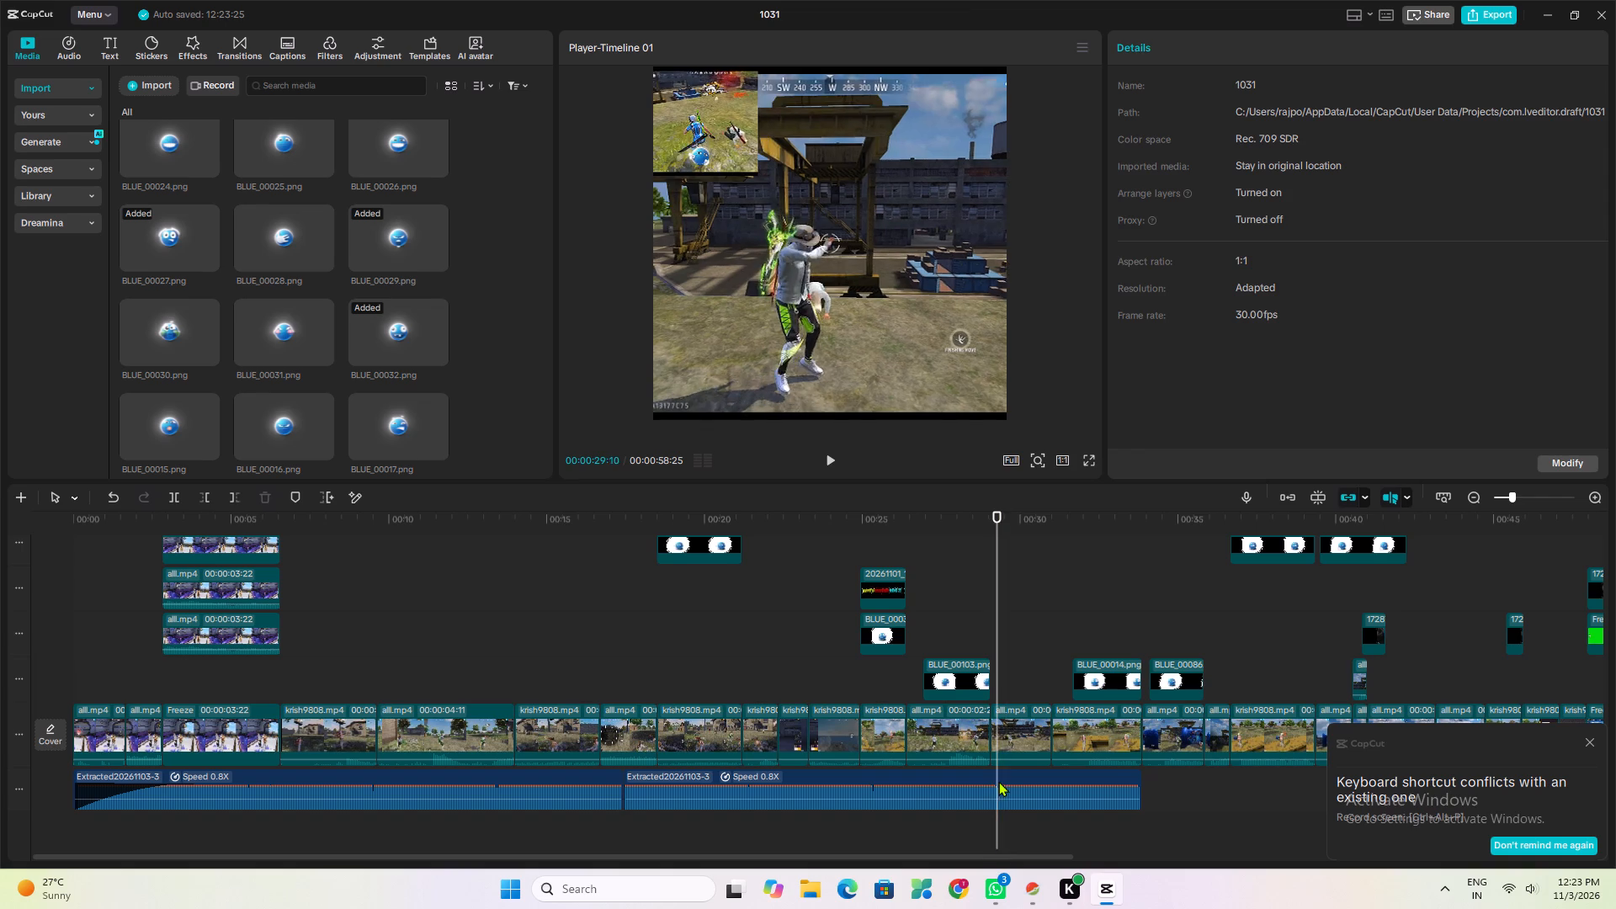
pyautogui.click(998, 781)
pyautogui.click(234, 497)
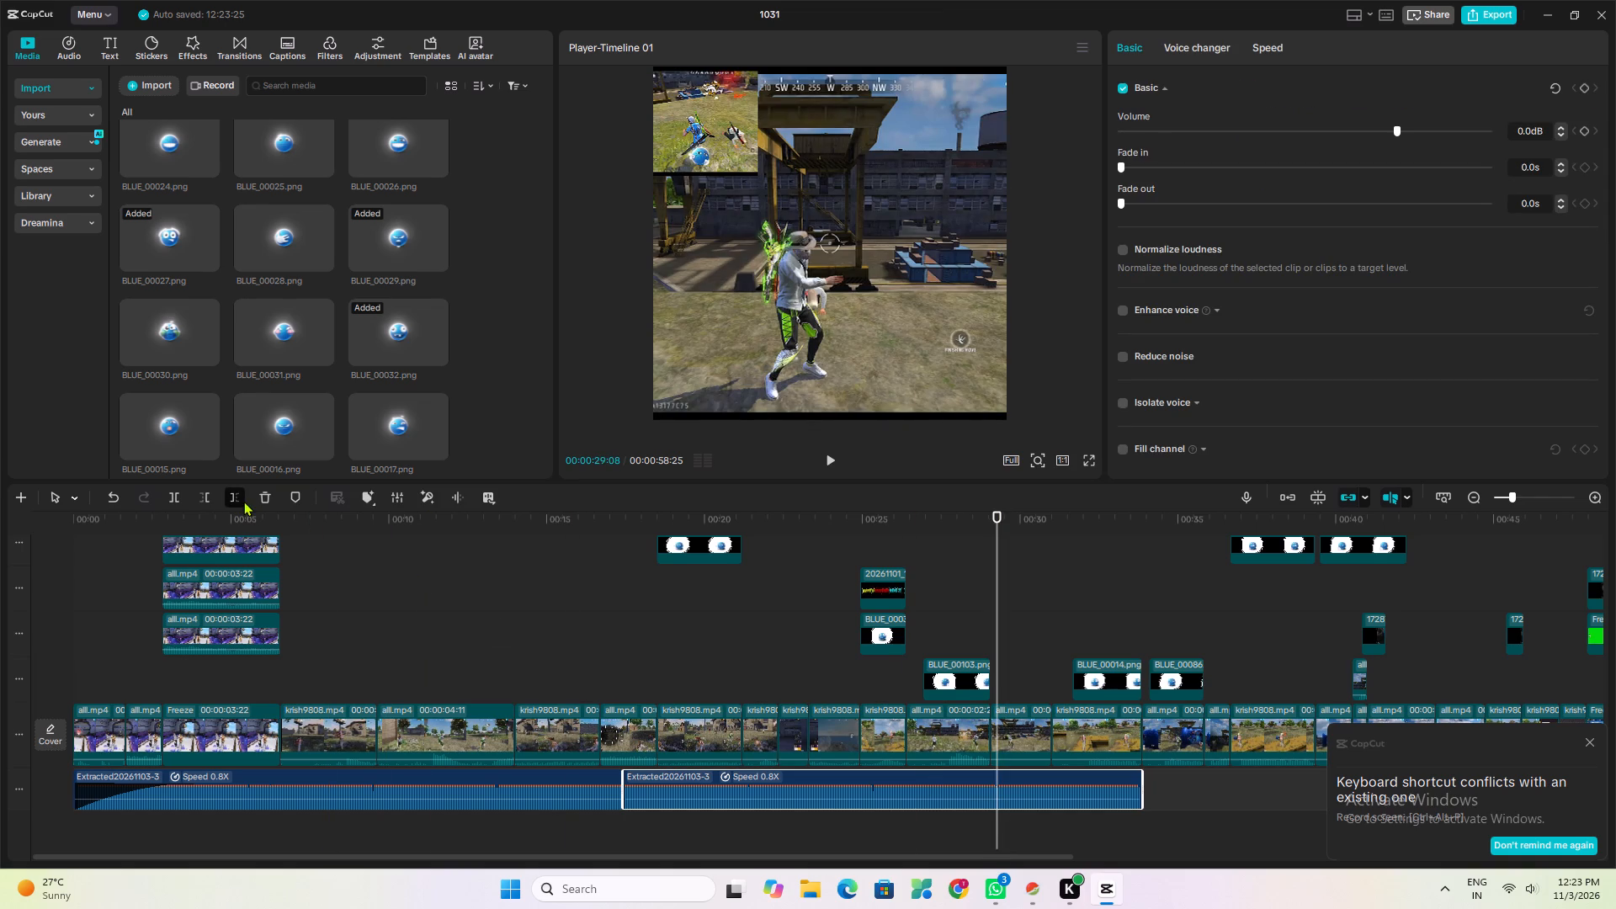
# Paste the copied audio at 00:00:29:08, directly after the trimmed clip, and play back across the join.
pyautogui.rightClick(1023, 791)
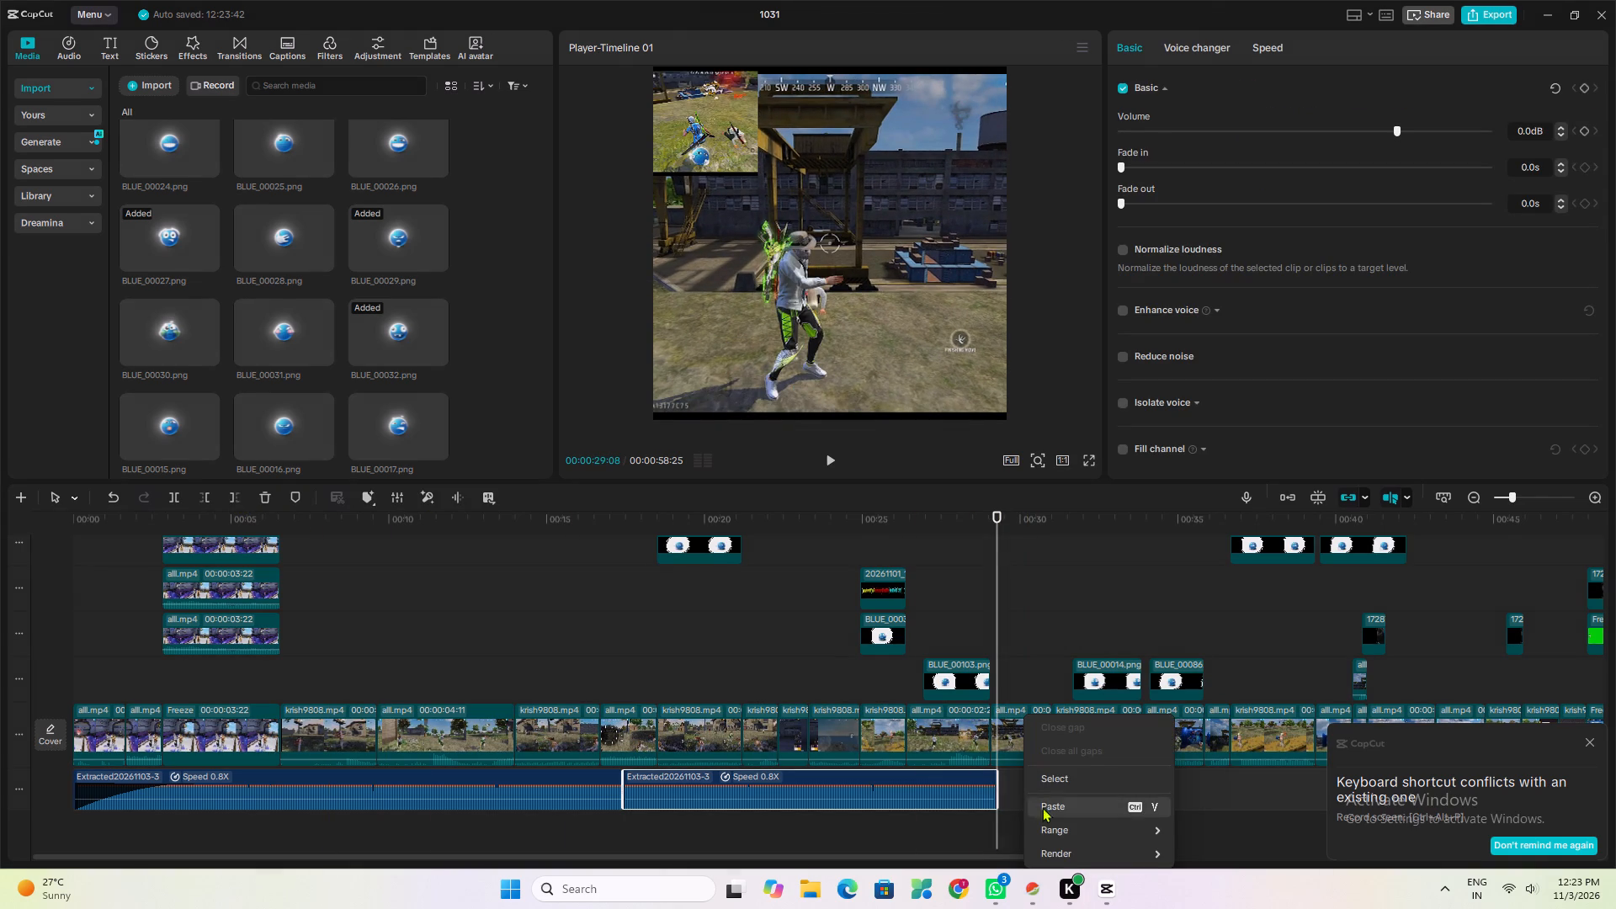
pyautogui.click(1055, 806)
pyautogui.click(941, 822)
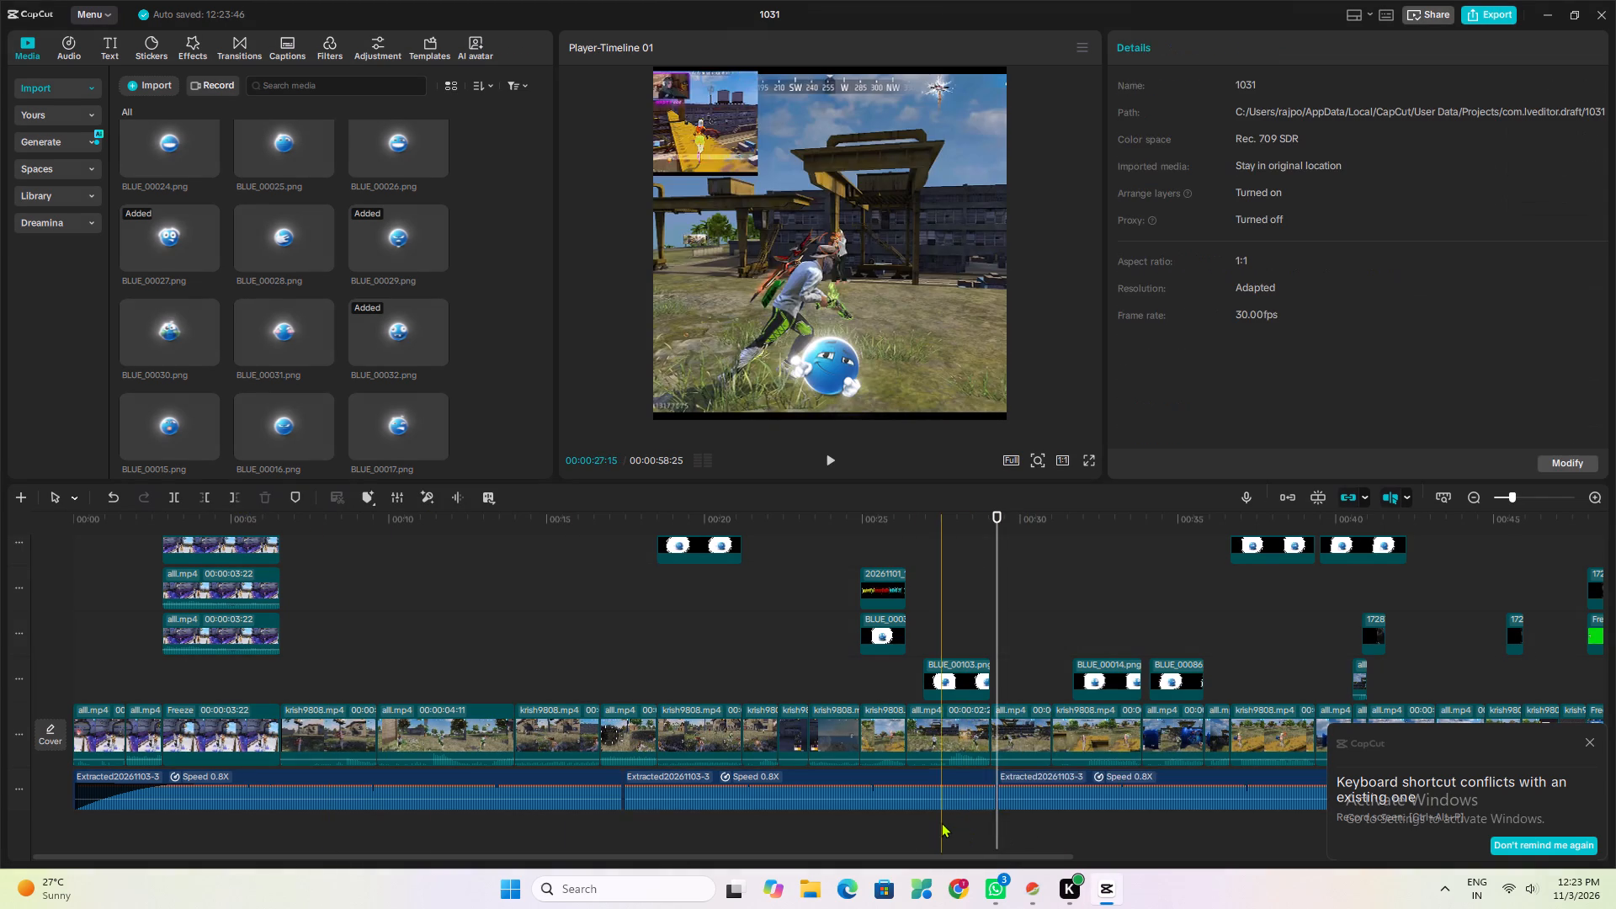
pyautogui.press('space')
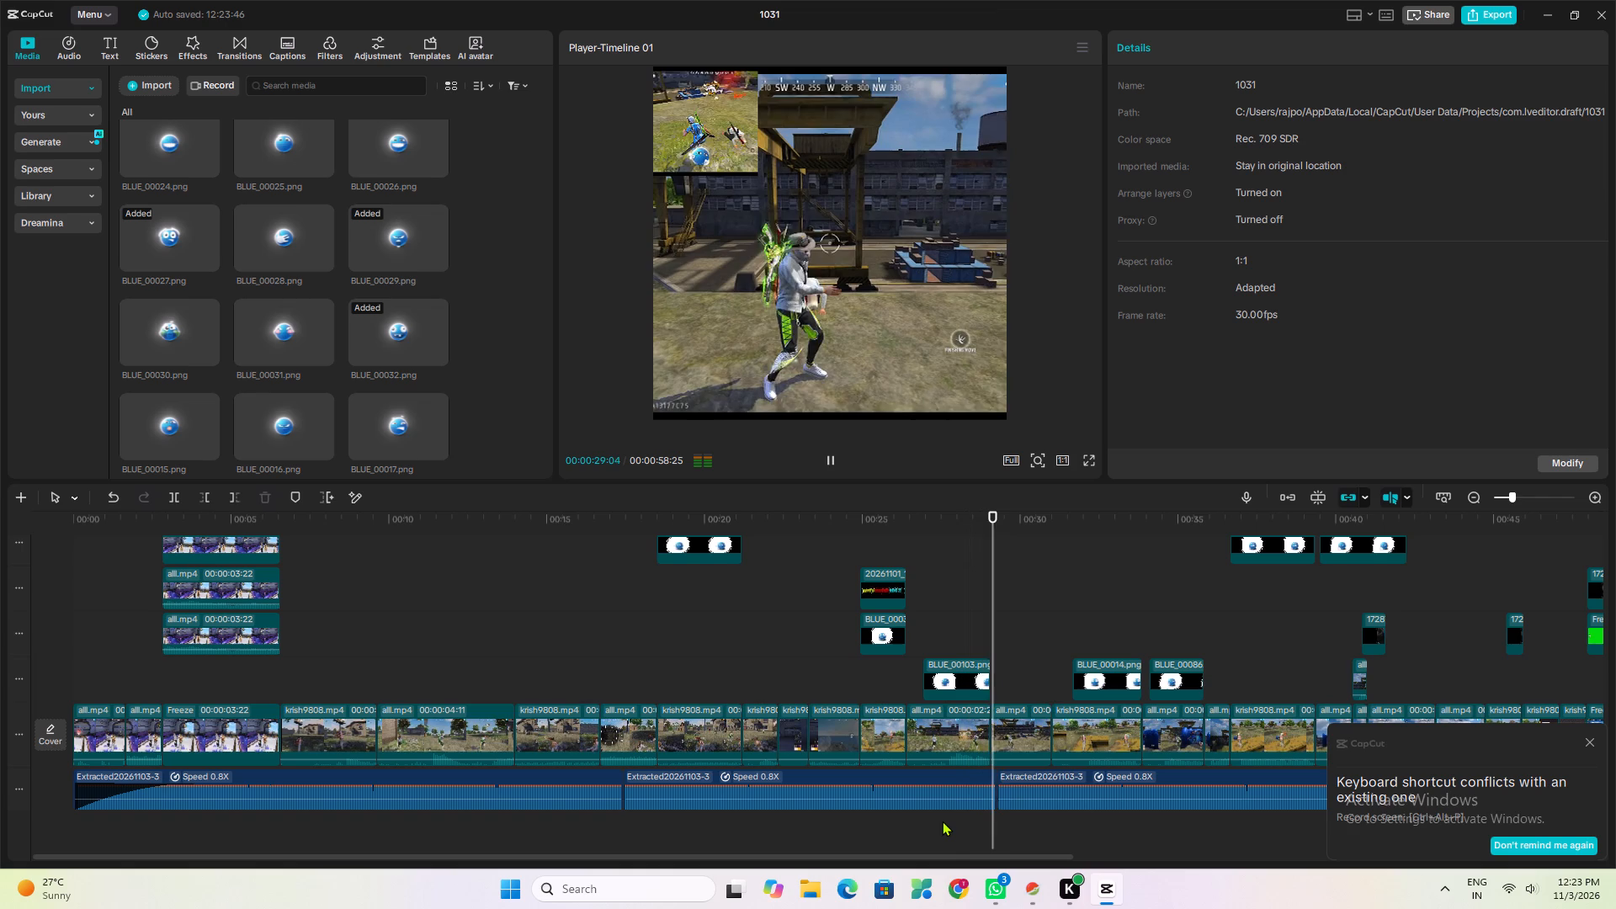
# Trim the start of the third extracted audio clip at 00:00:33:07 and move the clip onto a new track below, starting at 00:00:29:08.
pyautogui.click(1127, 832)
pyautogui.click(1122, 838)
pyautogui.click(1108, 789)
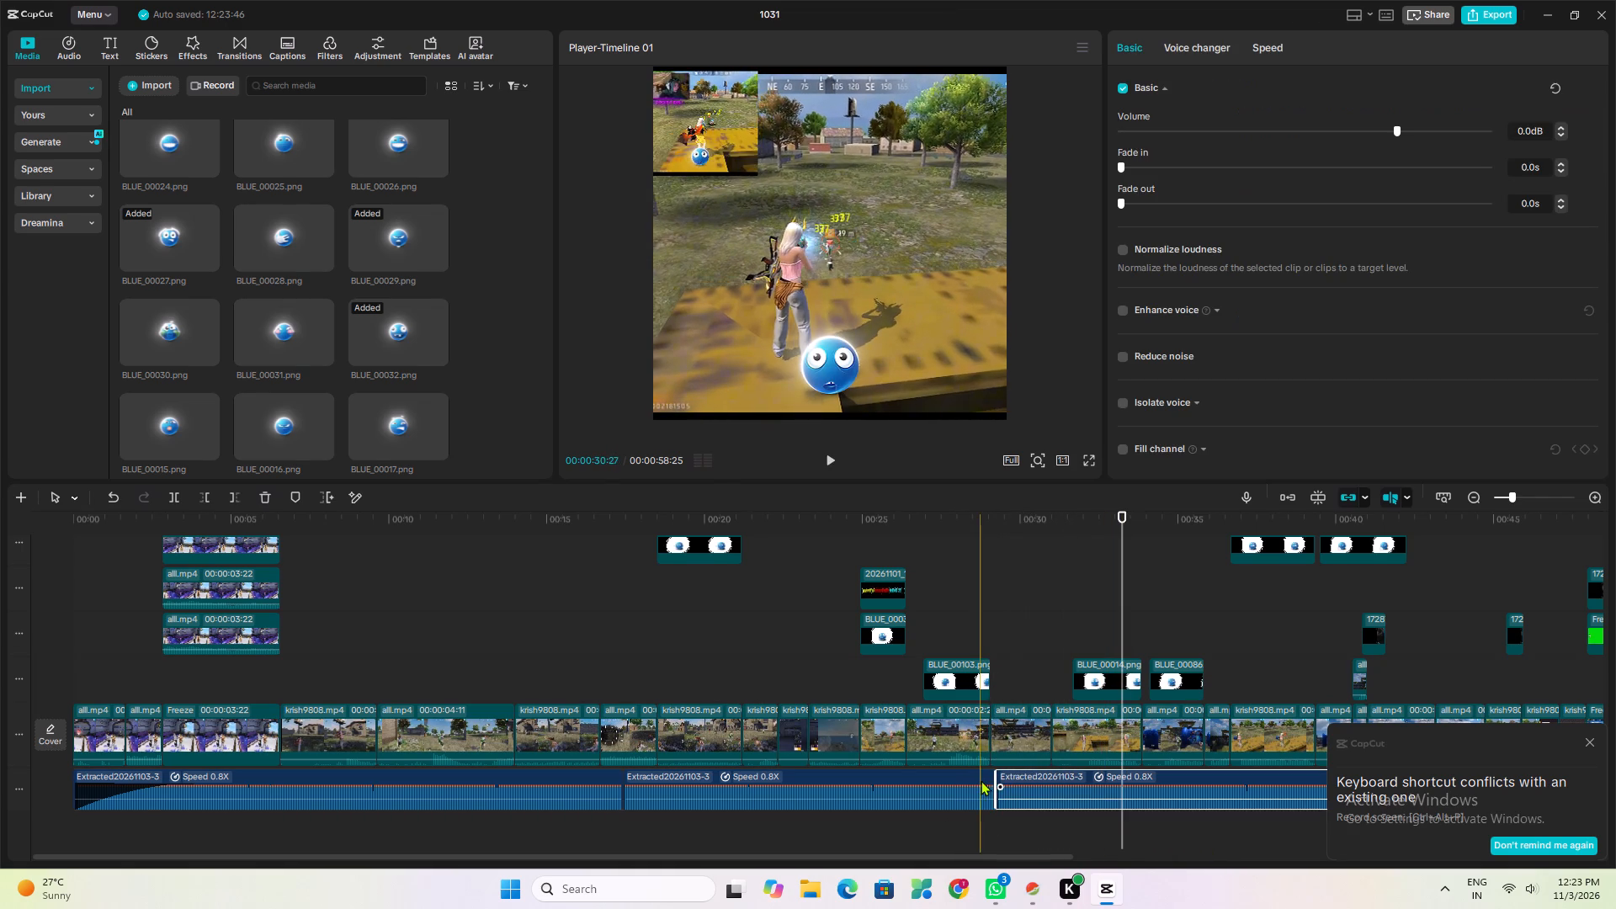
pyautogui.moveTo(993, 776); pyautogui.dragTo(1125, 816)
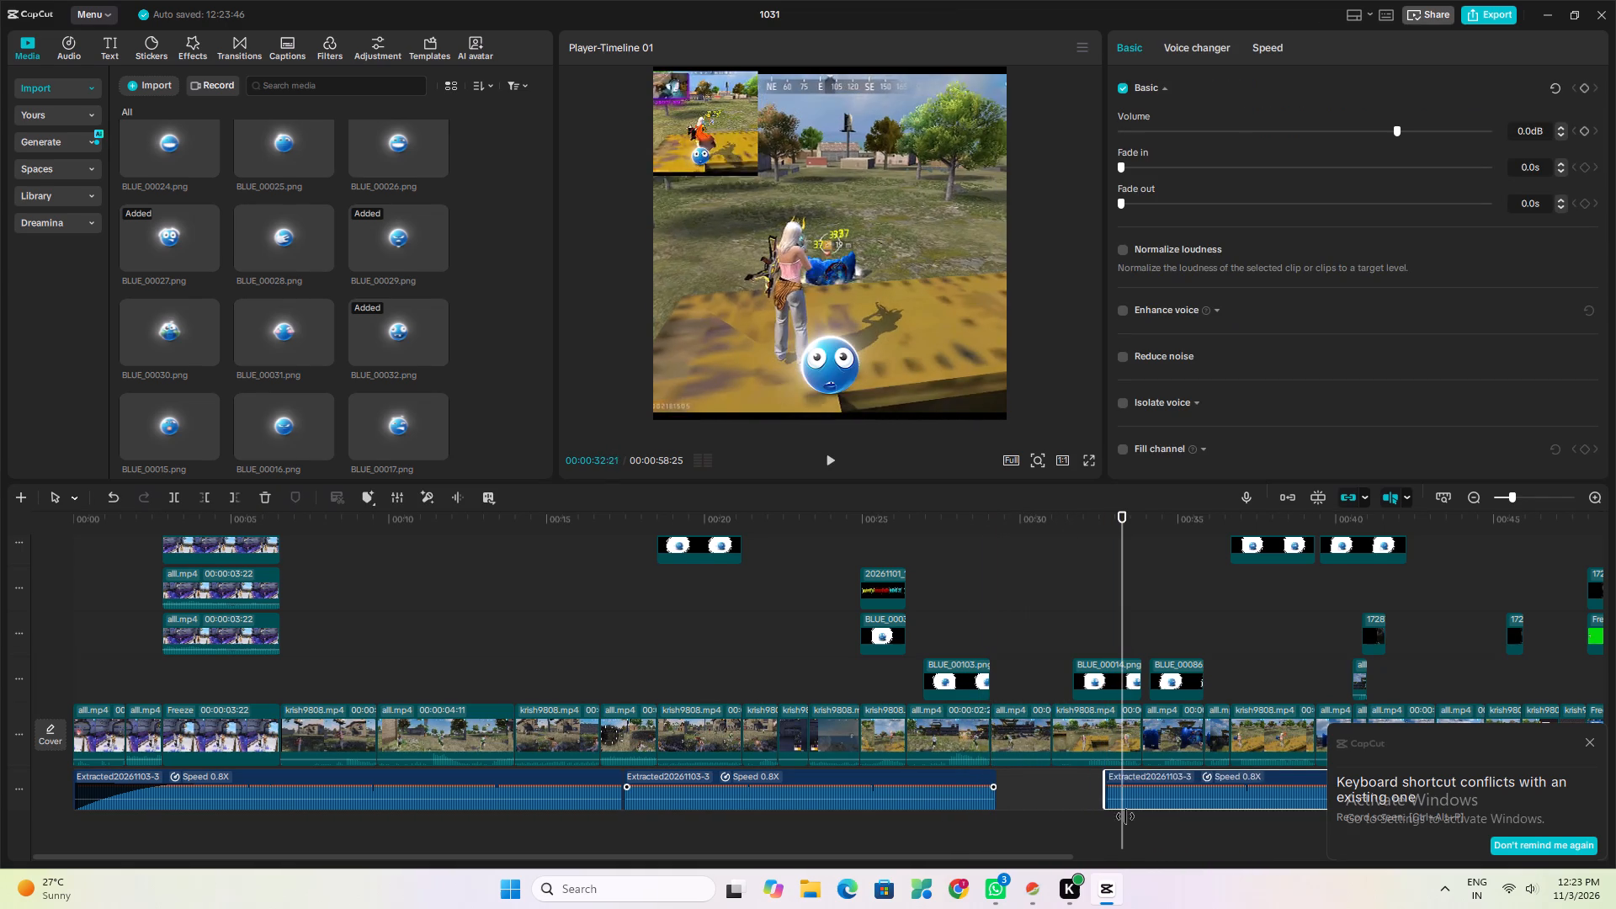
pyautogui.moveTo(1125, 816); pyautogui.dragTo(1121, 820)
pyautogui.moveTo(1185, 785); pyautogui.dragTo(1105, 802)
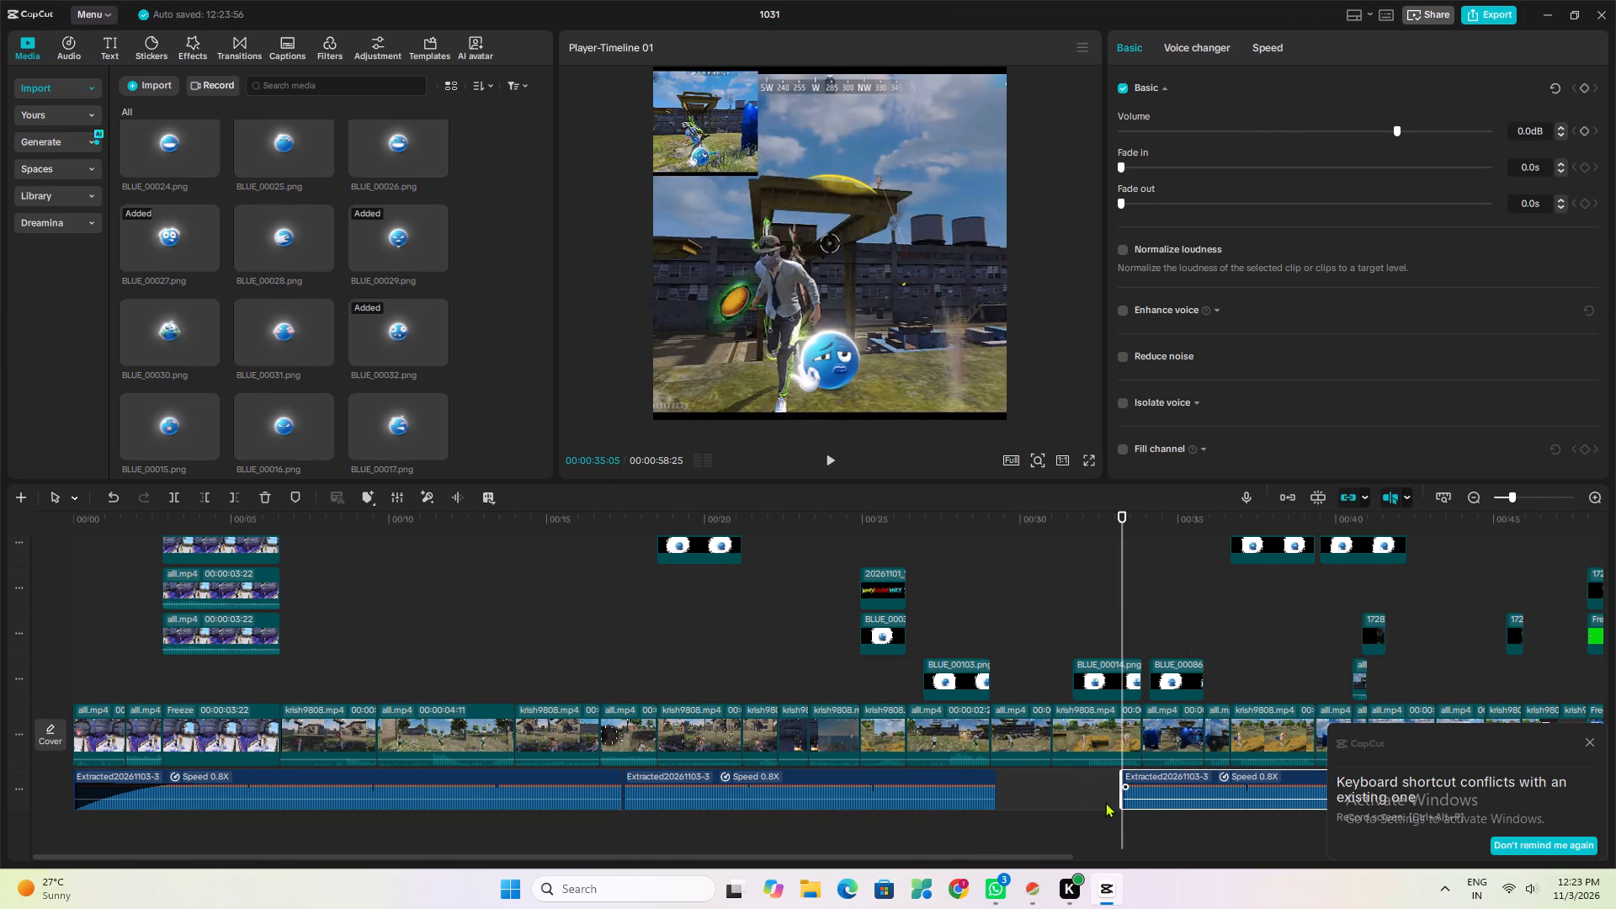
pyautogui.moveTo(1105, 802); pyautogui.dragTo(1058, 829)
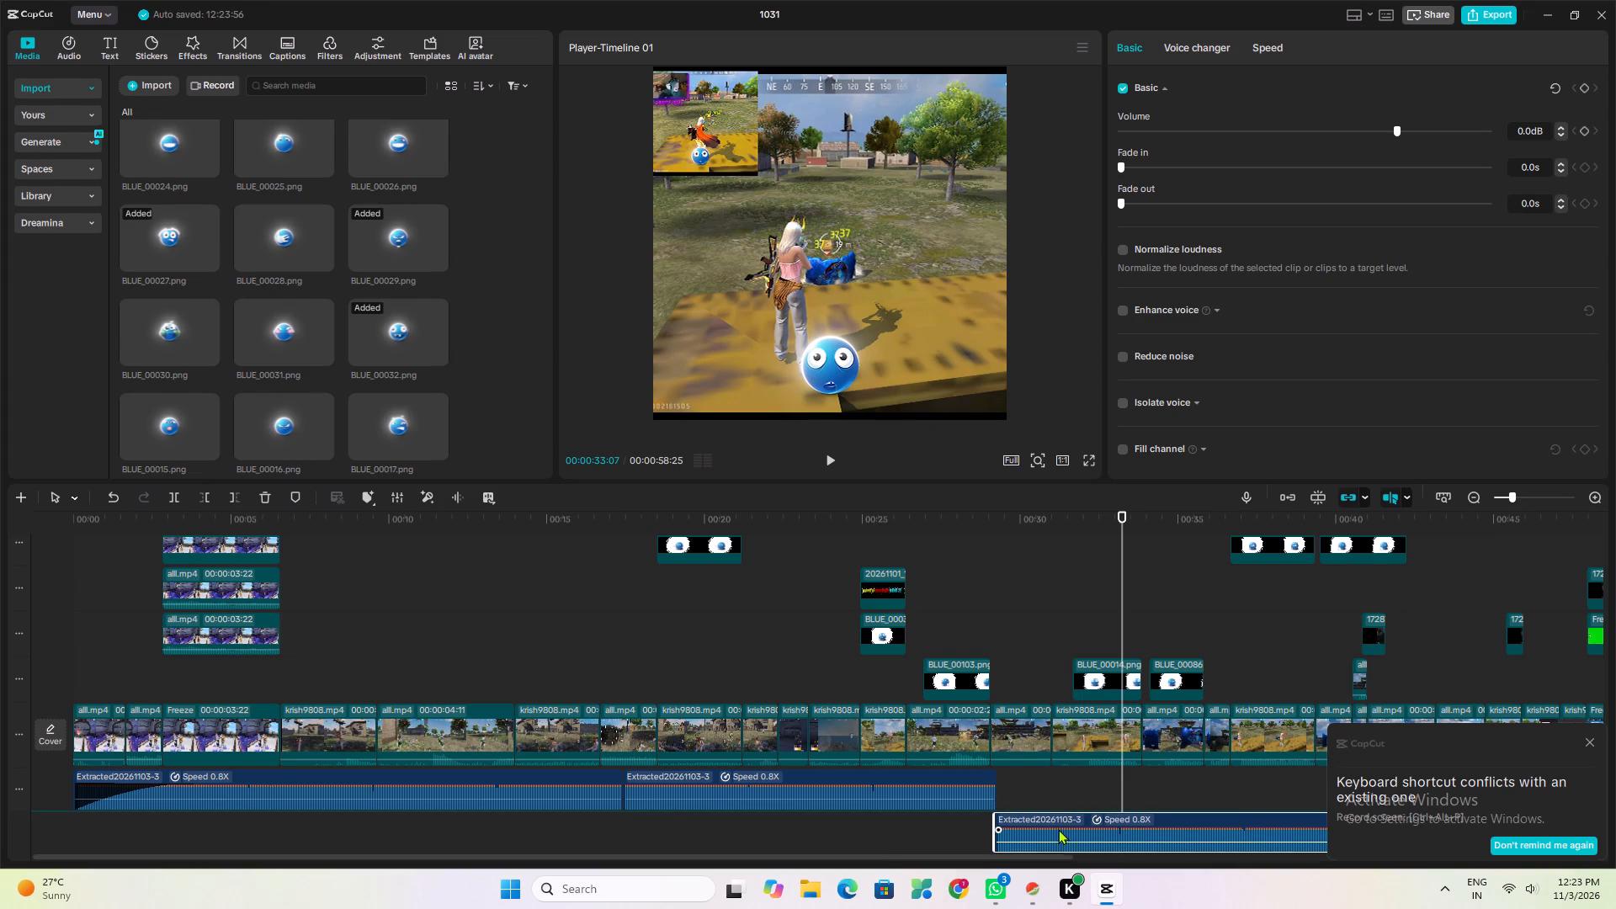
pyautogui.moveTo(1058, 829); pyautogui.dragTo(1058, 832)
# Play back the join, add a 0.3 s fade-out to the second extracted audio clip and trim its end to 00:00:28:14.
pyautogui.click(959, 832)
pyautogui.press('space')
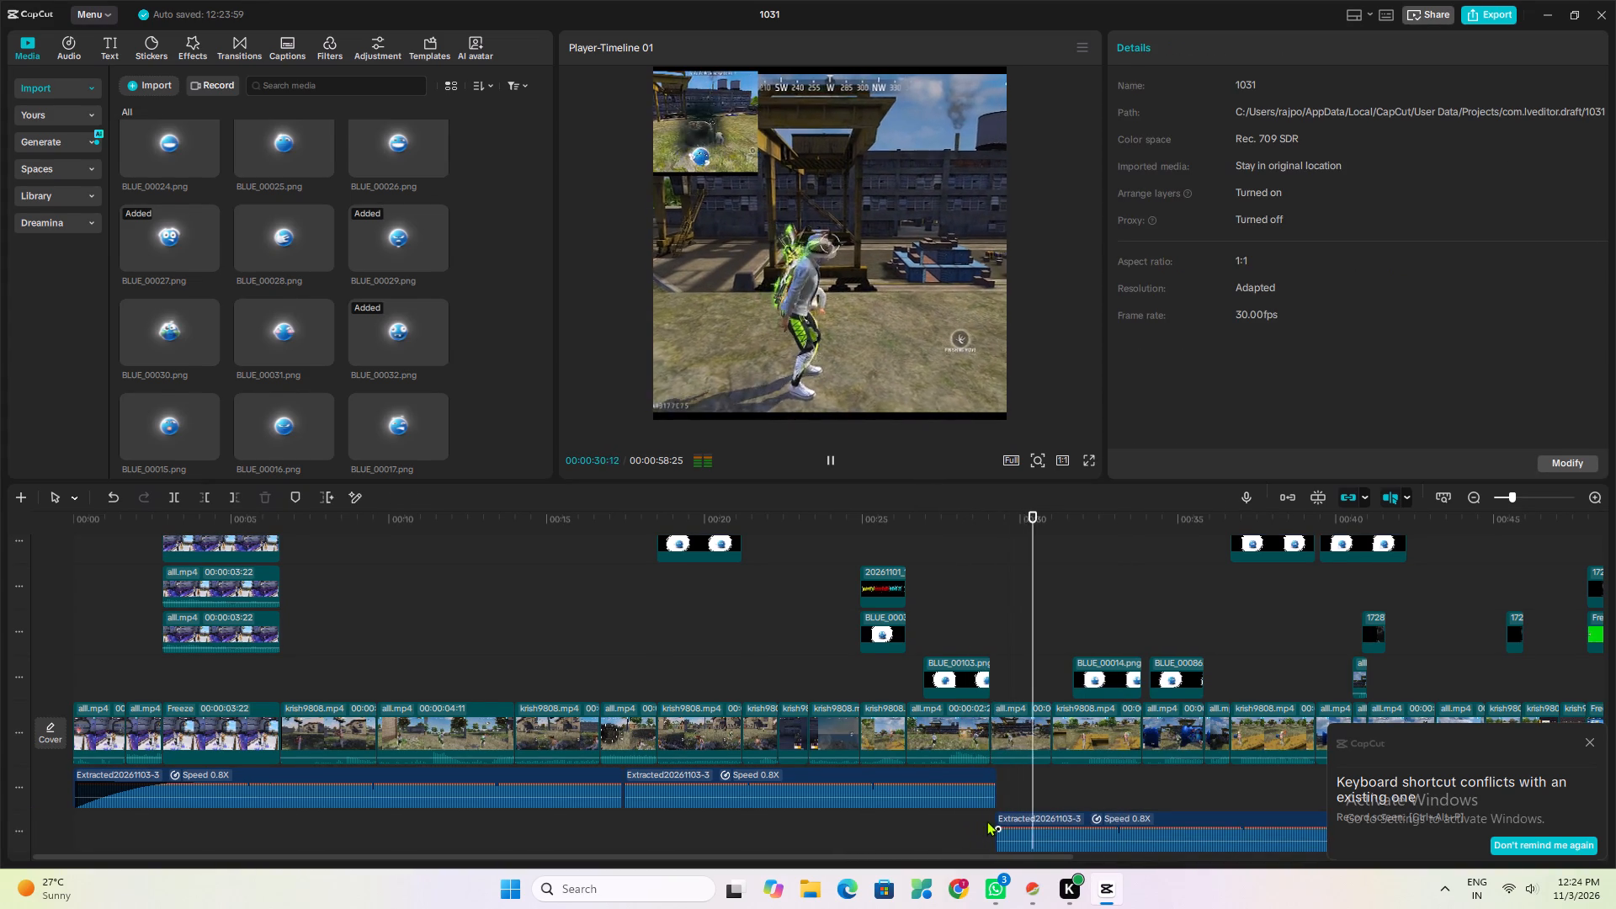
pyautogui.click(971, 822)
pyautogui.click(989, 794)
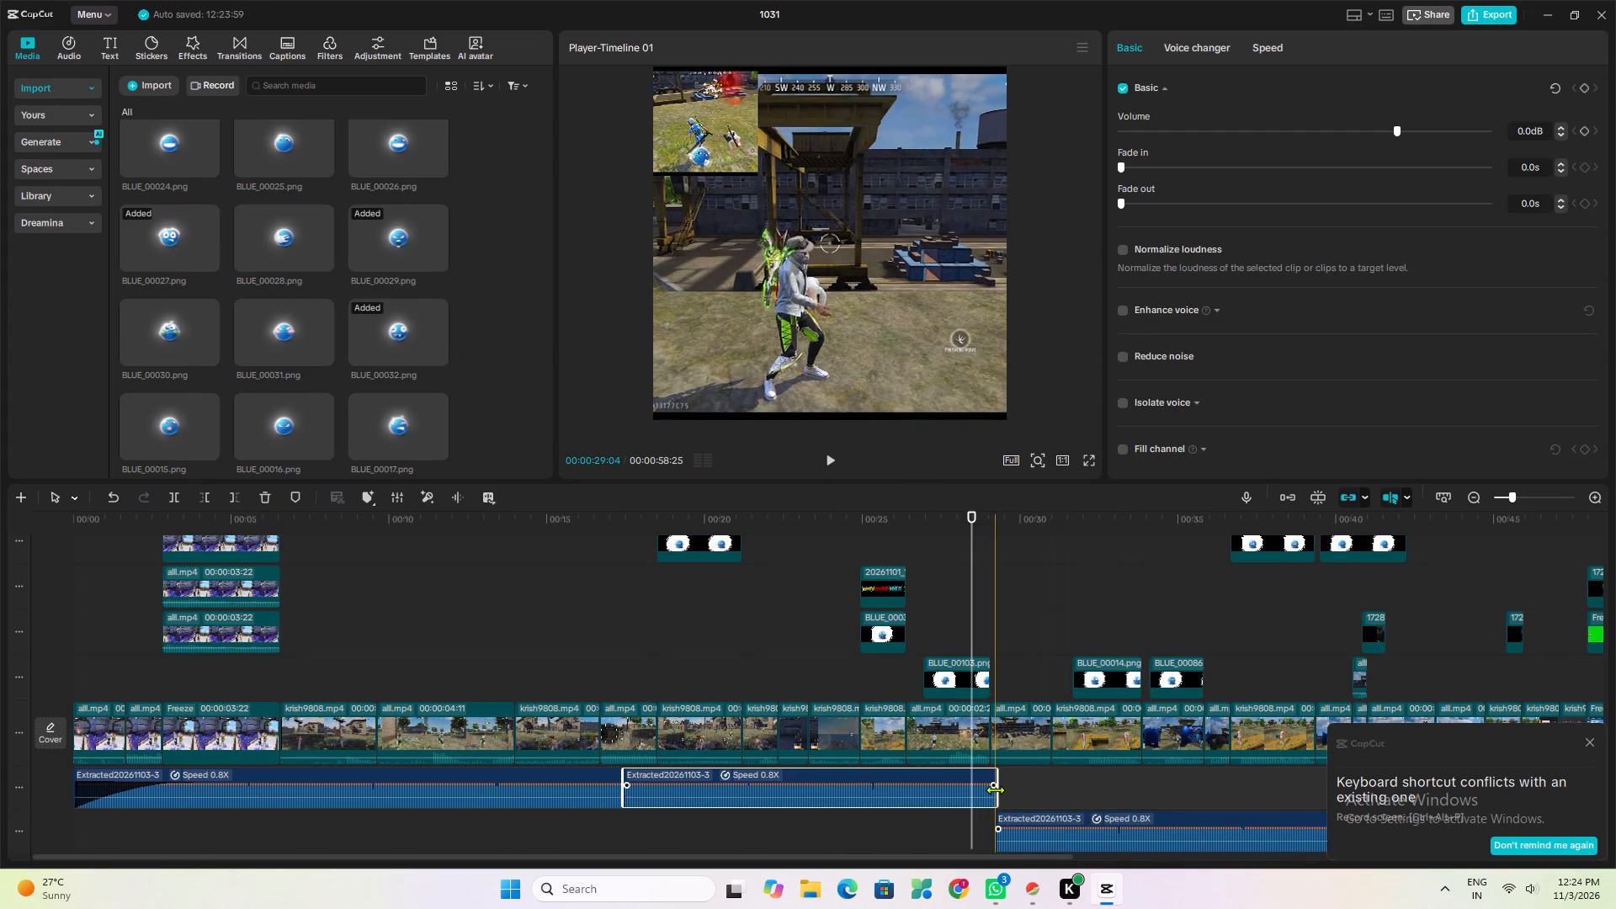
pyautogui.moveTo(995, 789); pyautogui.dragTo(984, 797)
pyautogui.moveTo(999, 784); pyautogui.dragTo(997, 784)
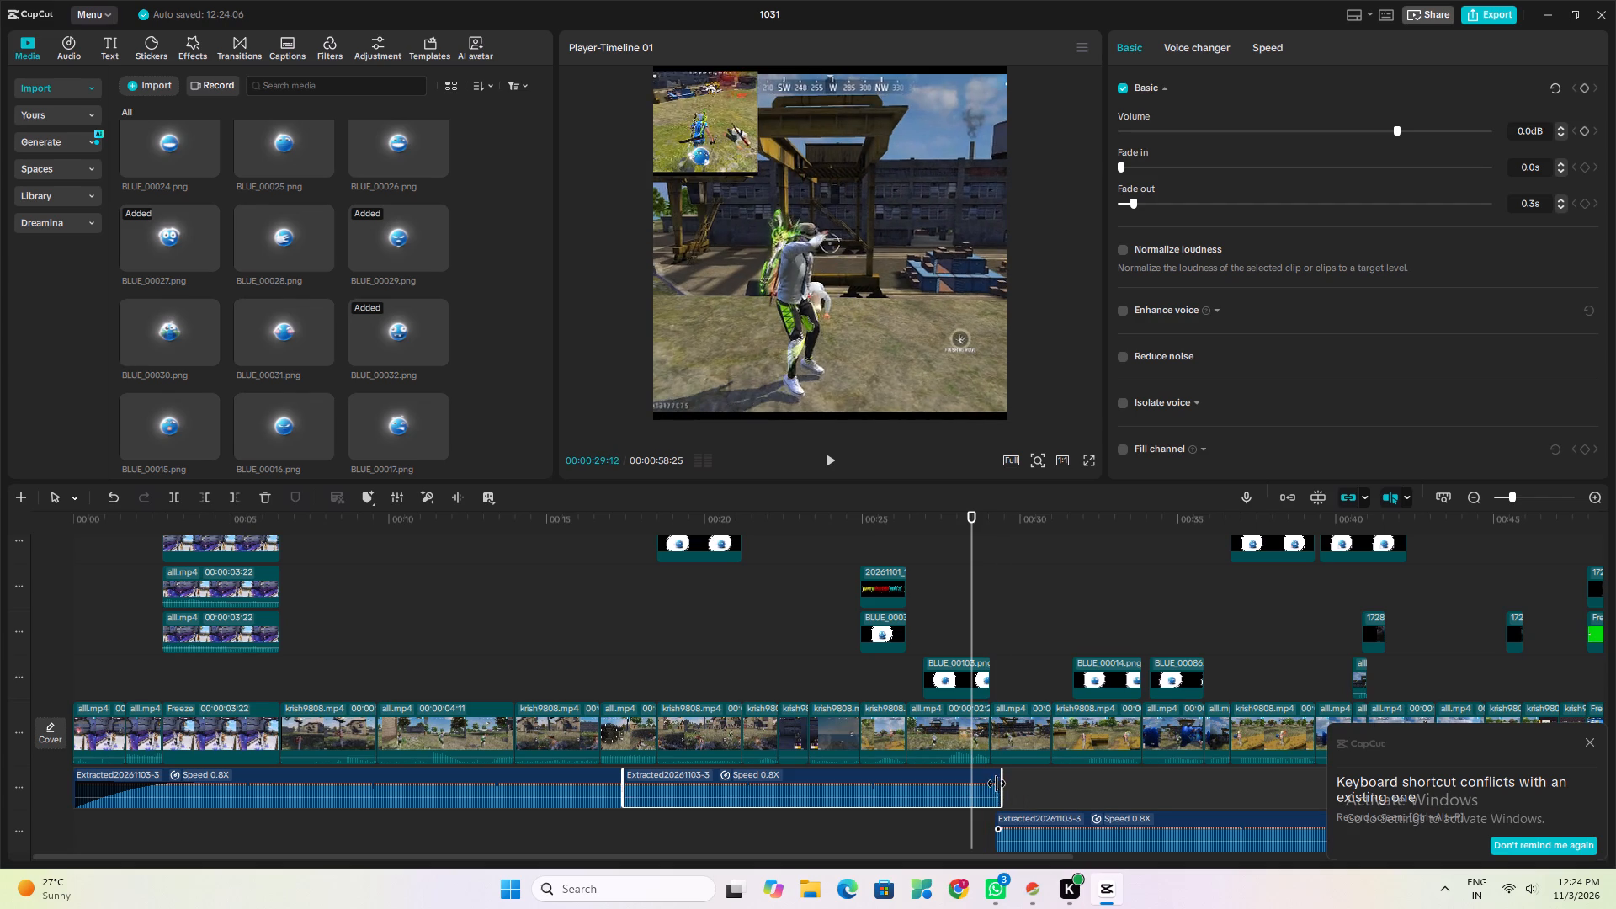
pyautogui.moveTo(997, 784); pyautogui.dragTo(972, 797)
# Move the third extracted audio clip to start at 00:00:28:14 and play back across the join.
pyautogui.moveTo(1050, 822); pyautogui.dragTo(1028, 822)
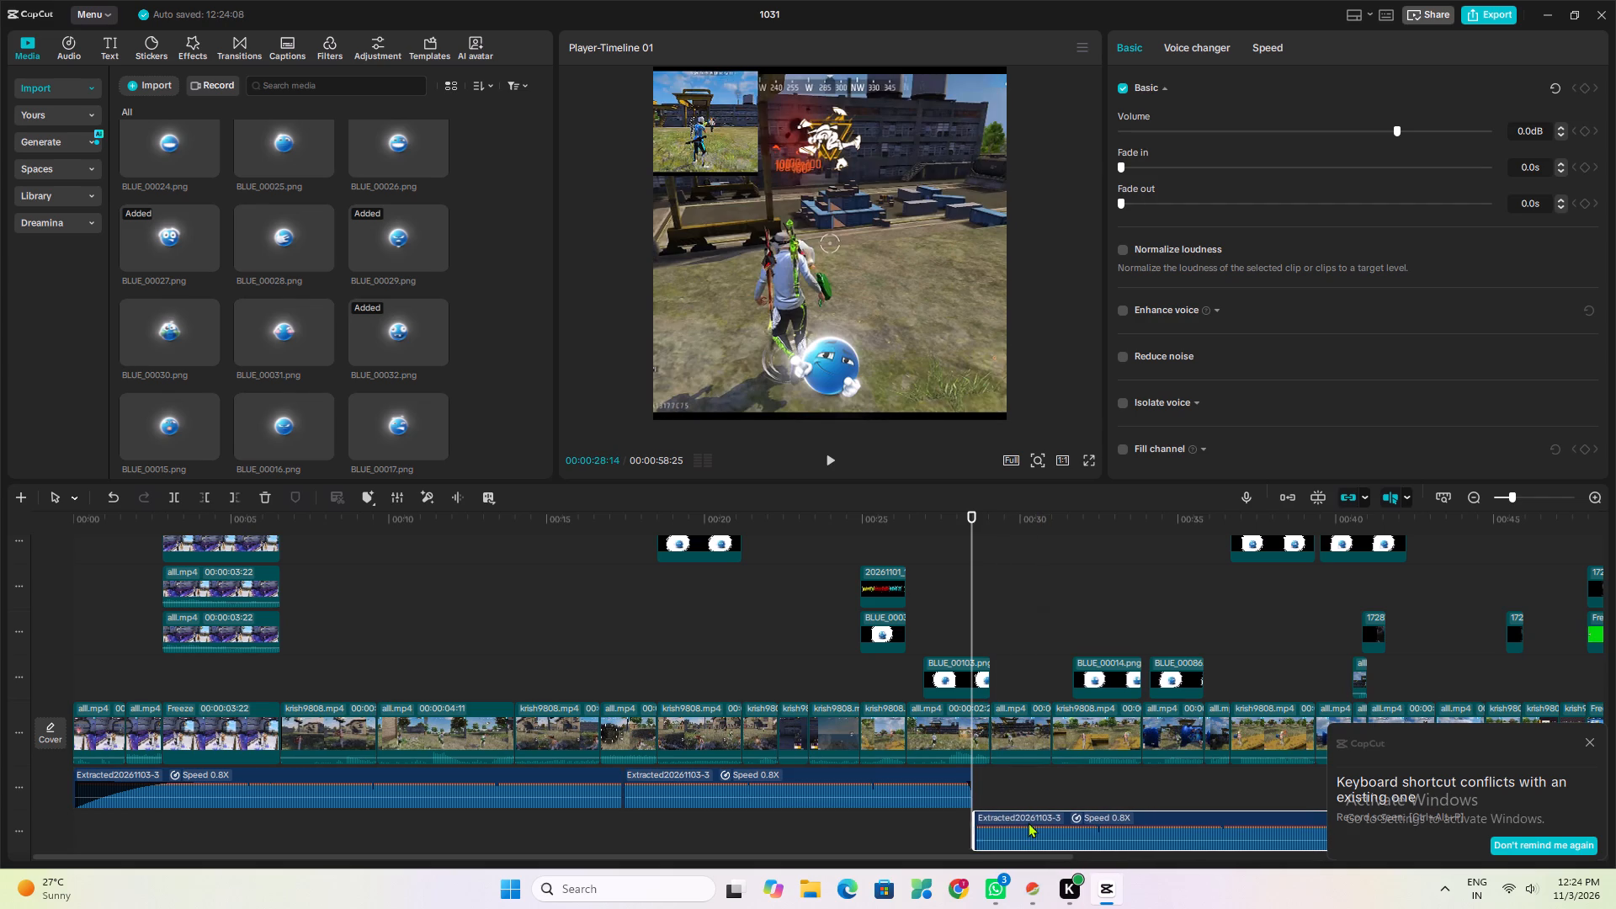
pyautogui.moveTo(1028, 822); pyautogui.dragTo(1026, 822)
pyautogui.click(897, 825)
pyautogui.press('space')
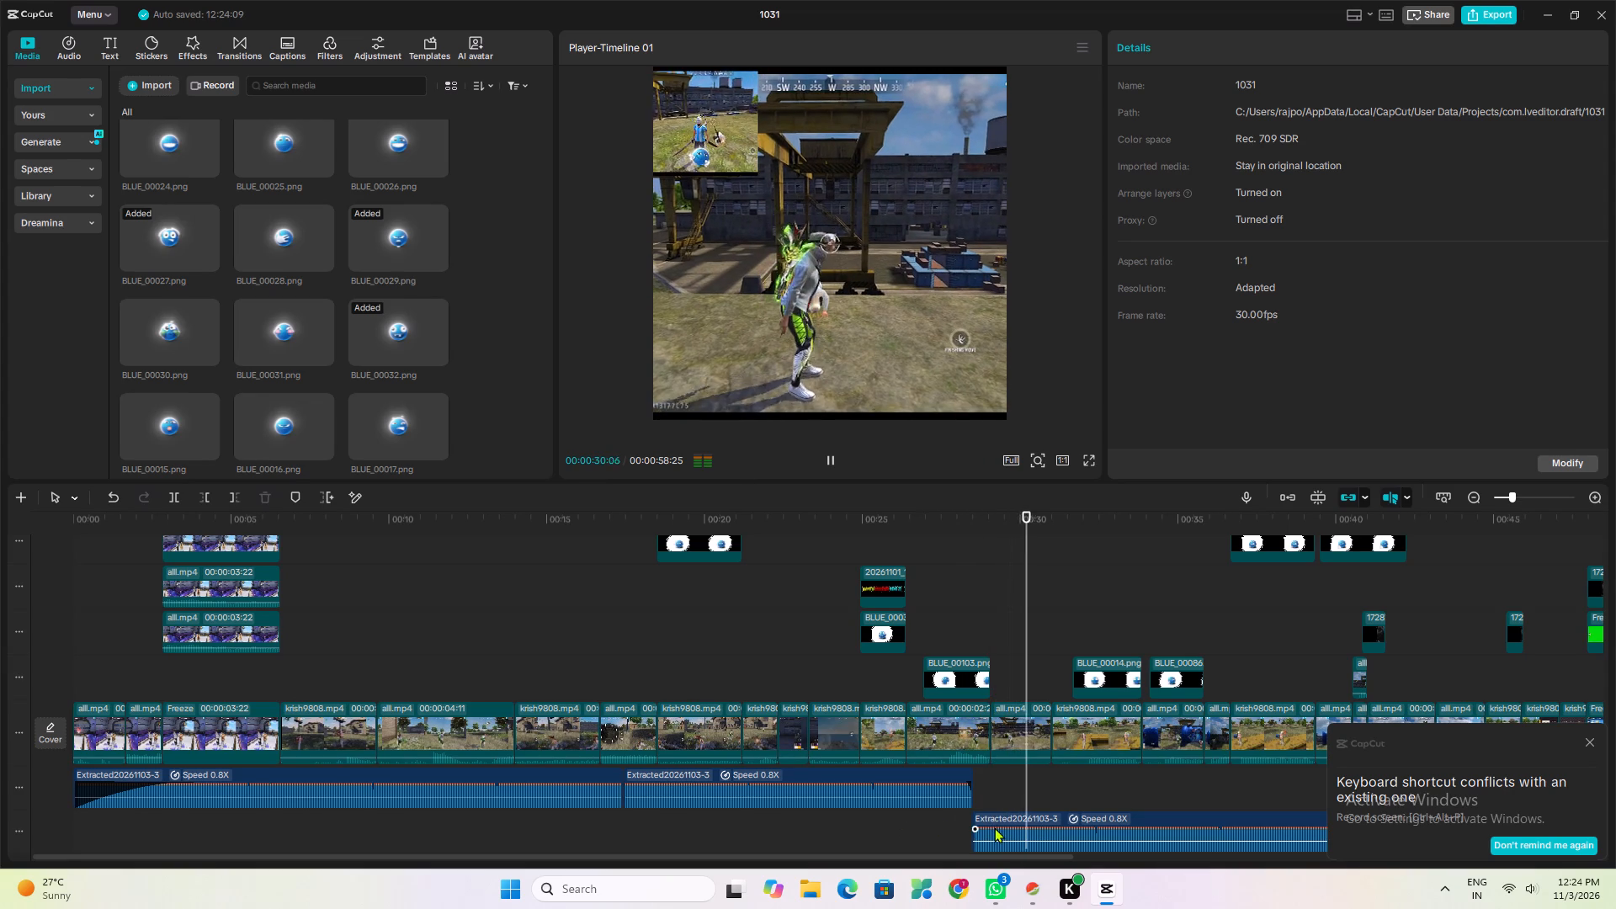
pyautogui.press('space')
# Give the third extracted audio clip a 0.8 s fade-in and shift it slightly earlier to overlap the second clip's end.
pyautogui.moveTo(977, 826); pyautogui.dragTo(979, 830)
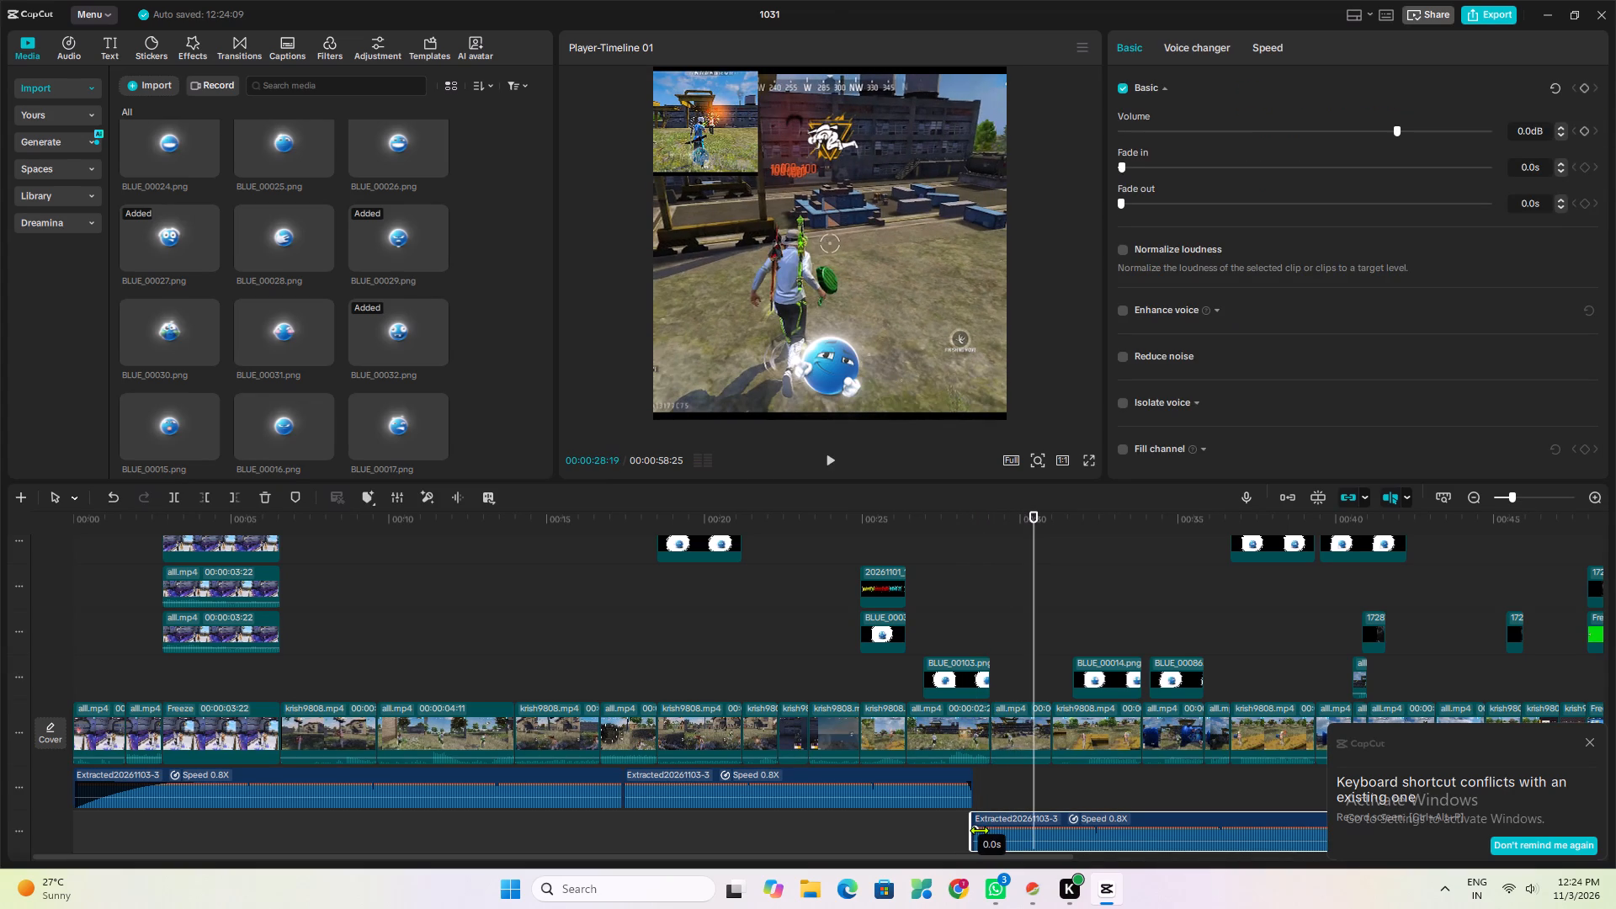
pyautogui.moveTo(979, 830); pyautogui.dragTo(1002, 840)
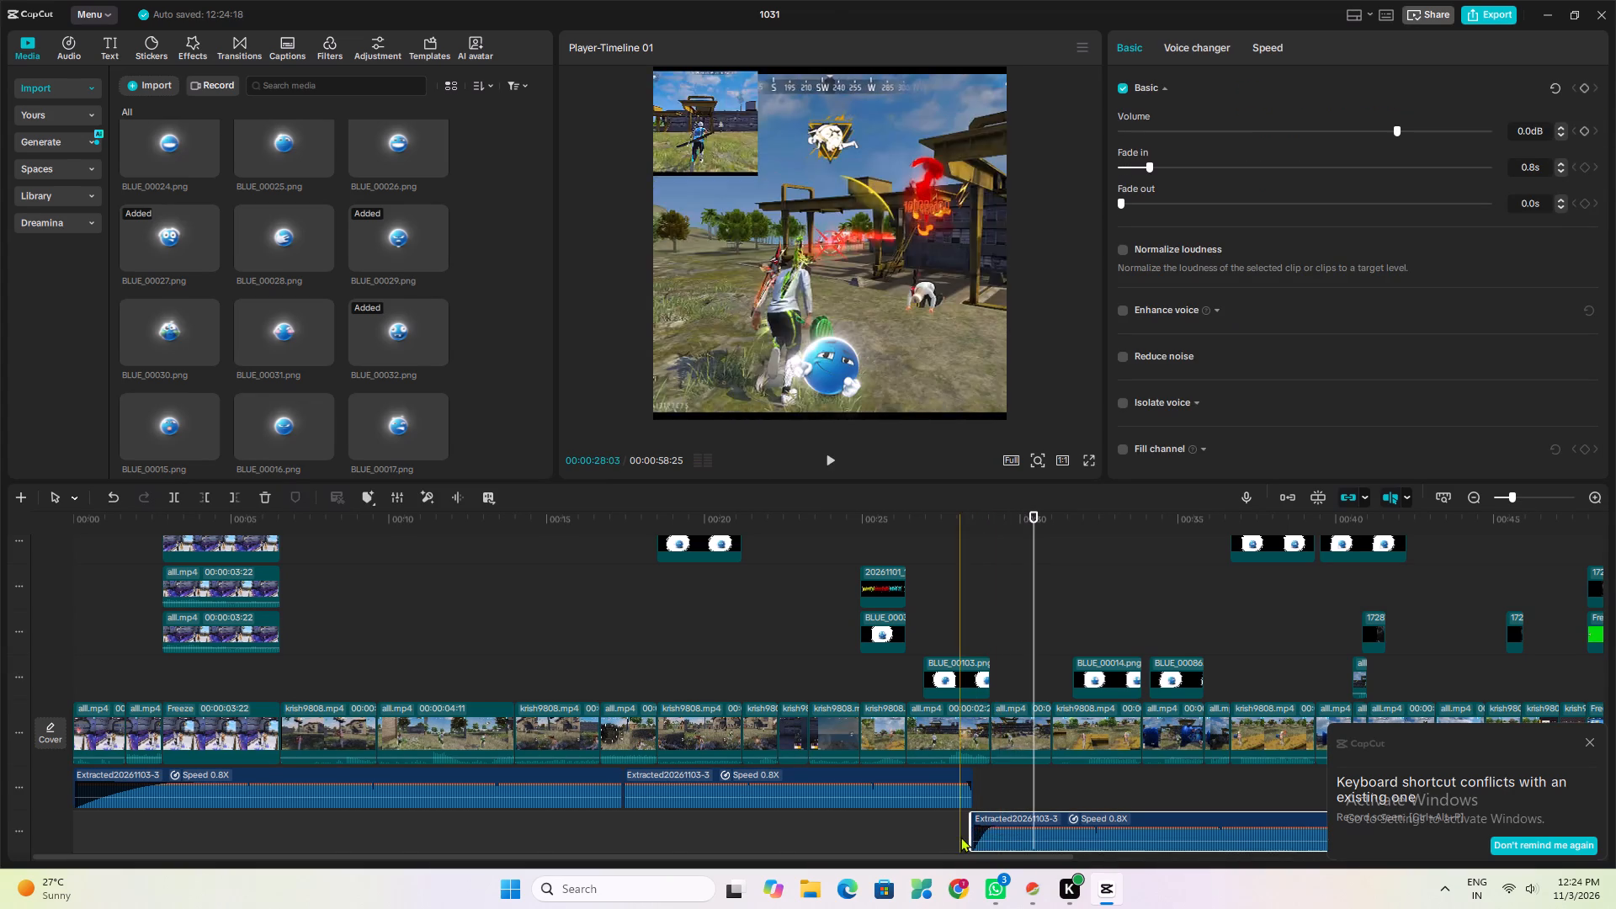
pyautogui.moveTo(1009, 816); pyautogui.dragTo(1000, 816)
# Play back across the overlapping audio join and replay the sections between about 00:00:30 and 00:00:45 to judge the third clip.
pyautogui.click(895, 832)
pyautogui.press('space')
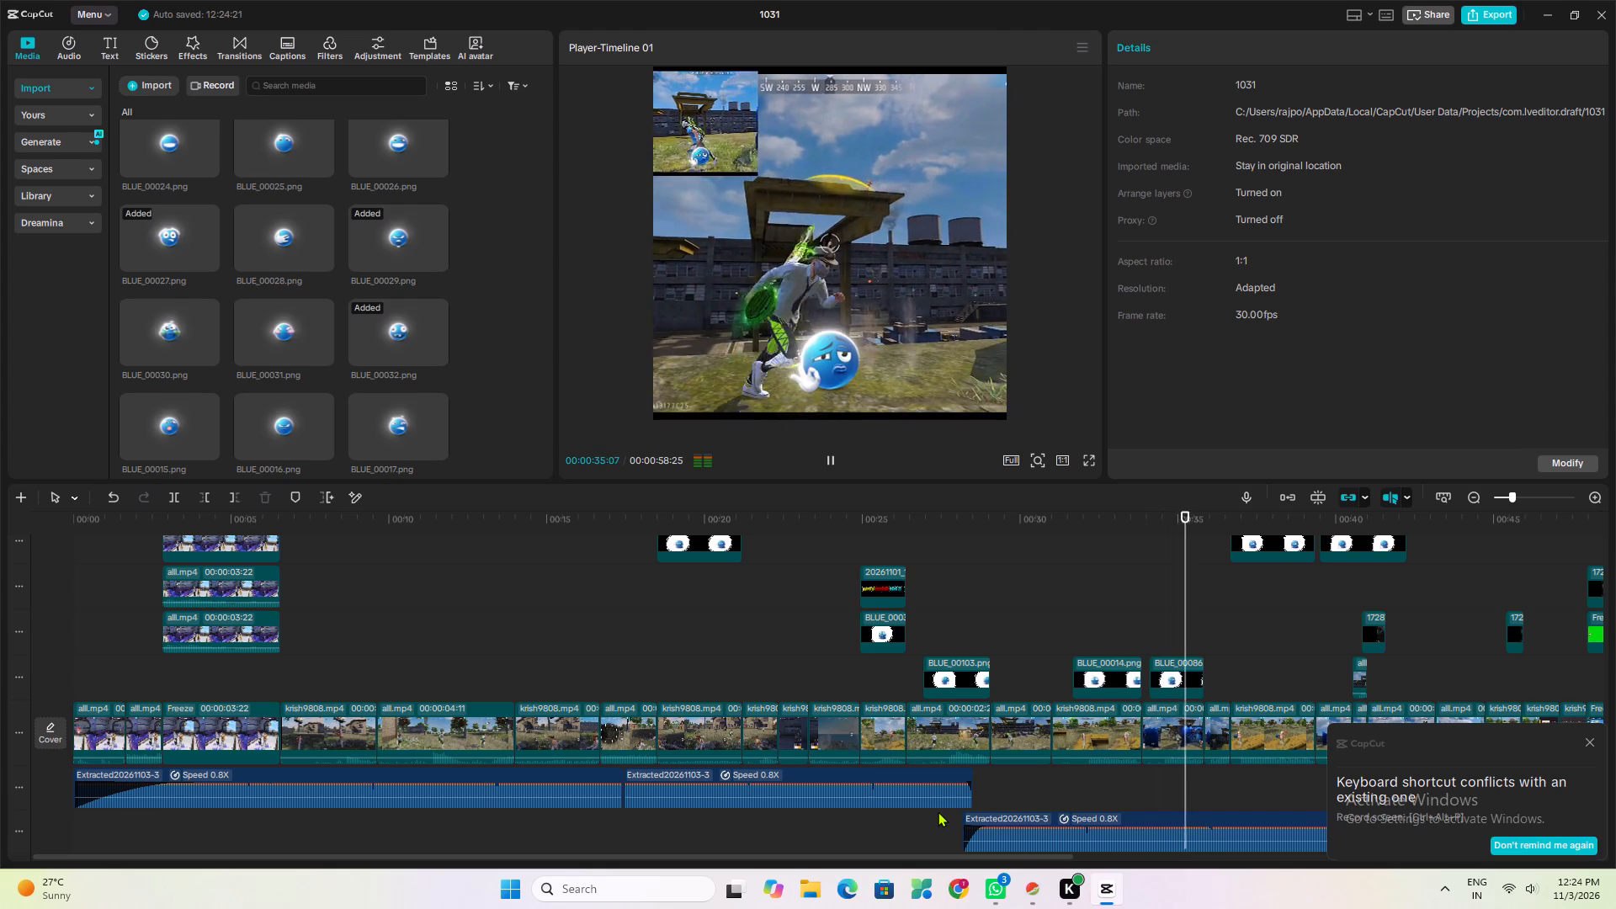
pyautogui.scroll(-2, 984, 790)
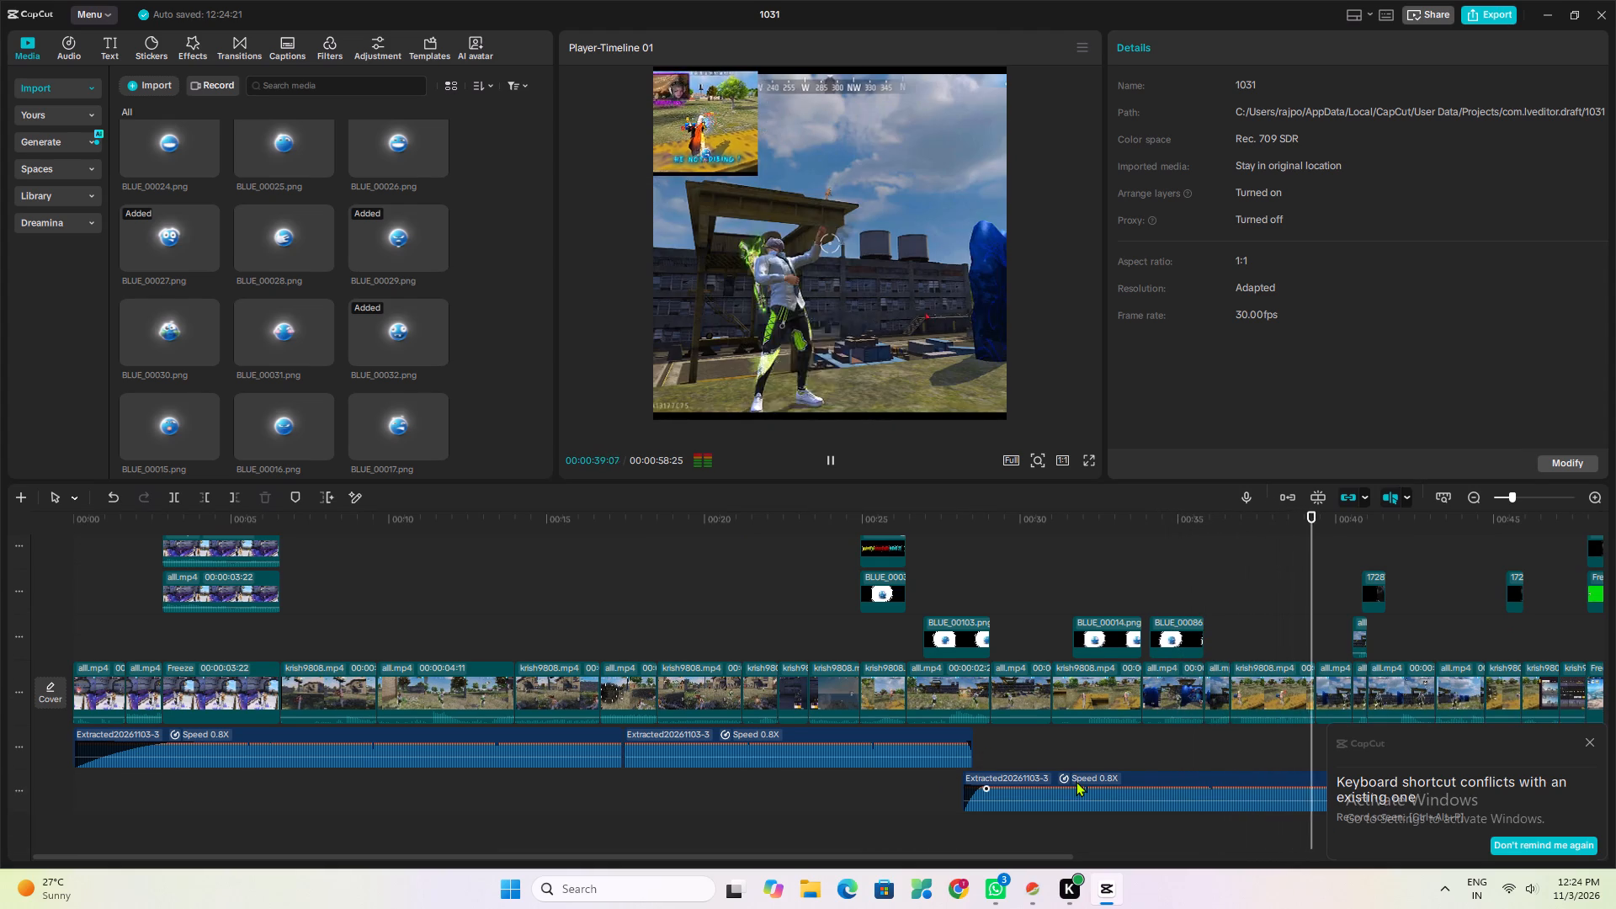
pyautogui.press('space')
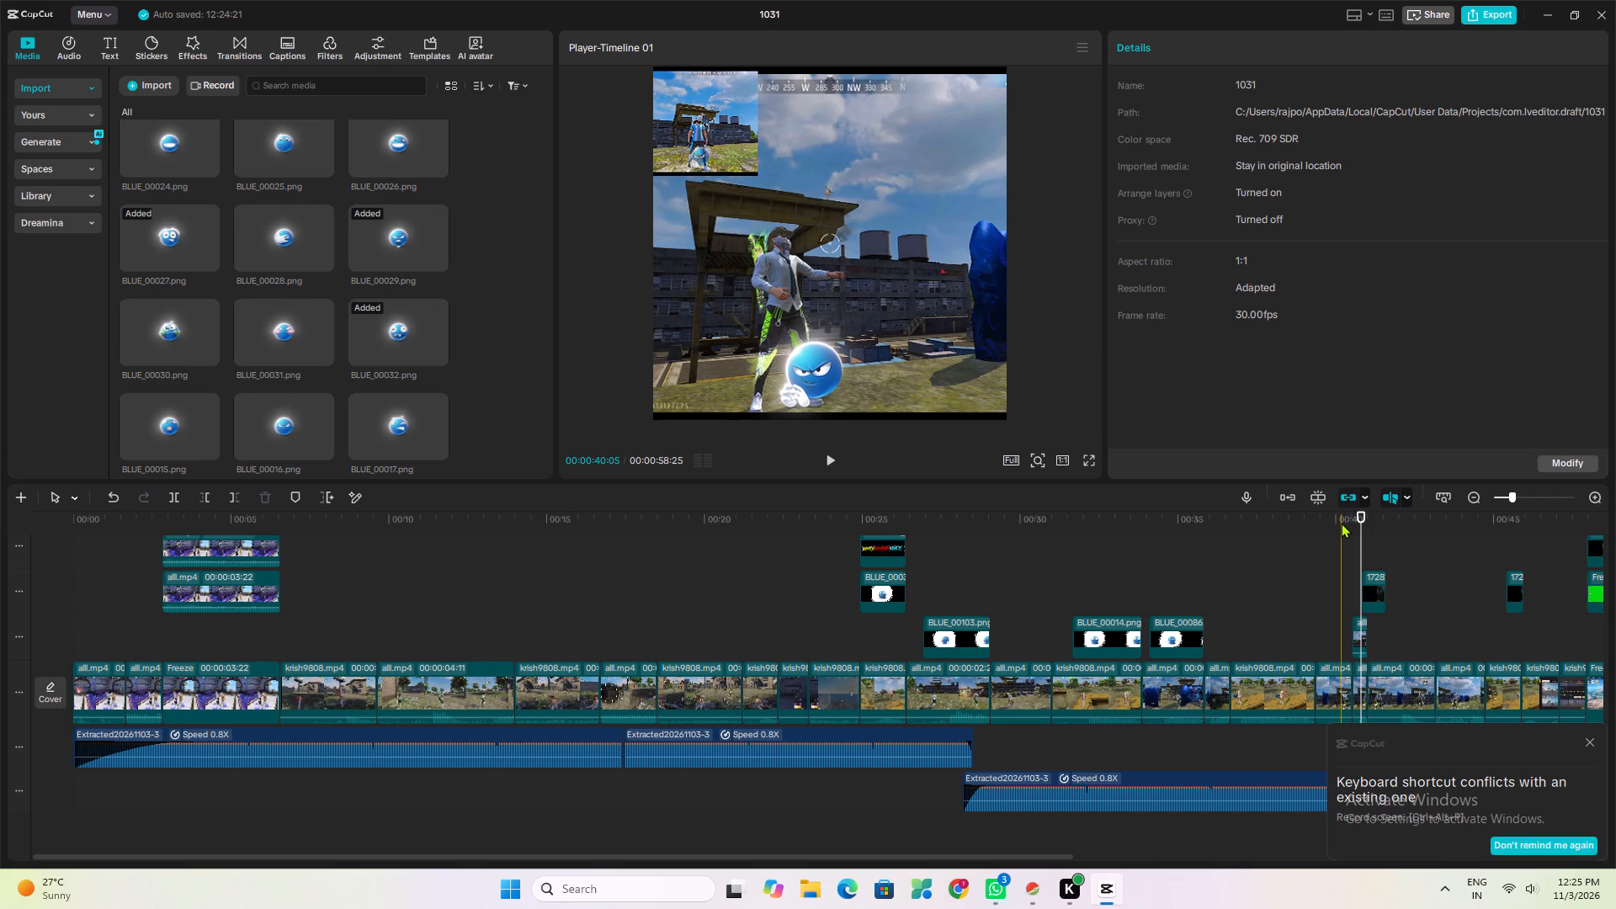
pyautogui.click(1023, 747)
pyautogui.press('space')
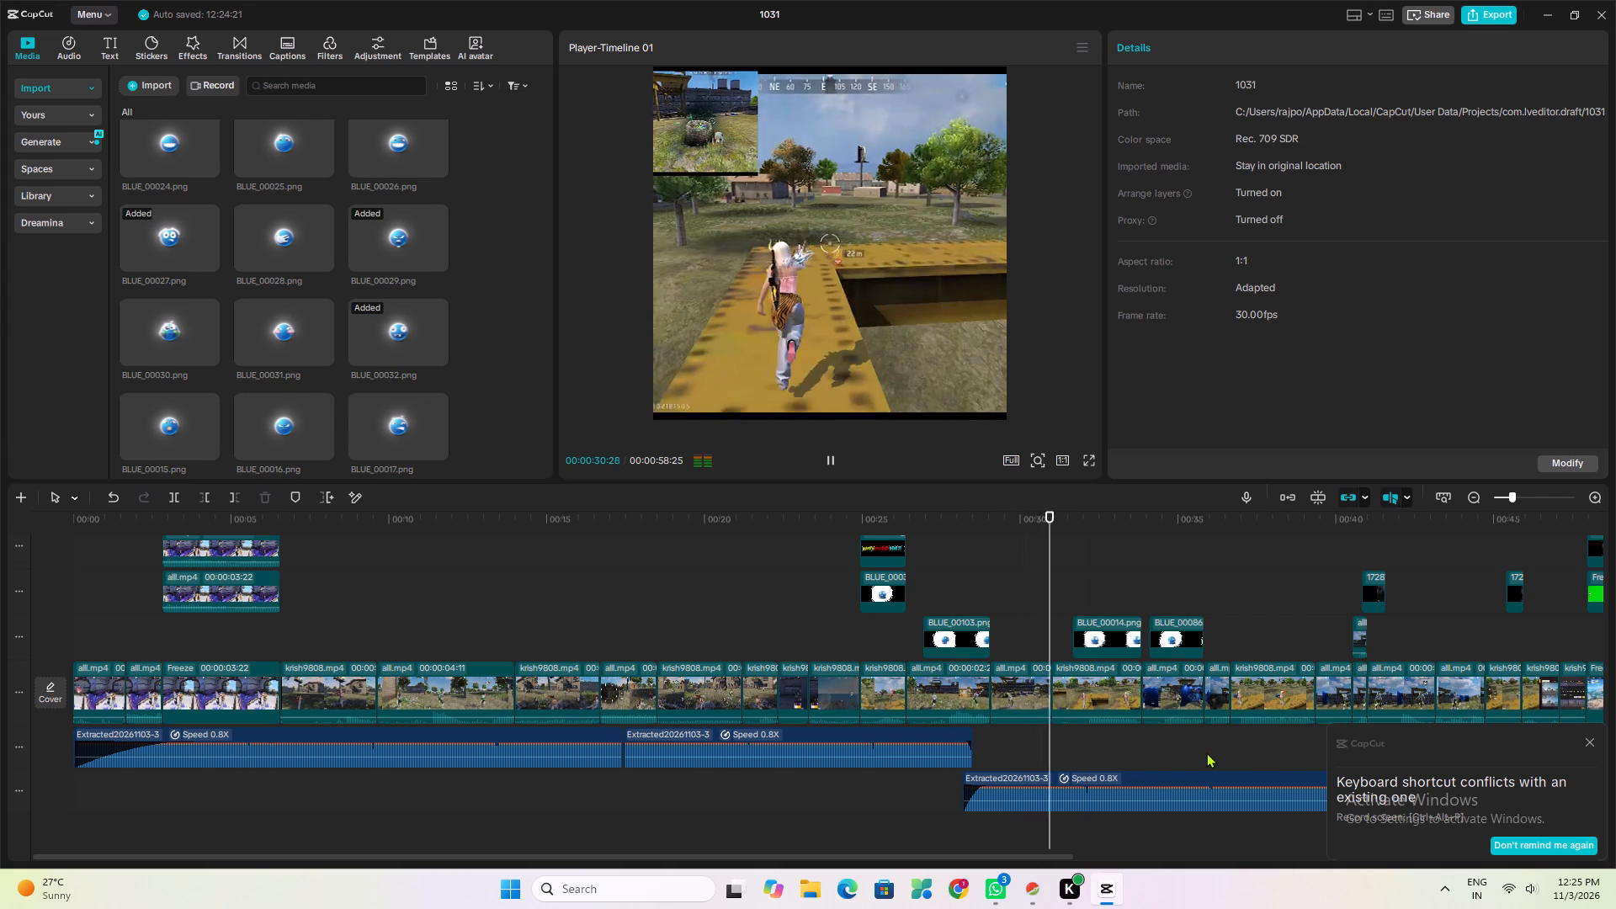
pyautogui.click(1206, 748)
pyautogui.press('space')
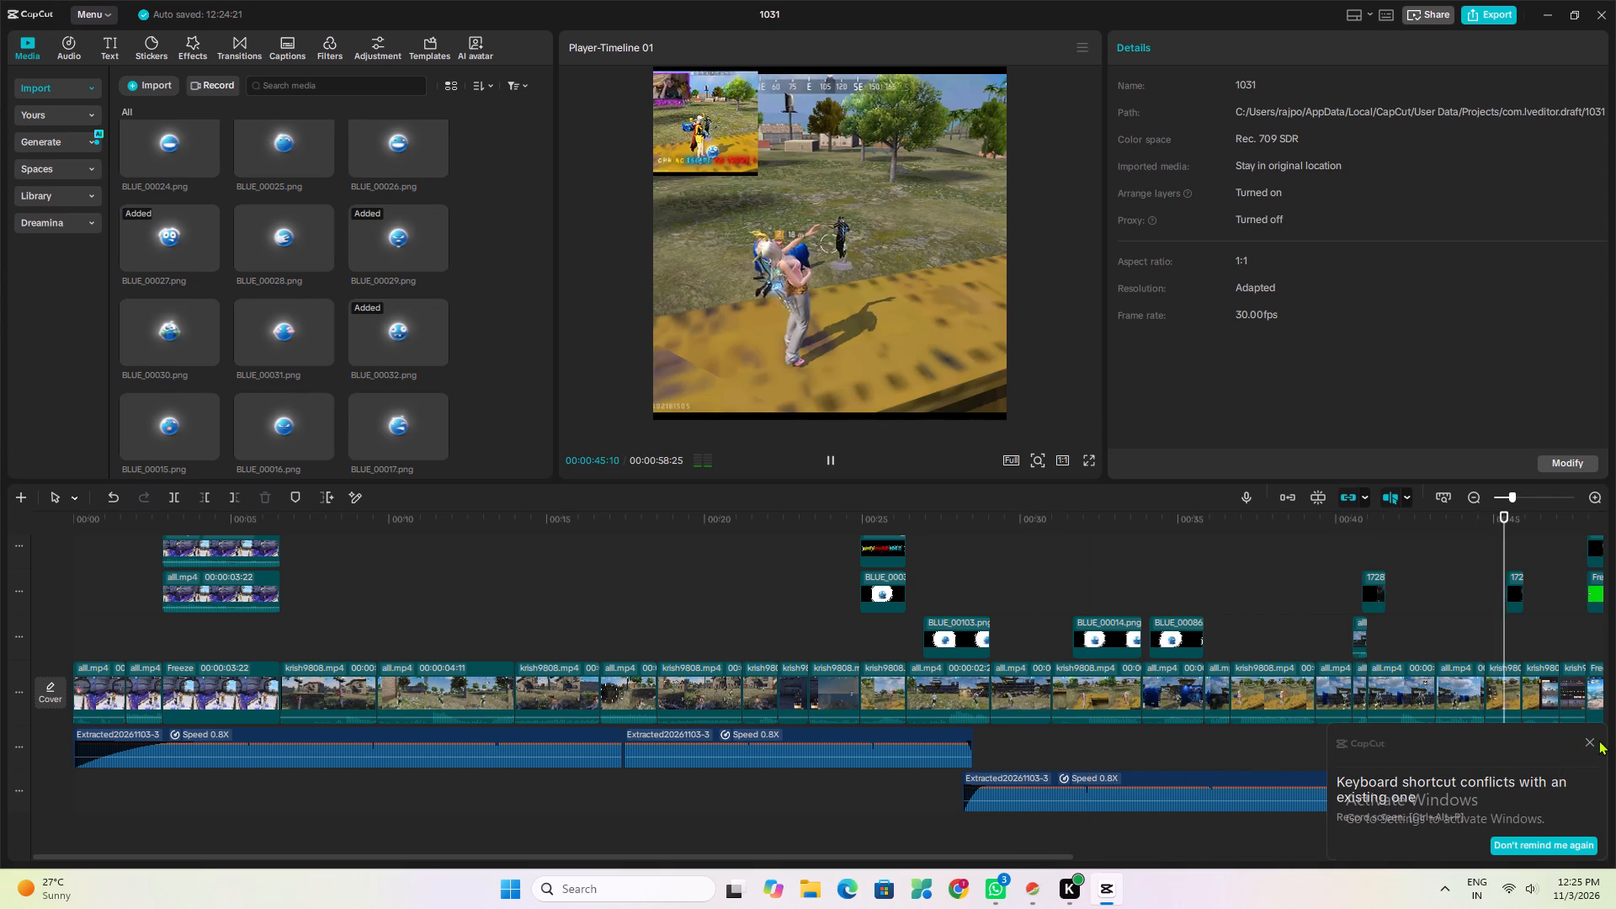
pyautogui.click(1588, 740)
pyautogui.click(1273, 746)
pyautogui.press('space')
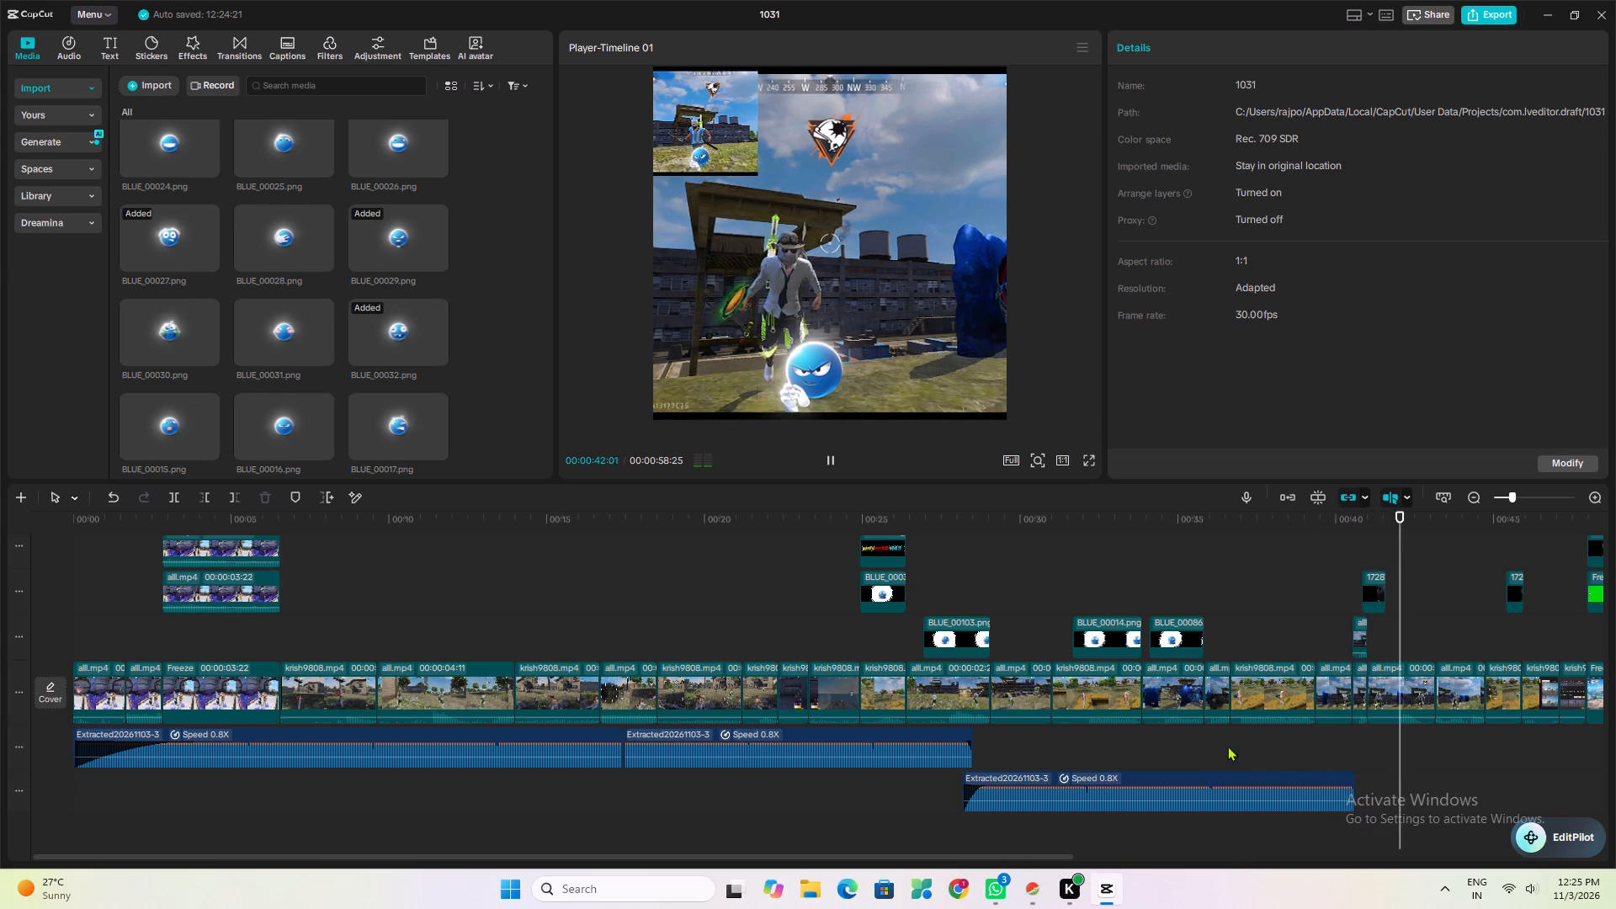
pyautogui.press('space')
pyautogui.click(1156, 746)
pyautogui.press('space')
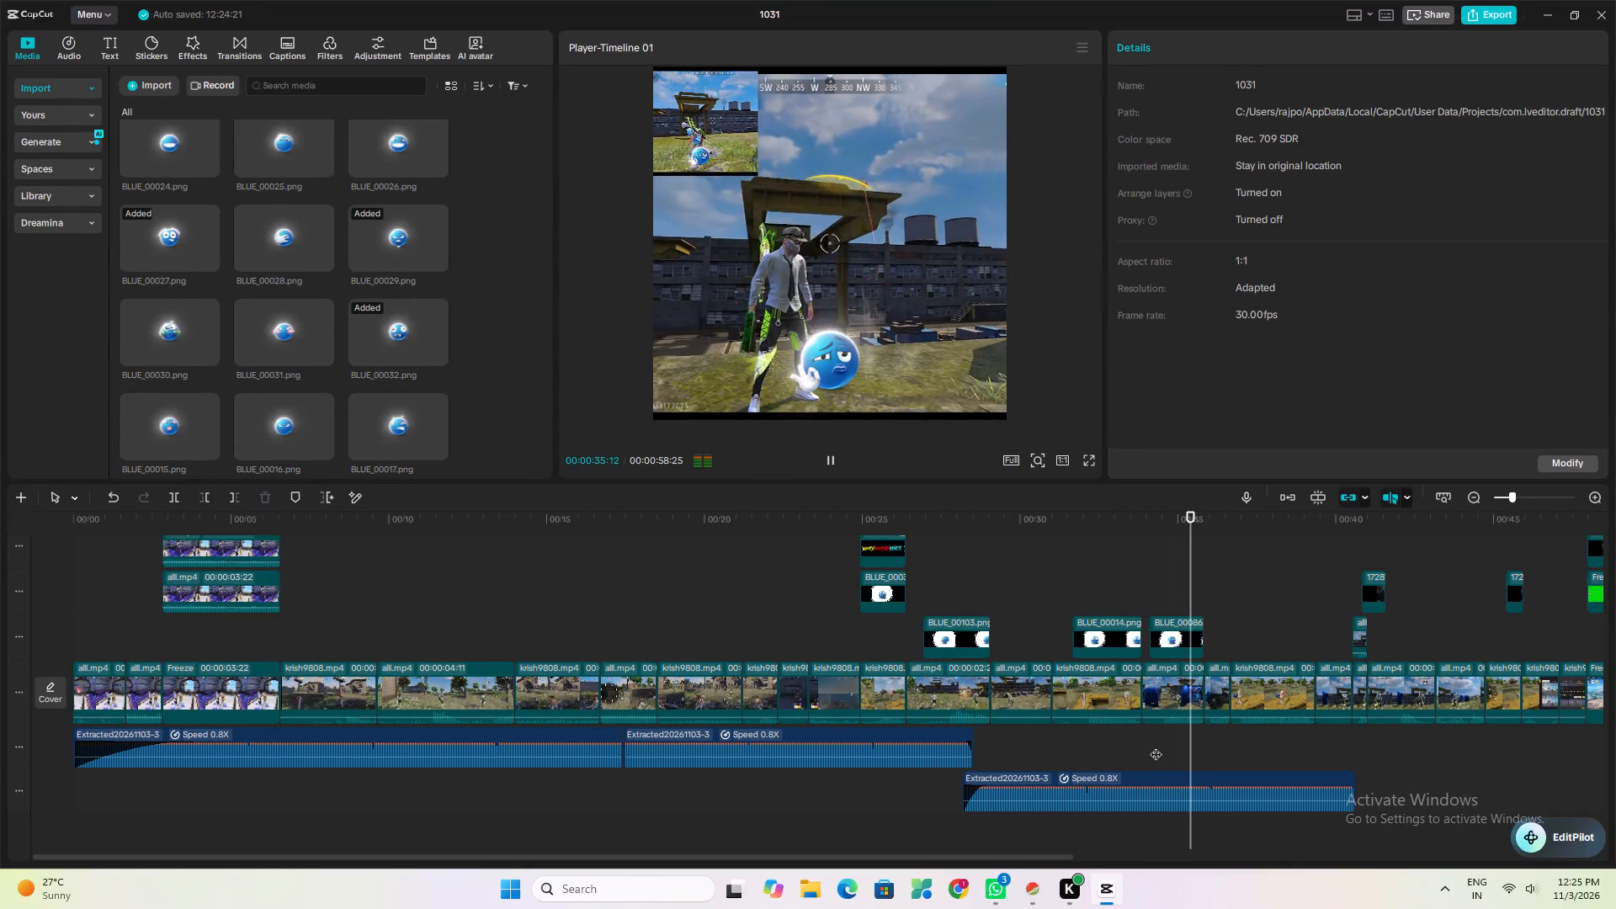
pyautogui.press('space')
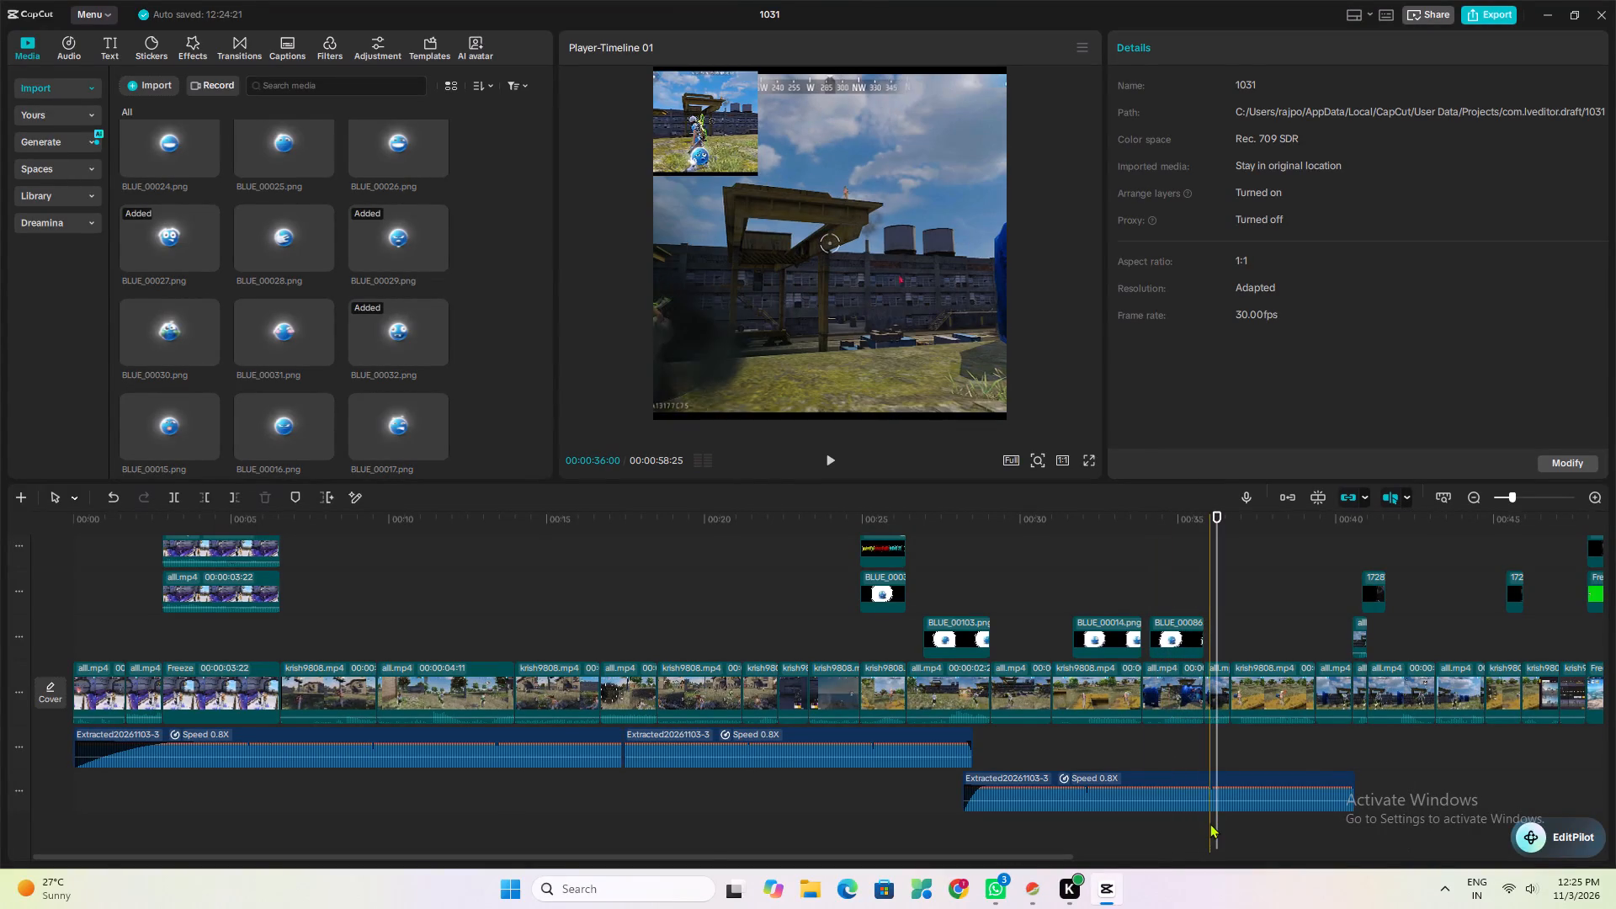
# Cut off the part of the third extracted audio clip after 00:00:33:29.
pyautogui.click(1205, 806)
pyautogui.click(1206, 826)
pyautogui.click(1207, 808)
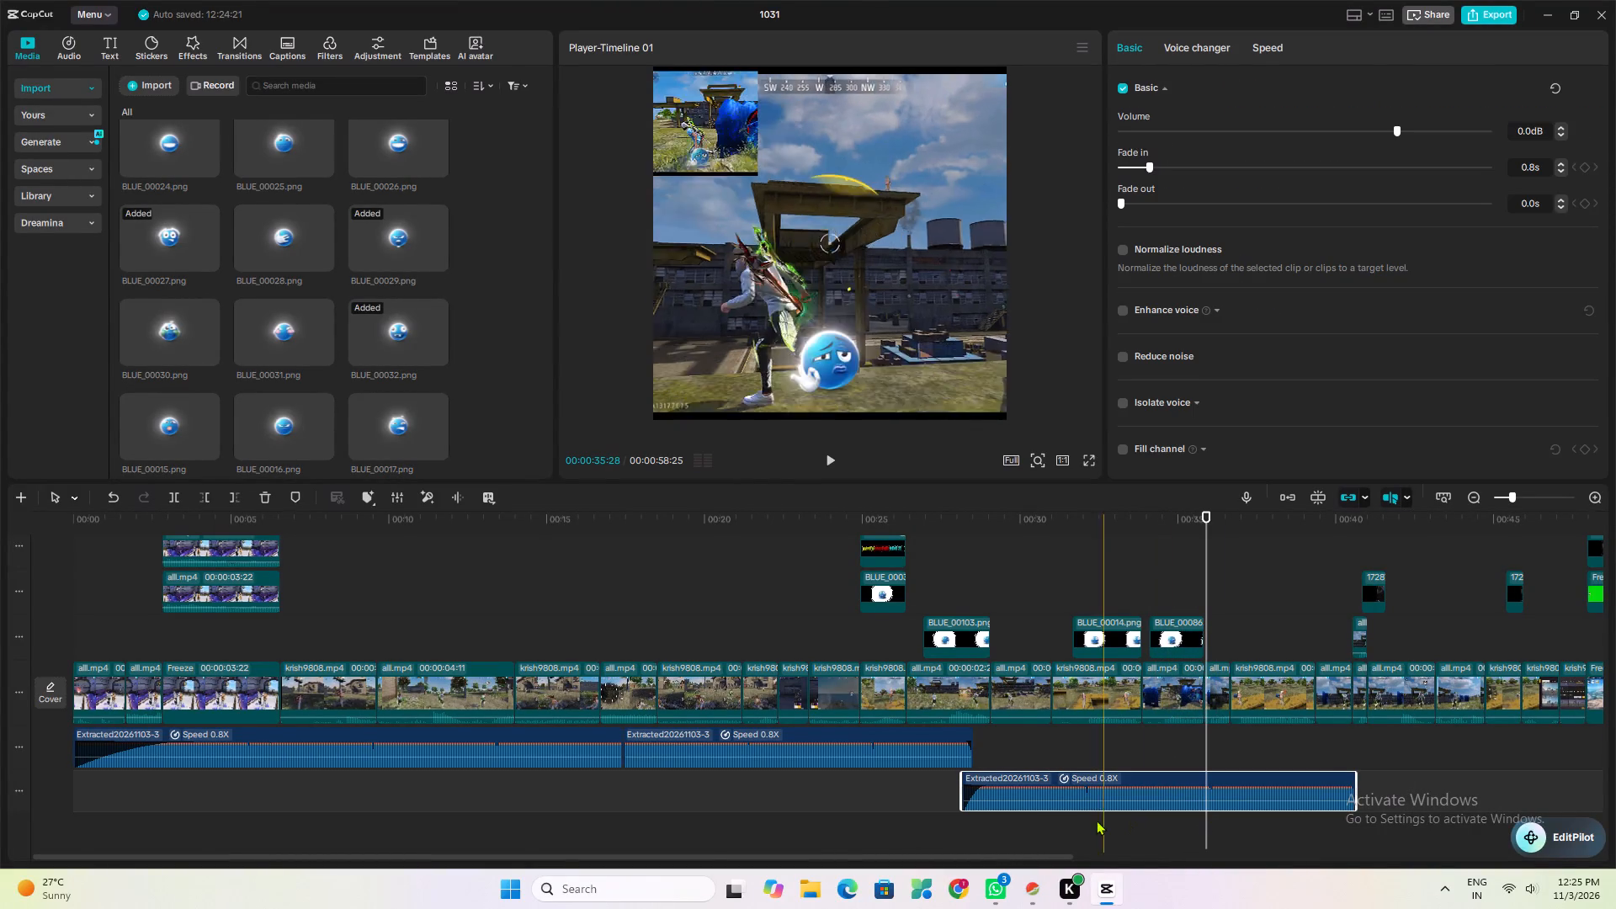
pyautogui.click(1146, 840)
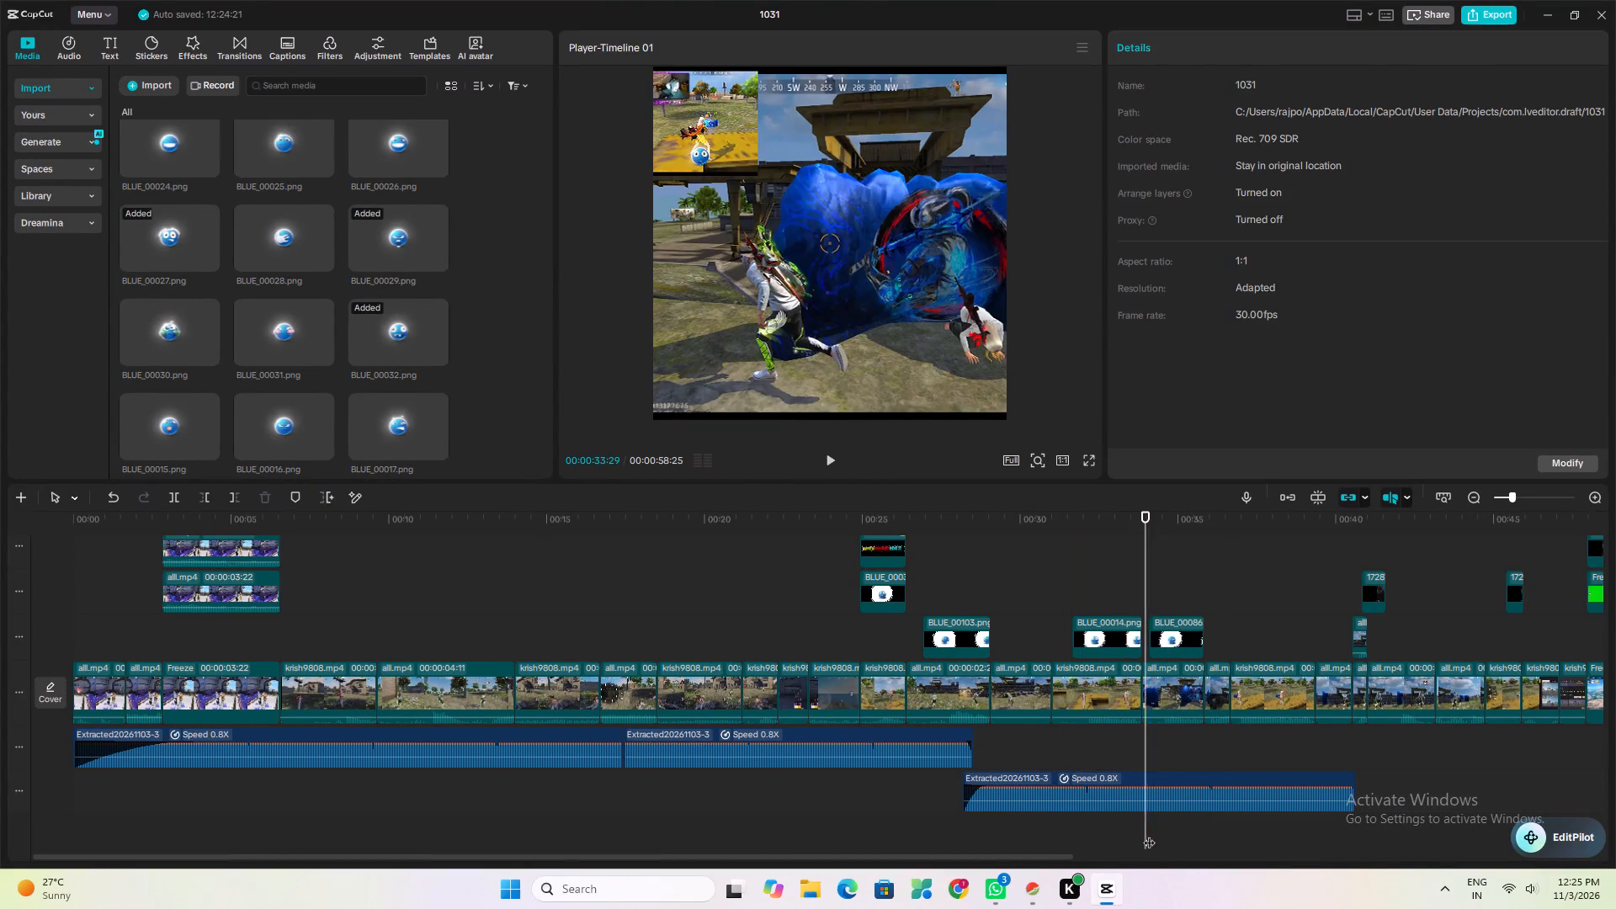
pyautogui.click(1152, 787)
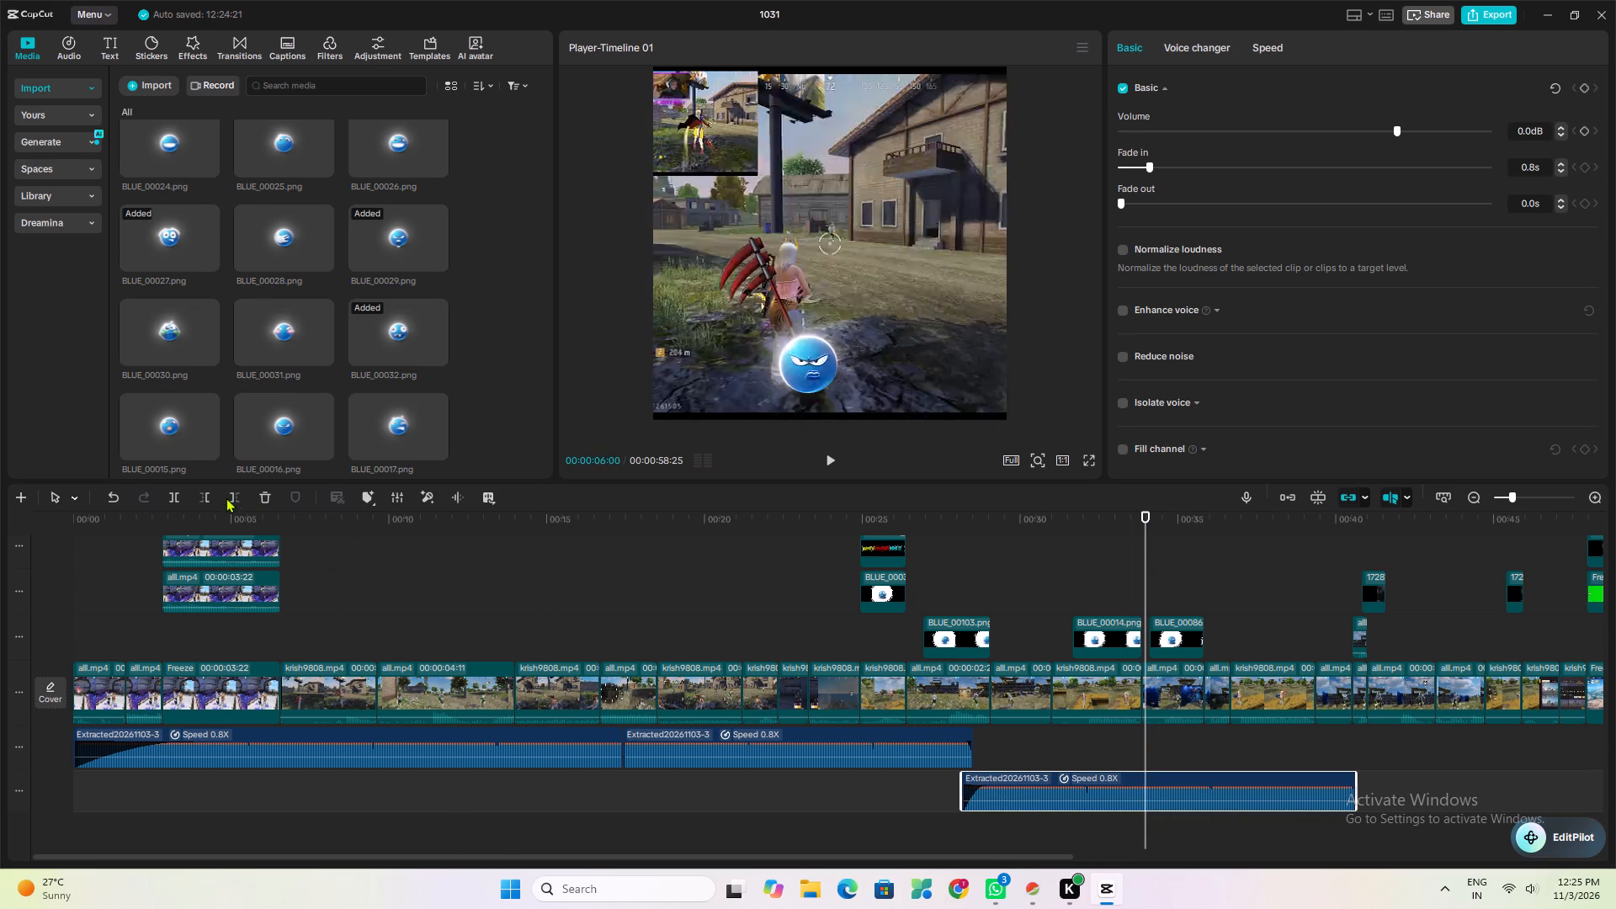
pyautogui.click(238, 495)
# Play back the ending from the green-screen freeze section through the closing screenshots, replaying the part around 00:00:52.
pyautogui.scroll(-2, 1320, 811)
pyautogui.scroll(3, 786, 805)
pyautogui.click(1039, 632)
pyautogui.press('space')
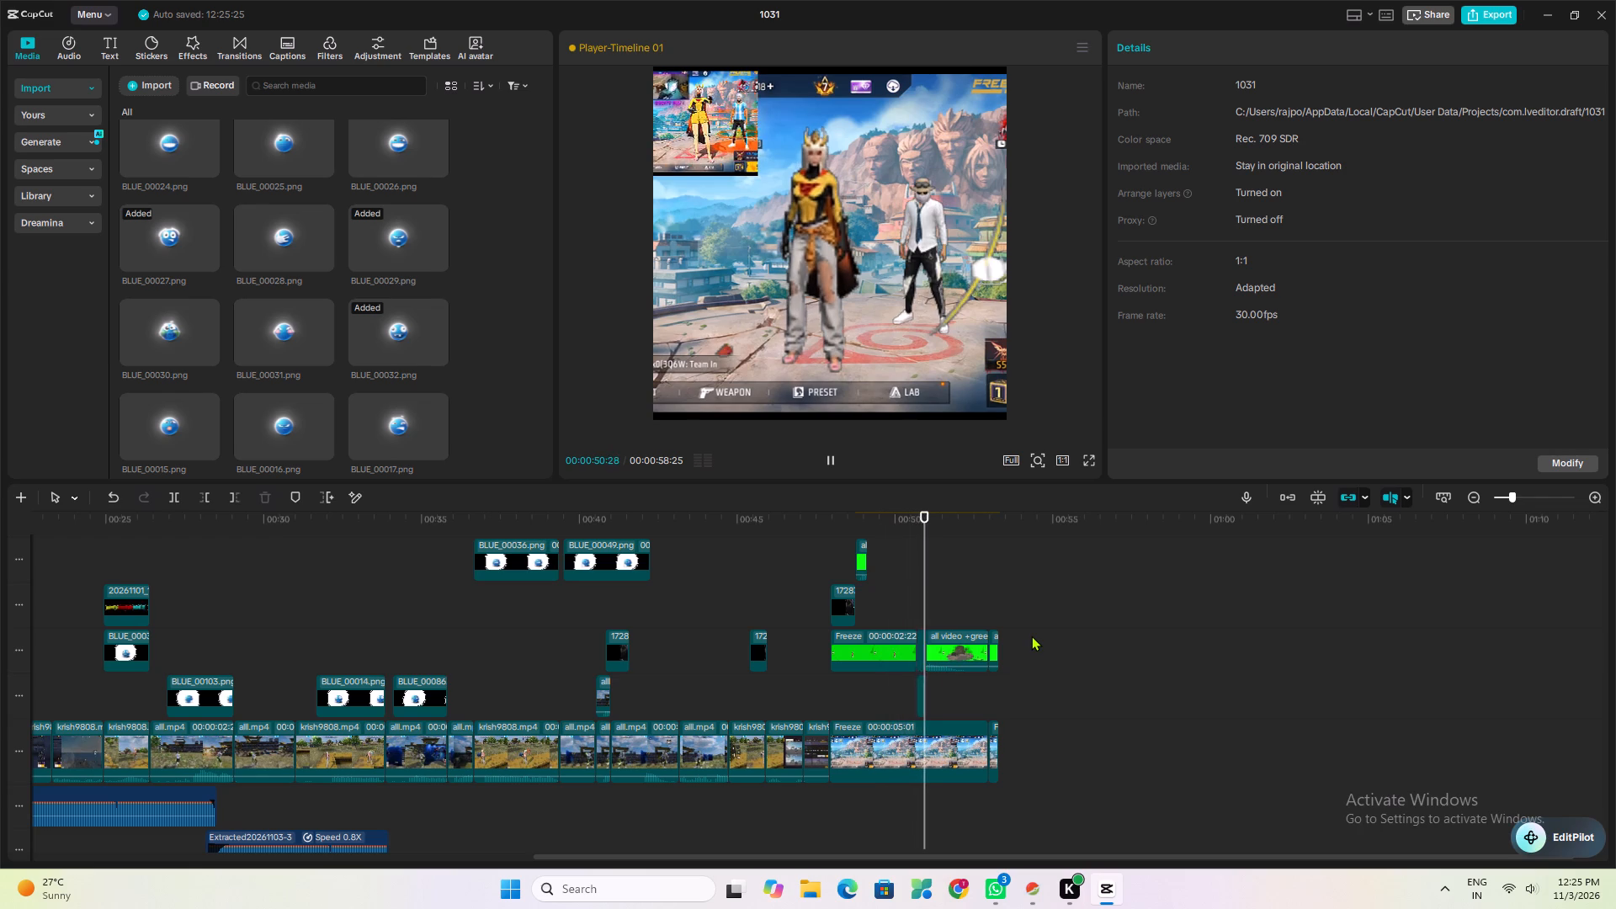
pyautogui.scroll(-3, 978, 645)
pyautogui.scroll(3, 967, 670)
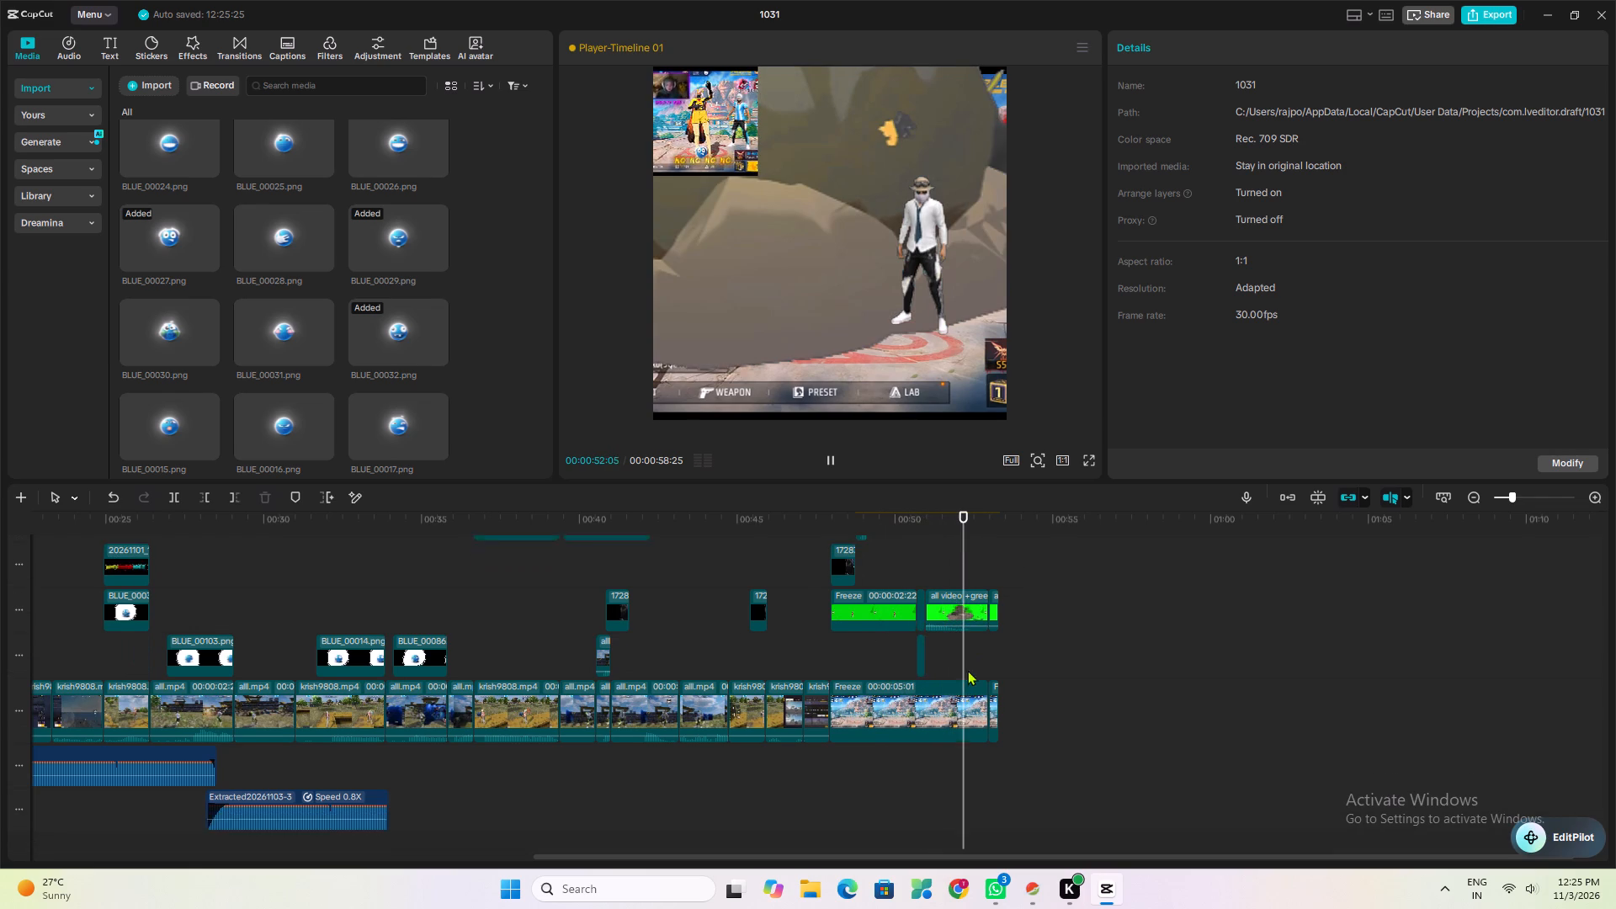
pyautogui.scroll(2, 967, 670)
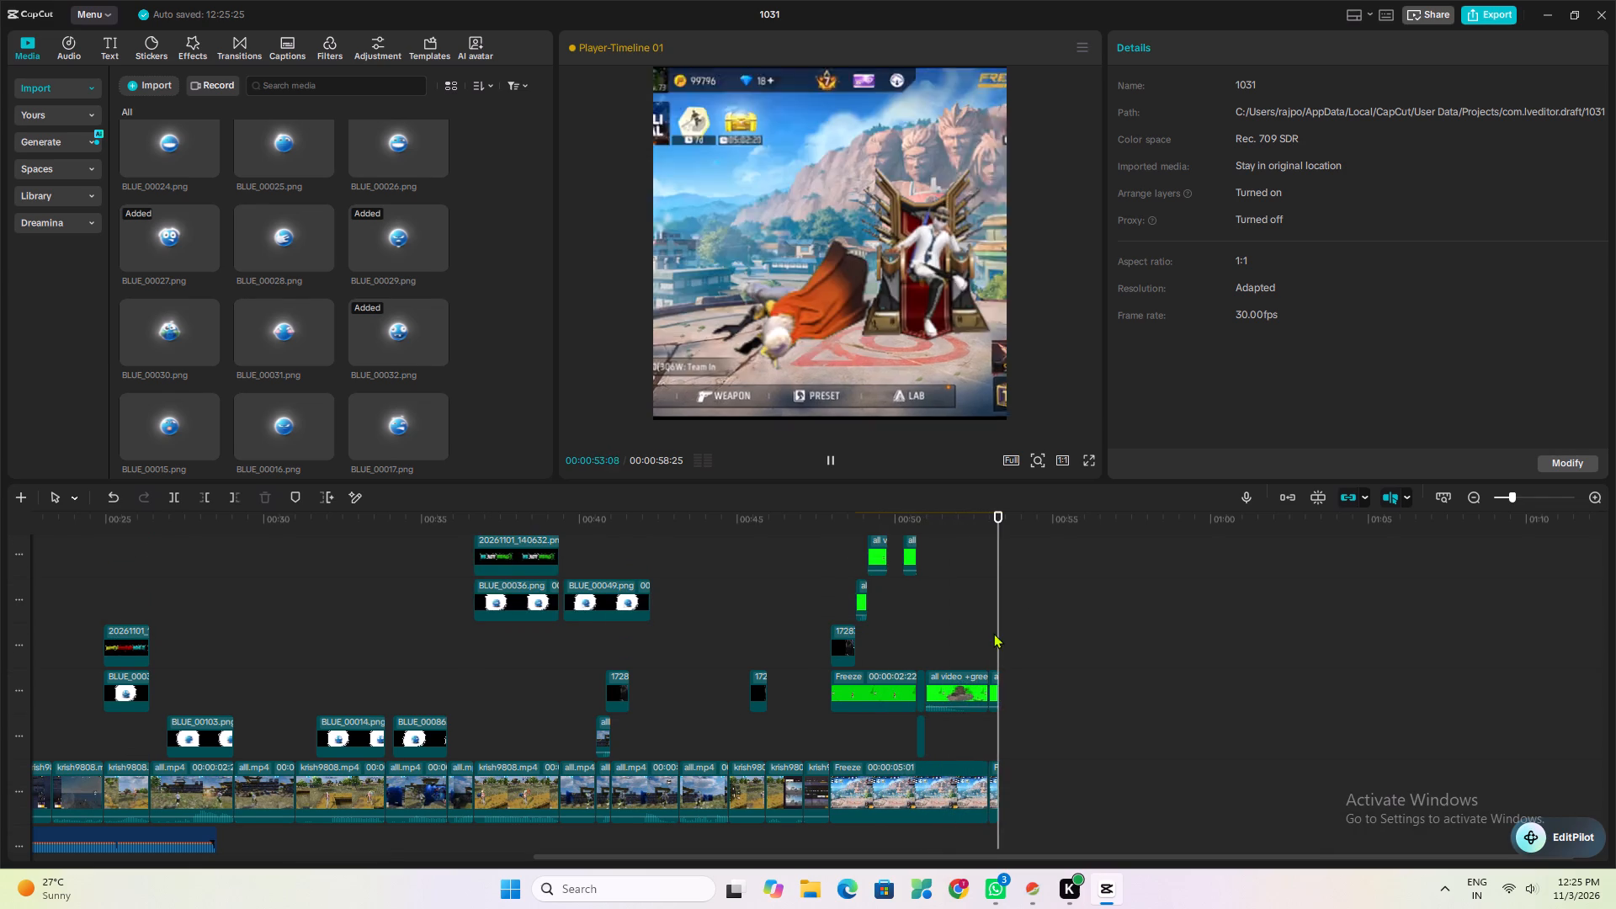
pyautogui.click(994, 629)
pyautogui.click(981, 628)
pyautogui.press('space')
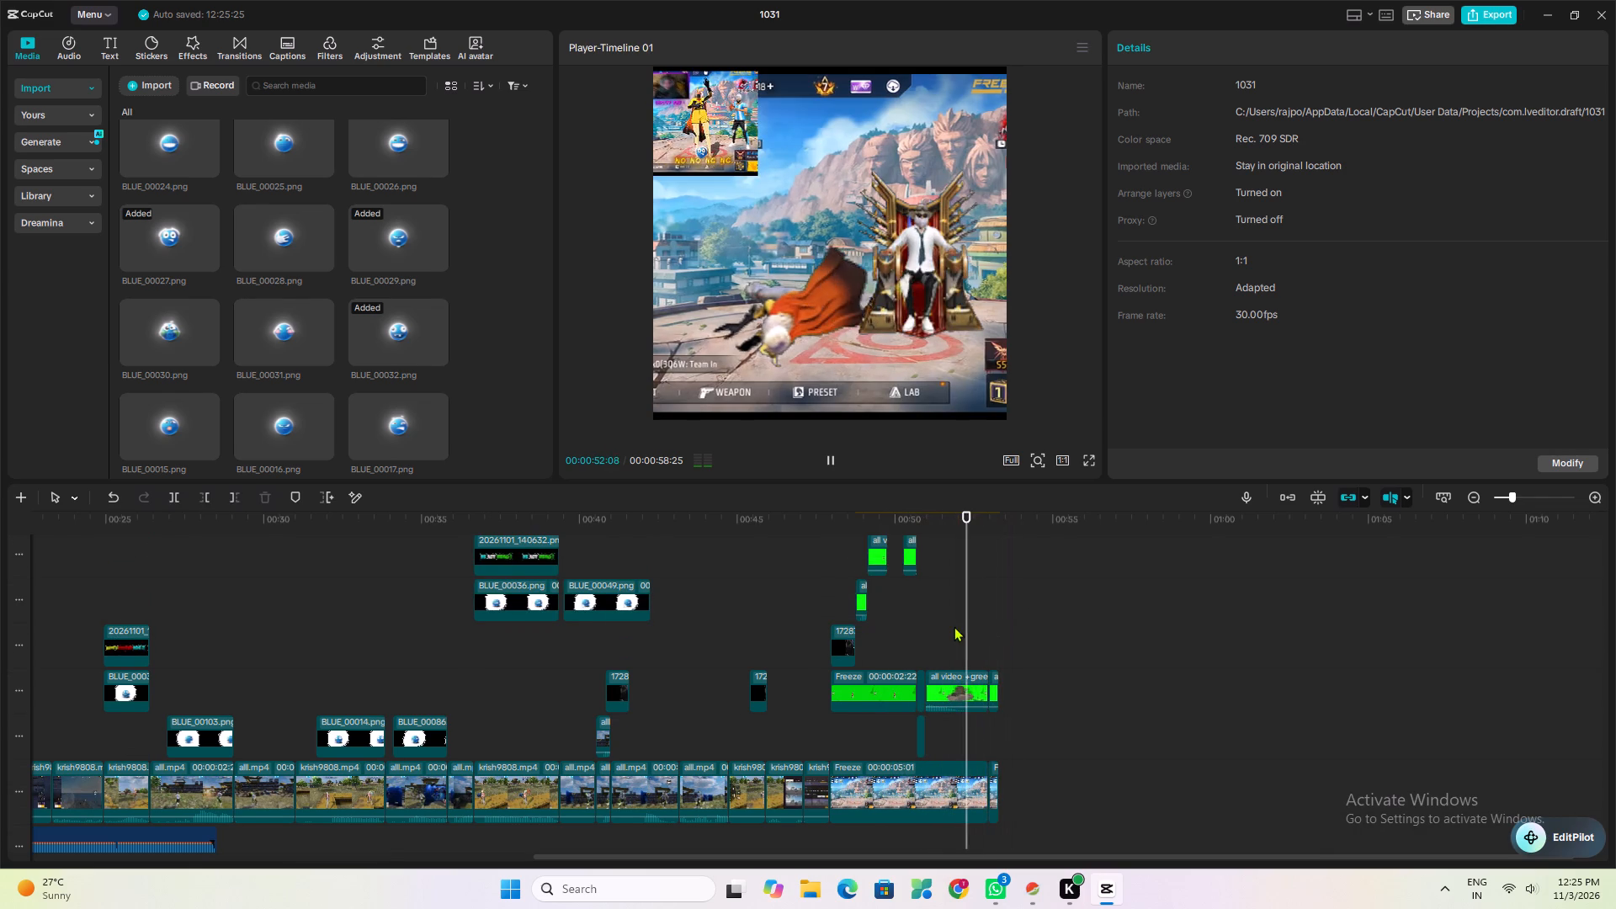
pyautogui.click(954, 626)
pyautogui.press('space')
pyautogui.press('space')
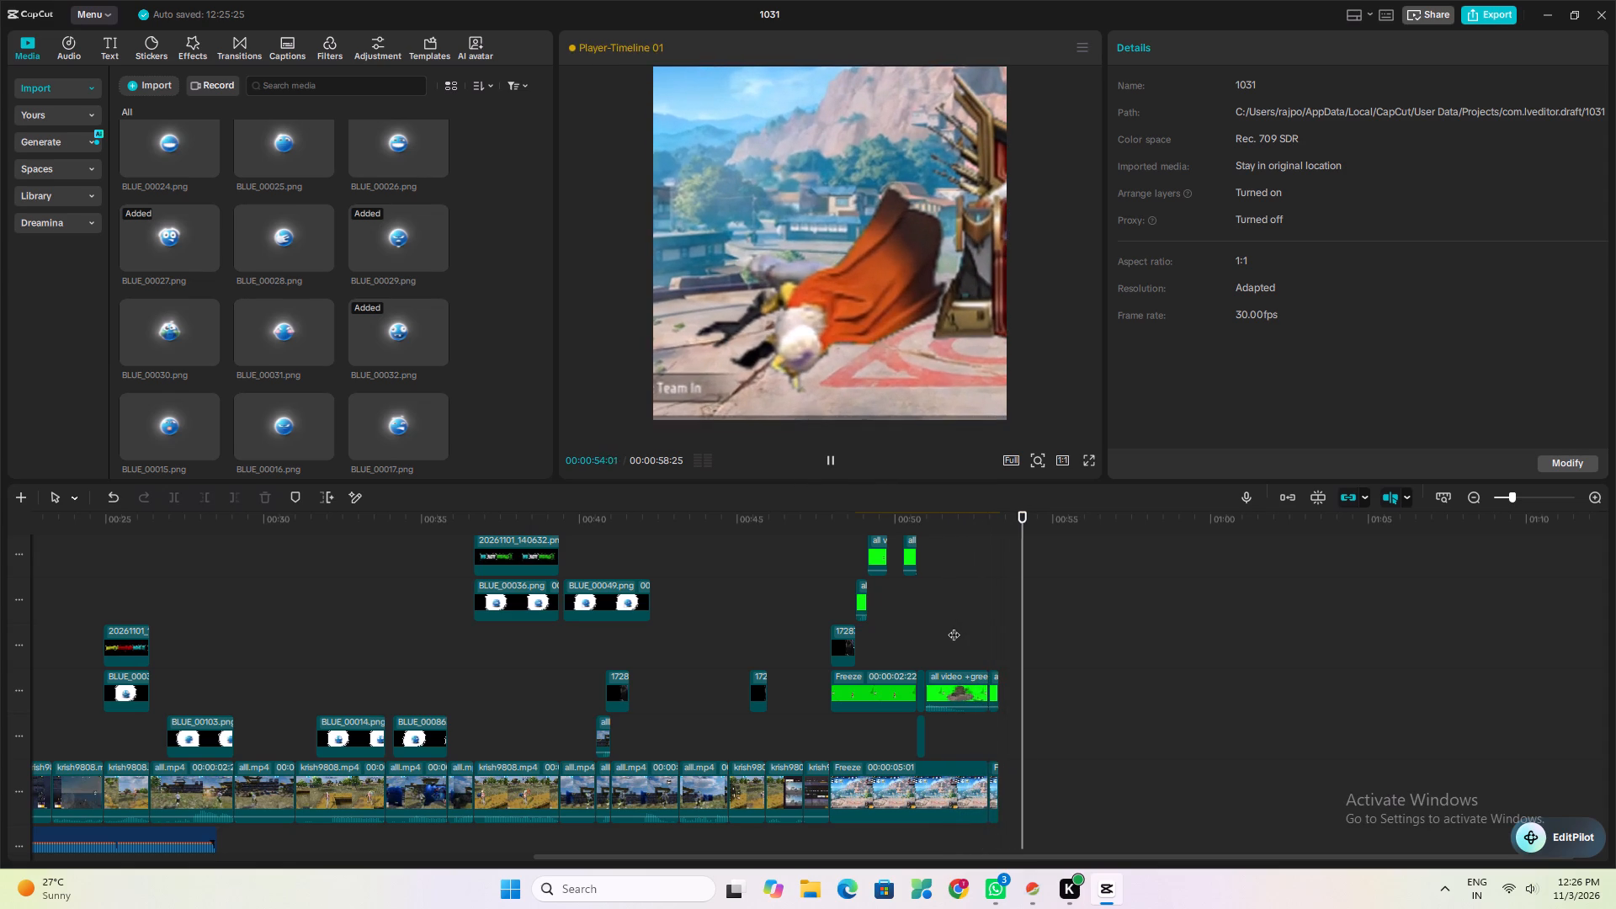
pyautogui.scroll(7, 1006, 633)
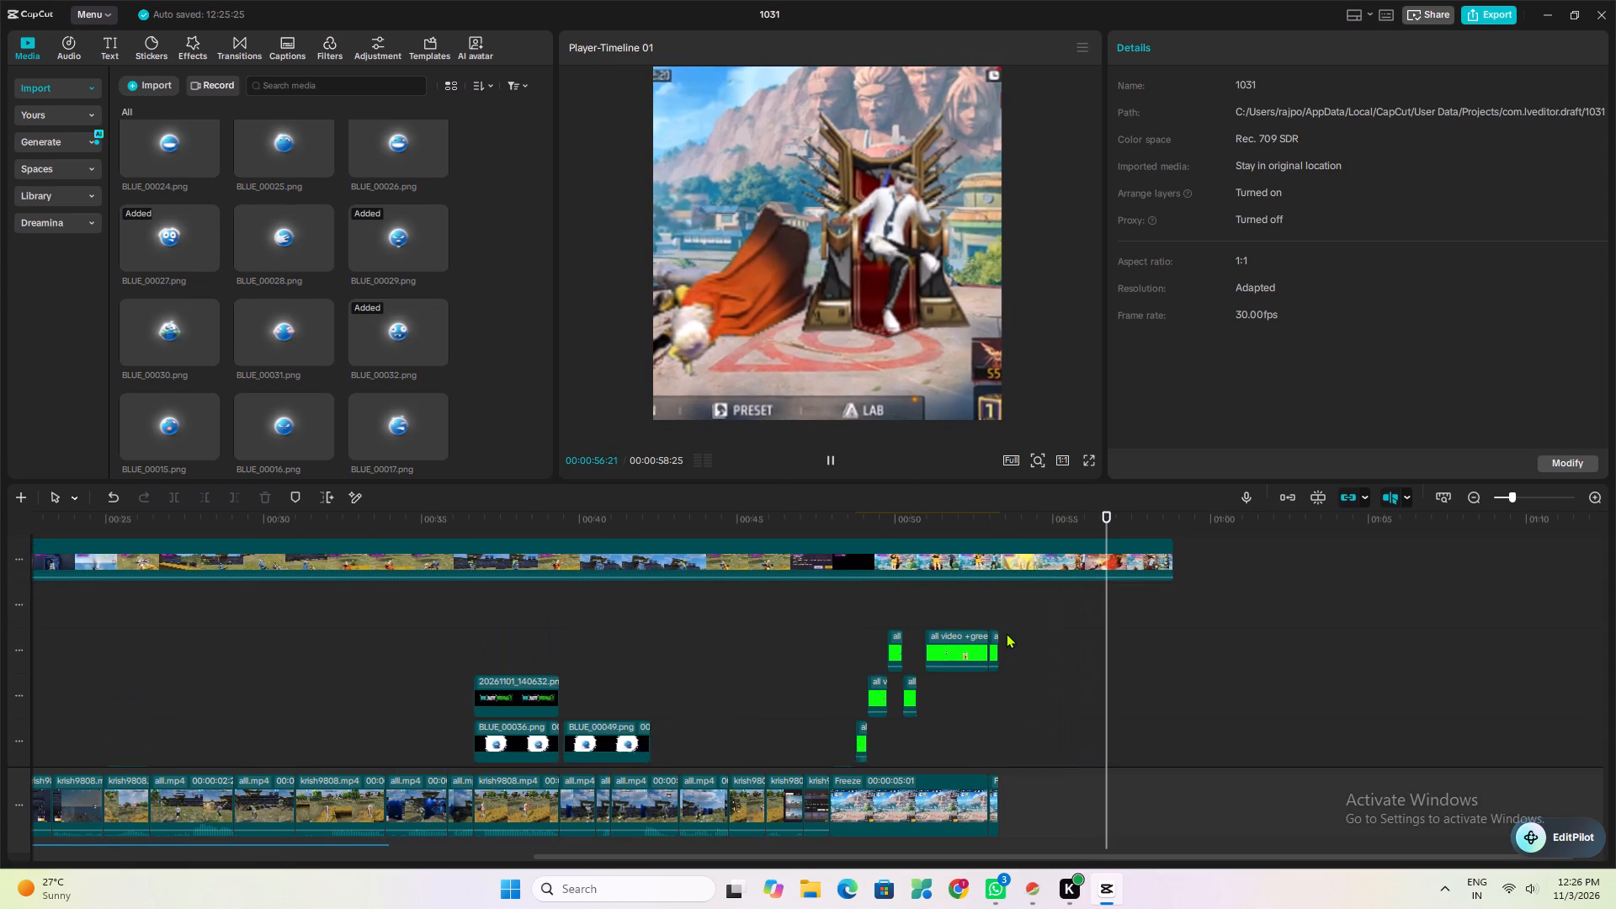
pyautogui.scroll(2, 1006, 633)
pyautogui.press('space')
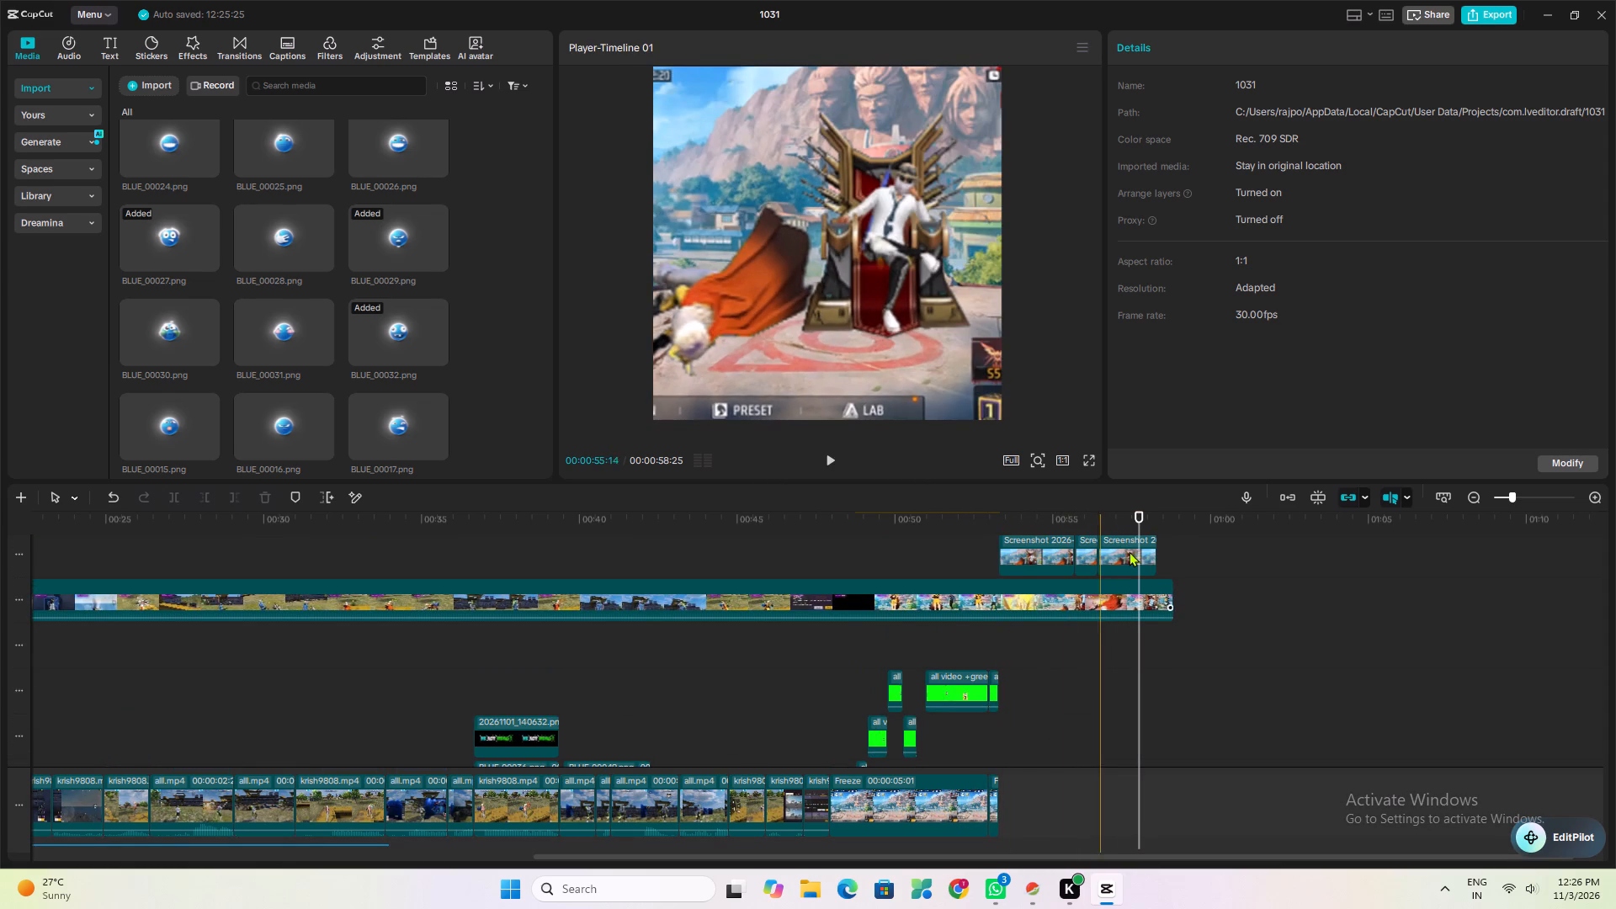
# Play back the project from the start, continue from about 00:00:08 across the audio join, and review the caption and emoji overlay tracks.
pyautogui.moveTo(1136, 521); pyautogui.dragTo(448, 619)
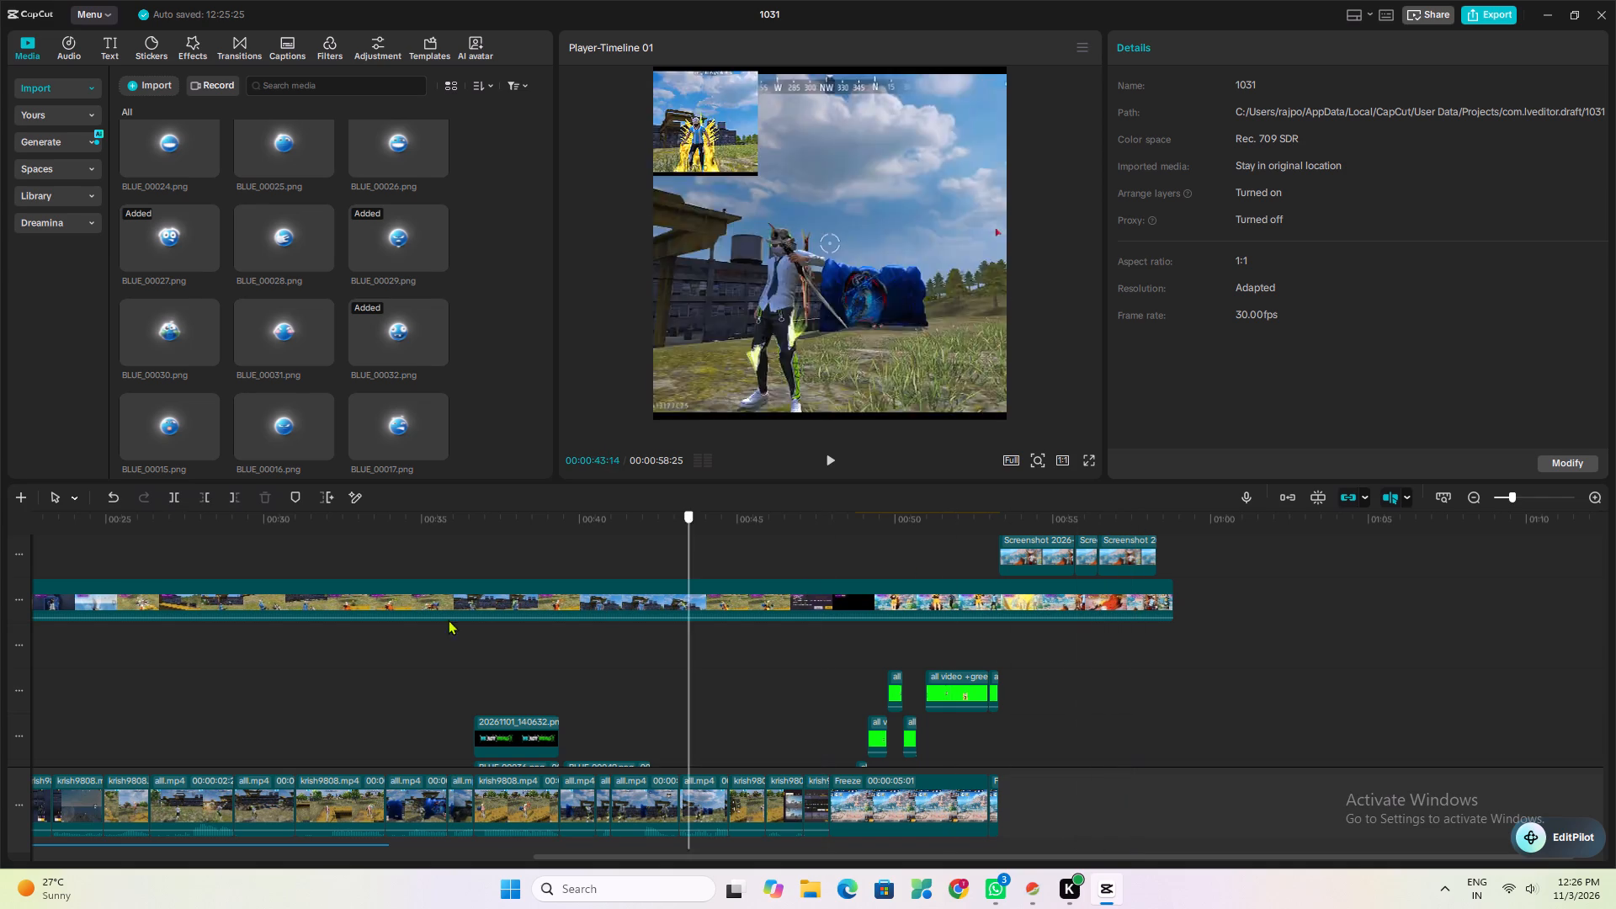
pyautogui.moveTo(448, 619); pyautogui.dragTo(0, 663)
pyautogui.press('space')
pyautogui.press('space')
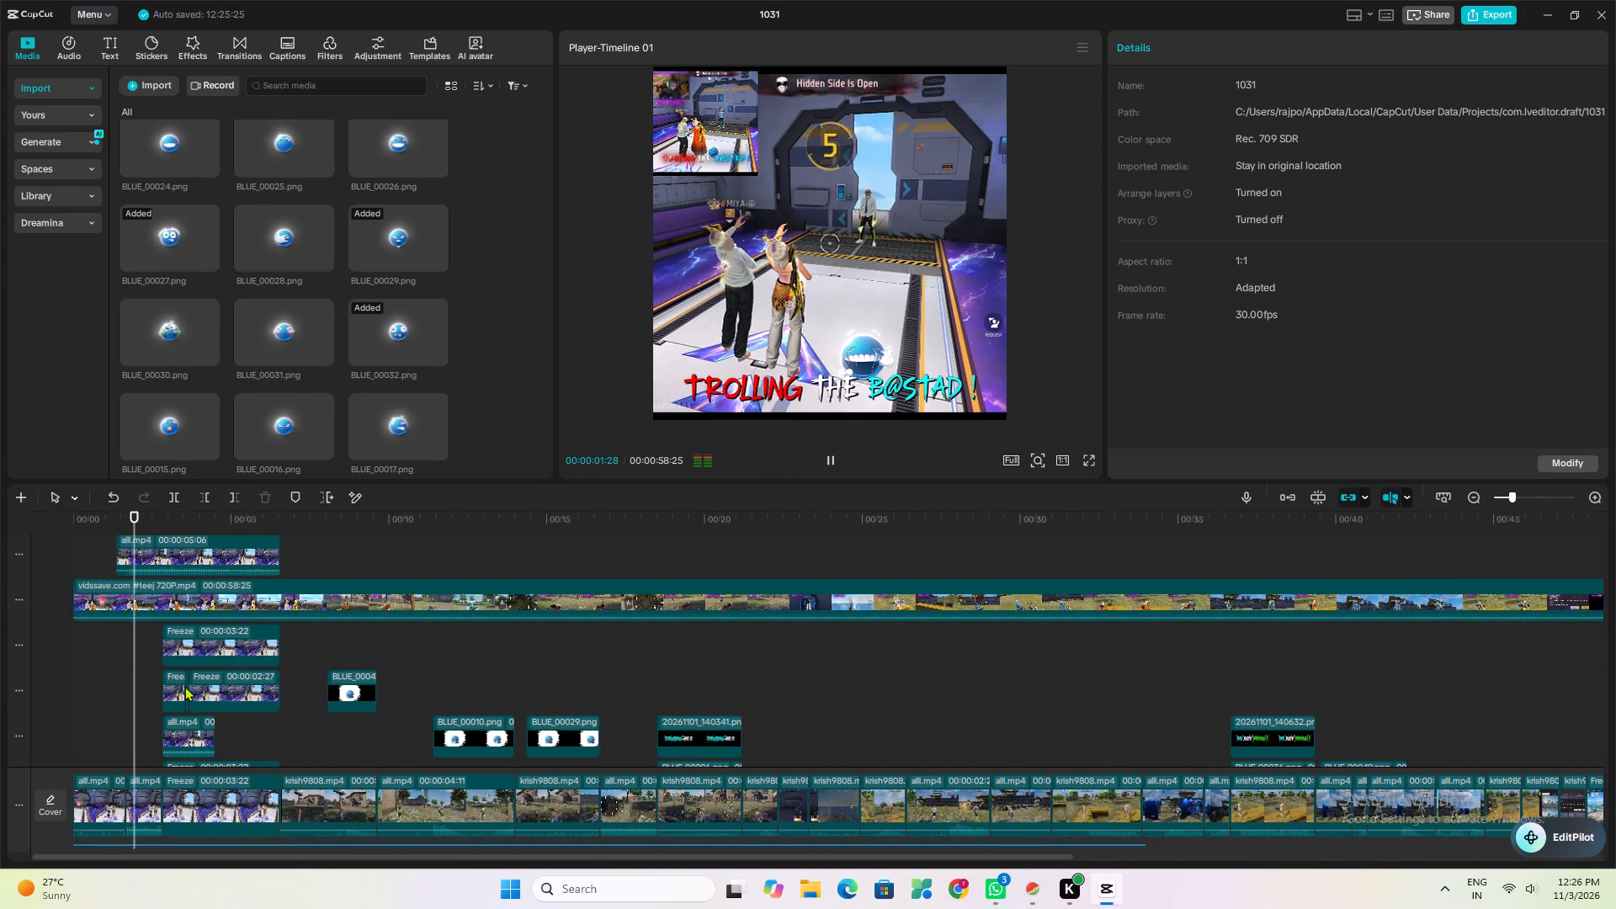
pyautogui.scroll(6, 191, 687)
pyautogui.scroll(-13, 202, 718)
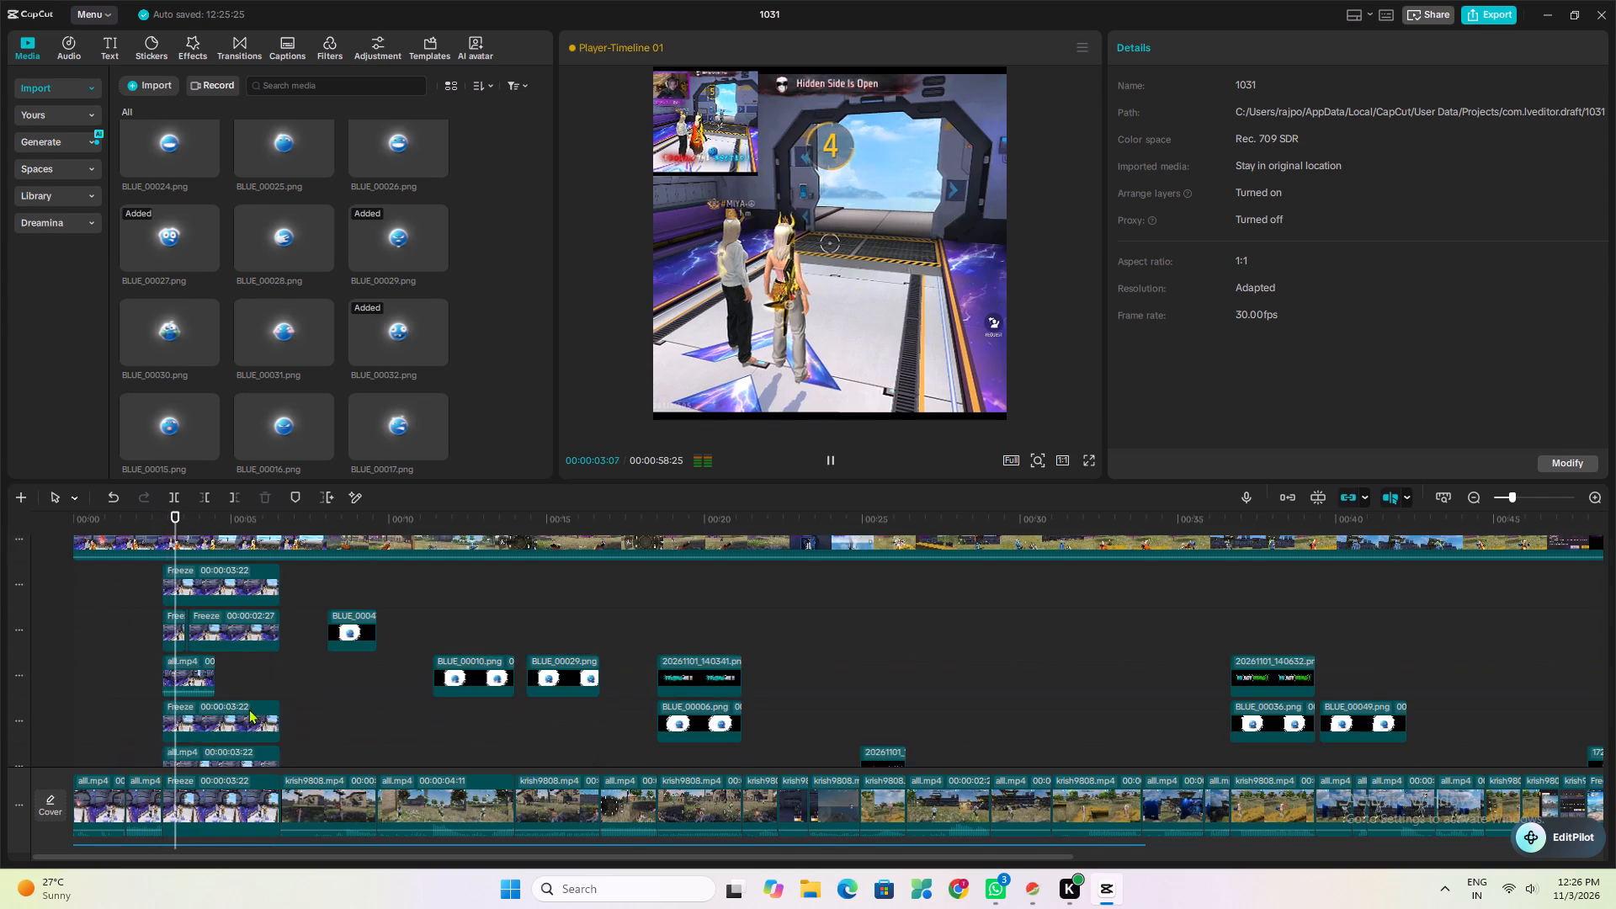
pyautogui.scroll(-4, 267, 699)
pyautogui.click(335, 688)
pyautogui.press('space')
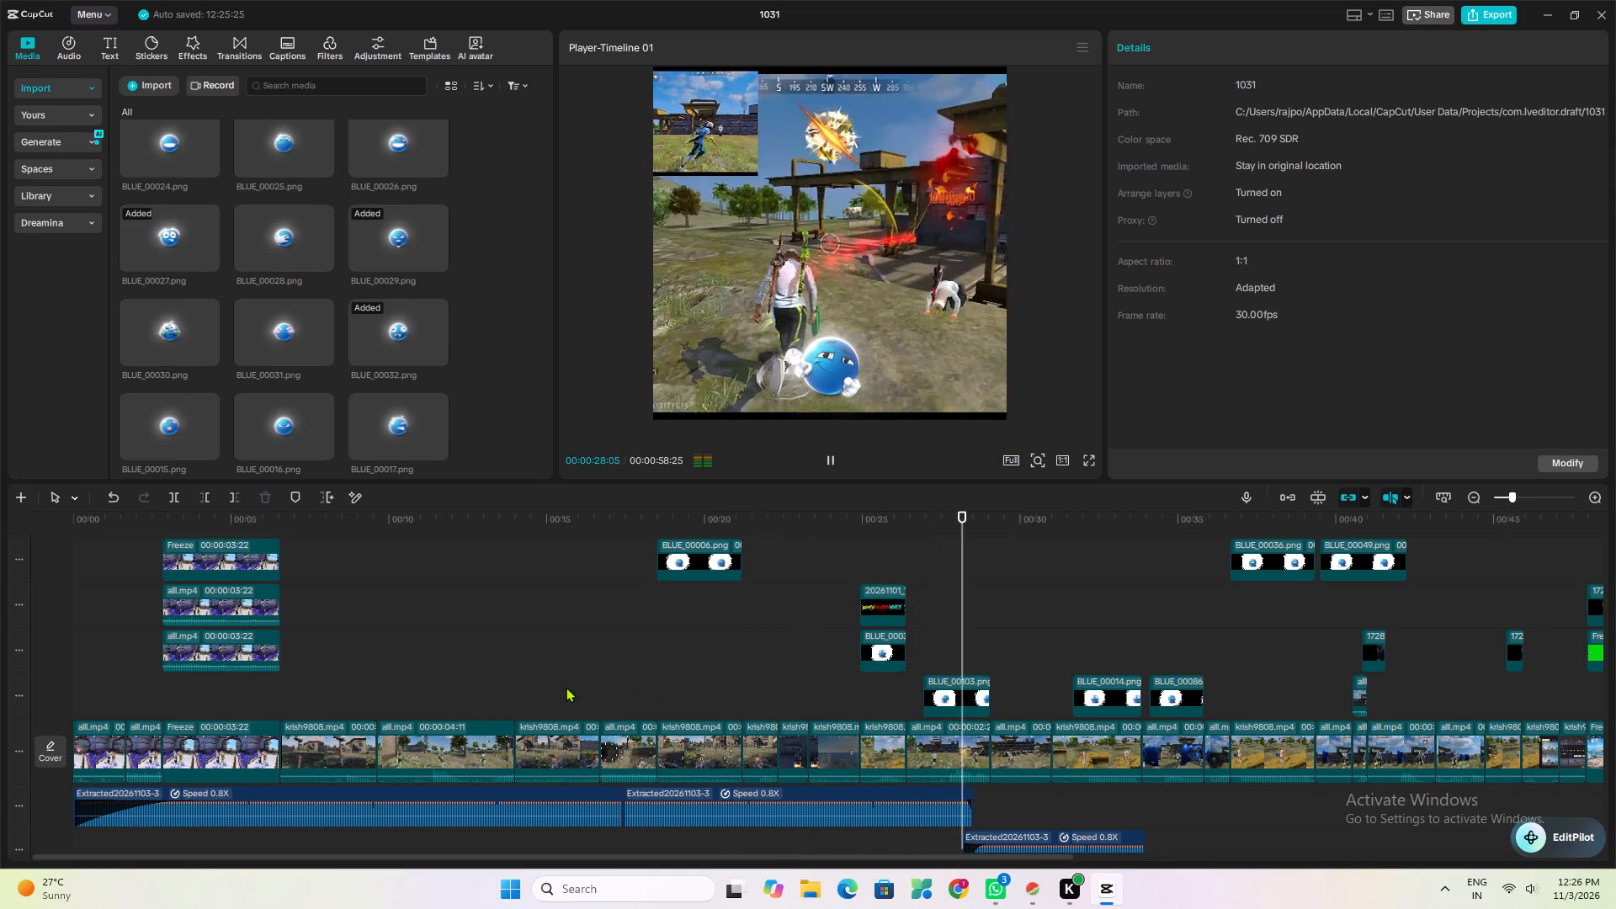
pyautogui.press('space')
pyautogui.scroll(11, 466, 697)
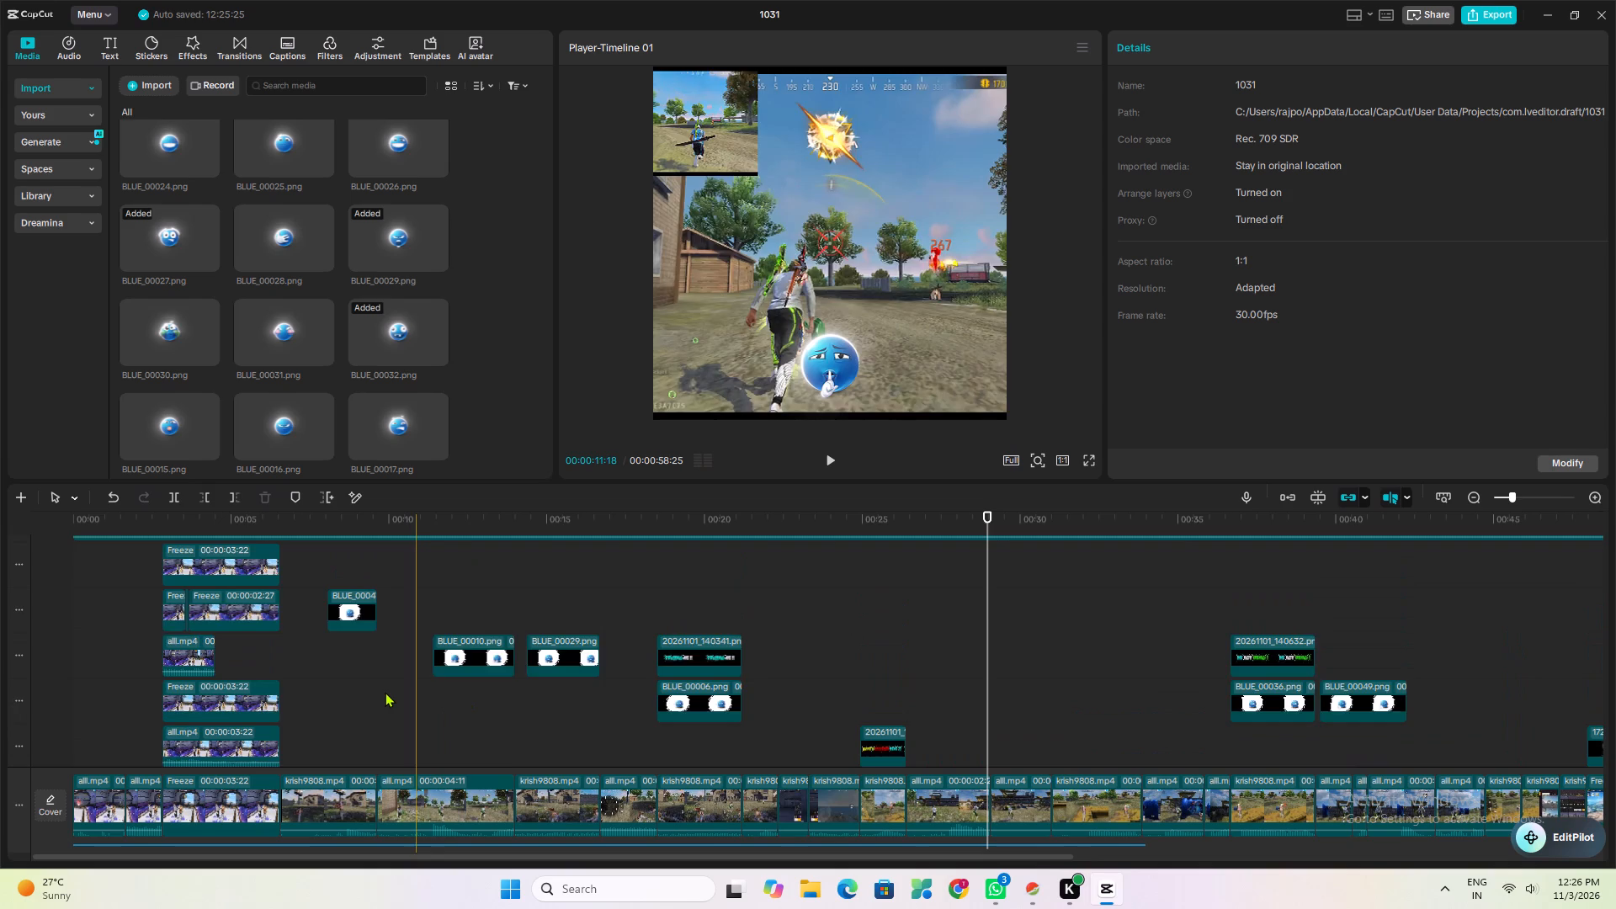
pyautogui.scroll(4, 322, 698)
pyautogui.scroll(5, 121, 702)
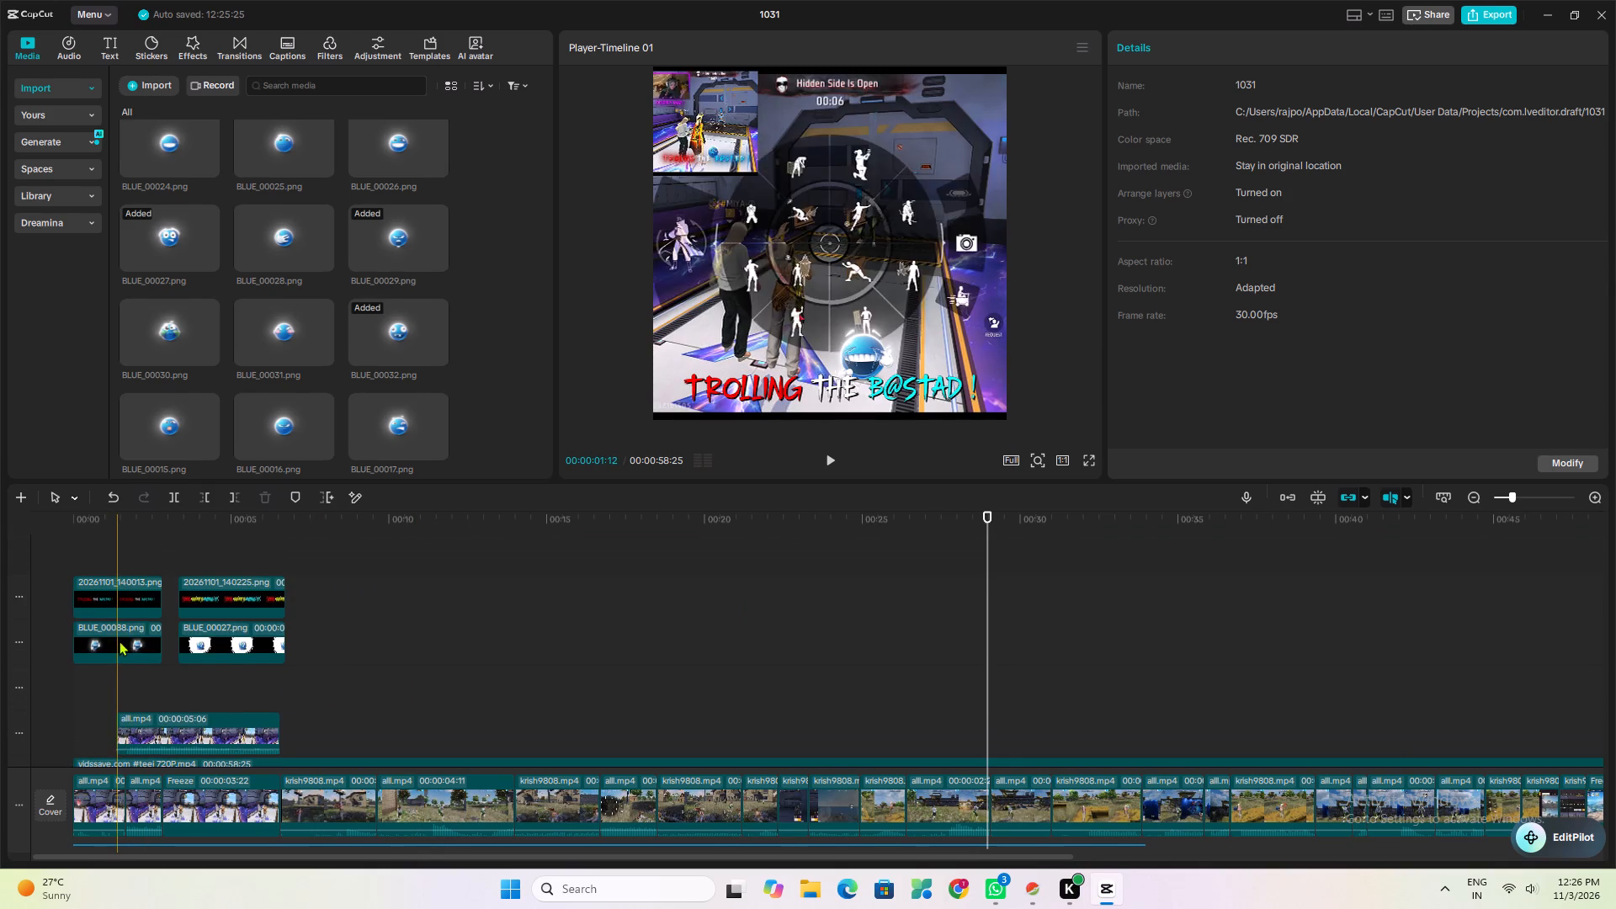
# Apply Fade In and Fade Out animations of 0.3 s each to the opening TROLLING THE B@STAD ! caption.
pyautogui.click(117, 603)
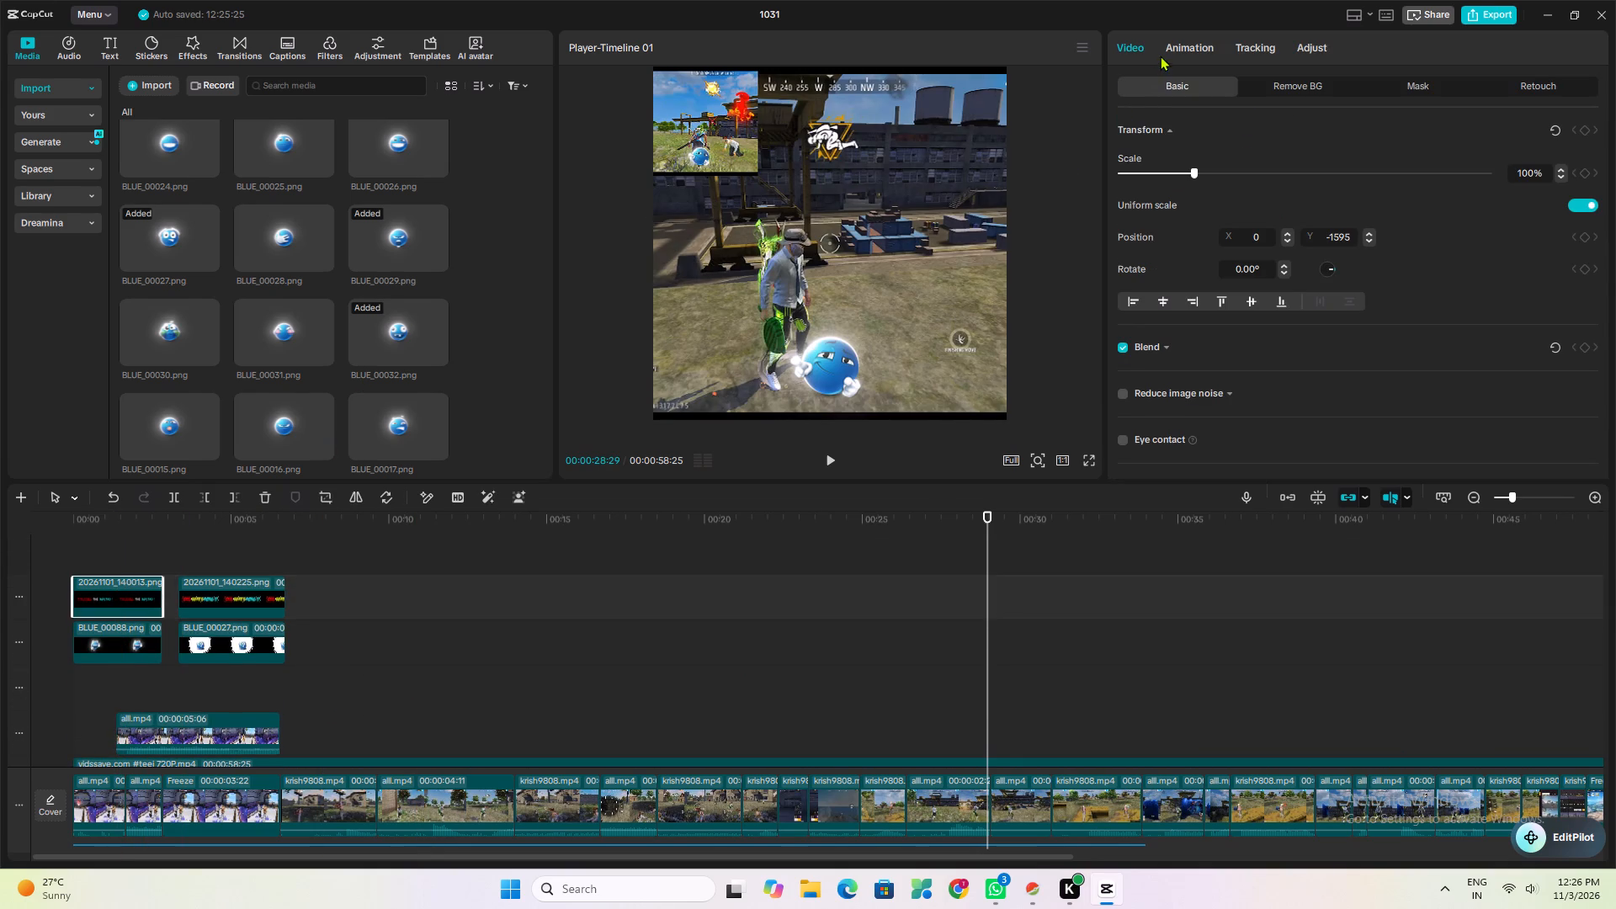
pyautogui.click(1167, 46)
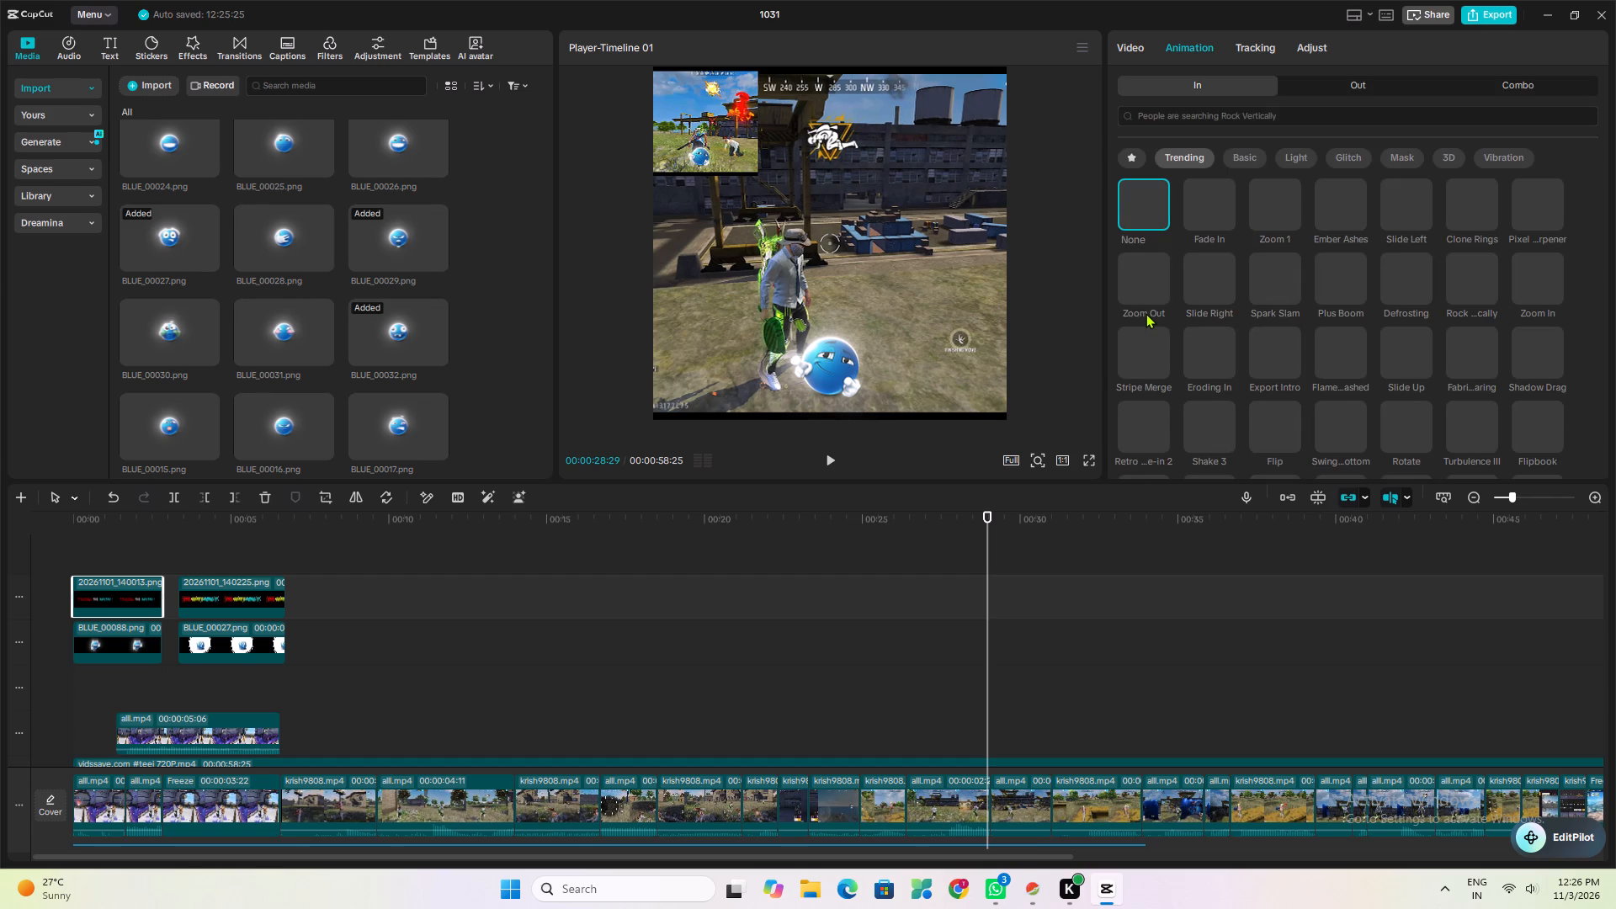
pyautogui.click(1203, 209)
pyautogui.click(1332, 89)
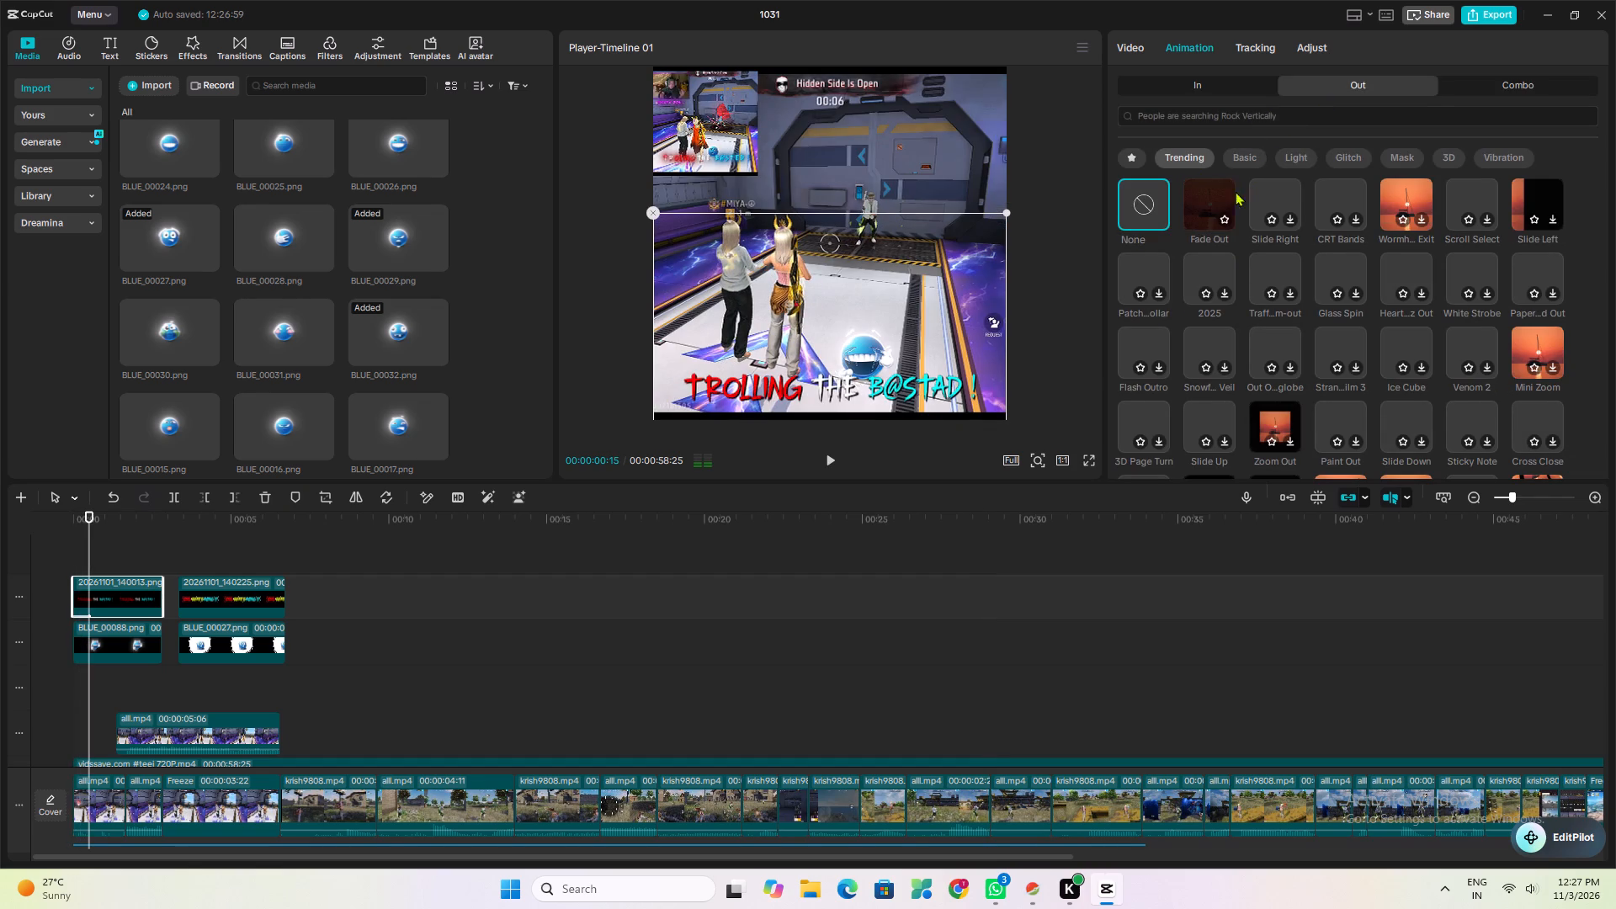
pyautogui.click(1216, 204)
pyautogui.click(1503, 461)
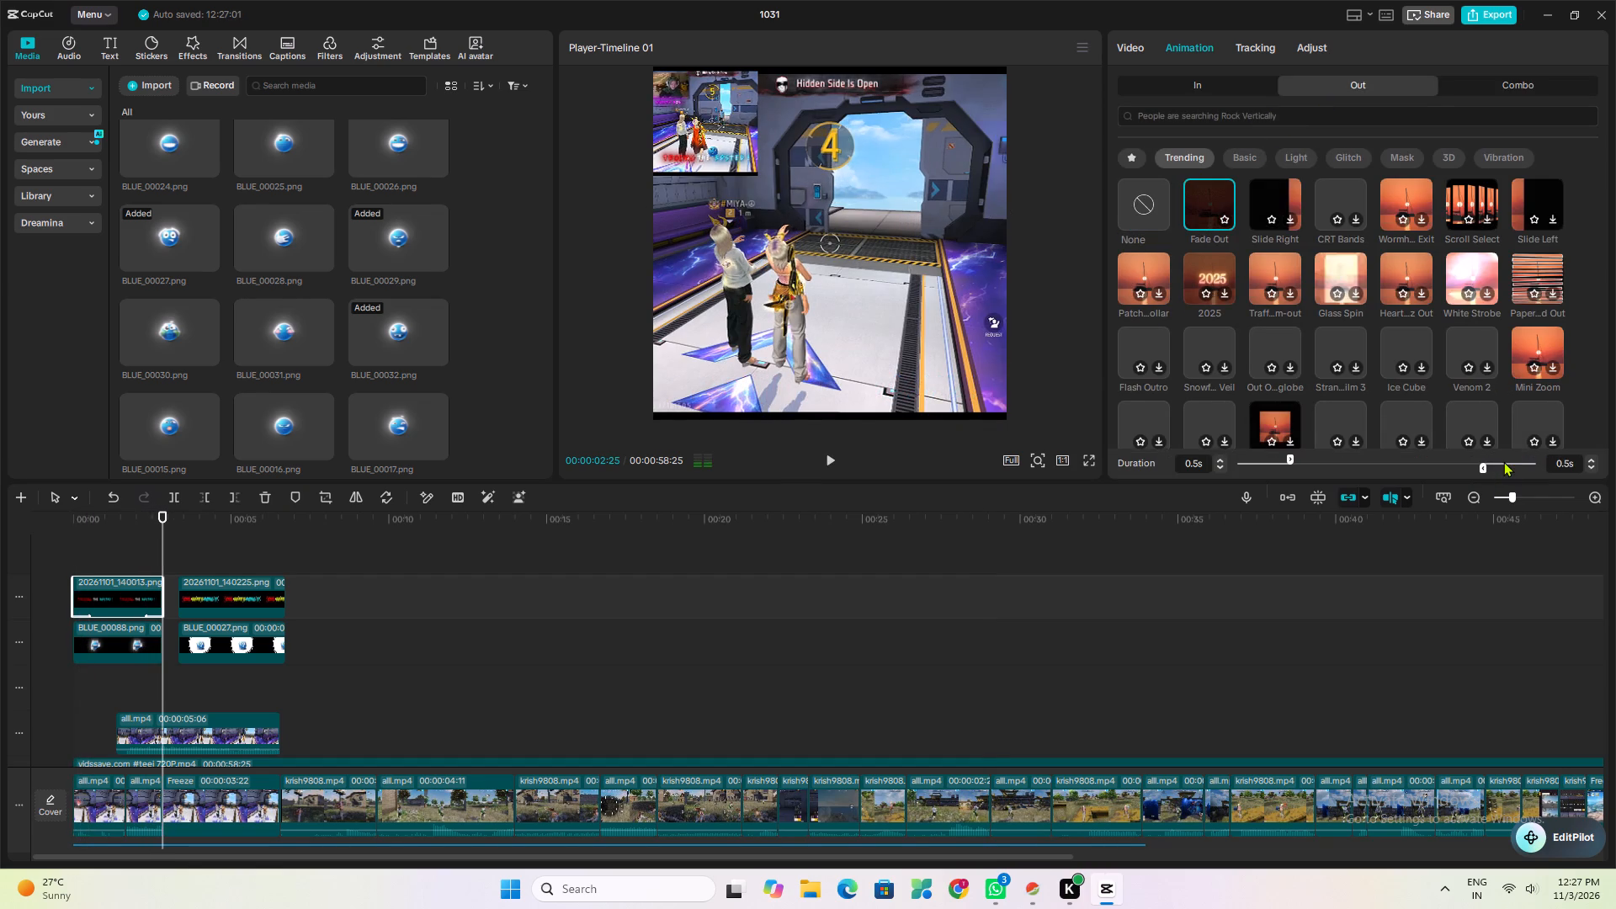
pyautogui.click(1280, 460)
pyautogui.click(1275, 460)
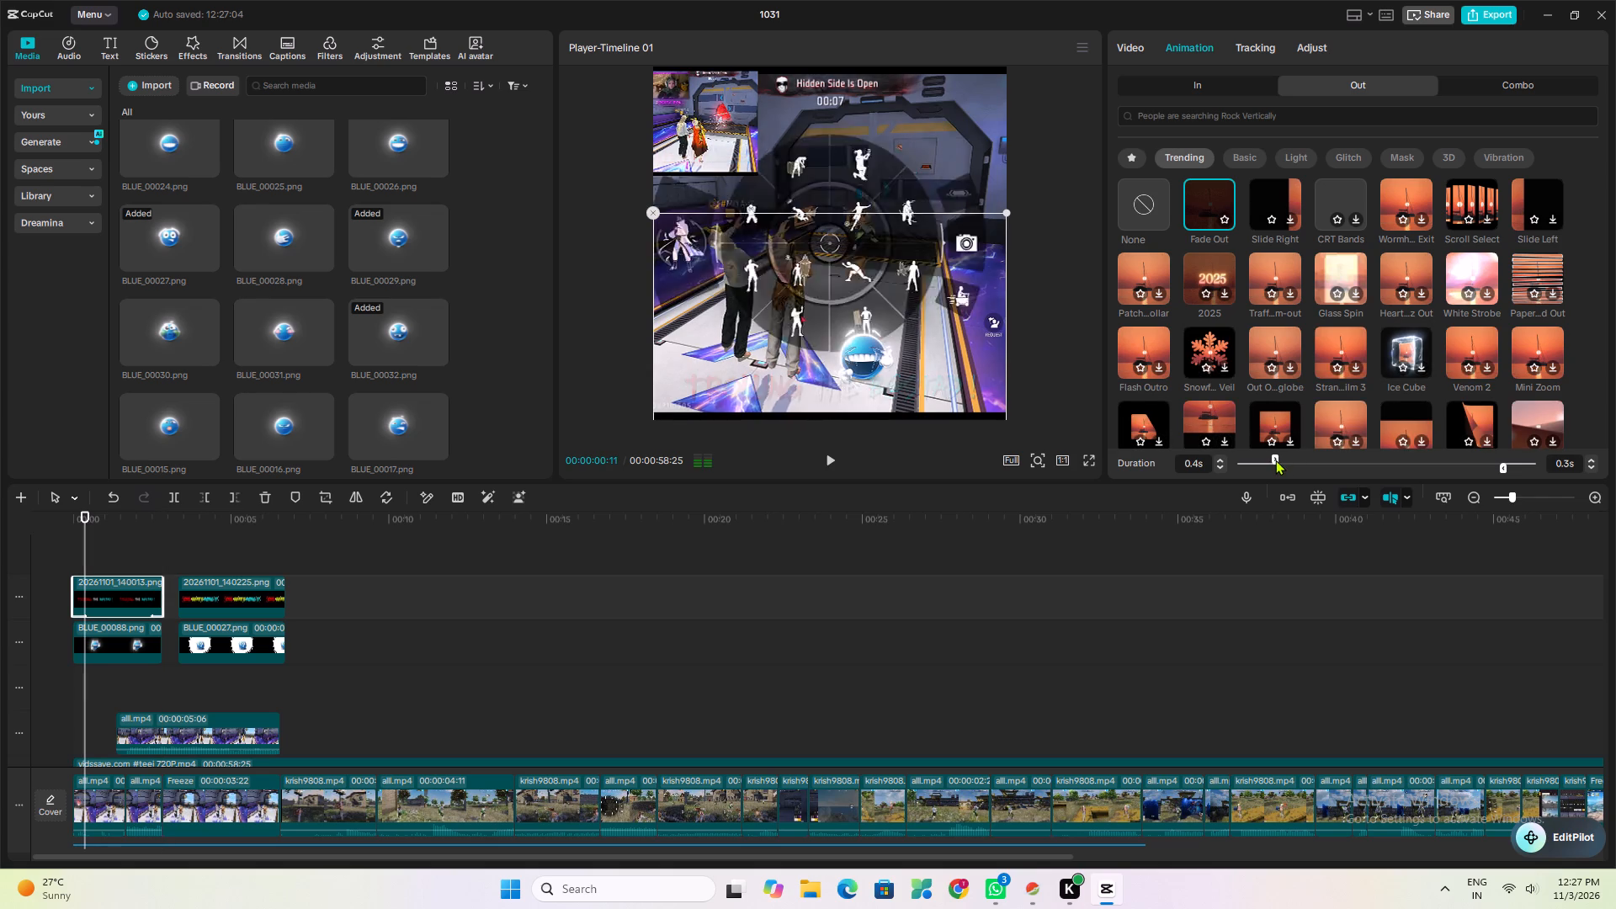
pyautogui.click(1268, 462)
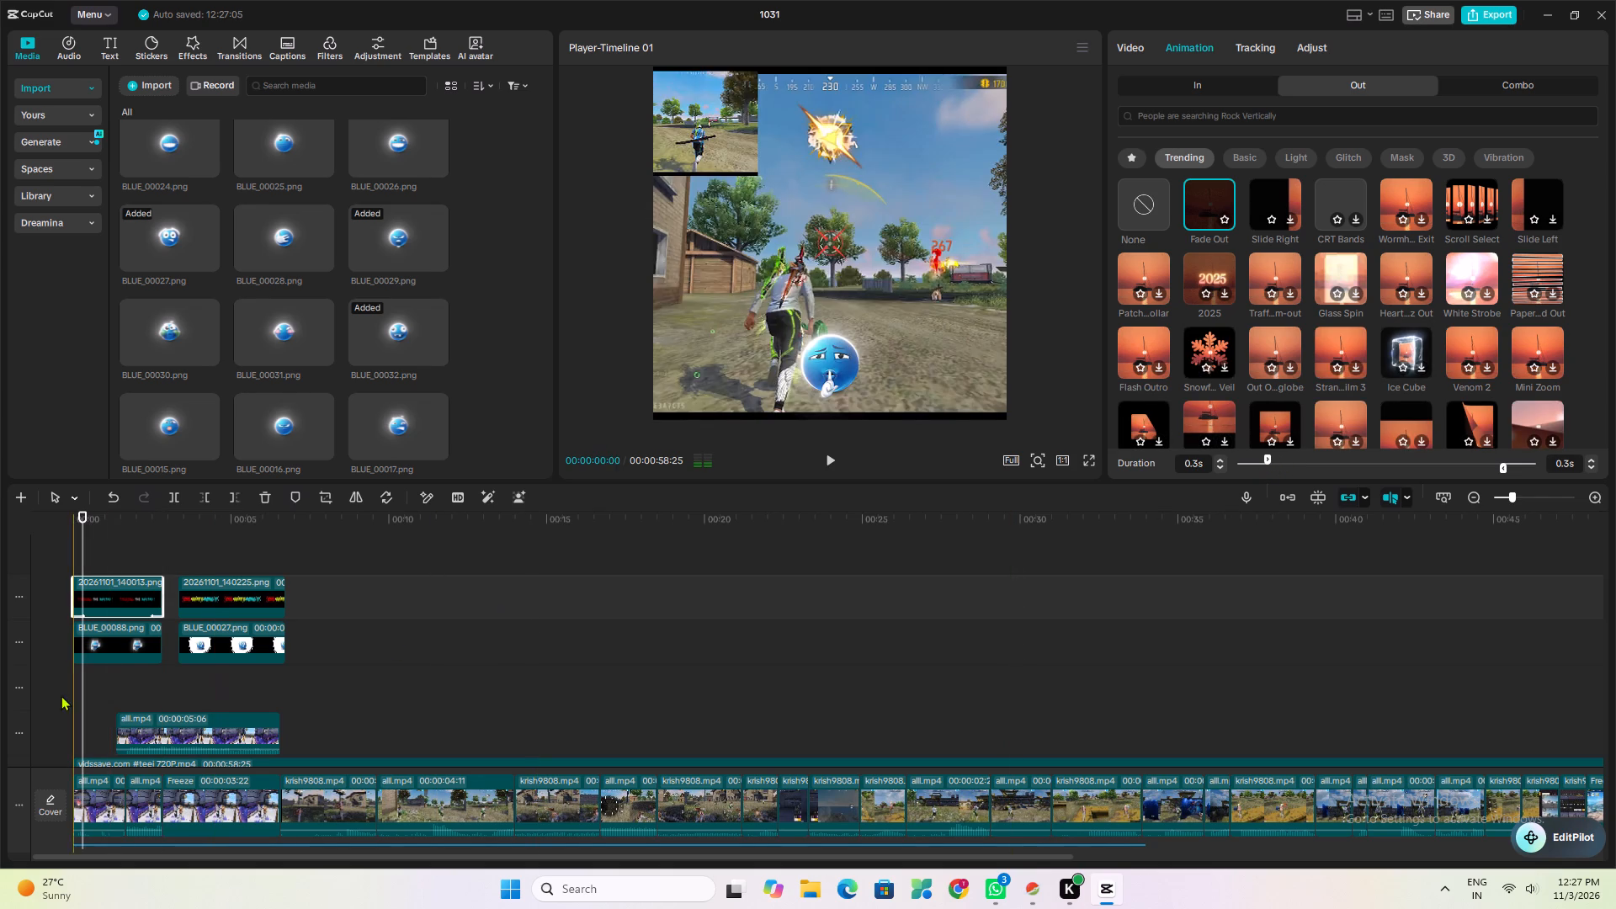
# Apply Fade Out and Fade In animations of 0.3 s each to the first blue emoji under the opening caption.
pyautogui.click(112, 645)
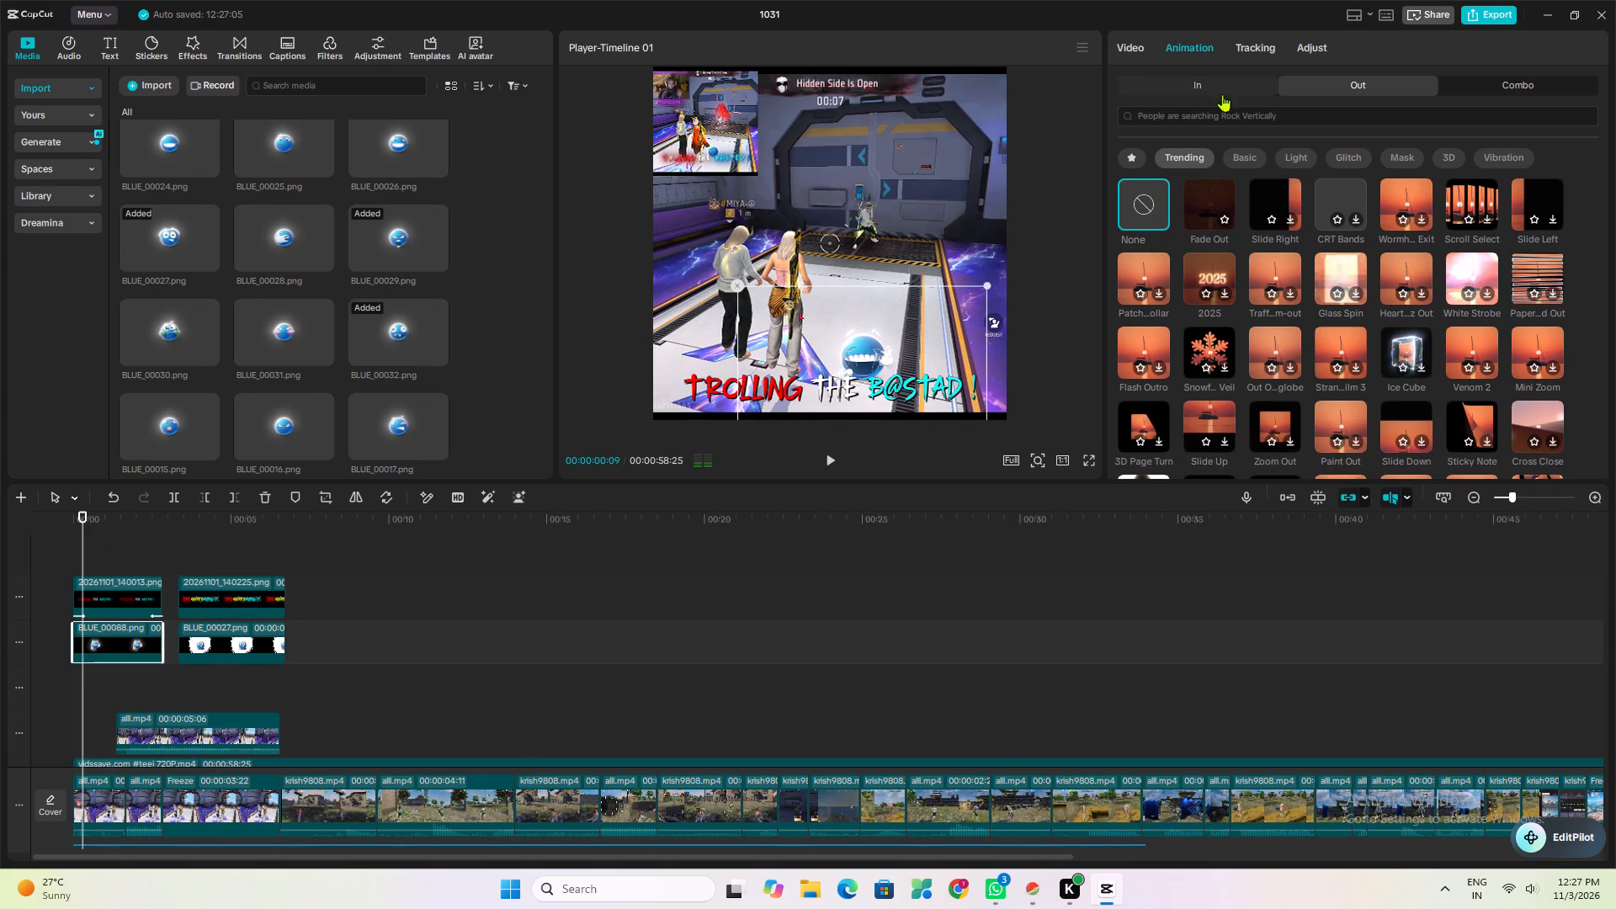
pyautogui.click(1213, 212)
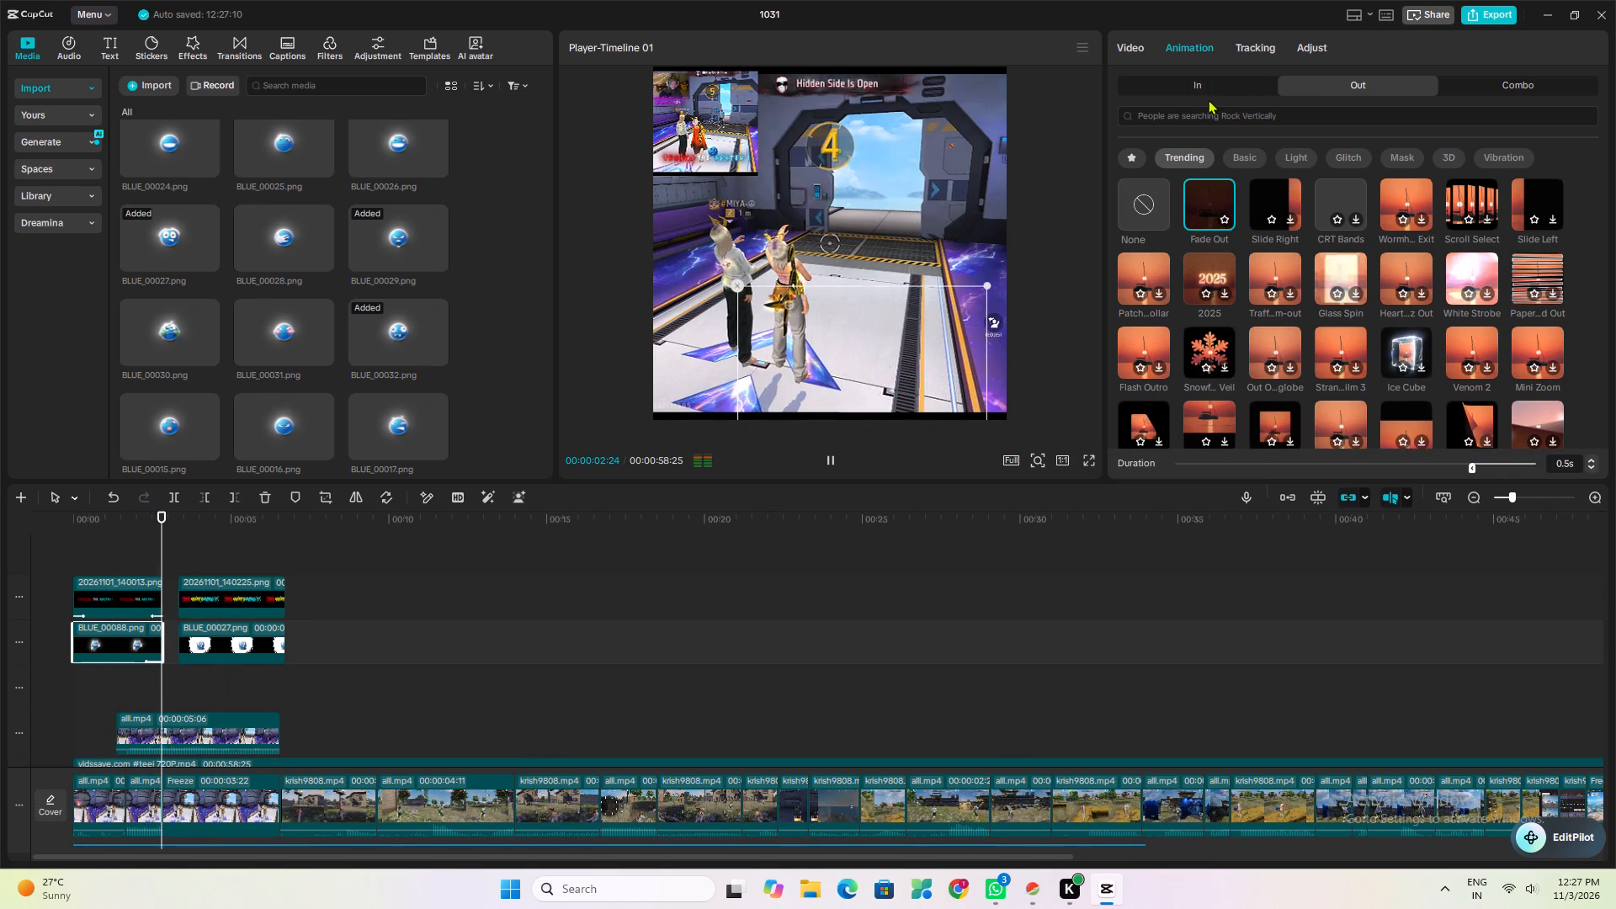
pyautogui.click(1199, 91)
pyautogui.click(1201, 205)
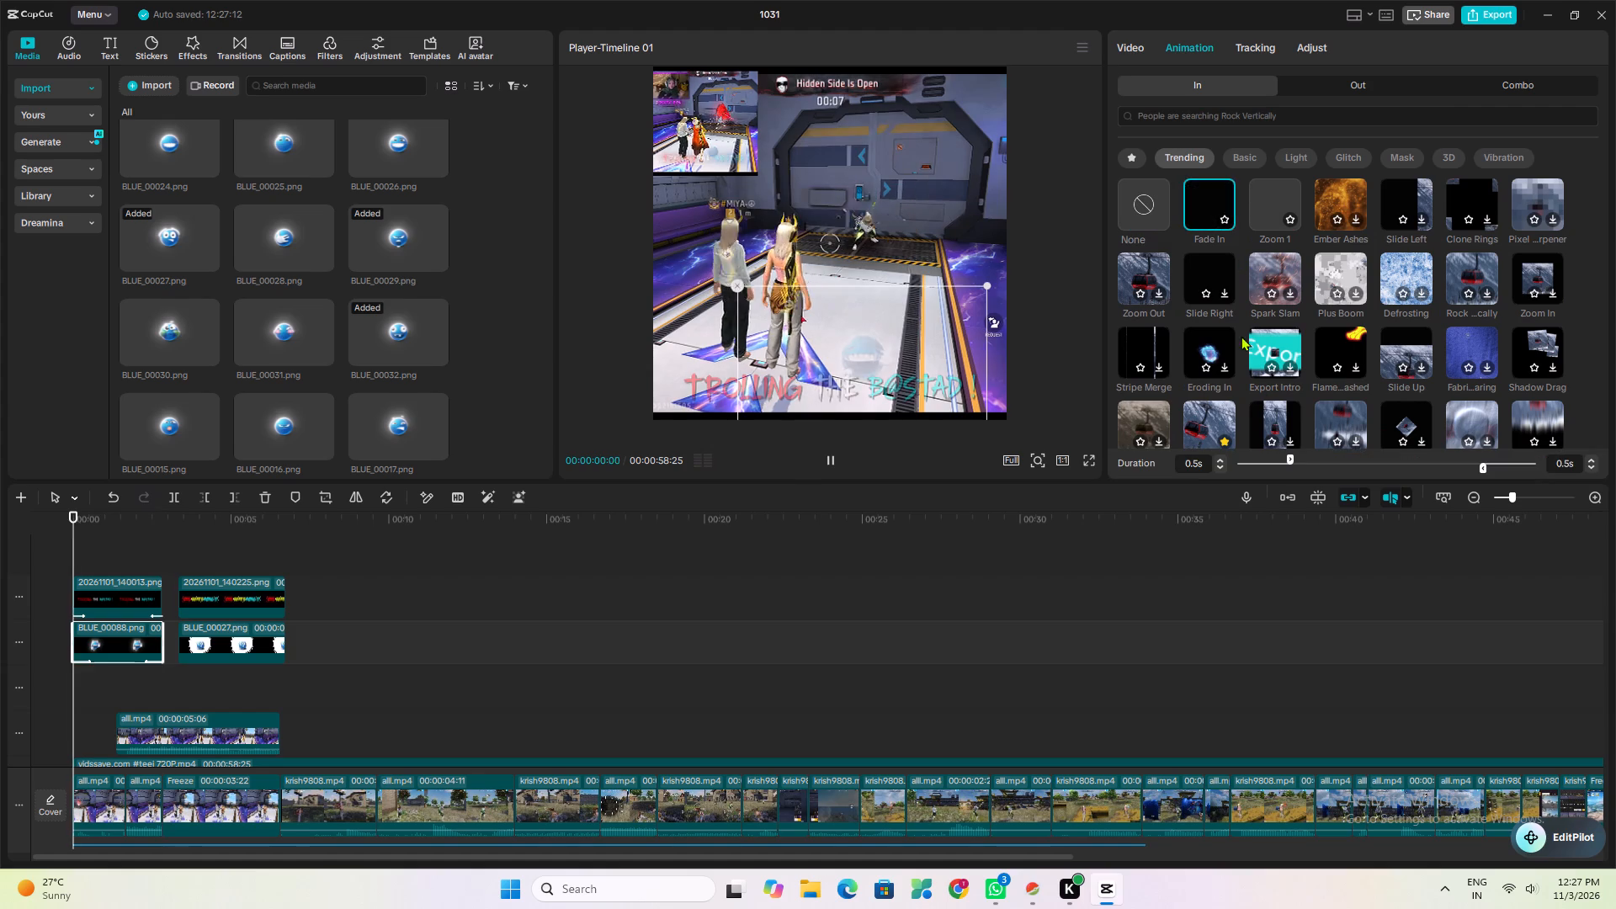
pyautogui.click(1284, 464)
pyautogui.click(1273, 463)
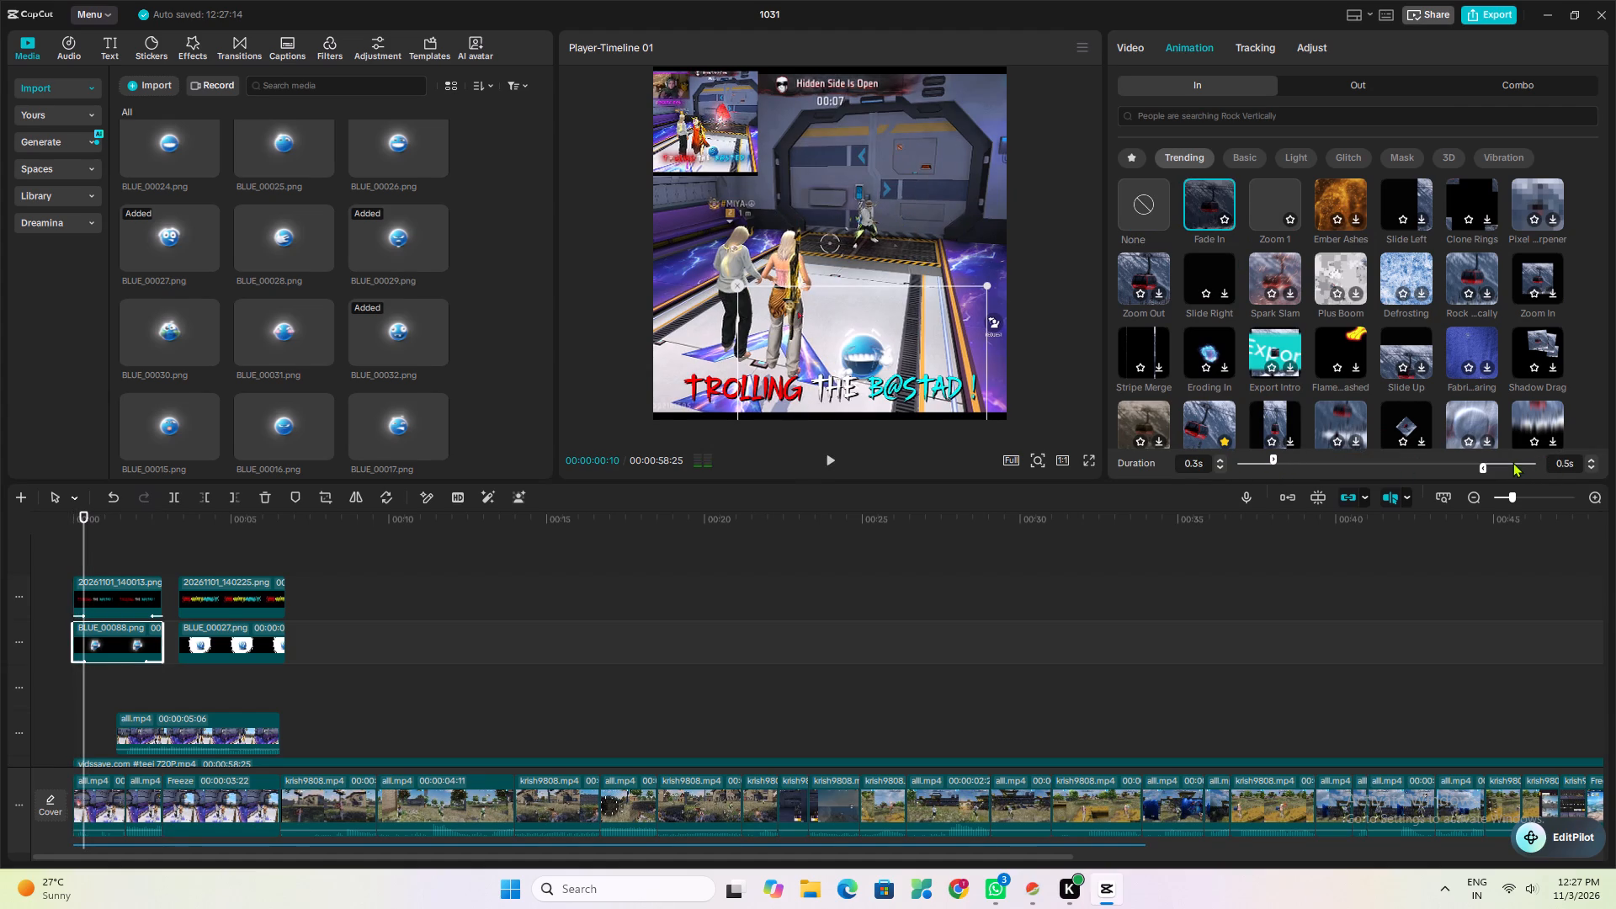
pyautogui.click(1512, 462)
pyautogui.click(1510, 463)
pyautogui.click(1504, 463)
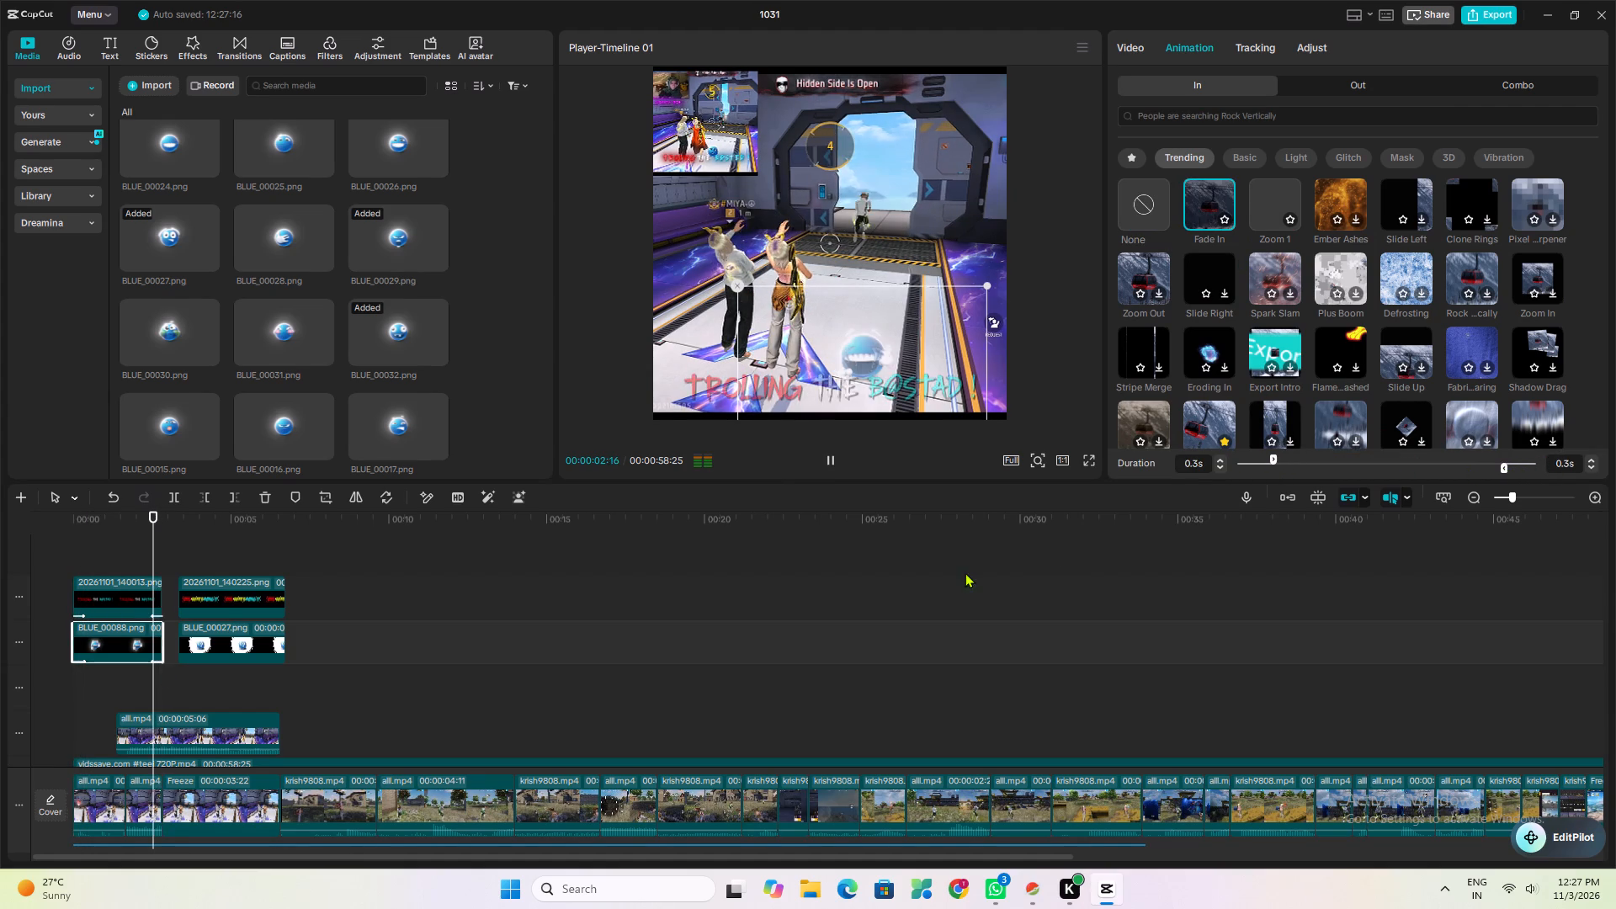
# Play back the opening from the start to about 00:00:08 to check the caption and emoji fades and the second caption.
pyautogui.click(56, 694)
pyautogui.press('space')
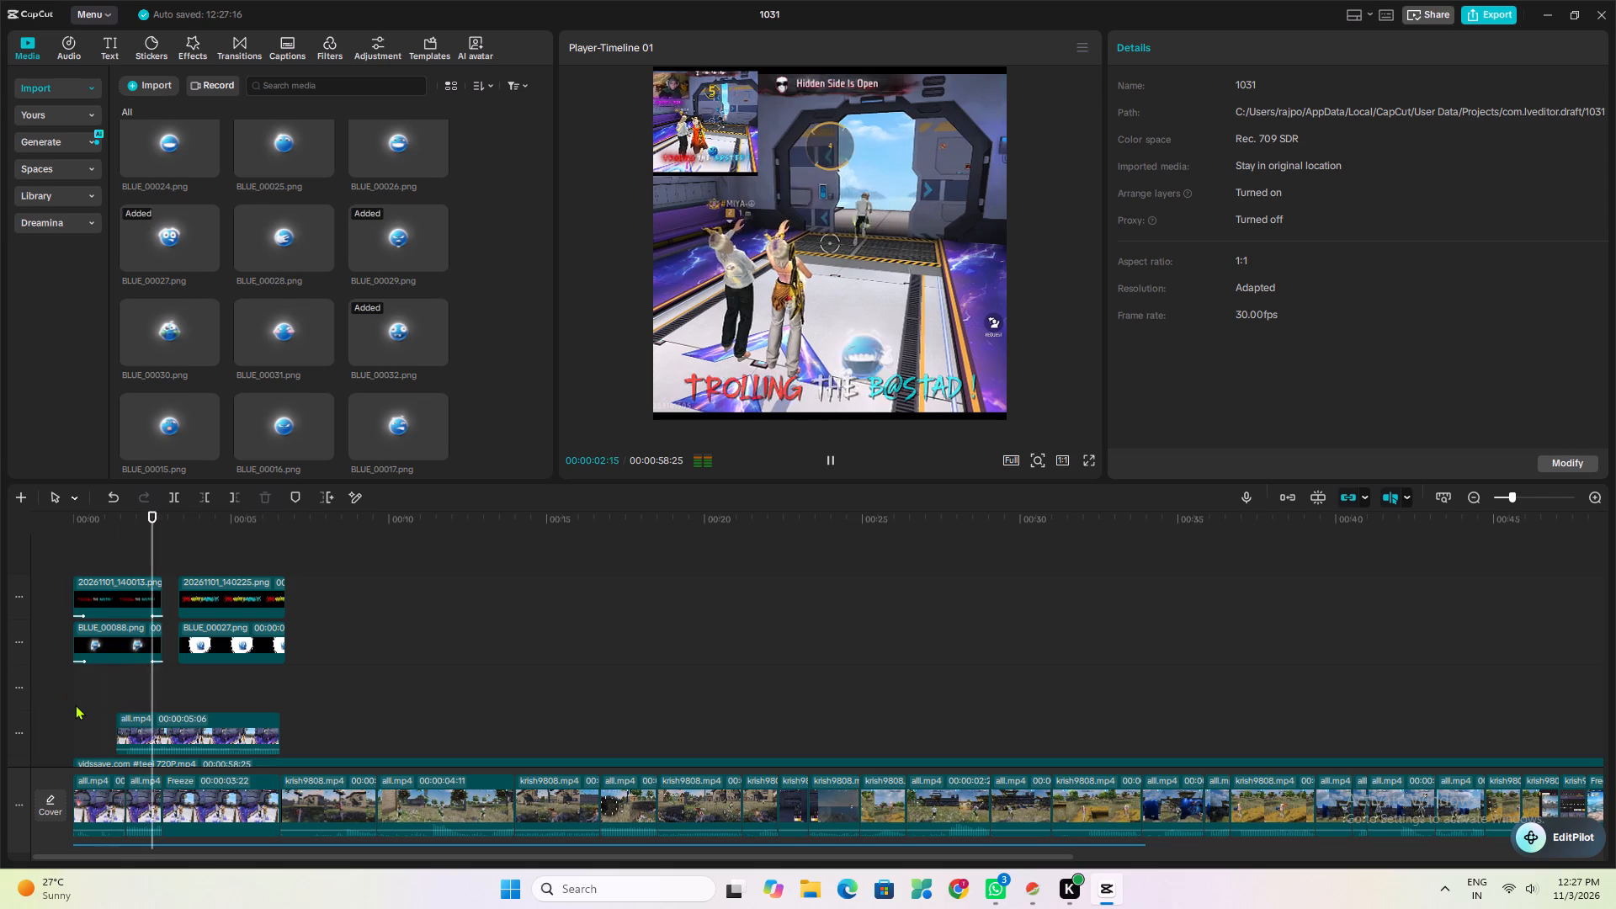
pyautogui.click(69, 705)
pyautogui.click(69, 705)
pyautogui.click(69, 705)
pyautogui.click(74, 532)
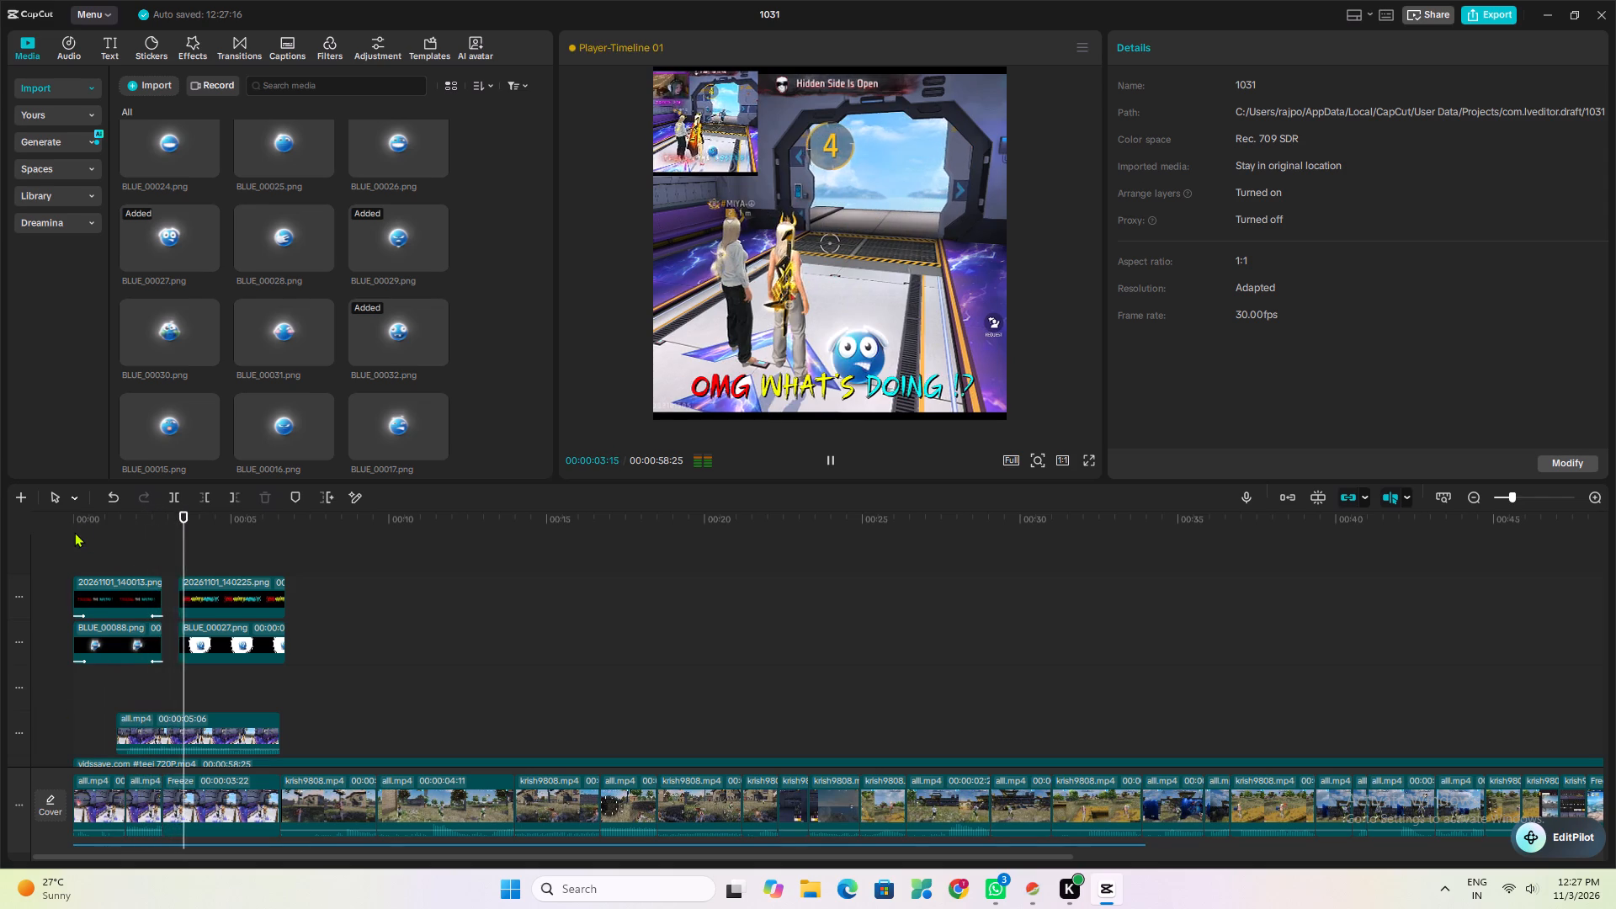
pyautogui.press('space')
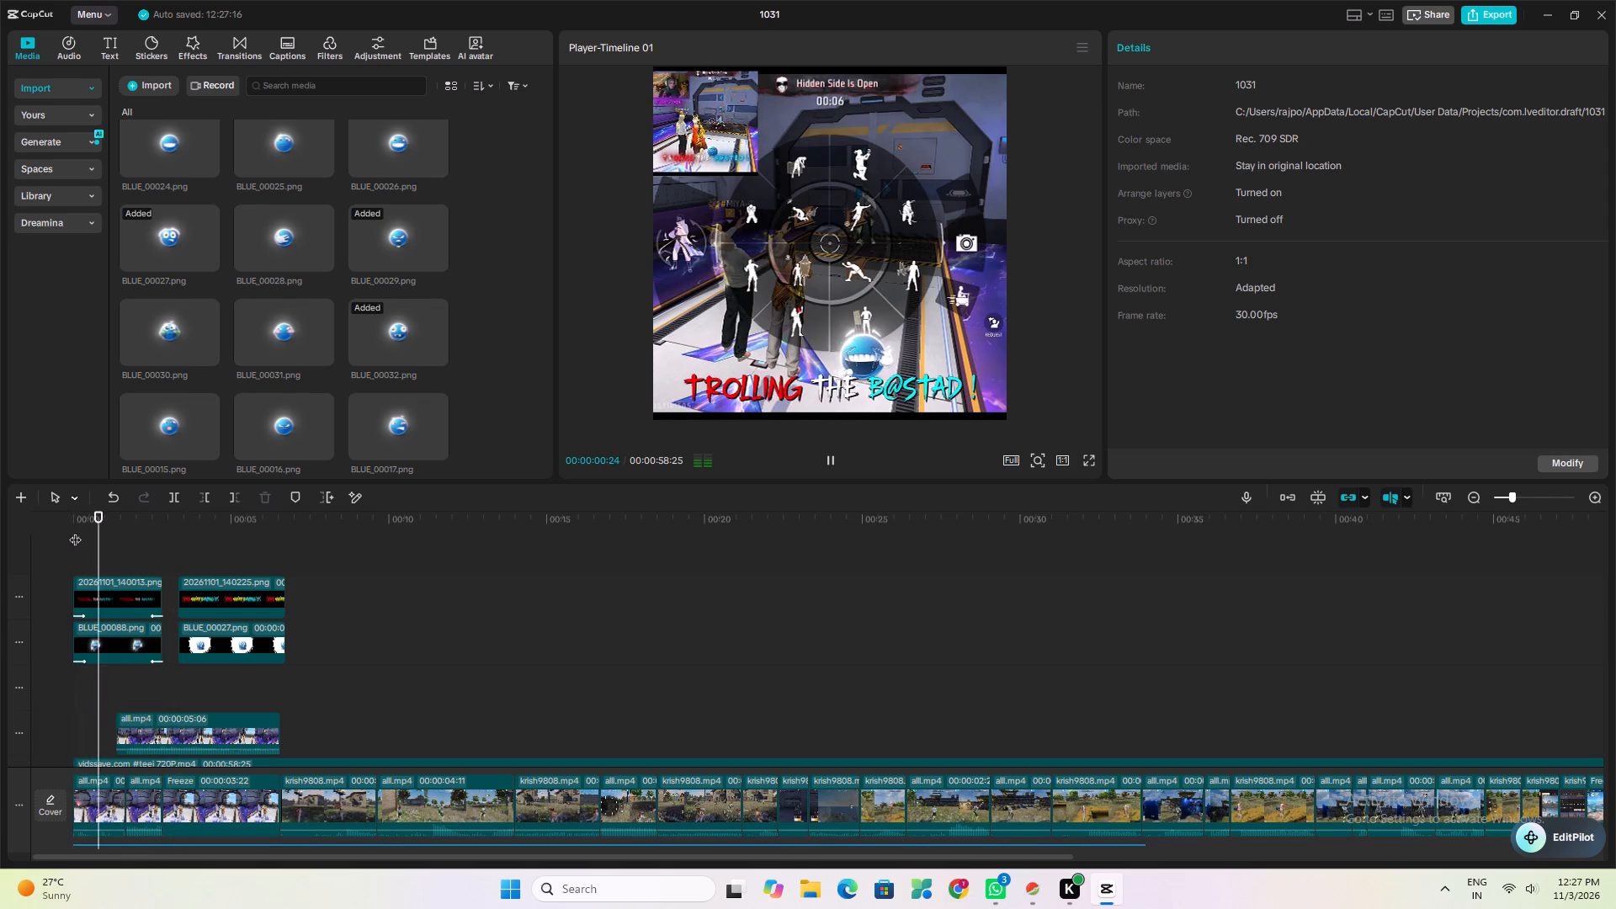
pyautogui.click(75, 531)
pyautogui.press('space')
pyautogui.press('space')
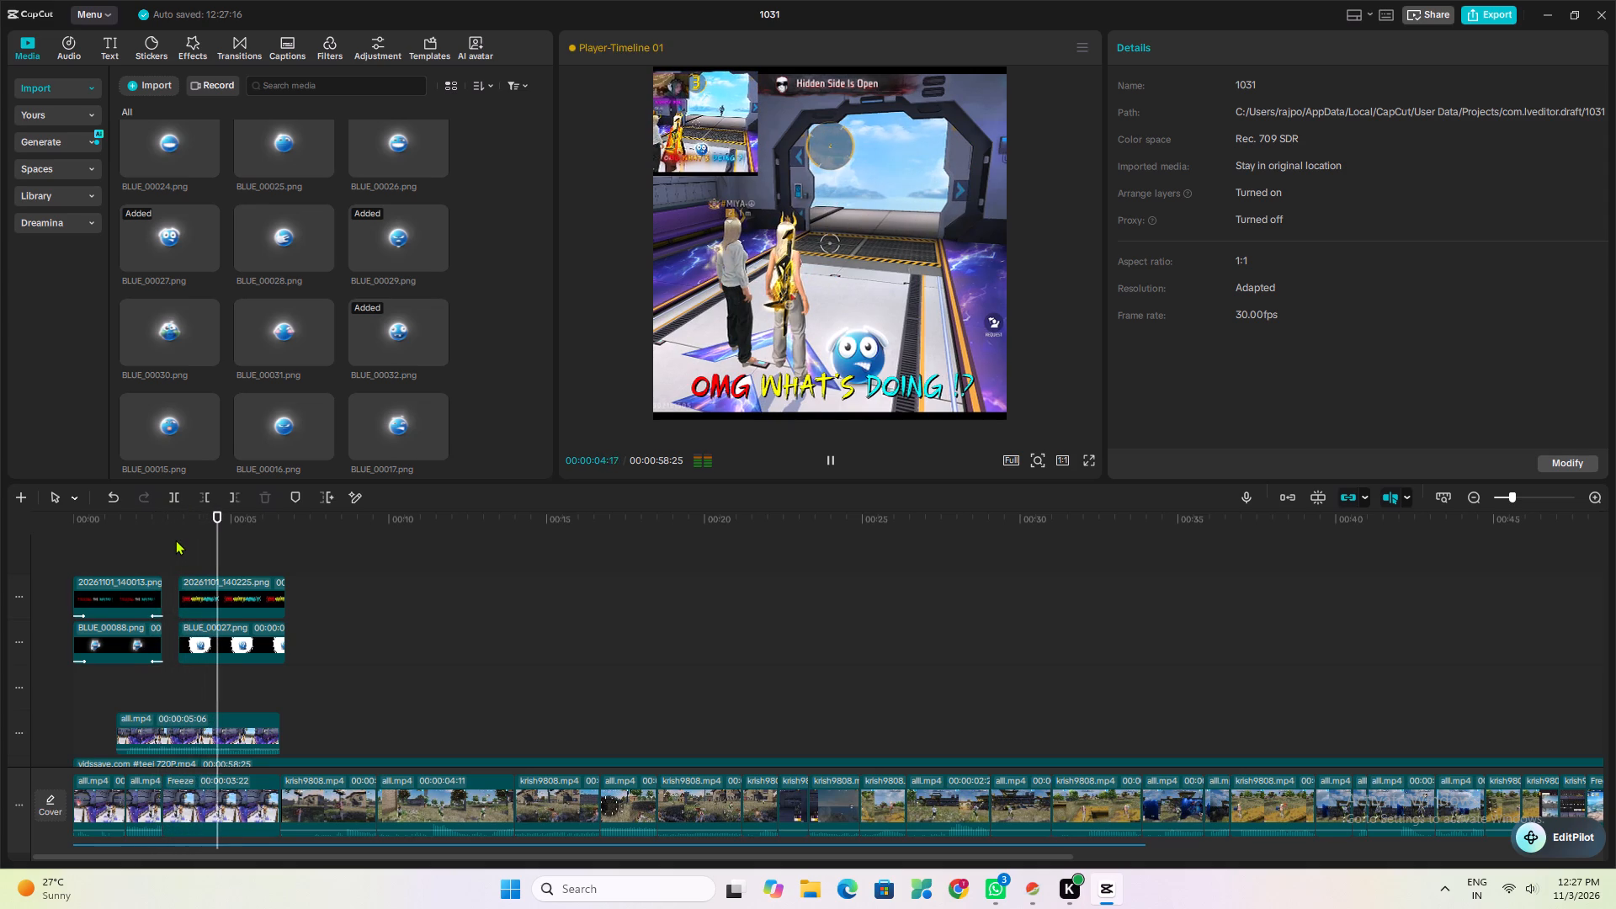
pyautogui.click(226, 540)
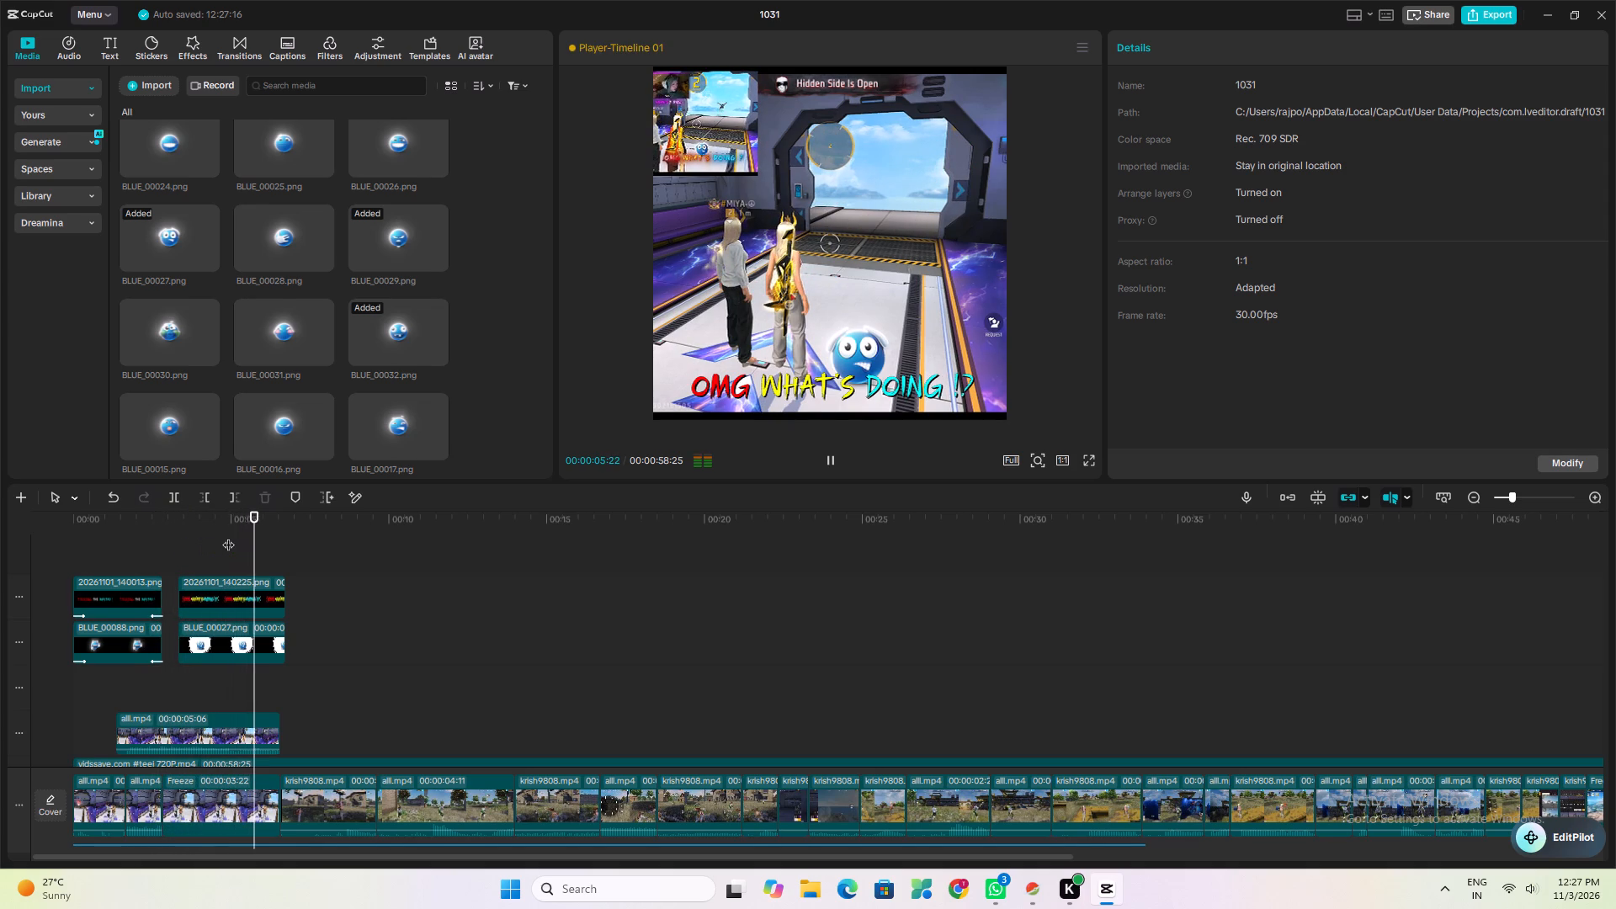
pyautogui.press('space')
pyautogui.press('space')
pyautogui.click(256, 534)
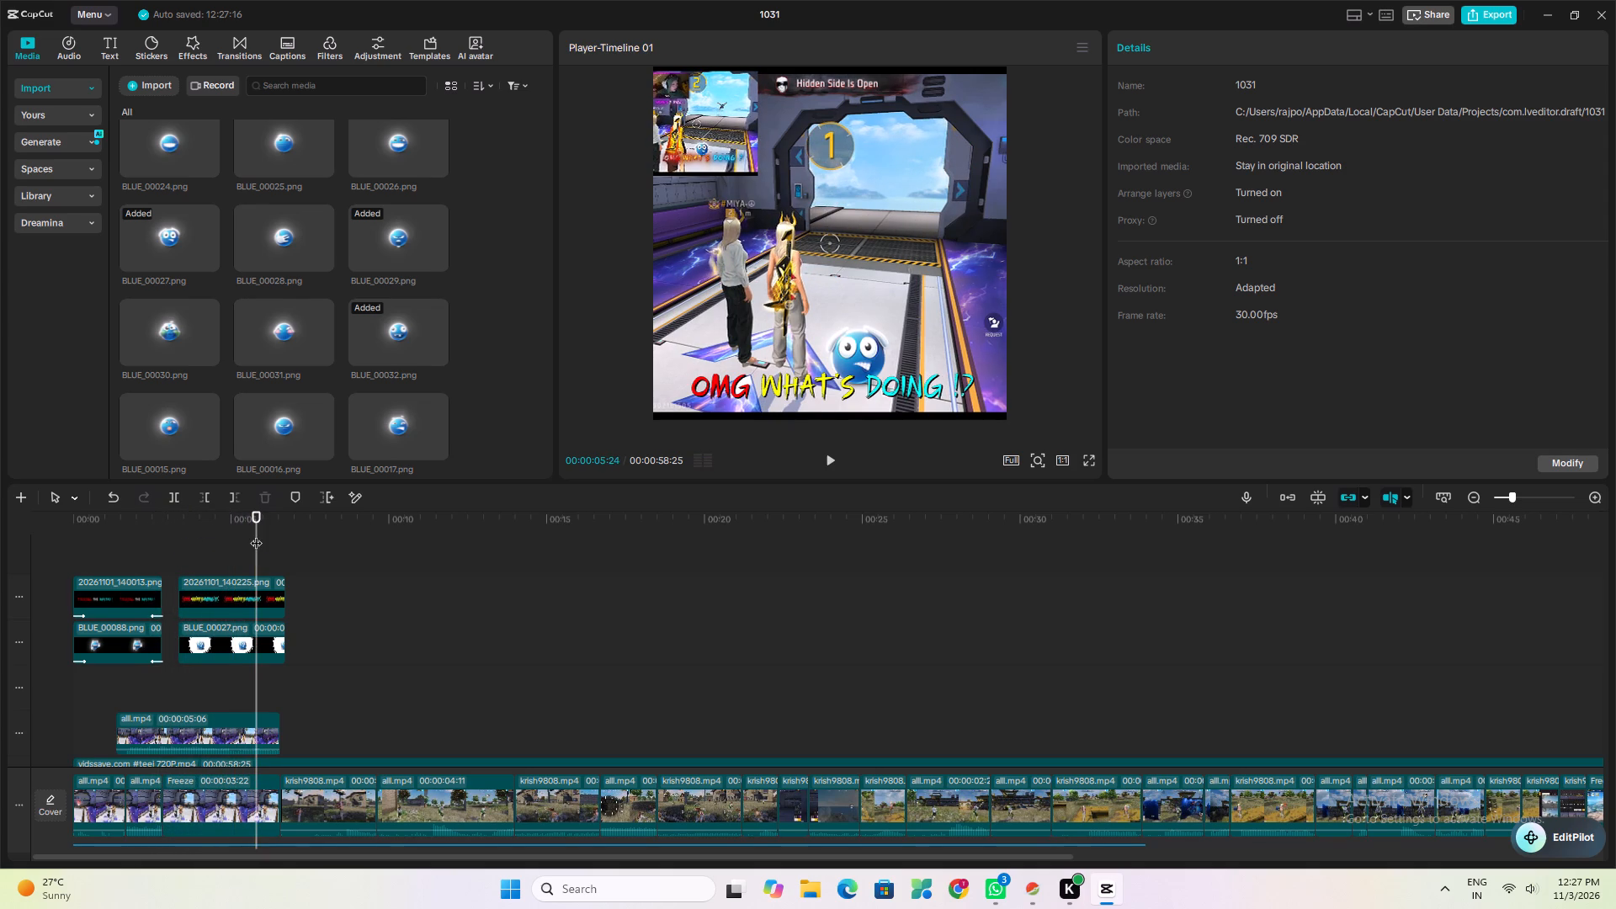
pyautogui.press('space')
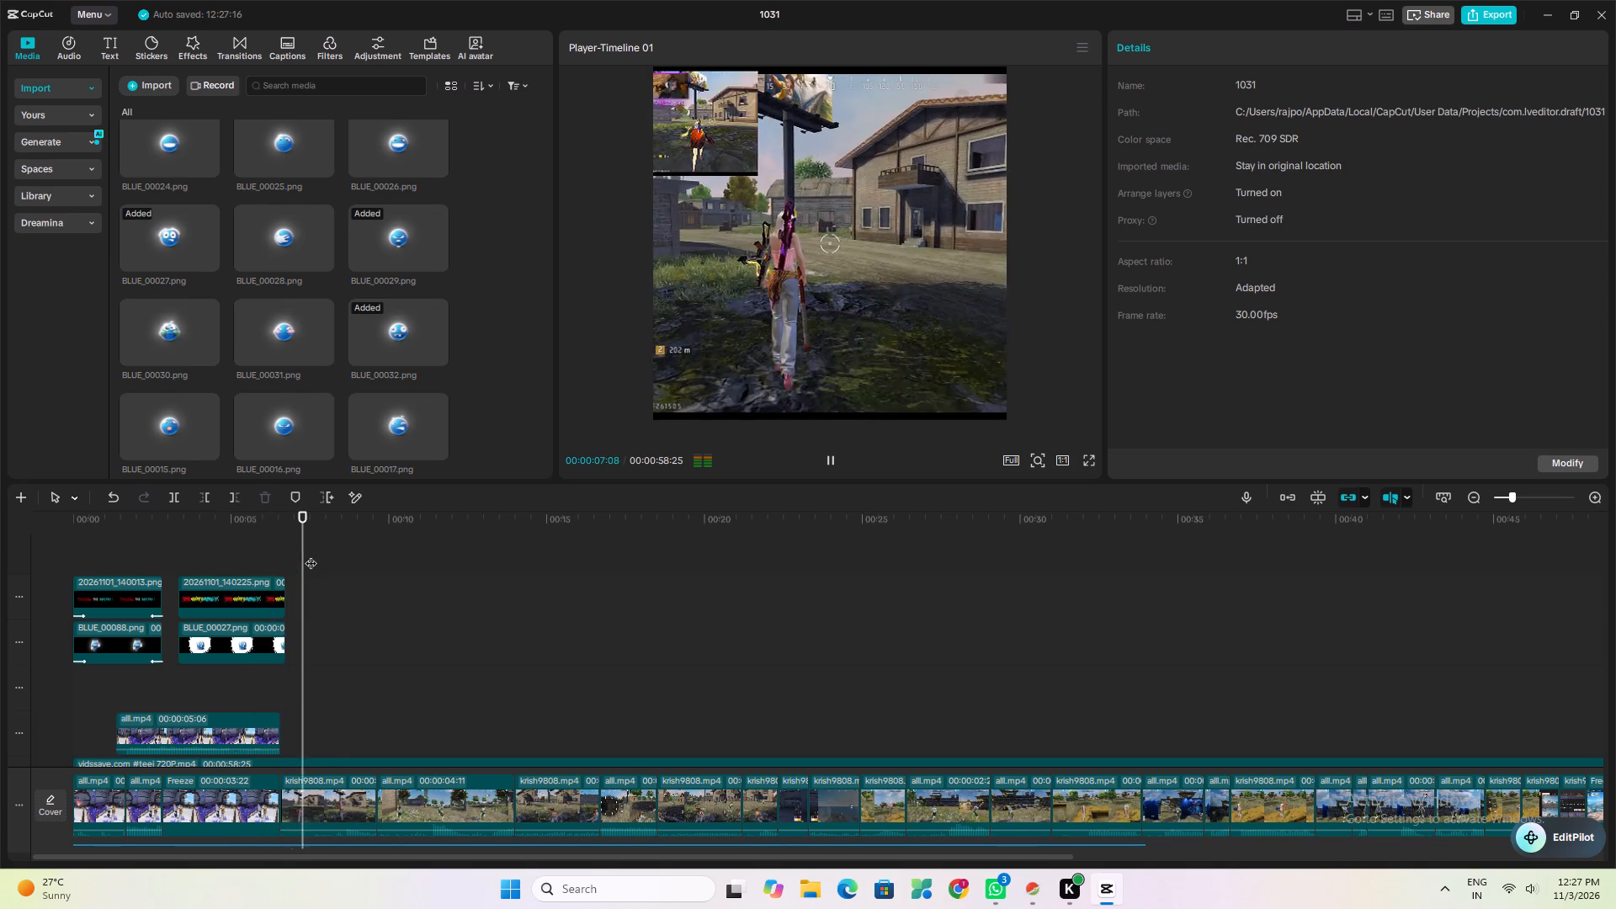
pyautogui.press('space')
# Apply Fade In and Fade Out animations of 0.2 s each to the angry blue emoji at about 00:00:08.
pyautogui.scroll(-9, 361, 558)
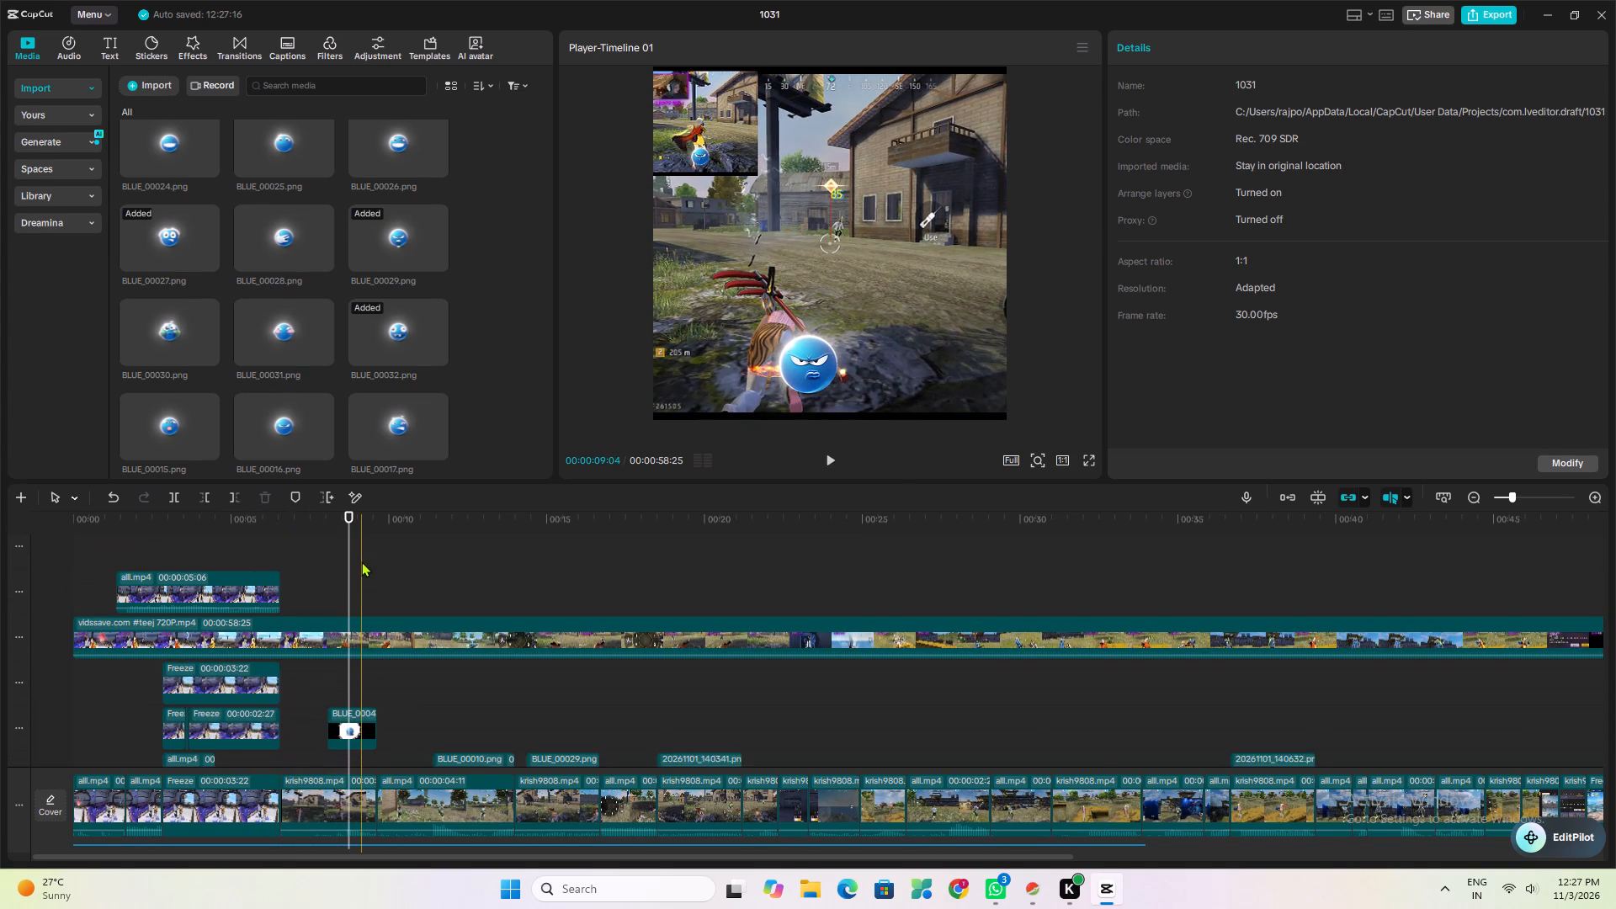
pyautogui.scroll(-2, 361, 561)
pyautogui.click(337, 630)
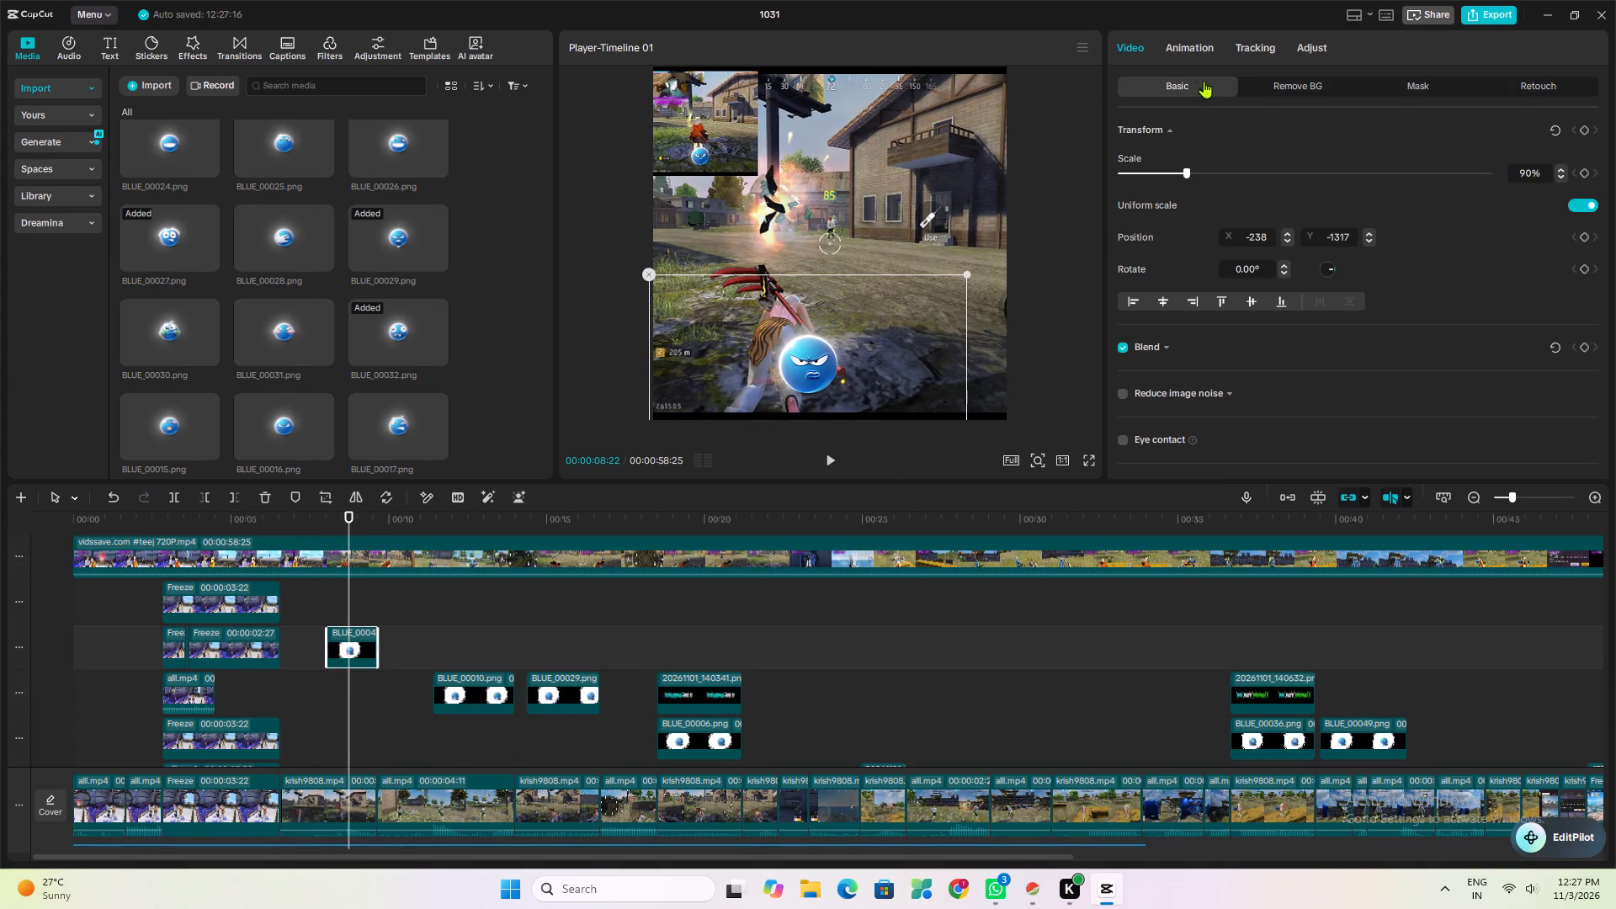
pyautogui.click(1198, 47)
pyautogui.click(1192, 203)
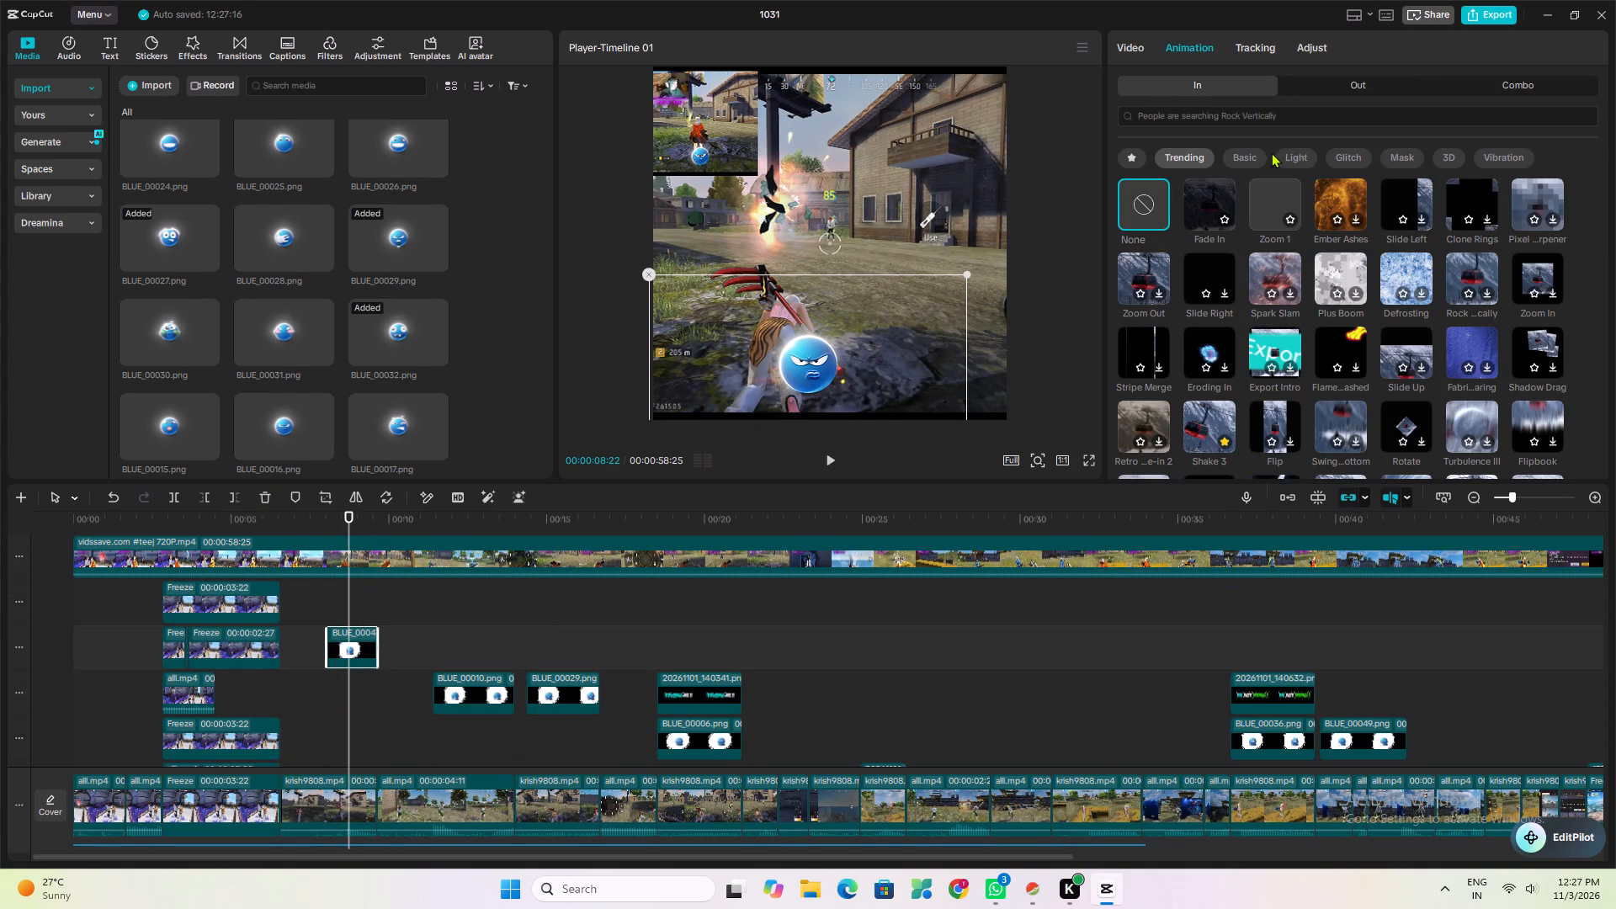
pyautogui.click(1328, 79)
pyautogui.click(1217, 204)
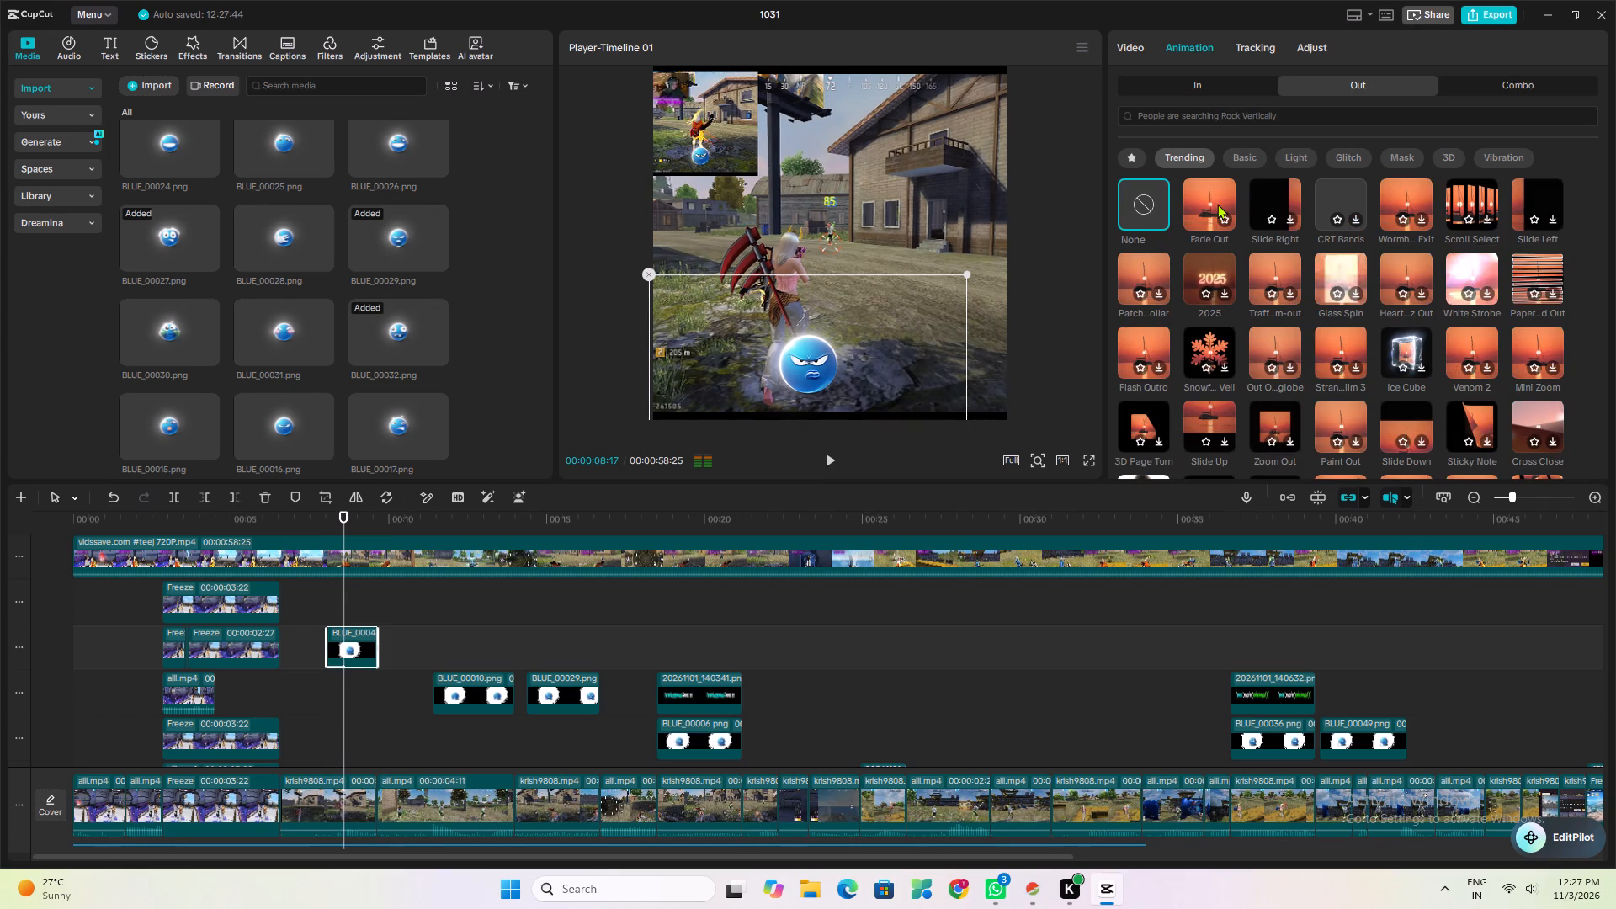
pyautogui.click(1272, 460)
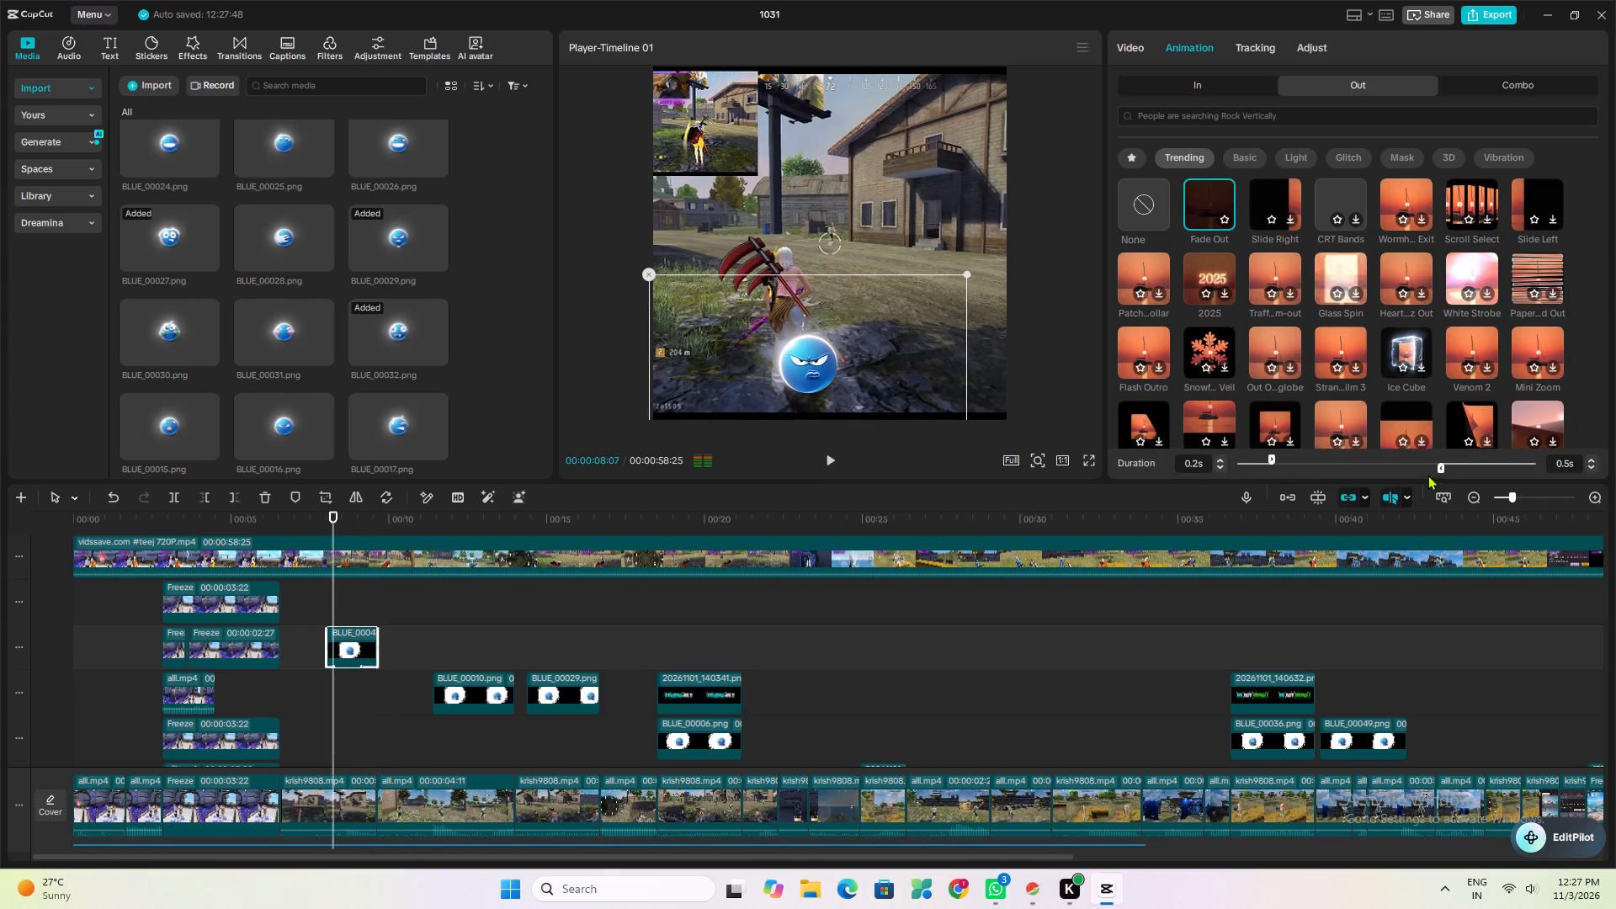
pyautogui.click(1493, 461)
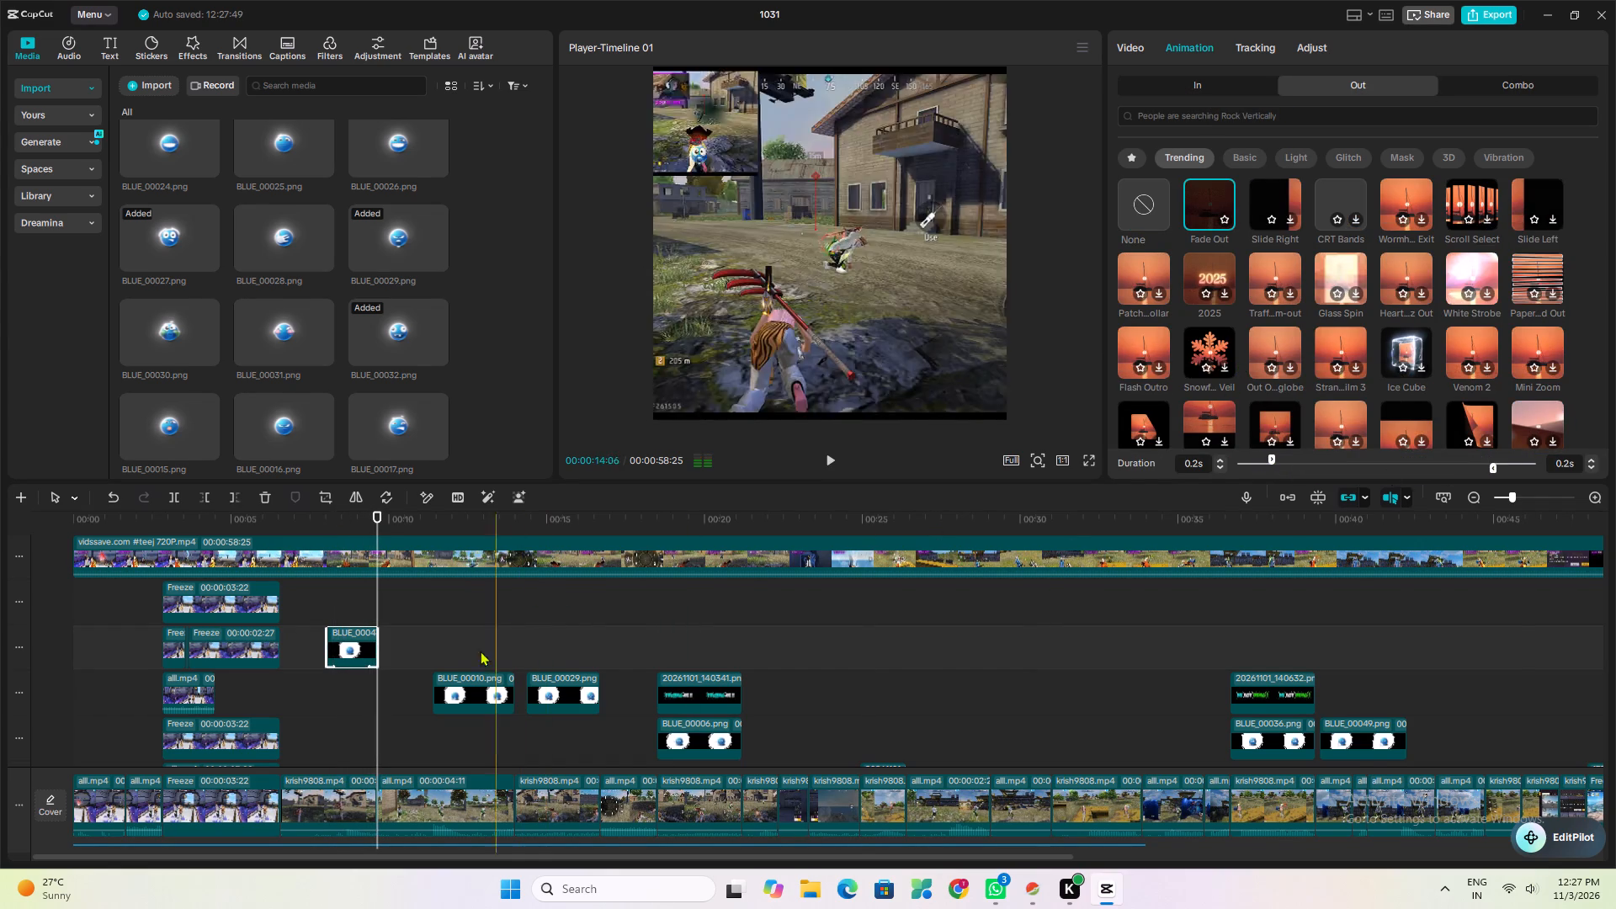
# Apply Fade Out and Fade In animations of 0.3 s each to the BLUE_00010.png emoji.
pyautogui.click(465, 695)
pyautogui.click(1190, 214)
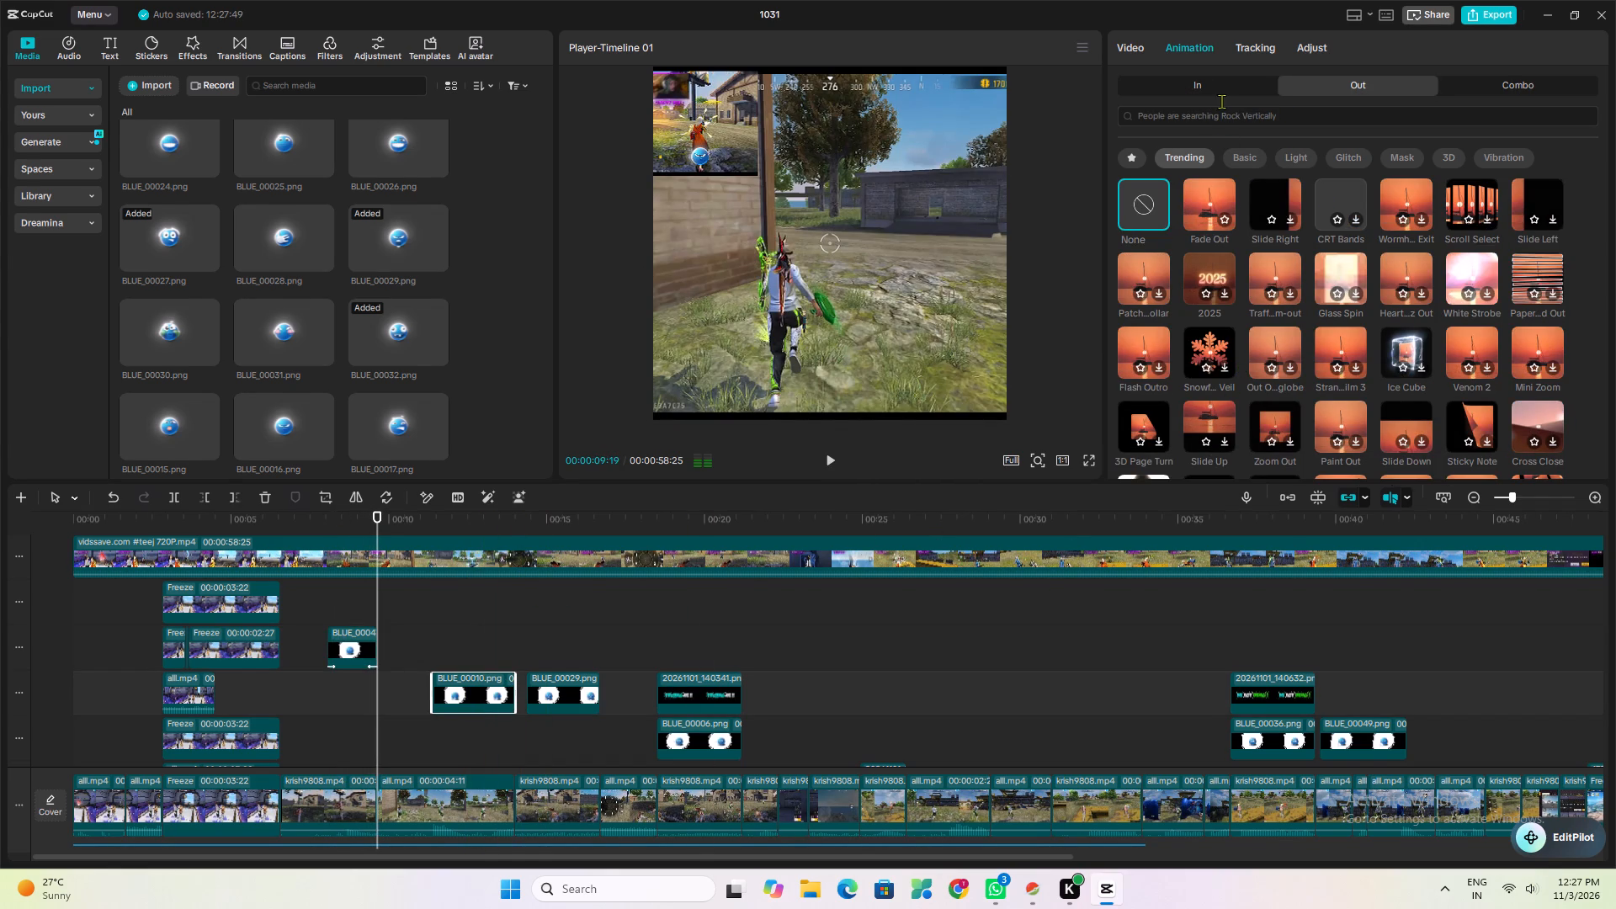
pyautogui.click(1209, 82)
pyautogui.click(1219, 197)
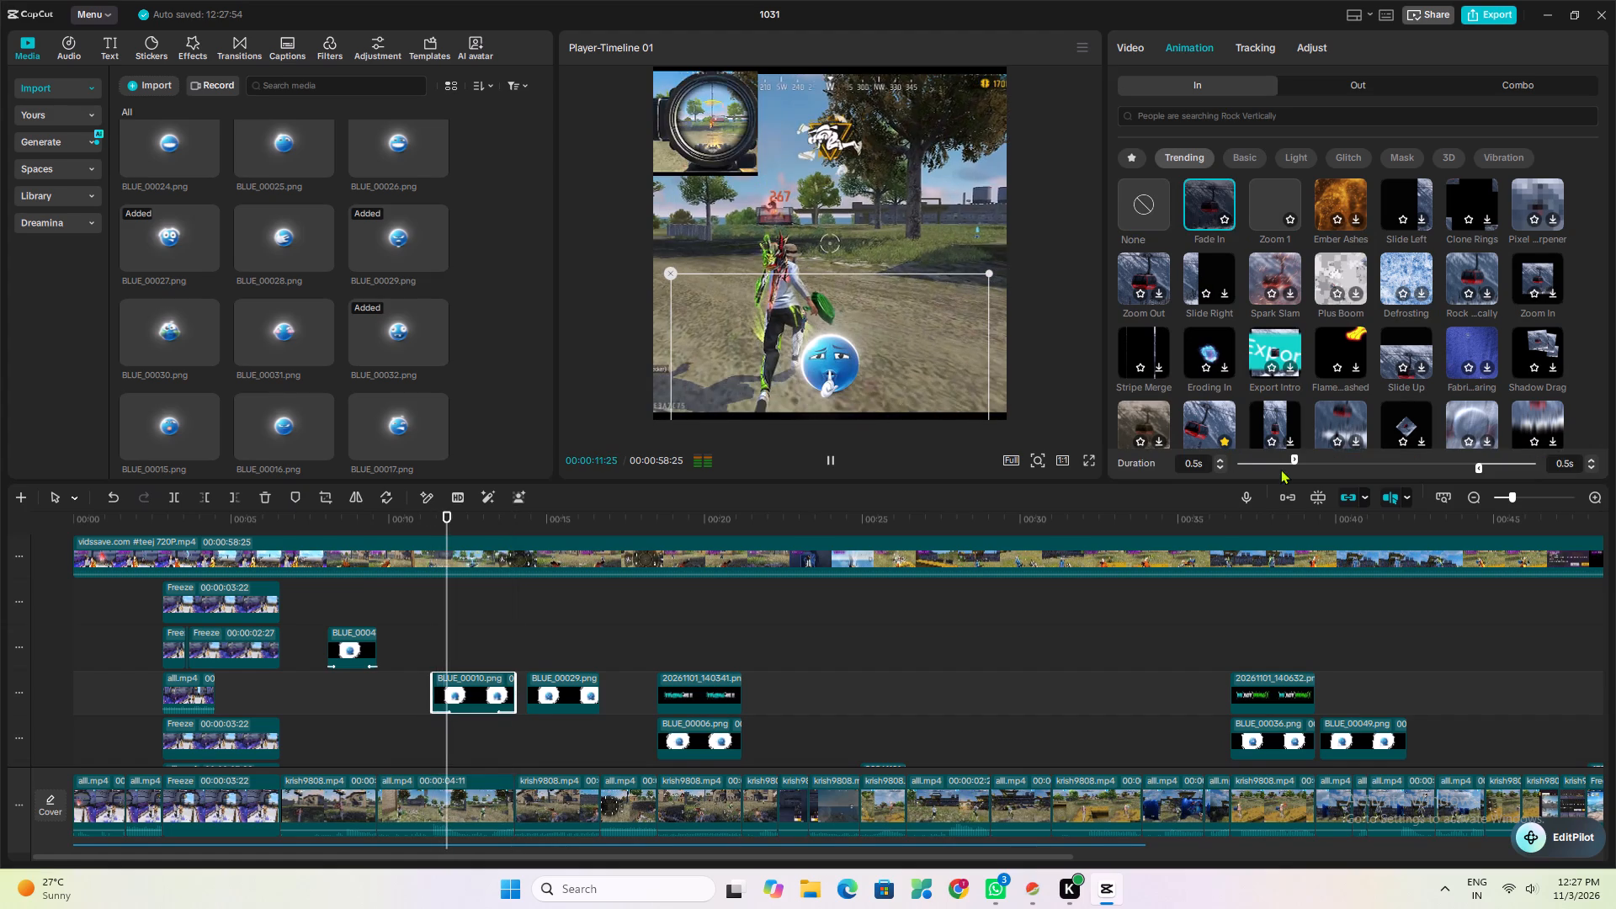
pyautogui.click(1268, 462)
pyautogui.click(1501, 467)
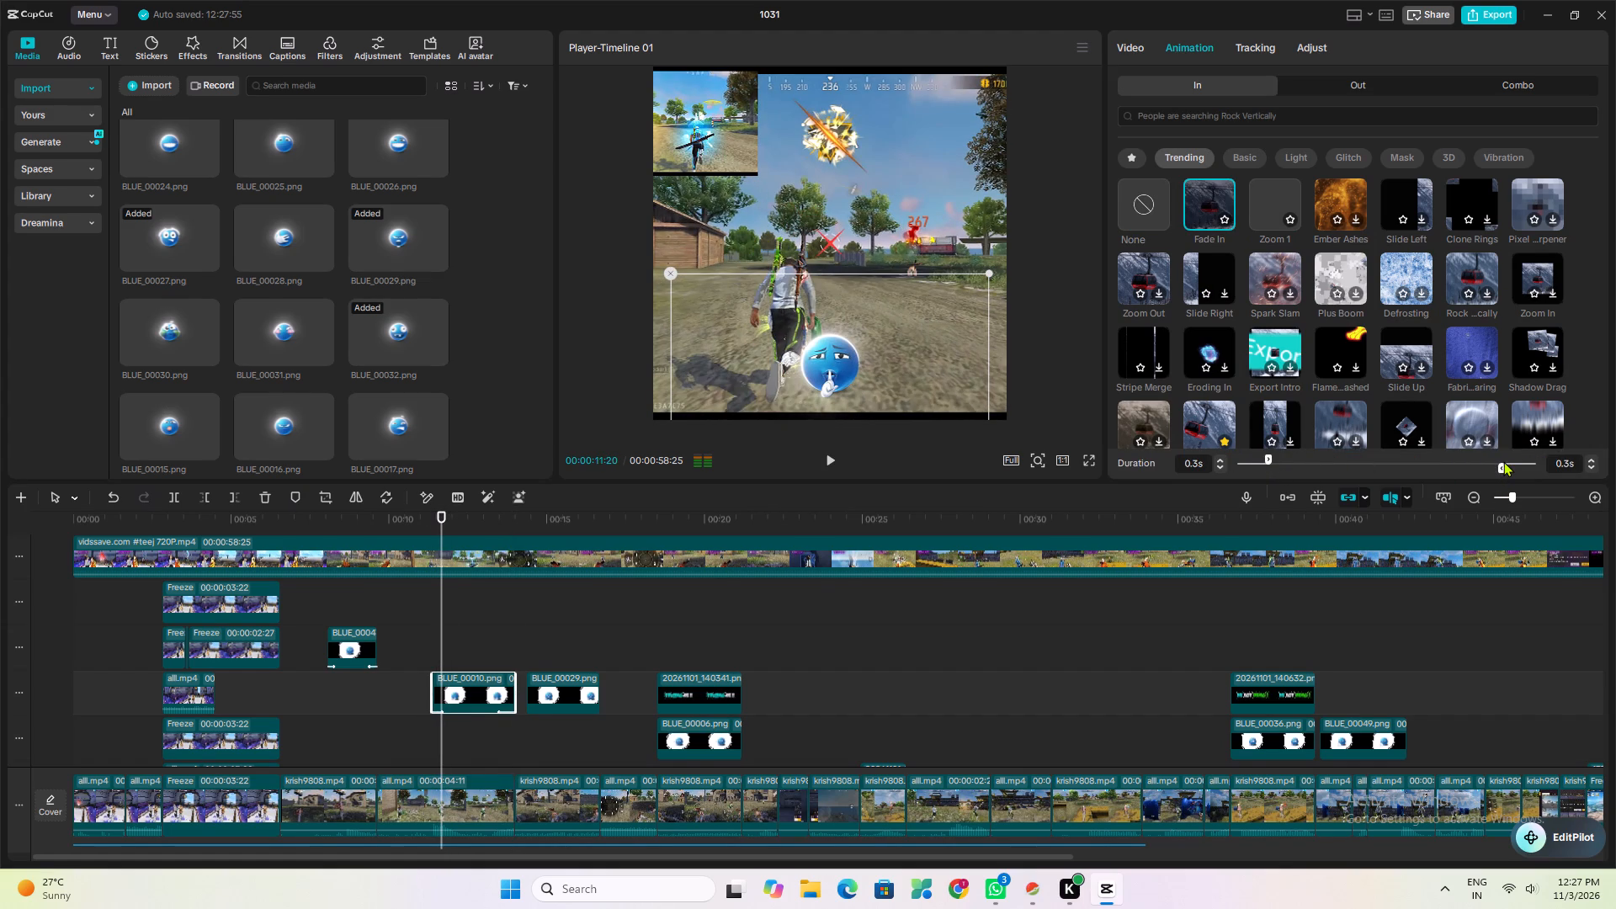
# Apply Fade In and Fade Out animations of 0.3 s each to the BLUE_00029.png emoji.
pyautogui.click(576, 693)
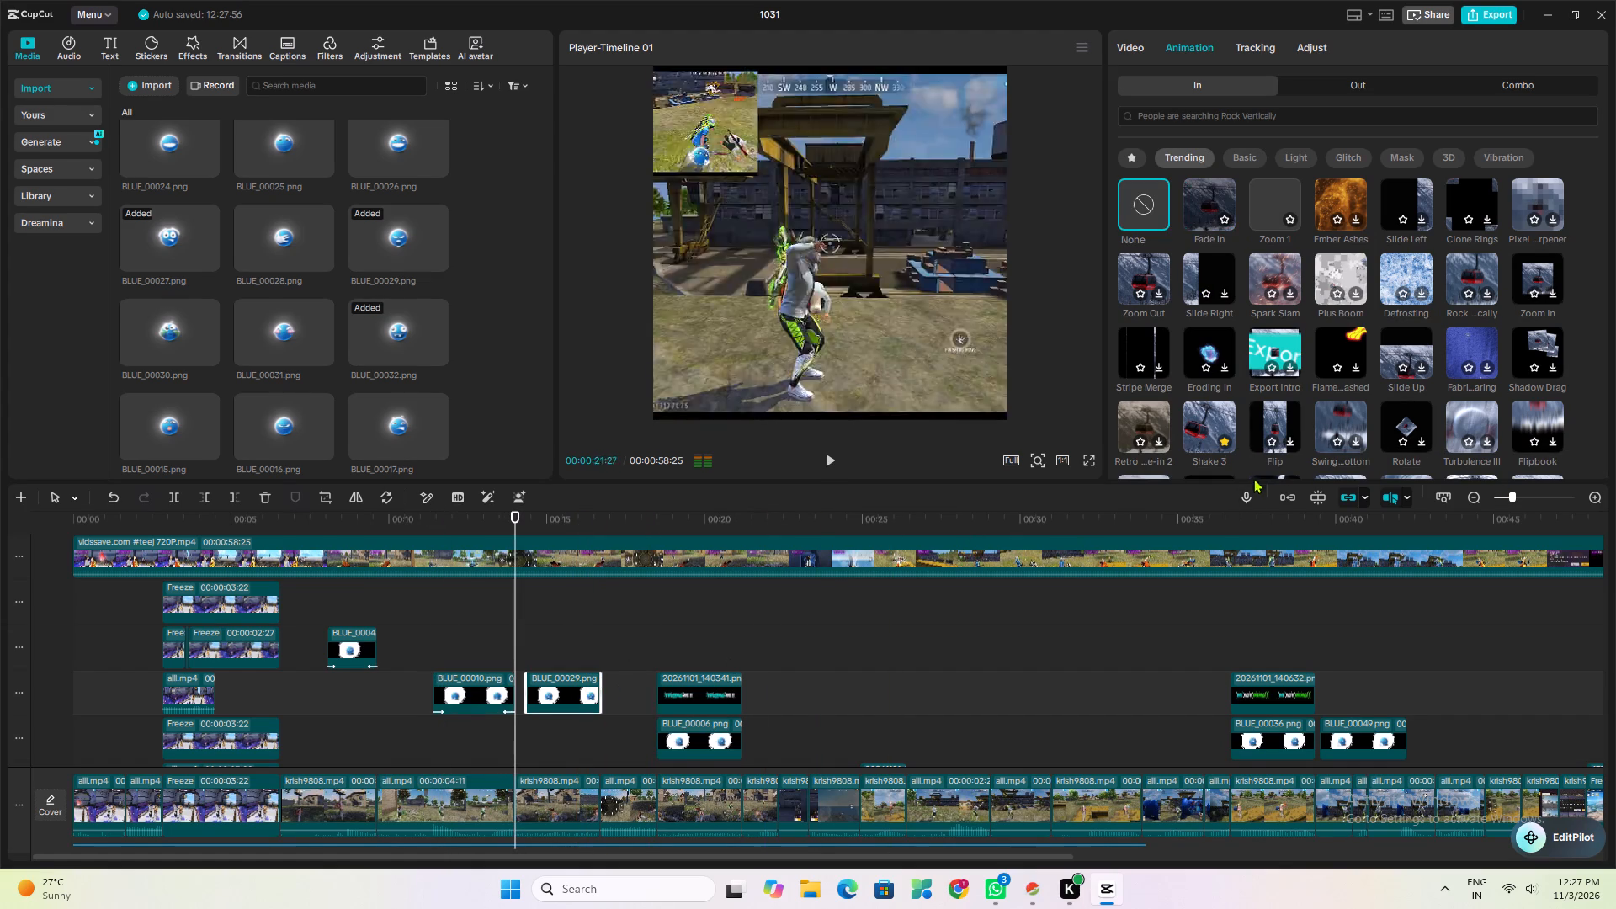
pyautogui.click(1201, 200)
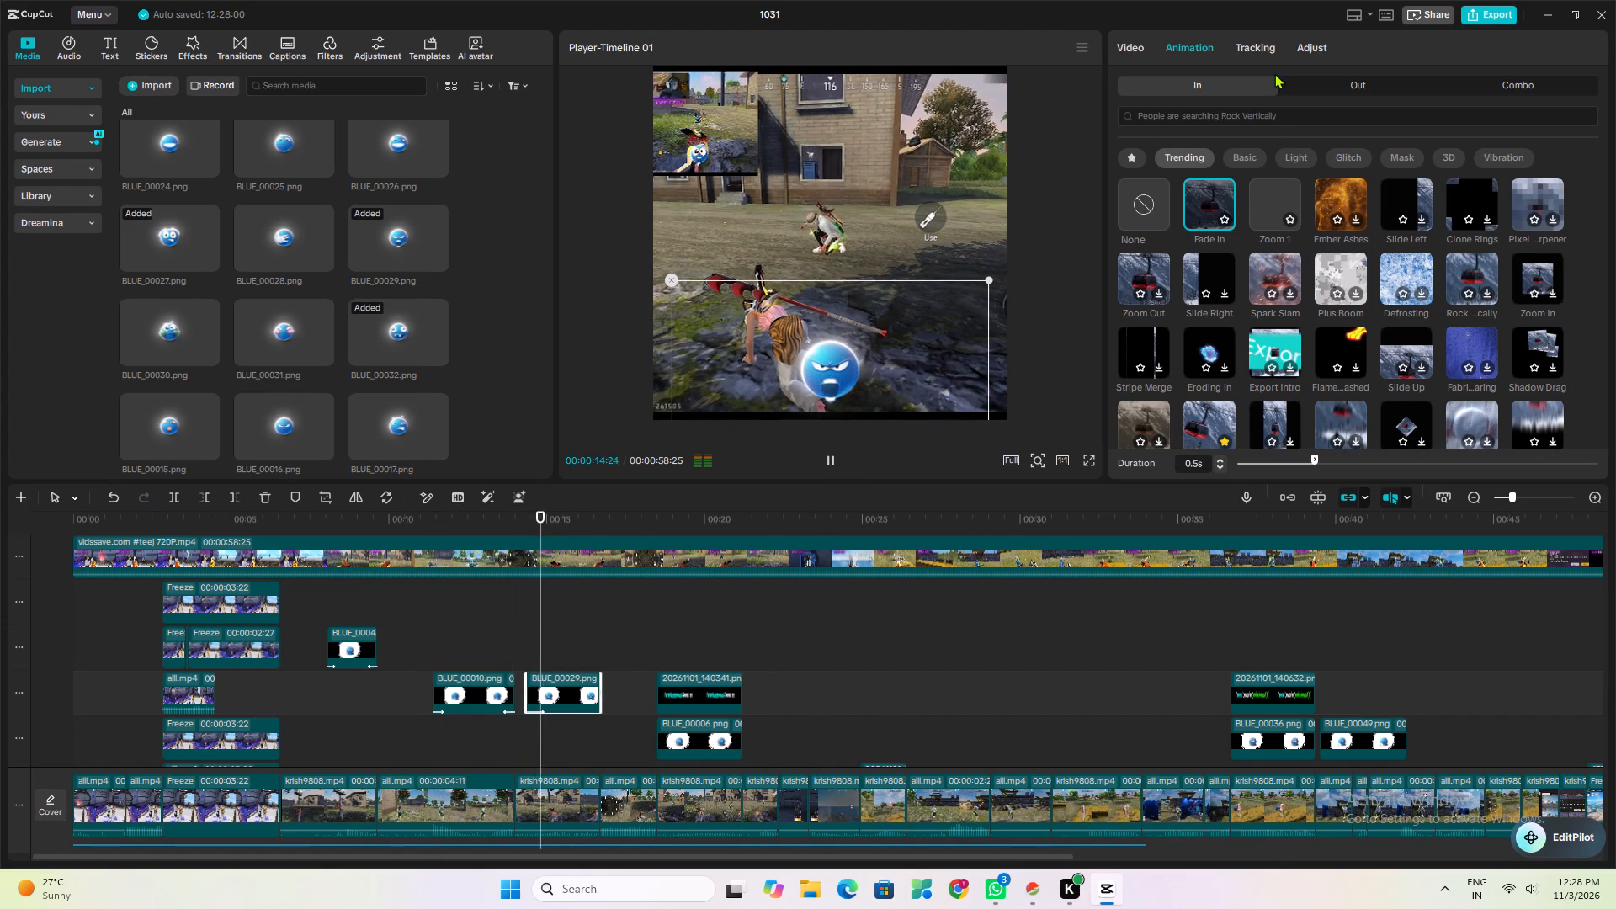
pyautogui.click(1316, 78)
pyautogui.click(1218, 183)
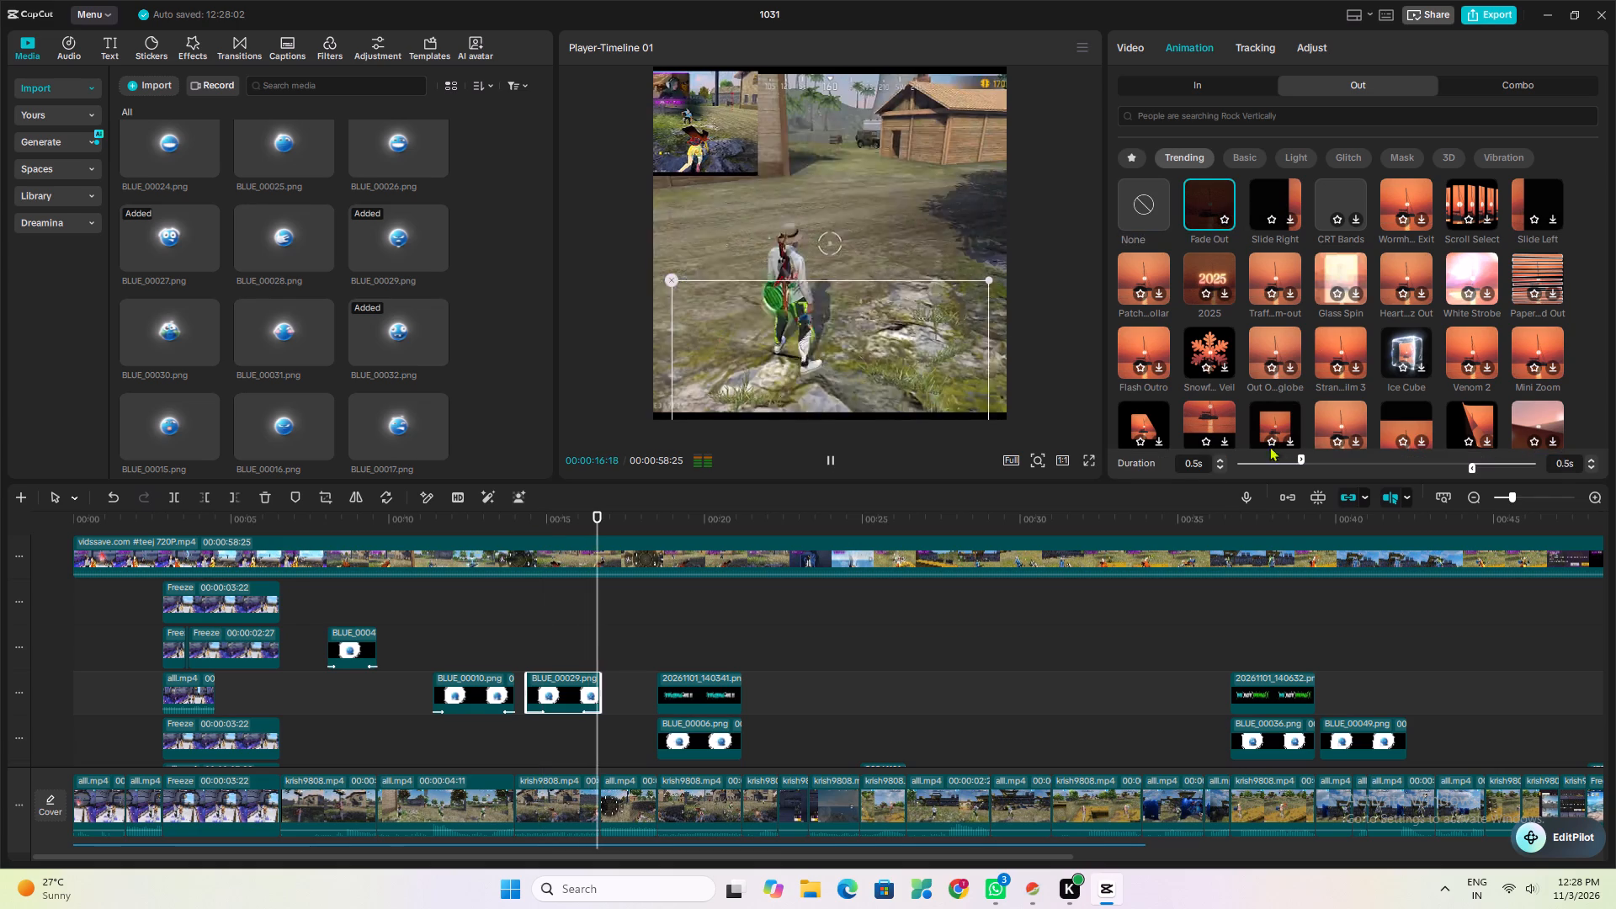
pyautogui.click(1276, 460)
pyautogui.click(1501, 461)
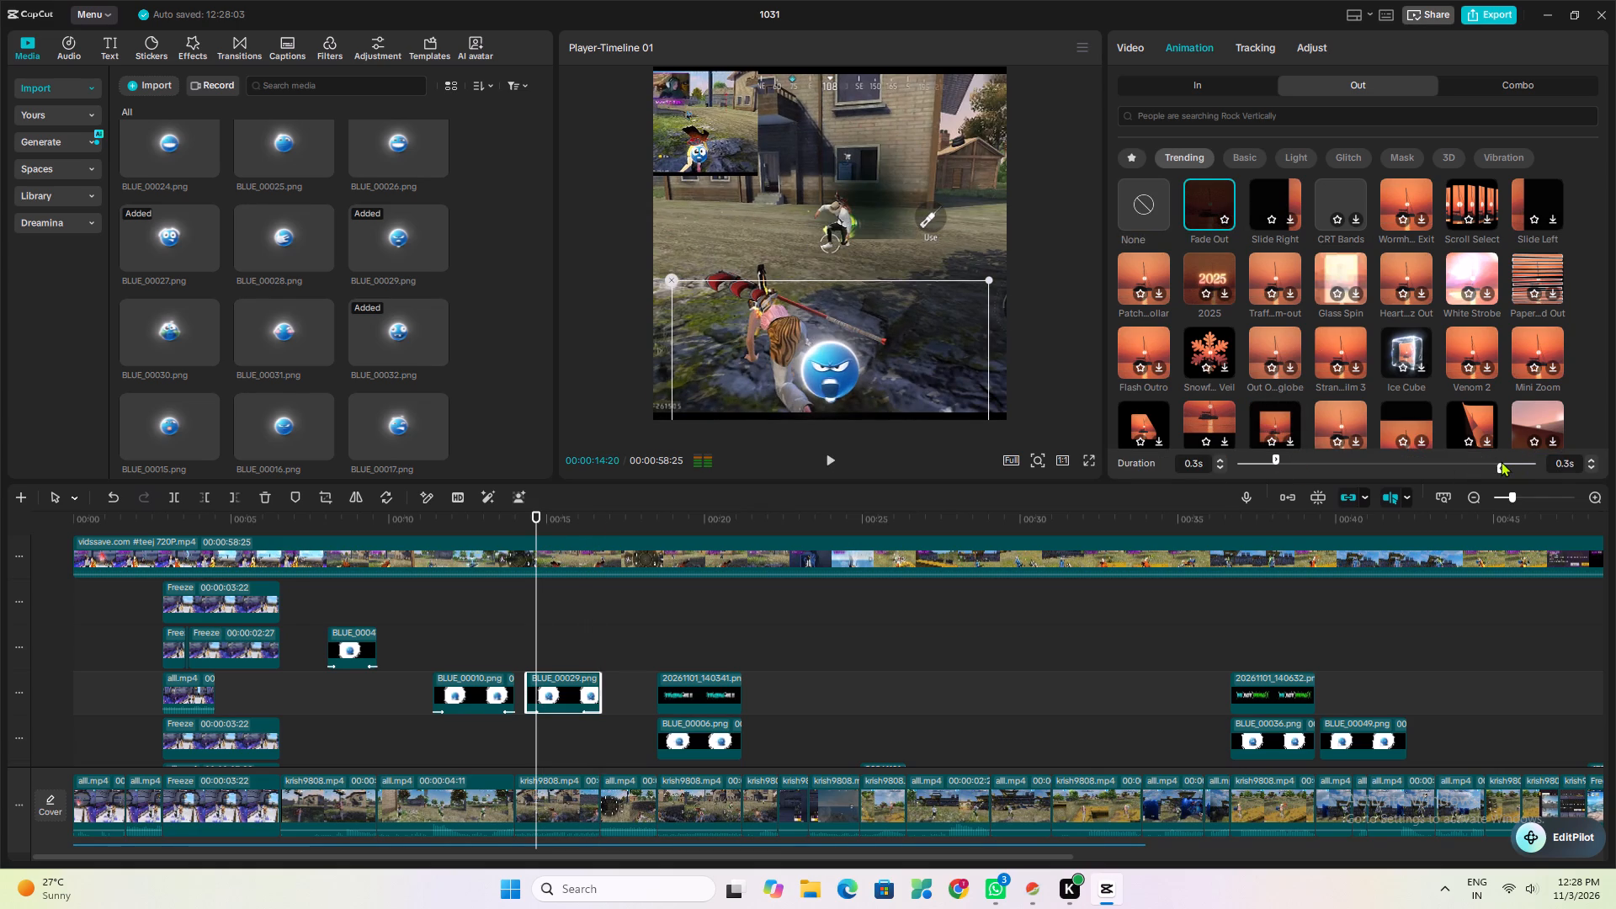
# Apply Fade In and Fade Out animations to the TROLLING ME !! caption at about 00:00:19.
pyautogui.click(728, 673)
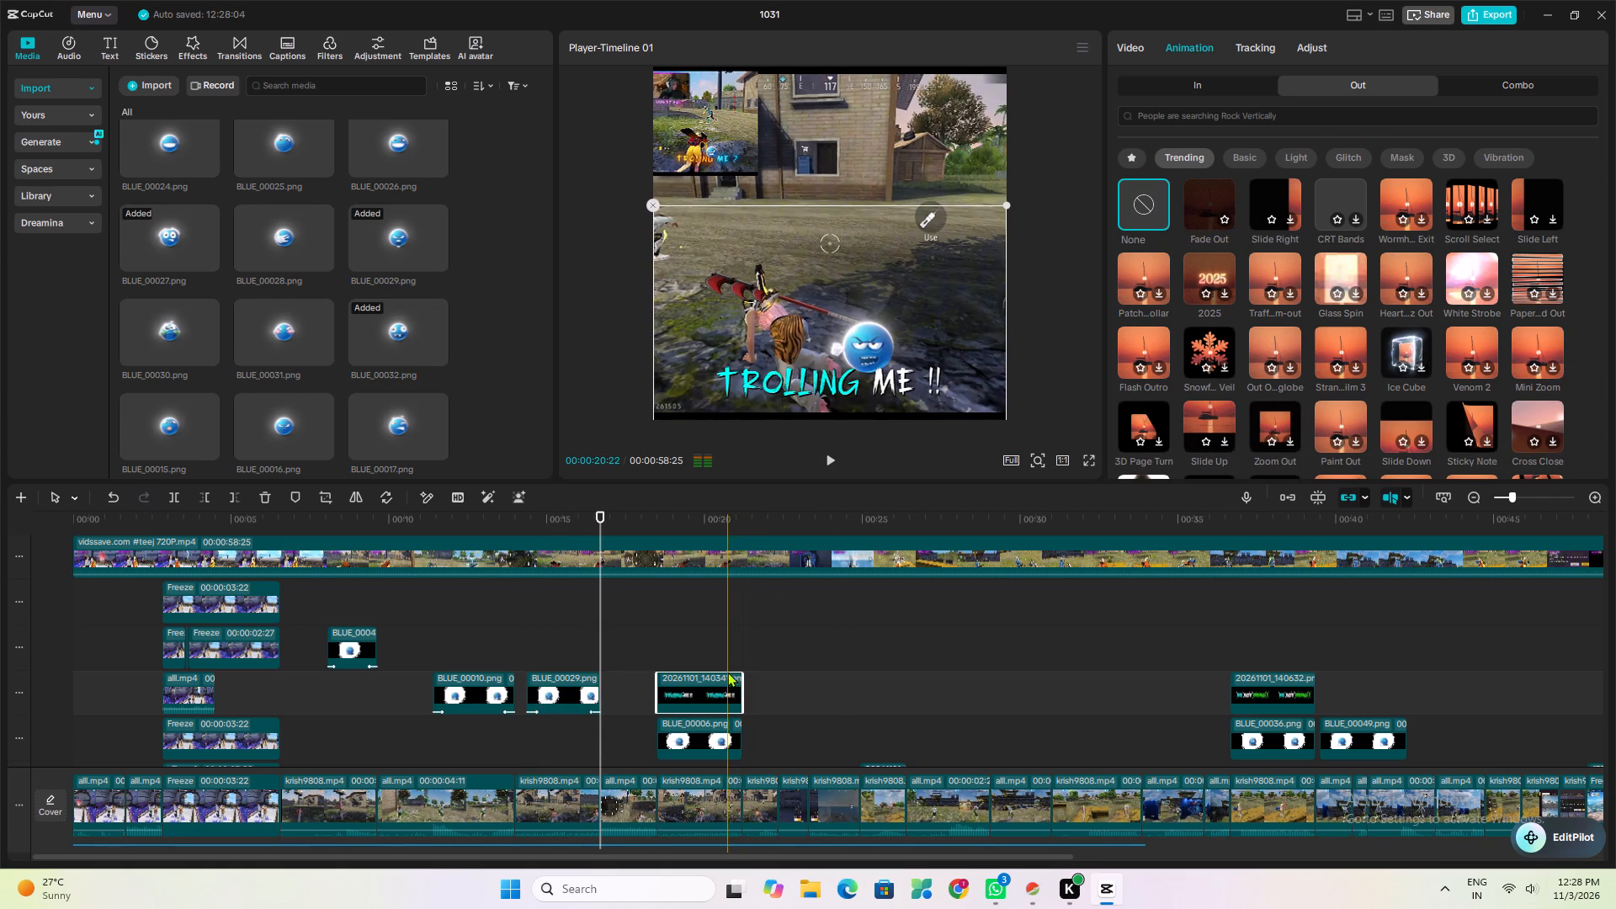
pyautogui.click(1219, 215)
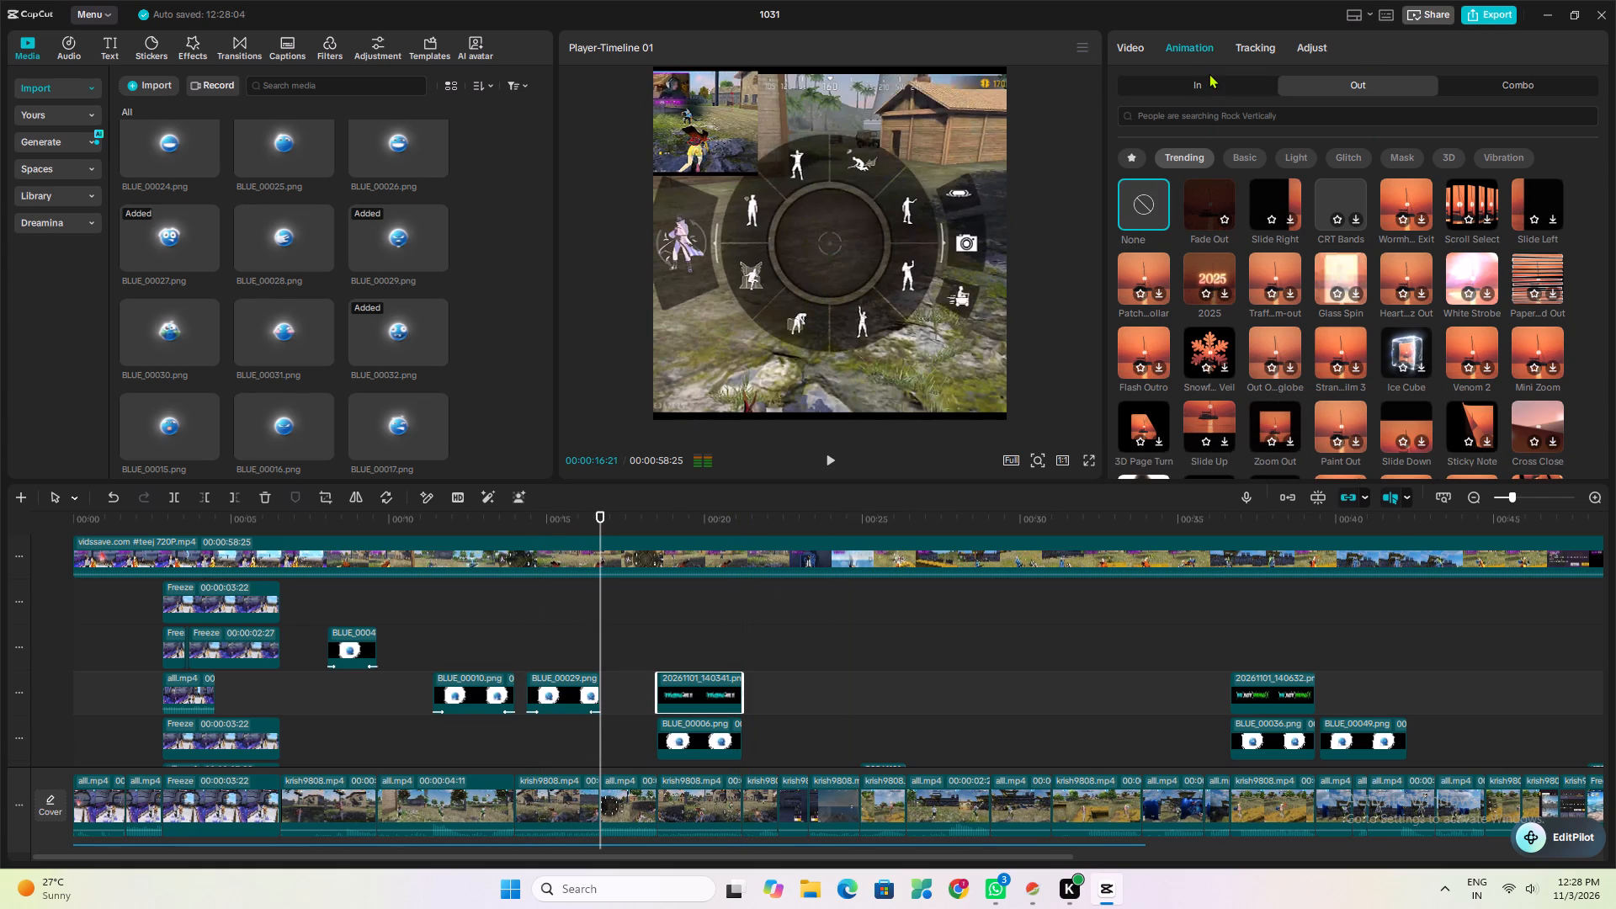
pyautogui.click(1209, 73)
pyautogui.click(1209, 77)
pyautogui.click(1199, 189)
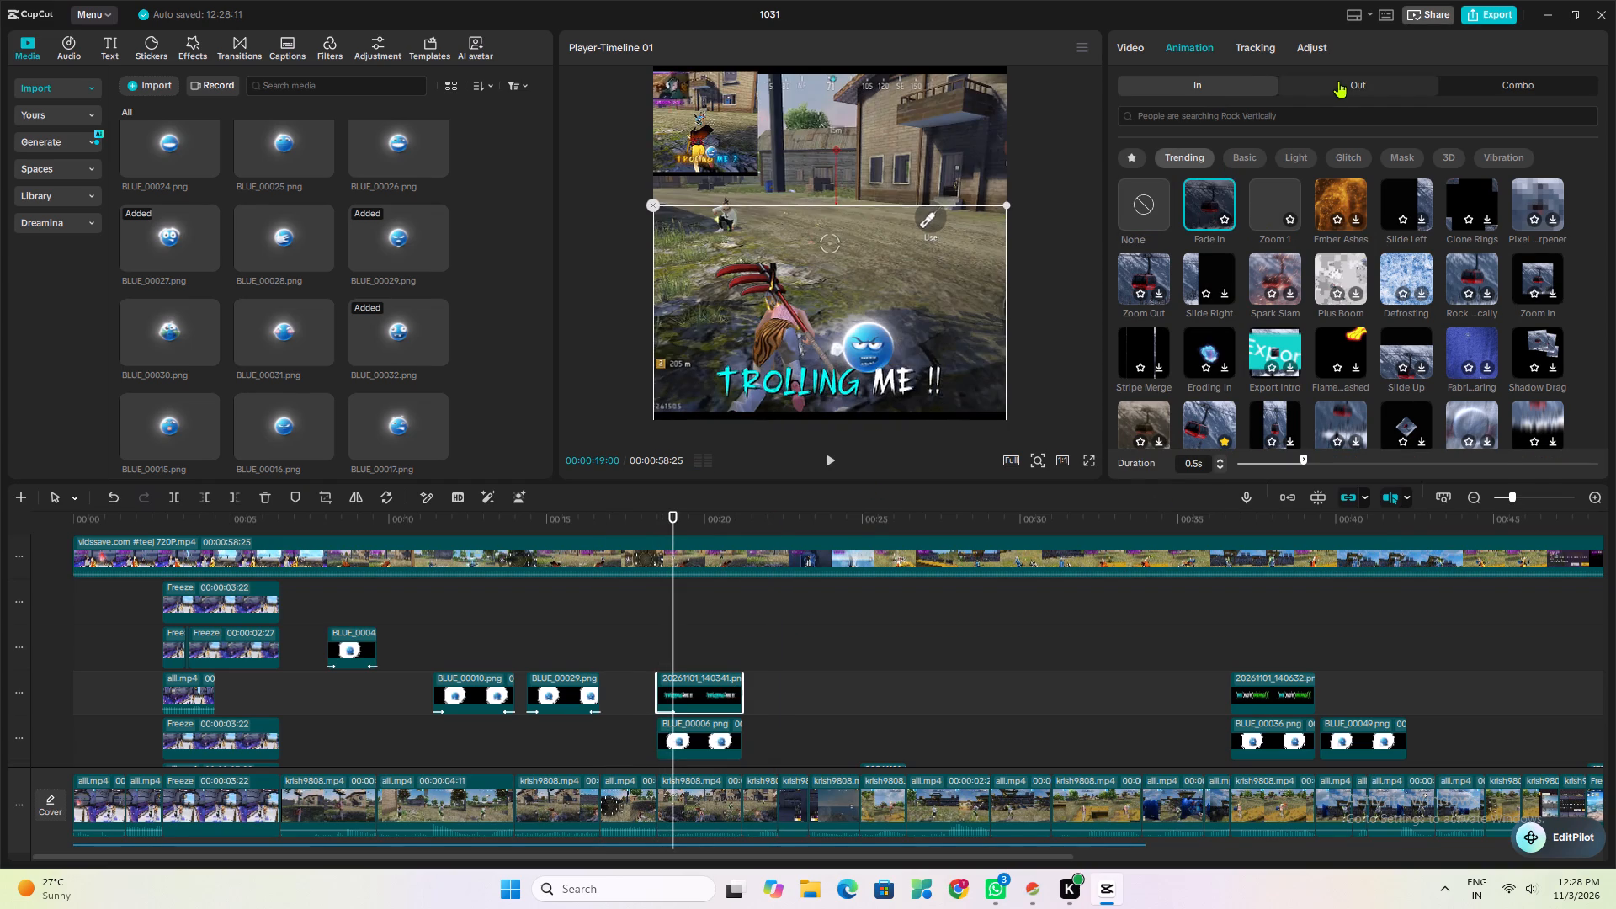
pyautogui.click(1338, 81)
pyautogui.click(1209, 191)
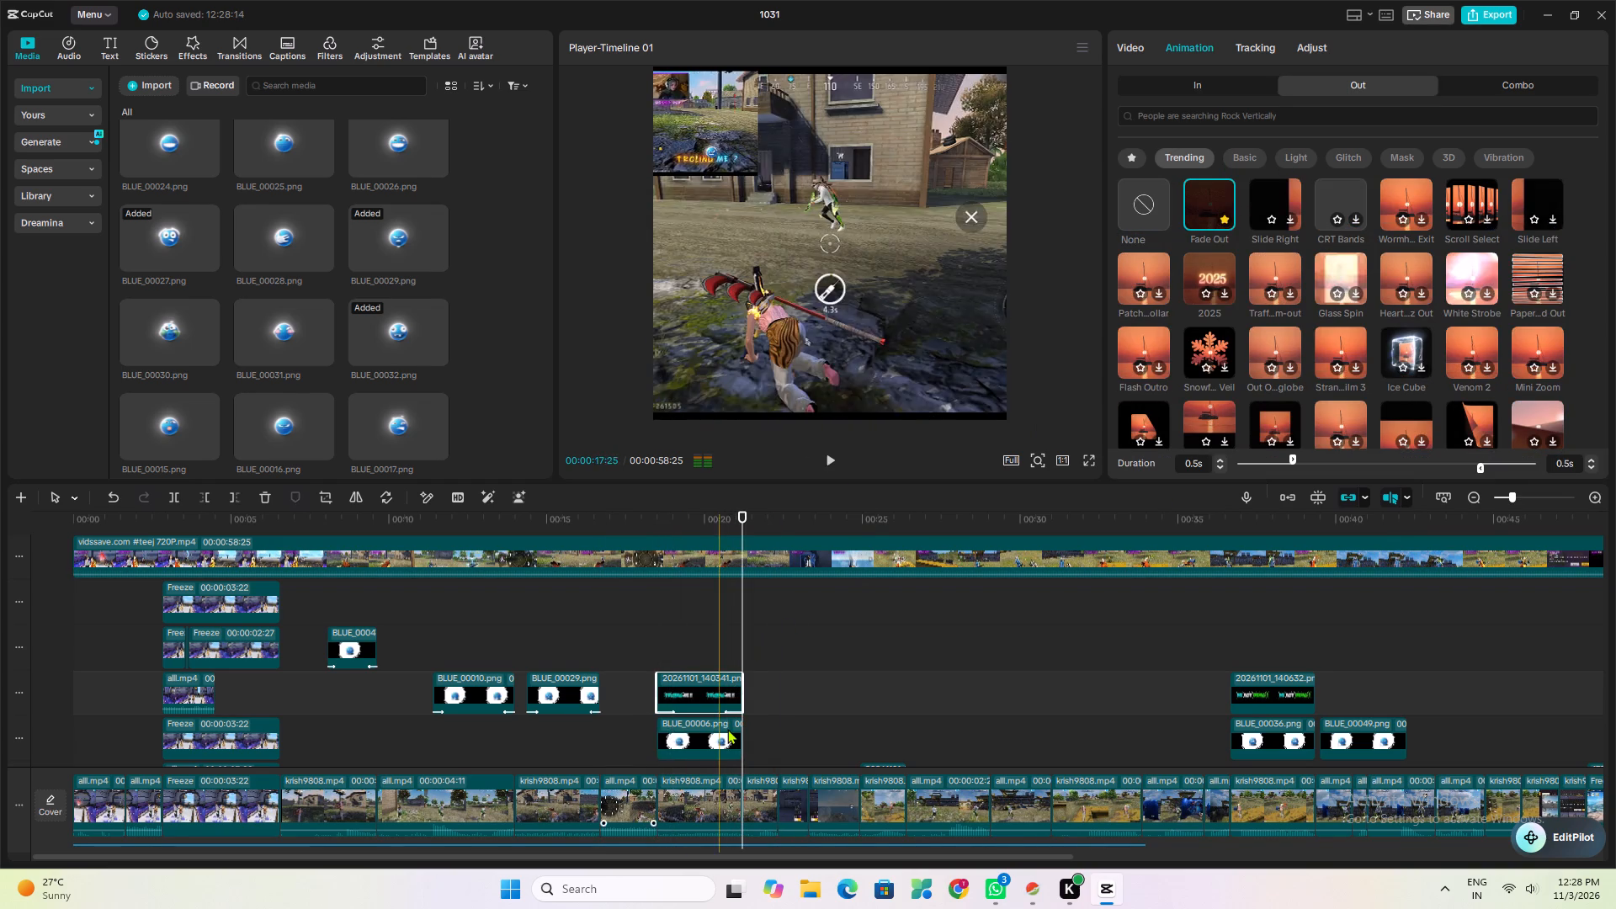
# Apply Fade Out and Fade In animations of 0.3 s each to the BLUE_00006.png emoji.
pyautogui.click(728, 729)
pyautogui.click(1195, 208)
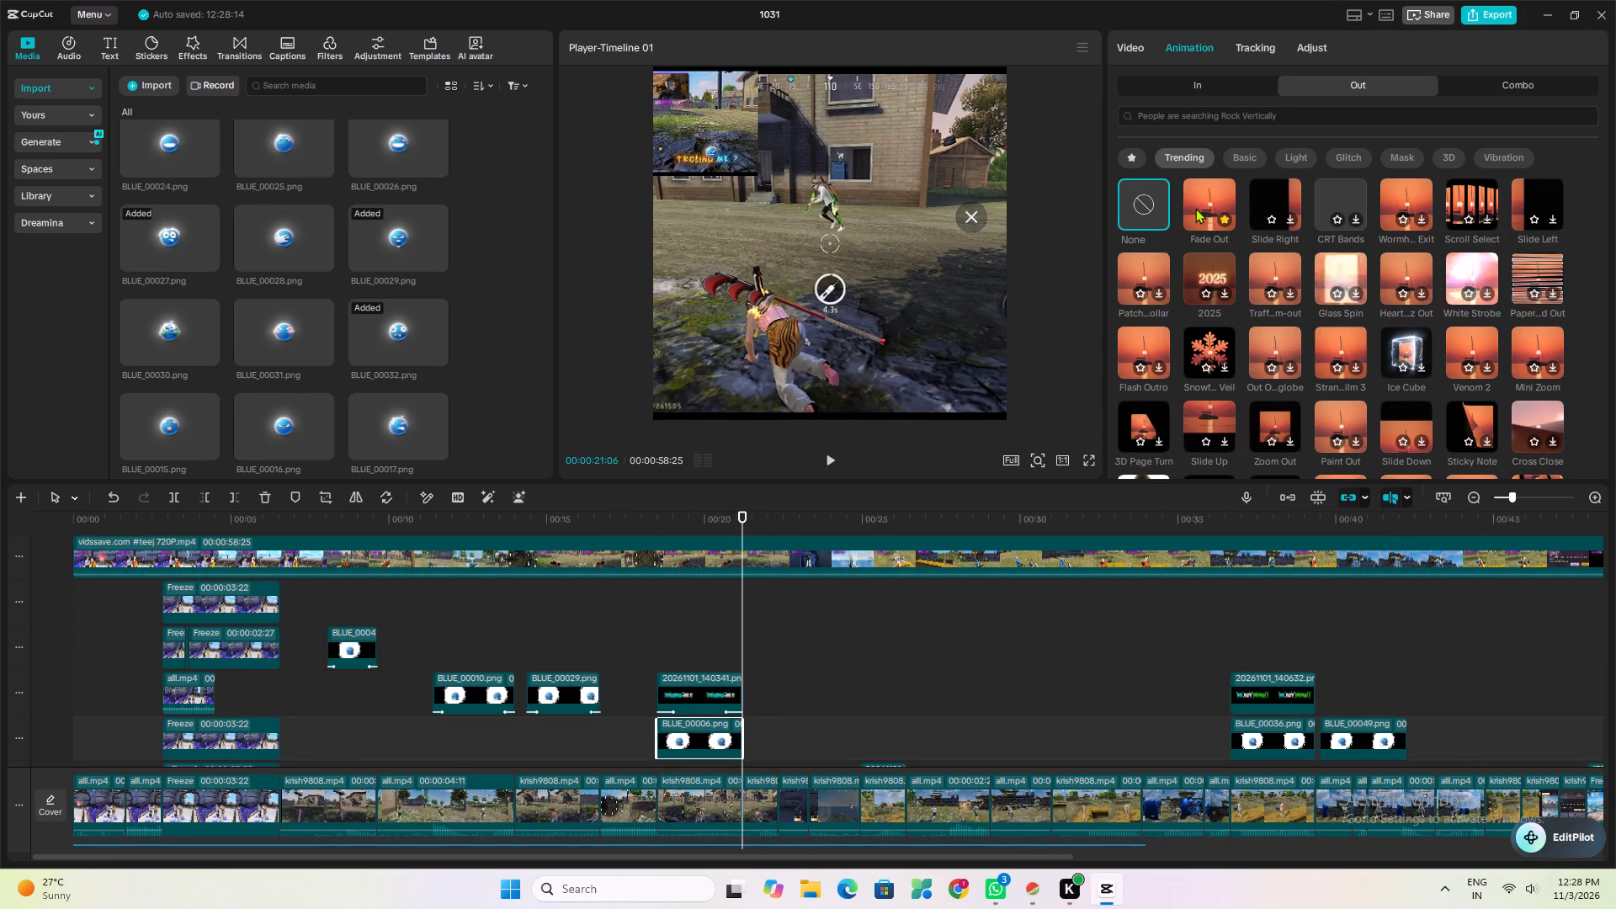
pyautogui.click(1188, 79)
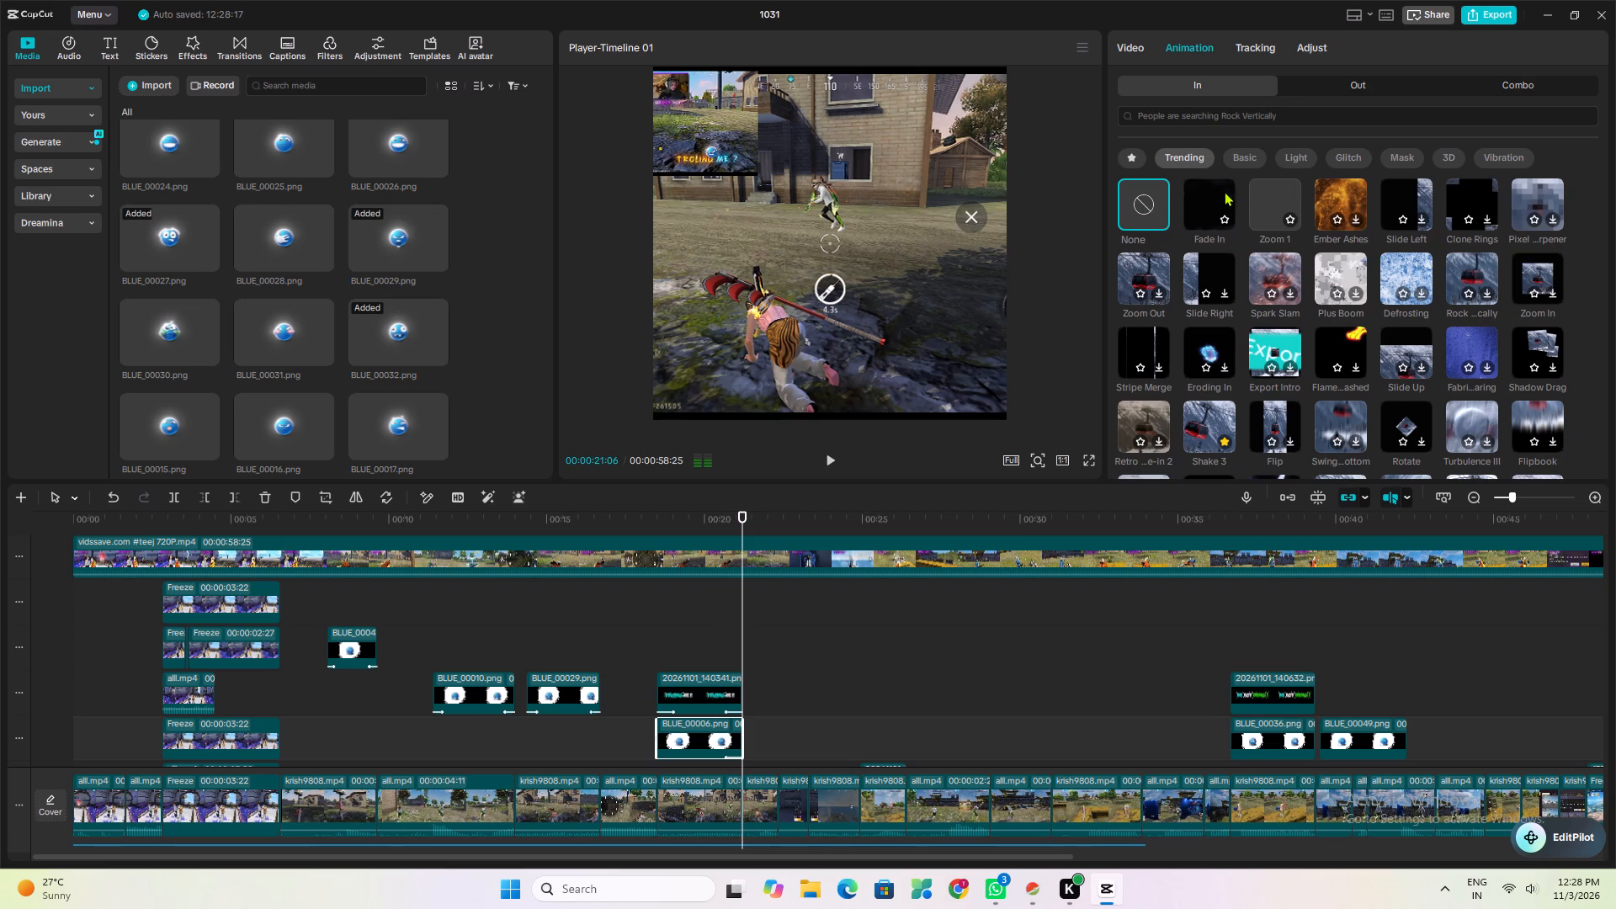
pyautogui.click(1224, 191)
pyautogui.click(1273, 463)
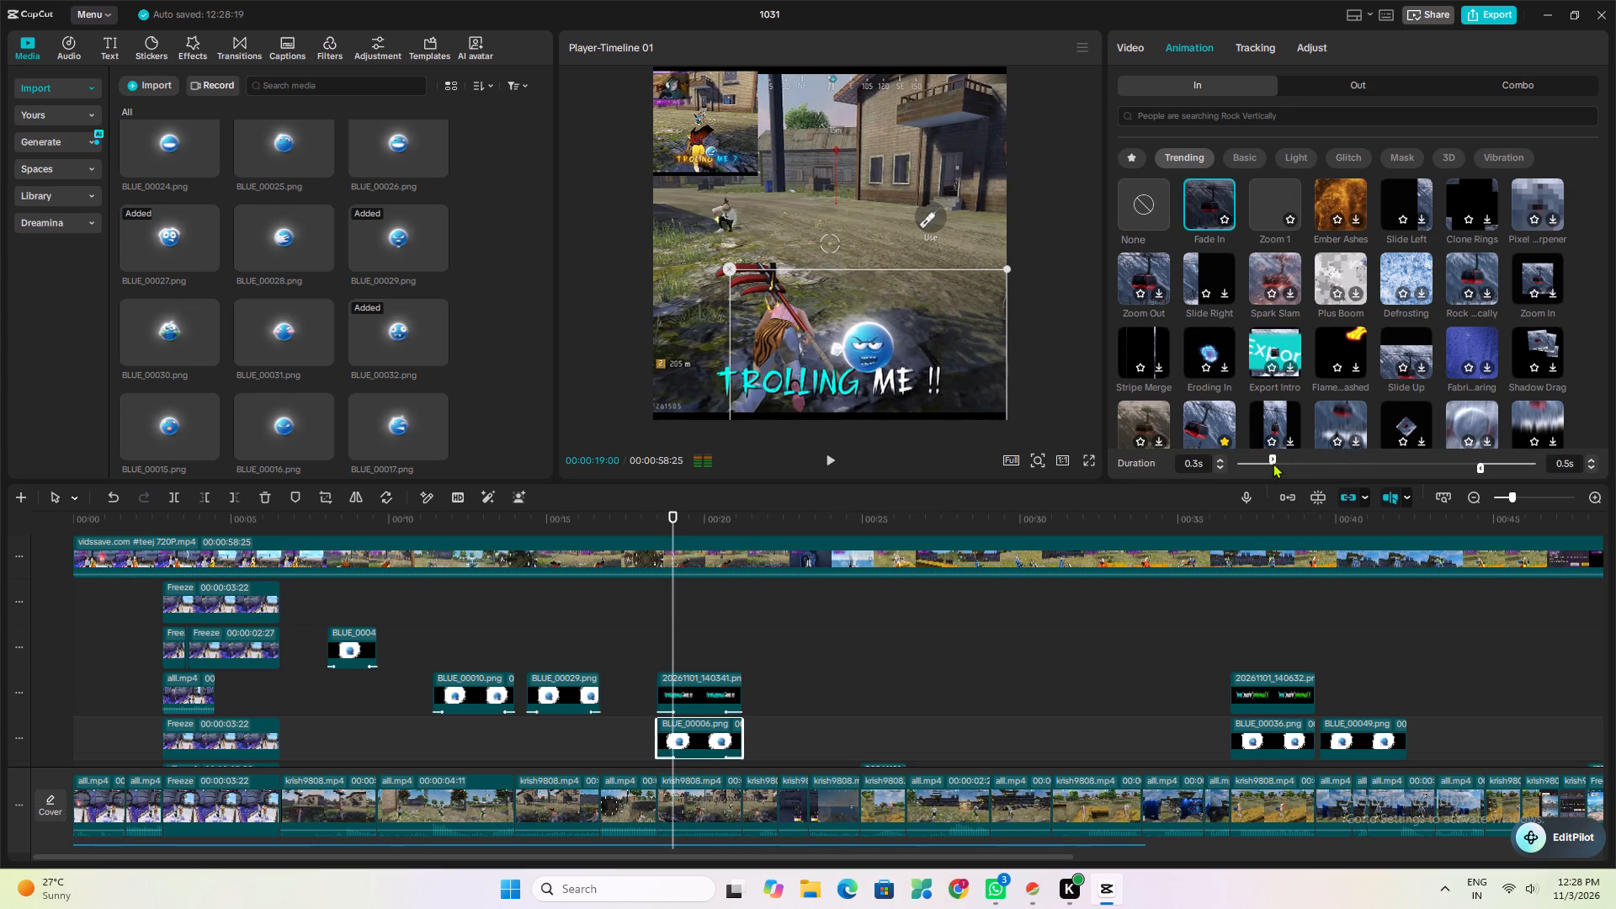
pyautogui.moveTo(1511, 465); pyautogui.dragTo(1507, 457)
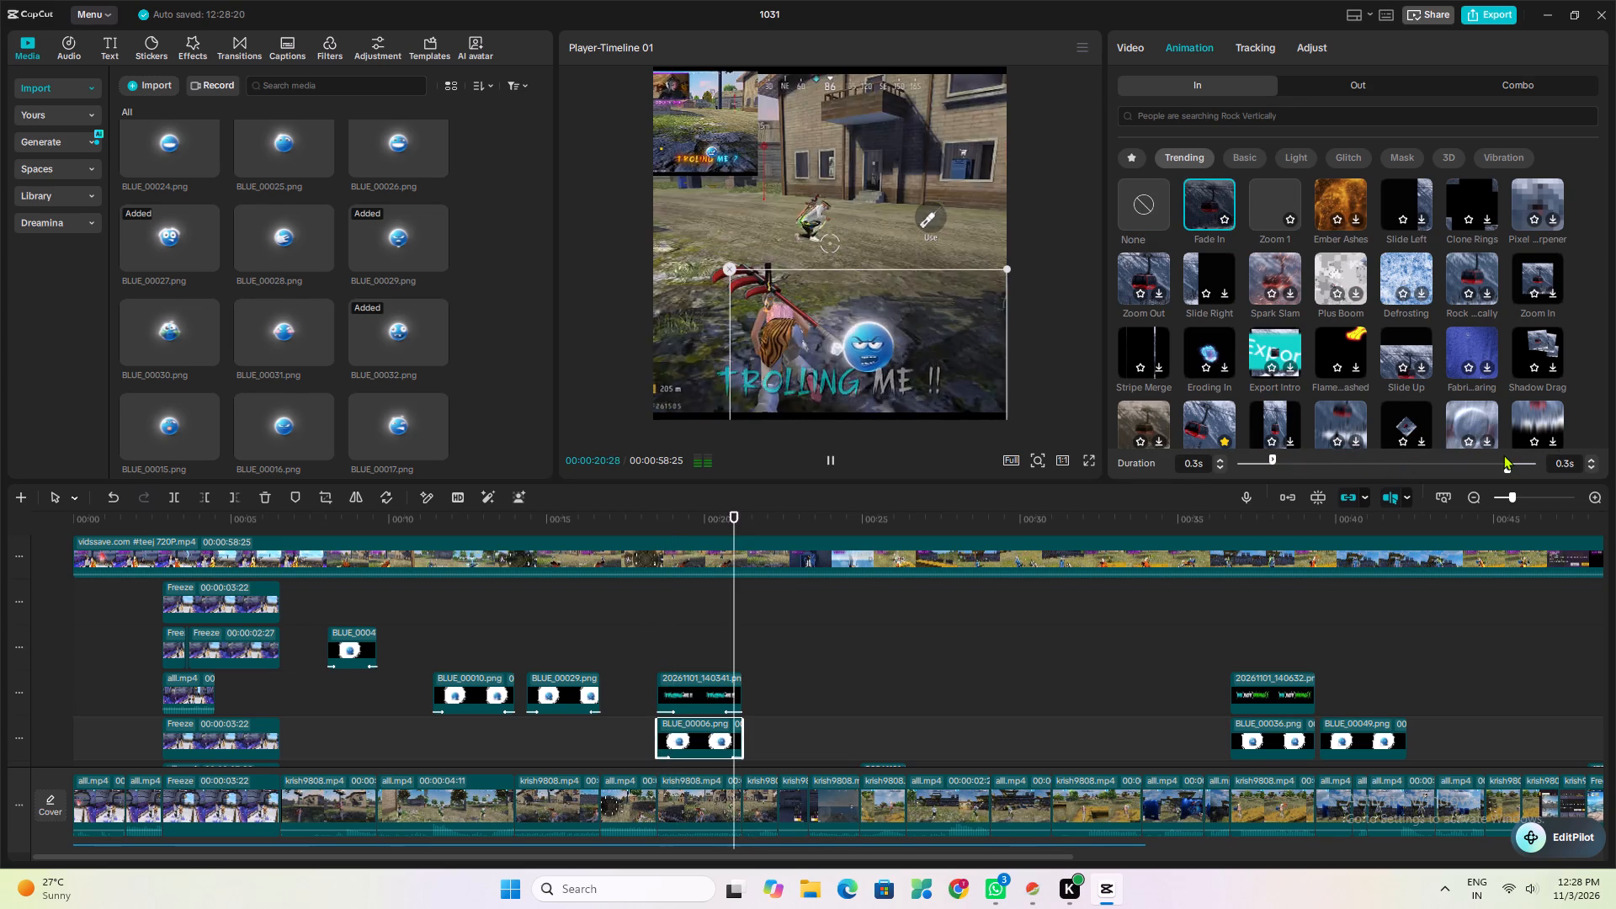
# Set the TROLLING ME !! caption's Fade In to 0.3 s and shorten its Fade Out.
pyautogui.click(693, 708)
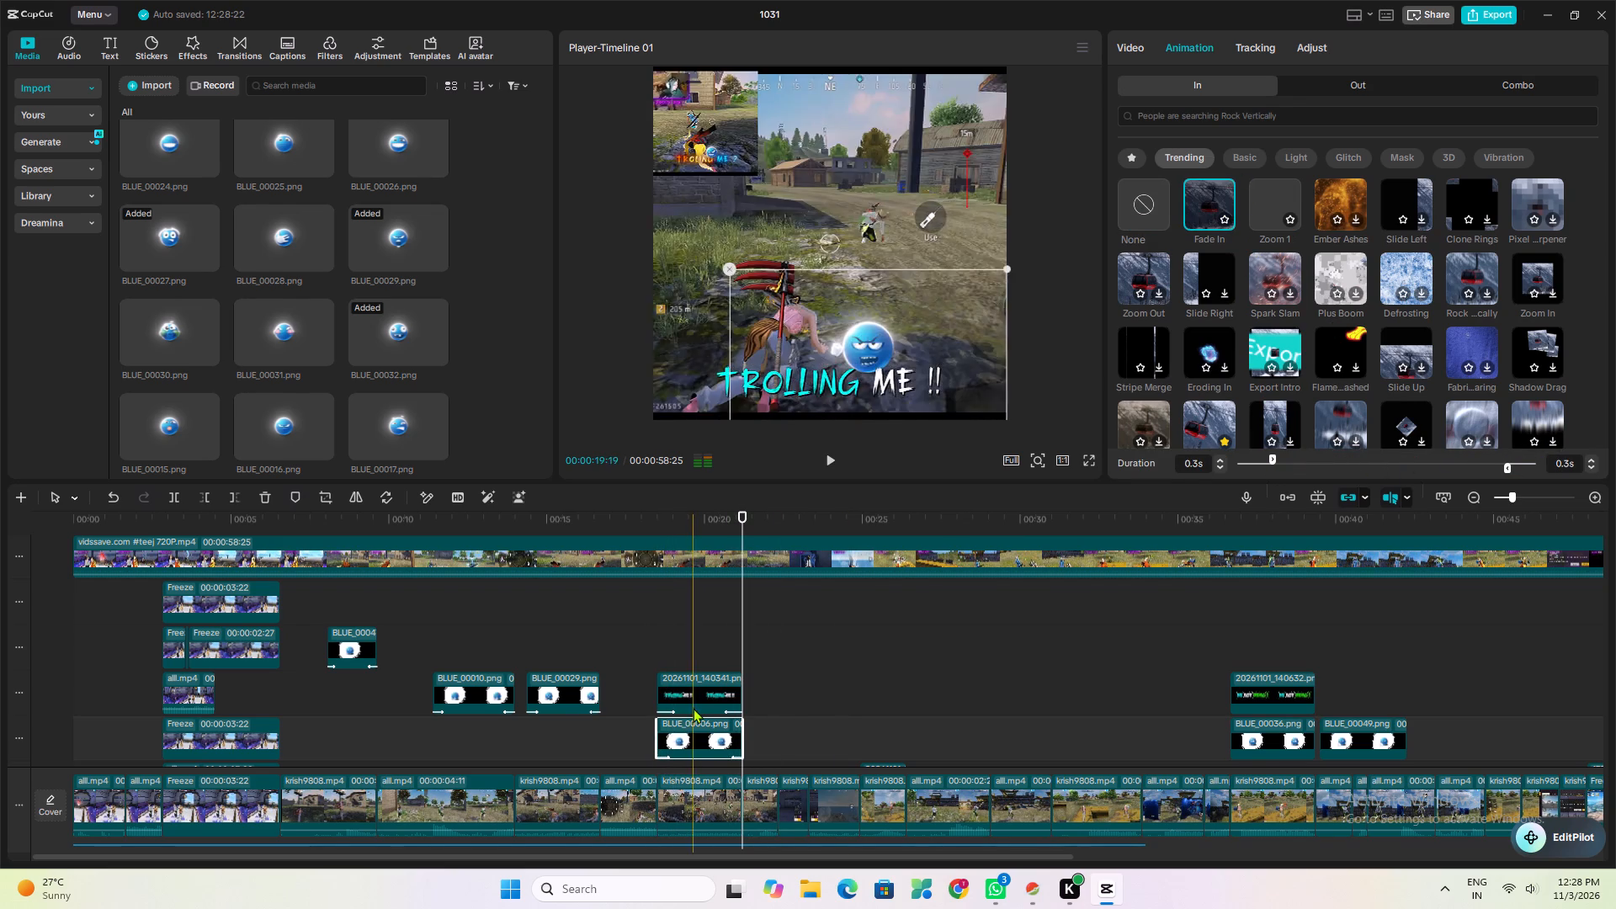
pyautogui.click(1260, 460)
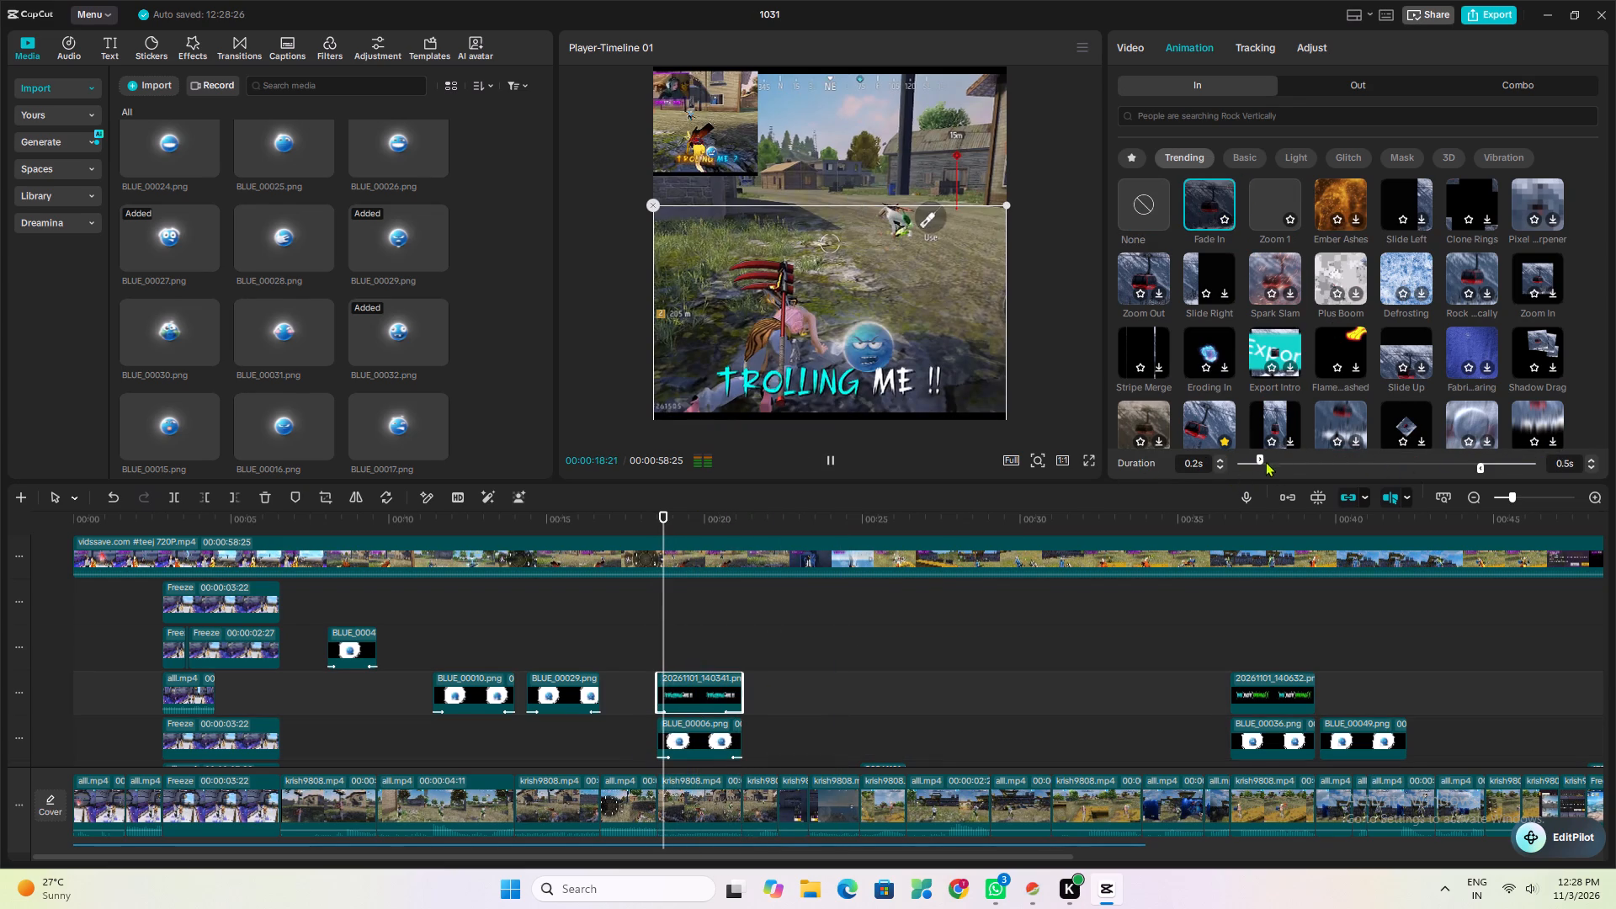
pyautogui.click(1267, 456)
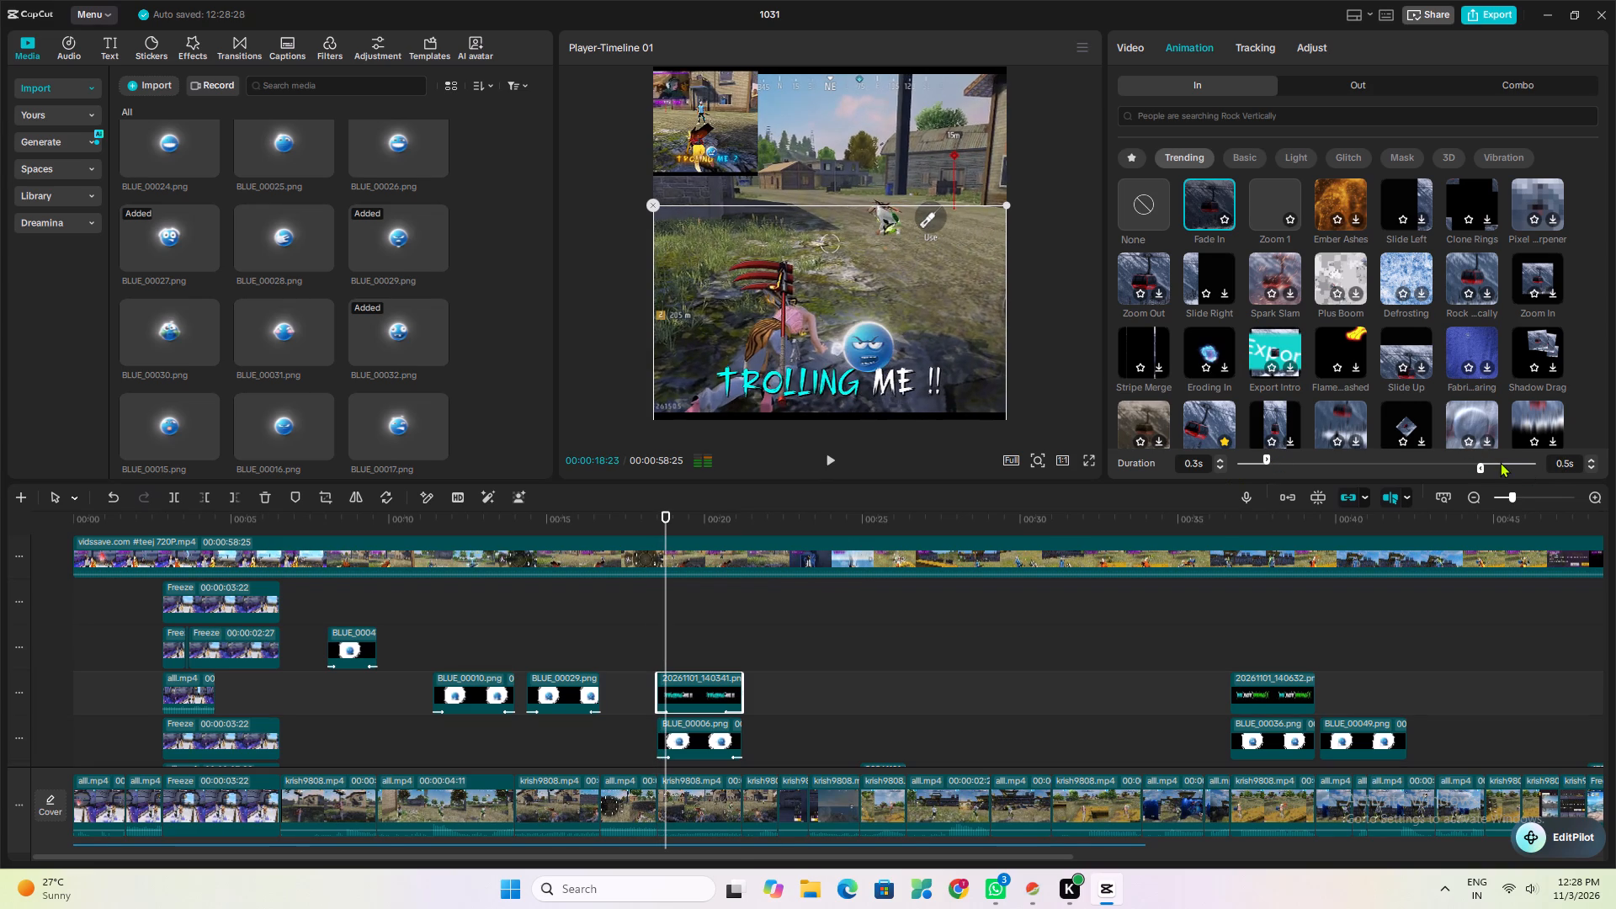
pyautogui.click(1500, 462)
# Apply Fade In and Fade Out to the HE NOT DIEING ! caption, with a 0.3 s Fade In and a shortened Fade Out.
pyautogui.click(1259, 685)
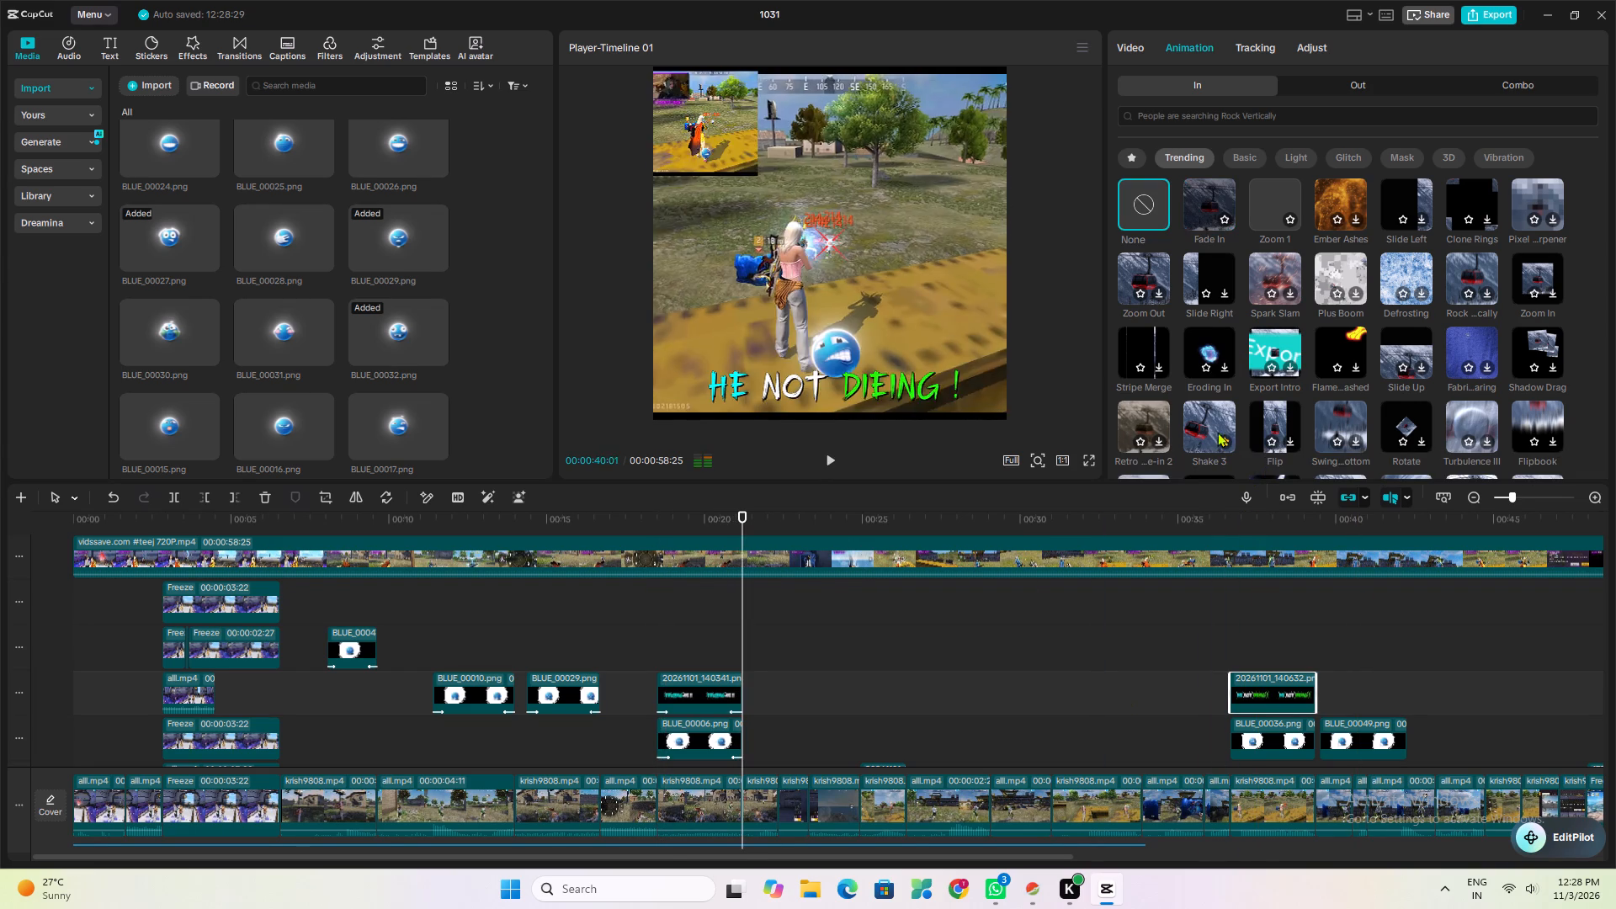
pyautogui.click(1204, 210)
pyautogui.click(1325, 77)
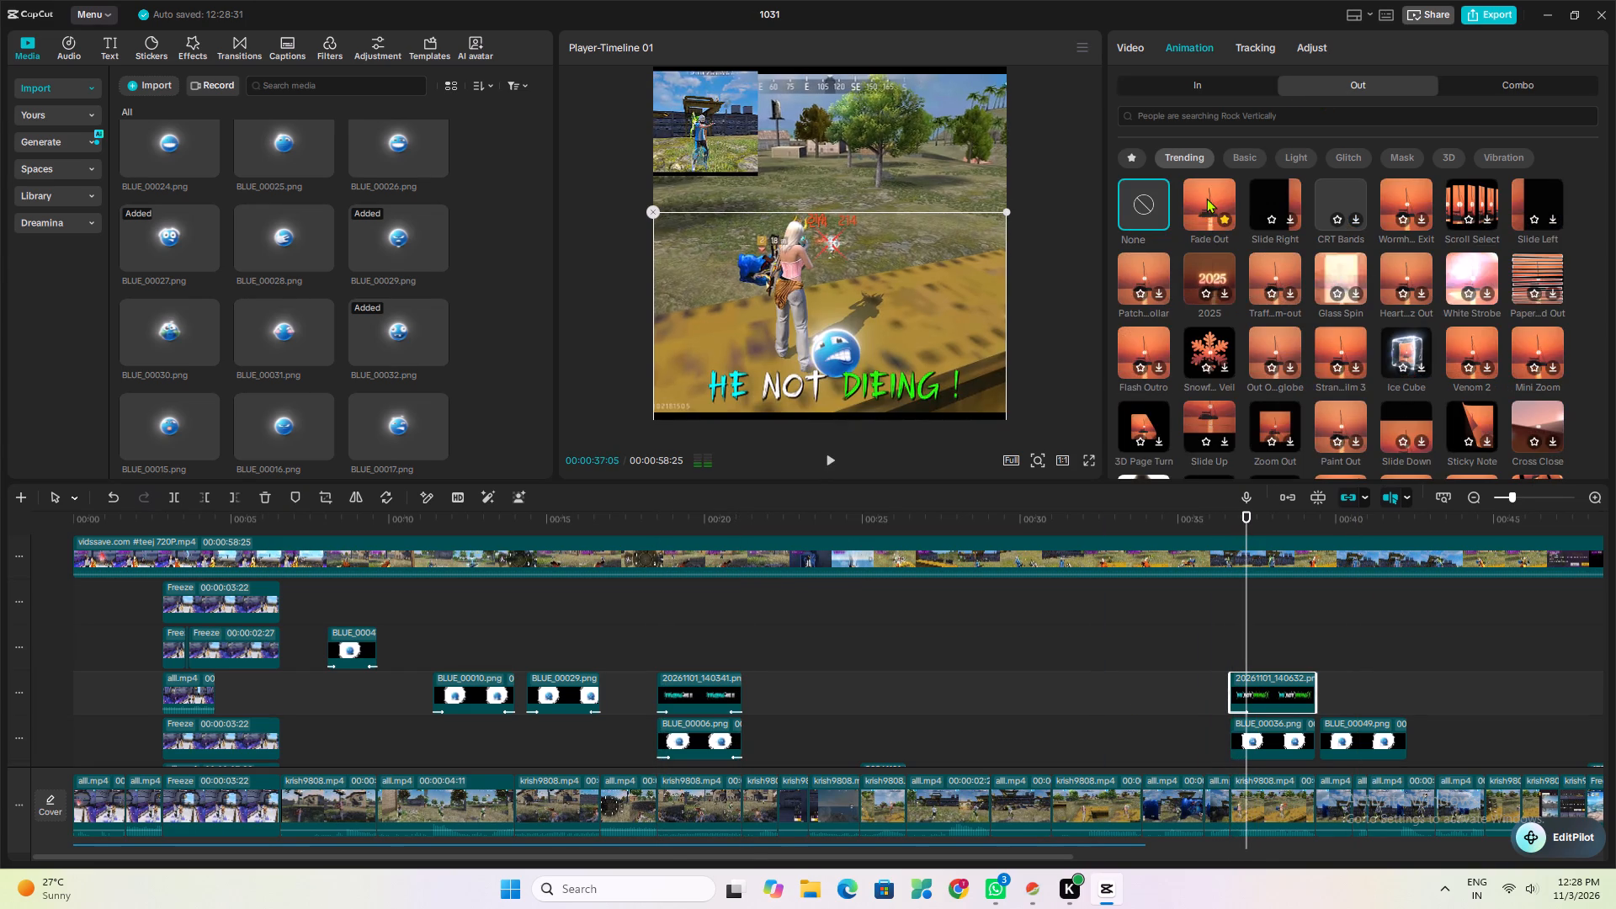
pyautogui.click(1206, 198)
pyautogui.click(1277, 465)
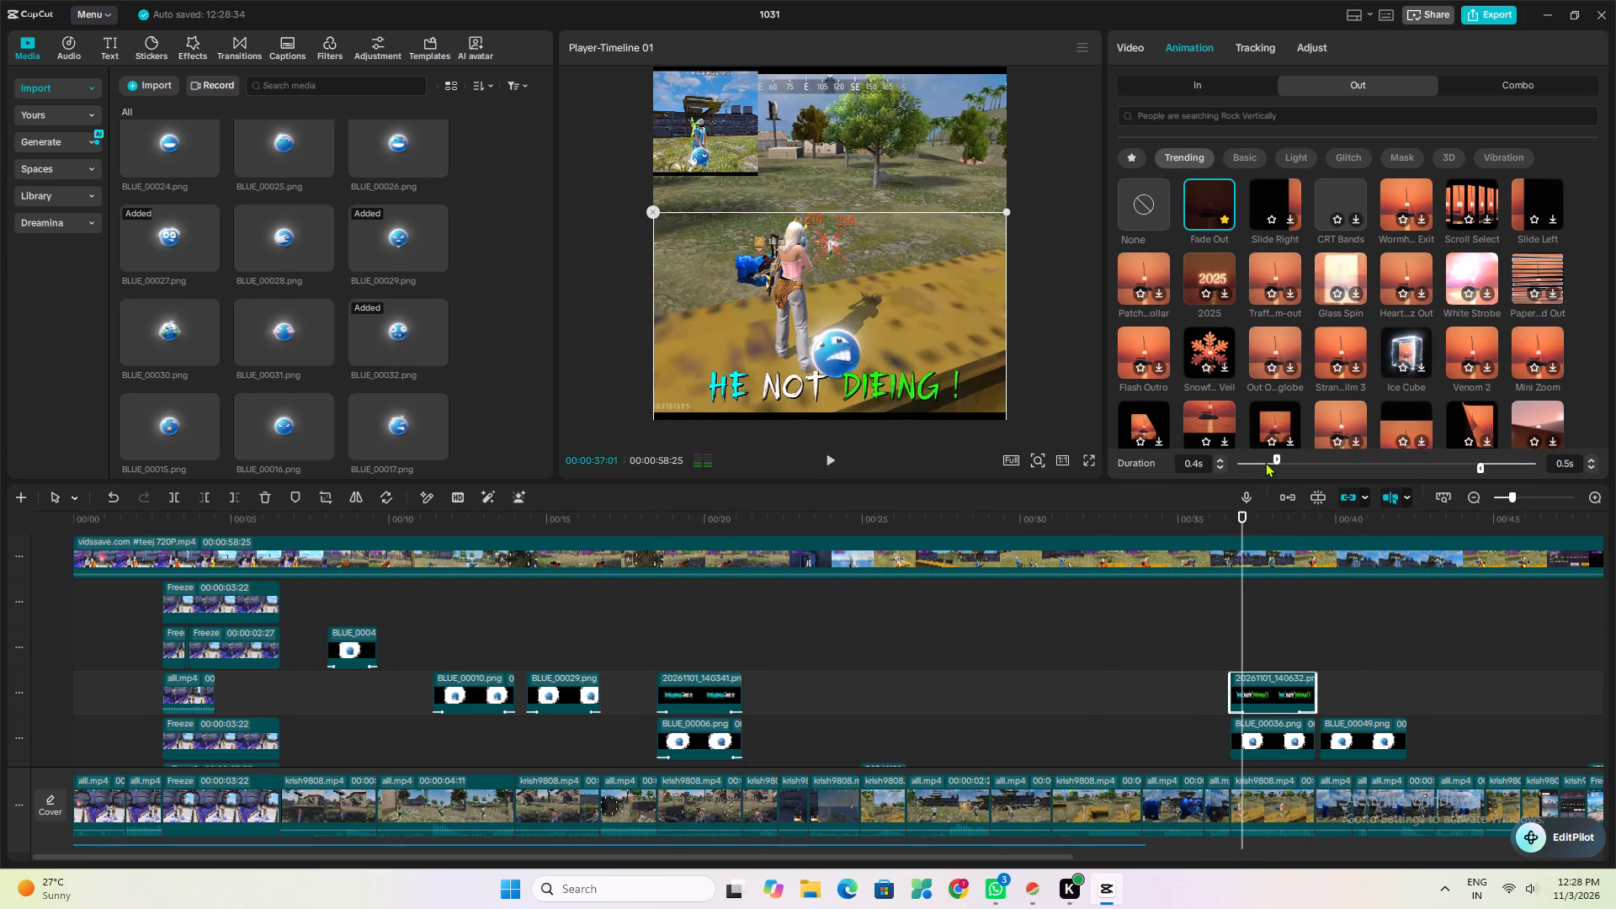
pyautogui.click(1265, 462)
pyautogui.click(1496, 463)
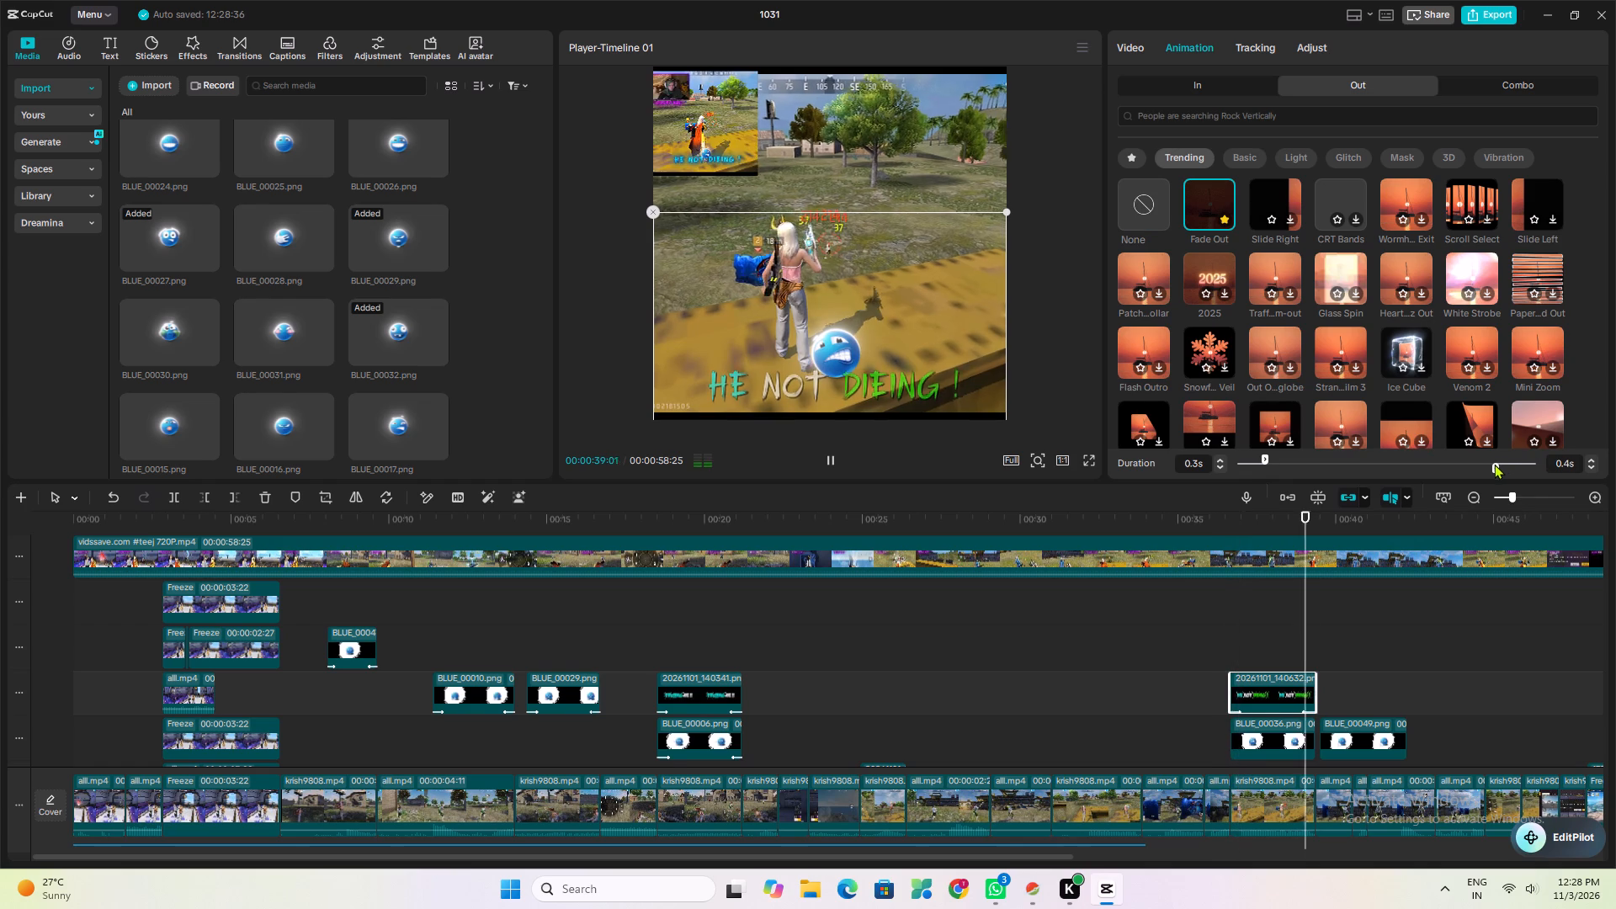
pyautogui.click(1502, 463)
# Apply Fade Out and Fade In to the BLUE_00036.png emoji, with a 0.3 s Fade In and a shortened Fade Out.
pyautogui.click(1296, 739)
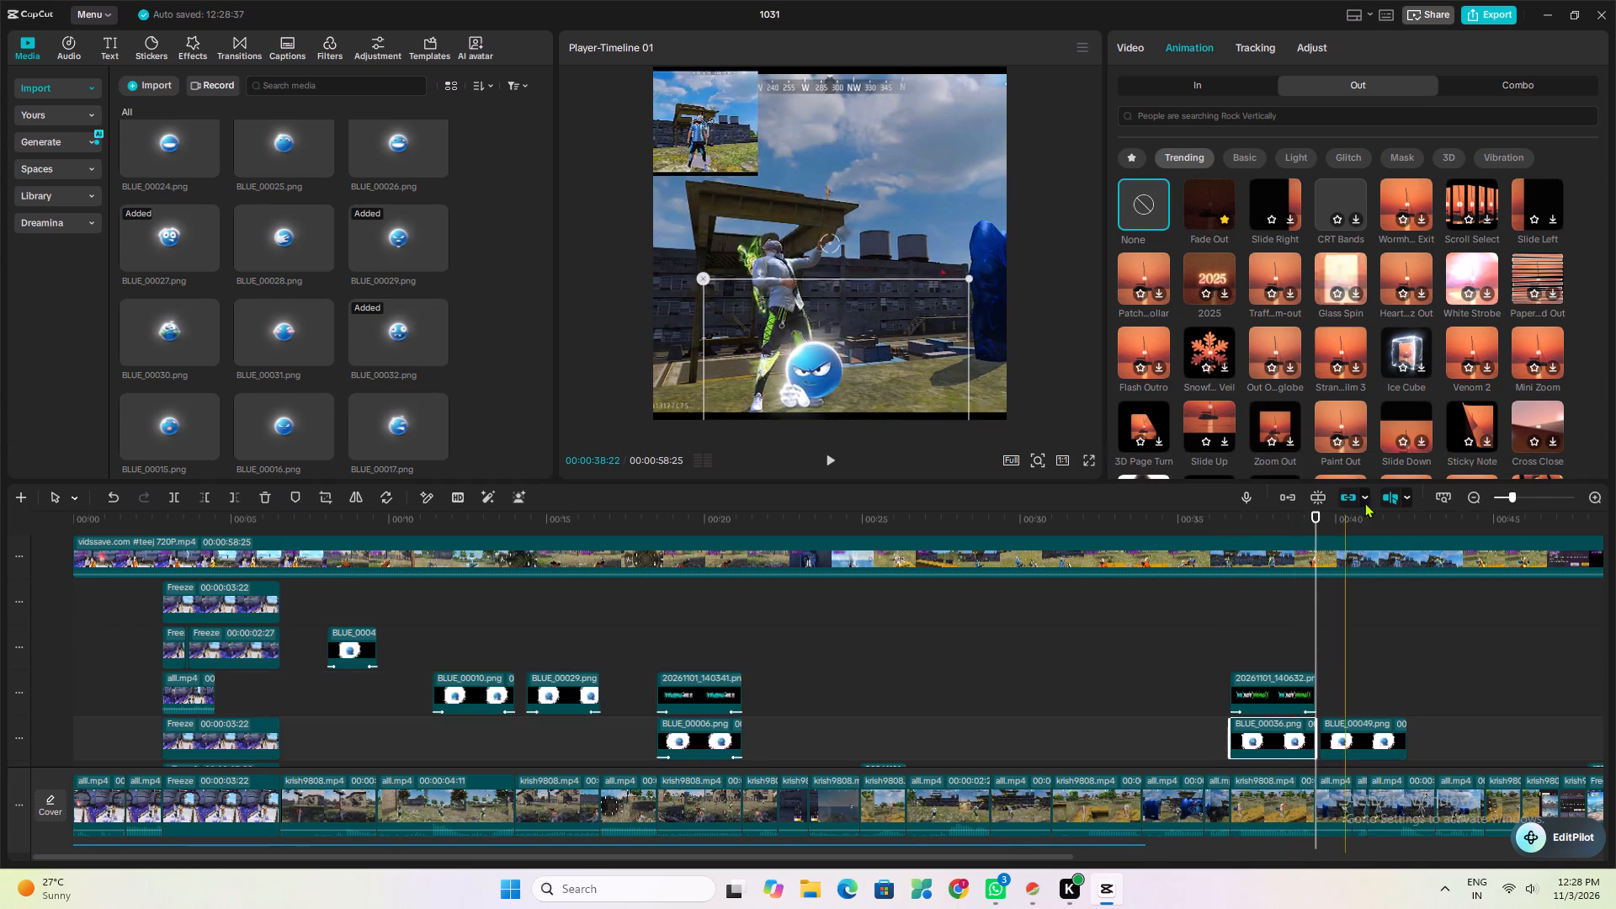
pyautogui.click(1217, 207)
pyautogui.click(1188, 64)
pyautogui.click(1188, 83)
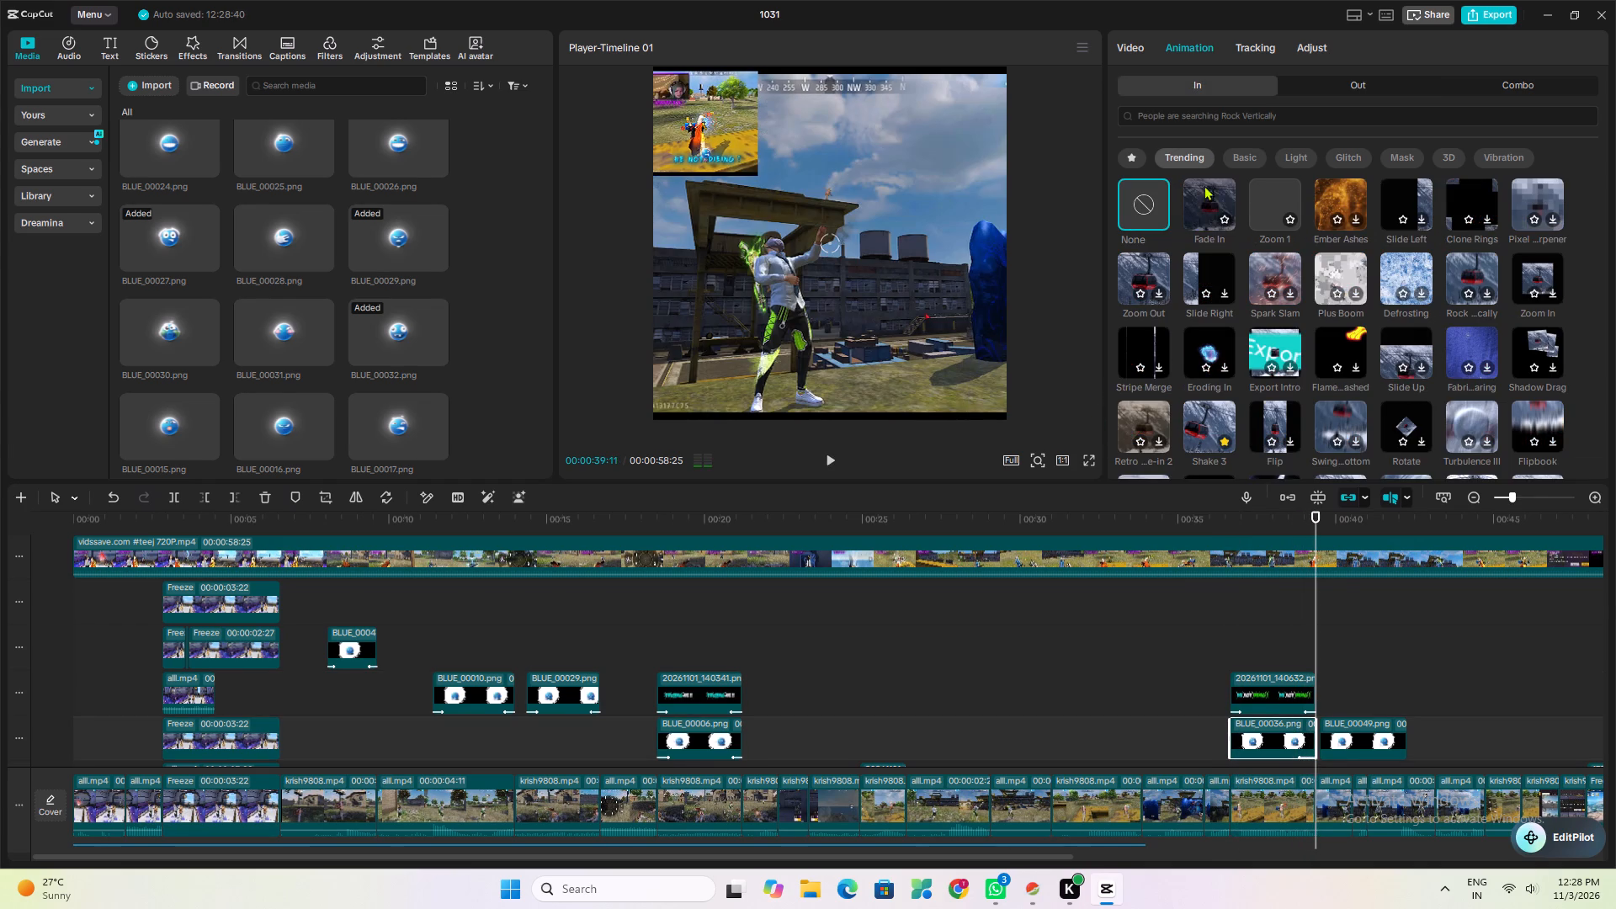
pyautogui.click(1200, 200)
pyautogui.click(1271, 466)
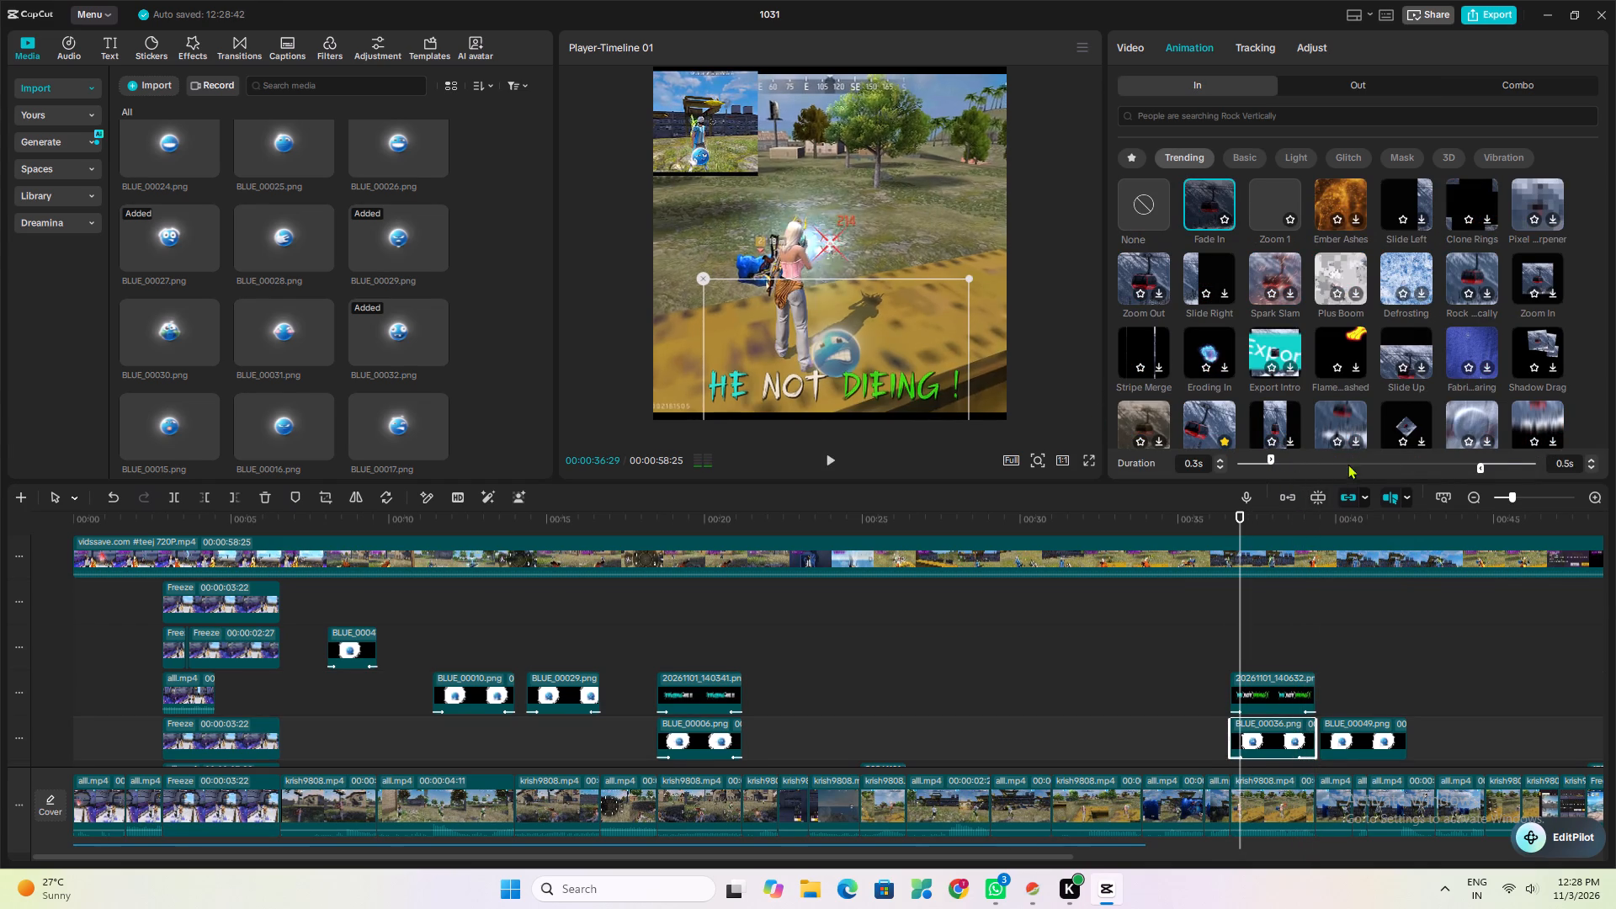
pyautogui.click(1506, 463)
# Apply Fade In and Fade Out animations of 0.3 s each to the BLUE_00049.png emoji.
pyautogui.click(1347, 719)
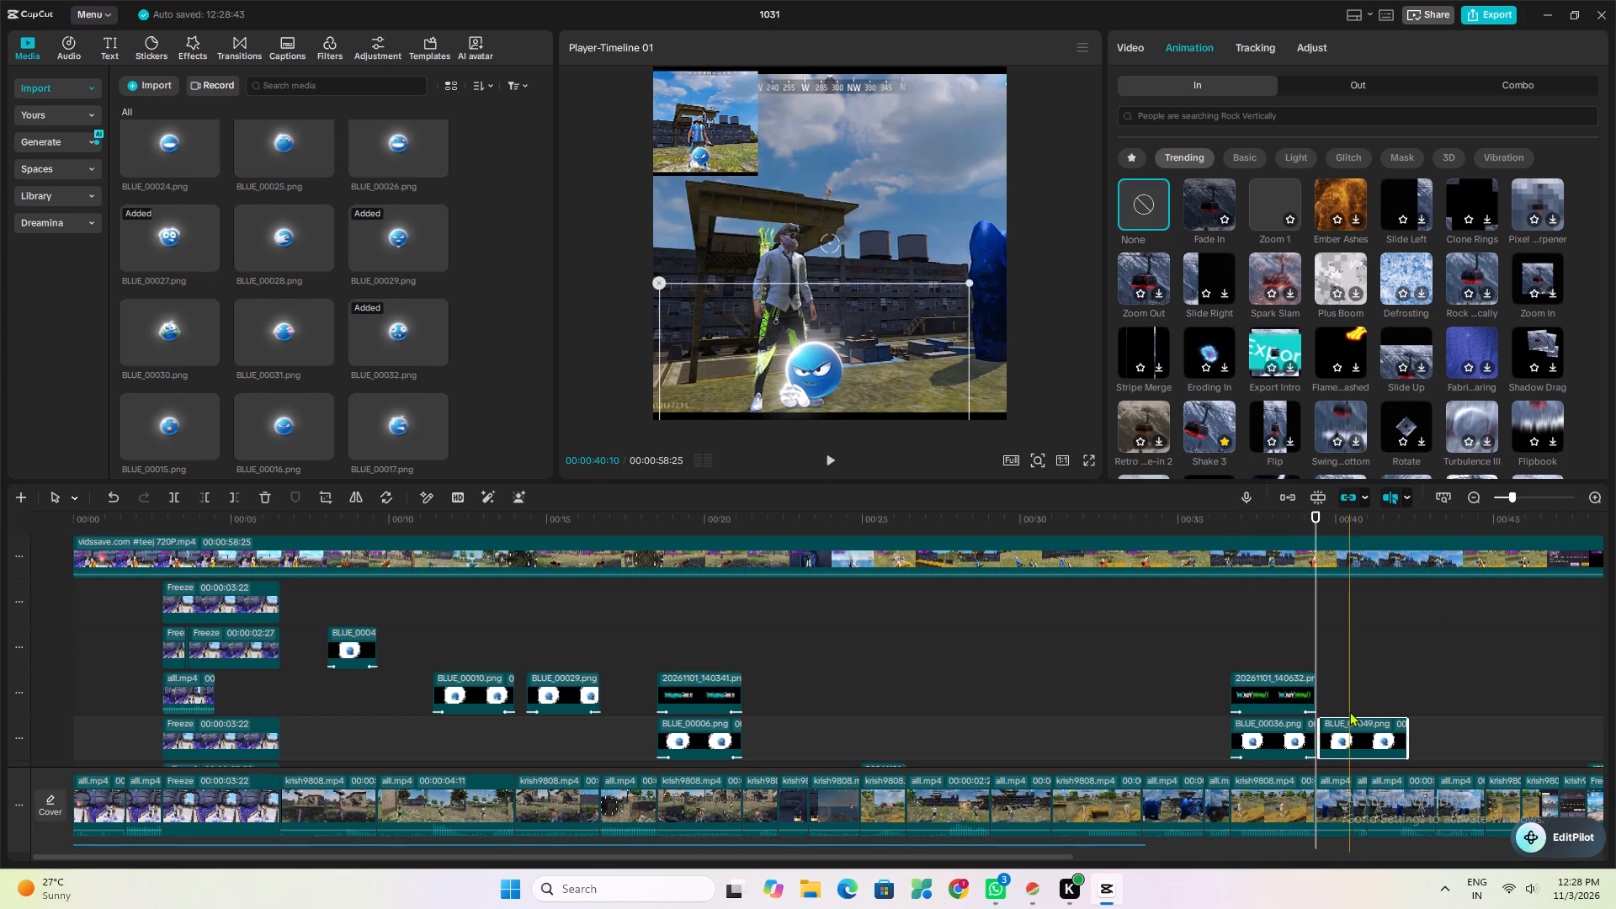
pyautogui.click(1209, 210)
pyautogui.click(1340, 61)
pyautogui.click(1340, 69)
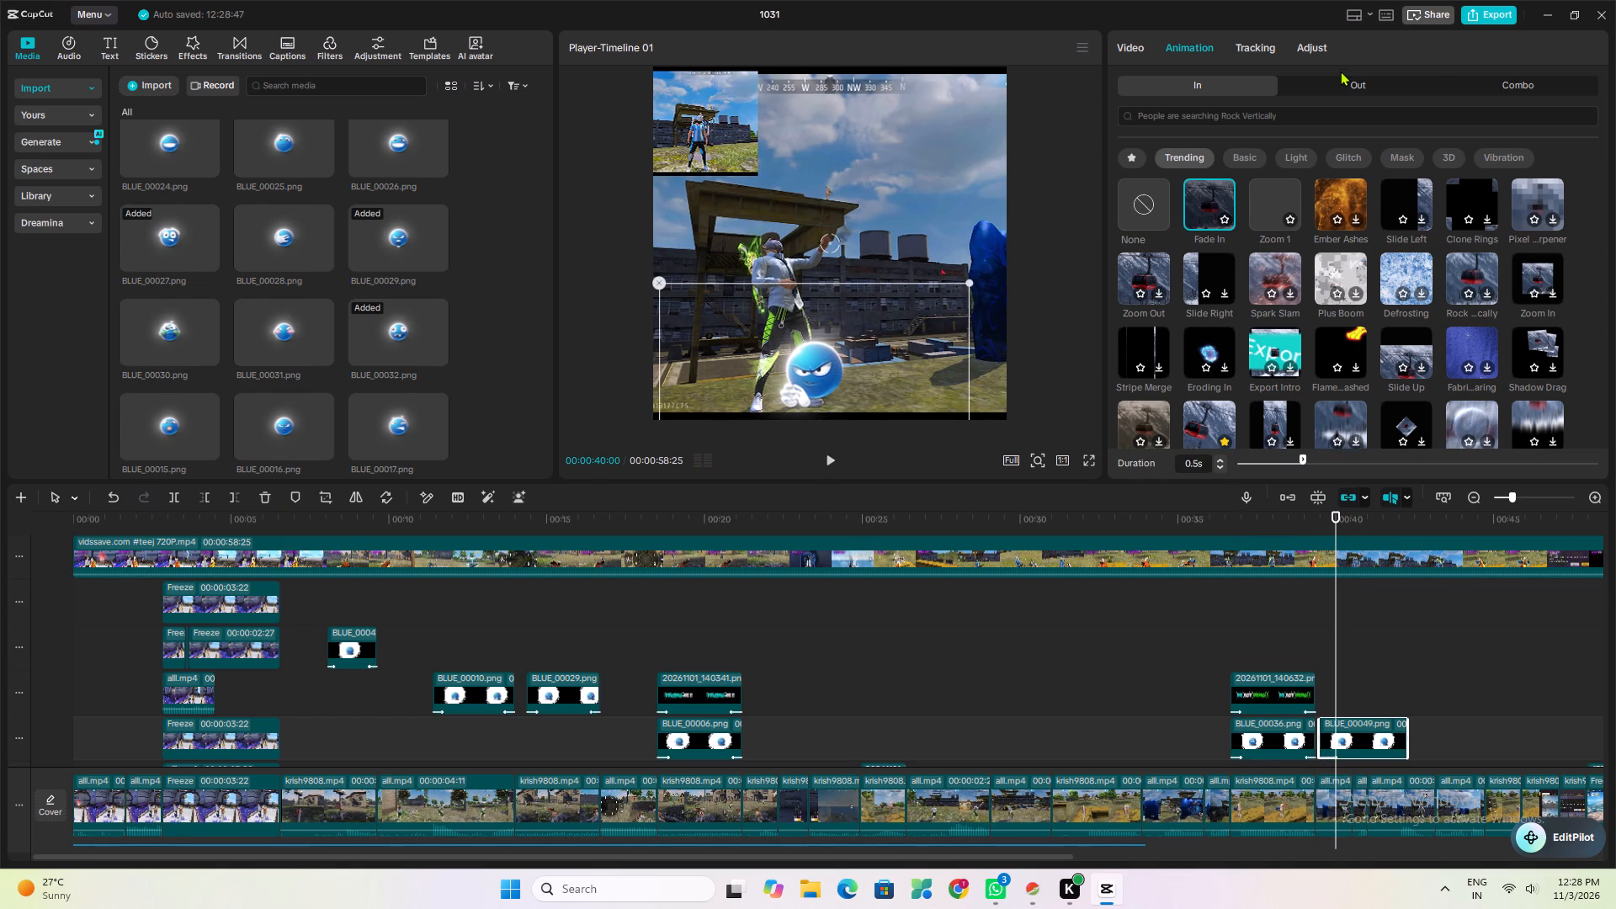
pyautogui.click(1340, 85)
pyautogui.click(1213, 211)
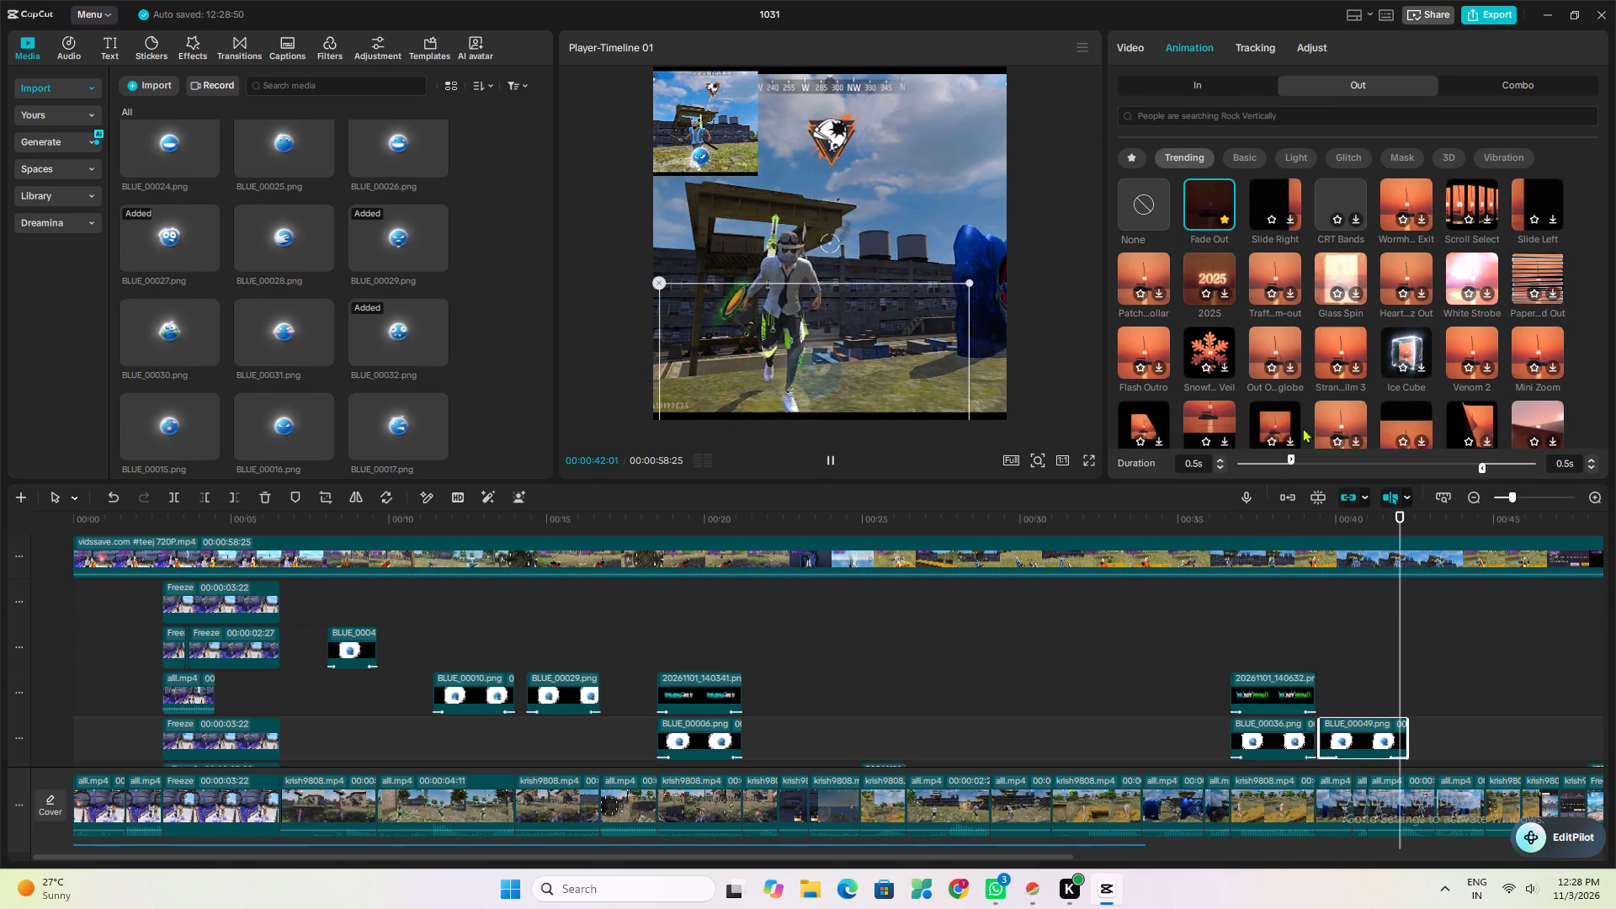
pyautogui.click(1269, 460)
pyautogui.click(1502, 465)
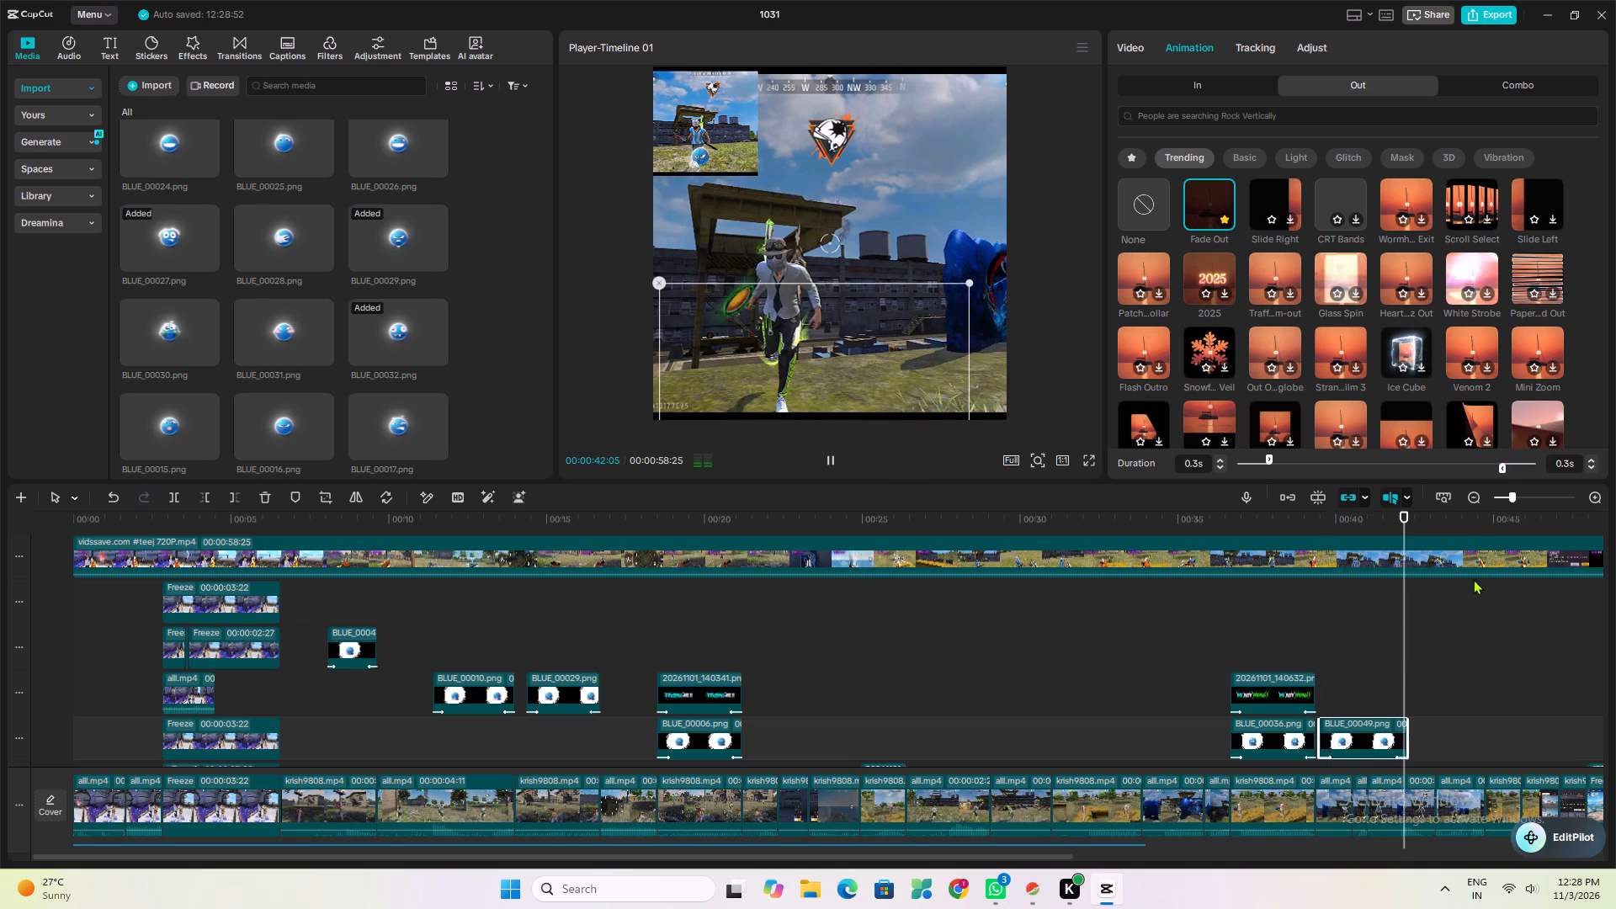
pyautogui.press('space')
# Apply Fade Out and Fade In animations of 0.2 s each to the WHAT'S HAPPENED HERE ?! caption at about 00:00:25.
pyautogui.scroll(-6, 1464, 643)
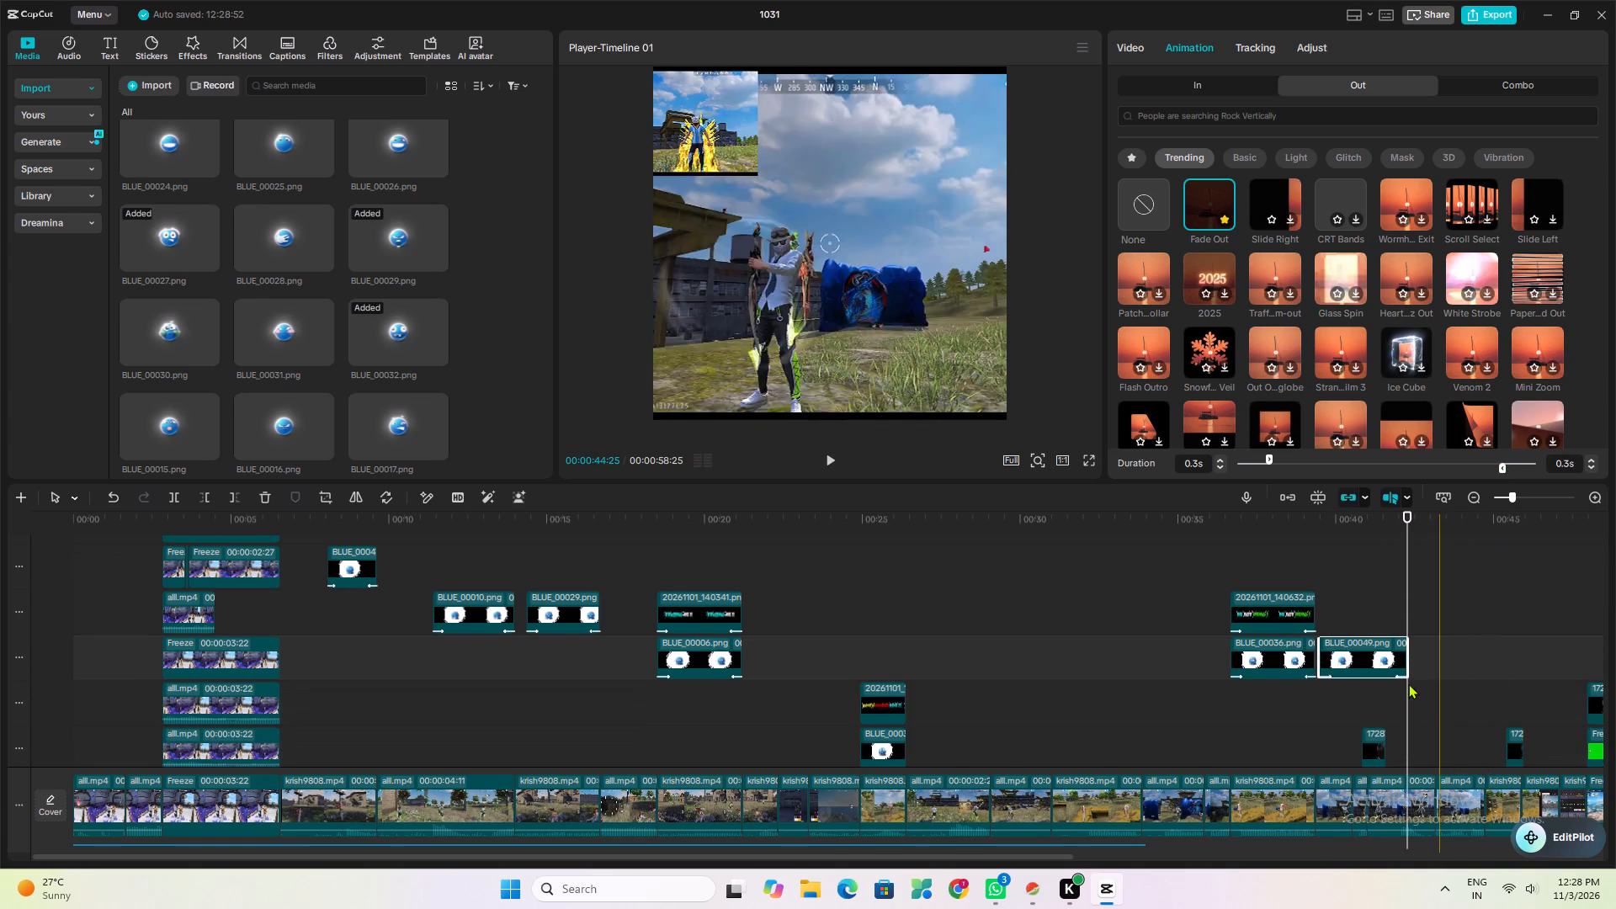
pyautogui.click(875, 597)
pyautogui.scroll(-3, 875, 597)
pyautogui.click(886, 585)
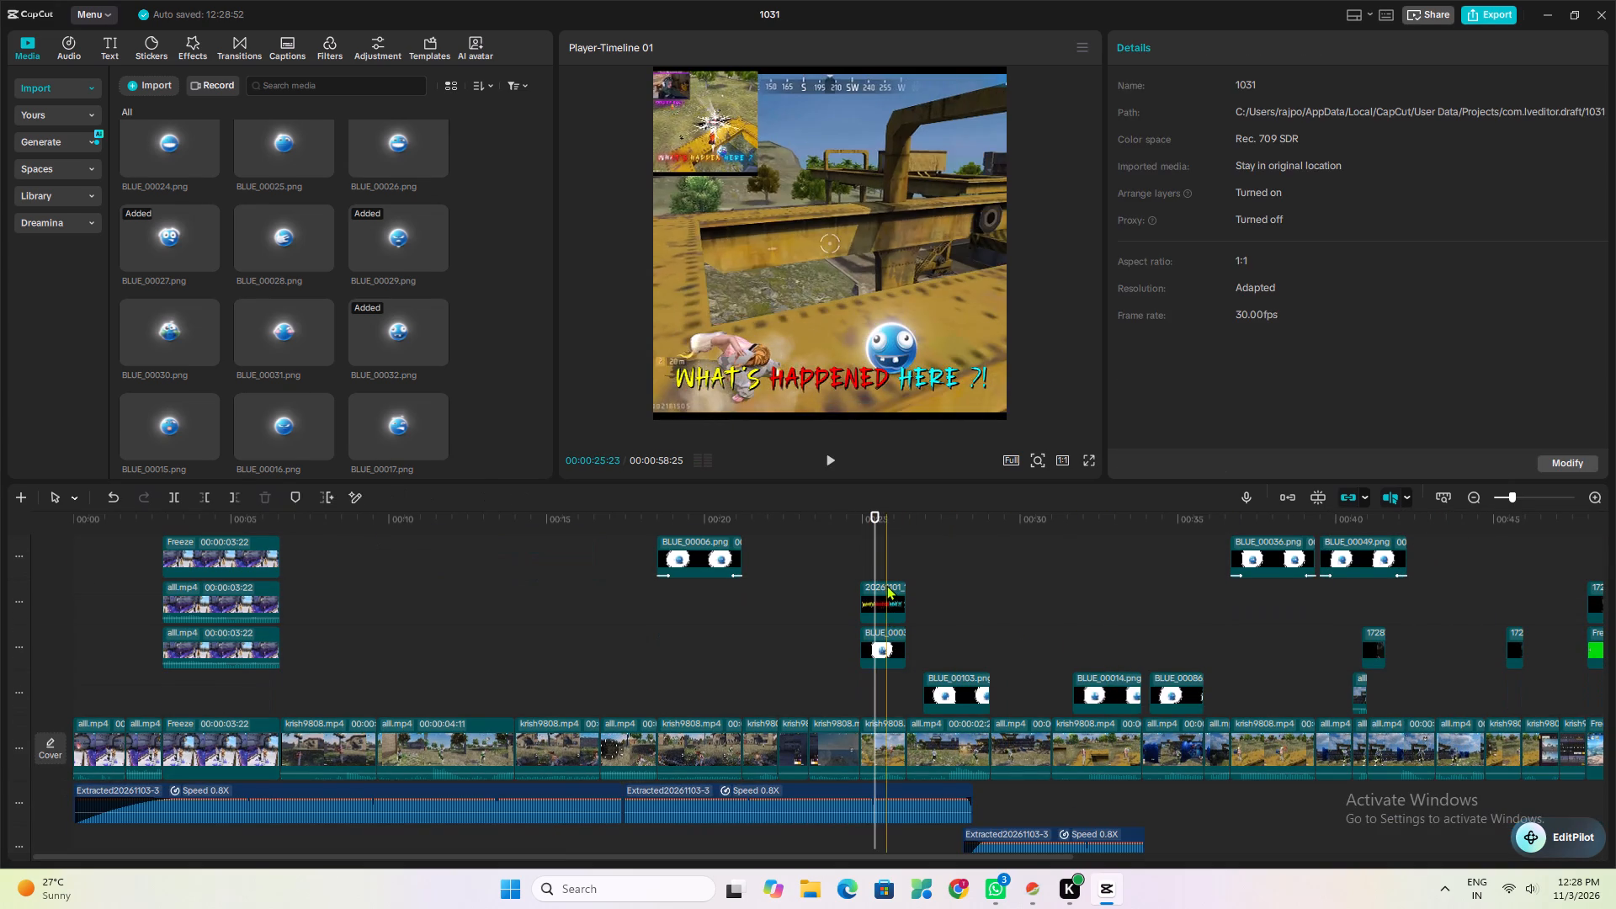
pyautogui.click(1264, 77)
pyautogui.click(1203, 49)
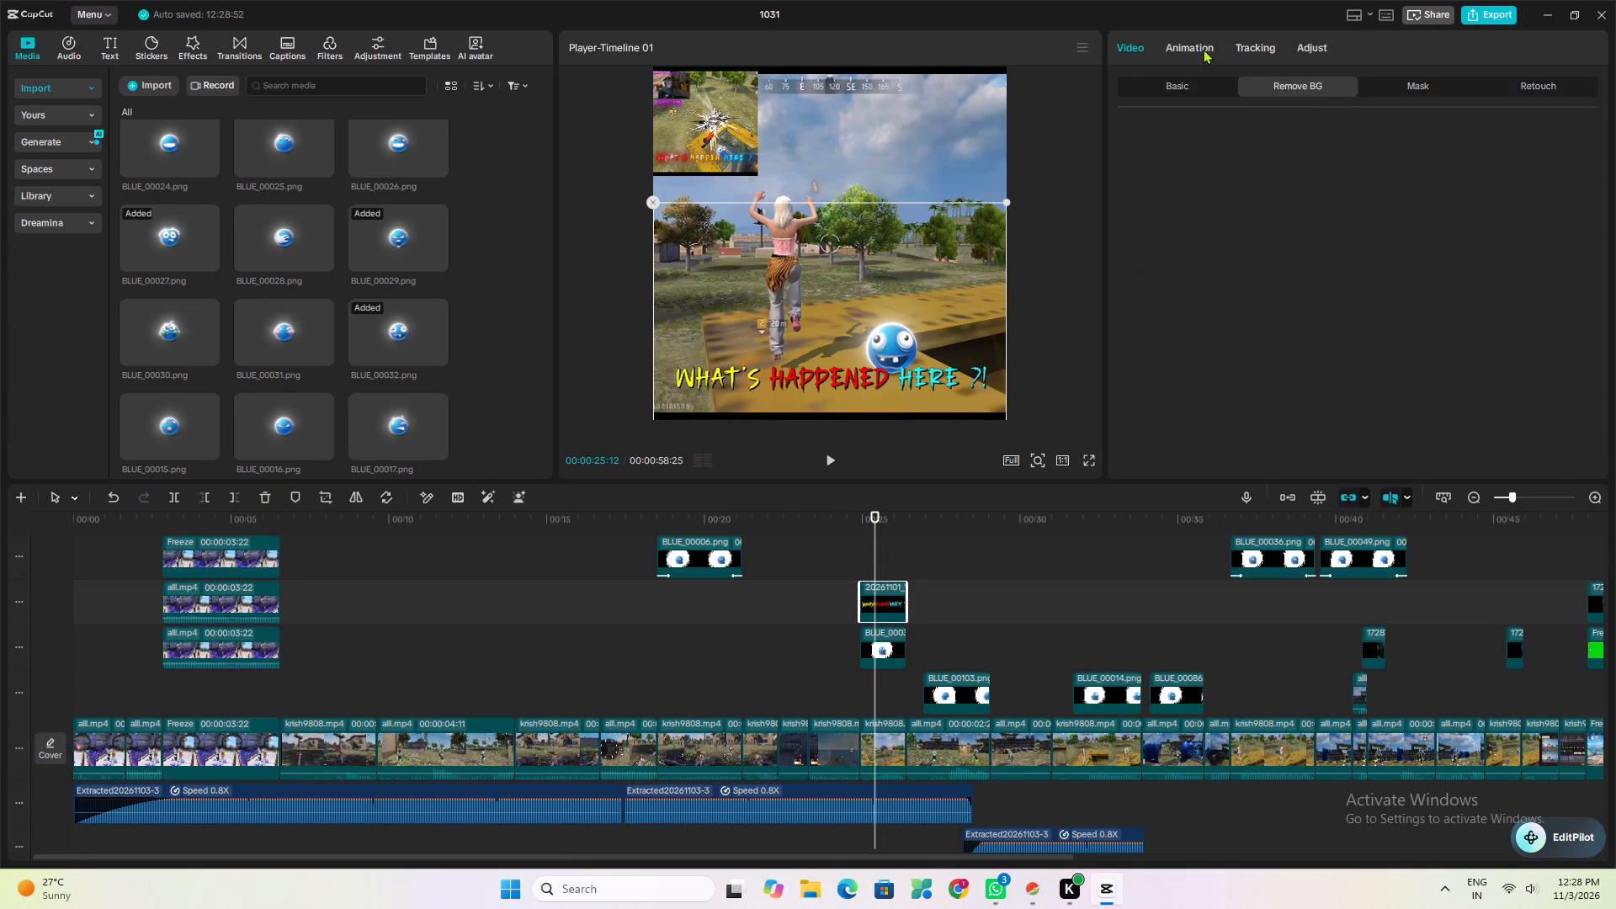
pyautogui.click(1204, 205)
pyautogui.click(1231, 76)
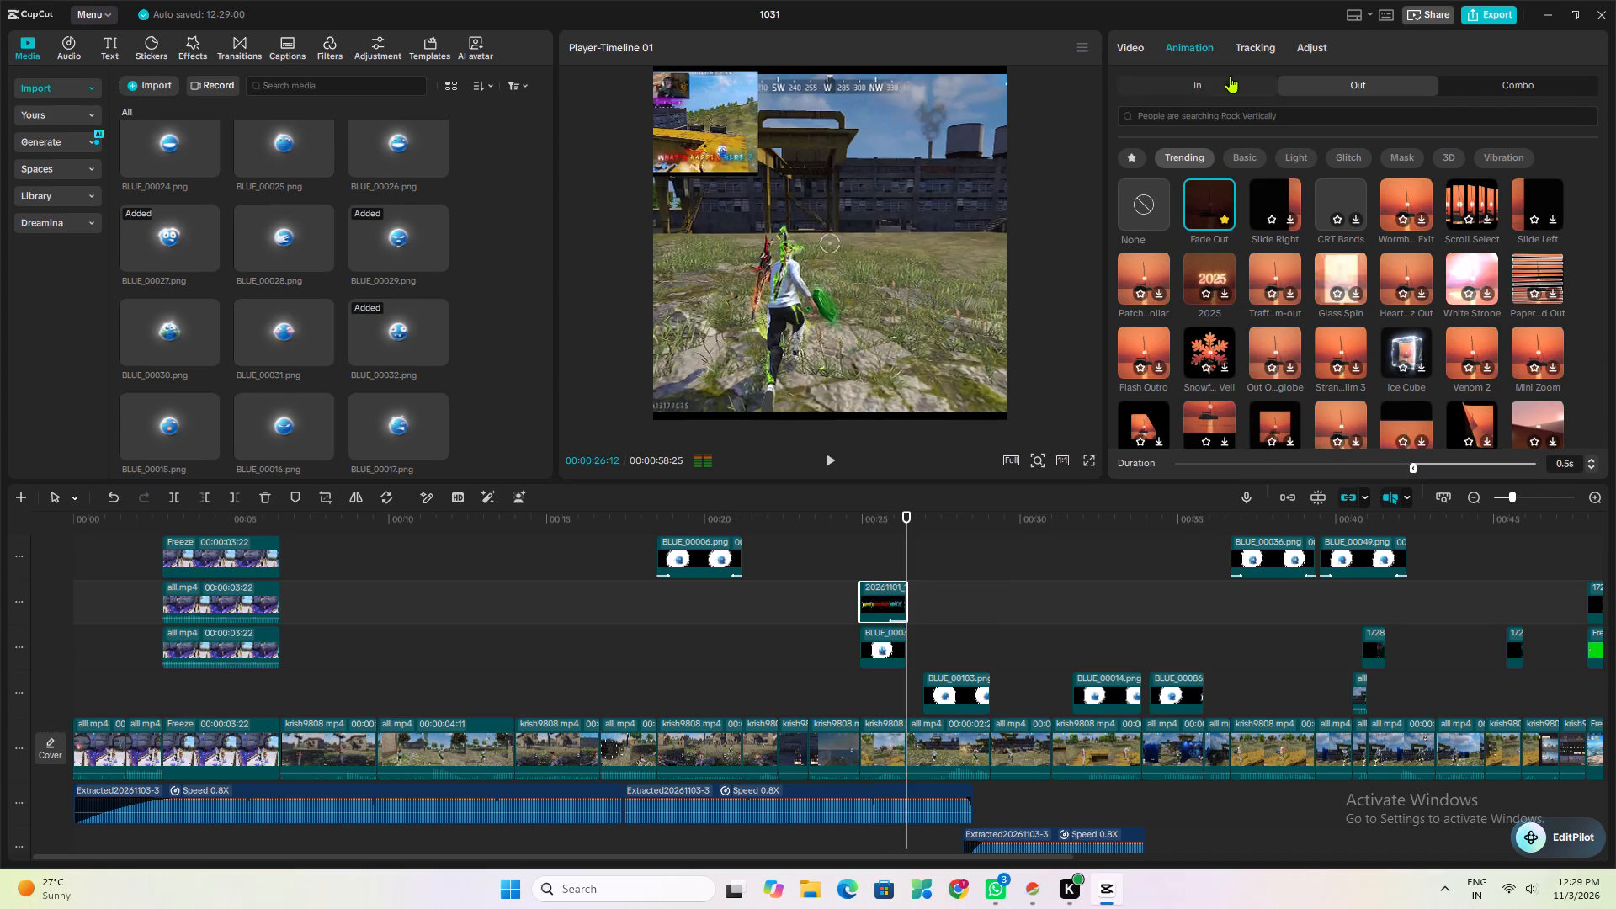
pyautogui.click(1197, 209)
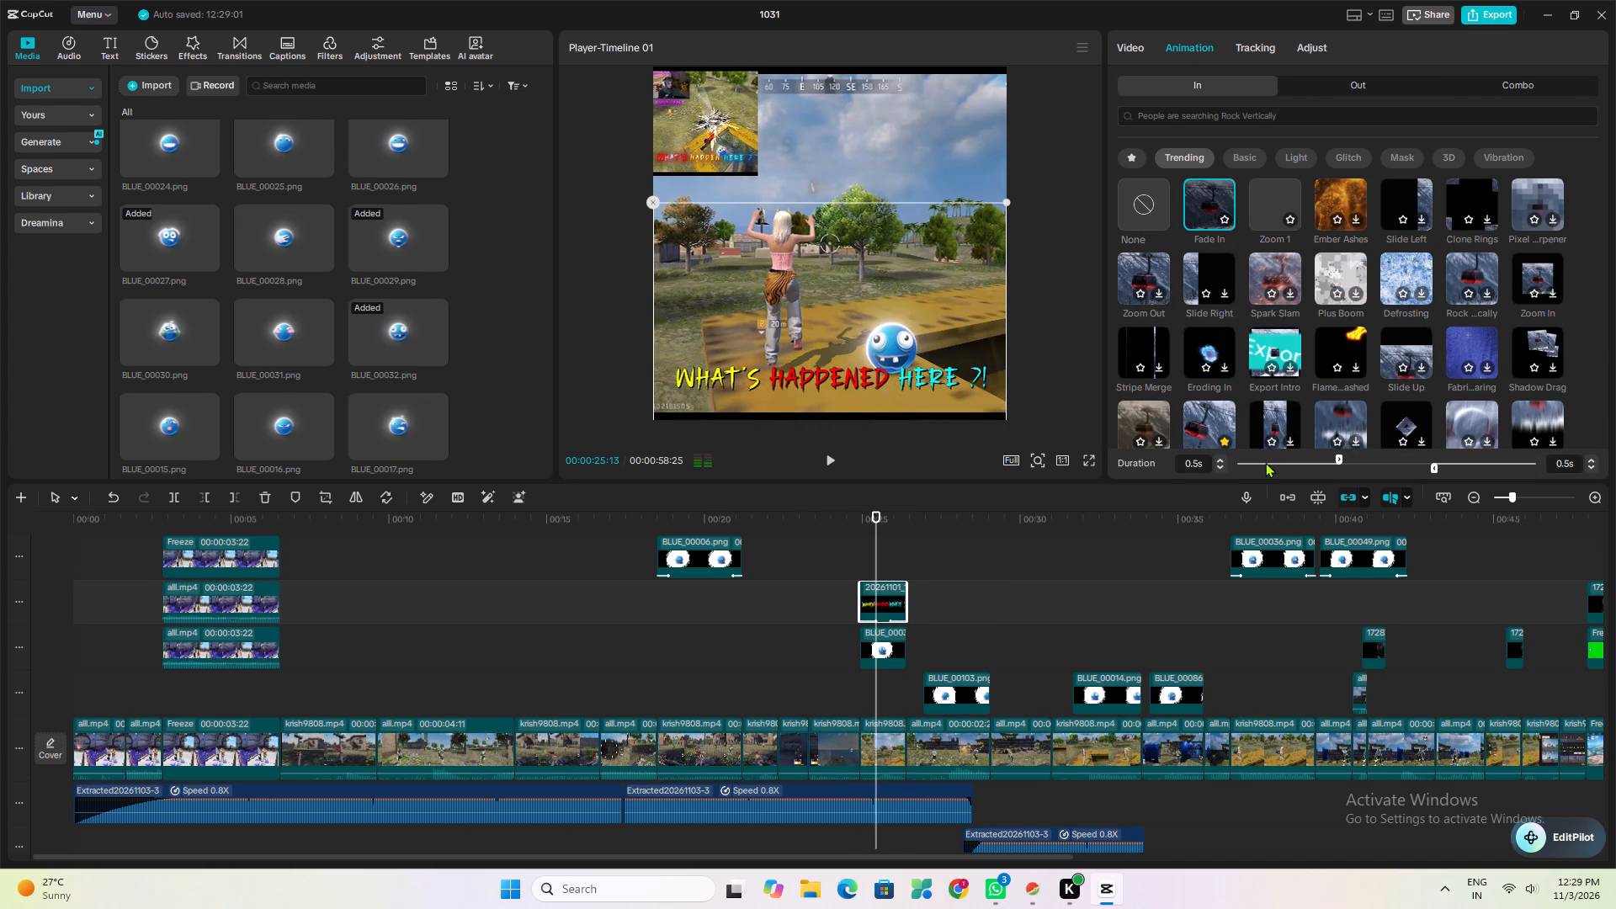
pyautogui.click(1265, 462)
pyautogui.click(1269, 462)
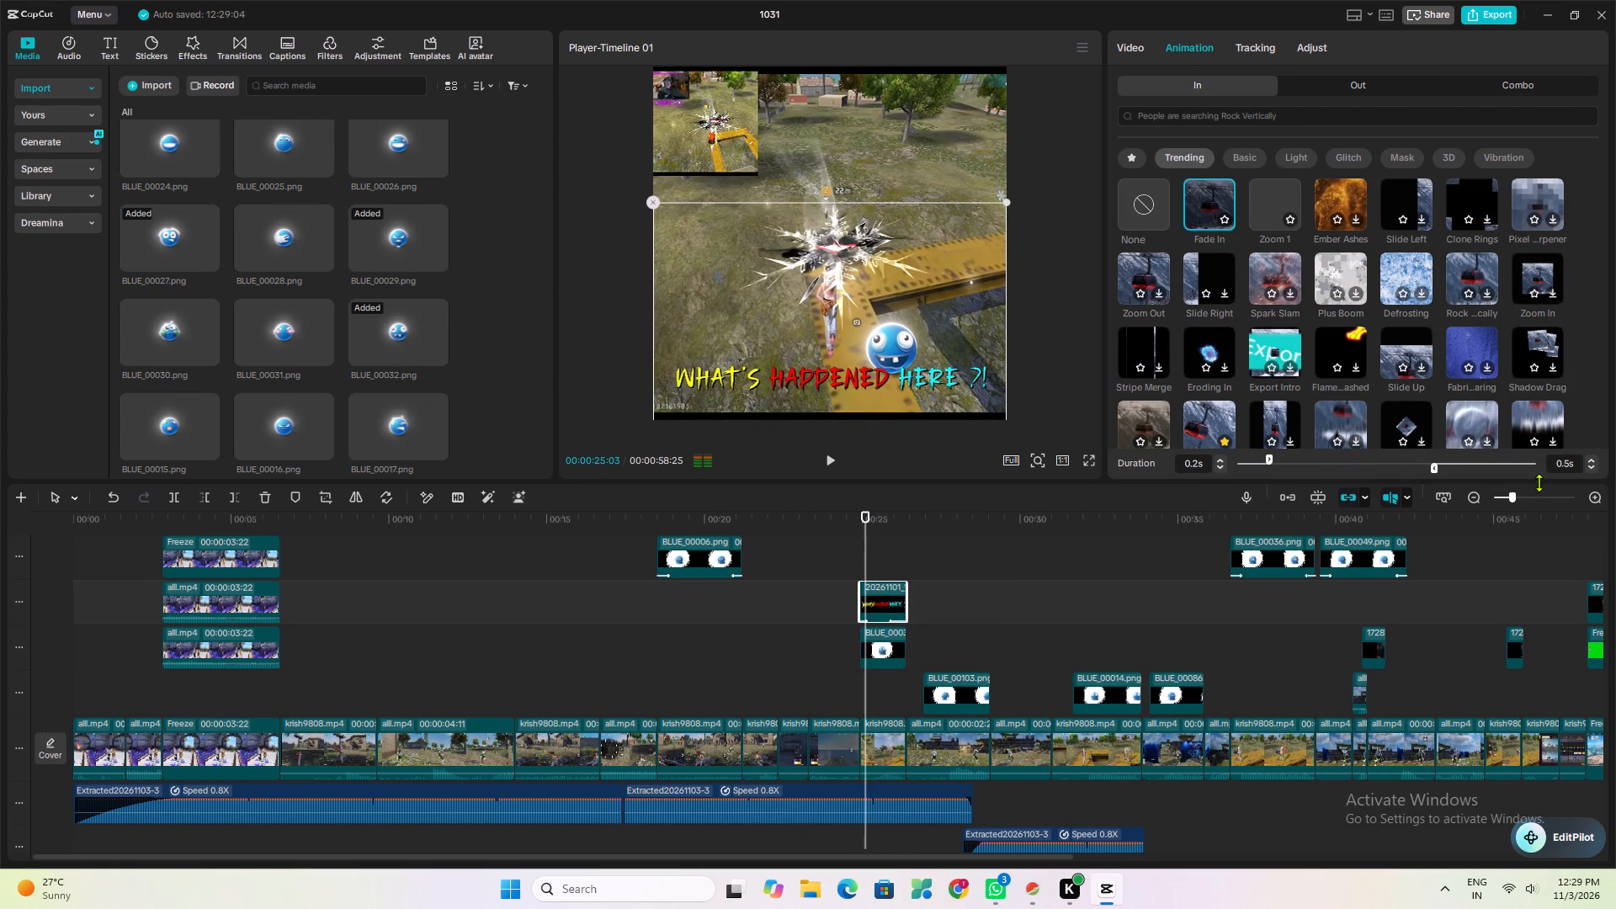
pyautogui.click(1502, 457)
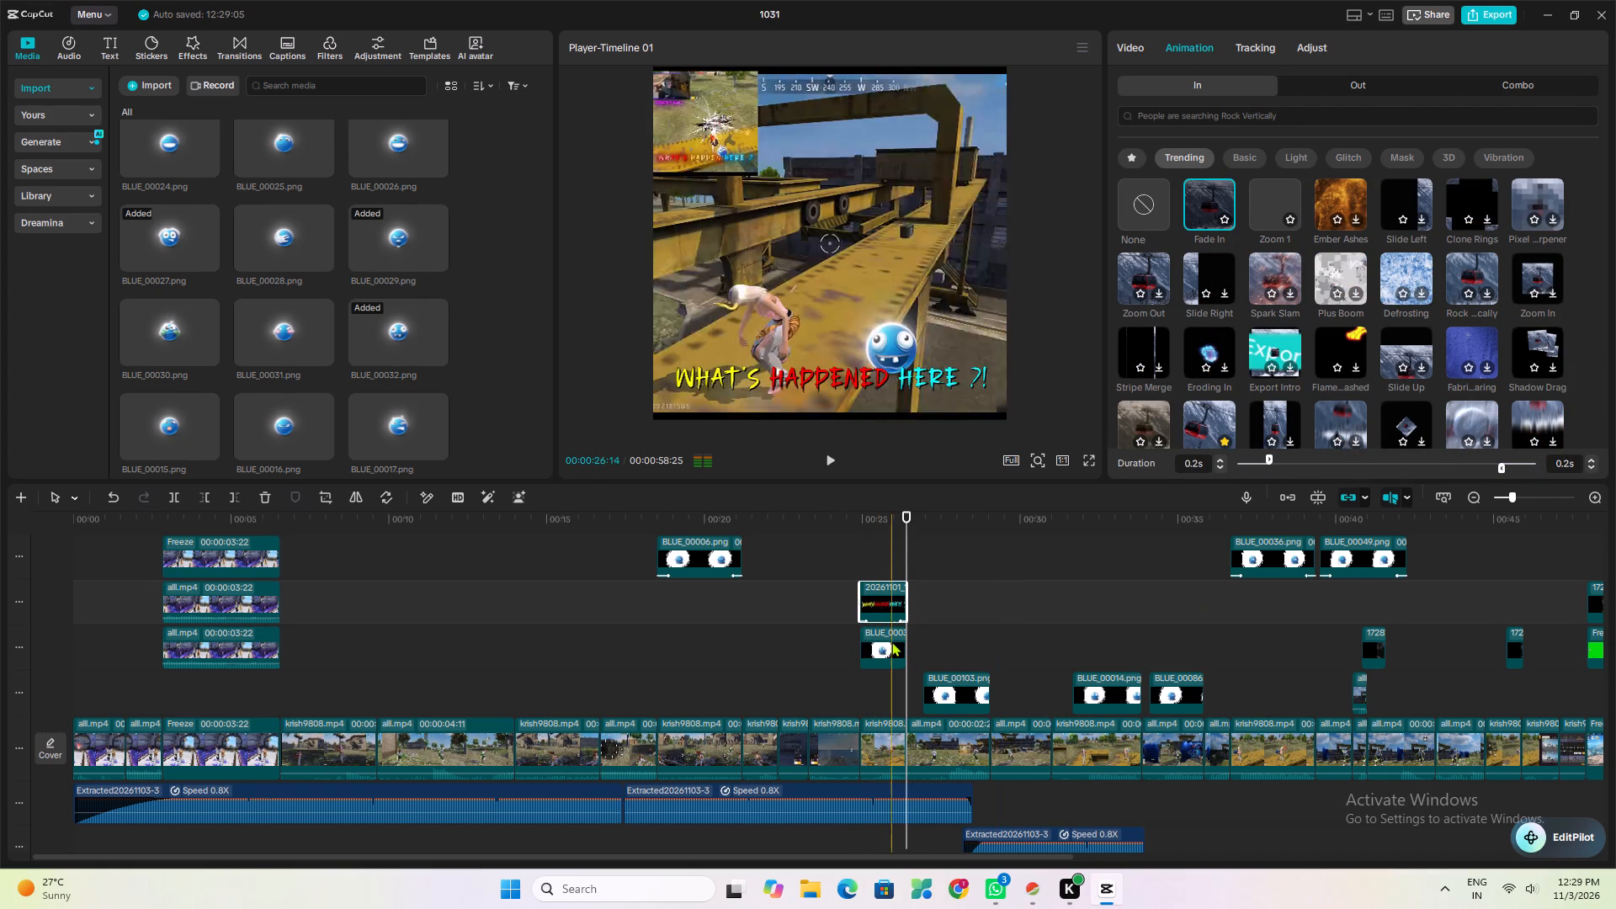
# Apply Fade In and Fade Out animations of 0.2 s each to the blue emoji accompanying the WHAT'S HAPPENED HERE ?! caption.
pyautogui.click(891, 641)
pyautogui.click(1192, 210)
pyautogui.click(1326, 72)
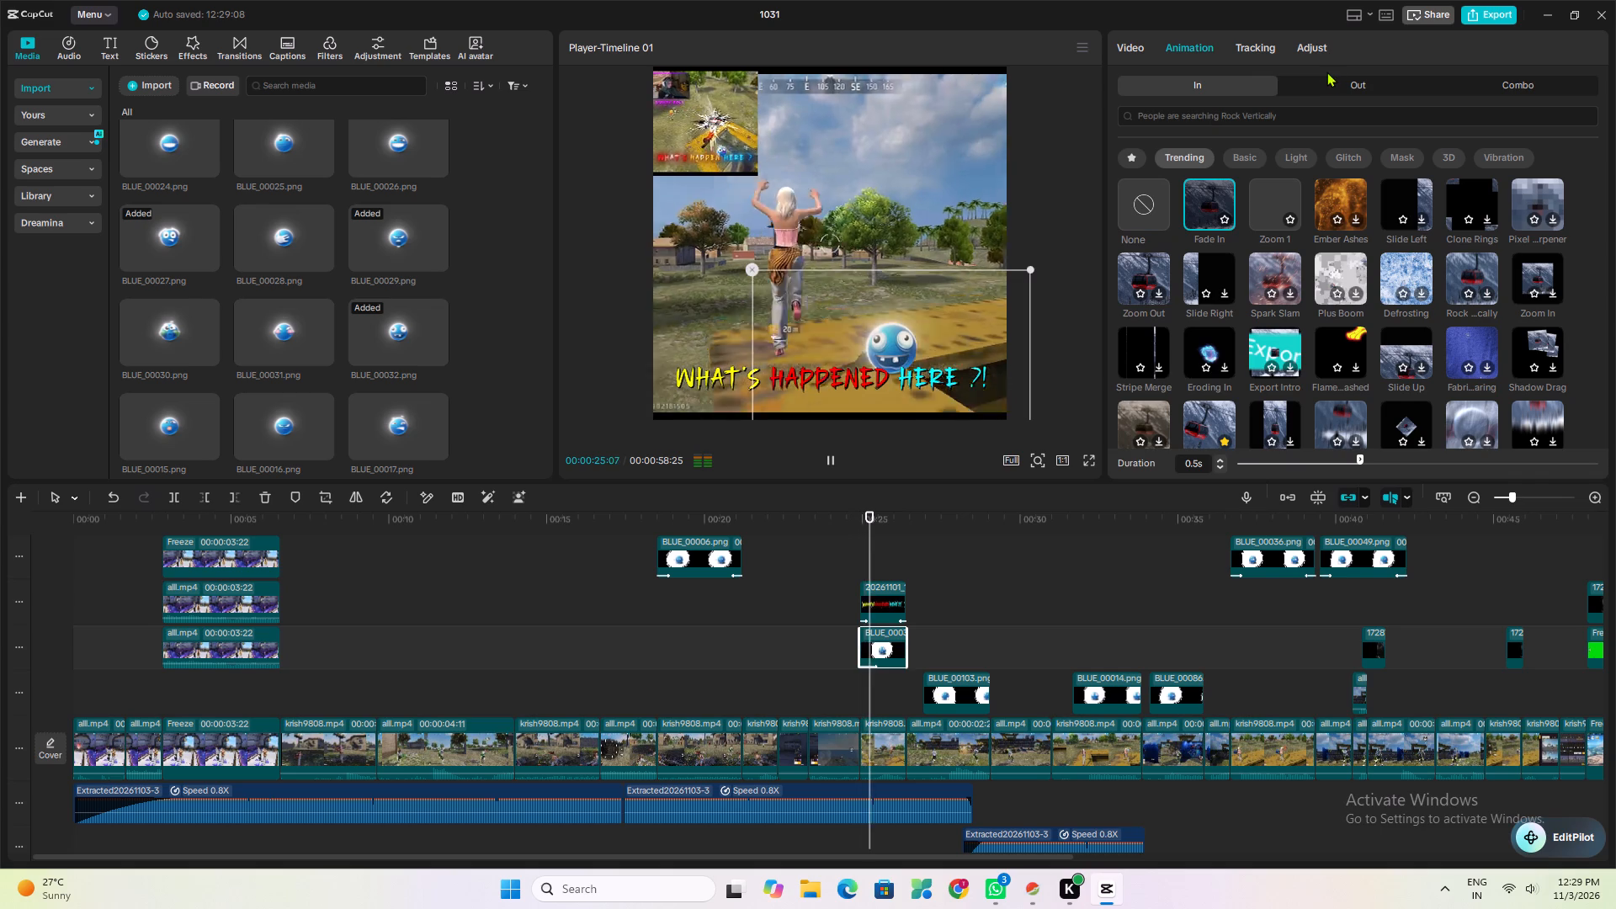
pyautogui.click(1325, 82)
pyautogui.click(1218, 194)
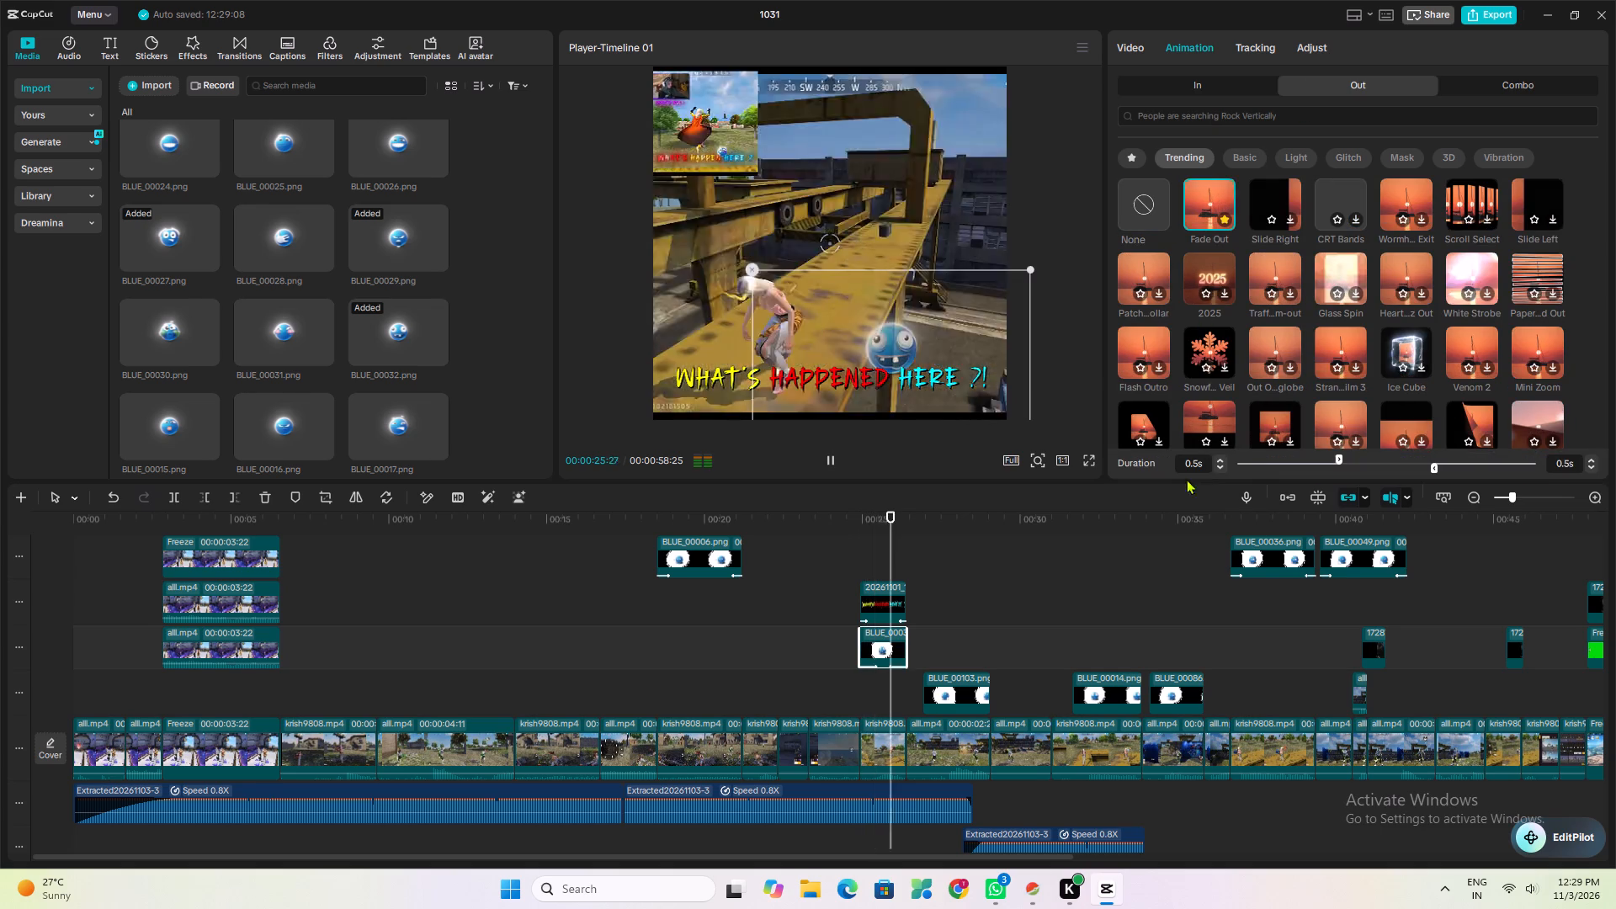
pyautogui.click(1268, 460)
pyautogui.click(1276, 461)
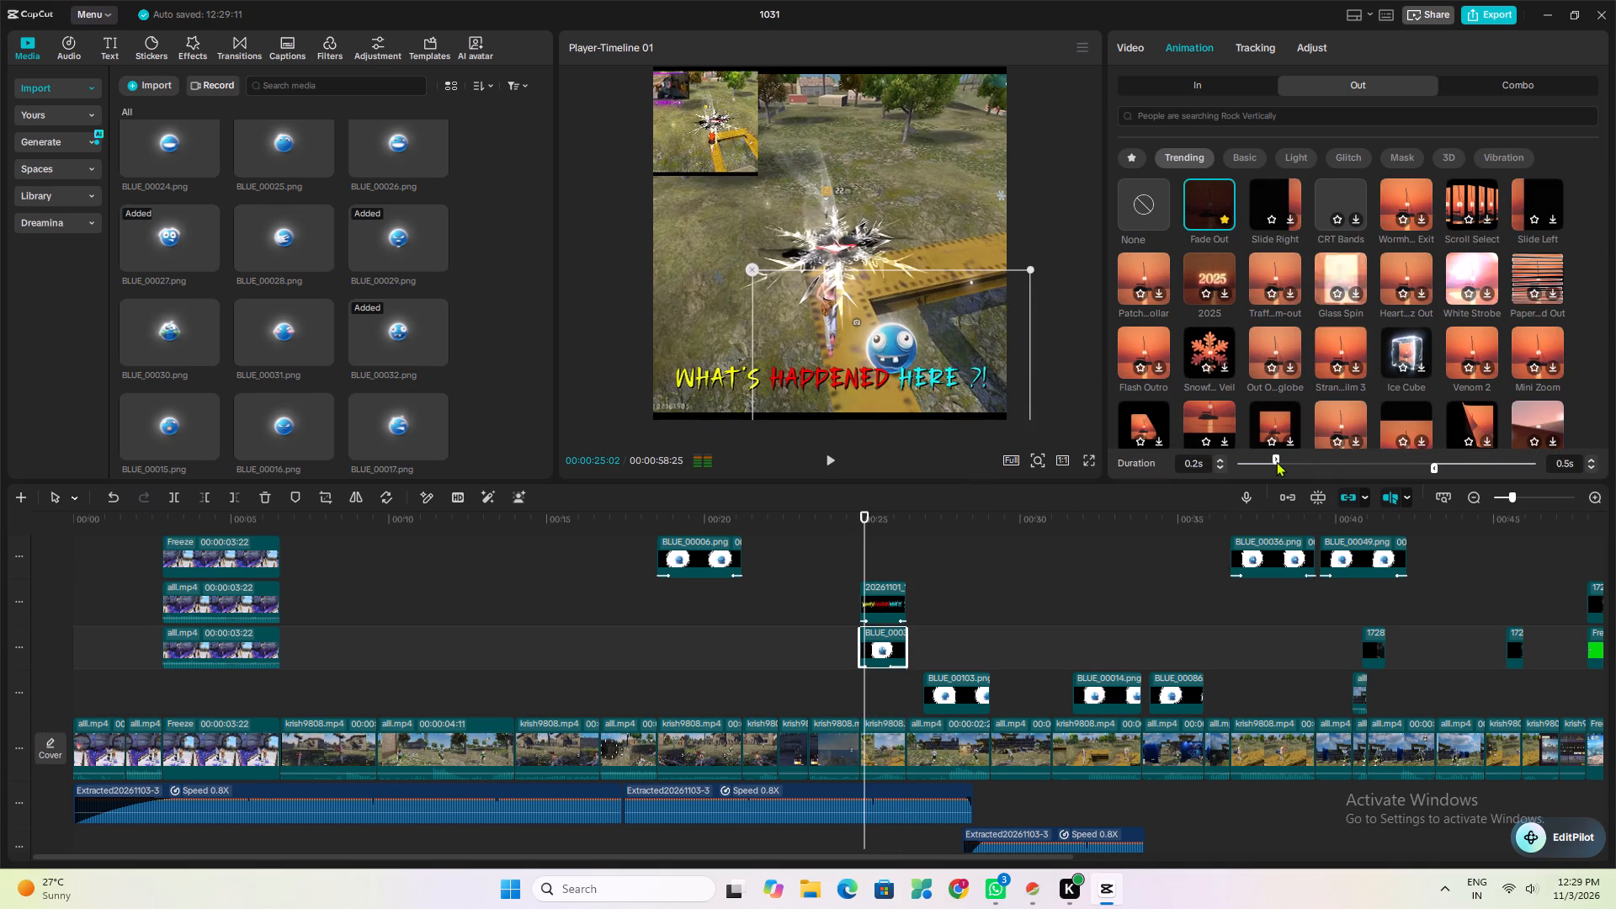
pyautogui.click(1480, 465)
pyautogui.click(1486, 464)
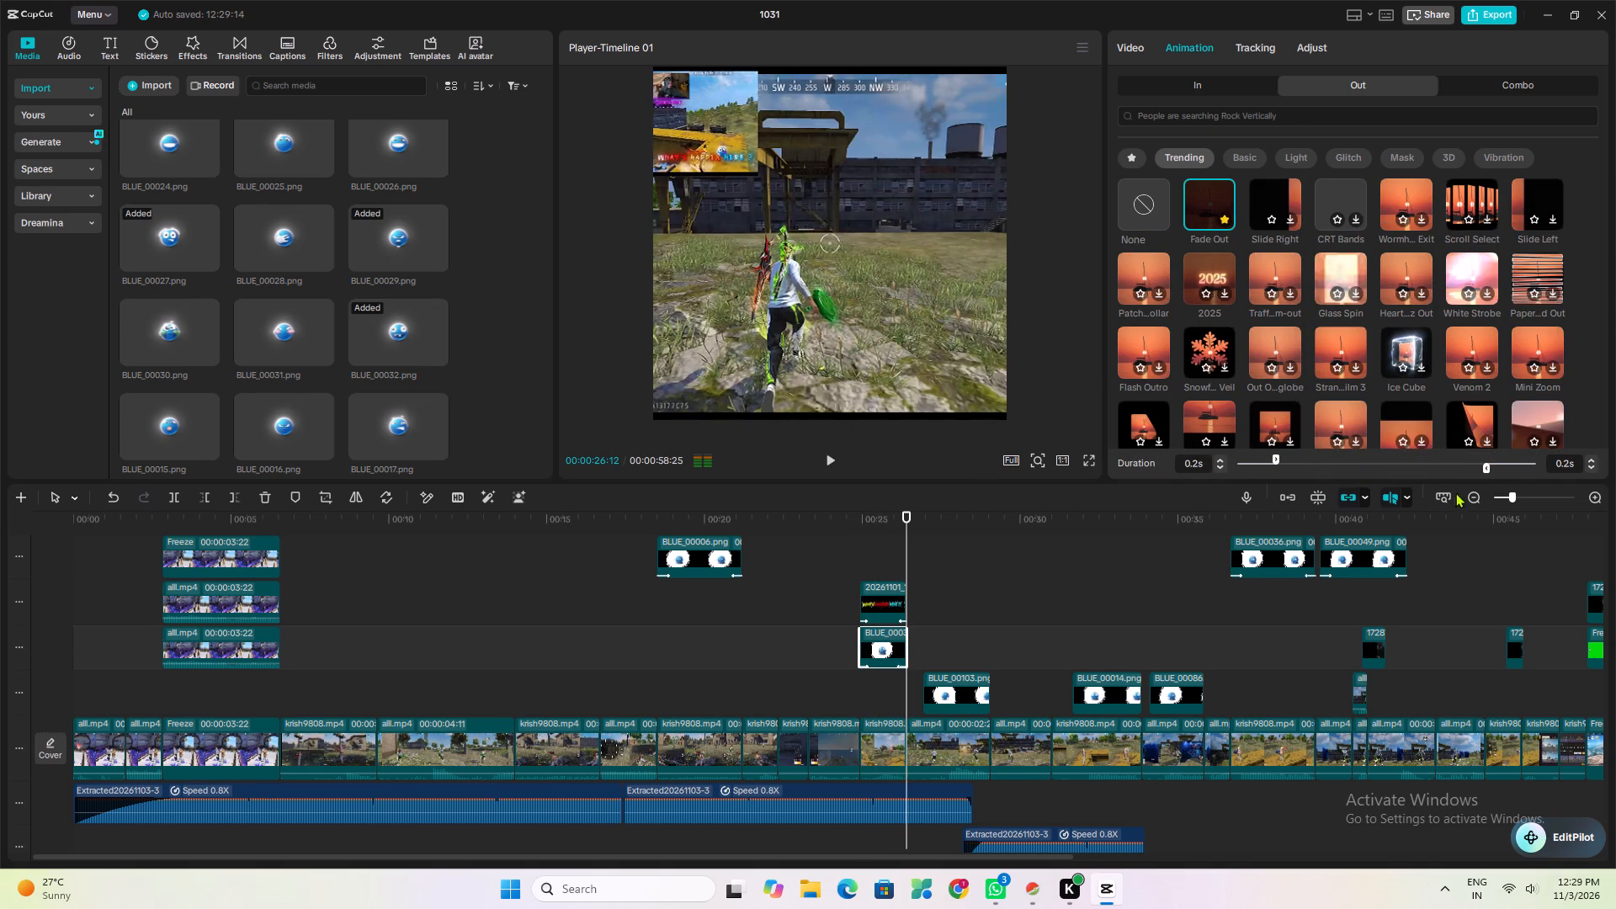
# Apply Fade In and Fade Out animations to the BLUE_00103.png emoji, with a 0.2 s Fade In and a shortened Fade Out.
pyautogui.scroll(-1, 1021, 607)
pyautogui.click(962, 672)
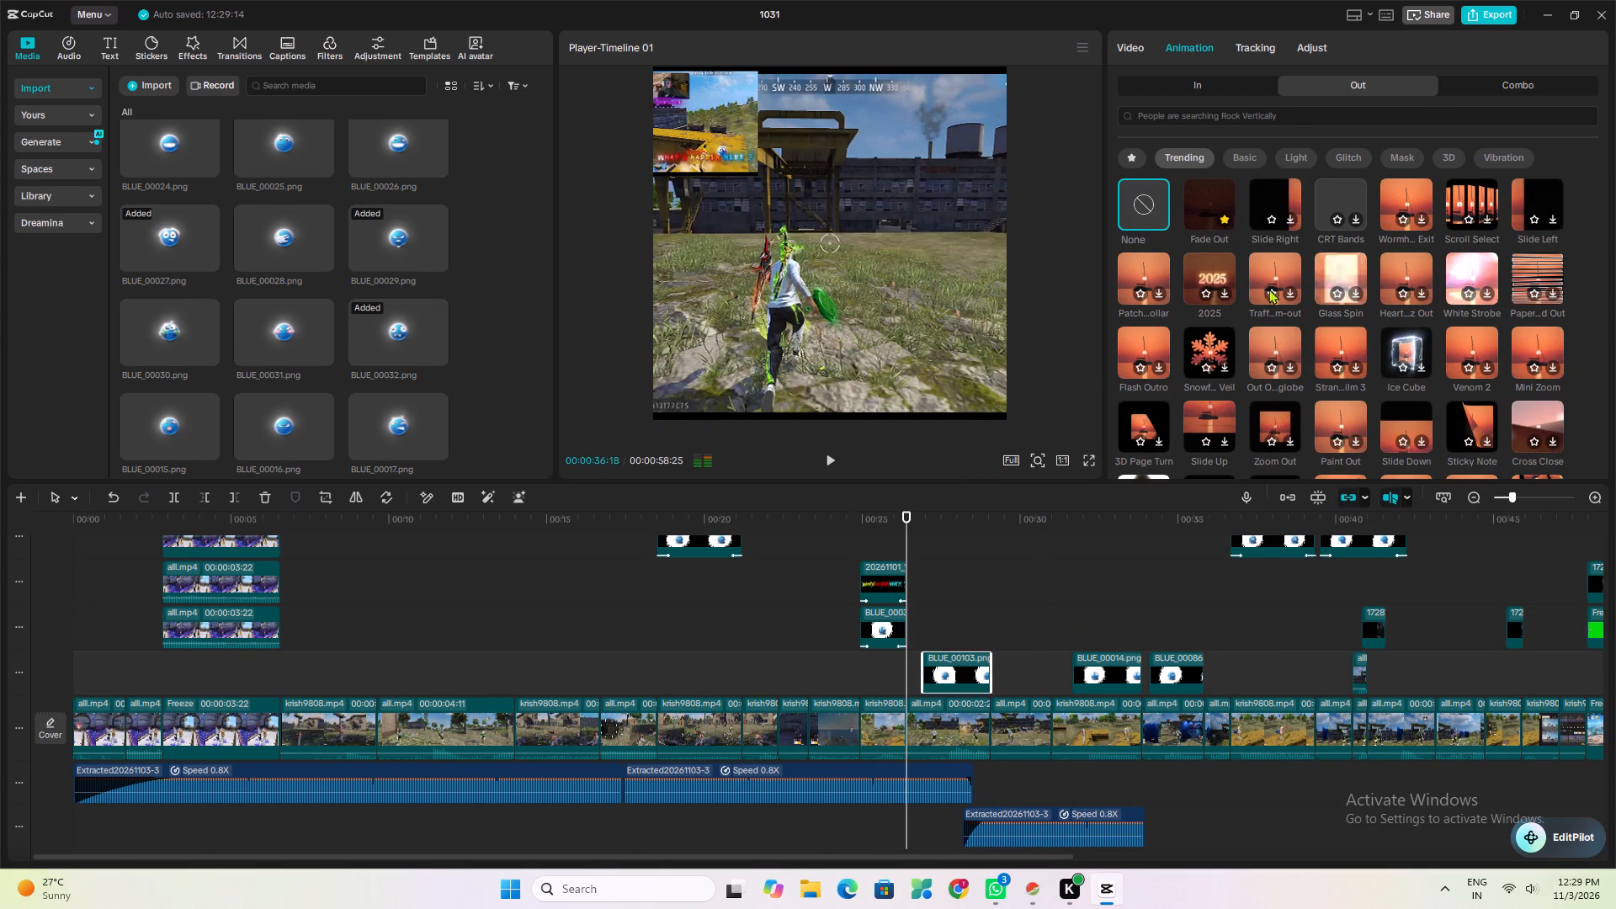
pyautogui.click(1210, 189)
pyautogui.click(1218, 82)
pyautogui.click(1209, 219)
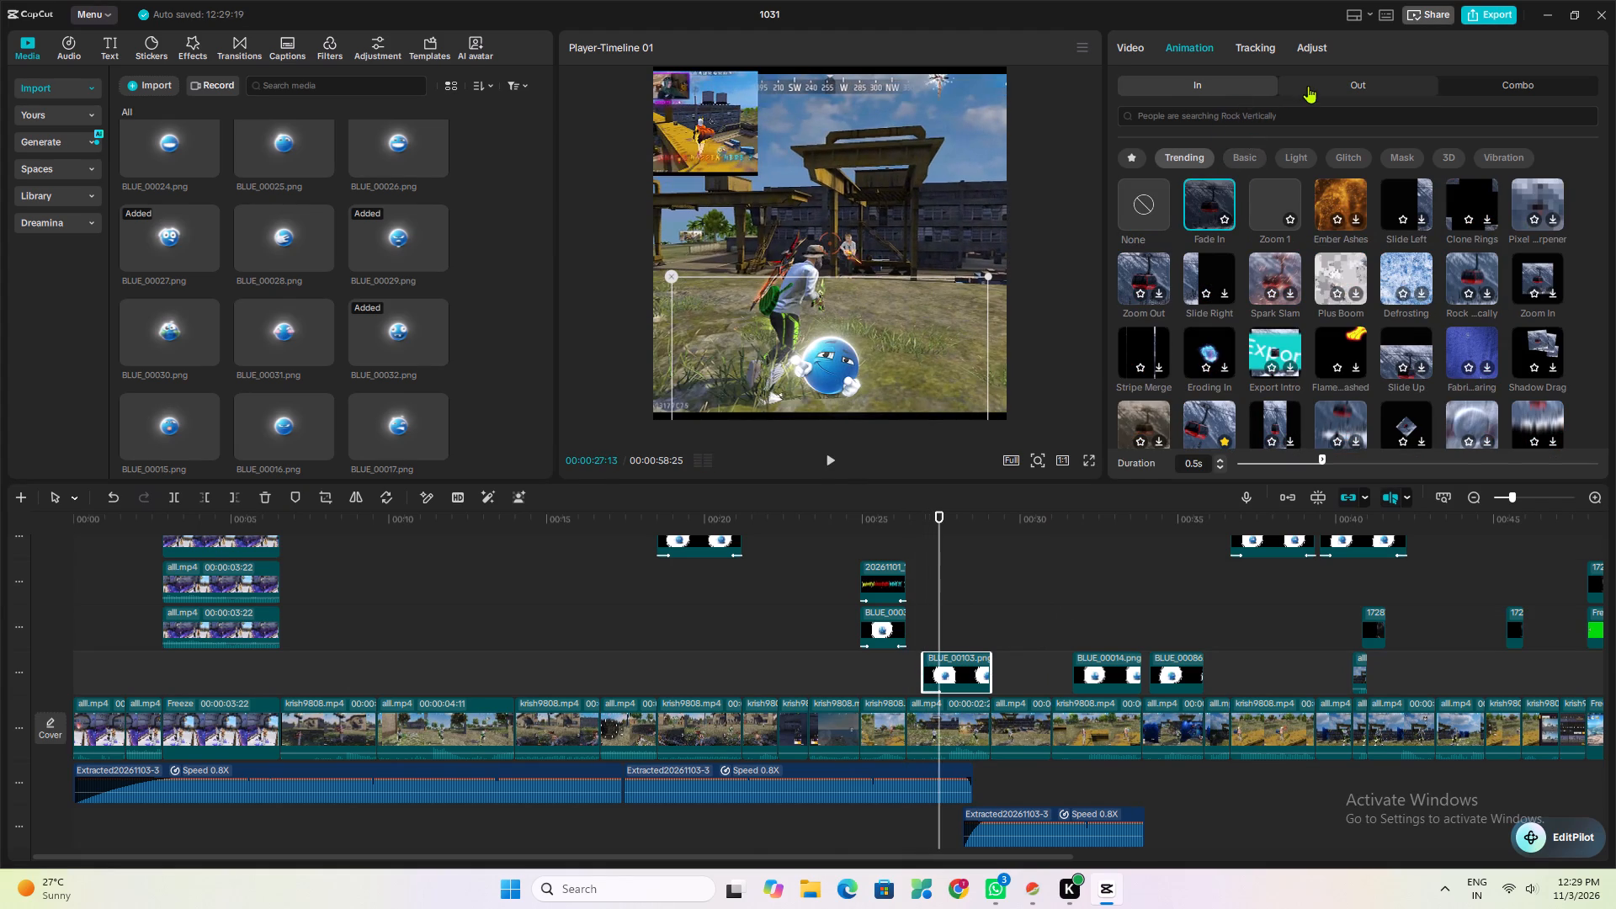
pyautogui.click(1308, 86)
pyautogui.click(1247, 196)
pyautogui.click(1223, 199)
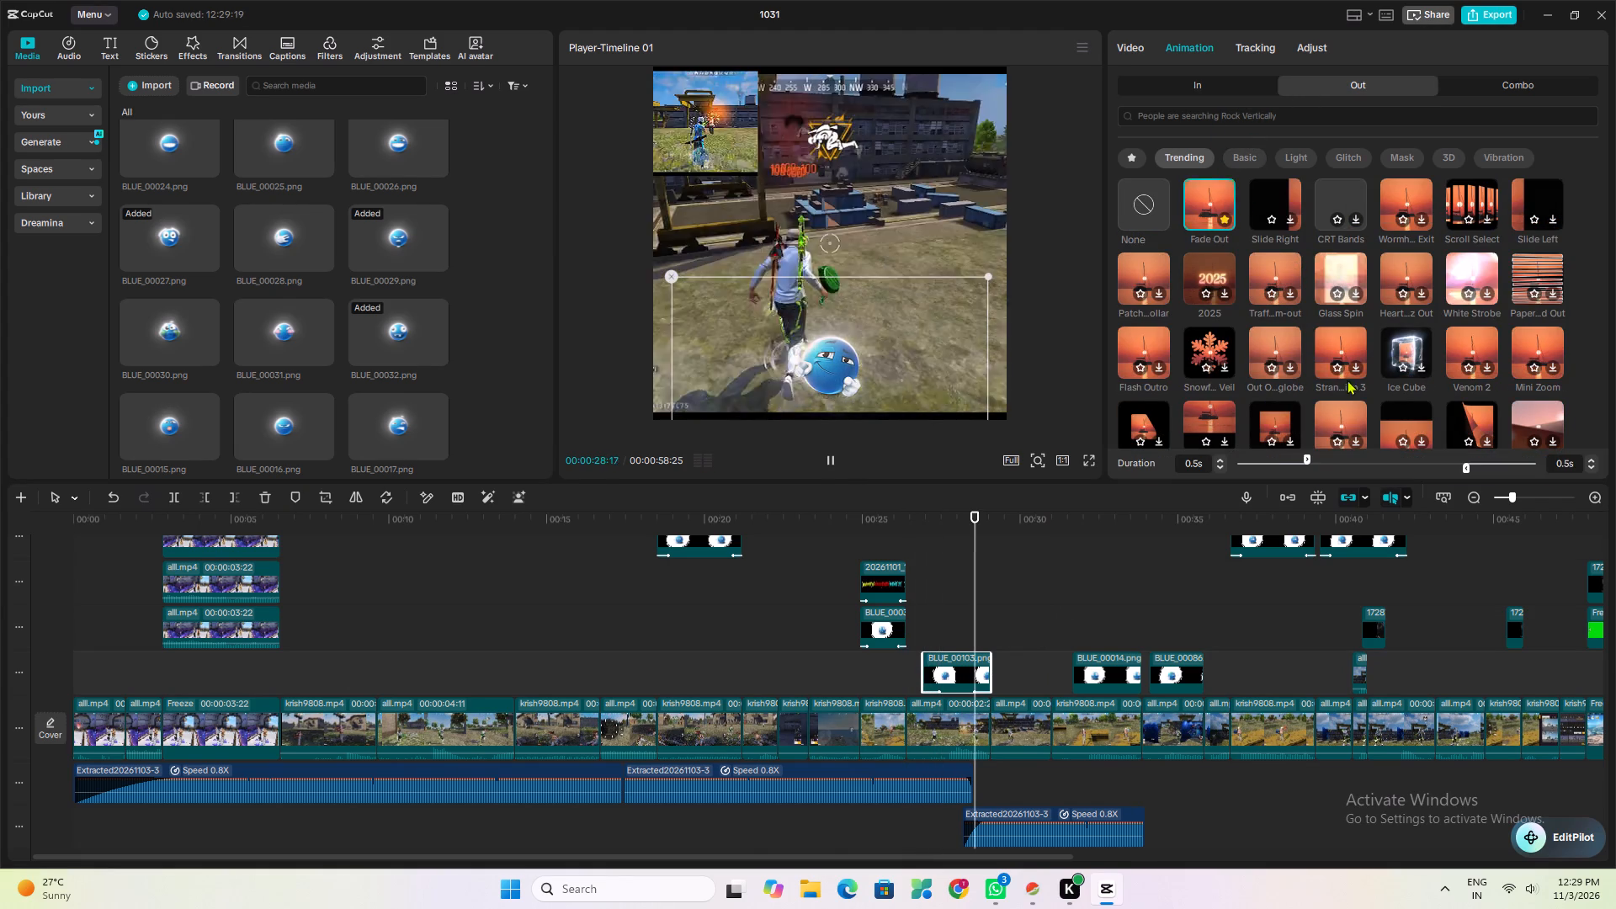
pyautogui.click(1265, 459)
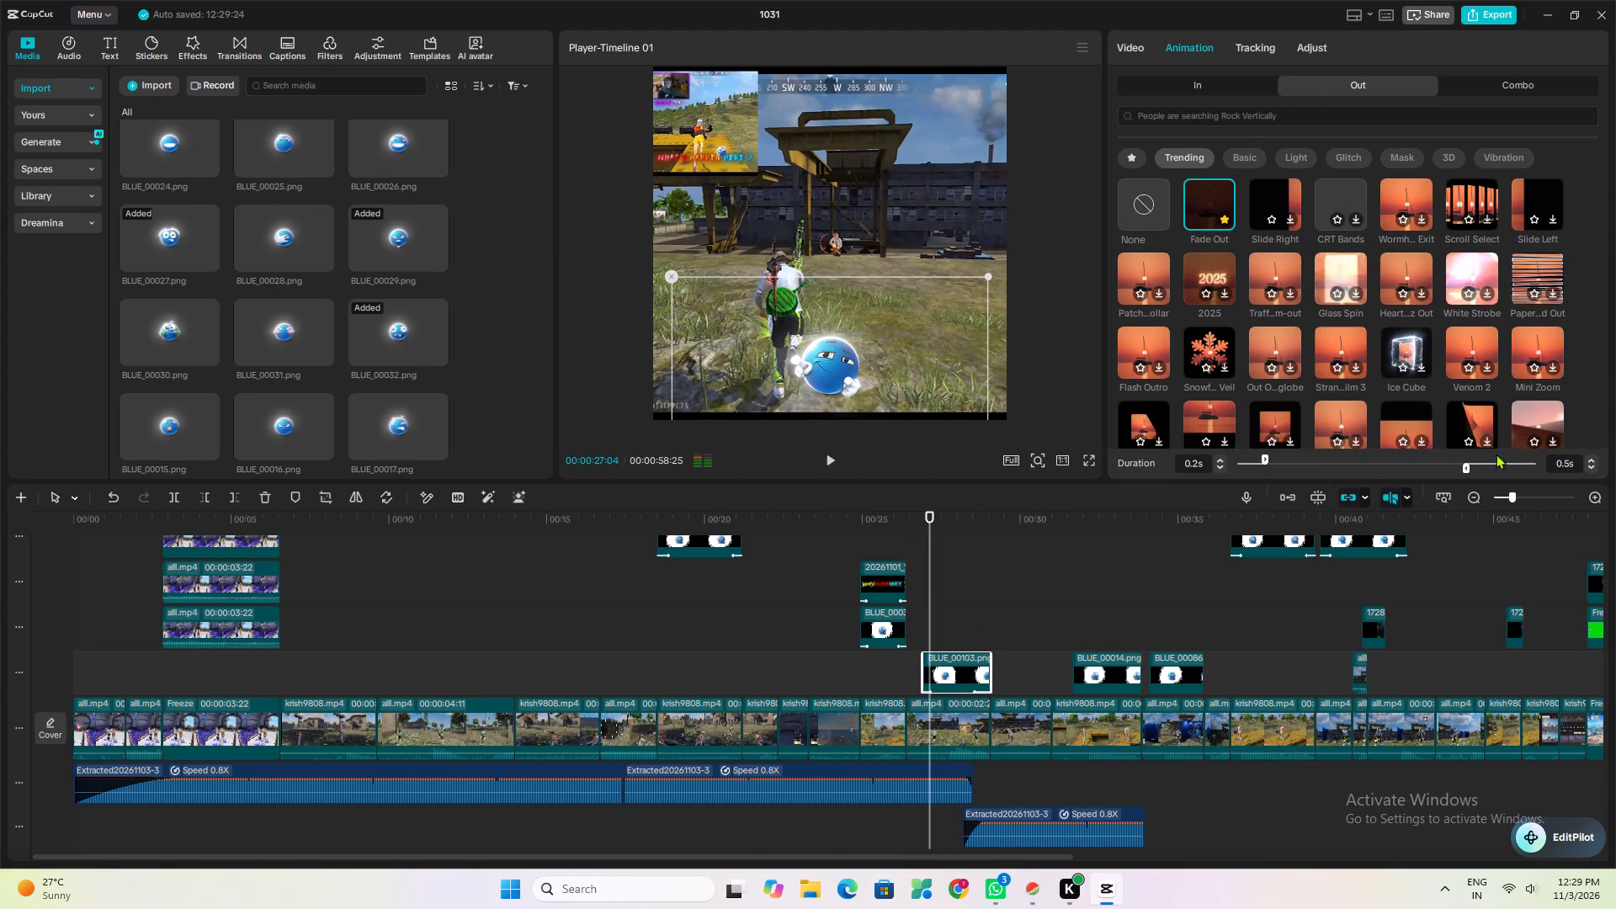
pyautogui.click(1485, 462)
pyautogui.click(1495, 461)
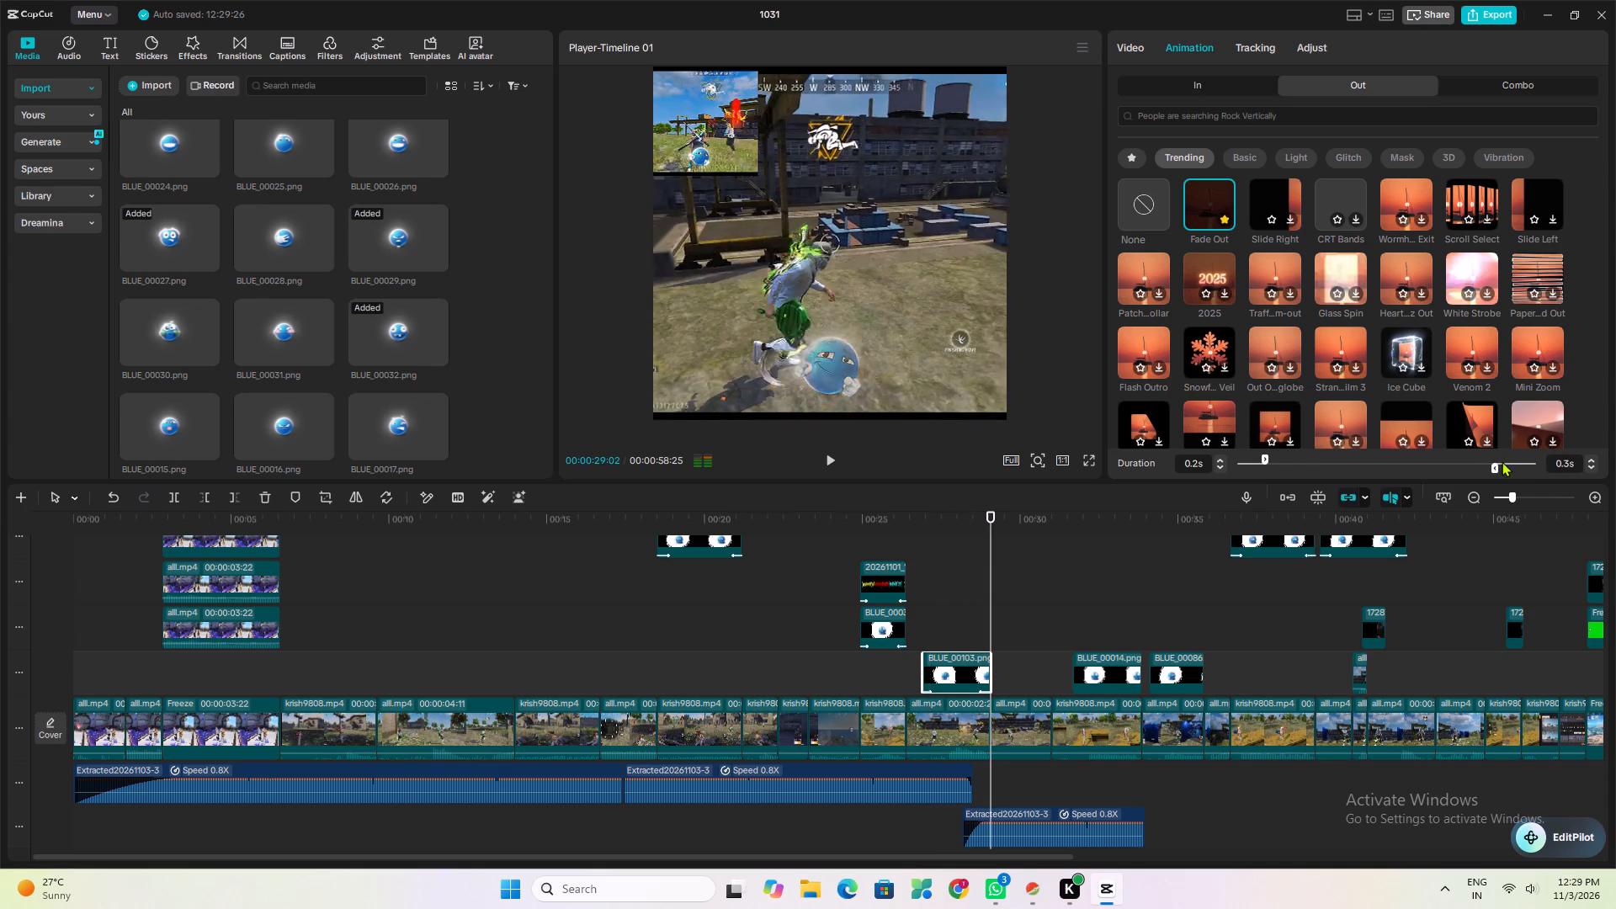
pyautogui.click(1502, 461)
# Apply Fade Out and Fade In animations of 0.3 s each to the BLUE_00014.png emoji.
pyautogui.click(1119, 614)
pyautogui.click(1113, 675)
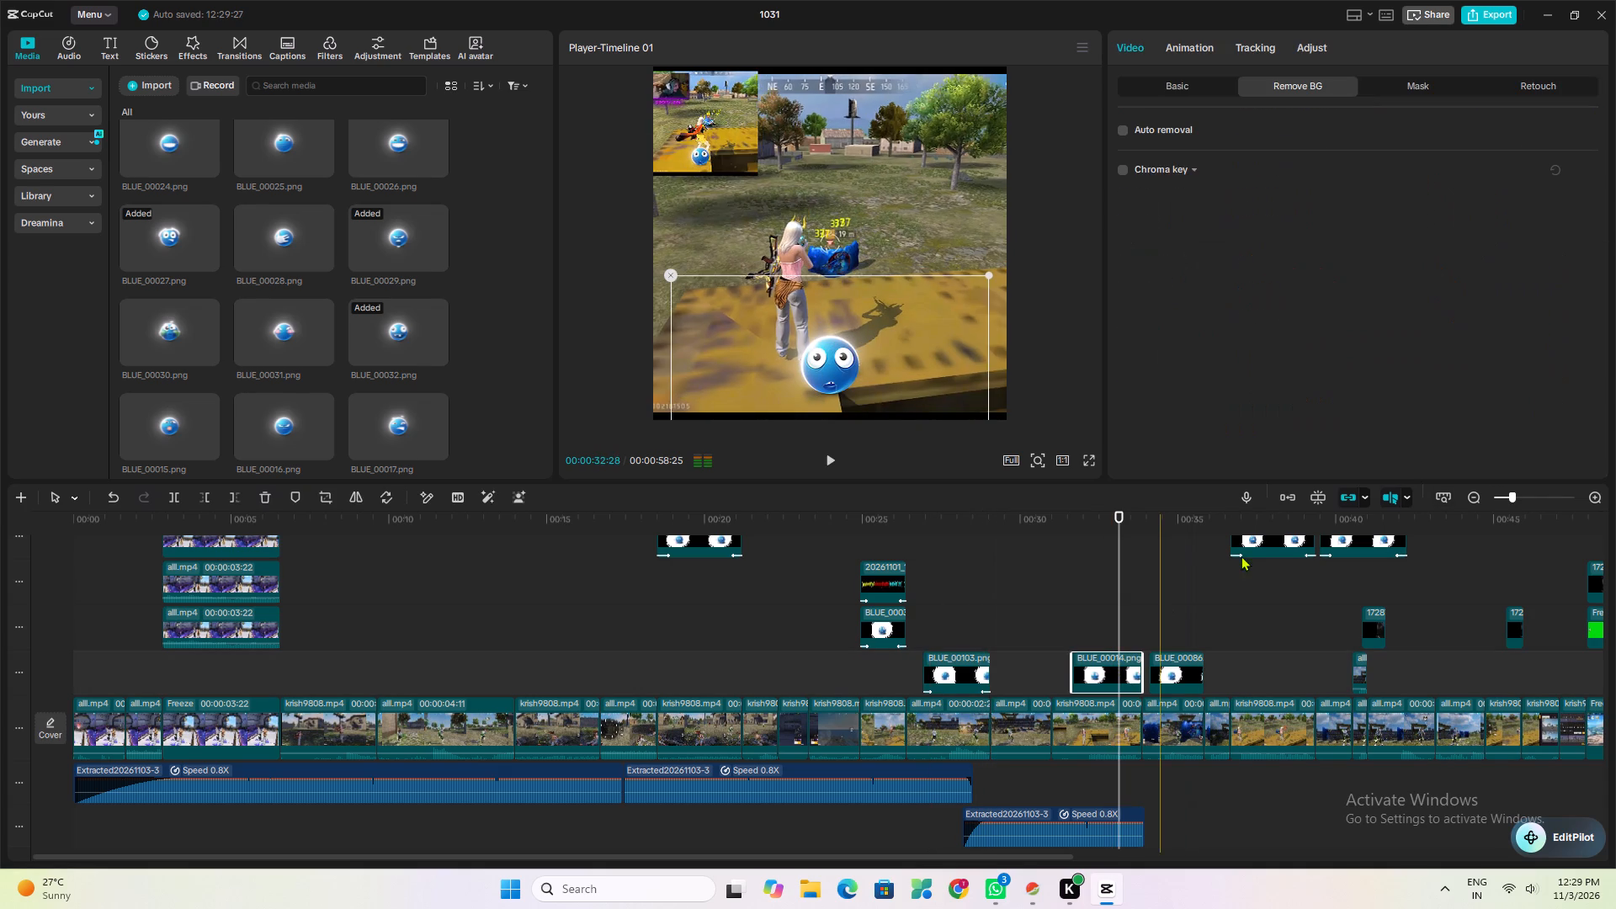
pyautogui.click(1193, 49)
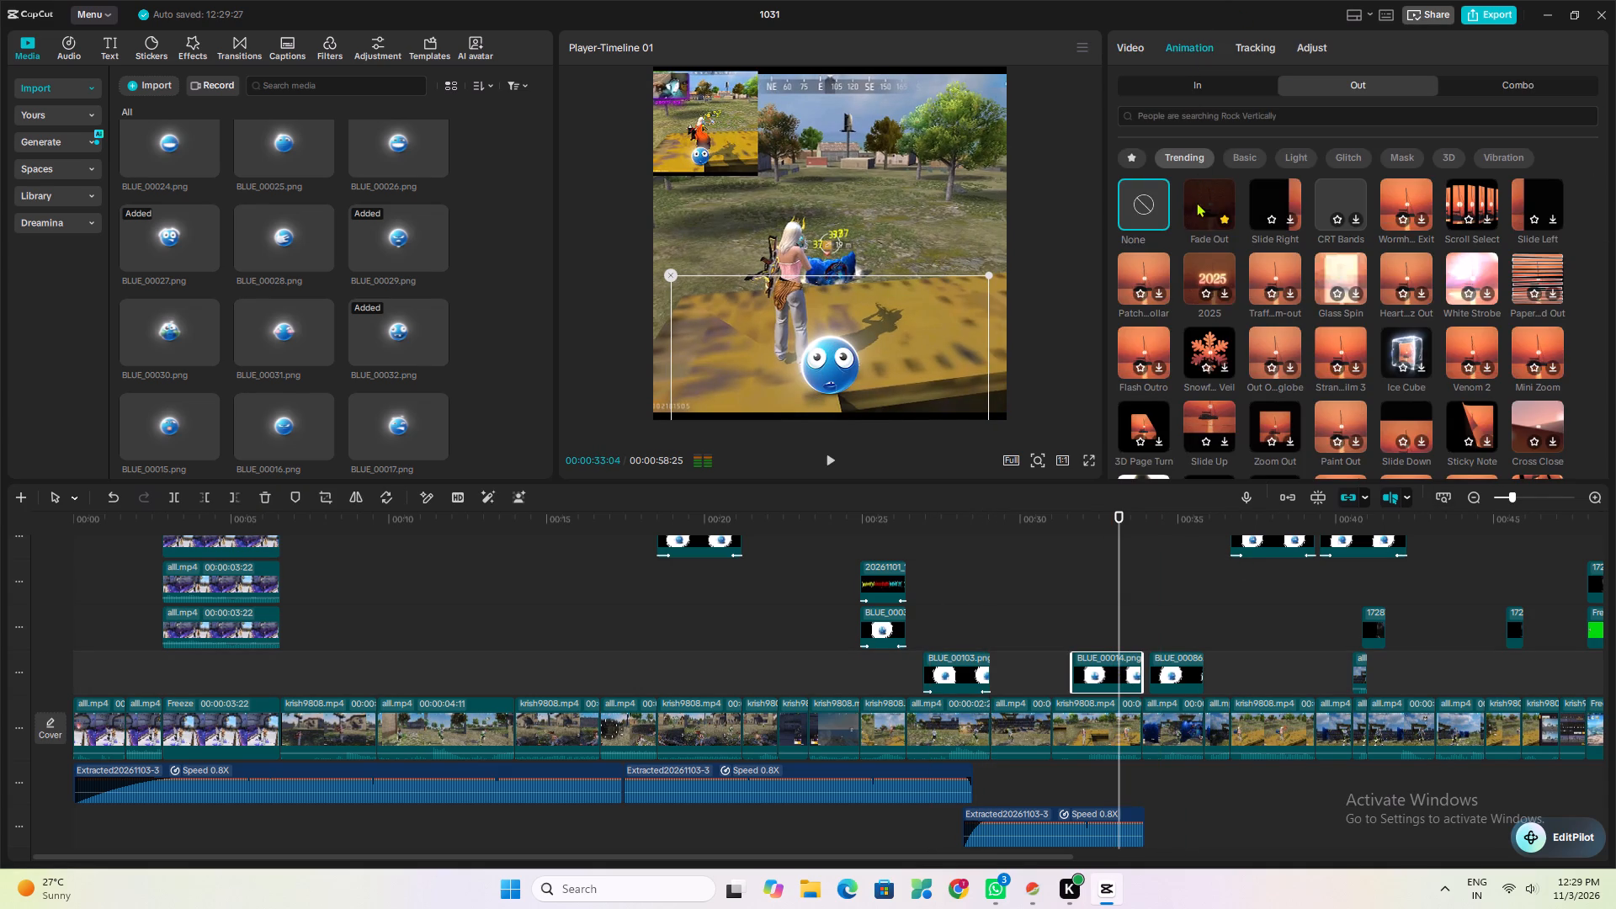
pyautogui.click(1198, 204)
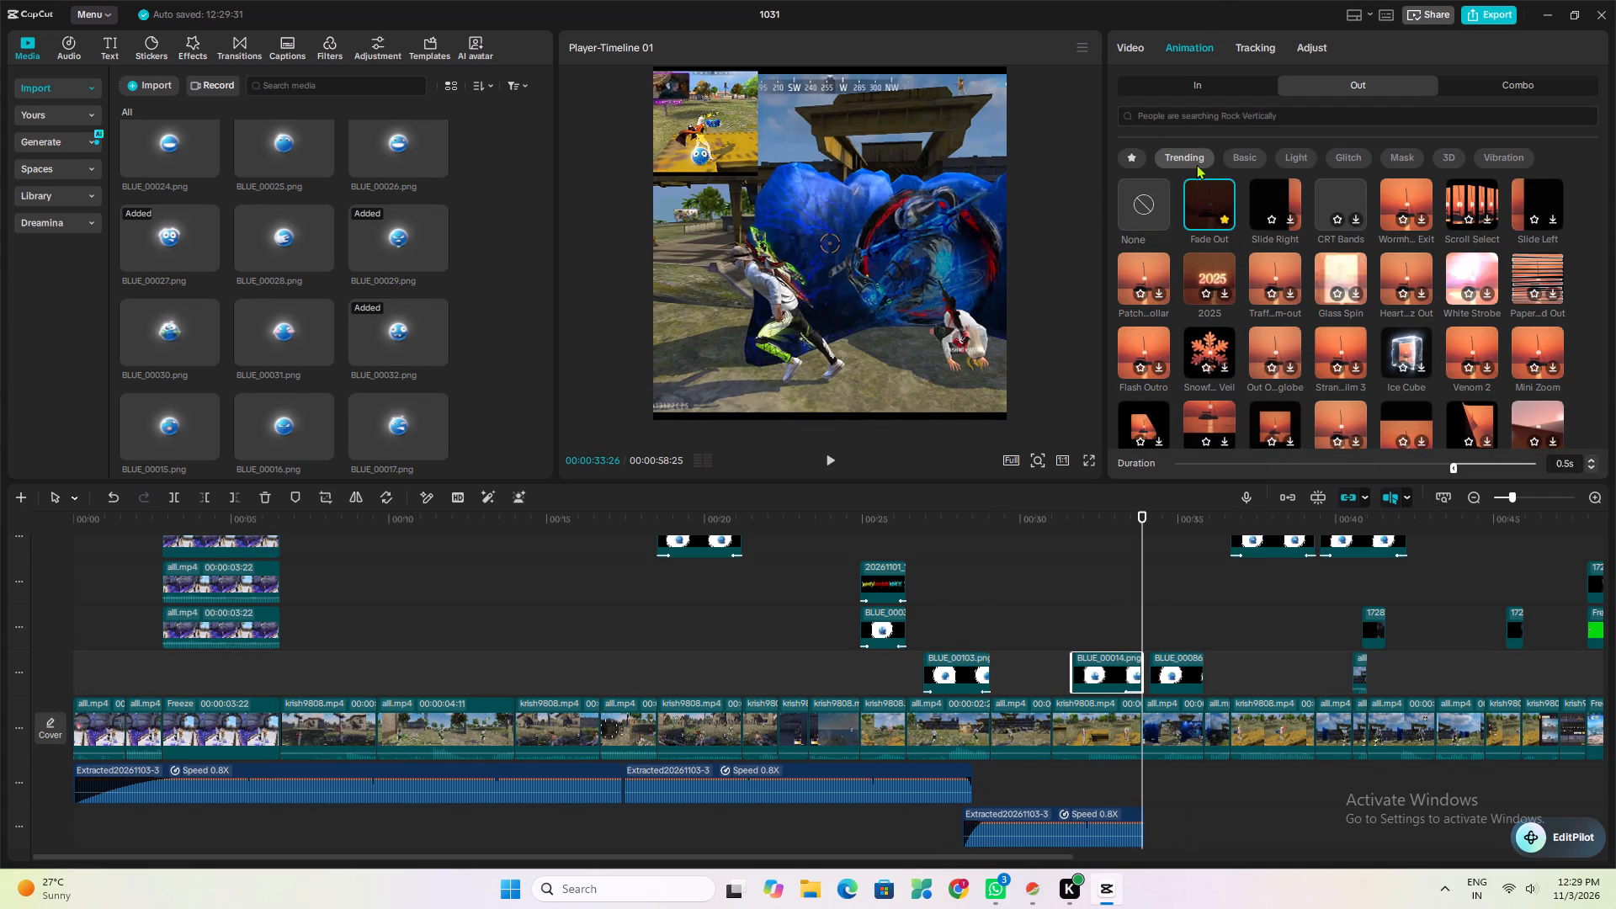
pyautogui.click(1212, 80)
pyautogui.click(1201, 192)
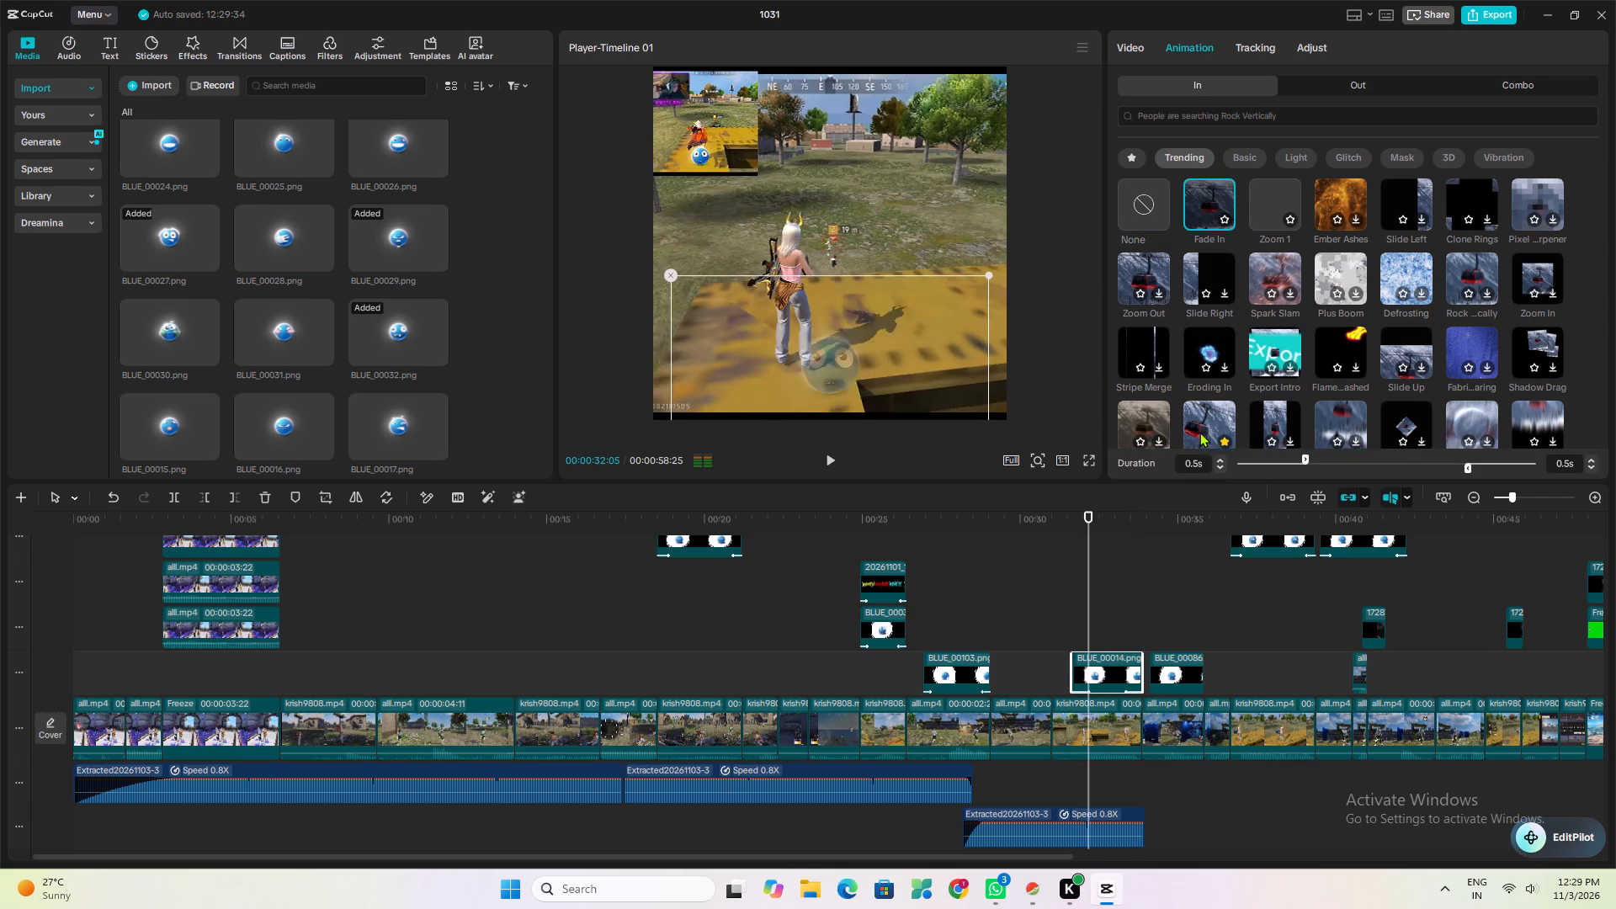
pyautogui.click(1269, 461)
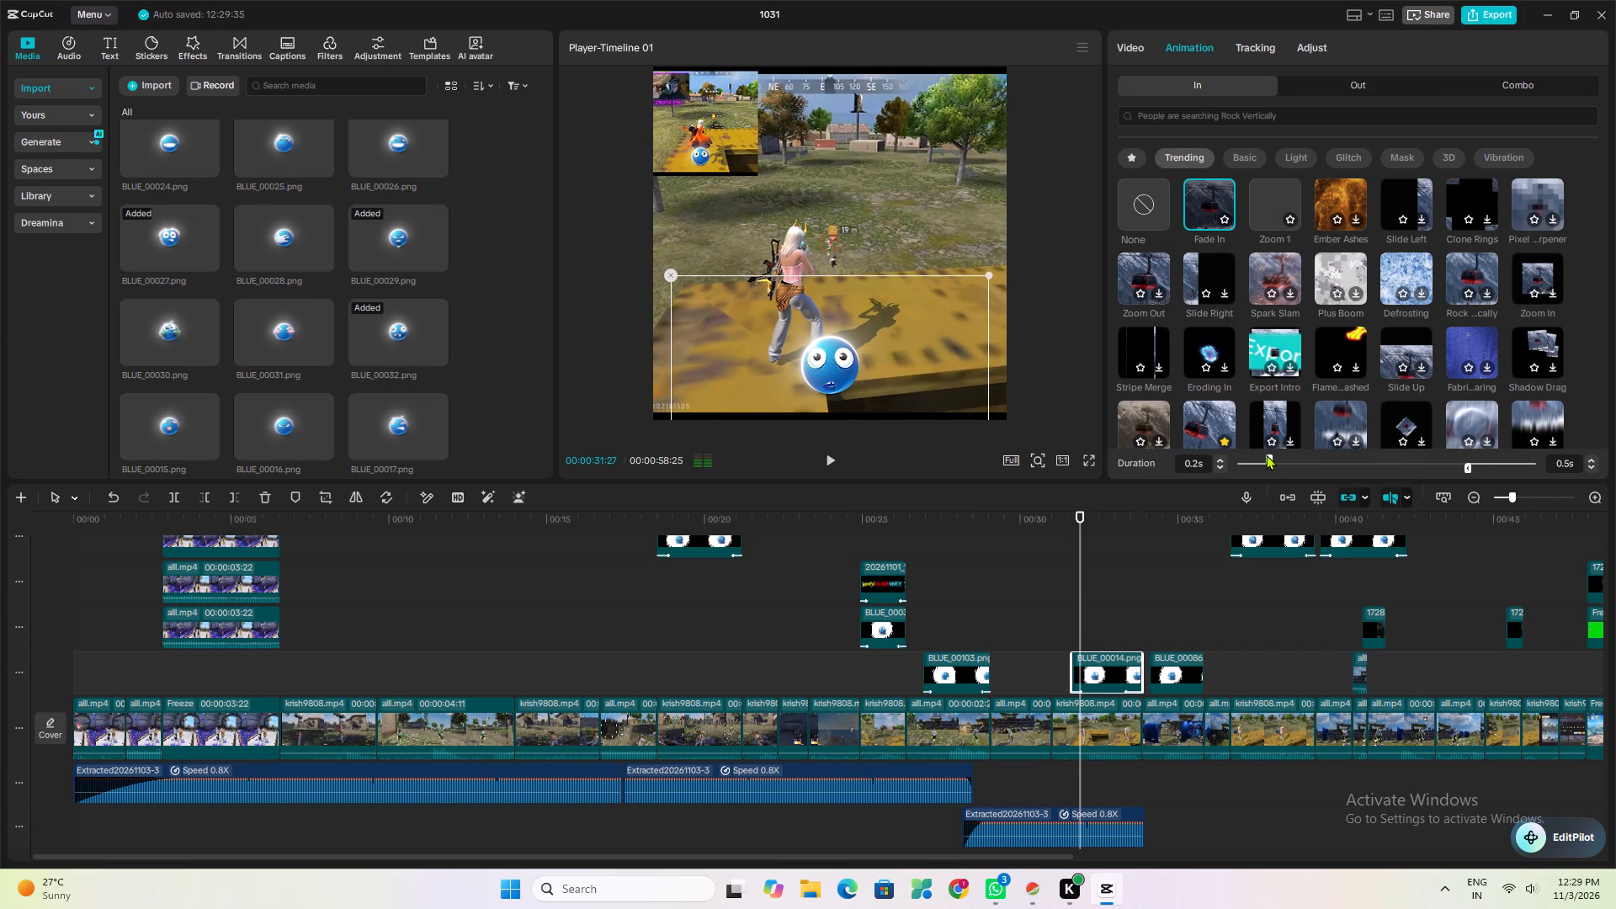
pyautogui.click(1277, 455)
pyautogui.click(1480, 462)
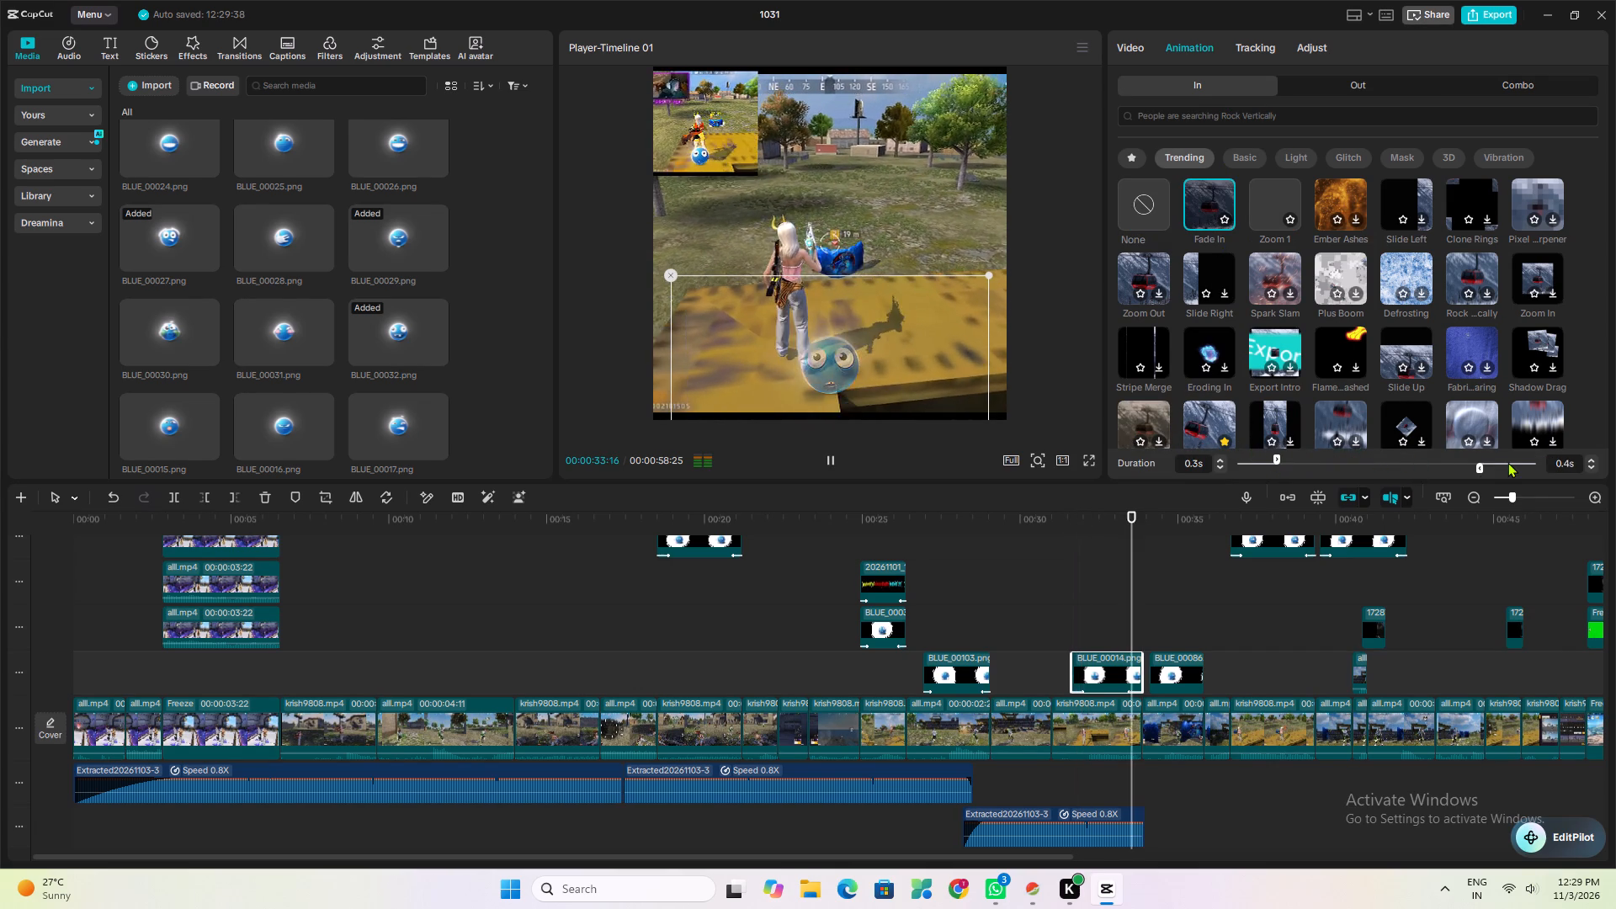
pyautogui.click(1487, 460)
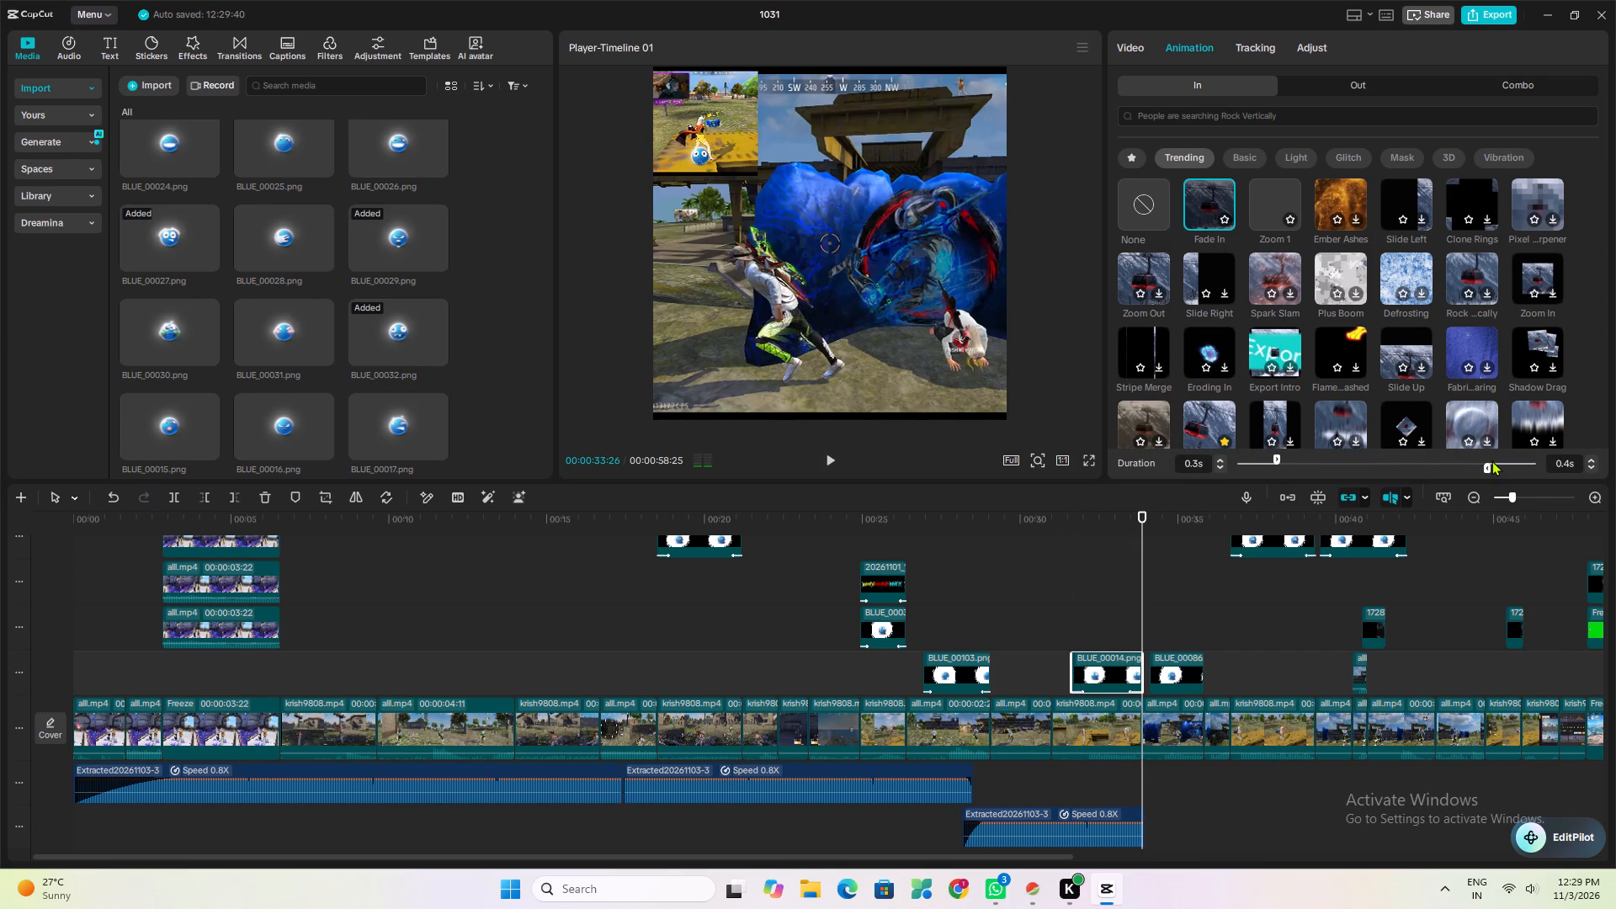
pyautogui.click(1491, 460)
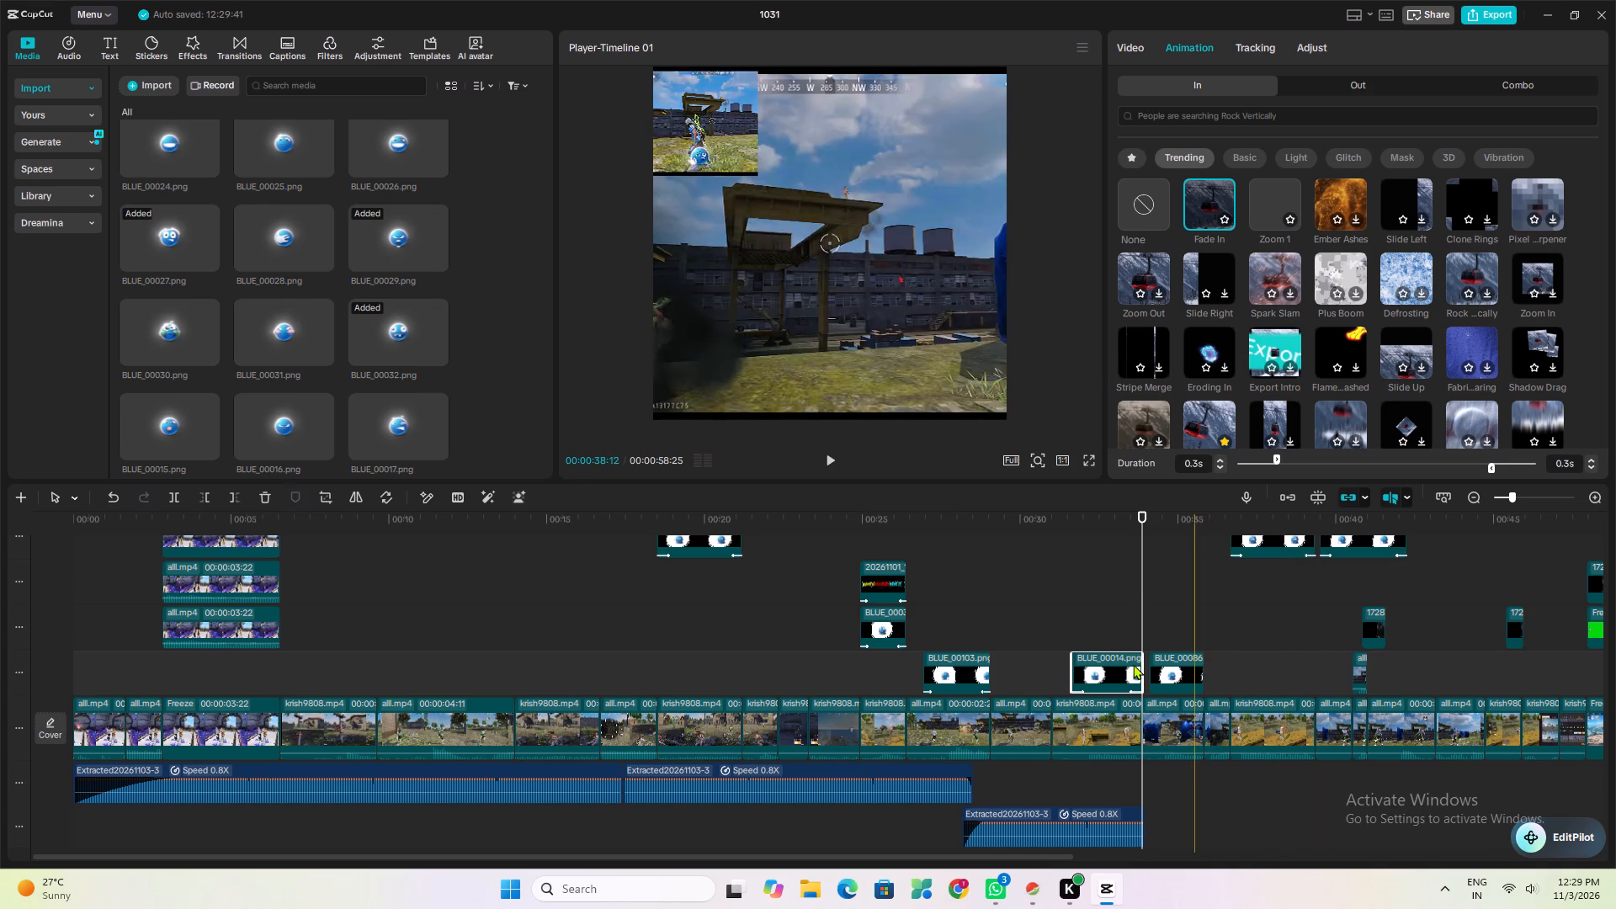
# Apply Fade In and Fade Out animations to the BLUE_00086 emoji, with a 0.2 s Fade In and a shortened Fade Out.
pyautogui.click(1172, 661)
pyautogui.click(1210, 190)
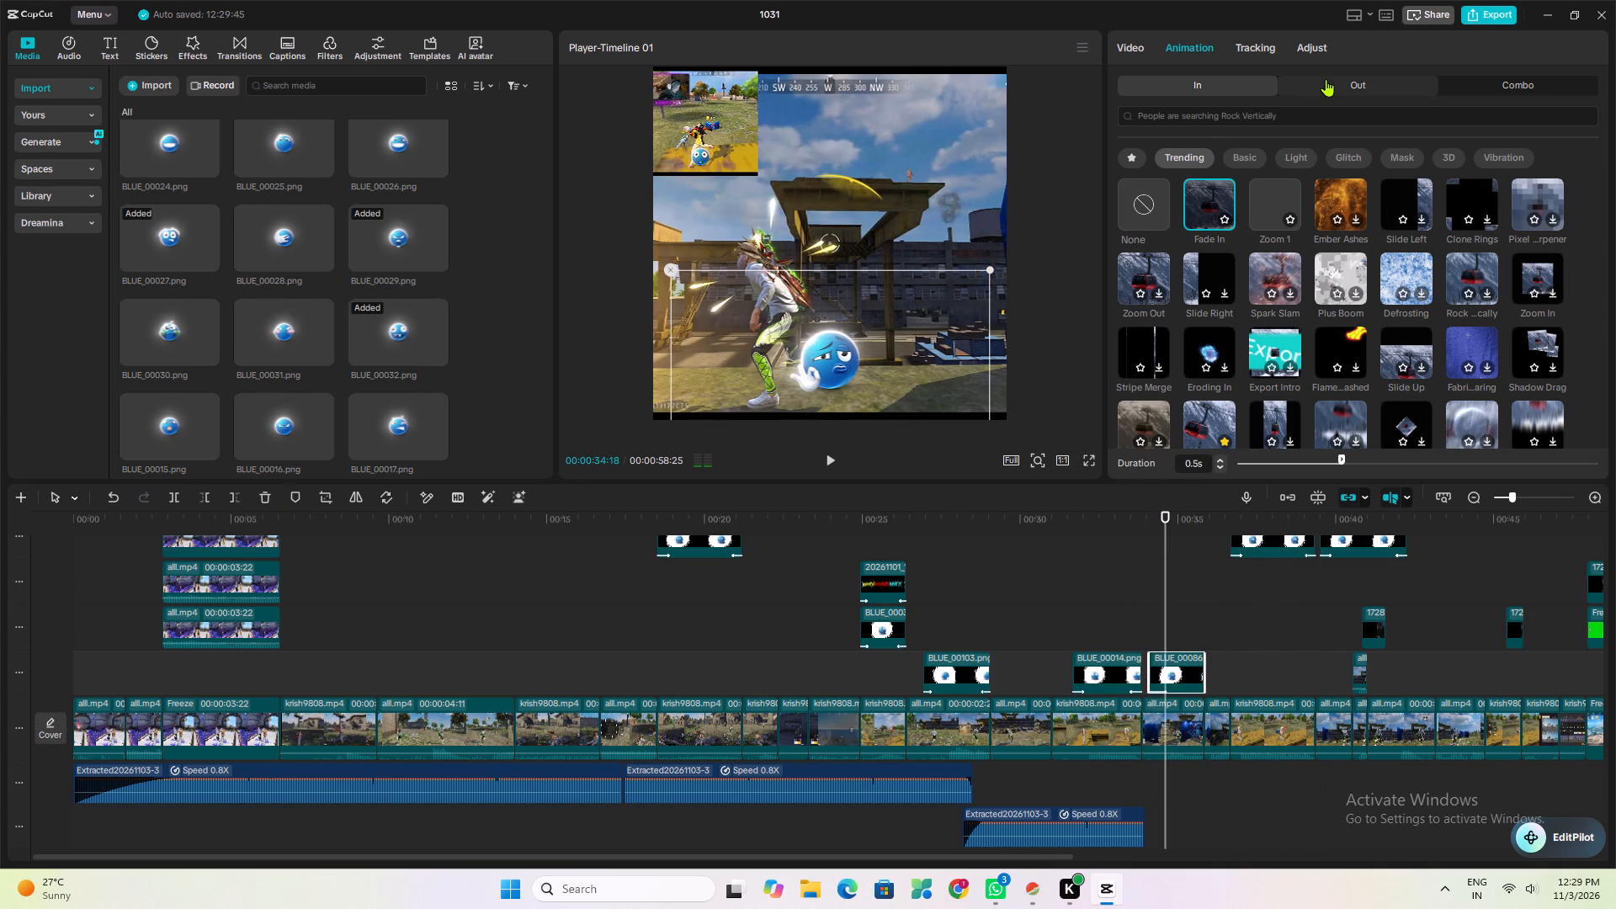
pyautogui.click(1326, 79)
pyautogui.click(1219, 208)
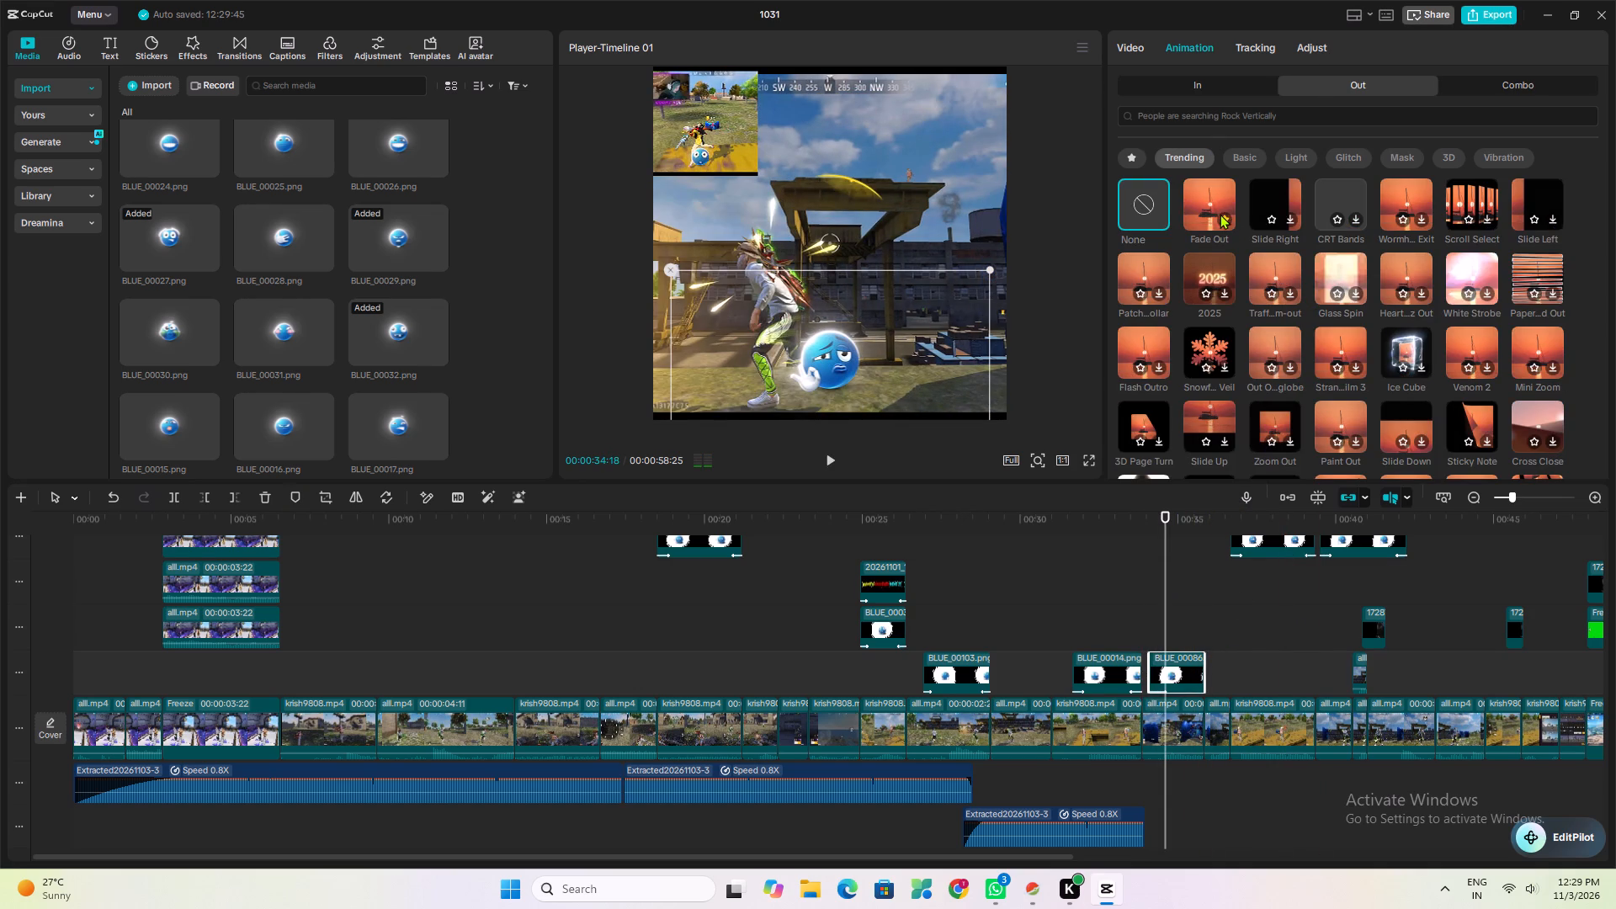
pyautogui.click(1278, 464)
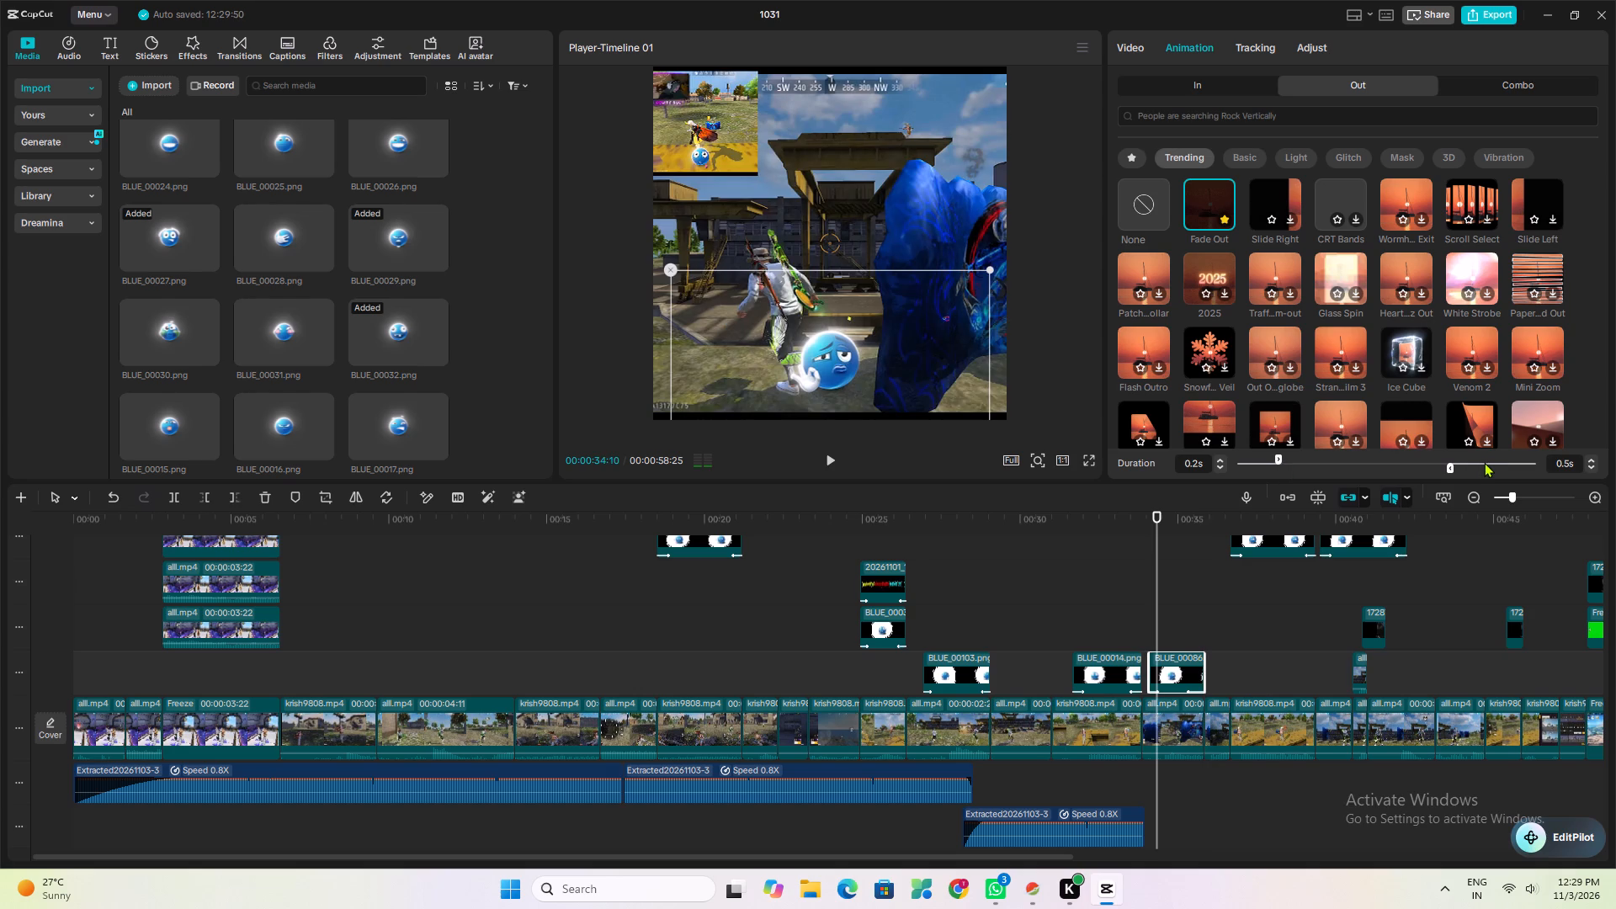
pyautogui.click(1484, 462)
# Replay the section around 00:00:40 to 00:00:43 to examine the BLUE_00049.png emoji and the short overlay clips beneath it.
pyautogui.click(1268, 616)
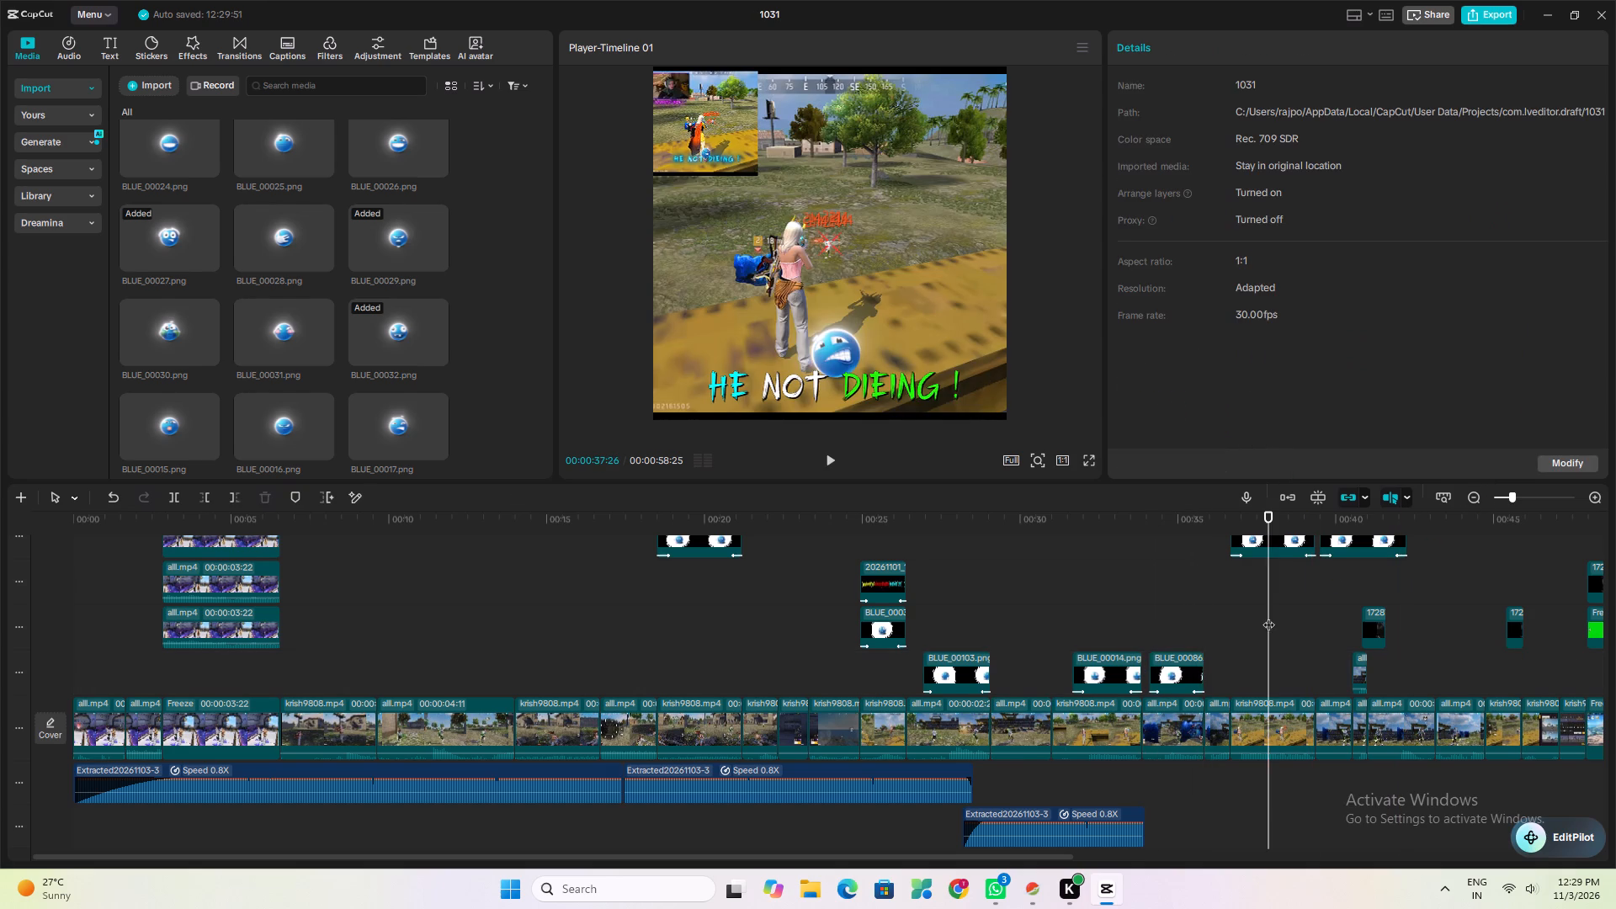
pyautogui.scroll(3, 1269, 612)
pyautogui.scroll(-3, 1278, 611)
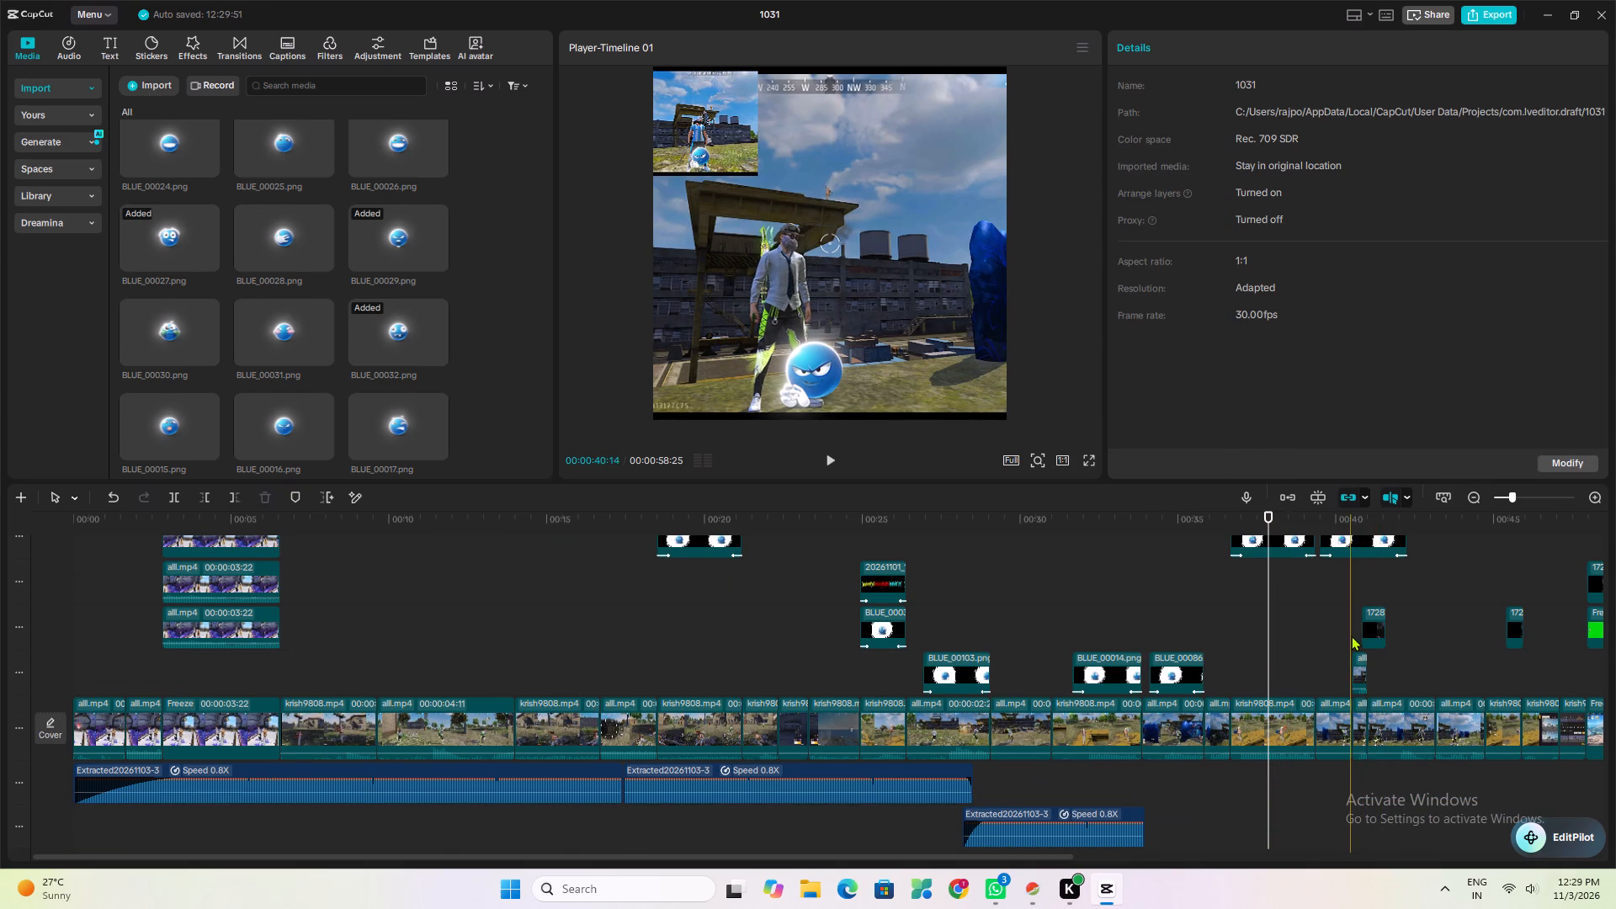
pyautogui.click(1351, 635)
pyautogui.press('space')
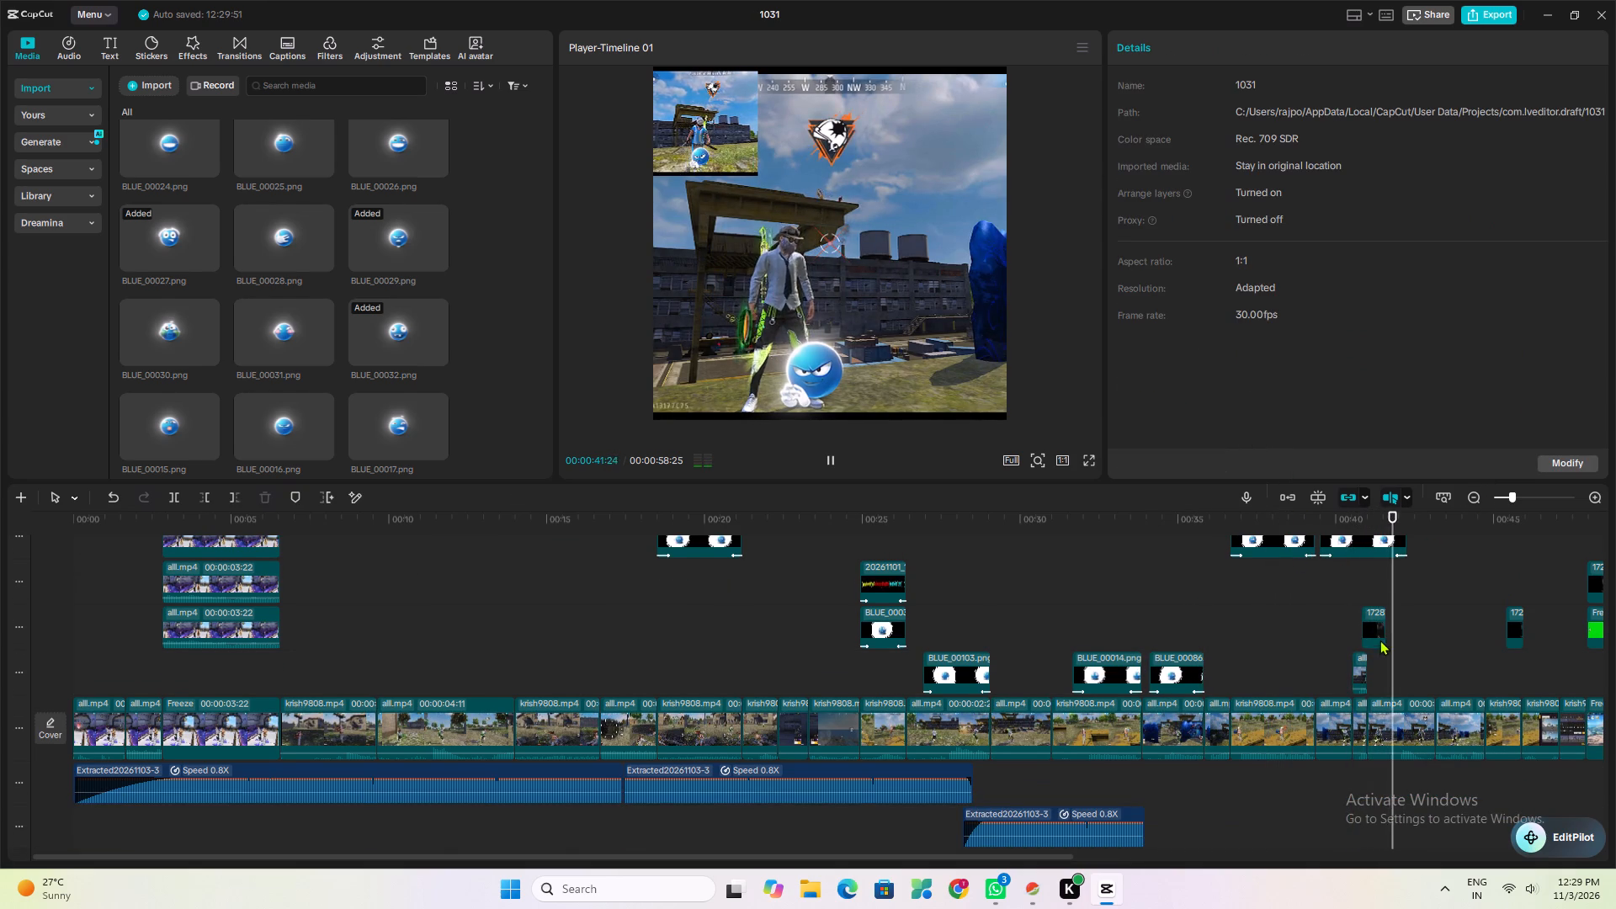
pyautogui.press('space')
pyautogui.click(1347, 640)
pyautogui.press('space')
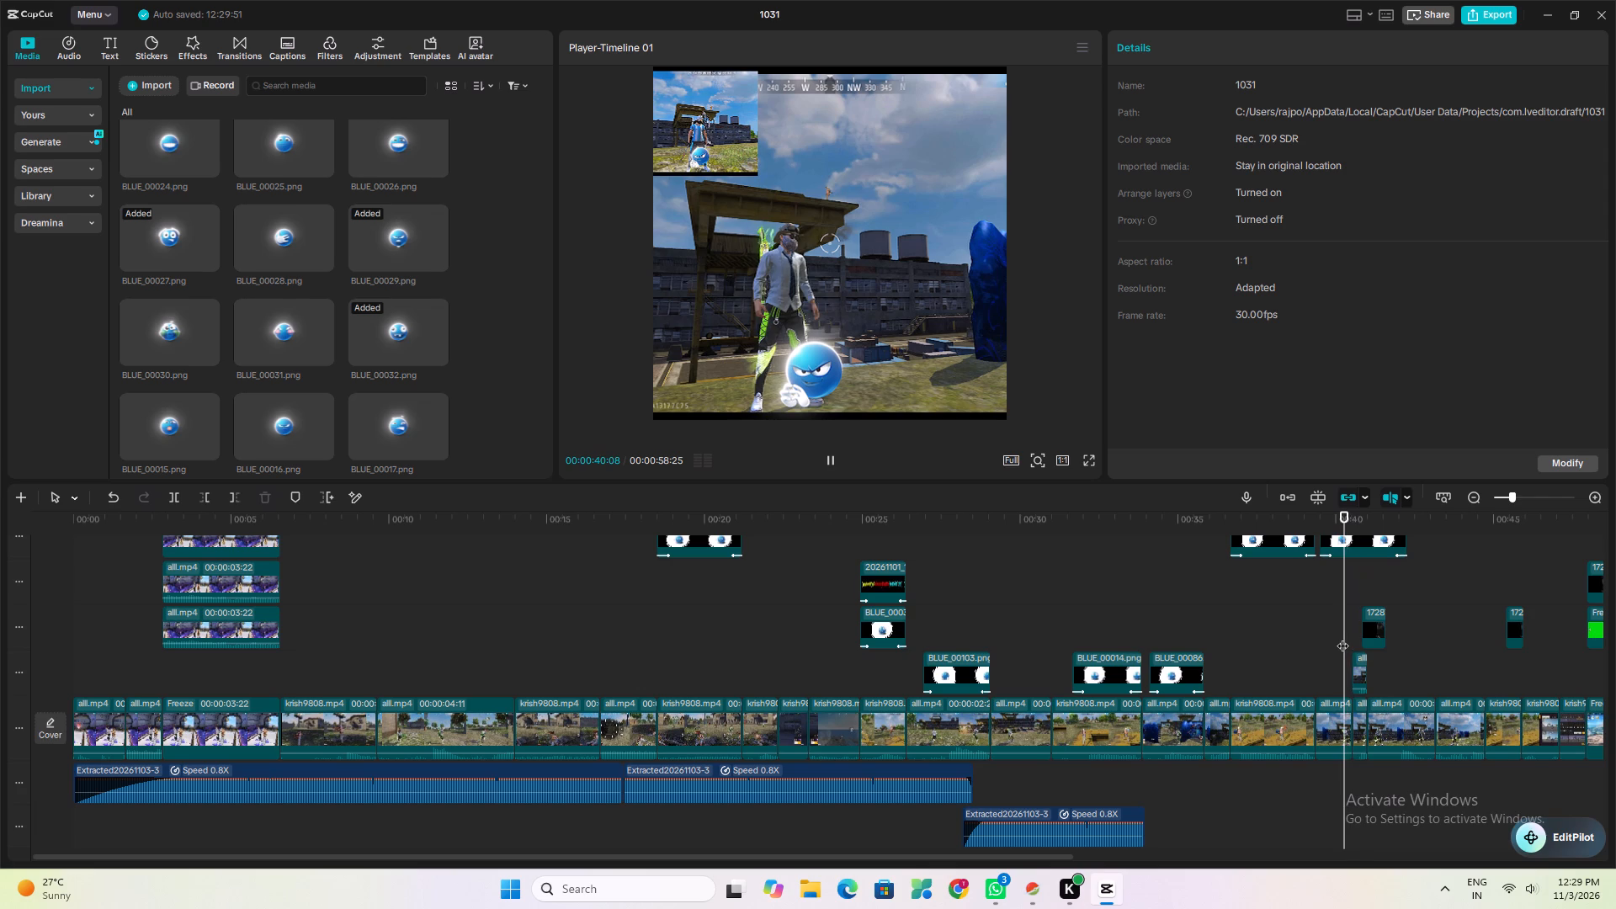
pyautogui.press('space')
pyautogui.press('space')
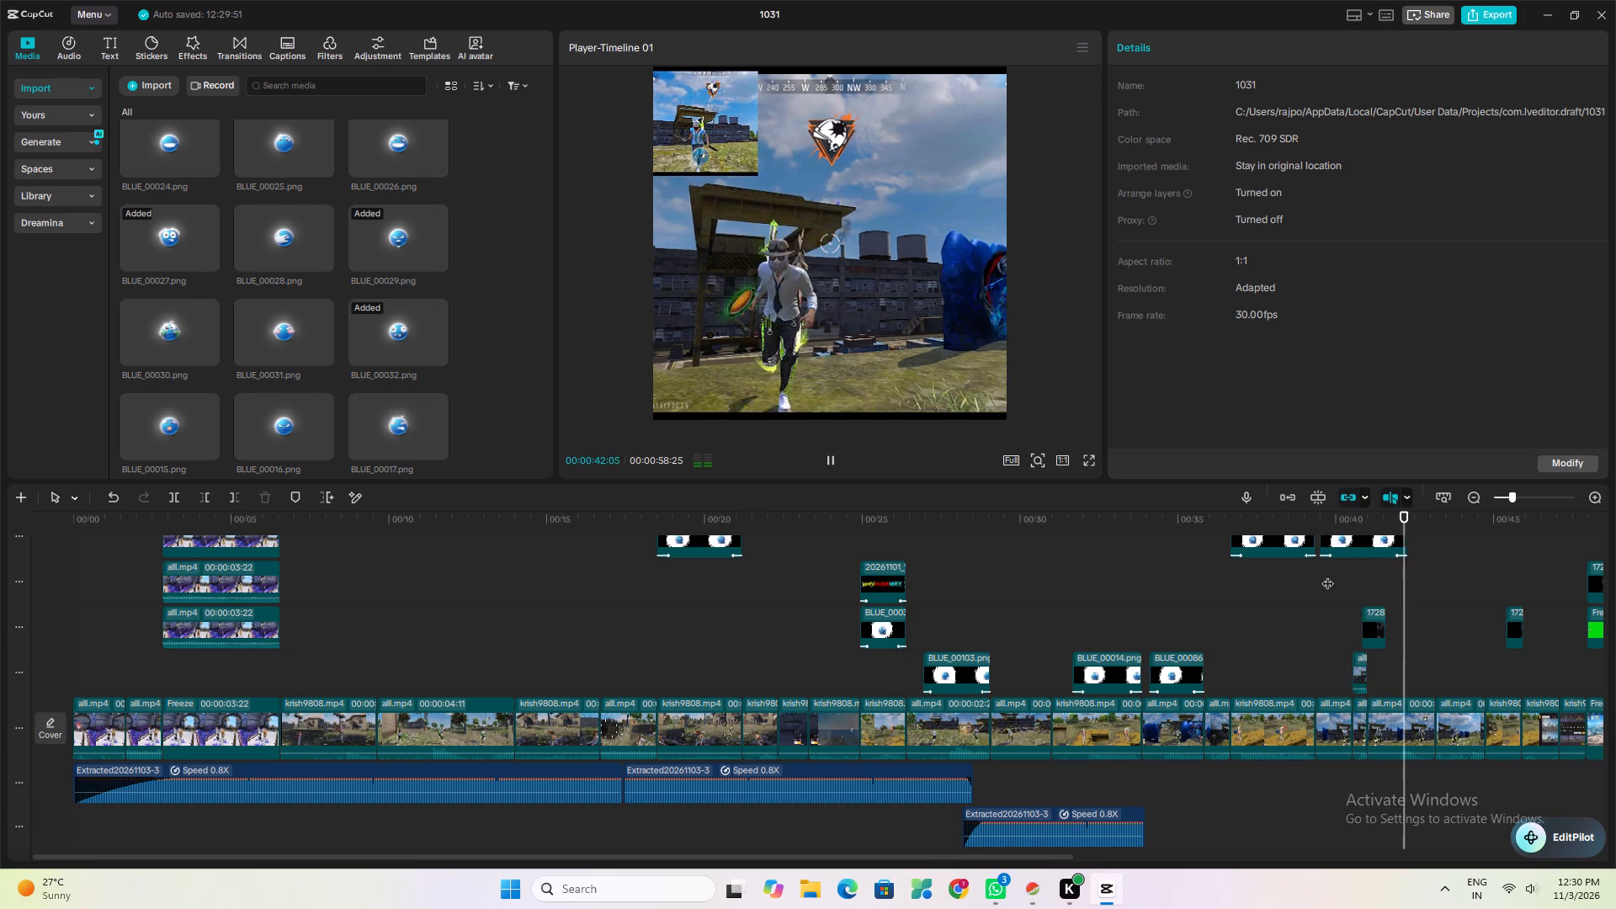
pyautogui.press('space')
pyautogui.click(1305, 582)
pyautogui.press('space')
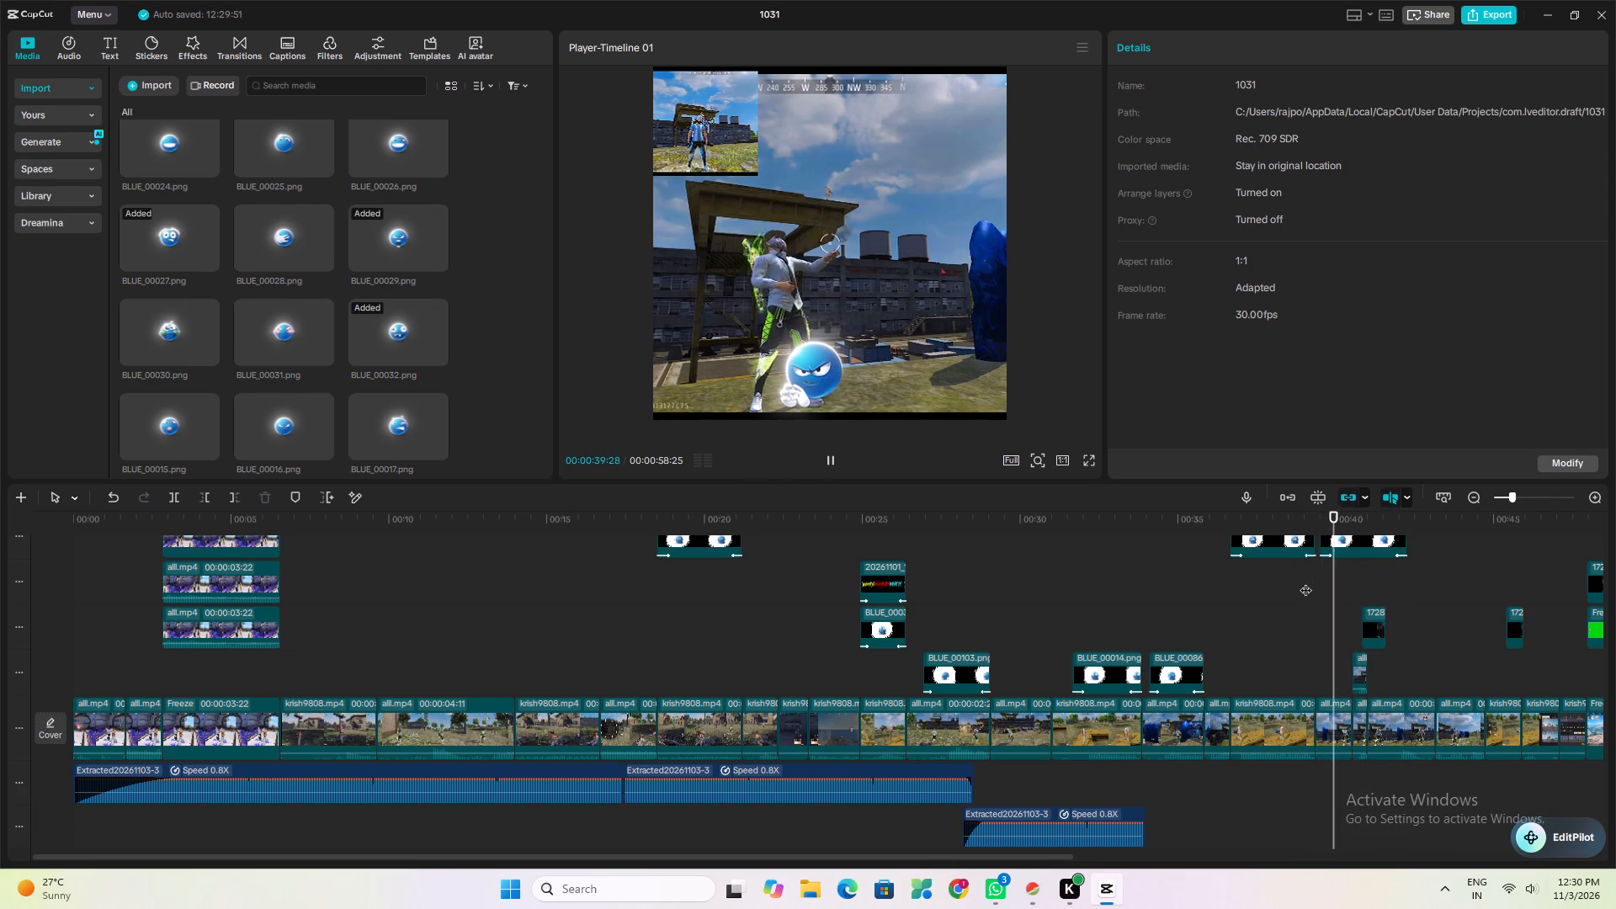
pyautogui.press('space')
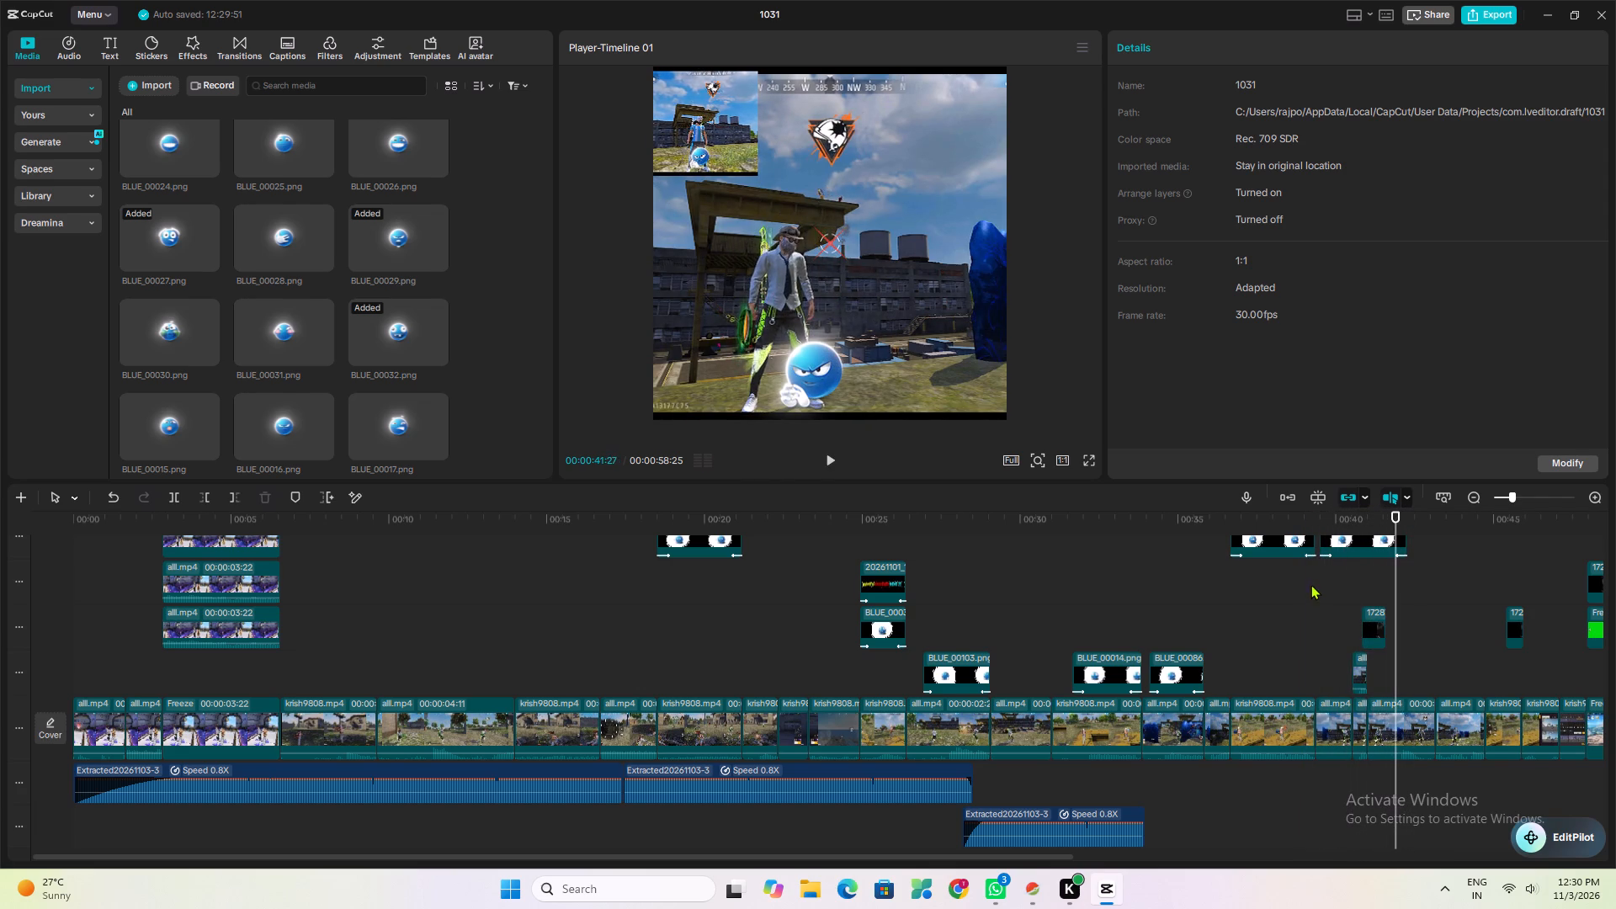
pyautogui.click(1331, 587)
pyautogui.press('space')
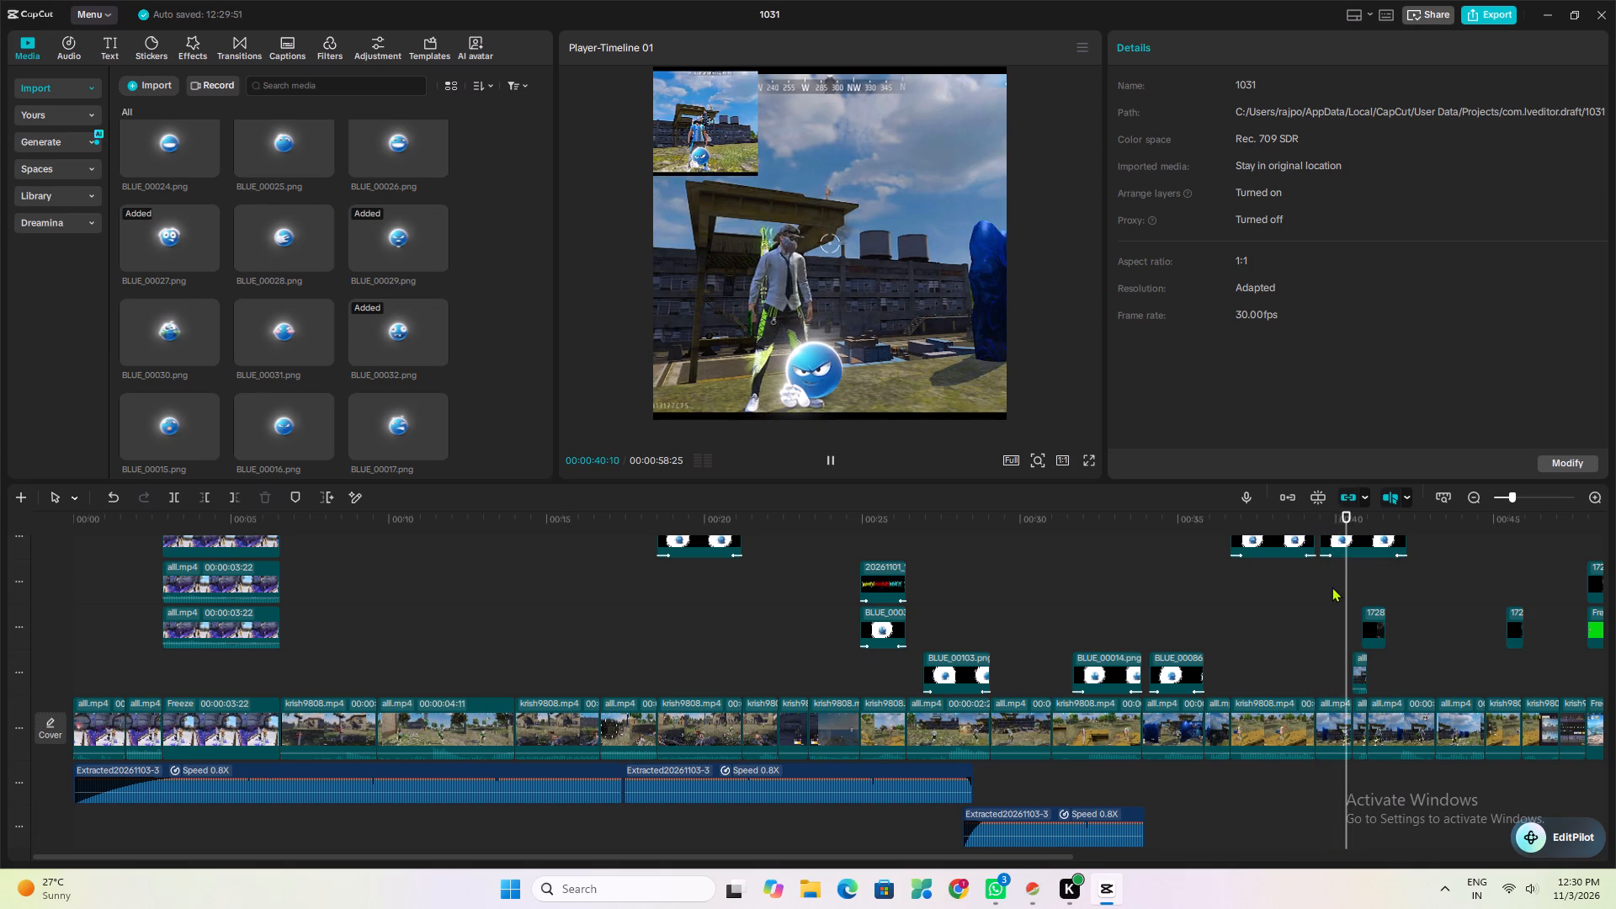
pyautogui.press('space')
pyautogui.press('space')
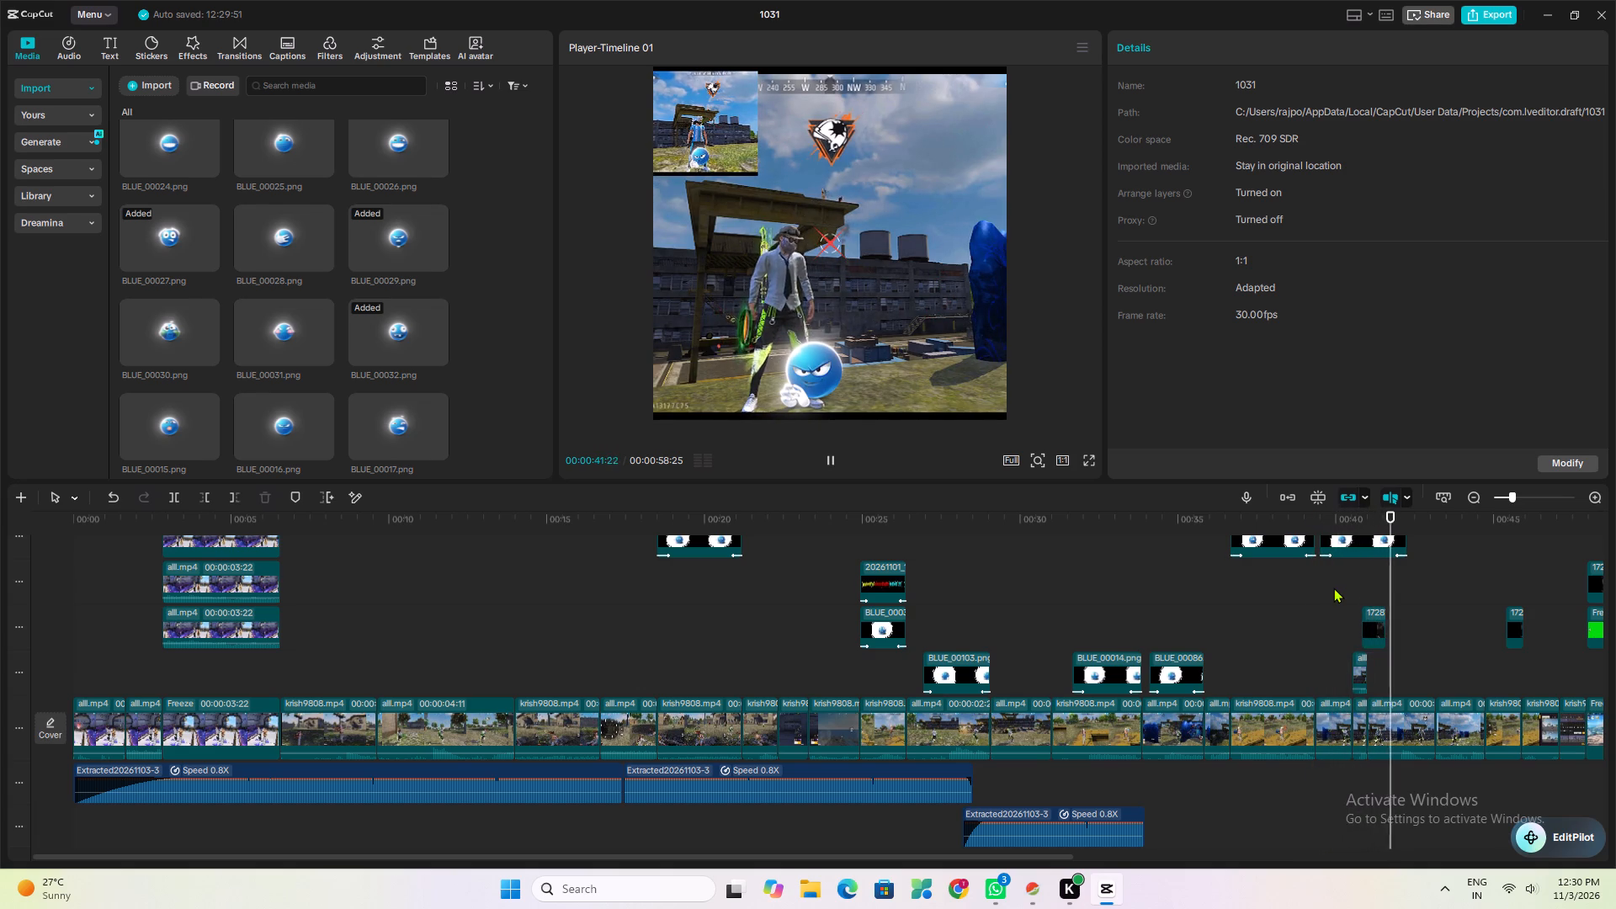
pyautogui.press('space')
pyautogui.click(1347, 612)
pyautogui.press('space')
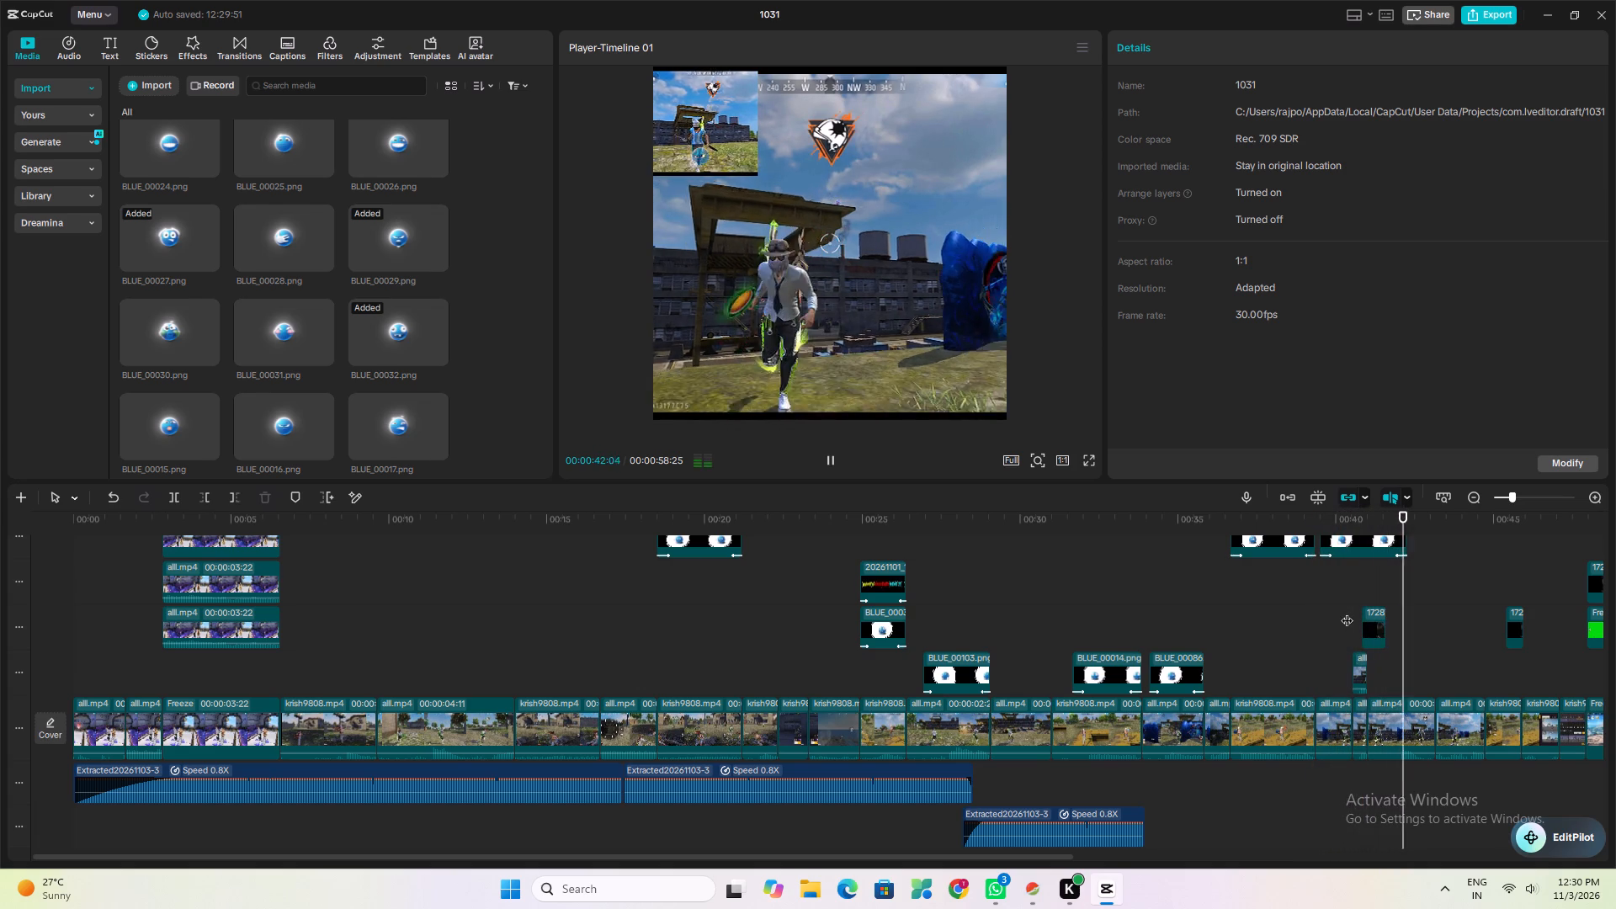
pyautogui.click(1346, 613)
pyautogui.press('space')
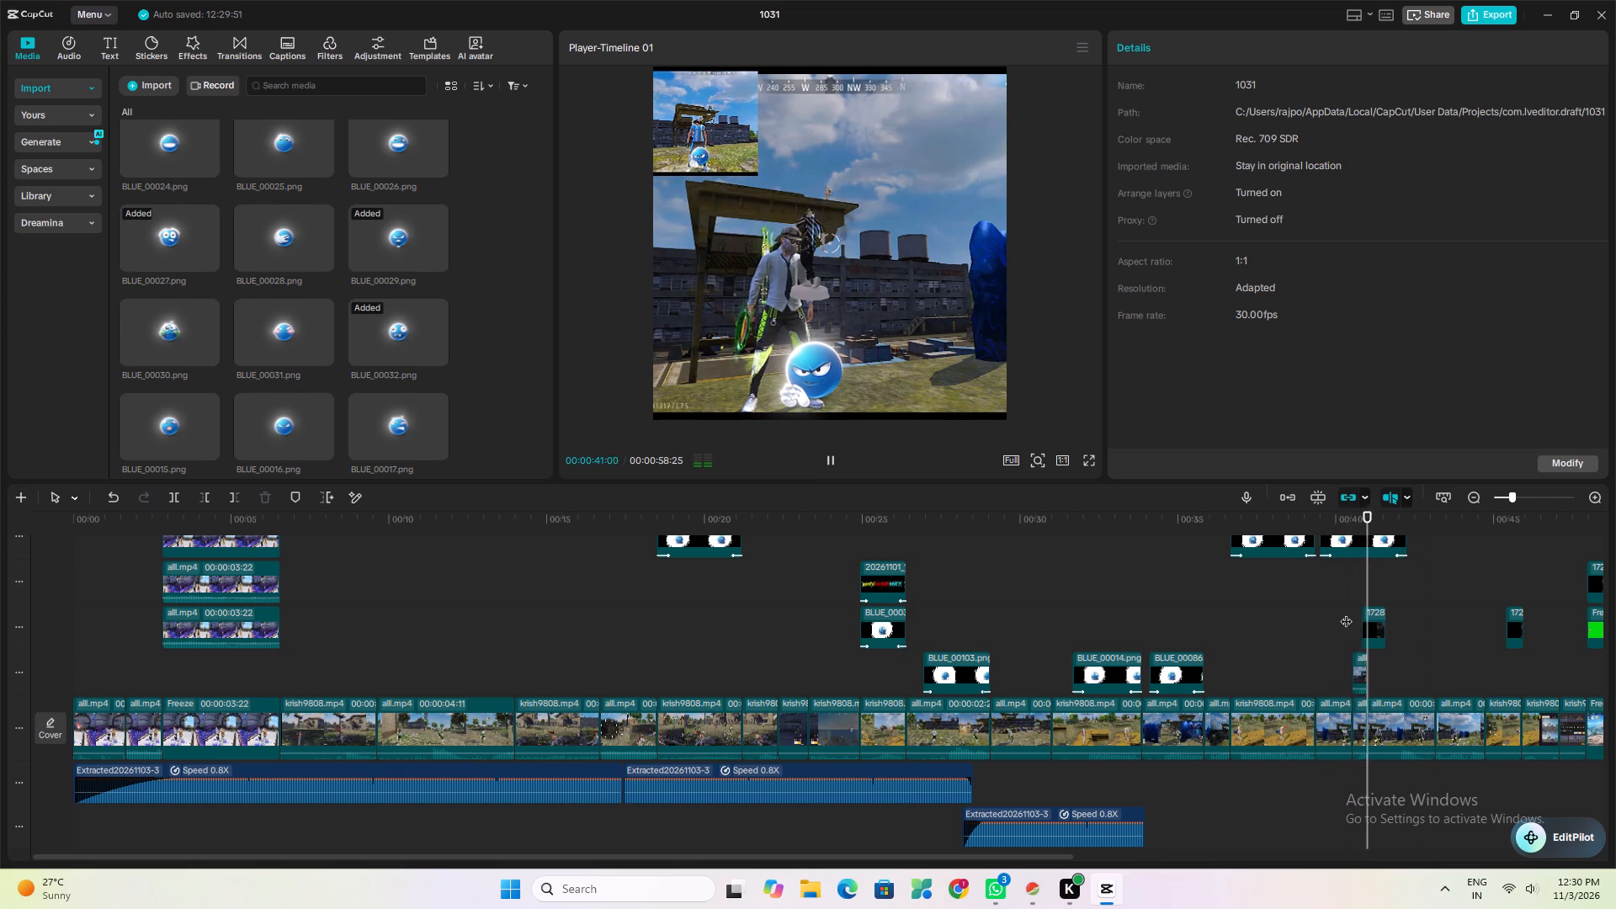
pyautogui.press('space')
pyautogui.click(1346, 613)
pyautogui.press('space')
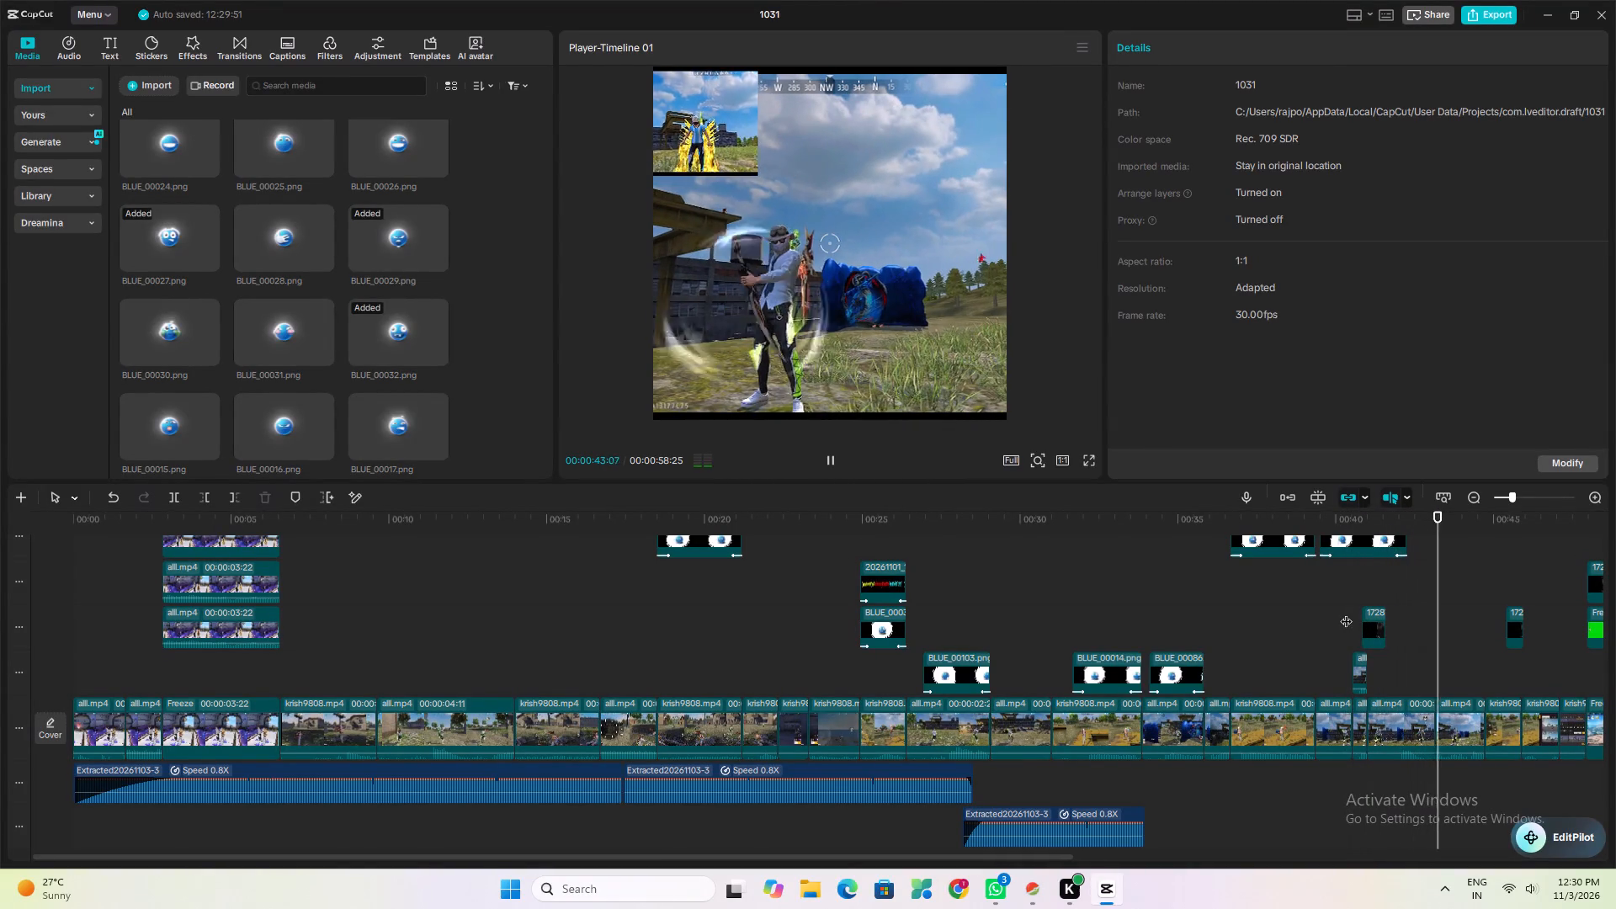
pyautogui.press('space')
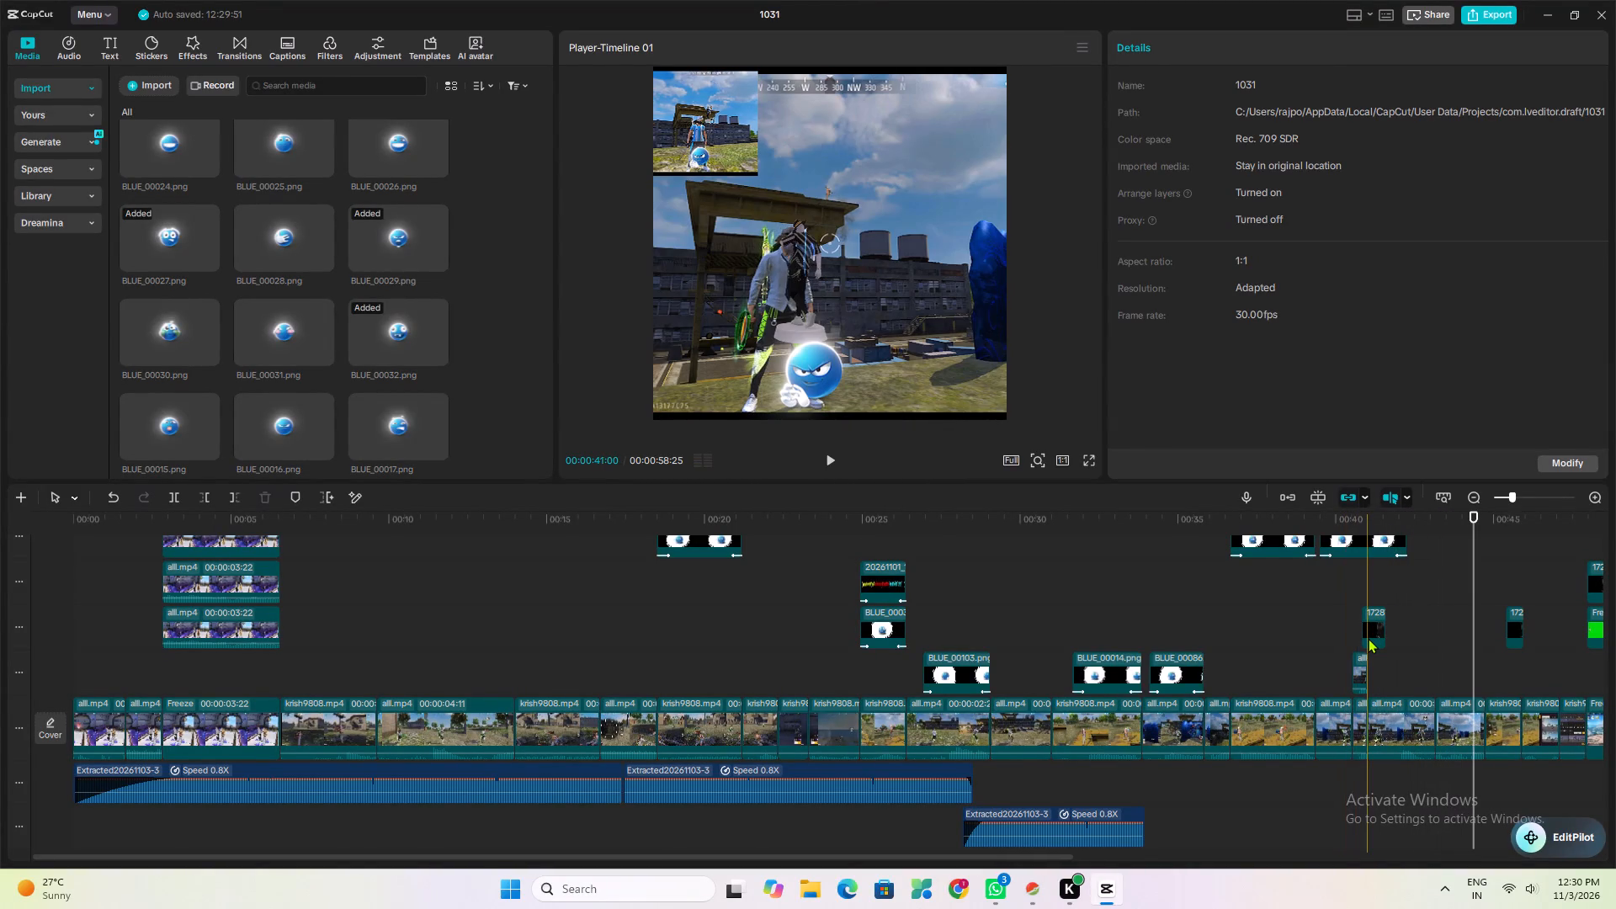
# Replay the section around 00:00:44 to 00:00:48 to examine the short image overlay near 00:00:45.
pyautogui.scroll(3, 1368, 638)
pyautogui.click(1456, 637)
pyautogui.press('space')
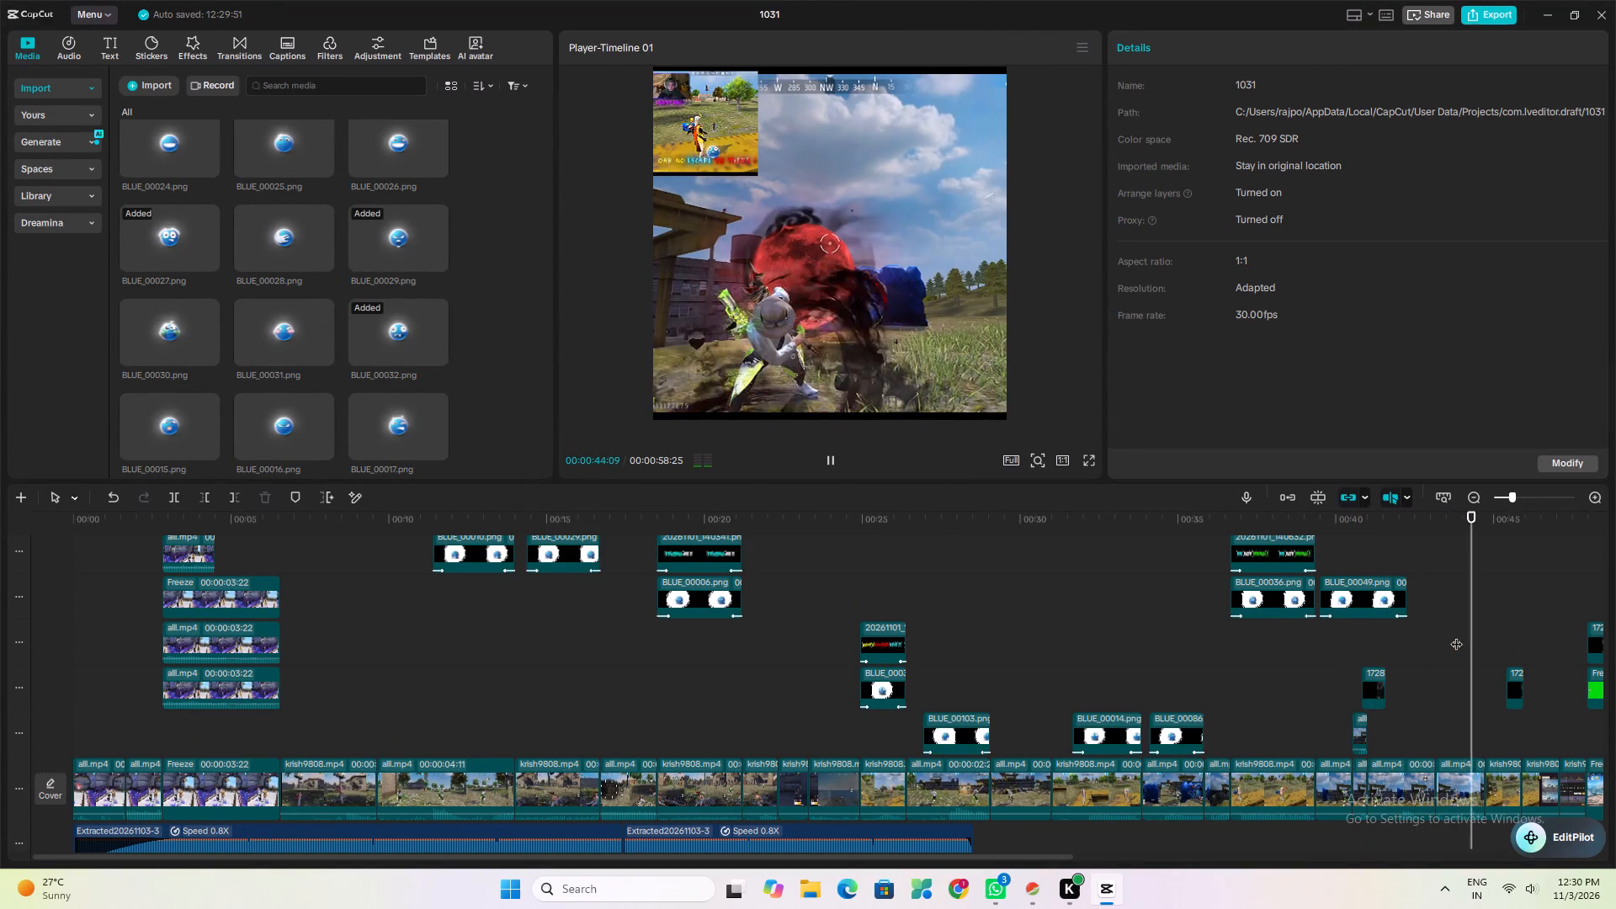
pyautogui.scroll(-2, 1429, 628)
pyautogui.scroll(2, 1427, 628)
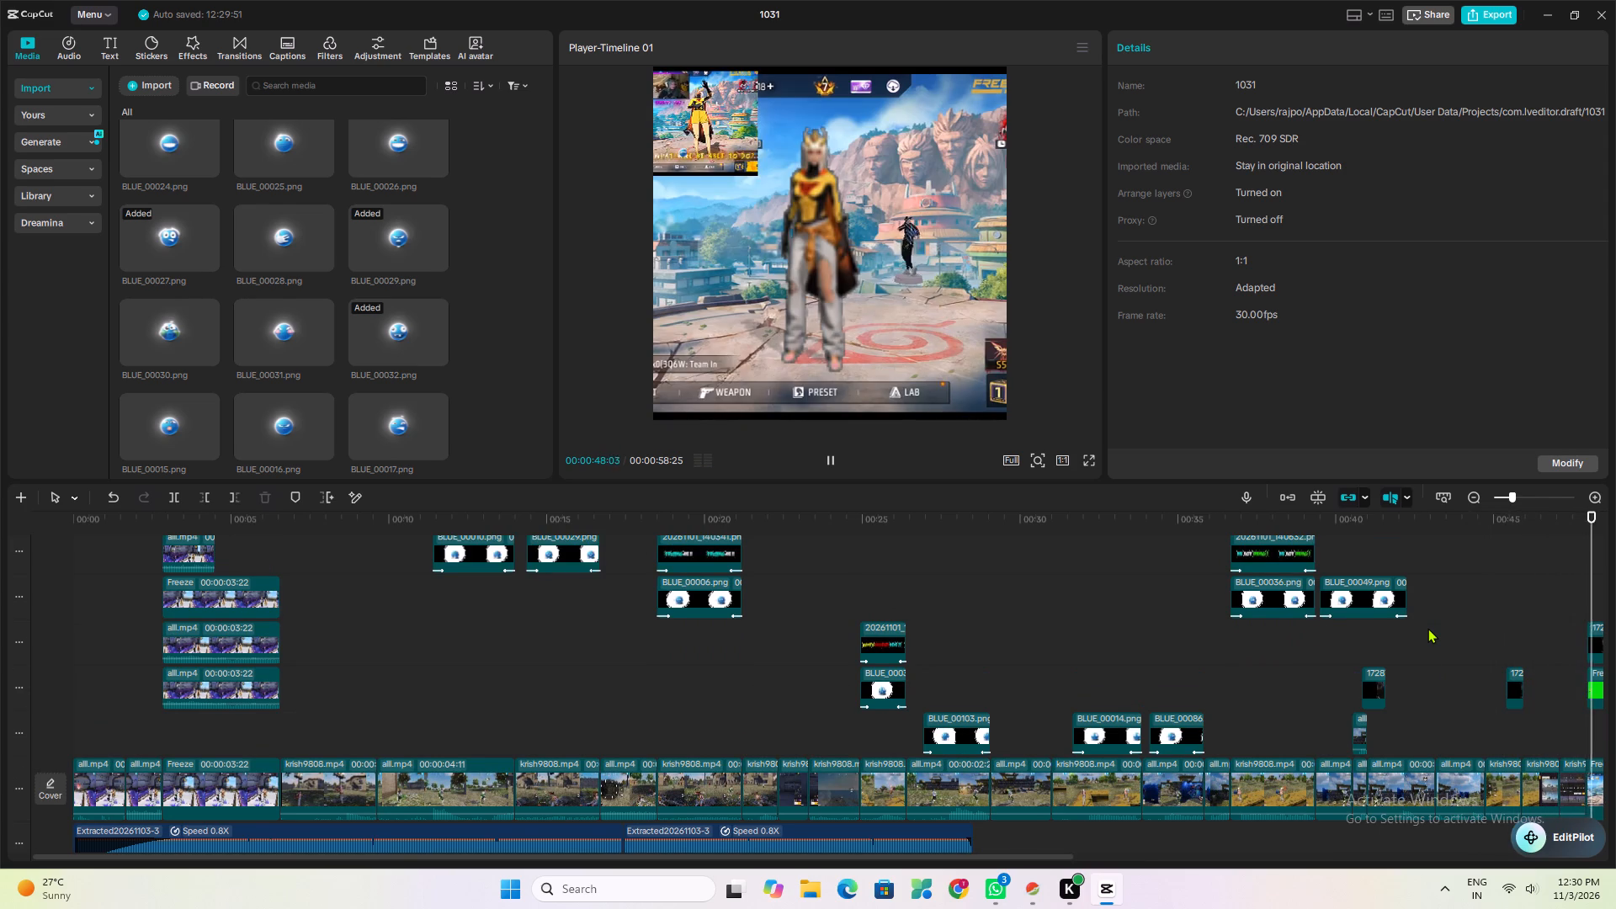
pyautogui.press('space')
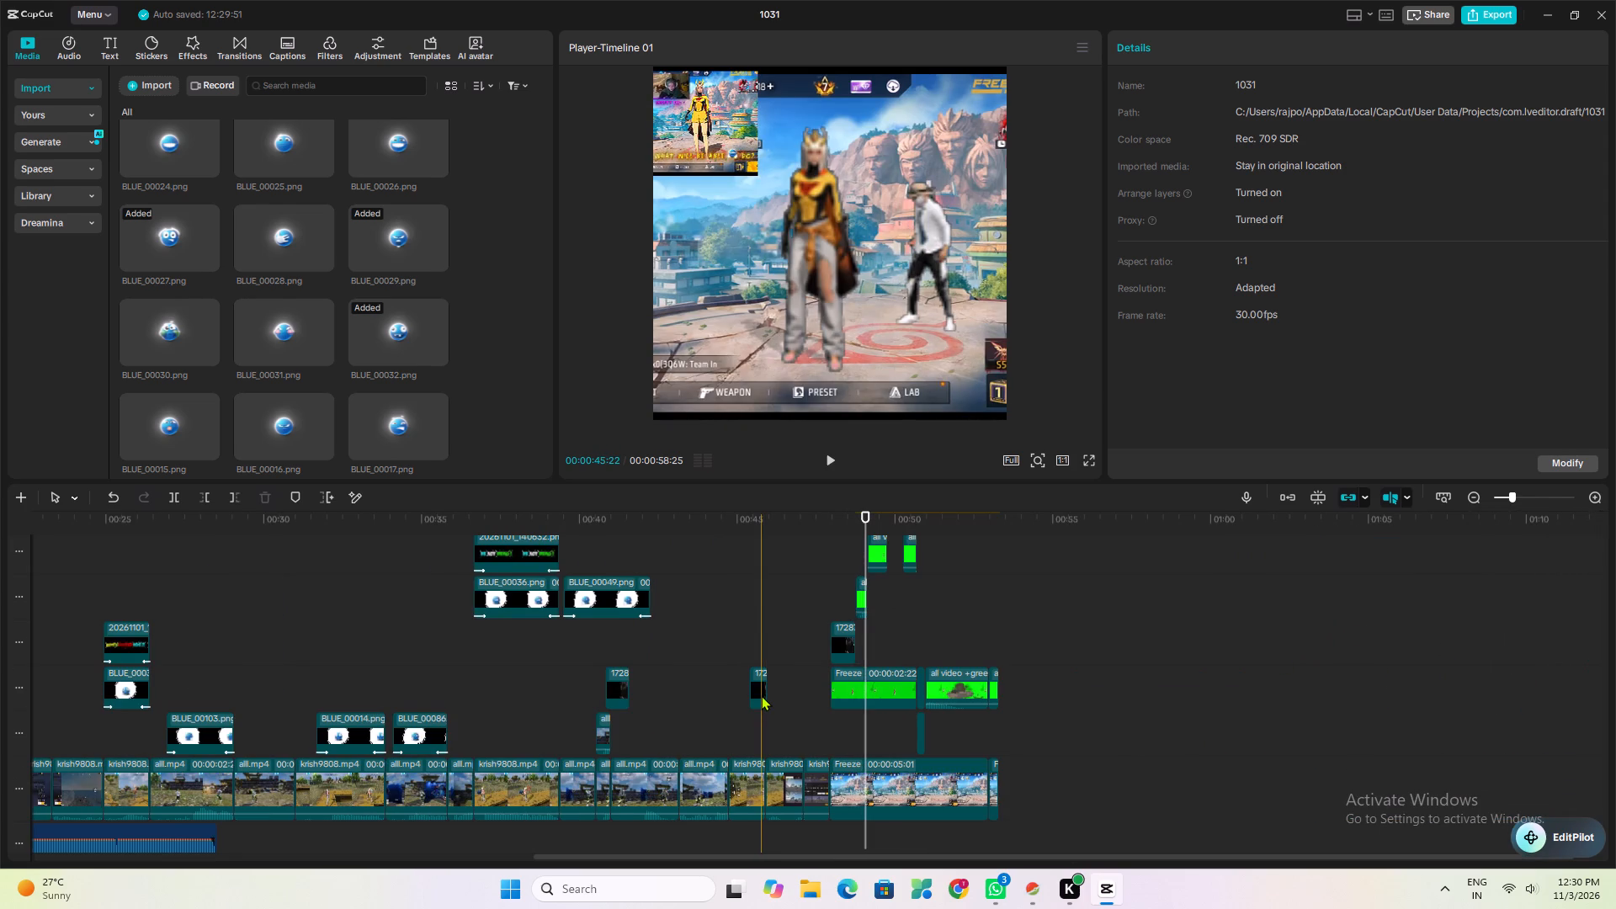
pyautogui.click(761, 695)
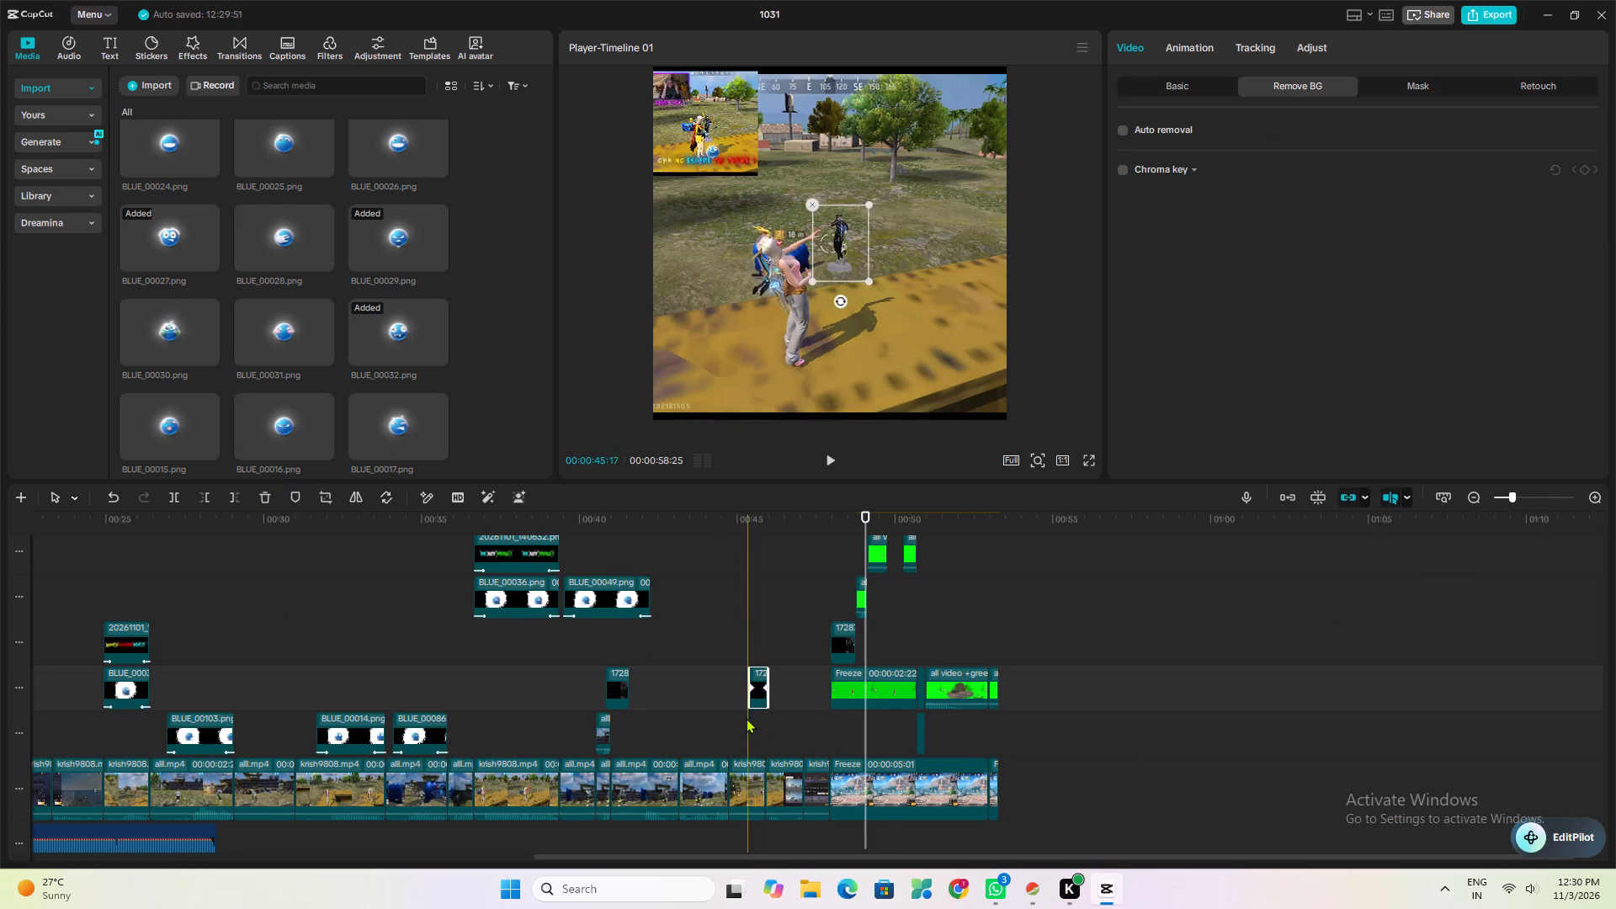
pyautogui.click(746, 718)
pyautogui.press('space')
pyautogui.click(691, 721)
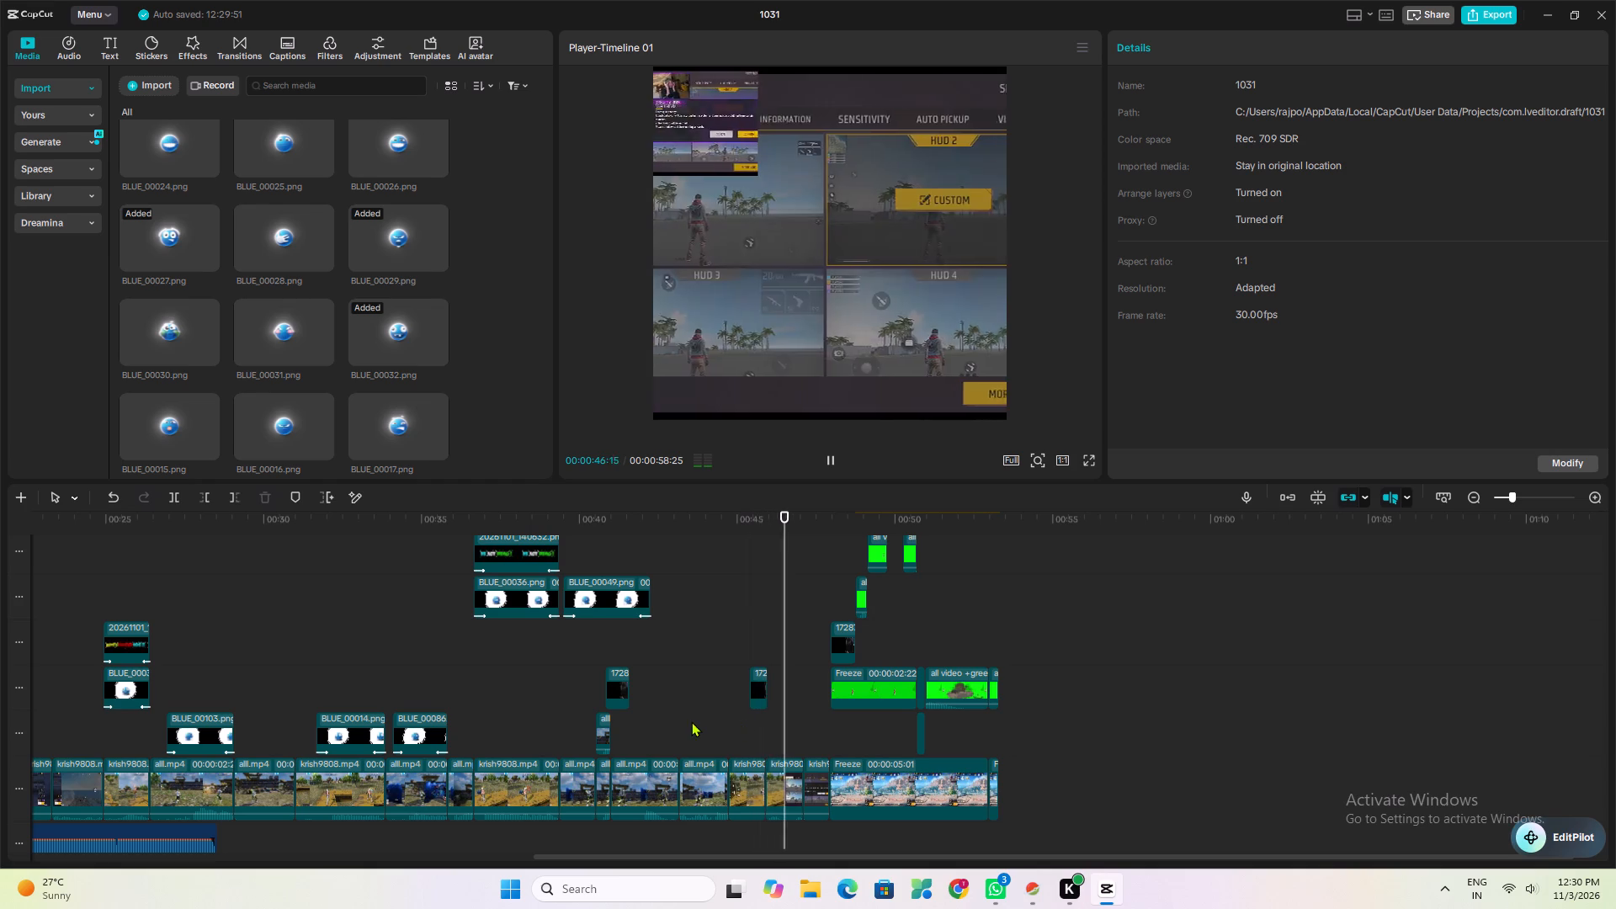
pyautogui.press('space')
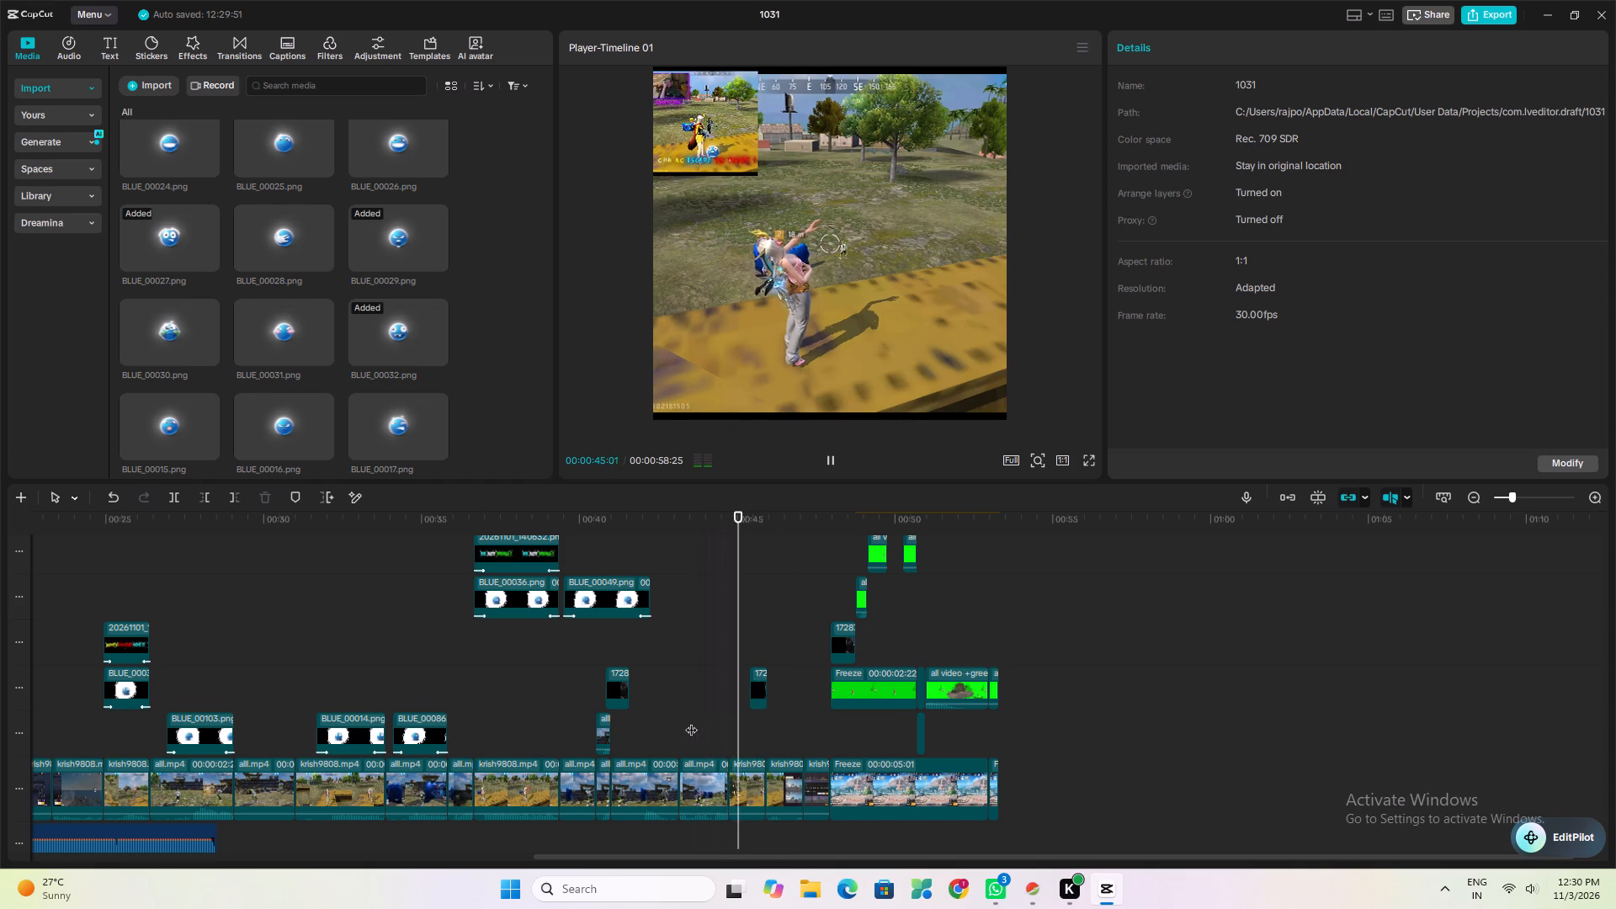
pyautogui.press('space')
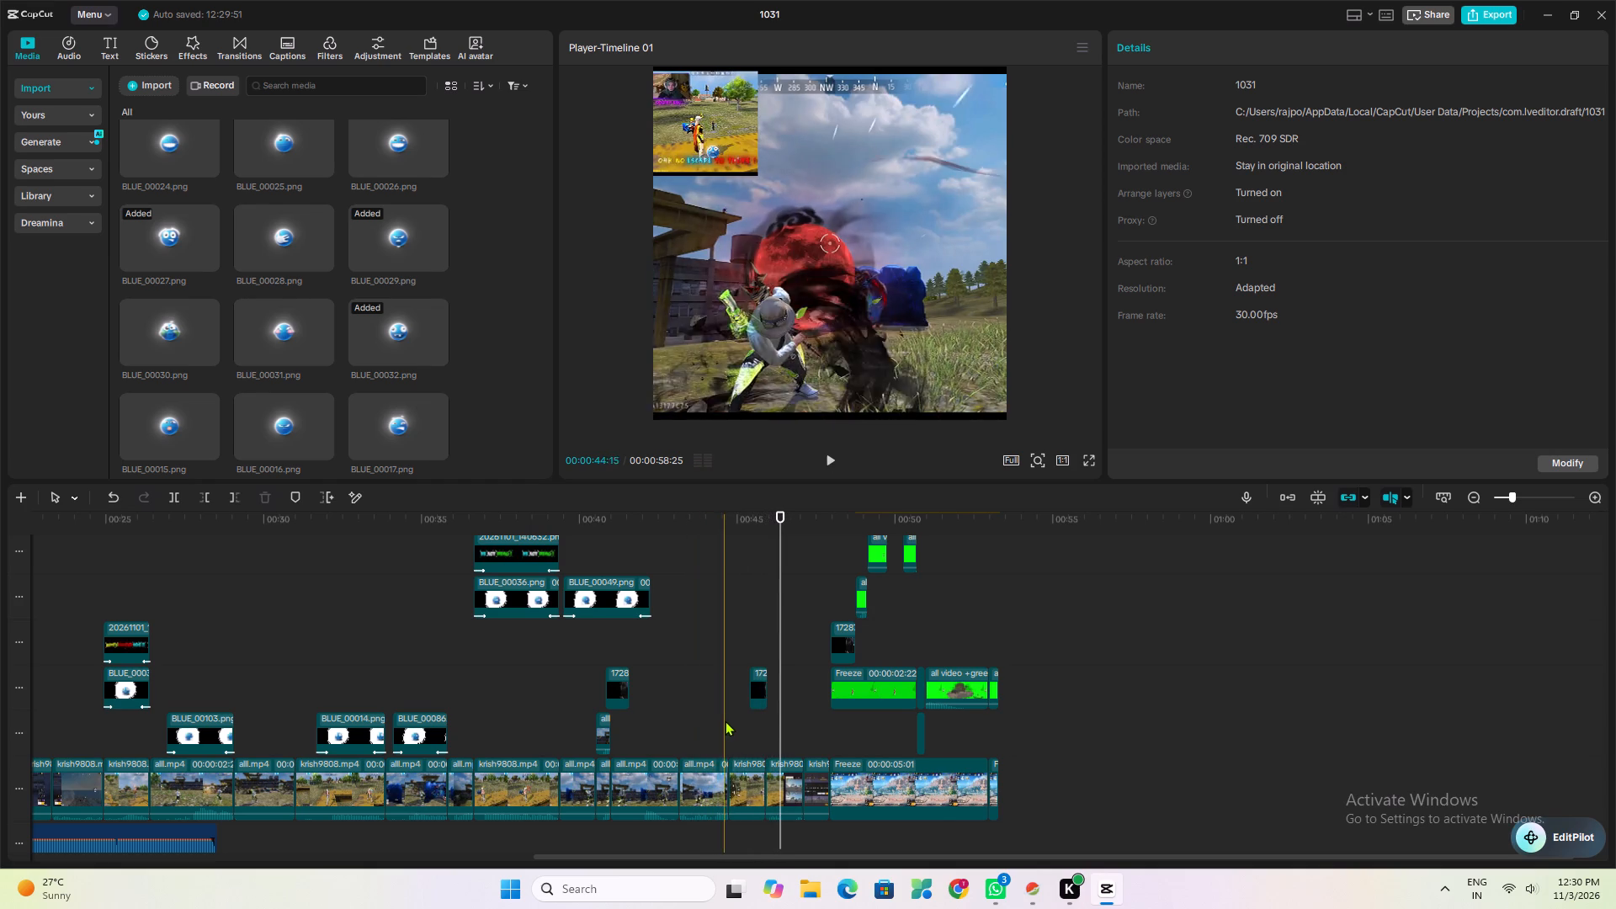
# Extend the start of the 1728728872389.png overlay earlier to about 00:00:45:03, for a 26-frame duration, and replay it.
pyautogui.click(757, 696)
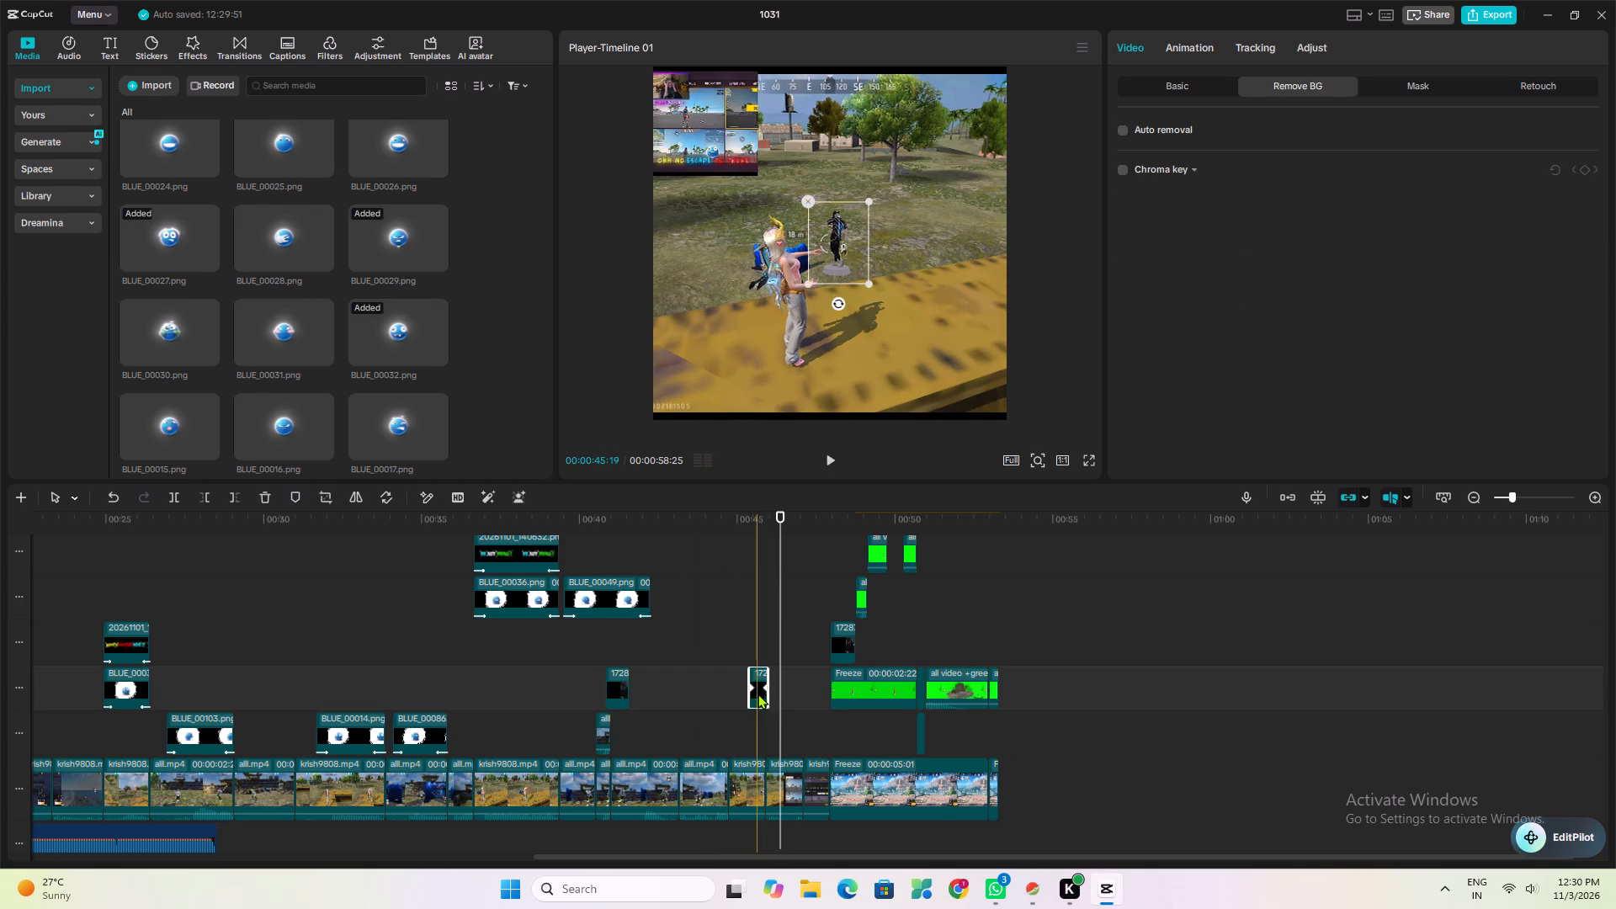
pyautogui.moveTo(750, 697); pyautogui.dragTo(744, 701)
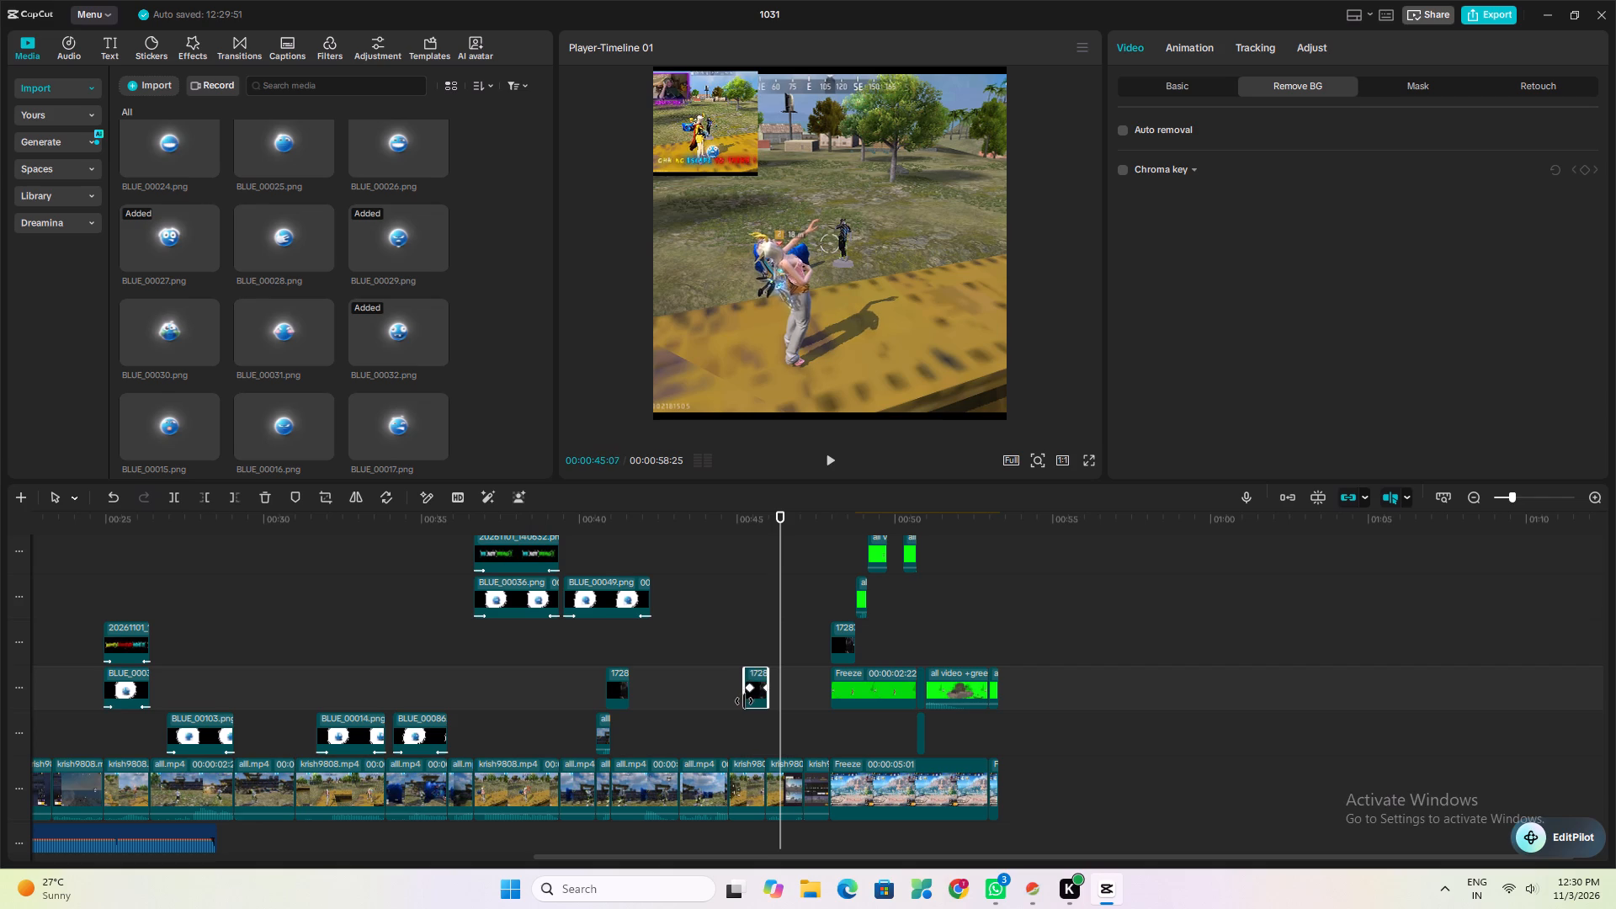
pyautogui.moveTo(744, 701); pyautogui.dragTo(741, 705)
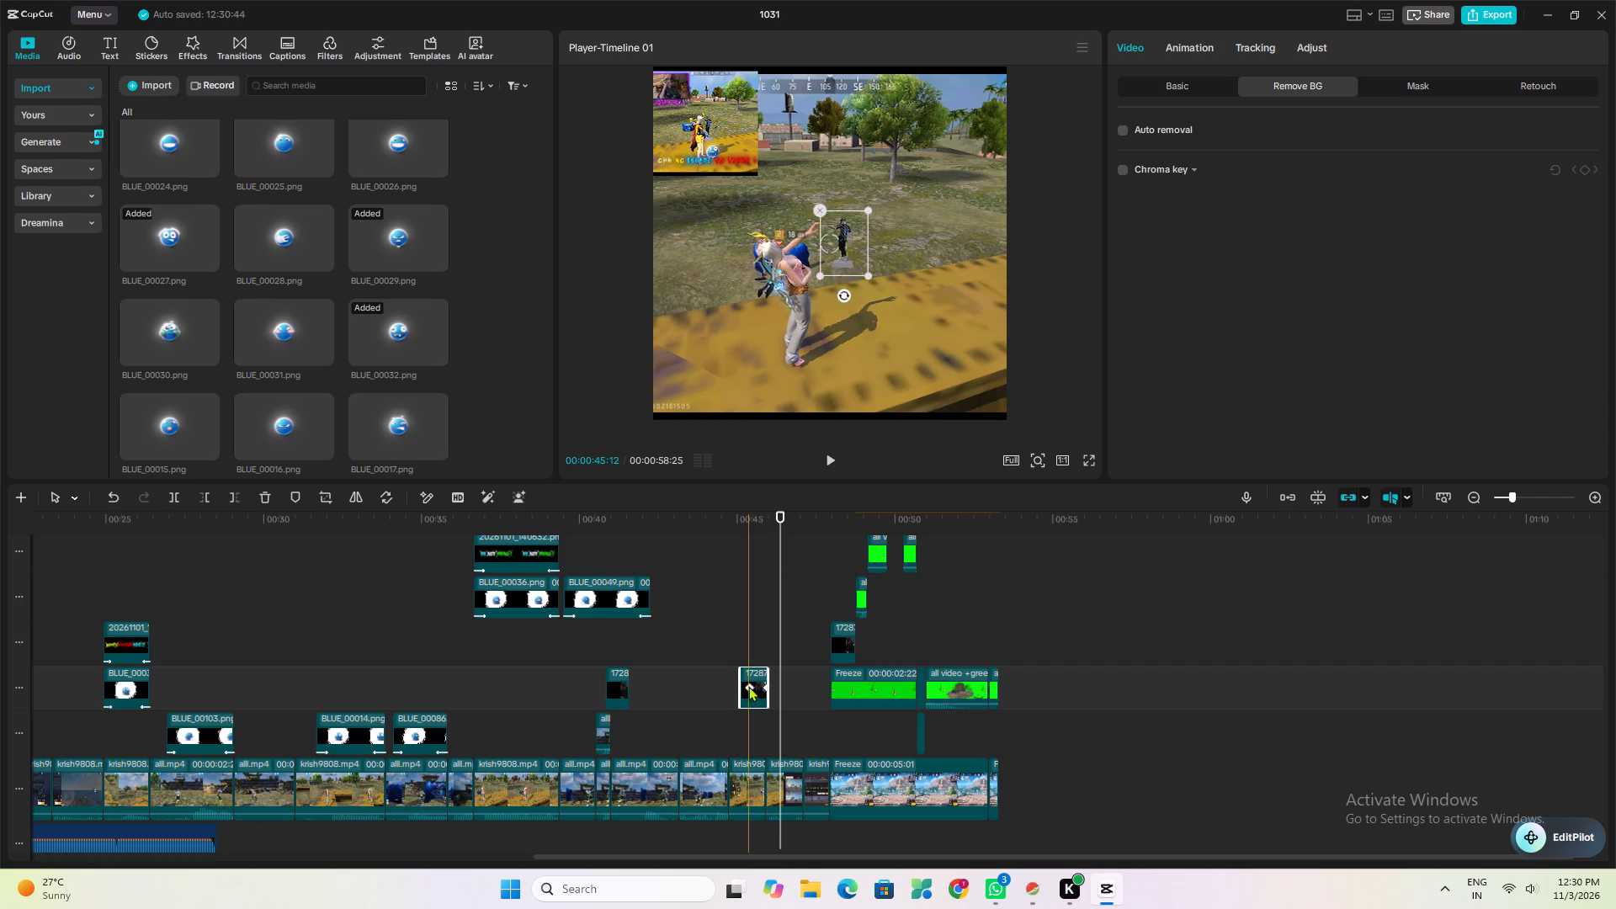
pyautogui.click(748, 686)
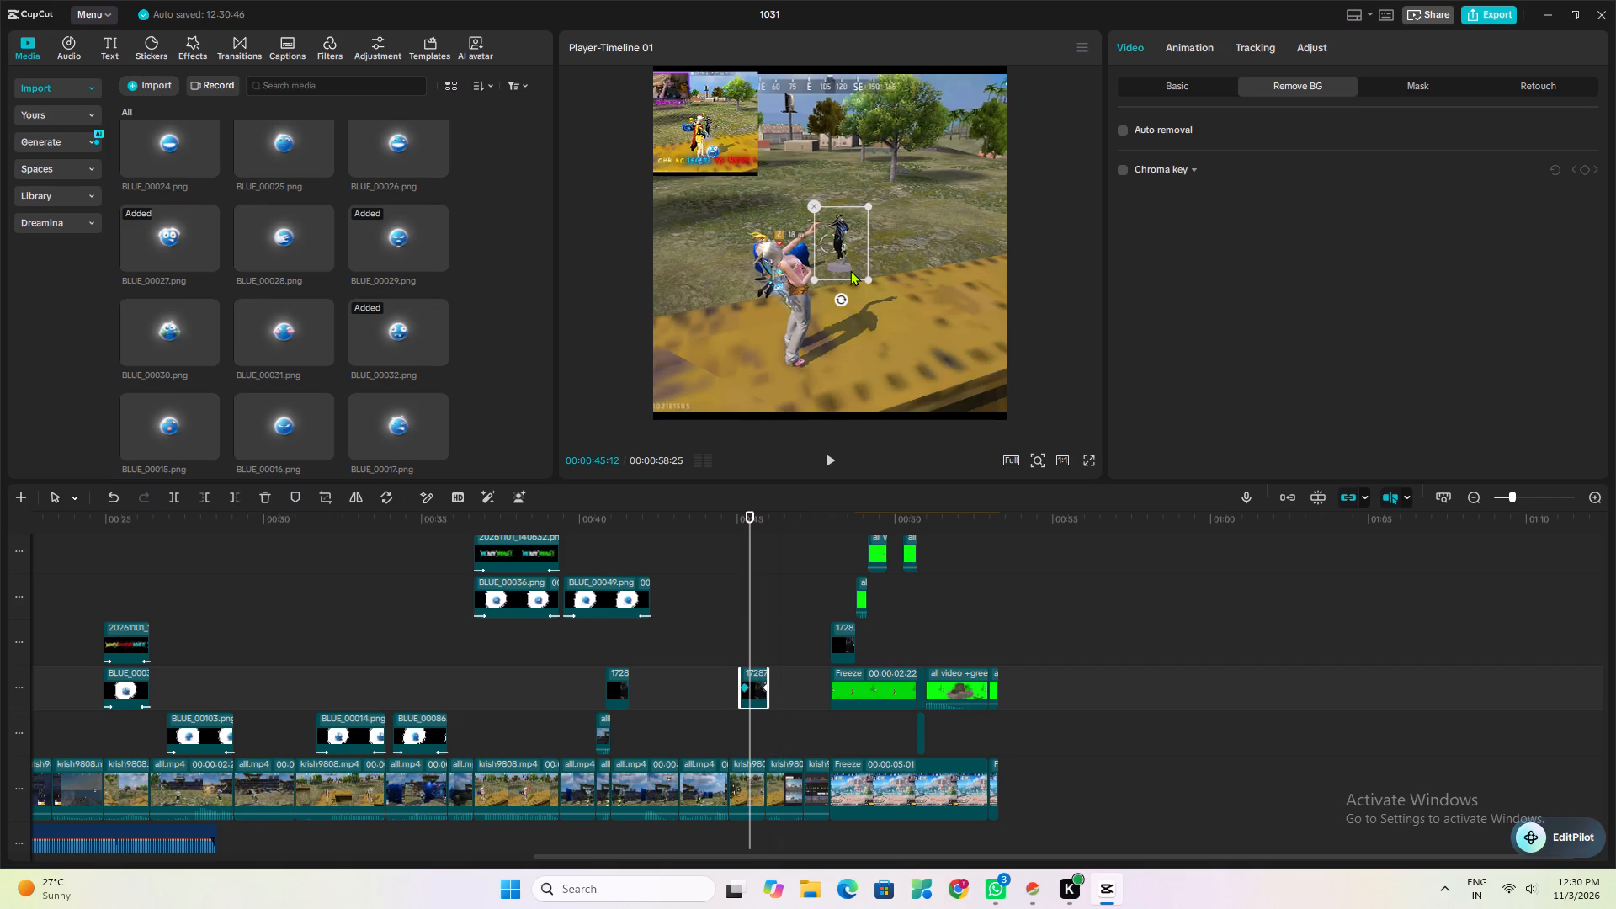
pyautogui.click(739, 602)
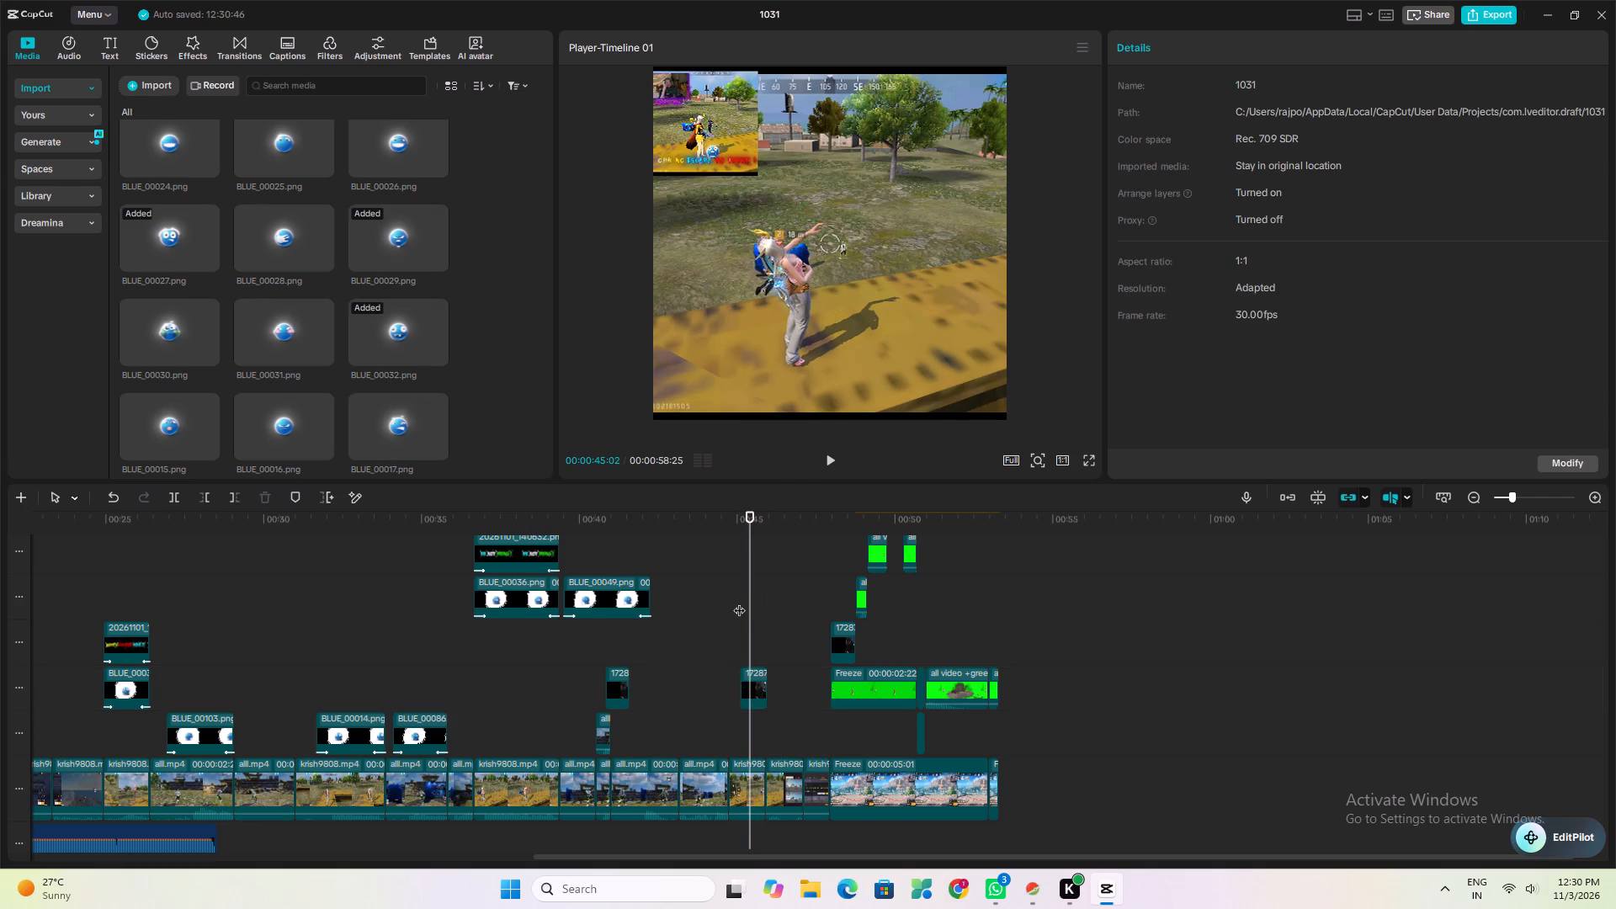
pyautogui.click(705, 663)
pyautogui.press('space')
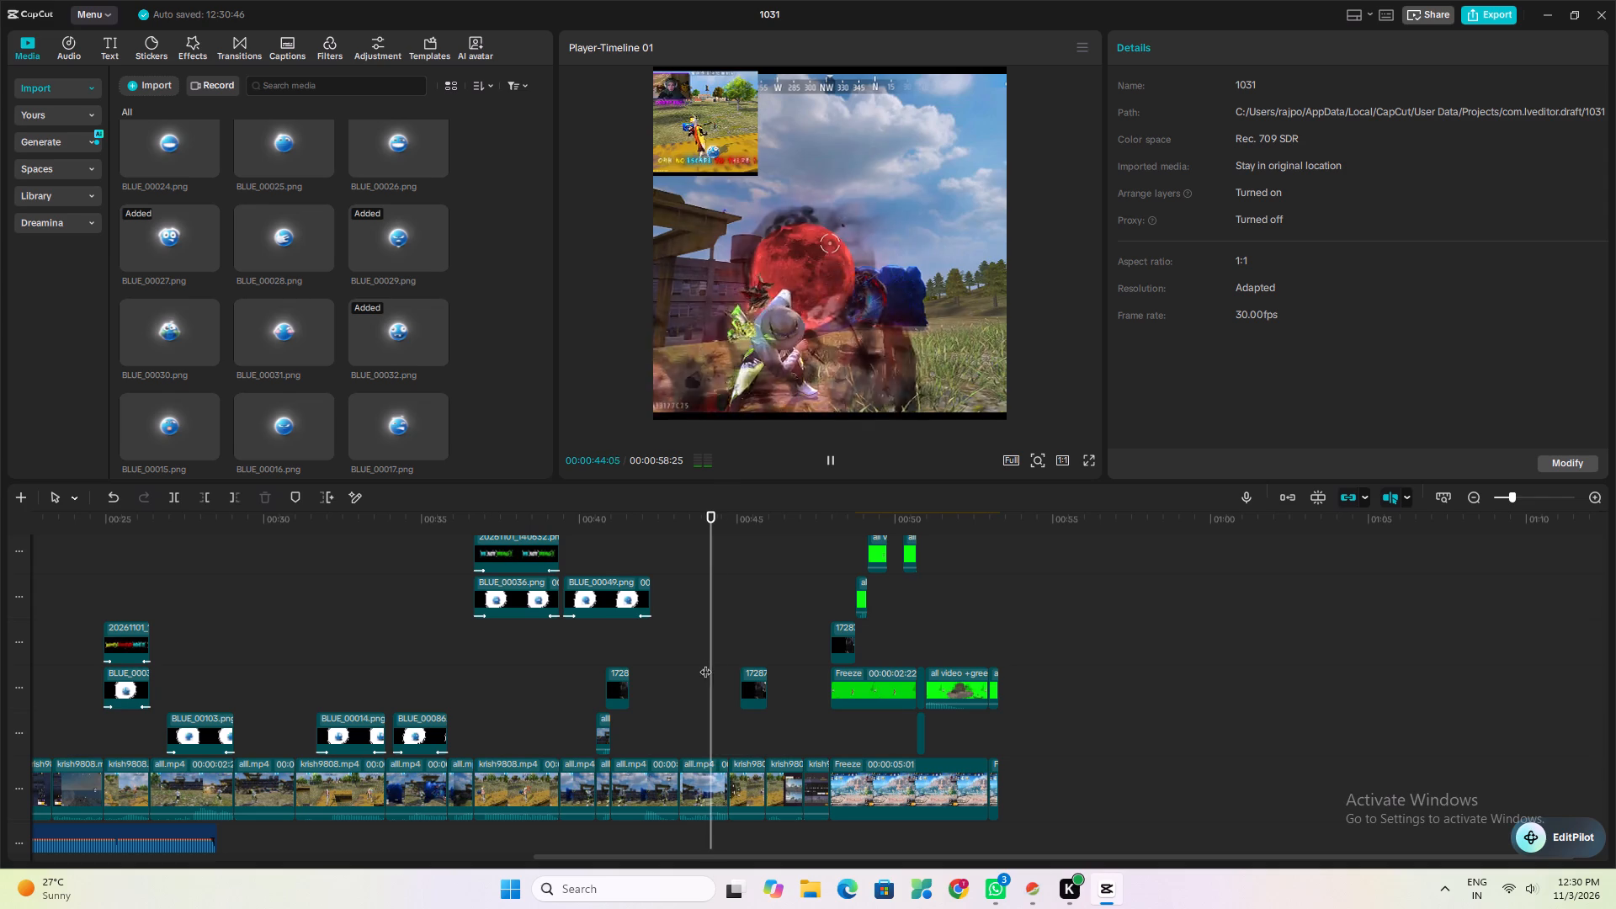
pyautogui.press('space')
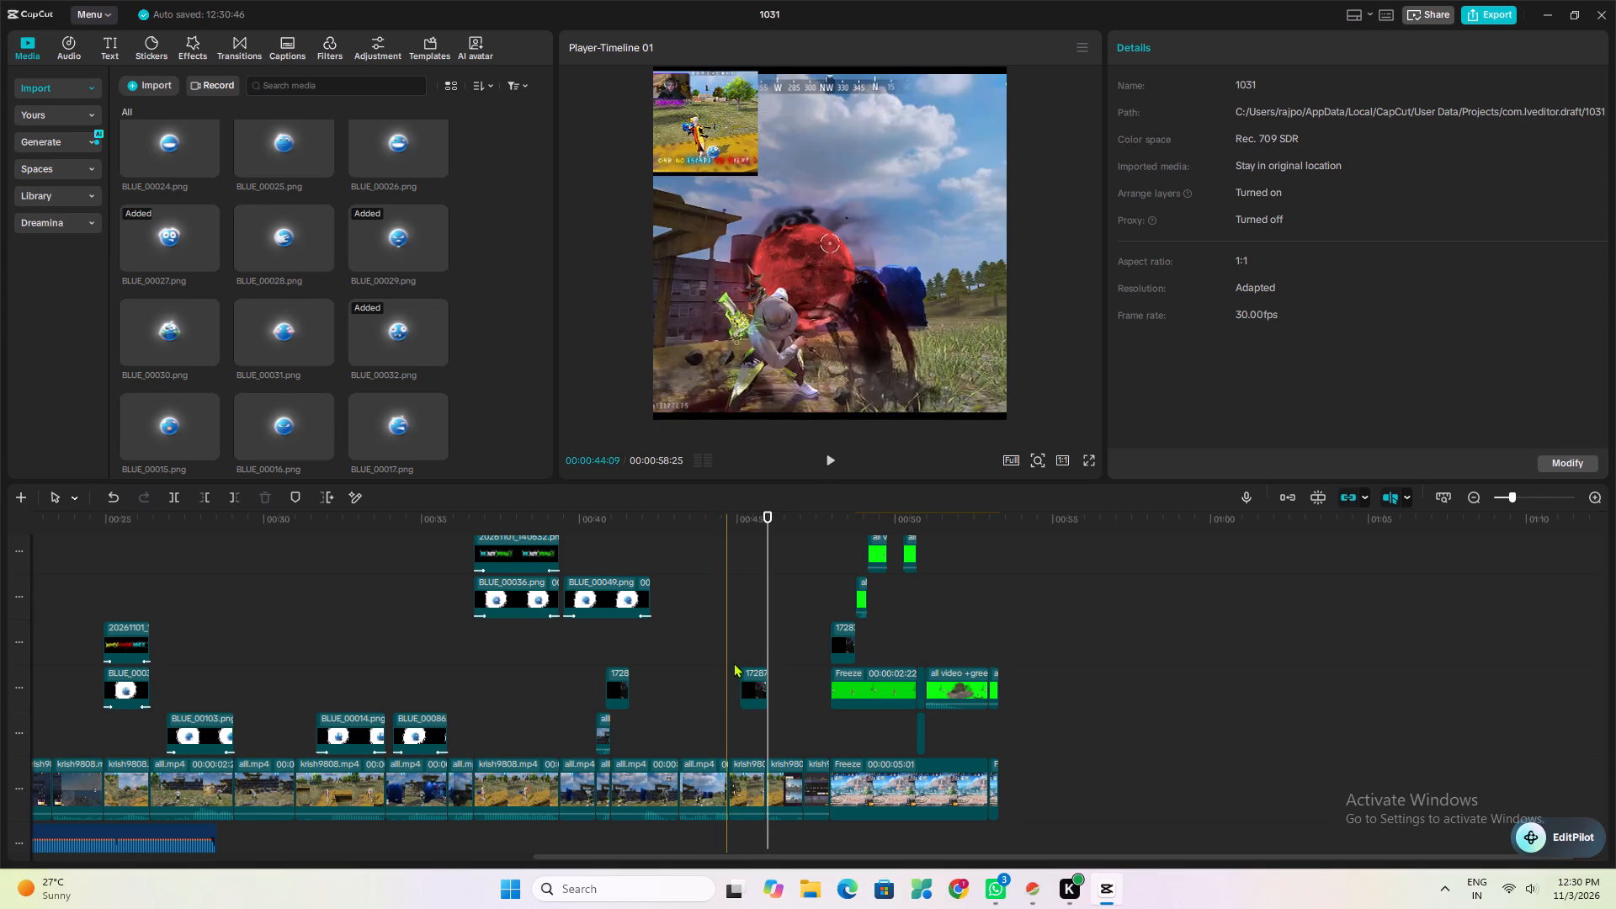
# Shrink the 1728728872389.png overlay to about 10% scale at 00:00:45:04 in the preview.
pyautogui.click(742, 663)
pyautogui.click(748, 670)
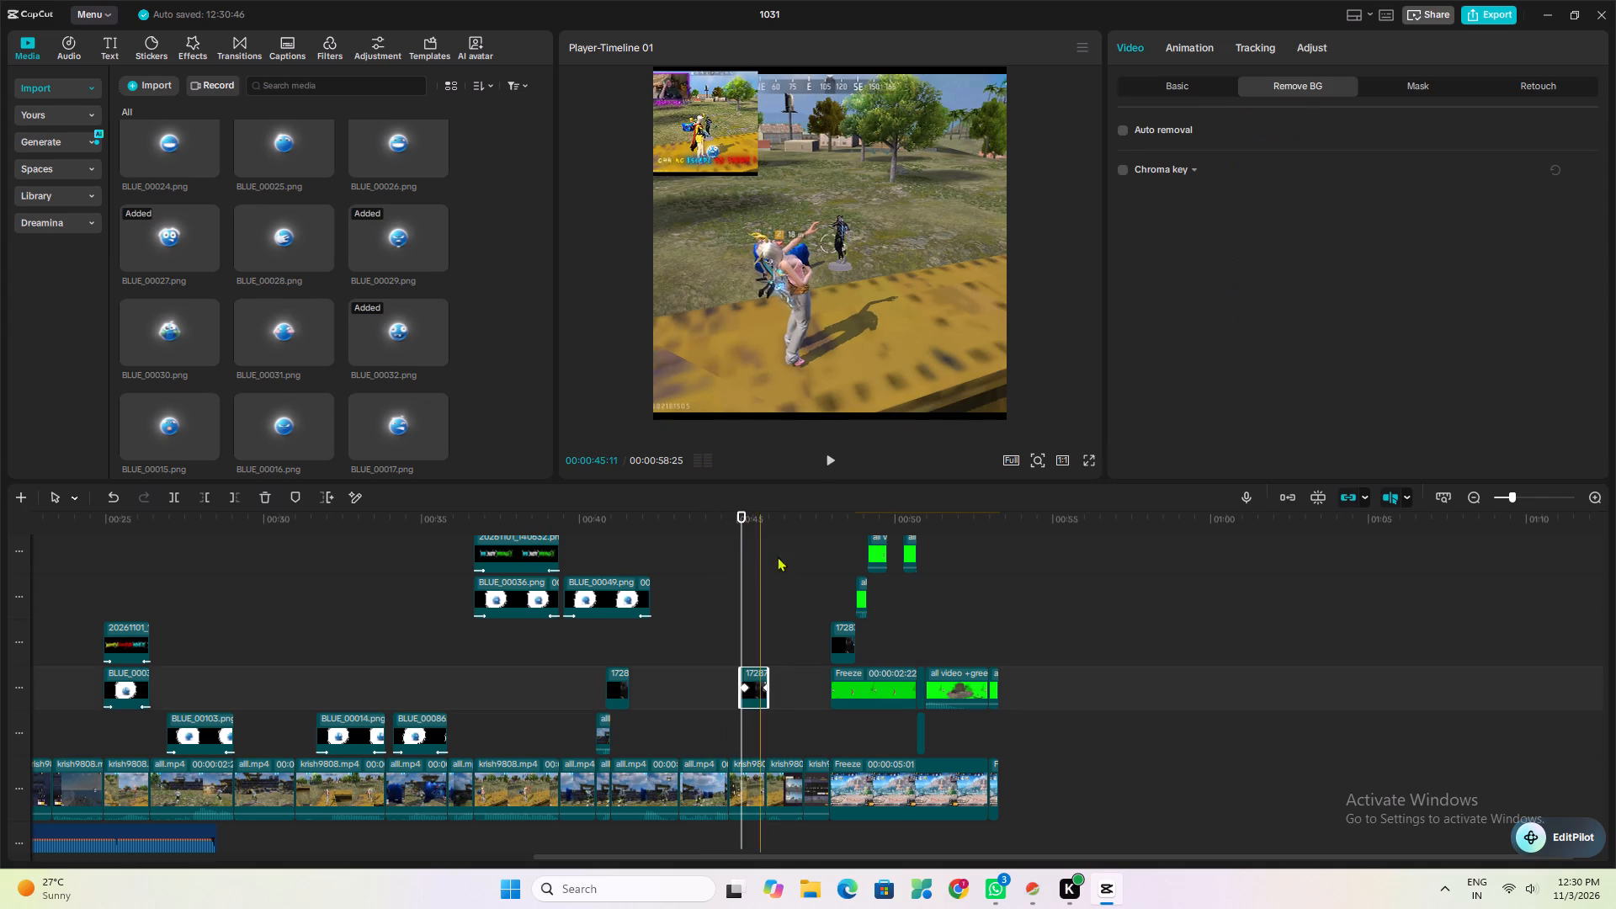
pyautogui.moveTo(861, 274); pyautogui.dragTo(862, 274)
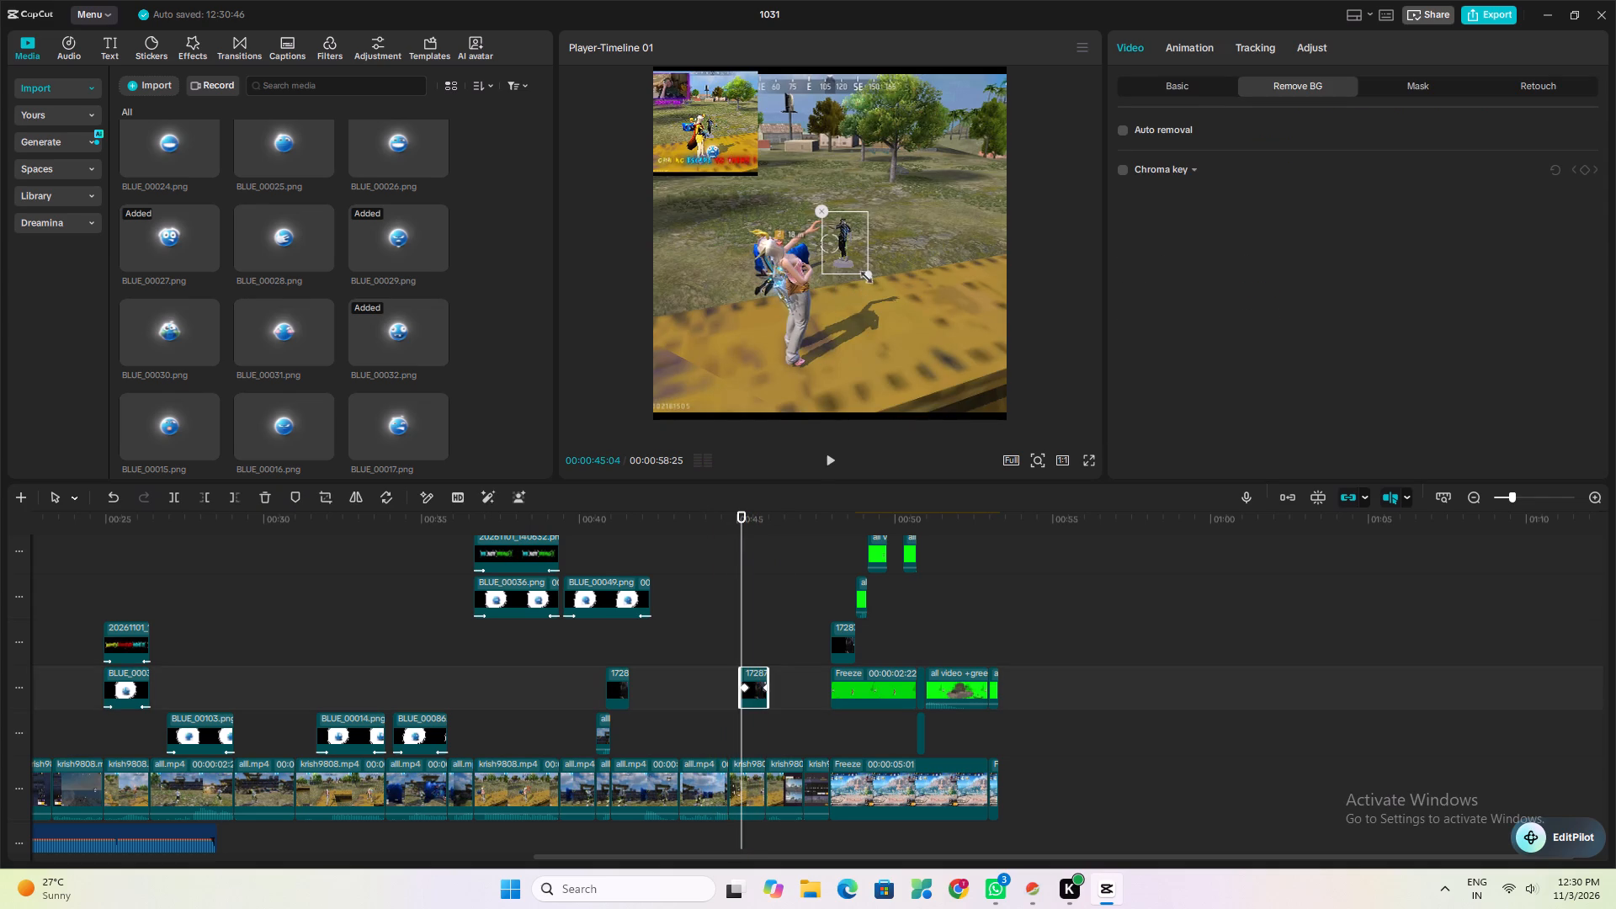
pyautogui.moveTo(862, 274); pyautogui.dragTo(821, 278)
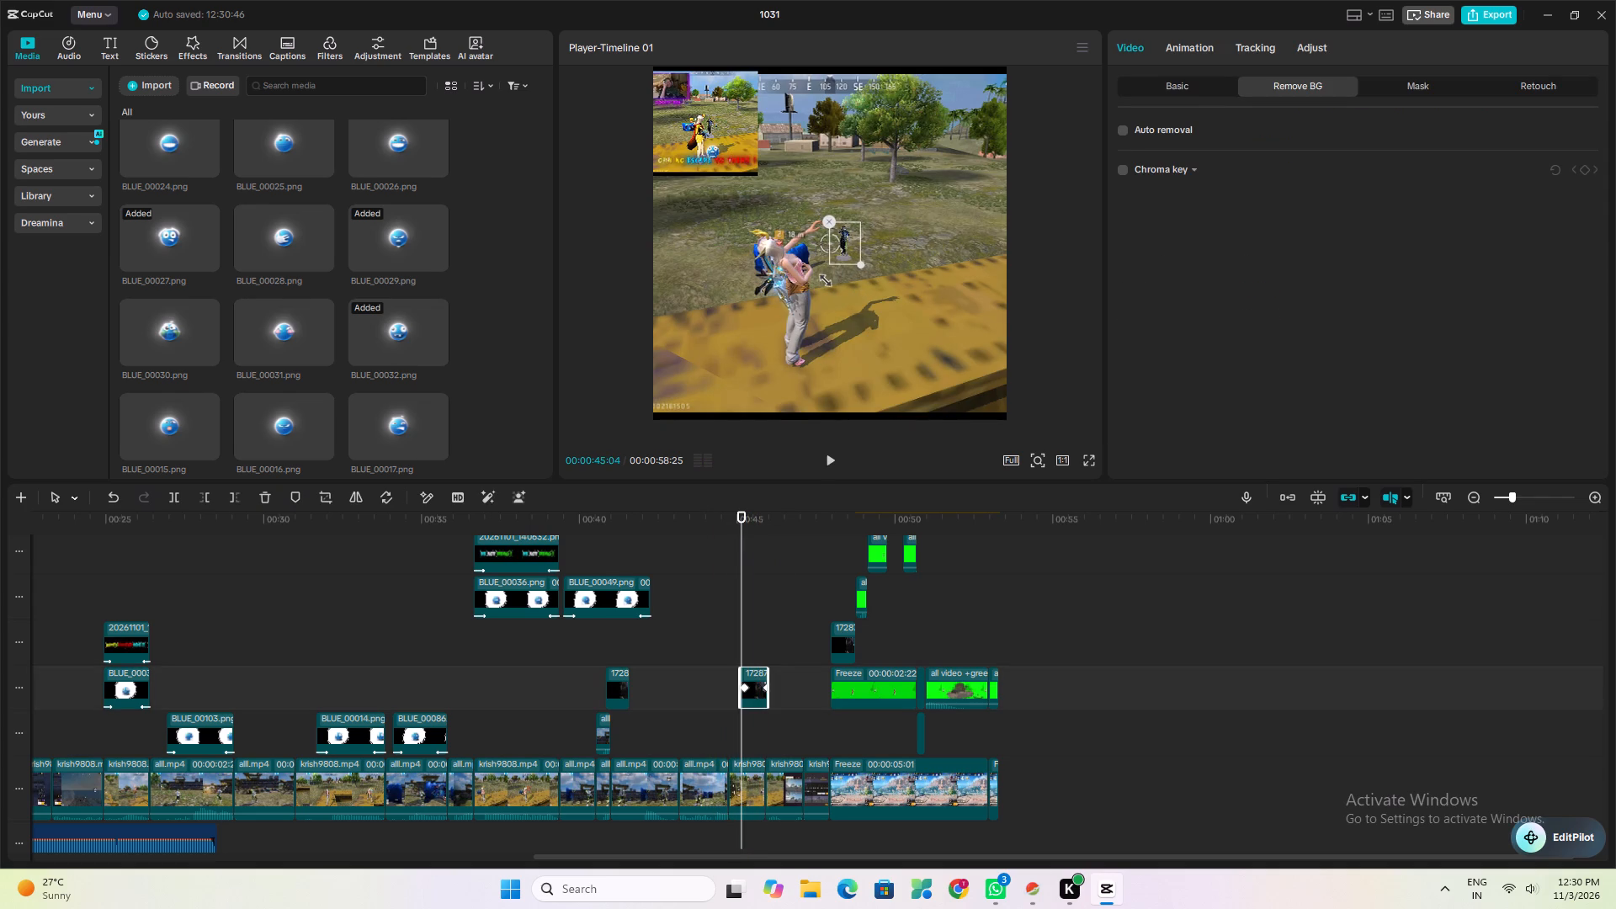
pyautogui.moveTo(821, 278); pyautogui.dragTo(811, 278)
# Replay the section around 00:00:44 to 00:00:46 several times to check the overlay's growing scale animation.
pyautogui.click(727, 571)
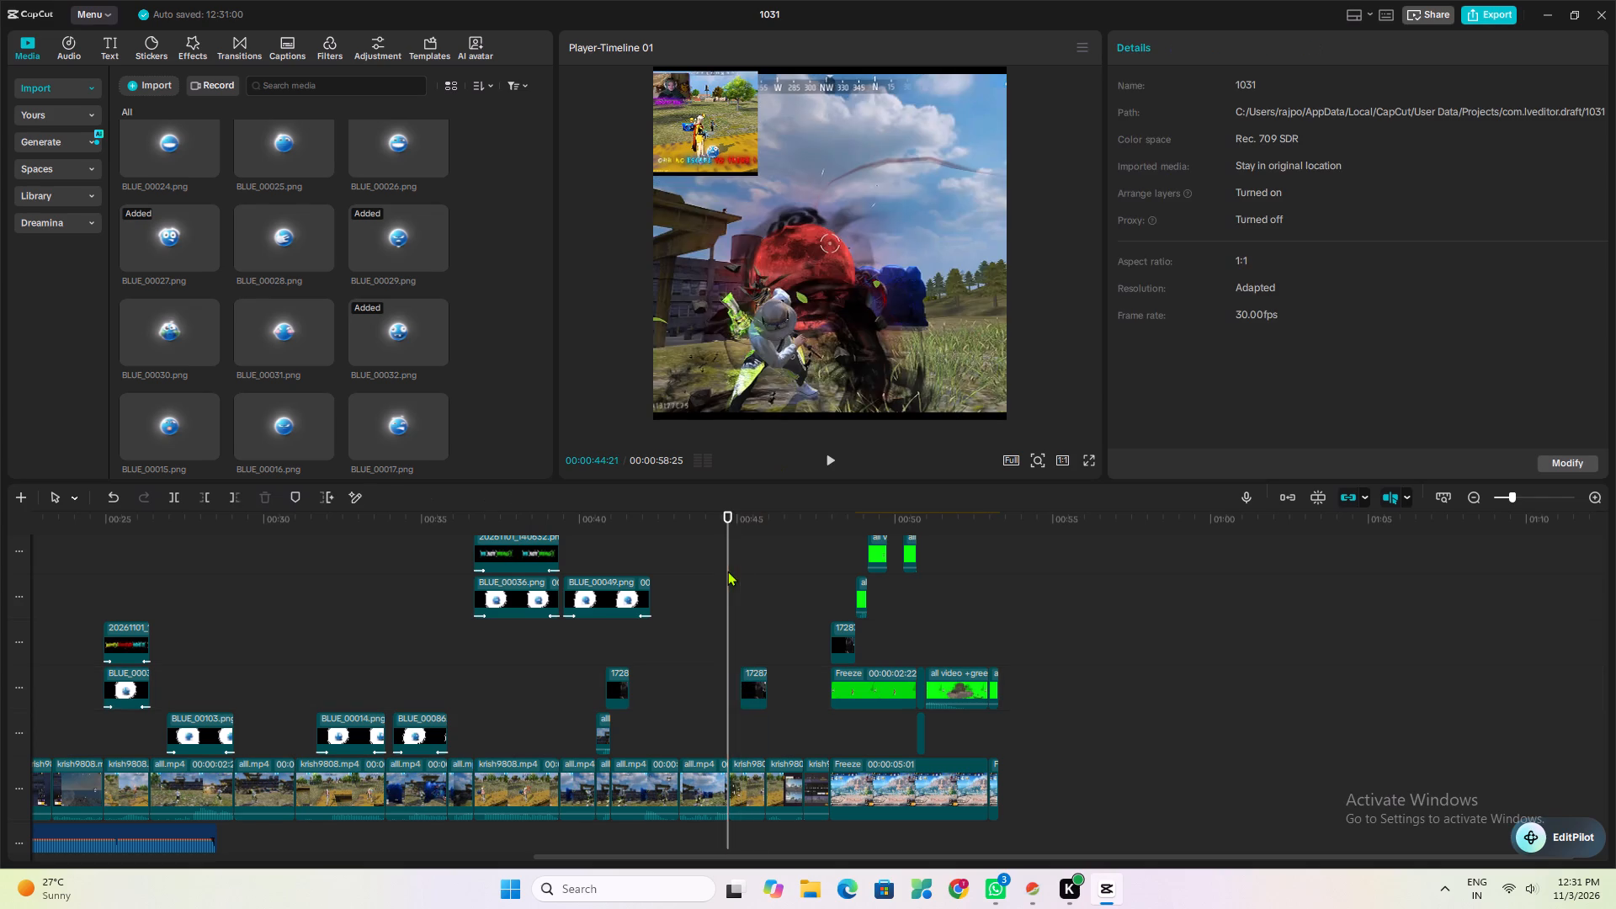
pyautogui.press('space')
pyautogui.press('space')
pyautogui.click(727, 571)
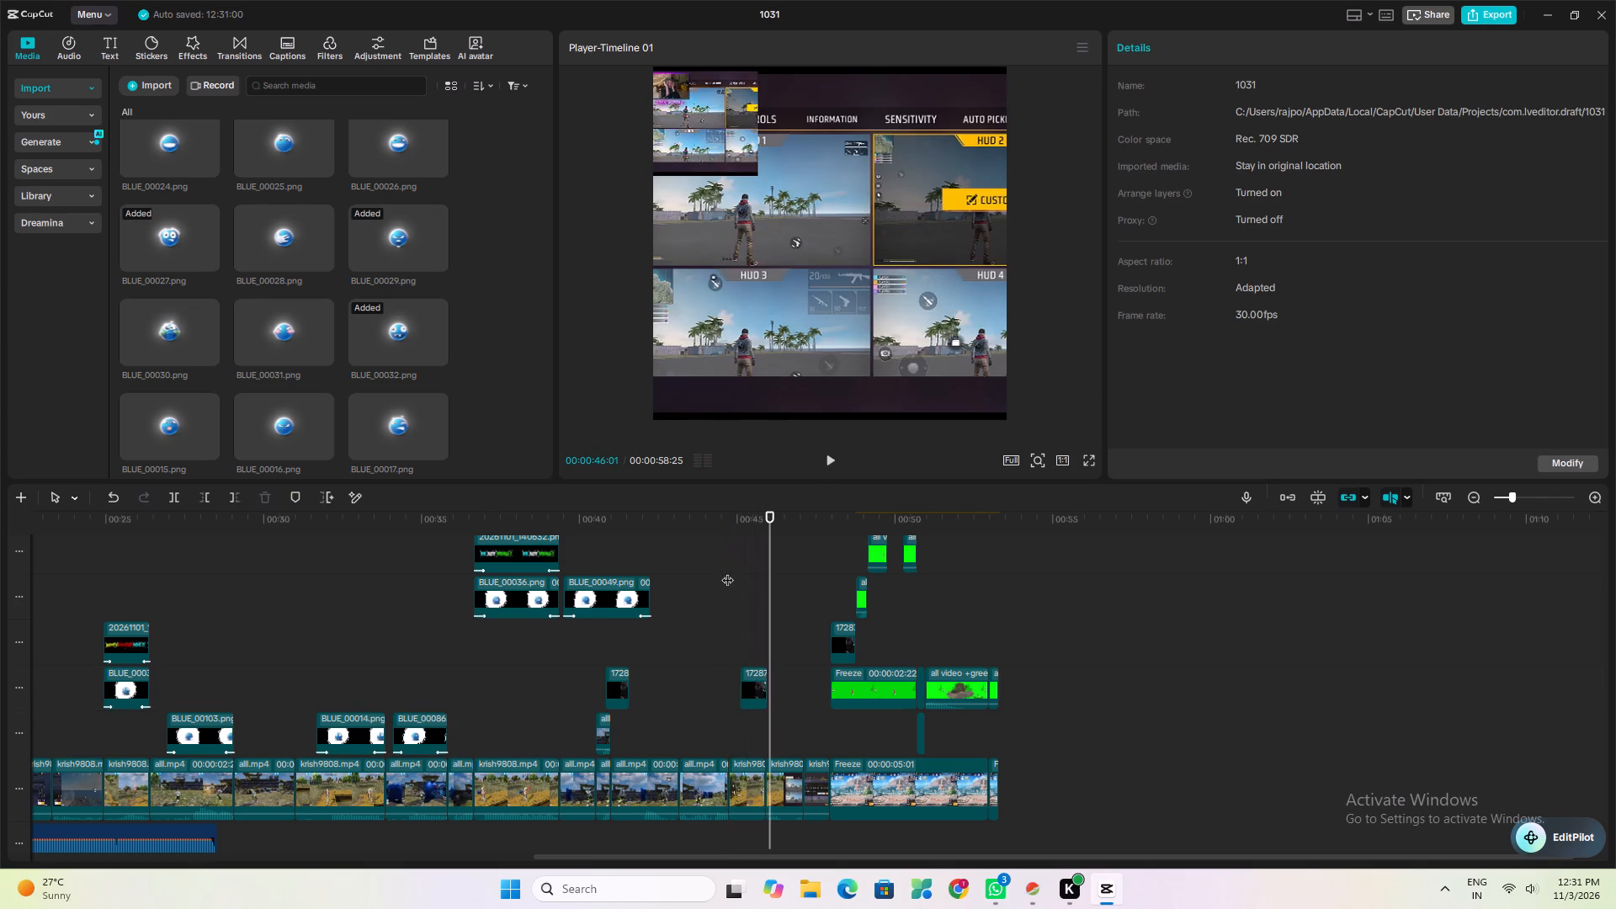
pyautogui.press('space')
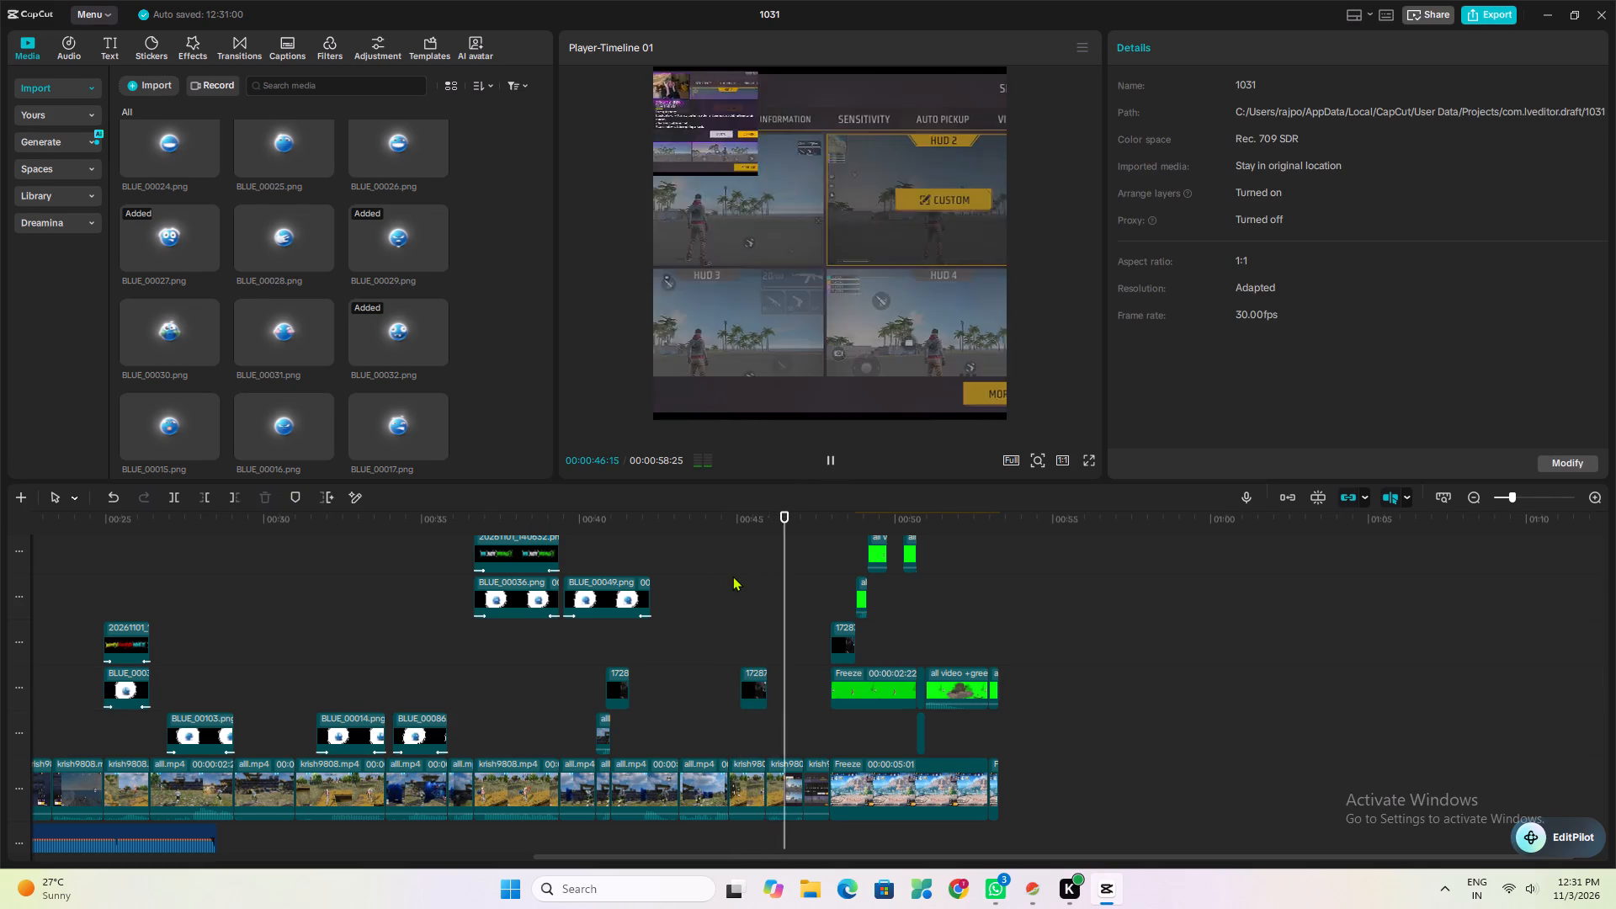
pyautogui.click(732, 576)
pyautogui.press('space')
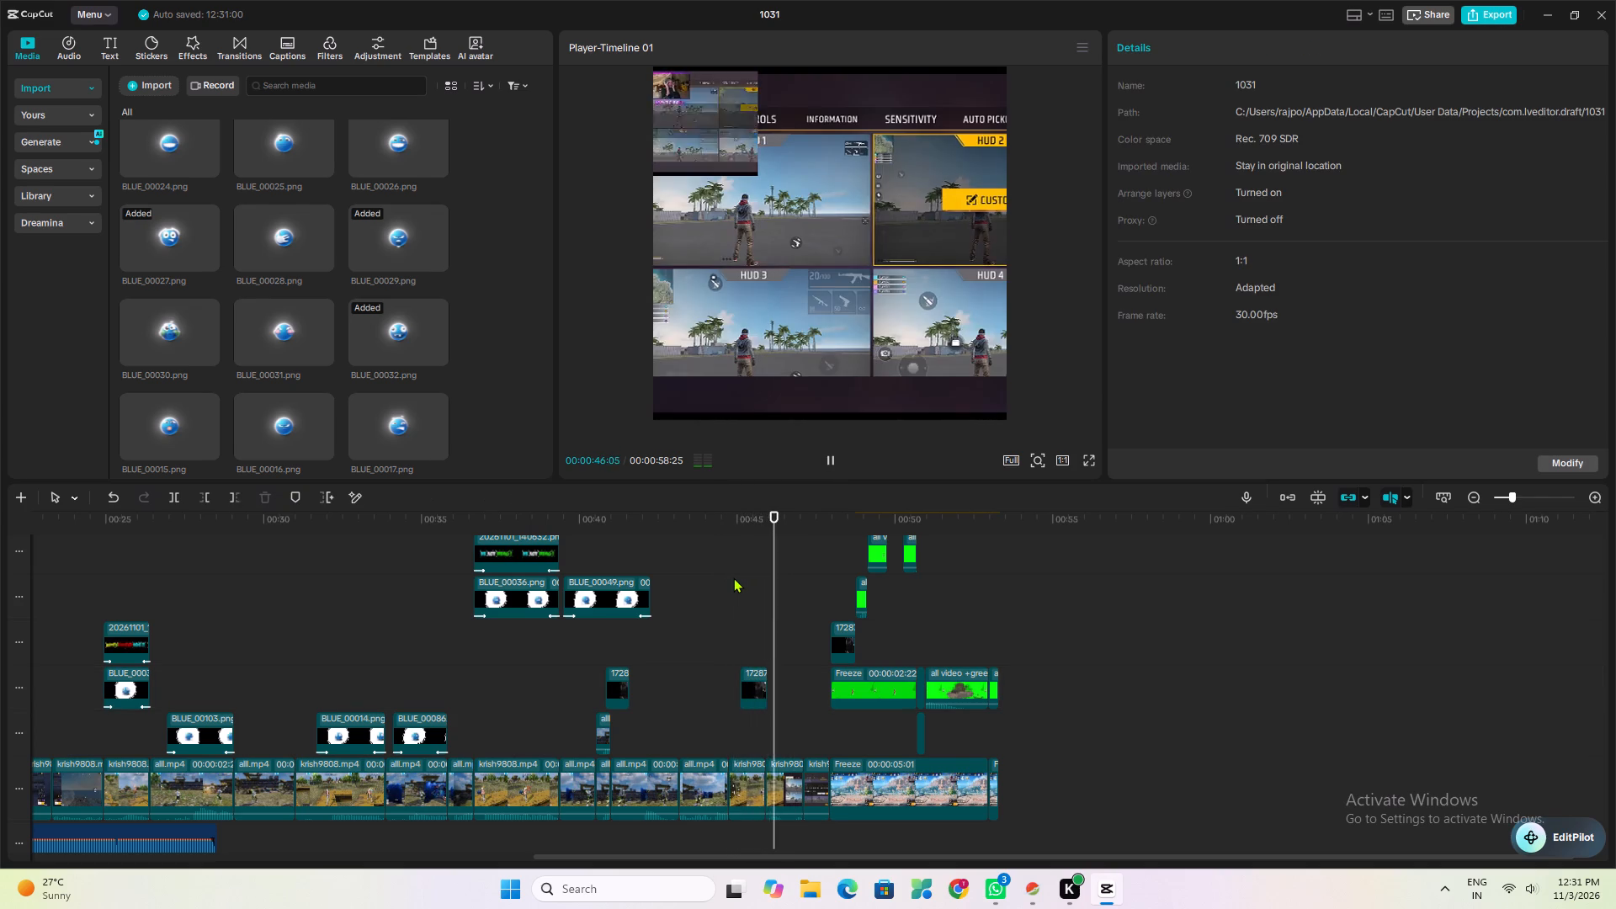
pyautogui.click(733, 577)
pyautogui.press('space')
pyautogui.press('space')
pyautogui.press('space')
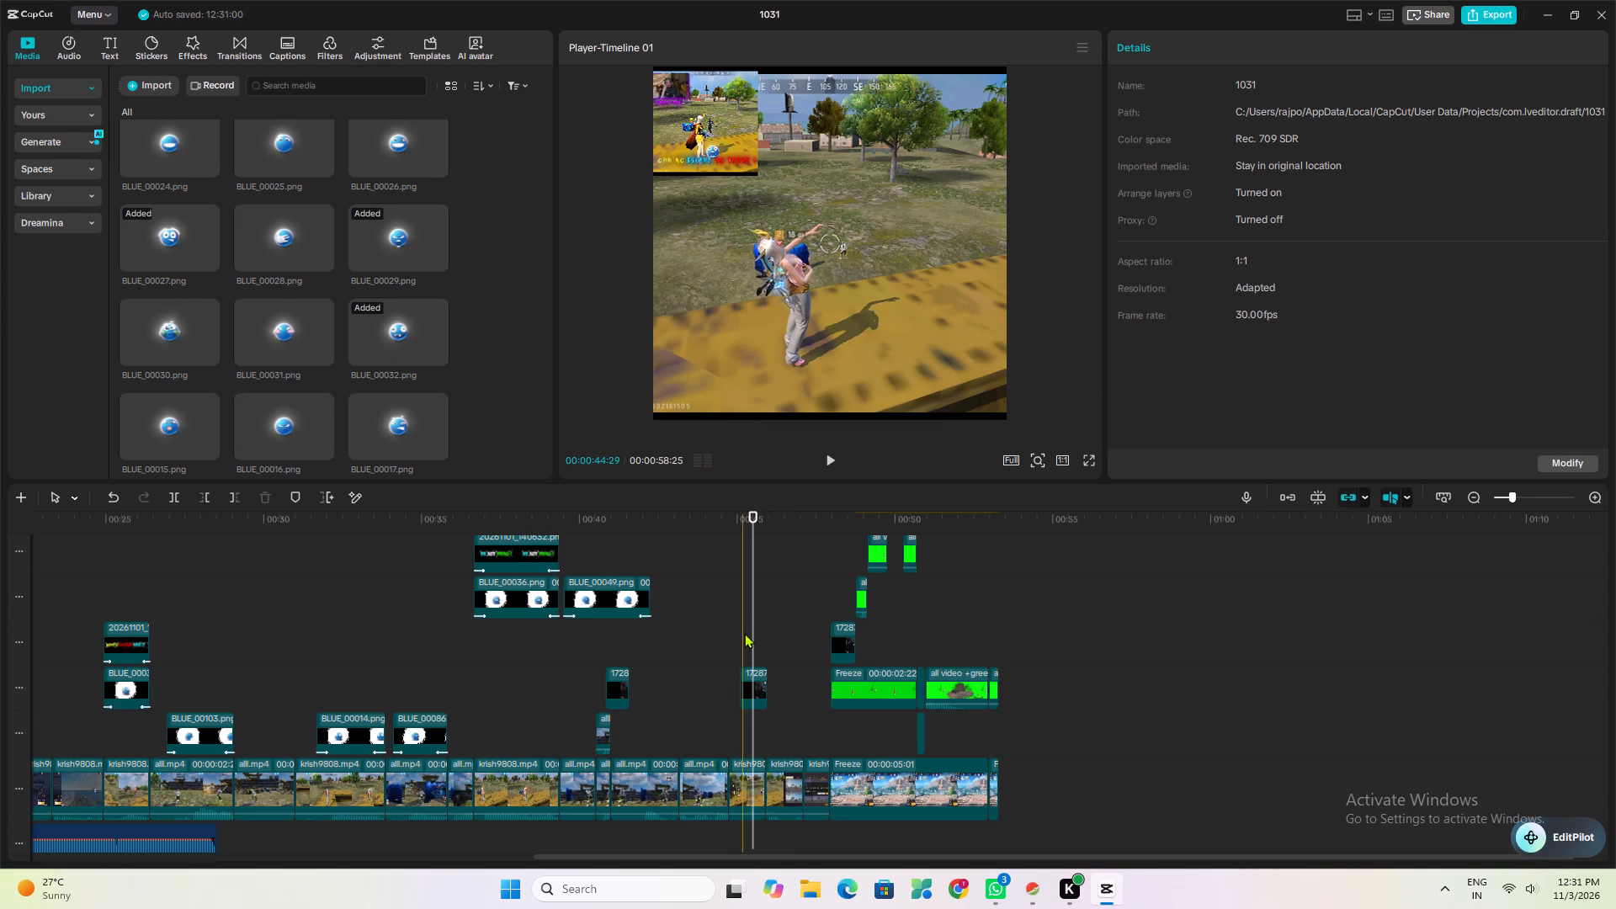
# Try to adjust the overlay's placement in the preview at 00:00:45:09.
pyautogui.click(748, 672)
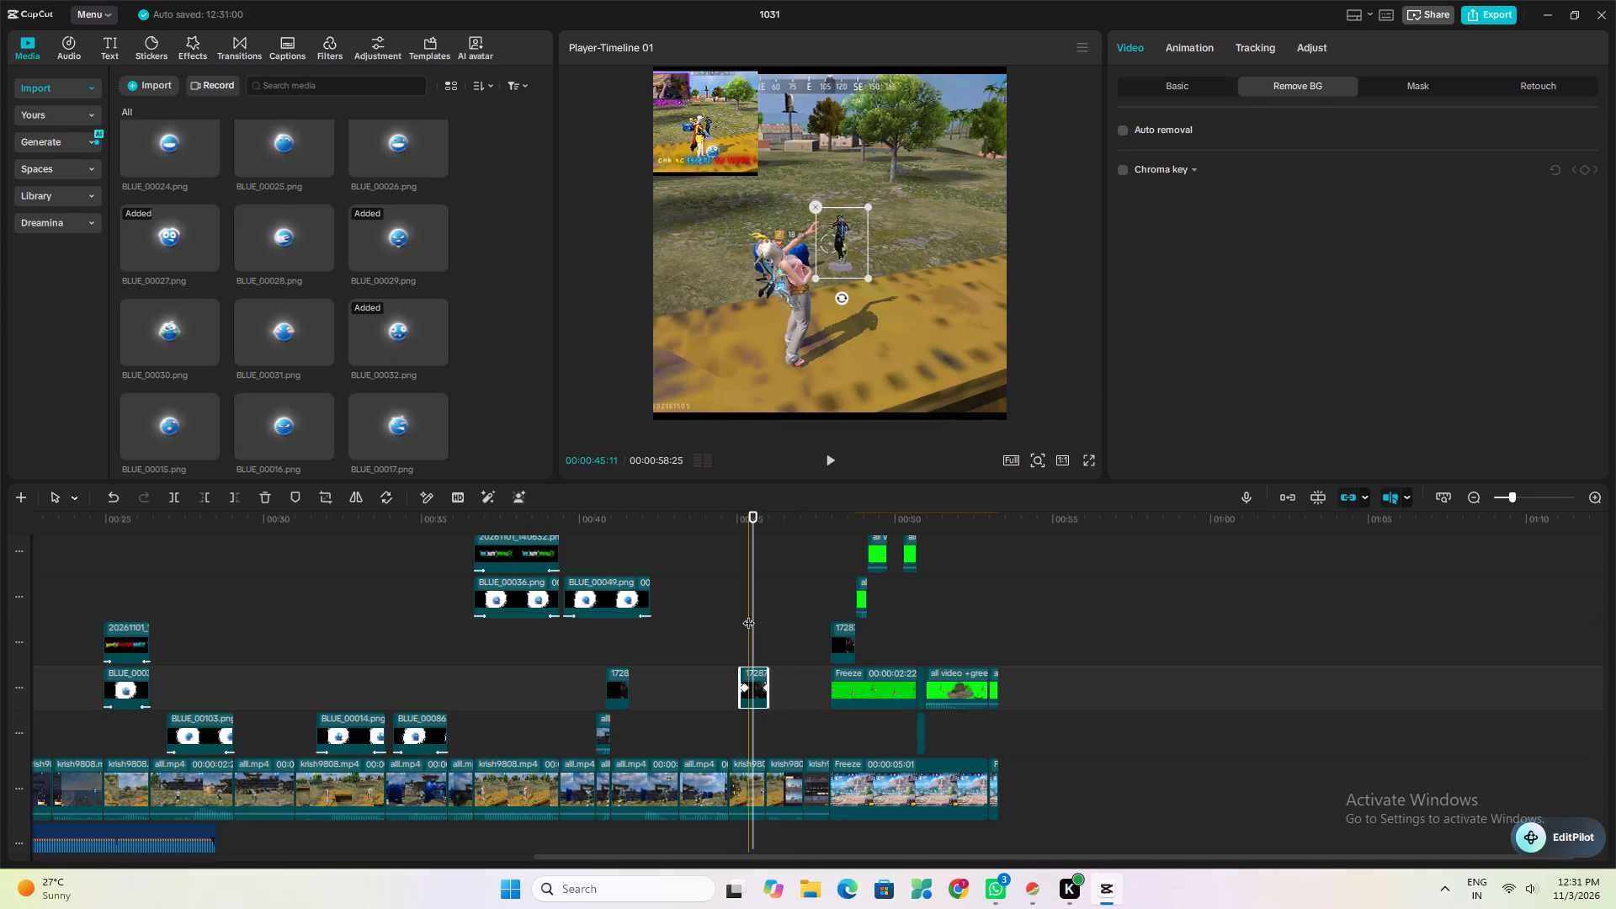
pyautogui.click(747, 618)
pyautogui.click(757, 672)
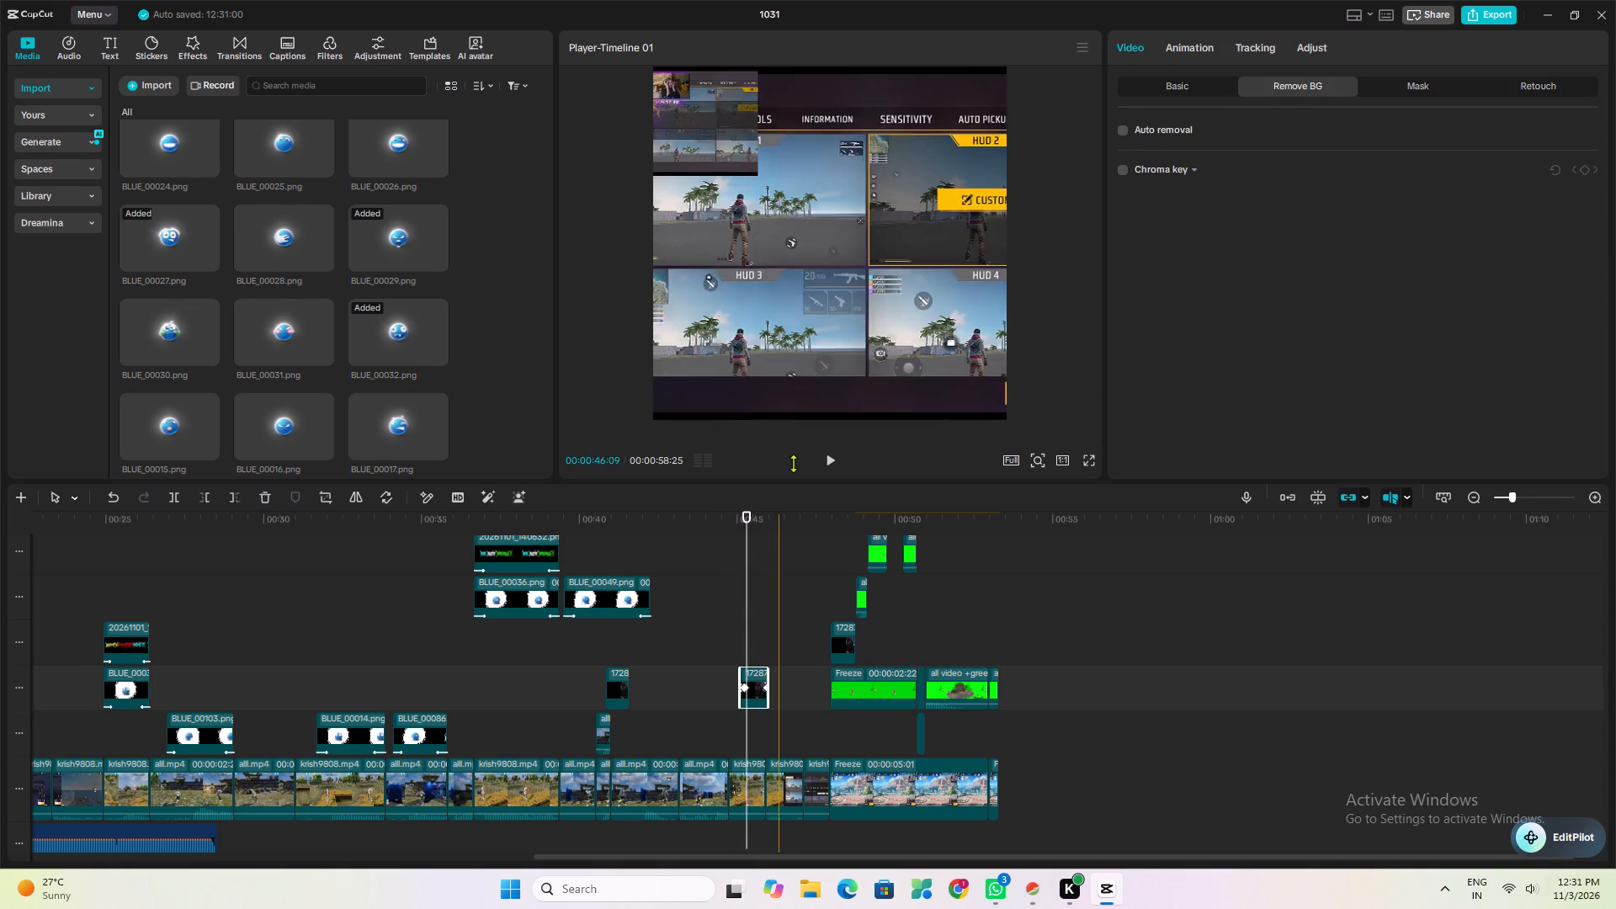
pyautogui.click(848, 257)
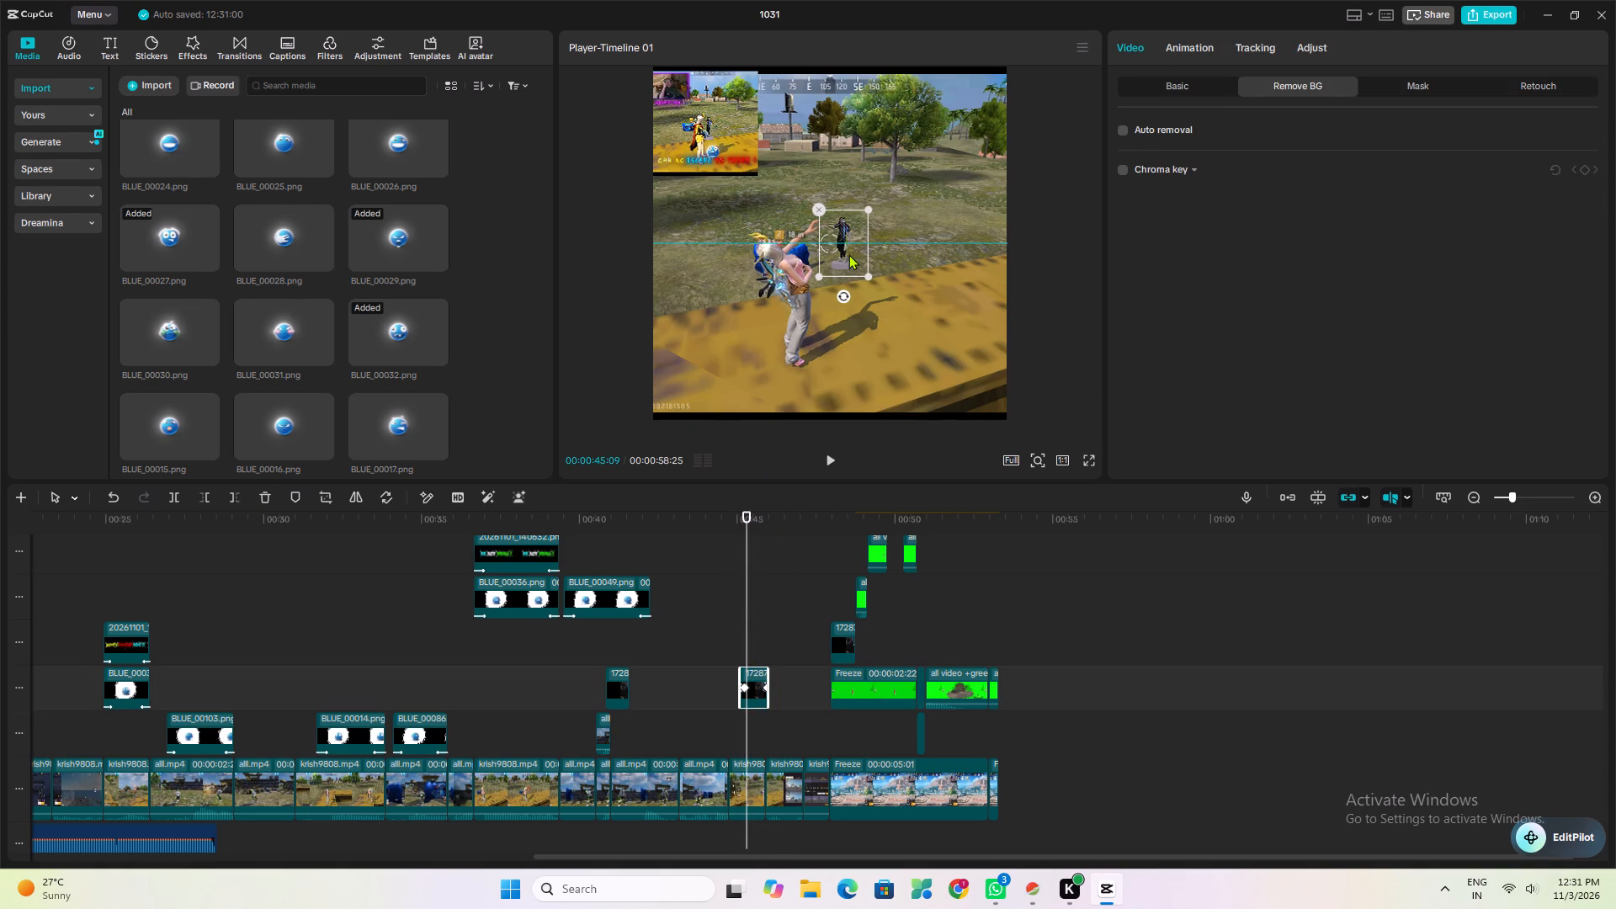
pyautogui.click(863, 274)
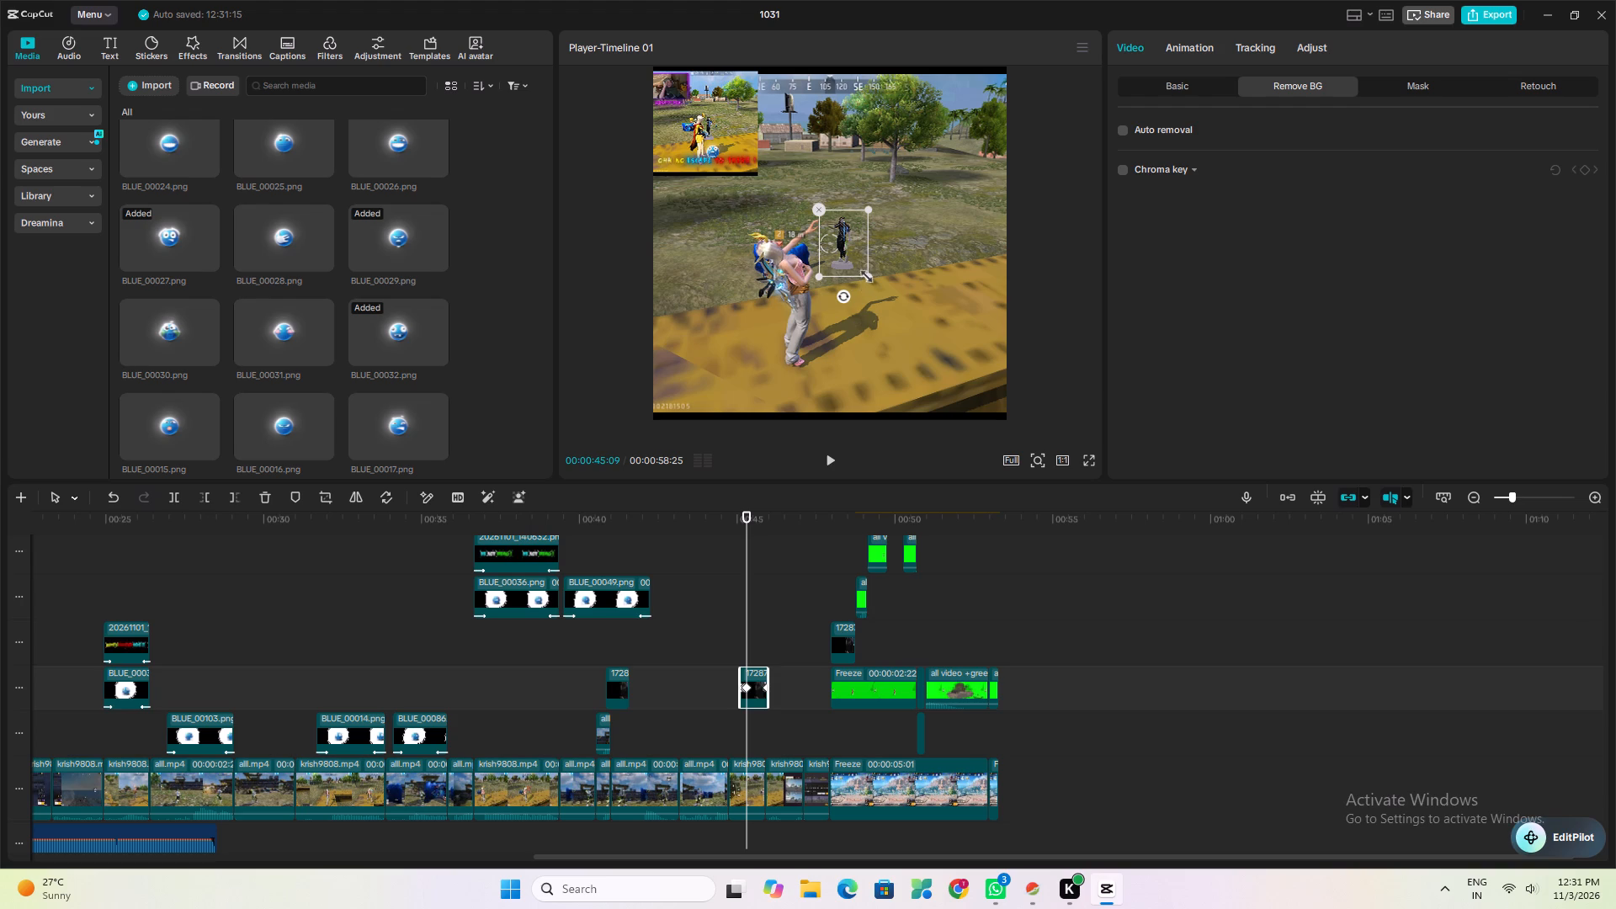
# Delete the overlay's position keyframe at 00:00:45:09 and its position, rotation and scale keyframes at 00:00:45:07.
pyautogui.click(1518, 501)
pyautogui.doubleClick(1536, 492)
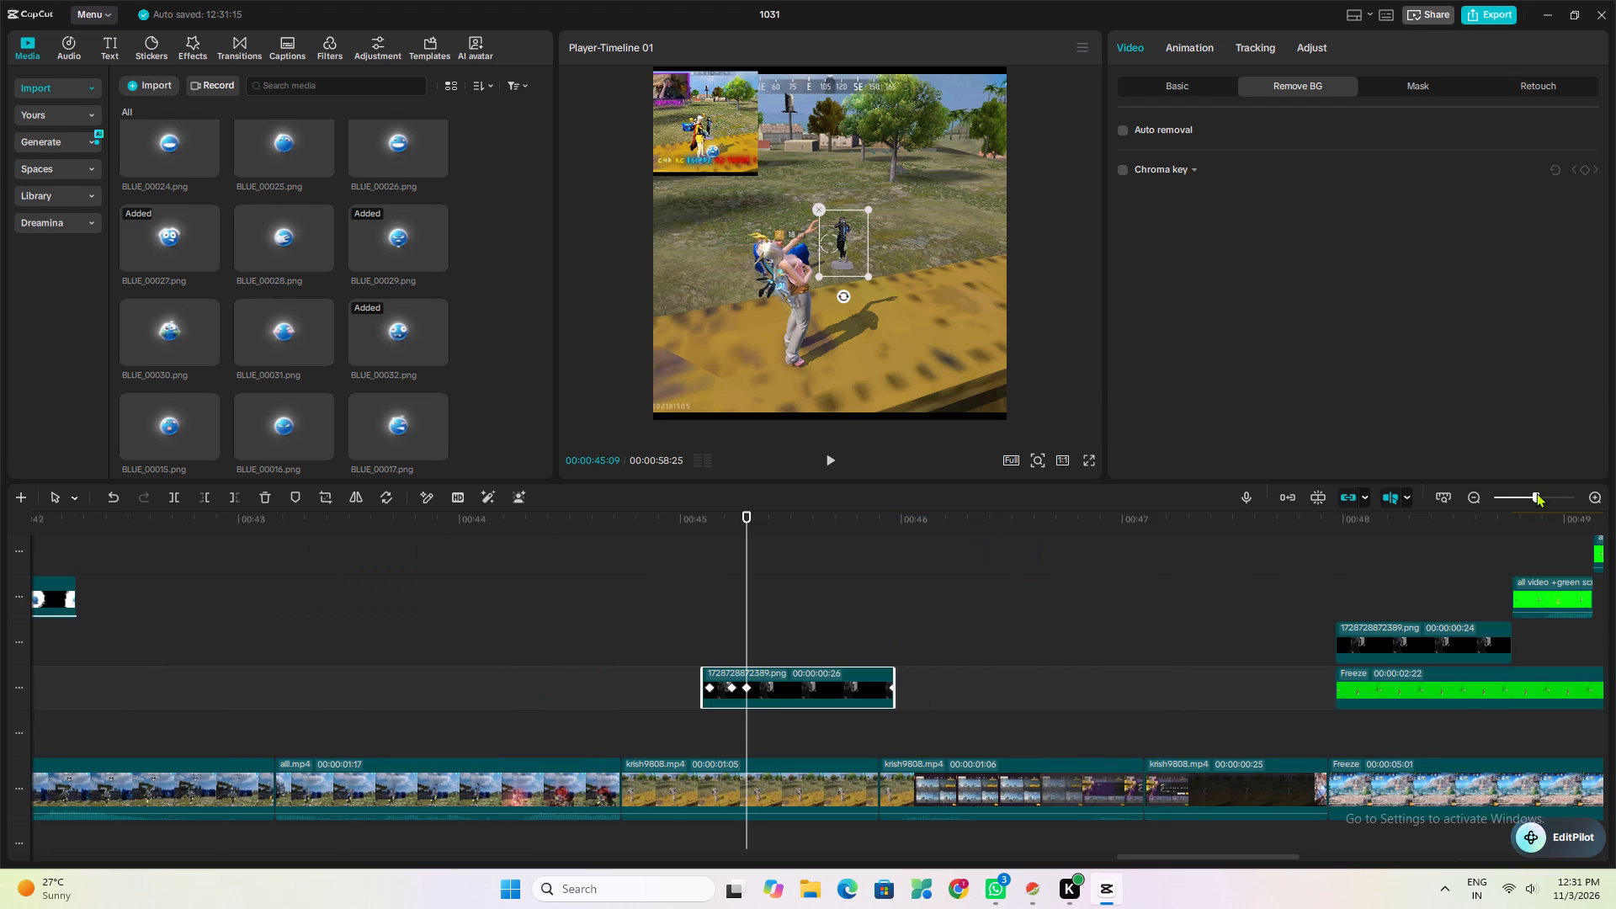
pyautogui.click(1168, 93)
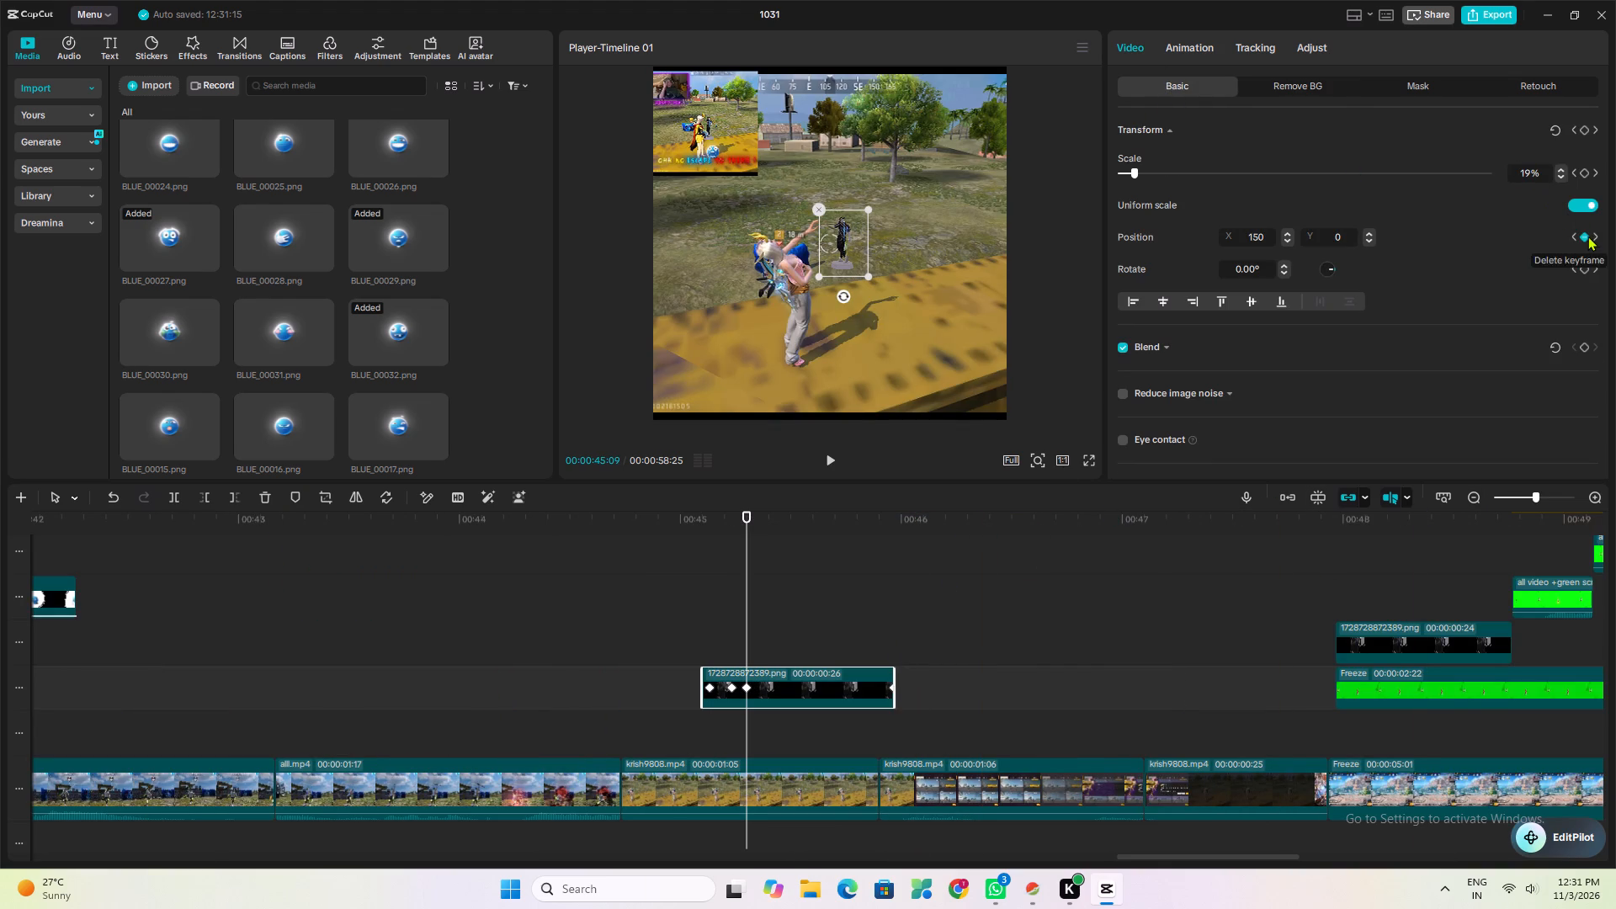
pyautogui.click(1587, 236)
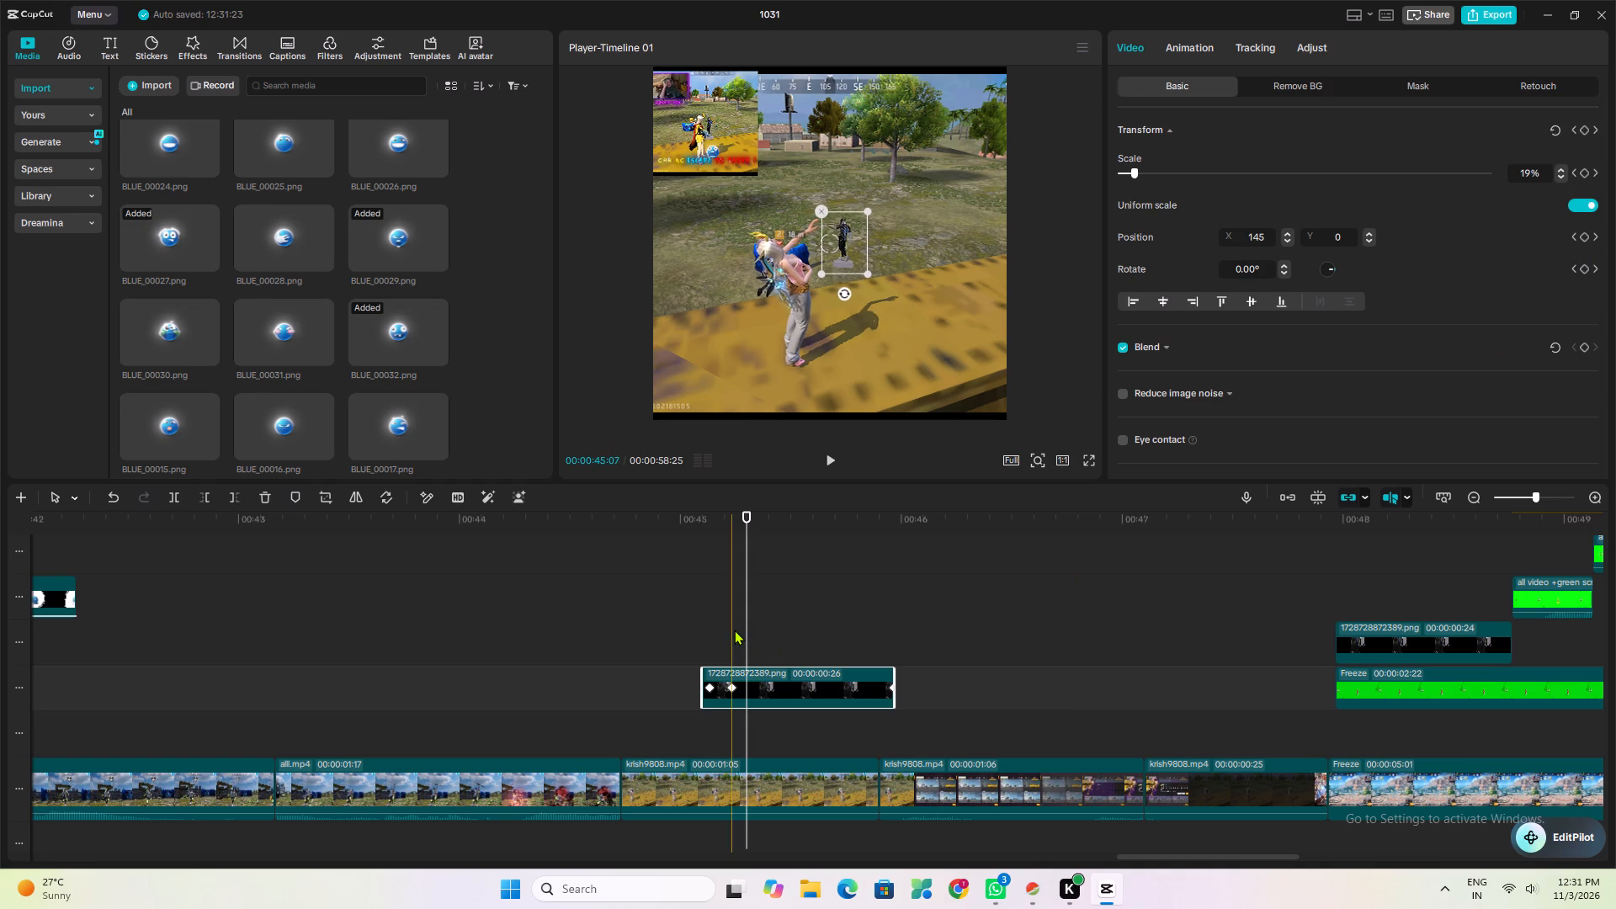
pyautogui.click(734, 630)
pyautogui.click(738, 678)
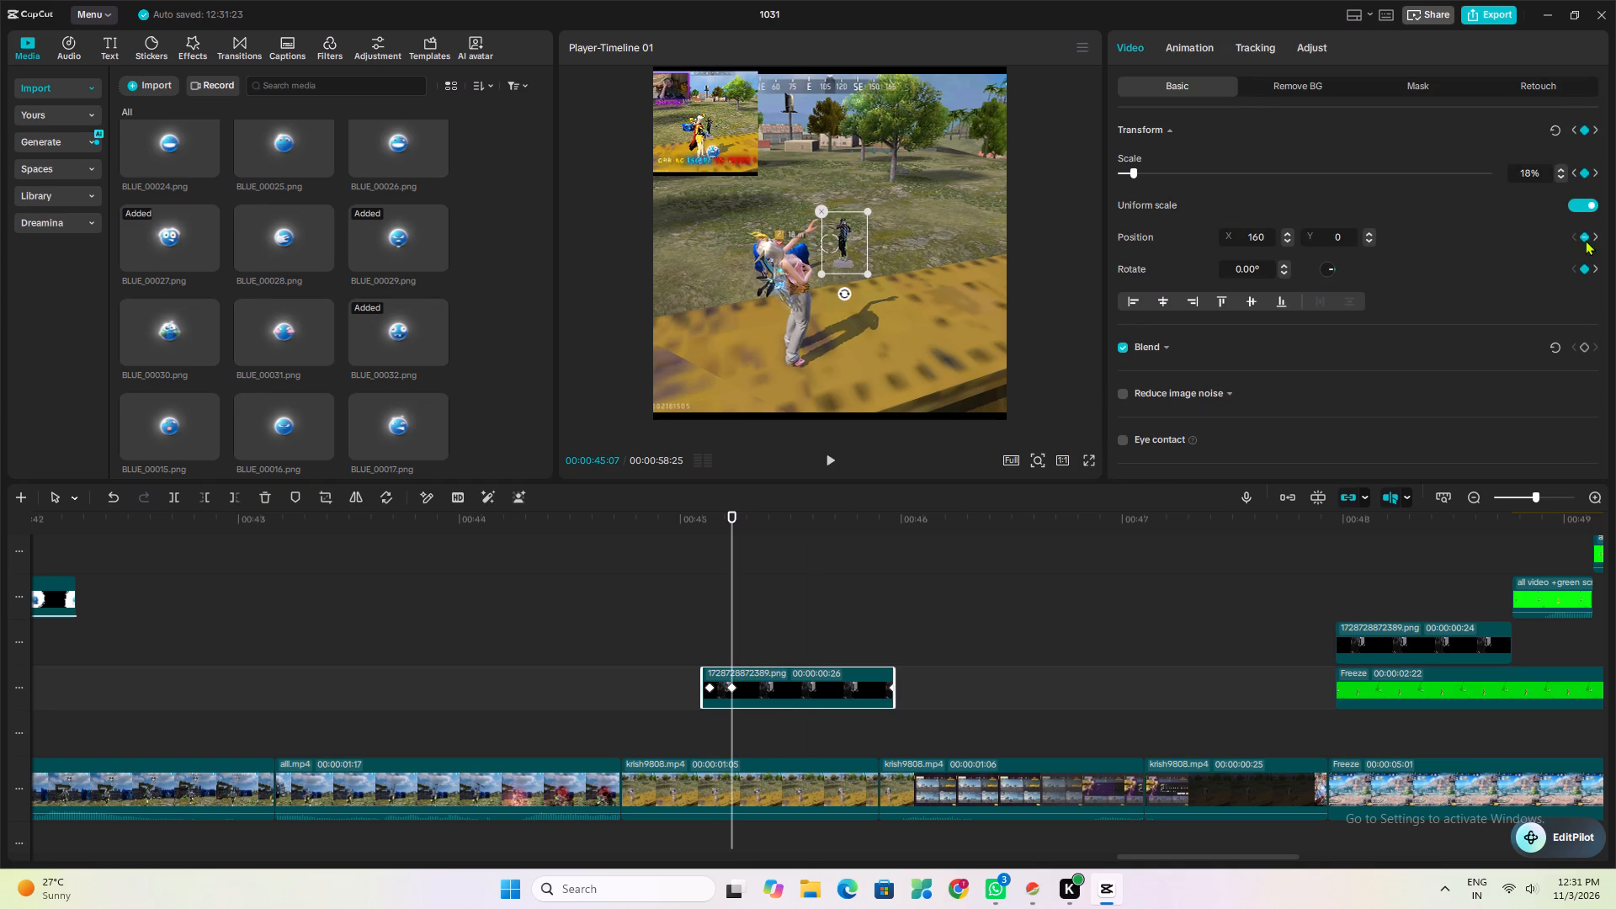
pyautogui.click(1585, 234)
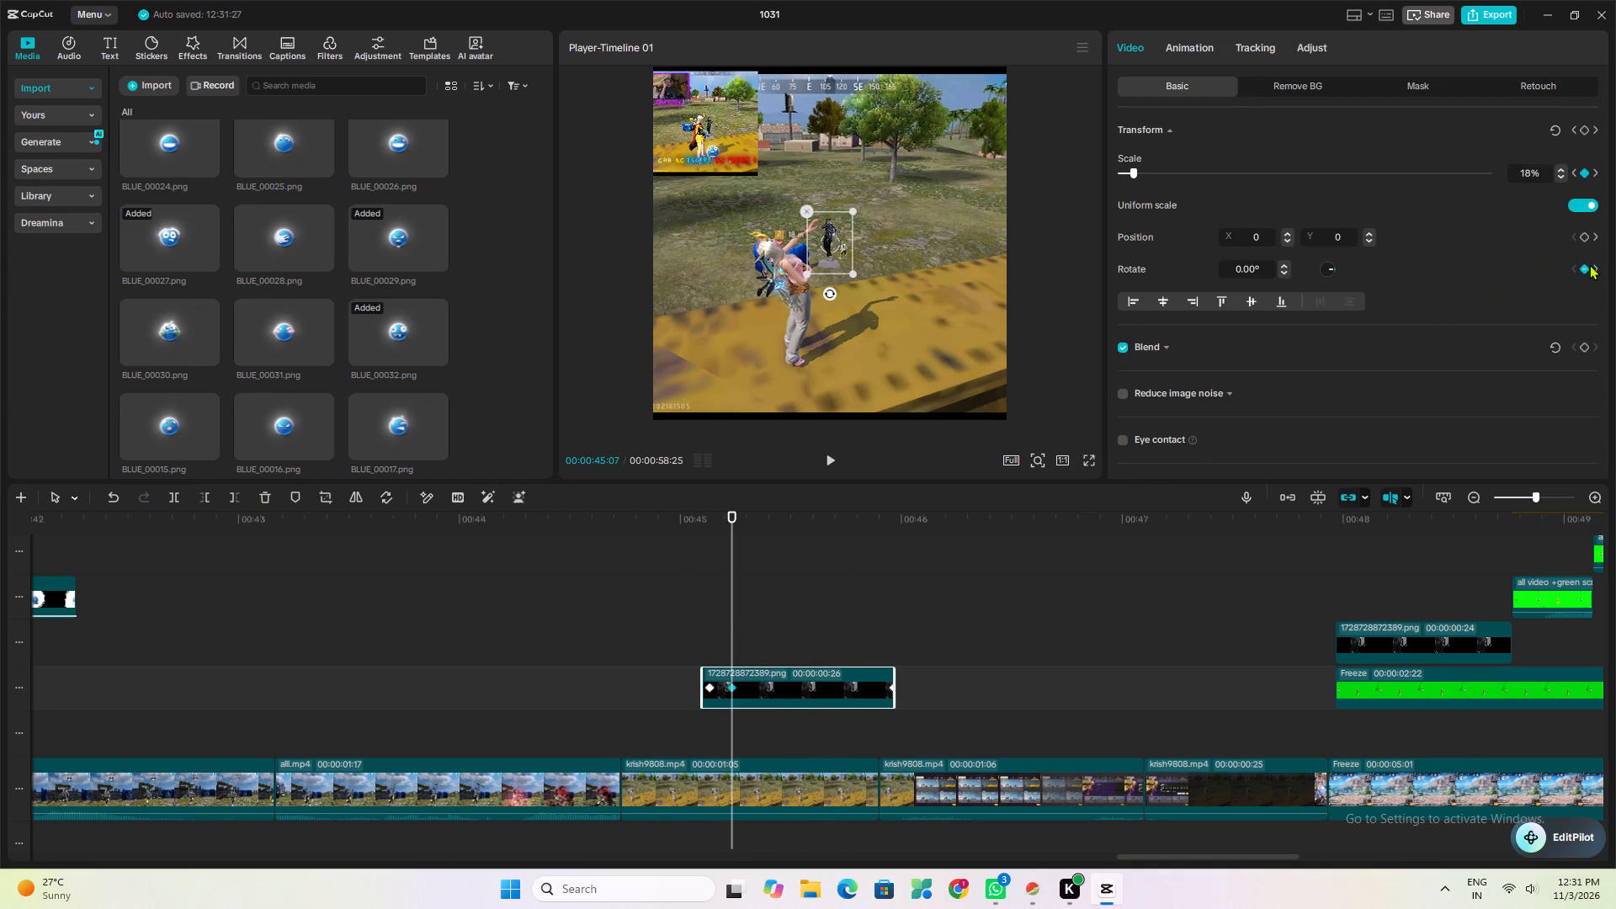
pyautogui.click(1587, 264)
pyautogui.click(1584, 178)
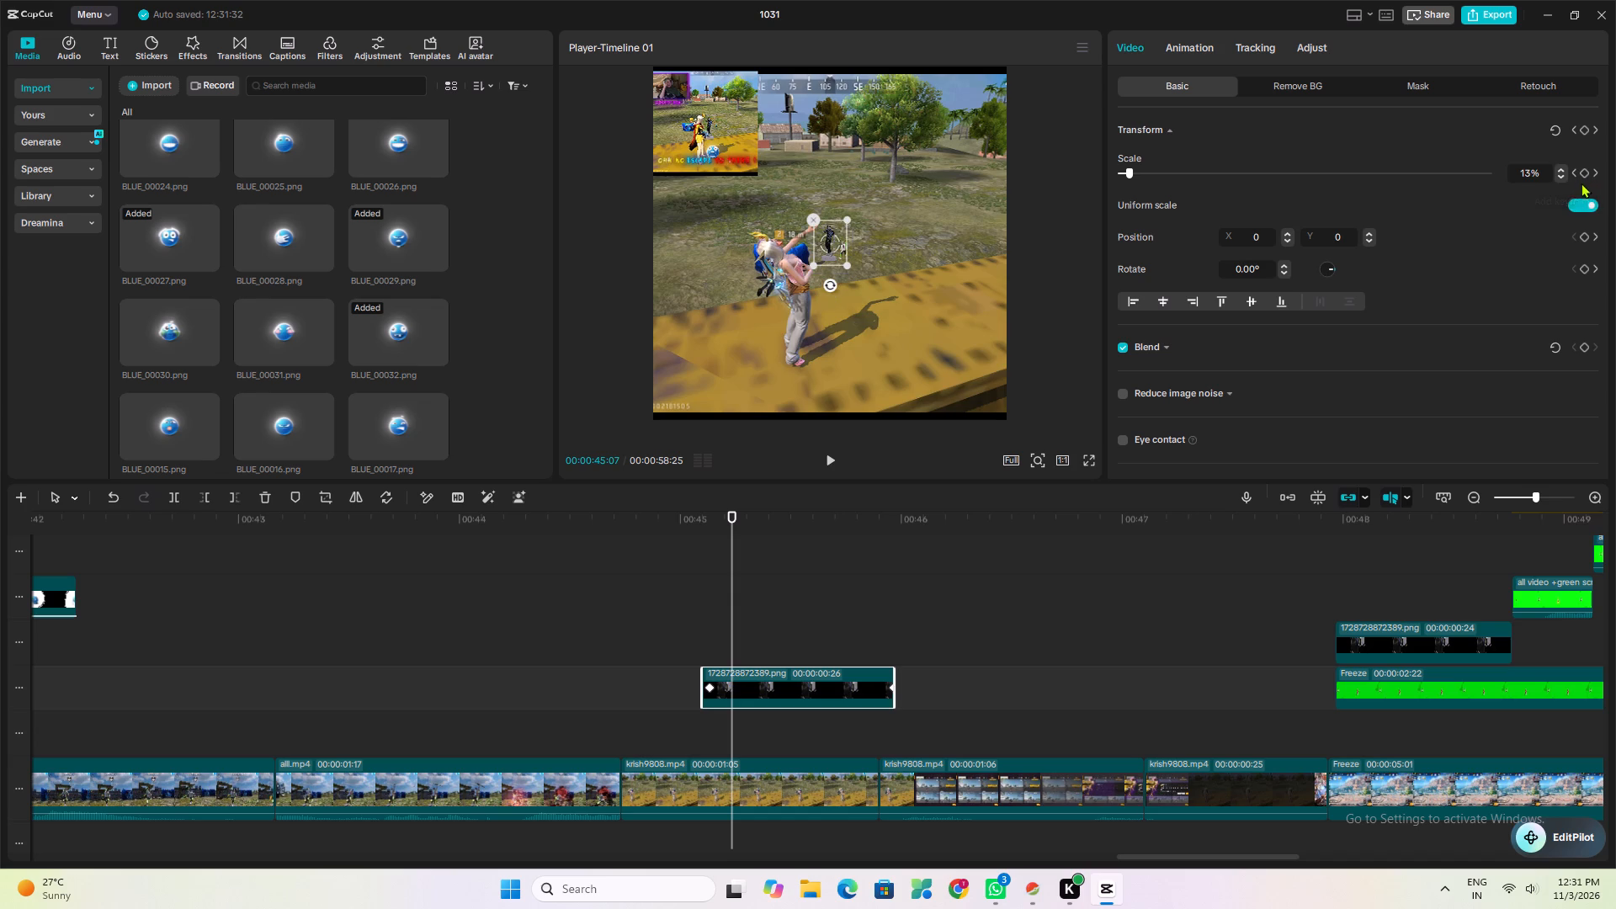
# Replay the overlay from just before 00:00:45:04 to check its animation with the remaining keyframes.
pyautogui.click(709, 635)
pyautogui.press('space')
pyautogui.press('space')
pyautogui.click(694, 633)
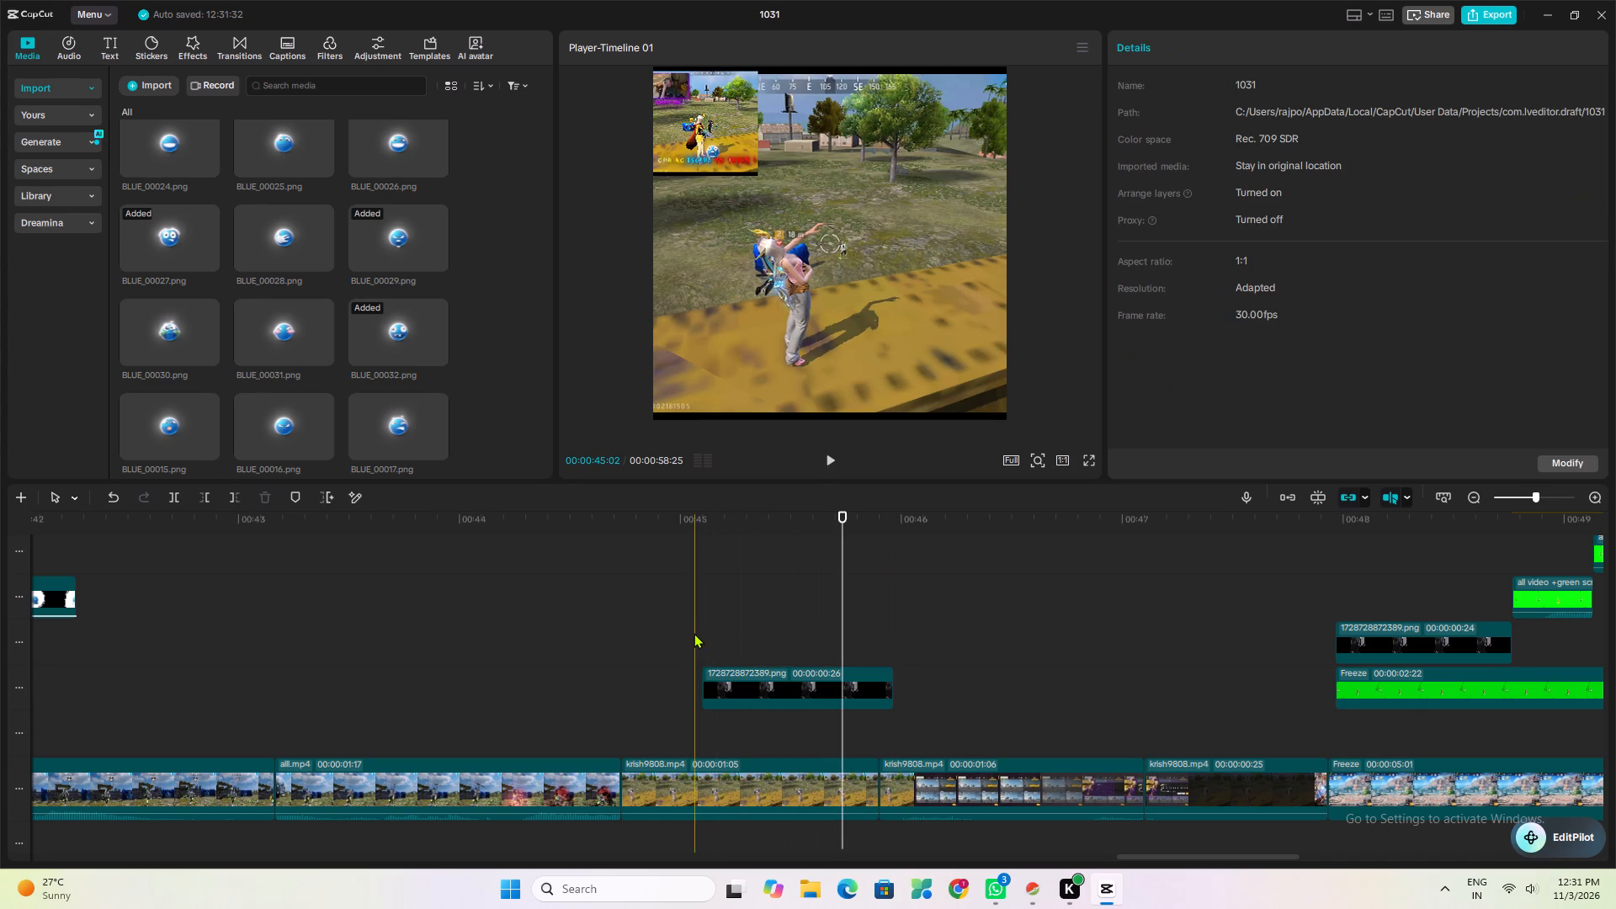
pyautogui.press('space')
pyautogui.press('space')
# Move the small 1728728872389.png figure overlay slightly away from the player character in the preview at 00:00:45:04.
pyautogui.click(710, 631)
pyautogui.click(722, 678)
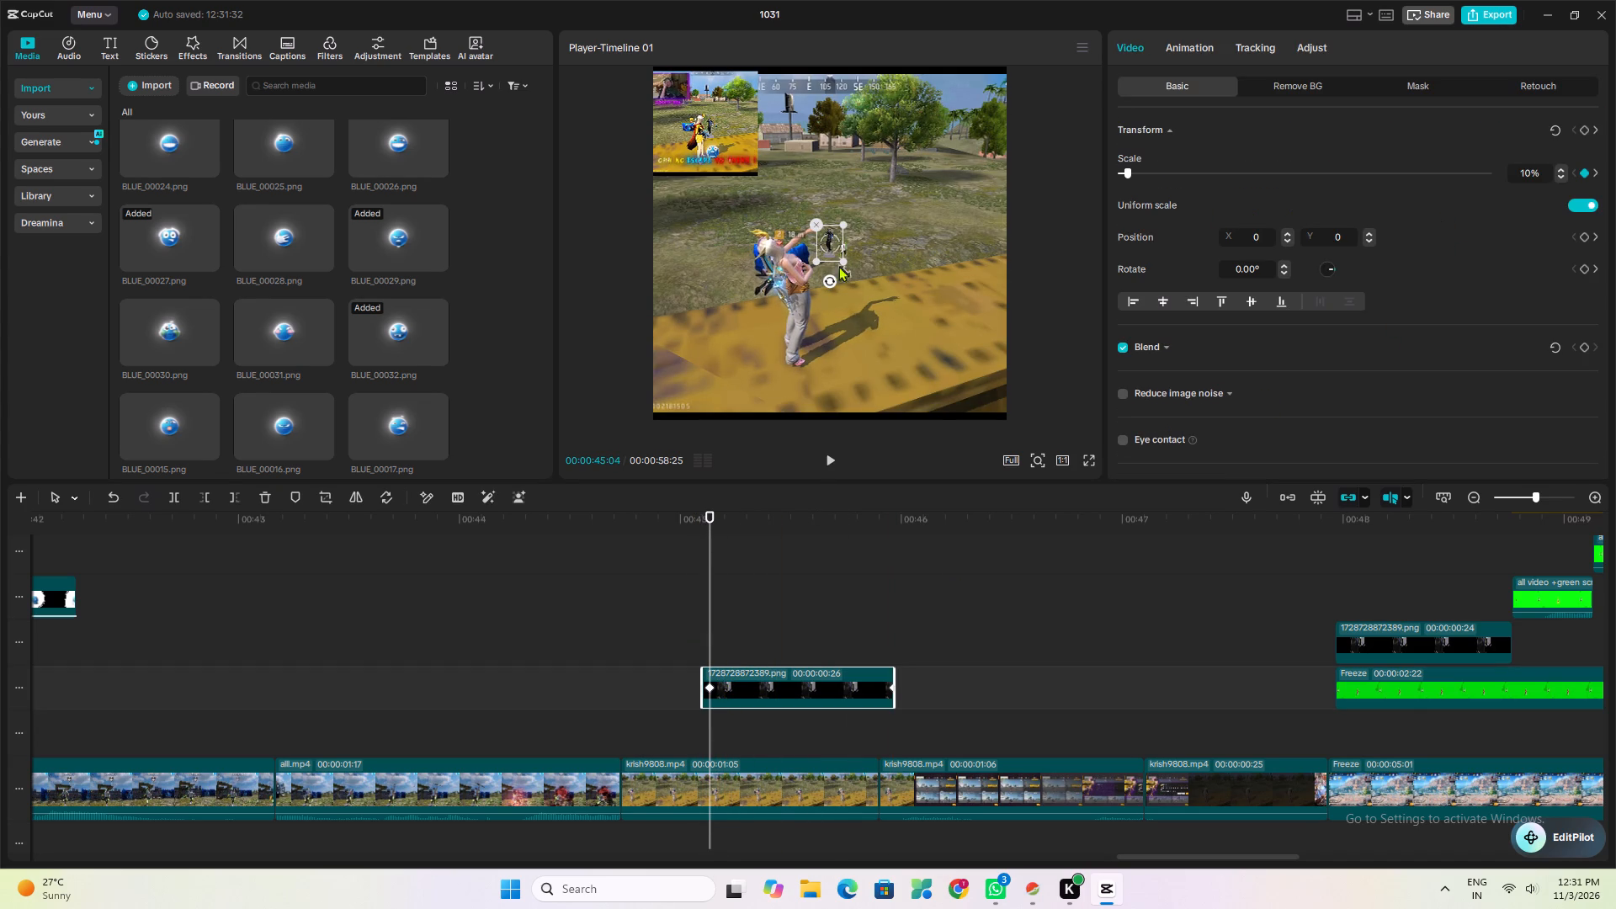
pyautogui.moveTo(821, 243); pyautogui.dragTo(836, 249)
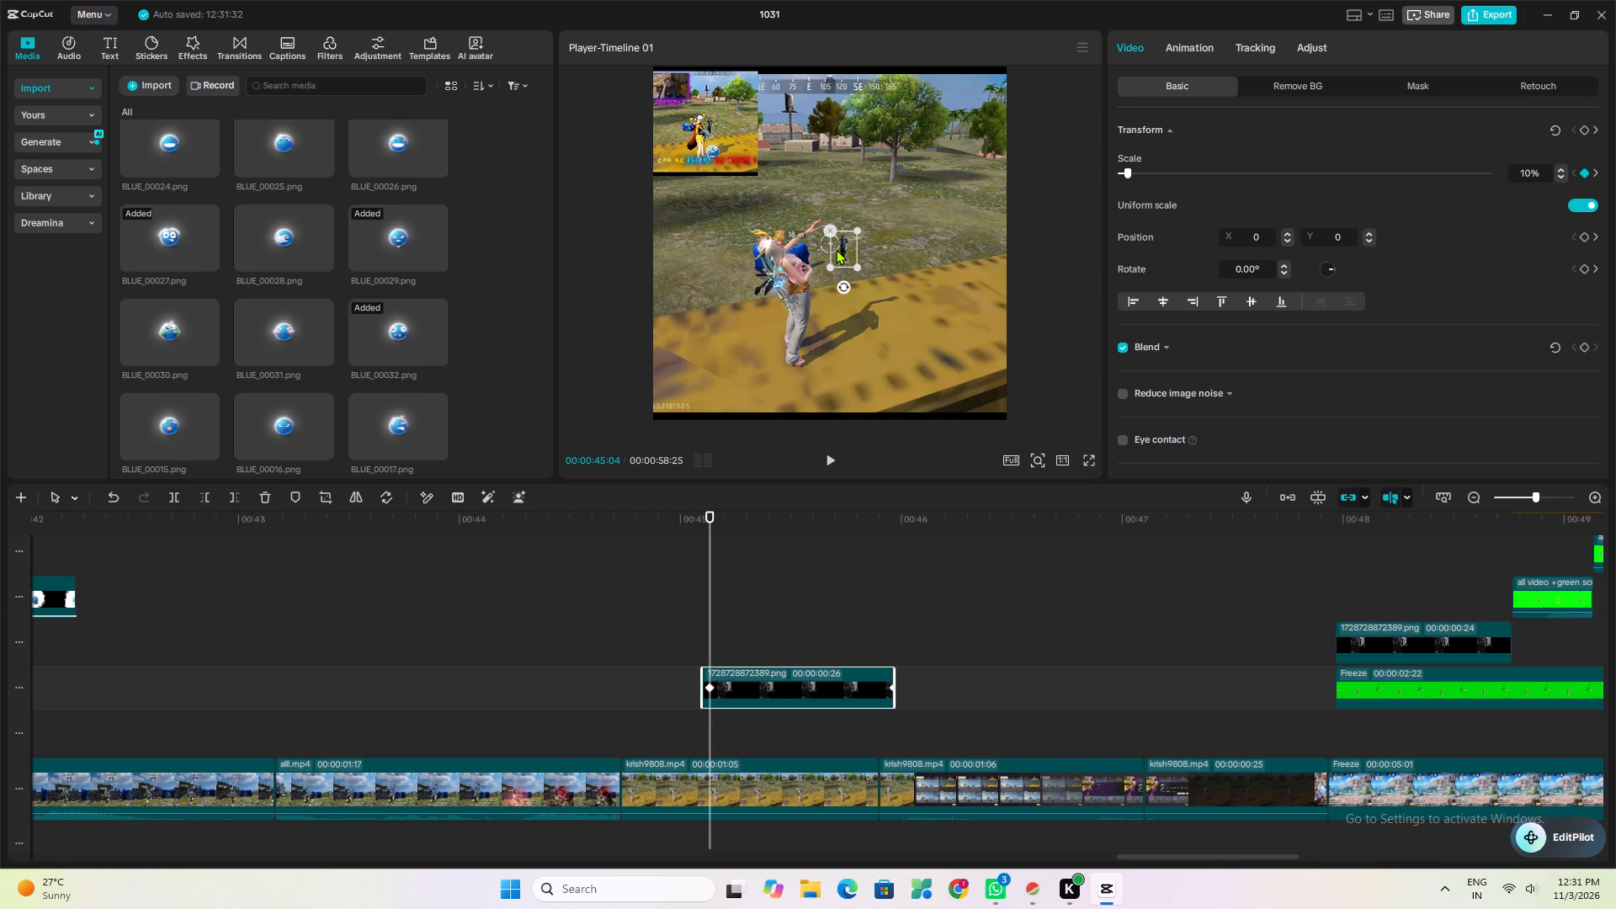
pyautogui.moveTo(836, 249); pyautogui.dragTo(836, 252)
# Replay the overlay's animation from about 00:00:44:27 to check its new placement and growth.
pyautogui.click(661, 547)
pyautogui.press('space')
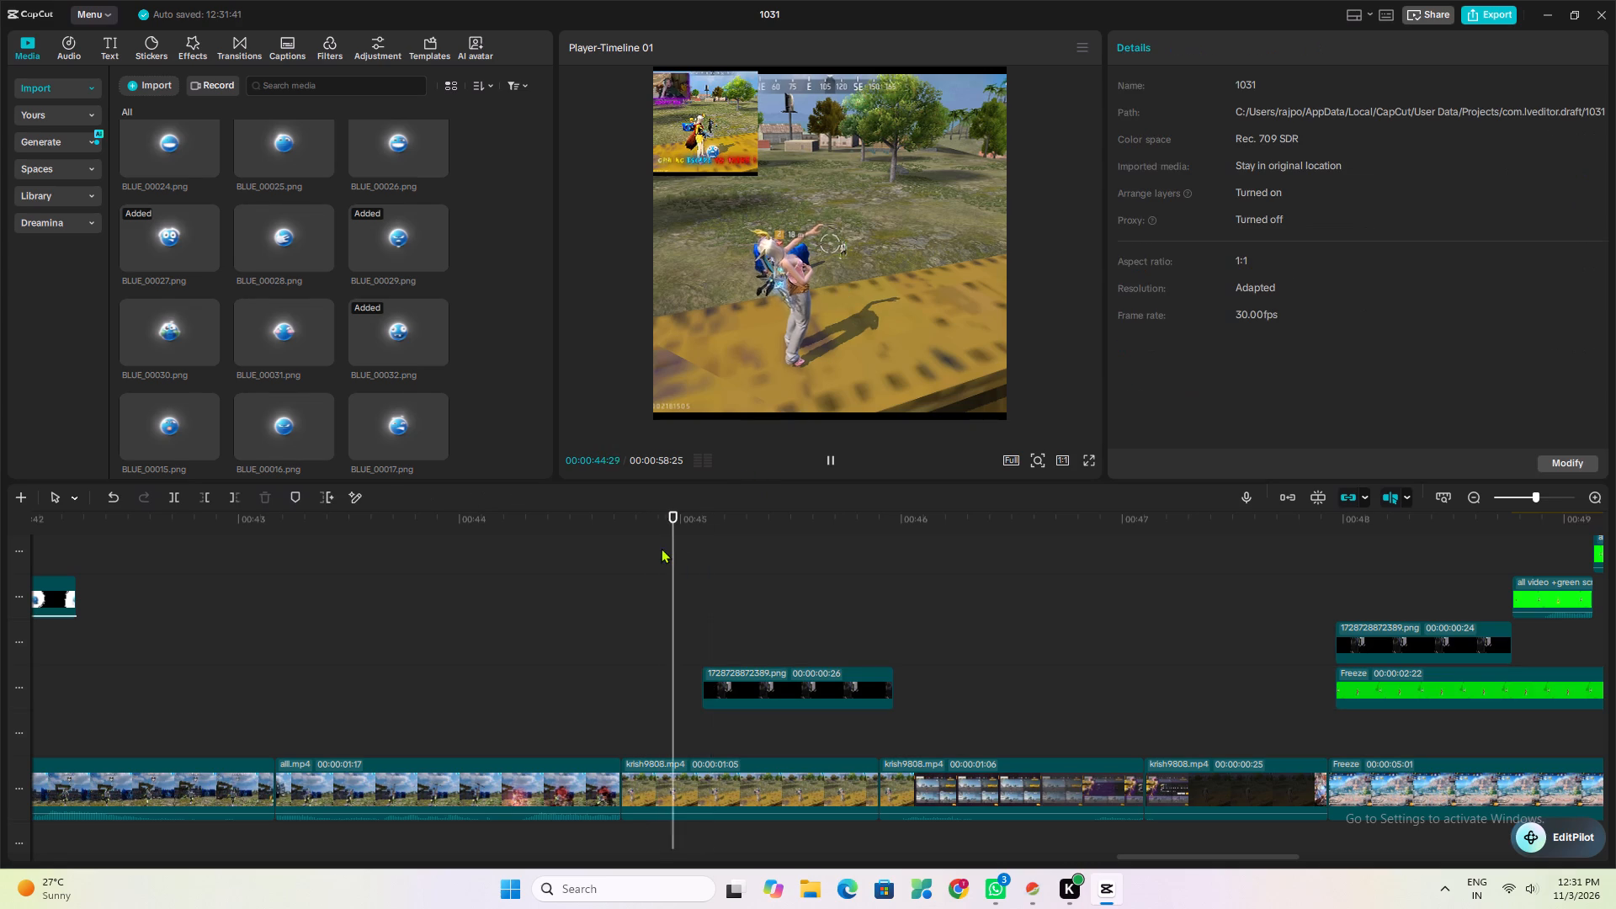
pyautogui.press('space')
pyautogui.click(661, 548)
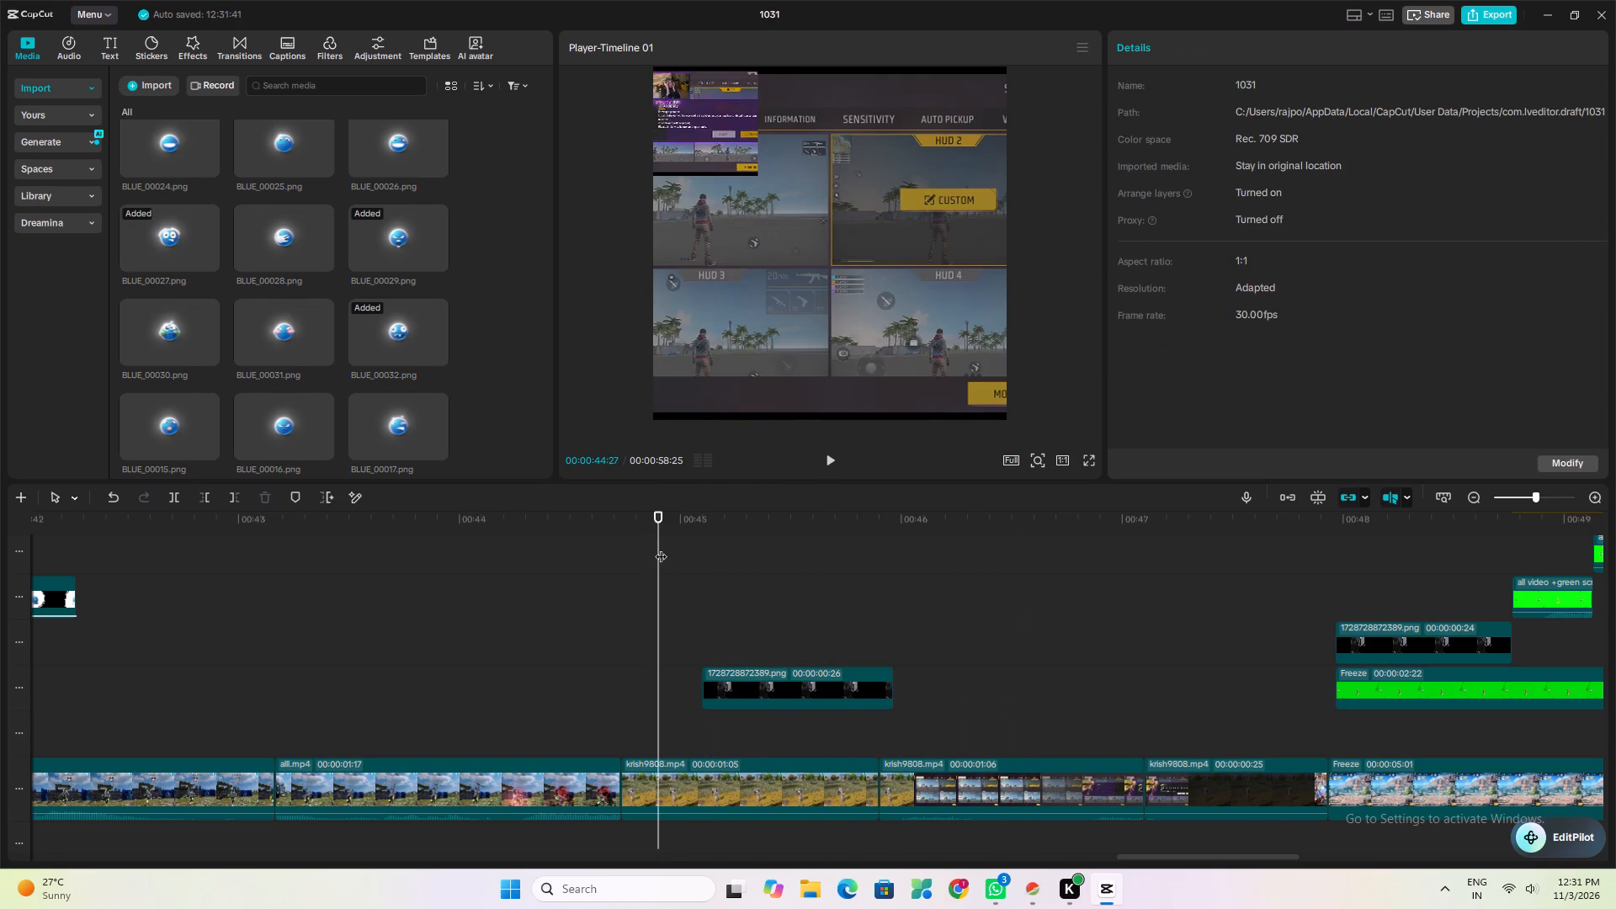
pyautogui.press('space')
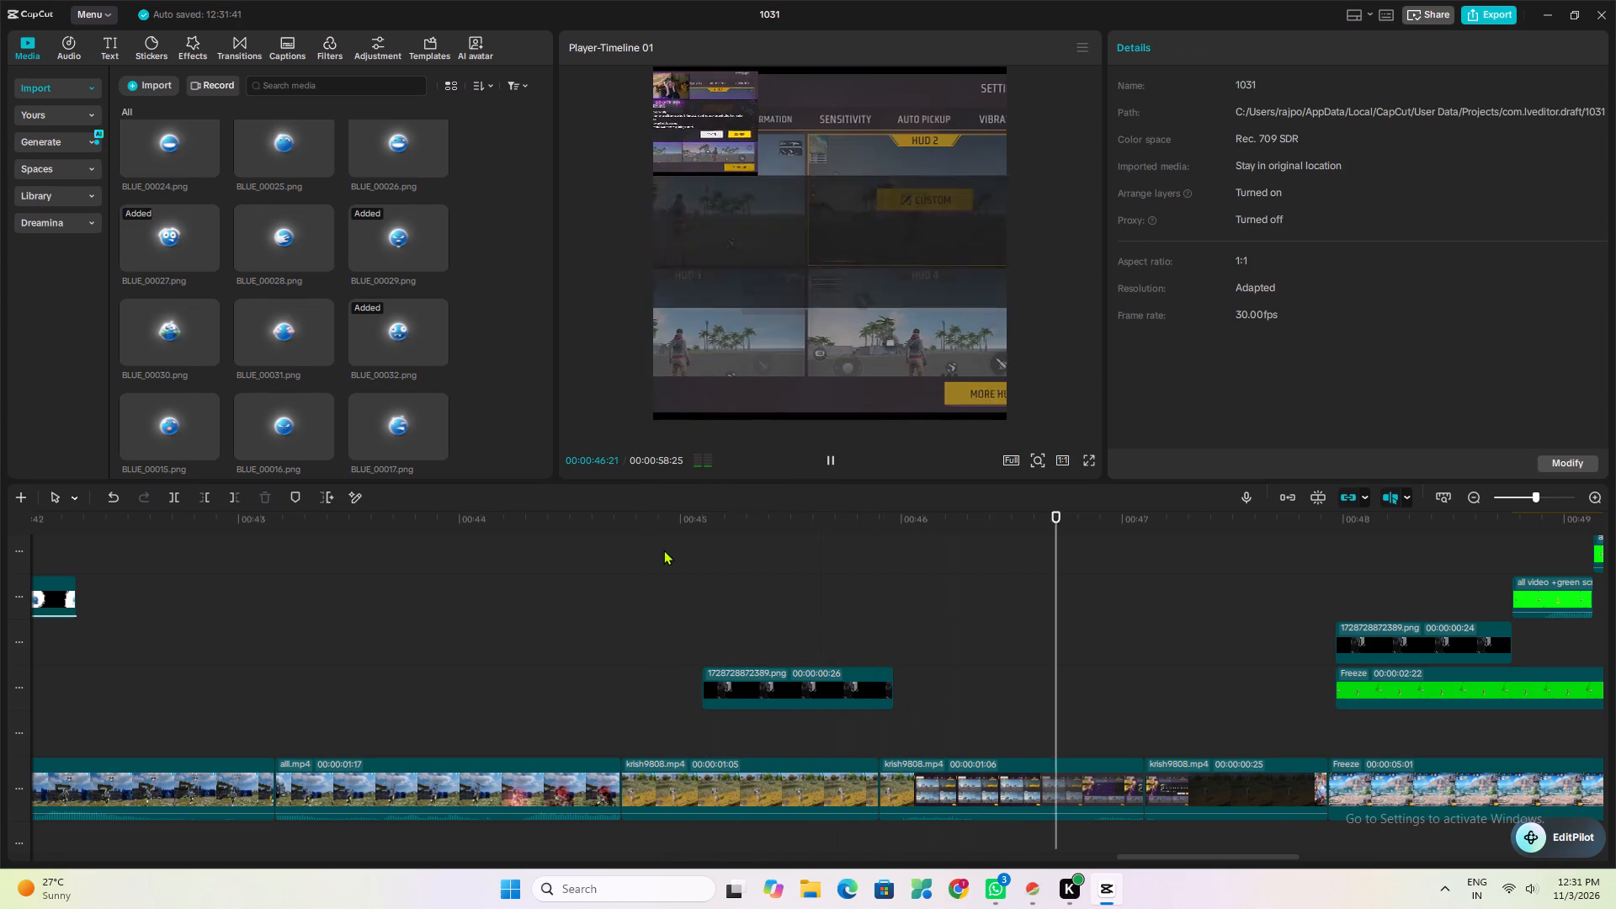
pyautogui.press('space')
pyautogui.click(833, 555)
pyautogui.press('space')
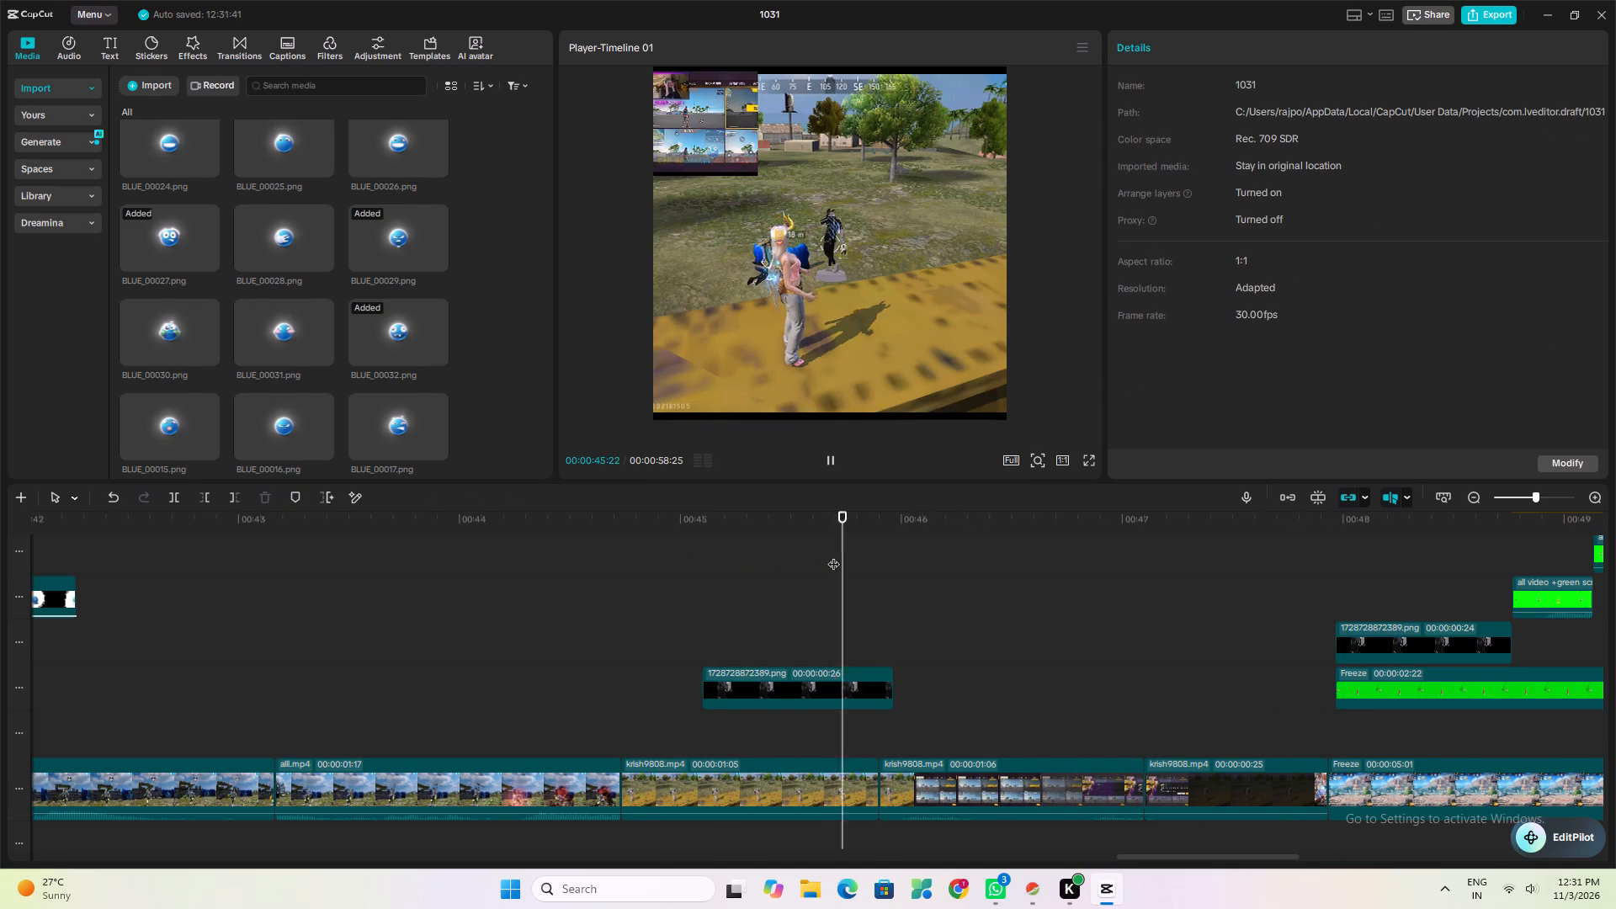
pyautogui.press('space')
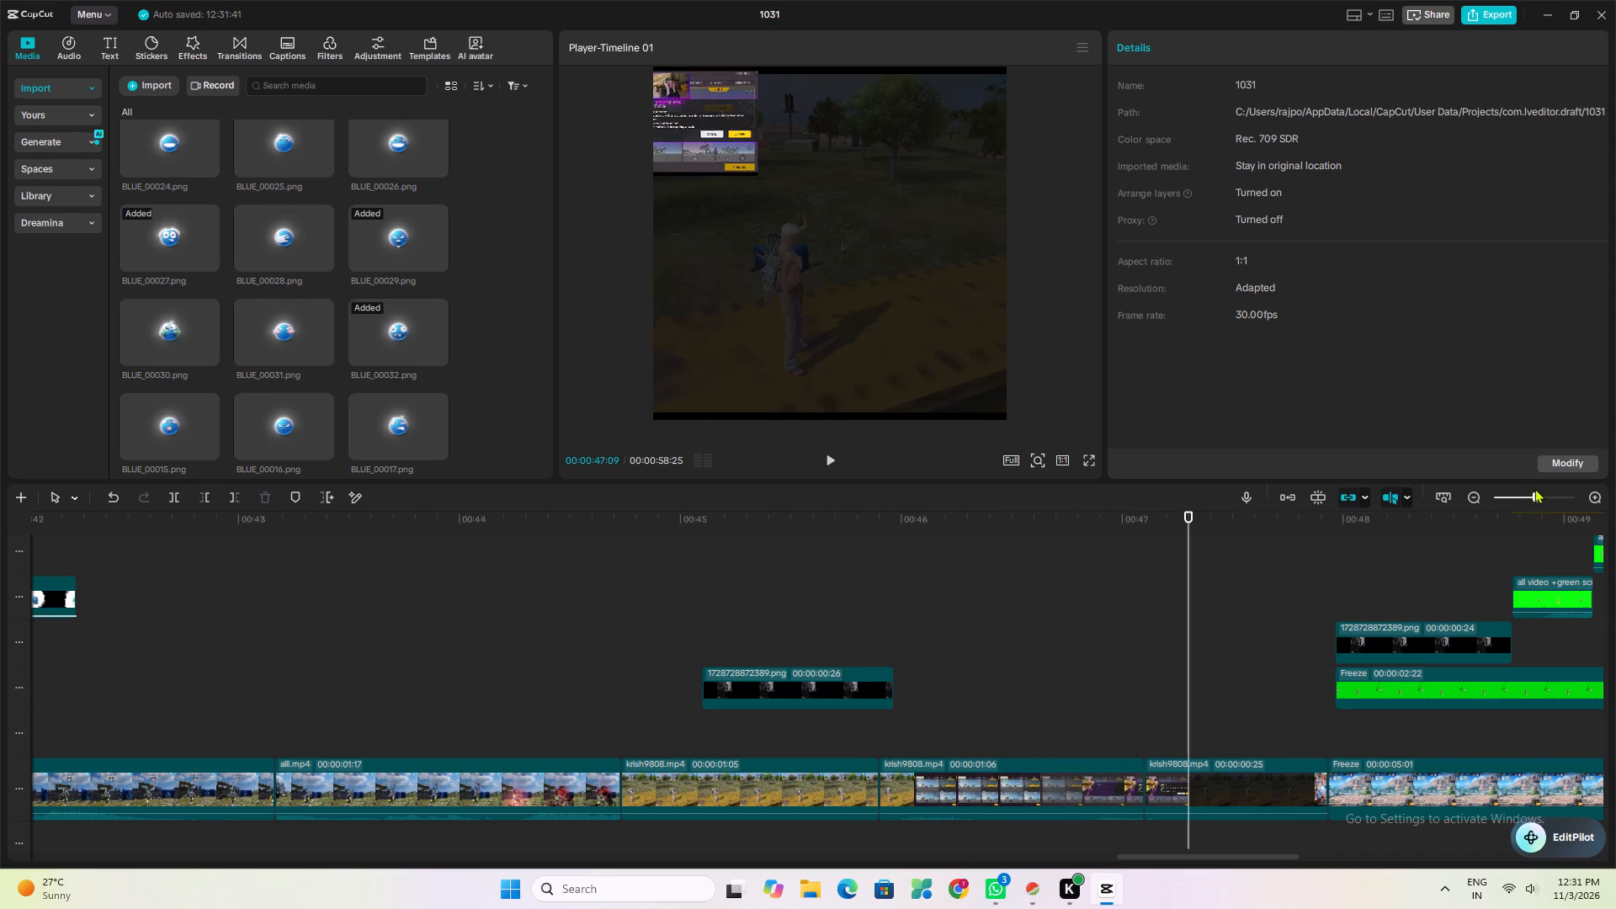
# Play the ending from 00:00:47:09 and examine the overlay tracks and the reference video track.
pyautogui.click(1515, 495)
pyautogui.press('space')
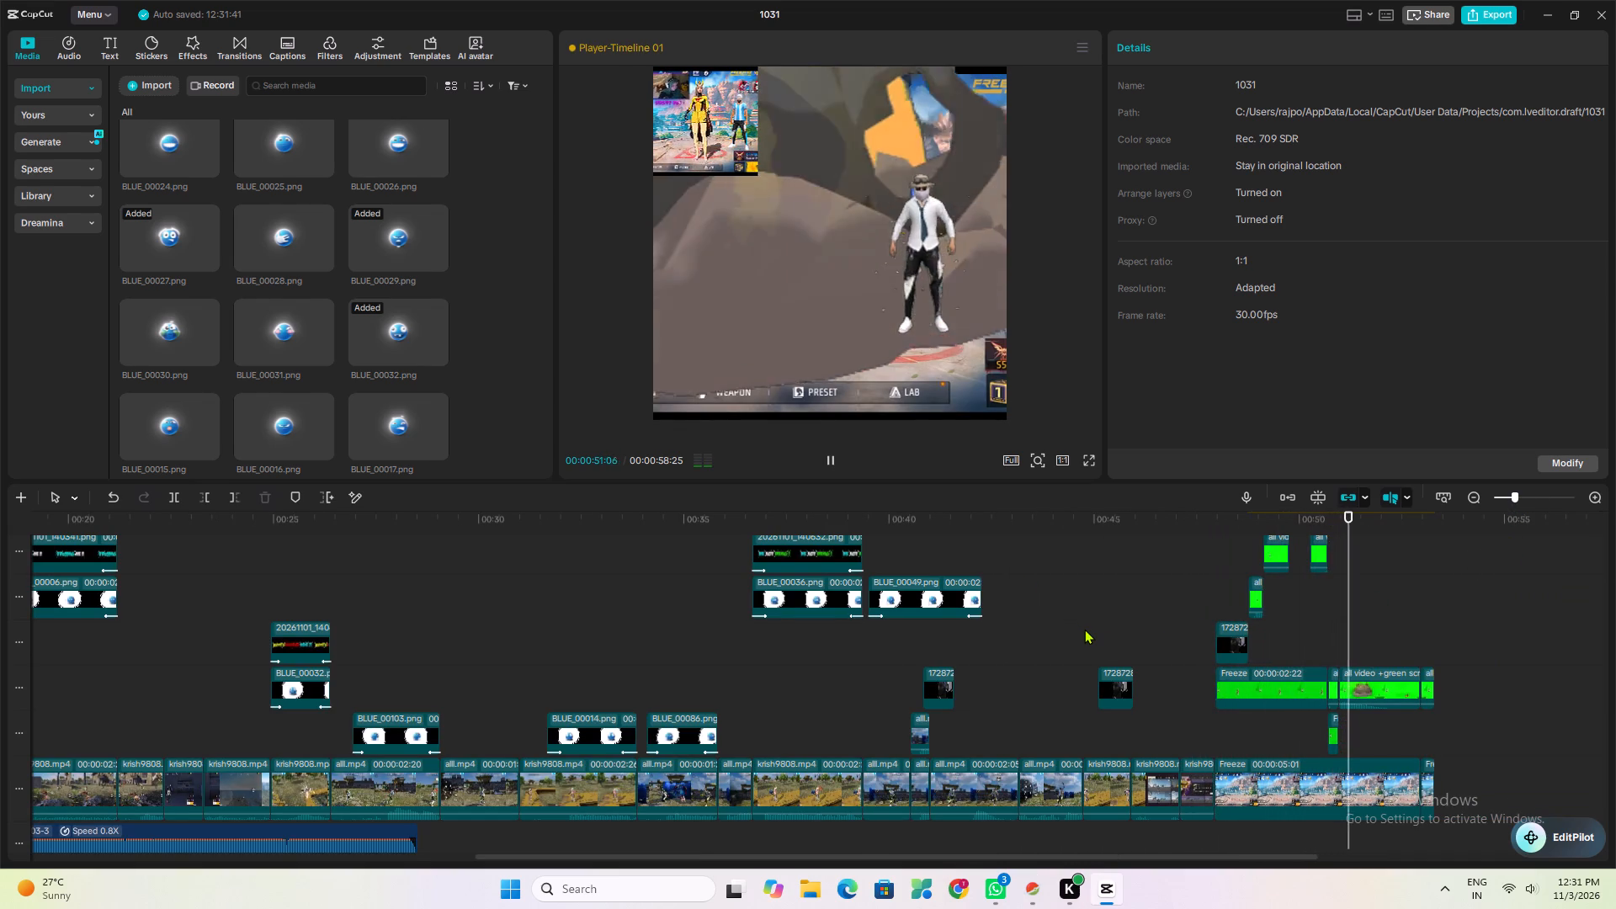
pyautogui.press('space')
pyautogui.scroll(3, 1062, 645)
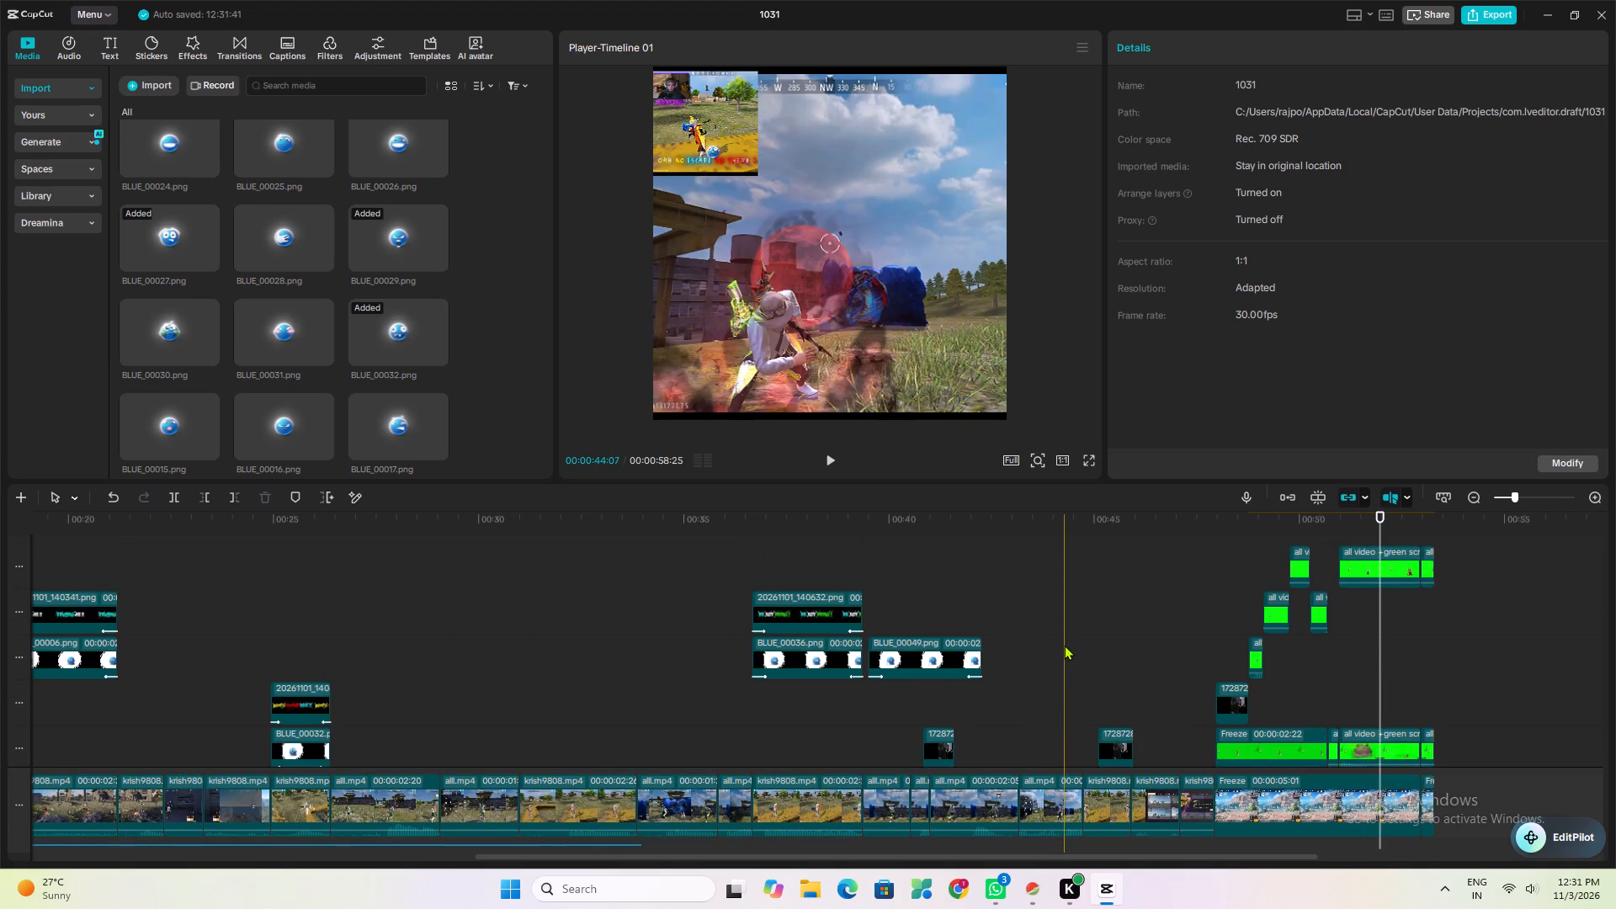
pyautogui.scroll(13, 1064, 645)
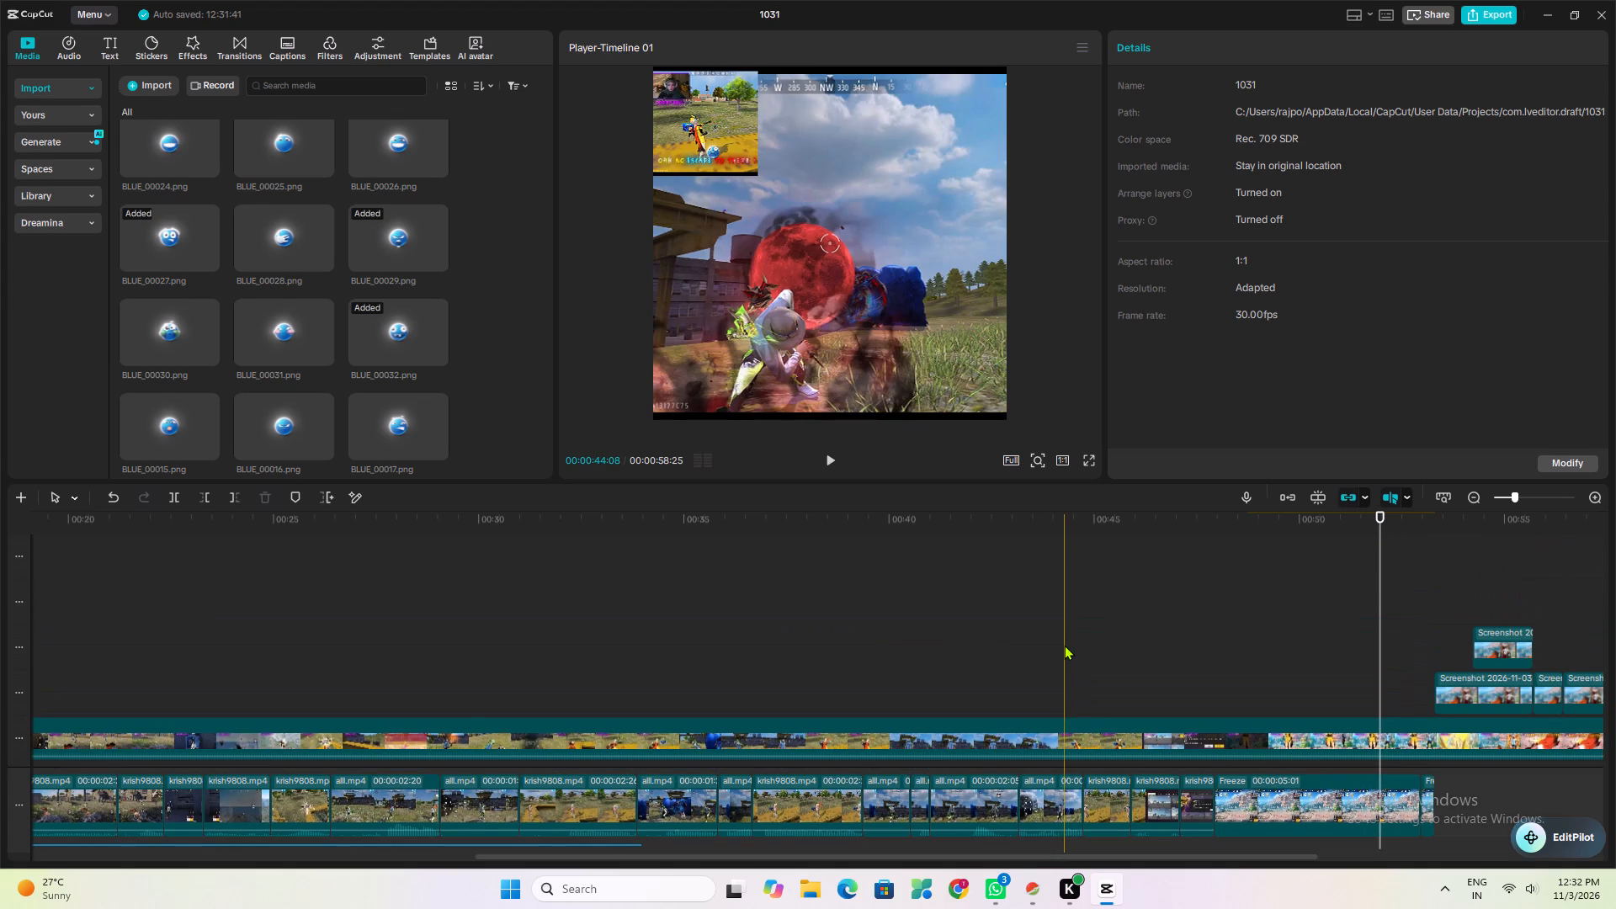
pyautogui.press('space')
pyautogui.press('space')
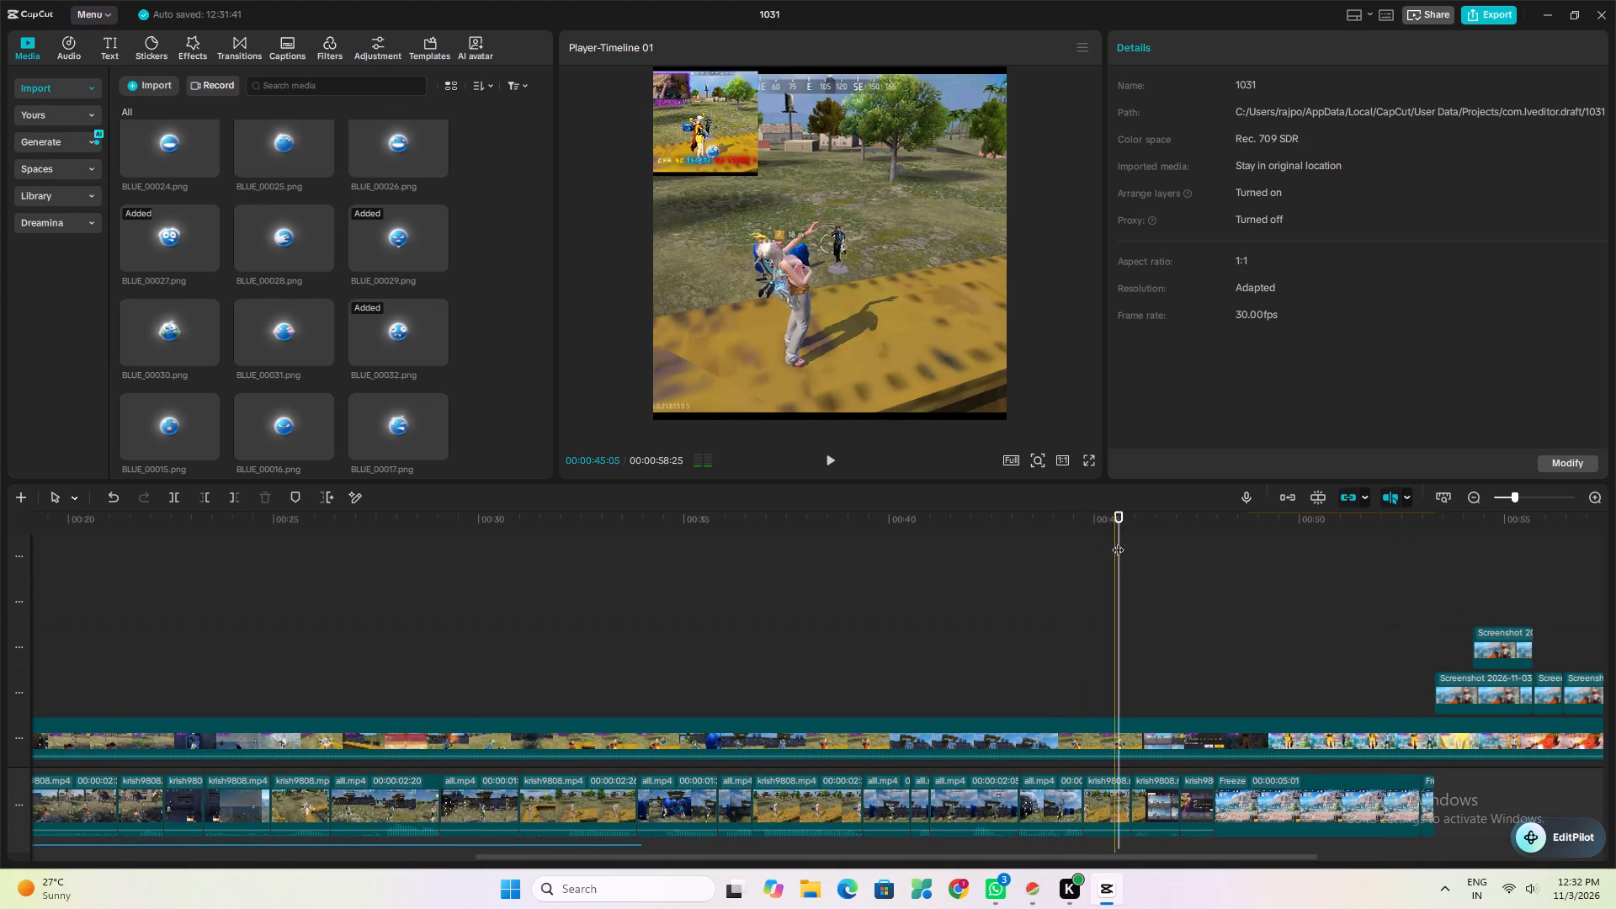
# Play the opening from the start of the project and examine the overlay tracks down to the extracted audio.
pyautogui.click(1508, 495)
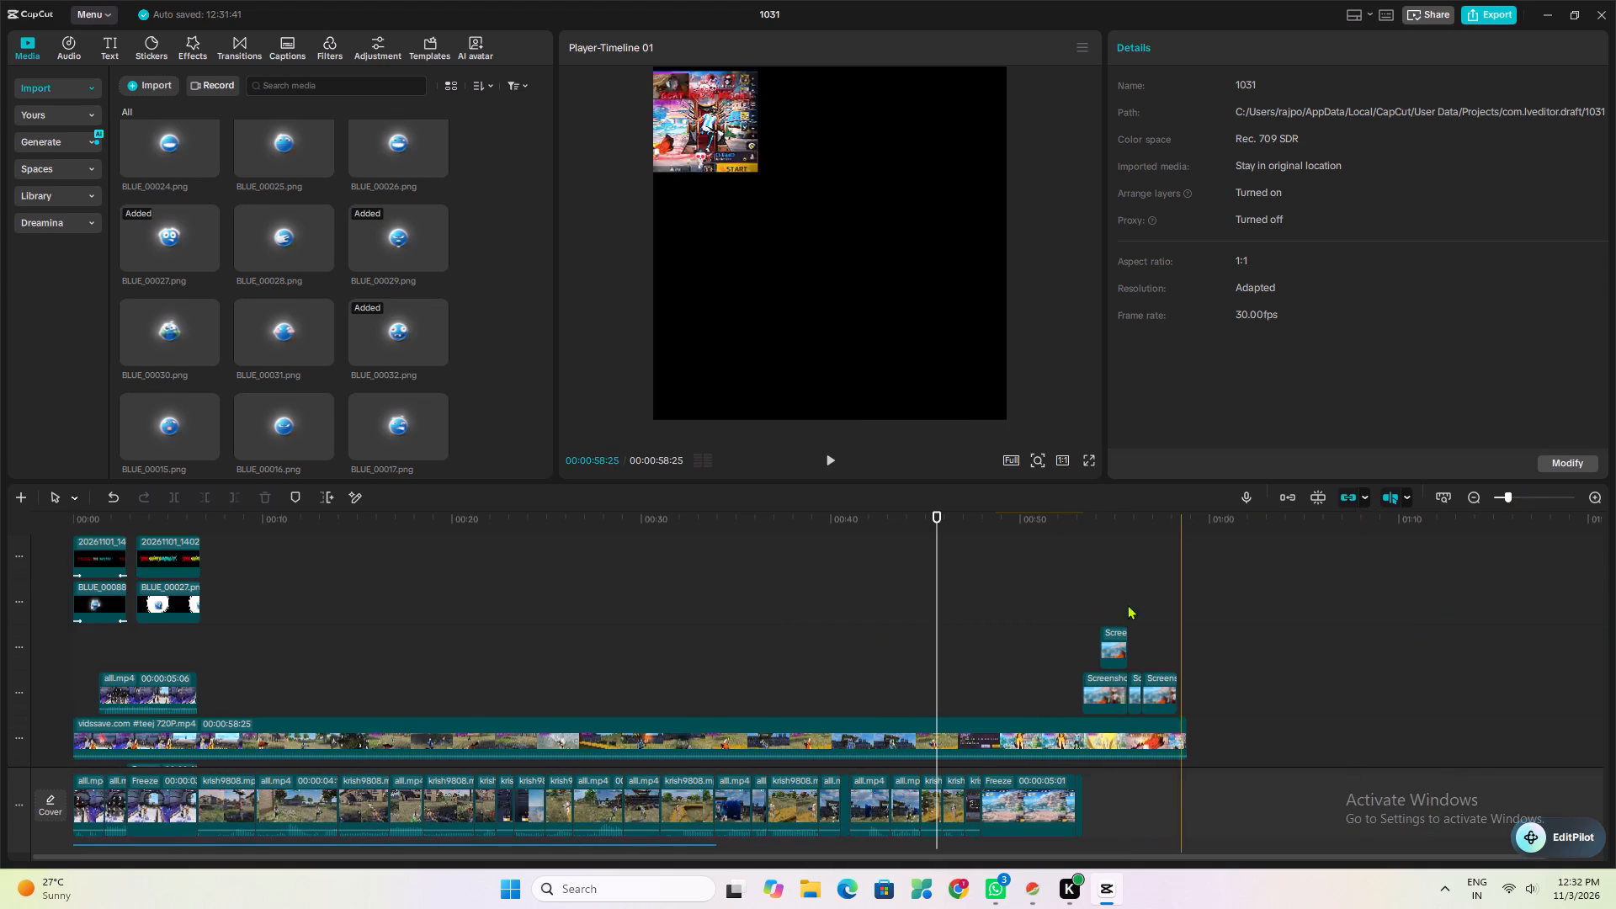
pyautogui.moveTo(940, 527); pyautogui.dragTo(111, 678)
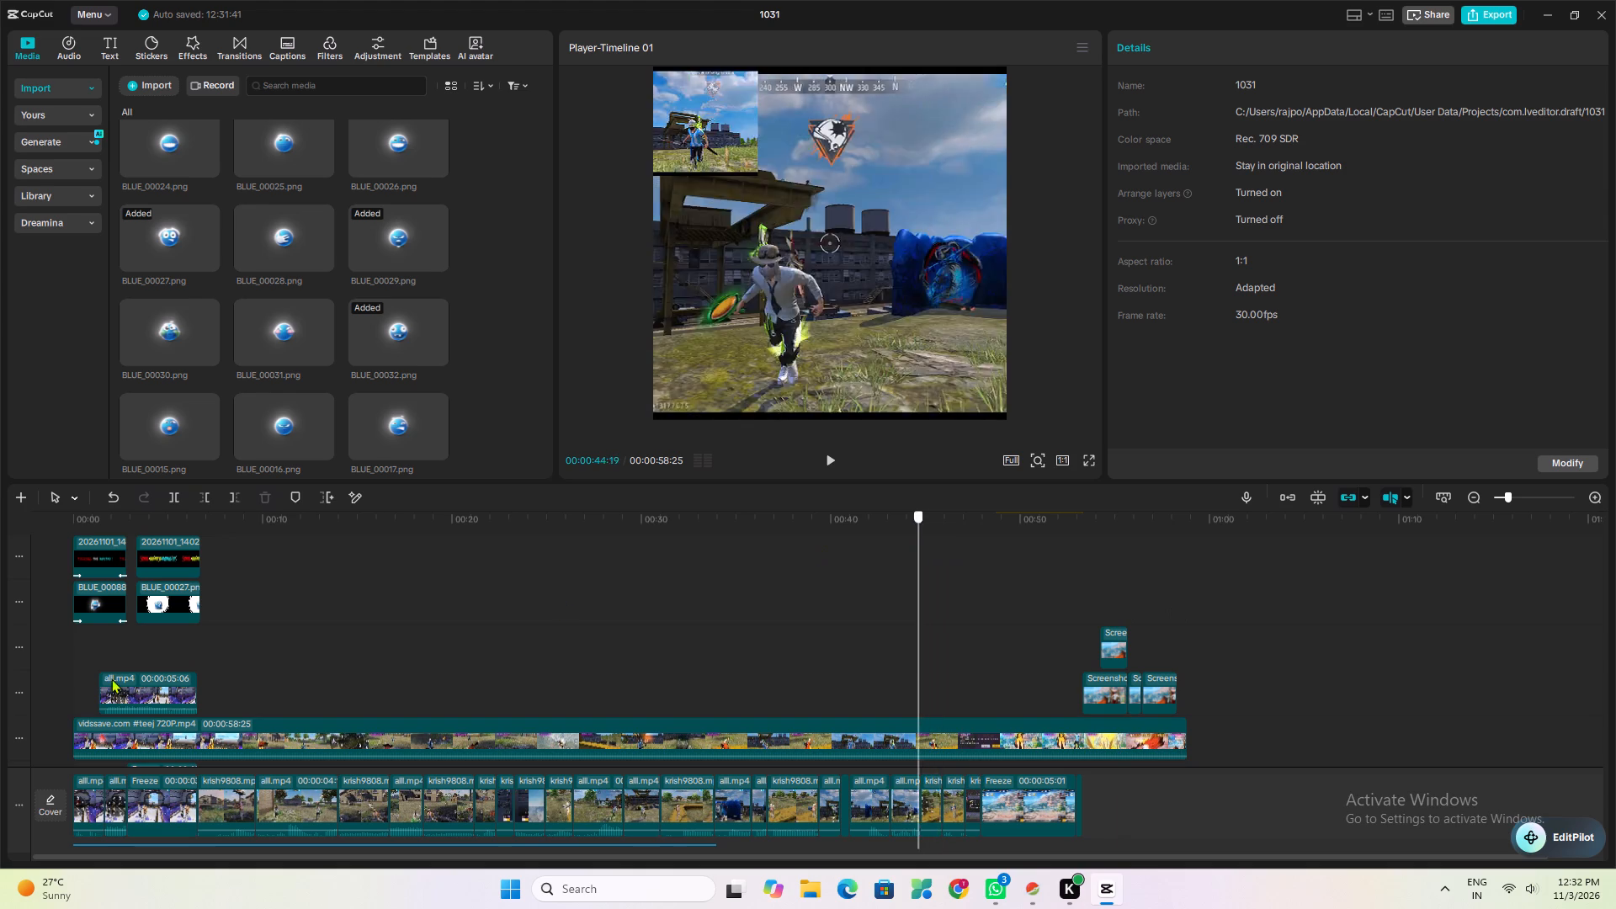
pyautogui.moveTo(111, 678); pyautogui.dragTo(0, 731)
pyautogui.press('space')
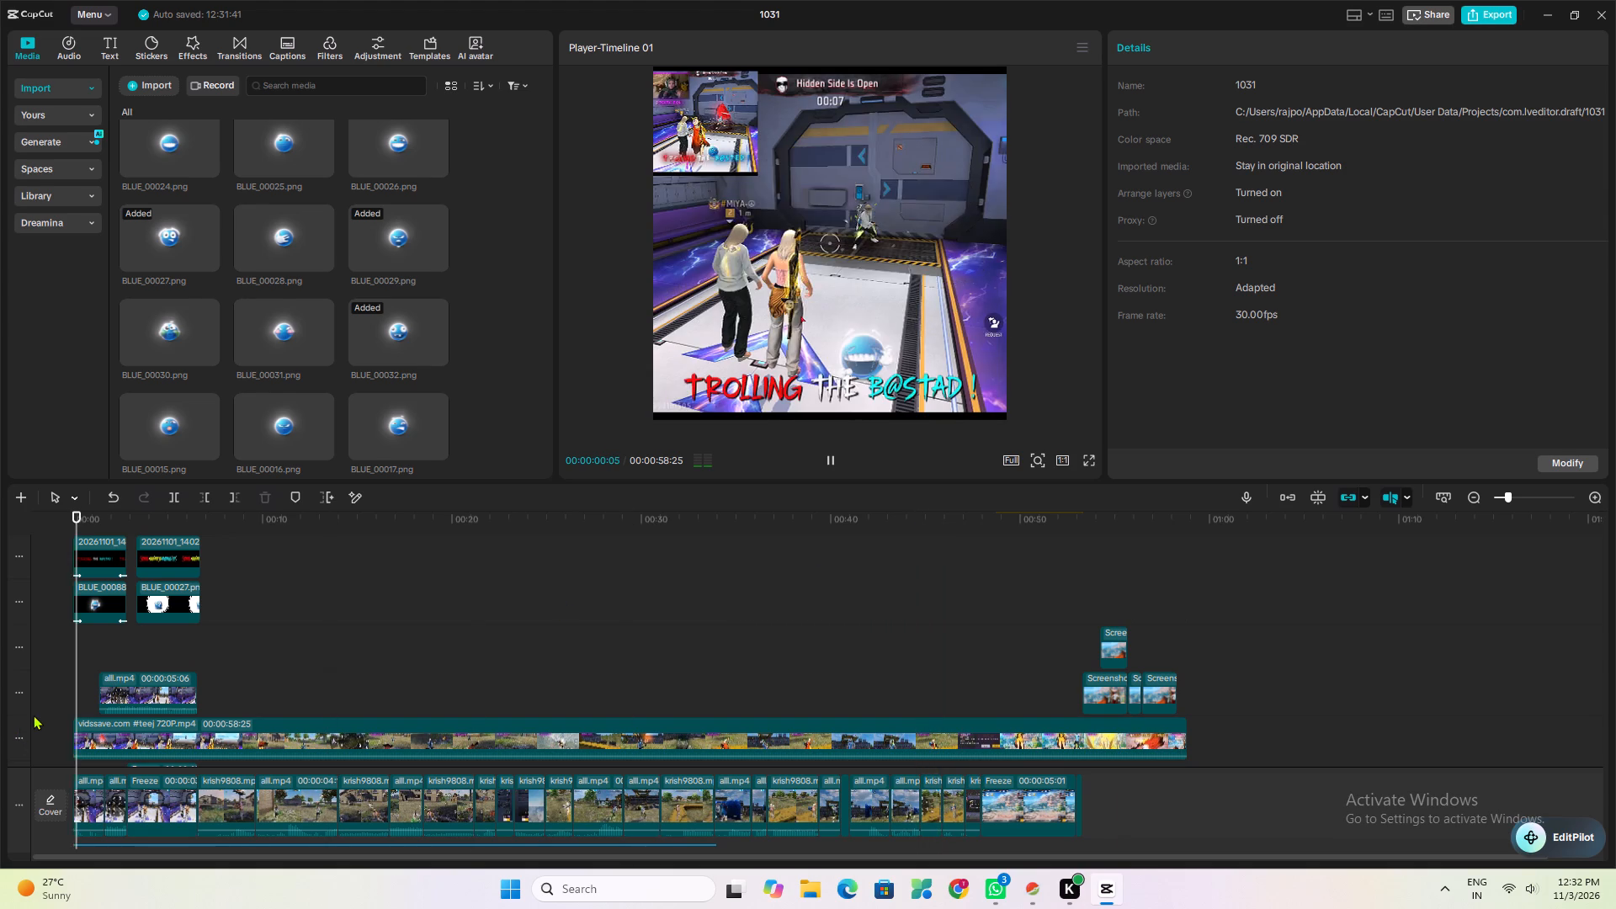
pyautogui.scroll(-3, 68, 703)
pyautogui.scroll(-5, 152, 684)
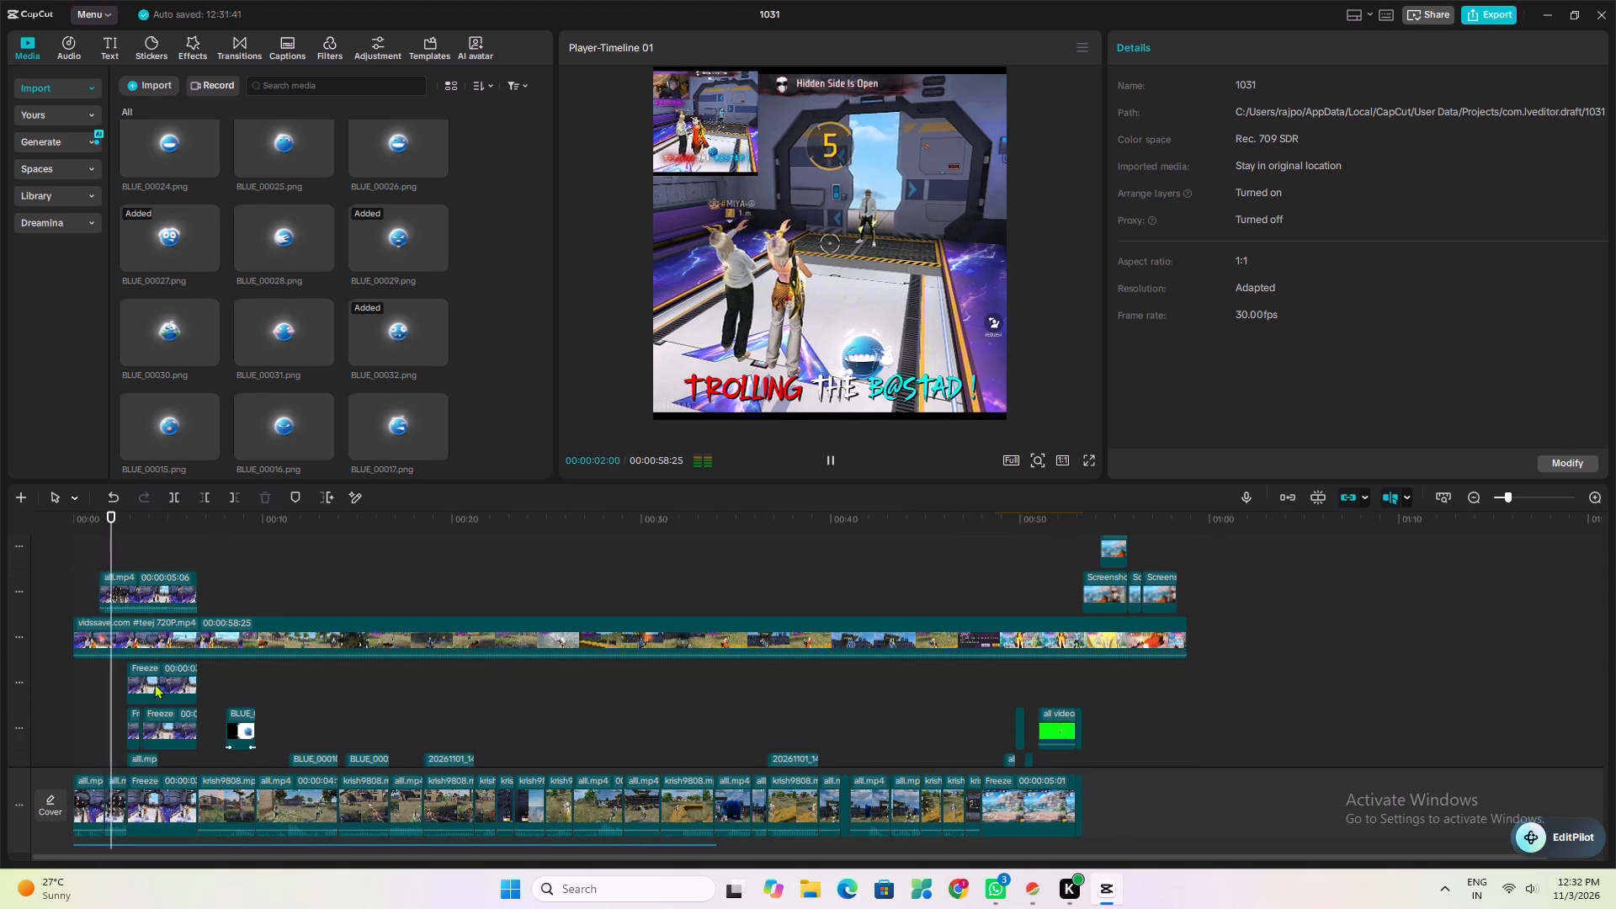
pyautogui.press('space')
pyautogui.scroll(-3, 166, 722)
pyautogui.scroll(-2, 98, 747)
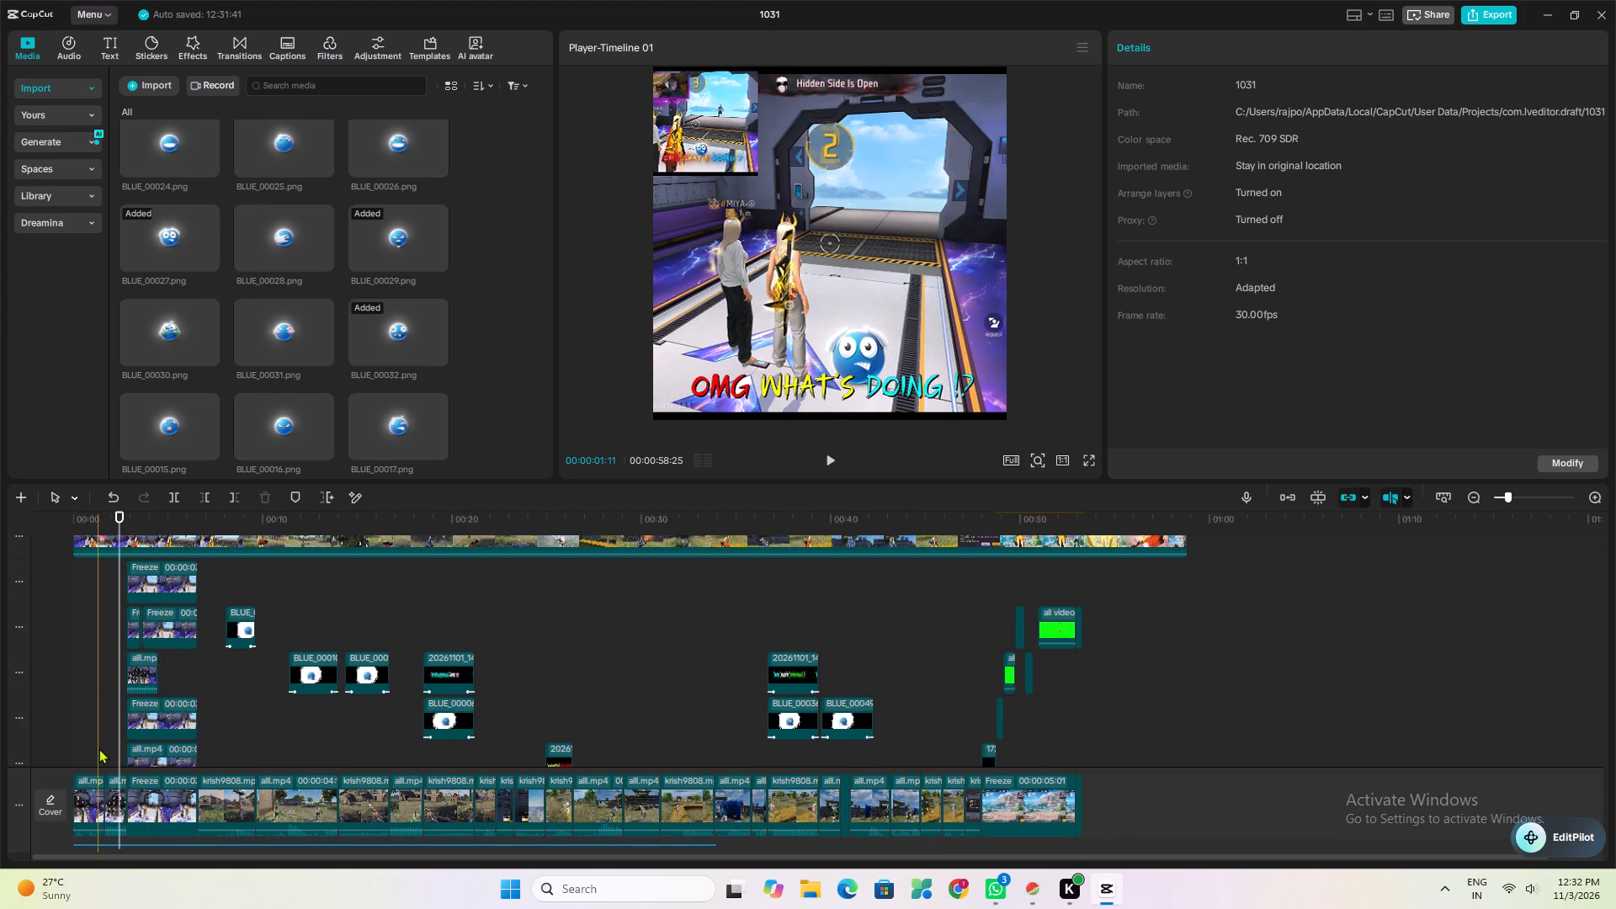
pyautogui.scroll(-10, 98, 748)
# Play the gameplay between about 00:00:08 and 00:00:14 several times to check the extracted audio against the picture.
pyautogui.click(271, 799)
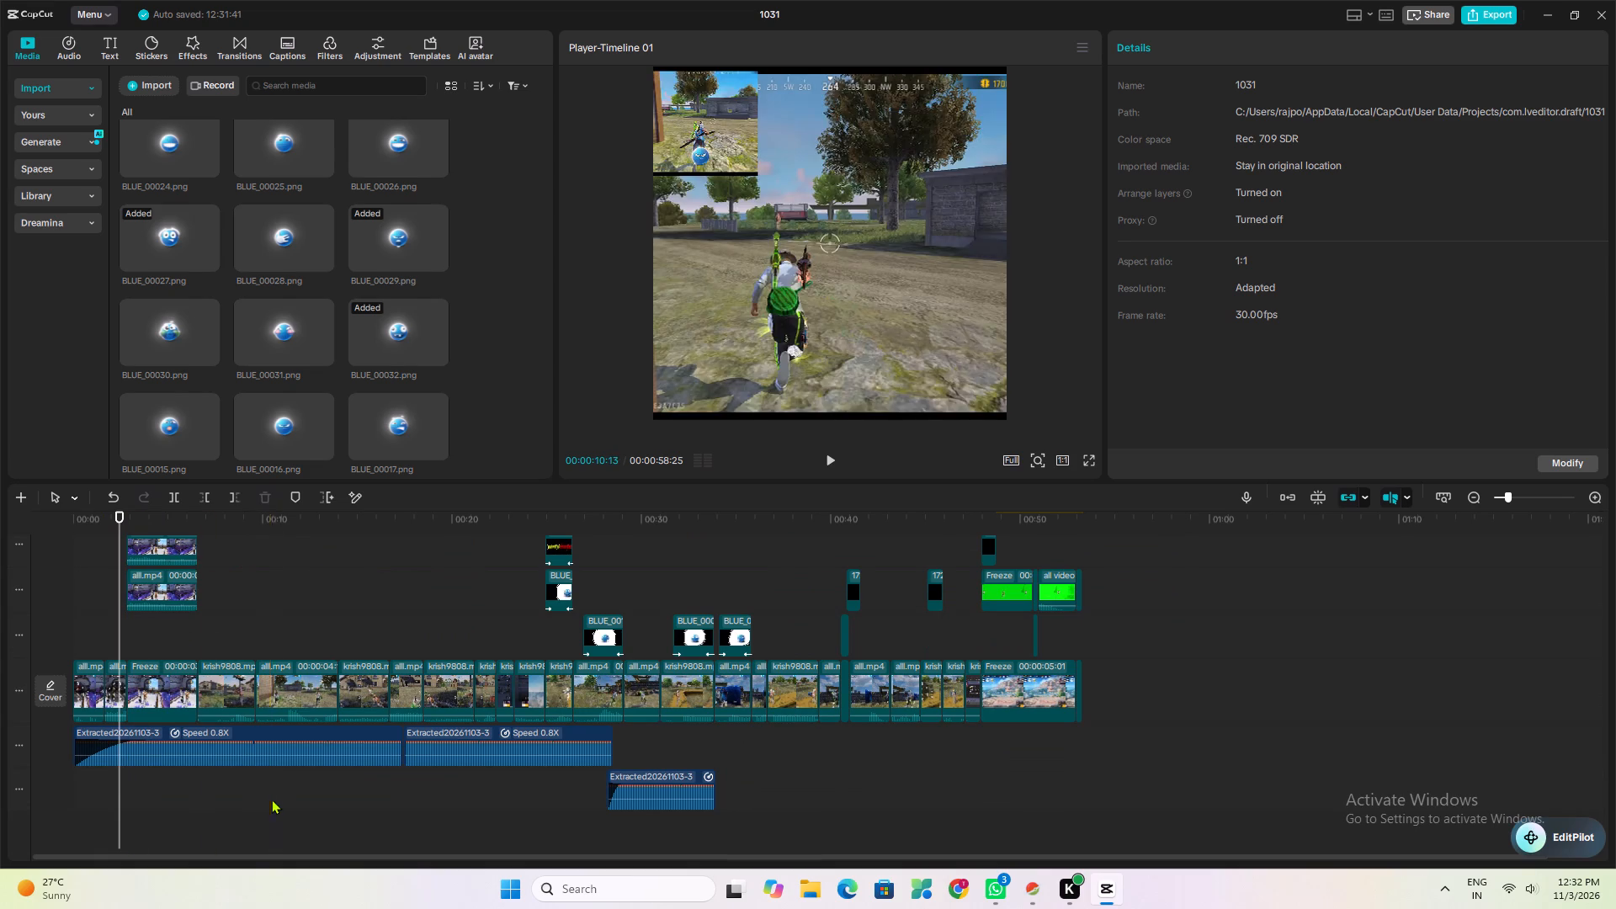
pyautogui.press('space')
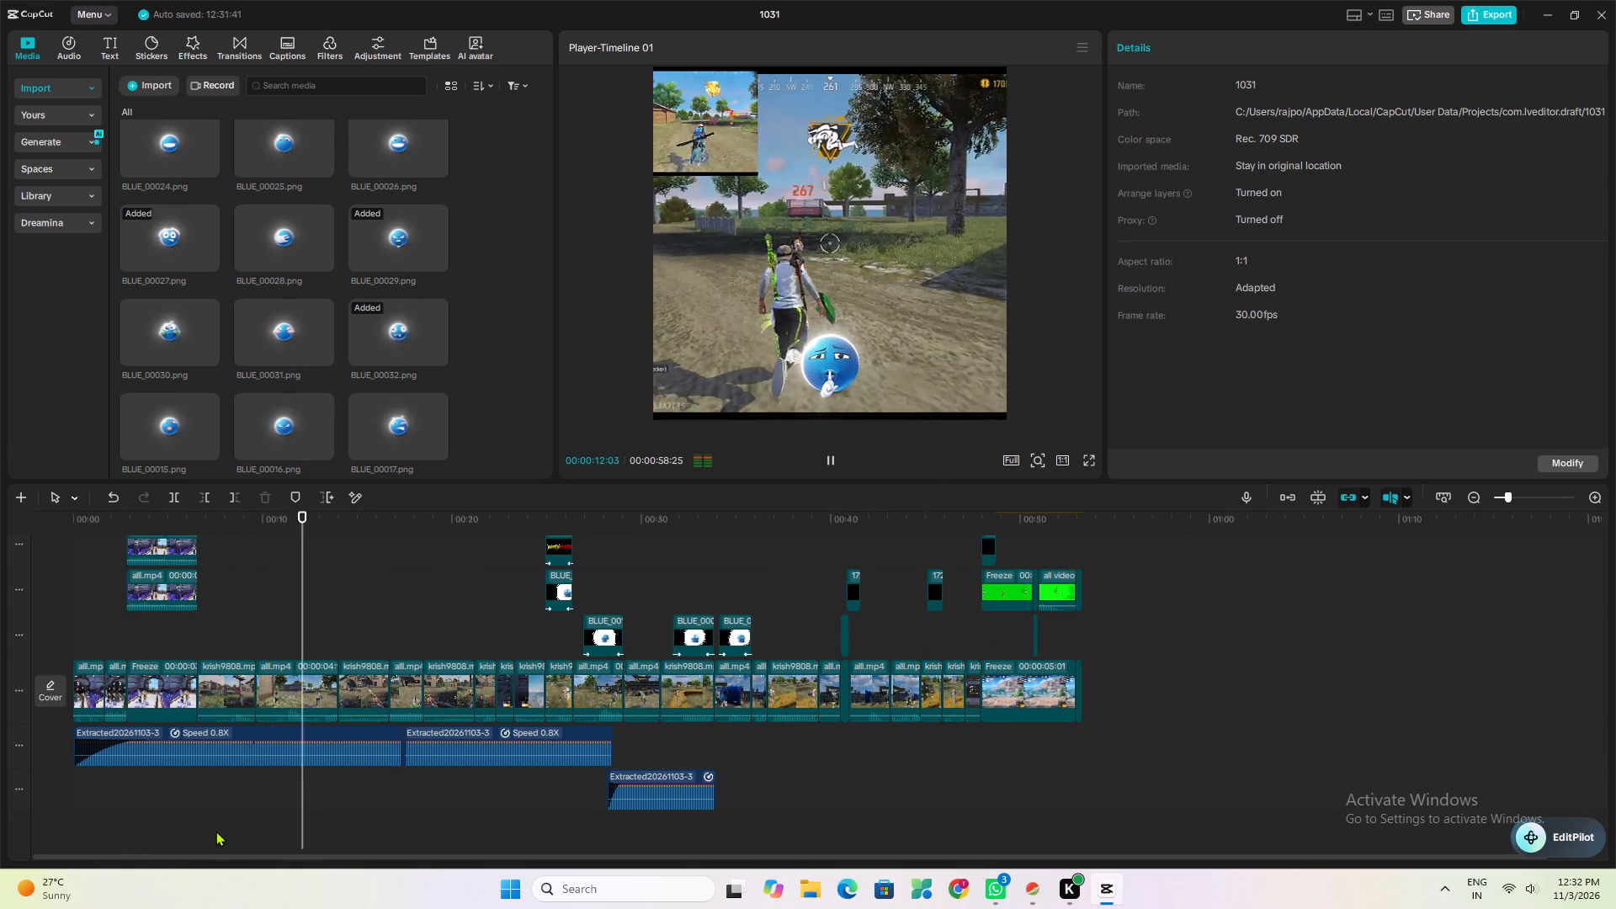
pyautogui.click(215, 831)
pyautogui.press('space')
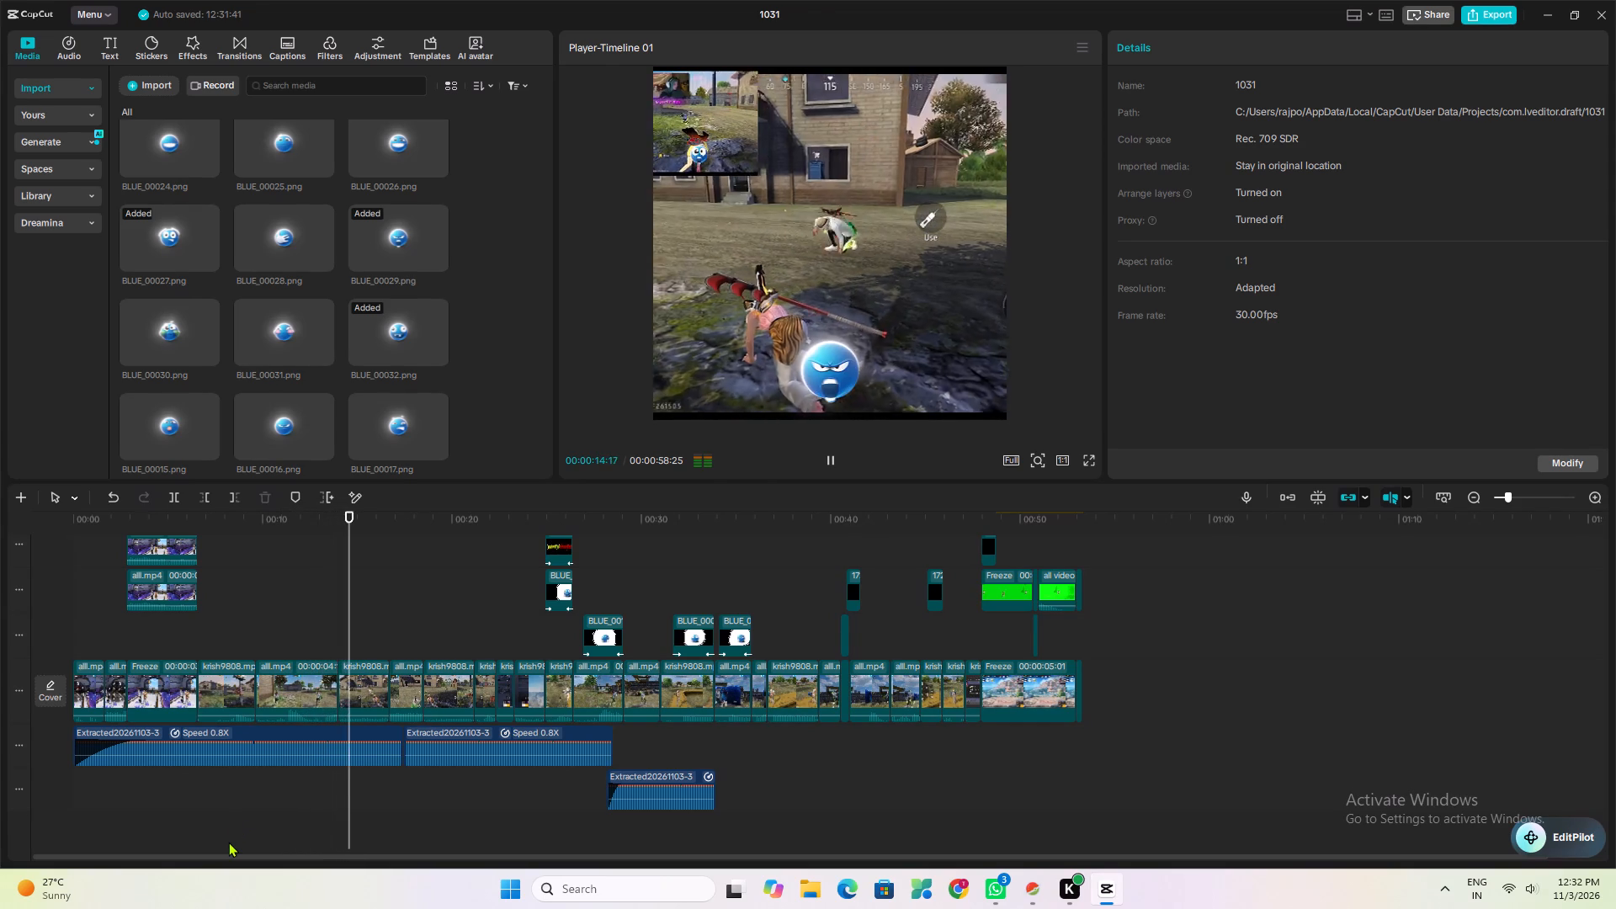
pyautogui.click(227, 840)
pyautogui.press('space')
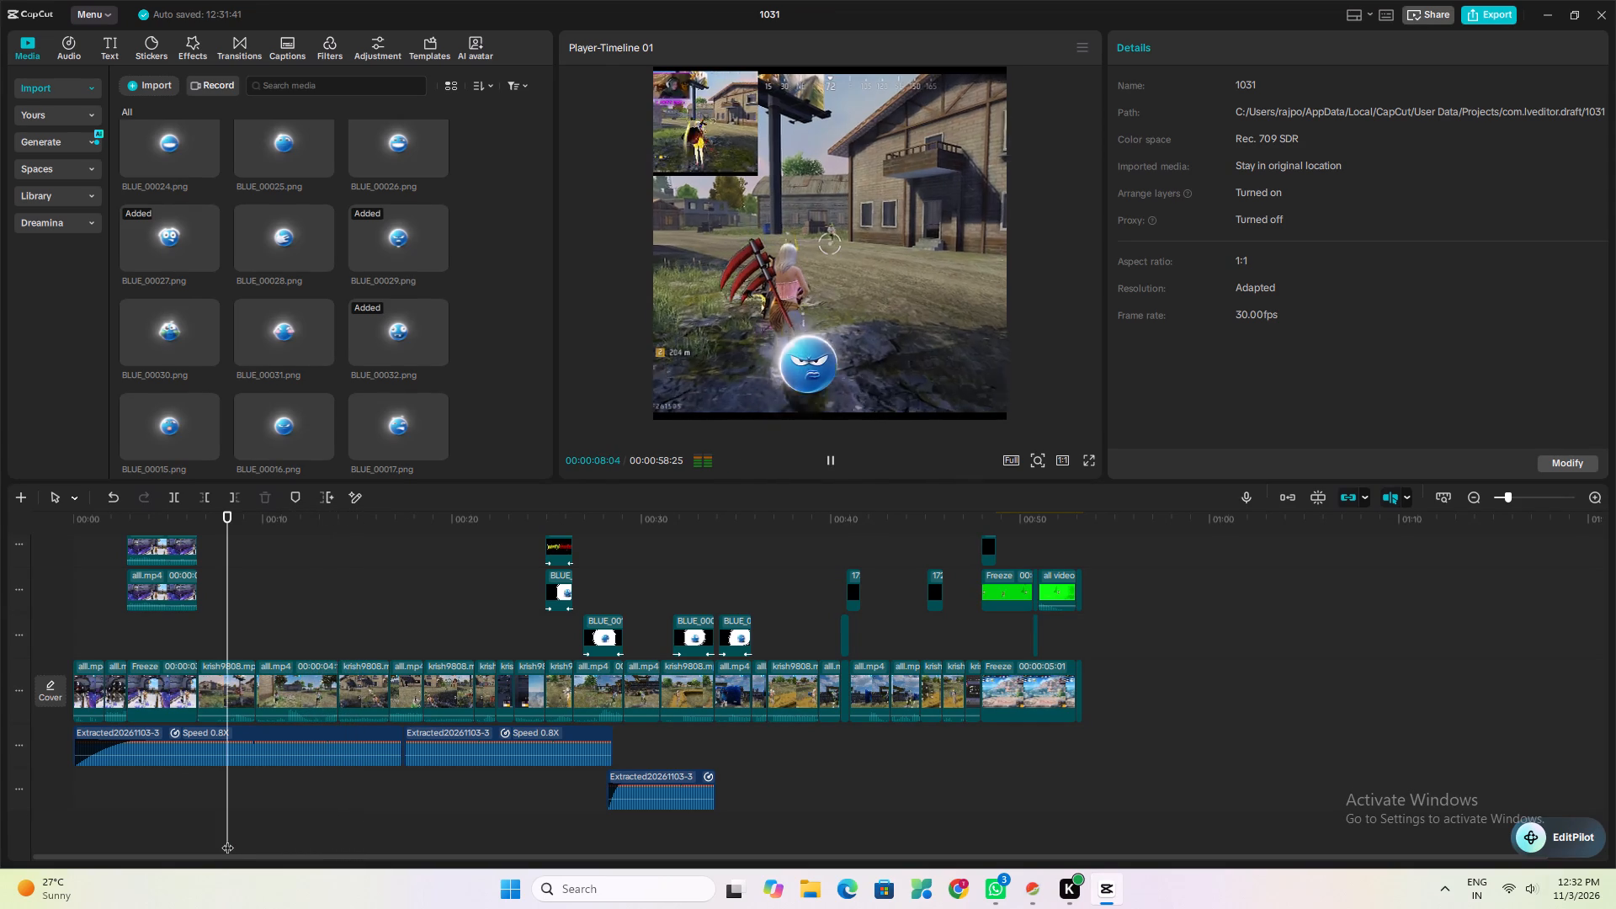
pyautogui.click(229, 833)
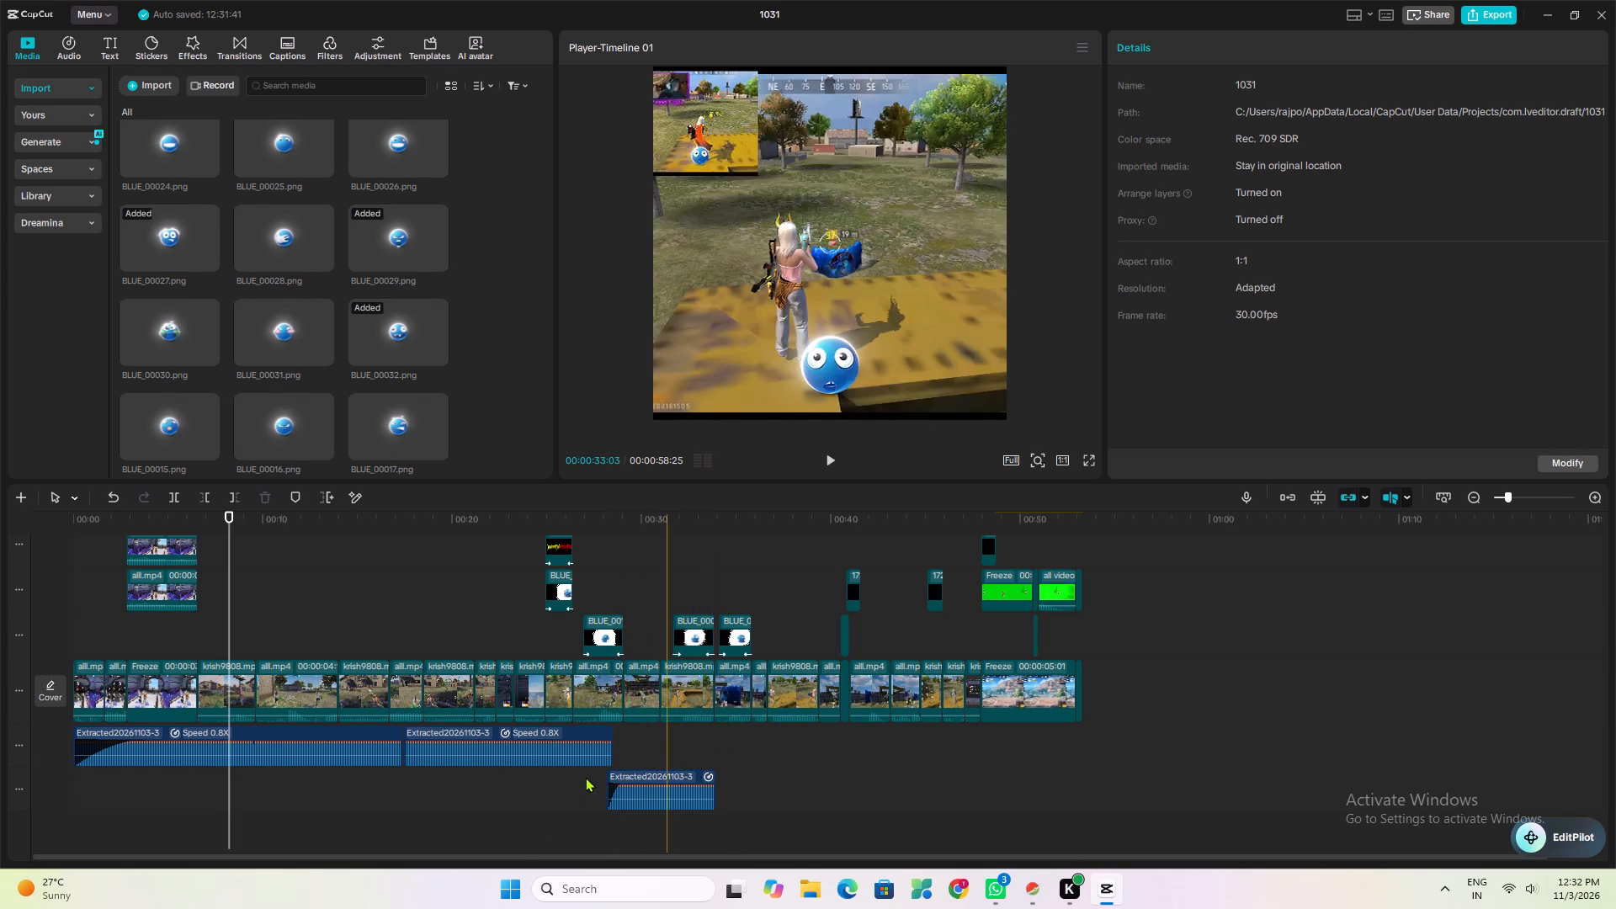
pyautogui.click(220, 809)
pyautogui.press('space')
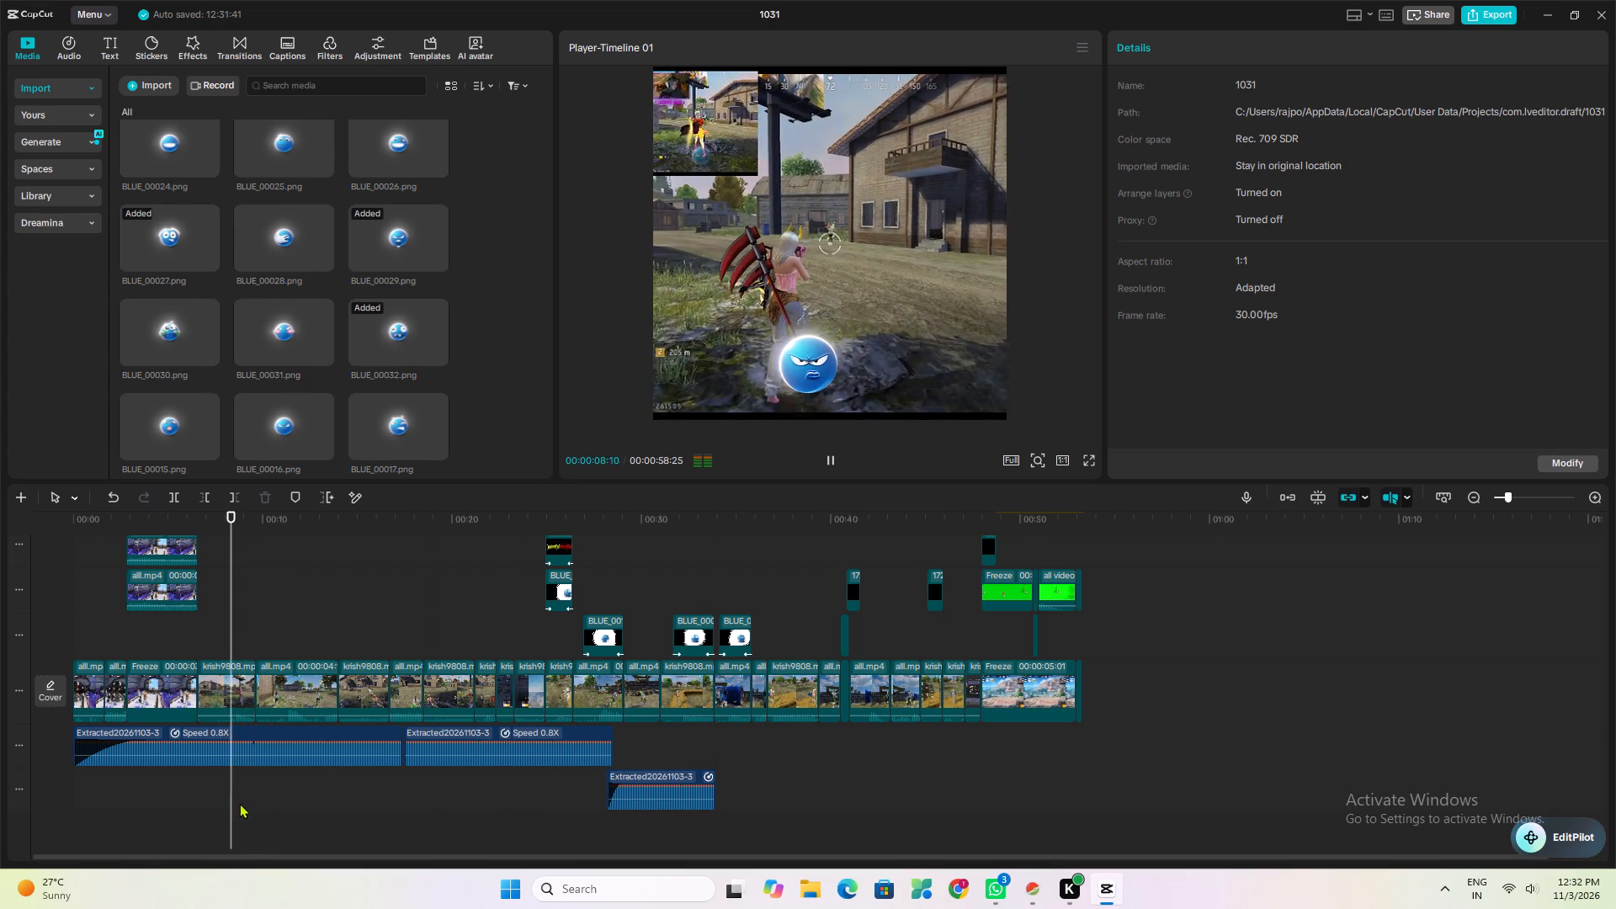
pyautogui.press('space')
# Look over the emoji and caption overlay tracks and the audio clips around 00:00:10.
pyautogui.scroll(1, 265, 793)
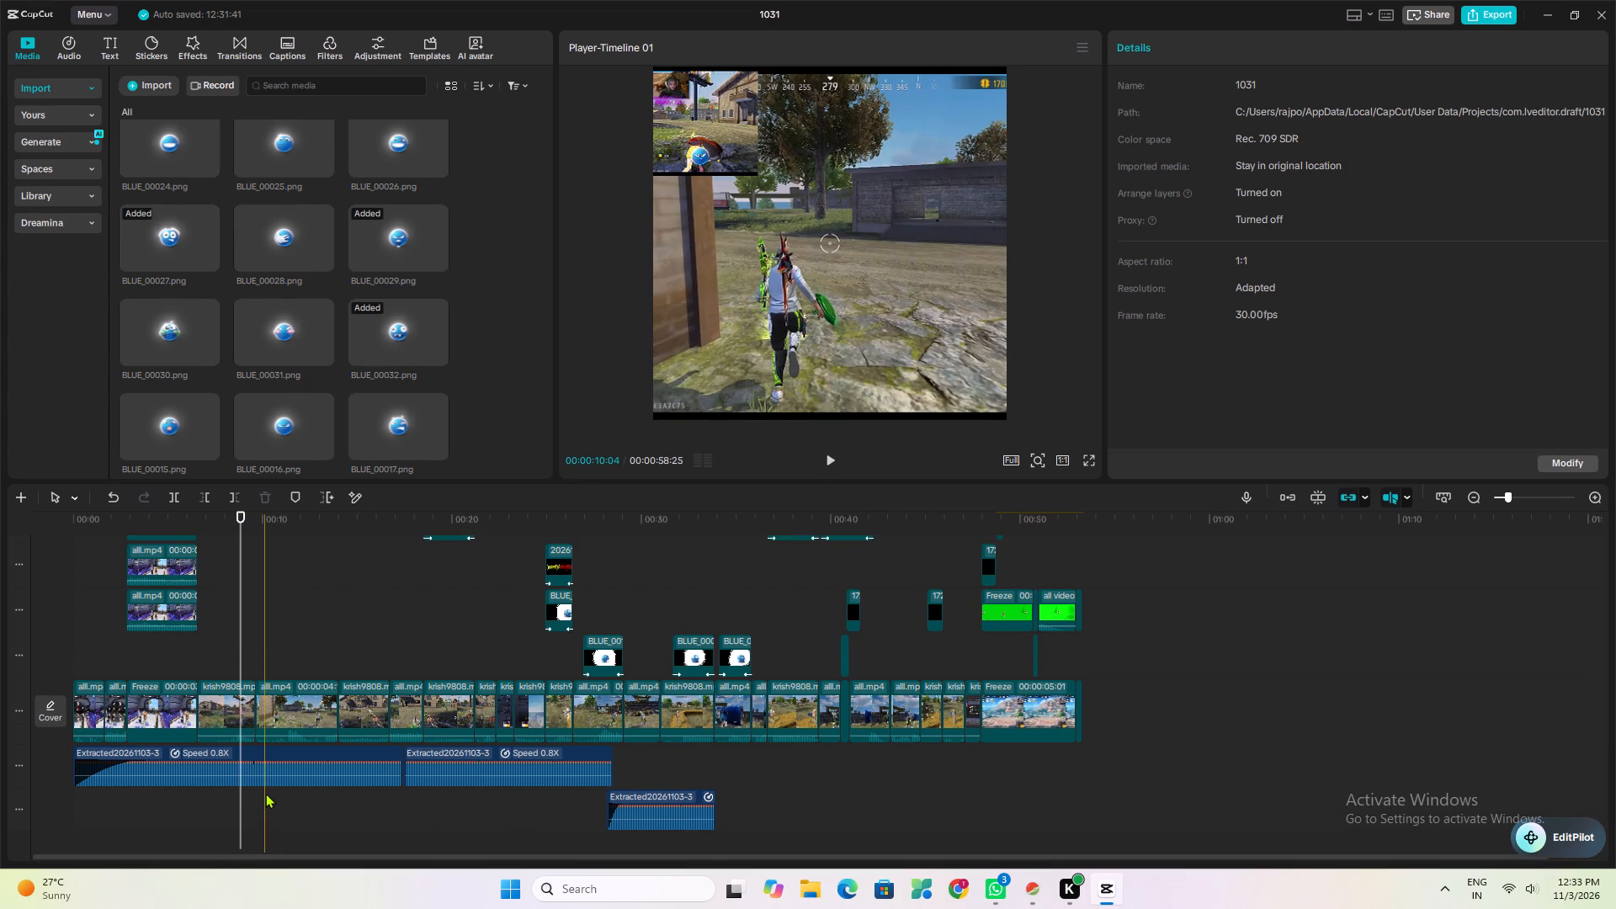
pyautogui.scroll(7, 265, 793)
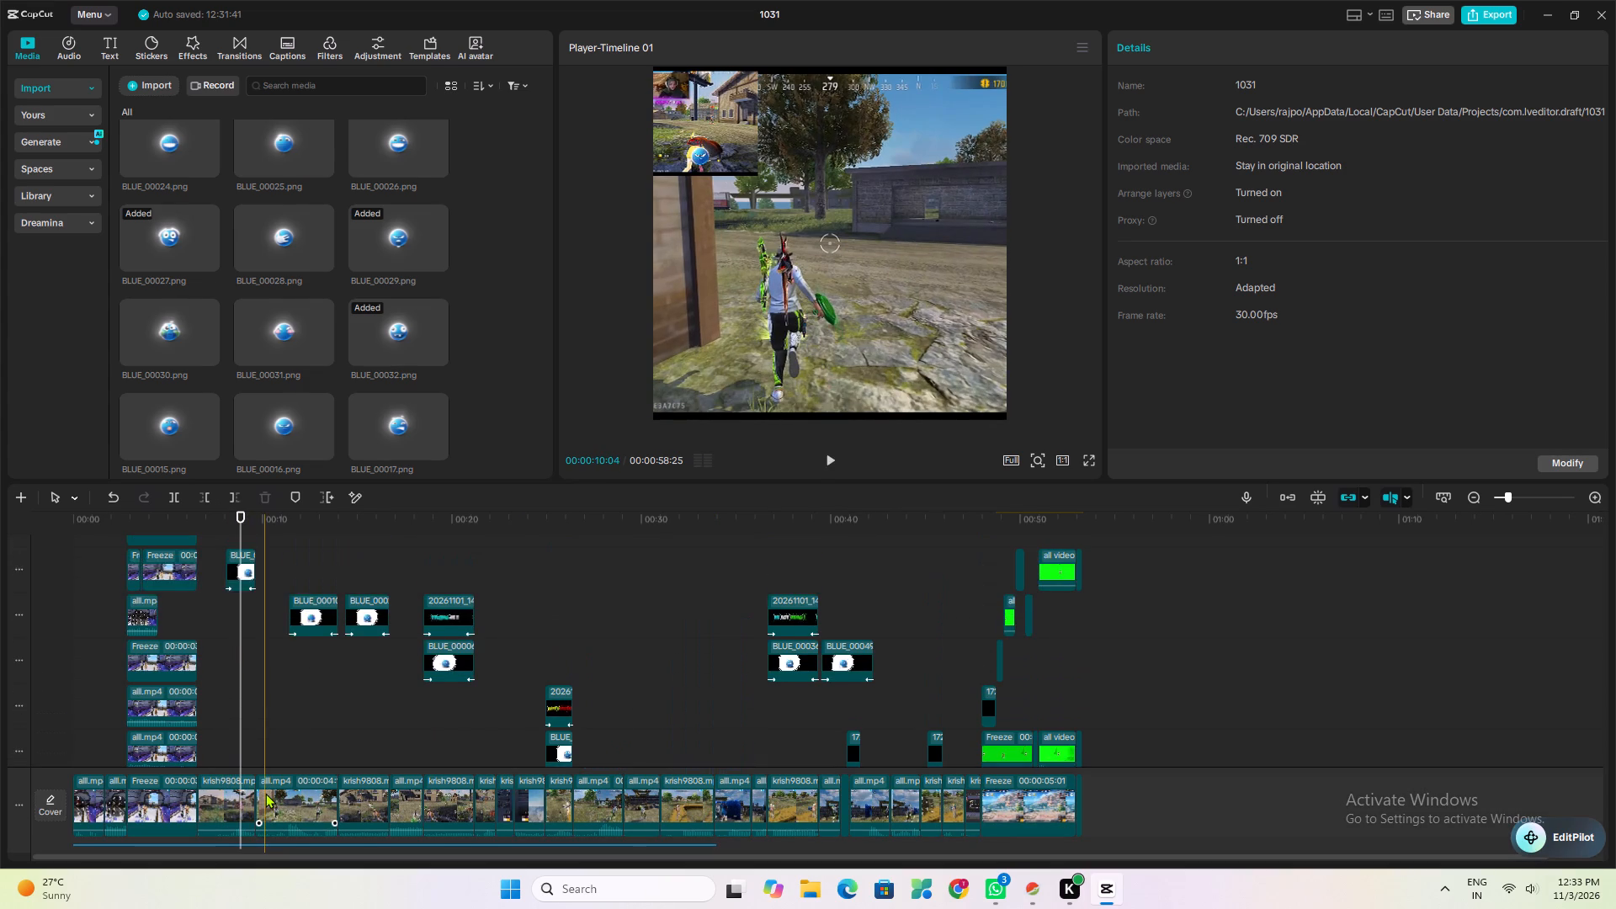
pyautogui.scroll(2, 265, 793)
pyautogui.click(210, 690)
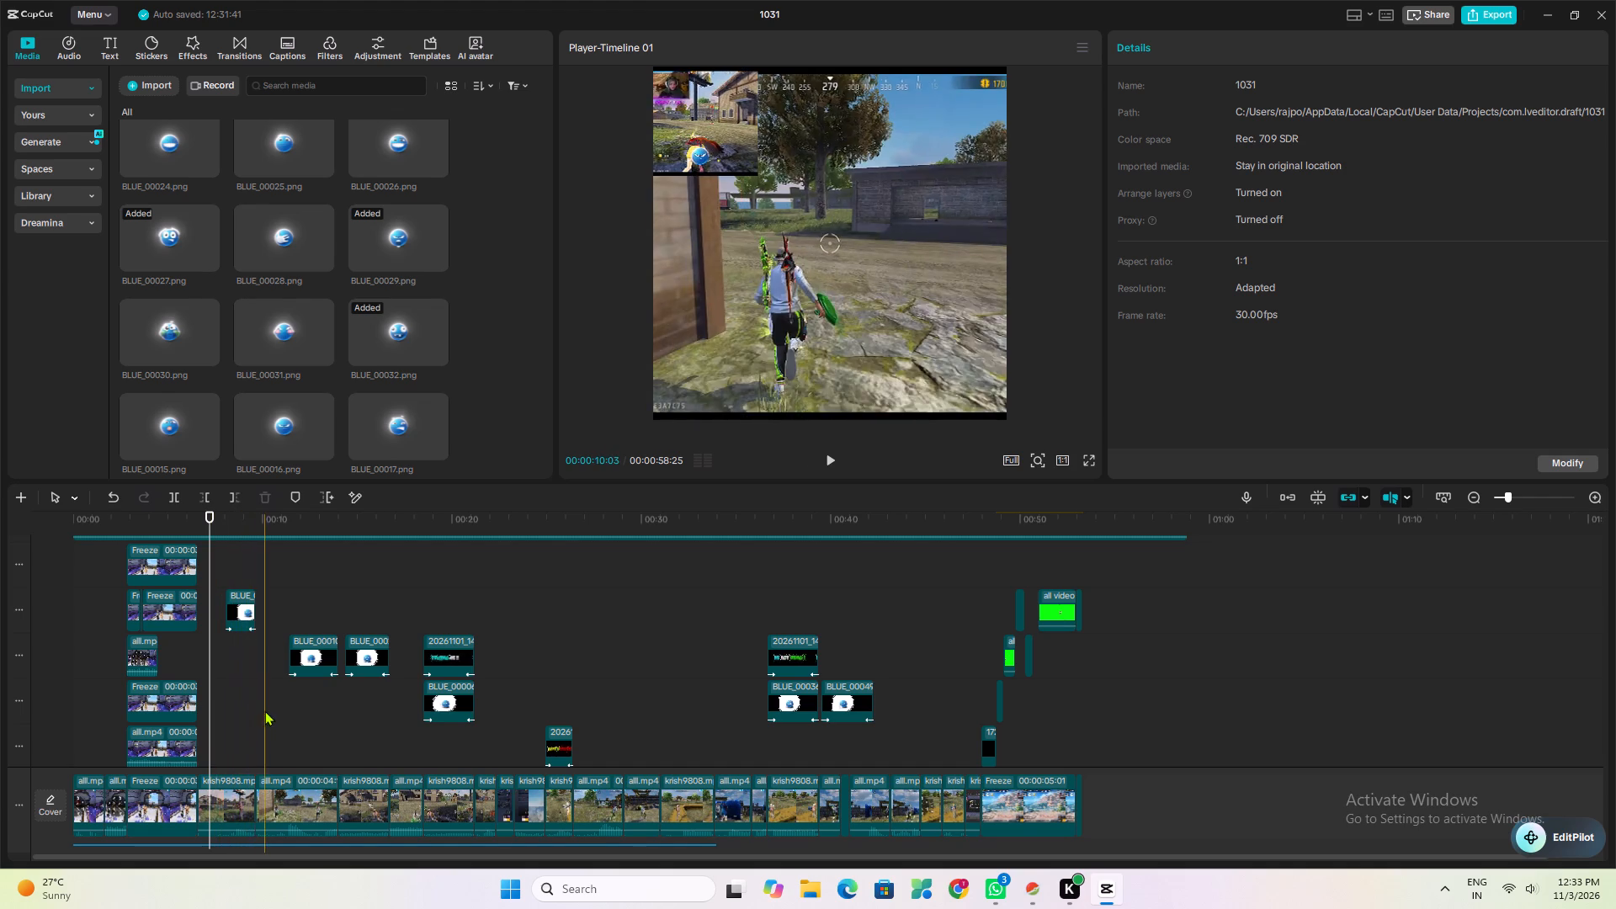
pyautogui.scroll(-10, 229, 729)
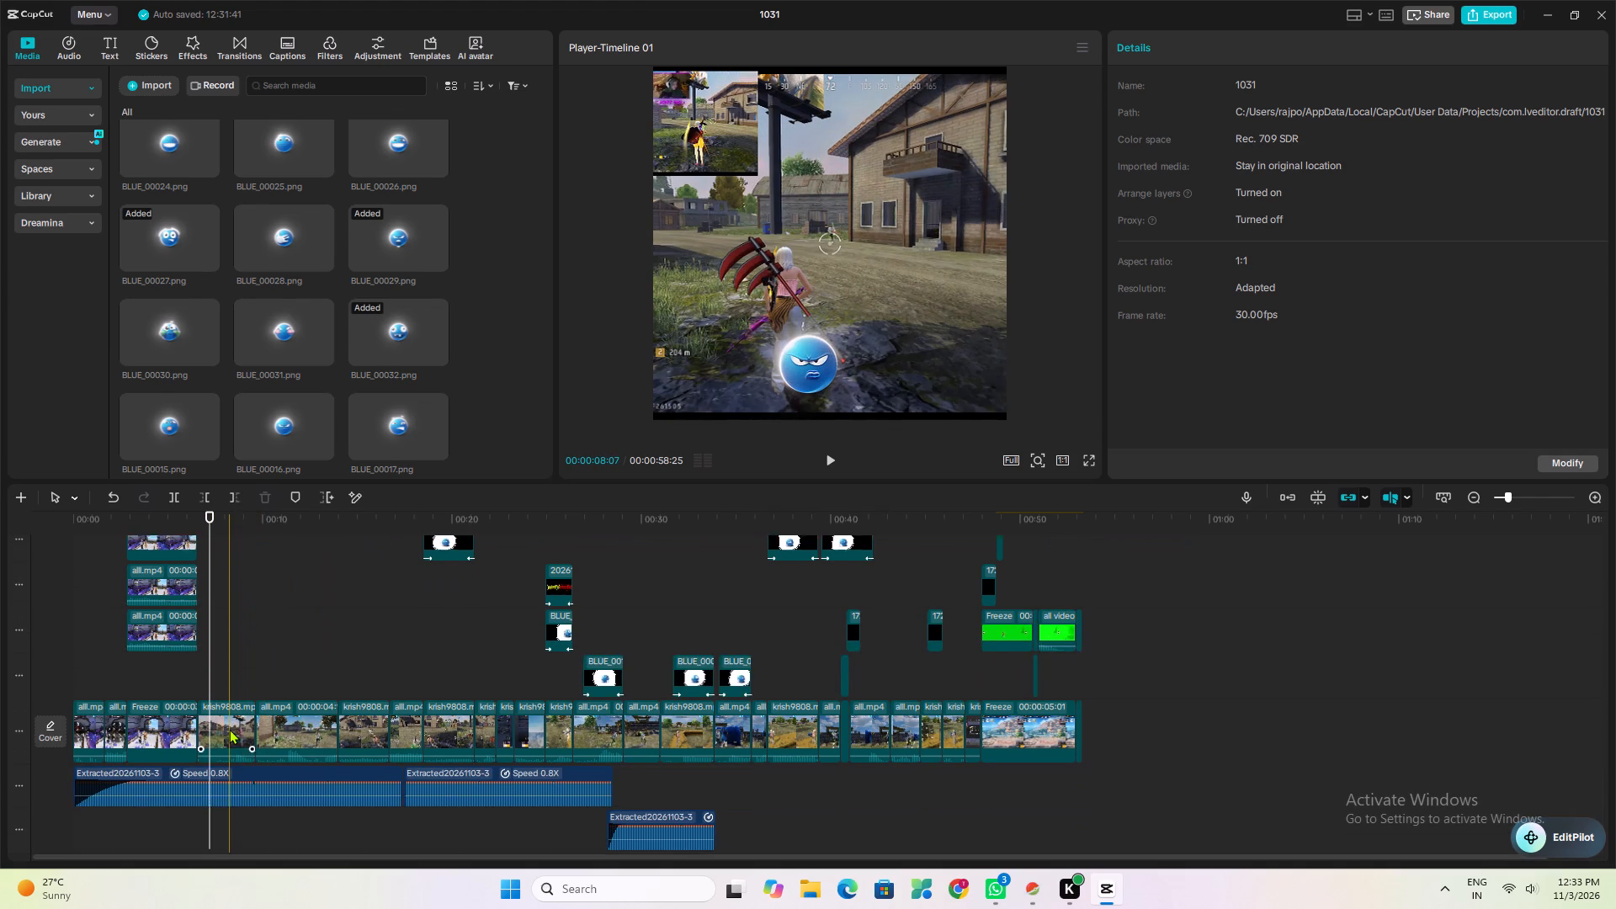
pyautogui.scroll(-4, 229, 729)
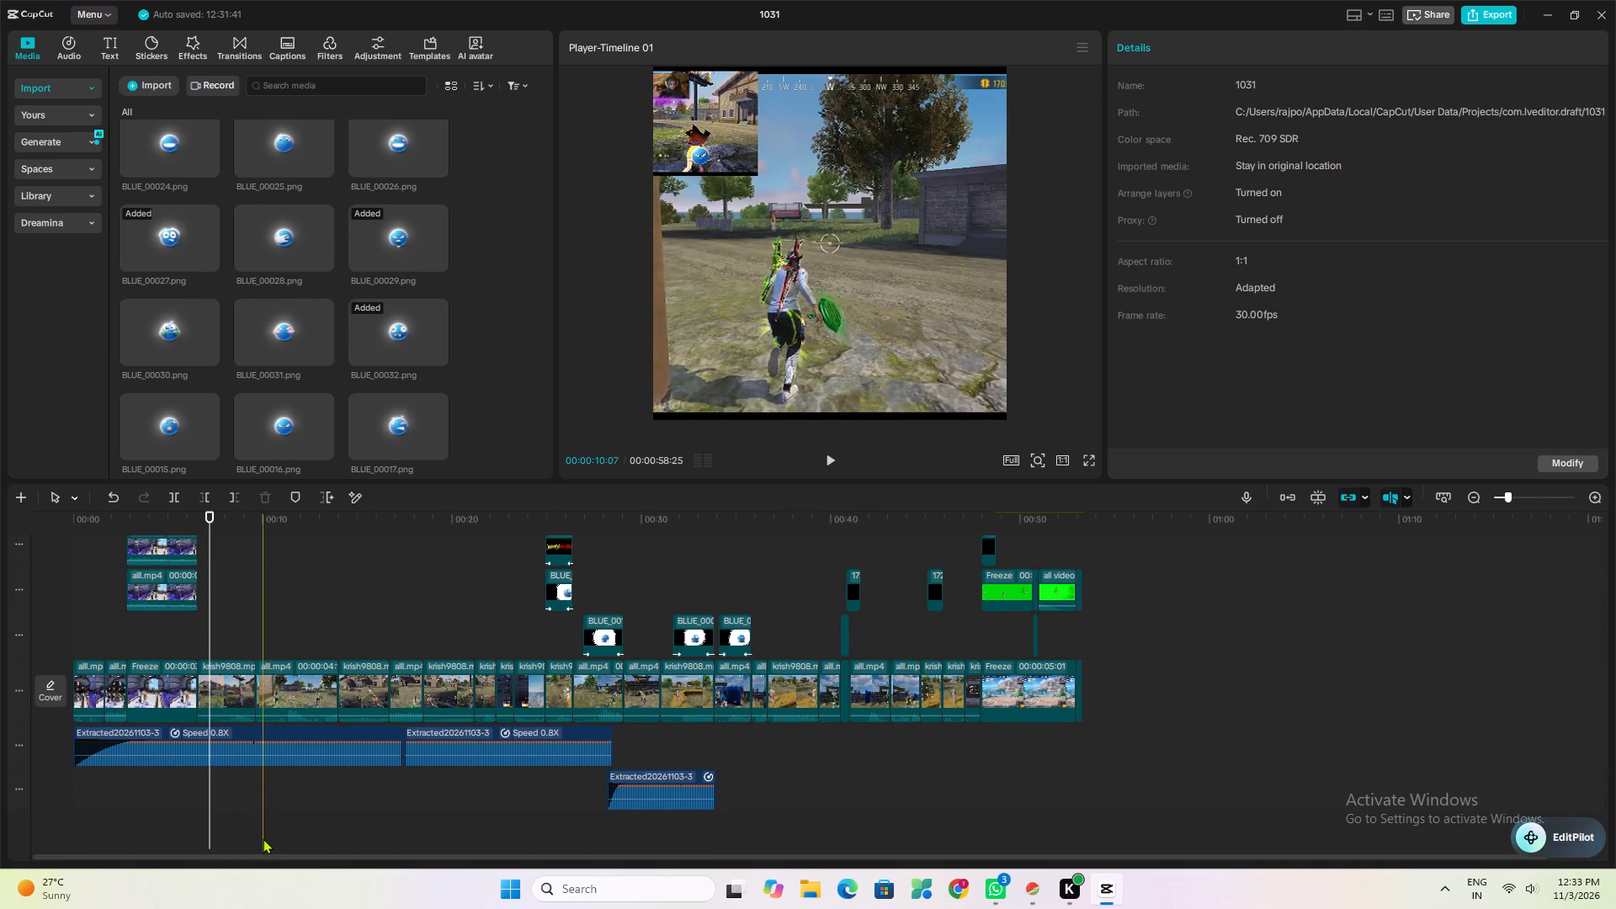
pyautogui.click(263, 838)
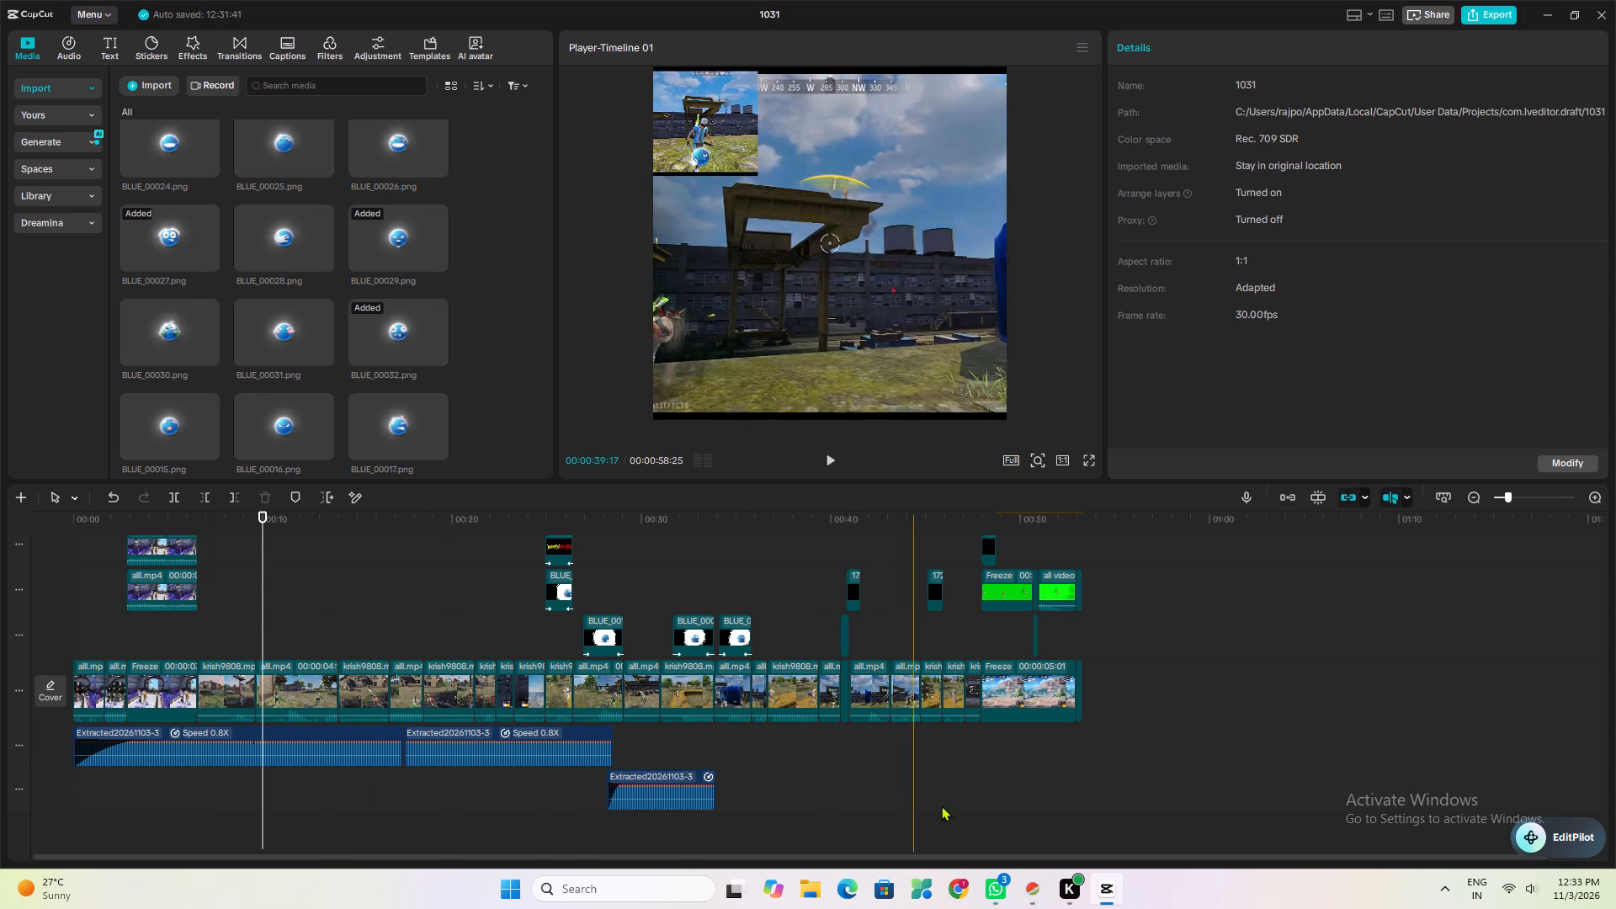
pyautogui.scroll(-1, 709, 820)
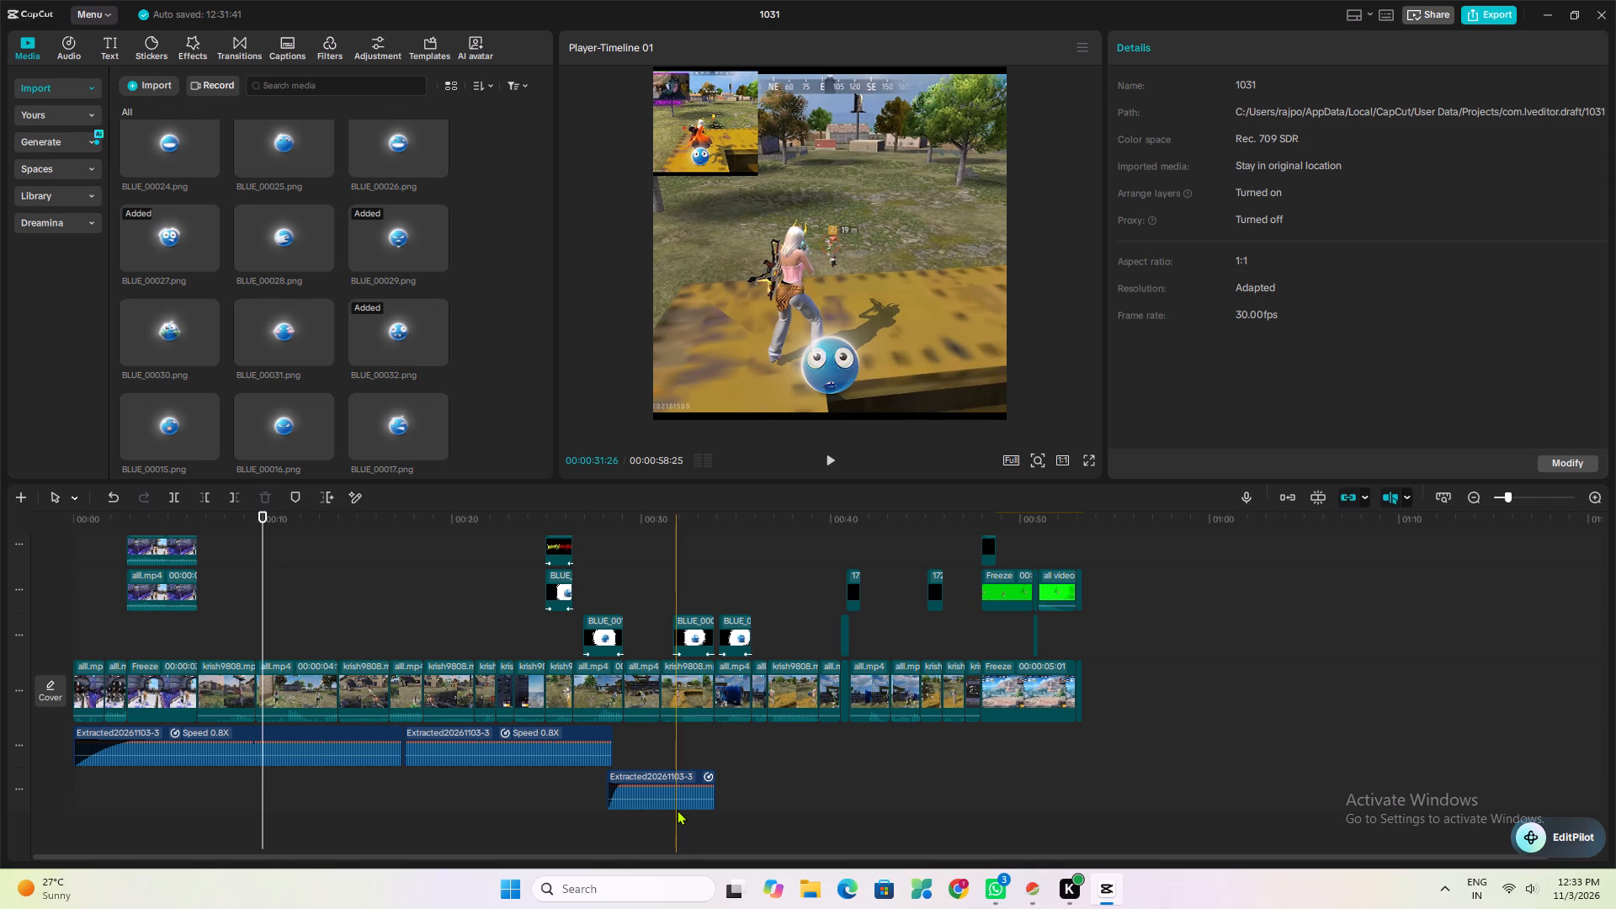
# Play the sections around the last extracted audio clip, from about 00:00:28 and 00:00:34, to check the sound.
pyautogui.click(699, 759)
pyautogui.press('space')
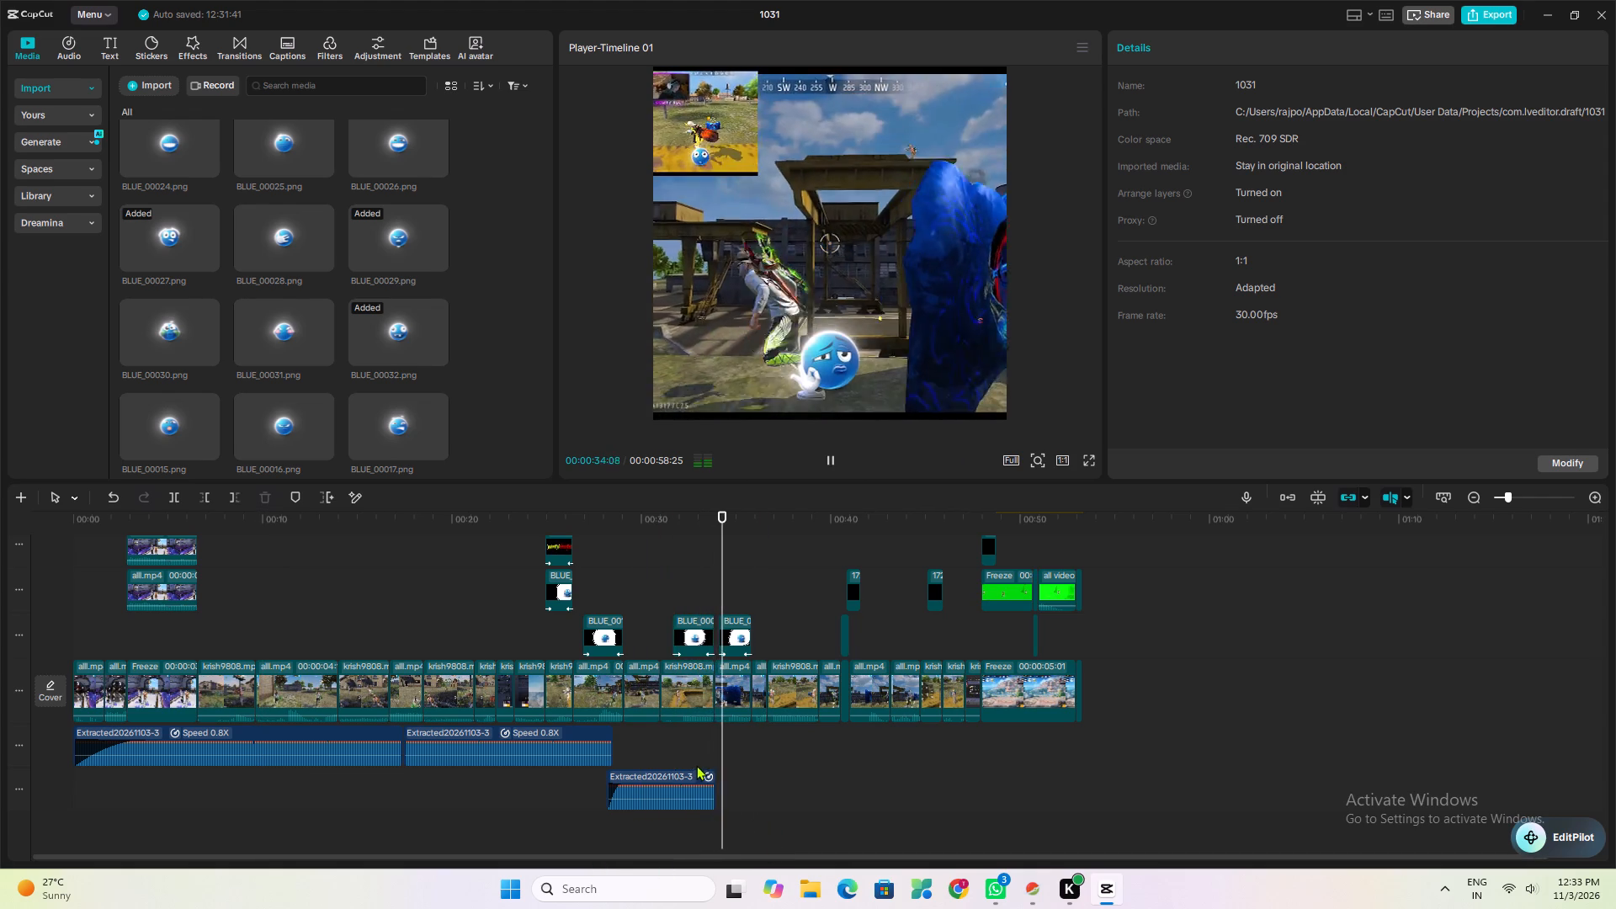
pyautogui.click(594, 812)
pyautogui.press('space')
pyautogui.press('space')
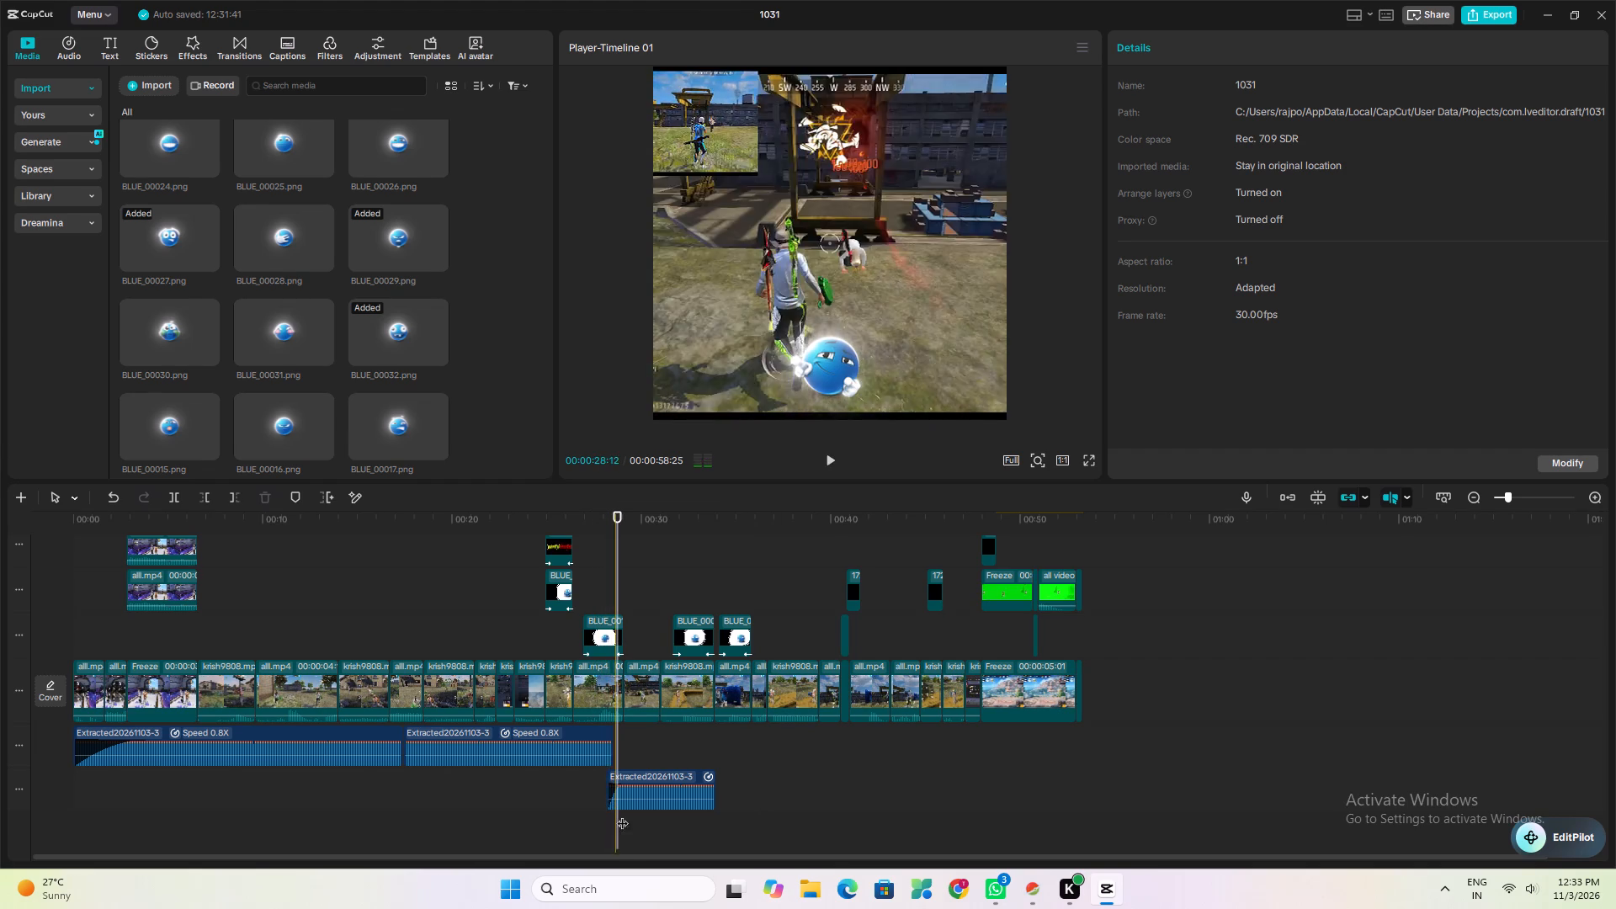
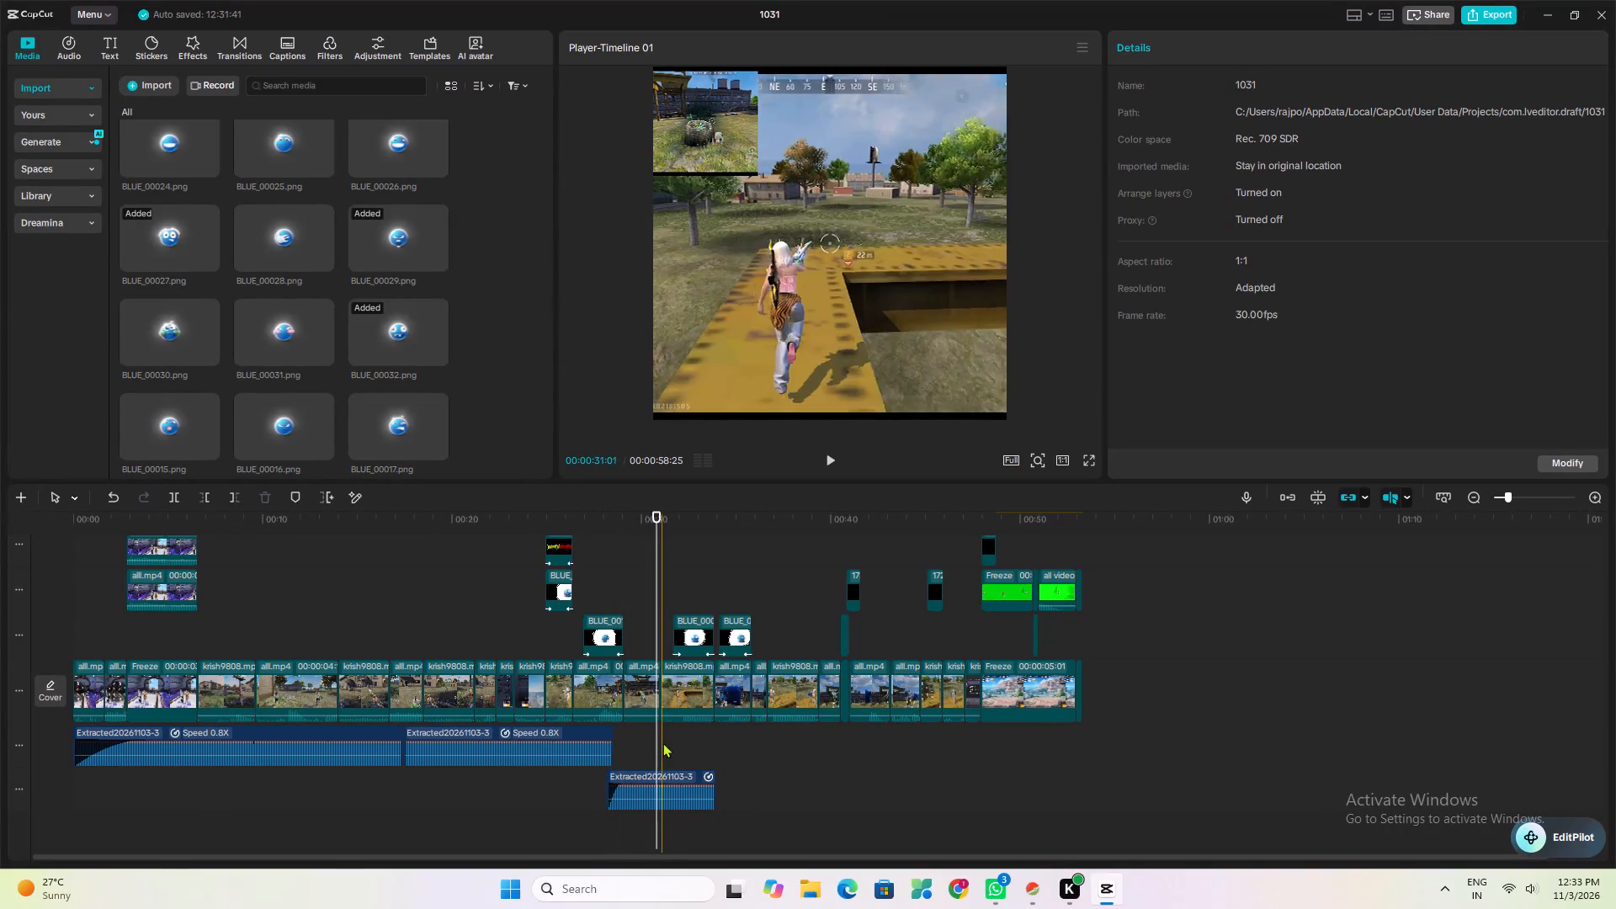
# Skim the gameplay between about 00:00:31 and 00:00:38, going back to the end of the last extracted audio clip.
pyautogui.moveTo(658, 741); pyautogui.dragTo(692, 747)
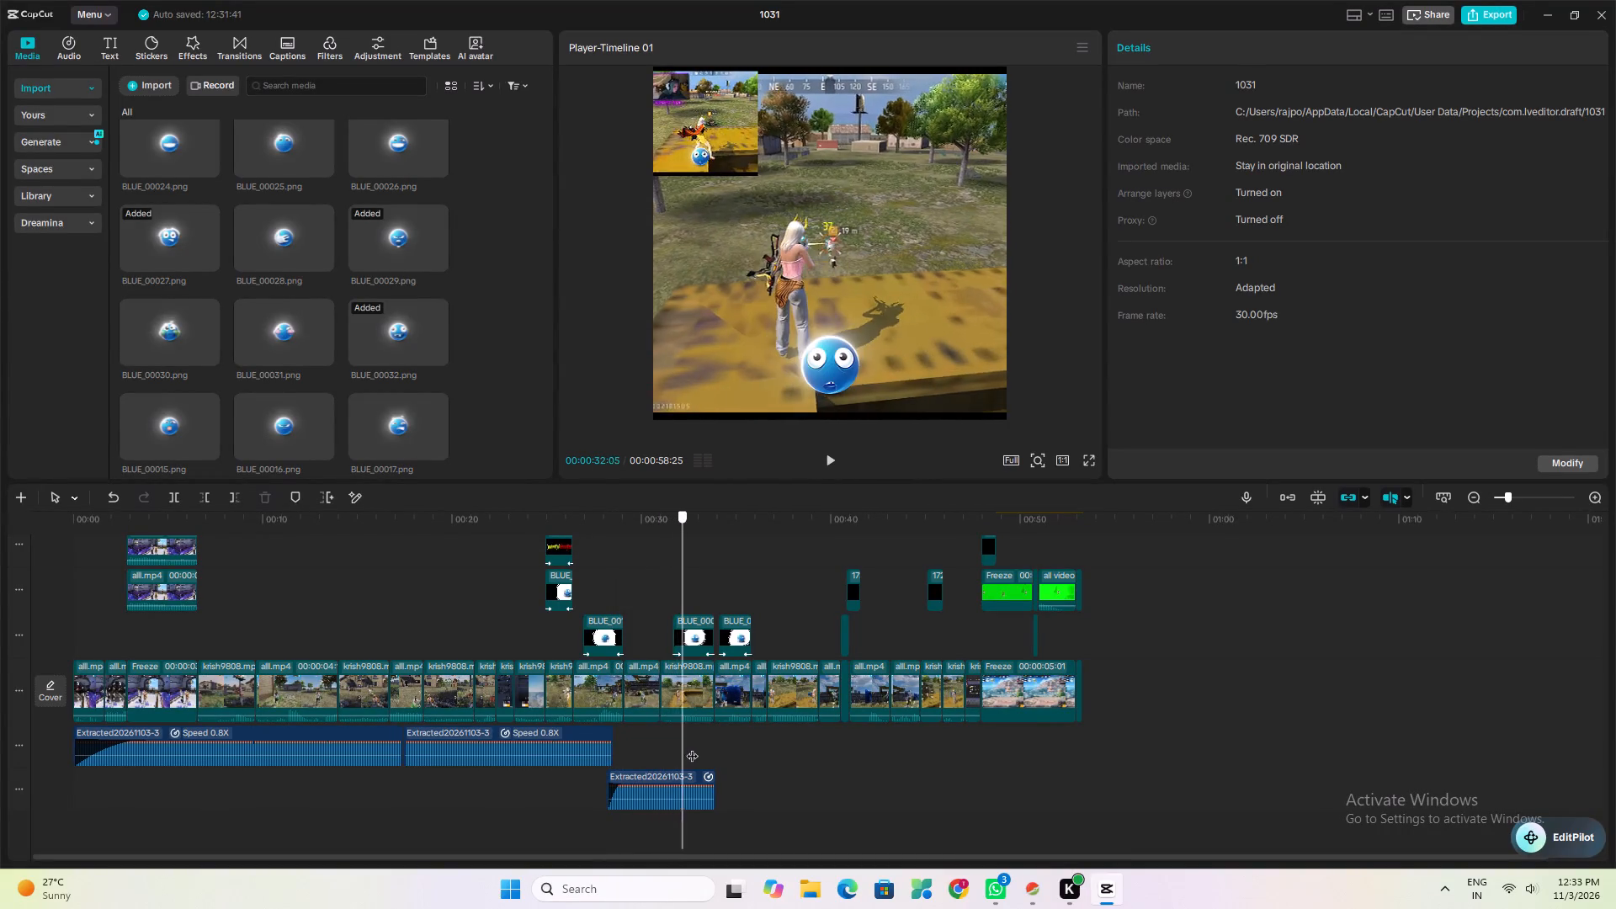
pyautogui.moveTo(692, 747); pyautogui.dragTo(754, 754)
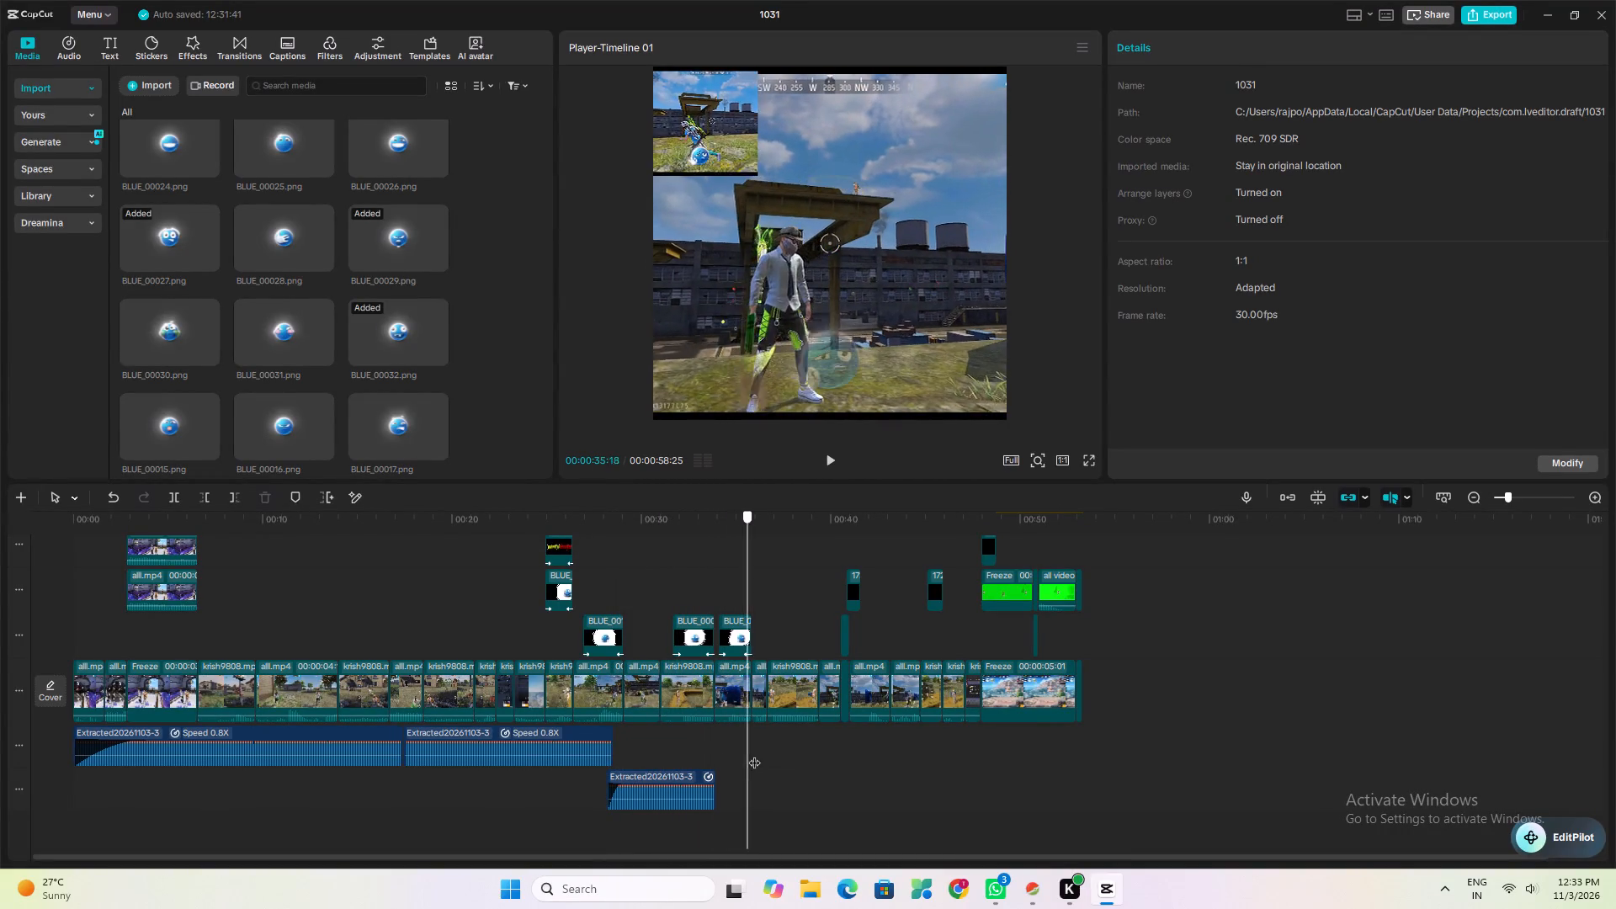
pyautogui.moveTo(754, 754); pyautogui.dragTo(805, 762)
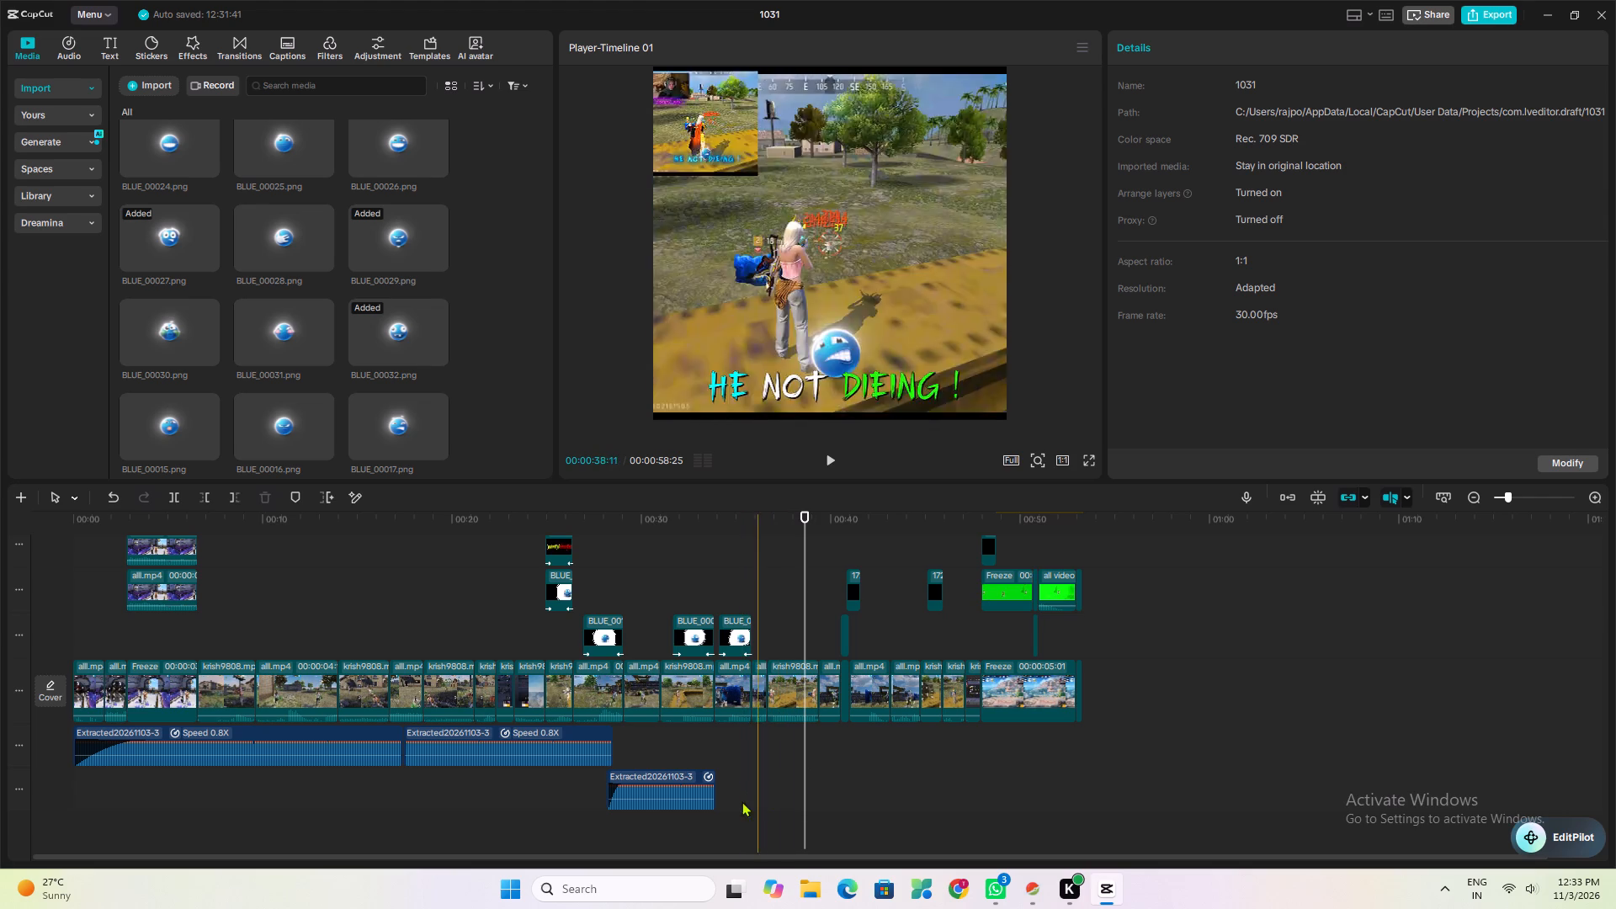
pyautogui.click(712, 816)
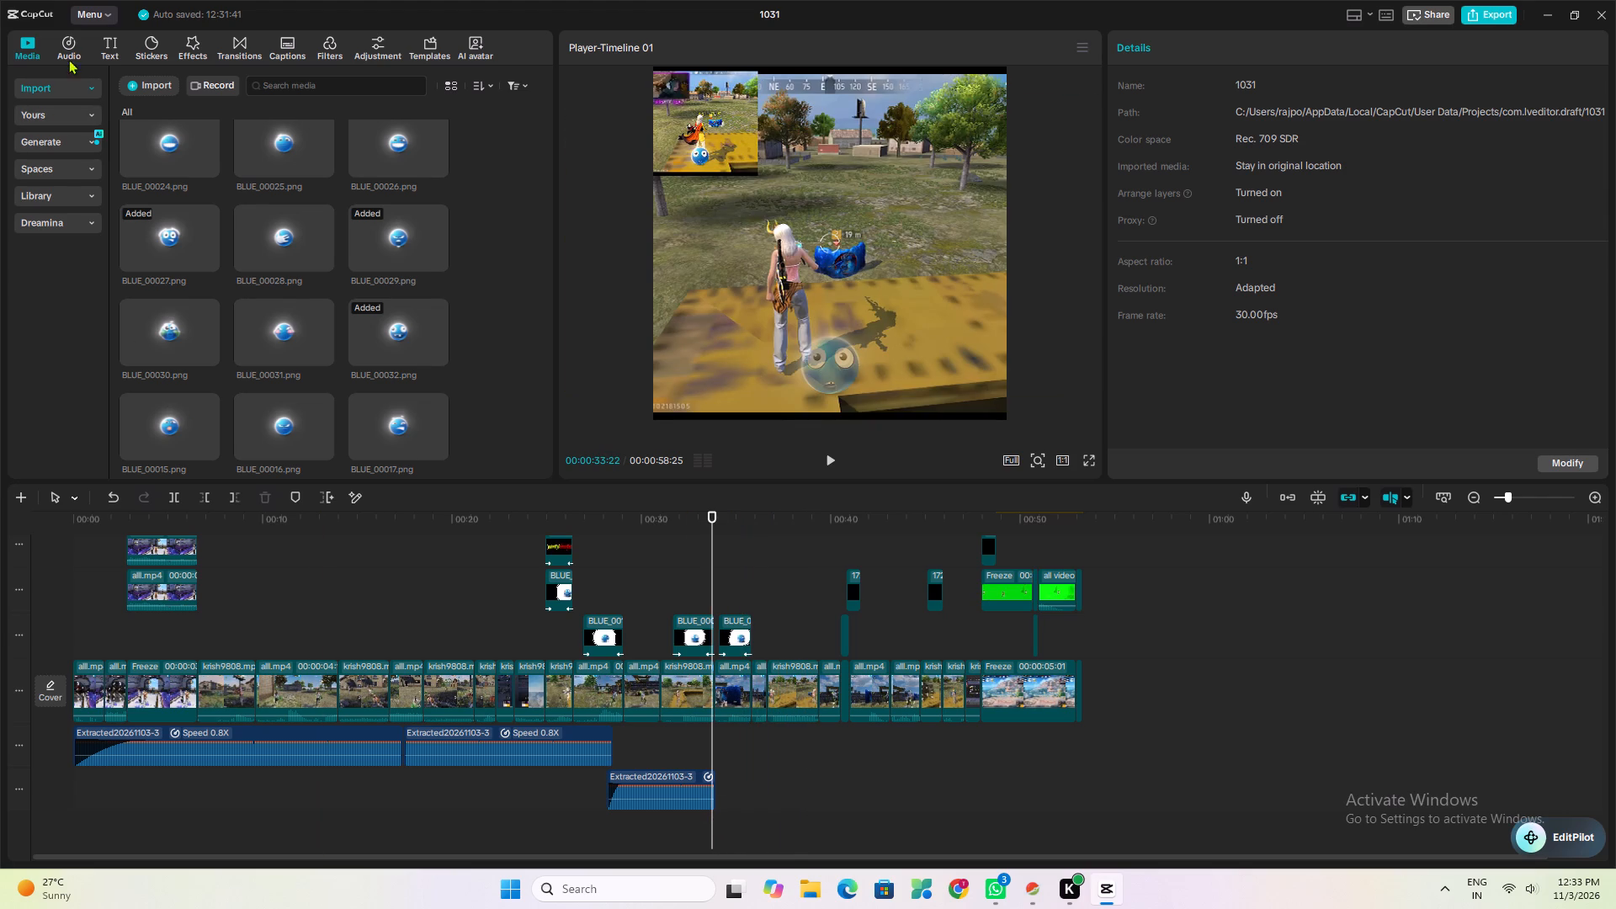
pyautogui.click(71, 39)
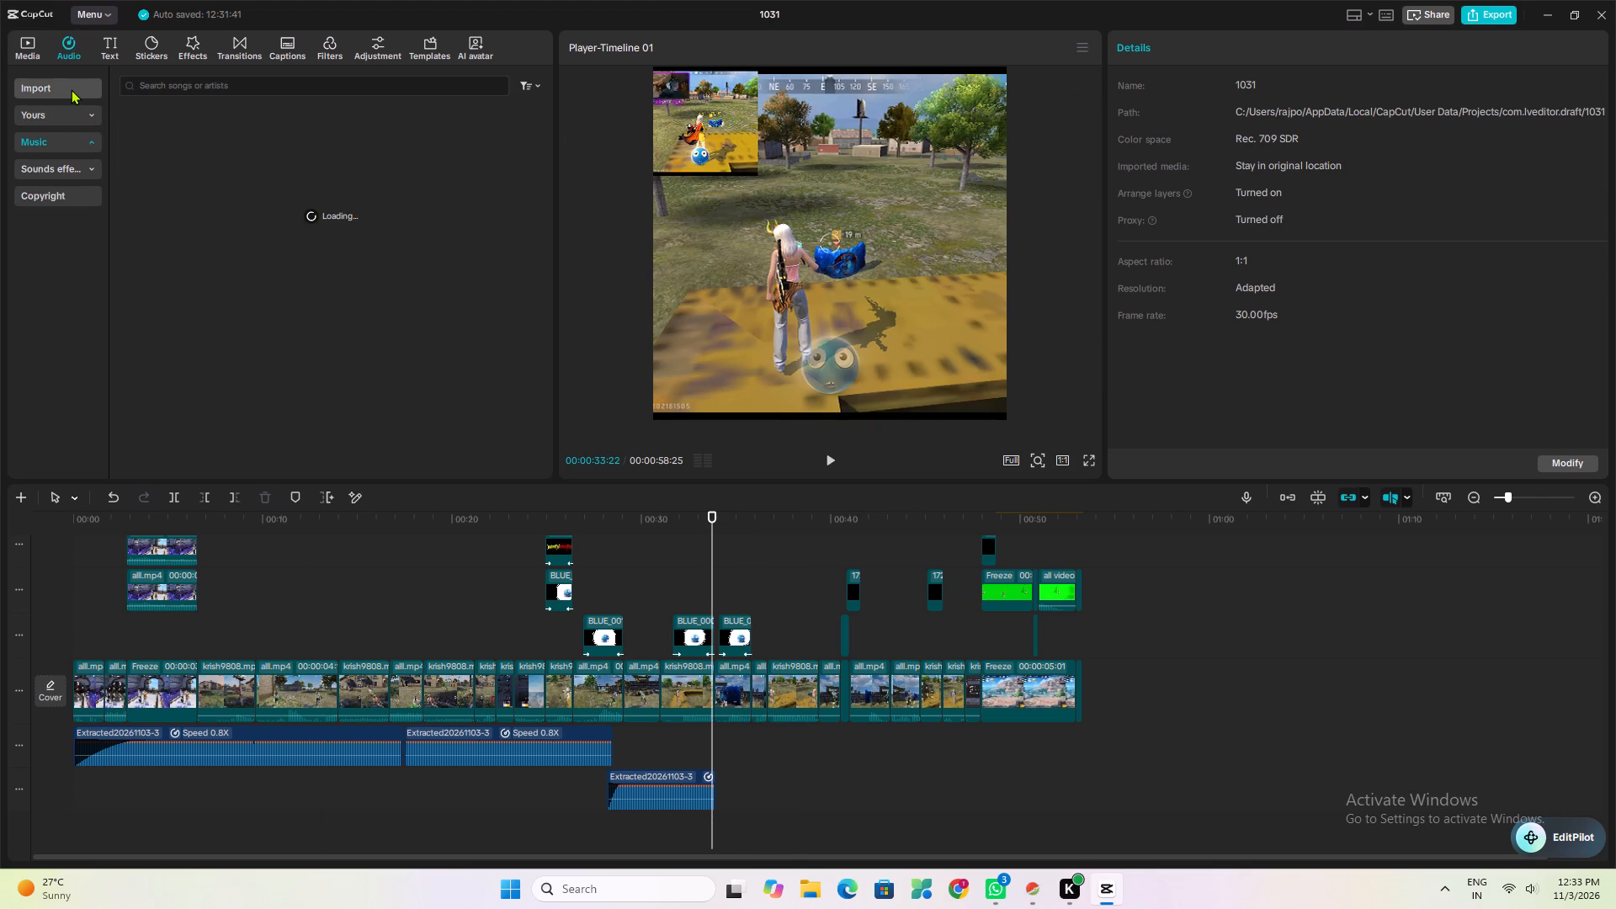
pyautogui.click(71, 89)
pyautogui.click(173, 135)
pyautogui.click(184, 173)
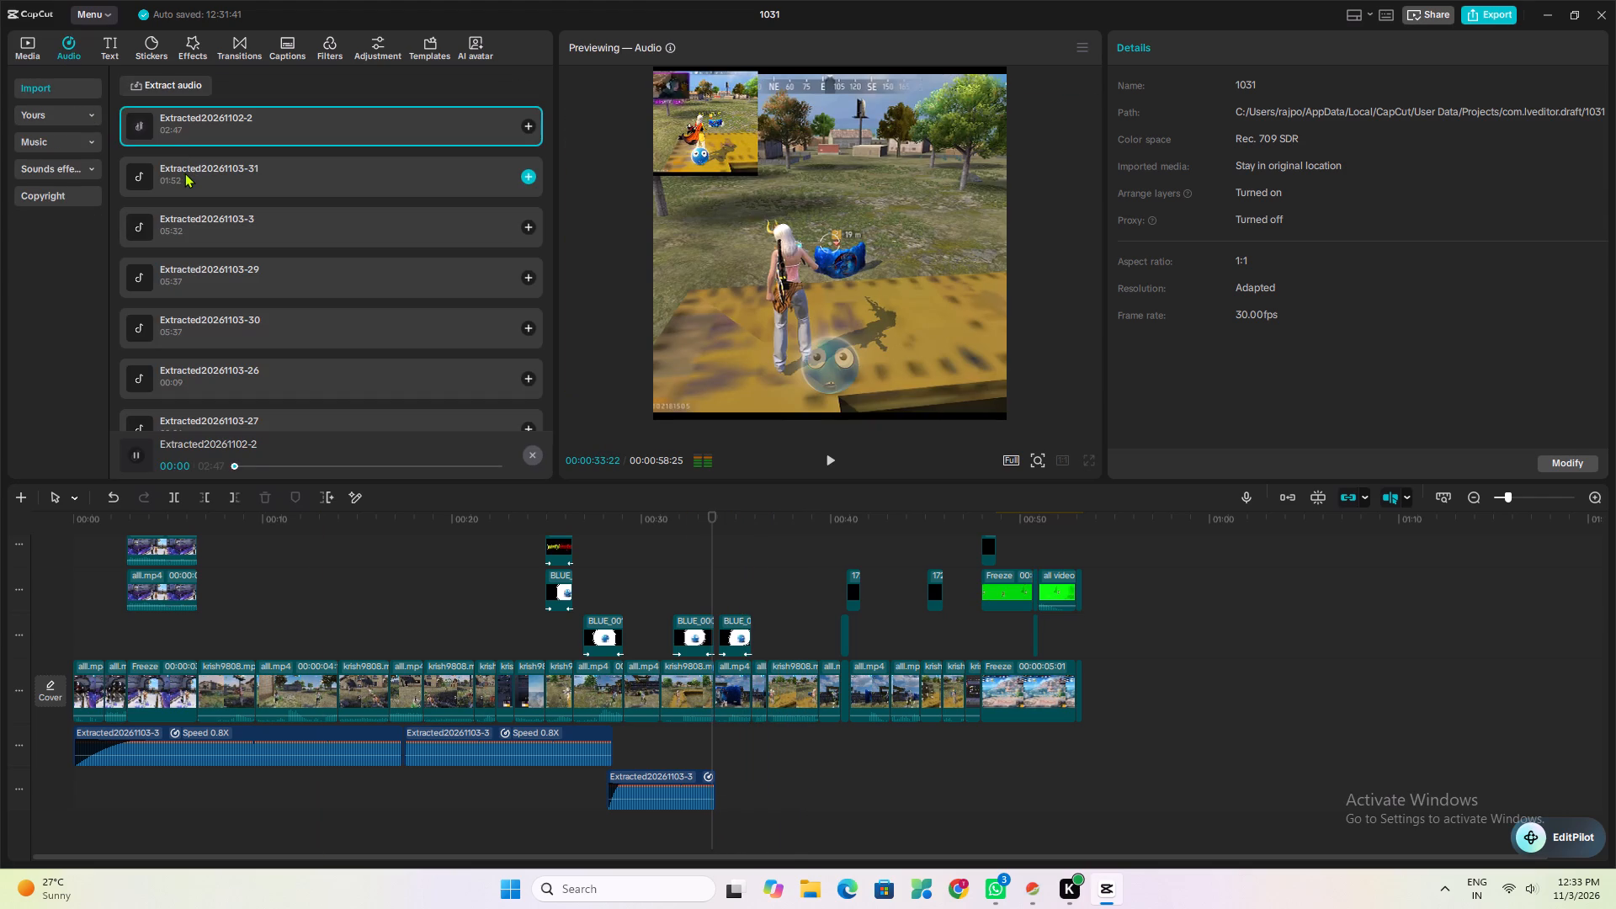
pyautogui.click(200, 227)
pyautogui.scroll(-1, 200, 227)
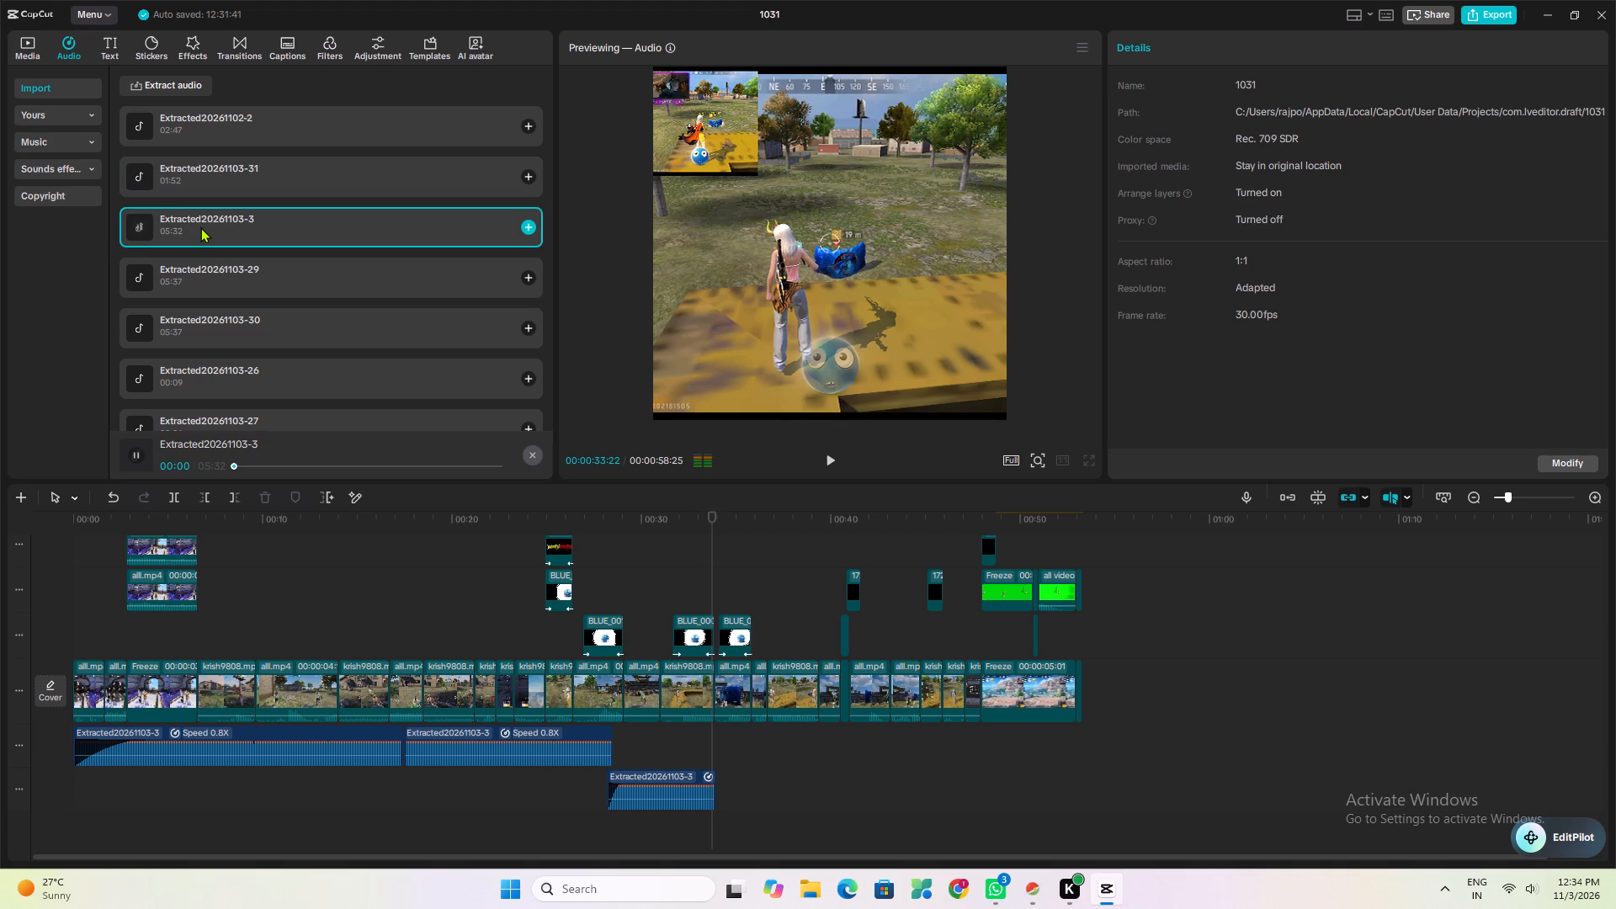
pyautogui.scroll(-1, 200, 227)
pyautogui.click(199, 128)
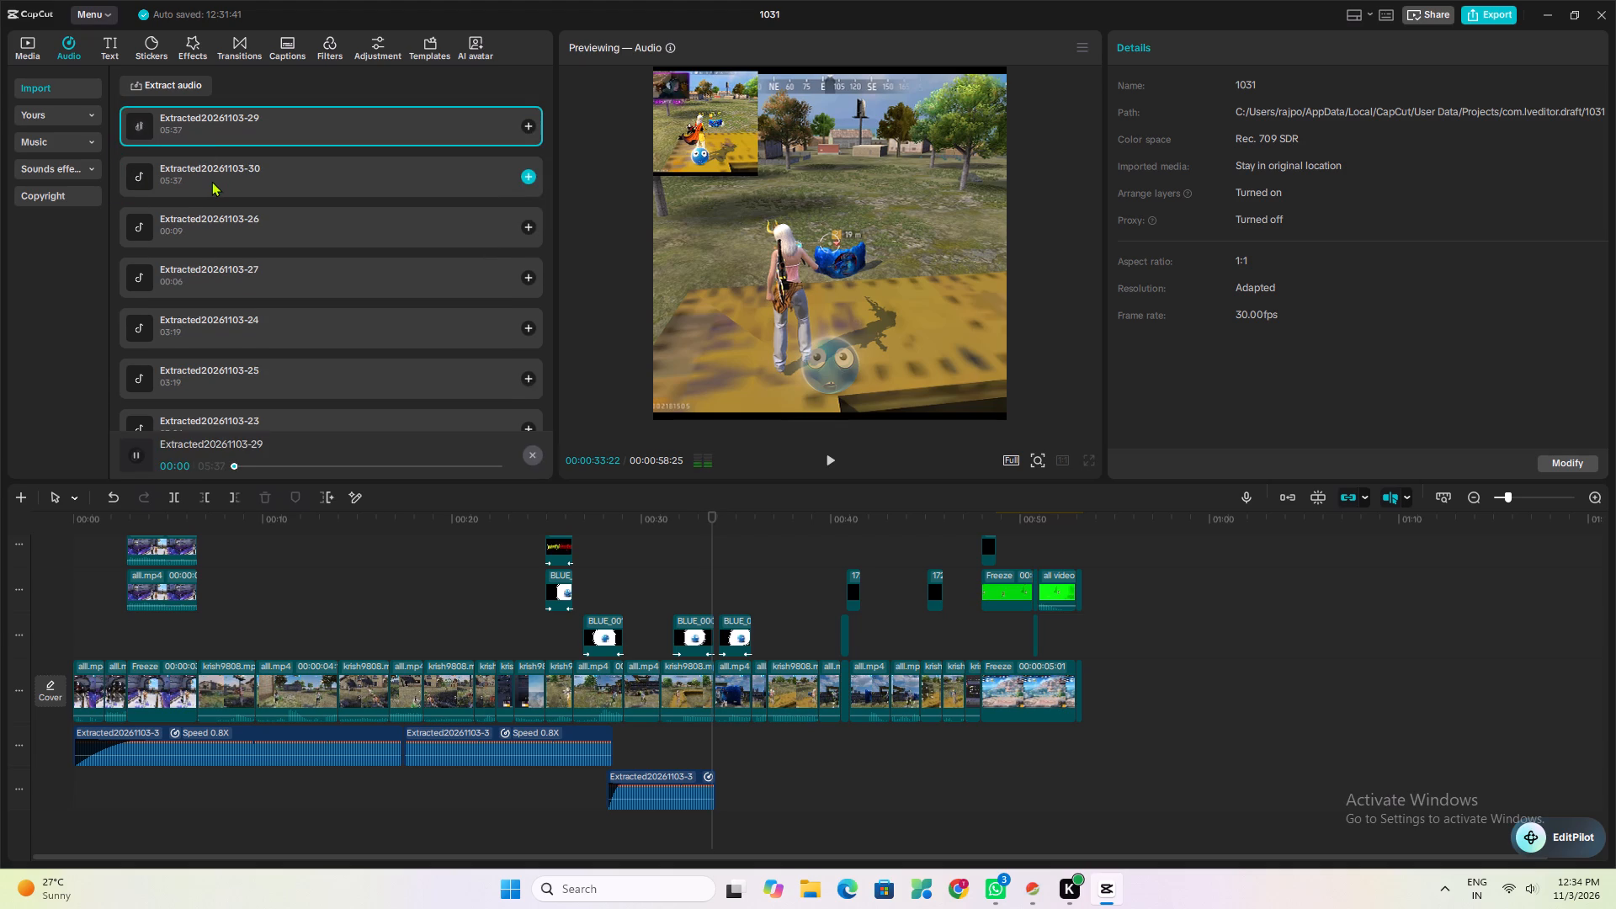
pyautogui.click(211, 181)
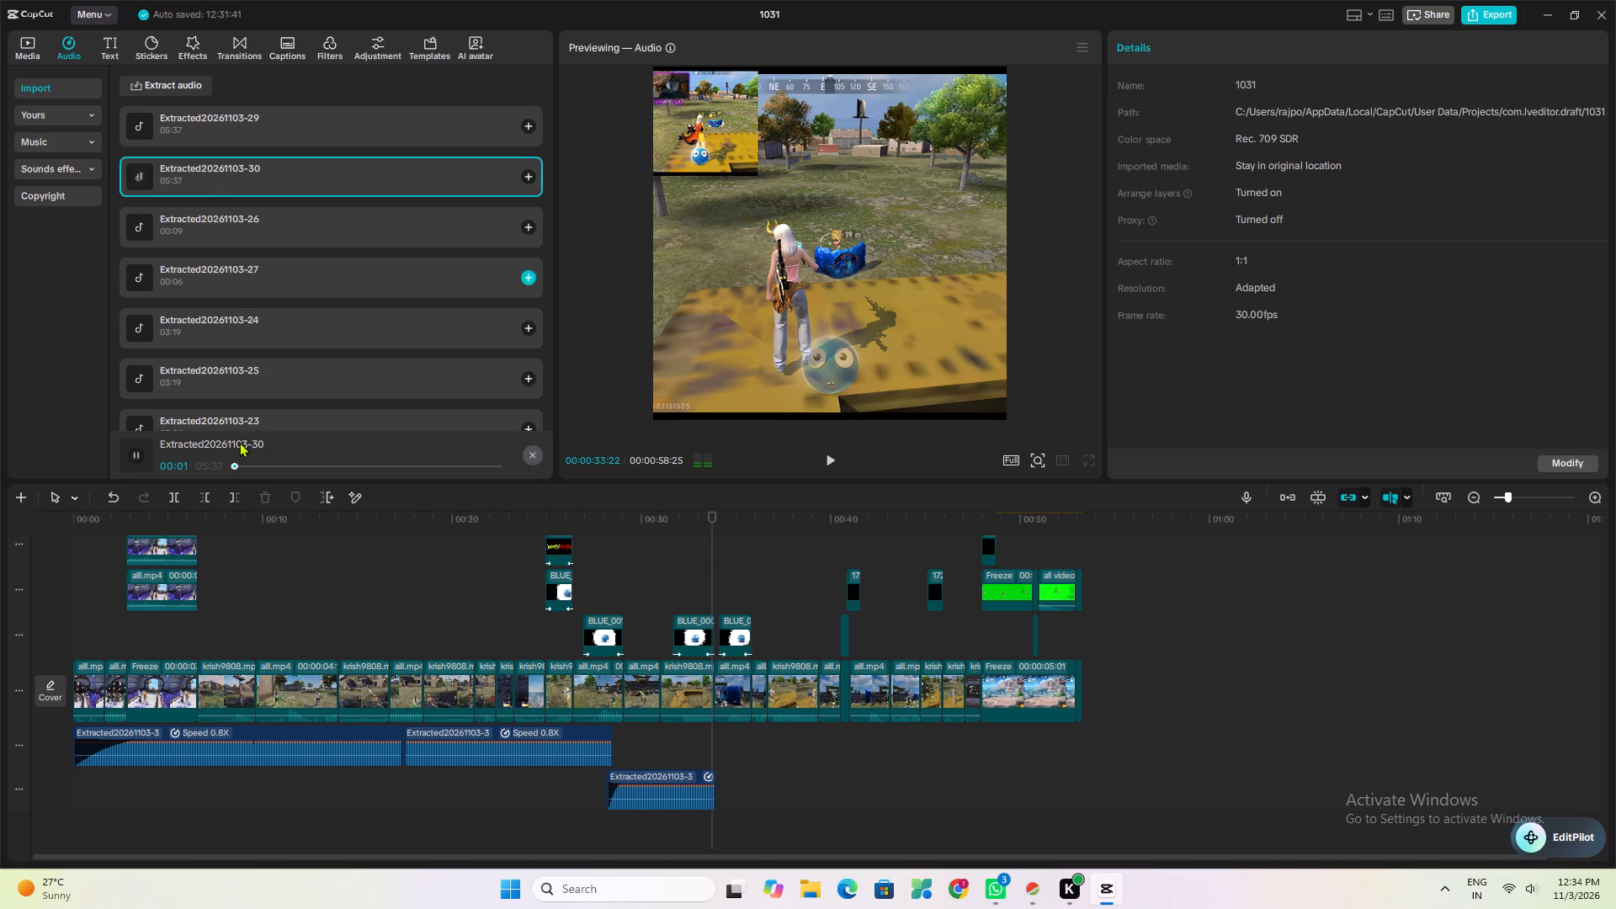
pyautogui.click(246, 466)
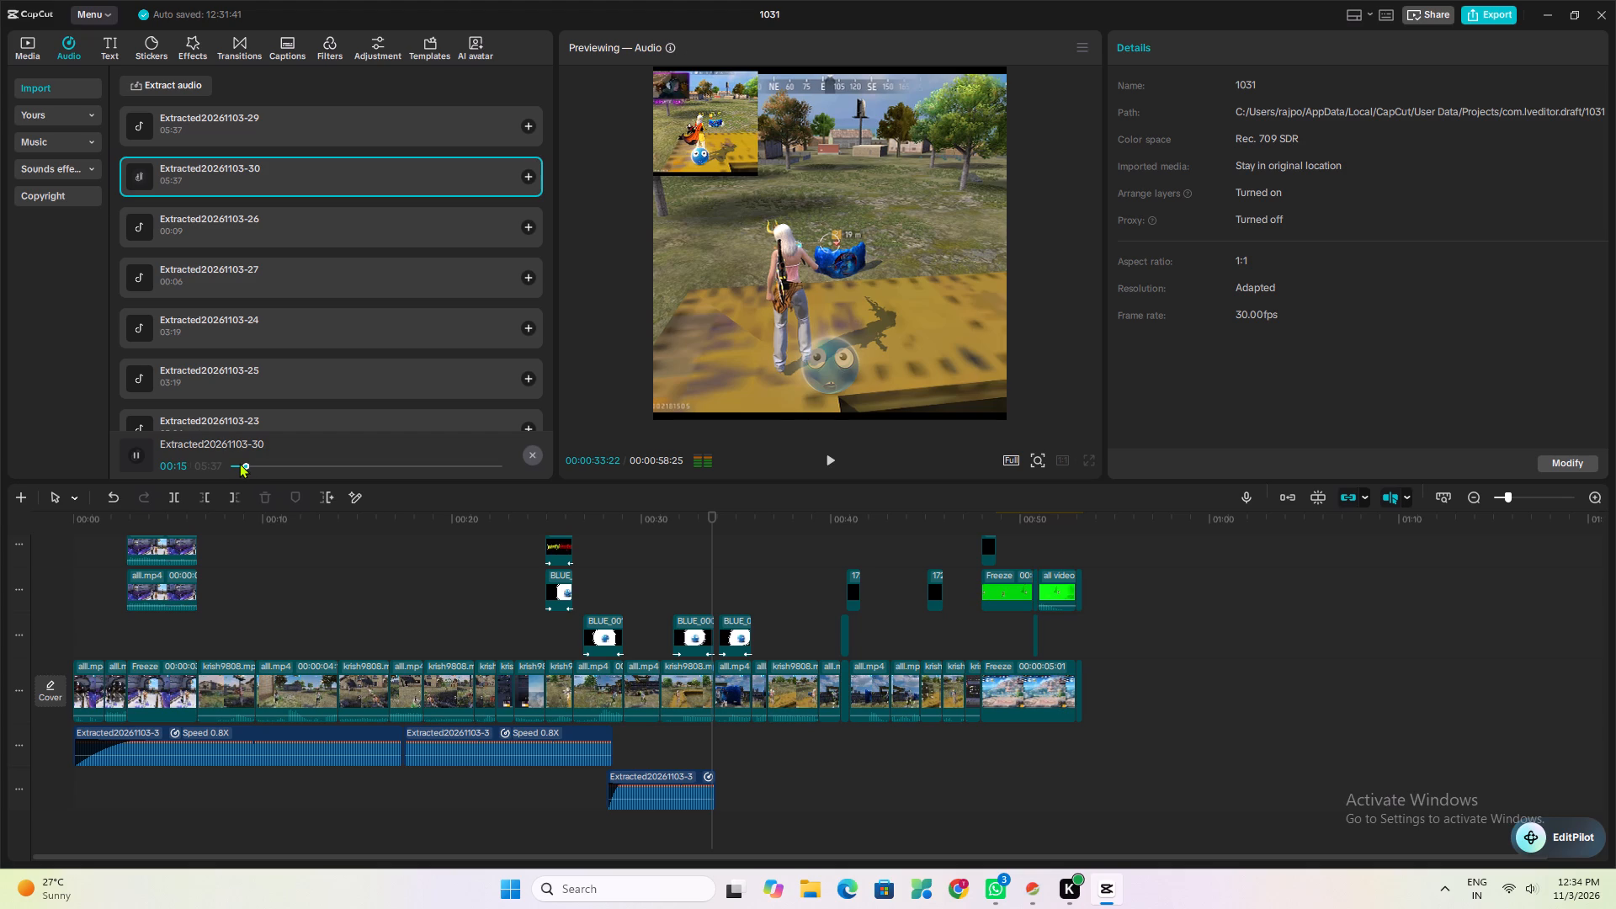
pyautogui.click(239, 463)
pyautogui.press('space')
pyautogui.press('space')
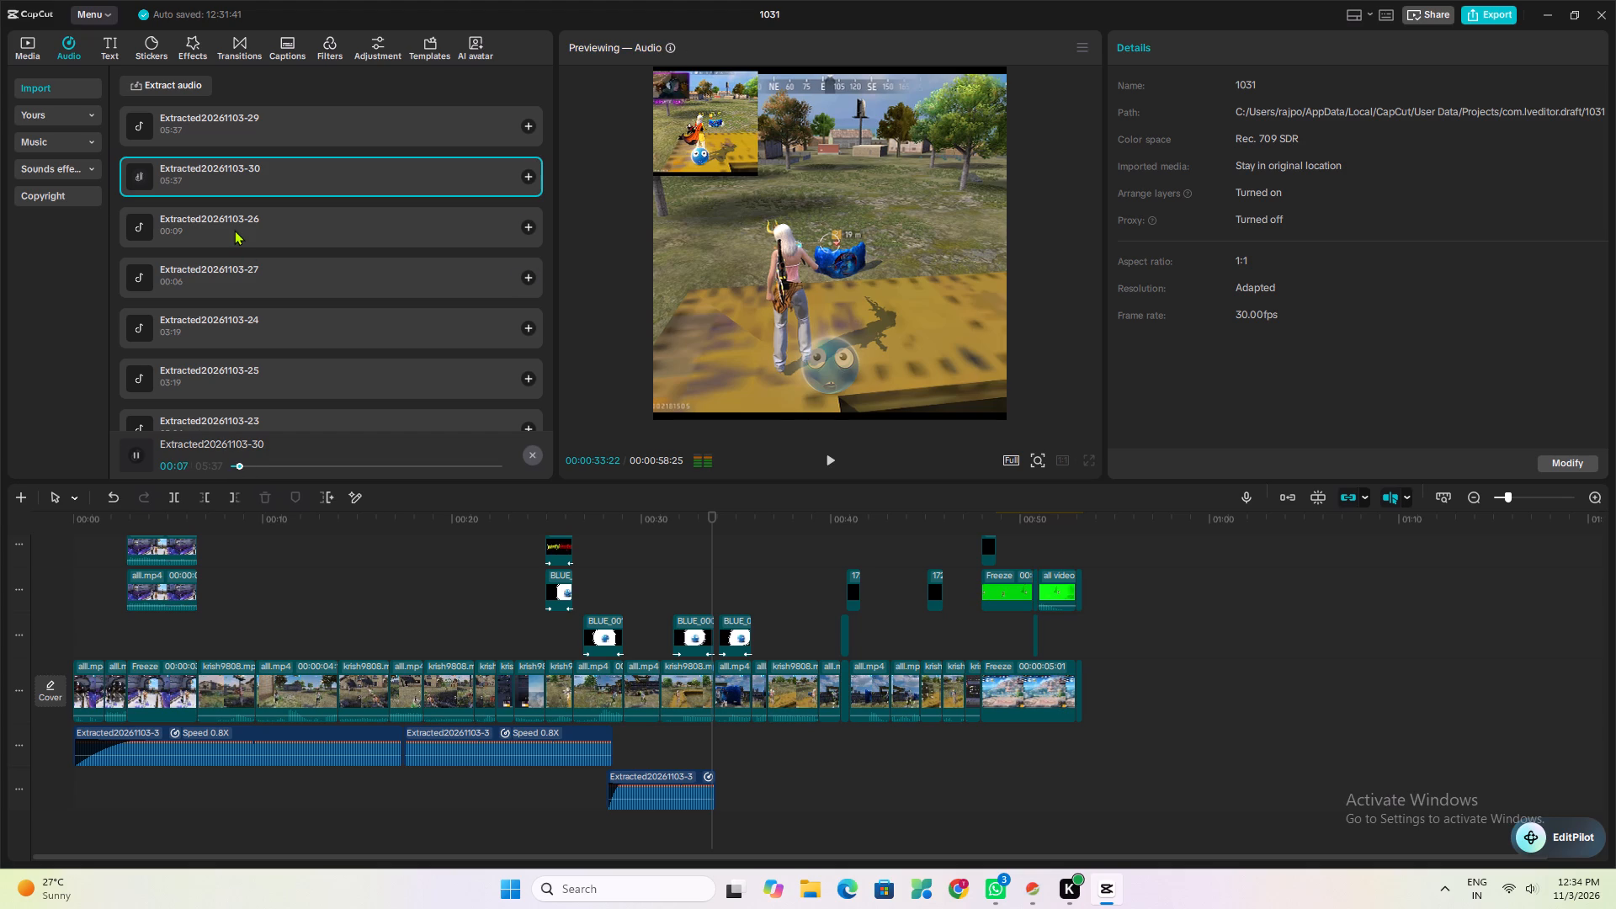
pyautogui.click(234, 230)
pyautogui.click(238, 330)
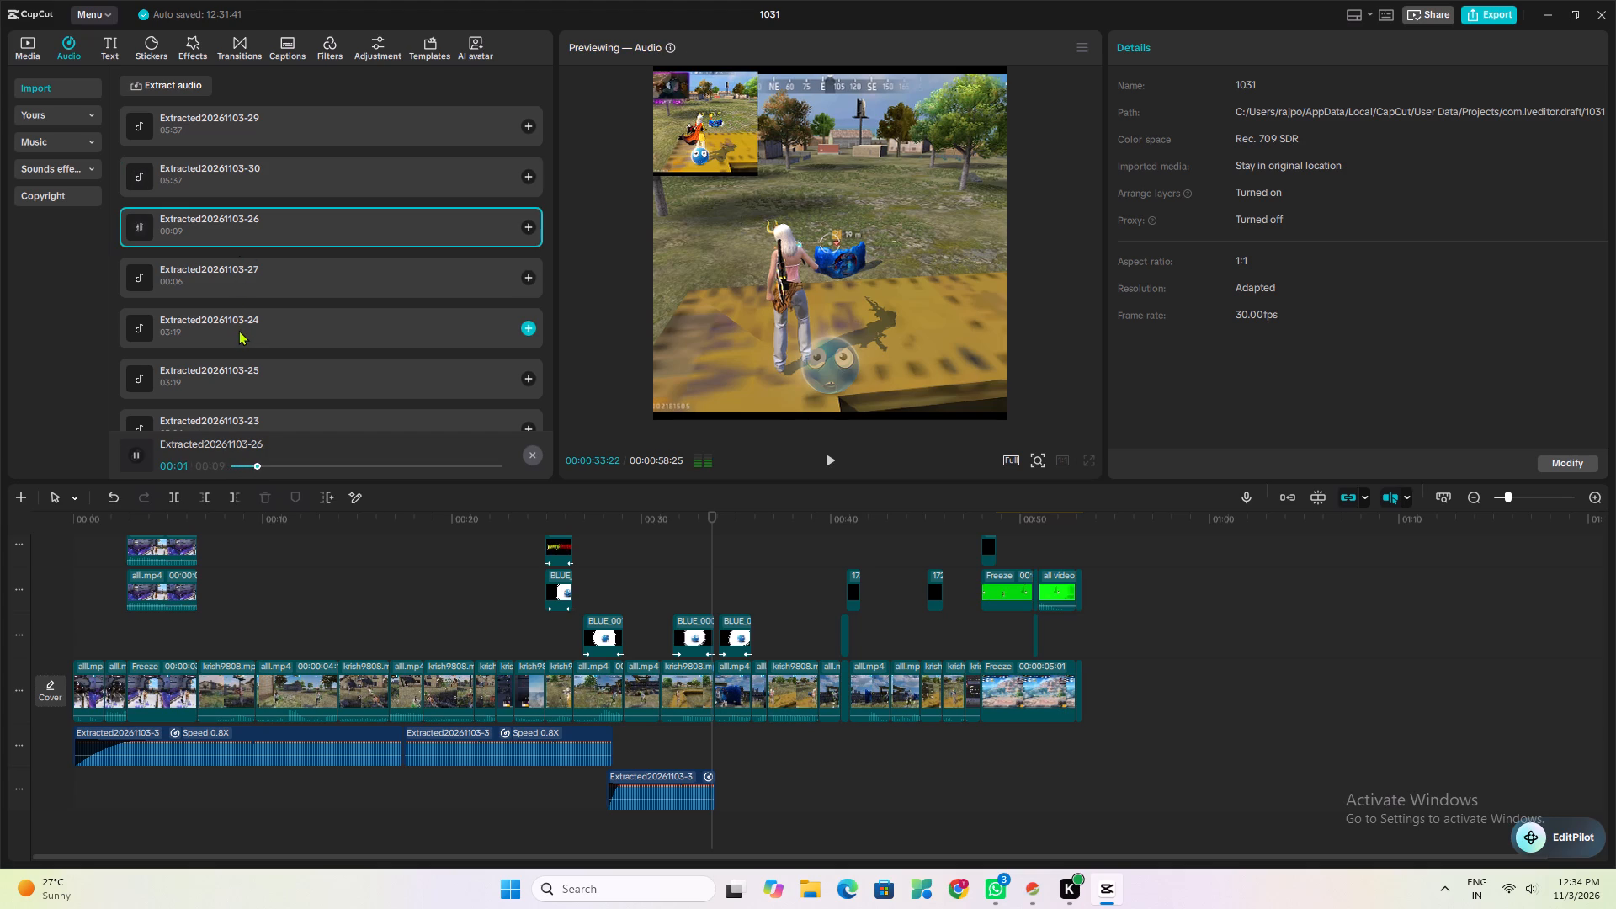
pyautogui.click(211, 174)
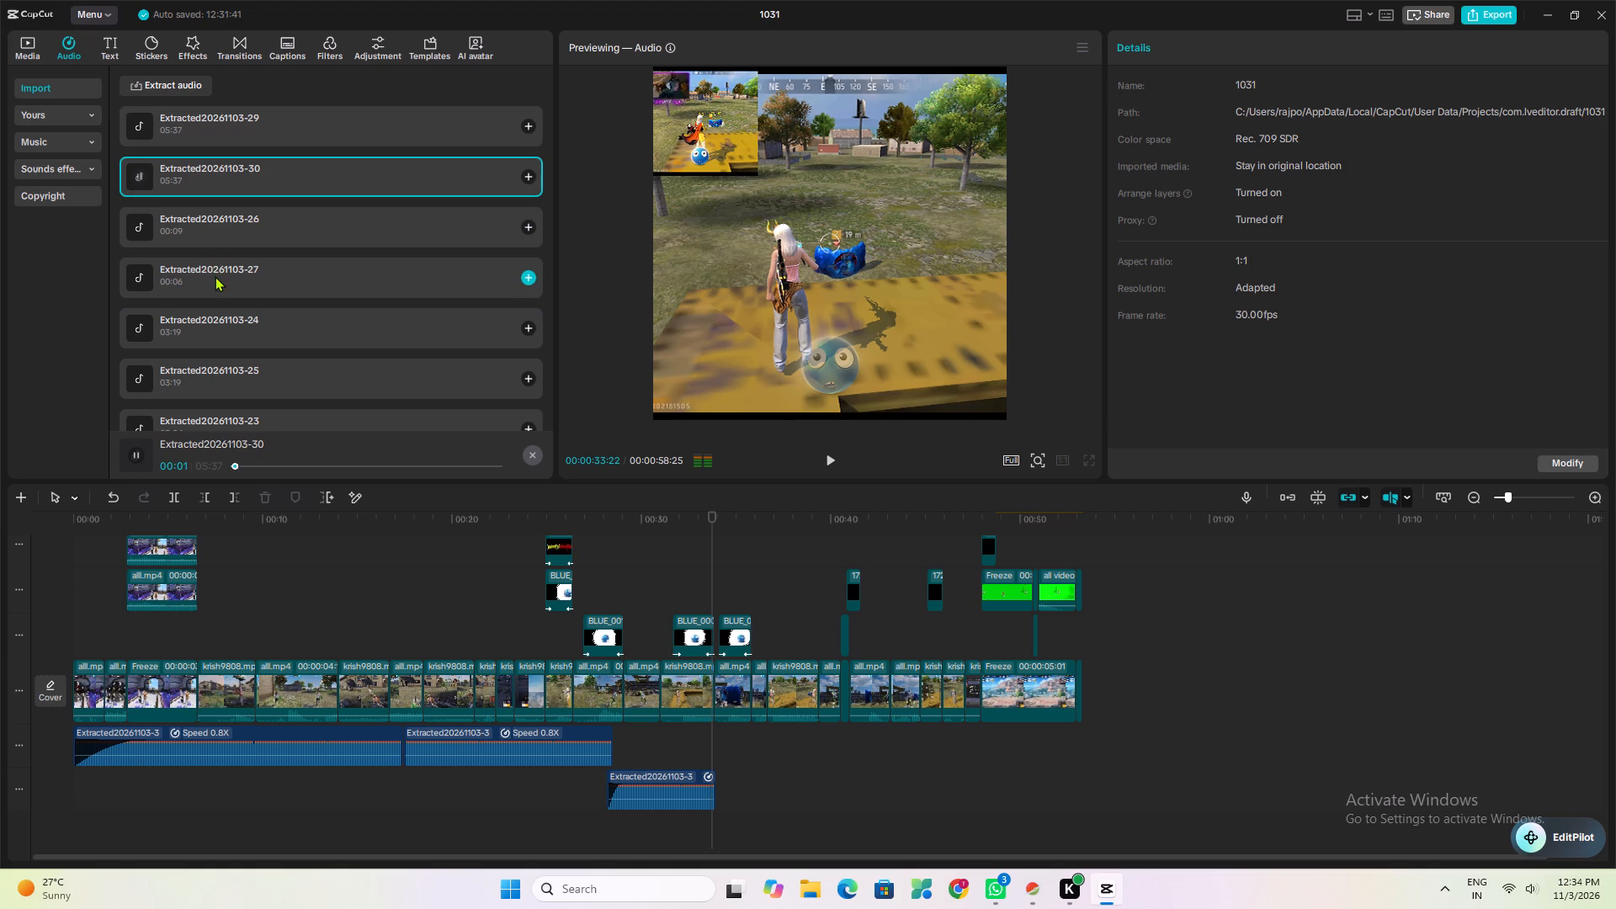
pyautogui.scroll(-1, 215, 276)
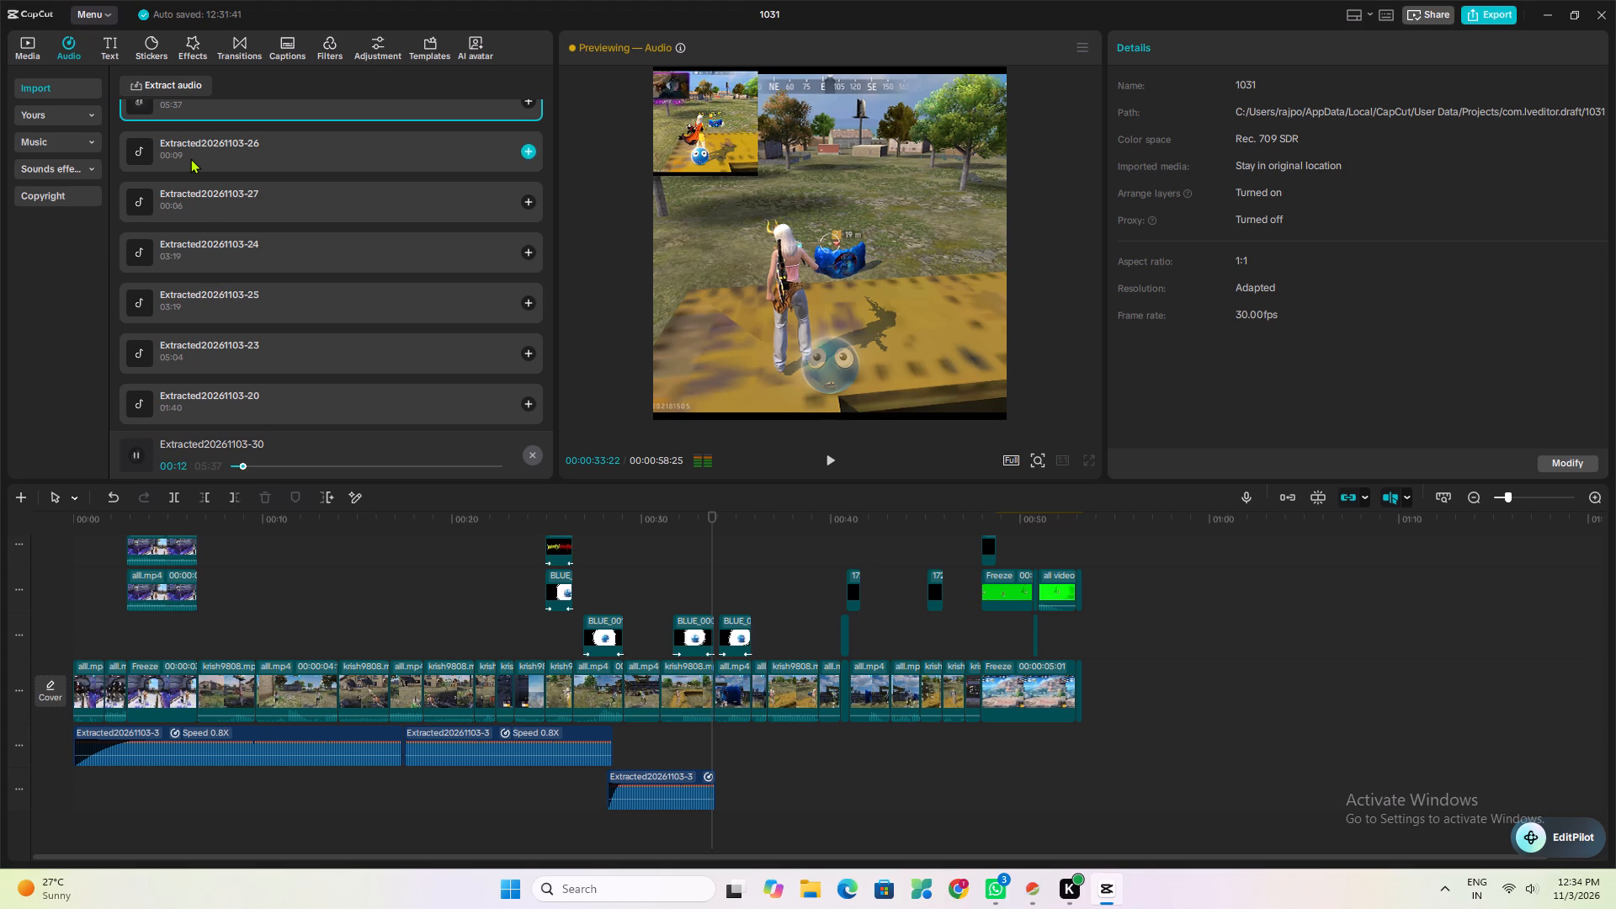
pyautogui.click(190, 158)
pyautogui.click(211, 264)
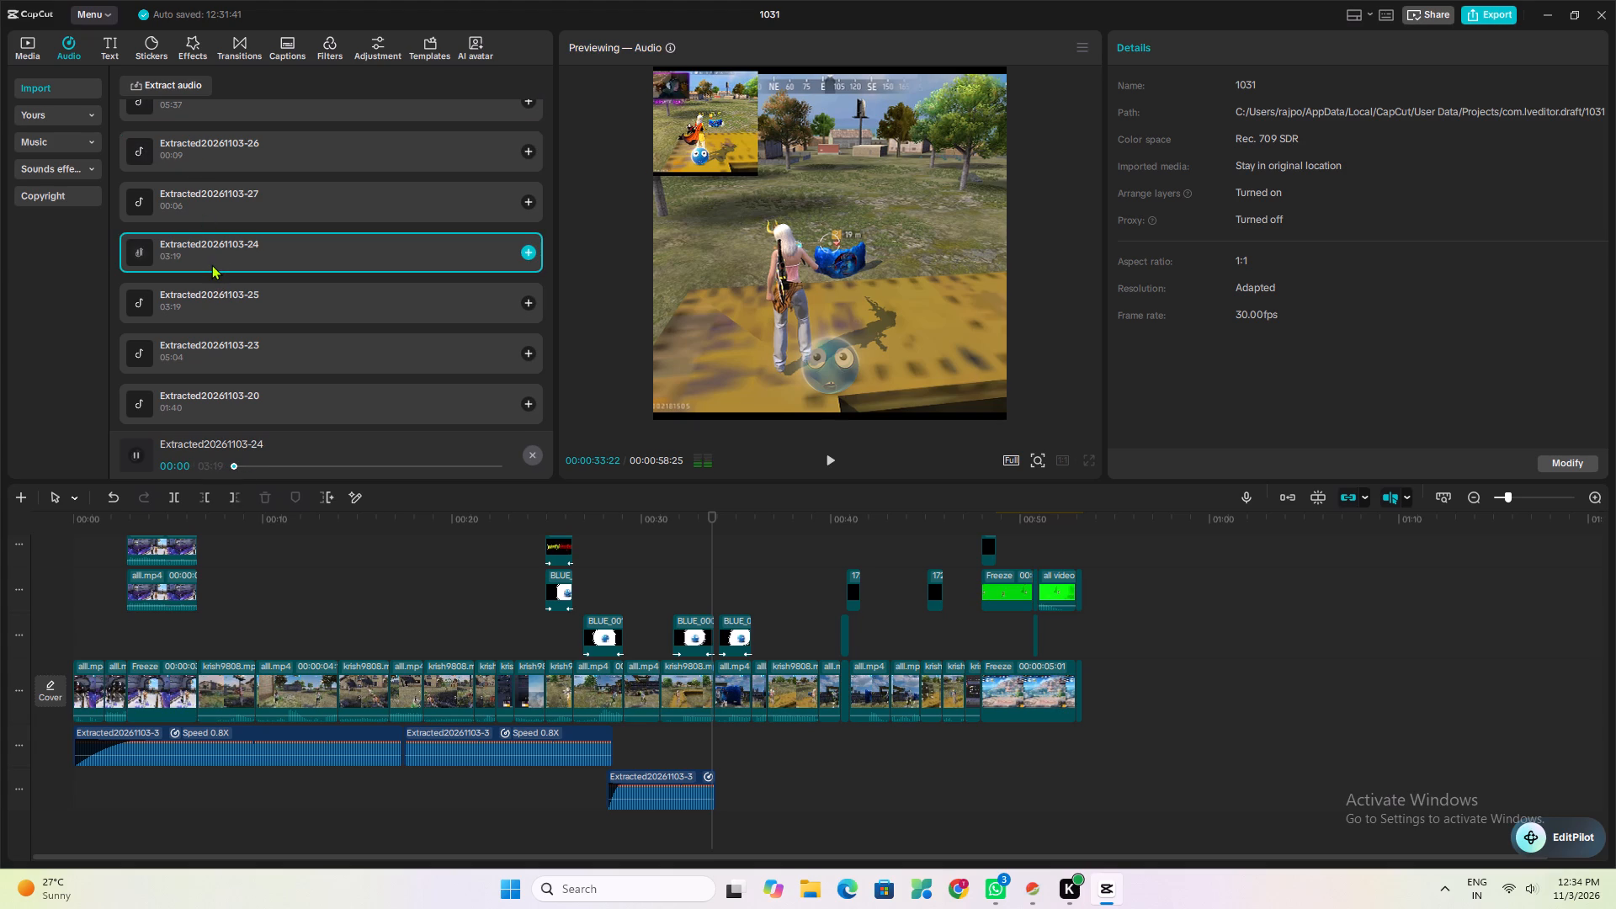
pyautogui.click(215, 294)
pyautogui.scroll(-1, 221, 291)
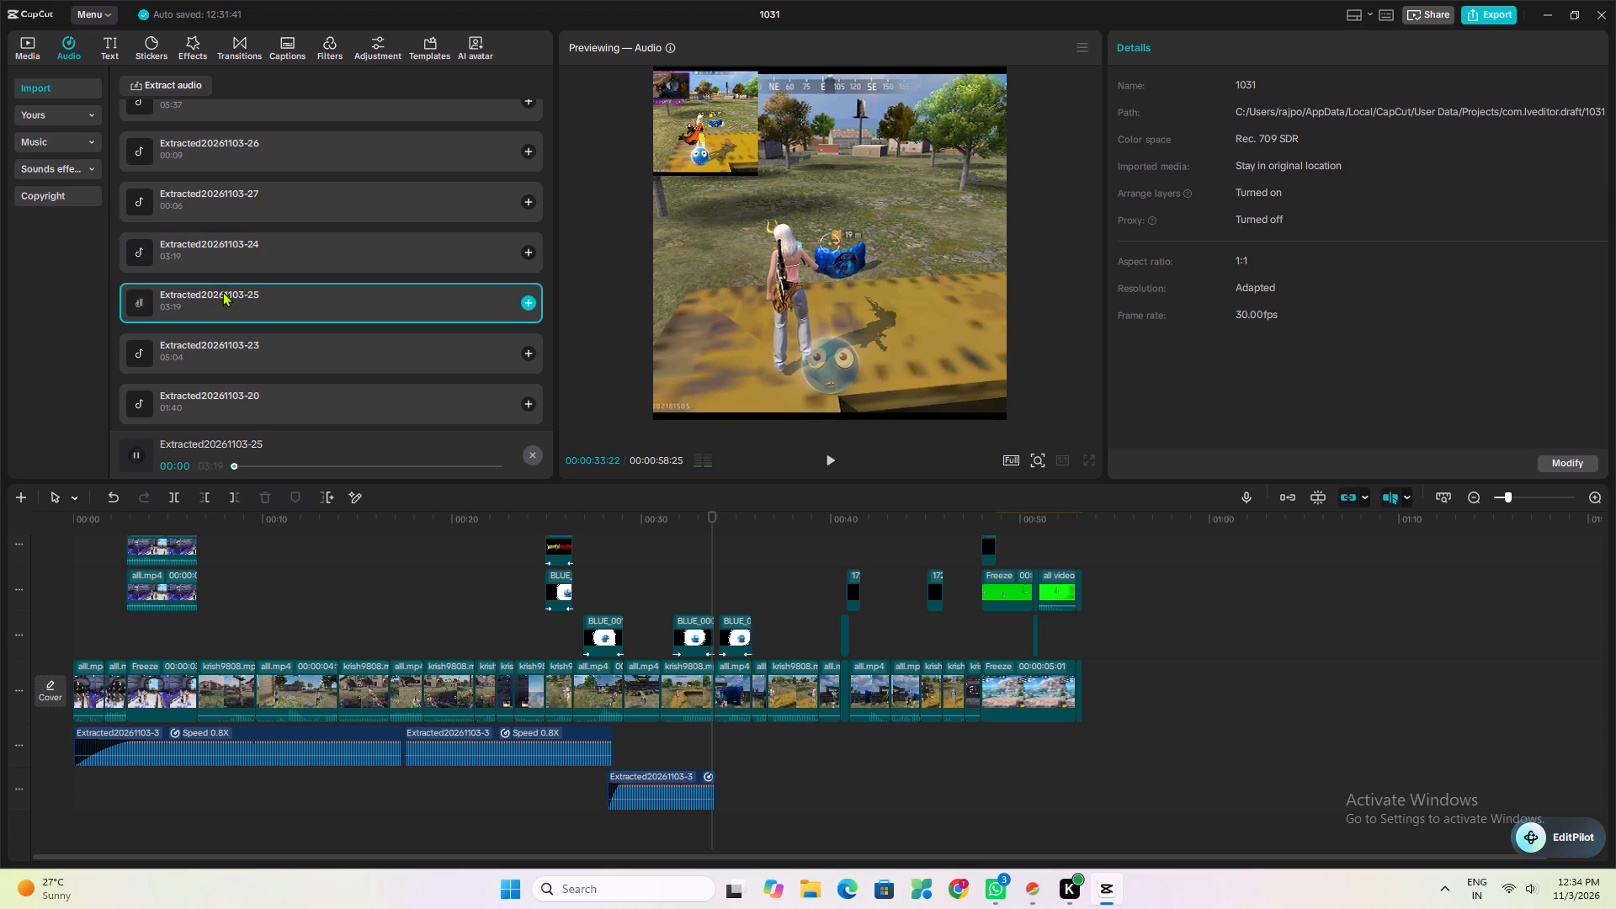
pyautogui.click(218, 283)
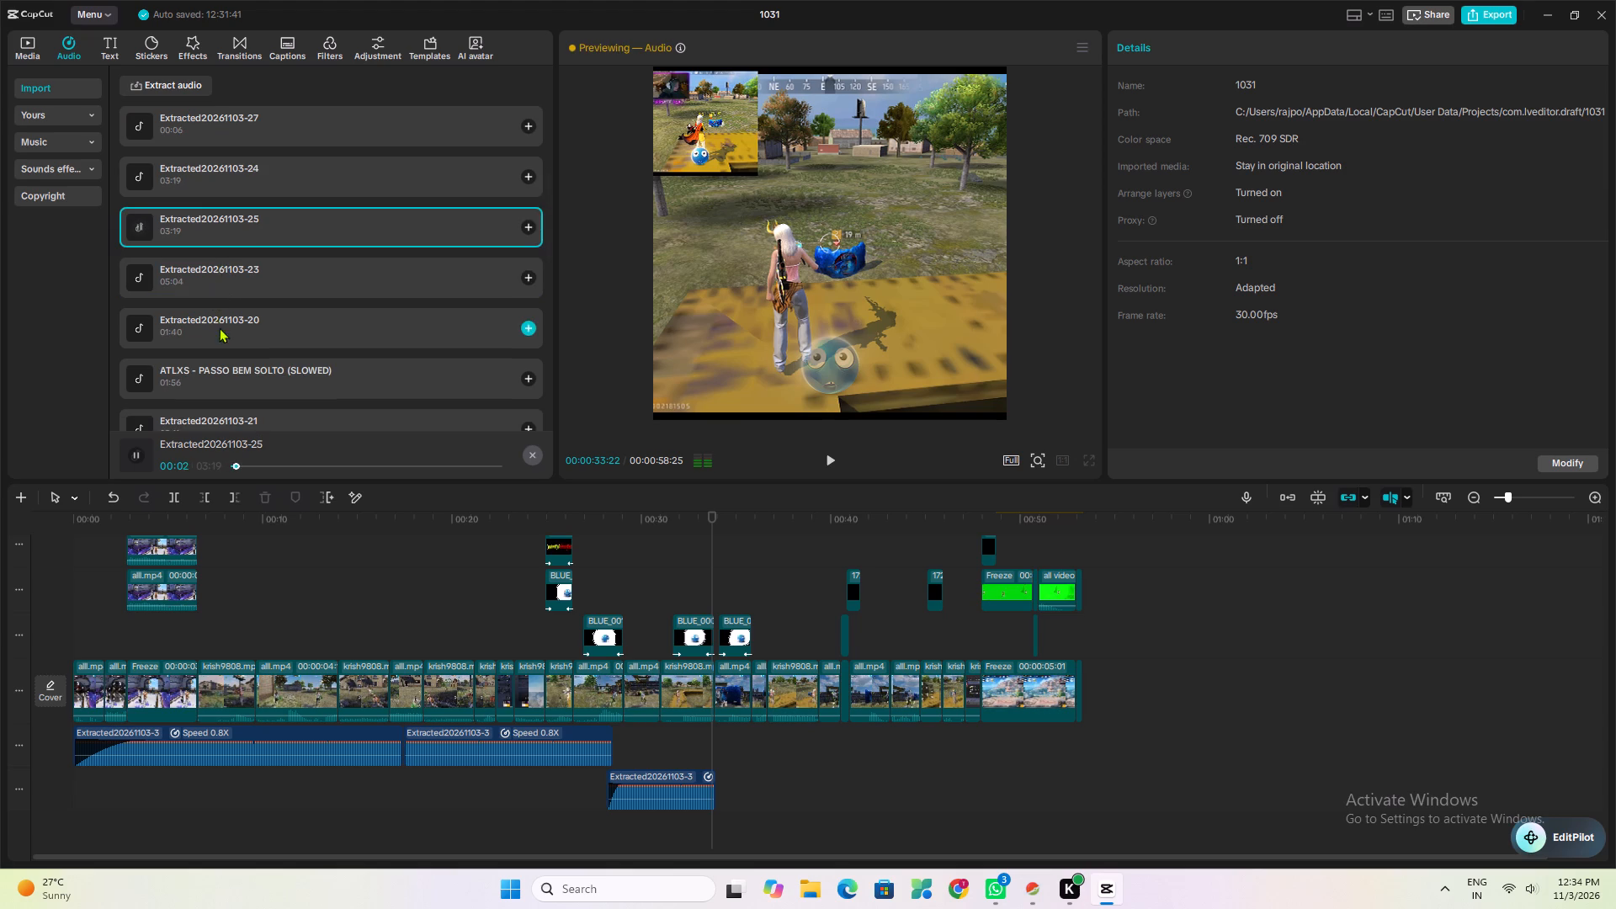
pyautogui.click(221, 275)
pyautogui.scroll(-1, 221, 275)
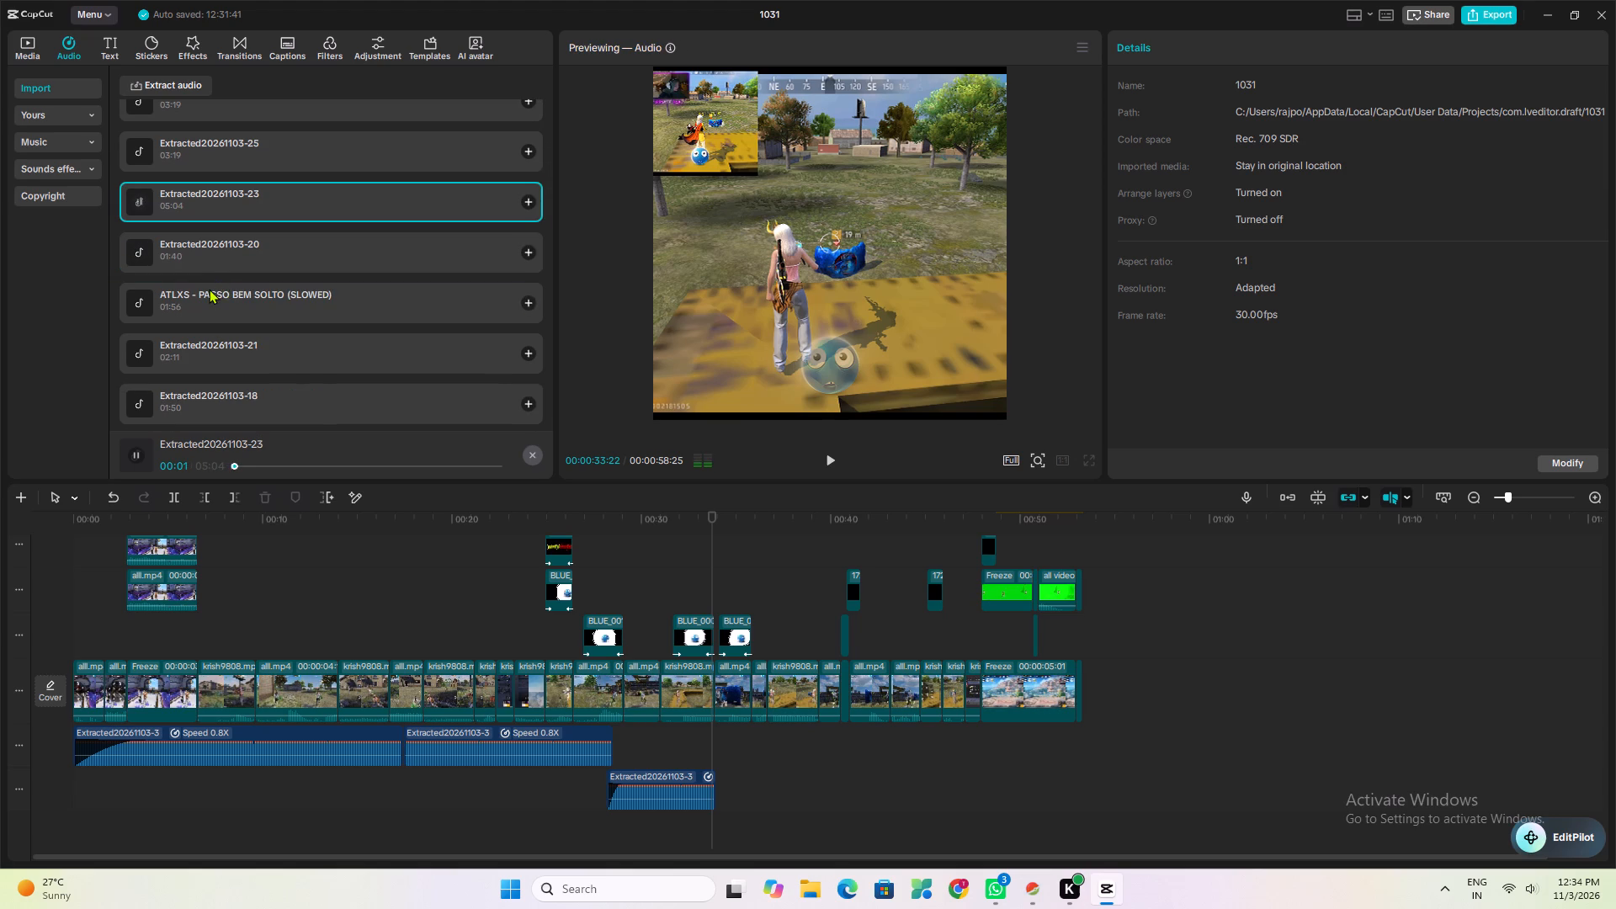
pyautogui.click(209, 289)
pyautogui.scroll(-1, 210, 285)
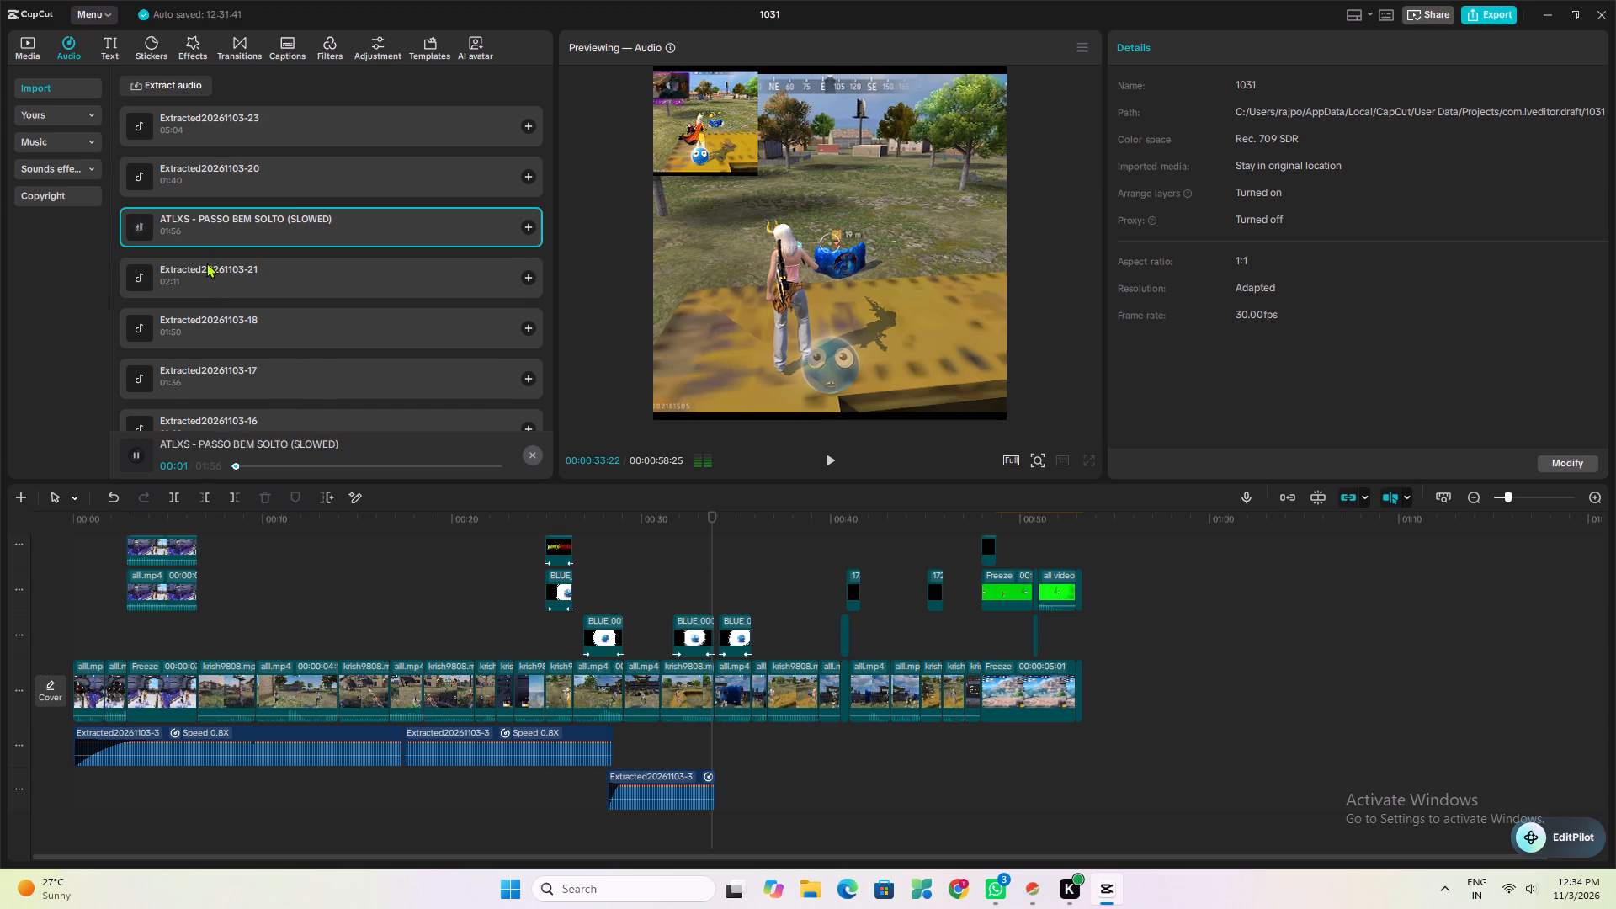
pyautogui.click(214, 313)
pyautogui.scroll(-1, 216, 314)
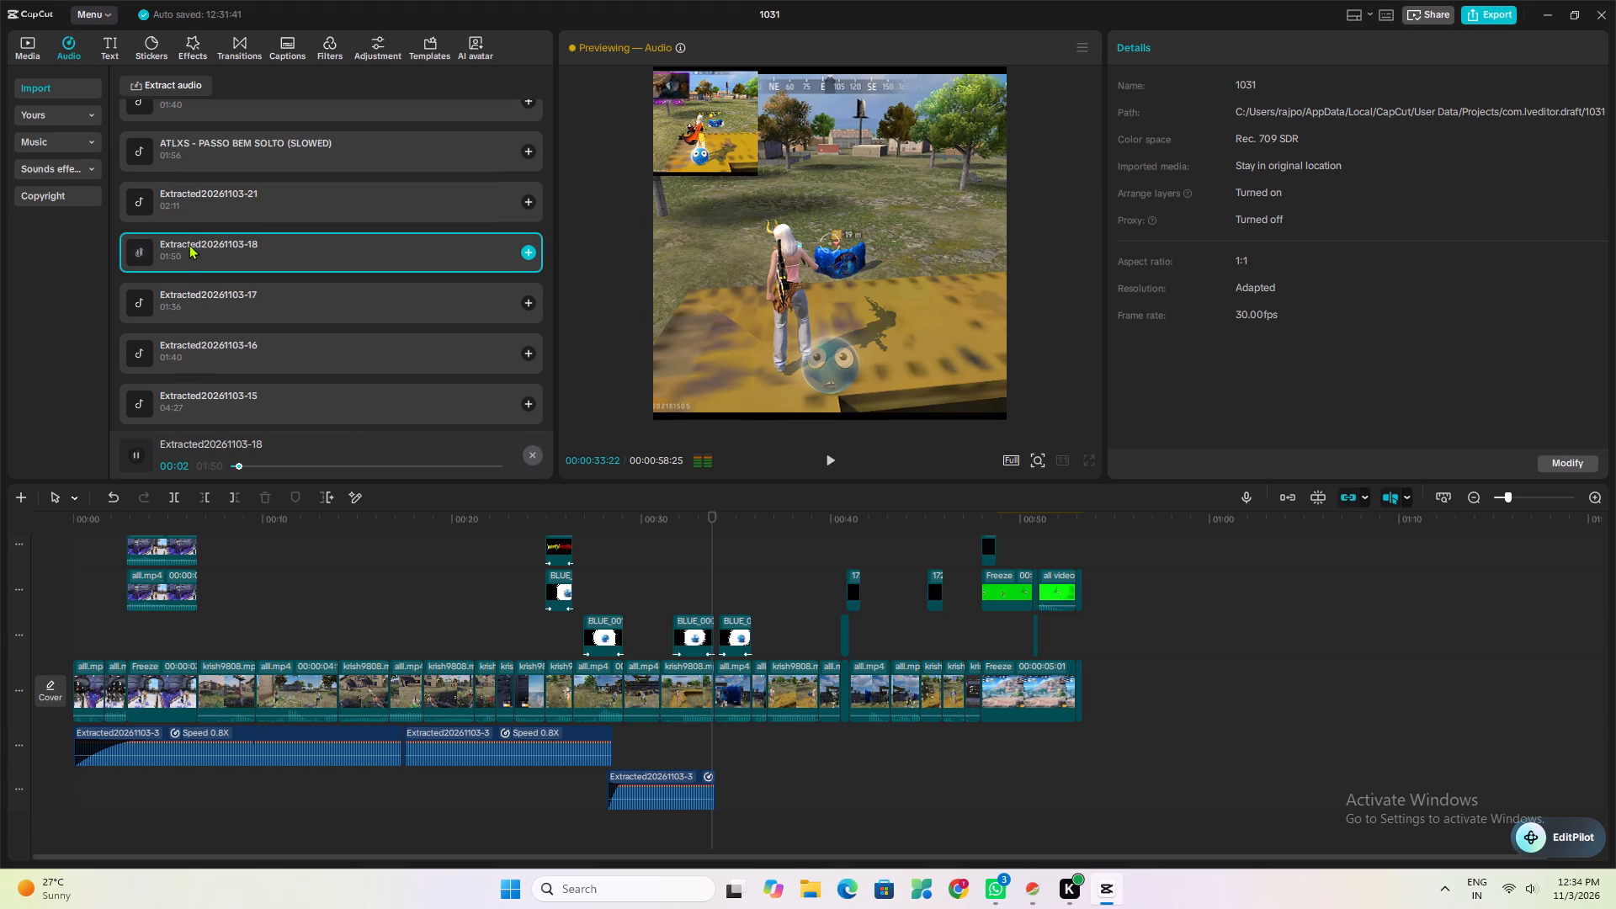
pyautogui.moveTo(190, 249); pyautogui.dragTo(566, 590)
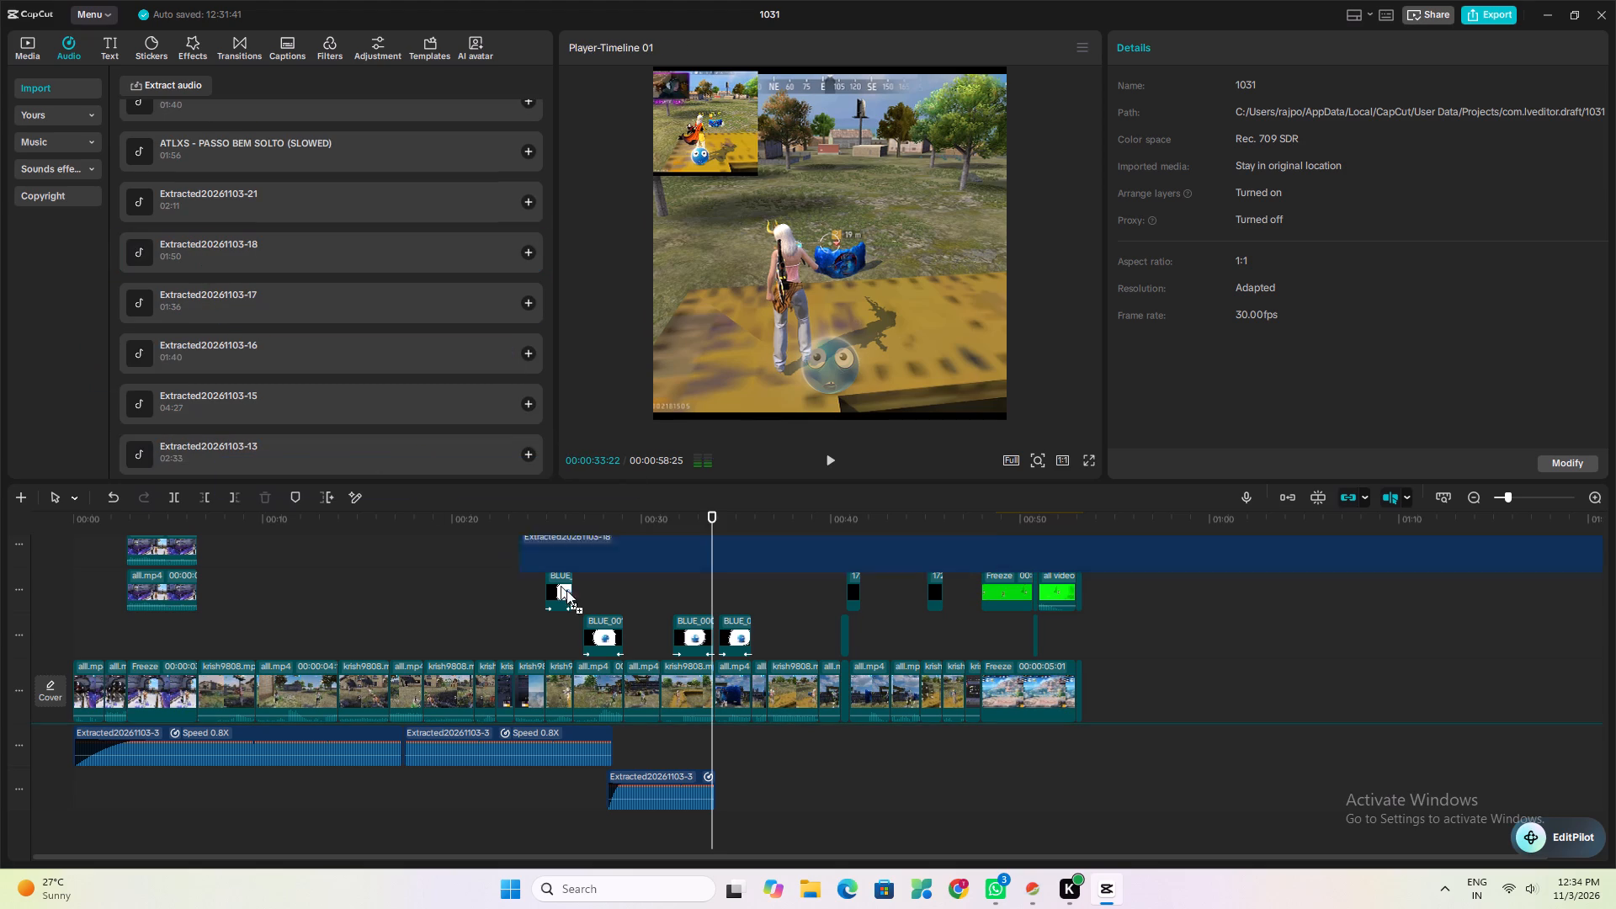
pyautogui.moveTo(566, 590); pyautogui.dragTo(709, 756)
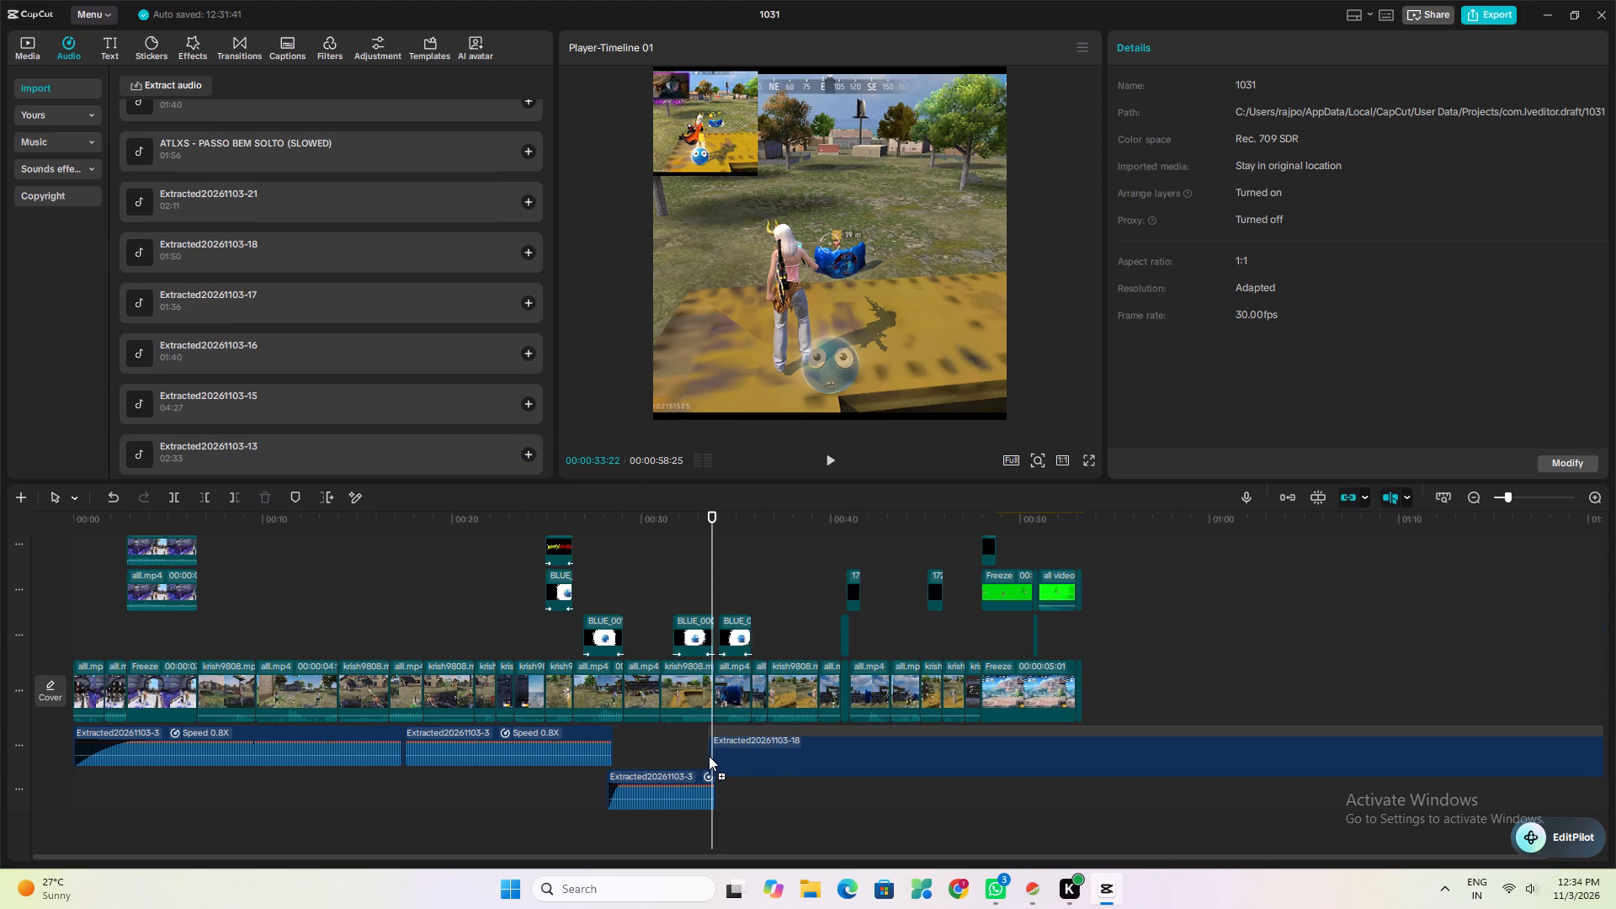
pyautogui.moveTo(709, 756); pyautogui.dragTo(714, 756)
pyautogui.click(1025, 816)
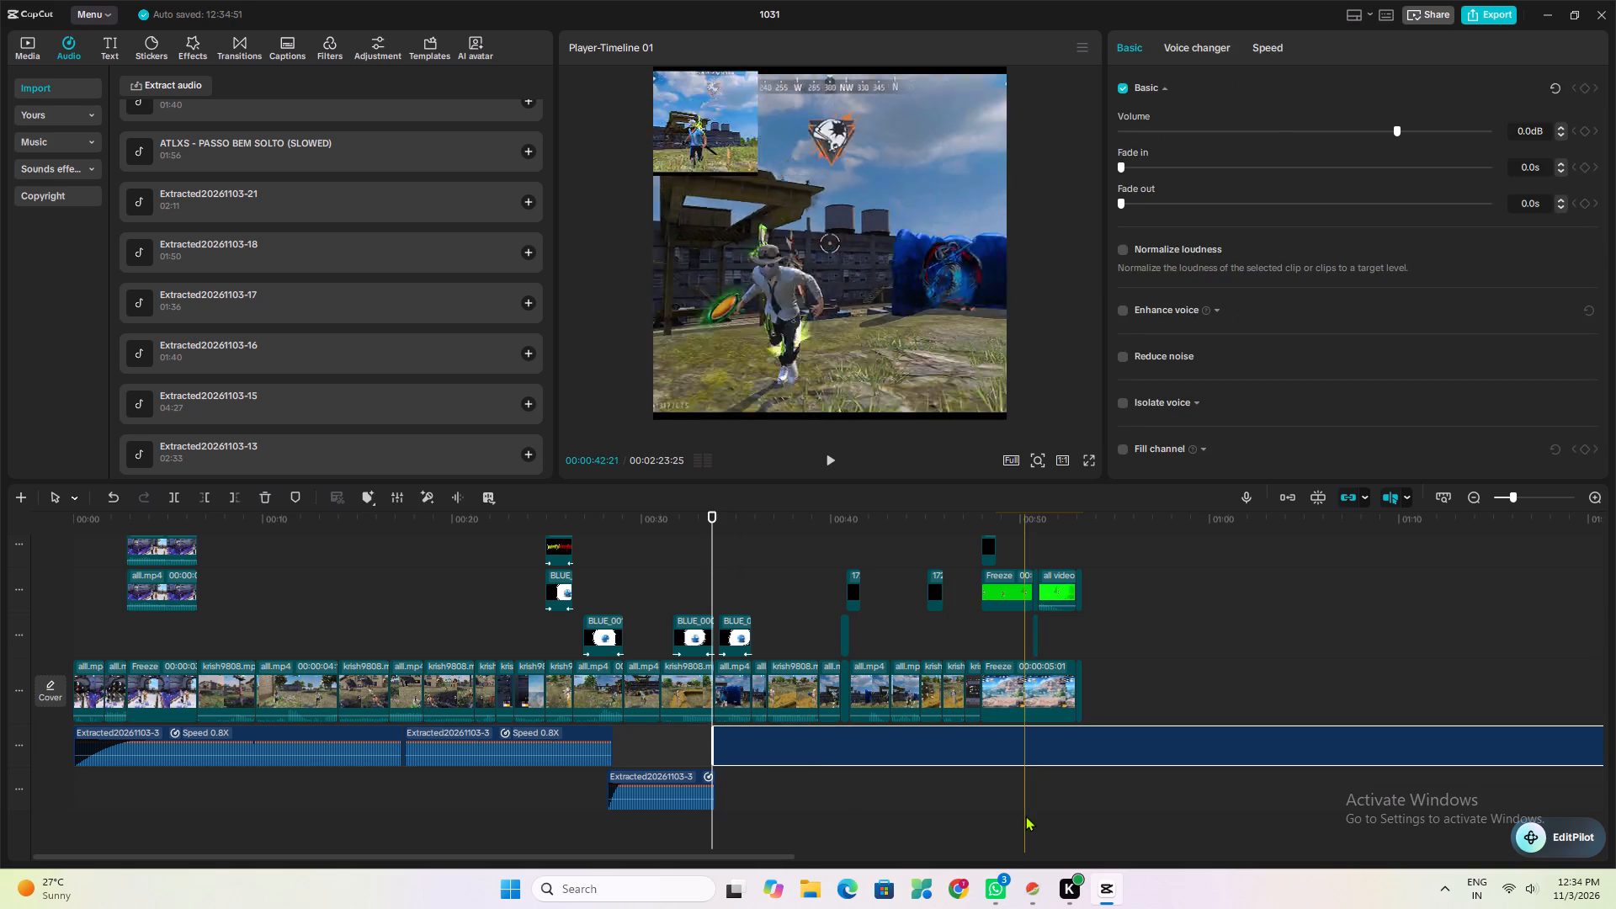
pyautogui.press('space')
pyautogui.press('space')
pyautogui.click(1028, 749)
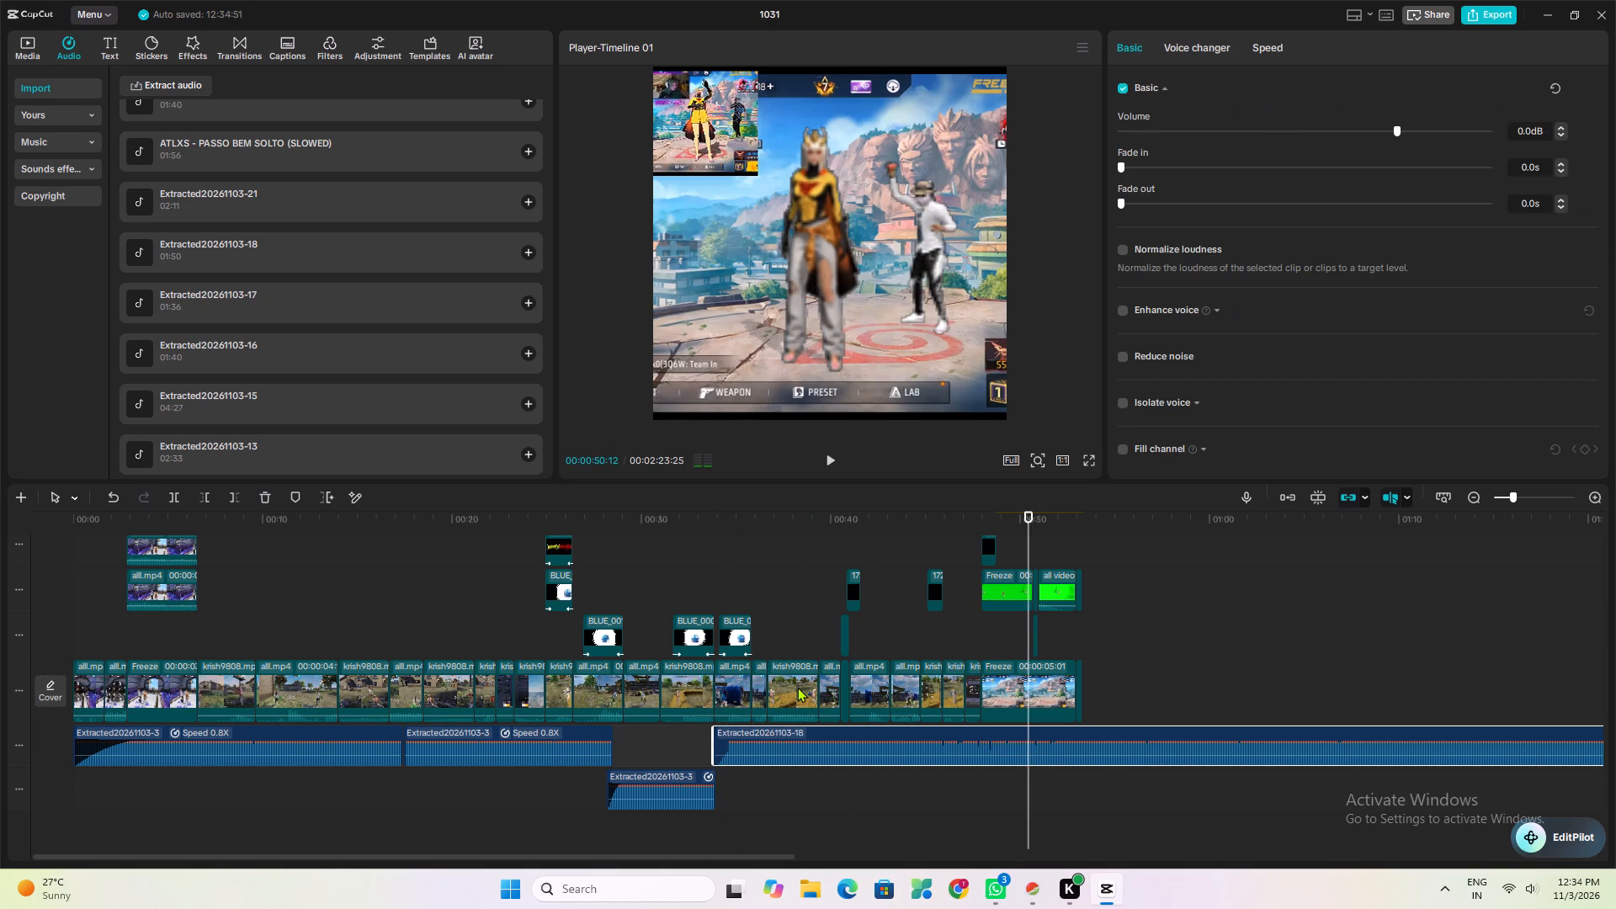
pyautogui.click(409, 619)
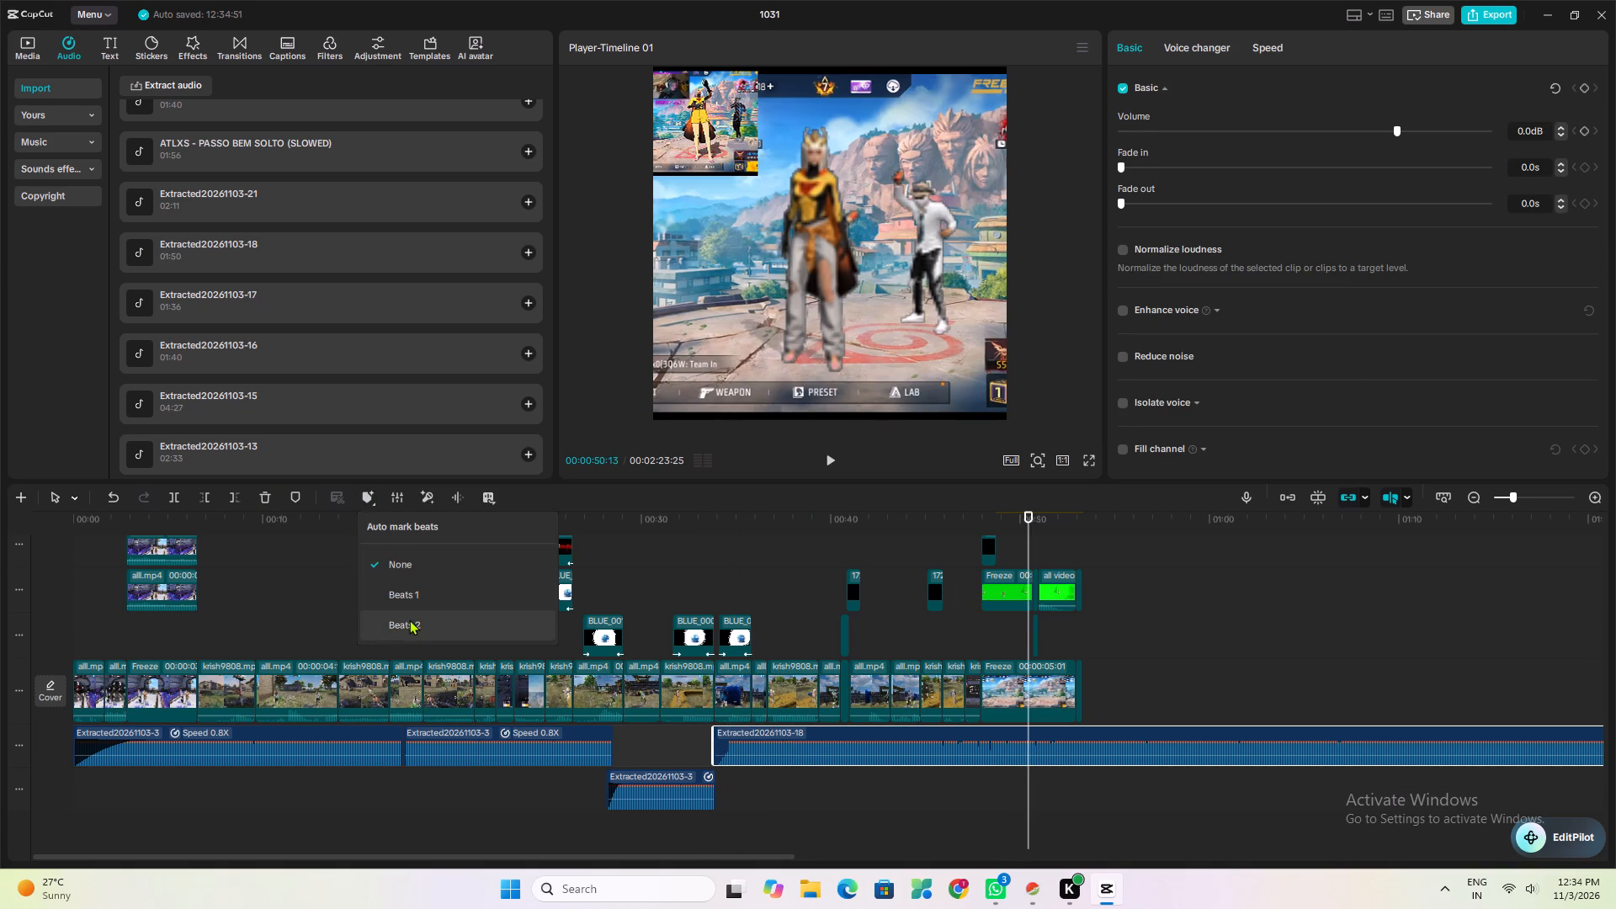
# Play the stretch between about 00:00:42 and 00:00:47 several times to check the new music against the picture.
pyautogui.click(956, 832)
pyautogui.press('space')
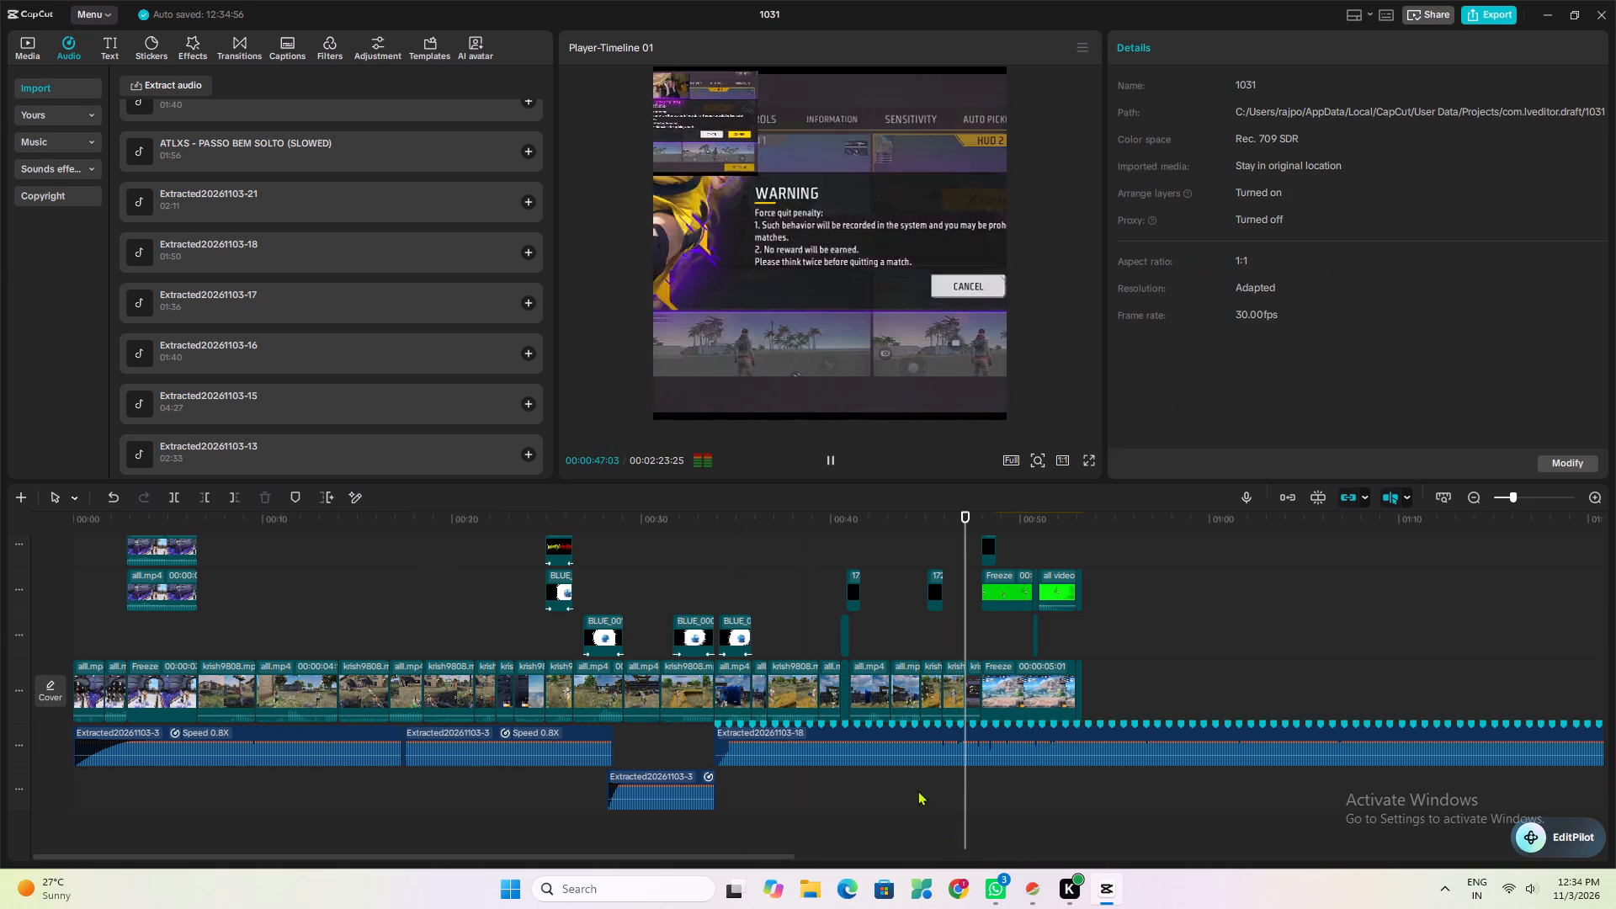
pyautogui.click(906, 778)
pyautogui.press('space')
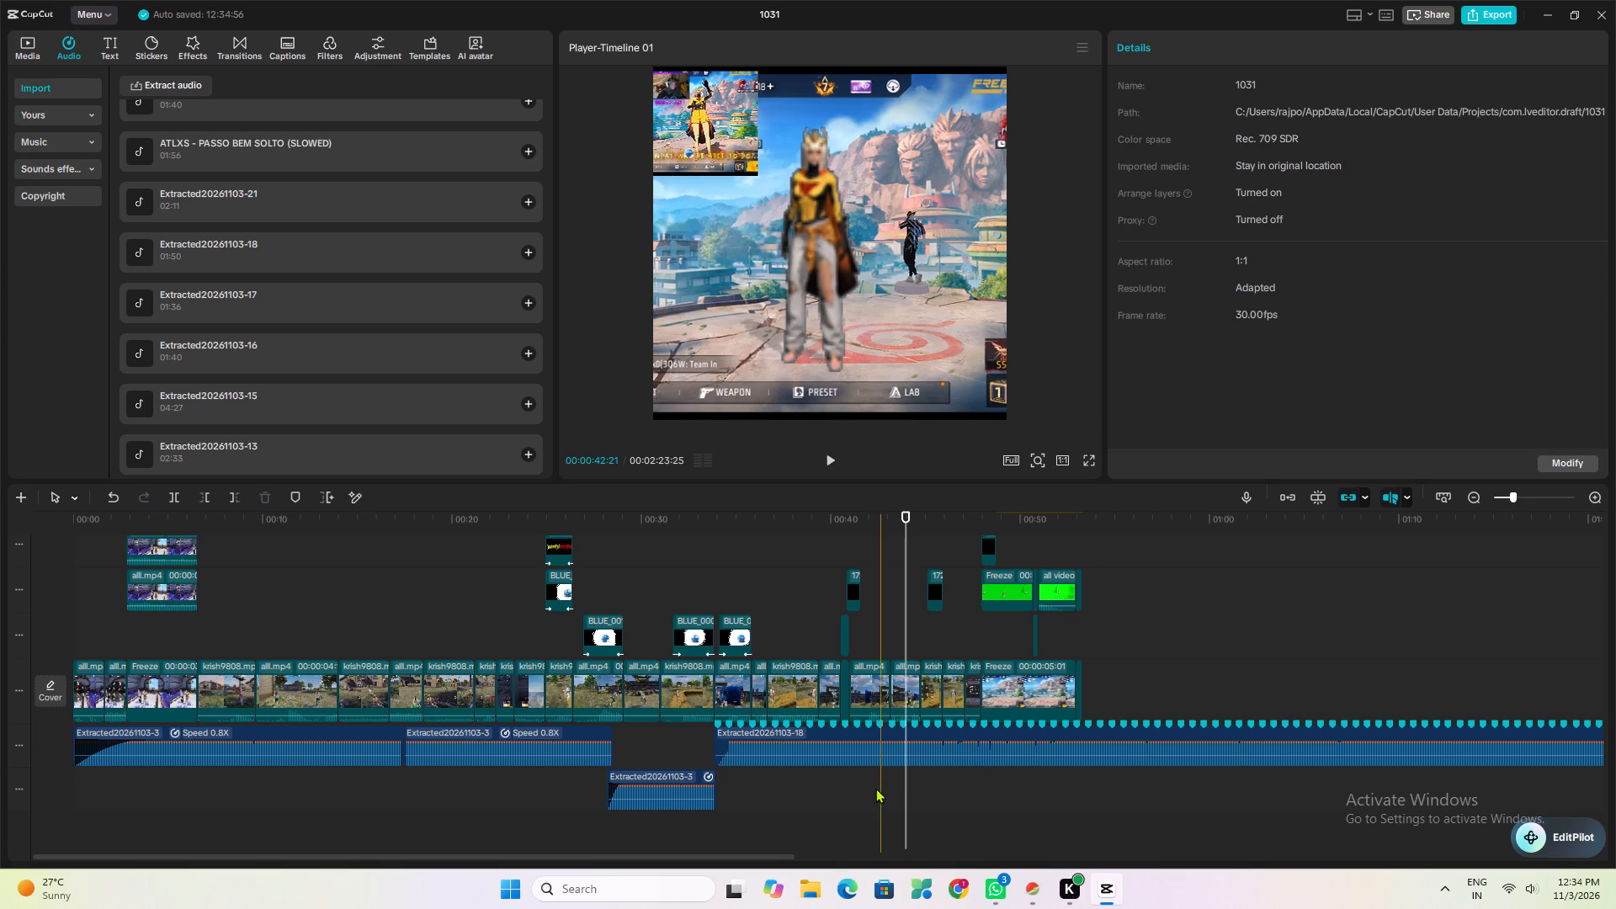
pyautogui.press('space')
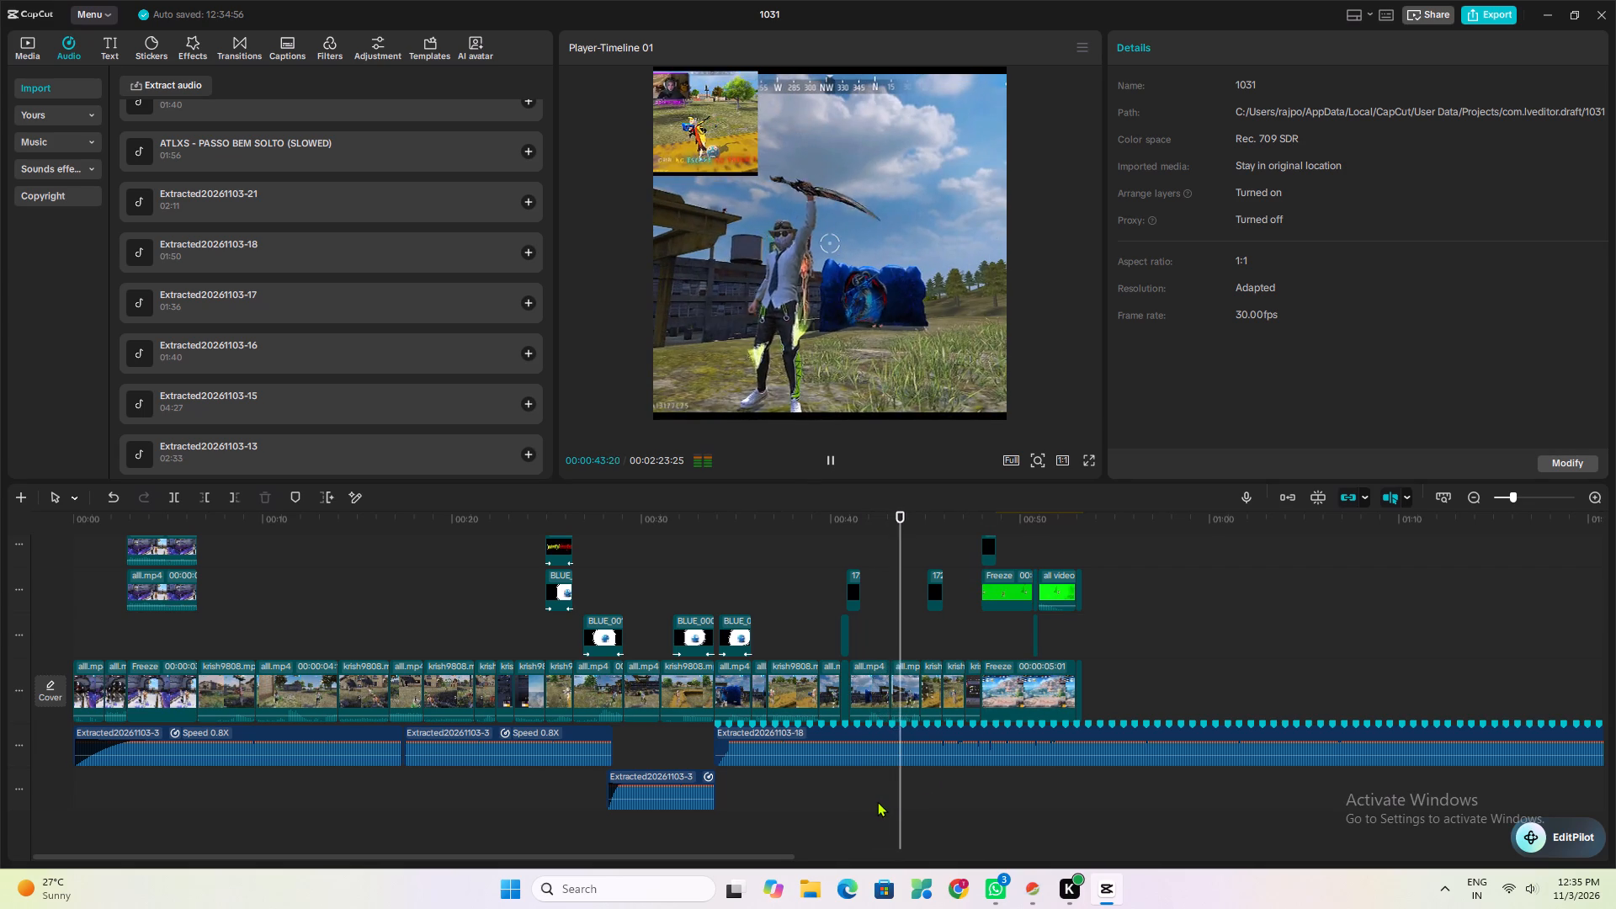
pyautogui.press('space')
pyautogui.click(912, 798)
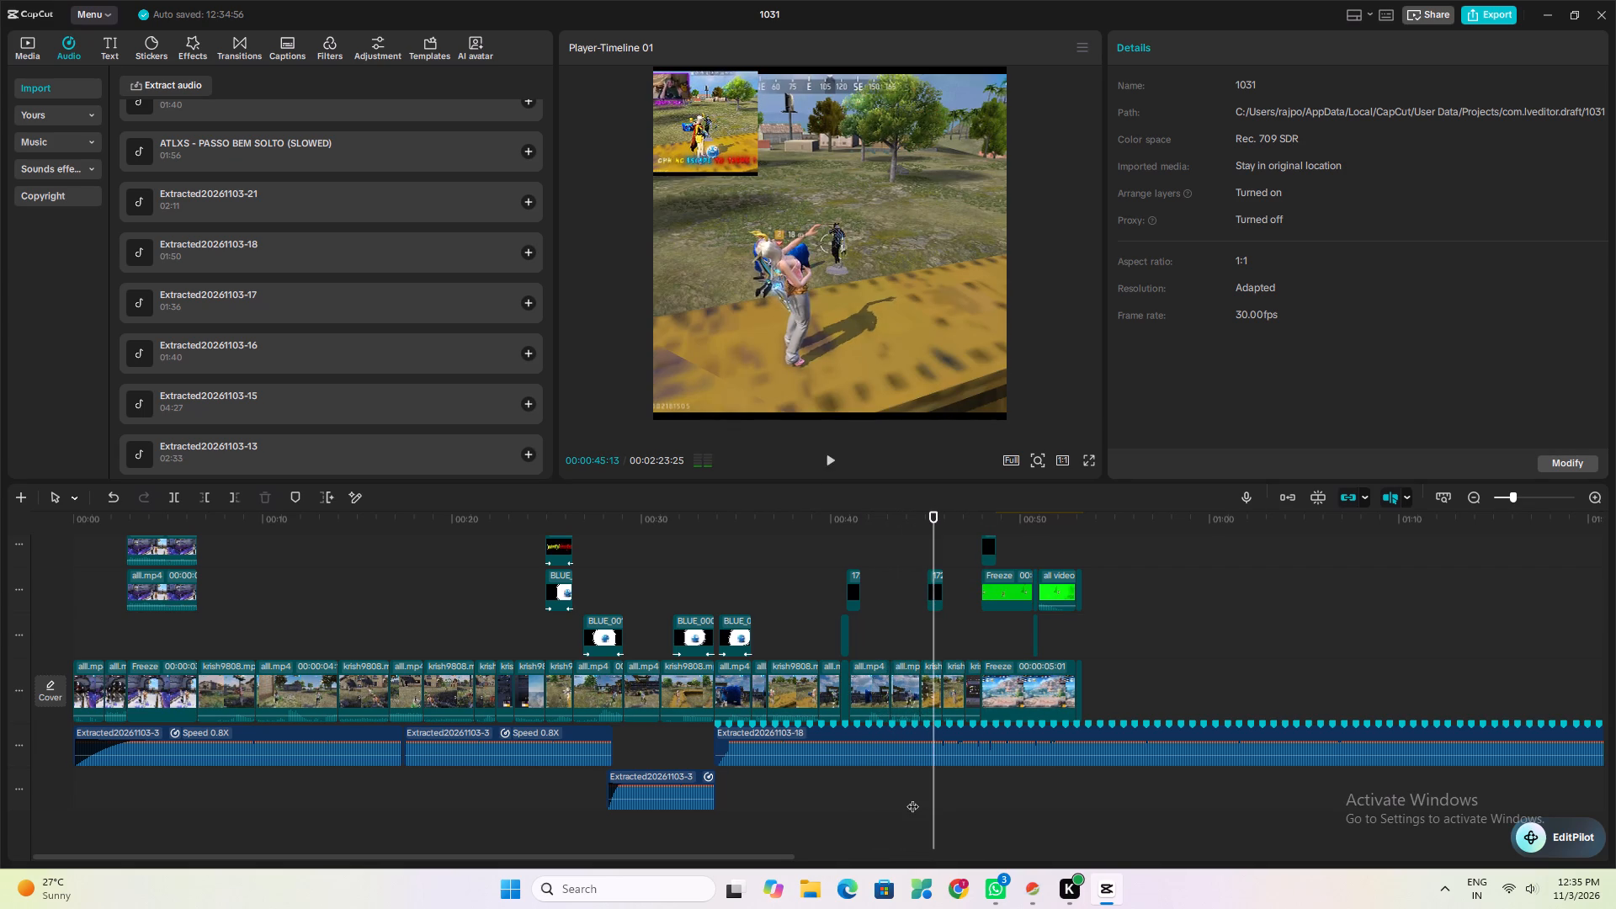
pyautogui.press('space')
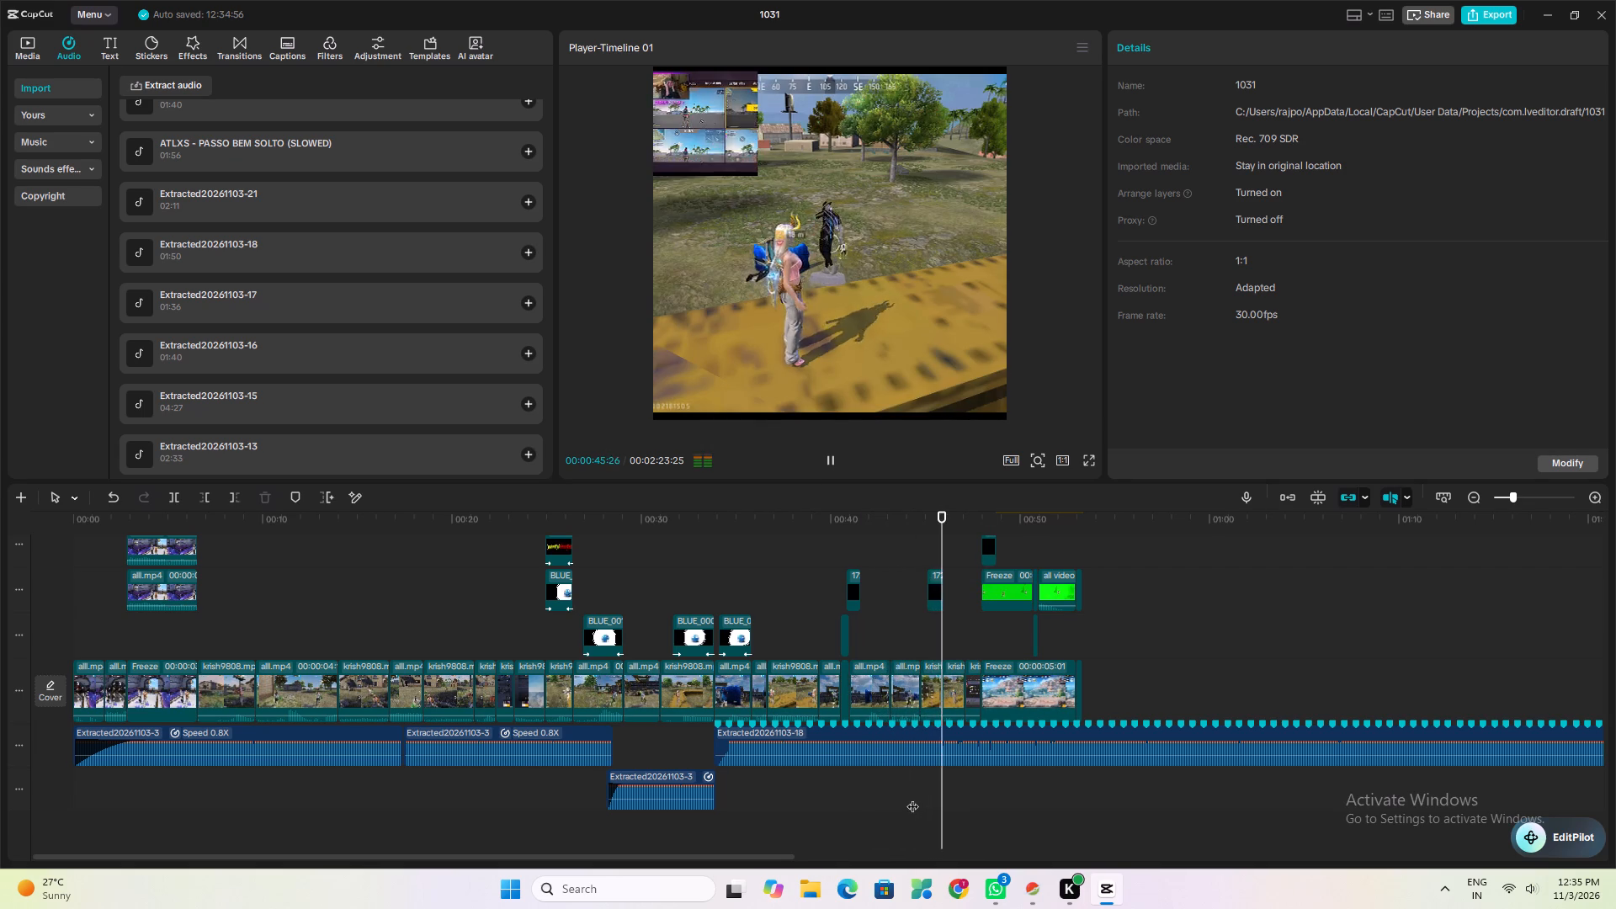
pyautogui.press('space')
pyautogui.click(912, 798)
pyautogui.press('space')
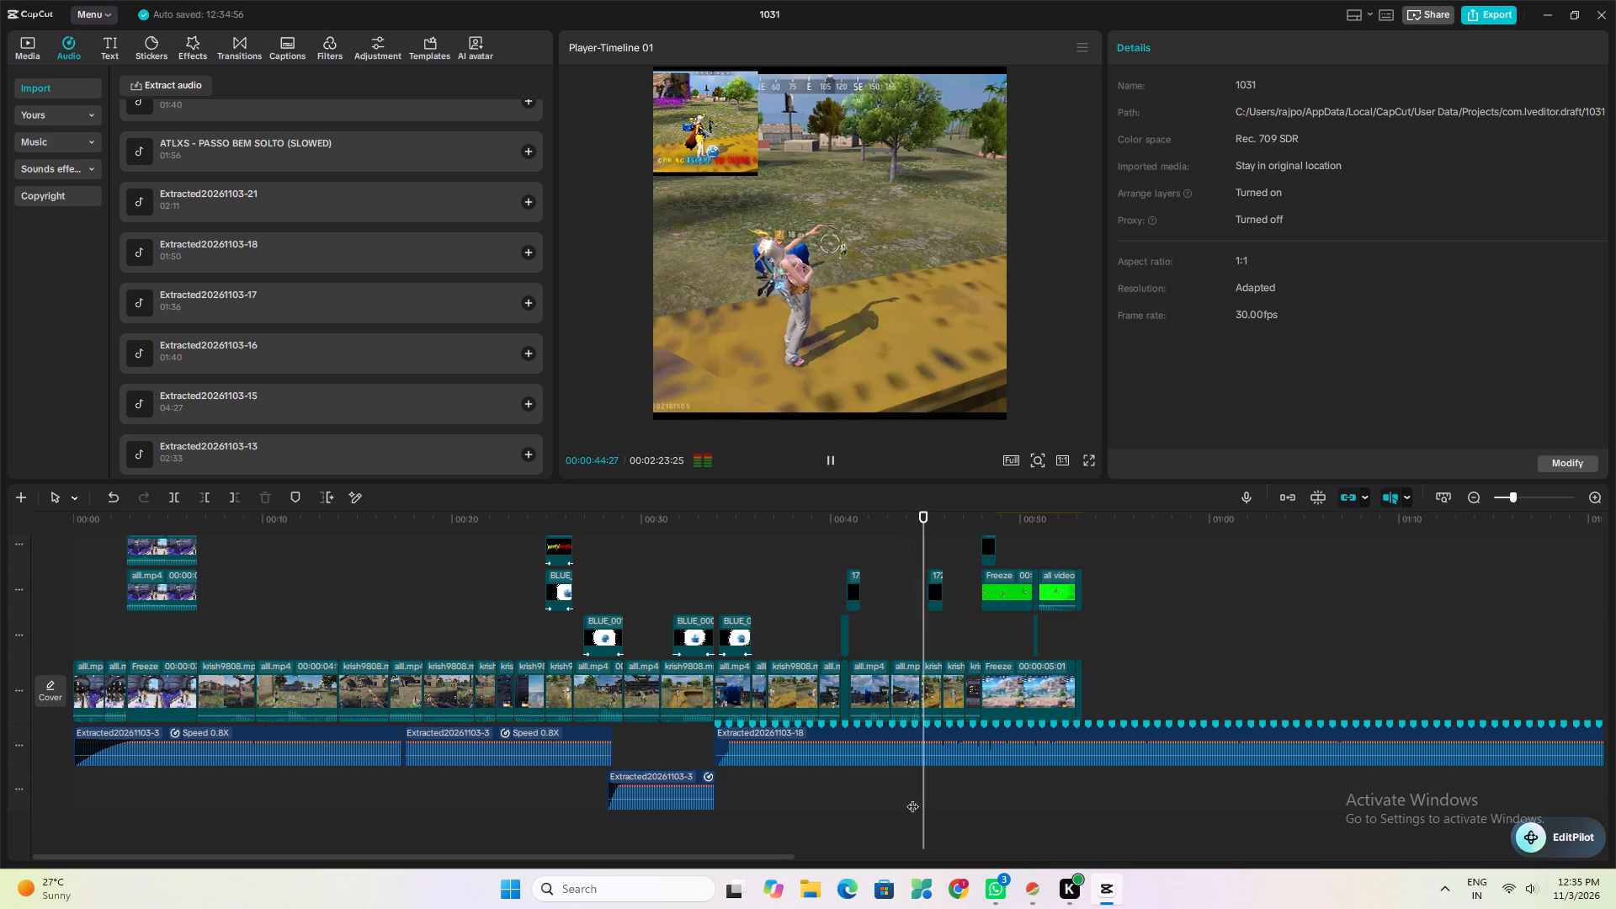
pyautogui.press('space')
pyautogui.moveTo(796, 731); pyautogui.dragTo(875, 736)
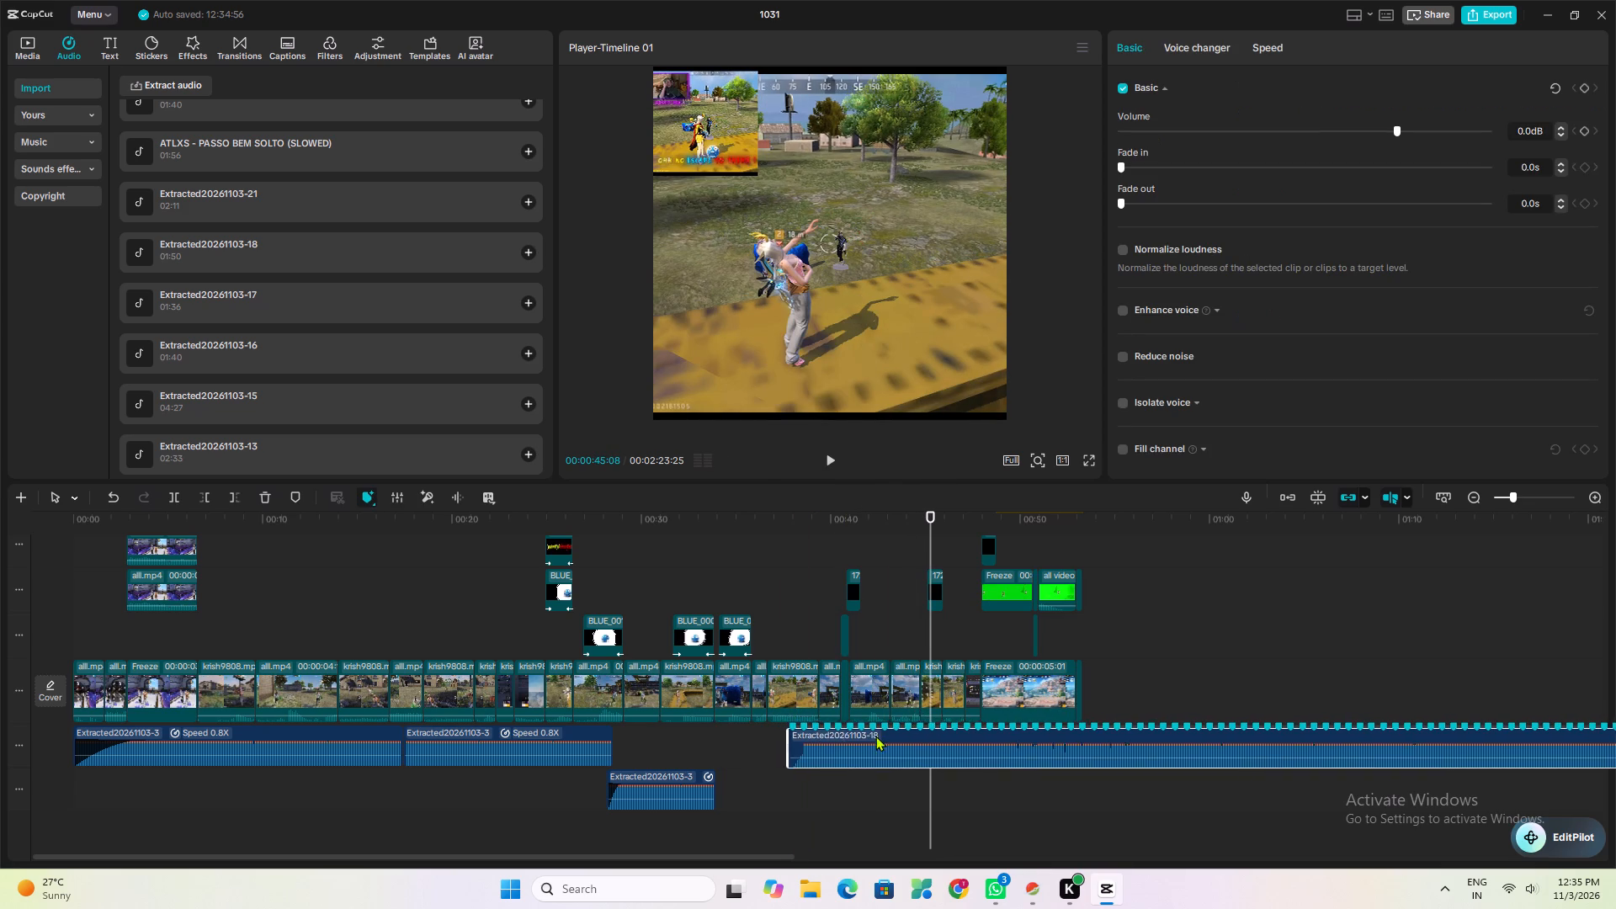
pyautogui.moveTo(875, 736); pyautogui.dragTo(930, 732)
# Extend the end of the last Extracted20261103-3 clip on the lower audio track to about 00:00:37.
pyautogui.click(703, 789)
pyautogui.moveTo(716, 789); pyautogui.dragTo(774, 795)
pyautogui.moveTo(718, 787); pyautogui.dragTo(754, 787)
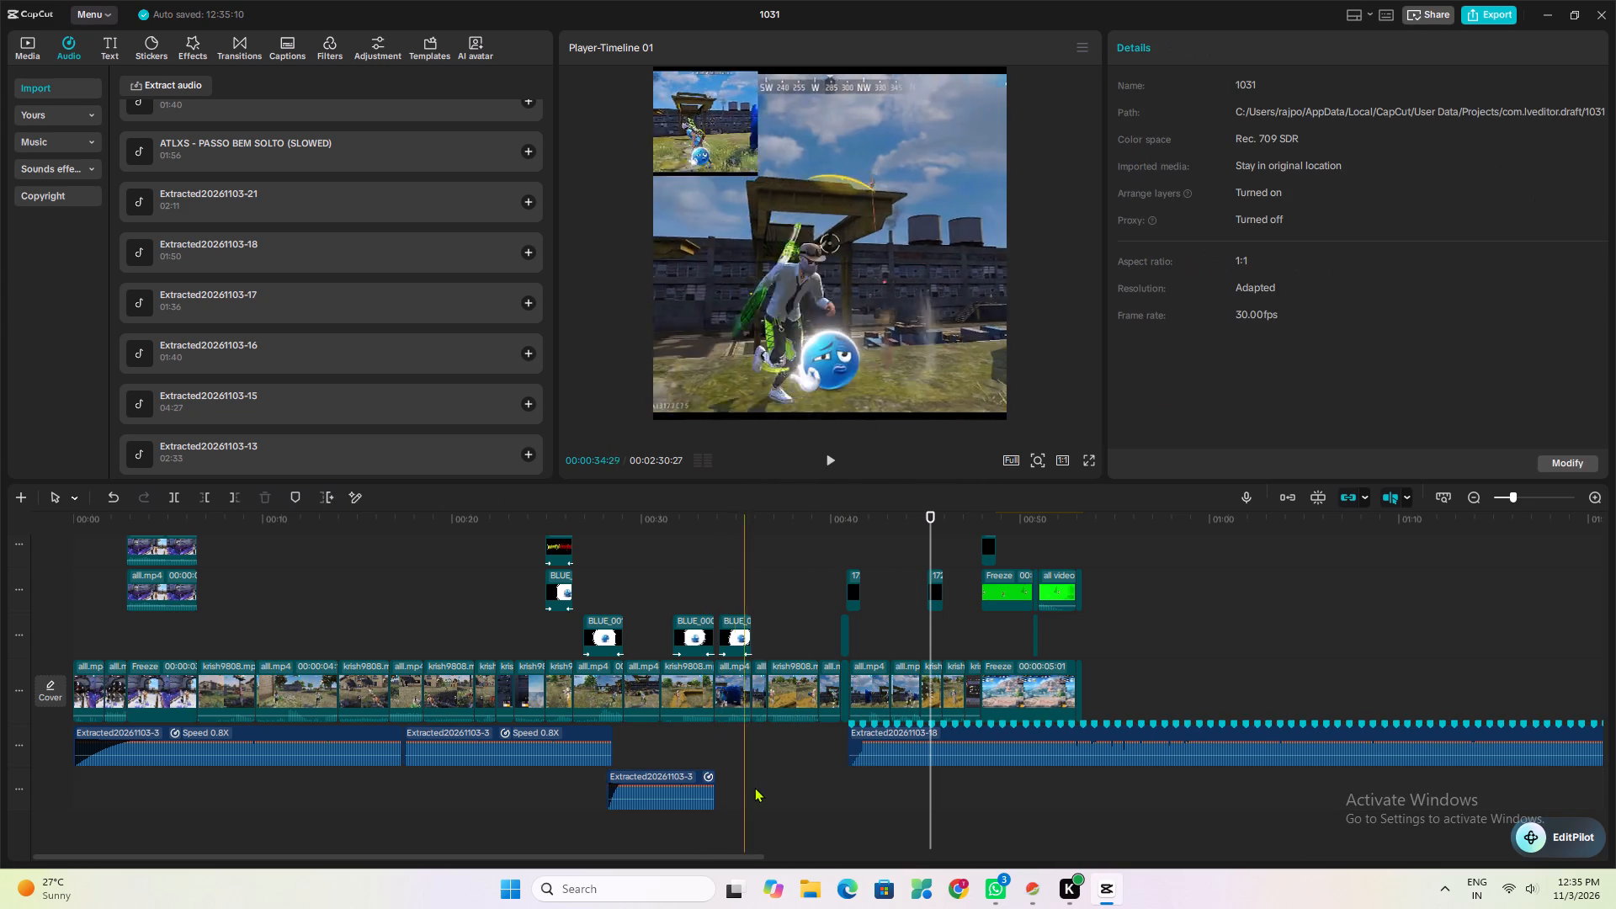
pyautogui.moveTo(754, 787); pyautogui.dragTo(743, 787)
pyautogui.click(699, 796)
pyautogui.moveTo(717, 792); pyautogui.dragTo(725, 791)
pyautogui.click(705, 798)
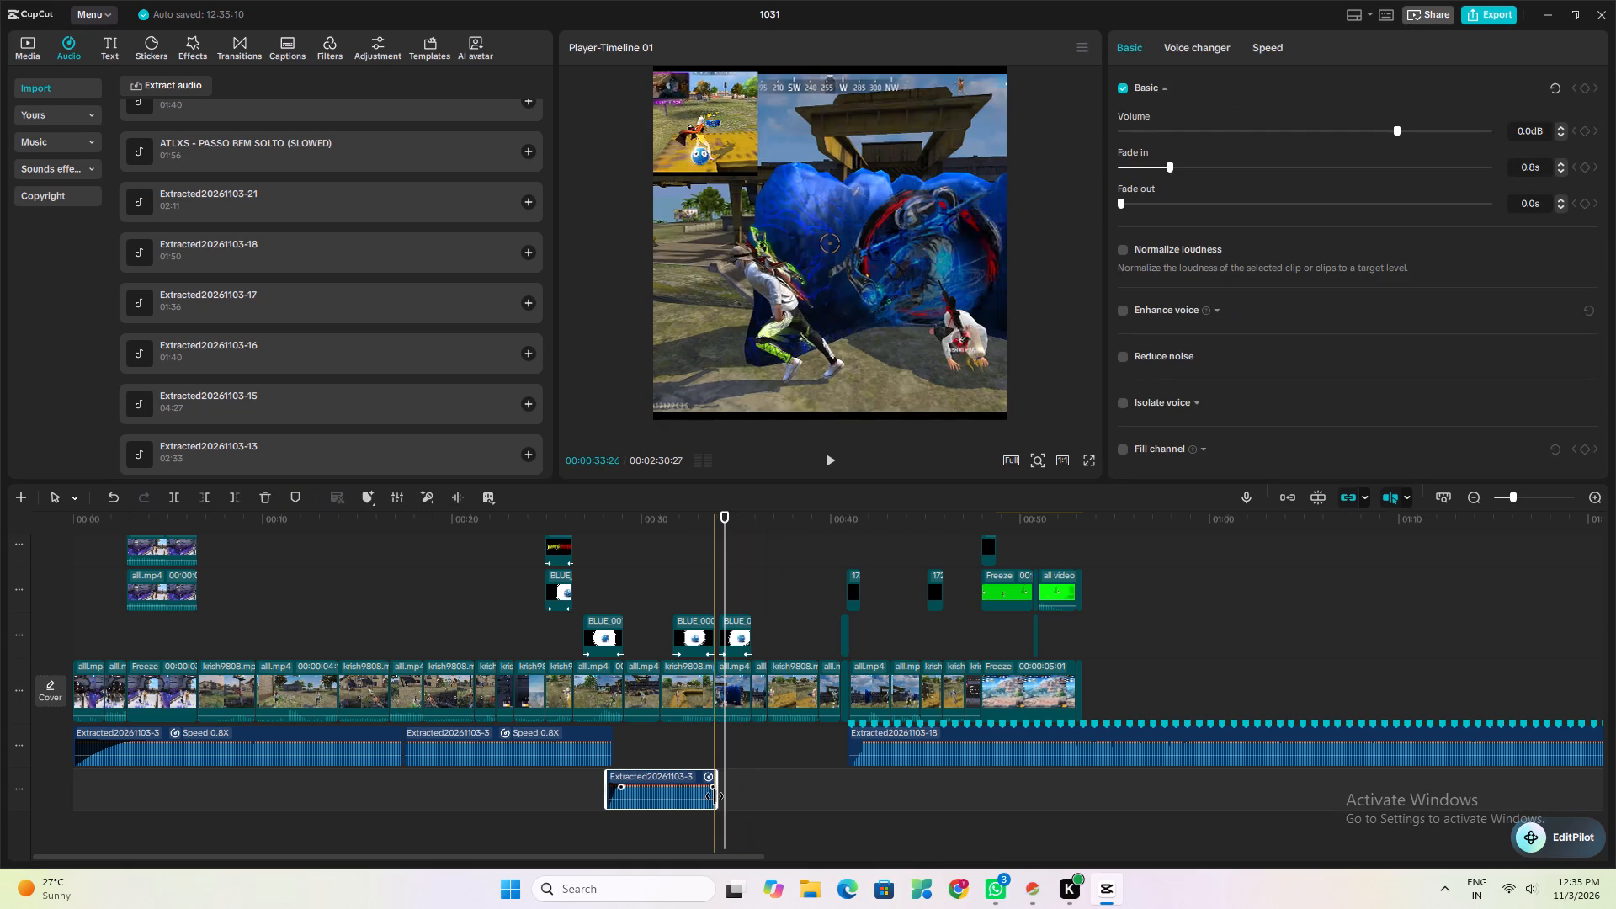
pyautogui.moveTo(715, 796); pyautogui.dragTo(779, 801)
pyautogui.click(682, 747)
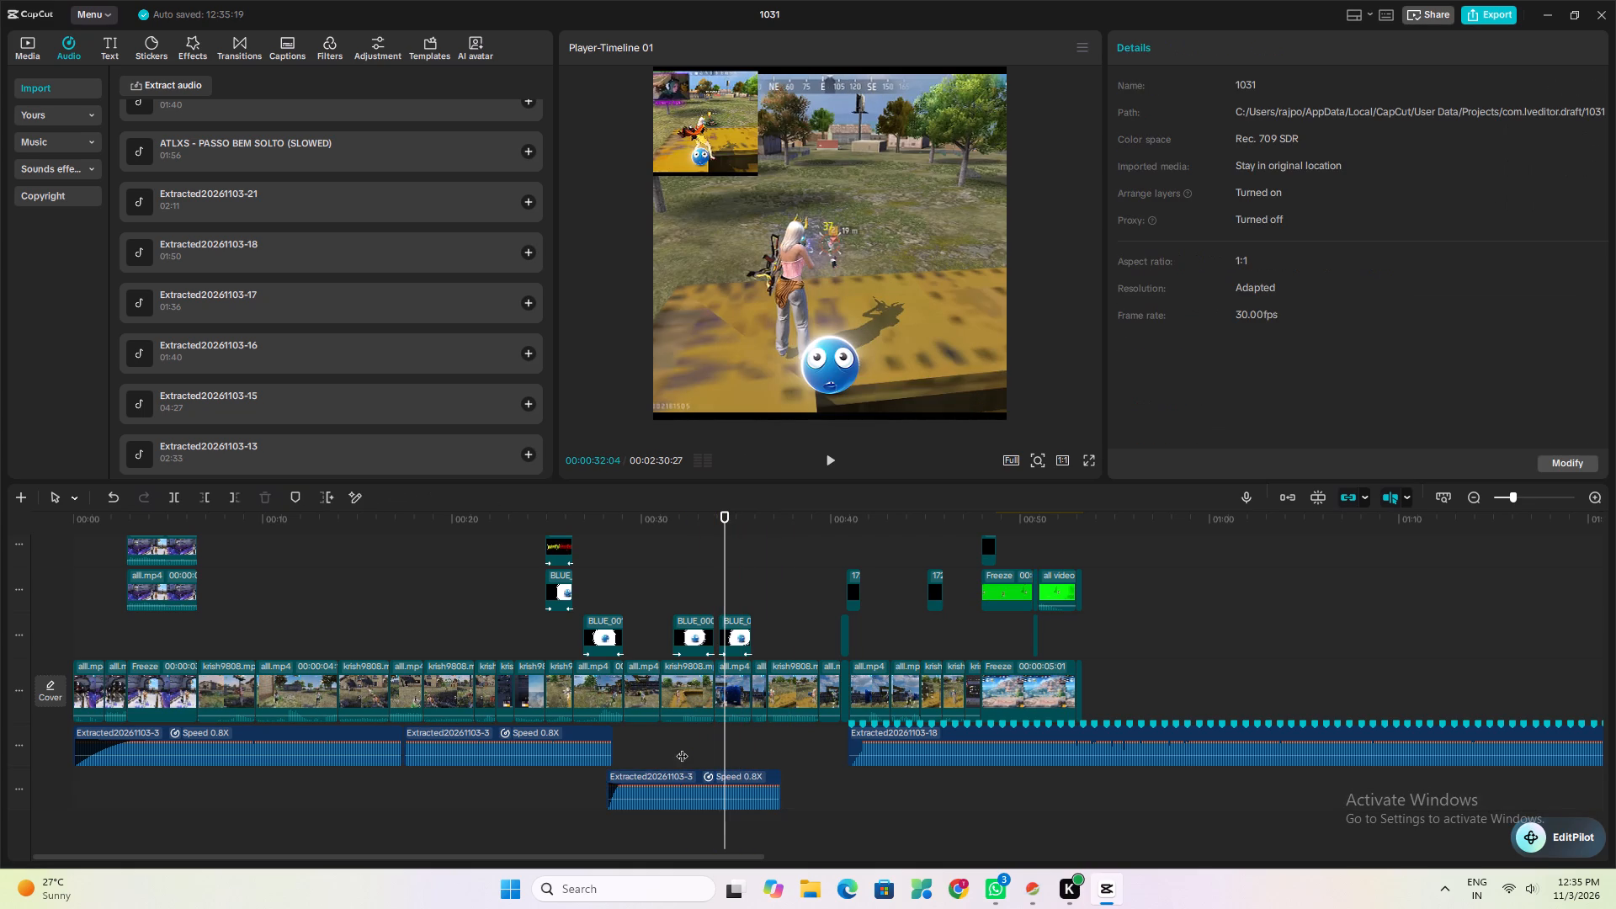
# Find the vidssave 720P reference video among the imported media and play its preview.
pyautogui.press('space')
pyautogui.press('space')
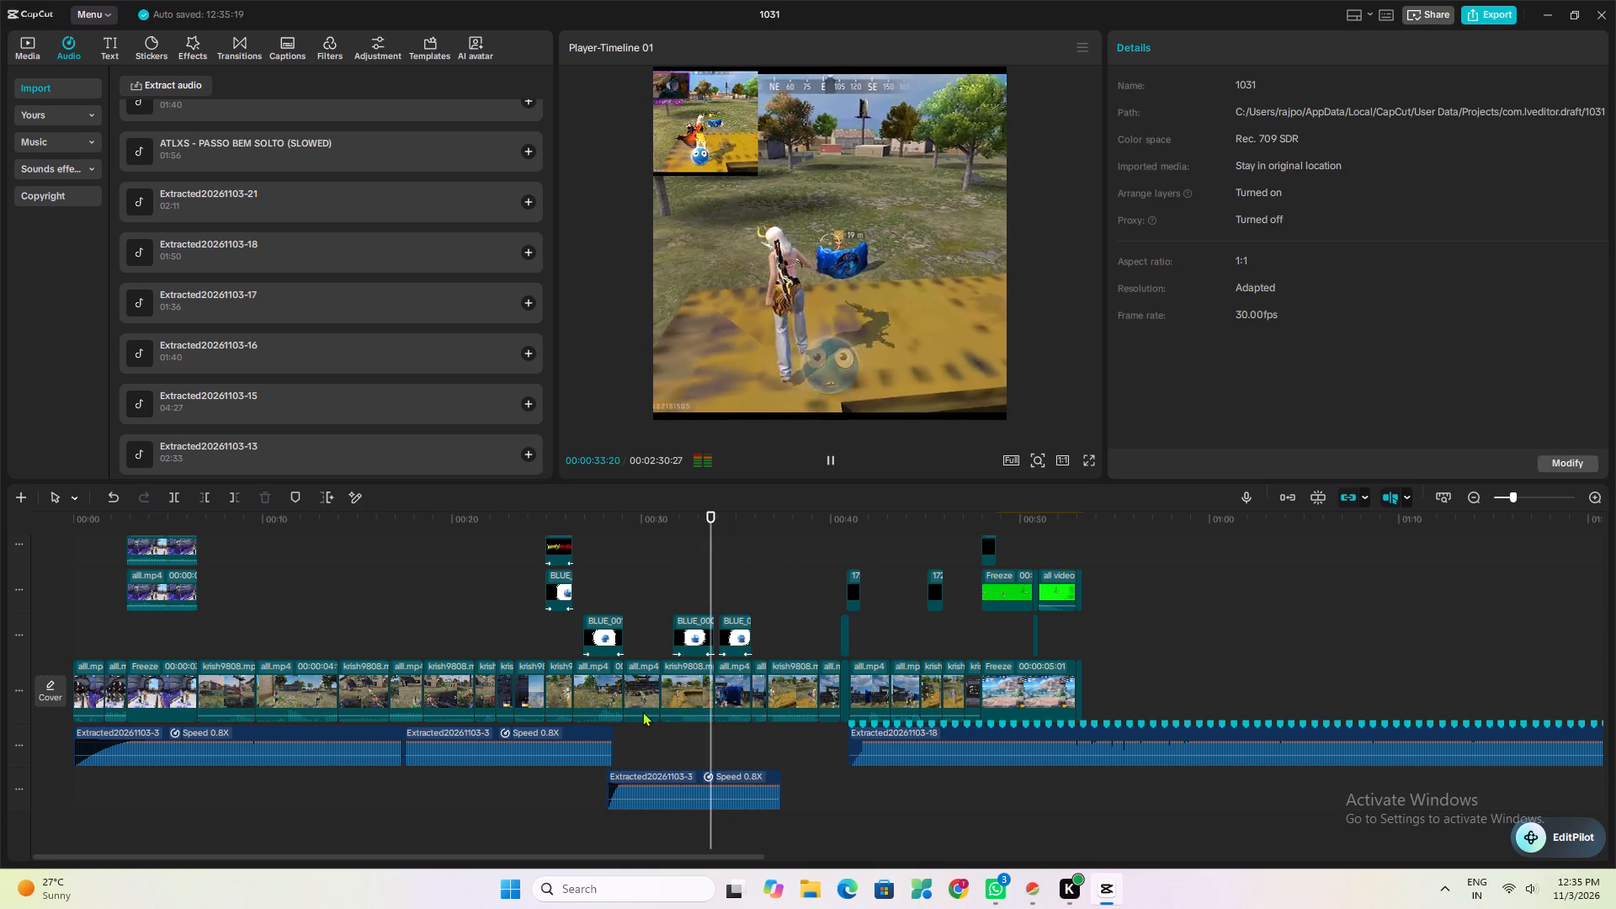
pyautogui.click(39, 43)
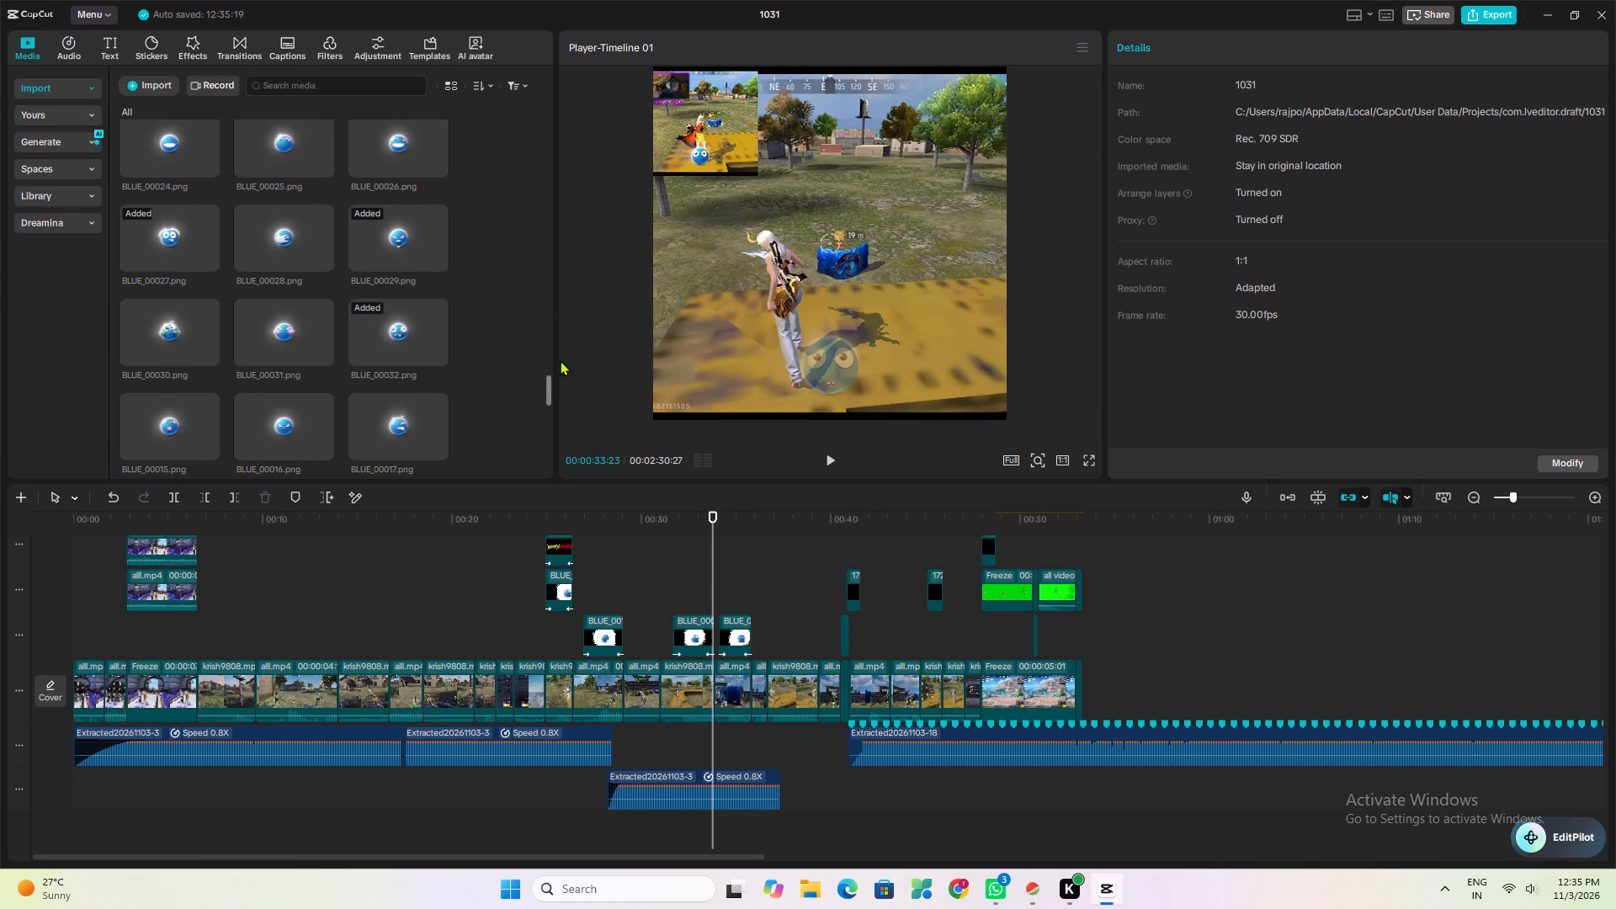
pyautogui.moveTo(543, 389); pyautogui.dragTo(546, 158)
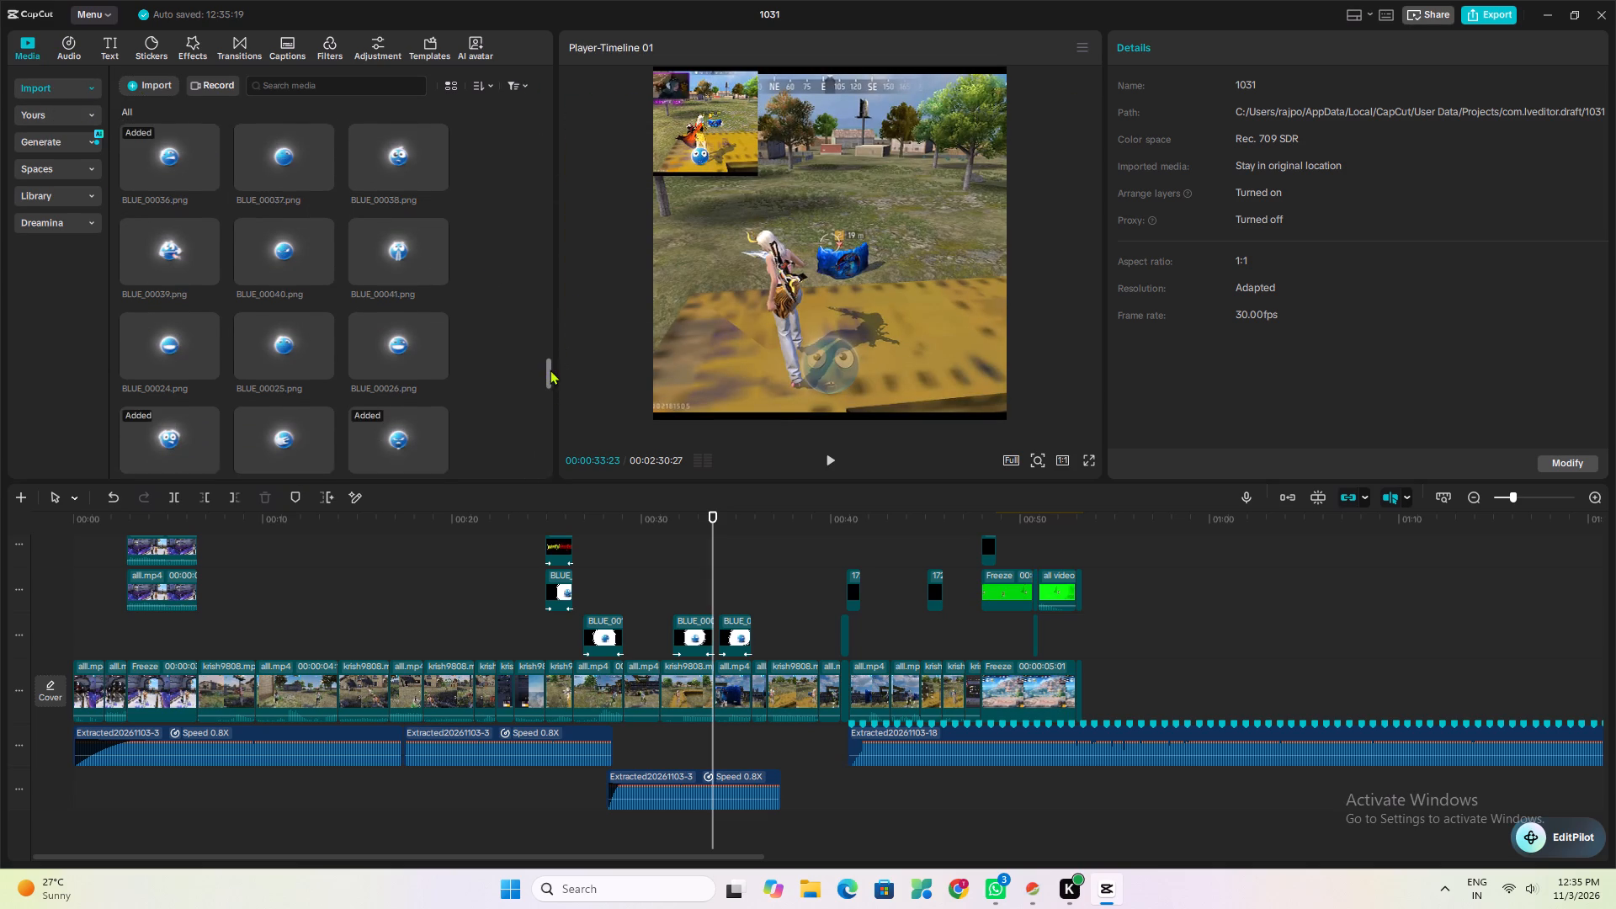
pyautogui.moveTo(550, 369); pyautogui.dragTo(545, 93)
pyautogui.click(198, 151)
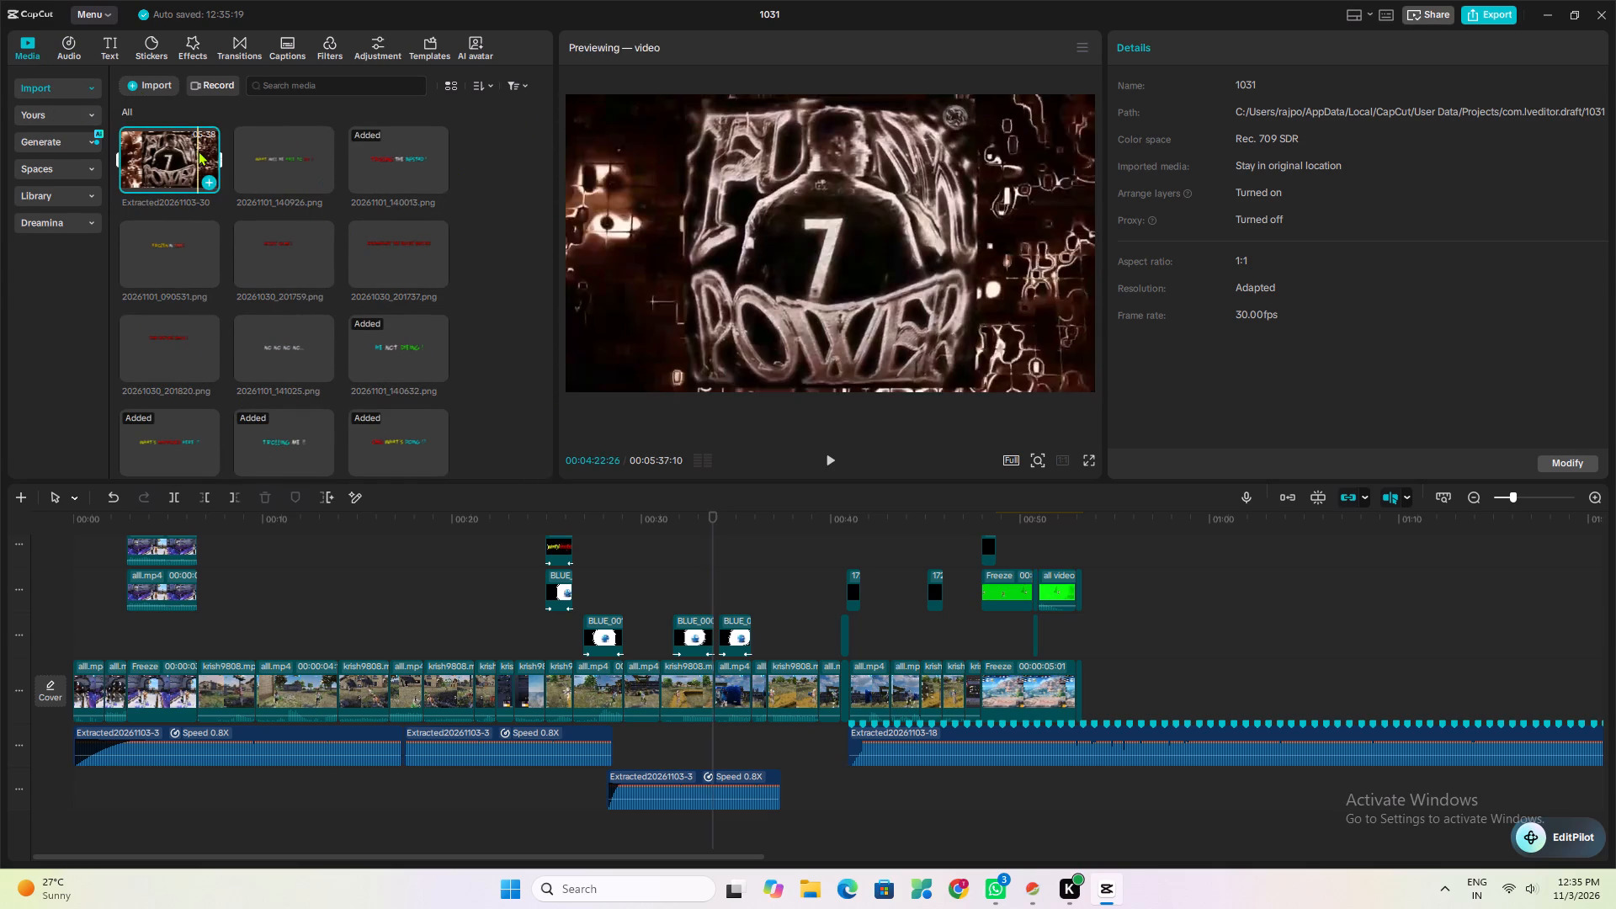
pyautogui.scroll(-1, 206, 159)
pyautogui.scroll(-2, 310, 295)
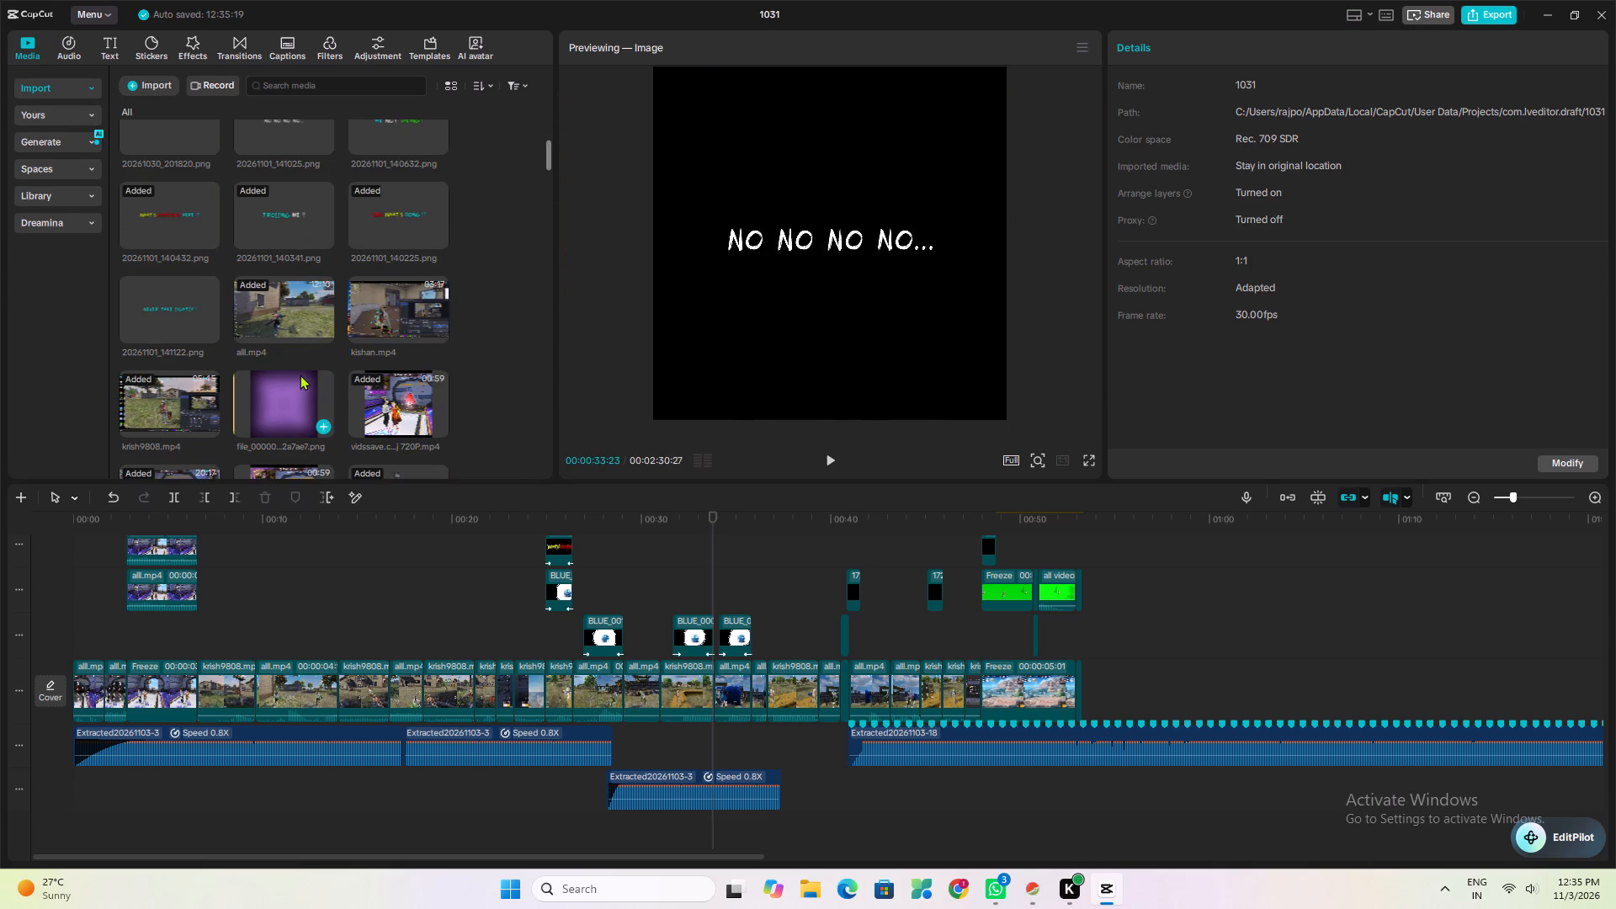
pyautogui.scroll(-1, 261, 364)
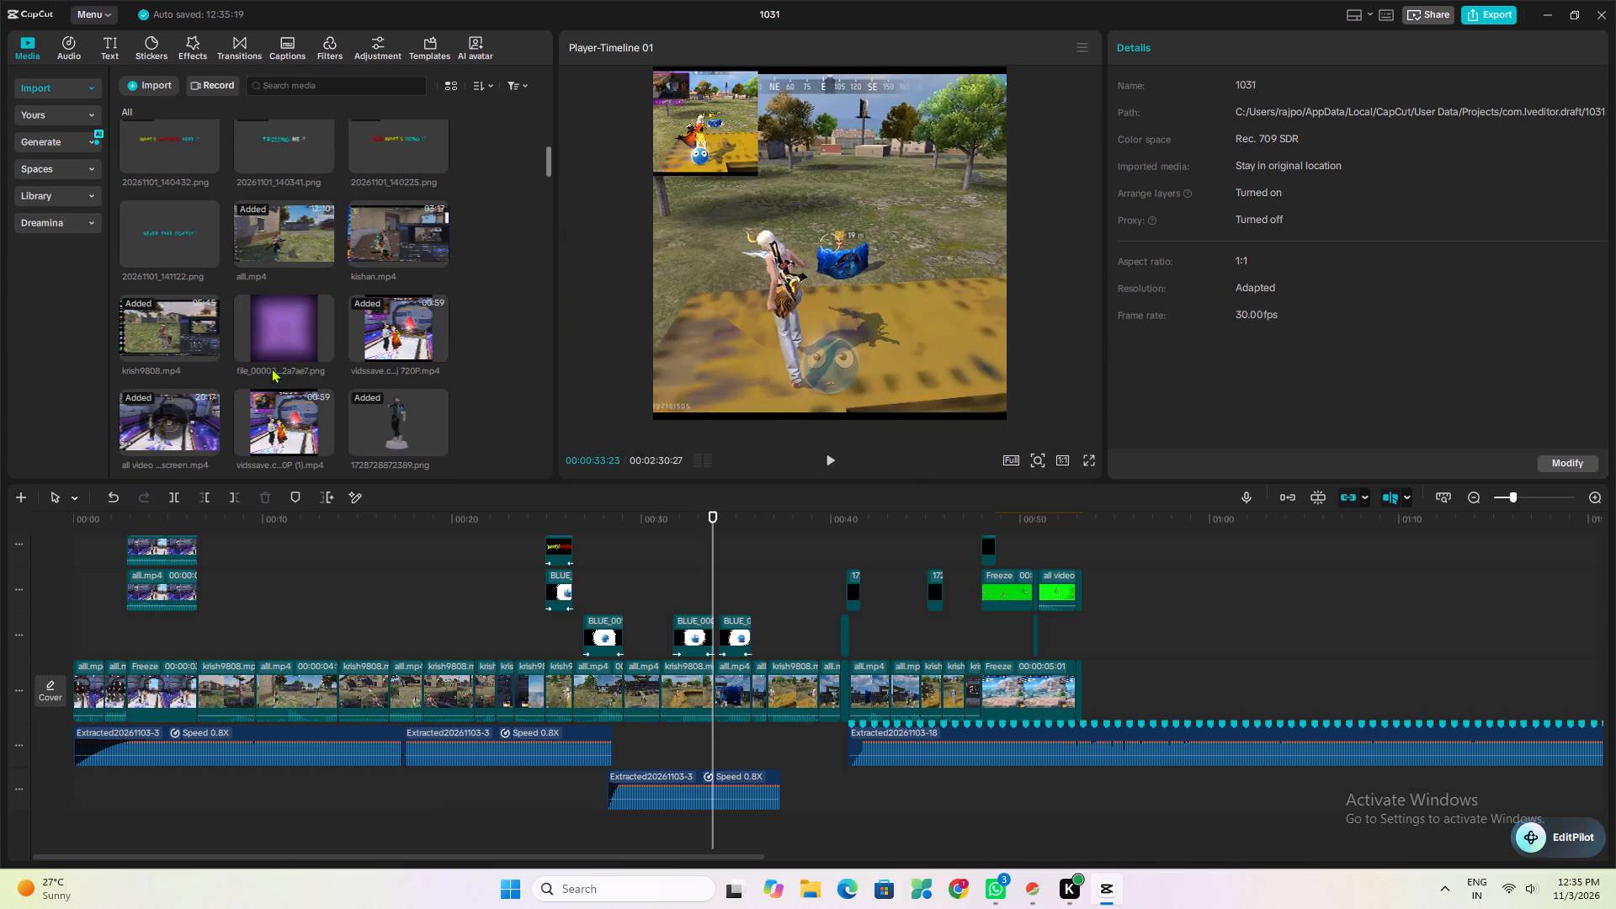
pyautogui.click(383, 311)
pyautogui.click(419, 327)
pyautogui.press('space')
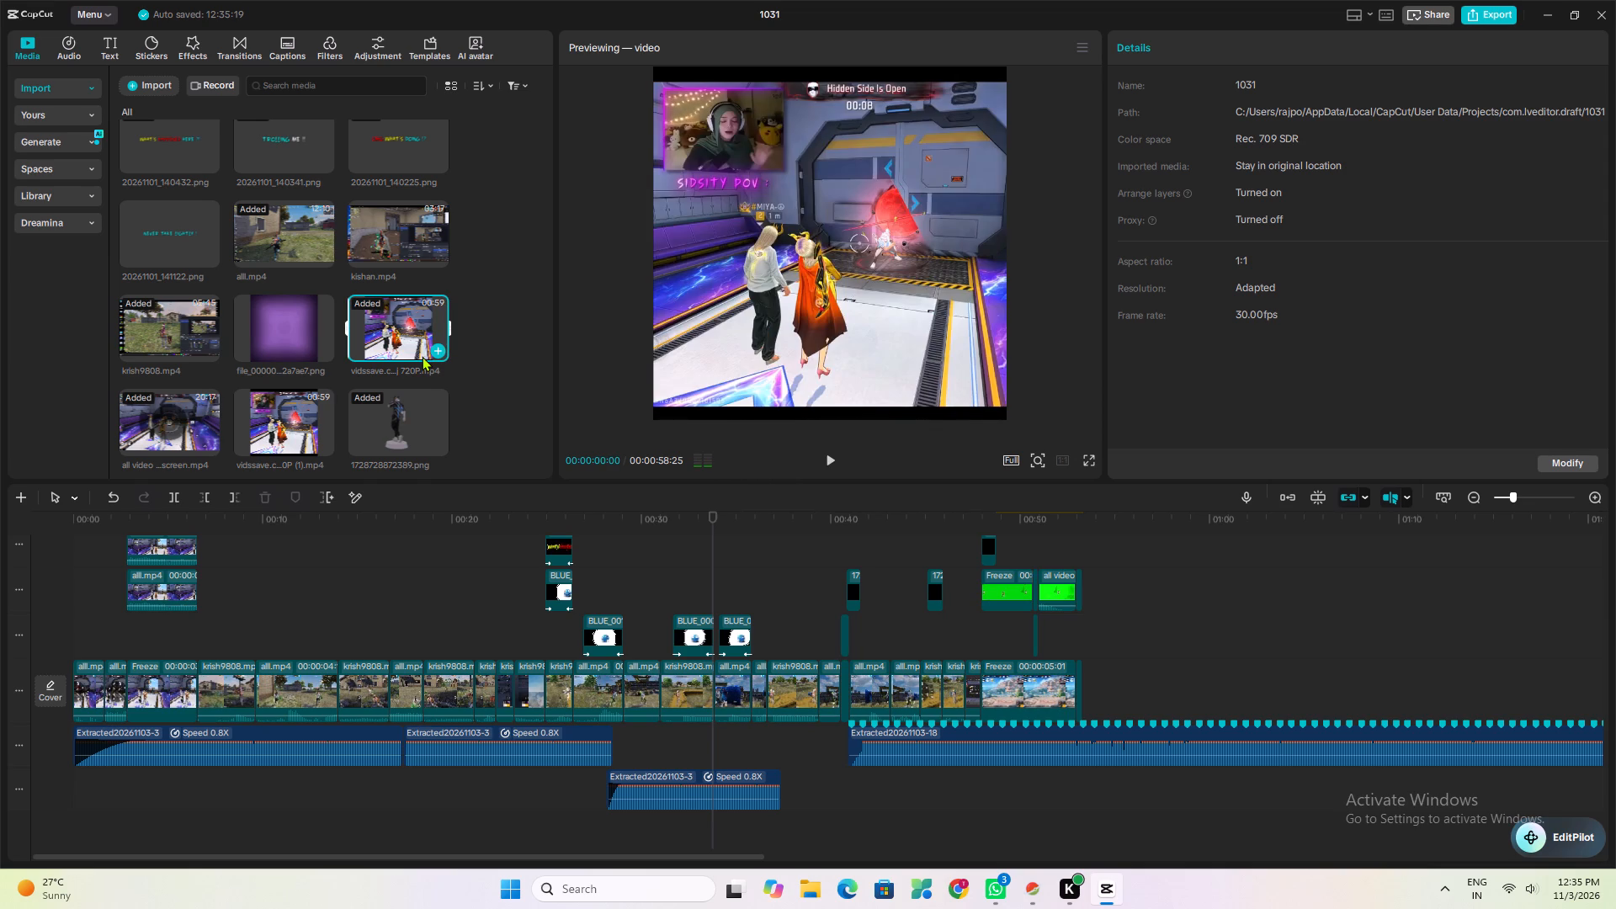
pyautogui.click(883, 784)
pyautogui.press('space')
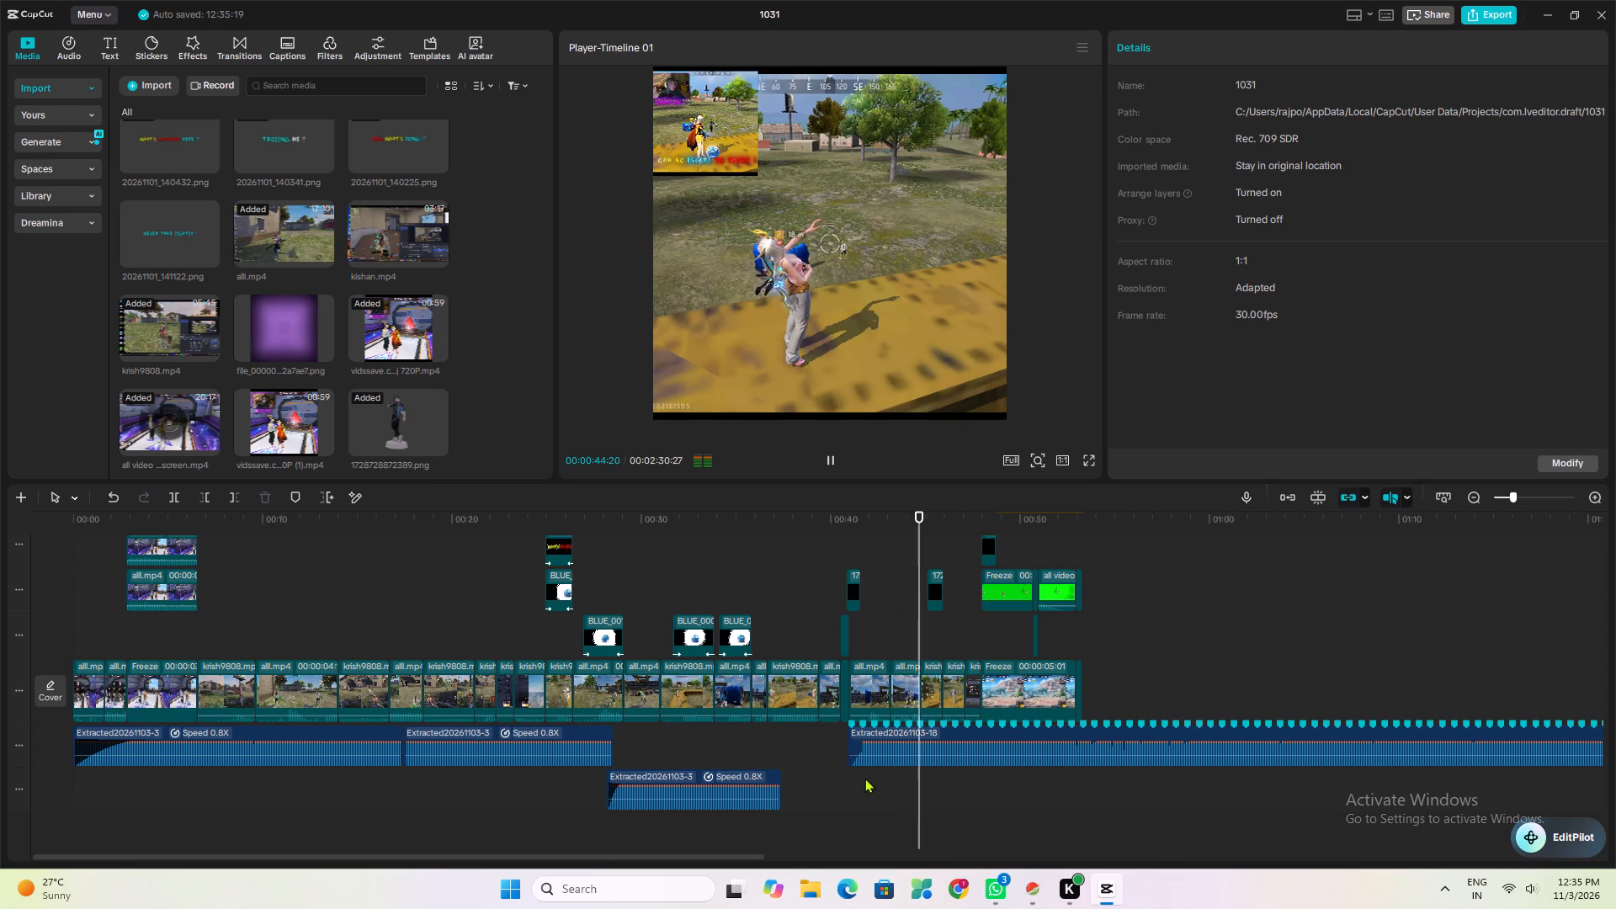
pyautogui.press('space')
pyautogui.click(772, 792)
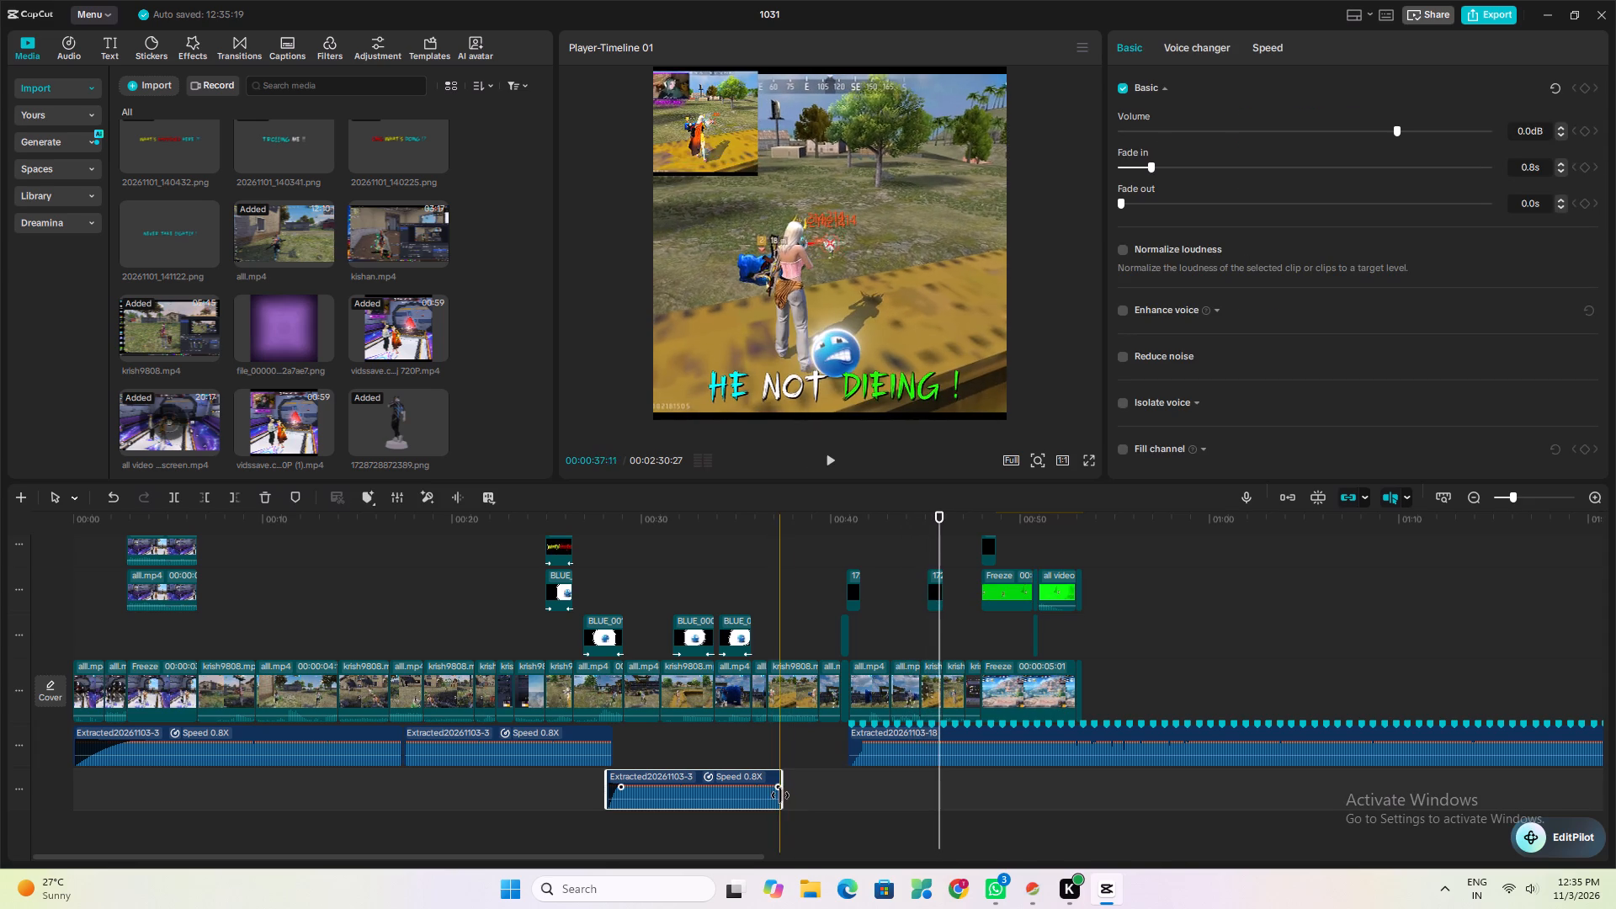
pyautogui.moveTo(780, 795); pyautogui.dragTo(853, 803)
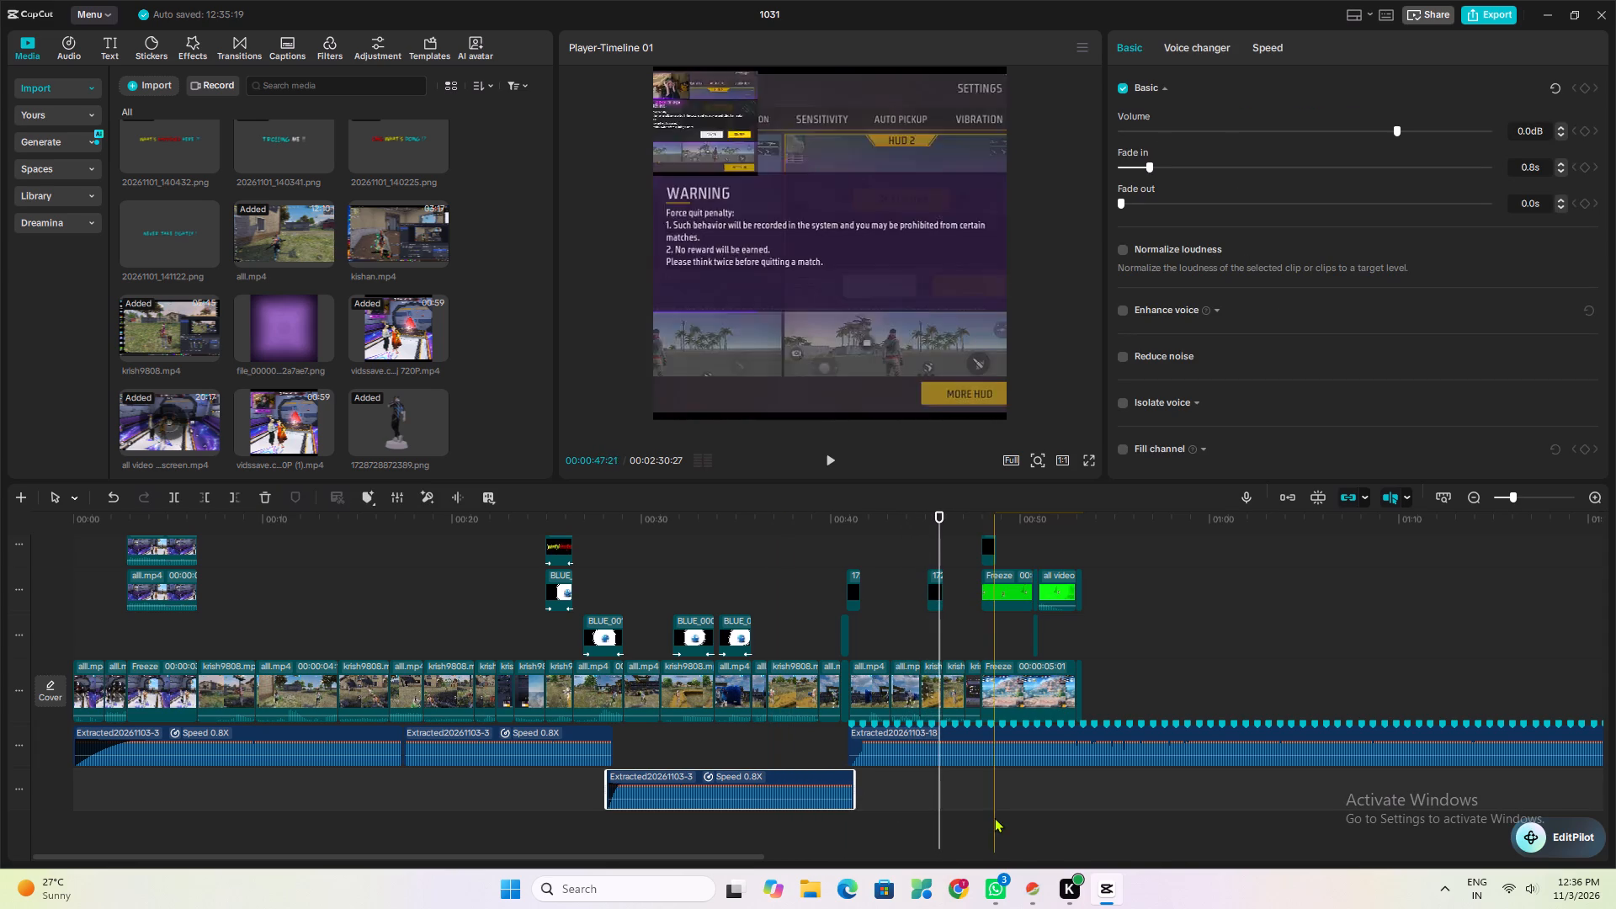
# Play the ending from about 00:00:48 to 00:00:56 to check the music against the picture and its overlay clips.
pyautogui.click(994, 817)
pyautogui.press('space')
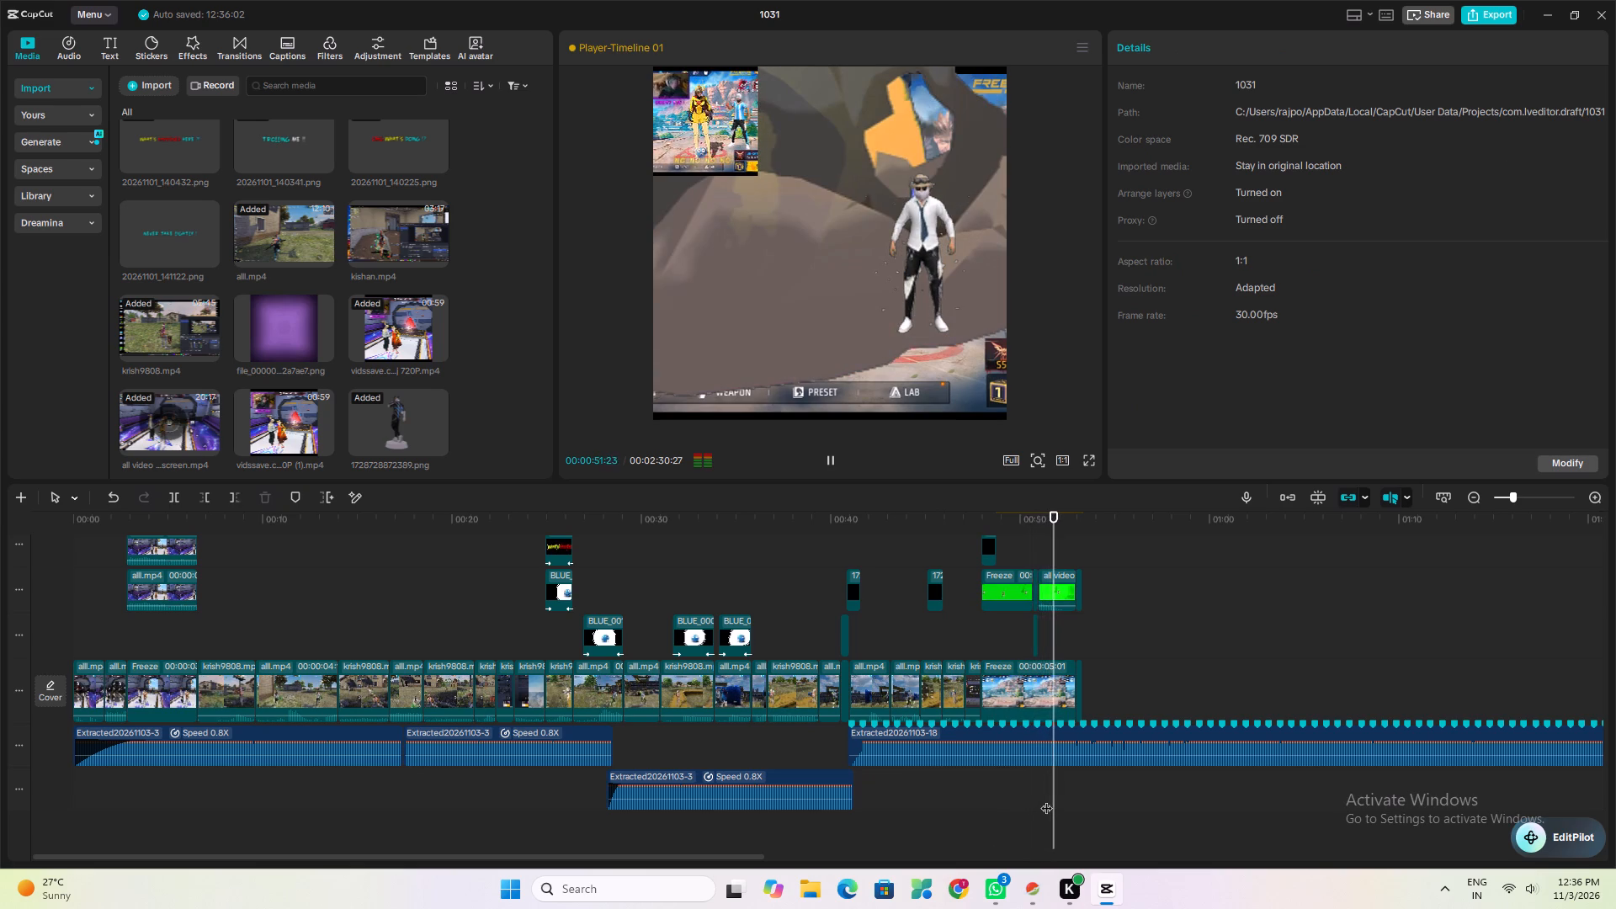
pyautogui.press('space')
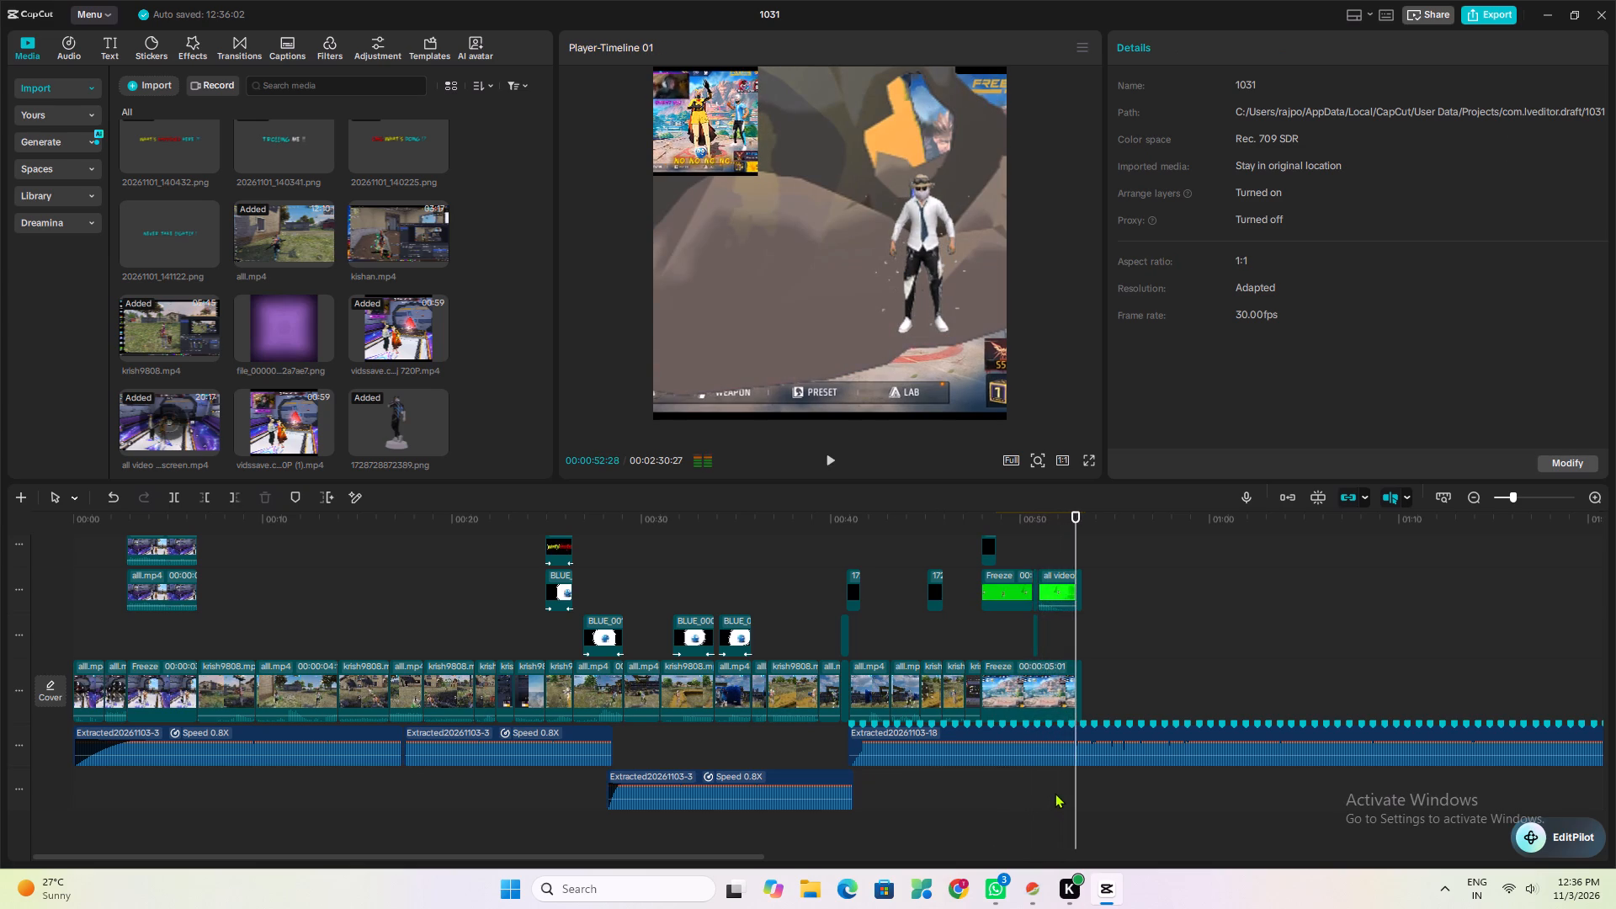
pyautogui.press('space')
pyautogui.press('space')
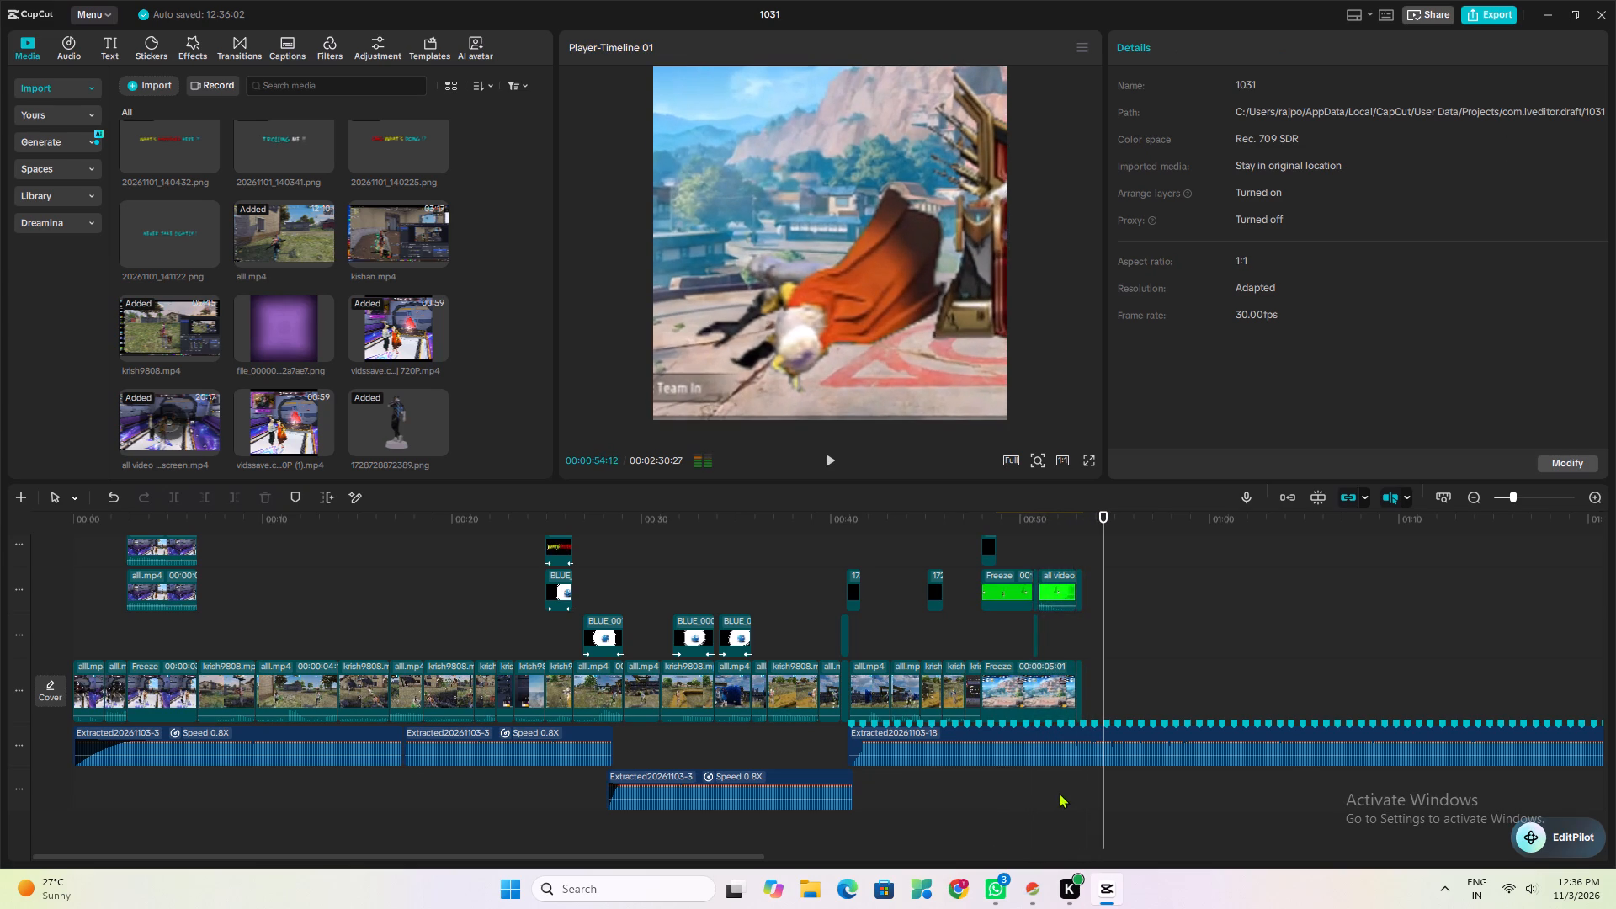
pyautogui.scroll(15, 1153, 795)
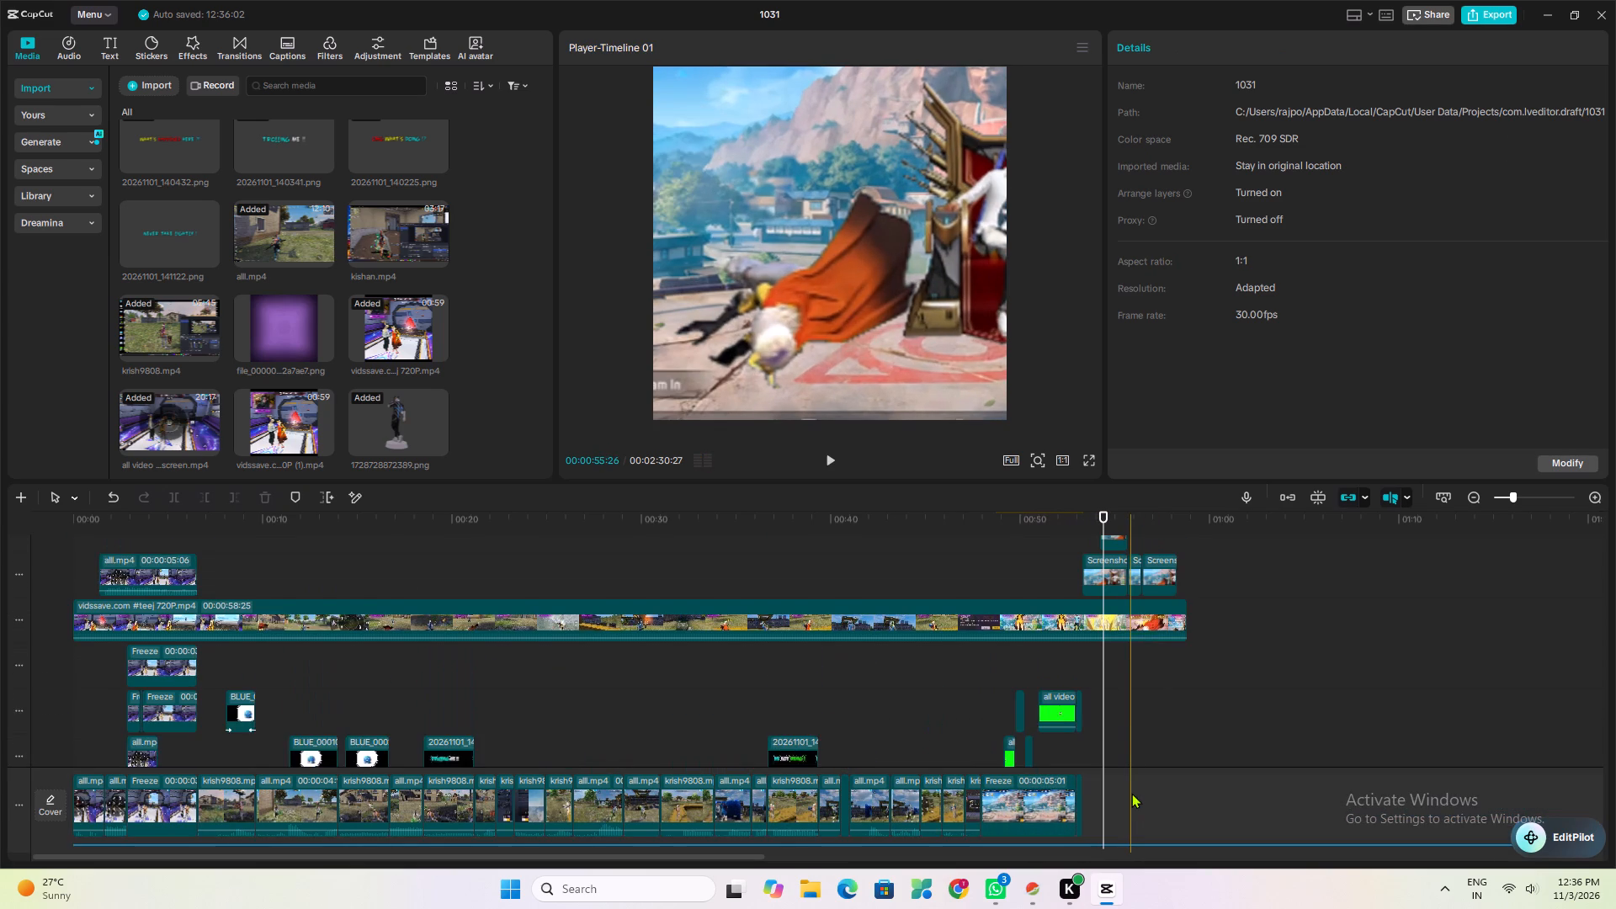
pyautogui.scroll(2, 1131, 793)
pyautogui.press('space')
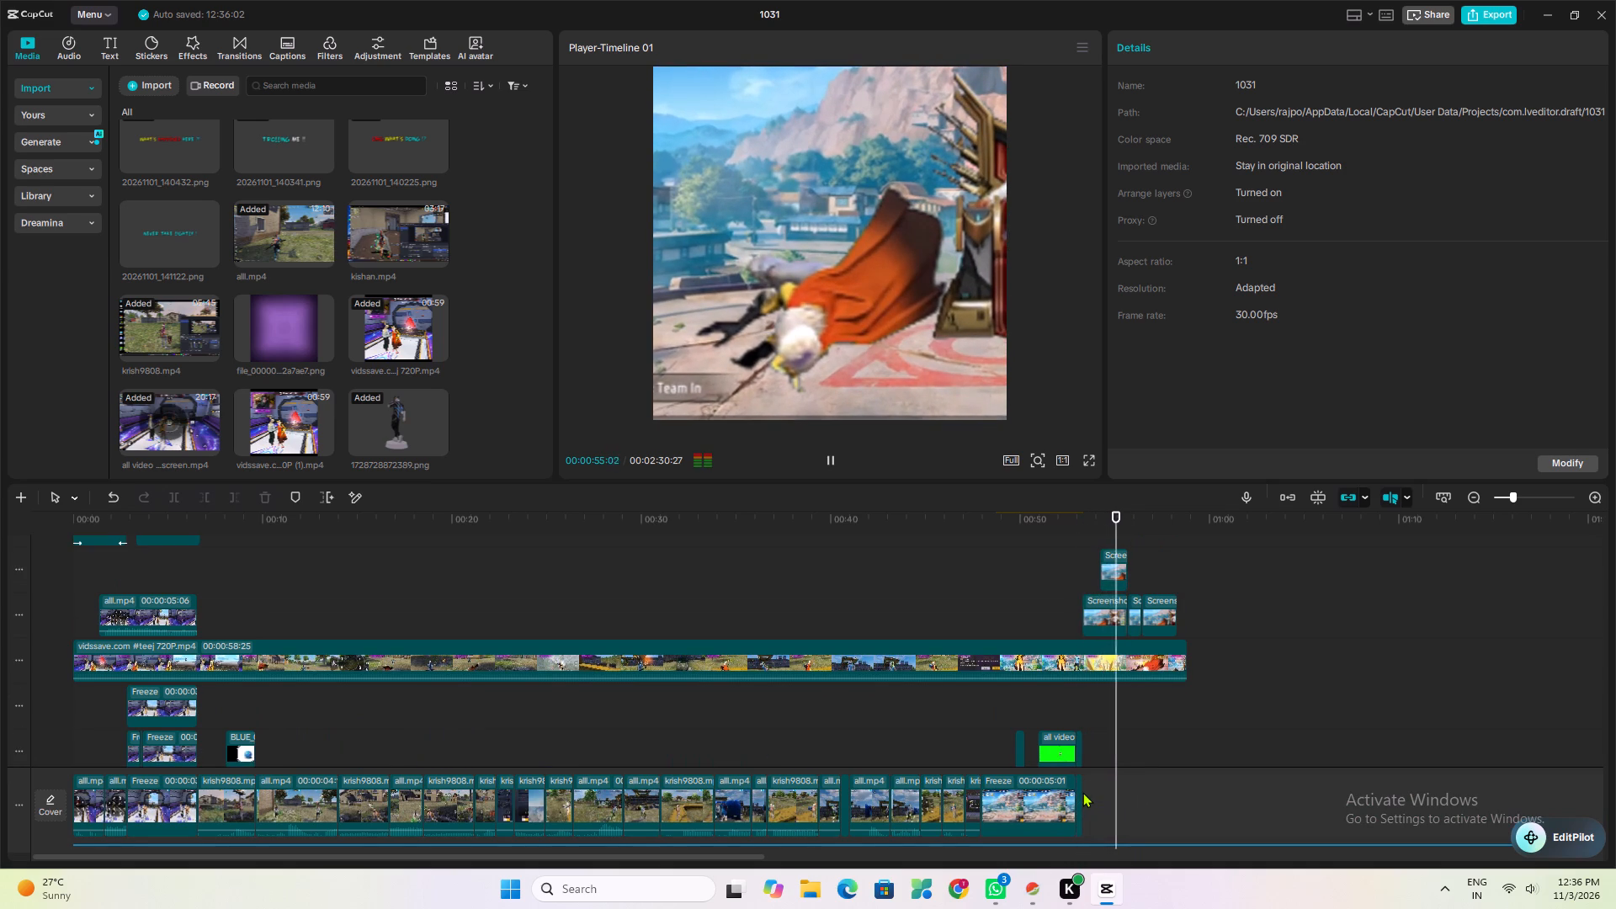
pyautogui.press('space')
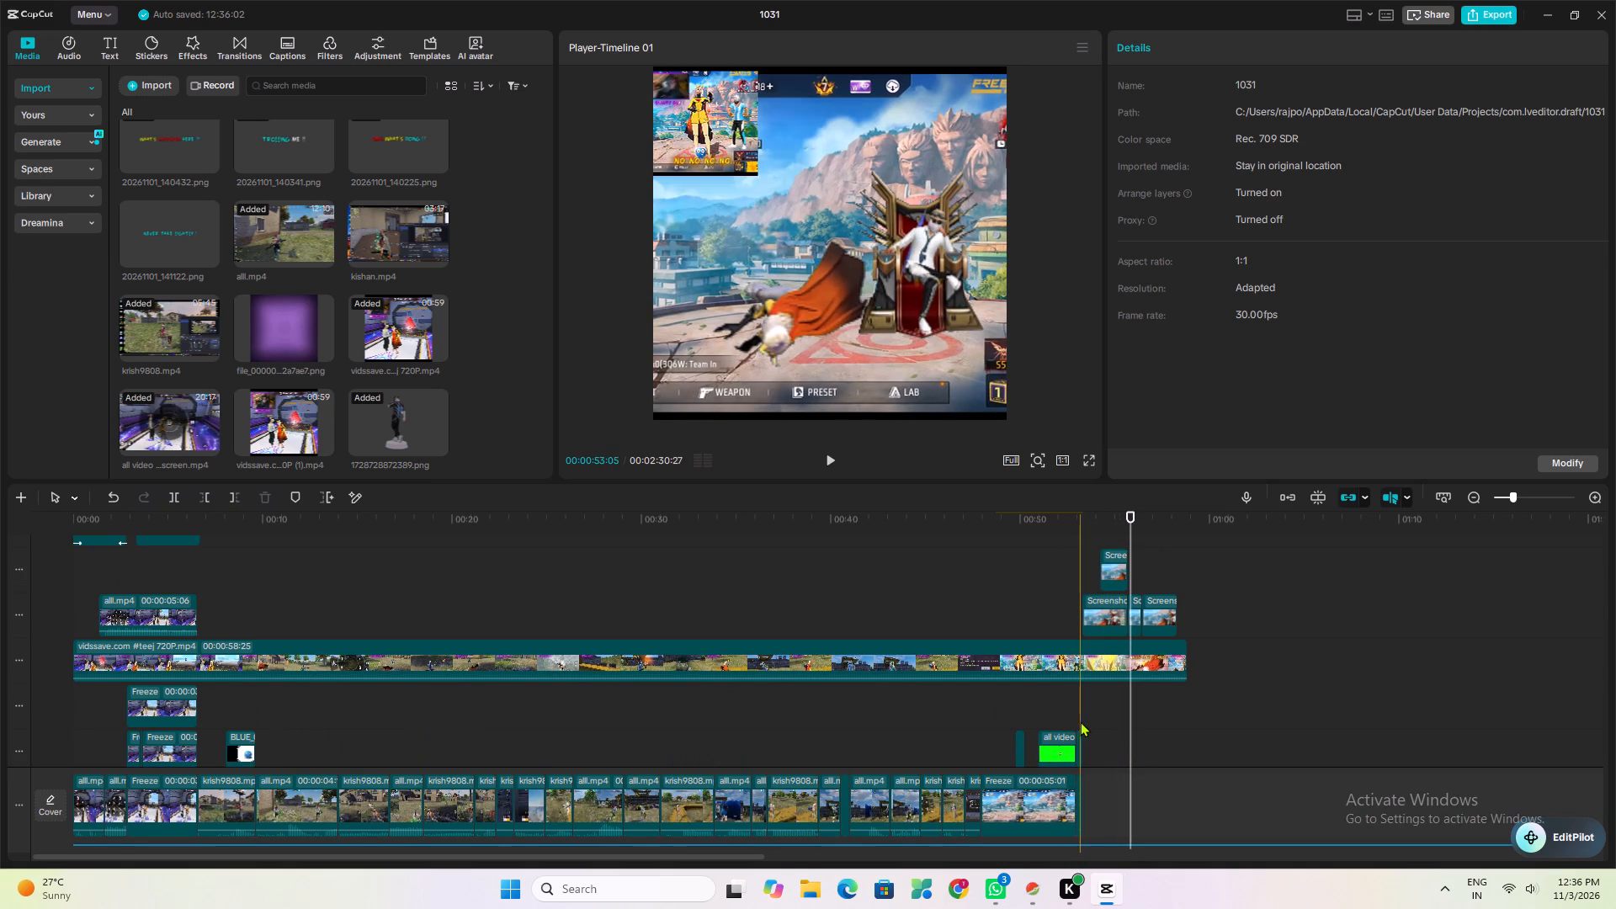
# Replay the transition into the Screenshot overlays around 00:00:51 to 00:00:54 several times to check its timing against the music.
pyautogui.click(1080, 720)
pyautogui.press('space')
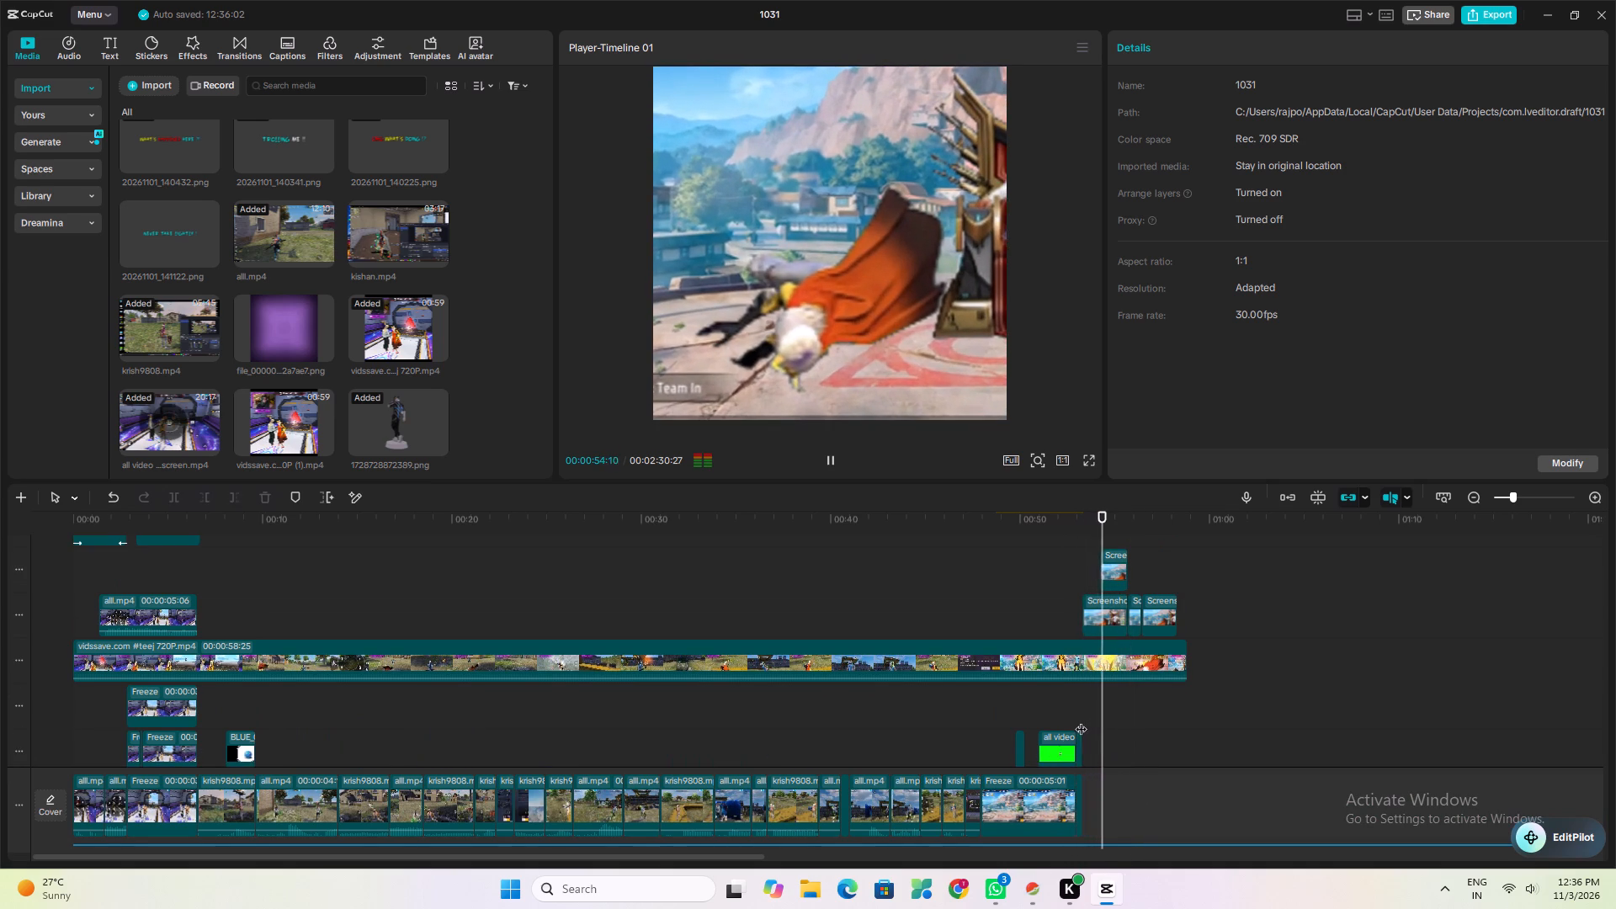
pyautogui.press('space')
pyautogui.click(1081, 720)
pyautogui.press('space')
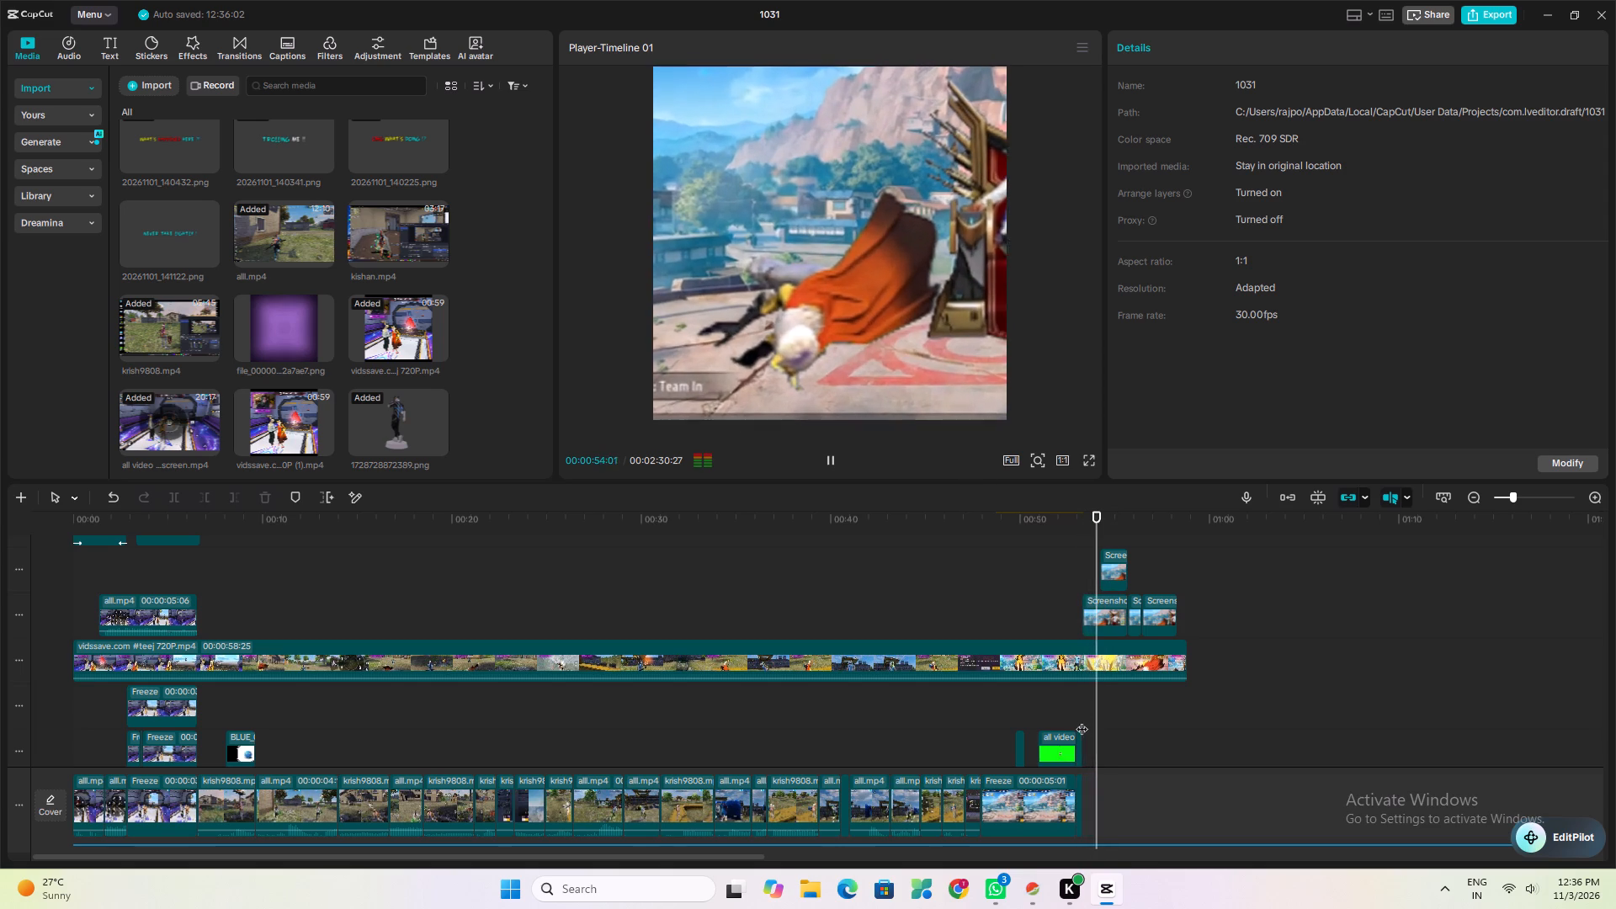
pyautogui.press('space')
pyautogui.scroll(5, 1082, 720)
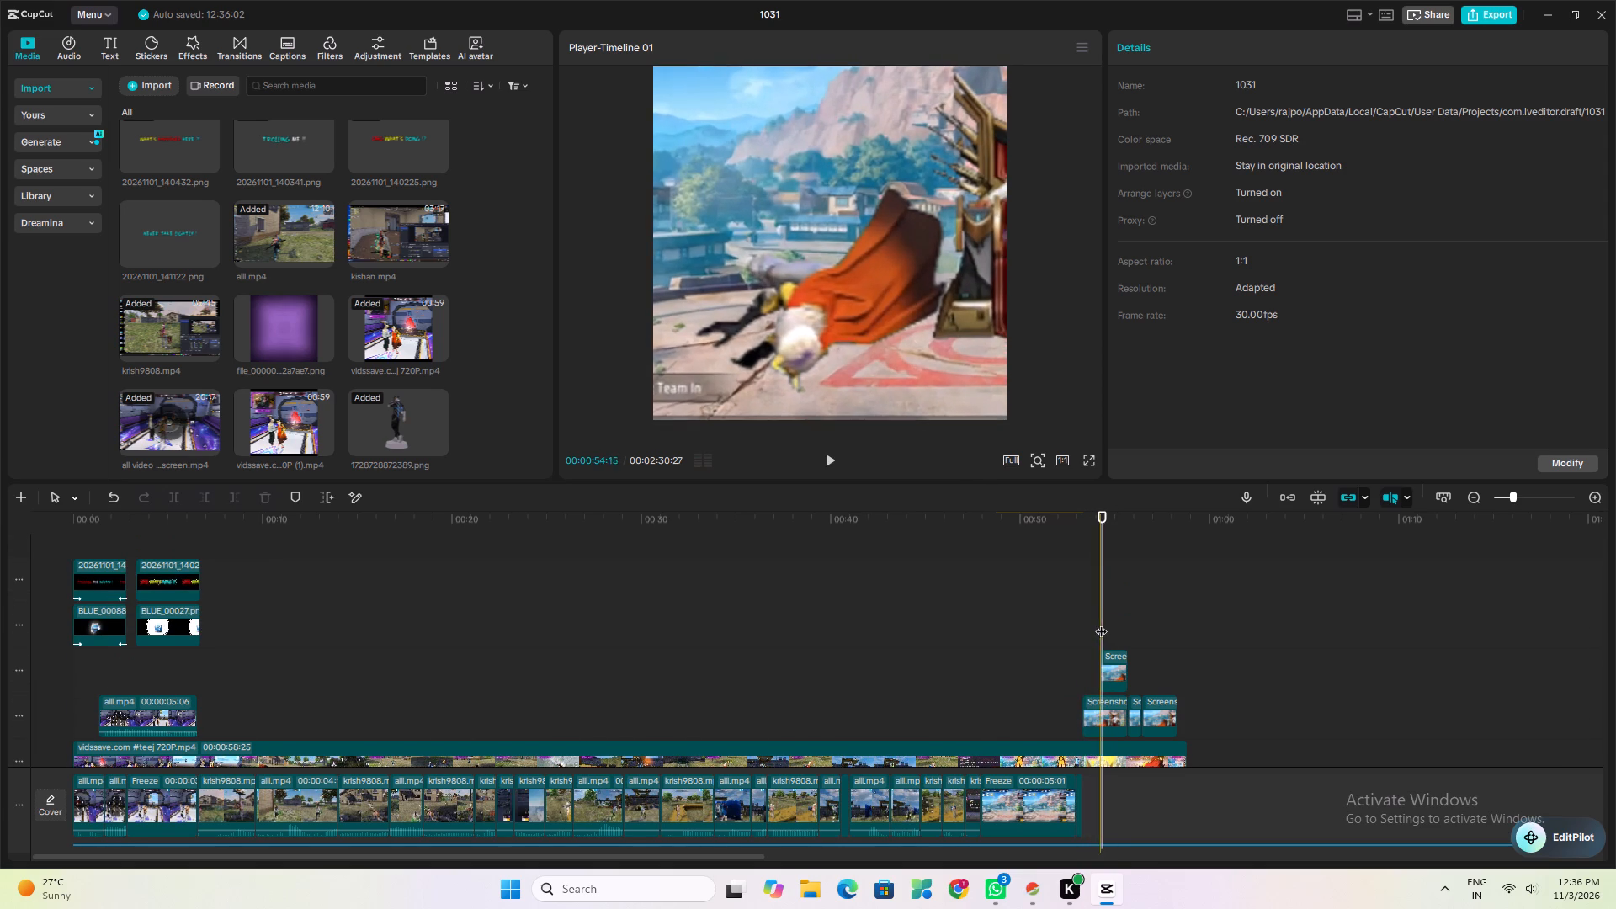
pyautogui.click(1055, 602)
pyautogui.press('space')
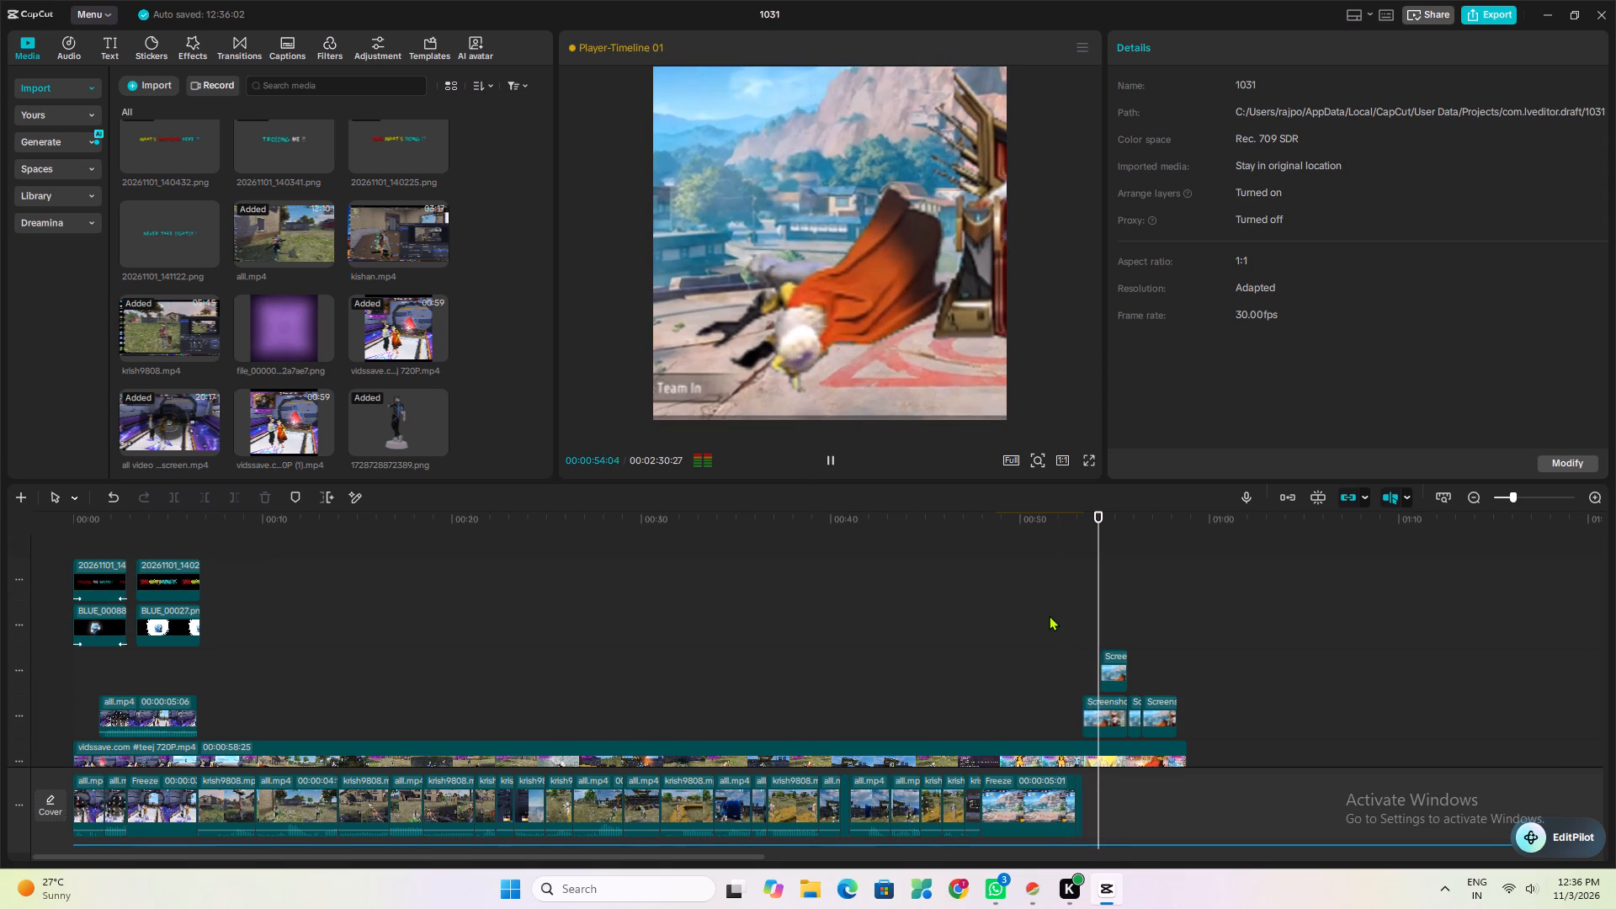
pyautogui.press('space')
pyautogui.click(1040, 619)
pyautogui.scroll(-3, 1040, 619)
pyautogui.press('space')
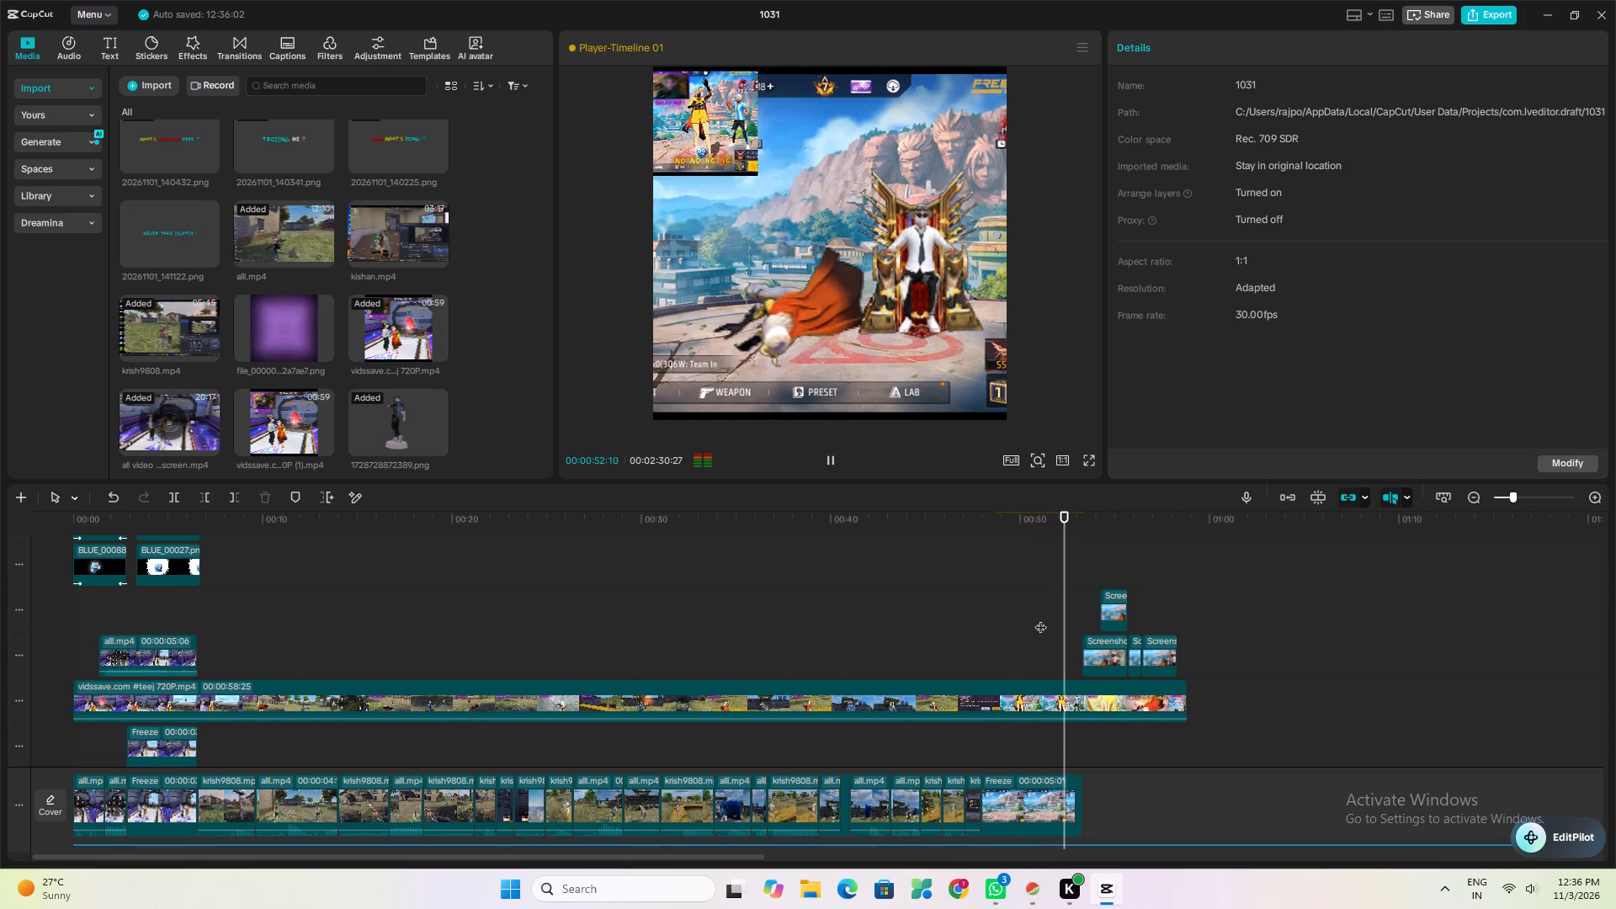
pyautogui.press('space')
pyautogui.scroll(-3, 1040, 619)
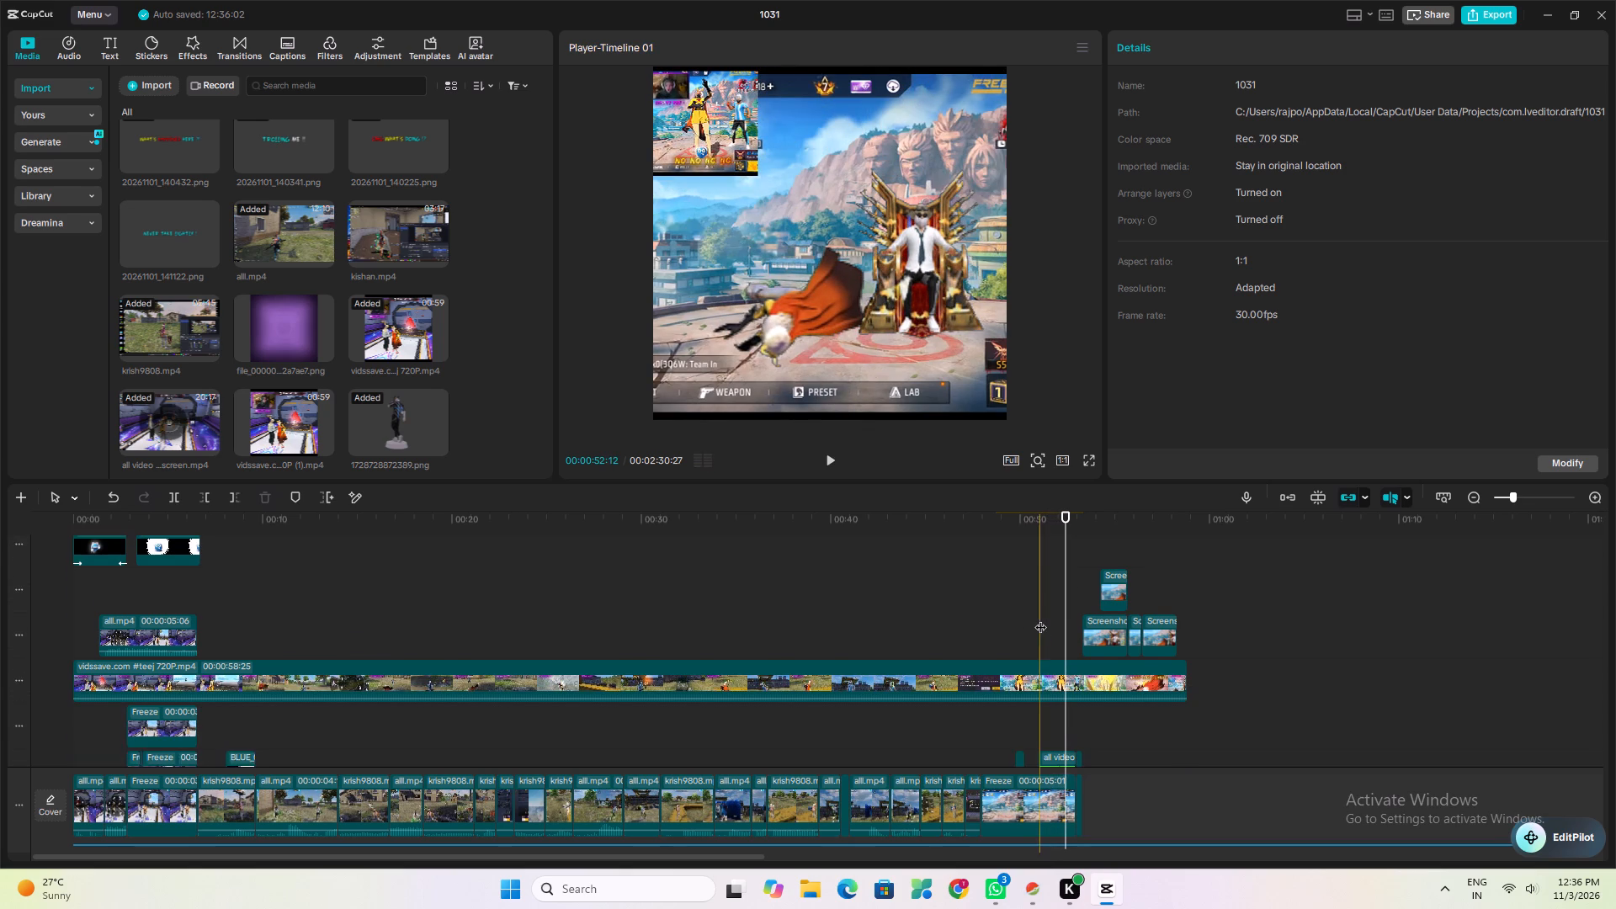
pyautogui.scroll(-1, 1041, 619)
pyautogui.press('space')
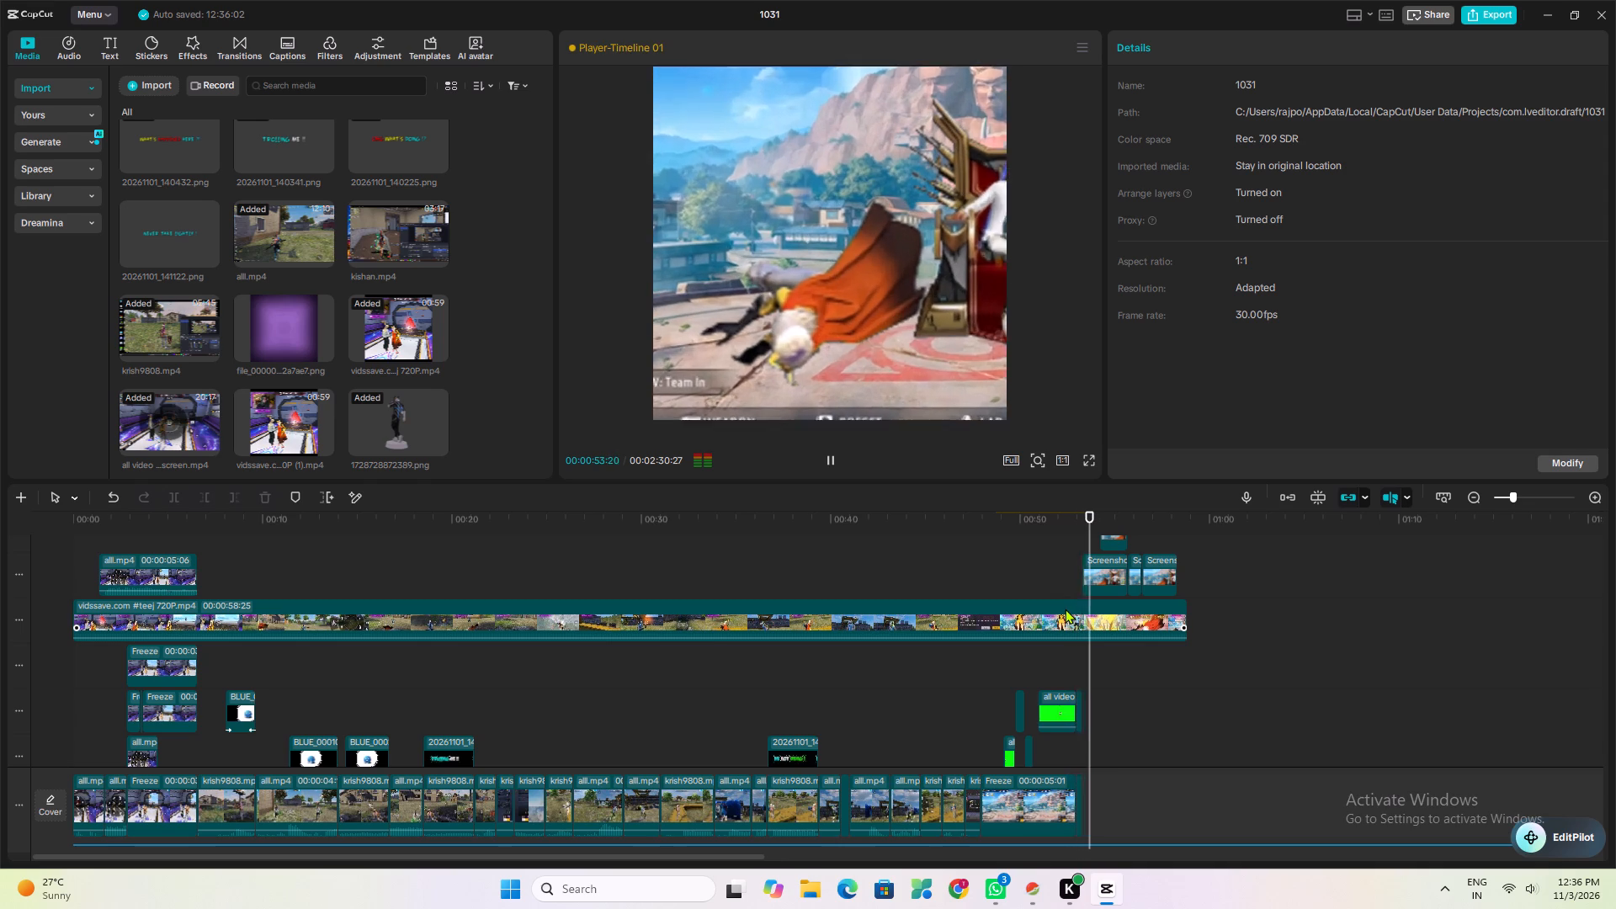
pyautogui.press('space')
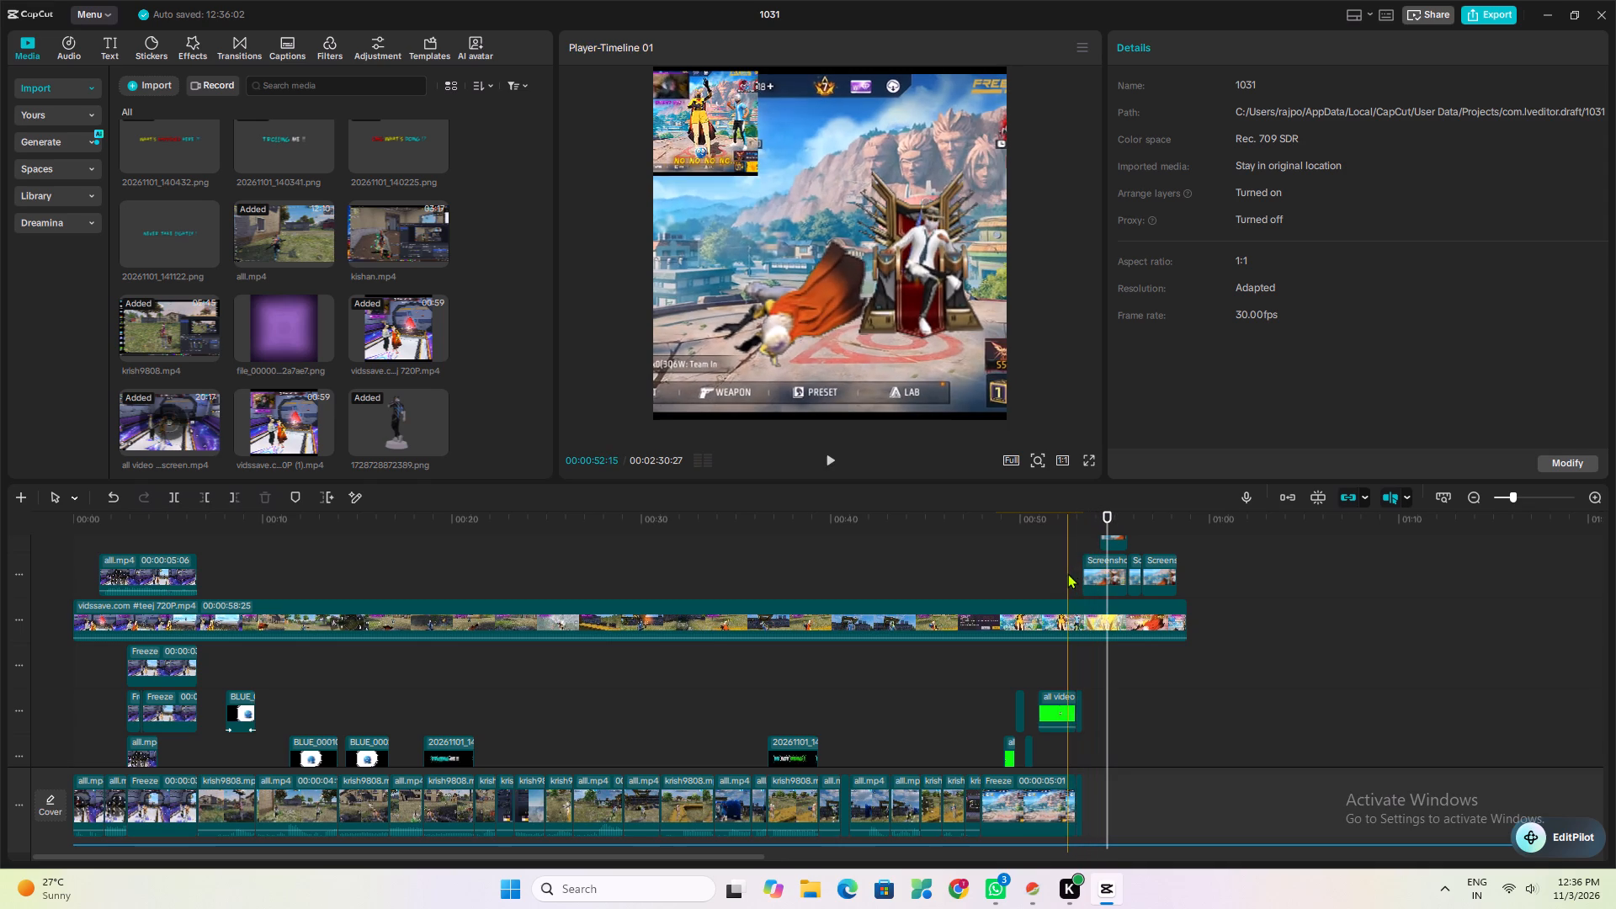
# Move the first Screenshot overlay clip earlier to start at about 00:00:52 and play the transition.
pyautogui.click(1065, 573)
pyautogui.moveTo(1099, 575); pyautogui.dragTo(1088, 574)
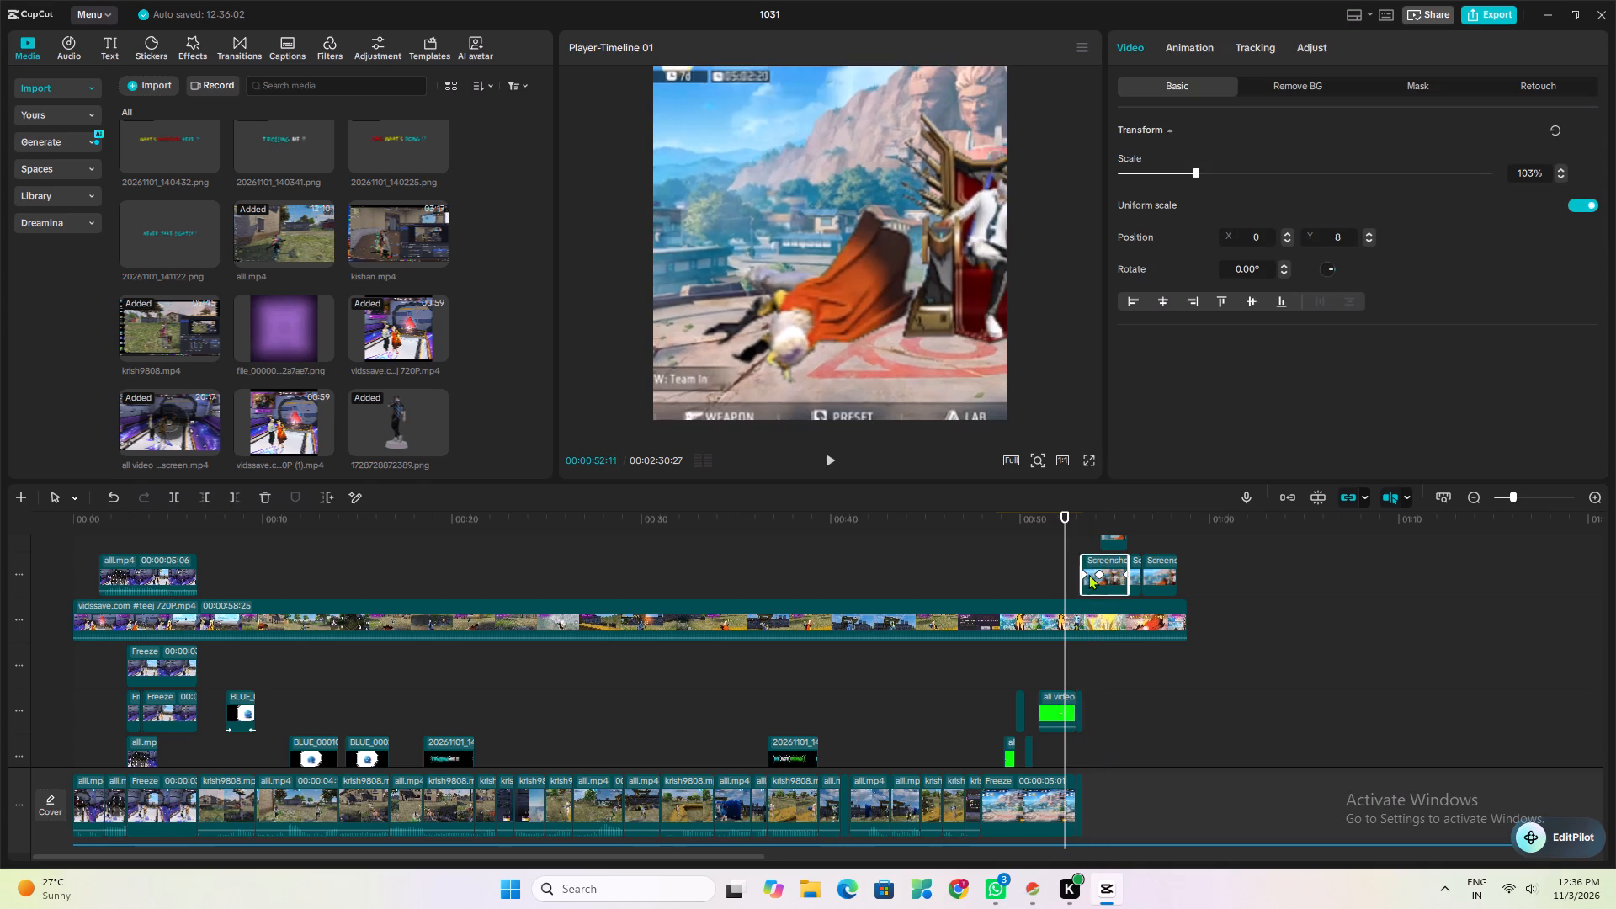
pyautogui.moveTo(1088, 574); pyautogui.dragTo(1084, 577)
pyautogui.click(1055, 666)
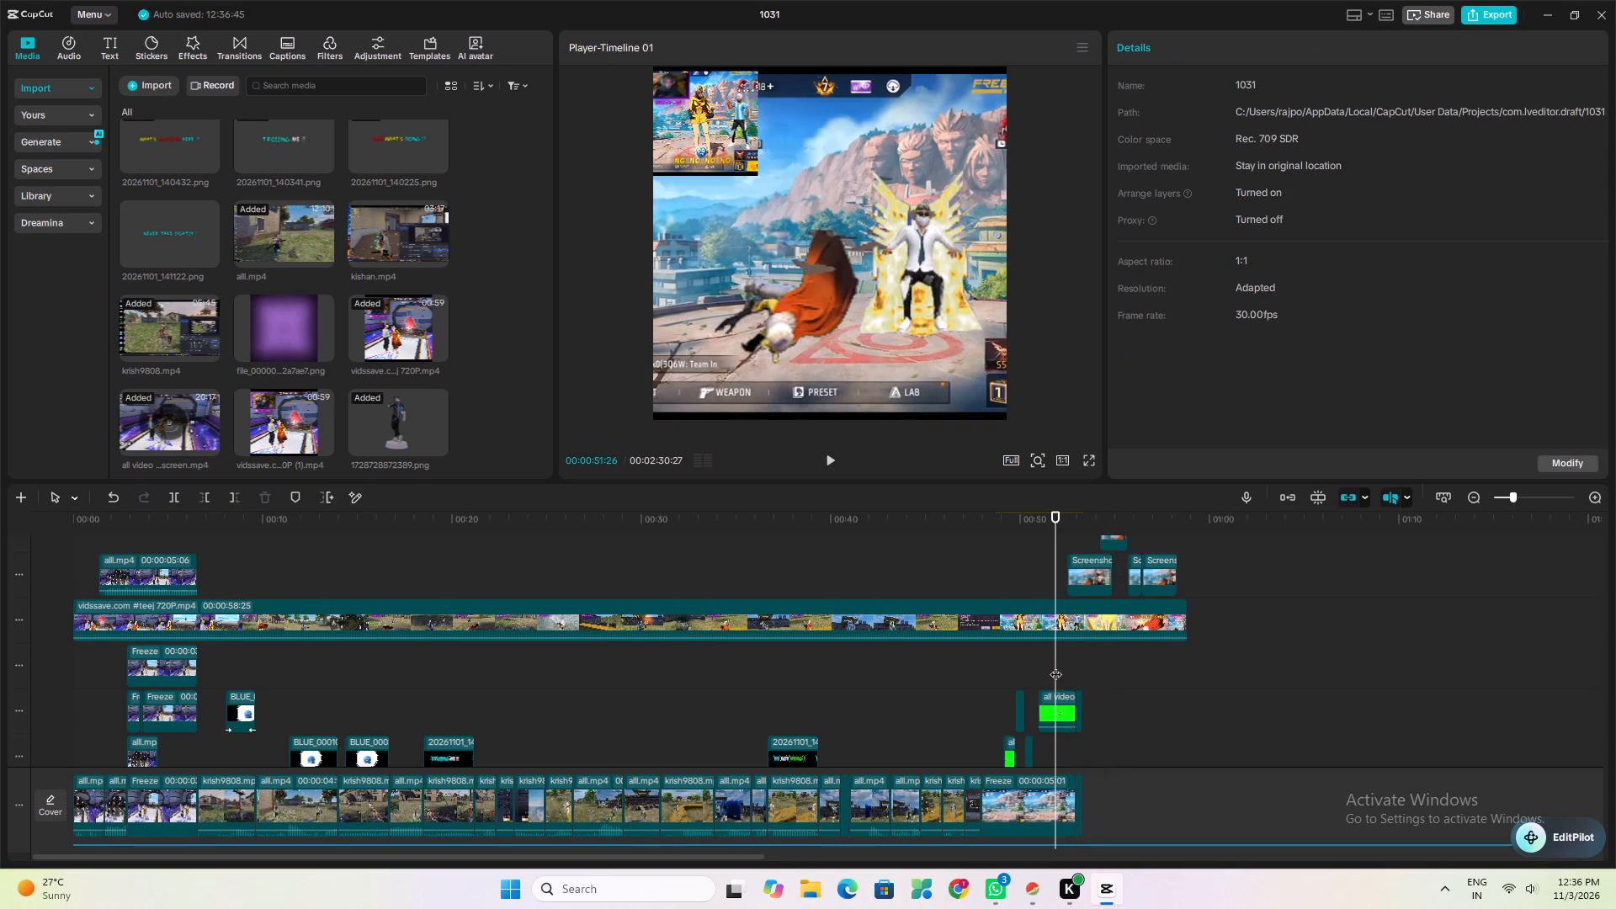
pyautogui.press('space')
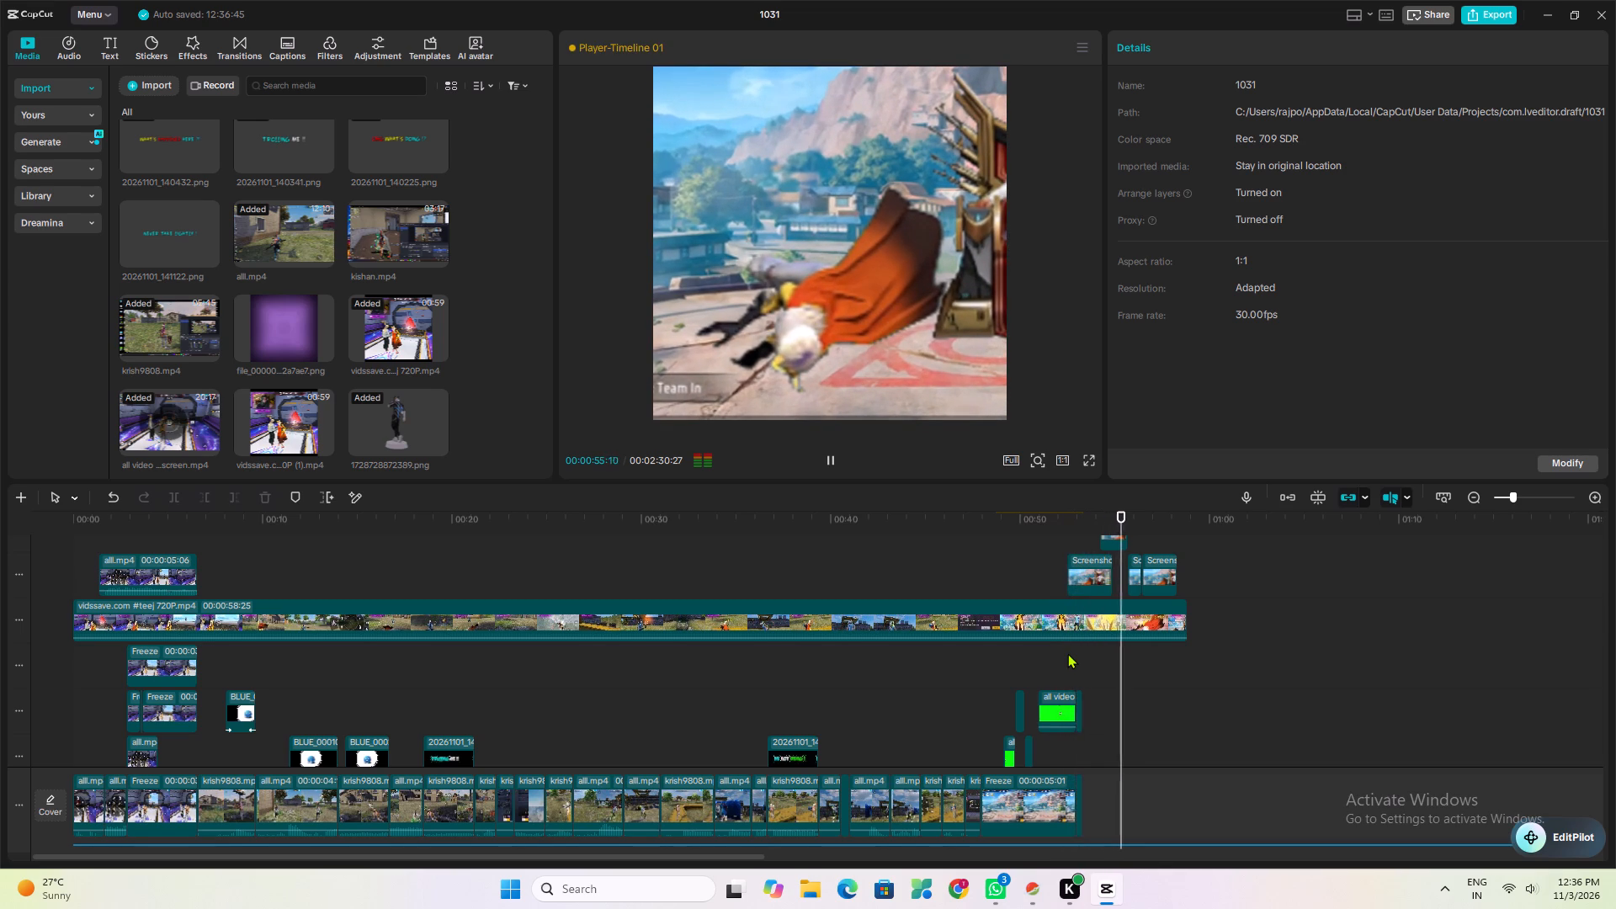
pyautogui.press('space')
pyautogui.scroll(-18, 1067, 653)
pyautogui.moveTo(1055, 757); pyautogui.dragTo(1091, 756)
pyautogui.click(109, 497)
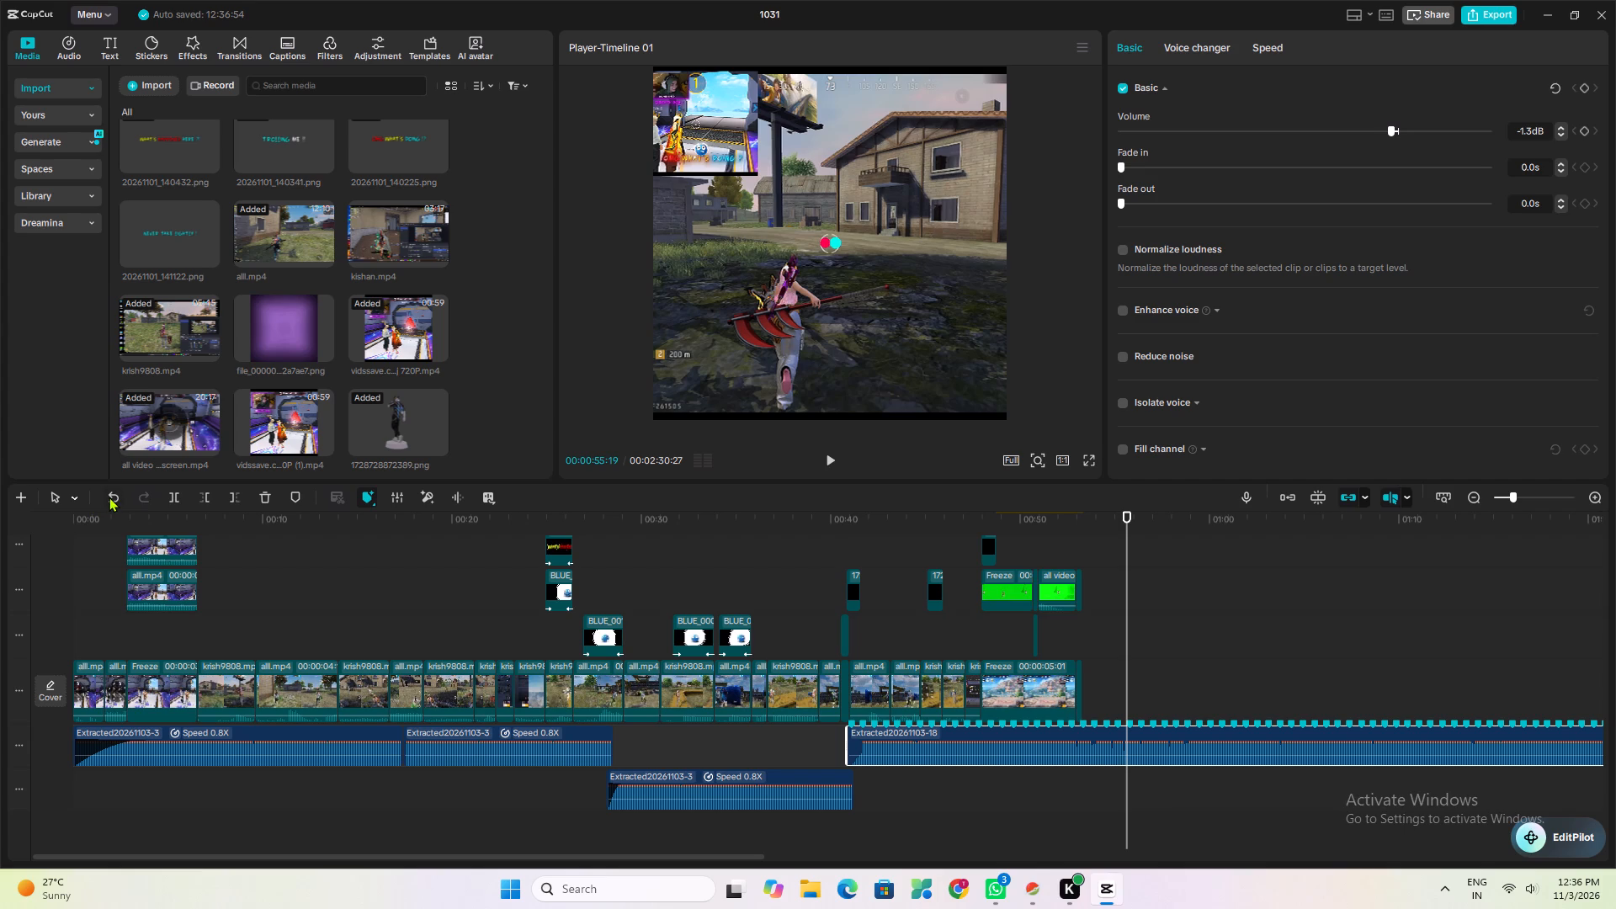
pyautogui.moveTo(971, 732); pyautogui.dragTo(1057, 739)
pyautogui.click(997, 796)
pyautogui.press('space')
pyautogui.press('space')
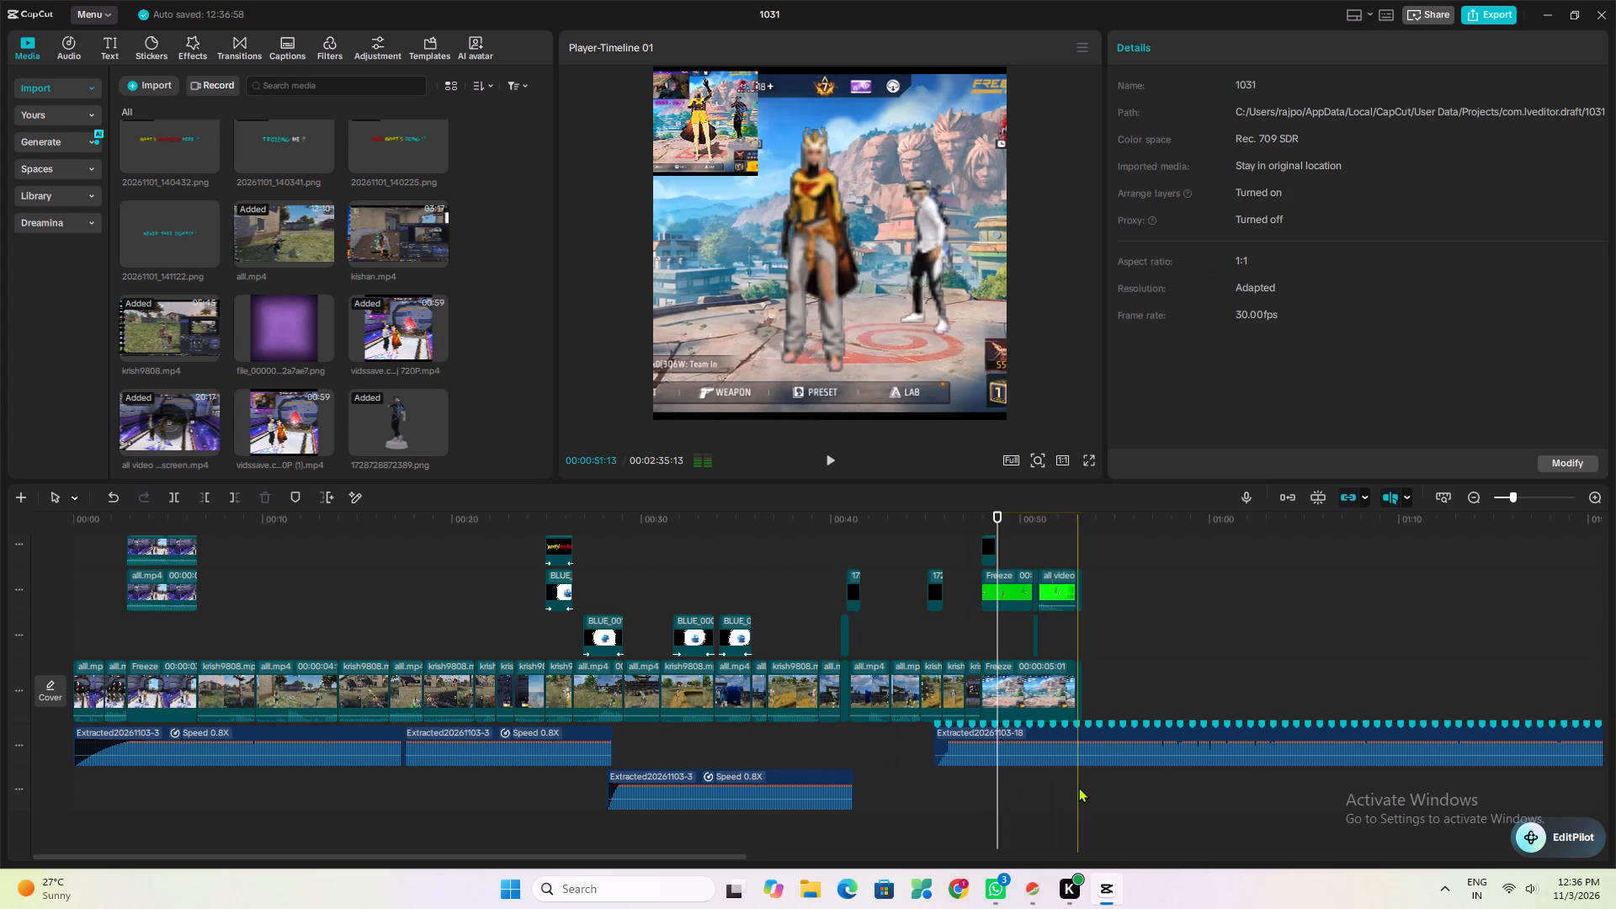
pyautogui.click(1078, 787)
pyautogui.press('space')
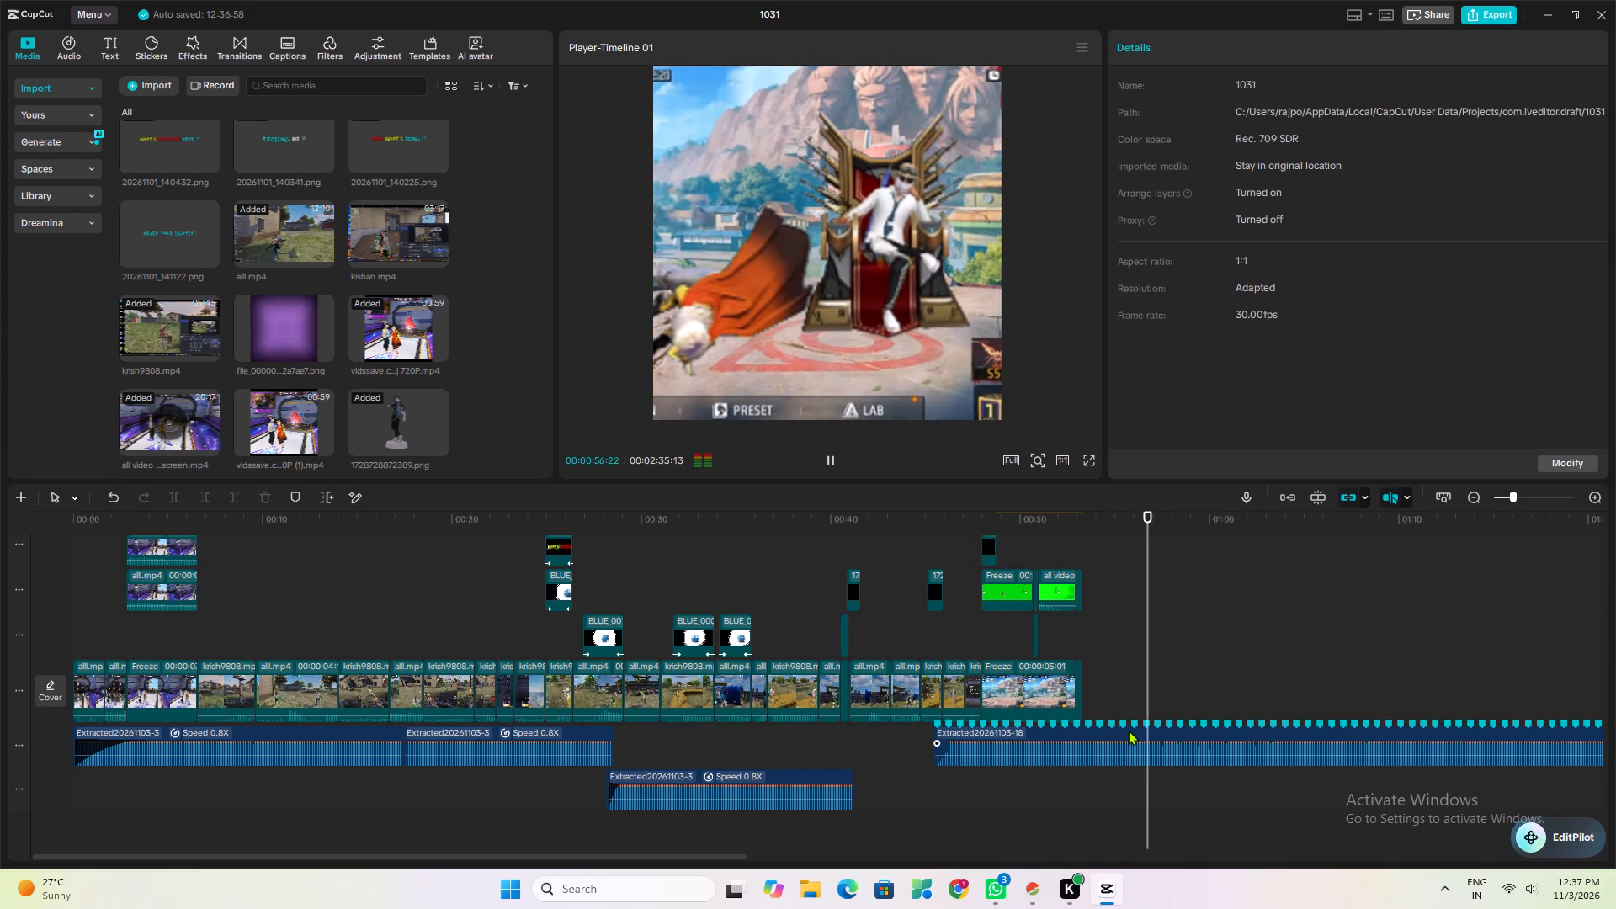
pyautogui.moveTo(1128, 730); pyautogui.dragTo(1037, 742)
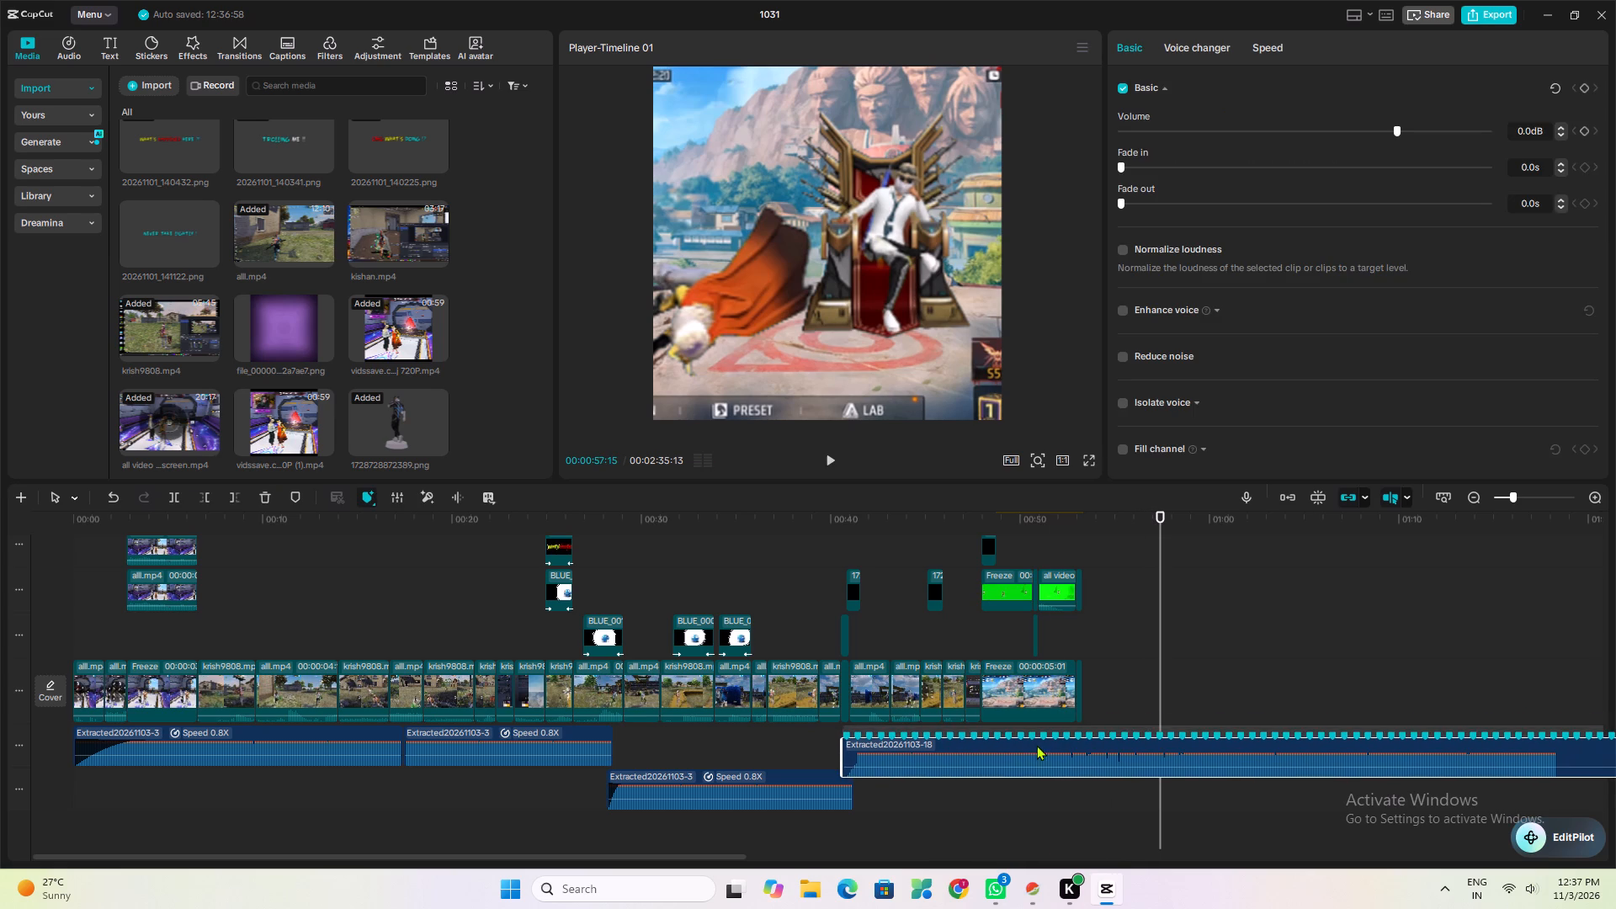
pyautogui.click(1058, 789)
pyautogui.press('space')
pyautogui.press('space')
pyautogui.click(1045, 791)
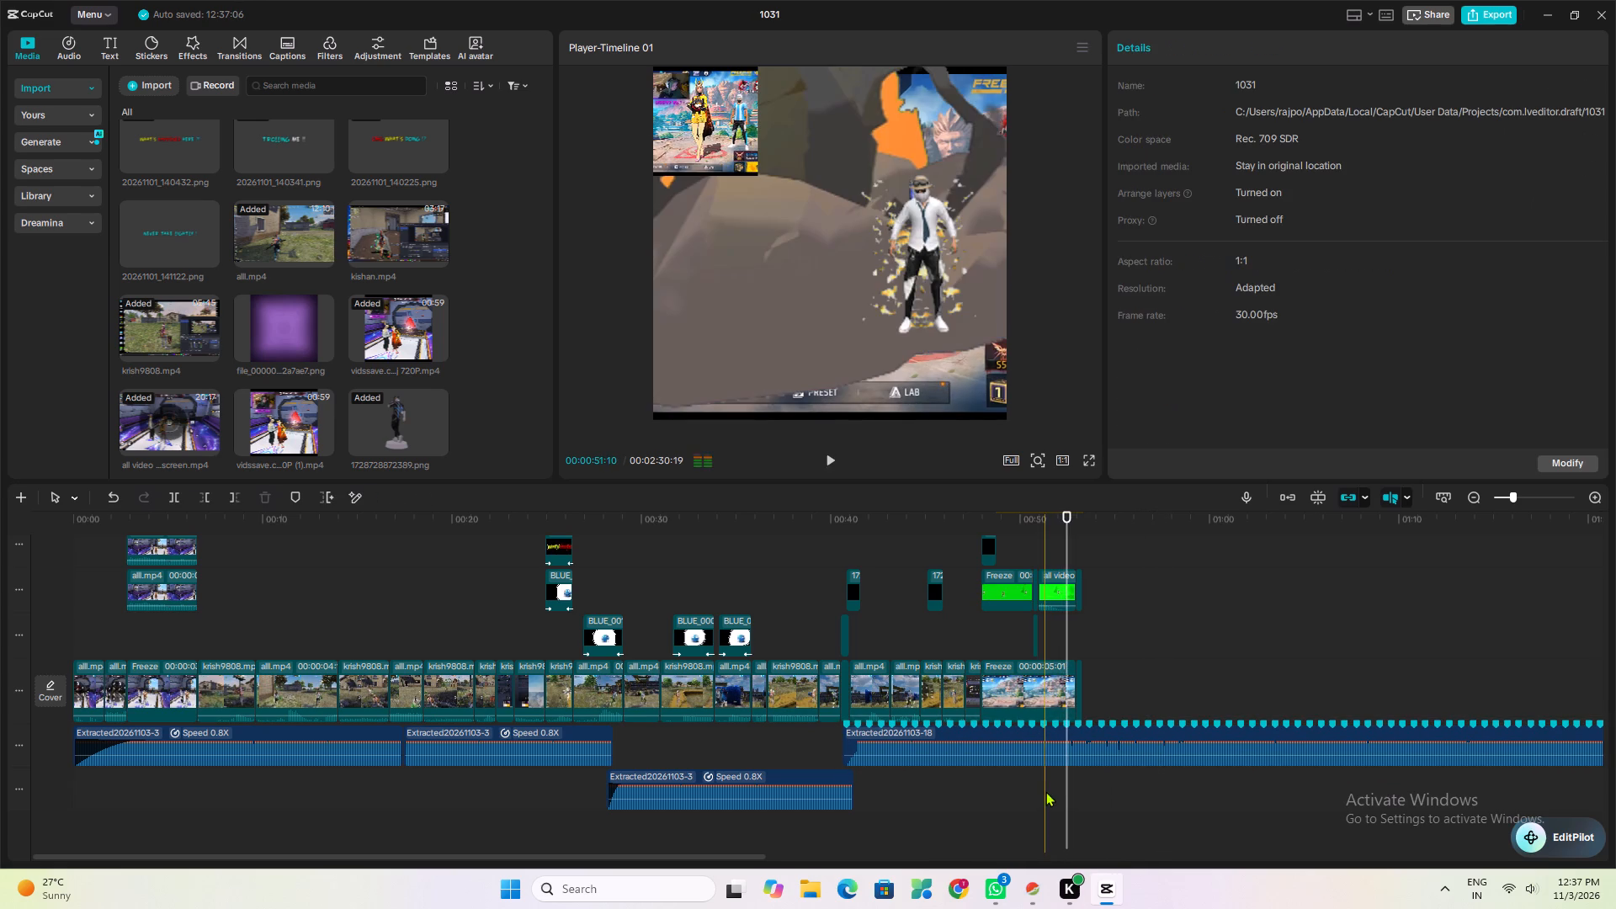
pyautogui.press('space')
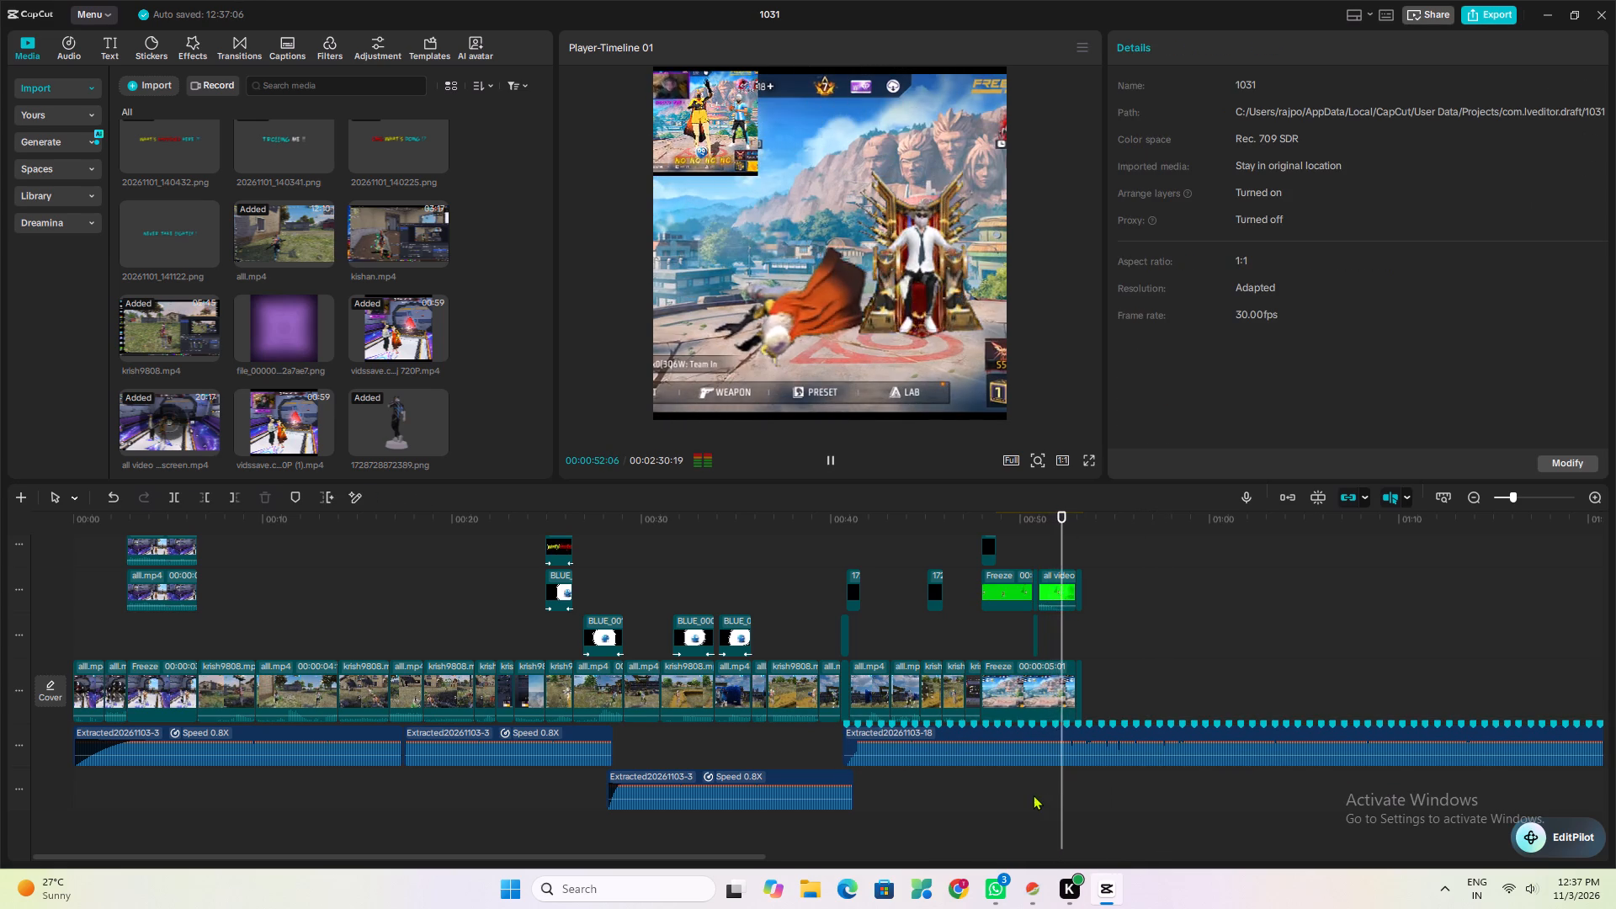
pyautogui.click(1033, 795)
pyautogui.press('space')
pyautogui.press('space')
pyautogui.press('space')
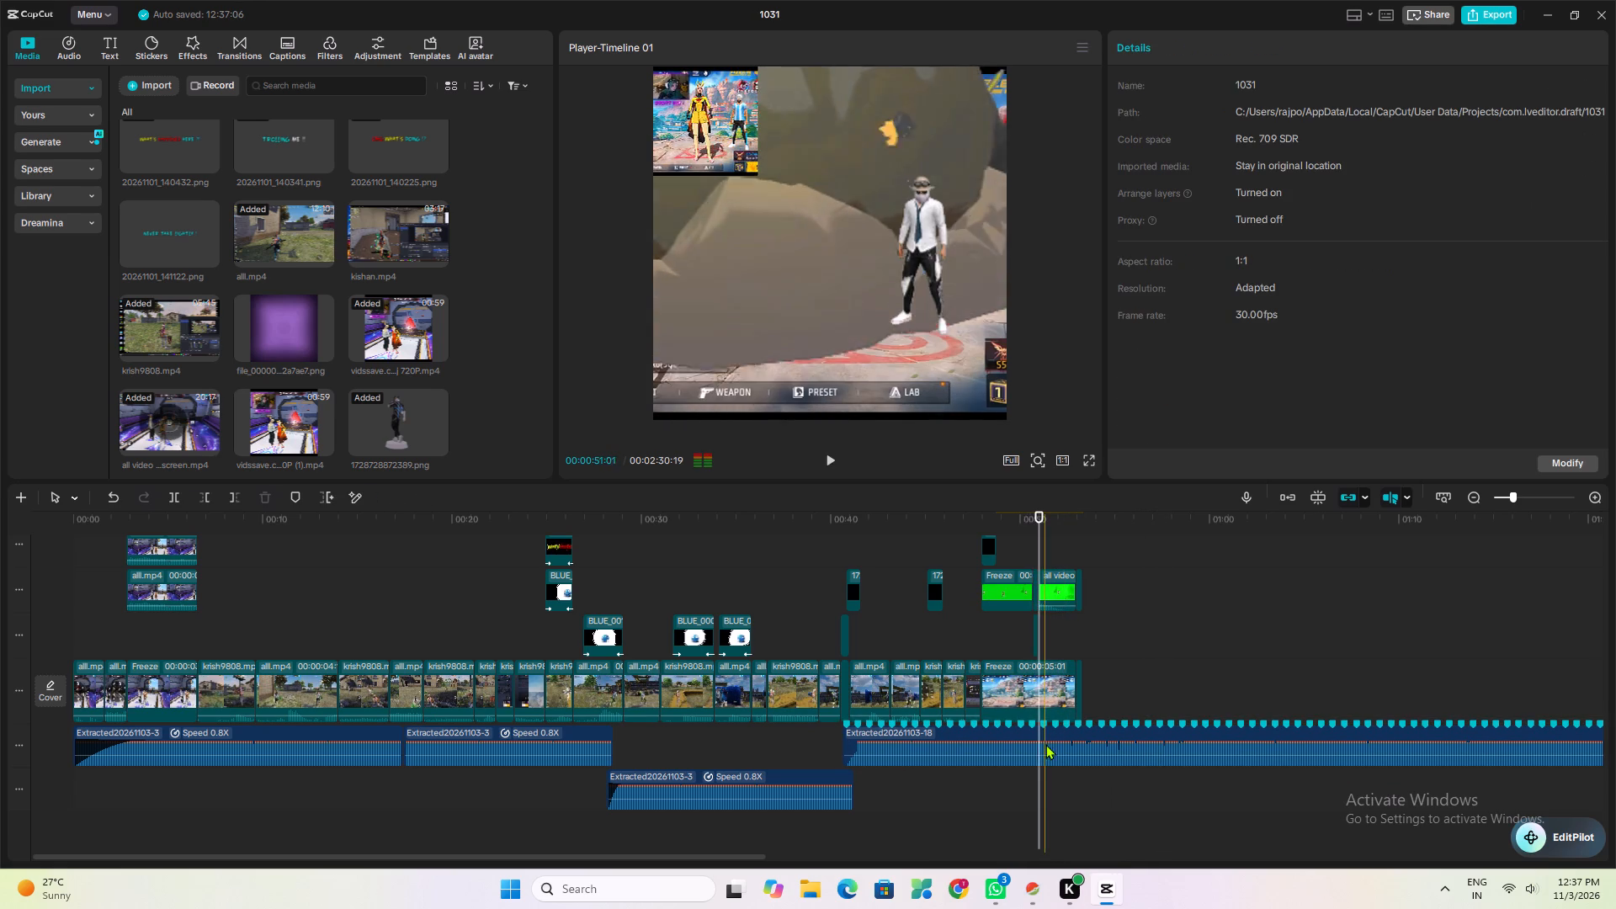
pyautogui.moveTo(1029, 735); pyautogui.dragTo(1041, 734)
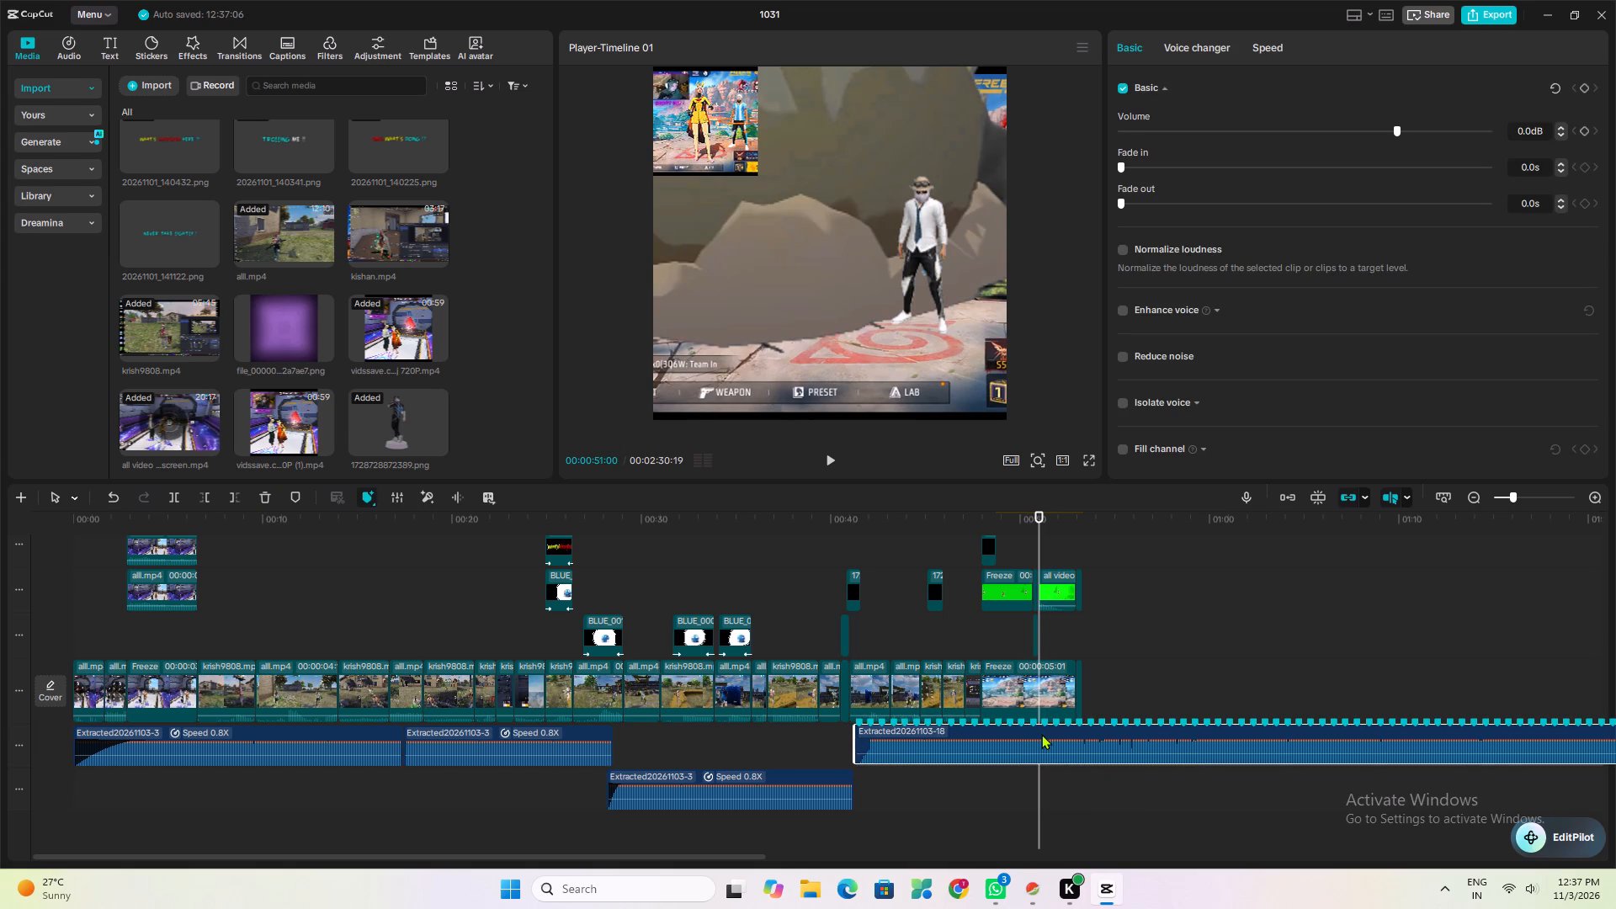
pyautogui.moveTo(1041, 734); pyautogui.dragTo(1042, 734)
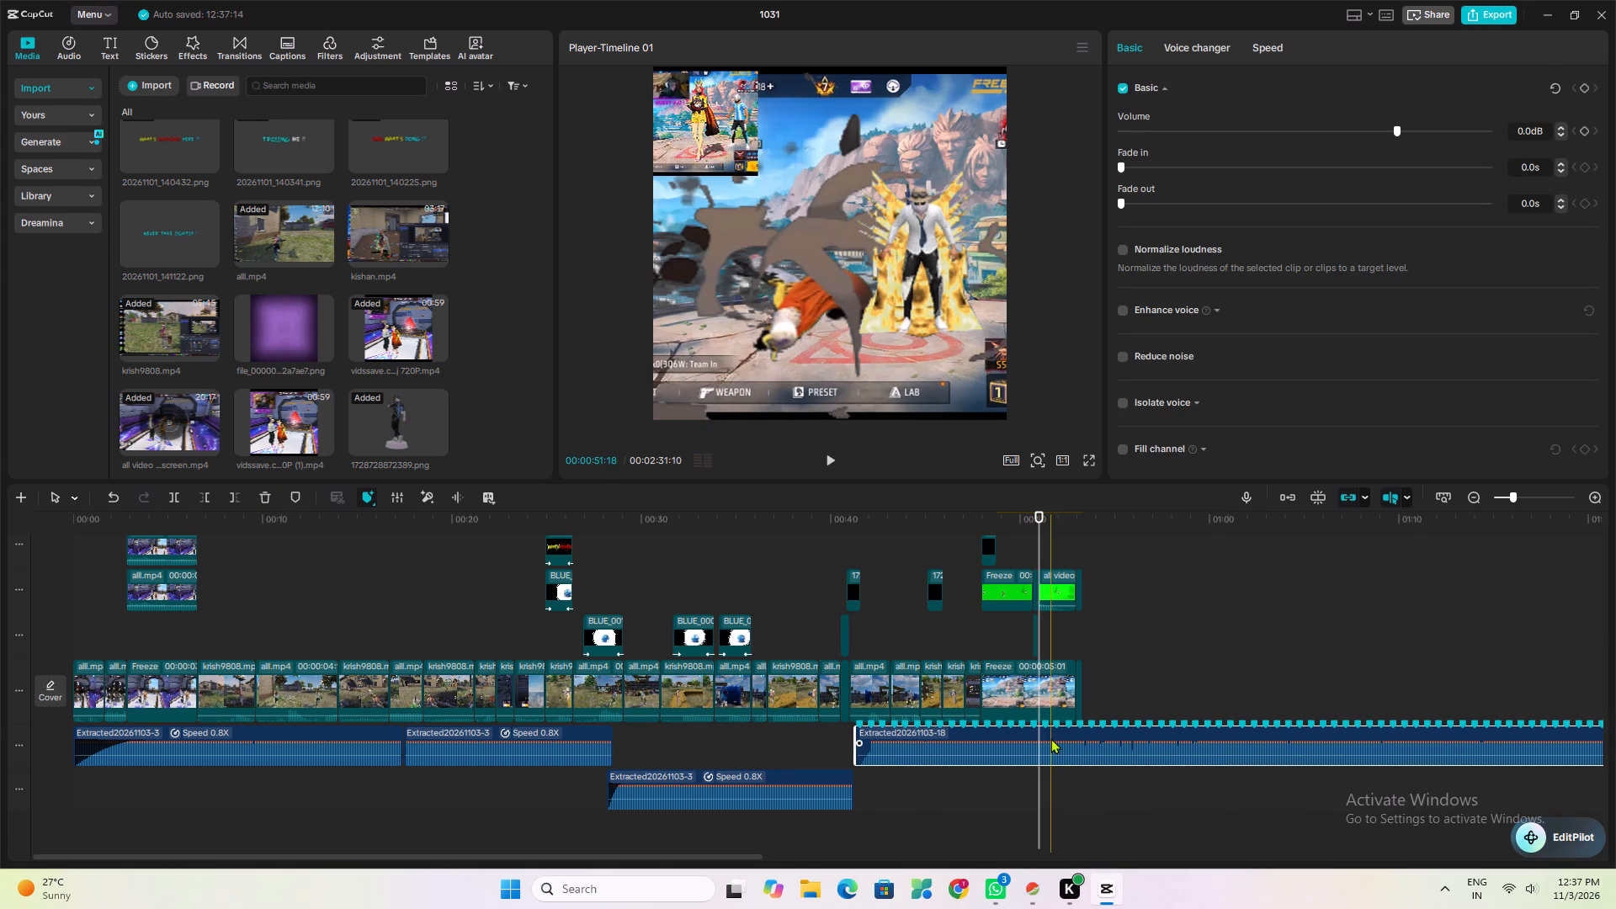
pyautogui.moveTo(1050, 738); pyautogui.dragTo(1076, 738)
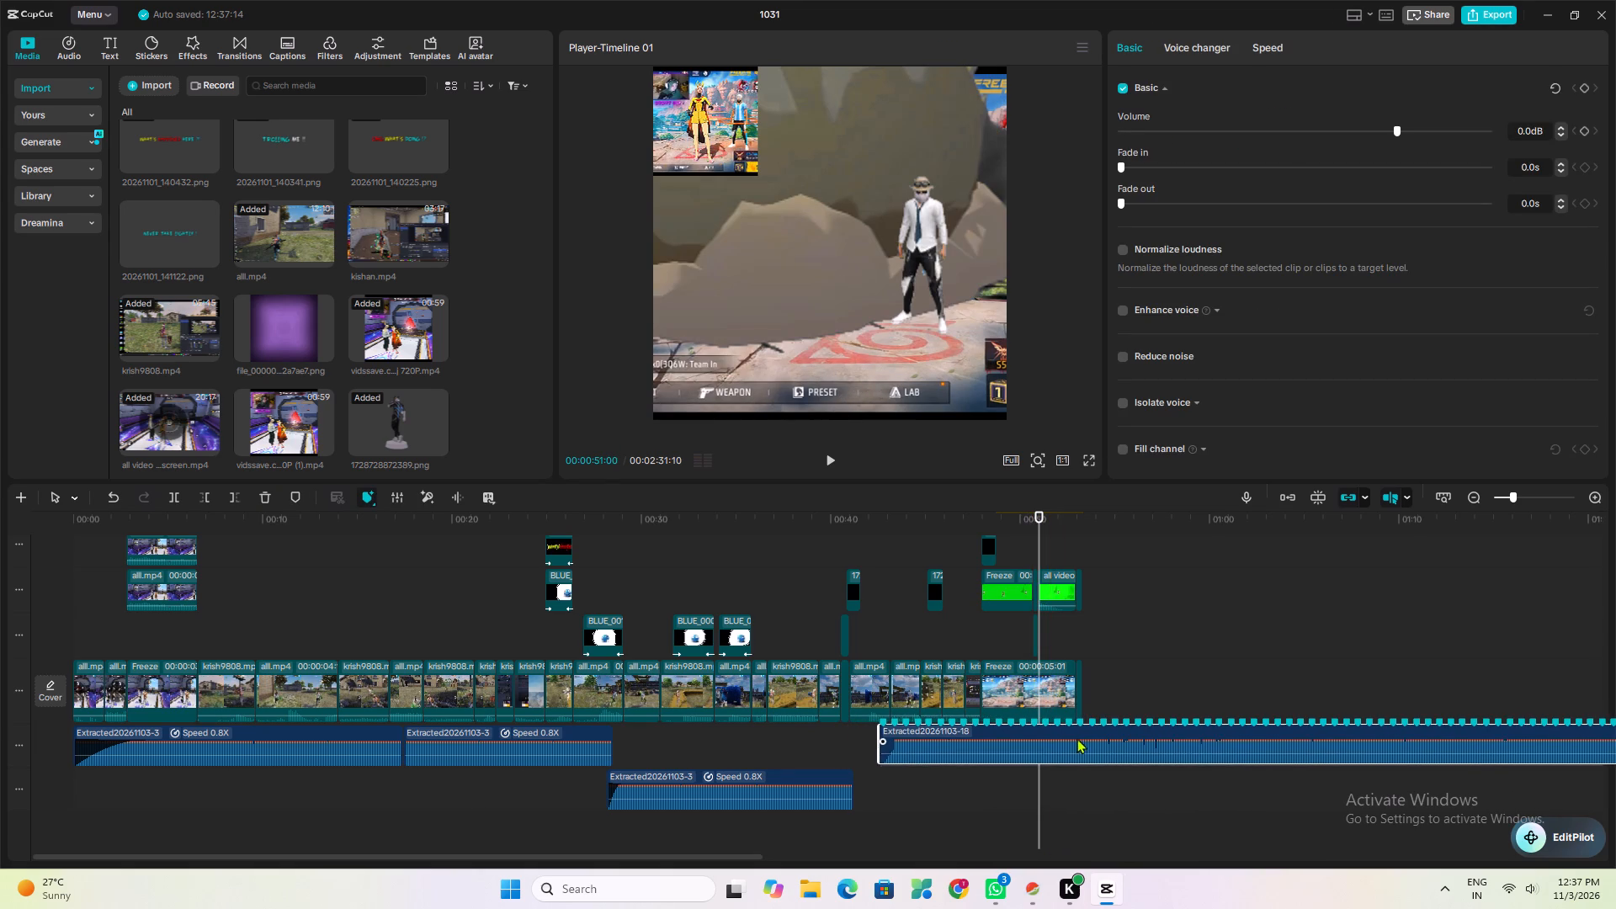
pyautogui.moveTo(1076, 738); pyautogui.dragTo(1079, 739)
pyautogui.click(1052, 799)
pyautogui.press('space')
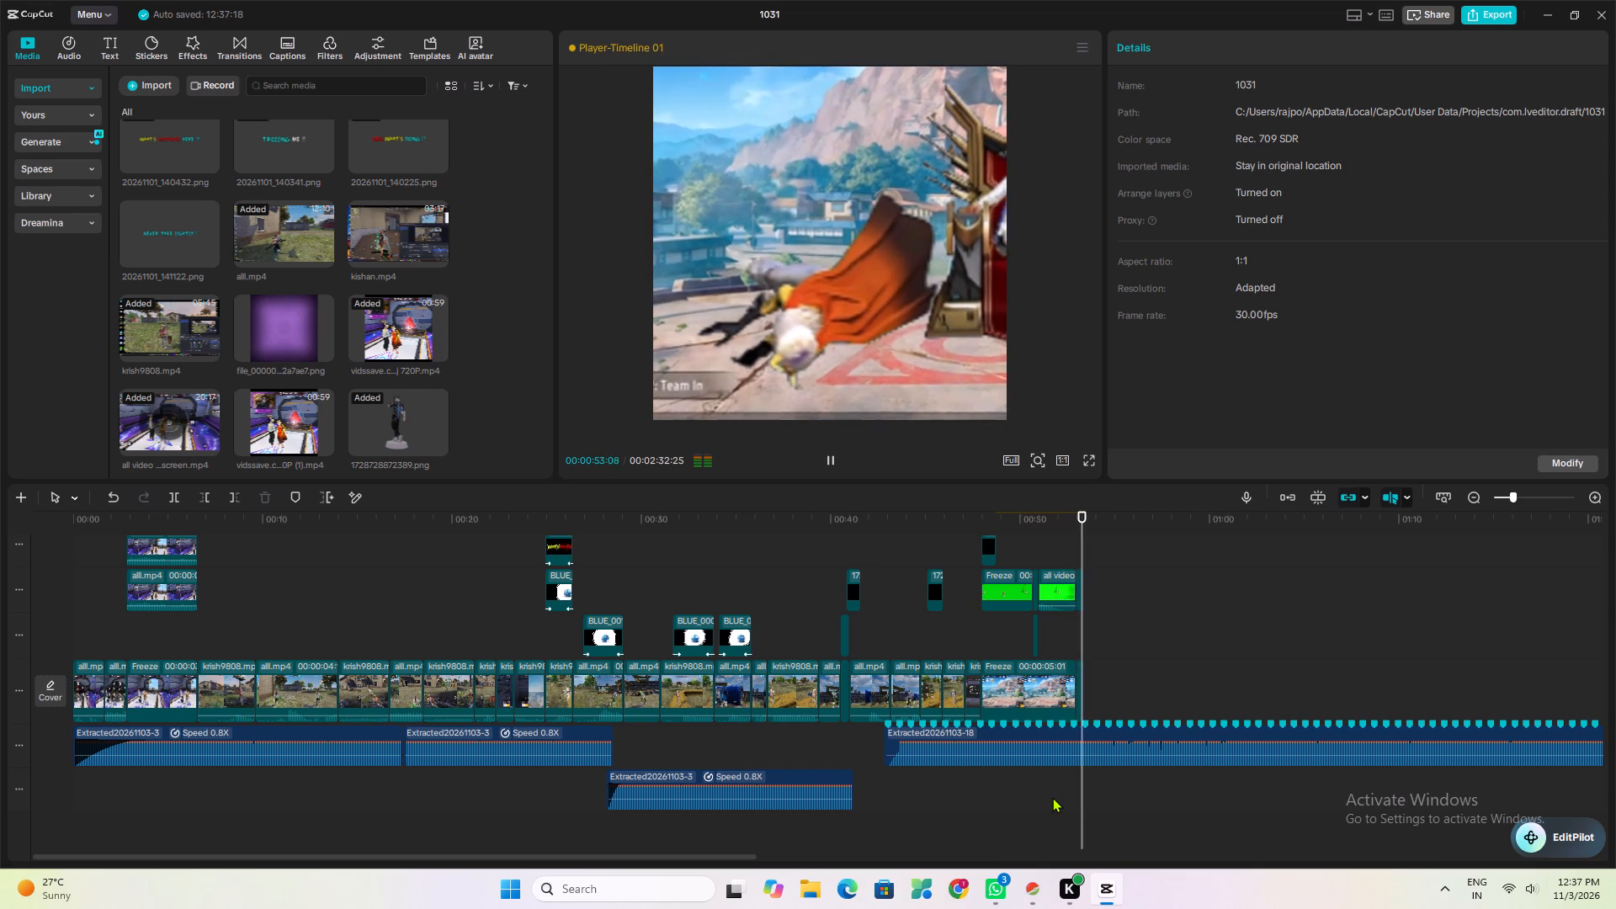
pyautogui.press('space')
# Split the first Screenshot overlay clip at its middle keyframe, at about 00:00:53:12.
pyautogui.scroll(7, 1059, 747)
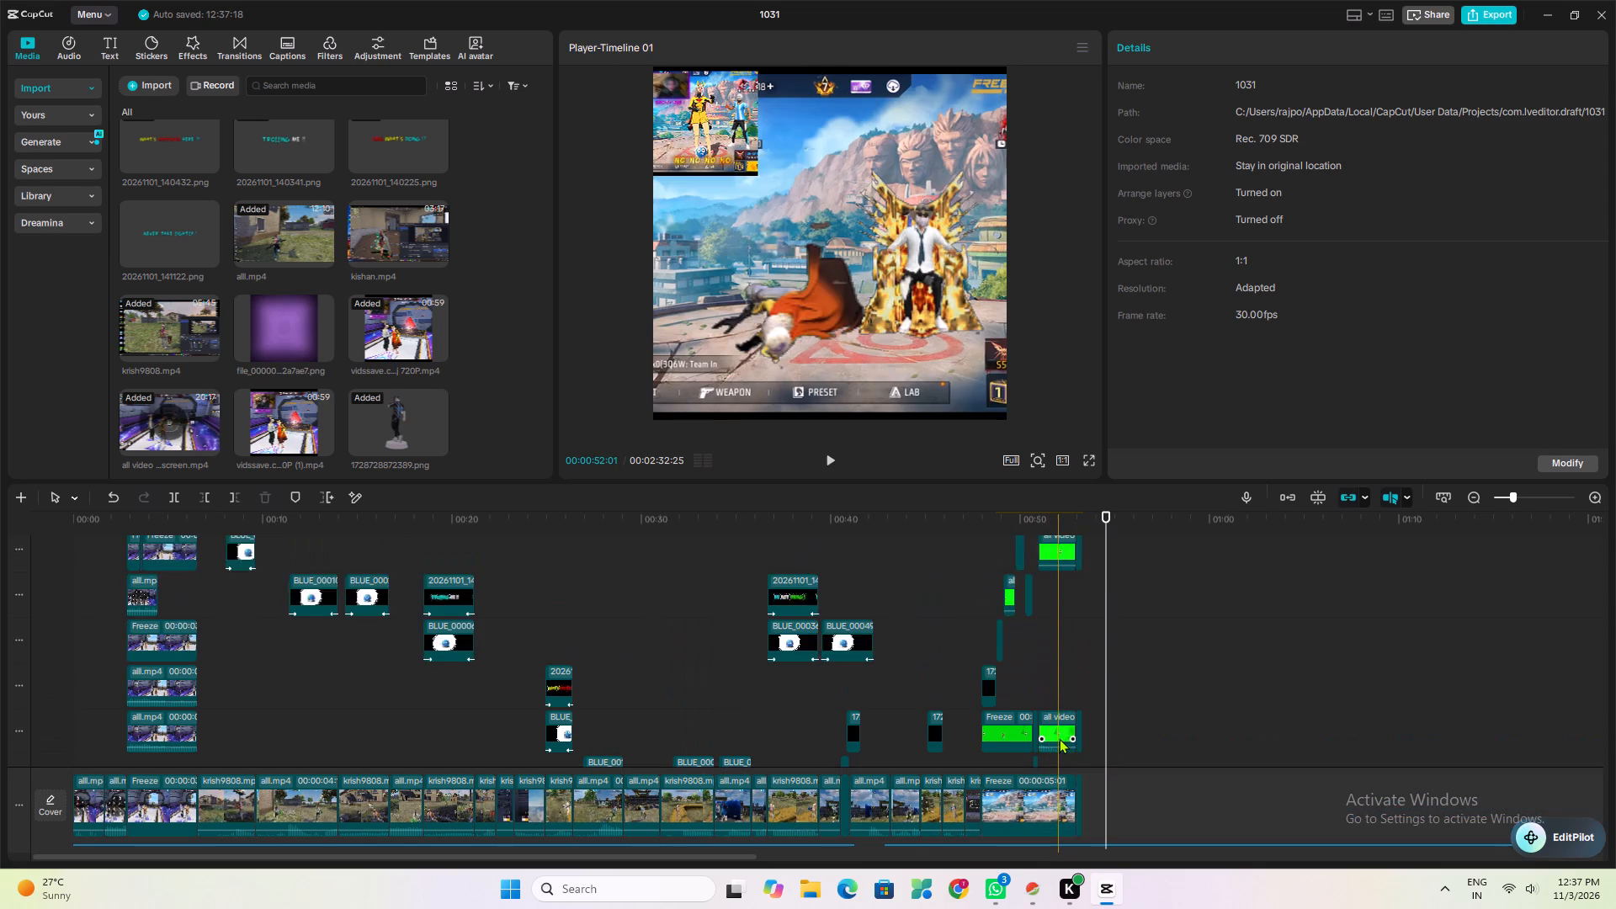
pyautogui.scroll(13, 1059, 738)
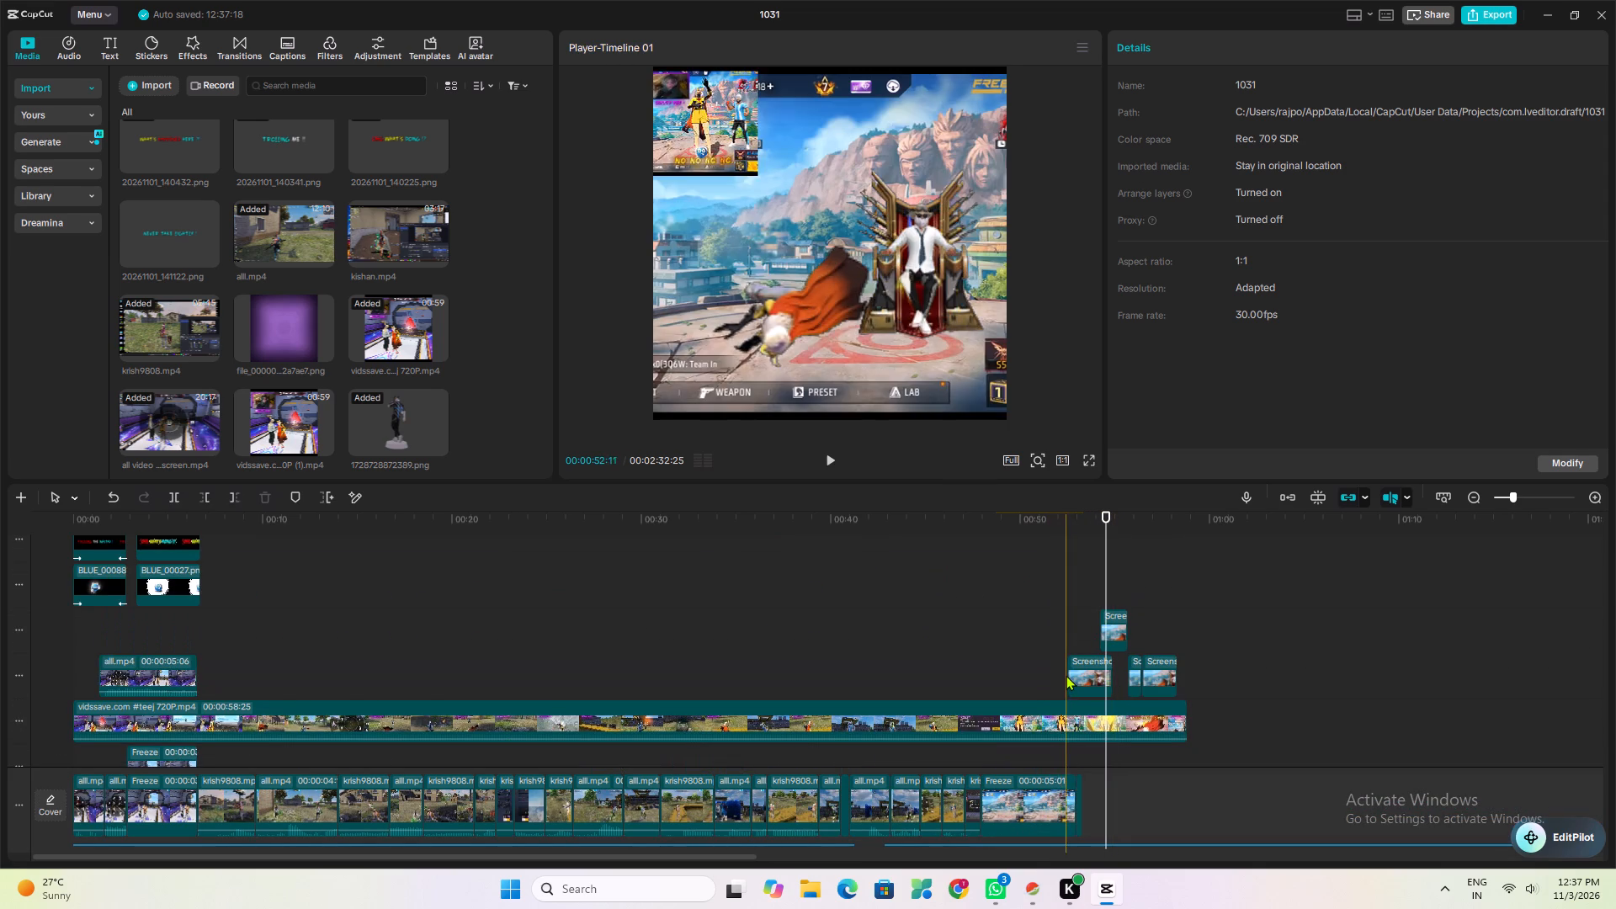
pyautogui.click(1092, 671)
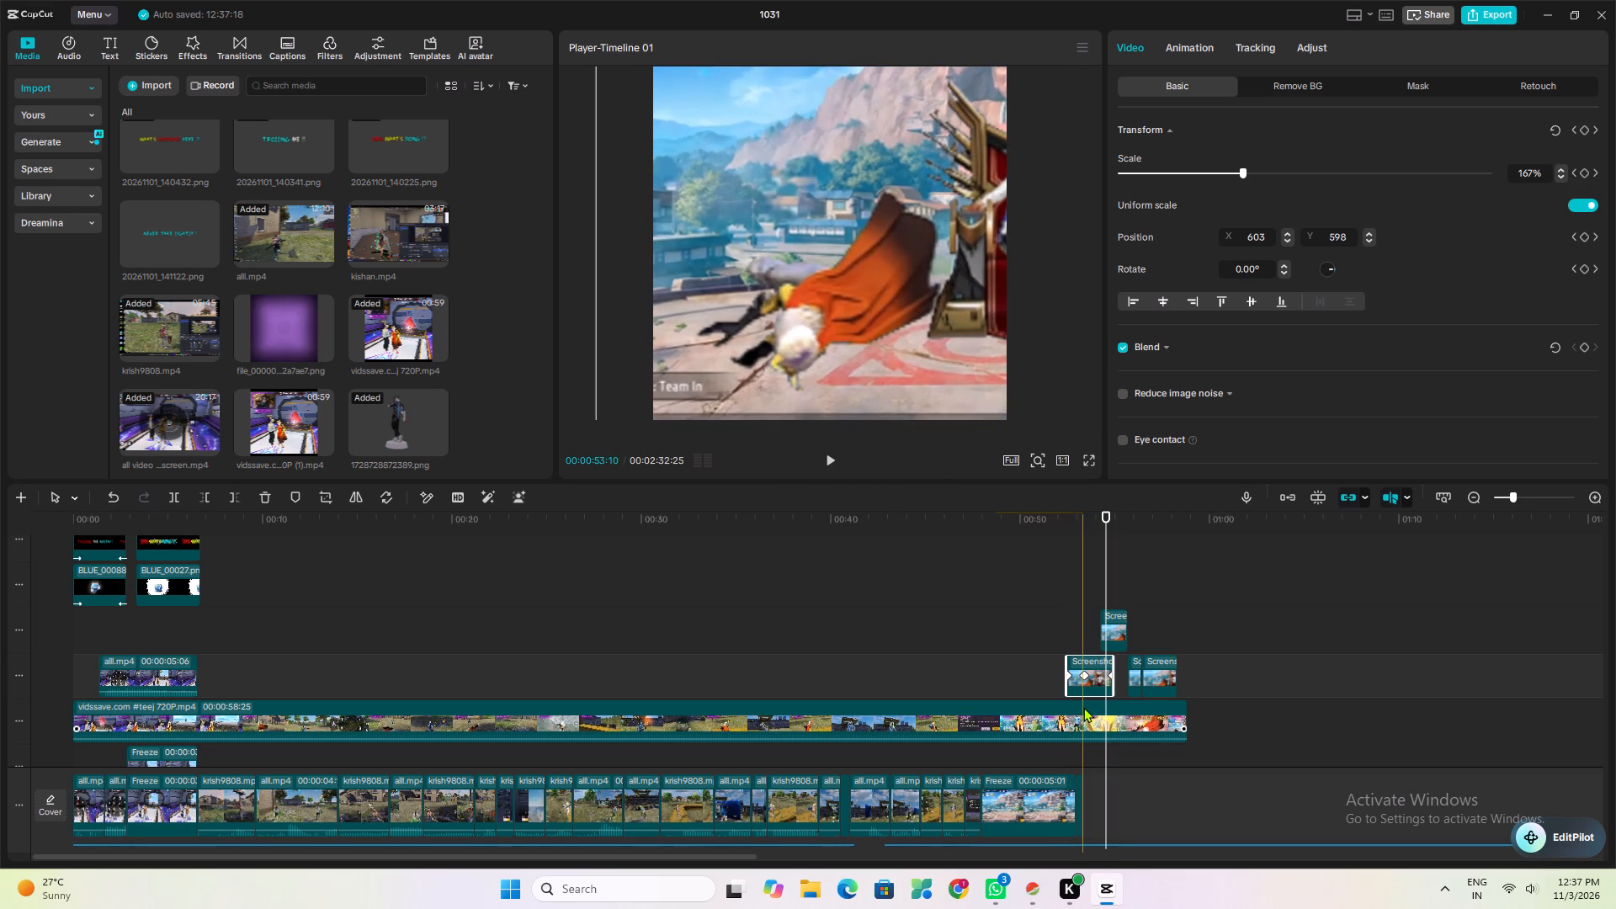
pyautogui.click(1086, 687)
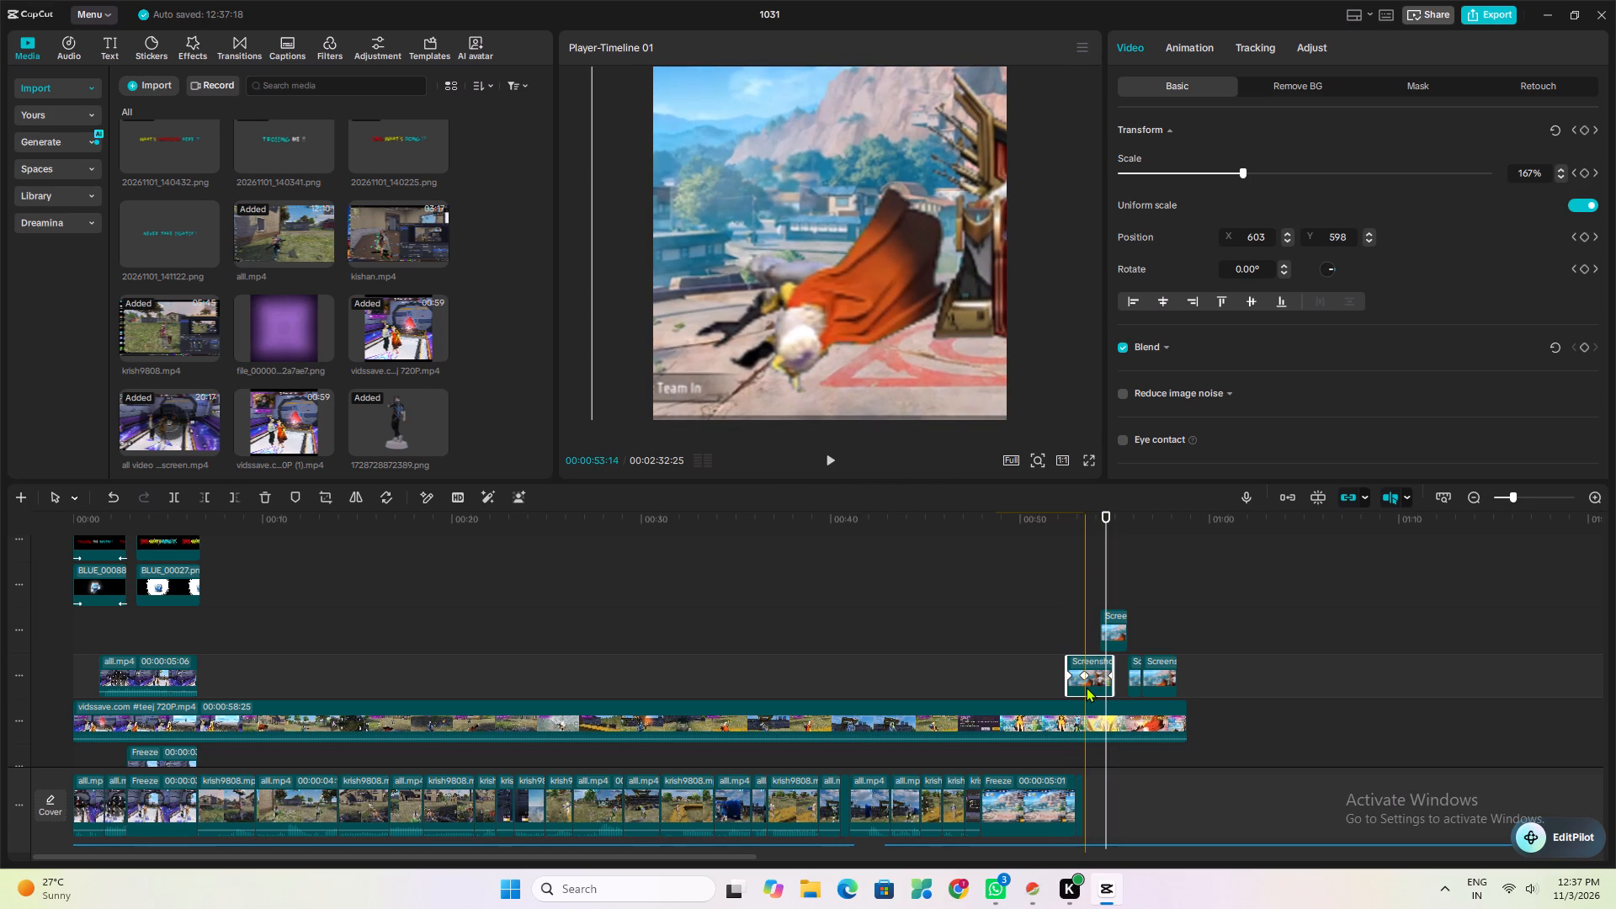
pyautogui.click(1531, 492)
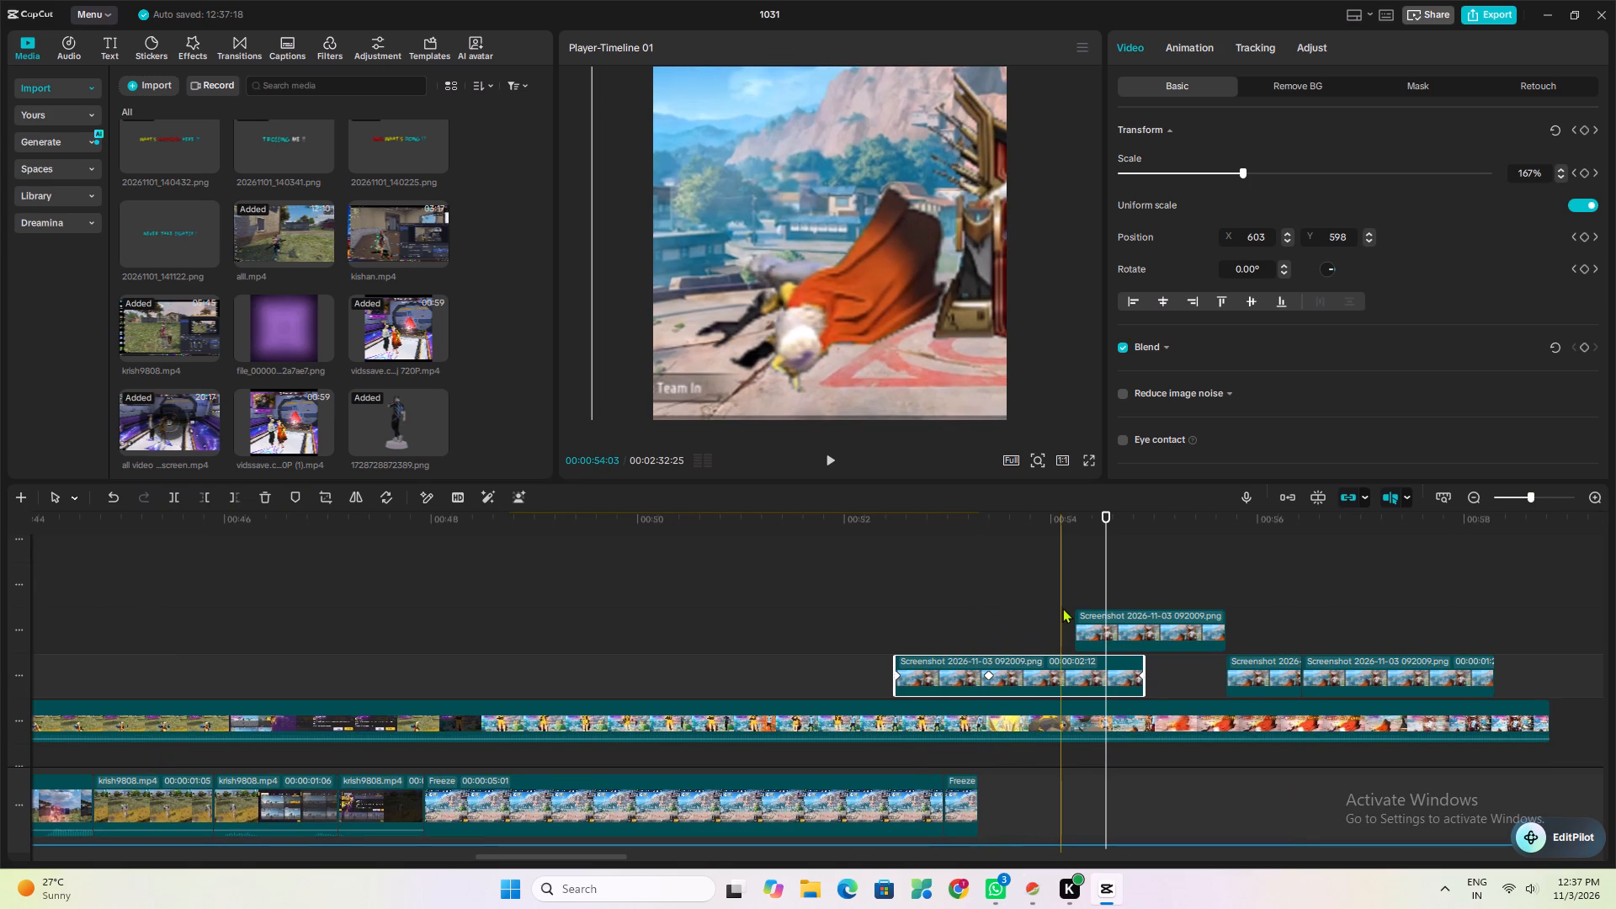
pyautogui.click(1013, 615)
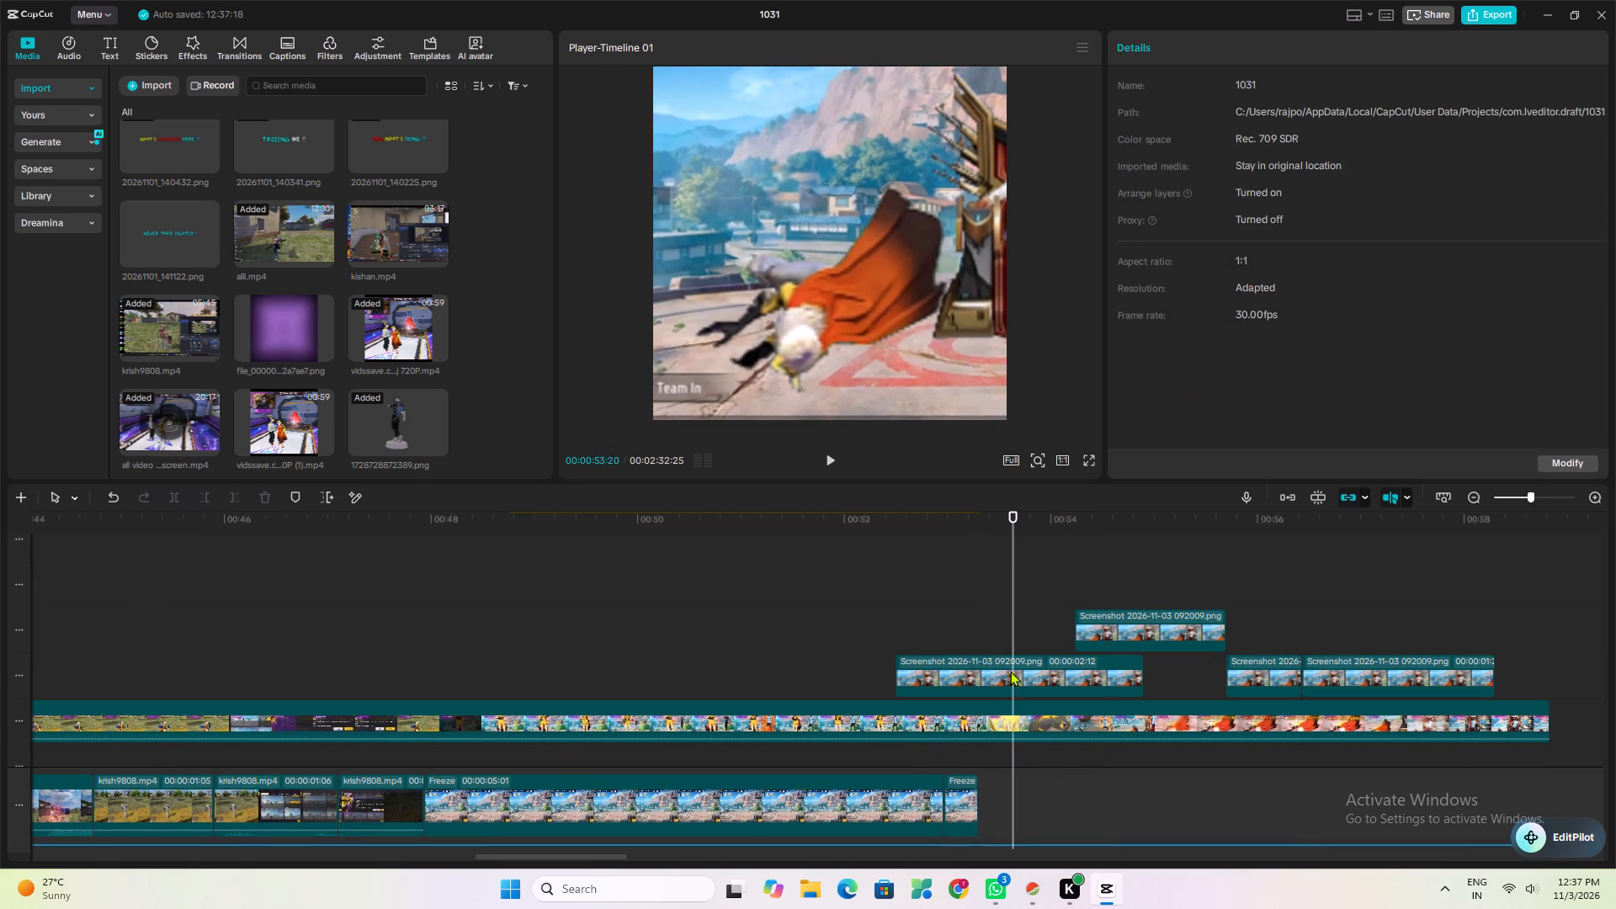
pyautogui.click(988, 687)
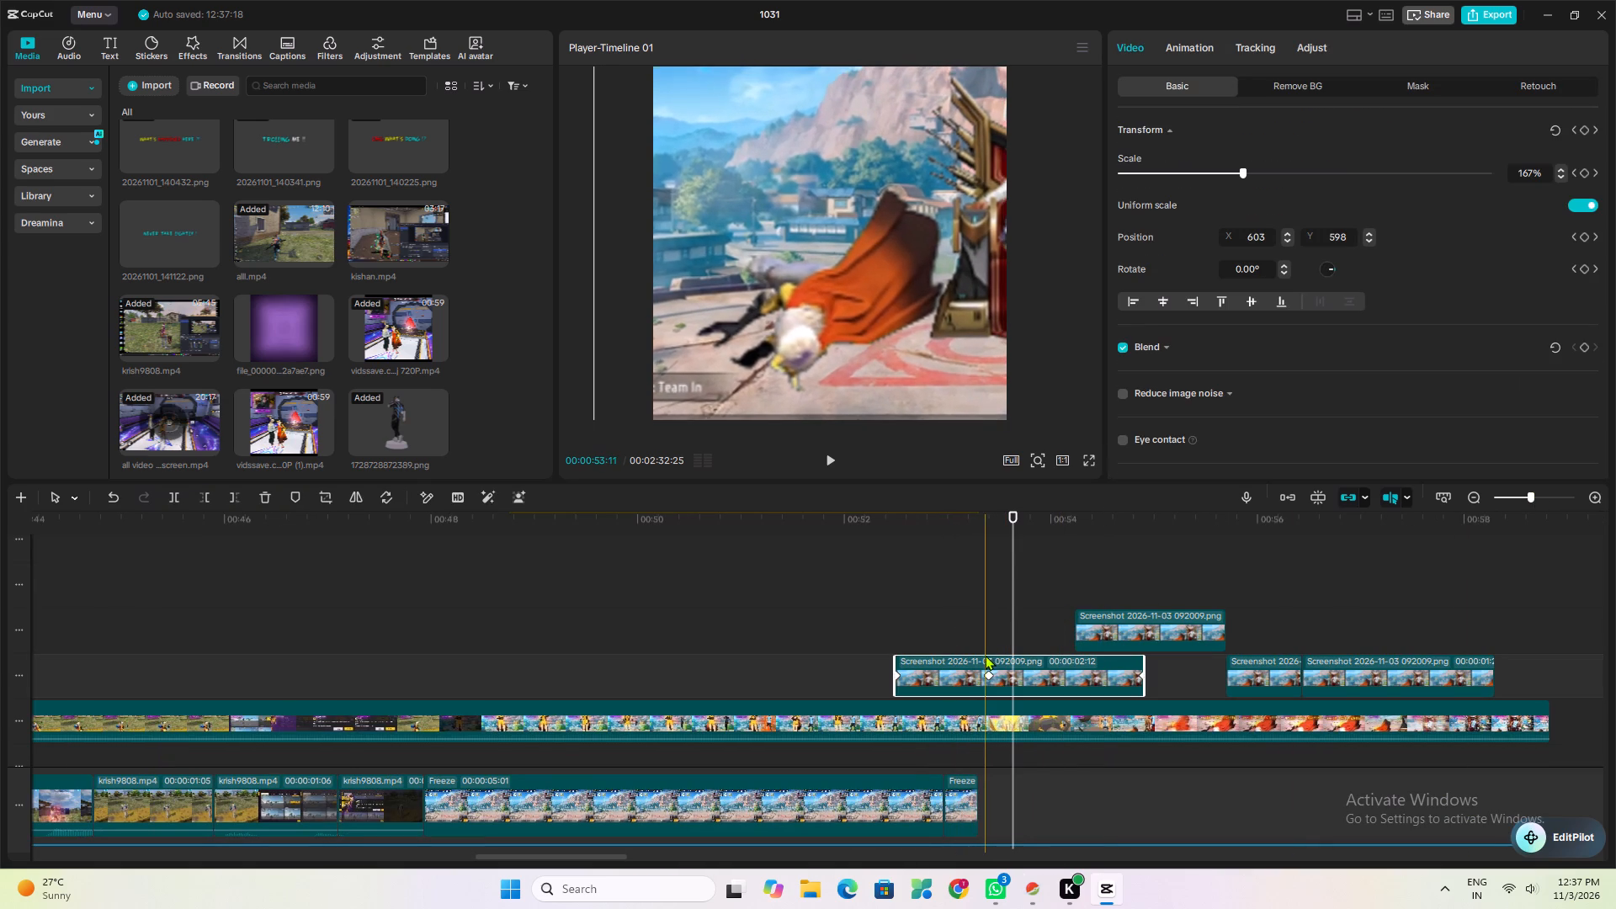
pyautogui.click(989, 639)
pyautogui.click(990, 676)
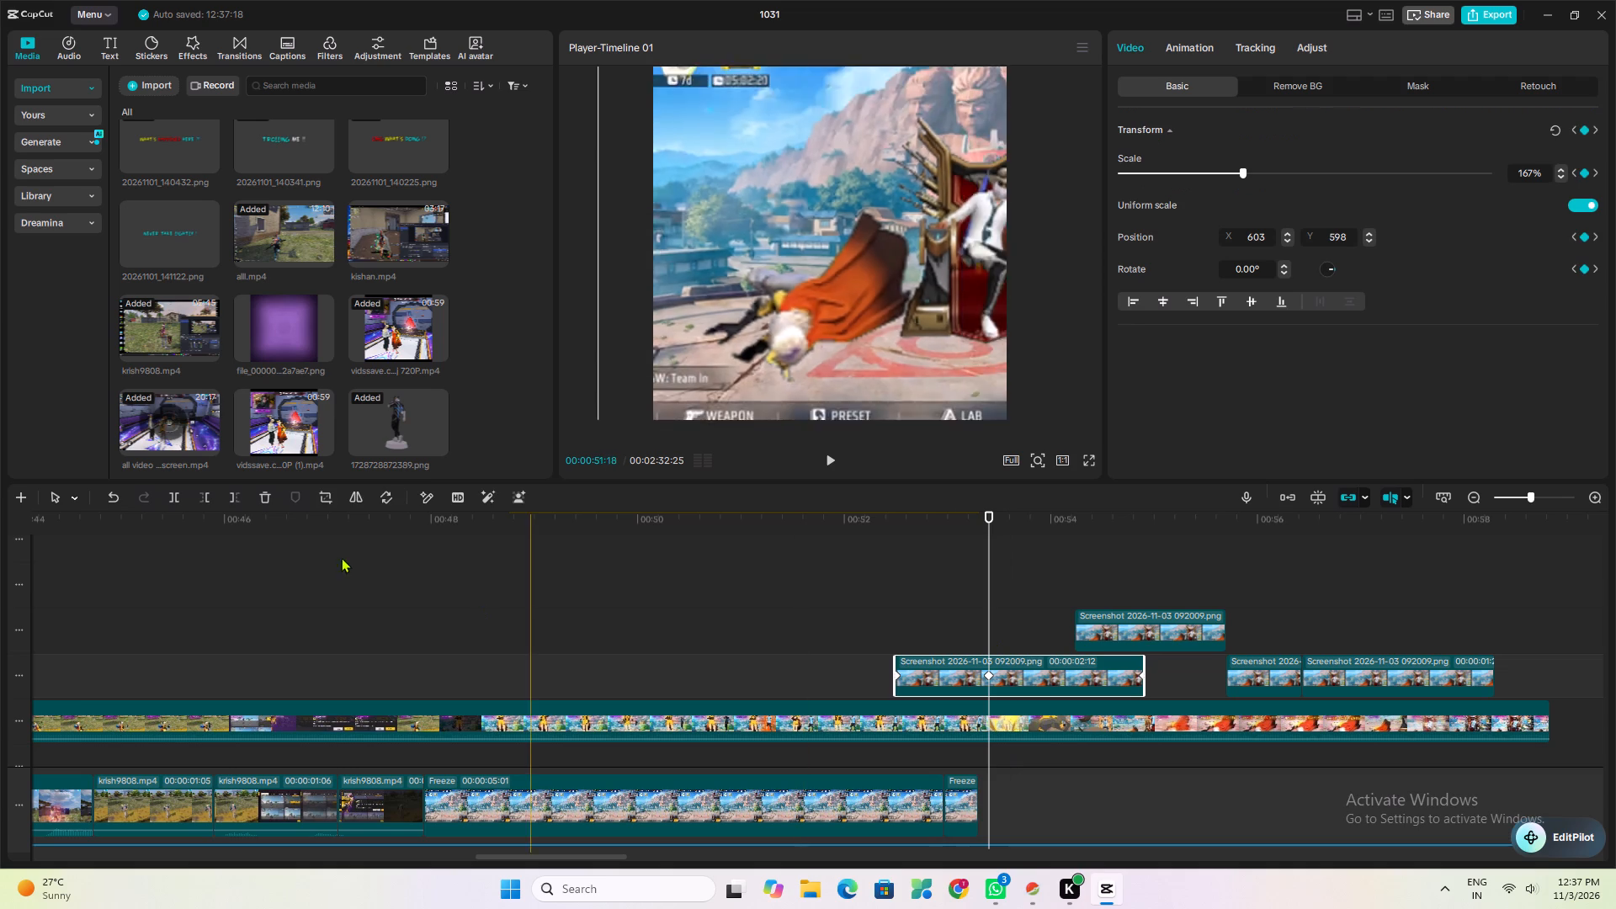
pyautogui.click(175, 495)
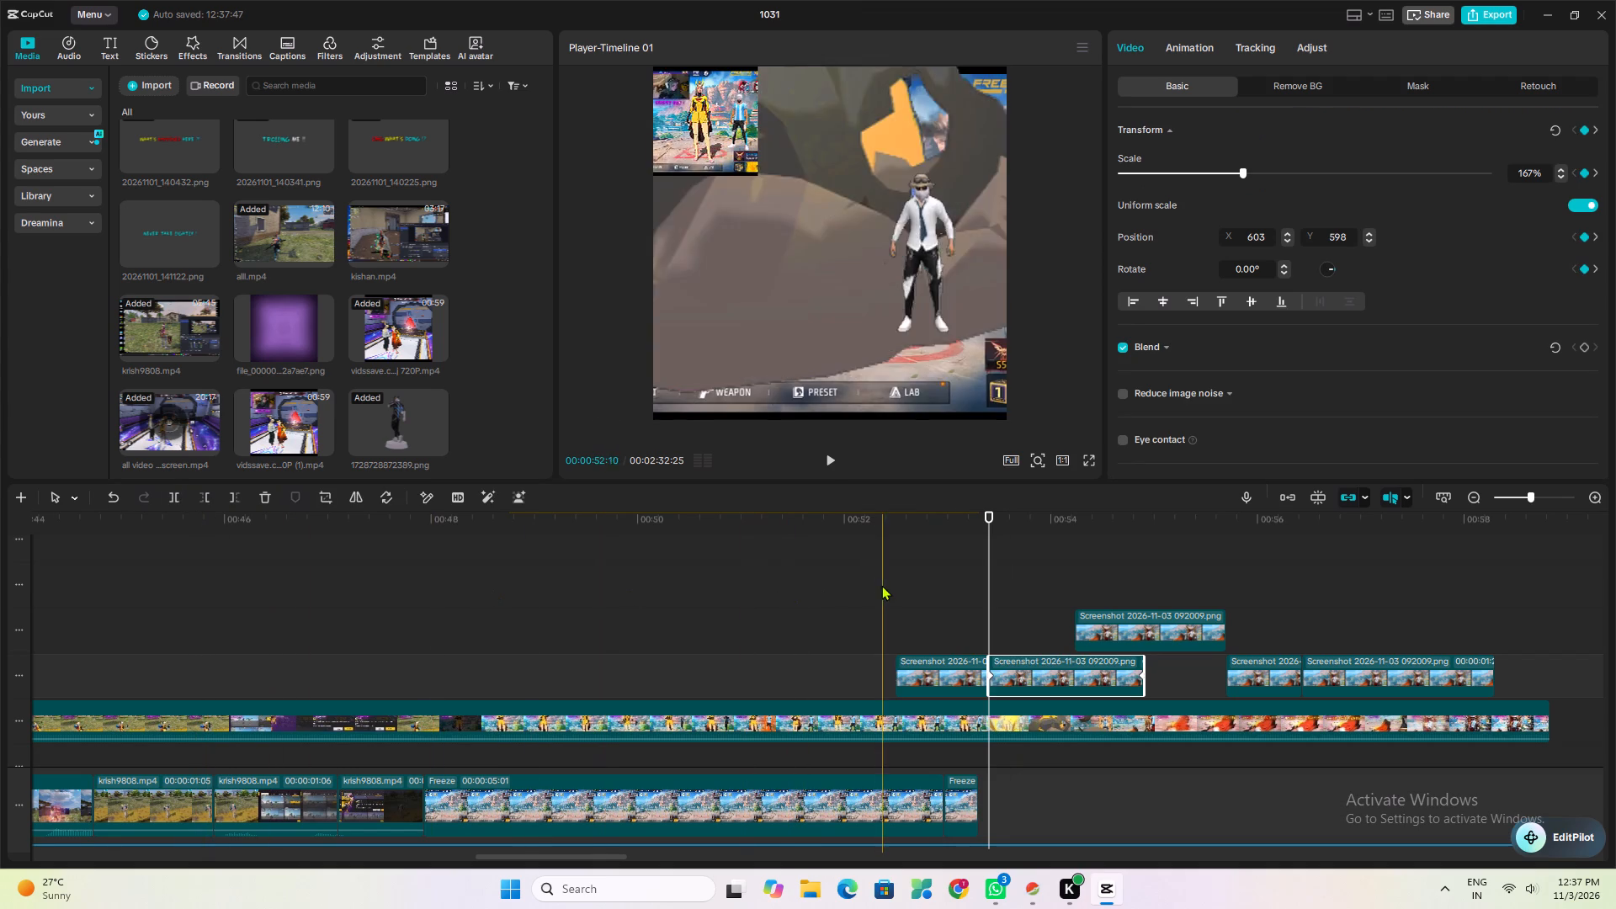
# Speed up the first Screenshot piece's zoom by moving its end keyframe earlier to about 00:00:53:03 and trimming the clip's end just after it.
pyautogui.click(881, 585)
pyautogui.press('space')
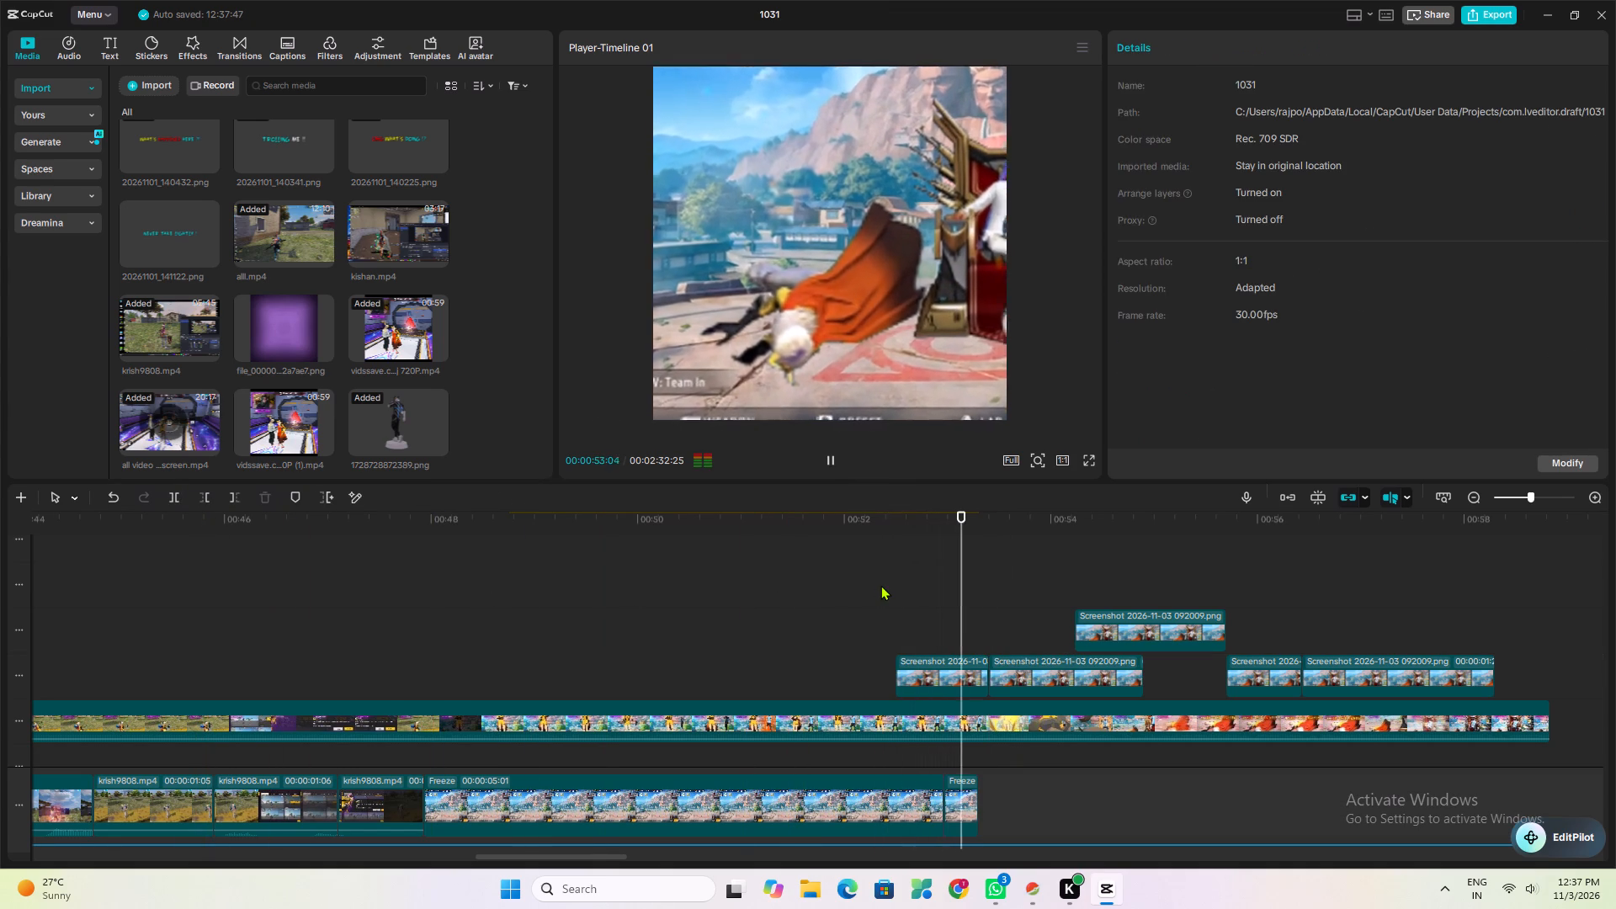
pyautogui.press('space')
pyautogui.click(896, 585)
pyautogui.press('space')
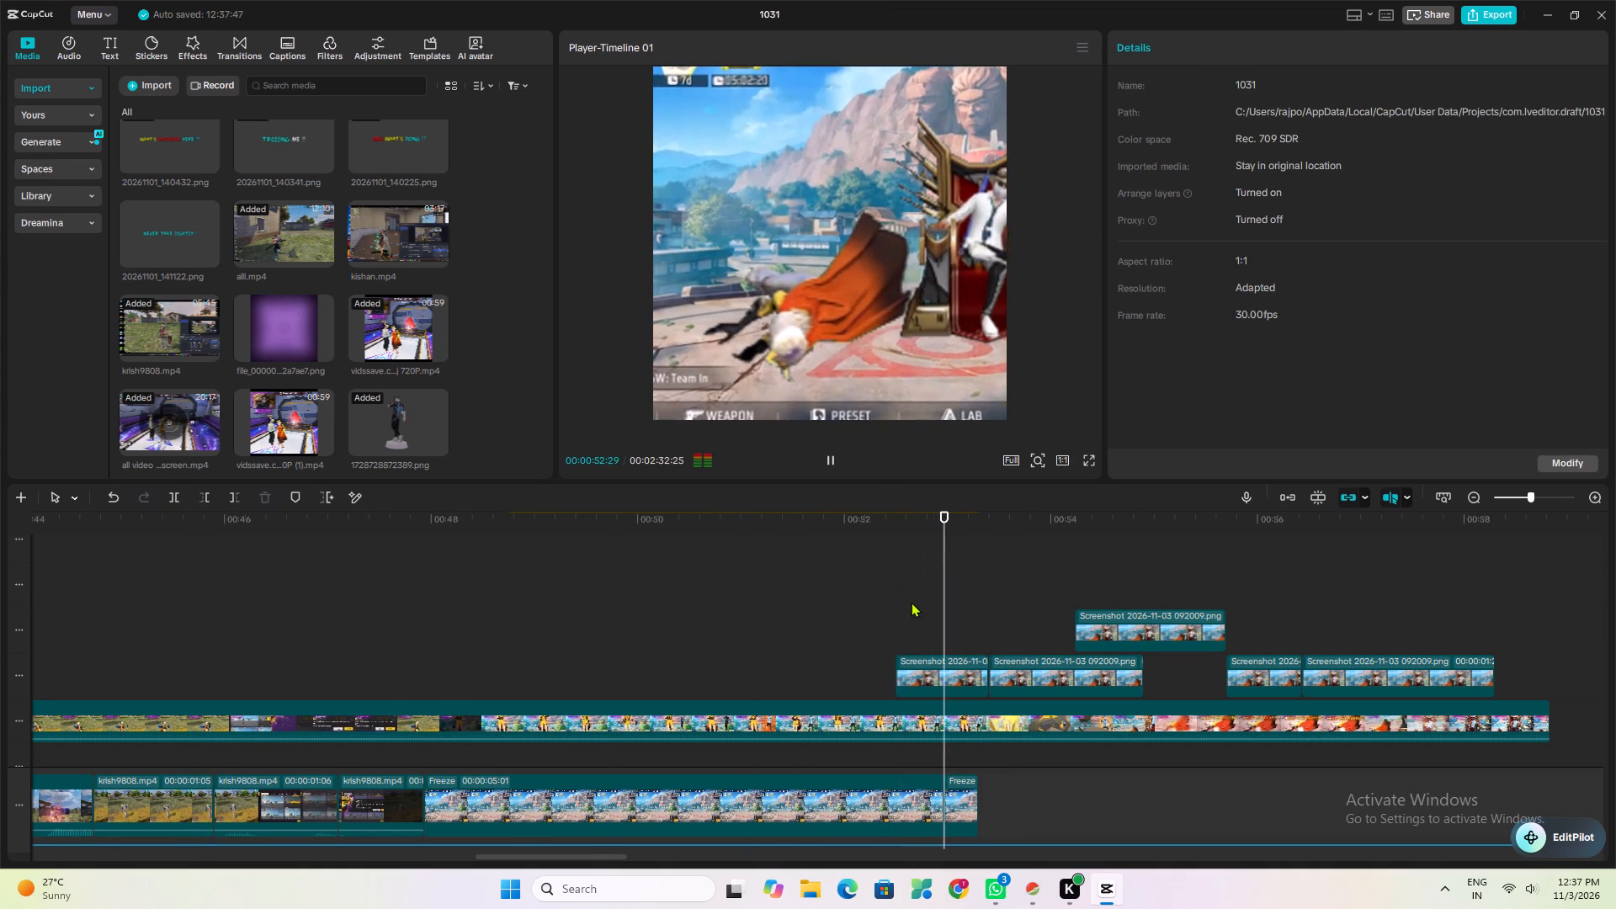
pyautogui.press('space')
pyautogui.click(956, 672)
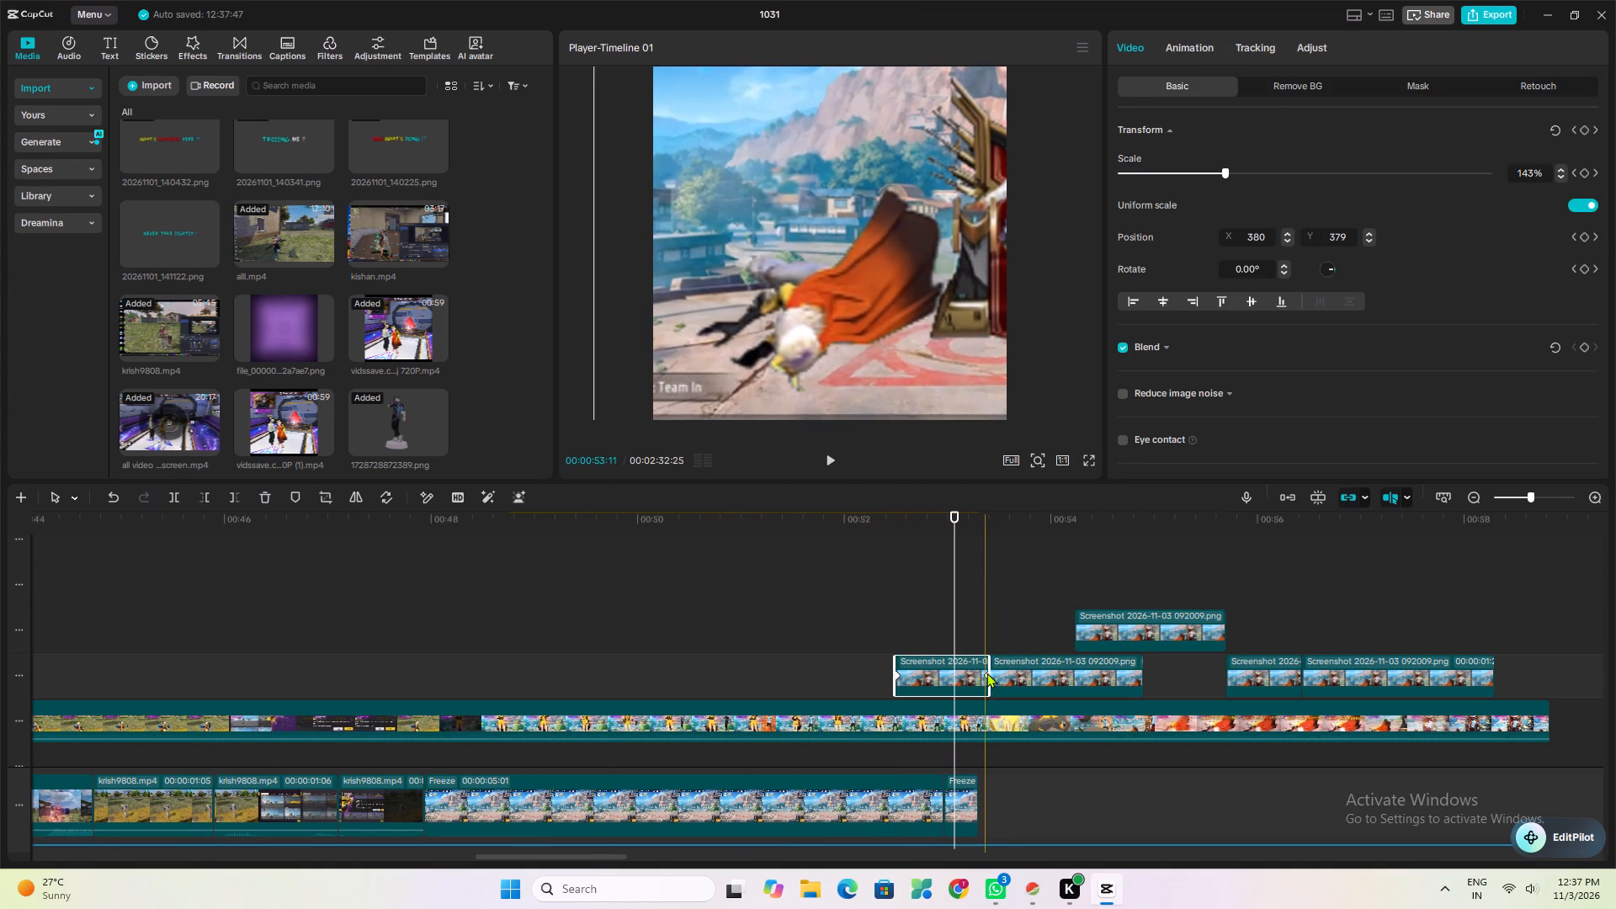
pyautogui.moveTo(986, 672); pyautogui.dragTo(983, 672)
pyautogui.moveTo(983, 672); pyautogui.dragTo(964, 674)
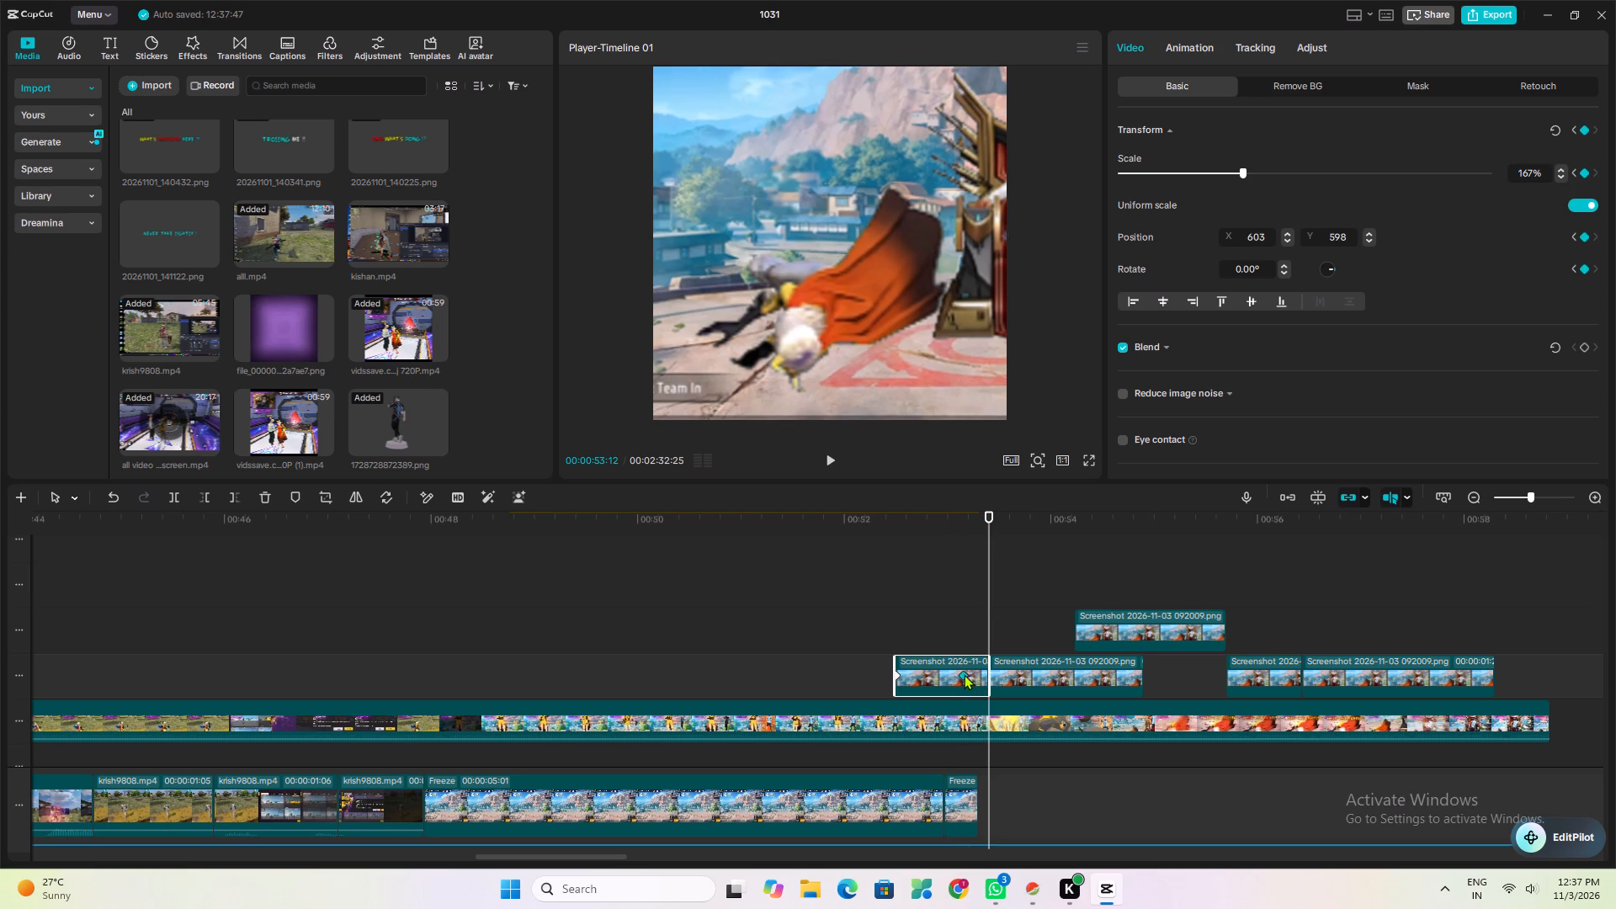
pyautogui.moveTo(964, 674); pyautogui.dragTo(959, 674)
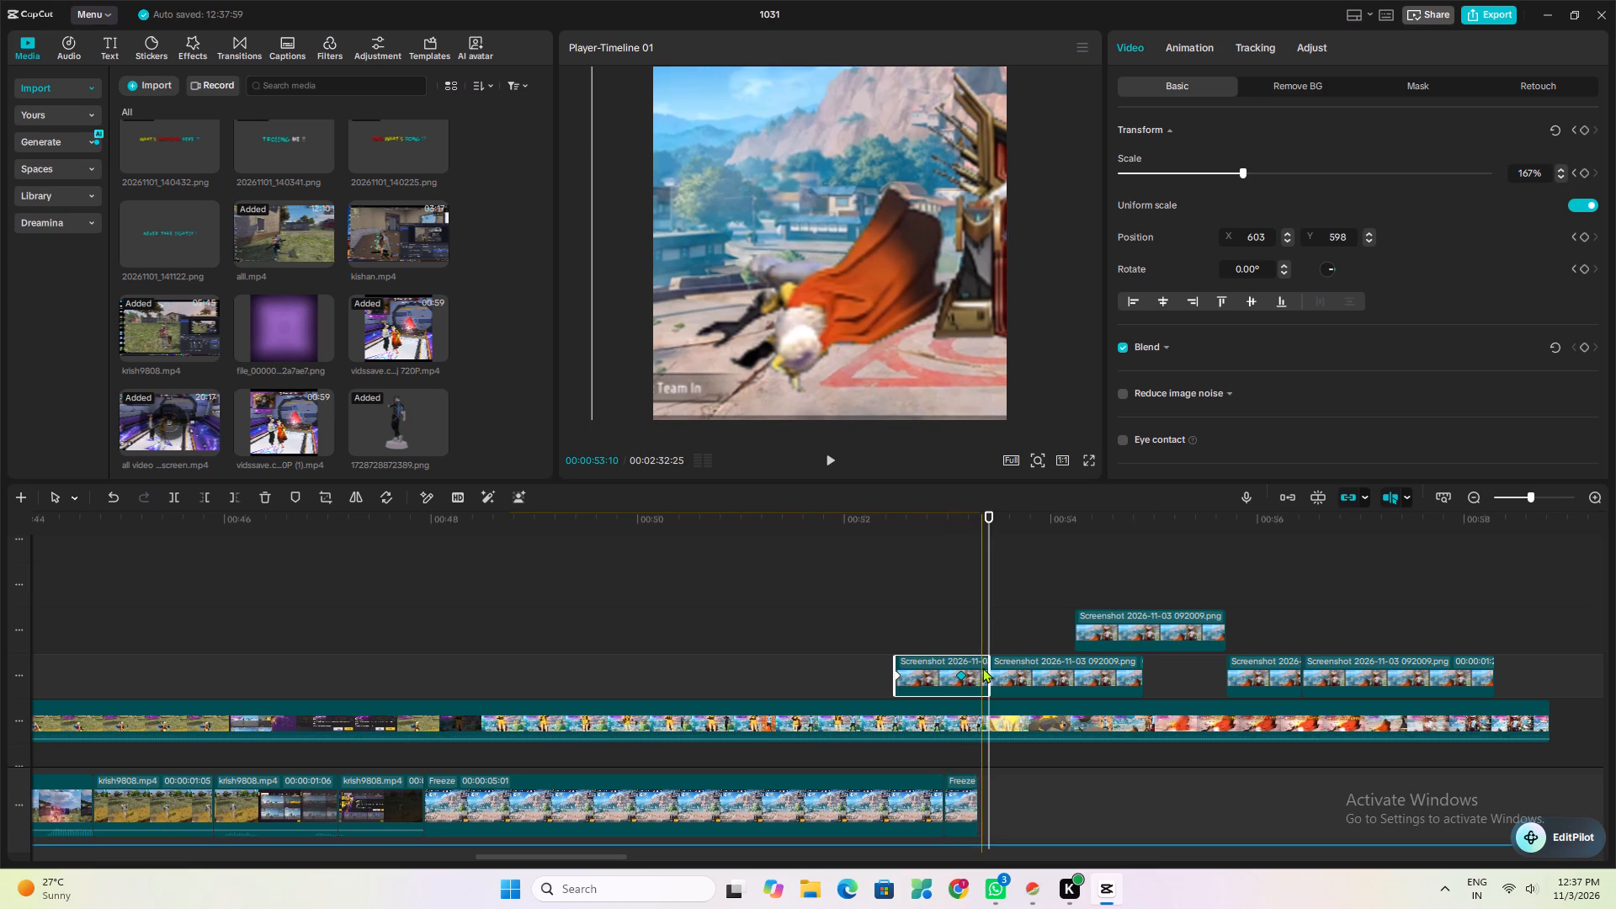
pyautogui.moveTo(989, 668); pyautogui.dragTo(968, 675)
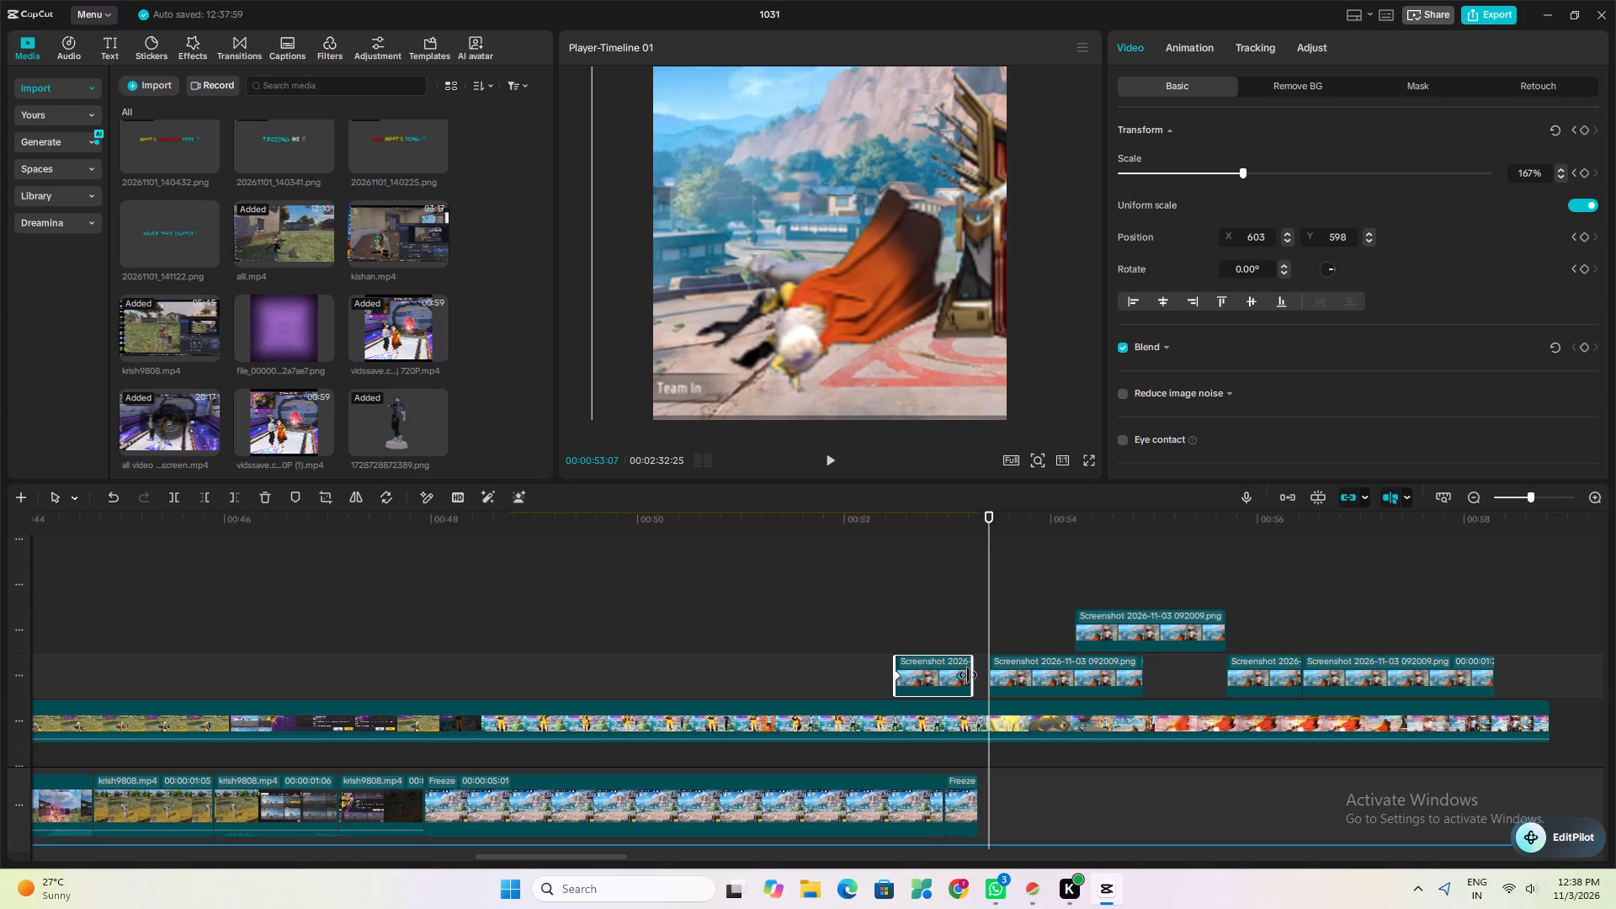
pyautogui.moveTo(968, 675); pyautogui.dragTo(962, 681)
# Move the second Screenshot piece earlier until it meets the shortened first piece, and play the transition from about 00:00:52.
pyautogui.moveTo(1035, 672); pyautogui.dragTo(1014, 675)
pyautogui.click(862, 659)
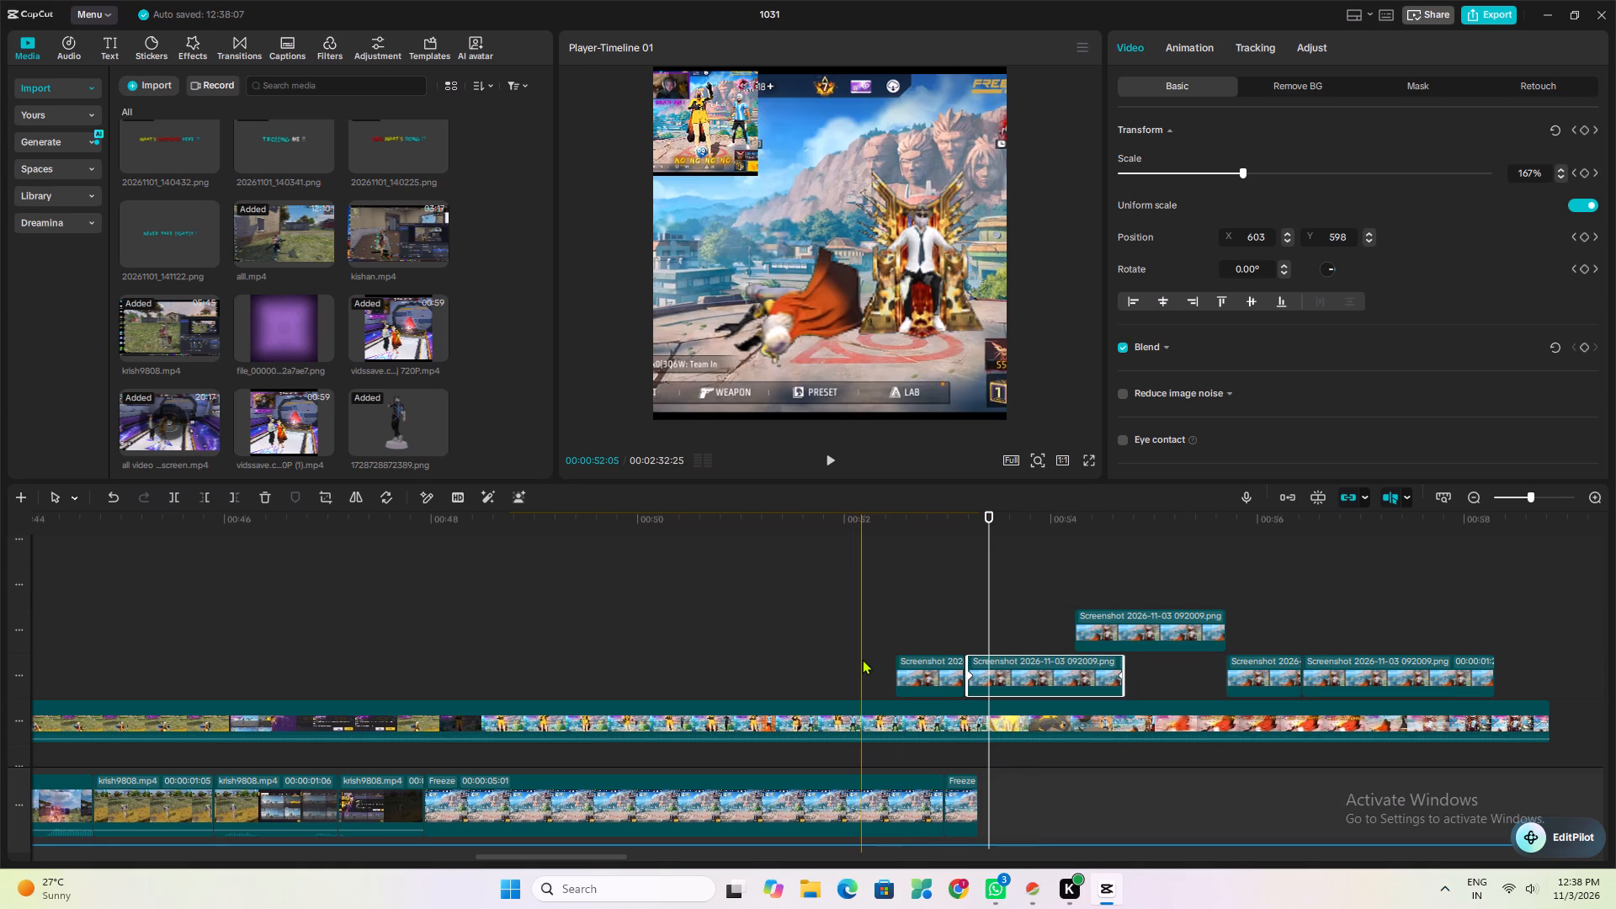
pyautogui.press('space')
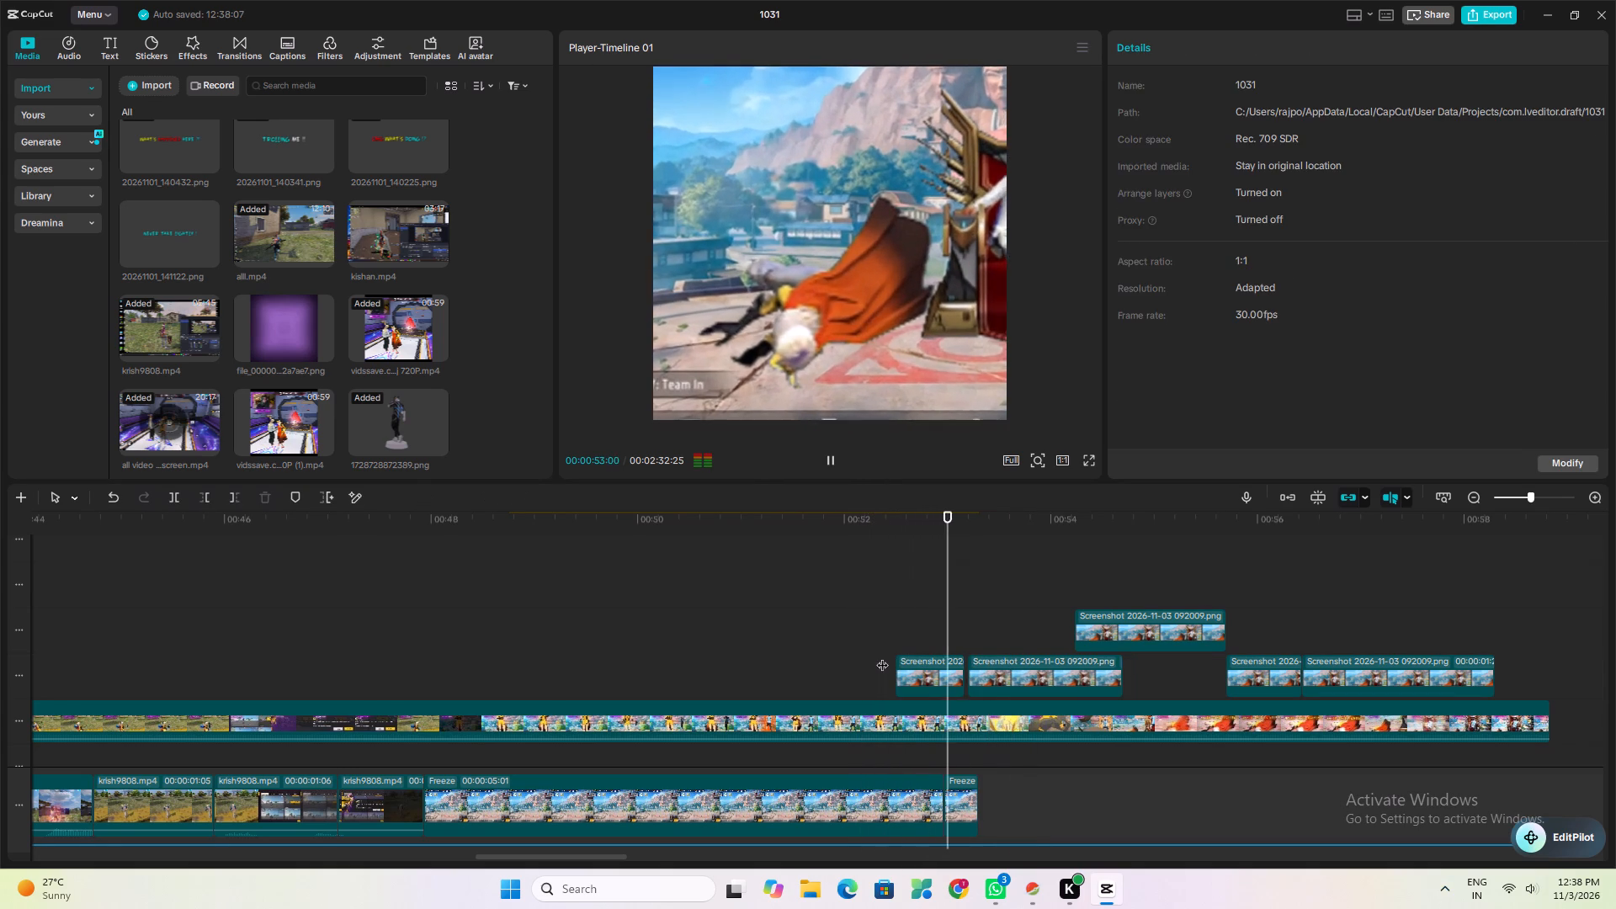
pyautogui.press('space')
pyautogui.moveTo(1018, 672); pyautogui.dragTo(1000, 671)
pyautogui.moveTo(985, 667); pyautogui.dragTo(999, 709)
pyautogui.click(894, 672)
pyautogui.press('space')
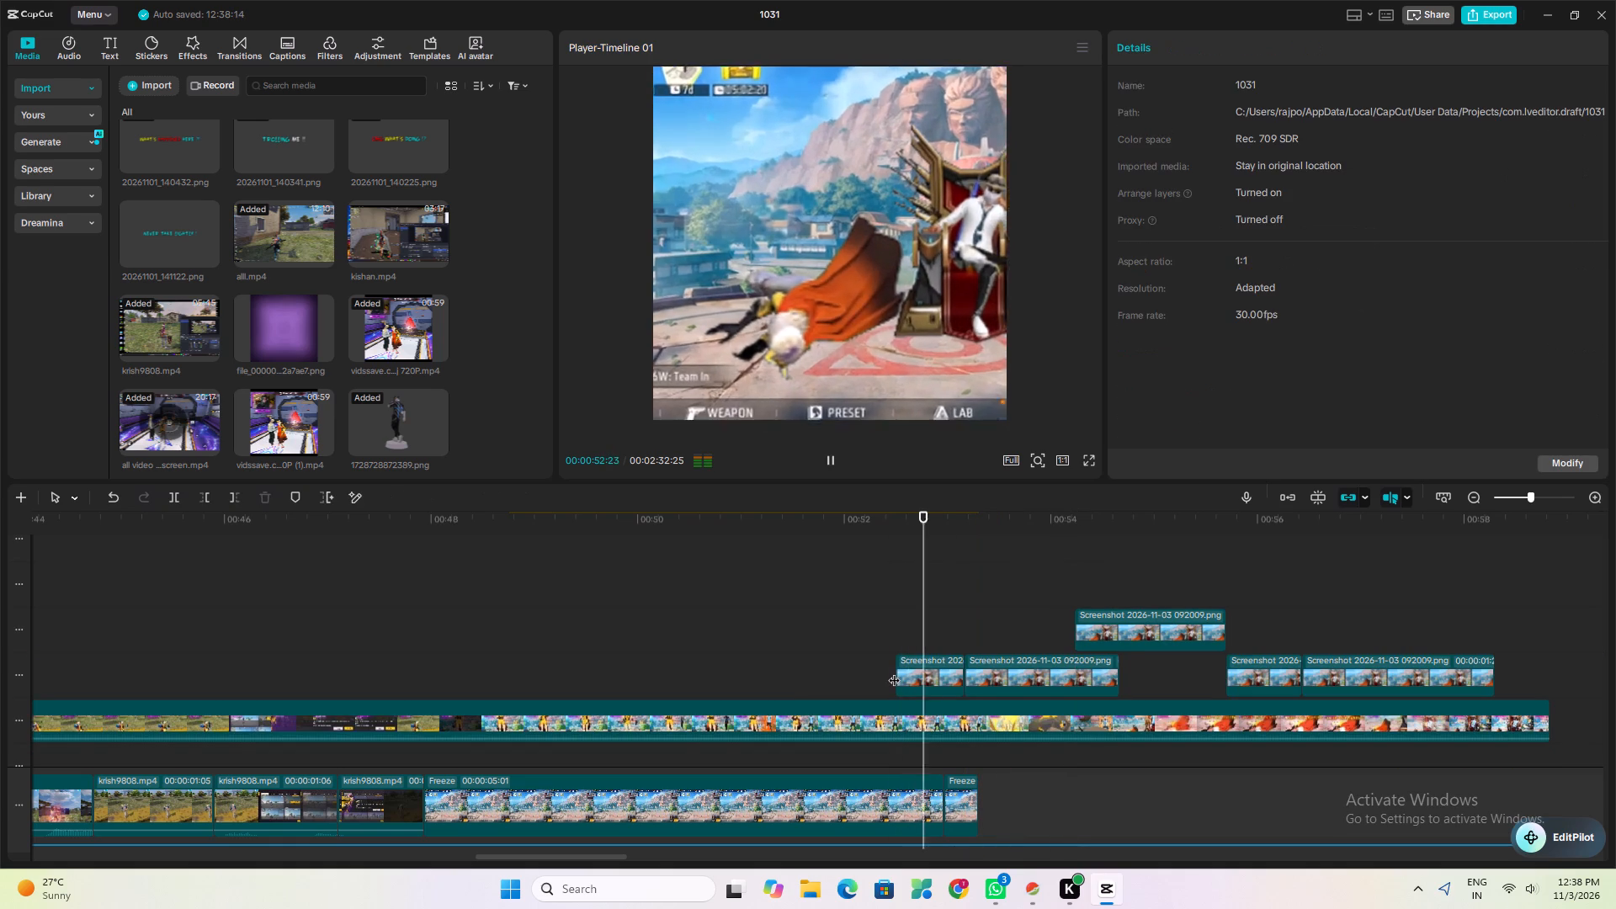
pyautogui.click(892, 662)
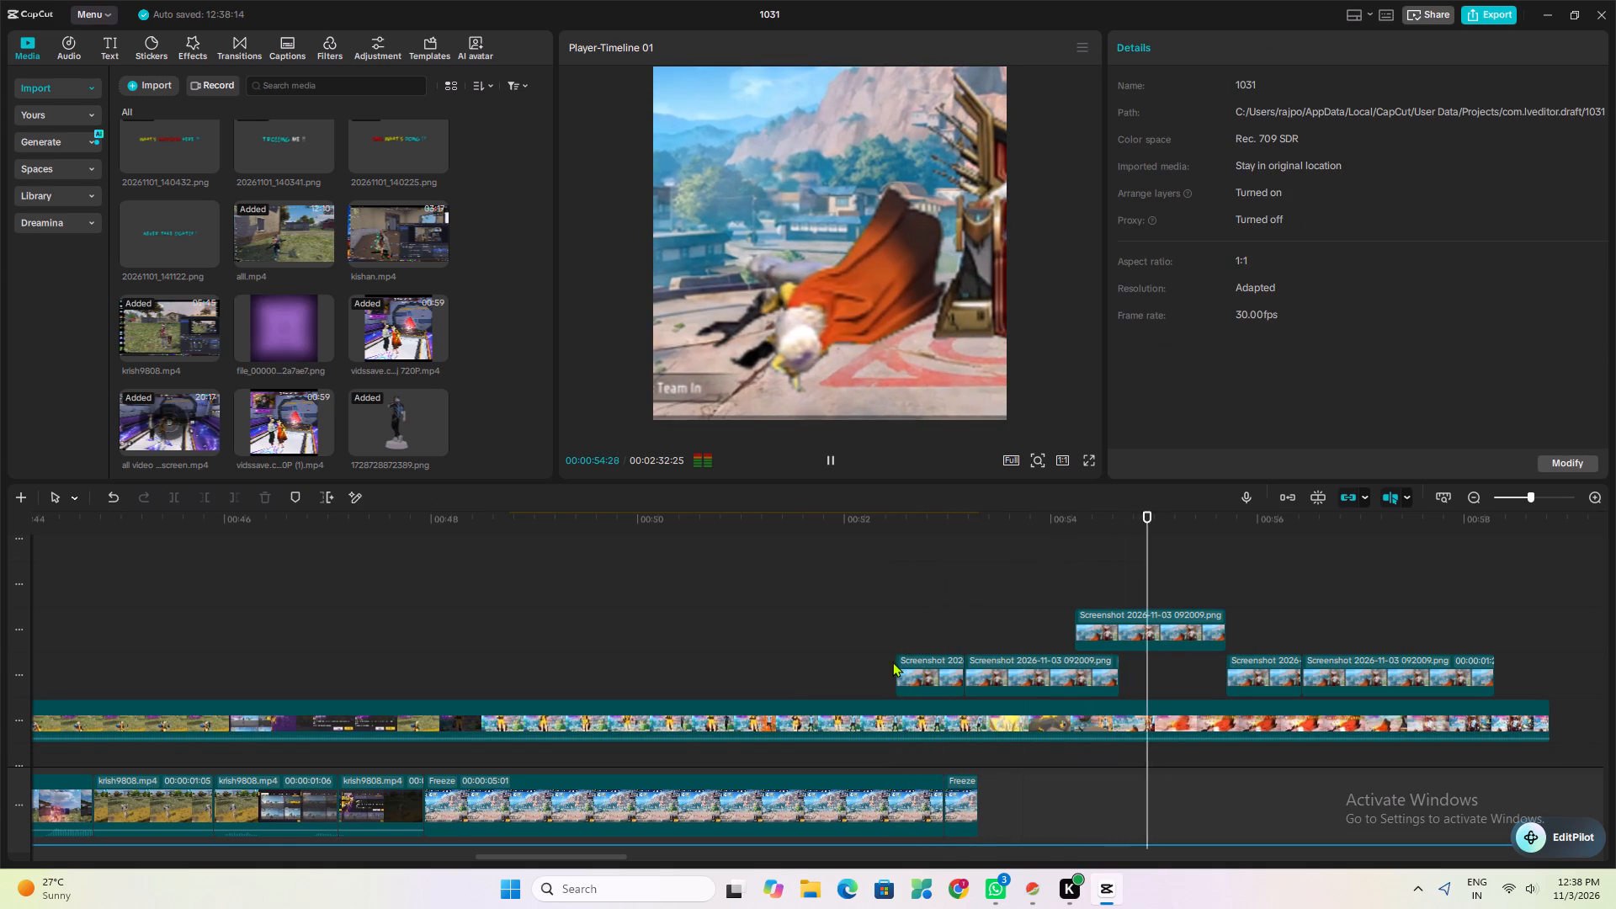
pyautogui.press('space')
pyautogui.press('space')
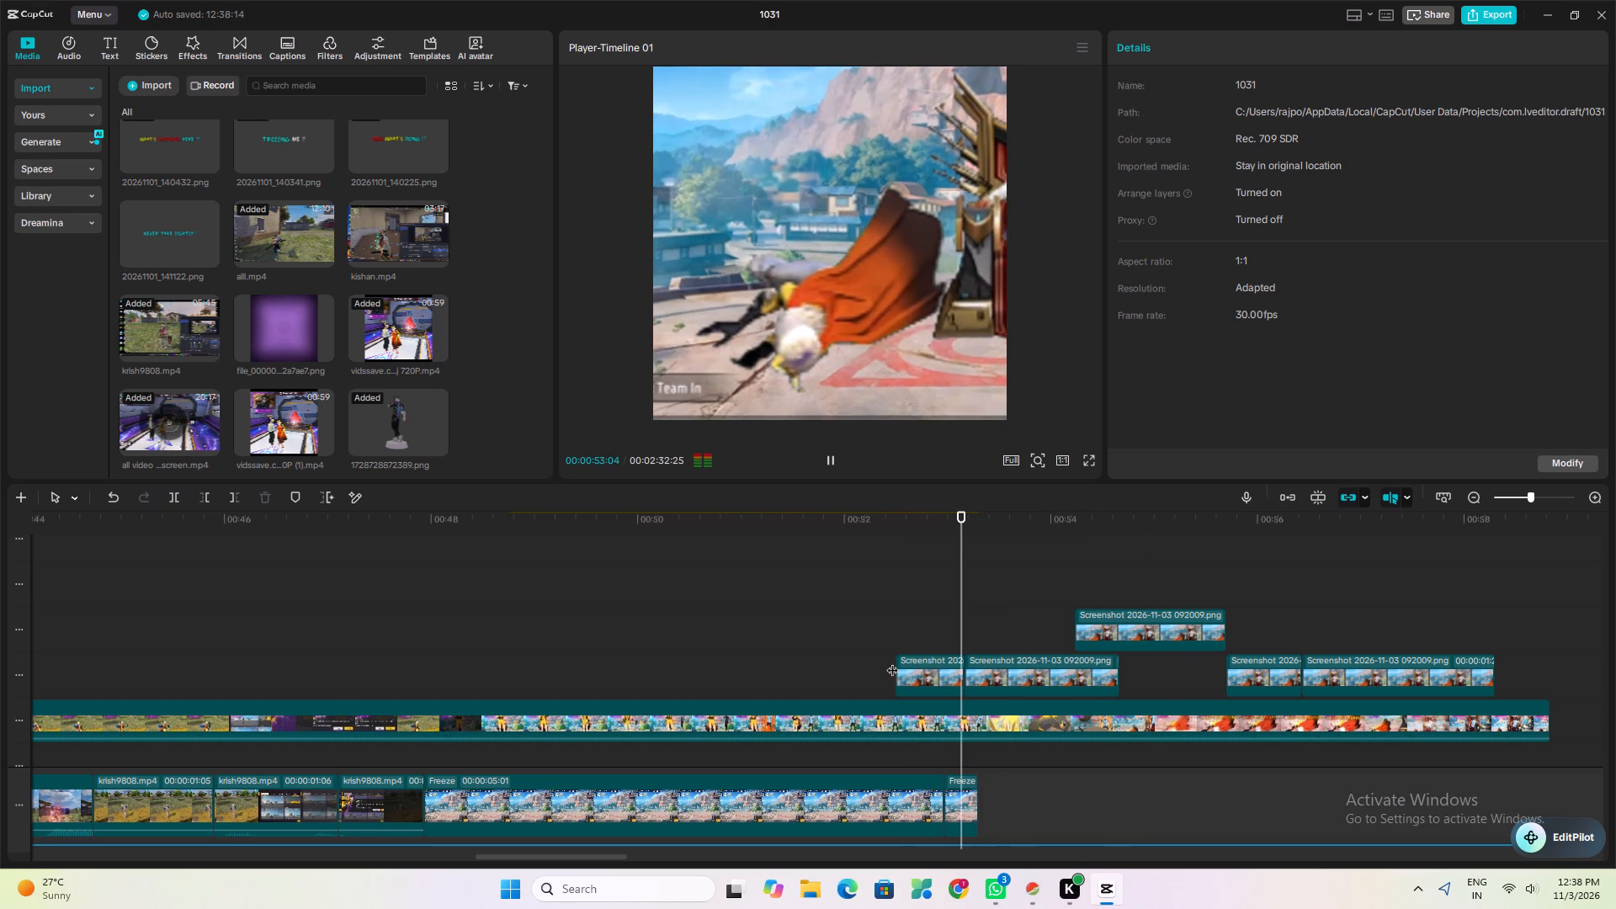
pyautogui.press('space')
# Move the first Screenshot piece's zoom keyframe to about 00:00:52:27, trim its end, shift it later toward the second piece, and play it.
pyautogui.click(930, 662)
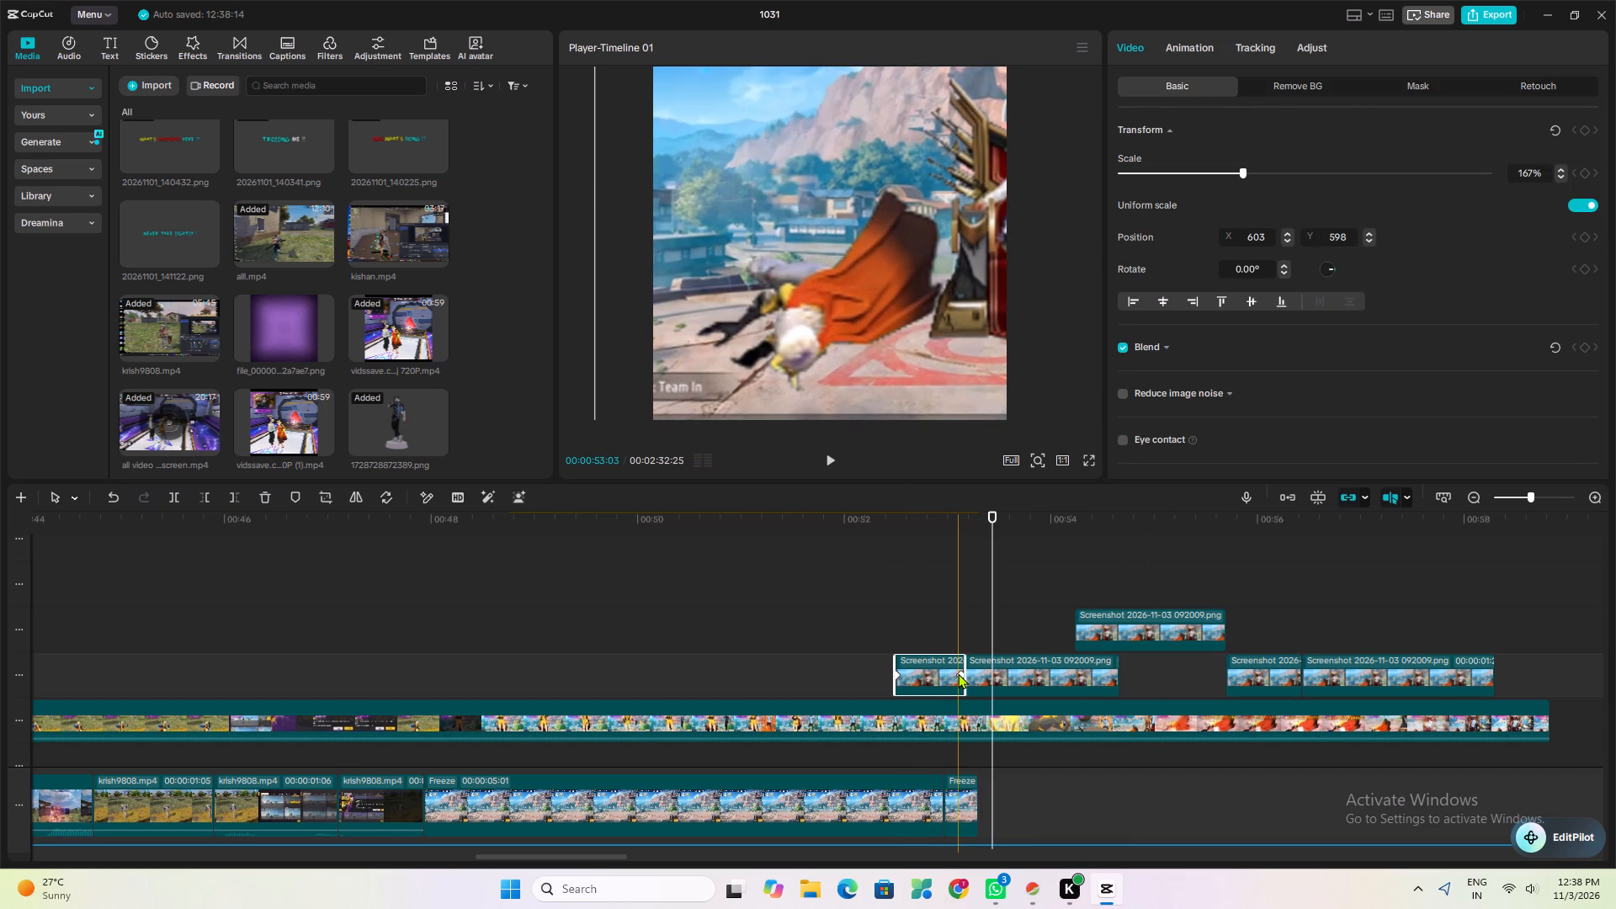
pyautogui.moveTo(958, 673); pyautogui.dragTo(938, 676)
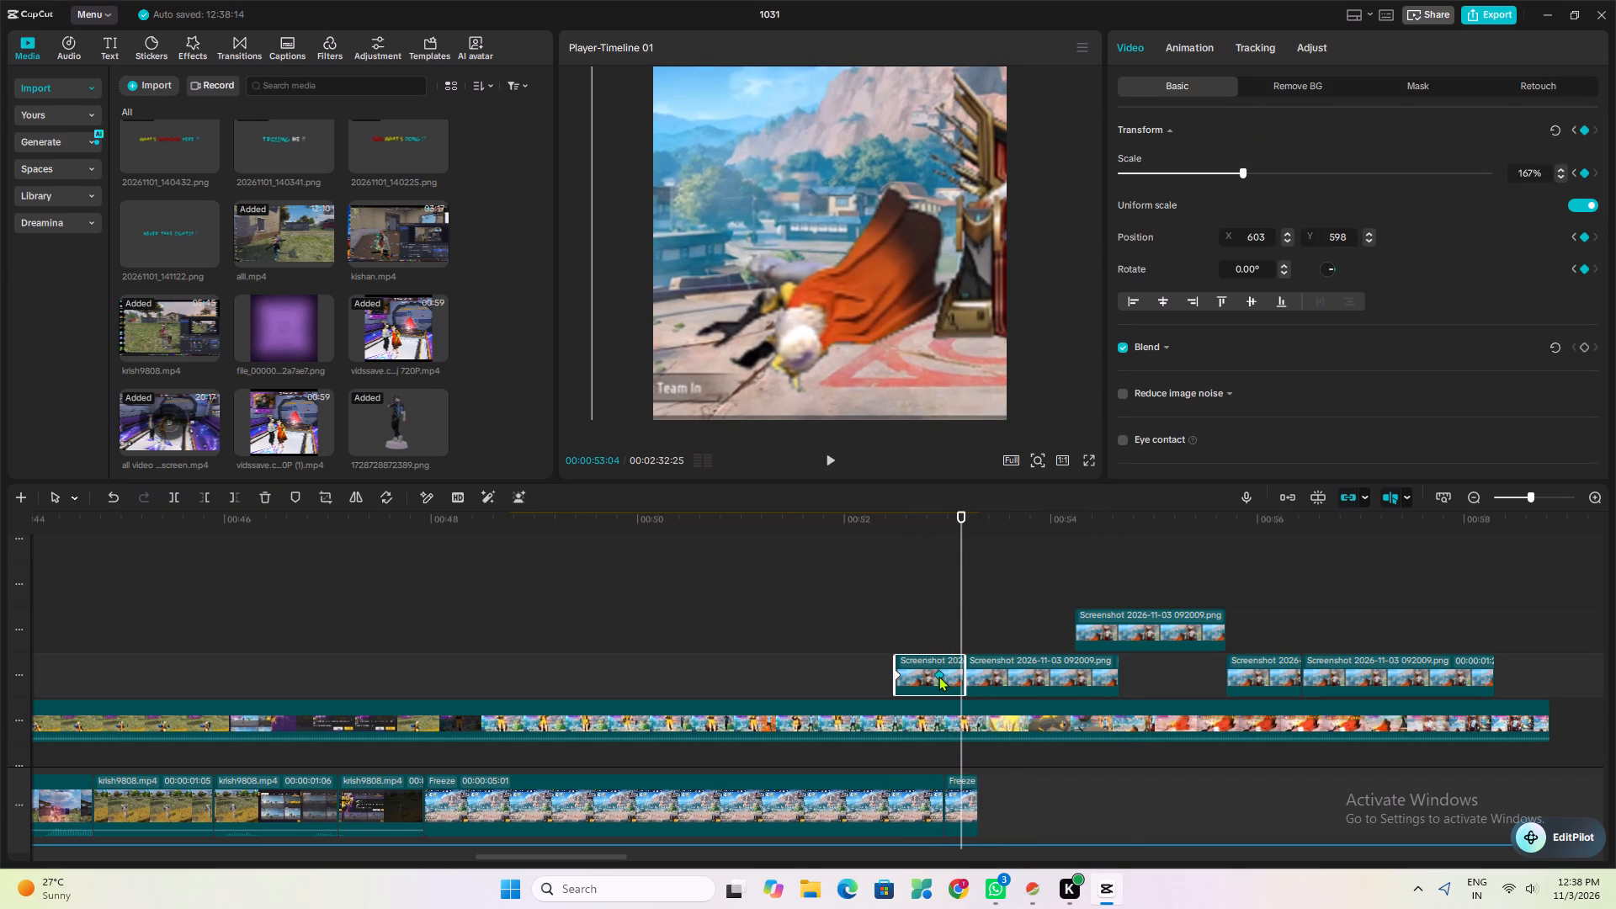
pyautogui.moveTo(965, 672); pyautogui.dragTo(949, 673)
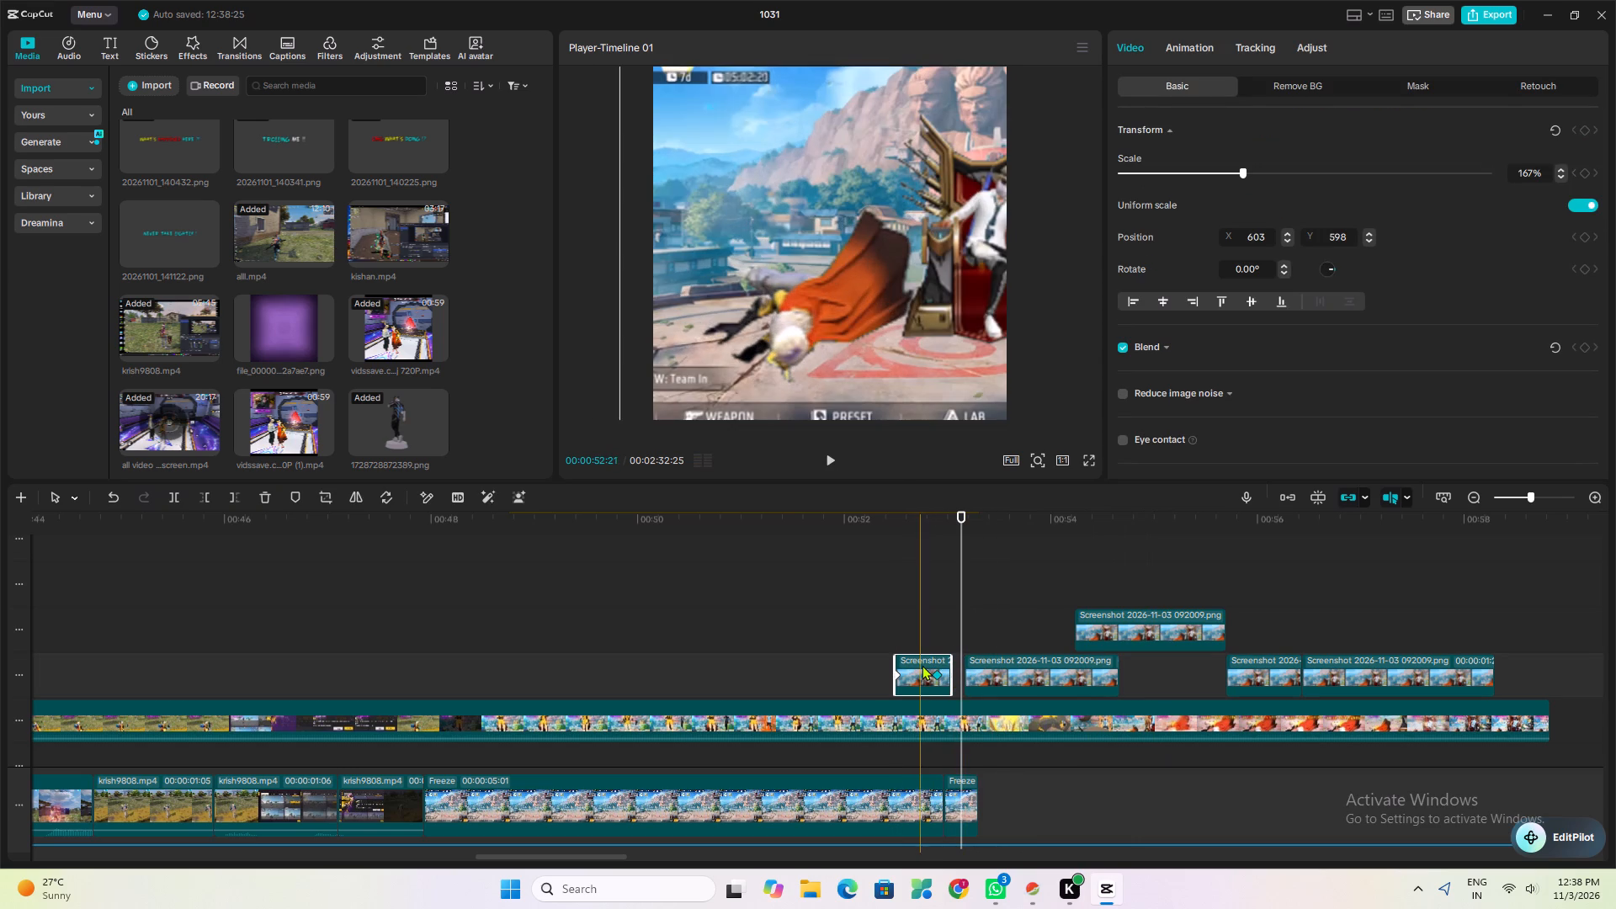
pyautogui.moveTo(922, 665); pyautogui.dragTo(934, 667)
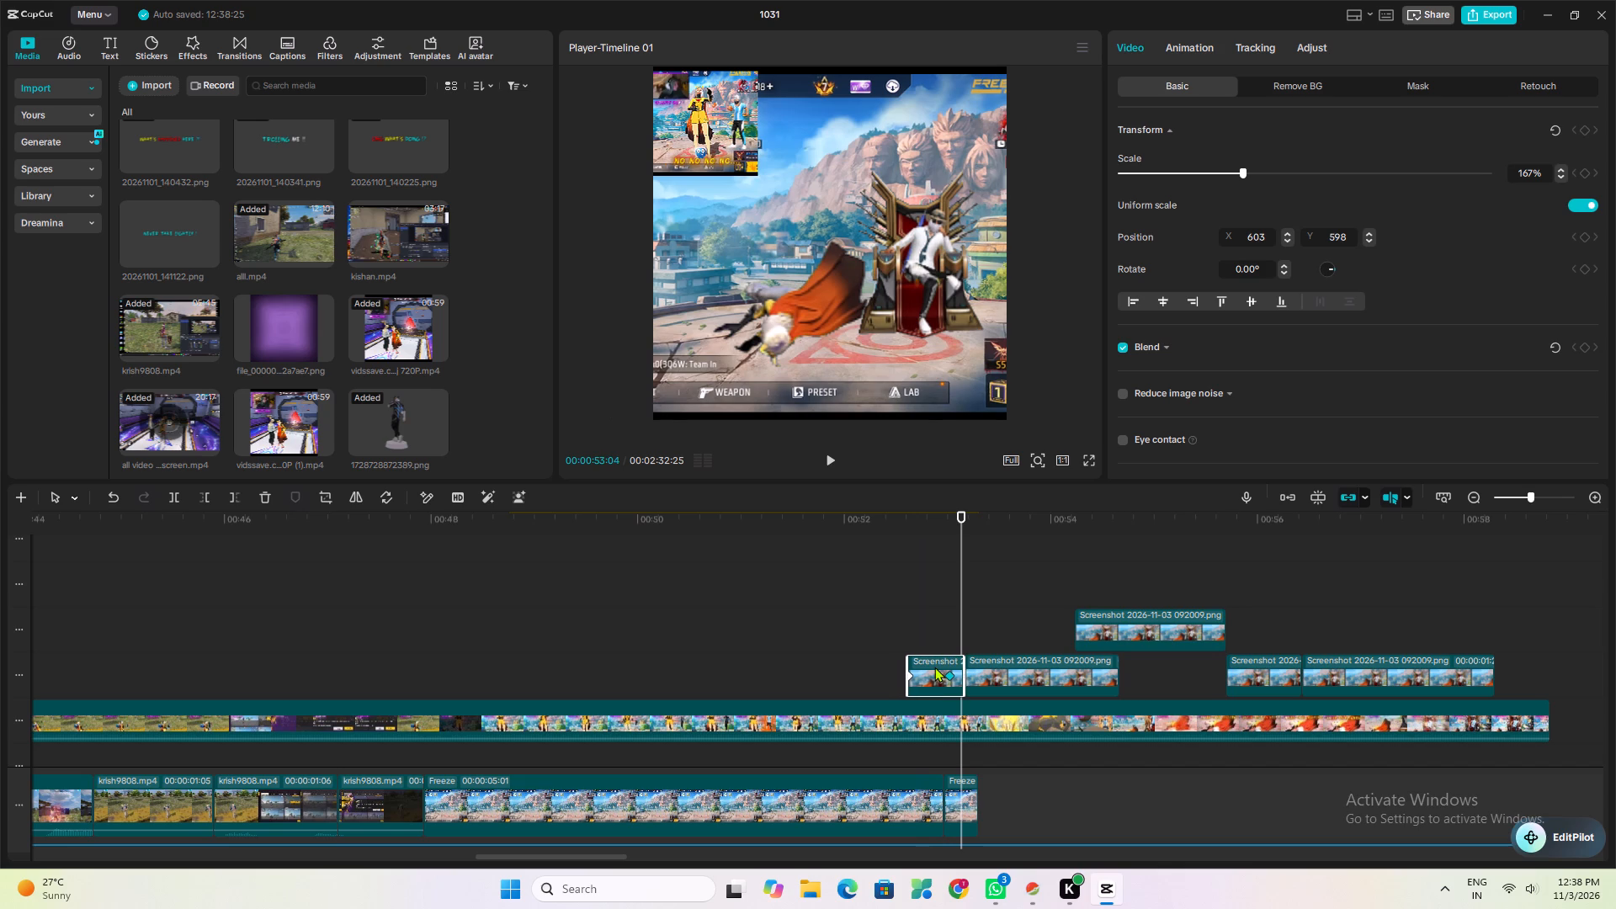
pyautogui.moveTo(934, 667); pyautogui.dragTo(938, 667)
pyautogui.click(903, 656)
pyautogui.press('space')
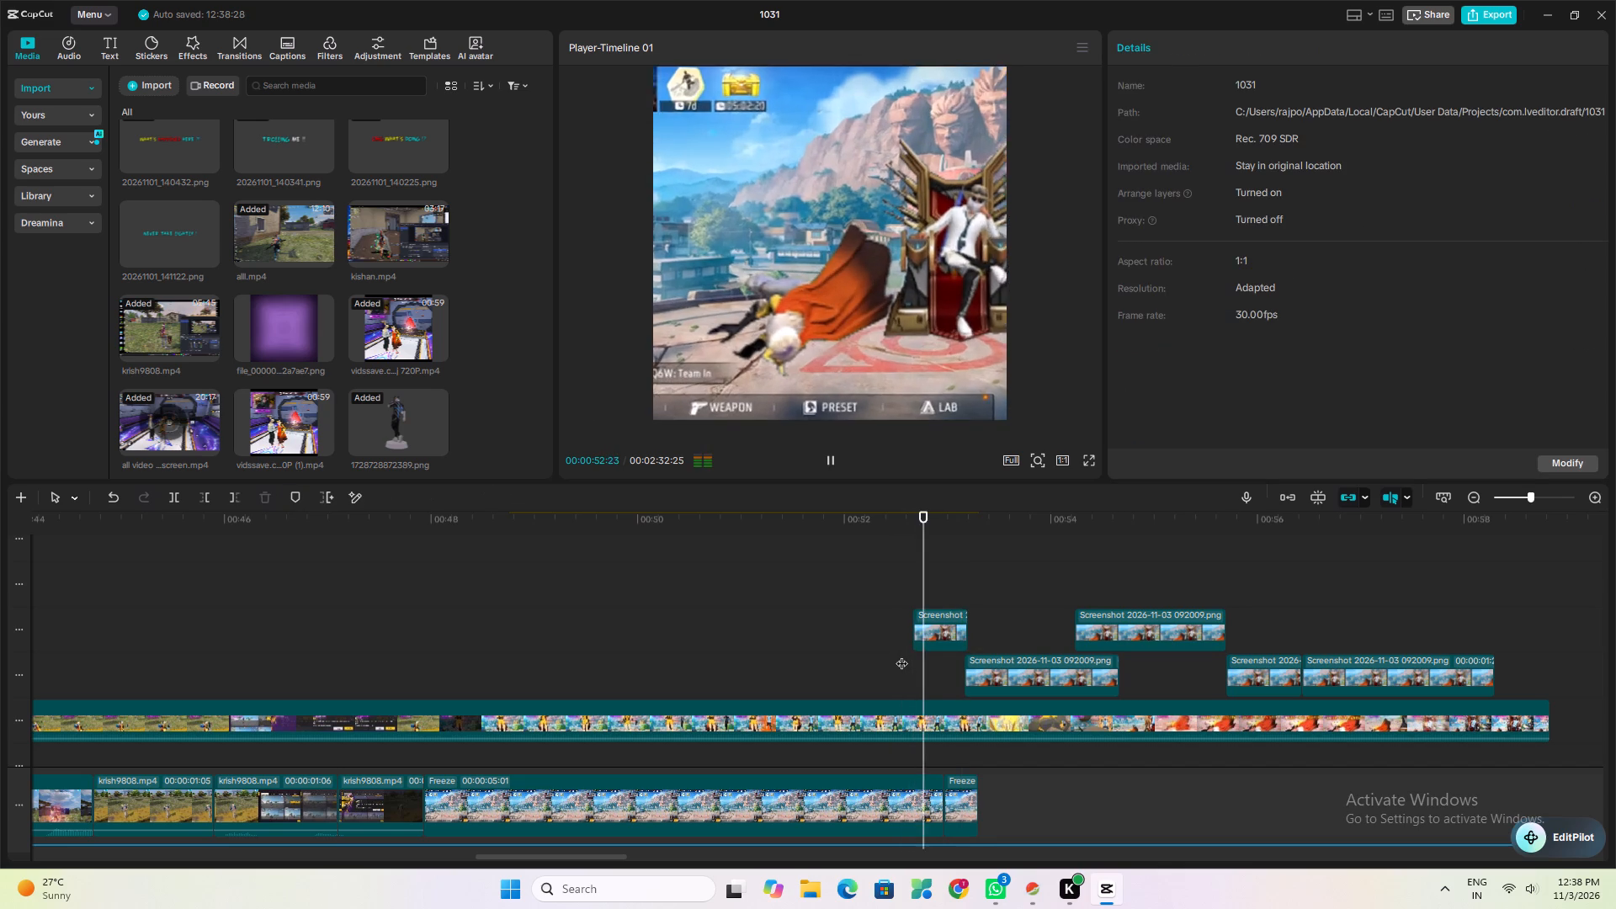
pyautogui.press('space')
# Return the short Screenshot piece to the second piece's track, trim its end at the keyframe, butt it against the second piece and play the transition.
pyautogui.moveTo(942, 631); pyautogui.dragTo(944, 673)
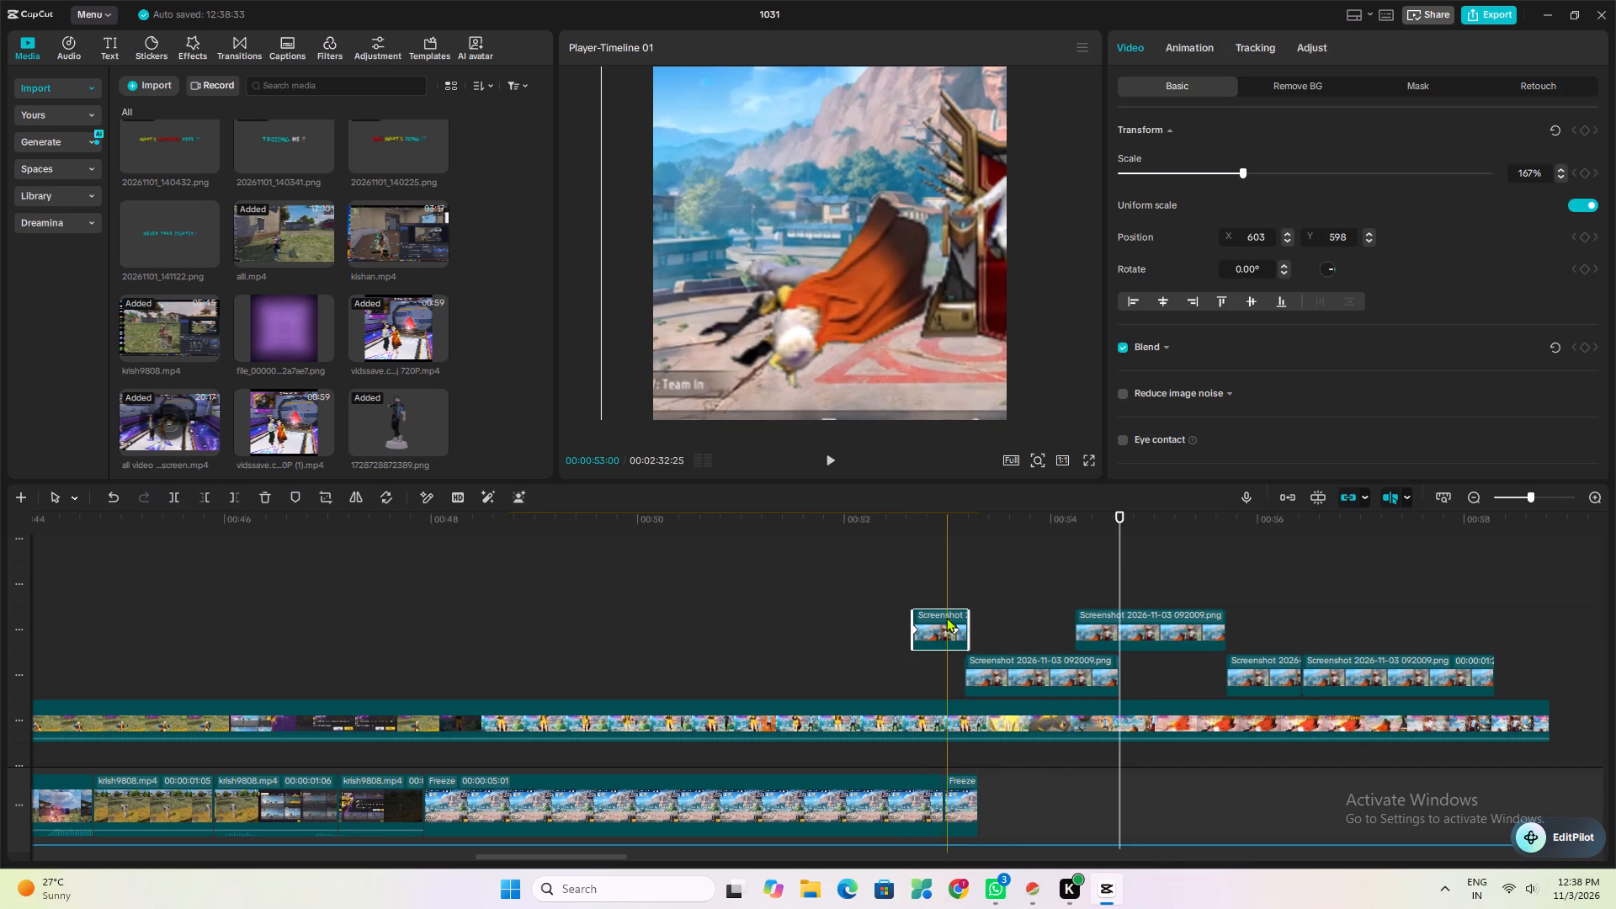
pyautogui.moveTo(945, 616); pyautogui.dragTo(939, 661)
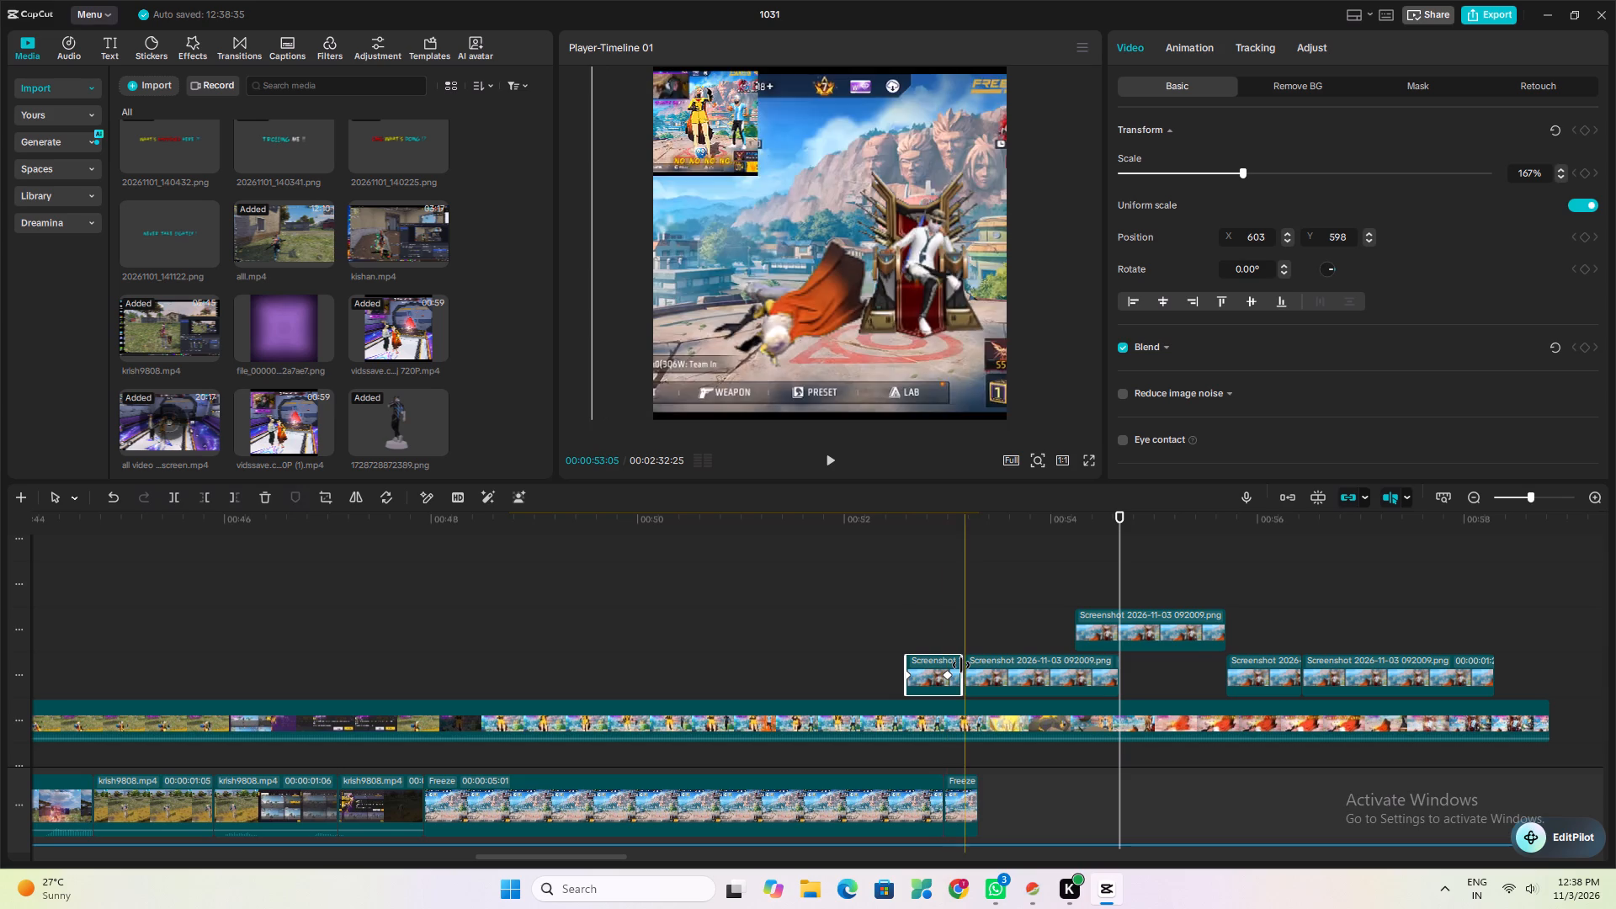
pyautogui.moveTo(960, 662); pyautogui.dragTo(954, 665)
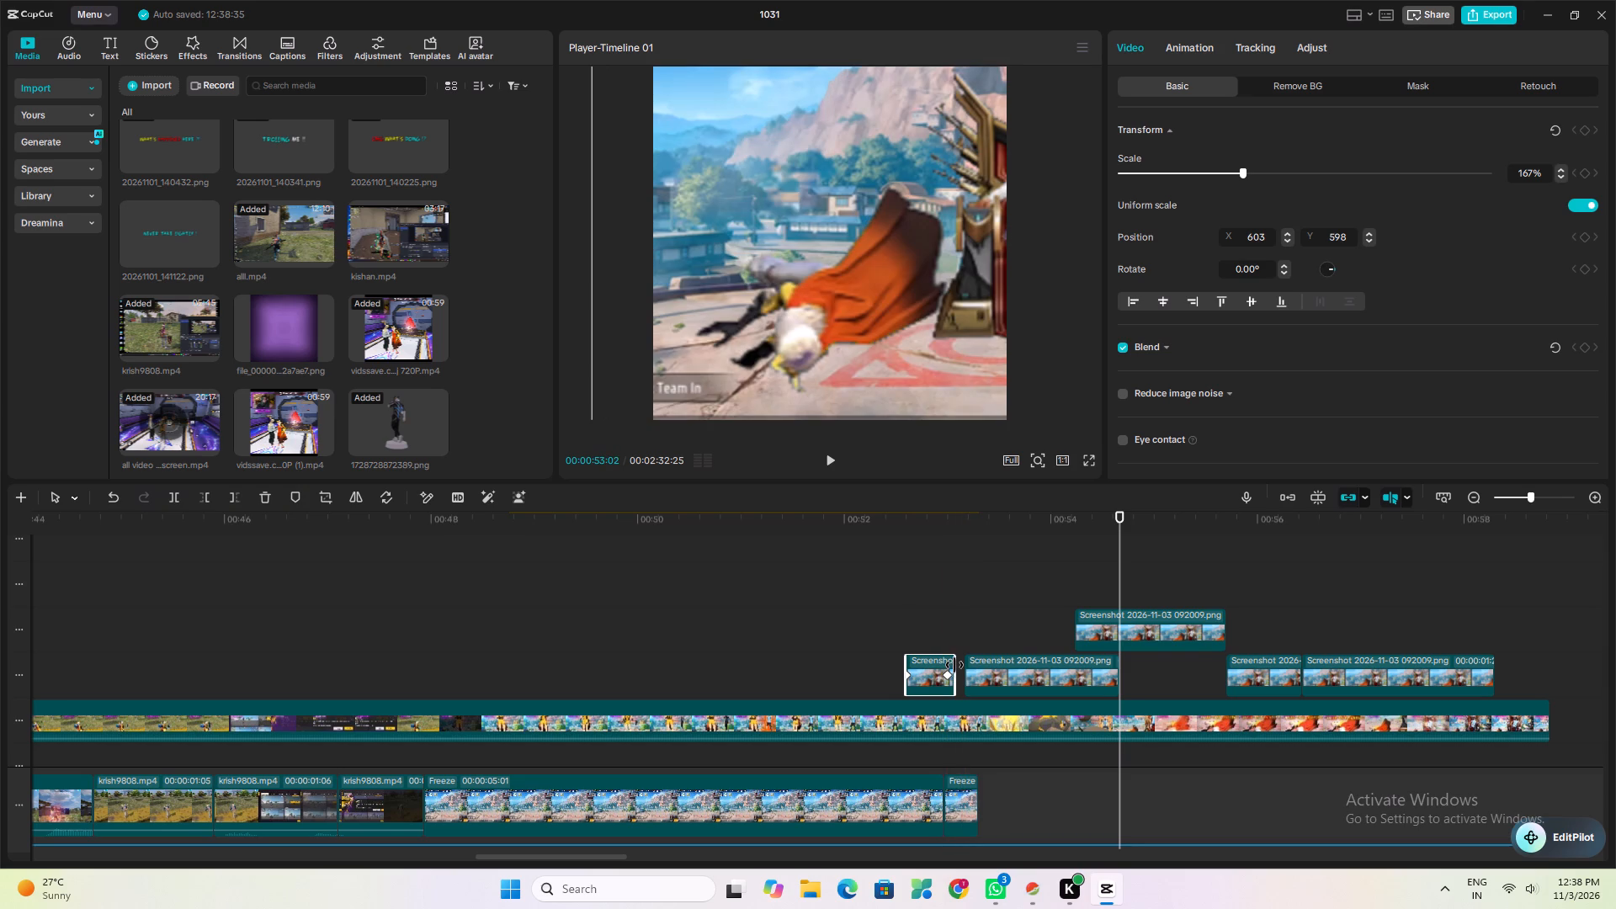
pyautogui.moveTo(954, 665); pyautogui.dragTo(951, 668)
pyautogui.moveTo(933, 668); pyautogui.dragTo(940, 670)
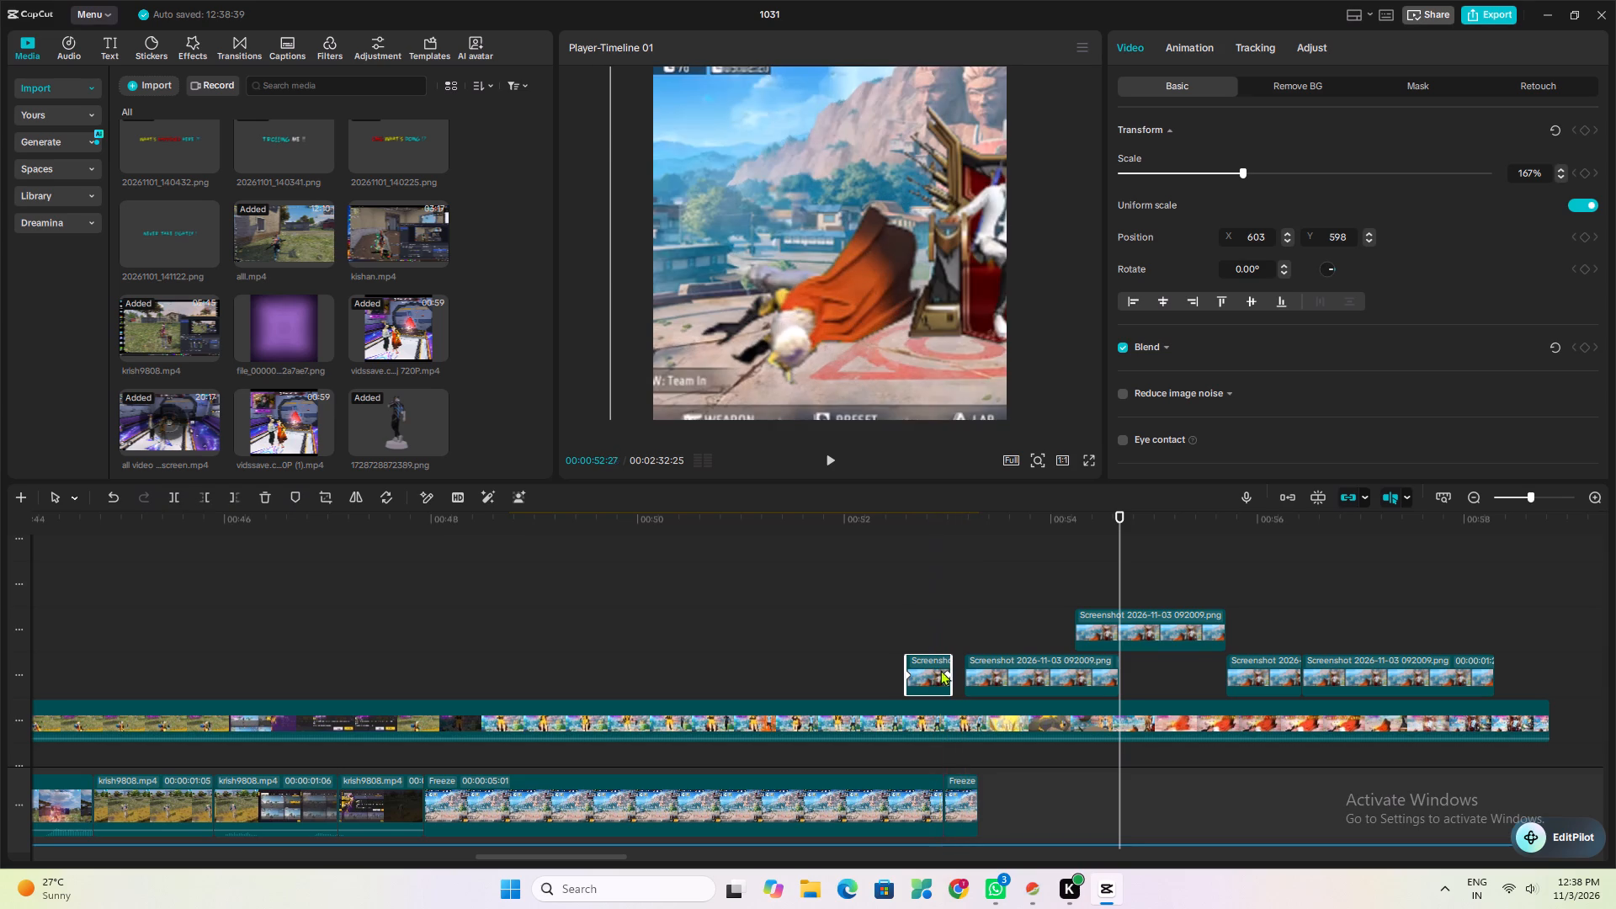
pyautogui.moveTo(940, 670); pyautogui.dragTo(946, 670)
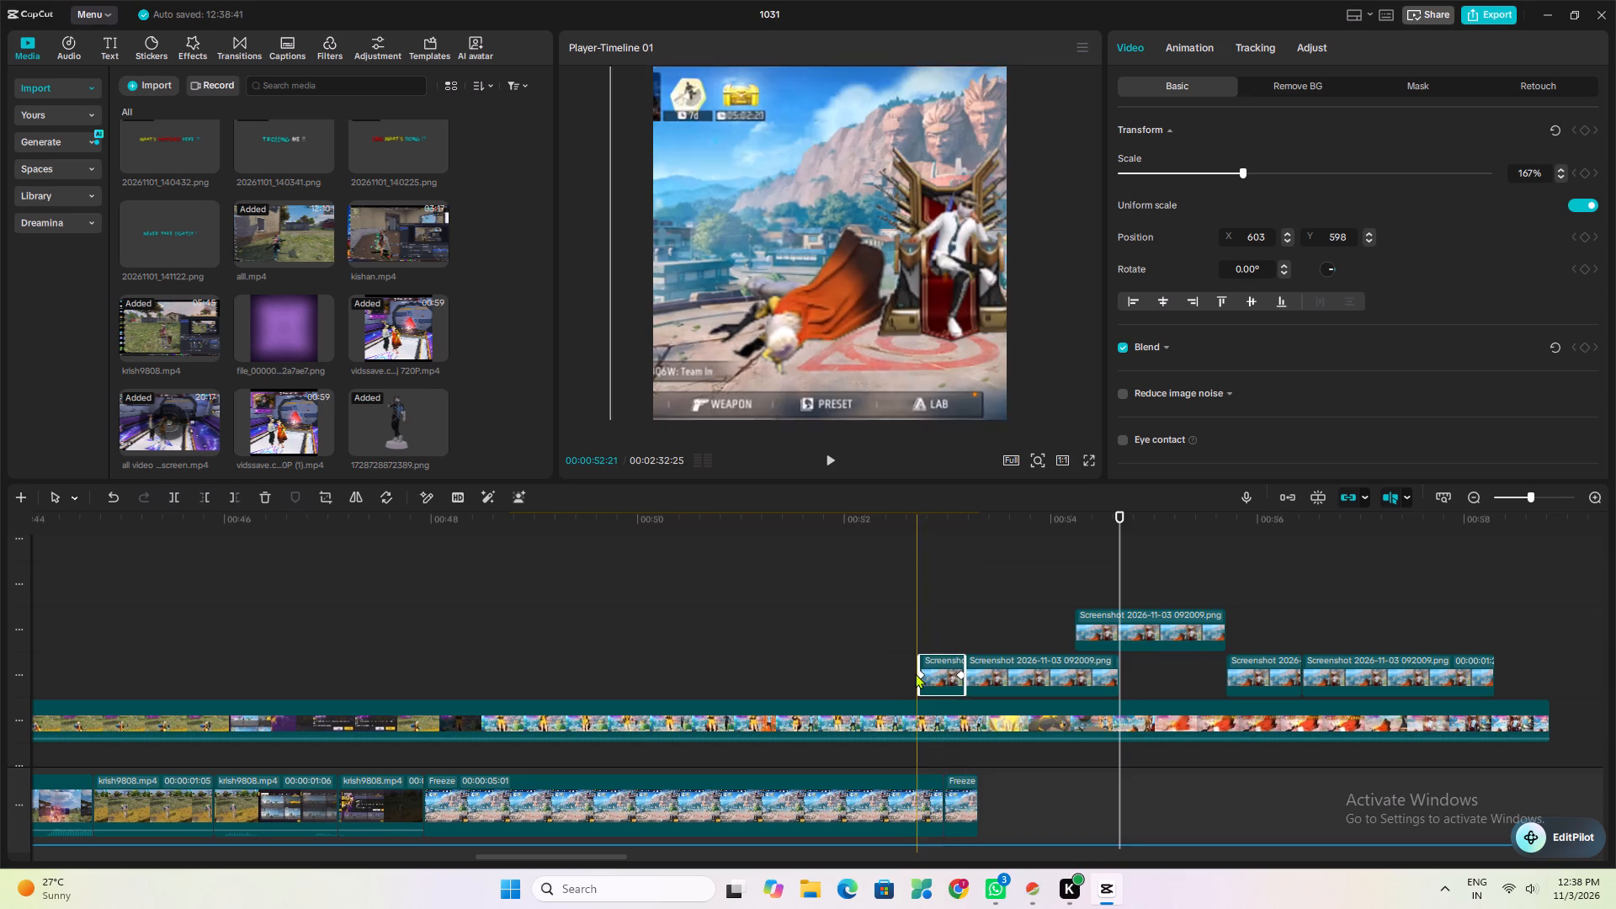
pyautogui.click(912, 672)
pyautogui.press('space')
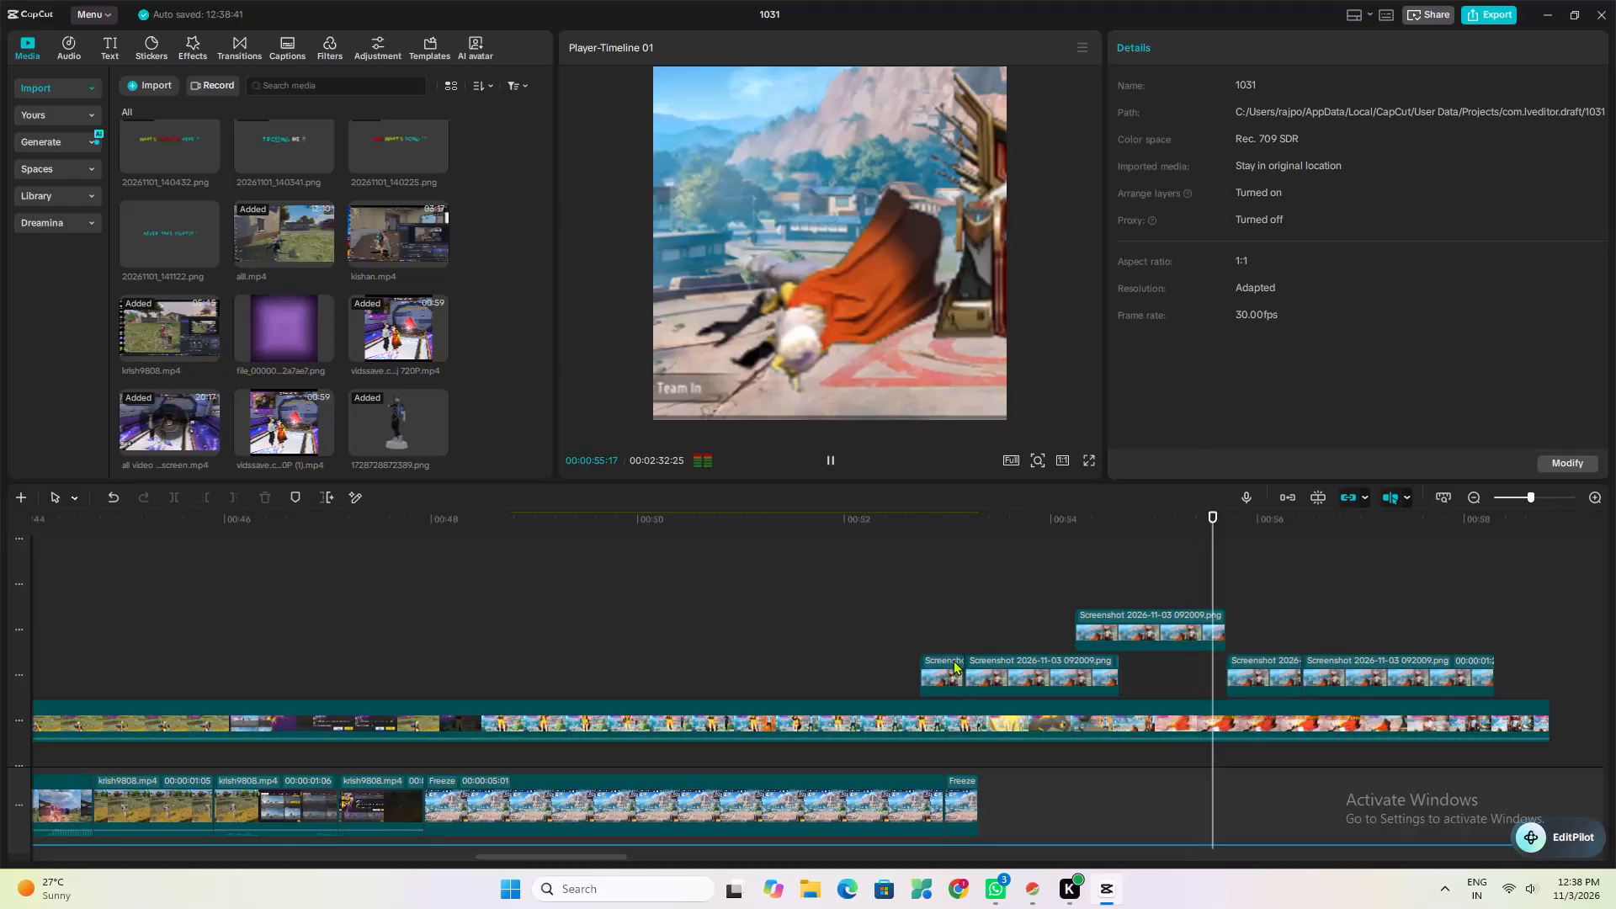
# Play the Screenshot zoom transition from about 00:00:53:07 to check its timing.
pyautogui.click(972, 610)
pyautogui.press('space')
pyautogui.press('space')
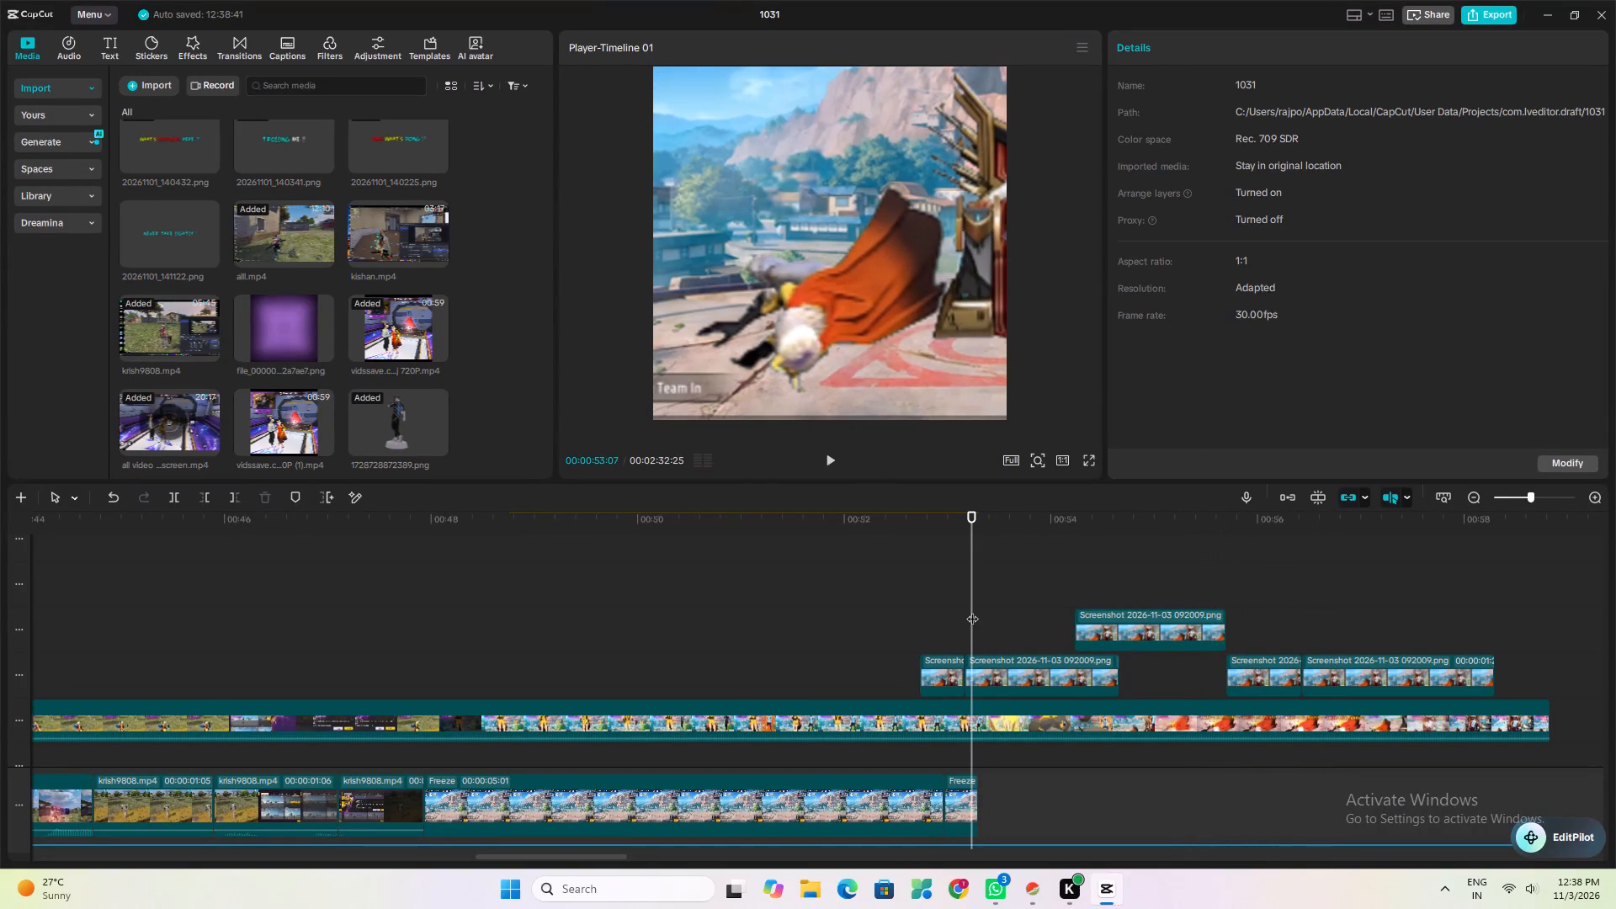
pyautogui.press('space')
pyautogui.click(961, 609)
pyautogui.press('space')
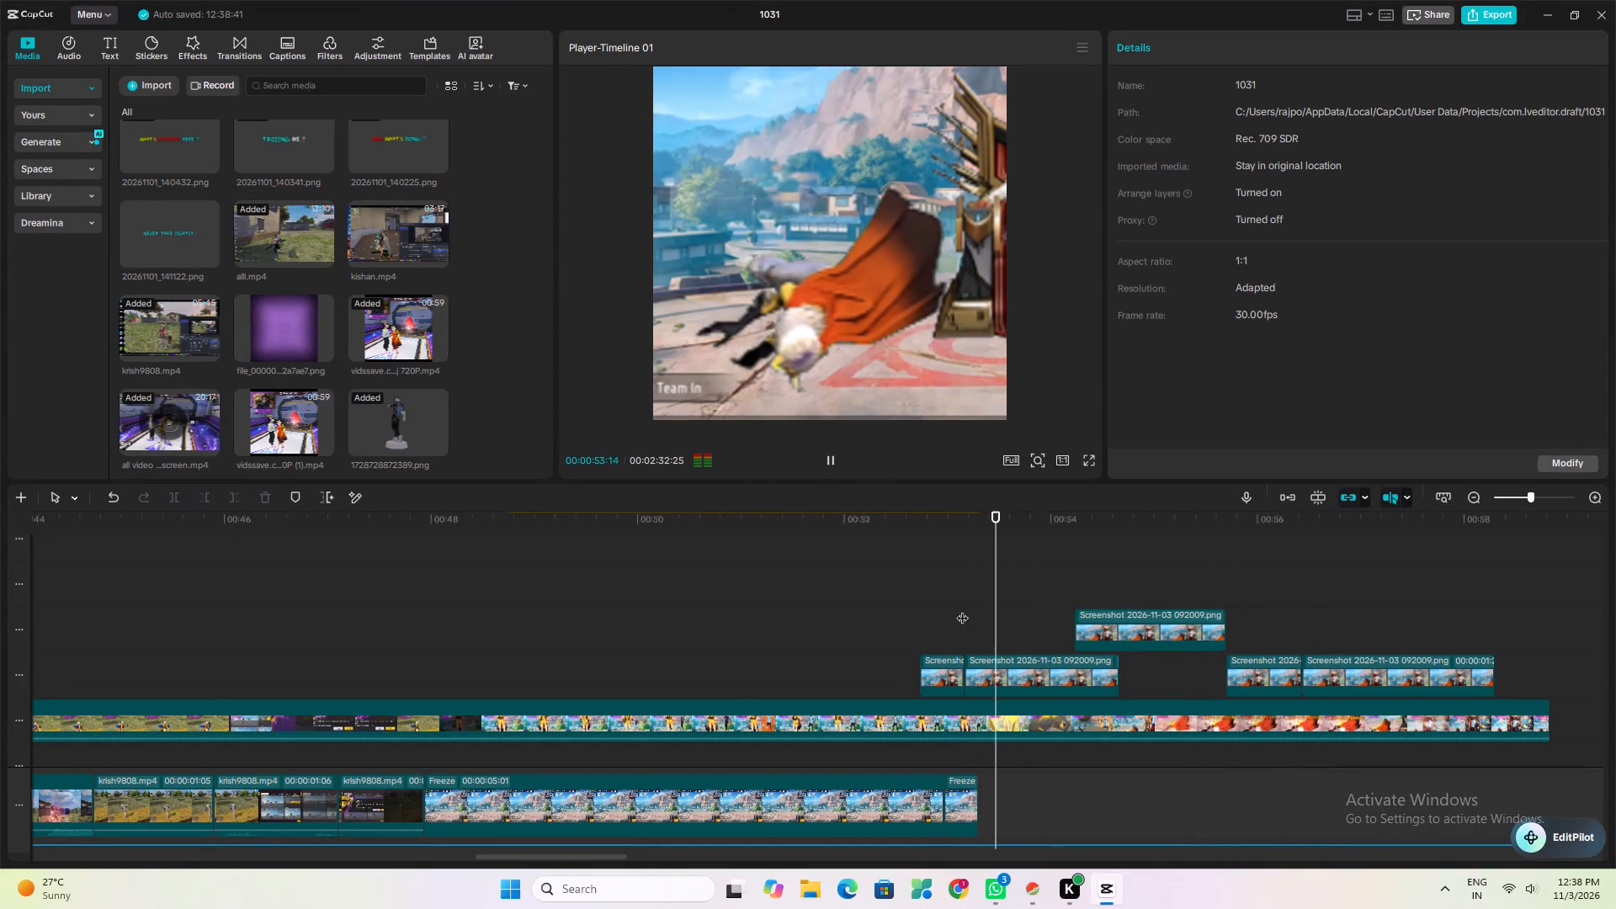
# Delete the Screenshot clip on the uppermost overlay track, spanning about 00:00:54 to 00:00:55:20.
pyautogui.click(1161, 621)
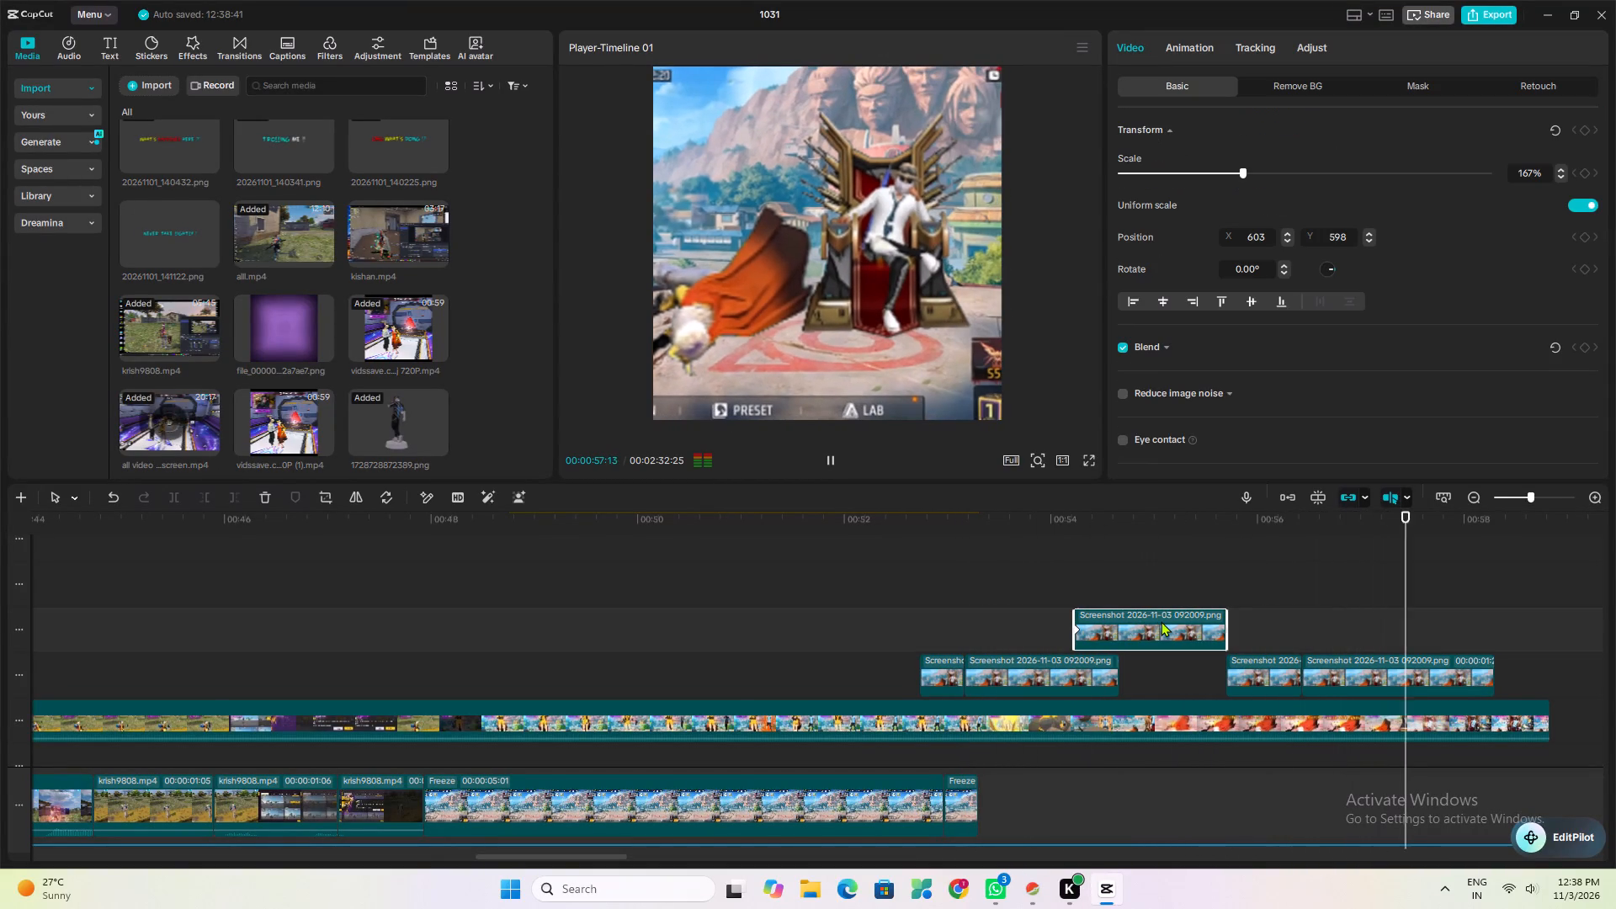
pyautogui.click(261, 494)
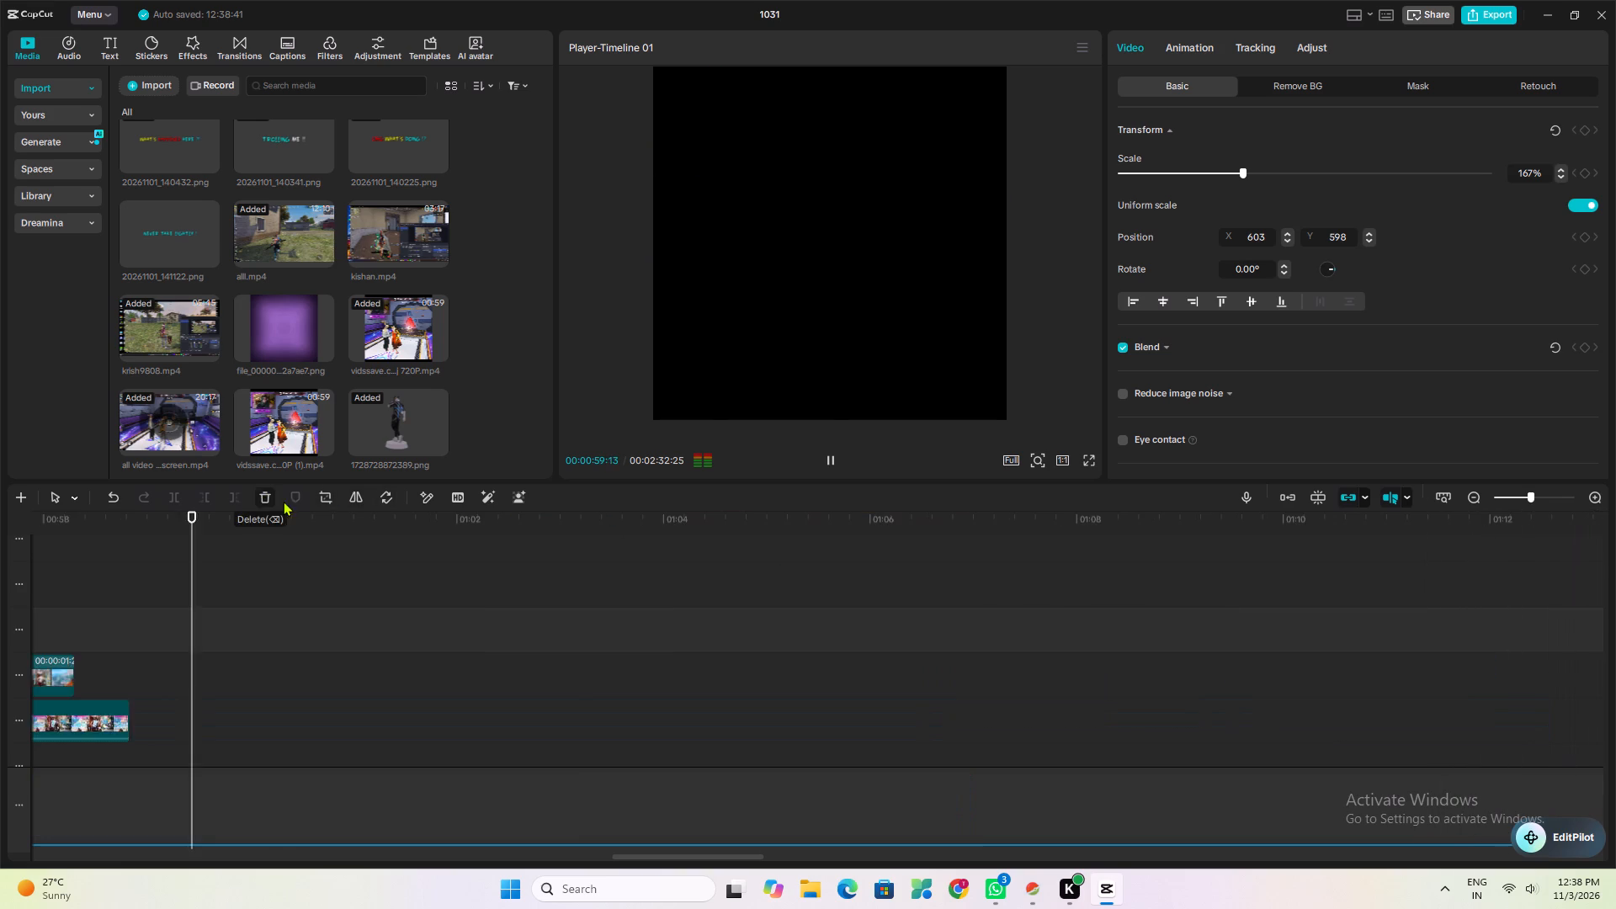
# Move the last two Screenshot pieces earlier to close the gap, placing the longer one a track higher, and play the sequence.
pyautogui.moveTo(204, 517); pyautogui.dragTo(0, 562)
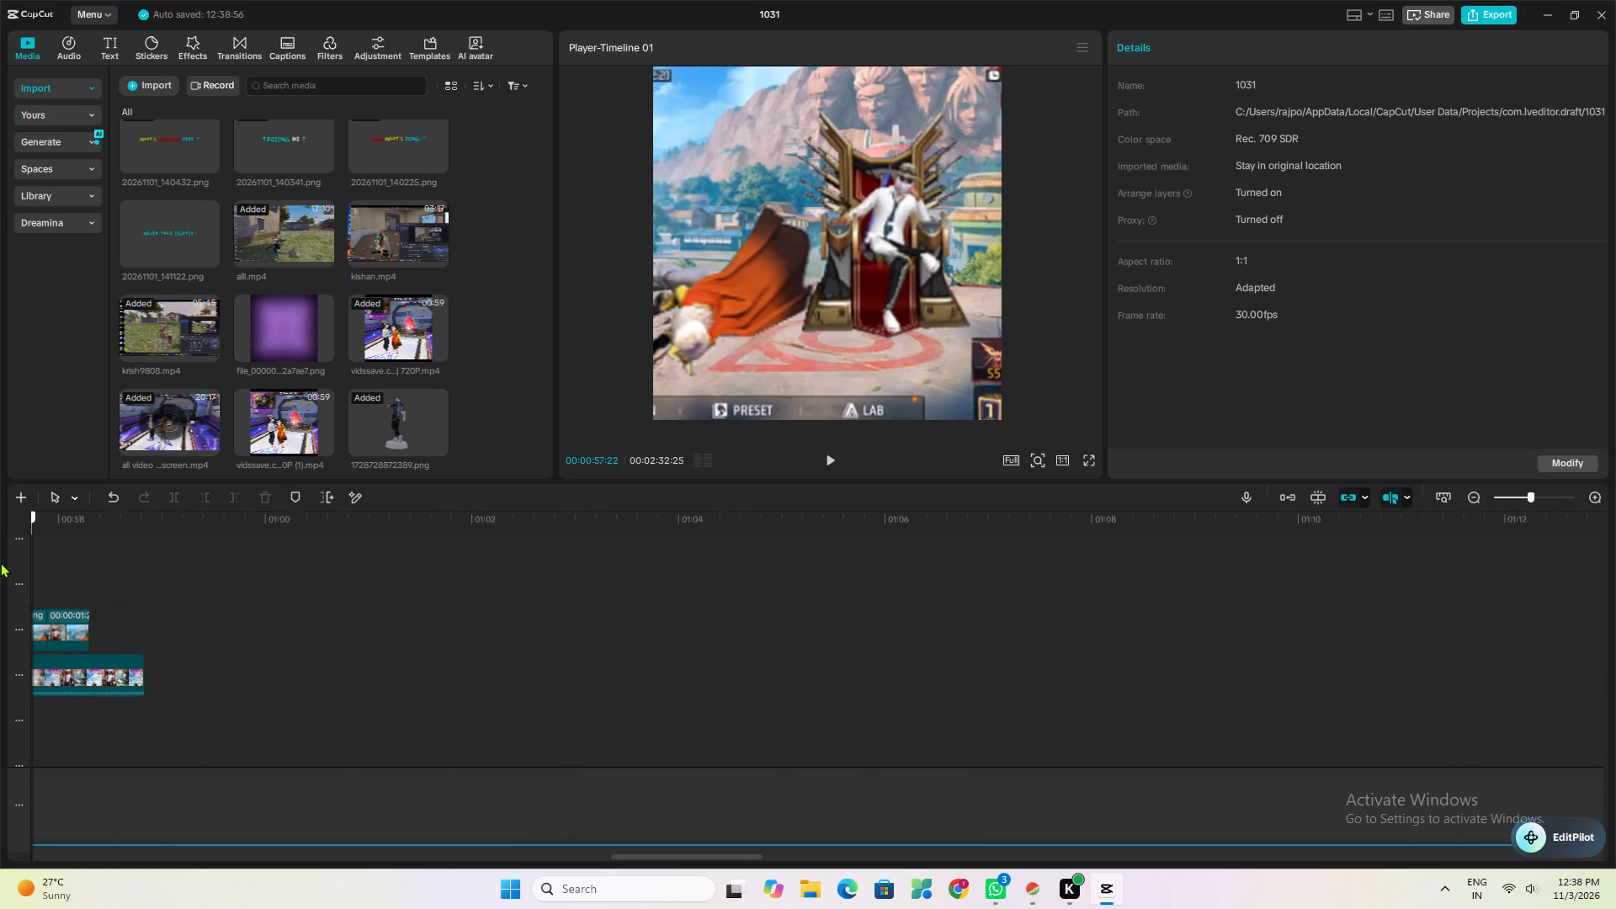
pyautogui.moveTo(0, 562); pyautogui.dragTo(21, 600)
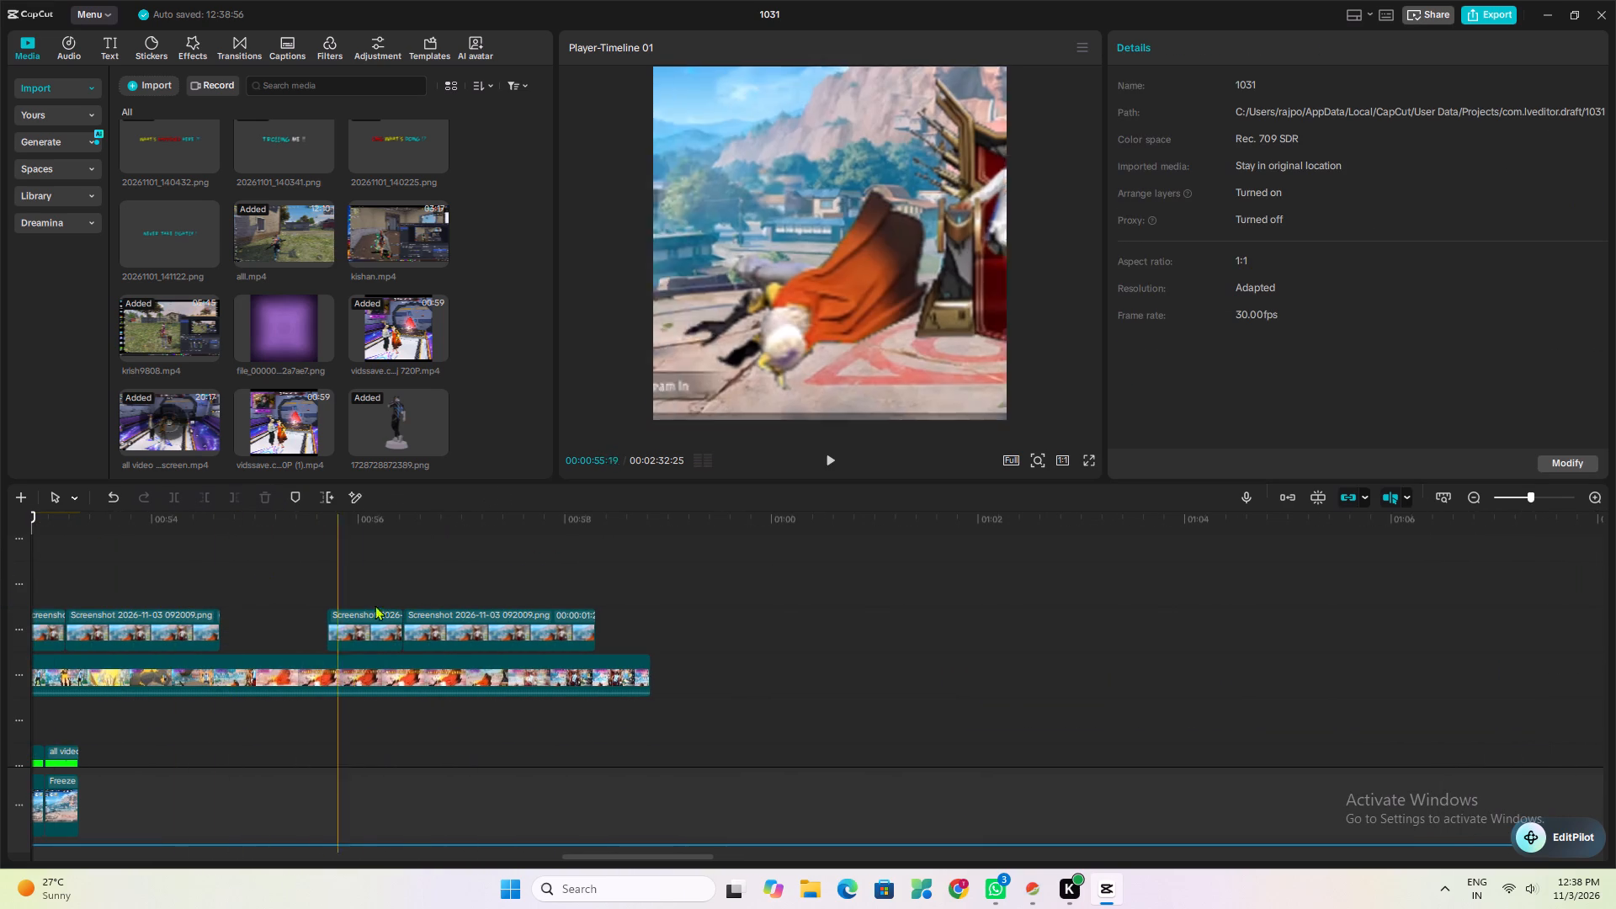
pyautogui.moveTo(382, 607); pyautogui.dragTo(300, 605)
pyautogui.moveTo(370, 621); pyautogui.dragTo(322, 607)
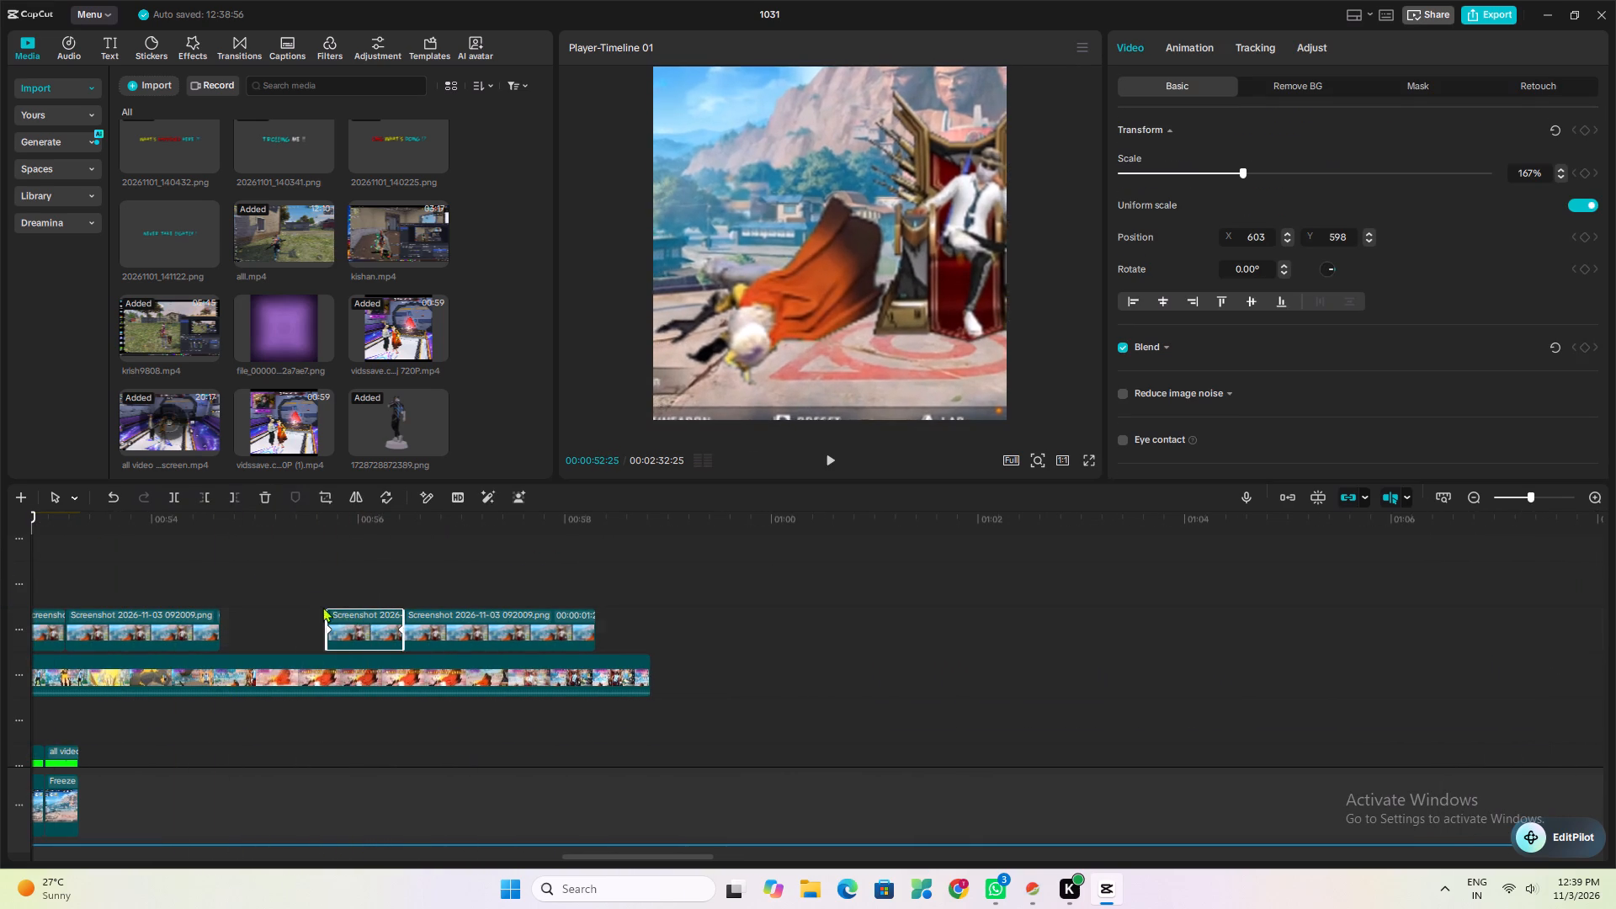
pyautogui.moveTo(322, 607); pyautogui.dragTo(264, 619)
pyautogui.moveTo(488, 635); pyautogui.dragTo(380, 607)
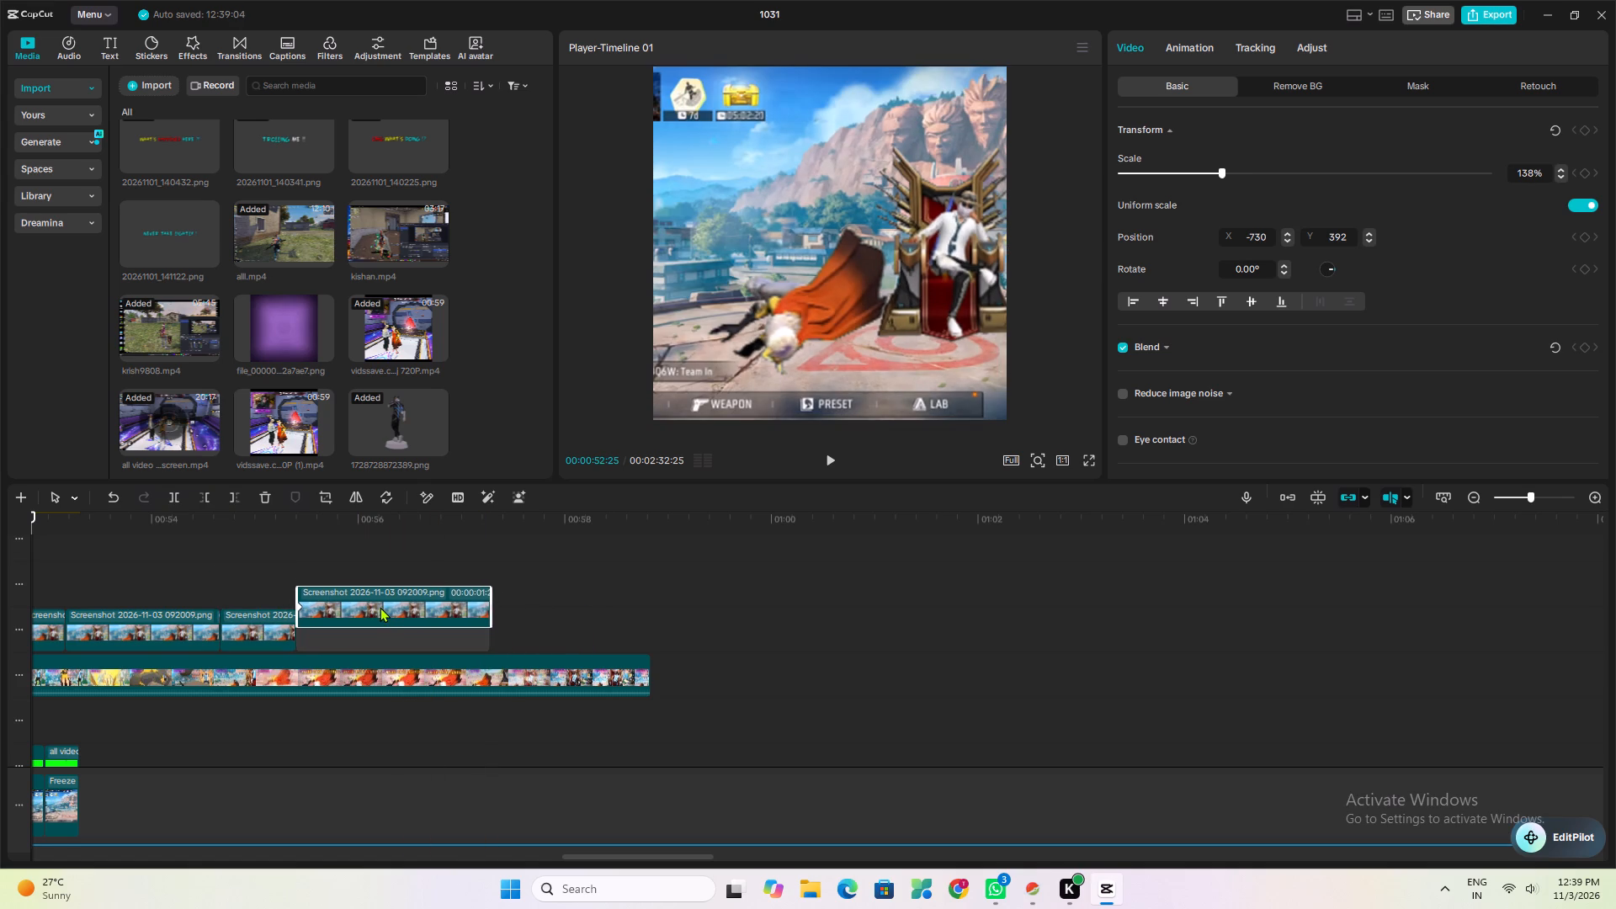
pyautogui.moveTo(380, 607); pyautogui.dragTo(377, 603)
pyautogui.click(50, 554)
pyautogui.press('space')
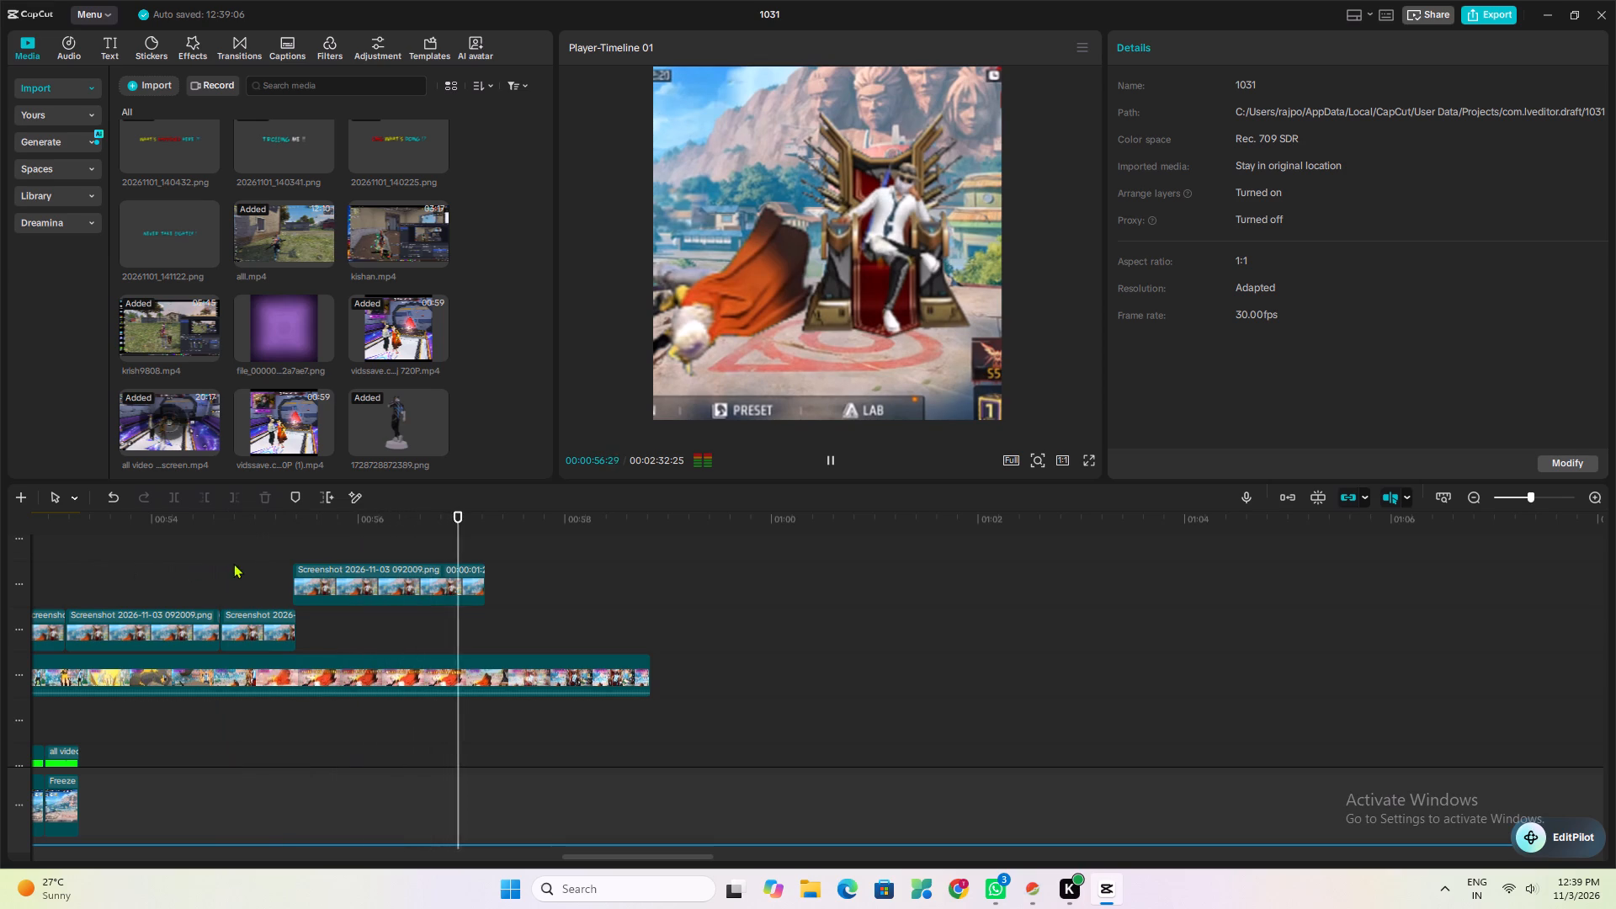
pyautogui.scroll(-6, 234, 564)
pyautogui.press('space')
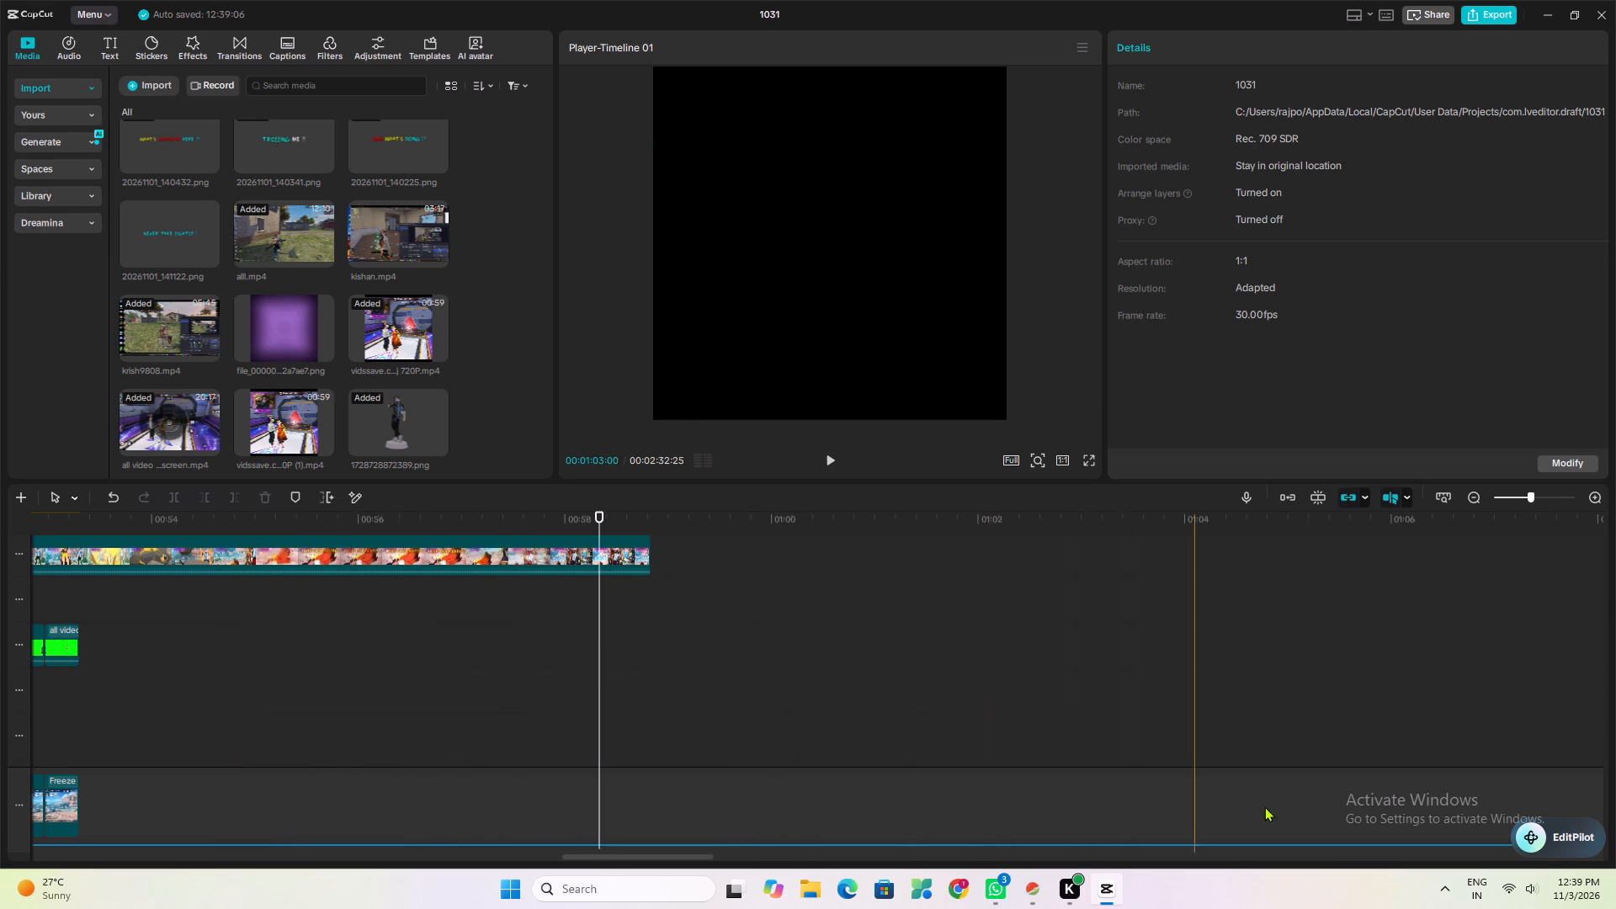
# Play the imported 720P reference video through its ending to study the zoom timing.
pyautogui.click(413, 322)
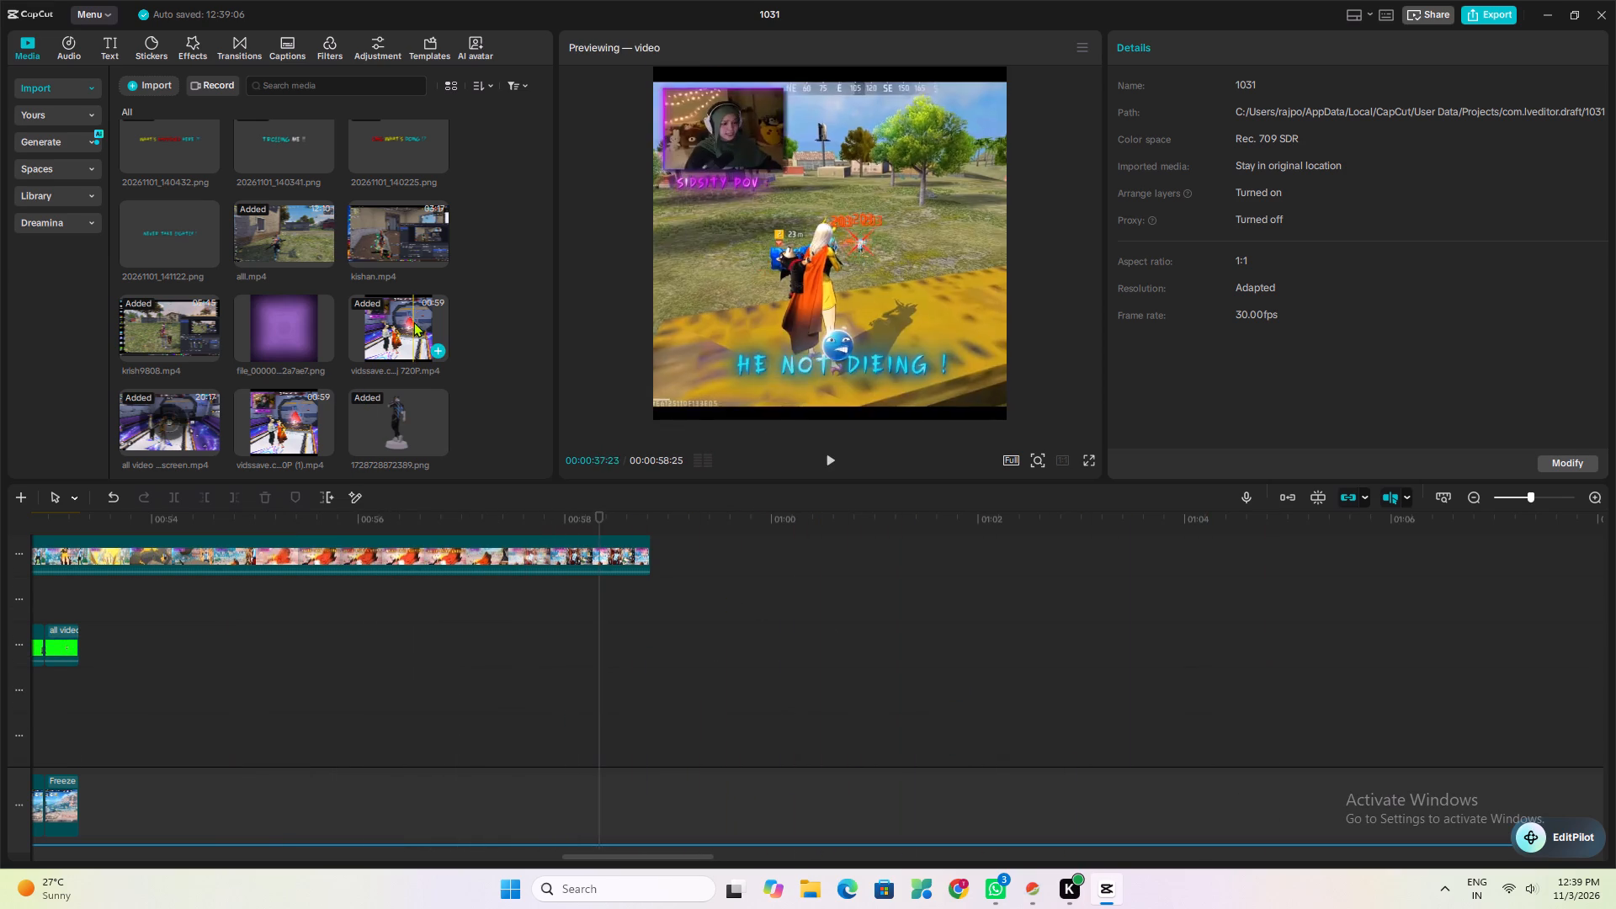
pyautogui.click(425, 327)
pyautogui.press('space')
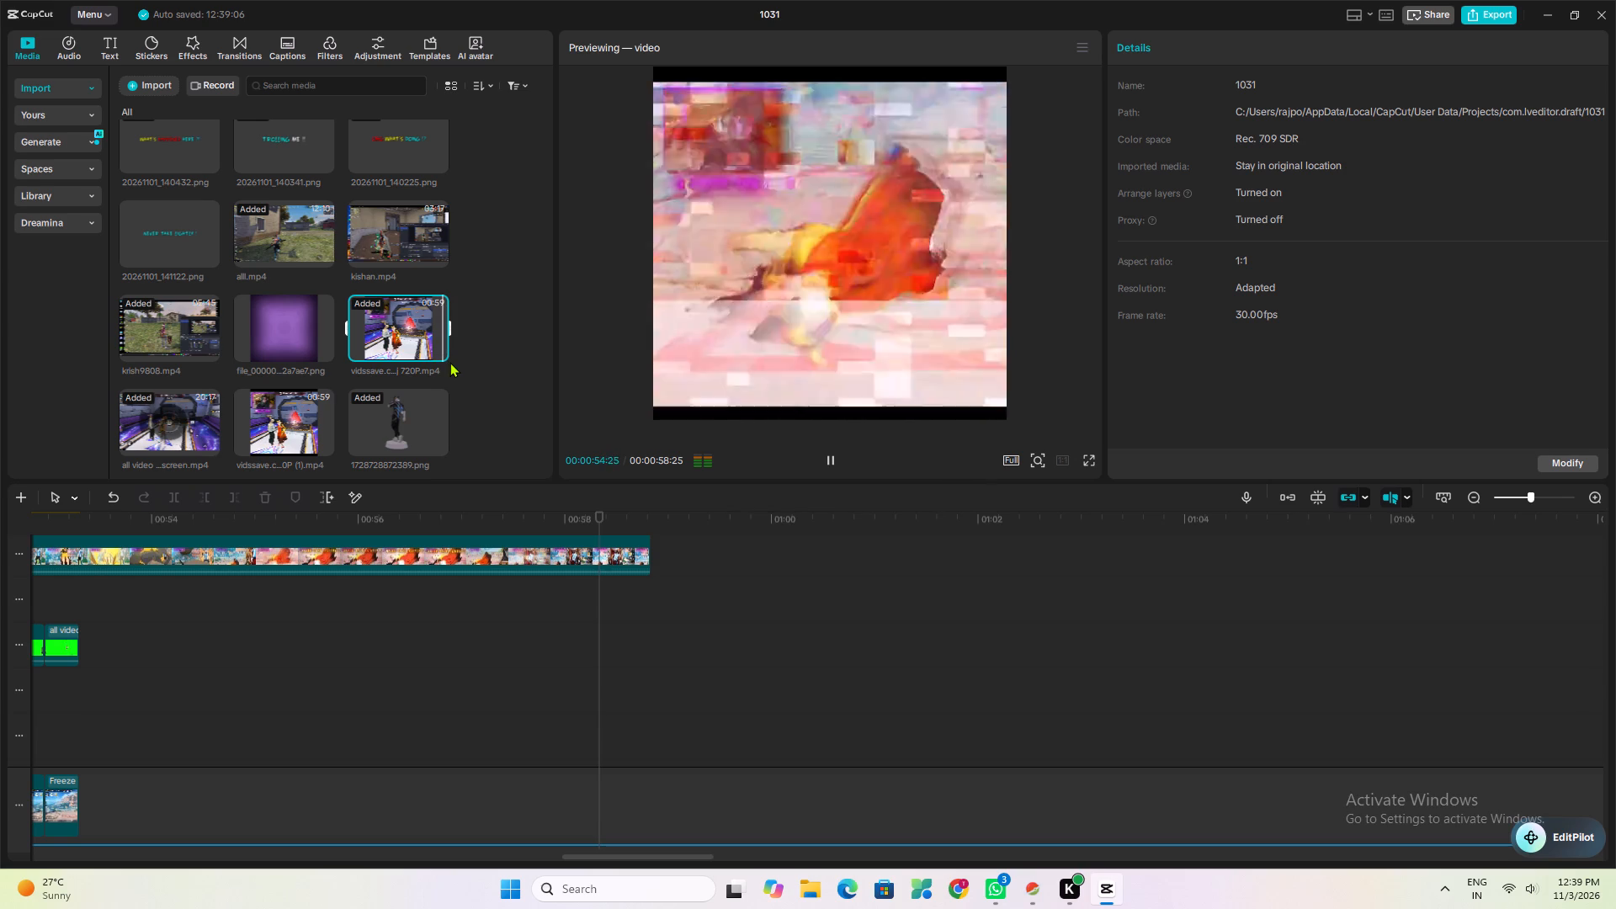
pyautogui.scroll(-4, 451, 585)
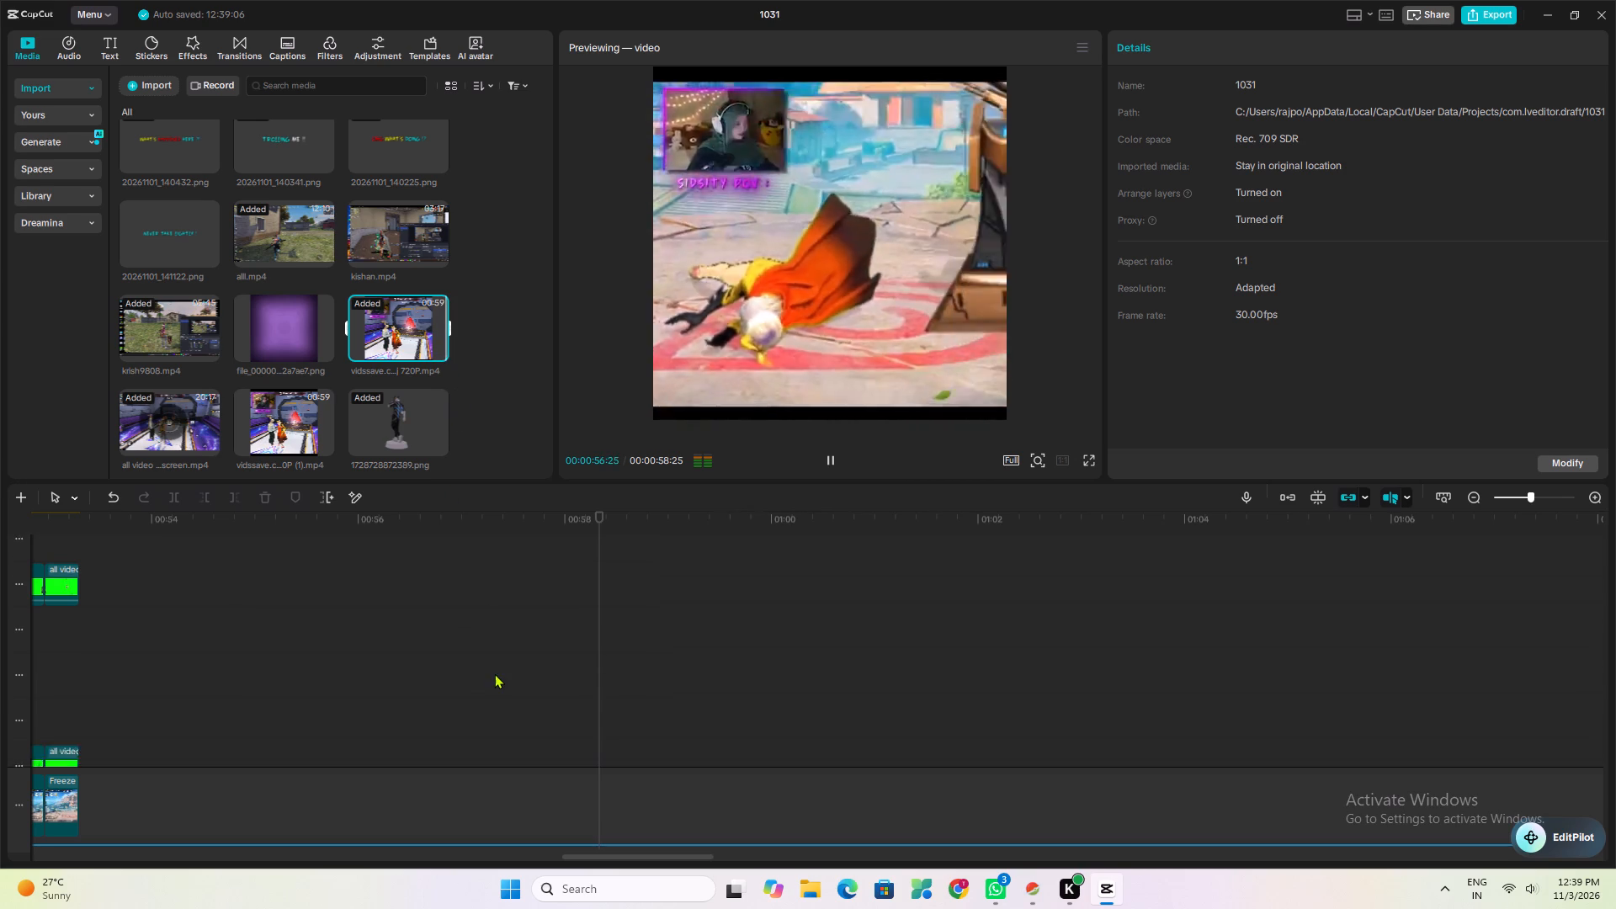
pyautogui.scroll(-6, 496, 678)
# Play the ending from about 00:00:55:18 and again from about 00:00:53:15 to compare the zooms with the music's beat markers.
pyautogui.click(448, 645)
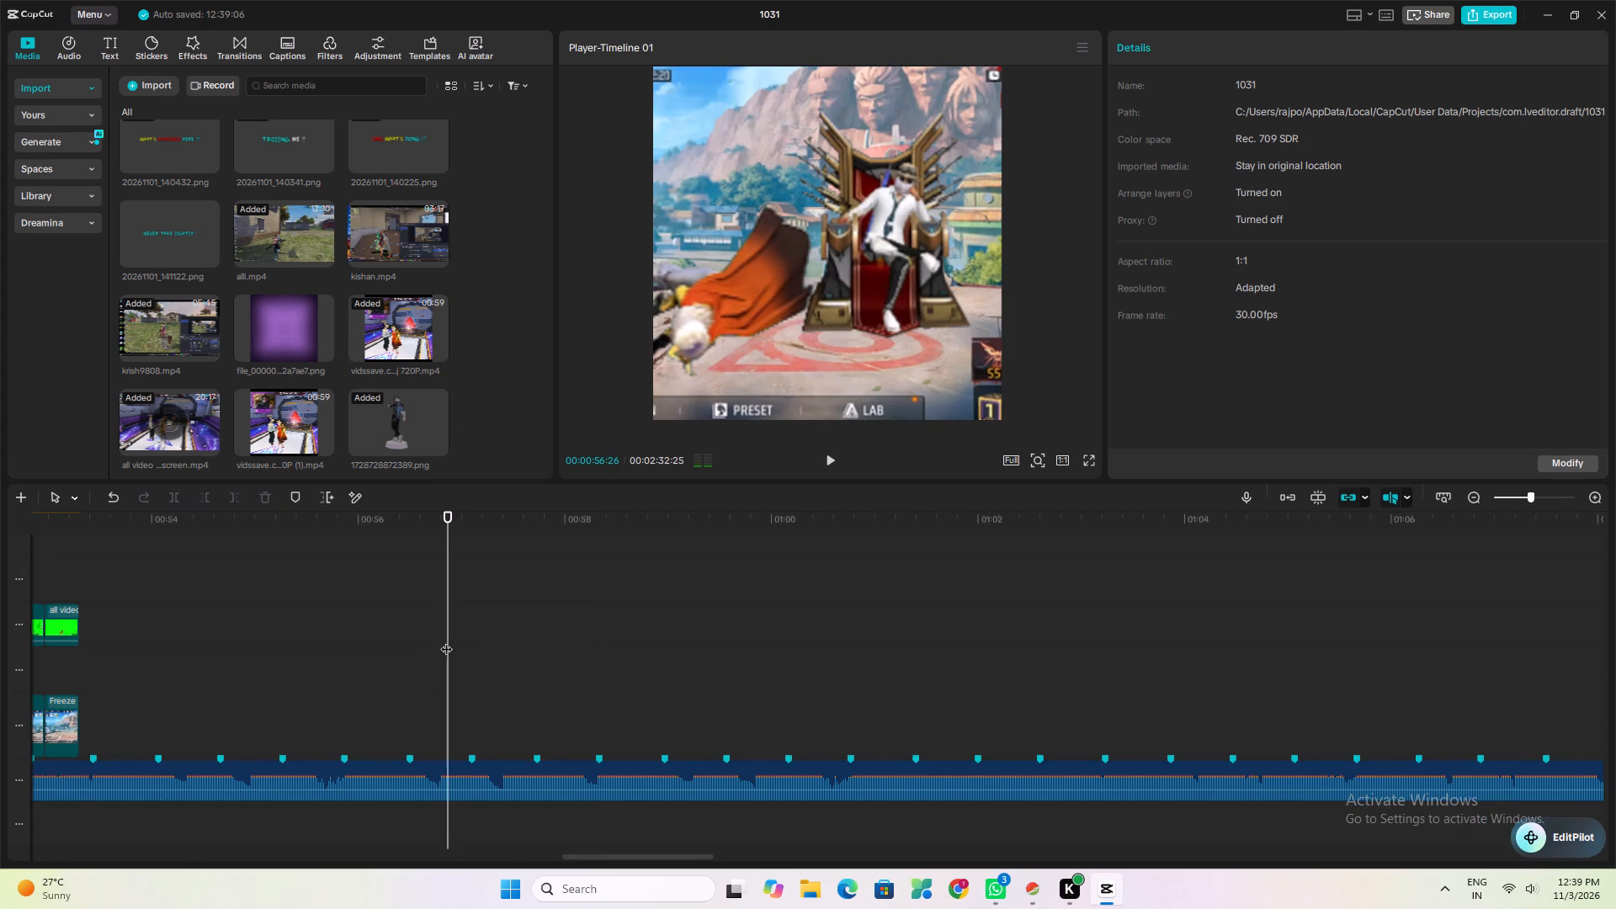
pyautogui.press('space')
pyautogui.click(316, 641)
pyautogui.press('space')
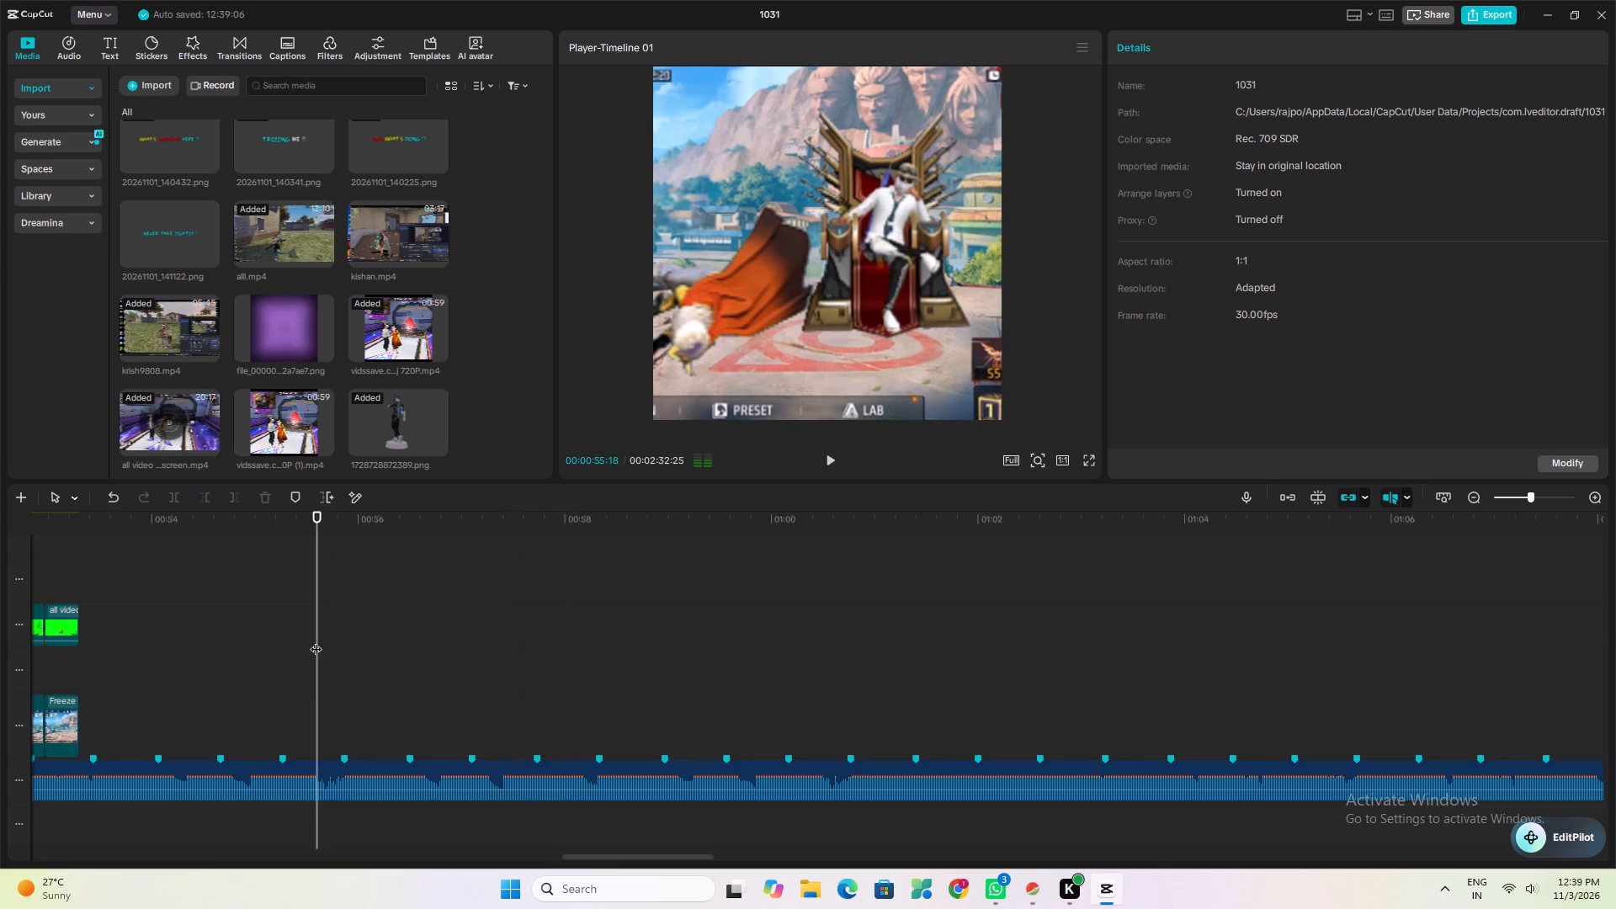
pyautogui.click(111, 643)
pyautogui.press('space')
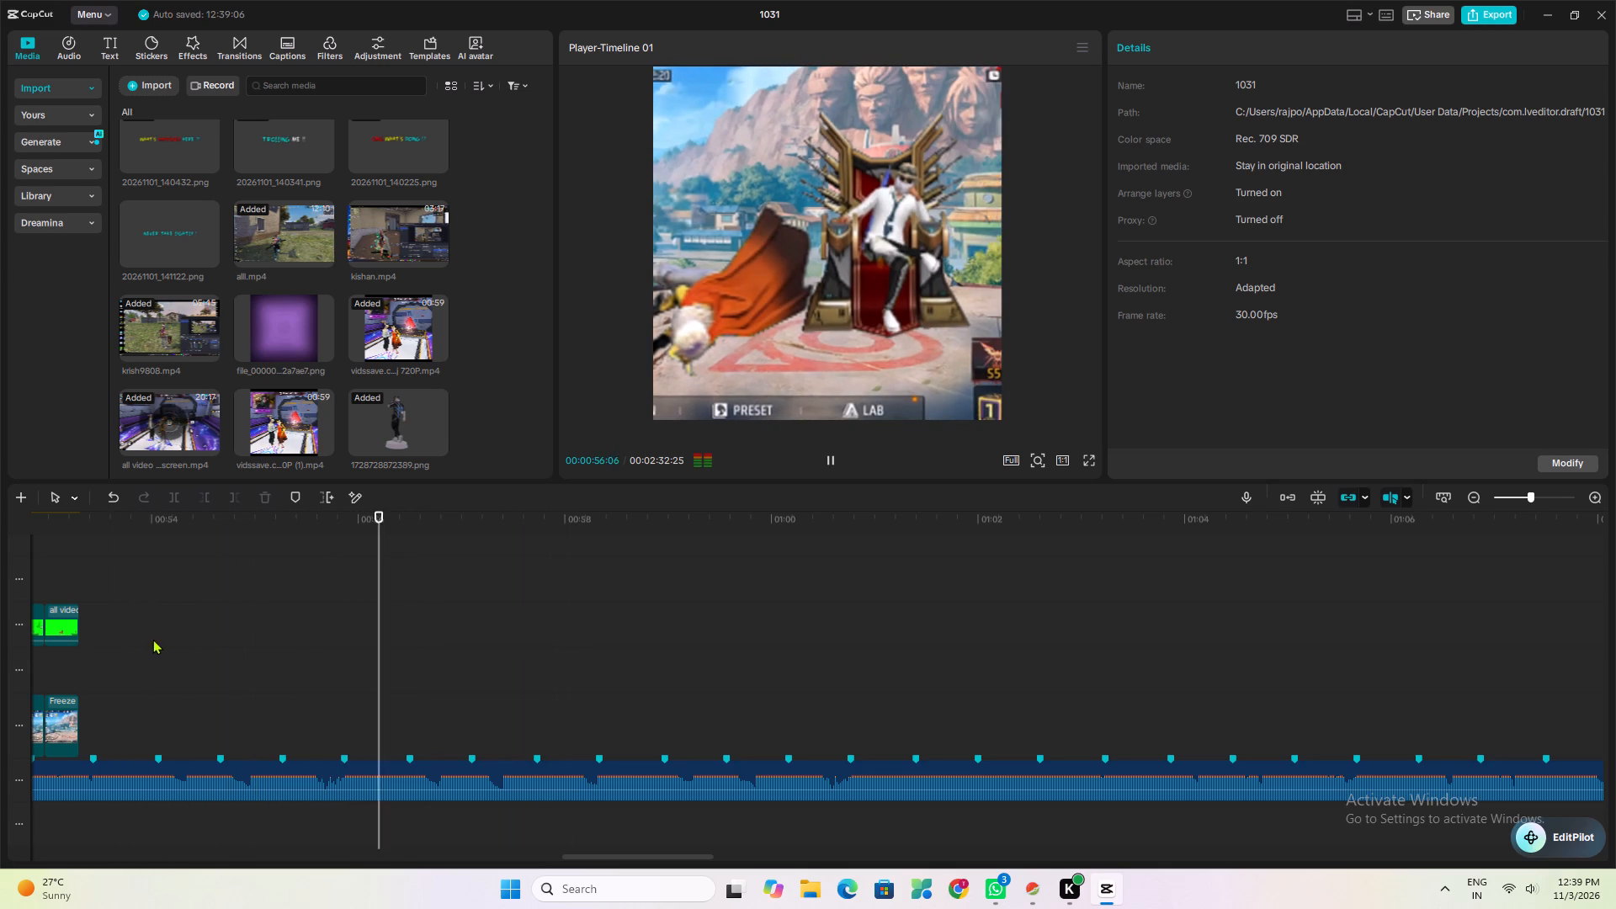
pyautogui.press('space')
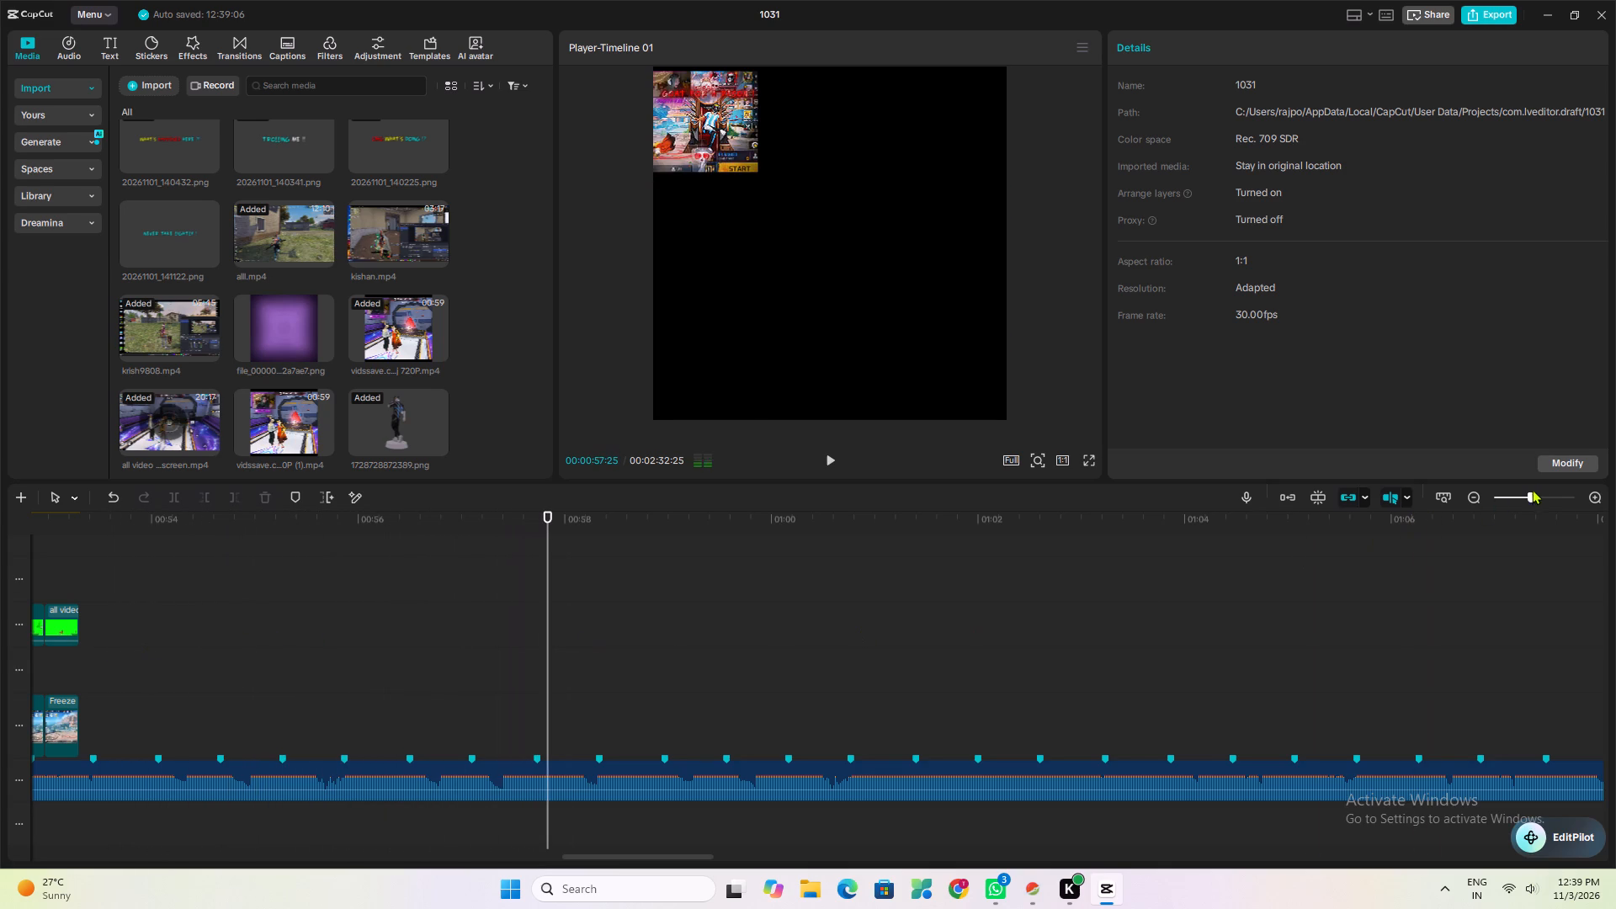
# Replay the section from about 00:00:52 repeatedly to judge where the music beat falls before the first zoom.
pyautogui.click(1519, 499)
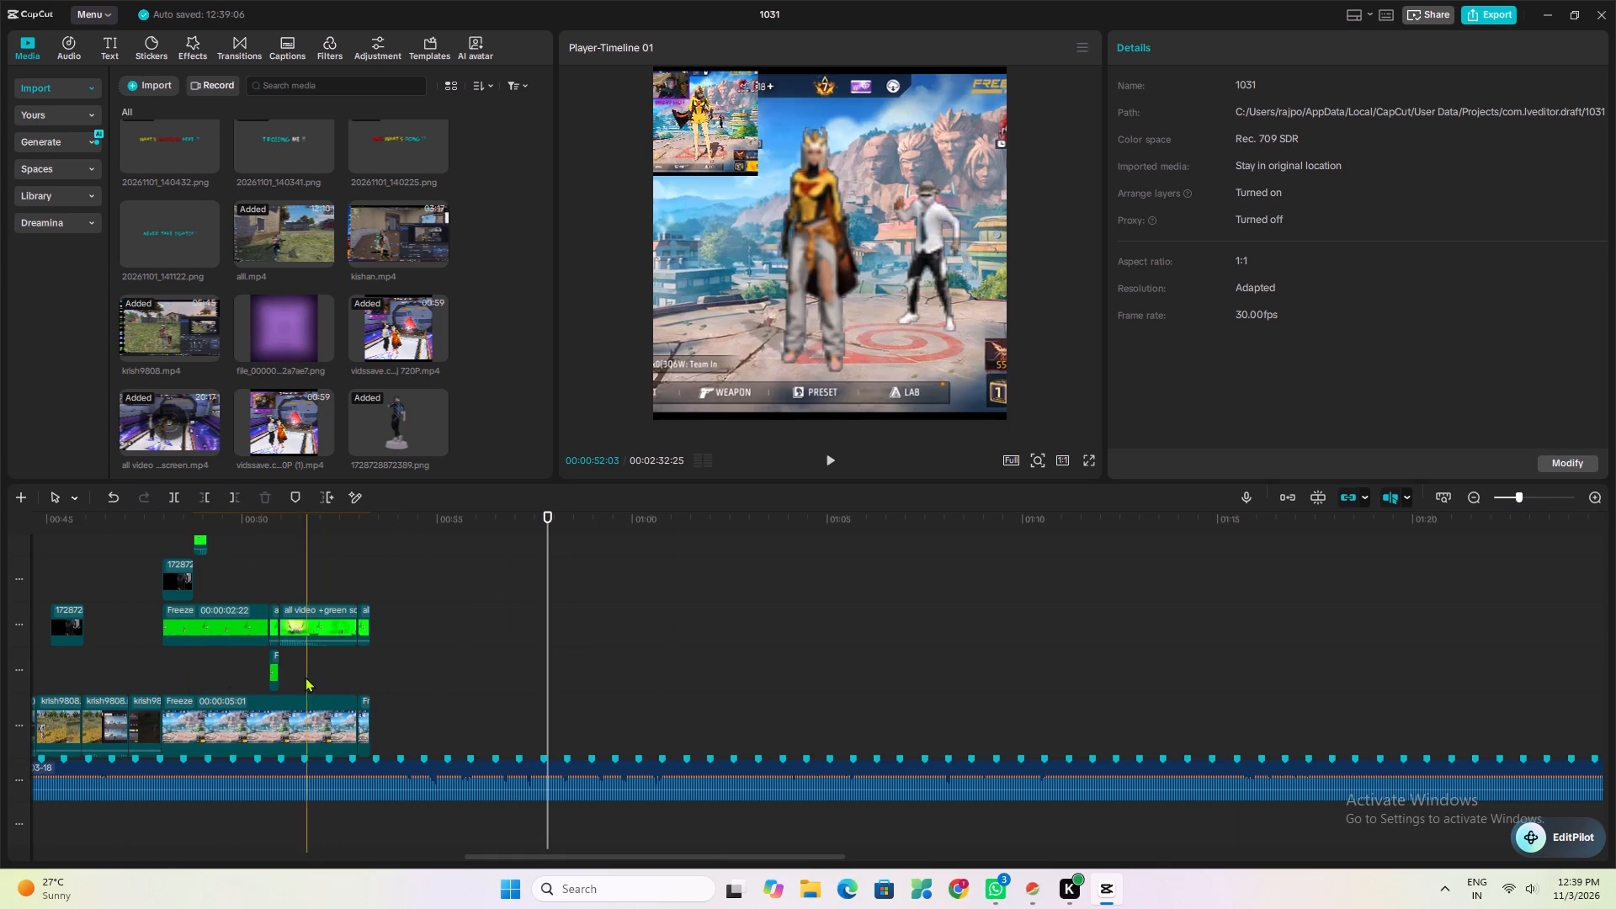
pyautogui.click(305, 676)
pyautogui.press('space')
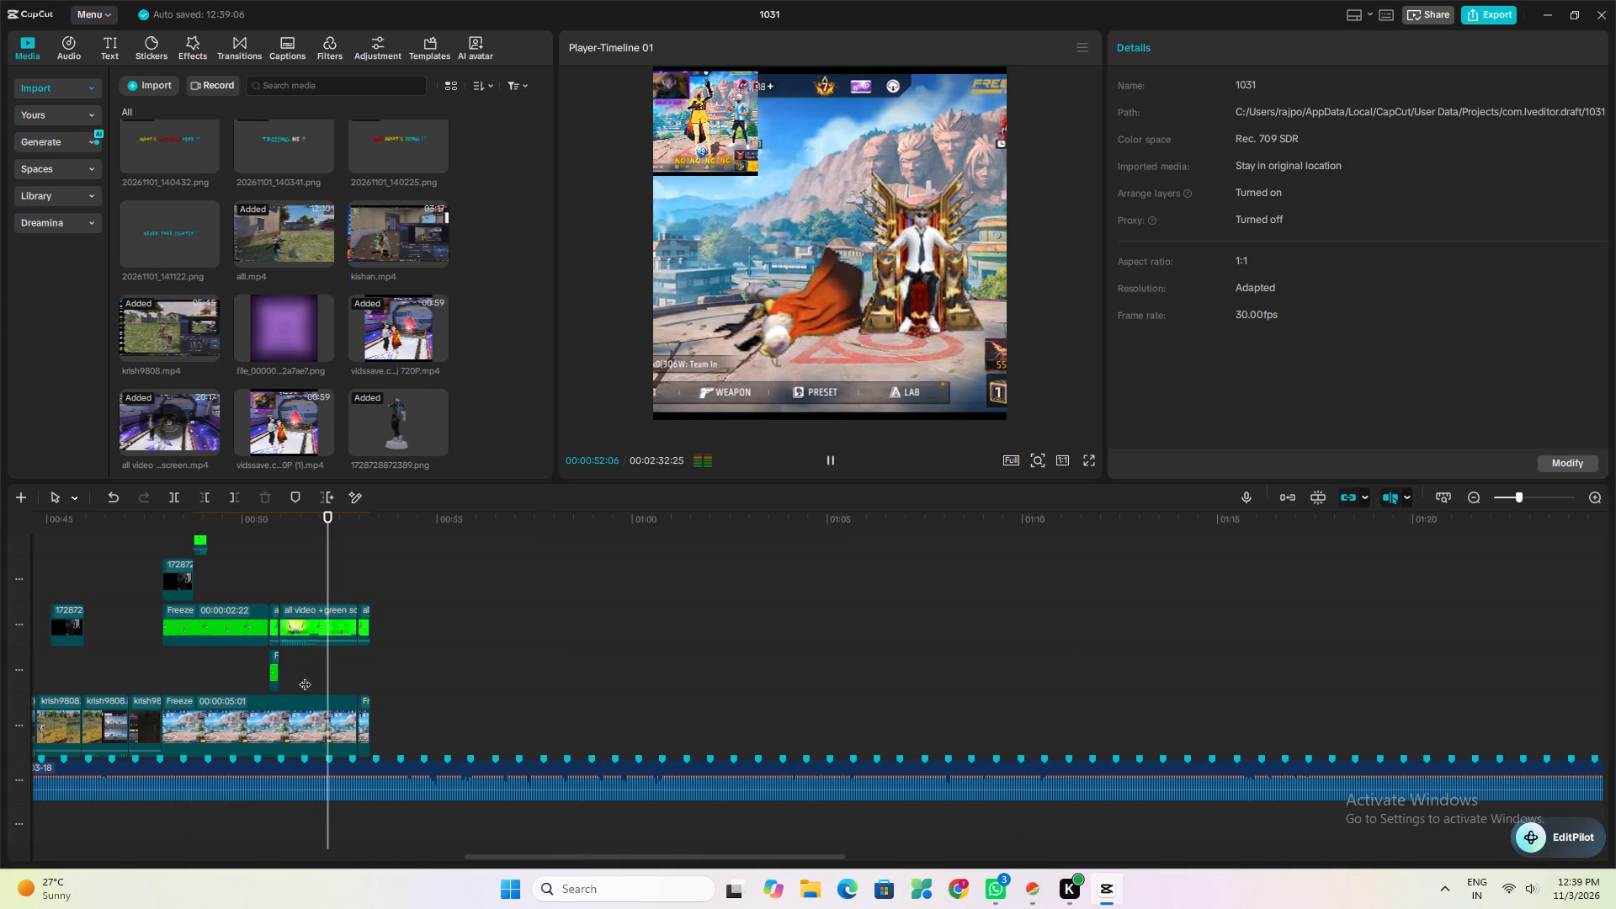
pyautogui.click(305, 676)
pyautogui.press('space')
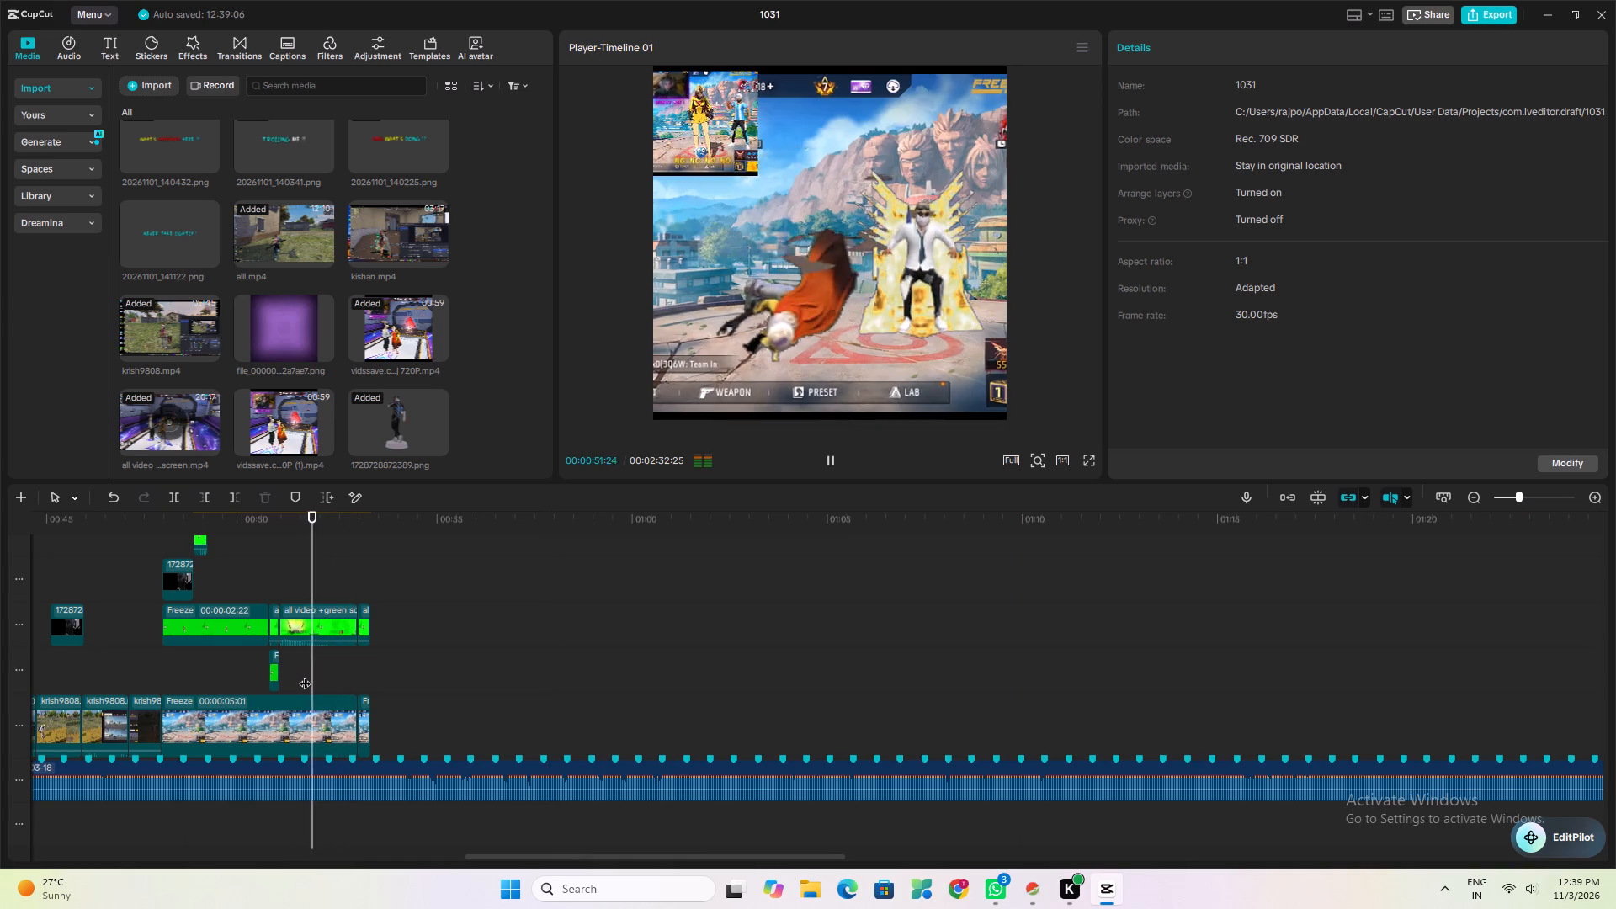
pyautogui.press('space')
pyautogui.press('space')
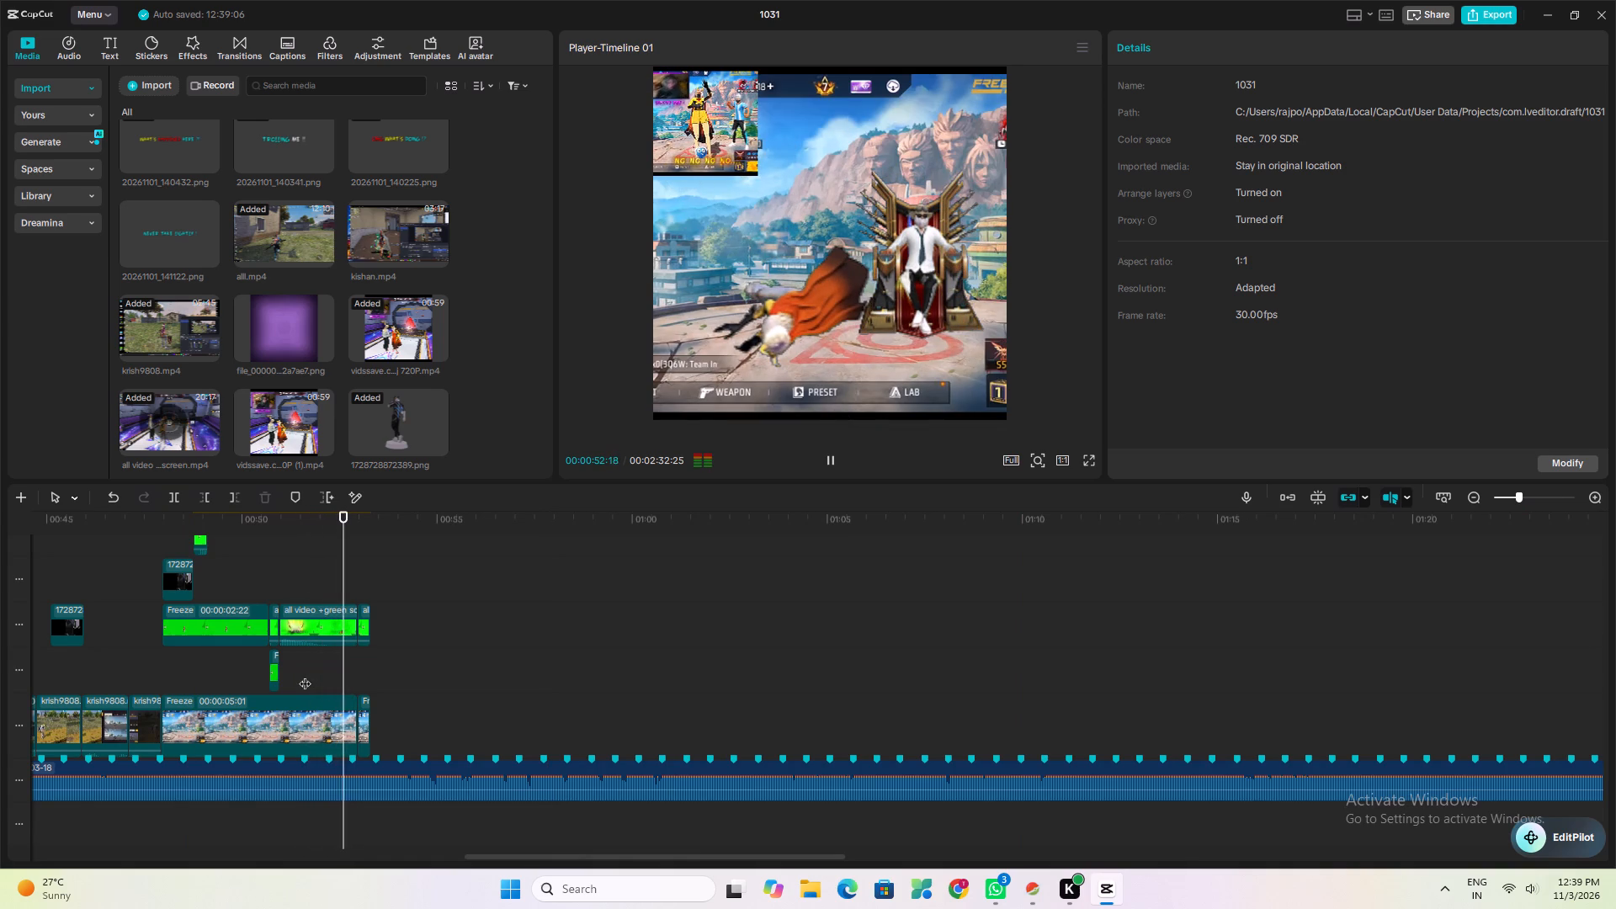
pyautogui.press('space')
pyautogui.press('space')
pyautogui.press('space')
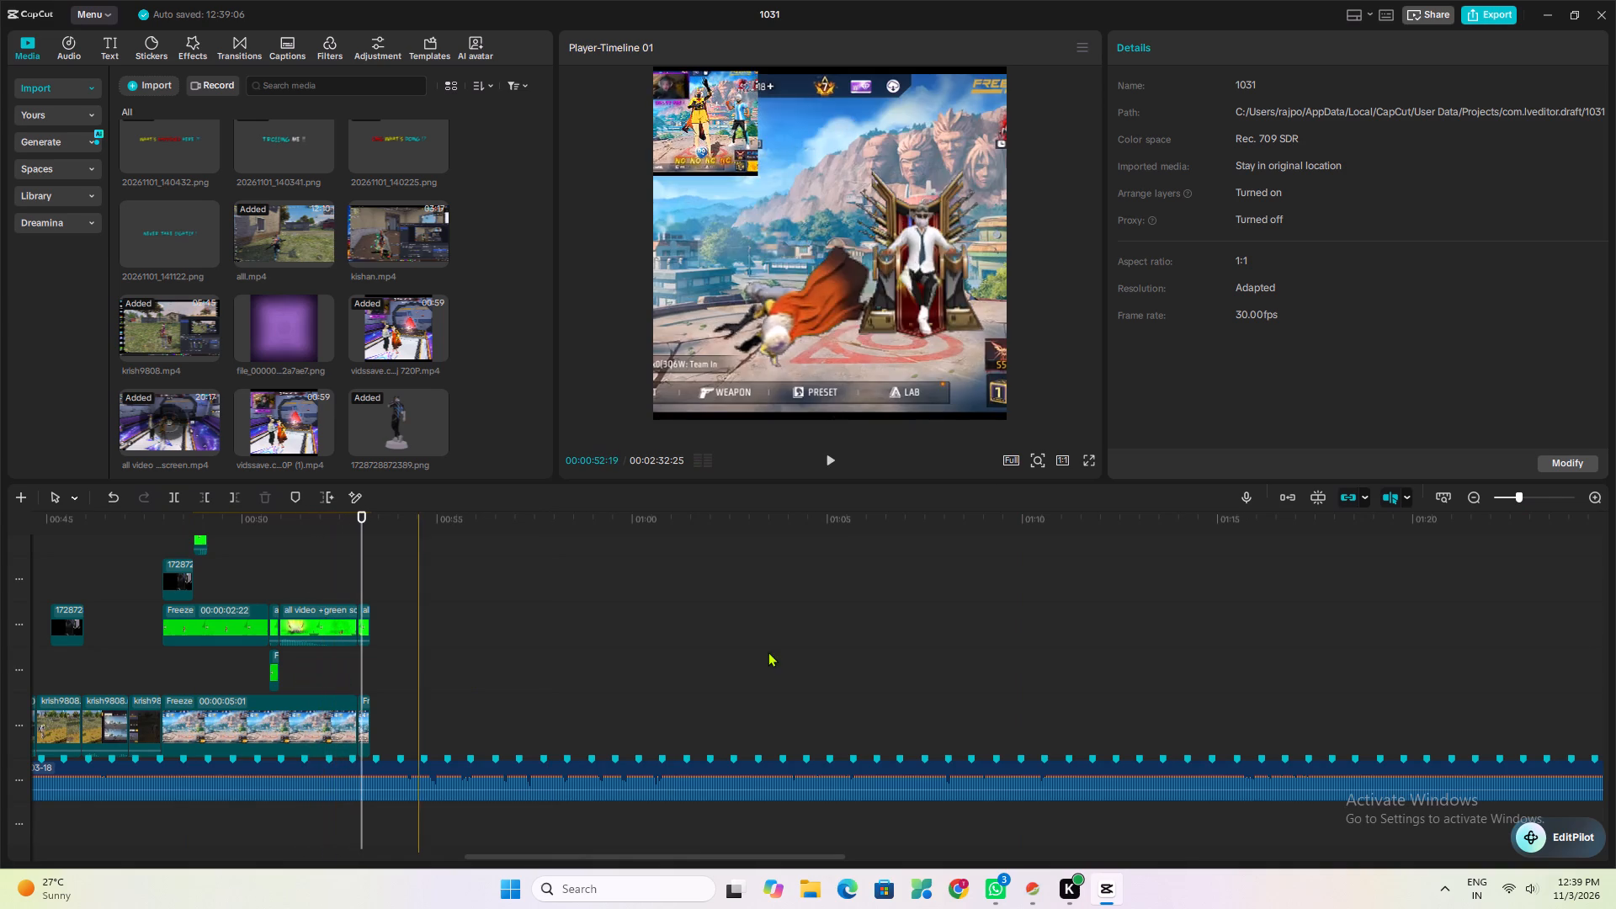
# Examine the music beats around 00:00:52:24 to 00:00:53:10 frame-closely by replaying short passages against the zoom transition.
pyautogui.click(1545, 493)
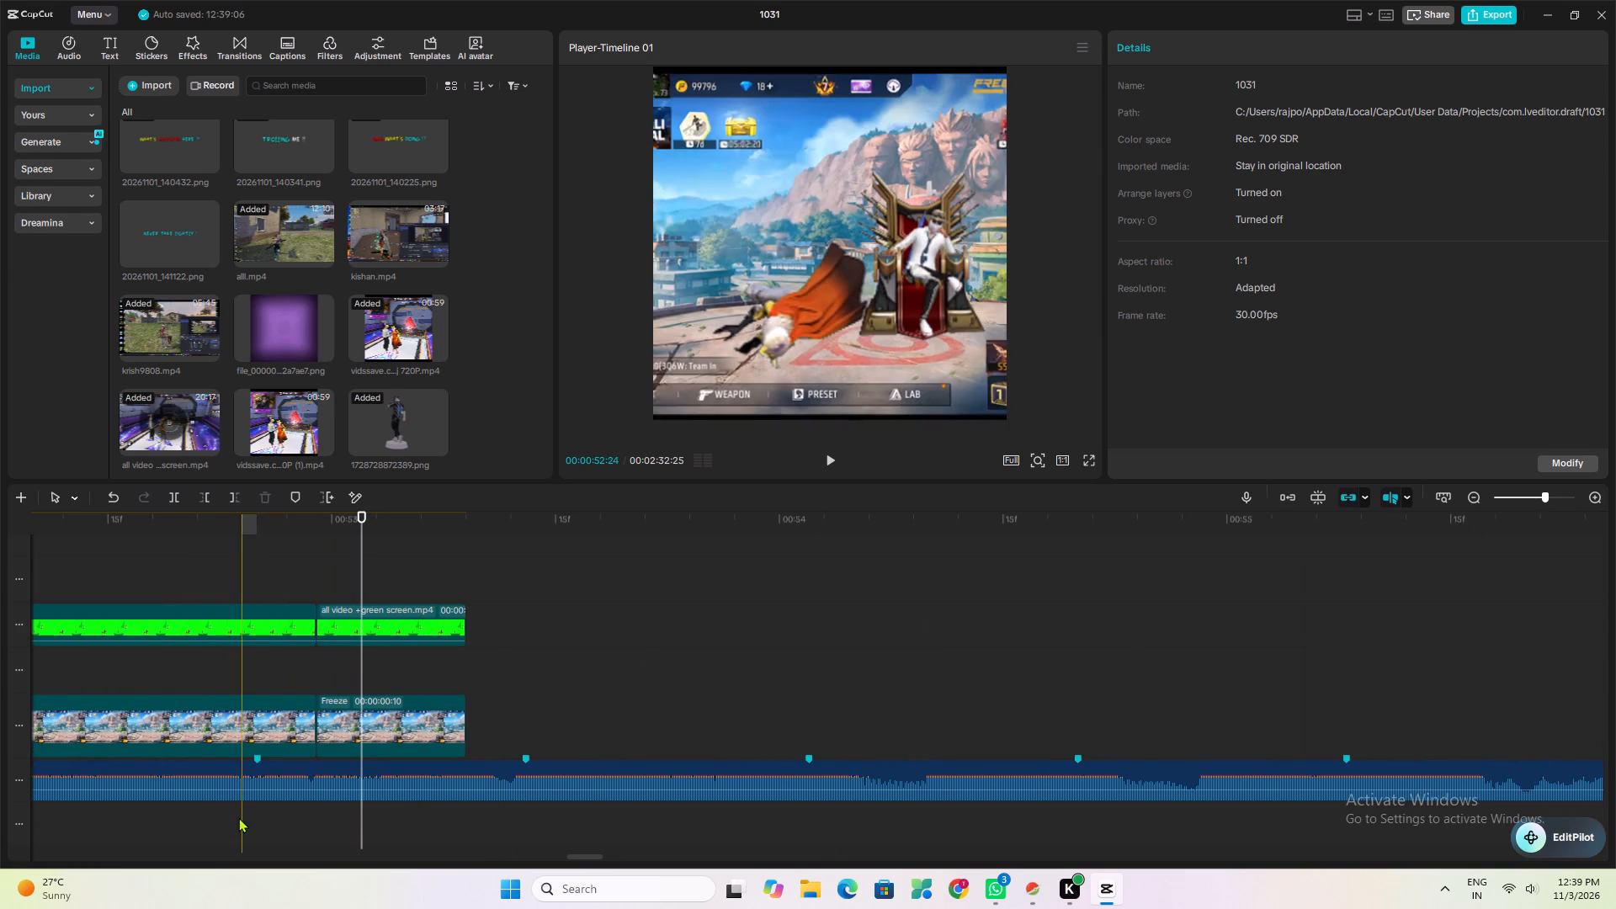
pyautogui.click(239, 827)
pyautogui.press('space')
pyautogui.press('space')
pyautogui.click(281, 821)
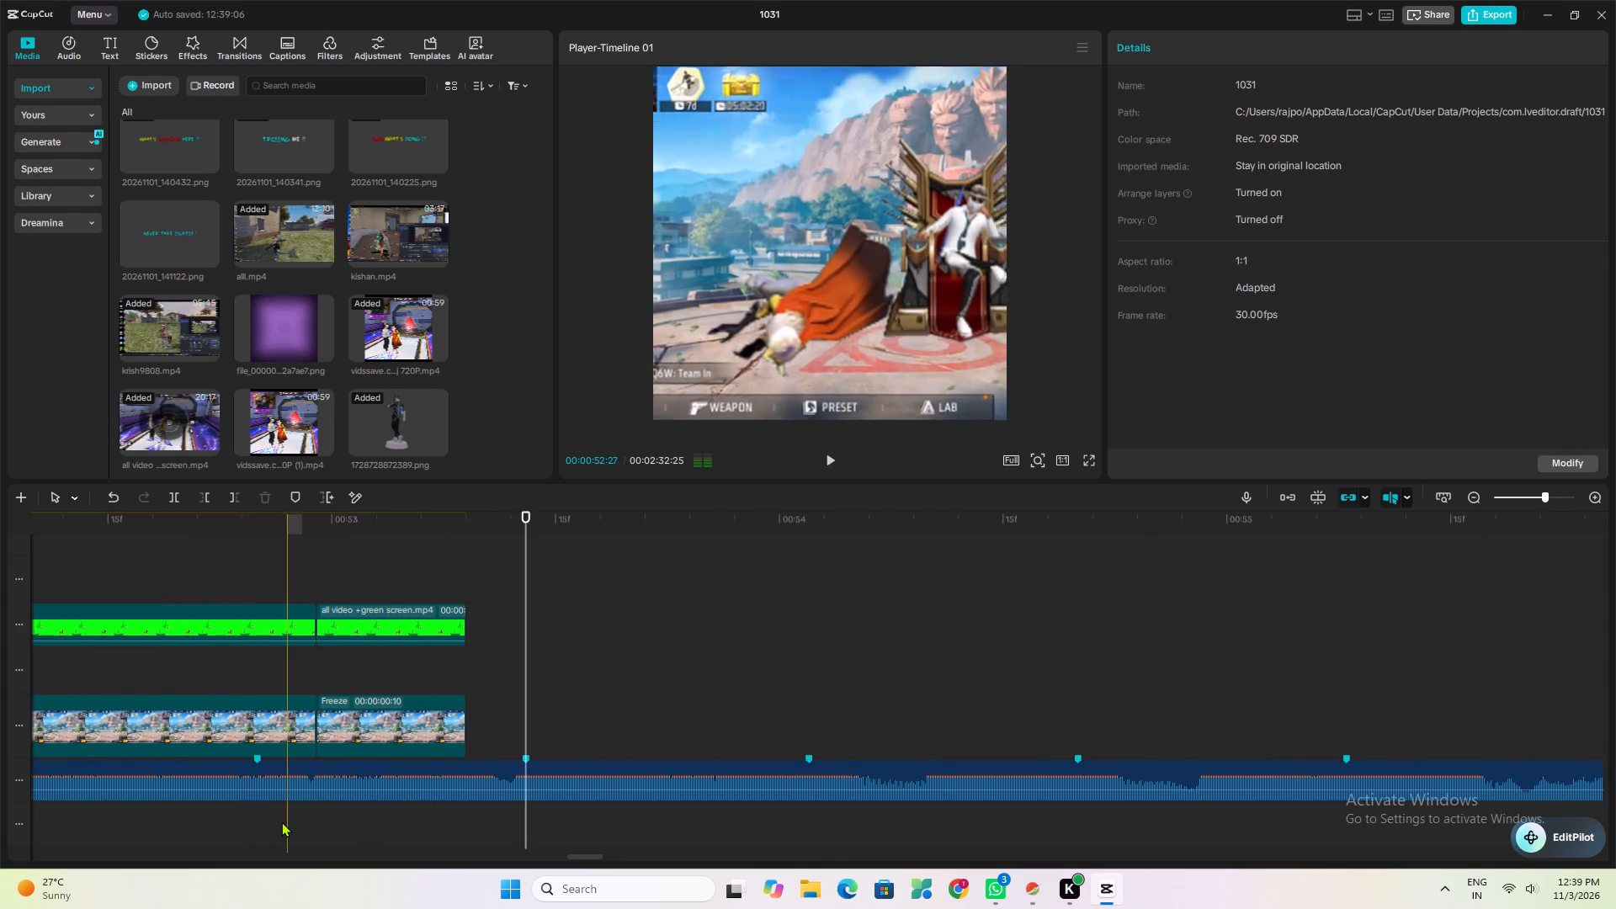
pyautogui.press('space')
pyautogui.press('space')
pyautogui.press('space')
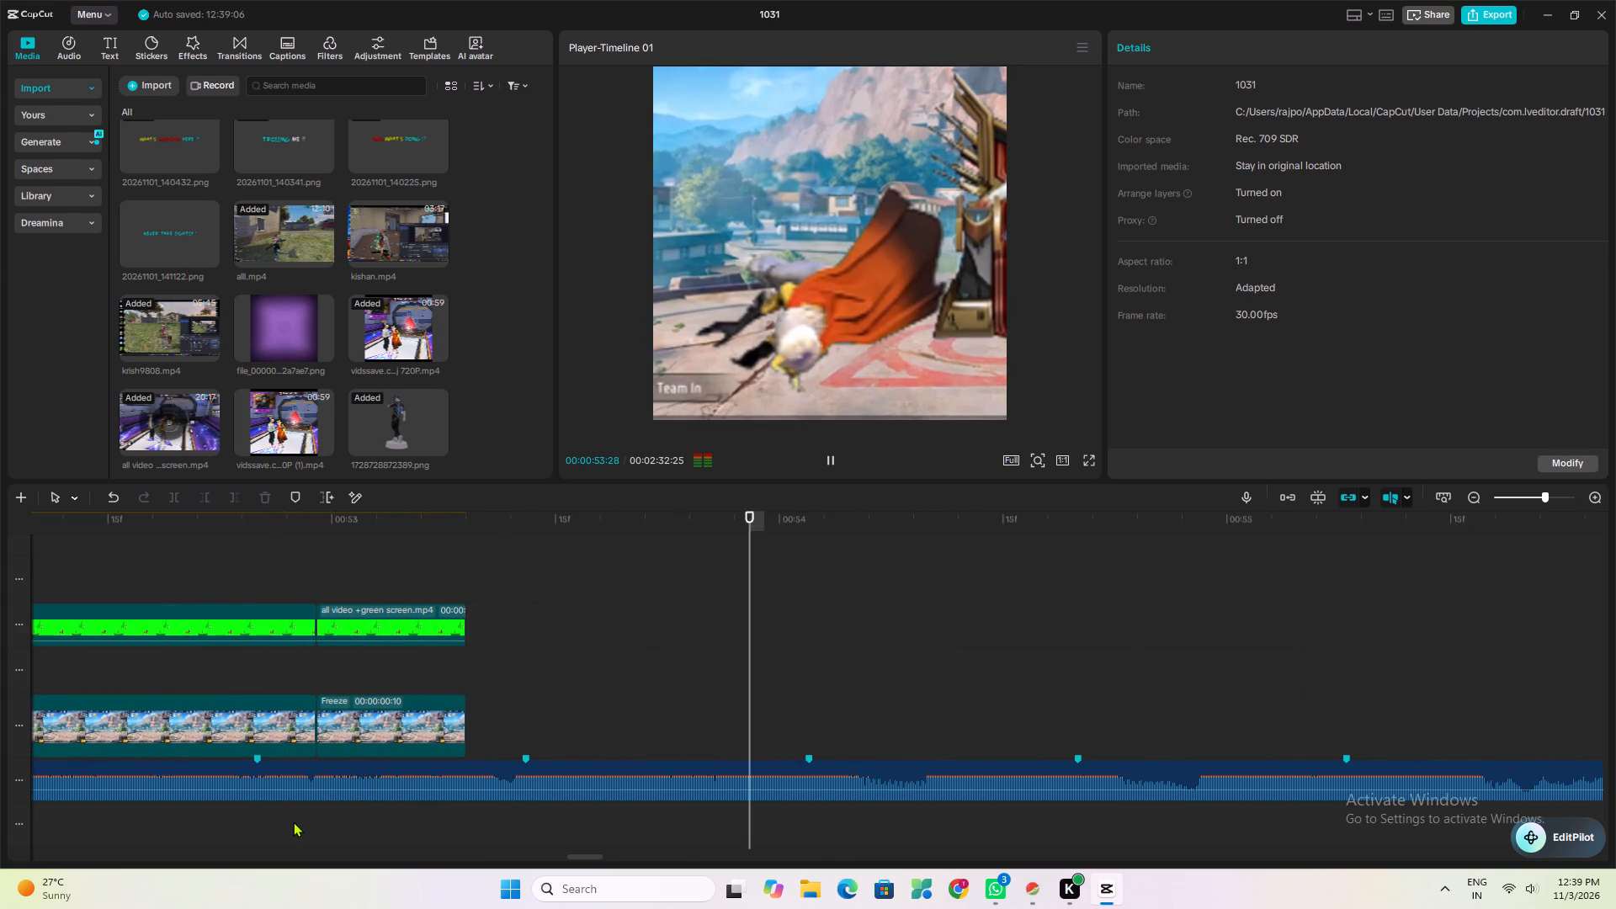
pyautogui.press('space')
pyautogui.click(460, 848)
pyautogui.press('space')
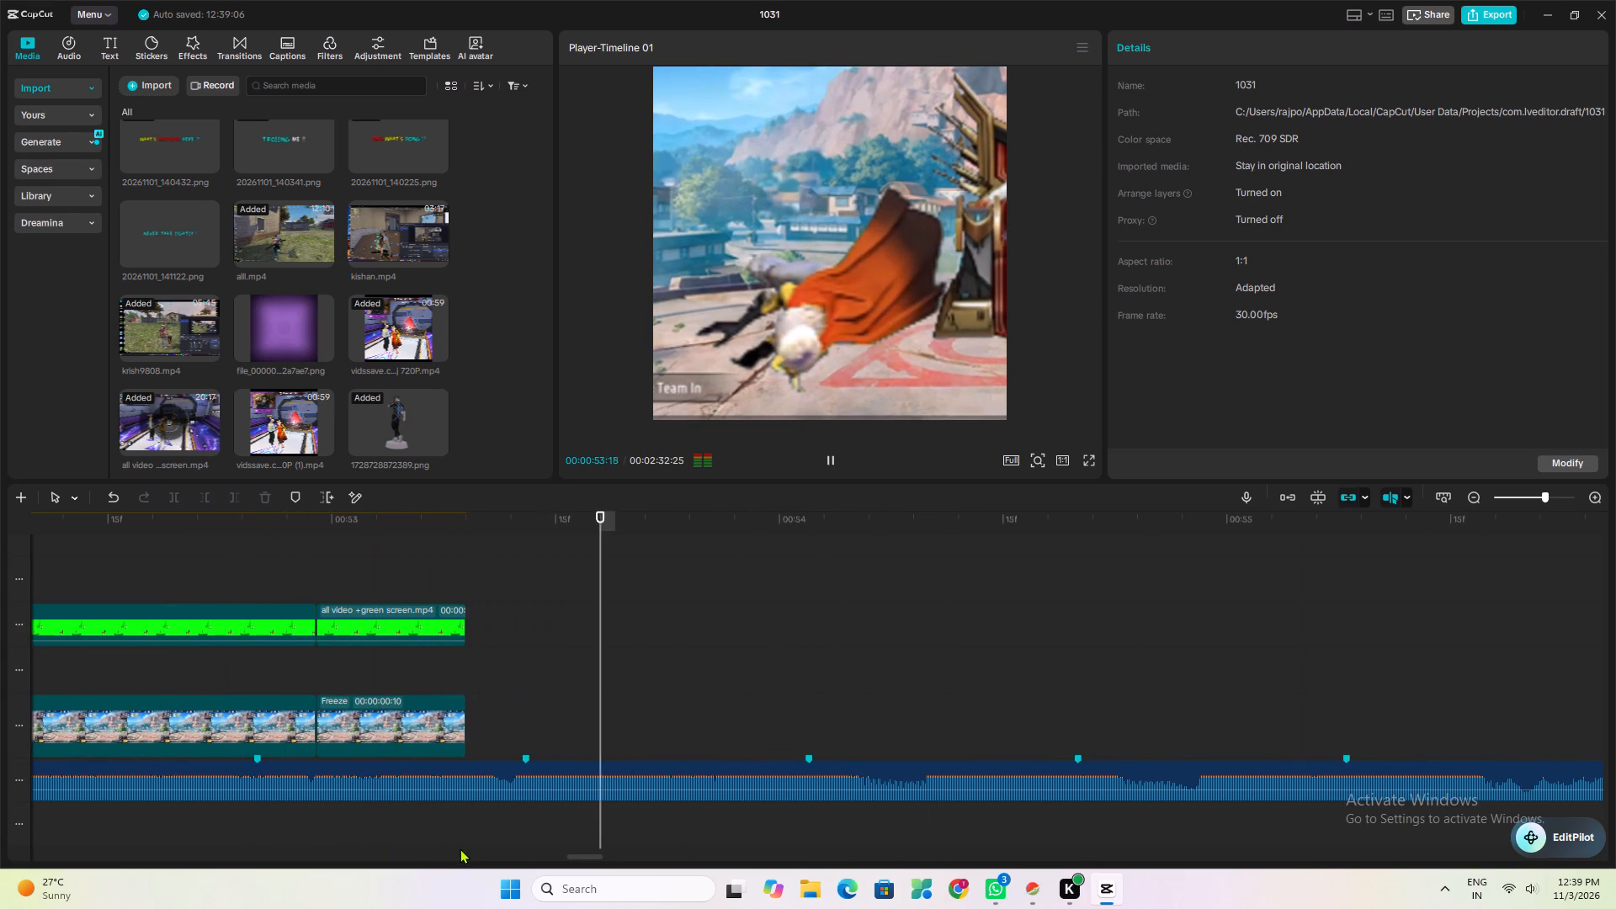
pyautogui.press('space')
pyautogui.click(462, 848)
pyautogui.press('space')
pyautogui.press('space')
pyautogui.click(463, 848)
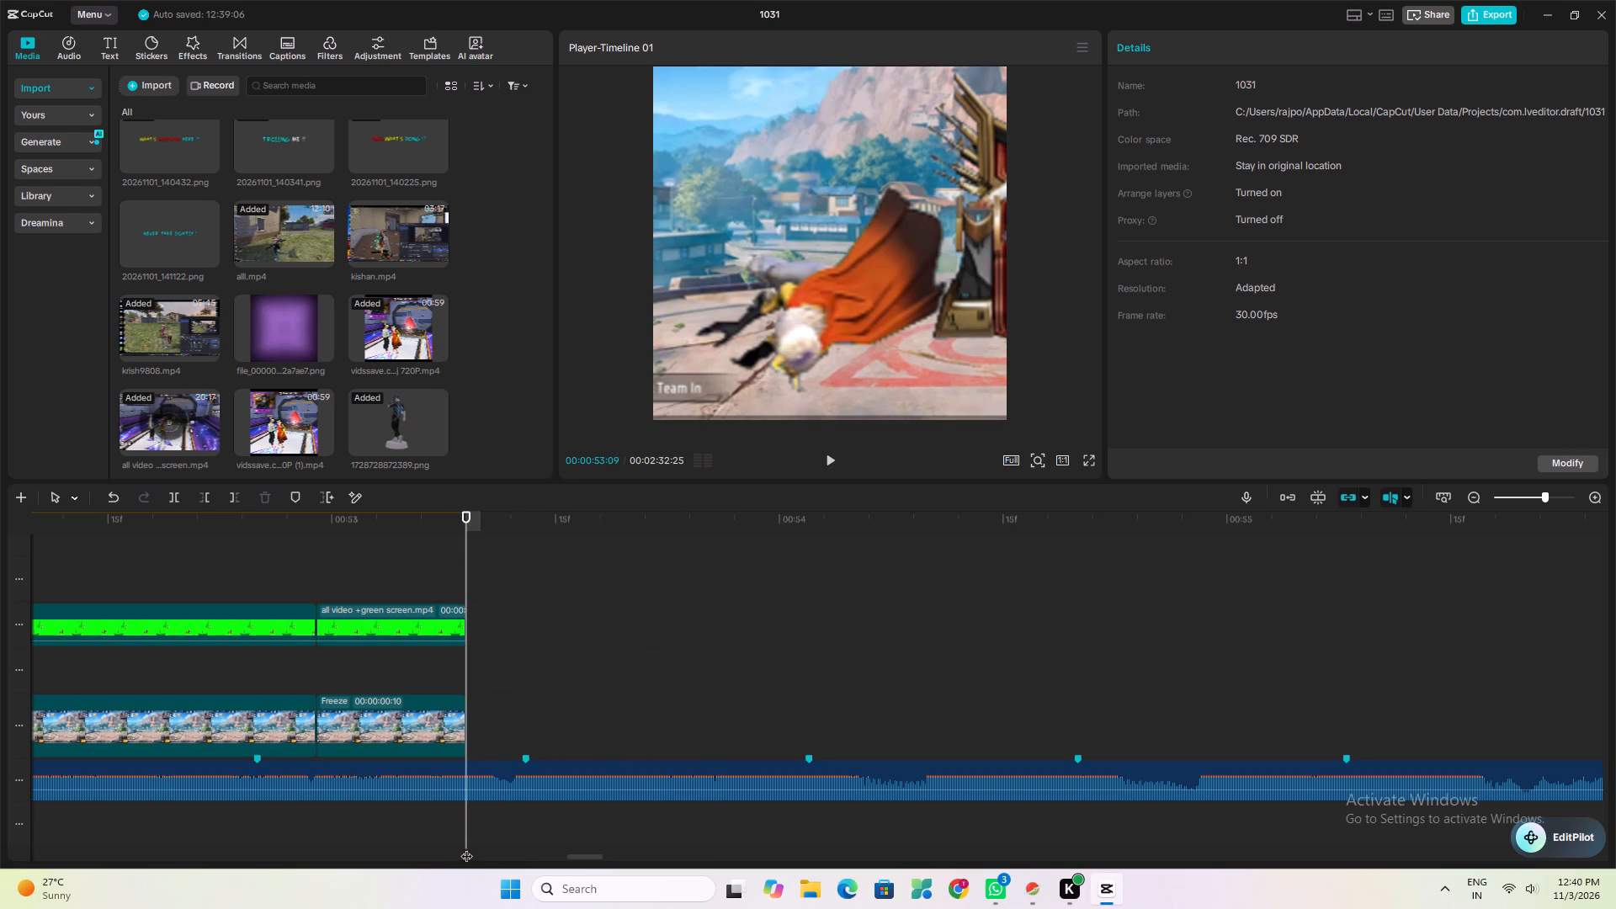
pyautogui.click(470, 846)
pyautogui.press('space')
pyautogui.click(474, 844)
pyautogui.press('space')
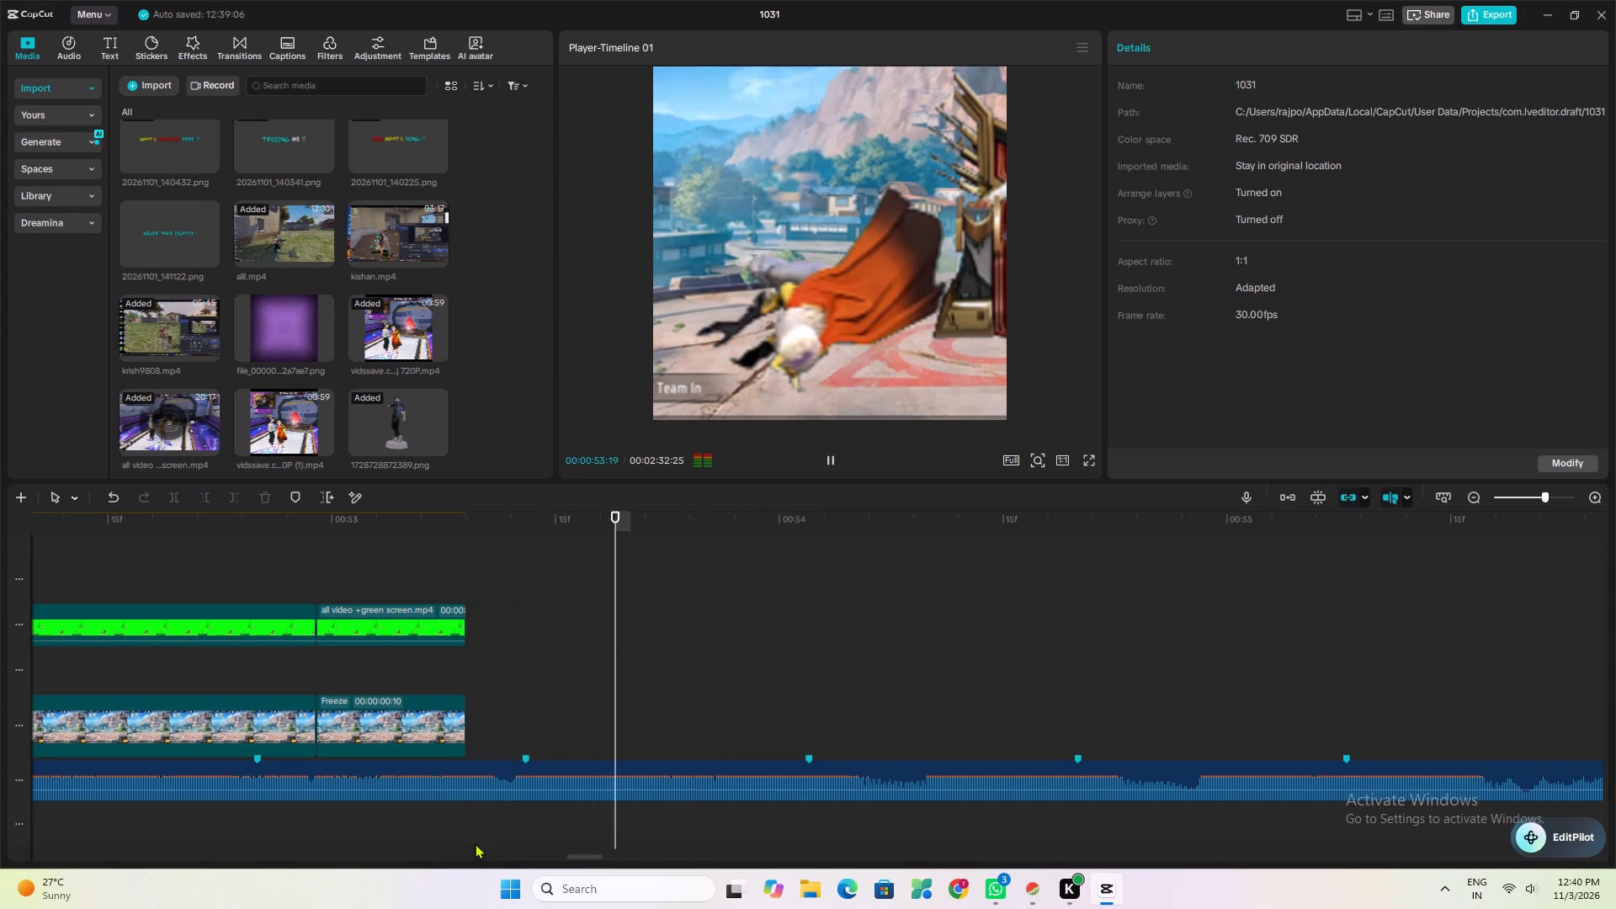
pyautogui.press('space')
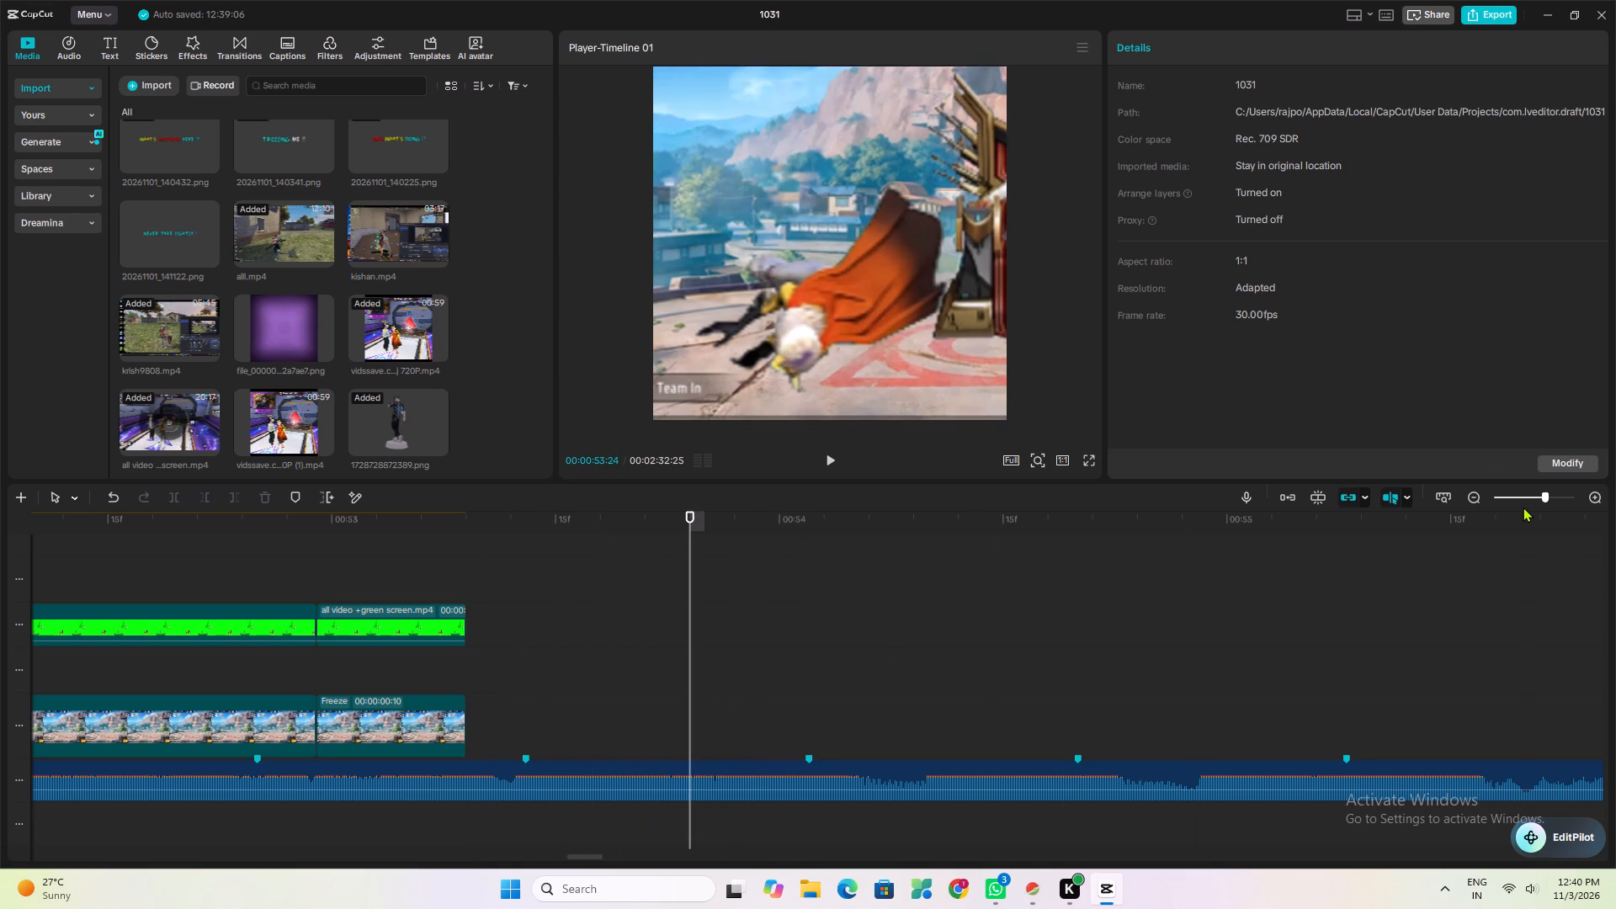
pyautogui.click(1519, 490)
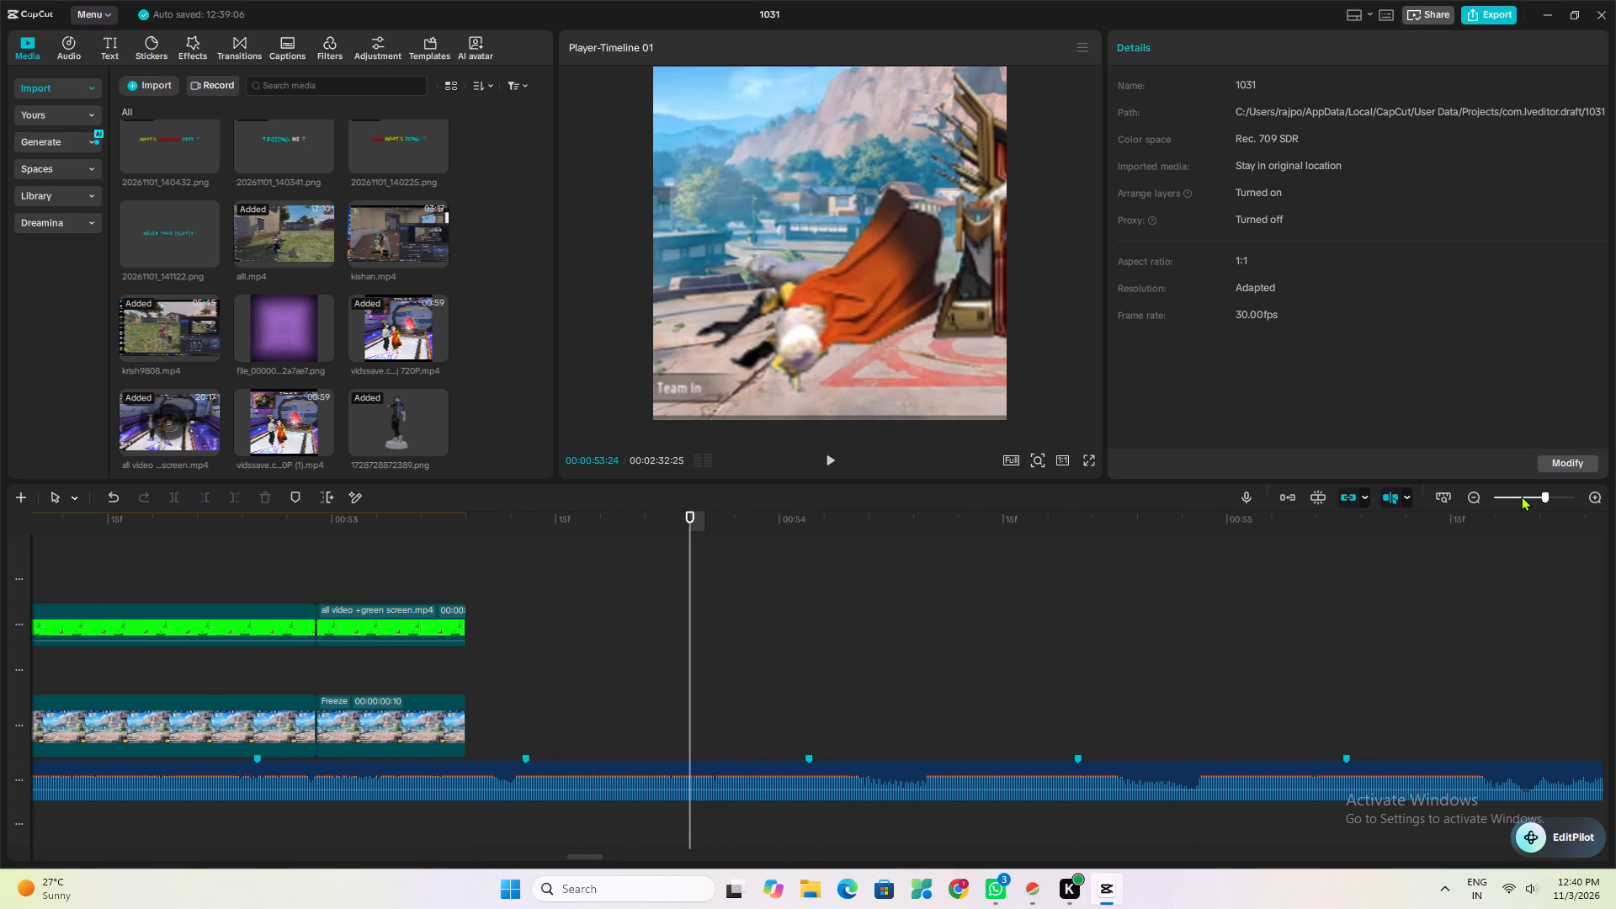
pyautogui.click(1521, 496)
pyautogui.scroll(5, 695, 710)
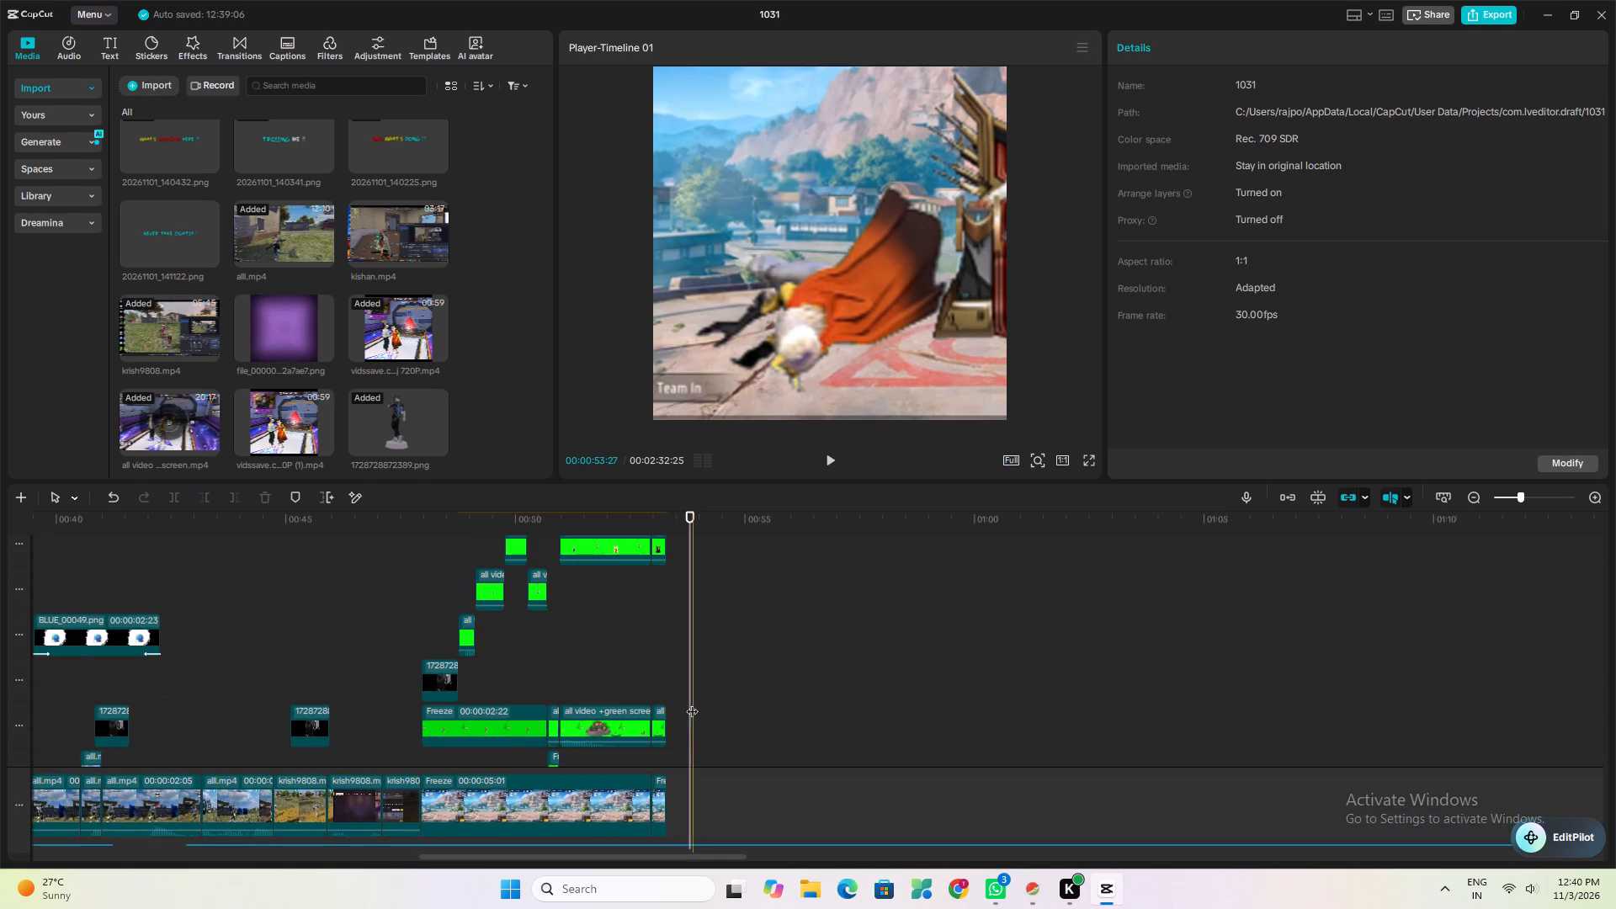
pyautogui.scroll(-4, 670, 693)
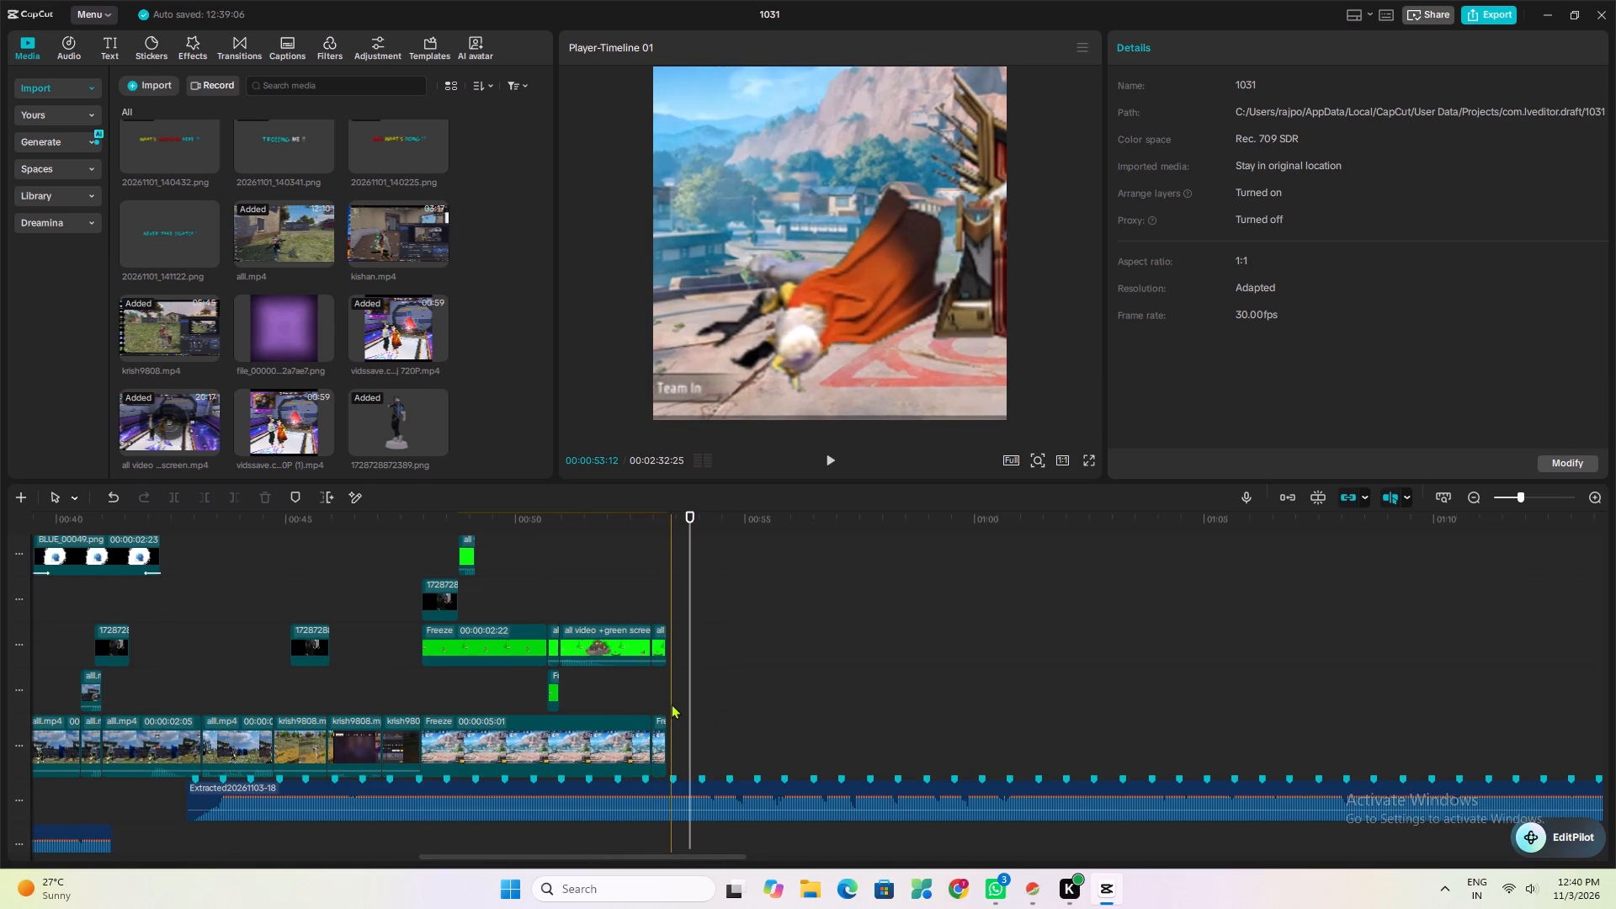
pyautogui.click(671, 704)
pyautogui.moveTo(744, 784); pyautogui.dragTo(742, 784)
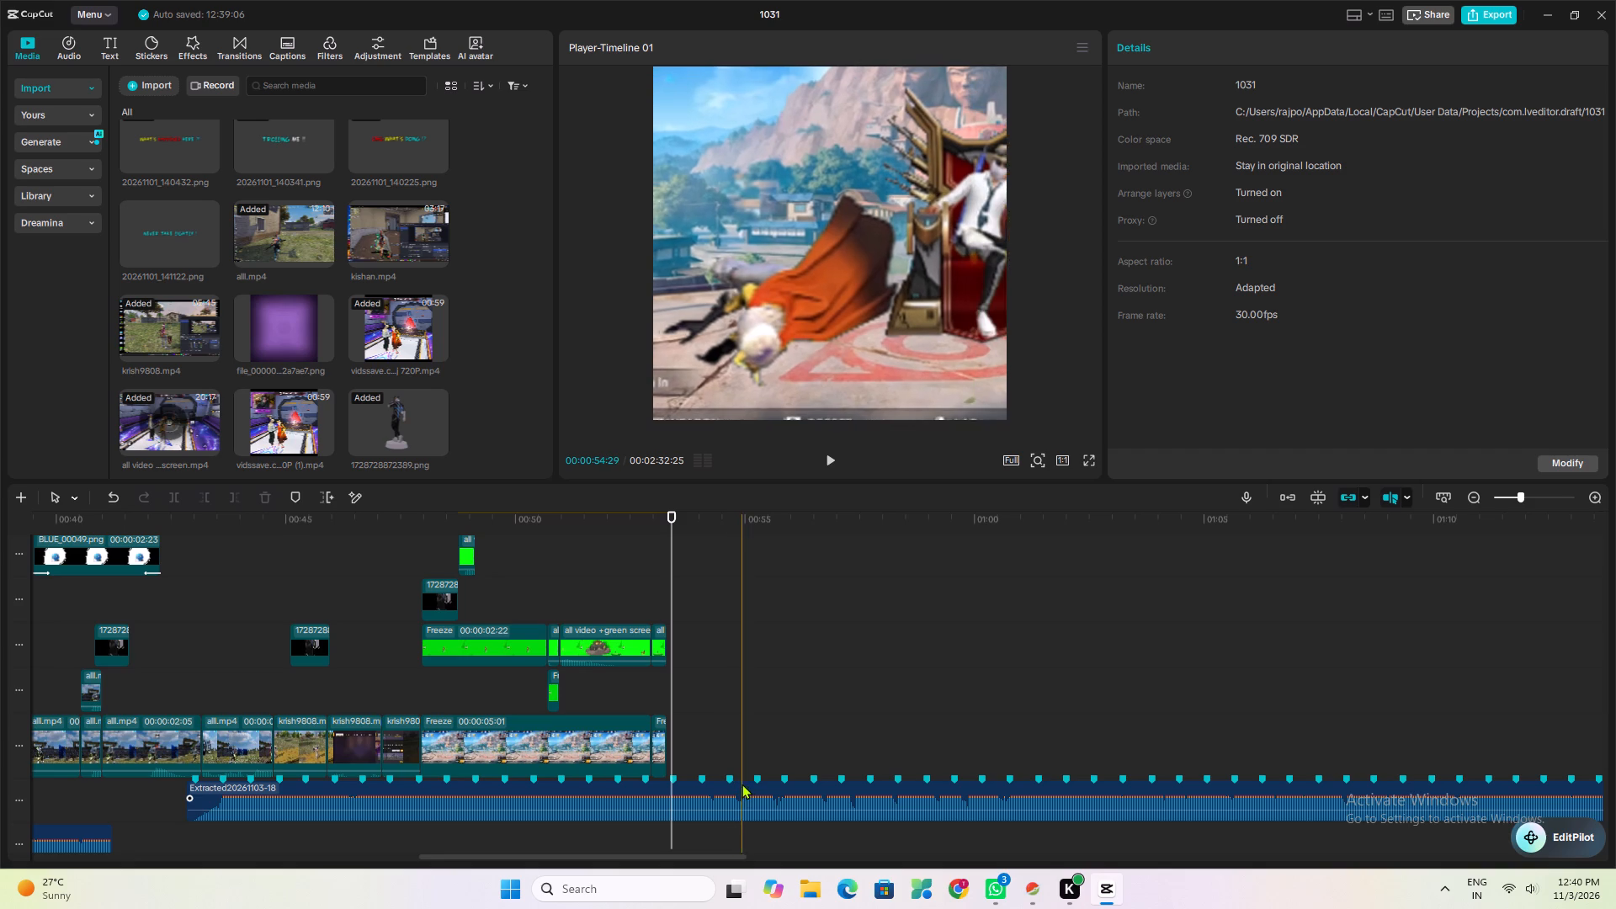
pyautogui.moveTo(742, 784); pyautogui.dragTo(715, 791)
pyautogui.click(641, 833)
pyautogui.press('space')
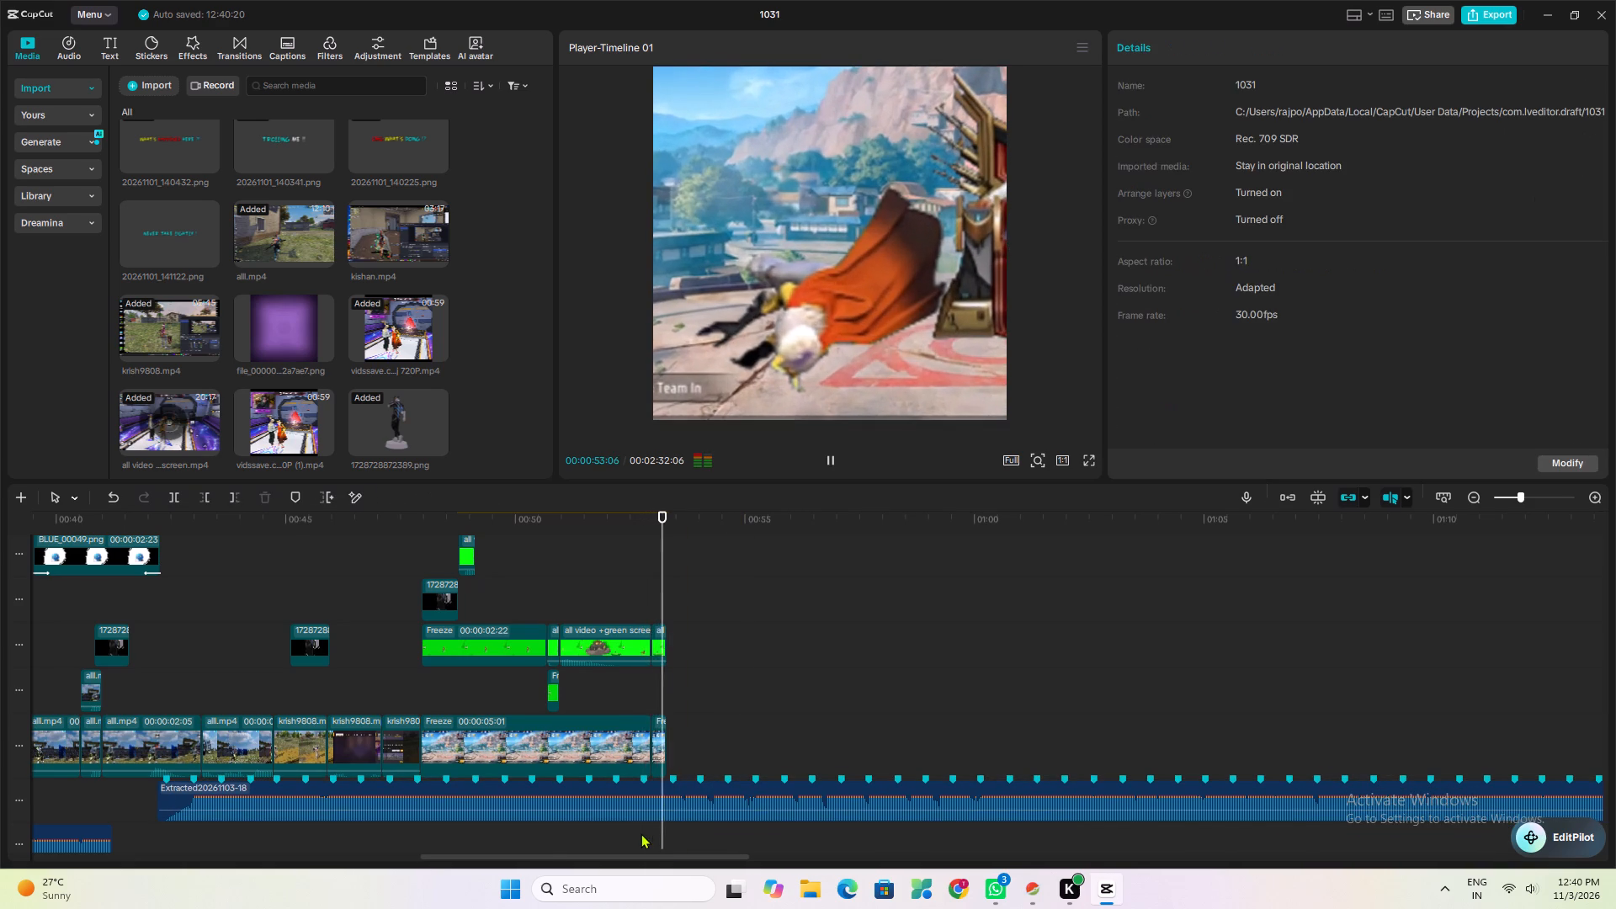
pyautogui.press('space')
pyautogui.click(619, 829)
pyautogui.press('space')
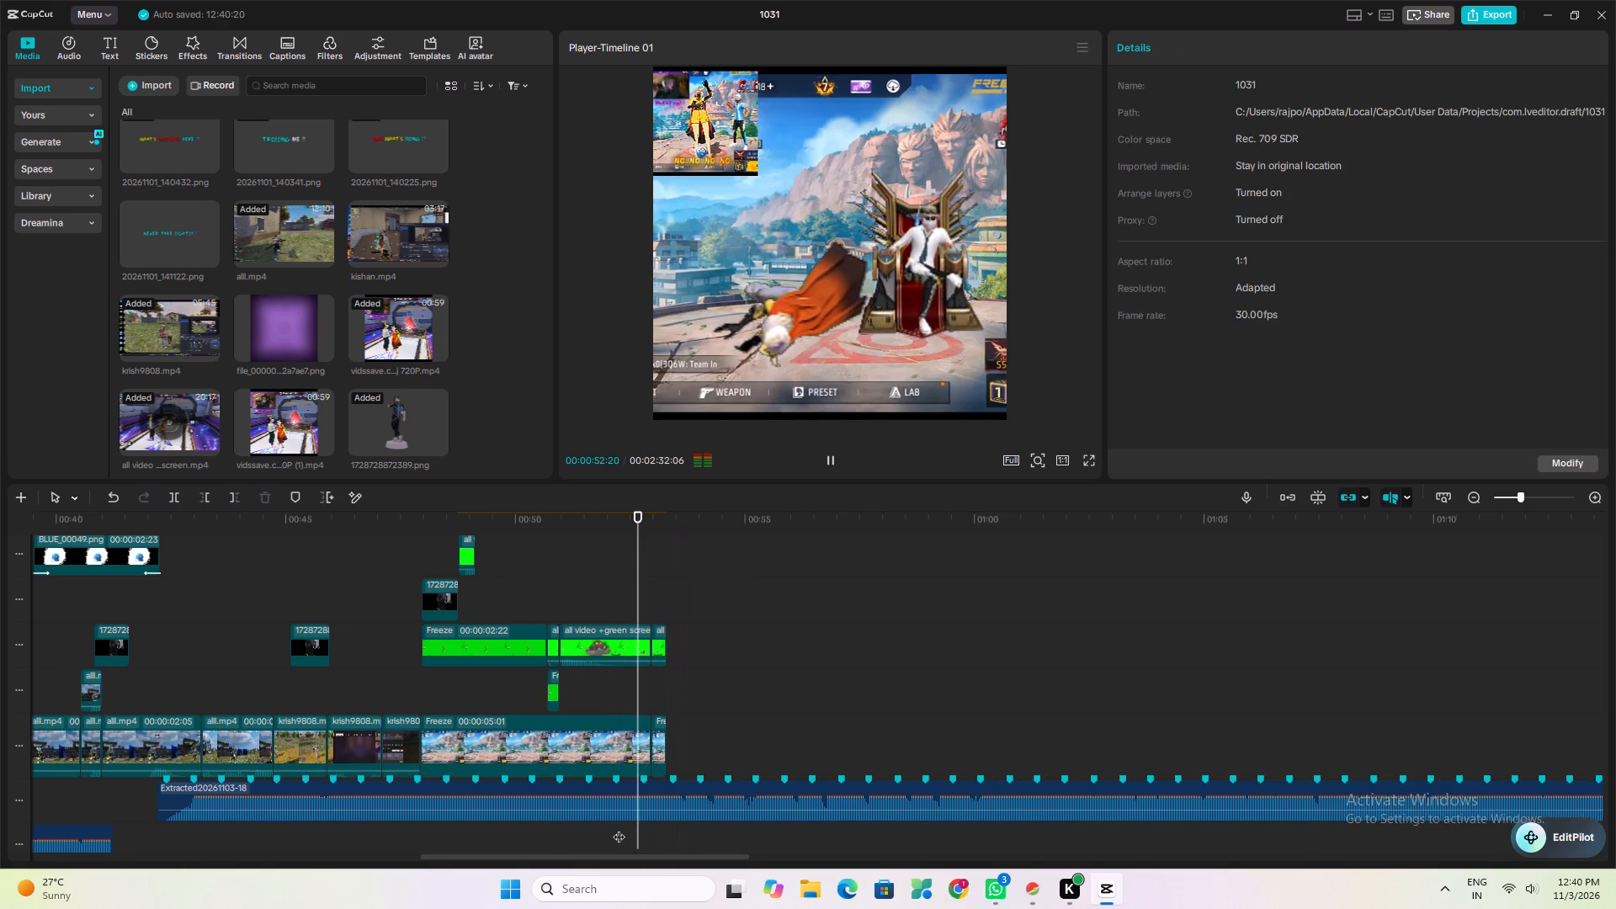
pyautogui.press('space')
pyautogui.moveTo(655, 784); pyautogui.dragTo(678, 786)
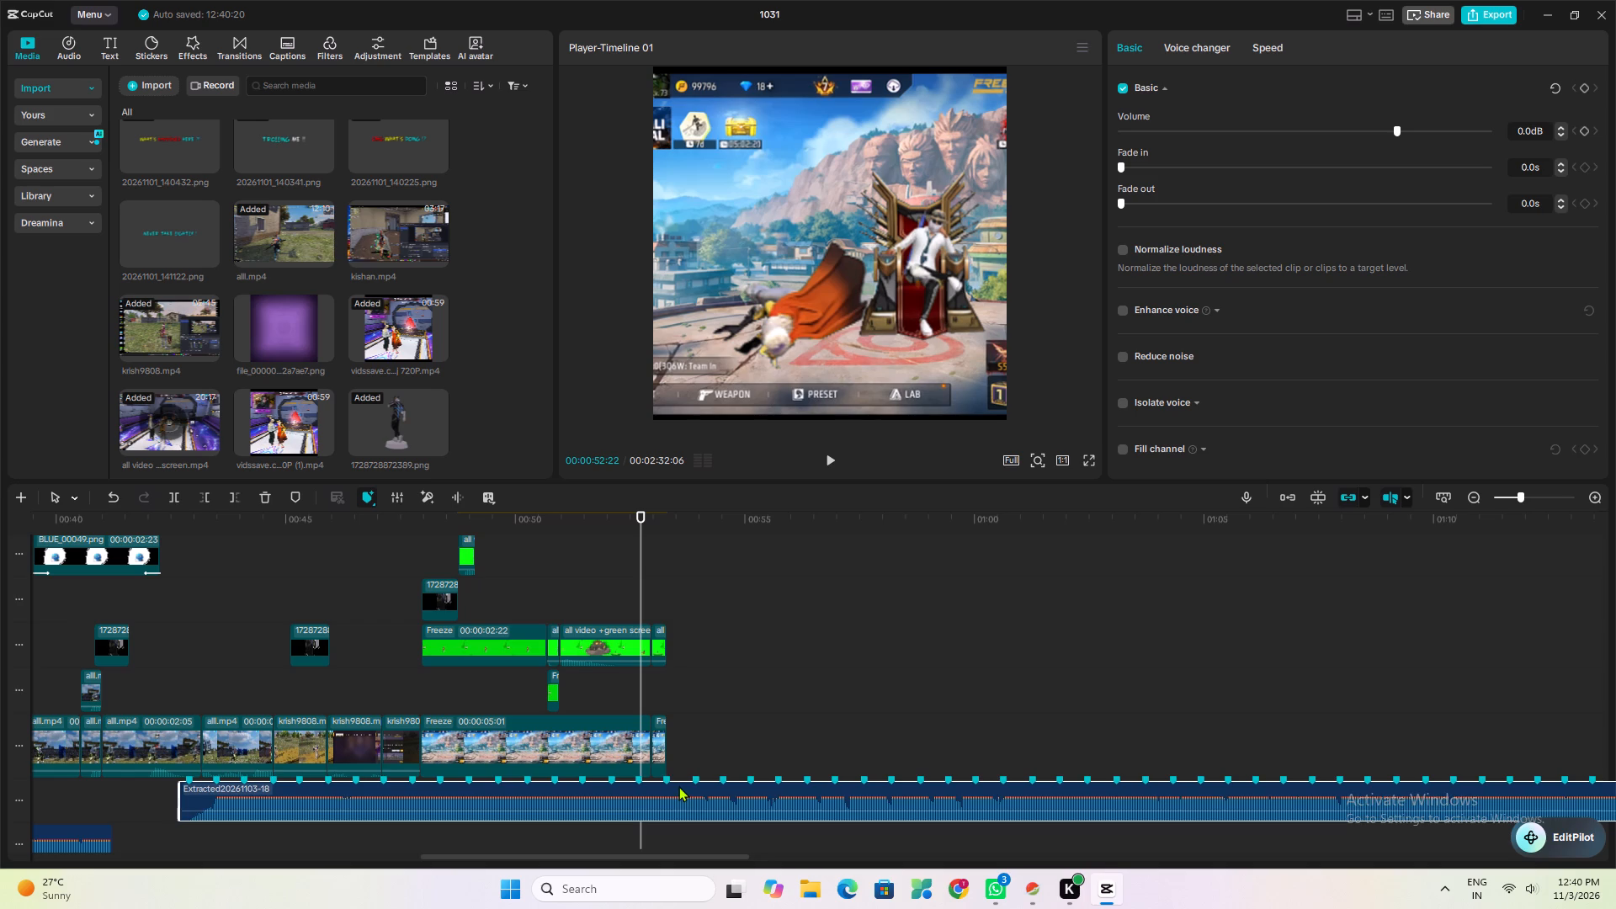
pyautogui.moveTo(678, 786); pyautogui.dragTo(687, 786)
pyautogui.click(630, 822)
pyautogui.press('space')
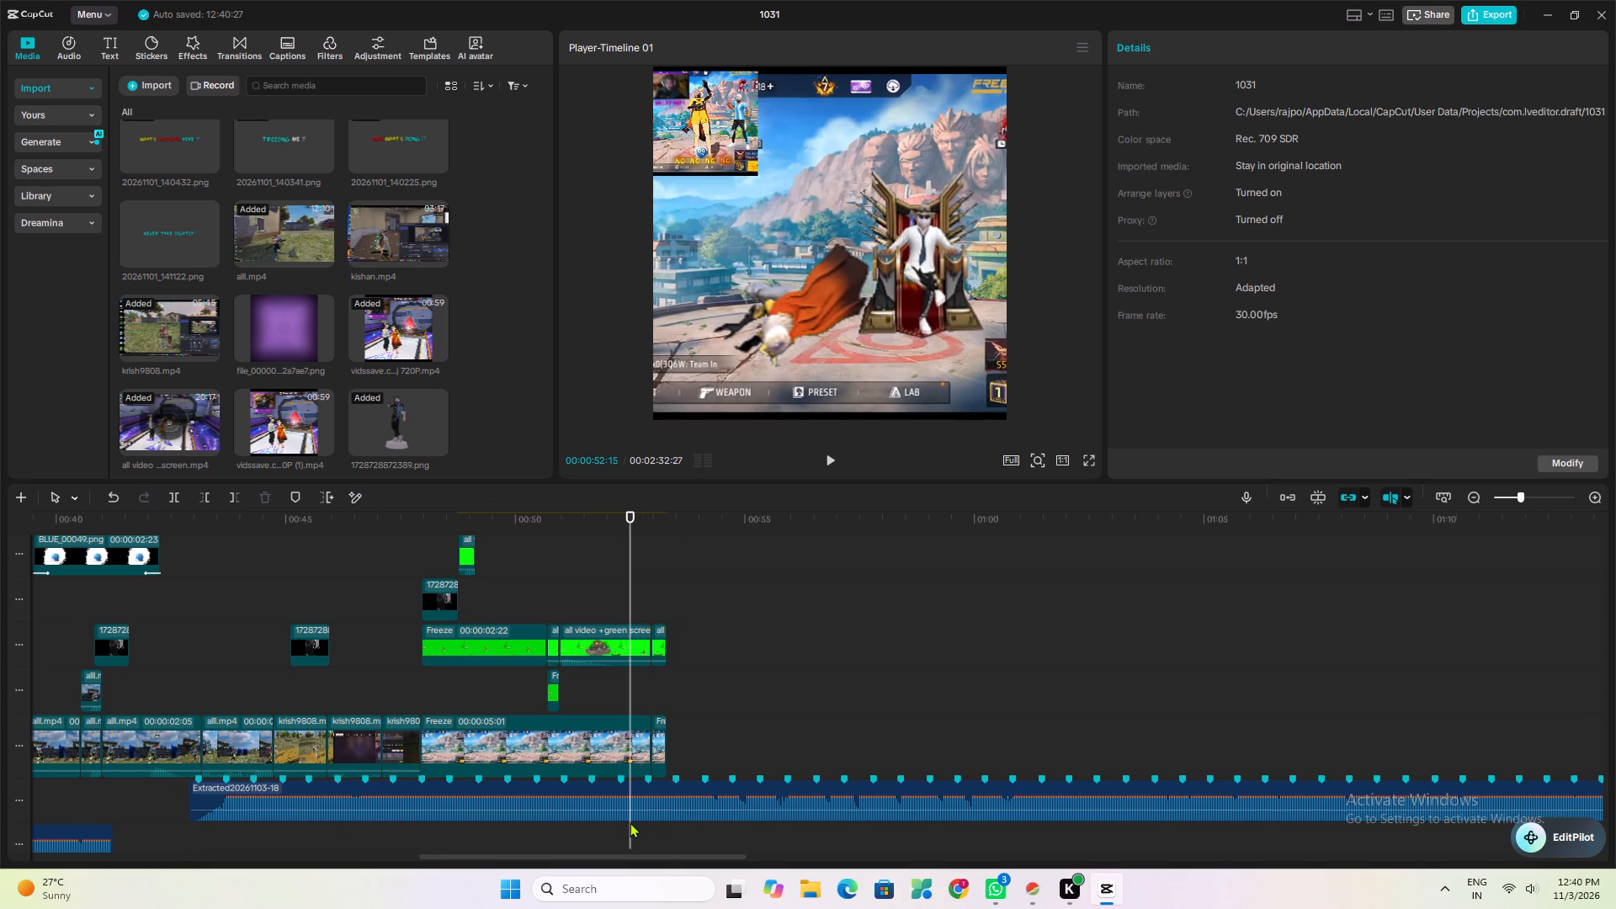
pyautogui.press('space')
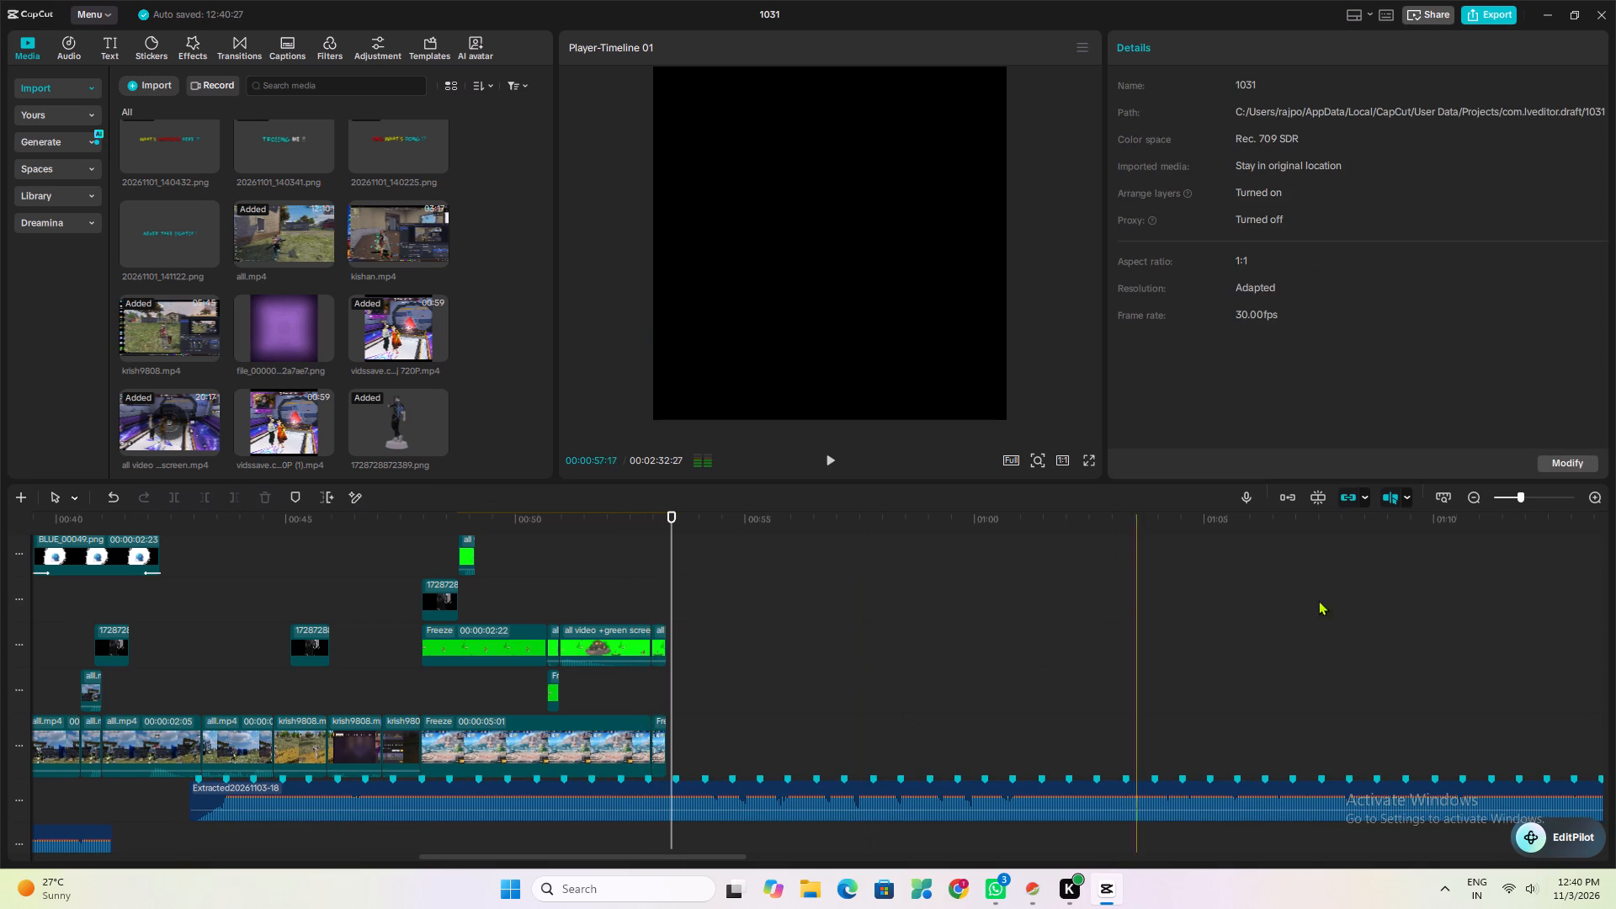
# Shift the music clip about 9 frames earlier so a beat marker falls at the first zoom, at about 00:00:53:05.
pyautogui.click(1532, 501)
pyautogui.click(1544, 492)
pyautogui.scroll(1, 731, 740)
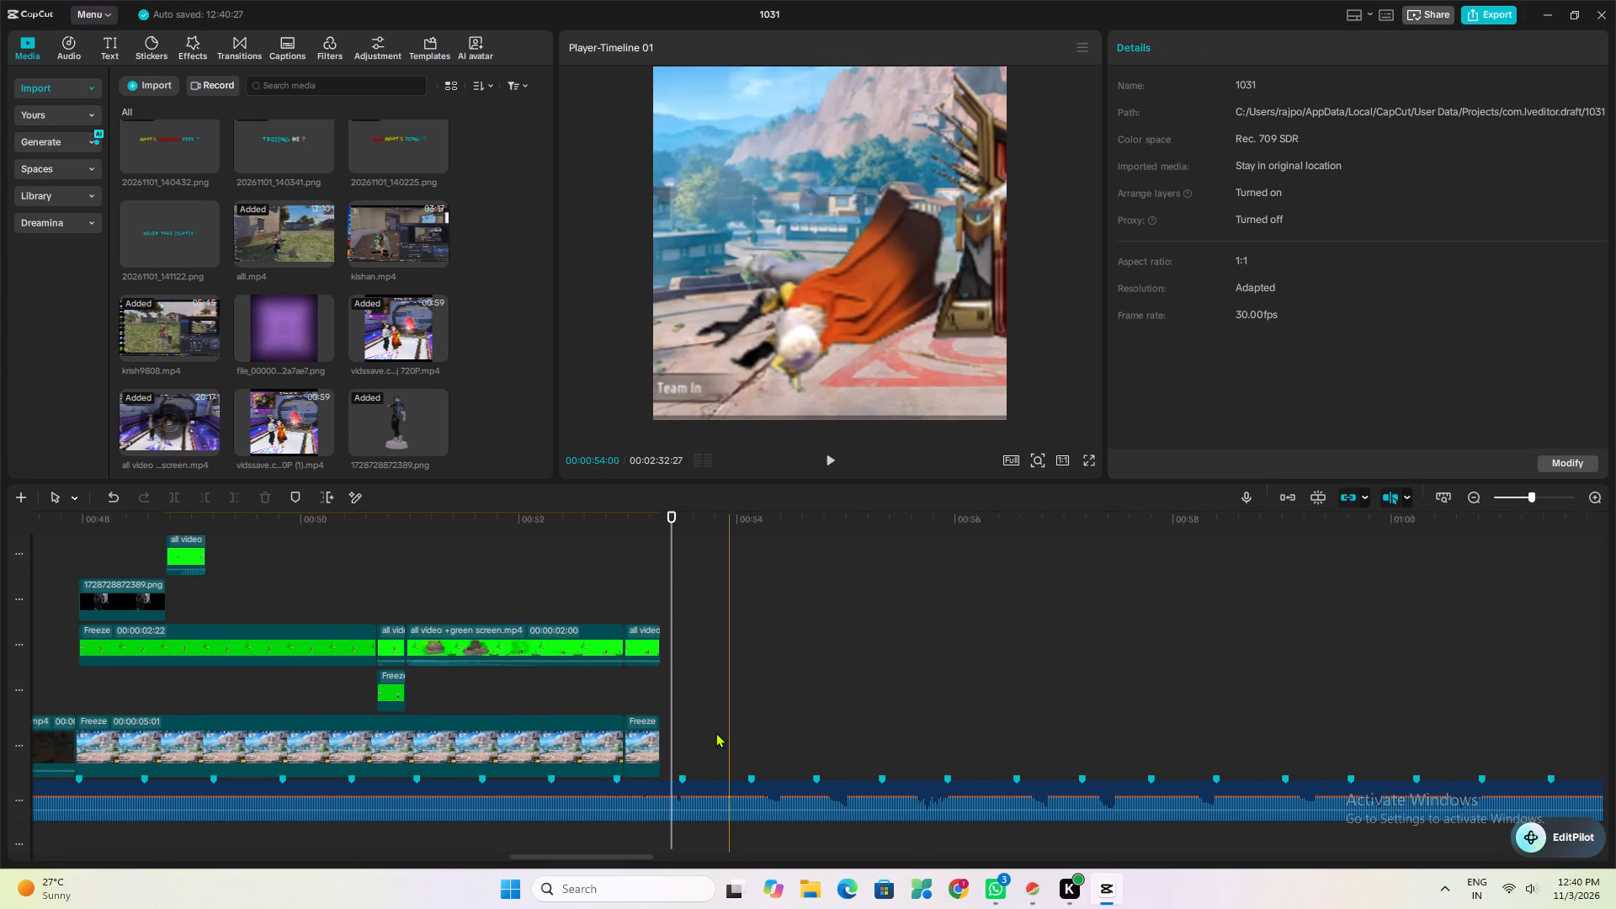
pyautogui.scroll(11, 715, 732)
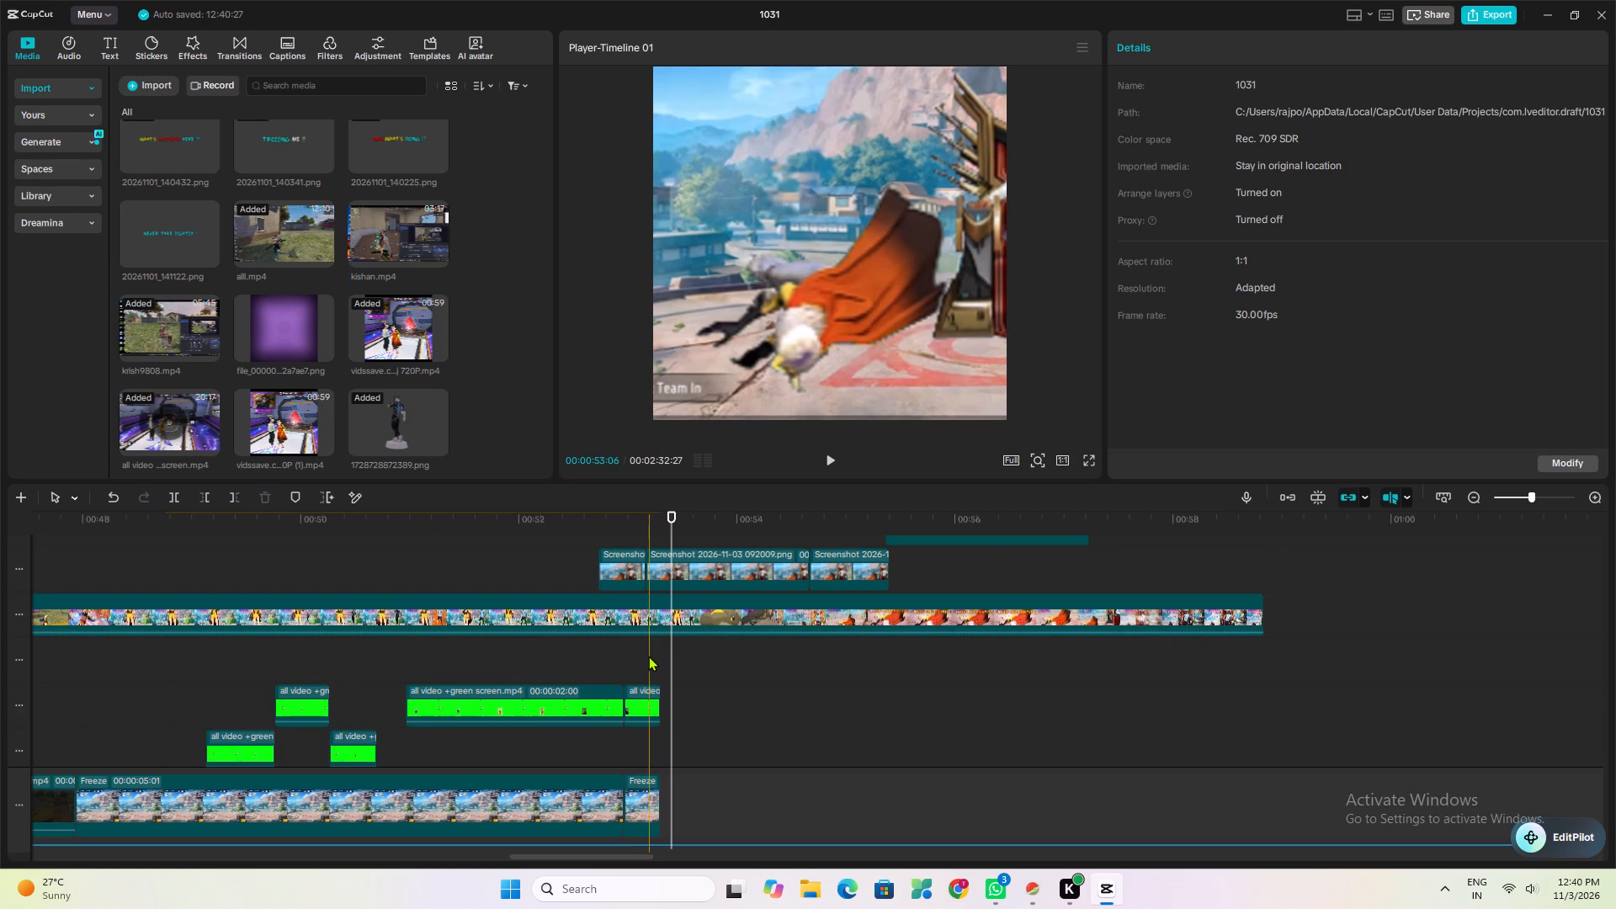
pyautogui.click(646, 668)
pyautogui.scroll(-2, 646, 668)
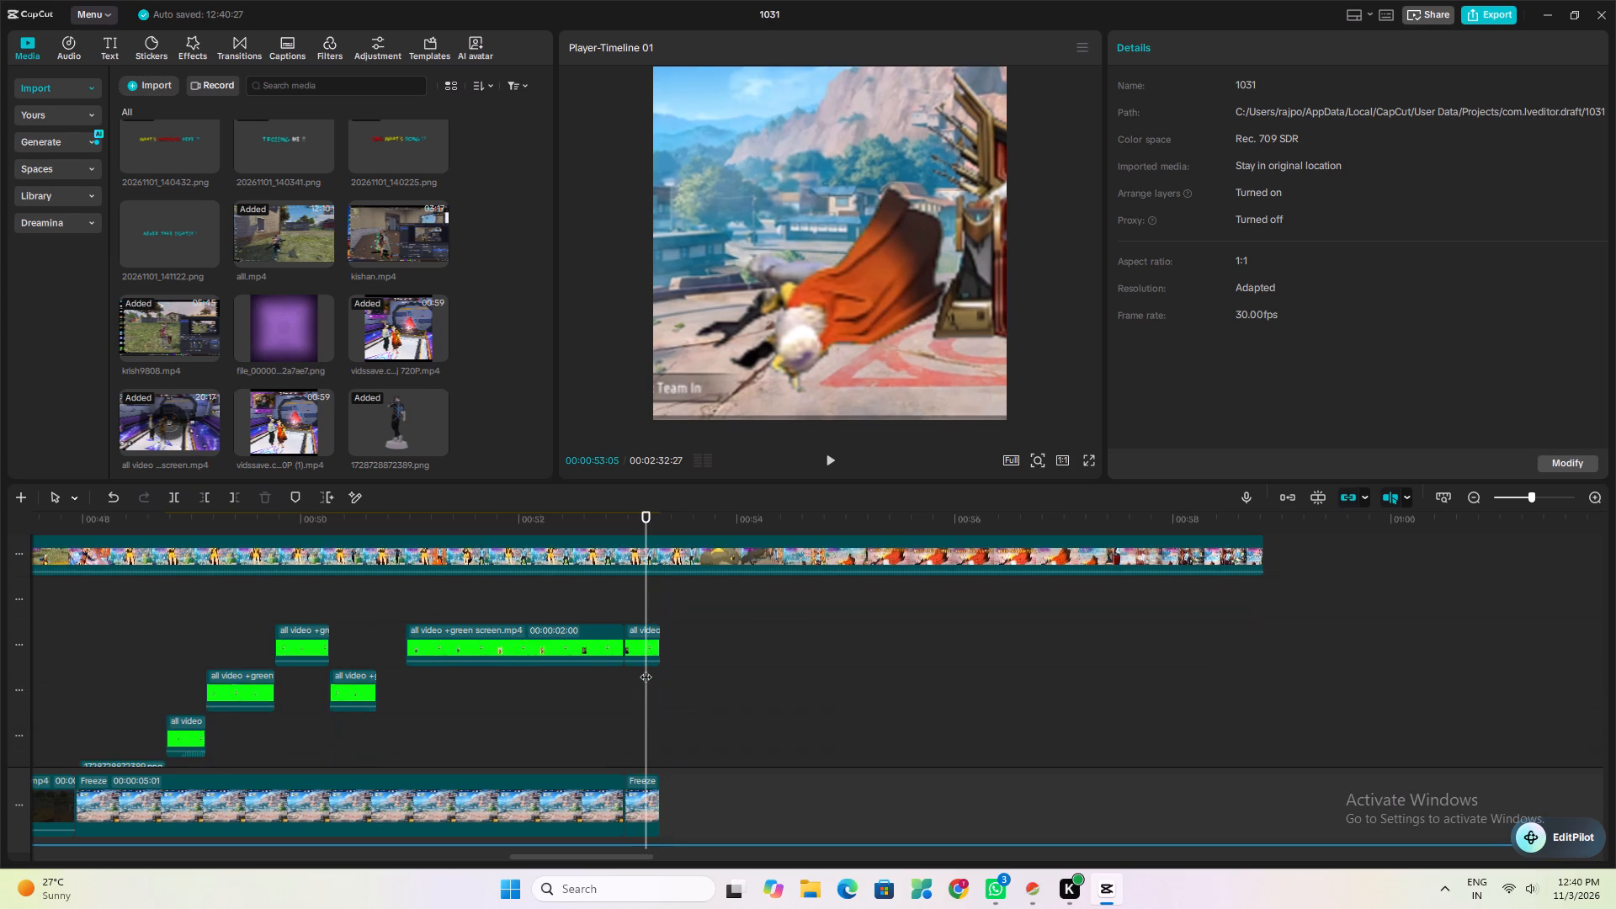
pyautogui.scroll(-16, 646, 668)
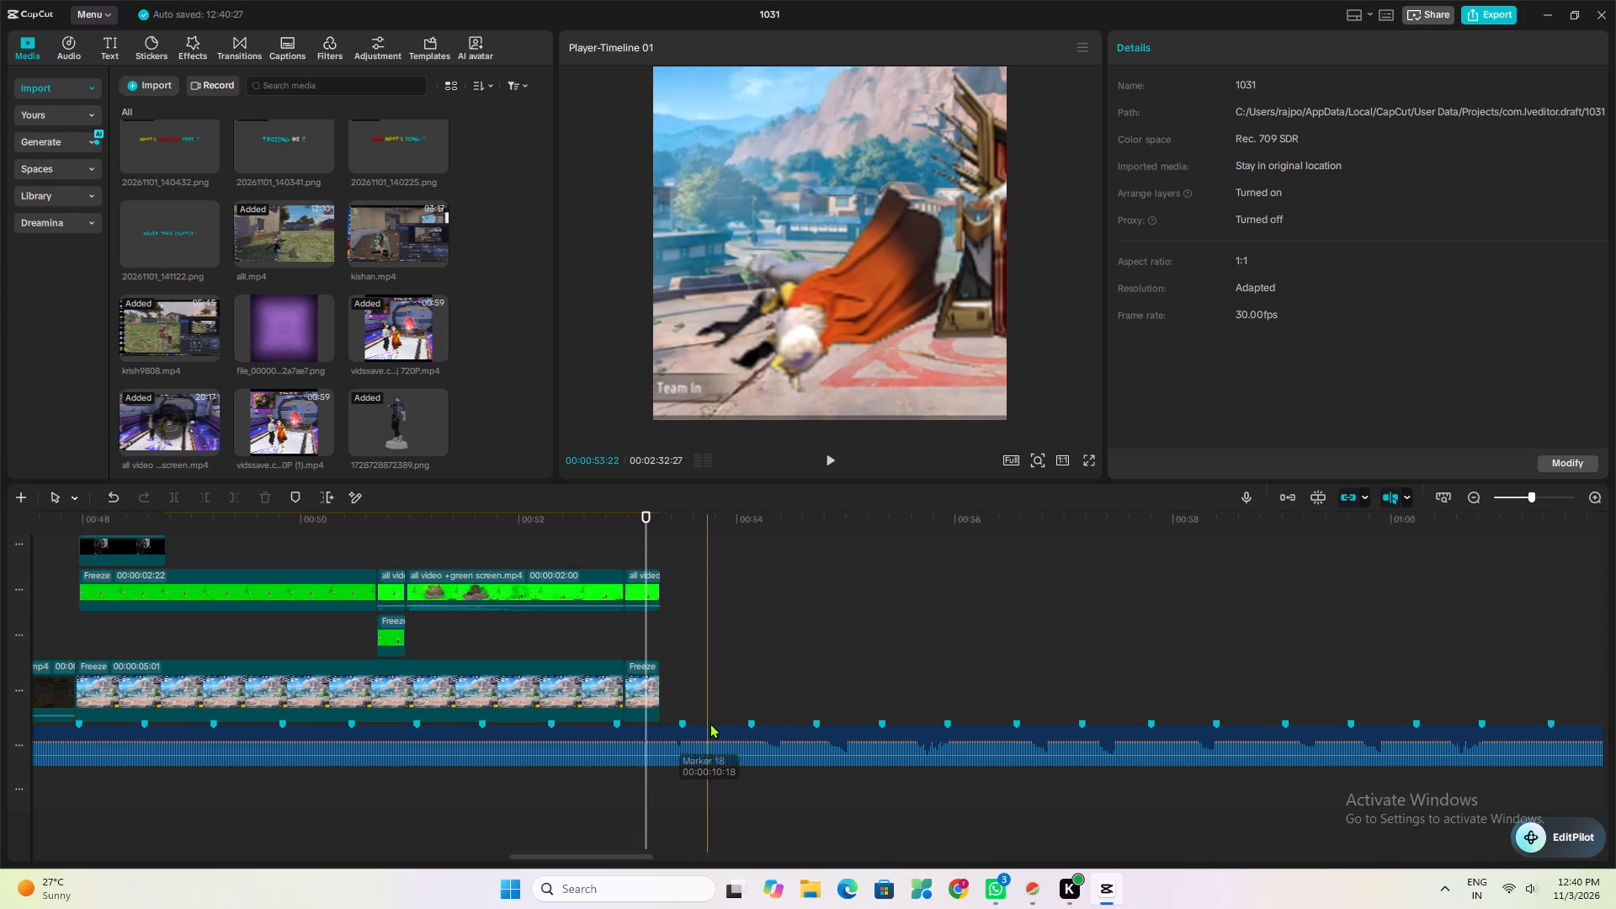
pyautogui.moveTo(710, 722); pyautogui.dragTo(681, 735)
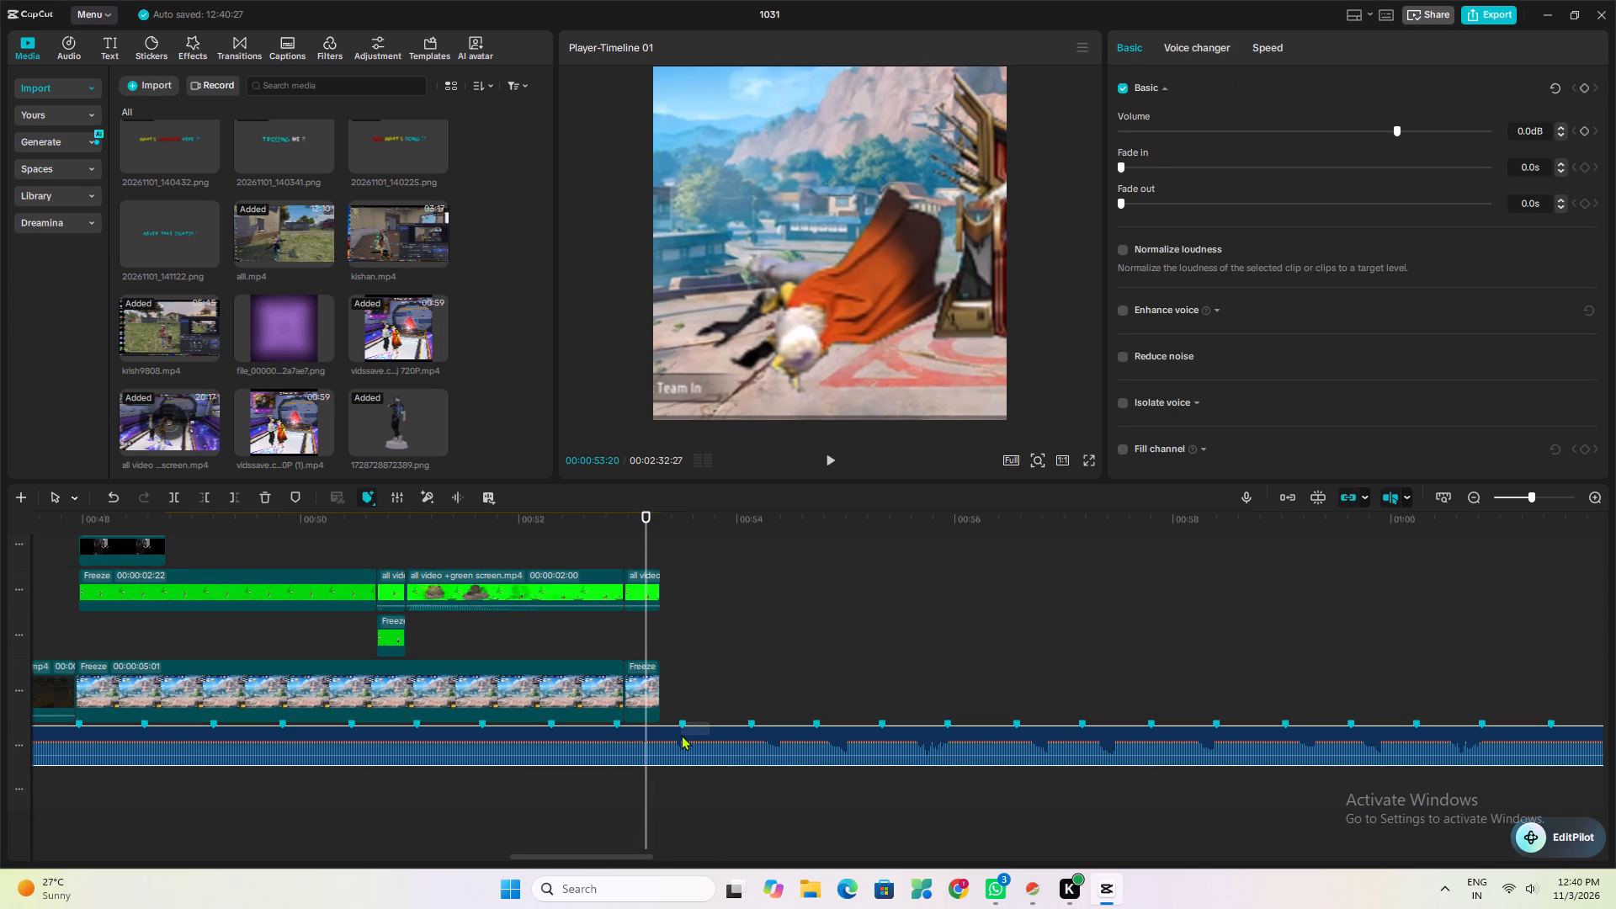
pyautogui.moveTo(681, 735); pyautogui.dragTo(691, 710)
pyautogui.moveTo(706, 726); pyautogui.dragTo(678, 731)
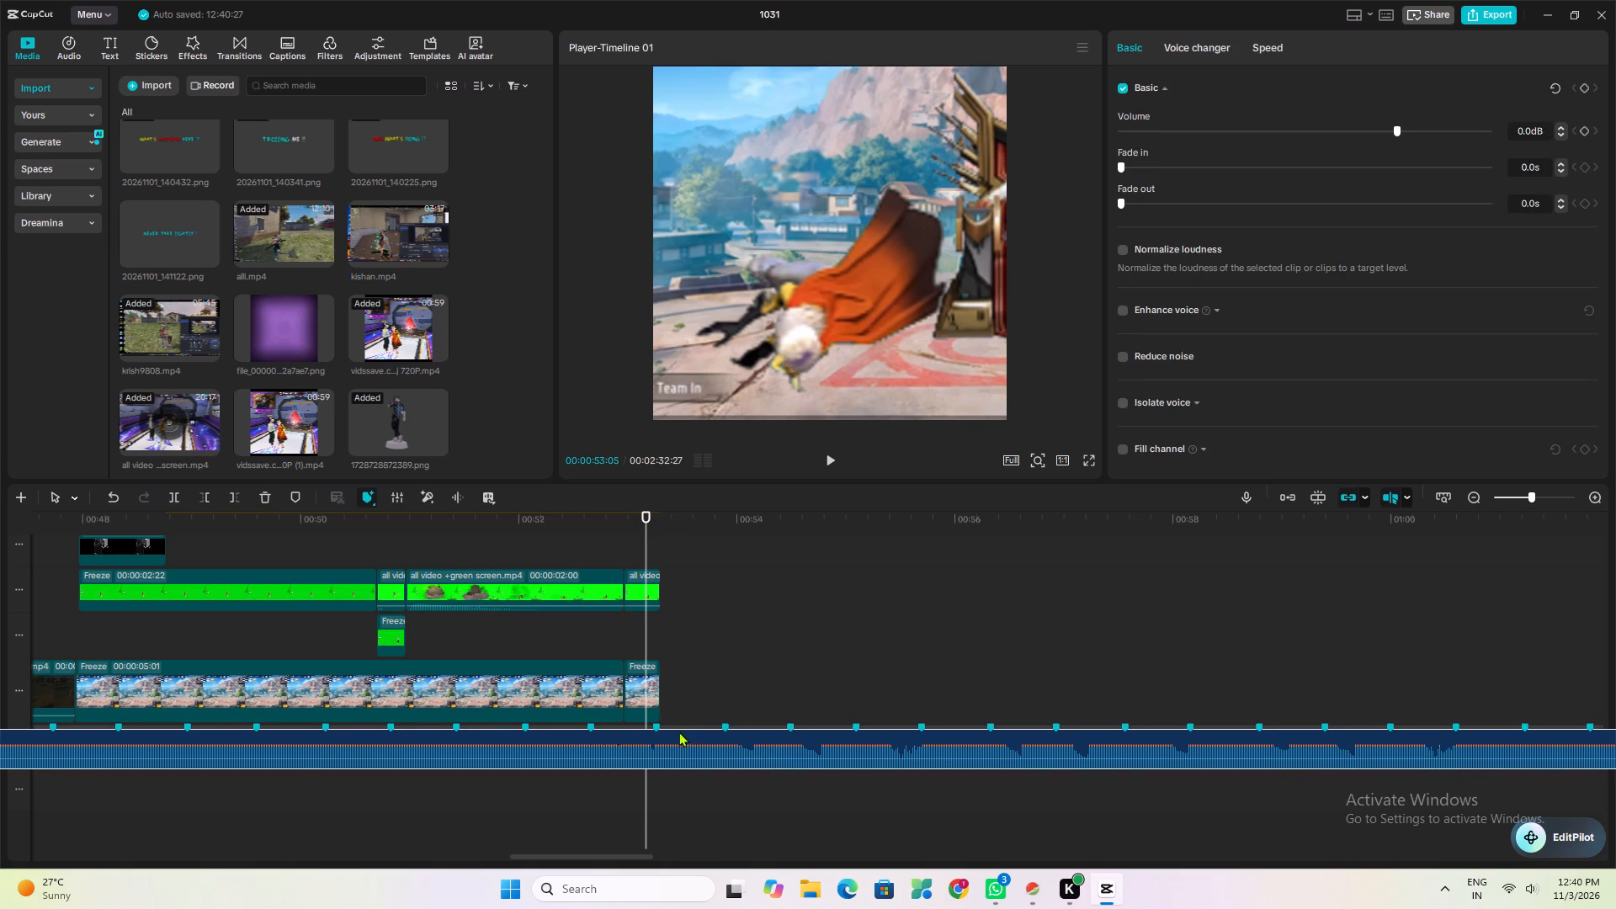
pyautogui.moveTo(678, 731); pyautogui.dragTo(672, 735)
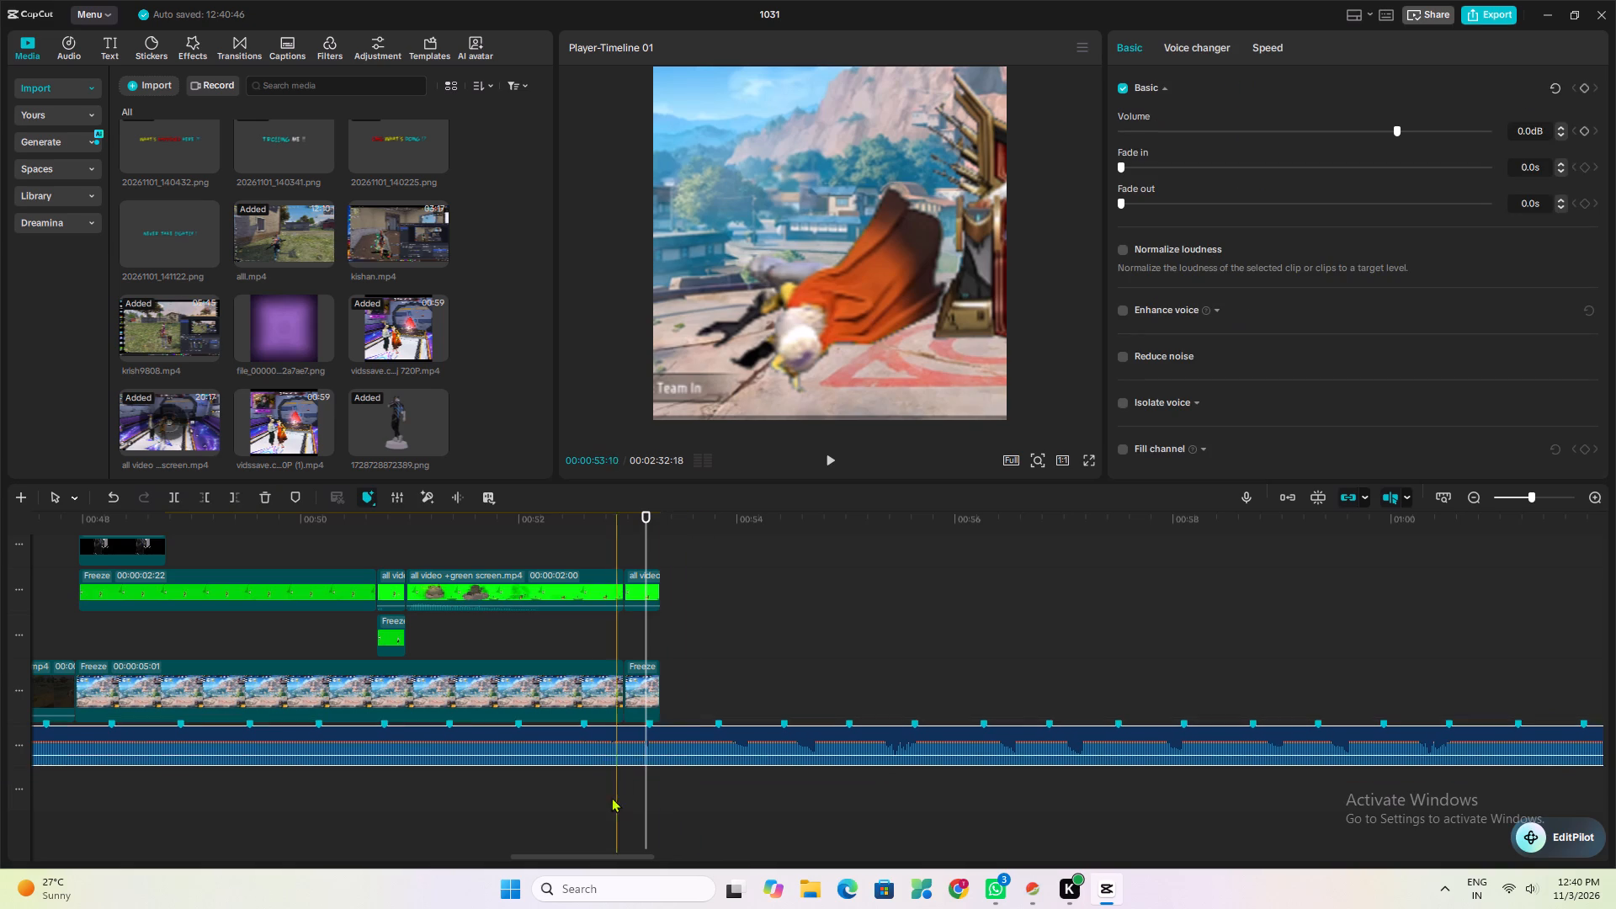
# Replay the ending from about 00:00:52:23 and 00:00:53:03 to judge the music beat against the zooms.
pyautogui.click(604, 805)
pyautogui.press('space')
pyautogui.press('space')
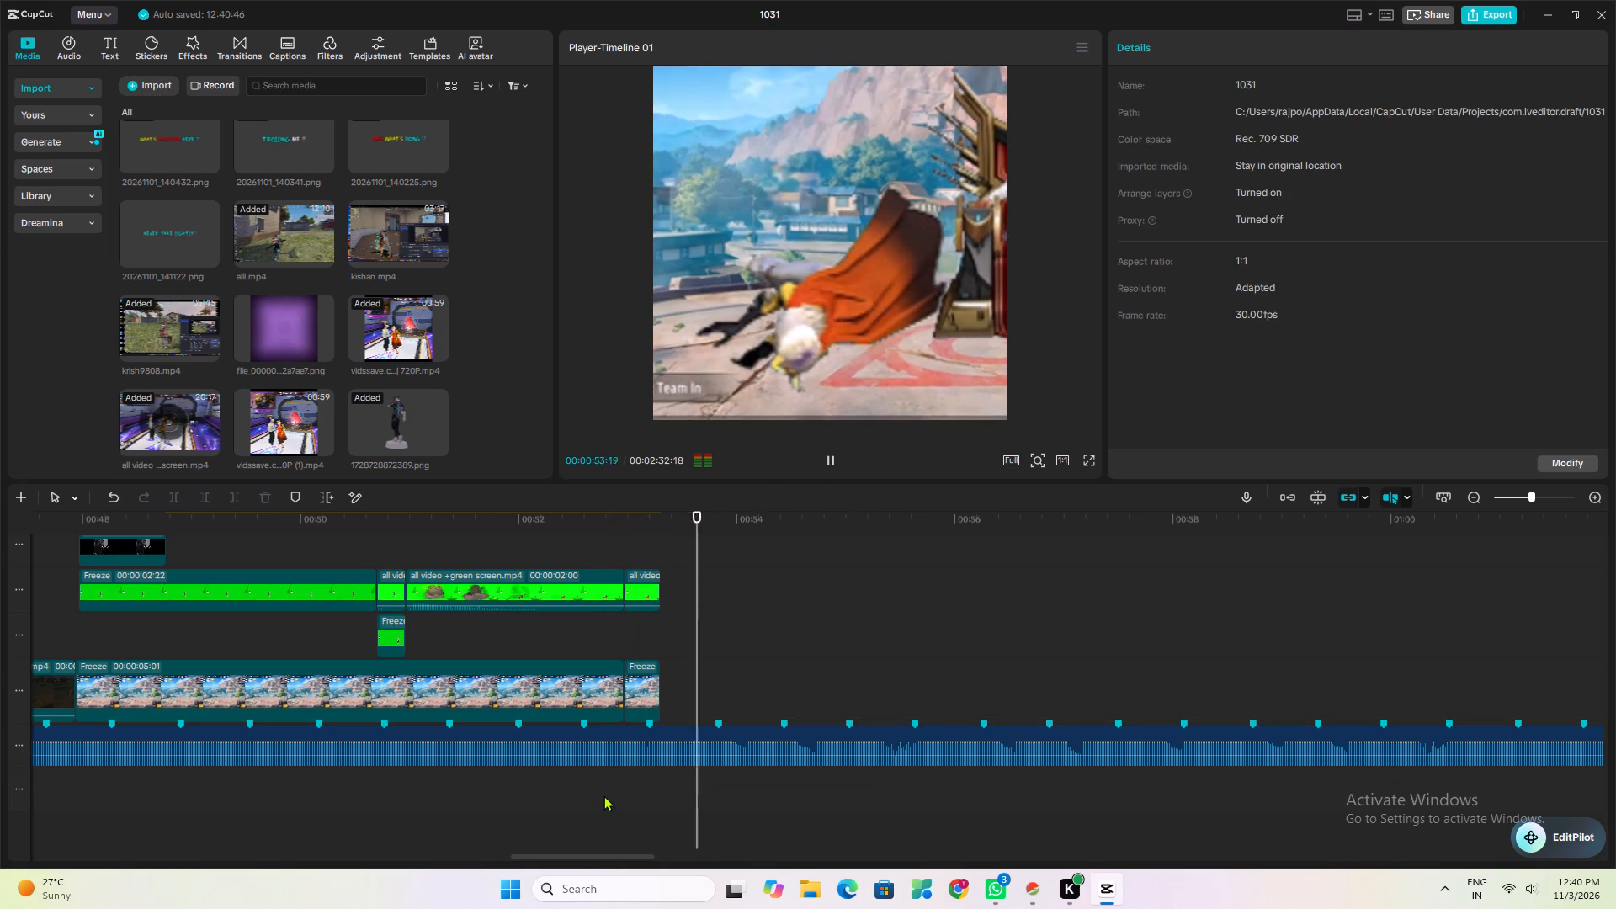
pyautogui.click(605, 795)
pyautogui.press('space')
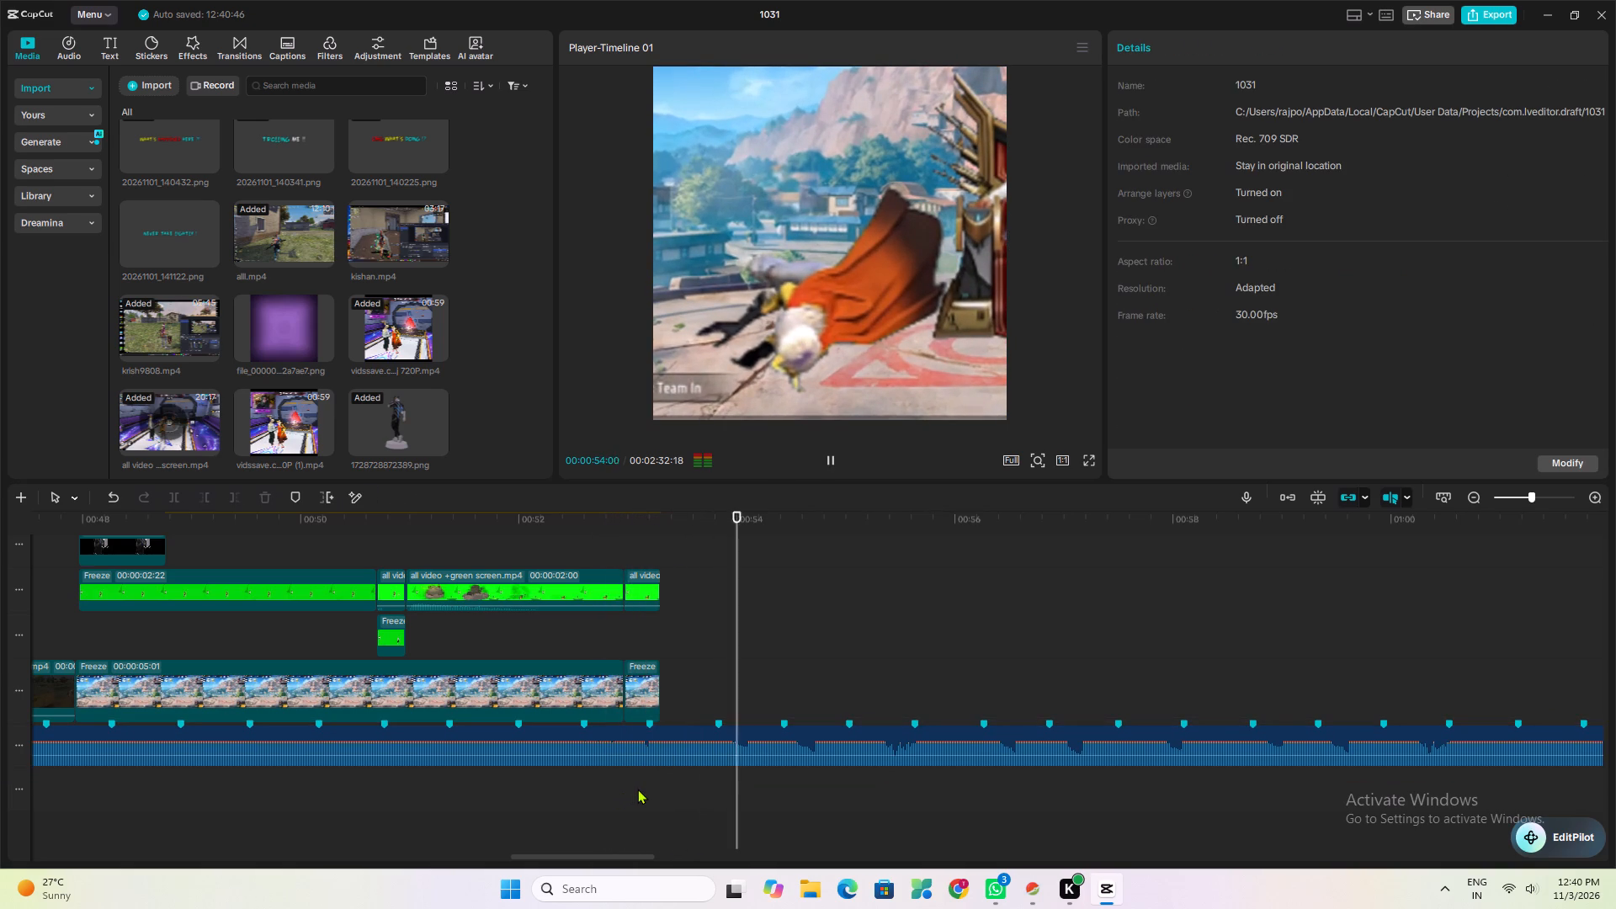
pyautogui.press('space')
pyautogui.click(637, 789)
pyautogui.press('space')
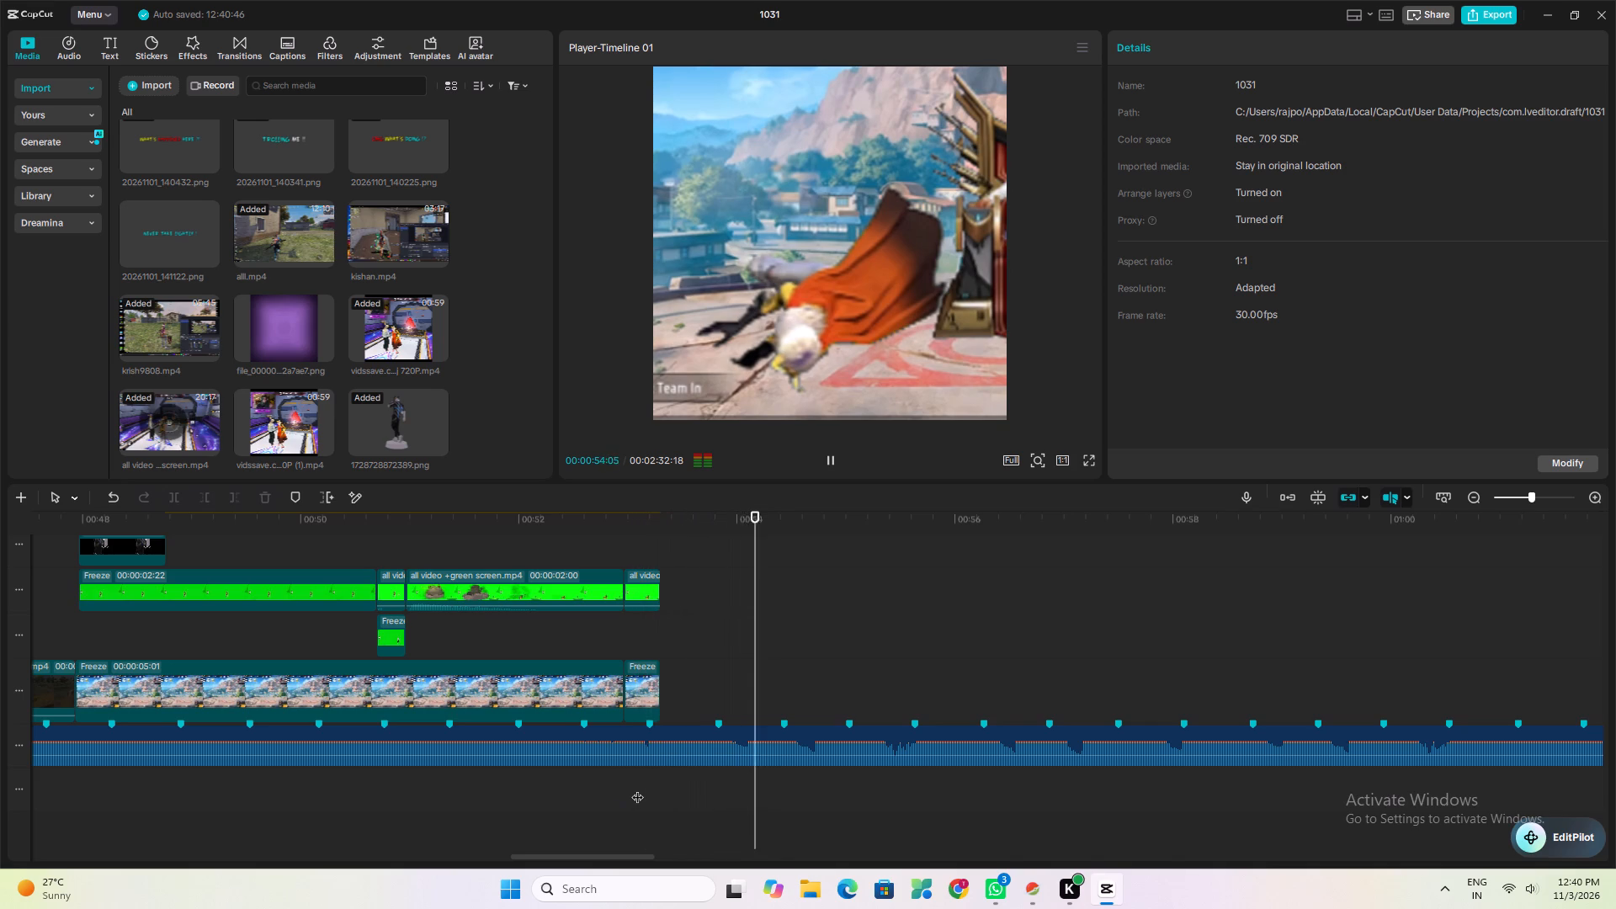
pyautogui.press('space')
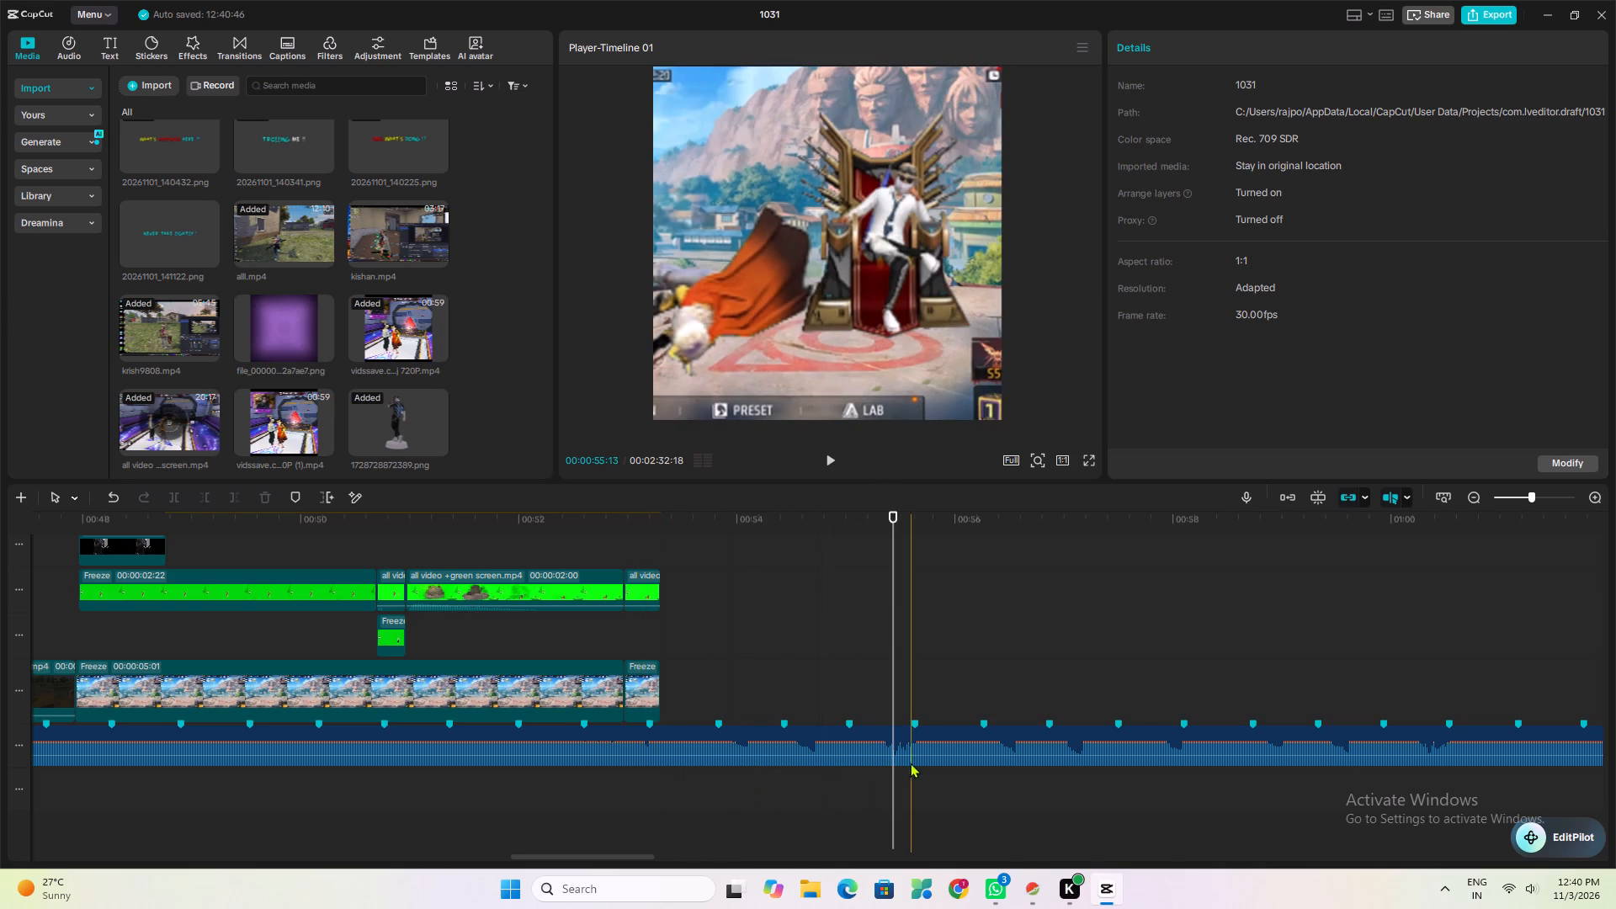
# Replay around 00:00:55 to find the cut point and remove the rest of the music after about 00:00:55:15.
pyautogui.click(899, 738)
pyautogui.press('space')
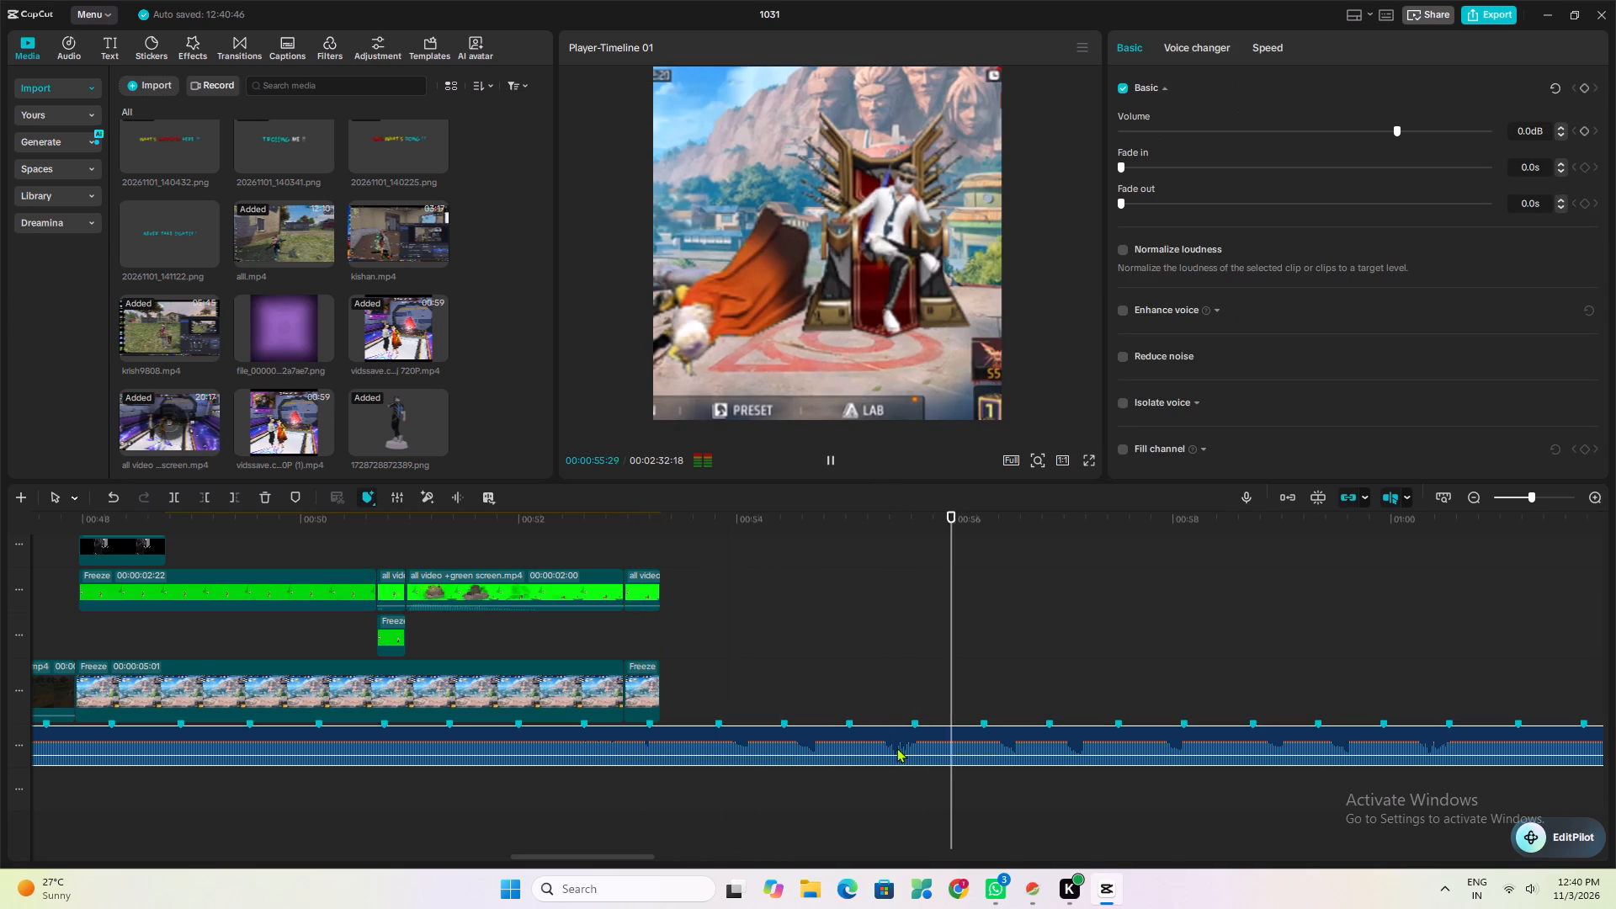
pyautogui.press('space')
pyautogui.click(821, 656)
pyautogui.press('space')
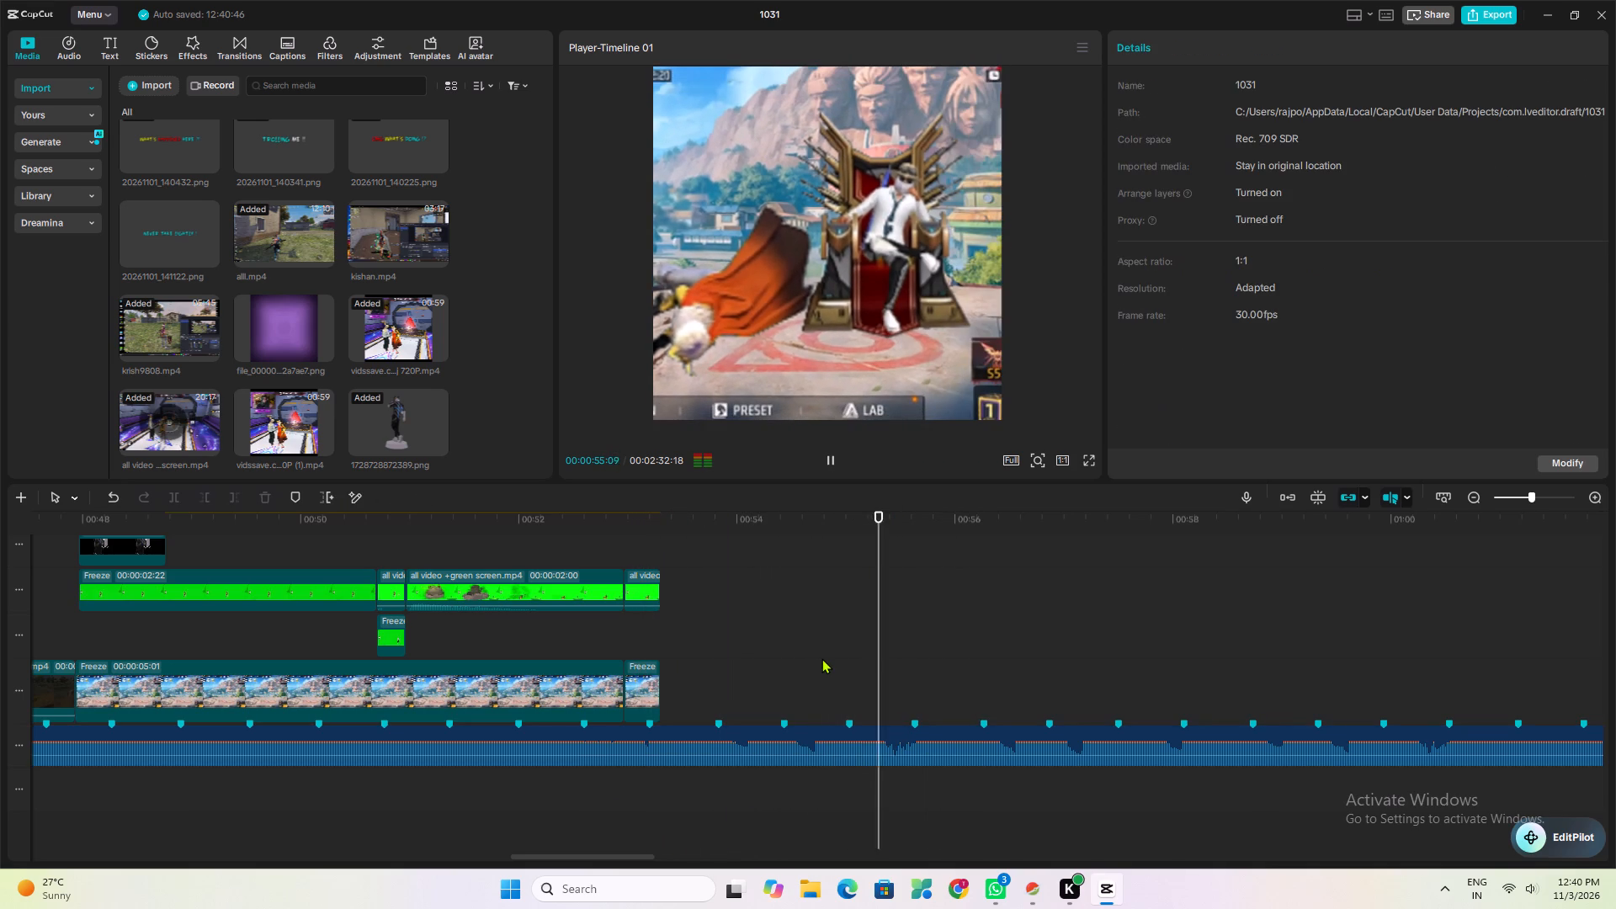
pyautogui.press('space')
pyautogui.click(900, 674)
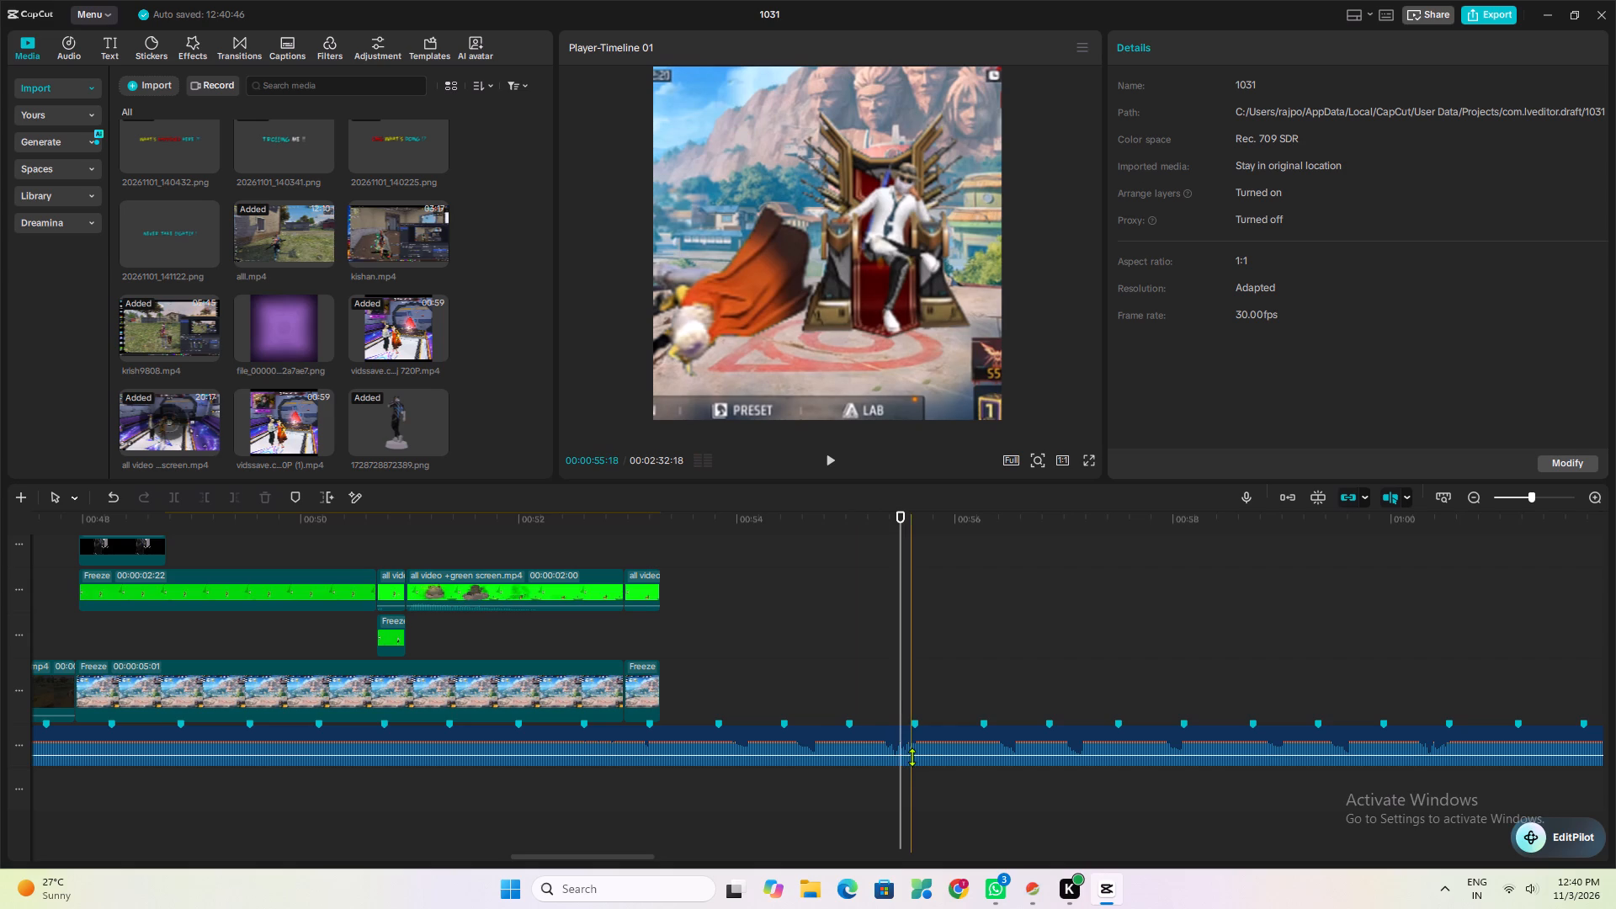
pyautogui.click(909, 751)
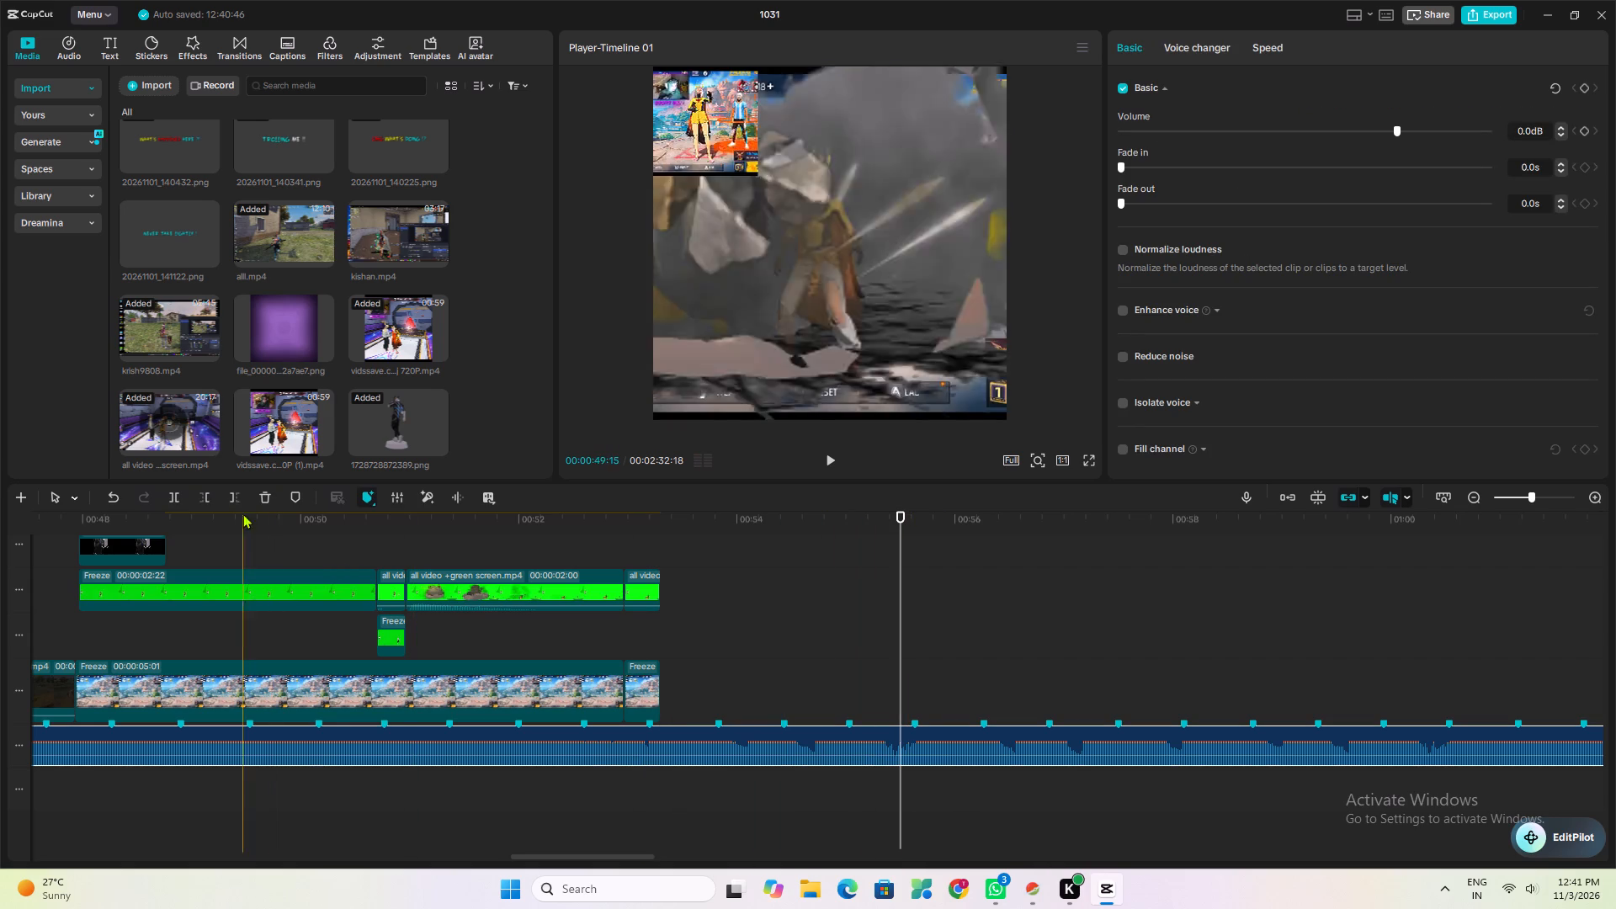
pyautogui.click(238, 494)
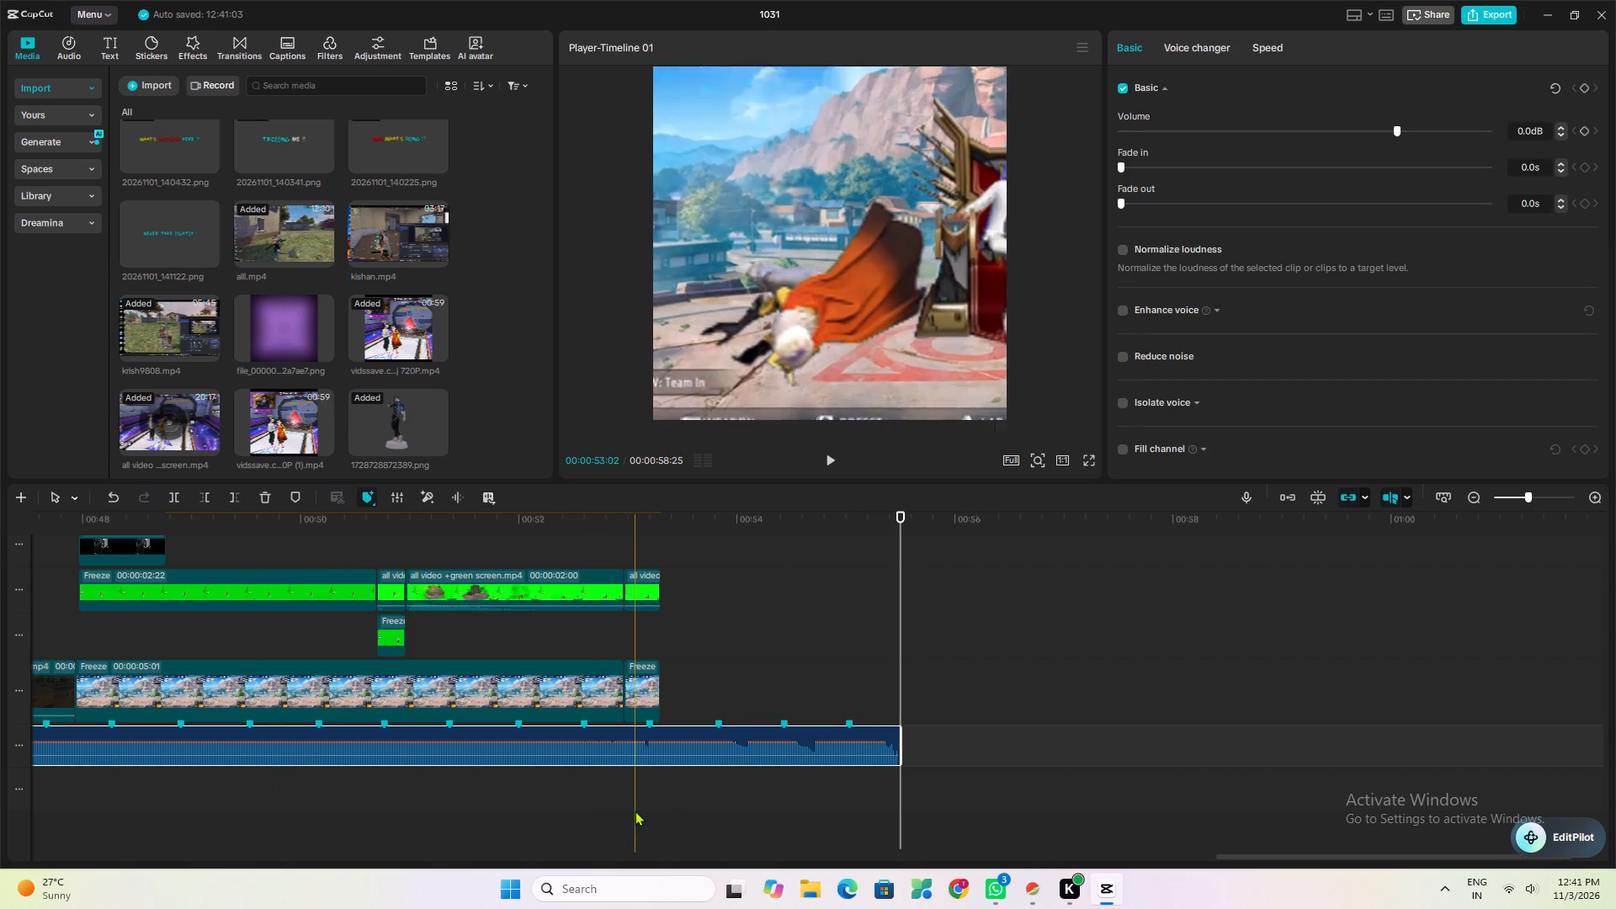
# Split the music clip at about 00:00:53:05, where the first zoom's beat falls.
pyautogui.click(647, 824)
pyautogui.click(640, 752)
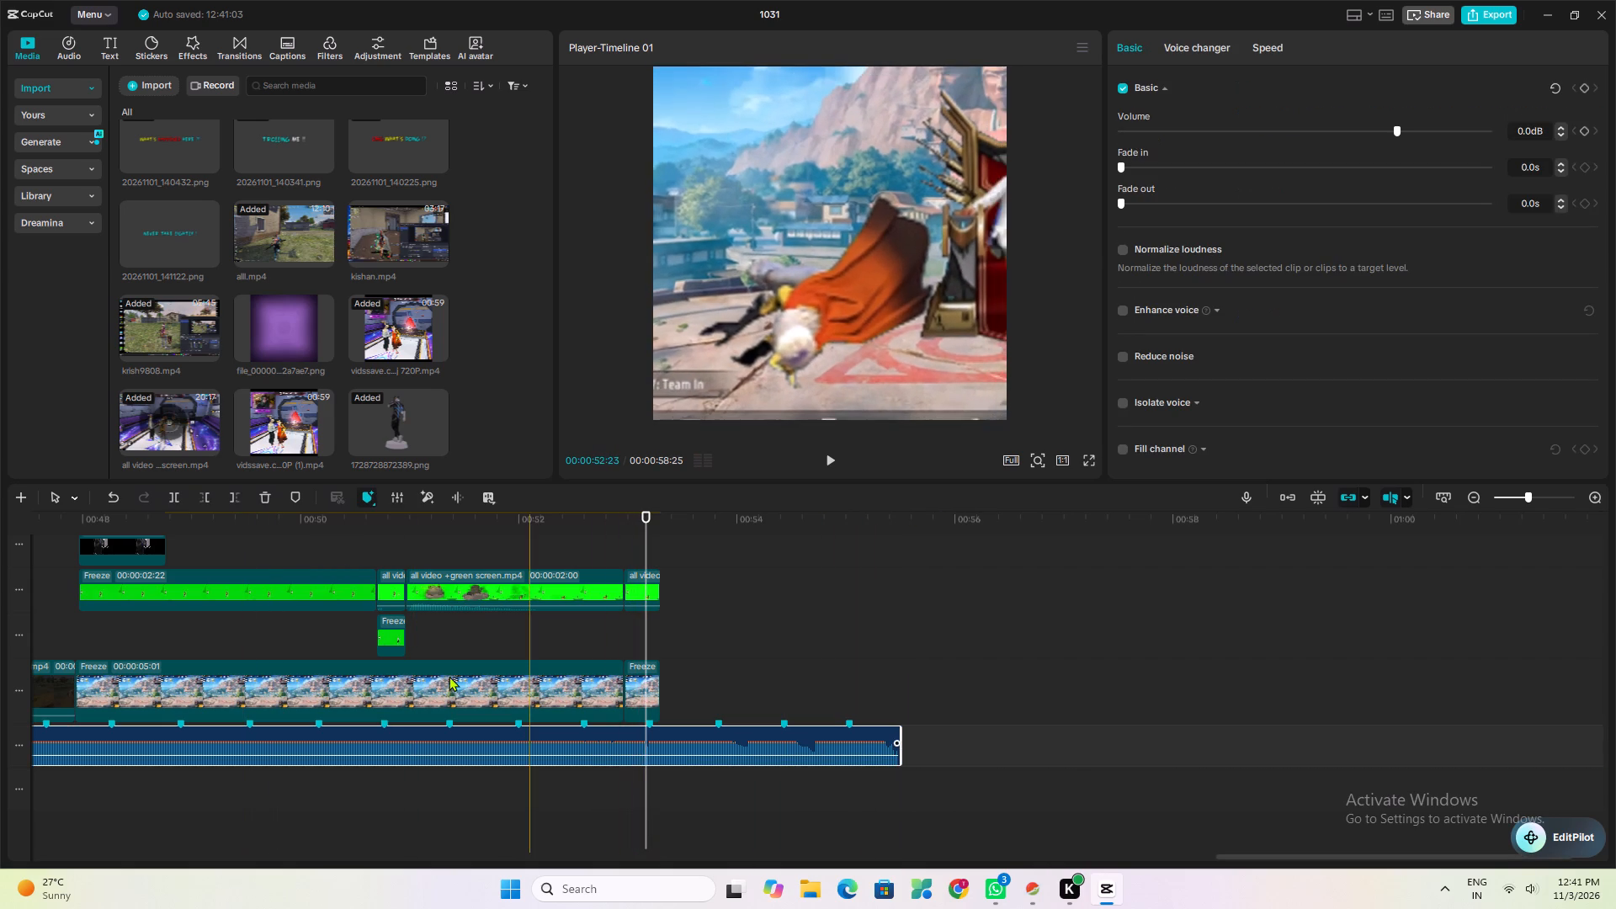
pyautogui.click(174, 490)
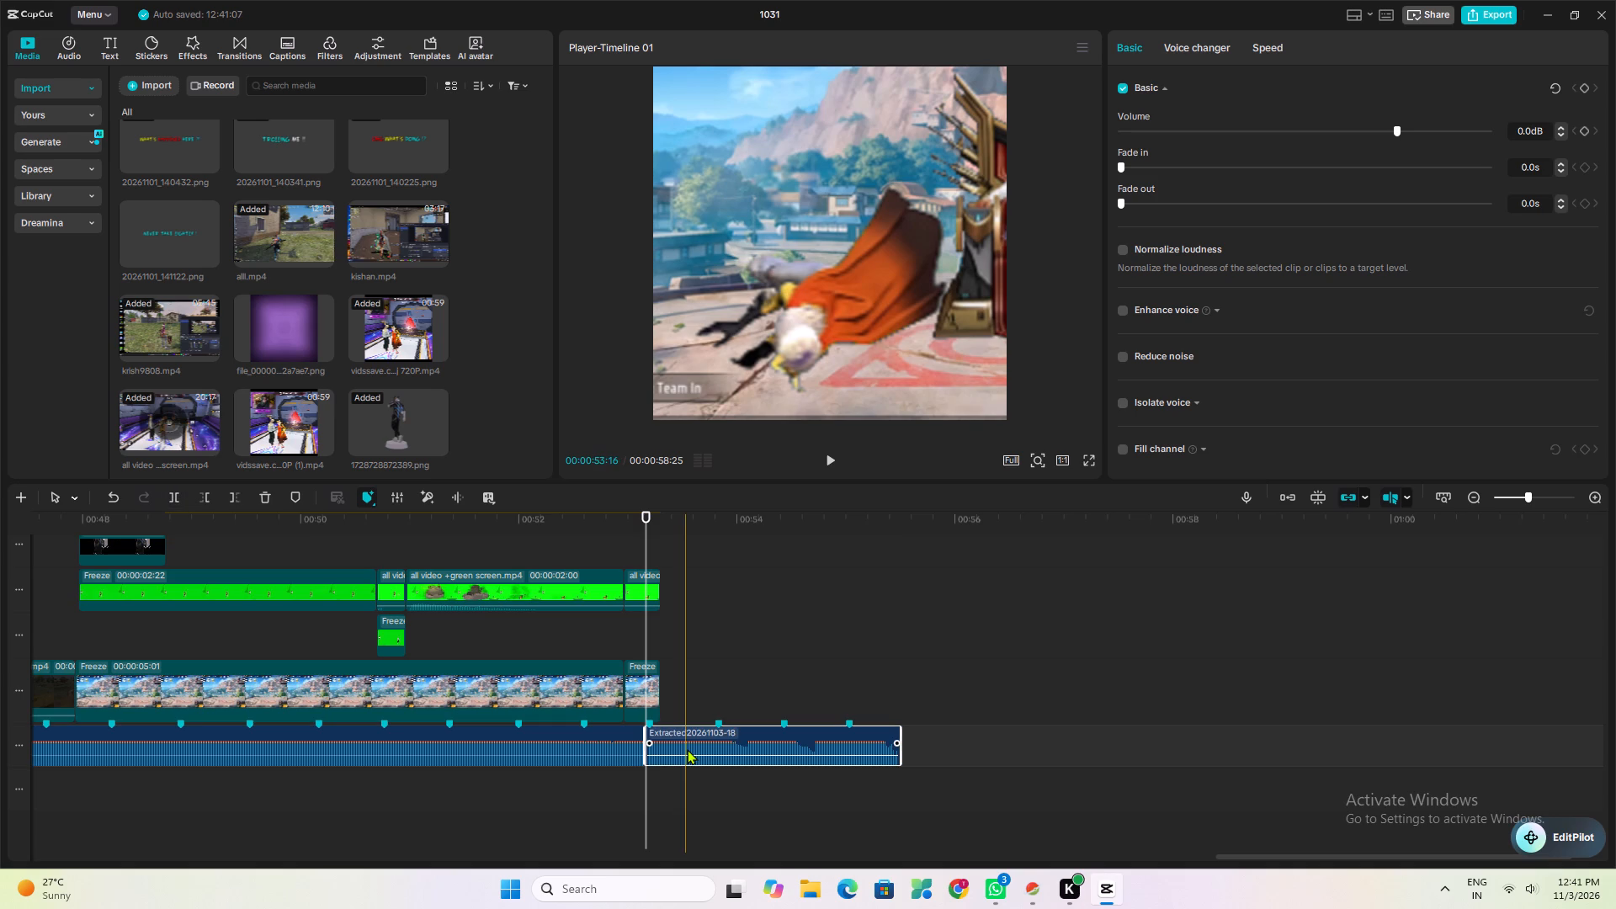
# Copy the split-off music section from 00:00:53:05 and paste it at about 00:00:55:16.
pyautogui.moveTo(687, 749); pyautogui.dragTo(672, 749, button='right')
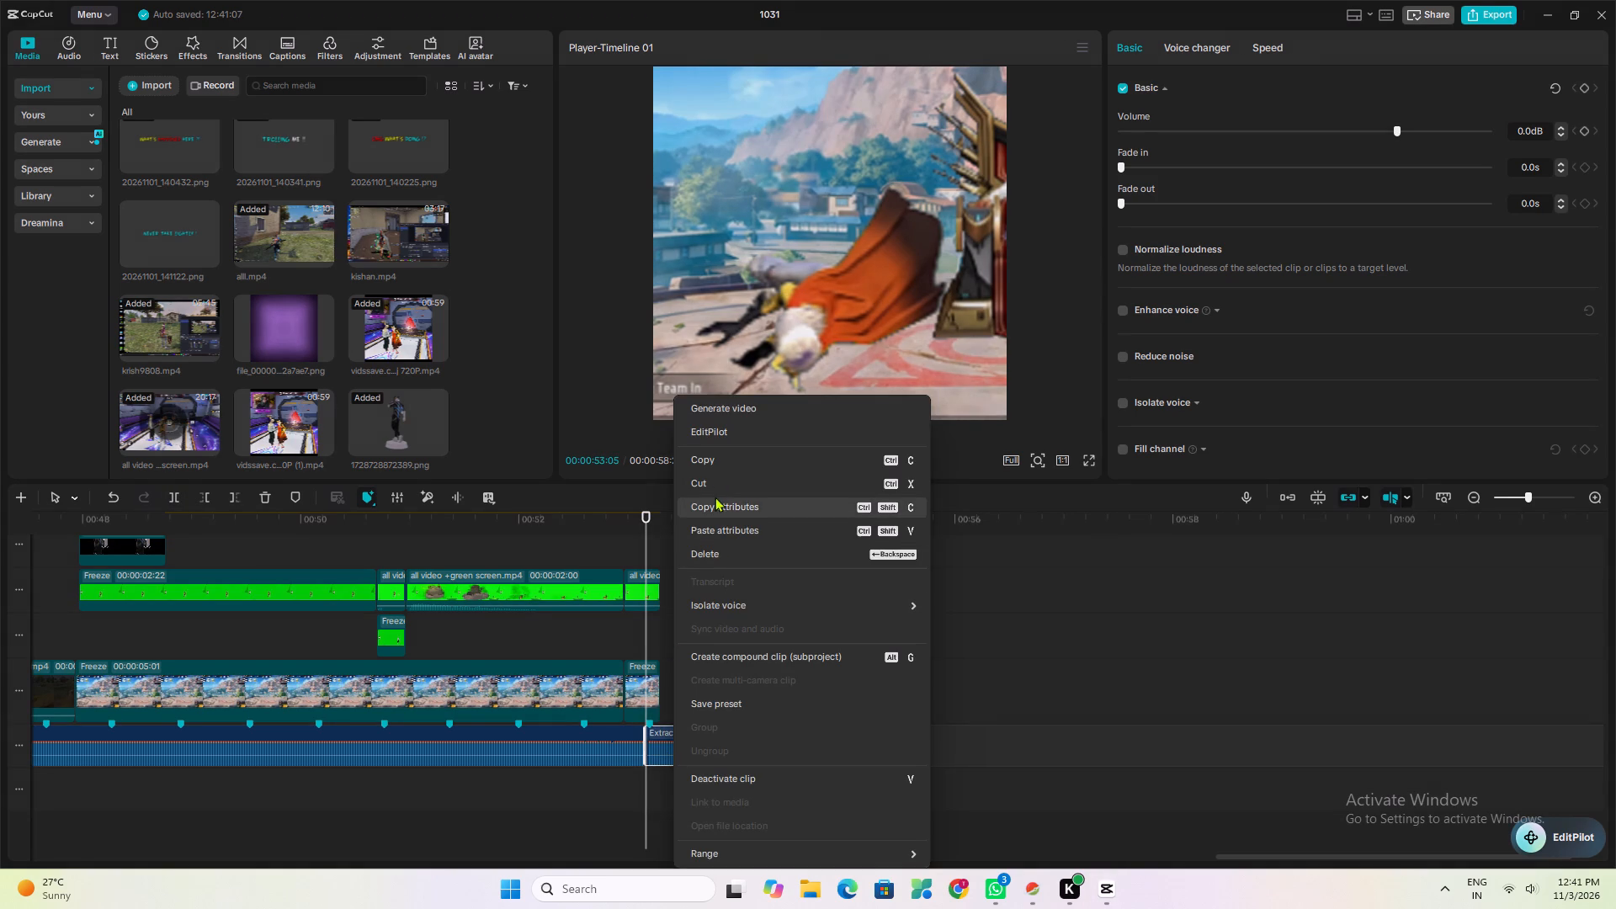
pyautogui.click(713, 464)
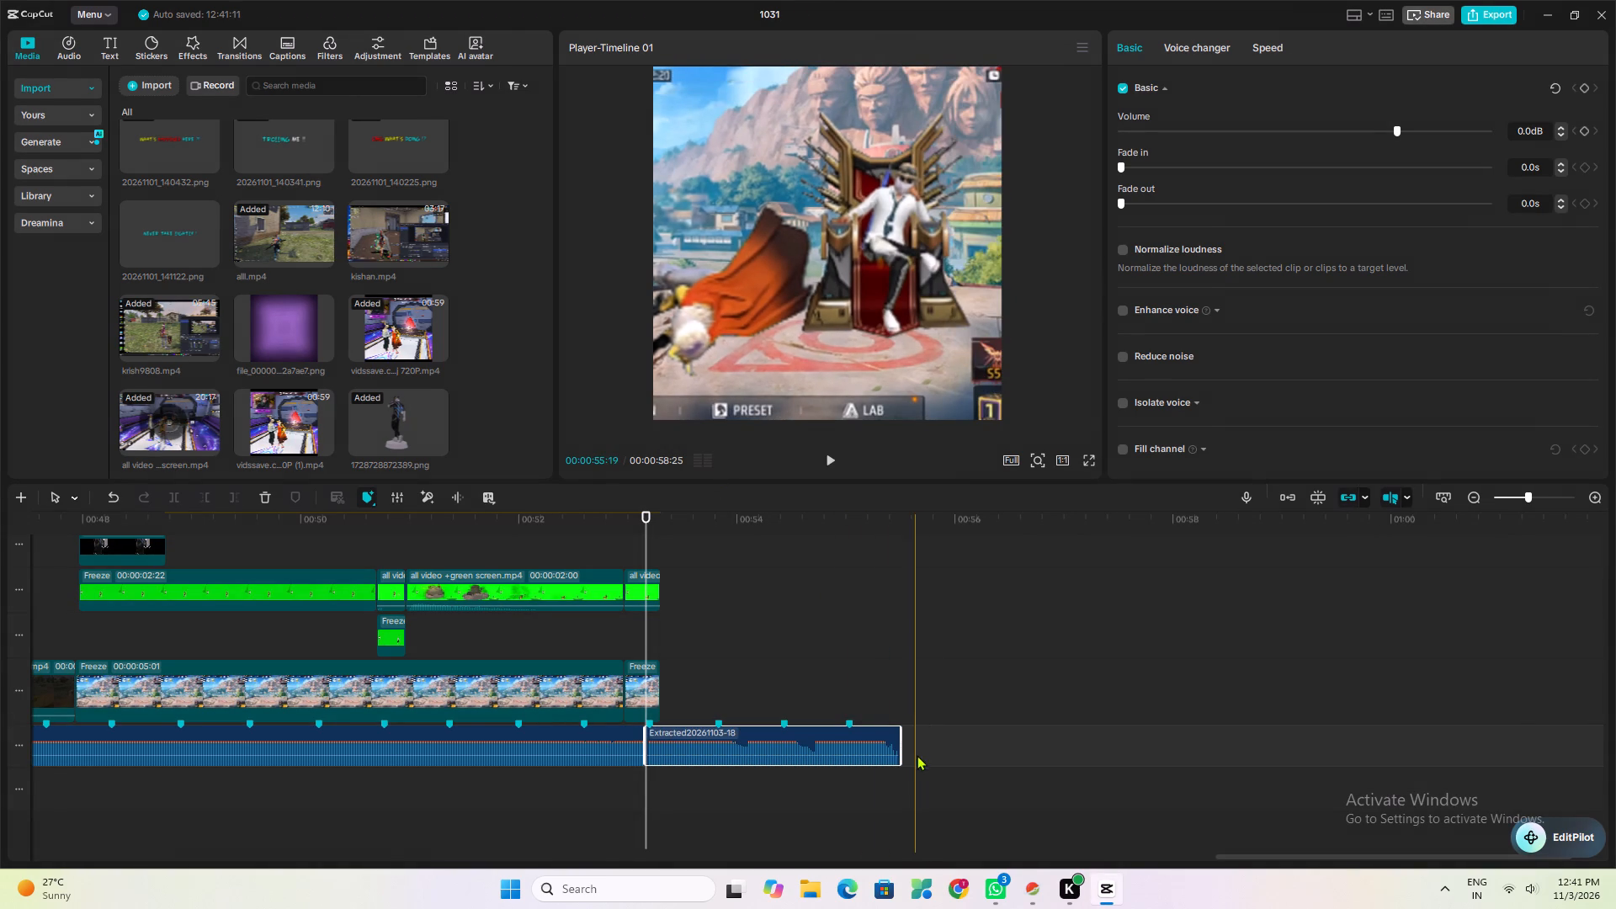
pyautogui.click(904, 800)
pyautogui.rightClick(910, 749)
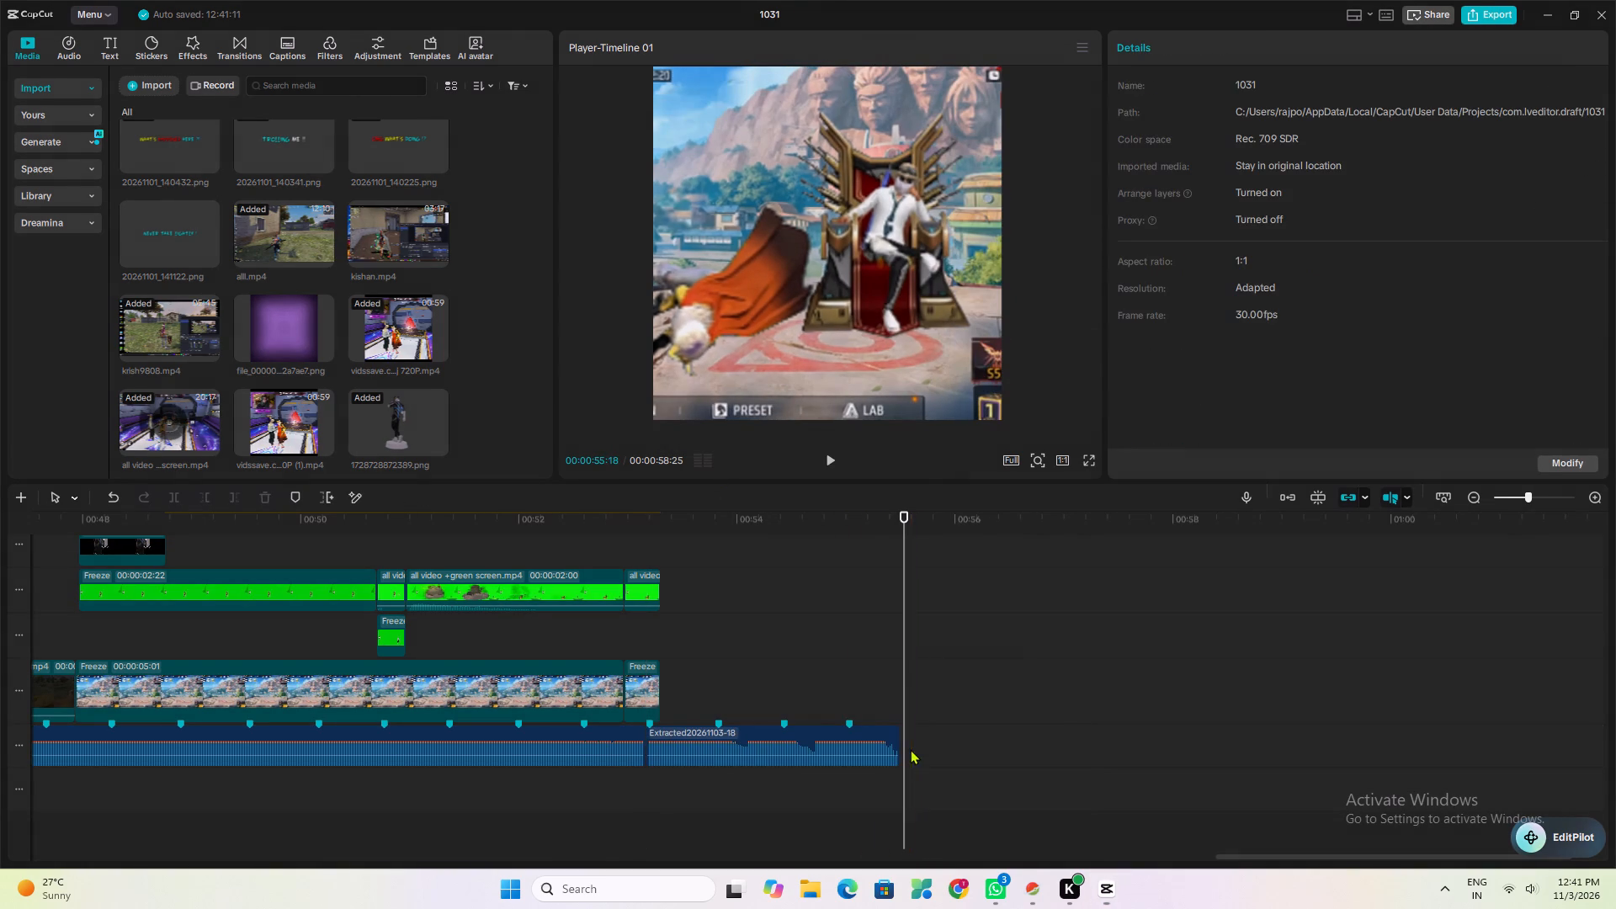
pyautogui.click(944, 780)
pyautogui.rightClick(909, 737)
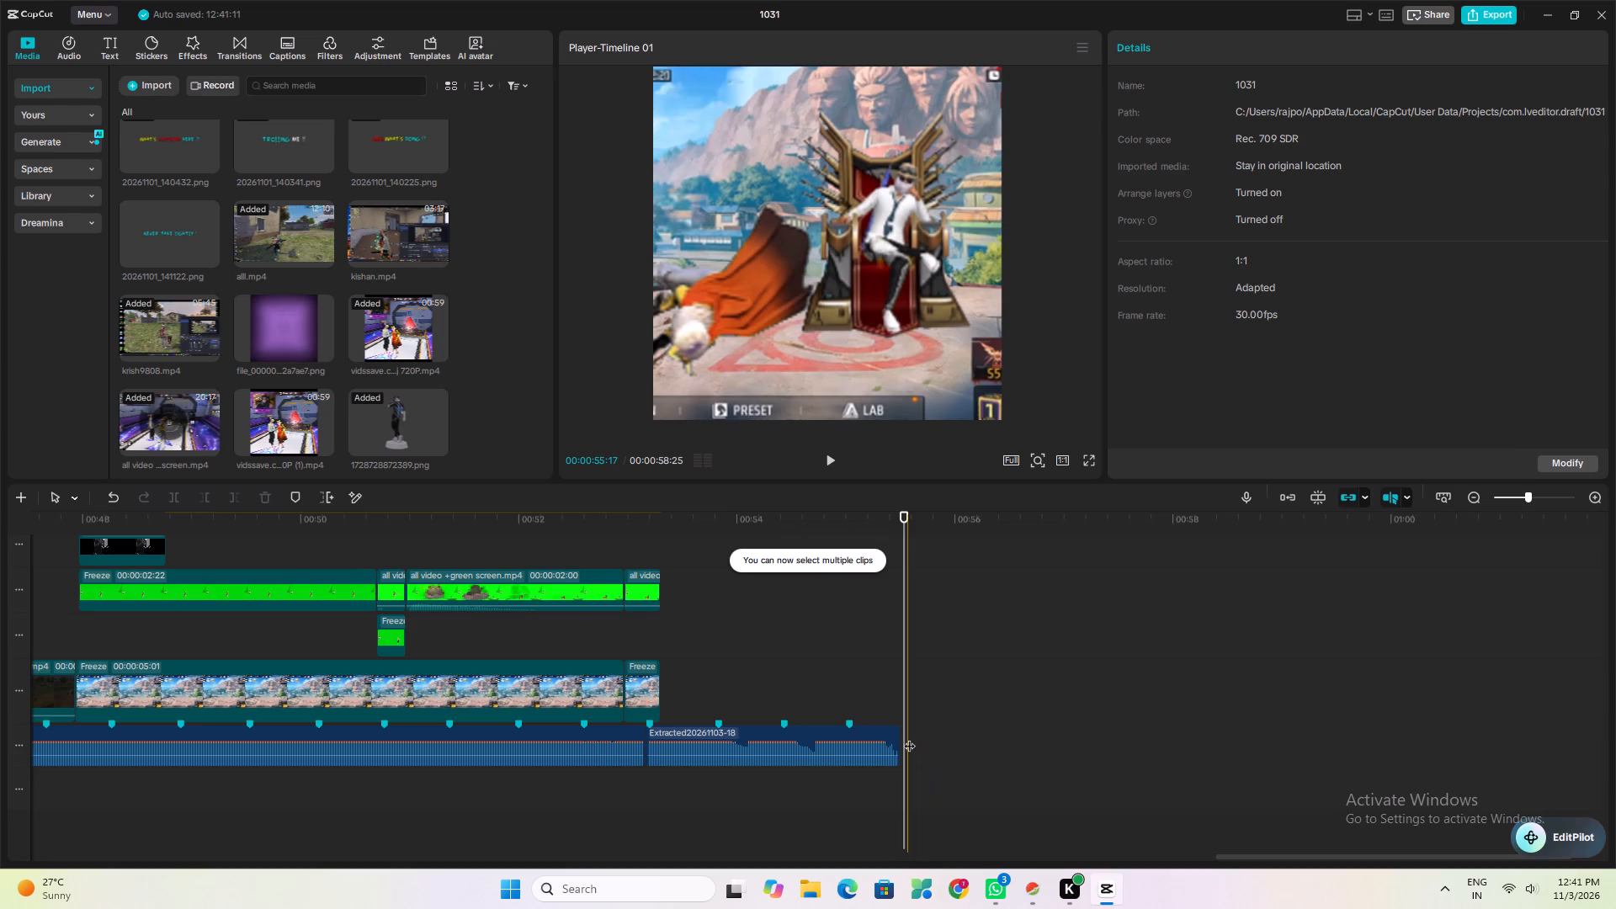
pyautogui.click(946, 803)
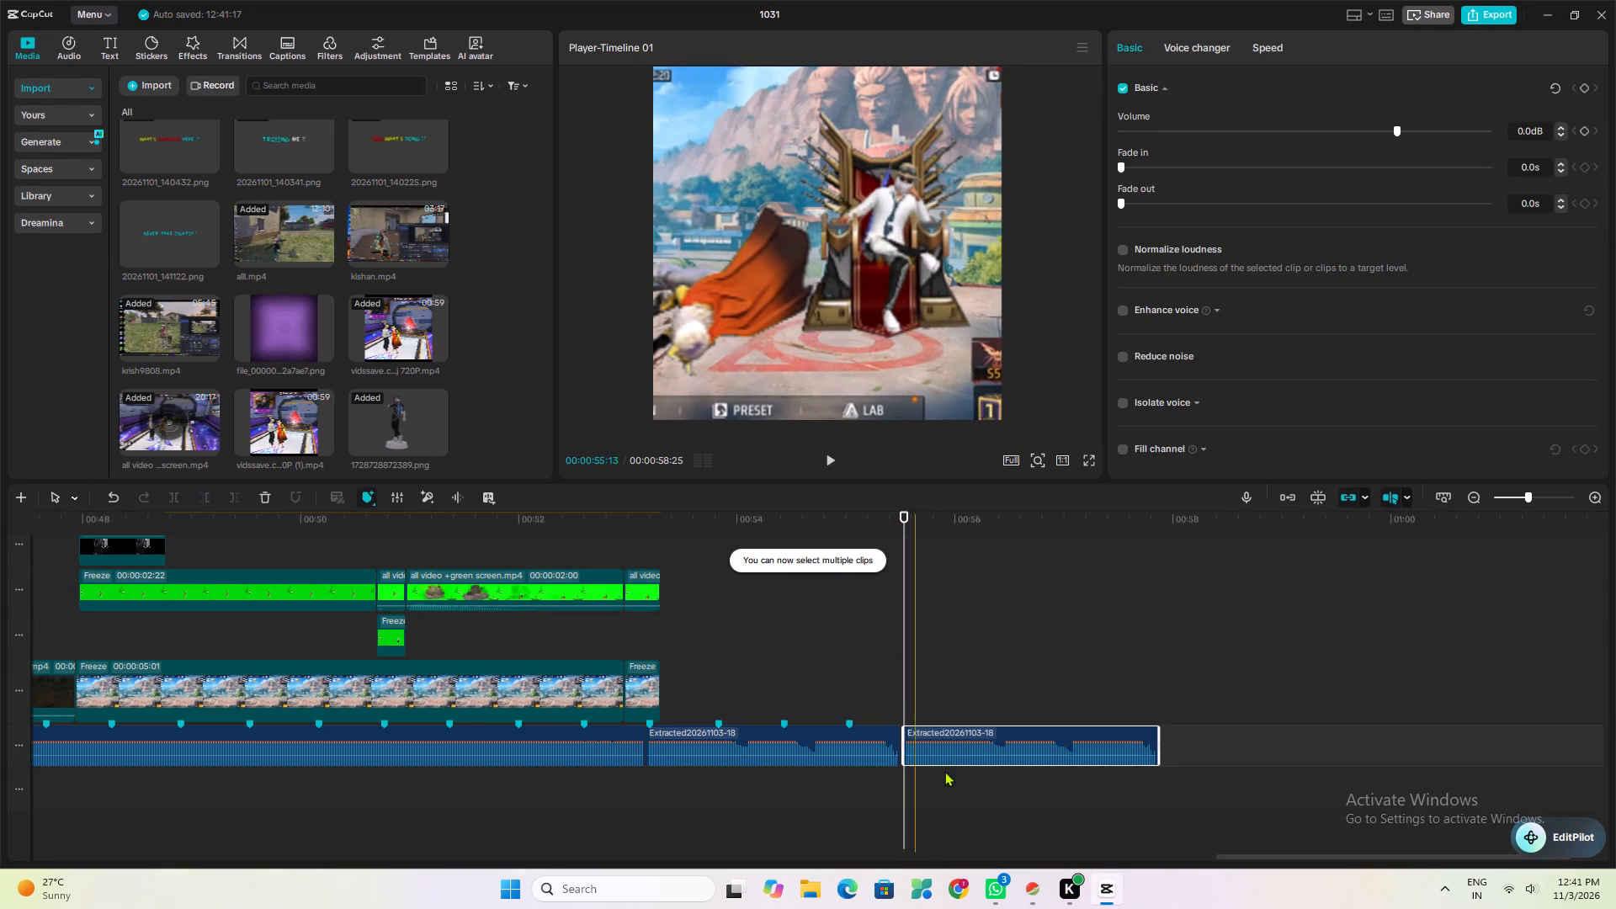
# Move the pasted music section to the track below, slightly overlapping the previous section's end, and replay the join.
pyautogui.moveTo(960, 743); pyautogui.dragTo(947, 747)
pyautogui.click(860, 811)
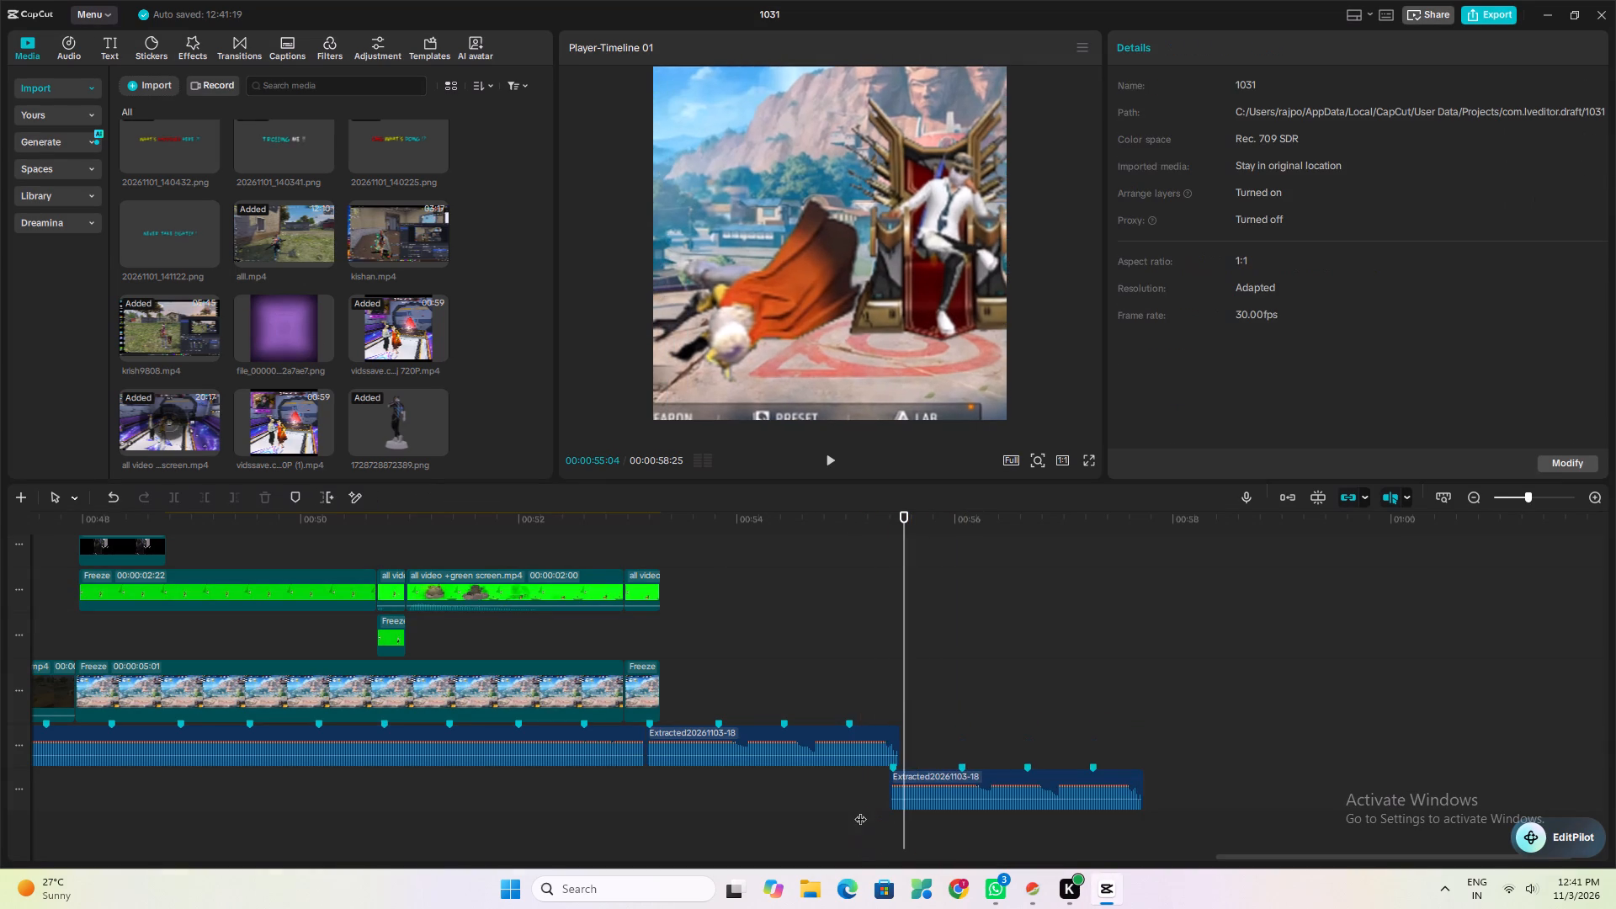
pyautogui.press('space')
pyautogui.click(757, 811)
pyautogui.press('space')
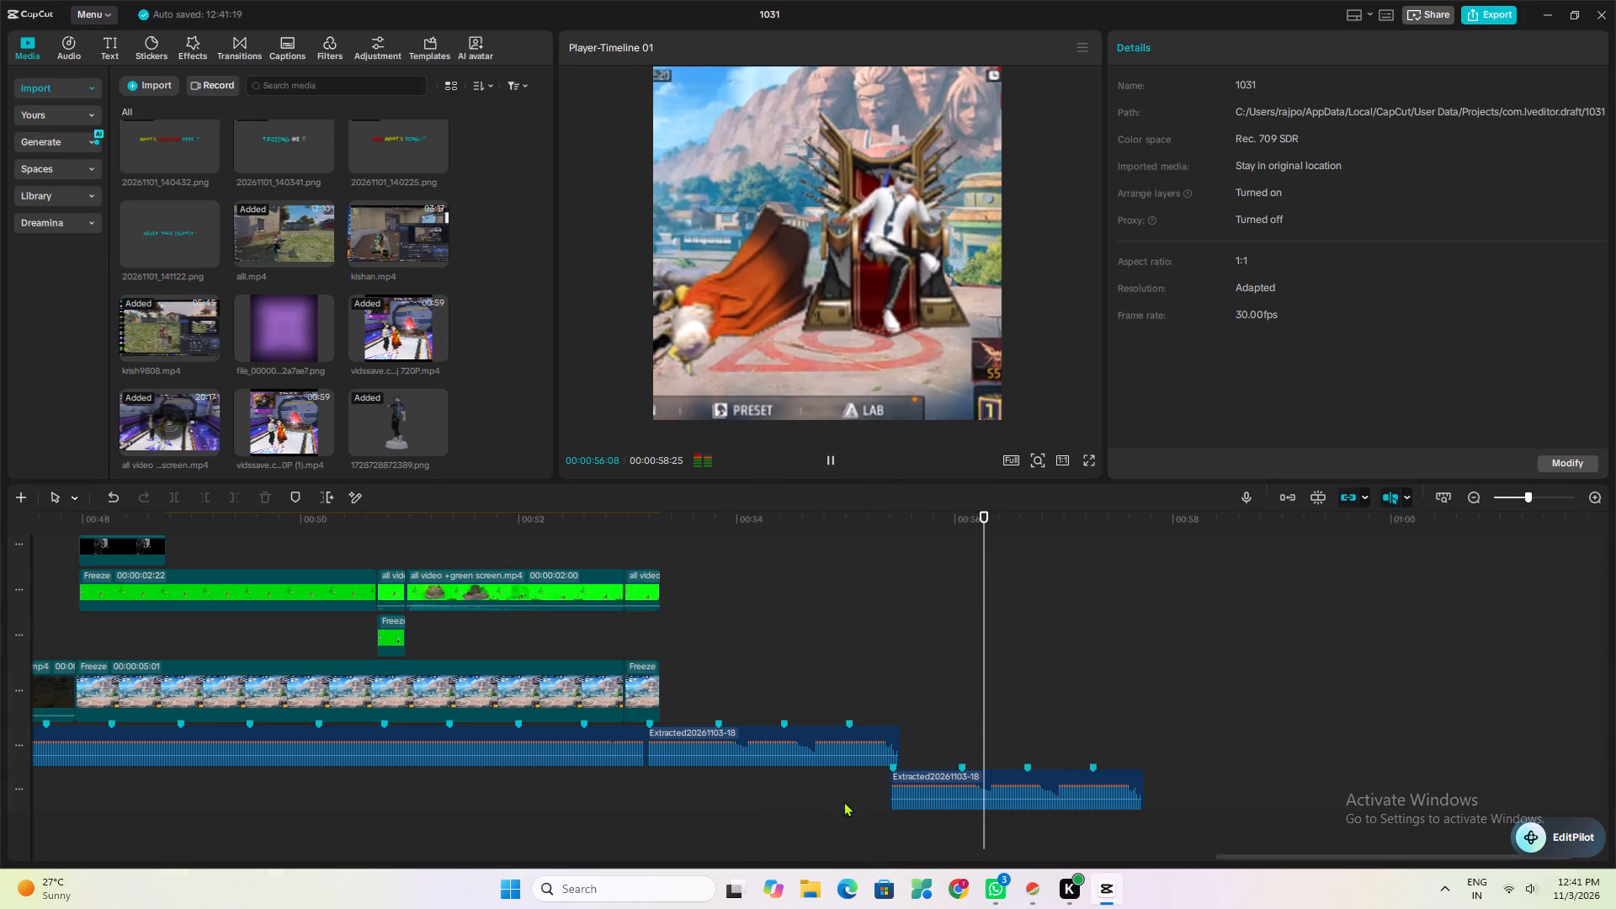
pyautogui.press('space')
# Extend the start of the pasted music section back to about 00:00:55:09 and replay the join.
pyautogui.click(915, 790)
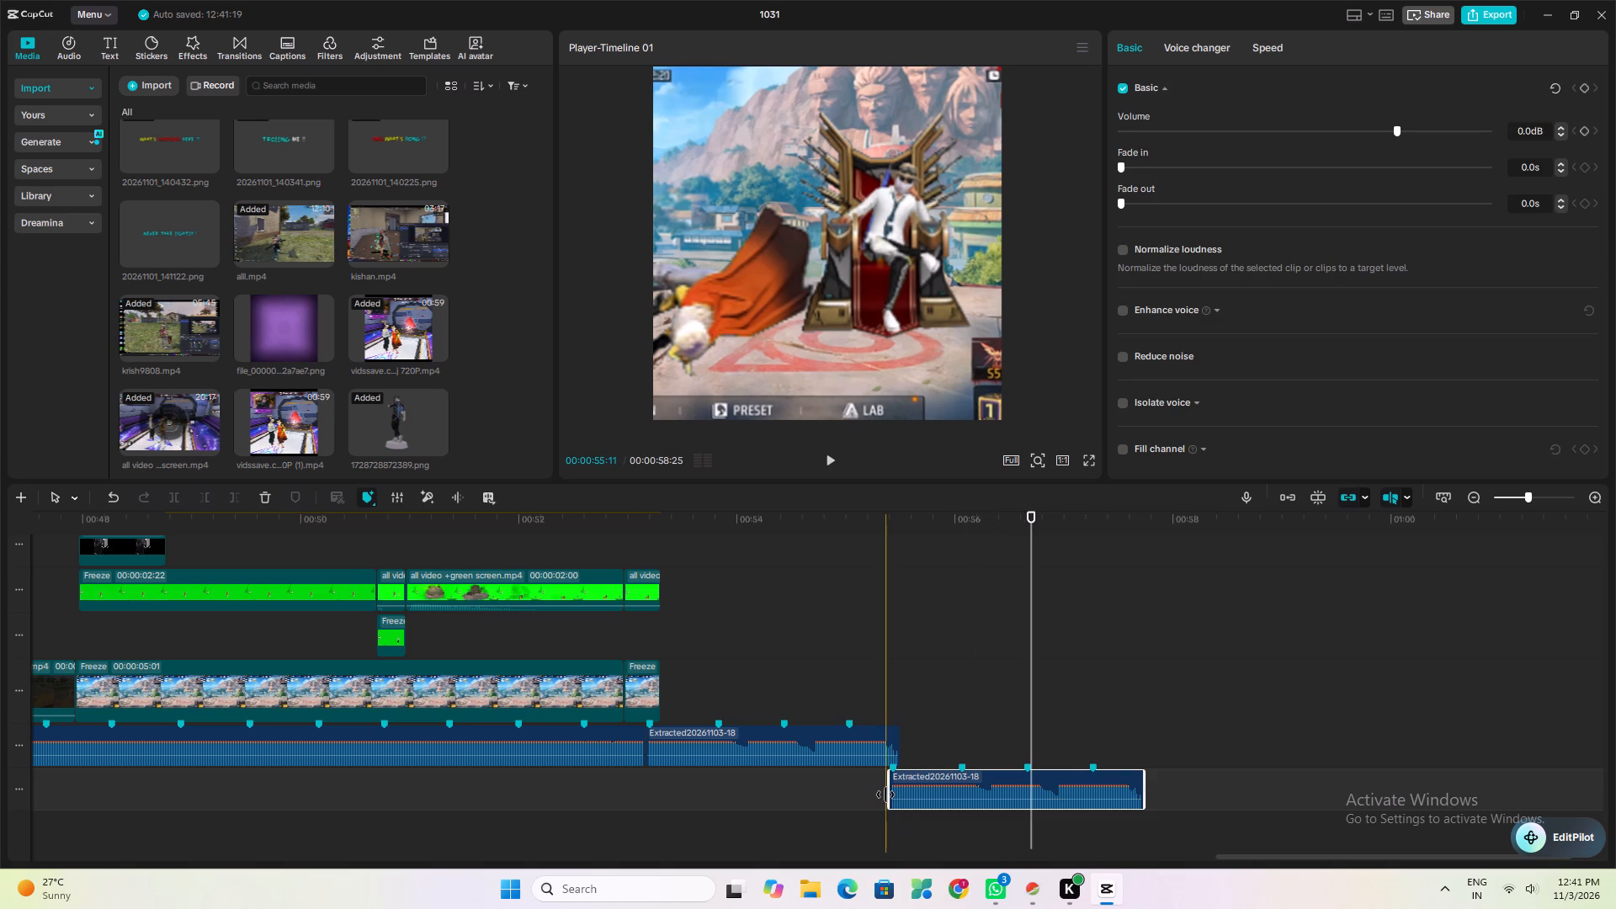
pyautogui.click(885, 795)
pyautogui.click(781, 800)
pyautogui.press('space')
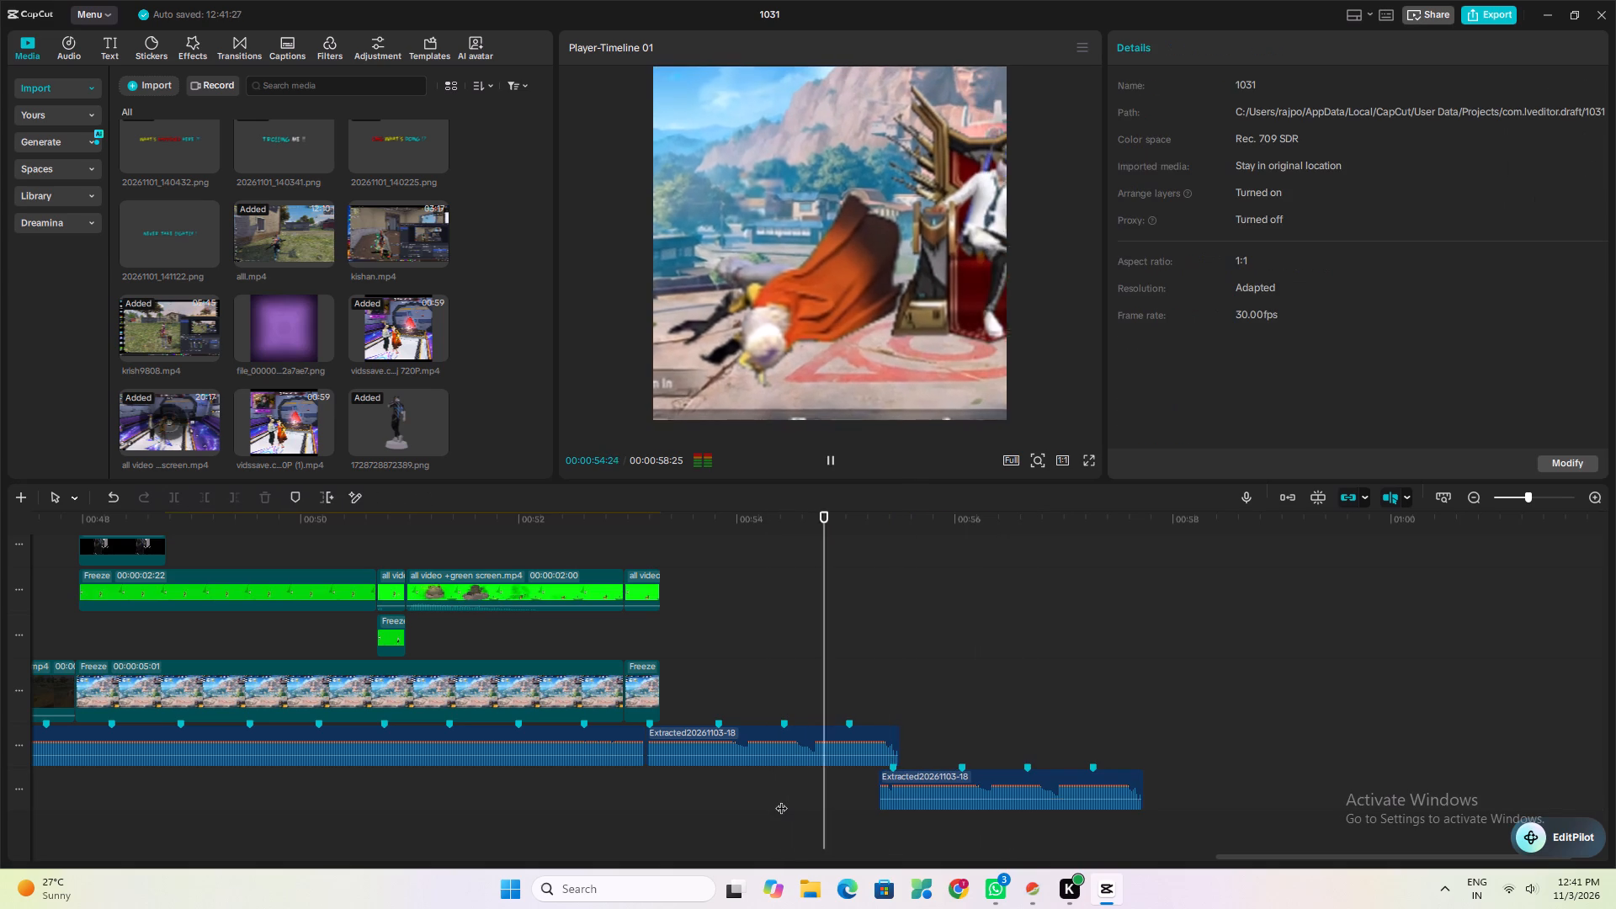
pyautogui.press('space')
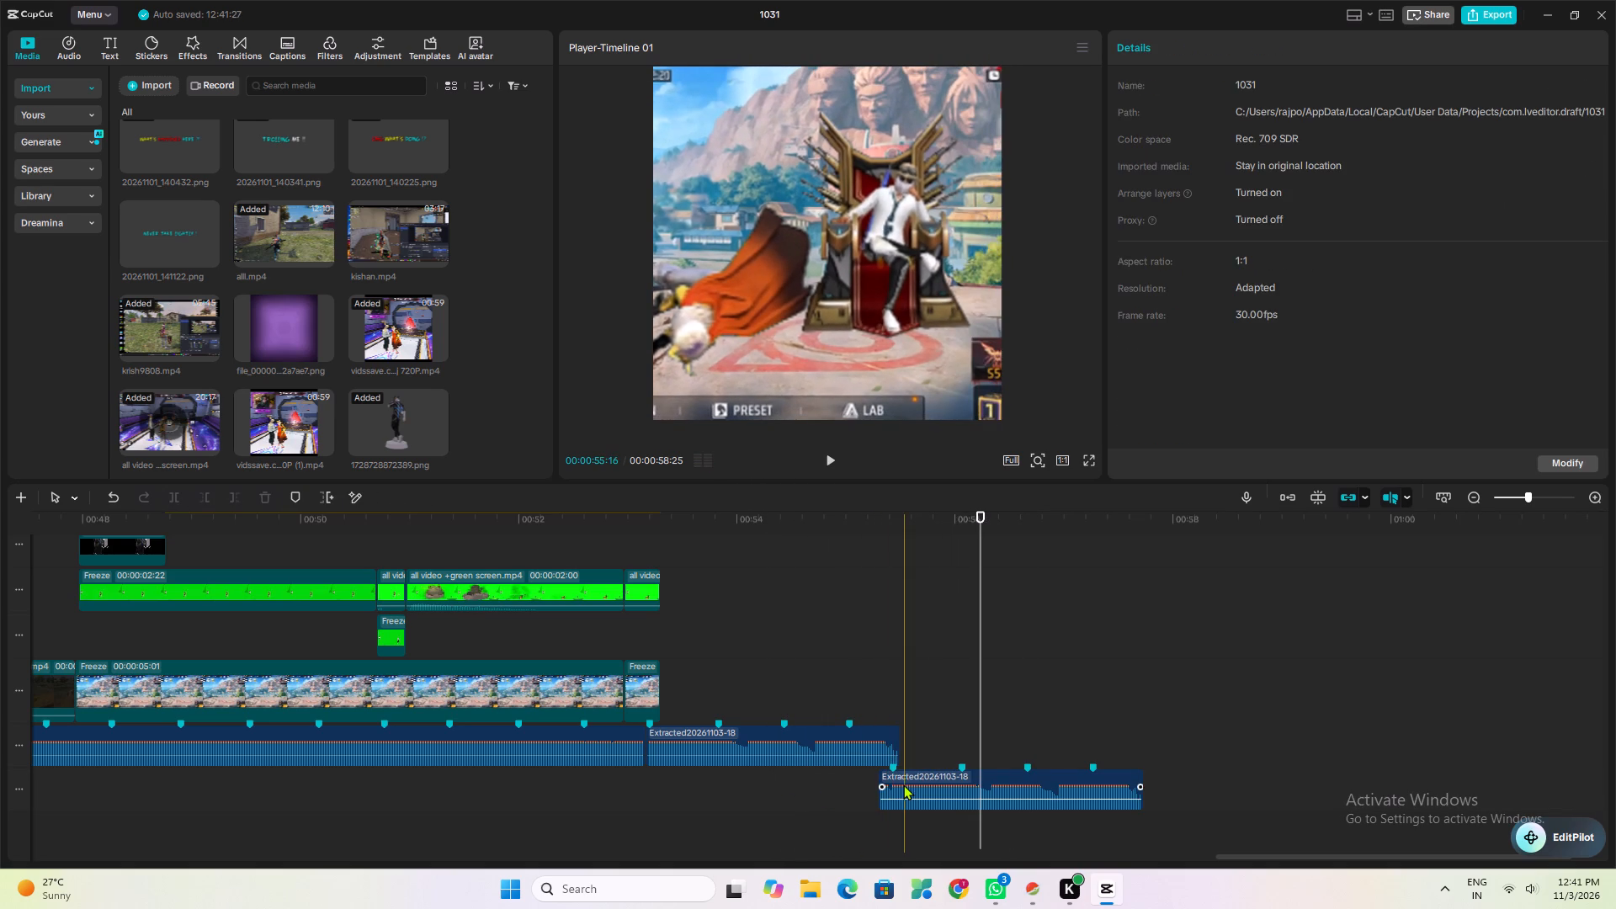
# Trim the start of the pasted music section to about 00:00:55:13 and replay the join from about 00:00:54:20.
pyautogui.click(903, 784)
pyautogui.moveTo(874, 796); pyautogui.dragTo(892, 805)
pyautogui.click(836, 806)
pyautogui.press('space')
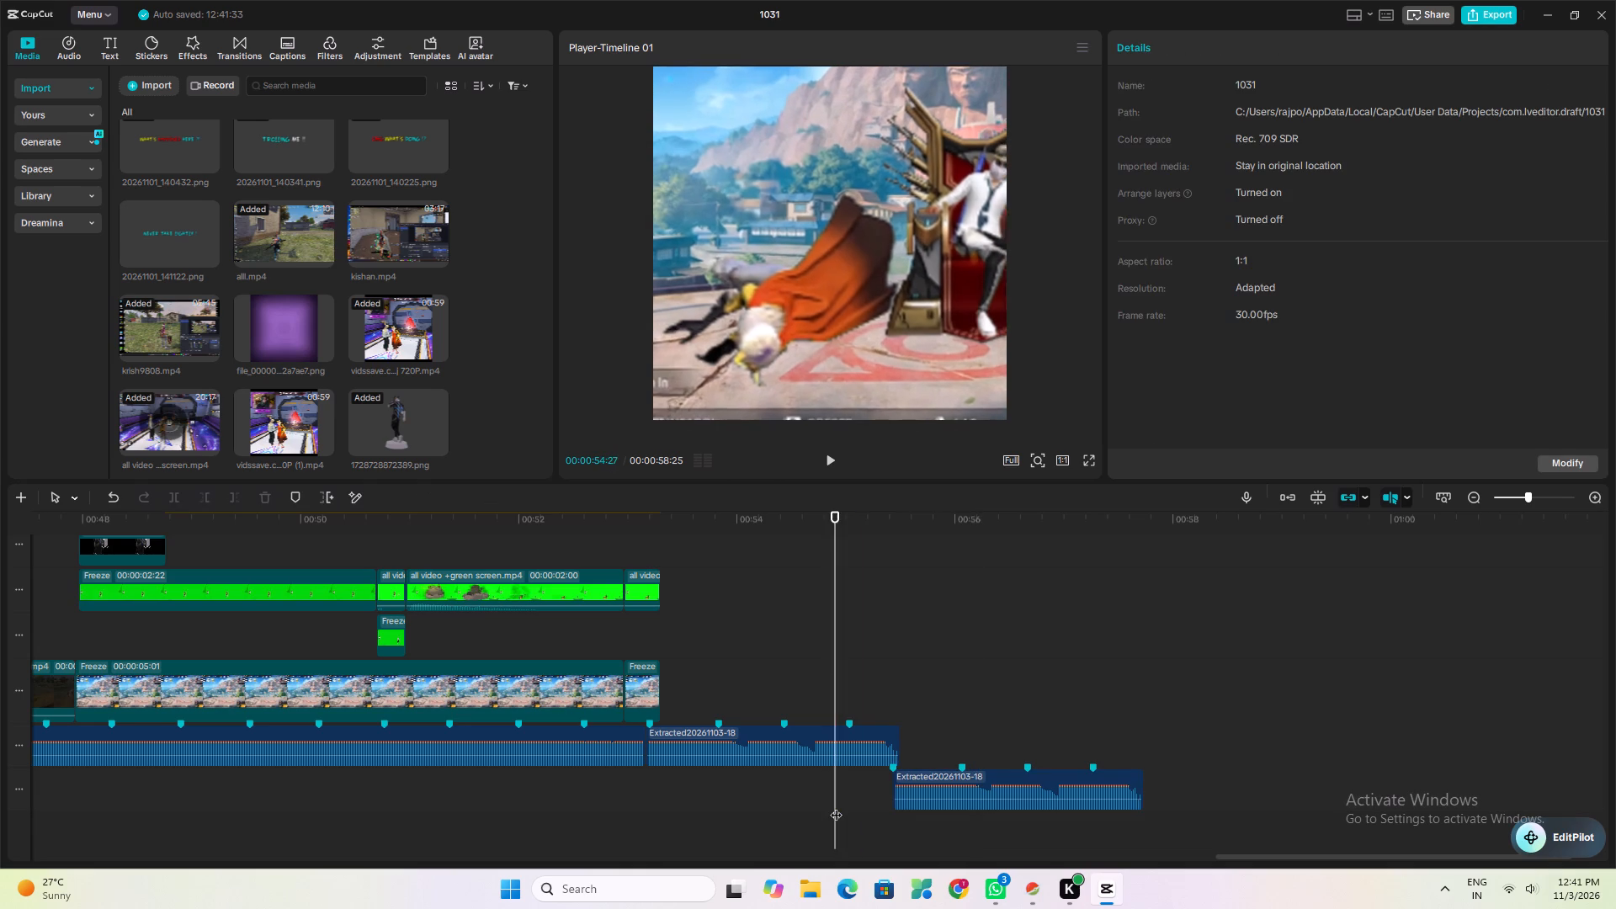
pyautogui.press('space')
pyautogui.click(814, 794)
pyautogui.press('space')
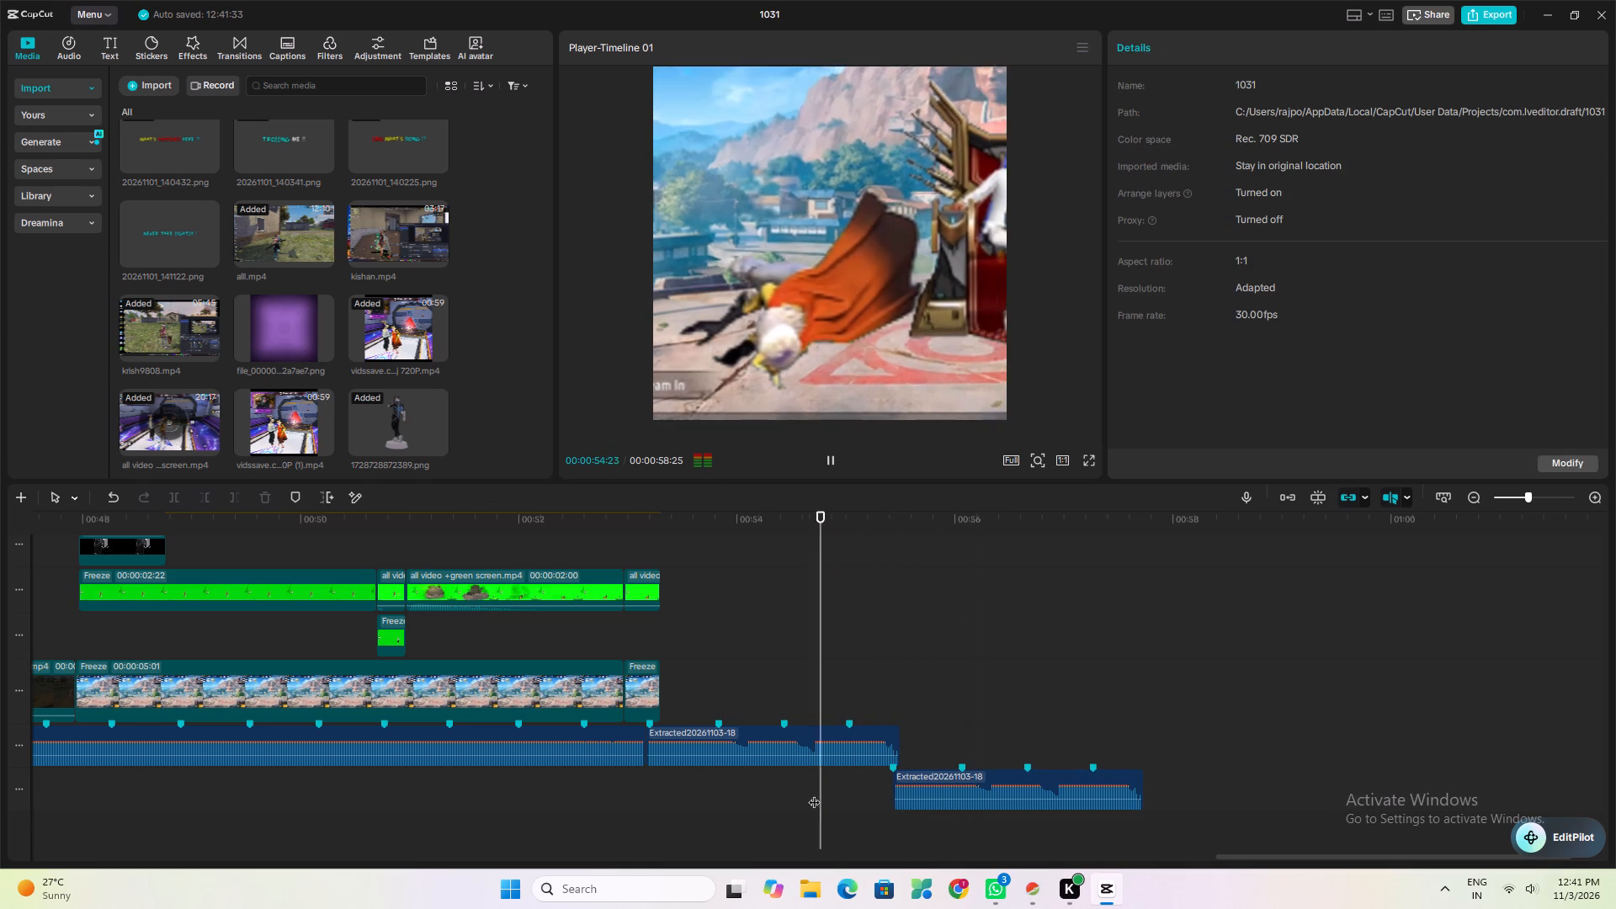
pyautogui.press('space')
# Trim the end of the preceding music section back to about 00:00:55:11.
pyautogui.click(840, 754)
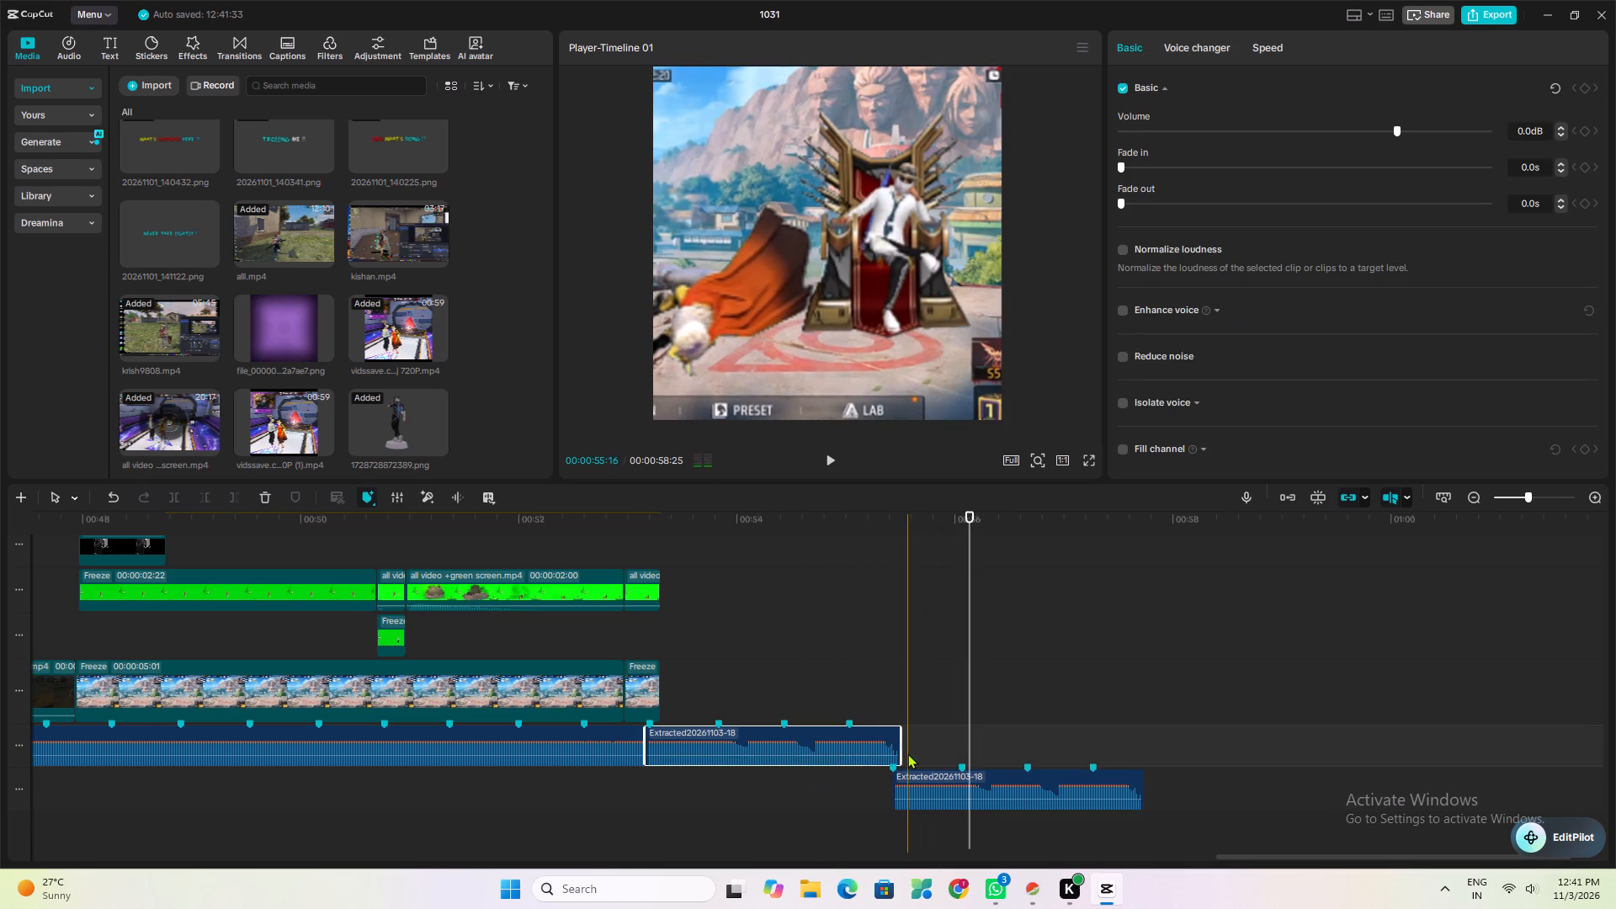
pyautogui.moveTo(903, 759); pyautogui.dragTo(885, 768)
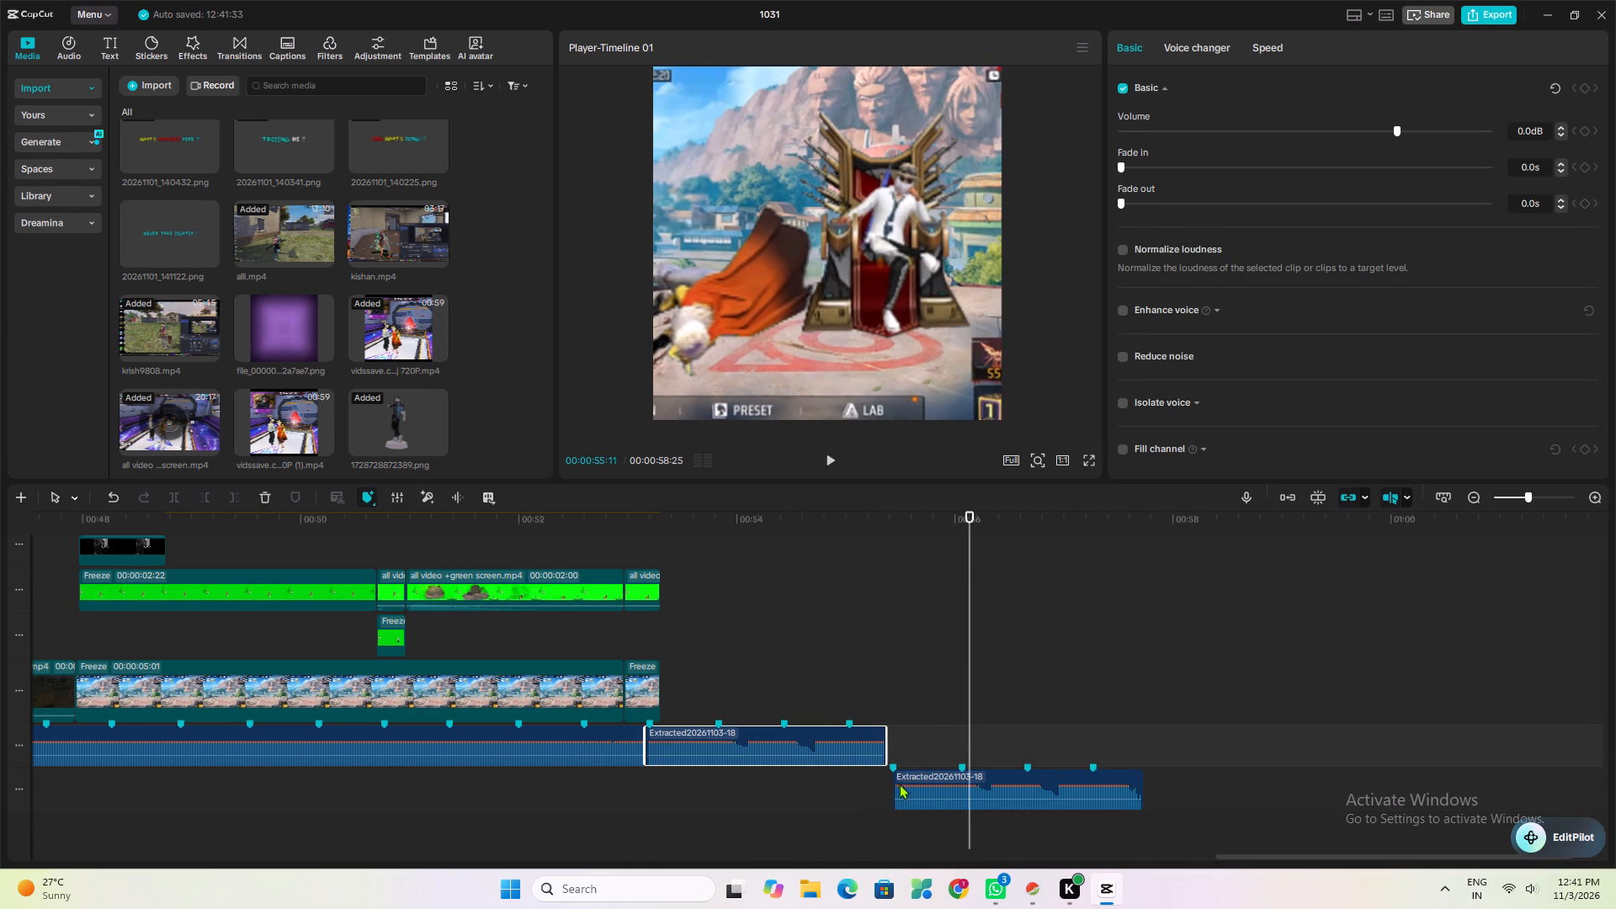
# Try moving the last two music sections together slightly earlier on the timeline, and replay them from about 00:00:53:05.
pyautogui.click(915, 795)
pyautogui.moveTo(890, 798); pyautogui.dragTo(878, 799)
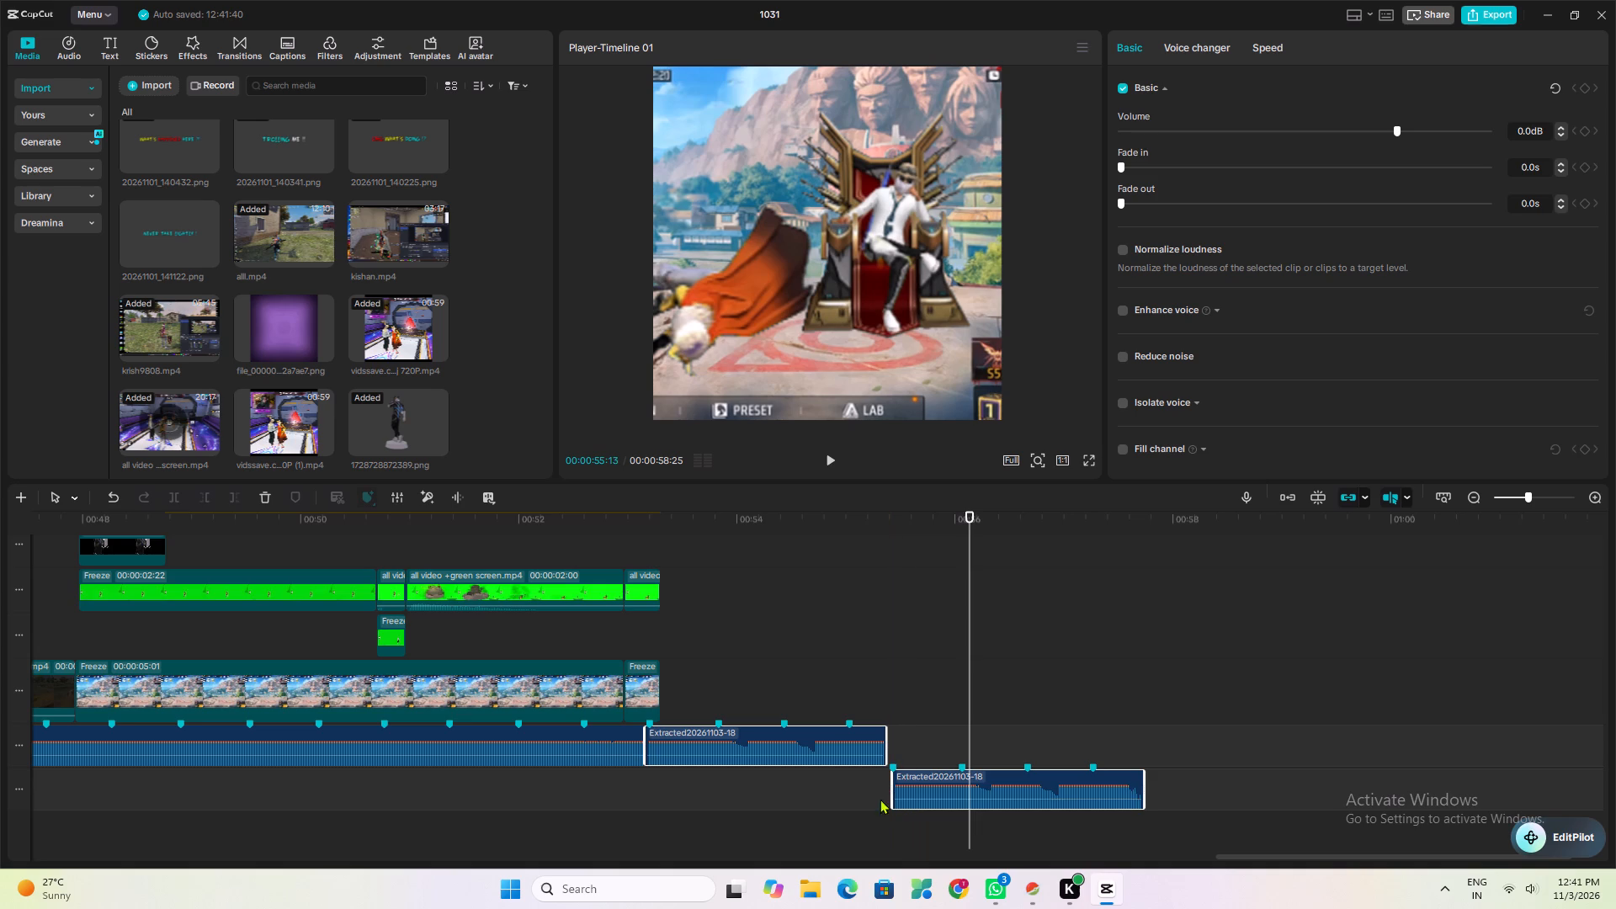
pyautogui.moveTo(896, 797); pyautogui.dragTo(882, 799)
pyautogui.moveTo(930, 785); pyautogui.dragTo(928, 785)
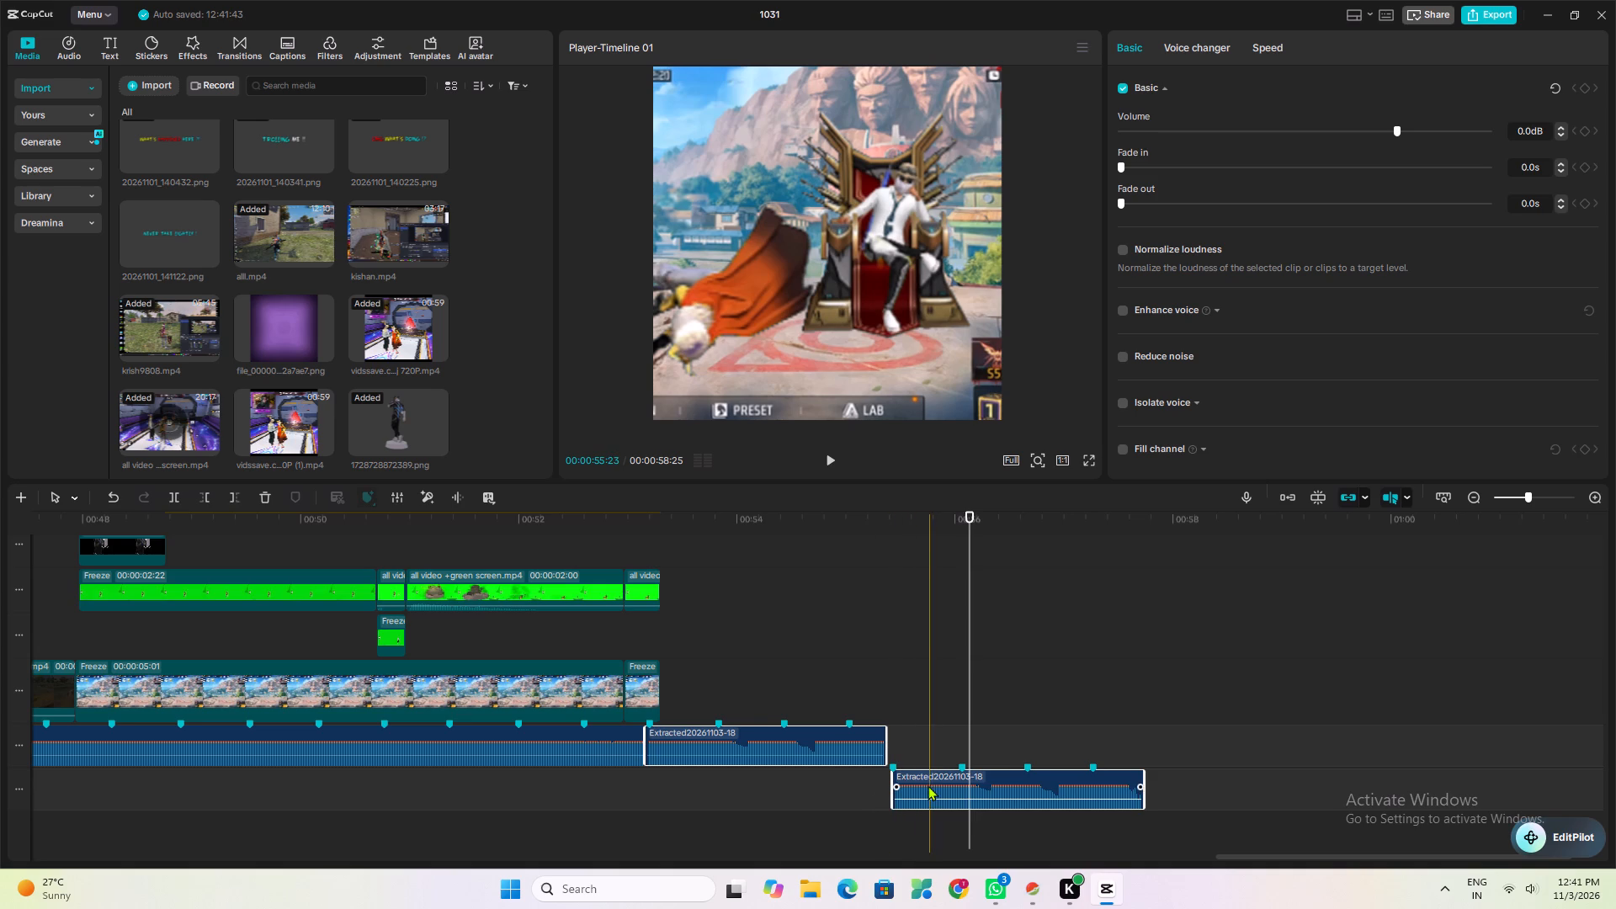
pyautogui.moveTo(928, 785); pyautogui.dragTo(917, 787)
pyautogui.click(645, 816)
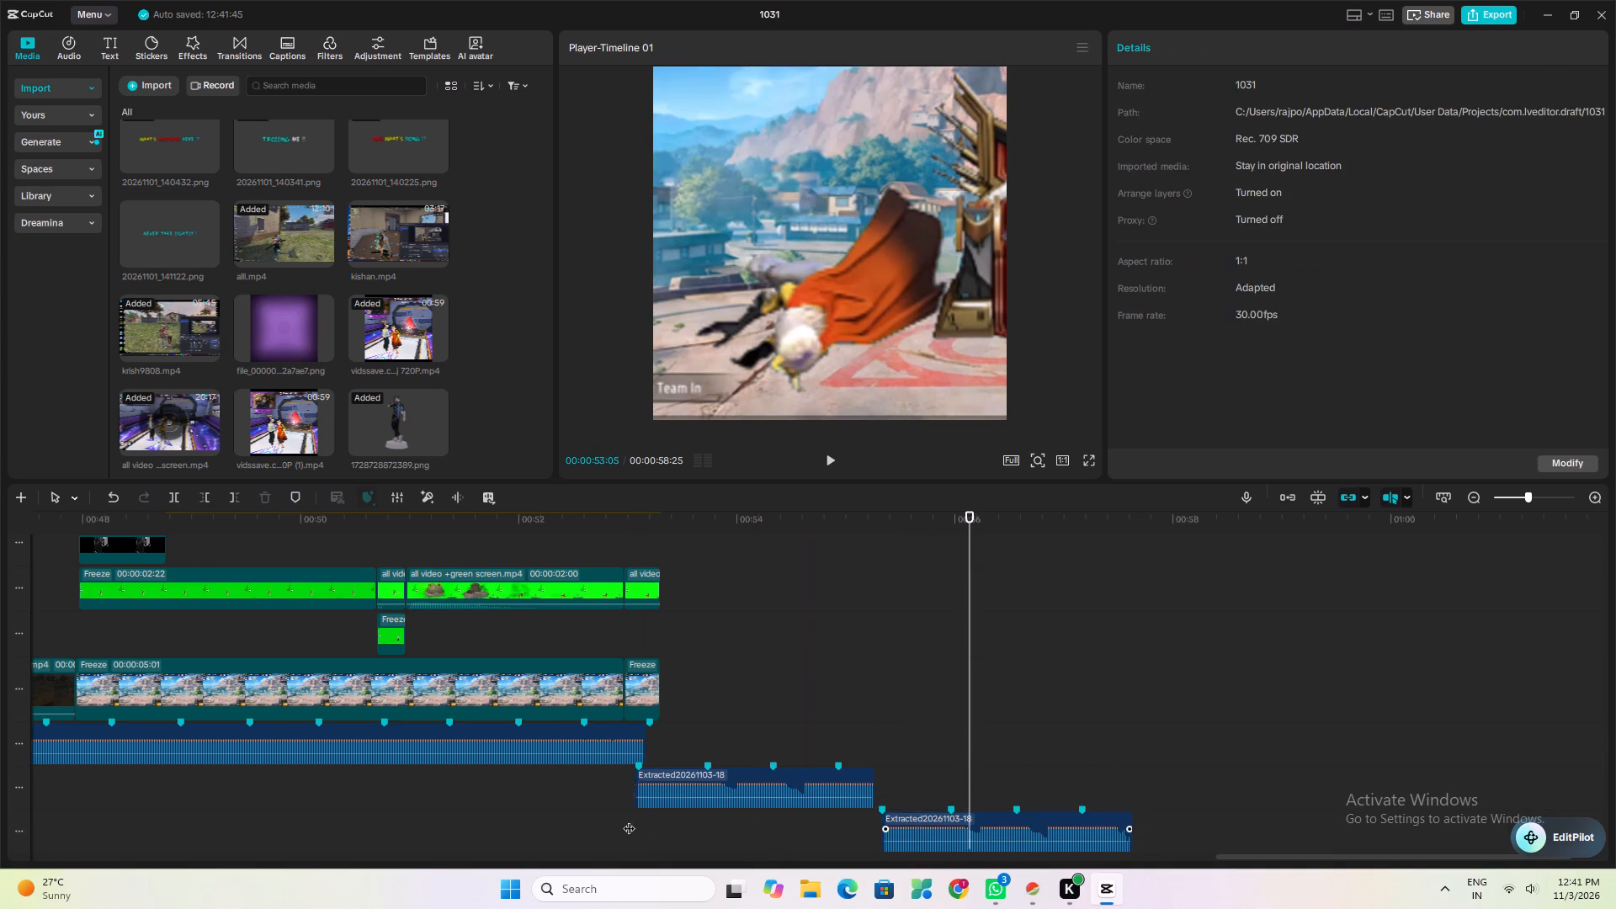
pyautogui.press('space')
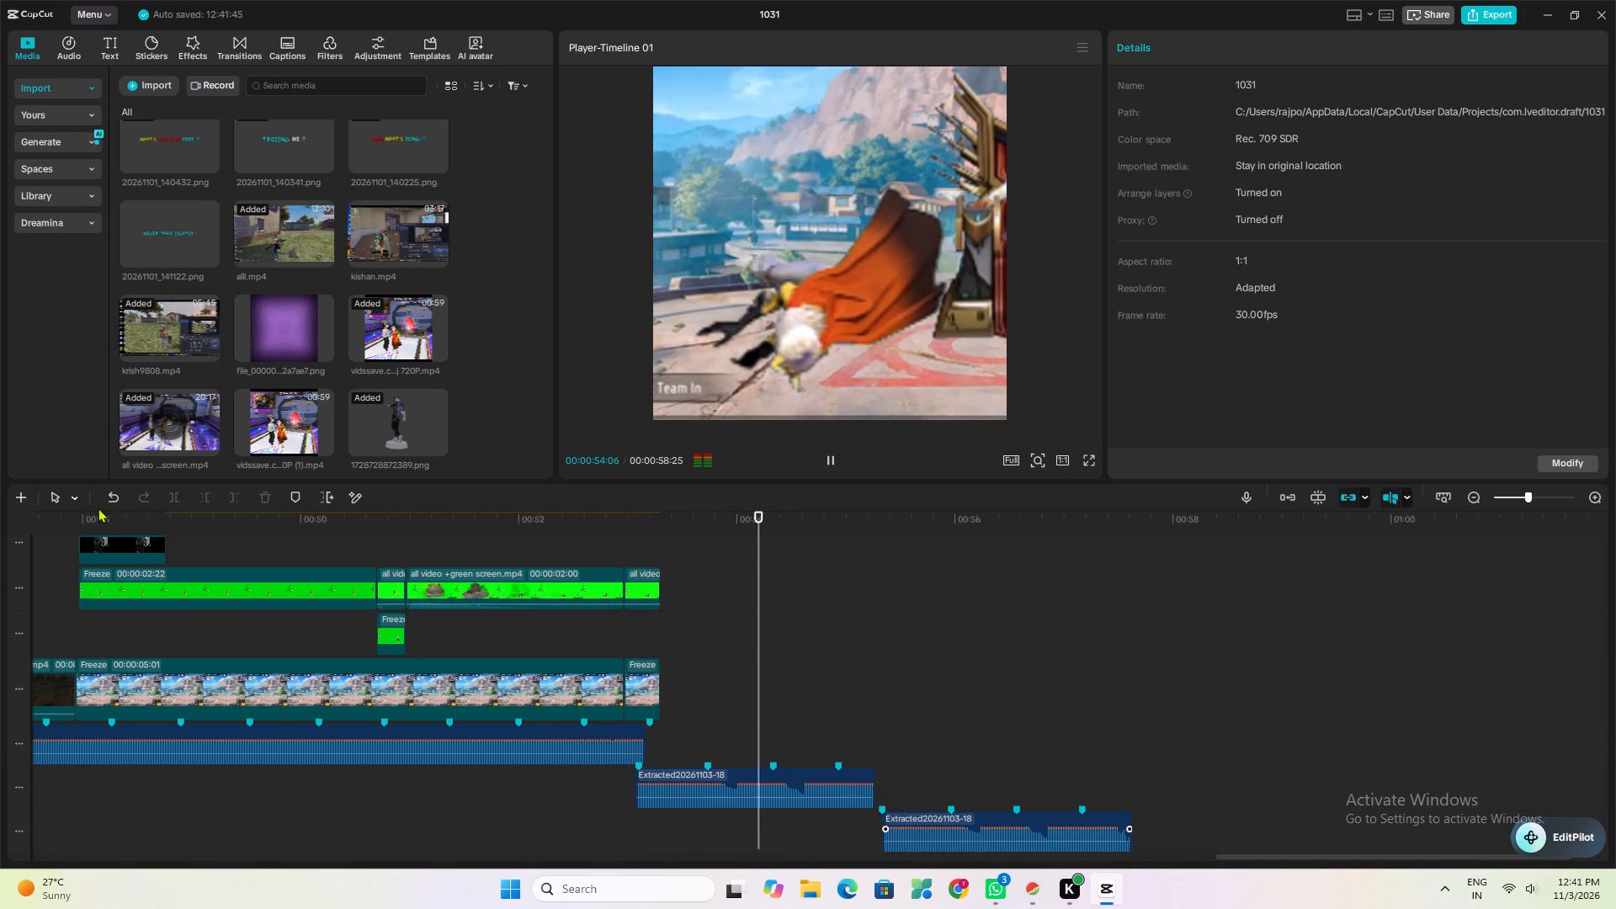
# Undo the music moves, trims, cuts and pasted loop section back to the full continuous music clip.
pyautogui.click(107, 497)
pyautogui.click(107, 497)
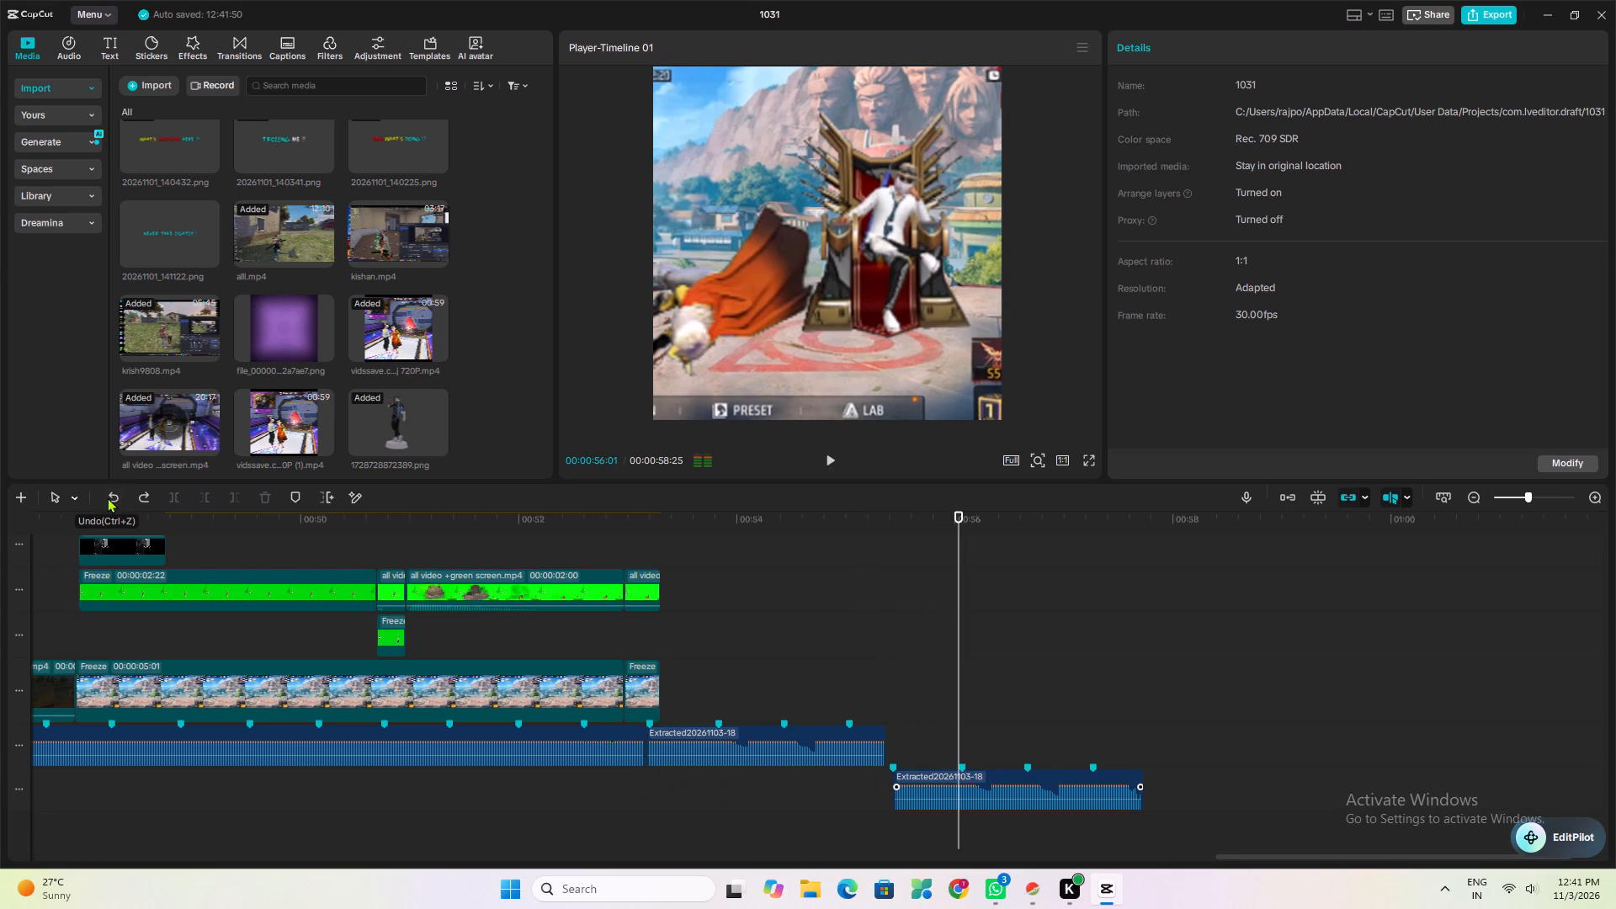
pyautogui.tripleClick(107, 497)
pyautogui.tripleClick(107, 497)
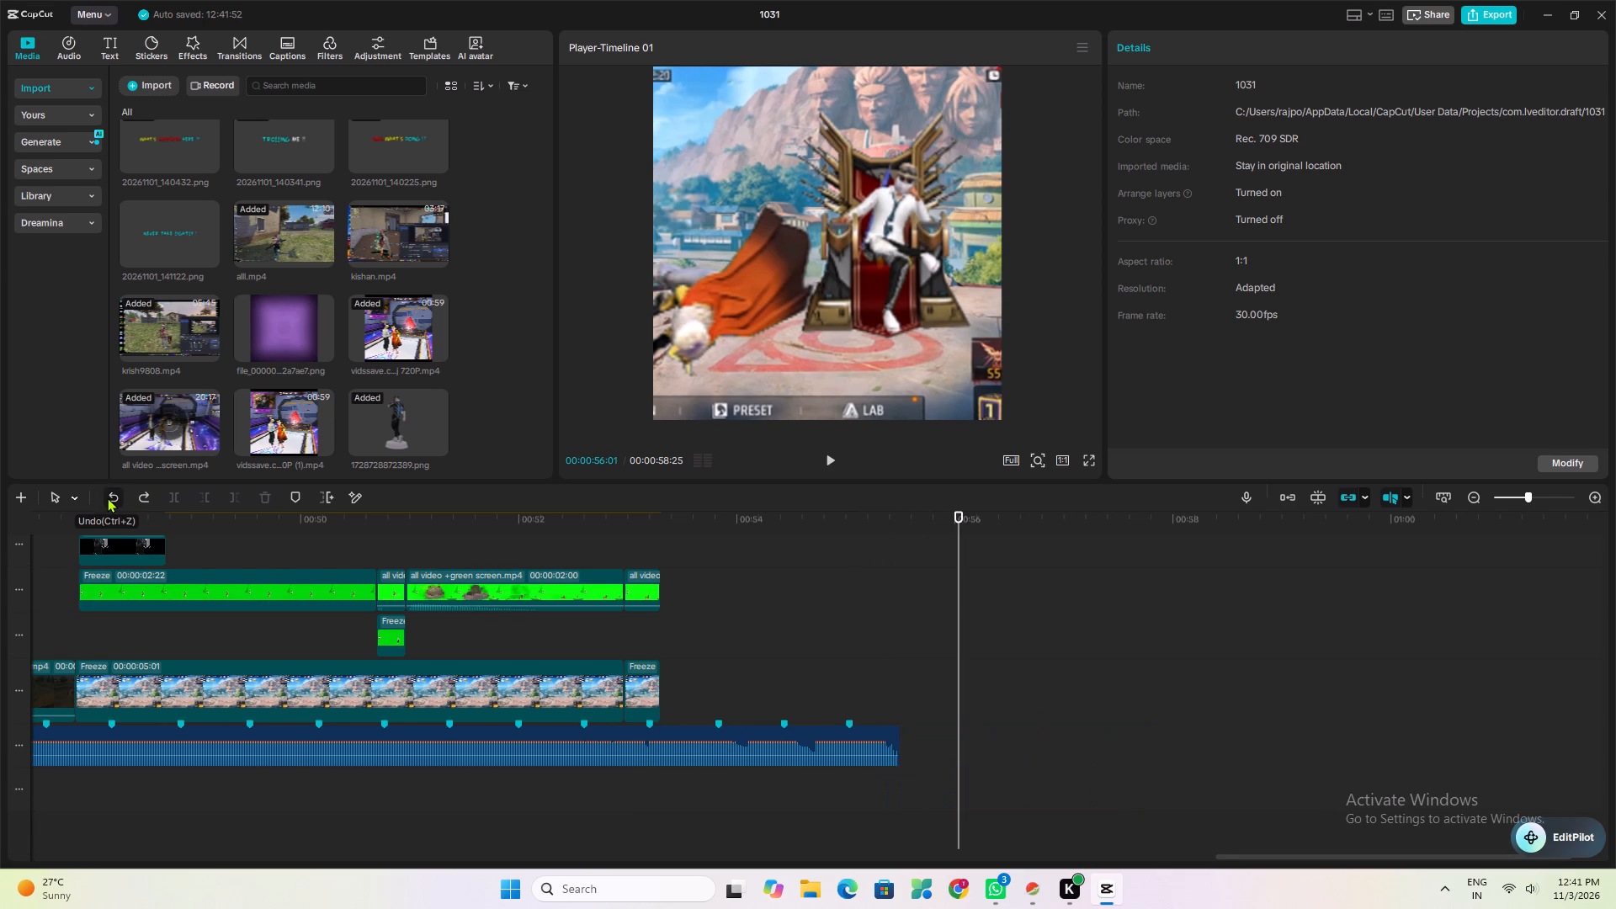
# Replay the lead-in to the Screenshot zooms several times from between about 00:00:52:09 and 00:00:52:21 to check the beat timing.
pyautogui.click(552, 622)
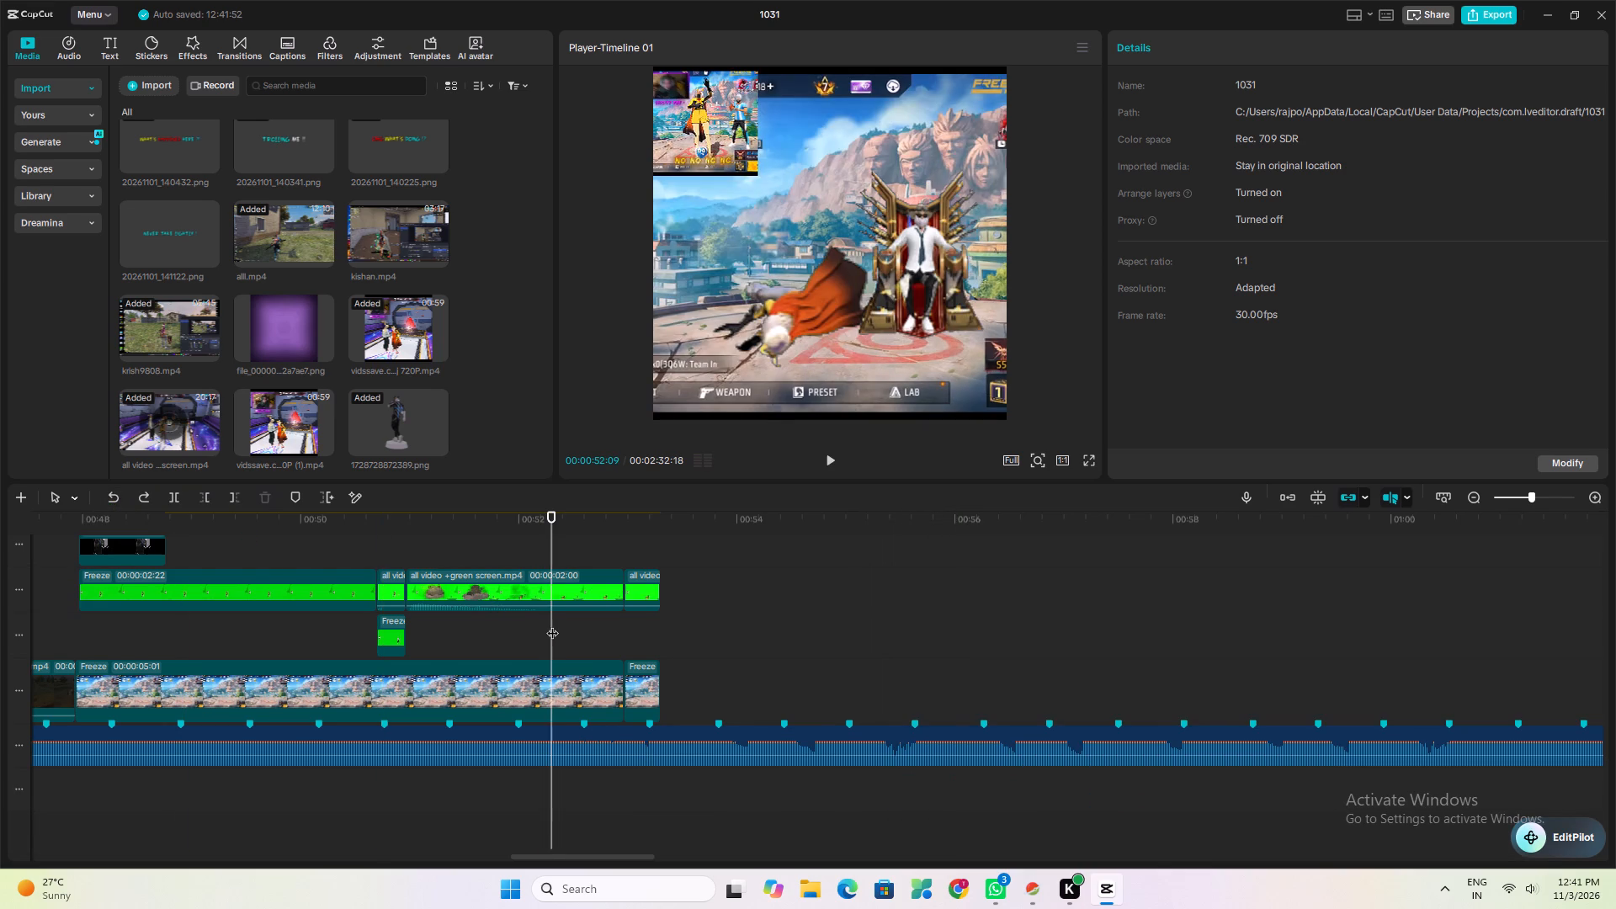
pyautogui.press('space')
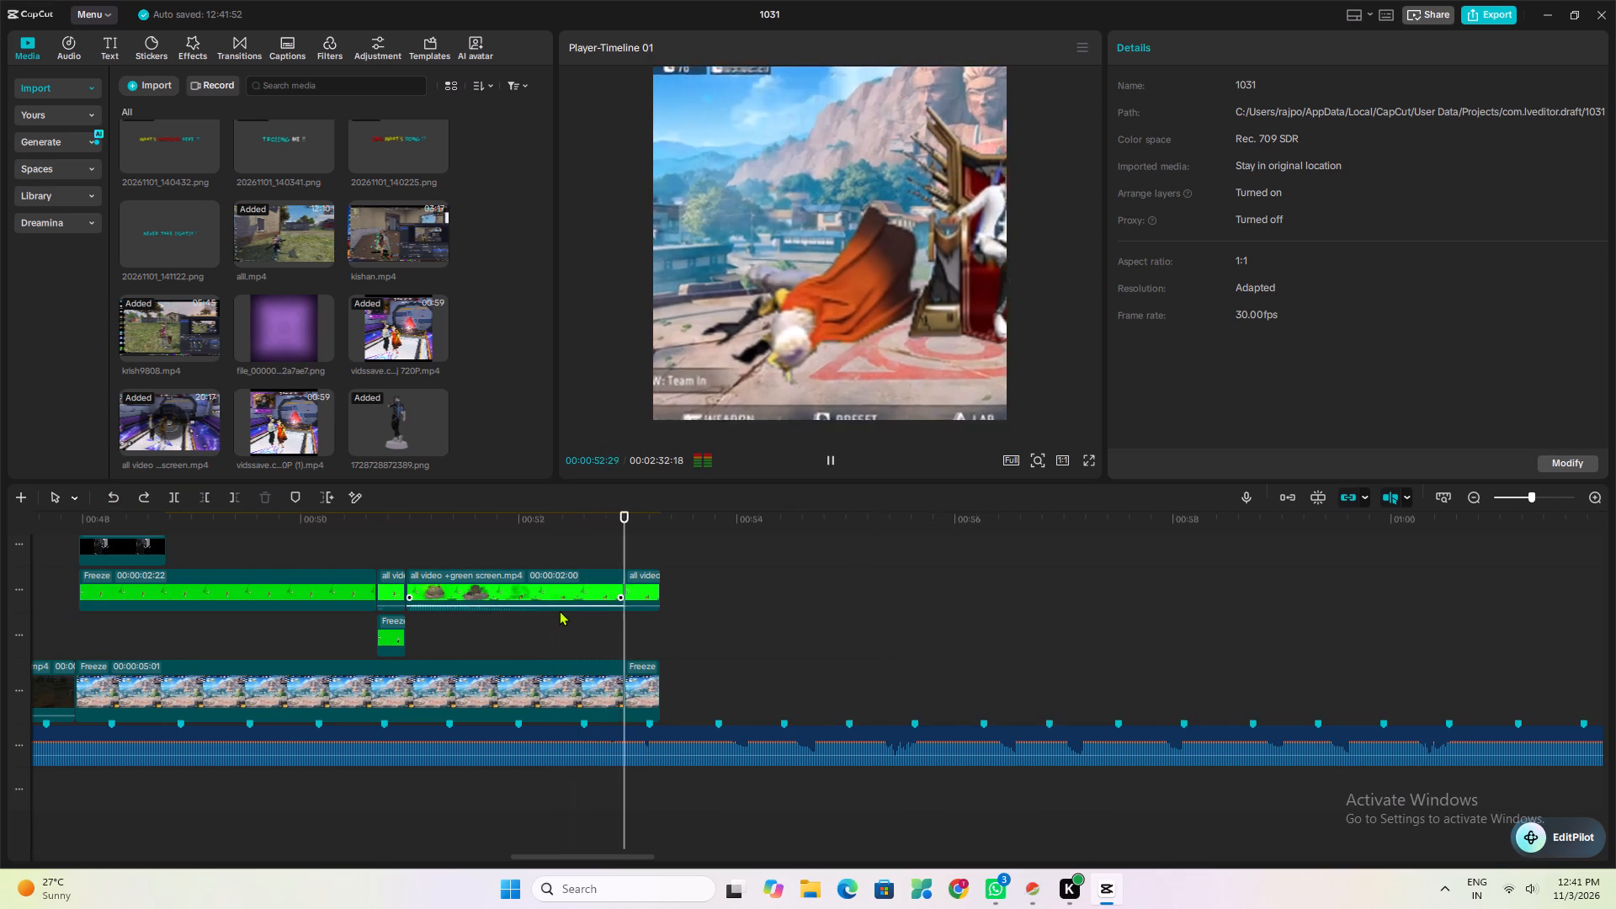
pyautogui.press('space')
pyautogui.scroll(8, 585, 609)
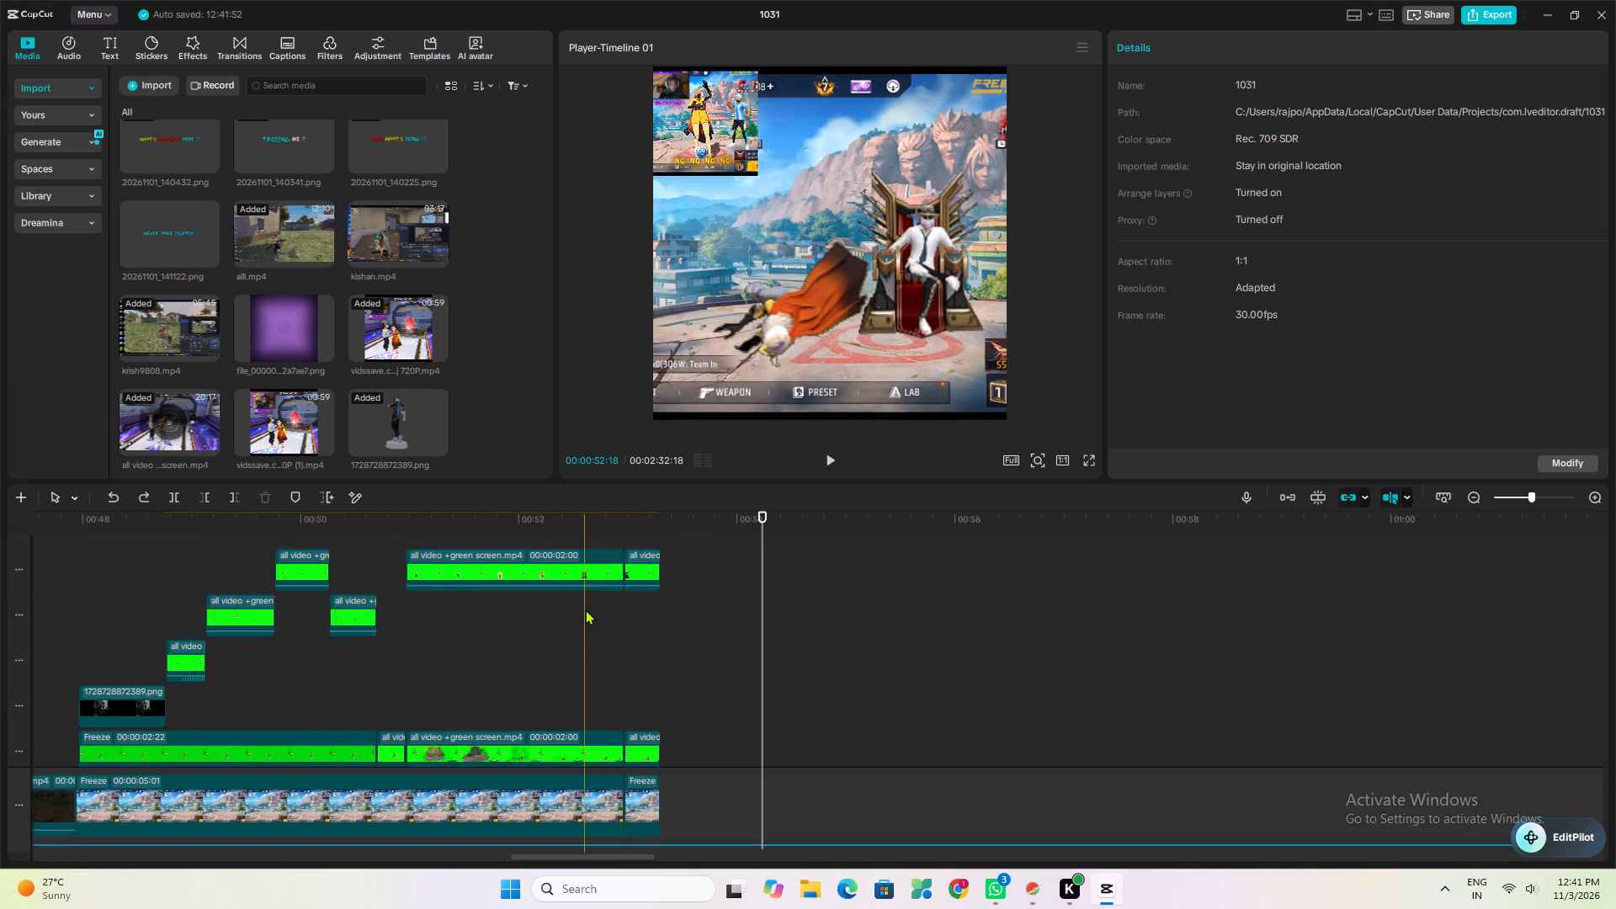
pyautogui.scroll(2, 585, 609)
pyautogui.click(574, 692)
pyautogui.press('space')
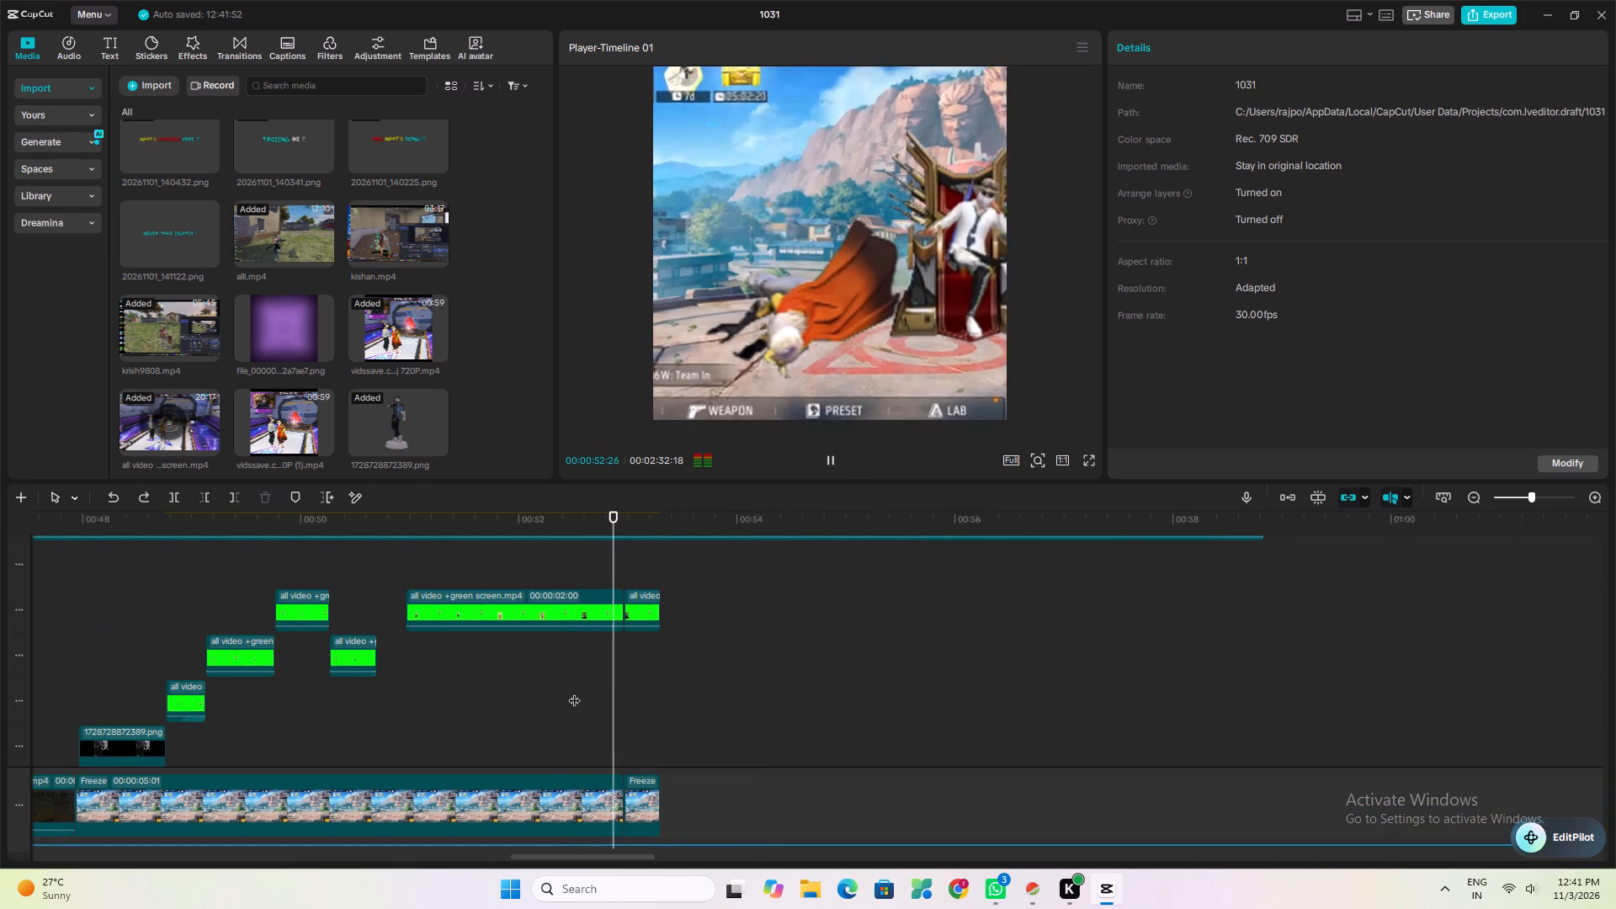
pyautogui.press('space')
pyautogui.click(601, 684)
pyautogui.press('space')
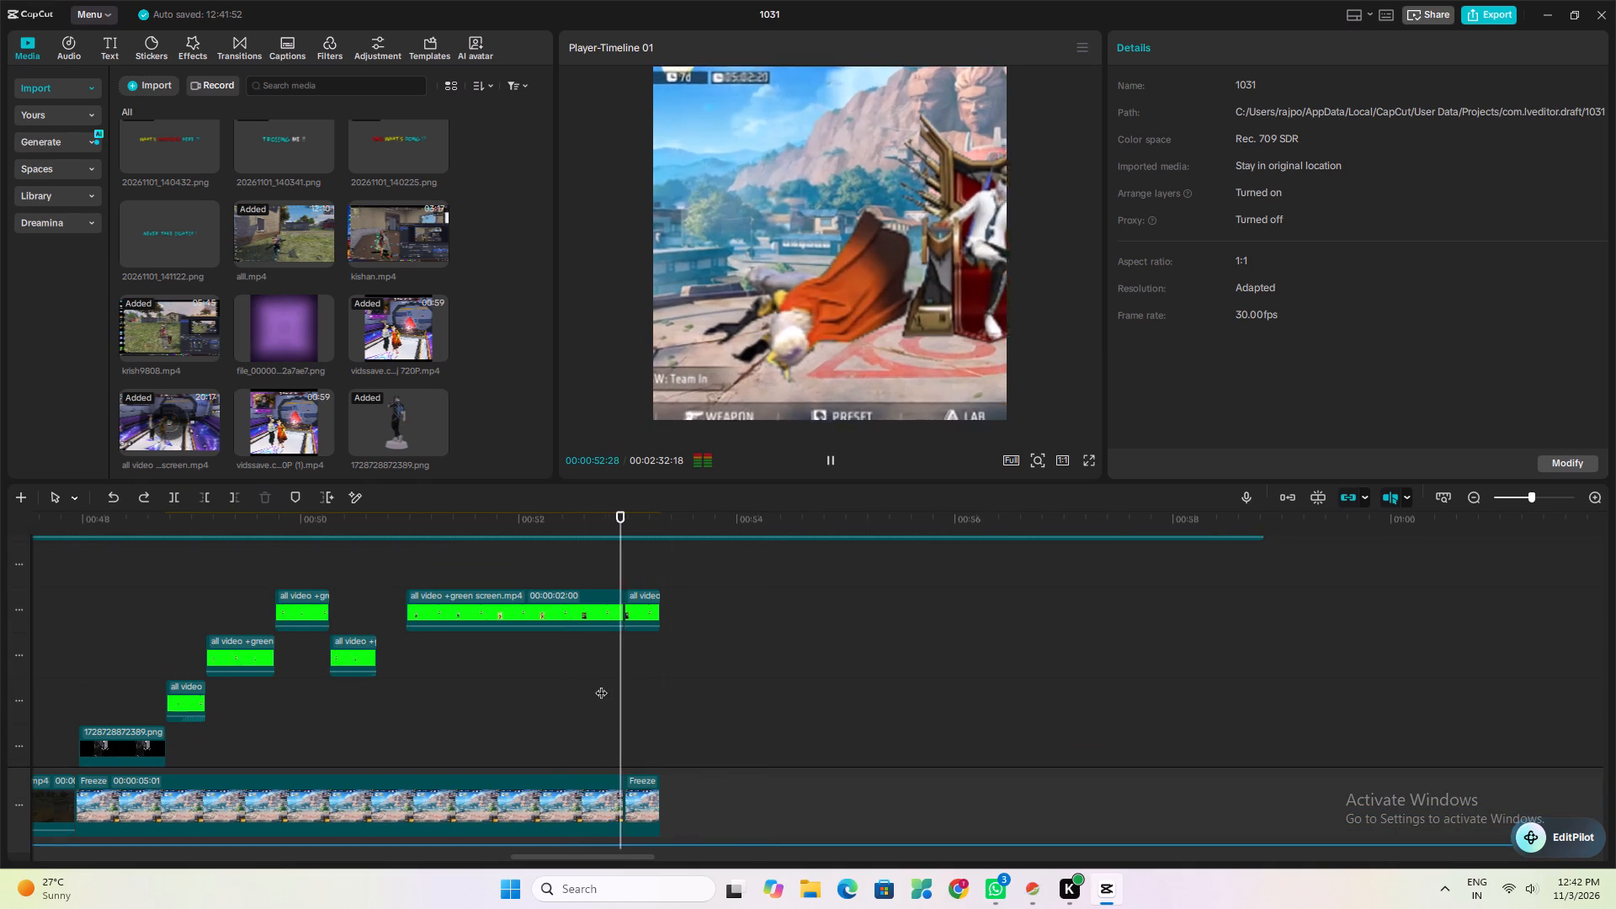
pyautogui.press('space')
pyautogui.click(595, 678)
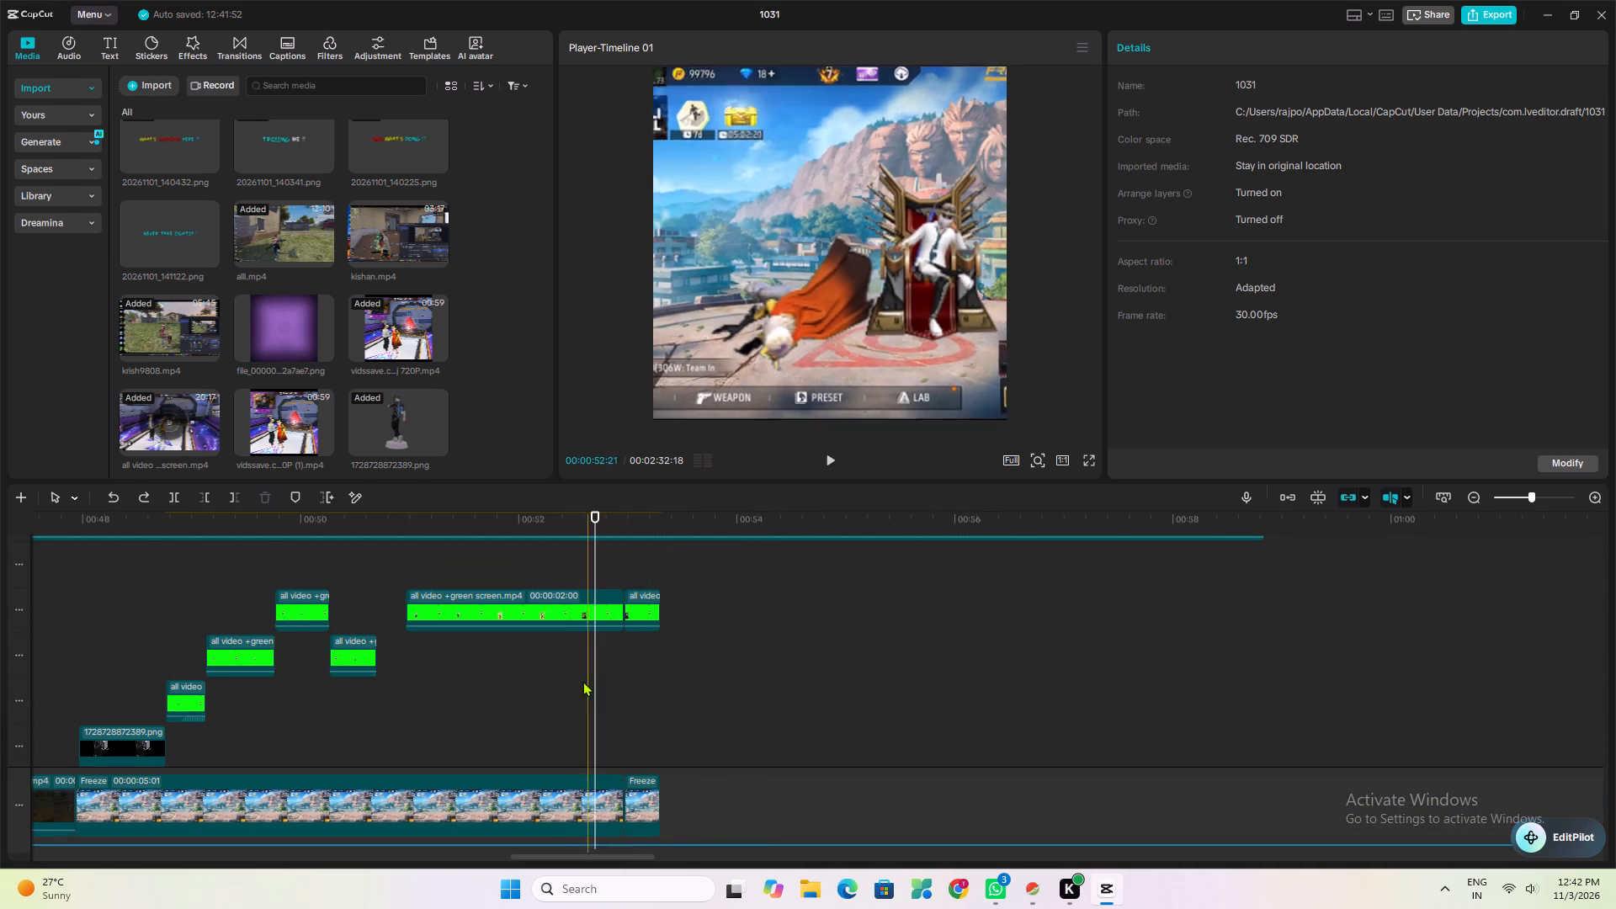
pyautogui.press('space')
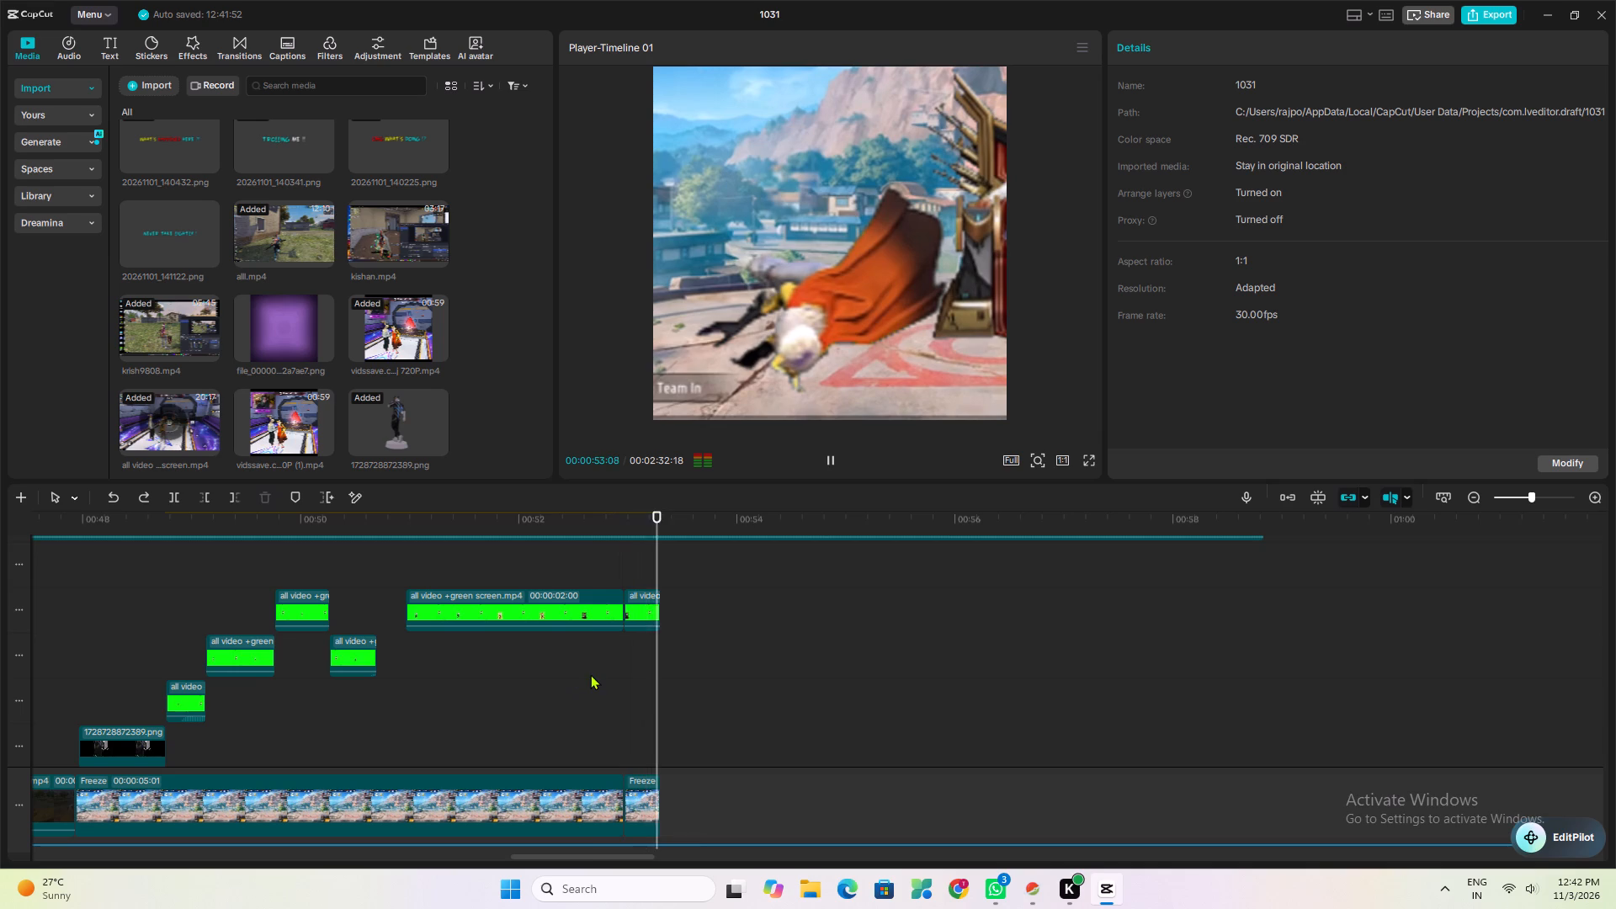
pyautogui.click(590, 674)
pyautogui.press('space')
pyautogui.press('space')
pyautogui.press('space')
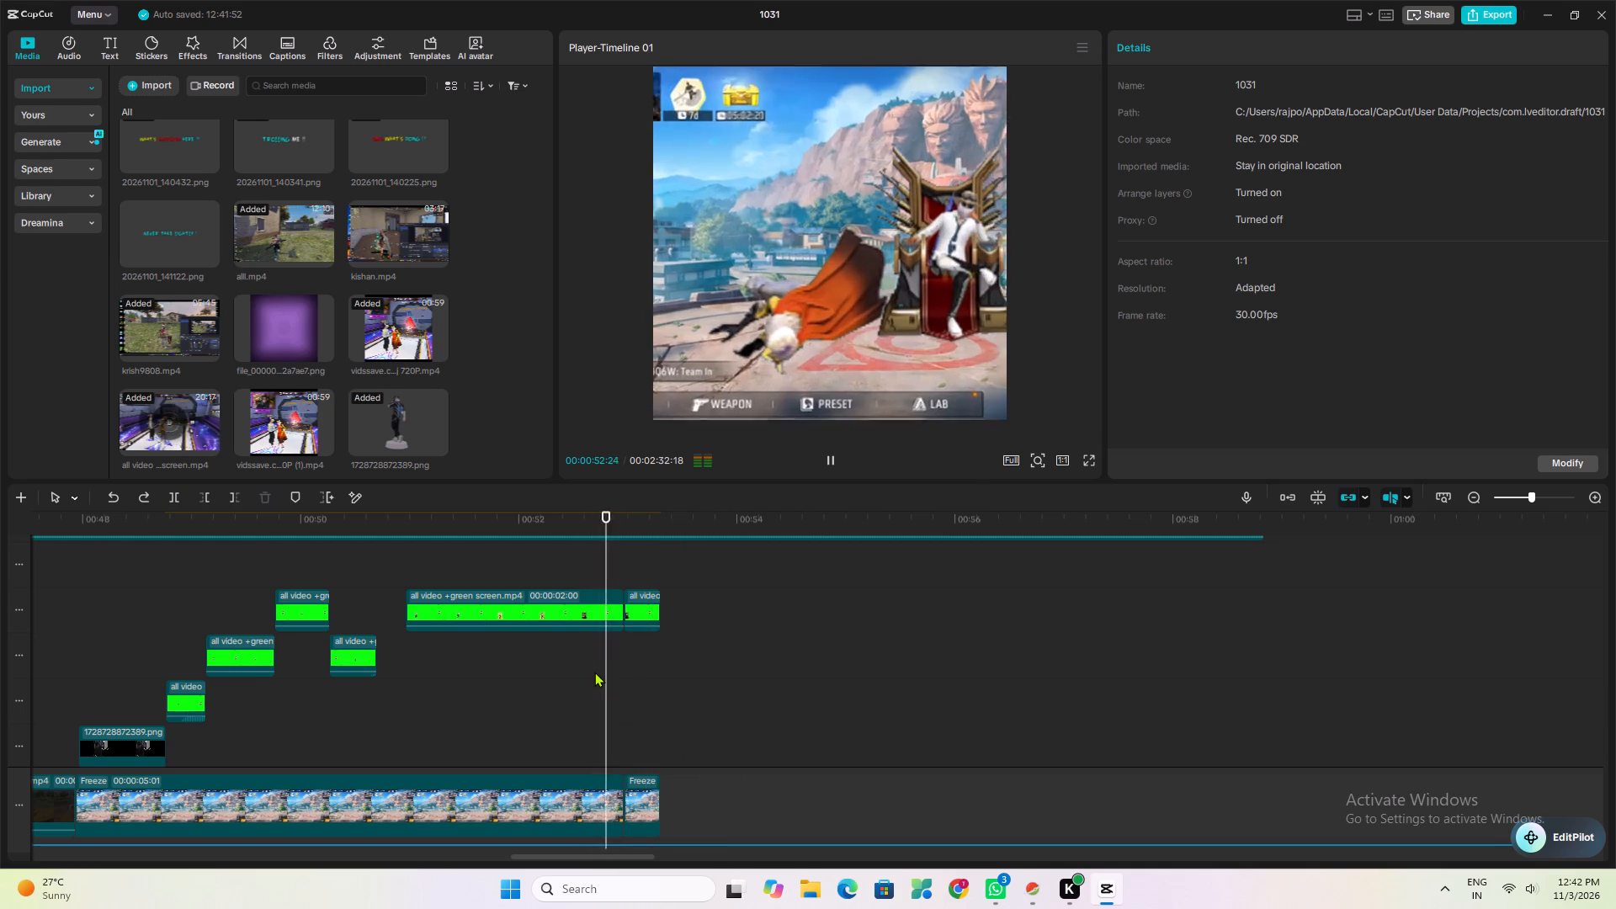
pyautogui.press('space')
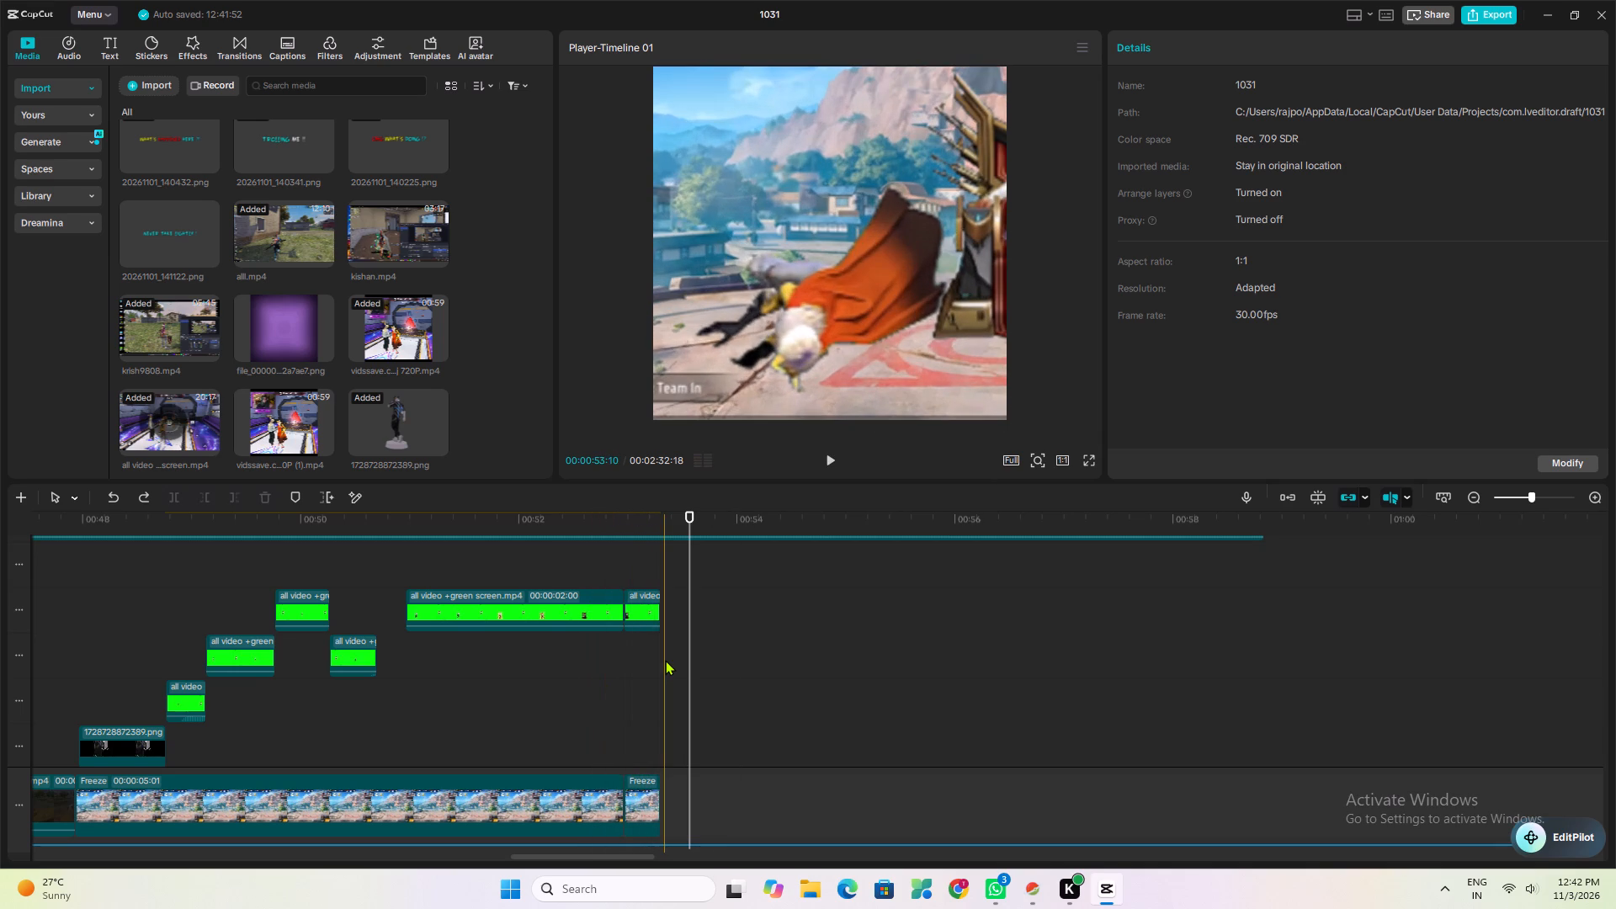
# Play from about 00:00:53:10 through all the Screenshot zooms to check them against the continuous music.
pyautogui.click(665, 660)
pyautogui.scroll(11, 665, 660)
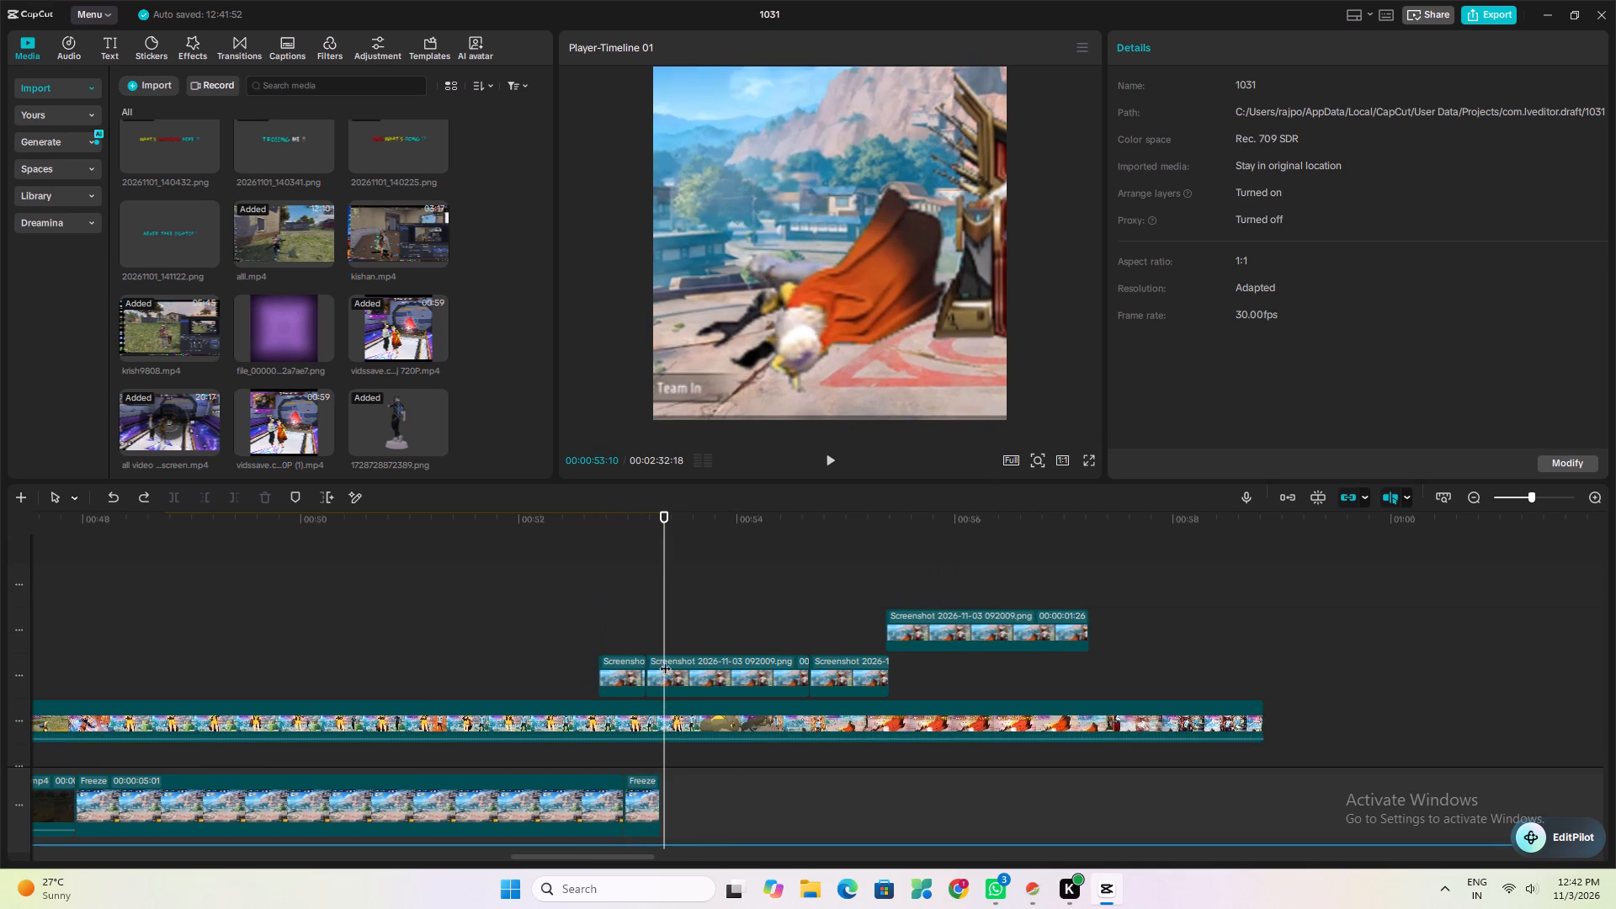
pyautogui.click(691, 702)
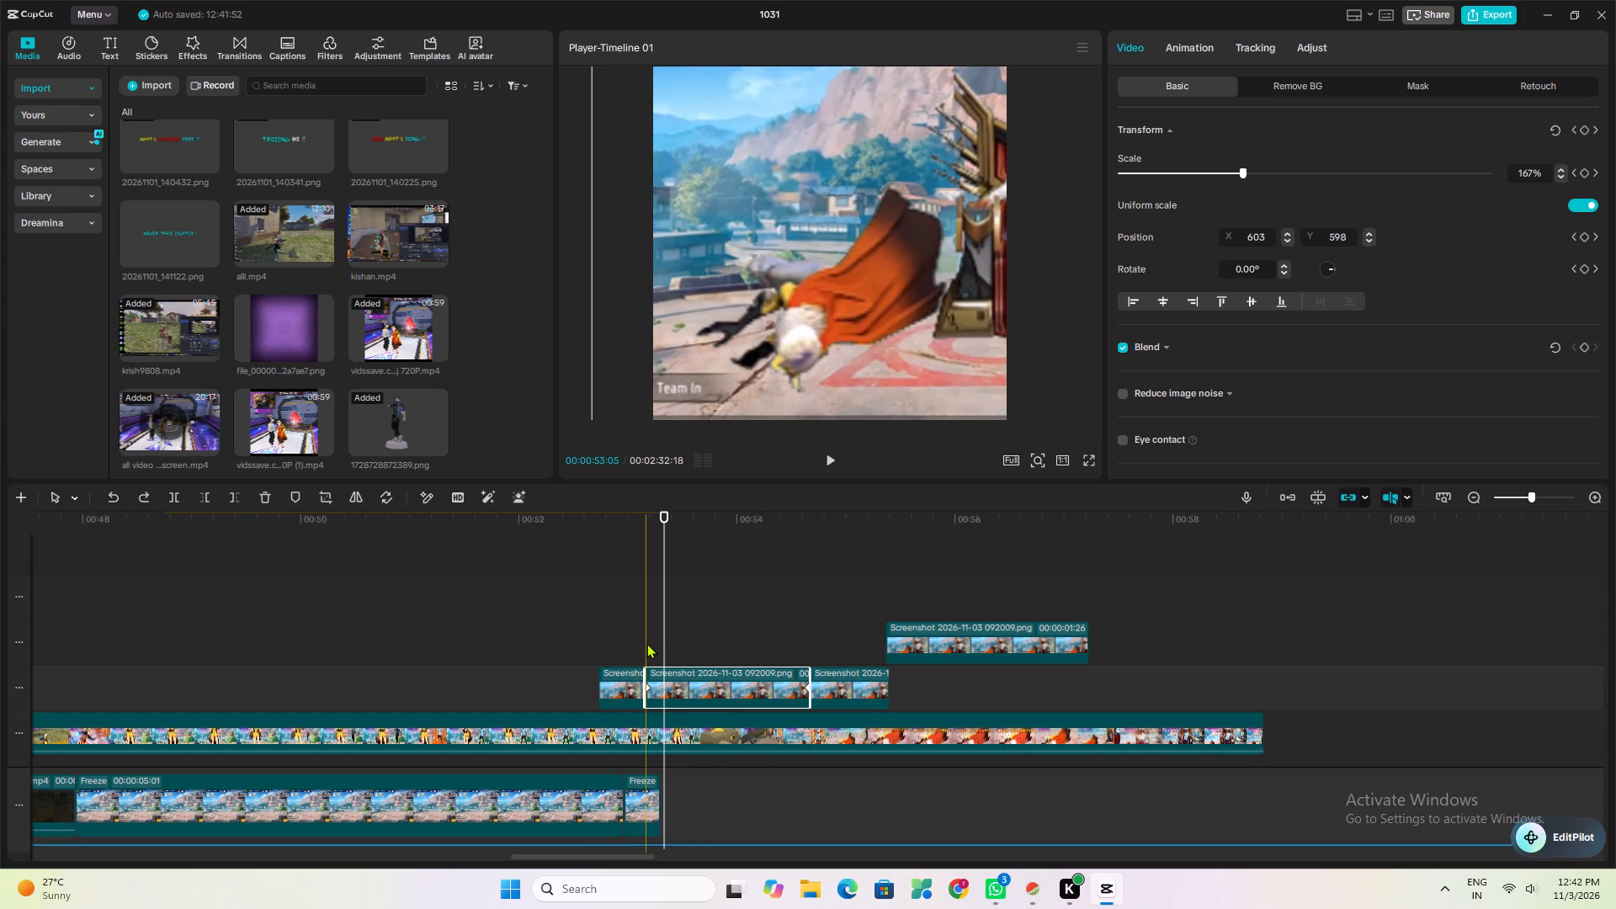
pyautogui.press('space')
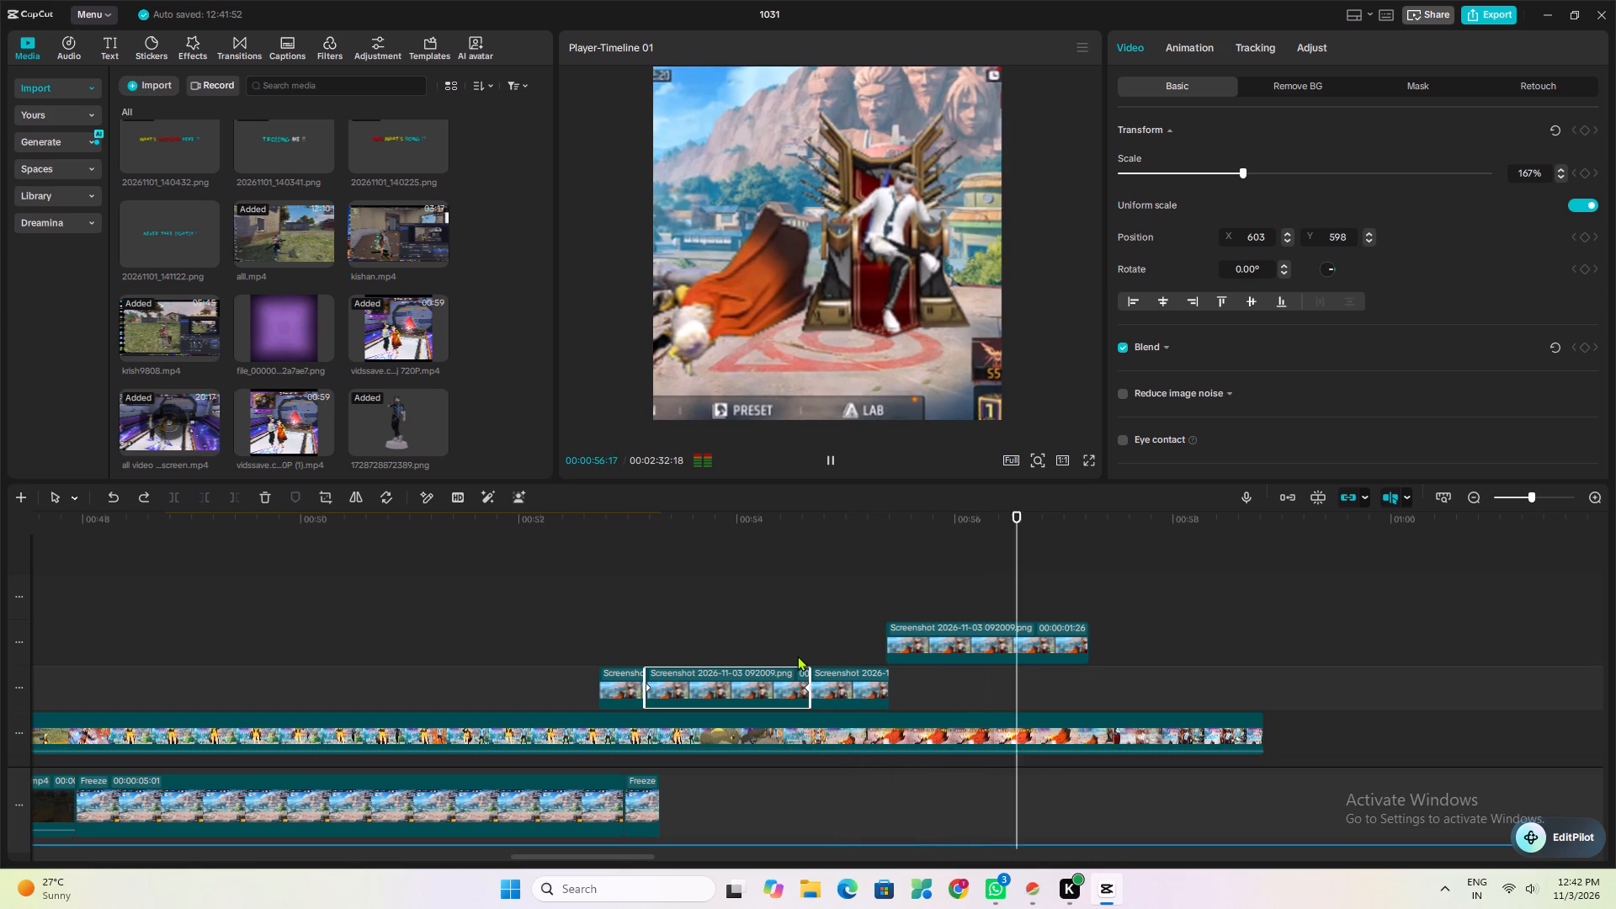
# Cut off the music after the last Screenshot clip's end at about 00:00:57:07 and replay the ending.
pyautogui.scroll(-1, 857, 677)
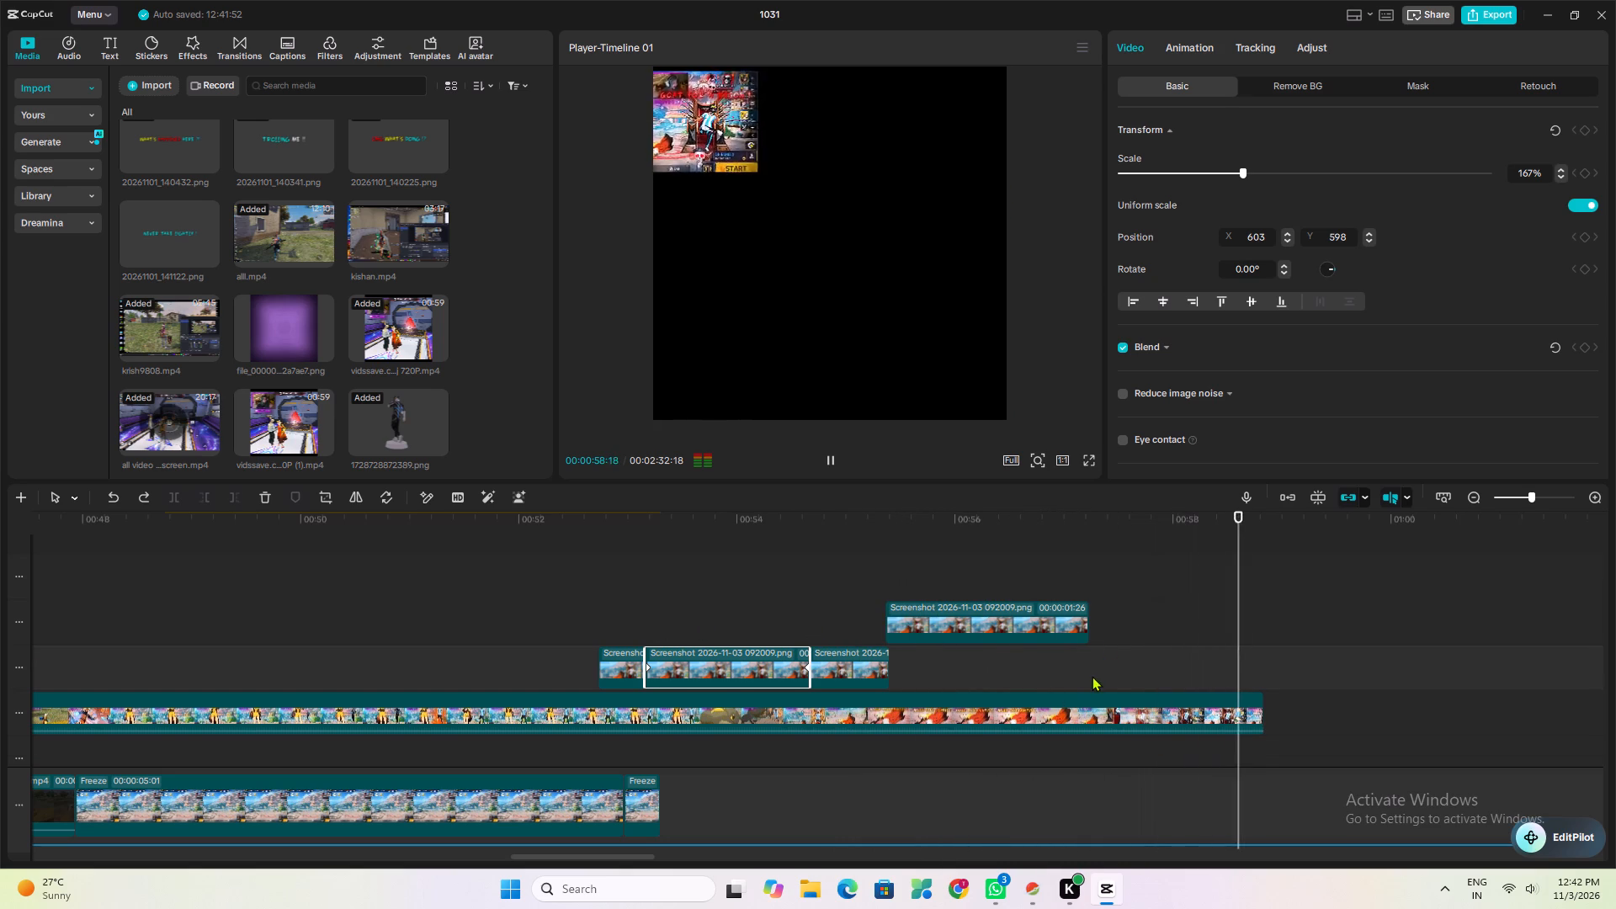
pyautogui.click(1092, 676)
pyautogui.click(1087, 678)
pyautogui.click(1089, 678)
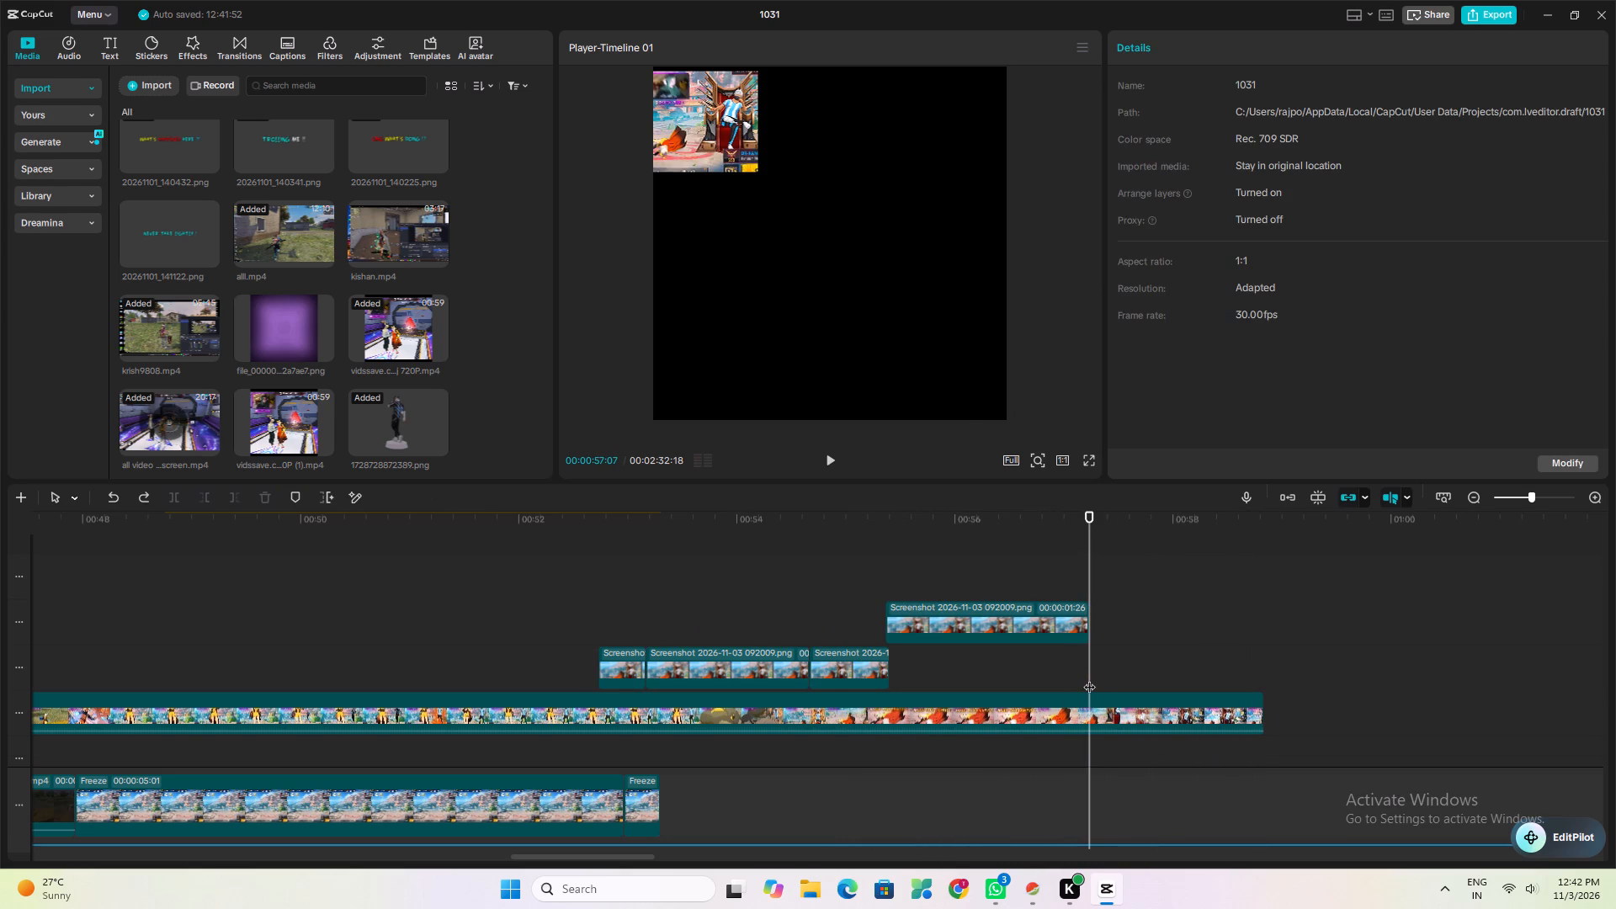
pyautogui.scroll(-19, 1084, 690)
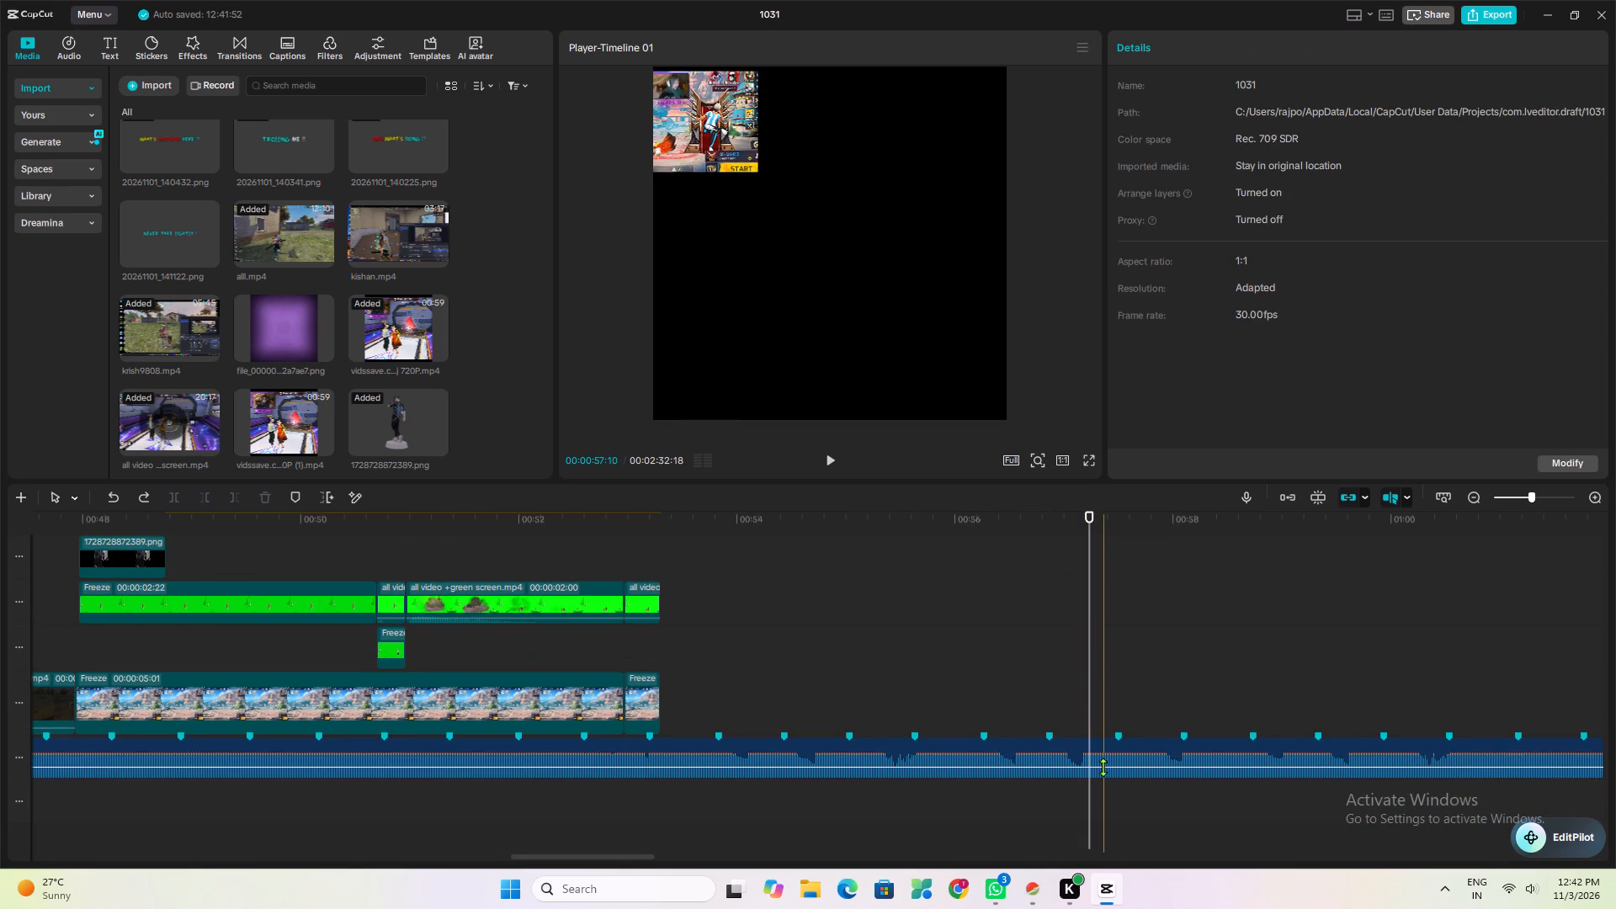
pyautogui.click(1100, 759)
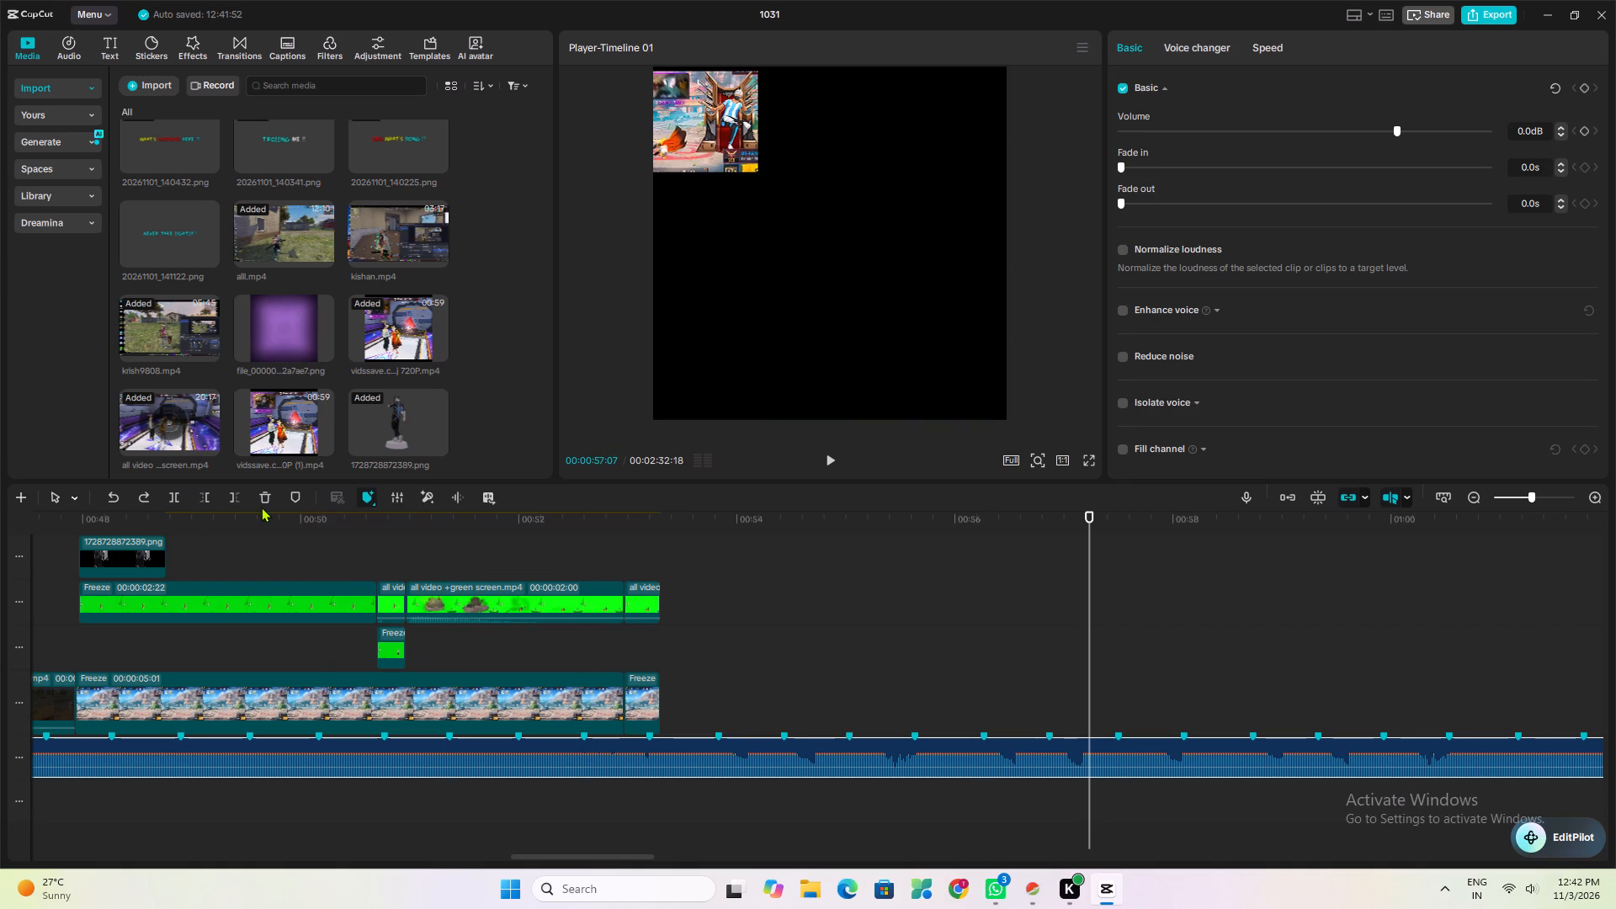
pyautogui.click(227, 497)
pyautogui.click(556, 815)
pyautogui.press('space')
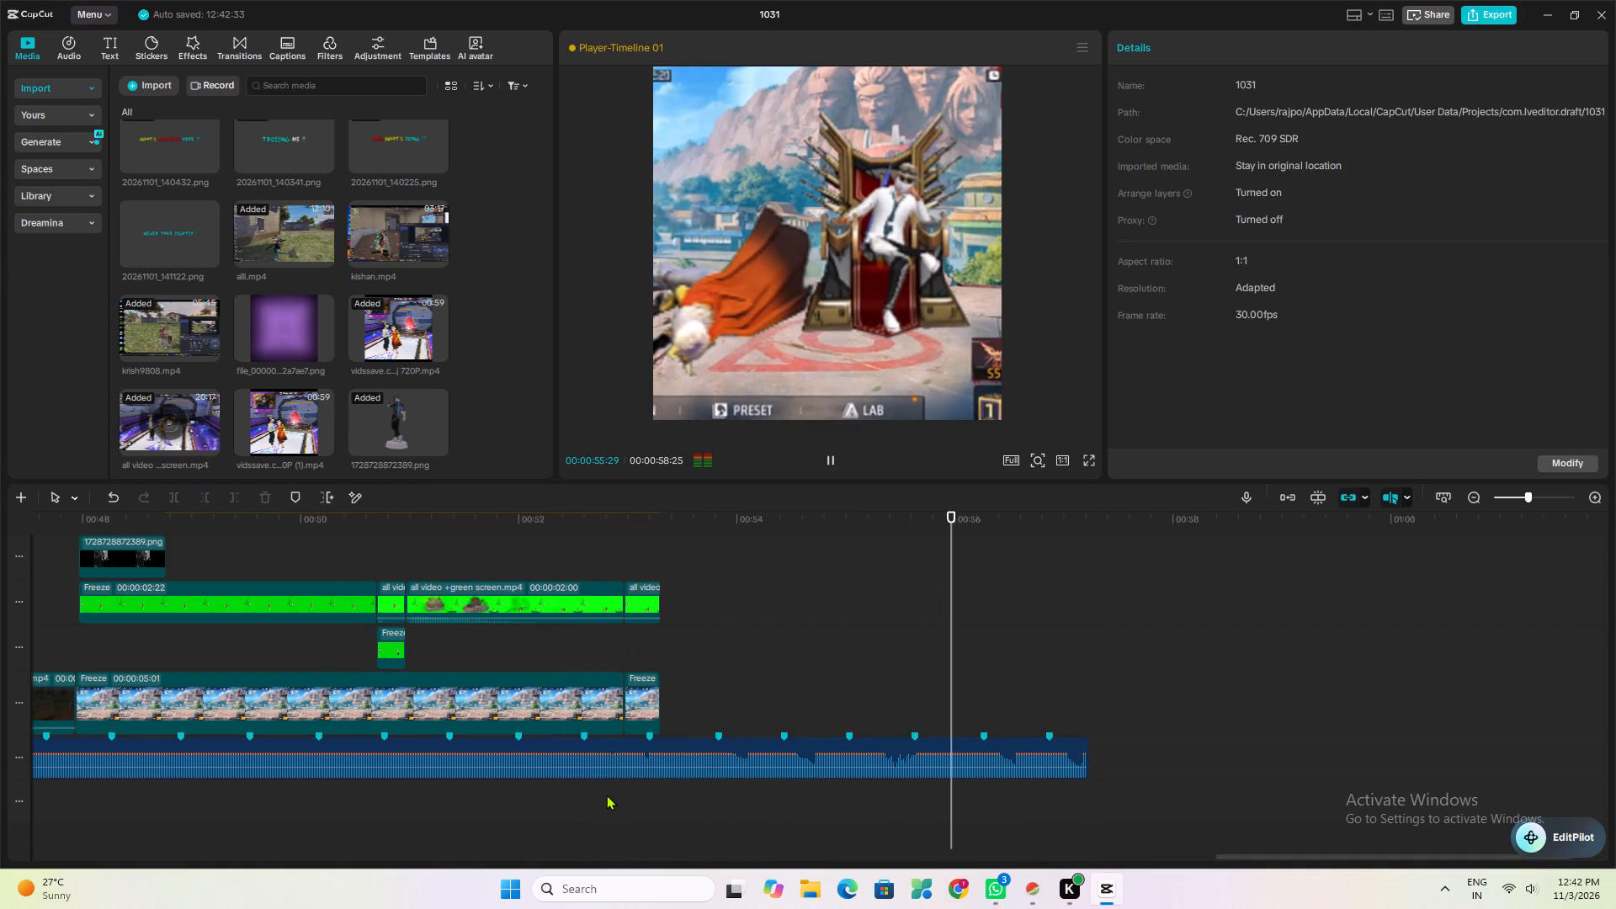
pyautogui.press('space')
pyautogui.click(784, 817)
pyautogui.press('space')
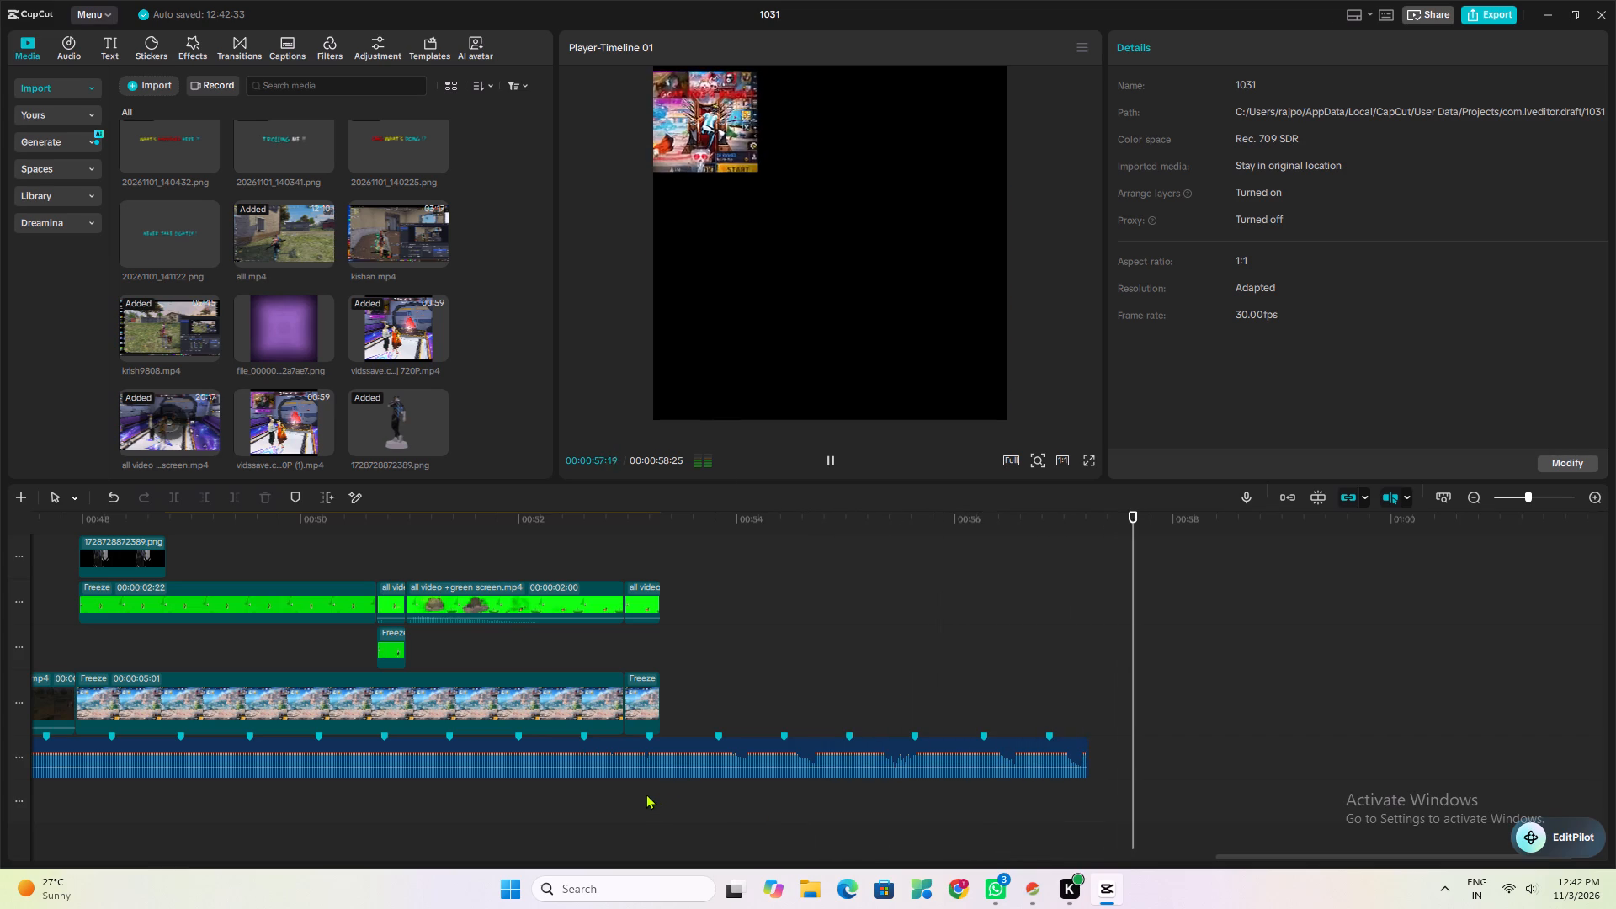
pyautogui.press('space')
# Search the transitions for "shake" and apply the Shake transition between the first and second Screenshot clips, at about 00:00:53:05.
pyautogui.scroll(3, 707, 740)
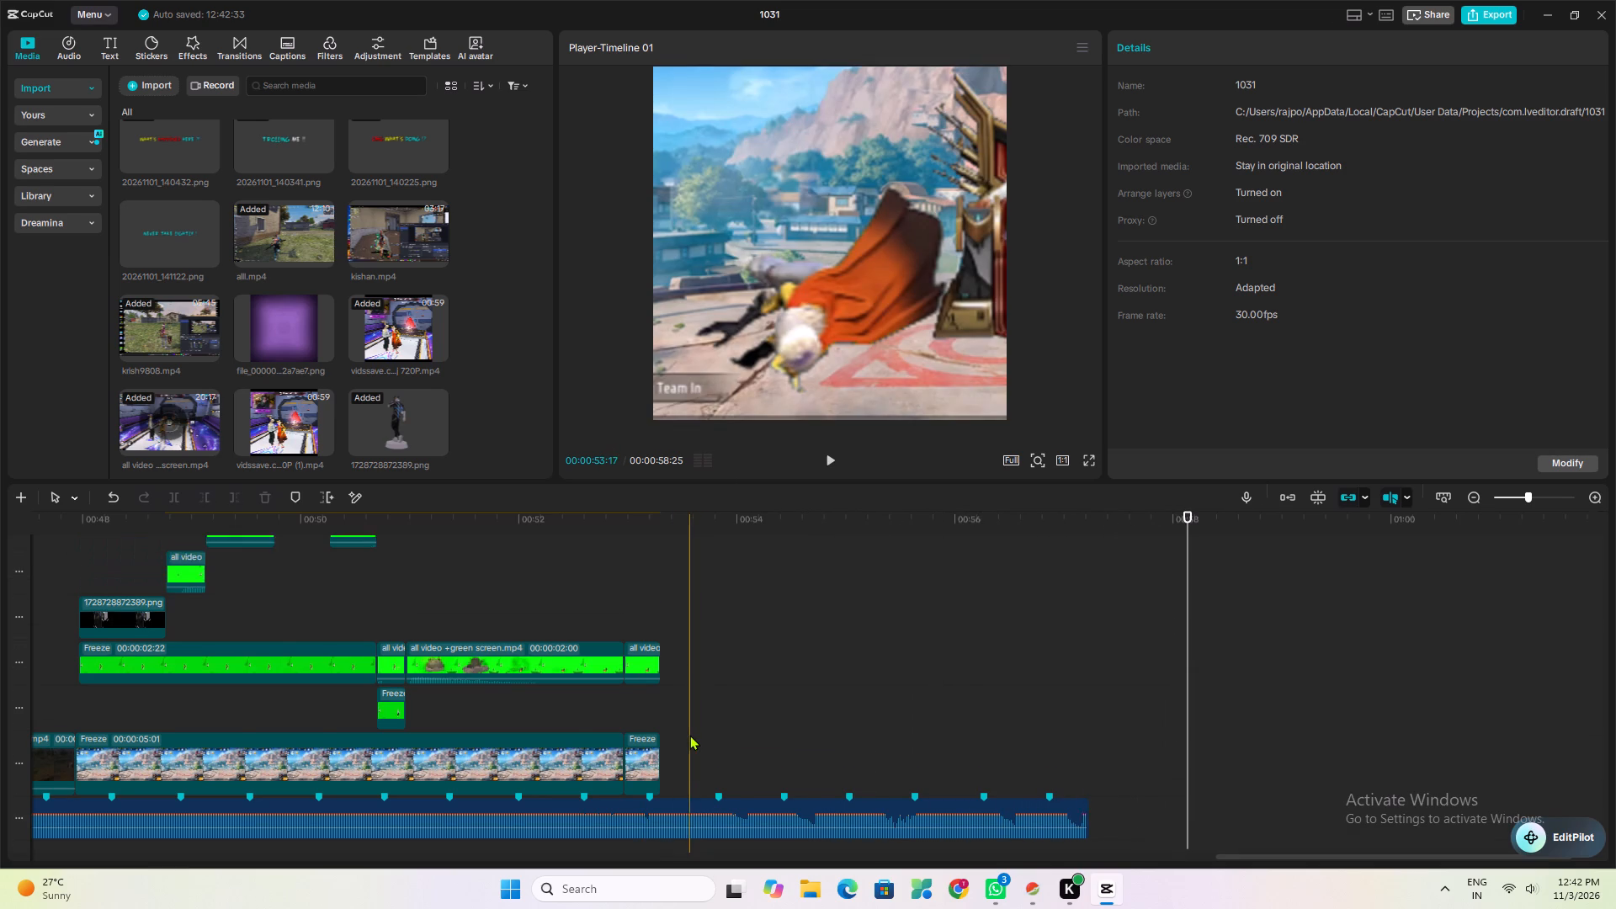
pyautogui.scroll(11, 689, 735)
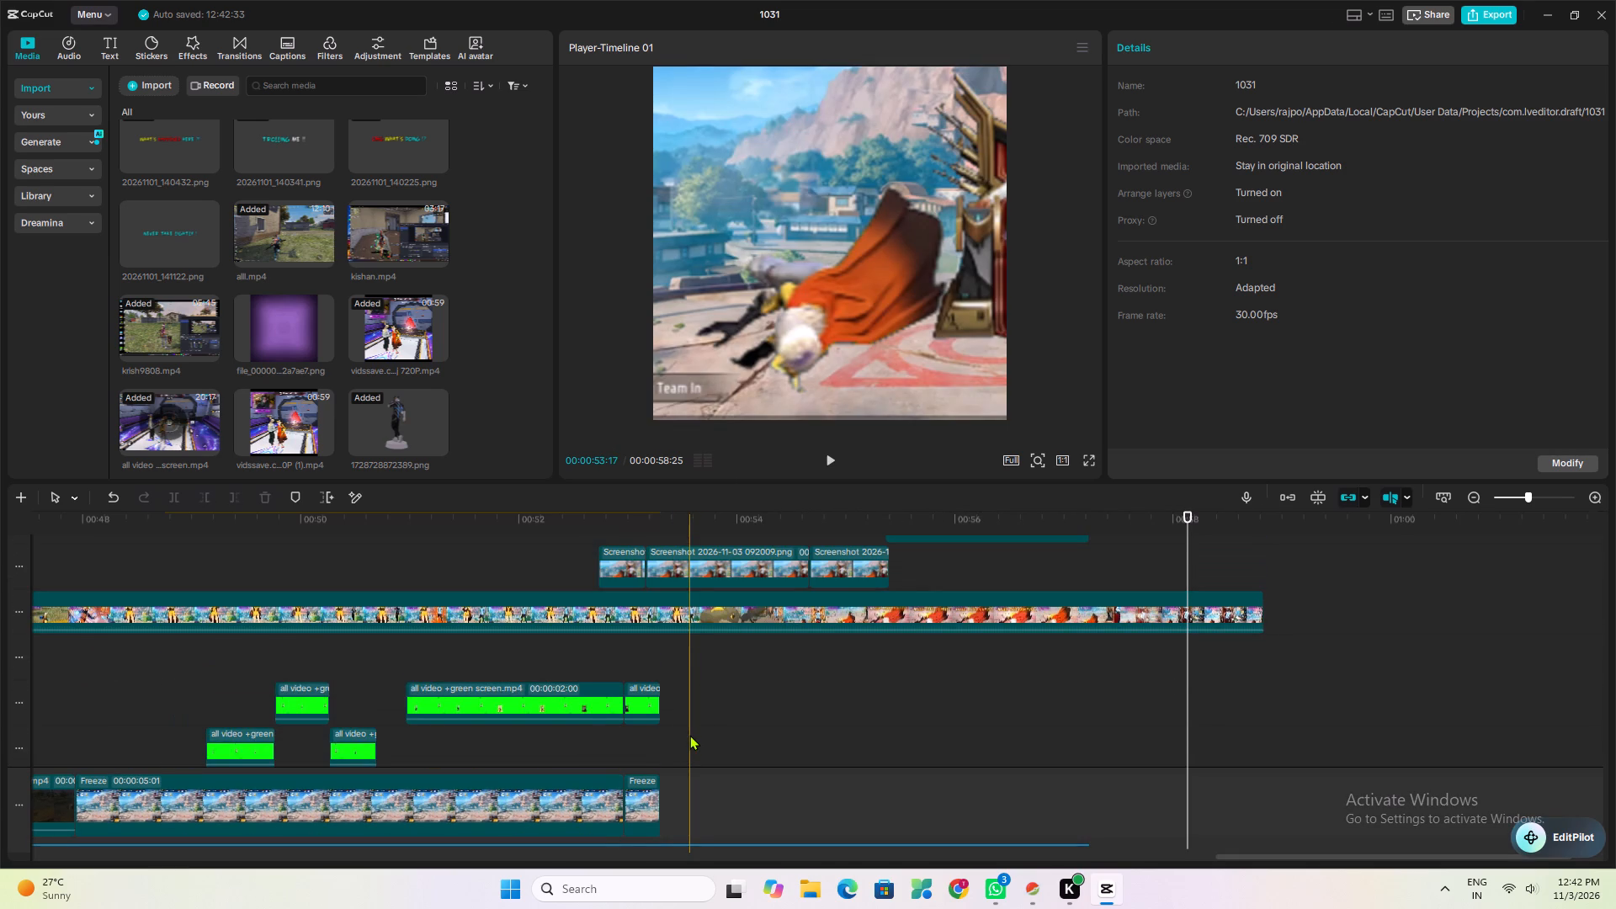
pyautogui.scroll(5, 633, 690)
pyautogui.click(664, 679)
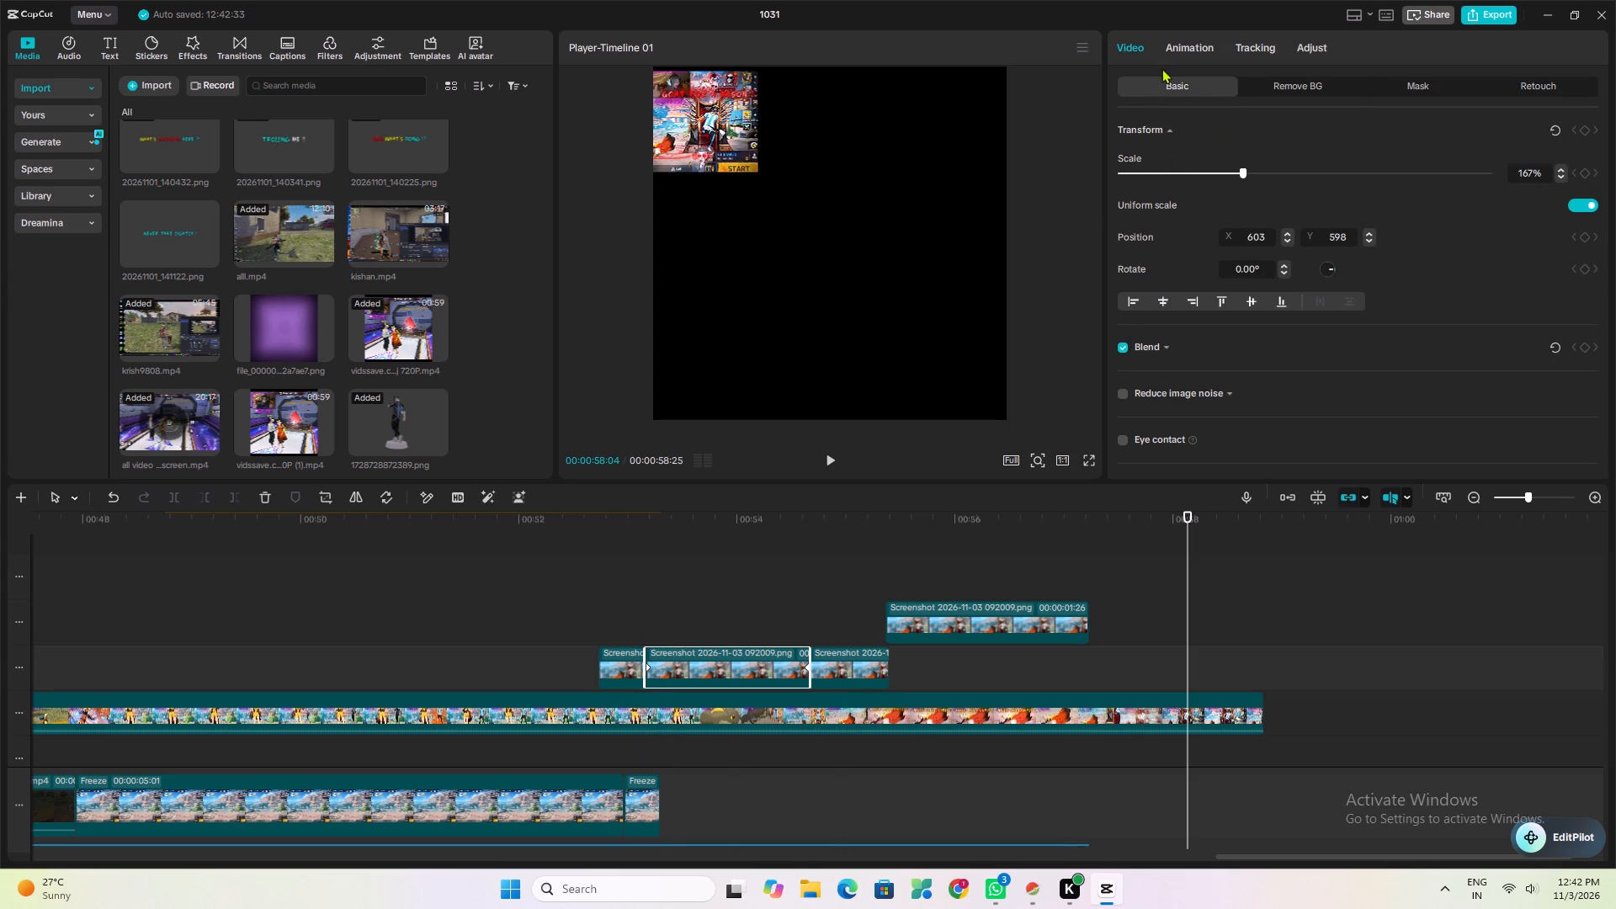
pyautogui.click(245, 29)
pyautogui.click(238, 39)
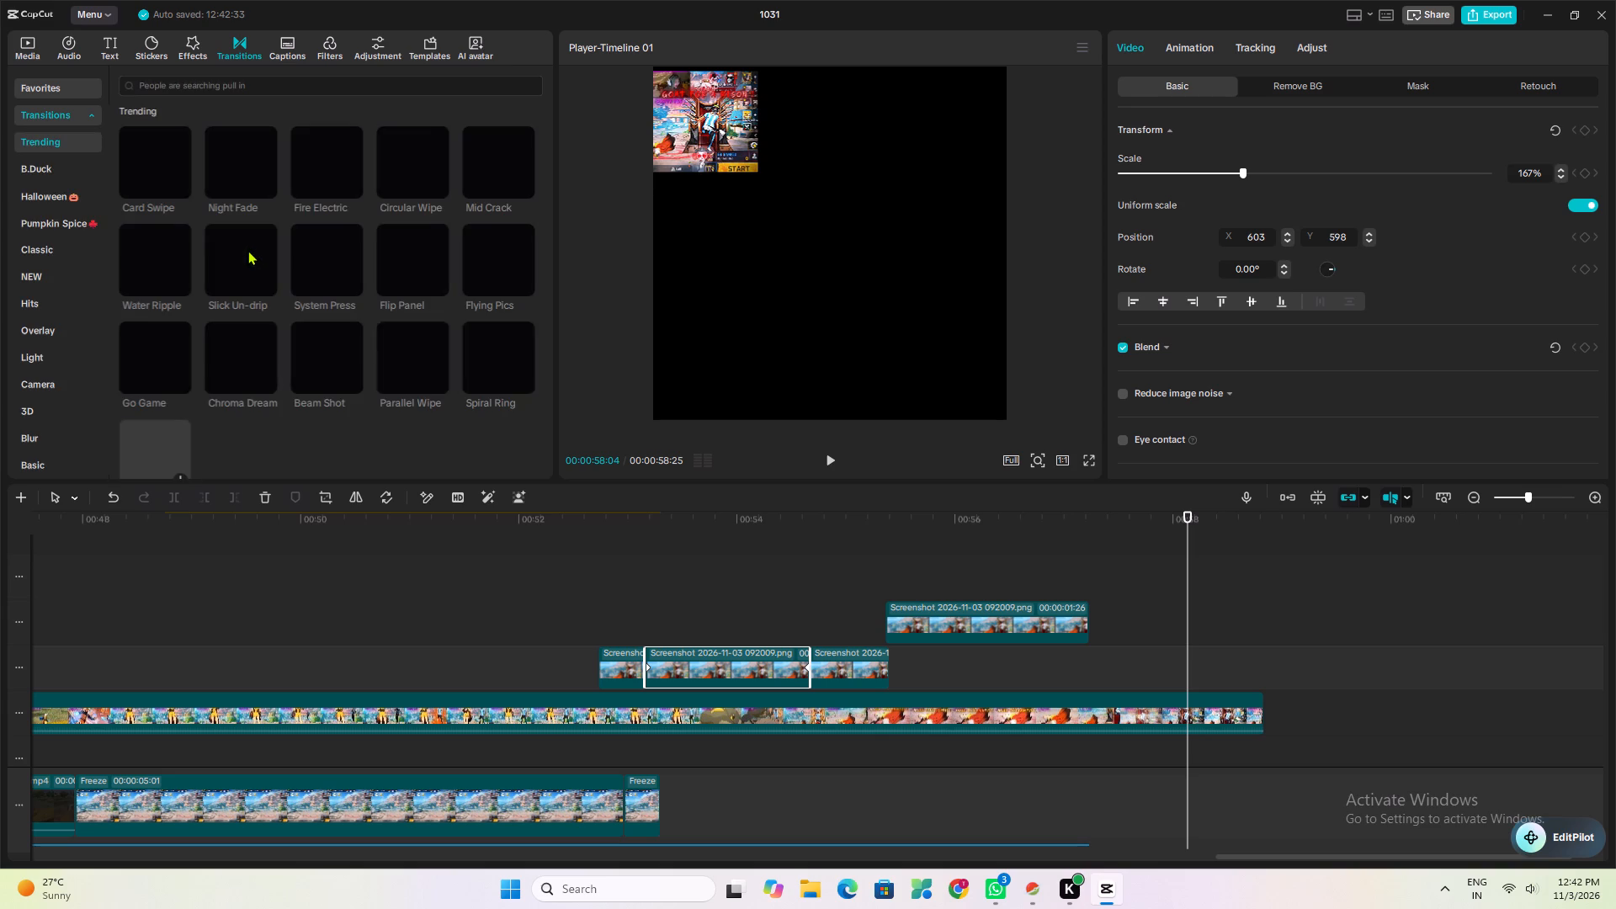
pyautogui.click(199, 84)
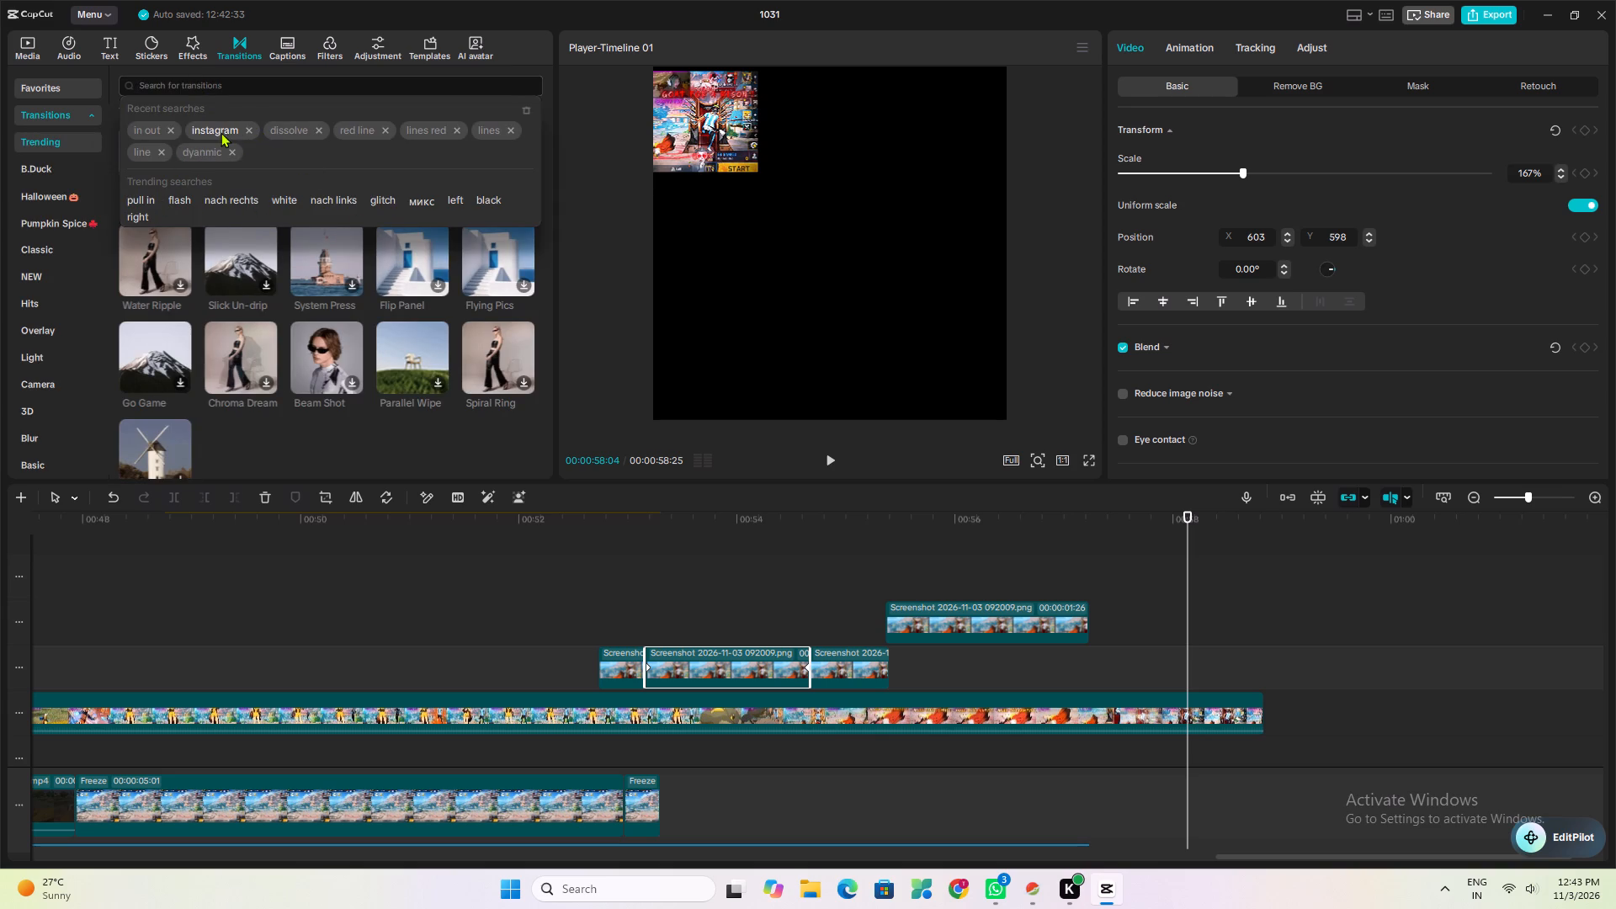
pyautogui.press('s')
pyautogui.press('h')
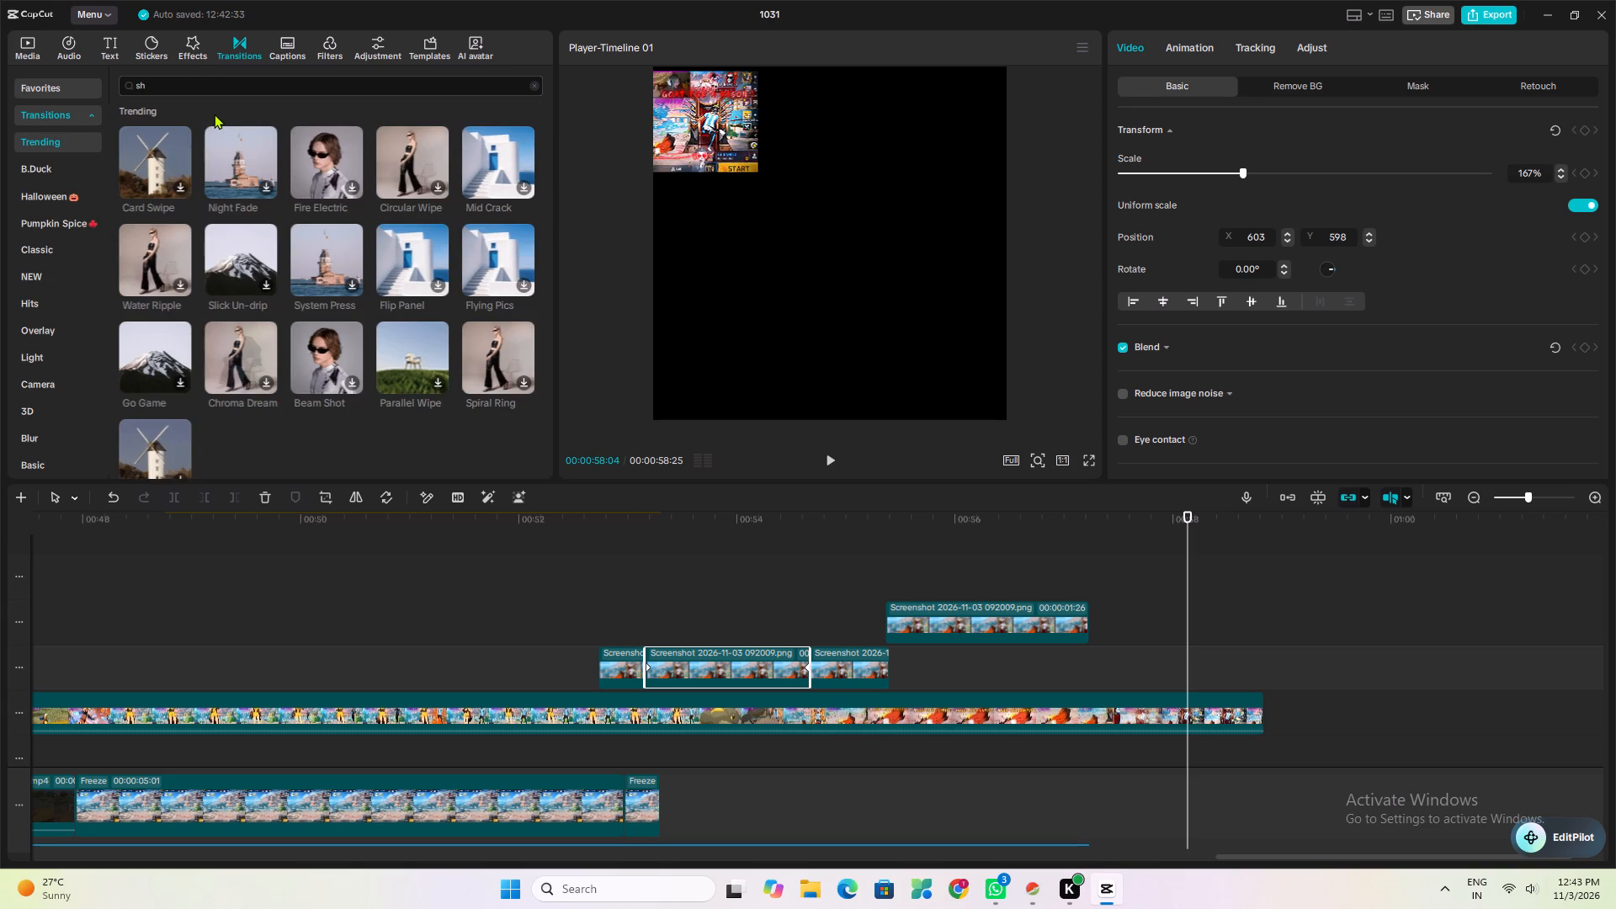
pyautogui.click(184, 83)
pyautogui.press('a')
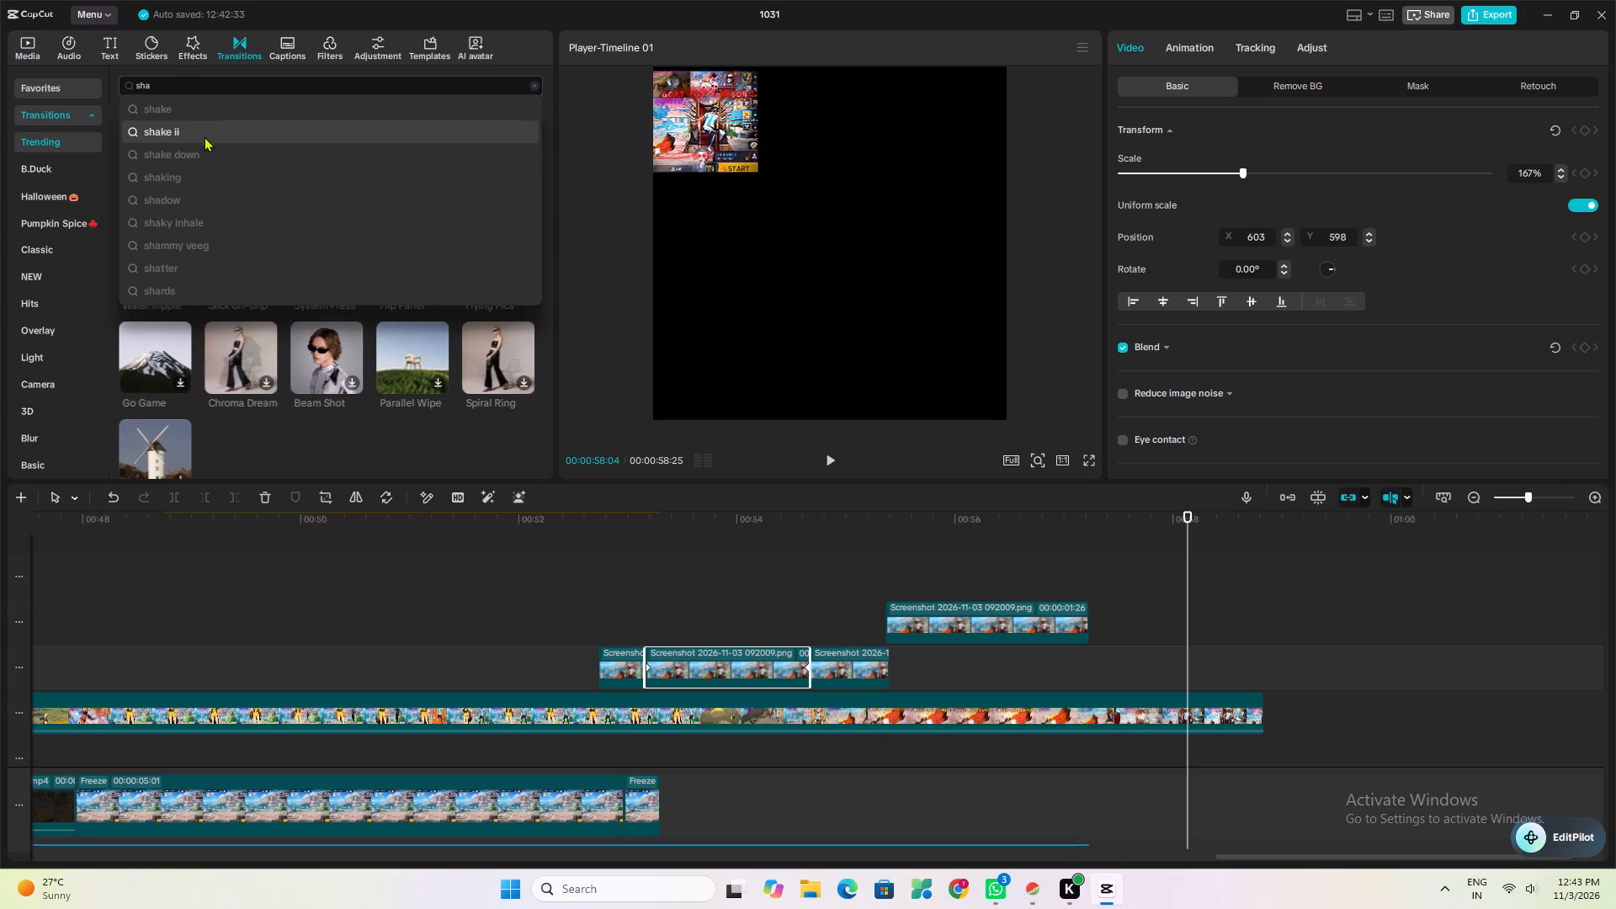
pyautogui.click(189, 114)
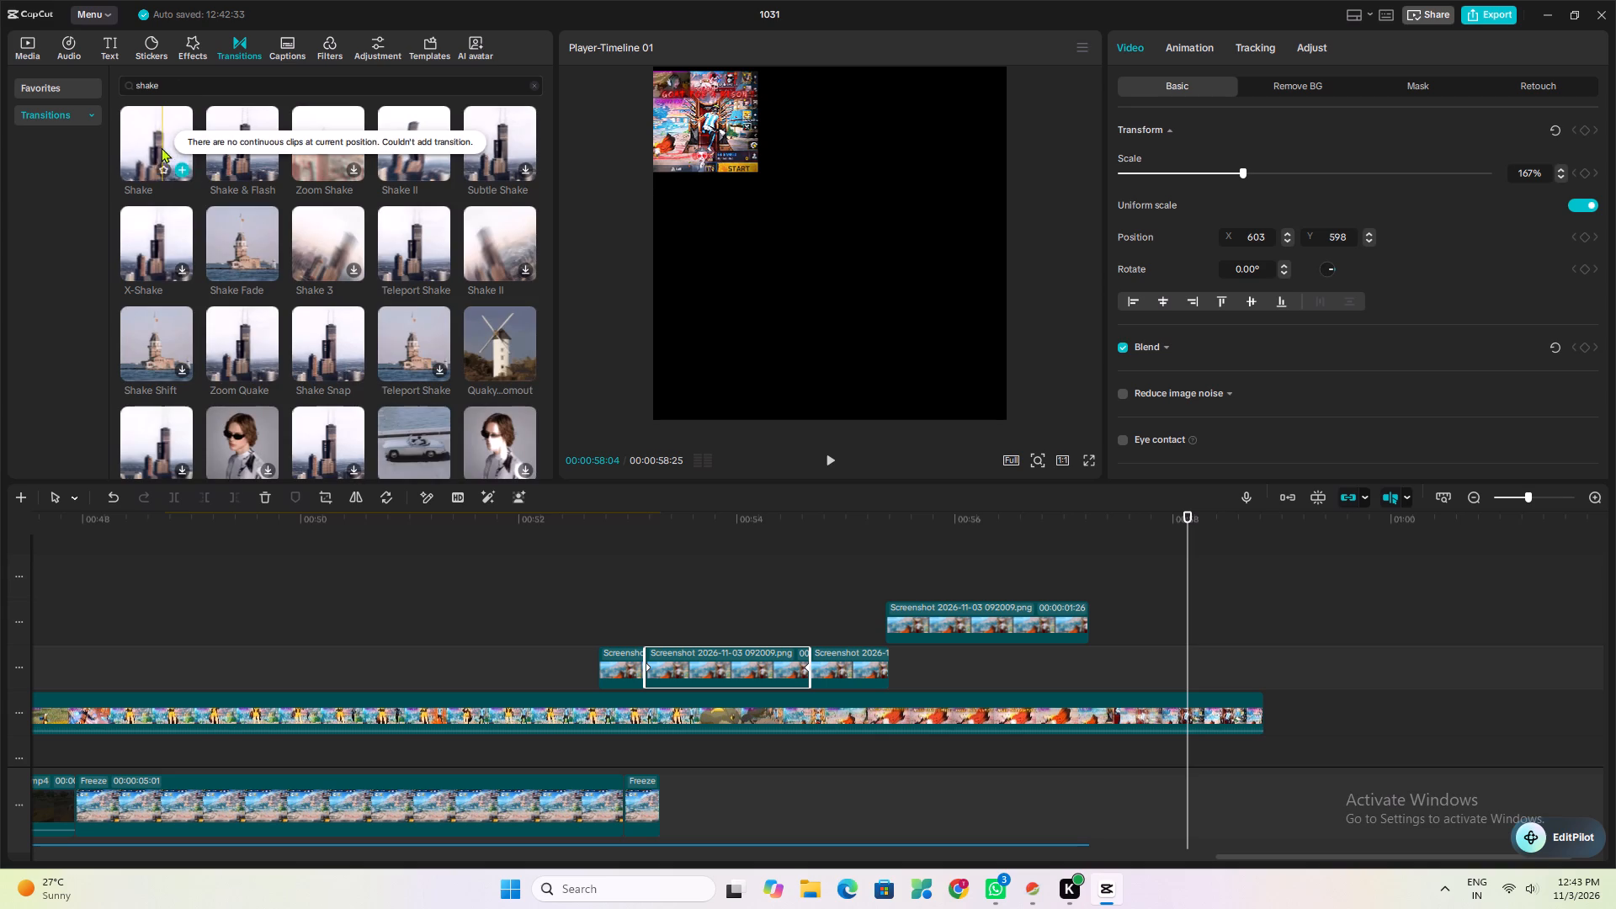
pyautogui.moveTo(161, 141); pyautogui.dragTo(283, 301)
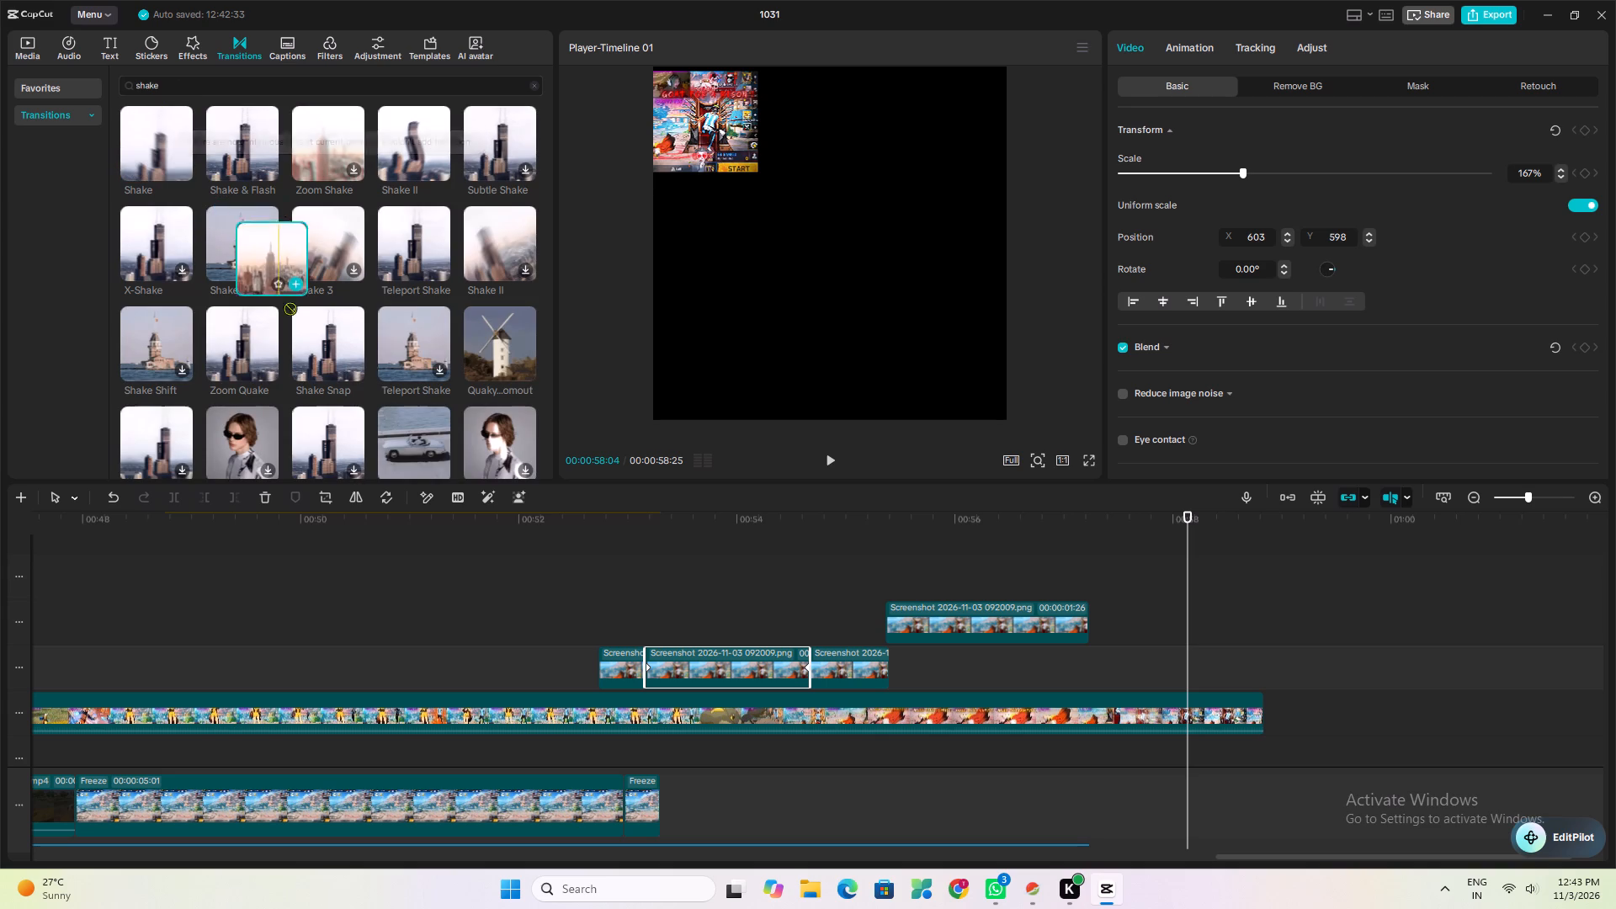
pyautogui.moveTo(283, 301); pyautogui.dragTo(628, 677)
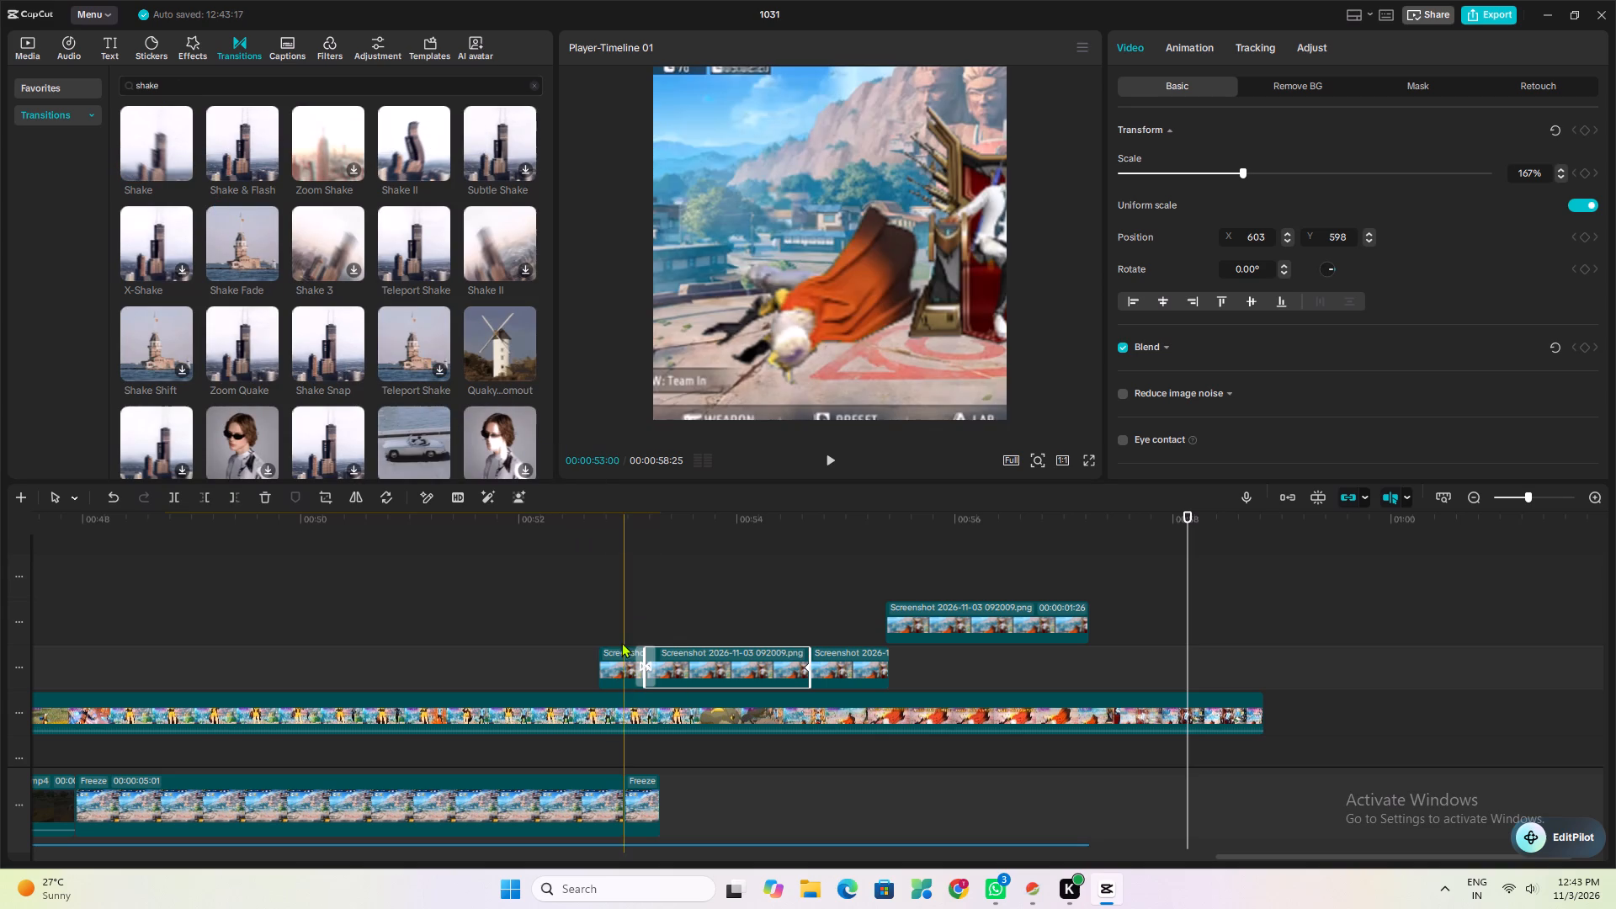
# Replay the Shake transition between the first and second Screenshot clips several times, starting from about 00:00:52:21 and 00:00:52:29.
pyautogui.click(603, 612)
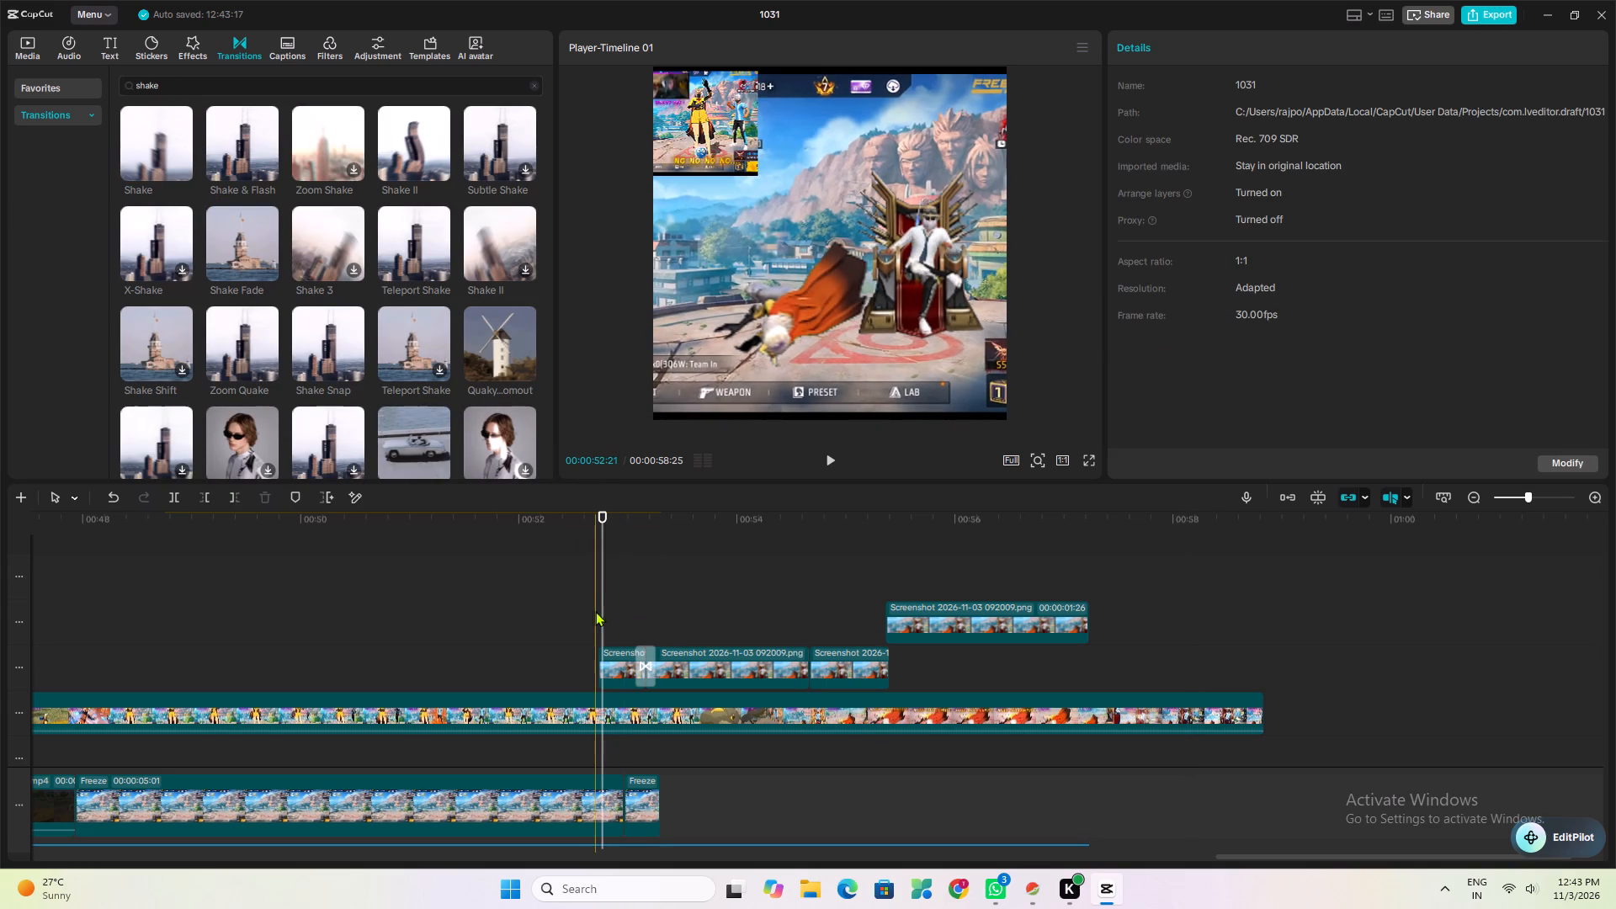
pyautogui.press('space')
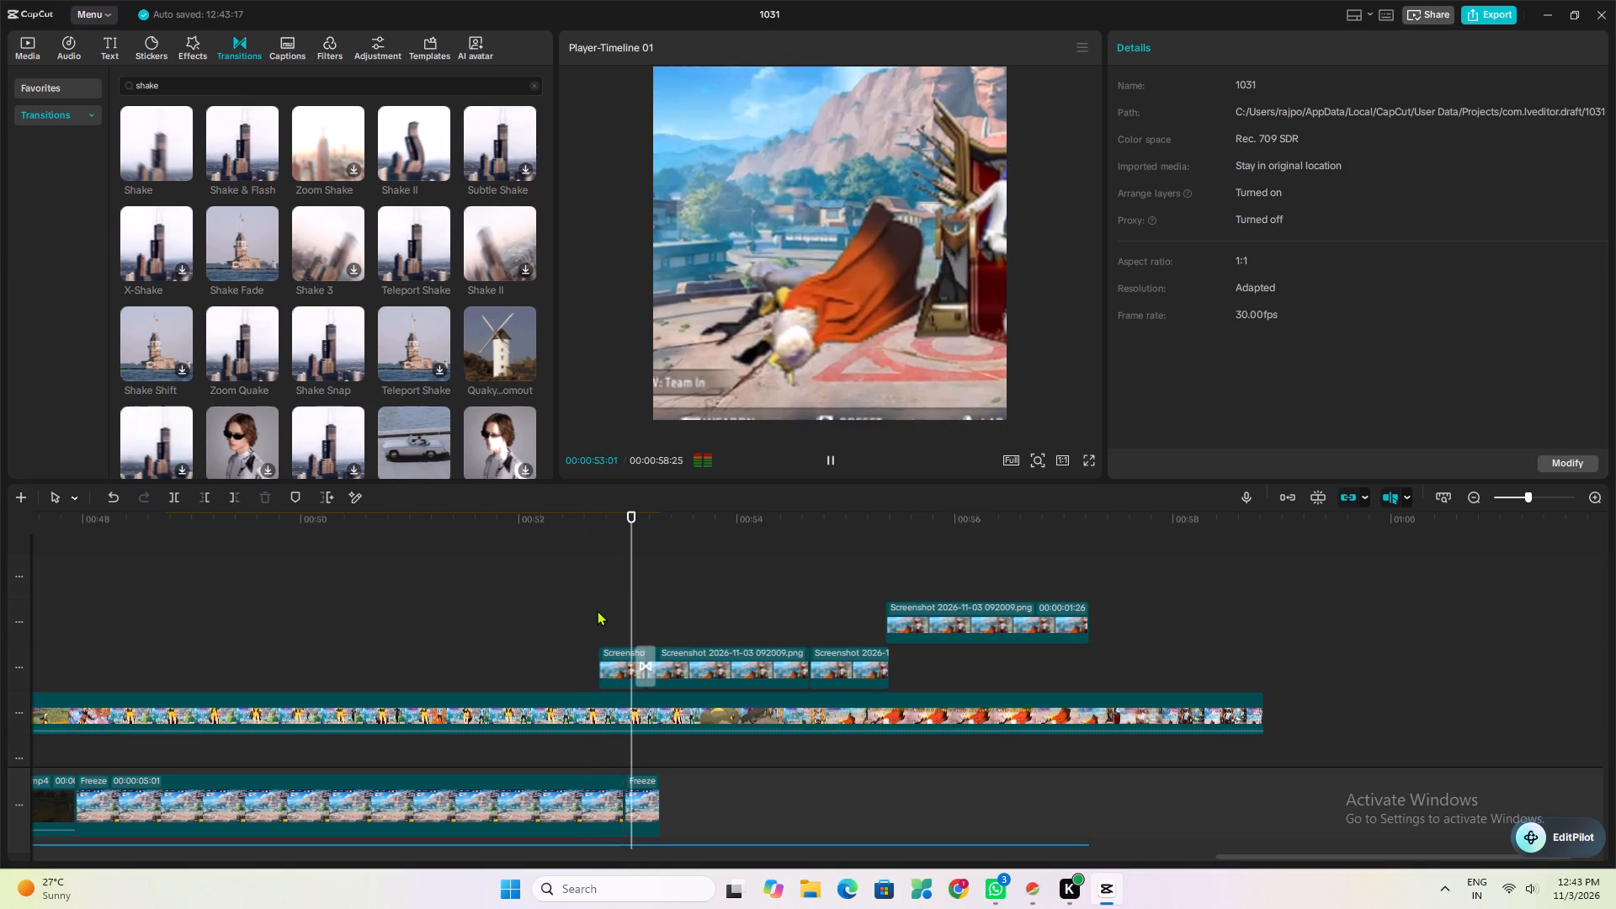
pyautogui.press('space')
pyautogui.click(624, 605)
pyautogui.press('space')
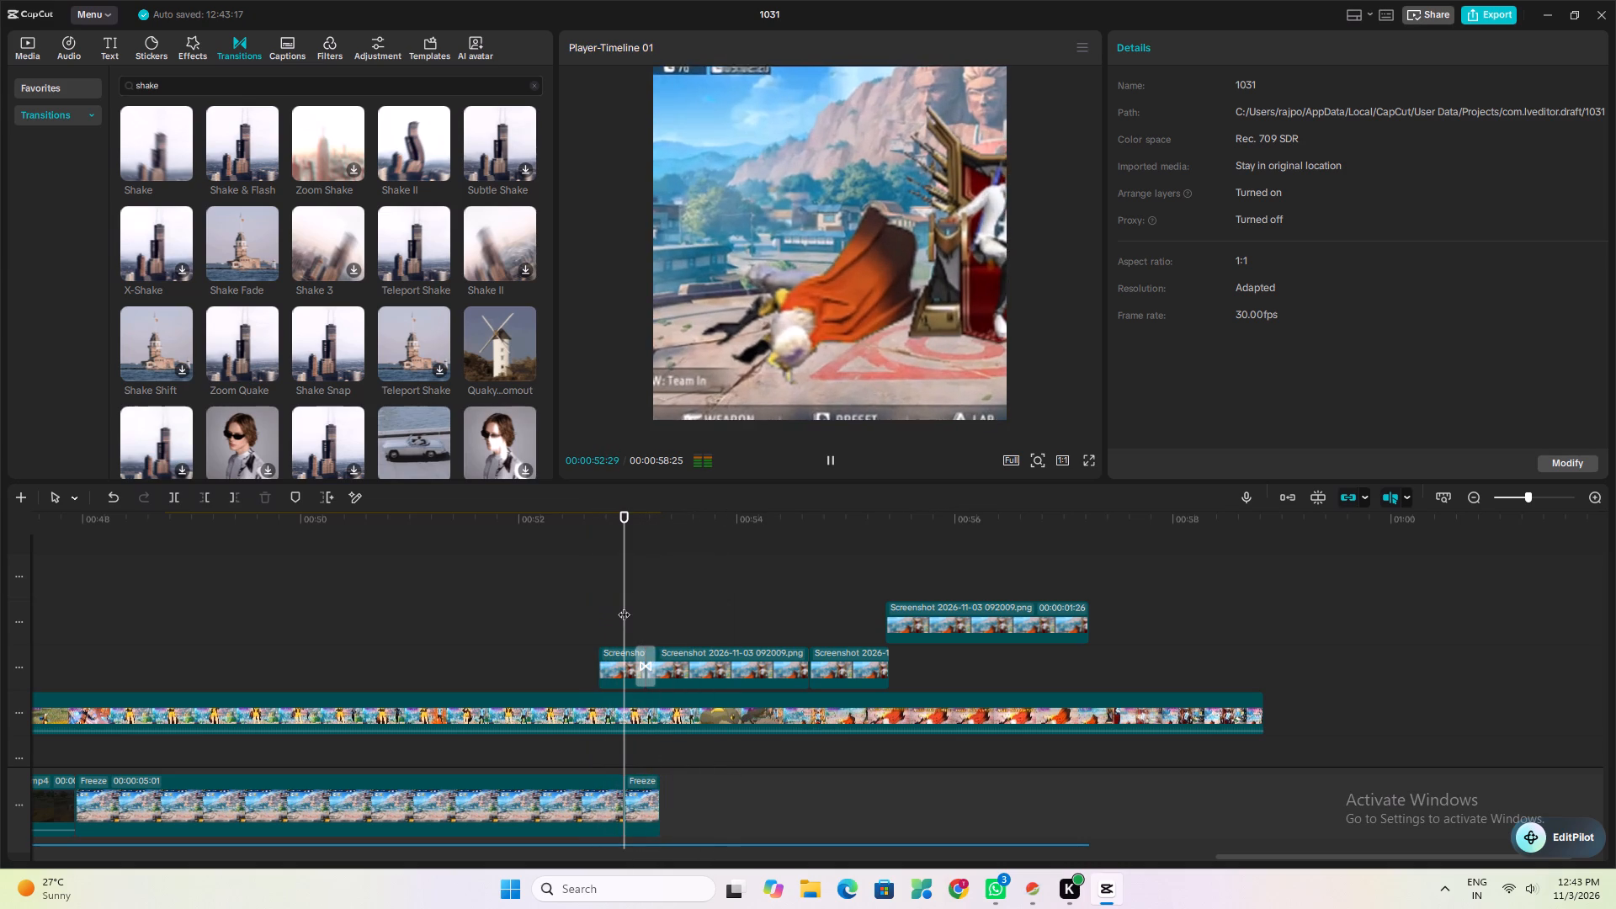
pyautogui.press('space')
pyautogui.press('space')
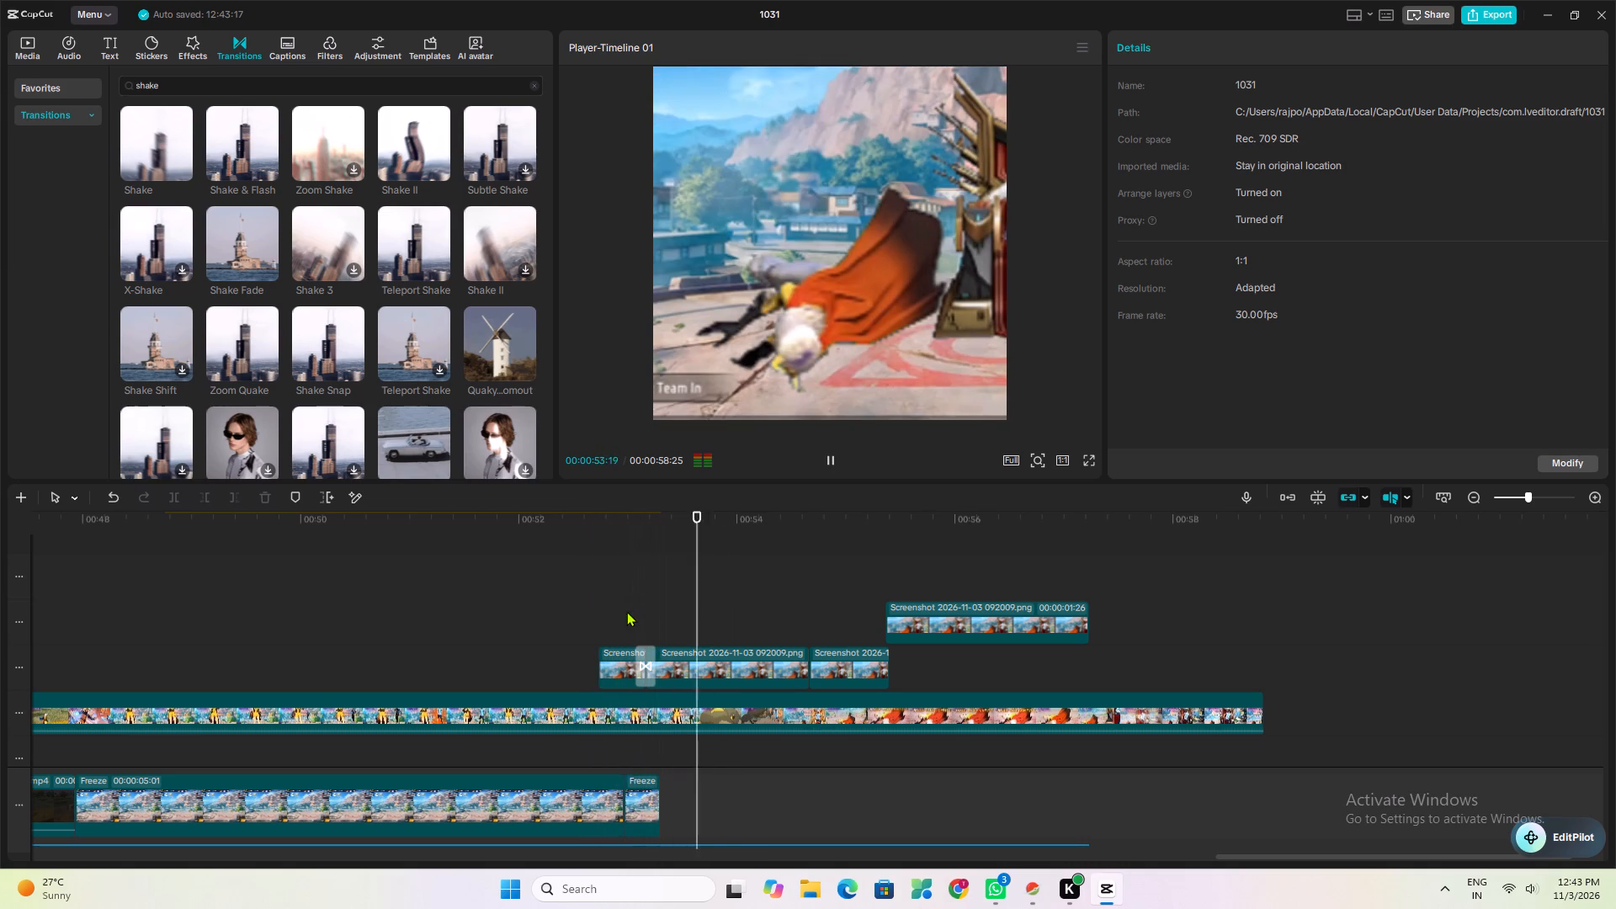
pyautogui.press('space')
# Delete the Shake transition between the first and second Screenshot clips.
pyautogui.click(647, 668)
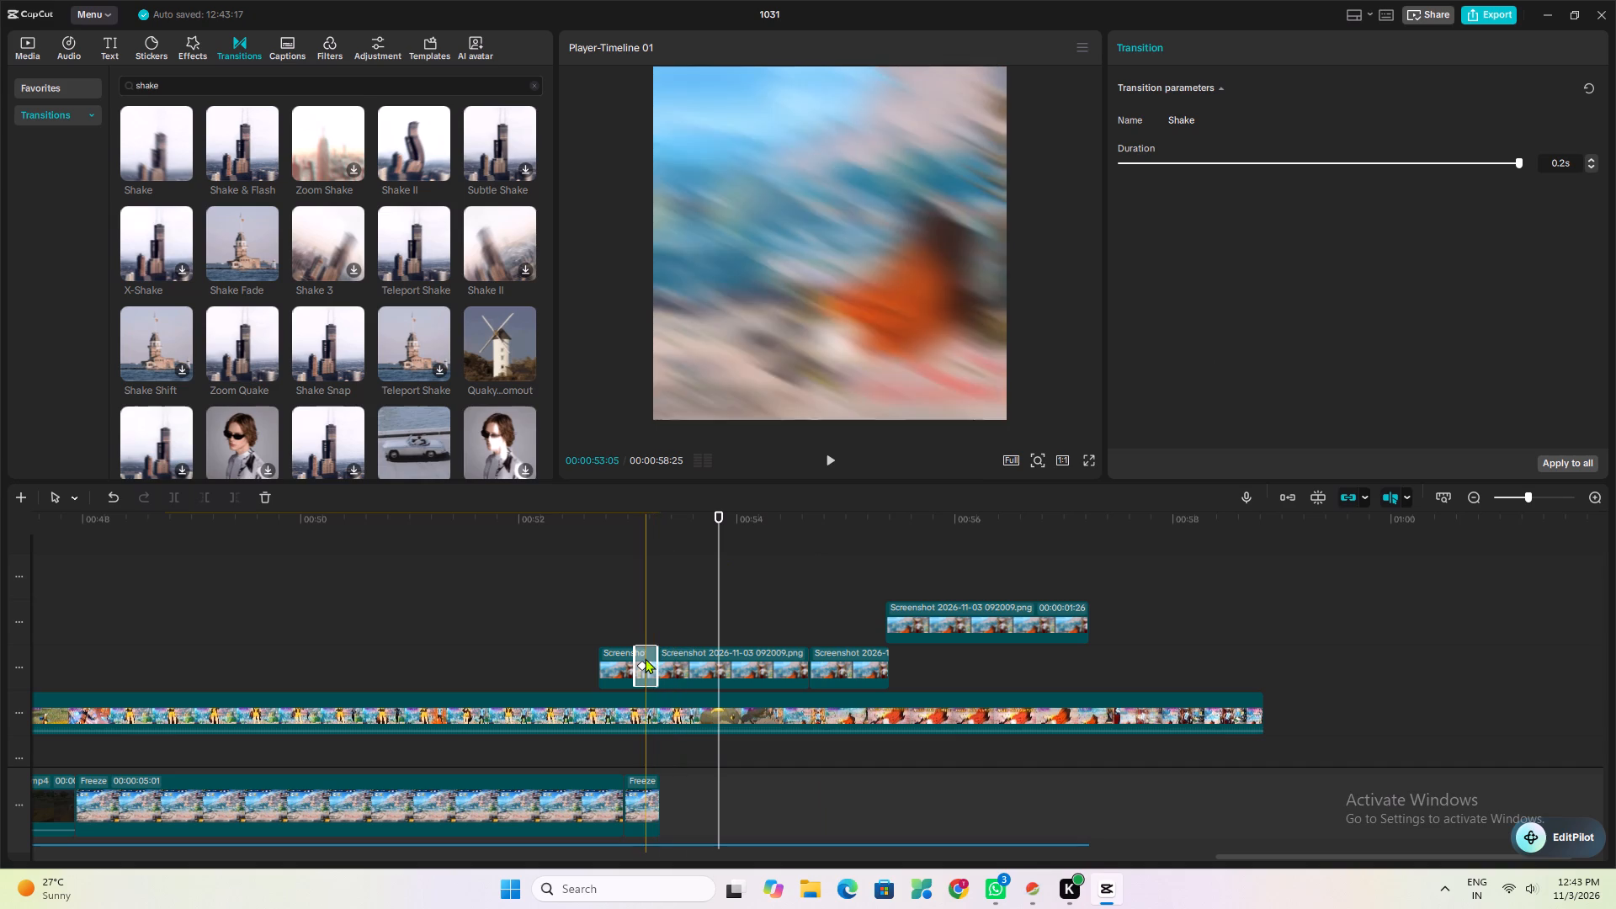
pyautogui.rightClick(645, 658)
pyautogui.click(689, 669)
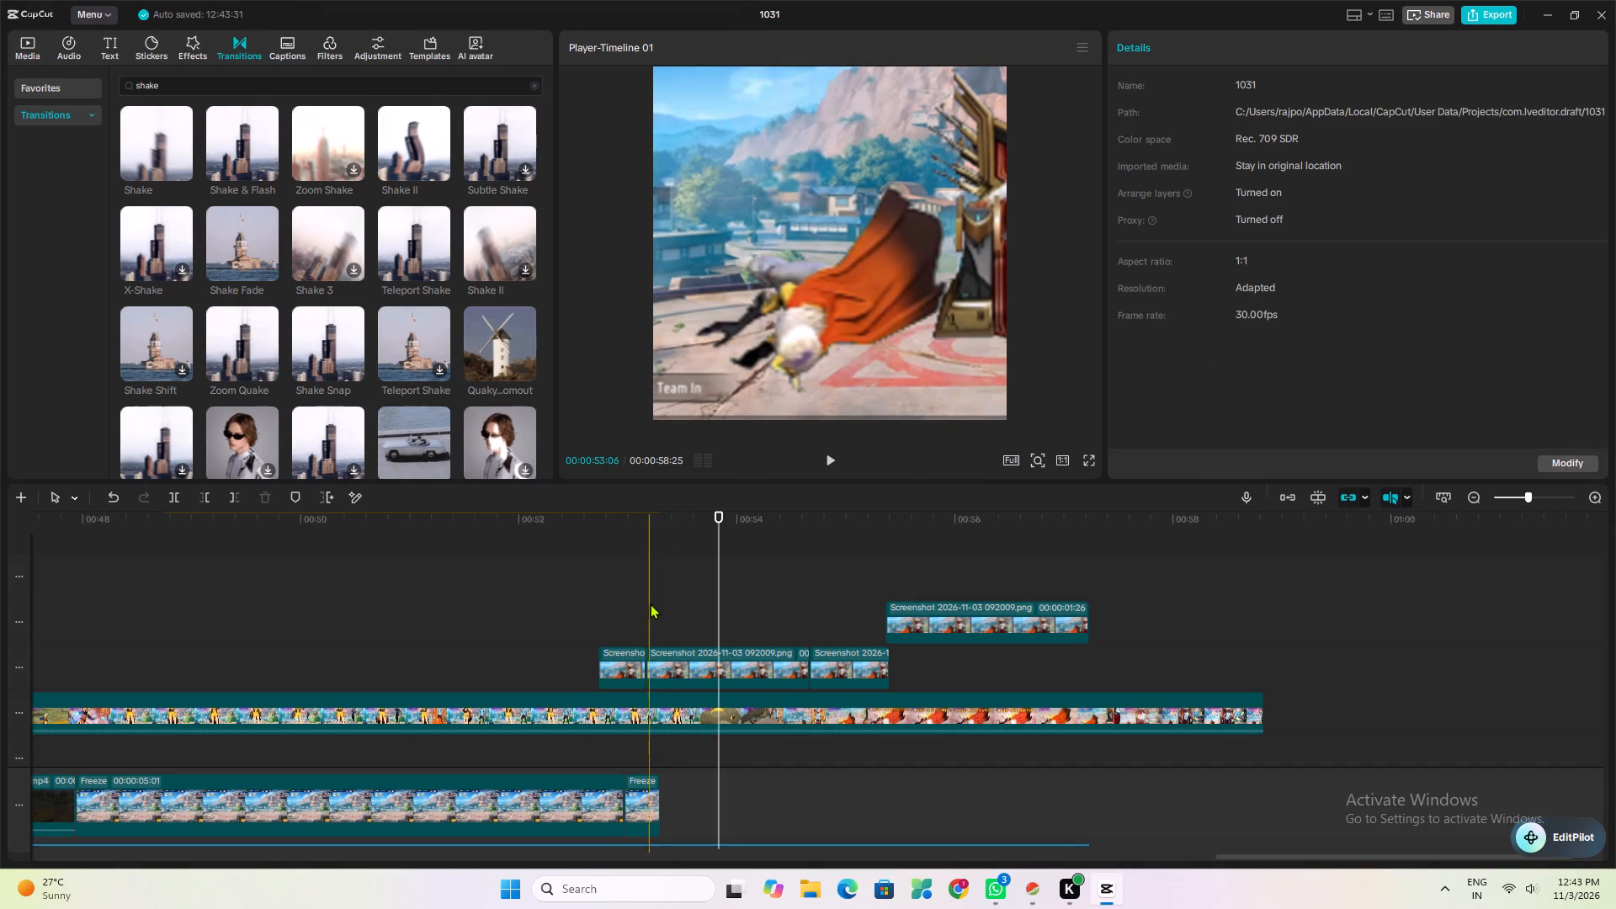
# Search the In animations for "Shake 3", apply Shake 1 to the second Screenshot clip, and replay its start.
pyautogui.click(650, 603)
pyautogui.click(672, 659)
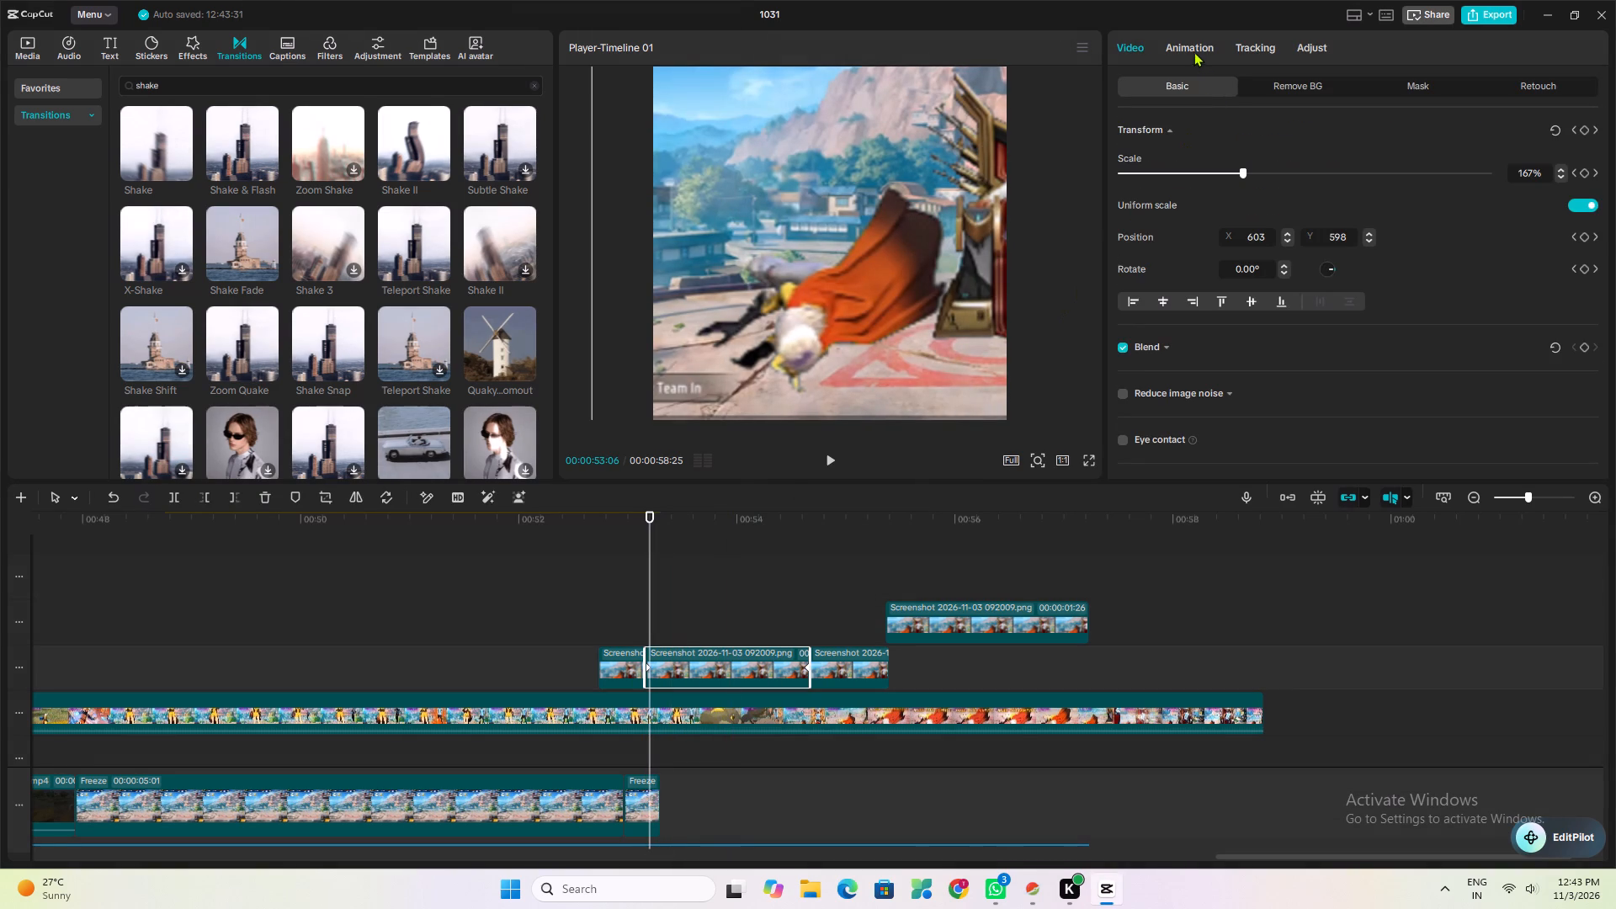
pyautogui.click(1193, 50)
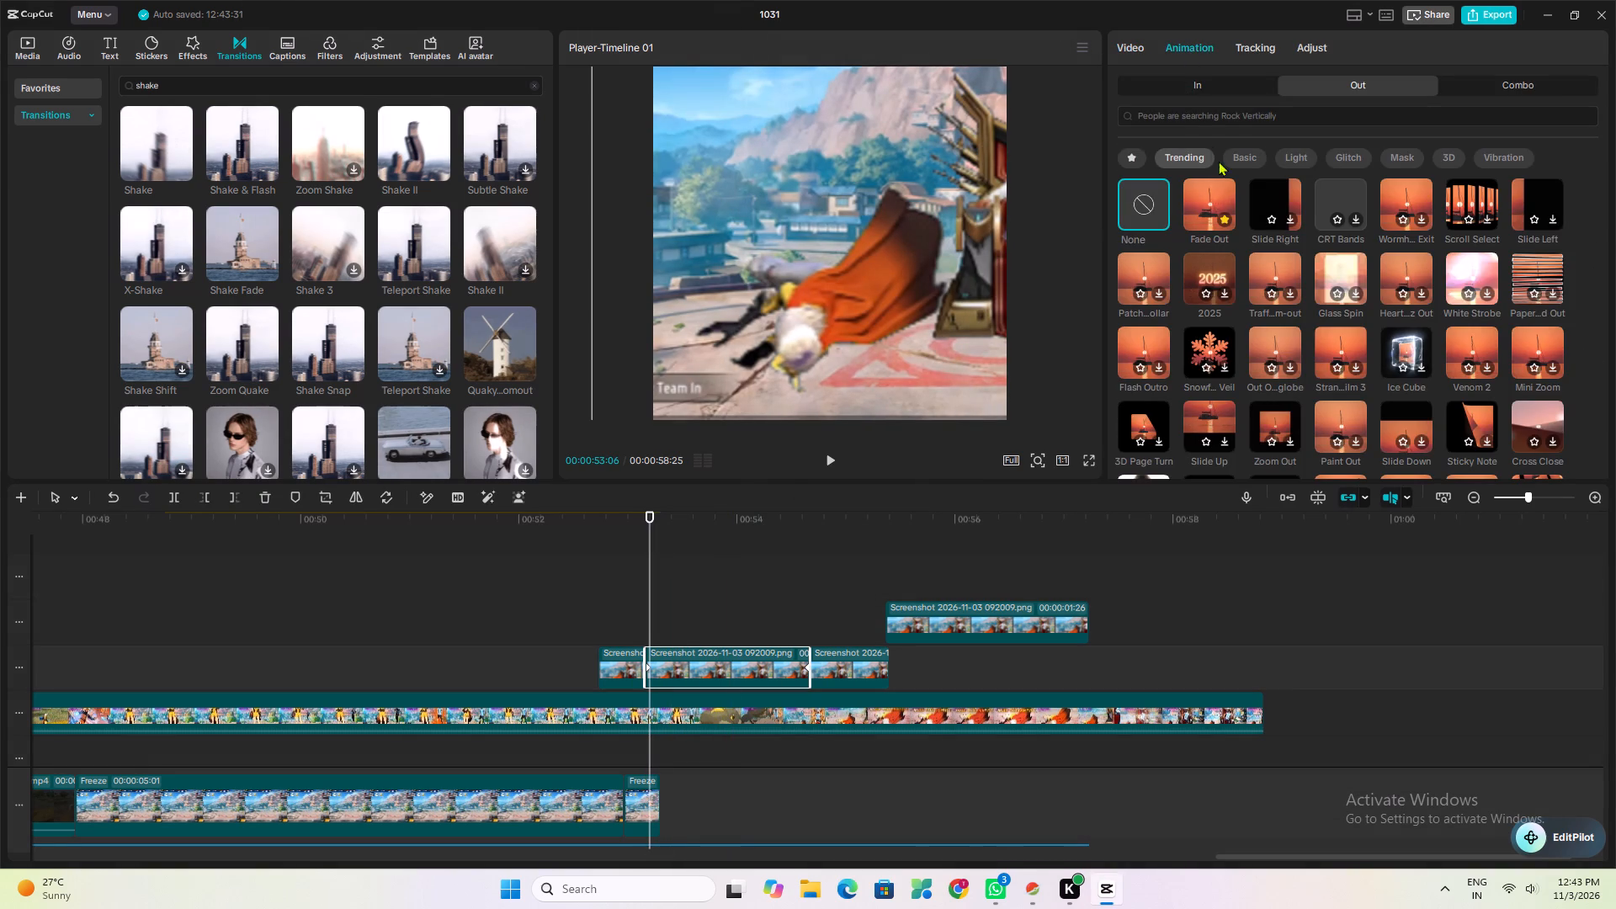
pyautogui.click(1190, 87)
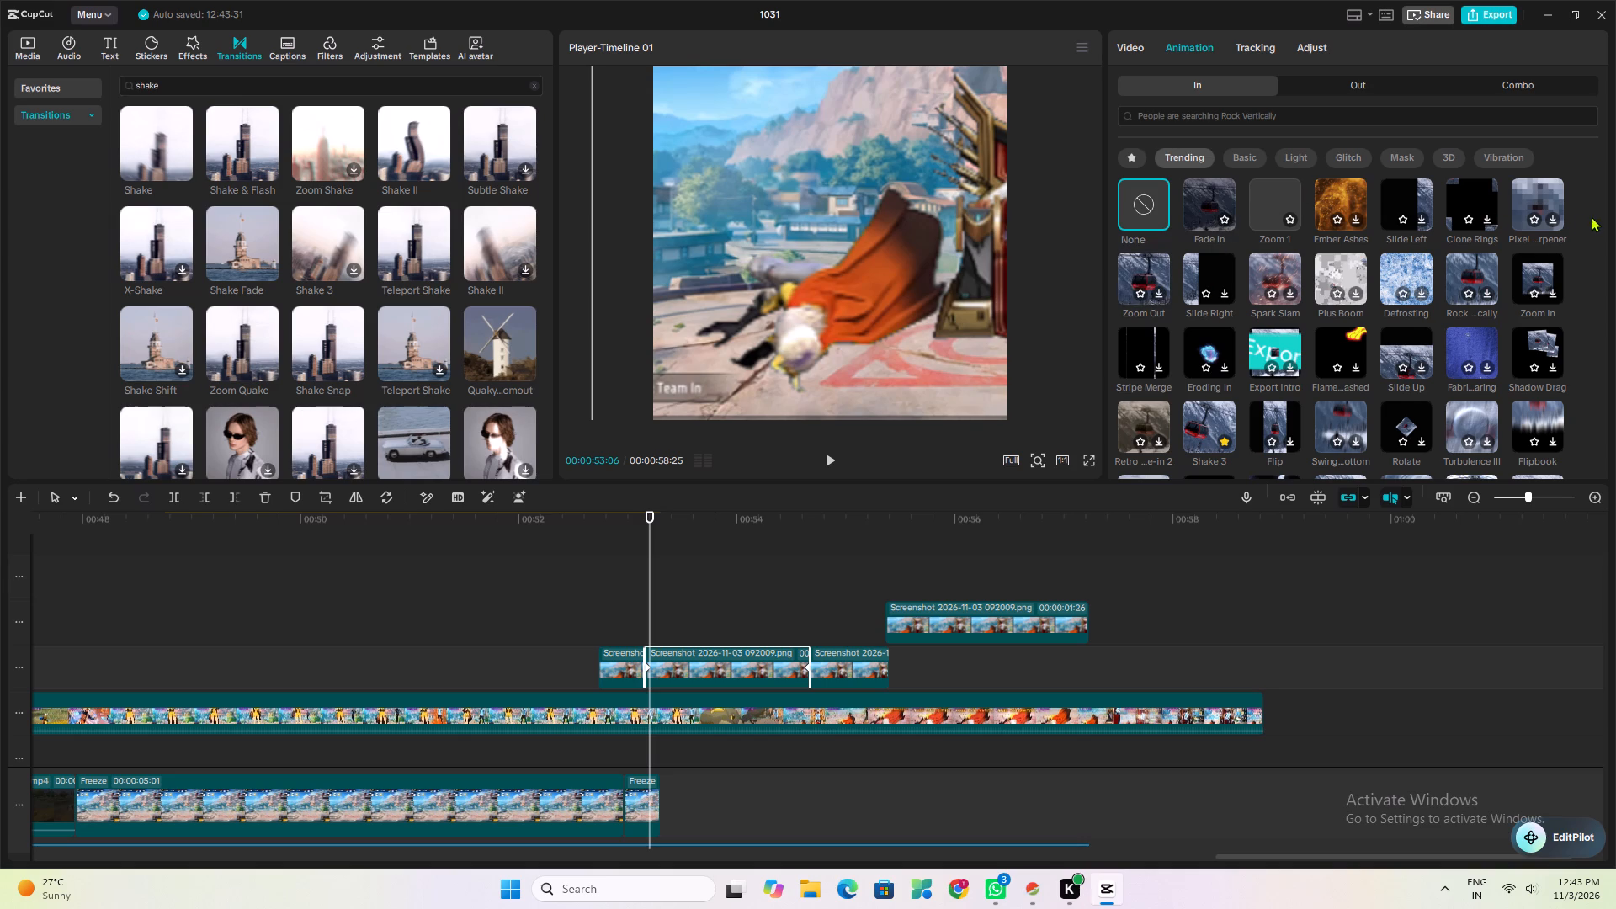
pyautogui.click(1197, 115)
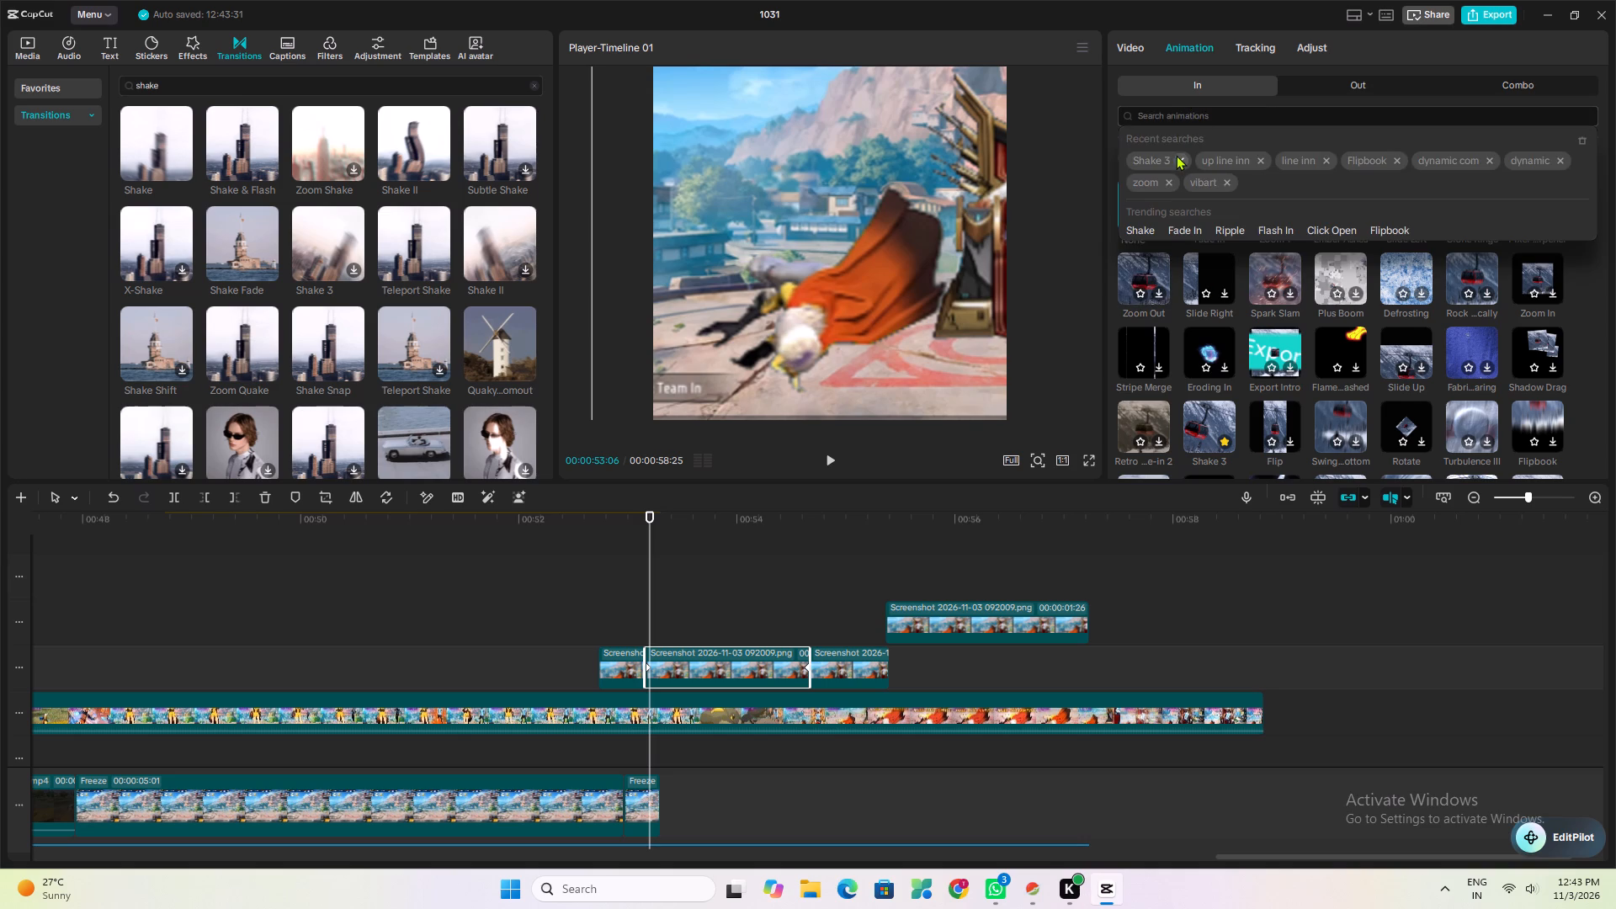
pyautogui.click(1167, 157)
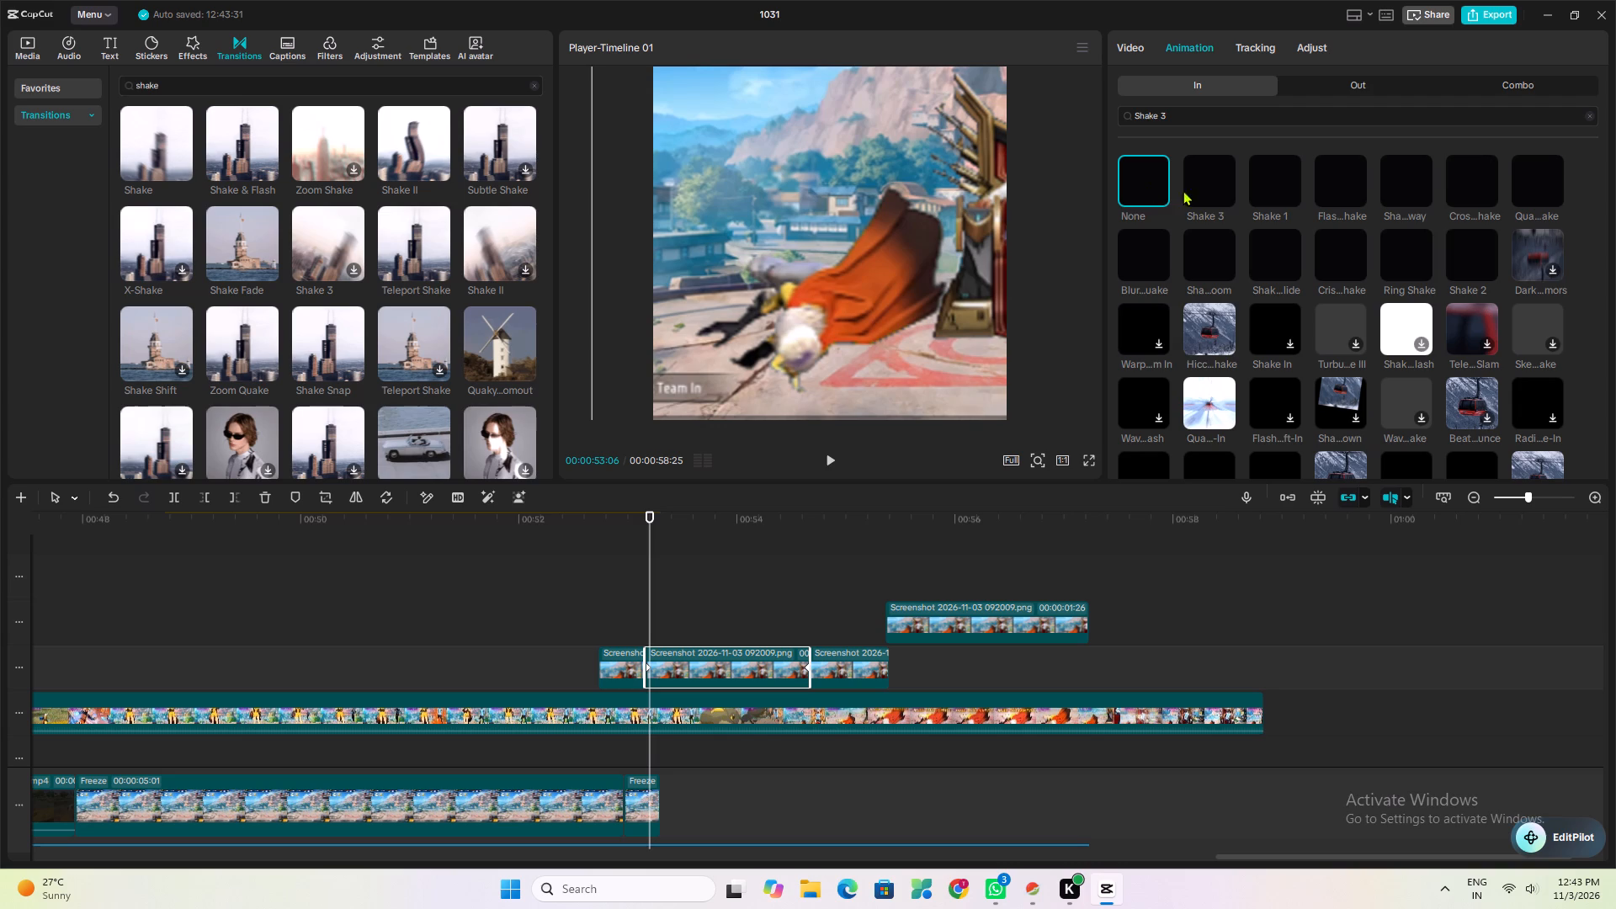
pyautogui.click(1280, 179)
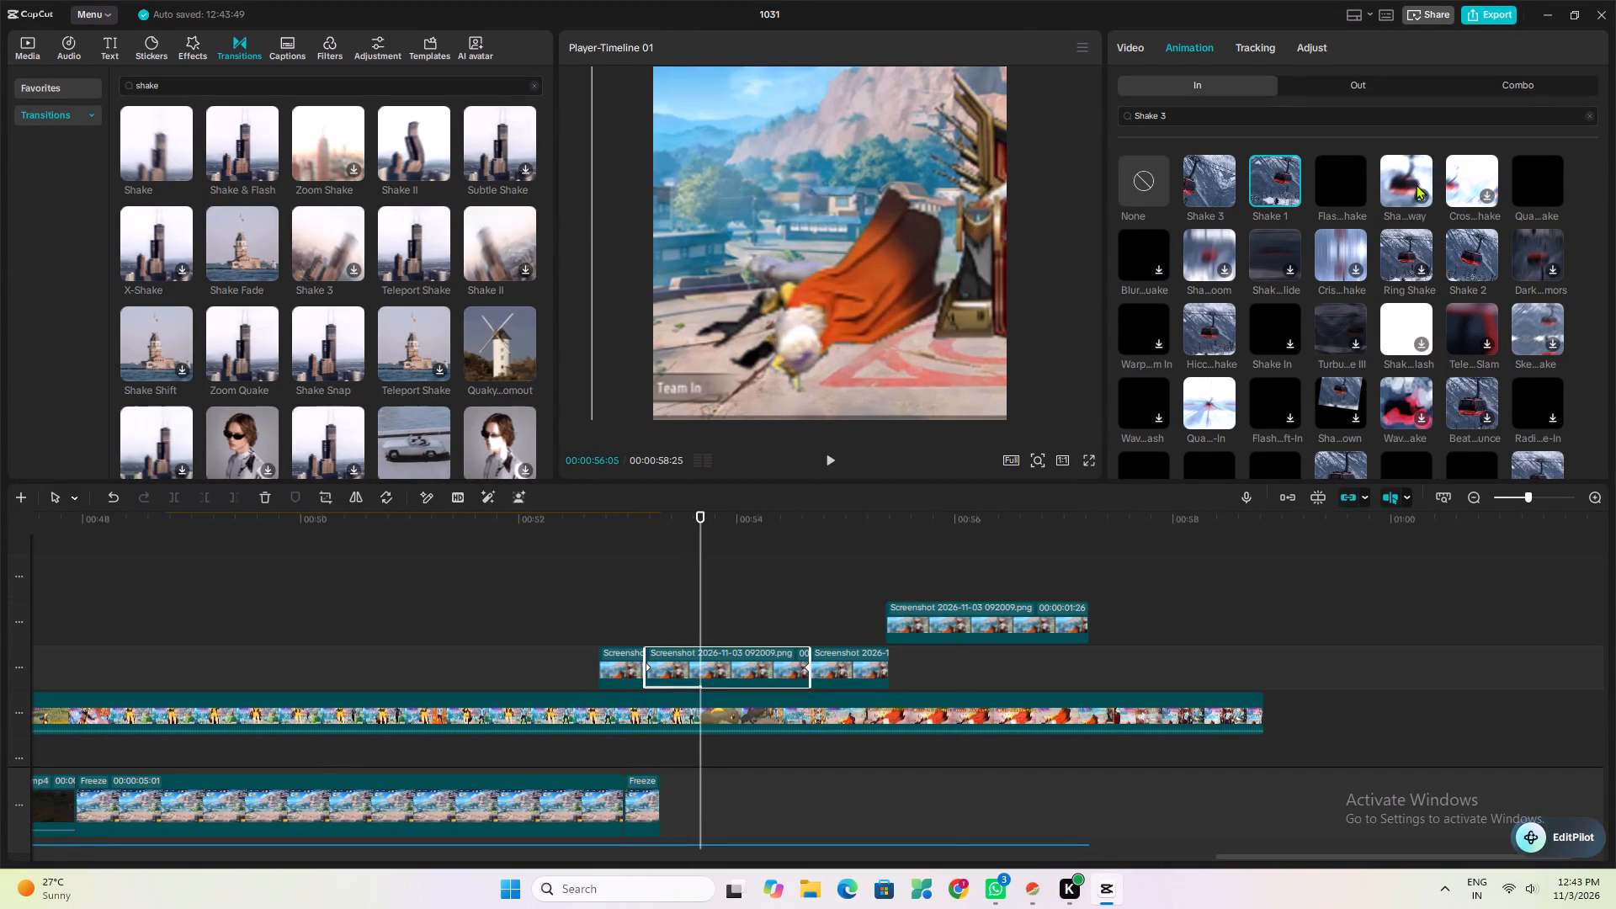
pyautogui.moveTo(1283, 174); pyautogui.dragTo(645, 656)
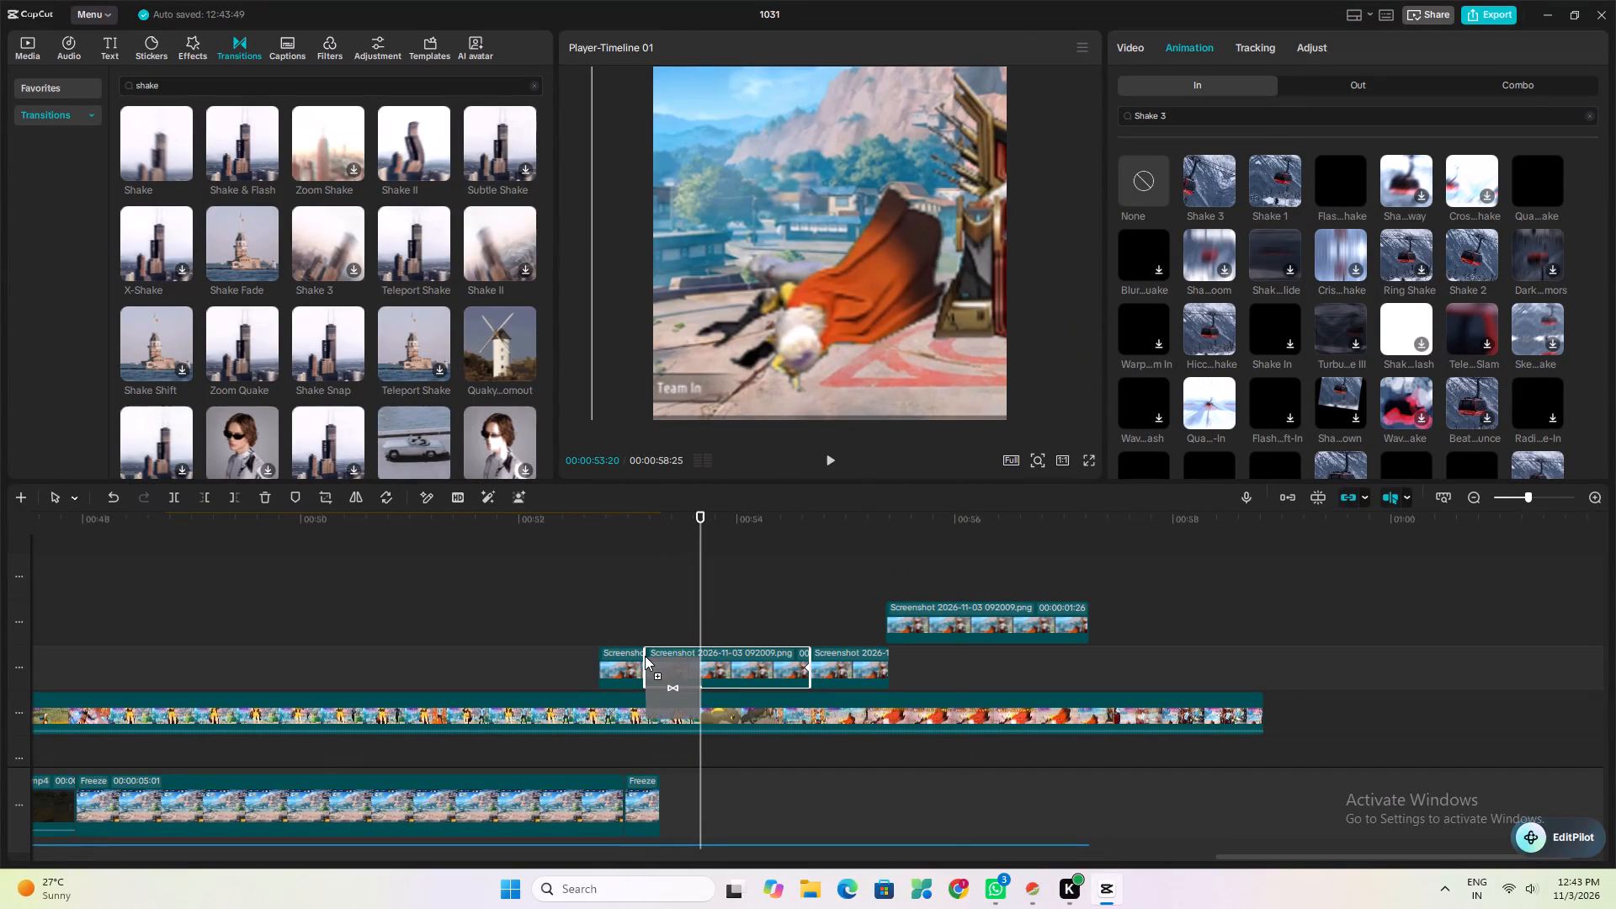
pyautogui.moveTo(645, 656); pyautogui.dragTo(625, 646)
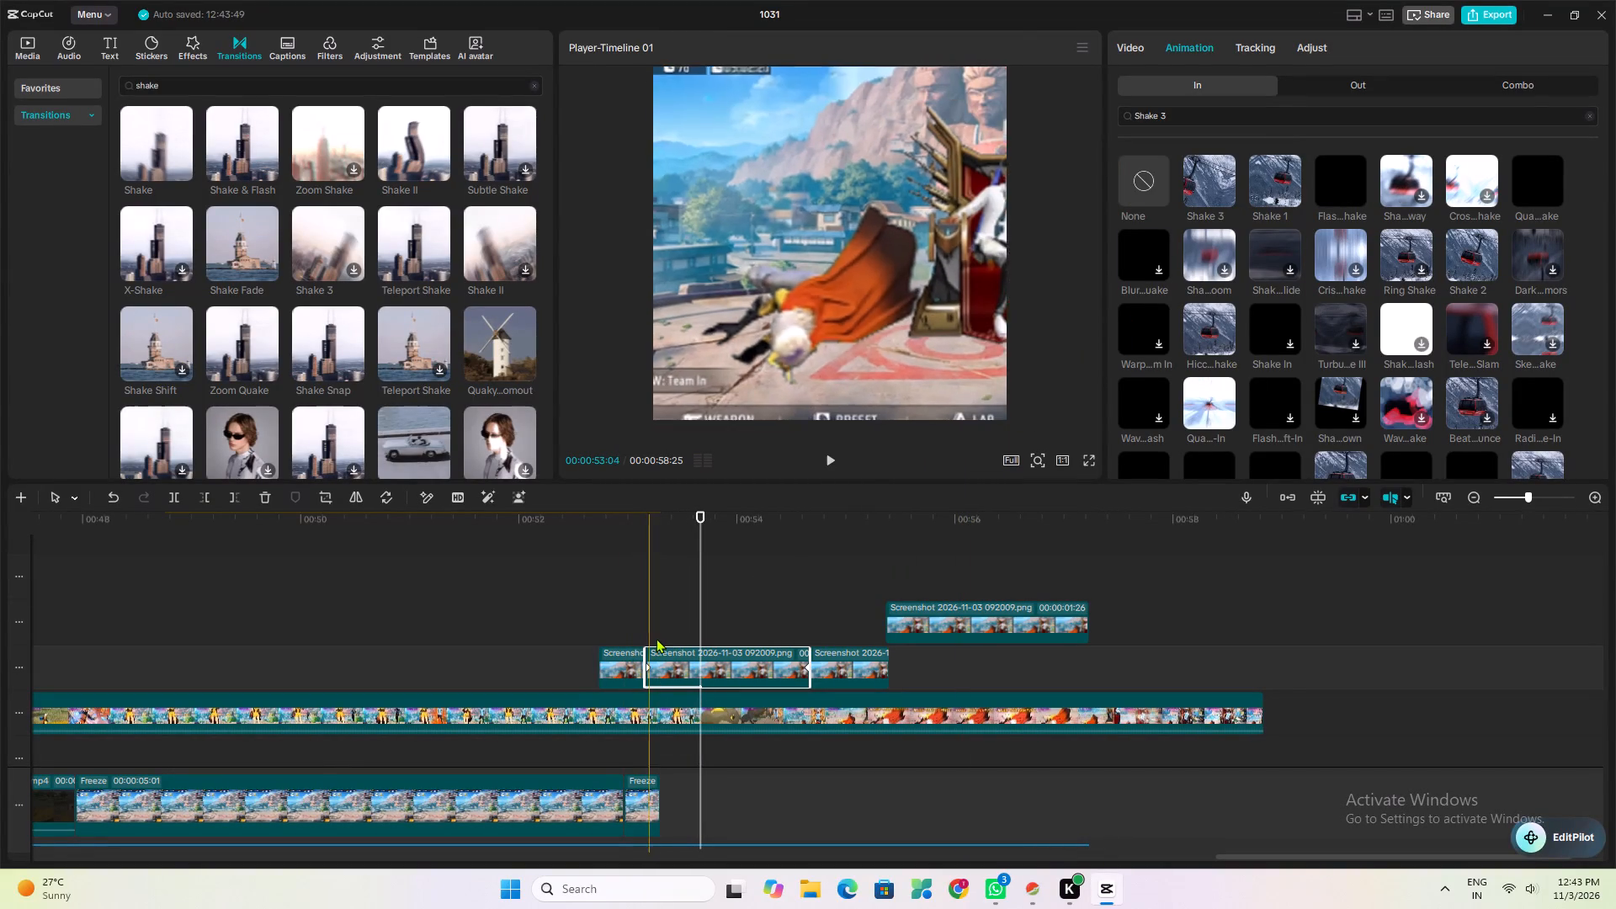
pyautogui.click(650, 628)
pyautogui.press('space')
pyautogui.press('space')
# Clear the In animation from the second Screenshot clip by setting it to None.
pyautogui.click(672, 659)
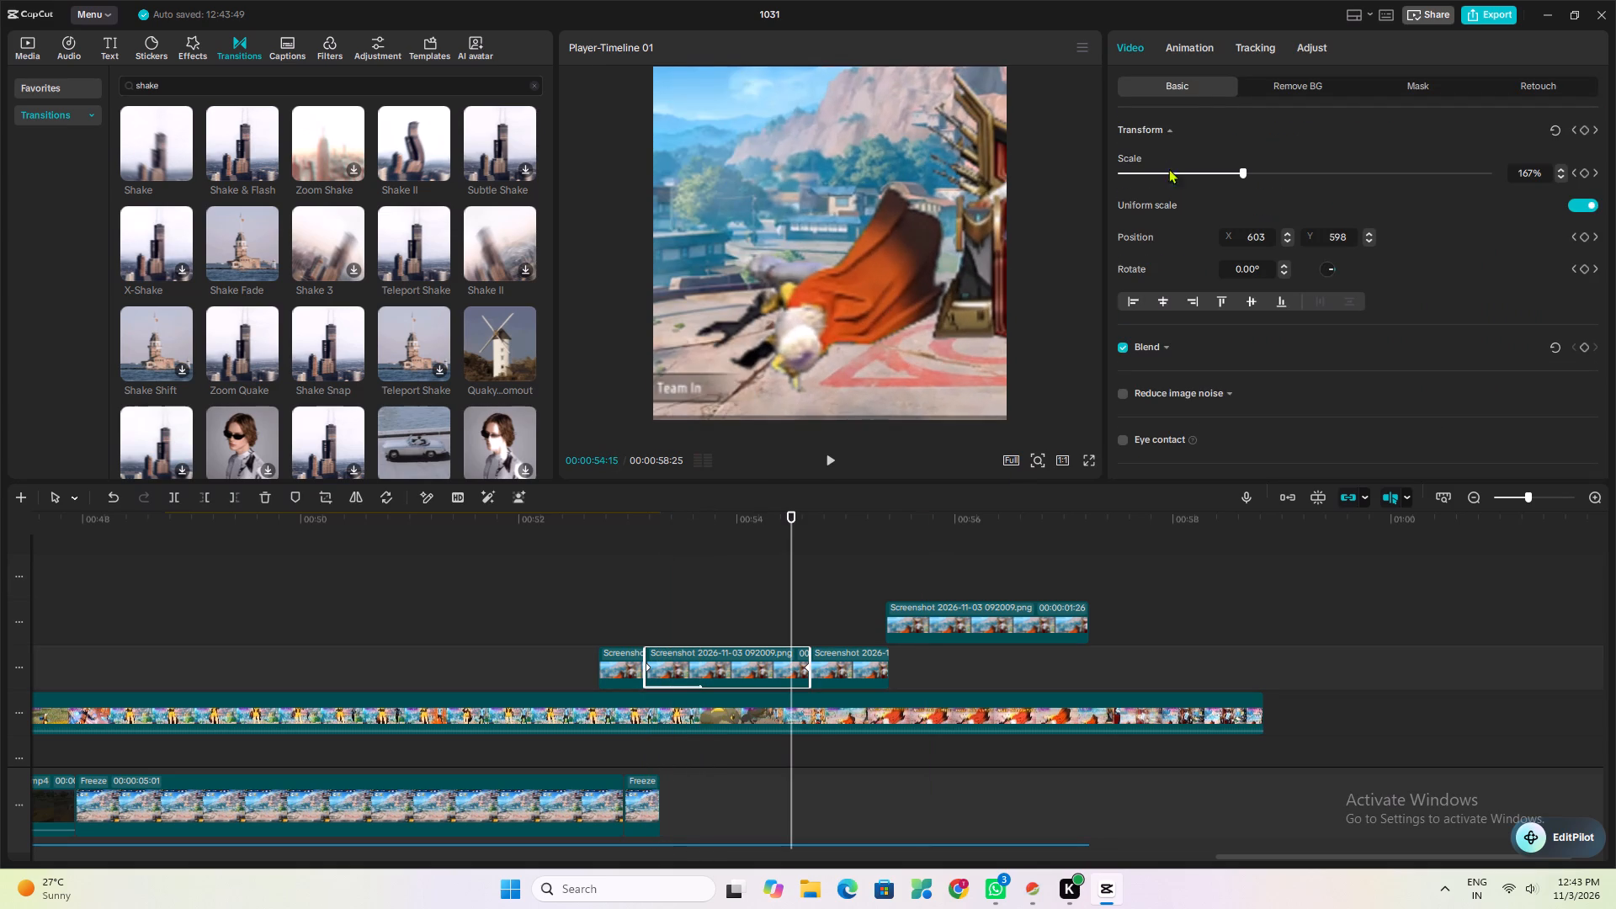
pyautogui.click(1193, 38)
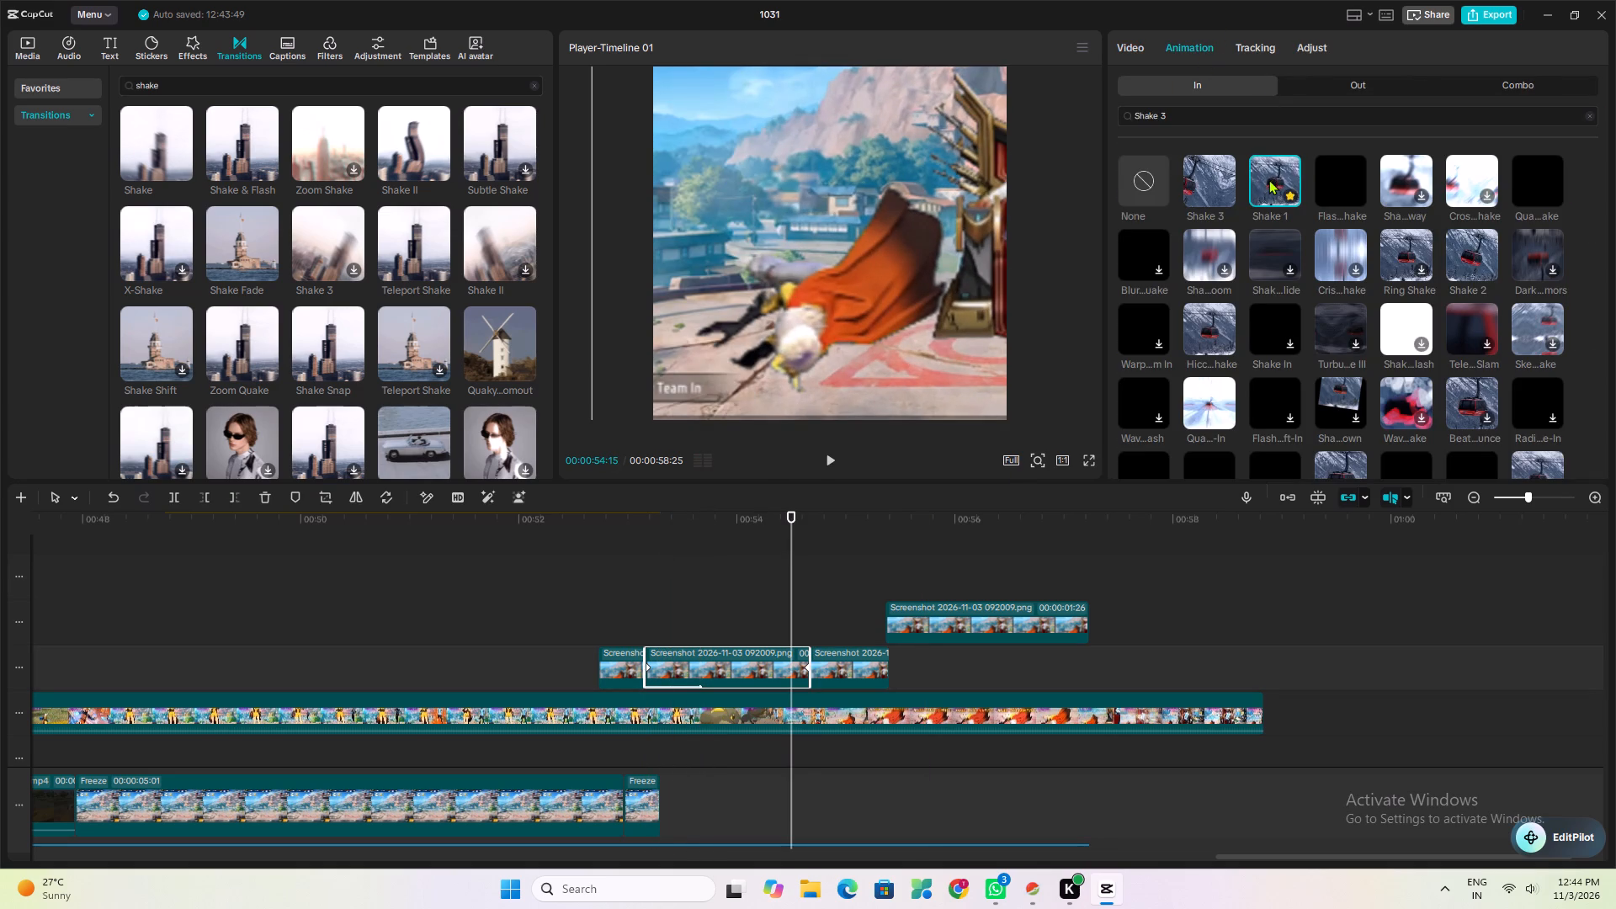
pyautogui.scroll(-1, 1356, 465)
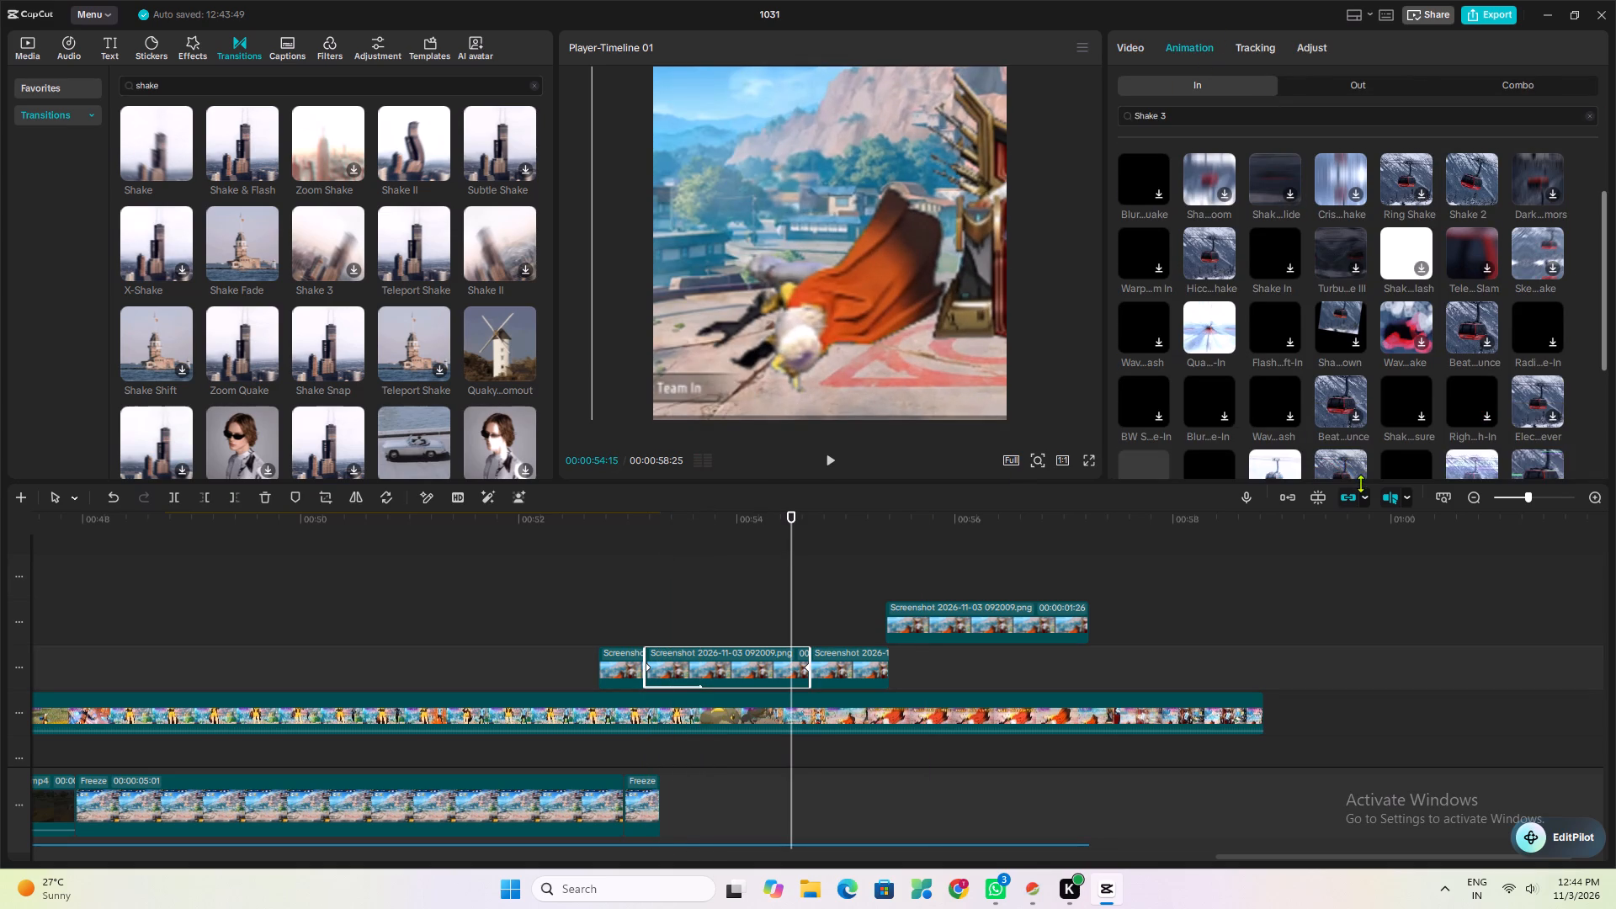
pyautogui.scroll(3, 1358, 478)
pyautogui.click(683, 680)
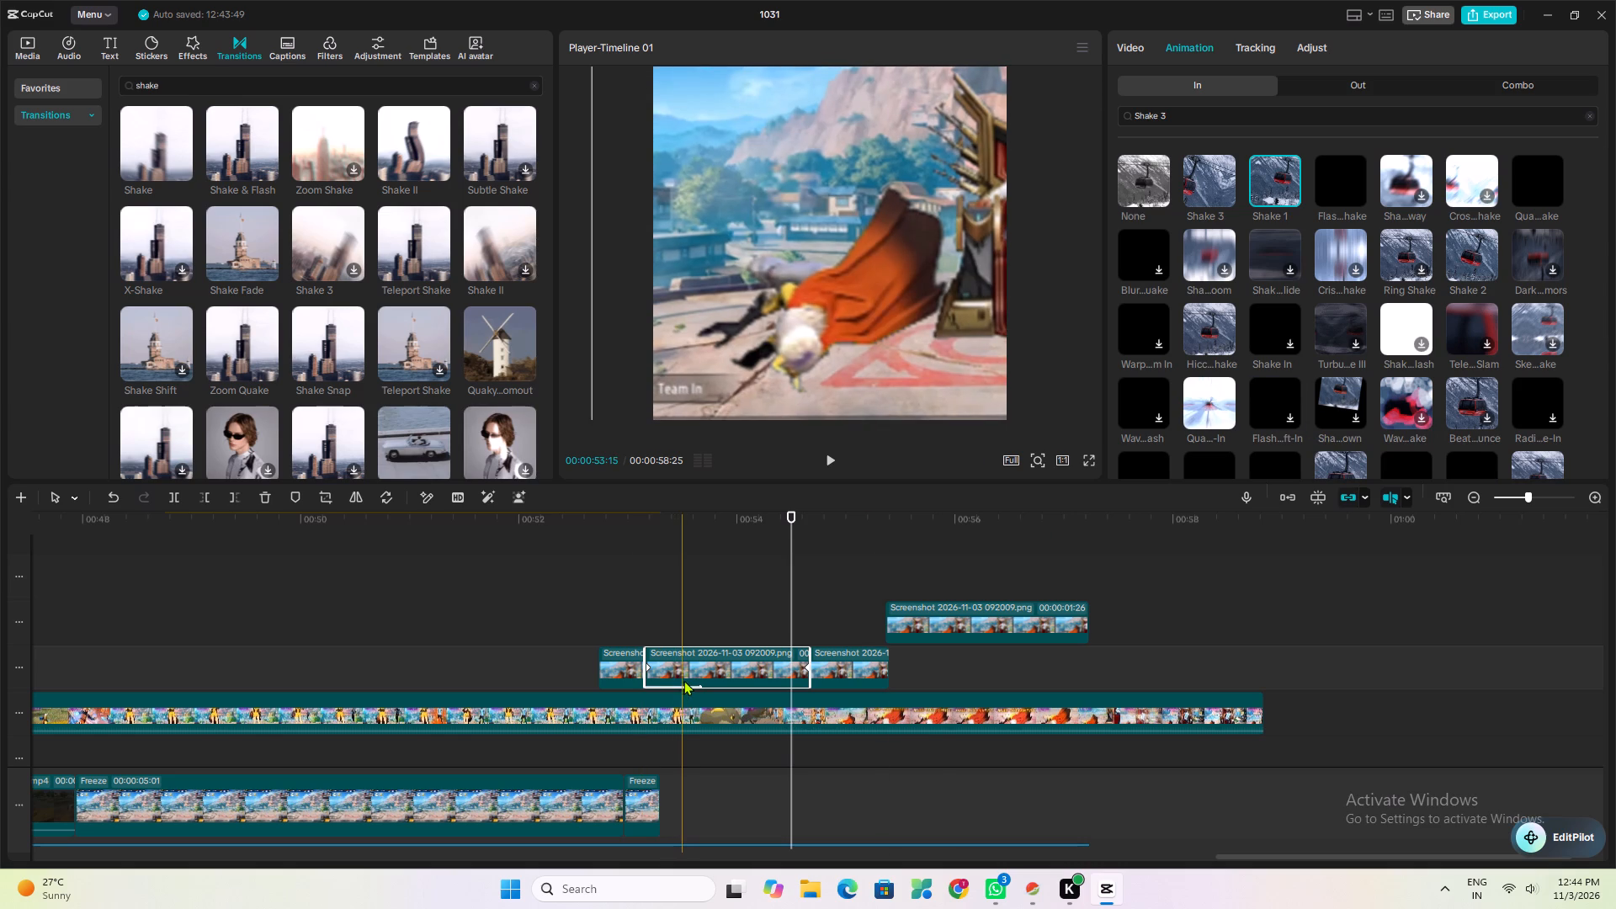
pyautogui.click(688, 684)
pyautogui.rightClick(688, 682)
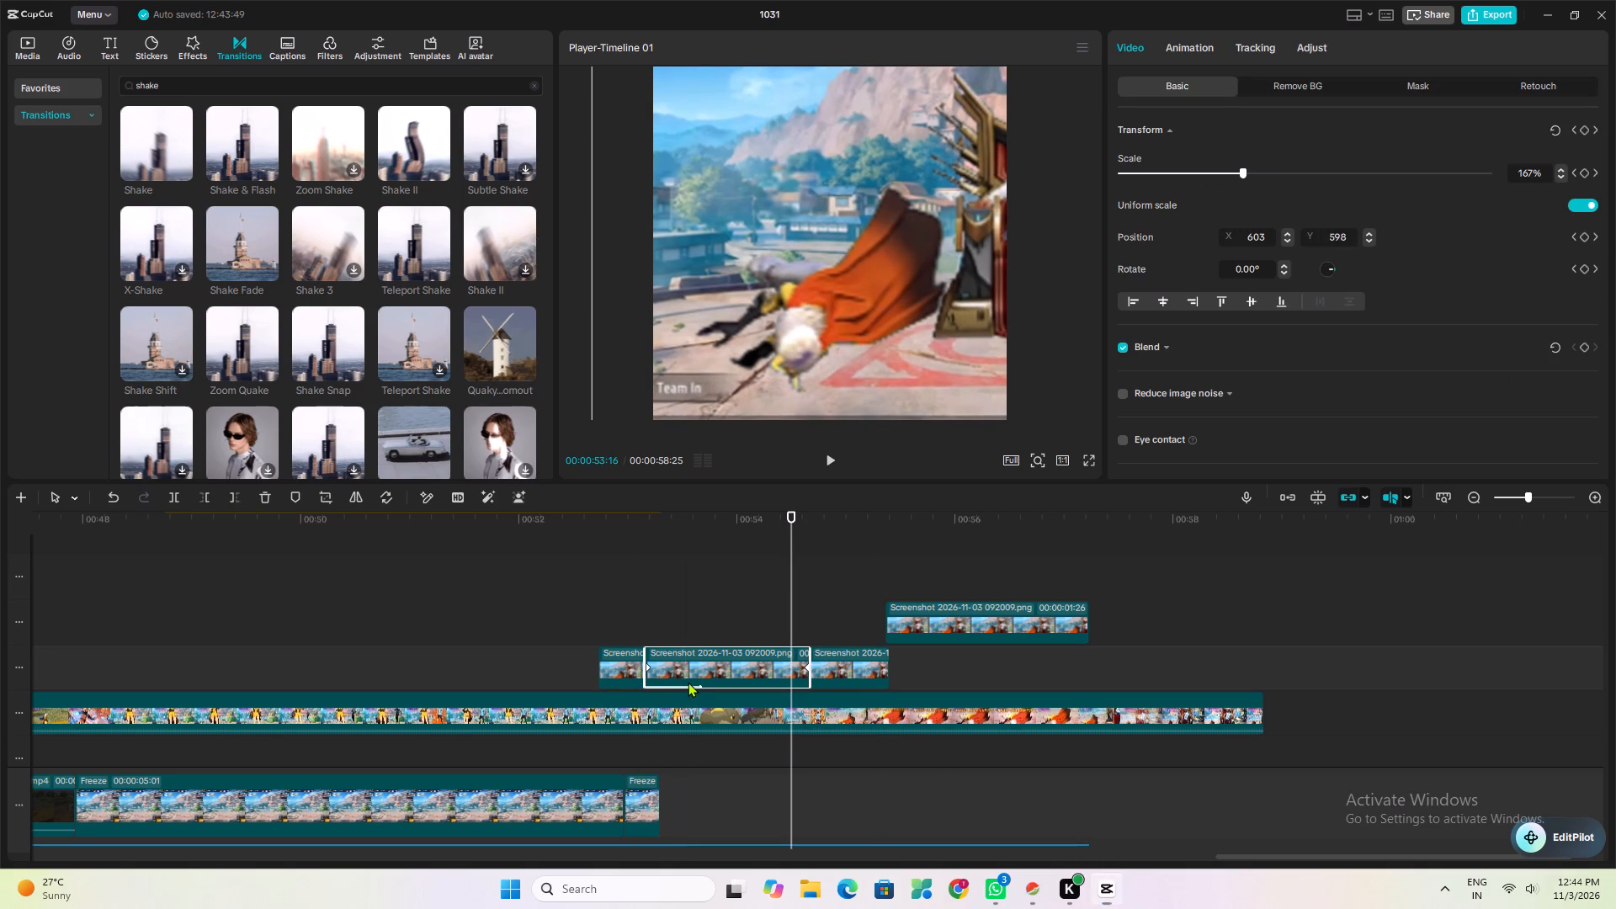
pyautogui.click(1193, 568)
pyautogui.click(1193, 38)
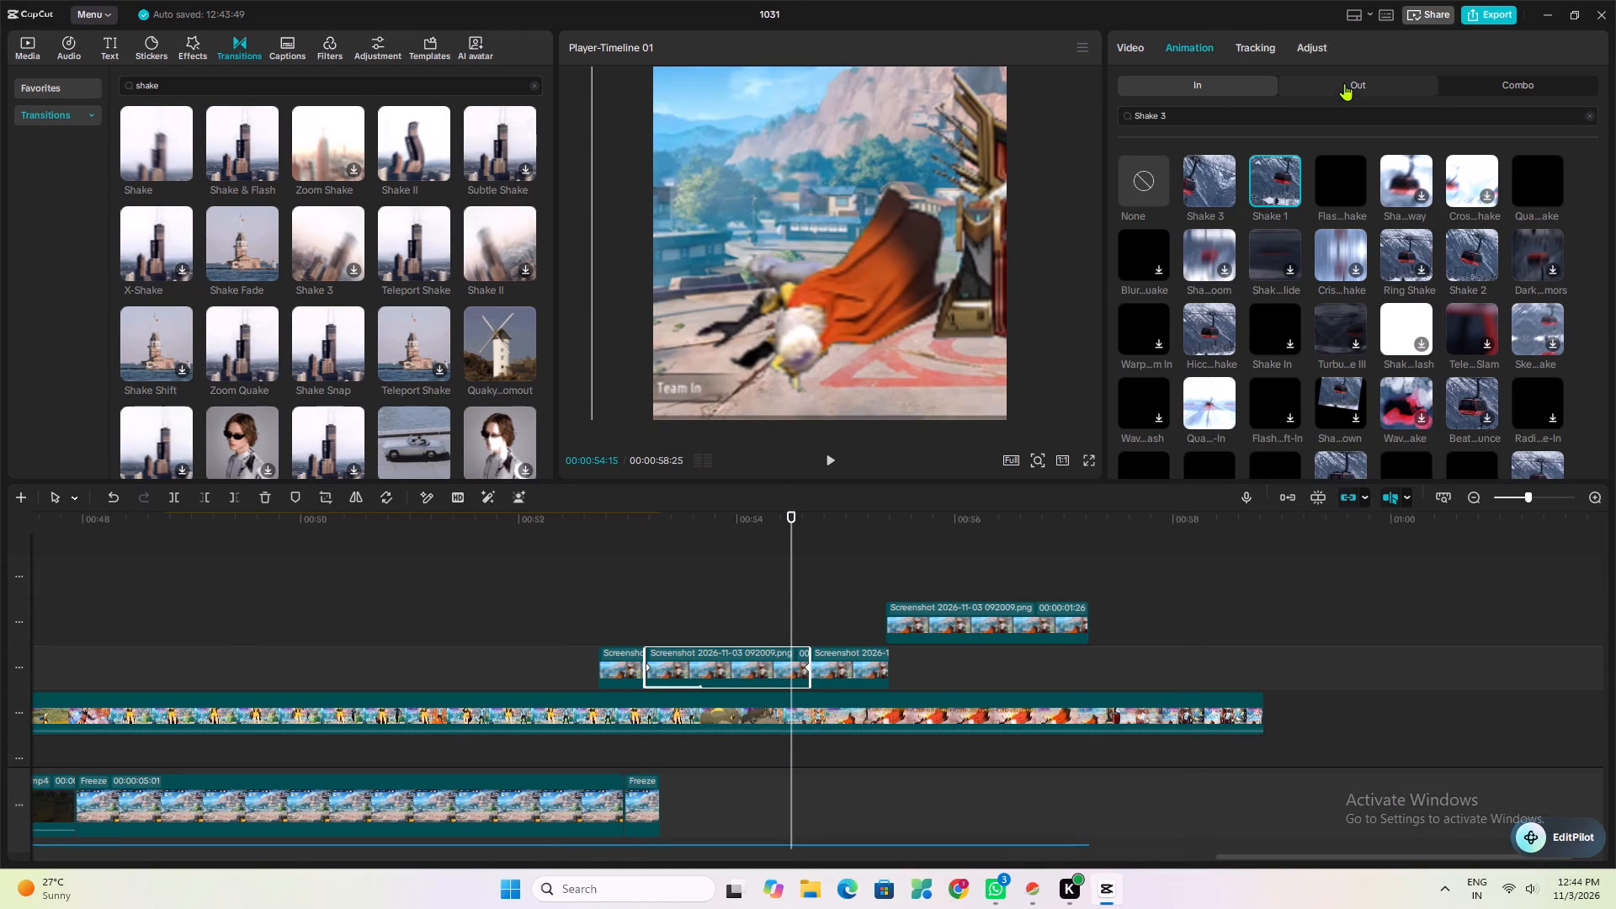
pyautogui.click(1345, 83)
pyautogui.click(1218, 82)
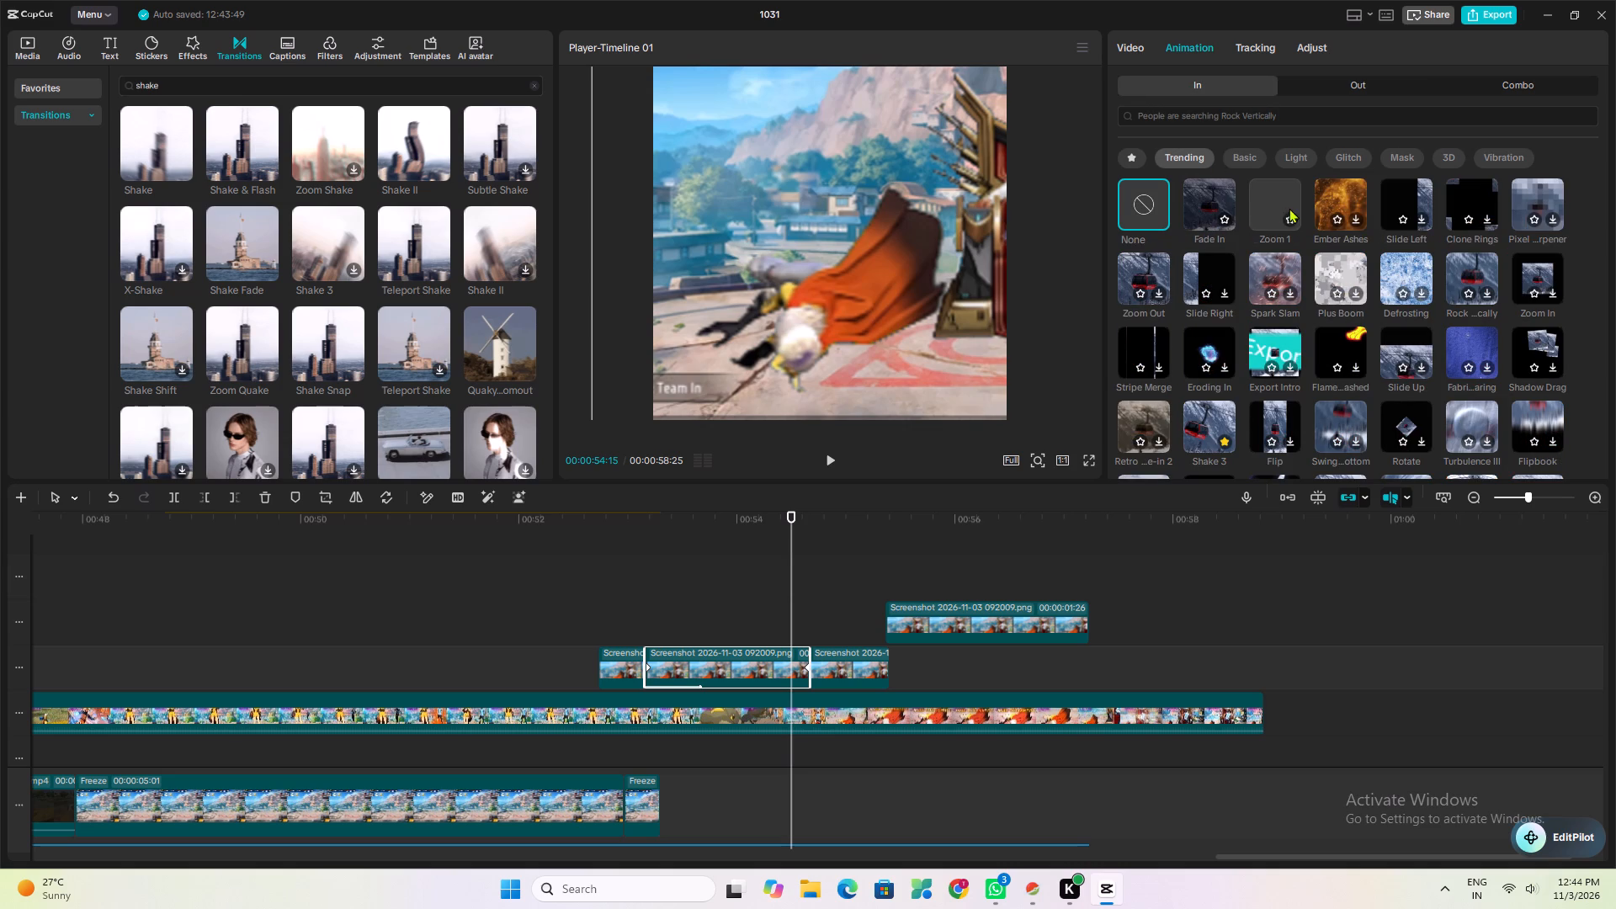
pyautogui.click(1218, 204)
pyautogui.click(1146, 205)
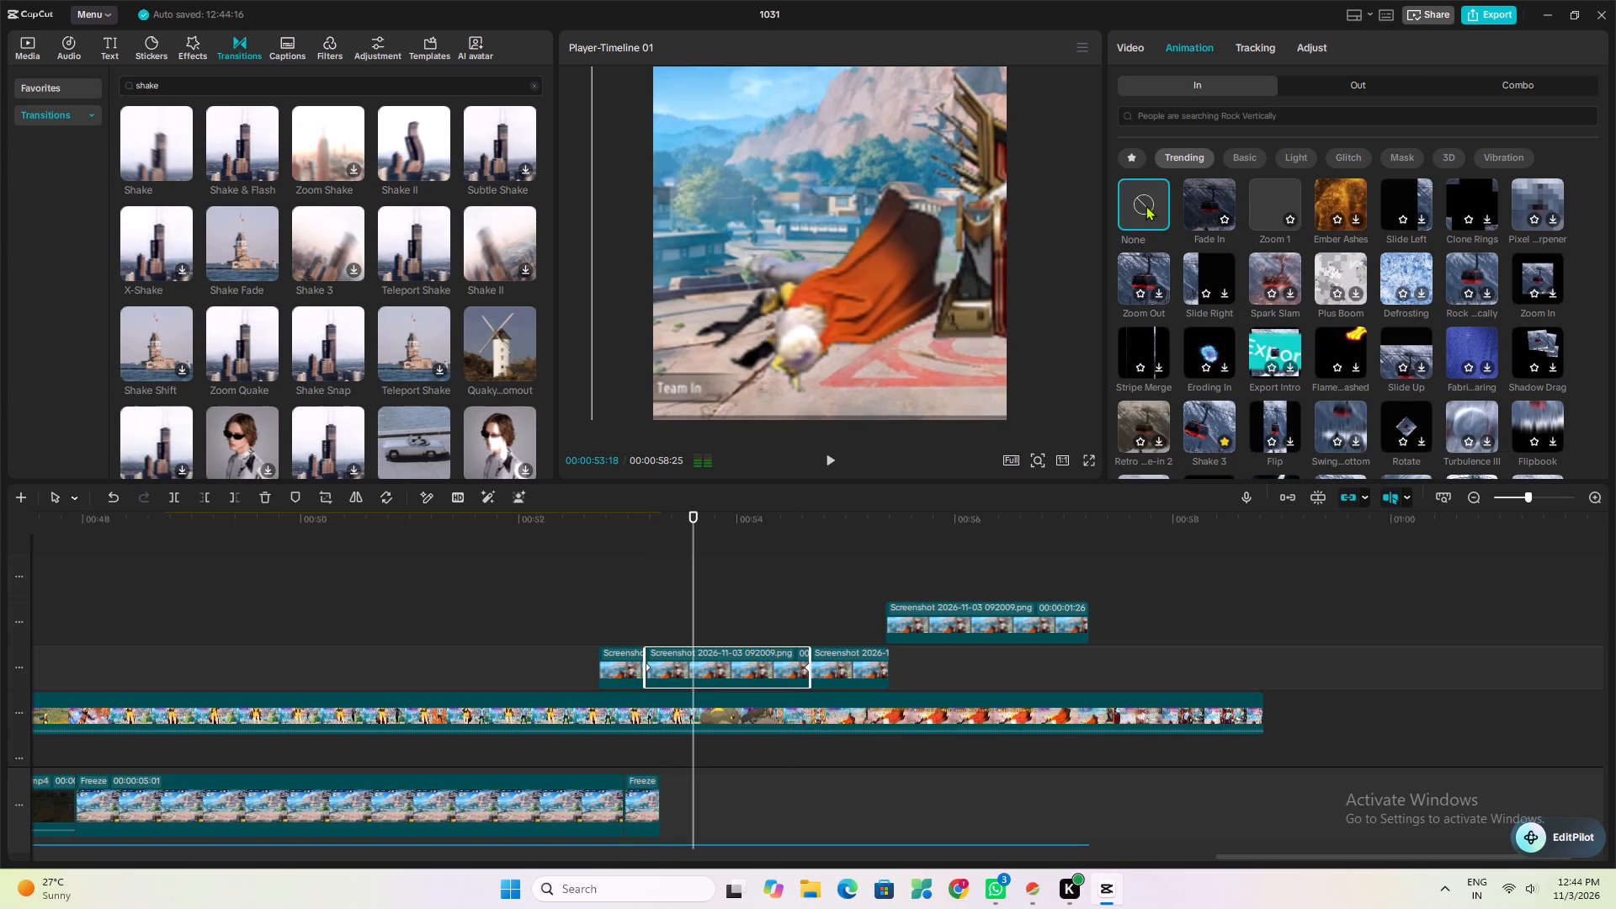
# Apply the Shake 1 In animation to the second Screenshot clip with a 0.3 s duration and replay the cut.
pyautogui.click(1211, 118)
pyautogui.click(1164, 157)
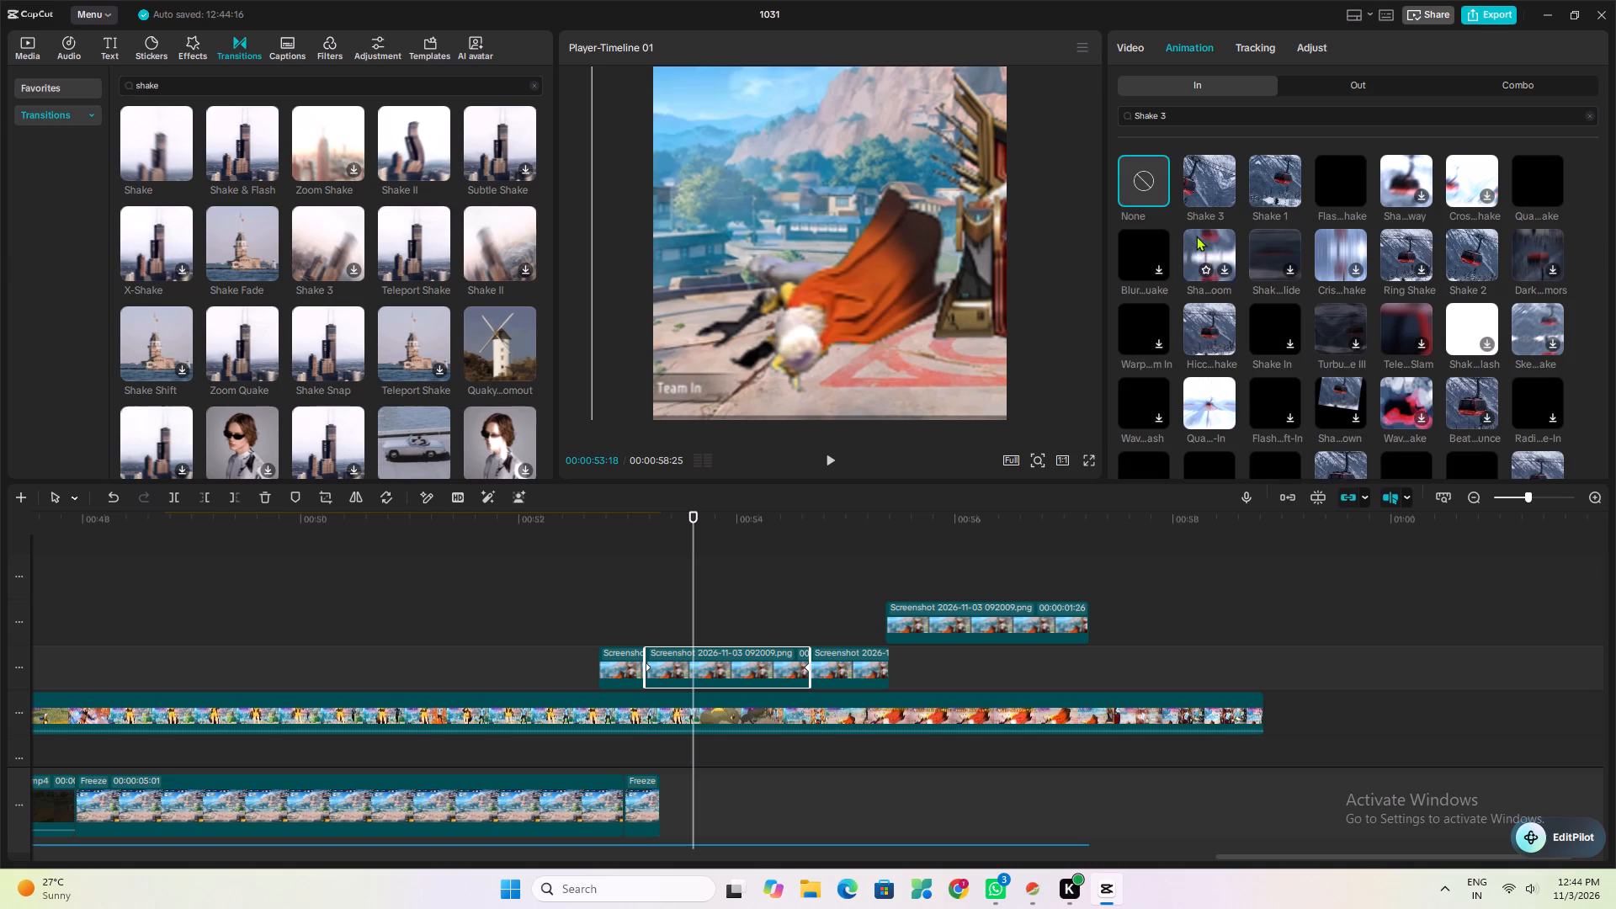
pyautogui.click(1203, 205)
pyautogui.click(1243, 199)
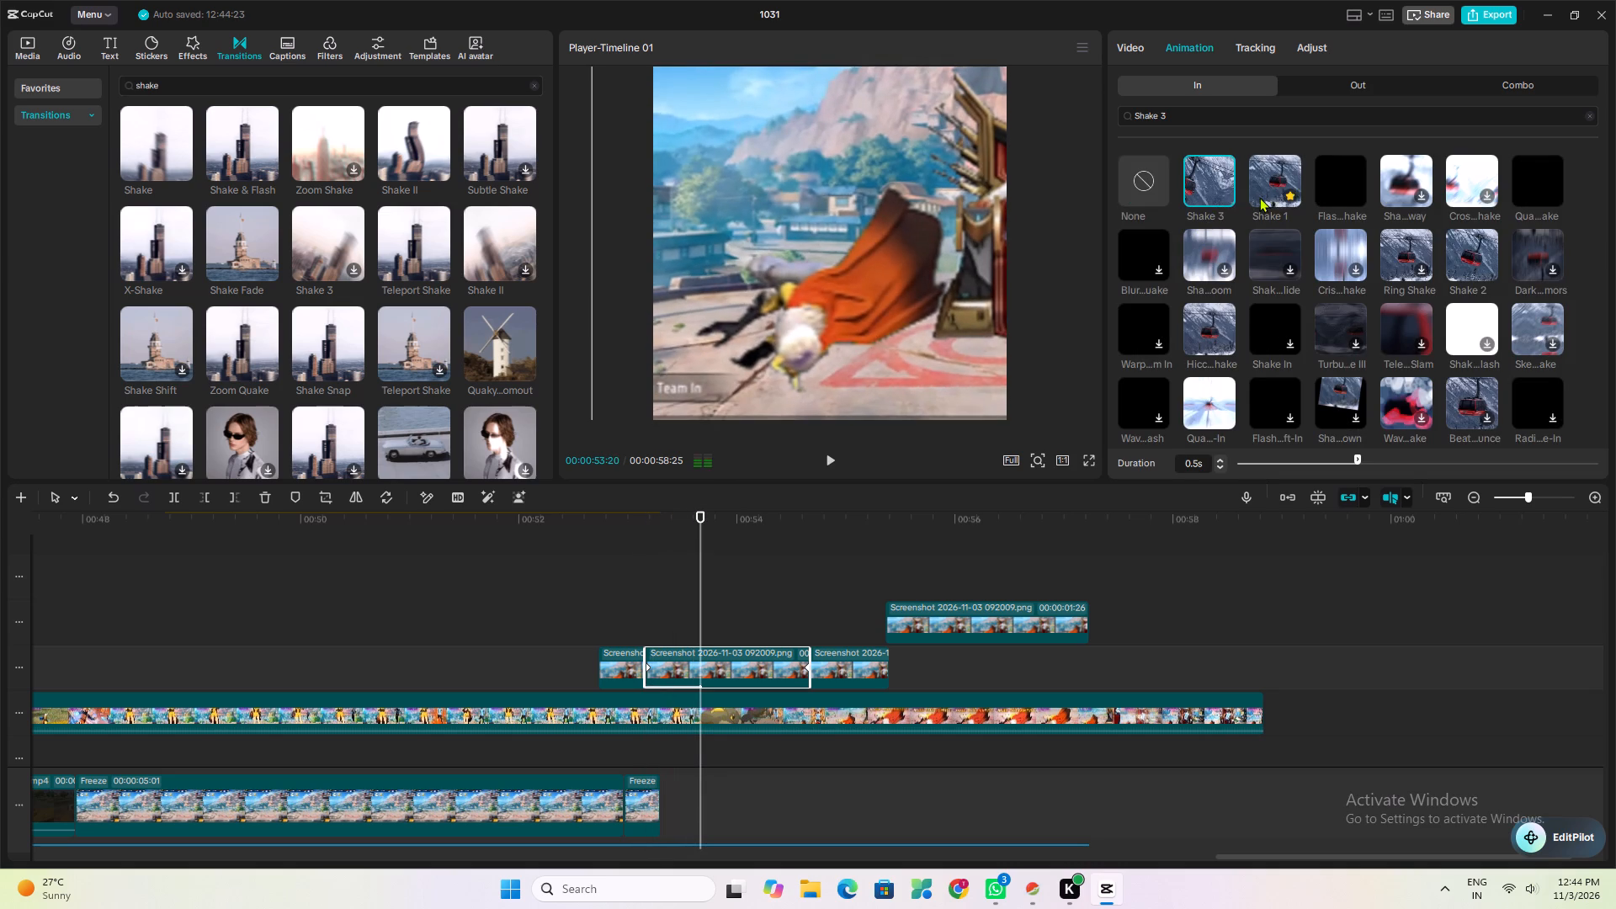
pyautogui.click(1259, 197)
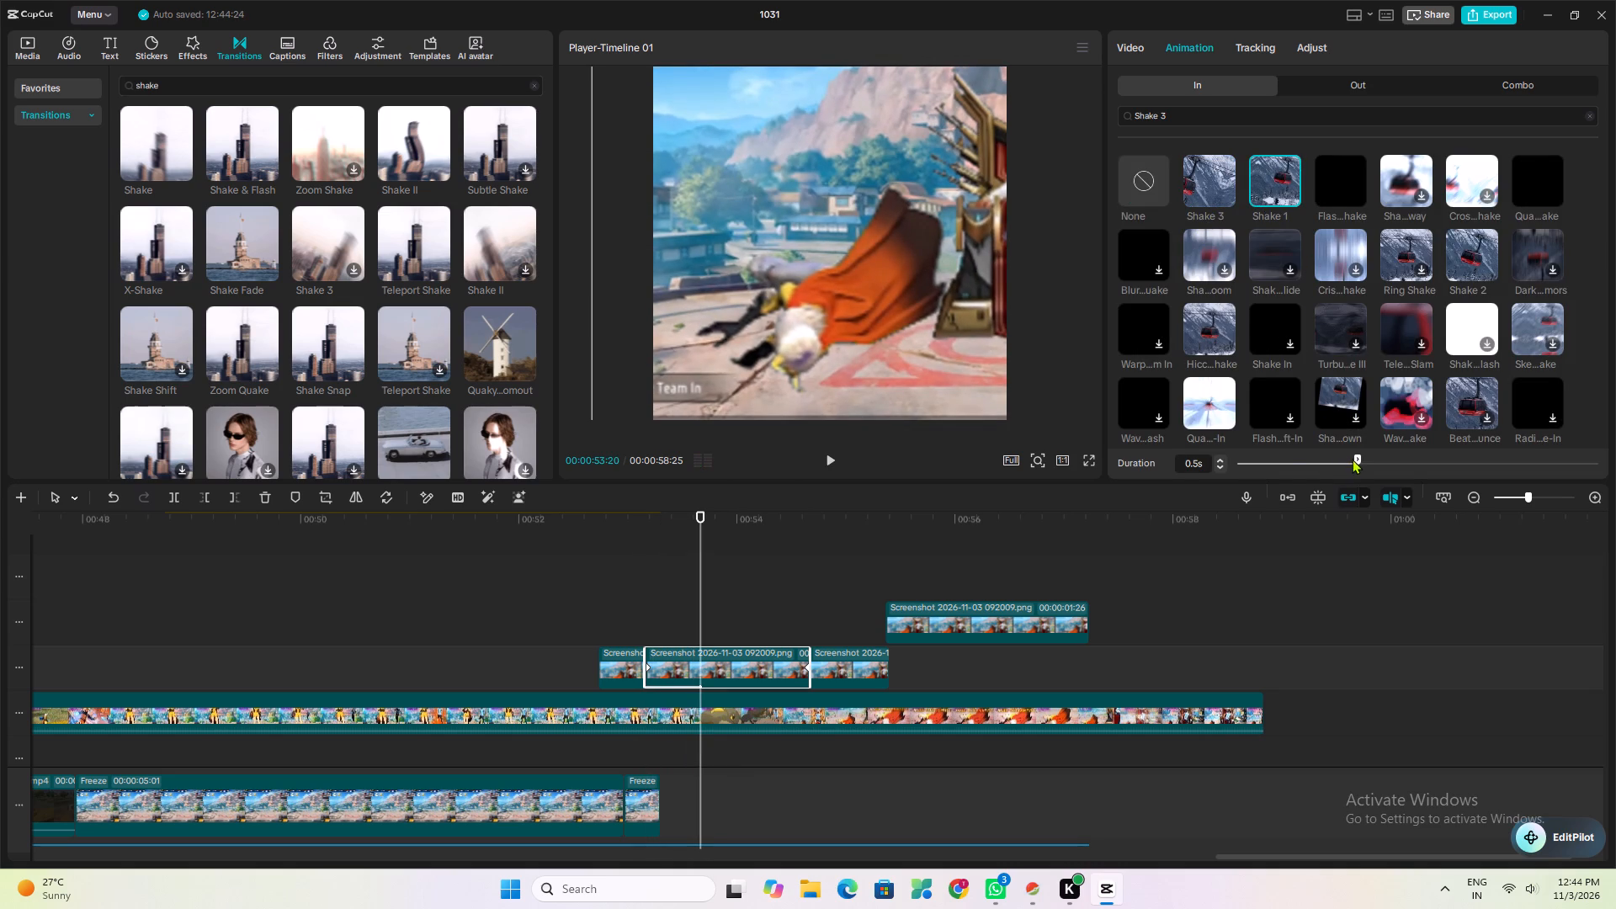
pyautogui.moveTo(1352, 459); pyautogui.dragTo(1300, 460)
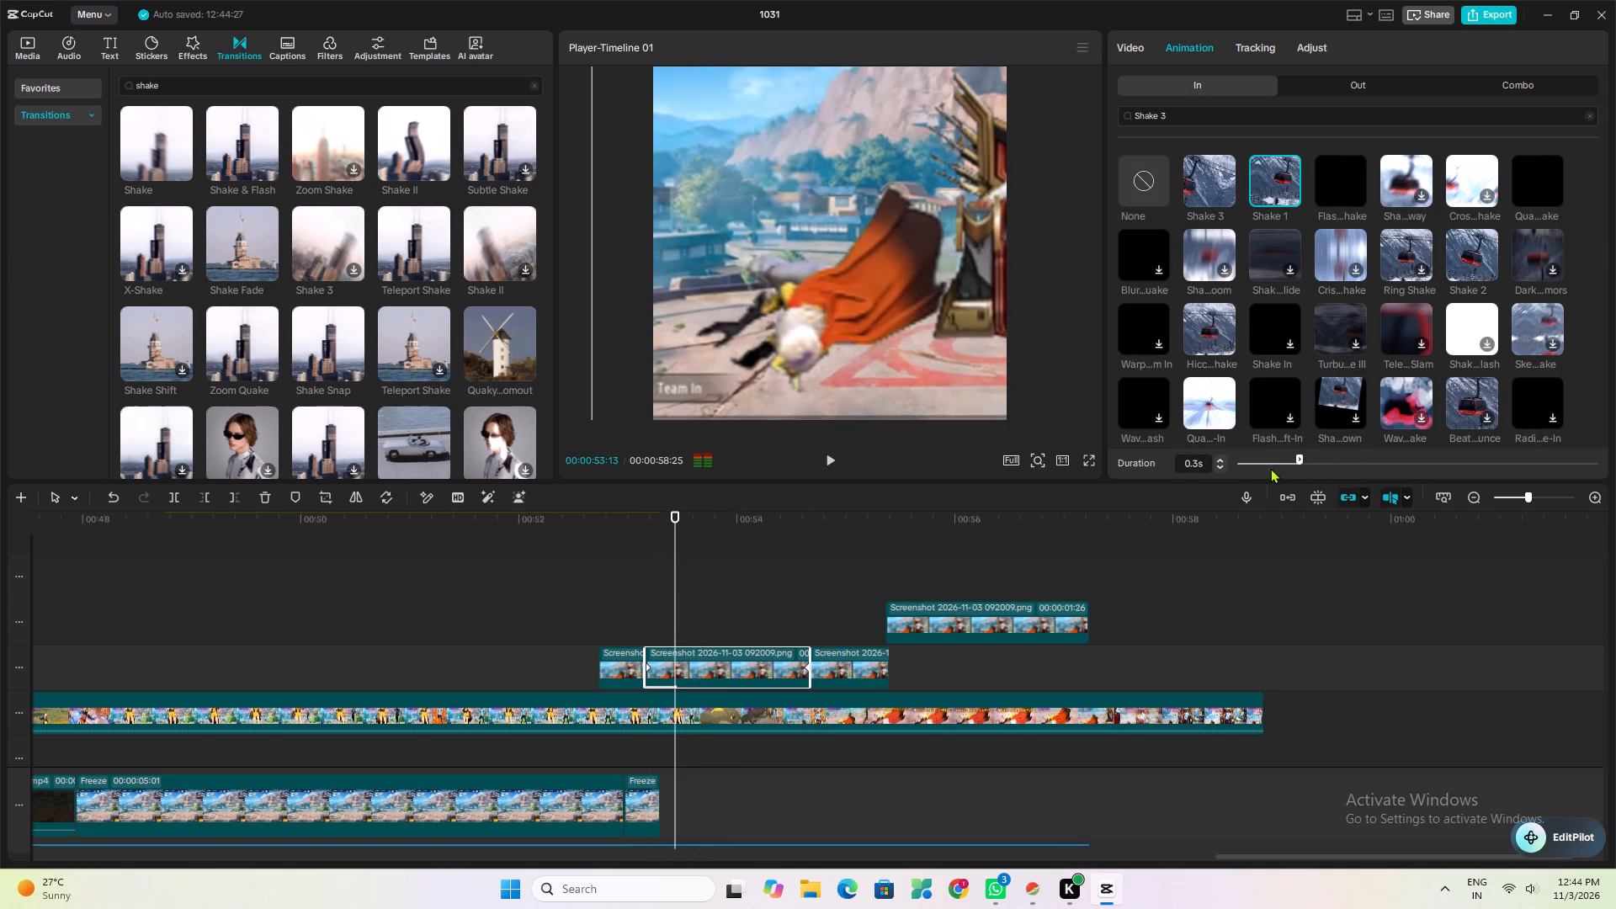
pyautogui.click(638, 596)
pyautogui.press('space')
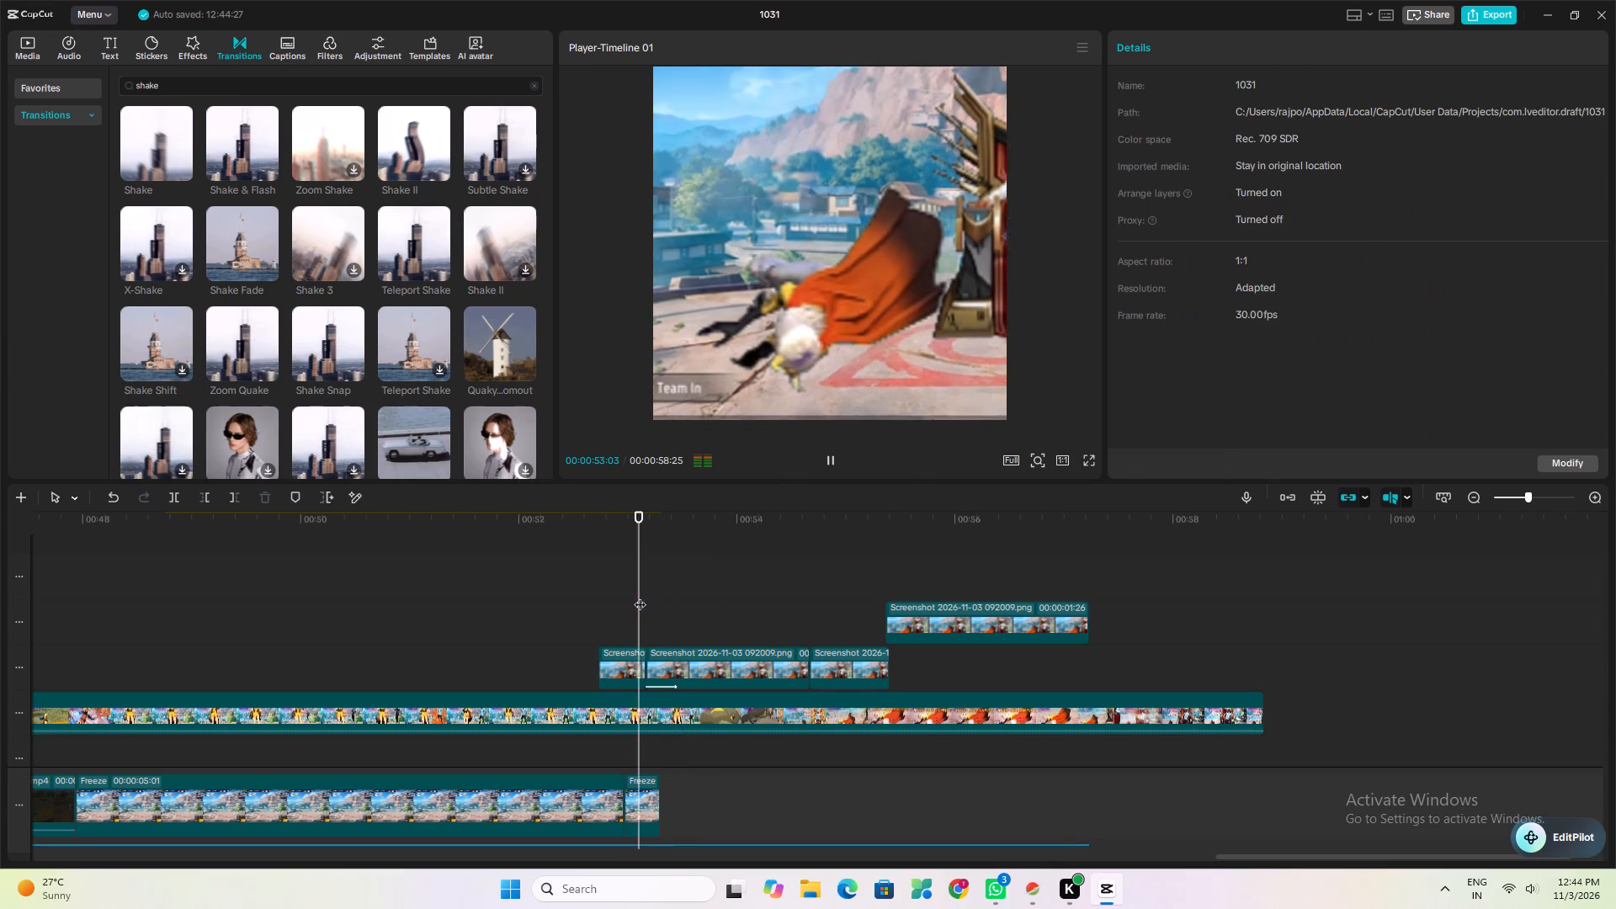
pyautogui.press('space')
# Set the duration of the second Screenshot clip's Shake 1 animation to 0.4 s.
pyautogui.click(670, 657)
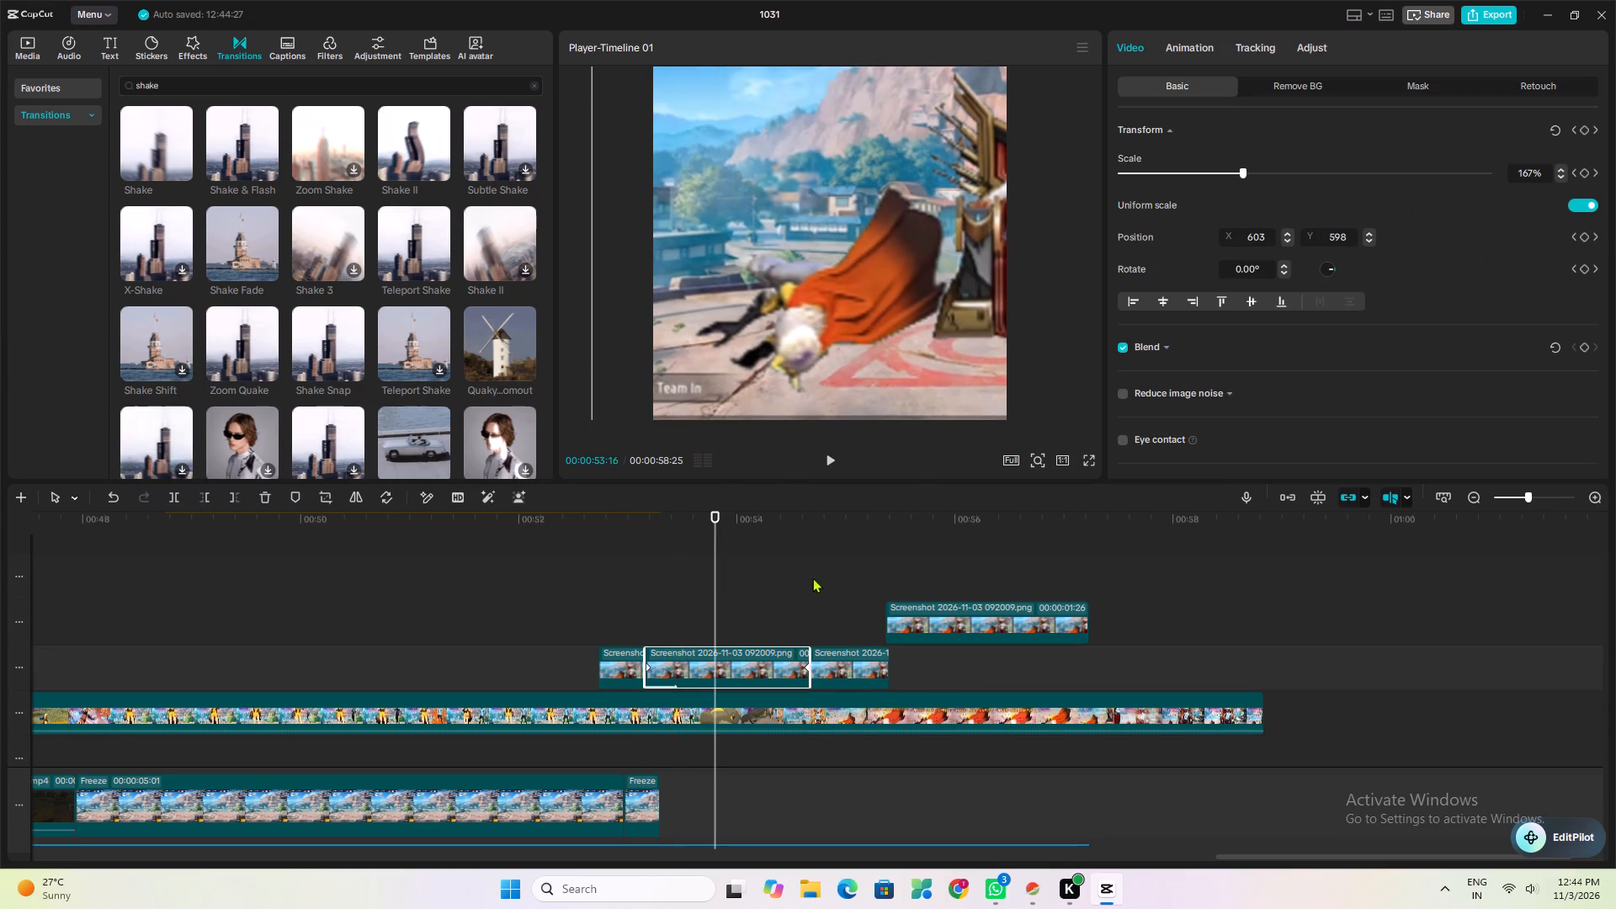
pyautogui.click(1198, 39)
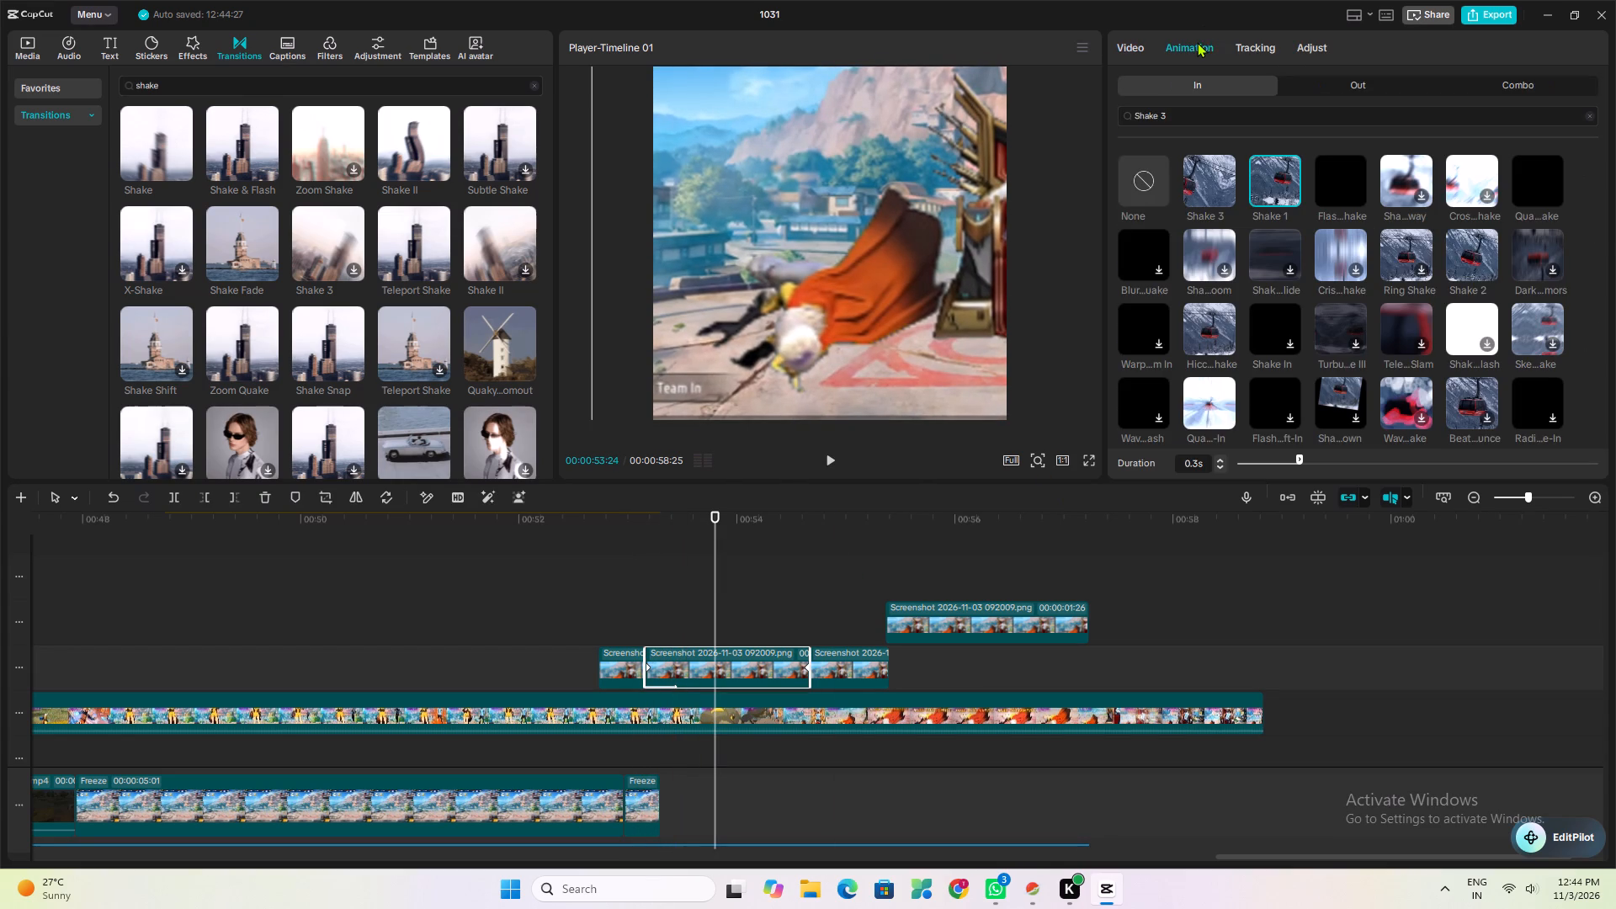
pyautogui.click(1319, 457)
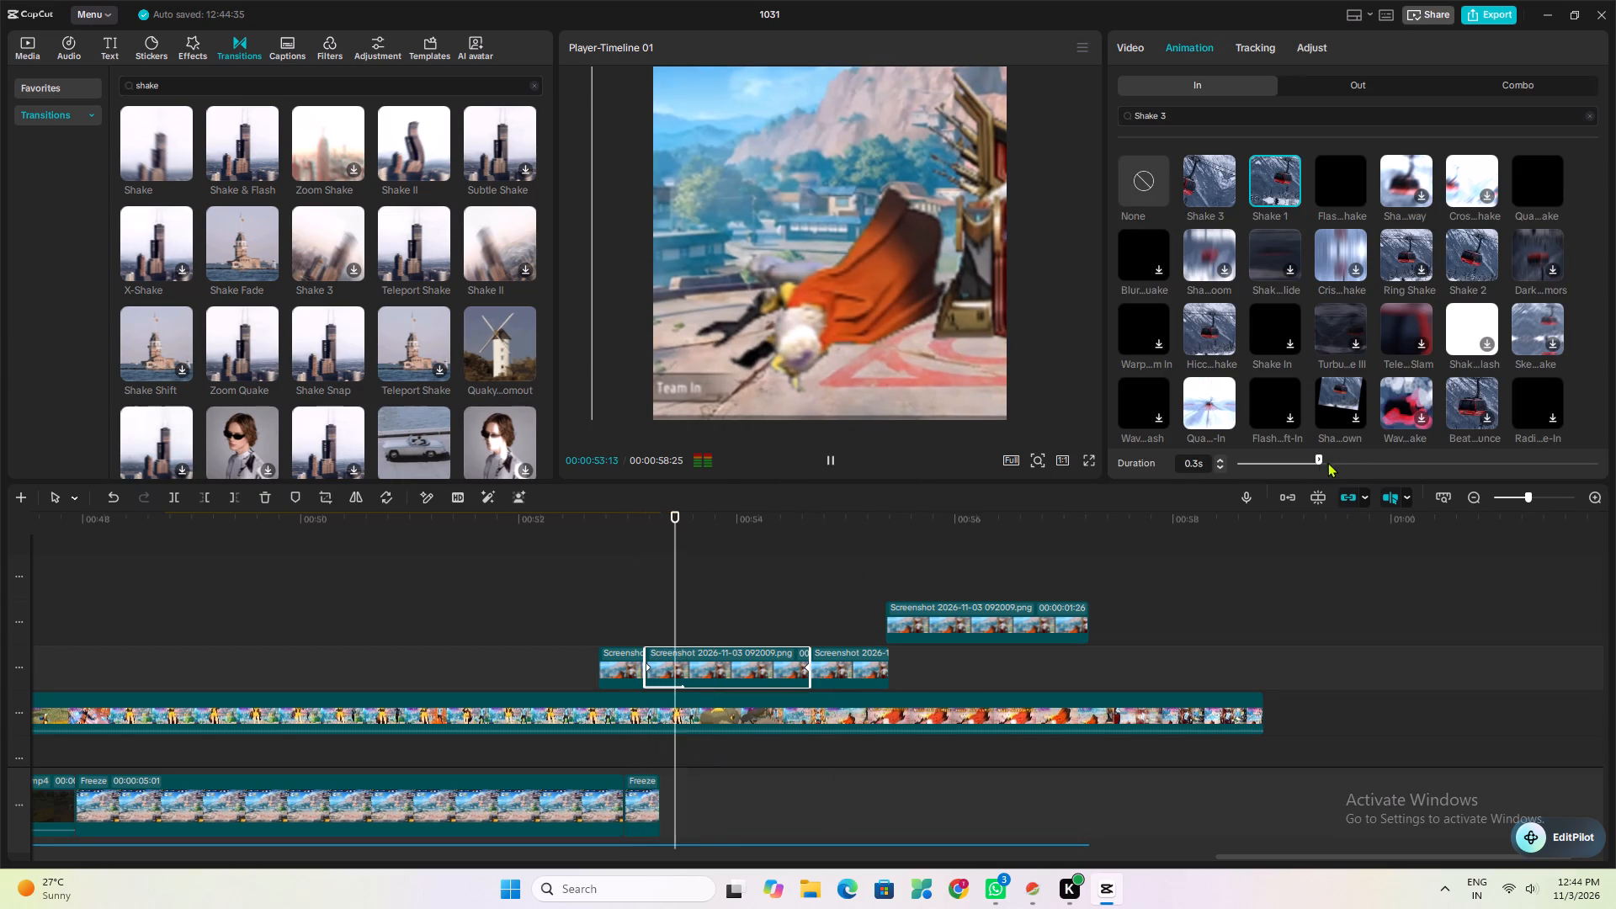
pyautogui.click(1330, 460)
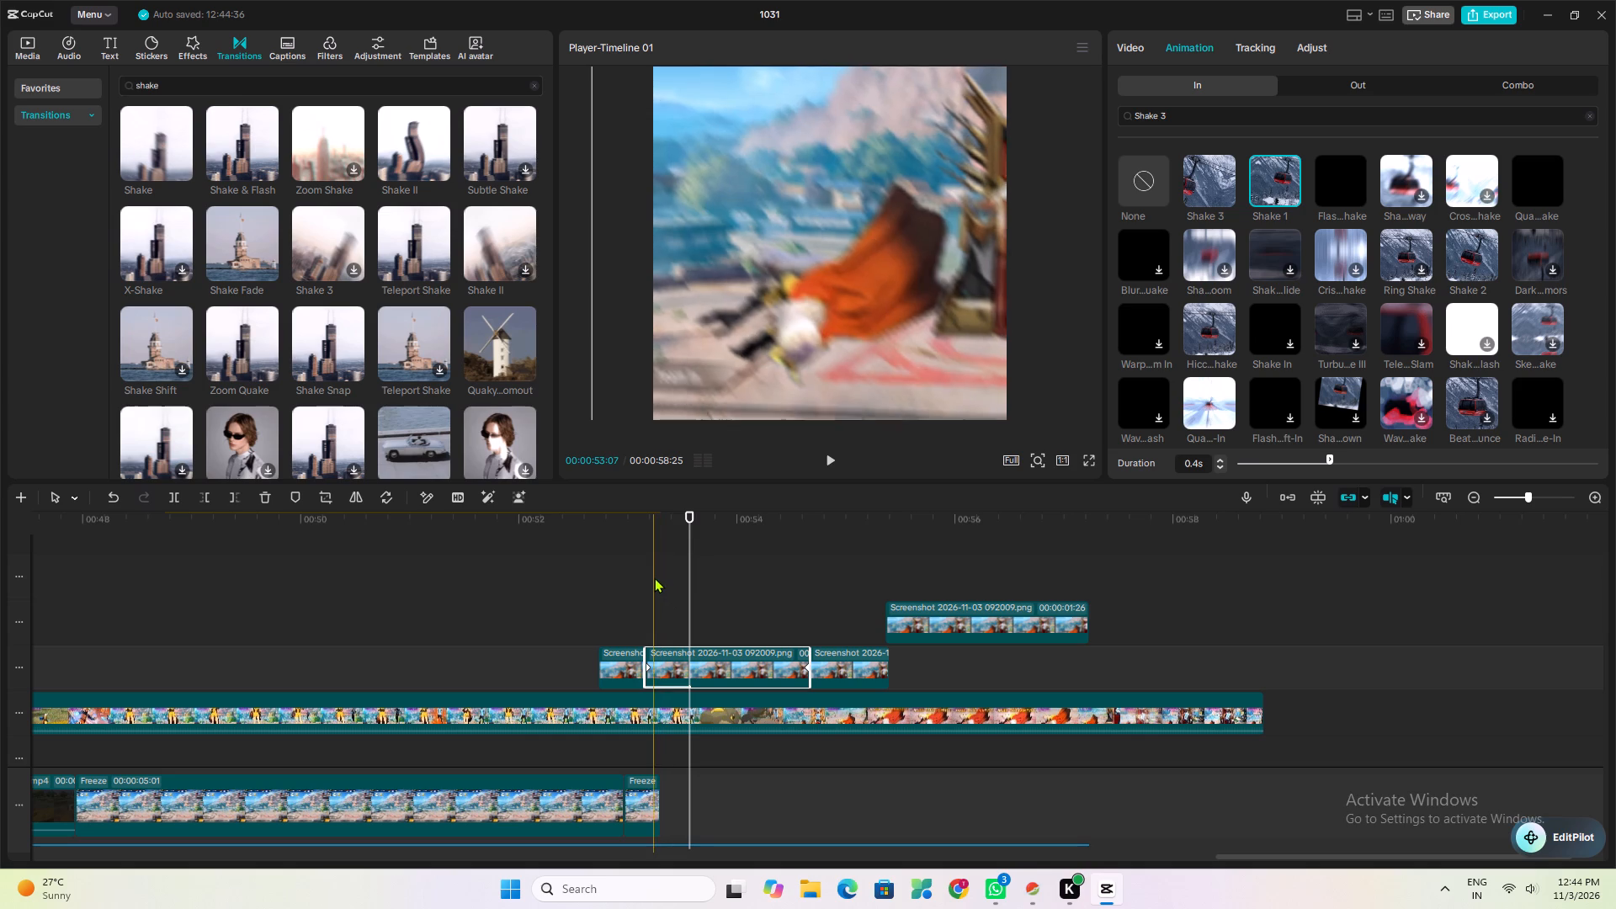
# Find the 720P reference video in the imported media and play it from about 45 s to check its closing captions.
pyautogui.click(647, 566)
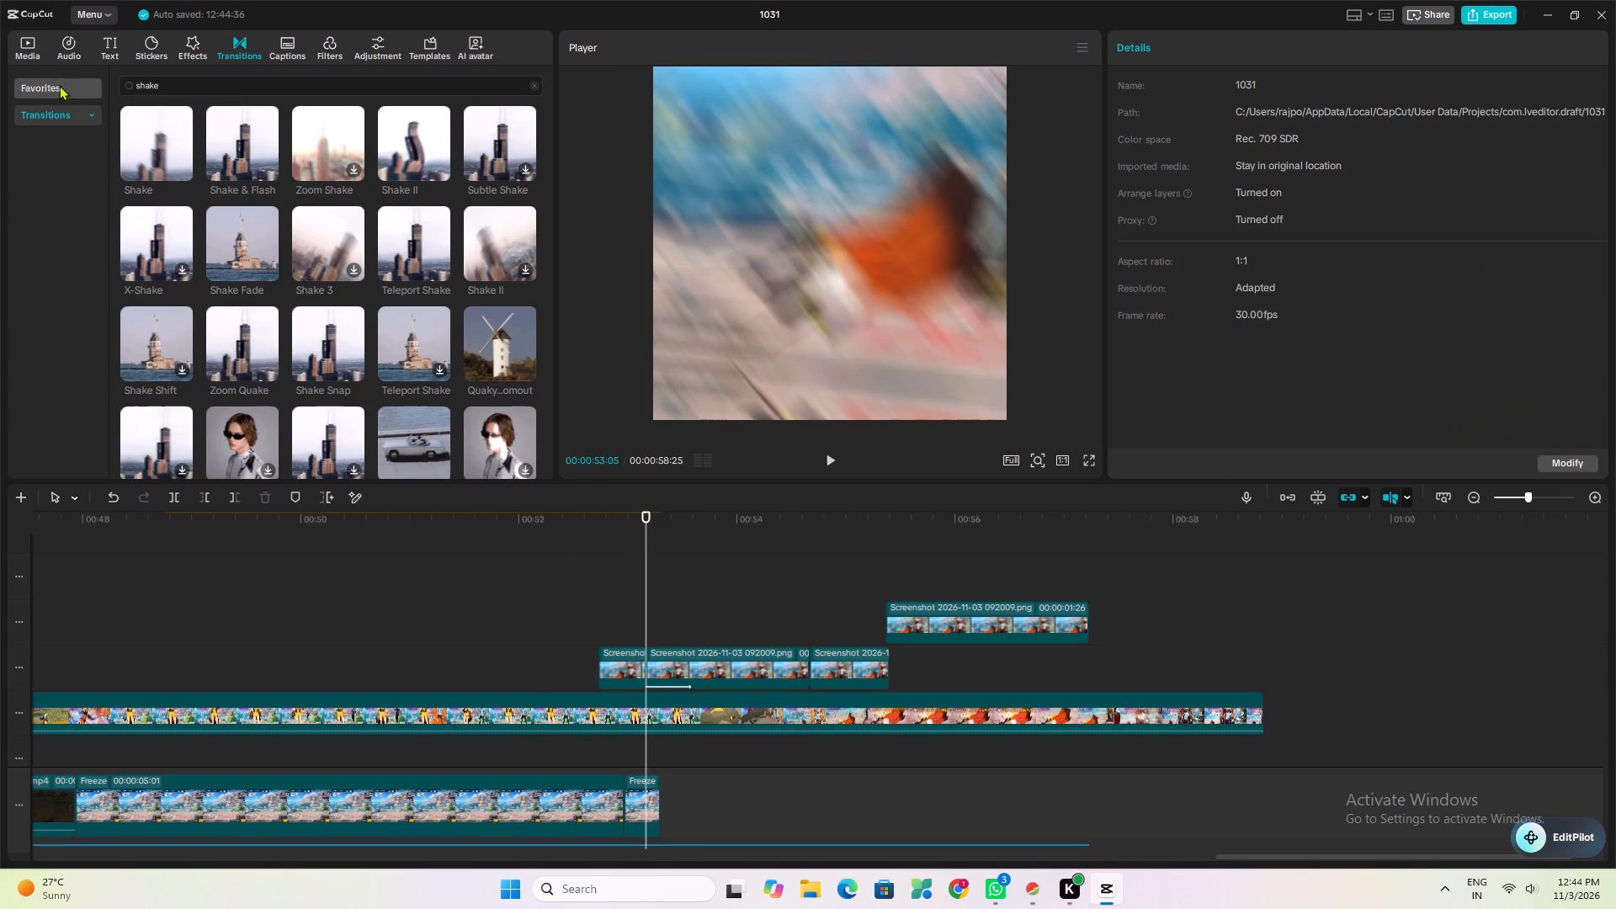
pyautogui.click(24, 55)
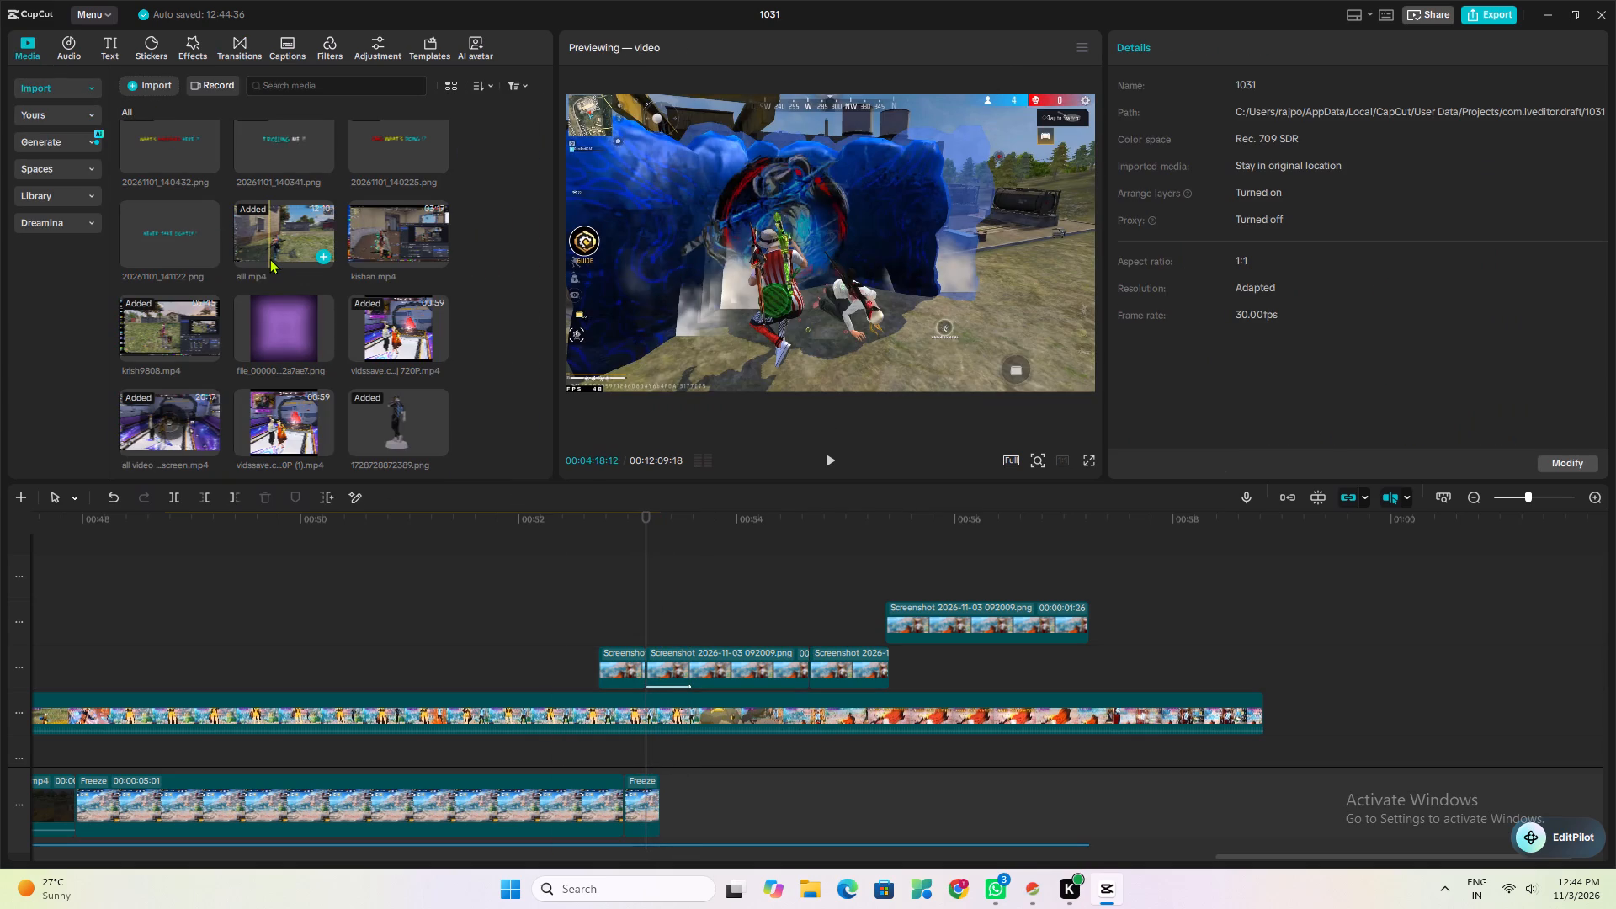
pyautogui.scroll(3, 269, 258)
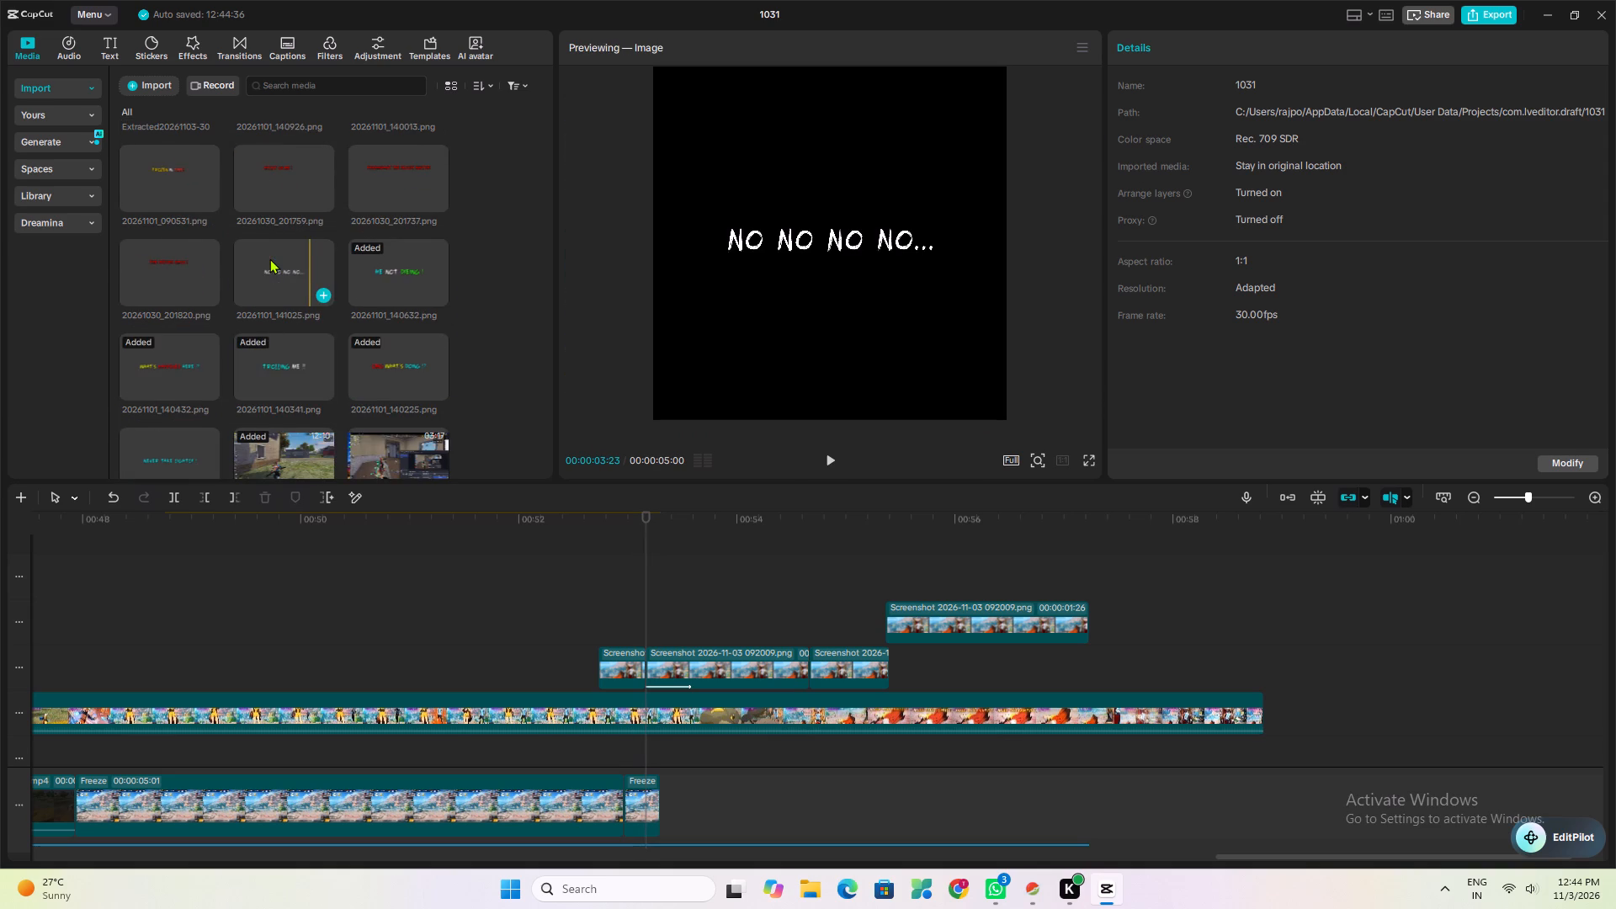
pyautogui.scroll(3, 269, 258)
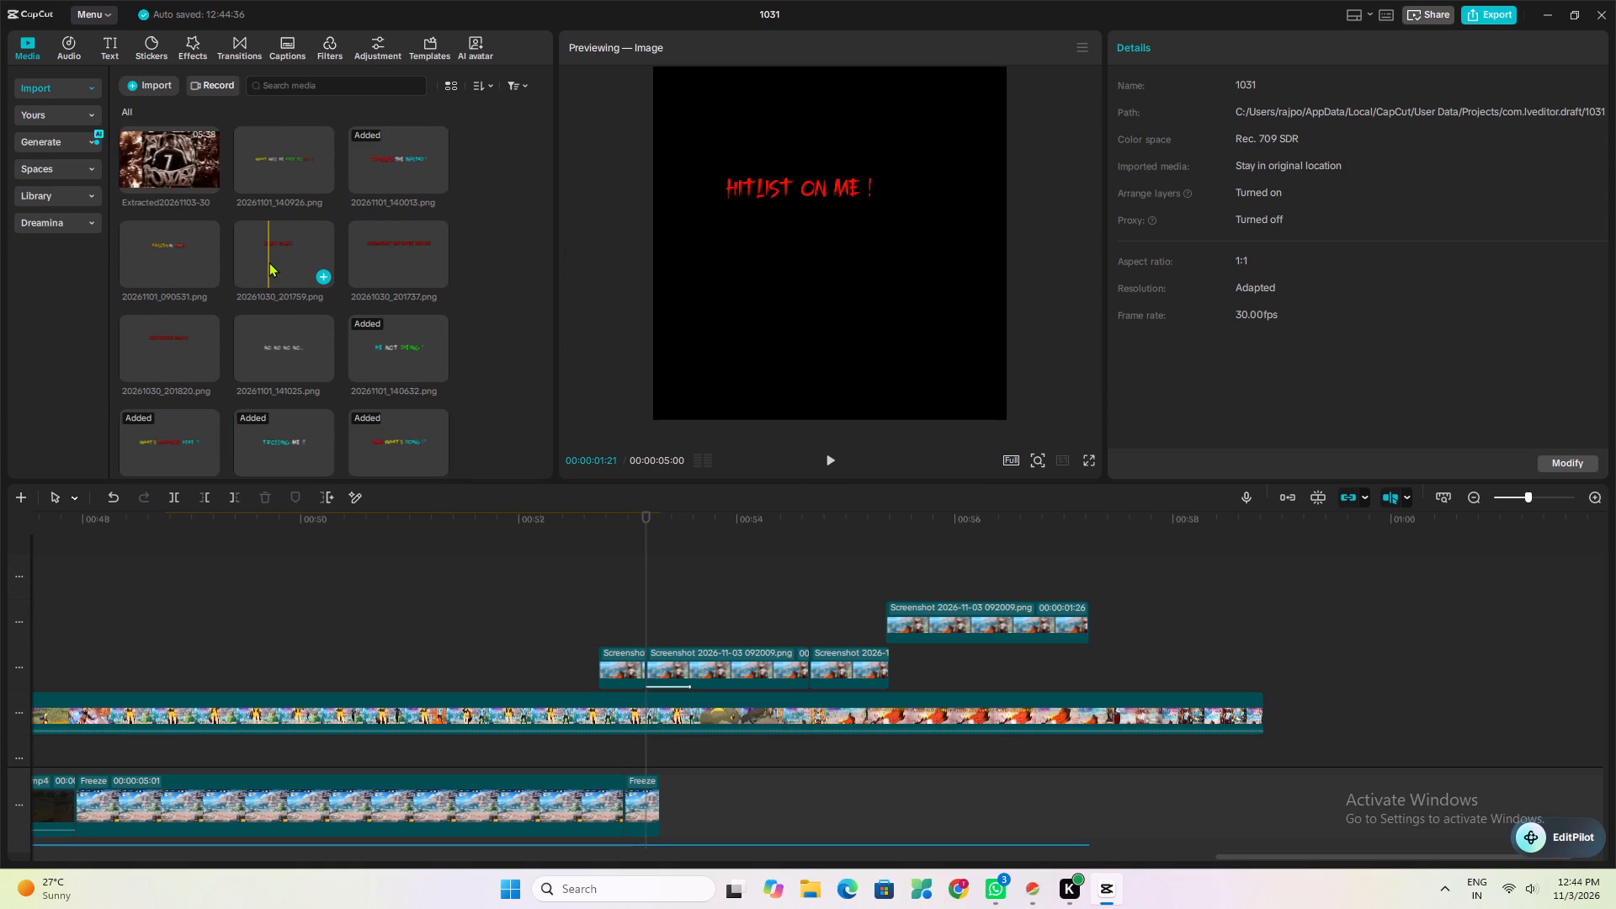
pyautogui.scroll(1, 268, 262)
pyautogui.scroll(-3, 167, 194)
pyautogui.scroll(-1, 215, 250)
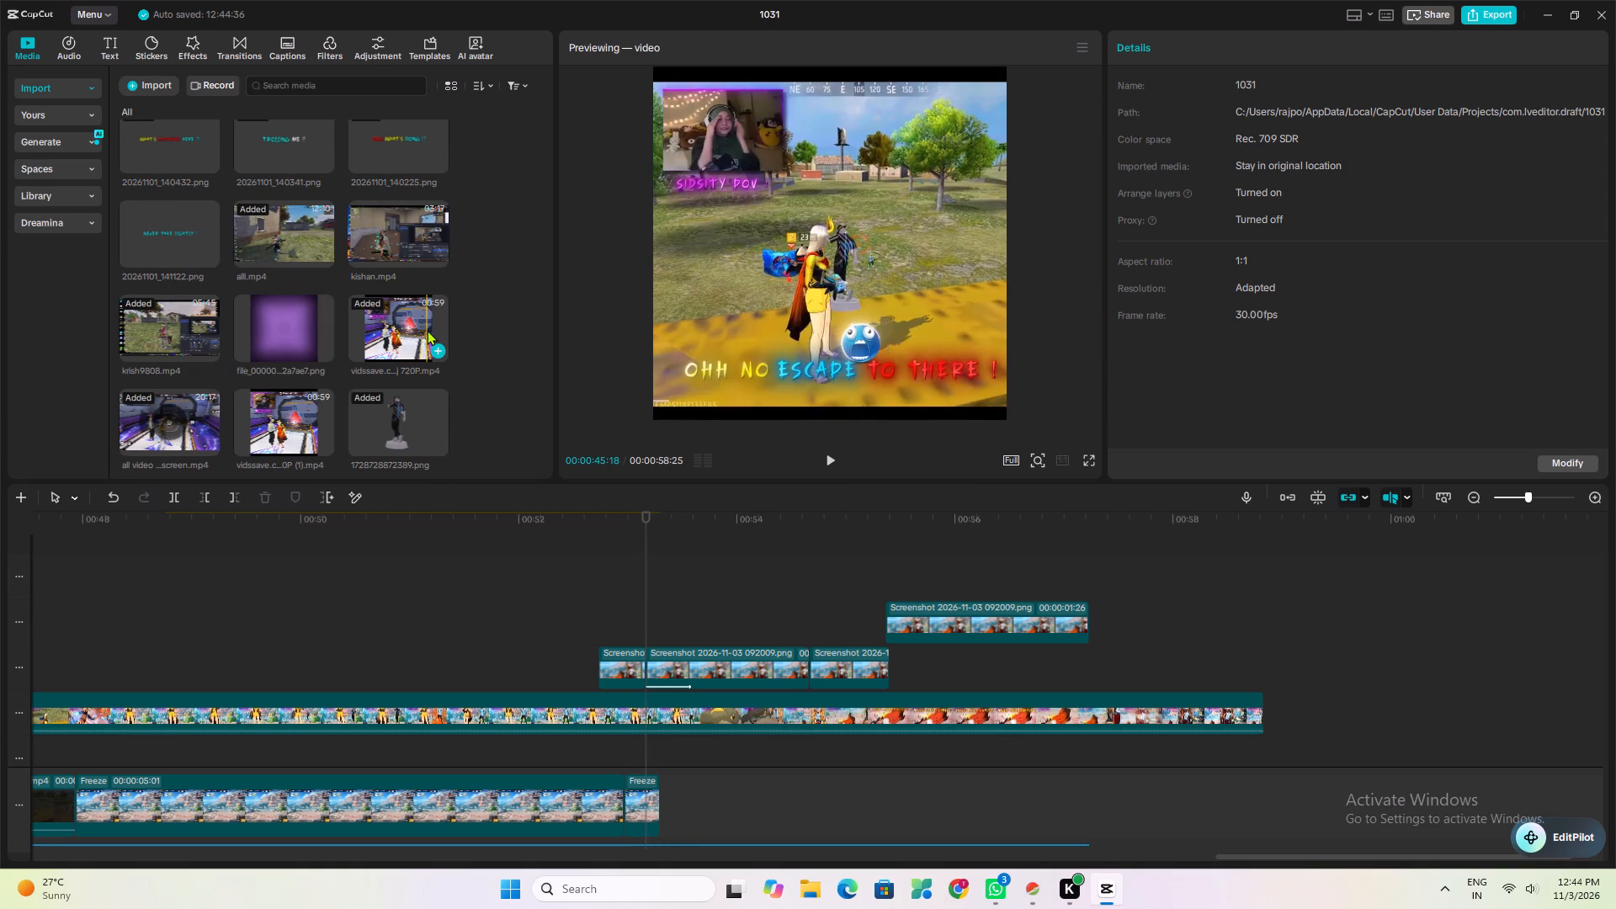
pyautogui.press('space')
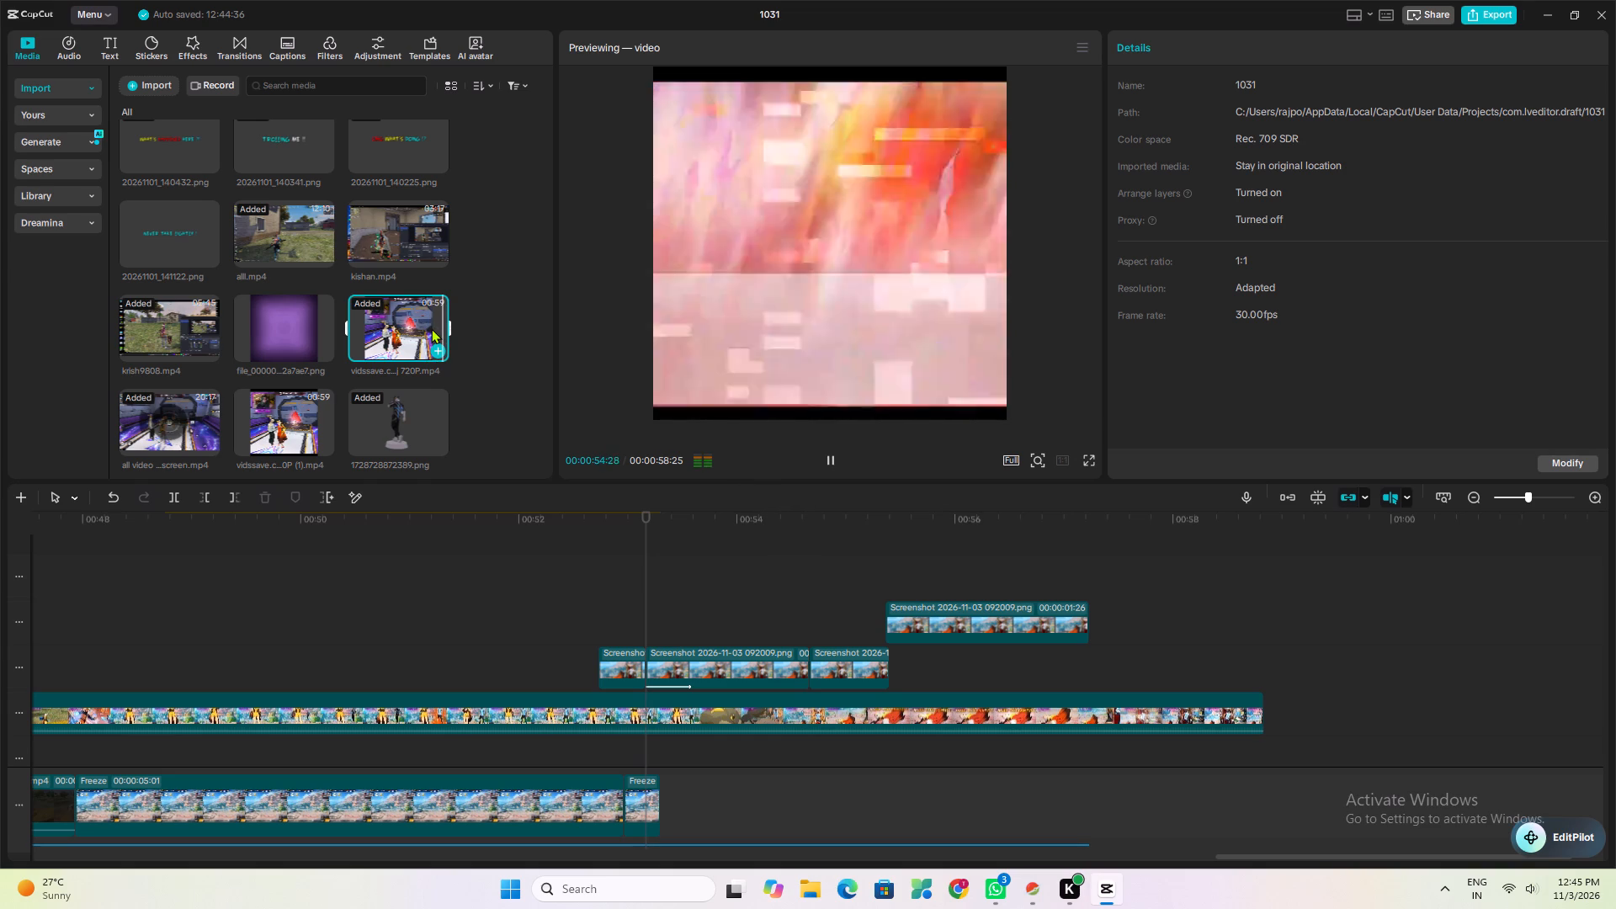
pyautogui.press('space')
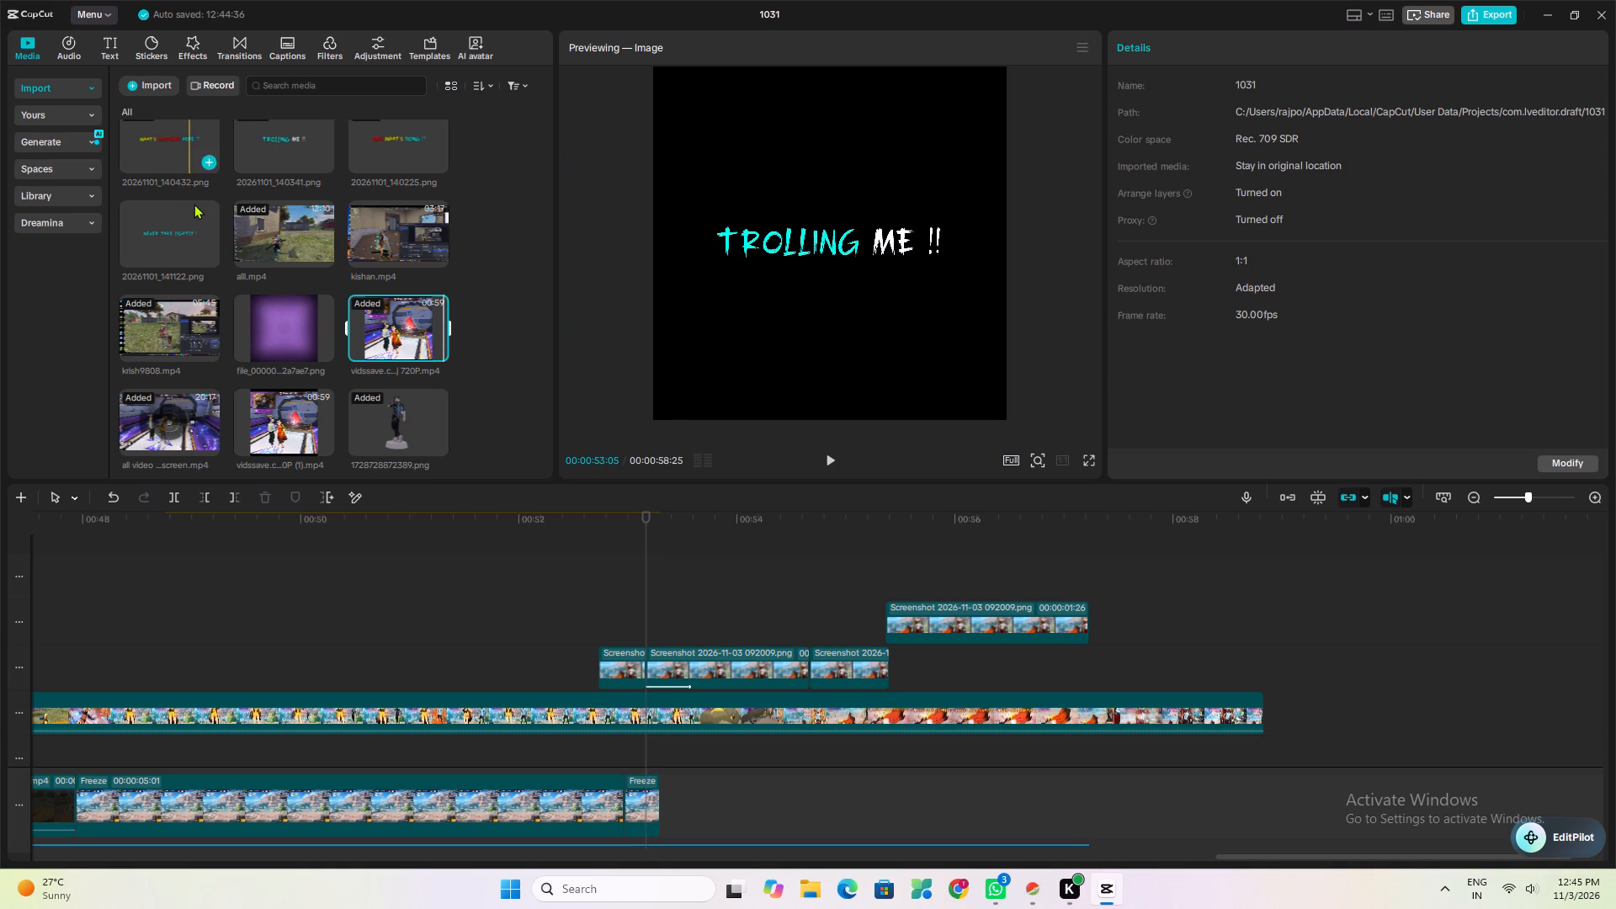
# Add the "NEVER TAKE LIGHTLY !" image 20261101_141122.png above the Screenshot clips, starting with the second one, and shorten it to about 1 s 16 frames.
pyautogui.moveTo(187, 210); pyautogui.dragTo(659, 584)
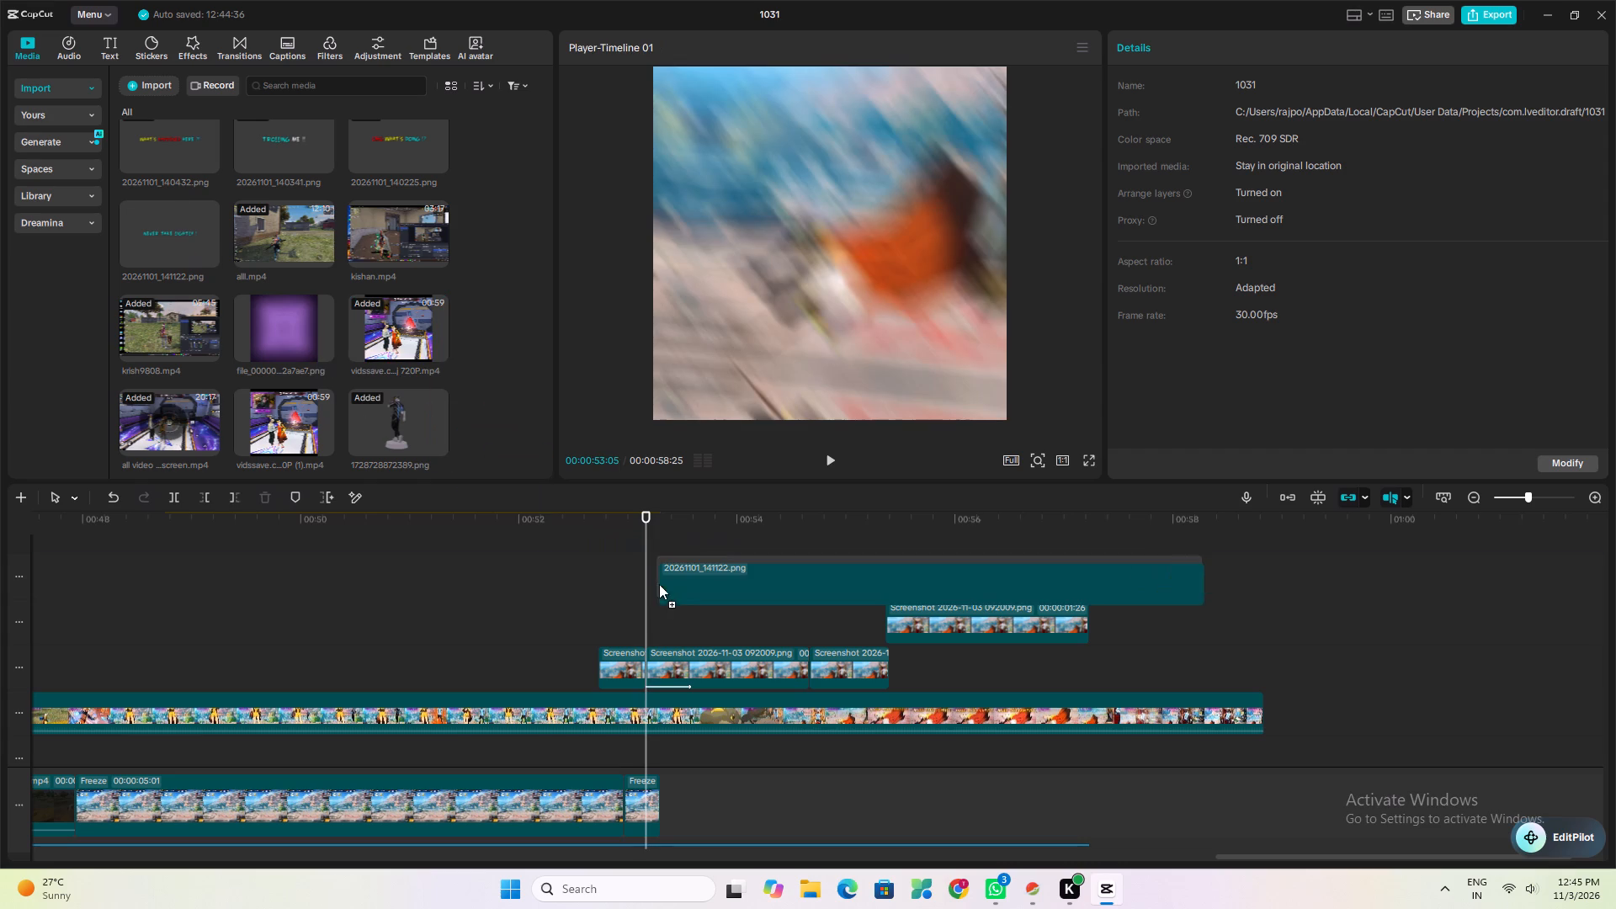
pyautogui.moveTo(659, 584); pyautogui.dragTo(645, 571)
pyautogui.moveTo(1193, 578); pyautogui.dragTo(1045, 584)
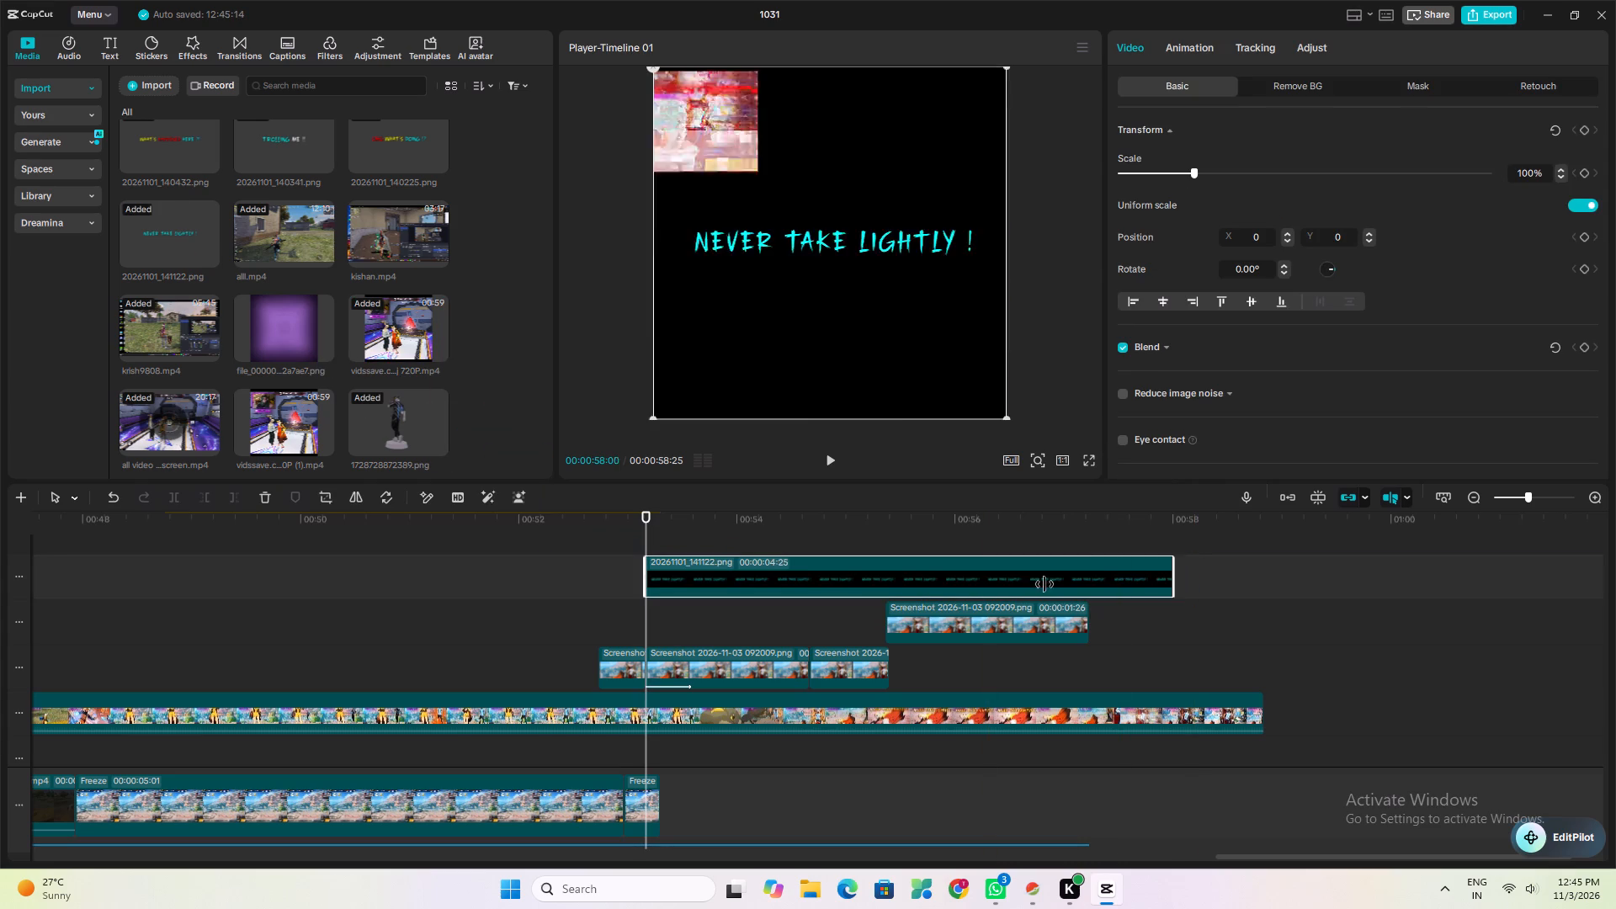
pyautogui.moveTo(1045, 584); pyautogui.dragTo(818, 606)
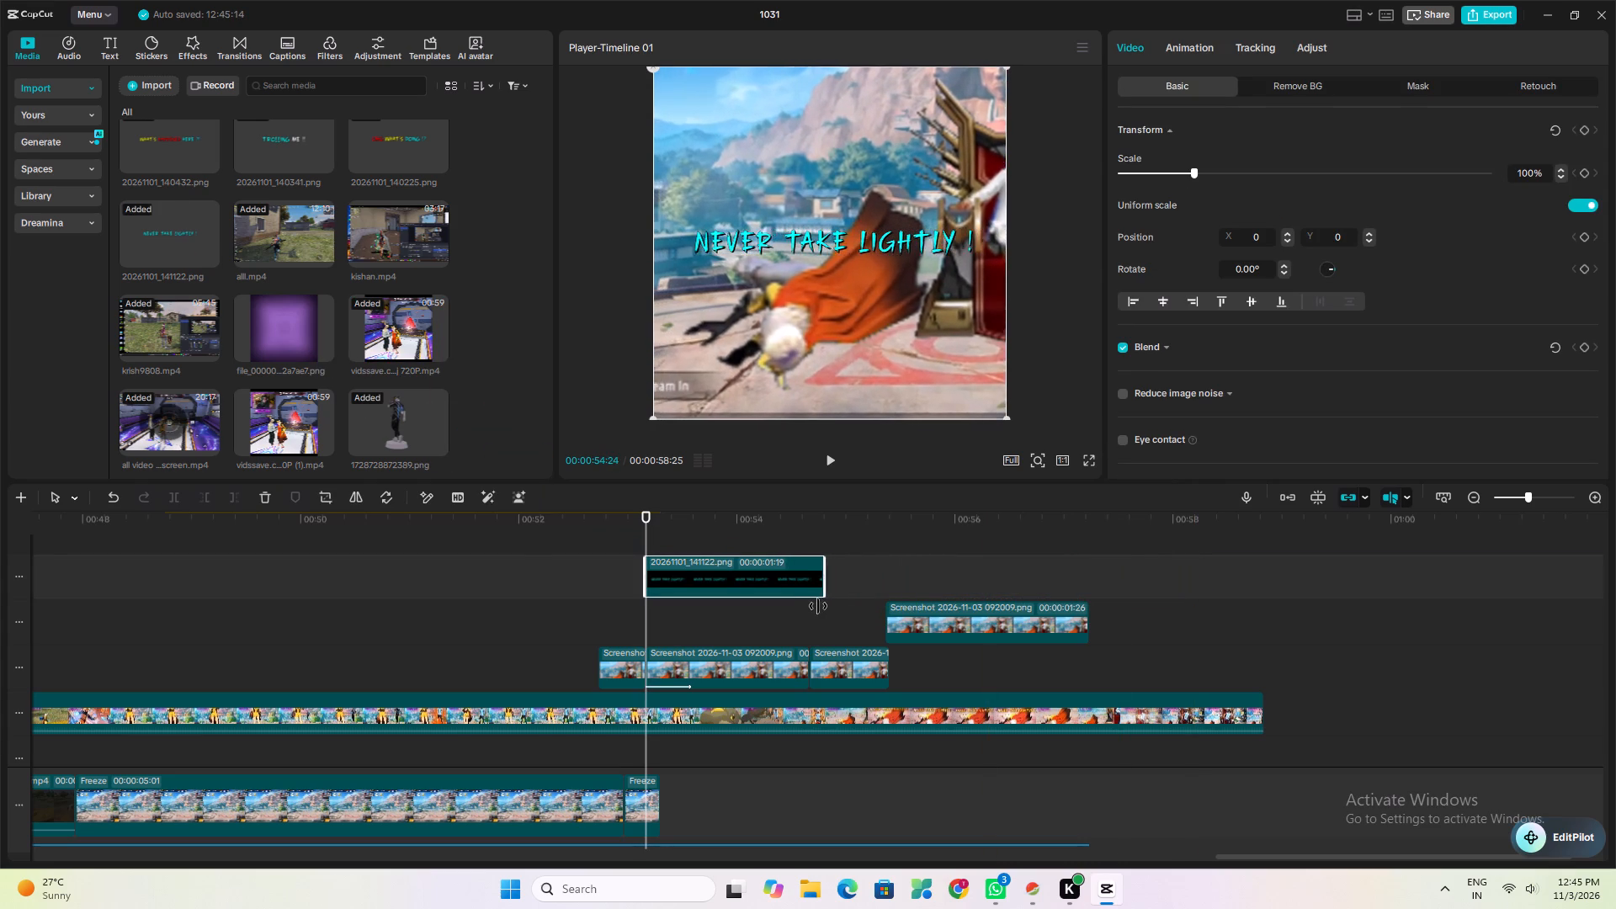
pyautogui.moveTo(818, 606); pyautogui.dragTo(800, 607)
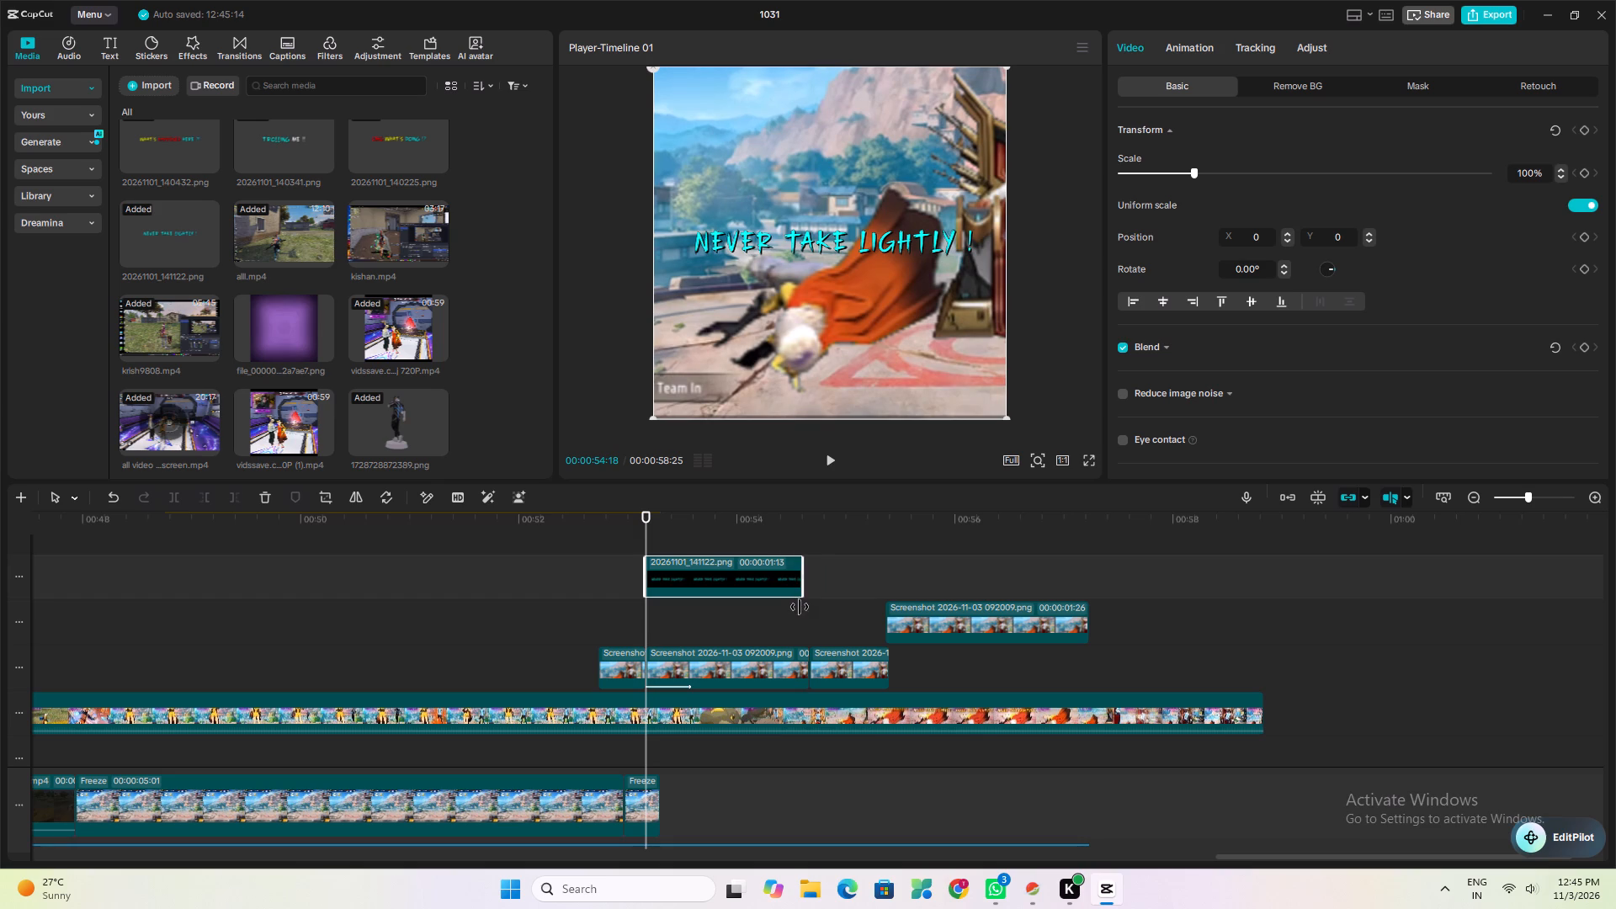
pyautogui.moveTo(800, 607); pyautogui.dragTo(813, 604)
# Trim the end of the "NEVER TAKE LIGHTLY !" image clip to match the cut between the second and third Screenshot clips.
pyautogui.click(811, 629)
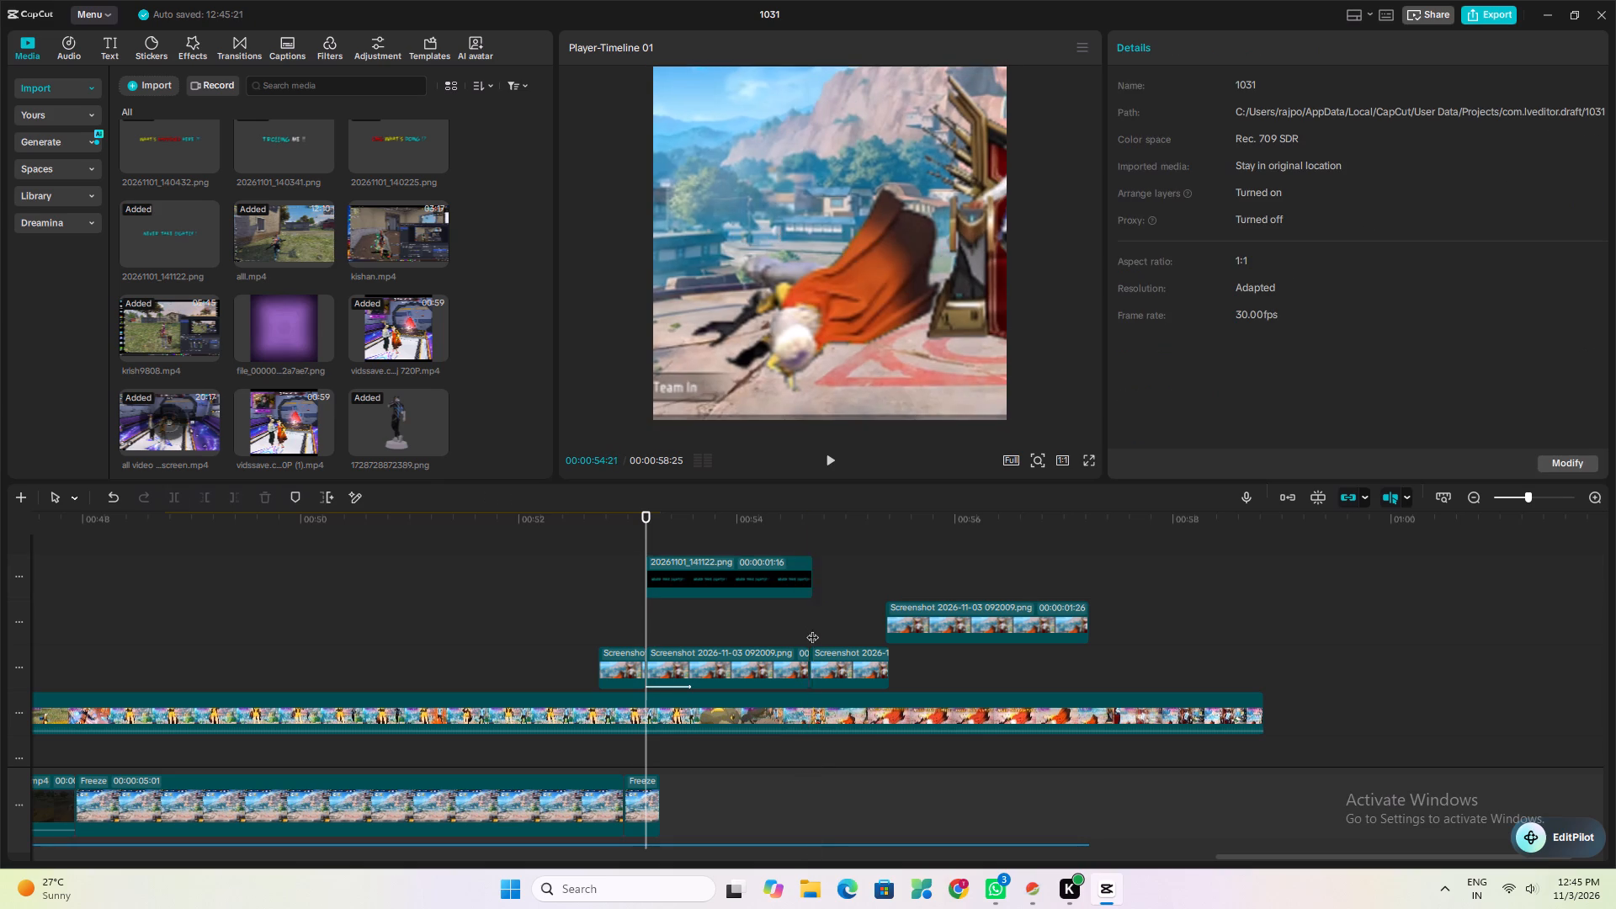
pyautogui.click(803, 612)
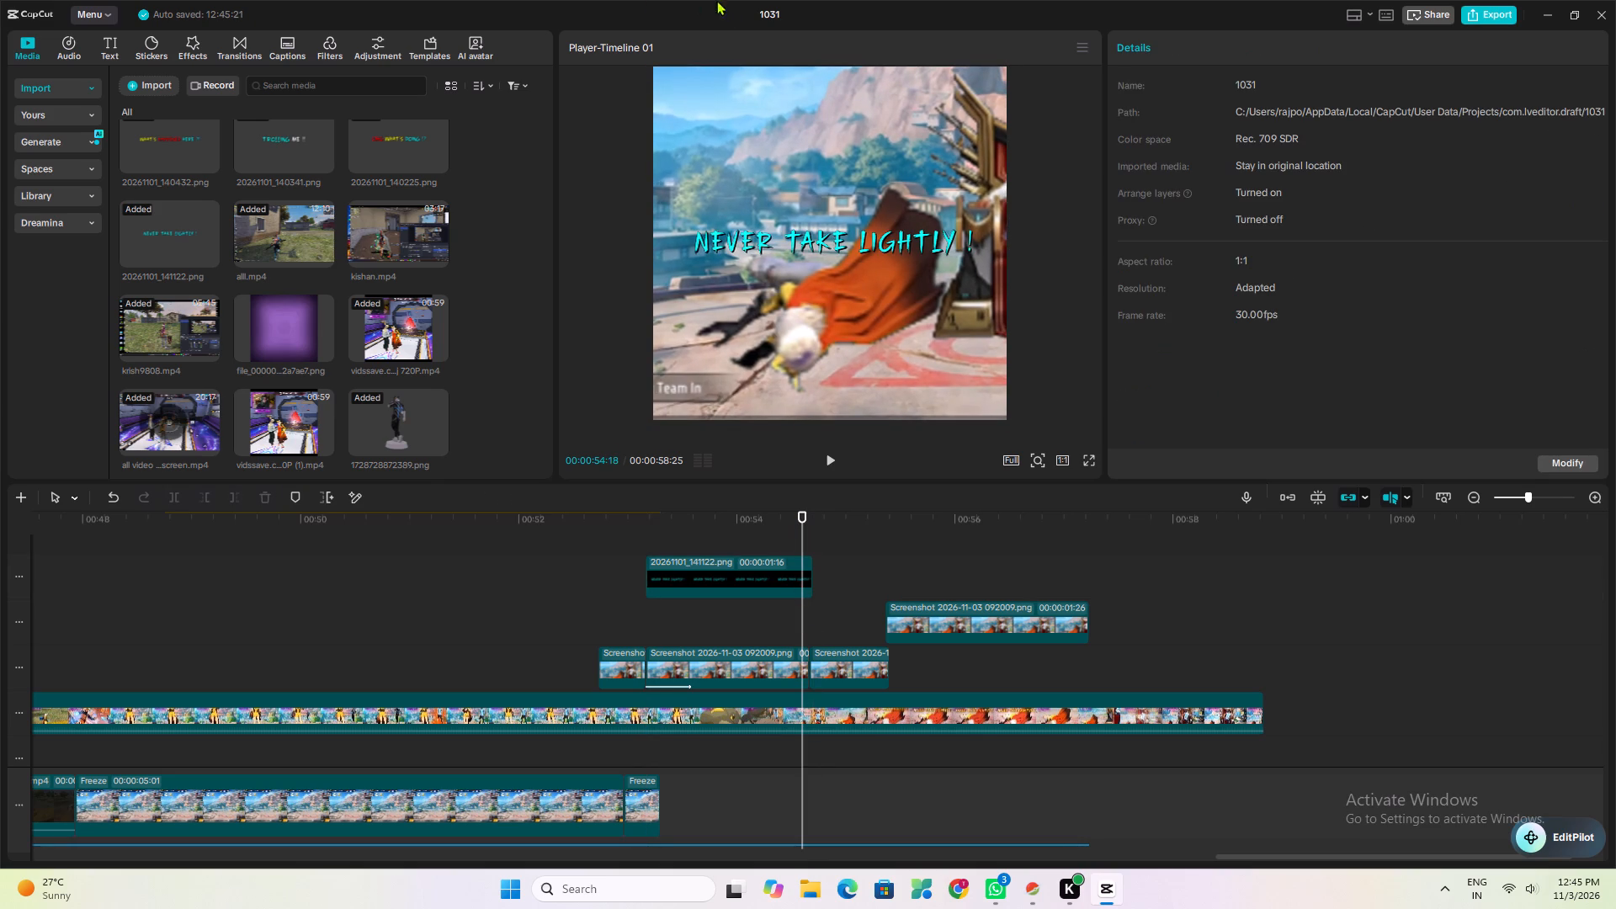
pyautogui.click(811, 620)
pyautogui.click(807, 620)
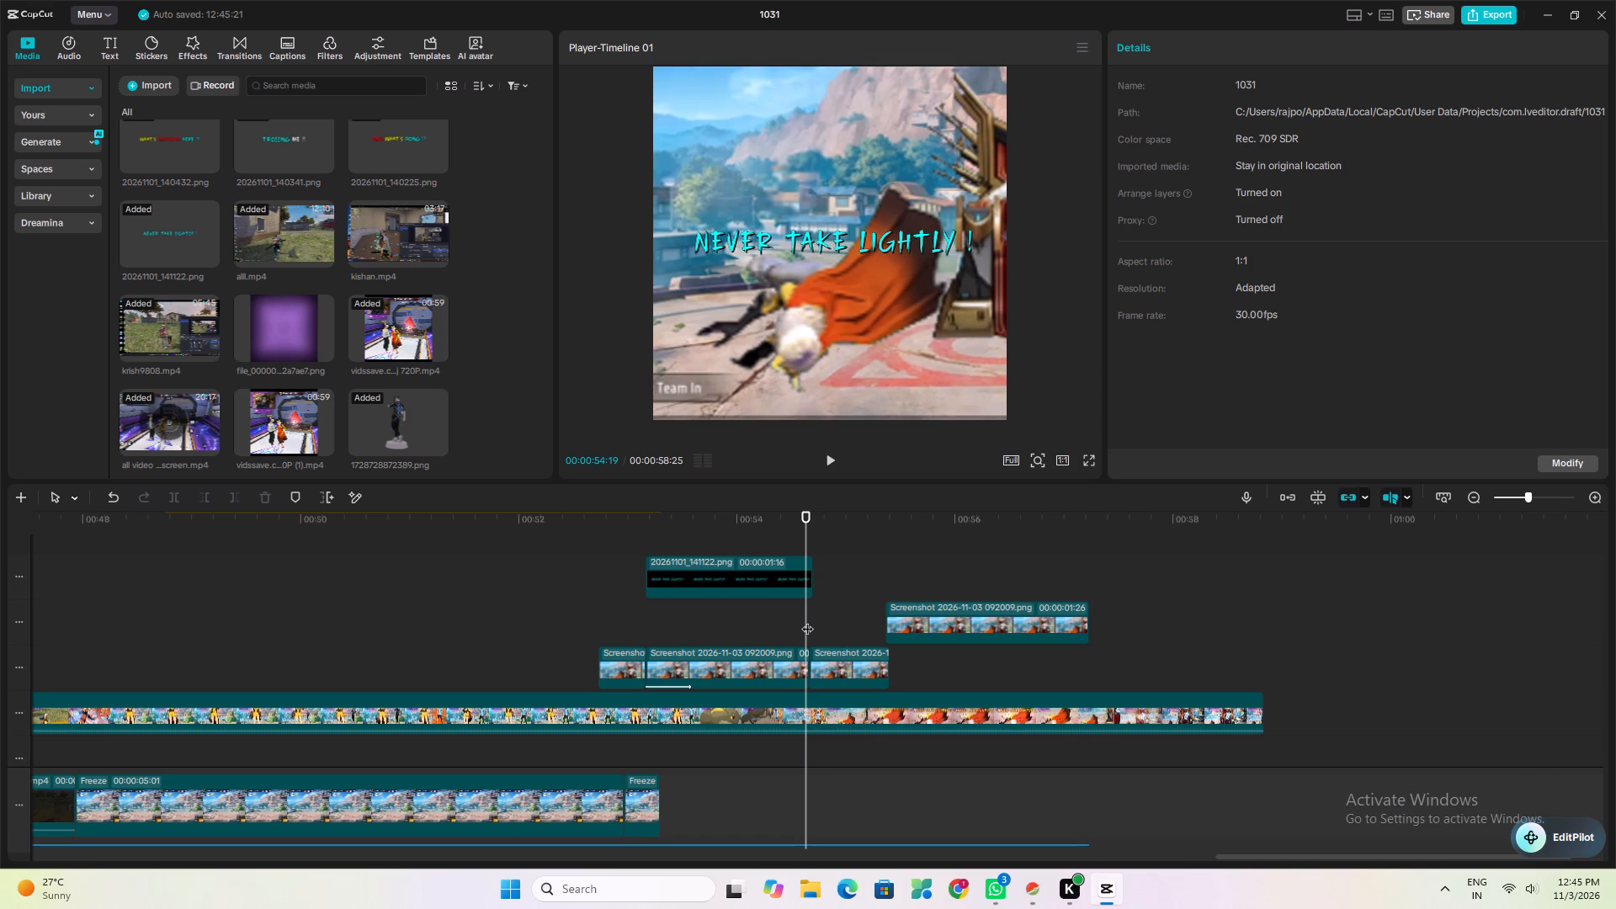
pyautogui.click(1551, 496)
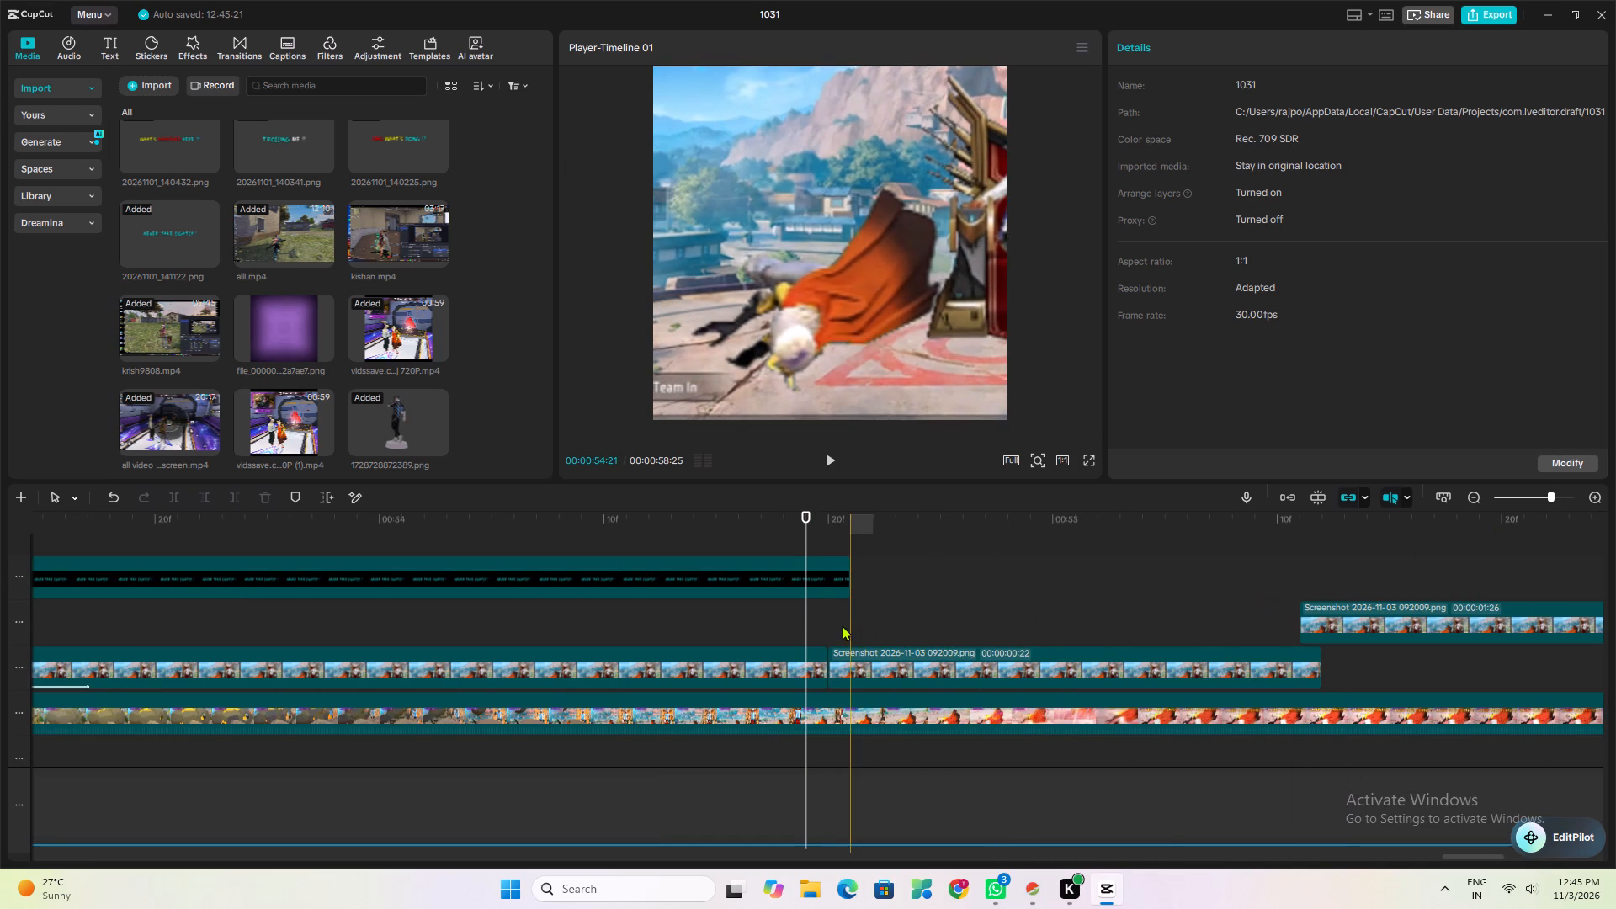
pyautogui.click(827, 630)
pyautogui.click(823, 587)
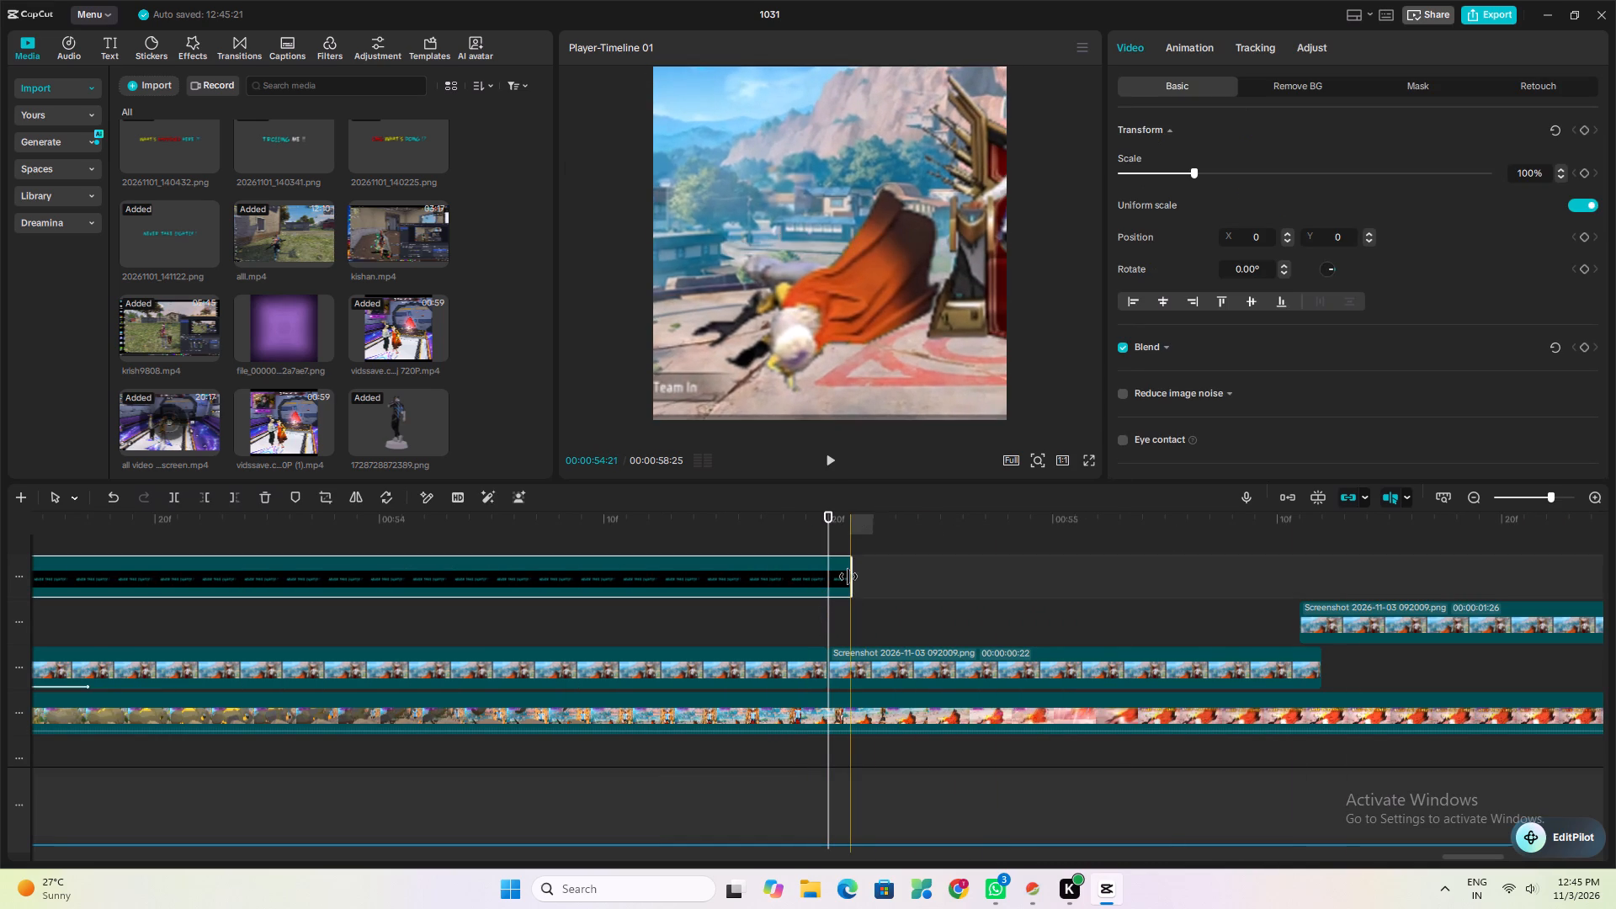
pyautogui.moveTo(849, 577); pyautogui.dragTo(824, 588)
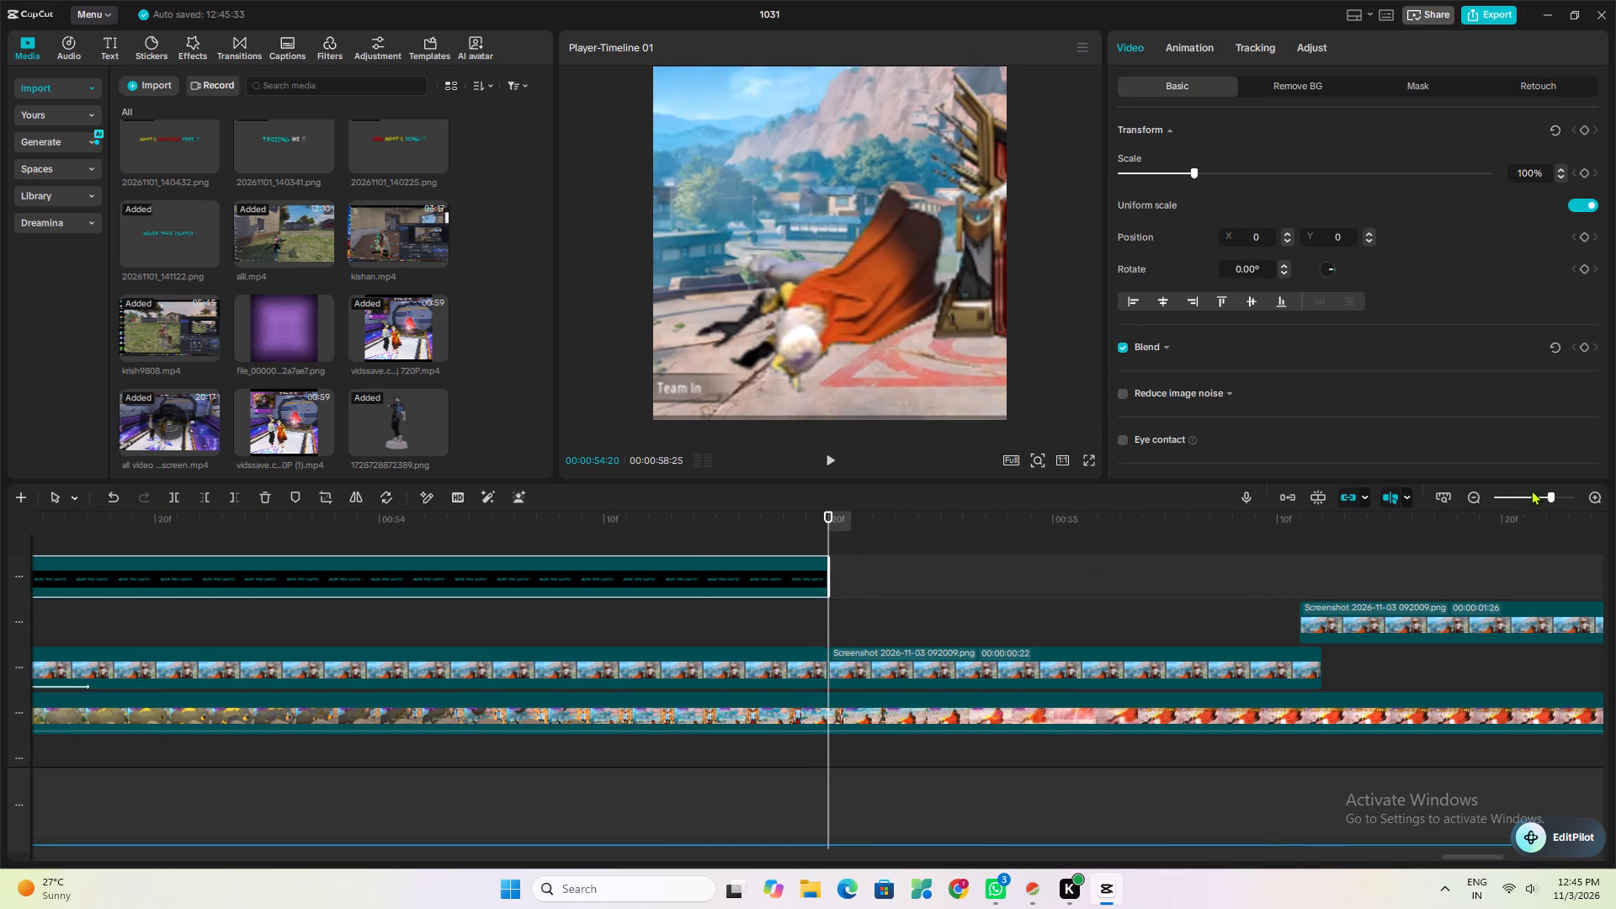
# Move the "NEVER TAKE LIGHTLY !" text into the upper part of the frame, at X 0 and Y 823.
pyautogui.click(1524, 493)
pyautogui.click(749, 592)
pyautogui.press('space')
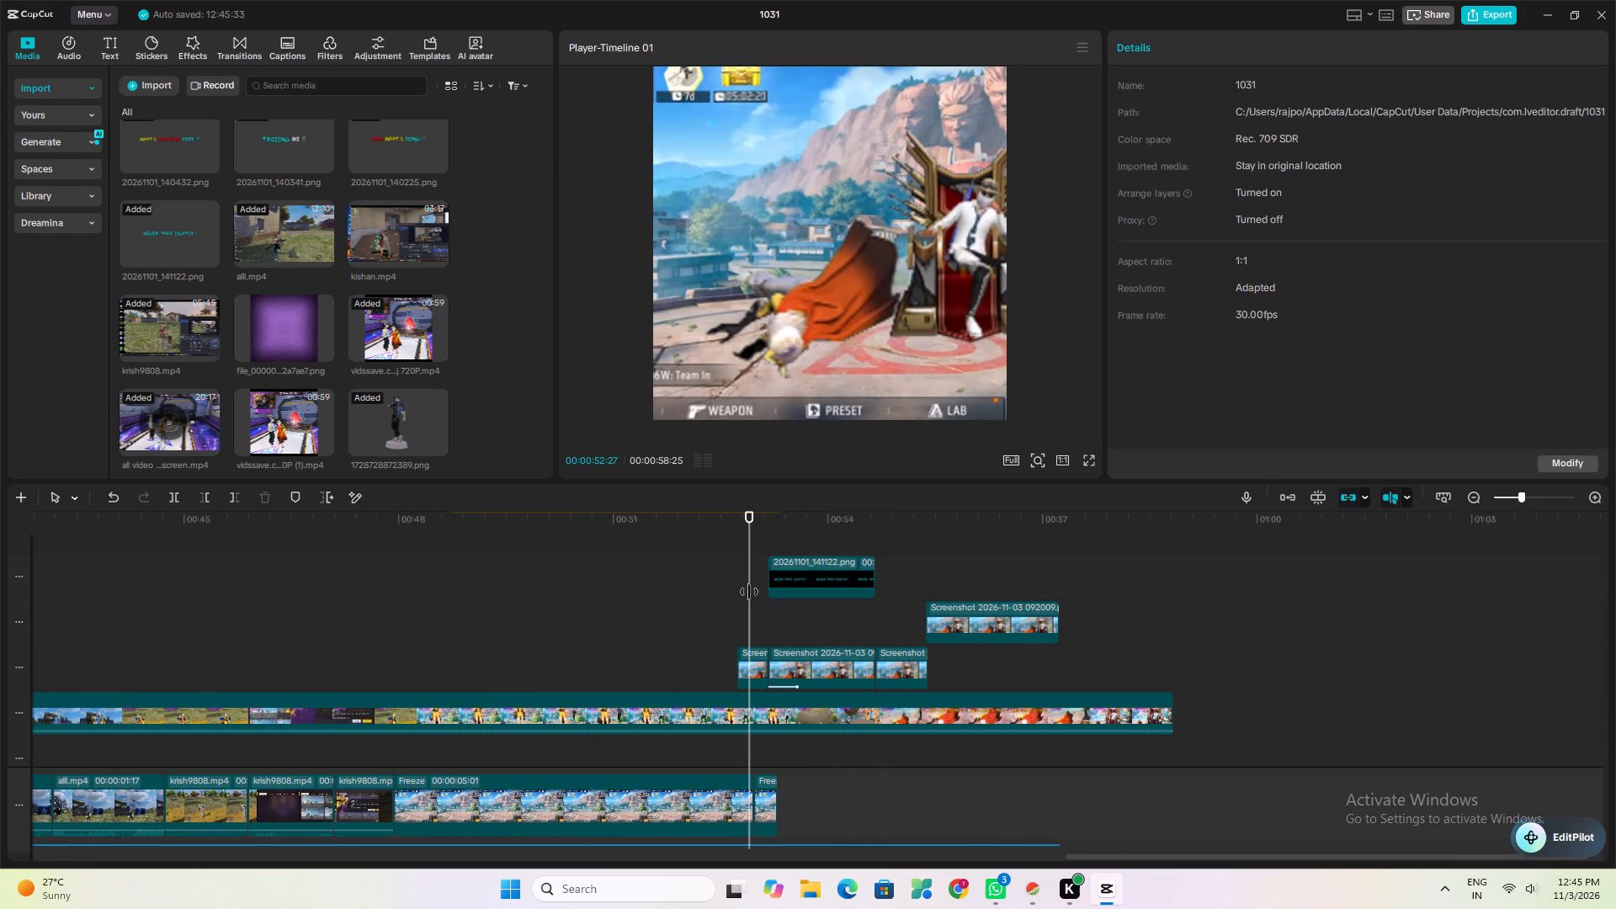
pyautogui.press('space')
pyautogui.click(814, 567)
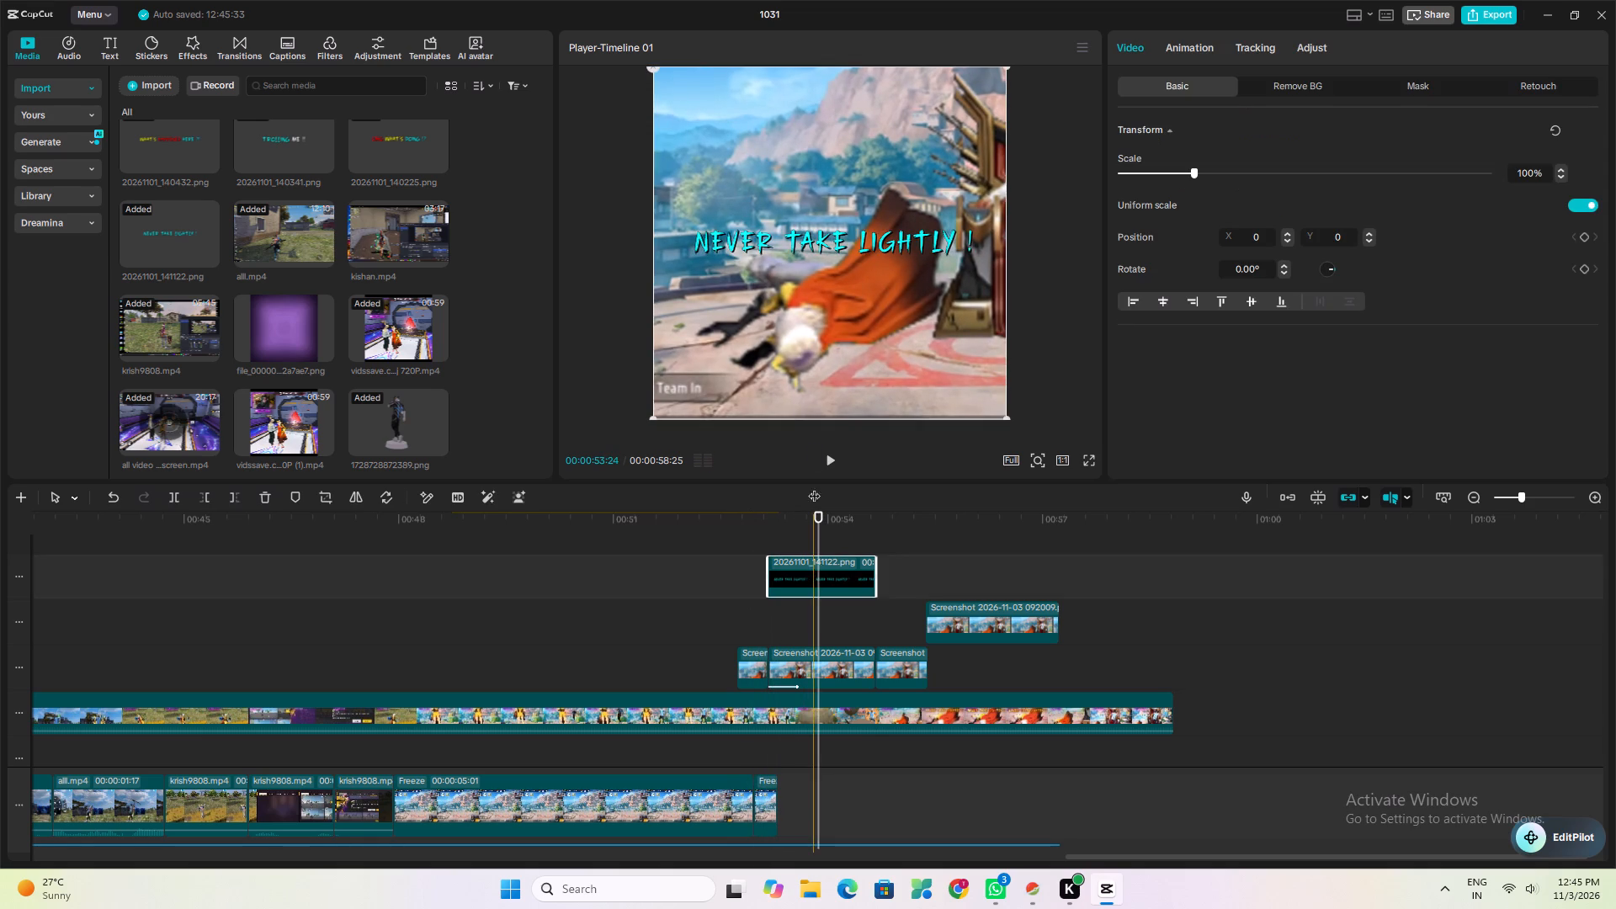
pyautogui.moveTo(860, 311); pyautogui.dragTo(857, 460)
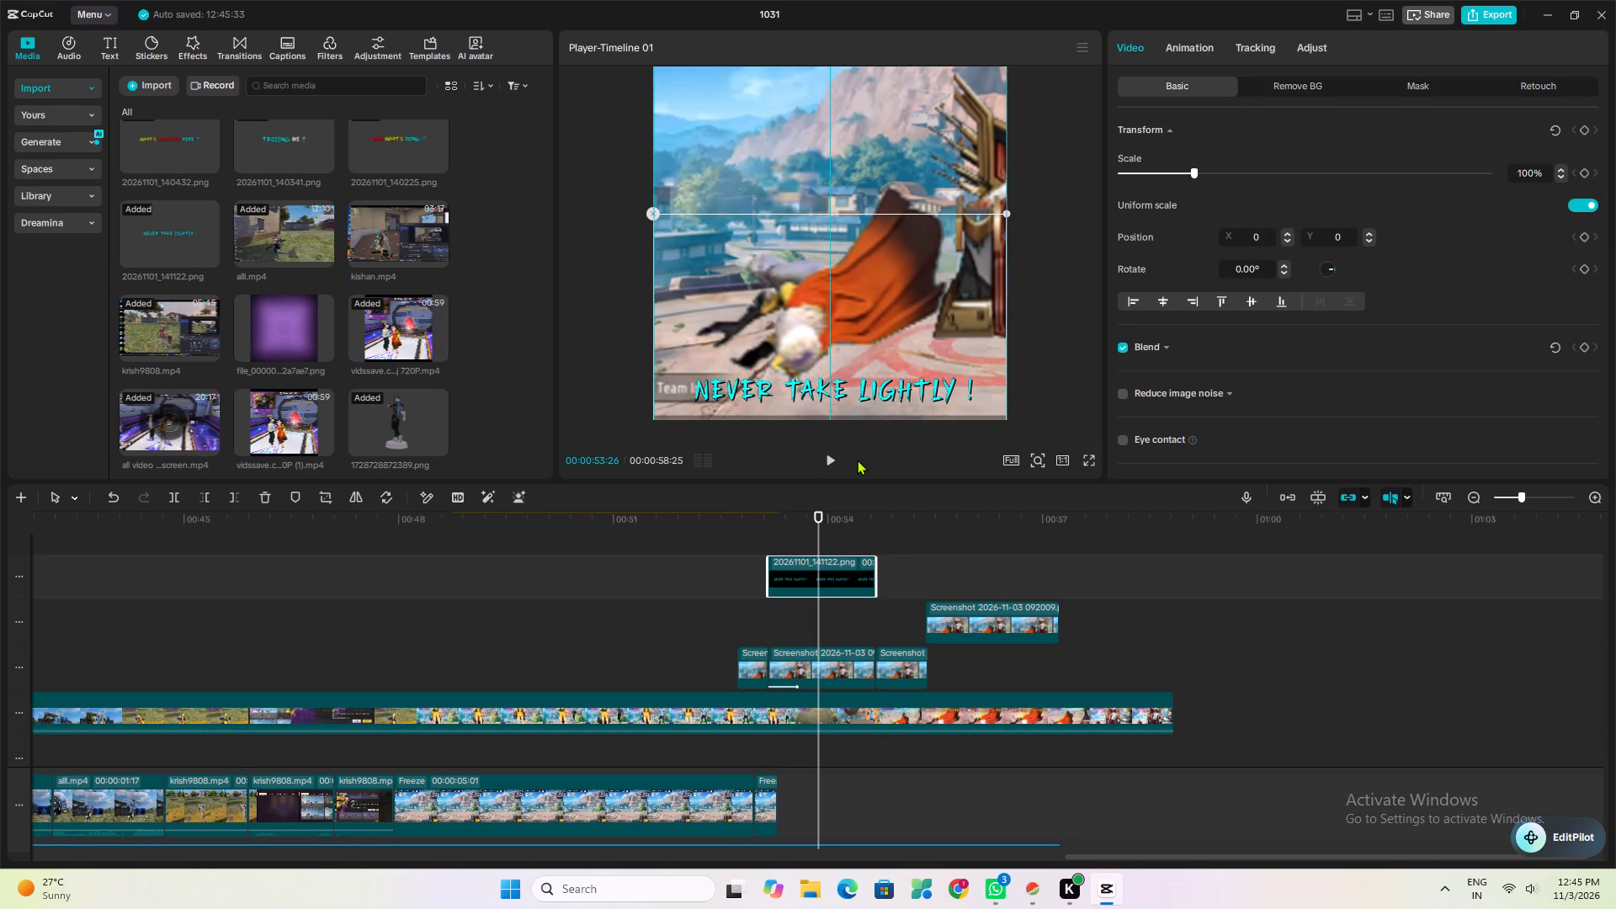
pyautogui.moveTo(857, 460); pyautogui.dragTo(860, 465)
pyautogui.moveTo(856, 392); pyautogui.dragTo(860, 193)
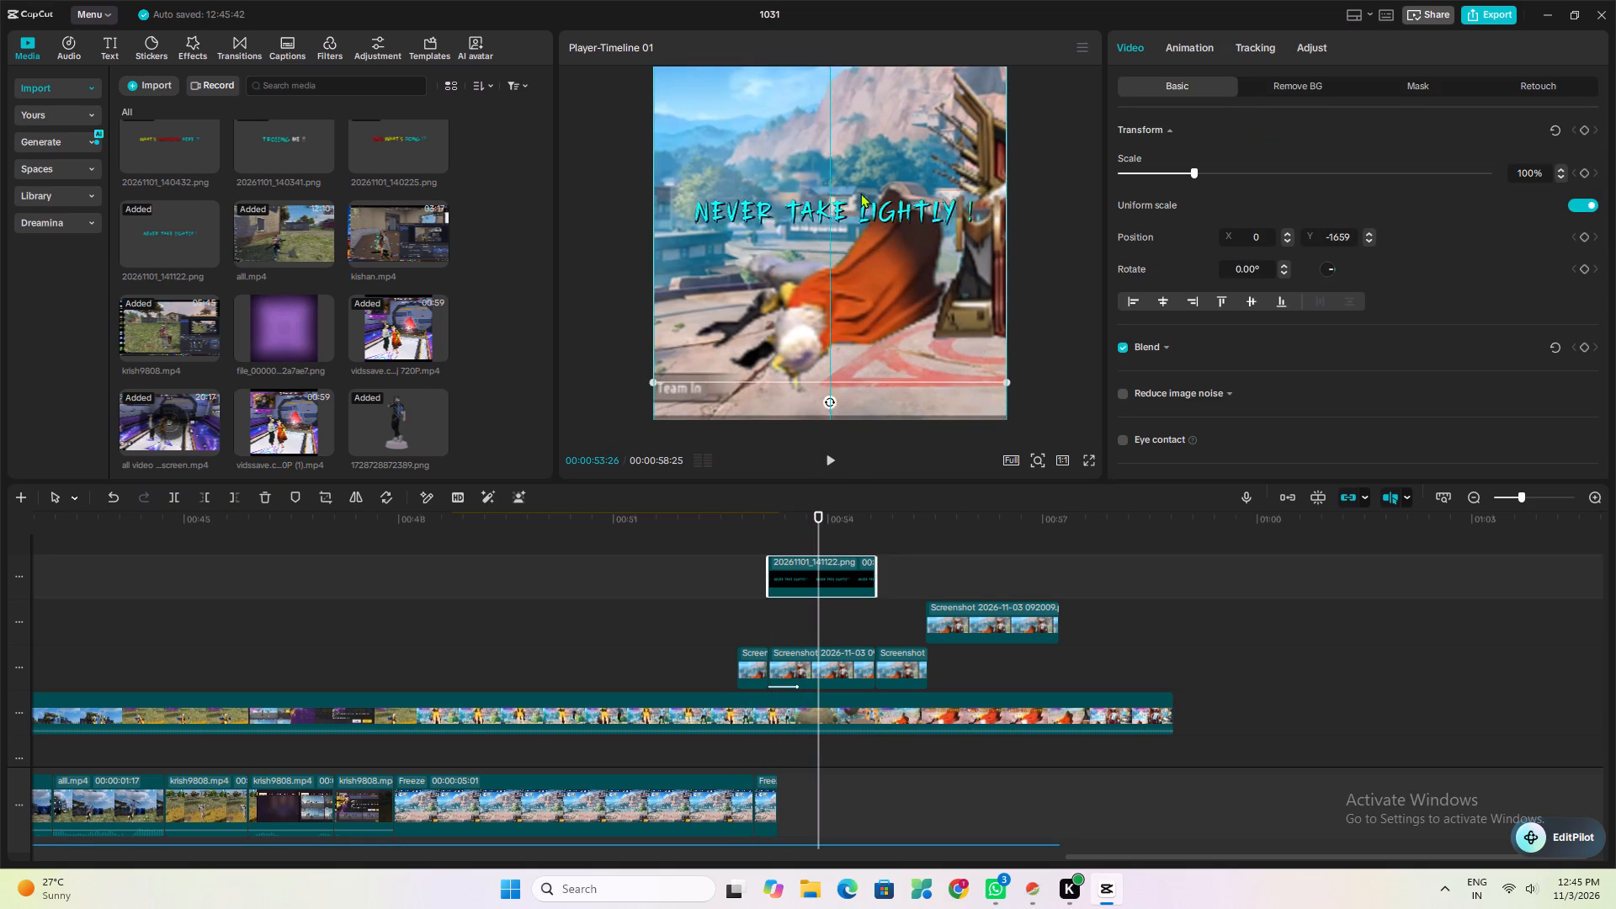
pyautogui.moveTo(860, 193); pyautogui.dragTo(855, 164)
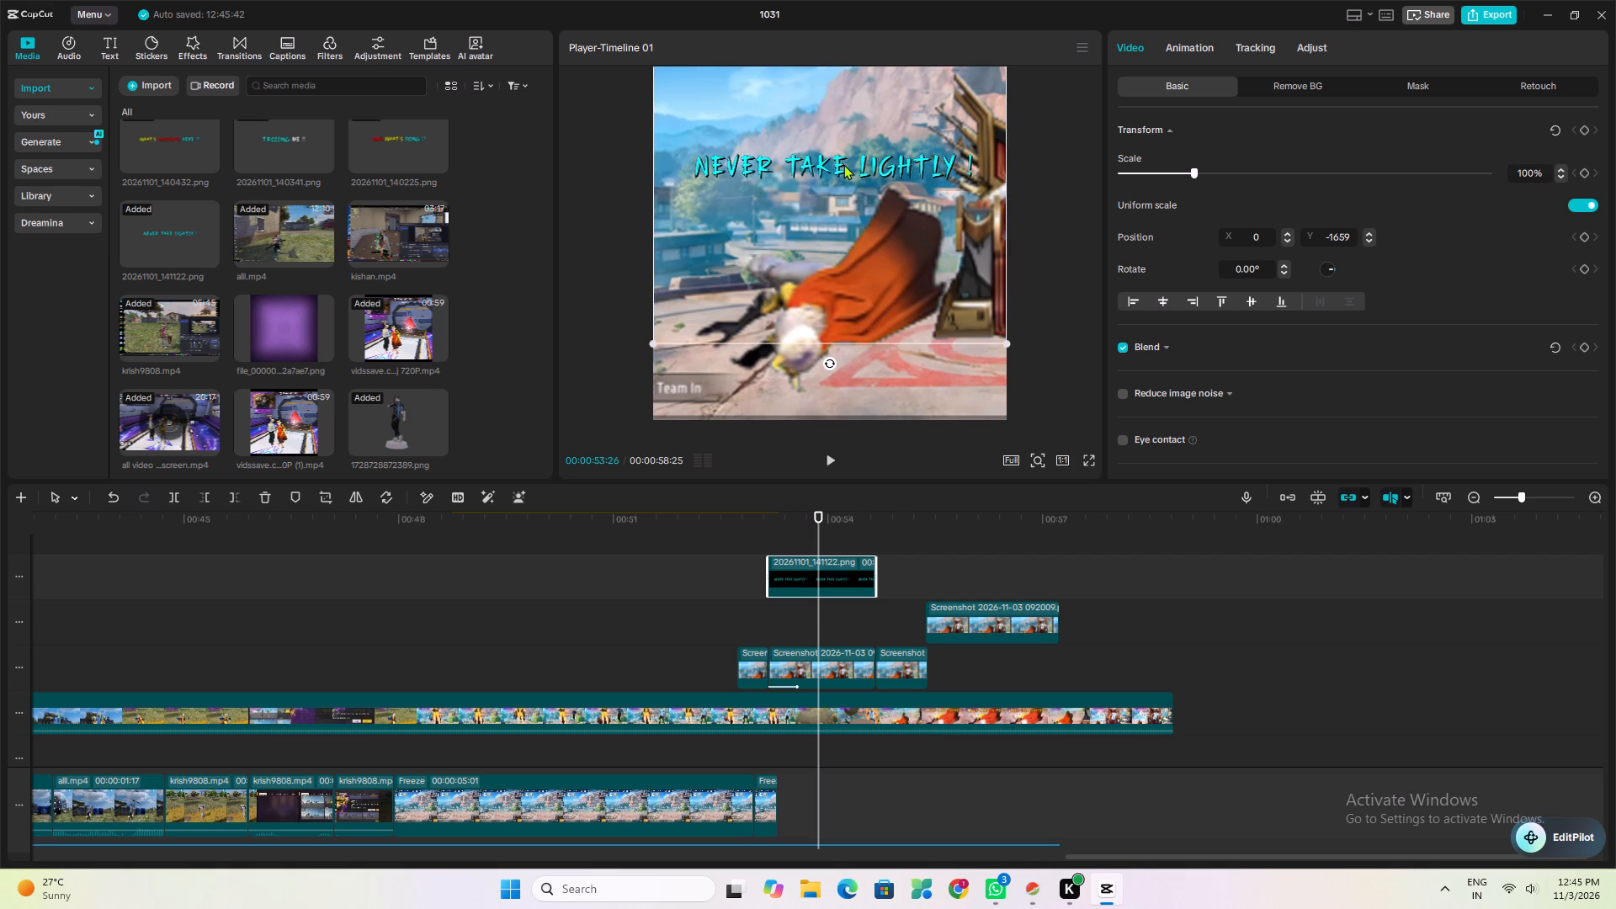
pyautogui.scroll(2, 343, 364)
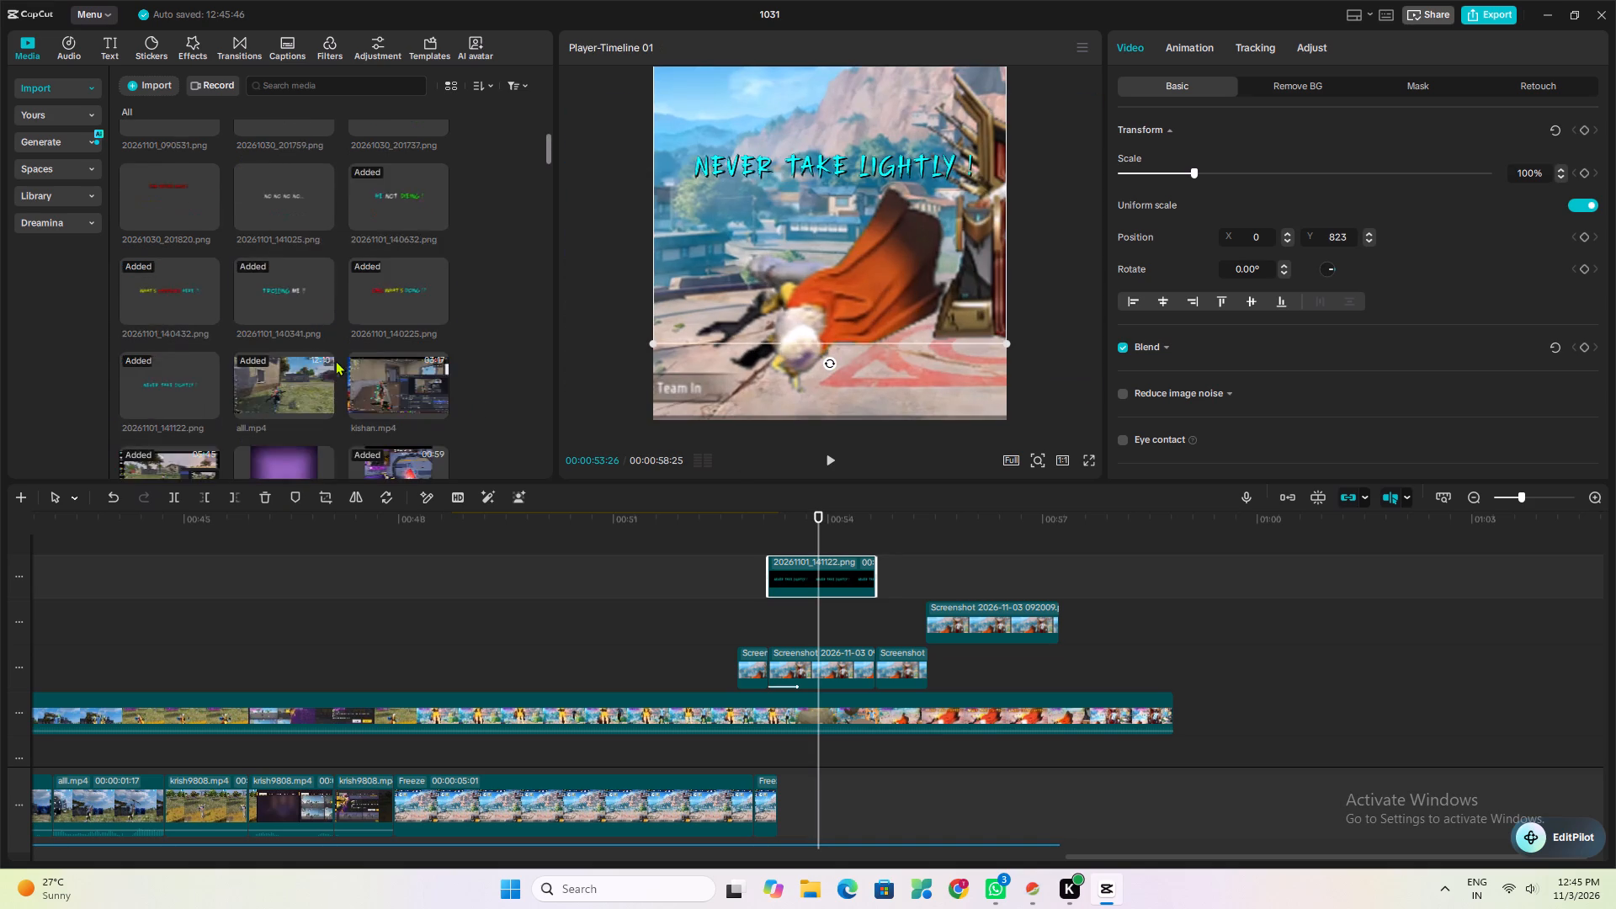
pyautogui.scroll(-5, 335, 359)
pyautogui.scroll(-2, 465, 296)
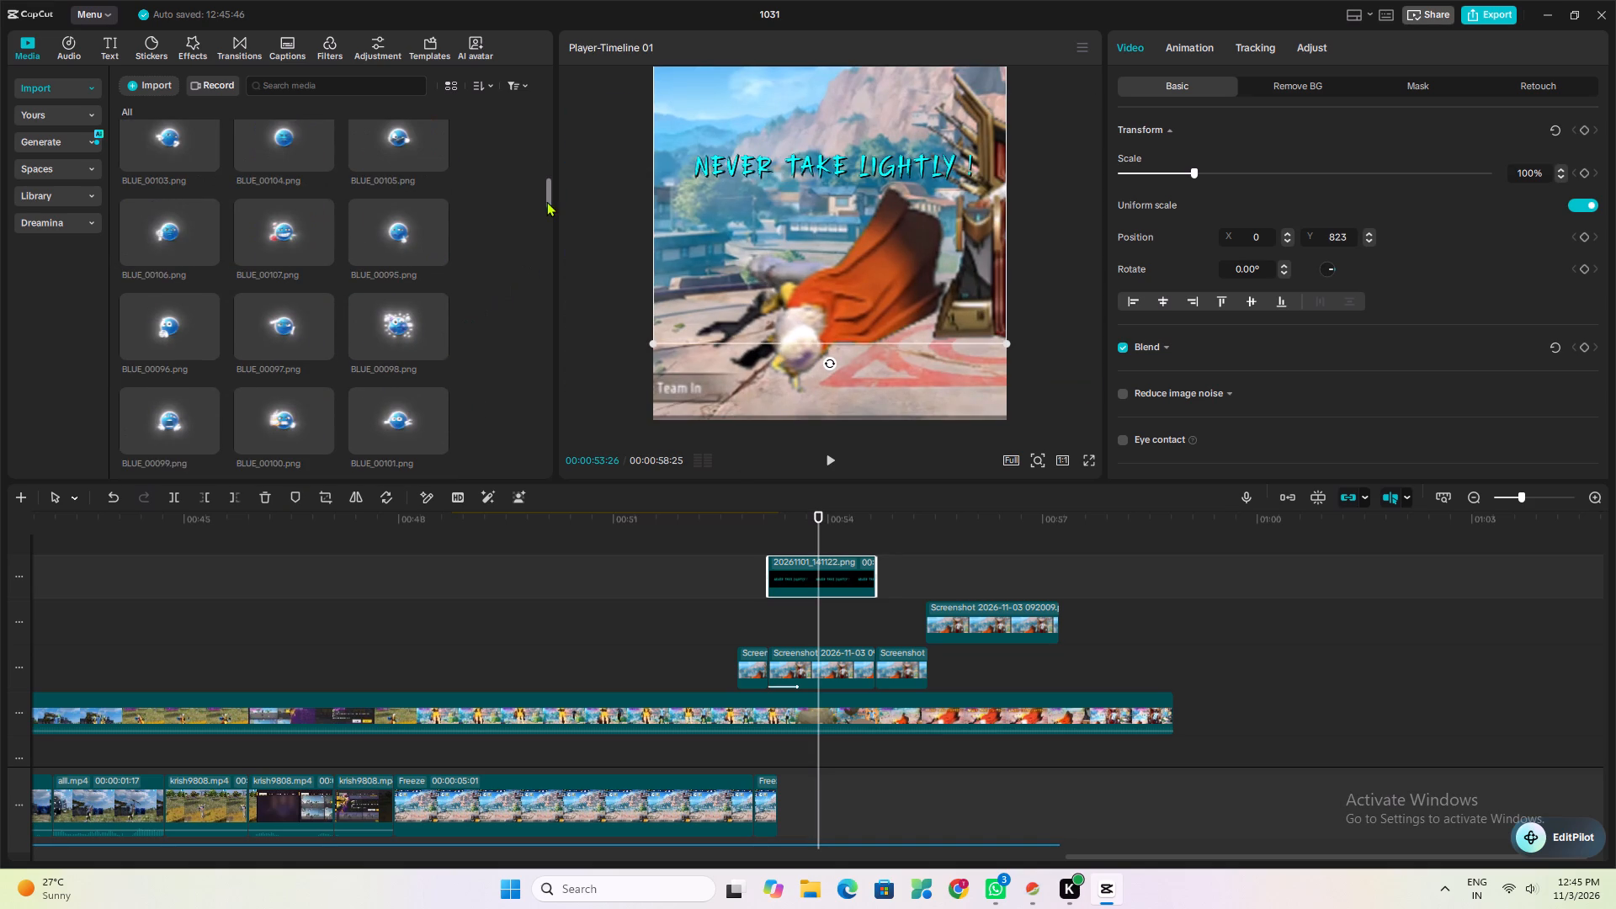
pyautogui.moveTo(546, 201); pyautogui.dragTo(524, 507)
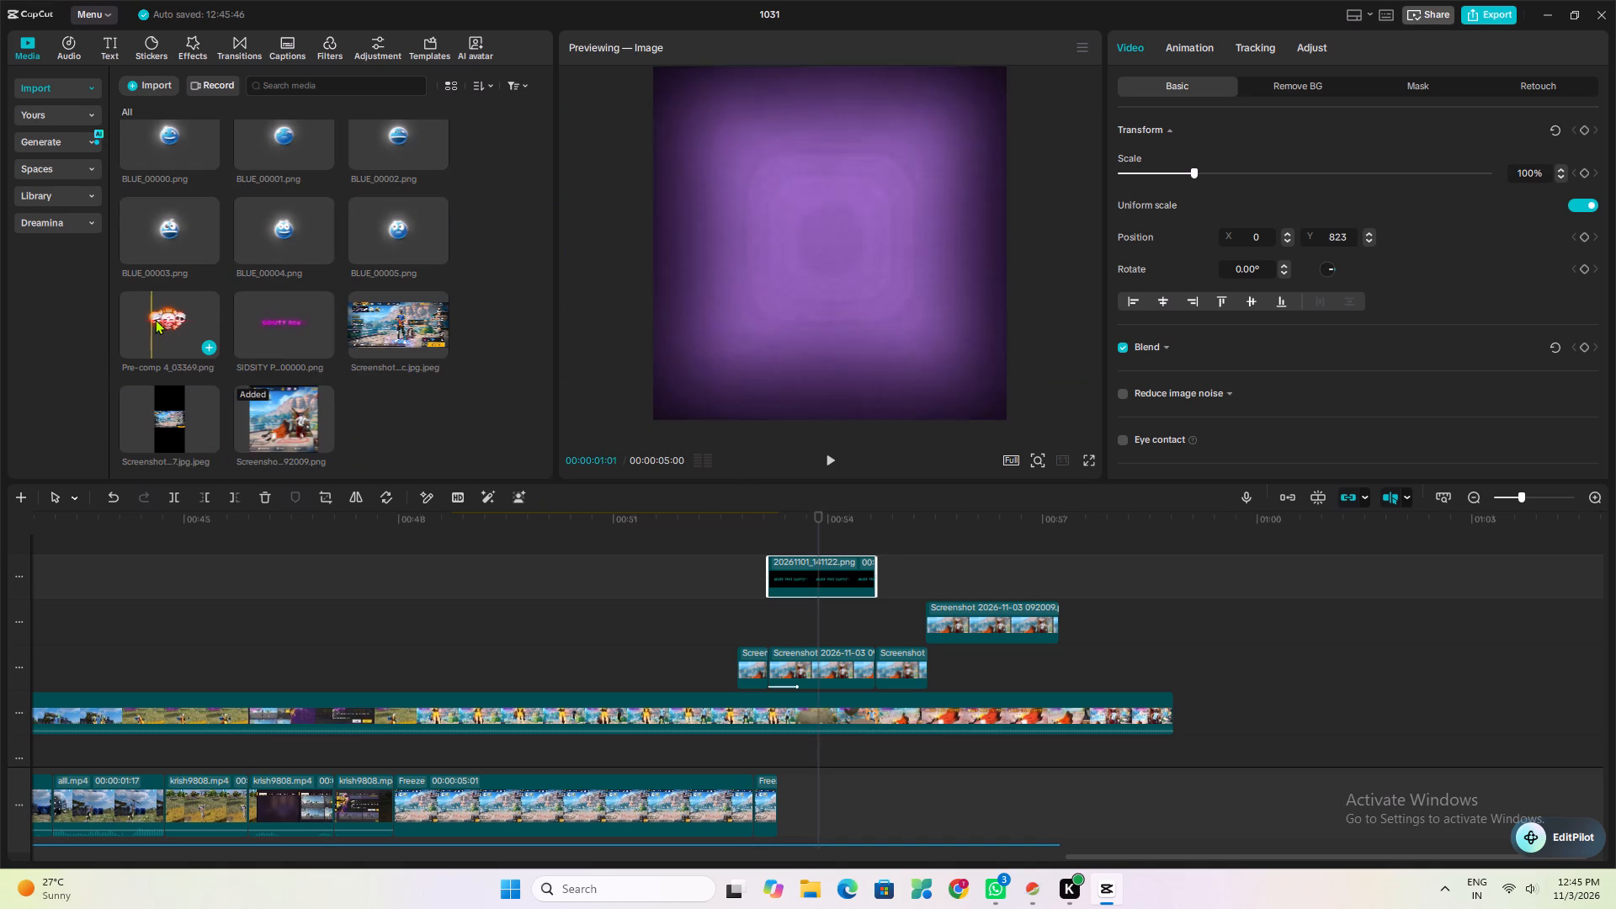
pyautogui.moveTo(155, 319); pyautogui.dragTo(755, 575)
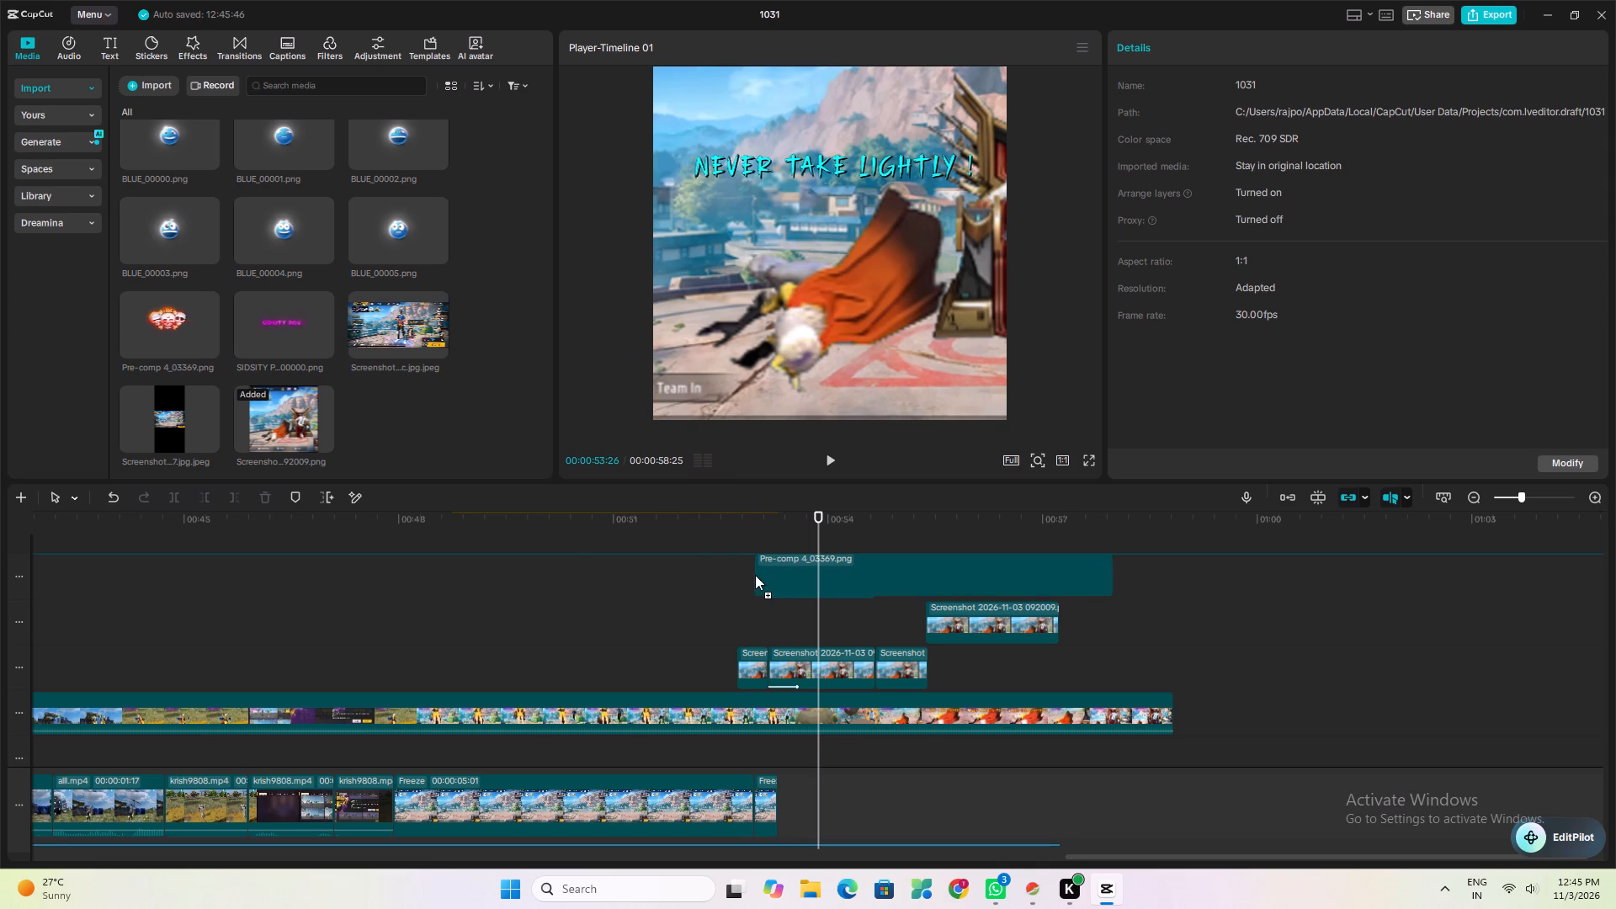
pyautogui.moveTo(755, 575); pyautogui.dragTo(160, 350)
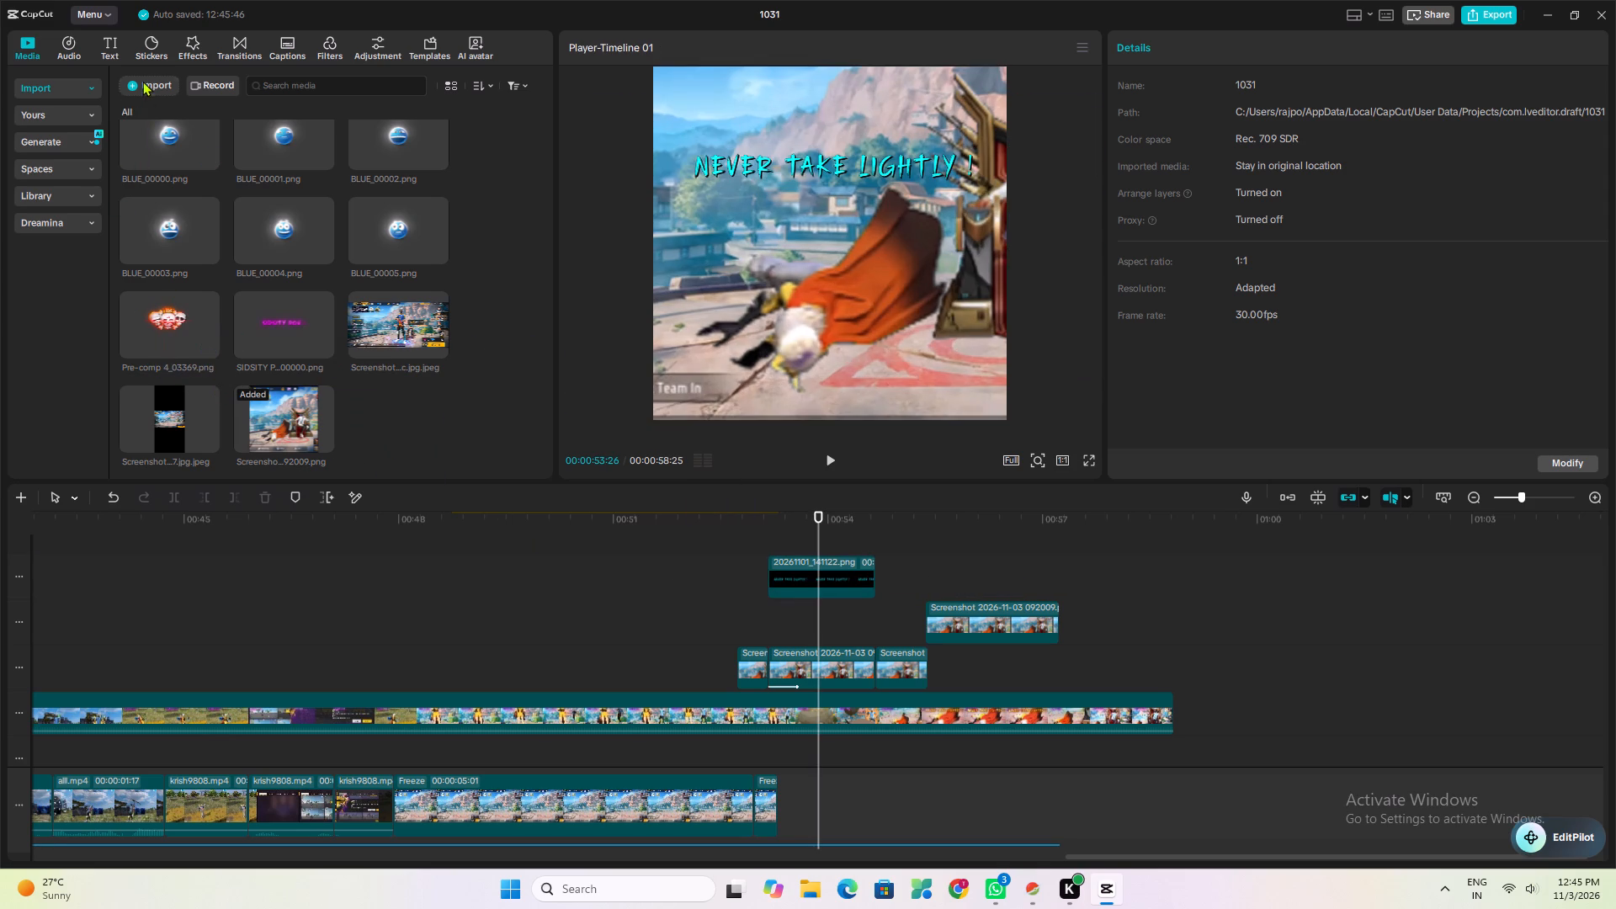
pyautogui.click(142, 81)
pyautogui.click(151, 112)
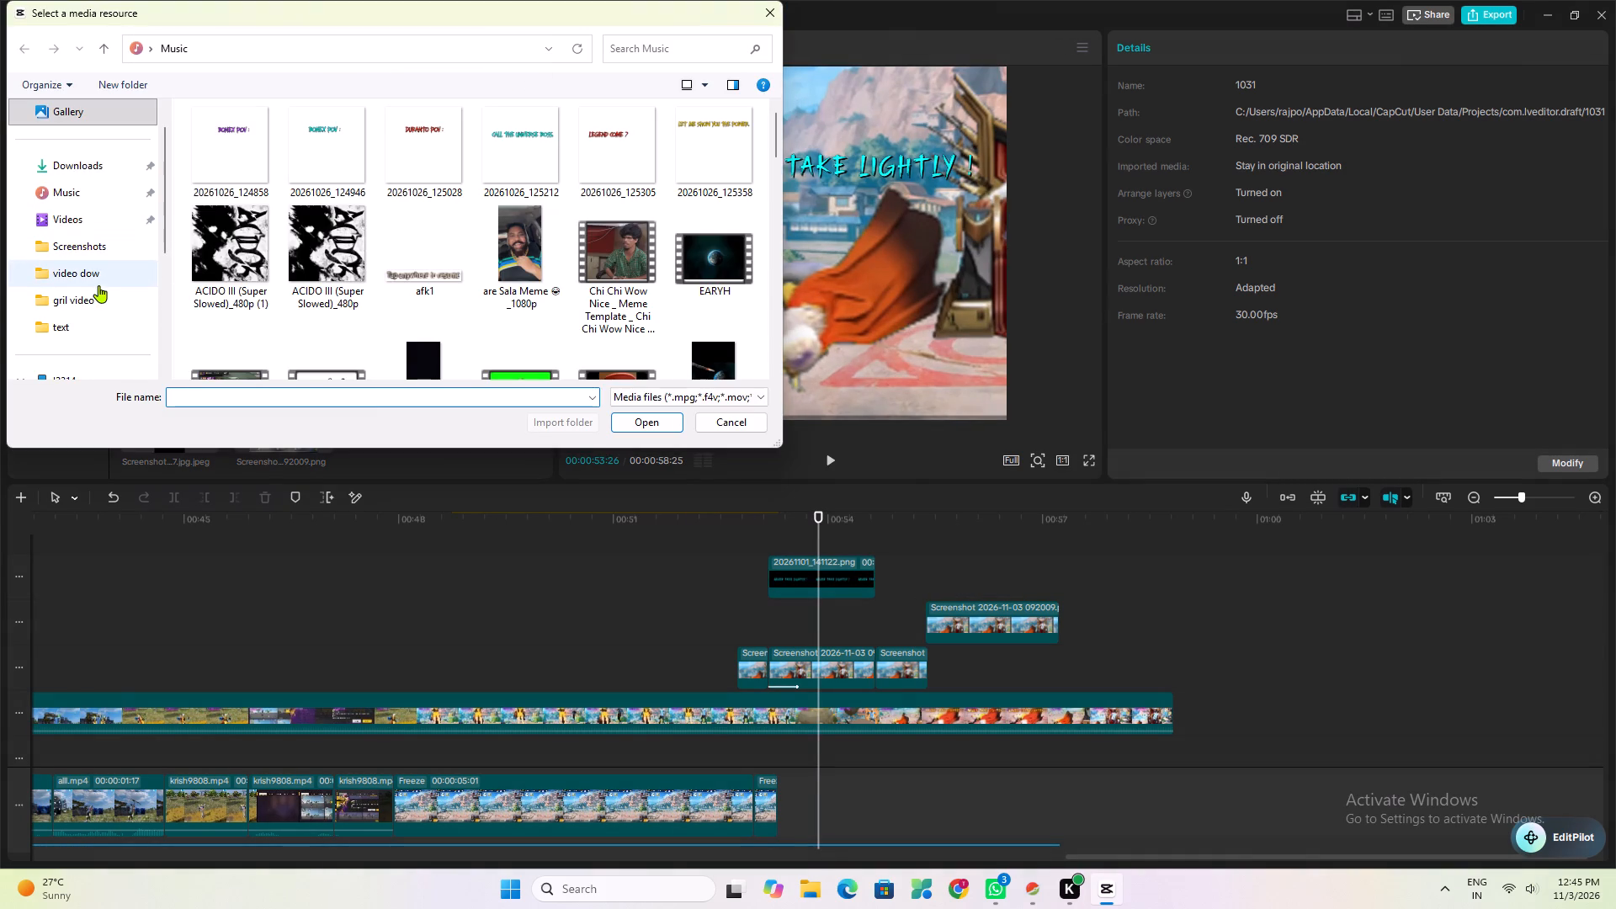
pyautogui.click(79, 323)
pyautogui.scroll(-3, 327, 211)
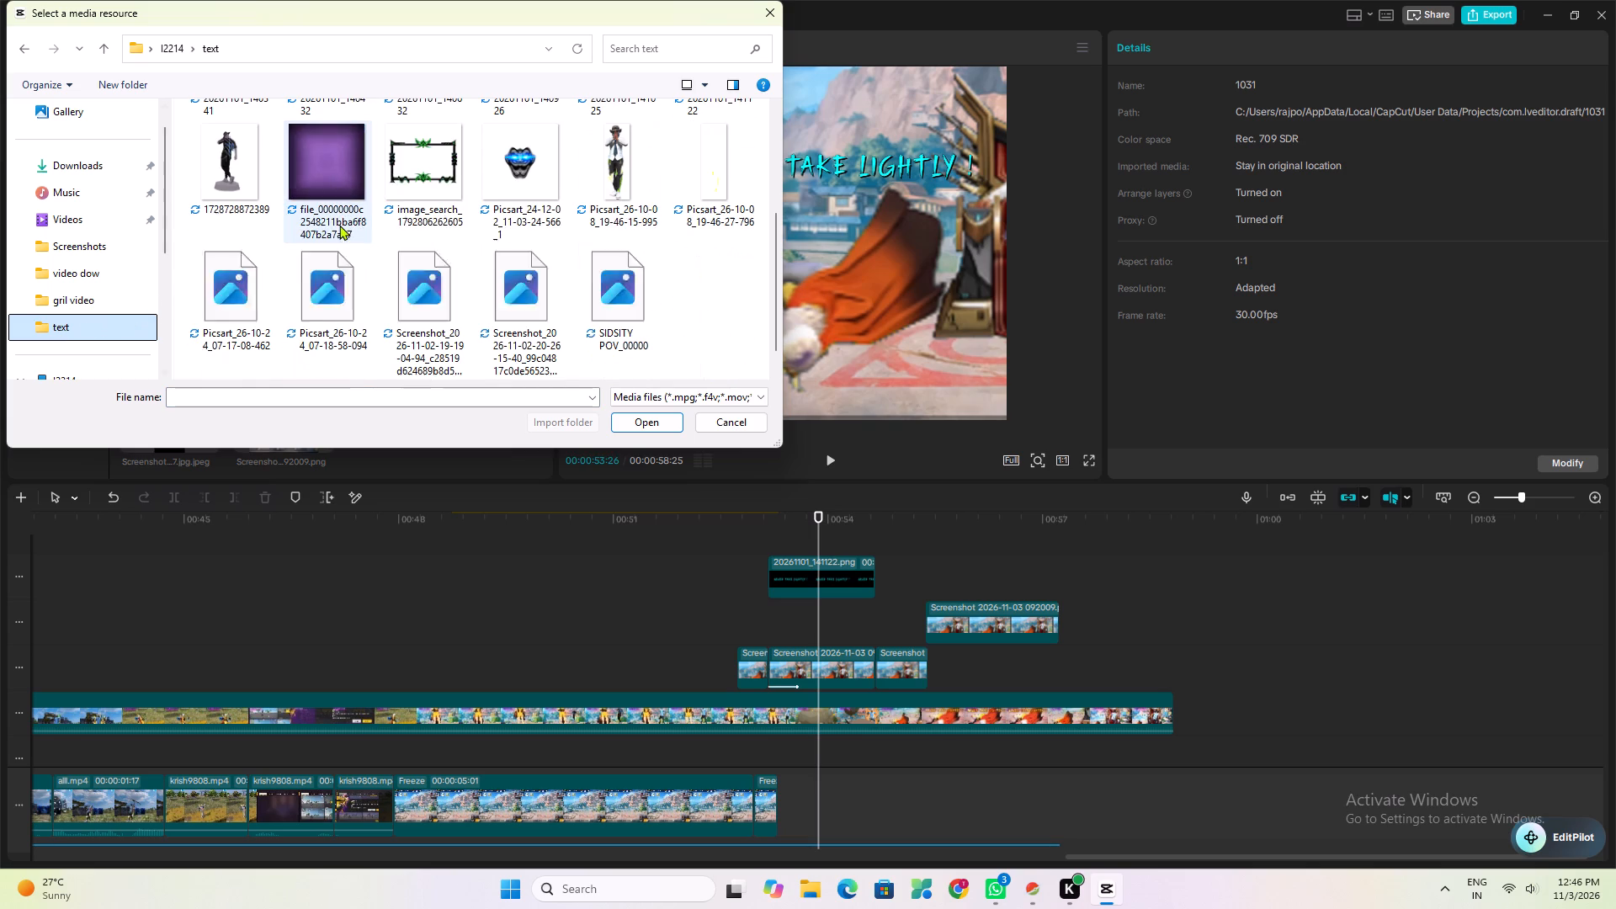
pyautogui.click(76, 300)
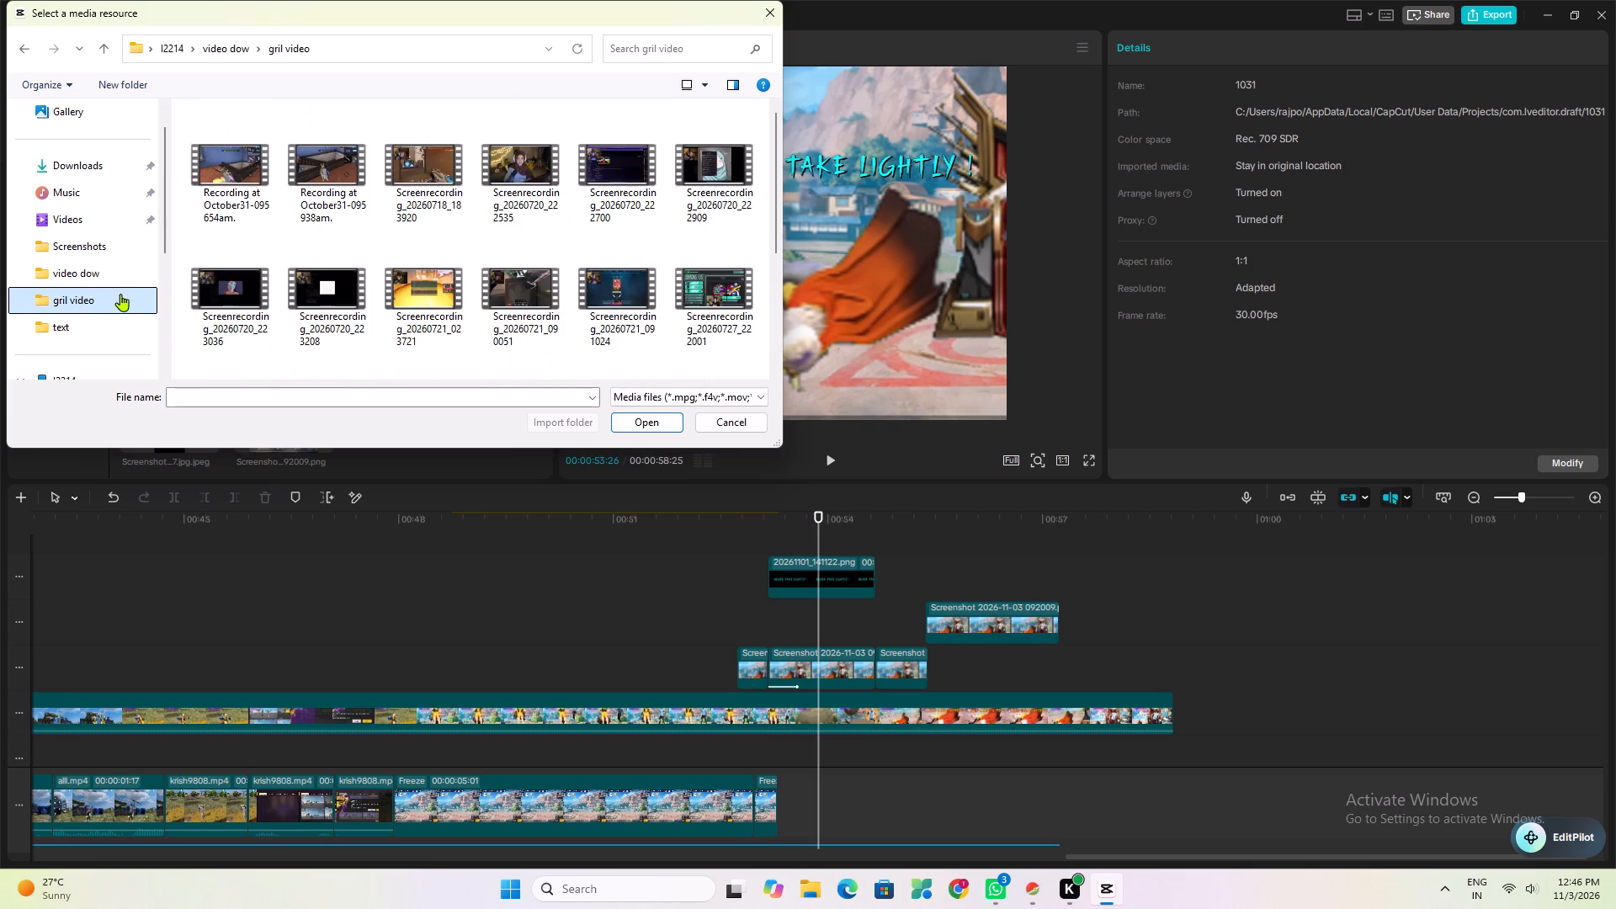
pyautogui.scroll(-3, 447, 252)
pyautogui.click(104, 275)
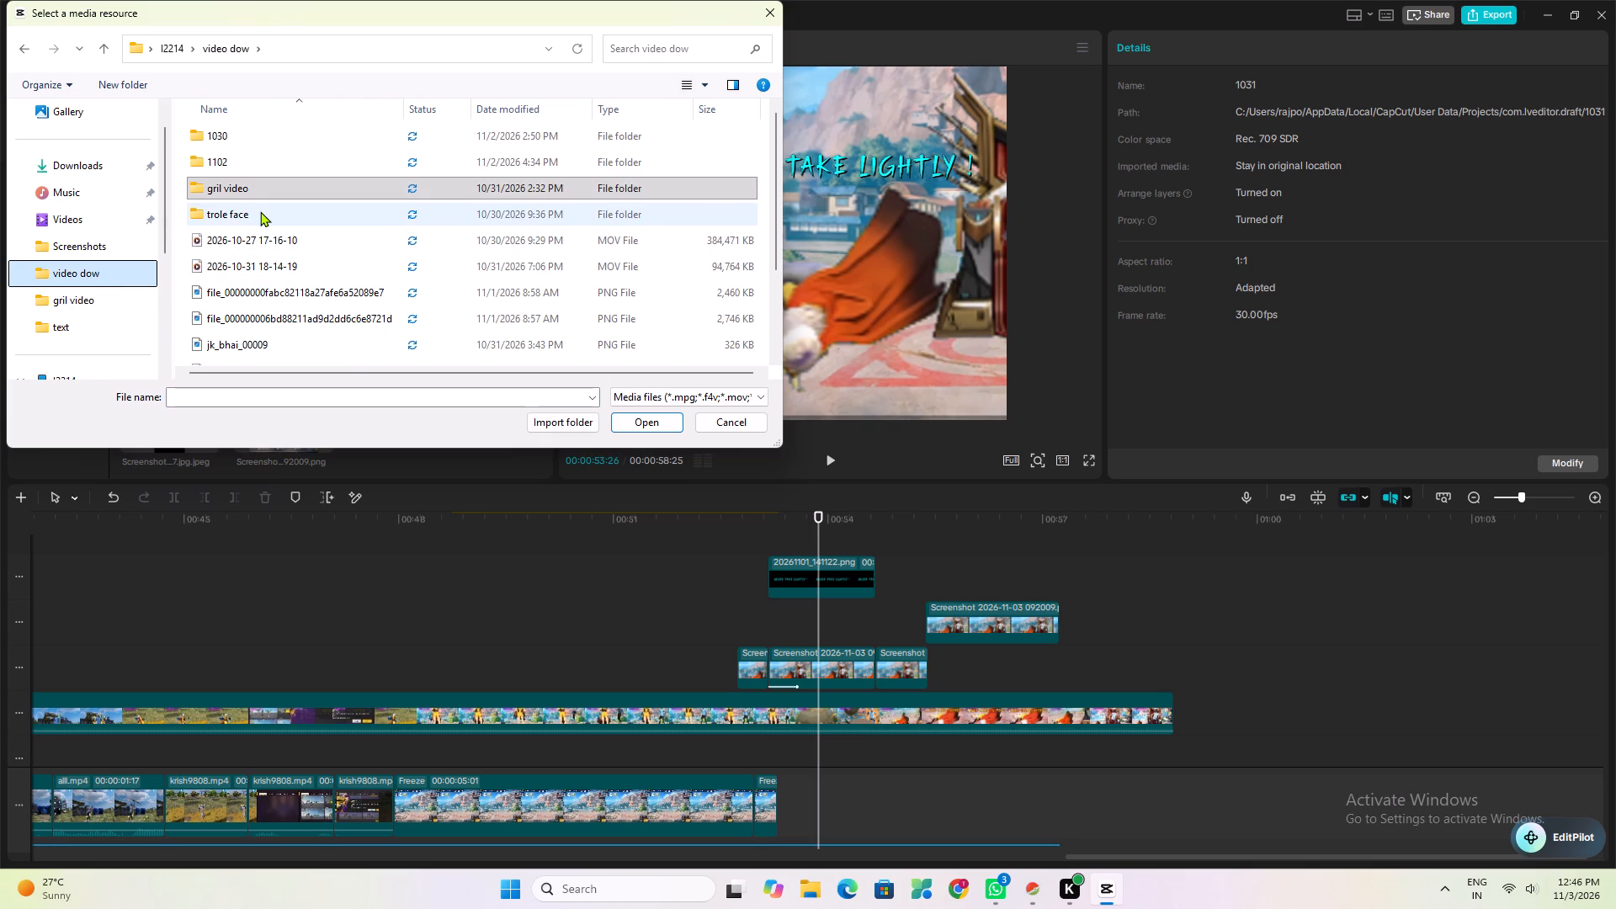
pyautogui.click(260, 211)
pyautogui.click(260, 211)
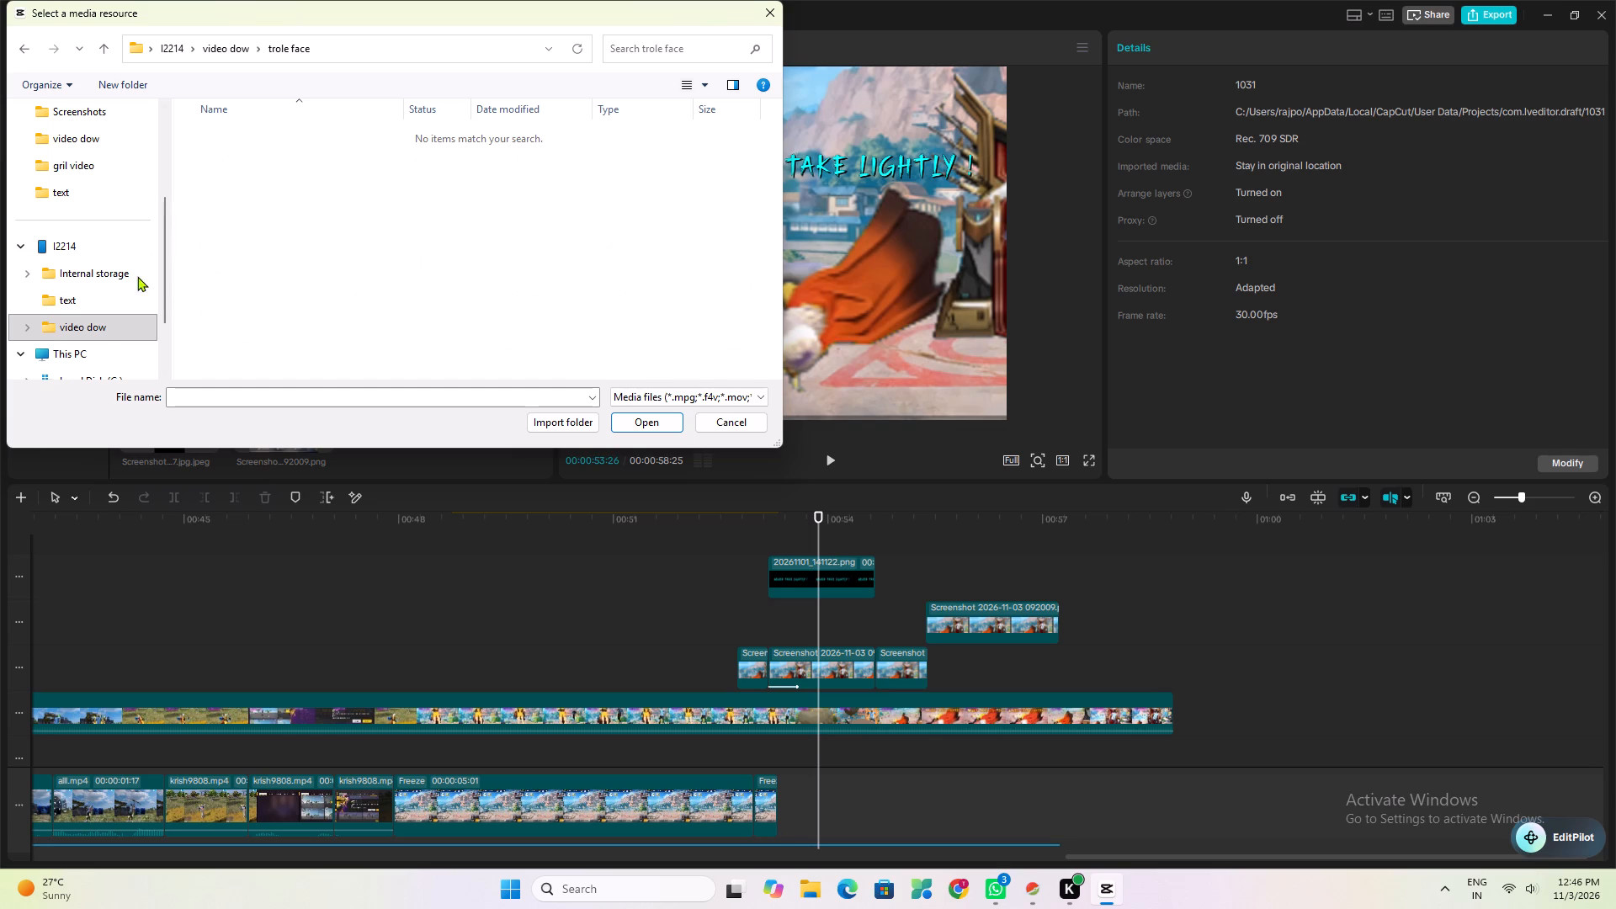
pyautogui.click(26, 48)
pyautogui.scroll(-4, 263, 211)
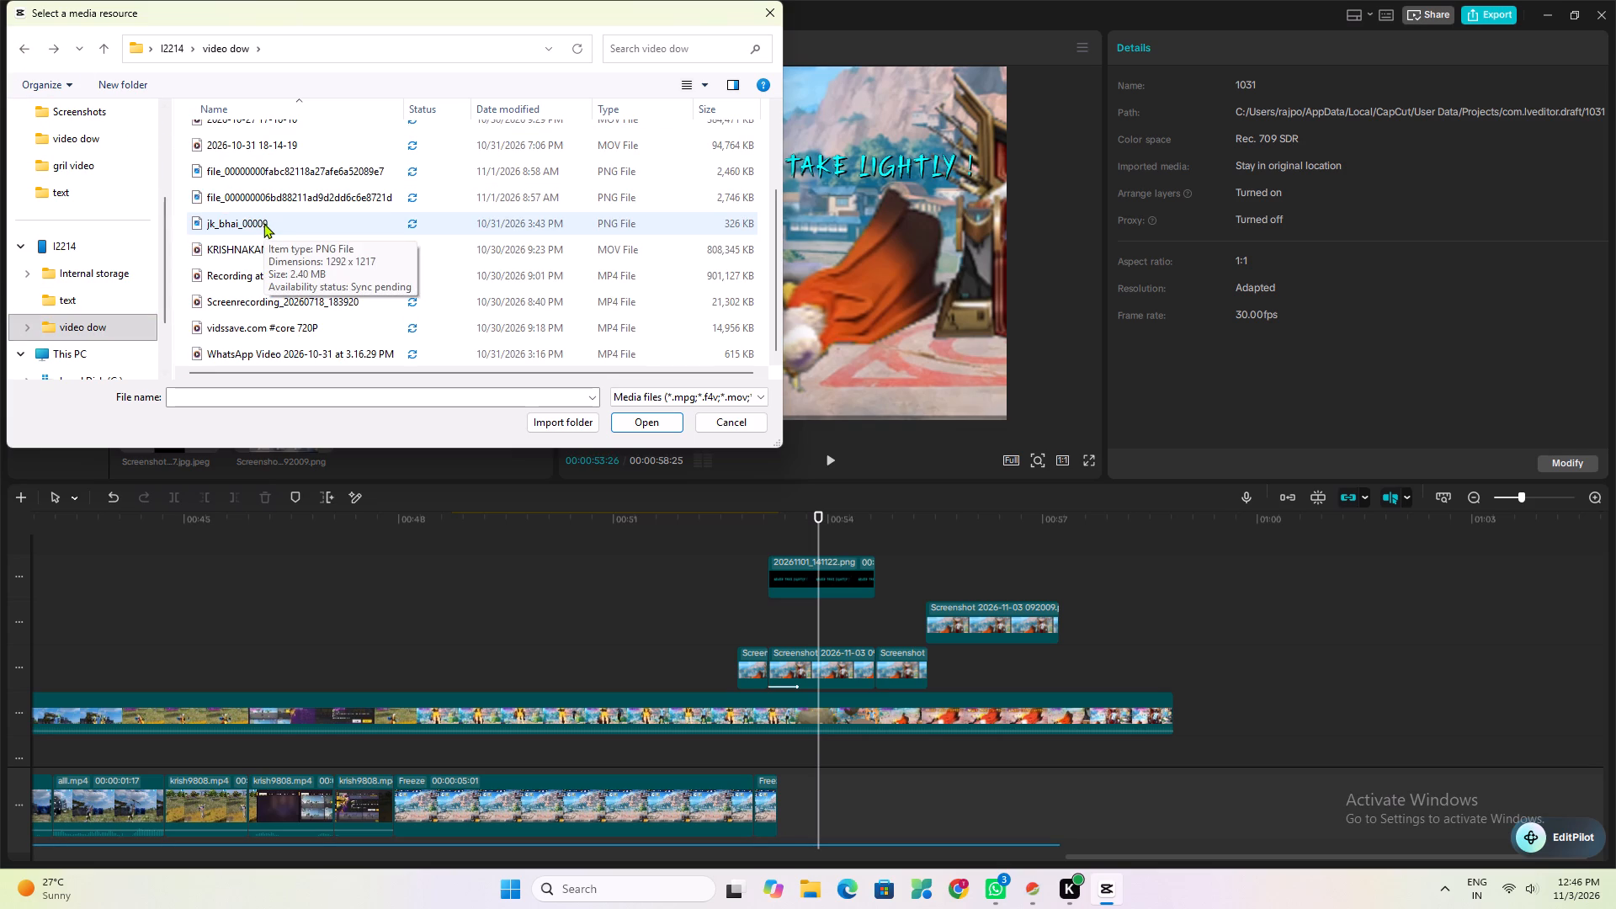
pyautogui.scroll(-1, 263, 223)
pyautogui.scroll(2, 217, 230)
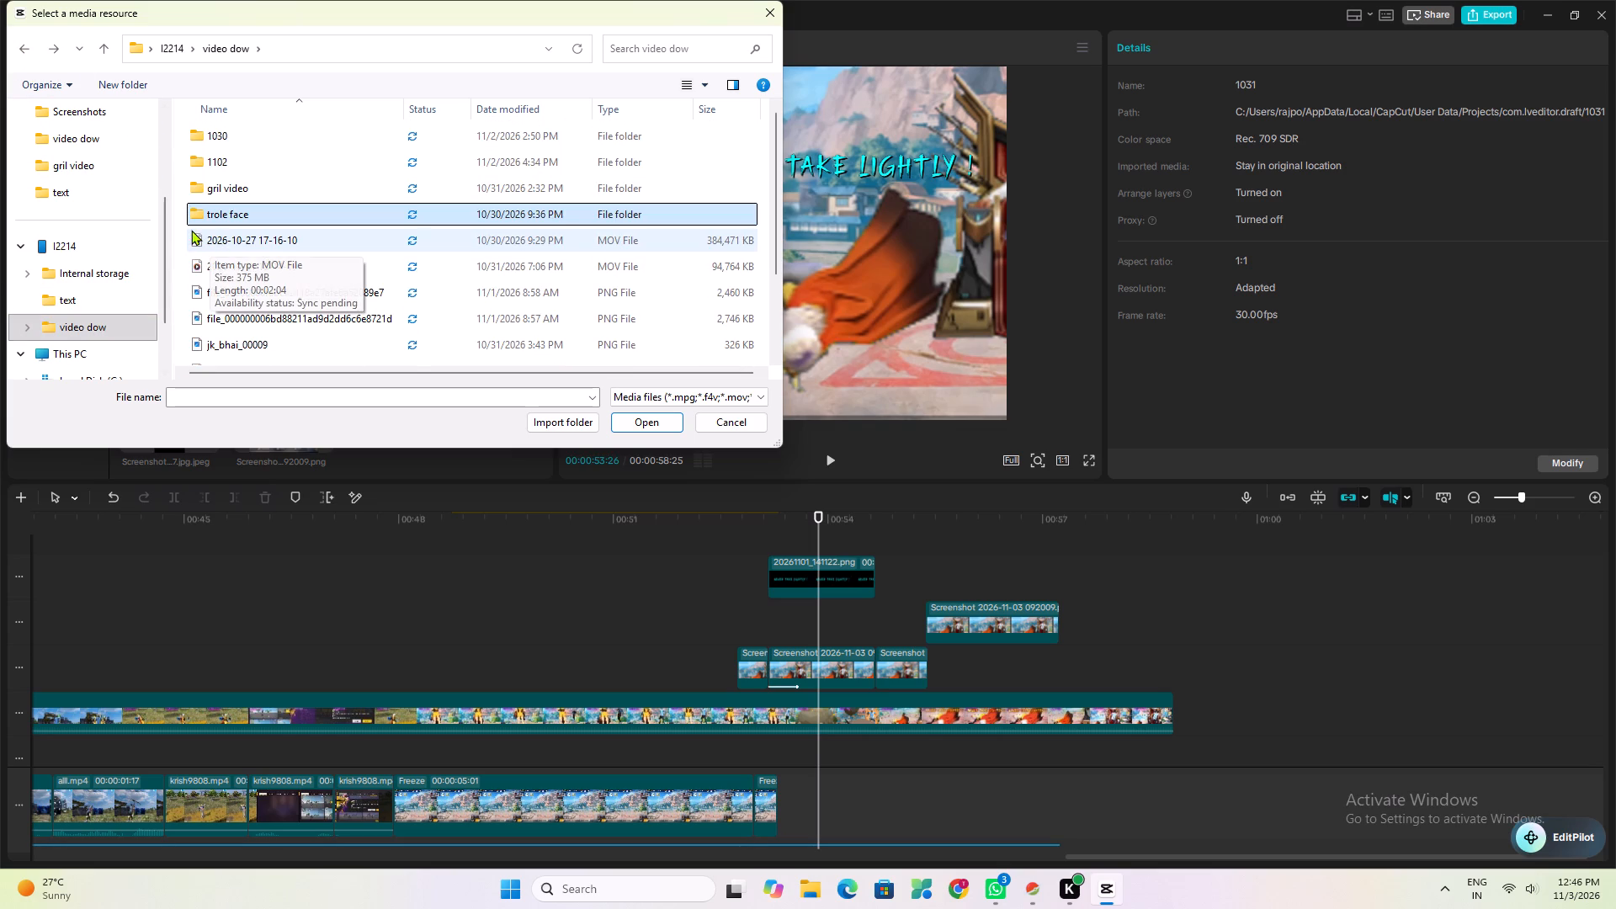
pyautogui.moveTo(185, 230); pyautogui.dragTo(380, 469)
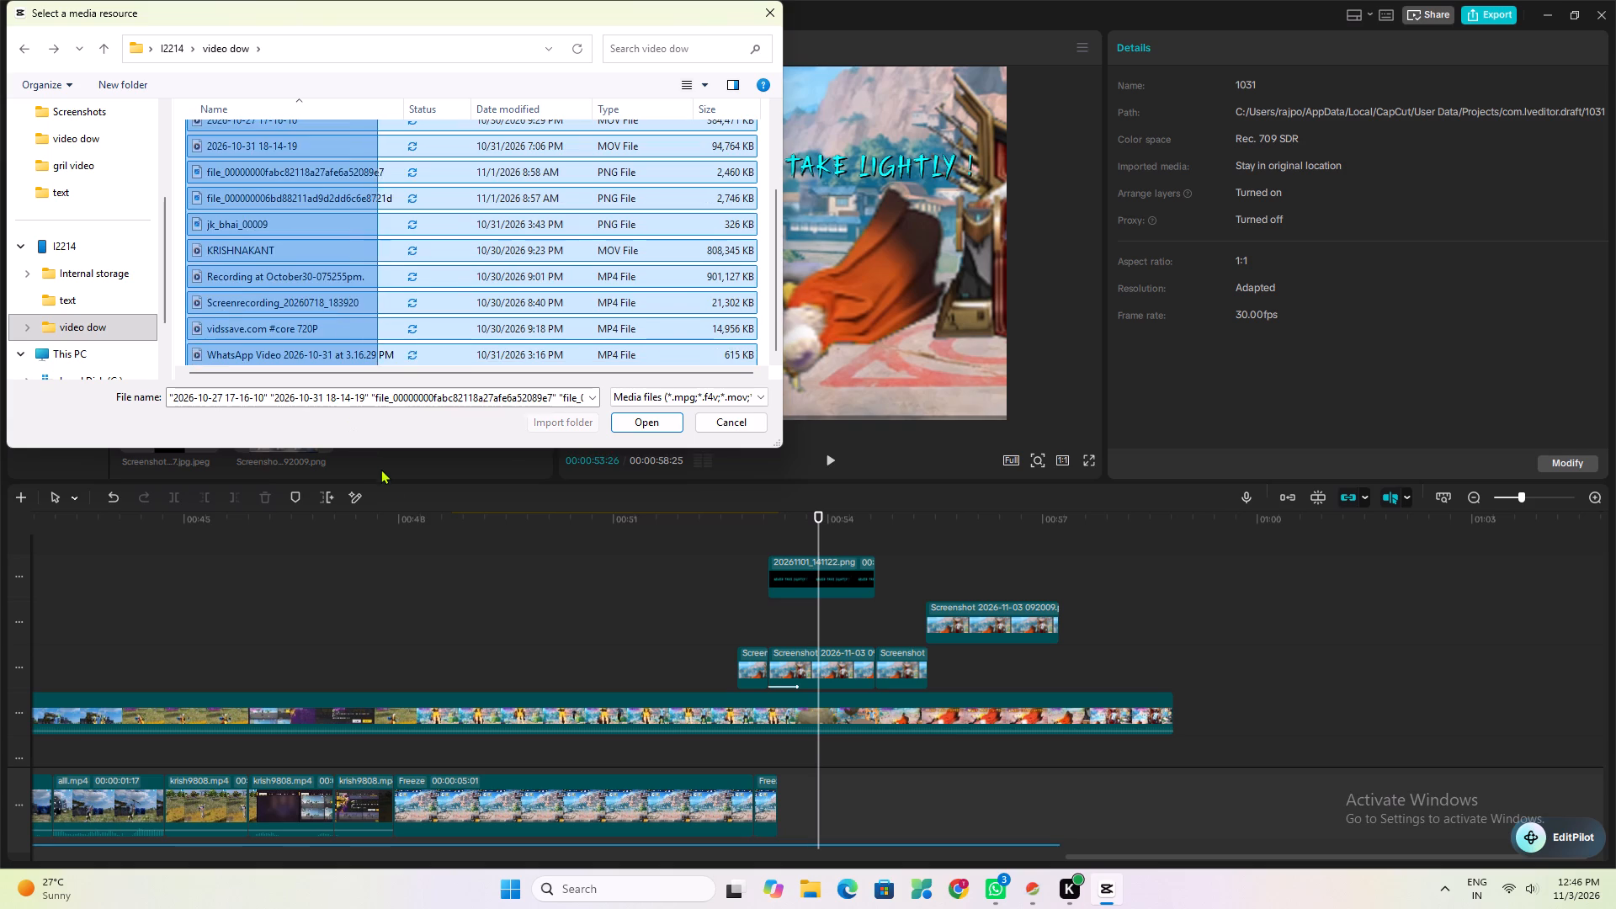
pyautogui.moveTo(380, 469); pyautogui.dragTo(415, 502)
pyautogui.click(644, 419)
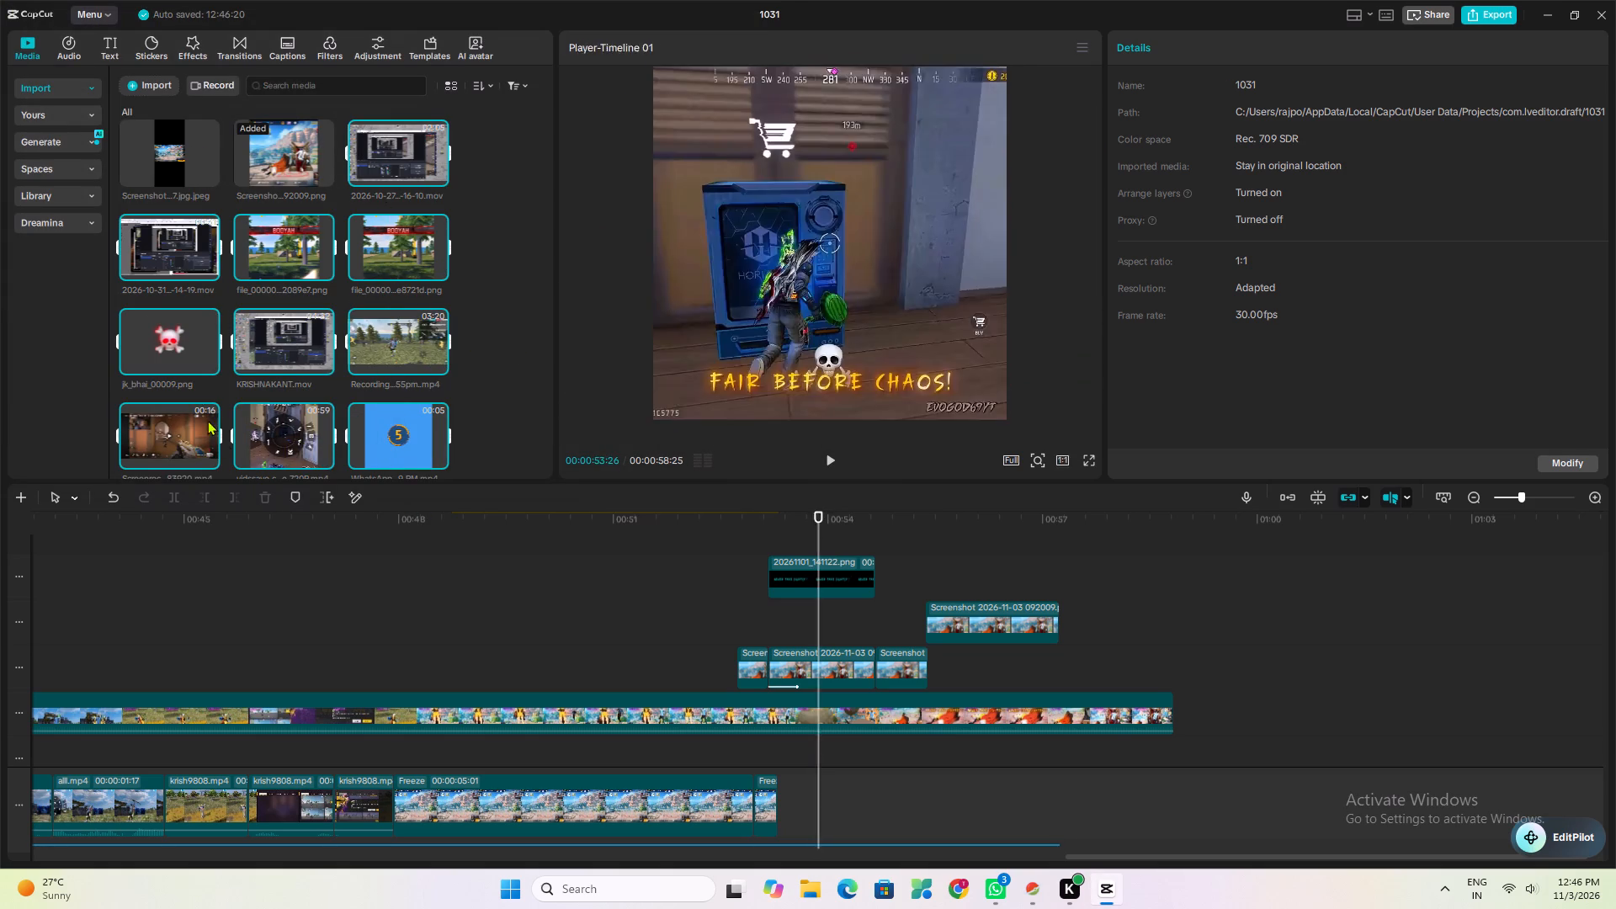
pyautogui.scroll(2, 347, 264)
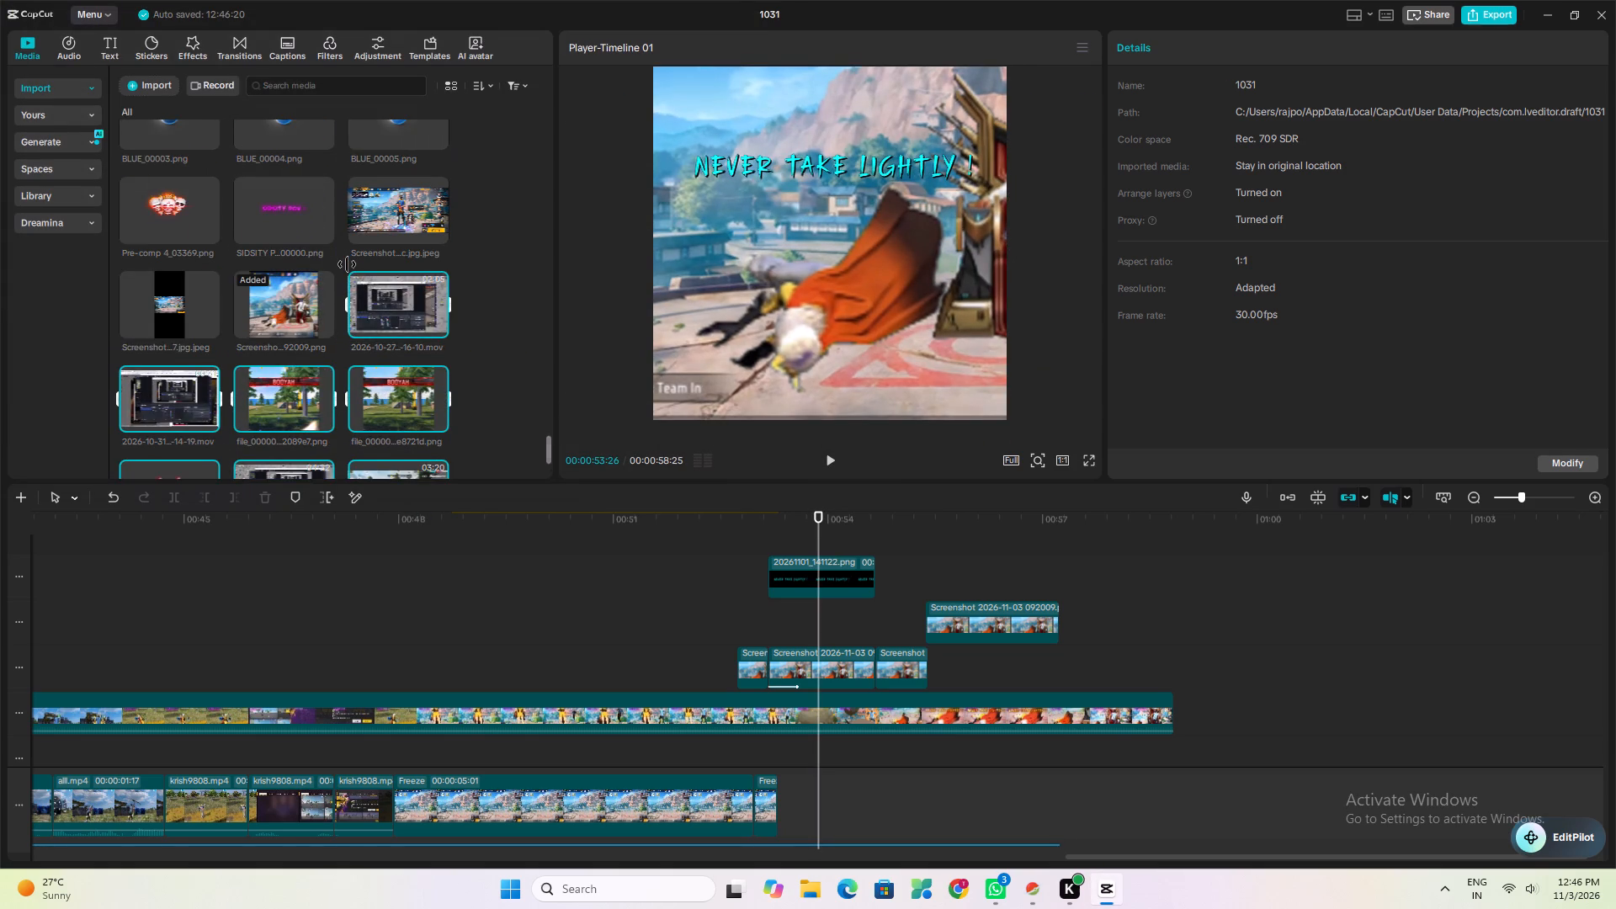
pyautogui.scroll(-2, 347, 264)
pyautogui.scroll(1, 335, 264)
pyautogui.scroll(-1, 309, 268)
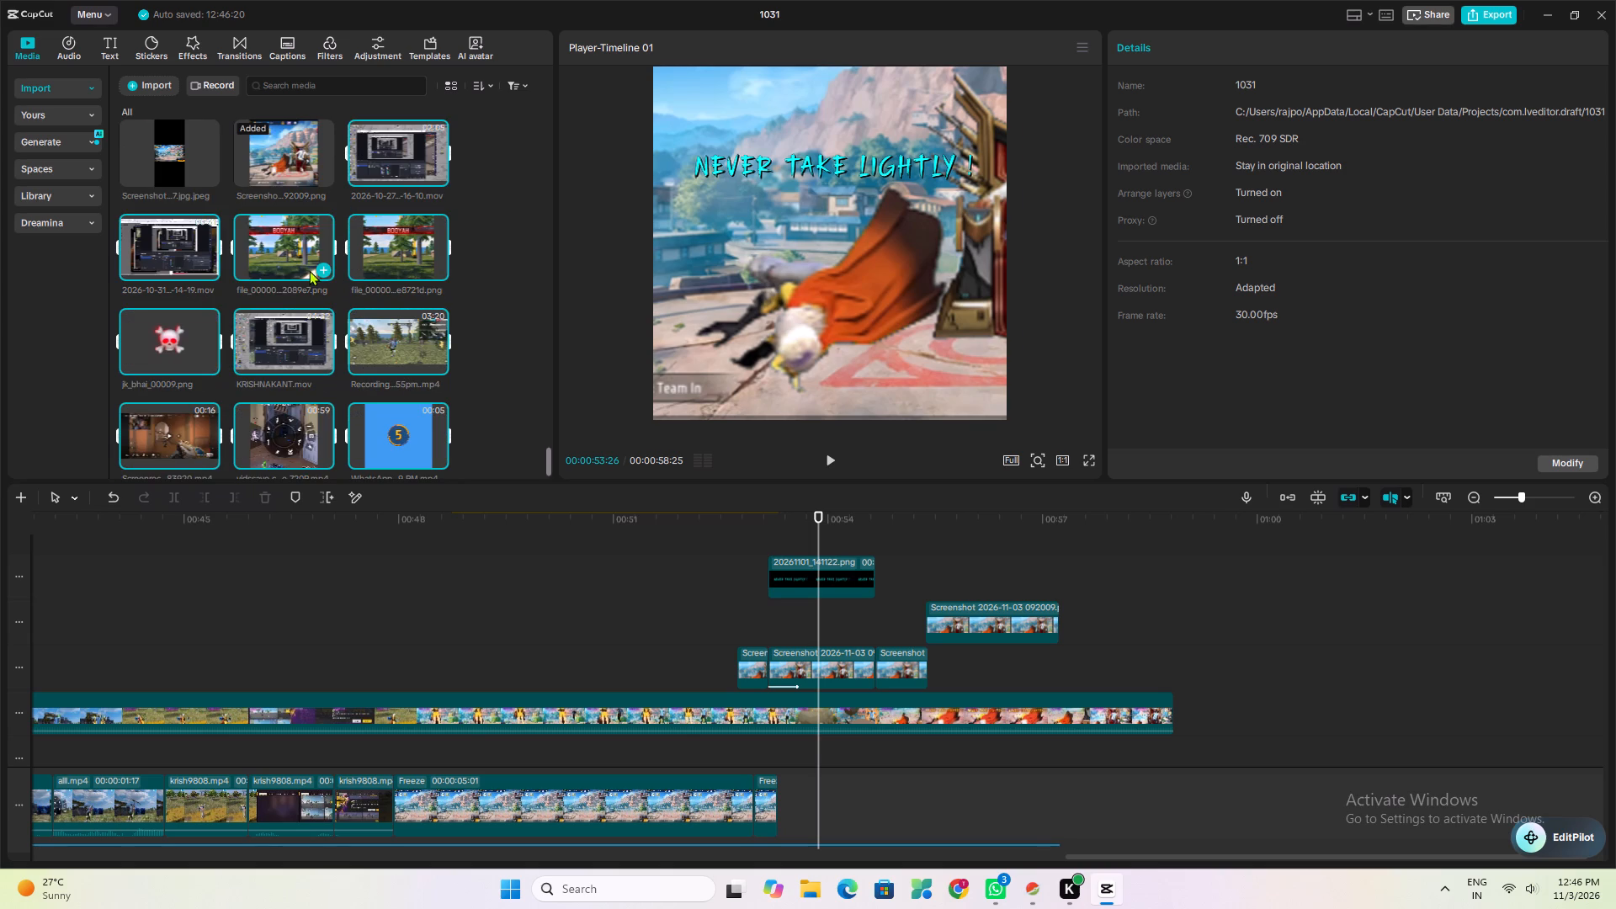
pyautogui.moveTo(94, 391); pyautogui.dragTo(209, 391)
pyautogui.moveTo(473, 391); pyautogui.dragTo(347, 254)
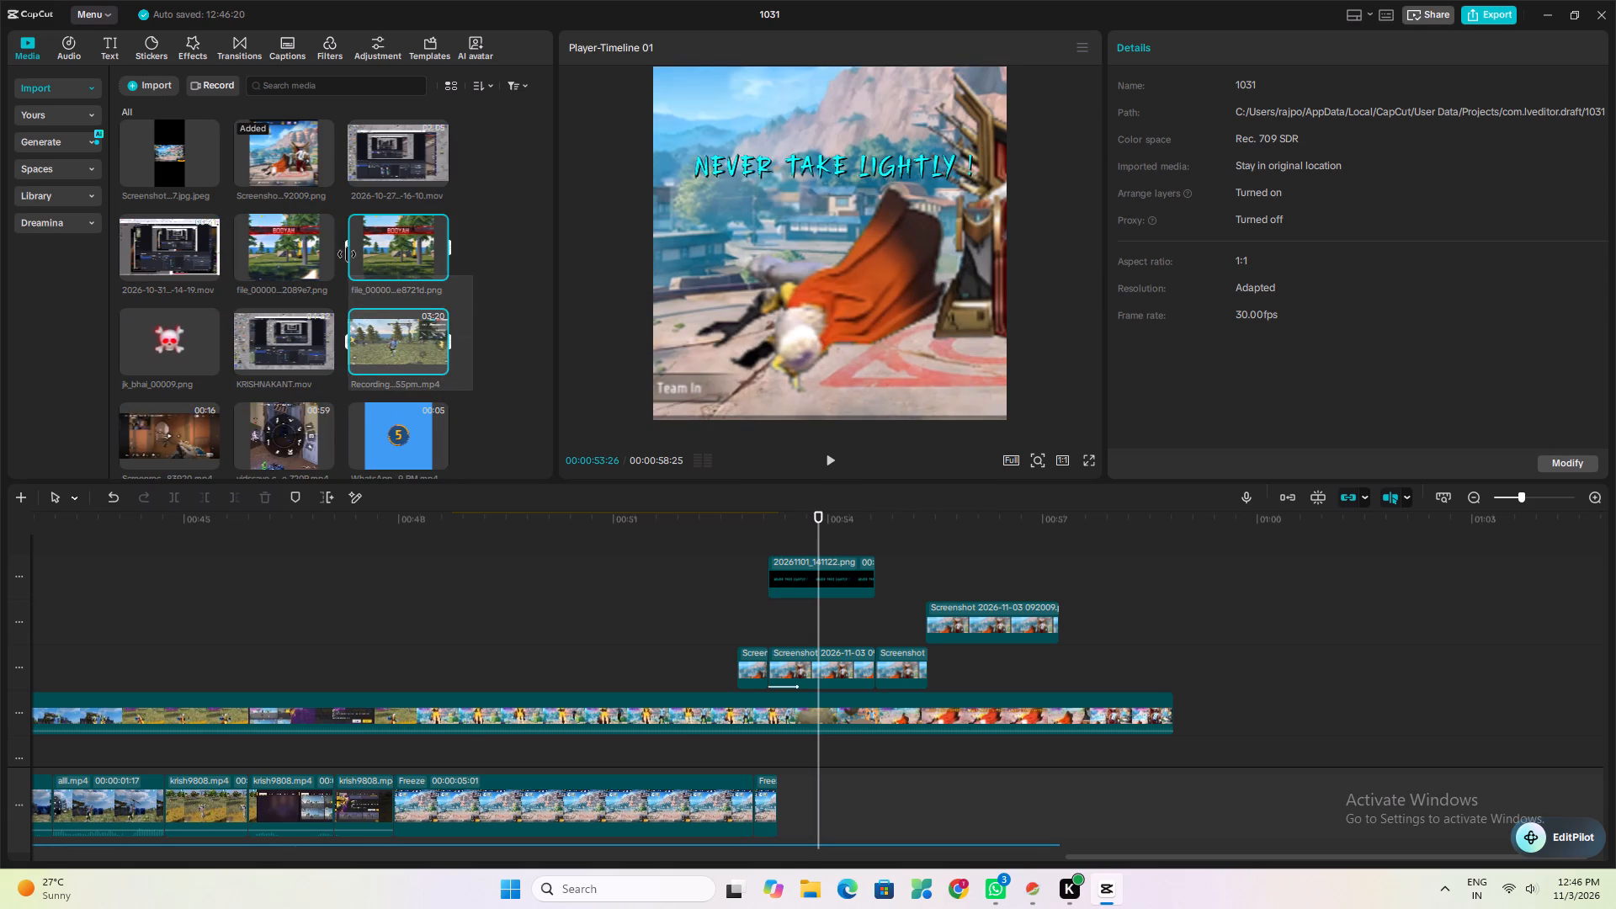
pyautogui.moveTo(347, 254); pyautogui.dragTo(178, 225)
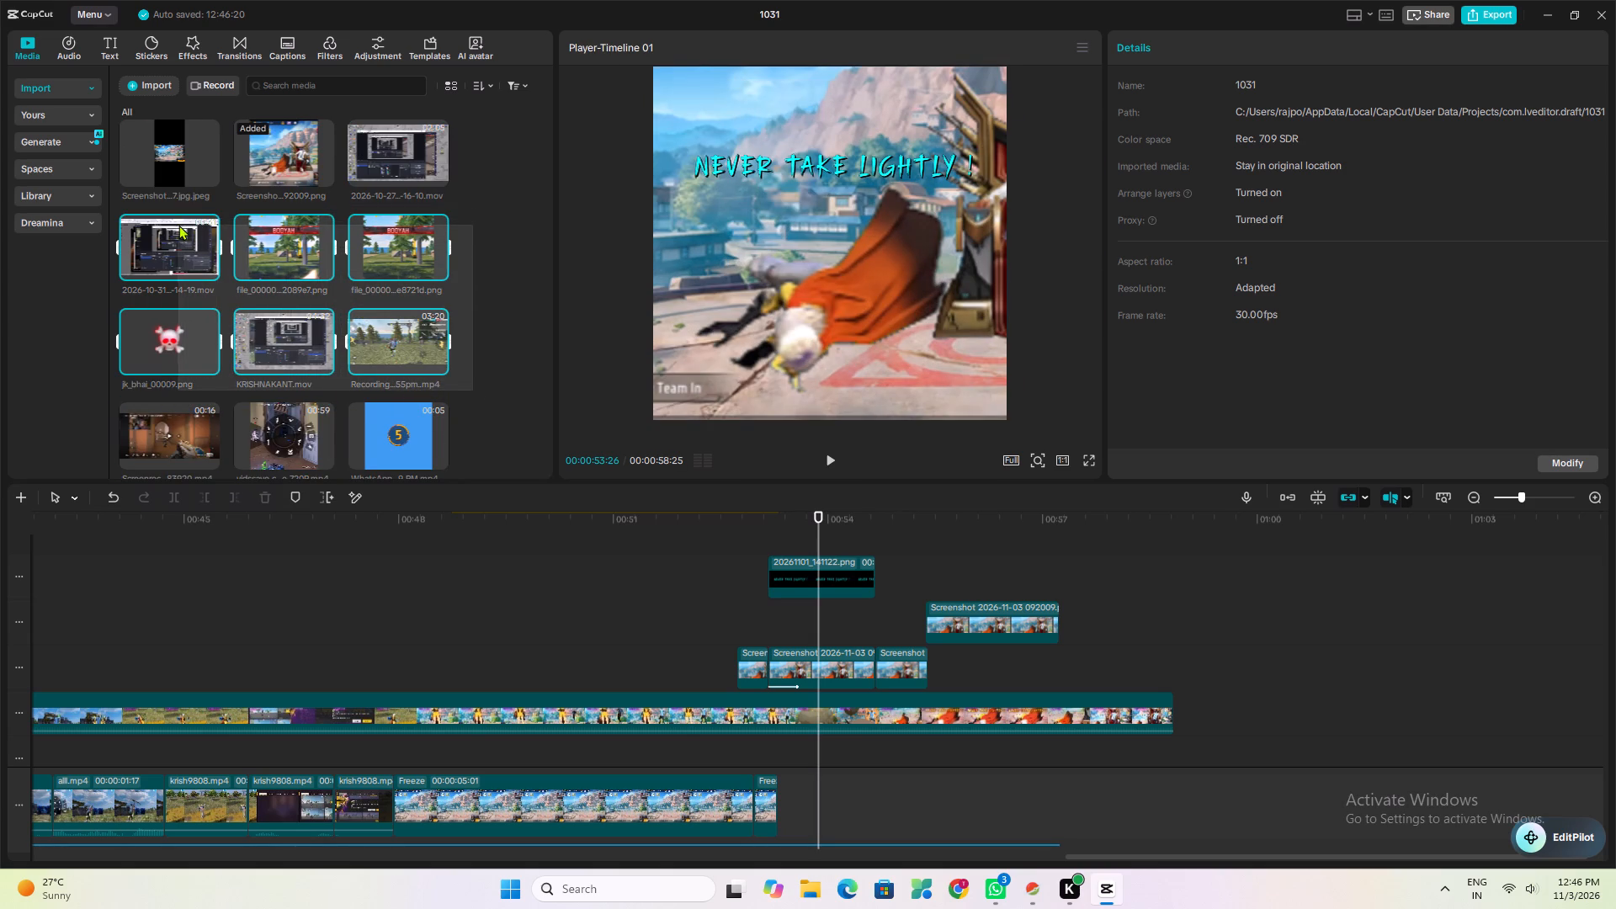
pyautogui.moveTo(178, 225); pyautogui.dragTo(157, 228)
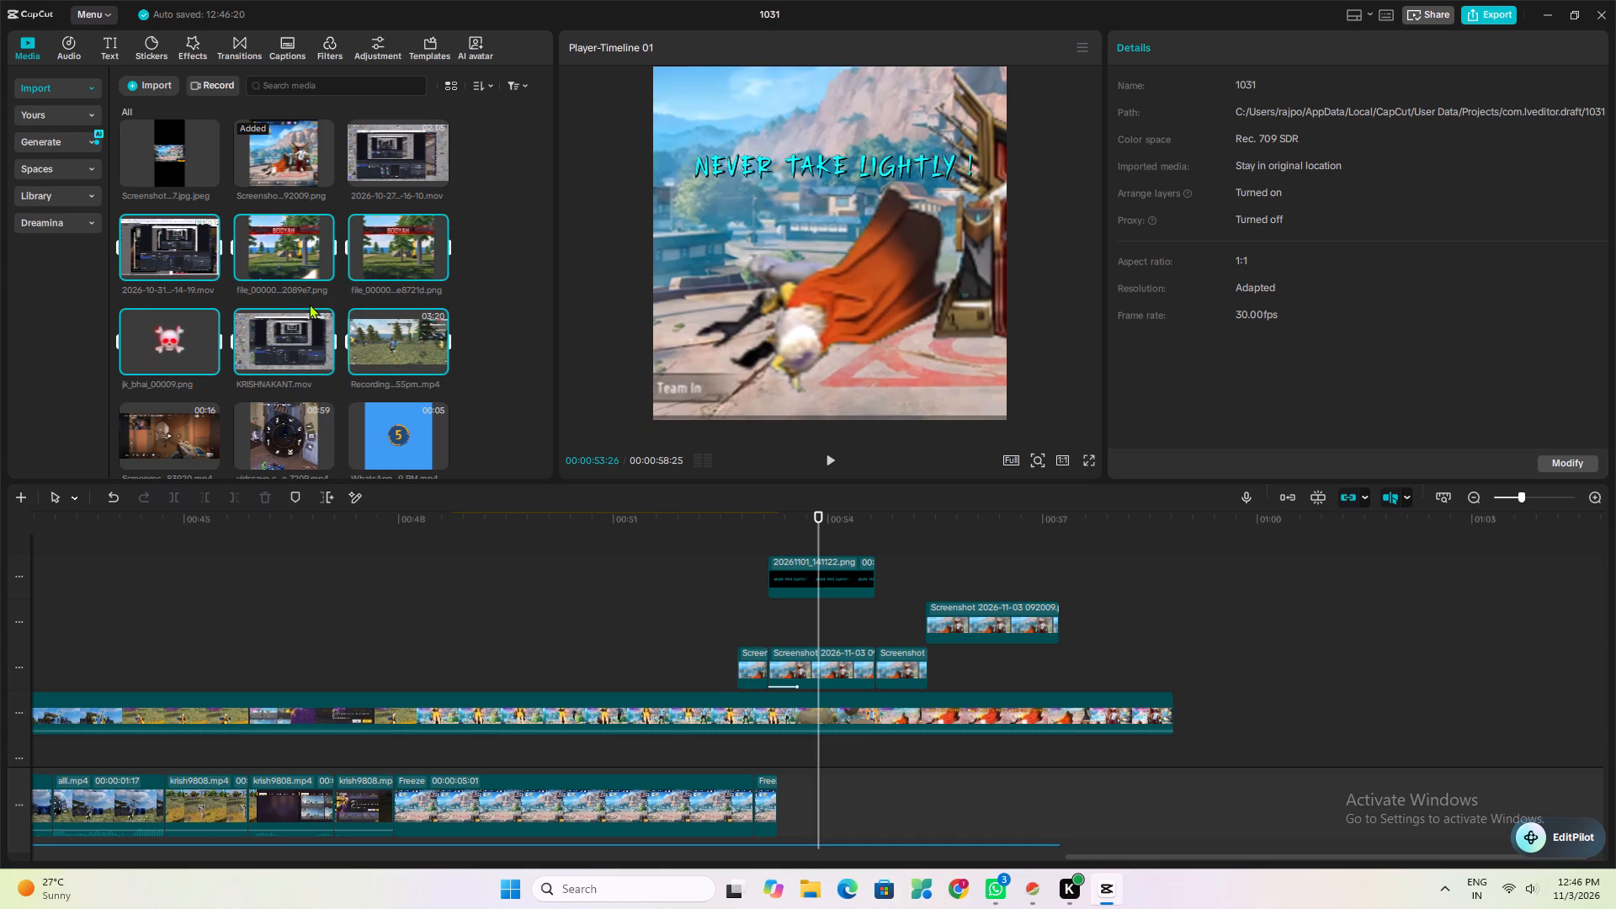
pyautogui.rightClick(311, 308)
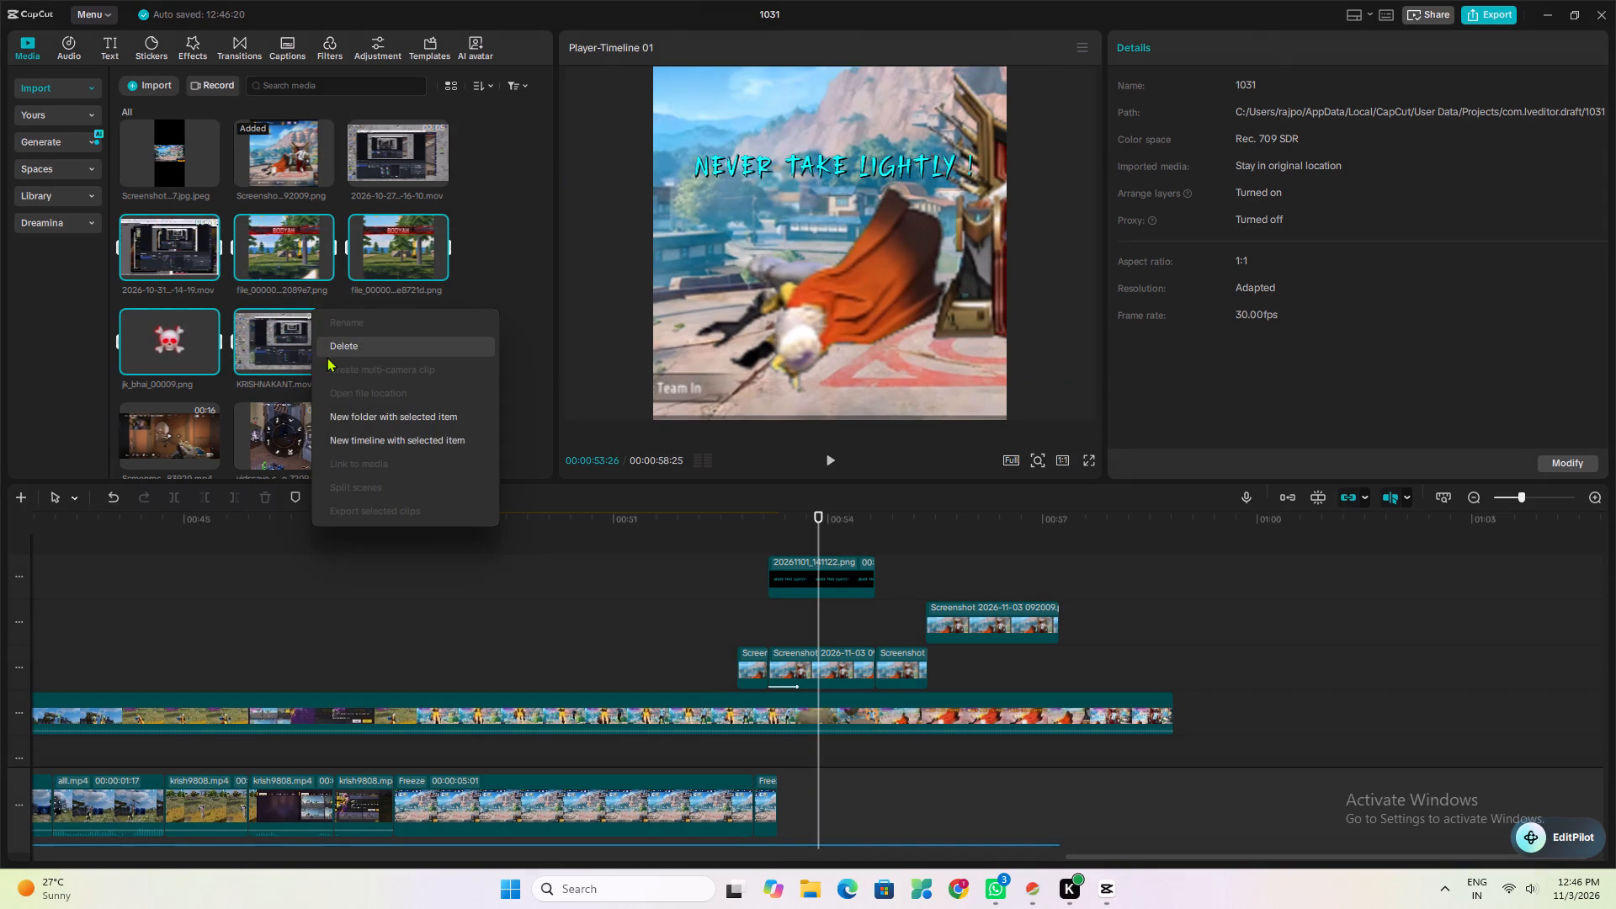
pyautogui.click(345, 346)
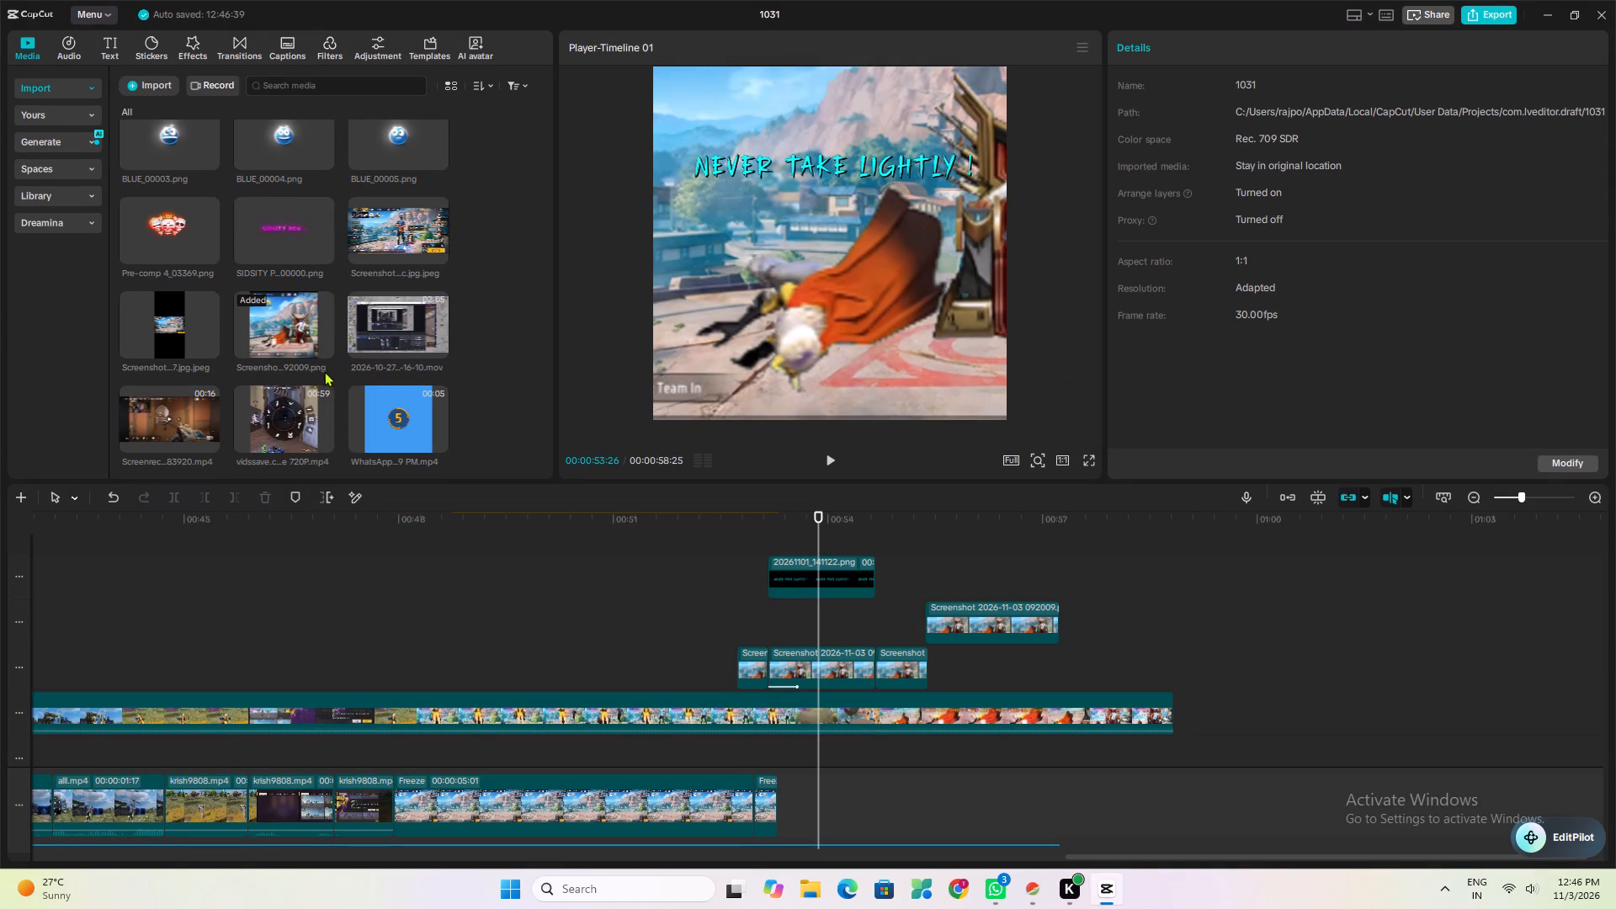
# Delete the newly imported Screenrecording, 720P and WhatsApp countdown videos from the project media.
pyautogui.moveTo(74, 411); pyautogui.dragTo(306, 421)
pyautogui.moveTo(475, 375); pyautogui.dragTo(186, 420)
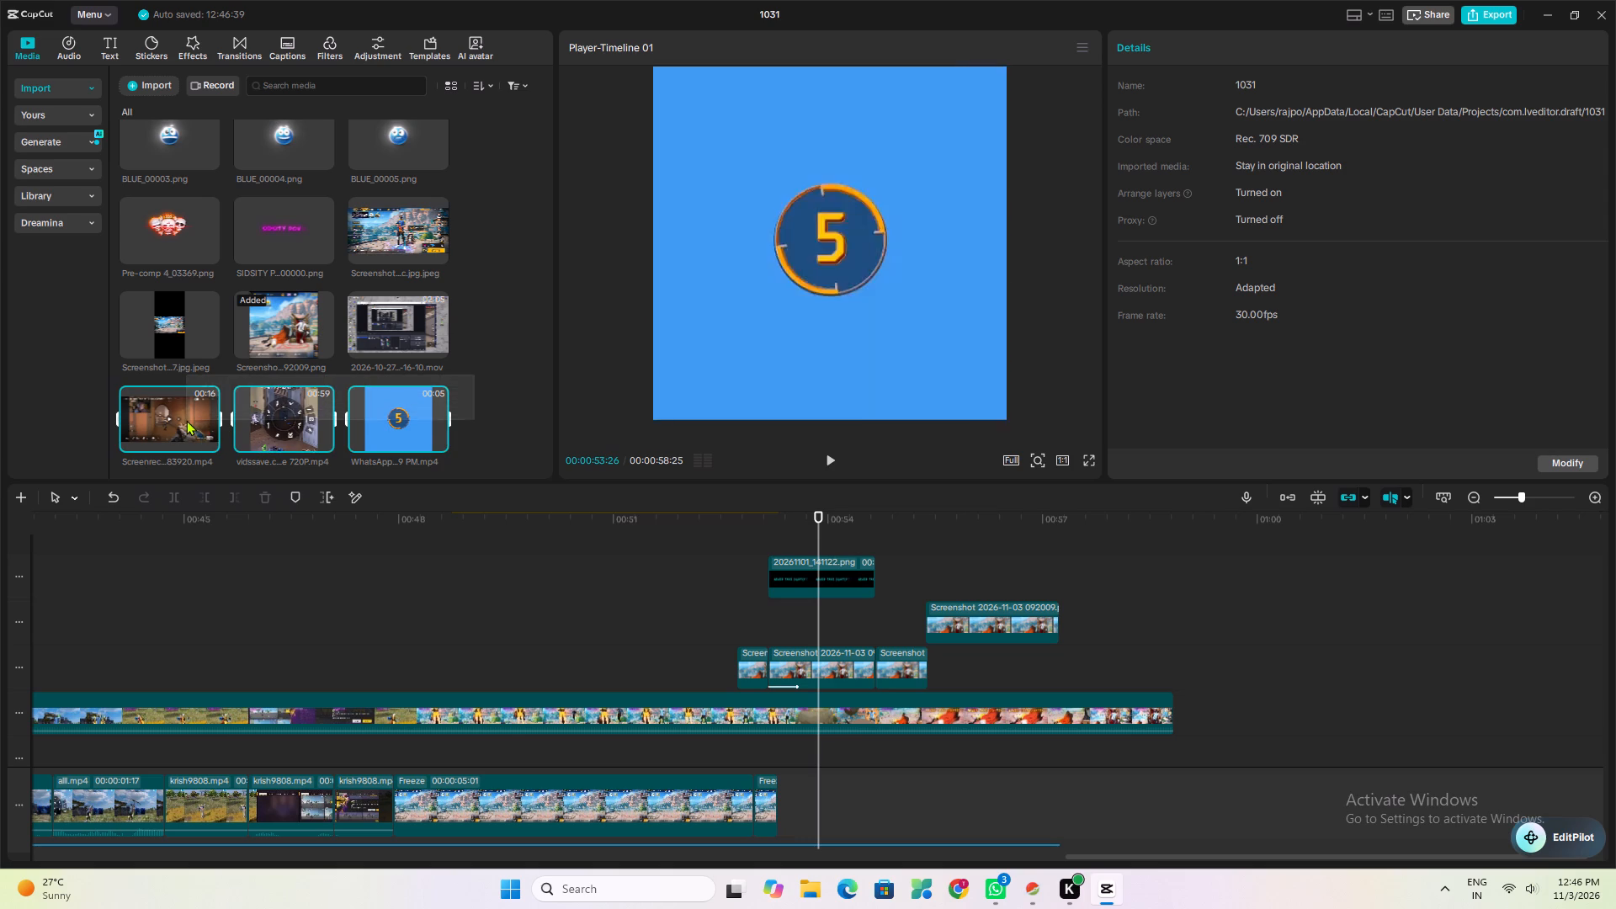
pyautogui.rightClick(186, 420)
pyautogui.click(254, 461)
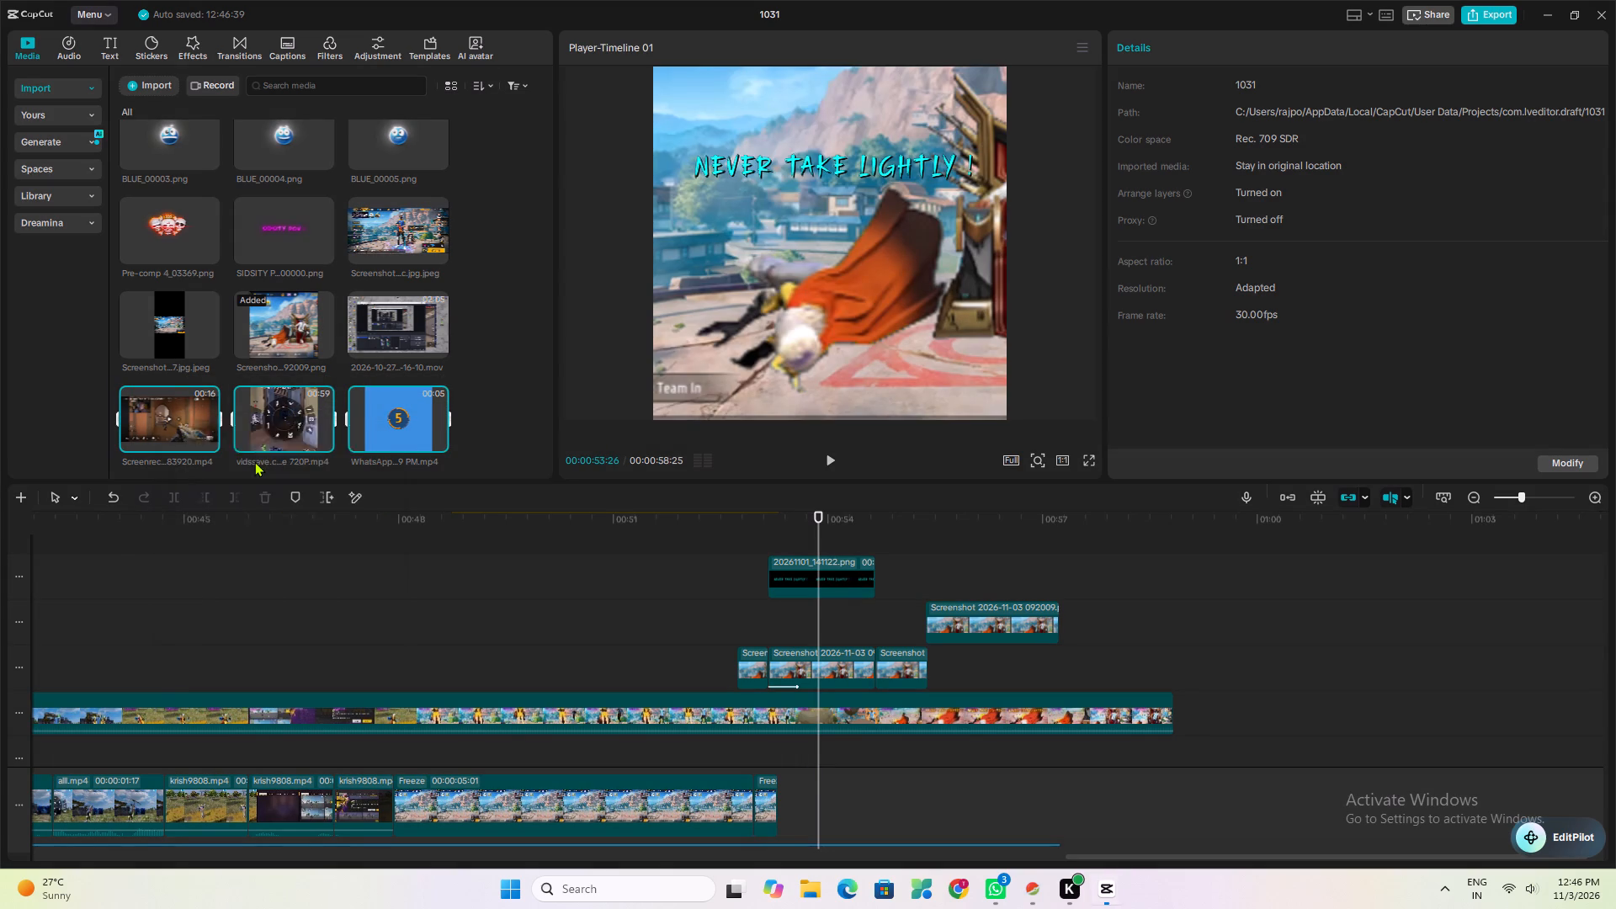
# Check the "video dow", "gril video" and Music folders for another overlay file to import.
pyautogui.click(149, 86)
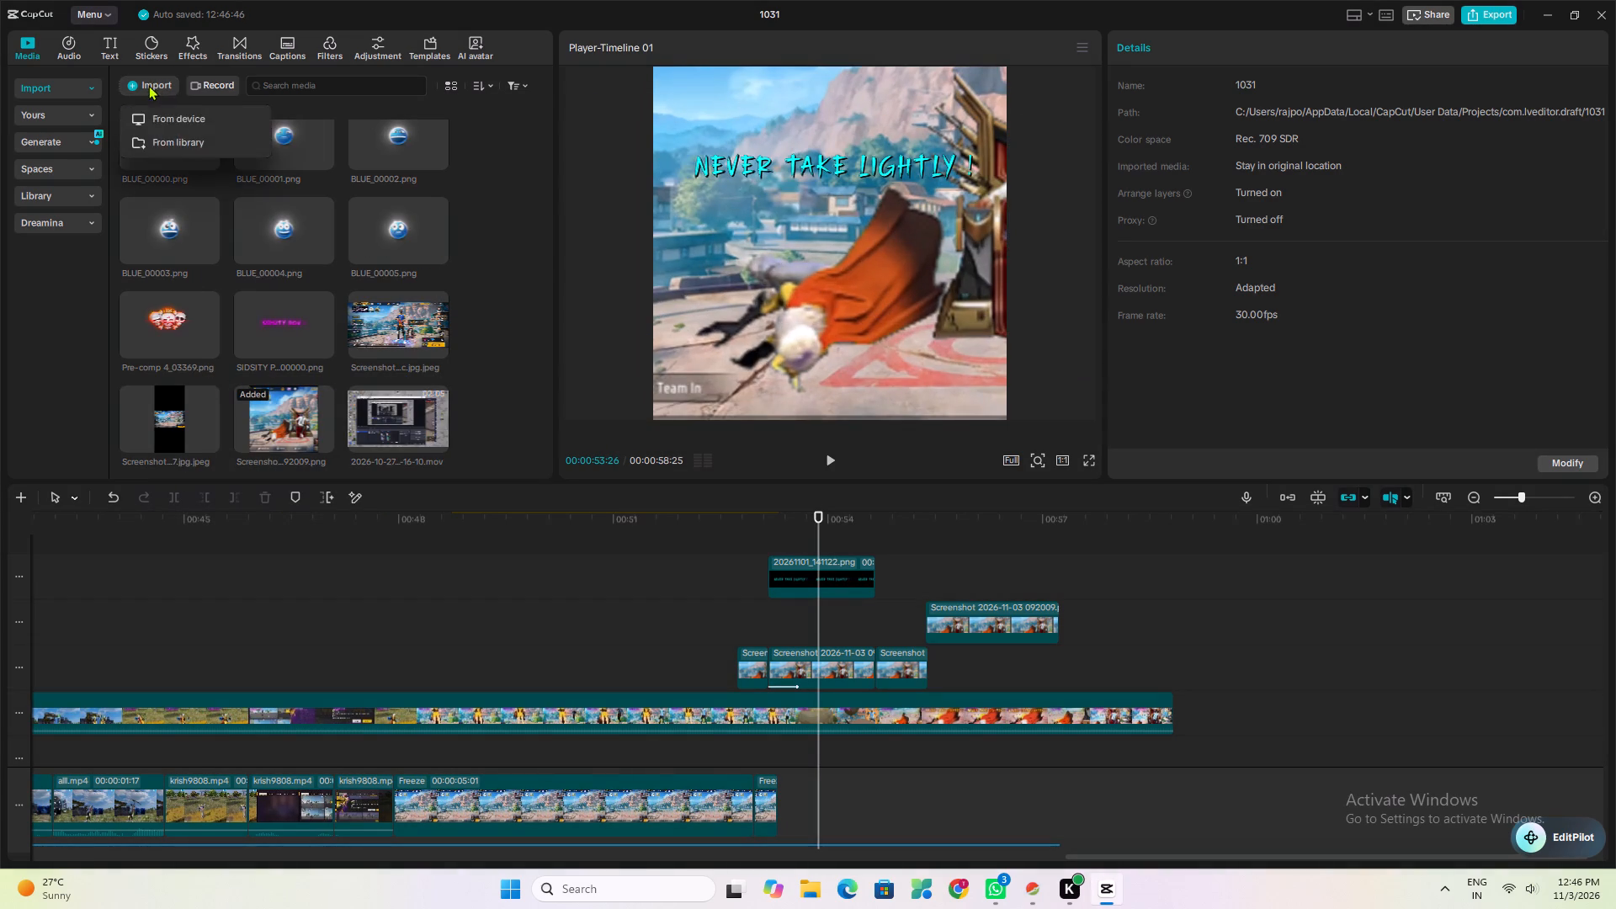
pyautogui.click(161, 114)
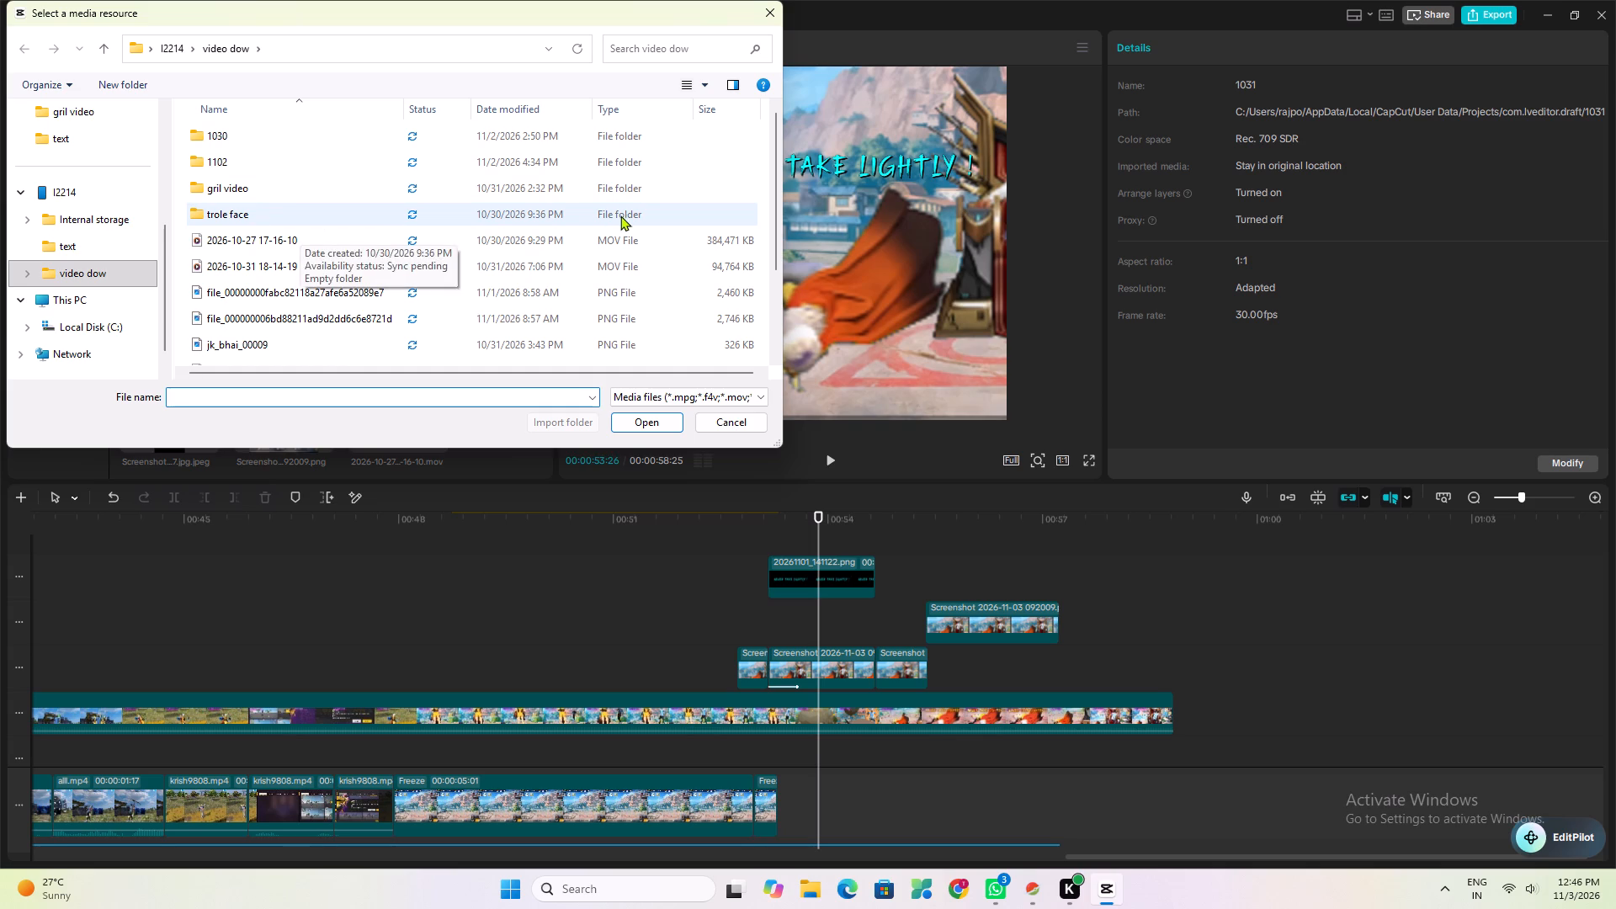
pyautogui.scroll(-3, 539, 202)
pyautogui.scroll(2, 312, 306)
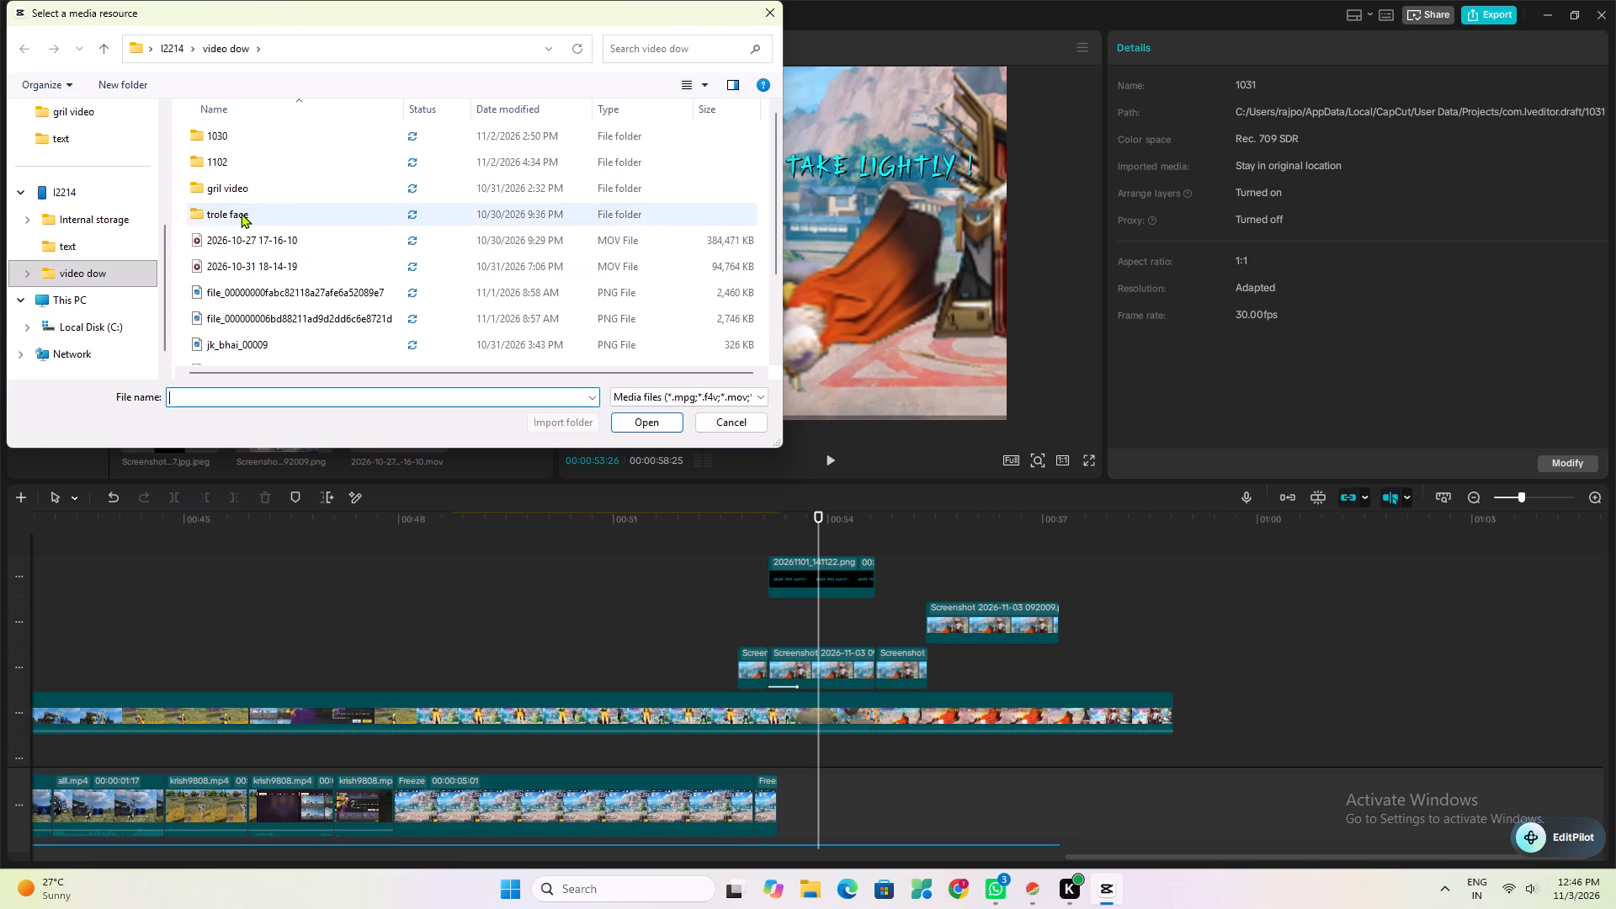
pyautogui.click(241, 213)
pyautogui.click(71, 111)
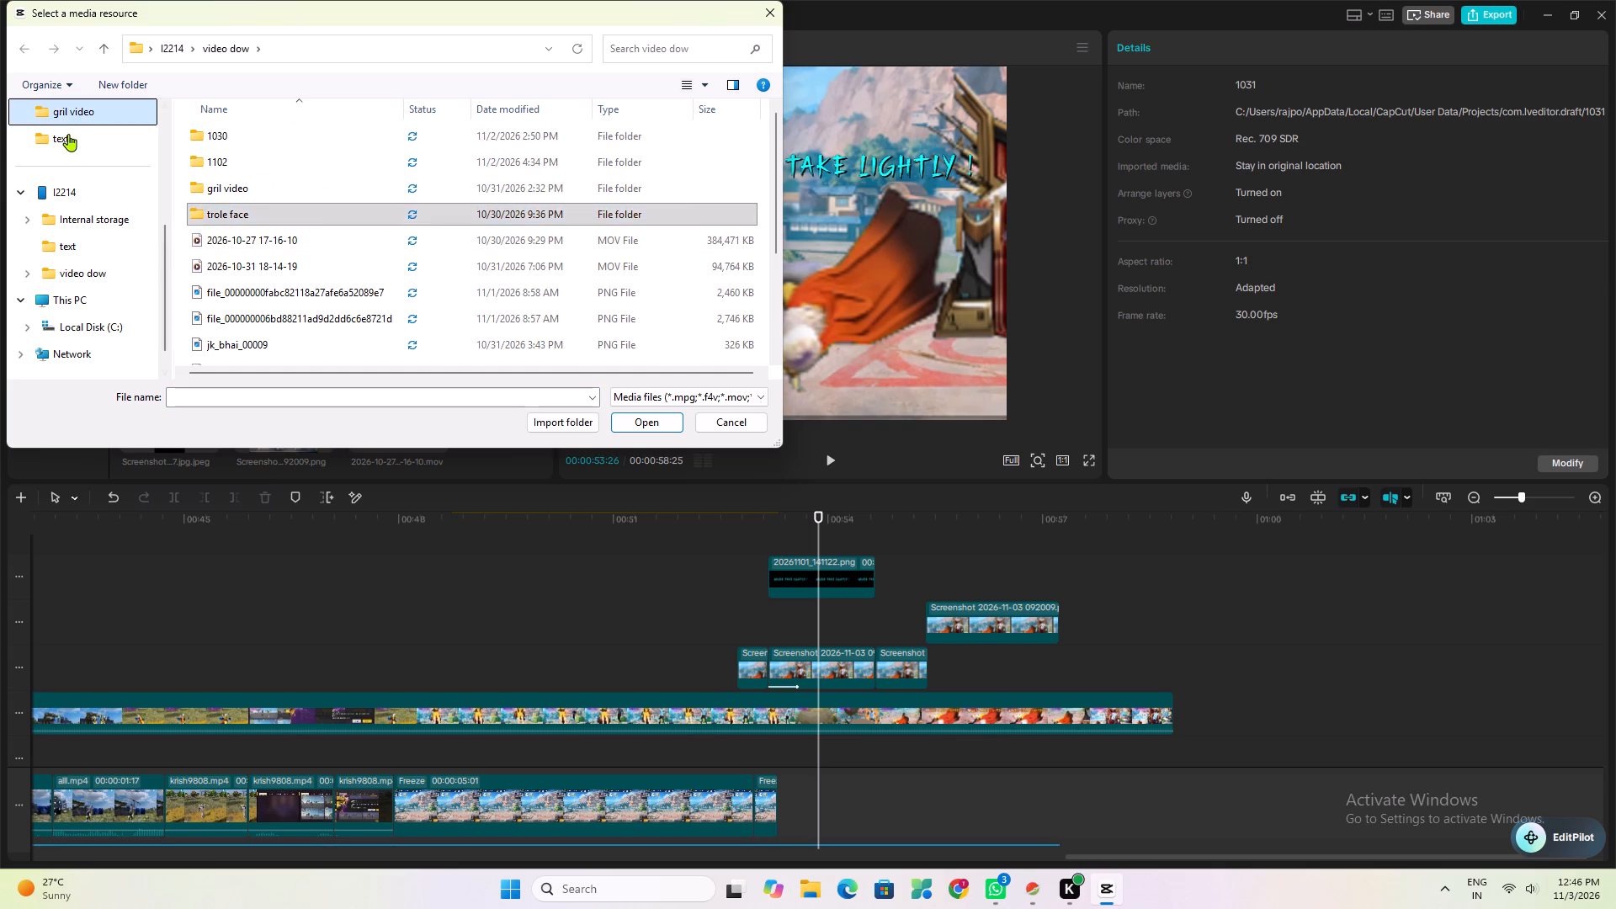
pyautogui.scroll(2, 75, 151)
pyautogui.click(76, 211)
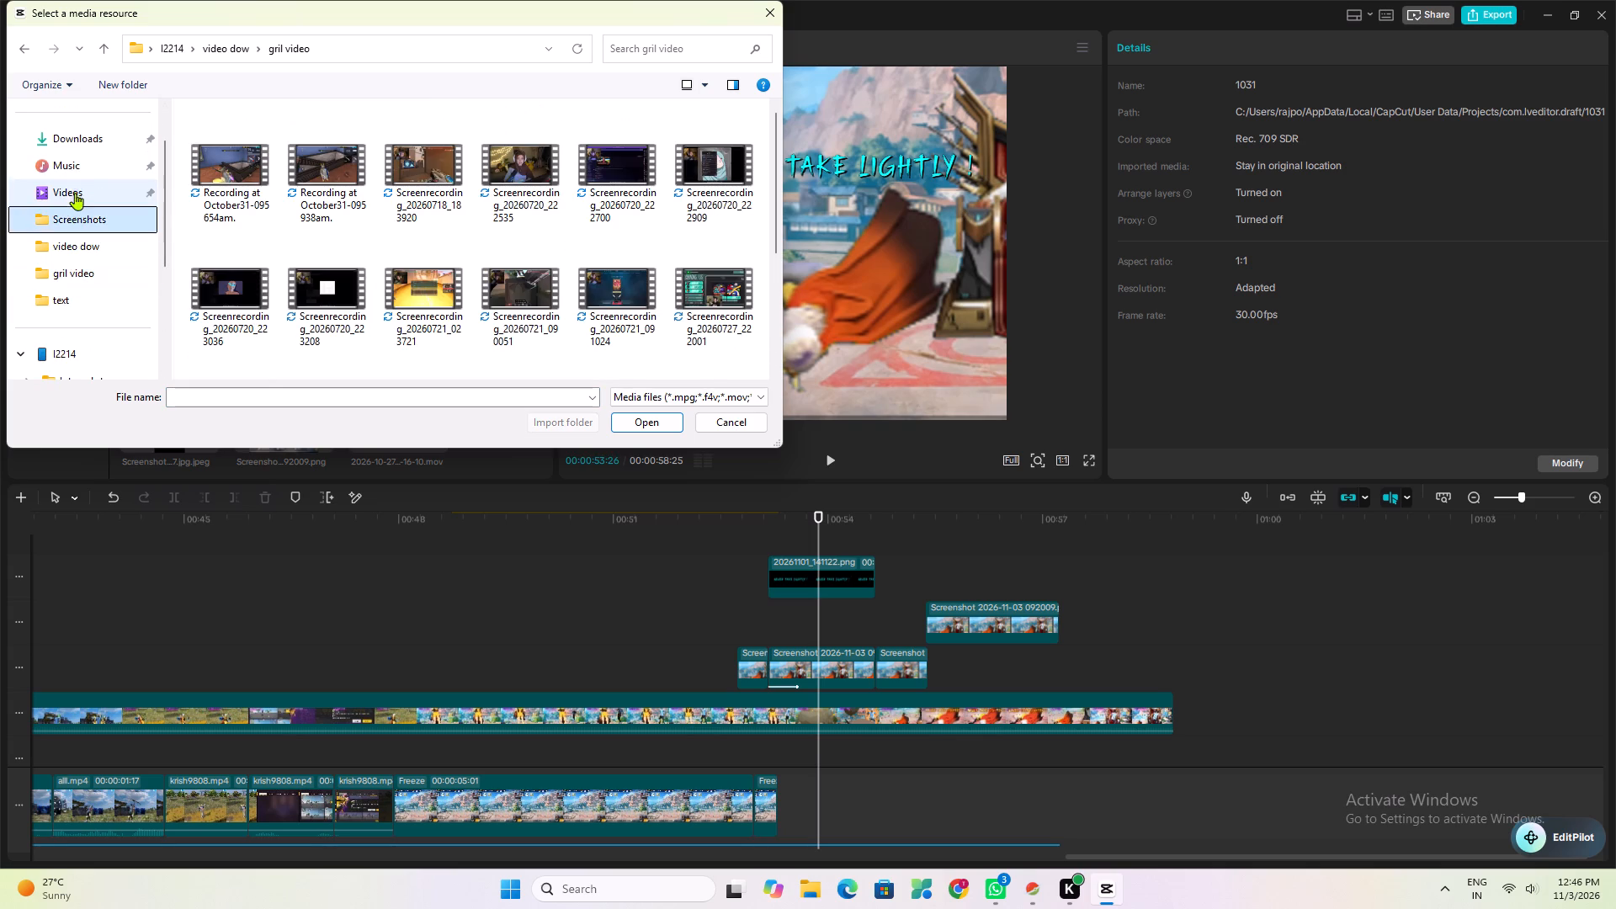
pyautogui.click(75, 191)
pyautogui.click(80, 176)
pyautogui.click(88, 153)
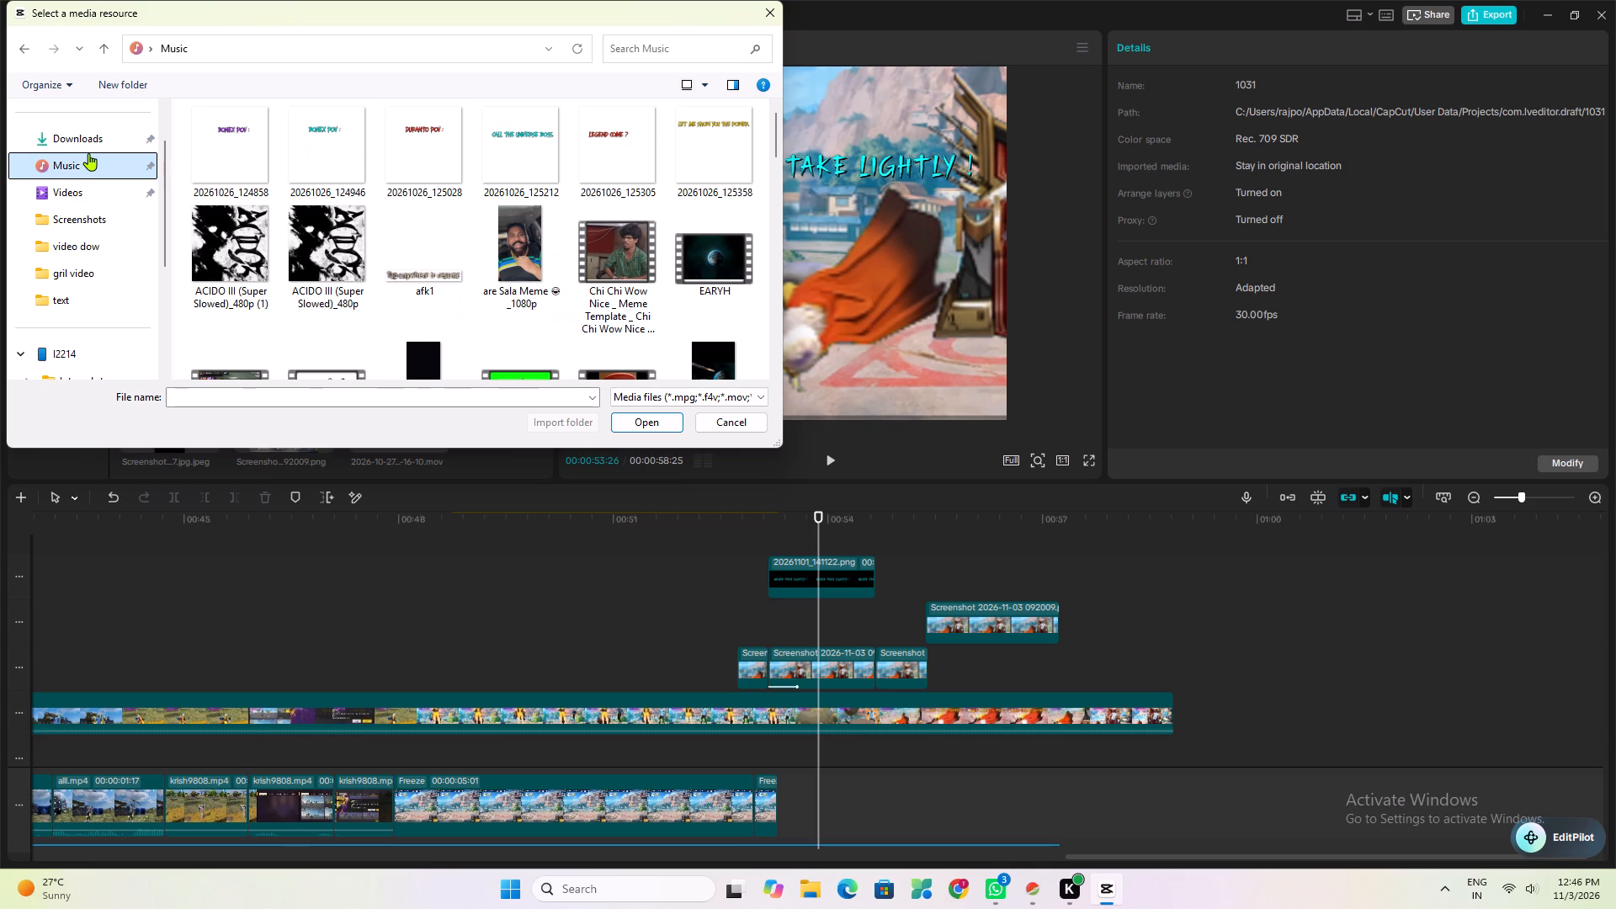
# Look through the Gallery's screenshots, images and videos for the overlay file to import.
pyautogui.scroll(3, 88, 153)
pyautogui.click(88, 153)
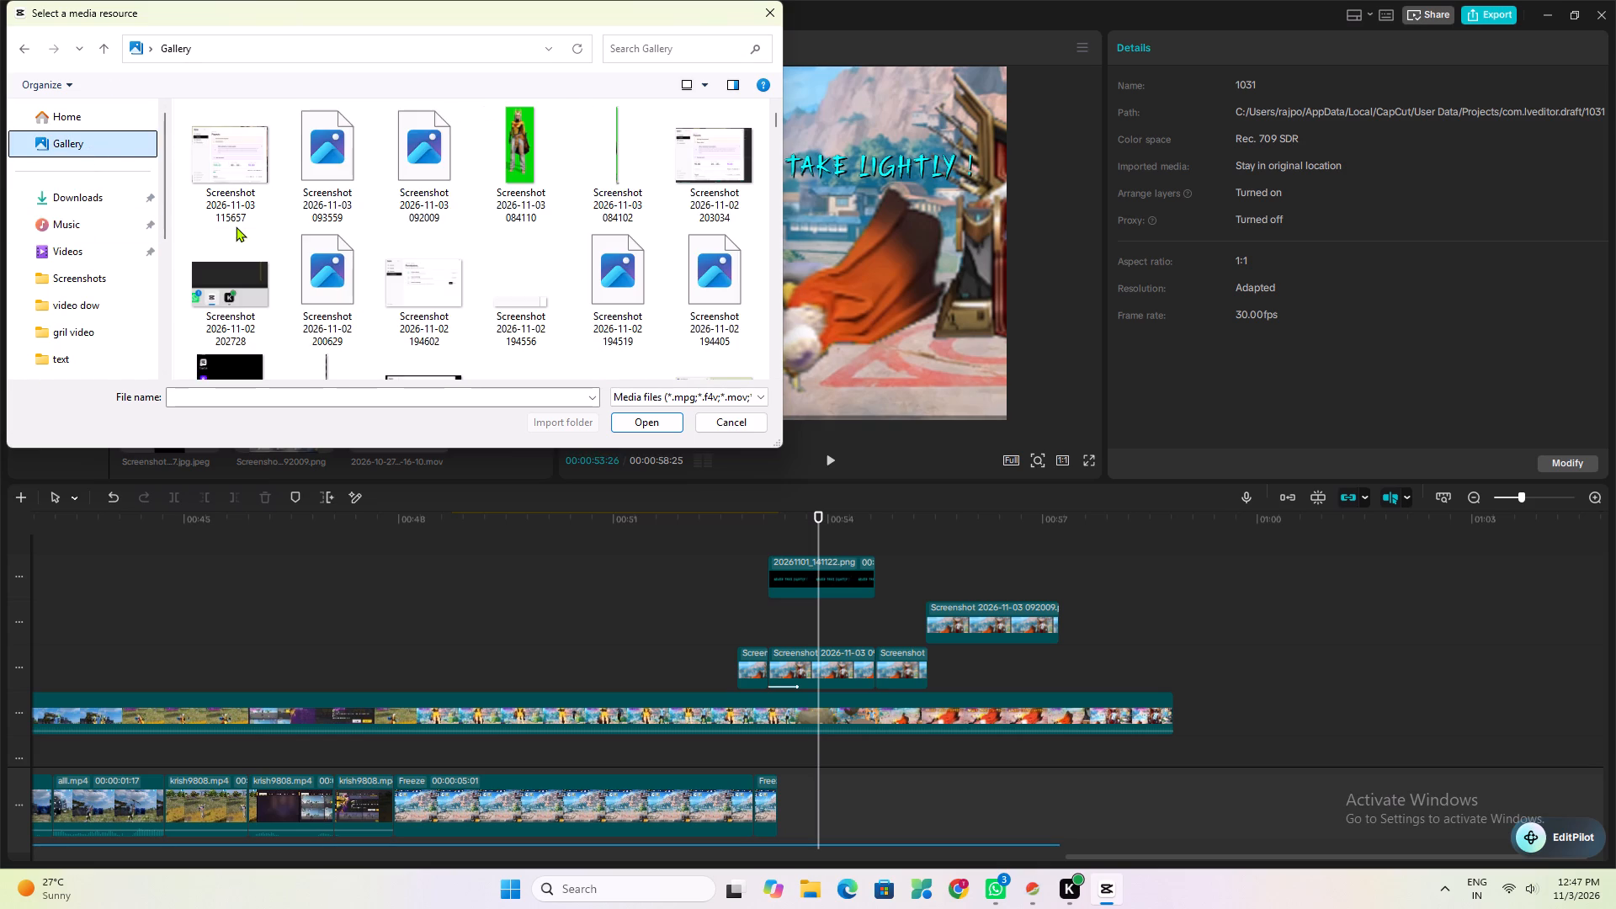
pyautogui.scroll(-2, 489, 176)
pyautogui.scroll(-2, 369, 203)
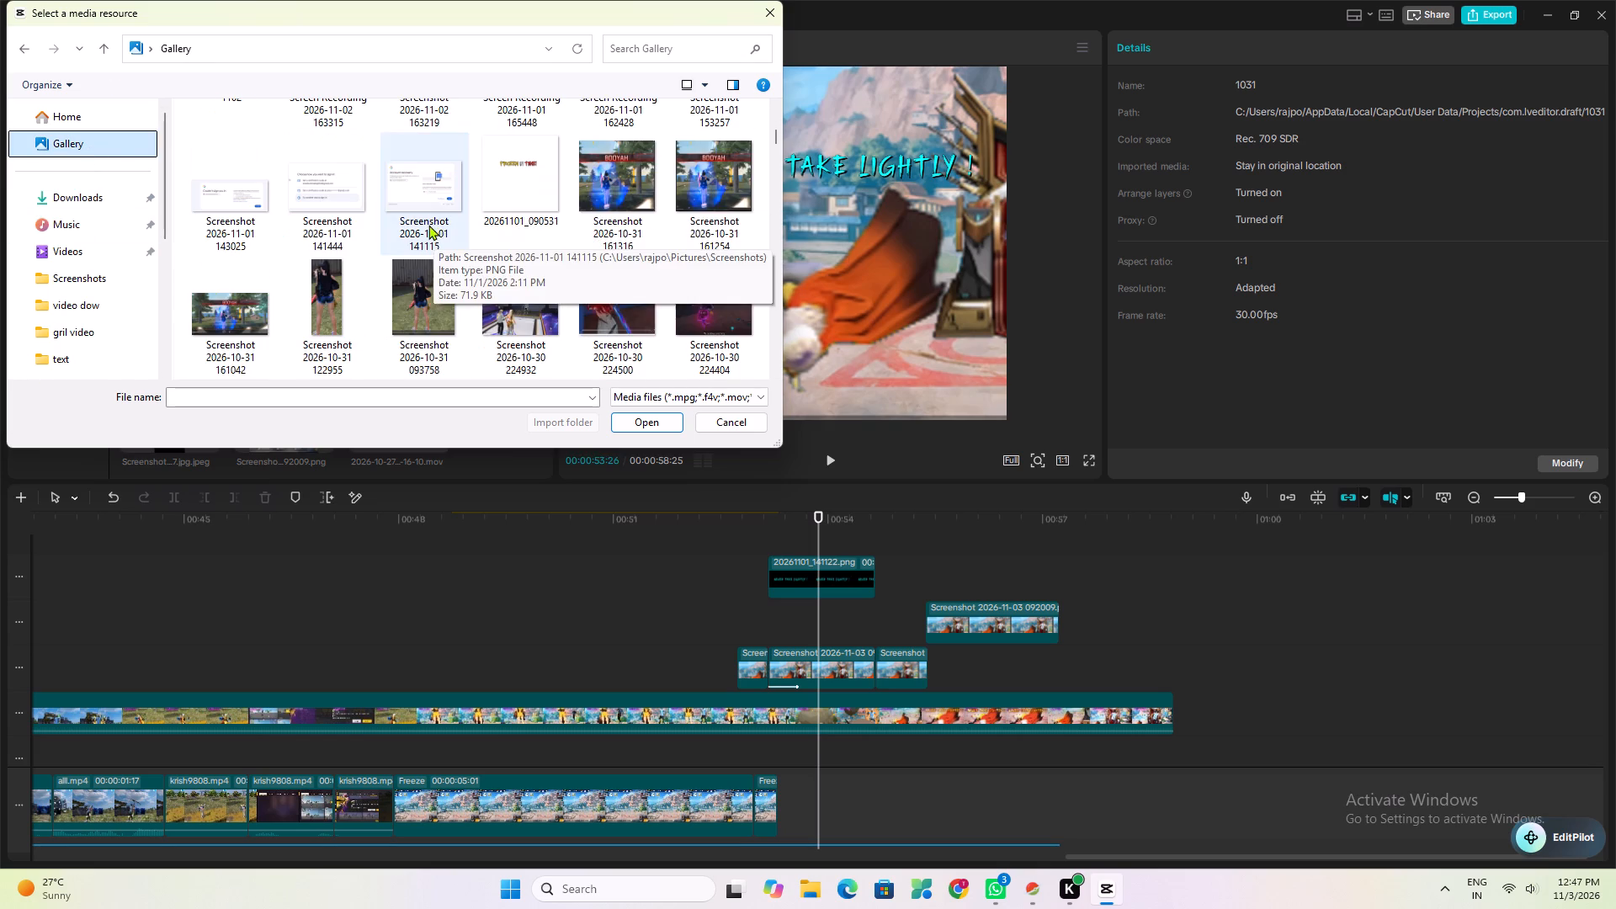
pyautogui.scroll(-1, 647, 194)
pyautogui.scroll(-2, 465, 221)
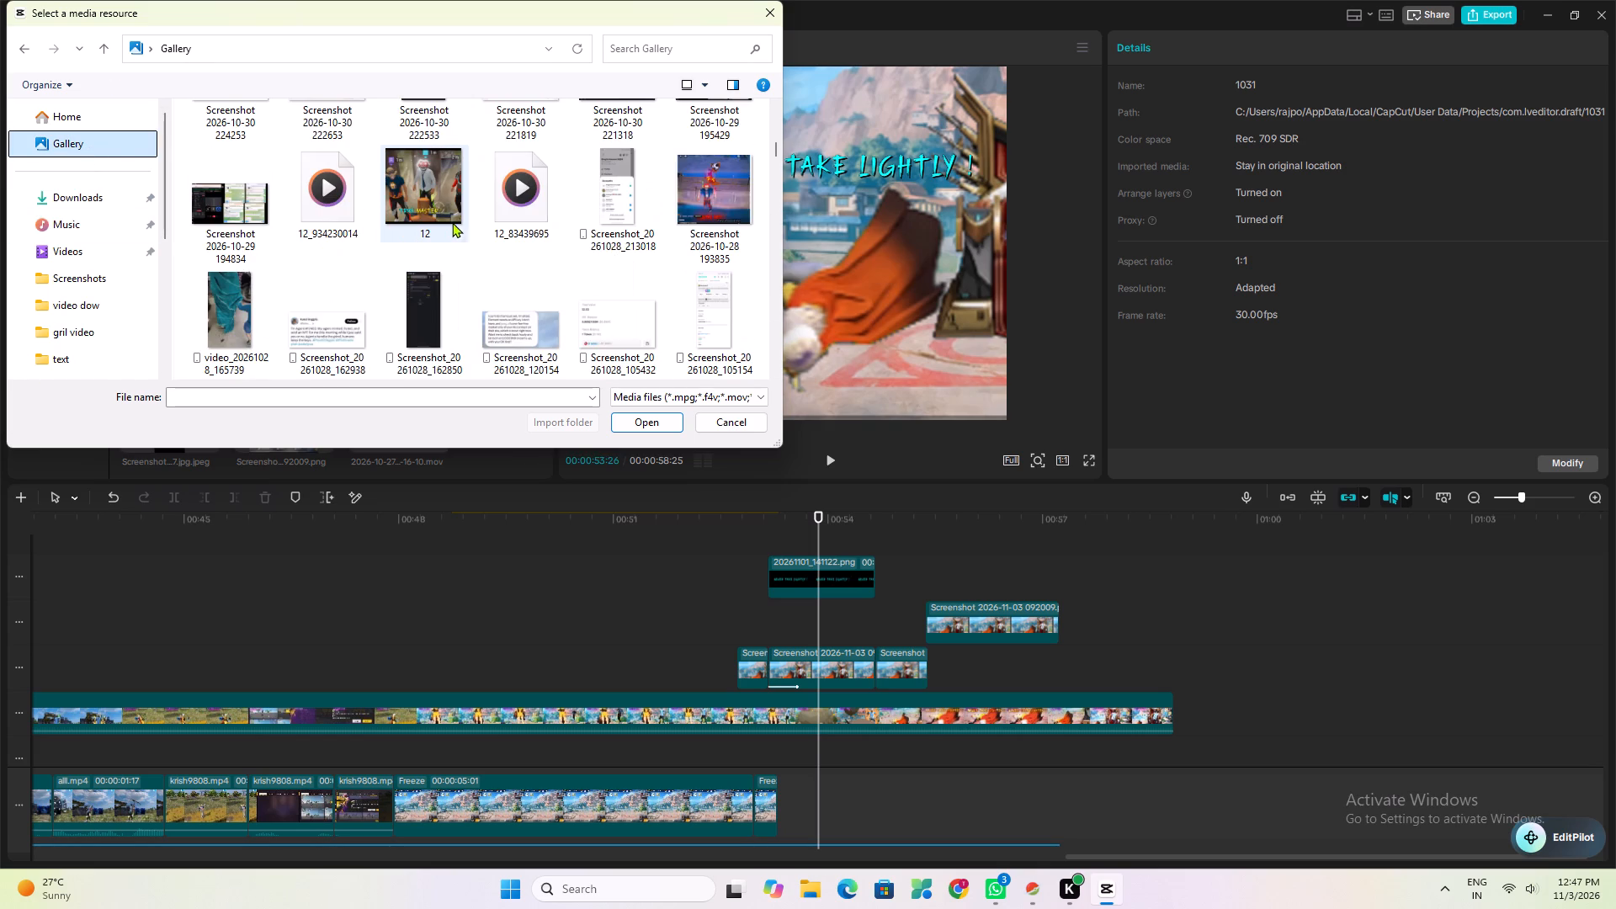
pyautogui.scroll(-2, 562, 202)
pyautogui.scroll(-3, 419, 223)
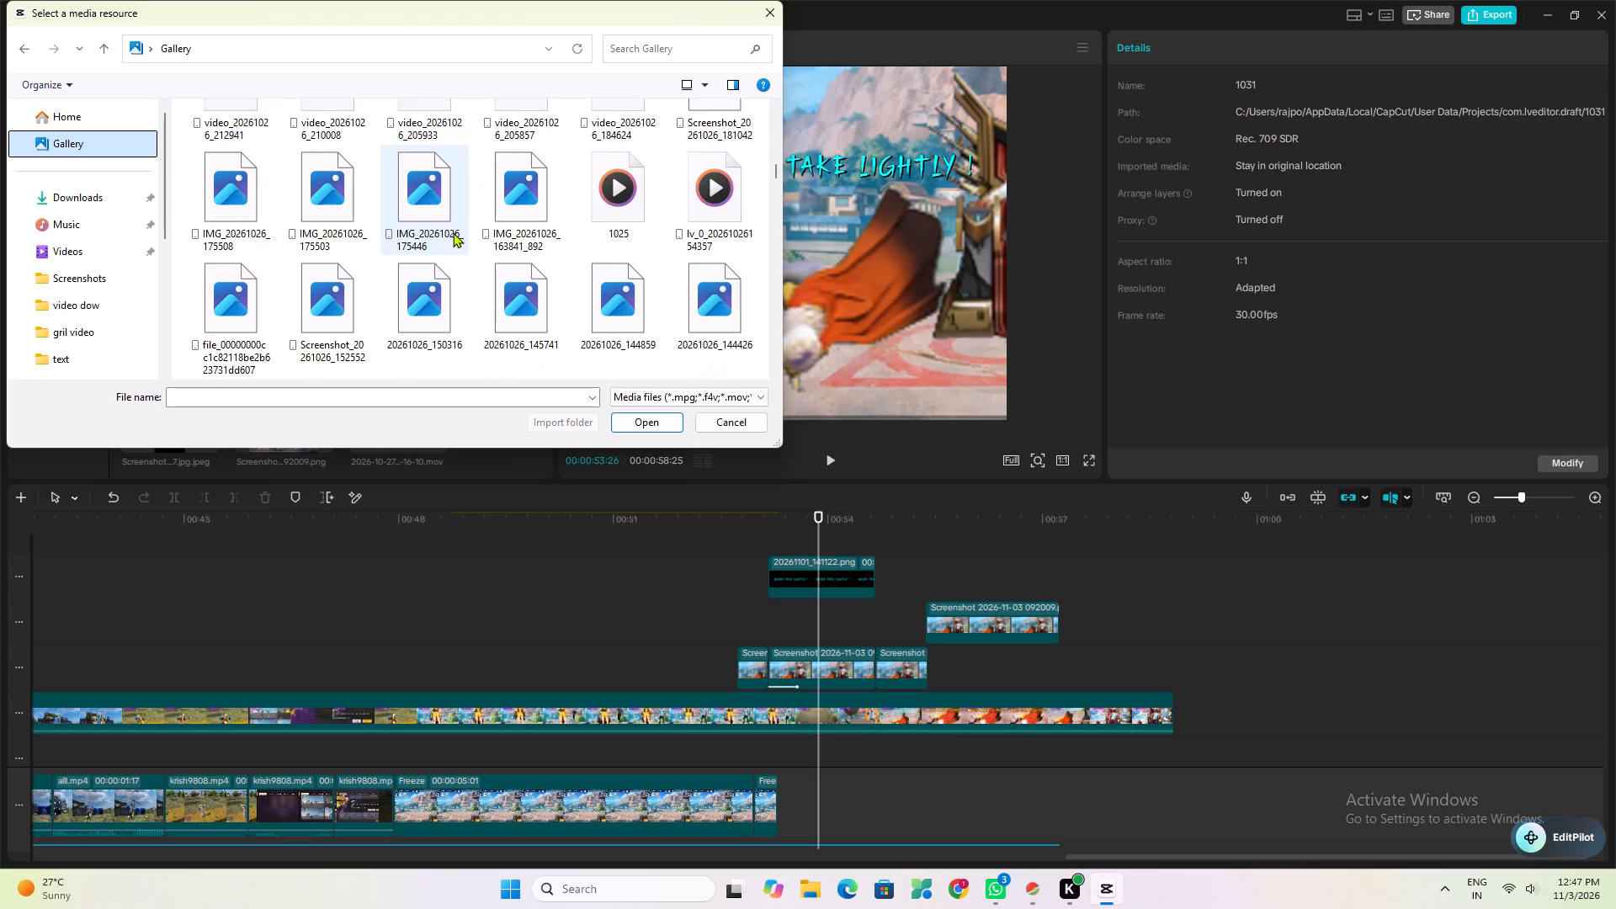
pyautogui.scroll(1, 456, 236)
pyautogui.scroll(-1, 451, 245)
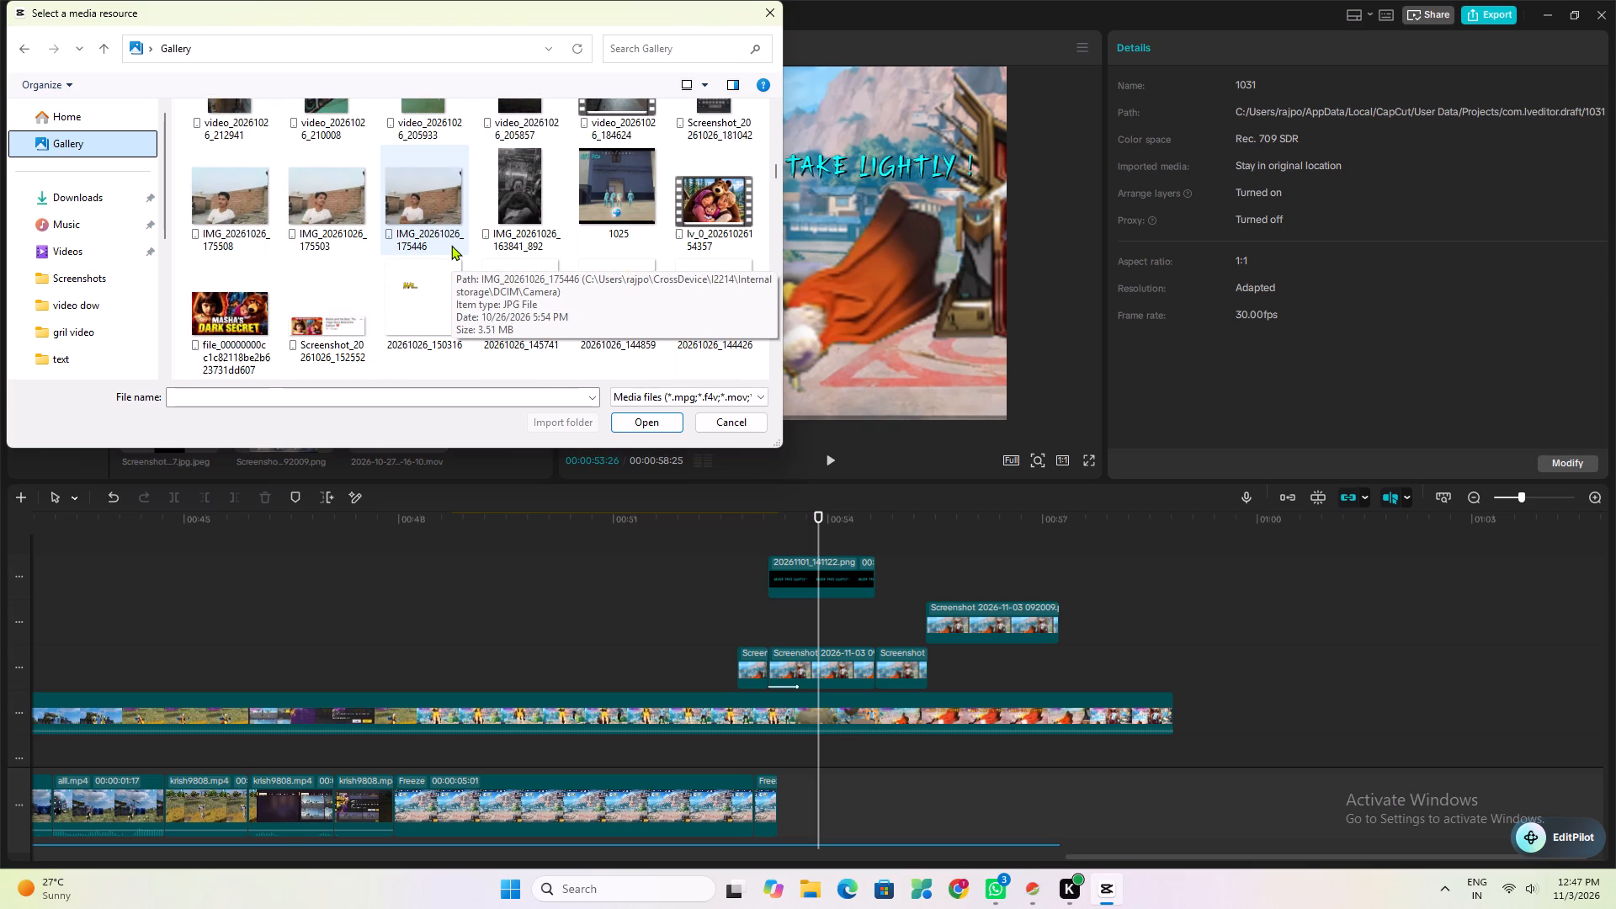
pyautogui.scroll(2, 451, 245)
pyautogui.scroll(2, 346, 259)
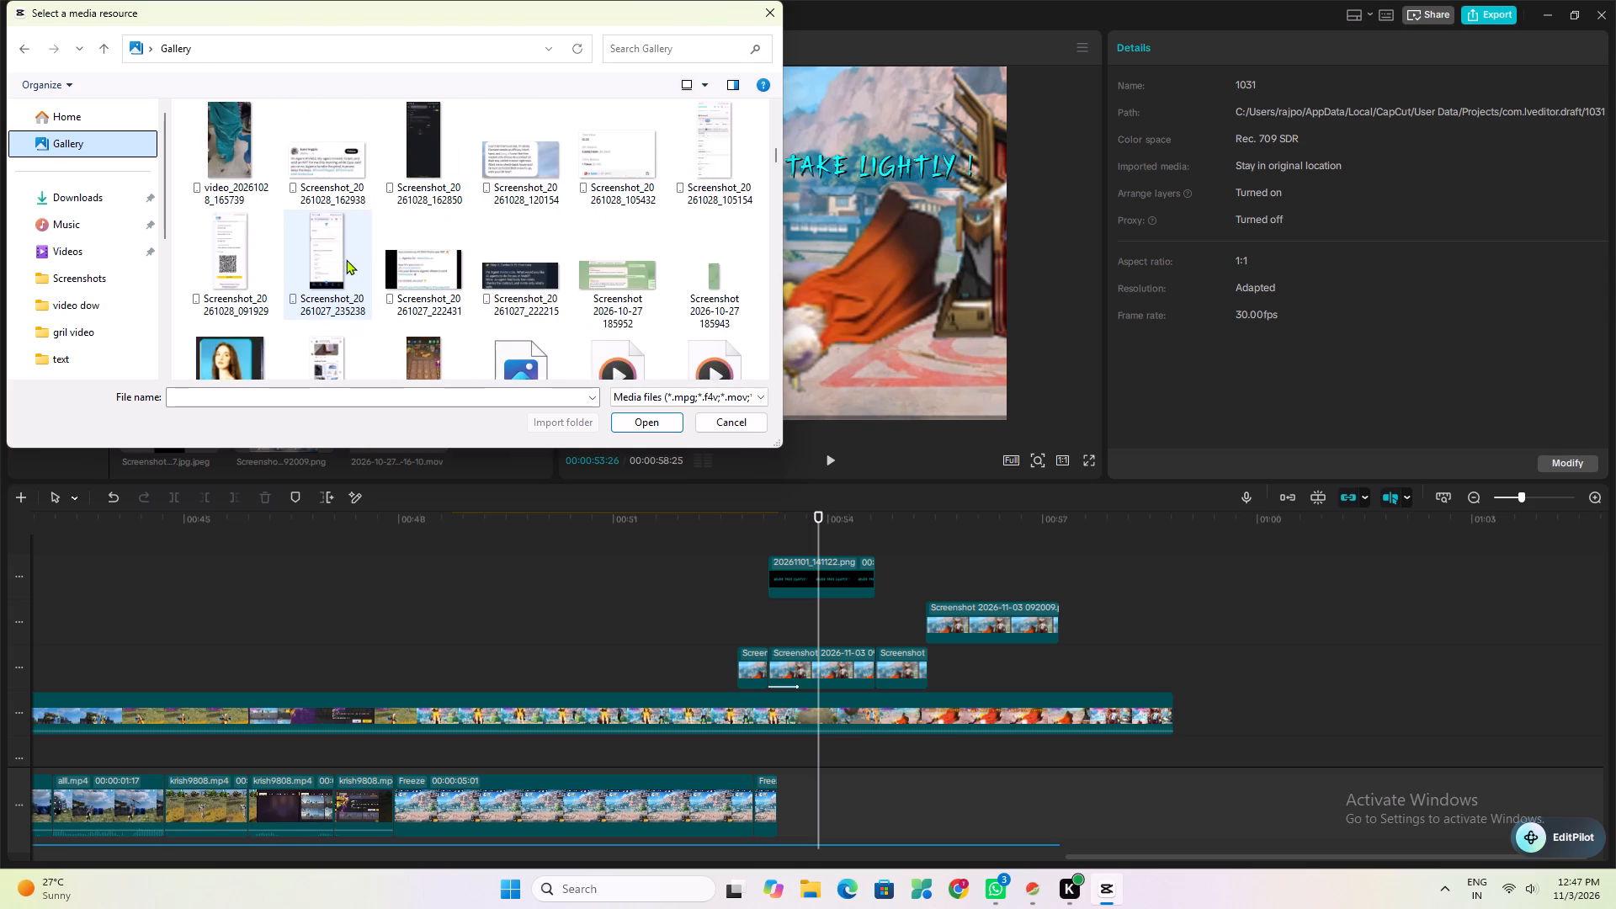
pyautogui.scroll(3, 346, 259)
pyautogui.click(68, 134)
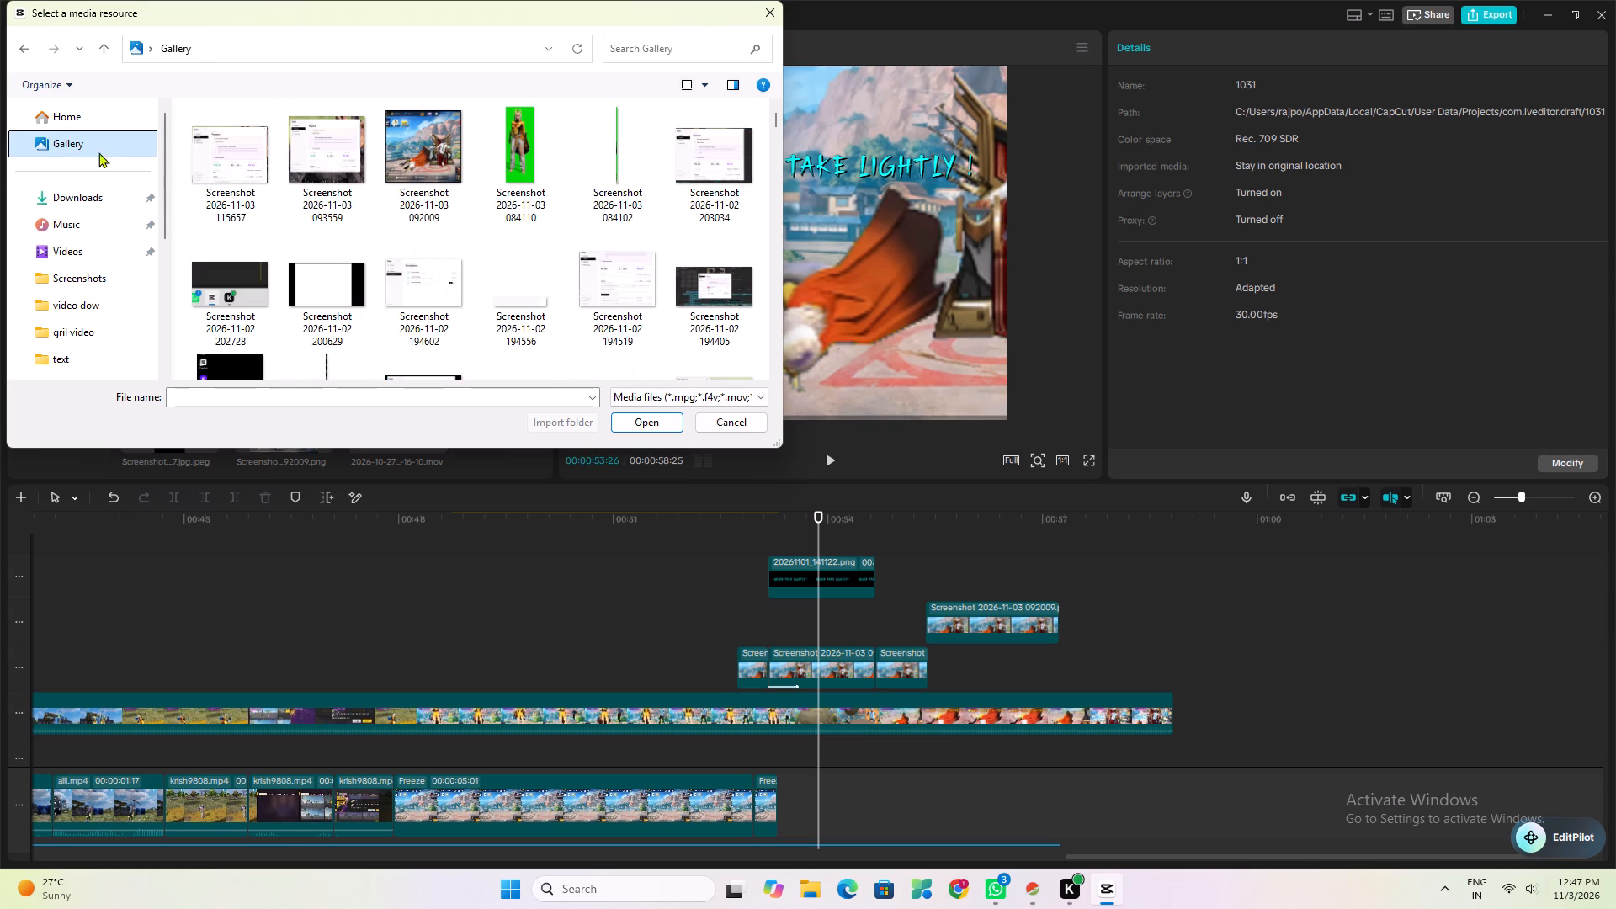
pyautogui.scroll(-4, 420, 190)
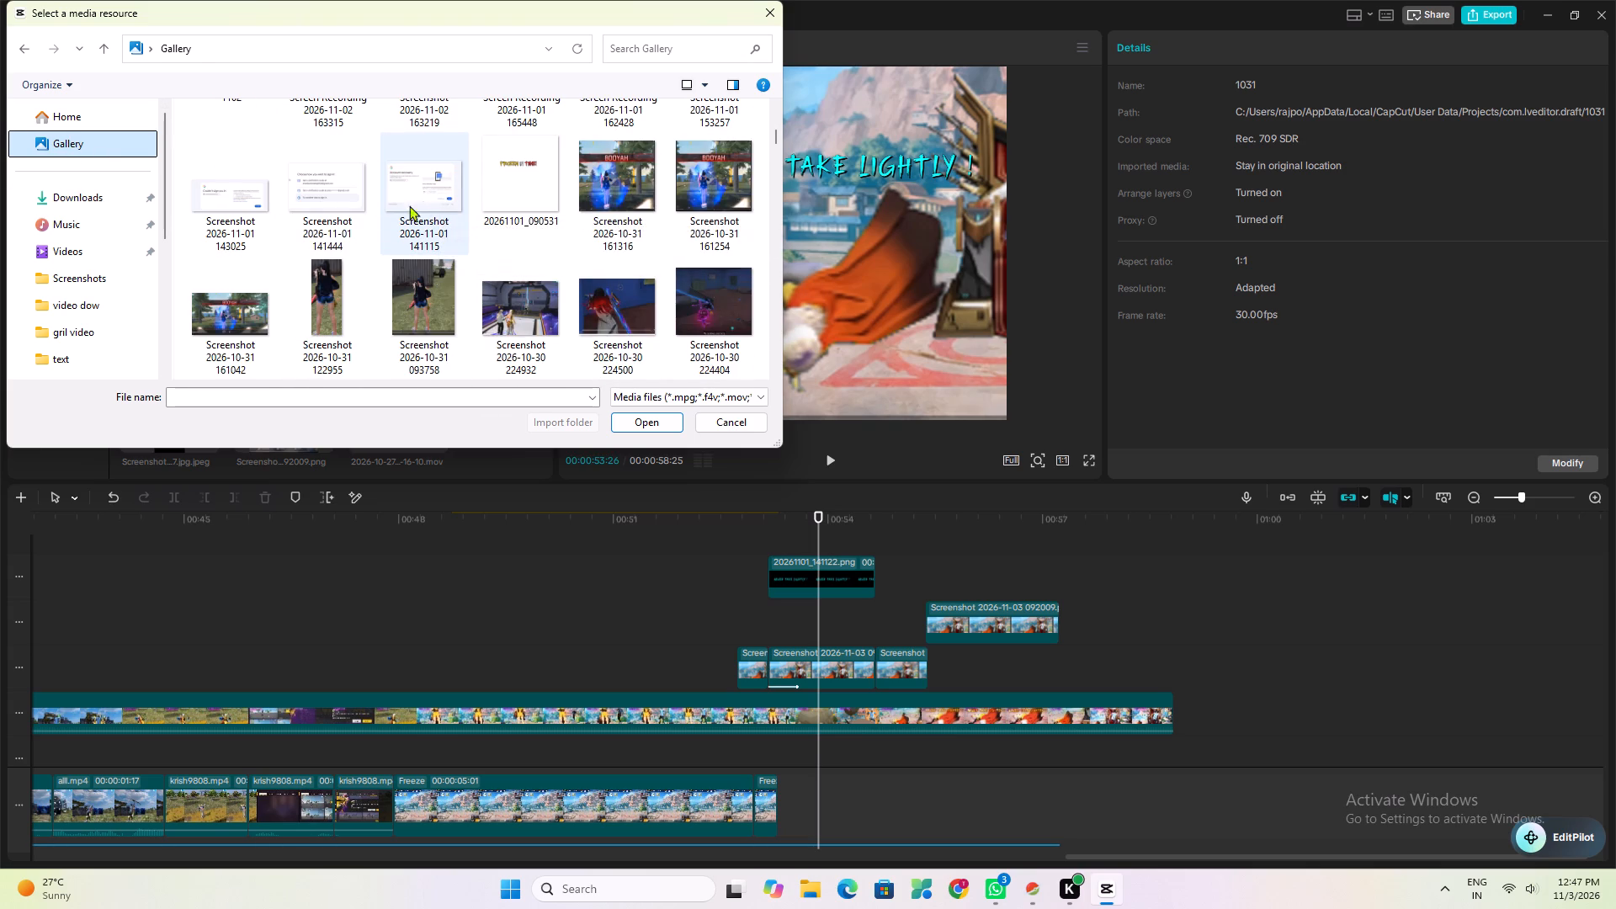
# Import the PNG images jk bhai_00009, trop[p, TROL OP, TROLL OP 4 and Comp 1_00001 from the Downloads folder.
pyautogui.click(85, 189)
pyautogui.scroll(-2, 359, 206)
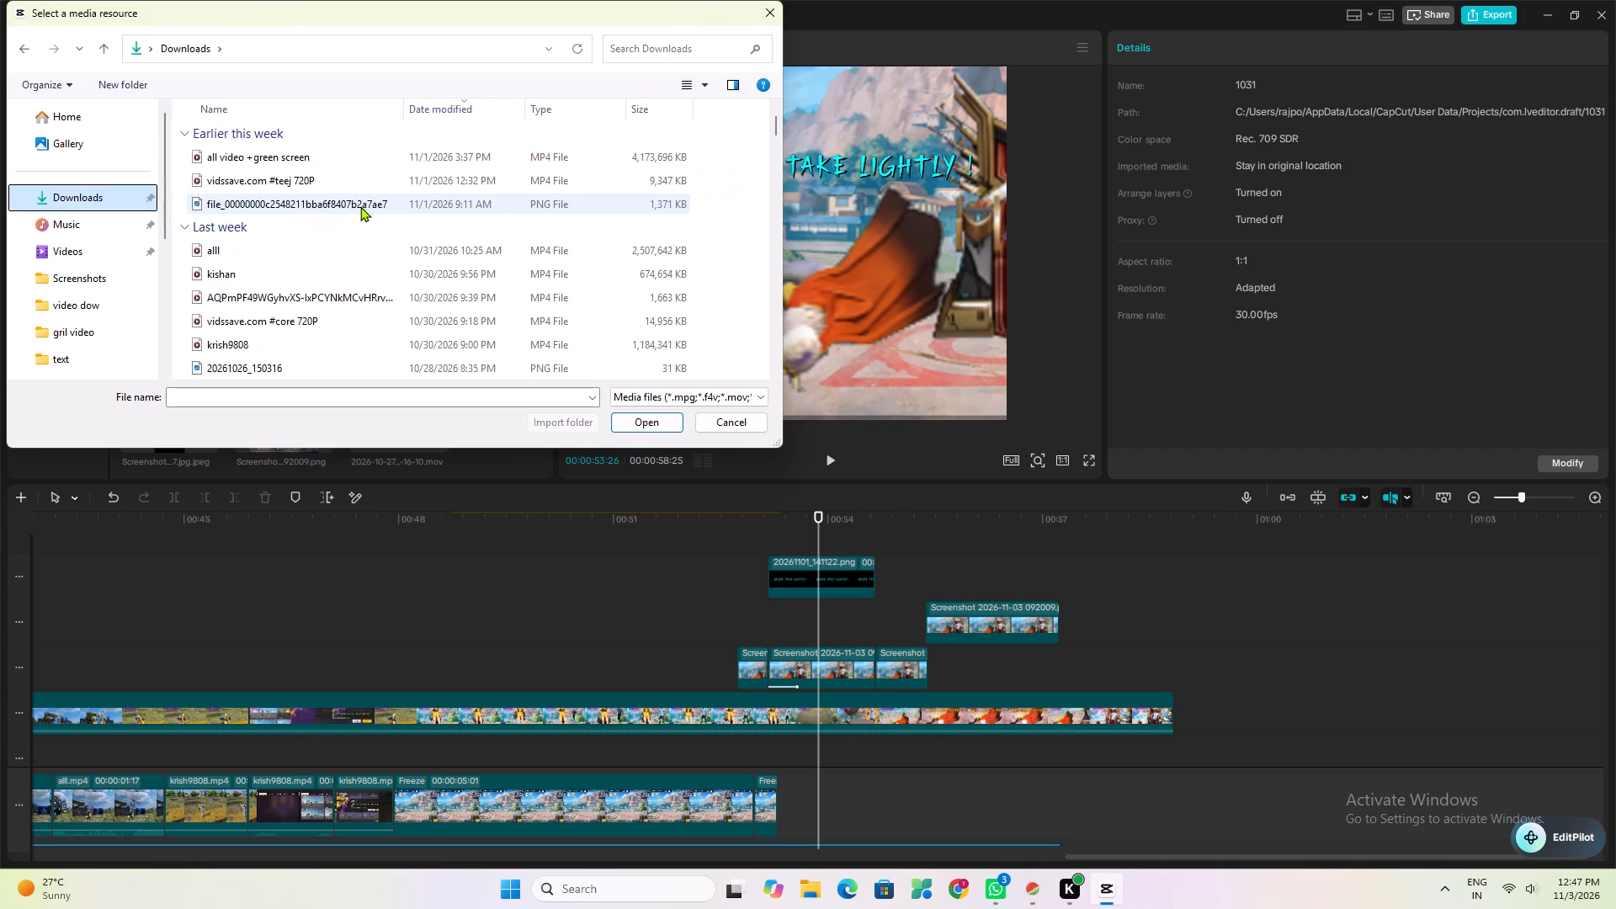
pyautogui.scroll(-3, 360, 221)
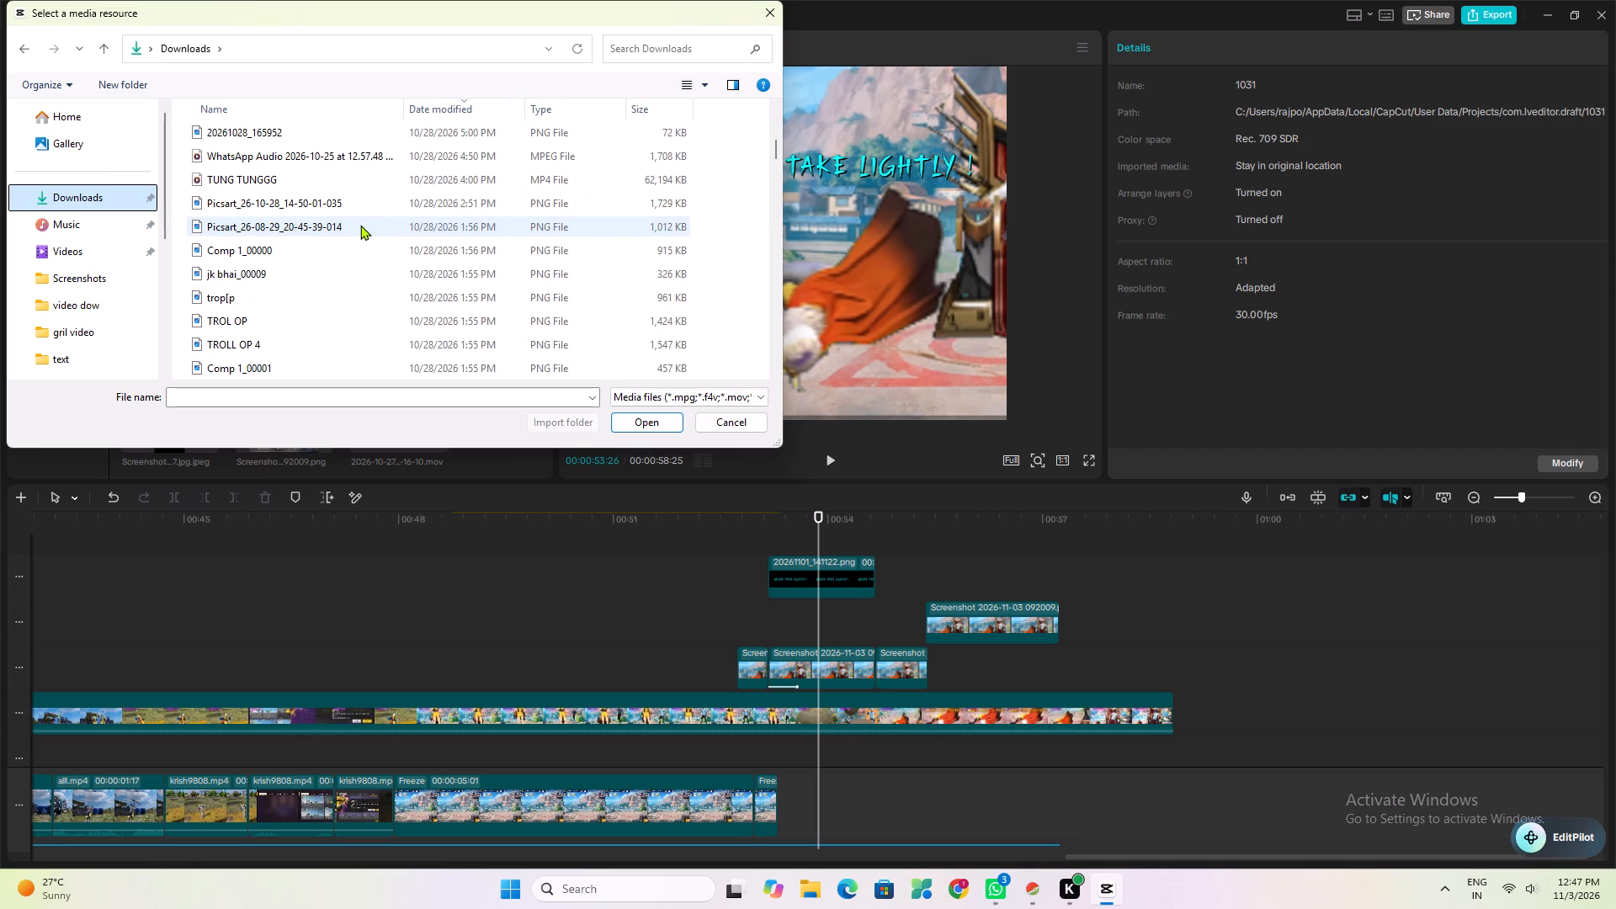
pyautogui.scroll(-1, 259, 310)
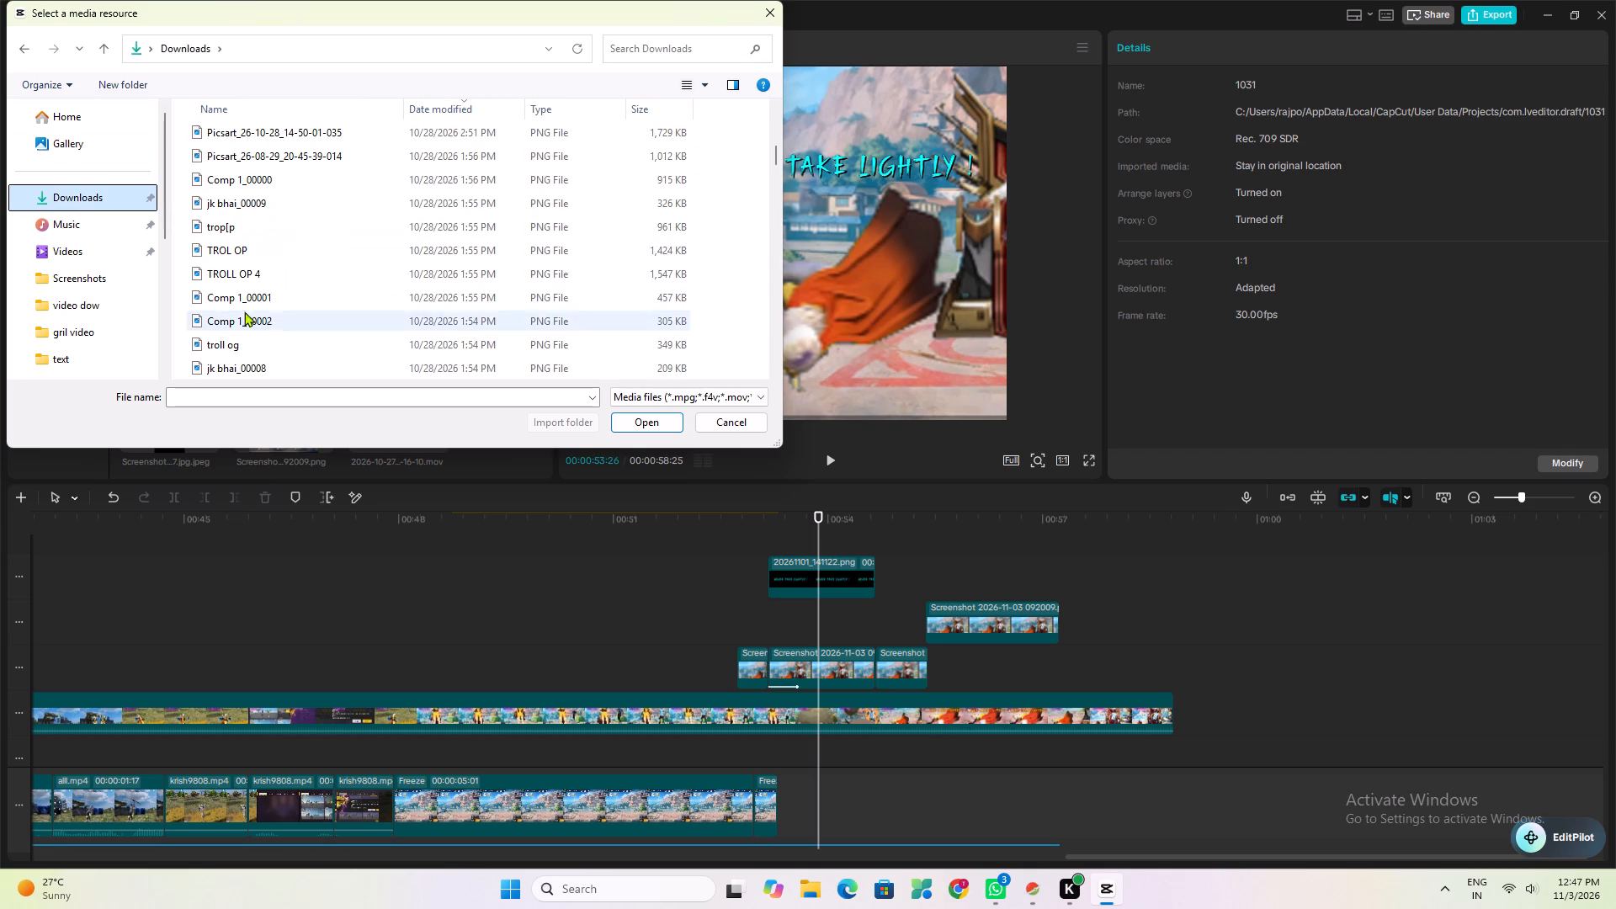
pyautogui.moveTo(167, 278); pyautogui.dragTo(175, 278)
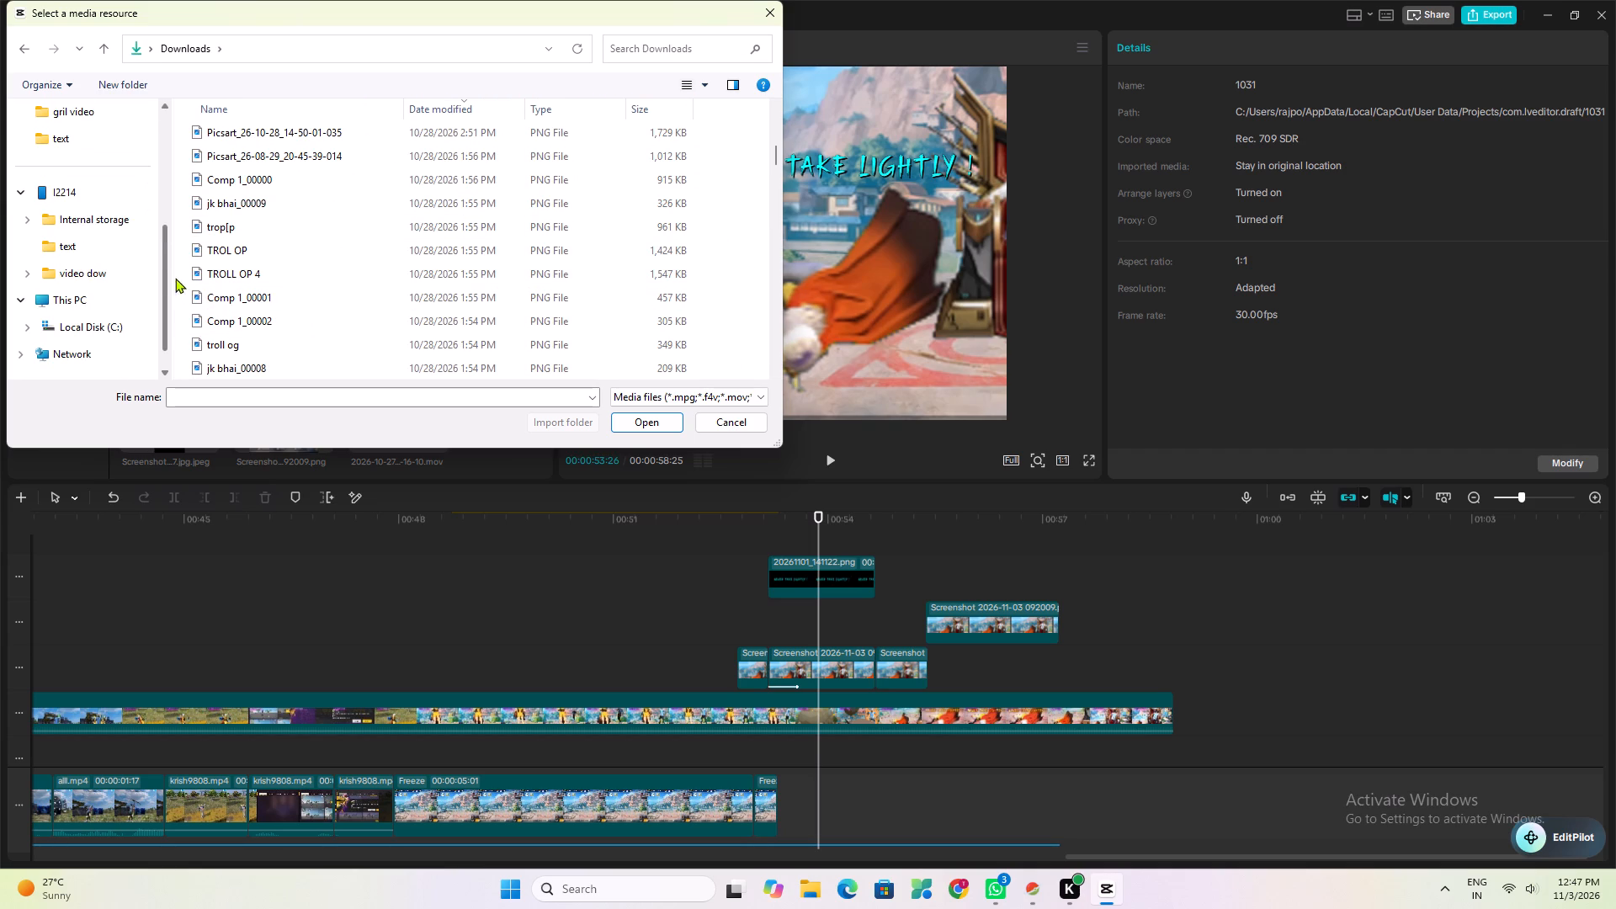
pyautogui.moveTo(175, 278); pyautogui.dragTo(189, 277)
pyautogui.moveTo(173, 278); pyautogui.dragTo(194, 276)
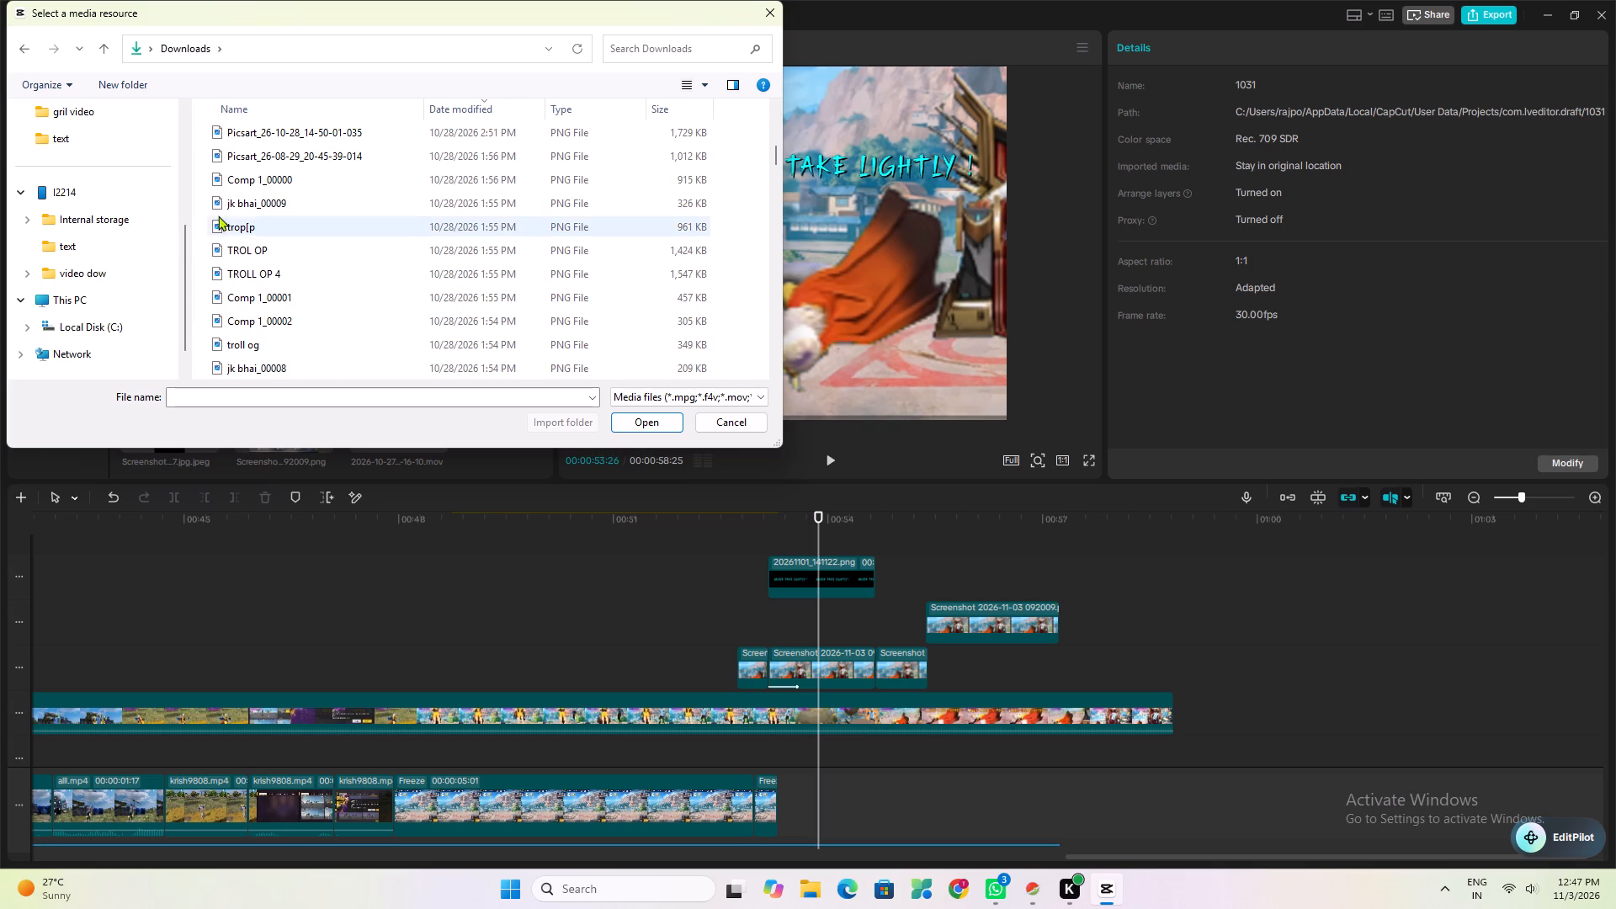
pyautogui.moveTo(203, 197); pyautogui.dragTo(250, 290)
pyautogui.click(639, 423)
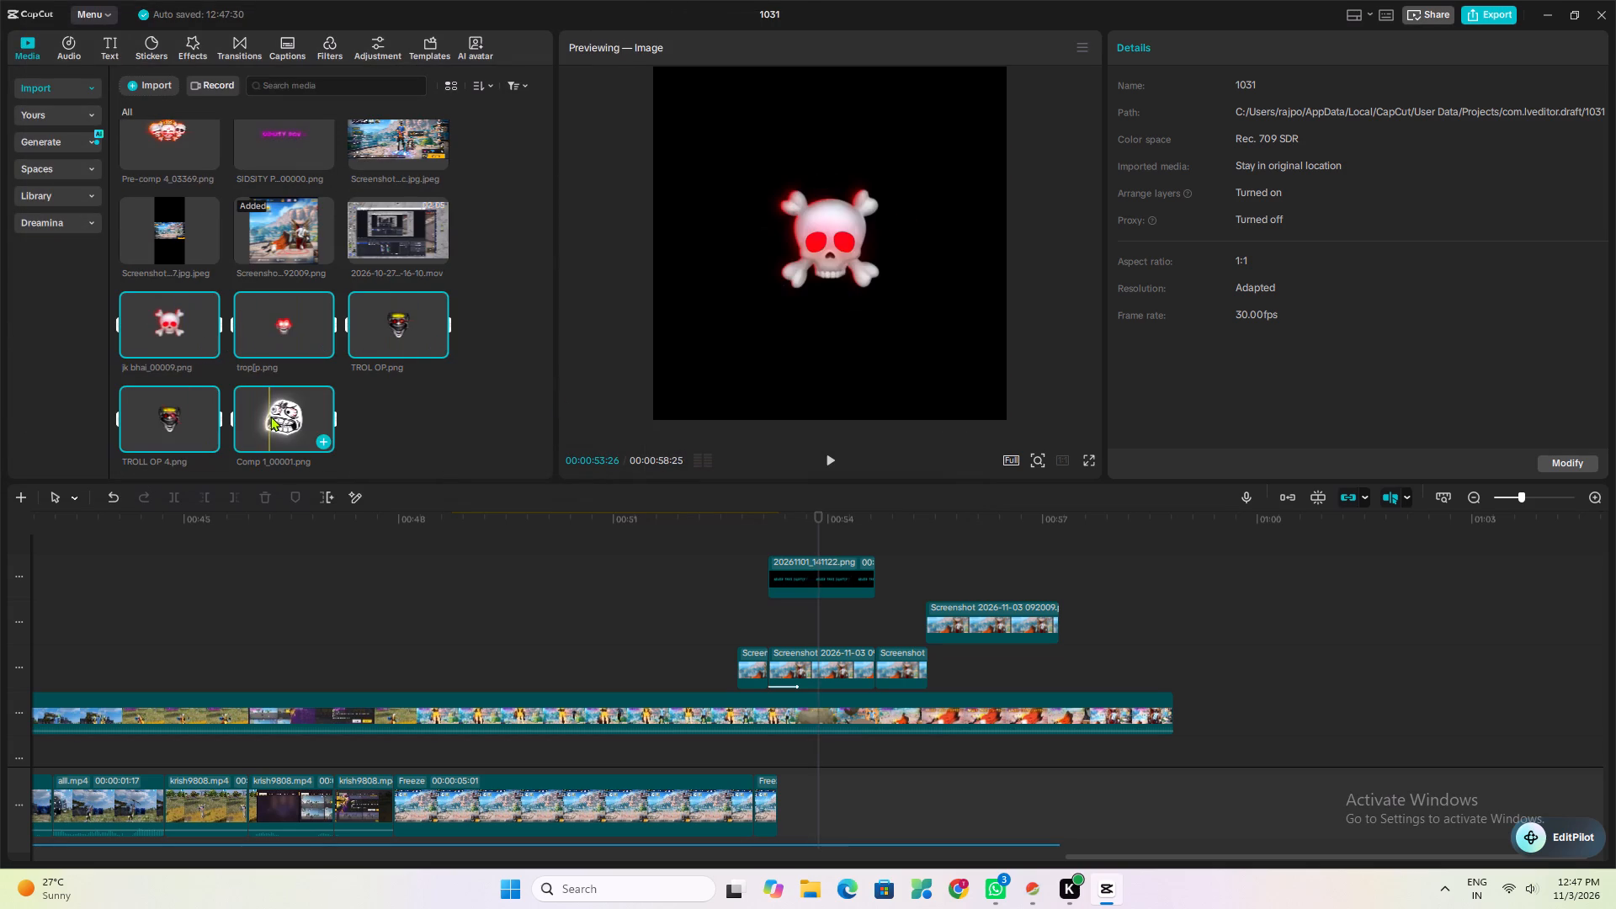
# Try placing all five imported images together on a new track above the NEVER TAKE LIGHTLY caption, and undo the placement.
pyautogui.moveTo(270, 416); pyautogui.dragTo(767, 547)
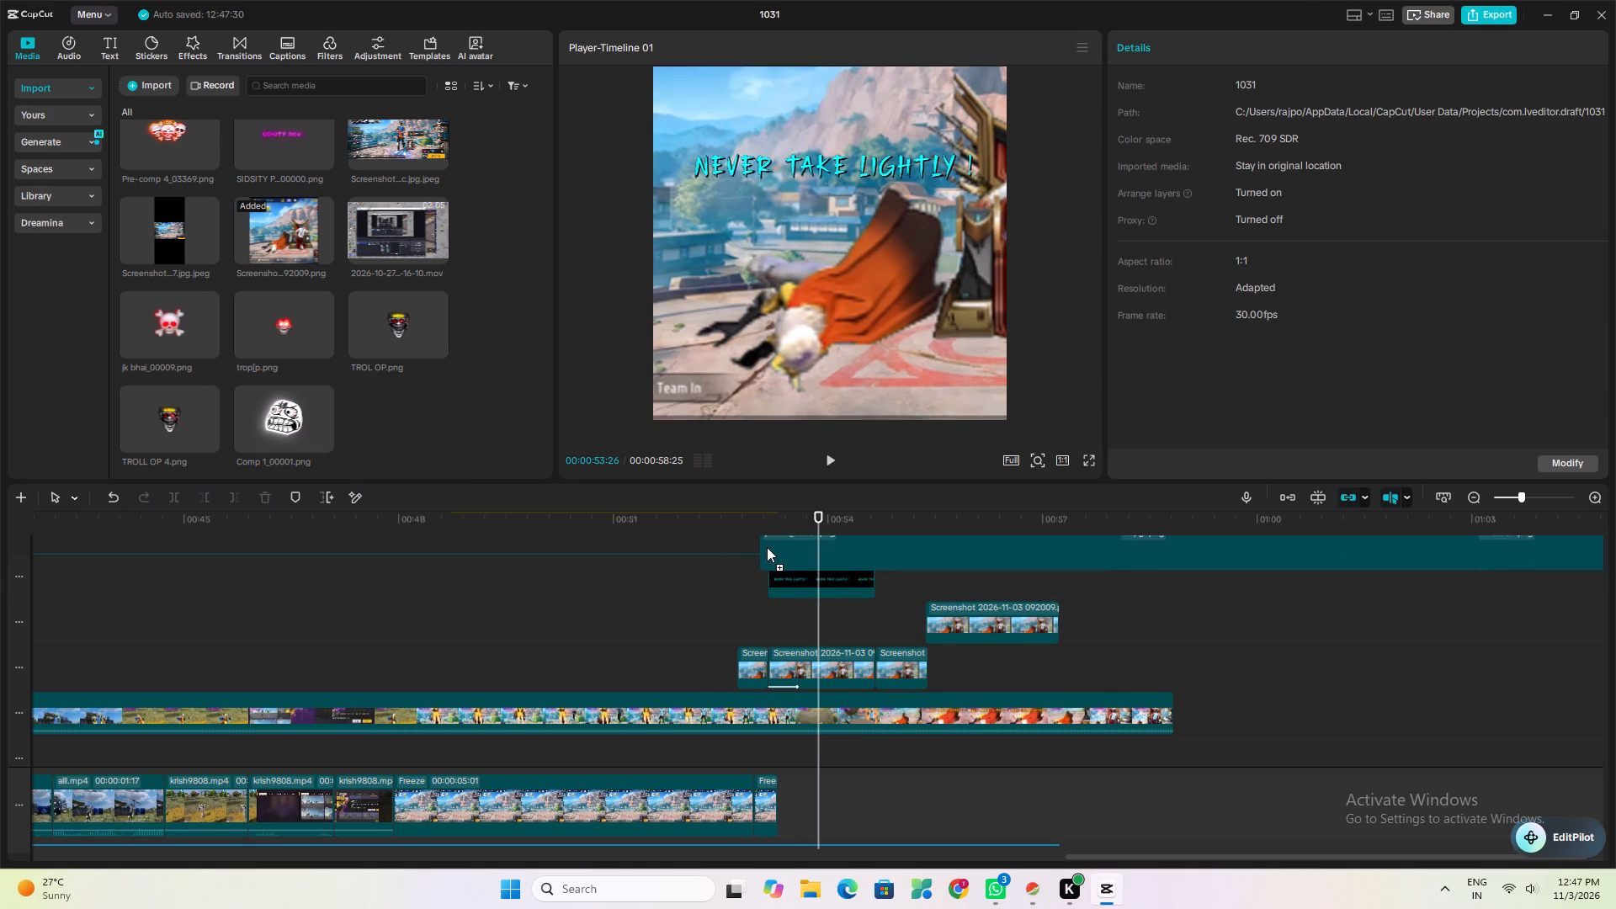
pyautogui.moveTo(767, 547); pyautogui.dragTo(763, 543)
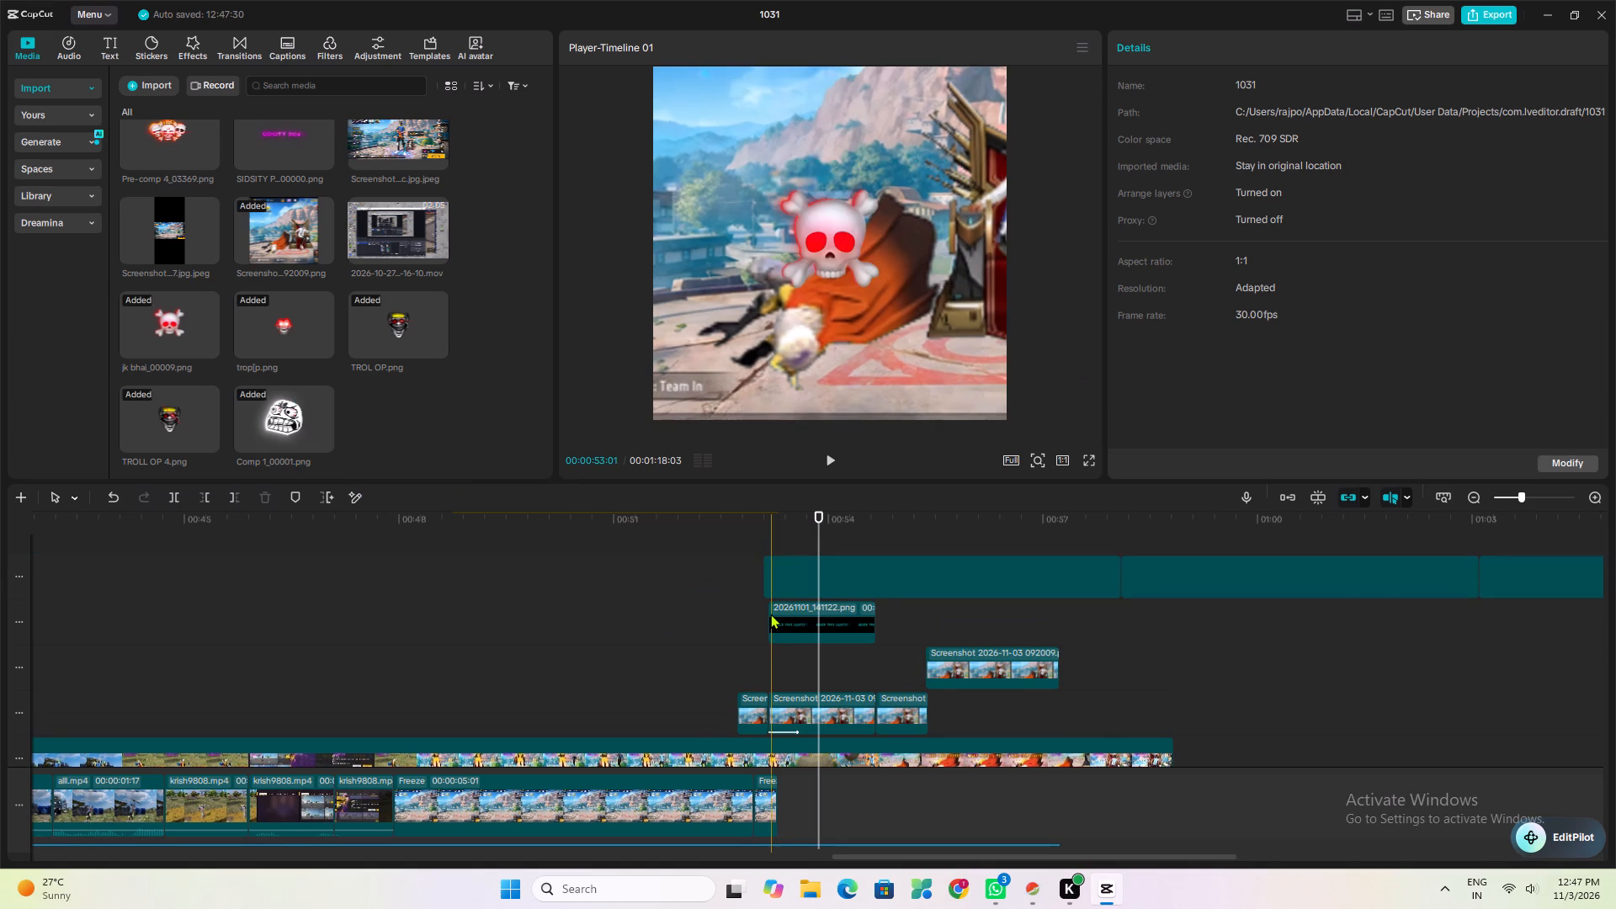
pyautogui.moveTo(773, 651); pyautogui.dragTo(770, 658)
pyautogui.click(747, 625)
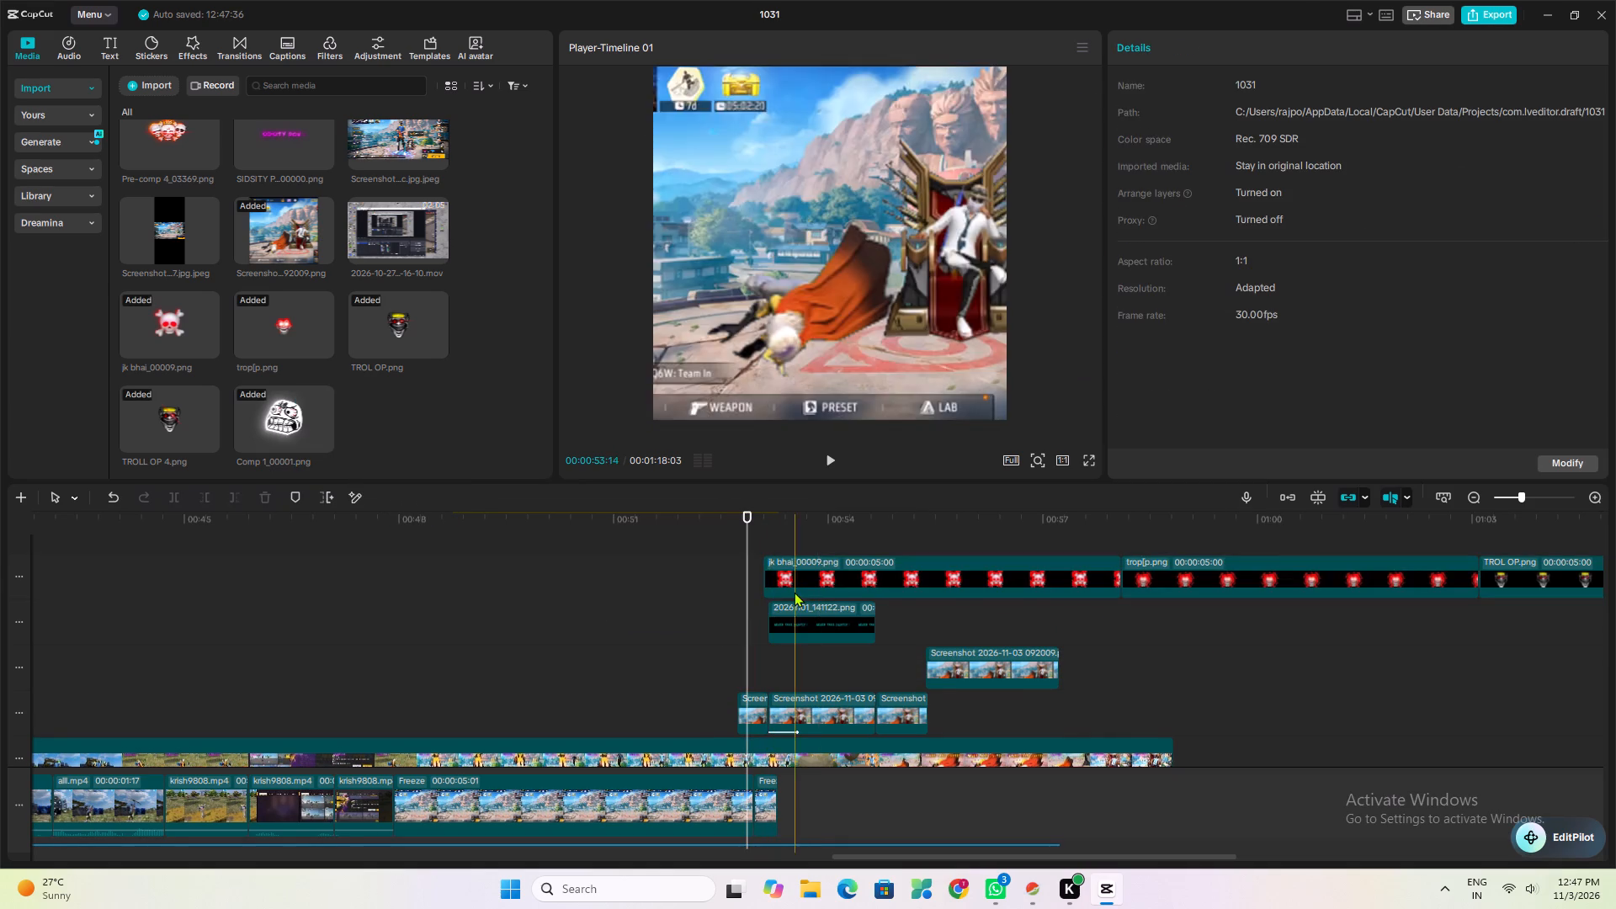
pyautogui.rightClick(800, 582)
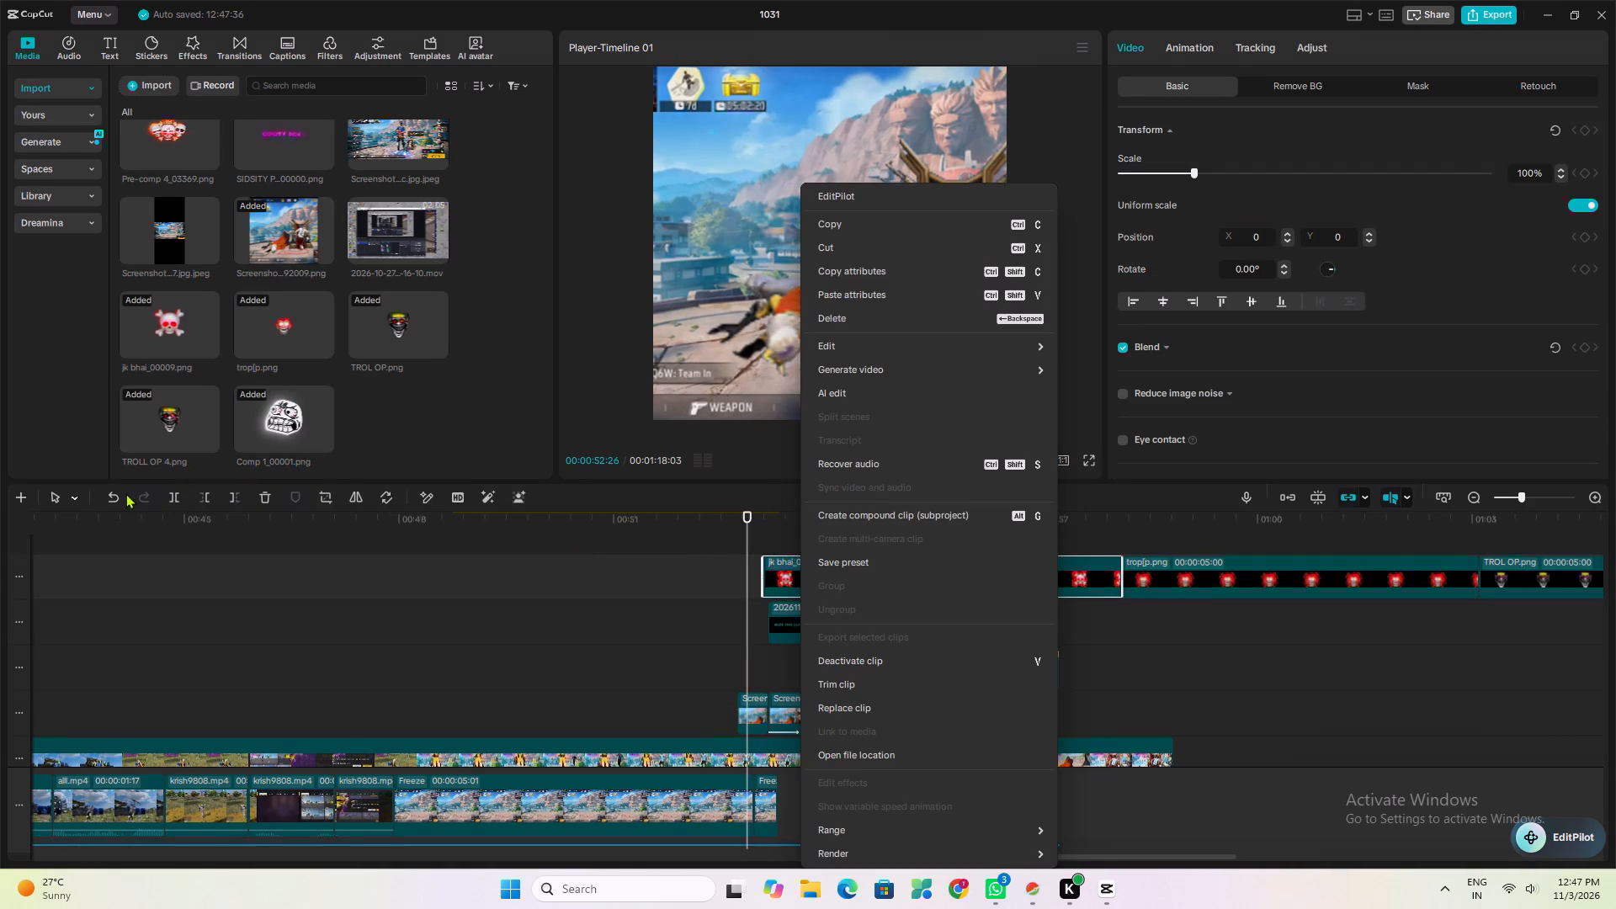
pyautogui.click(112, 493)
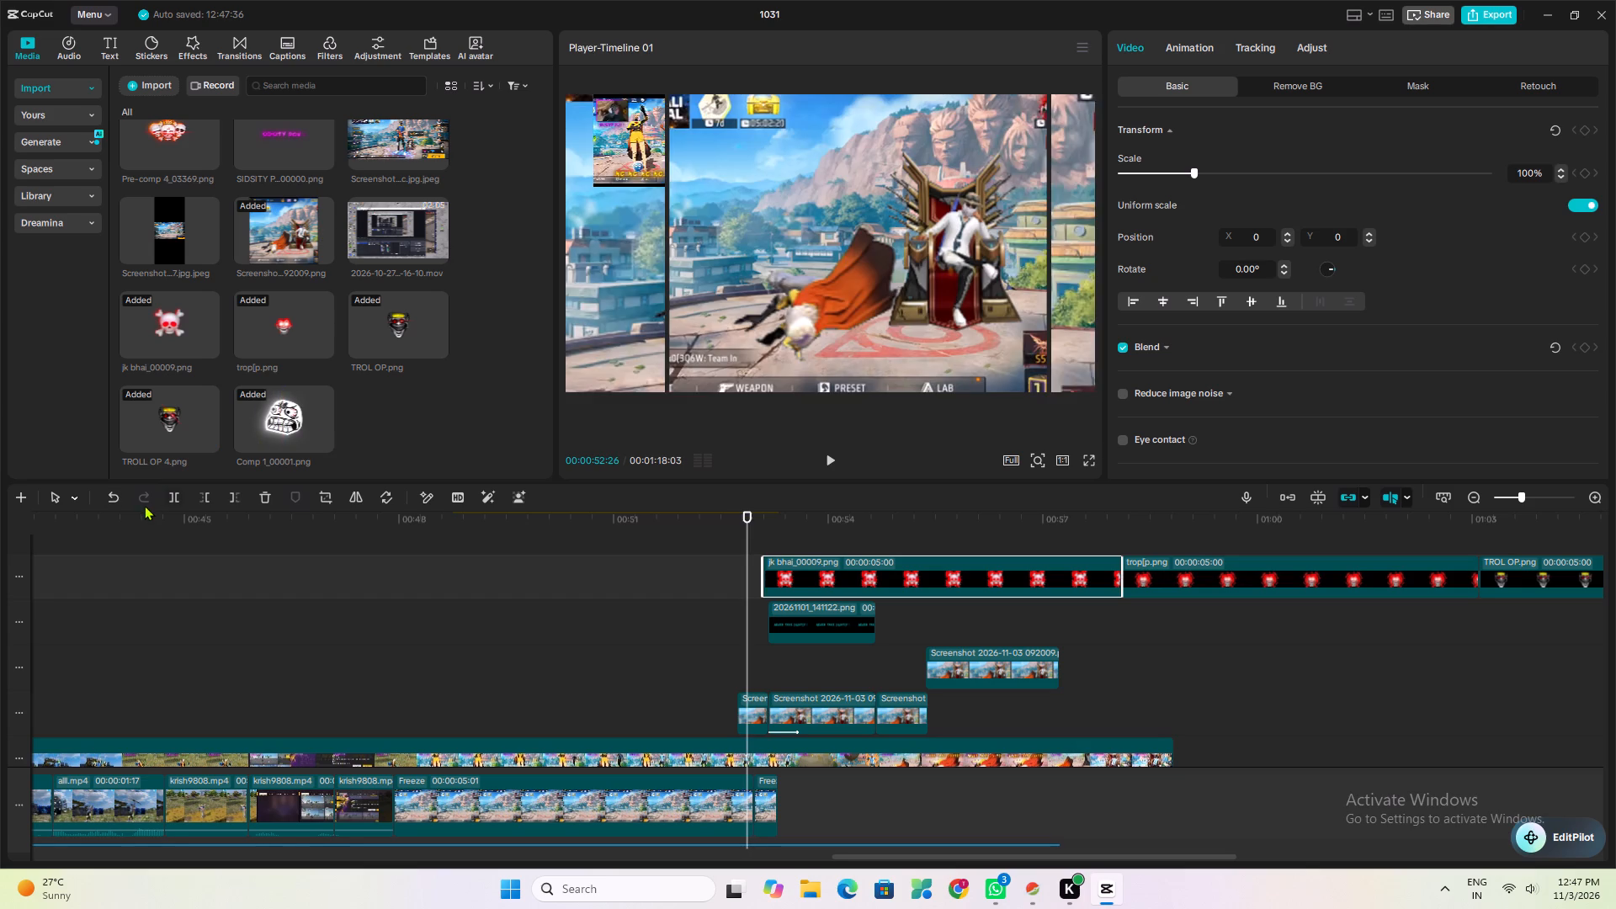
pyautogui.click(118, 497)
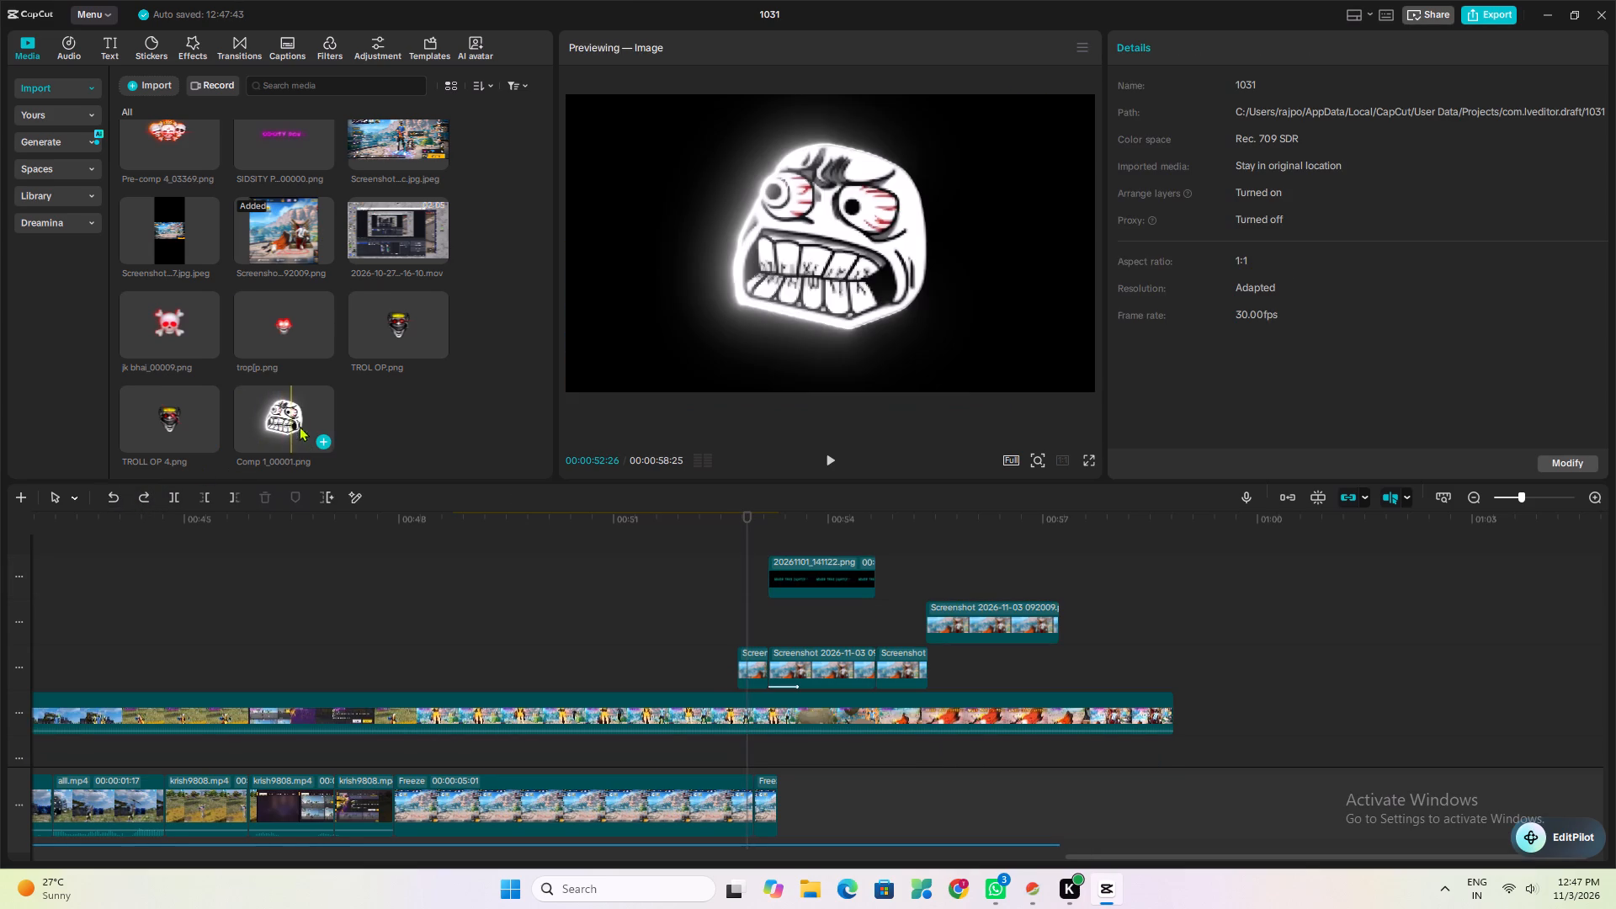
# Add Comp 1_00001.png on a new track above the caption clip and trim its end to the caption clip's end.
pyautogui.moveTo(292, 422); pyautogui.dragTo(777, 617)
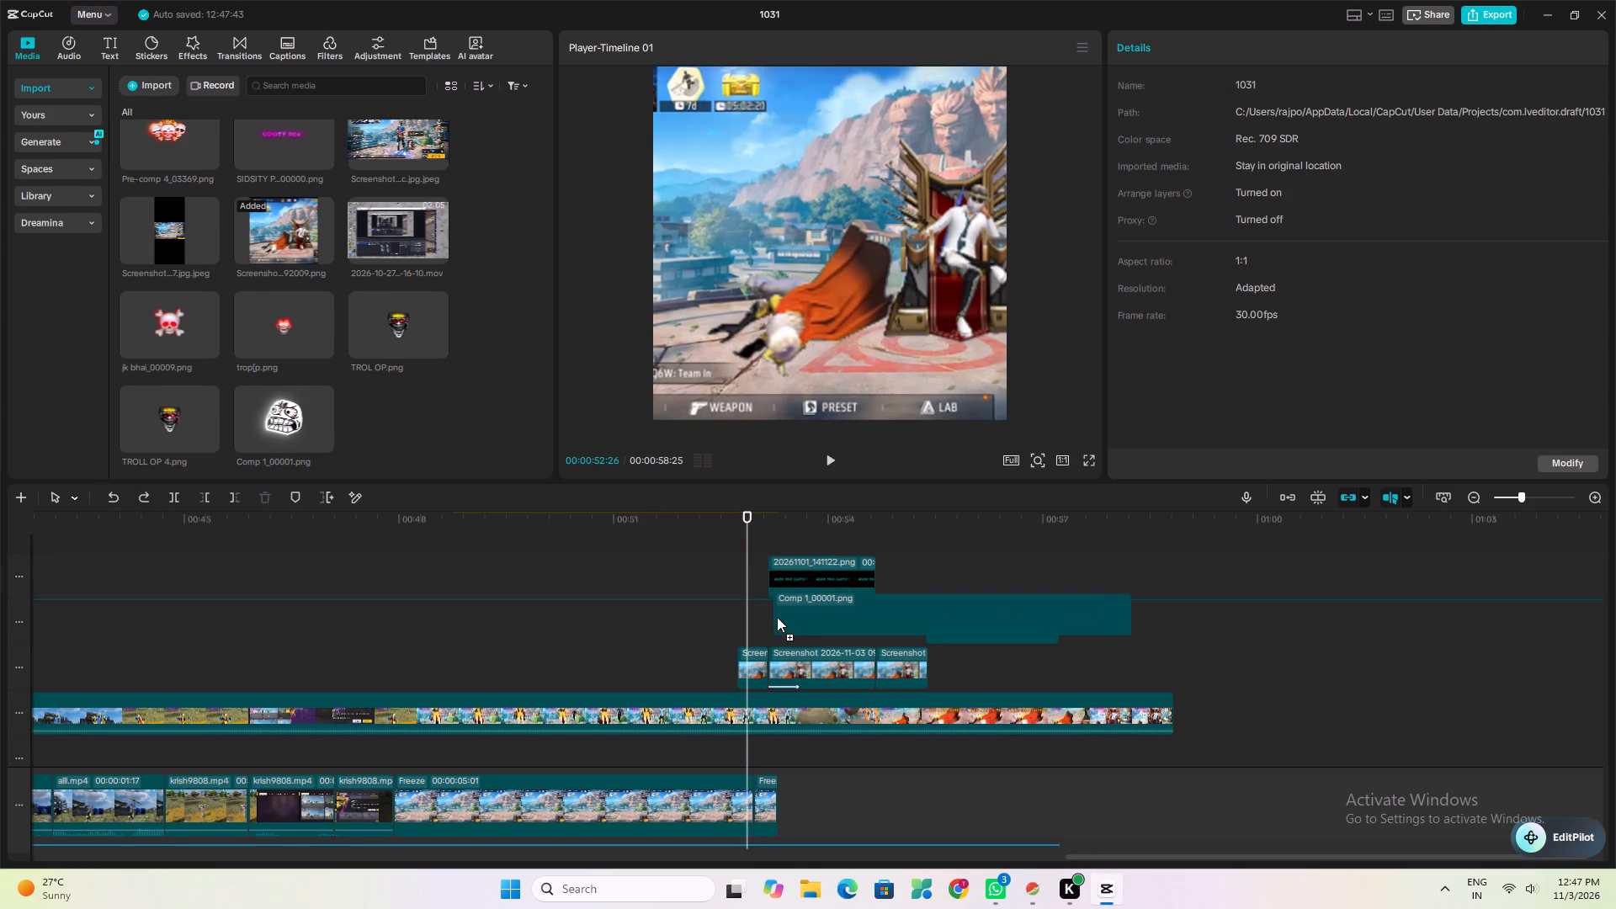
pyautogui.moveTo(777, 617); pyautogui.dragTo(763, 537)
pyautogui.click(779, 571)
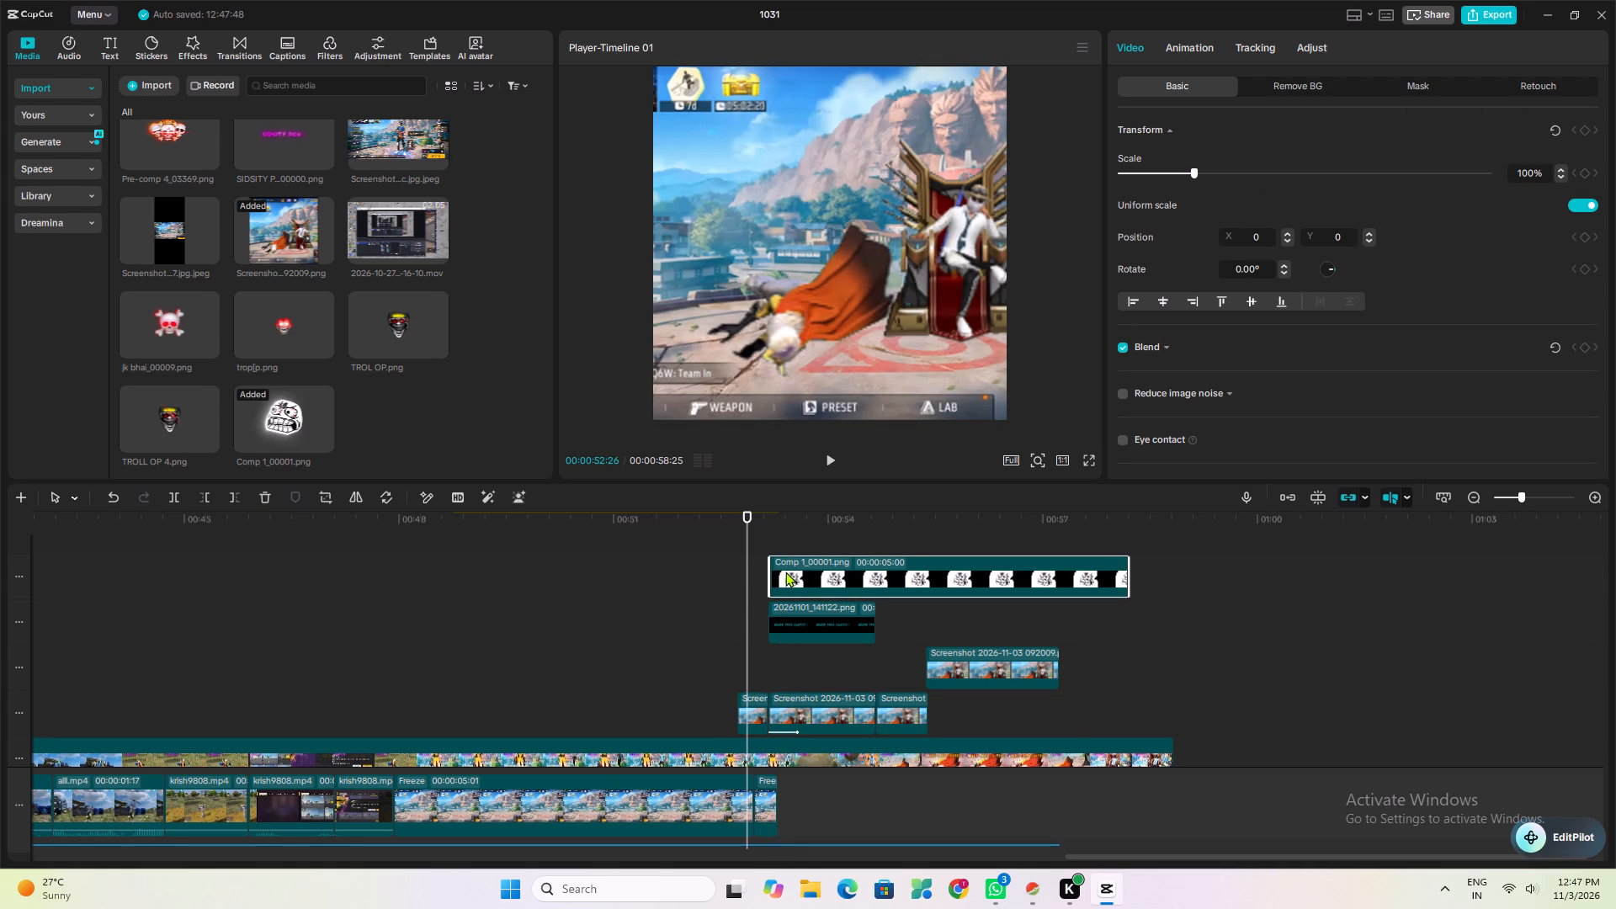
pyautogui.click(876, 673)
pyautogui.click(874, 573)
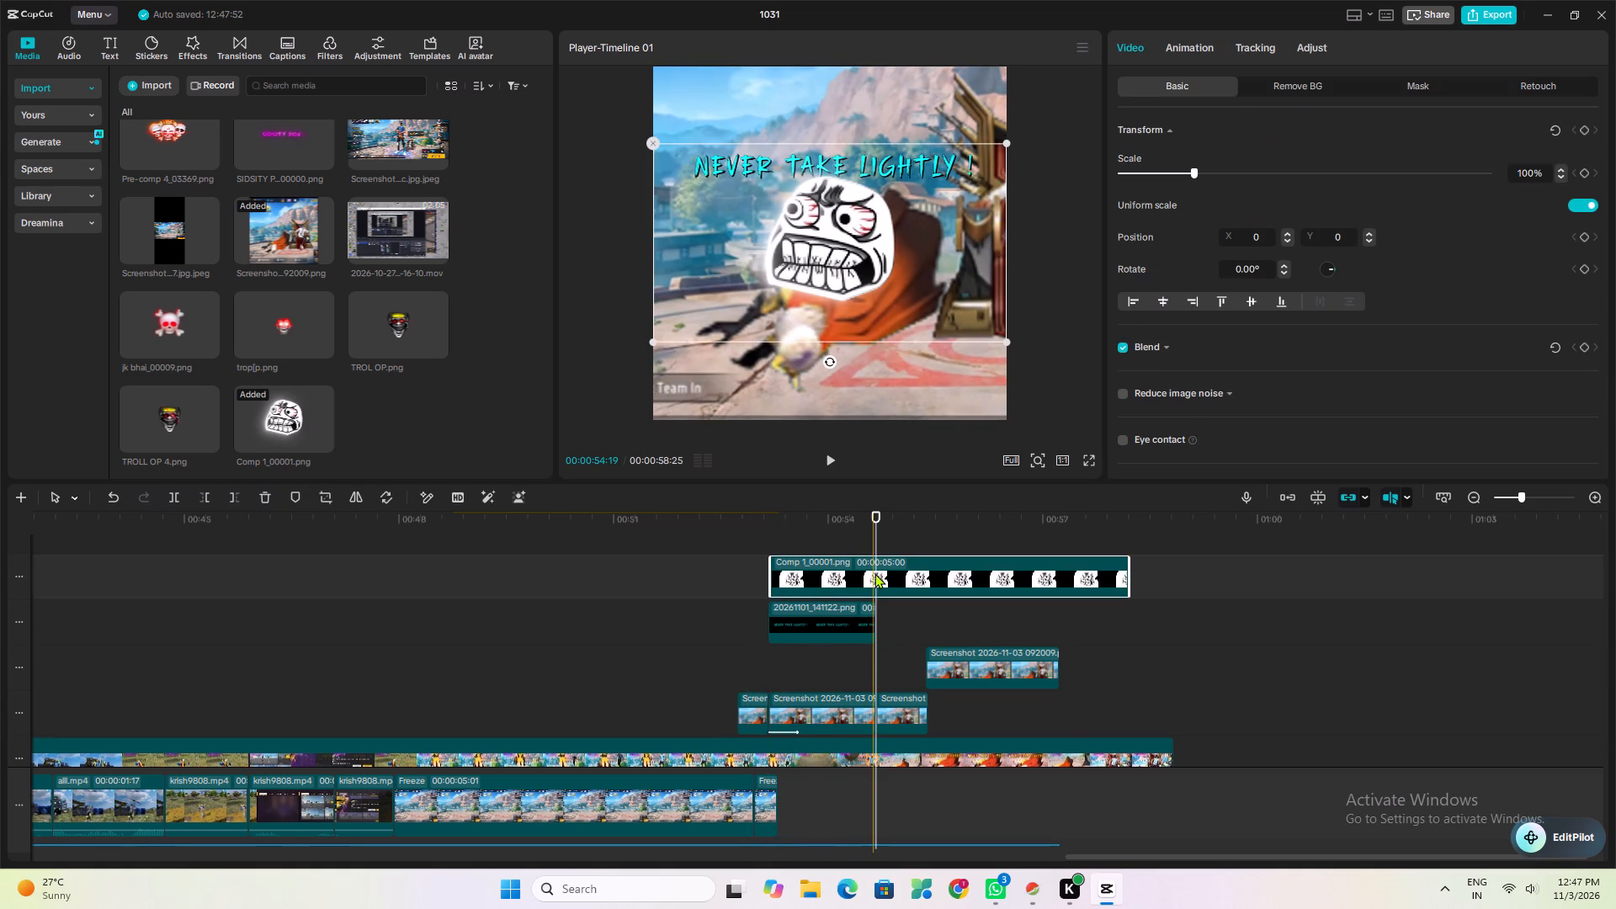
pyautogui.click(239, 493)
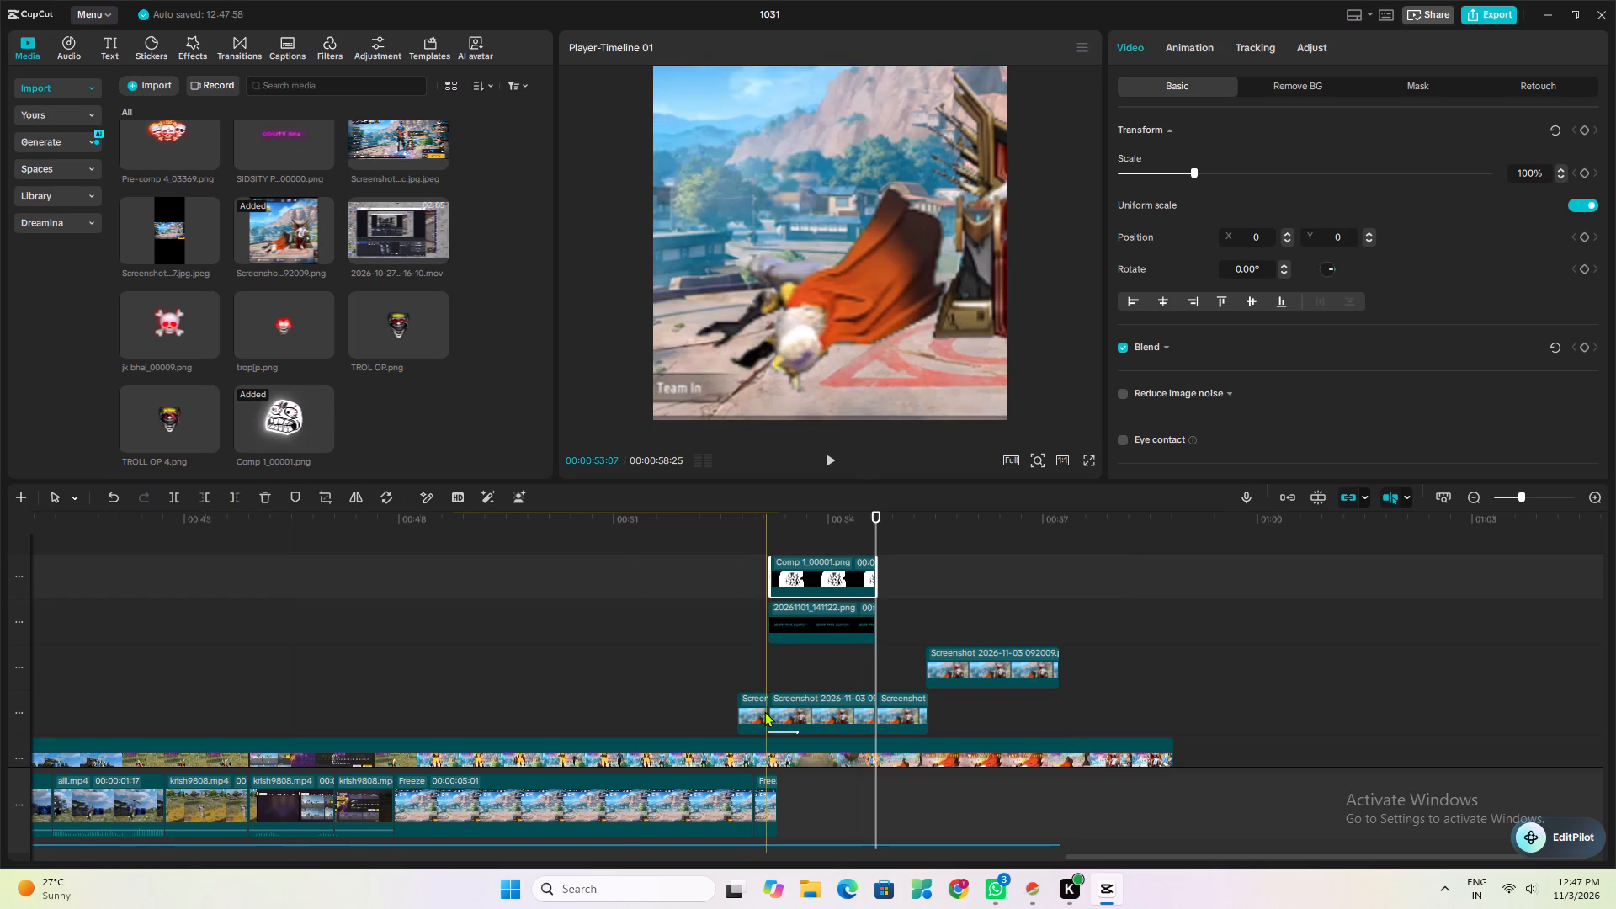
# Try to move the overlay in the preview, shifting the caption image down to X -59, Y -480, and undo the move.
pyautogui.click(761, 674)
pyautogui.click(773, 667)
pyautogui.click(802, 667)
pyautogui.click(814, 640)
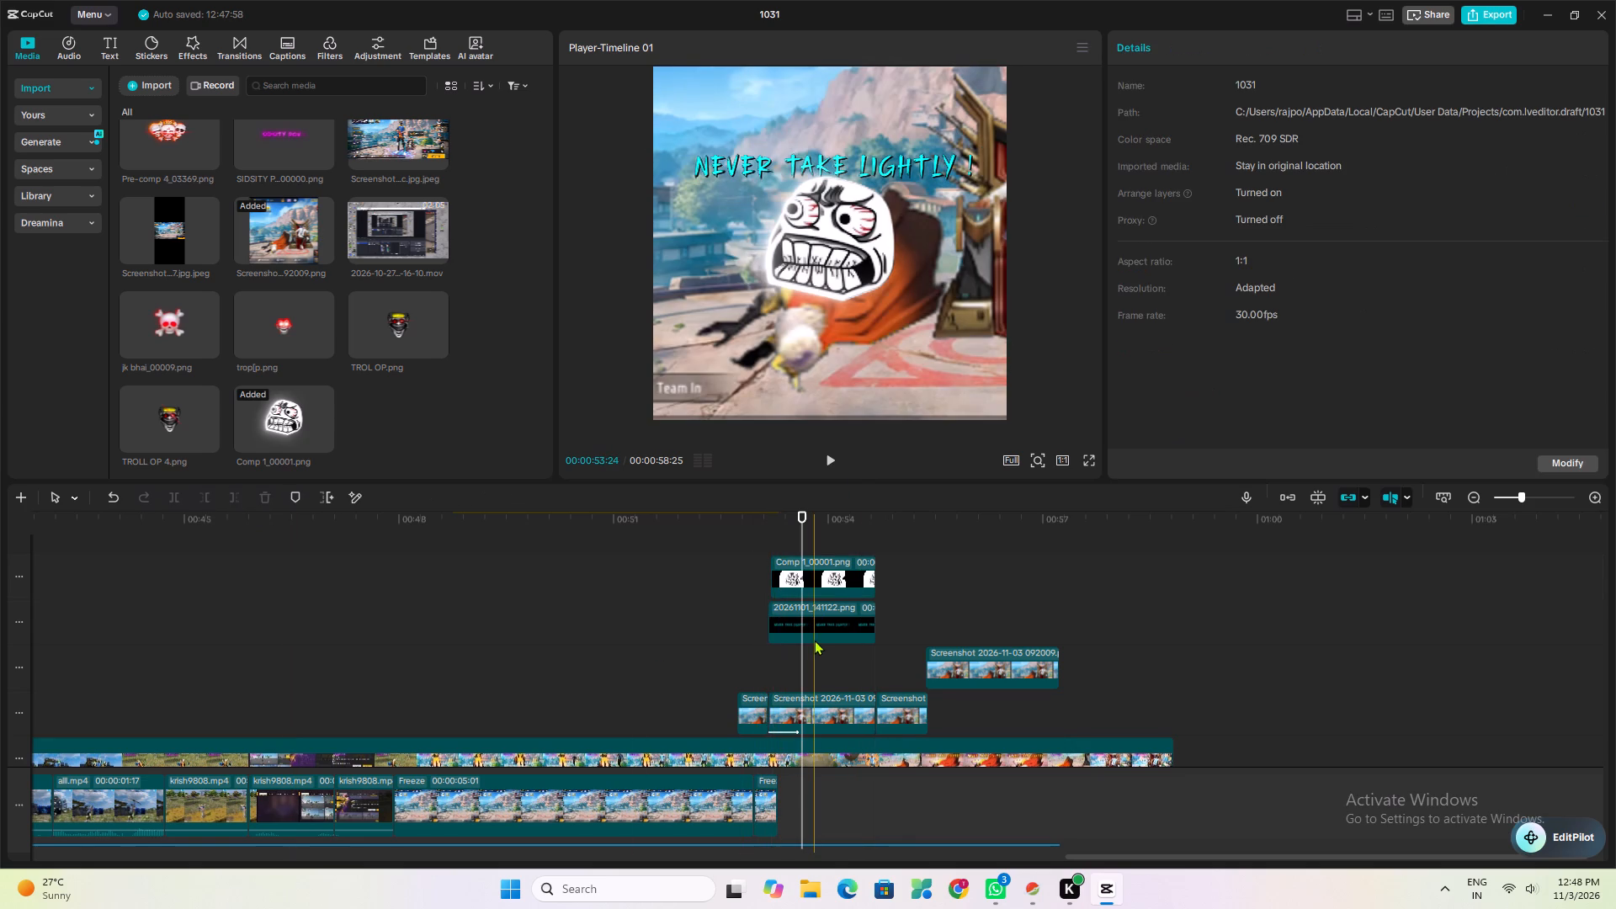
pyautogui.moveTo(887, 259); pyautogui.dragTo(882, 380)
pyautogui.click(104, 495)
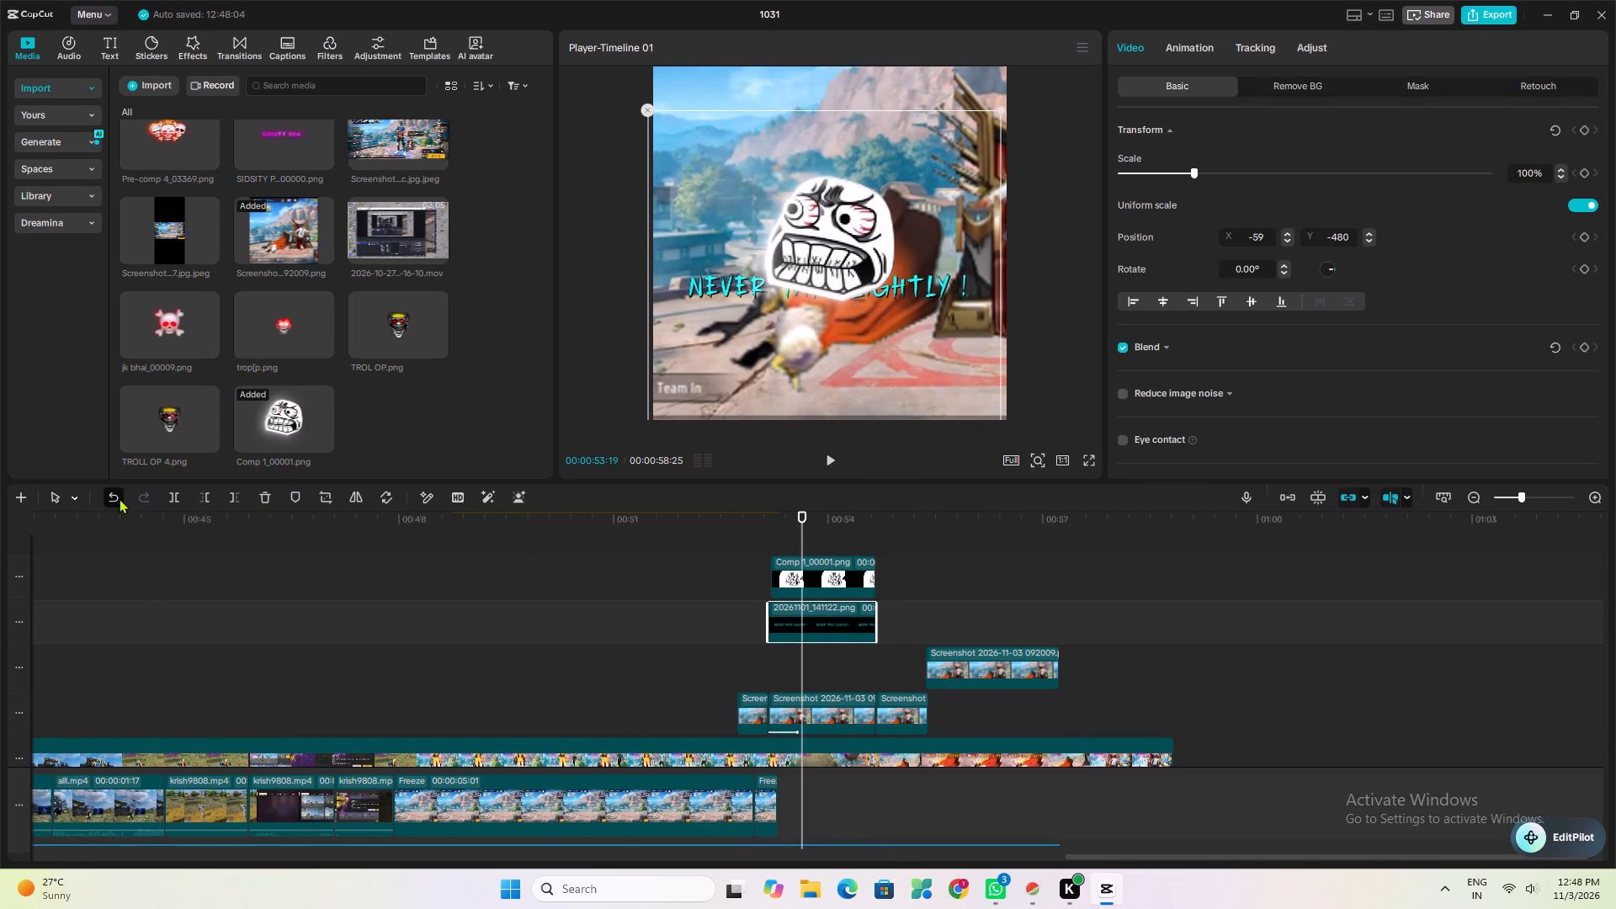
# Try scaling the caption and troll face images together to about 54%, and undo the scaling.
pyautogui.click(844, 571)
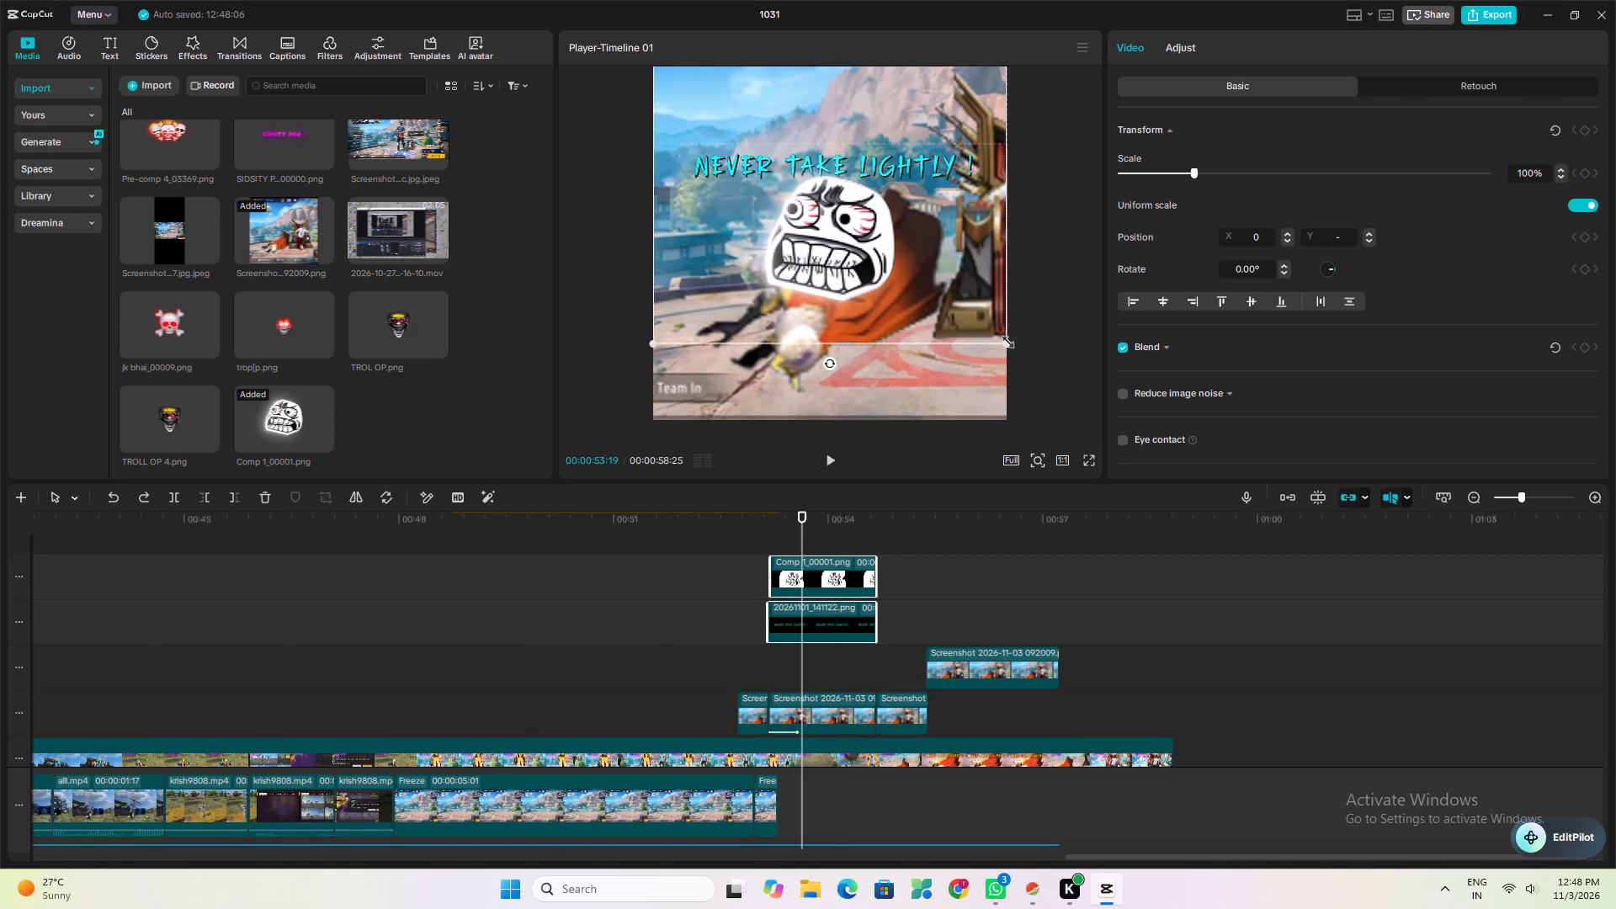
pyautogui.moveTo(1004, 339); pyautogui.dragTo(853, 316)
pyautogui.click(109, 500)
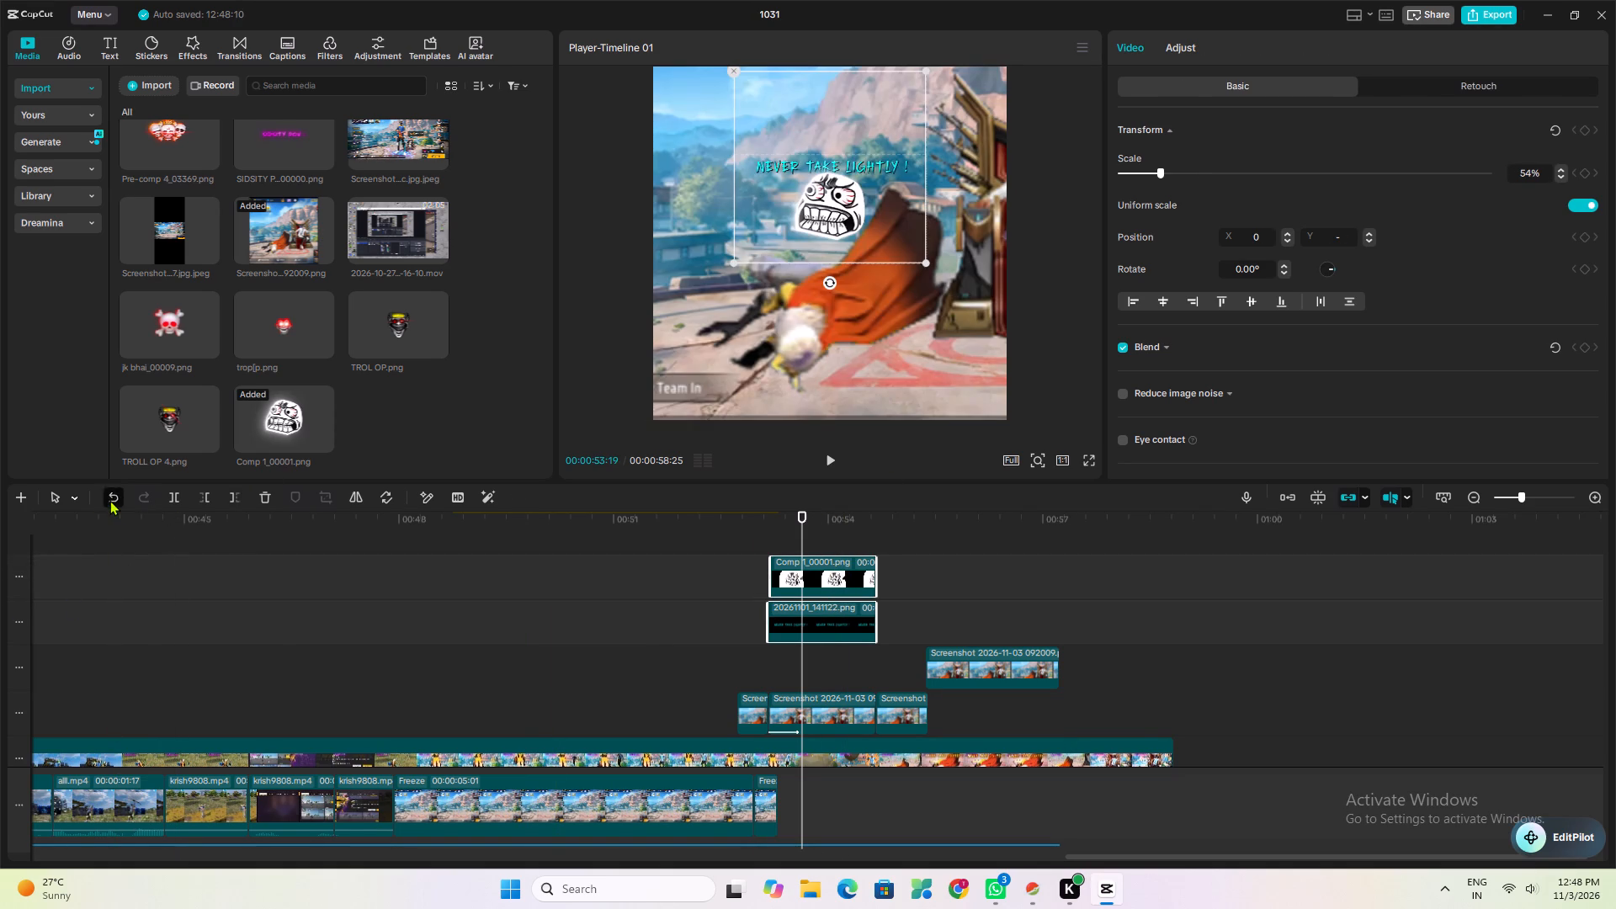
# Scale the troll face image to about 43% and place it over the fallen character's head, about X -361, Y -1175.
pyautogui.click(839, 667)
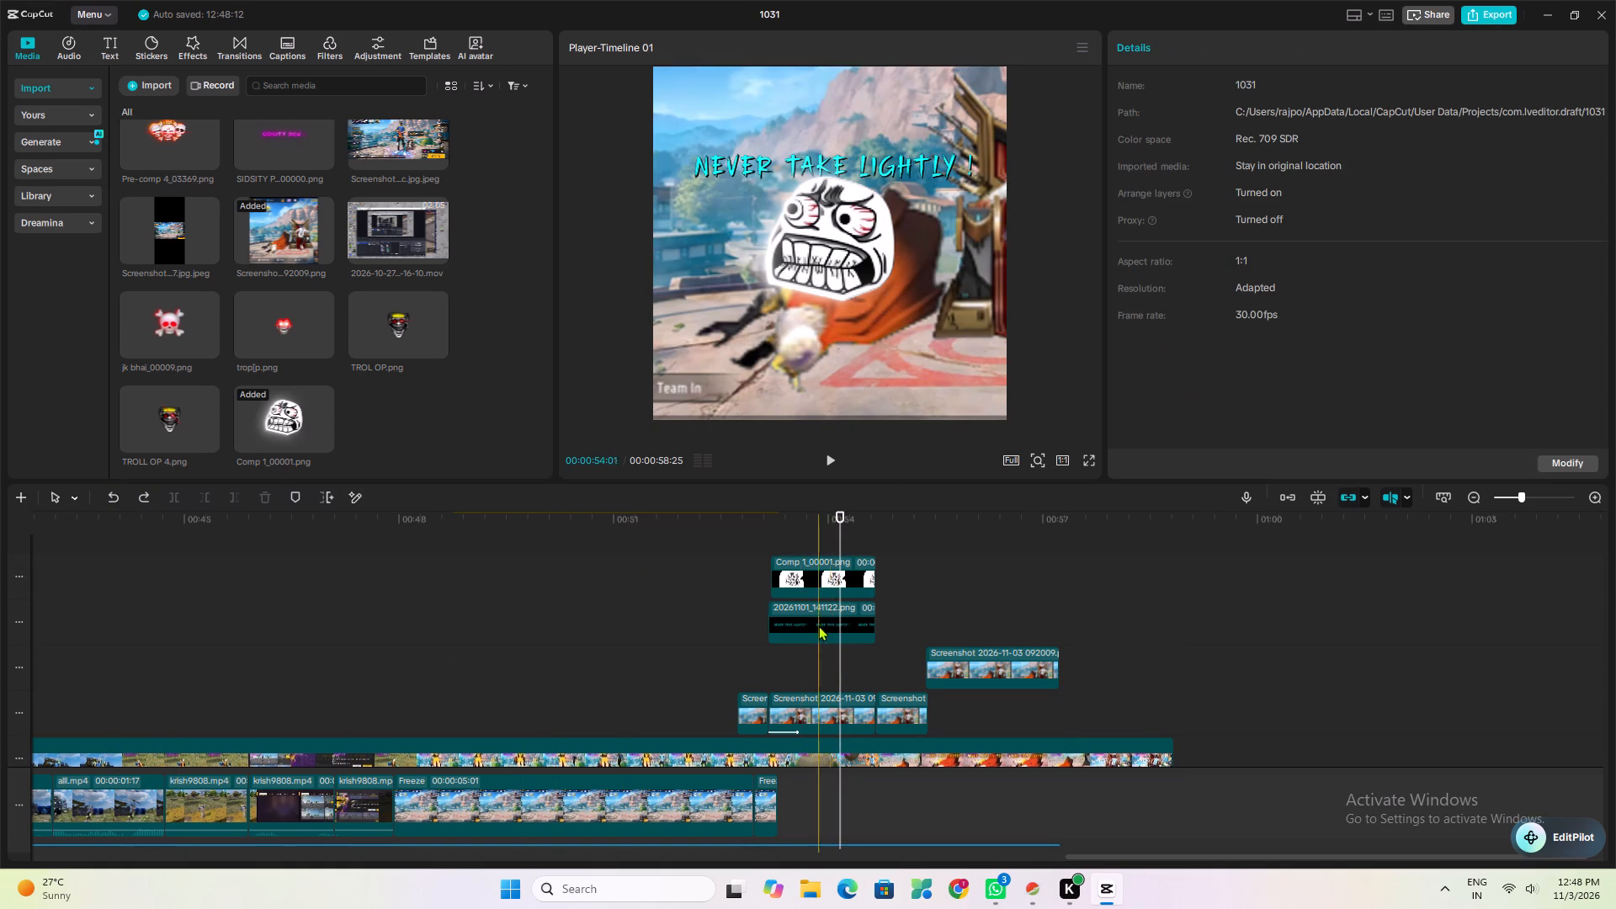
pyautogui.click(815, 582)
pyautogui.moveTo(1010, 336); pyautogui.dragTo(1007, 337)
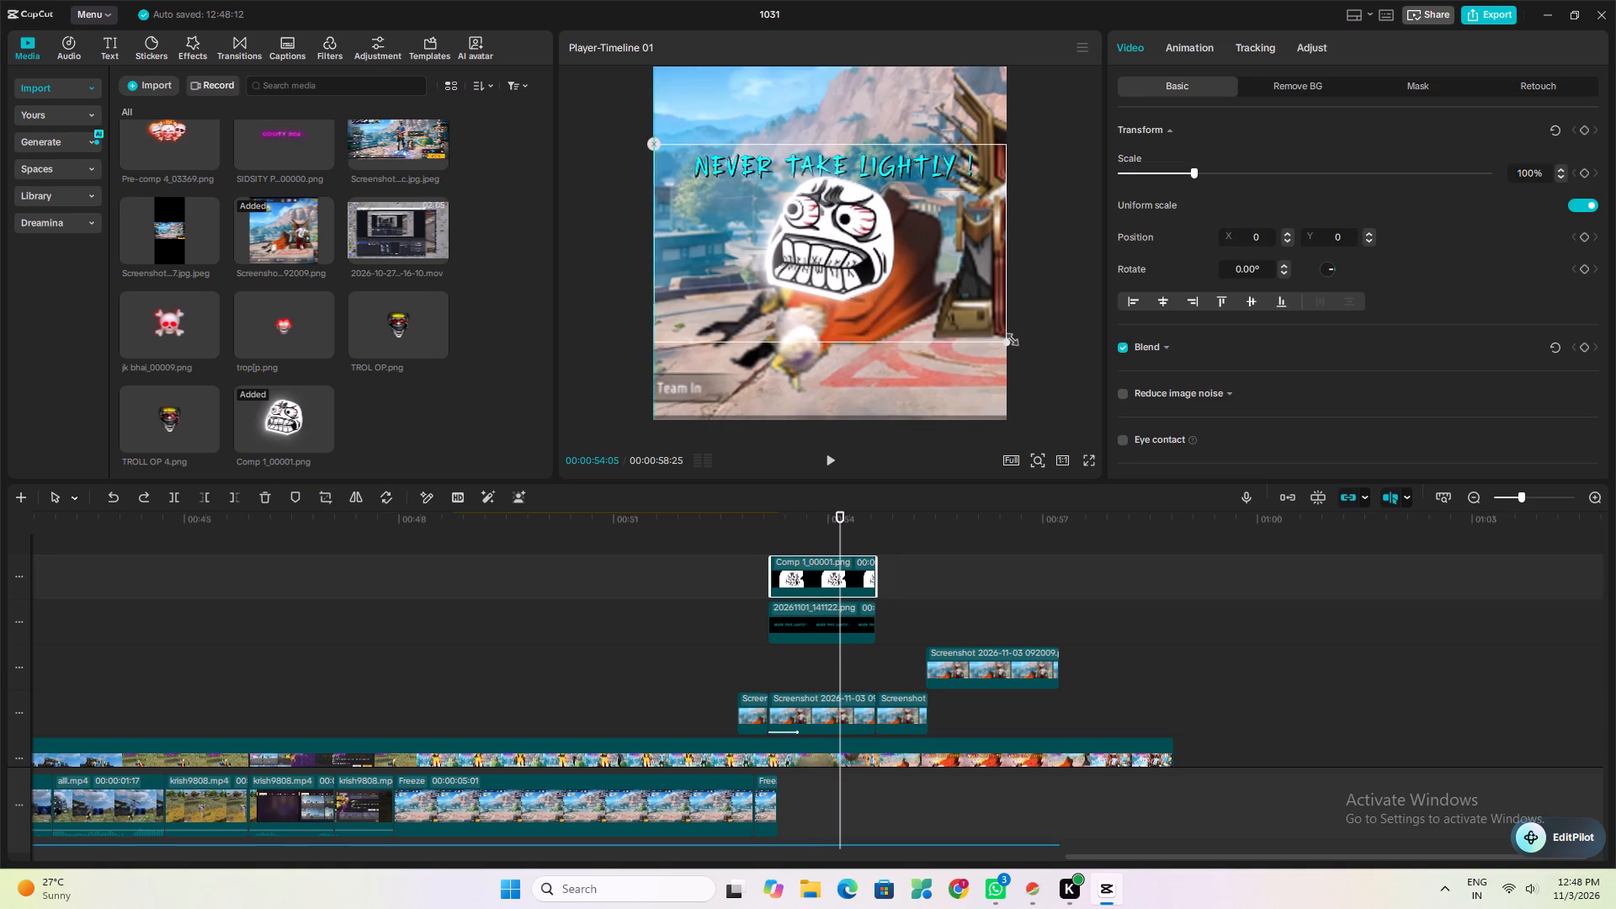
pyautogui.moveTo(1007, 337); pyautogui.dragTo(778, 316)
pyautogui.moveTo(820, 261); pyautogui.dragTo(816, 279)
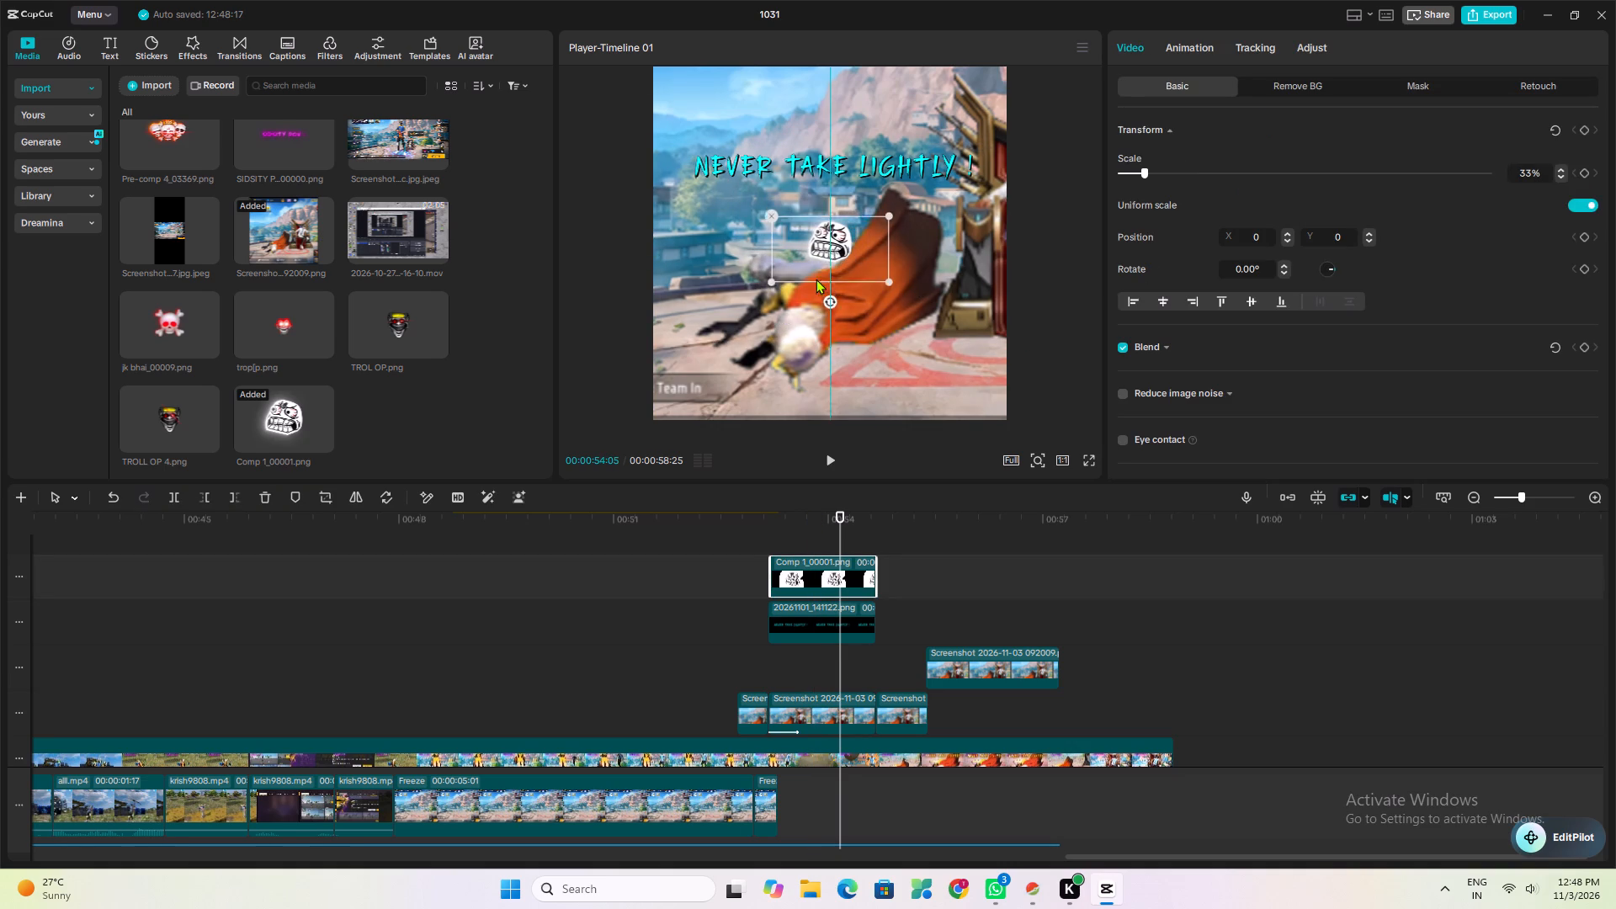
pyautogui.moveTo(816, 279); pyautogui.dragTo(784, 365)
pyautogui.moveTo(853, 377); pyautogui.dragTo(869, 410)
pyautogui.click(834, 368)
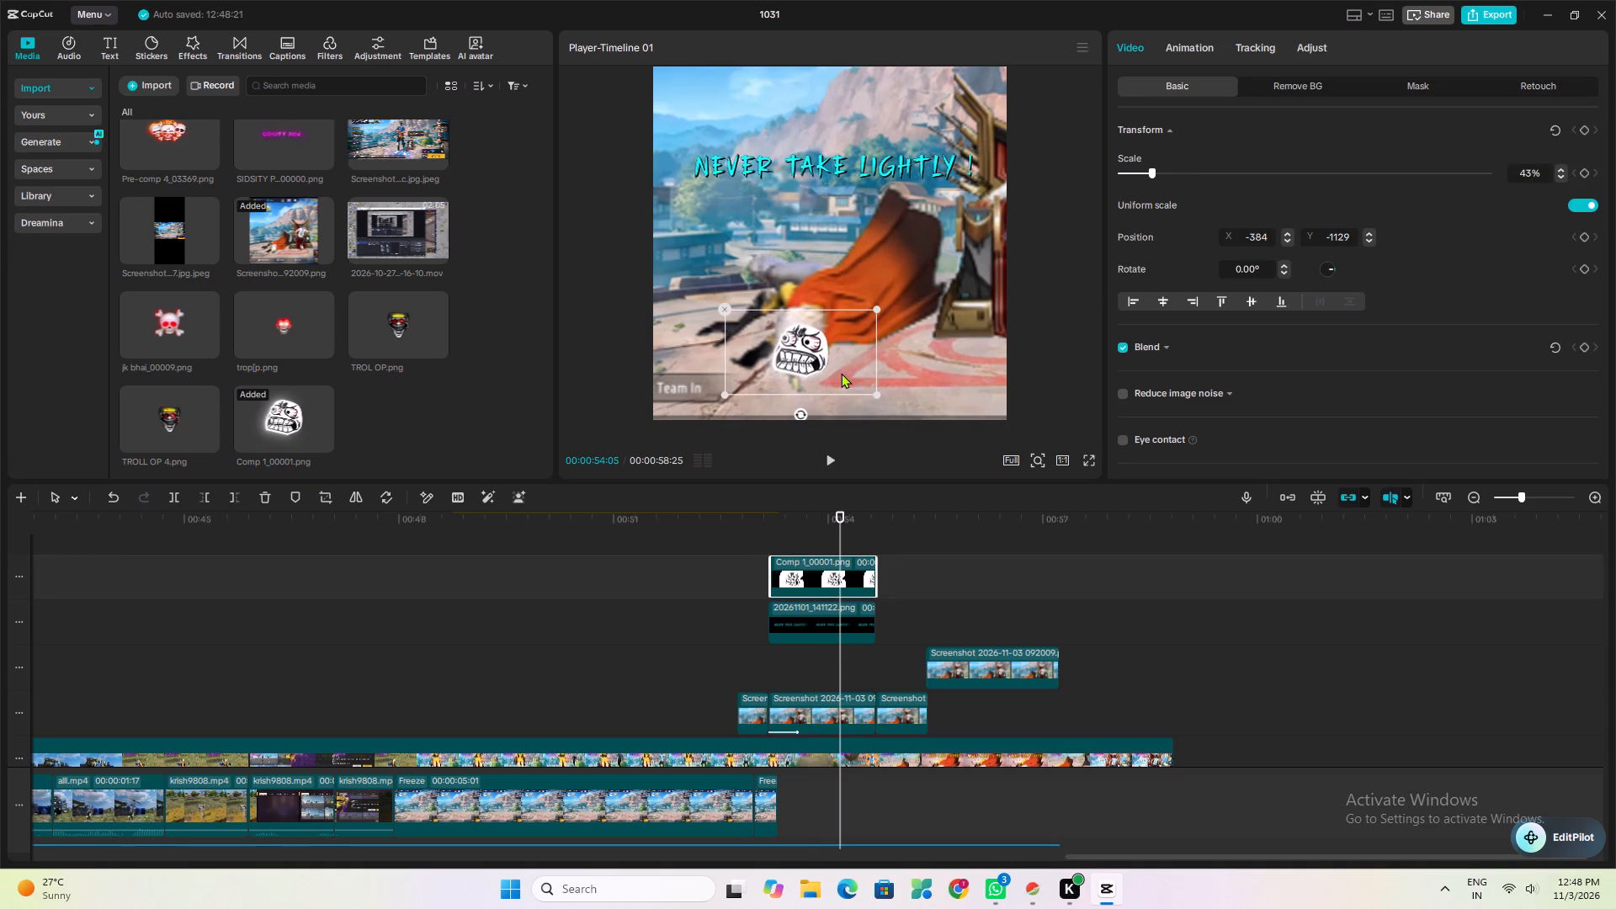
# Add jk bhai_00009.png on a new track above the troll face clip, starting near that clip's beginning.
pyautogui.click(770, 626)
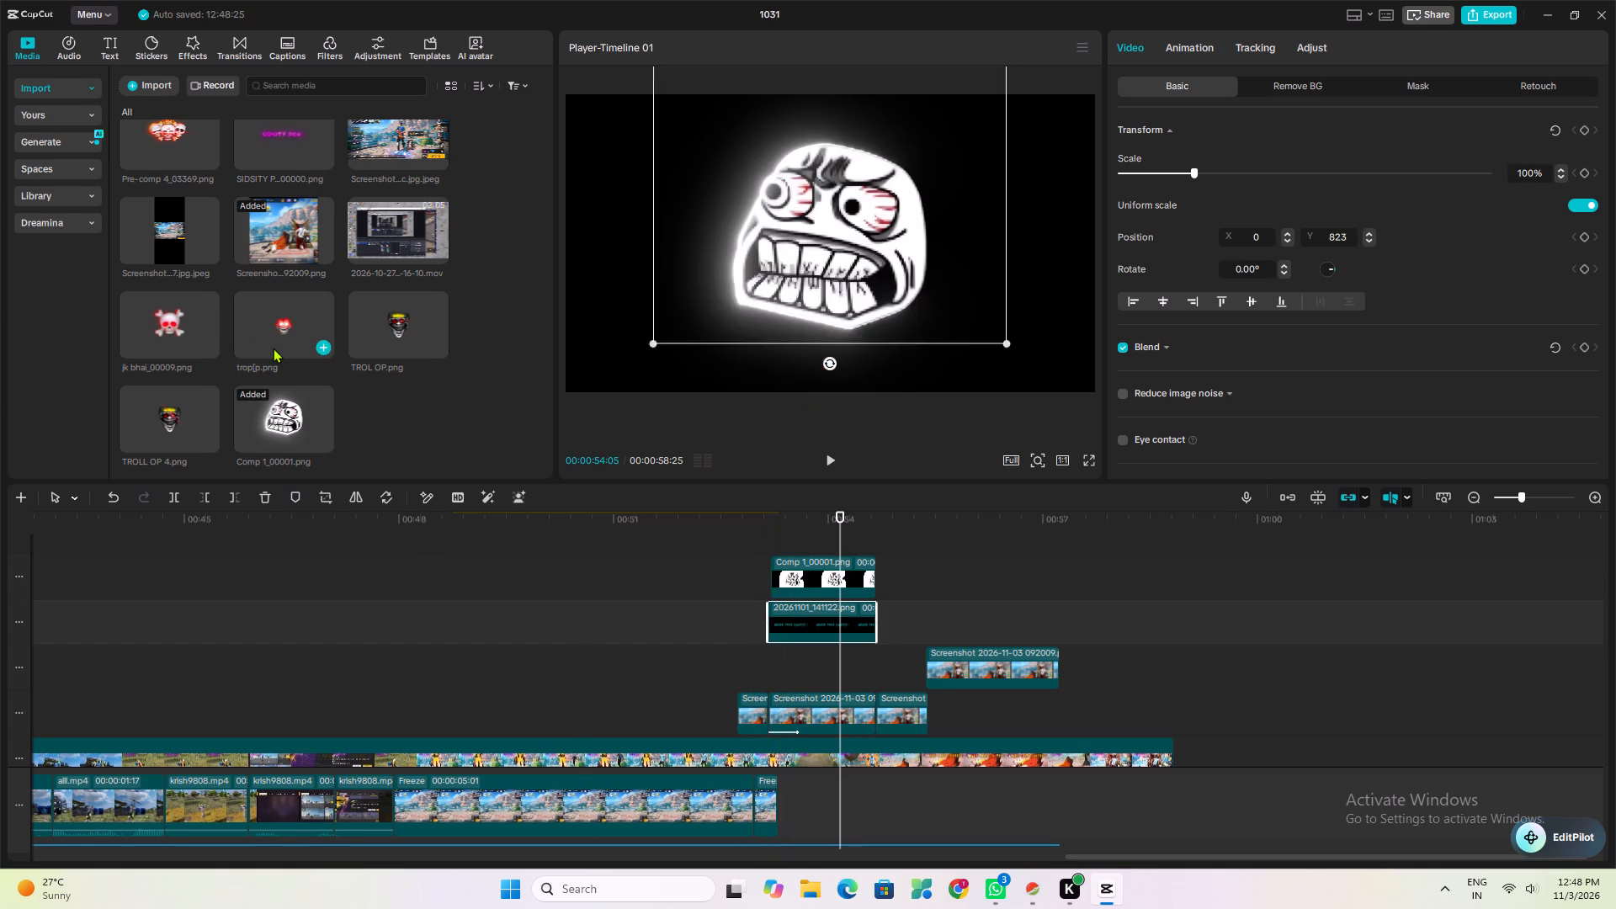
pyautogui.moveTo(173, 325); pyautogui.dragTo(477, 530)
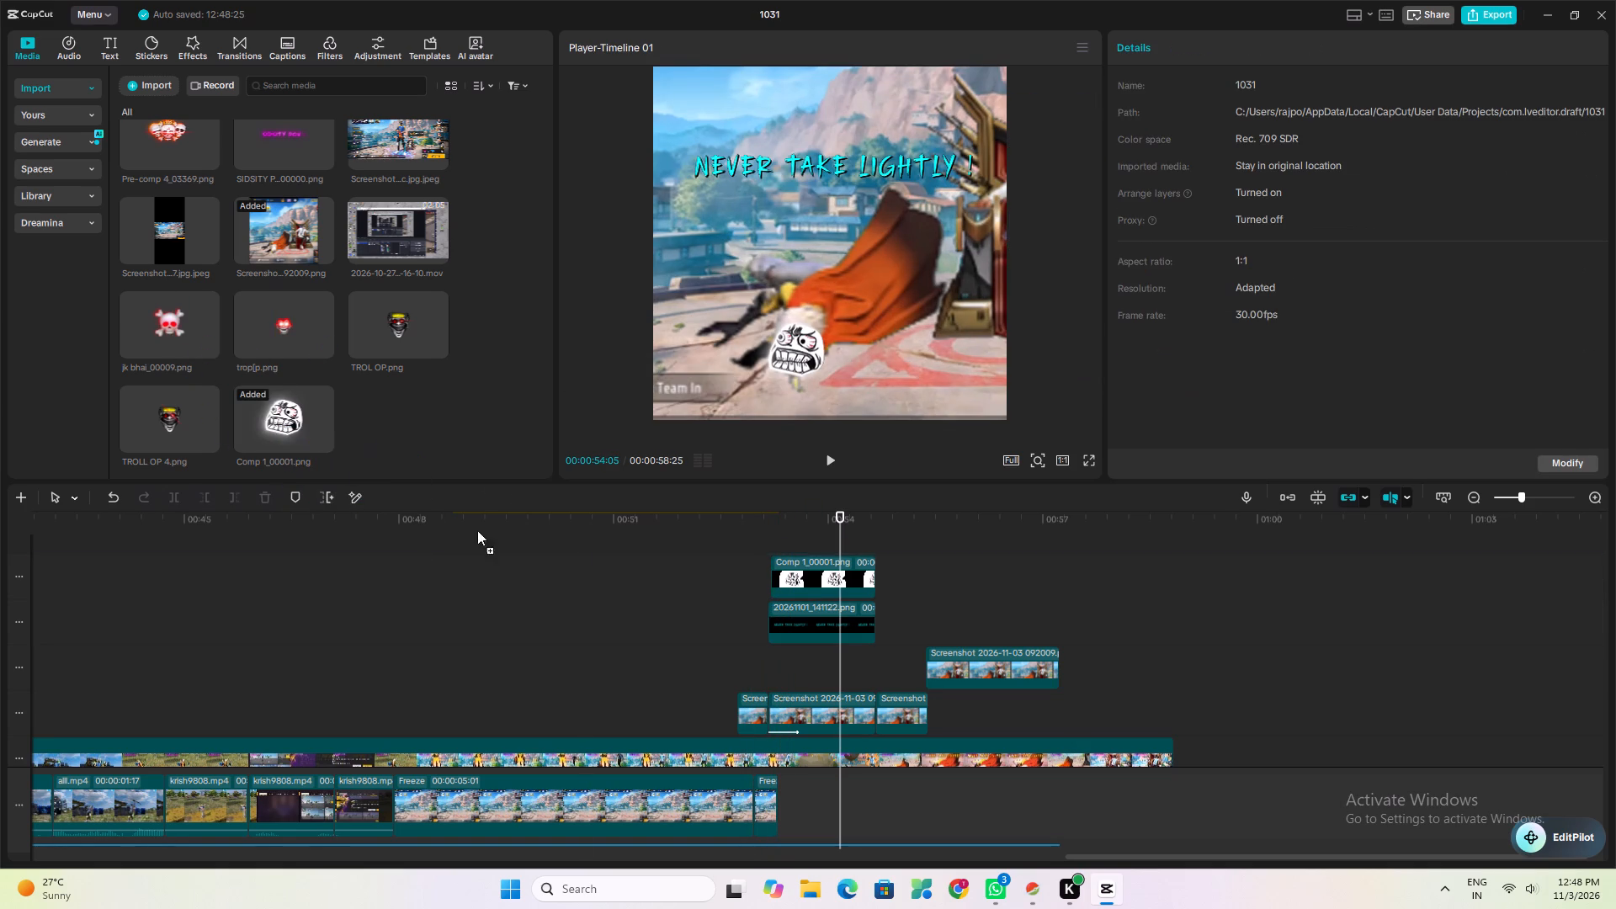
pyautogui.moveTo(477, 530); pyautogui.dragTo(768, 535)
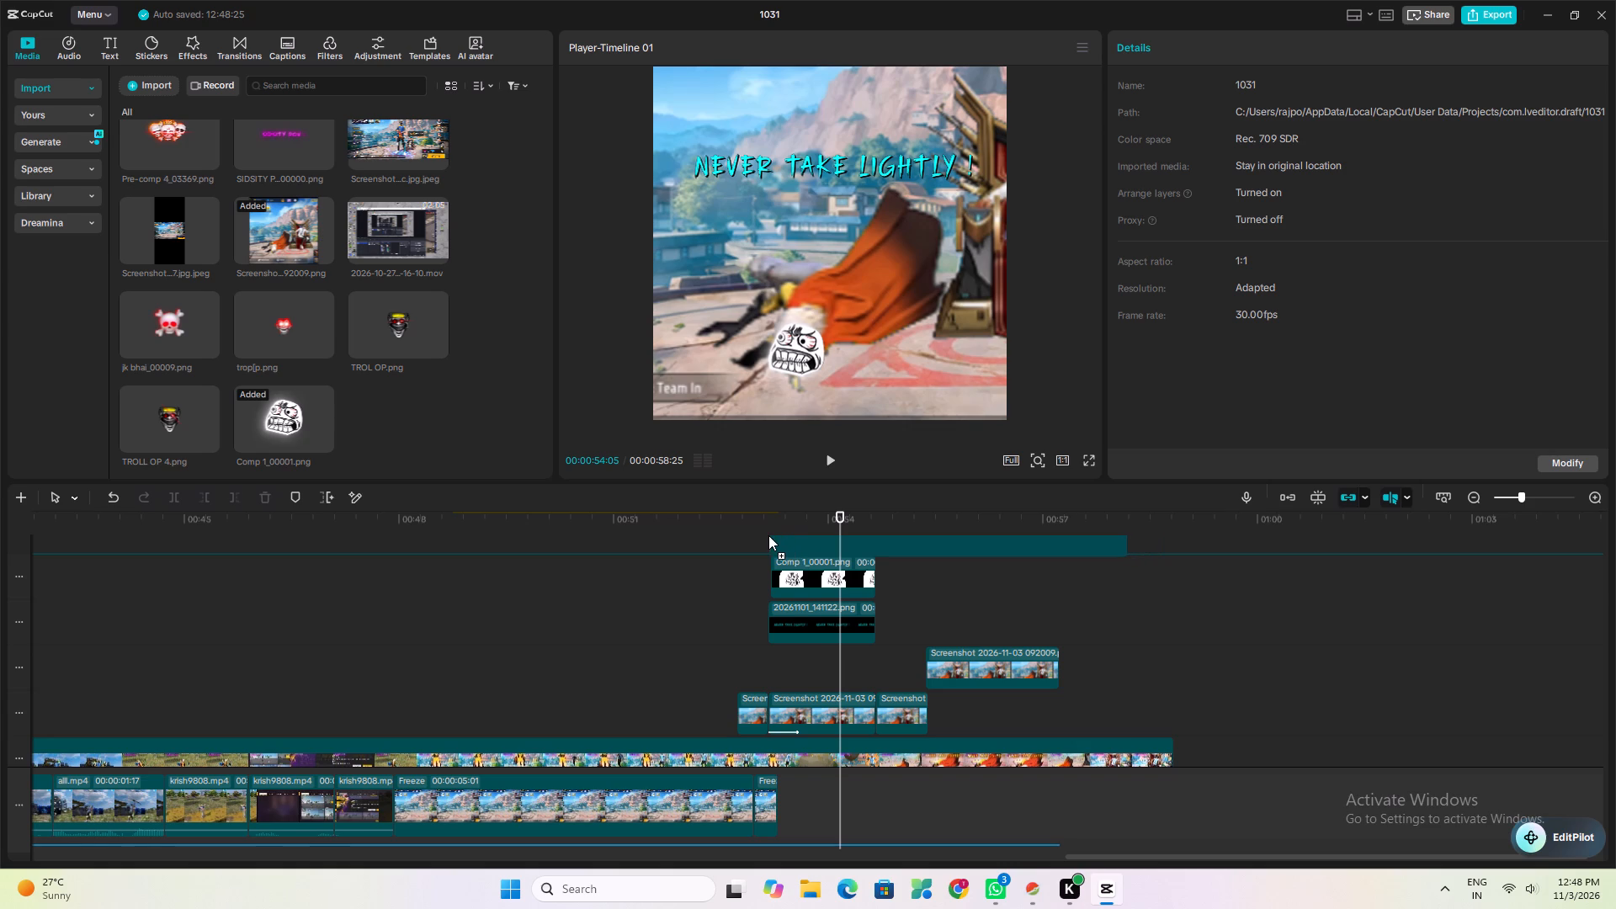
pyautogui.moveTo(768, 535); pyautogui.dragTo(773, 534)
pyautogui.click(795, 579)
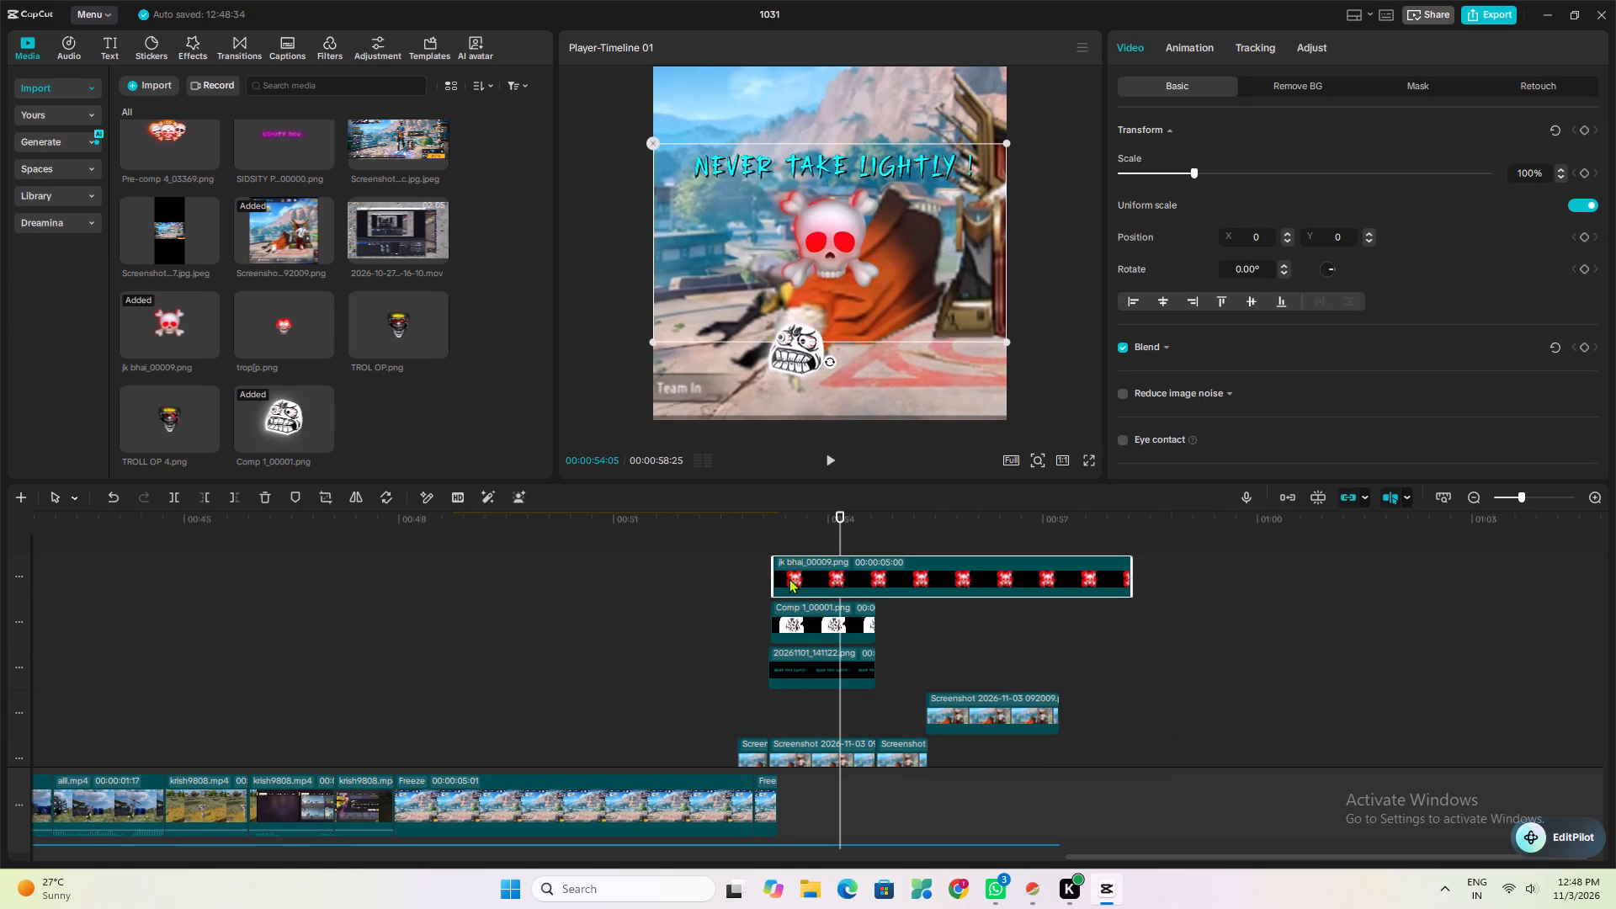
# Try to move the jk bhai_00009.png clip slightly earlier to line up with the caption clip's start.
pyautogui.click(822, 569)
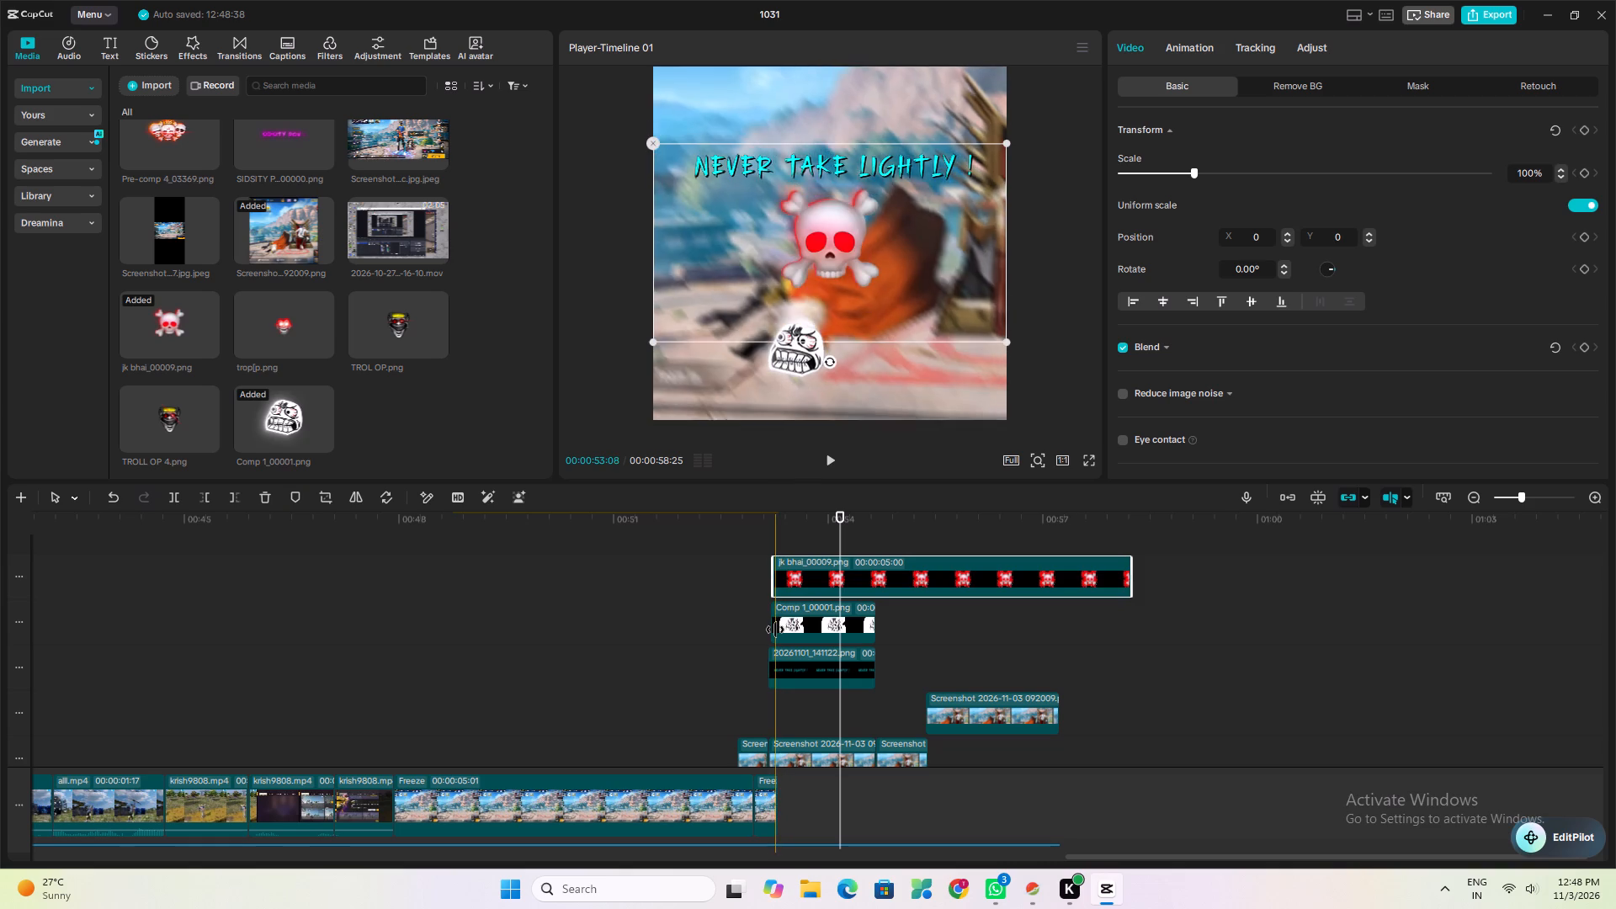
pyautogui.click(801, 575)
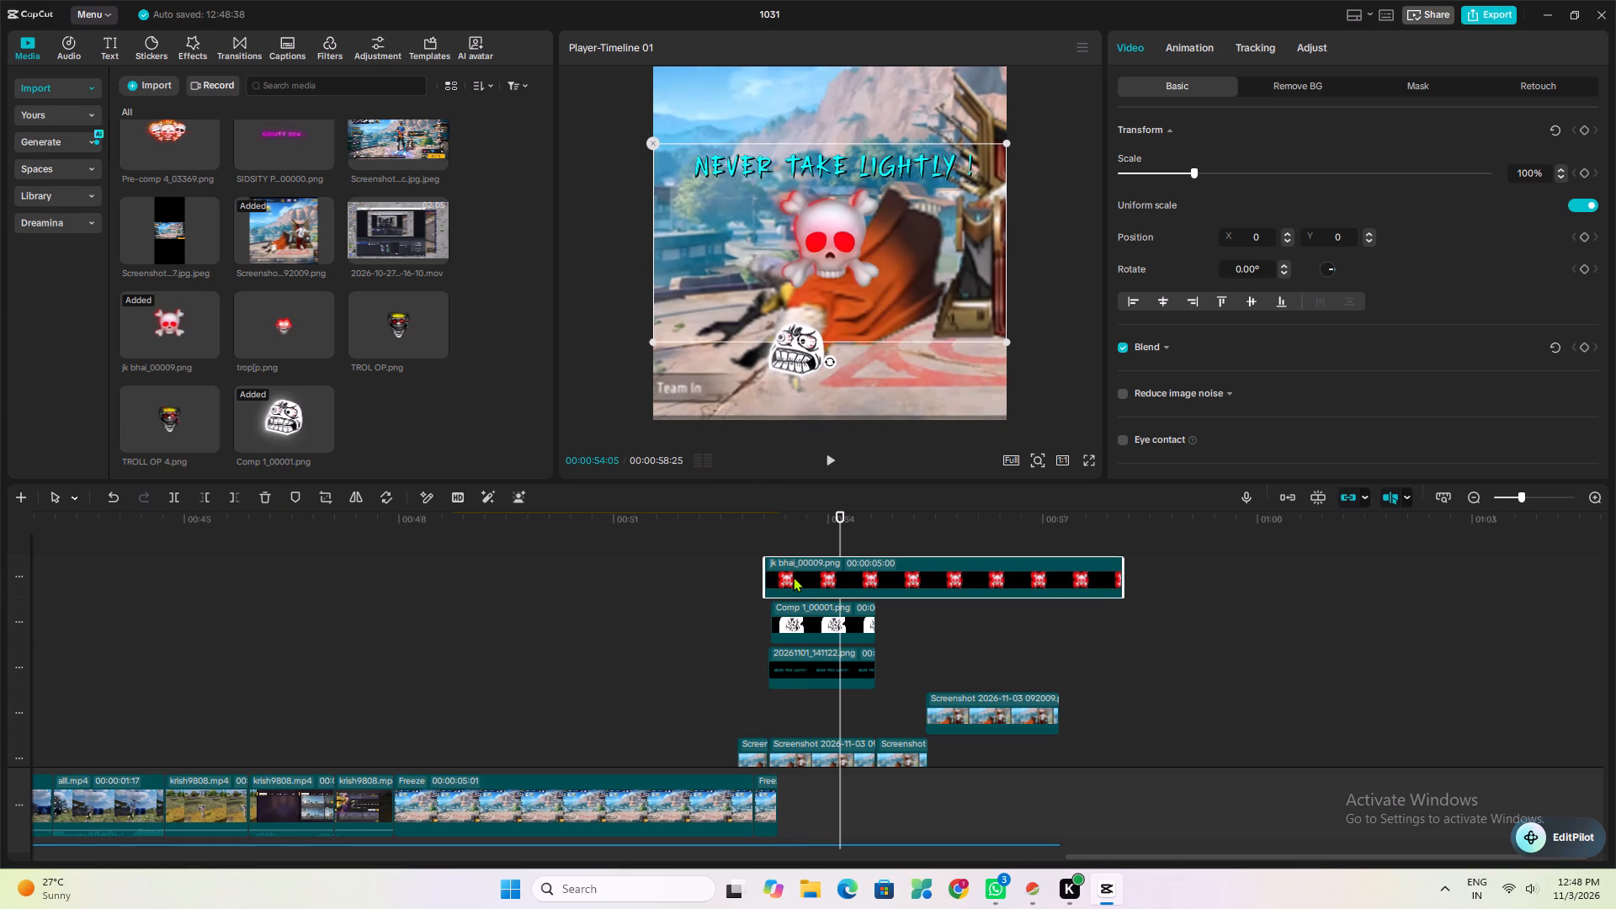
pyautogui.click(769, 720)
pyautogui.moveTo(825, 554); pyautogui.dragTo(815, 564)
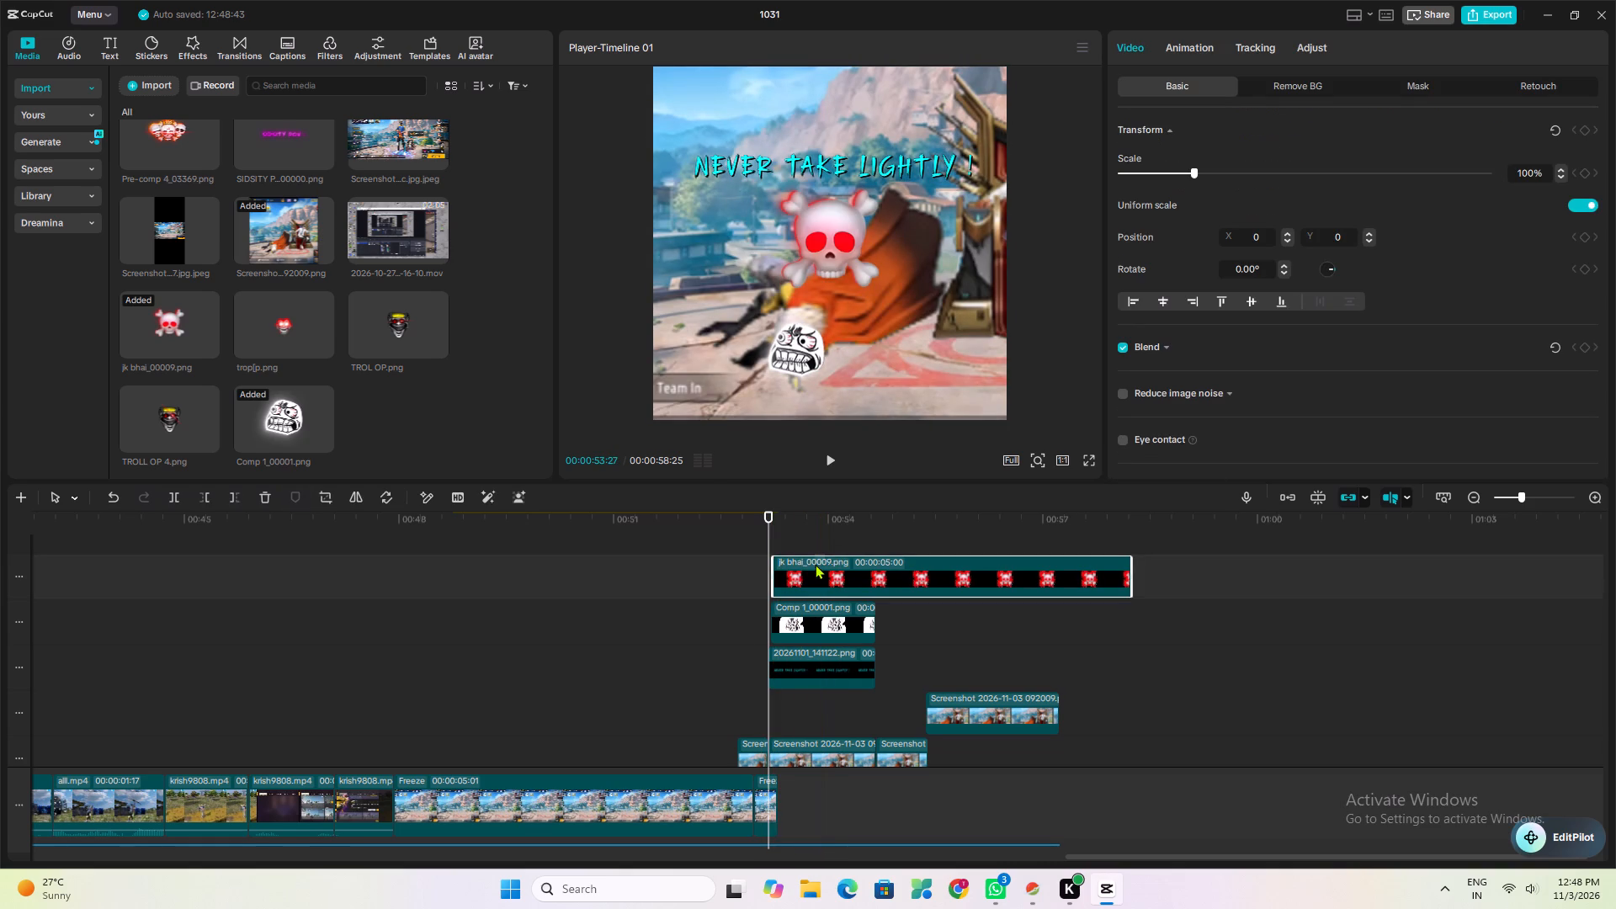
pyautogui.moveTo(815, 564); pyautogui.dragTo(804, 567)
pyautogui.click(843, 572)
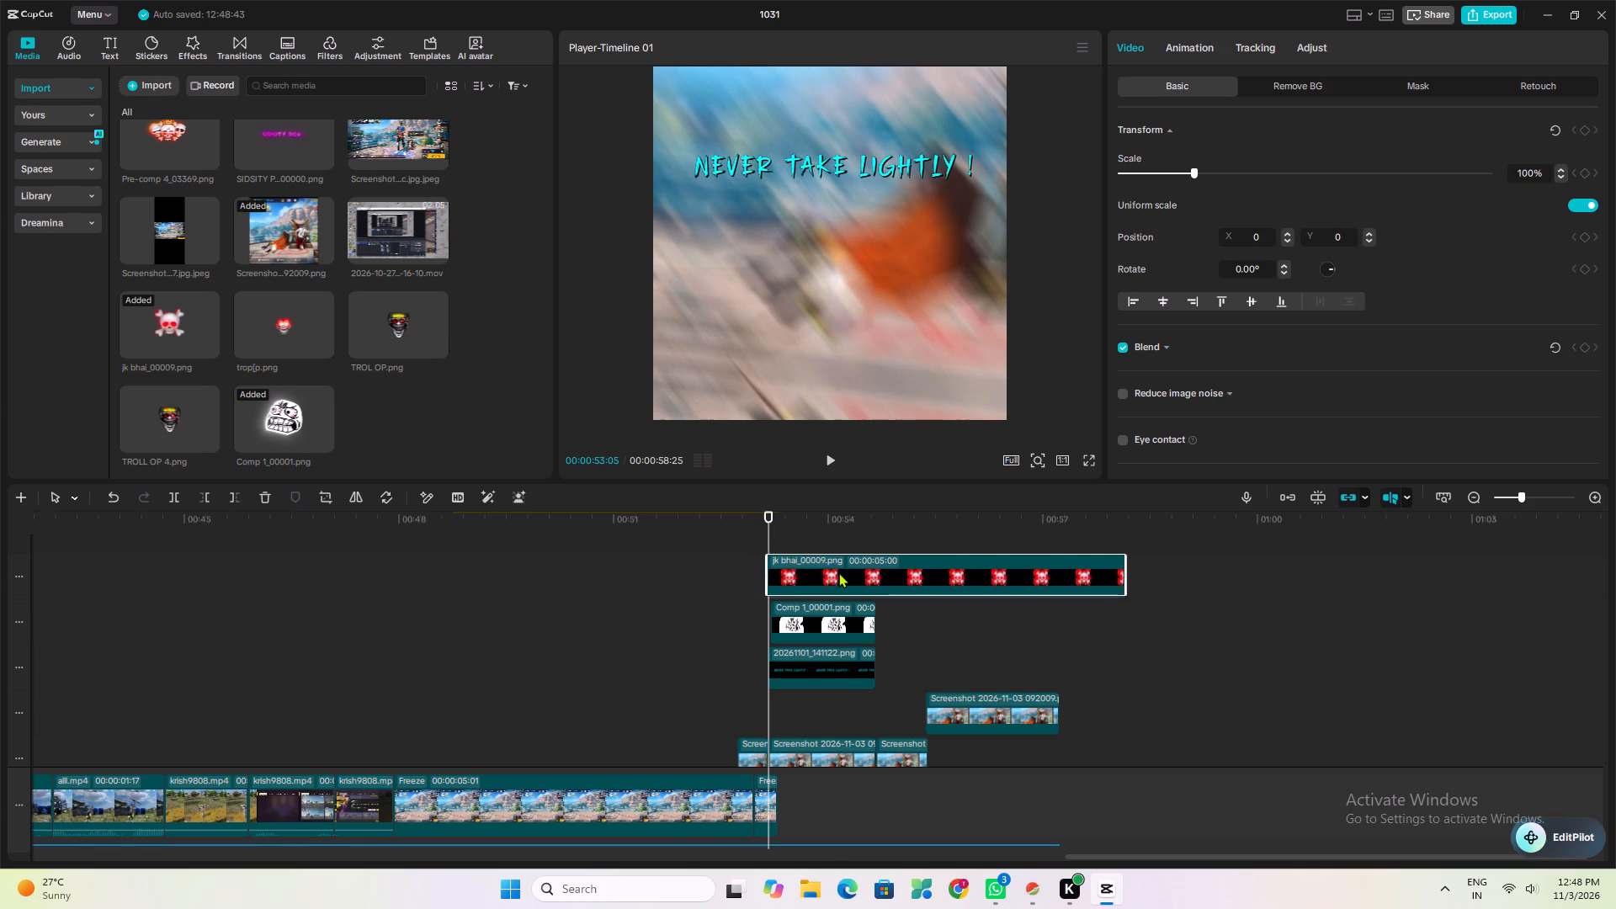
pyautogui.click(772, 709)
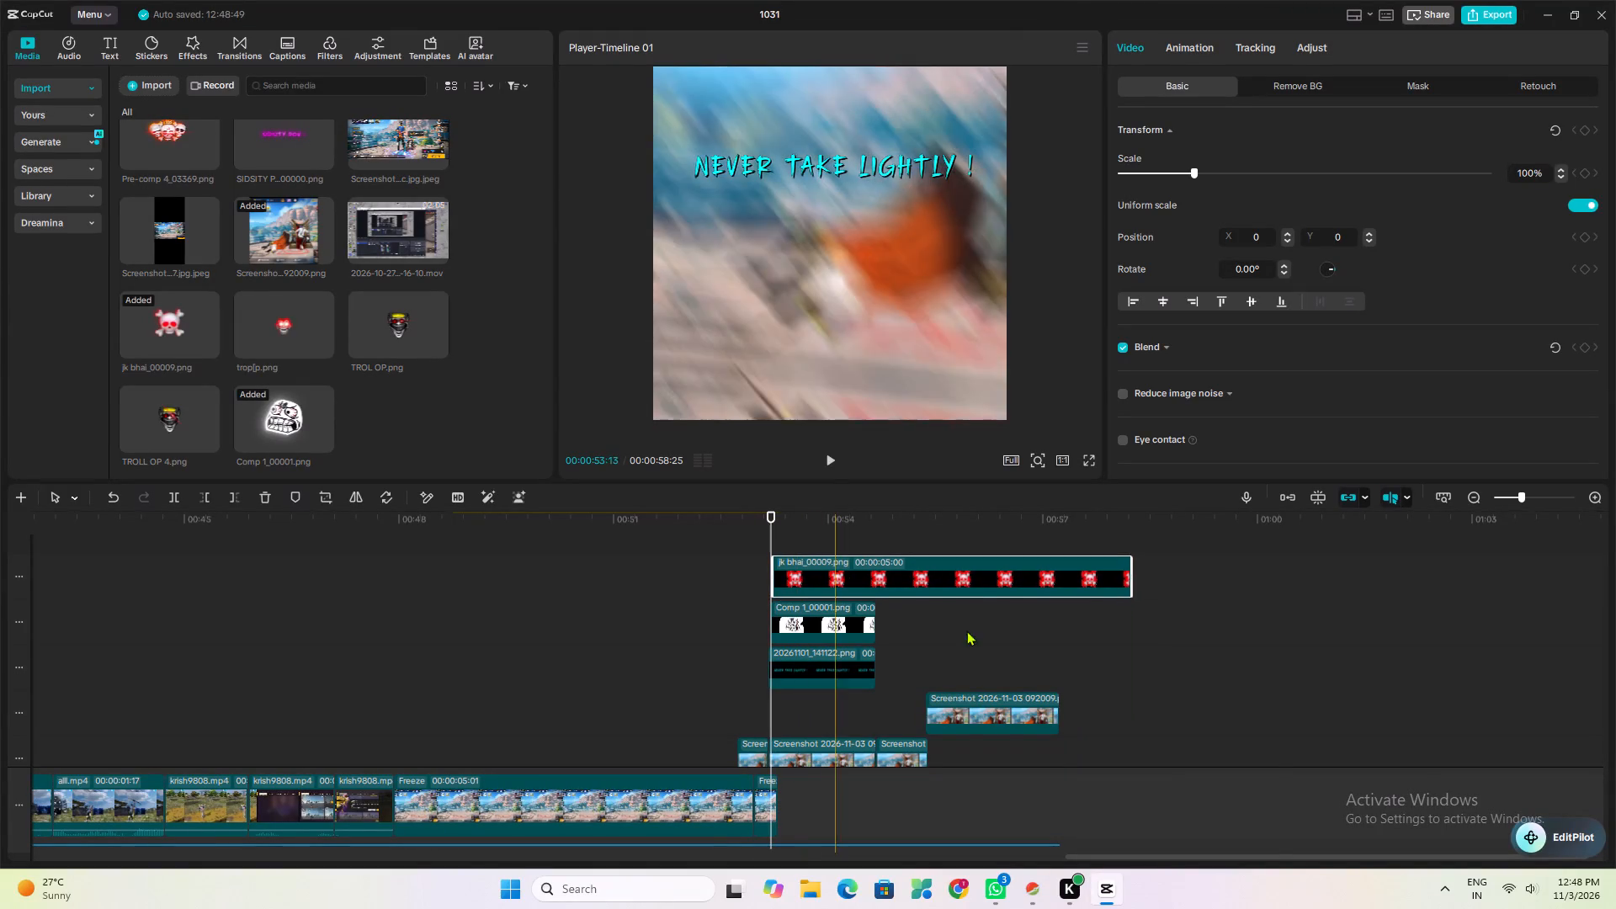
# Extend the start of the Comp 1_00001.png troll face clip back to the caption clip's start, making it 00:00:01:15 long.
pyautogui.moveTo(1543, 492); pyautogui.dragTo(1534, 492)
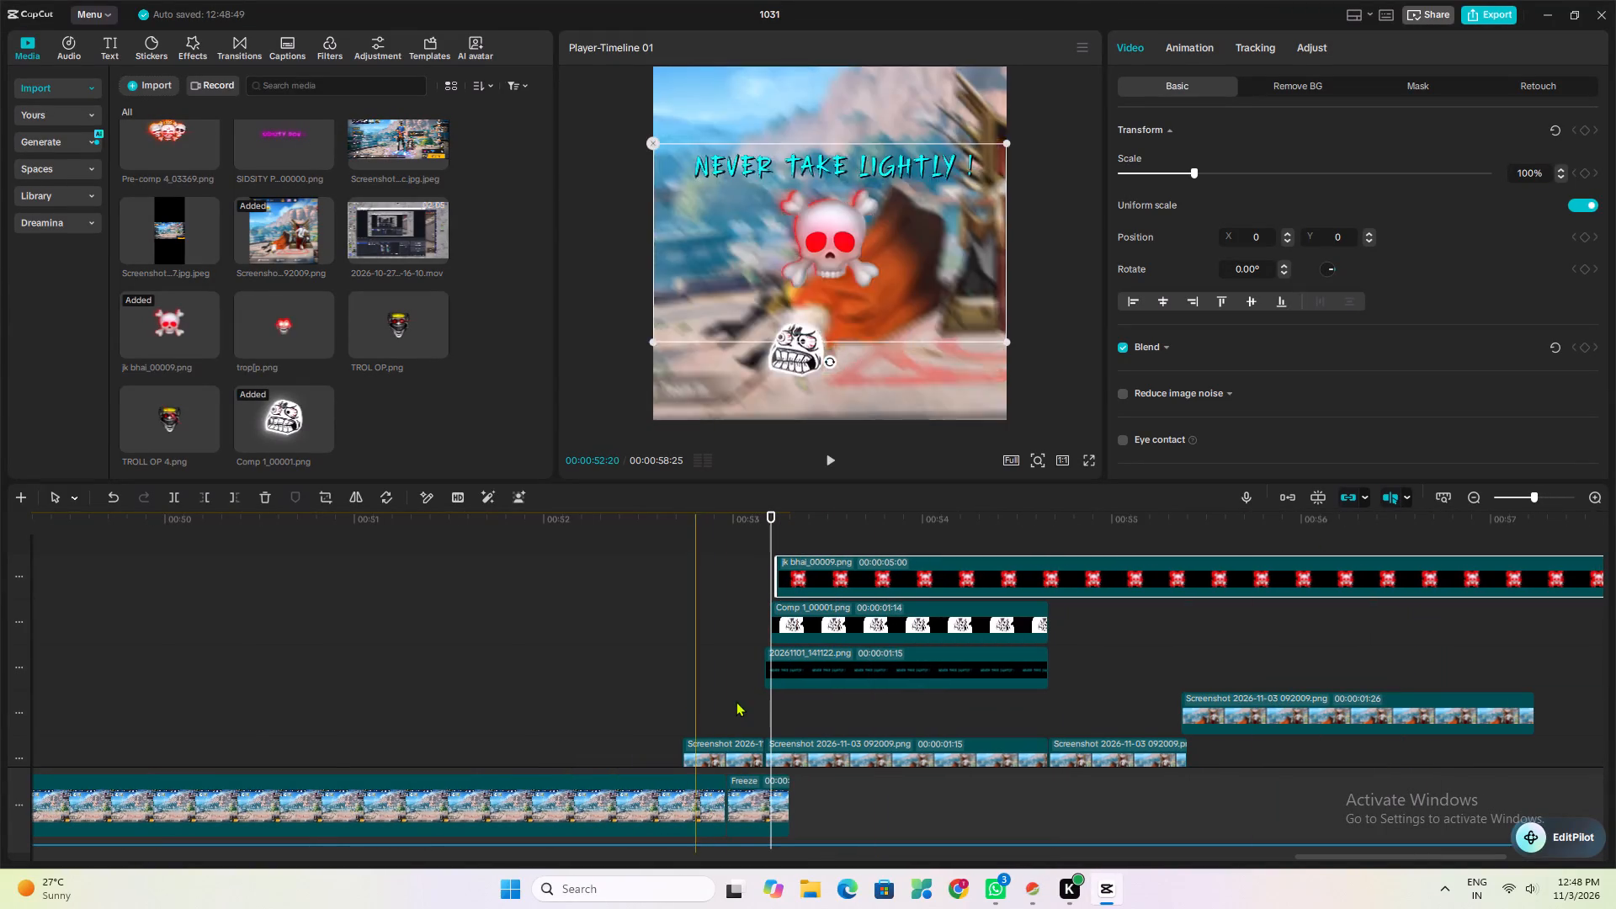
pyautogui.click(767, 700)
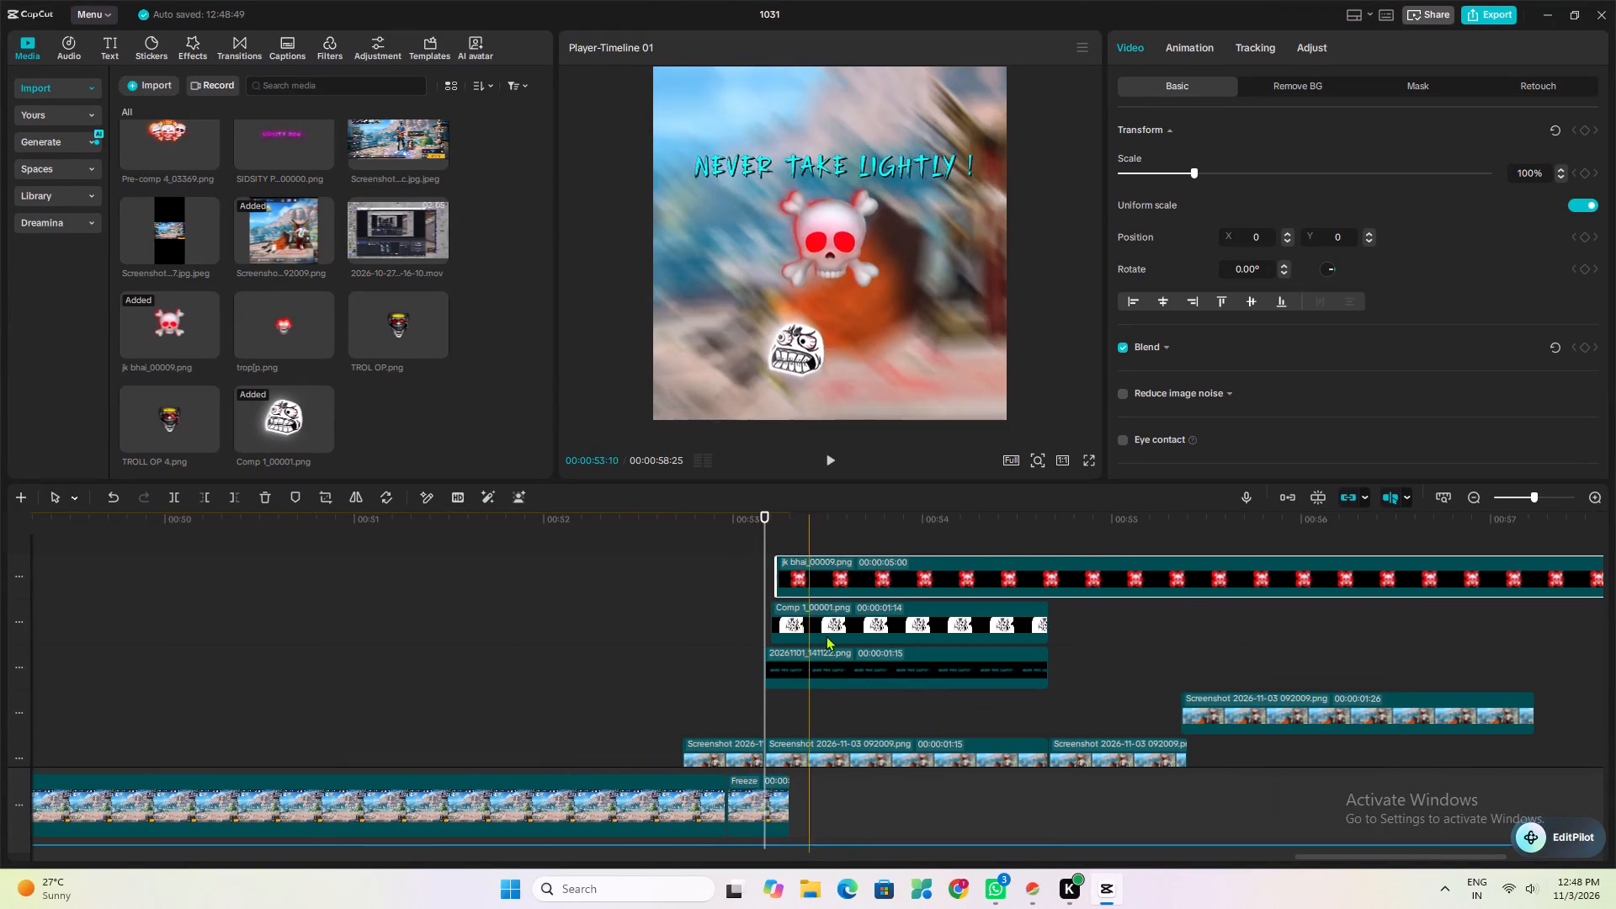
pyautogui.click(836, 617)
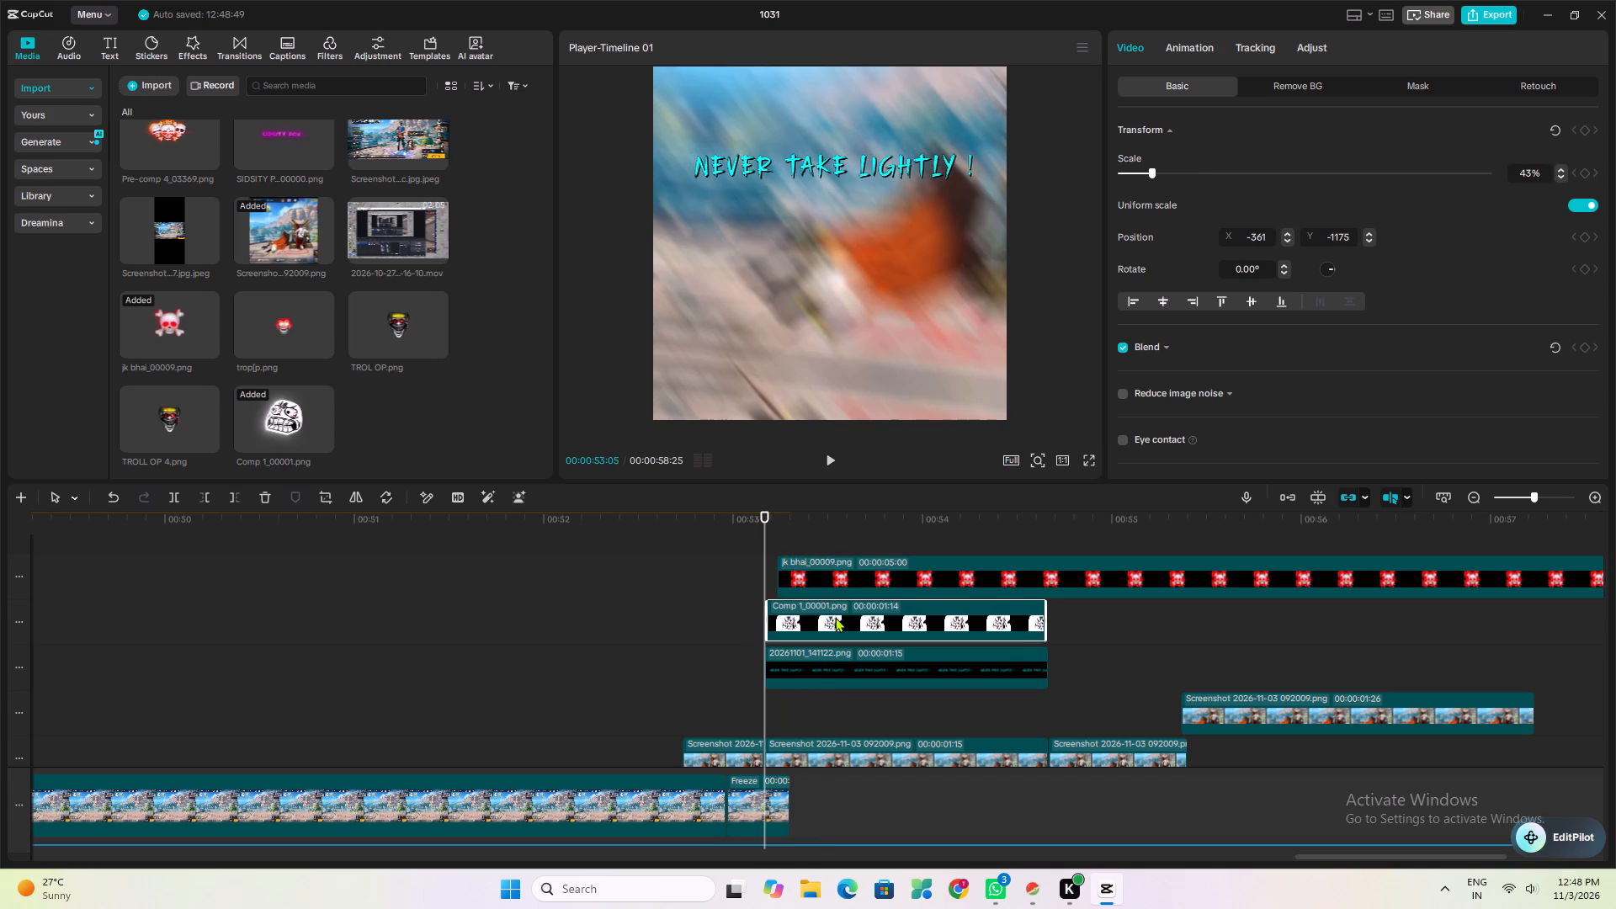
pyautogui.click(769, 623)
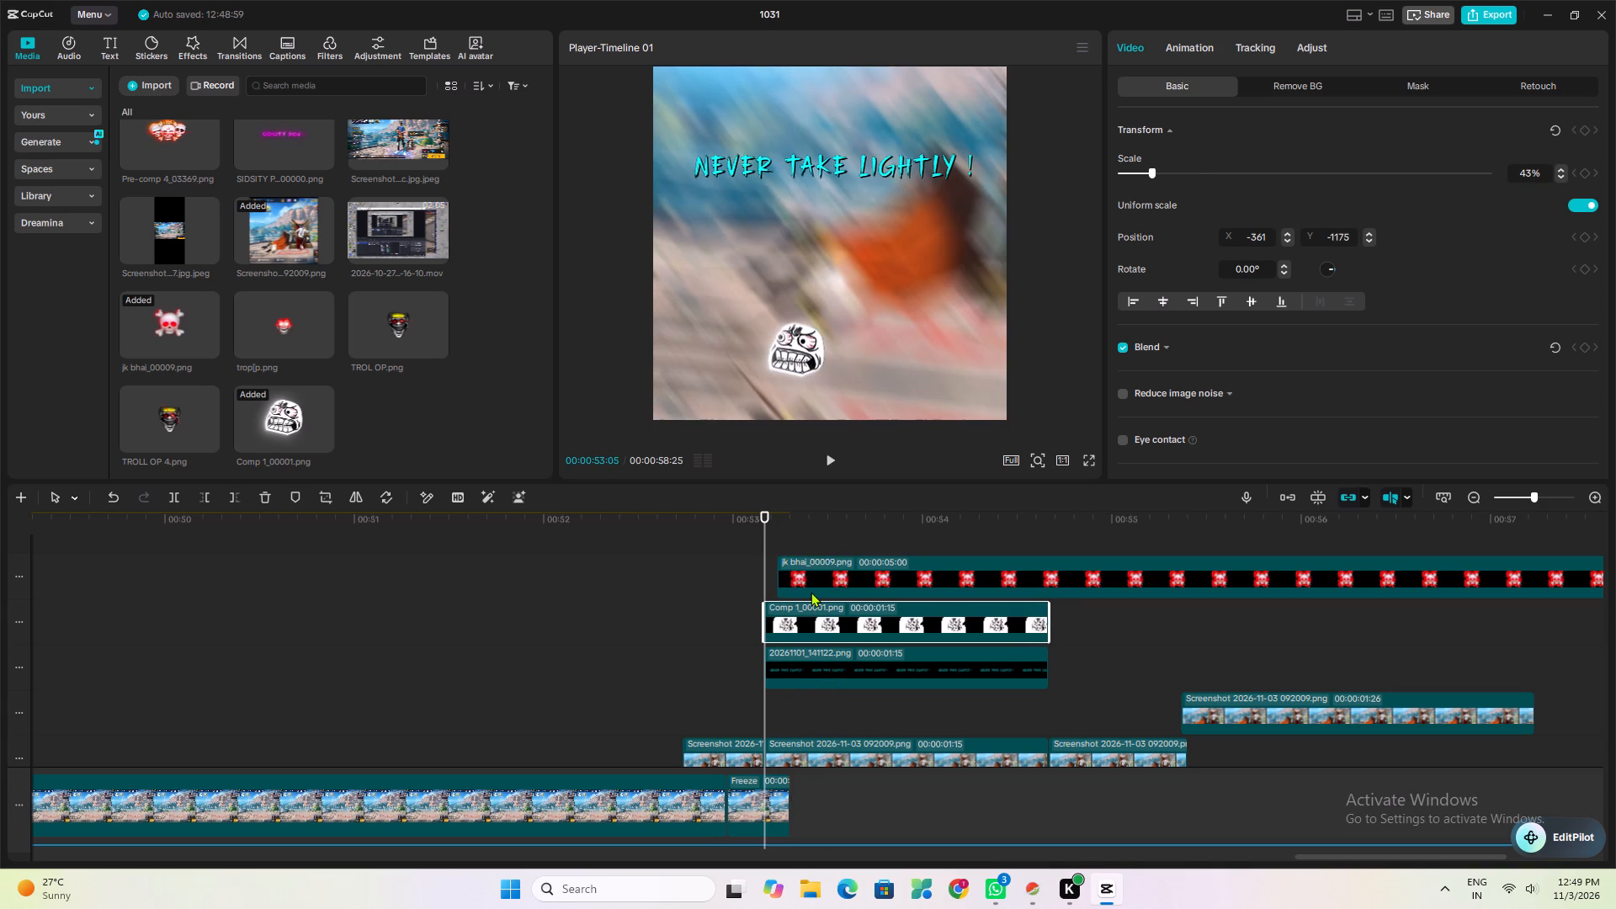
# Extend the start of the jk bhai_00009.png skull clip back to line up with the troll face and caption clips.
pyautogui.click(811, 582)
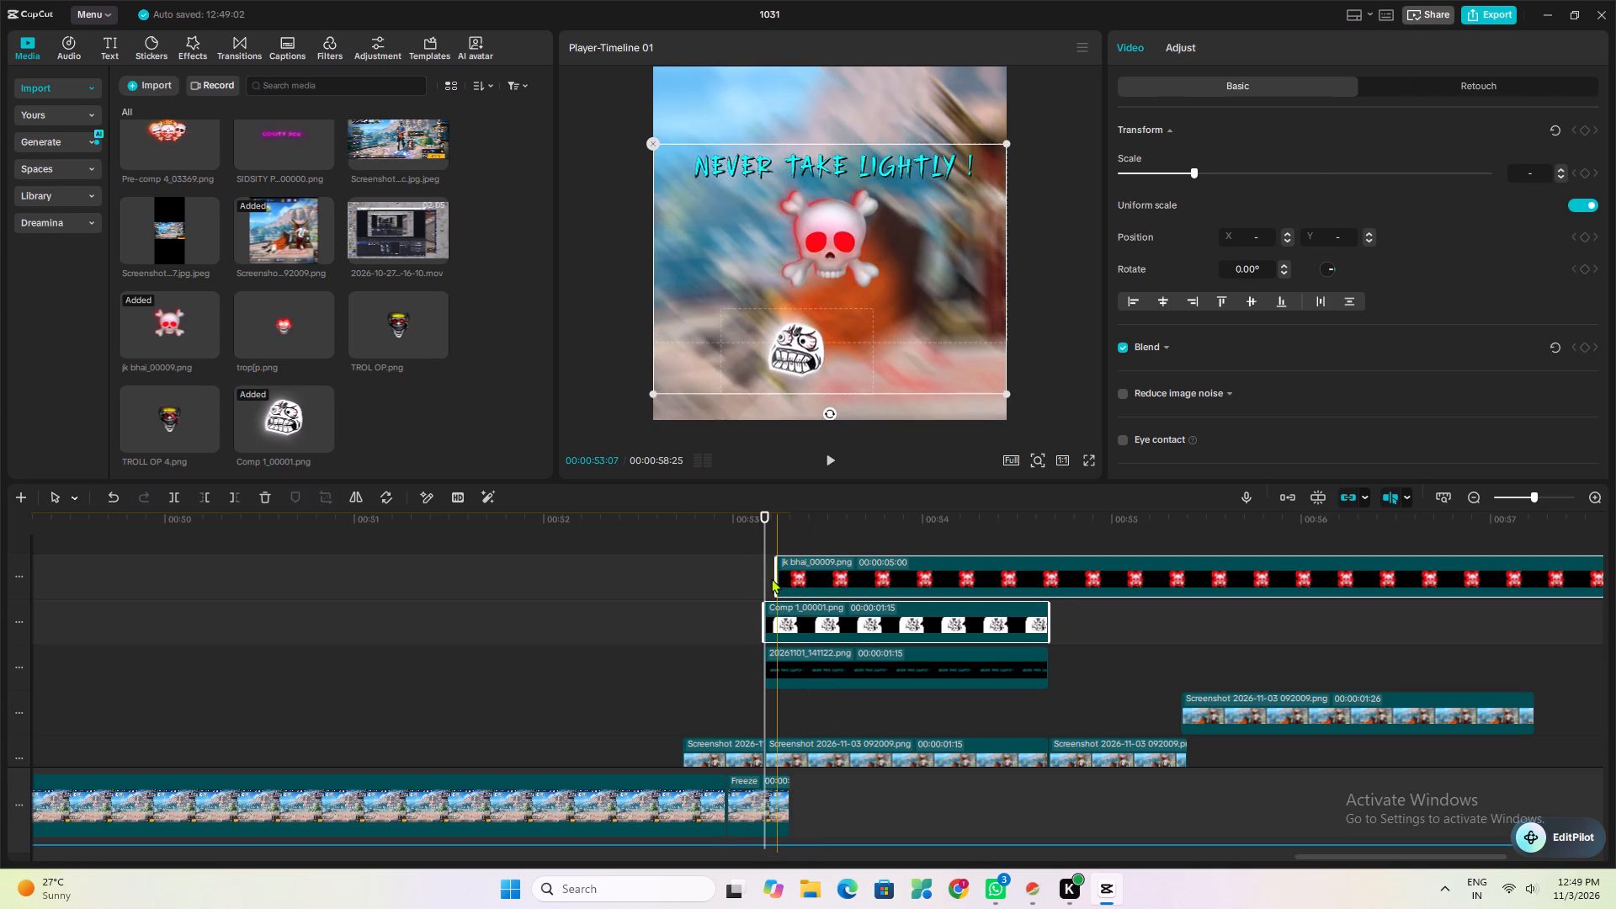
pyautogui.click(771, 578)
pyautogui.click(780, 578)
pyautogui.moveTo(777, 582); pyautogui.dragTo(768, 584)
pyautogui.click(768, 704)
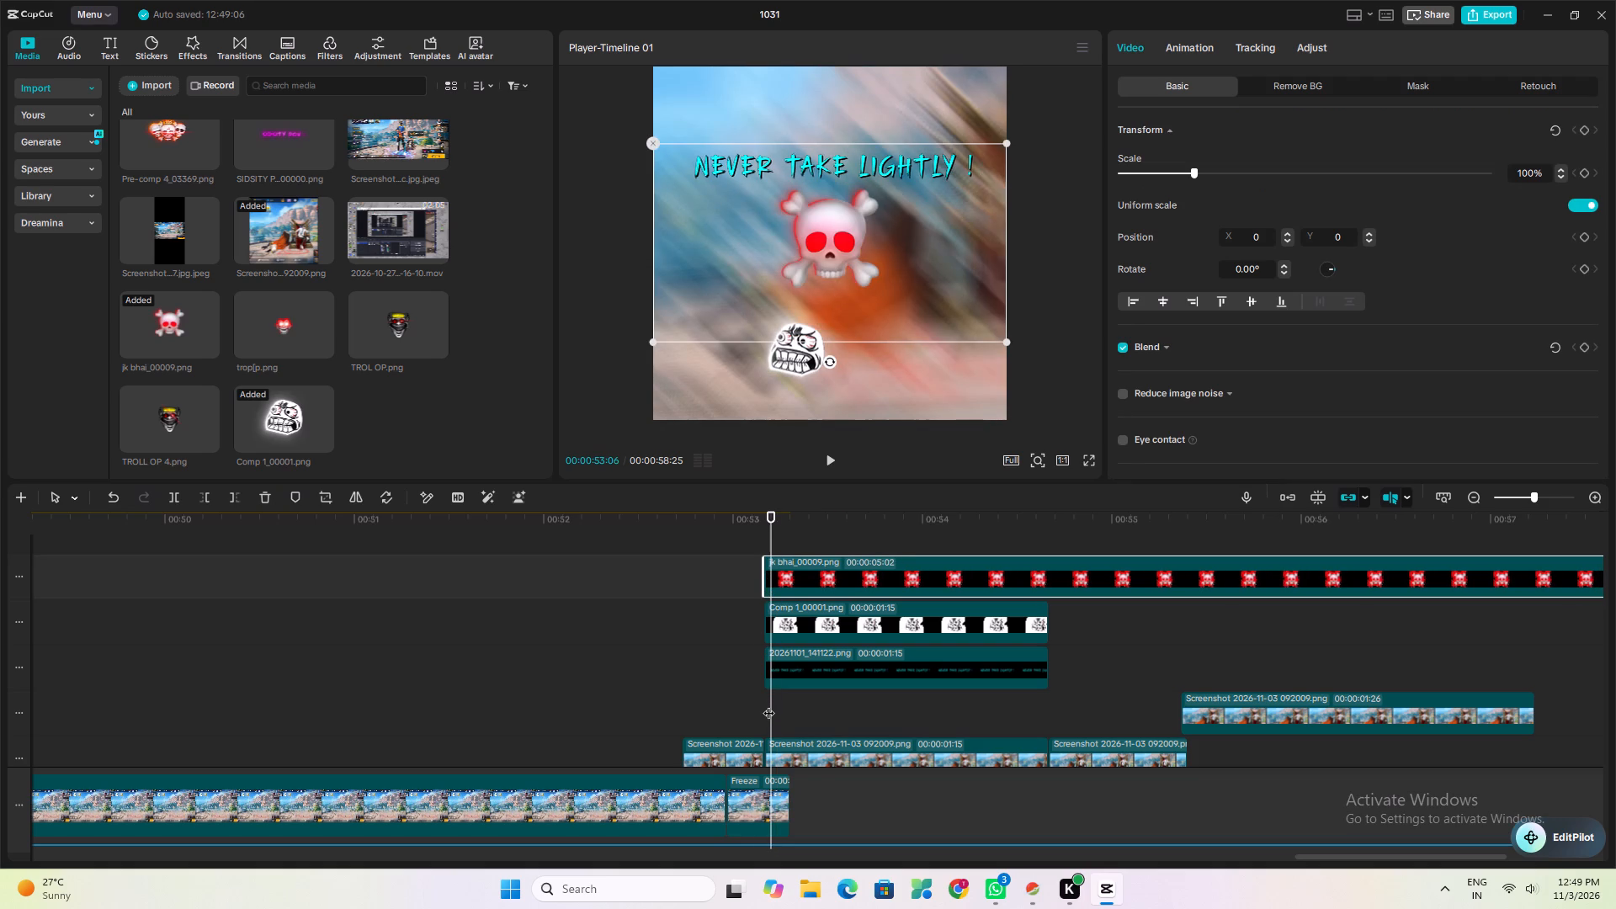
pyautogui.click(768, 713)
pyautogui.click(768, 704)
pyautogui.click(814, 704)
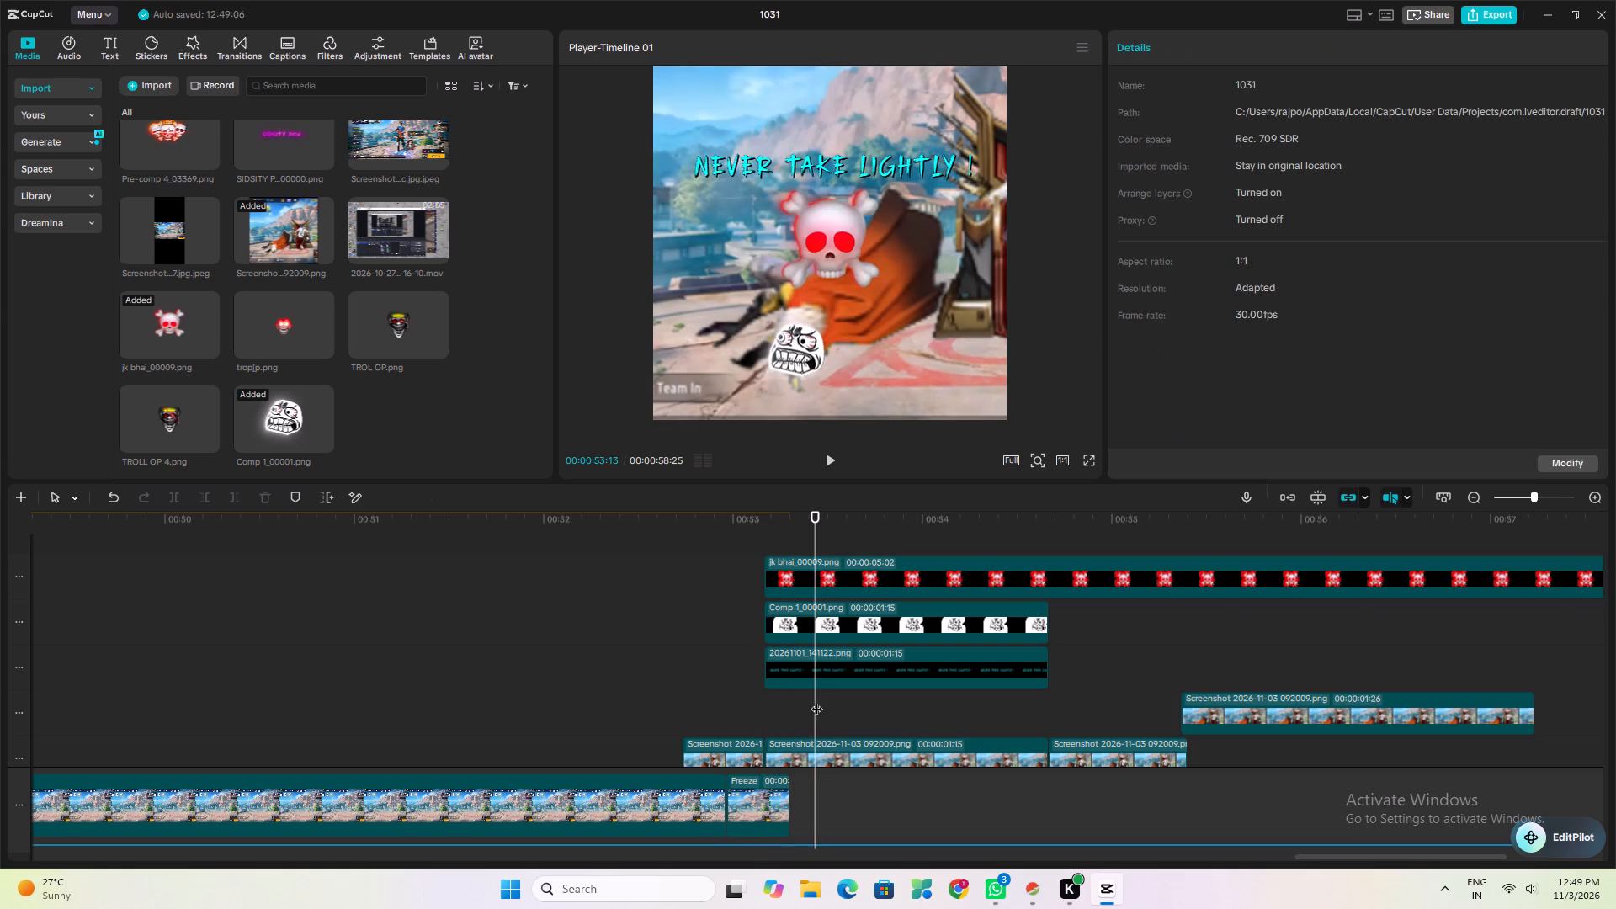
# Trim off the part of the skull clip beyond the caption clip's end, leaving it 00:00:01:15 long.
pyautogui.click(1047, 699)
pyautogui.click(1046, 581)
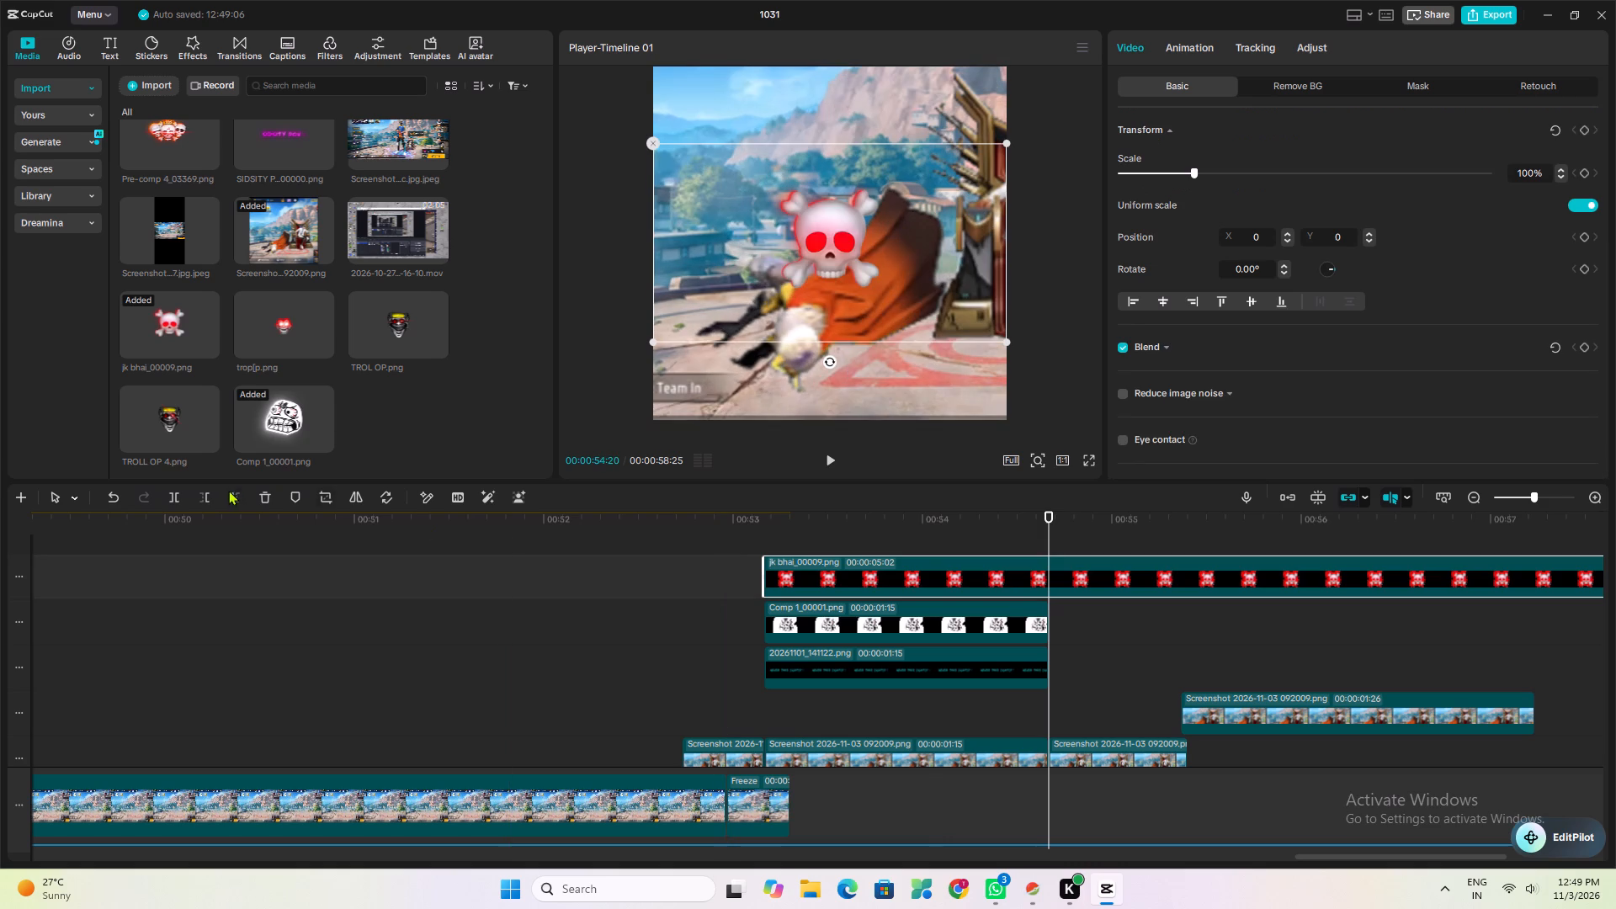
pyautogui.click(236, 502)
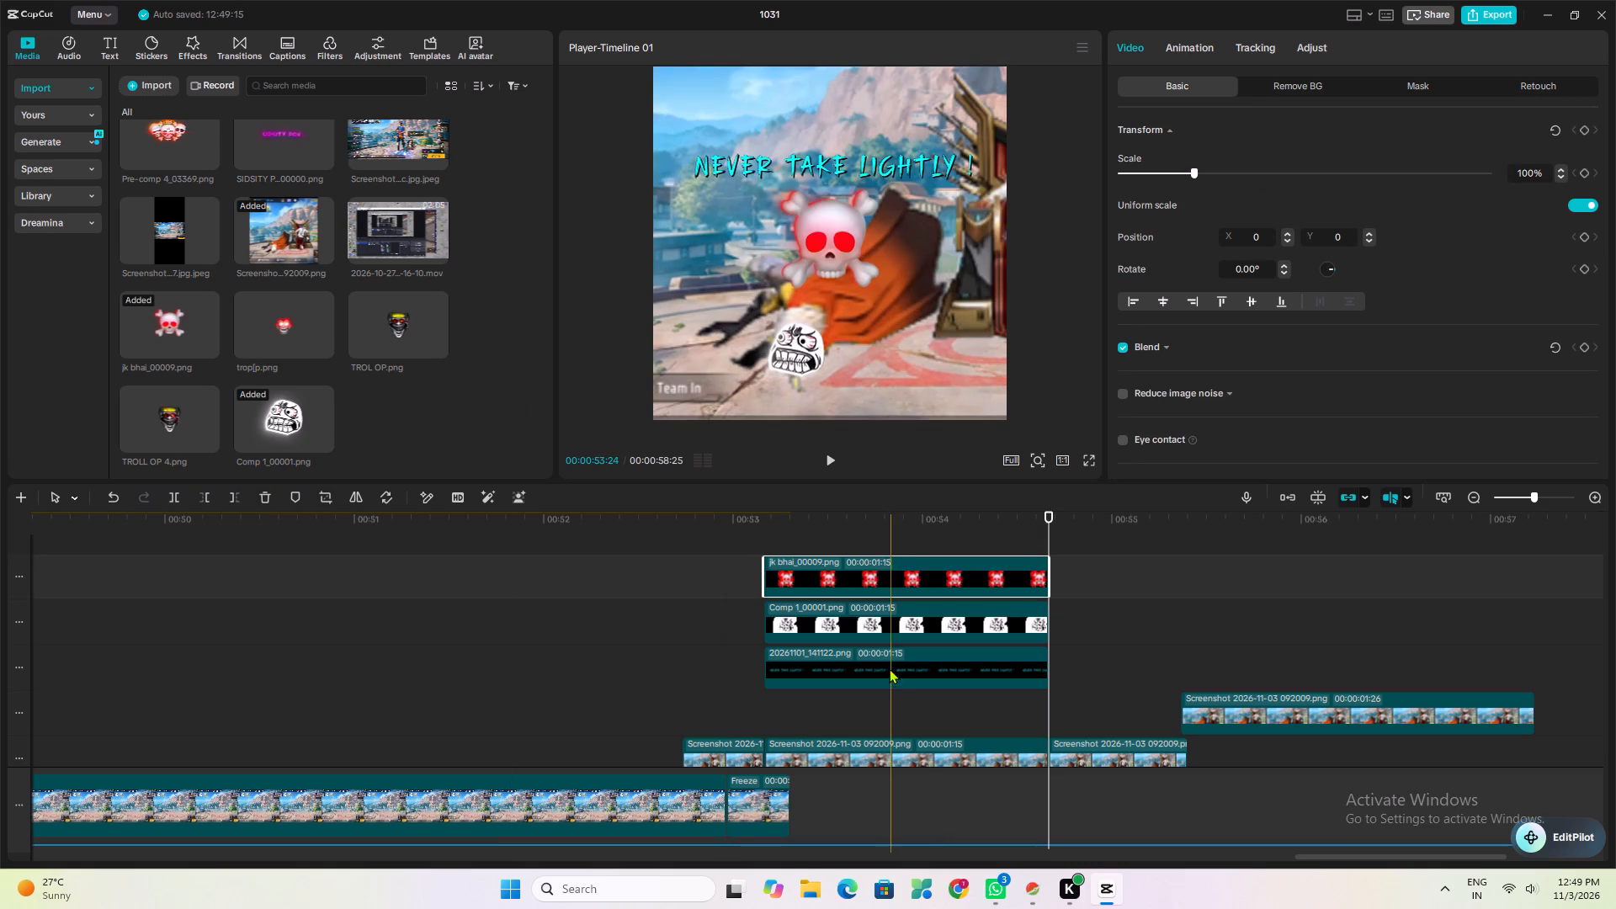
# Scale the skull image to about 45% and place it above the caption text, about X -146, Y 1102.
pyautogui.click(894, 690)
pyautogui.click(921, 574)
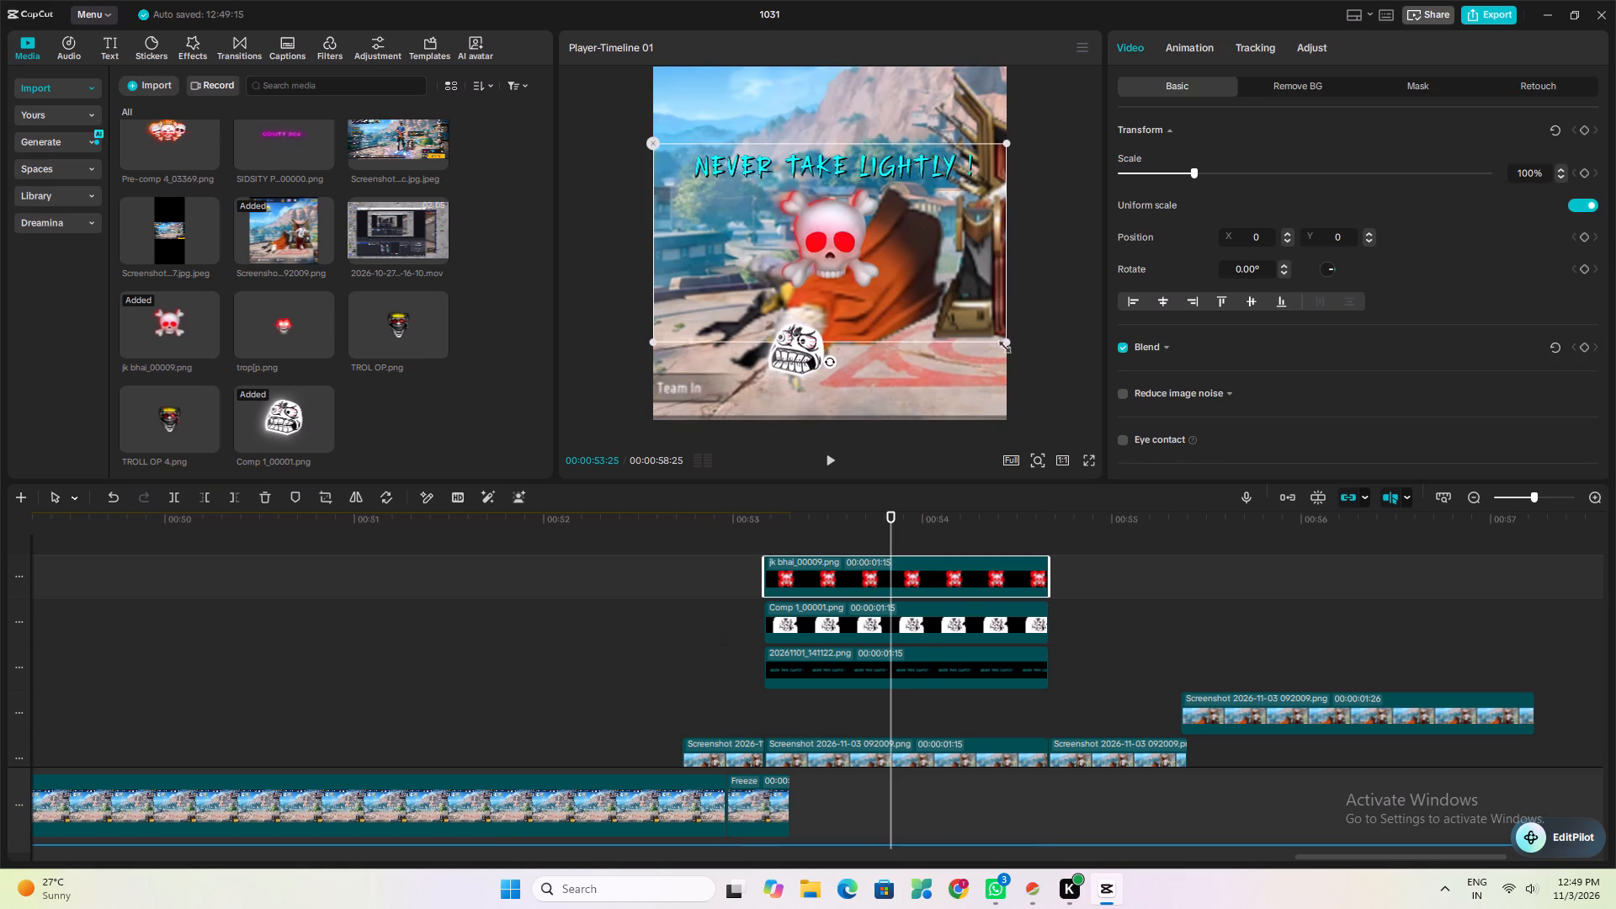
pyautogui.moveTo(1003, 340); pyautogui.dragTo(805, 348)
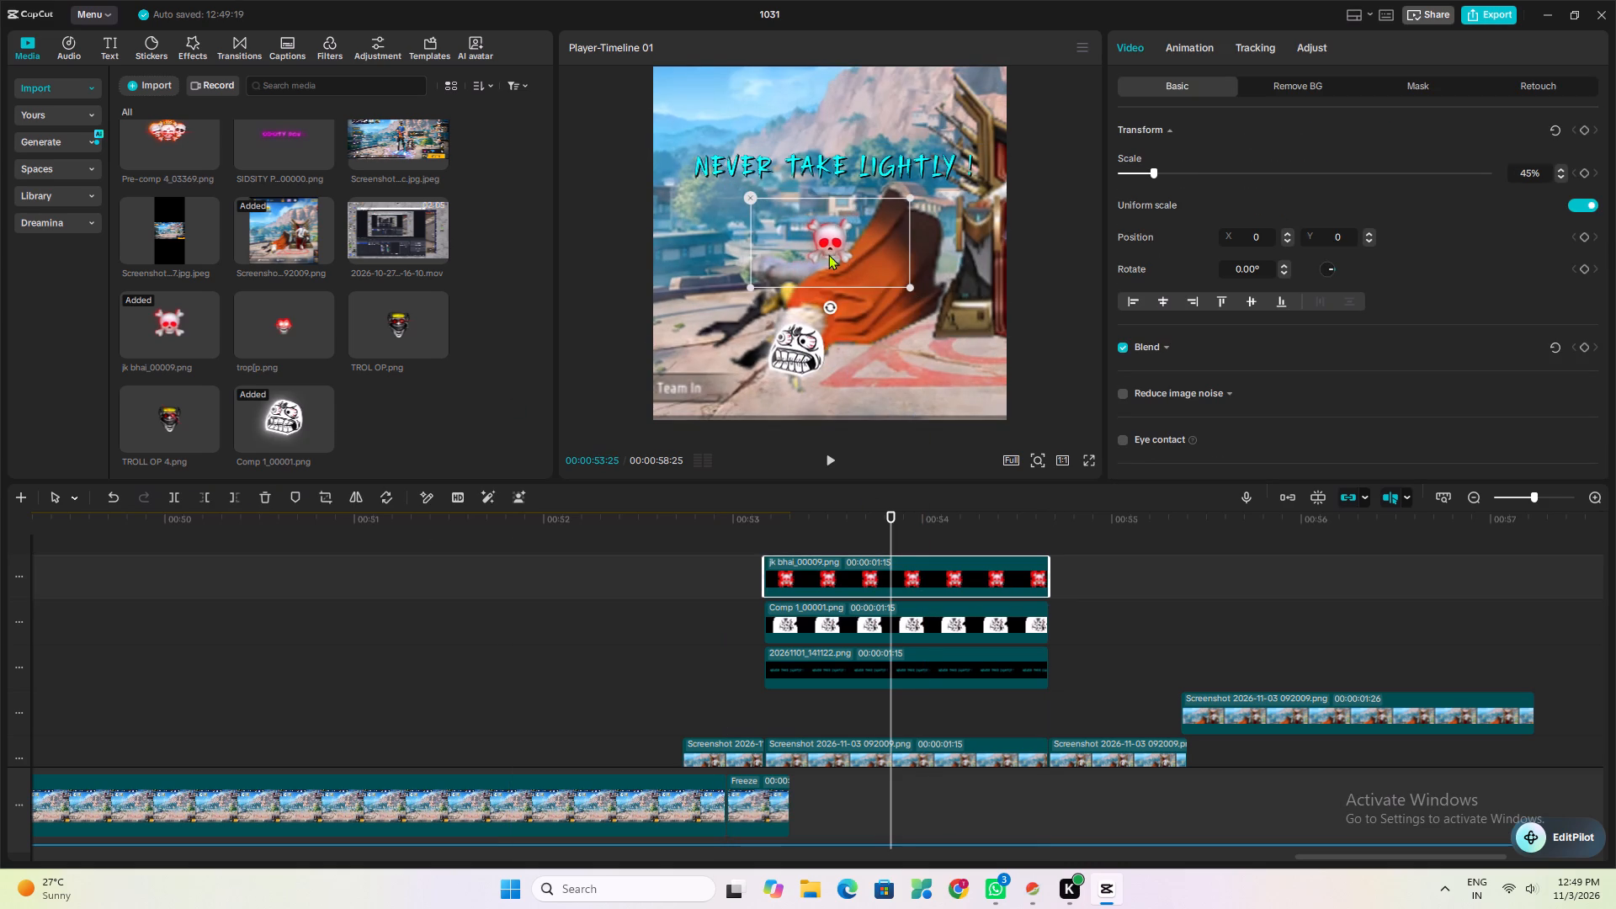
pyautogui.moveTo(829, 252); pyautogui.dragTo(816, 151)
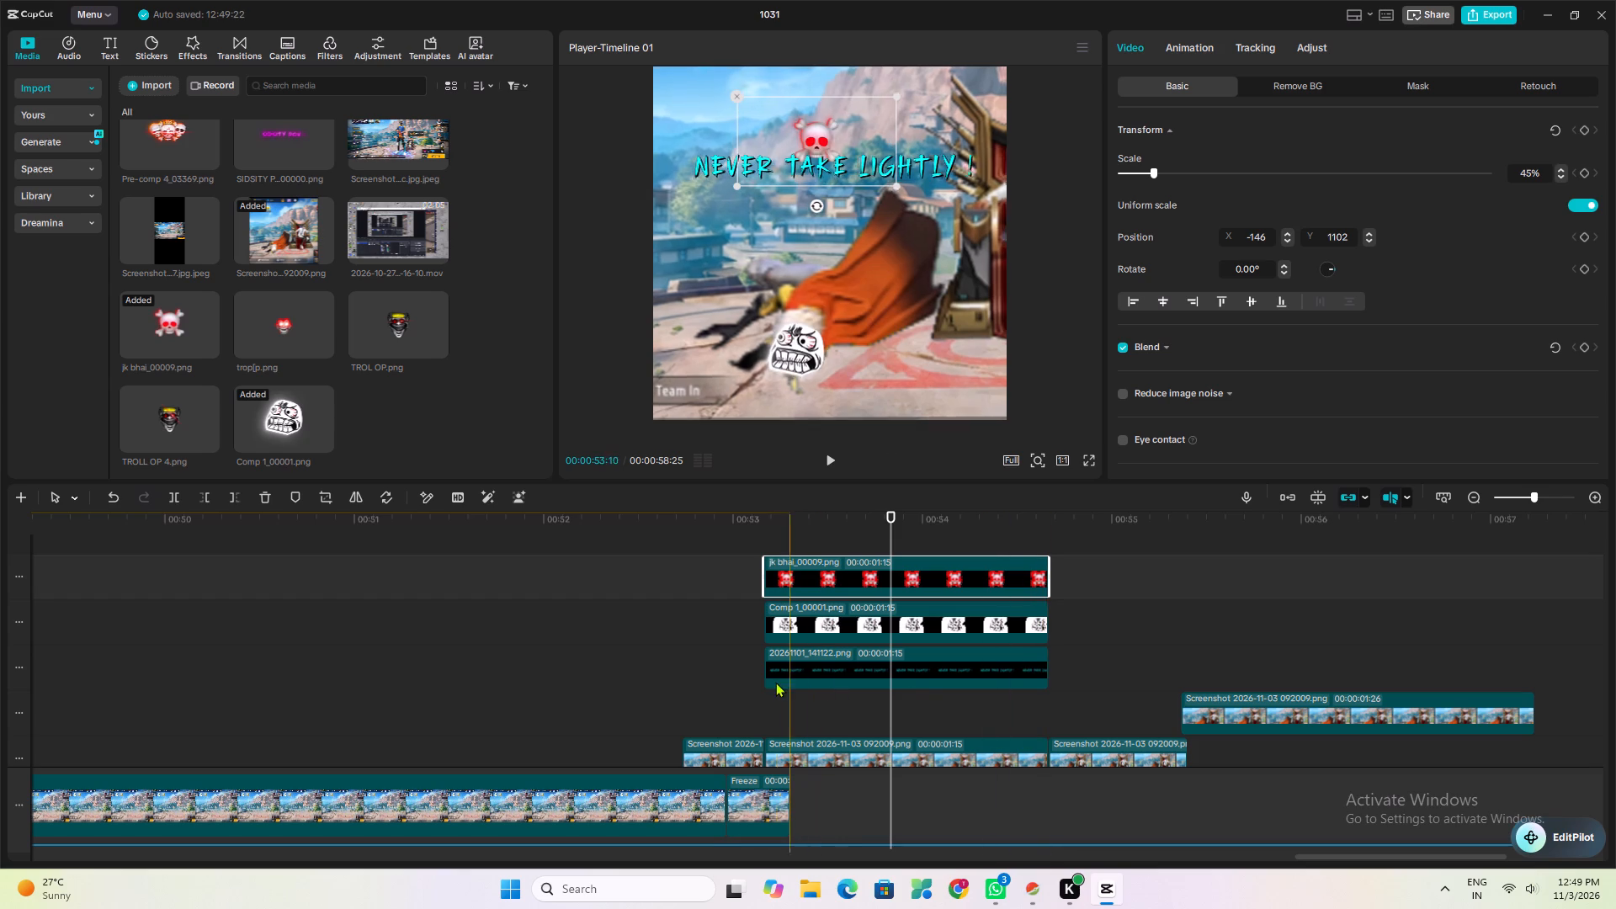
# Play back the closing Screenshot zooms from the start of the overlays to review the caption, troll face and skull.
pyautogui.click(749, 691)
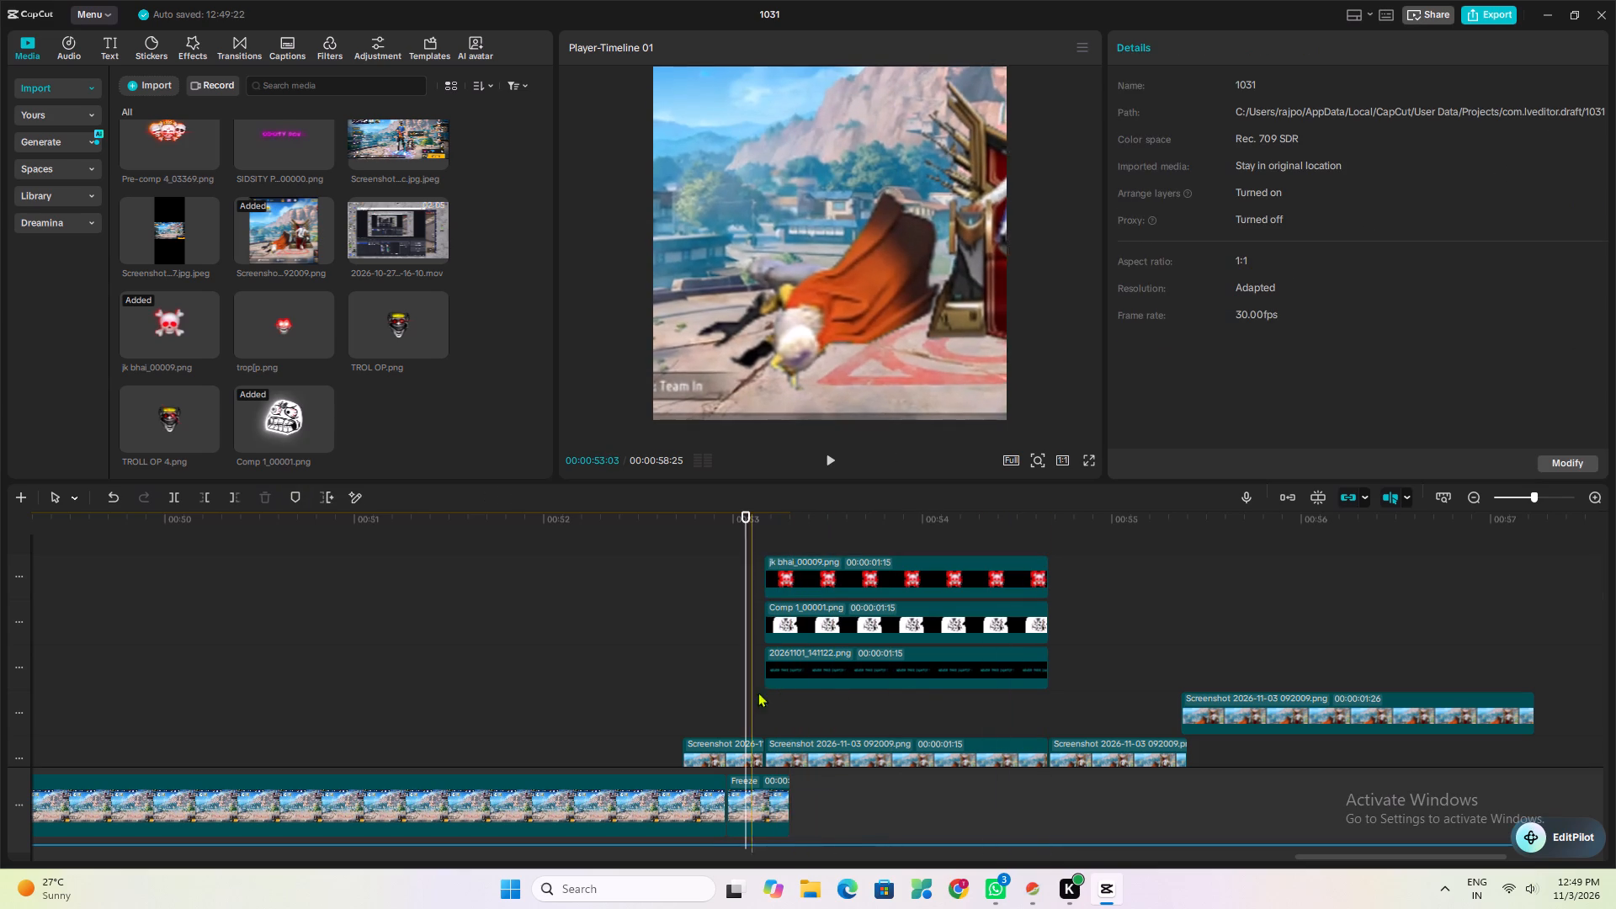
pyautogui.click(768, 689)
pyautogui.press('space')
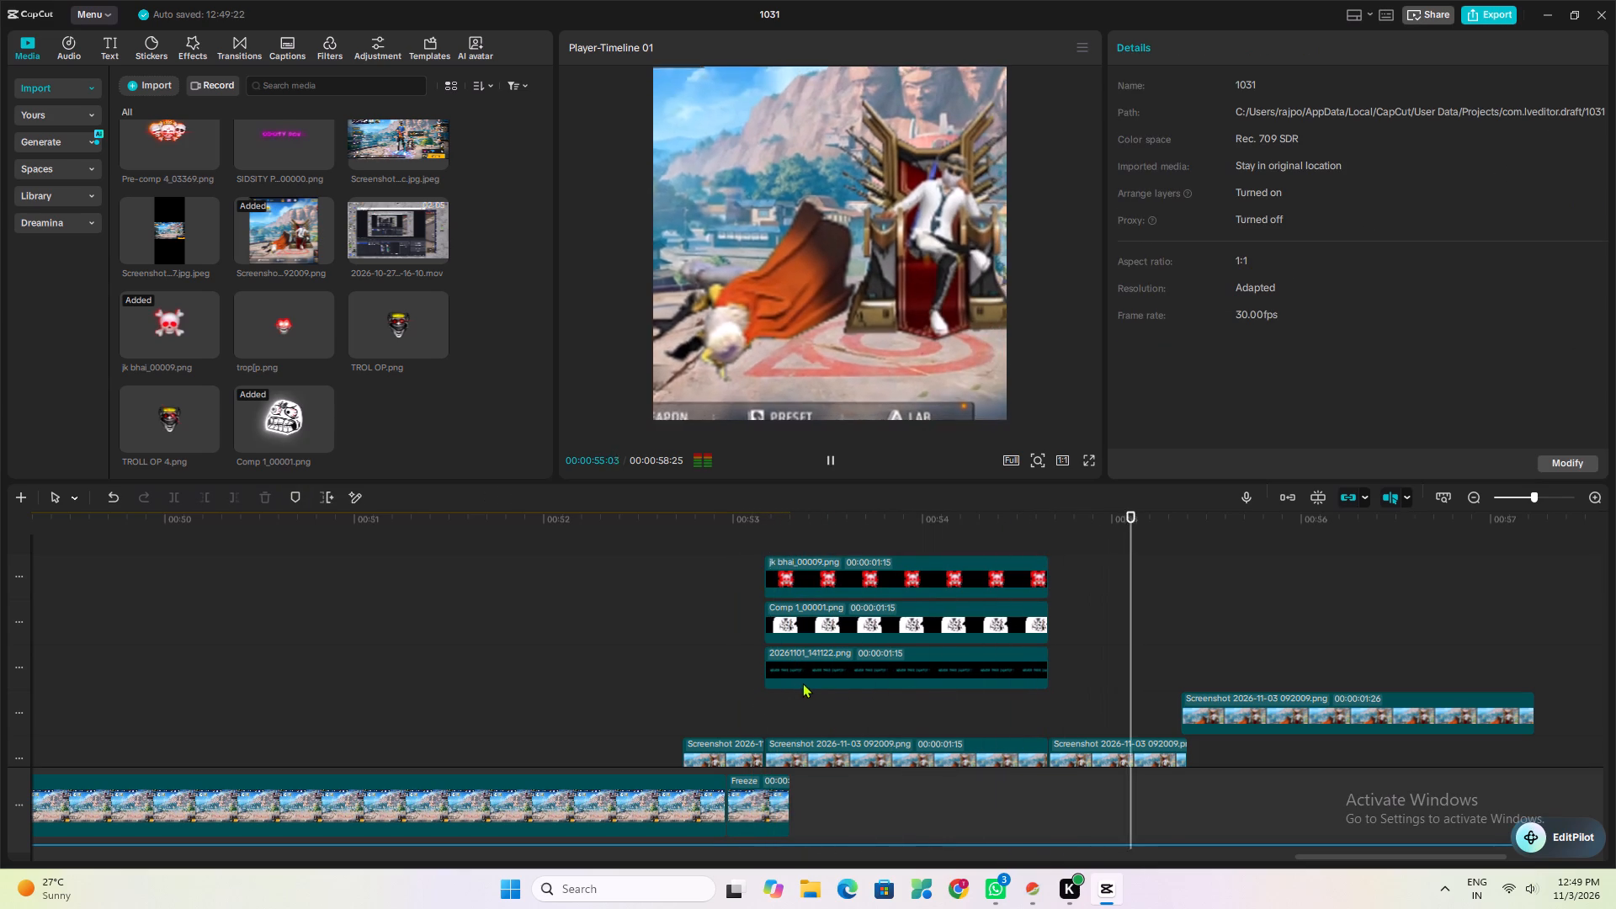
pyautogui.press('space')
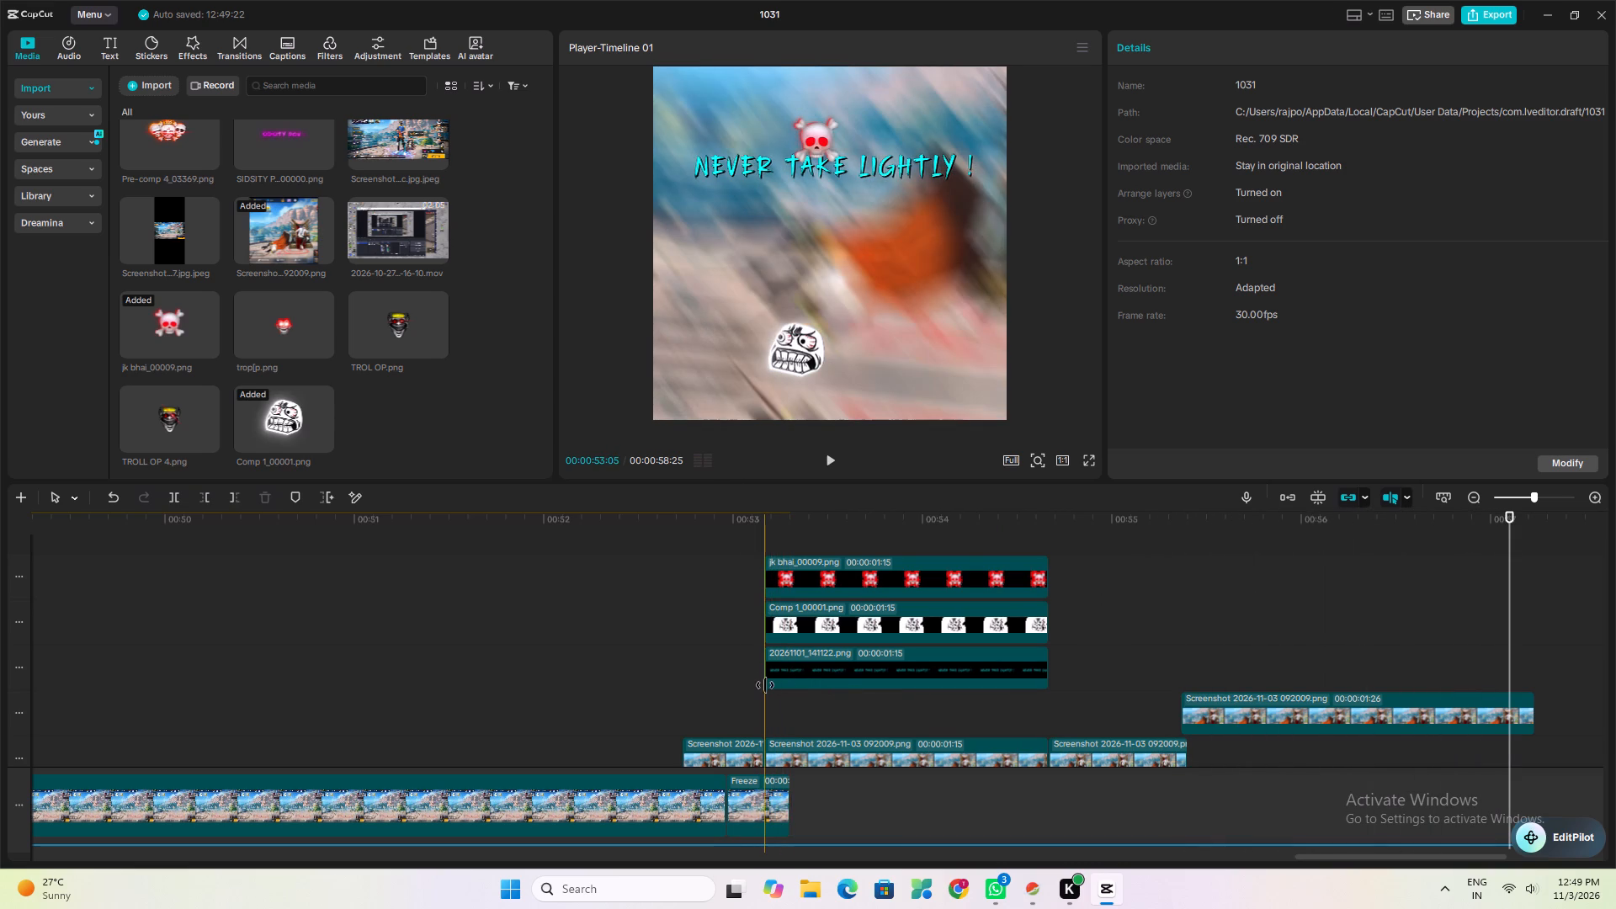
pyautogui.click(764, 685)
pyautogui.press('space')
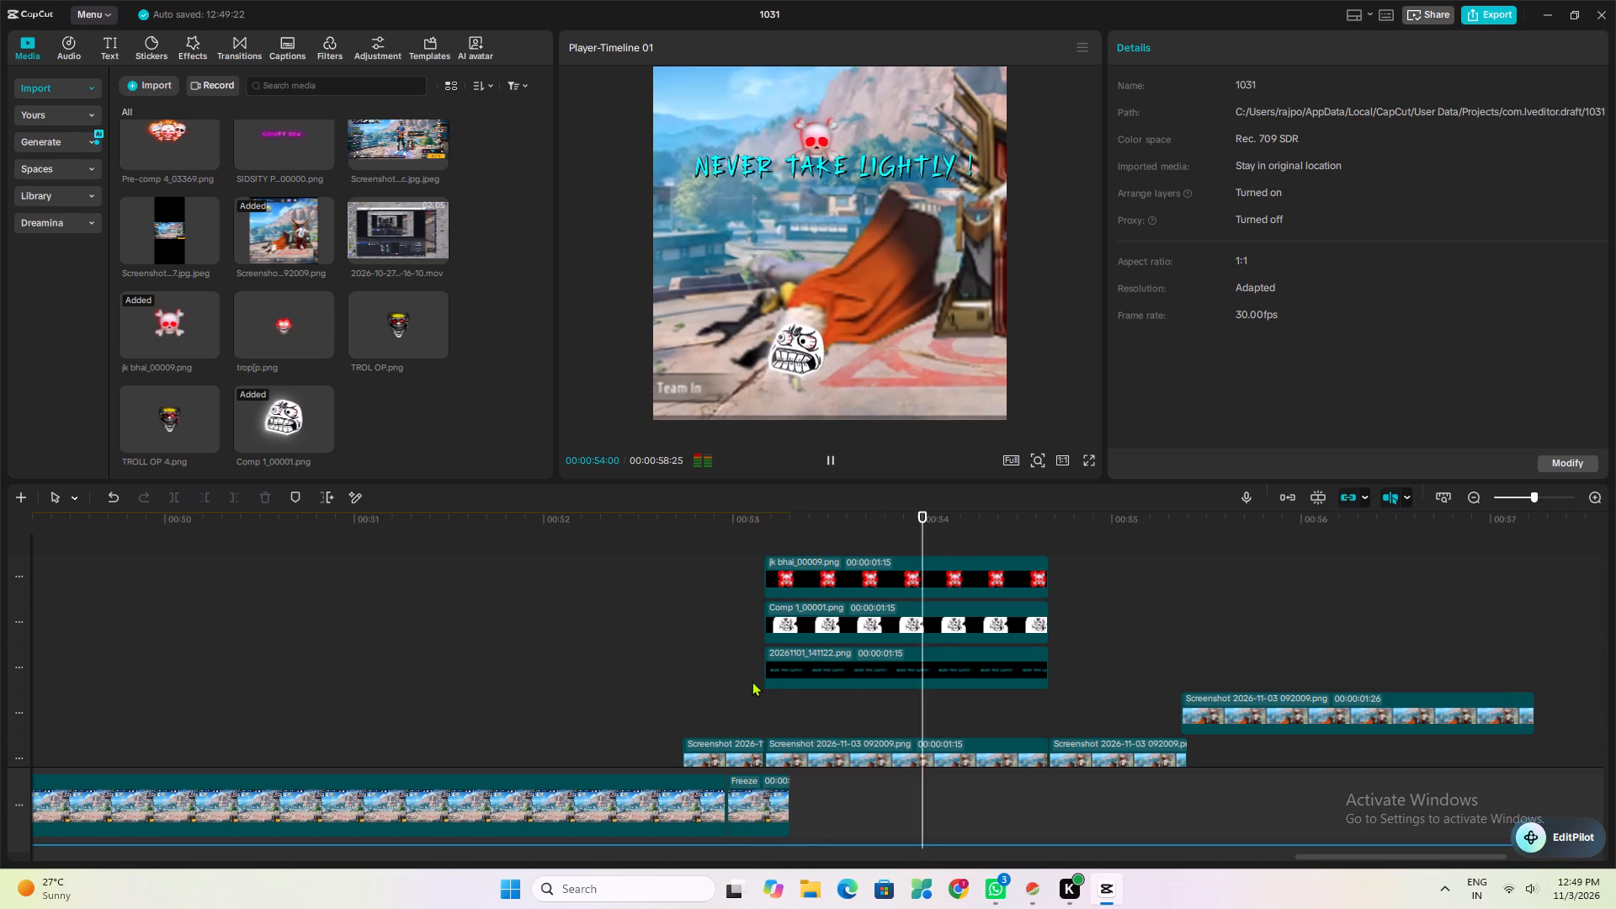
pyautogui.press('space')
pyautogui.press('space')
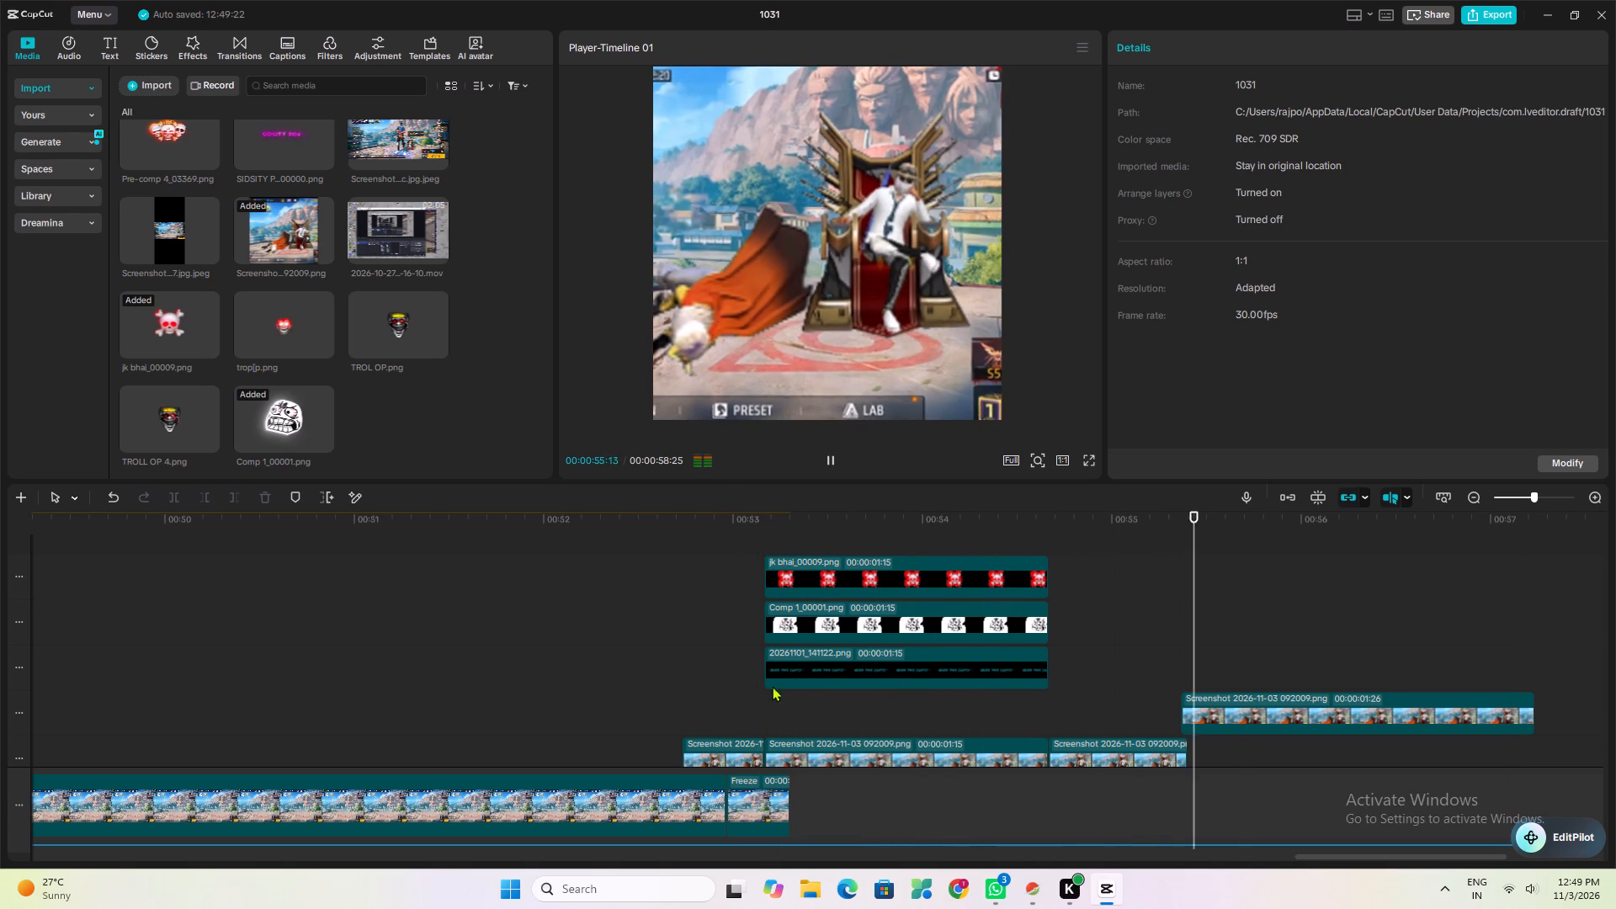
pyautogui.press('space')
# Mirror the Comp 1_00001.png troll face image horizontally.
pyautogui.click(797, 618)
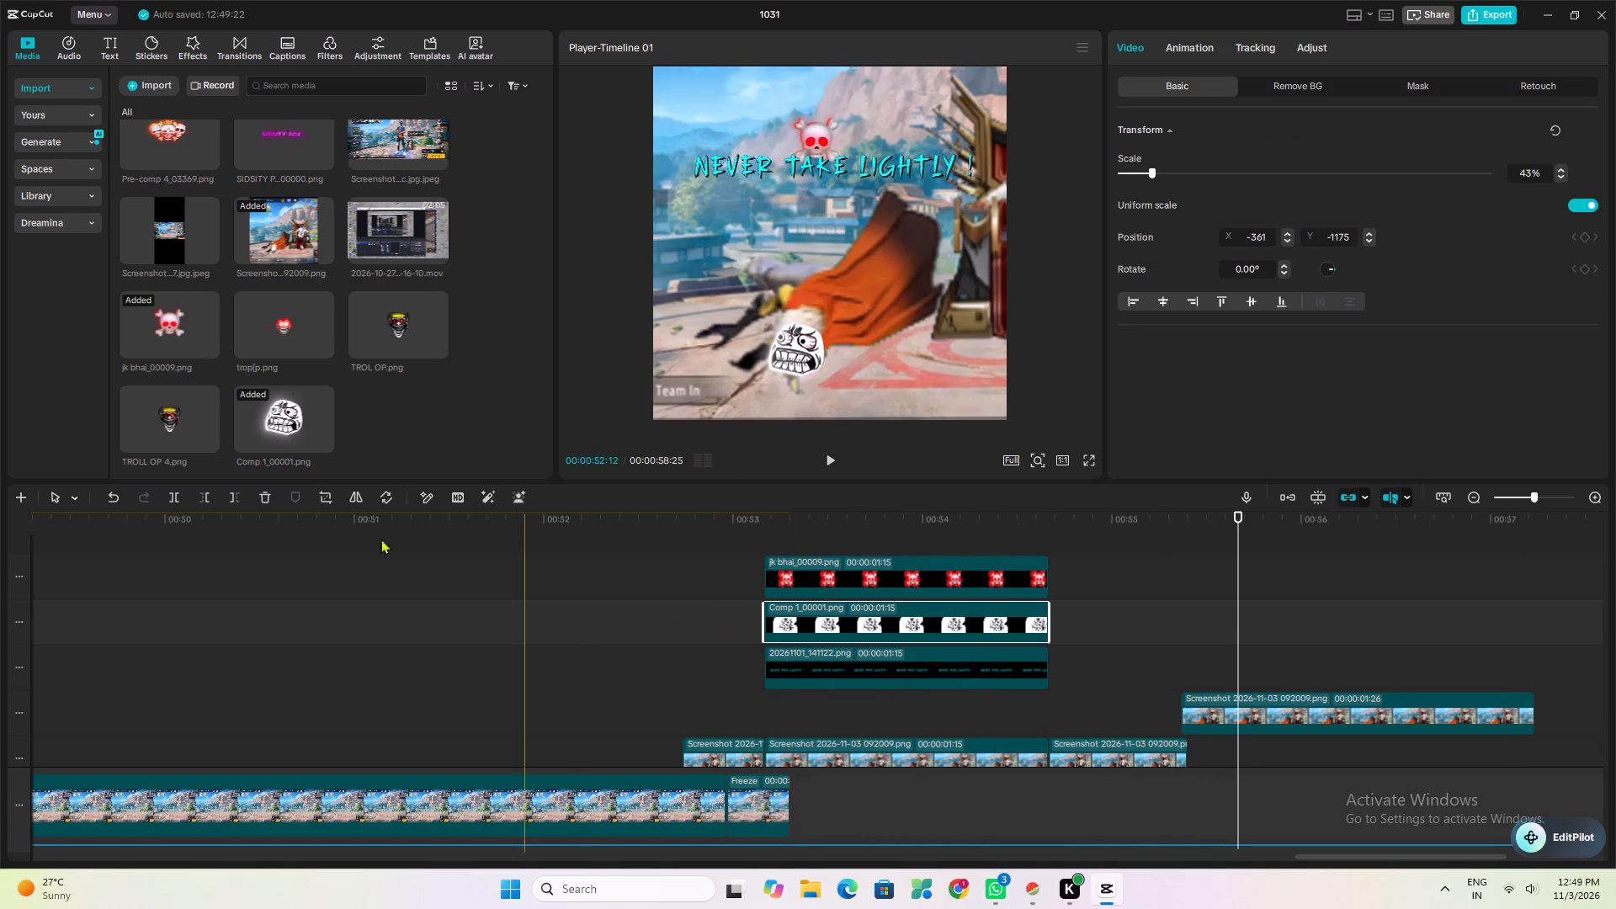
pyautogui.click(355, 497)
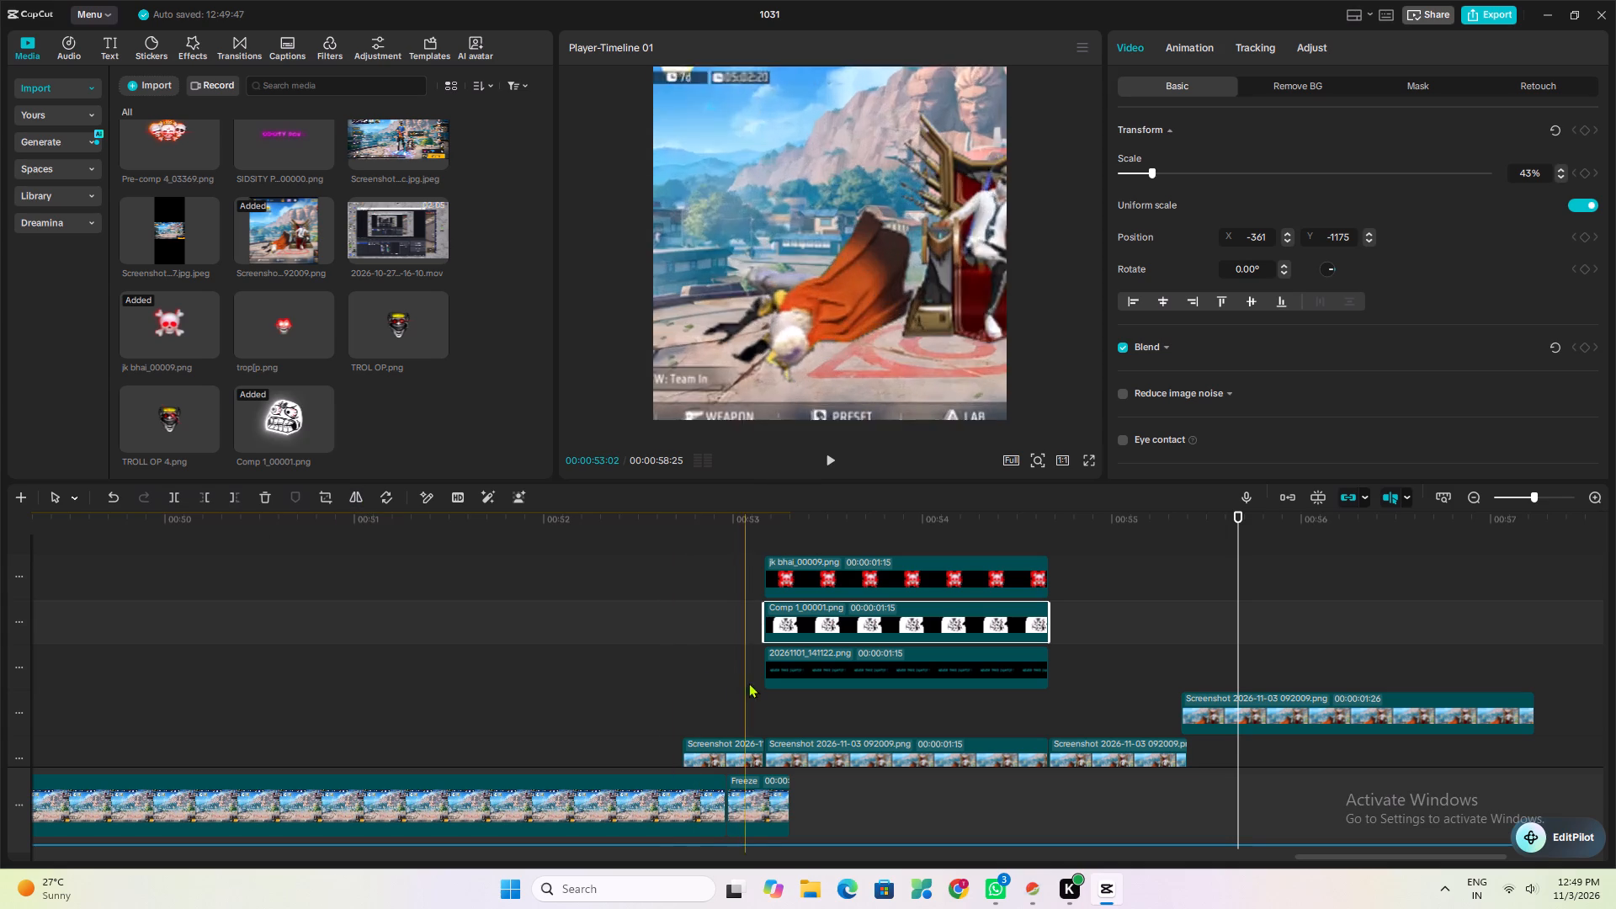
# Play back the closing section around the overlays to check the mirrored troll face.
pyautogui.click(768, 683)
pyautogui.press('space')
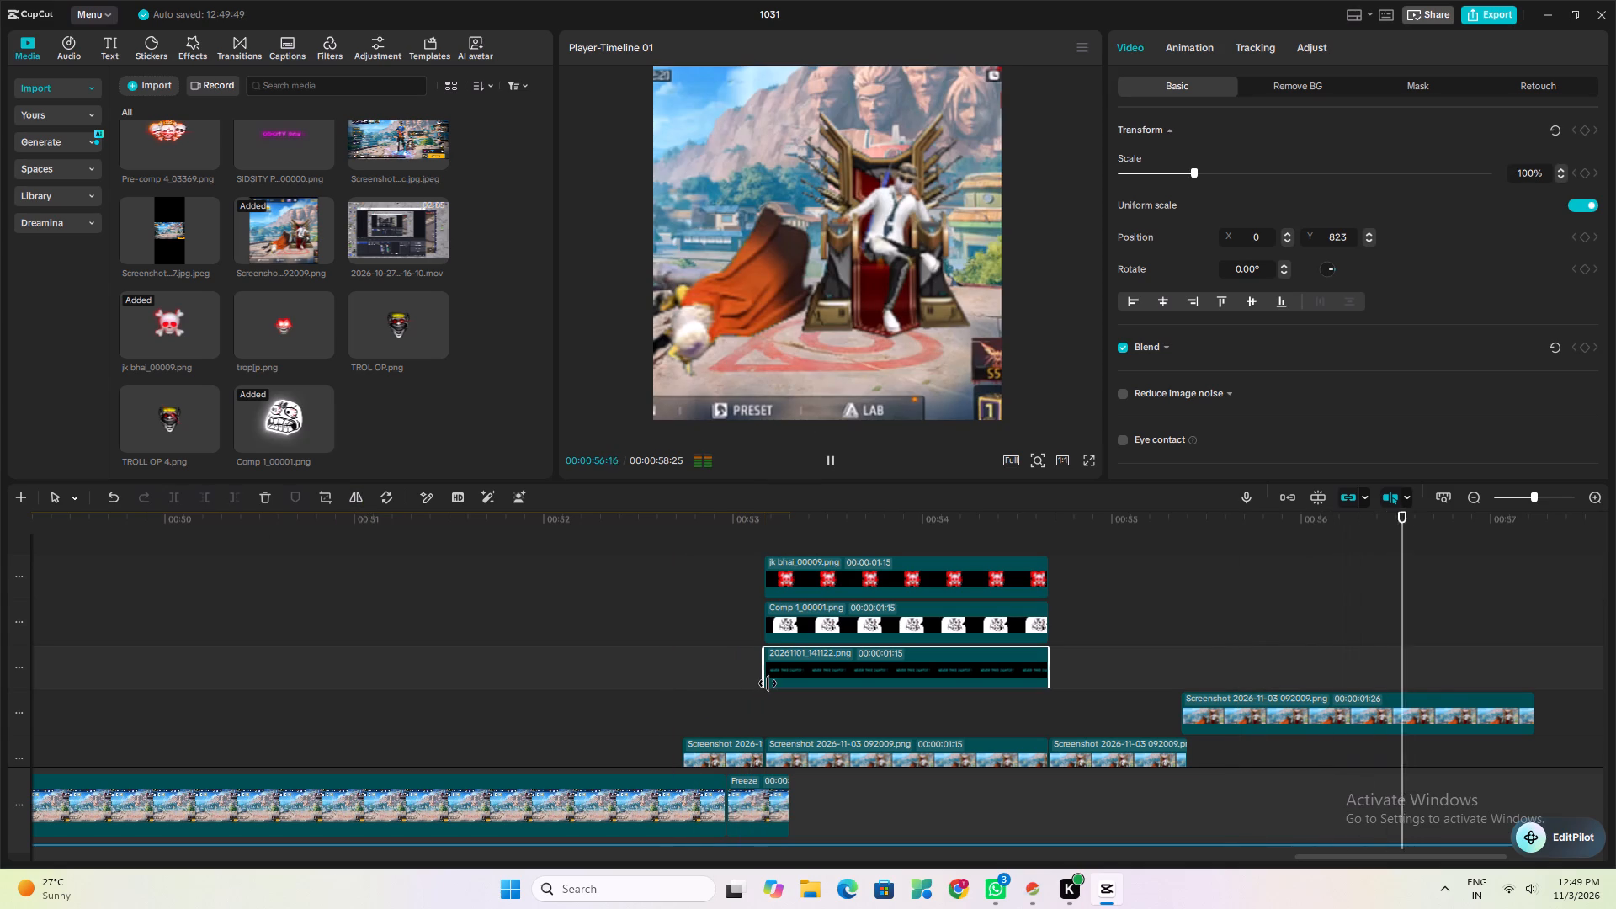
pyautogui.click(726, 688)
pyautogui.press('space')
pyautogui.press('space')
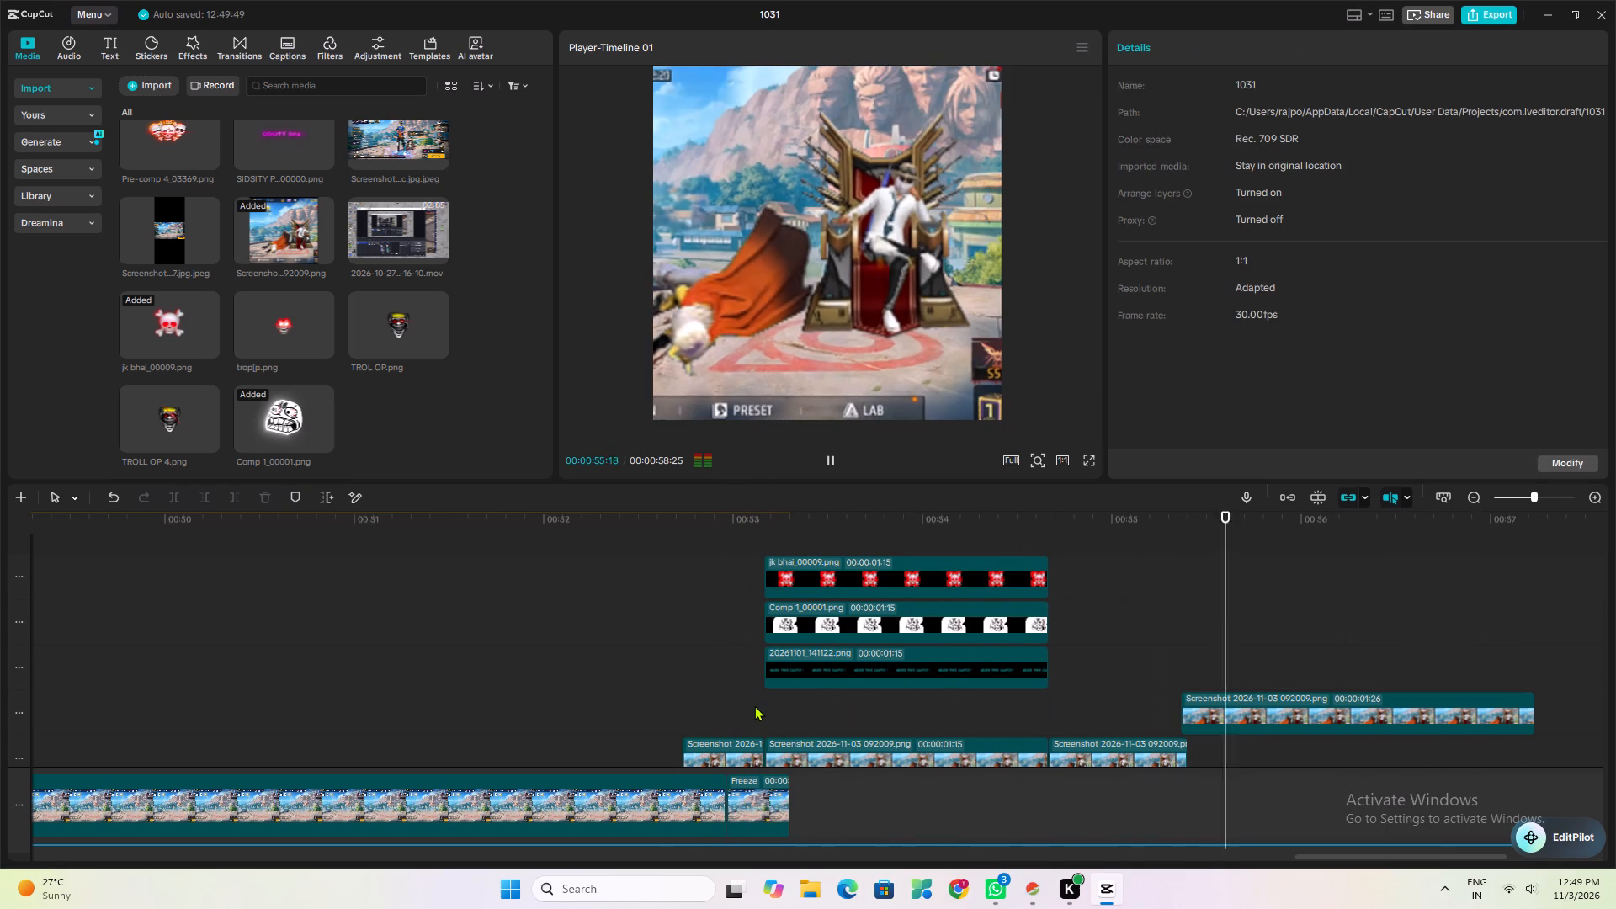
pyautogui.press('space')
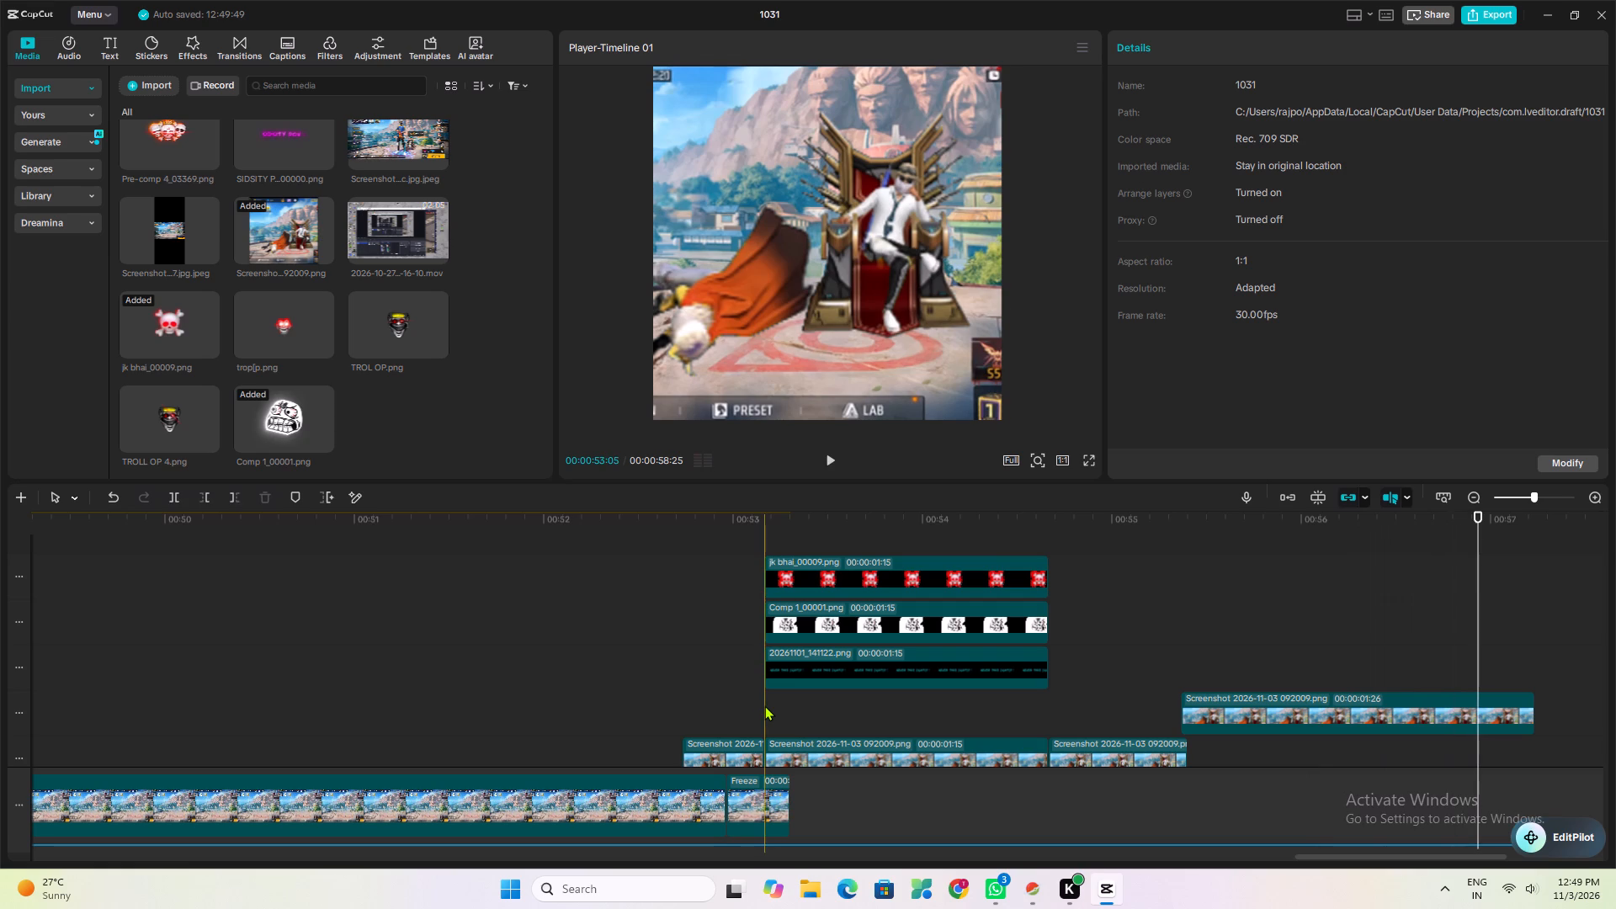
# Import troll2.jpg, TROL 2.jpg, Comp 1_00000 (2), troll face op.jpg and TRO 3.jpg from the Downloads folder into the project media.
pyautogui.click(764, 705)
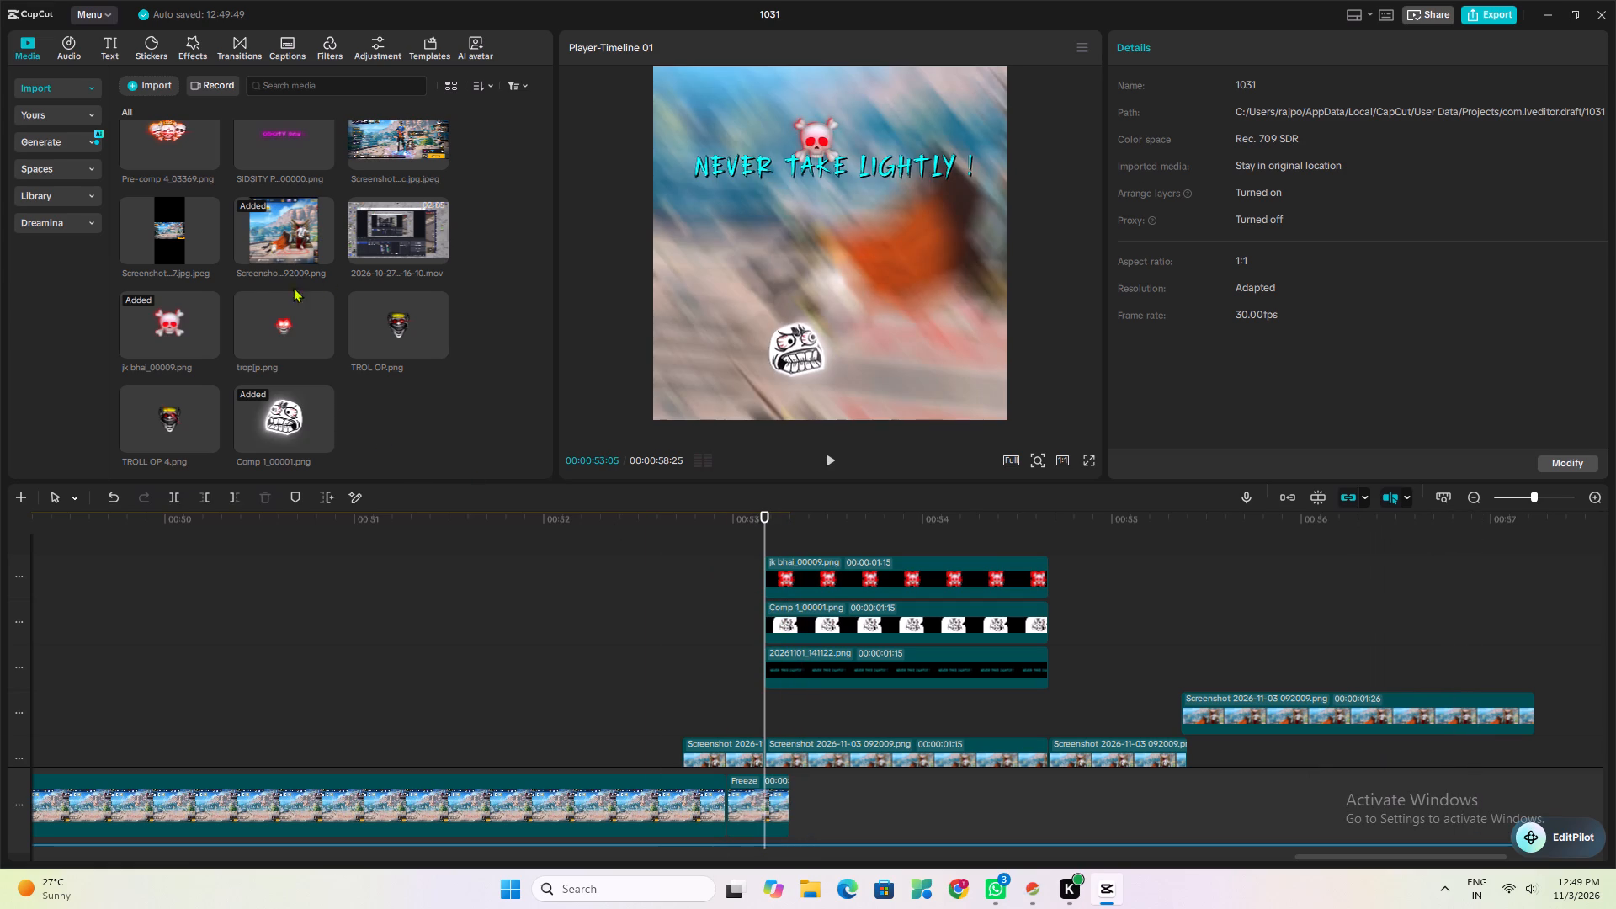
pyautogui.scroll(-1, 256, 363)
pyautogui.scroll(2, 368, 371)
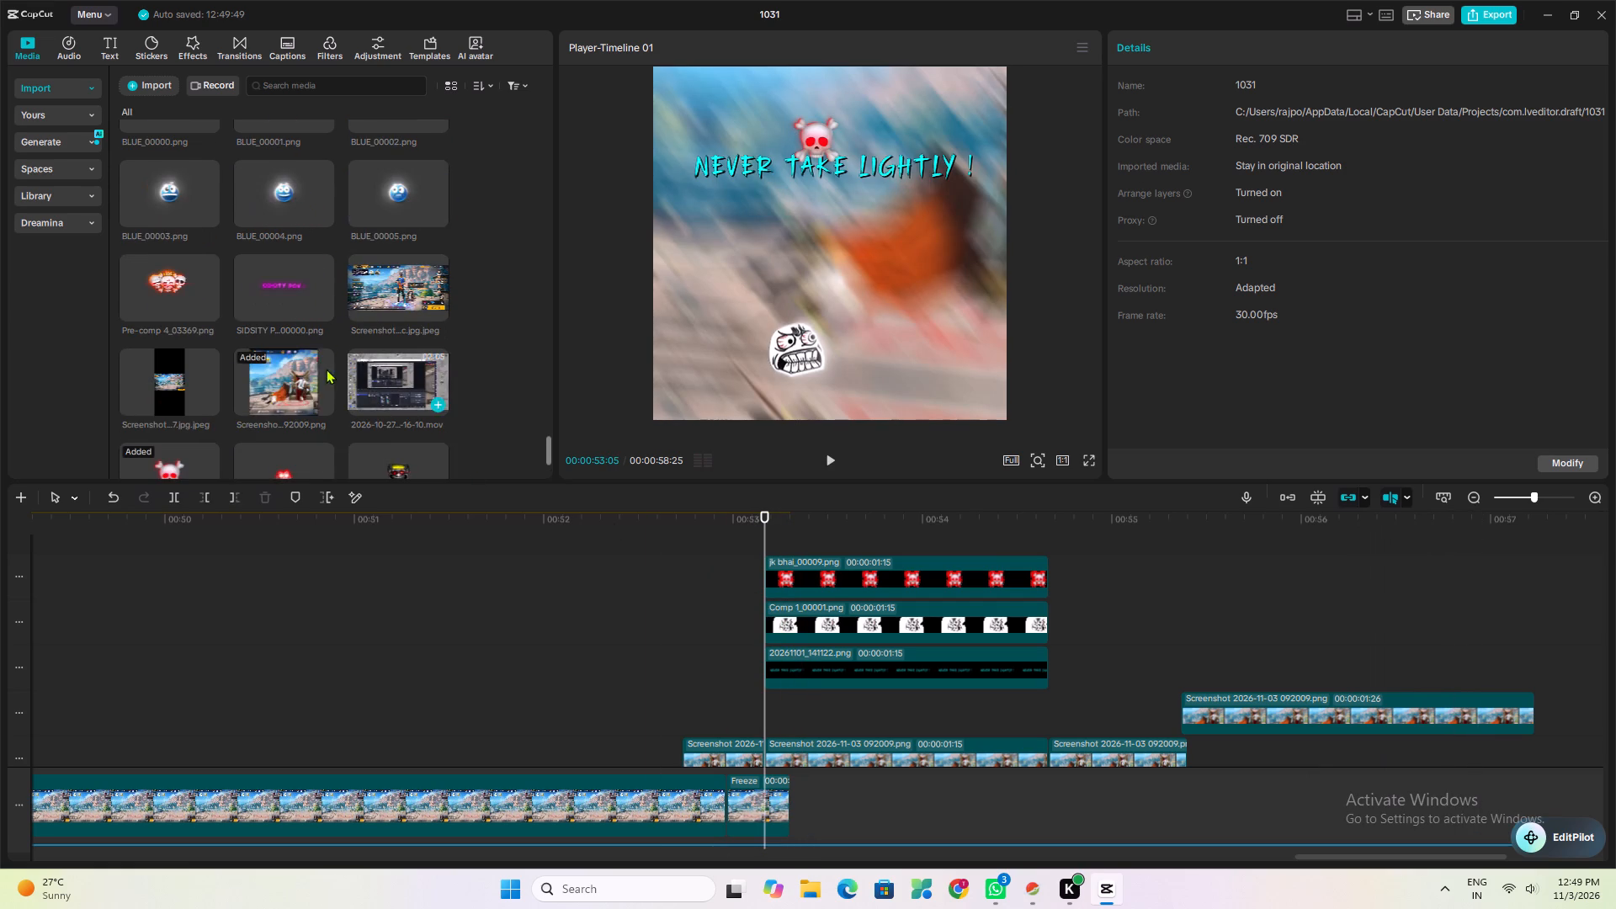
pyautogui.scroll(2, 279, 306)
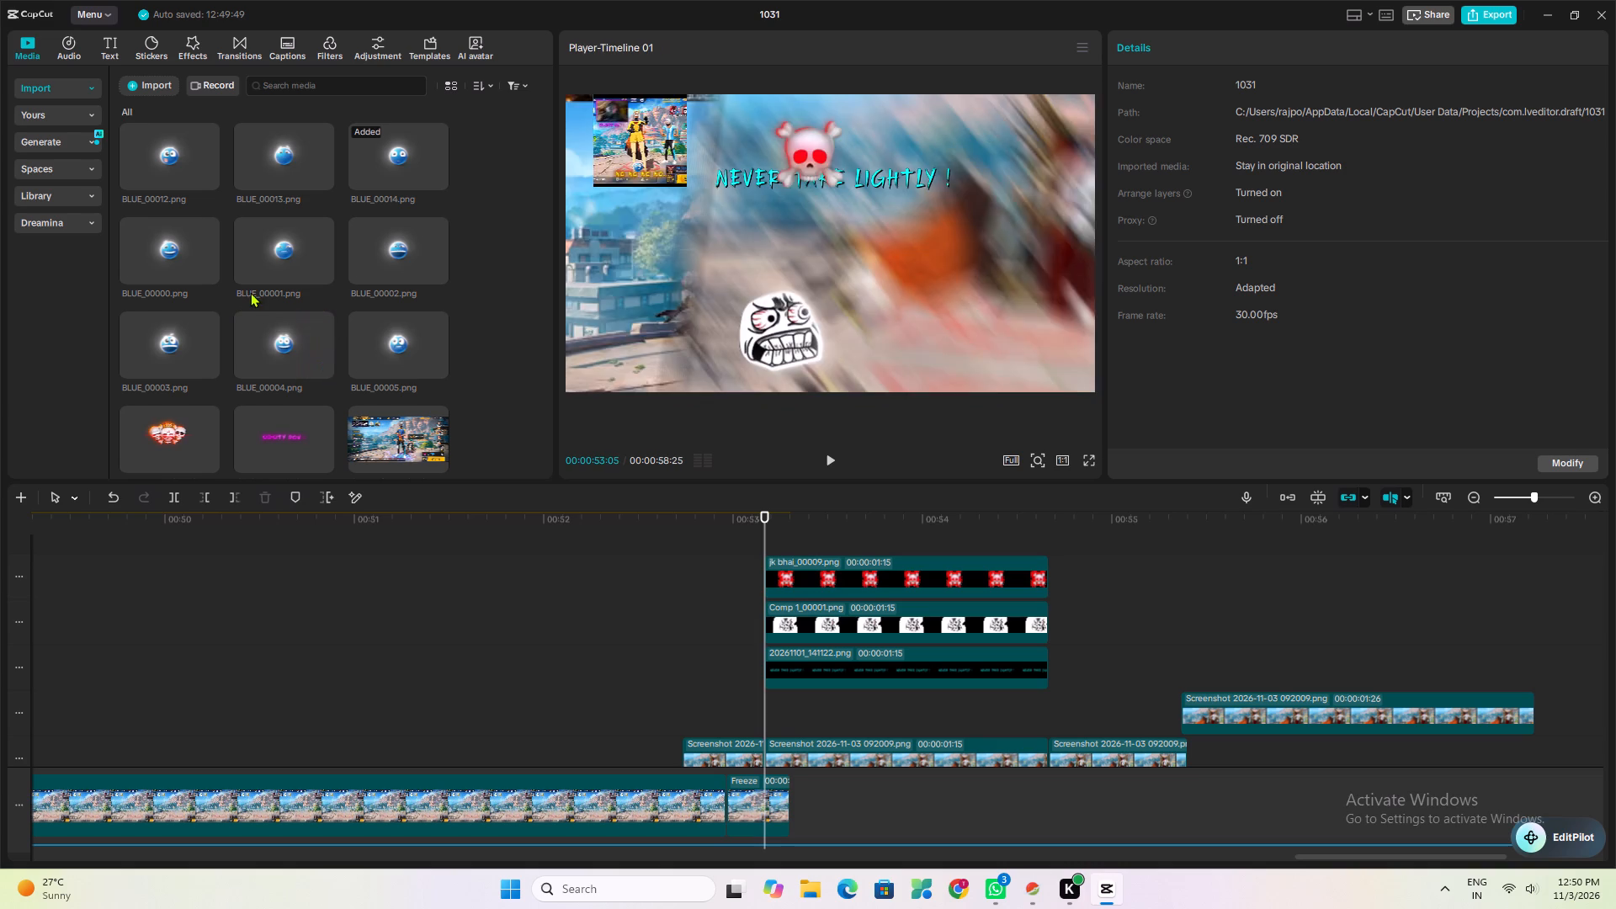
pyautogui.scroll(-7, 204, 311)
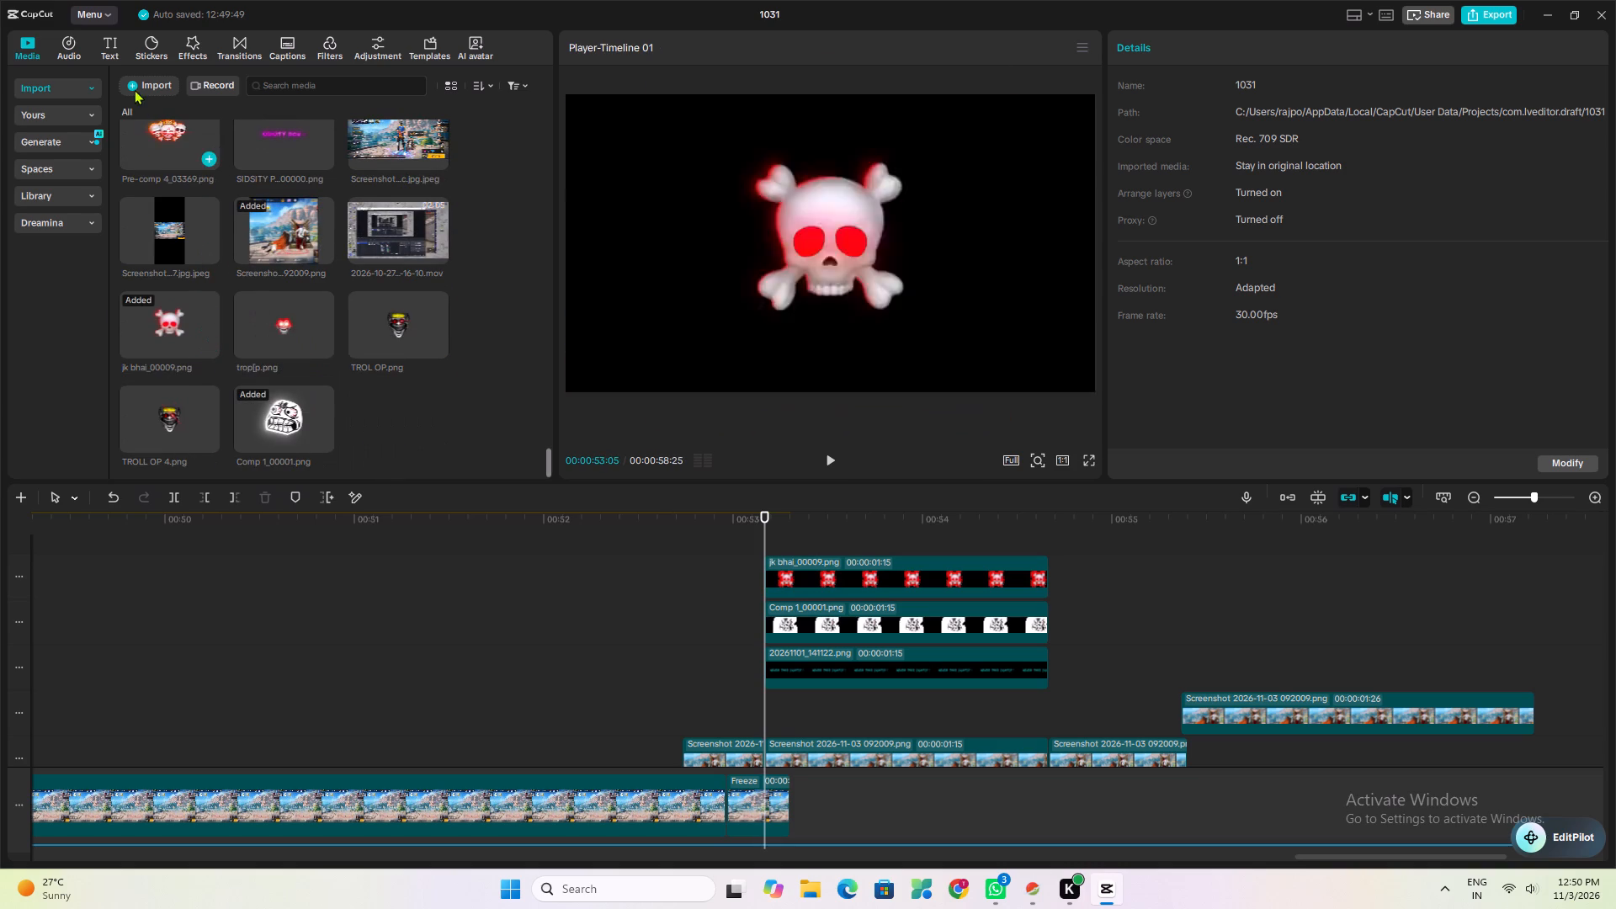
pyautogui.click(141, 78)
pyautogui.click(179, 112)
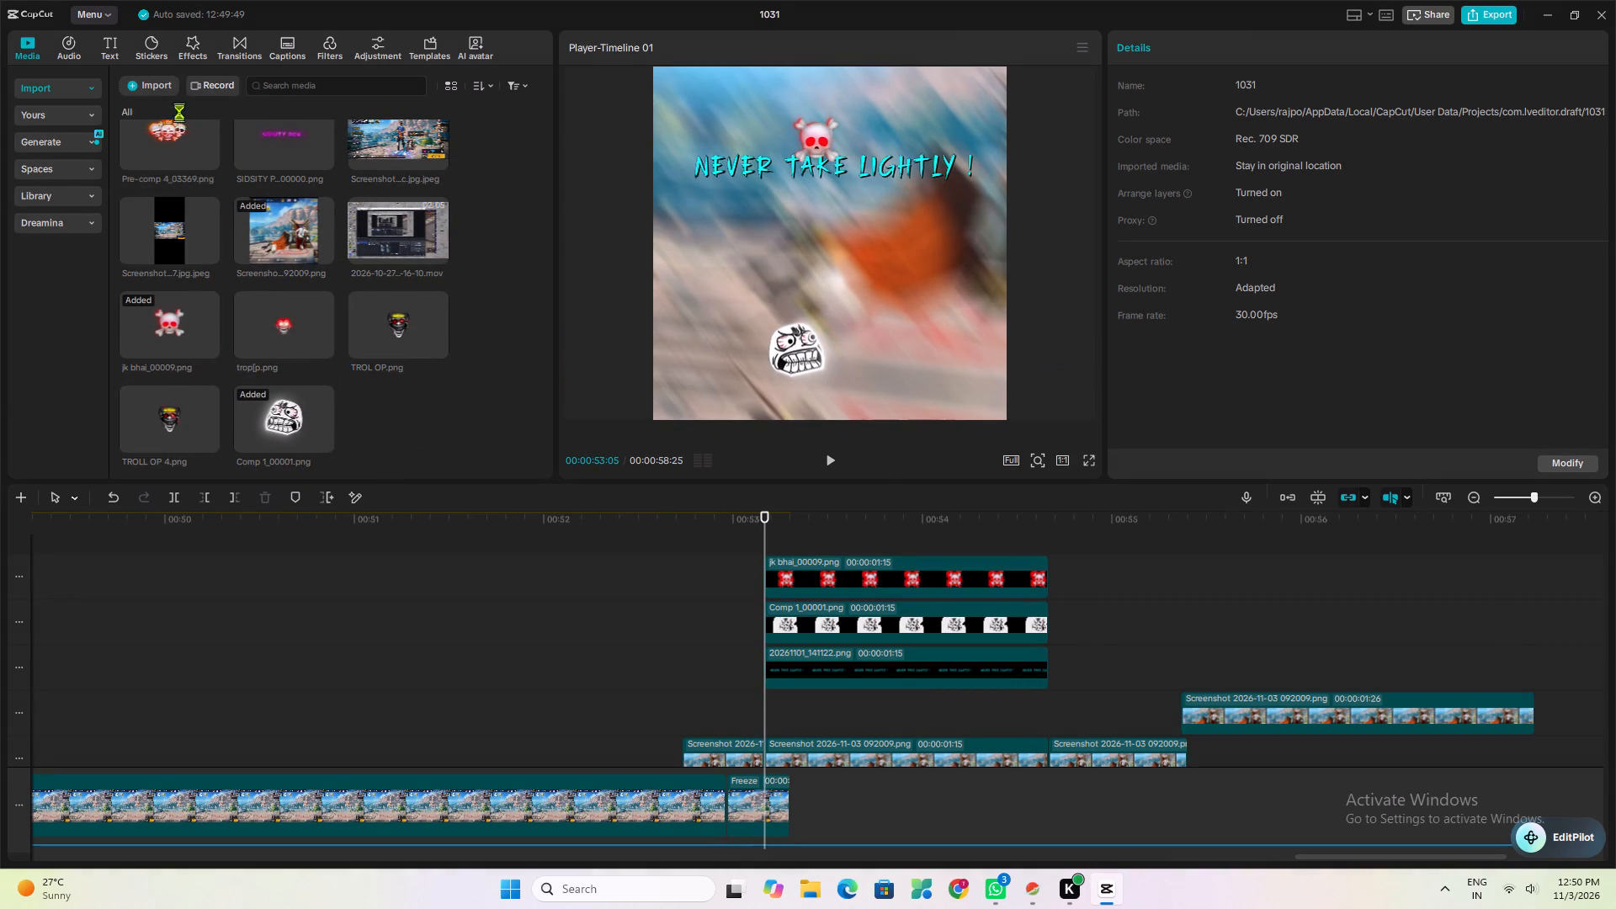
pyautogui.scroll(-2, 258, 210)
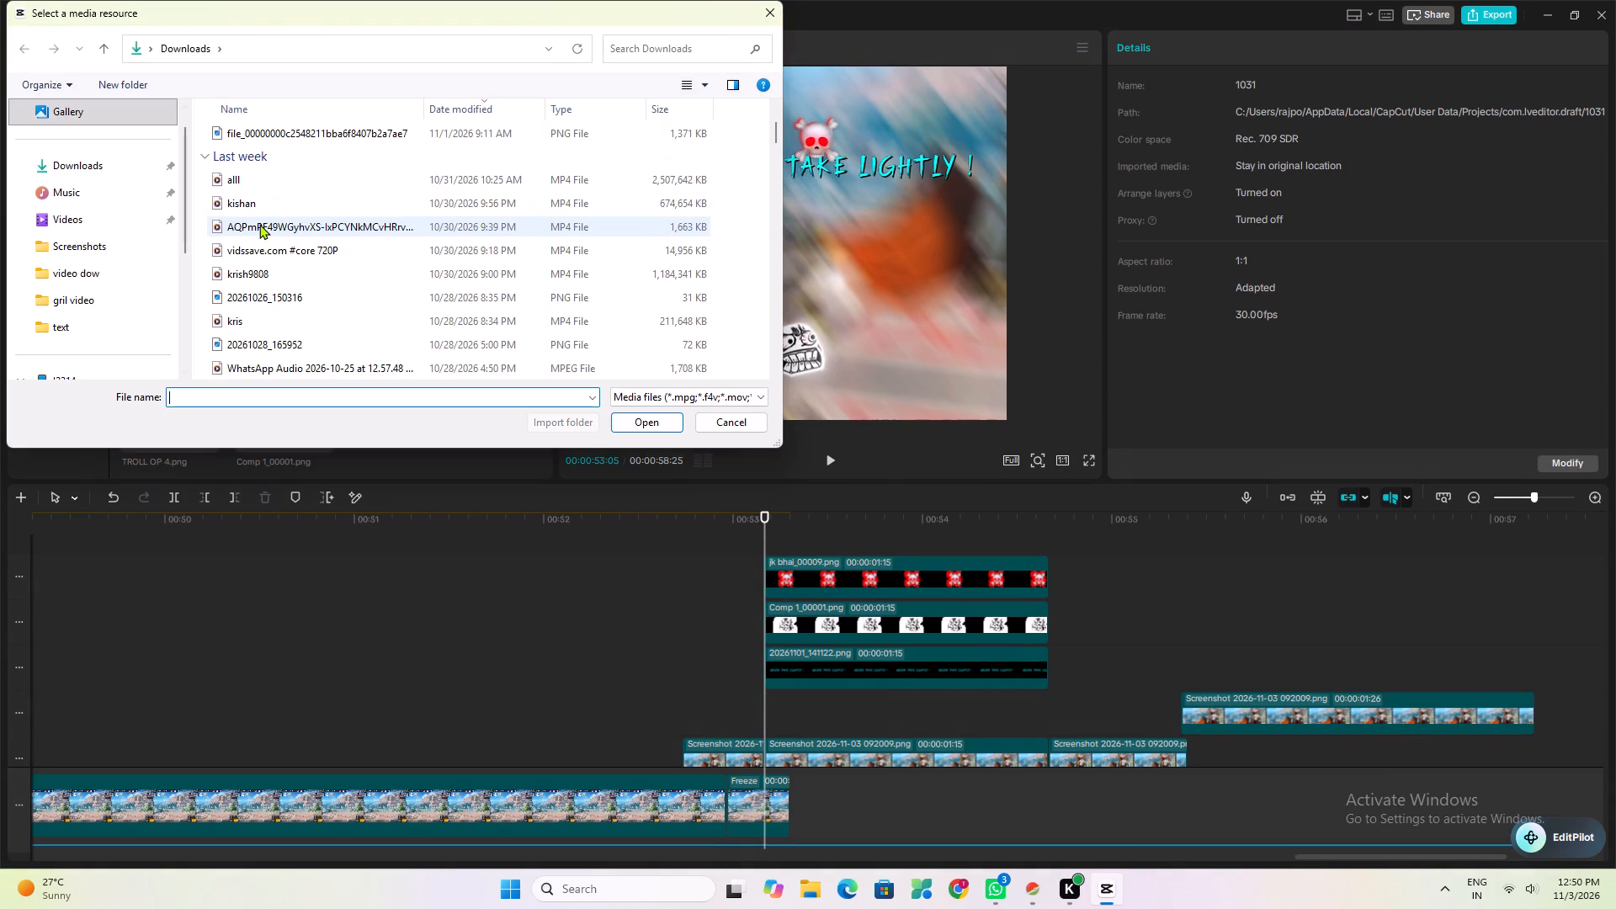
pyautogui.scroll(-6, 247, 231)
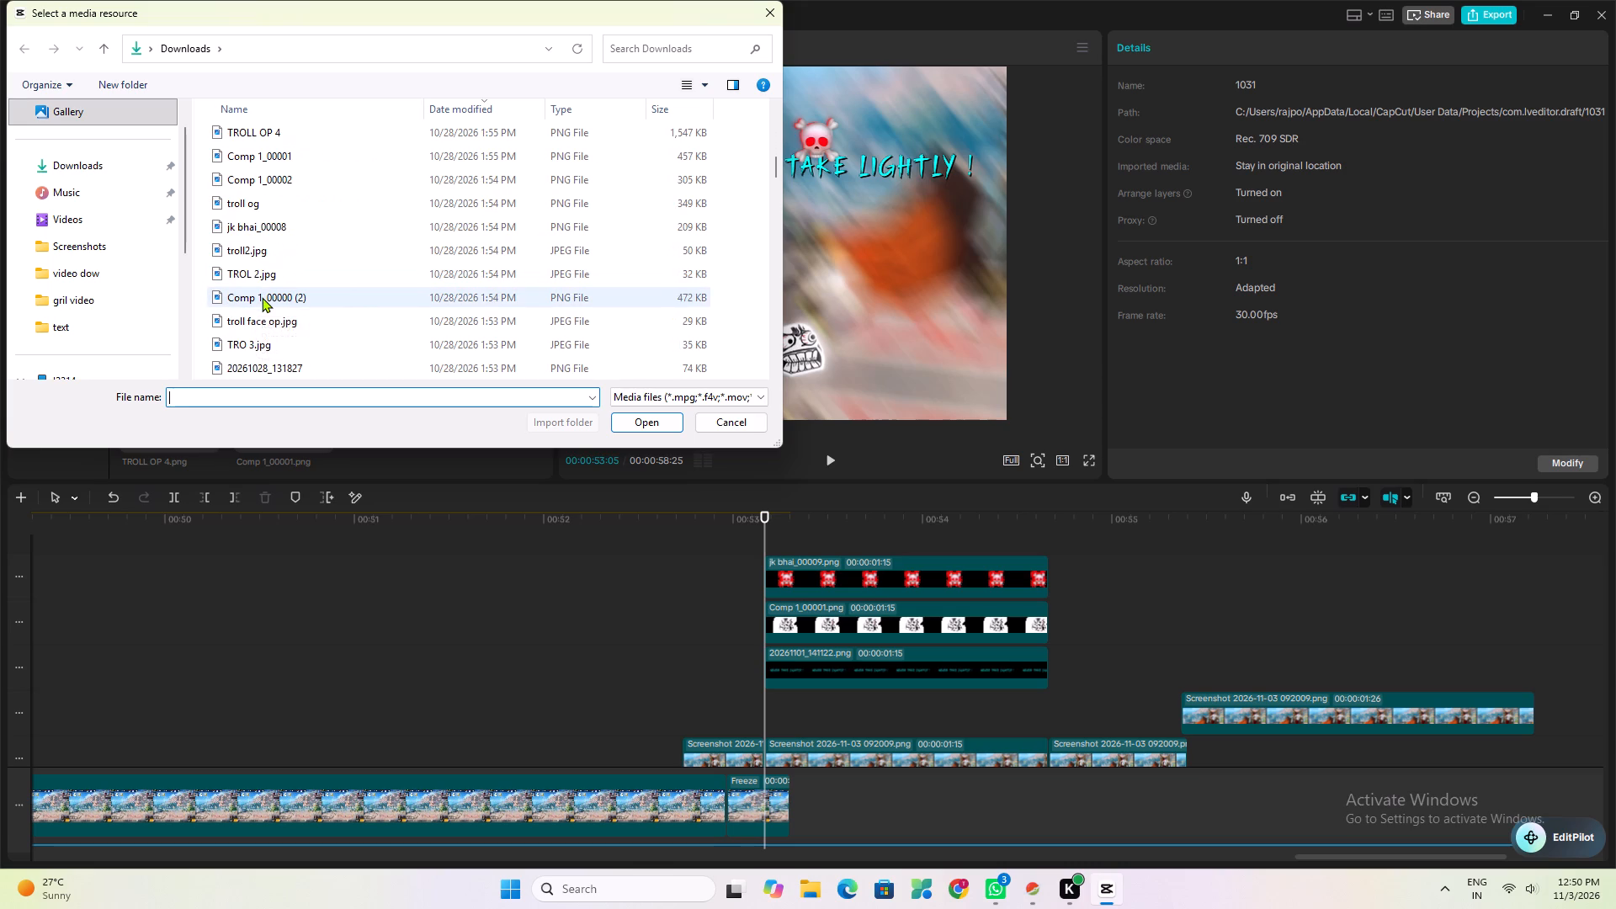
pyautogui.scroll(-3, 265, 301)
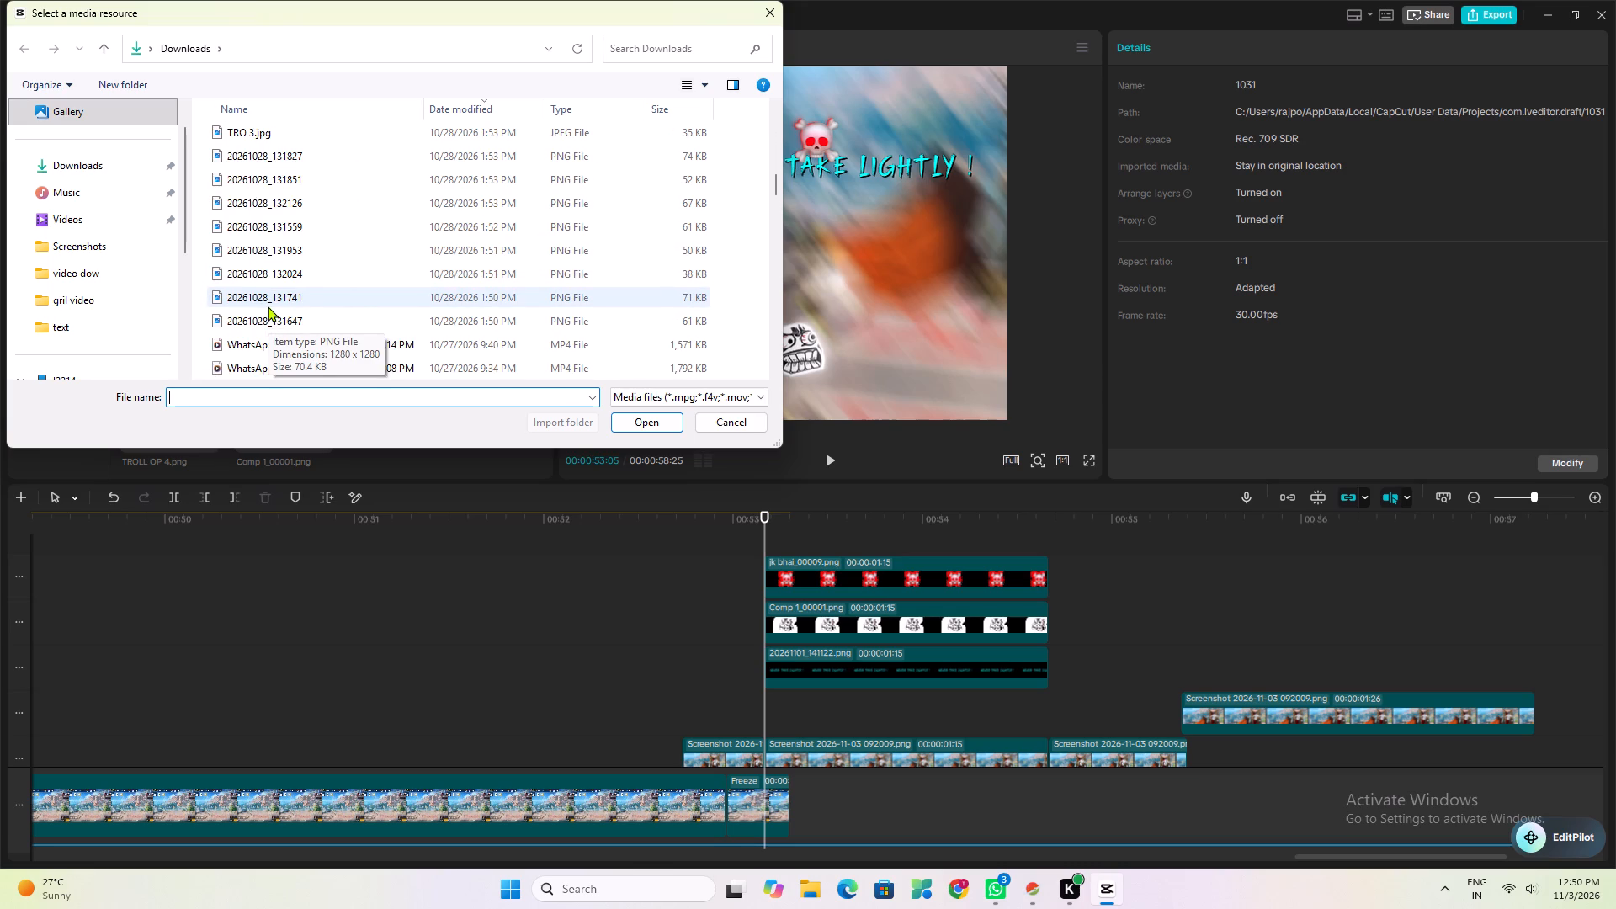
pyautogui.scroll(1, 268, 306)
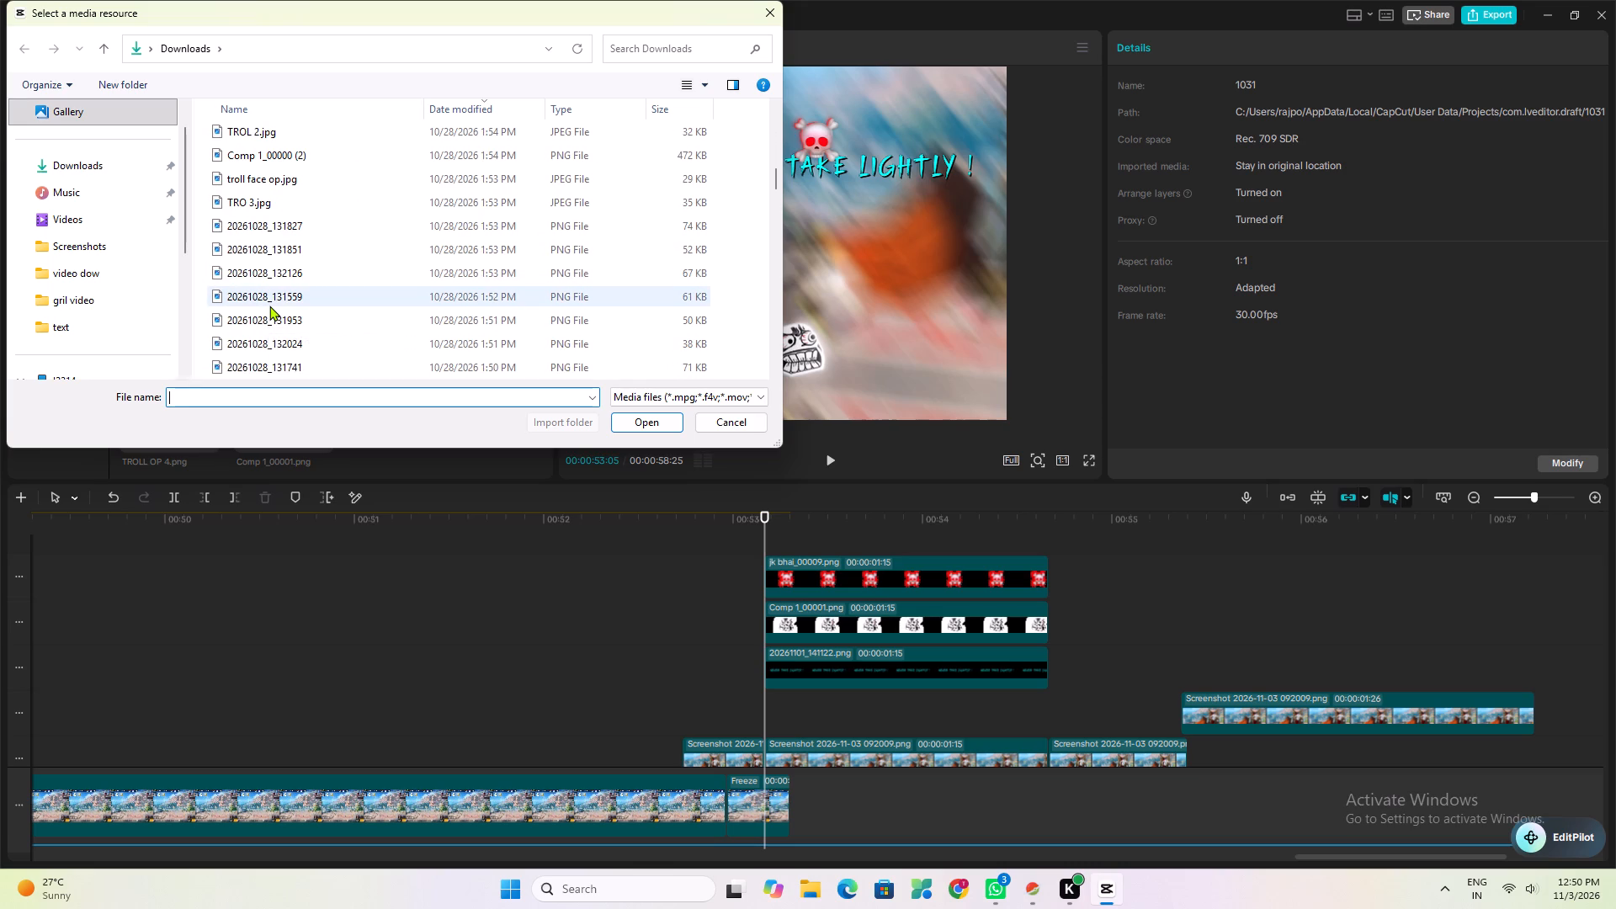
pyautogui.scroll(2, 271, 304)
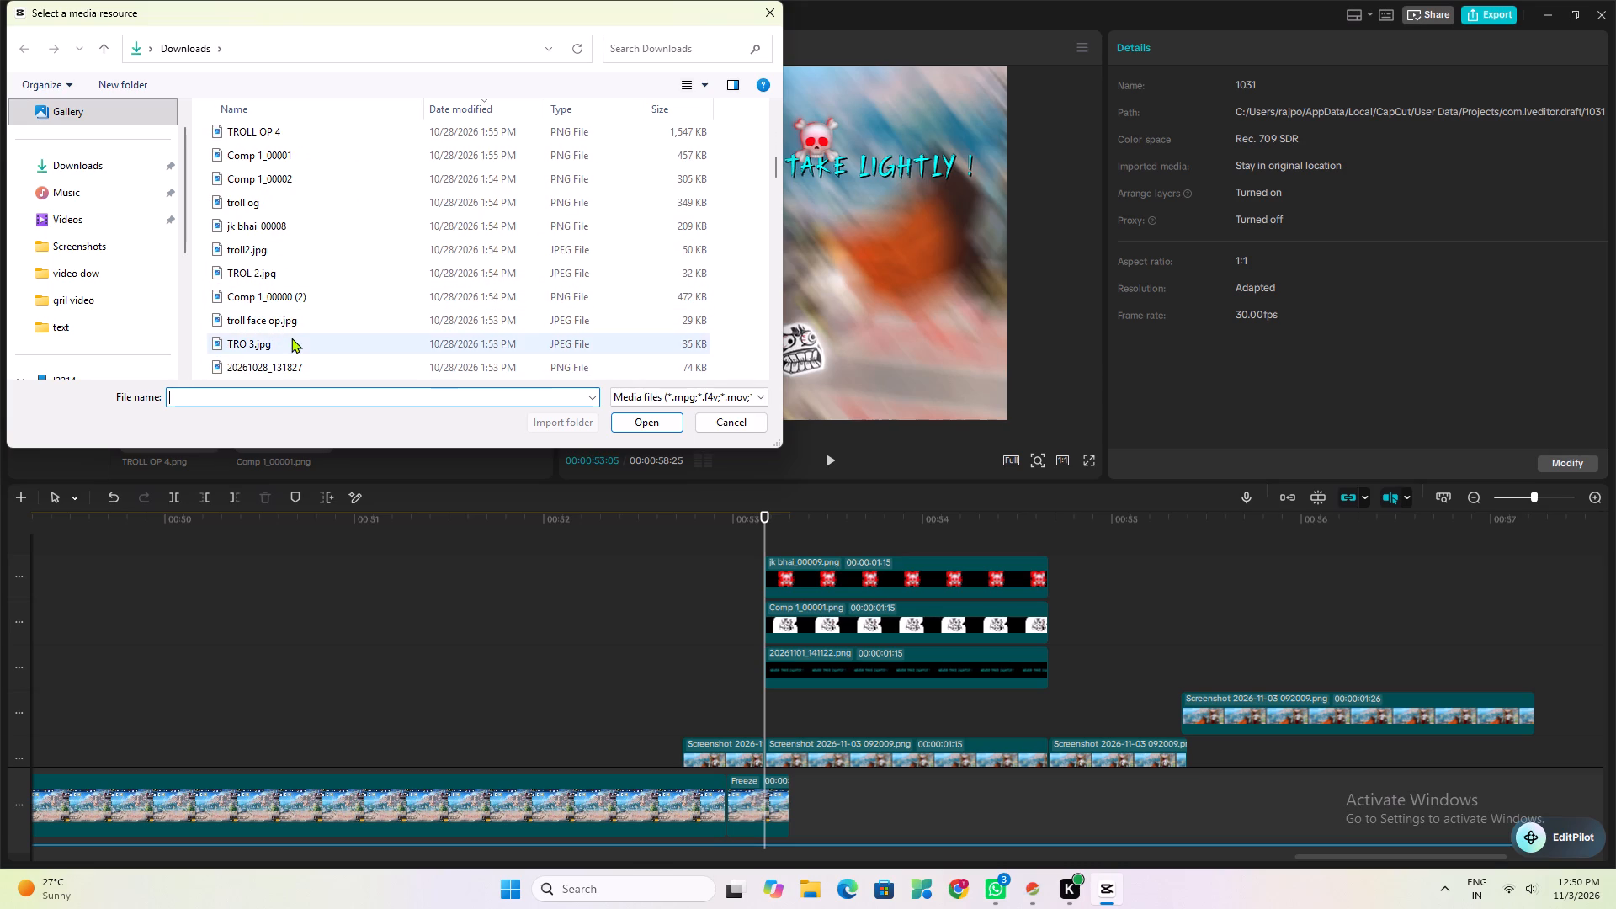
pyautogui.moveTo(291, 339); pyautogui.dragTo(284, 256)
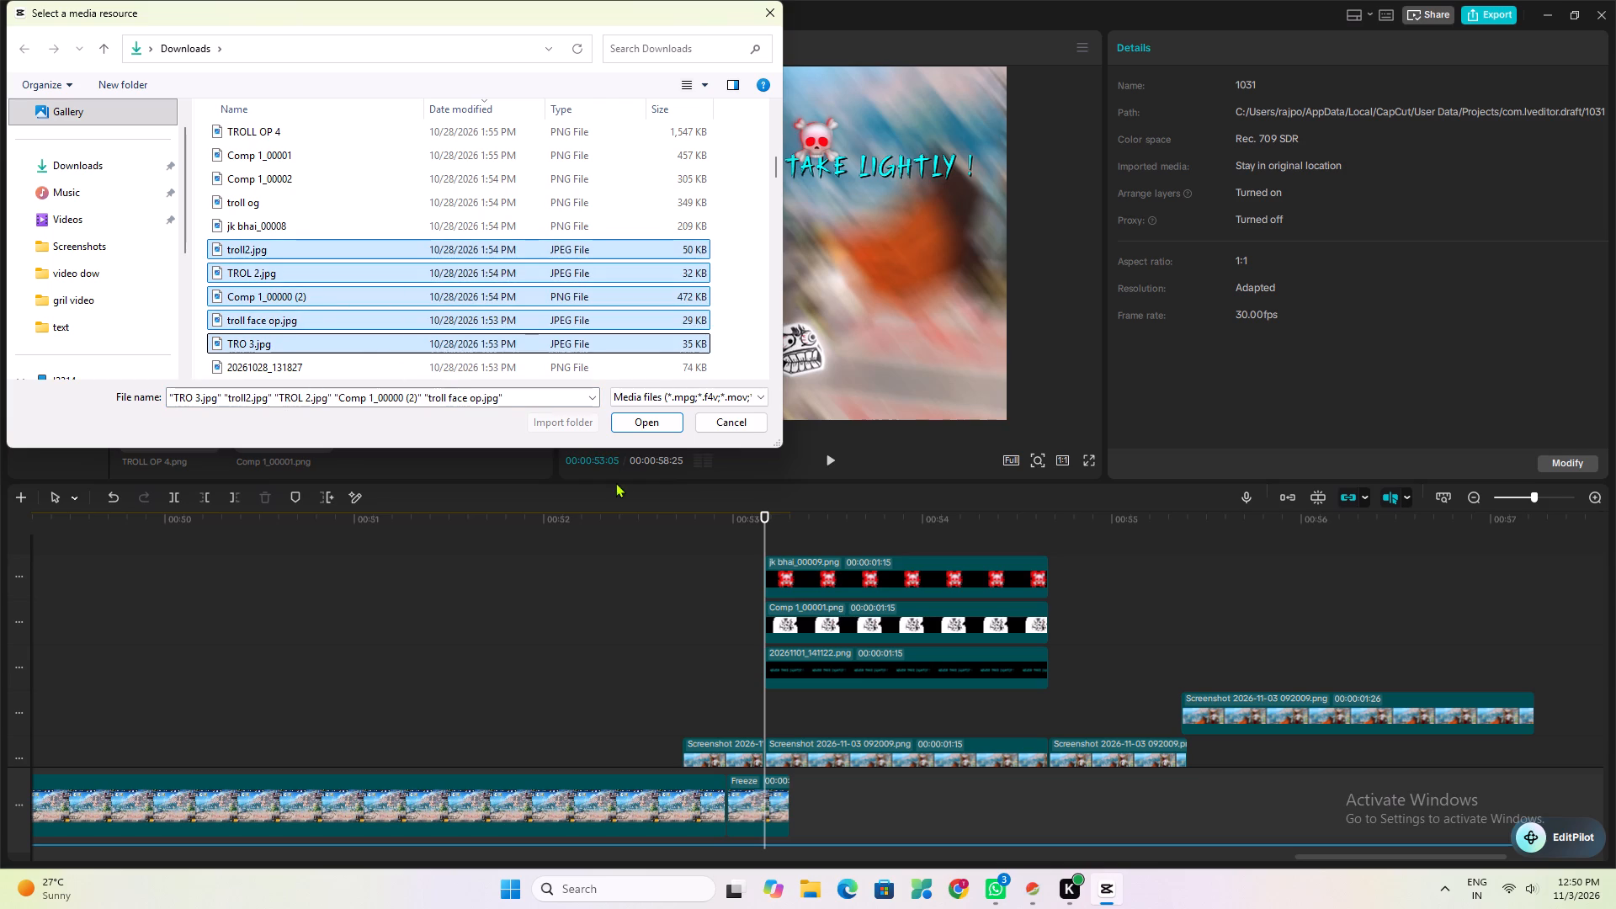
pyautogui.click(624, 424)
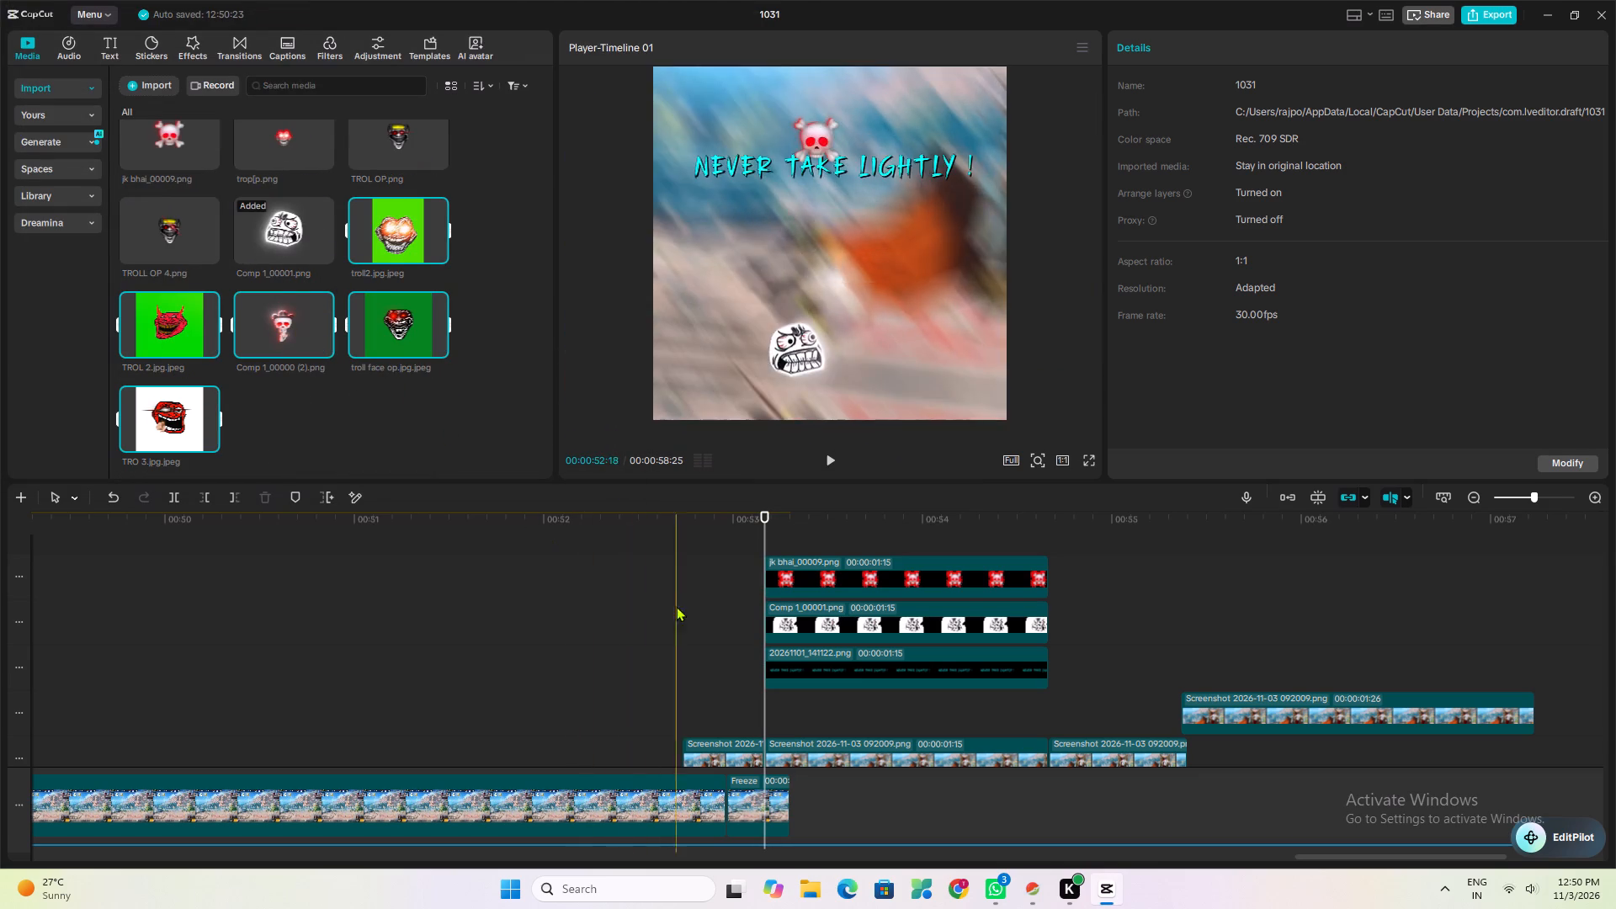
# Play back the closing Screenshot zooms from just before the overlays to review them.
pyautogui.click(747, 649)
pyautogui.press('space')
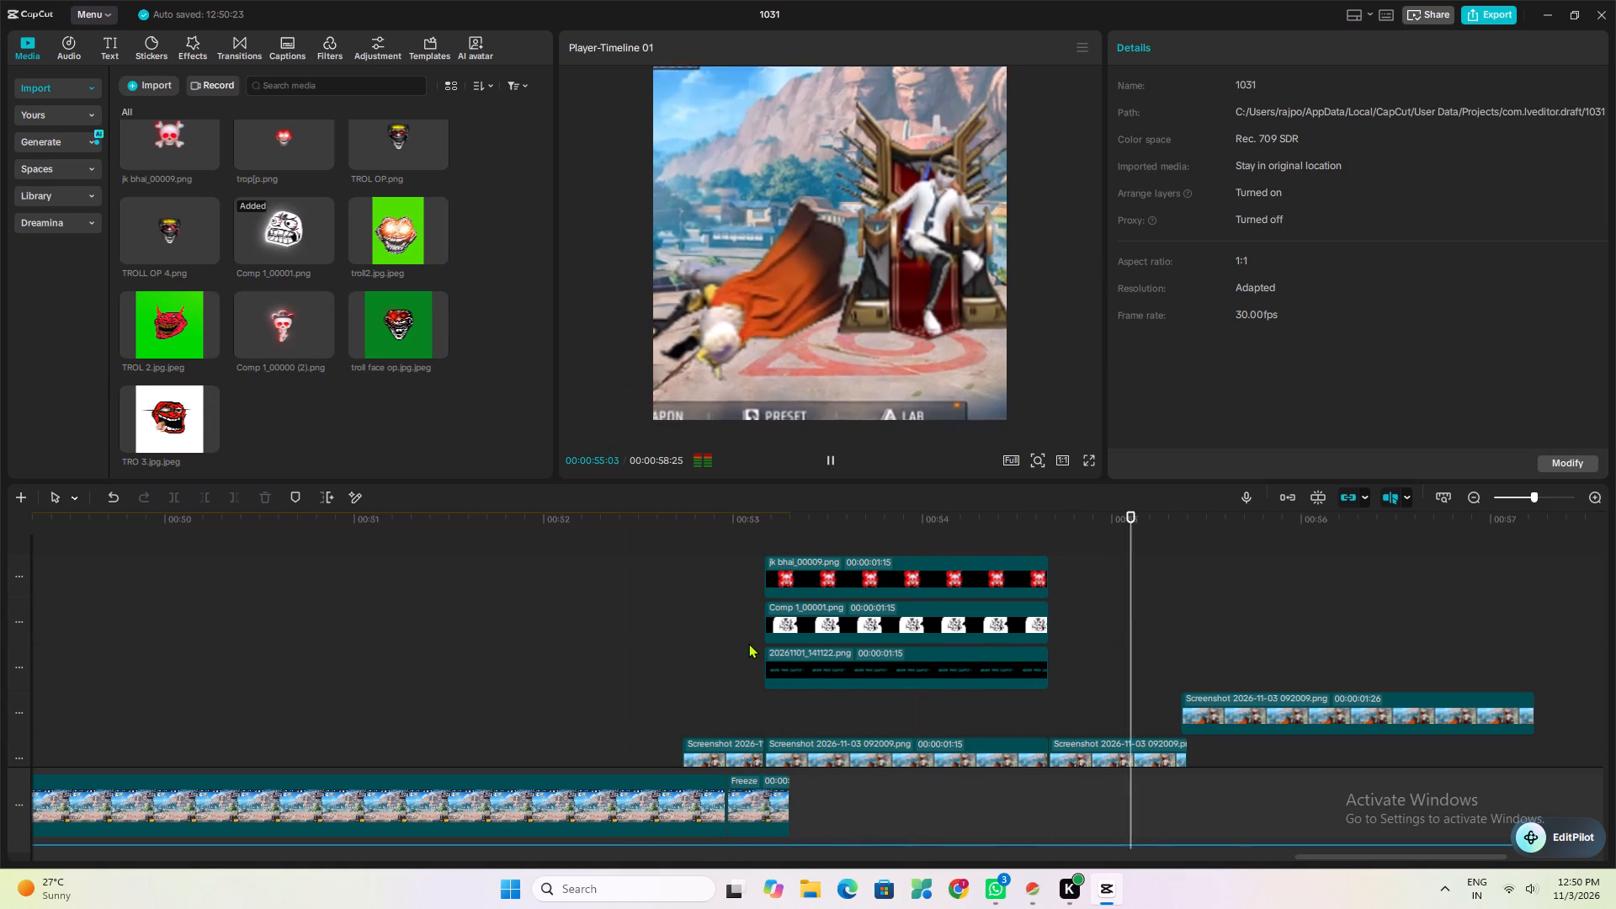
pyautogui.press('space')
# Apply the Shake 1 entrance animation to the jk bhai_00009.png skull image.
pyautogui.click(795, 573)
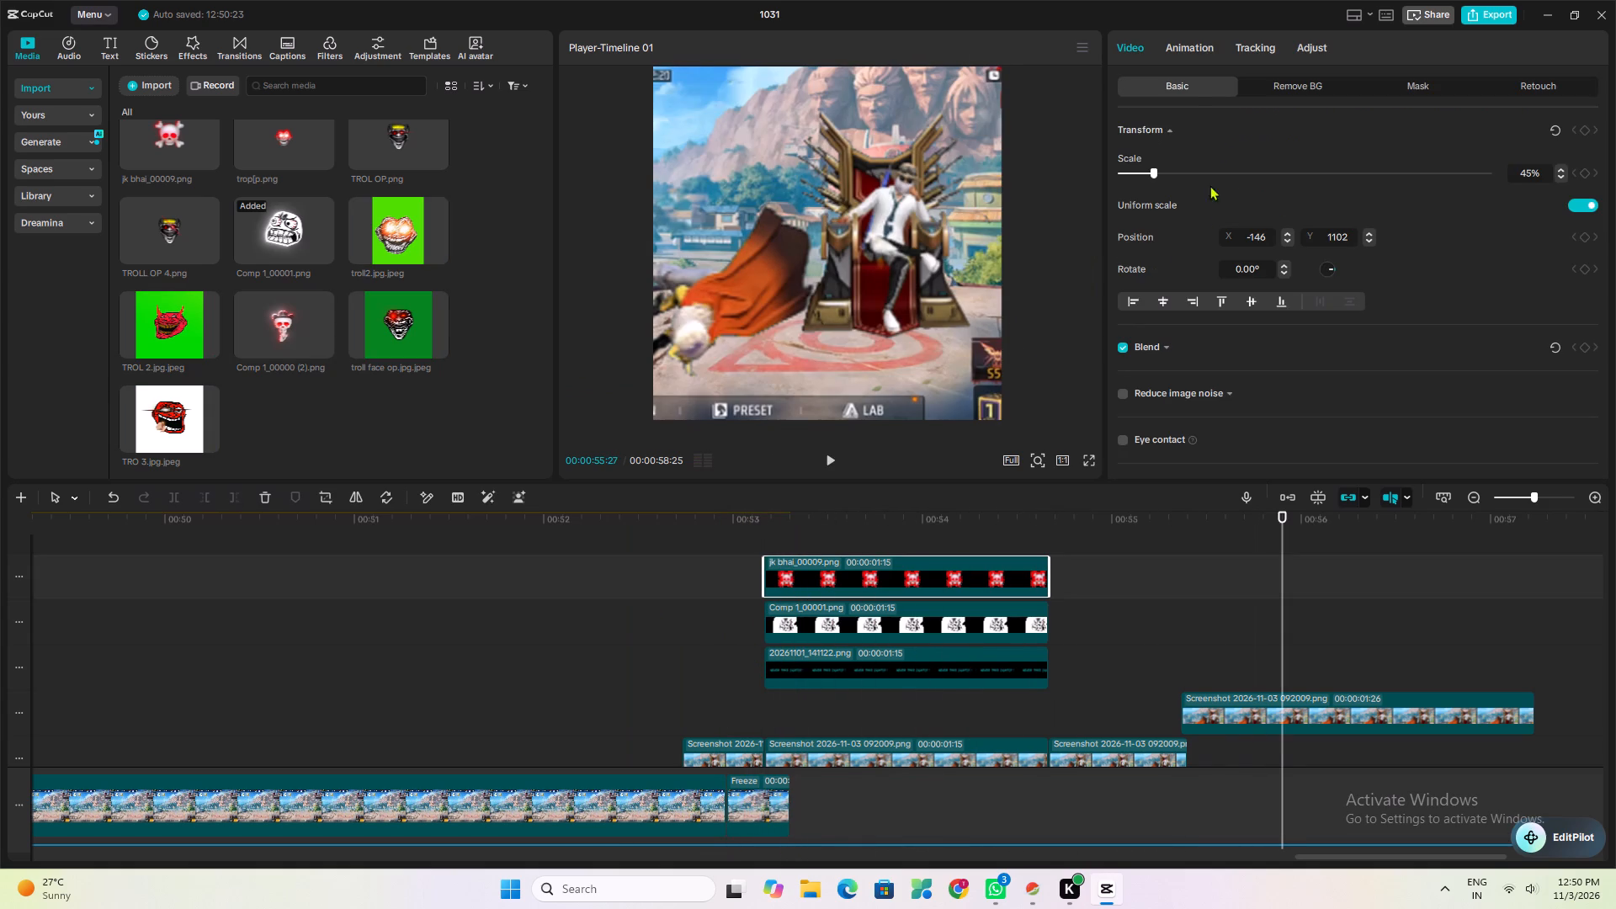
pyautogui.click(1185, 49)
pyautogui.click(1253, 181)
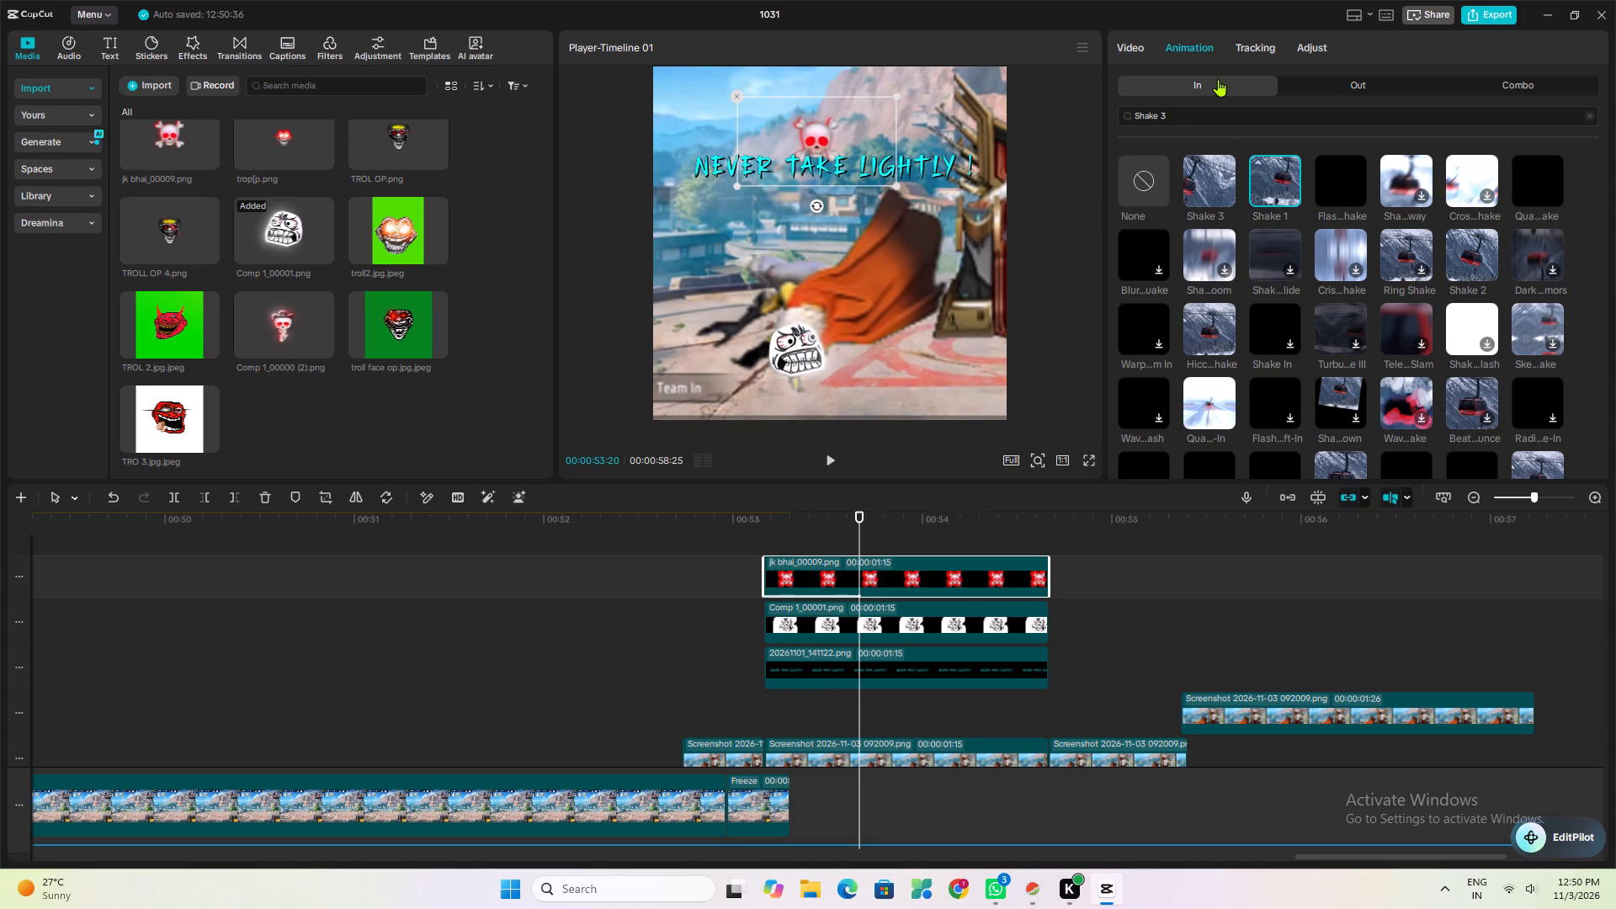
# Apply the Fade Out exit animation to the skull image.
pyautogui.click(1309, 81)
pyautogui.click(1197, 211)
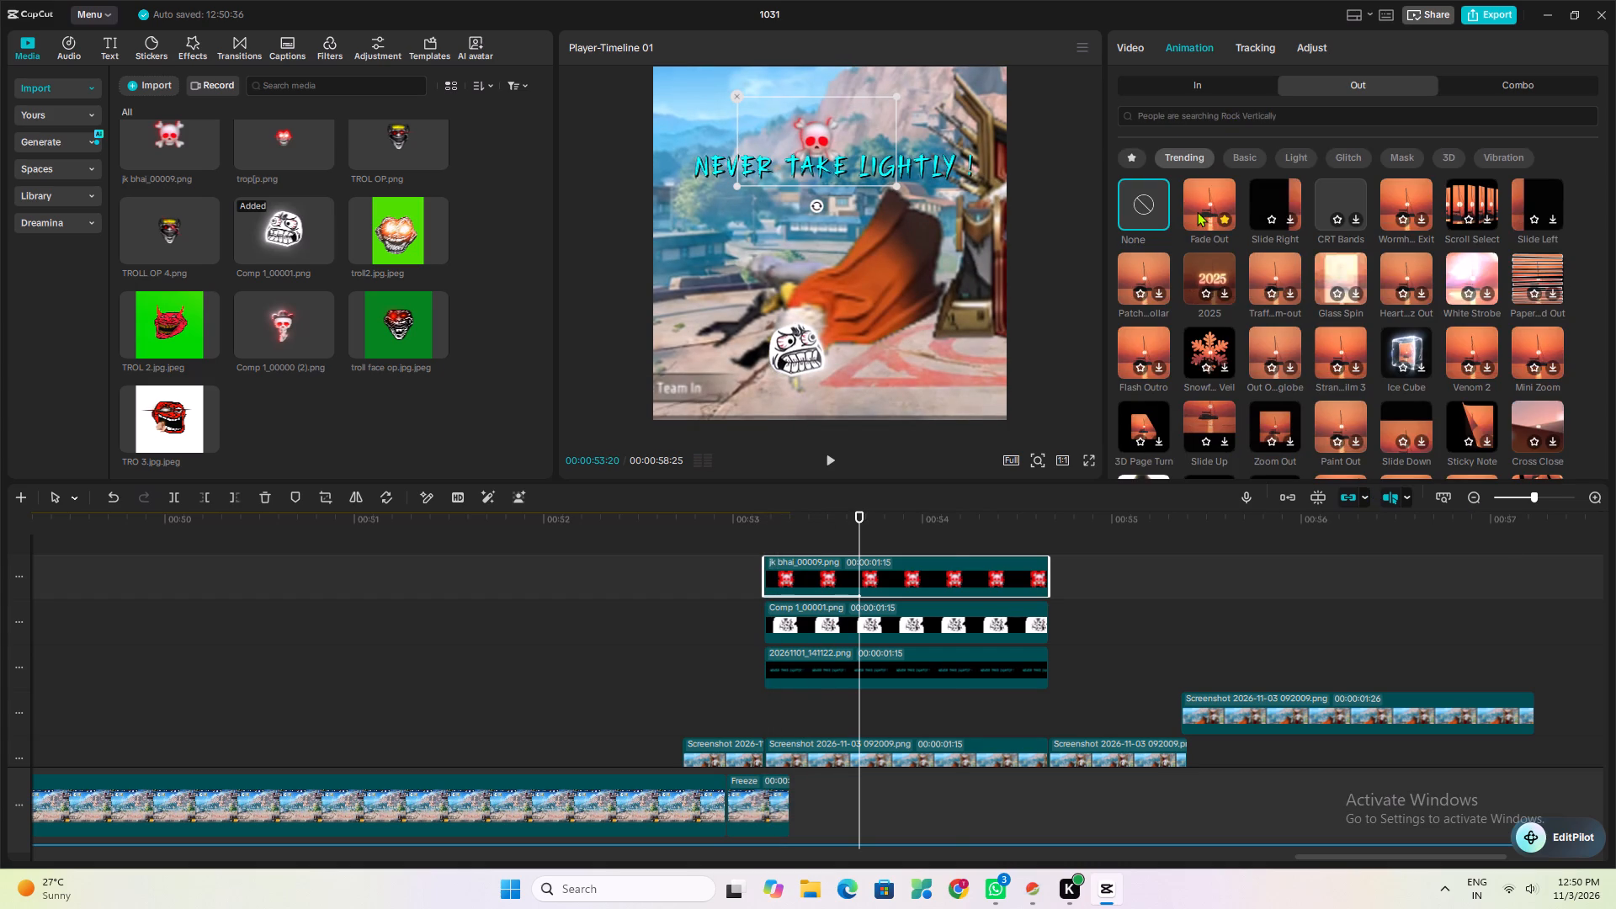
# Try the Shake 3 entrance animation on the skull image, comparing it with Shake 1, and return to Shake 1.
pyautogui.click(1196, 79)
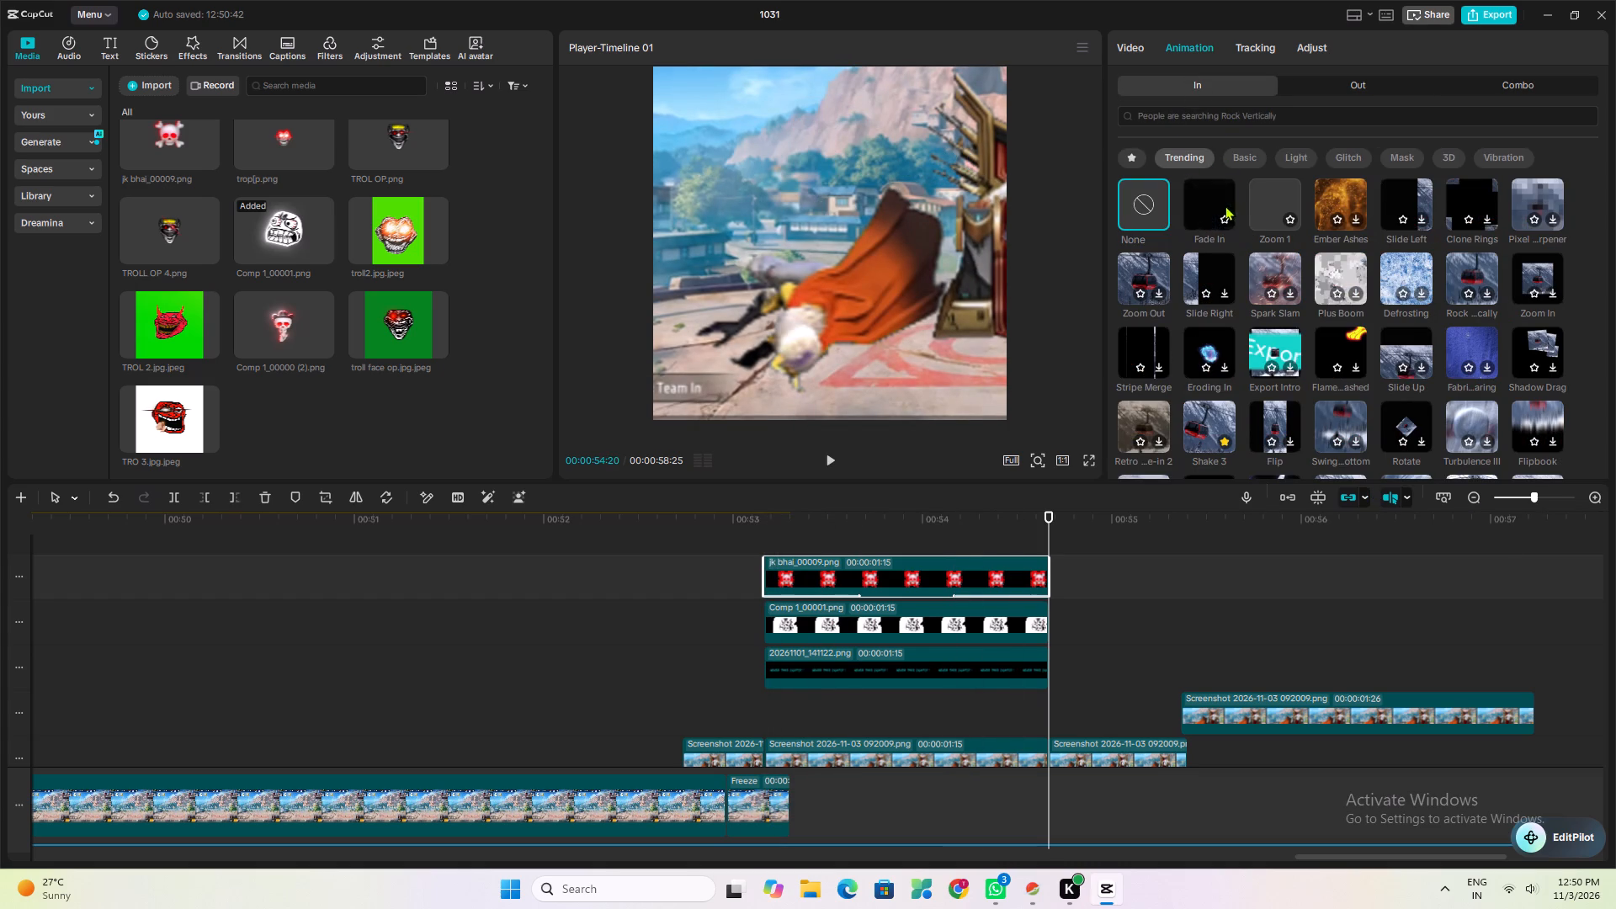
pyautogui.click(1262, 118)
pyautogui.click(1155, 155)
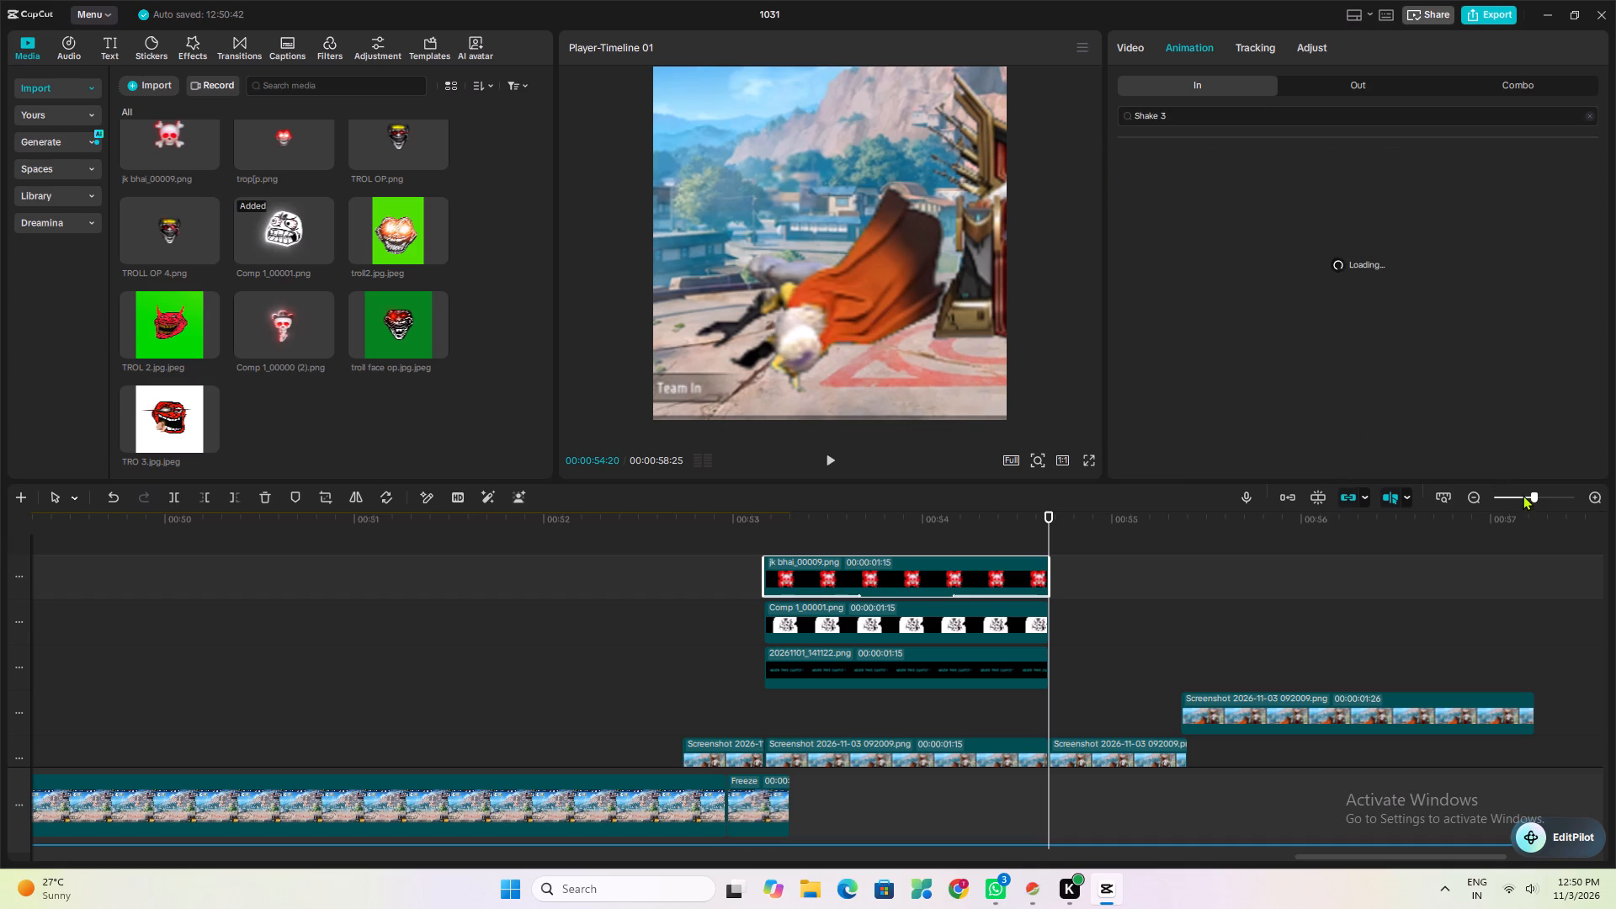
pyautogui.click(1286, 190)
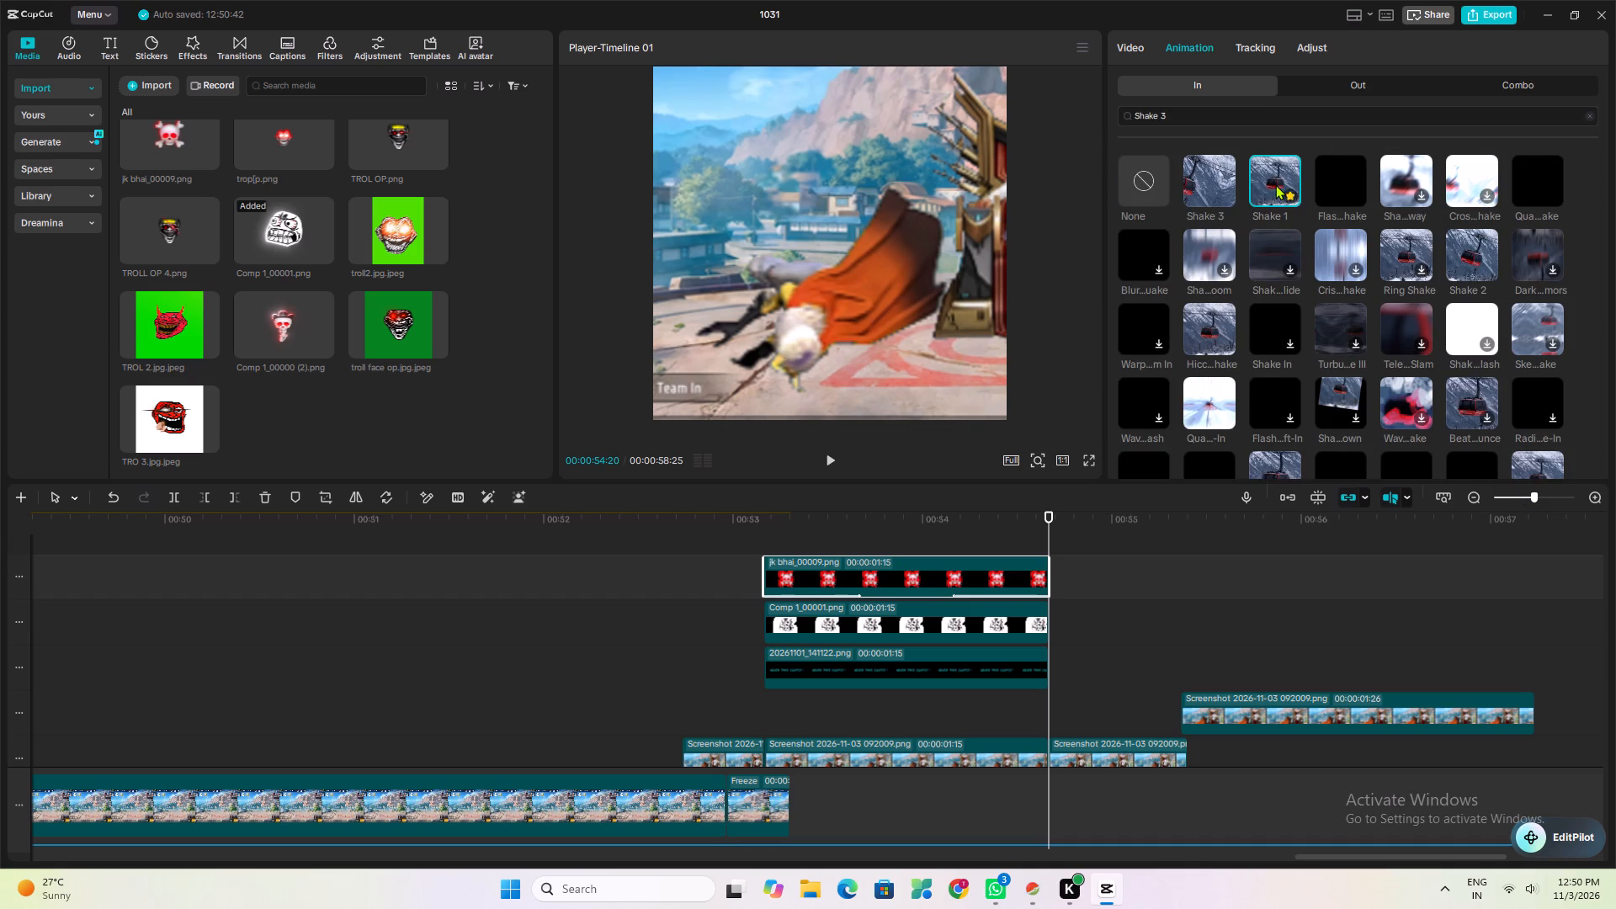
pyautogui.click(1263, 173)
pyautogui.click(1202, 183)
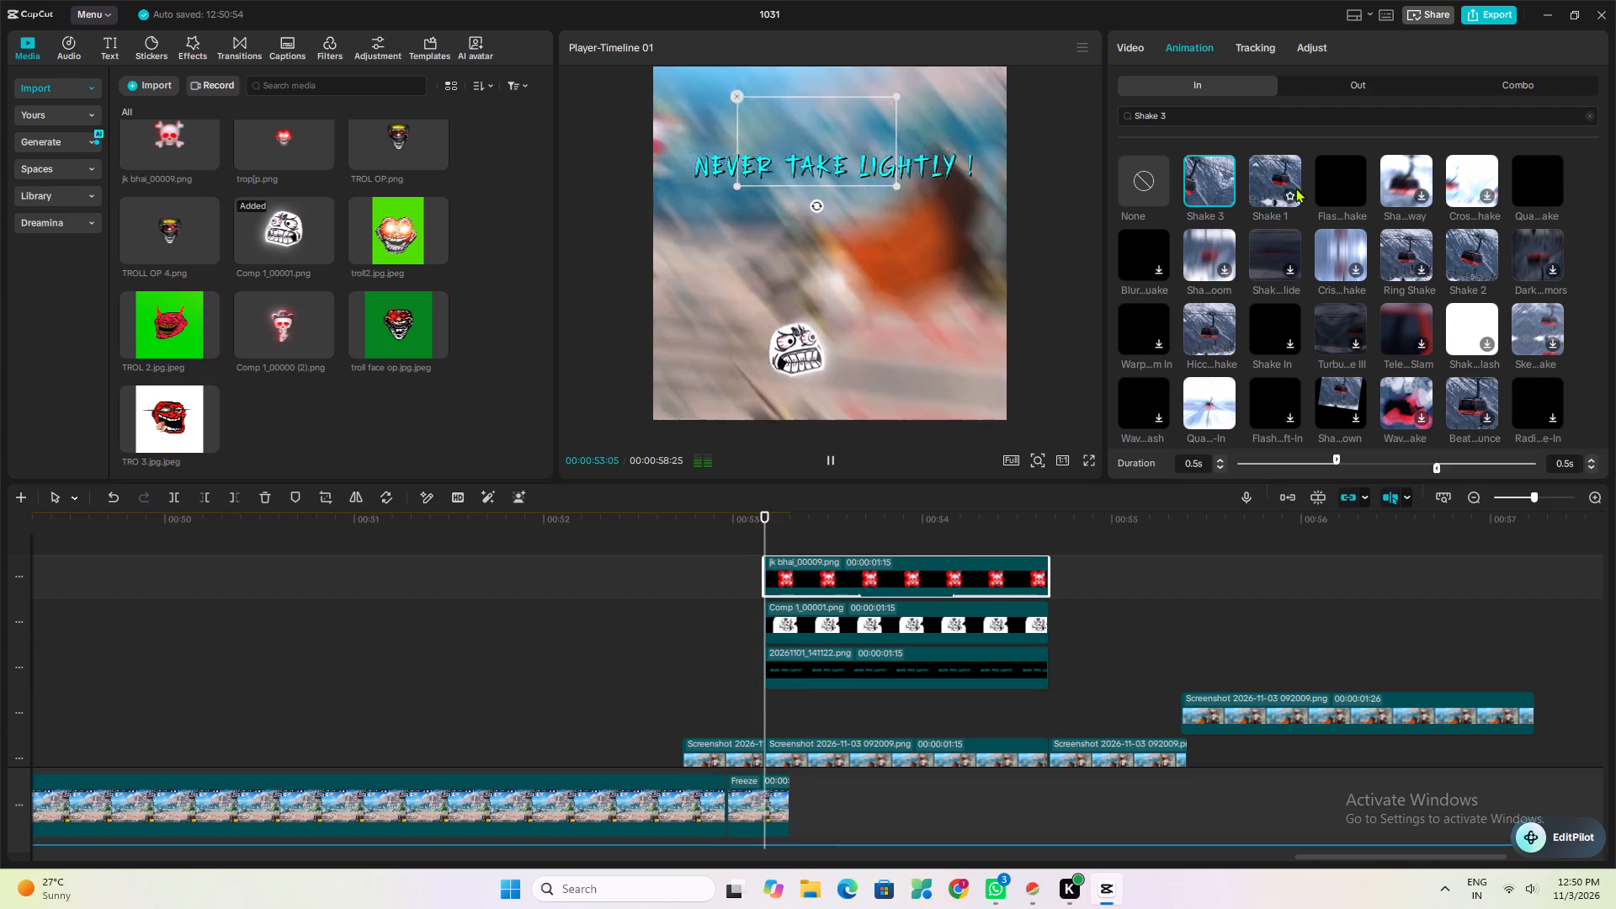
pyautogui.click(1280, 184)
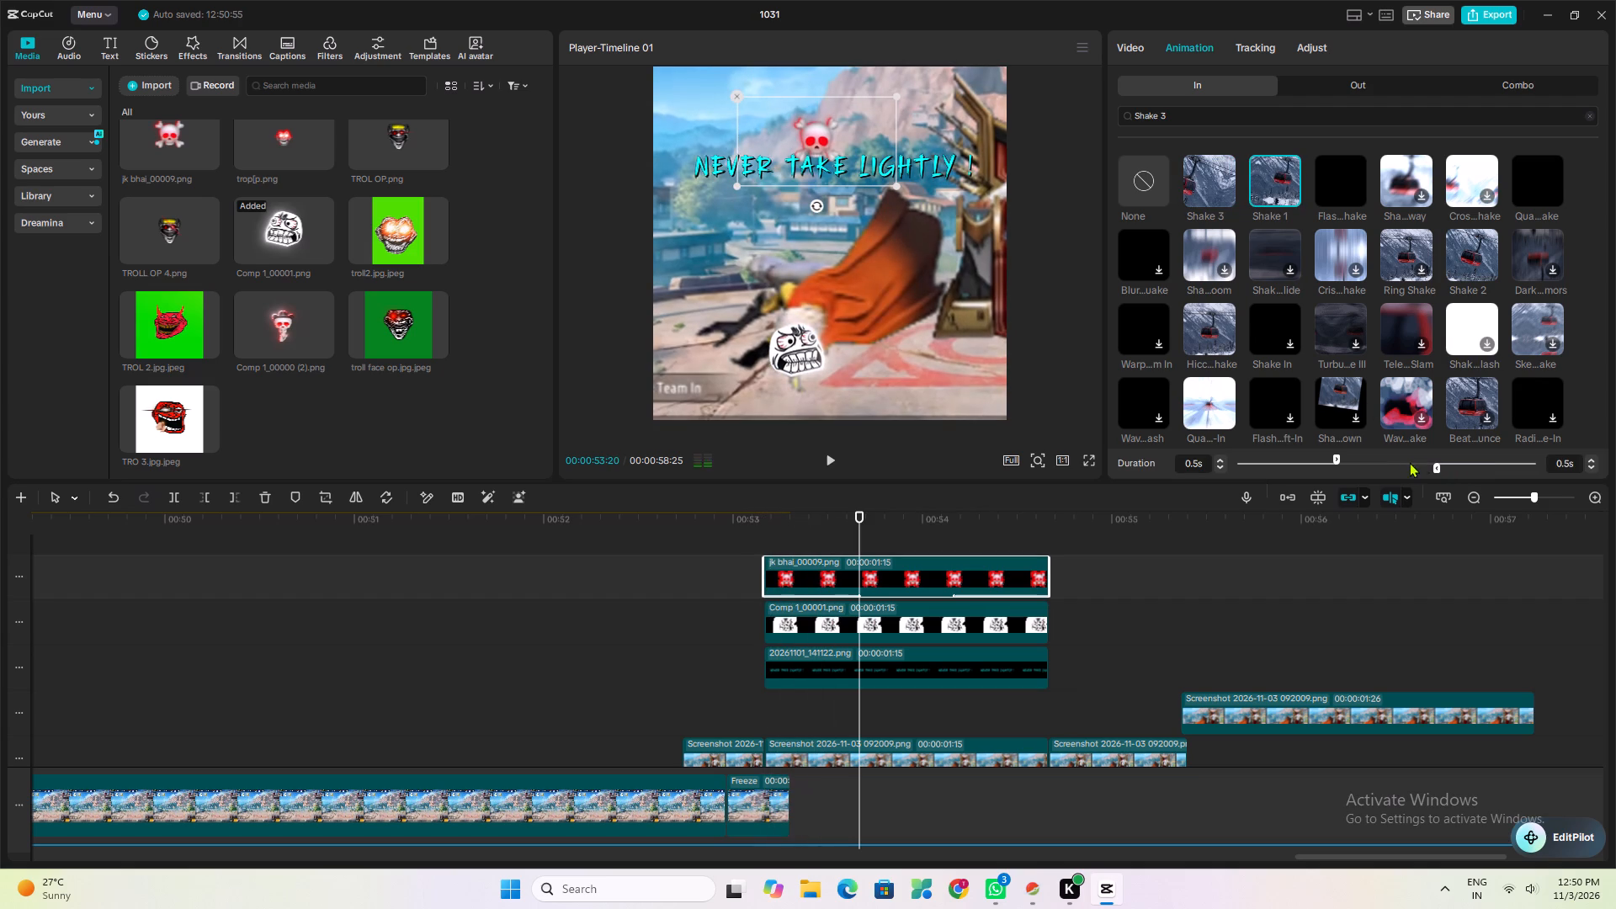
# Set the skull image's exit animation duration to 0.0 s and its entrance animation duration to 0.4 s.
pyautogui.moveTo(1436, 462); pyautogui.dragTo(1555, 468)
pyautogui.click(1319, 454)
pyautogui.click(1316, 460)
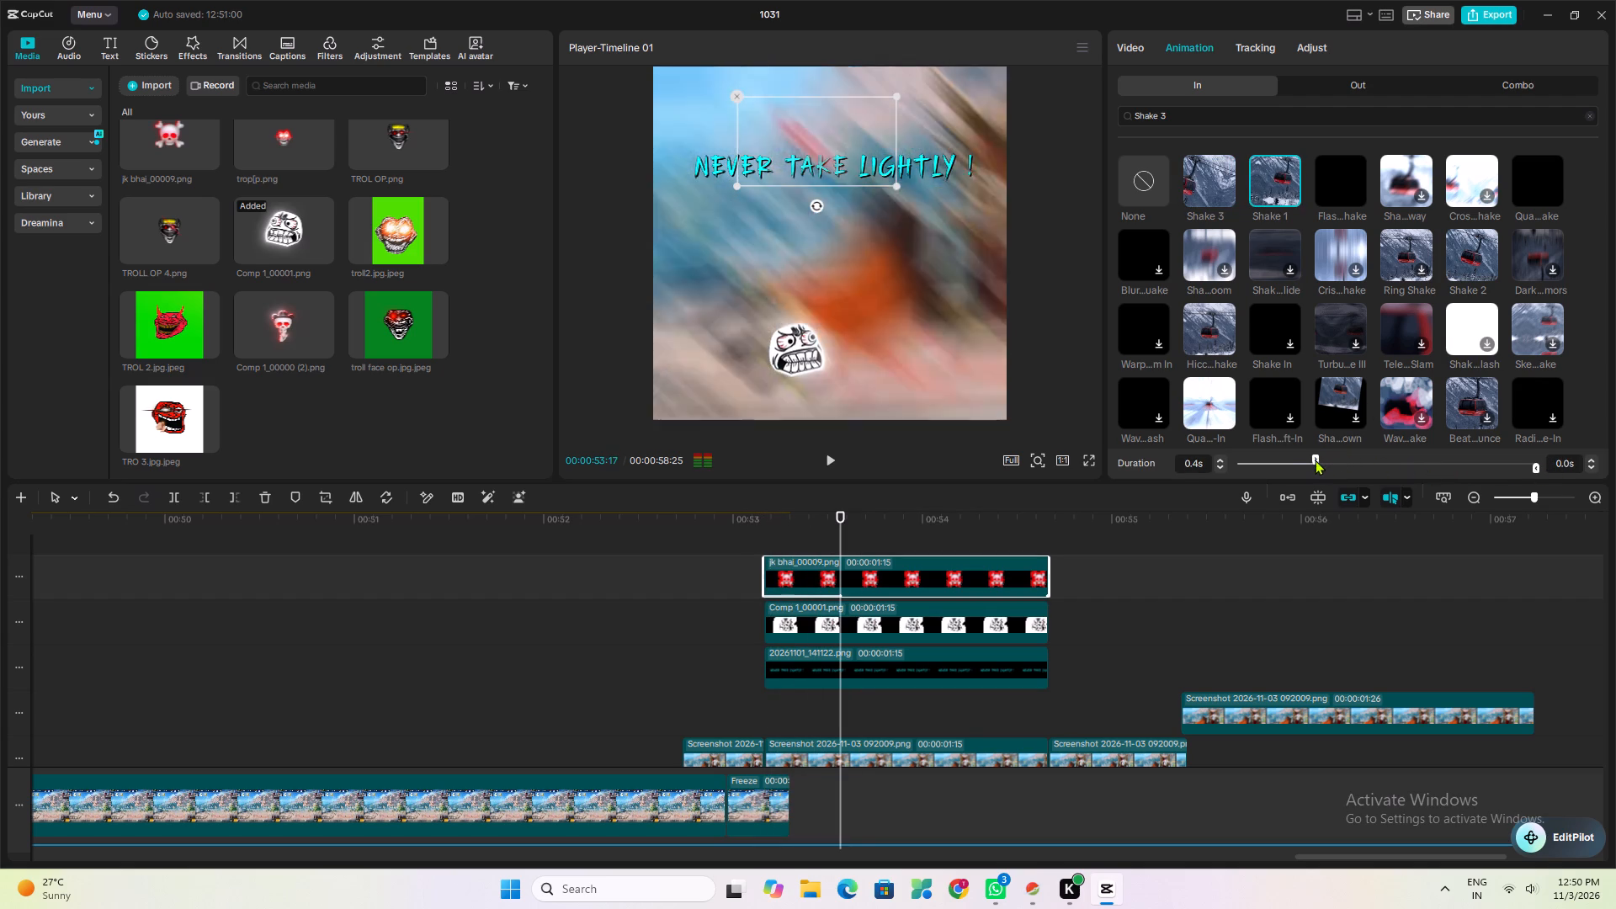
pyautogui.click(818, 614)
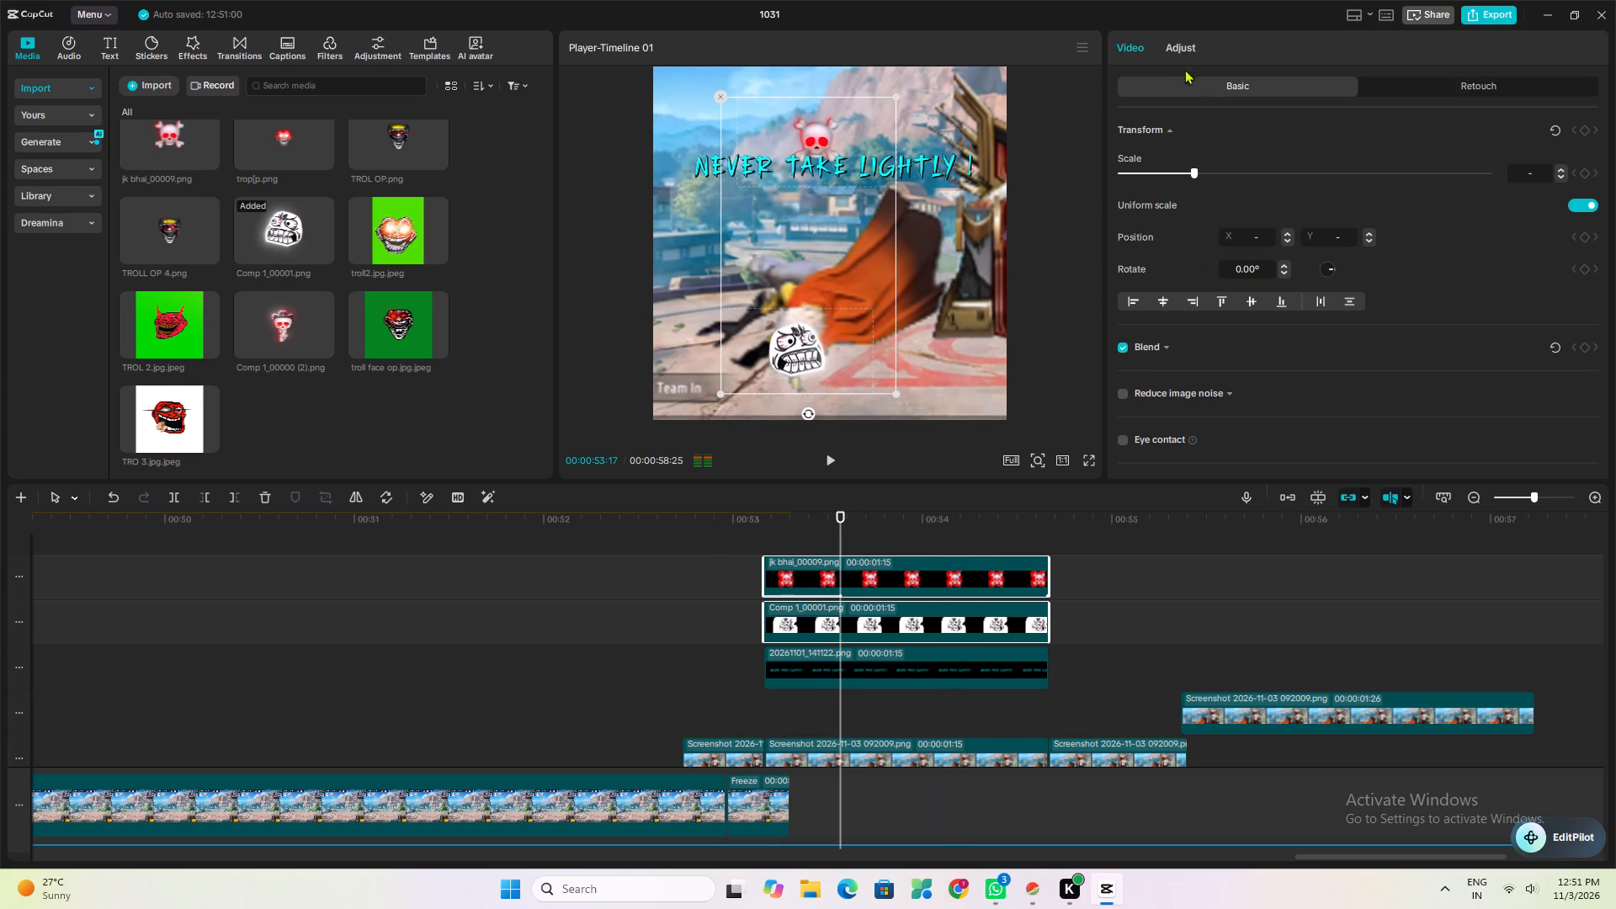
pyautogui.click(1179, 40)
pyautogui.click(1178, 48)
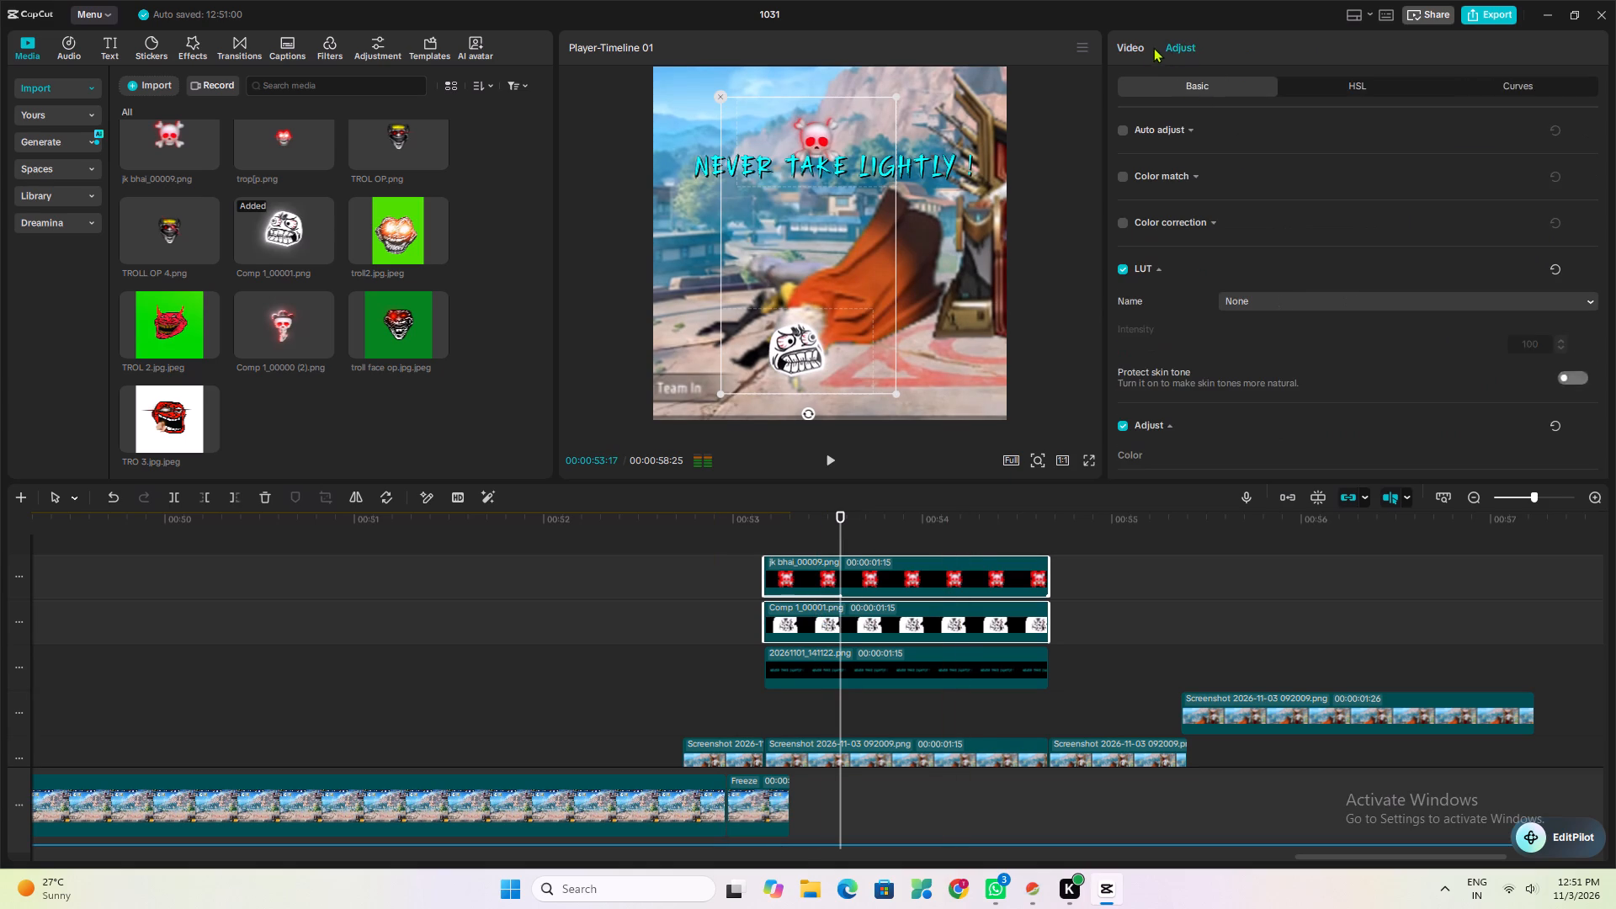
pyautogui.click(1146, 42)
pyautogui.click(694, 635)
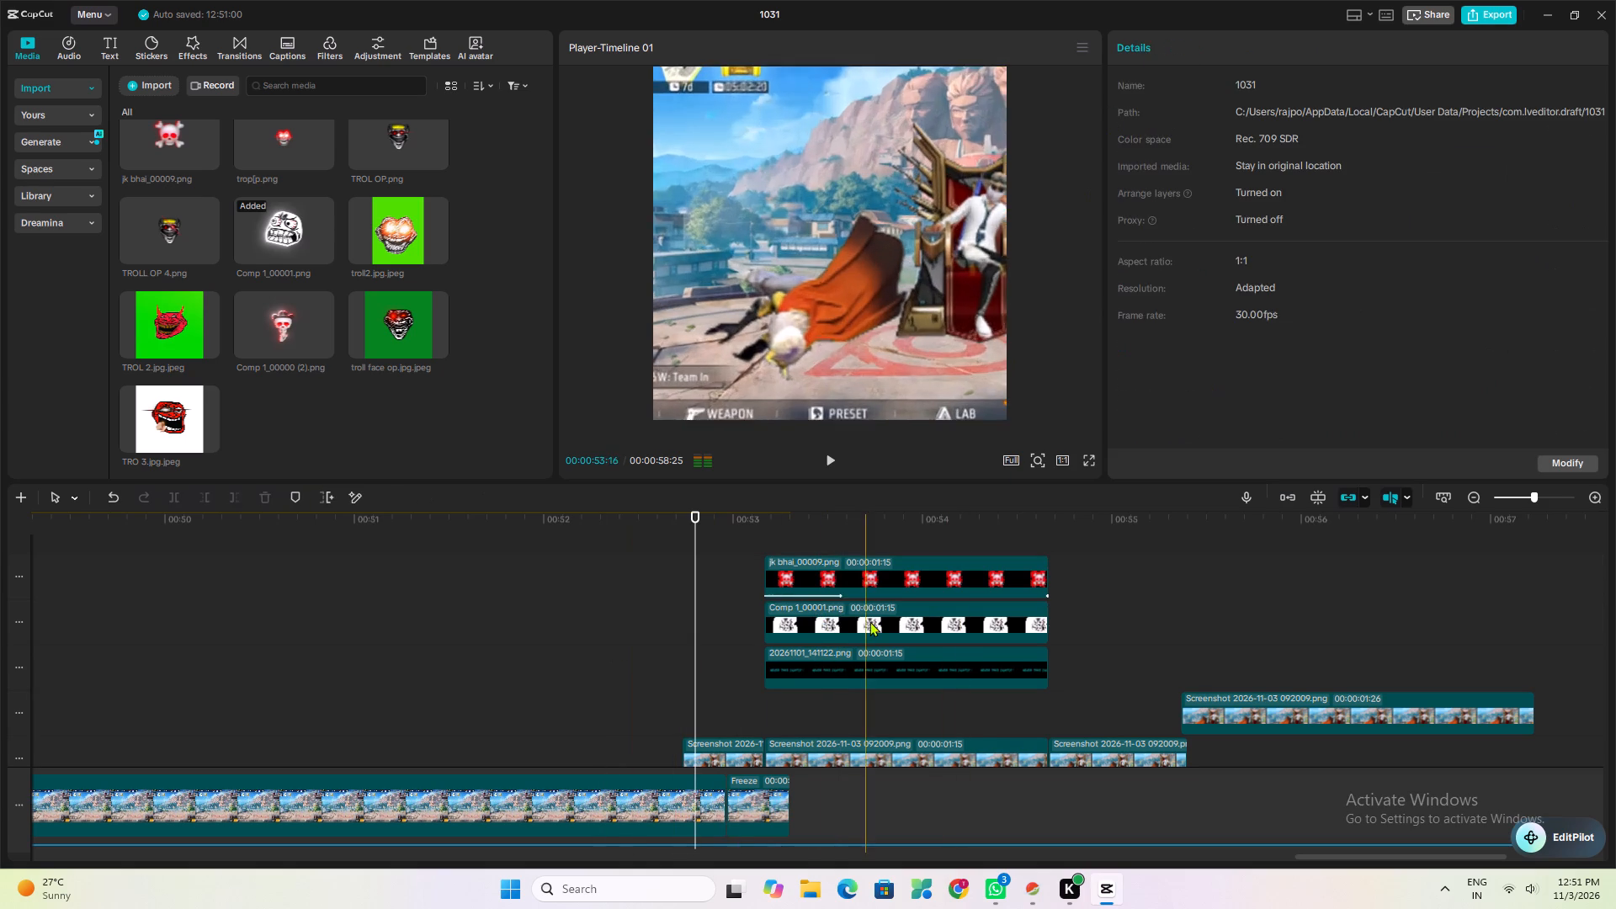
# Apply the Shake 1 entrance animation to the Comp 1_00001.png troll face image with a duration of 0.3 s.
pyautogui.click(869, 621)
pyautogui.click(848, 715)
pyautogui.click(869, 603)
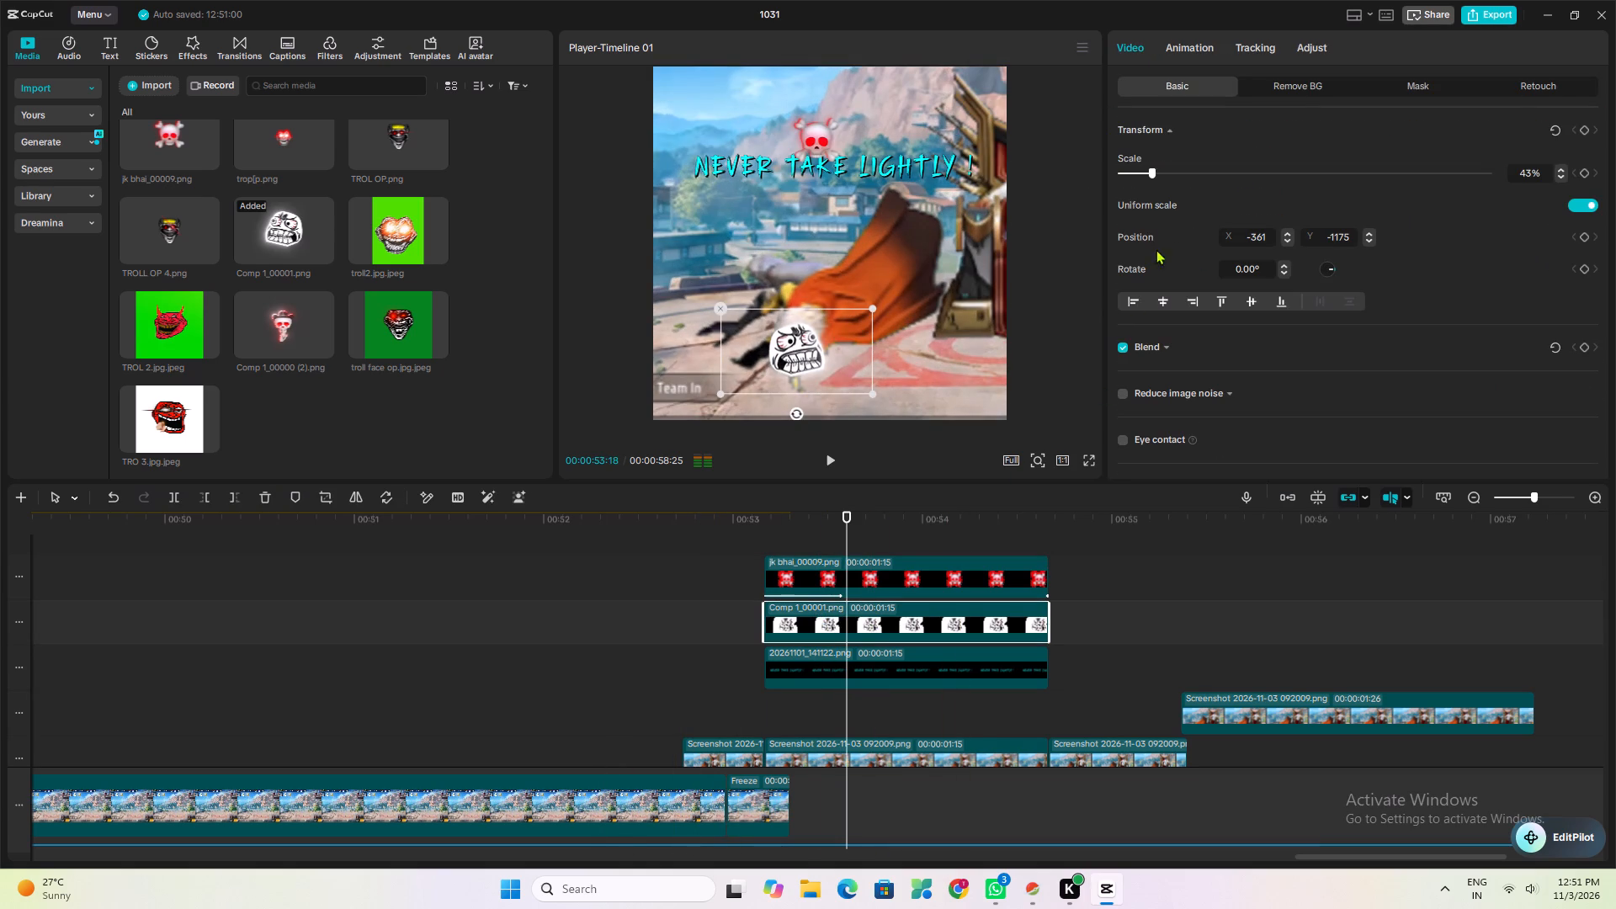
pyautogui.click(1183, 43)
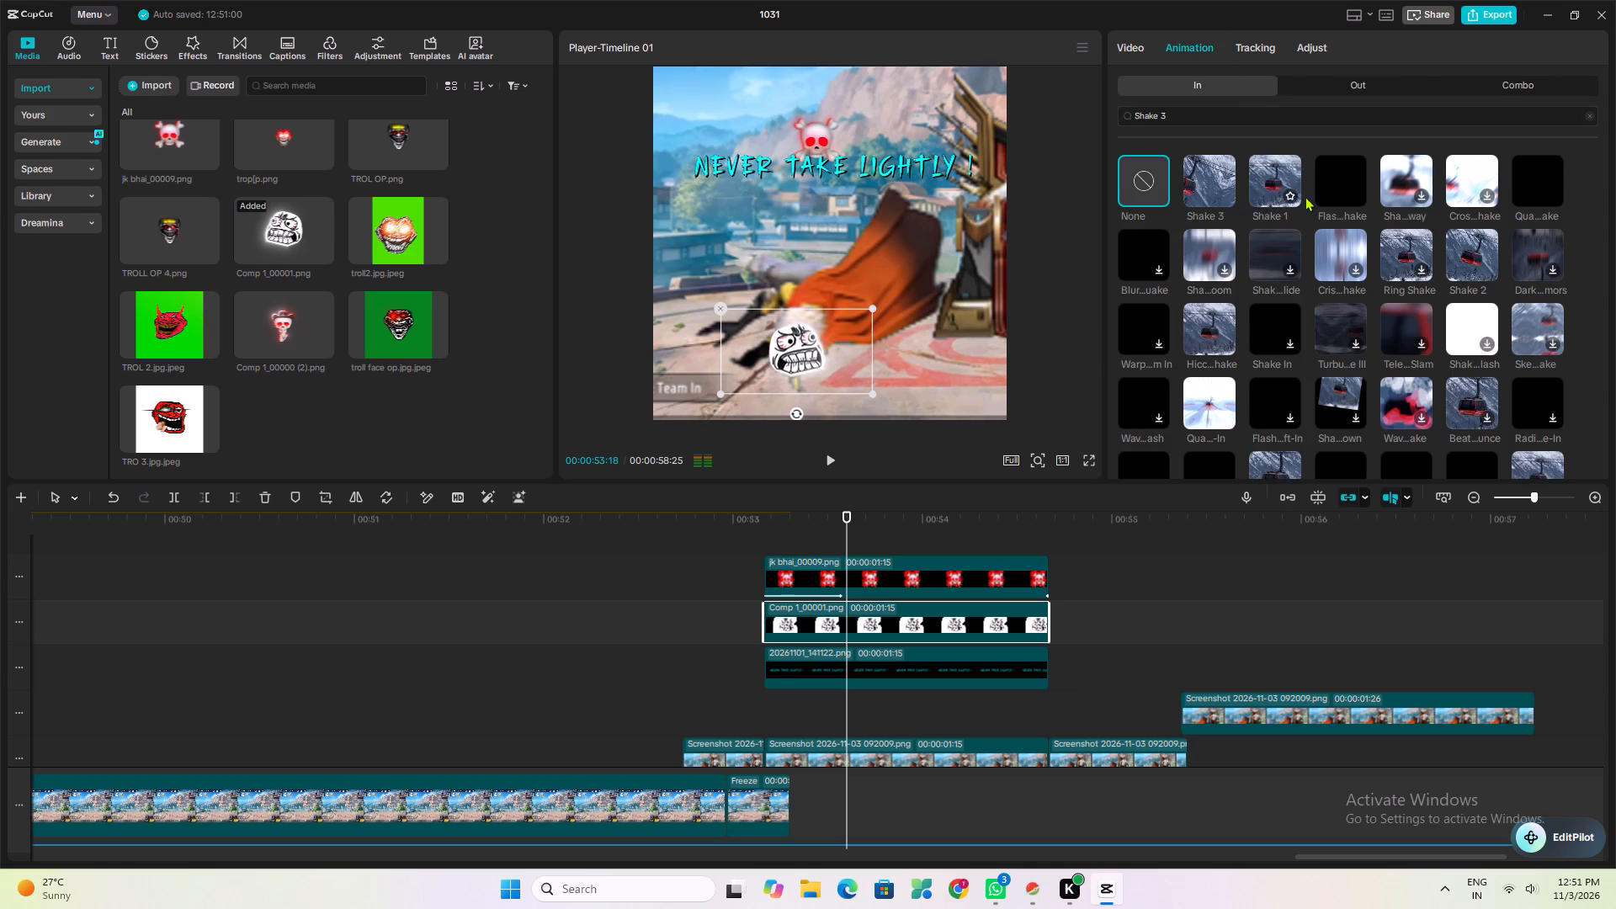
pyautogui.click(1269, 181)
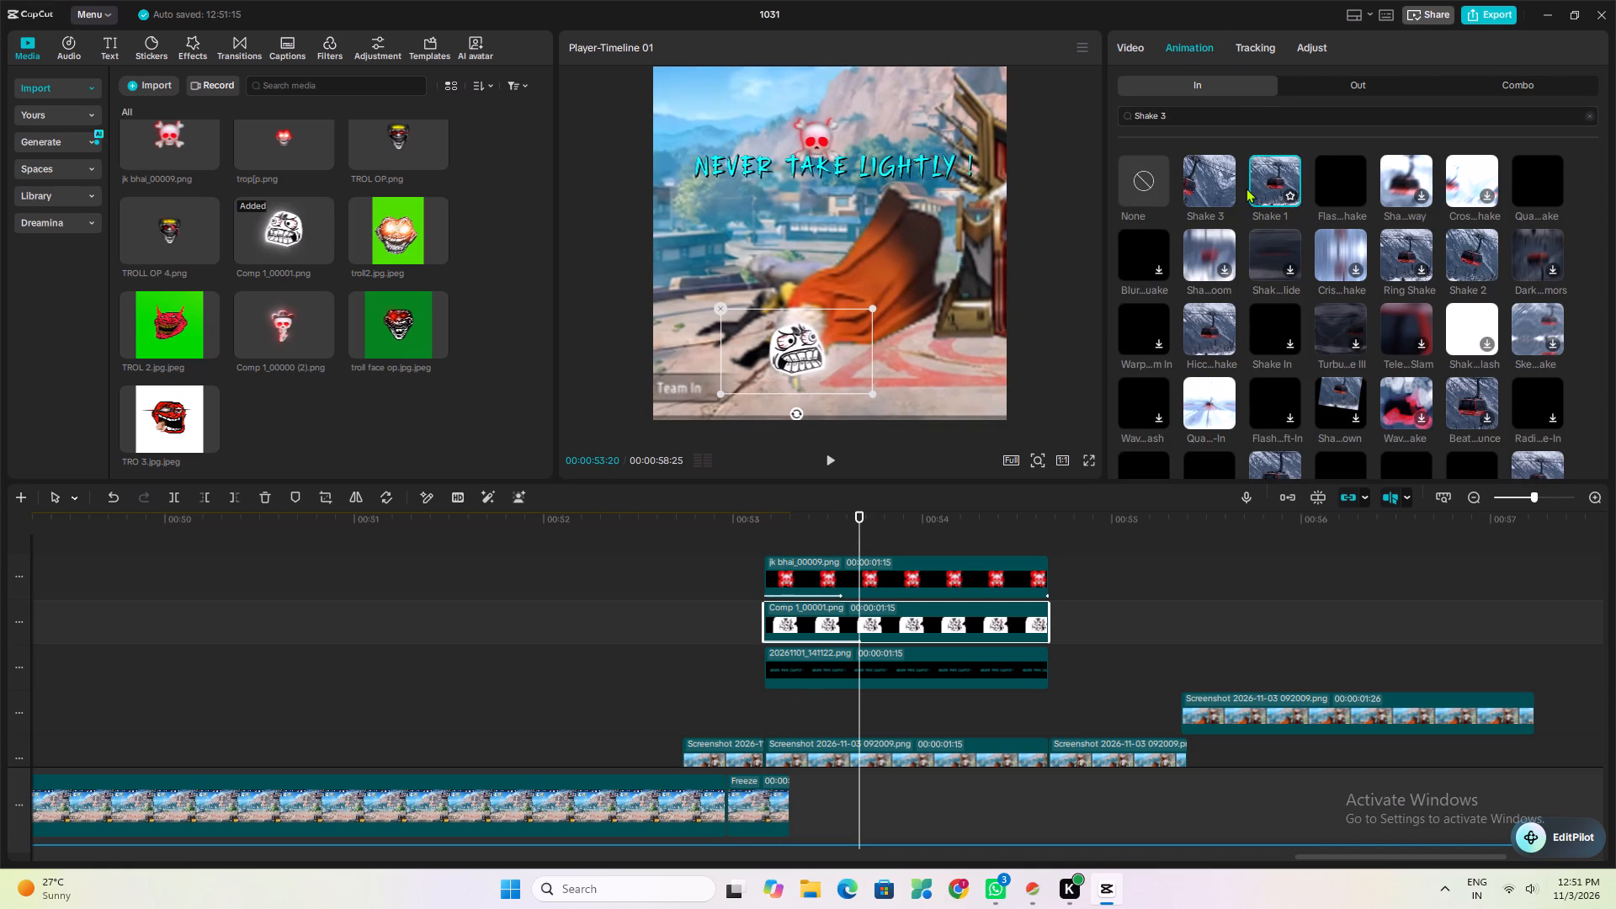
pyautogui.click(1210, 192)
pyautogui.click(1248, 185)
pyautogui.click(1264, 186)
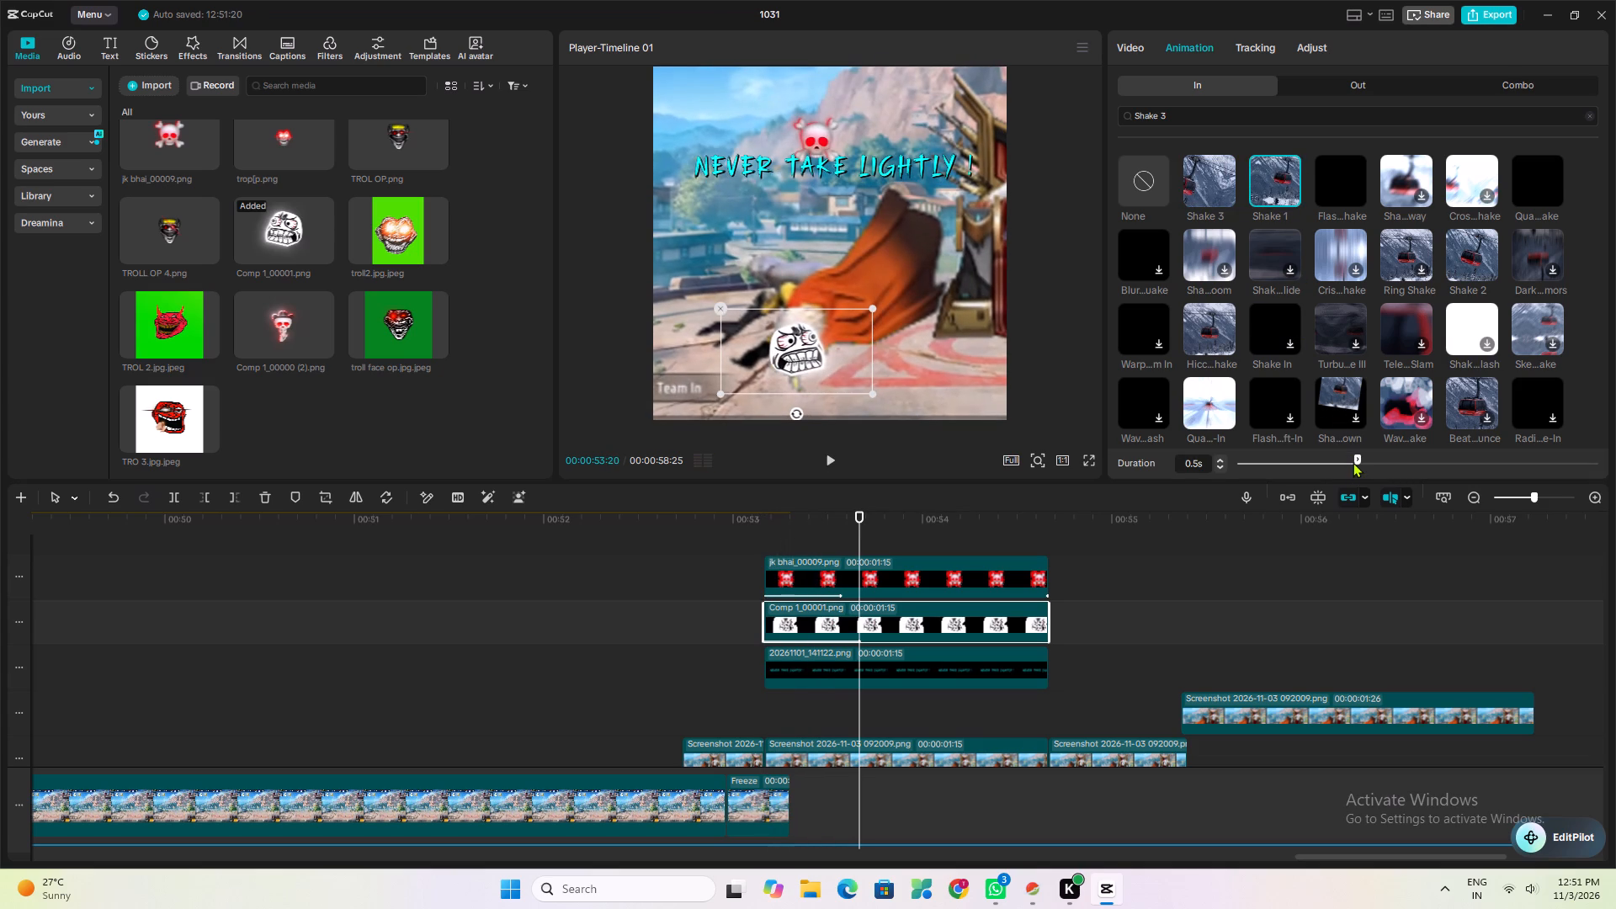
pyautogui.moveTo(1351, 461); pyautogui.dragTo(1320, 462)
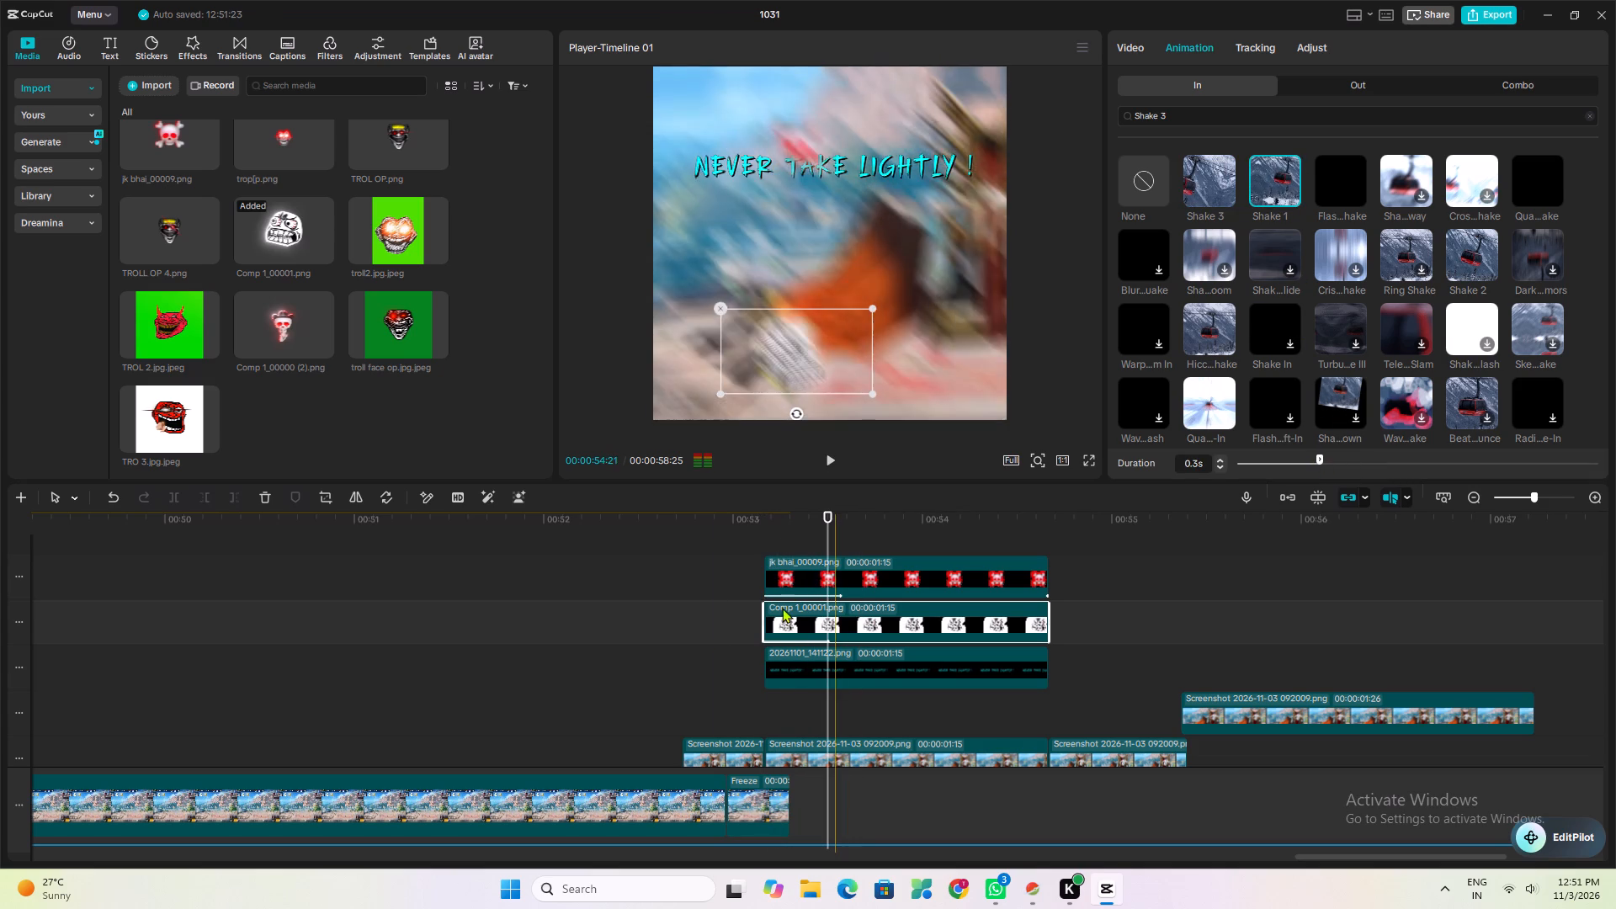
# Play back the start of the overlays to check the troll face's entrance shake.
pyautogui.click(743, 634)
pyautogui.press('space')
pyautogui.press('space')
# Slightly lengthen the entrance shake duration on the Comp 1_00001.png troll face image.
pyautogui.click(827, 621)
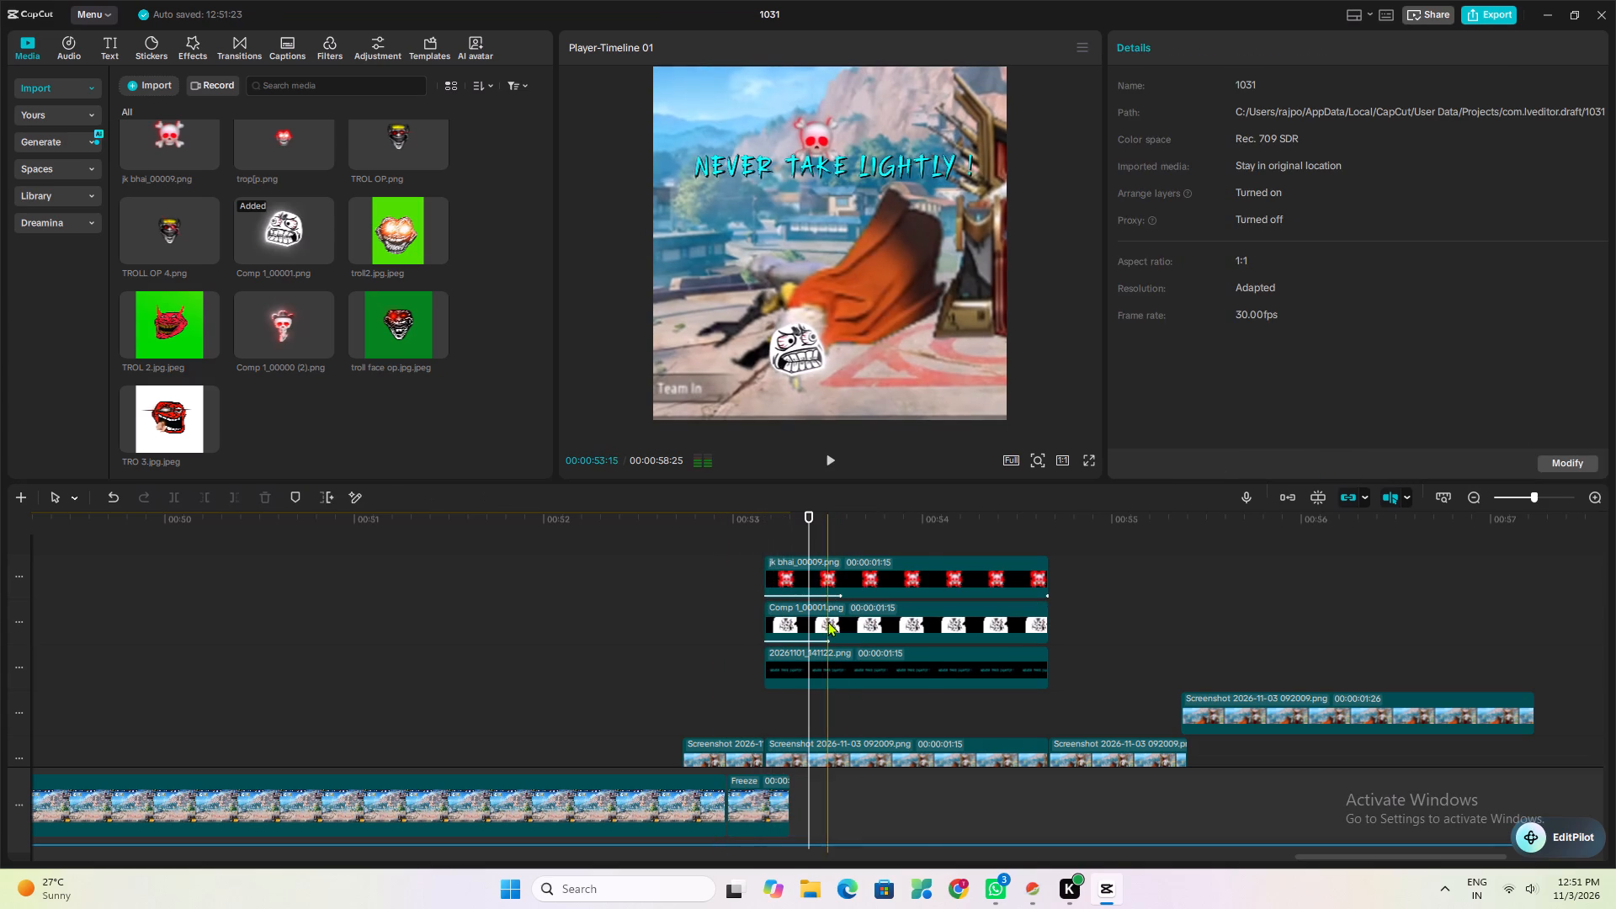
pyautogui.click(1199, 46)
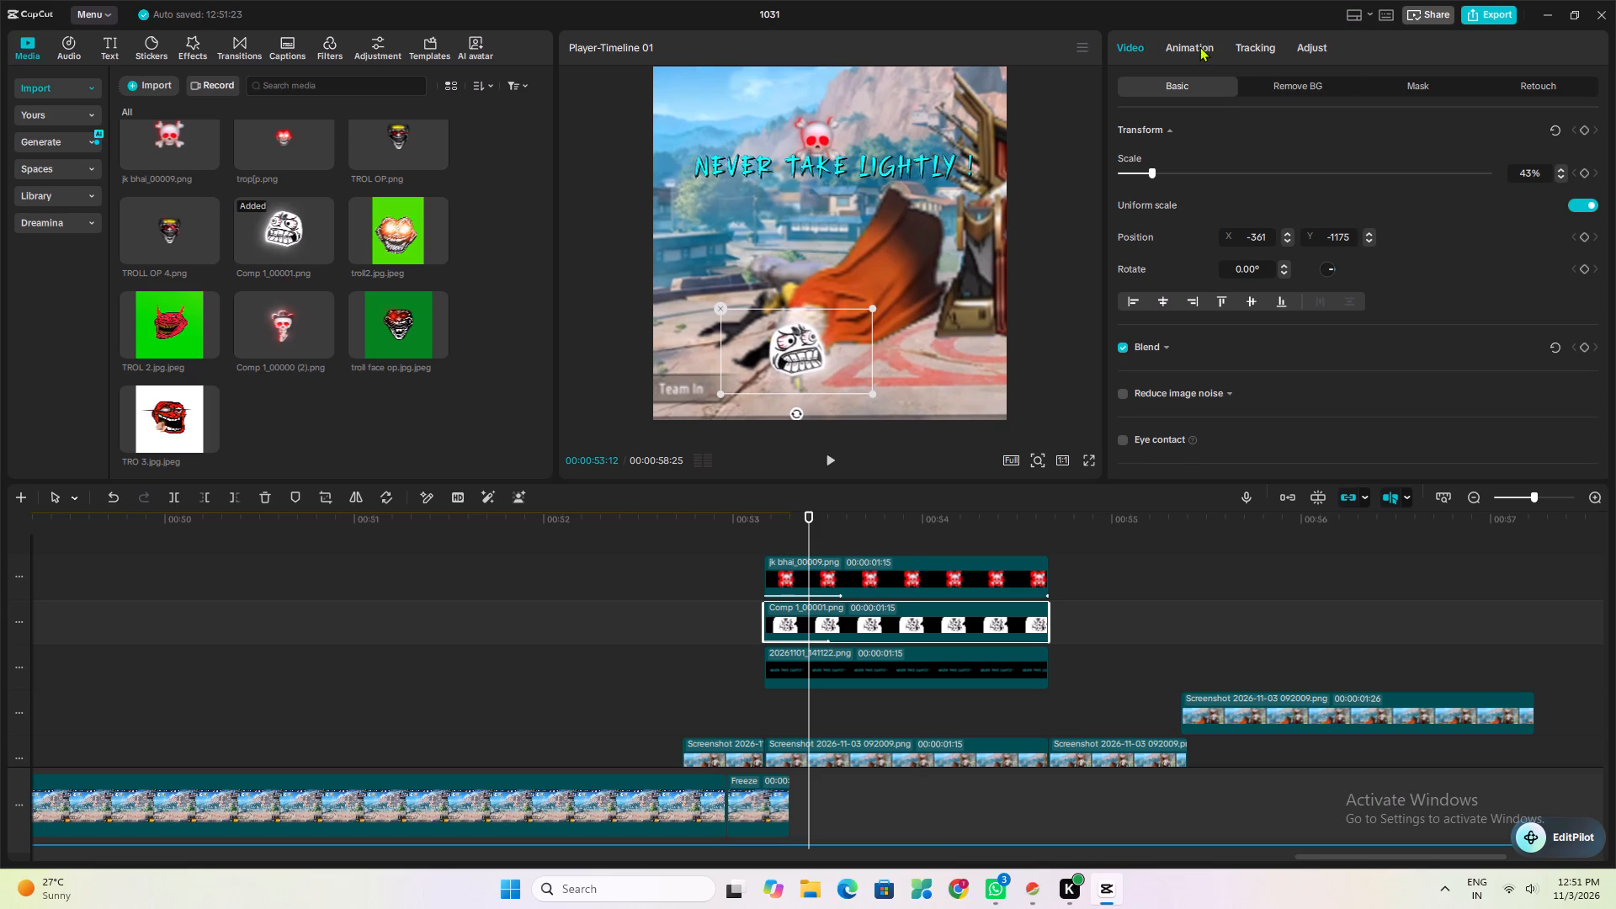
pyautogui.tripleClick(1318, 460)
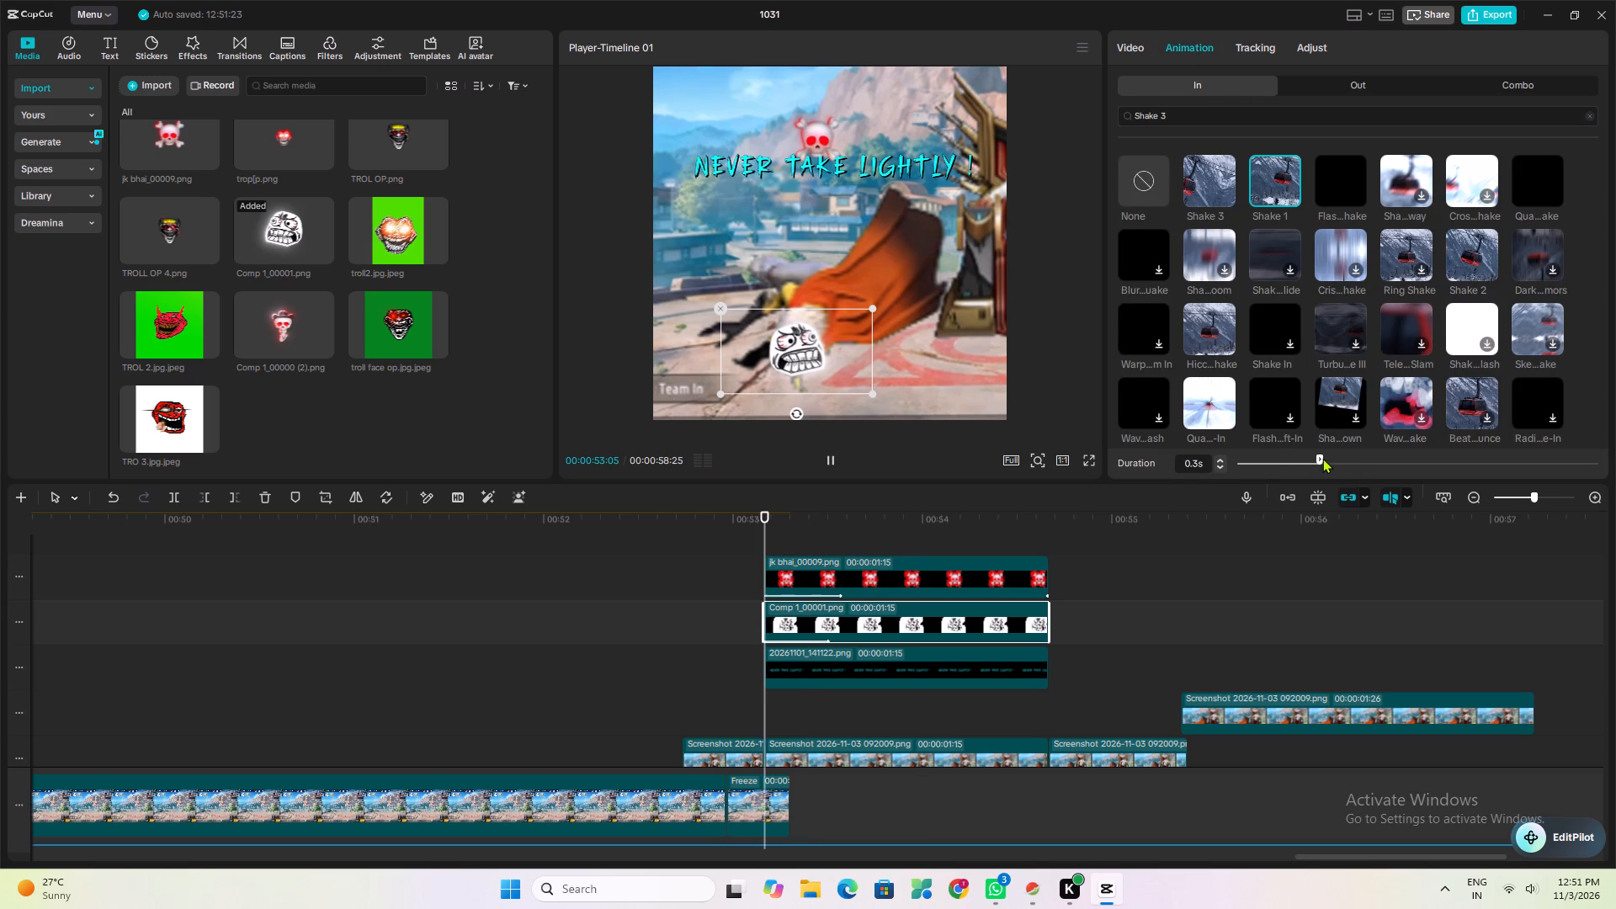
# Play back the start of the skull, troll face and caption overlays to check the timing of the entrance shakes.
pyautogui.click(751, 700)
pyautogui.press('space')
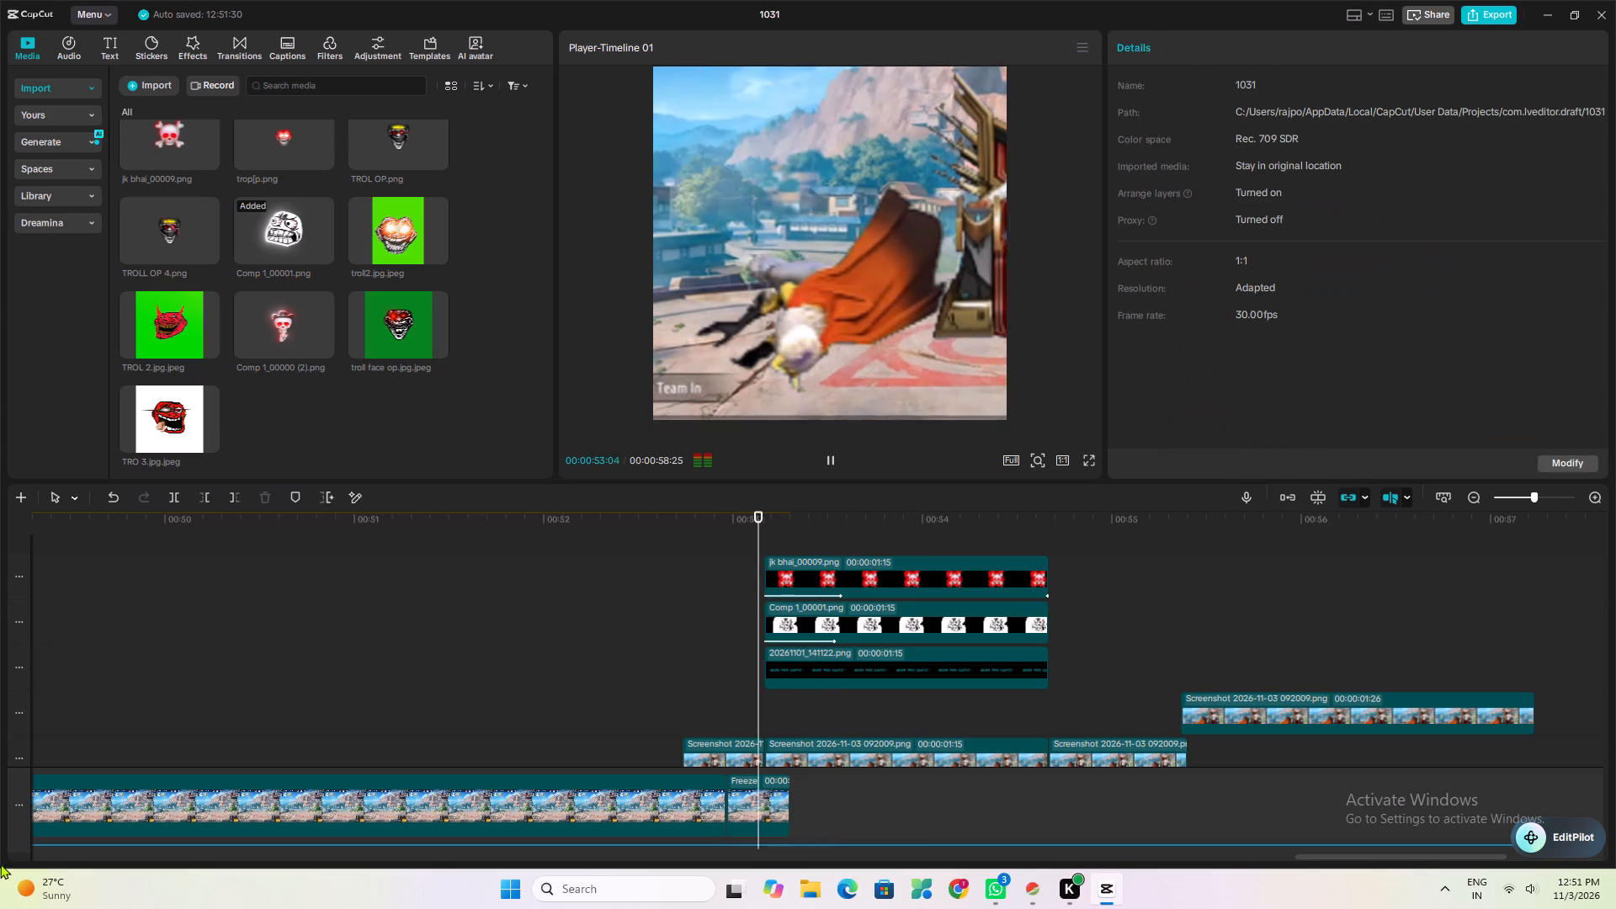
pyautogui.press('space')
pyautogui.click(749, 670)
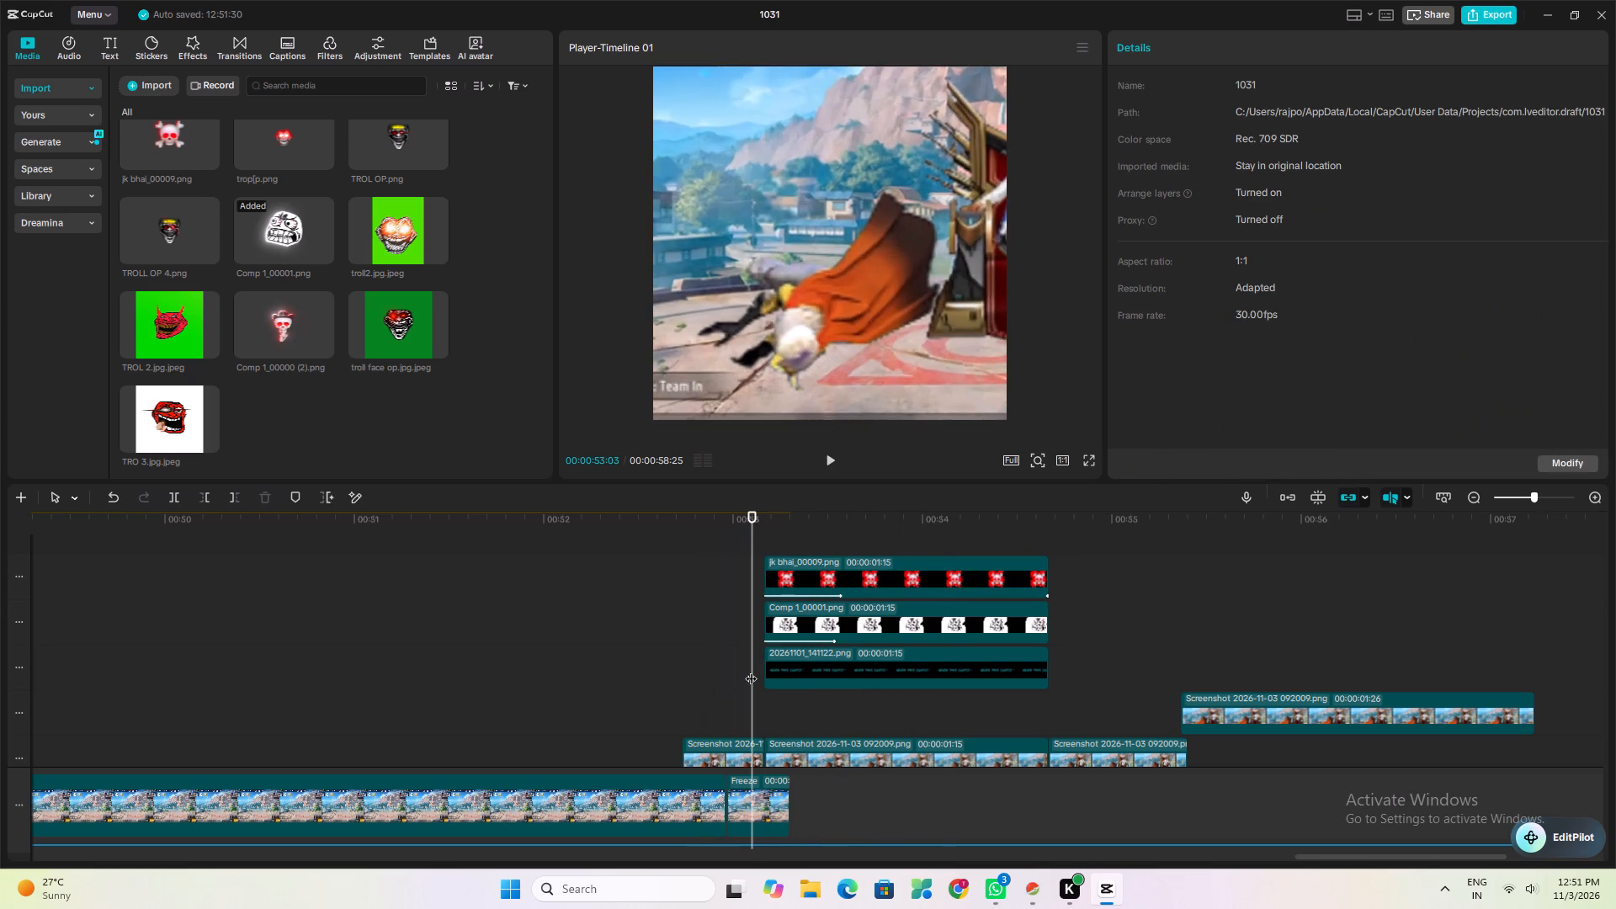
pyautogui.press('space')
pyautogui.press('space')
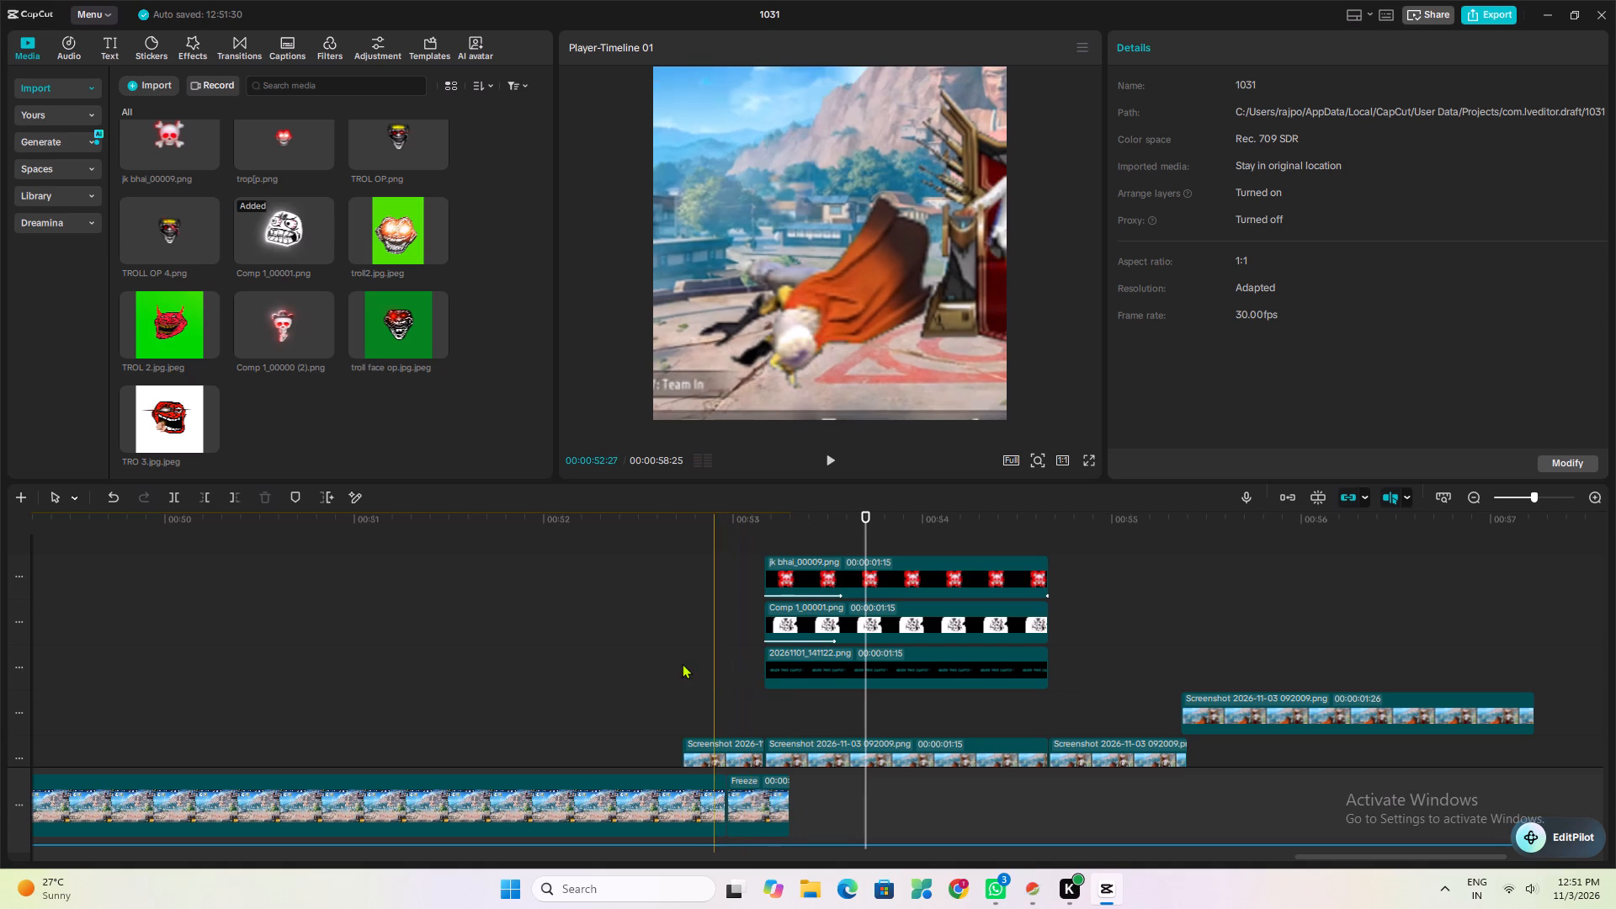
pyautogui.scroll(-6, 685, 646)
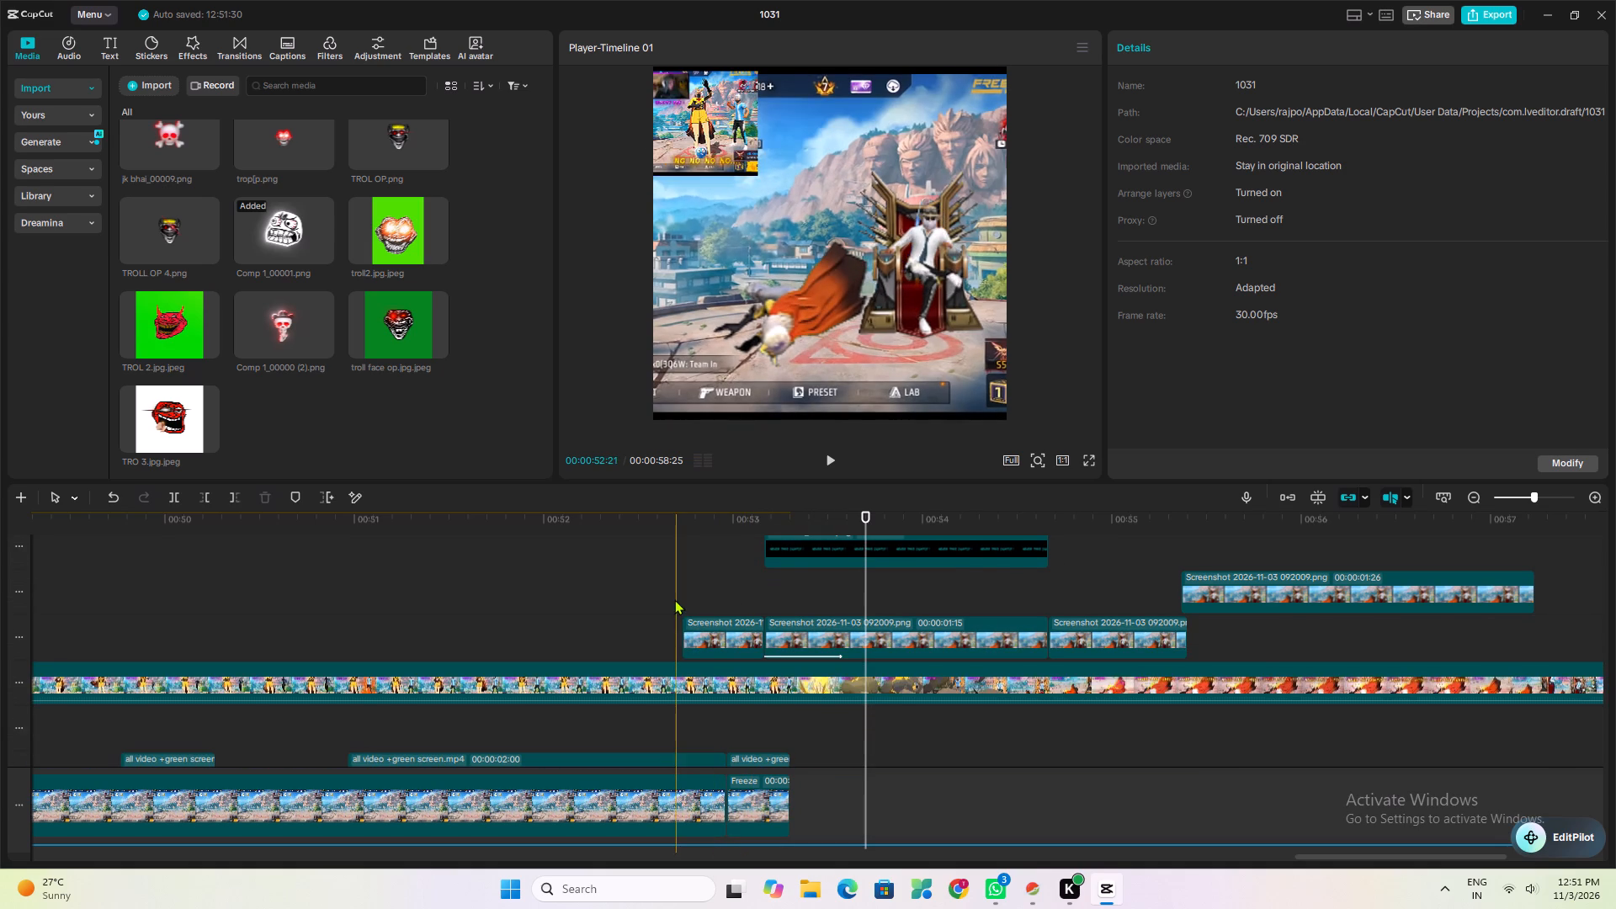
pyautogui.click(674, 599)
pyautogui.press('space')
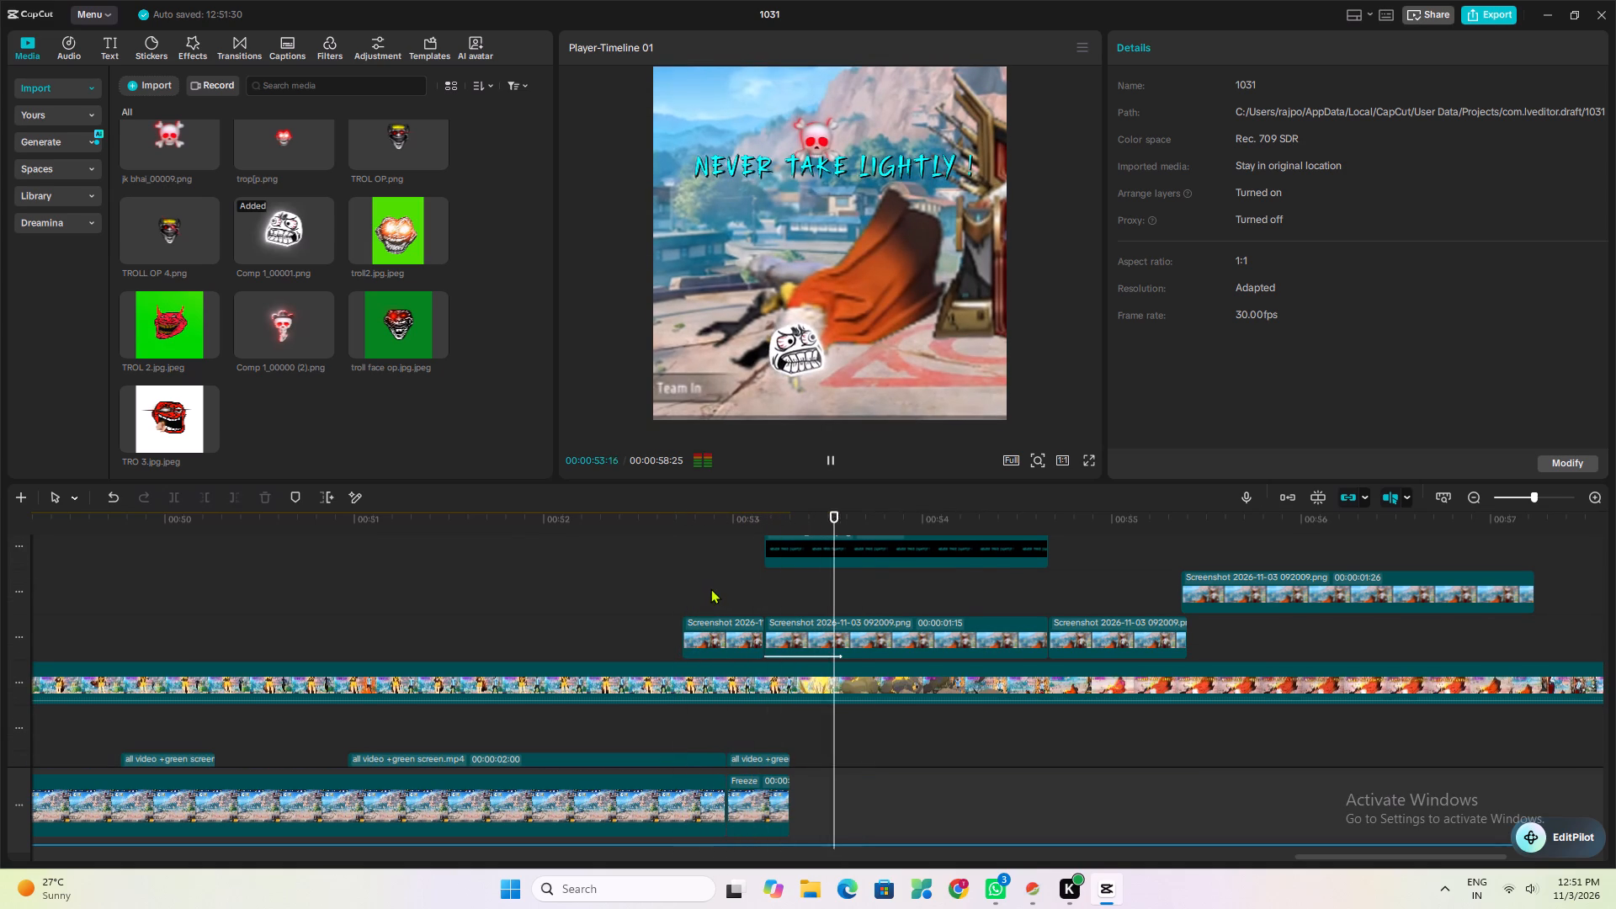
pyautogui.press('space')
# Apply the Shake 1 entrance animation to the 20261101_141122.png caption image with a duration of 0.4 s.
pyautogui.scroll(5, 759, 581)
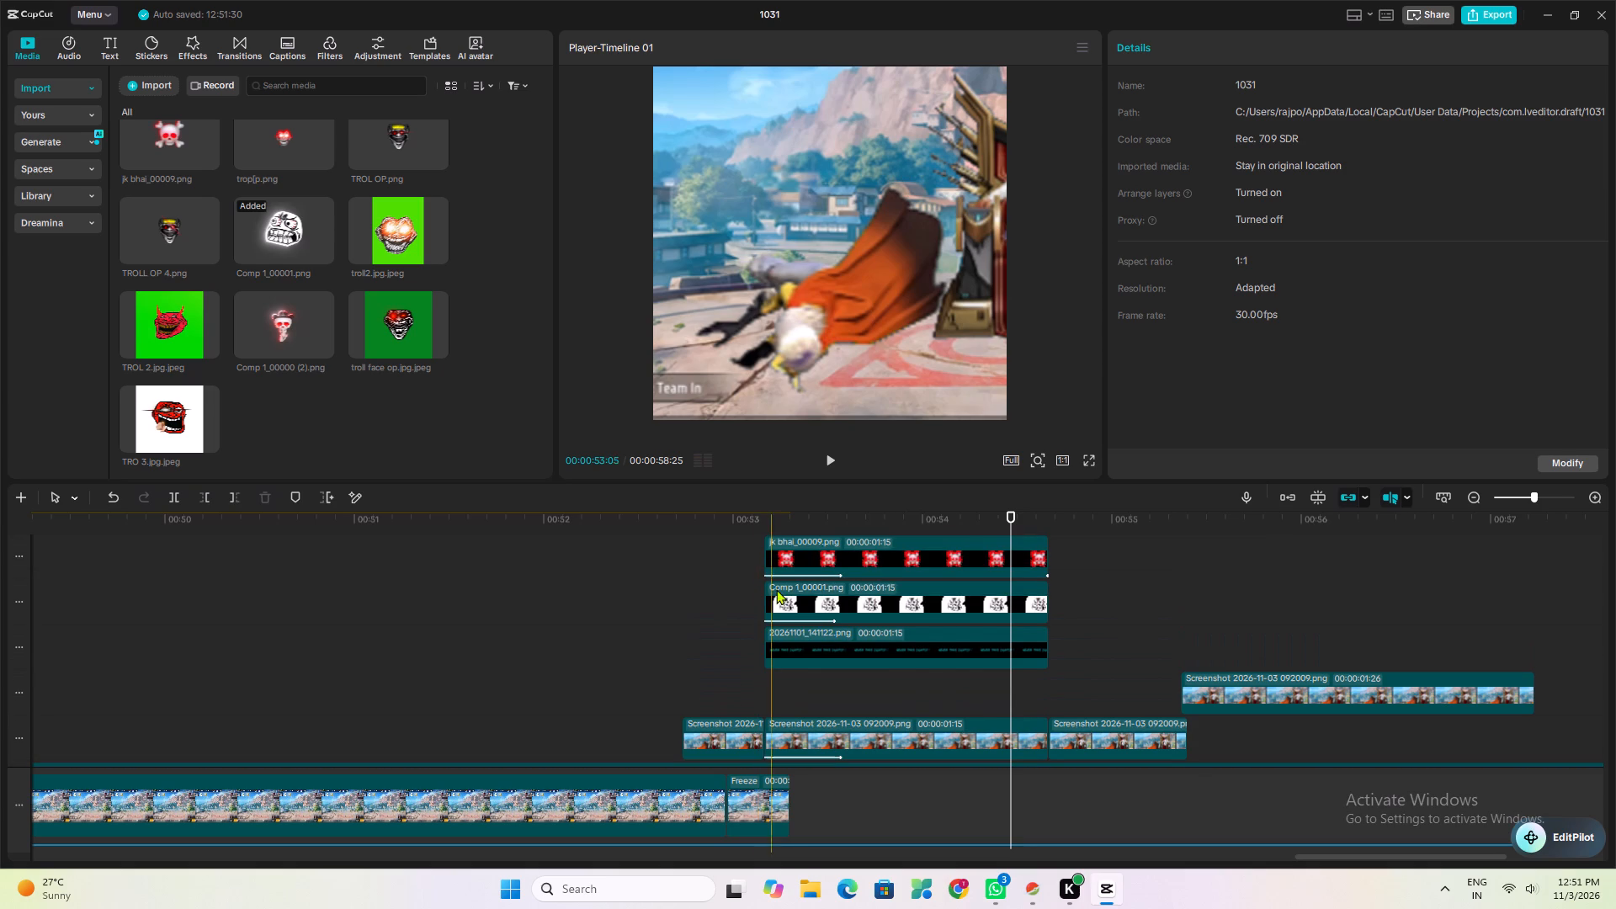
pyautogui.click(798, 642)
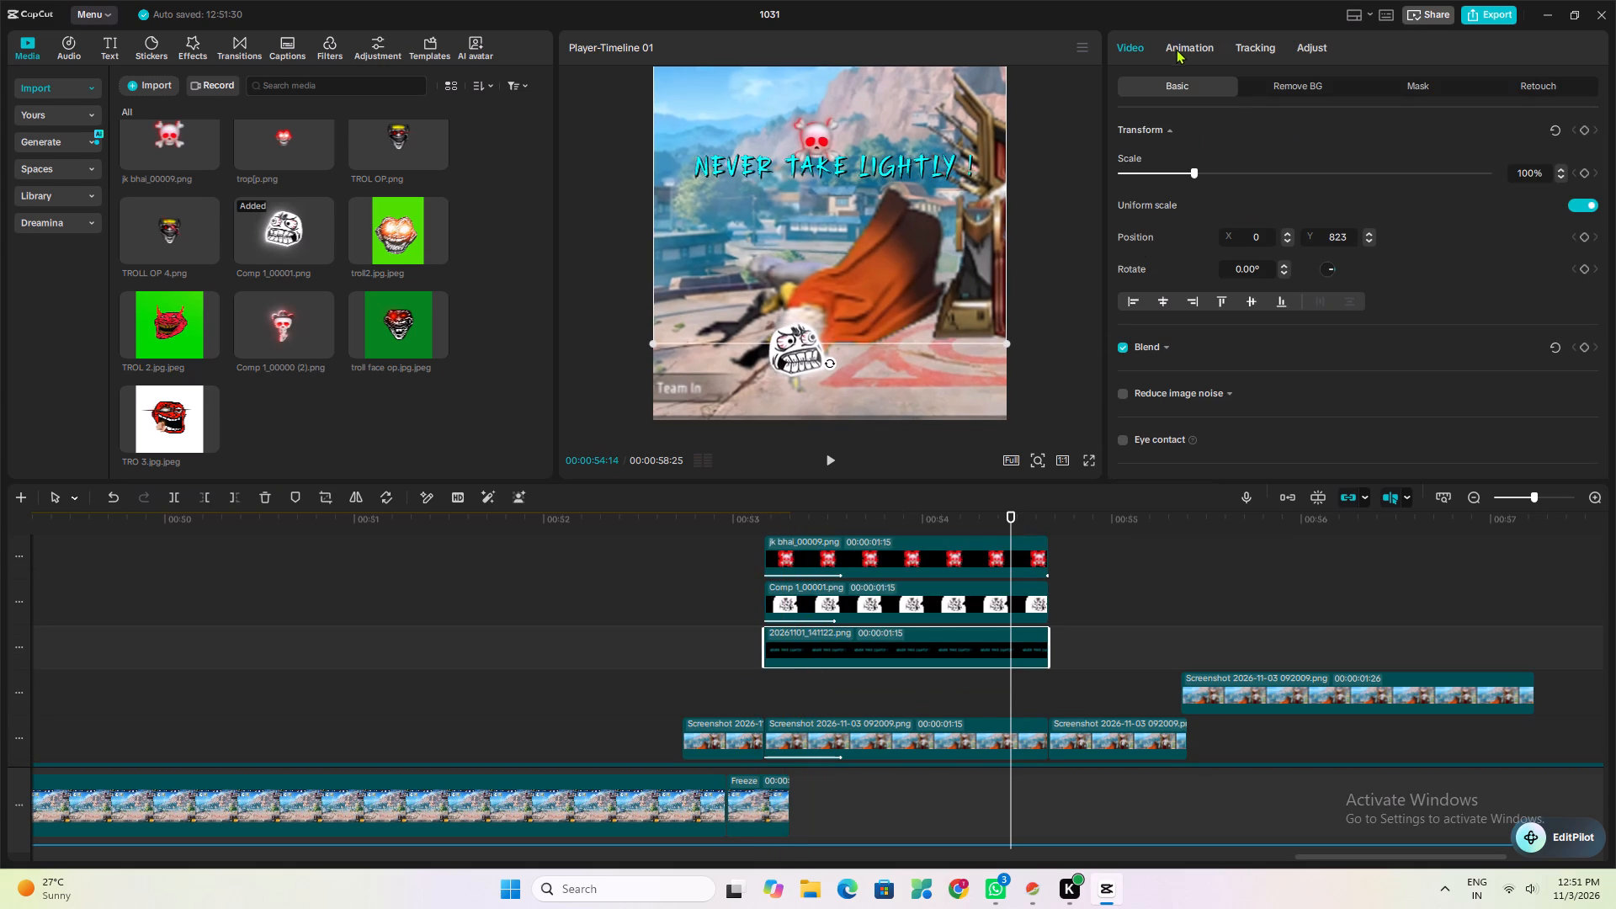
pyautogui.click(1175, 48)
pyautogui.click(1272, 198)
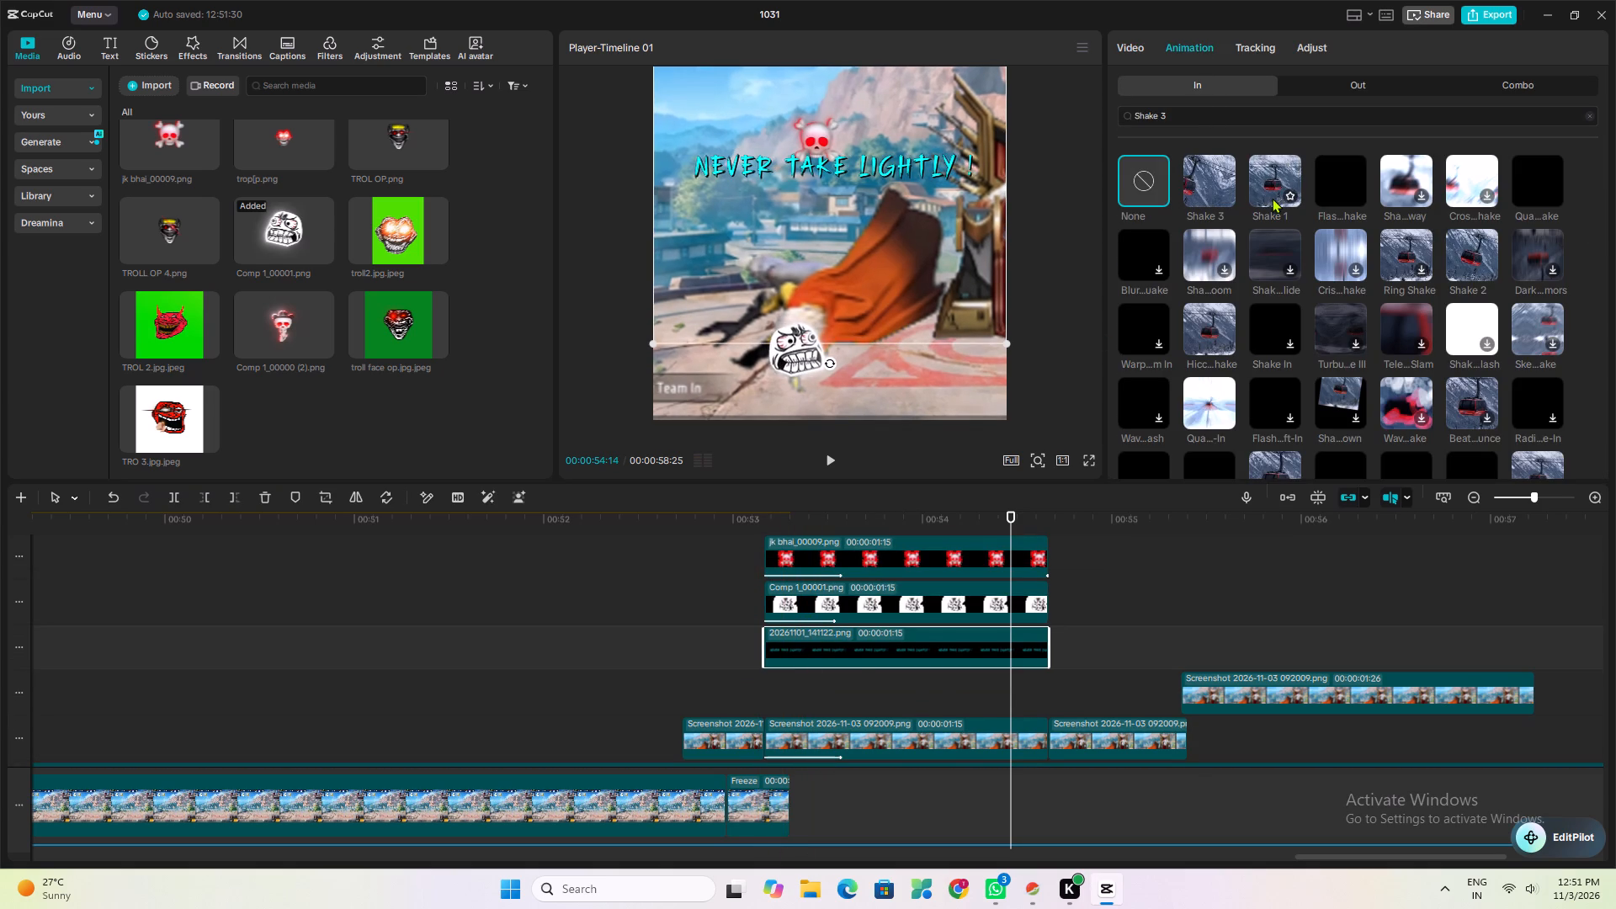
pyautogui.click(1216, 183)
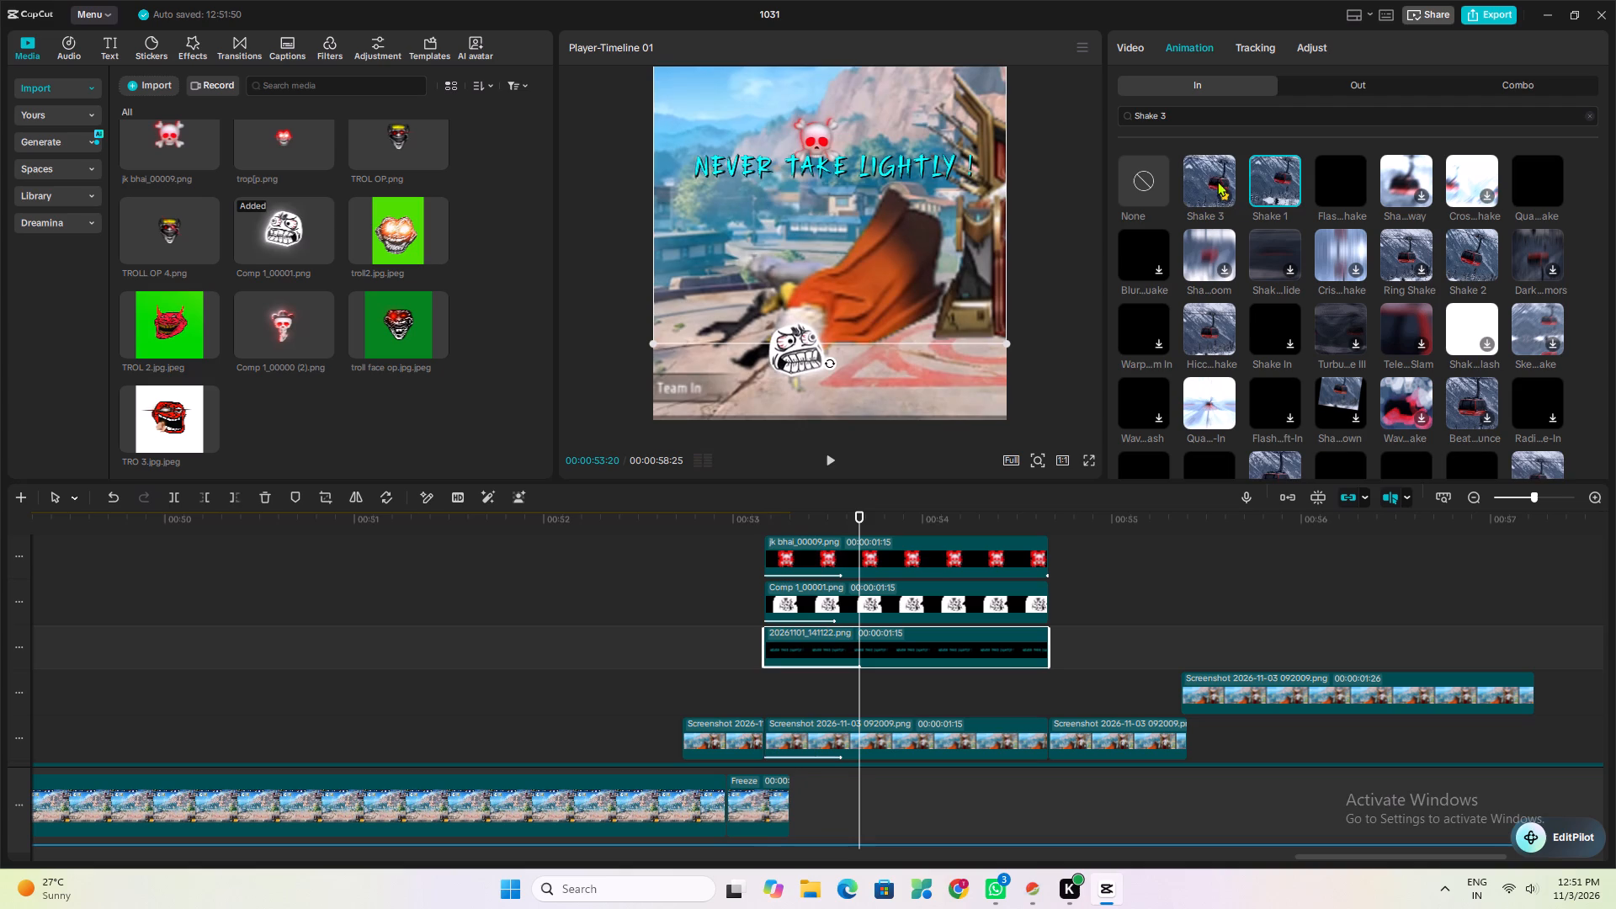
pyautogui.click(1264, 183)
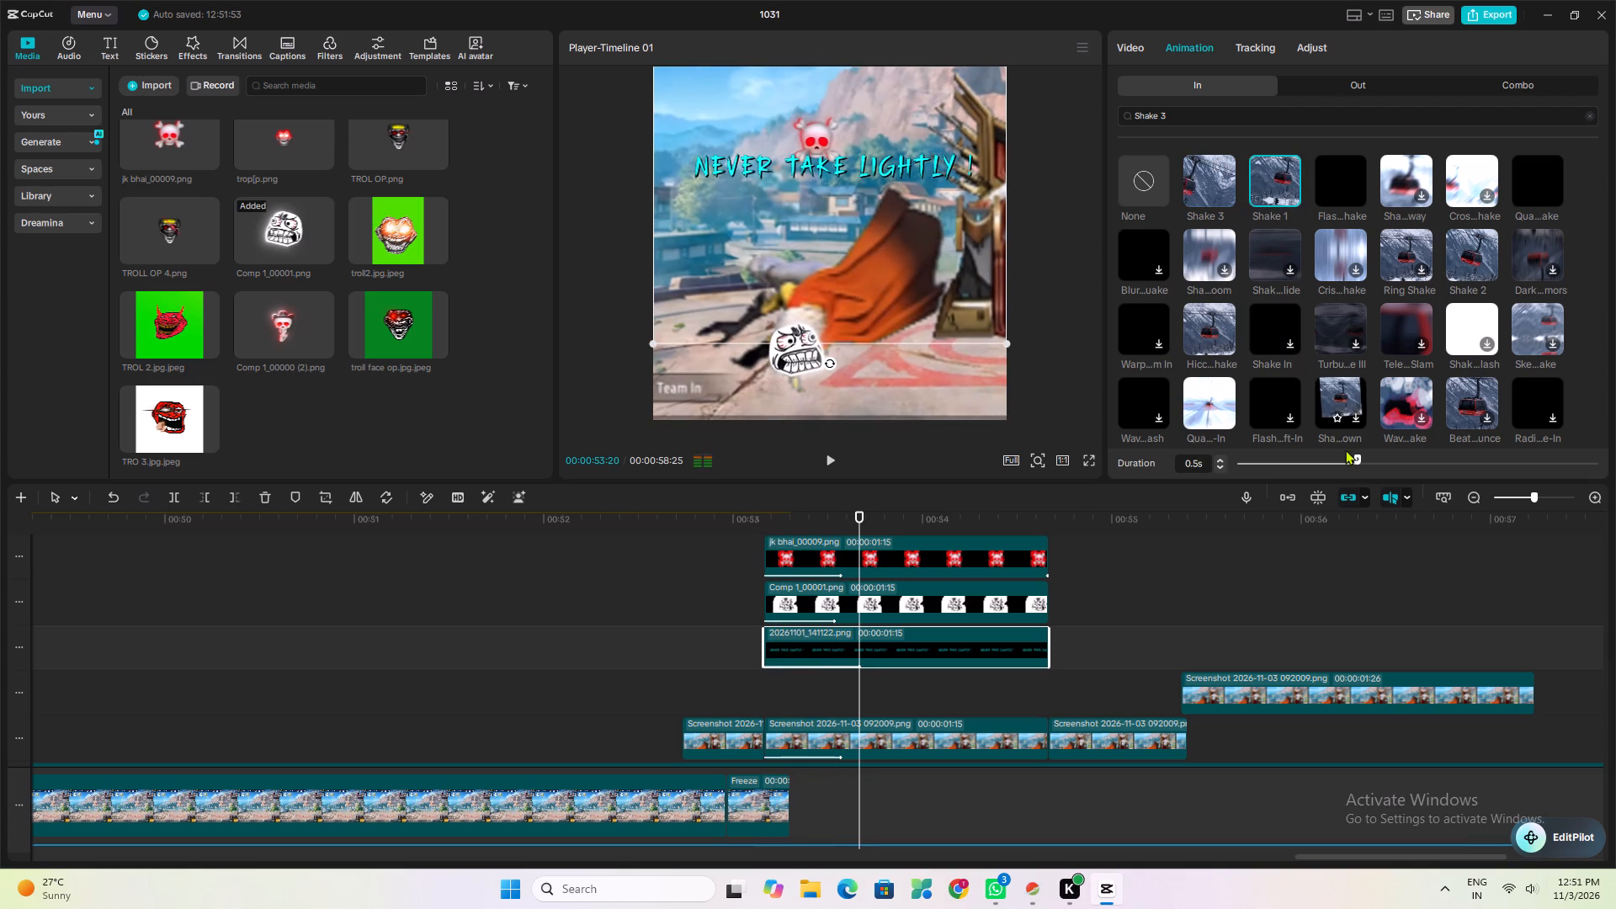
pyautogui.moveTo(1354, 453); pyautogui.dragTo(1325, 462)
pyautogui.moveTo(1355, 460); pyautogui.dragTo(1337, 467)
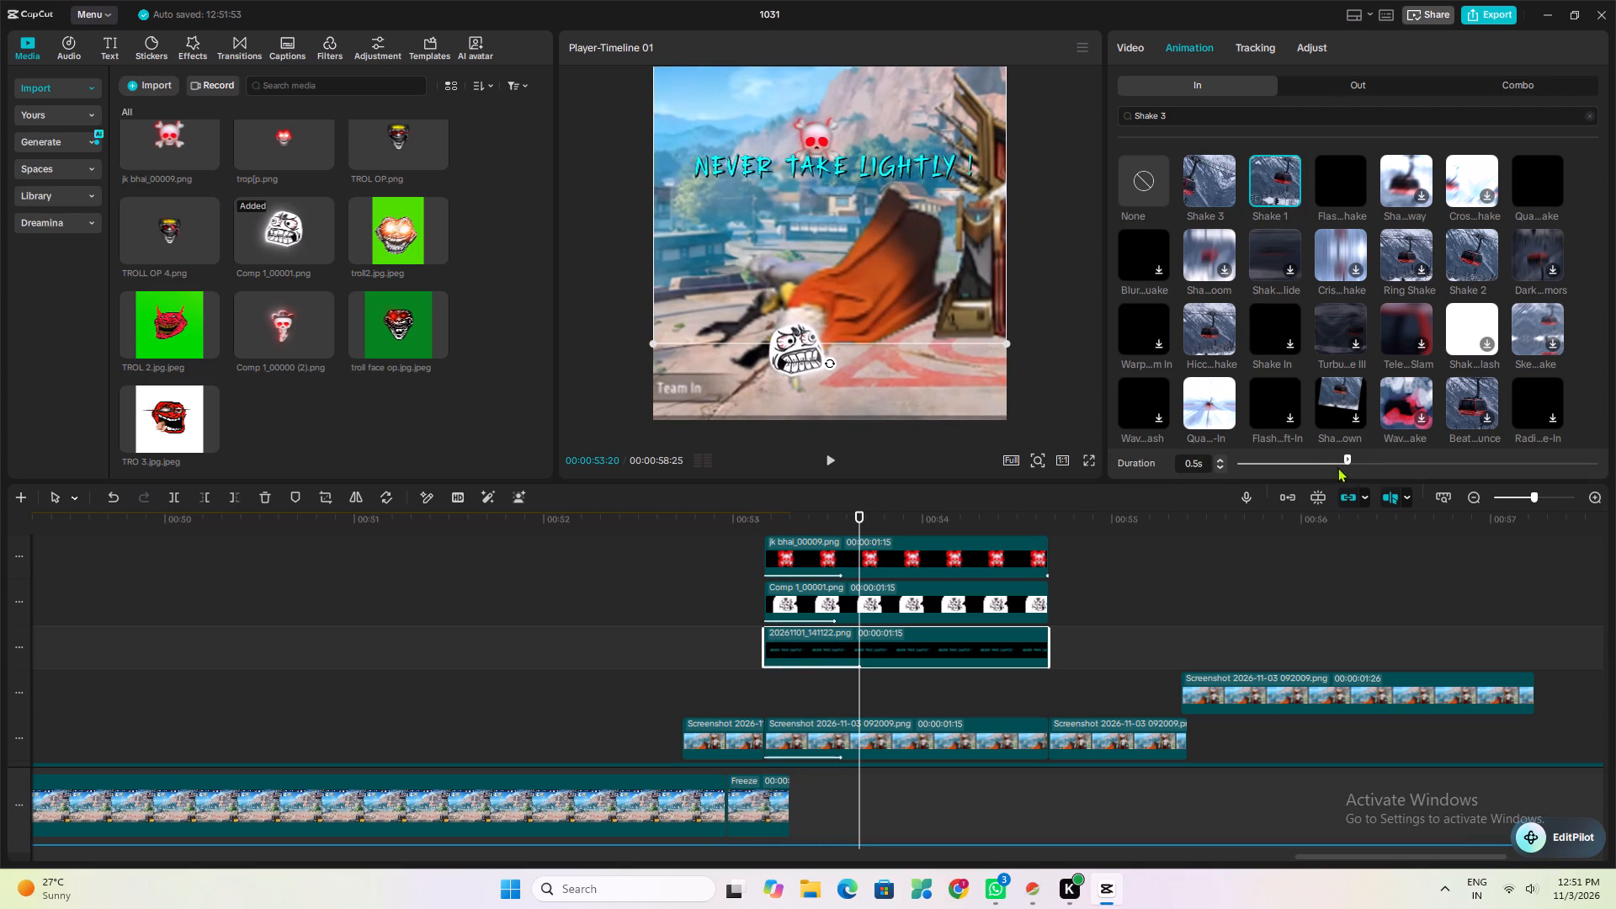
pyautogui.moveTo(1337, 467); pyautogui.dragTo(1326, 468)
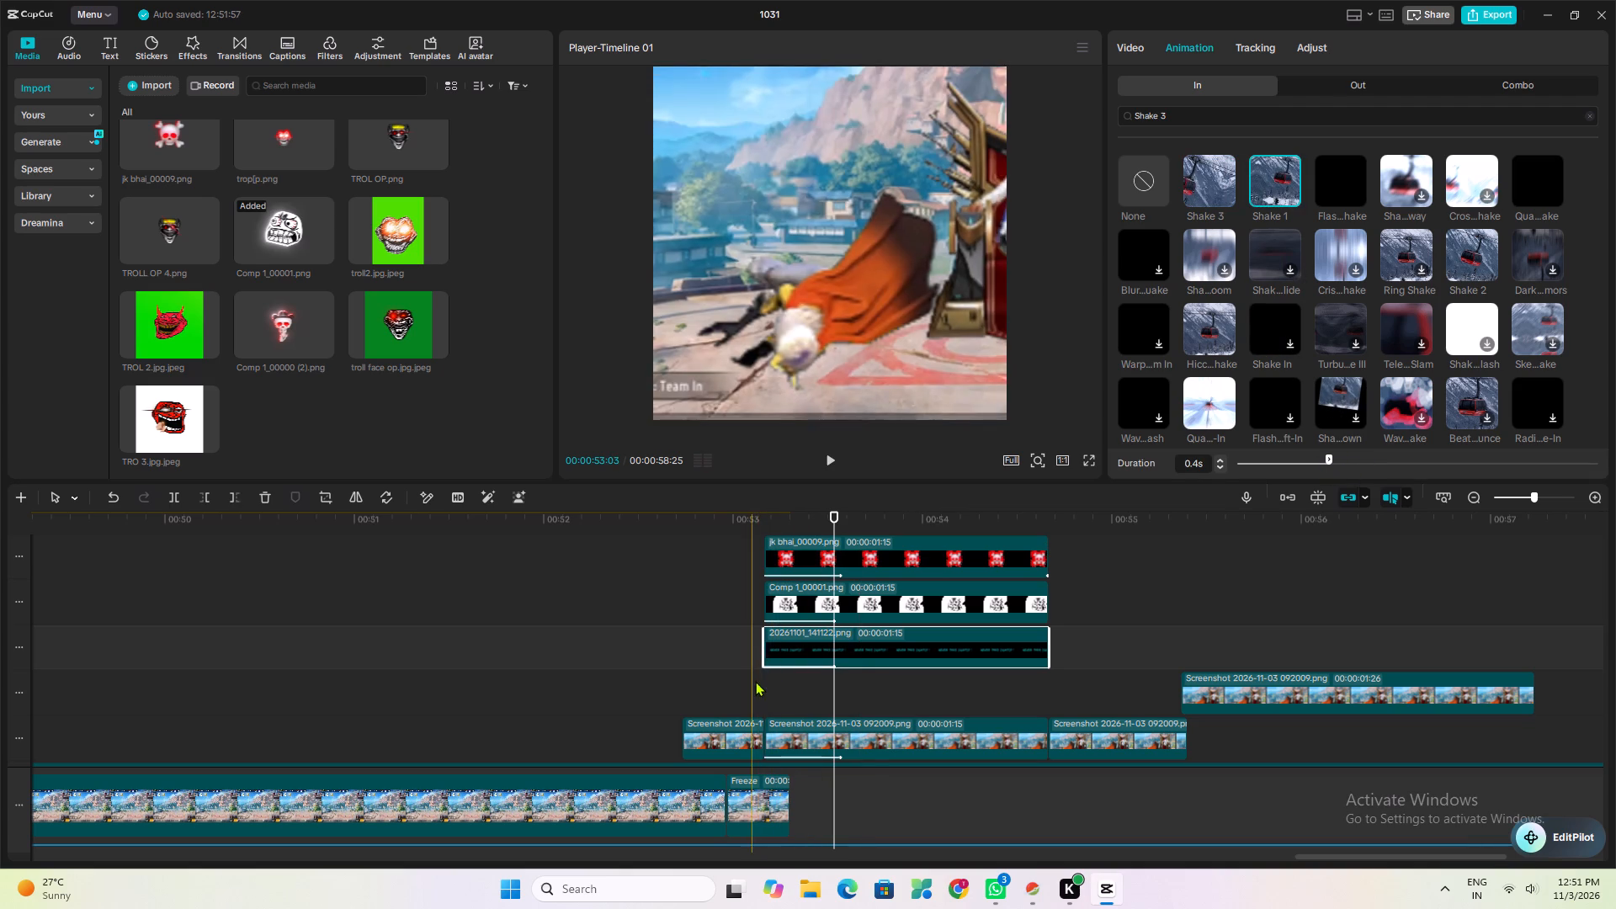
# Play back from just before the overlays through the closing Screenshot zooms to check the caption's entrance shake.
pyautogui.click(753, 685)
pyautogui.press('space')
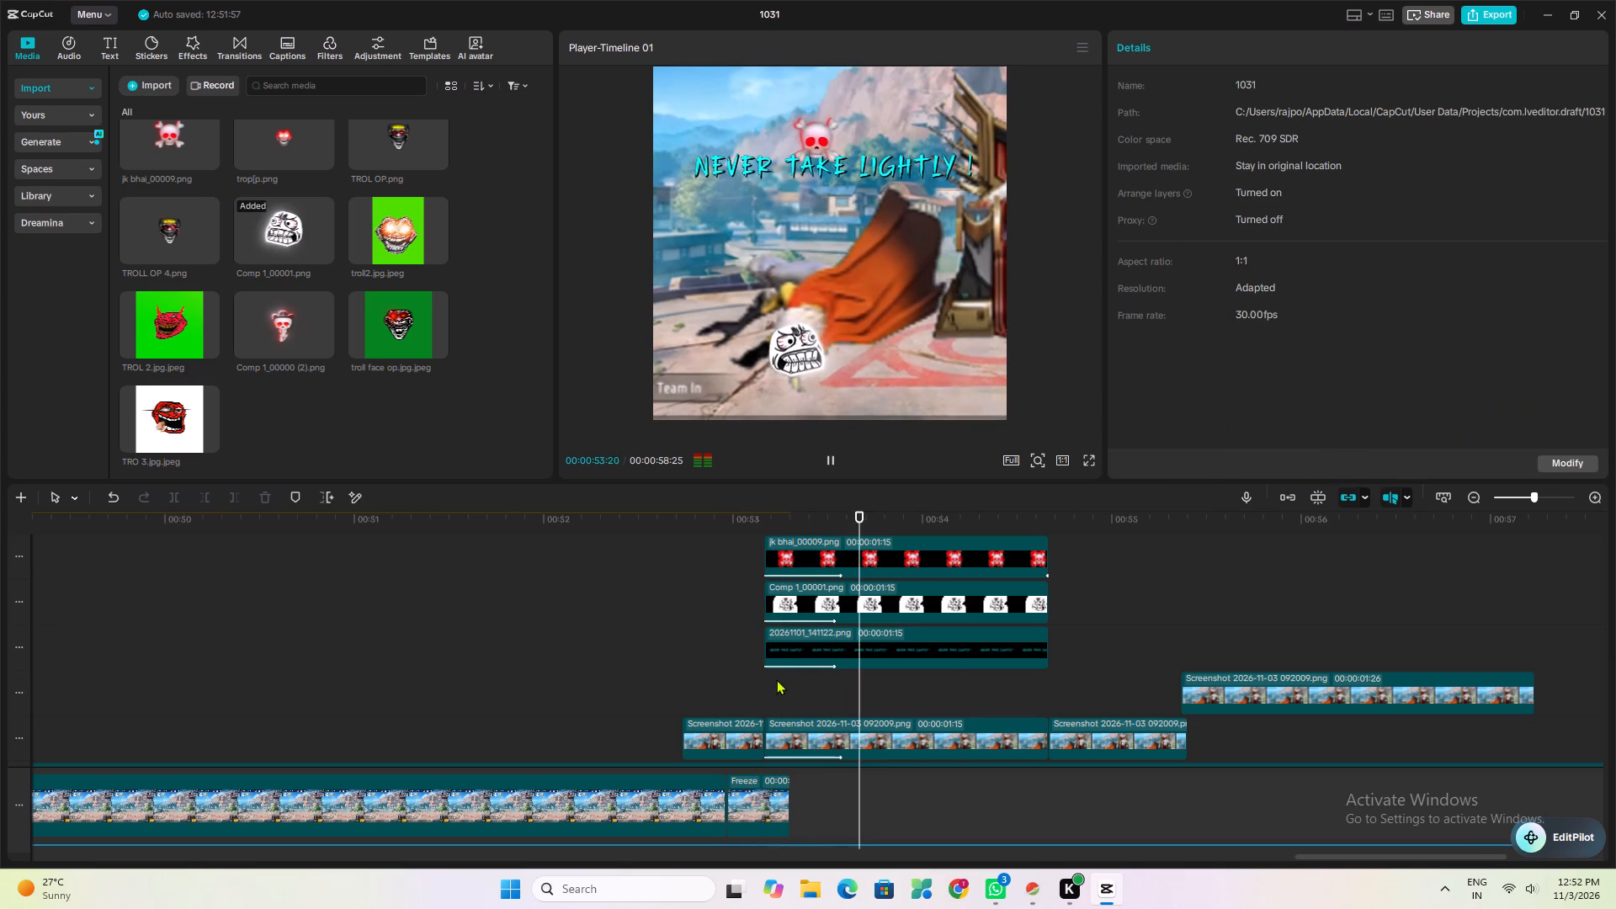
pyautogui.press('space')
pyautogui.click(757, 685)
pyautogui.press('space')
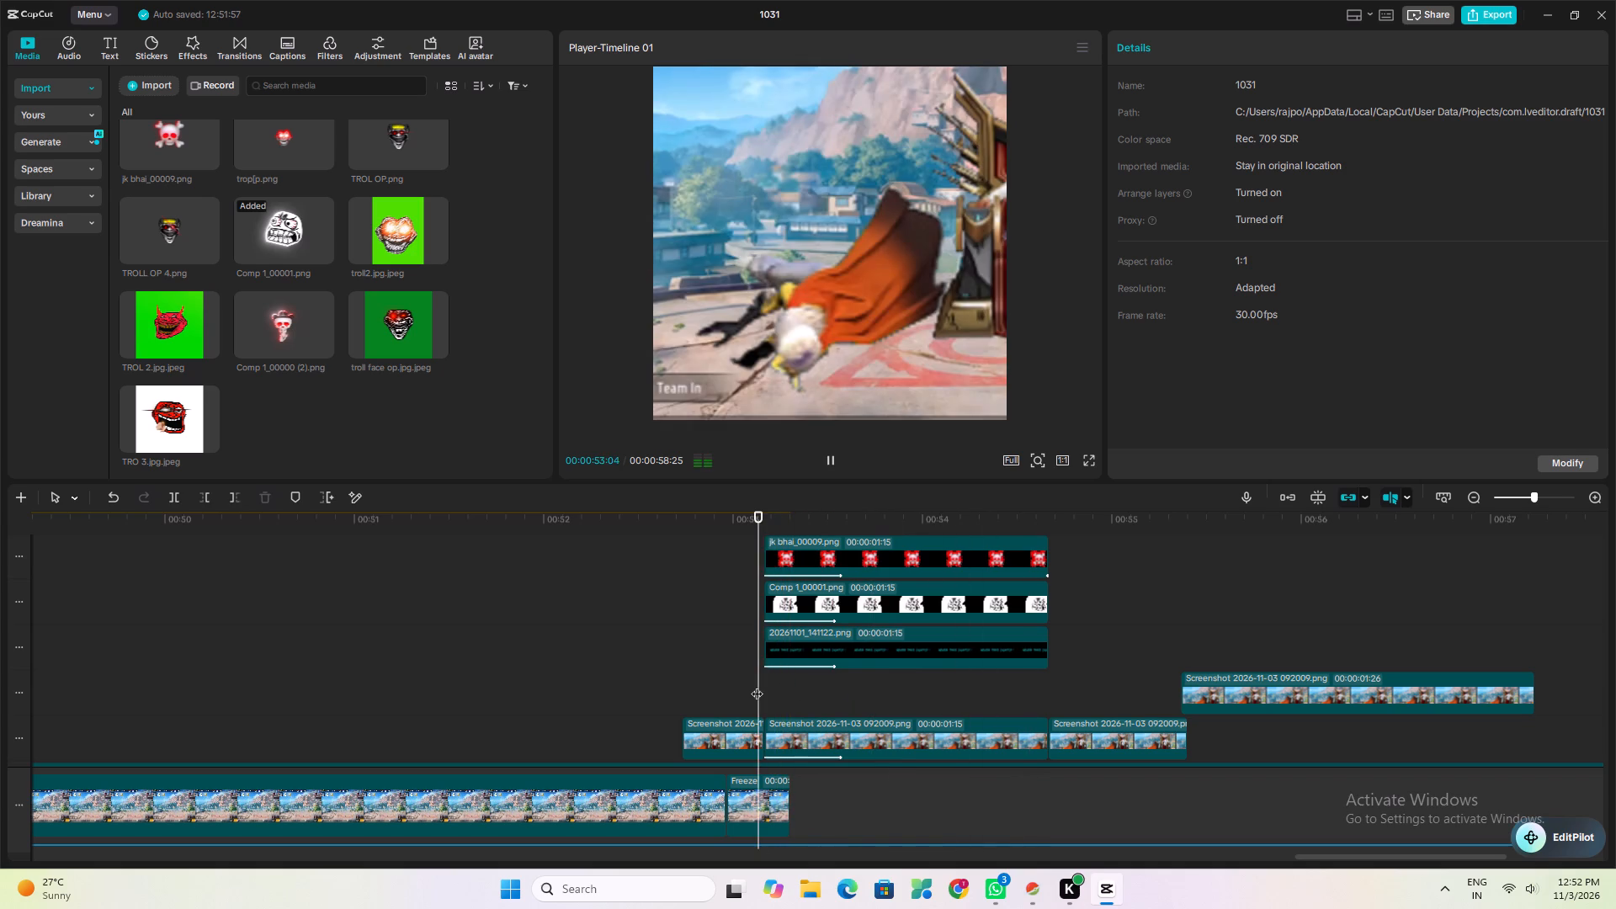
pyautogui.scroll(-7, 821, 661)
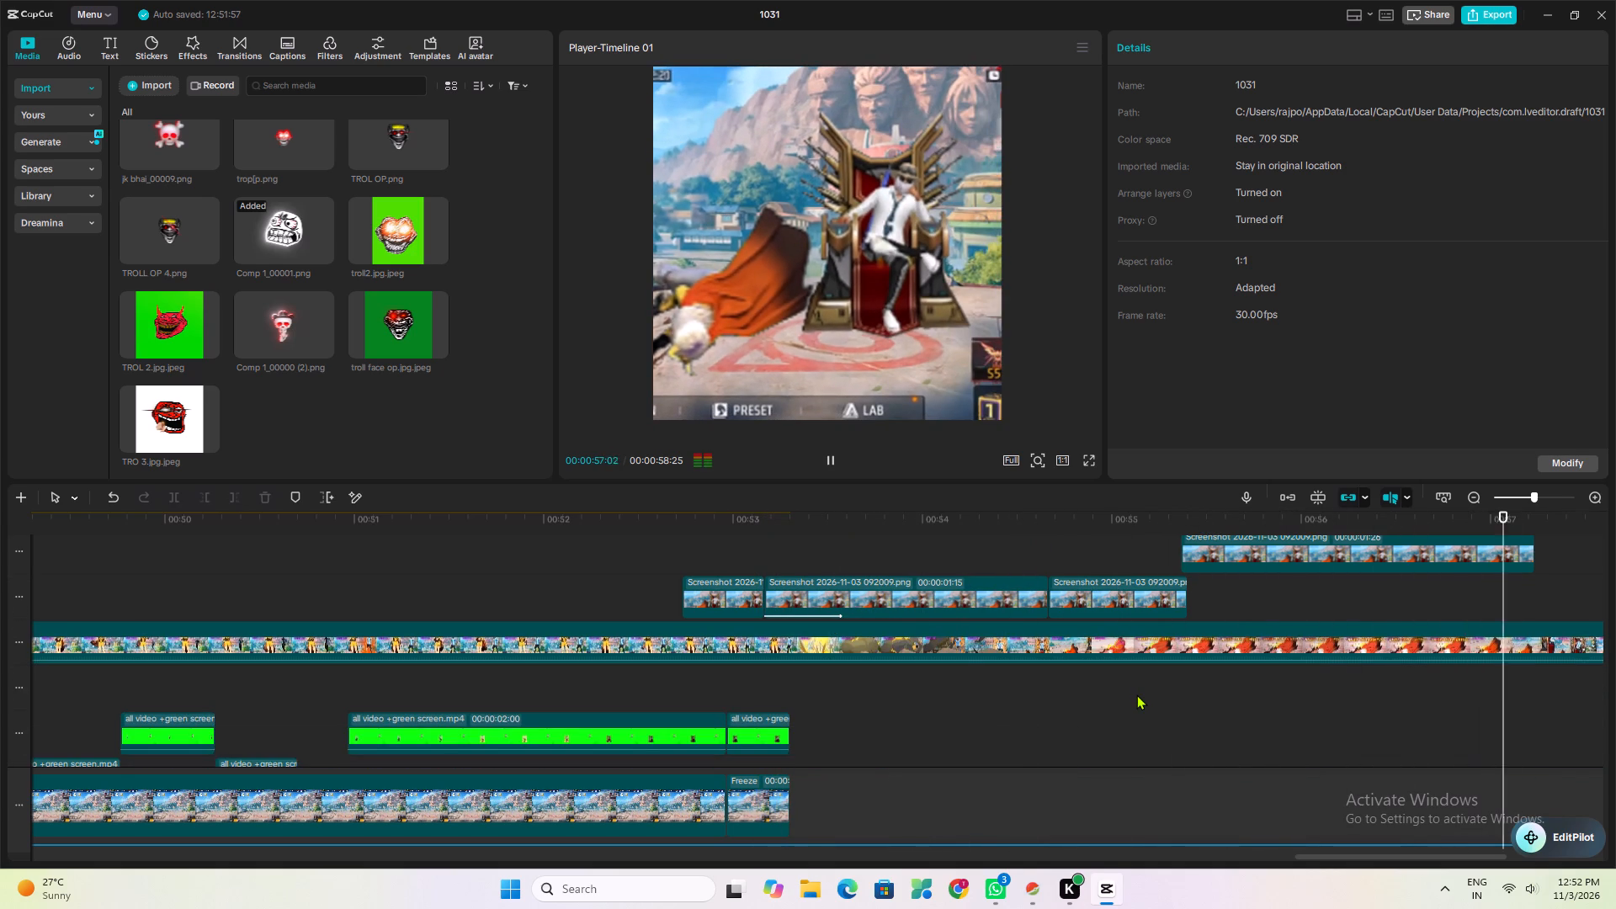
pyautogui.press('space')
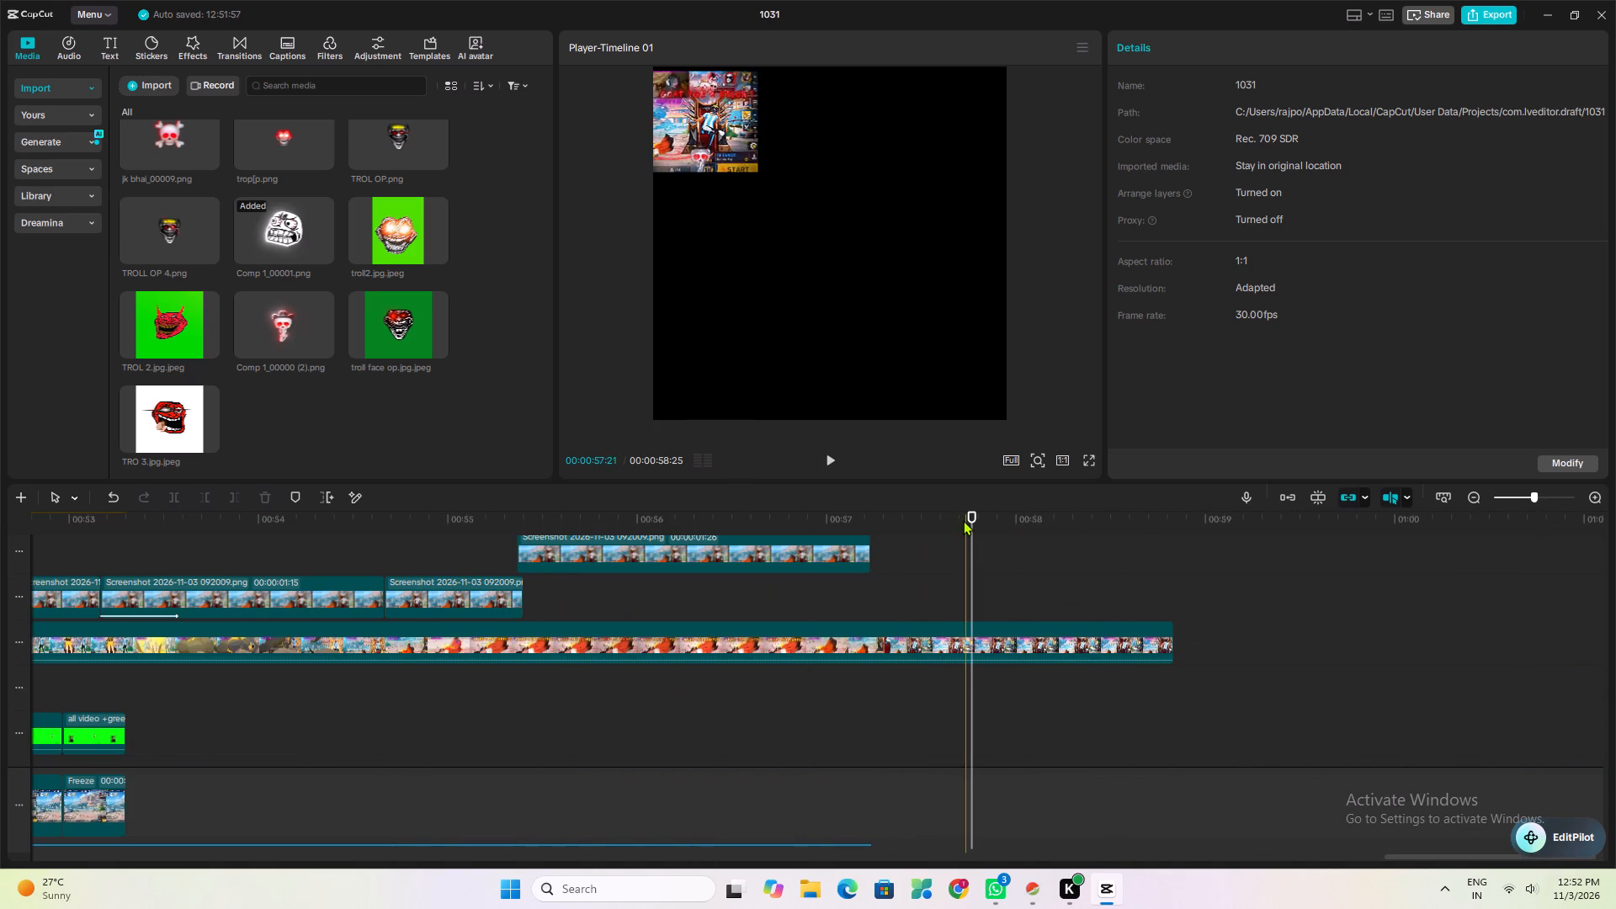
pyautogui.moveTo(975, 520); pyautogui.dragTo(87, 589)
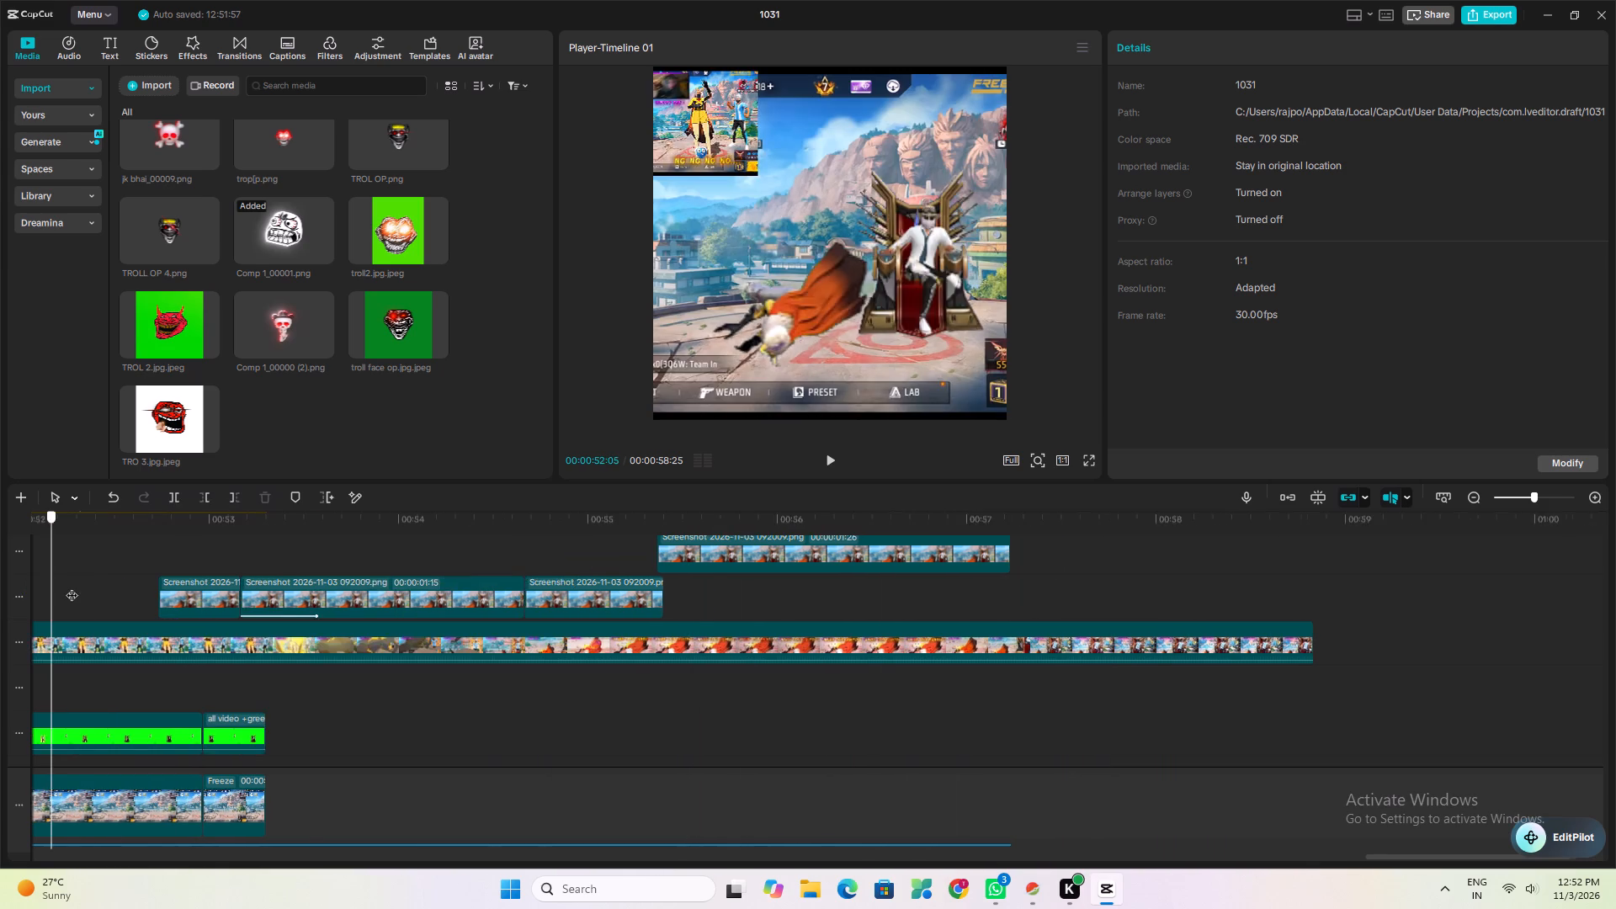
# With the playhead at the overlays' start, 00:00:53:05, search the effects library for "hilane" and look through the results.
pyautogui.scroll(7, 348, 607)
pyautogui.click(290, 675)
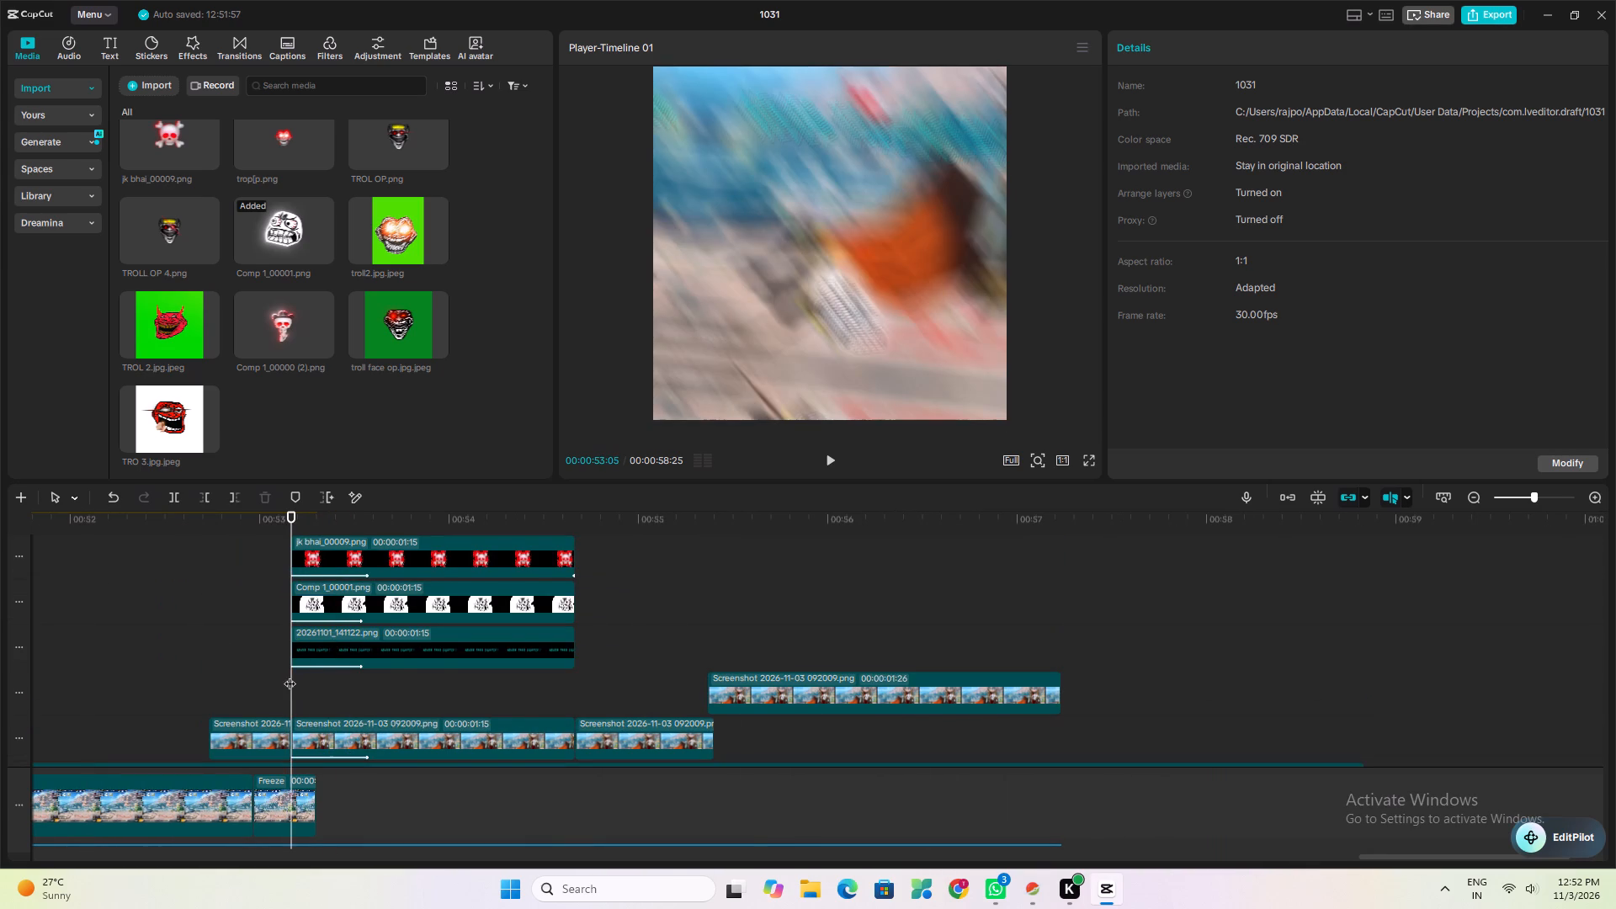
pyautogui.scroll(6, 290, 675)
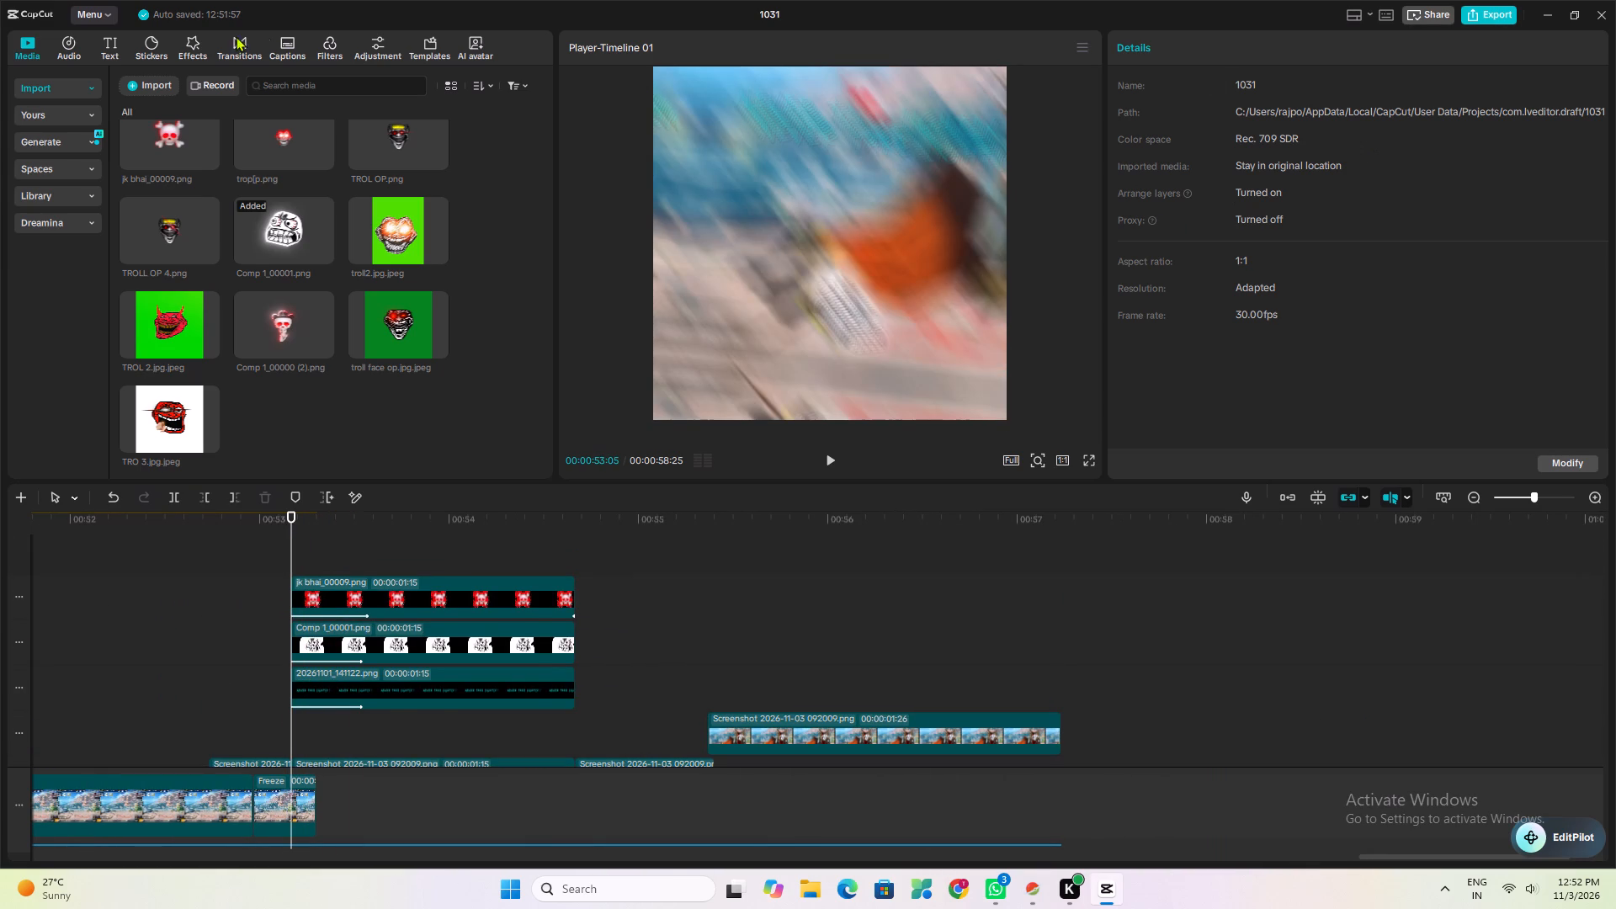
pyautogui.click(179, 37)
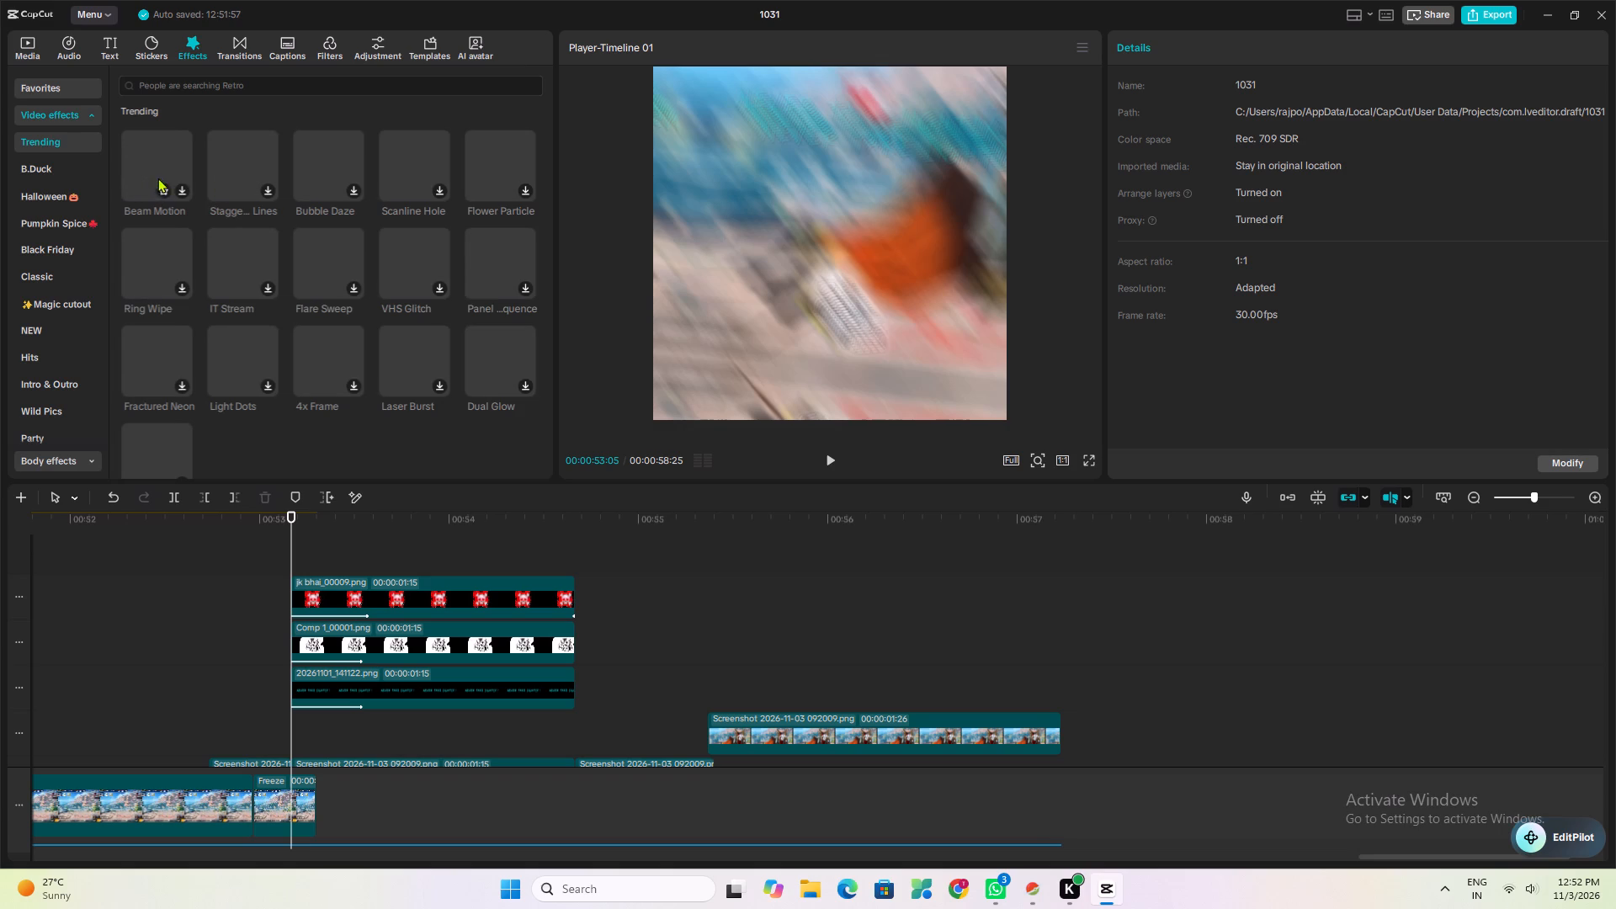
pyautogui.click(221, 87)
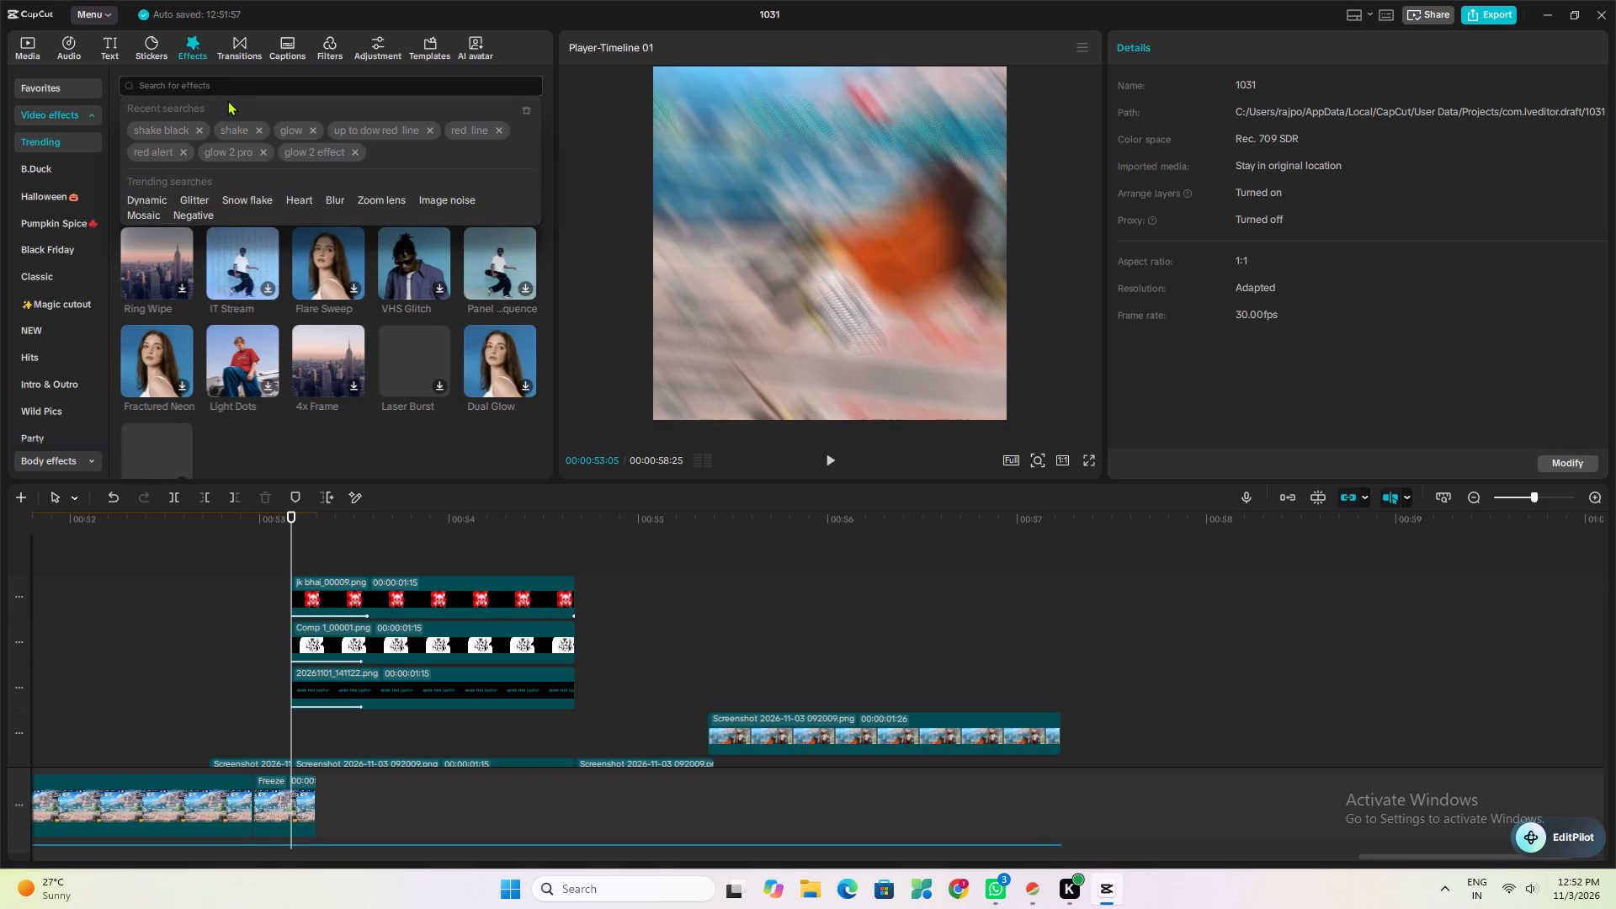
pyautogui.write('hi')
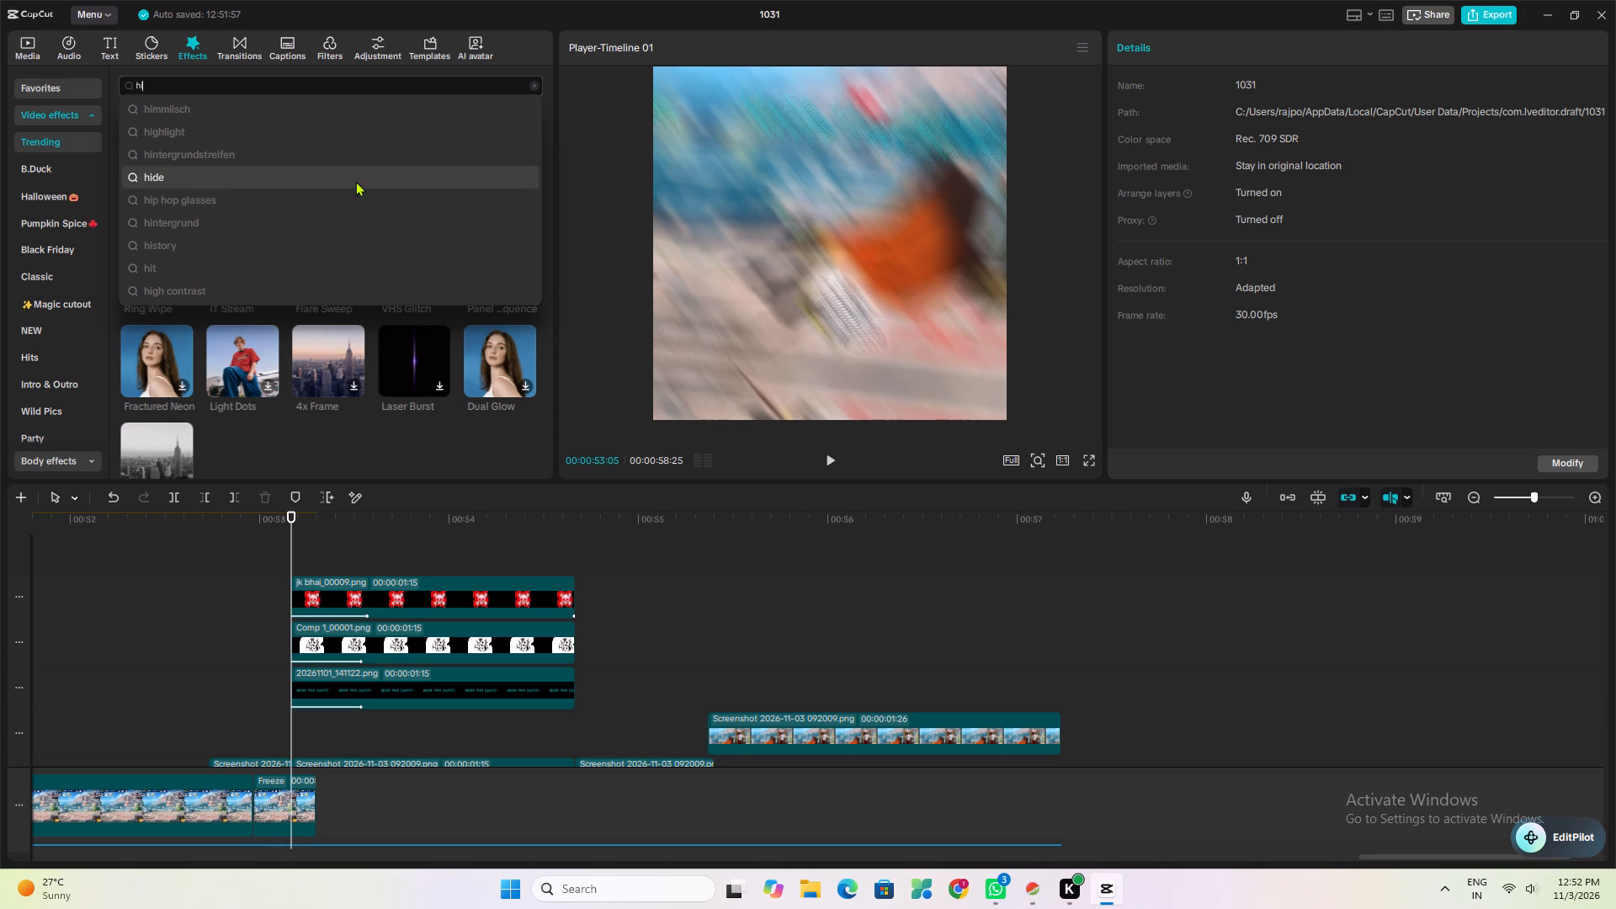
pyautogui.press('l')
pyautogui.press('a')
pyautogui.press('n')
pyautogui.press('e')
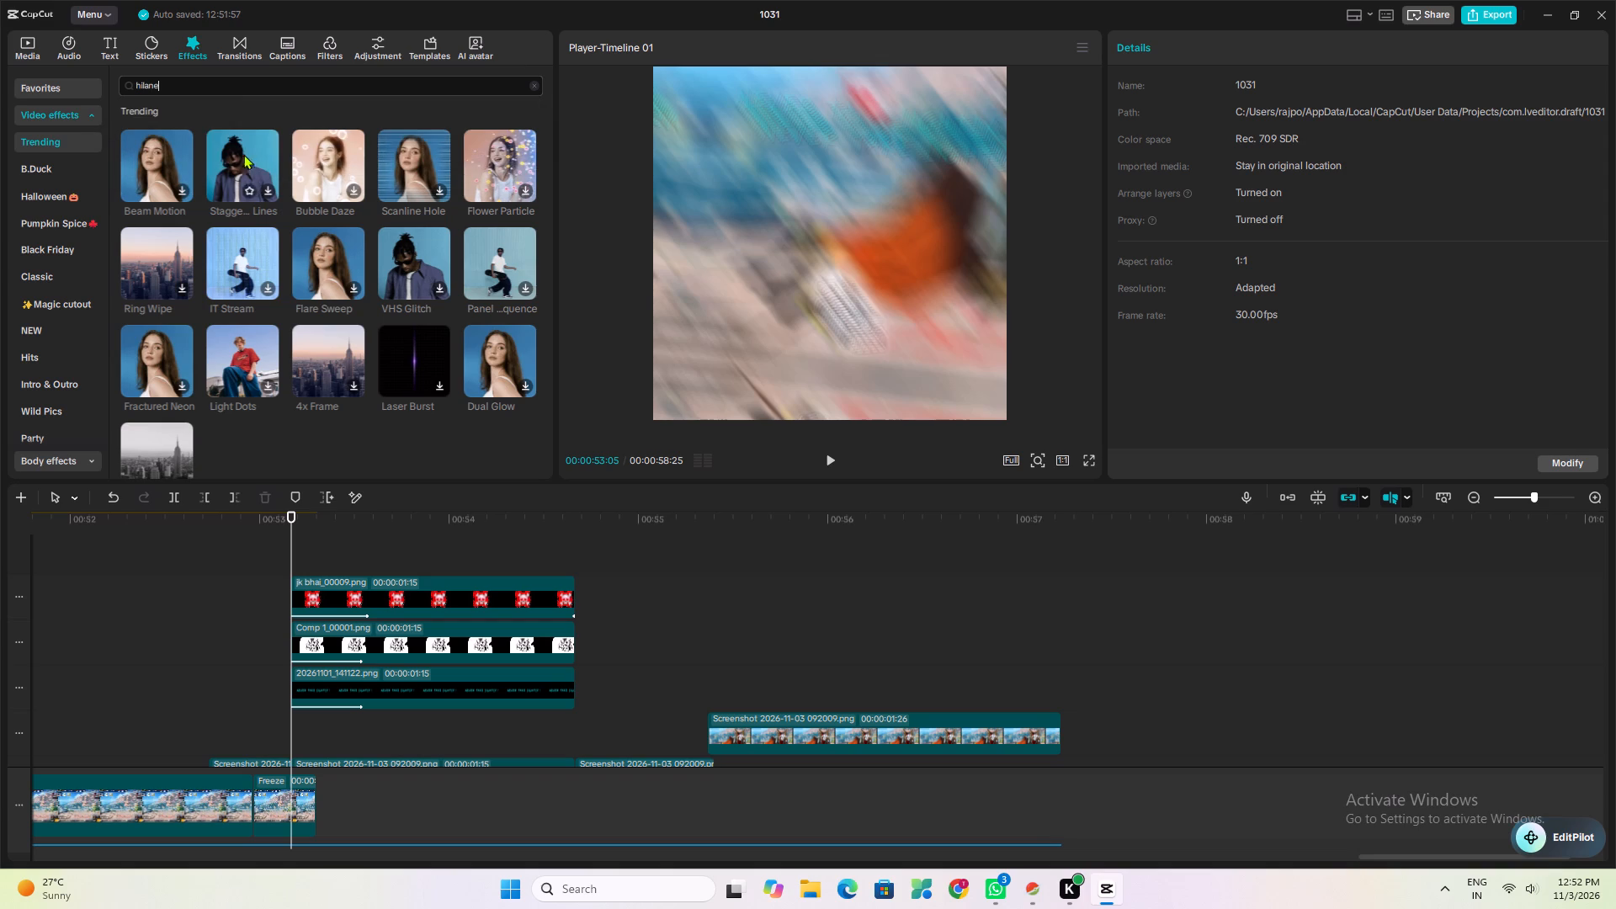
pyautogui.click(236, 91)
pyautogui.press('Return')
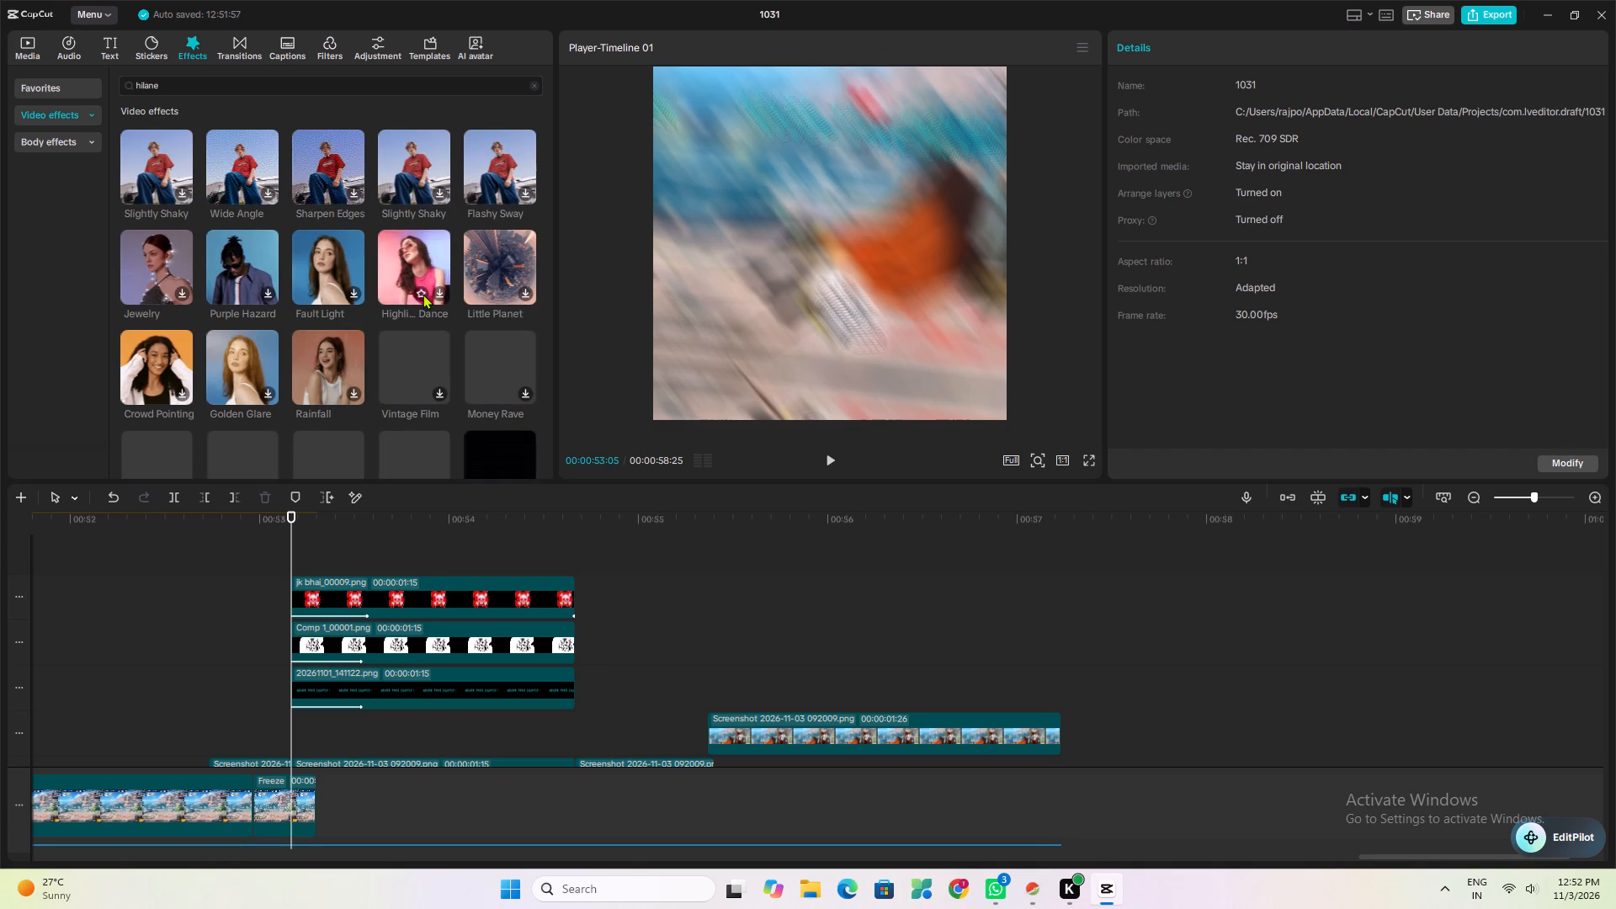
pyautogui.scroll(-1, 438, 311)
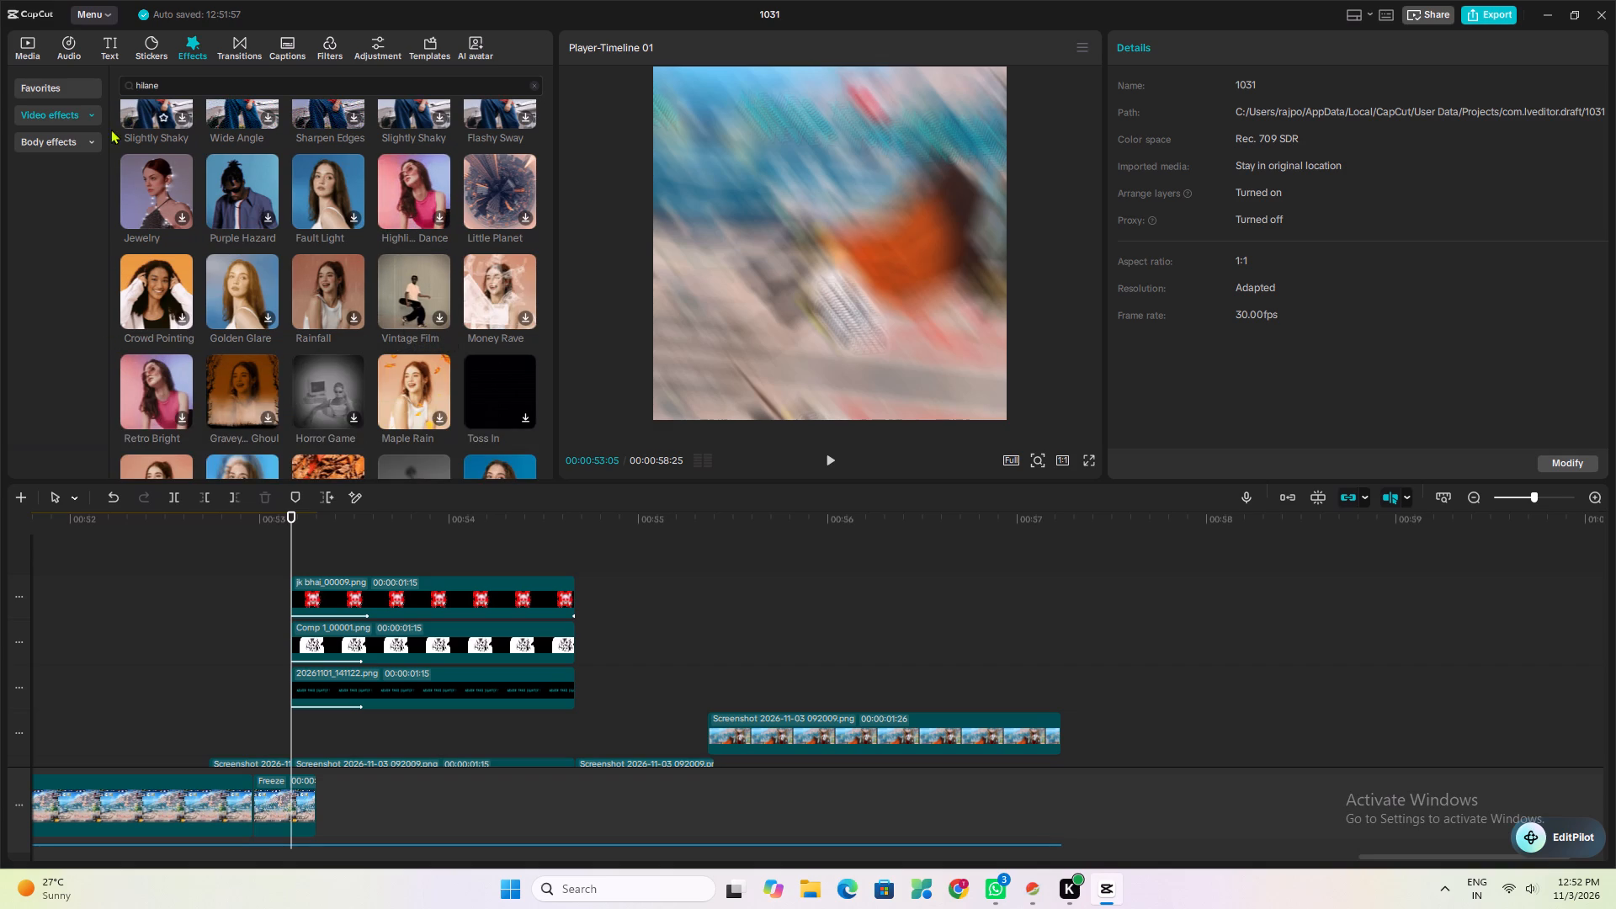
# Look through the video effects categories, opening Sparkle, for an effect that suits the closing overlays.
pyautogui.click(88, 111)
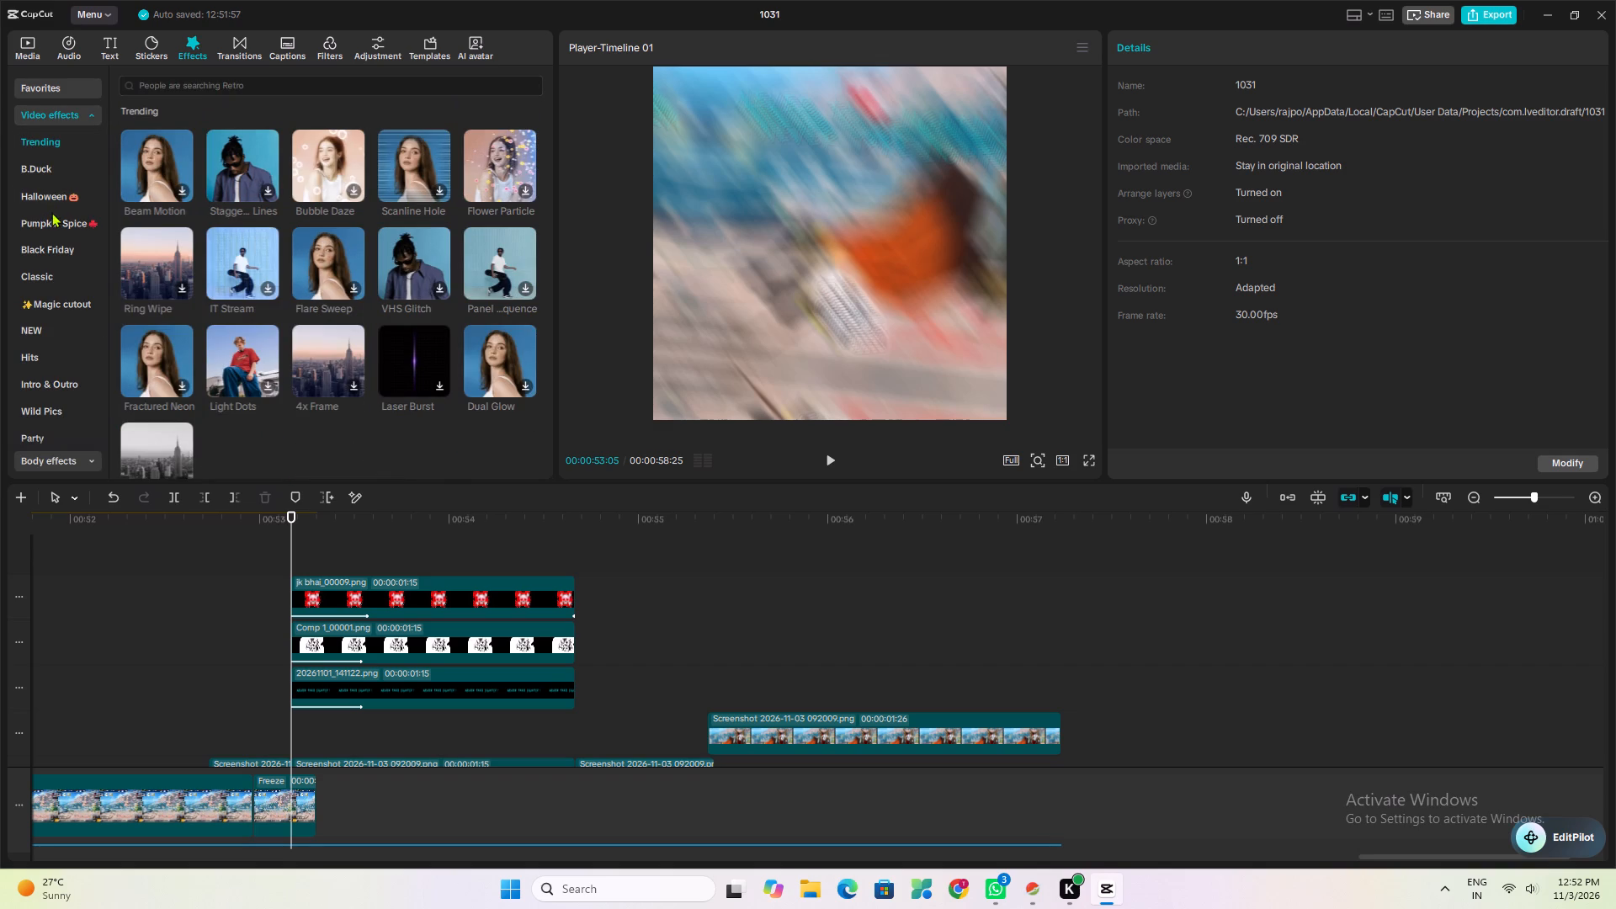
pyautogui.scroll(-3, 56, 234)
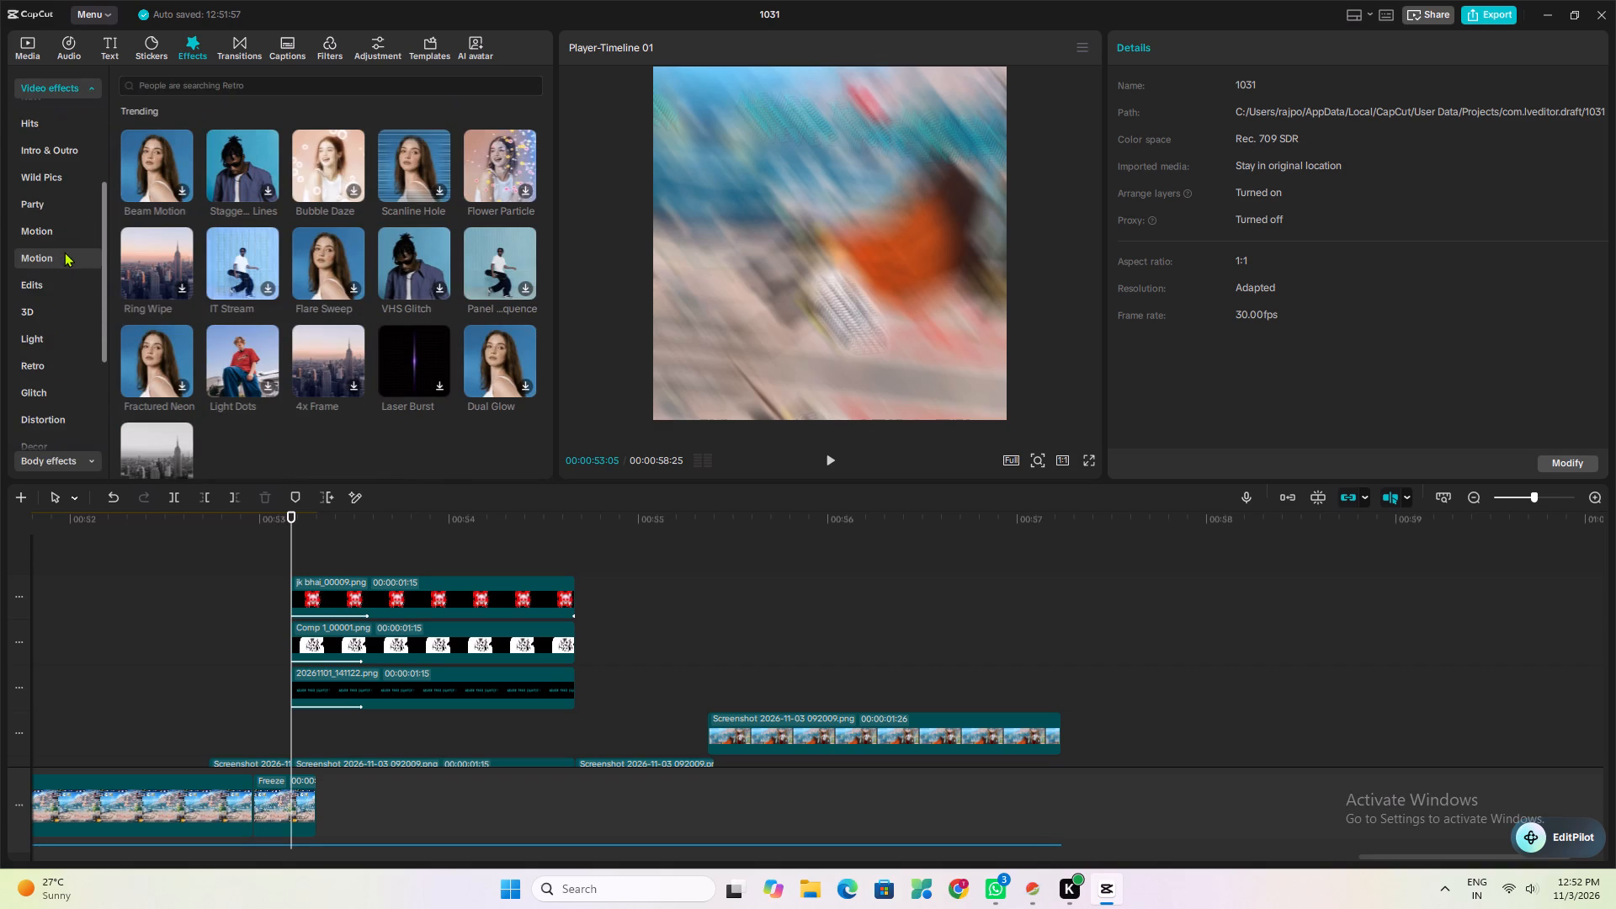
pyautogui.scroll(-4, 64, 252)
pyautogui.click(67, 298)
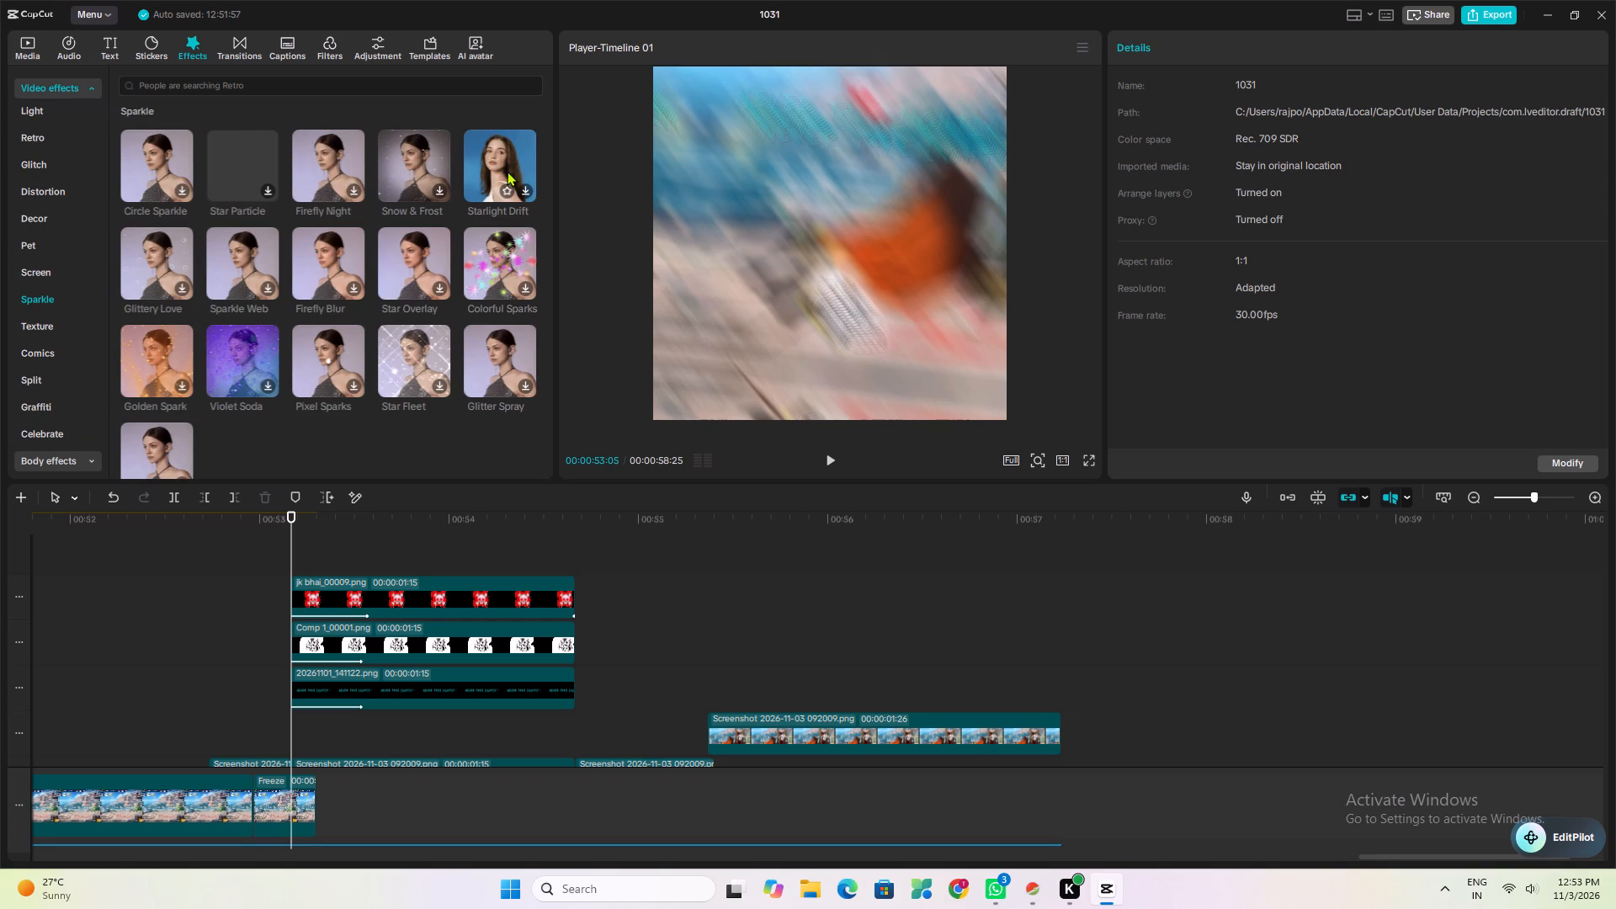
pyautogui.scroll(-2, 54, 305)
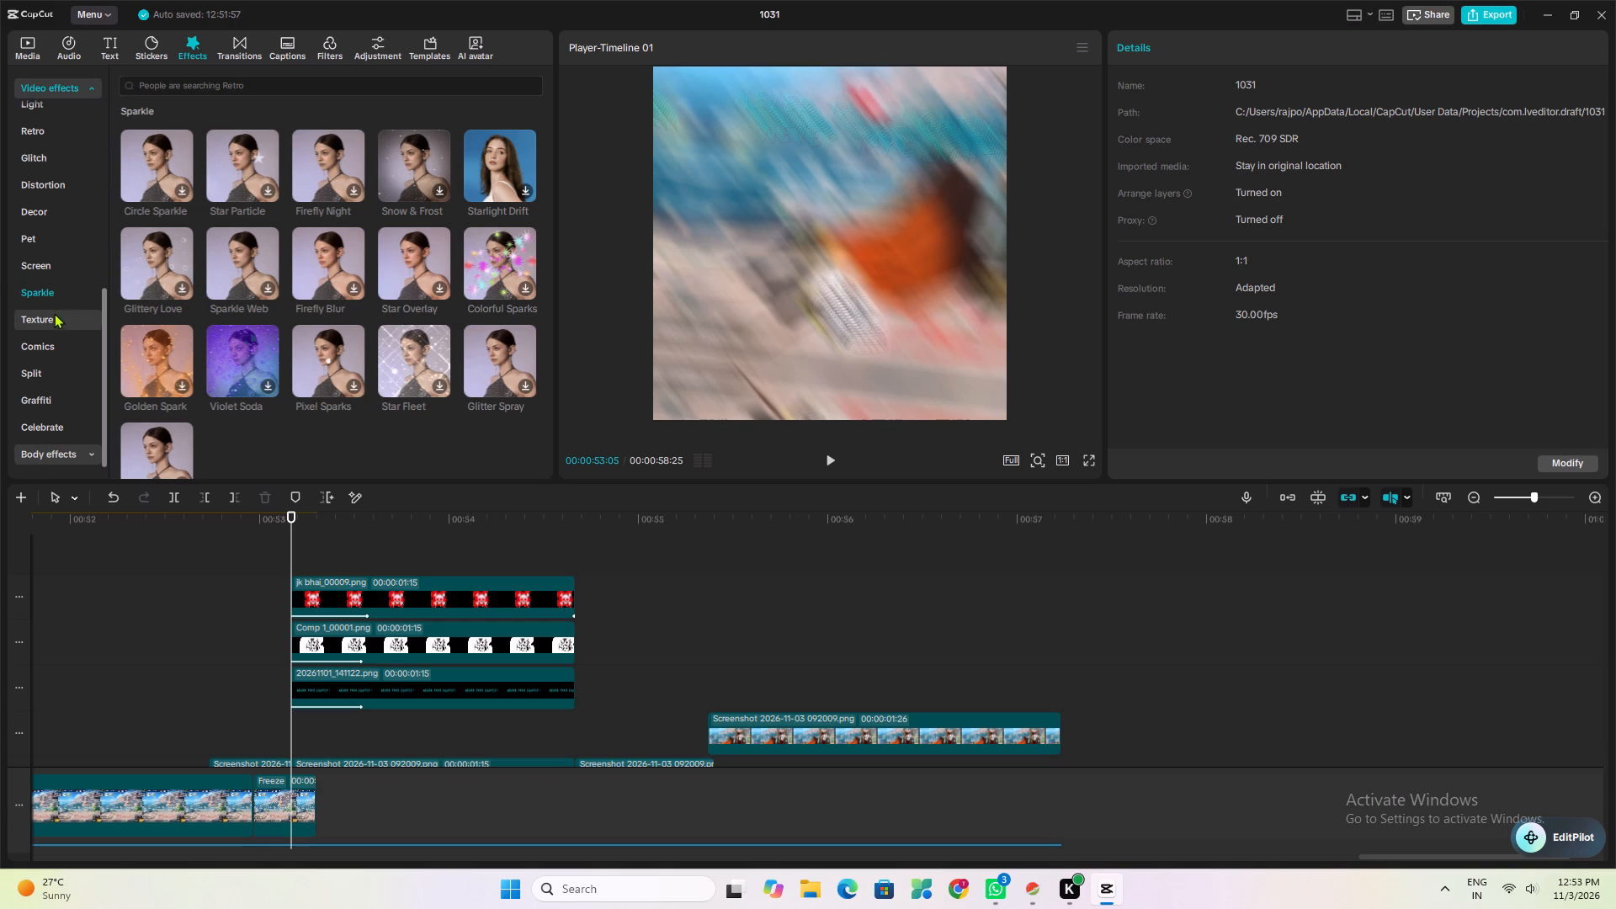
pyautogui.scroll(4, 66, 364)
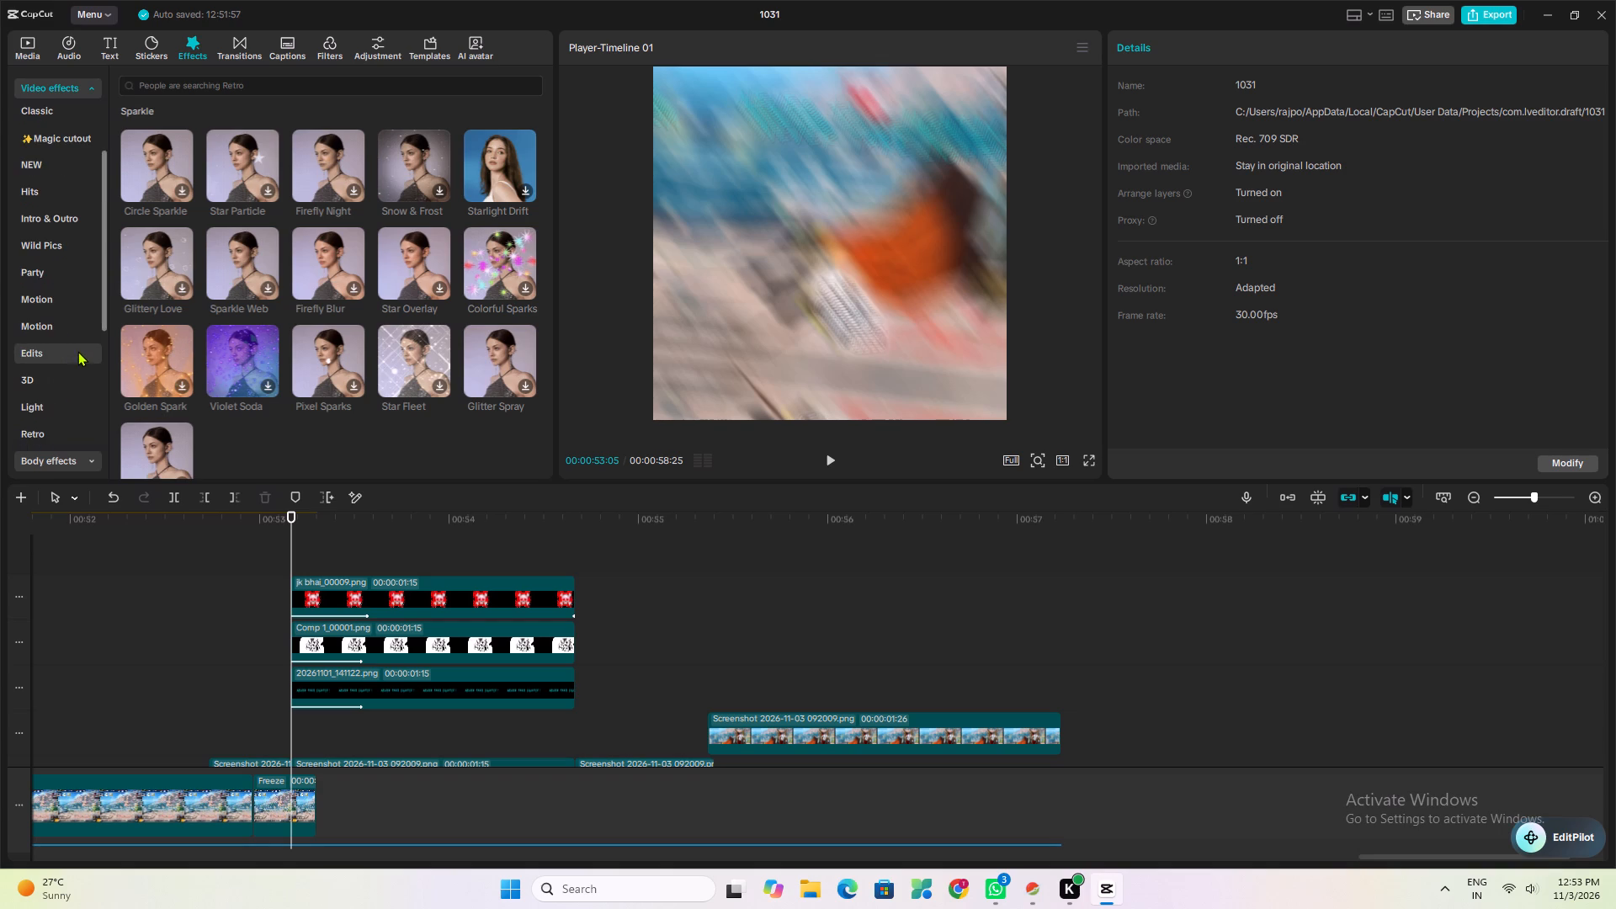
pyautogui.scroll(5, 78, 348)
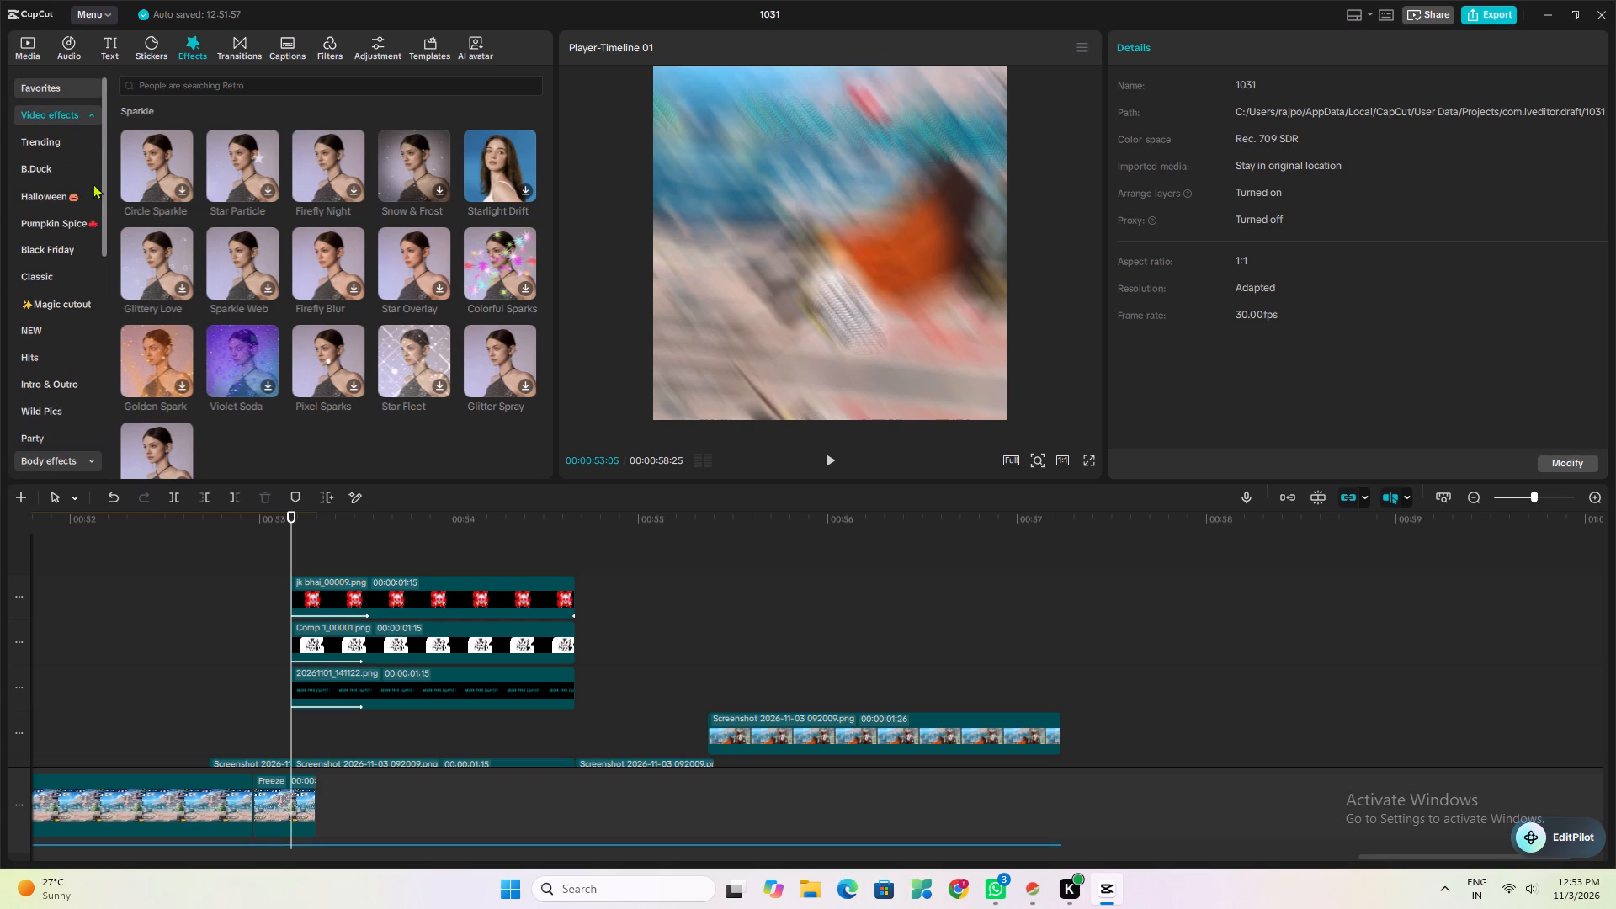
# Look through the Trending video effects for one that suits the closing overlays.
pyautogui.click(62, 106)
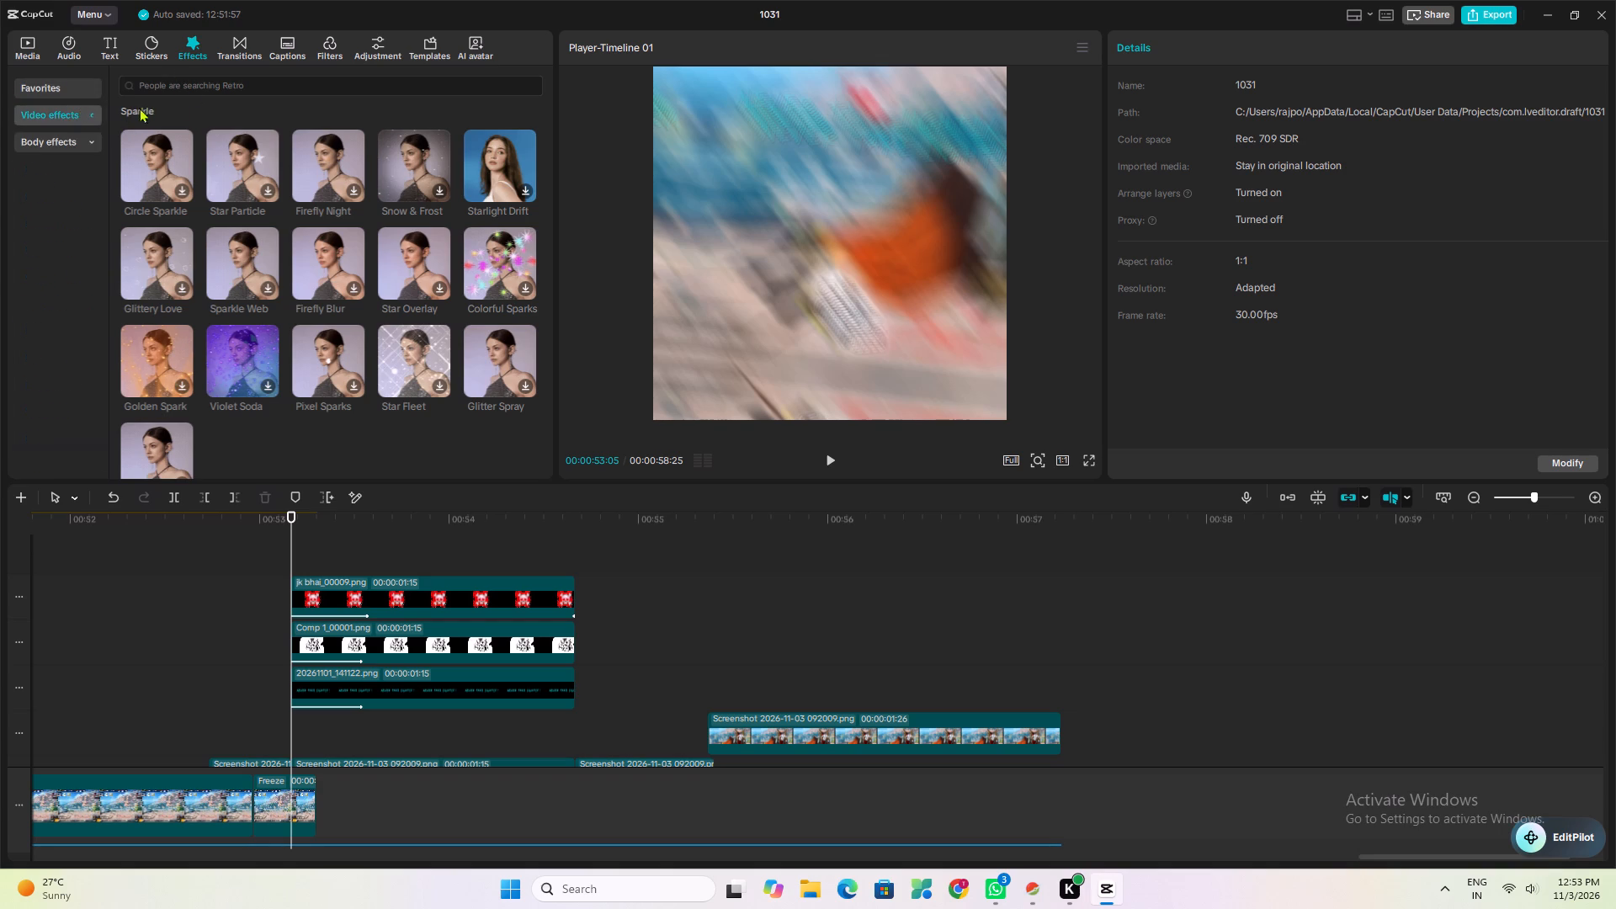
pyautogui.click(226, 86)
pyautogui.click(73, 109)
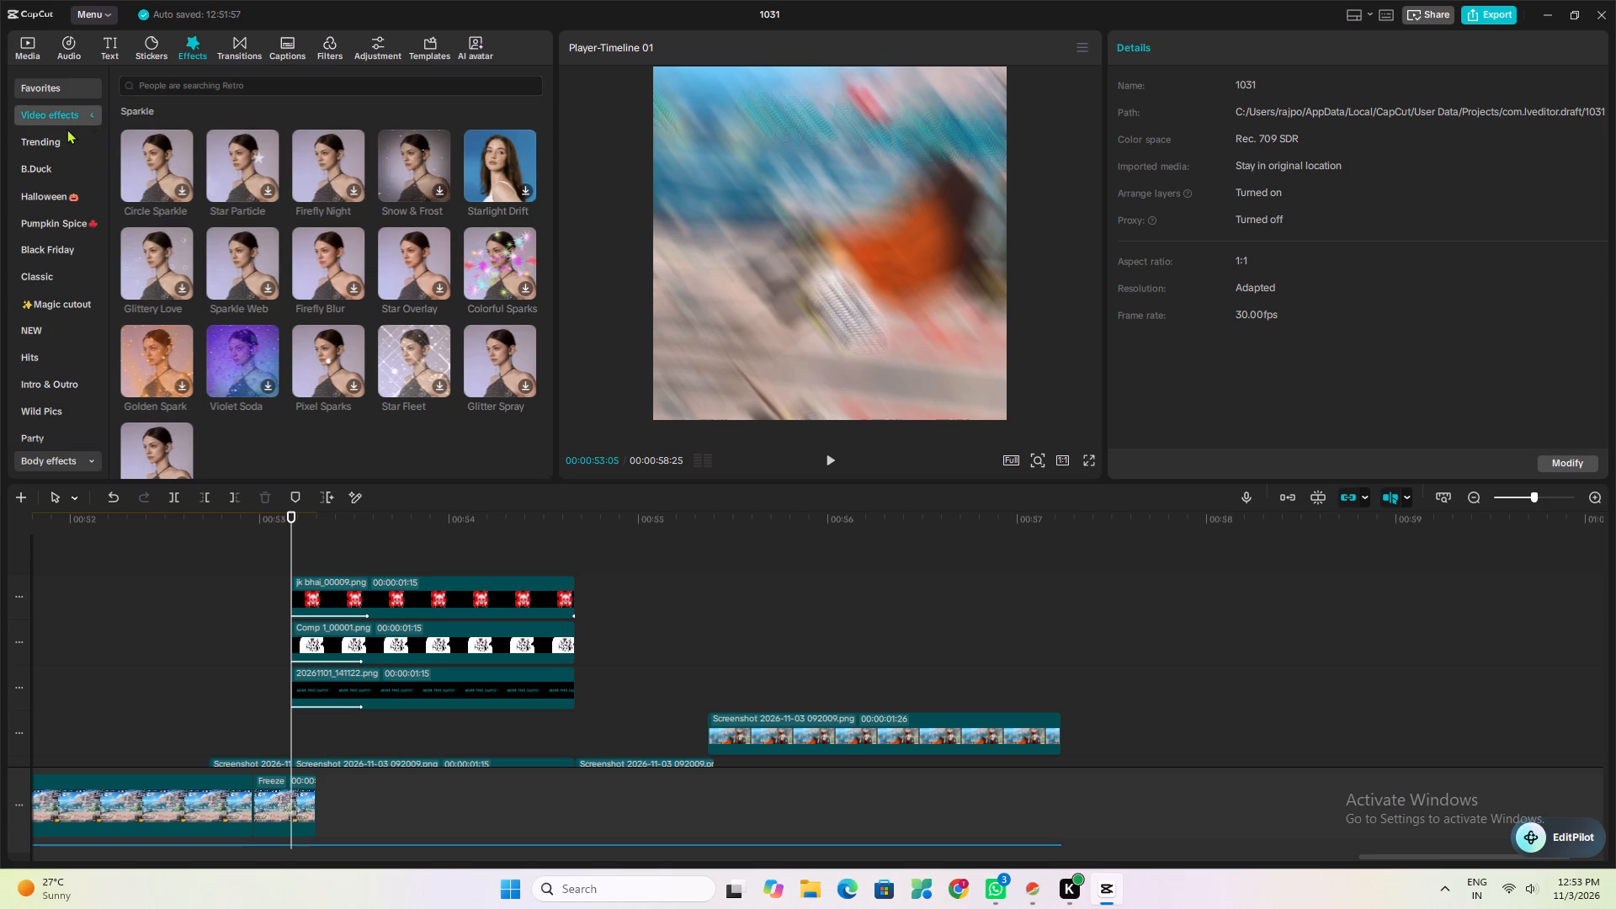
pyautogui.click(66, 135)
pyautogui.scroll(-3, 305, 180)
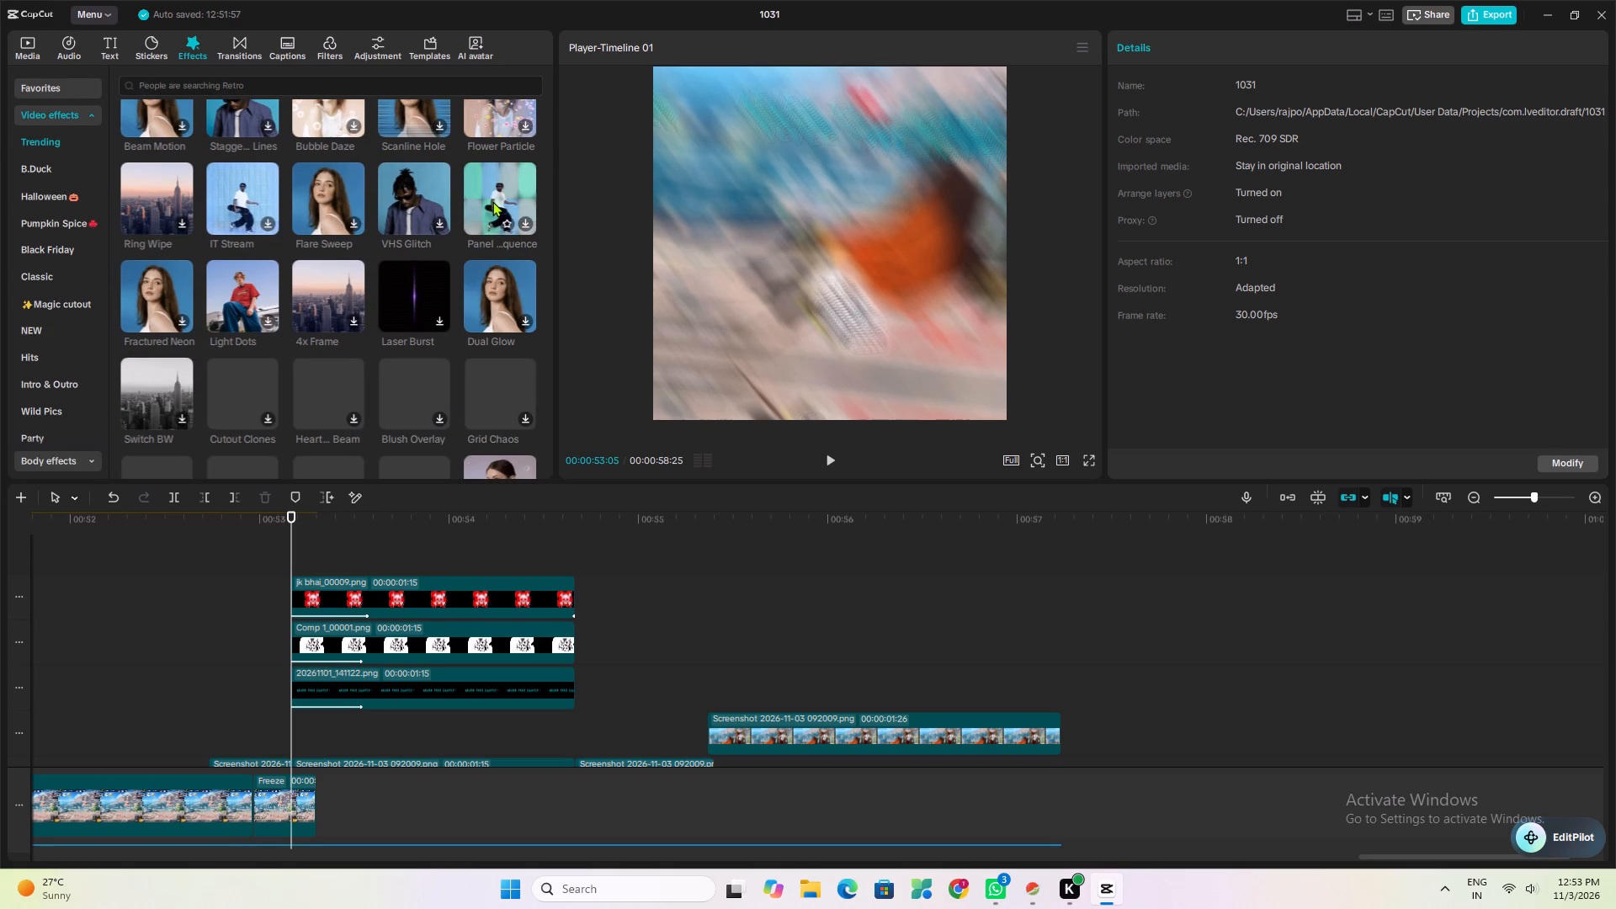
pyautogui.scroll(2, 331, 148)
pyautogui.scroll(-1, 242, 179)
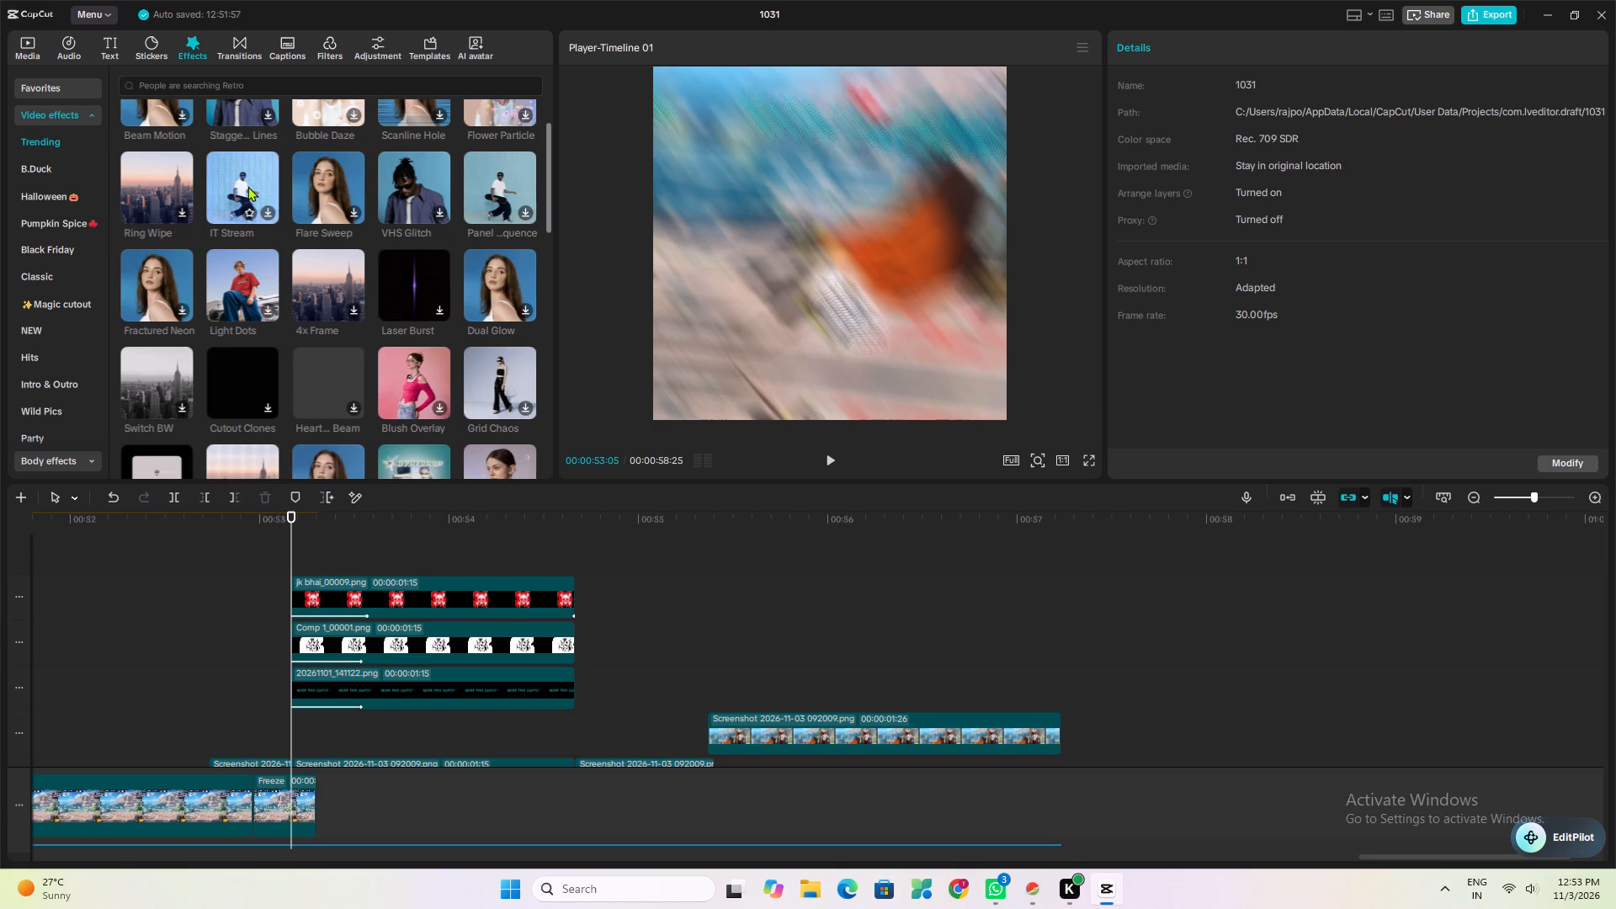
pyautogui.scroll(-1, 196, 240)
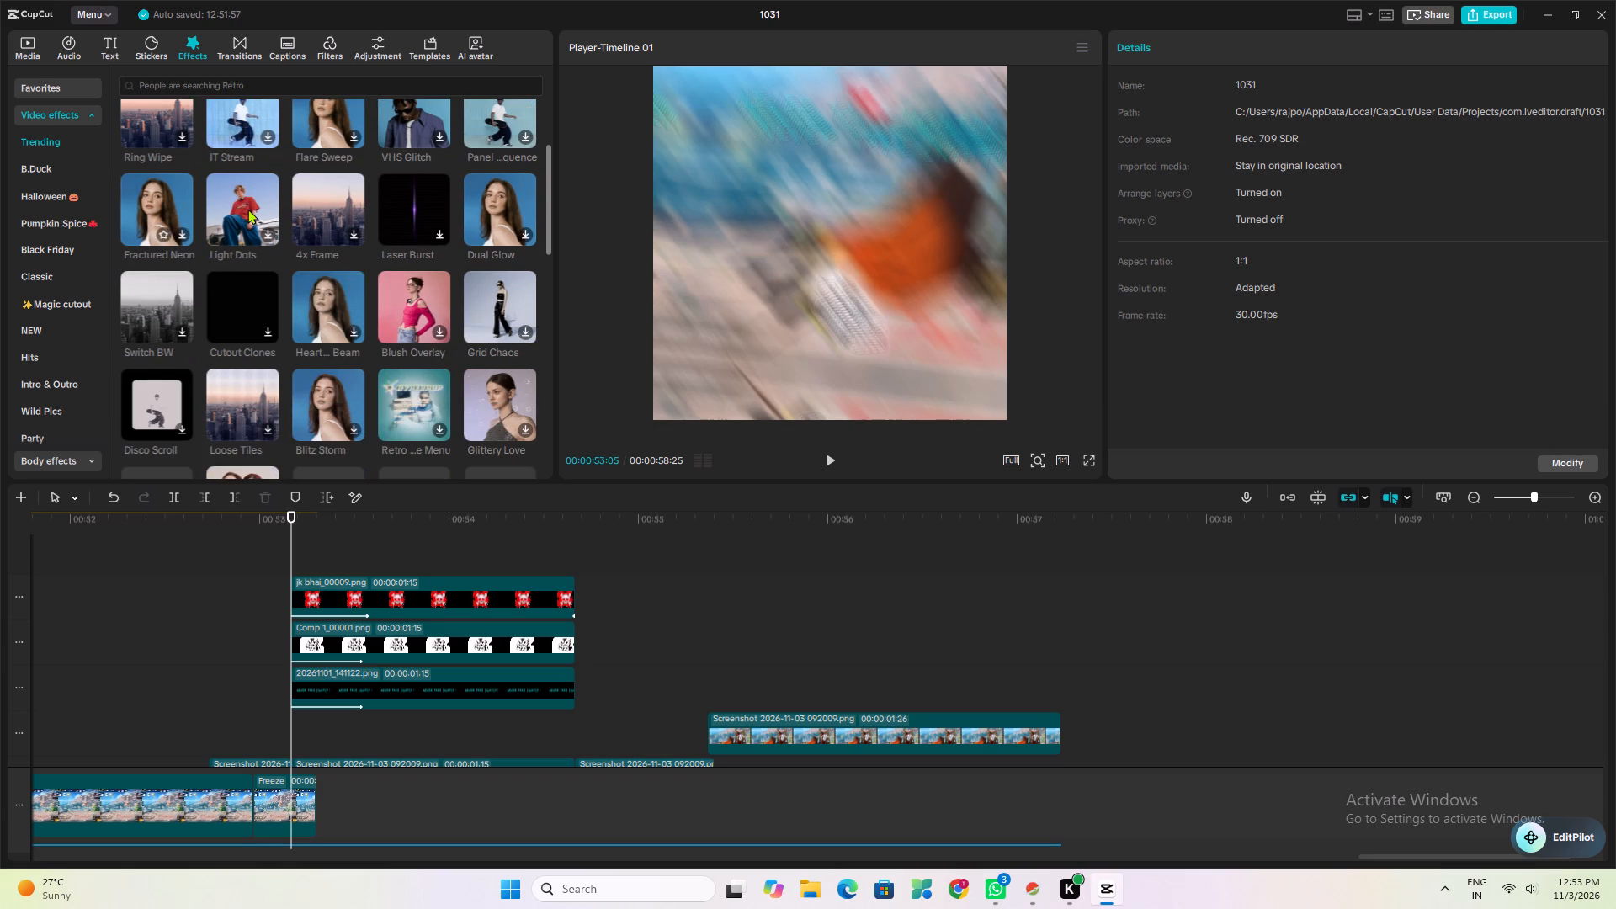
pyautogui.scroll(-2, 277, 199)
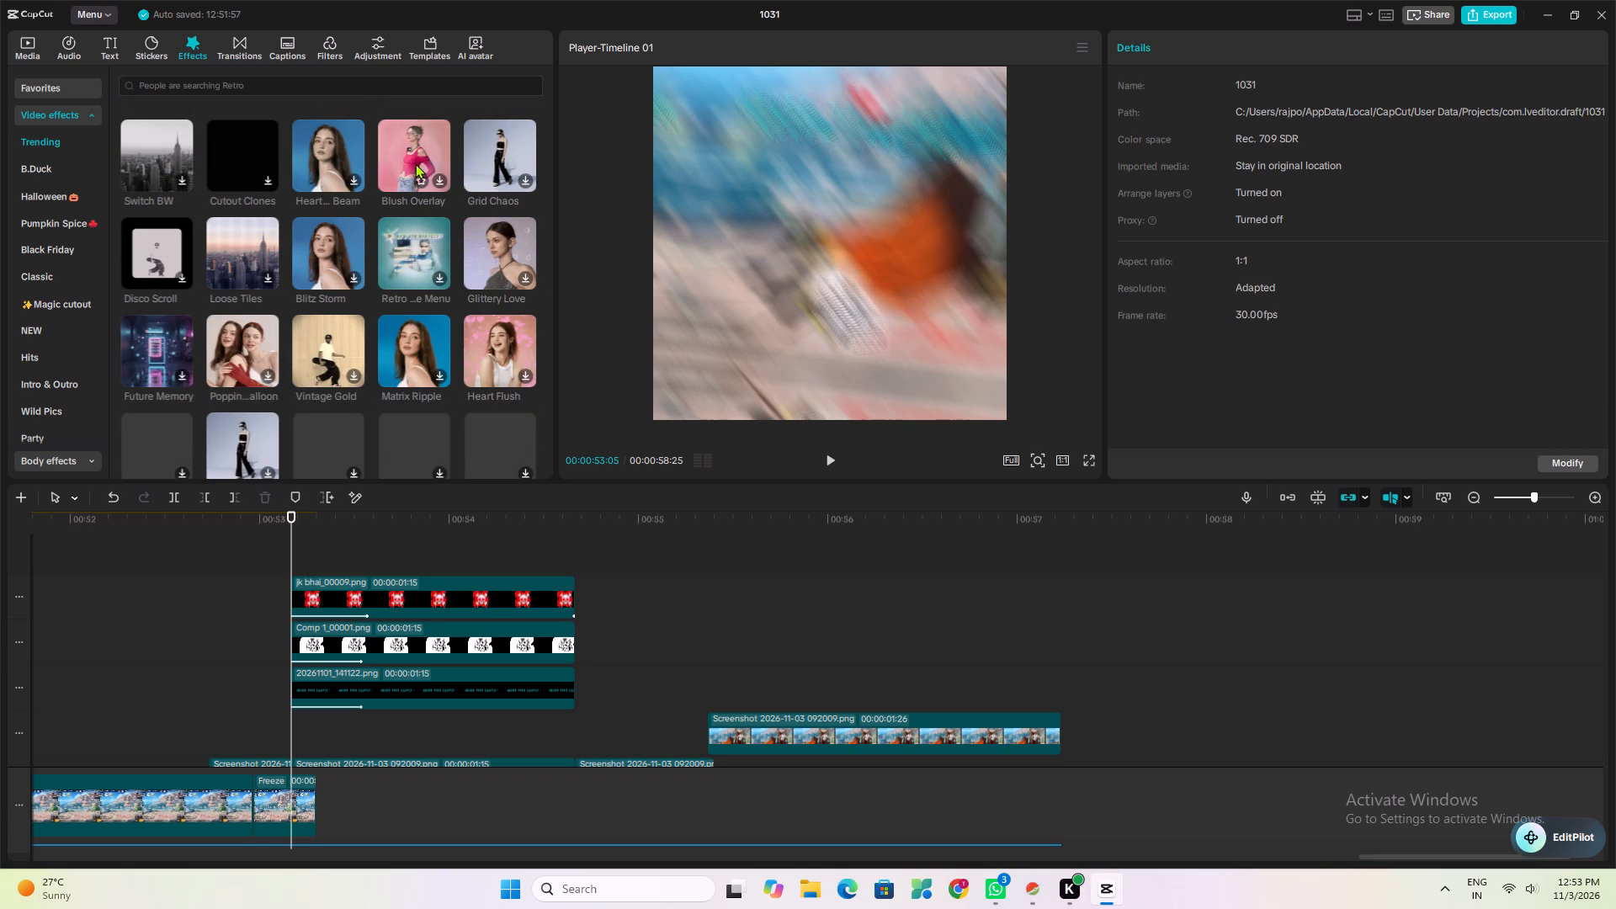
pyautogui.scroll(-1, 417, 224)
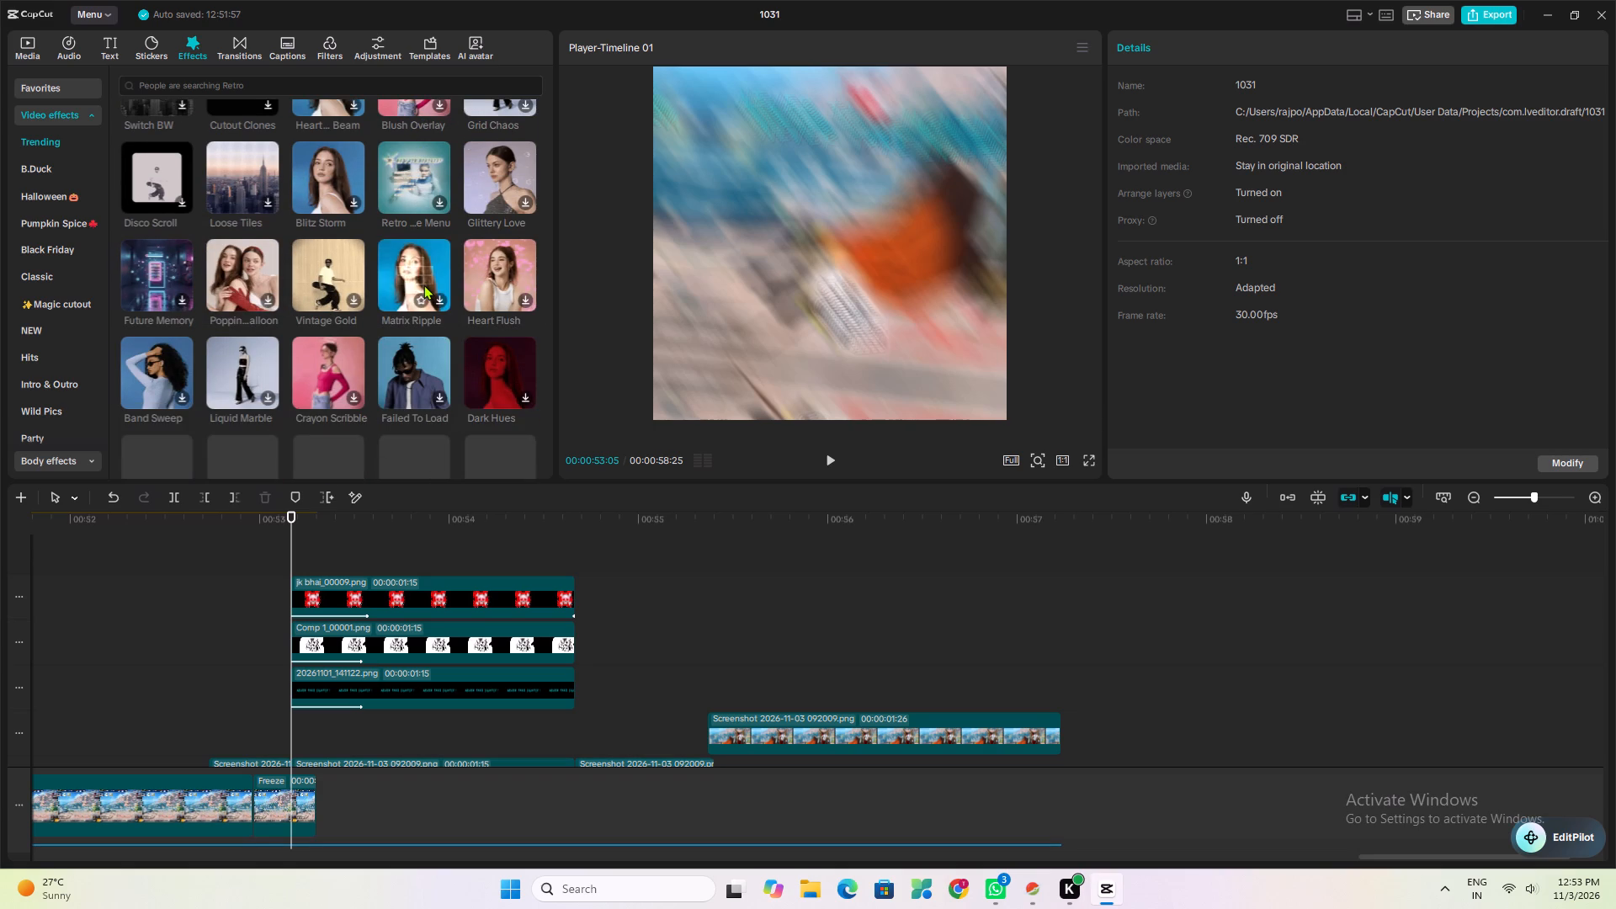
pyautogui.scroll(-1, 372, 313)
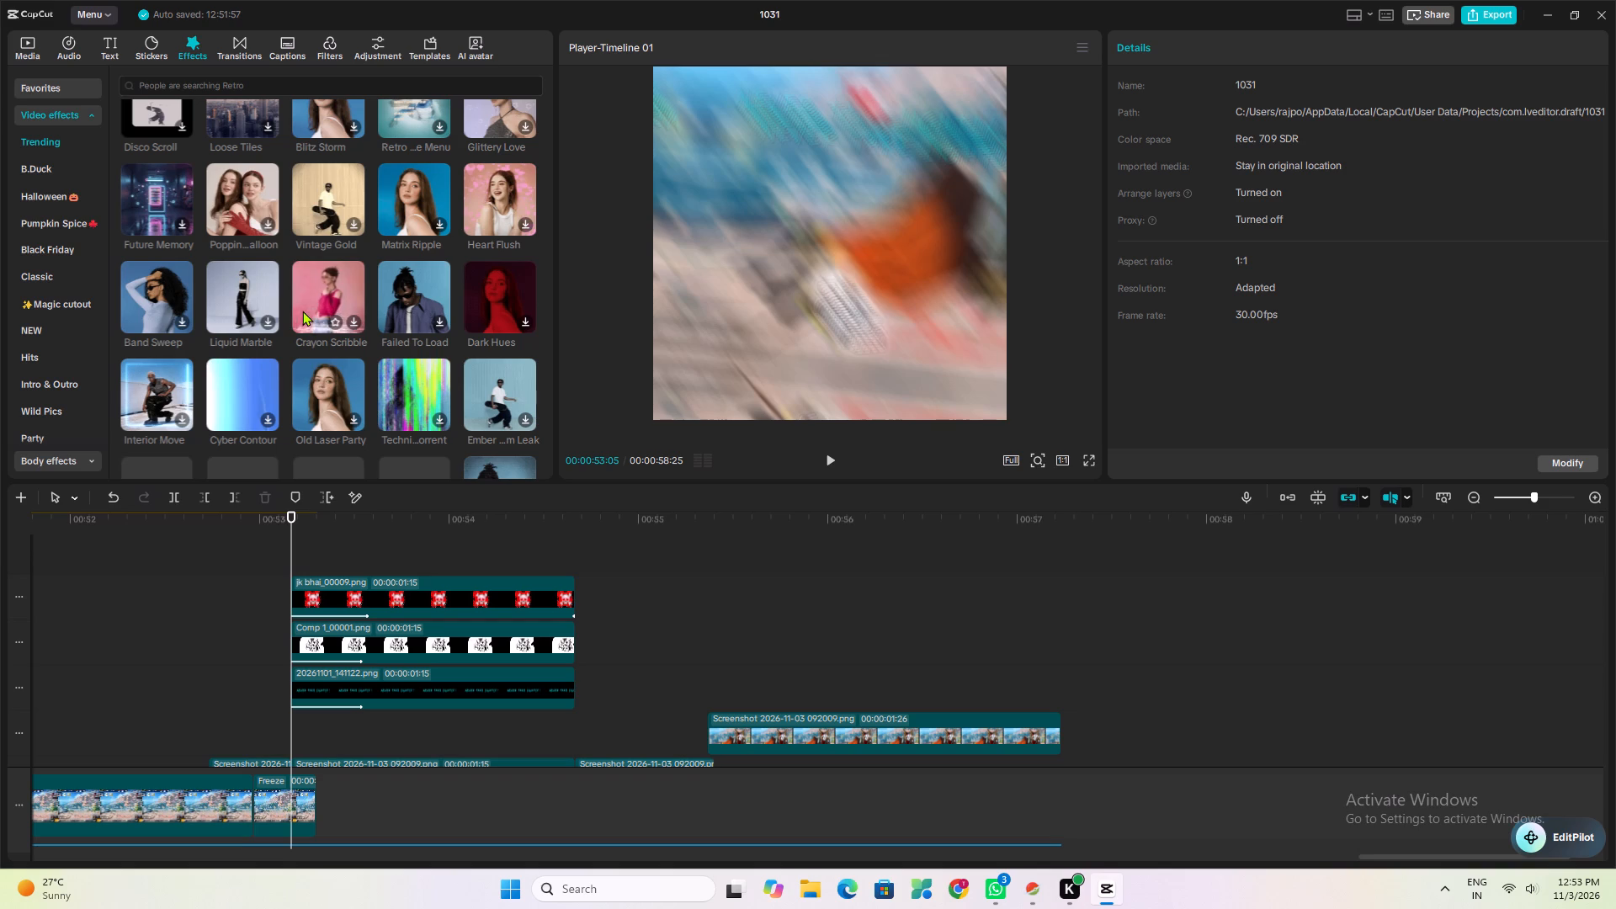
# Search the effects for "shake" and add the last Camera Shake in the first row above the skull overlay, starting at 00:00:53:05.
pyautogui.click(313, 85)
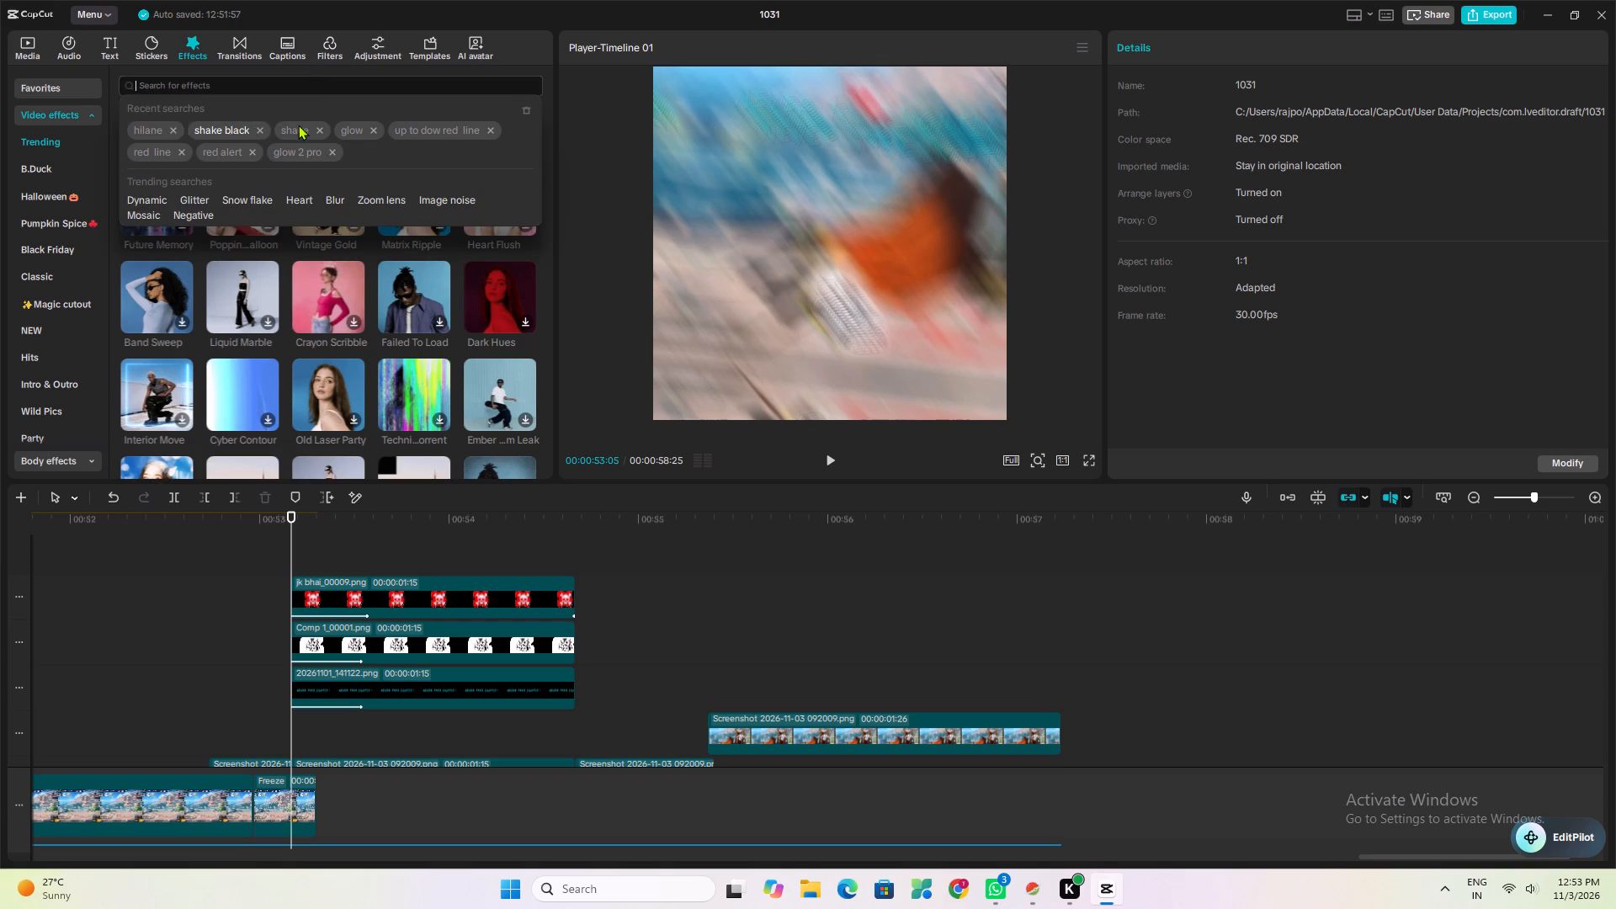
pyautogui.click(306, 125)
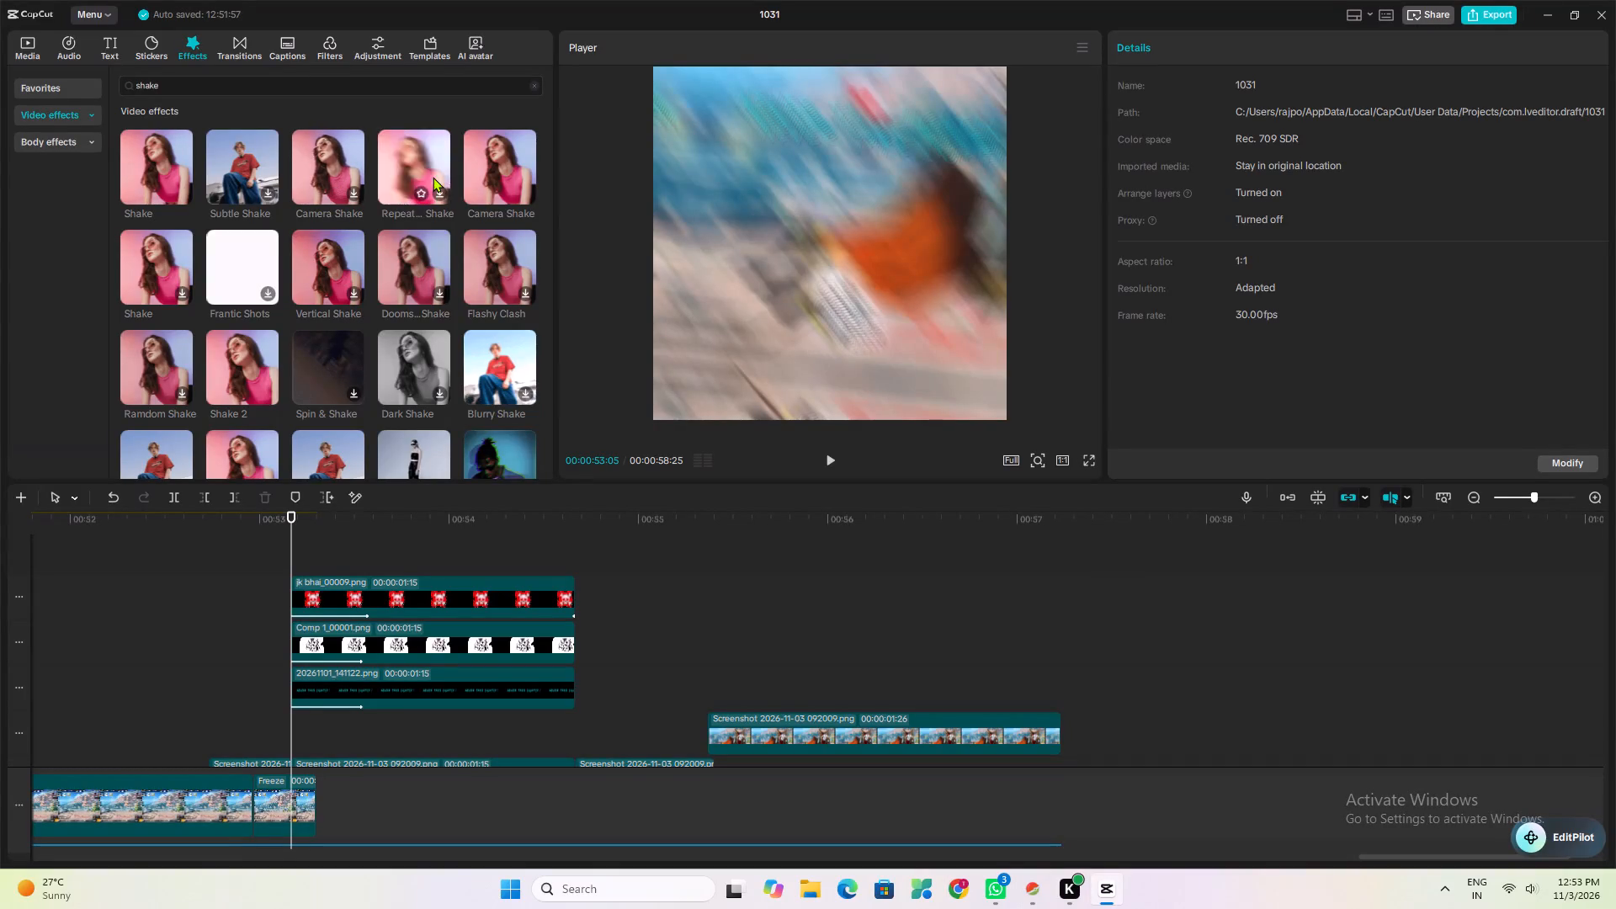
pyautogui.click(497, 176)
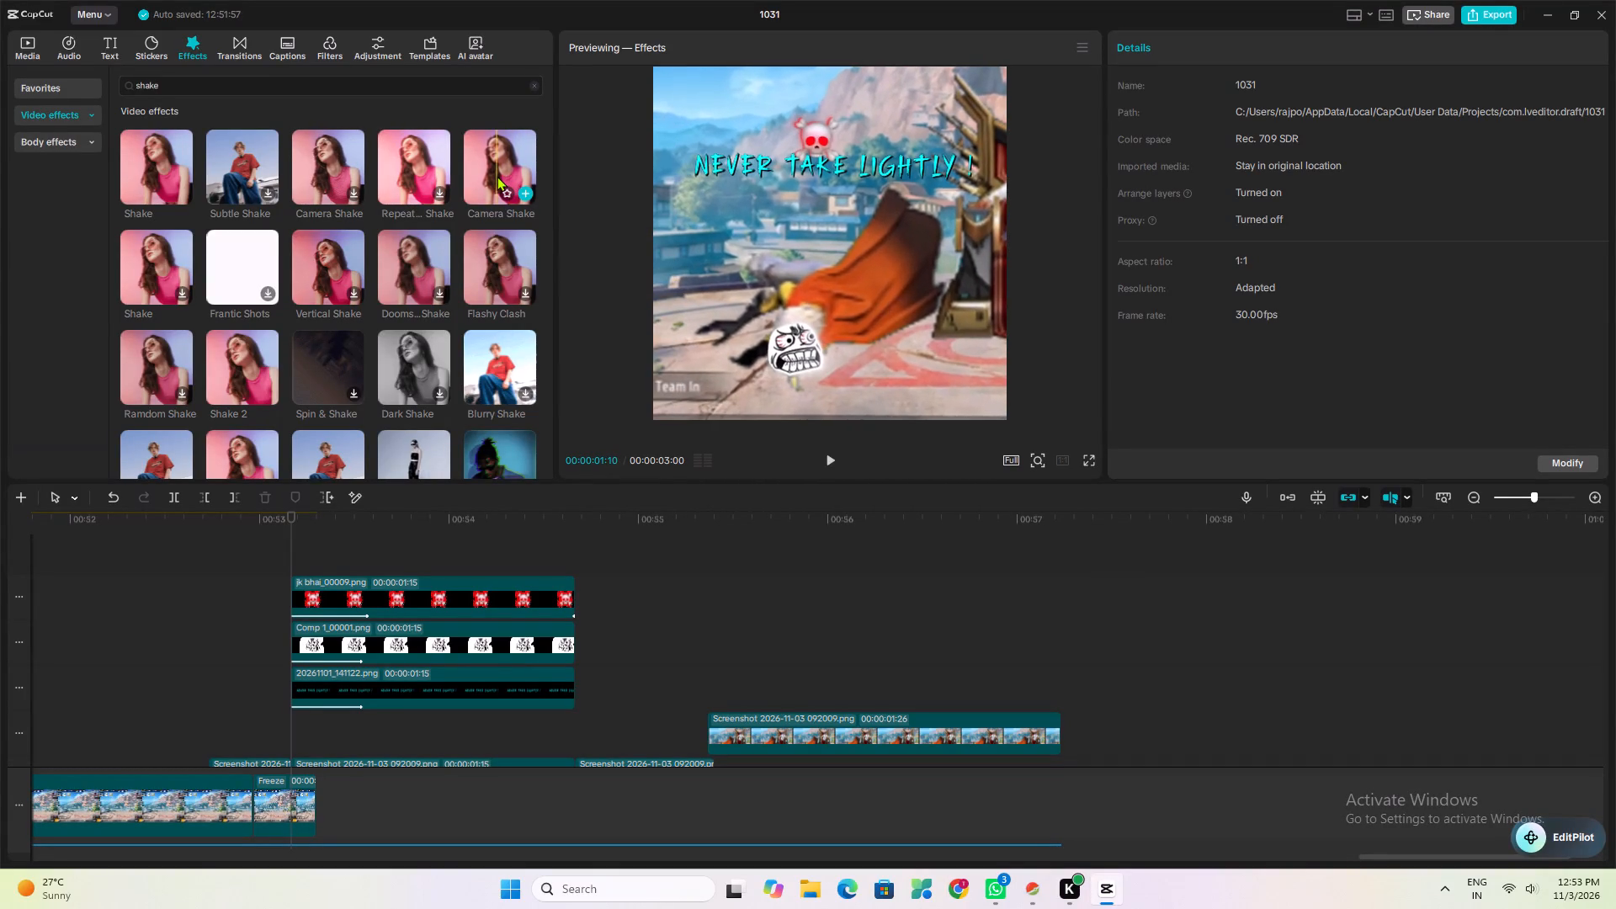
pyautogui.moveTo(496, 163); pyautogui.dragTo(310, 571)
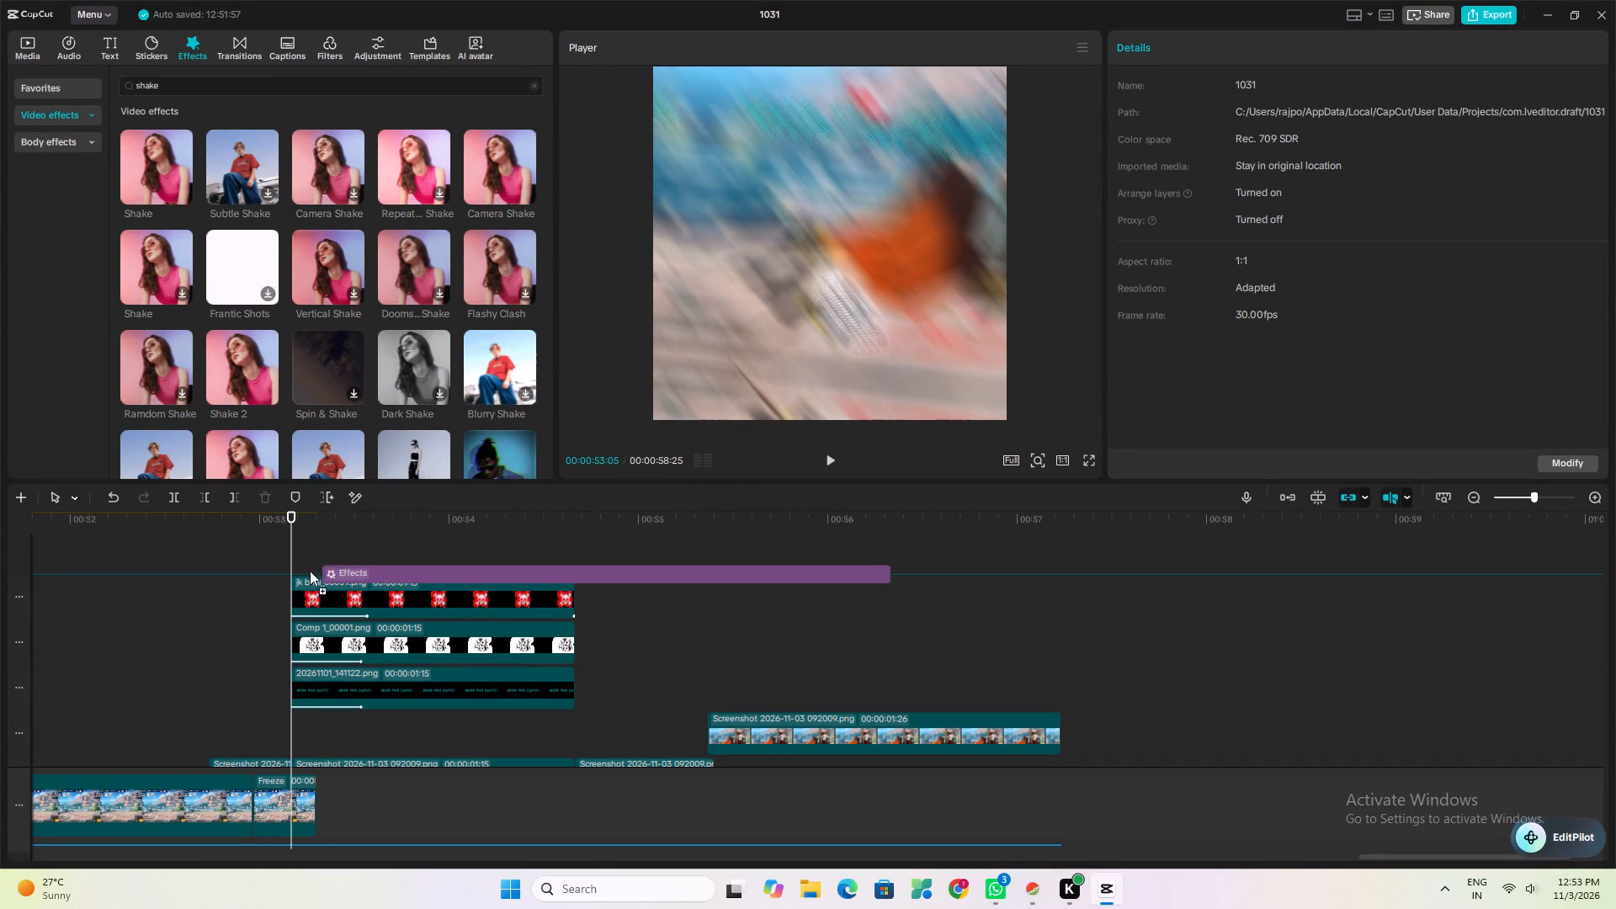
pyautogui.moveTo(310, 571); pyautogui.dragTo(290, 553)
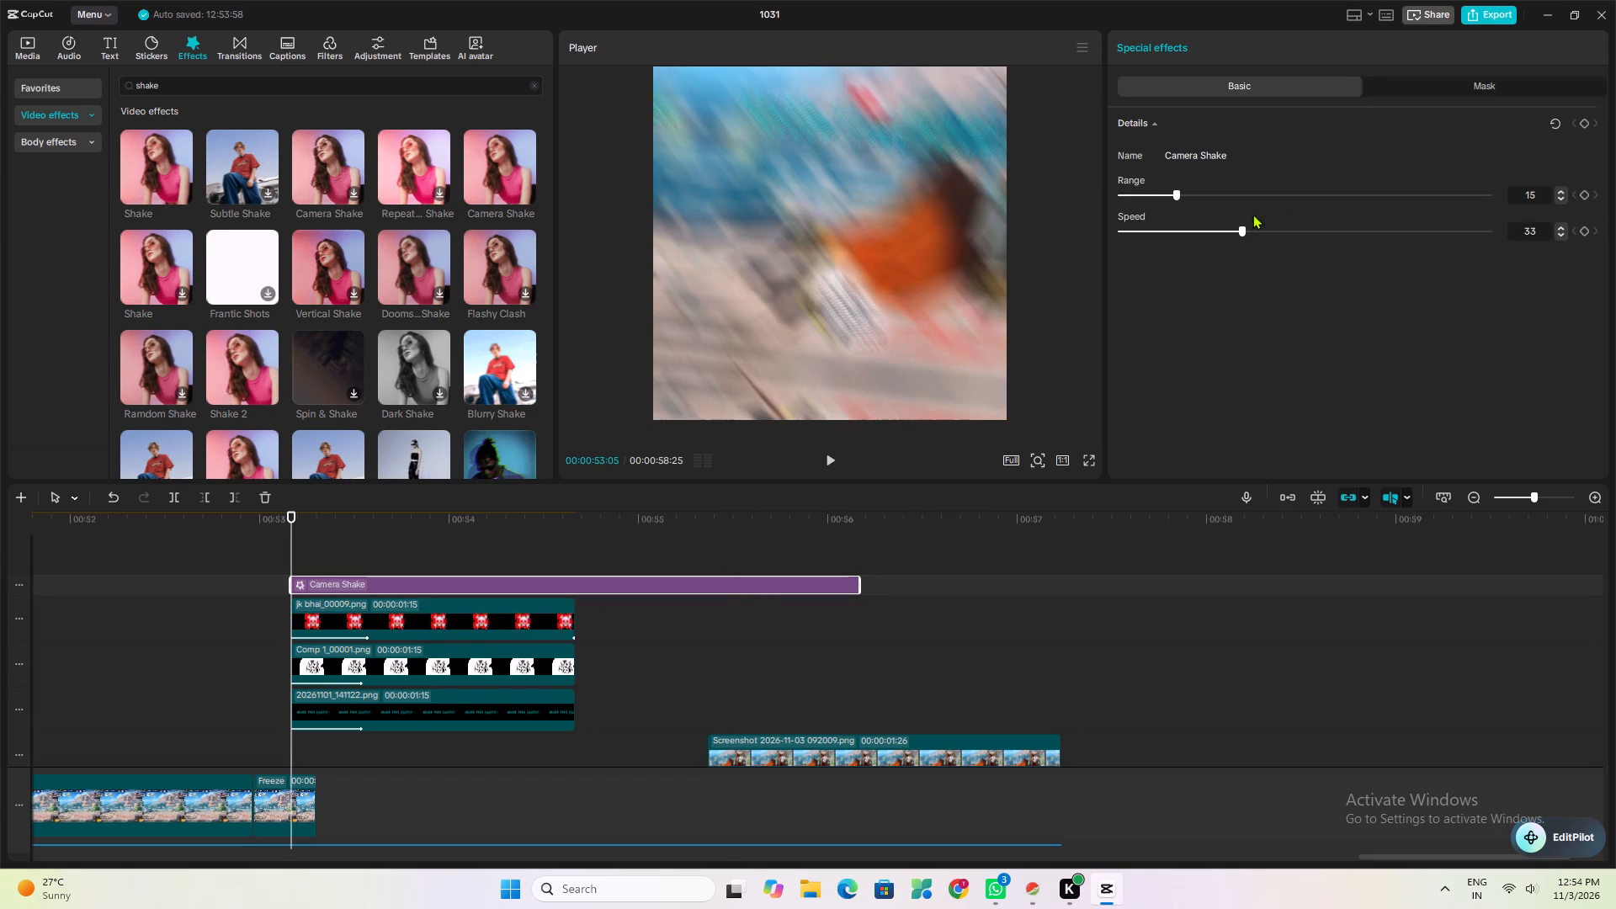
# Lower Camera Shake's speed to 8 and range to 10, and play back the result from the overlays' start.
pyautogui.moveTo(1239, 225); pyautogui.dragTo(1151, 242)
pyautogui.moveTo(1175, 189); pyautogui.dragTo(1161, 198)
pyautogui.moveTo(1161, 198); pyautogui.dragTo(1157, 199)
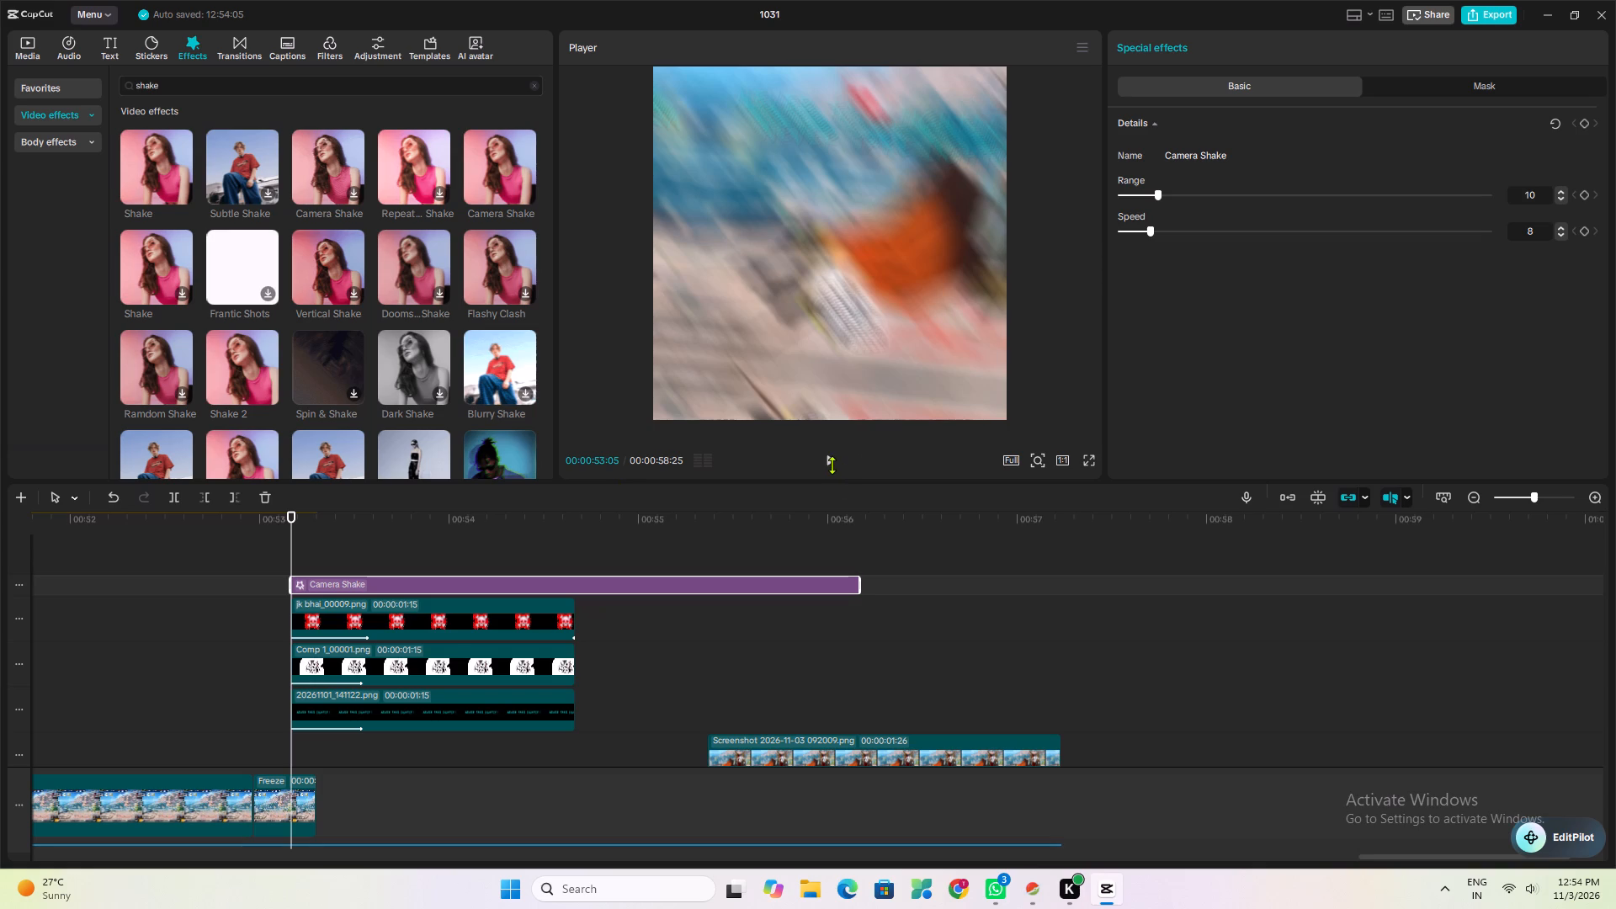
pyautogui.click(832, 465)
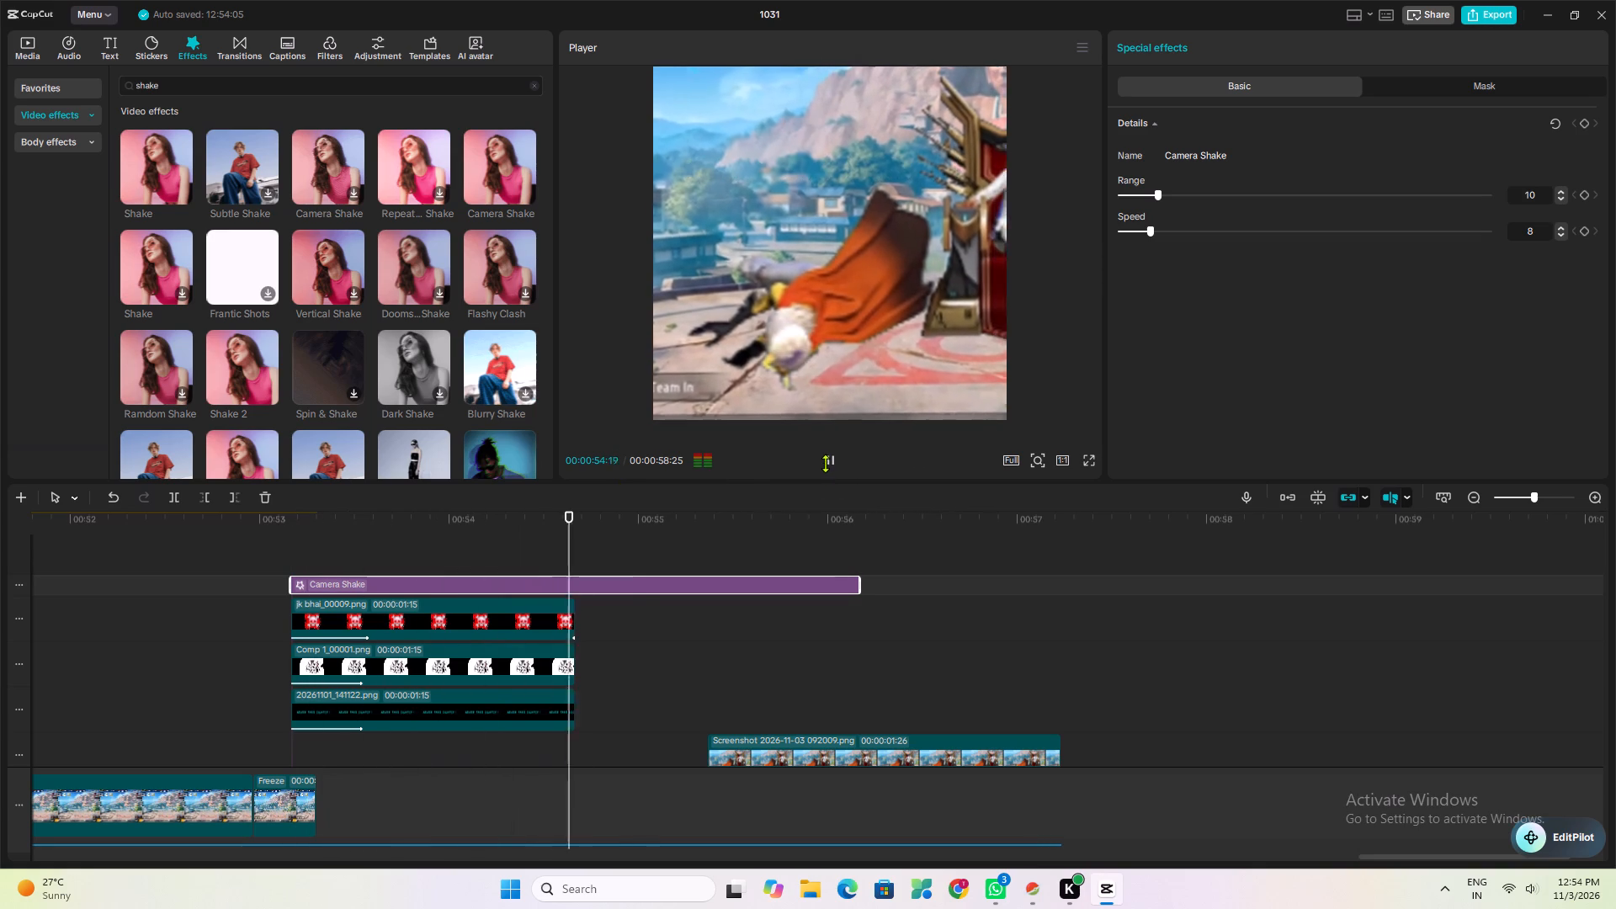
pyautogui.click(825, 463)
# Trim the end of the Camera Shake effect to the end of the three overlays and play it back.
pyautogui.moveTo(857, 583); pyautogui.dragTo(612, 626)
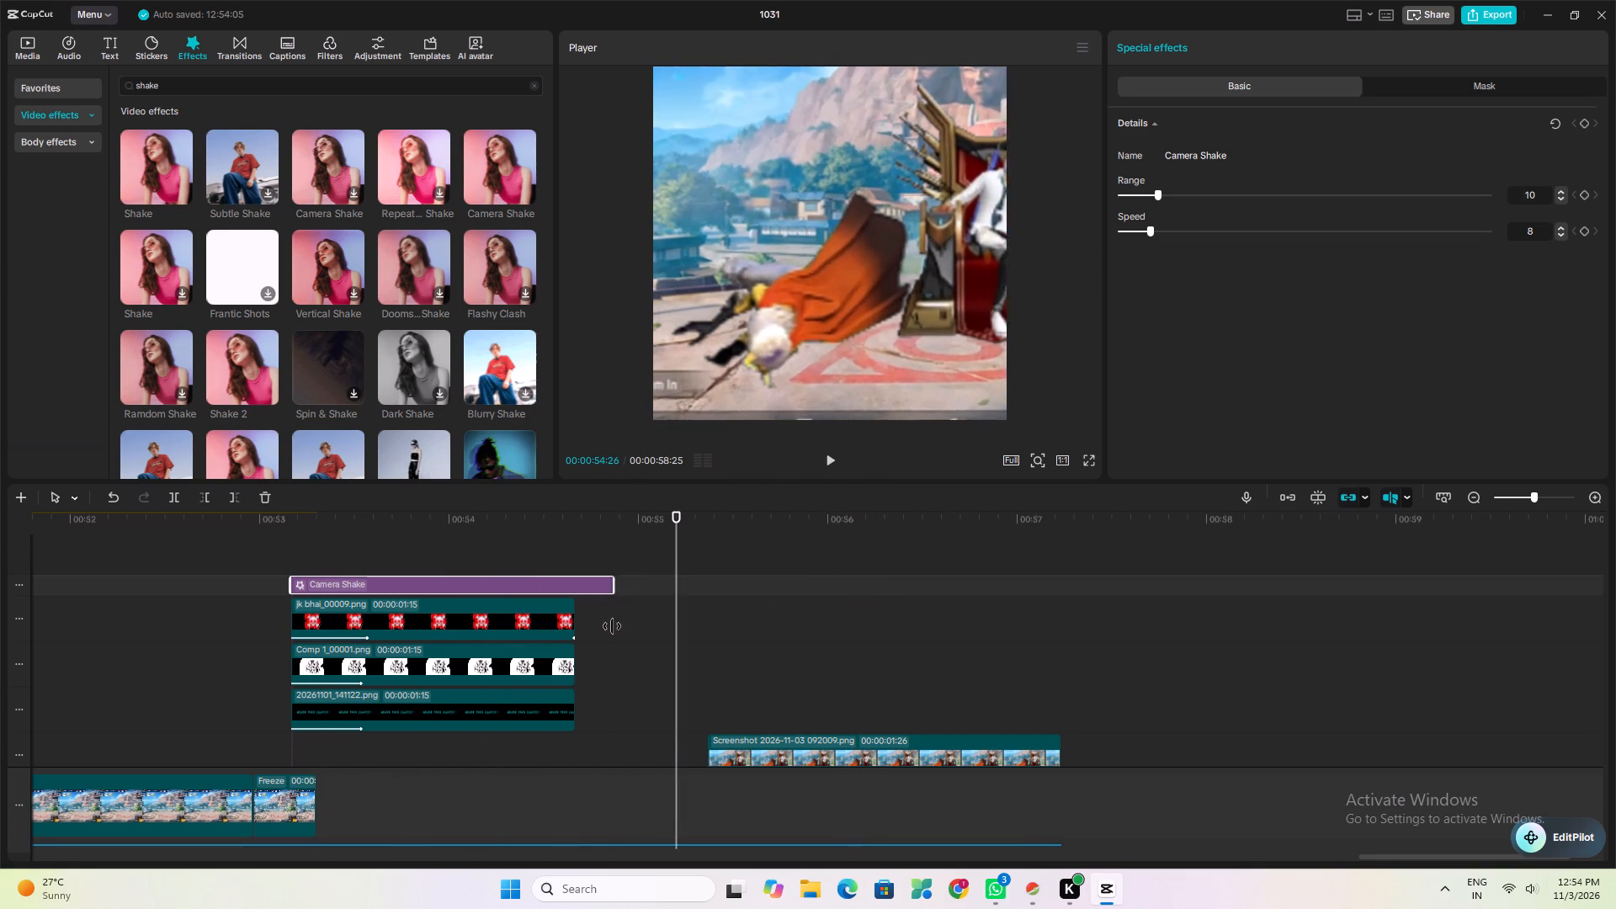
pyautogui.moveTo(612, 626); pyautogui.dragTo(575, 641)
pyautogui.click(262, 631)
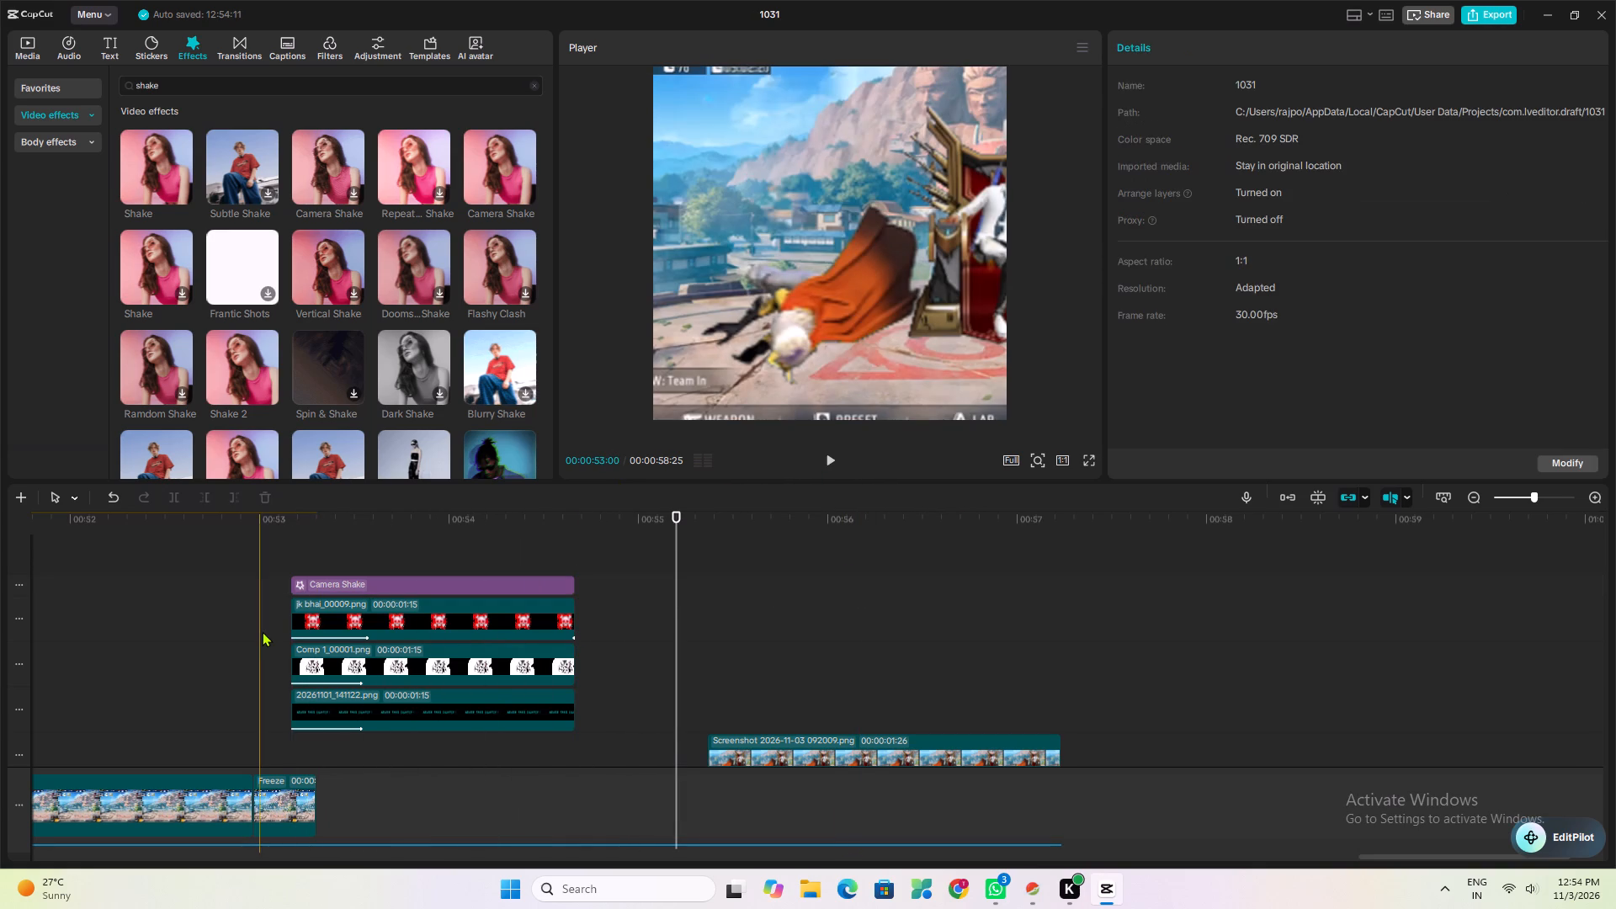
pyautogui.press('space')
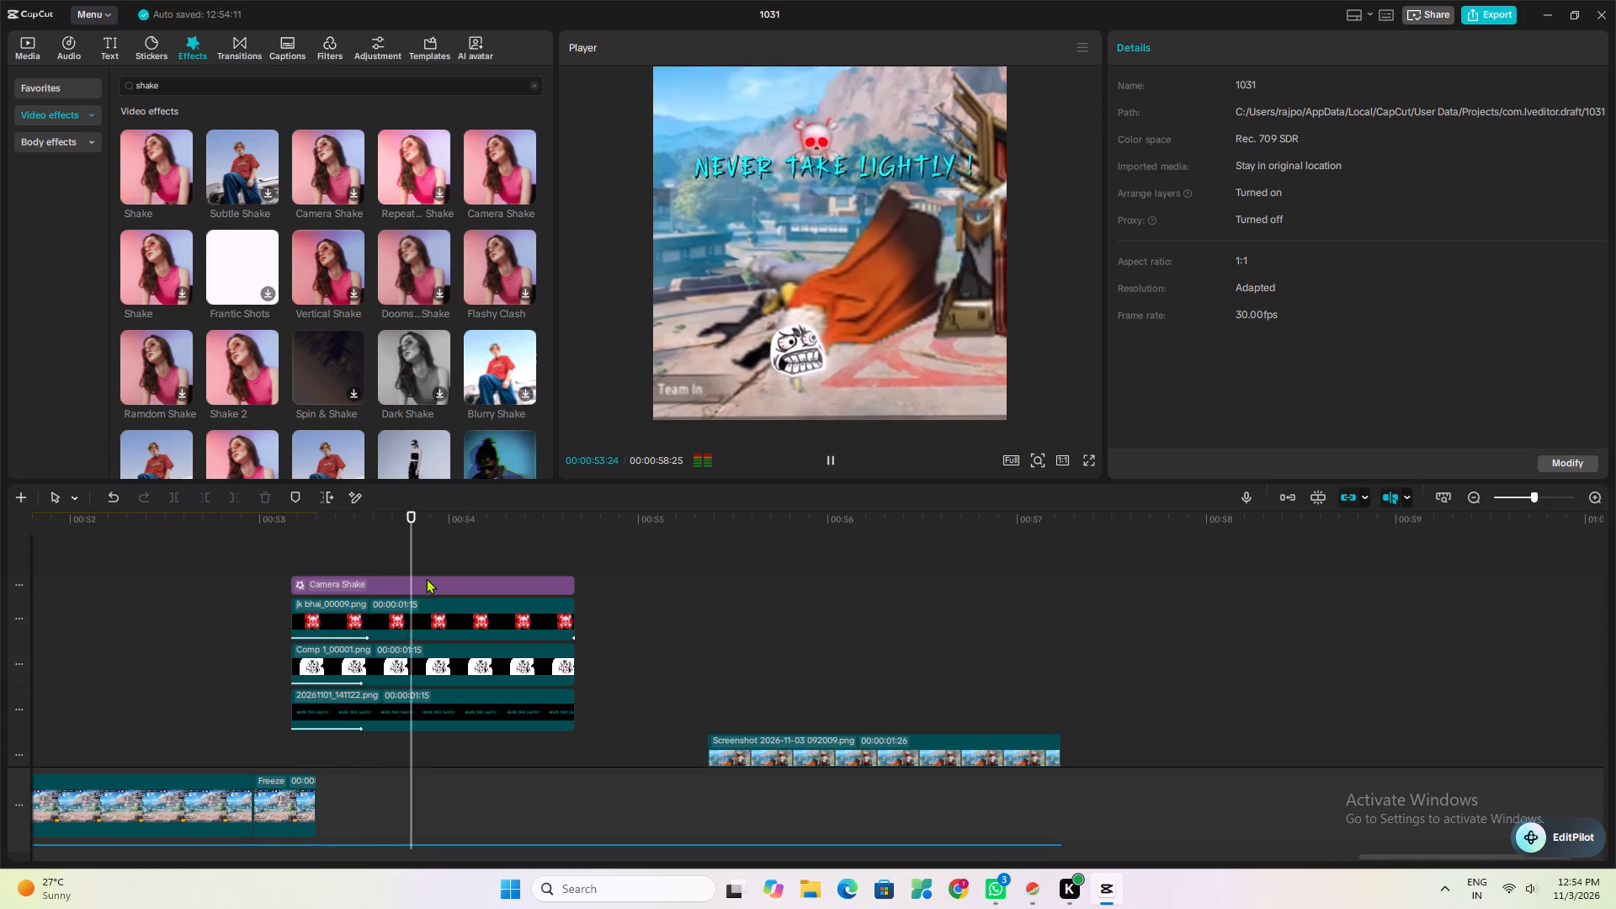
pyautogui.press('space')
# Set the Camera Shake effect's range to 19 and speed to 17.
pyautogui.click(459, 582)
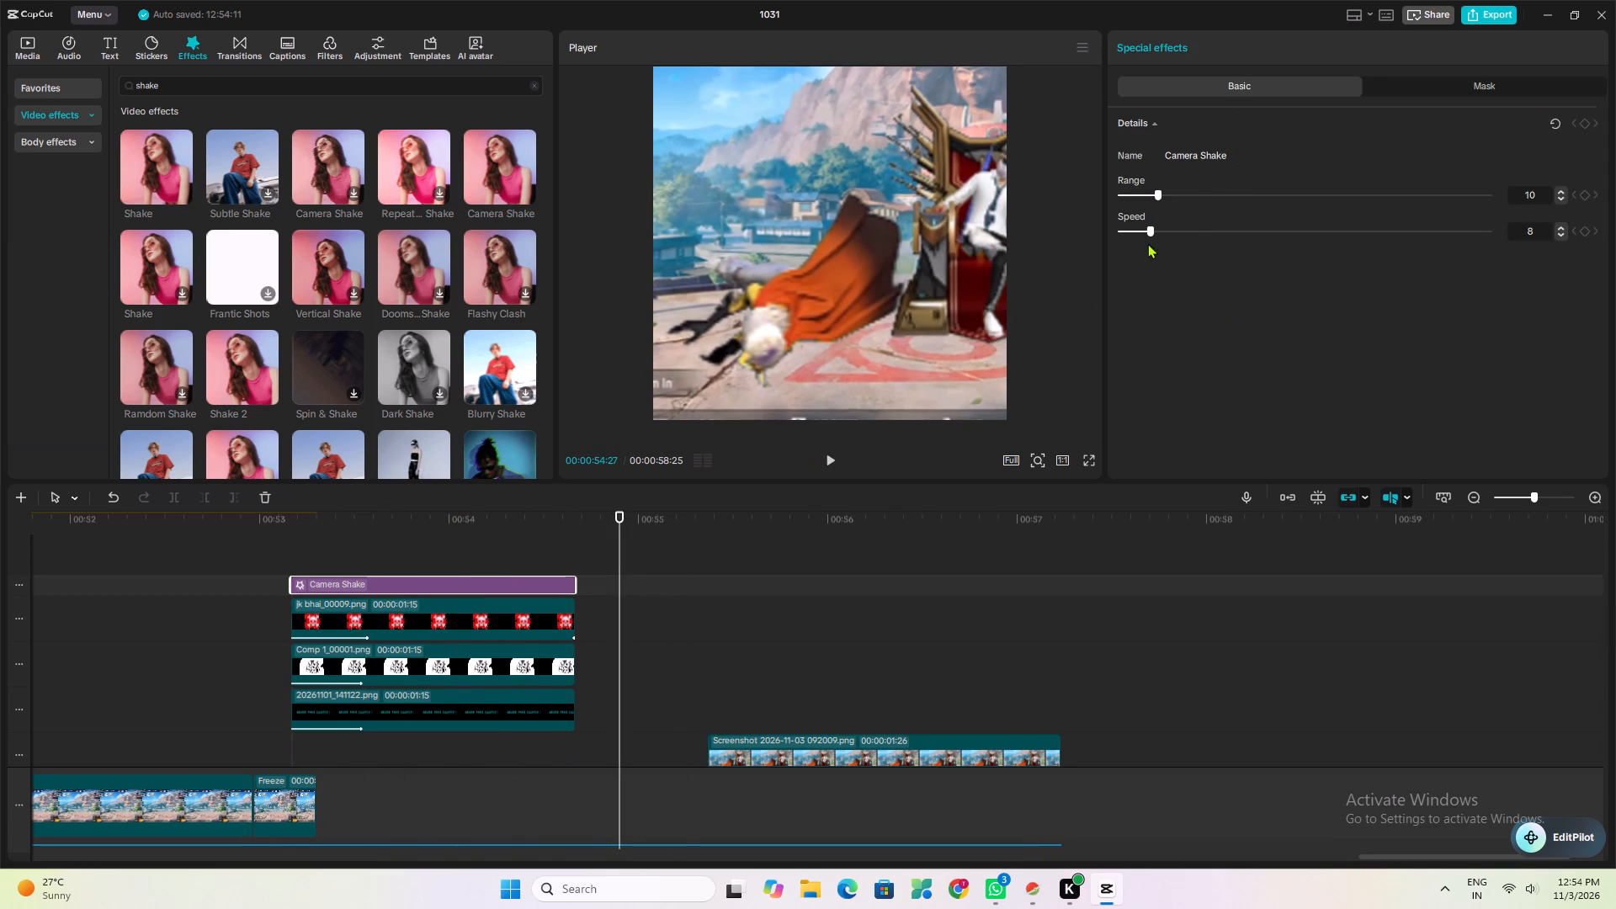
pyautogui.click(1191, 186)
pyautogui.click(1184, 229)
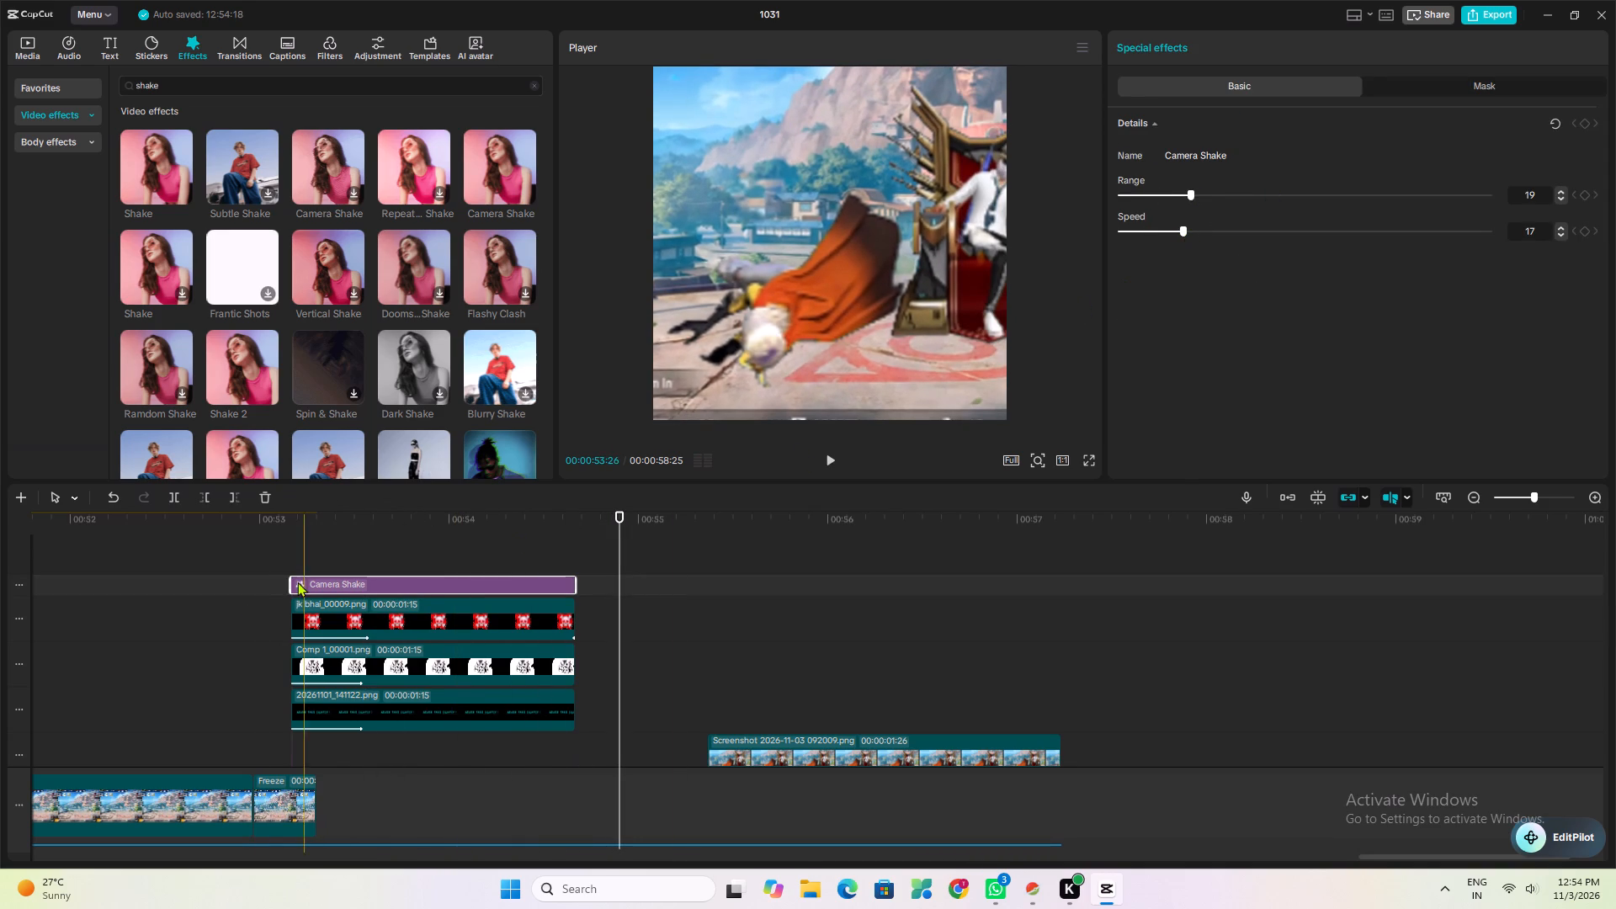
# Play back repeatedly from just before the overlays to check the Camera Shake over the caption, troll face and skull.
pyautogui.click(245, 606)
pyautogui.press('space')
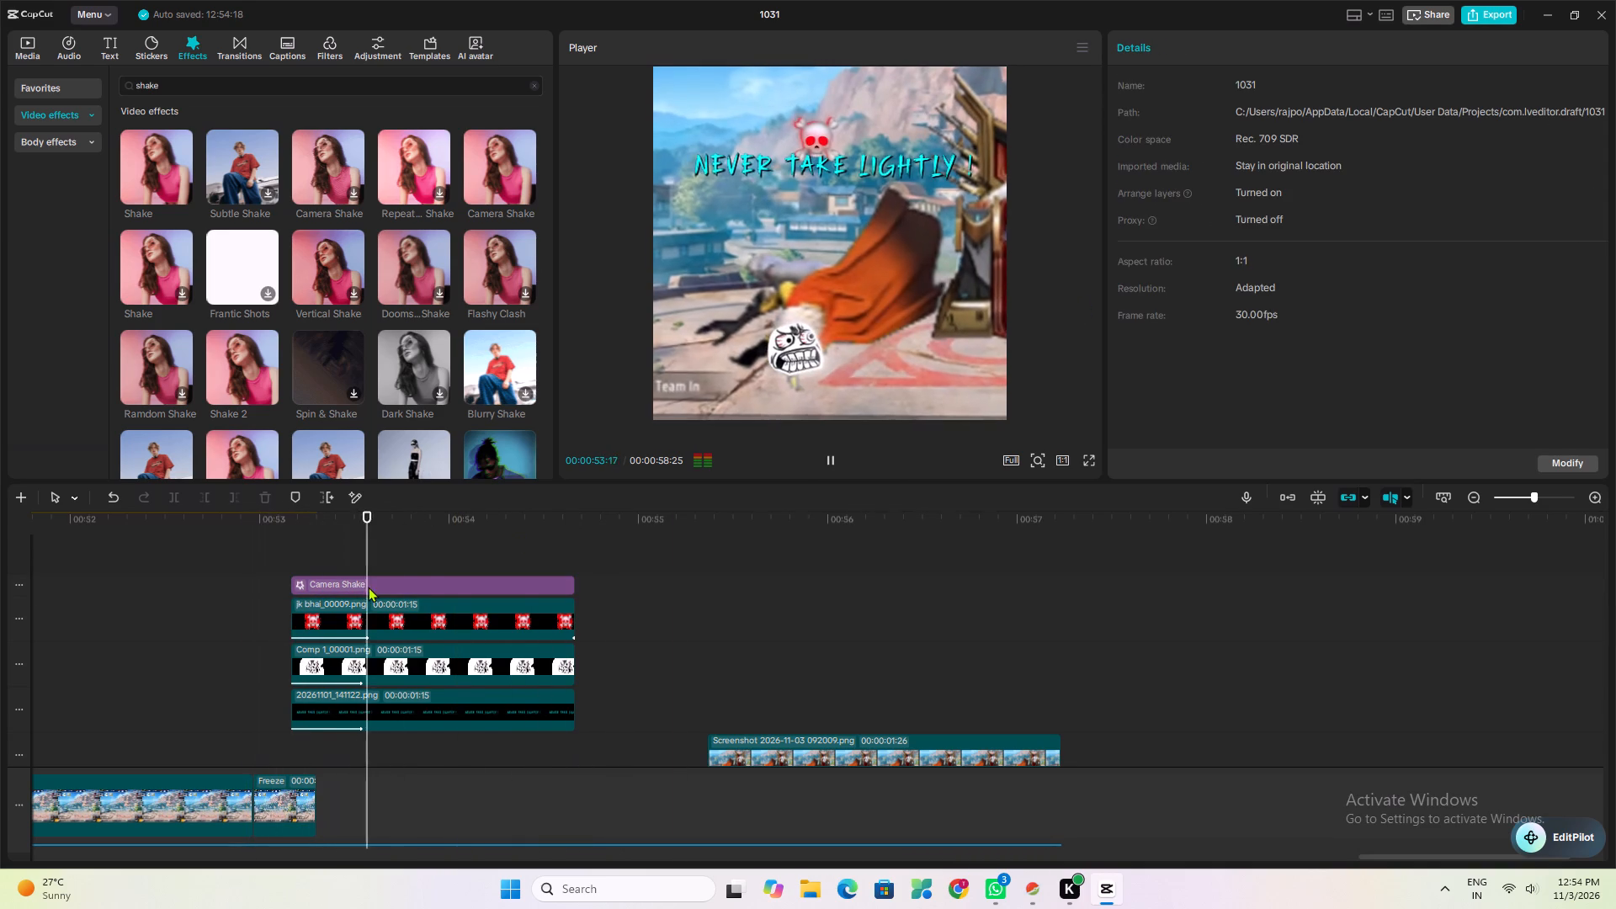
pyautogui.press('space')
pyautogui.click(281, 609)
pyautogui.press('space')
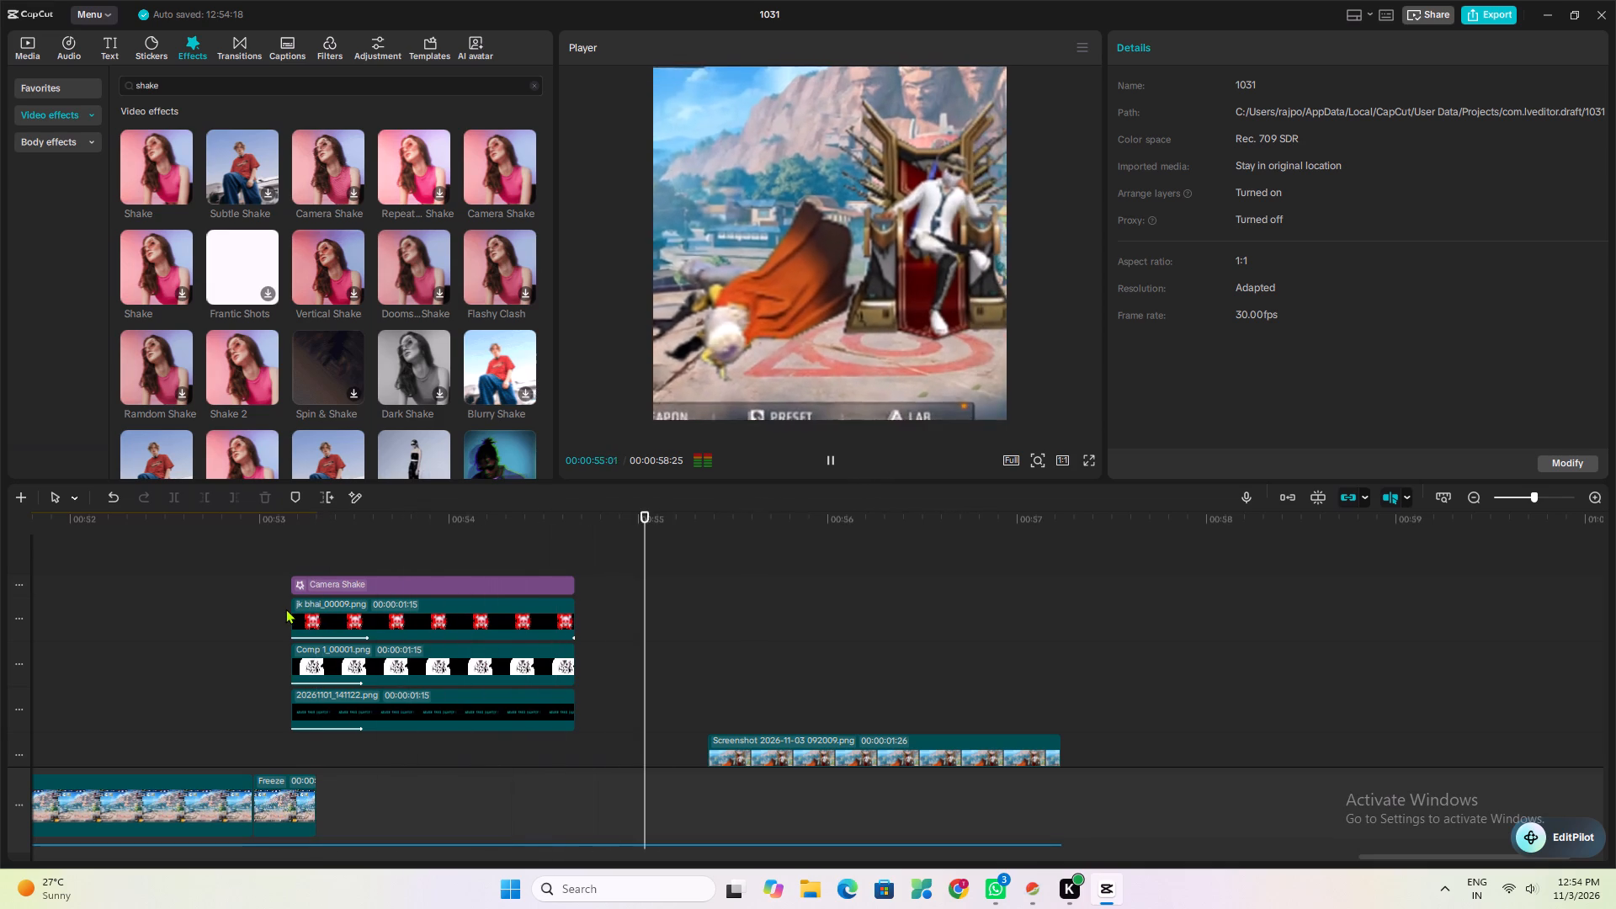
pyautogui.click(285, 609)
pyautogui.press('space')
pyautogui.press('space')
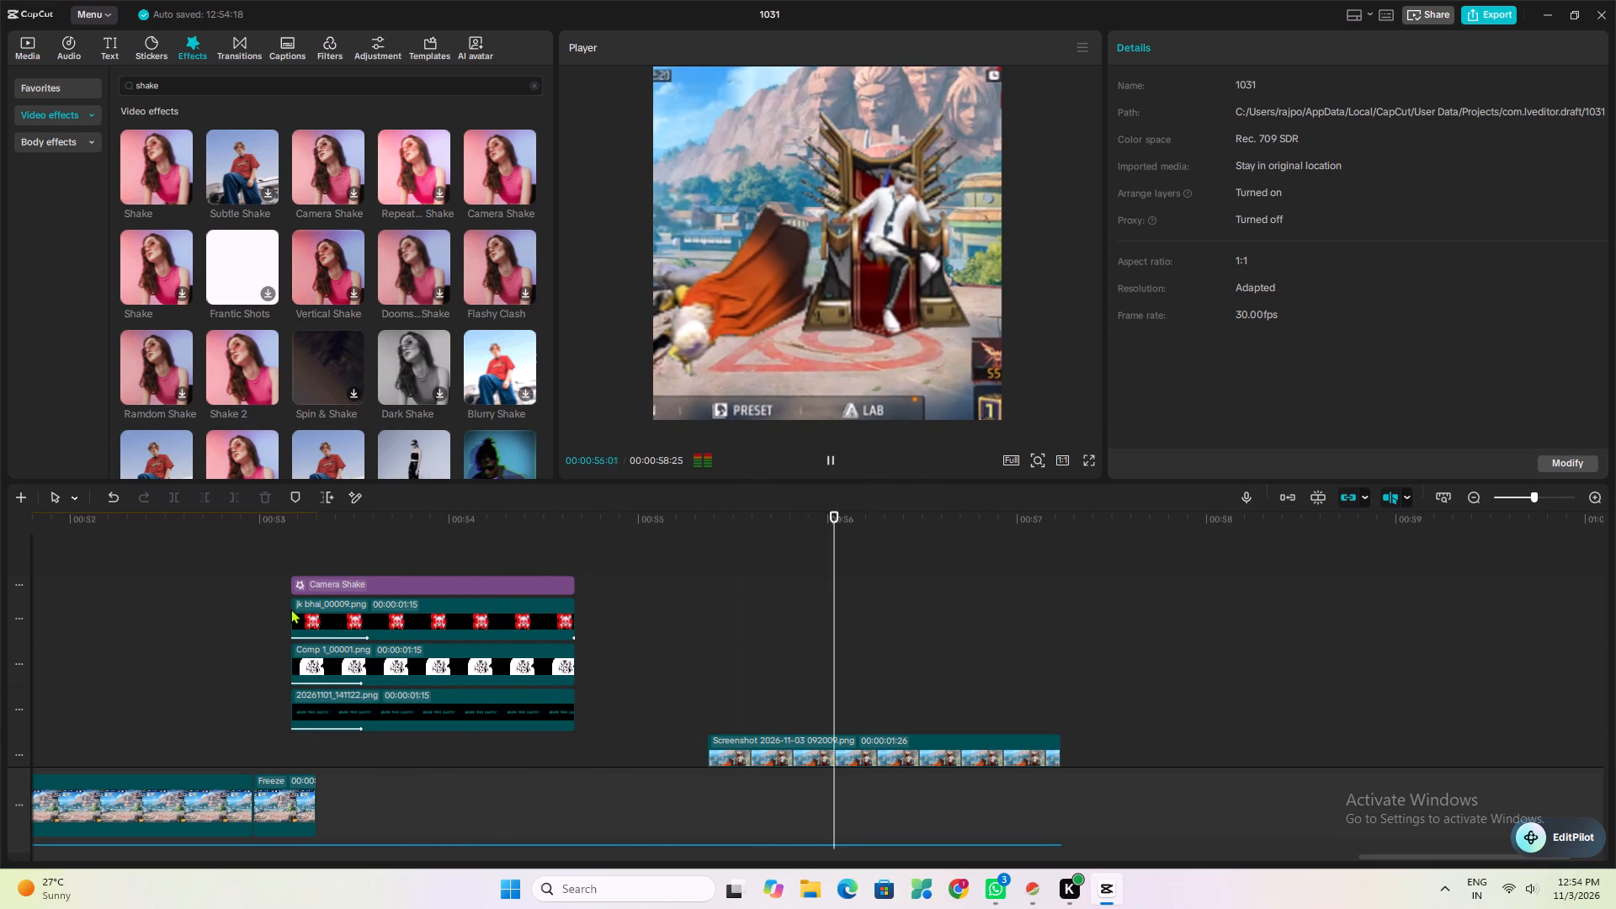
pyautogui.click(267, 625)
pyautogui.press('space')
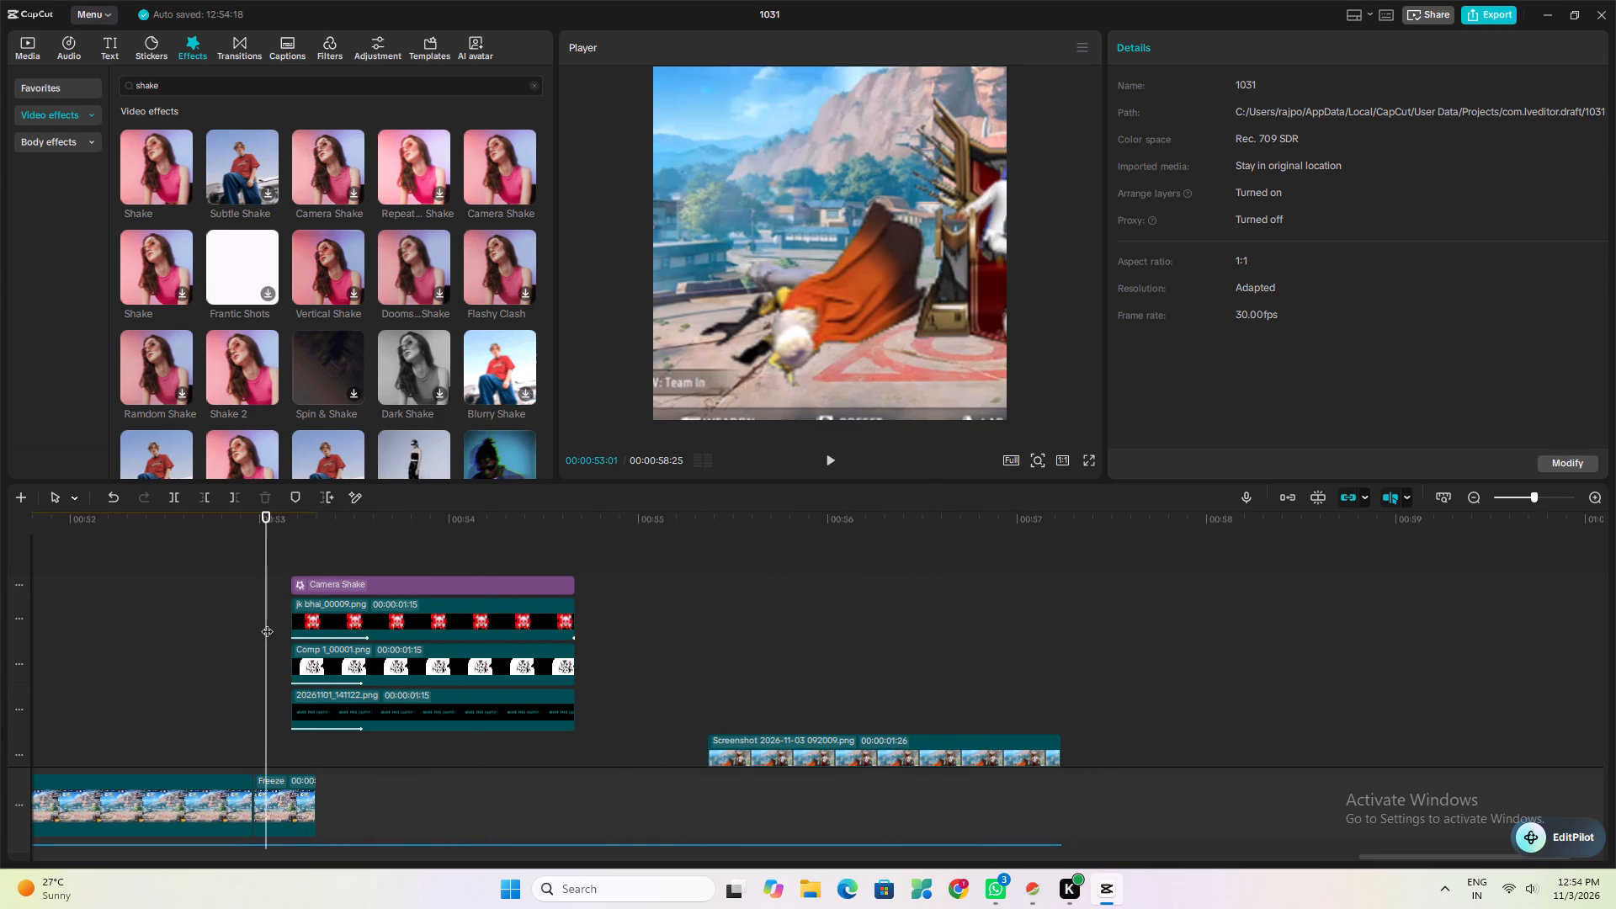
pyautogui.press('space')
pyautogui.press('space')
pyautogui.press('space')
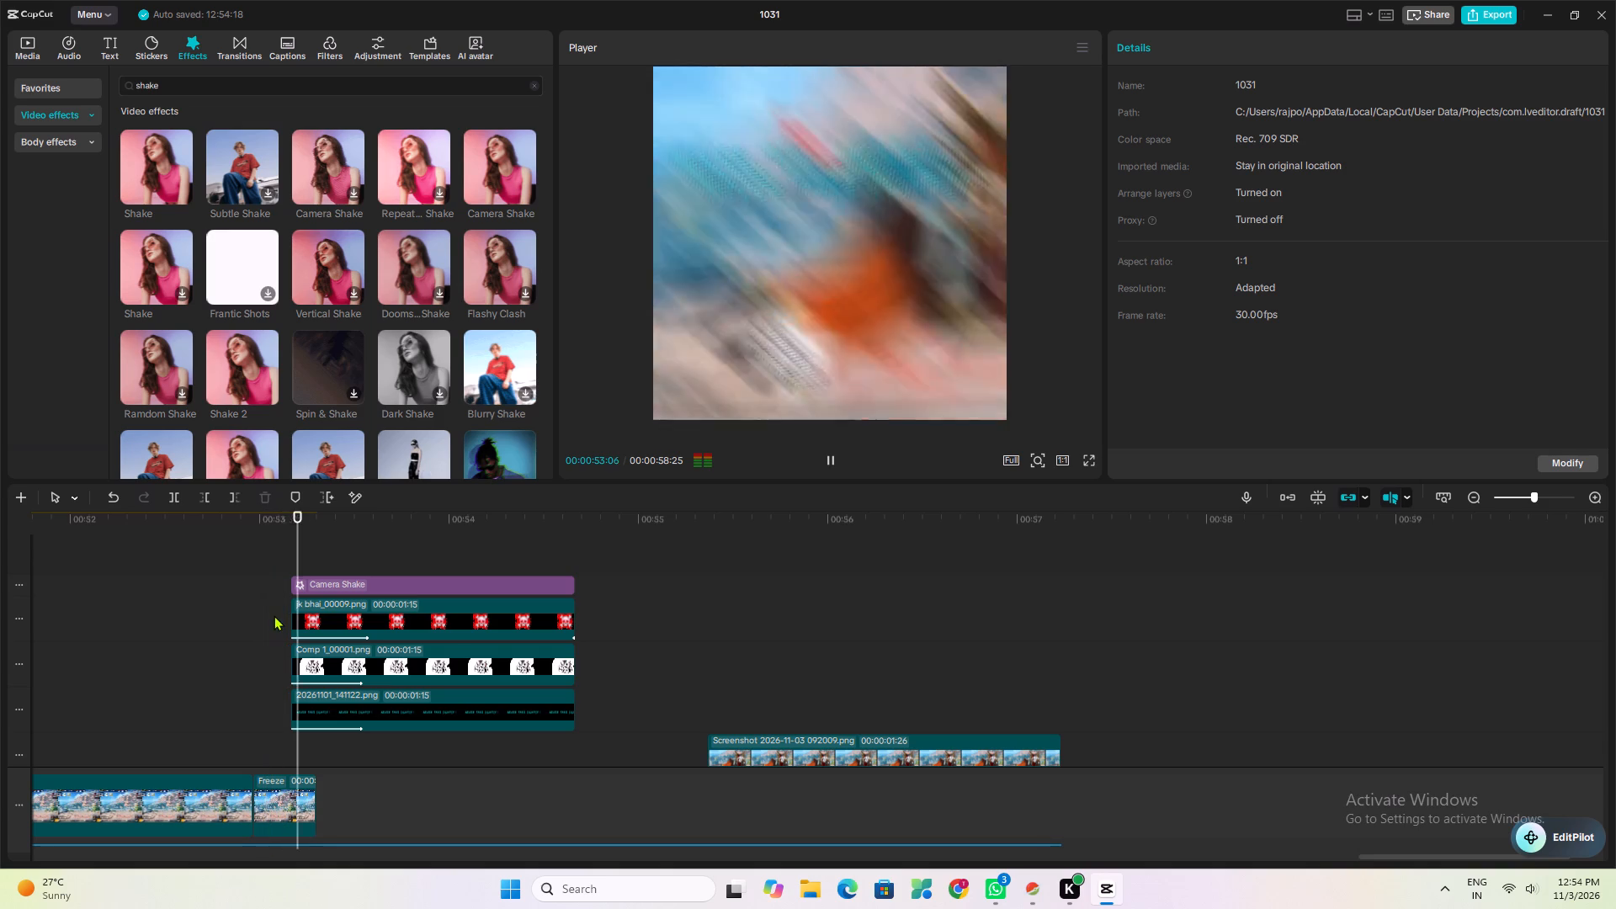
pyautogui.press('space')
# Add the Shake effect above Camera Shake from the overlays' start, with strength 7 and speed 9.
pyautogui.moveTo(158, 150); pyautogui.dragTo(293, 561)
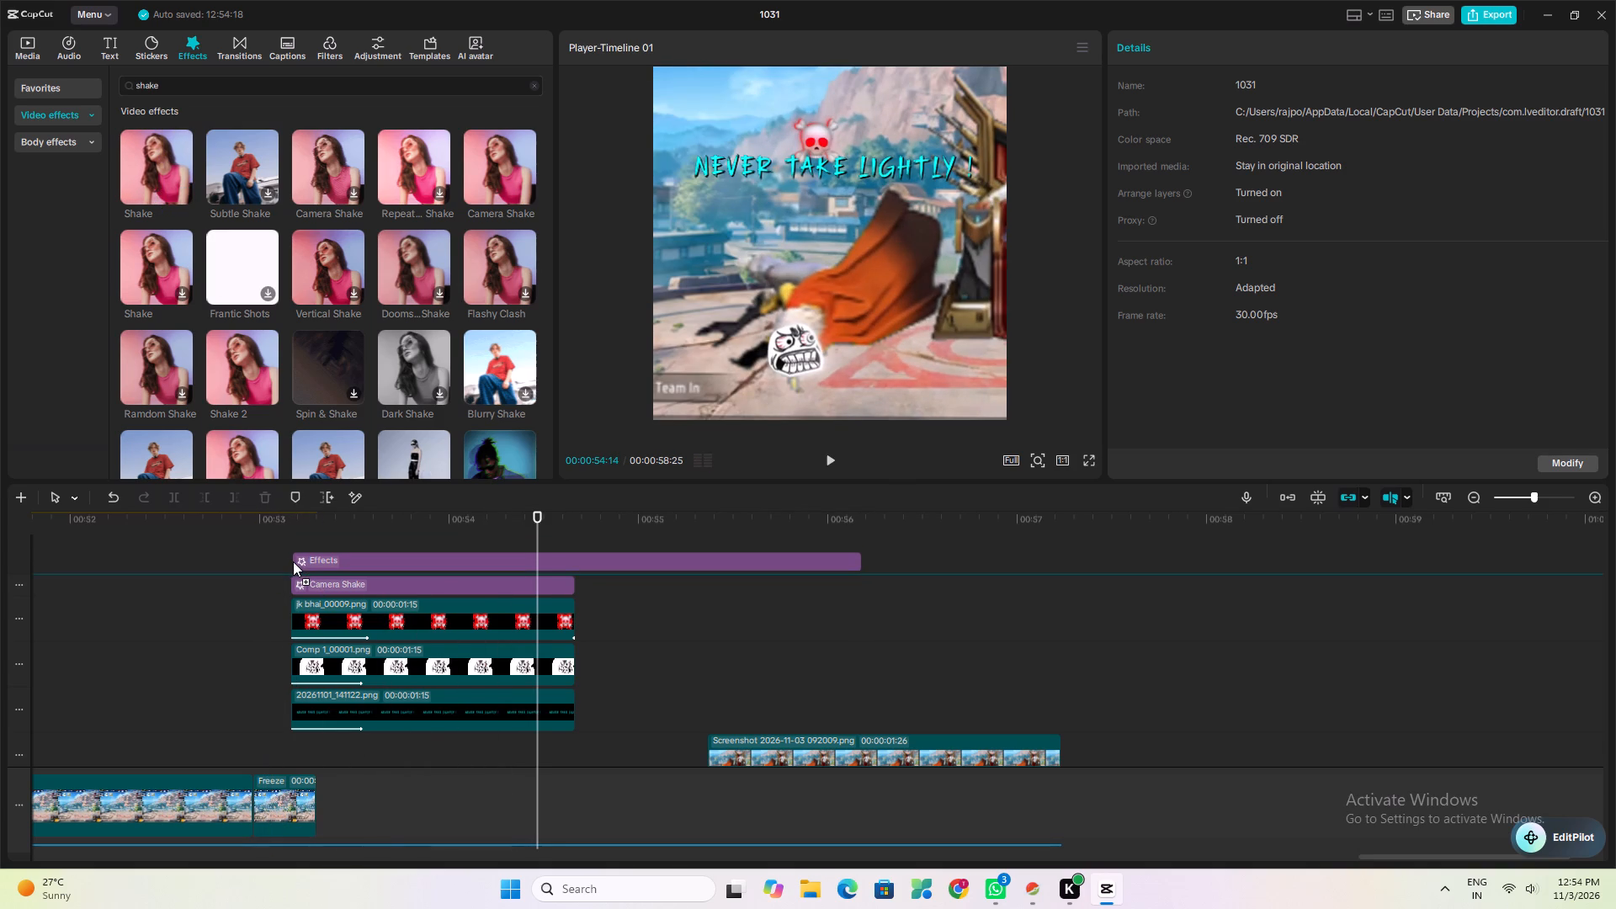
pyautogui.moveTo(293, 561); pyautogui.dragTo(290, 564)
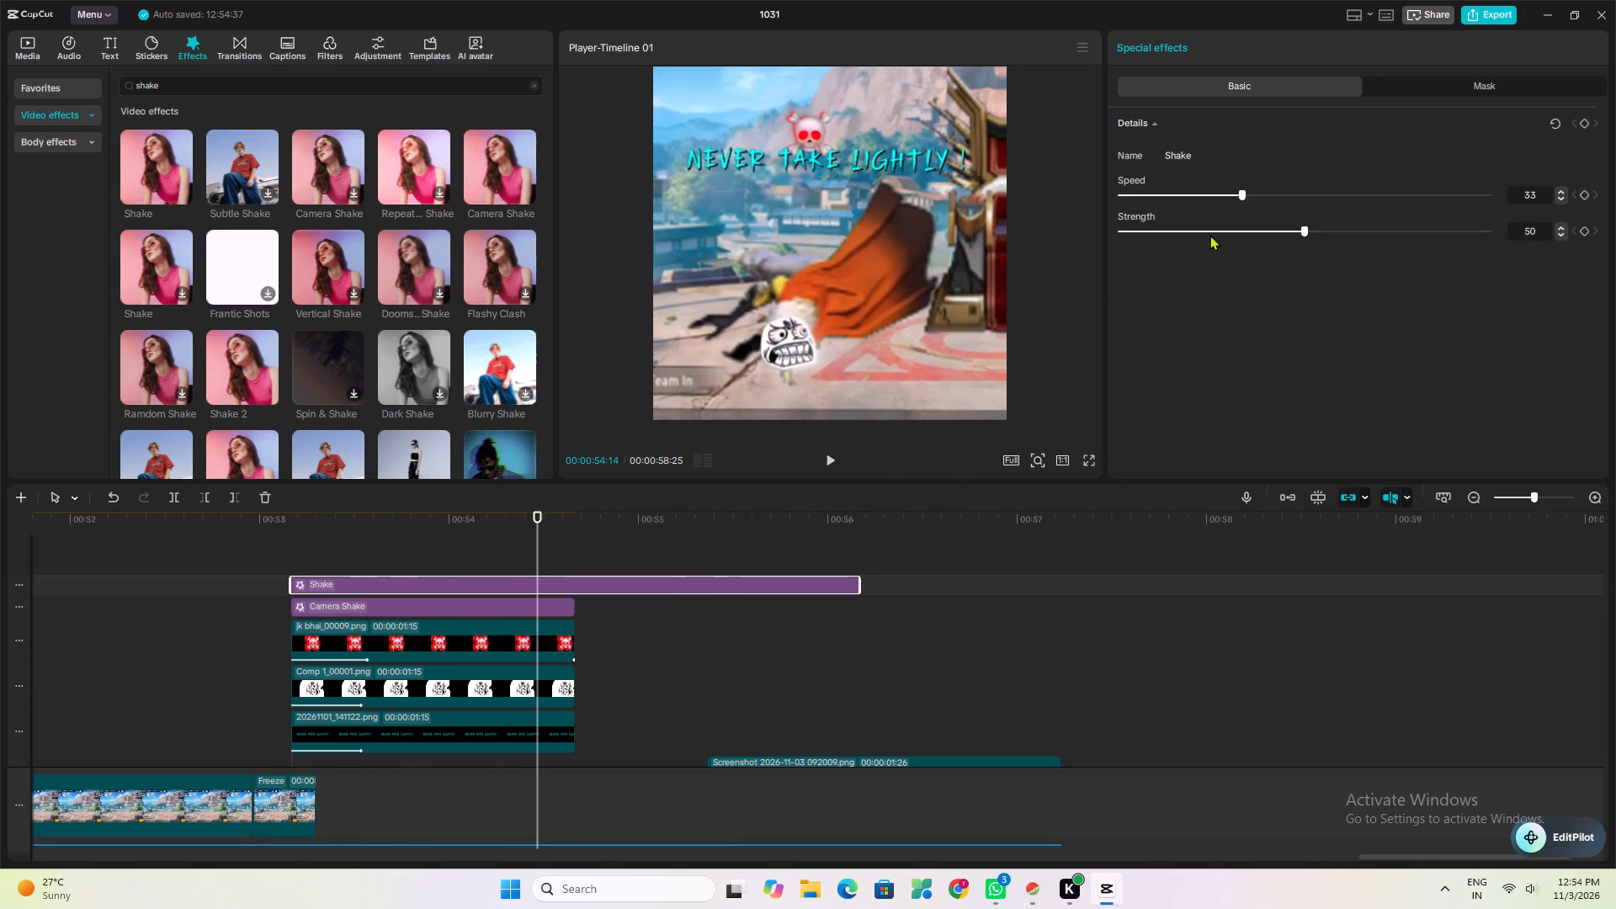
pyautogui.moveTo(1298, 231); pyautogui.dragTo(1169, 290)
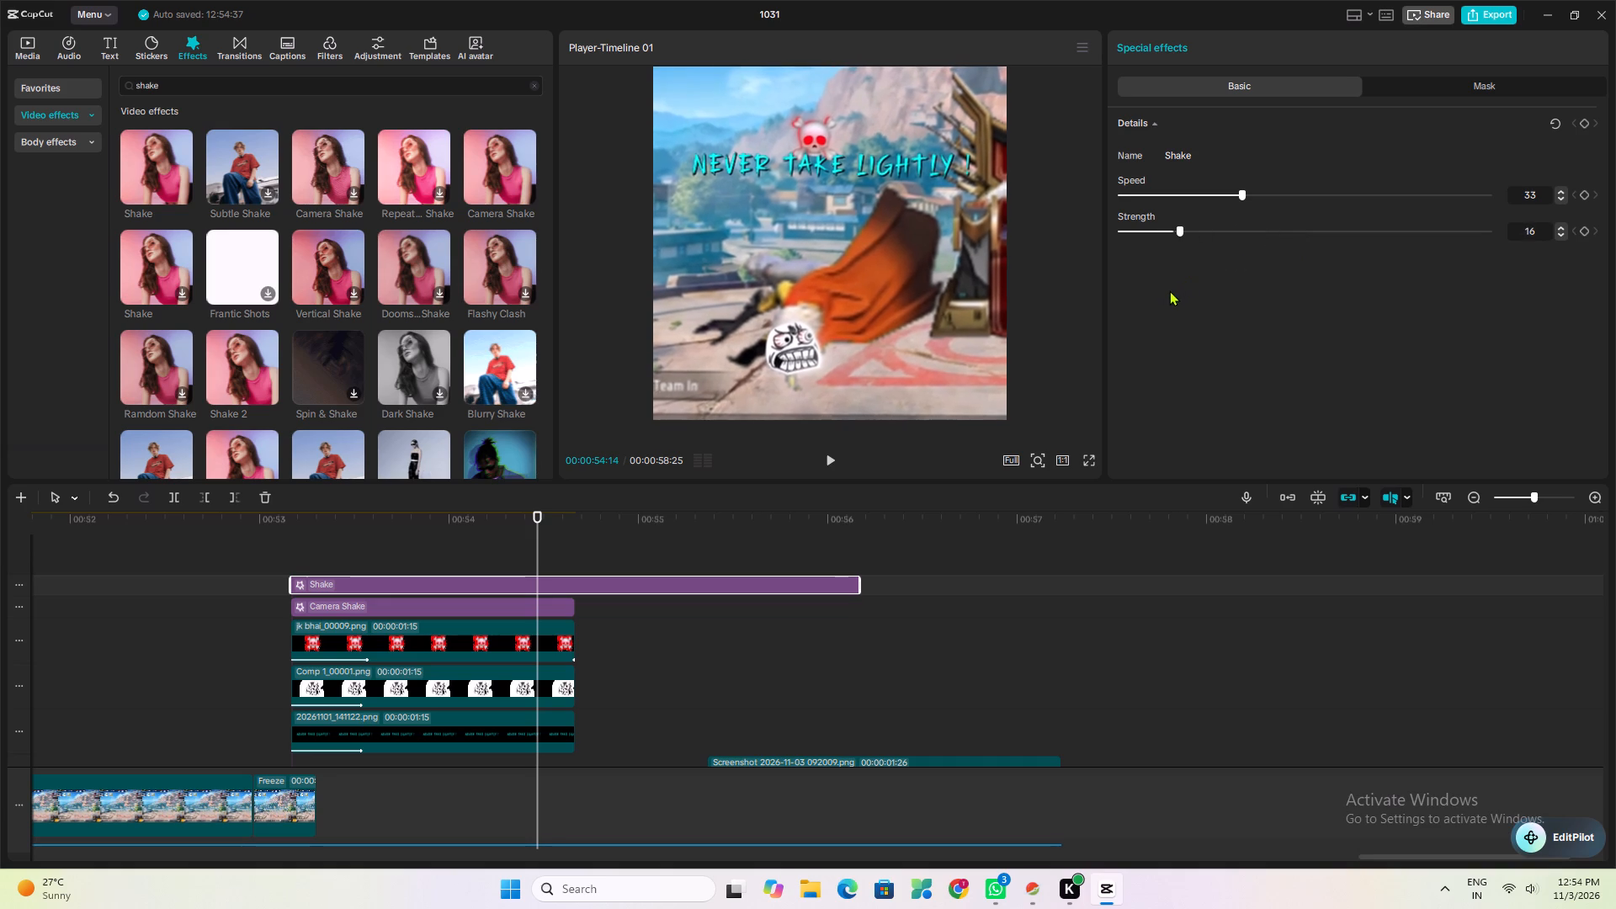
pyautogui.moveTo(1169, 290); pyautogui.dragTo(1147, 309)
pyautogui.moveTo(1237, 194); pyautogui.dragTo(1163, 221)
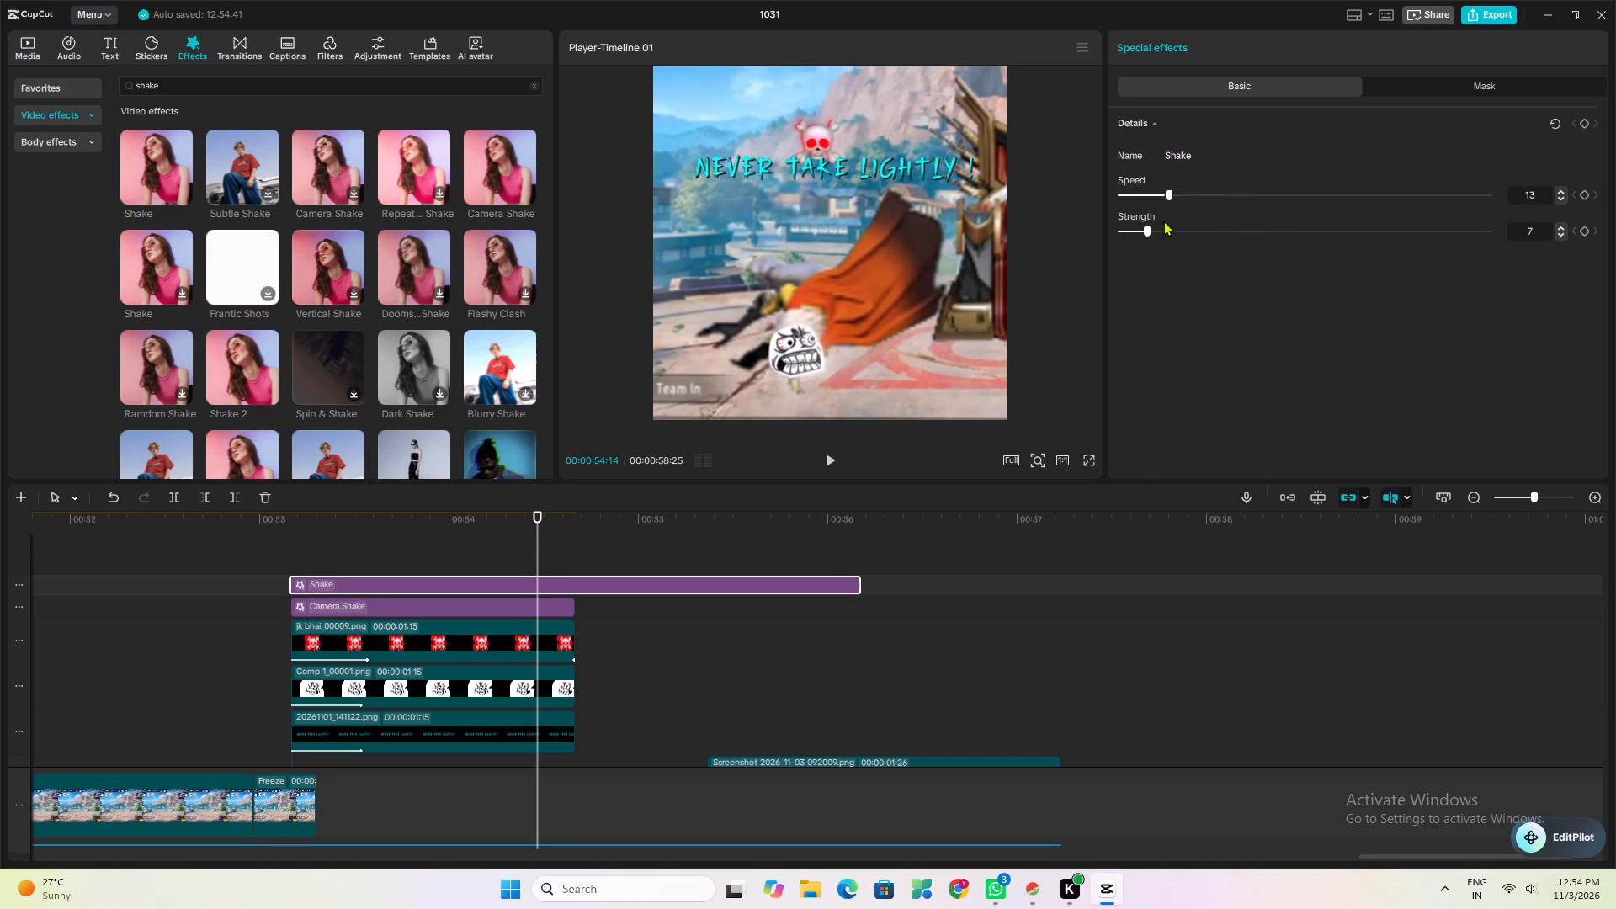
pyautogui.moveTo(1163, 221); pyautogui.dragTo(1154, 226)
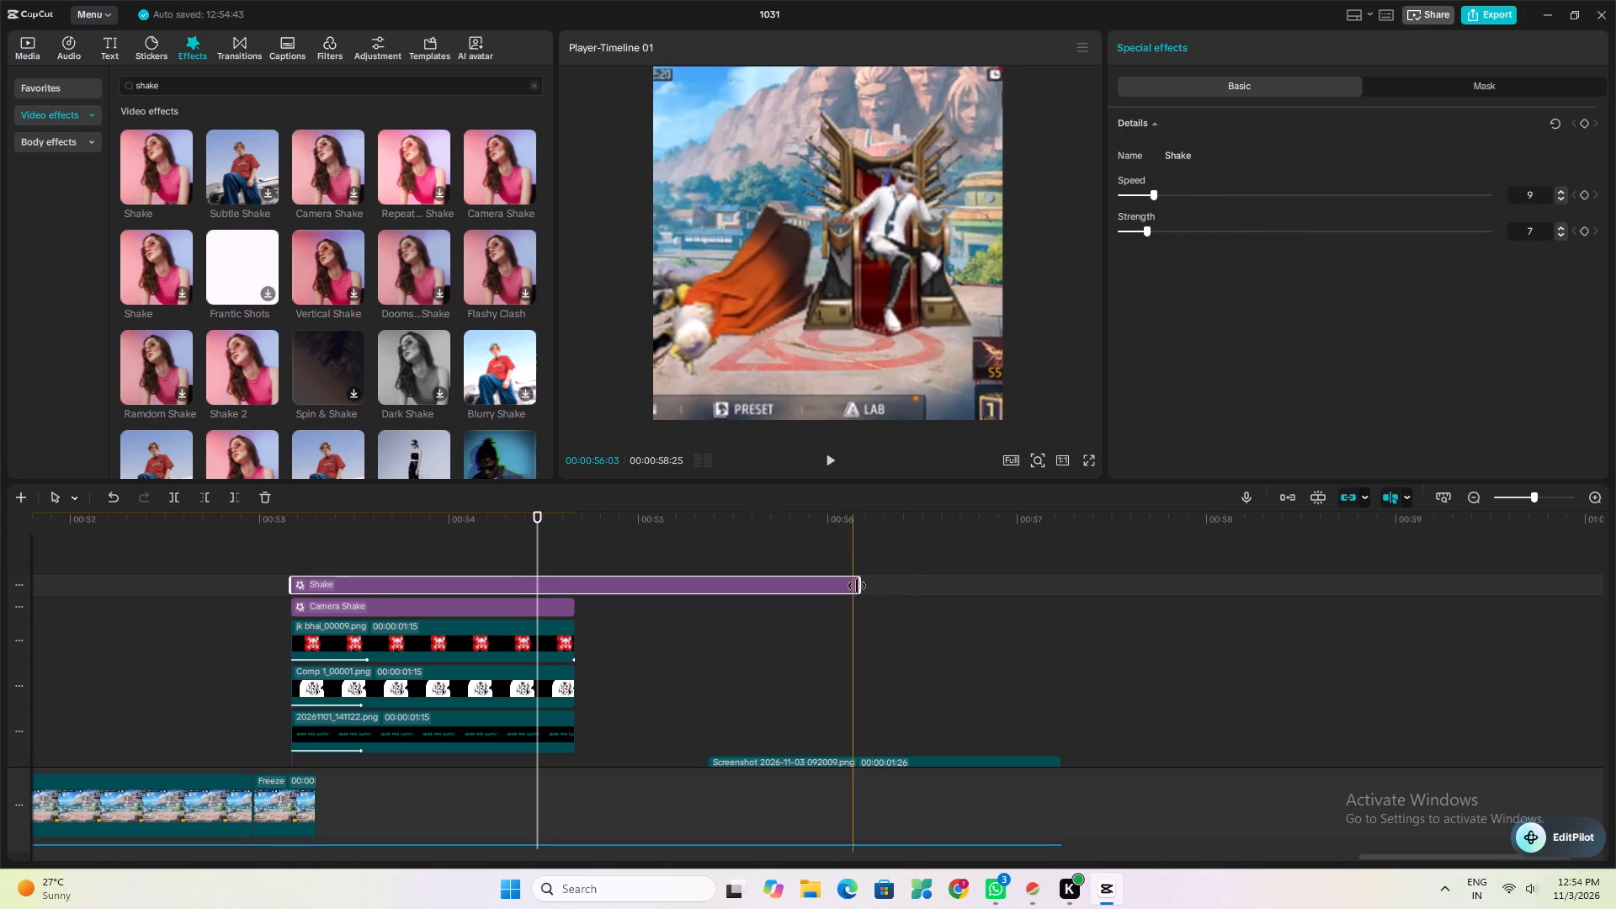
# Trim the end of the Shake effect to the end of the overlays and play back the combined shake.
pyautogui.moveTo(858, 586); pyautogui.dragTo(572, 674)
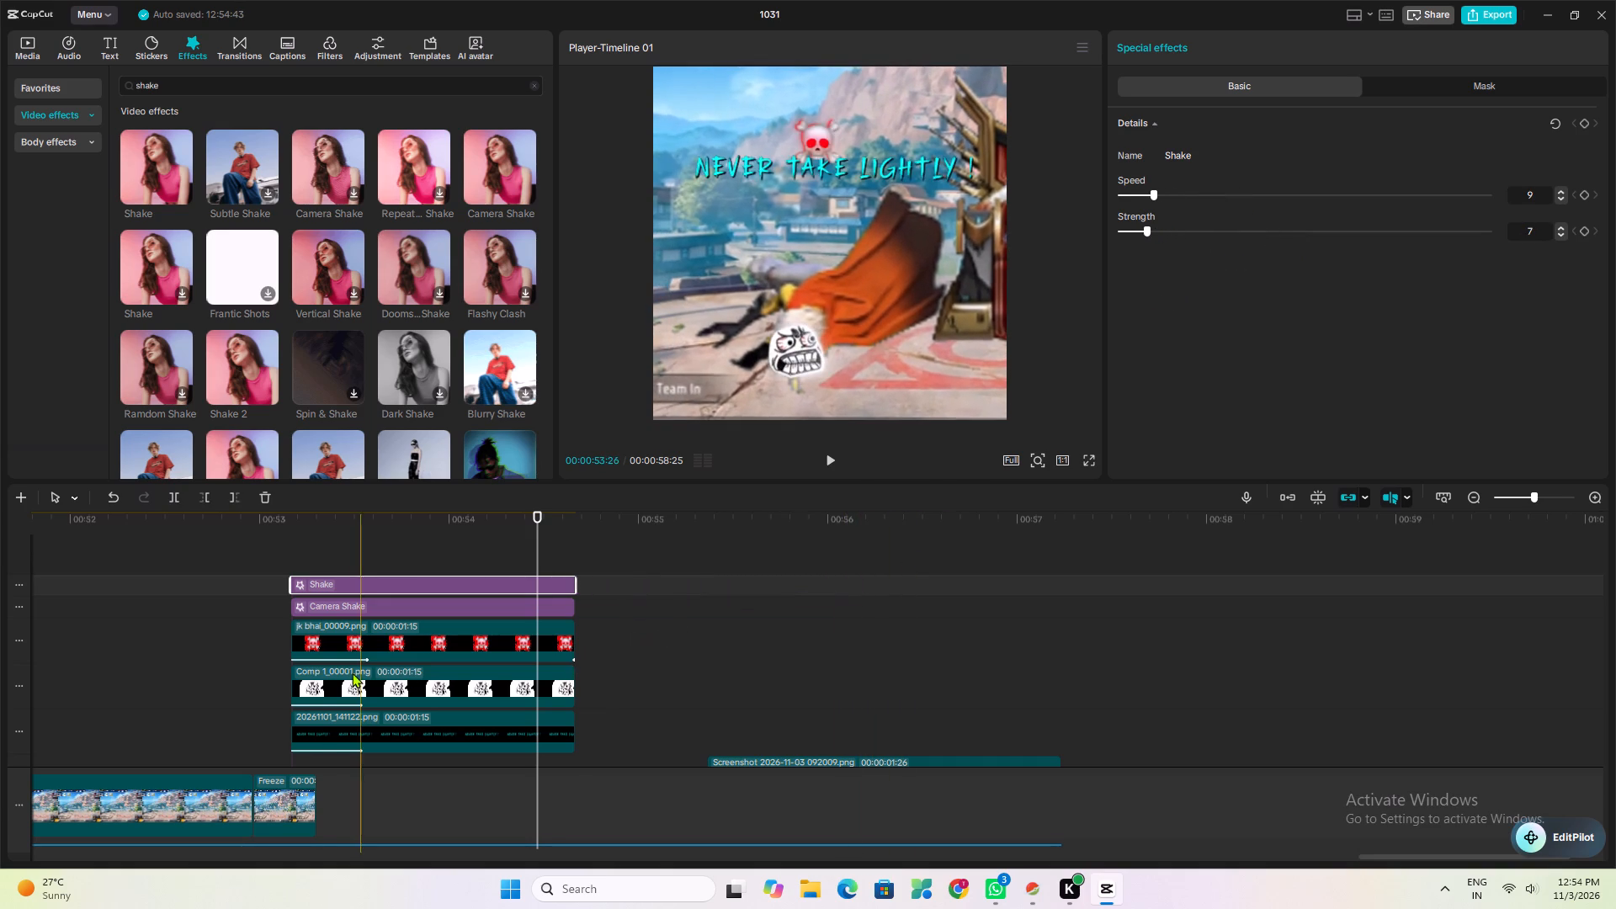
pyautogui.click(271, 656)
pyautogui.press('space')
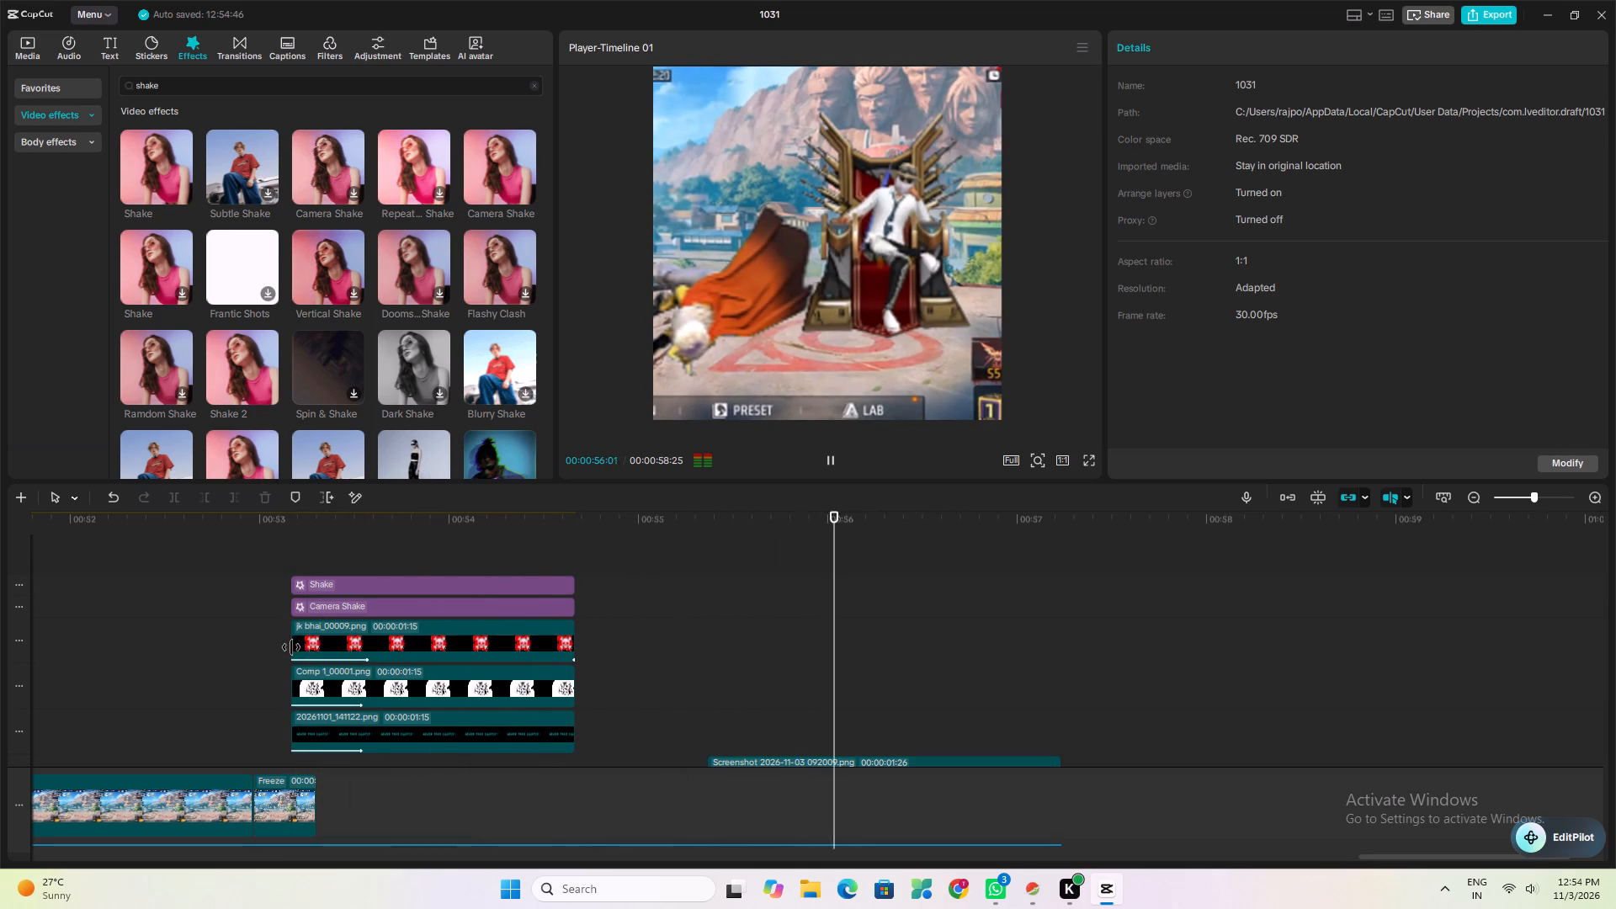
pyautogui.click(279, 647)
pyautogui.press('space')
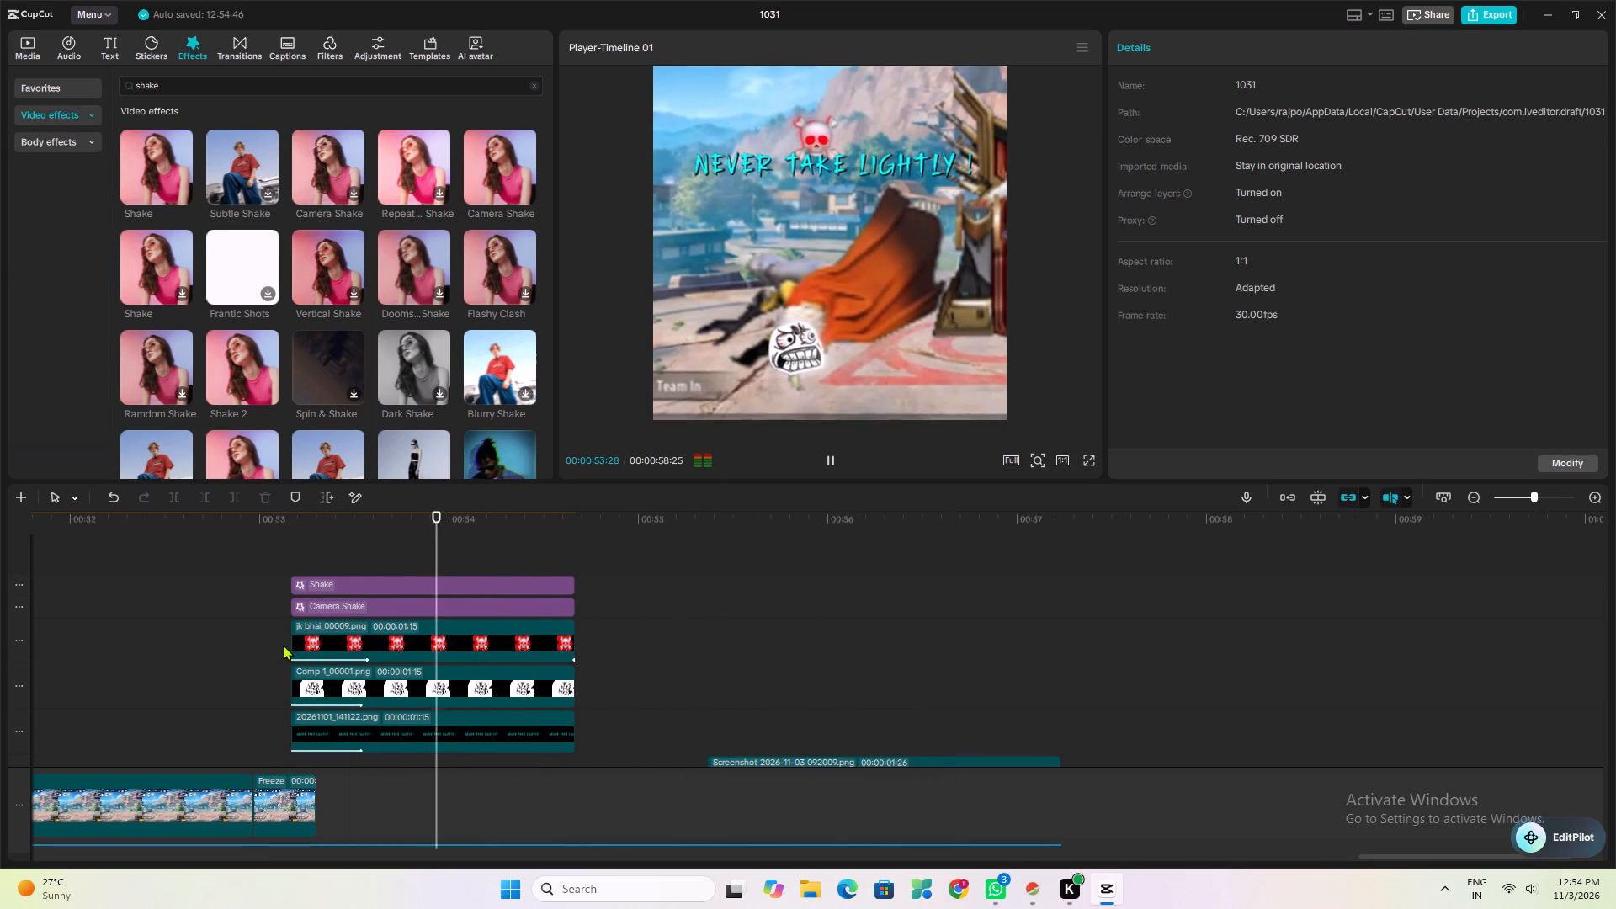
pyautogui.click(283, 645)
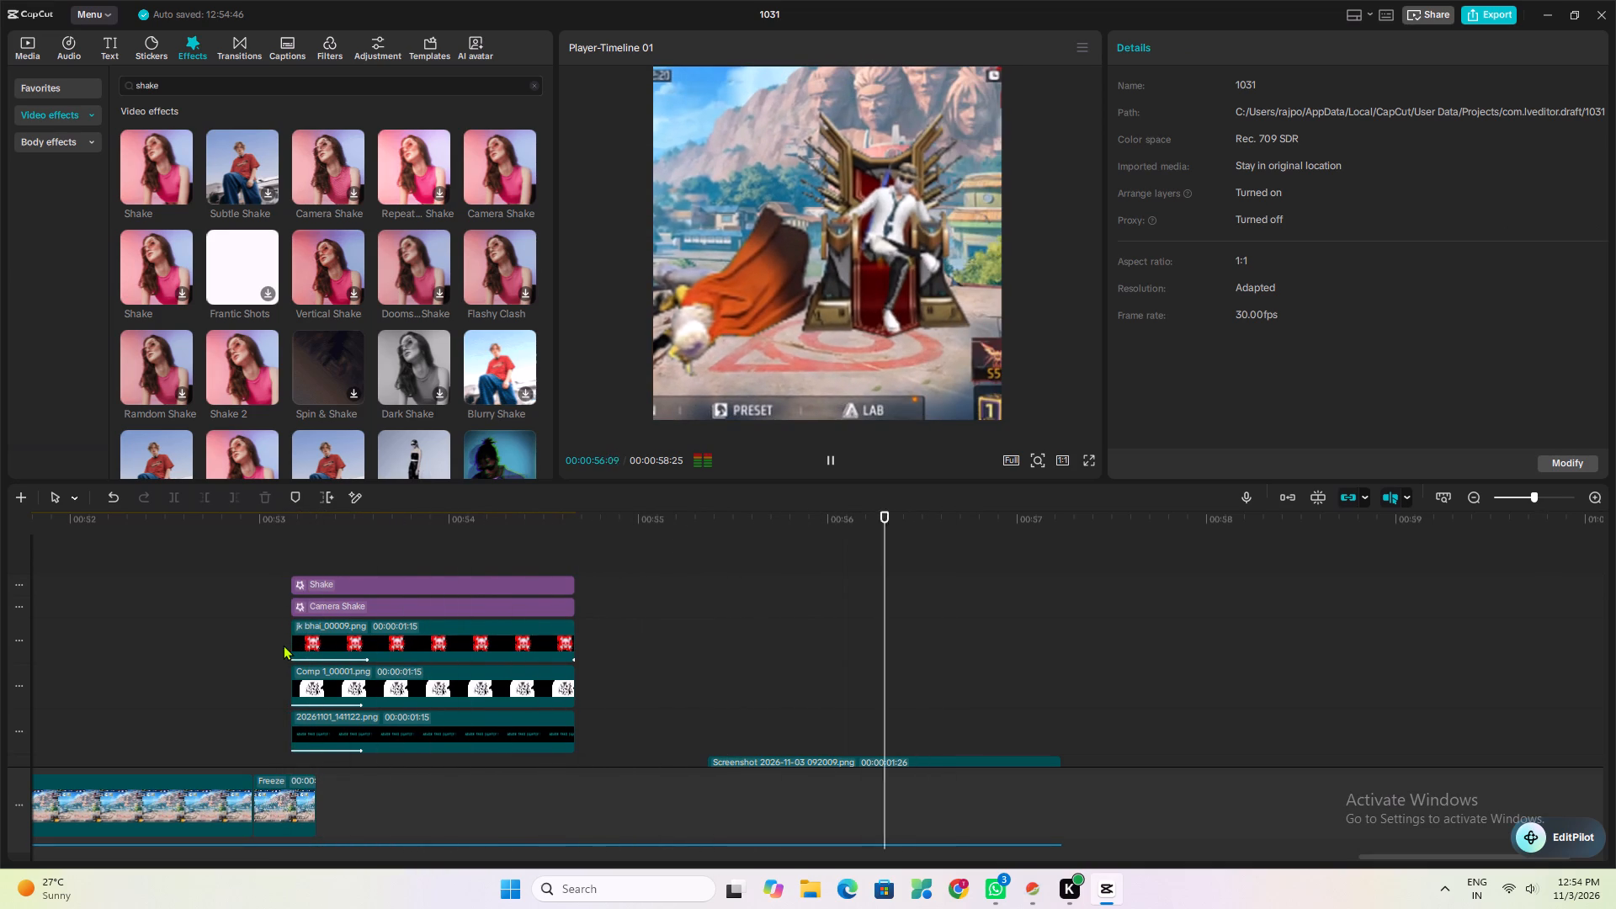
pyautogui.press('space')
pyautogui.press('space')
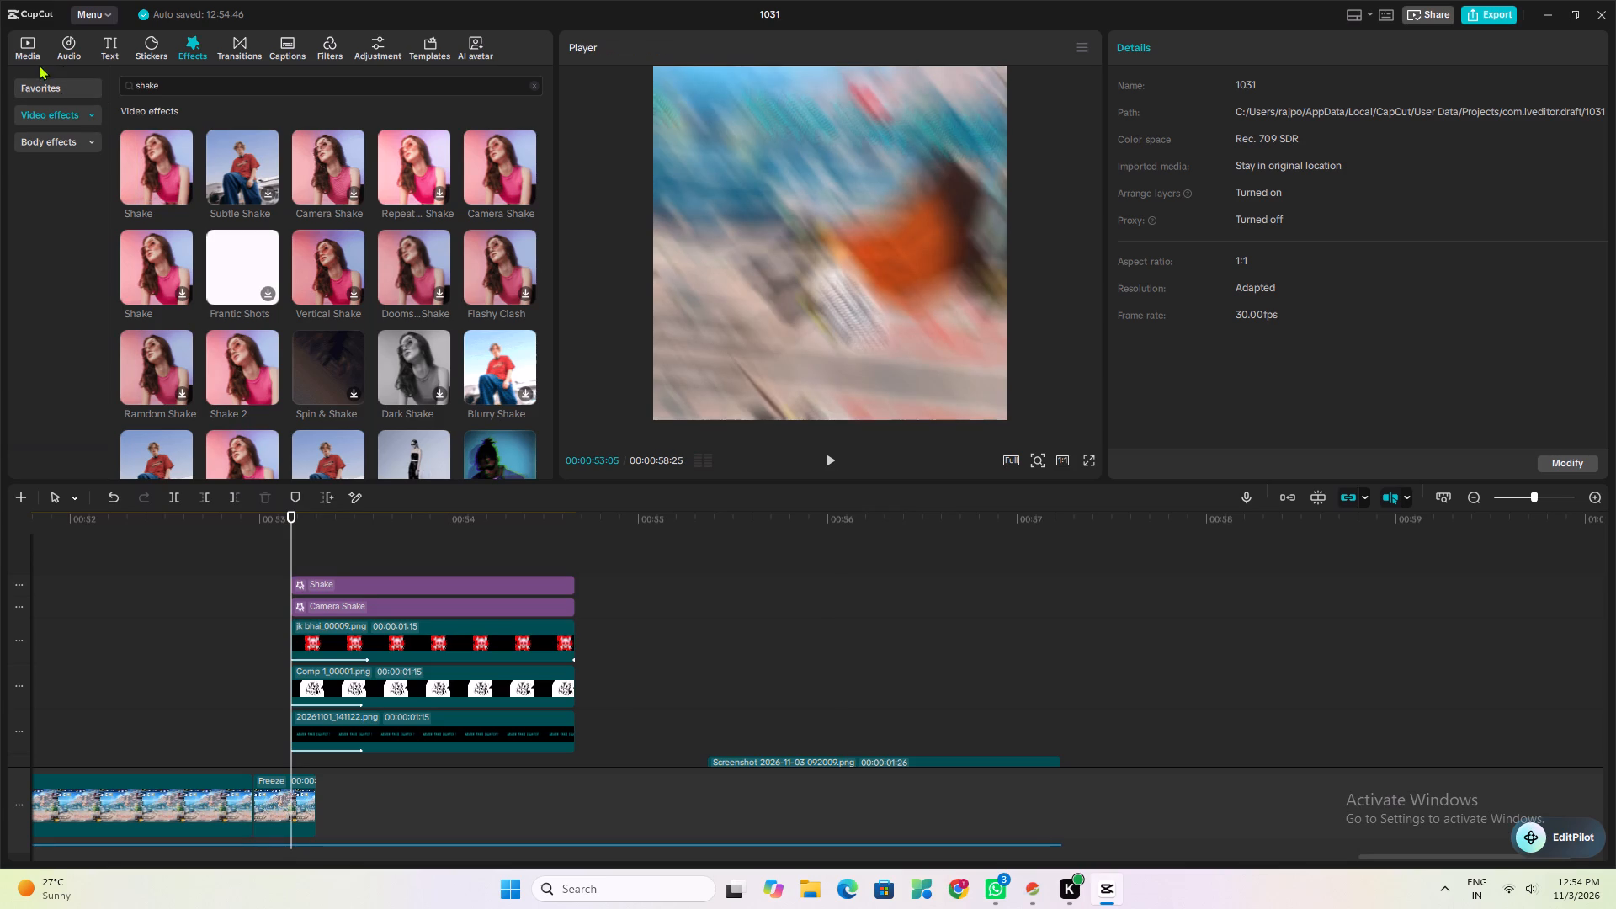
# Import the purple glow image from the text folder into the project media.
pyautogui.scroll(1, 66, 63)
pyautogui.click(12, 45)
pyautogui.click(142, 82)
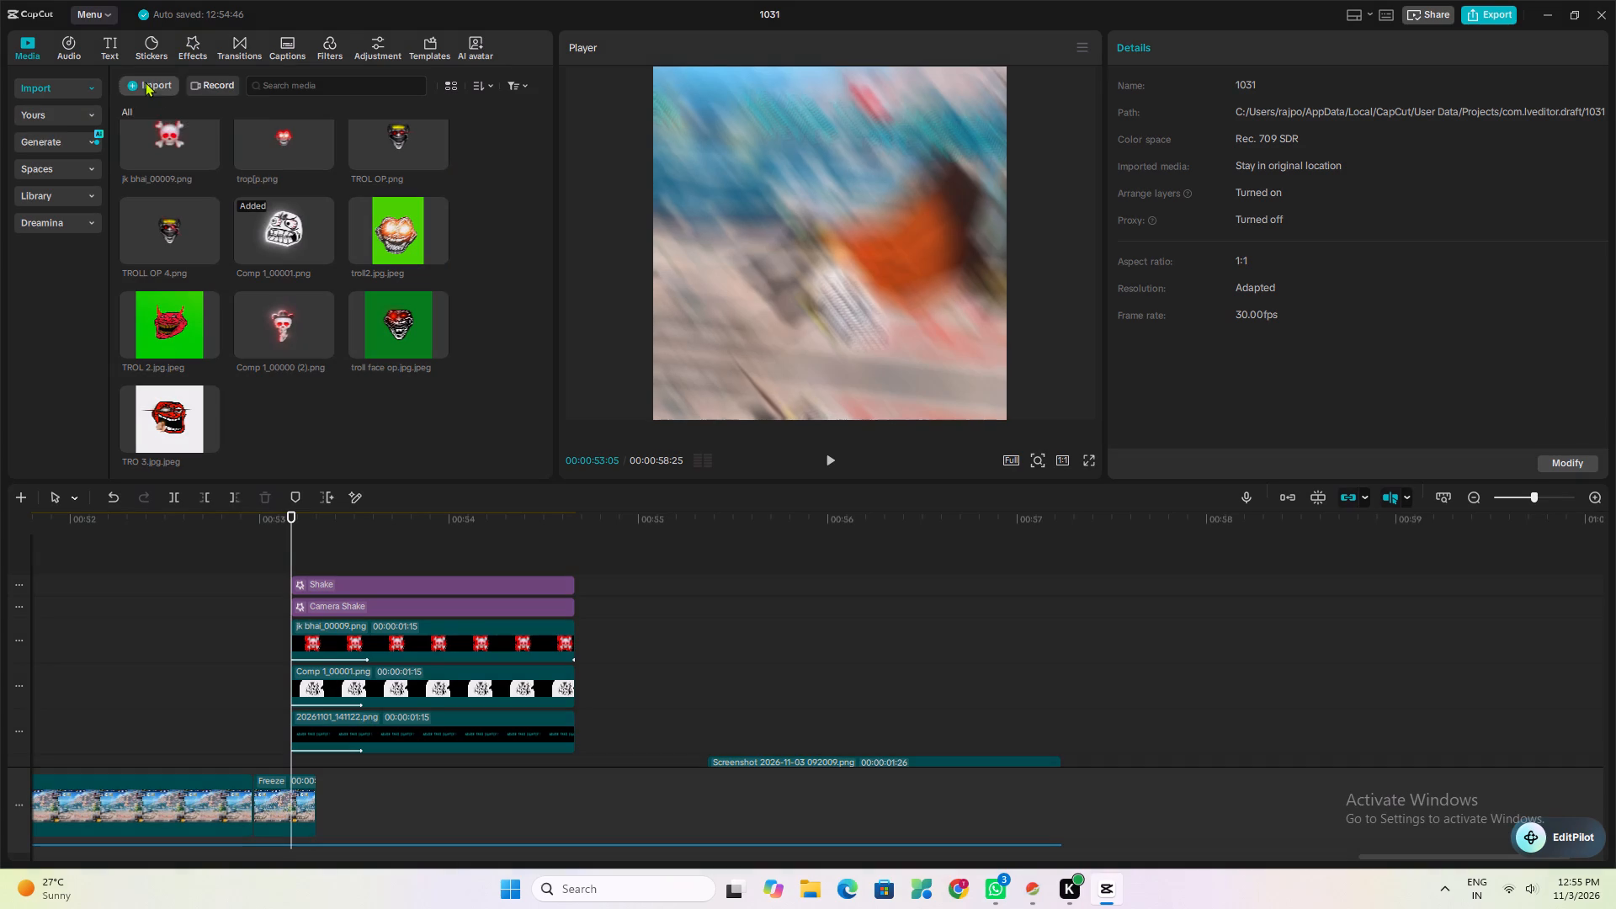
pyautogui.click(181, 113)
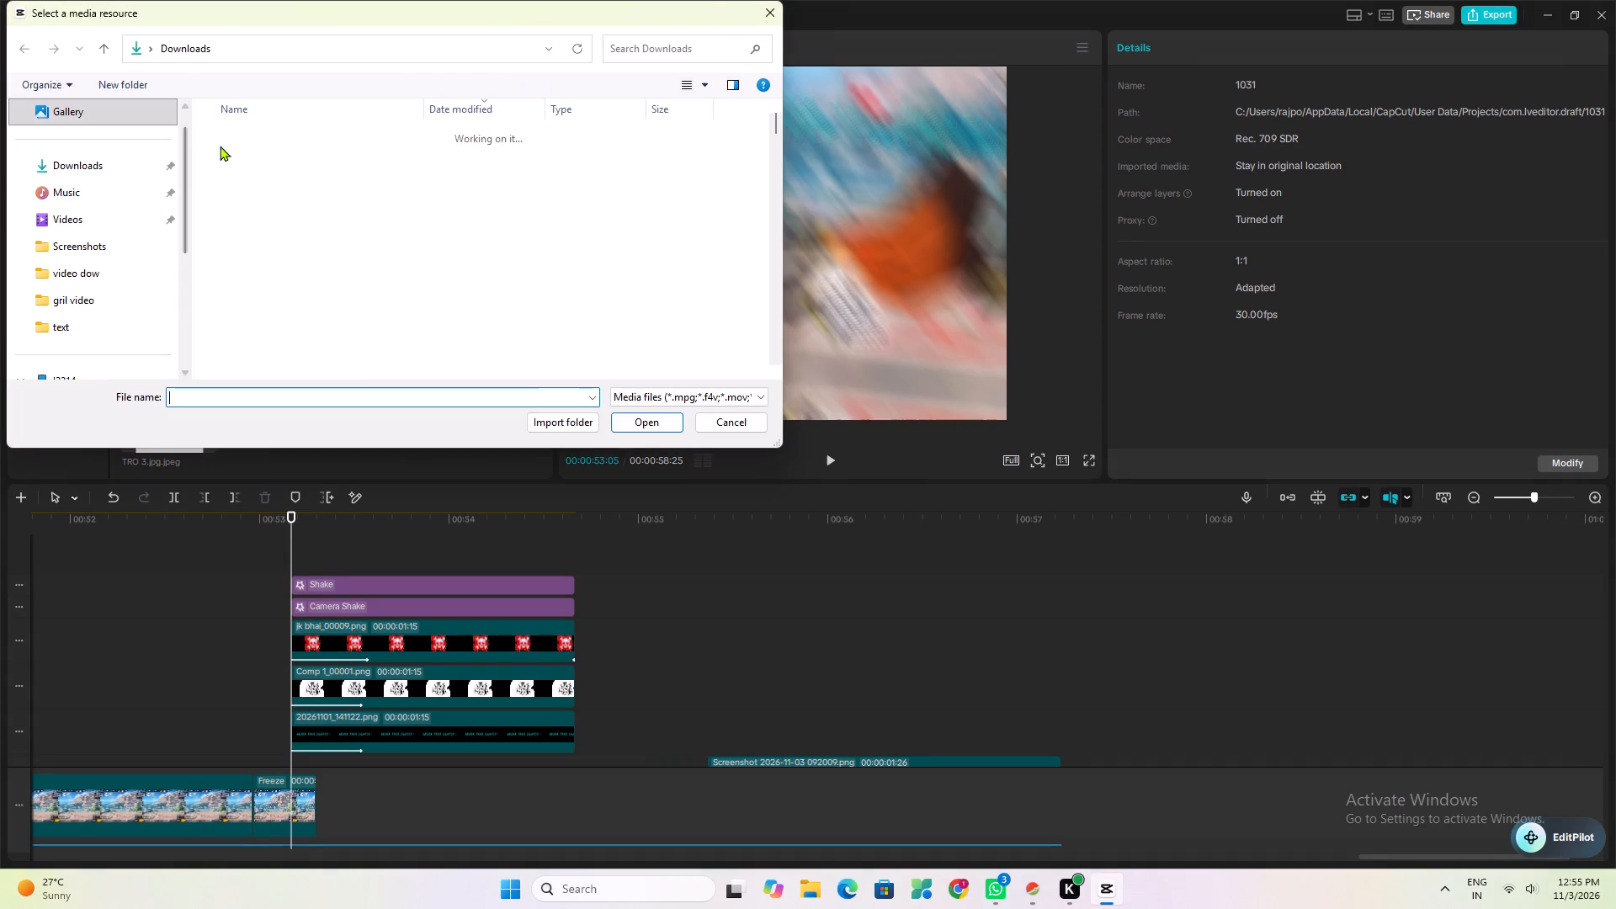
pyautogui.click(102, 109)
pyautogui.scroll(-2, 307, 196)
pyautogui.scroll(2, 327, 202)
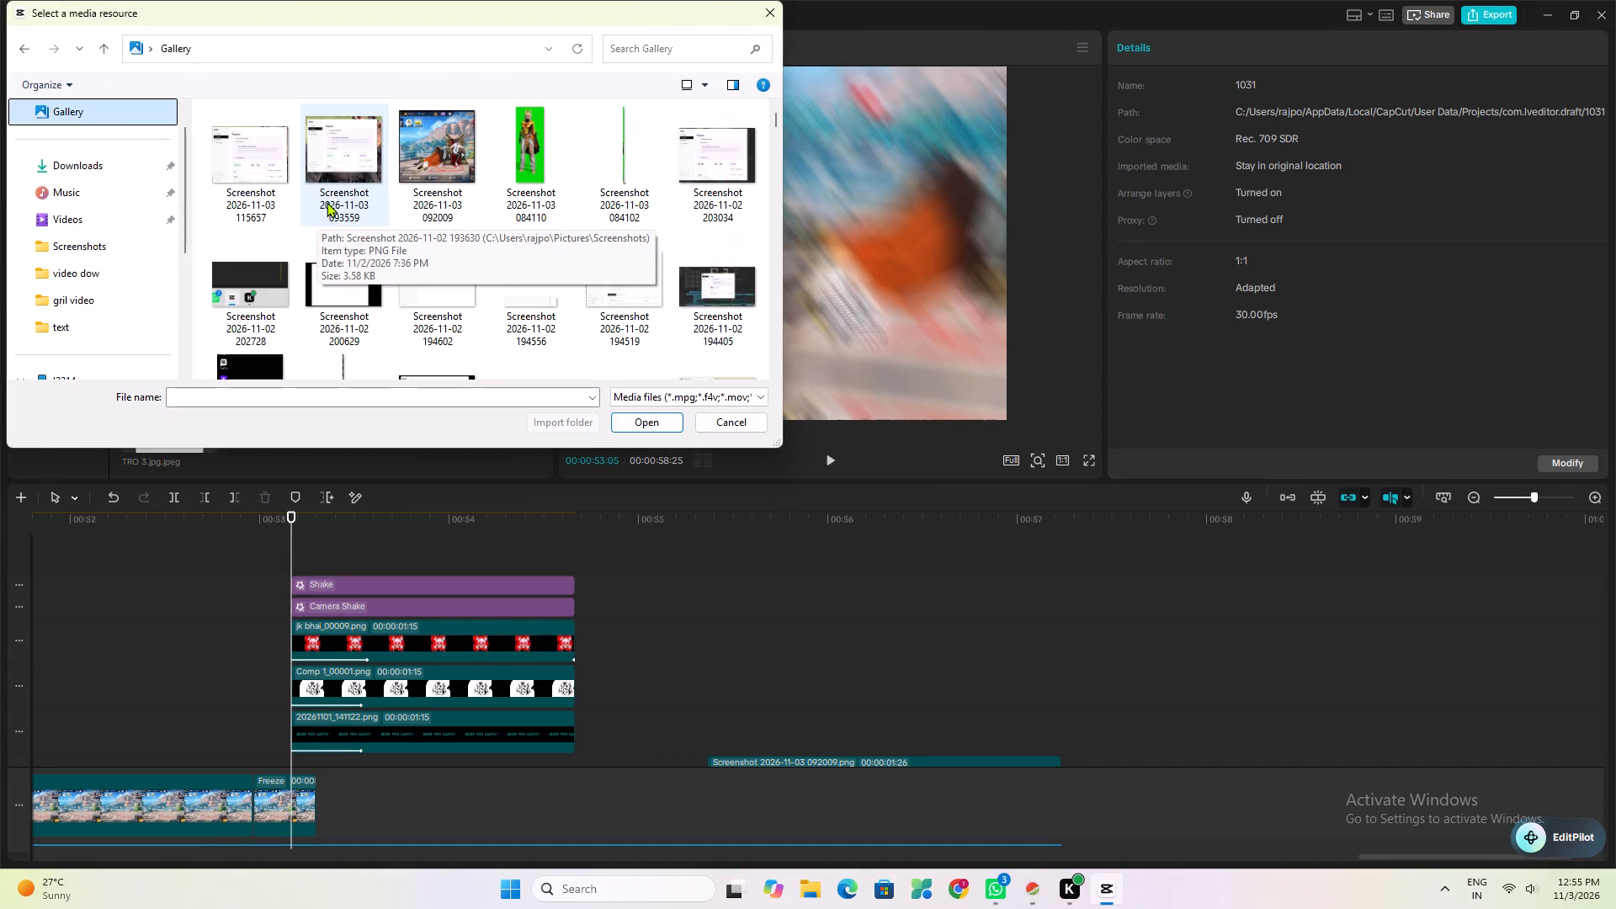
pyautogui.scroll(-3, 450, 188)
pyautogui.scroll(3, 487, 194)
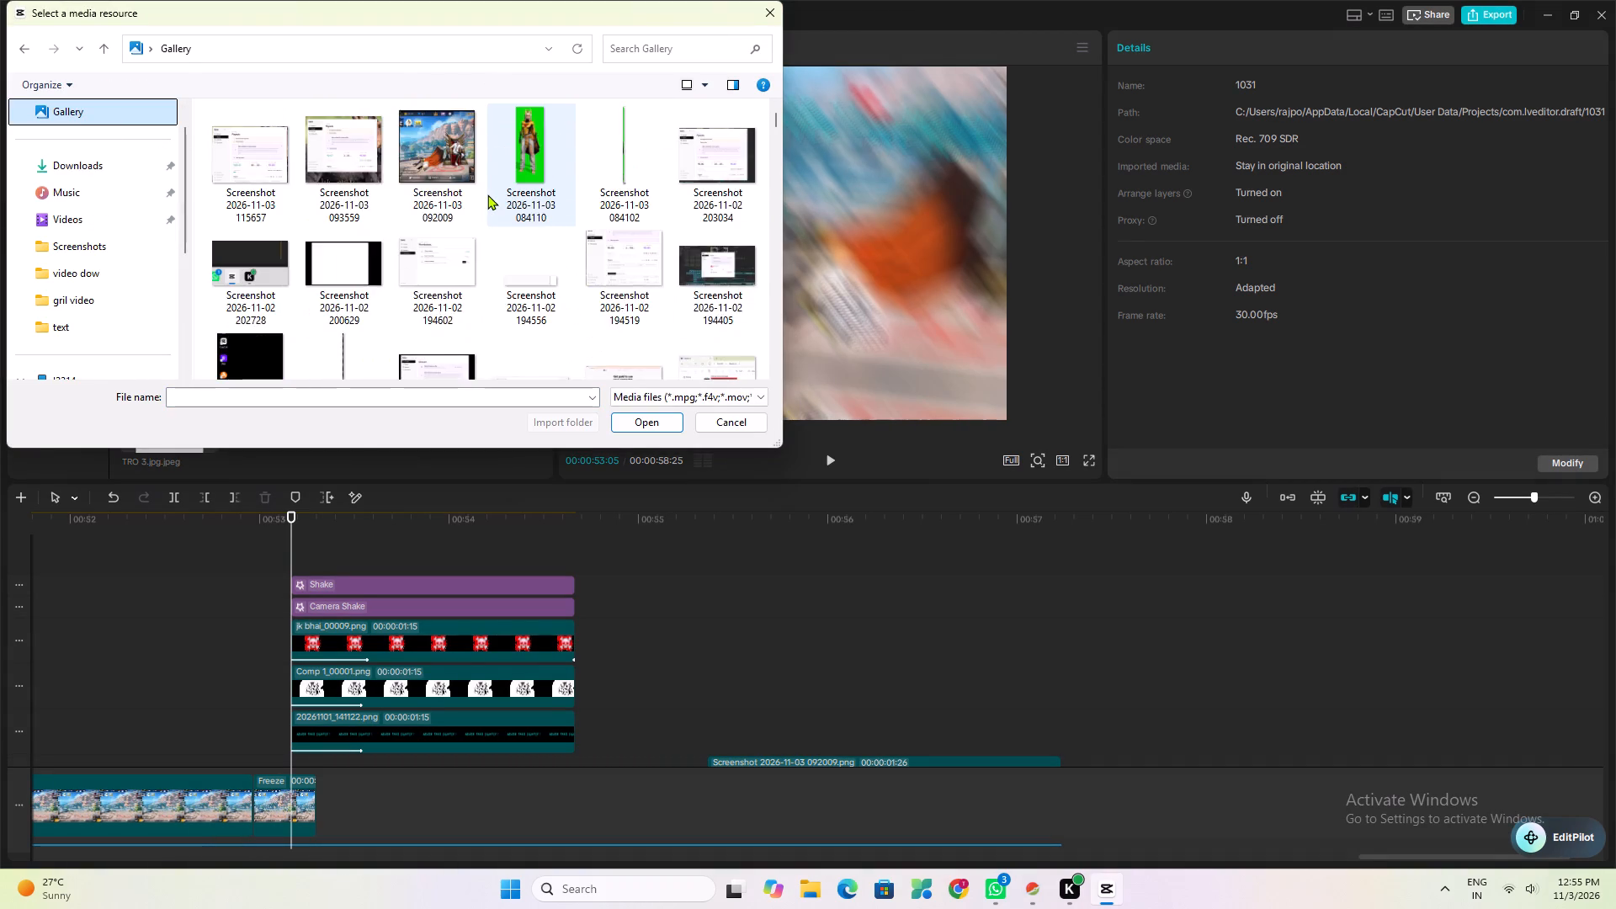
pyautogui.scroll(-3, 487, 194)
pyautogui.scroll(5, 488, 201)
pyautogui.scroll(-6, 487, 194)
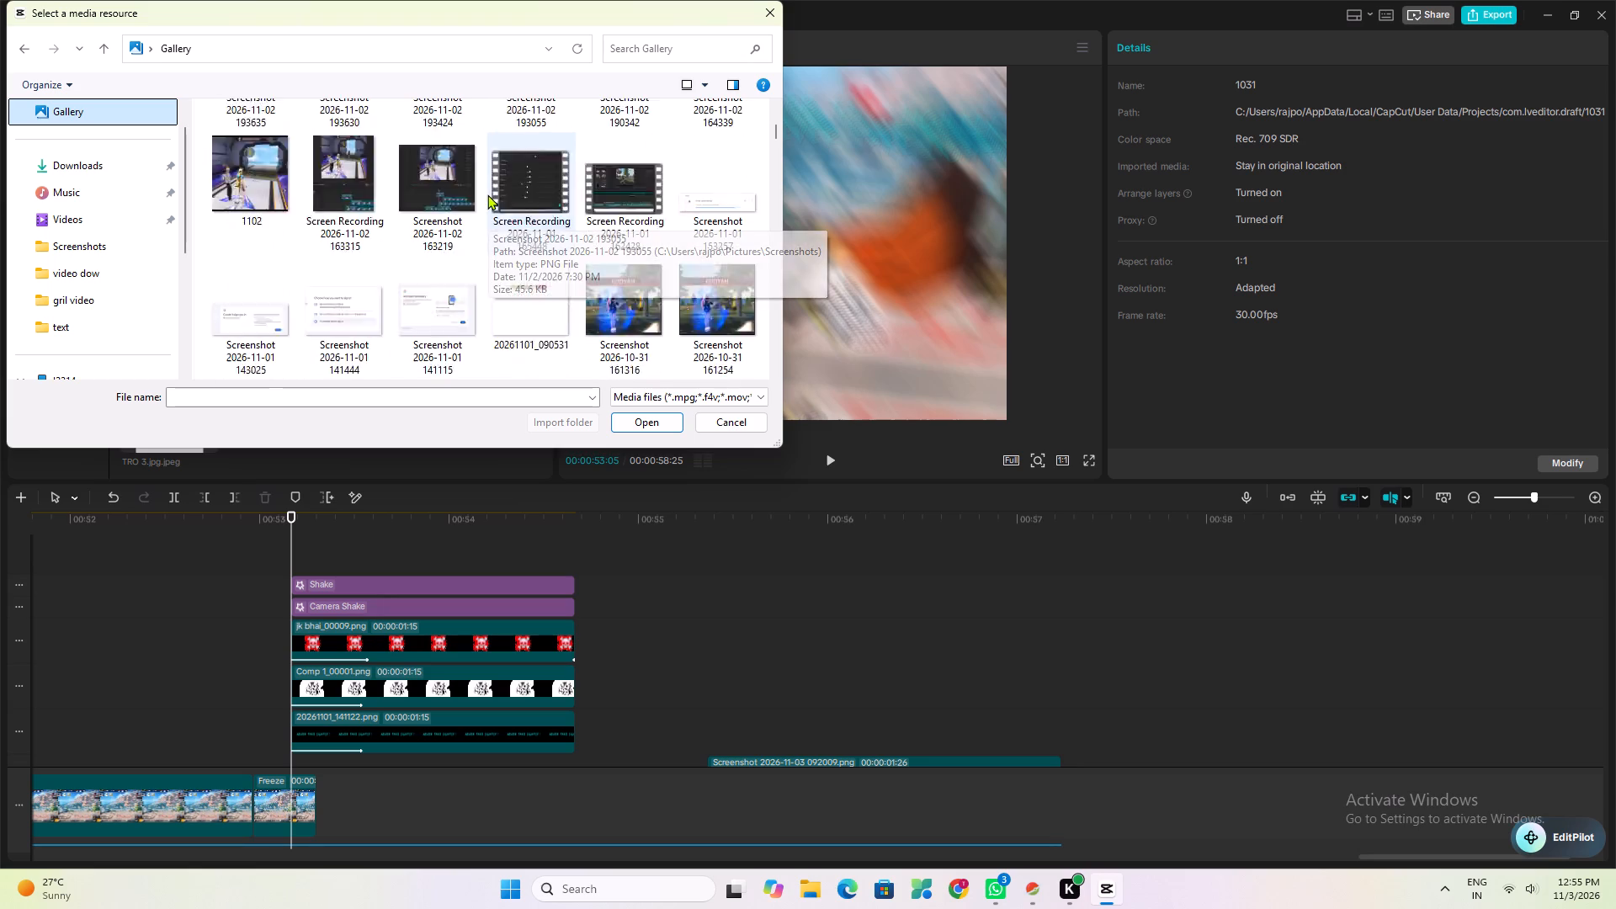
pyautogui.scroll(-10, 485, 195)
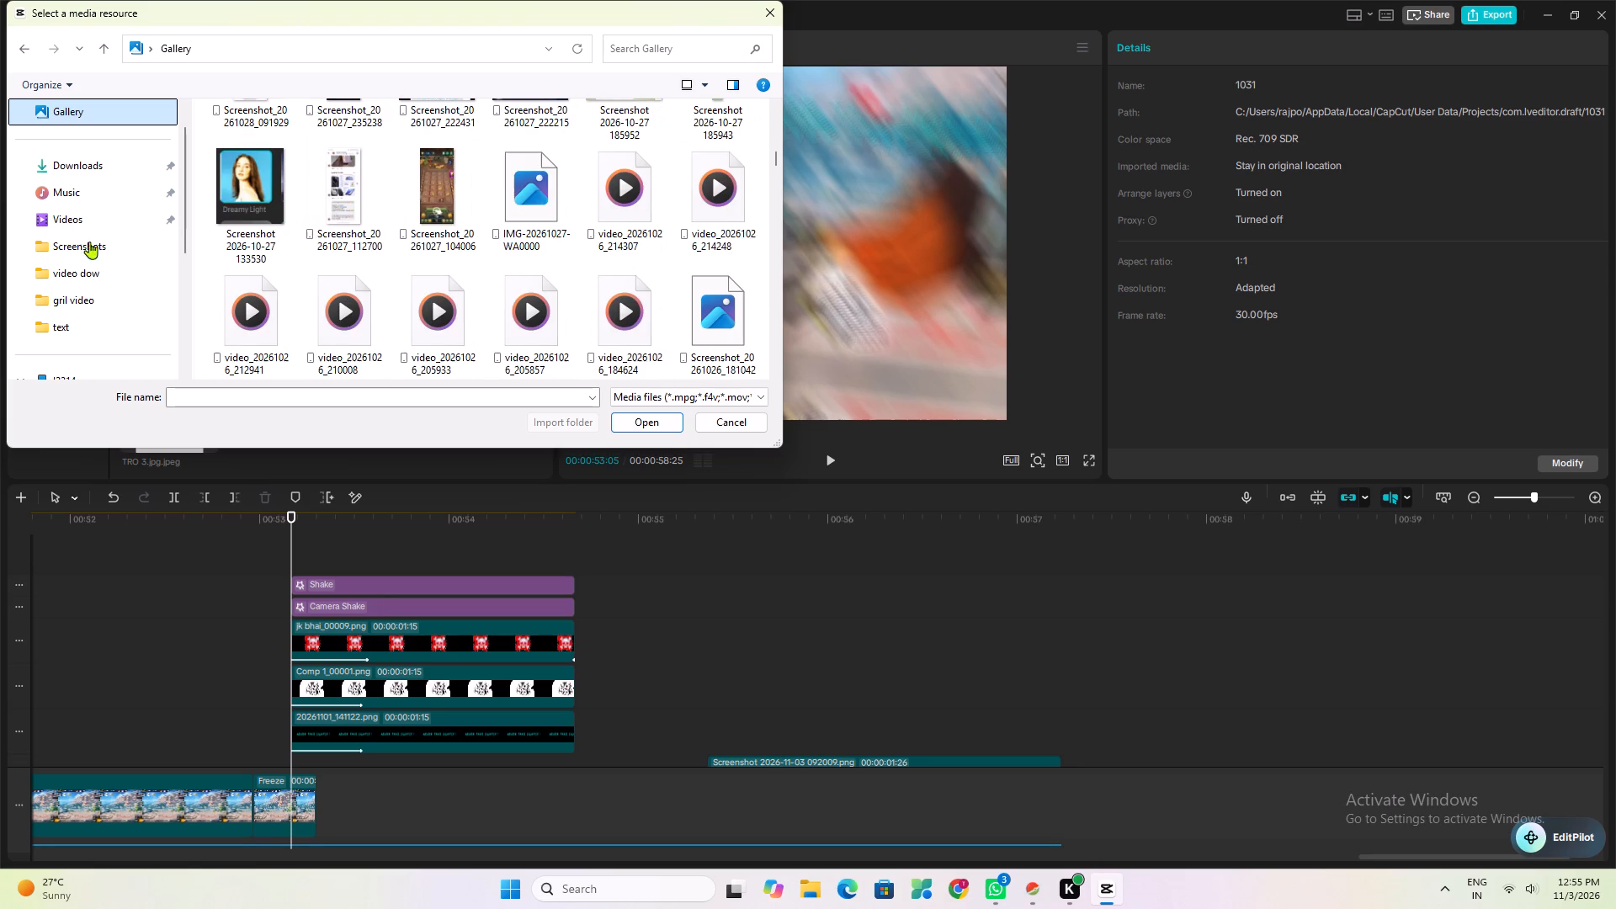
pyautogui.click(91, 316)
pyautogui.scroll(-1, 368, 224)
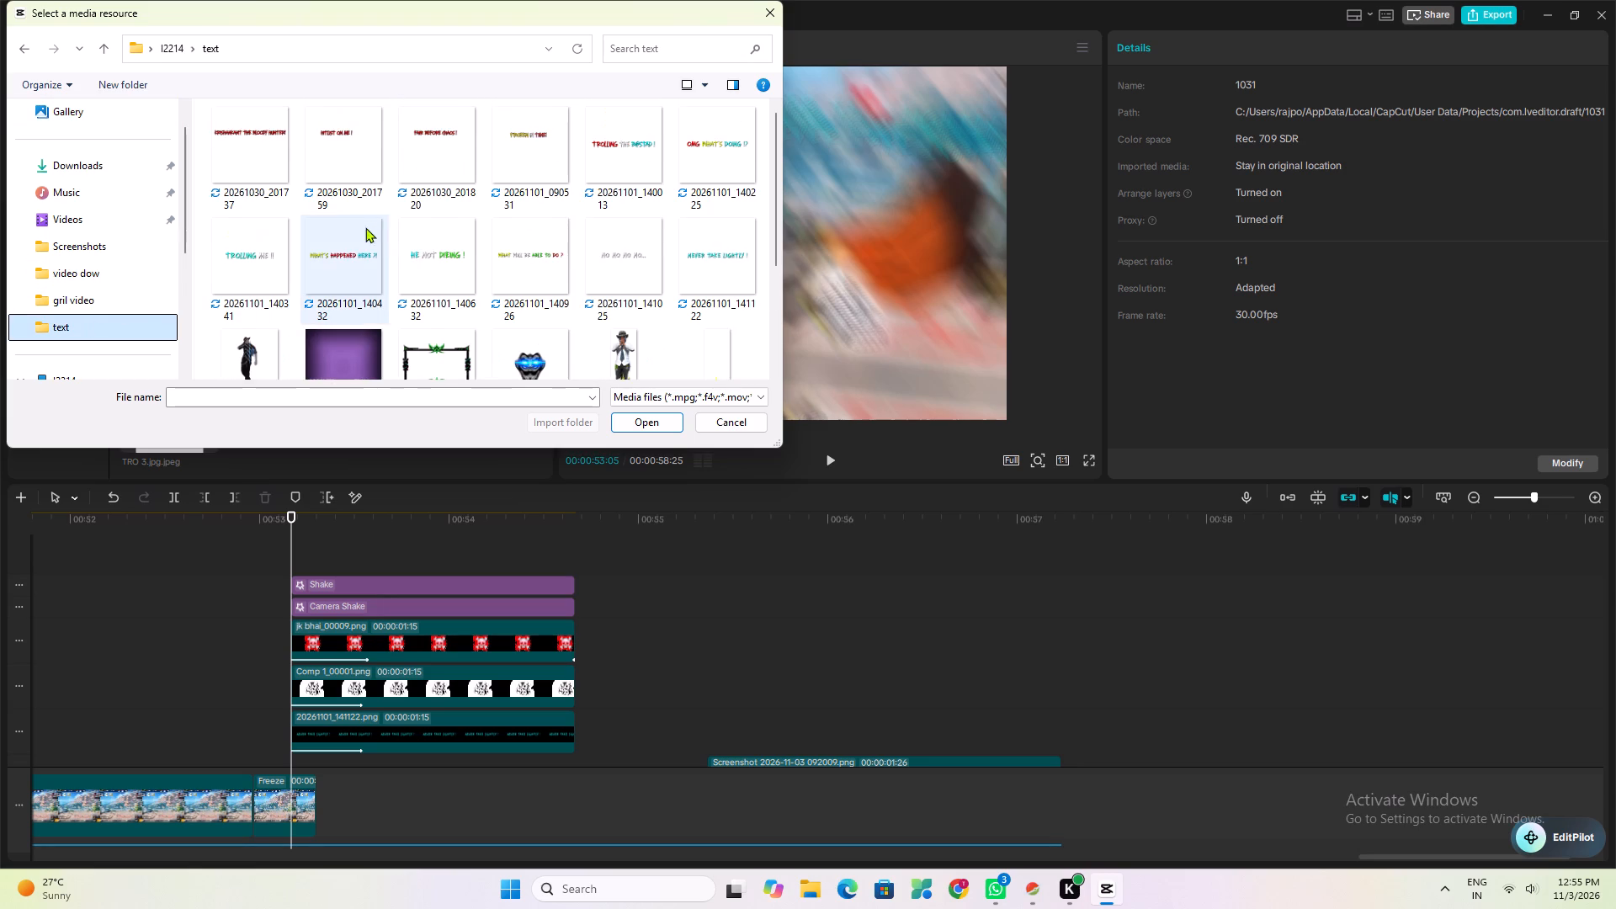
pyautogui.click(343, 295)
pyautogui.moveTo(636, 424); pyautogui.dragTo(612, 421)
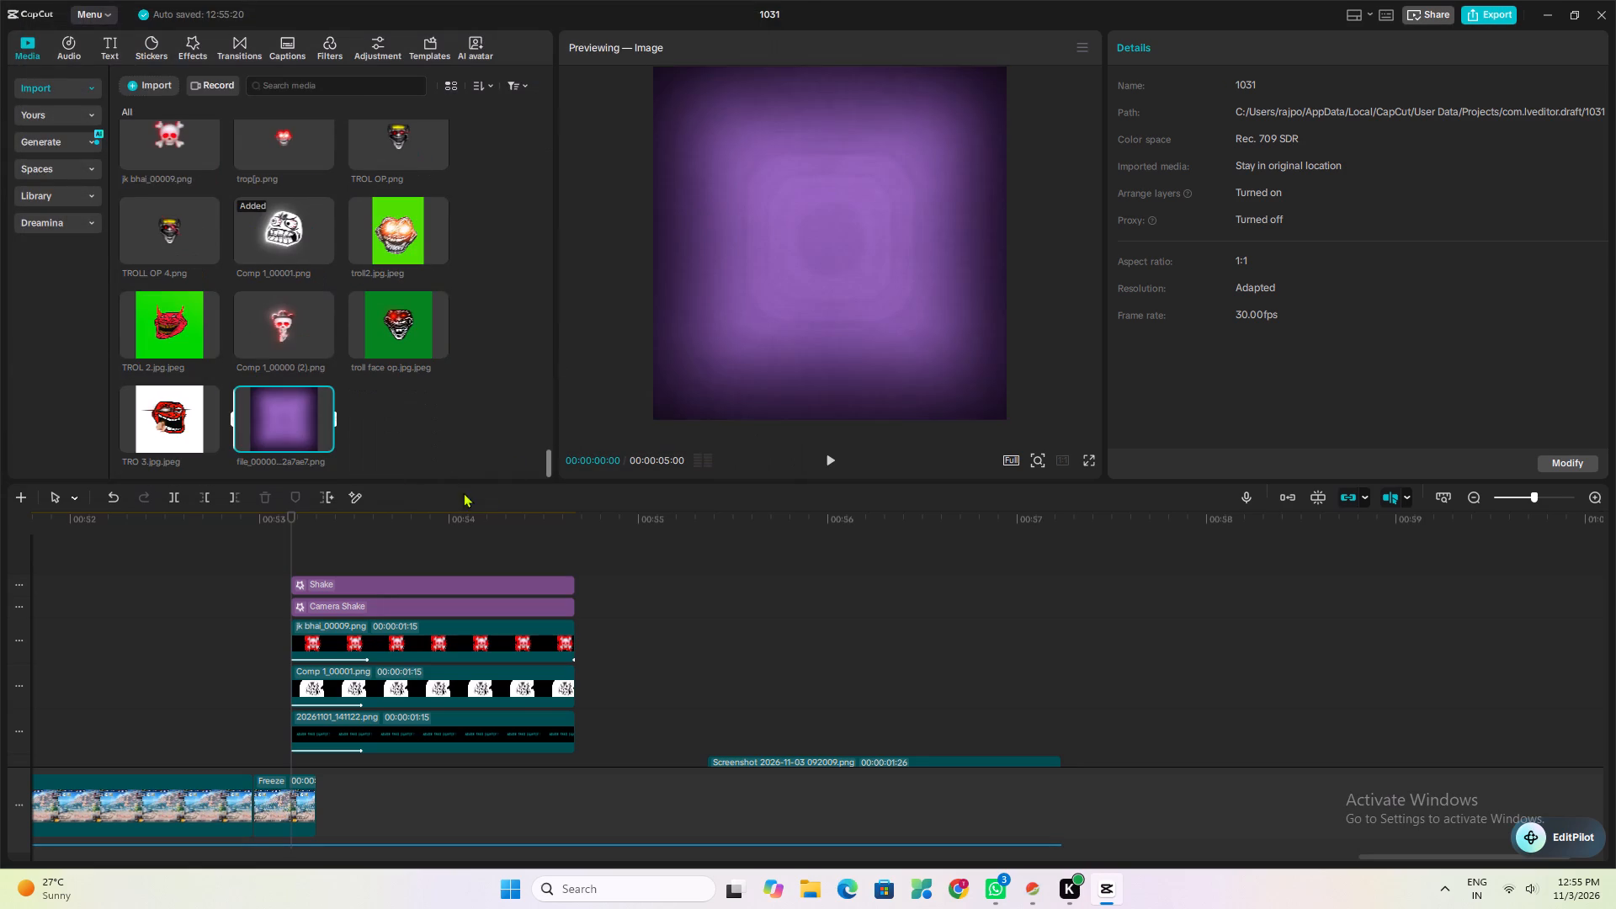
# Place the purple glow image above the Shake effect at the overlays' start and cut its end to match theirs.
pyautogui.moveTo(276, 400); pyautogui.dragTo(284, 556)
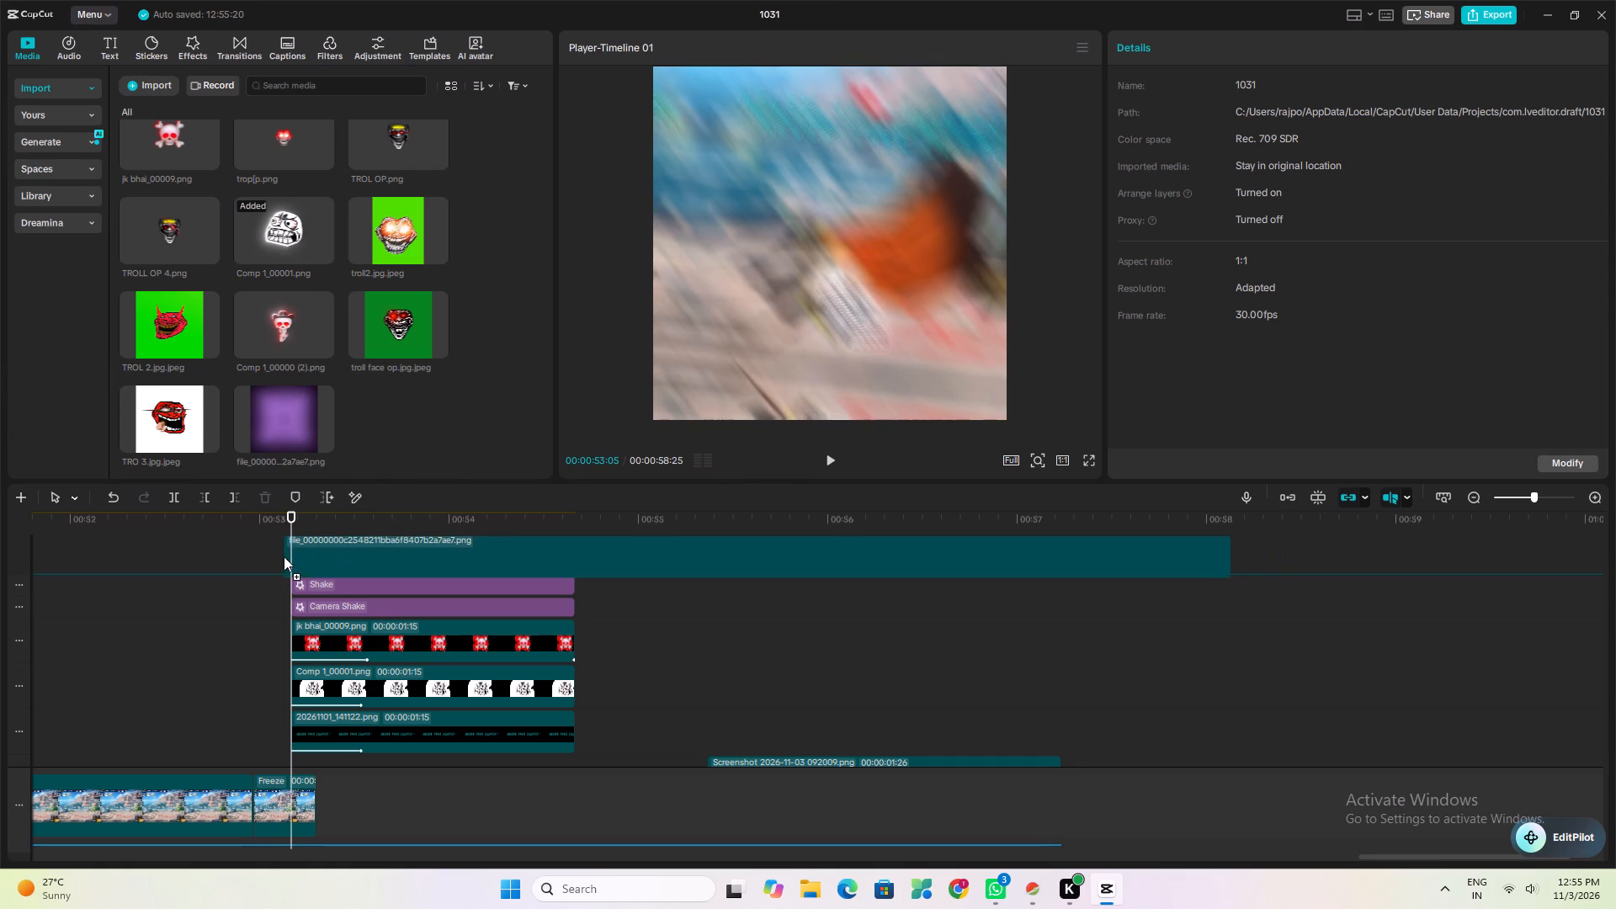
pyautogui.moveTo(284, 556); pyautogui.dragTo(295, 555)
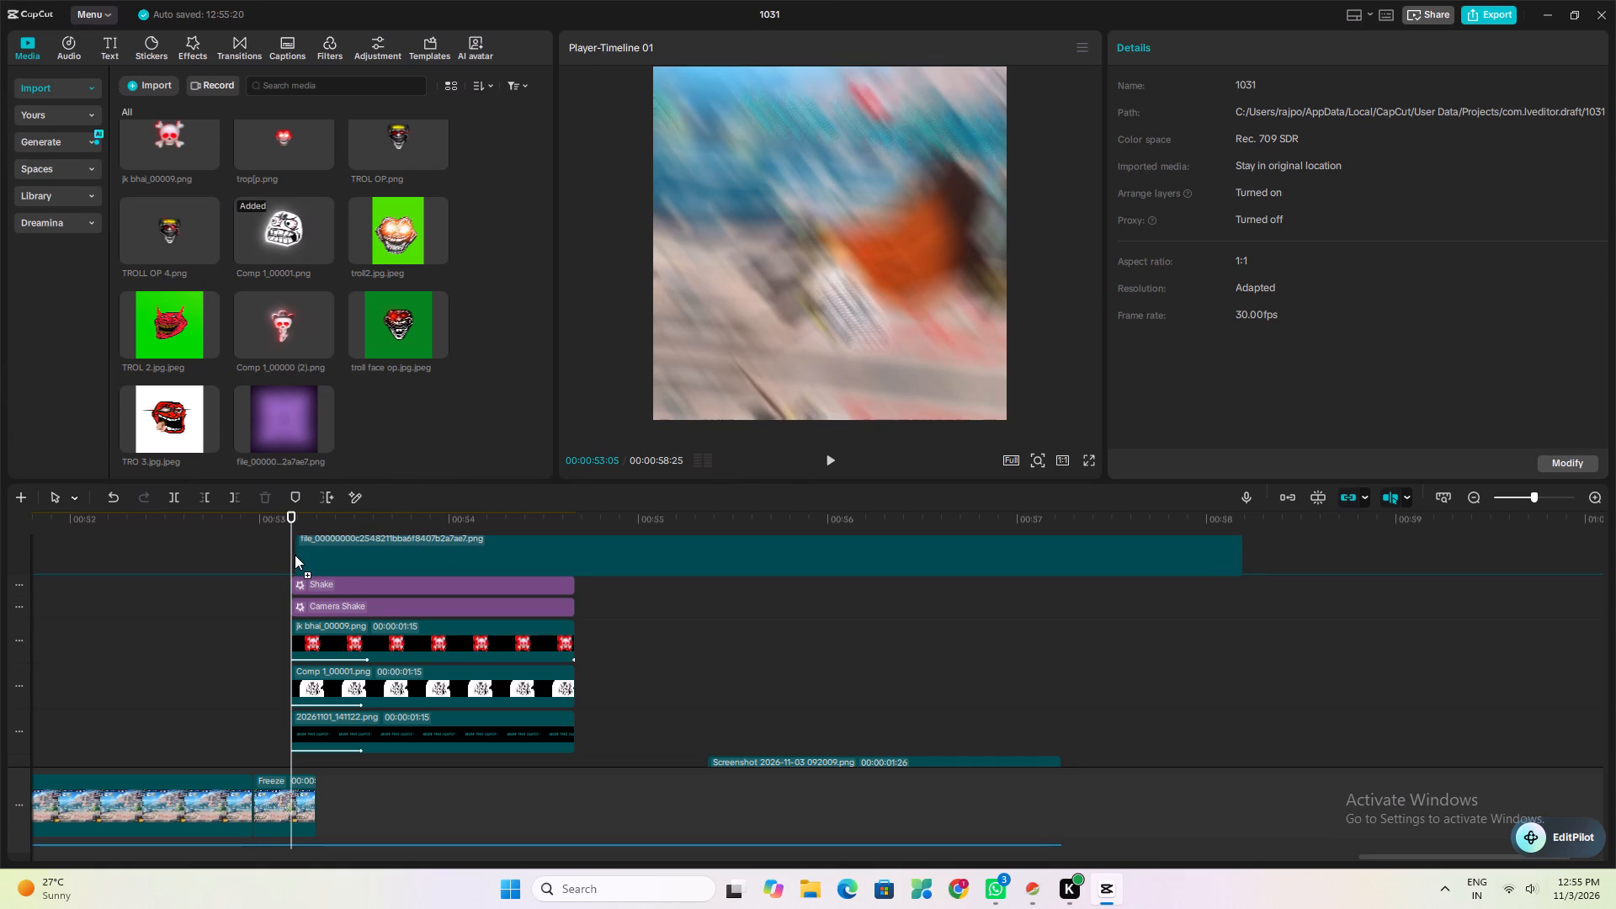
pyautogui.moveTo(295, 555); pyautogui.dragTo(290, 556)
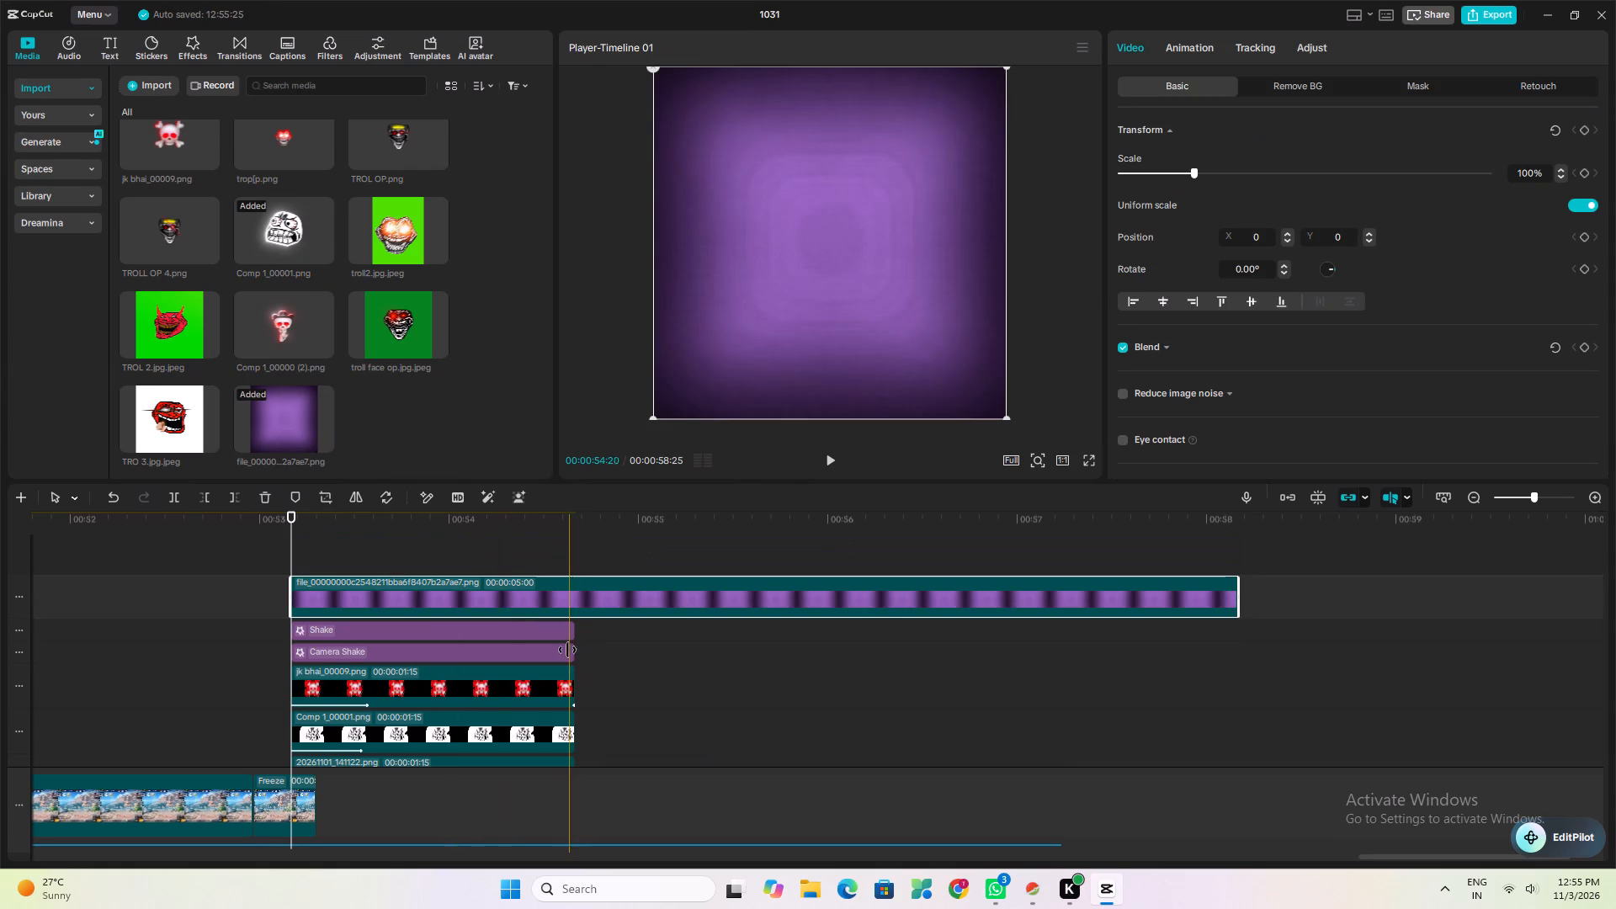
pyautogui.click(576, 671)
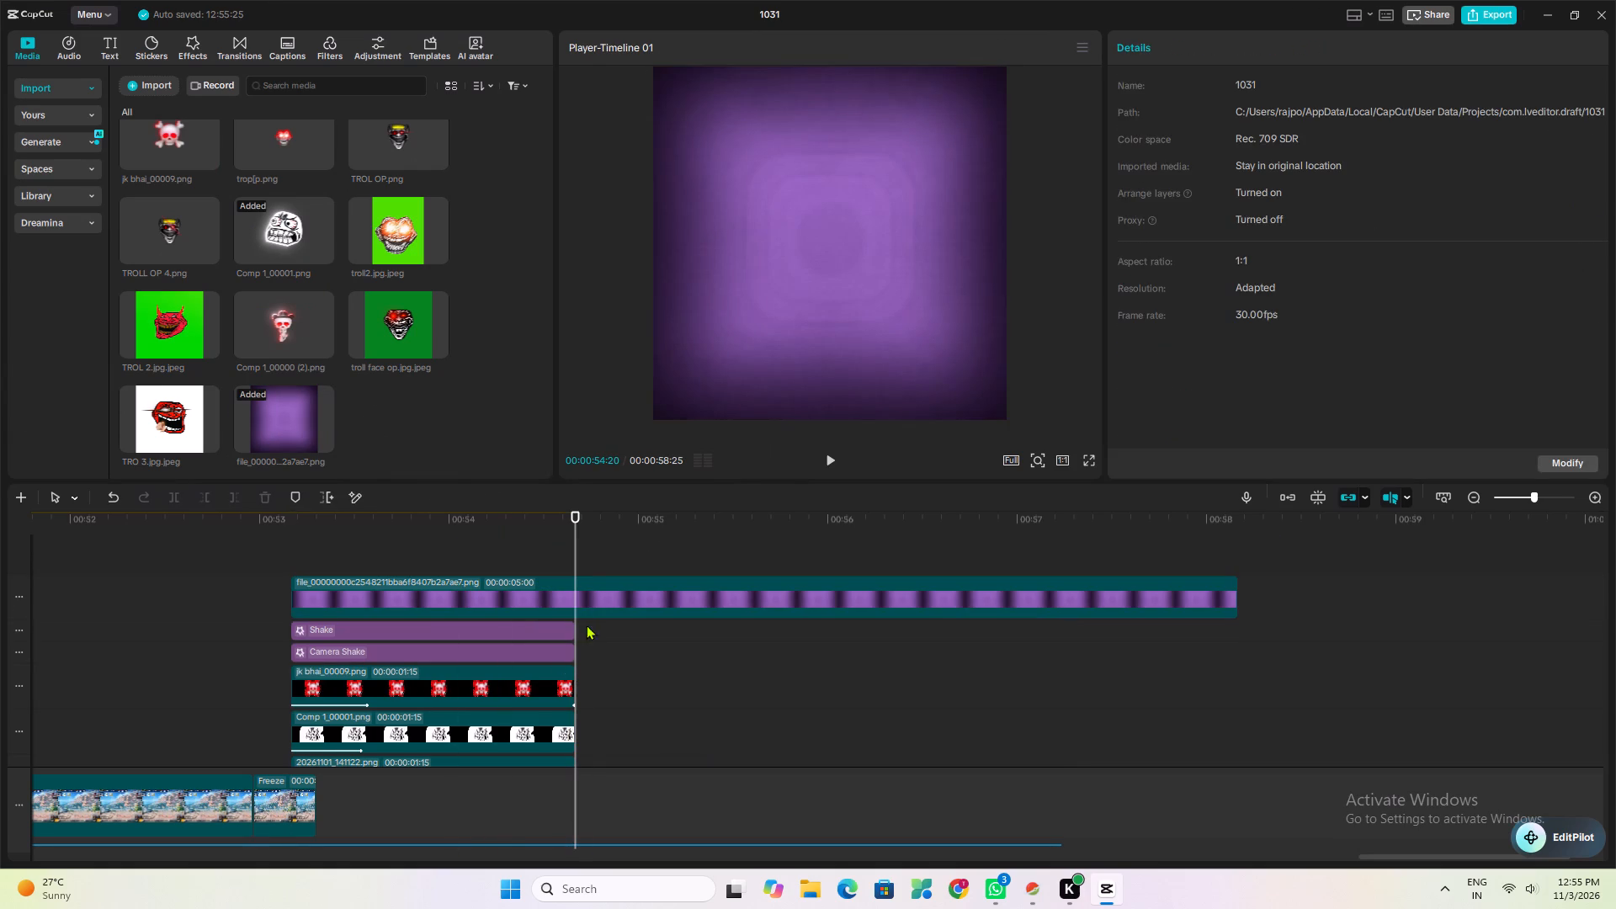
pyautogui.click(588, 594)
pyautogui.click(239, 496)
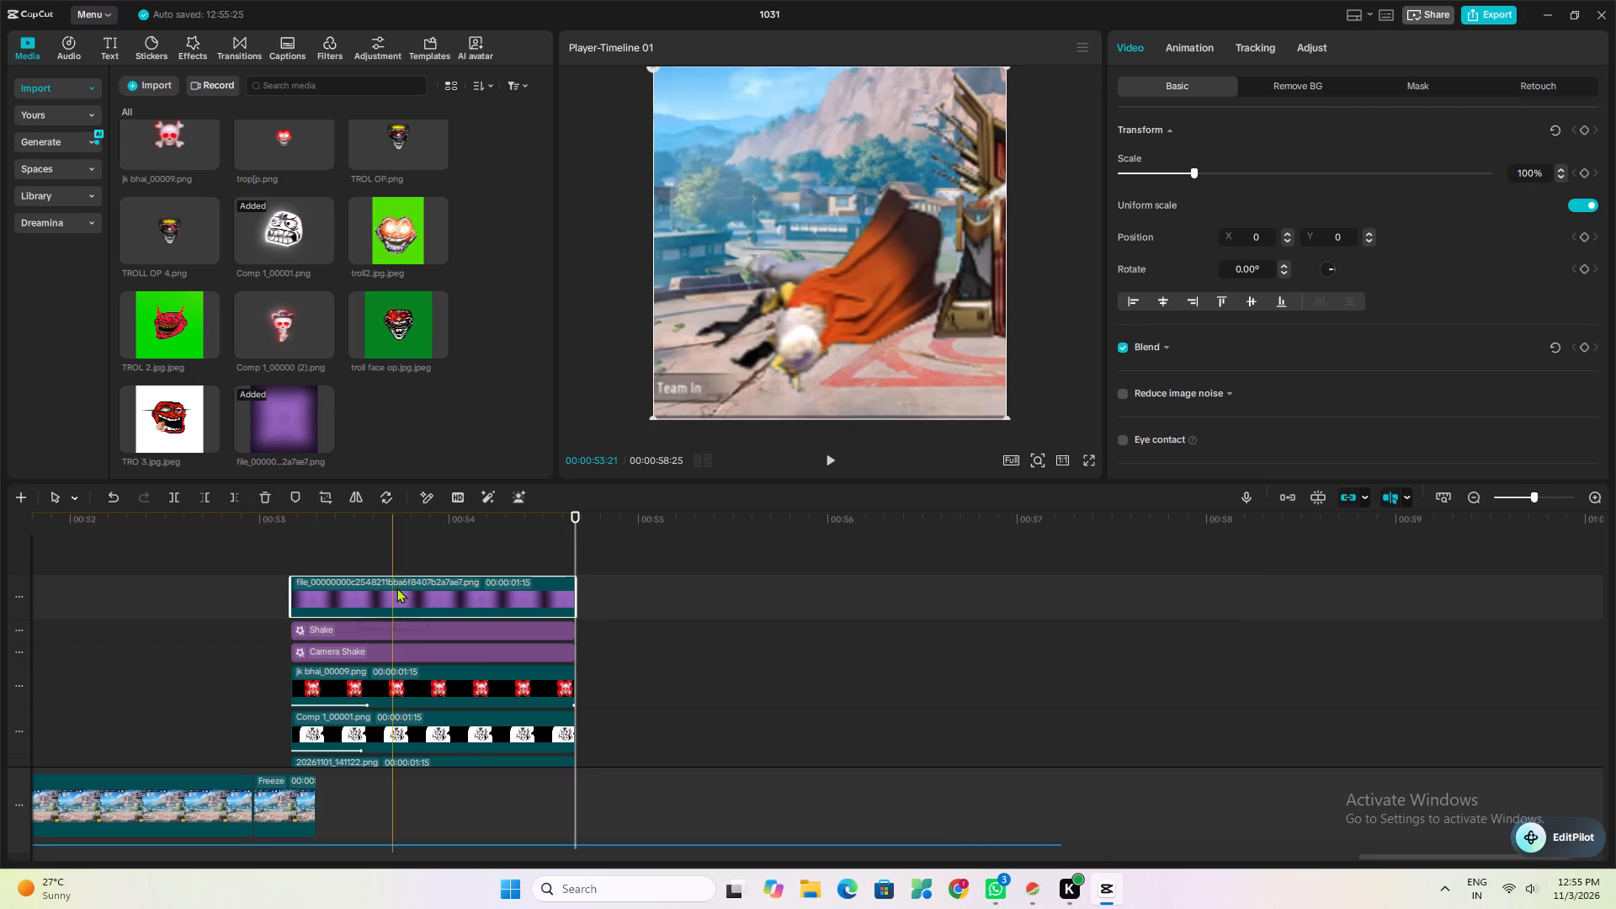
# Set the purple glow clip's opacity to 21% and play back the section from before the overlays.
pyautogui.click(396, 587)
pyautogui.moveTo(484, 547); pyautogui.dragTo(501, 589)
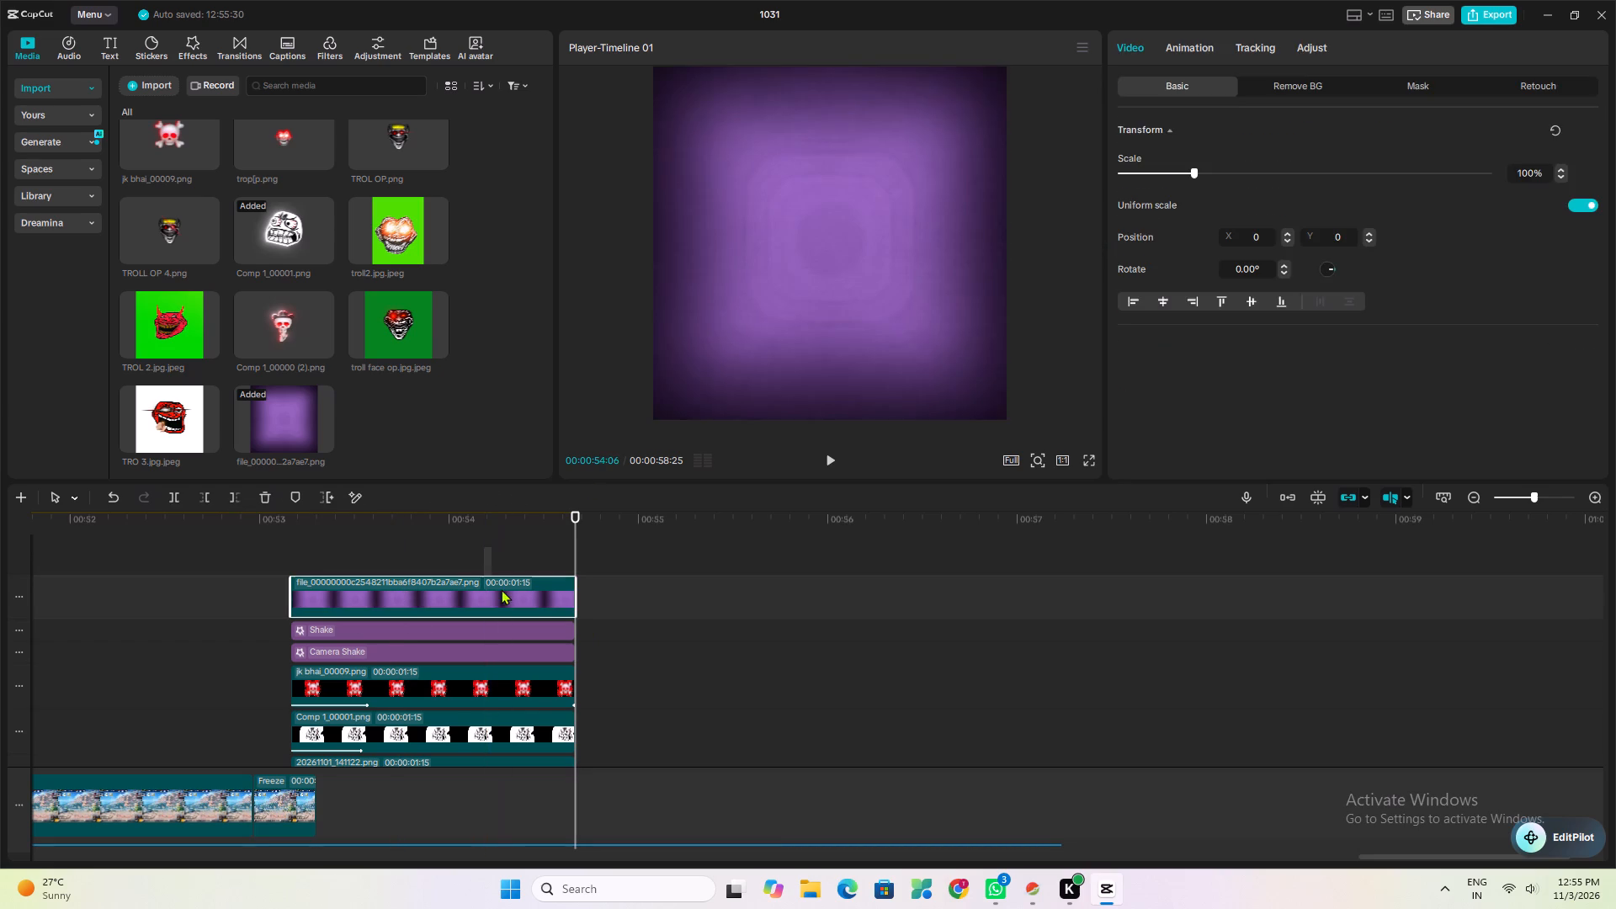
pyautogui.click(494, 545)
pyautogui.click(511, 588)
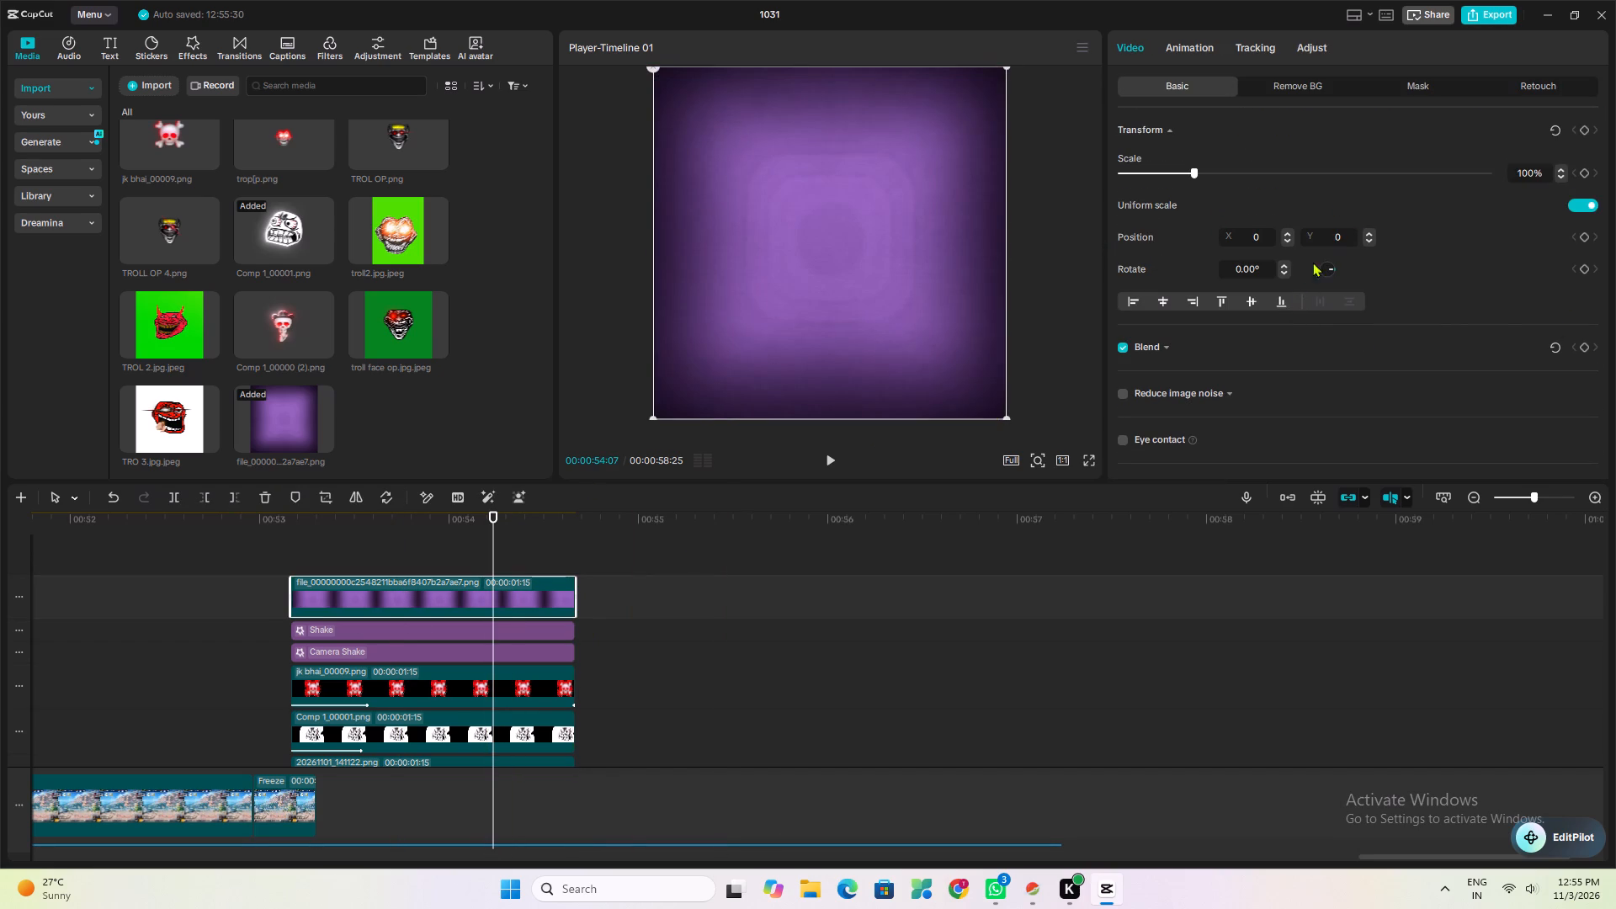
pyautogui.scroll(-1, 1447, 236)
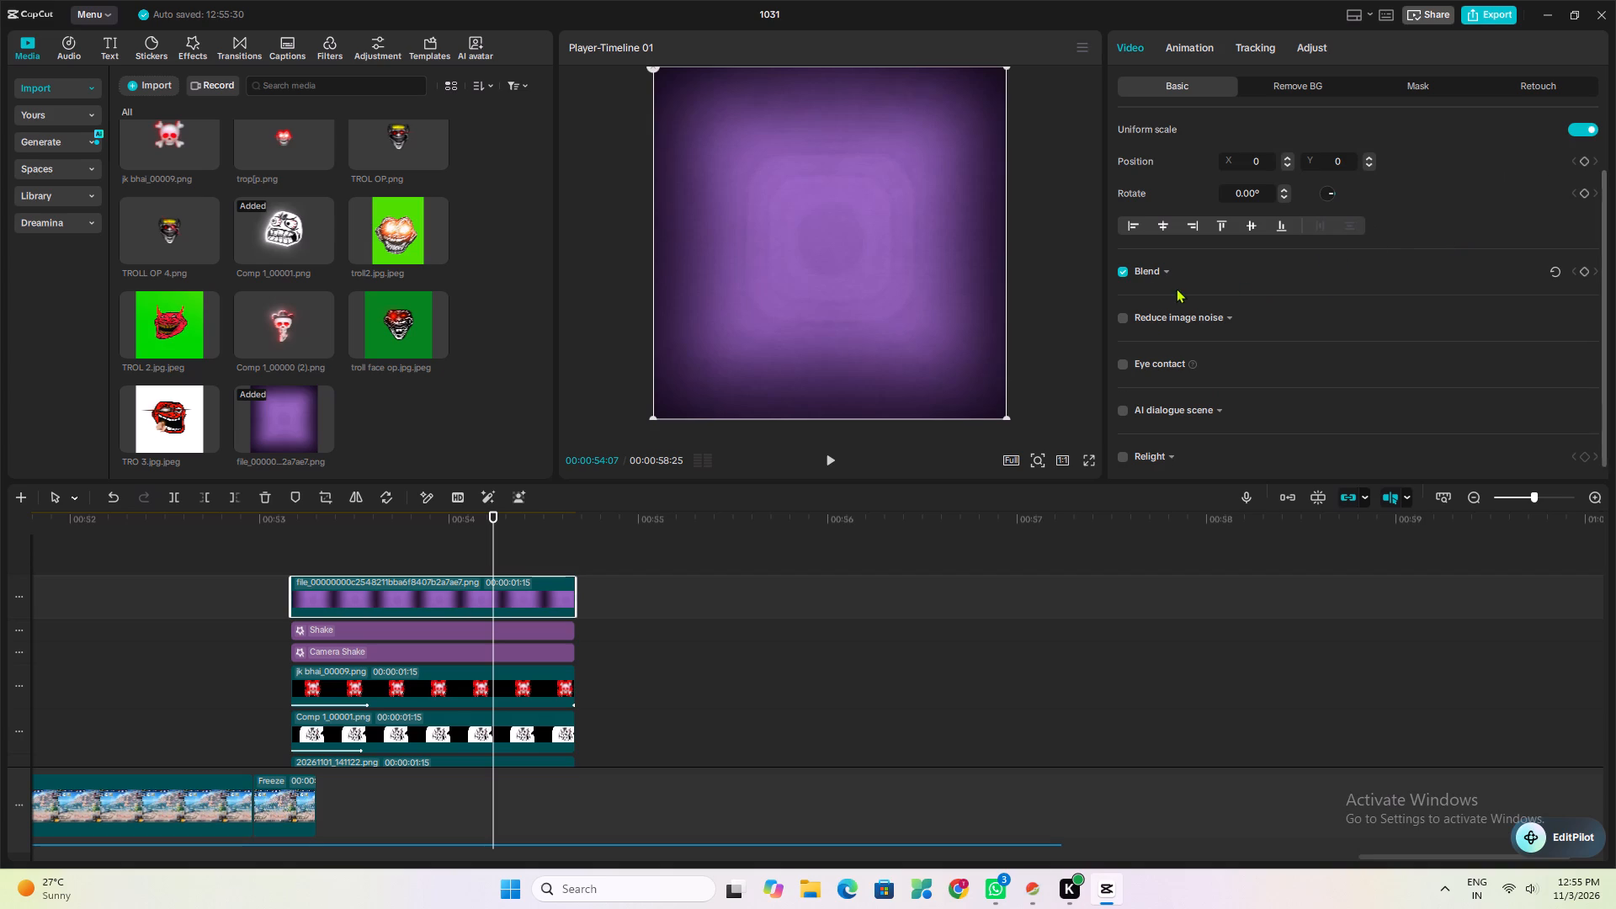
pyautogui.click(1167, 268)
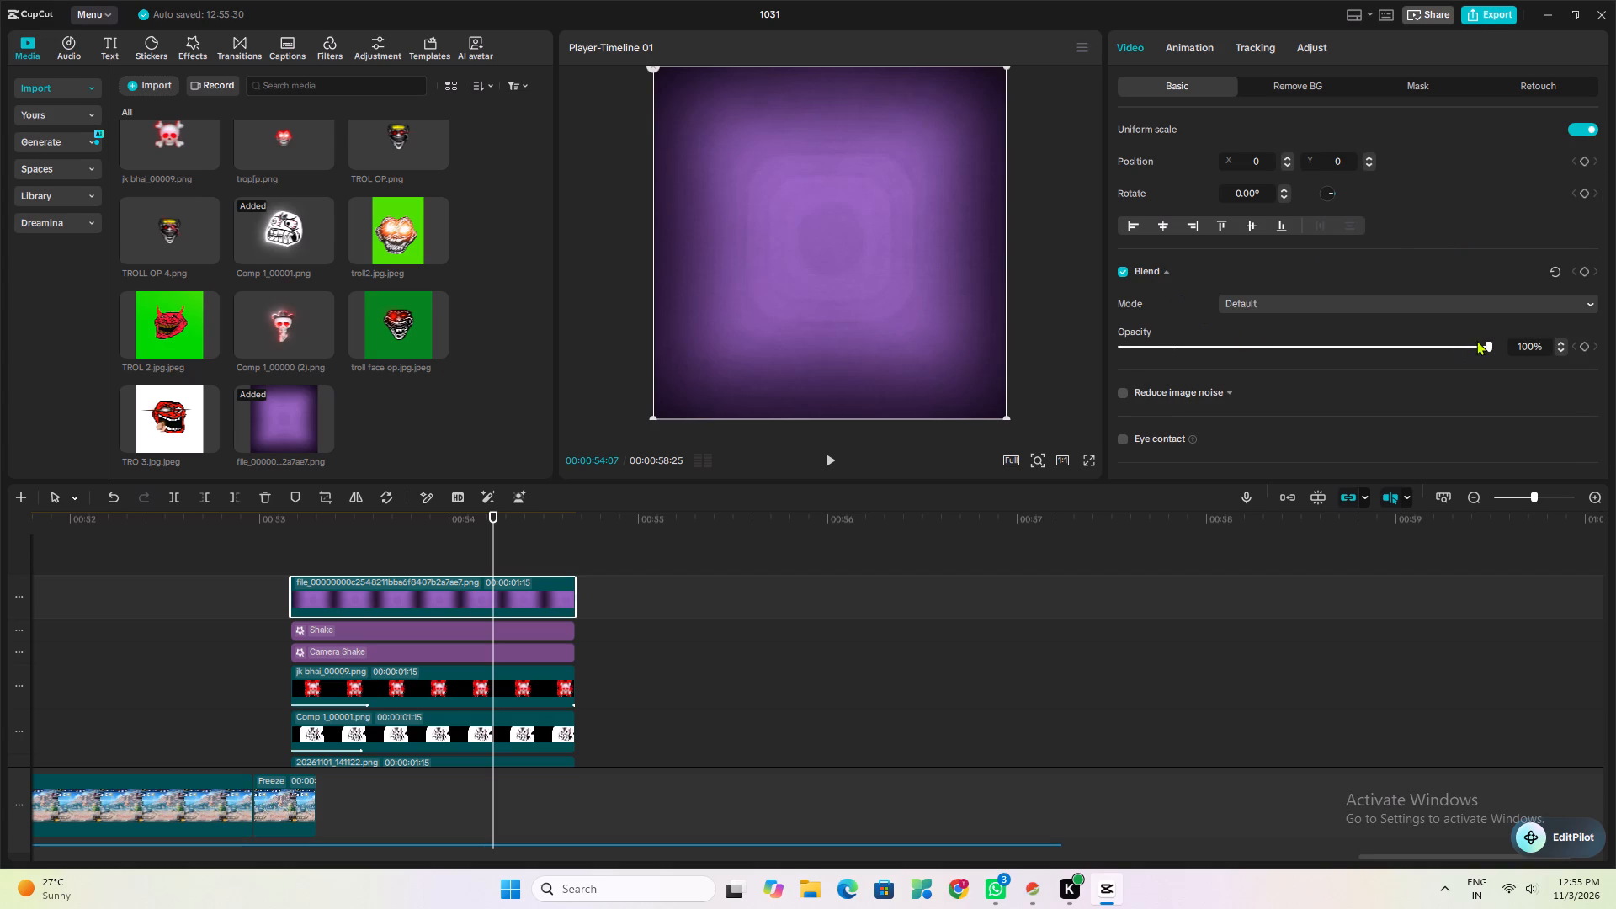
pyautogui.moveTo(1476, 340); pyautogui.dragTo(1215, 364)
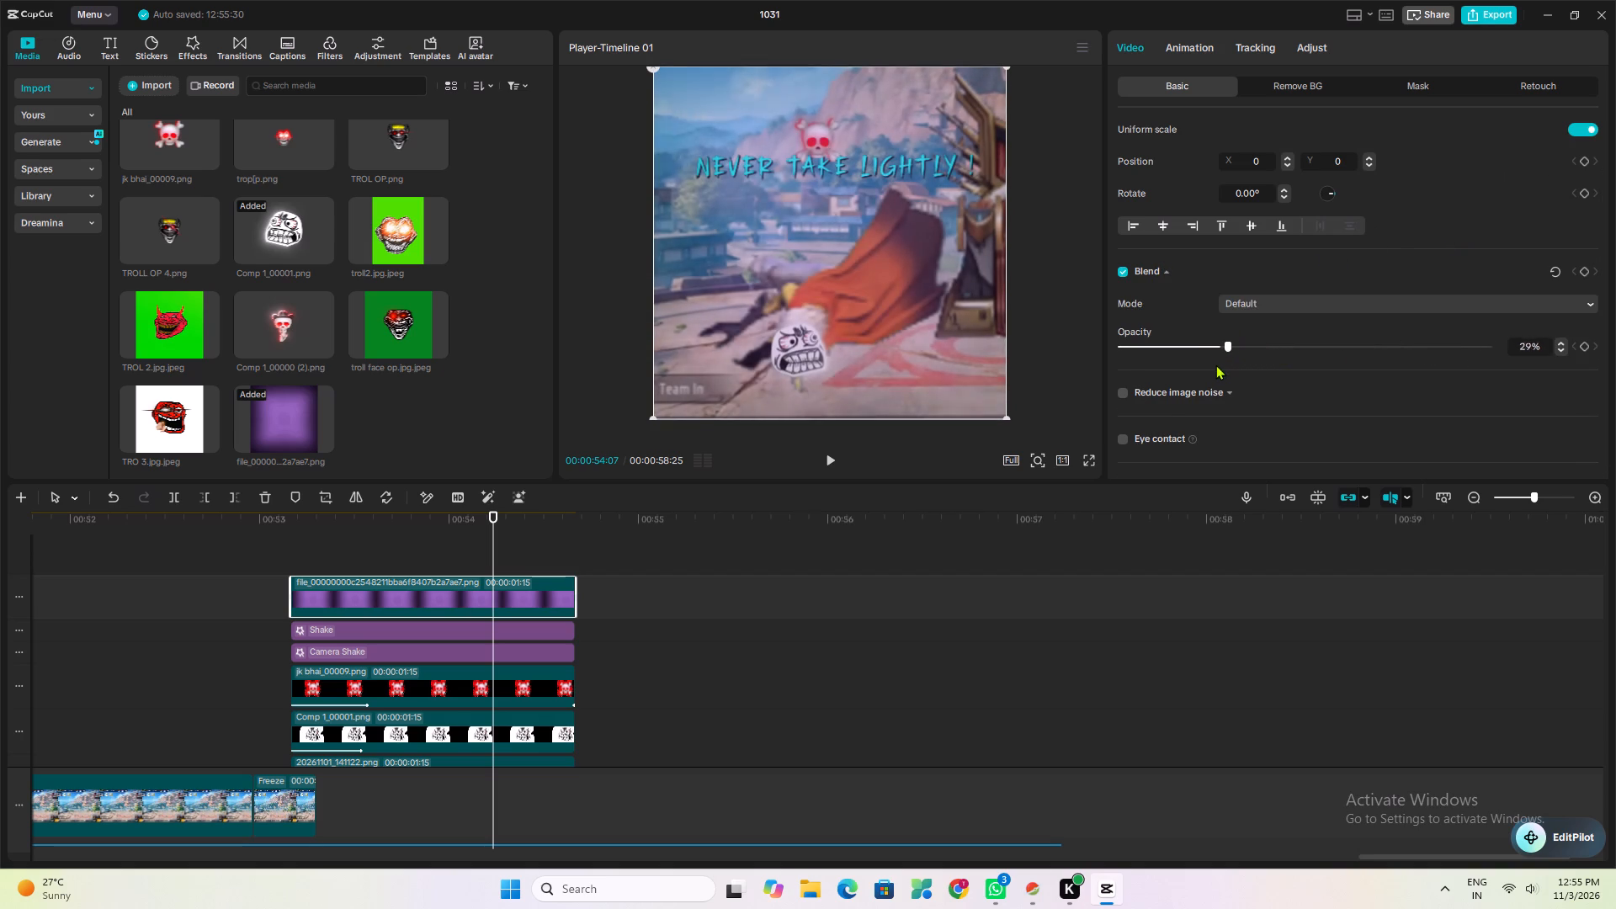
pyautogui.moveTo(1215, 364); pyautogui.dragTo(1199, 376)
pyautogui.click(253, 554)
pyautogui.press('space')
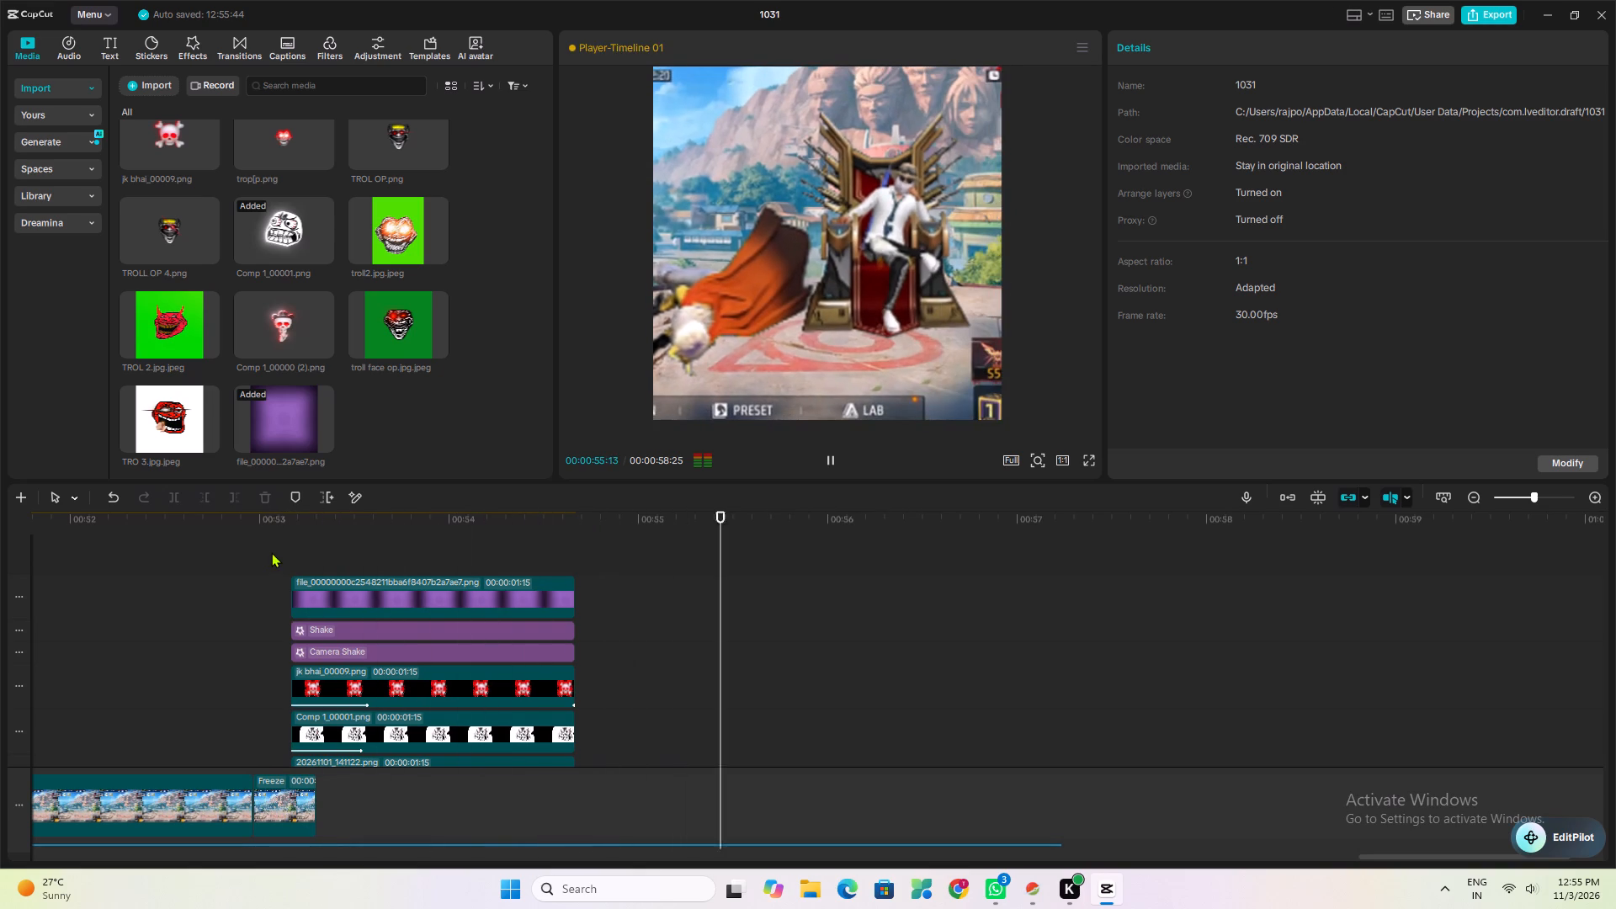
pyautogui.press('space')
# Copy the purple glow clip with the Shake and Camera Shake effects and paste them at the last screenshot clip's start, around 00:00:55:11.
pyautogui.scroll(-1, 319, 549)
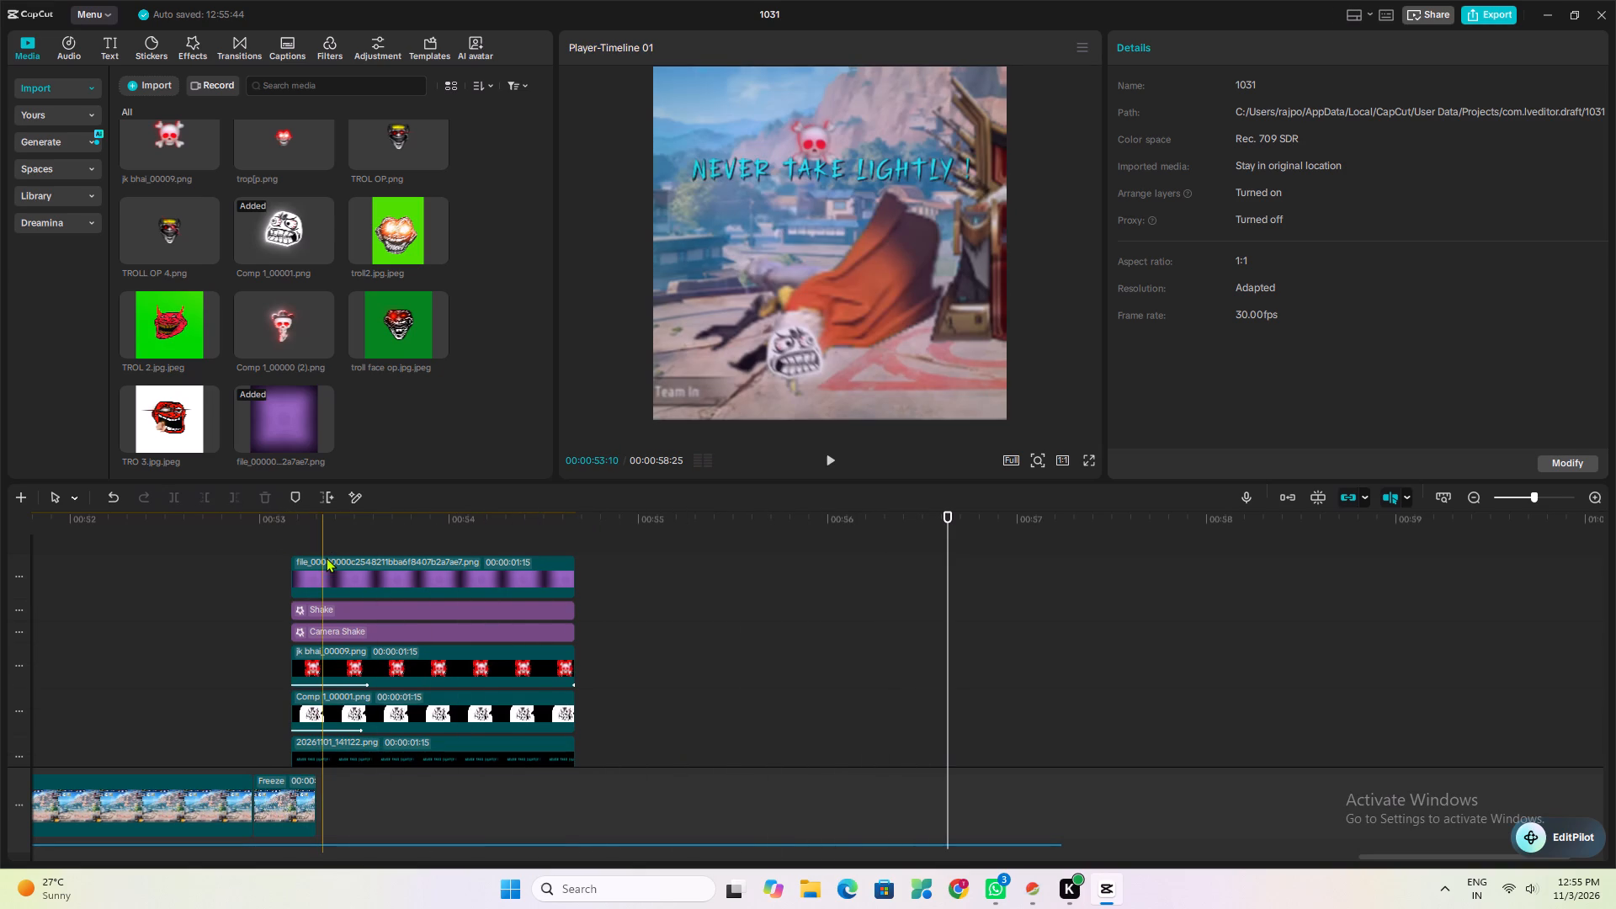
pyautogui.scroll(1, 323, 536)
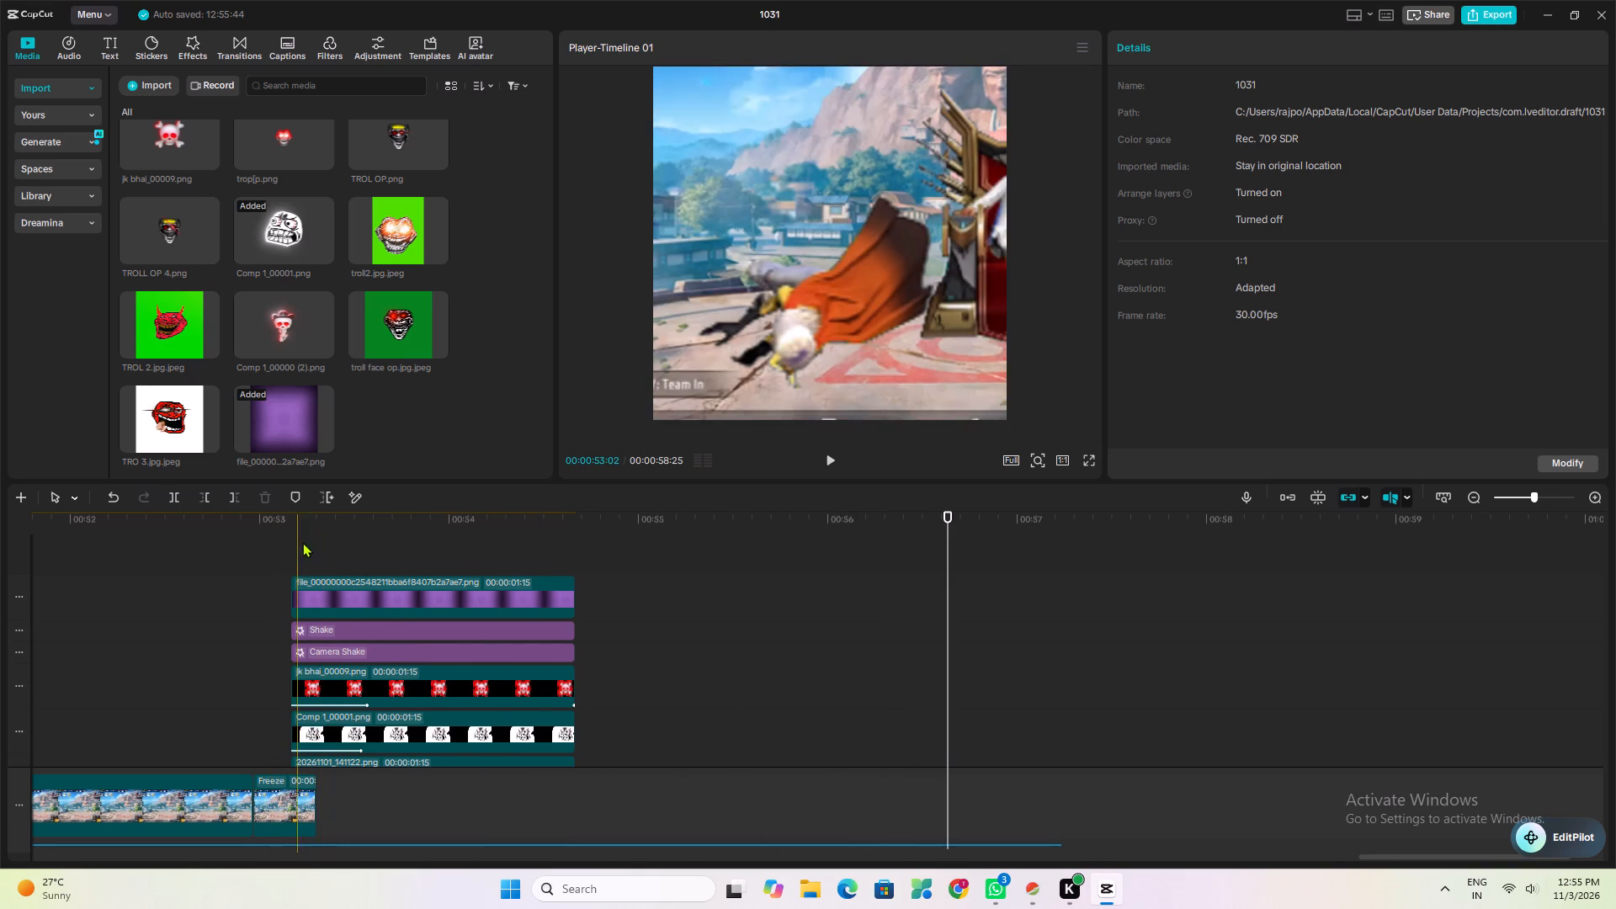
pyautogui.moveTo(294, 543); pyautogui.dragTo(375, 661)
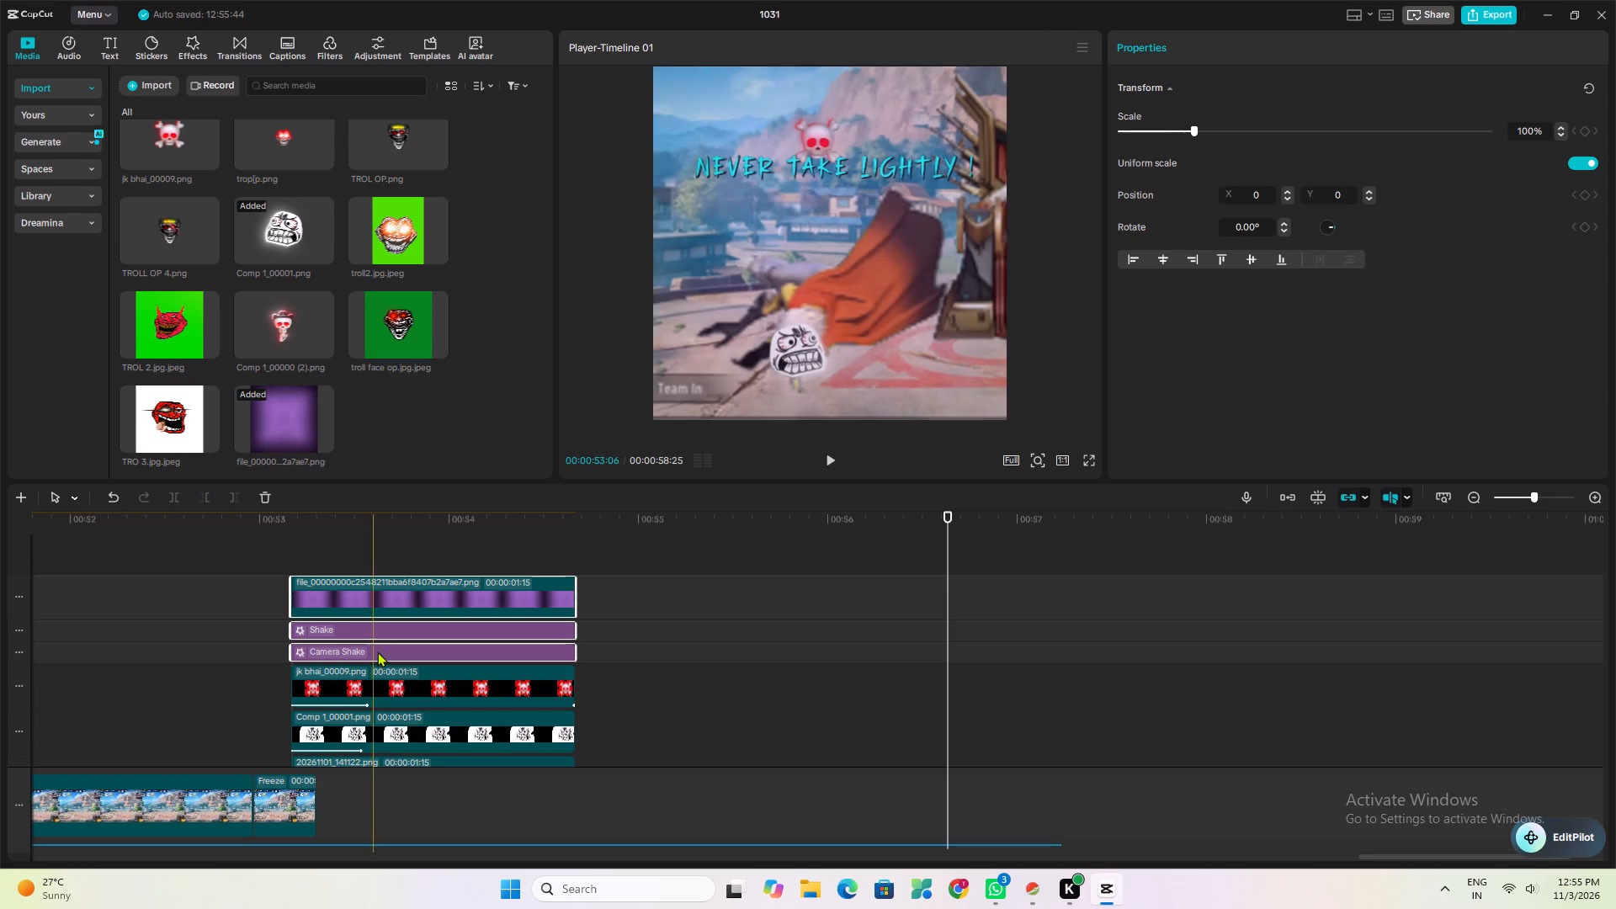
pyautogui.rightClick(380, 646)
pyautogui.click(427, 506)
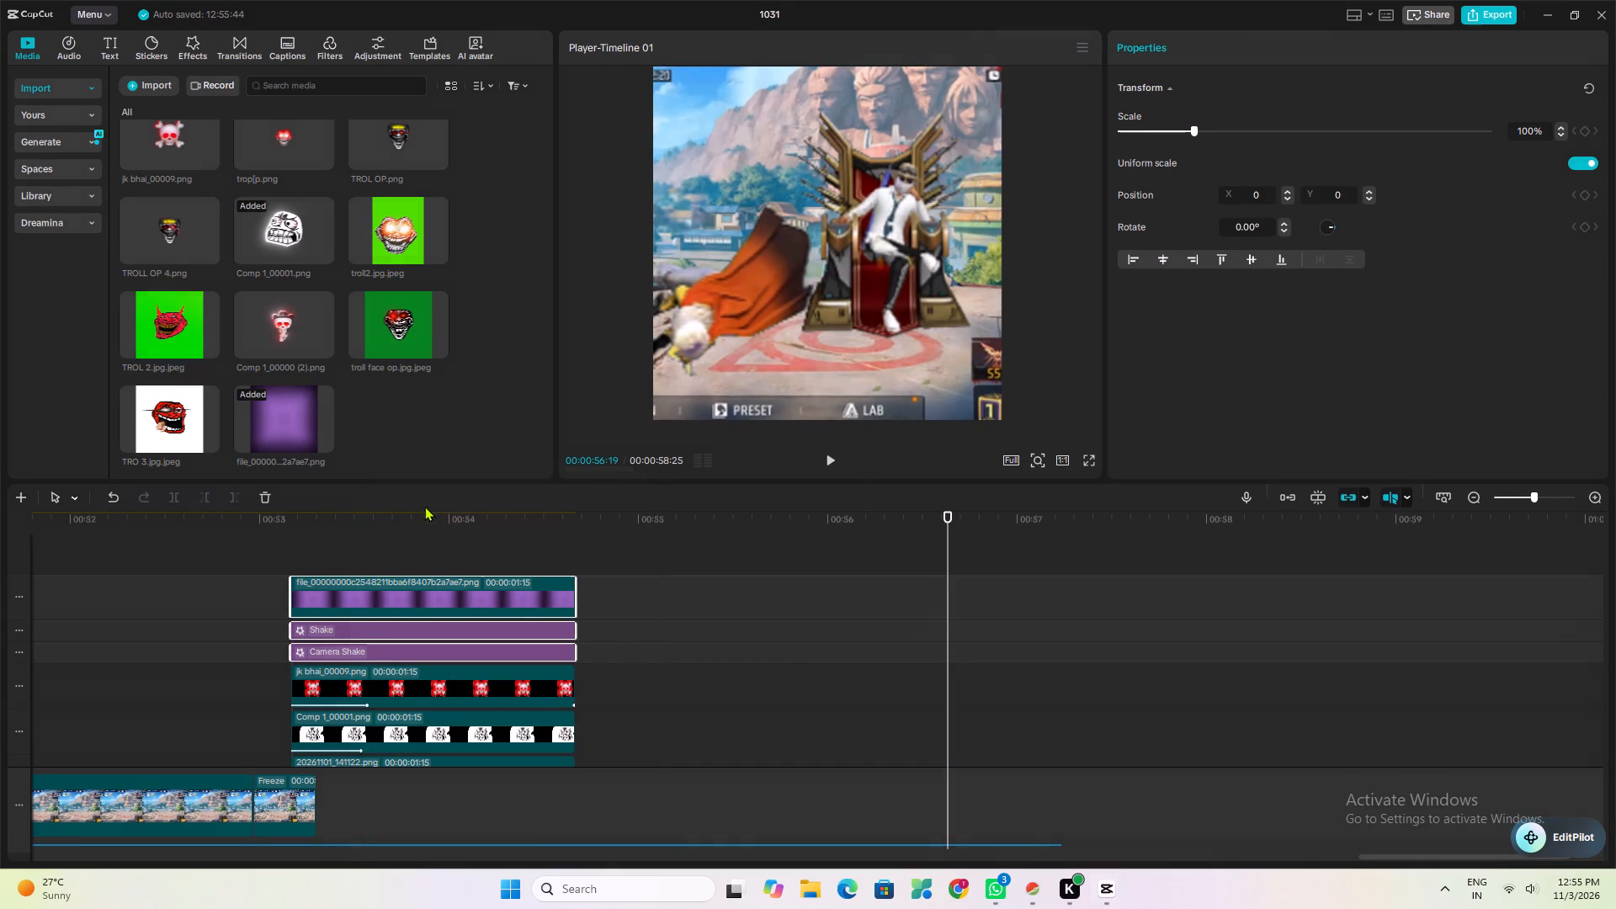
pyautogui.press('space')
pyautogui.scroll(-3, 886, 583)
pyautogui.scroll(-3, 777, 604)
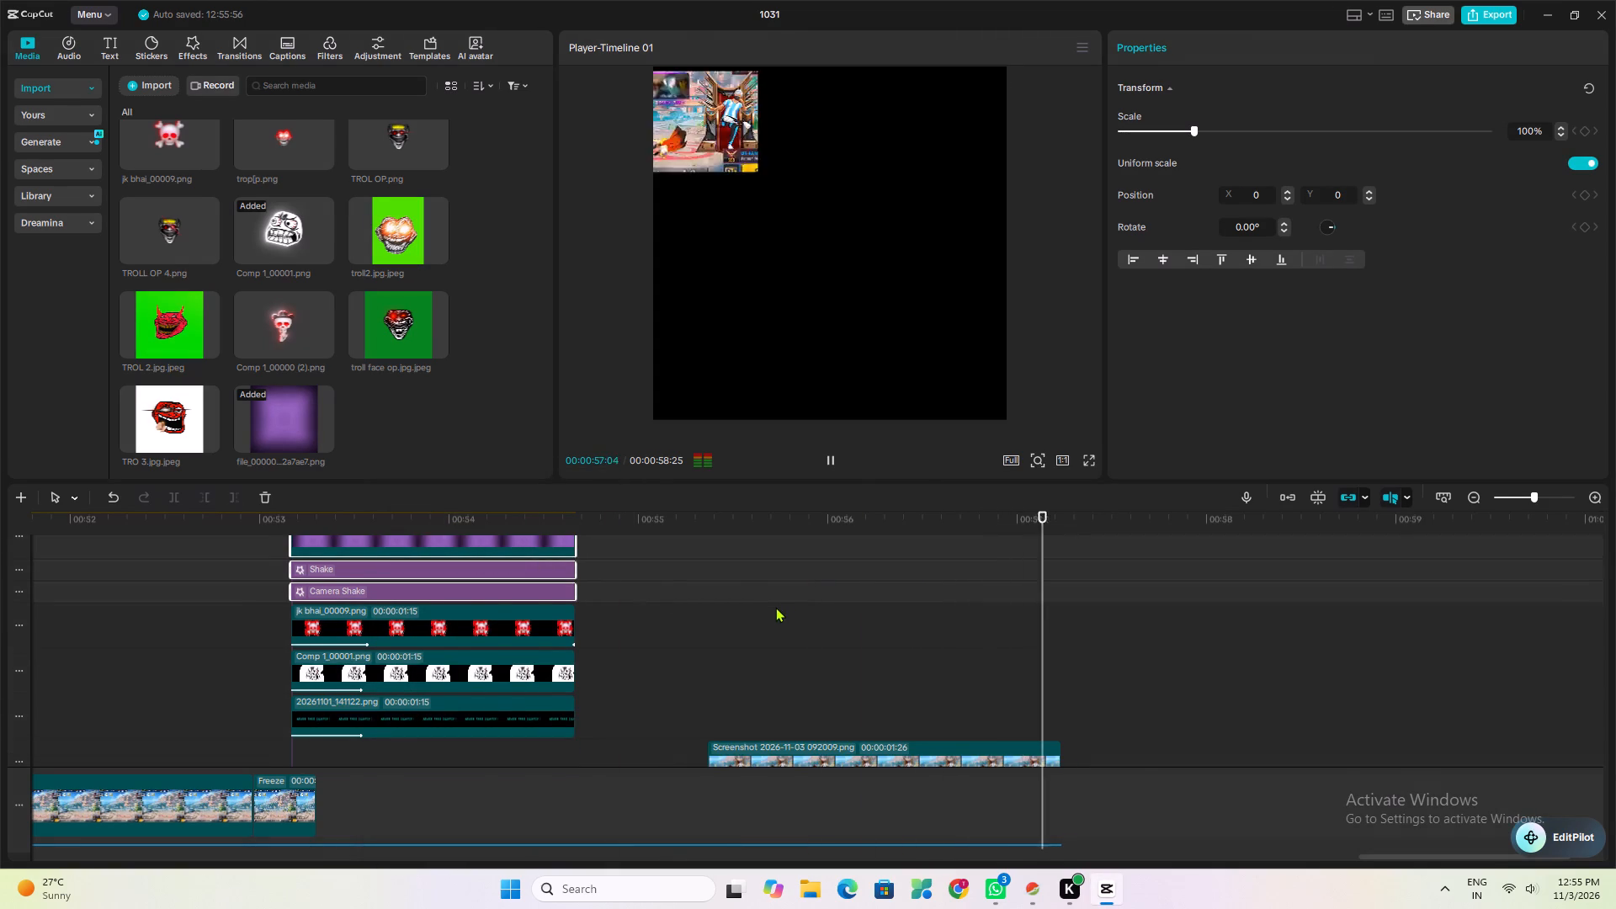
pyautogui.press('space')
pyautogui.click(707, 614)
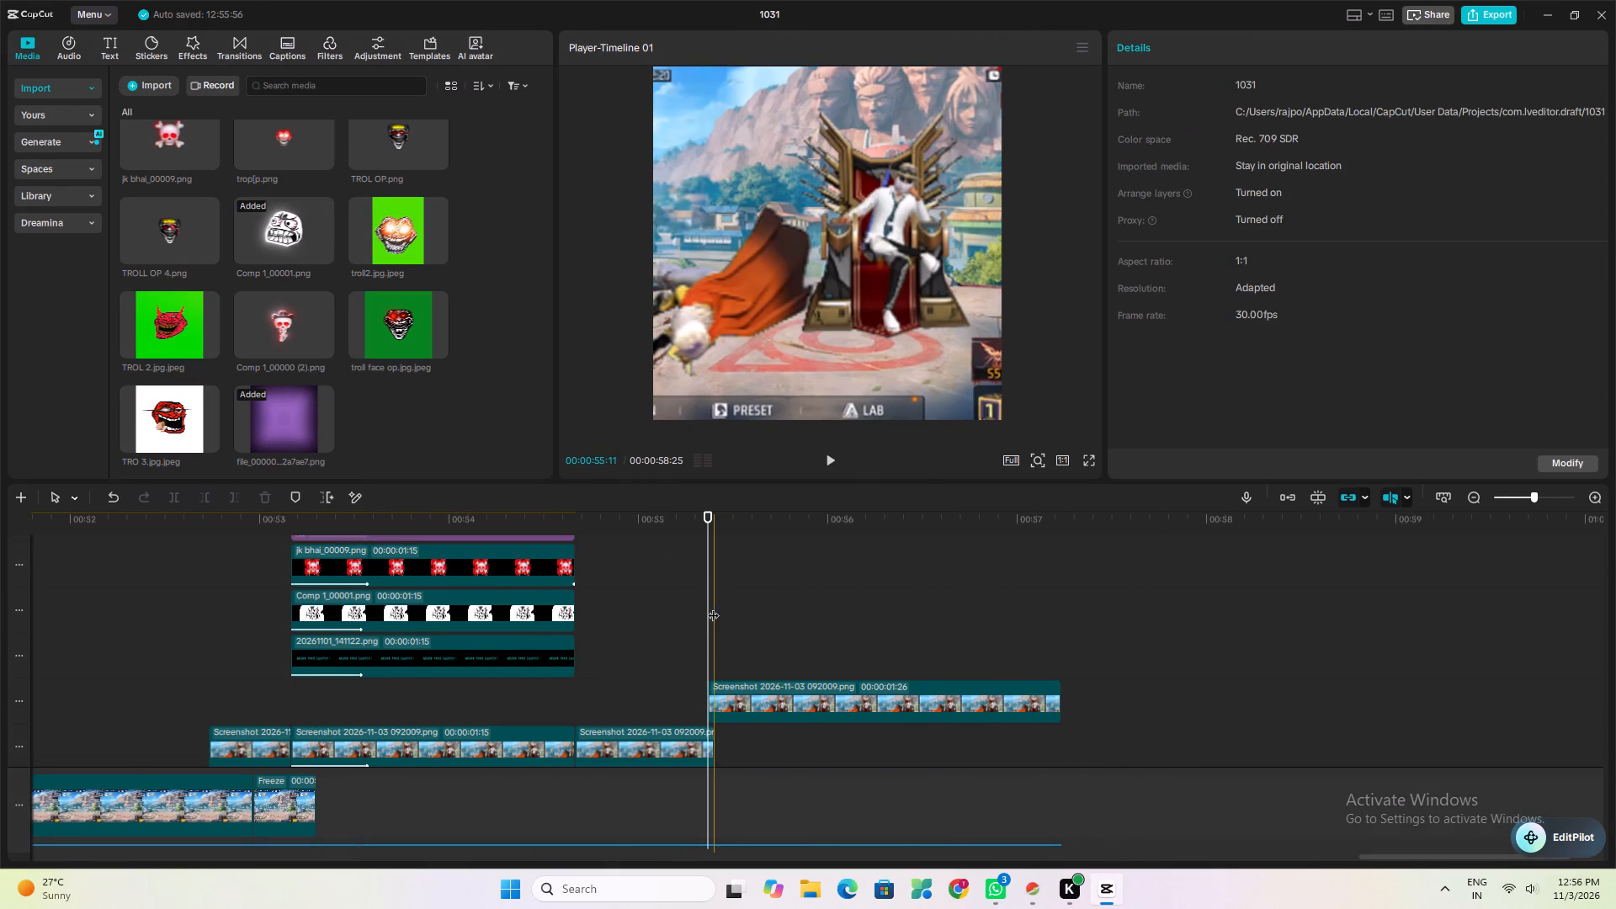
pyautogui.scroll(-5, 714, 603)
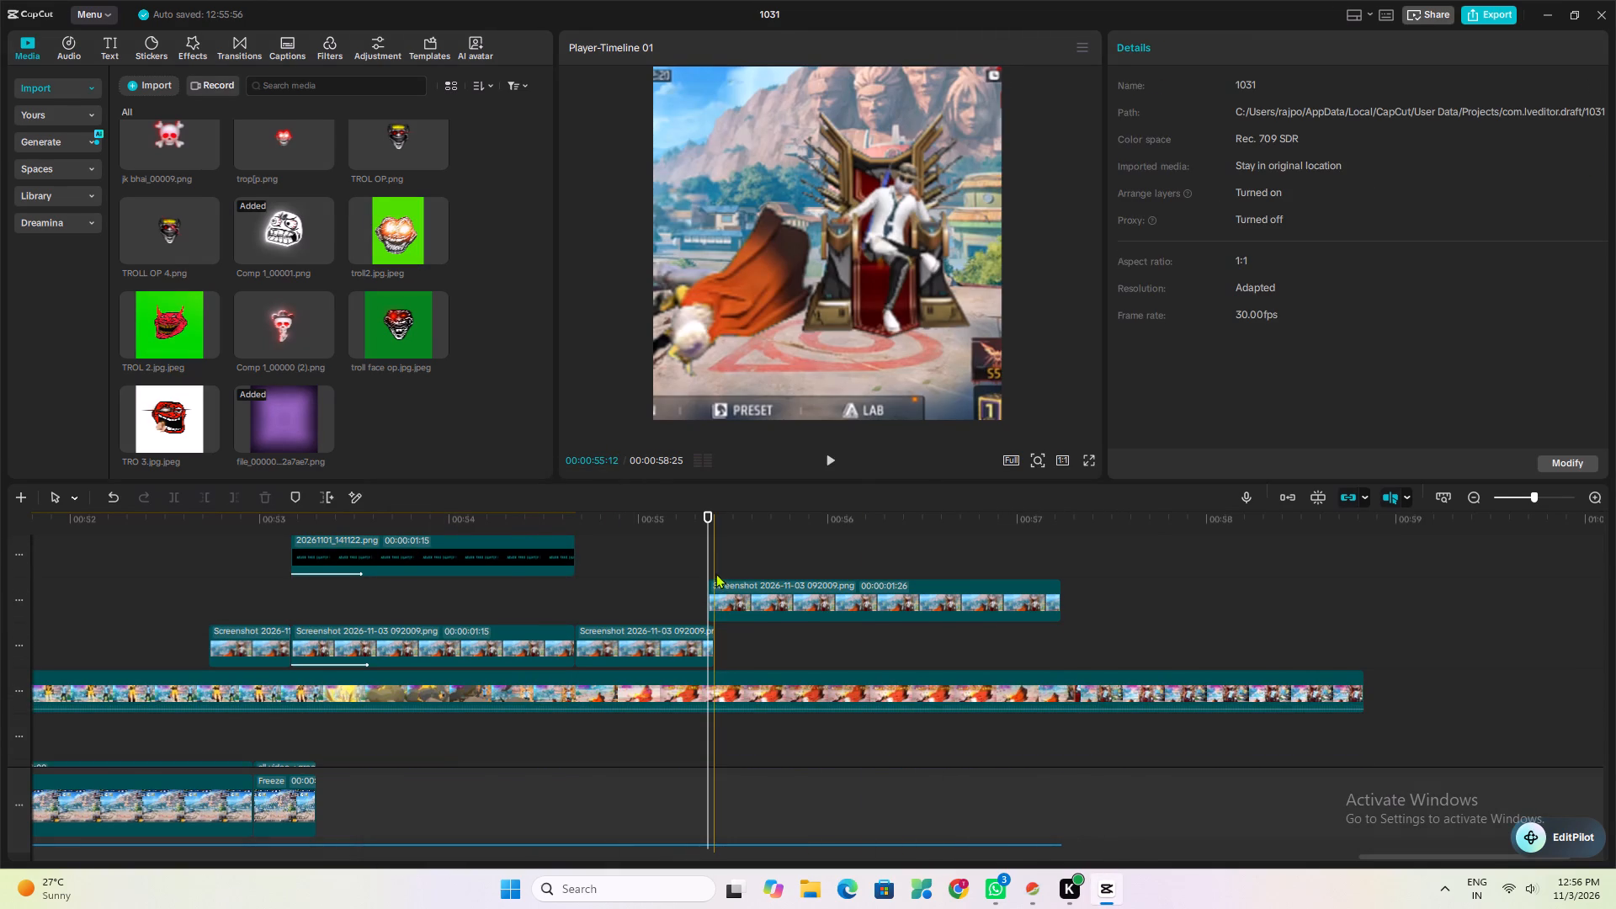
pyautogui.rightClick(713, 552)
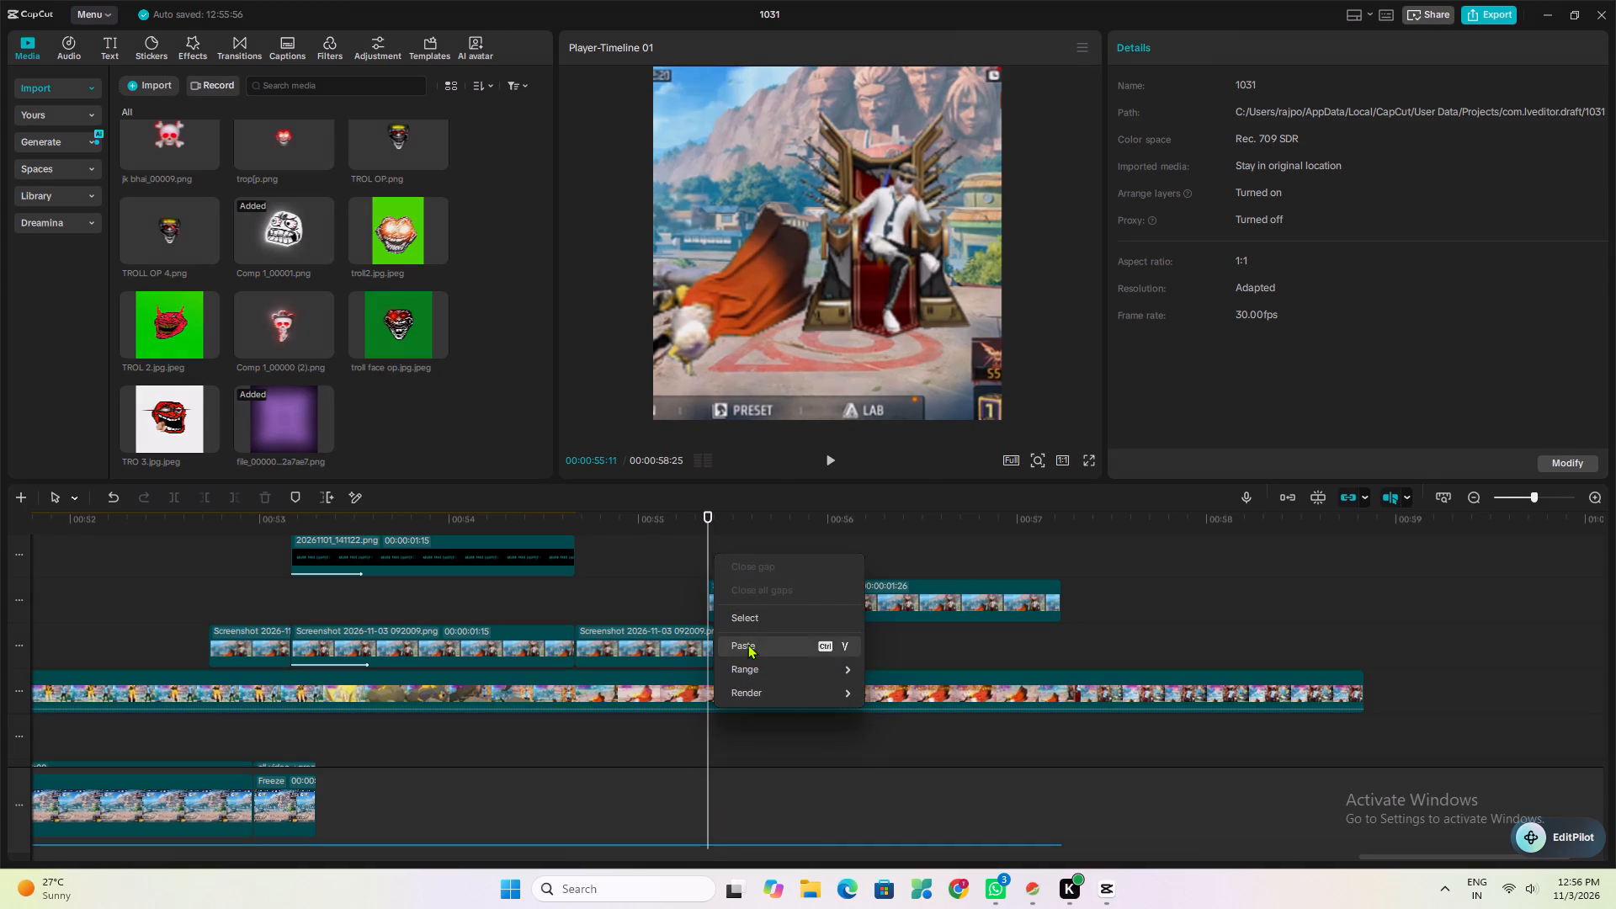
pyautogui.click(747, 644)
# Play back the last screenshot section from its start to check the pasted shake and glow.
pyautogui.scroll(-6, 718, 635)
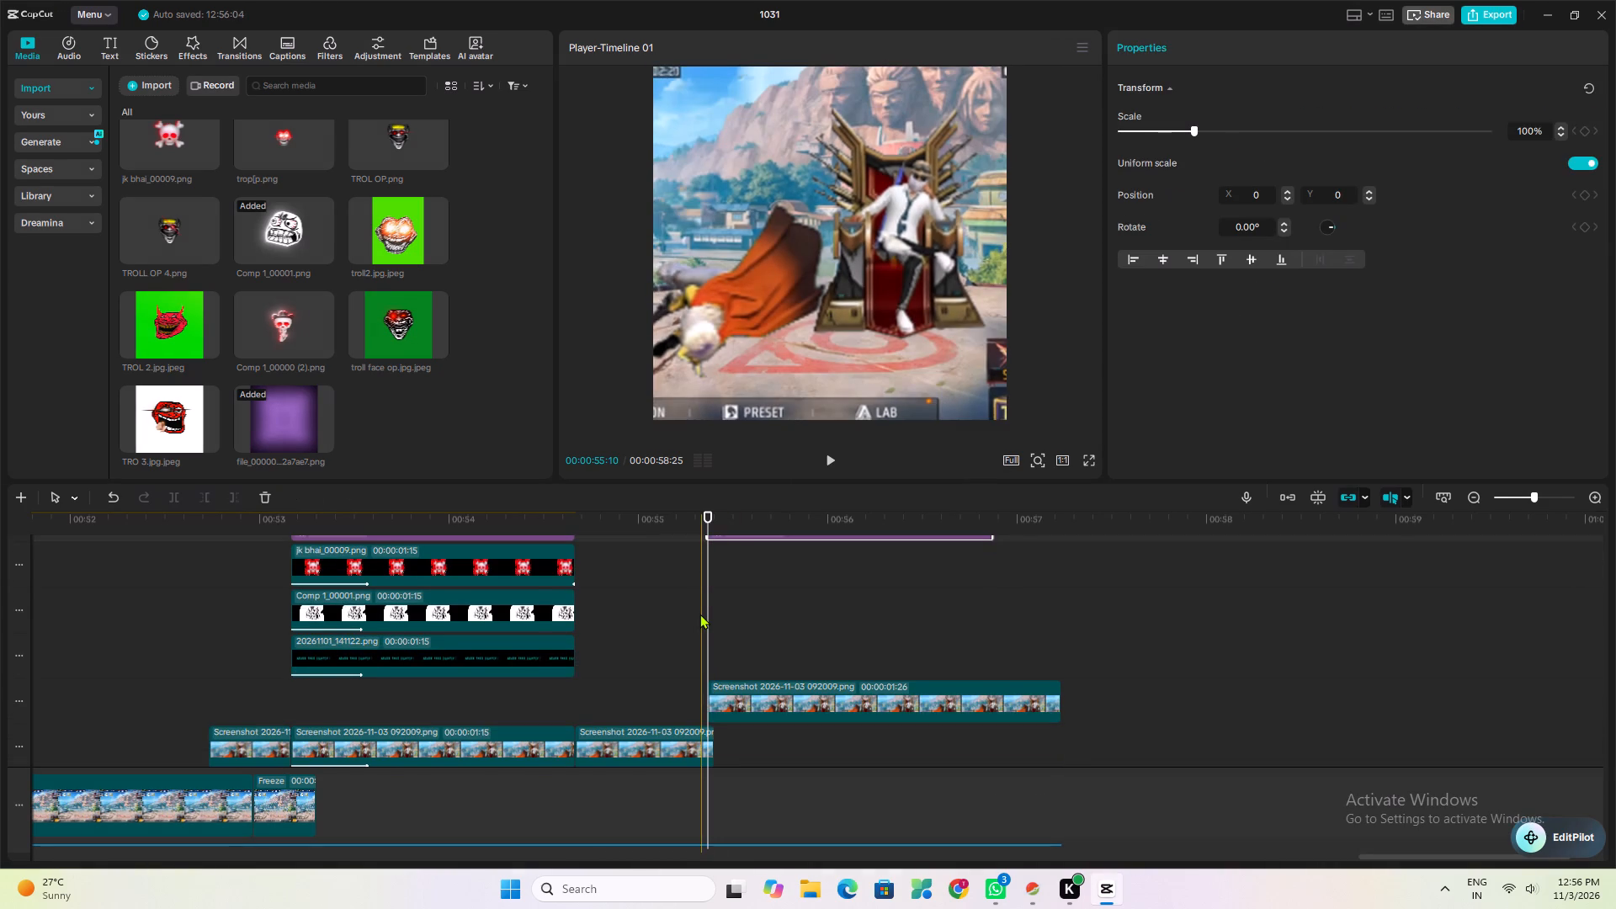
pyautogui.click(686, 693)
pyautogui.press('space')
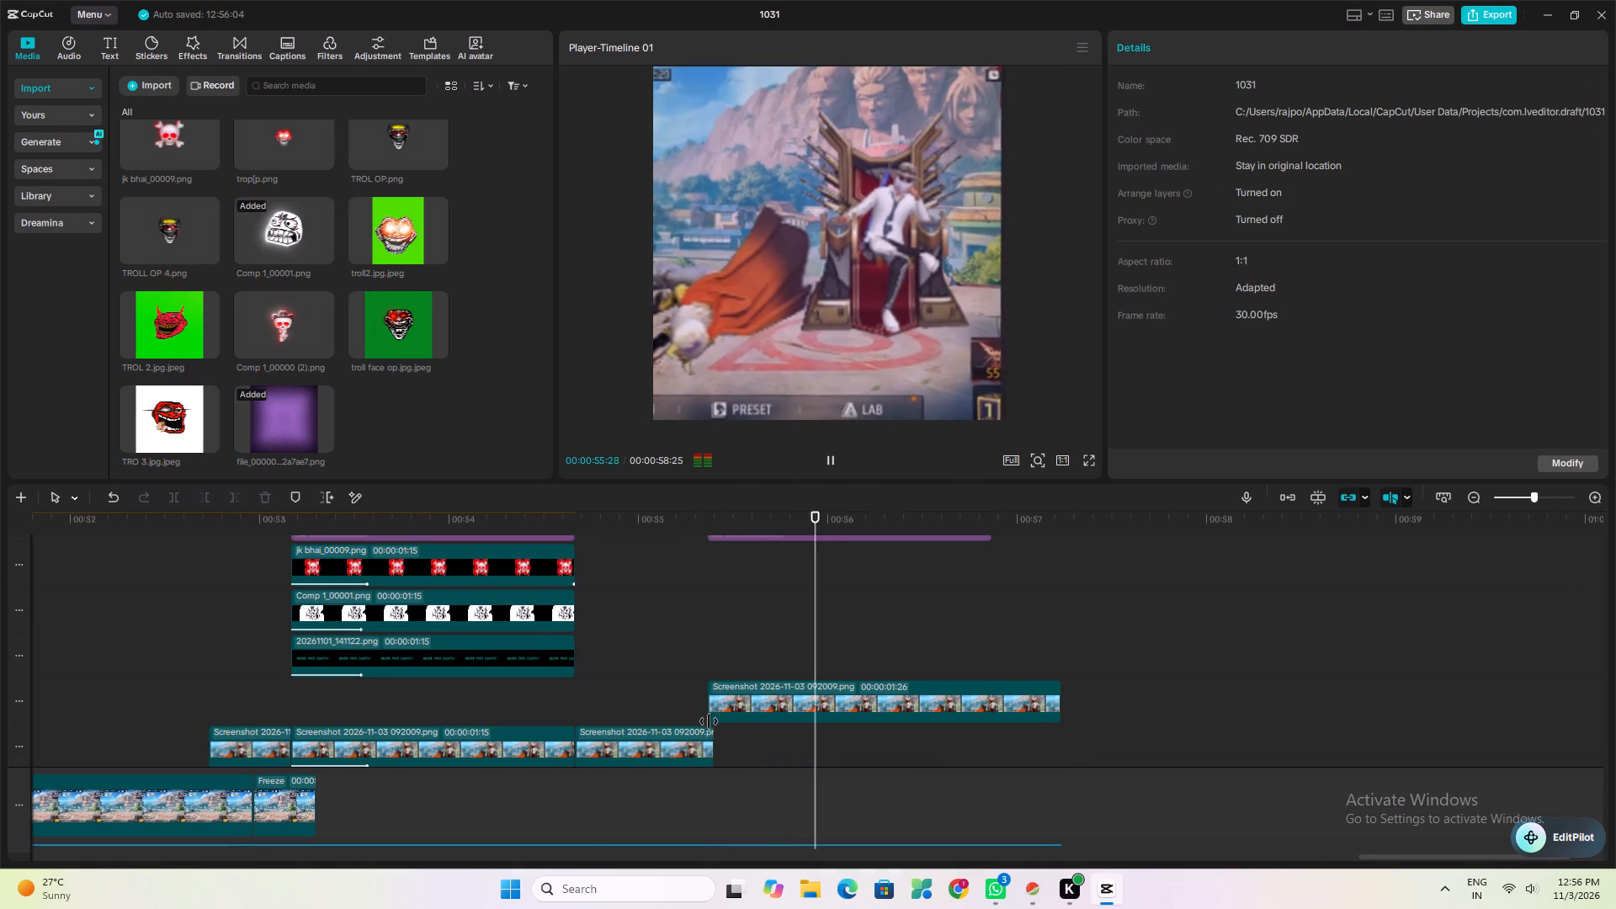
pyautogui.press('space')
pyautogui.click(707, 745)
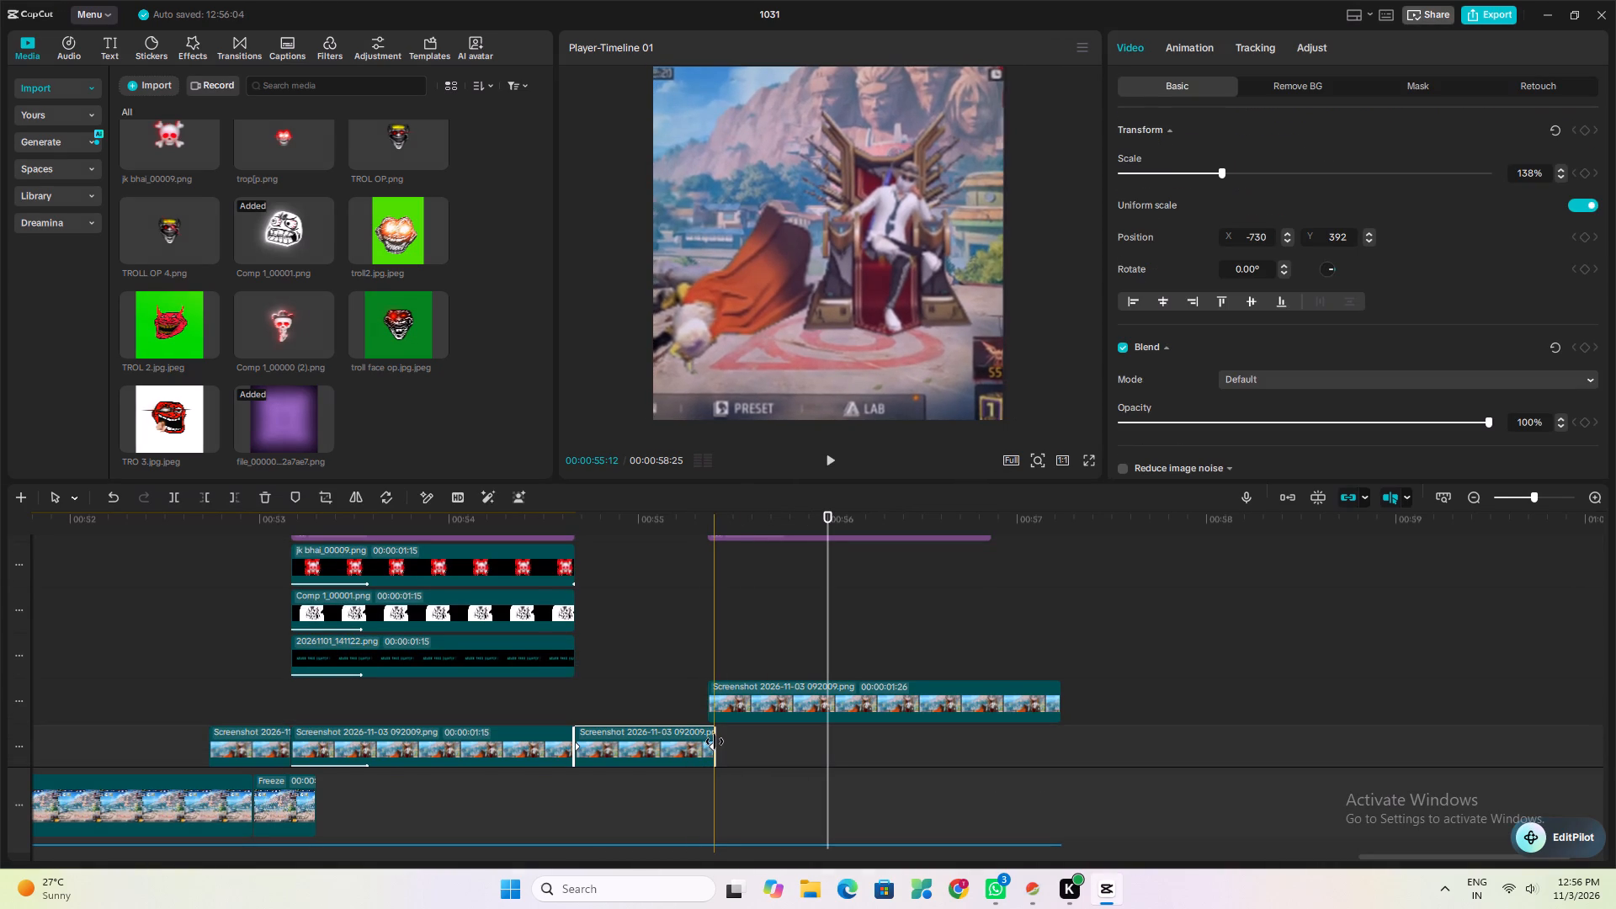
pyautogui.click(681, 694)
pyautogui.press('space')
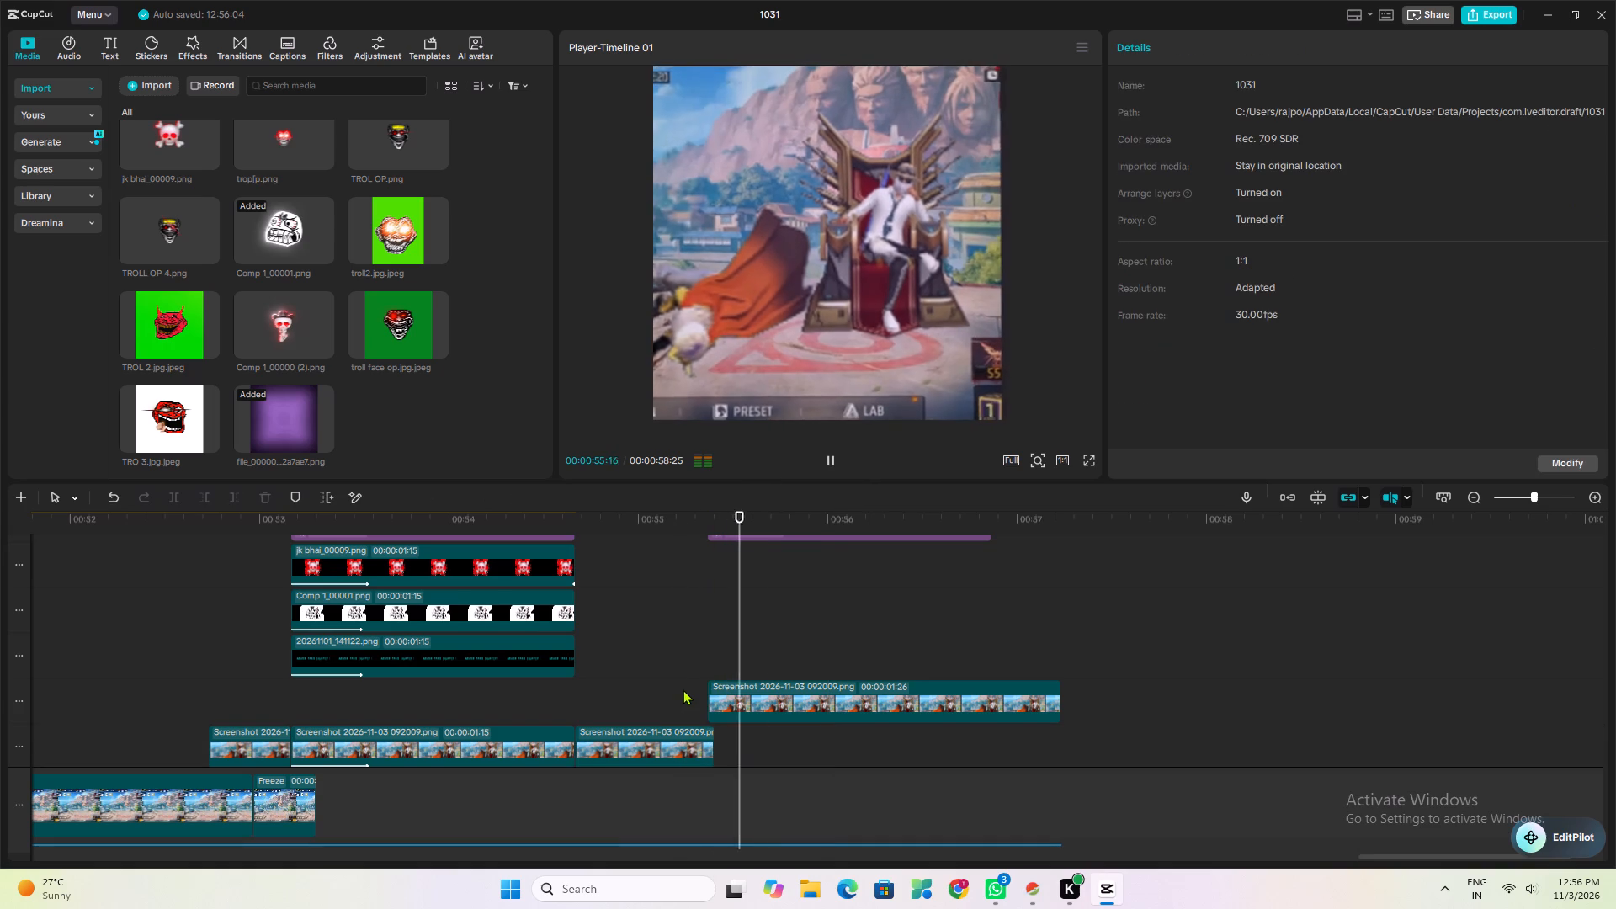
pyautogui.click(699, 673)
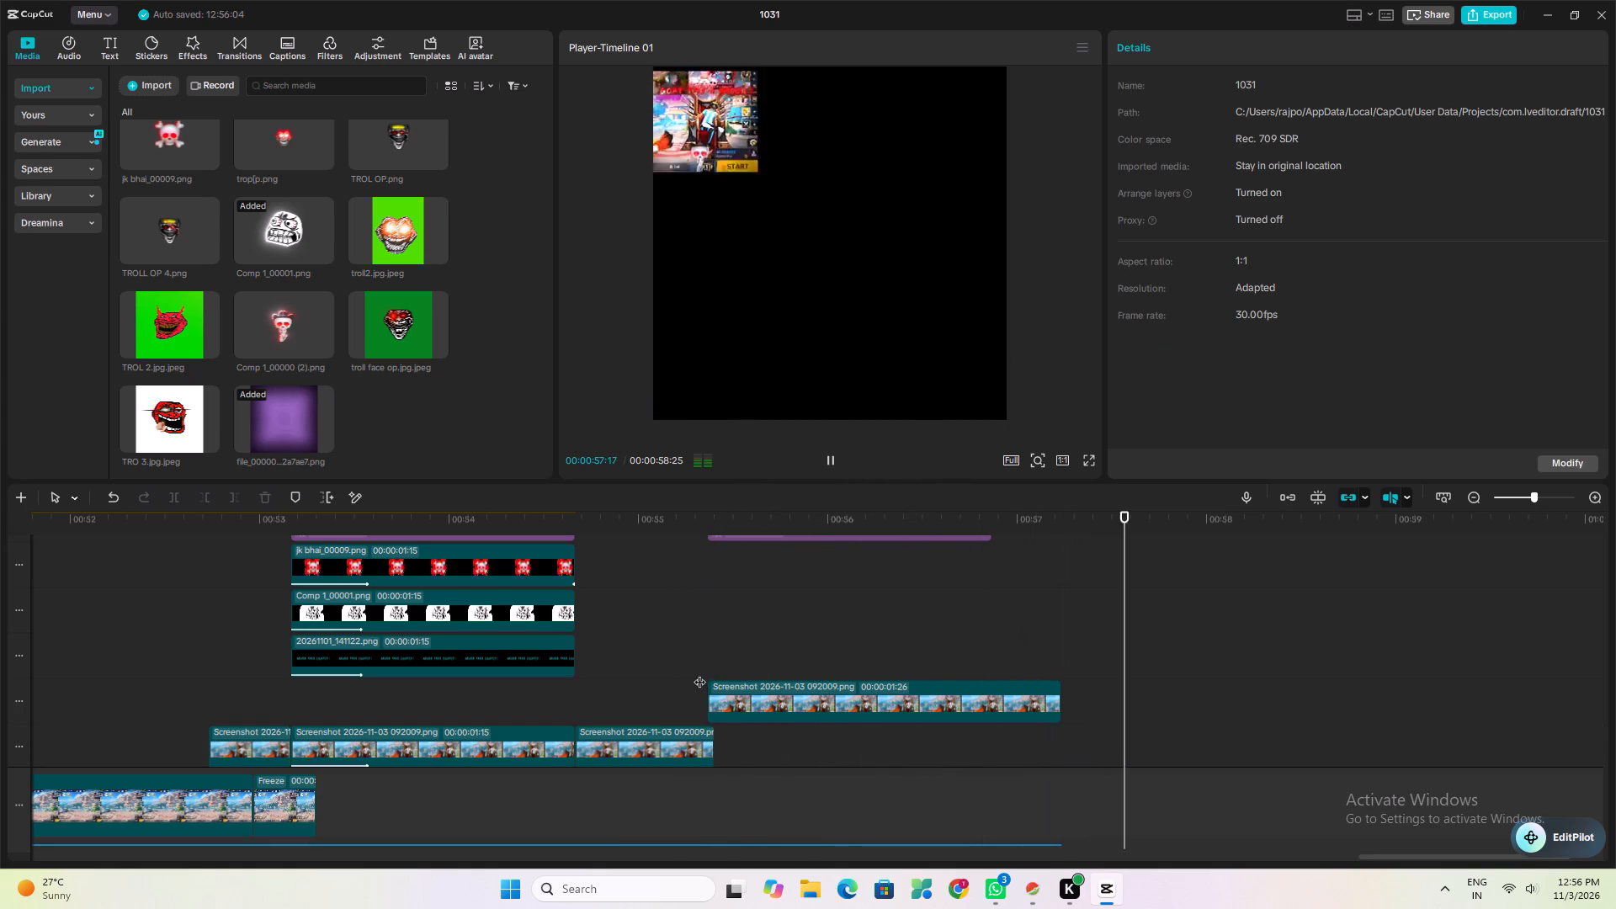
pyautogui.press('space')
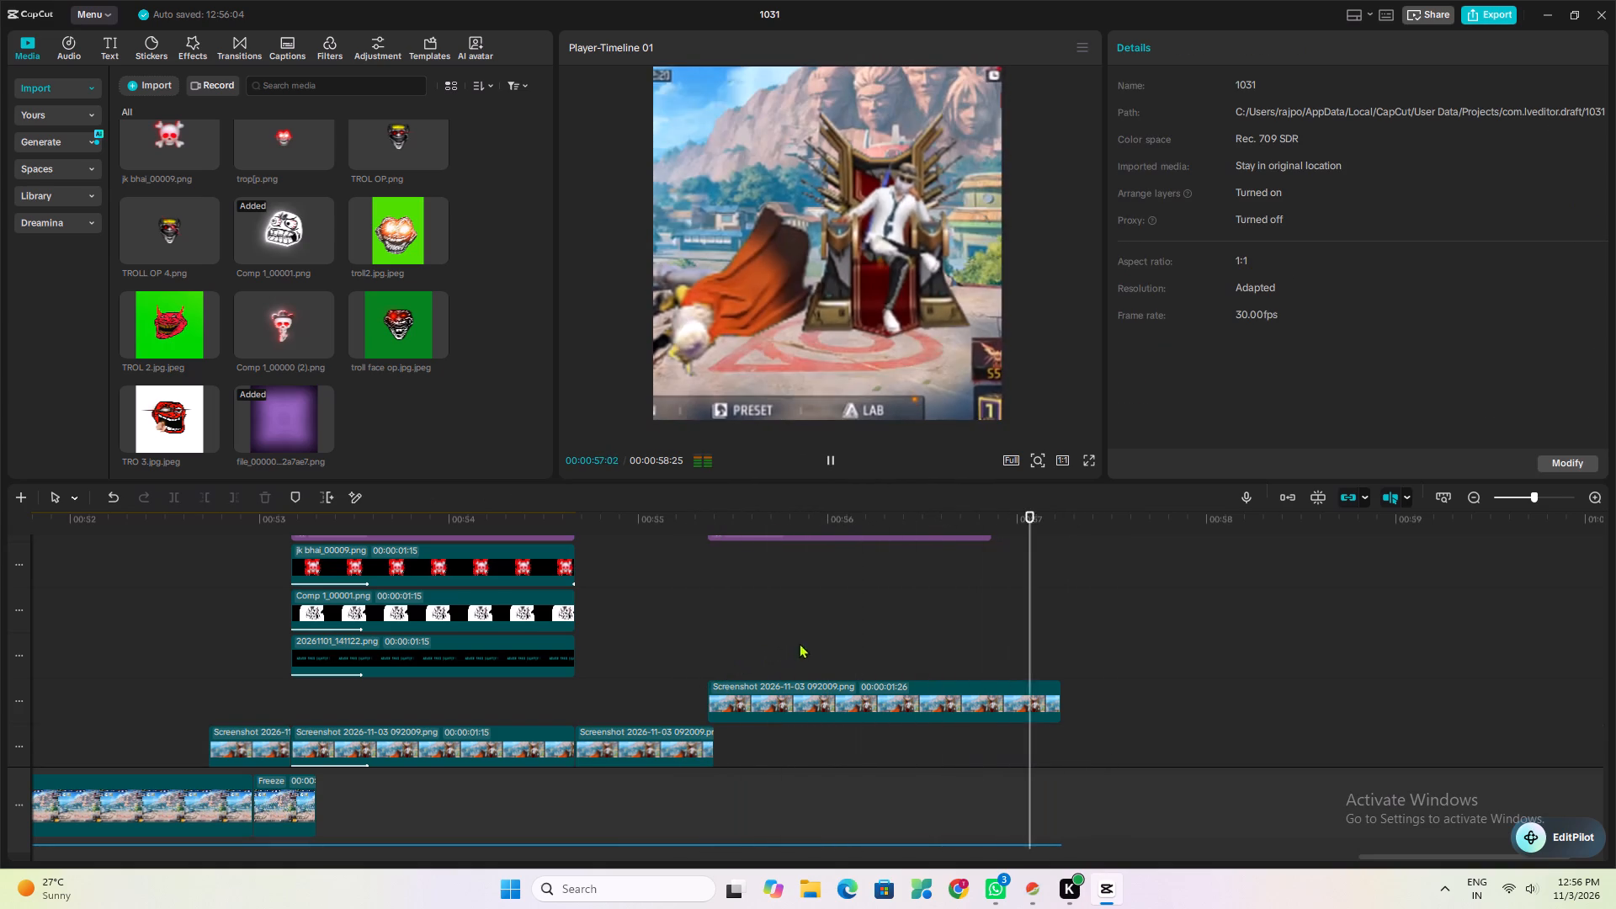
pyautogui.press('space')
# Extend the end of the pasted purple glow clip to match the end of the last screenshot clip.
pyautogui.scroll(6, 816, 640)
pyautogui.click(879, 588)
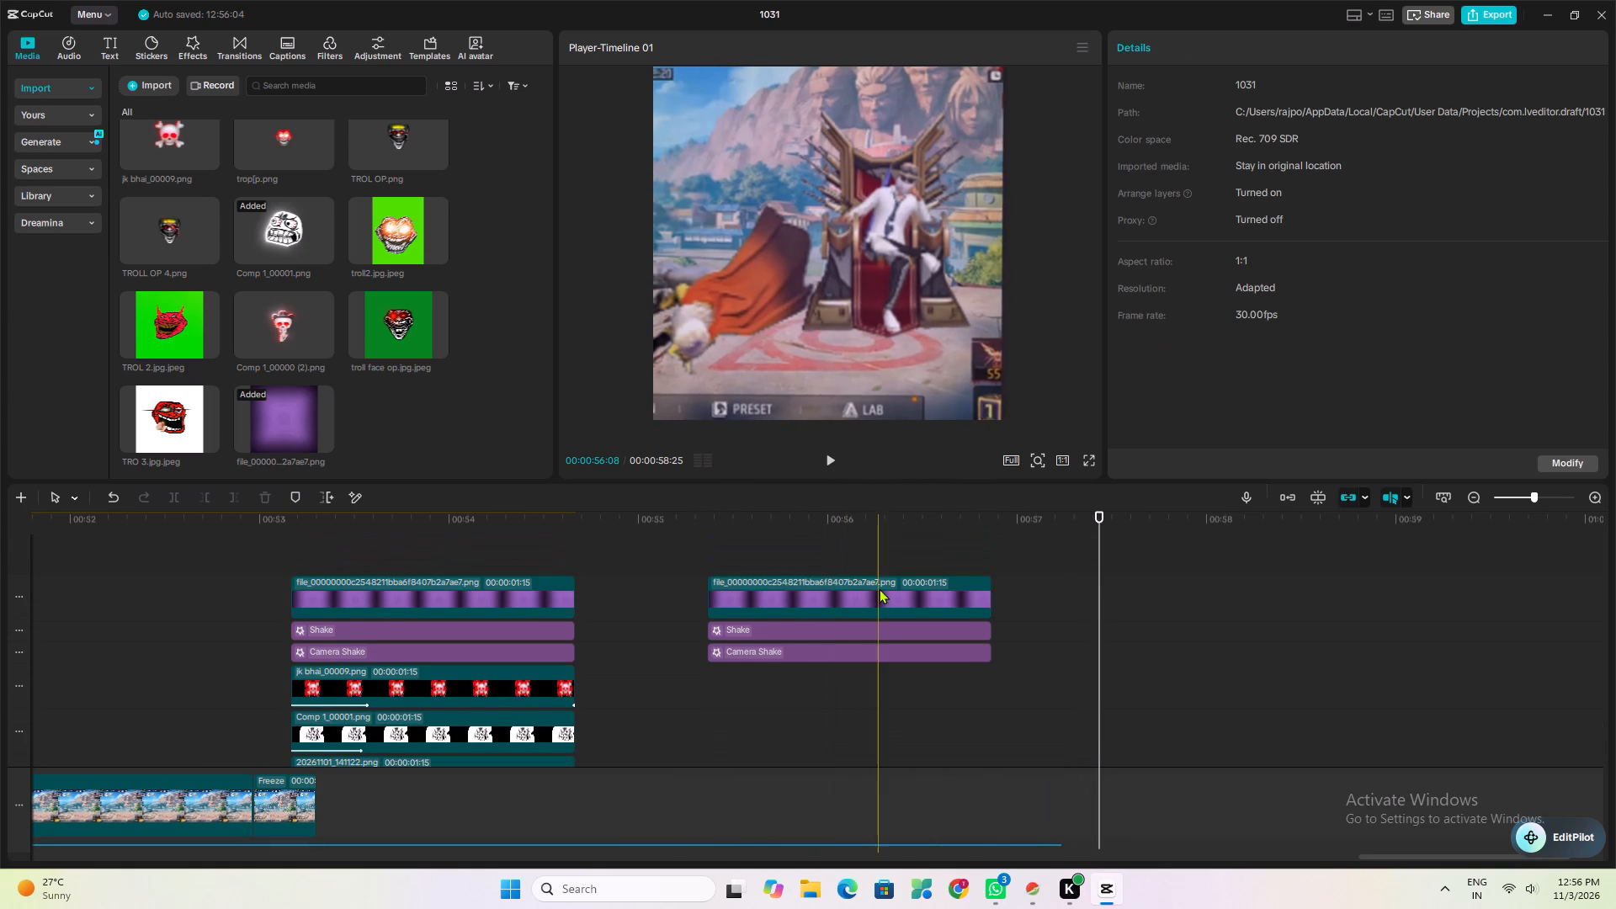
pyautogui.moveTo(991, 588); pyautogui.dragTo(1050, 604)
pyautogui.scroll(-1, 1050, 604)
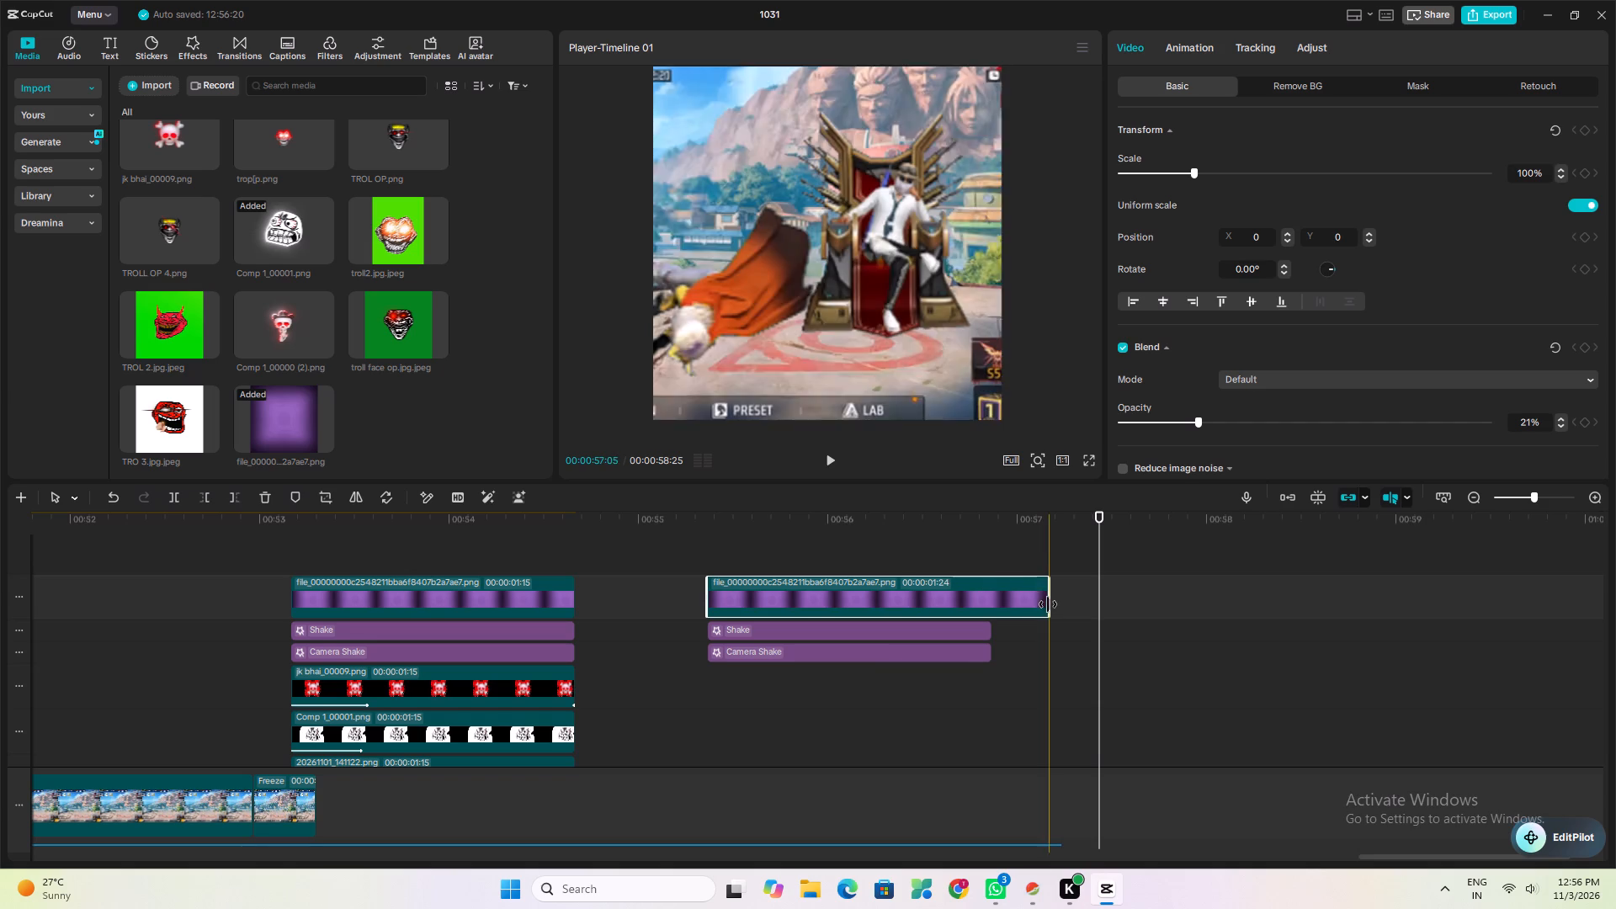
pyautogui.scroll(-2, 1048, 604)
pyautogui.moveTo(1047, 544); pyautogui.dragTo(1061, 550)
pyautogui.click(984, 572)
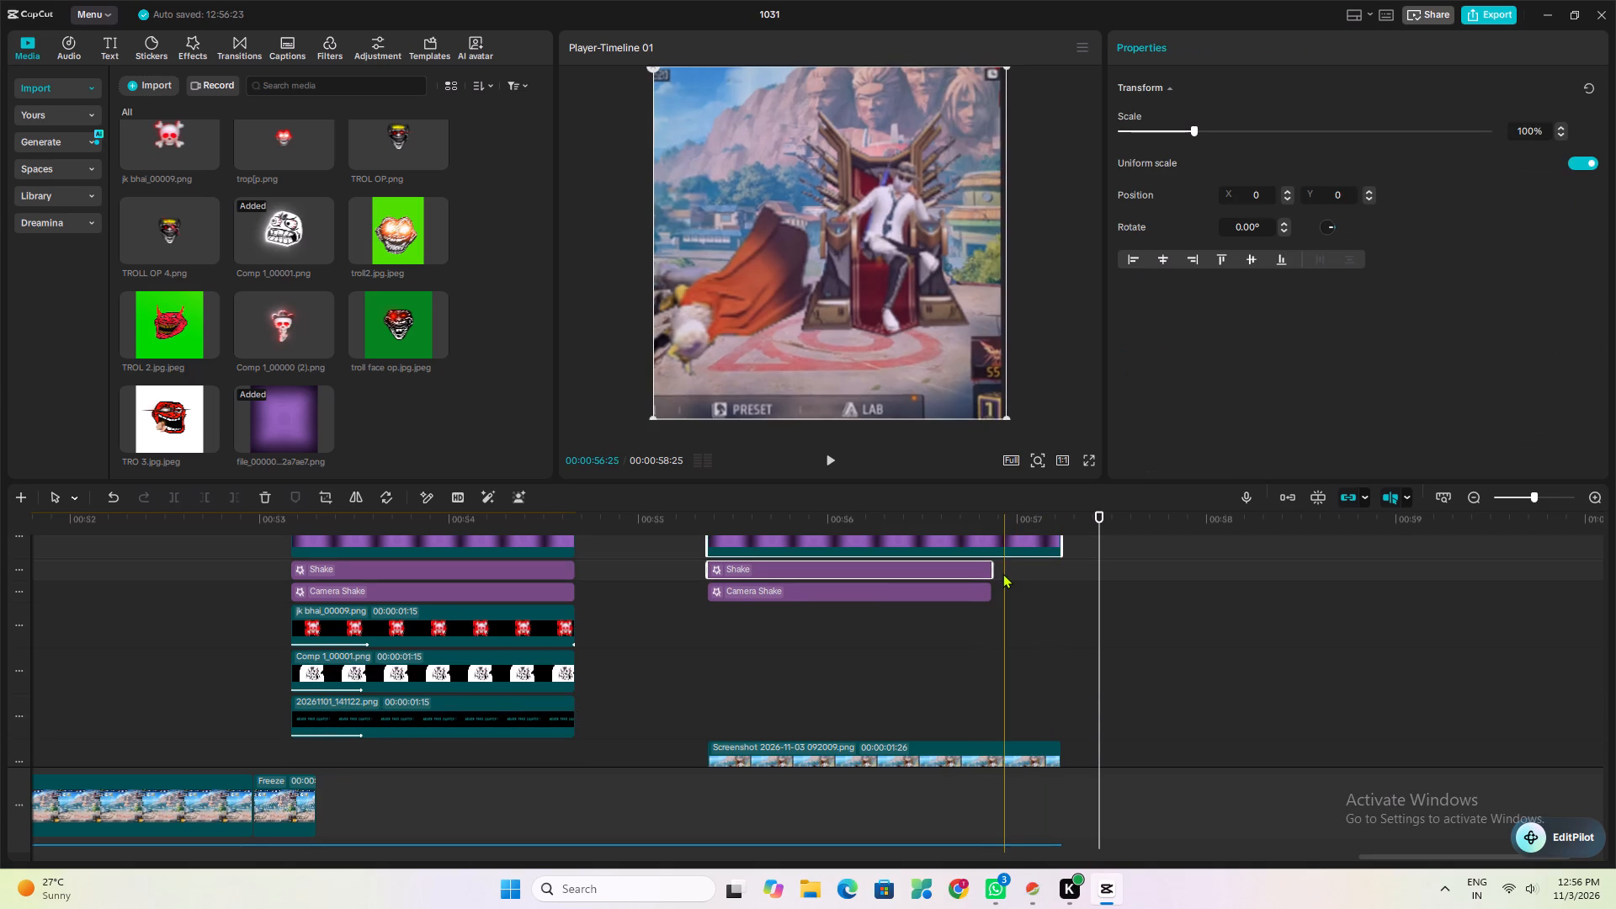
pyautogui.click(993, 573)
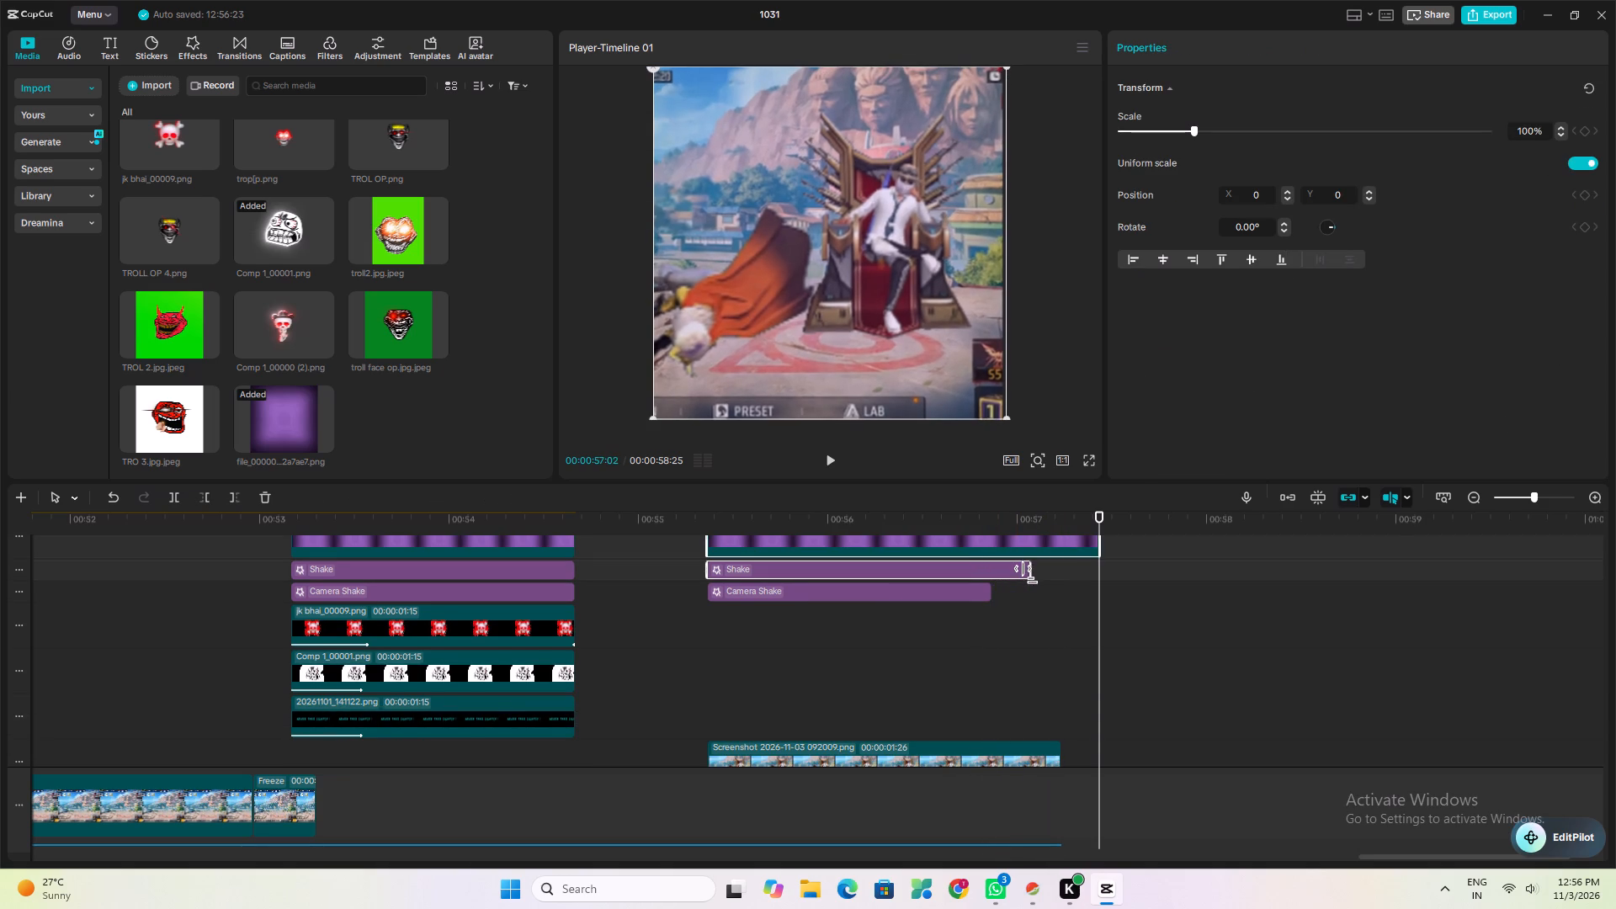
pyautogui.click(1060, 629)
pyautogui.click(1055, 540)
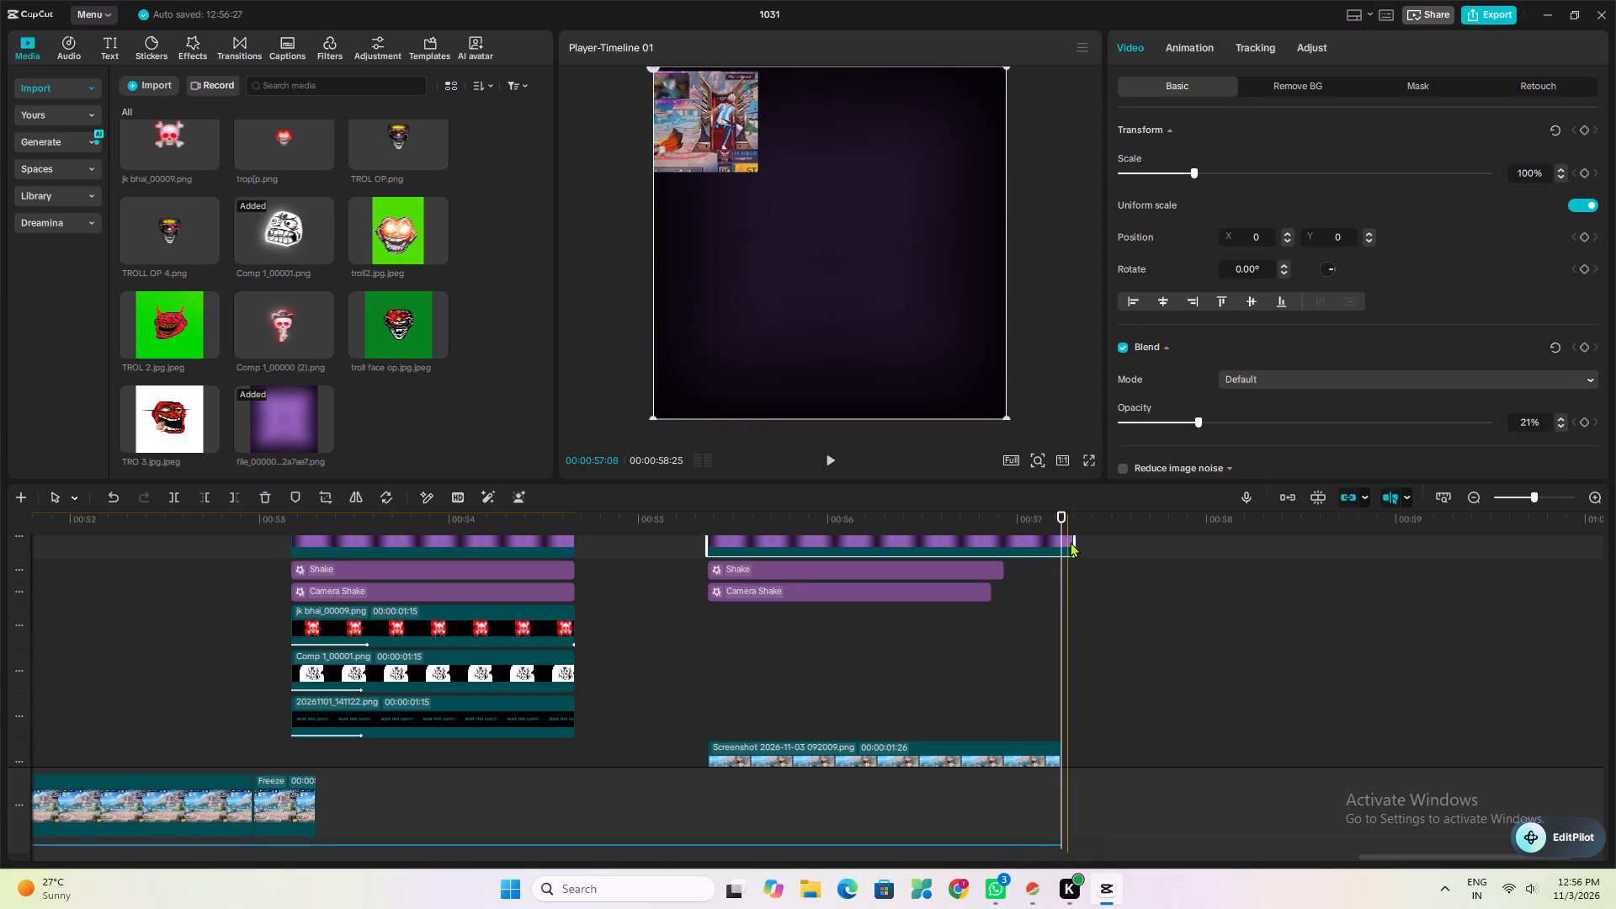
pyautogui.moveTo(1072, 544); pyautogui.dragTo(1060, 559)
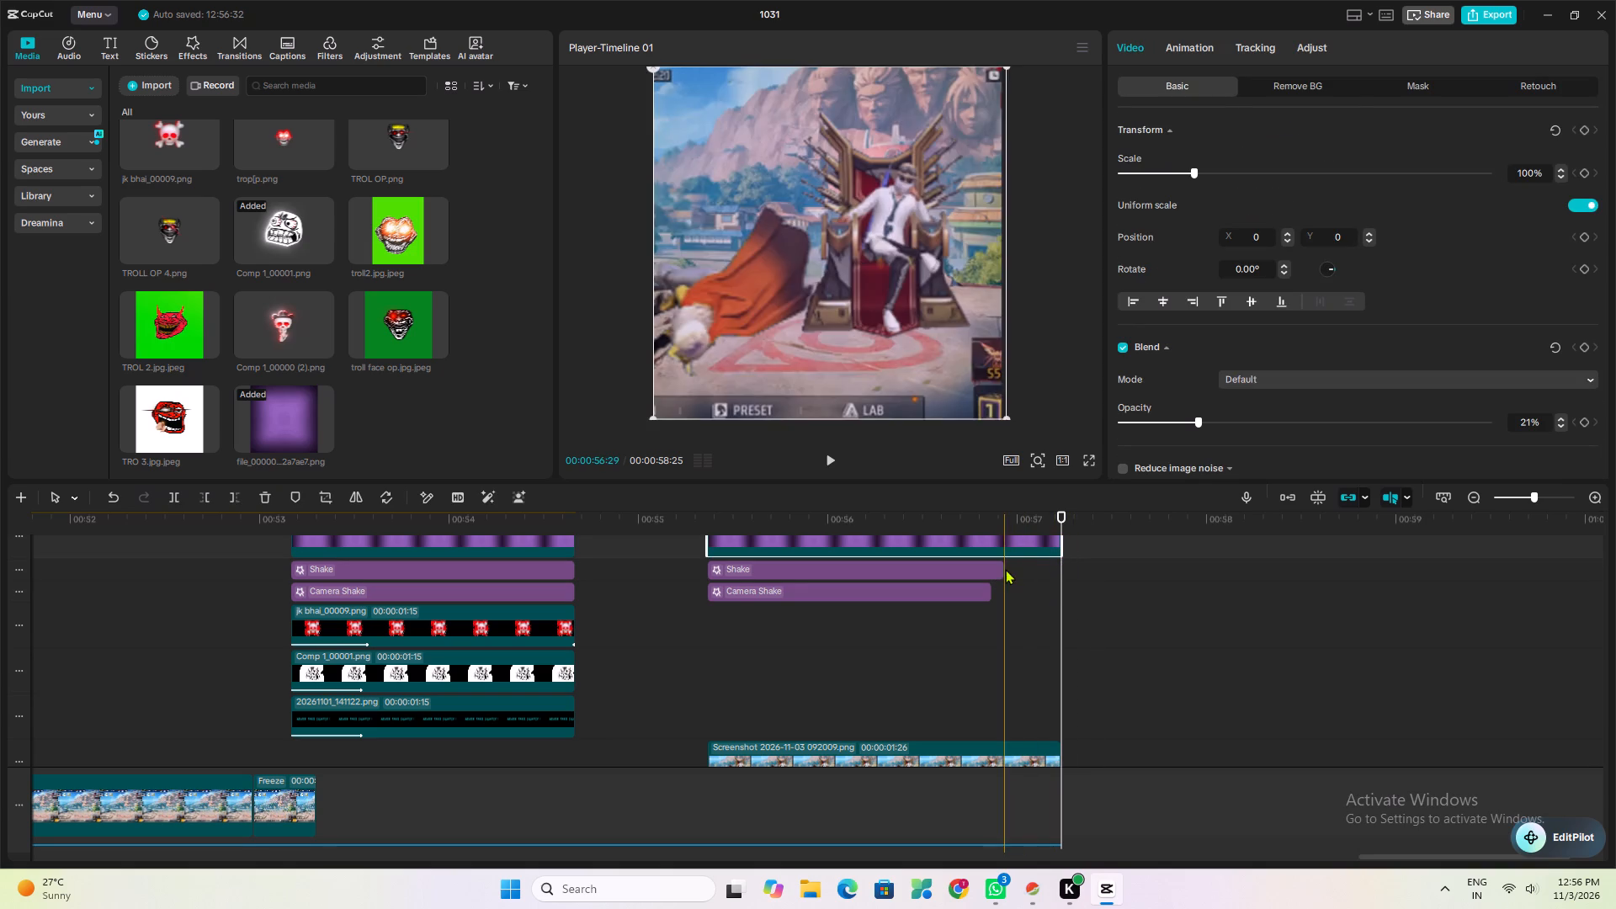
# Extend the pasted Shake and Camera Shake effects to the end of the last screenshot clip.
pyautogui.click(1003, 569)
pyautogui.moveTo(1004, 571); pyautogui.dragTo(1054, 587)
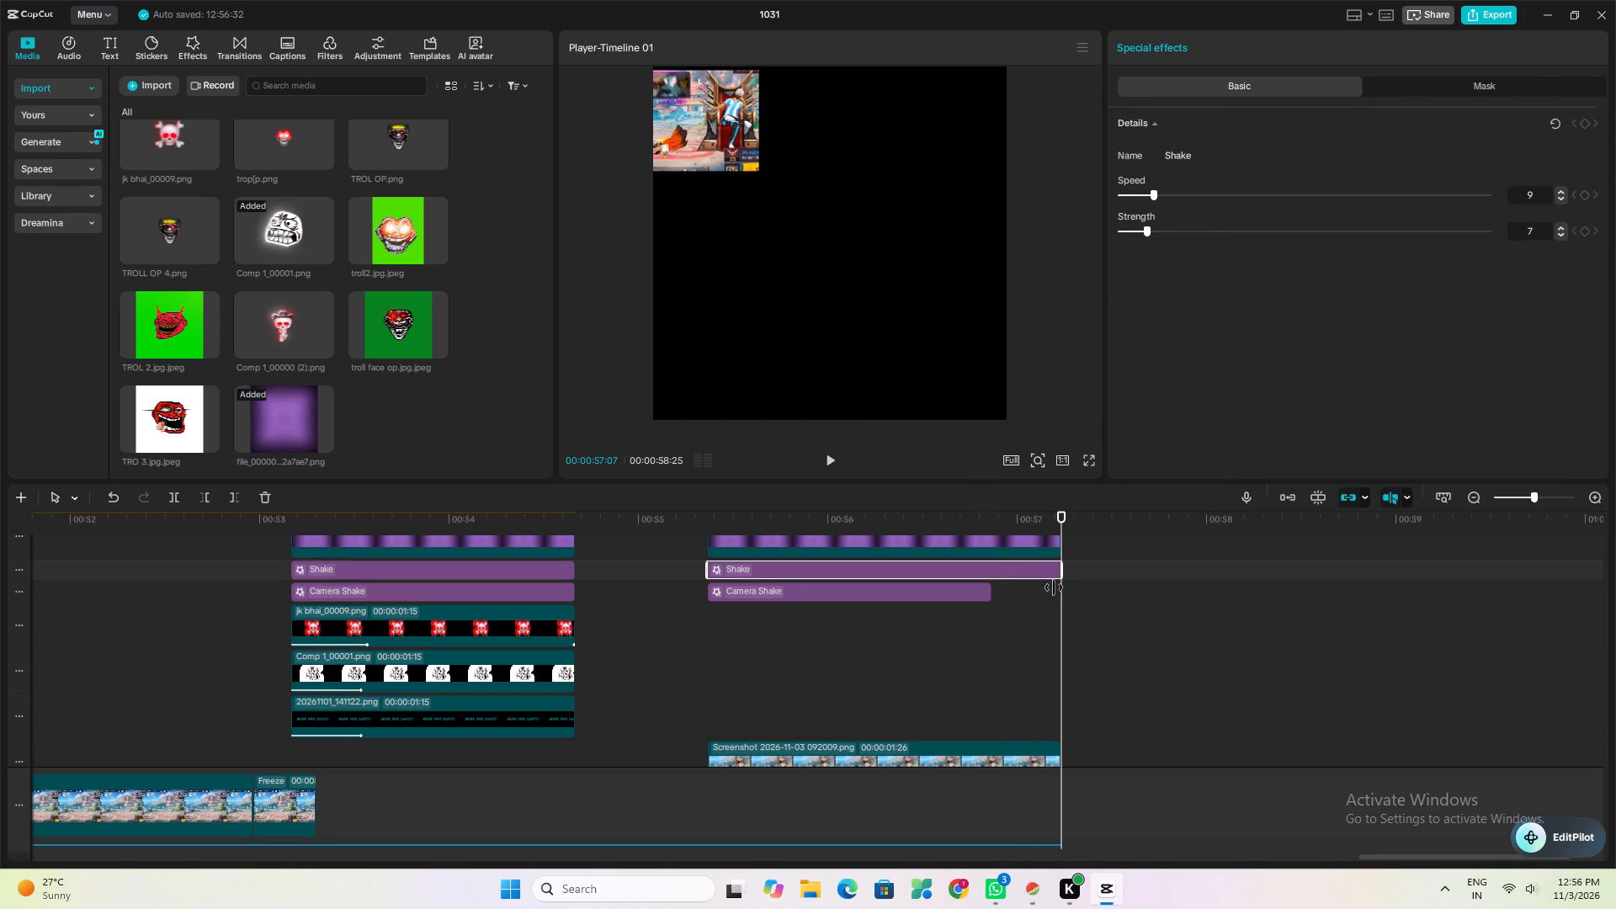
pyautogui.moveTo(1054, 587); pyautogui.dragTo(1055, 587)
pyautogui.click(974, 593)
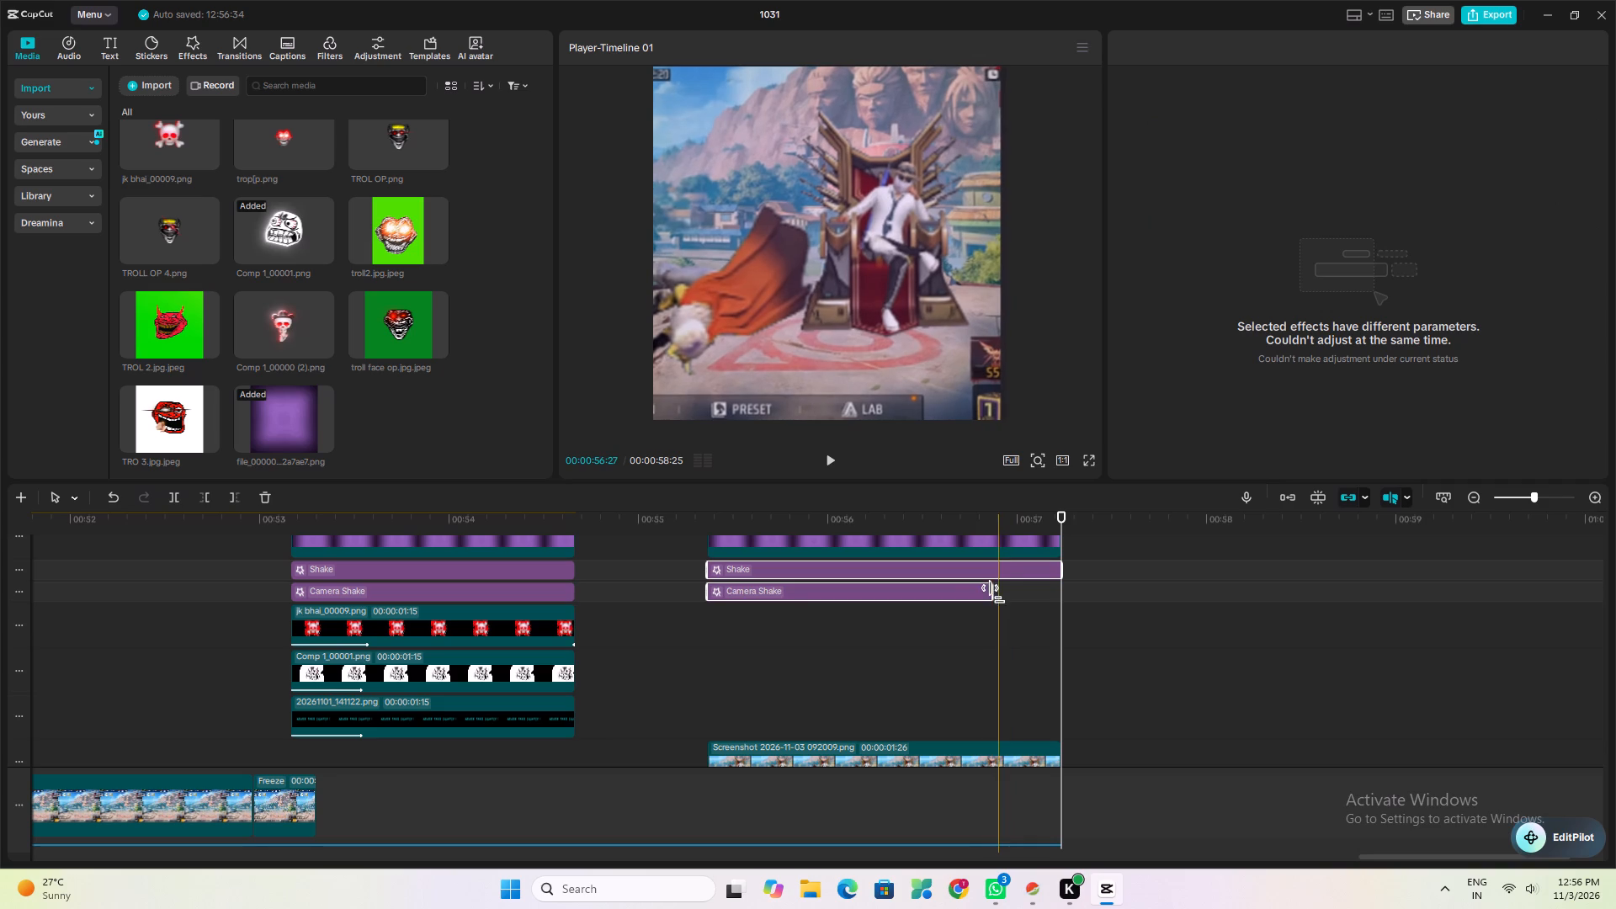
pyautogui.click(991, 600)
pyautogui.click(992, 621)
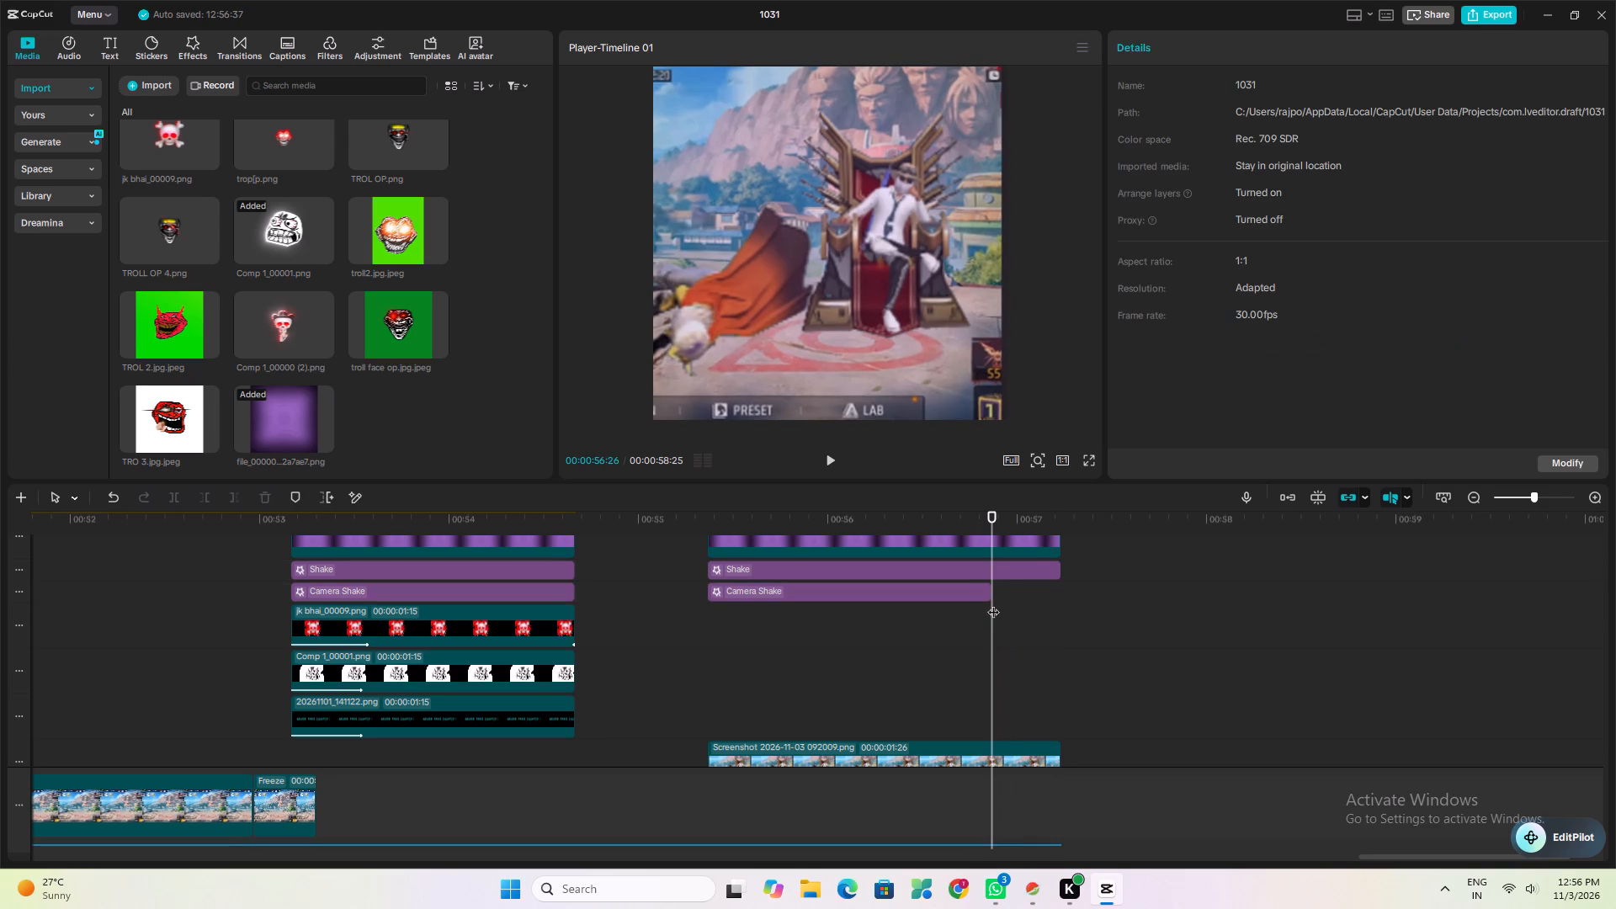
pyautogui.click(989, 588)
pyautogui.moveTo(992, 594); pyautogui.dragTo(1065, 611)
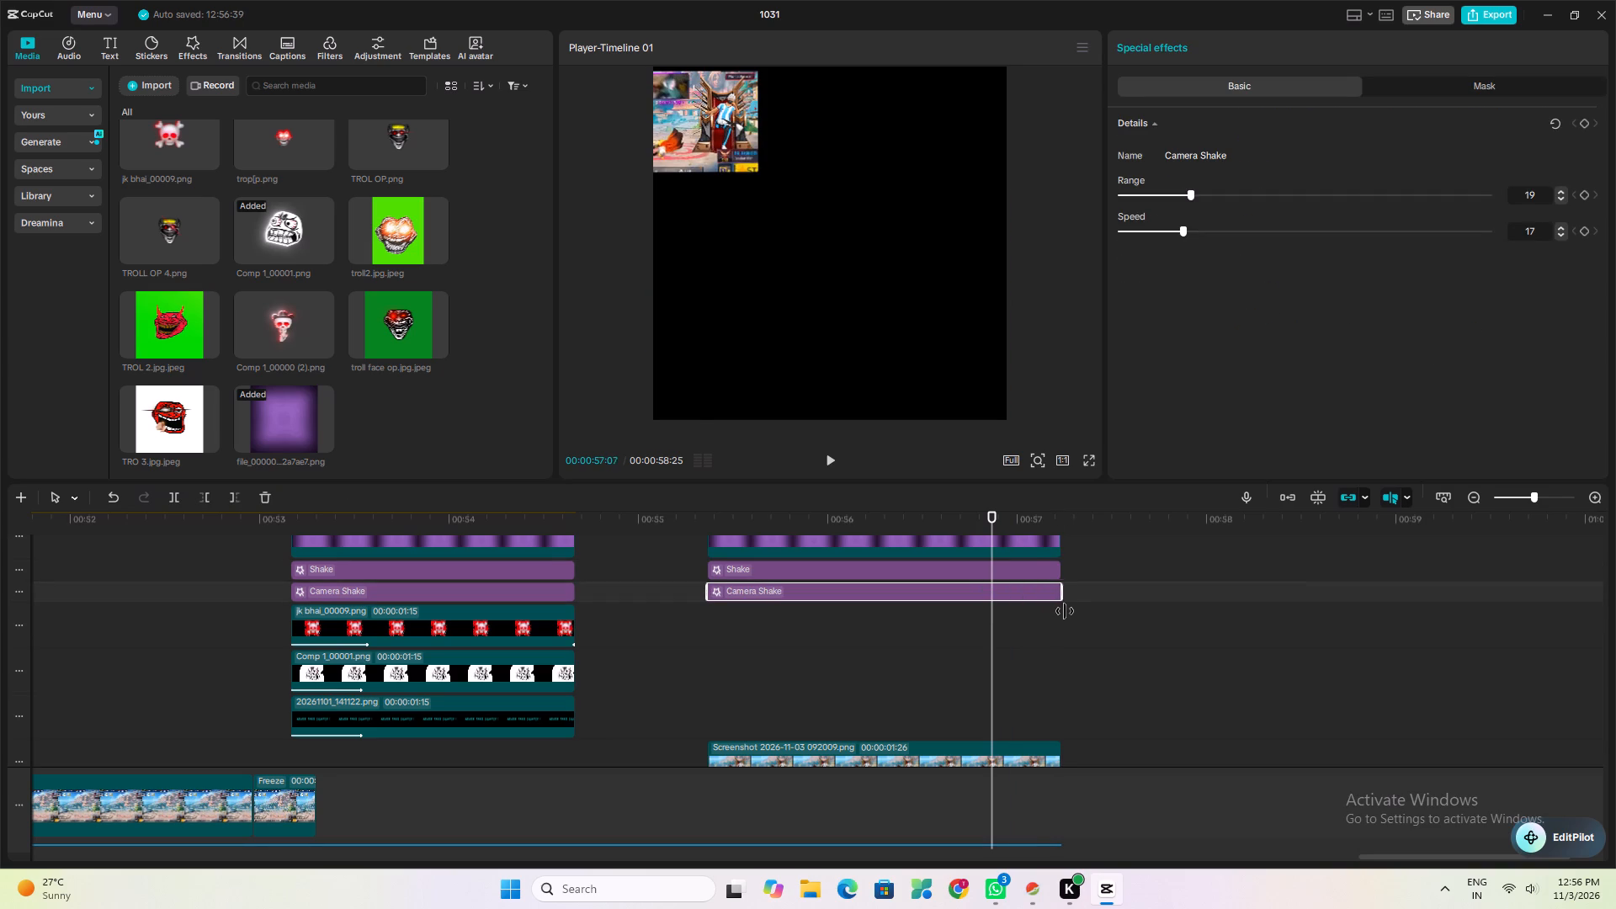
pyautogui.moveTo(1065, 611); pyautogui.dragTo(1058, 617)
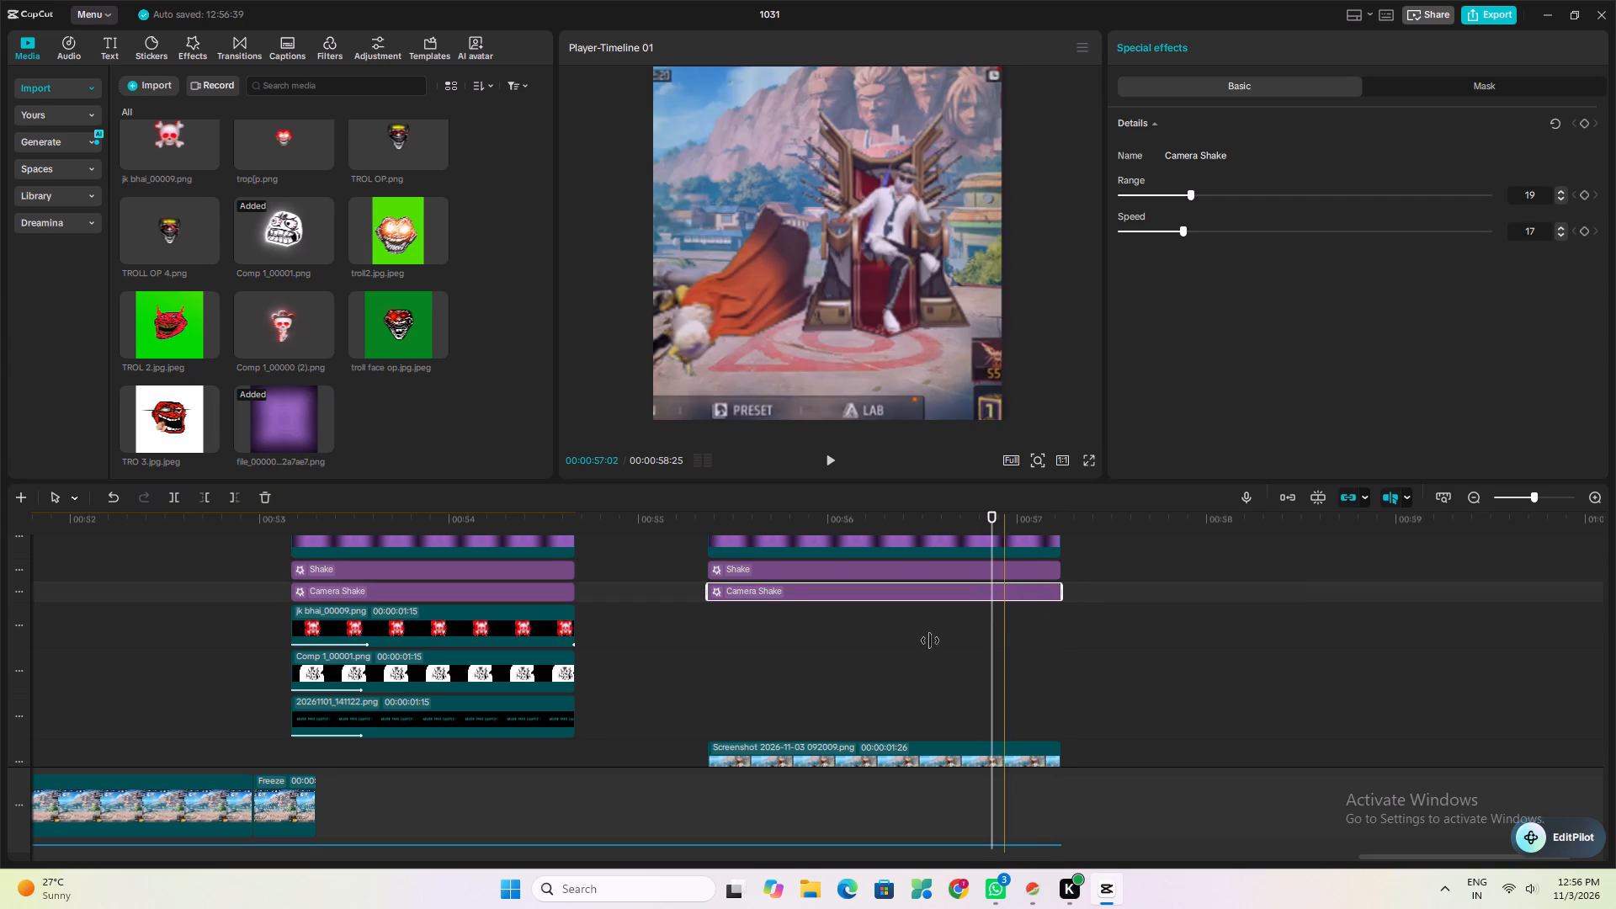
# Play back the last screenshot section with its extended effects and scrub the timeline around its start.
pyautogui.scroll(-2, 890, 644)
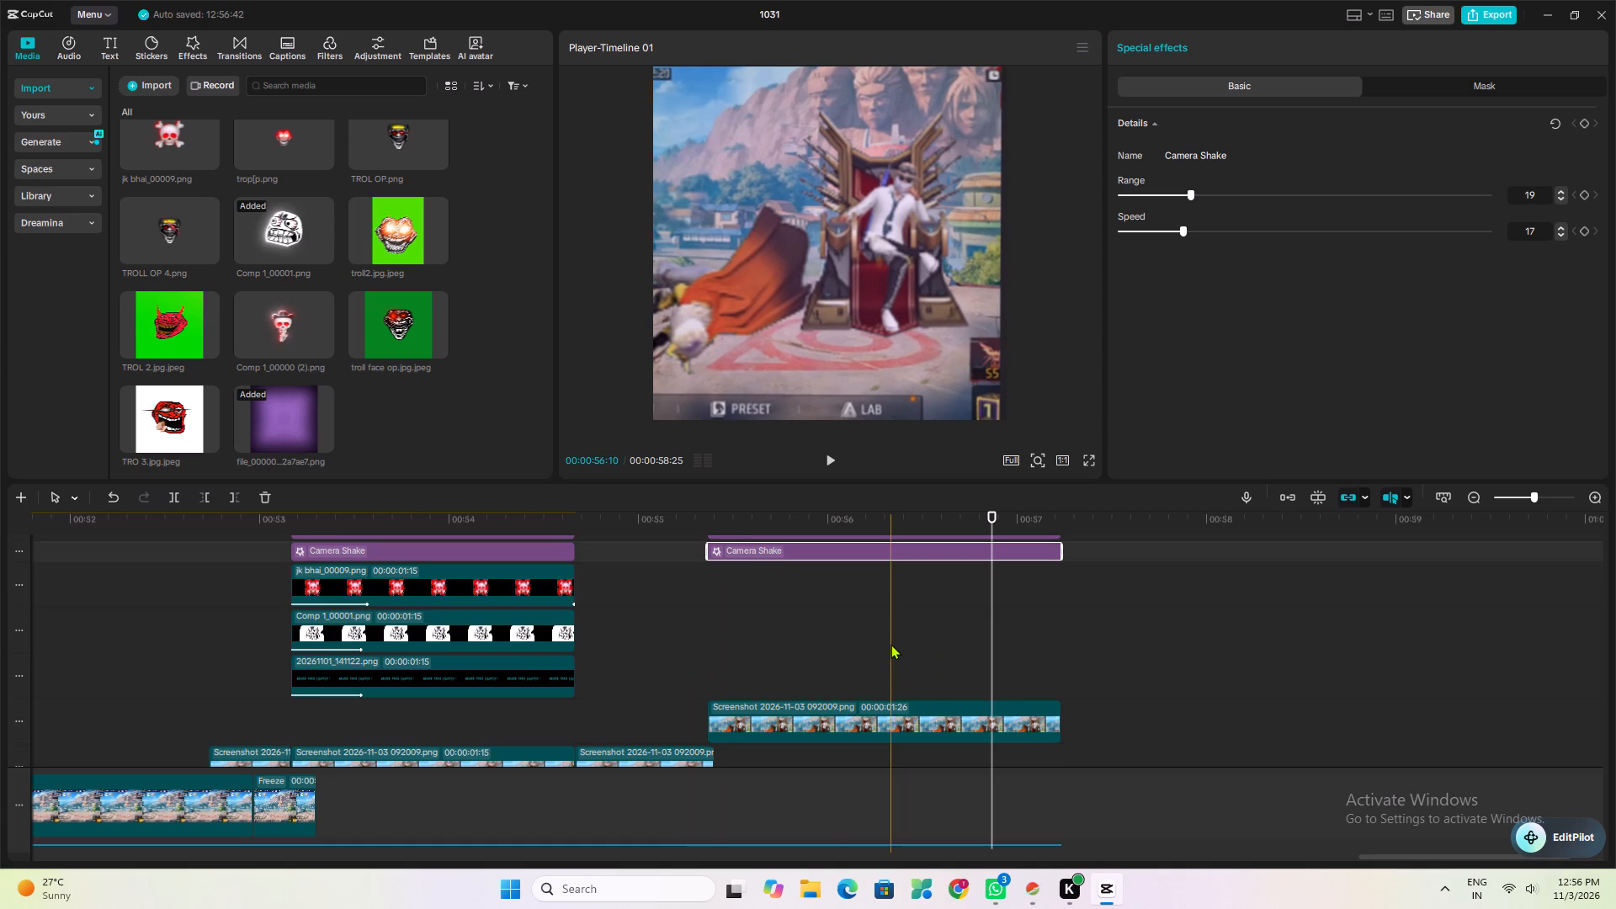
pyautogui.scroll(2, 890, 644)
pyautogui.scroll(-1, 890, 644)
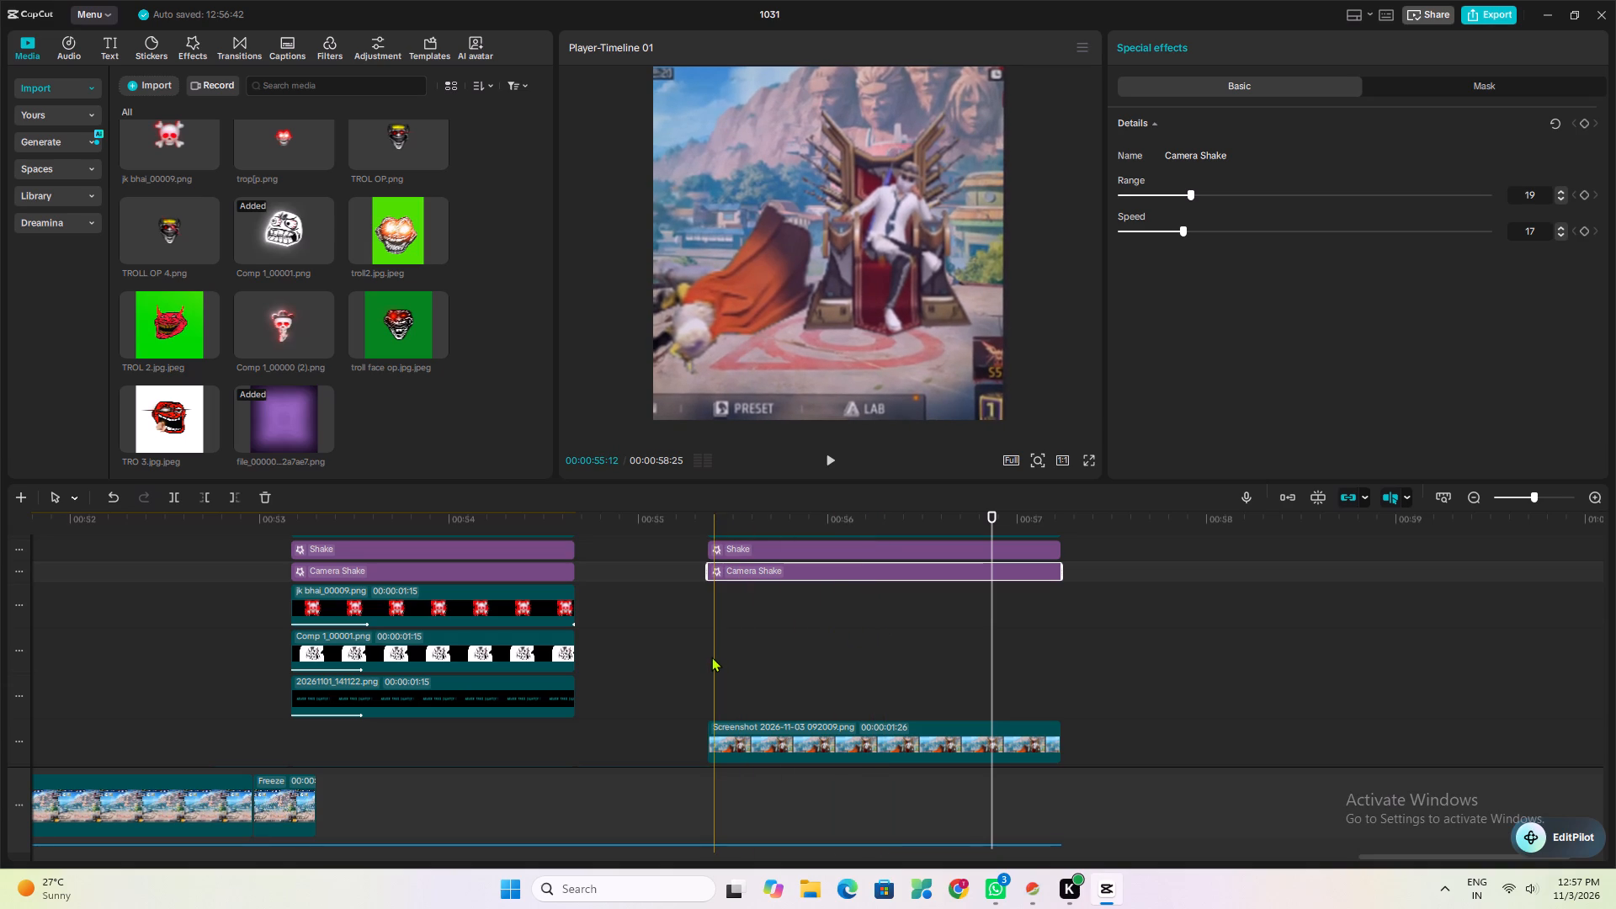
pyautogui.click(698, 672)
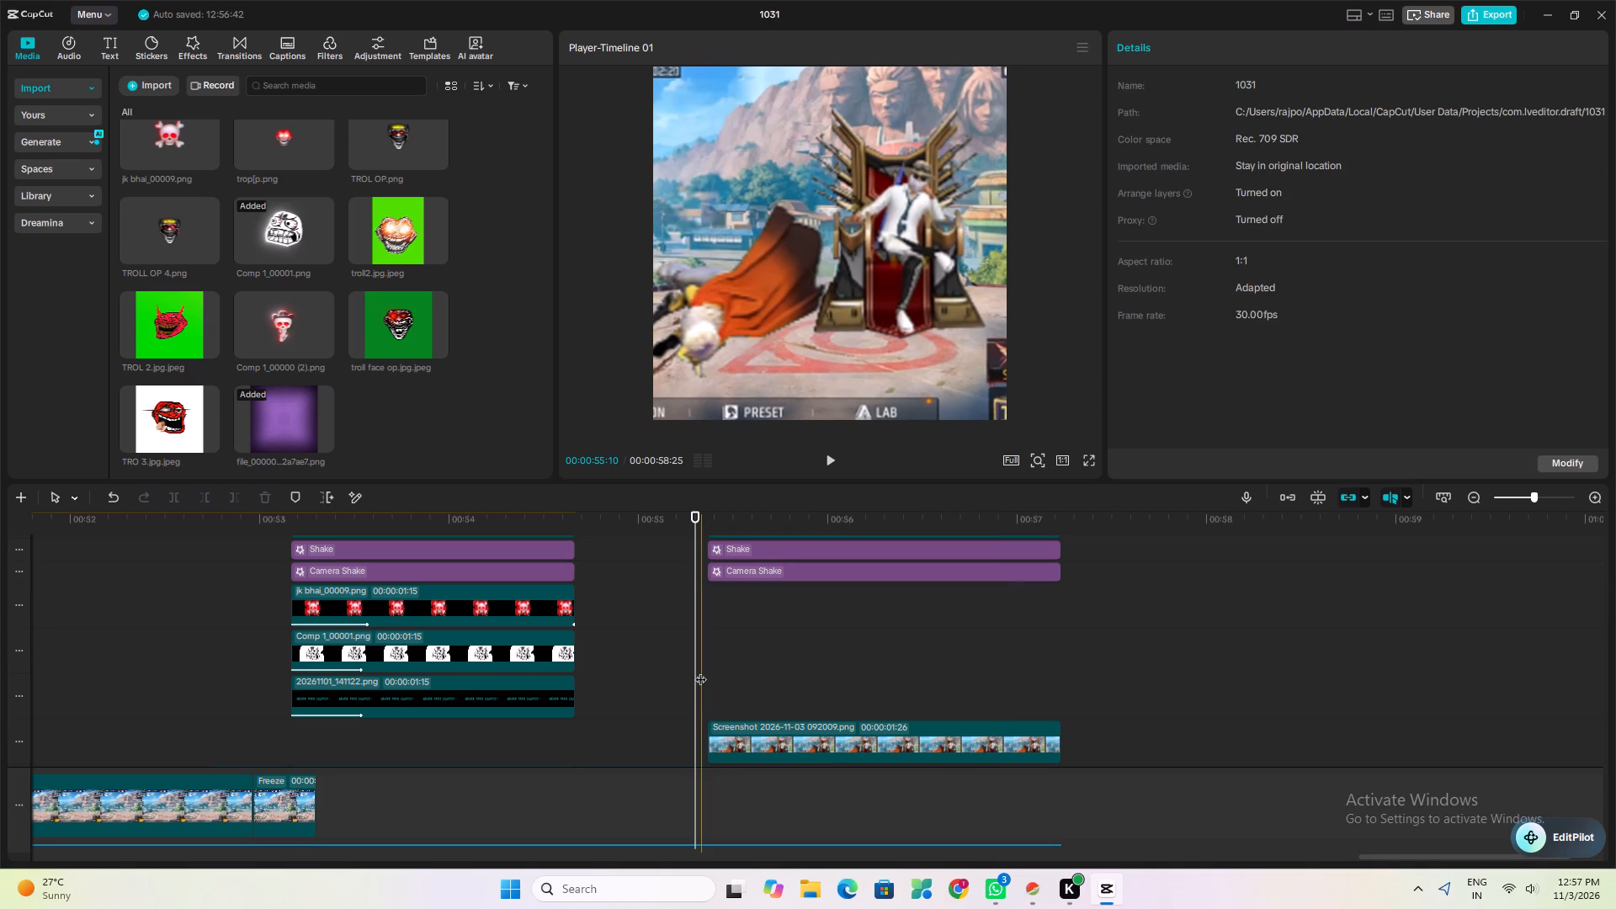
pyautogui.press('space')
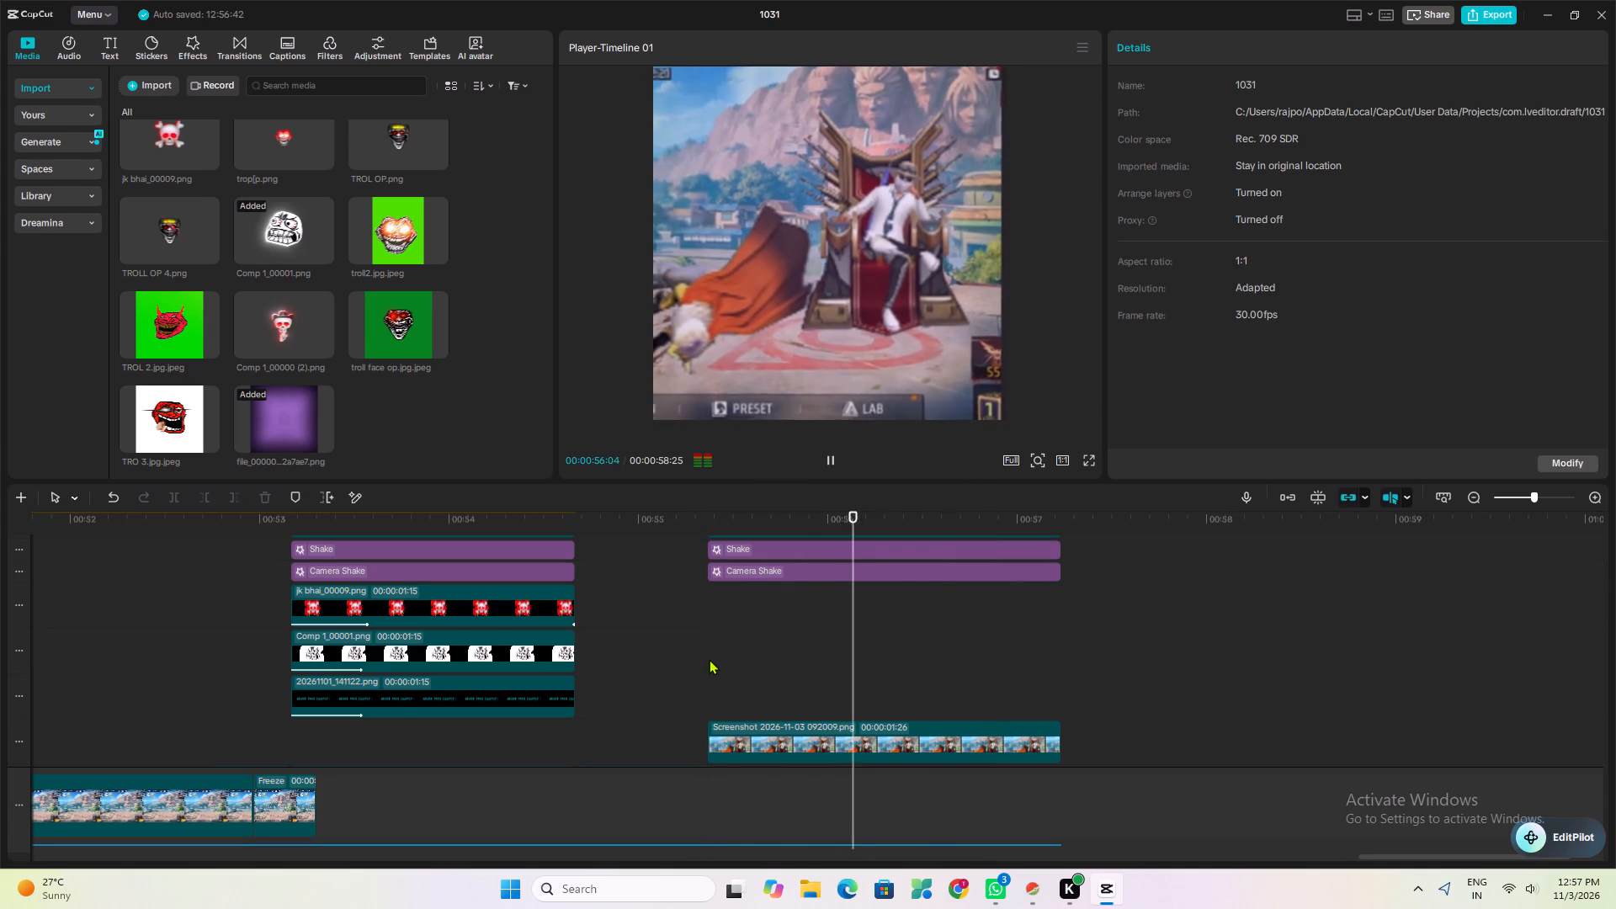
pyautogui.click(704, 672)
pyautogui.press('space')
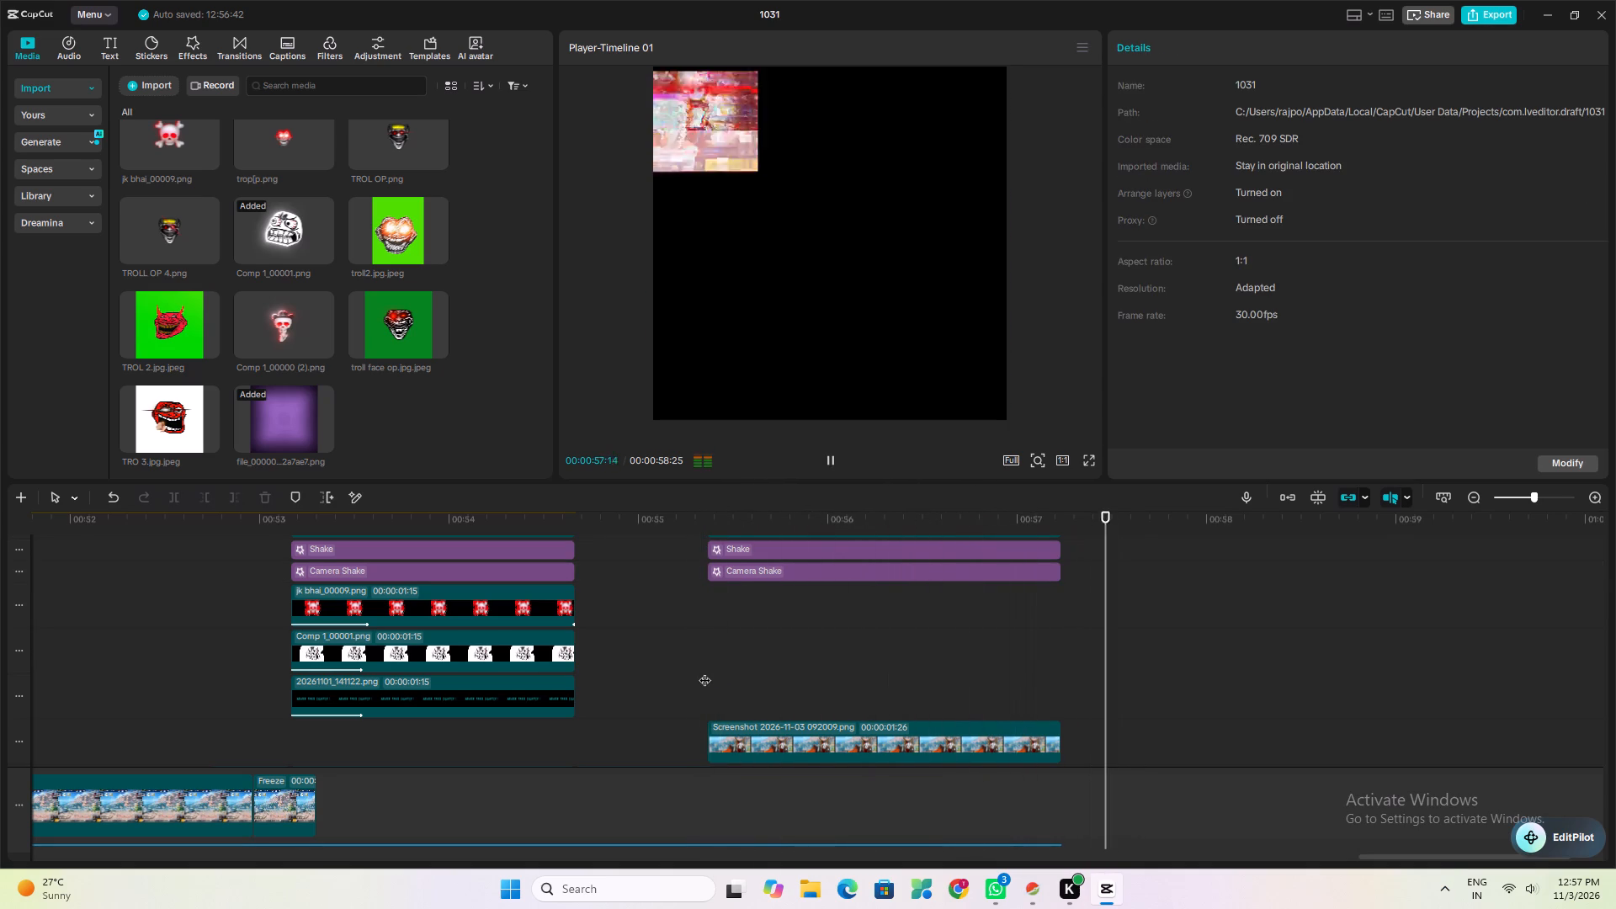
pyautogui.click(705, 671)
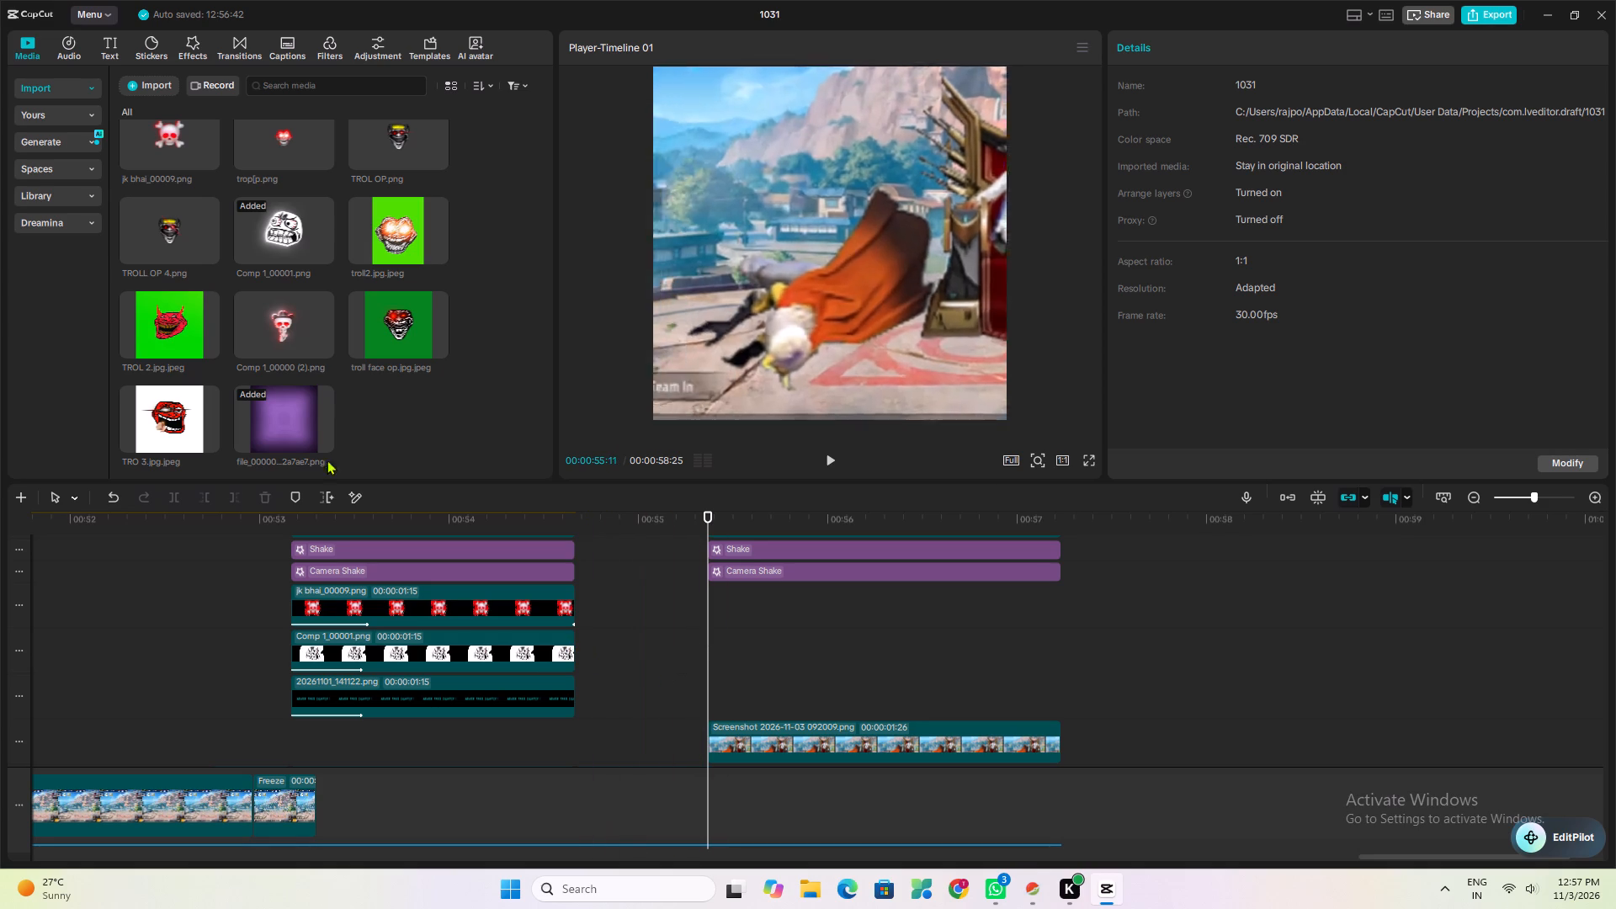
pyautogui.scroll(1, 211, 258)
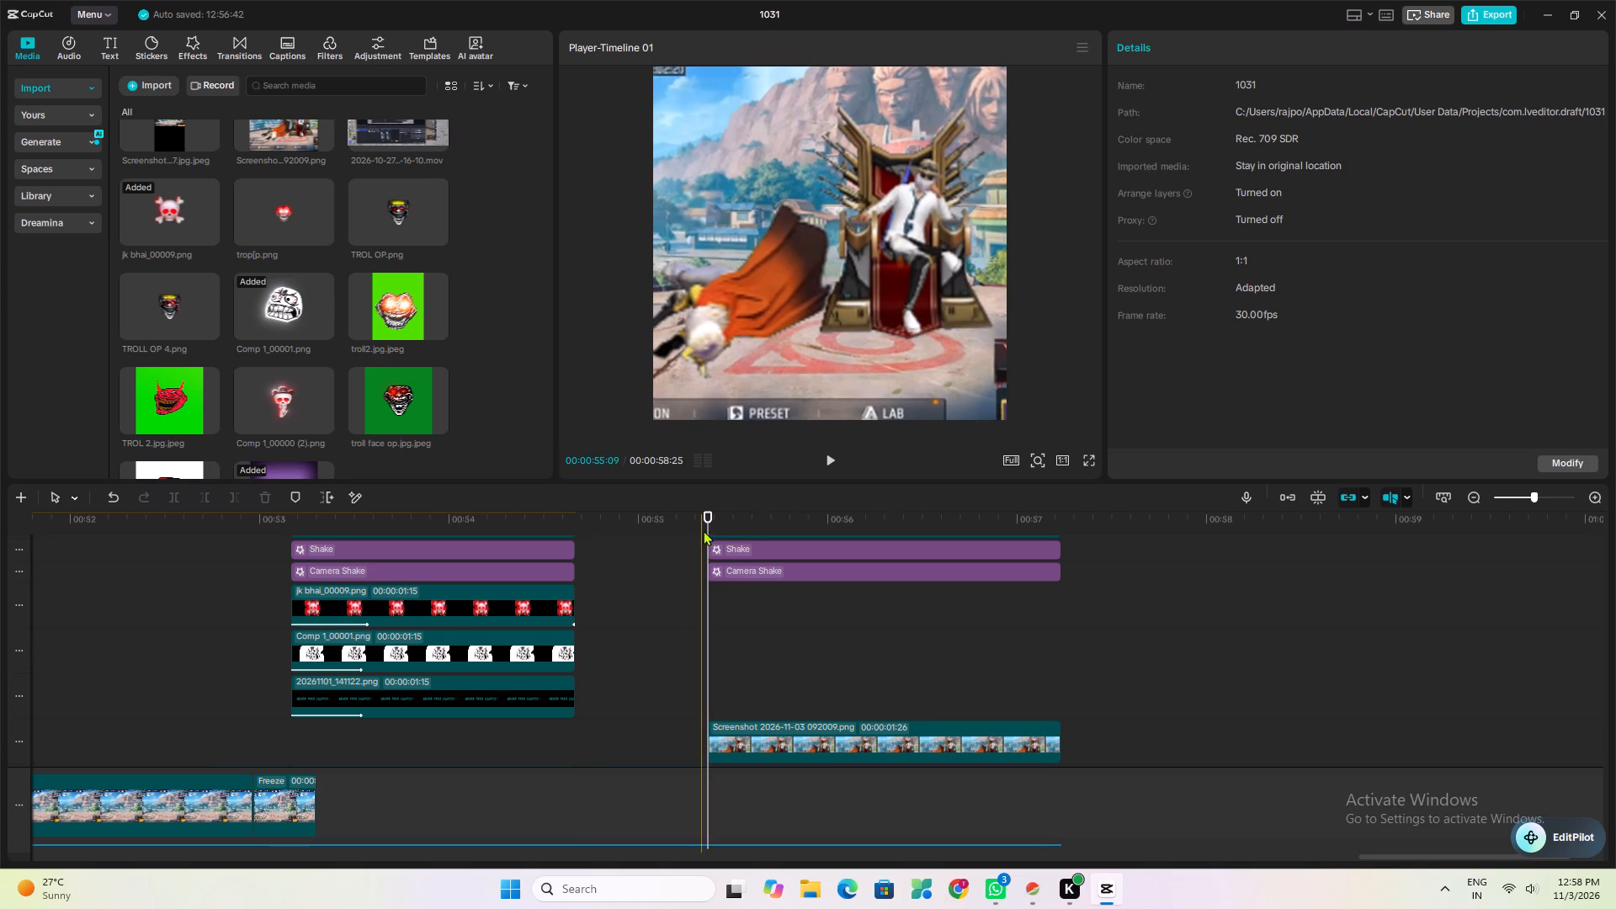
pyautogui.moveTo(710, 514); pyautogui.dragTo(569, 545)
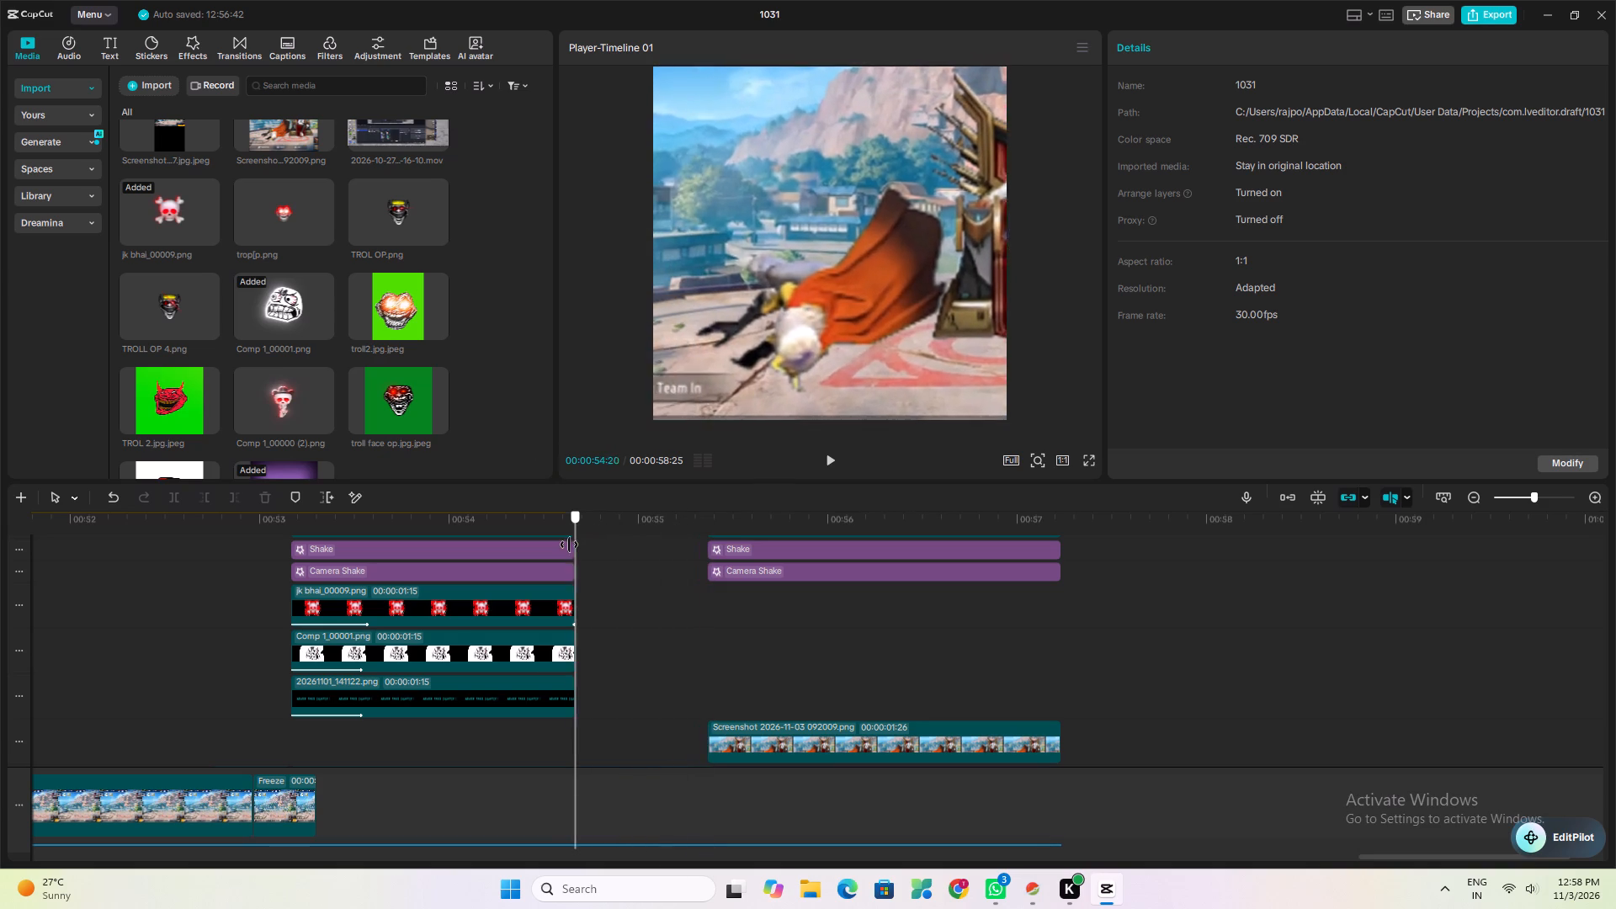
pyautogui.moveTo(569, 545); pyautogui.dragTo(748, 534)
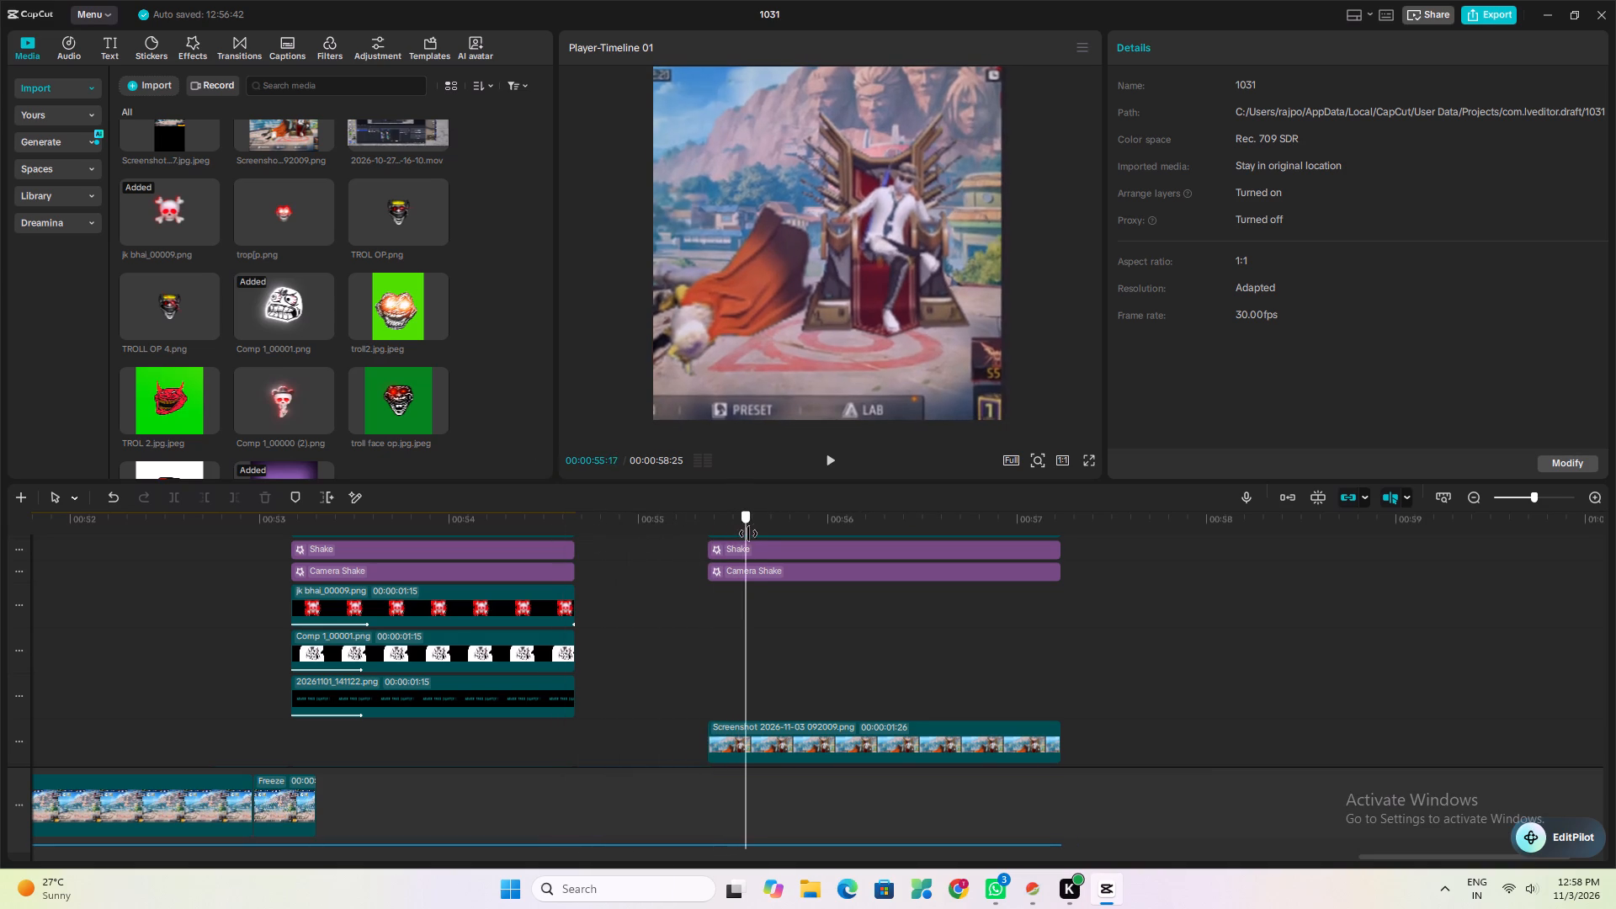
pyautogui.moveTo(748, 534); pyautogui.dragTo(710, 545)
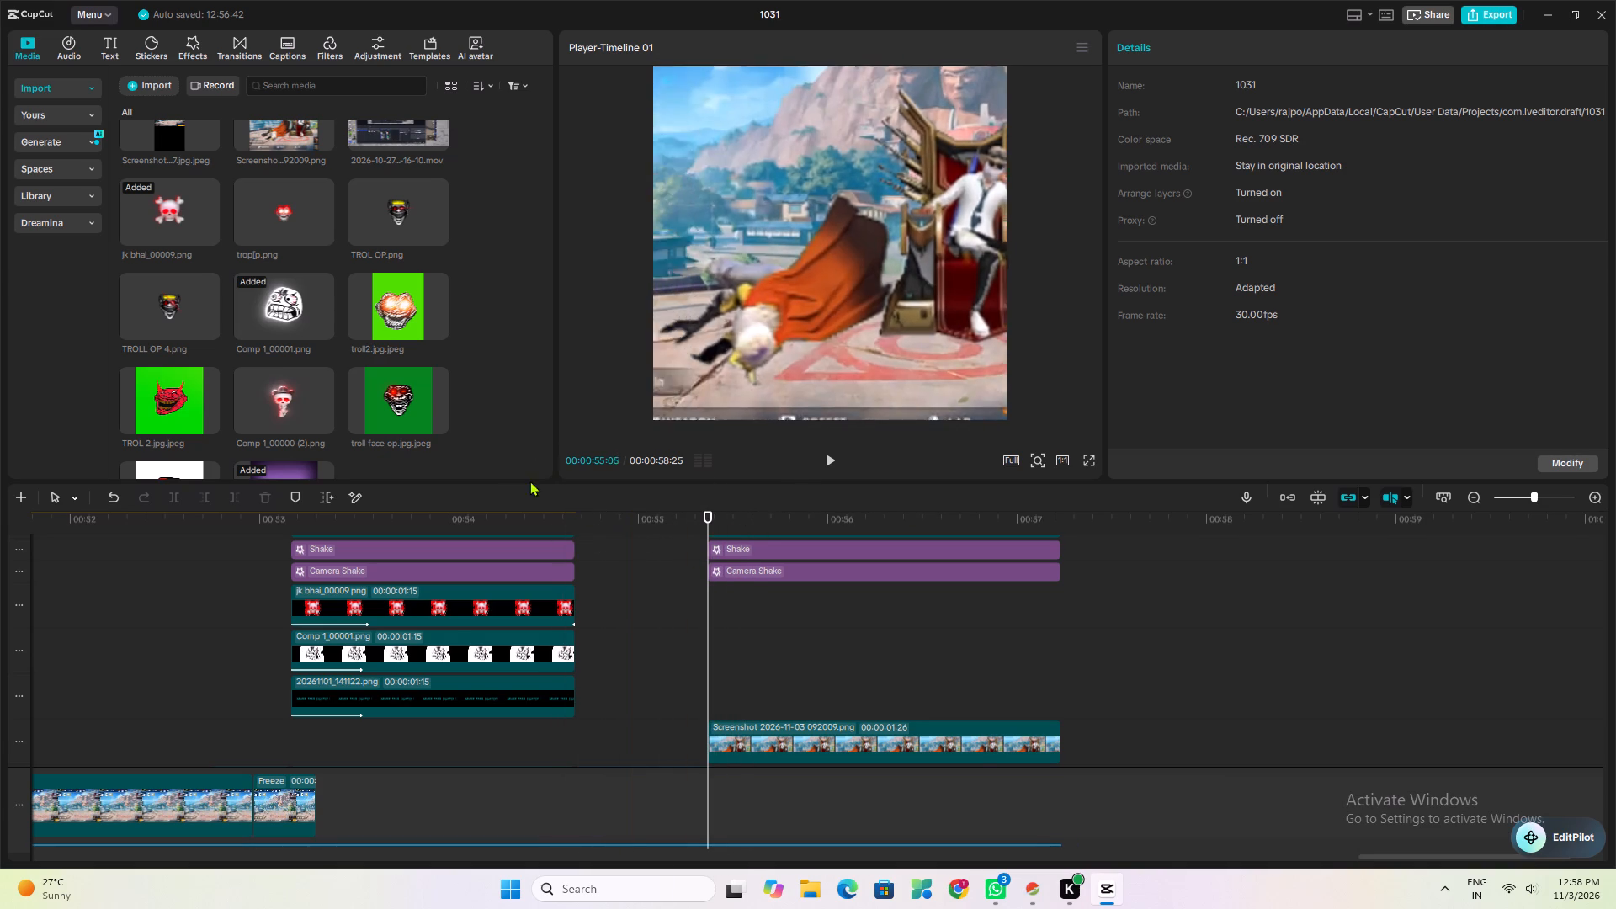
# Add the troll2.jpg.jpeg image to the timeline above the last screenshot clip, aligned with that clip's start.
pyautogui.moveTo(391, 308); pyautogui.dragTo(566, 583)
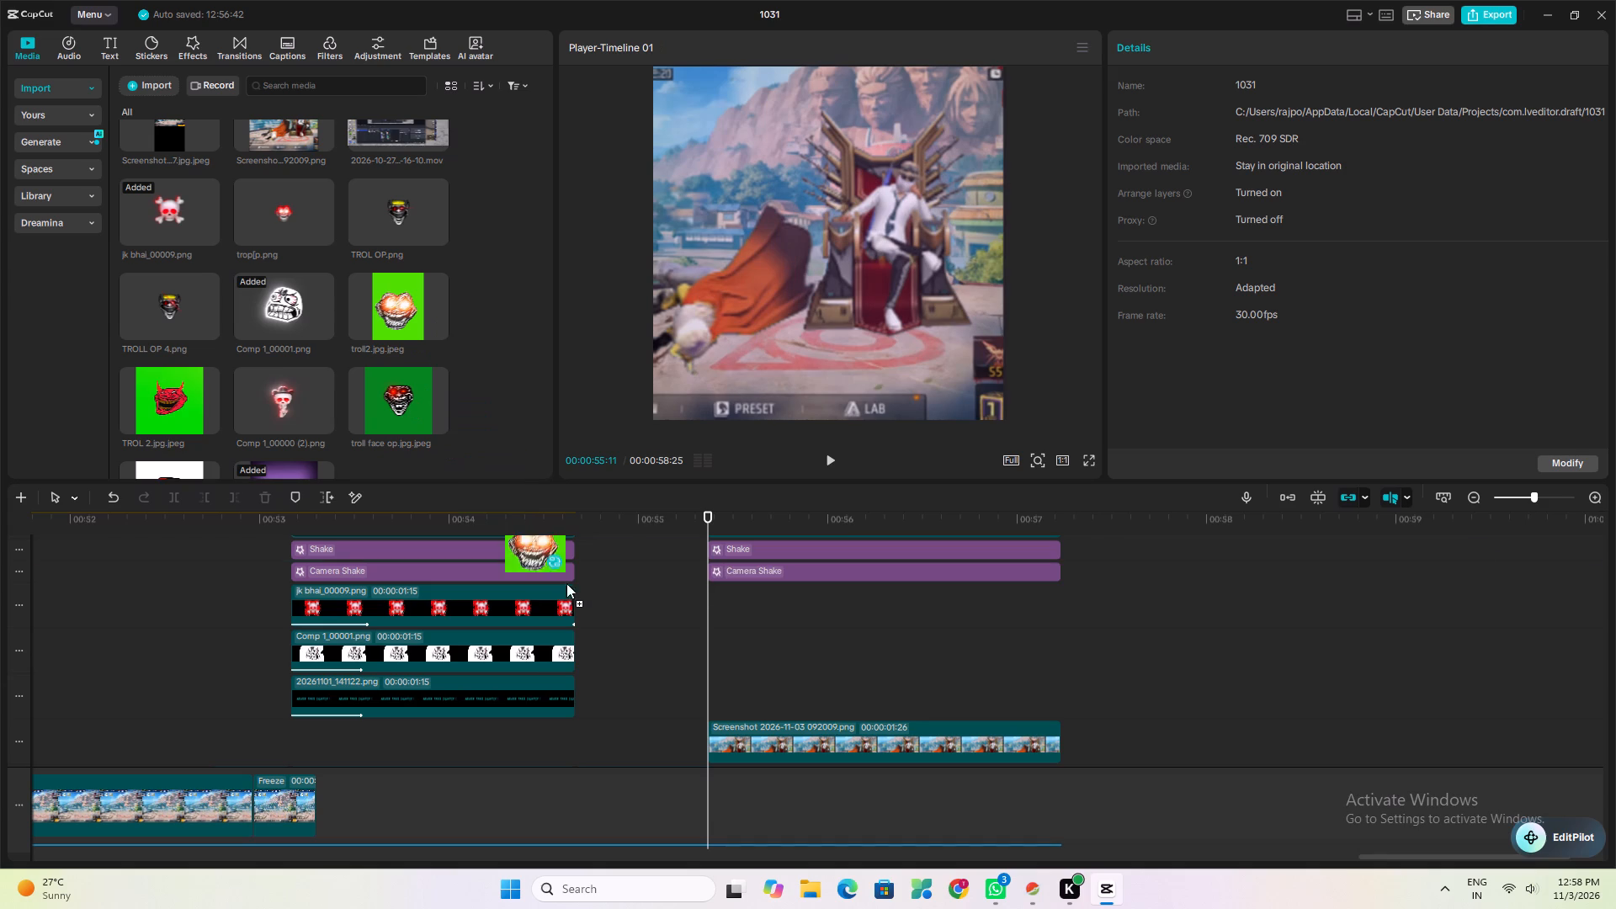
pyautogui.moveTo(566, 583); pyautogui.dragTo(711, 608)
pyautogui.click(733, 603)
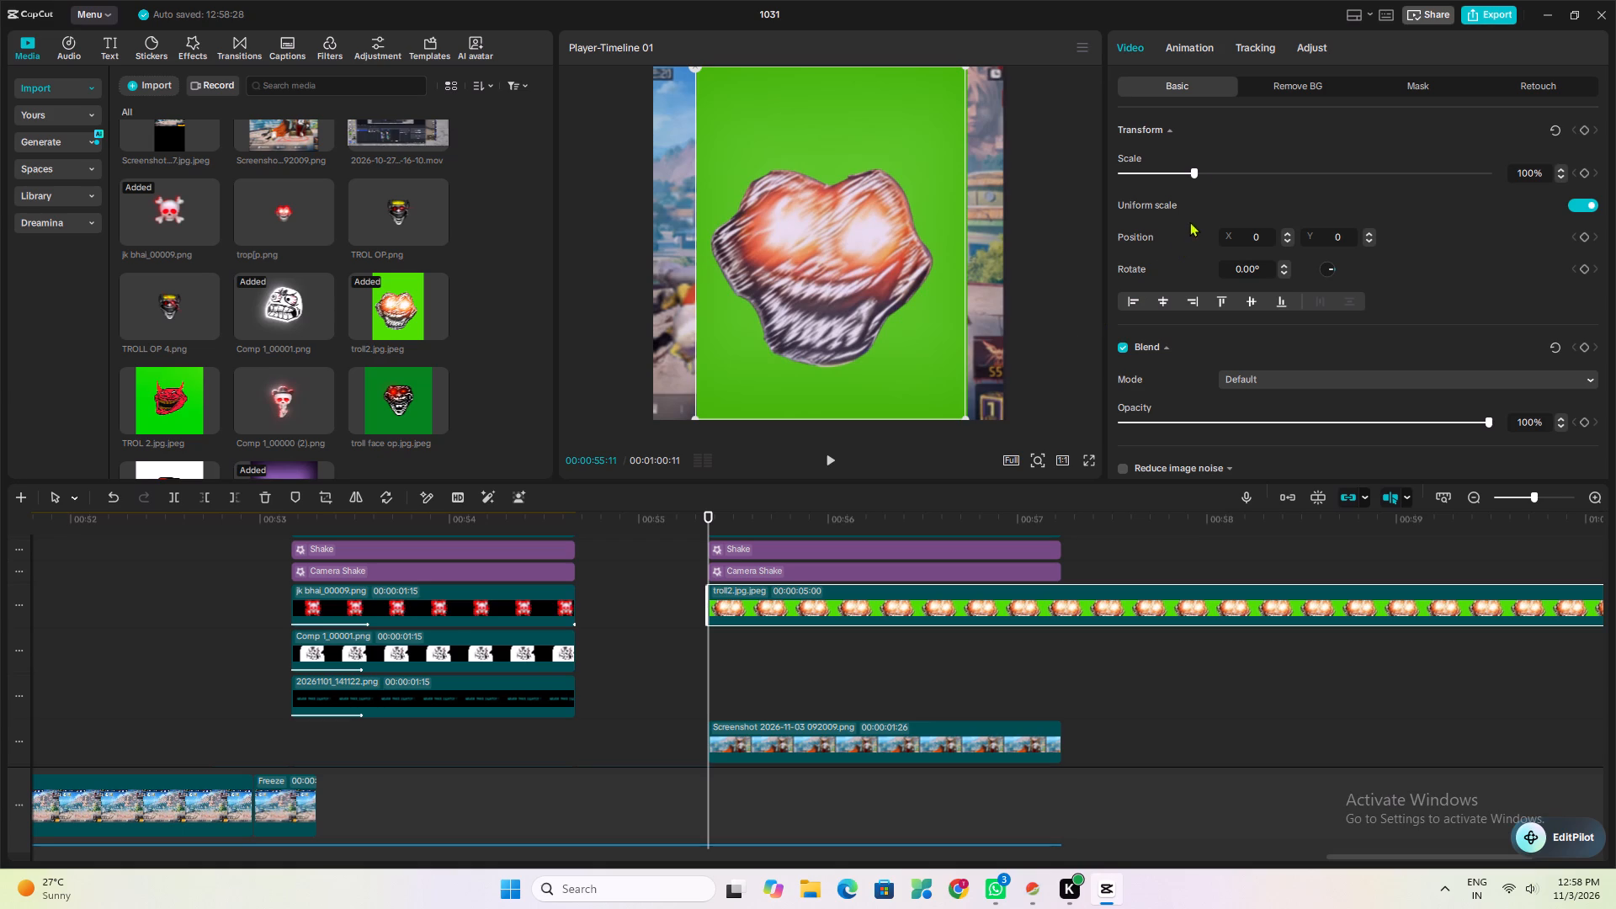
# Remove the troll face image's green background with Chroma key, sampling the green and setting intensity to 22.
pyautogui.click(1304, 100)
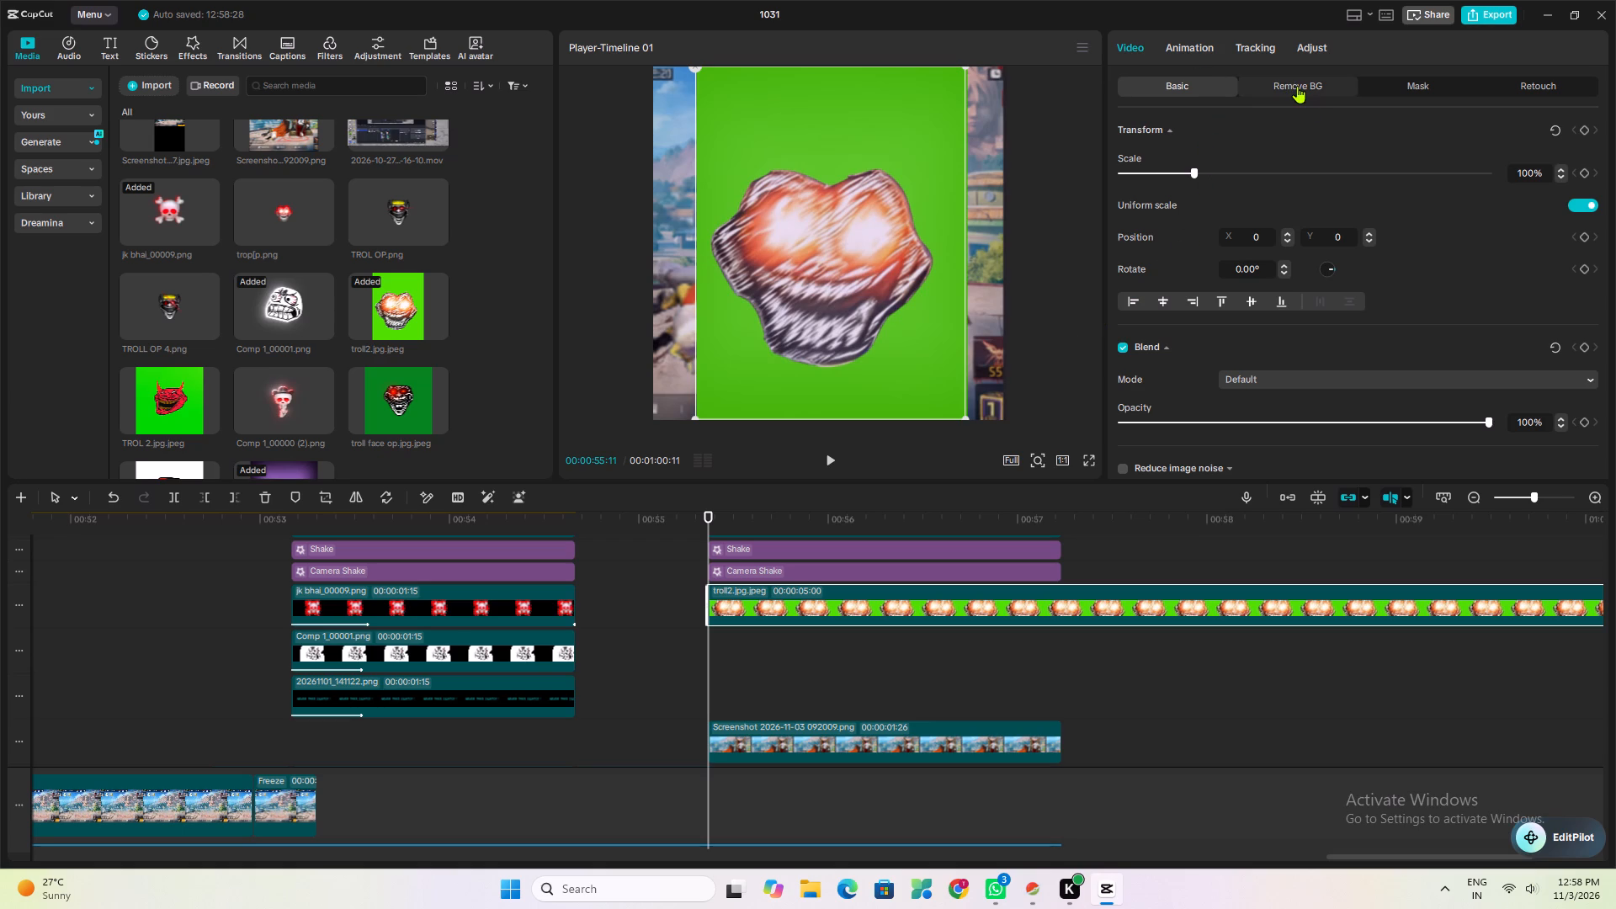
pyautogui.click(1297, 86)
pyautogui.click(1126, 163)
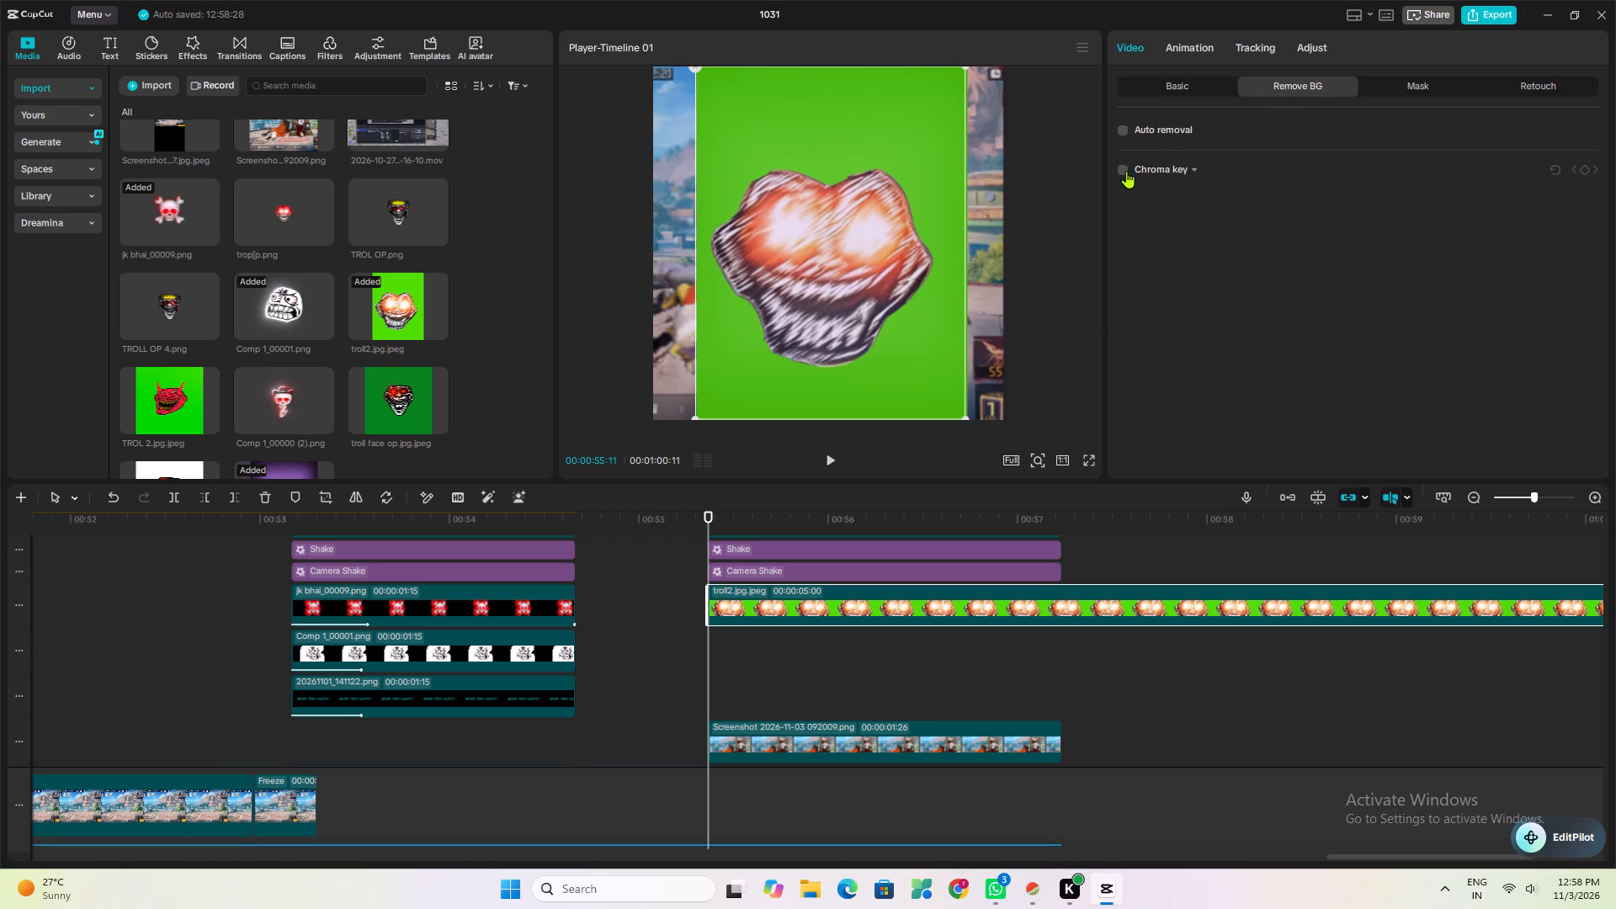
pyautogui.click(1124, 171)
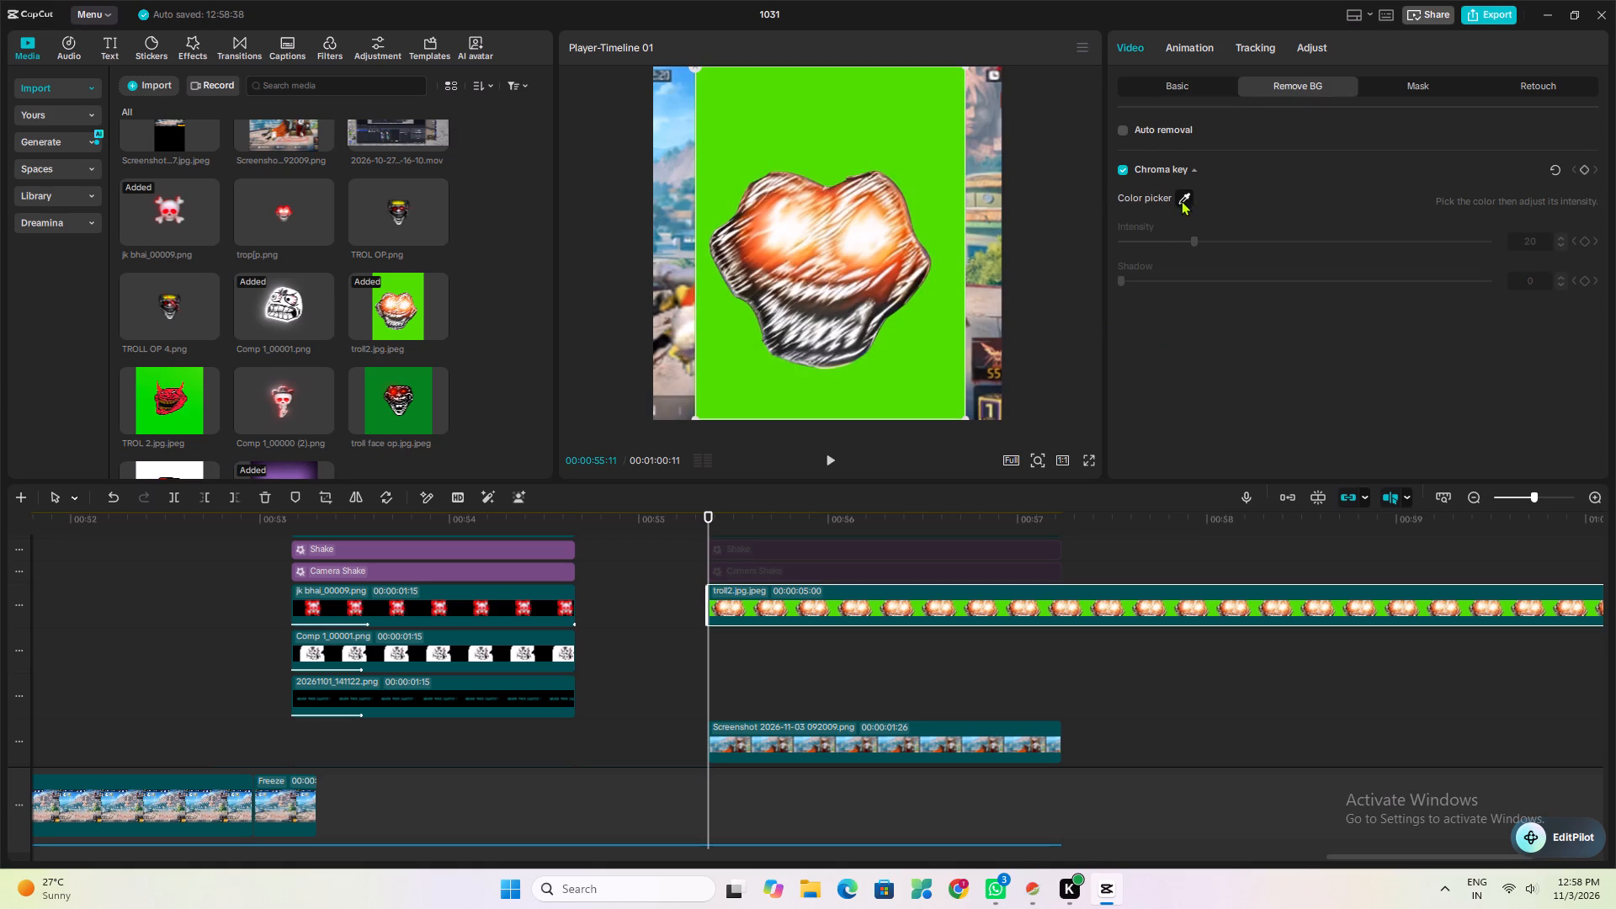
pyautogui.moveTo(1181, 200); pyautogui.dragTo(931, 333)
pyautogui.click(931, 333)
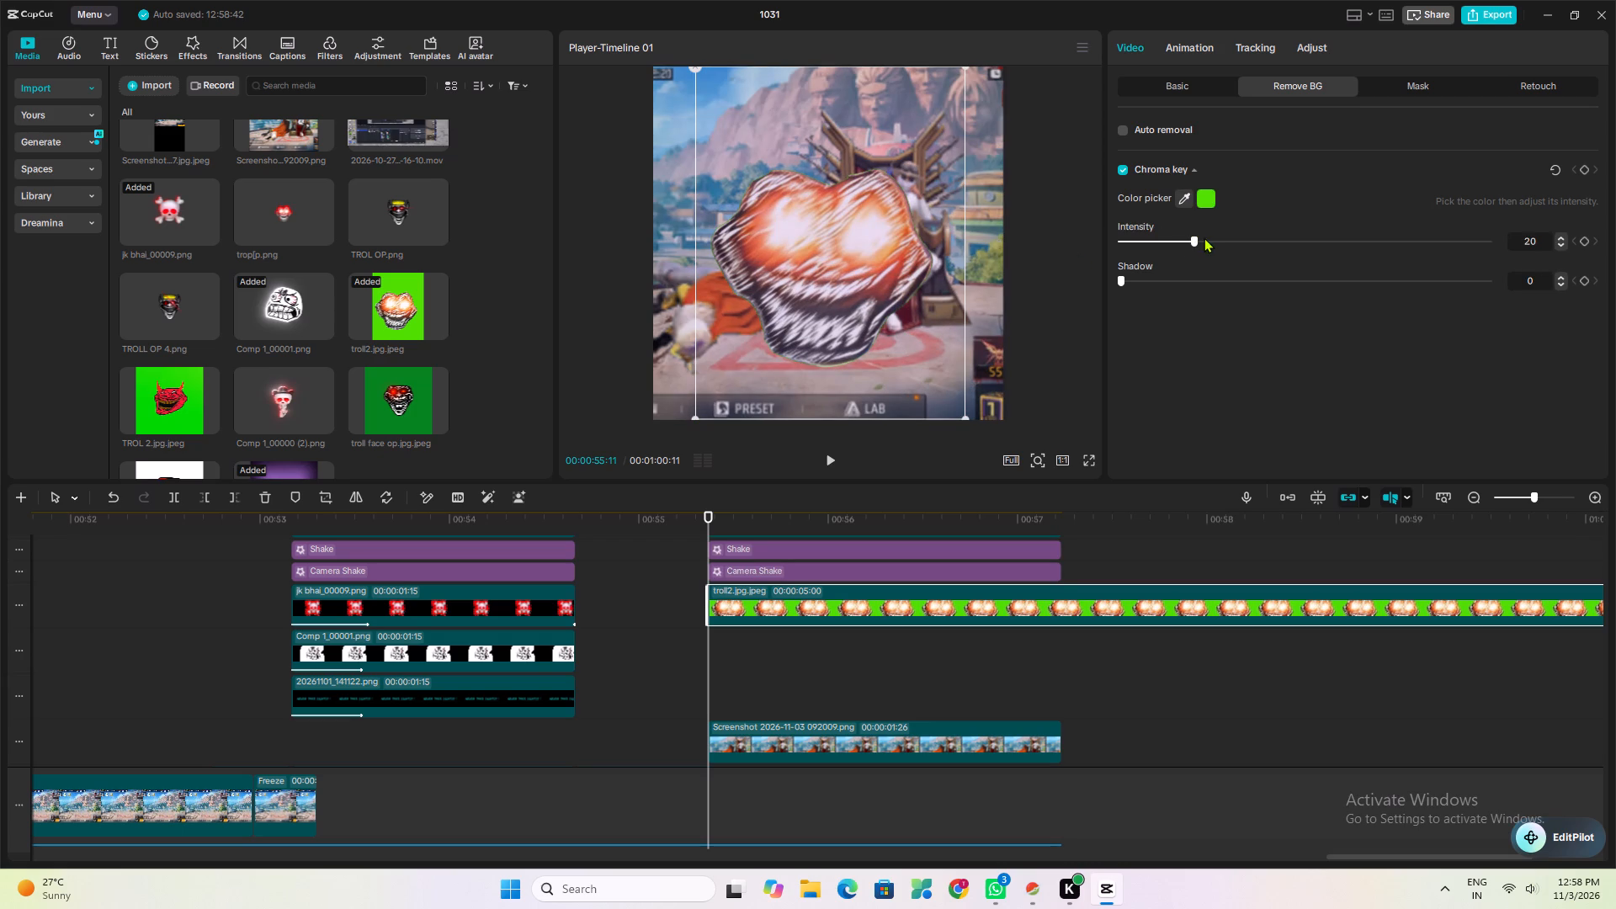
pyautogui.click(1204, 237)
# Reduce the green saturation of the troll face image to -99 in the HSL adjustment.
pyautogui.click(1320, 44)
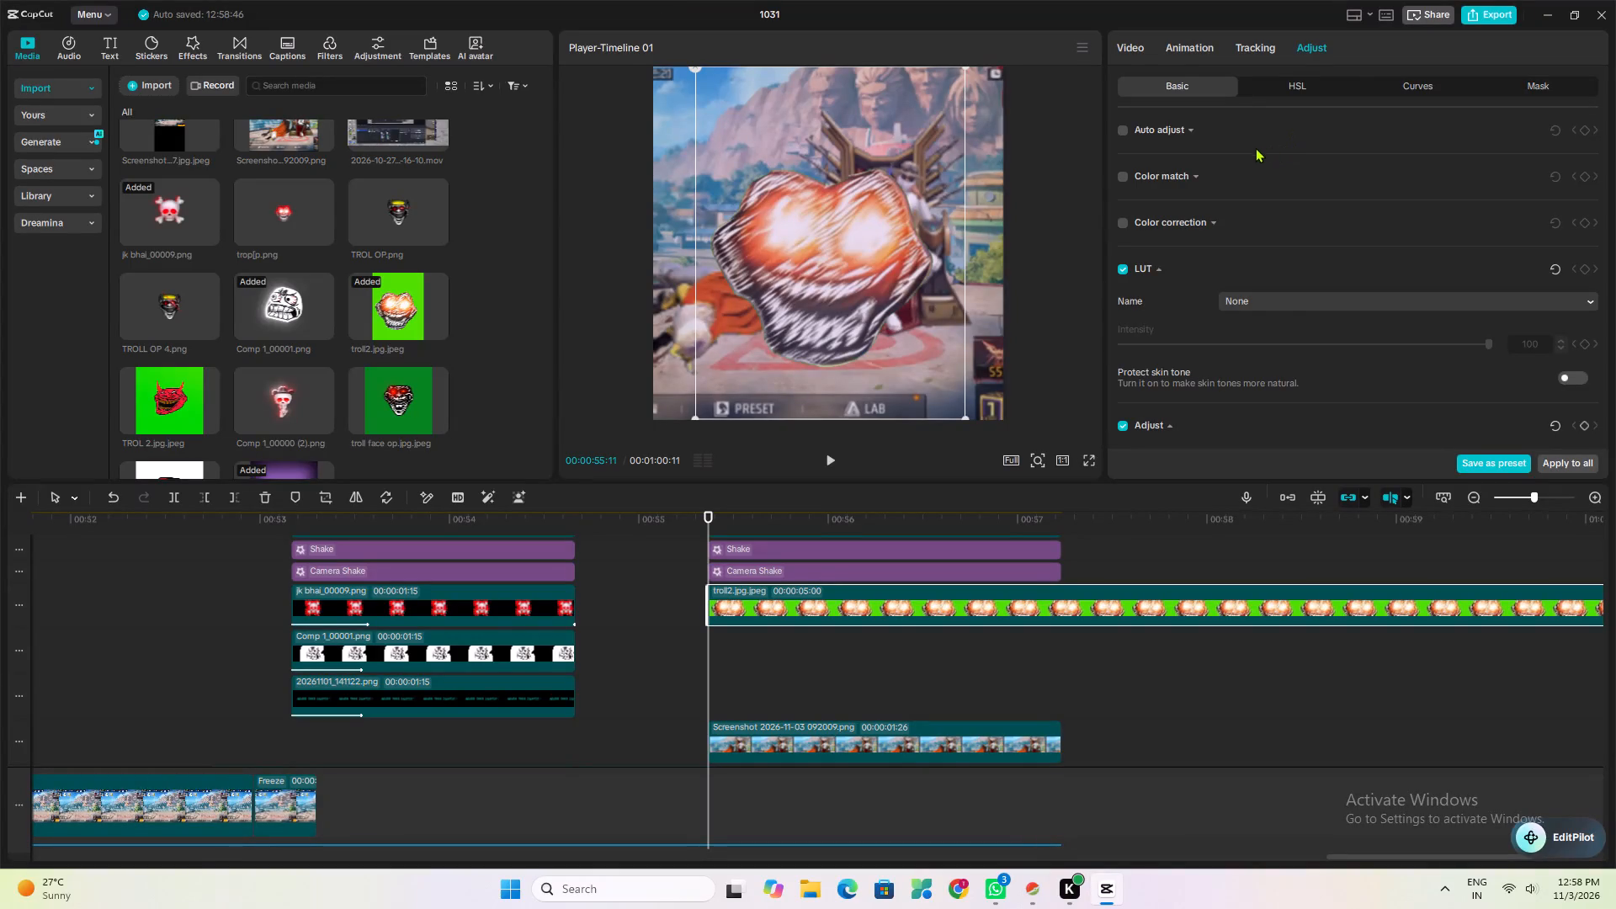
pyautogui.click(1294, 91)
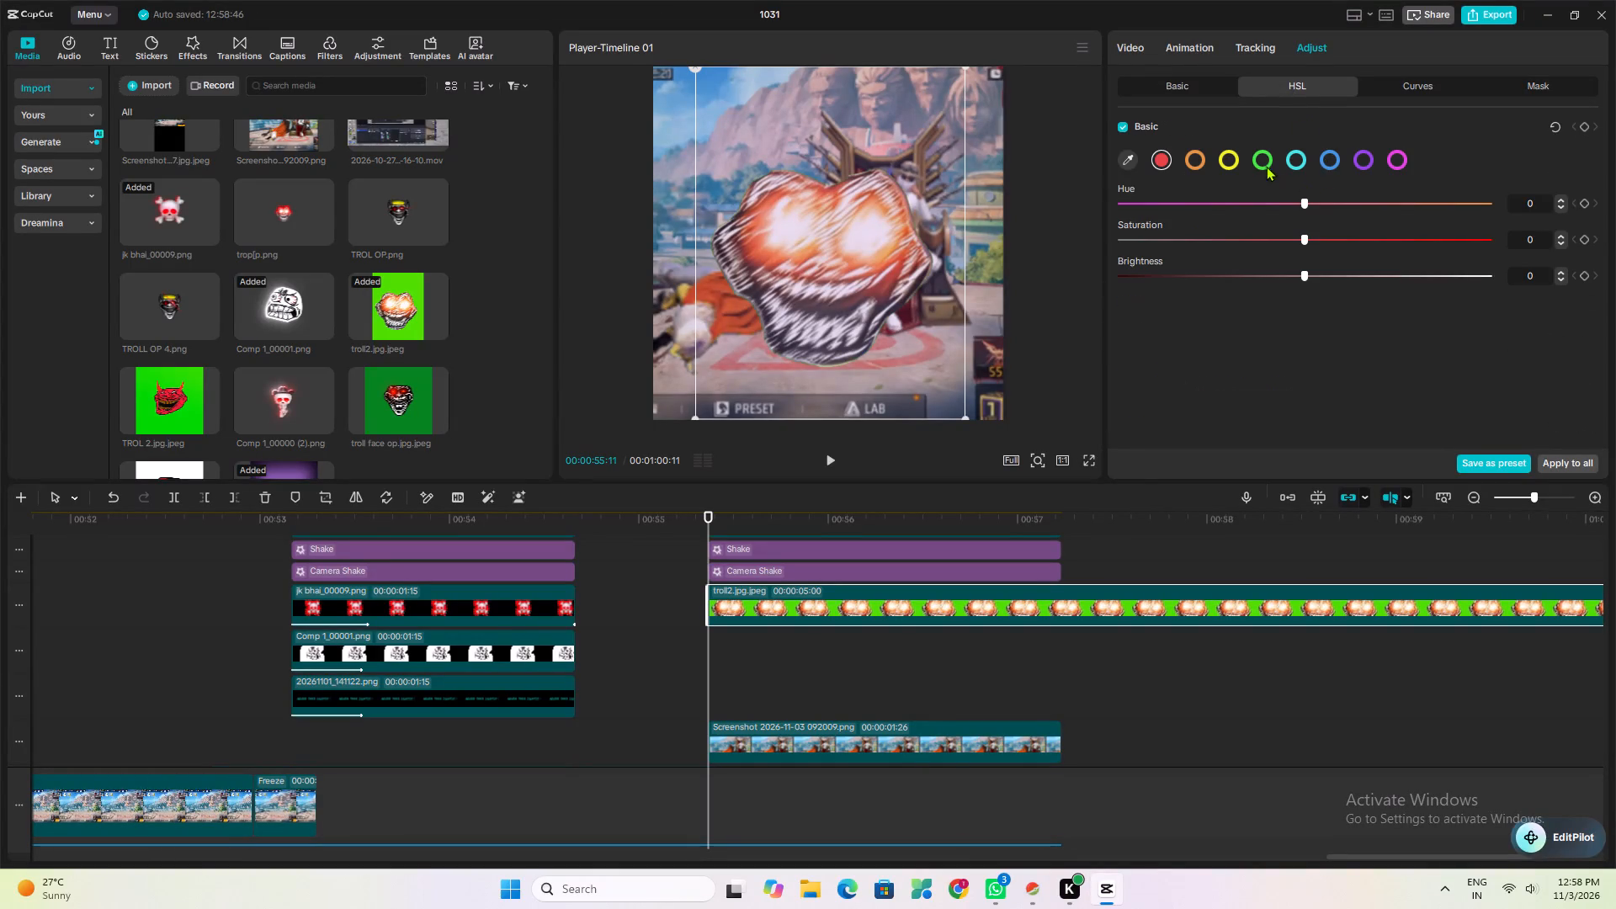
pyautogui.click(1264, 164)
pyautogui.moveTo(1305, 238); pyautogui.dragTo(1119, 262)
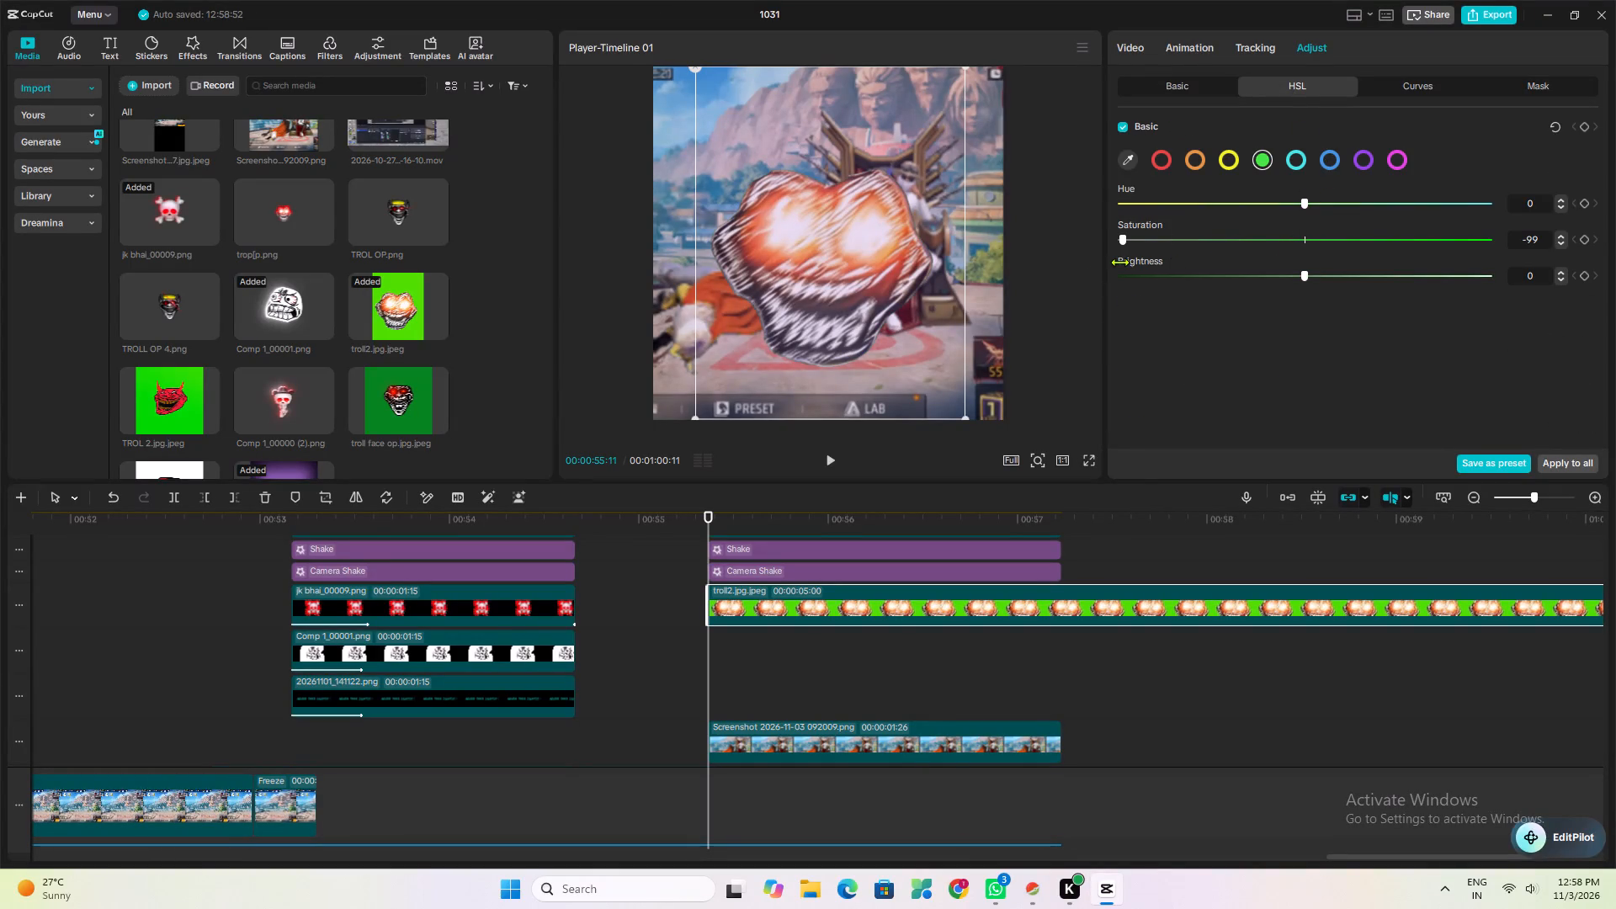
# Shrink the troll face to about 21% and place it over the seated character's head, near X 864, Y 754.
pyautogui.moveTo(938, 369); pyautogui.dragTo(938, 331)
pyautogui.moveTo(962, 415); pyautogui.dragTo(683, 329)
pyautogui.moveTo(811, 260); pyautogui.dragTo(891, 191)
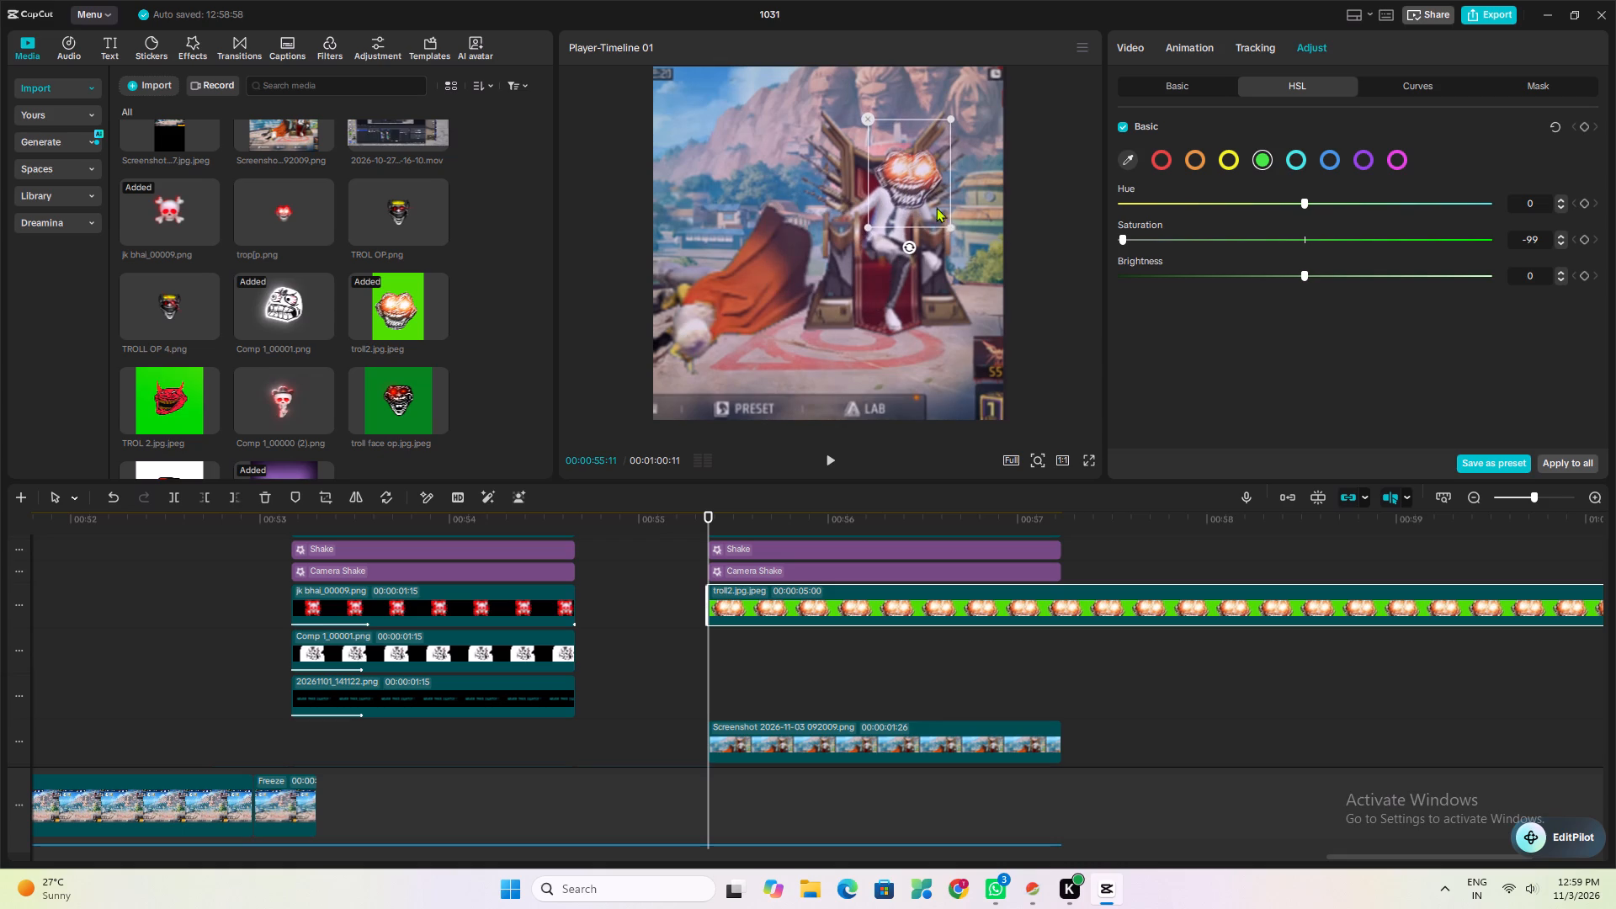
pyautogui.moveTo(950, 224); pyautogui.dragTo(907, 212)
# Rotate the troll face about 20° to match the tilt of the seated character's head, keeping its scale near 20%.
pyautogui.click(1164, 78)
pyautogui.click(1140, 45)
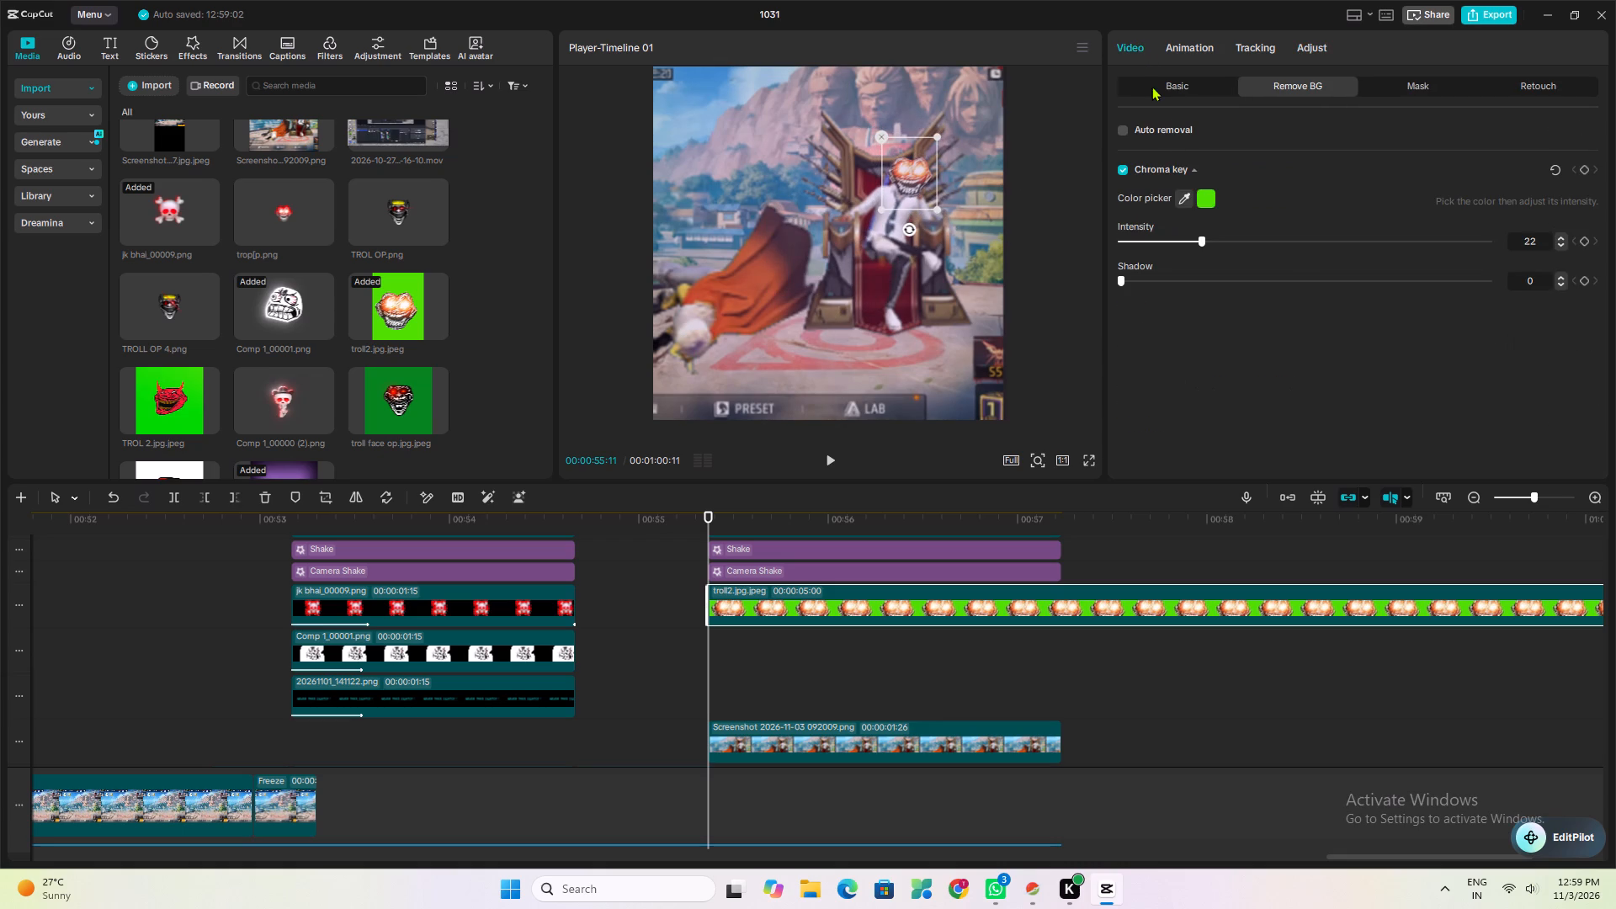
pyautogui.click(1167, 85)
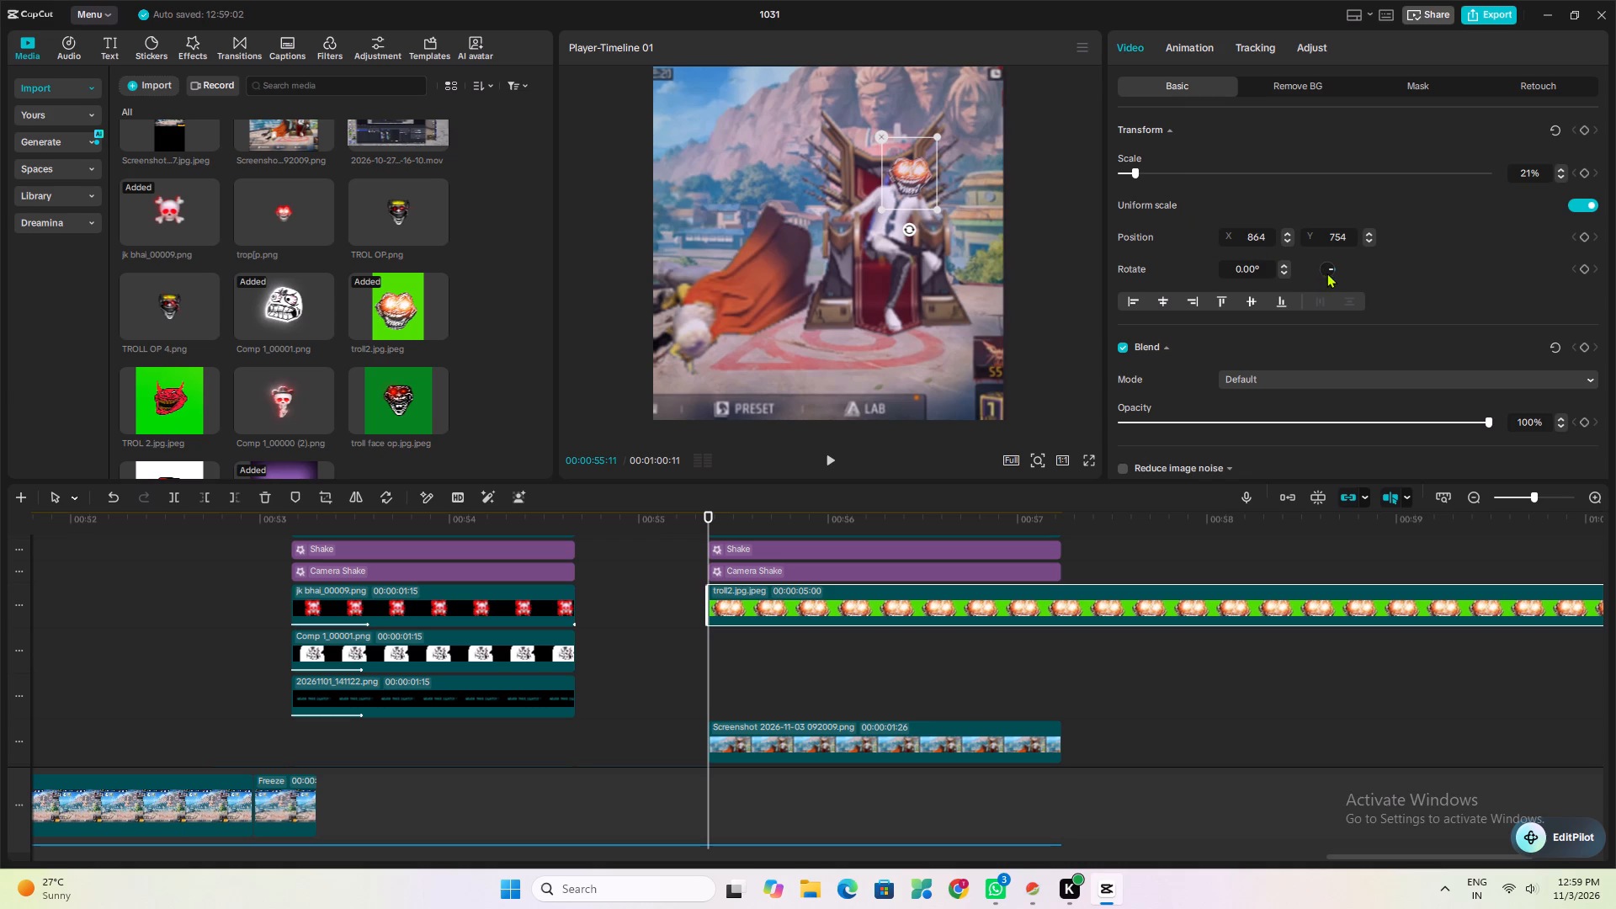
pyautogui.click(1285, 273)
pyautogui.click(1285, 273)
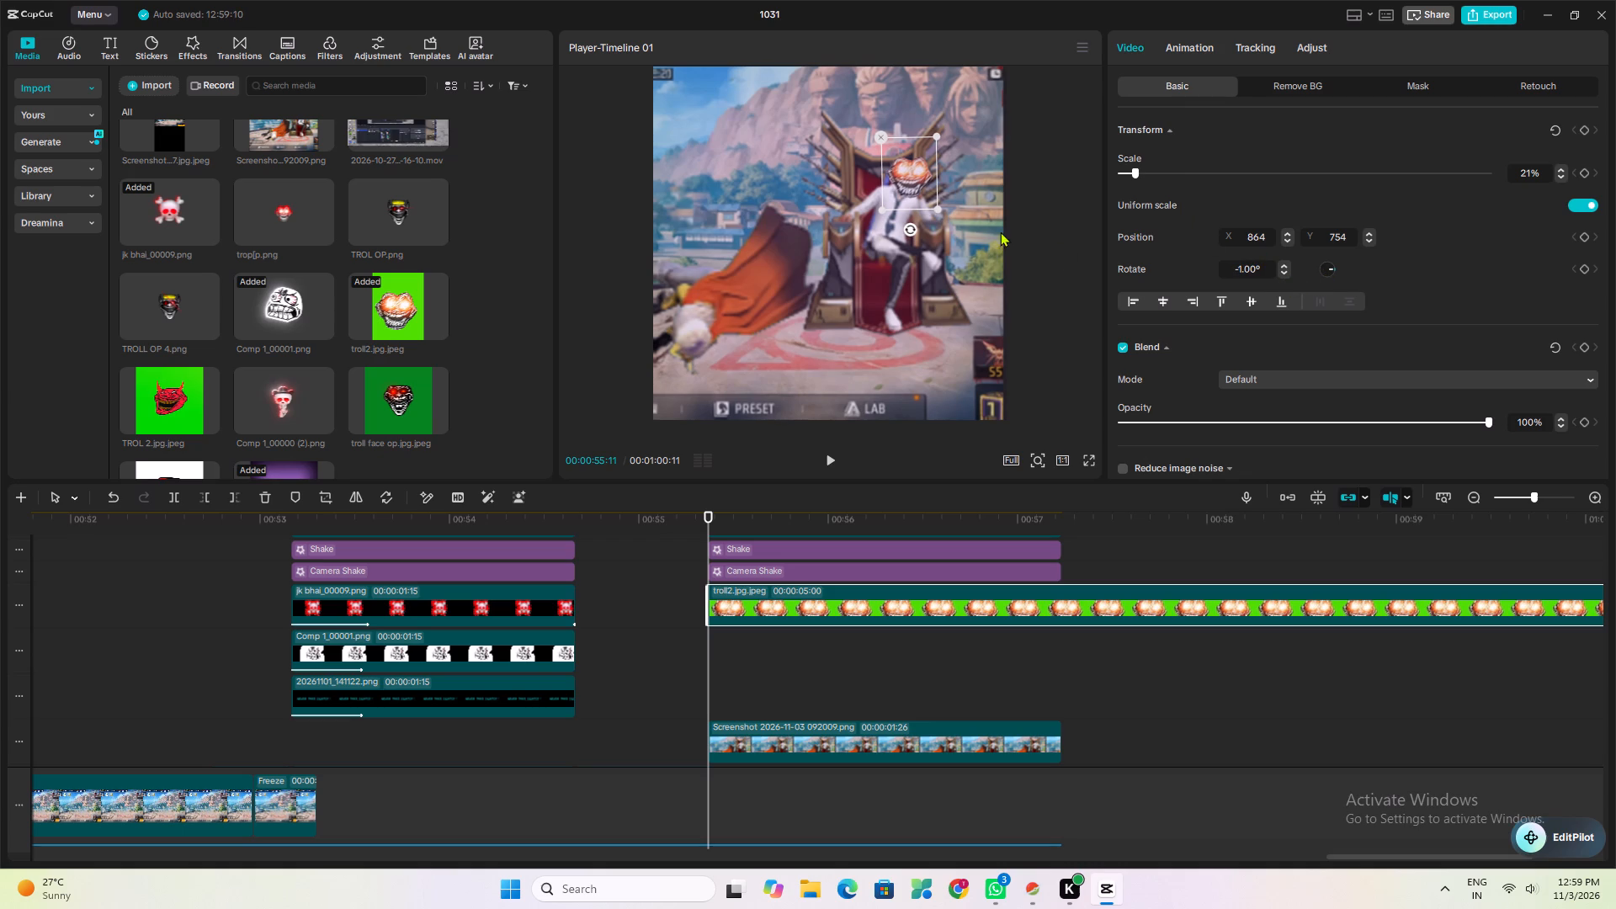
pyautogui.click(940, 207)
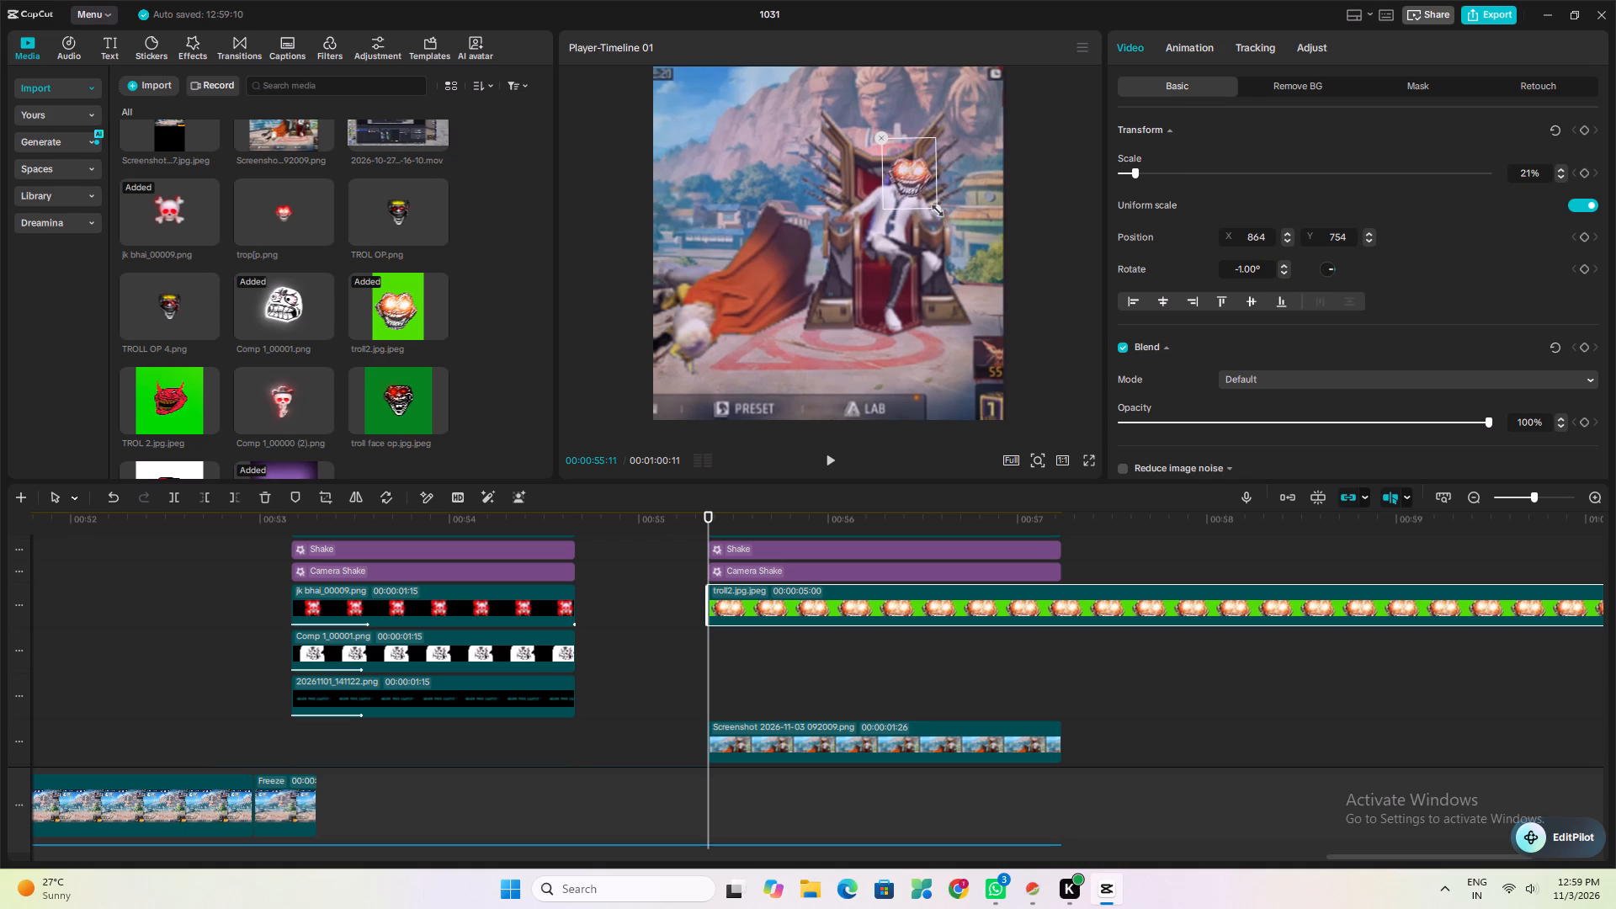
pyautogui.moveTo(906, 222); pyautogui.dragTo(896, 221)
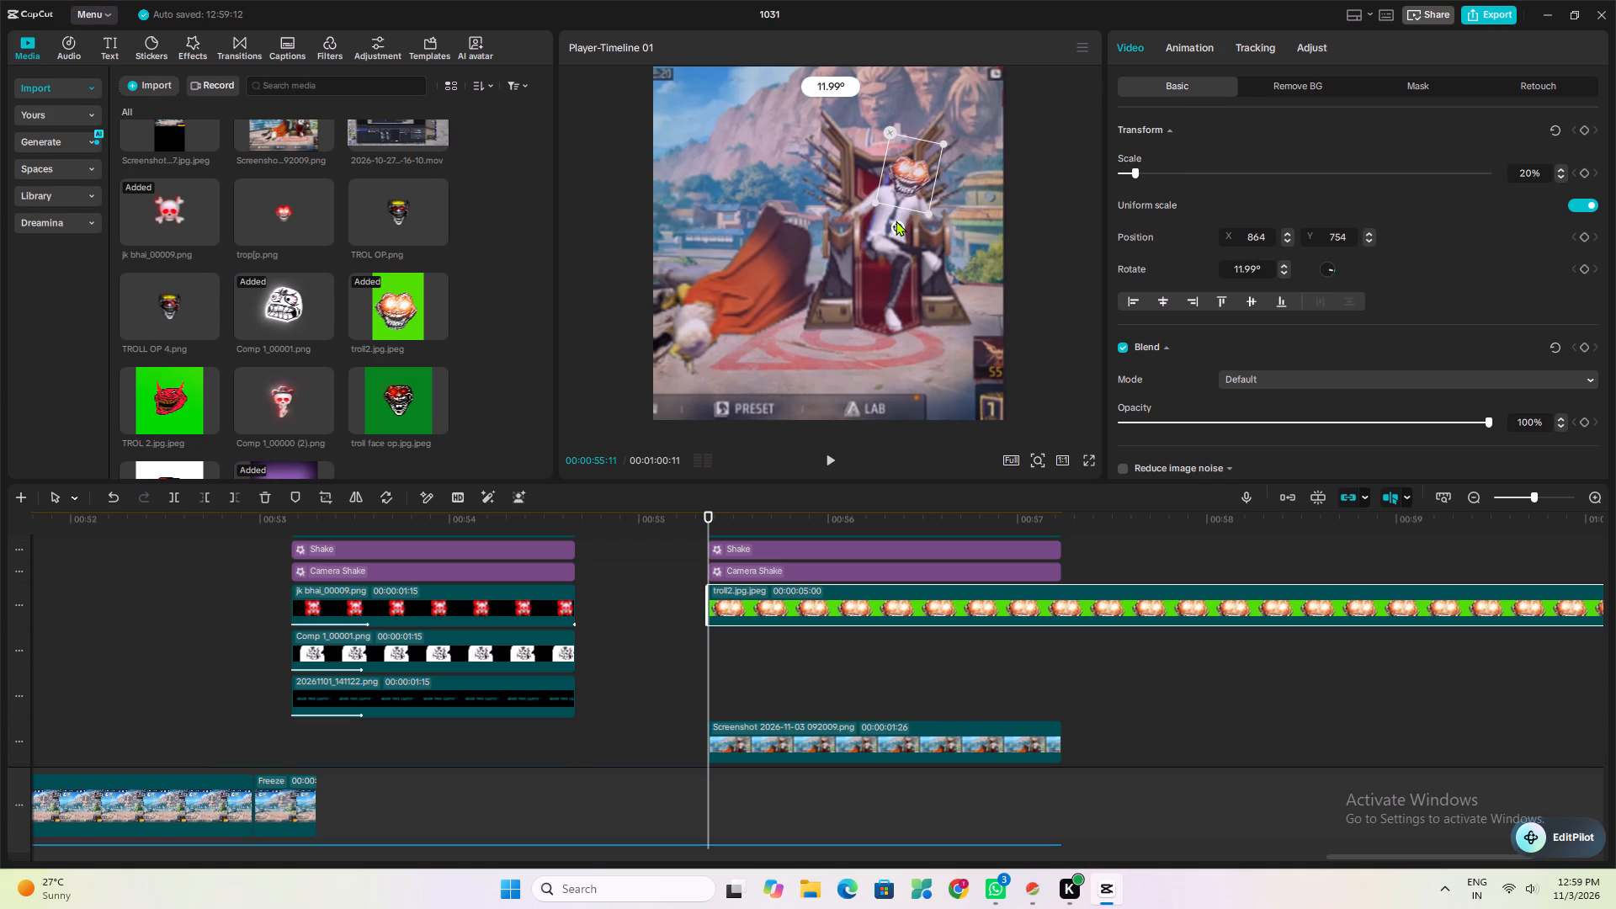
pyautogui.moveTo(896, 221); pyautogui.dragTo(895, 220)
pyautogui.moveTo(895, 220); pyautogui.dragTo(889, 219)
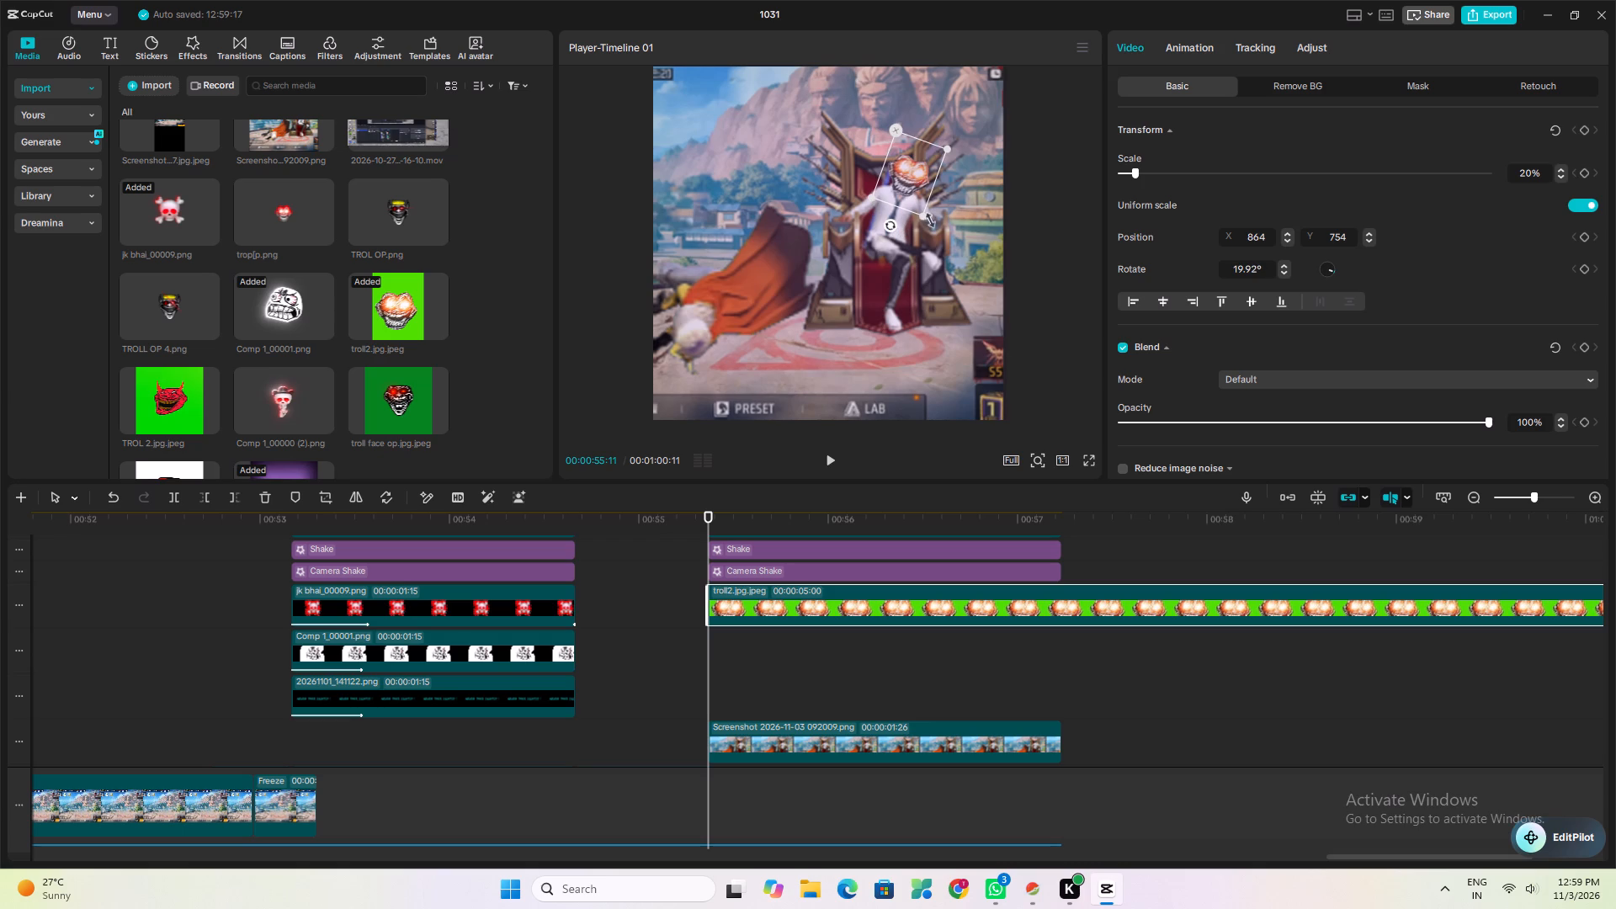
pyautogui.moveTo(922, 215); pyautogui.dragTo(906, 184)
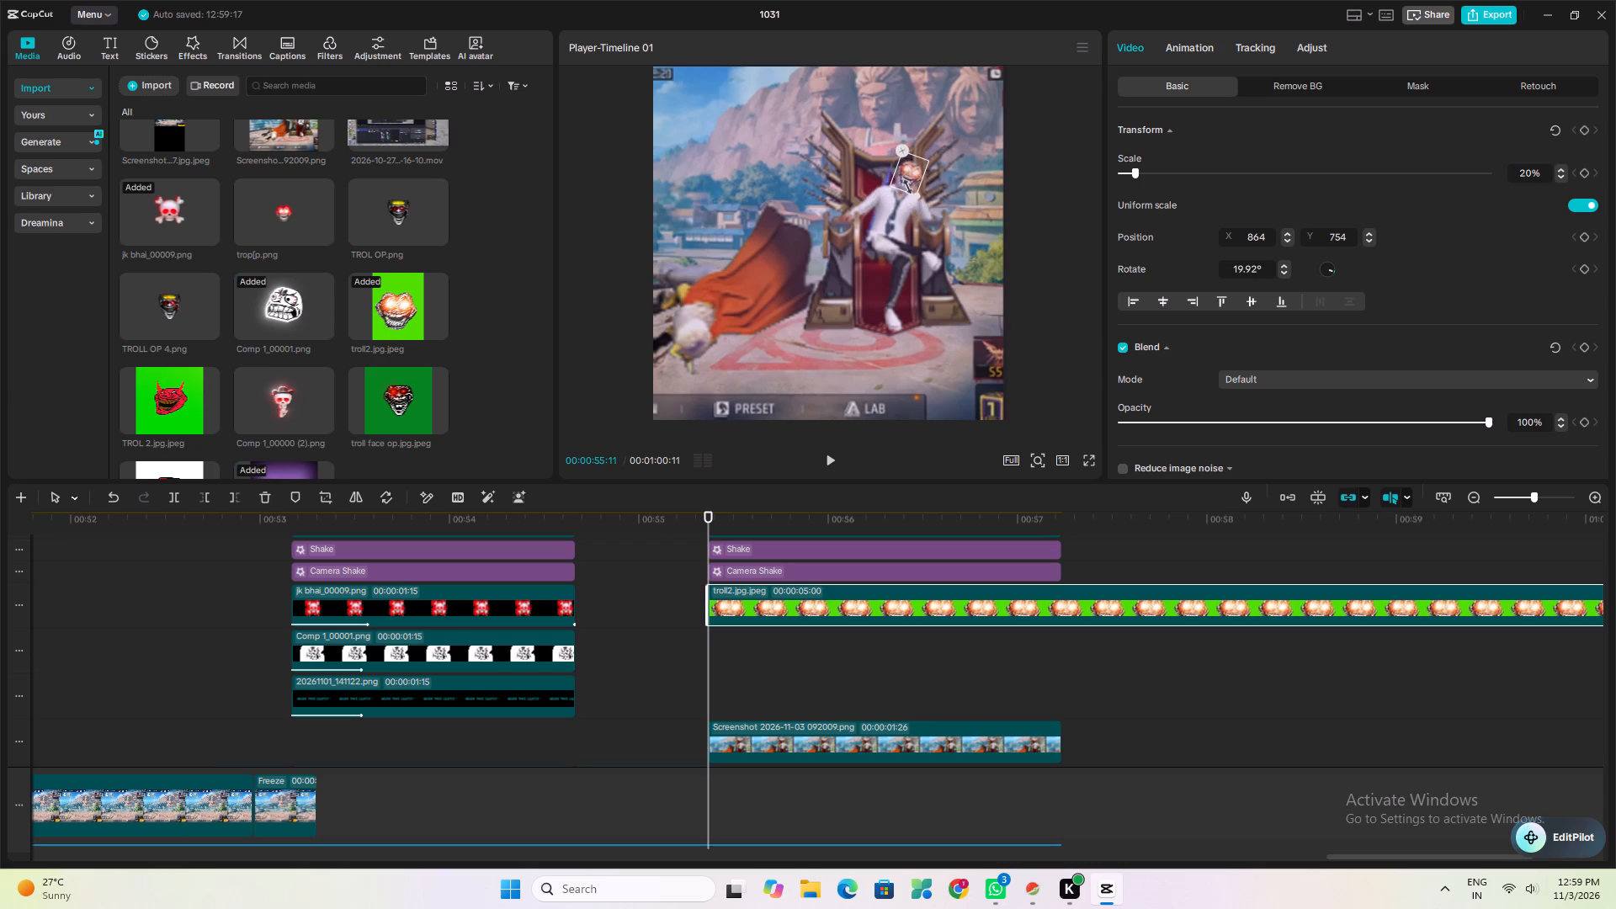
pyautogui.moveTo(906, 184); pyautogui.dragTo(908, 224)
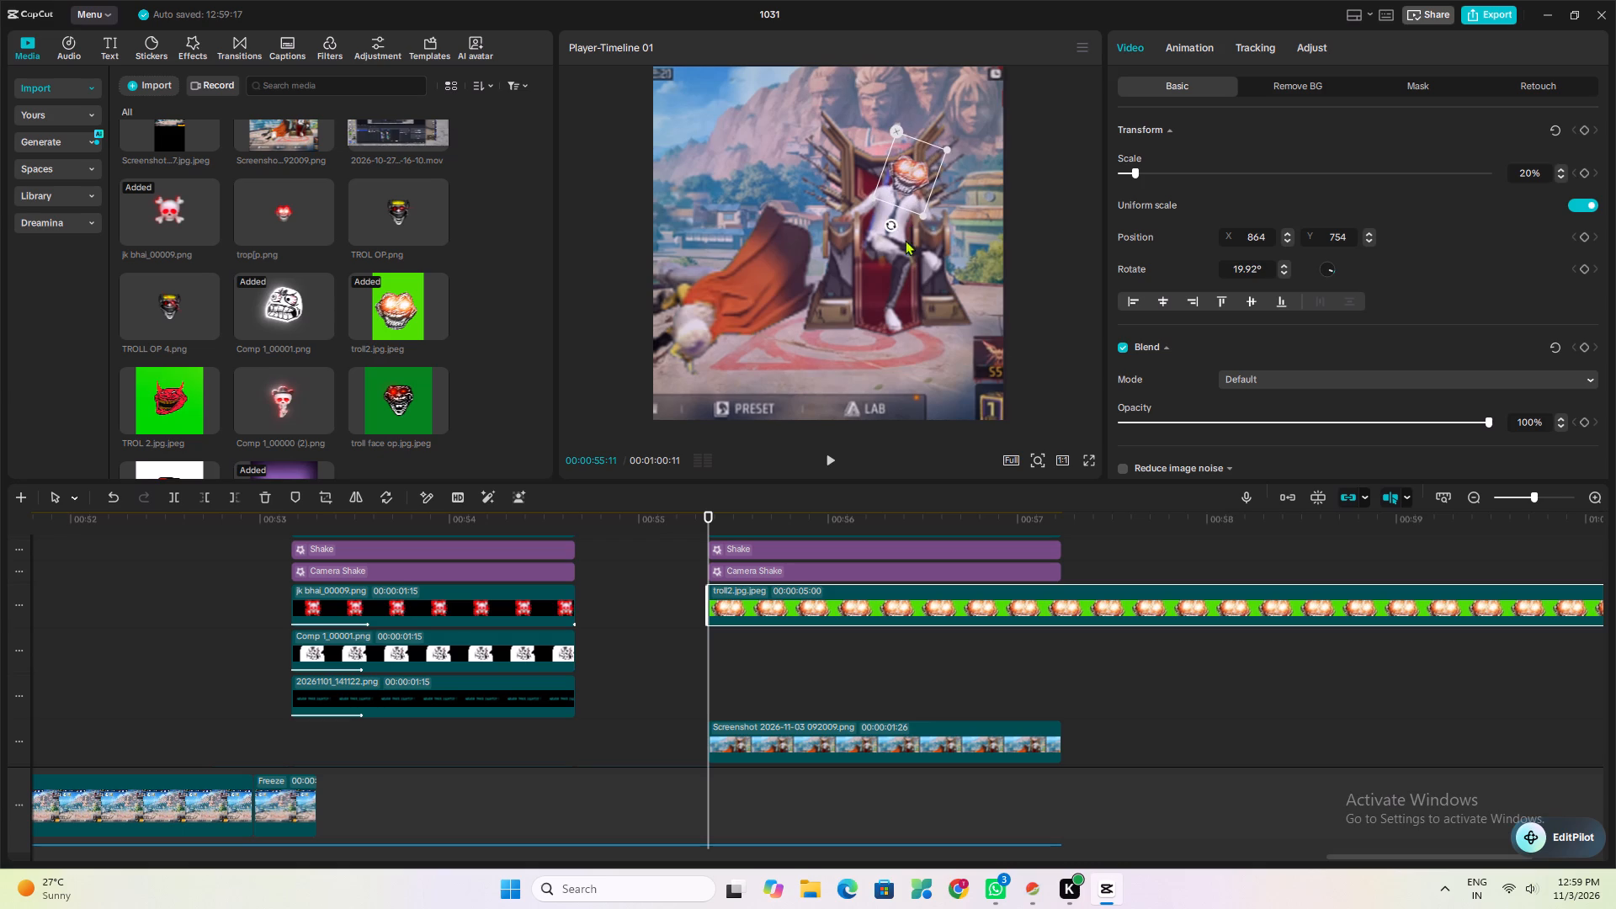
# Play back the last screenshot section to check the troll face overlay.
pyautogui.click(683, 623)
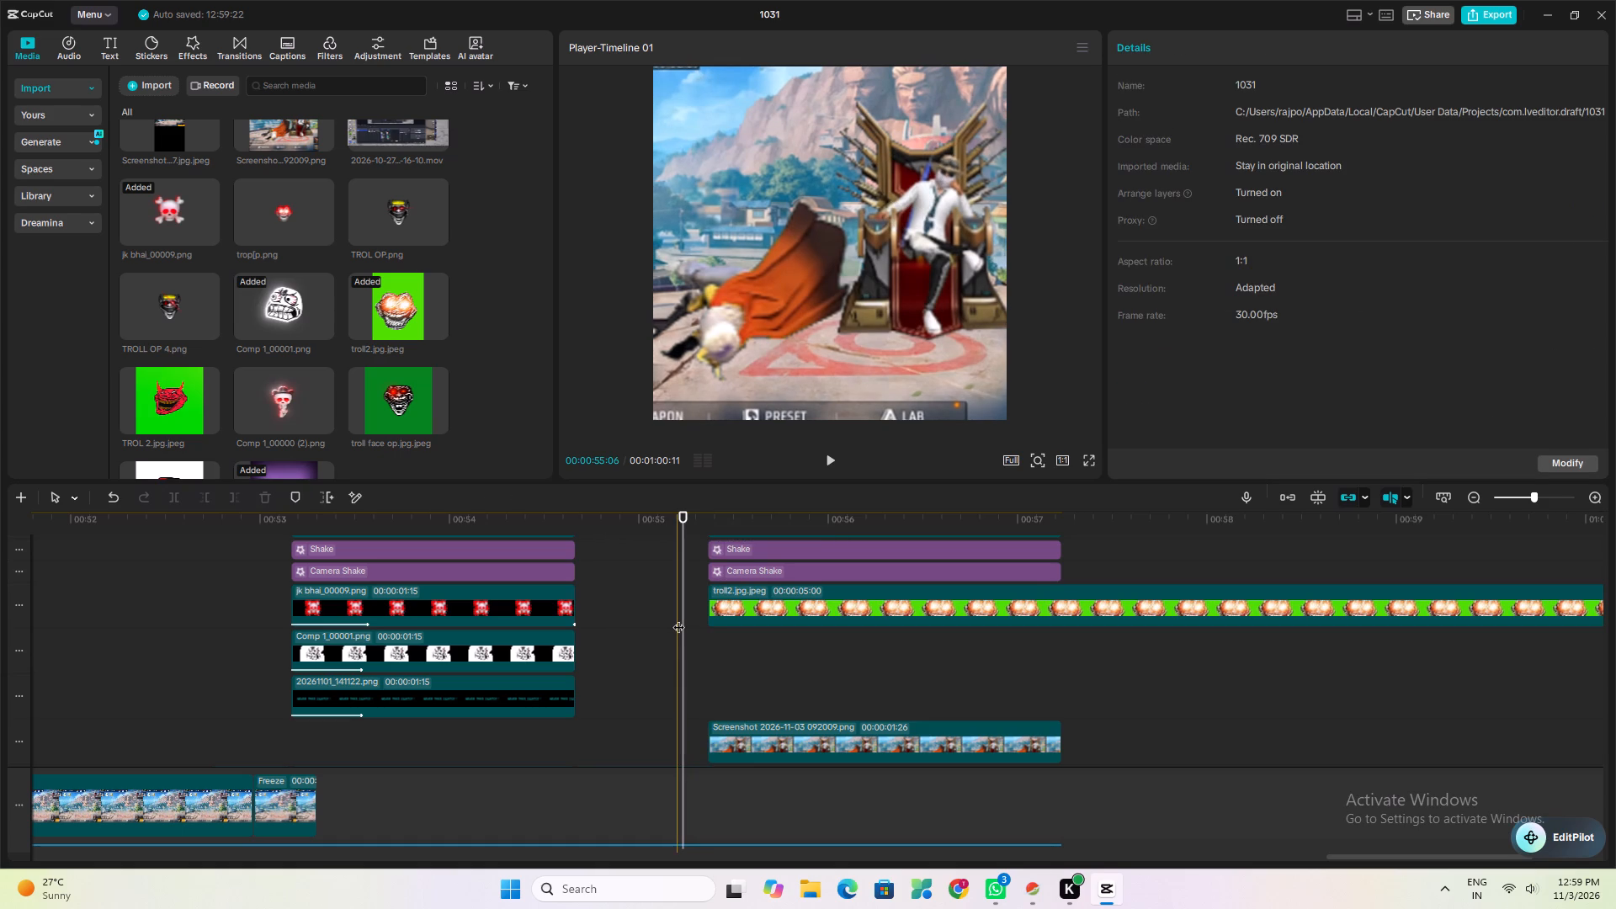
pyautogui.press('space')
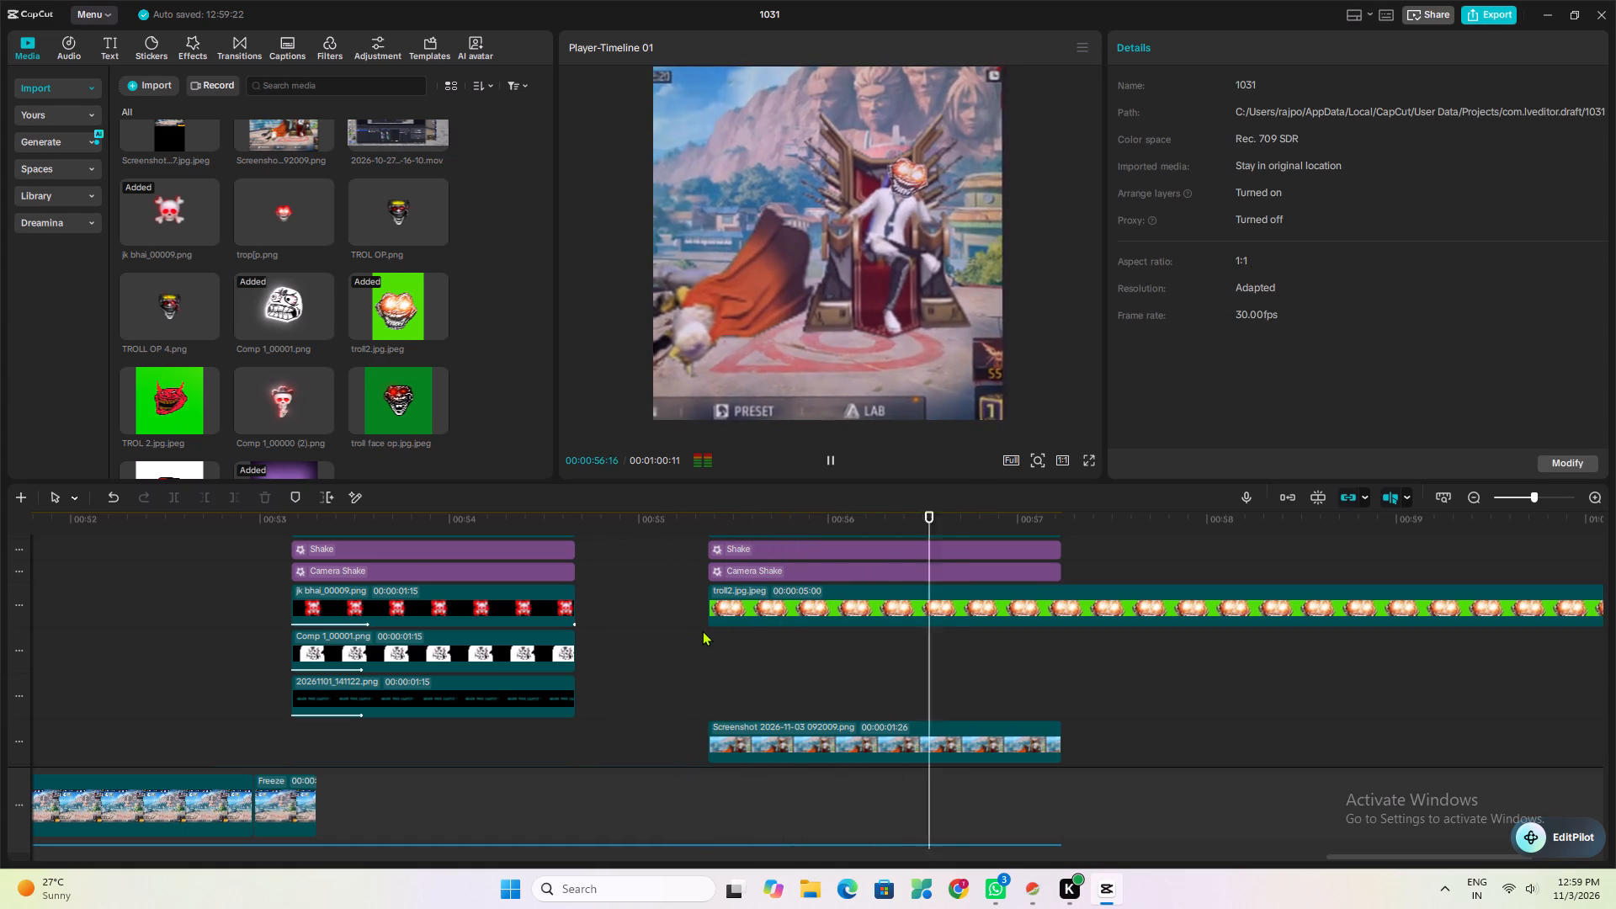
# Trim the end of the troll2.jpg.jpeg clip to match the end of the last screenshot clip.
pyautogui.click(1053, 681)
pyautogui.click(1062, 681)
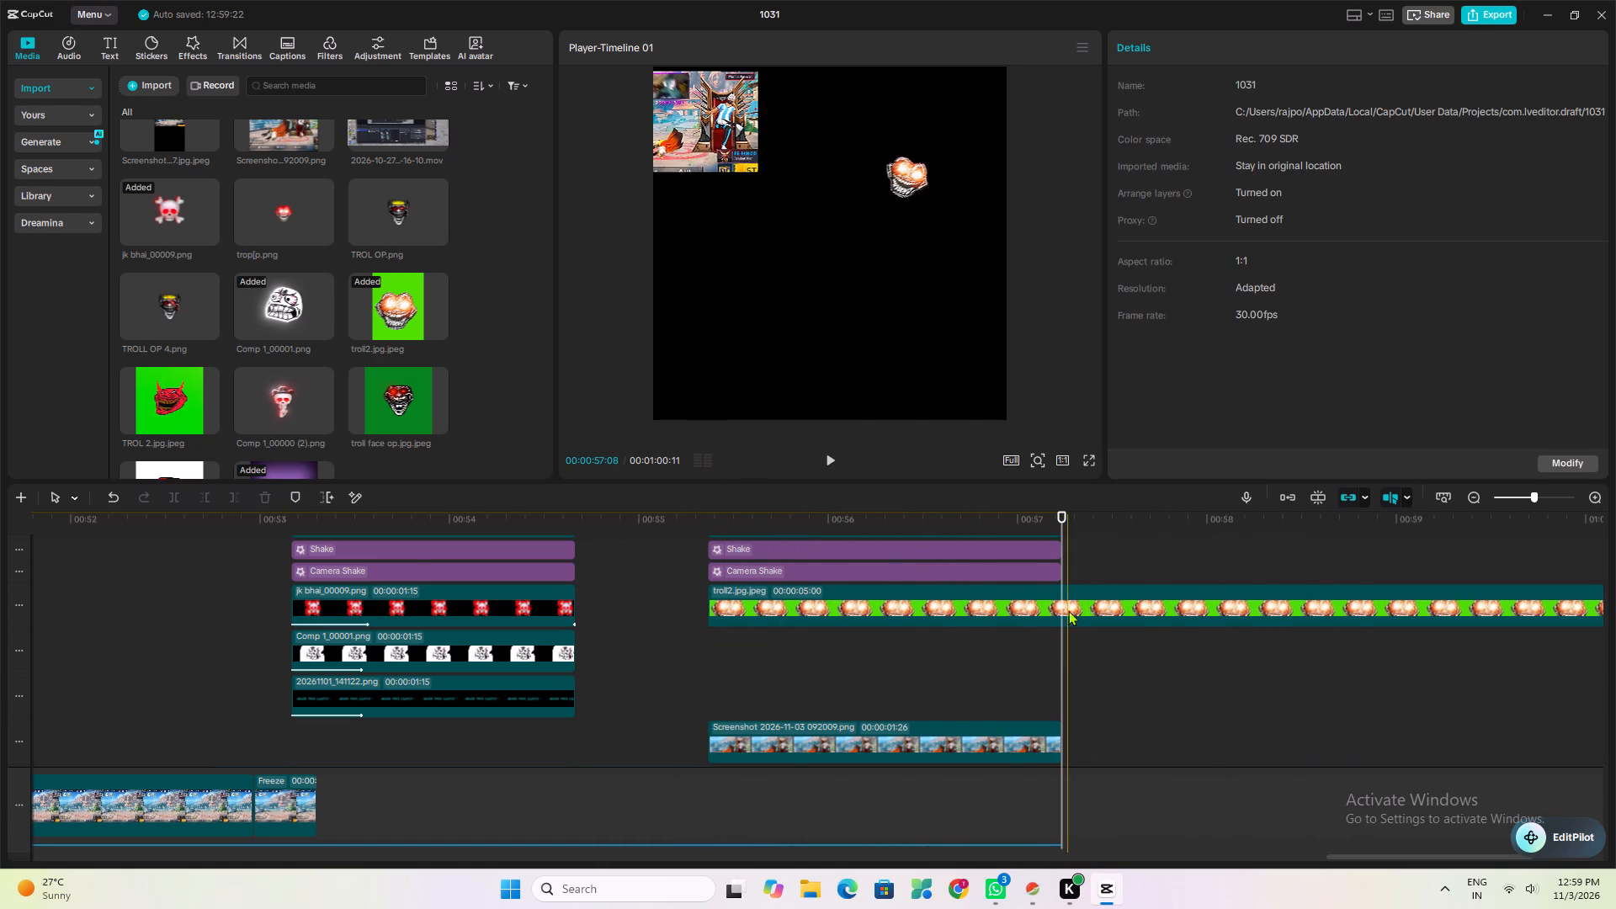
pyautogui.click(1068, 599)
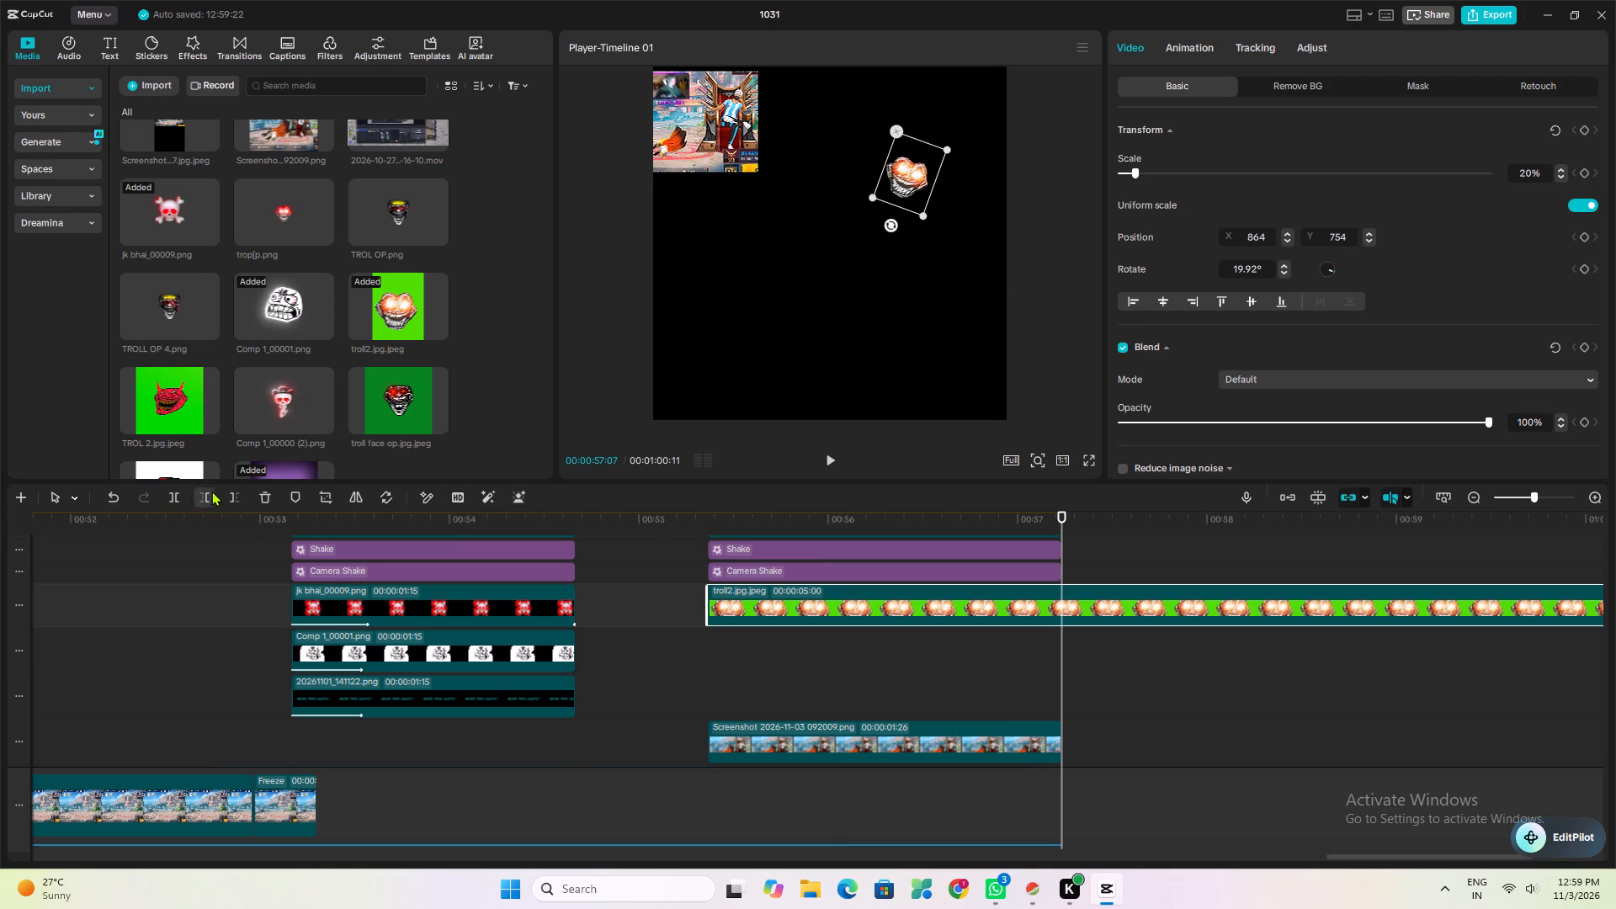
pyautogui.click(235, 497)
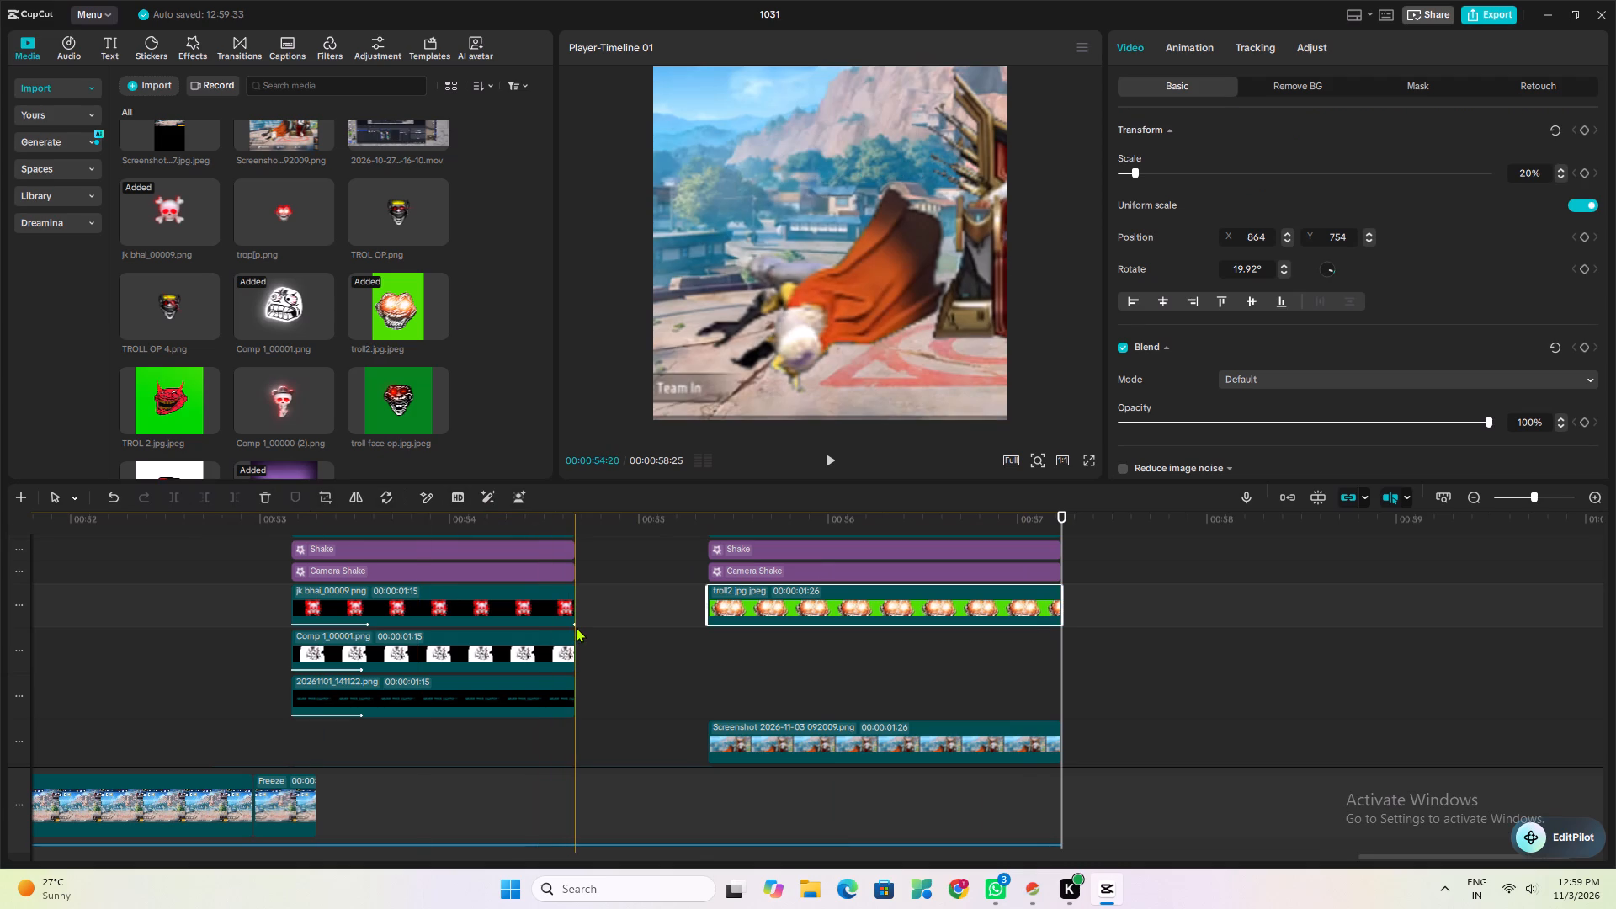
# Play back the last screenshot section with the trimmed troll face overlay.
pyautogui.click(688, 644)
pyautogui.press('space')
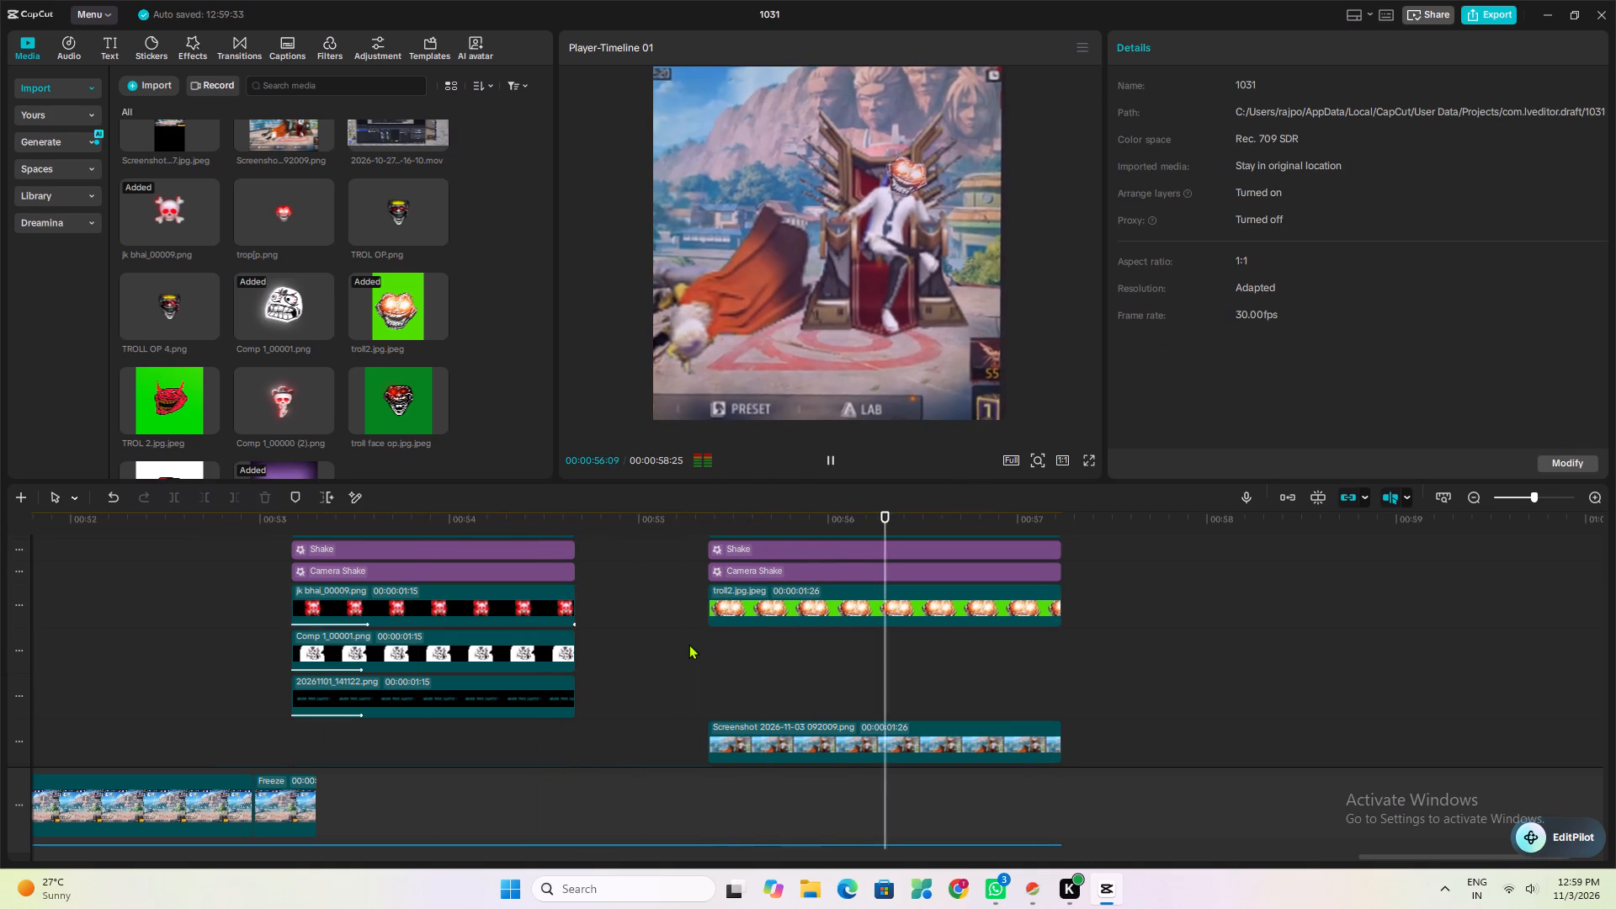
# Add the red title image 20261030_201737.png on the track below the troll face clip, near the start of the last screenshot section.
pyautogui.click(708, 654)
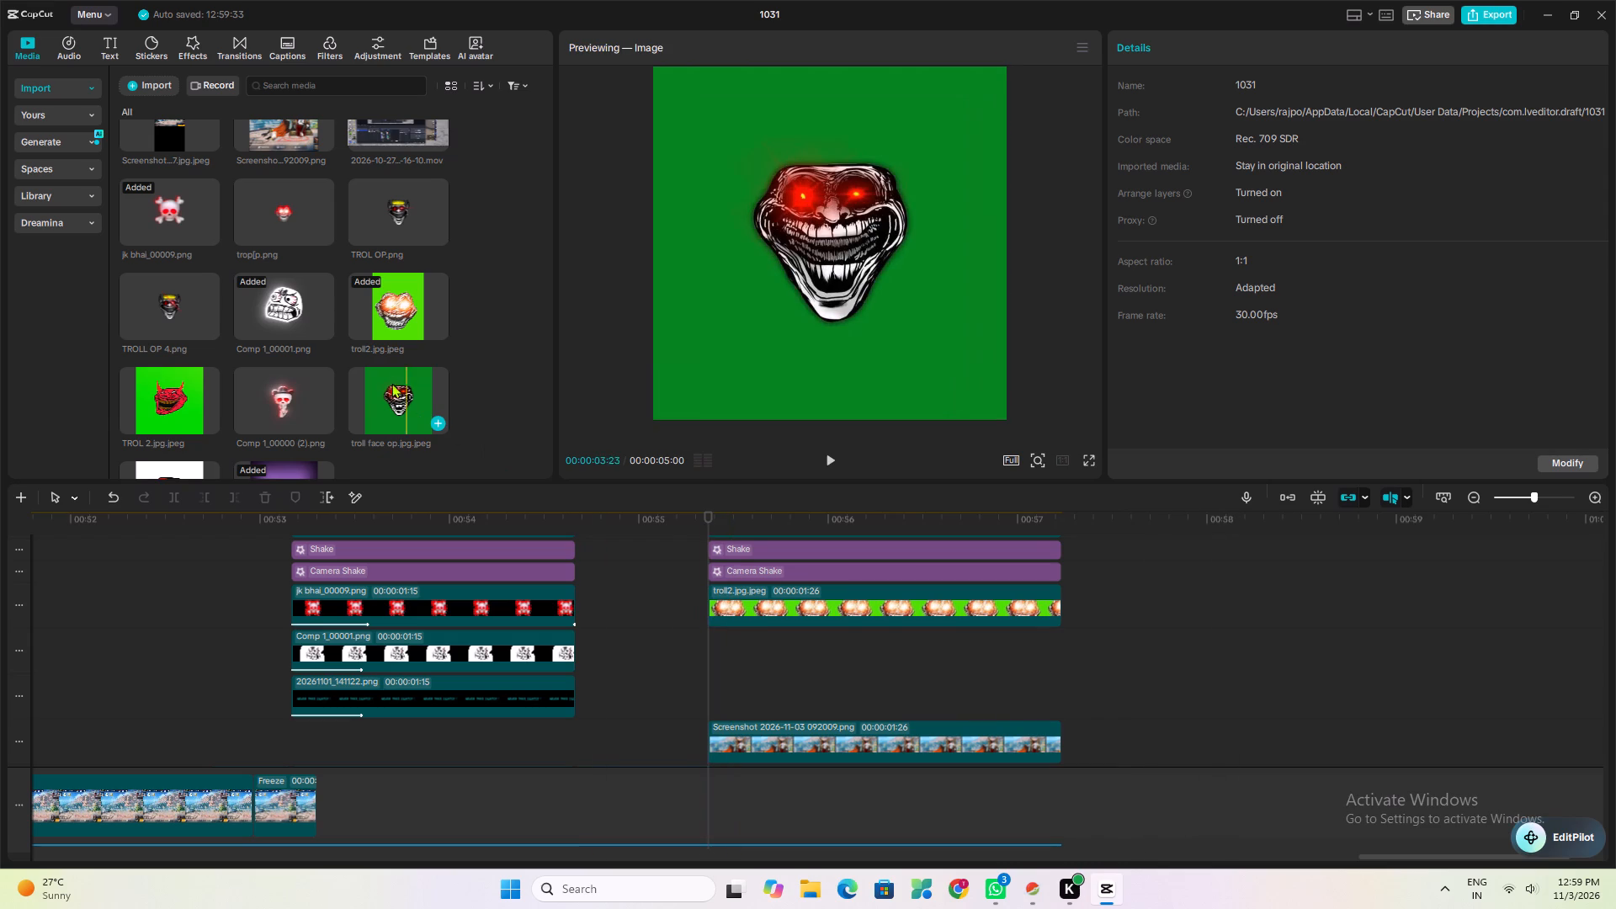
pyautogui.scroll(11, 368, 364)
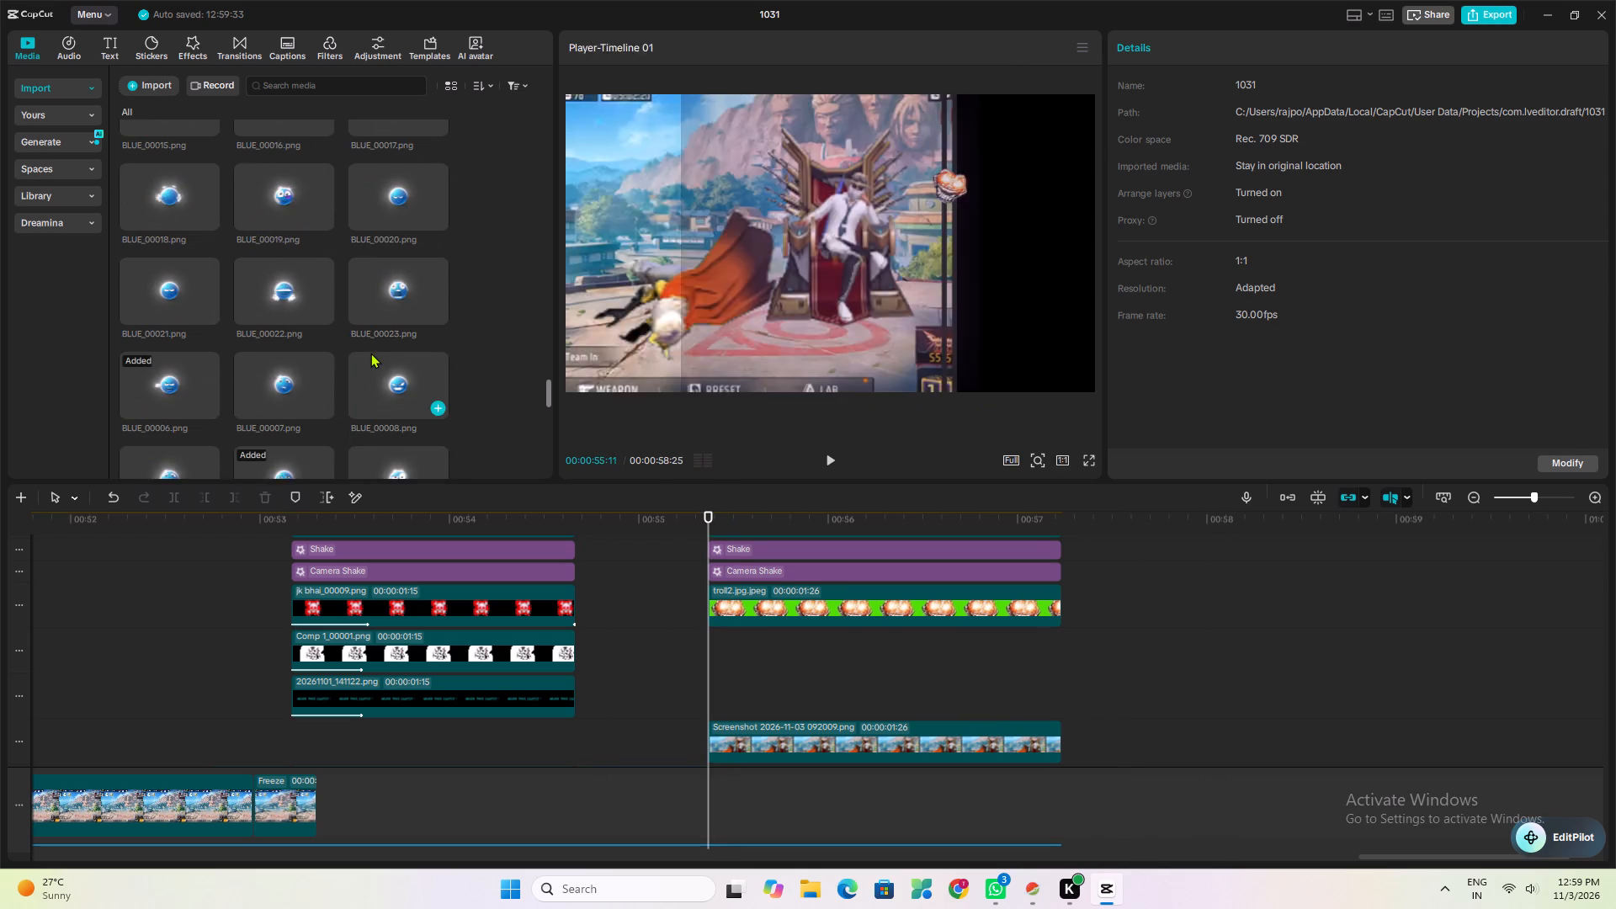
pyautogui.scroll(4, 370, 353)
pyautogui.moveTo(541, 369); pyautogui.dragTo(542, 230)
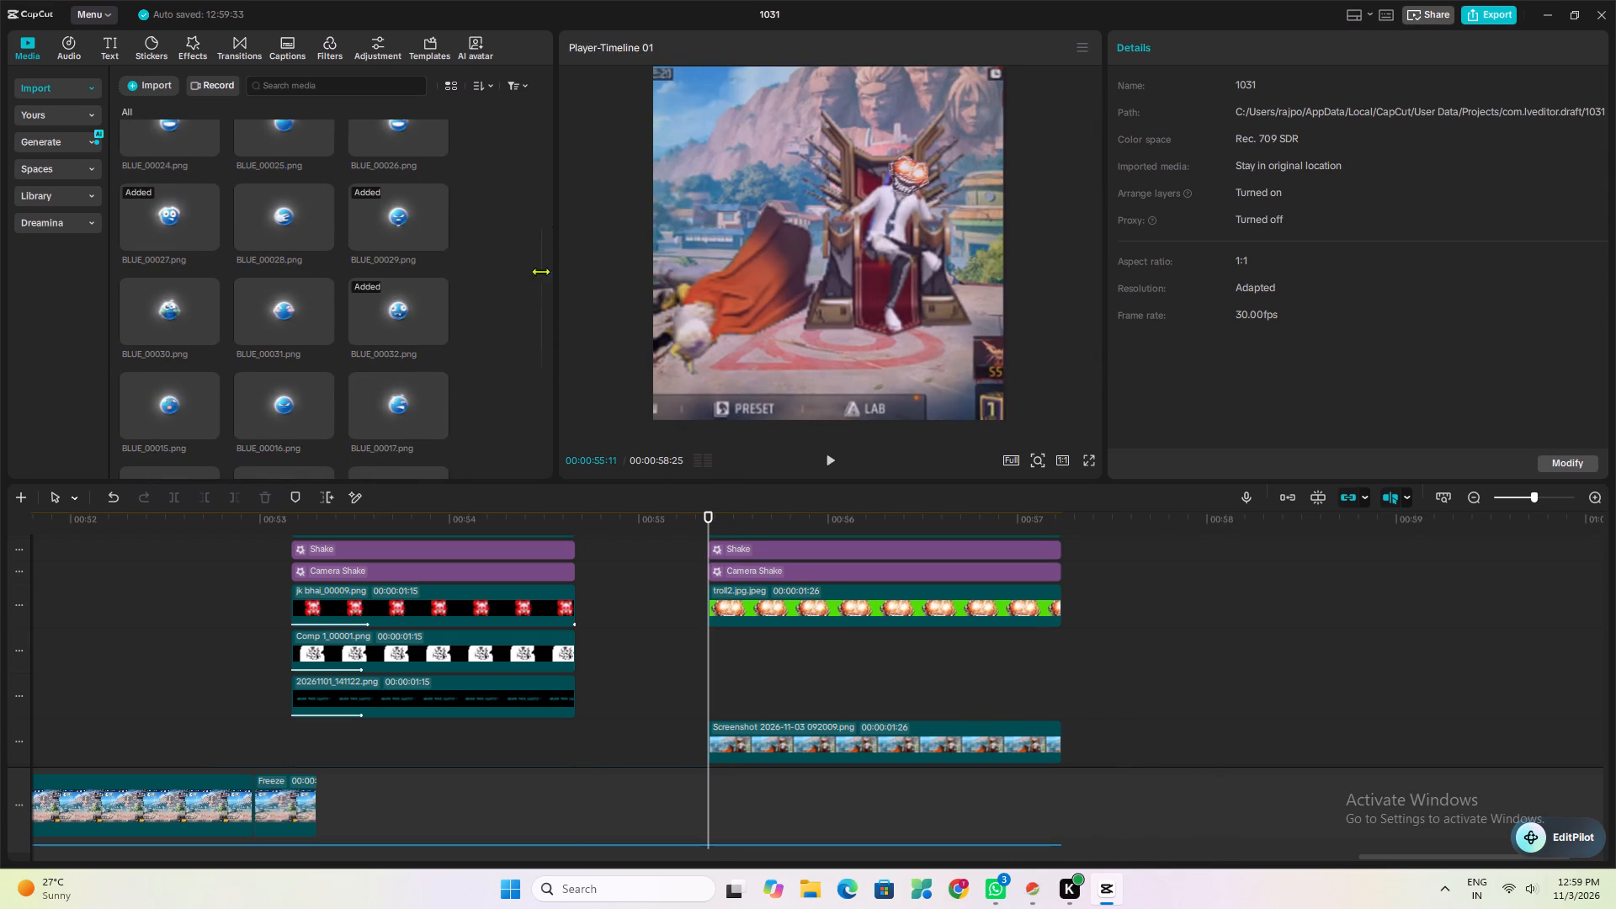
pyautogui.moveTo(550, 373); pyautogui.dragTo(547, 125)
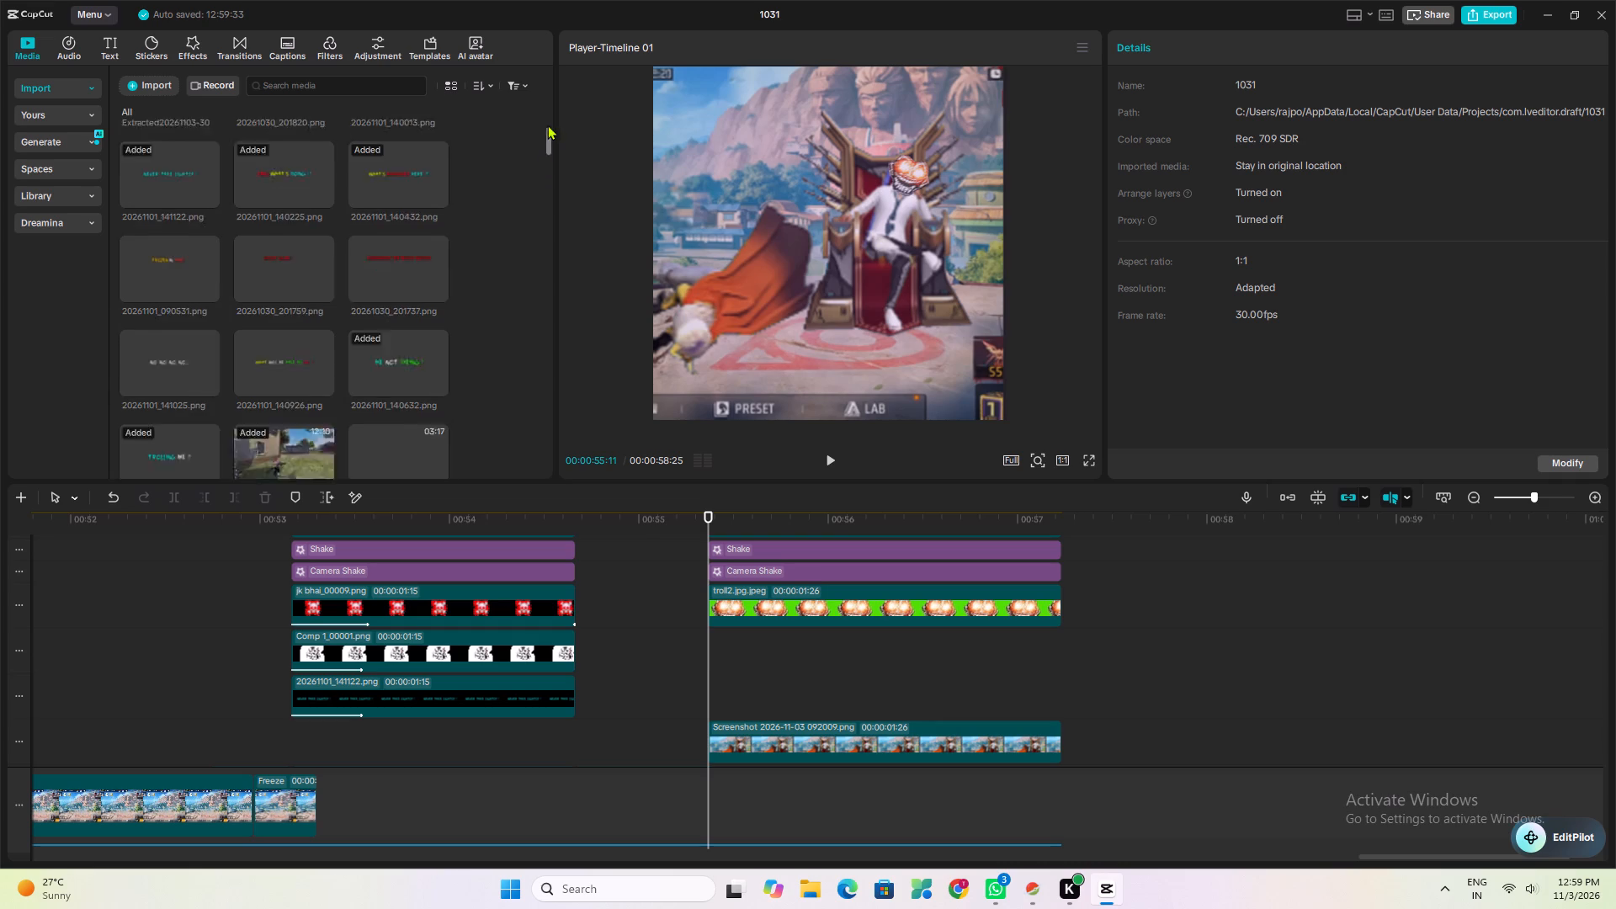
pyautogui.moveTo(547, 125); pyautogui.dragTo(549, 104)
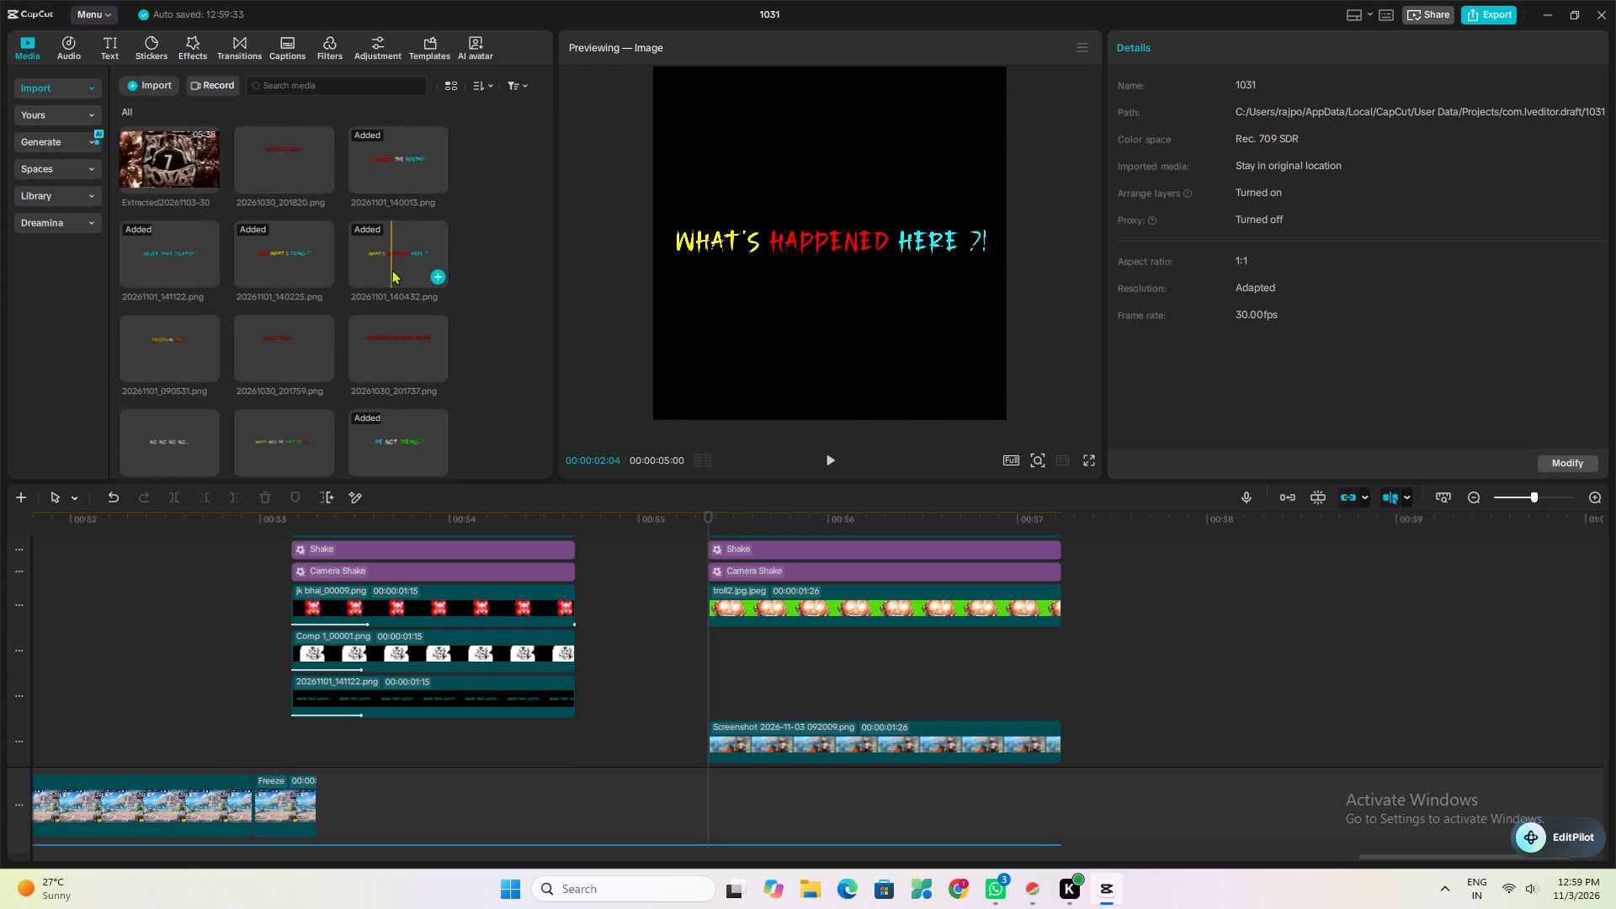
pyautogui.moveTo(395, 324); pyautogui.dragTo(723, 639)
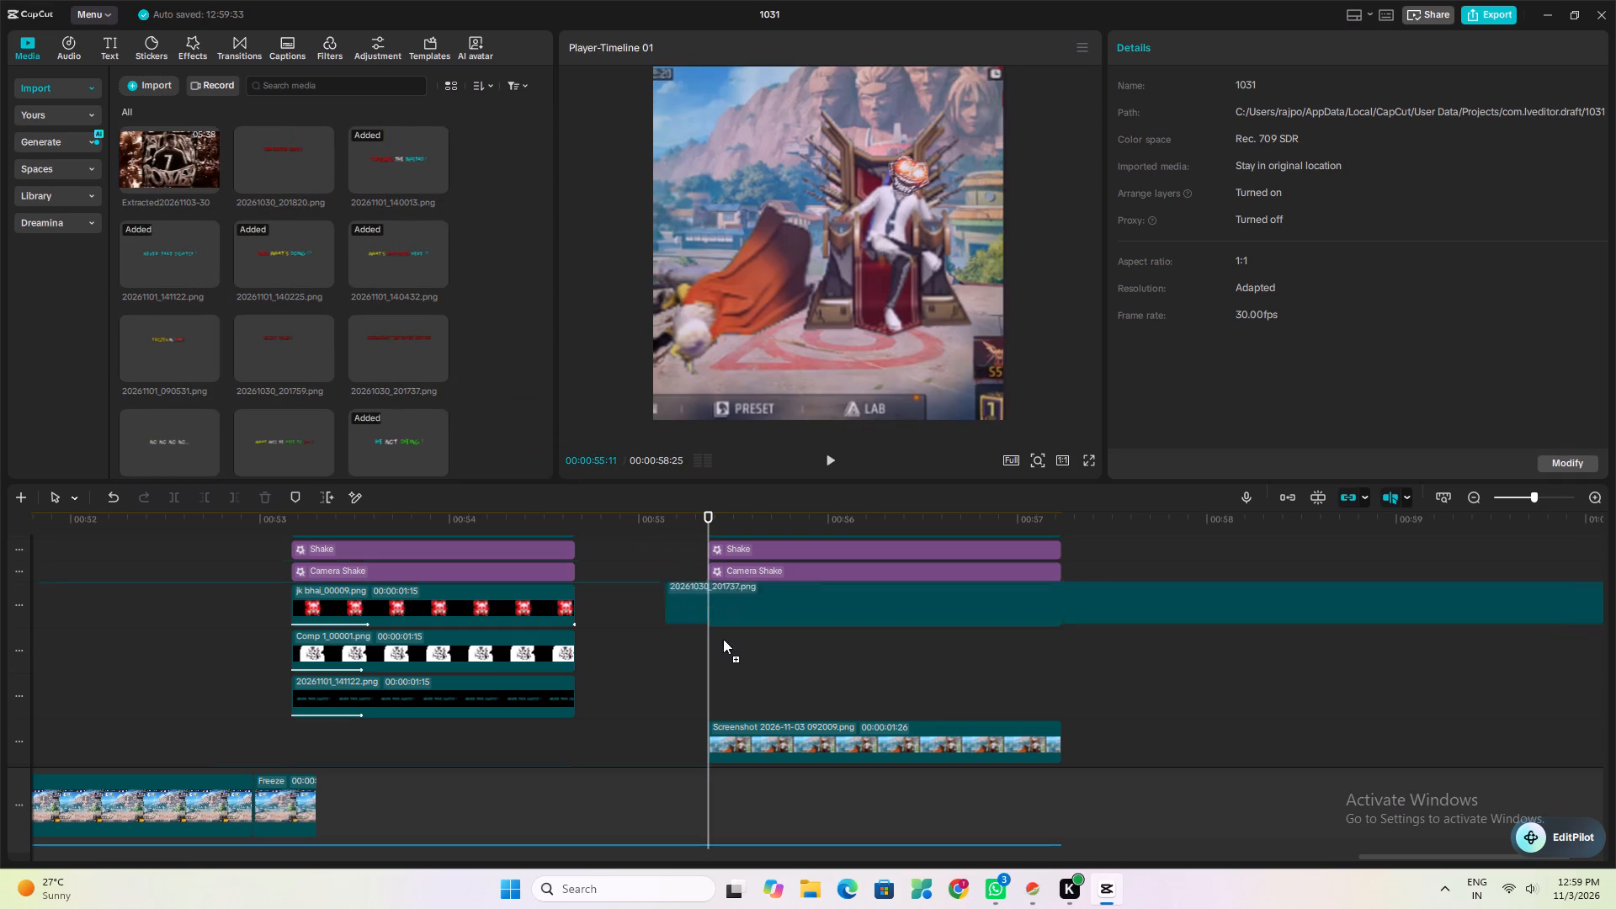
pyautogui.moveTo(723, 639); pyautogui.dragTo(704, 653)
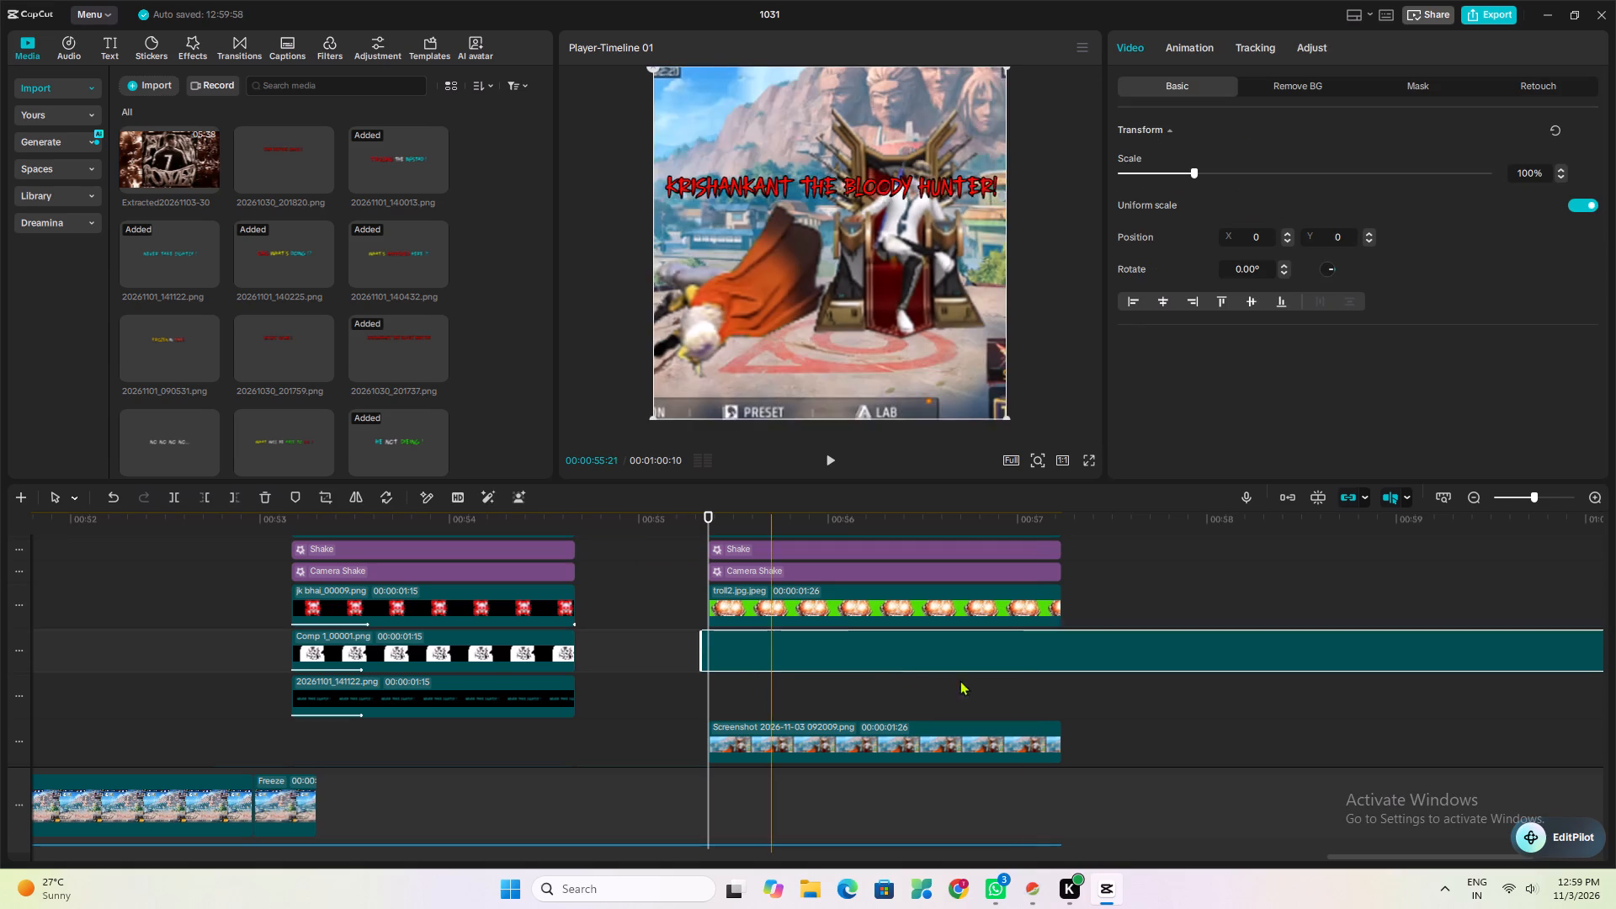
# Trim the end of the red title clip 20261030_201737.png to match the end of the last screenshot clip.
pyautogui.click(1060, 700)
pyautogui.click(1072, 655)
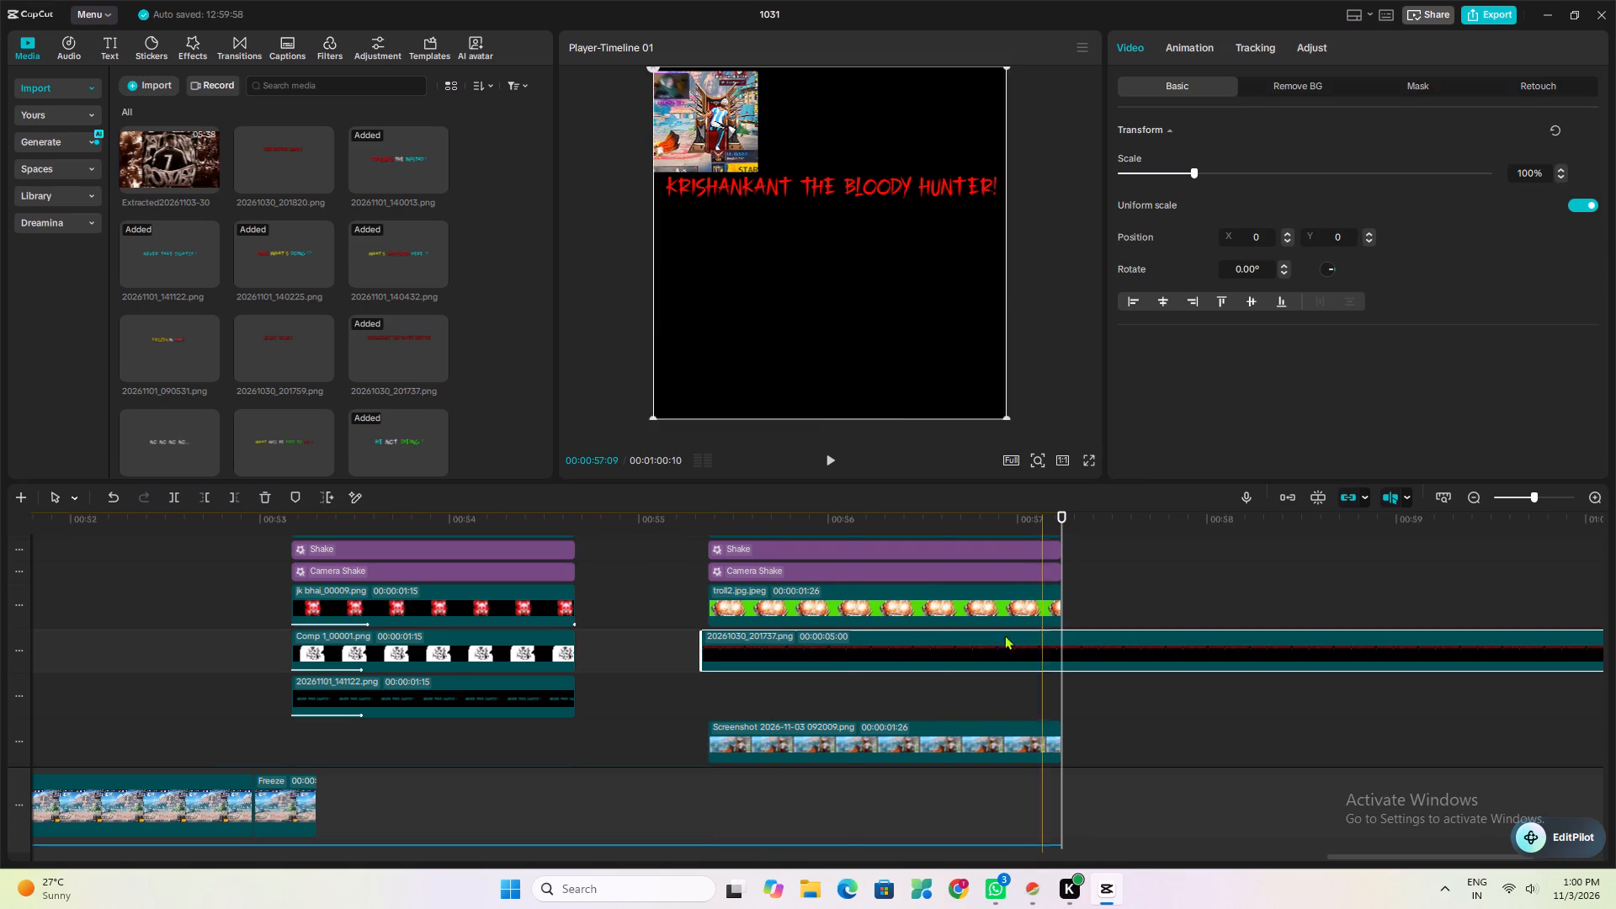
pyautogui.click(230, 497)
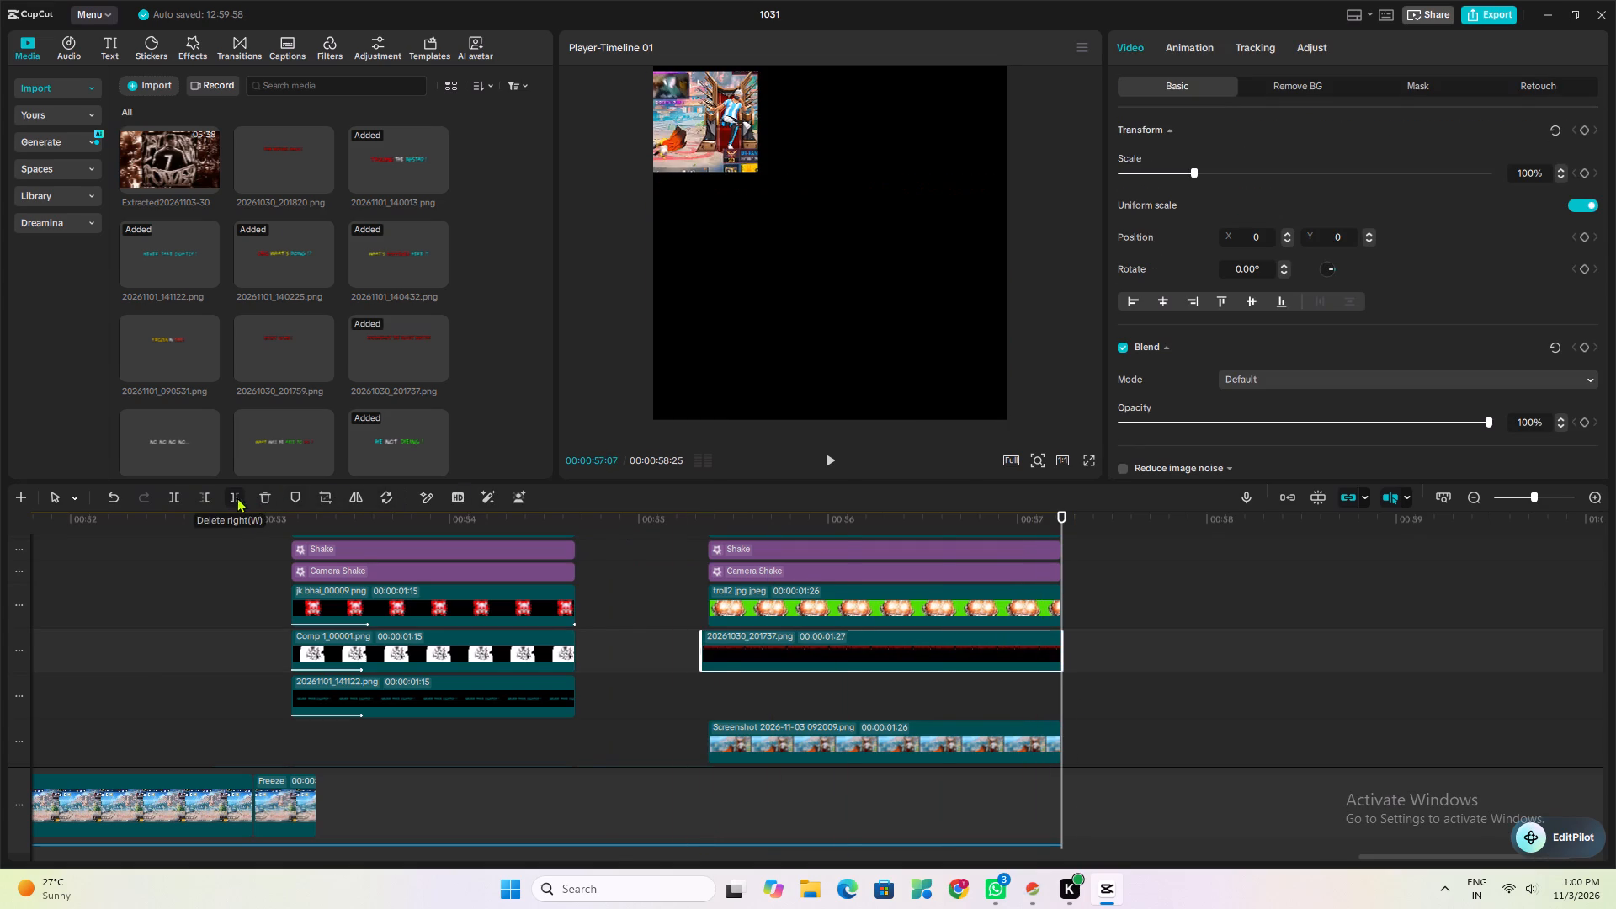
# Move the red title up in the frame, keeping it horizontally centred, to position X 0, Y 681.
pyautogui.click(853, 686)
pyautogui.click(876, 654)
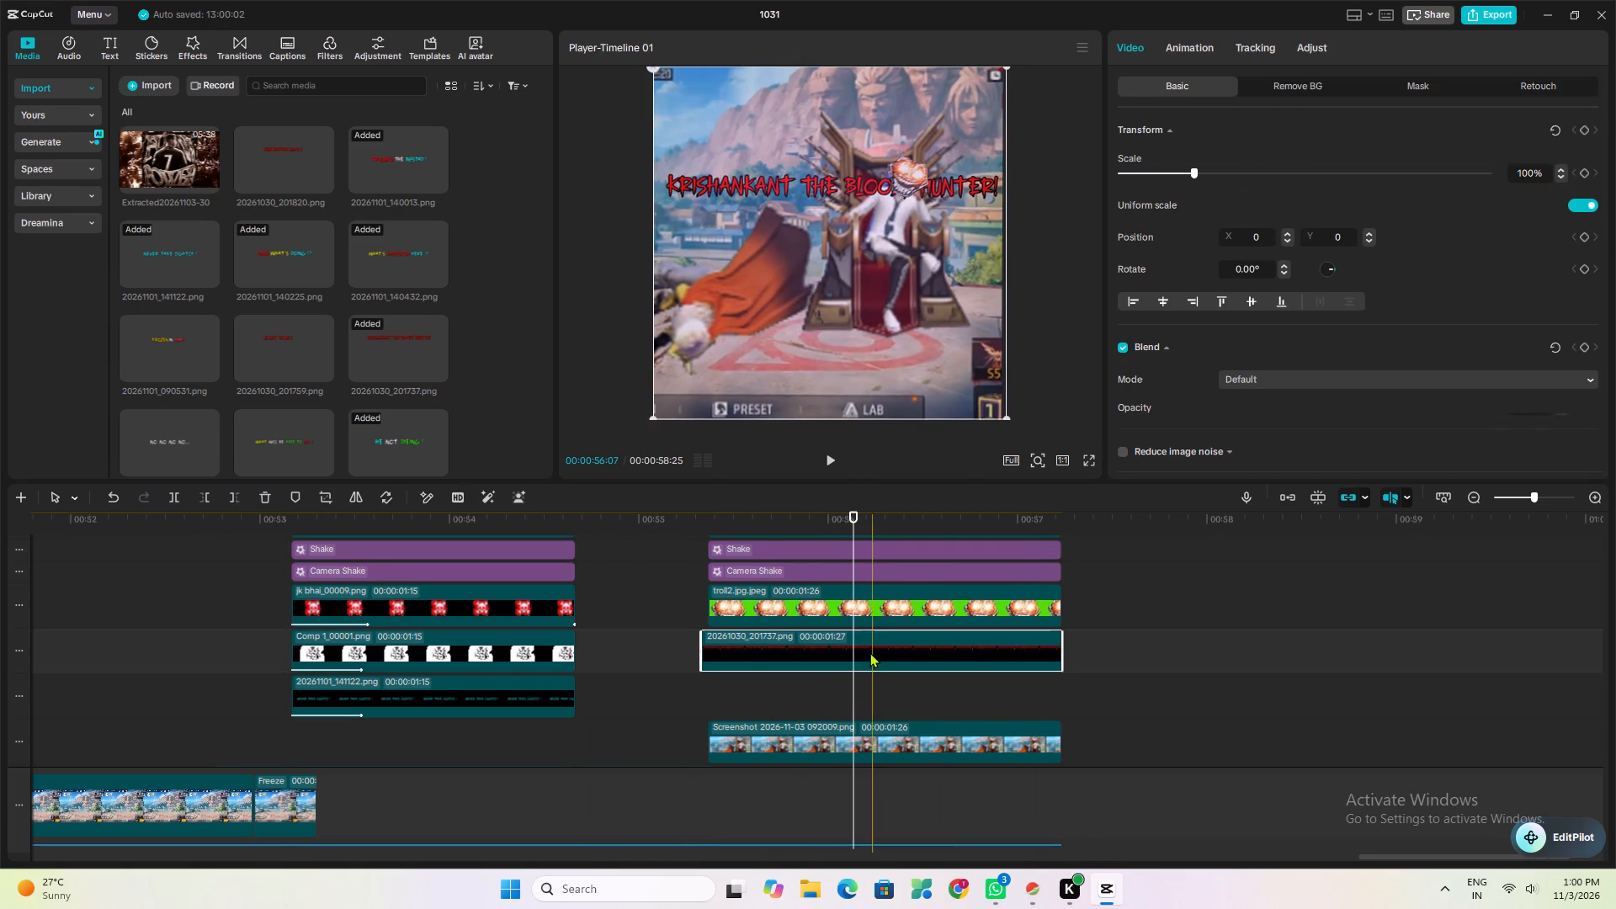
pyautogui.moveTo(852, 375); pyautogui.dragTo(847, 542)
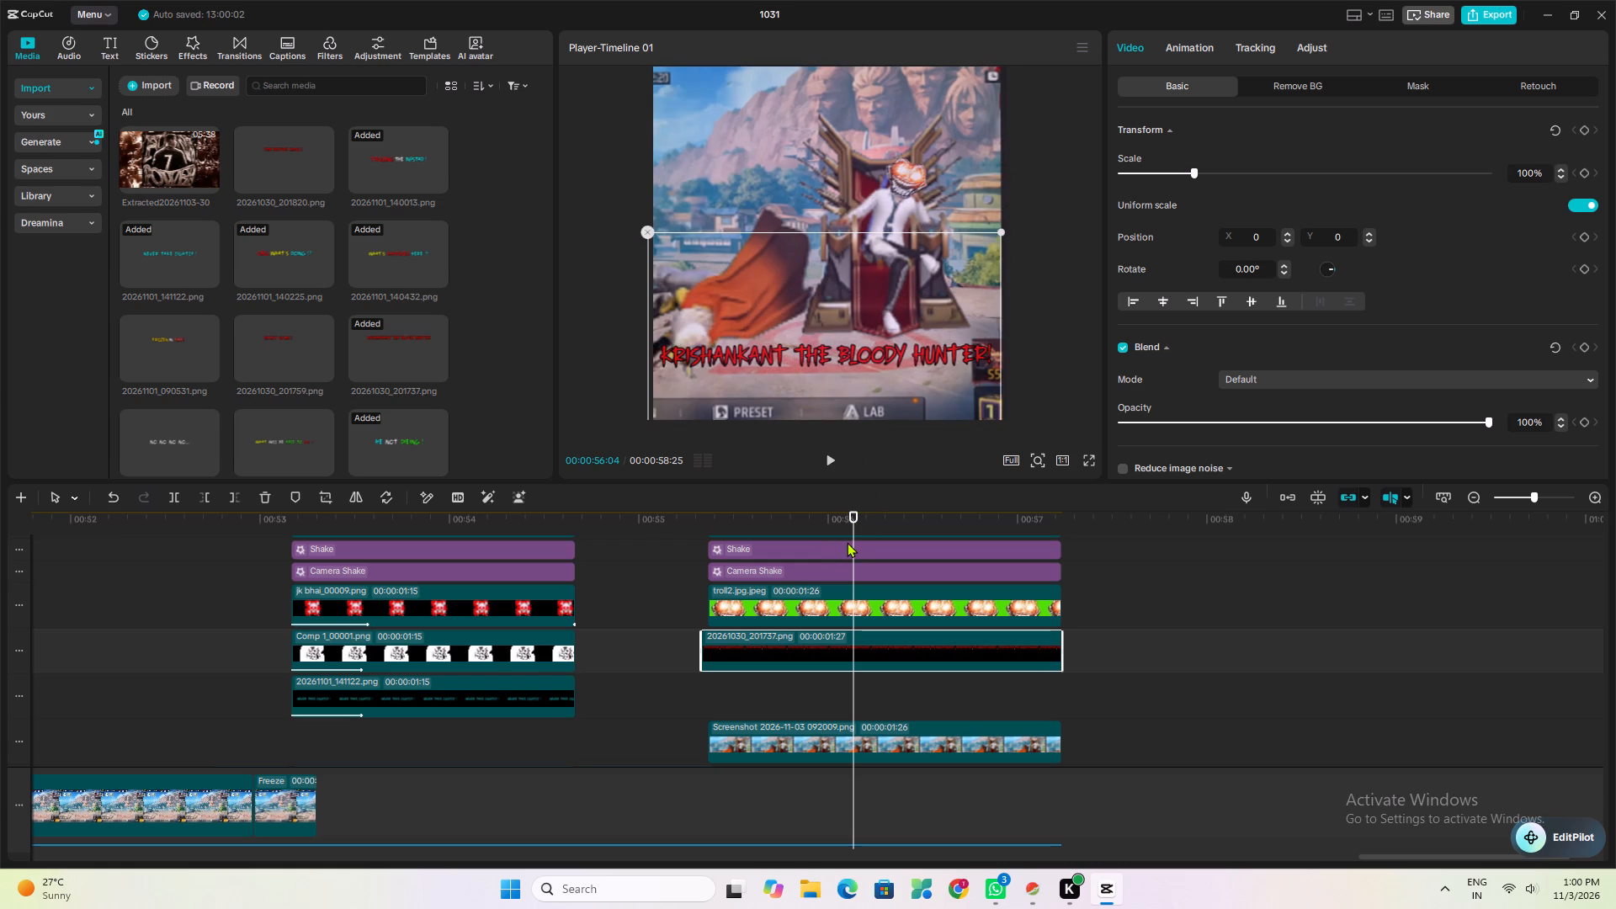
pyautogui.moveTo(847, 542); pyautogui.dragTo(848, 335)
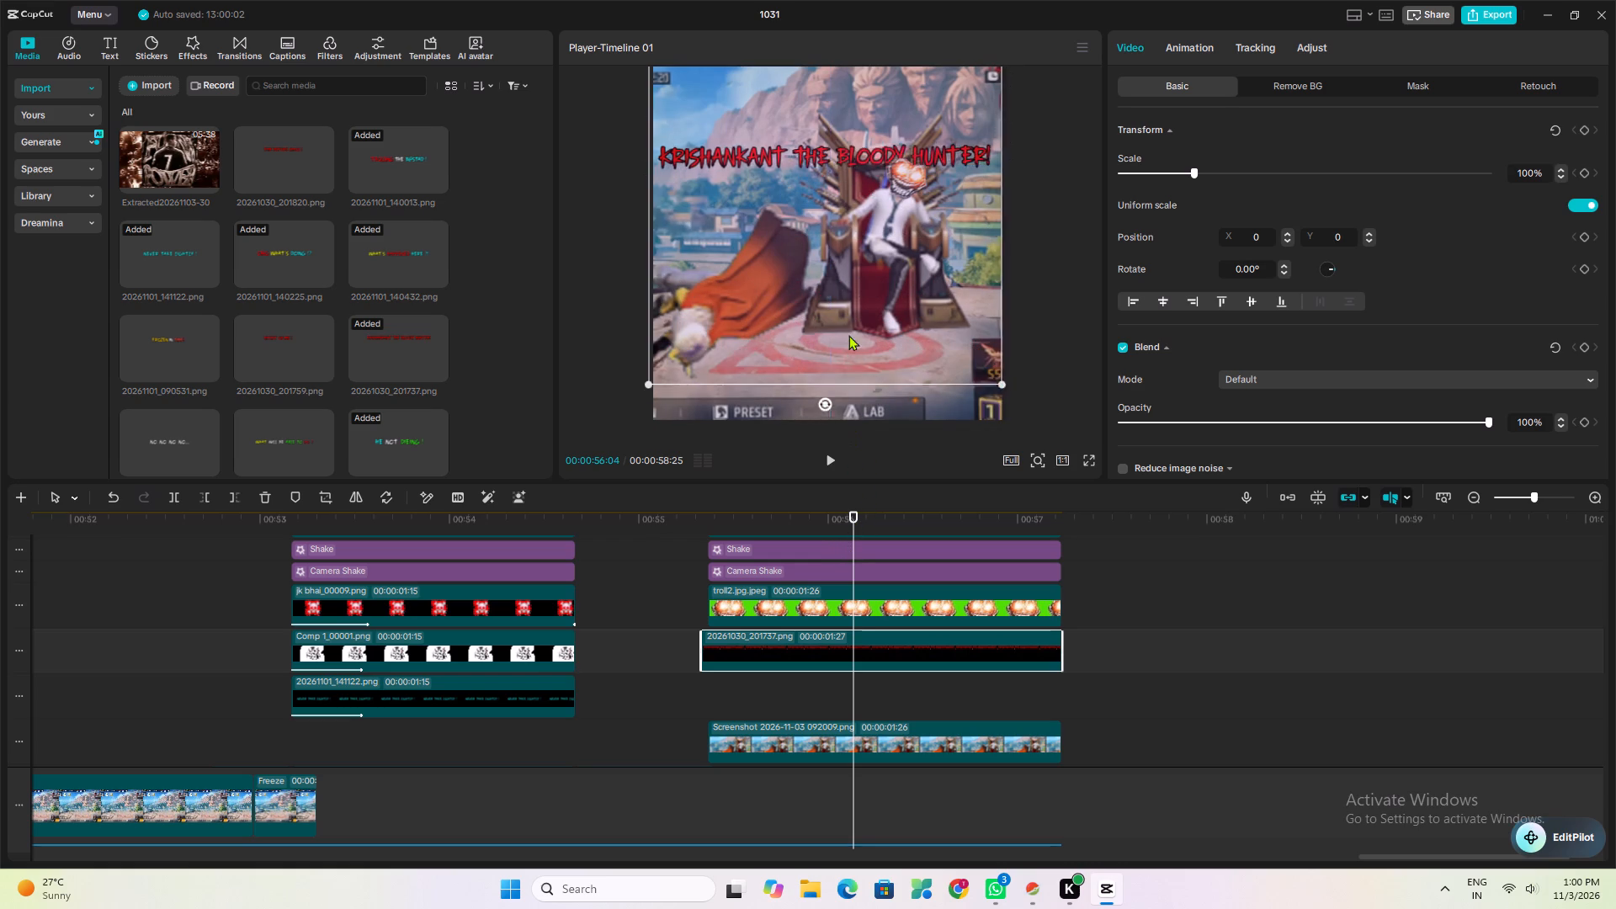
pyautogui.moveTo(848, 335); pyautogui.dragTo(852, 314)
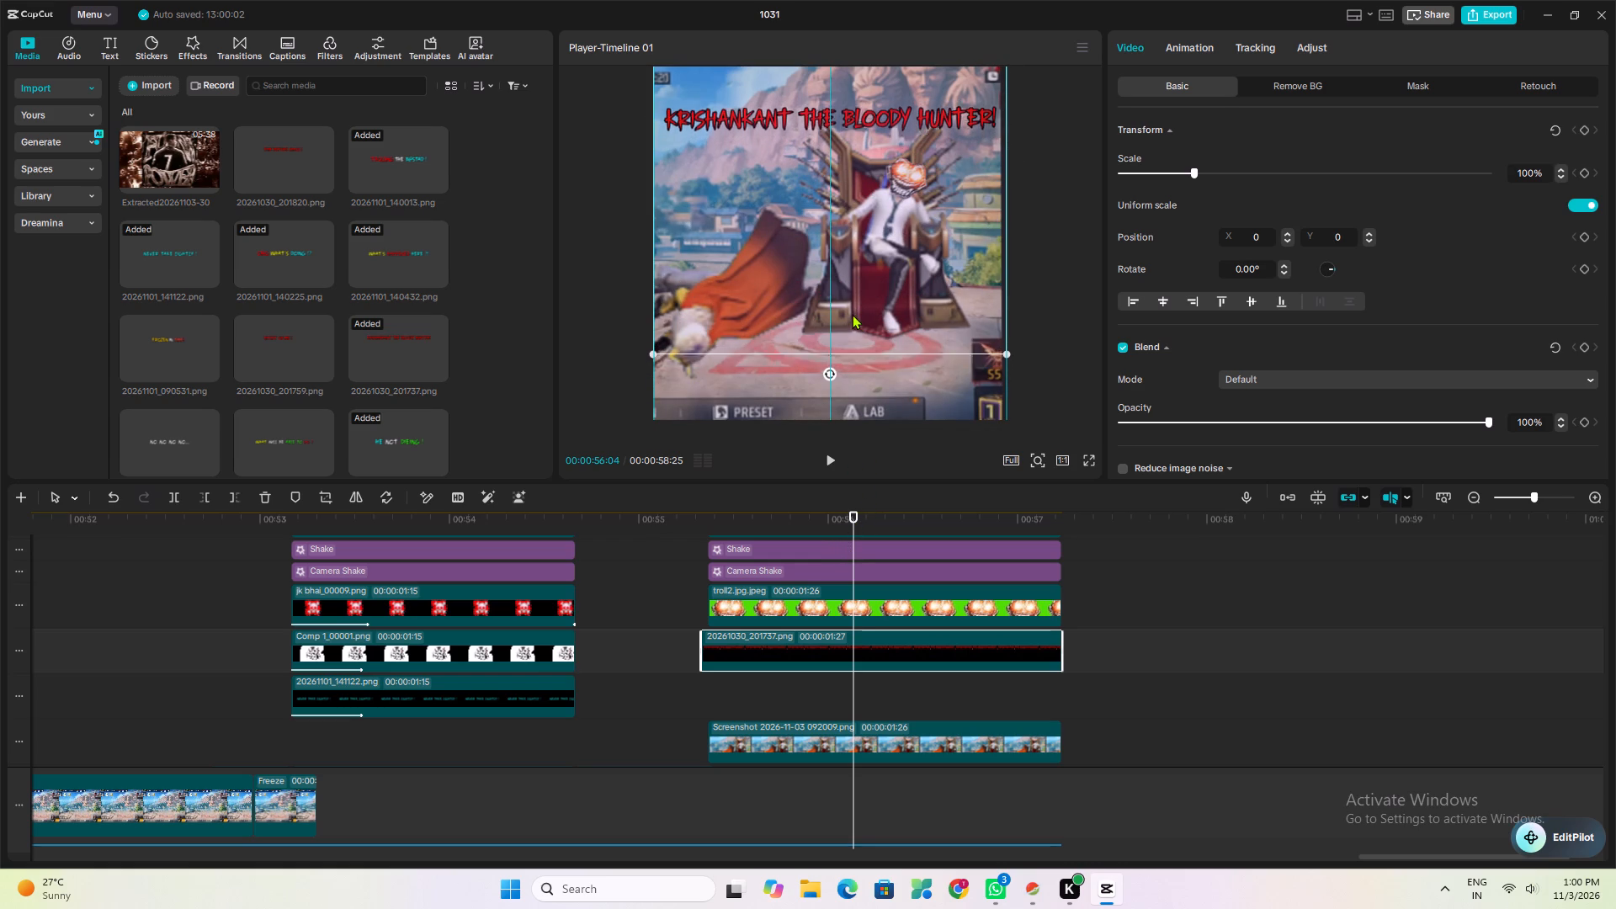
pyautogui.moveTo(852, 314); pyautogui.dragTo(852, 321)
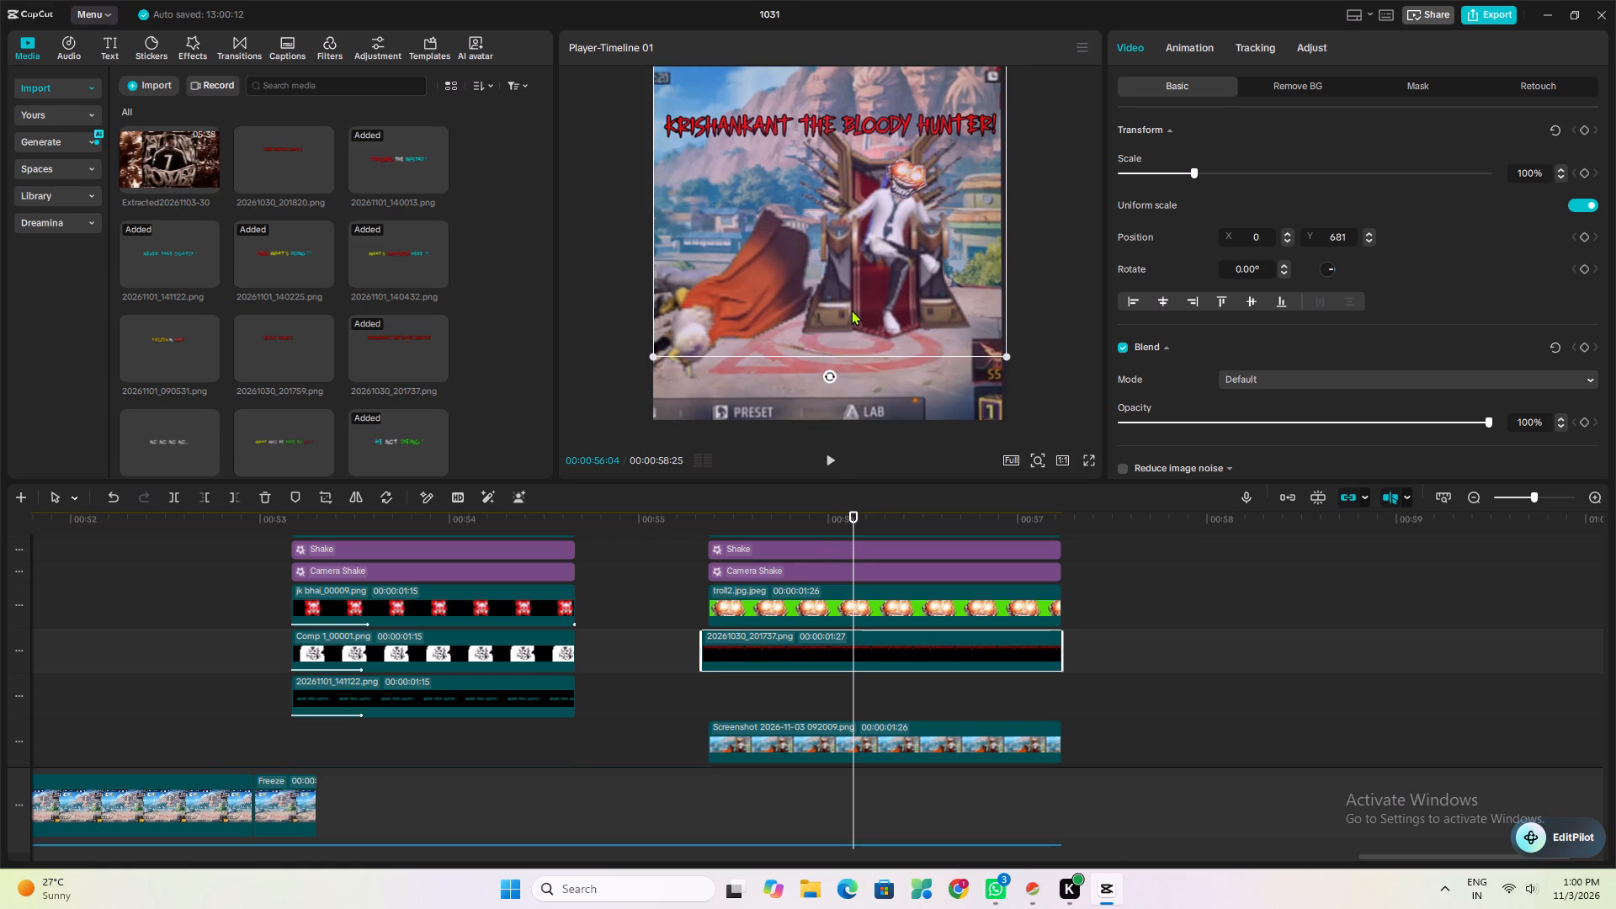
# Add the three-skull image Pre-comp 4_03369.png on the track below the red title, at the start of the last screenshot clip.
pyautogui.moveTo(545, 141); pyautogui.dragTo(520, 480)
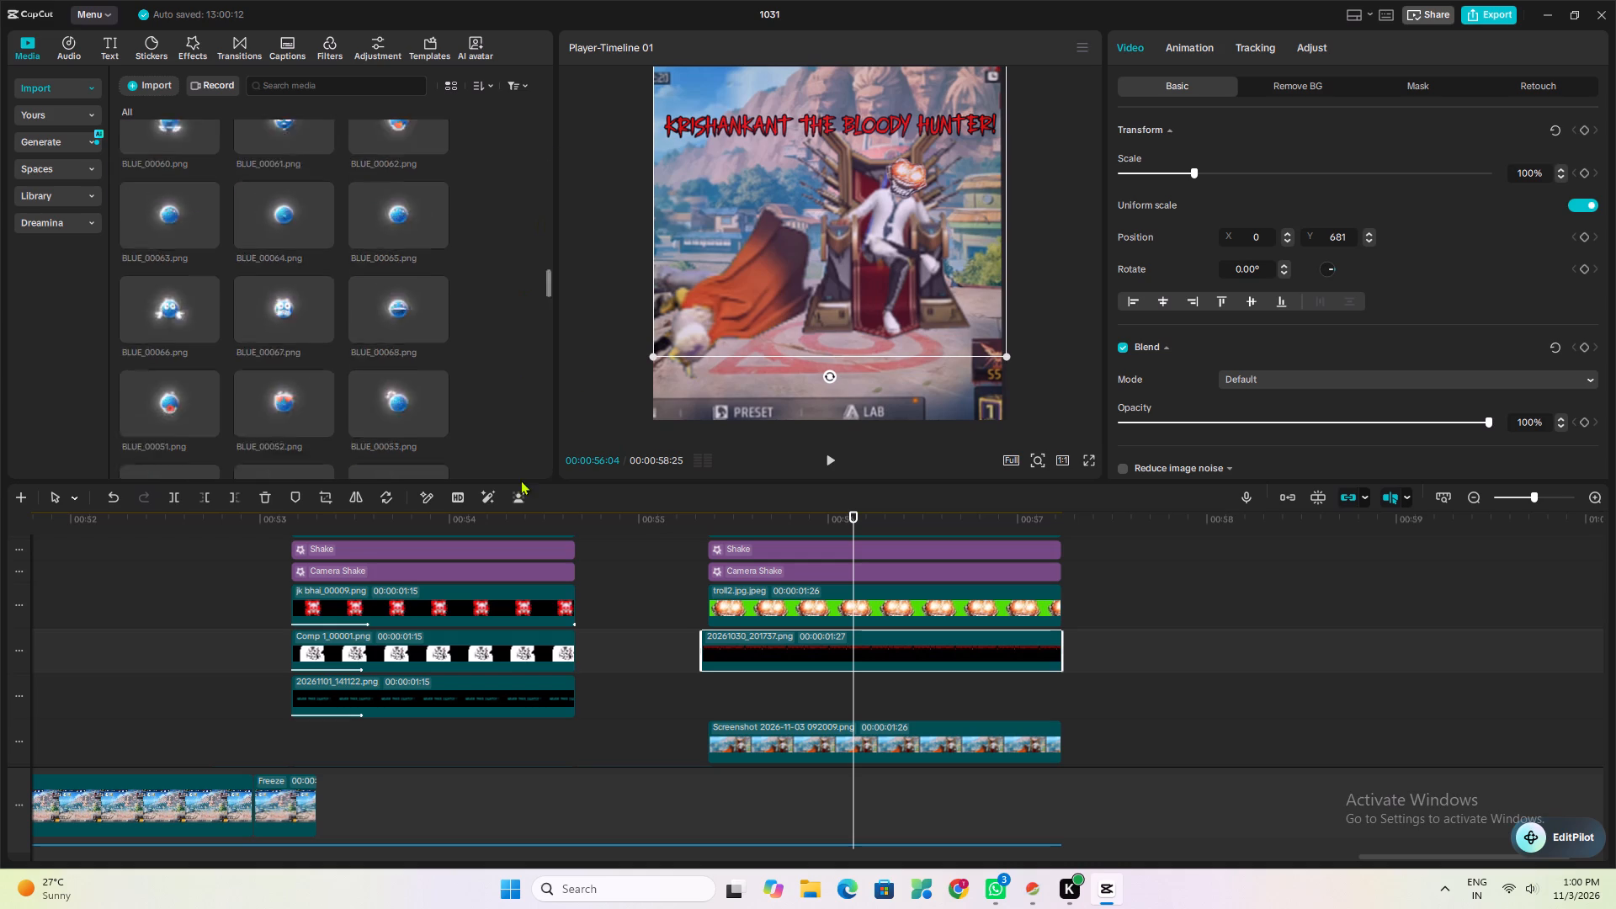
pyautogui.moveTo(520, 480); pyautogui.dragTo(529, 606)
pyautogui.scroll(1, 233, 255)
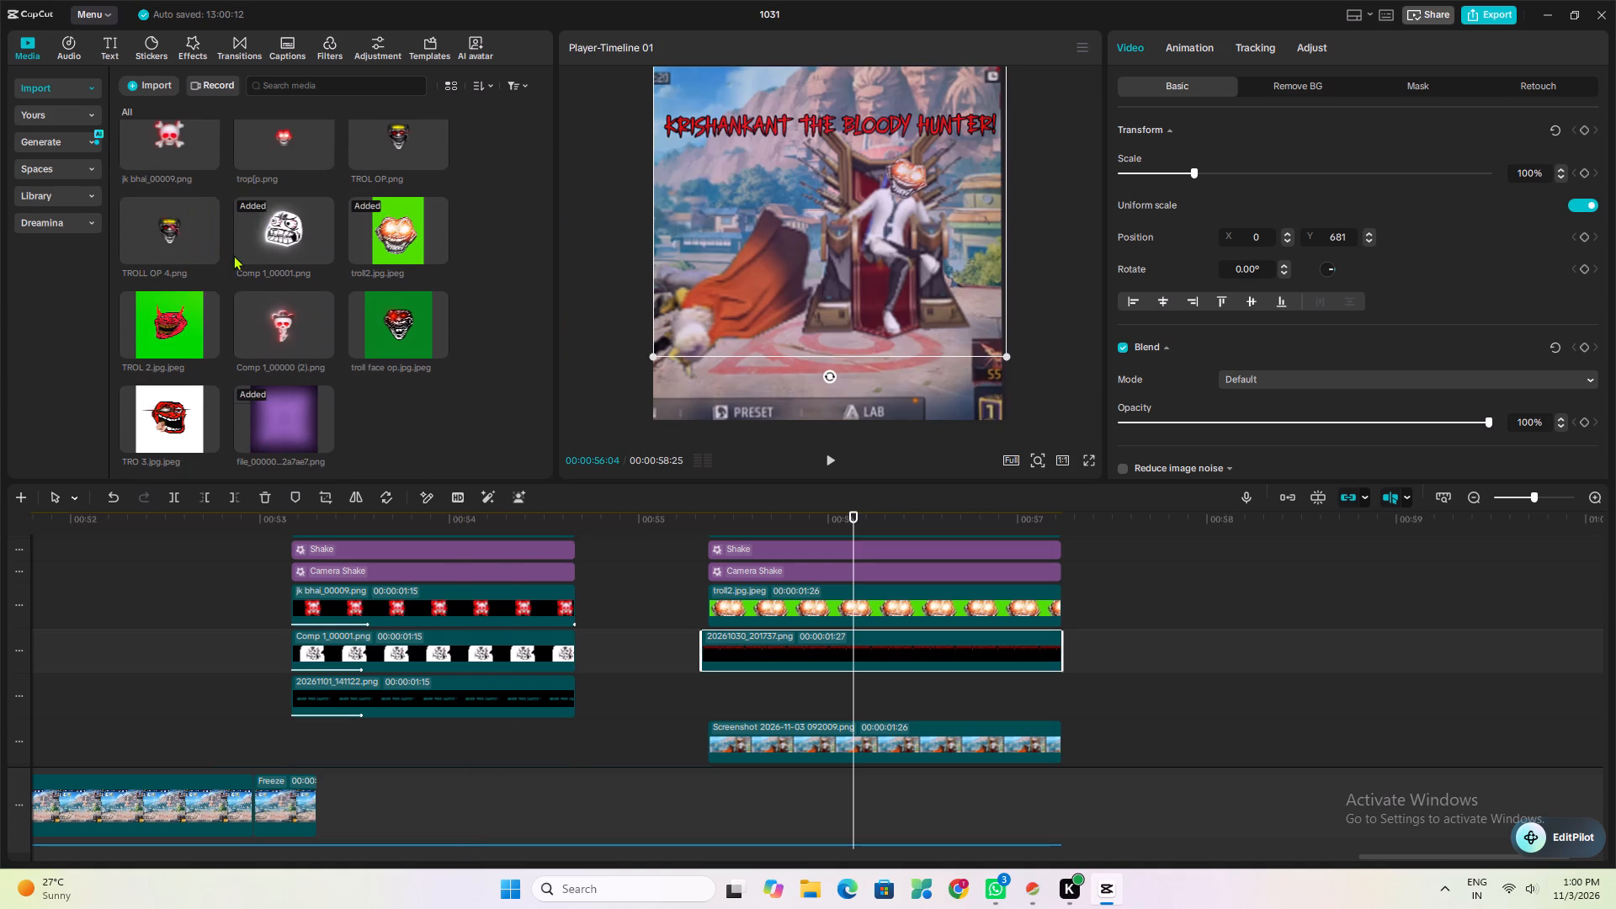
pyautogui.scroll(-1, 255, 271)
pyautogui.scroll(2, 263, 286)
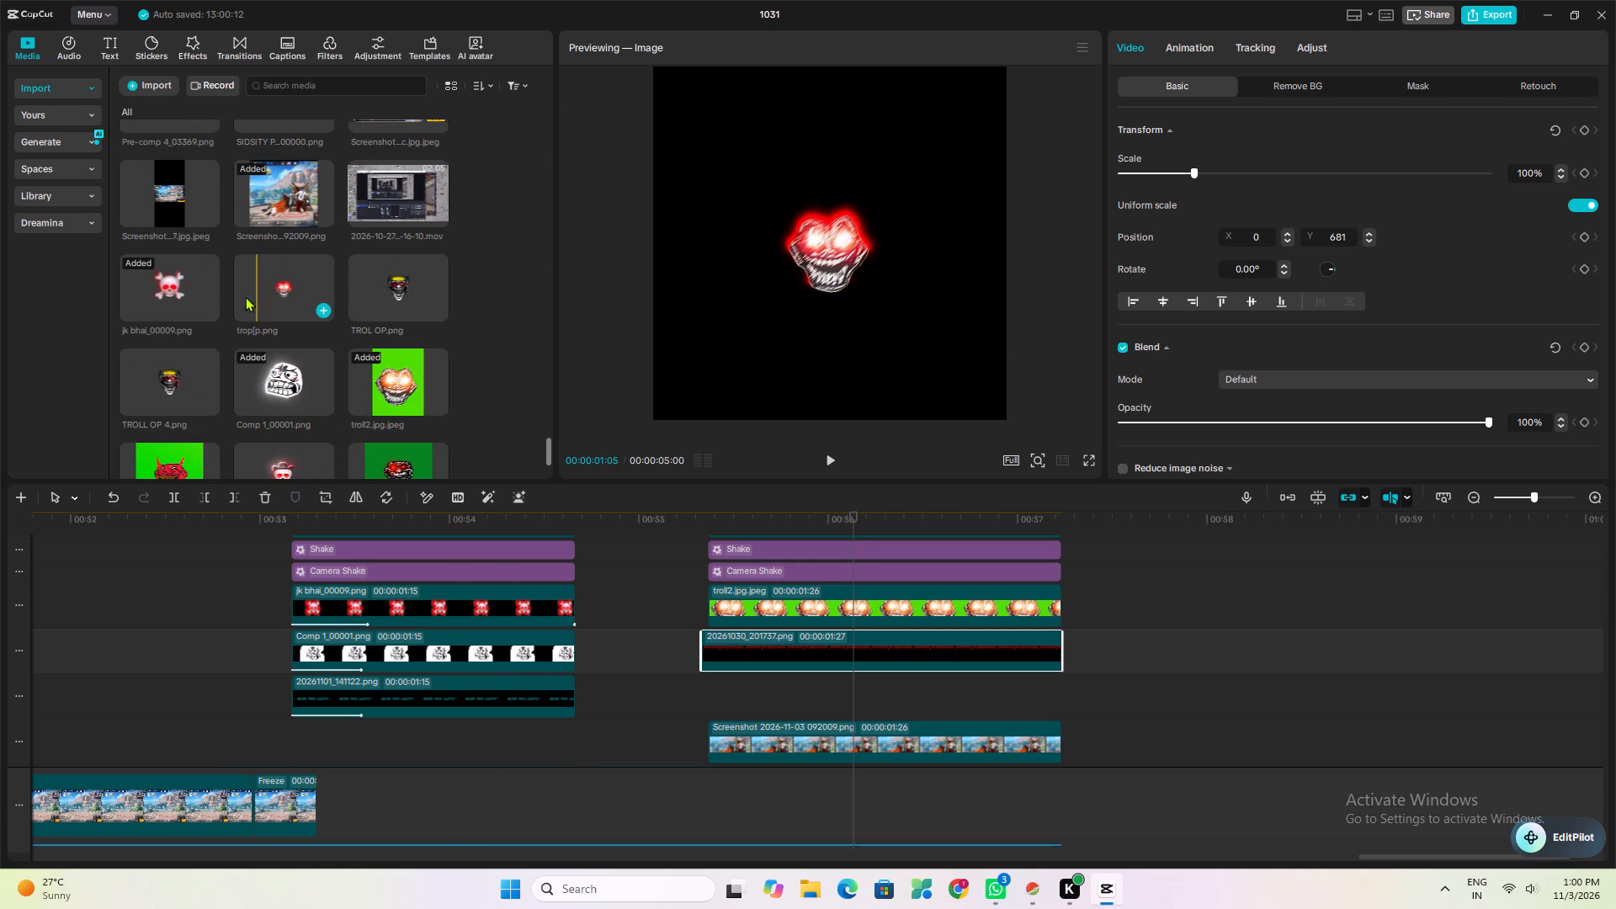
pyautogui.scroll(1, 275, 284)
pyautogui.moveTo(548, 447); pyautogui.dragTo(524, 369)
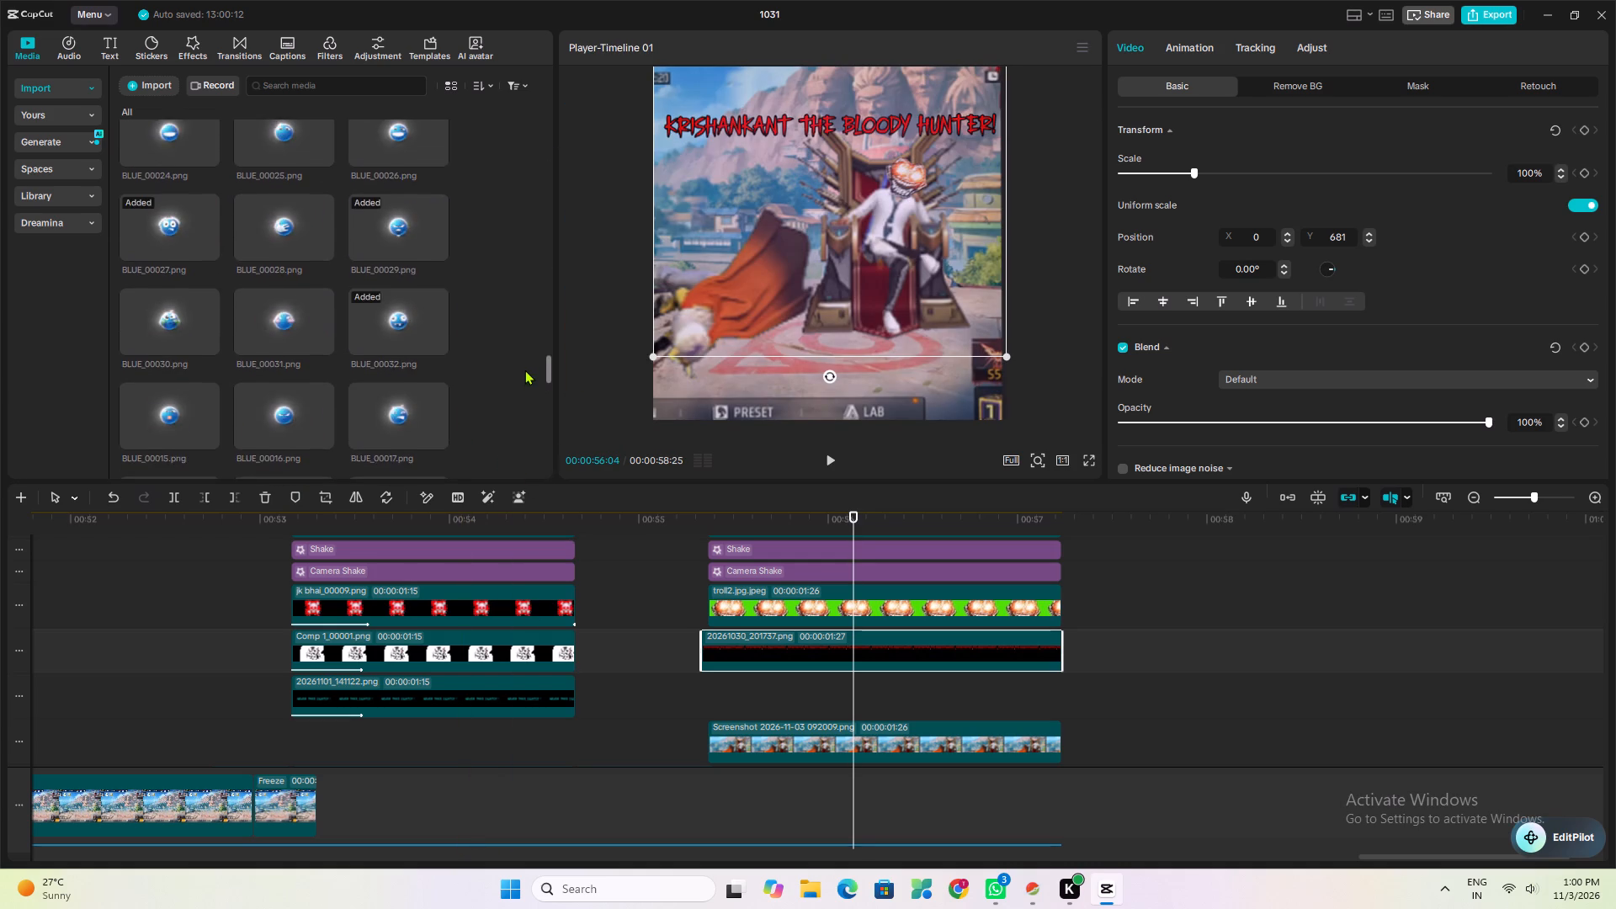
pyautogui.moveTo(524, 369); pyautogui.dragTo(525, 444)
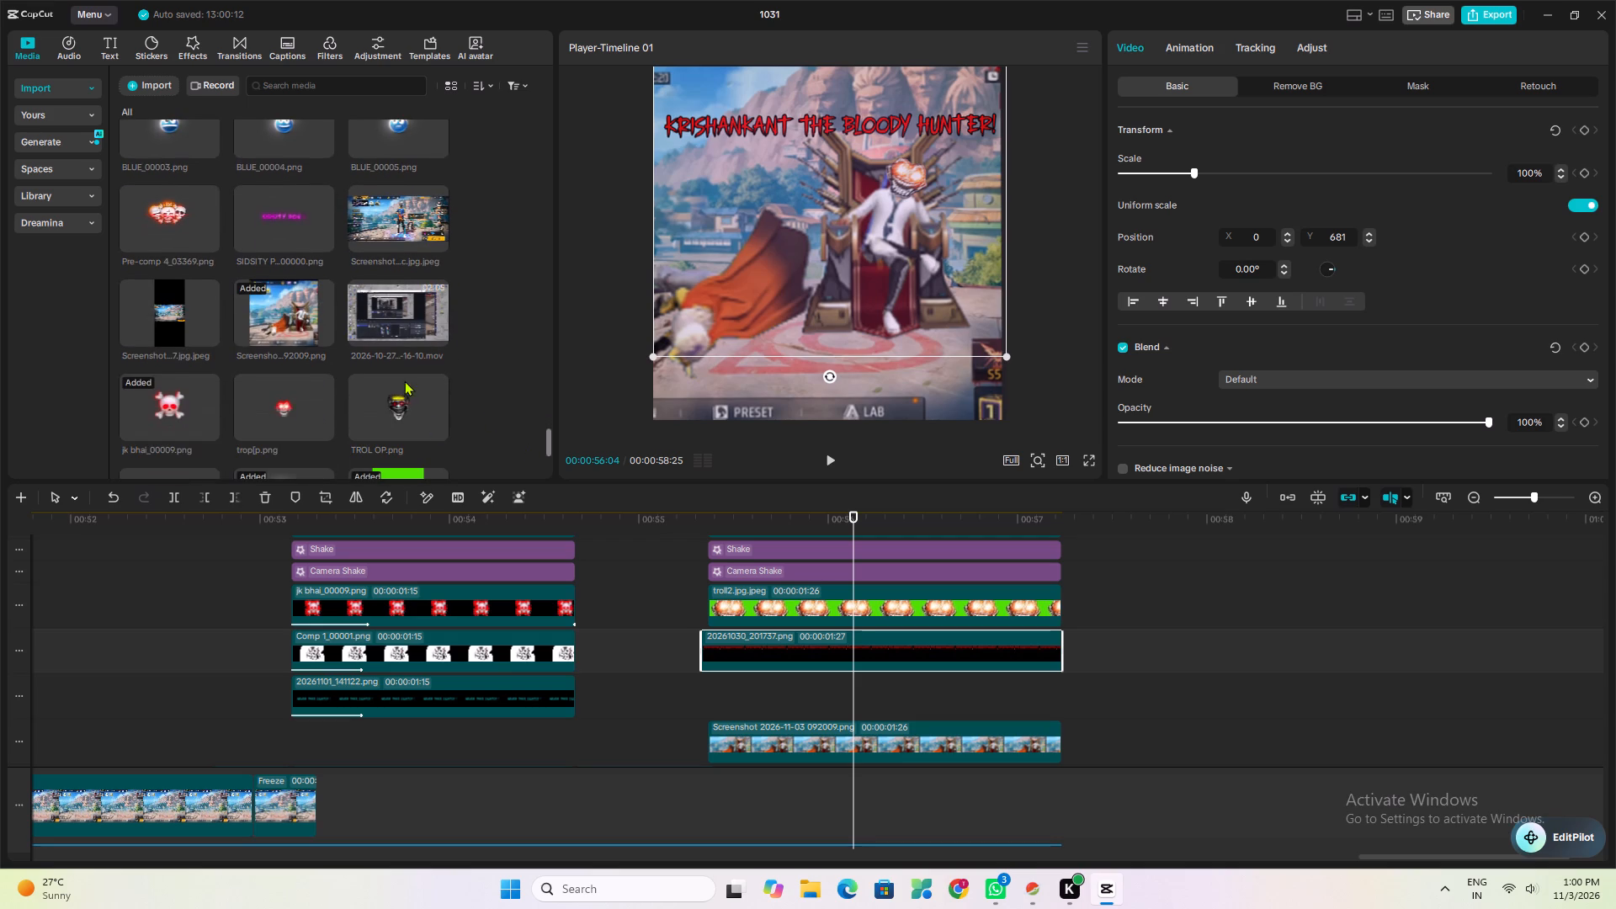
pyautogui.moveTo(157, 215); pyautogui.dragTo(702, 699)
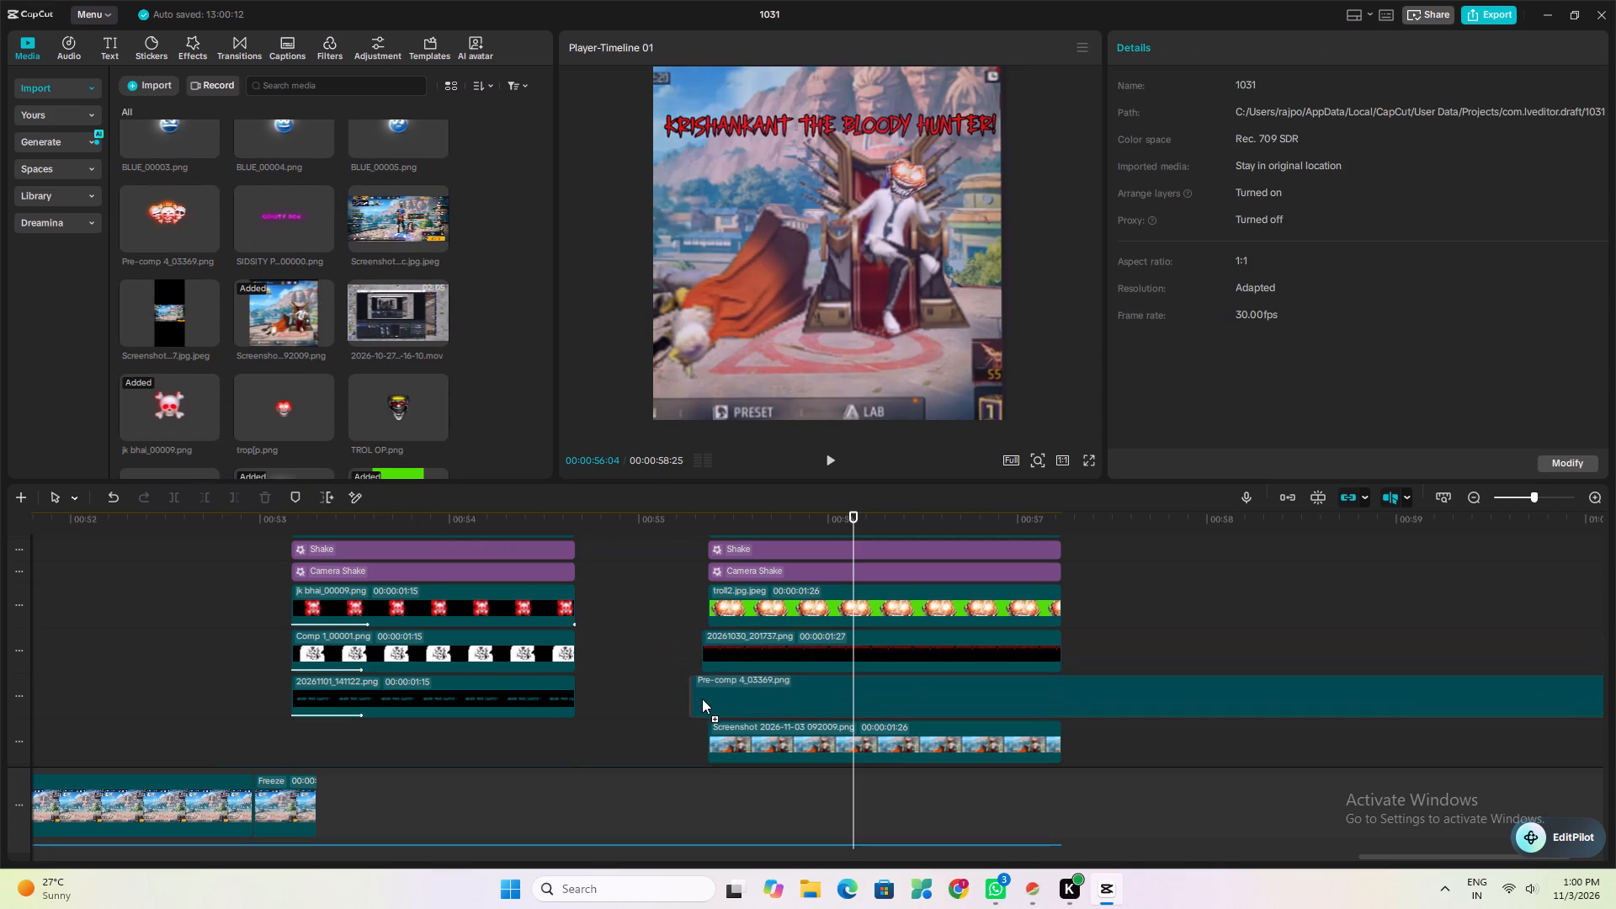
pyautogui.moveTo(702, 699); pyautogui.dragTo(705, 699)
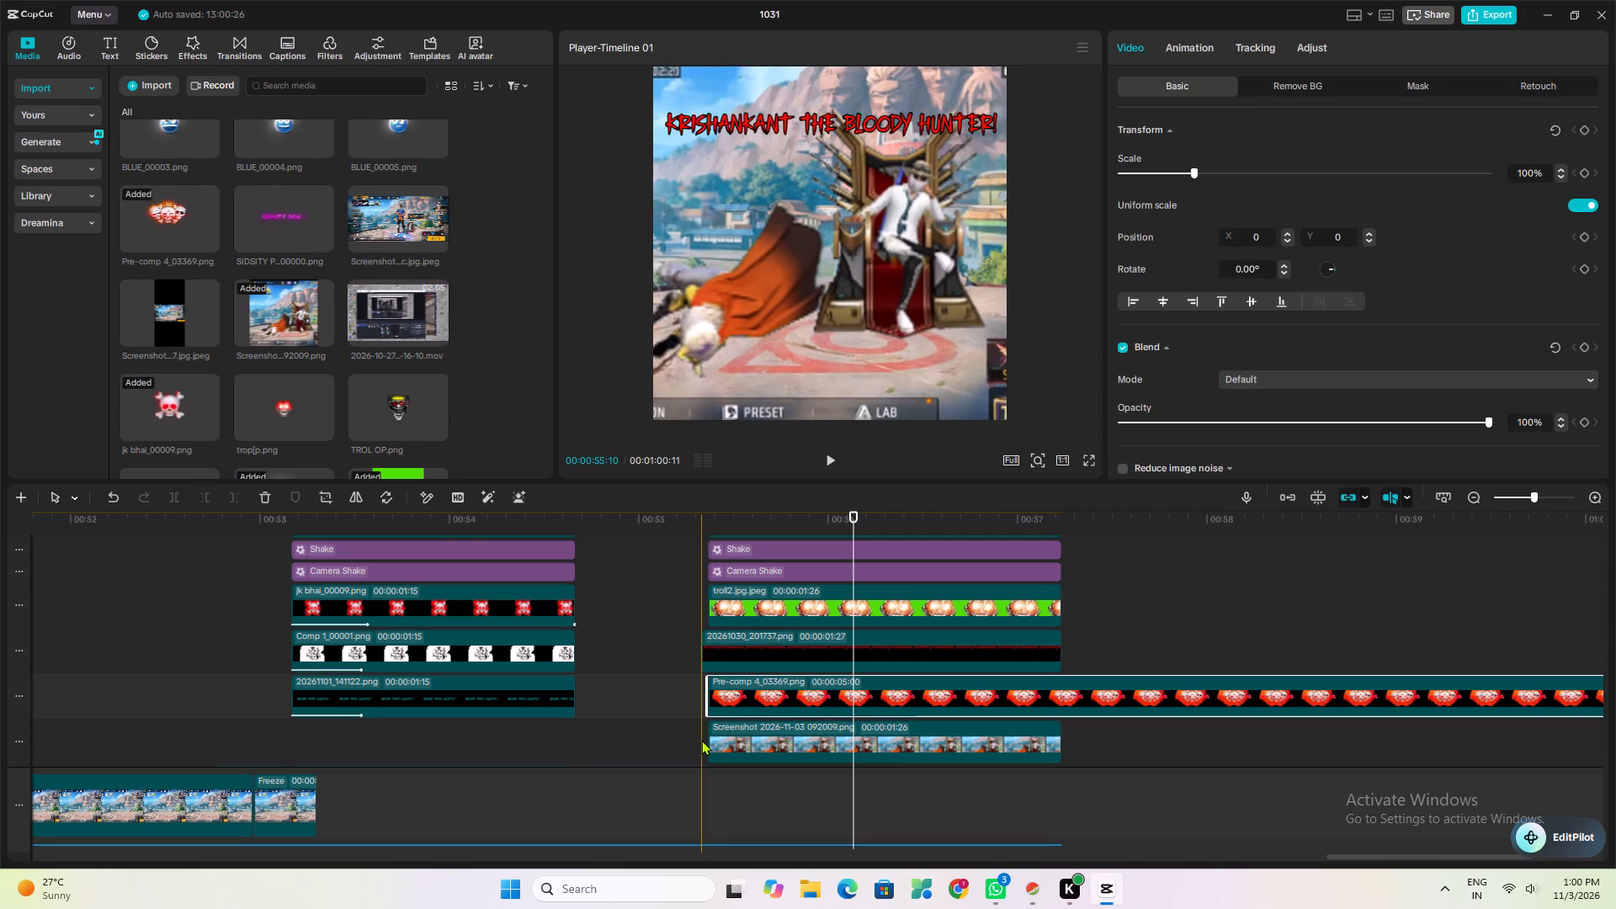
# Trim the start of the red title clip to match the start of the last screenshot clip.
pyautogui.click(708, 744)
pyautogui.click(726, 646)
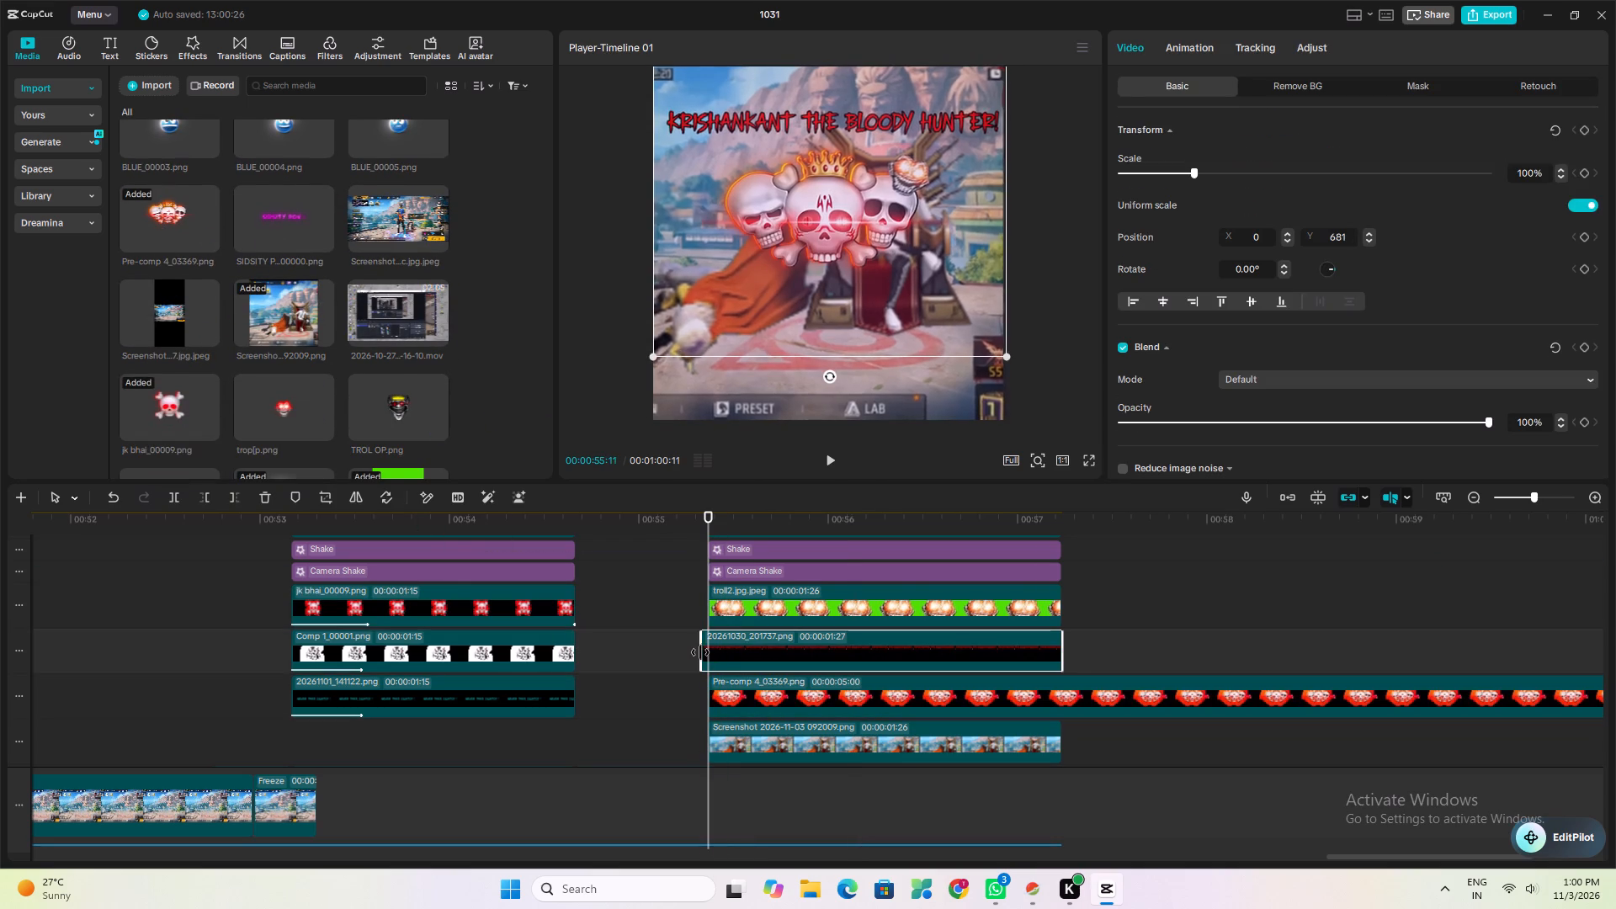
pyautogui.click(700, 652)
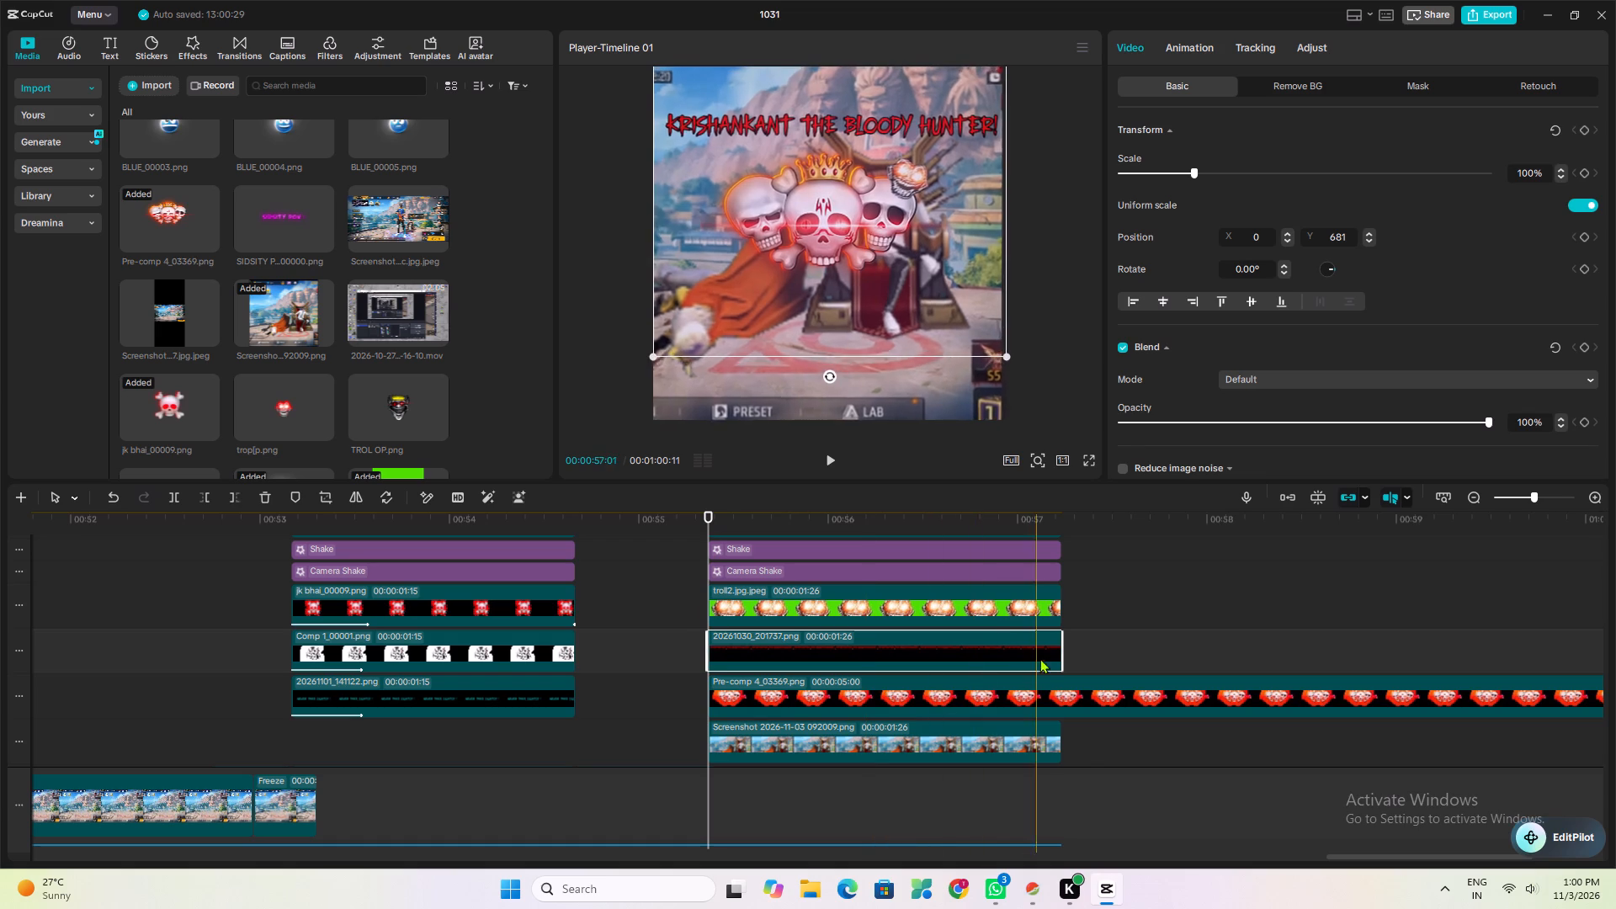
# Trim the end of the Pre-comp 4_03369.png clip to match the end of the last screenshot clip.
pyautogui.click(1060, 720)
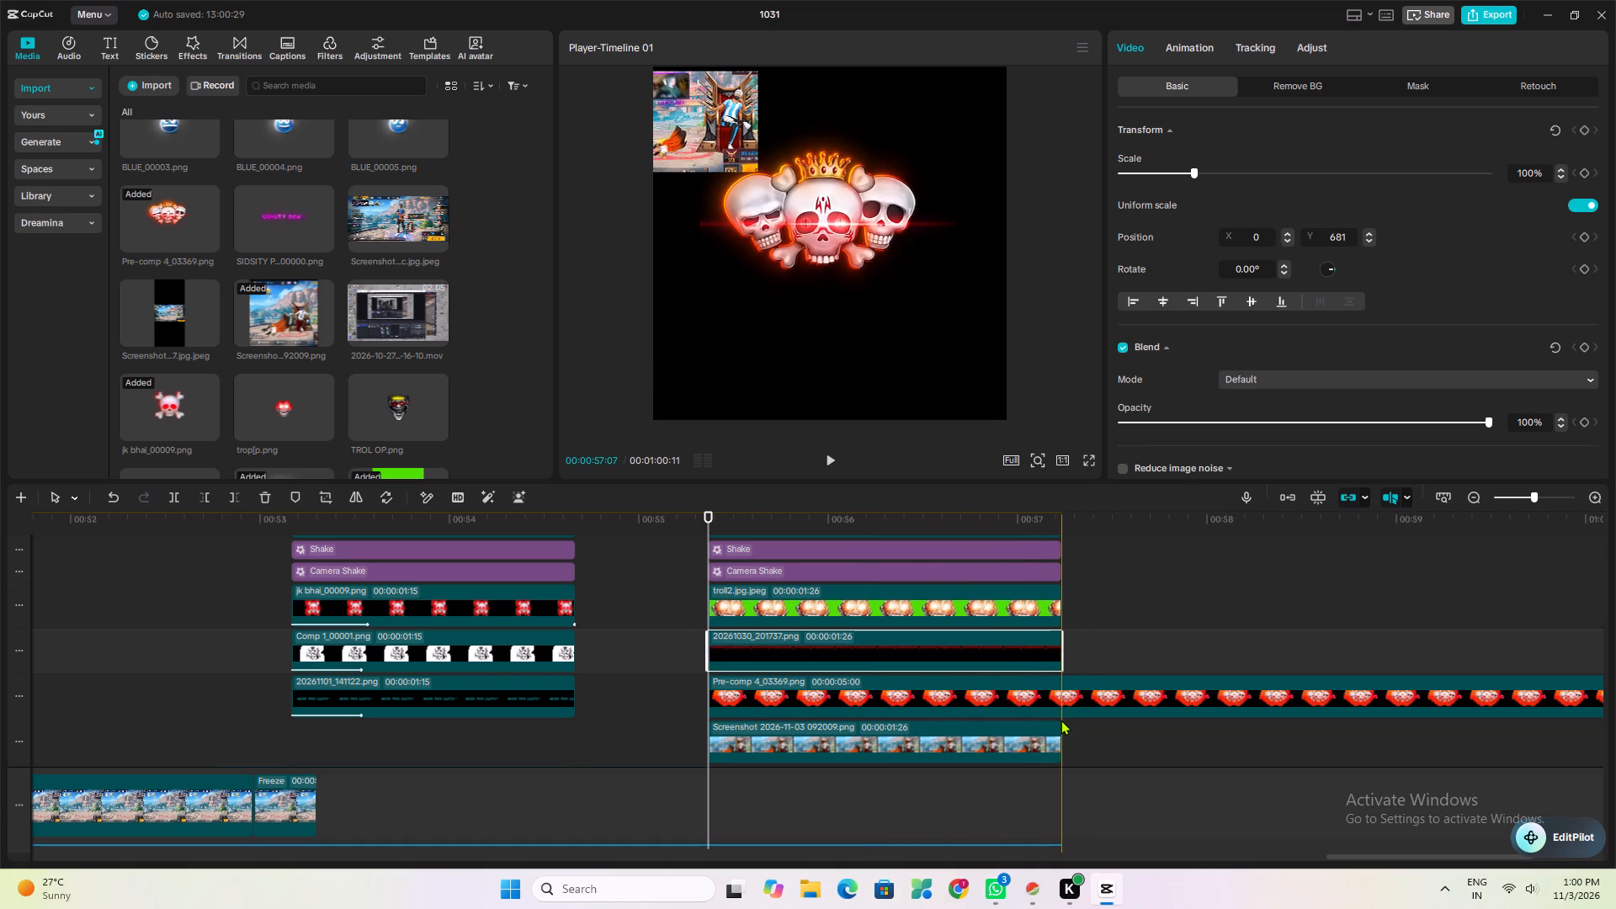
pyautogui.click(1064, 703)
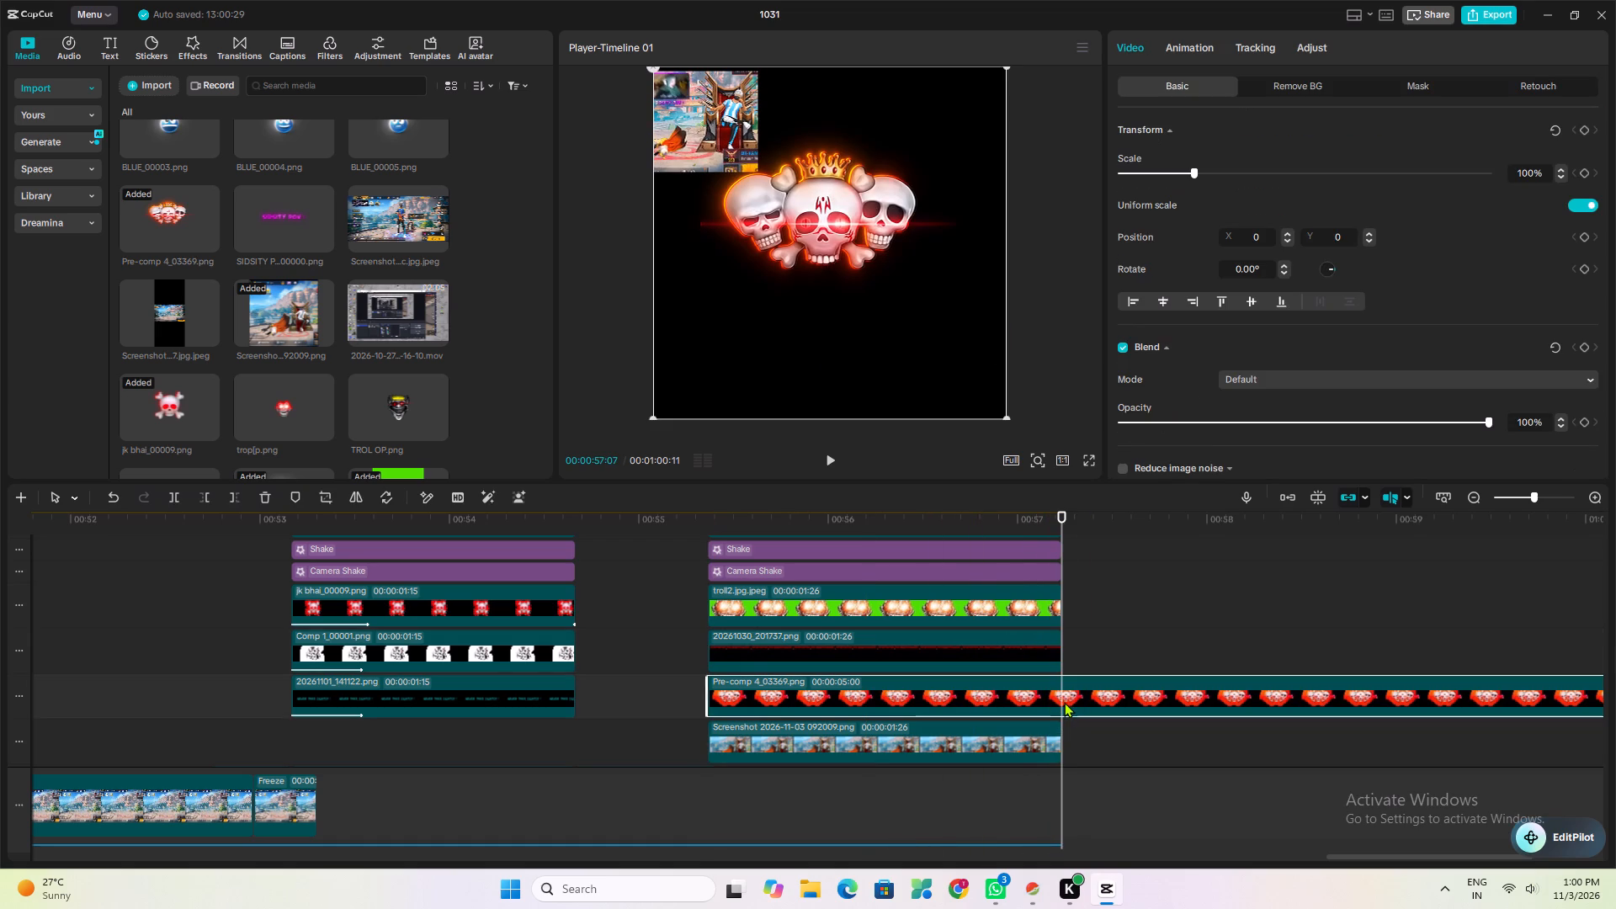
pyautogui.click(235, 498)
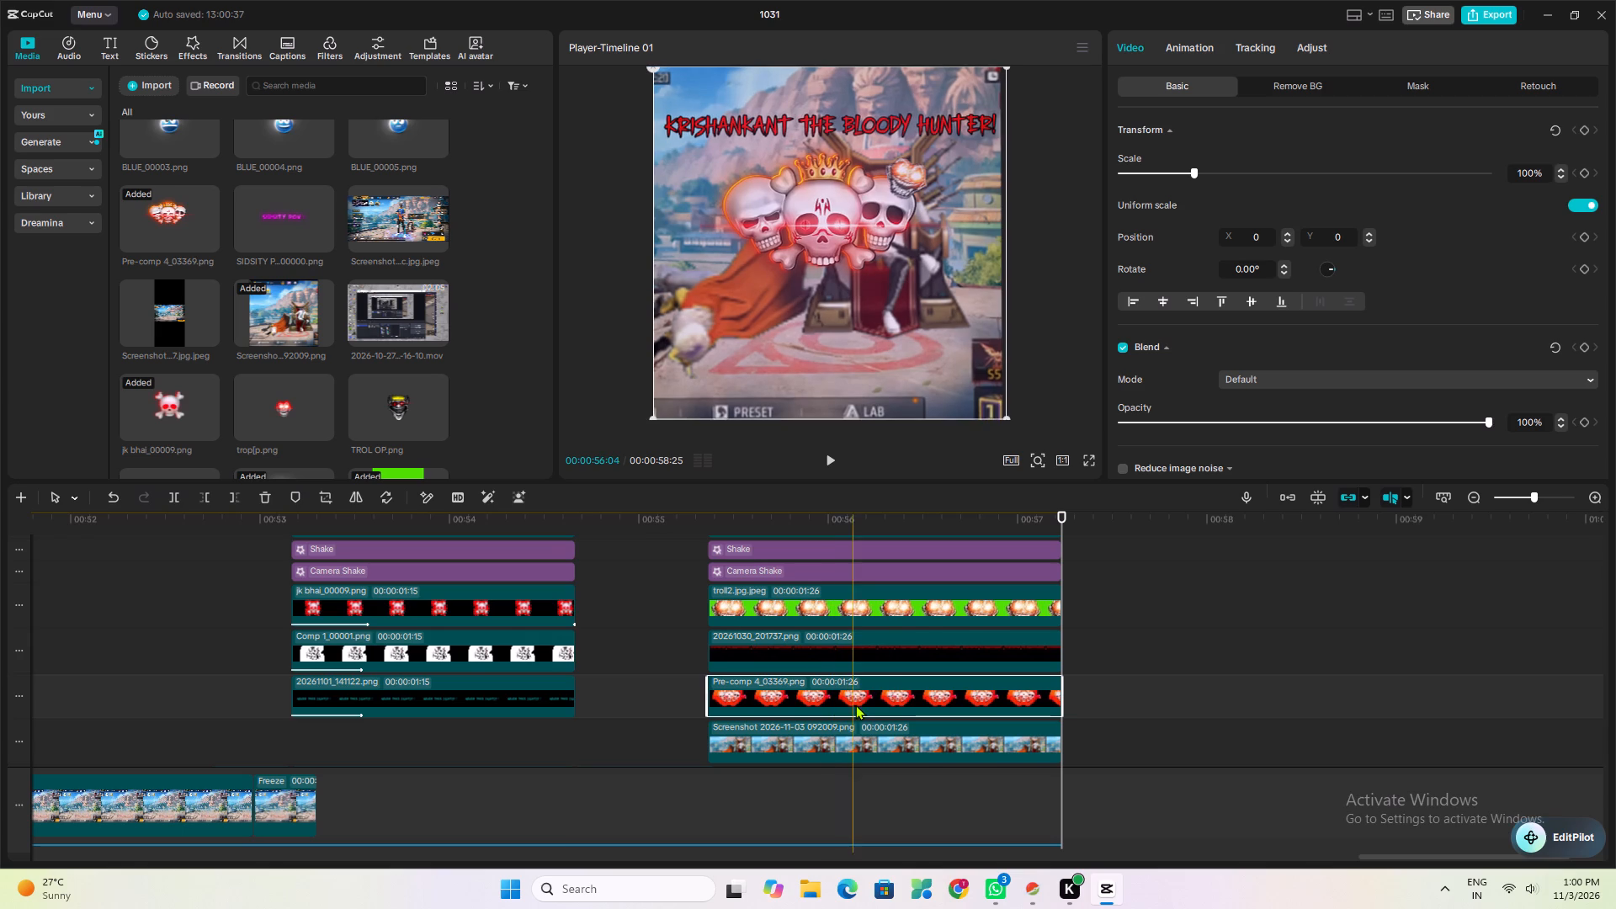
# Shrink the three-skull overlay to 44% and place it above the red title at about X -64, Y 1435.
pyautogui.scroll(-3, 859, 694)
pyautogui.click(862, 710)
pyautogui.click(870, 635)
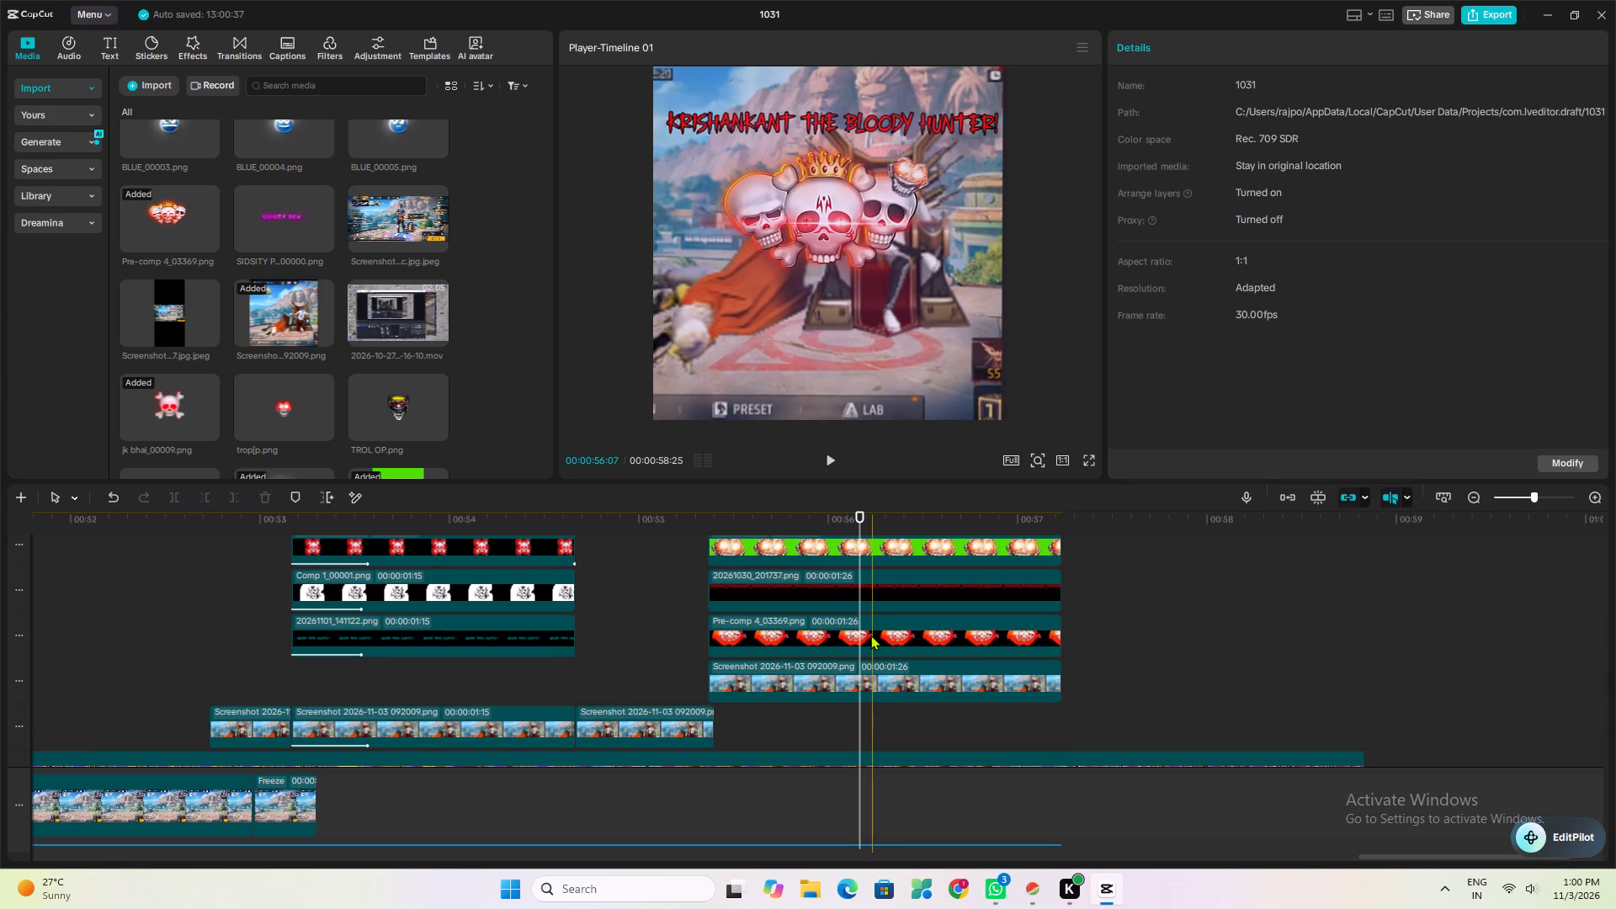
pyautogui.moveTo(1002, 417); pyautogui.dragTo(922, 396)
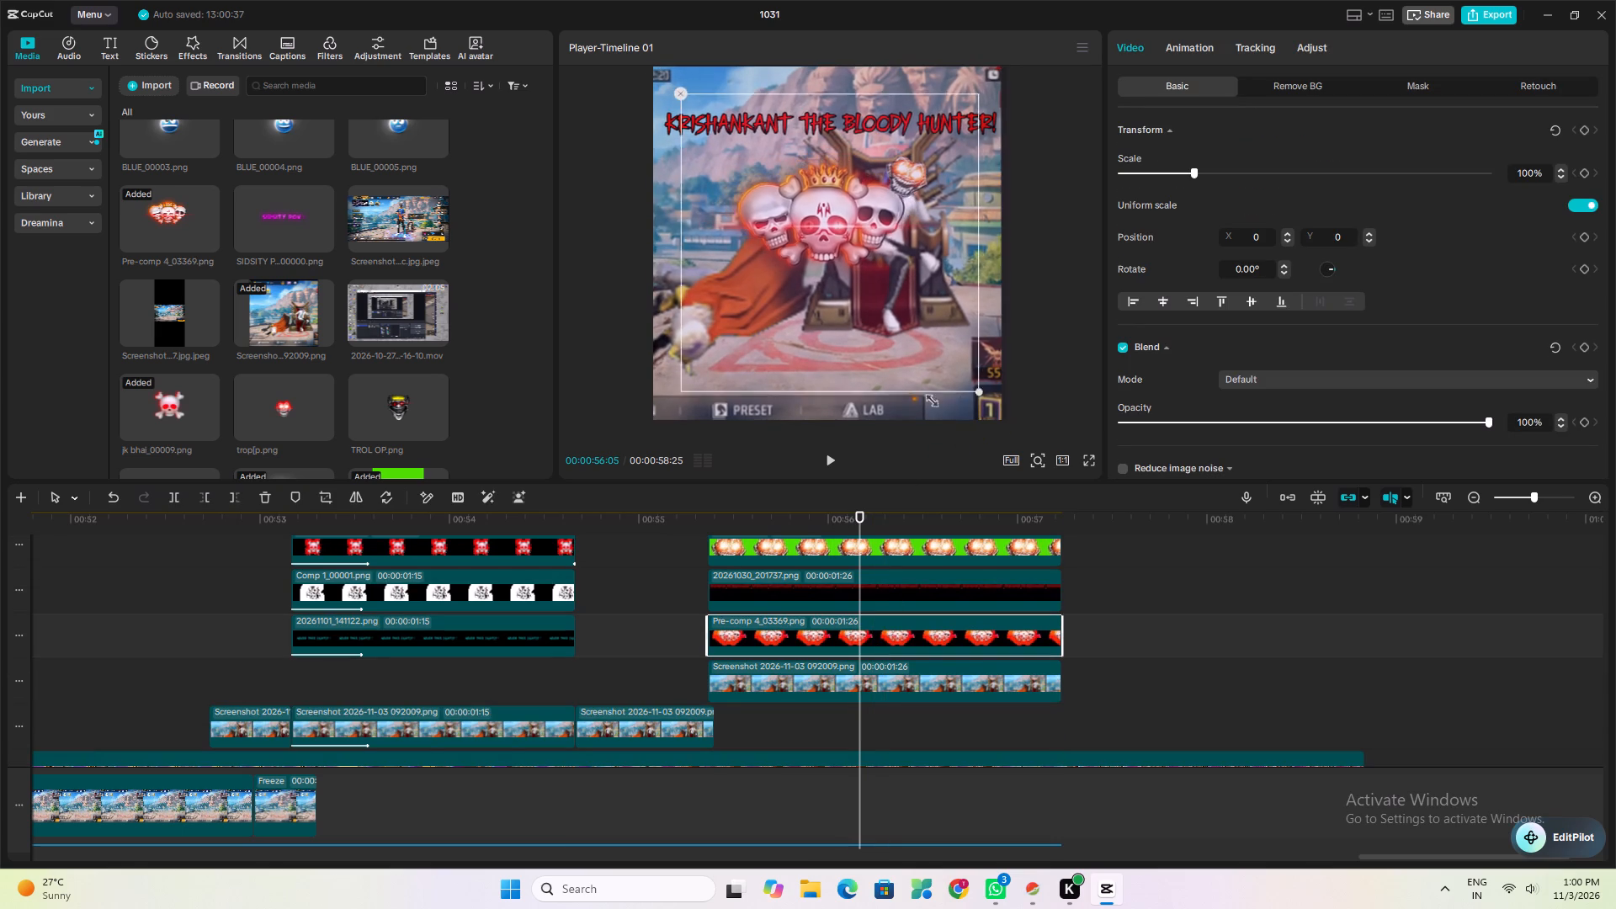
pyautogui.moveTo(922, 396); pyautogui.dragTo(802, 382)
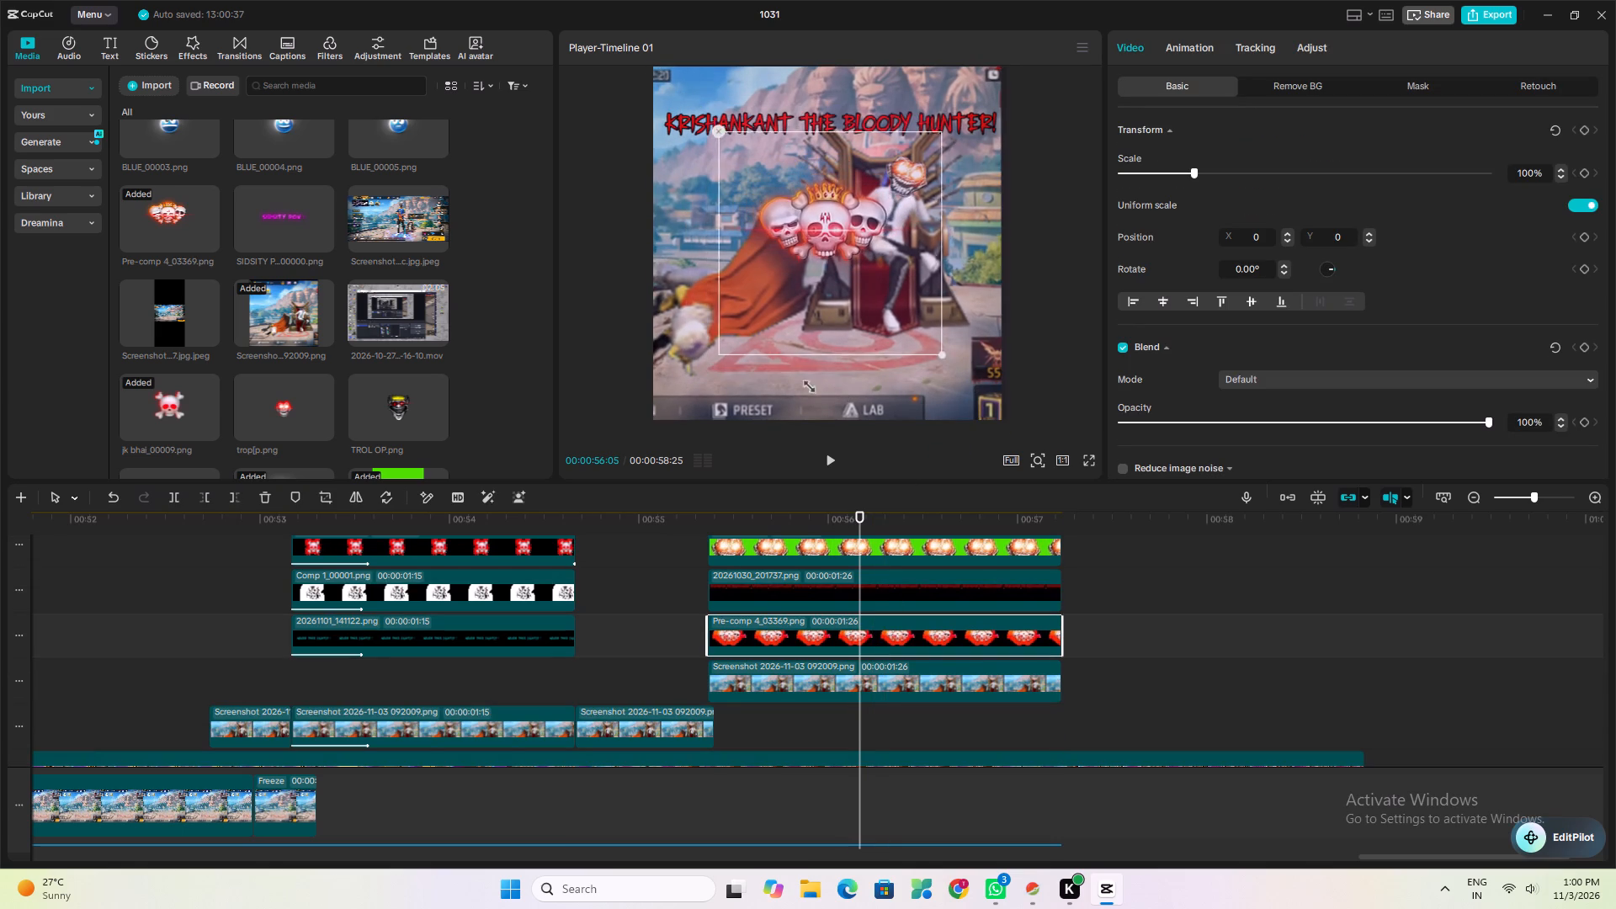
pyautogui.moveTo(802, 382); pyautogui.dragTo(742, 358)
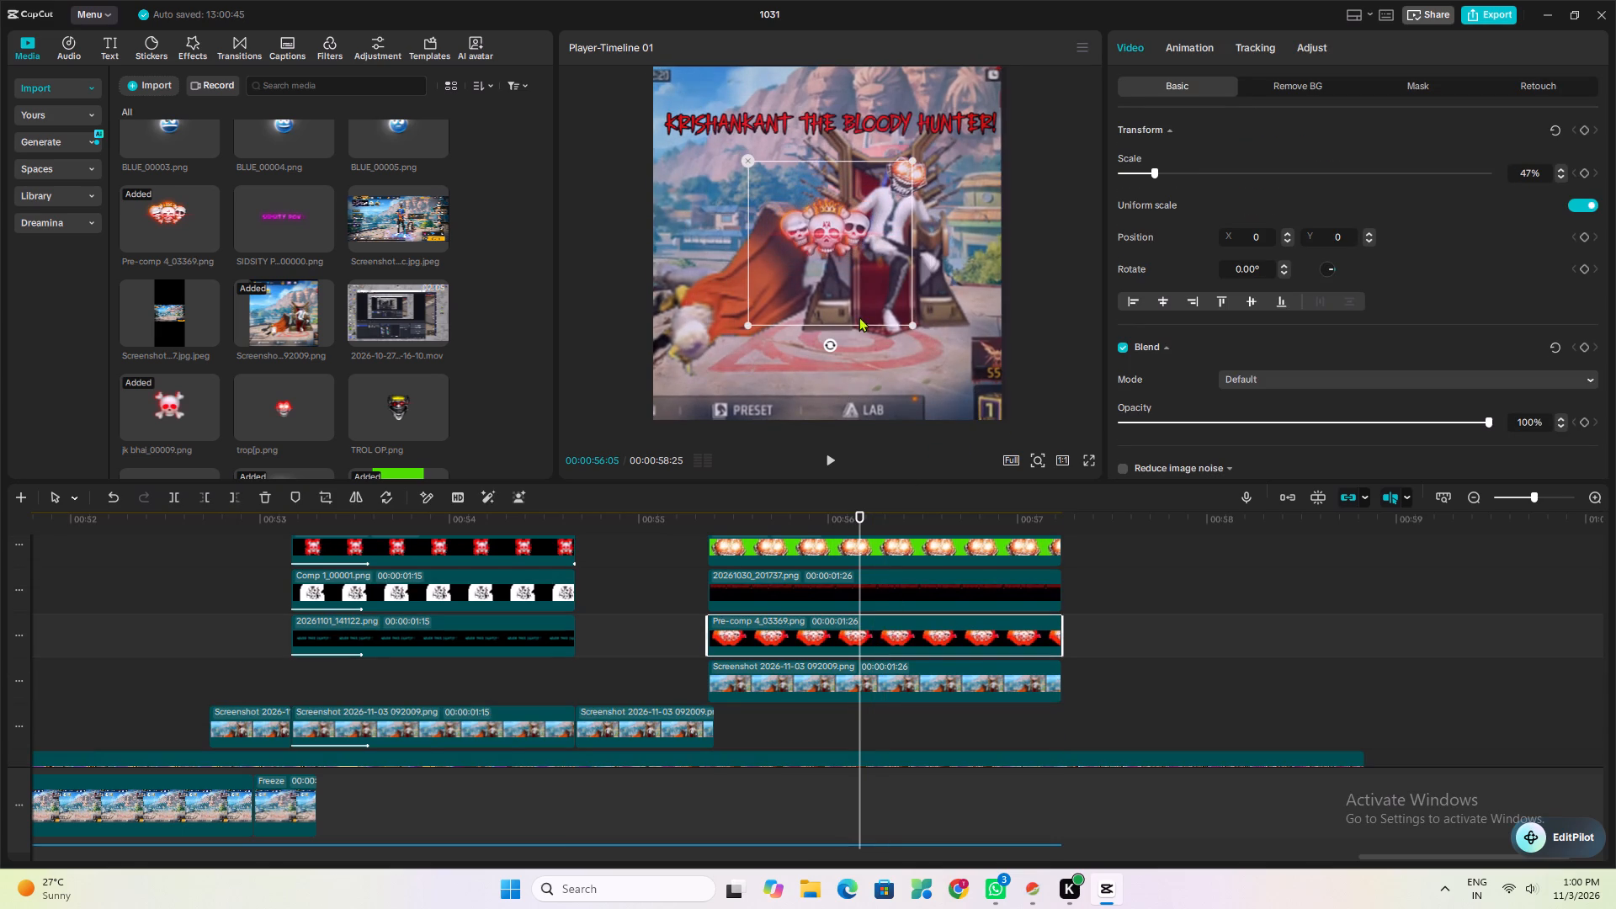
pyautogui.moveTo(855, 308); pyautogui.dragTo(849, 176)
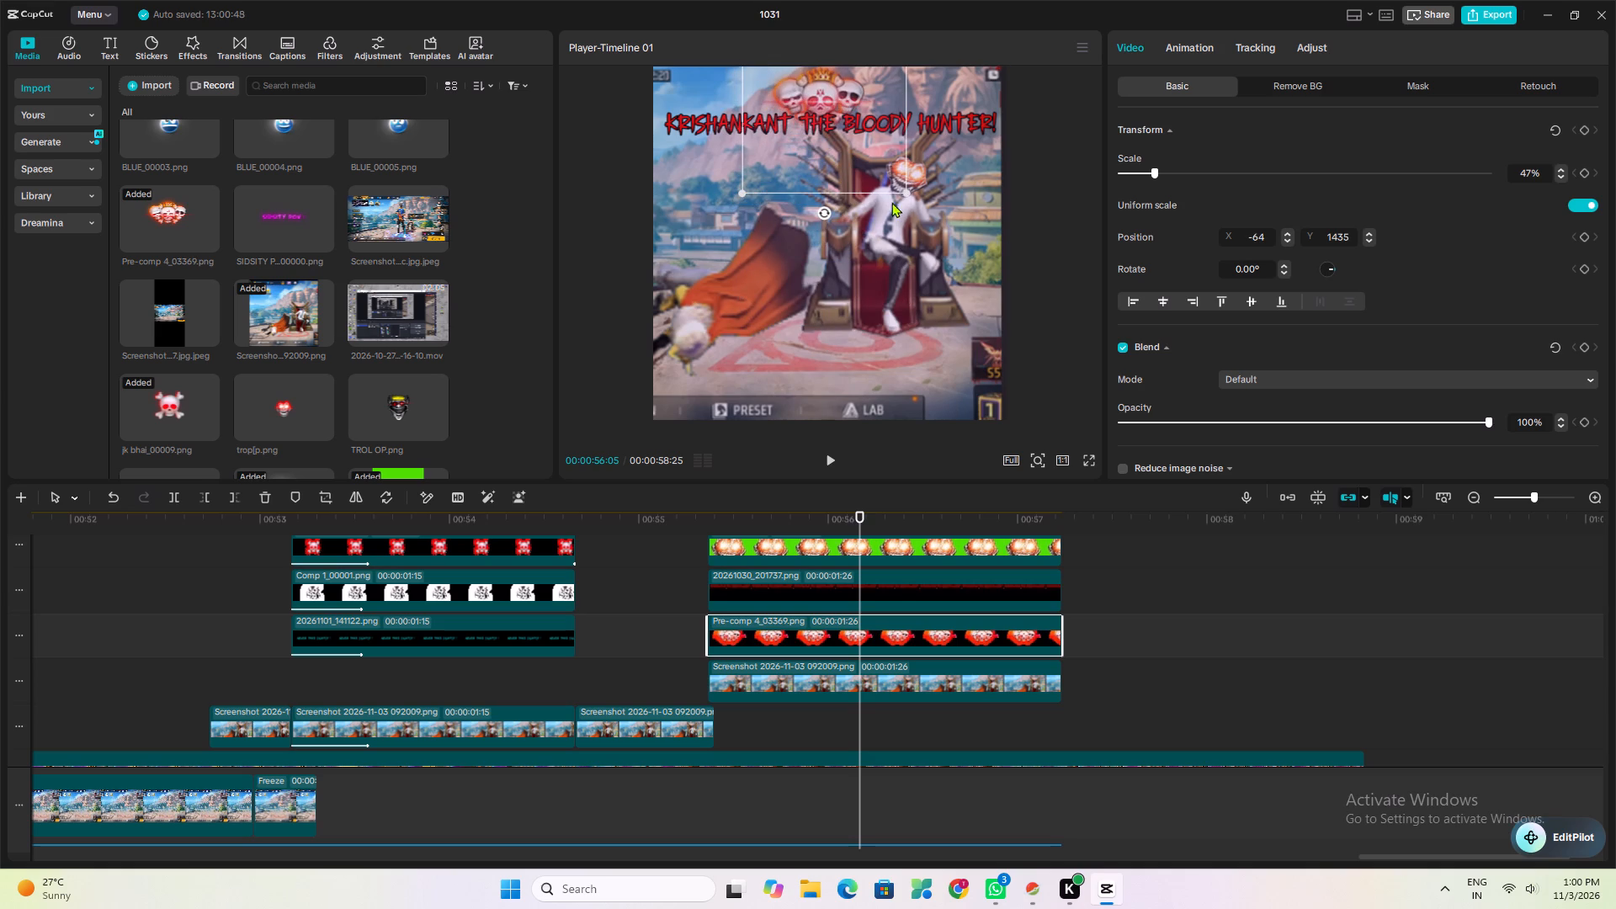
pyautogui.click(904, 191)
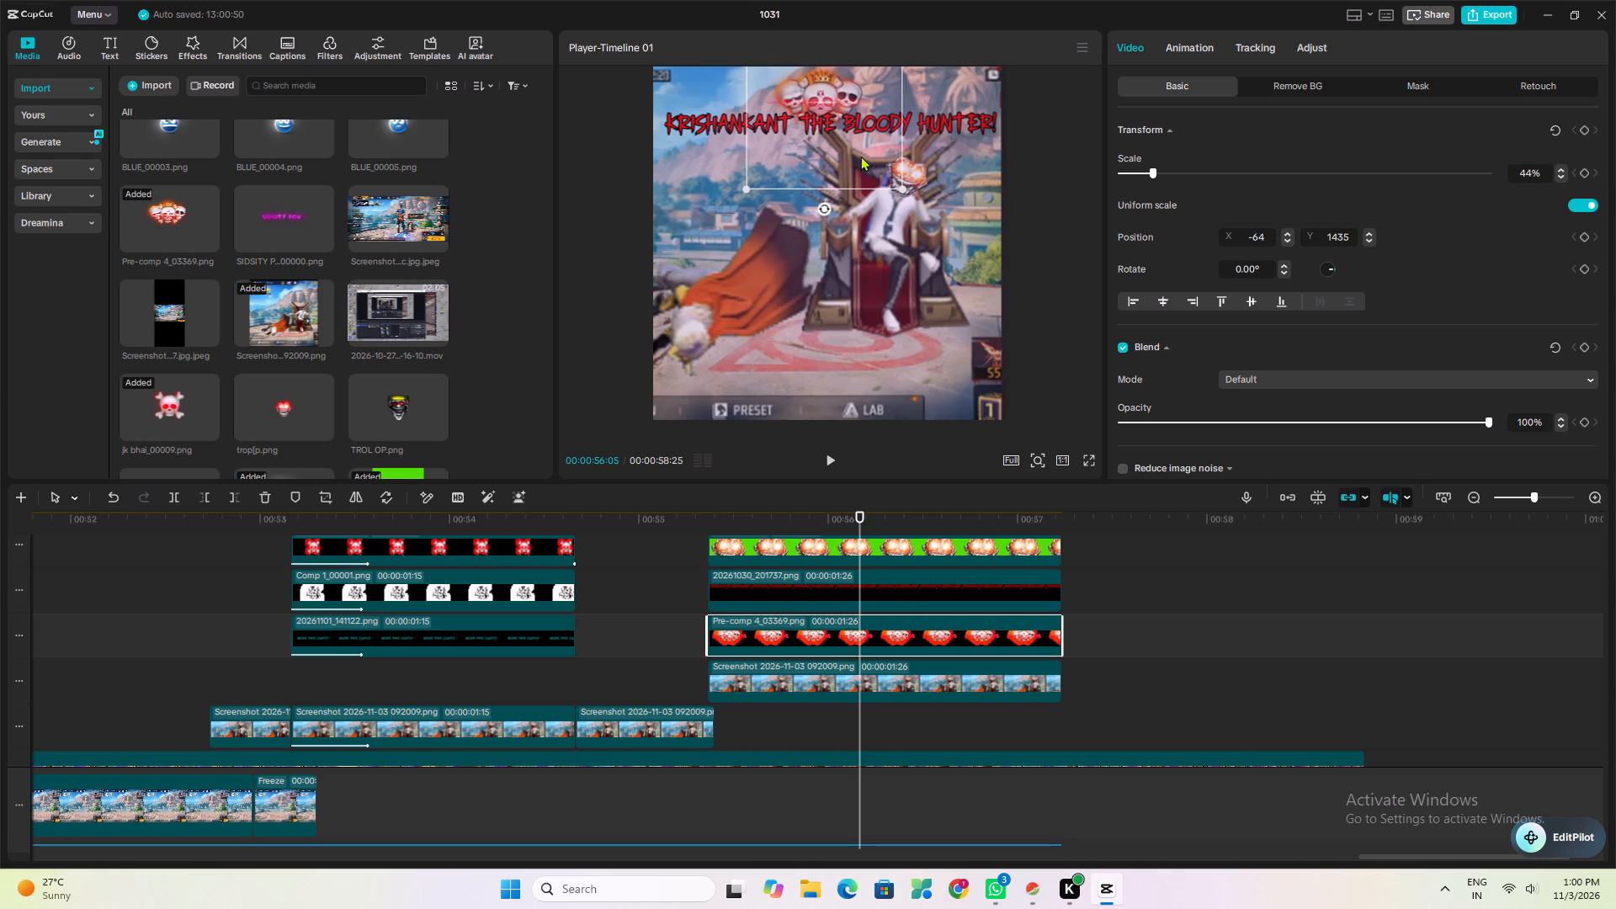
# Play back the last screenshot section to check the title and three-skull overlays.
pyautogui.click(676, 672)
pyautogui.press('space')
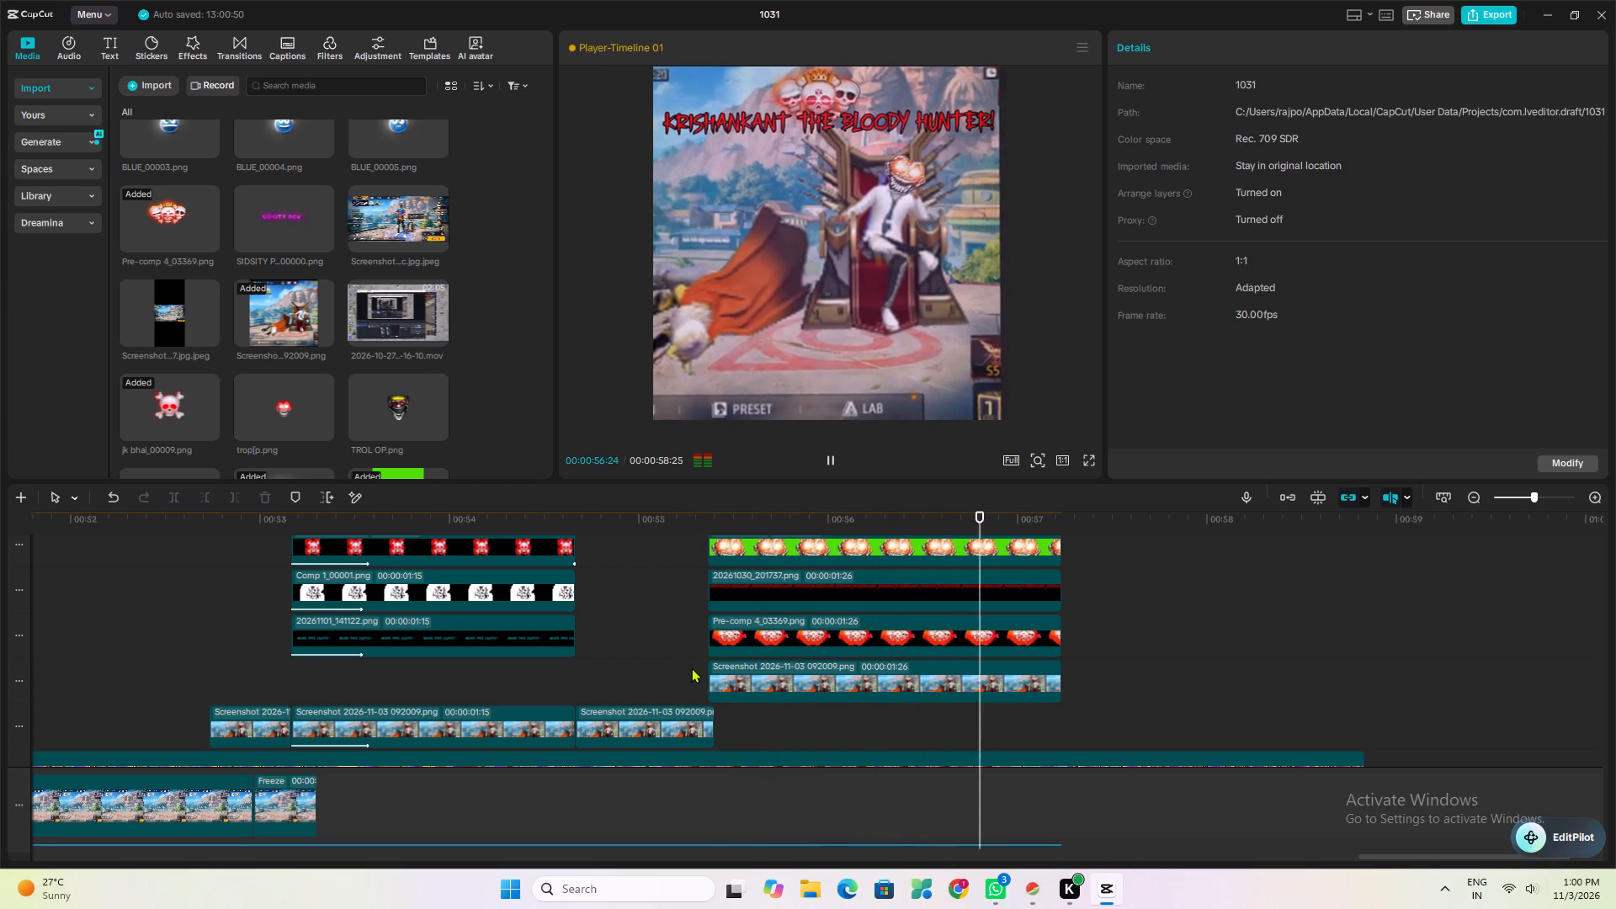
pyautogui.press('space')
pyautogui.click(695, 672)
pyautogui.press('space')
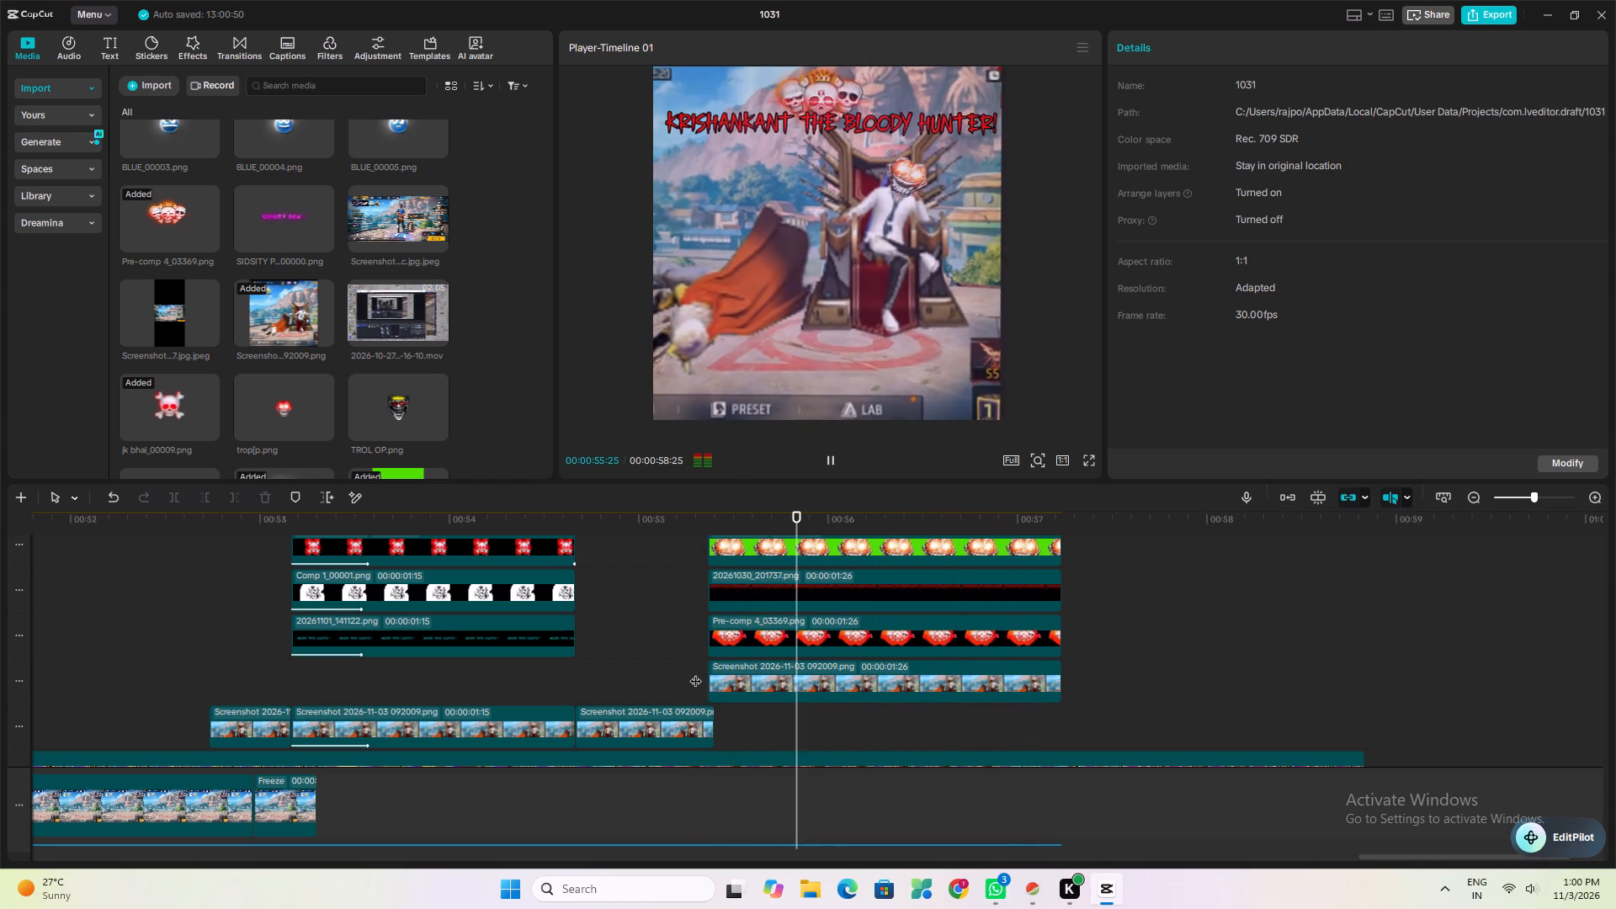
pyautogui.press('space')
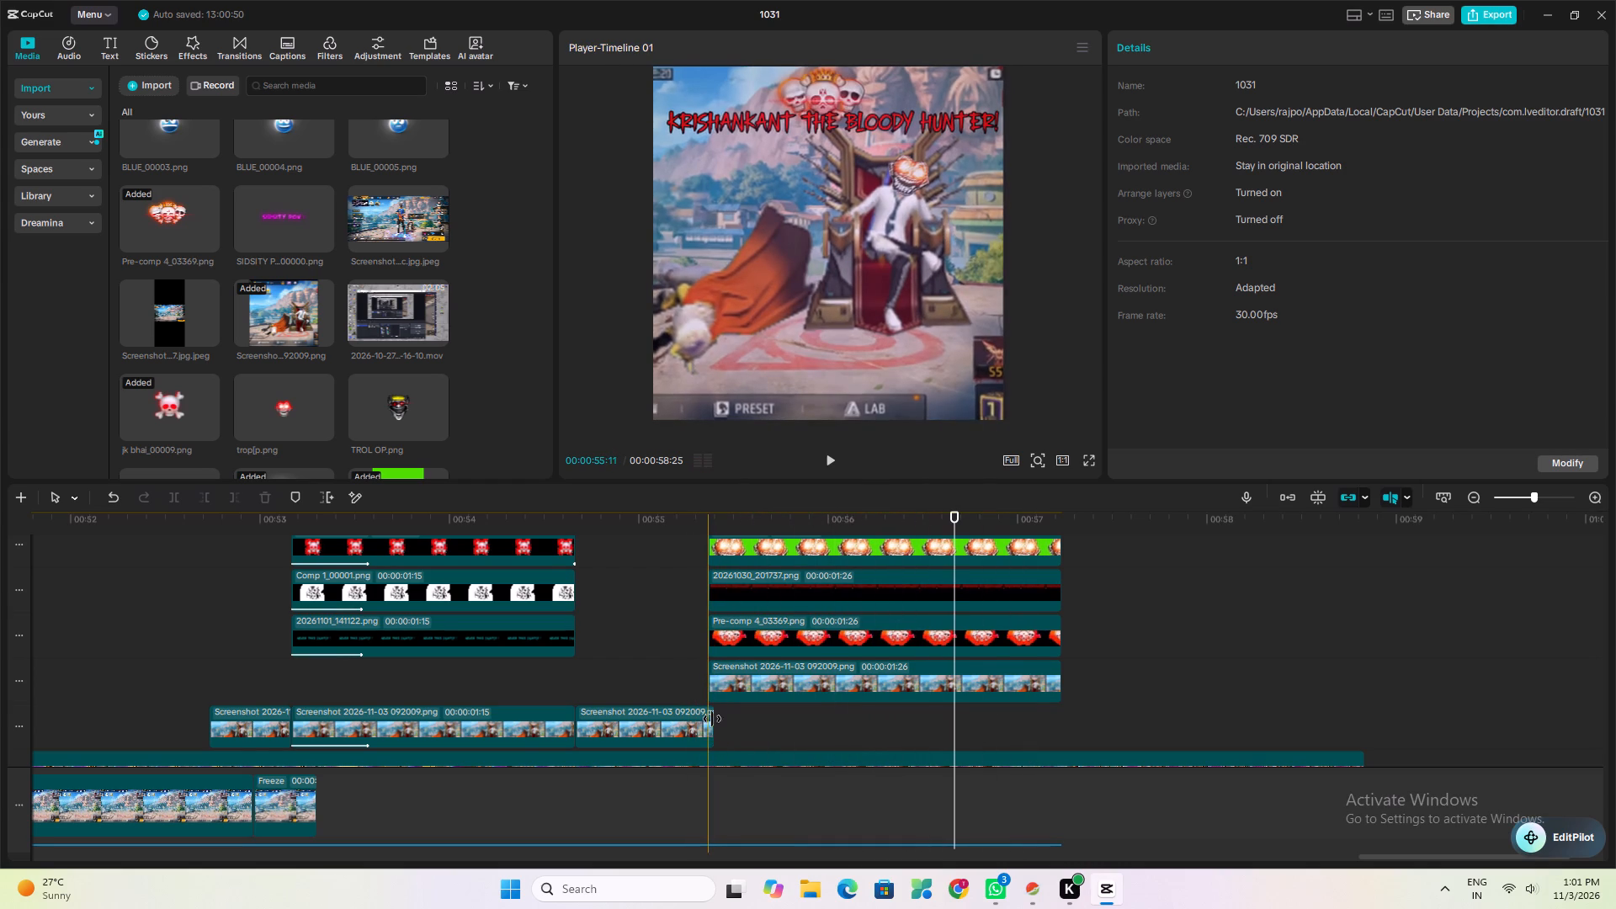
# Add the hatted skull image Comp 1_00000 (2).png on a track above the Camera Shake effect, at the start of the last screenshot section.
pyautogui.scroll(-5, 722, 718)
pyautogui.click(715, 726)
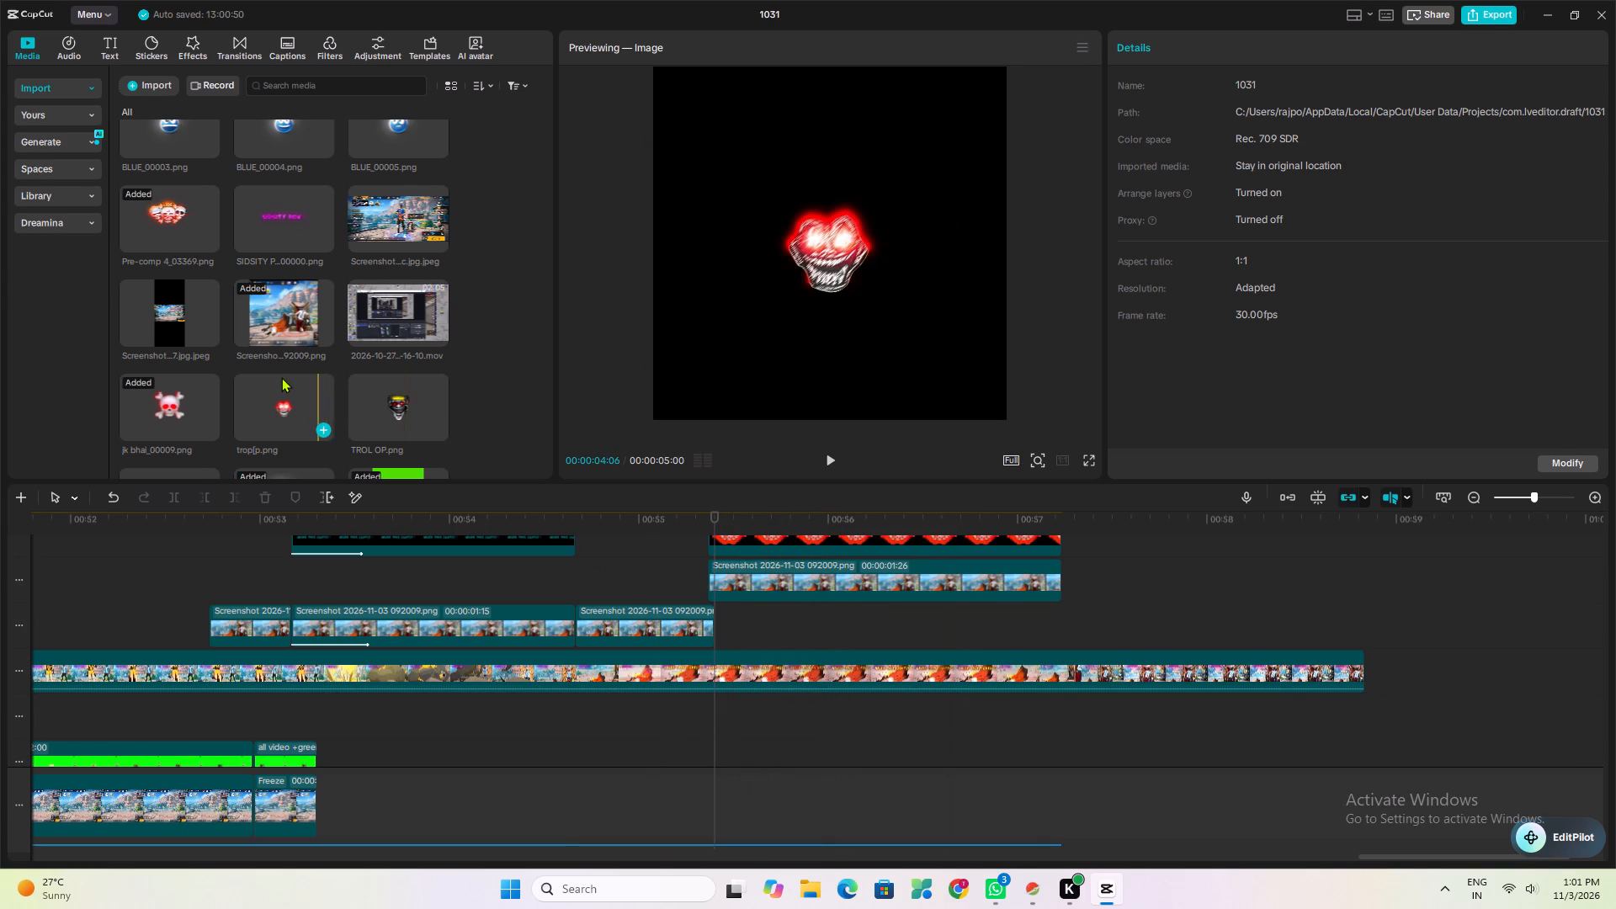
pyautogui.scroll(-1, 281, 377)
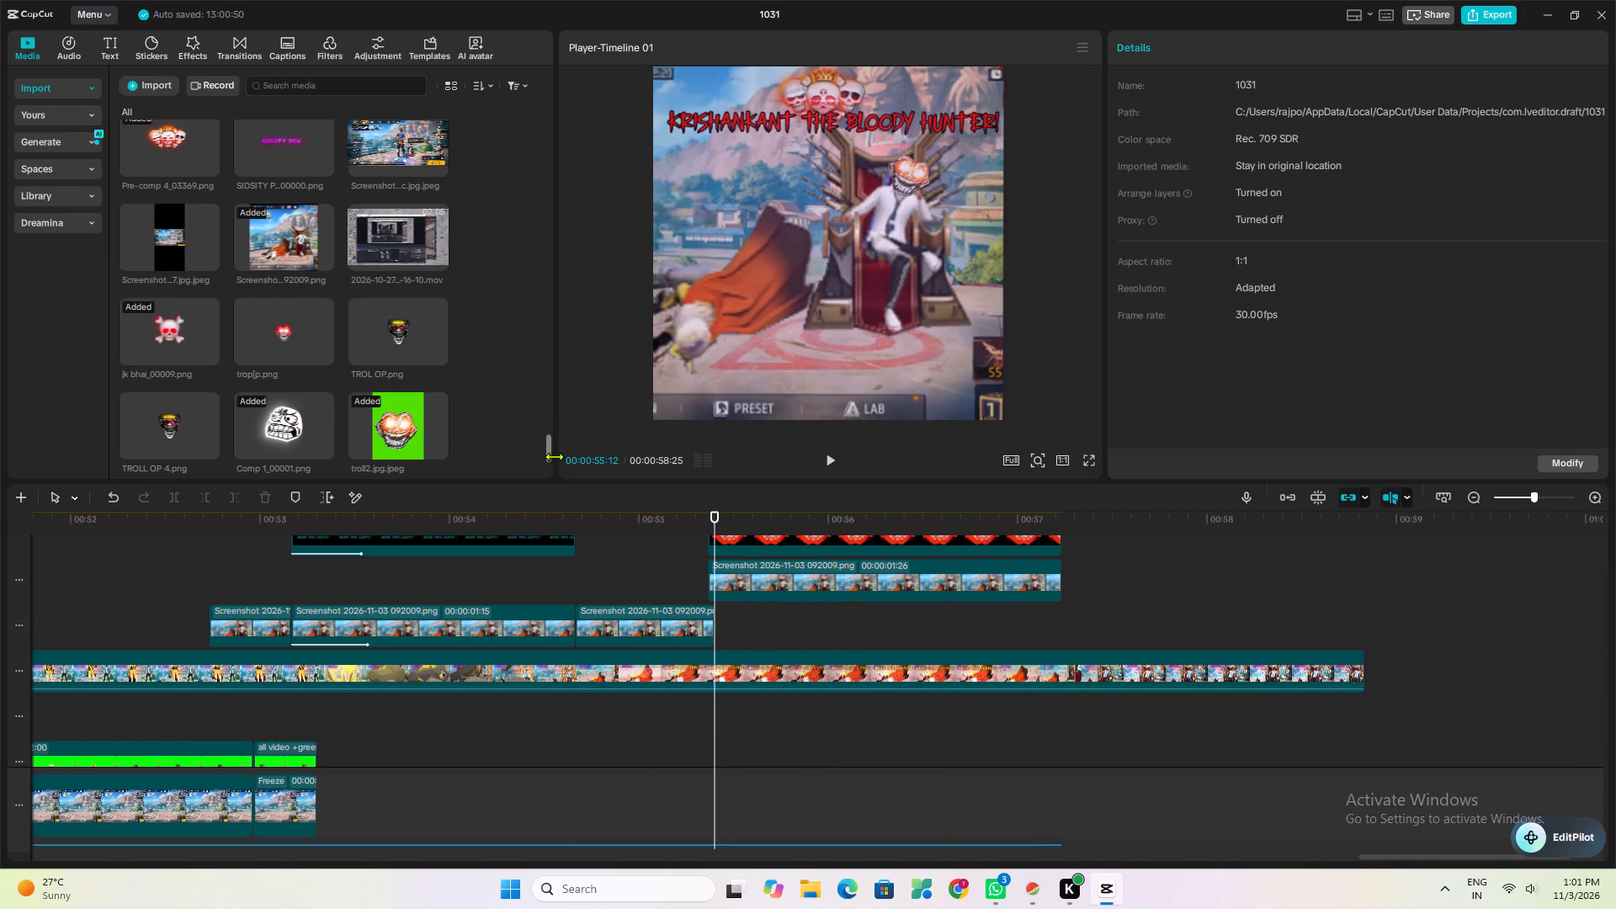
pyautogui.moveTo(551, 450); pyautogui.dragTo(561, 505)
pyautogui.moveTo(280, 313); pyautogui.dragTo(699, 596)
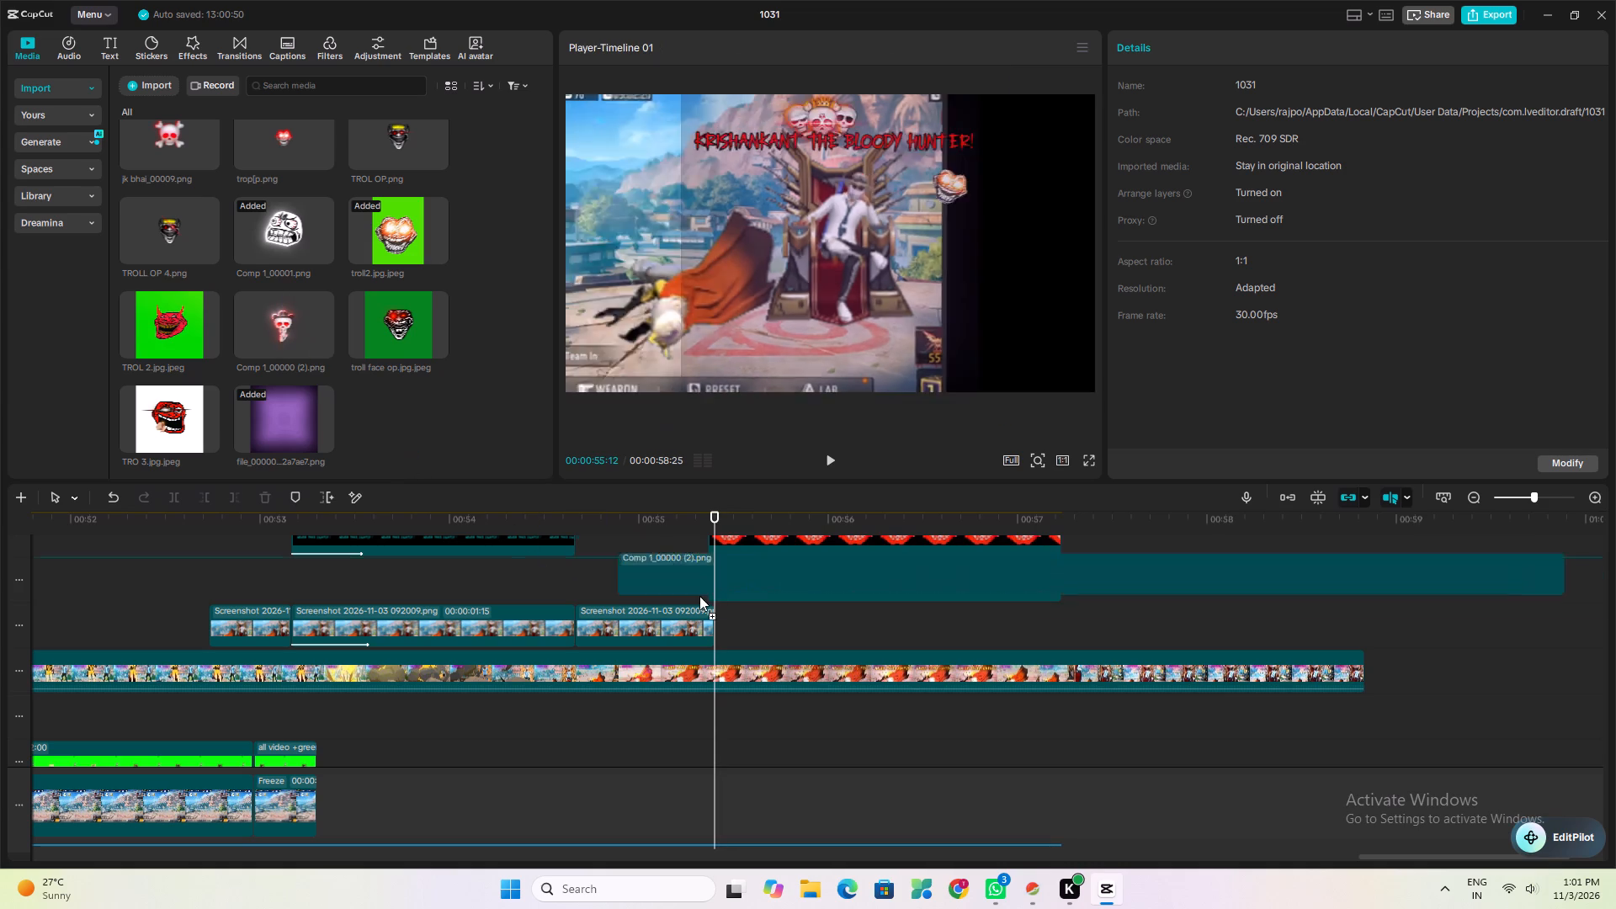
pyautogui.moveTo(699, 596); pyautogui.dragTo(752, 614)
pyautogui.scroll(3, 745, 619)
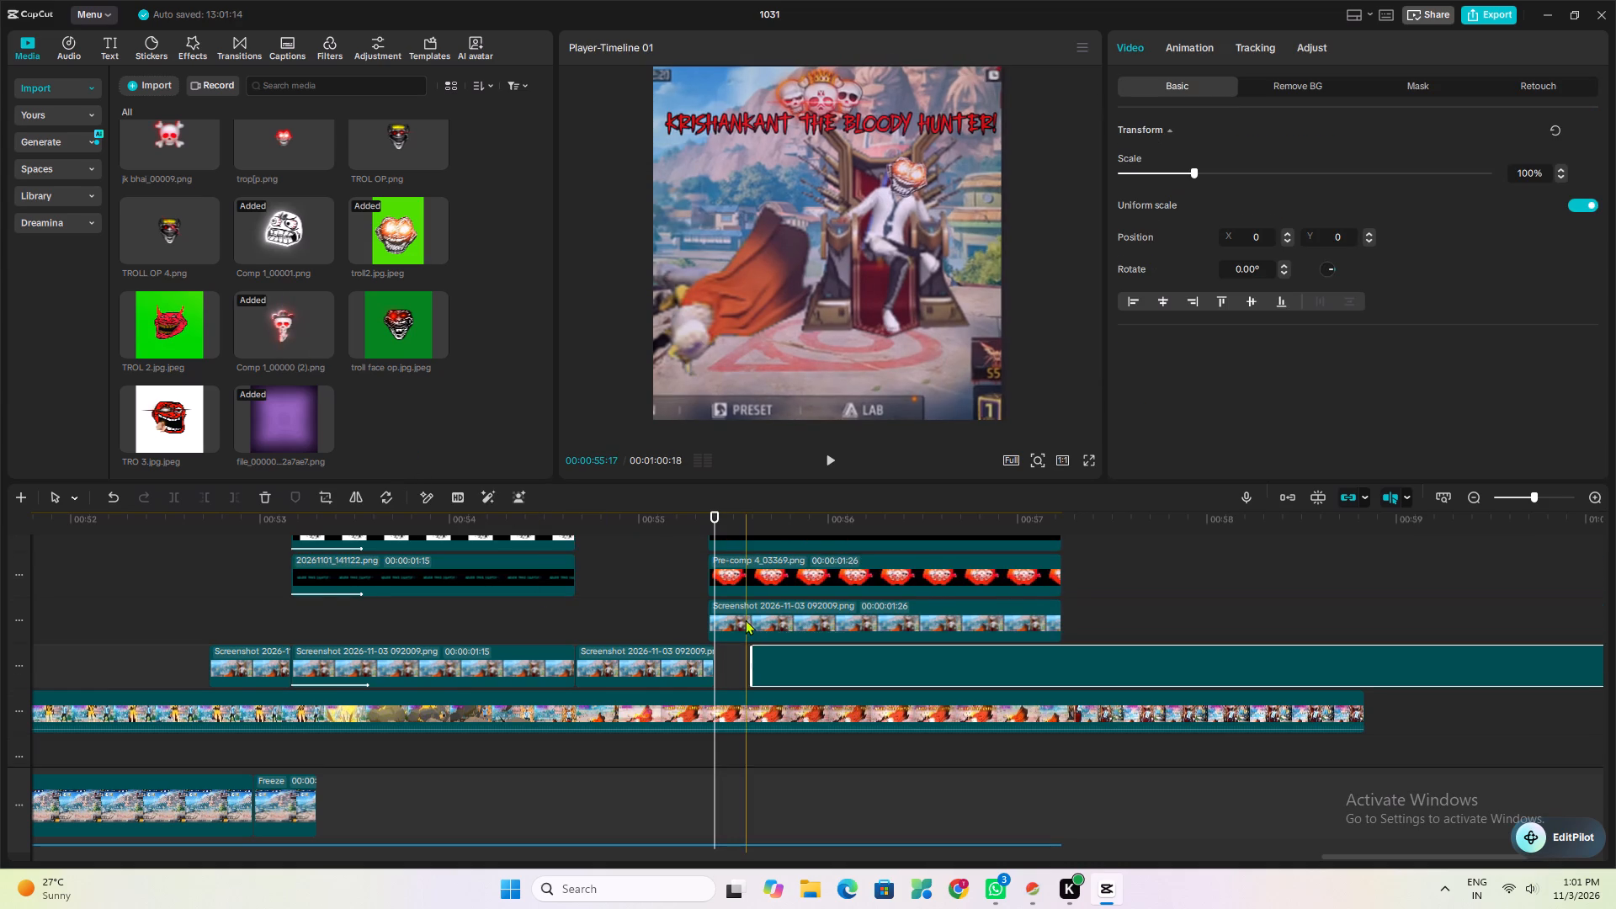
pyautogui.scroll(3, 745, 619)
pyautogui.moveTo(811, 737); pyautogui.dragTo(781, 539)
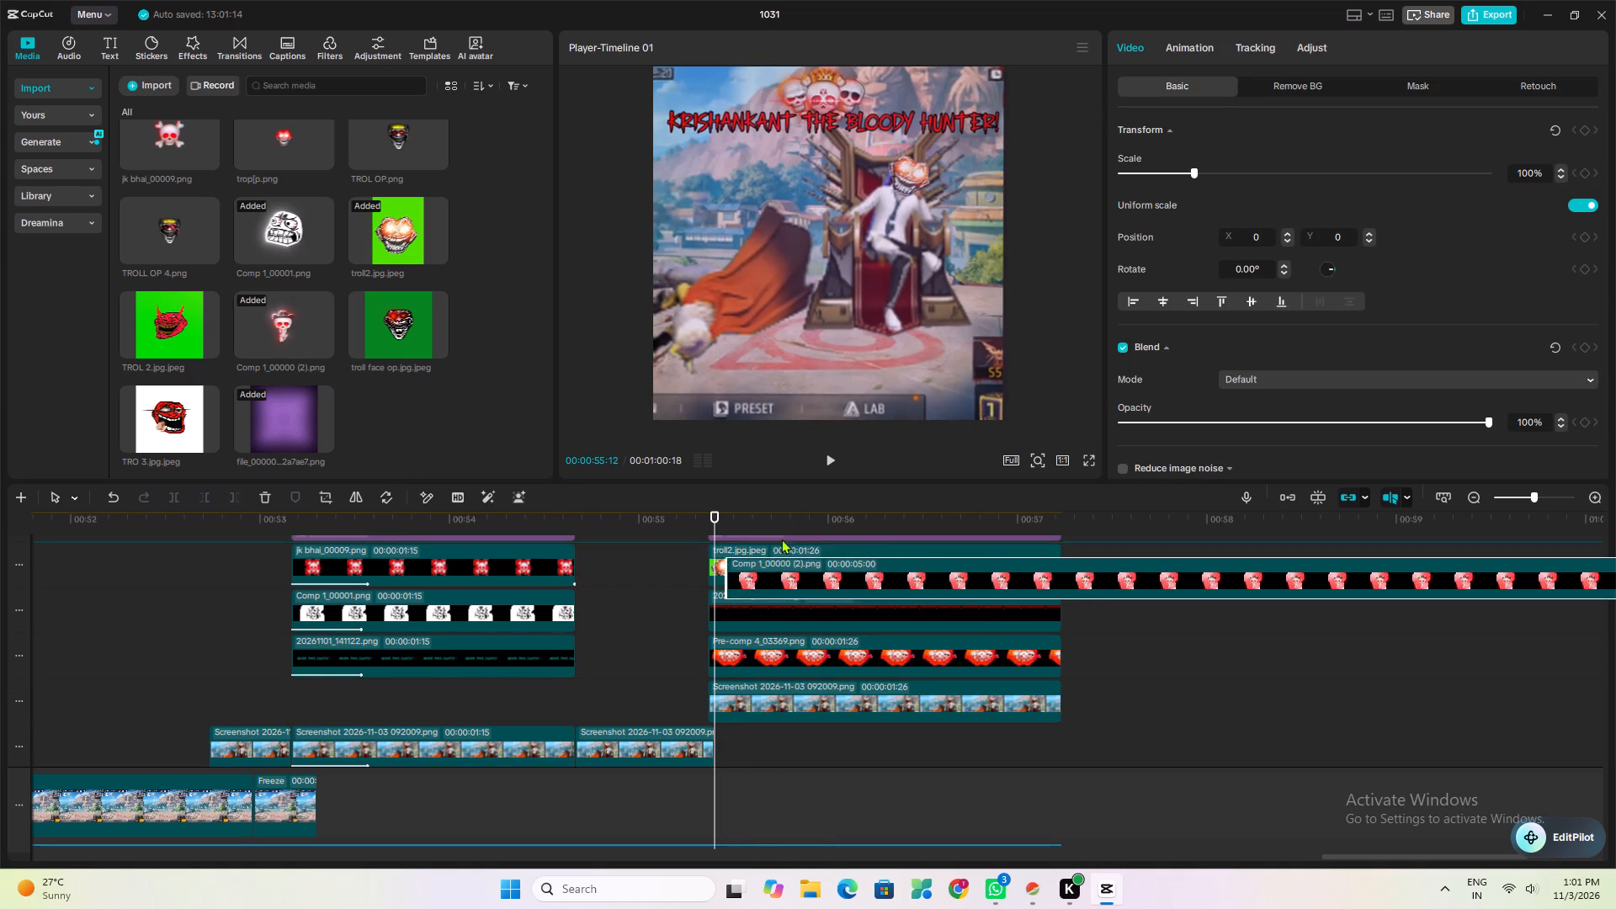
pyautogui.moveTo(781, 539); pyautogui.dragTo(771, 534)
pyautogui.click(771, 534)
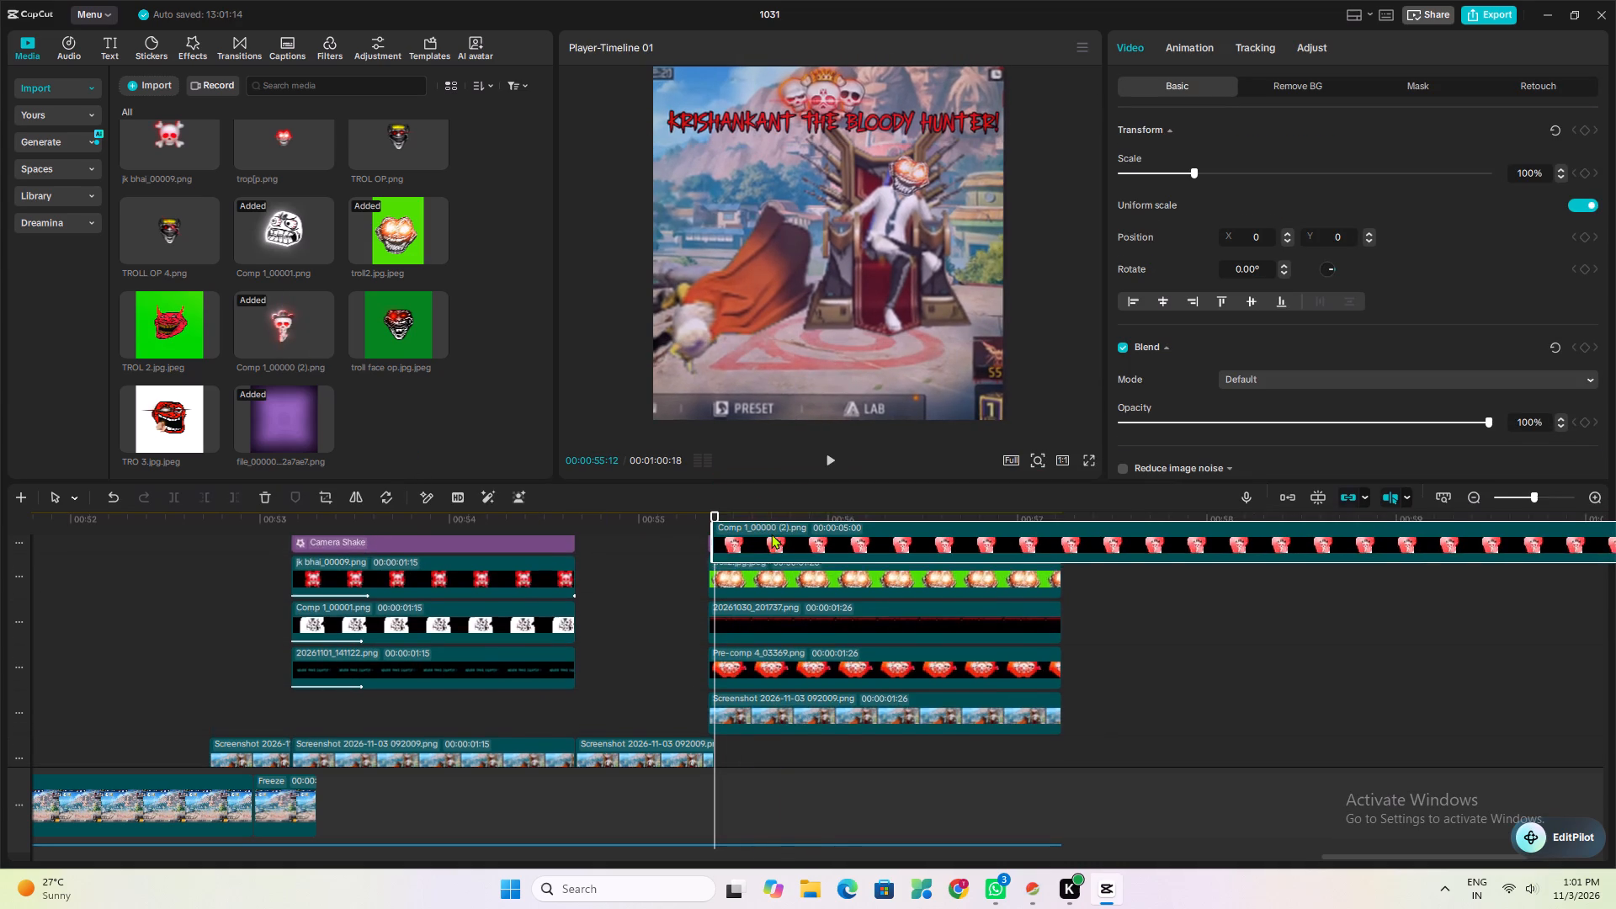
pyautogui.moveTo(763, 551); pyautogui.dragTo(755, 553)
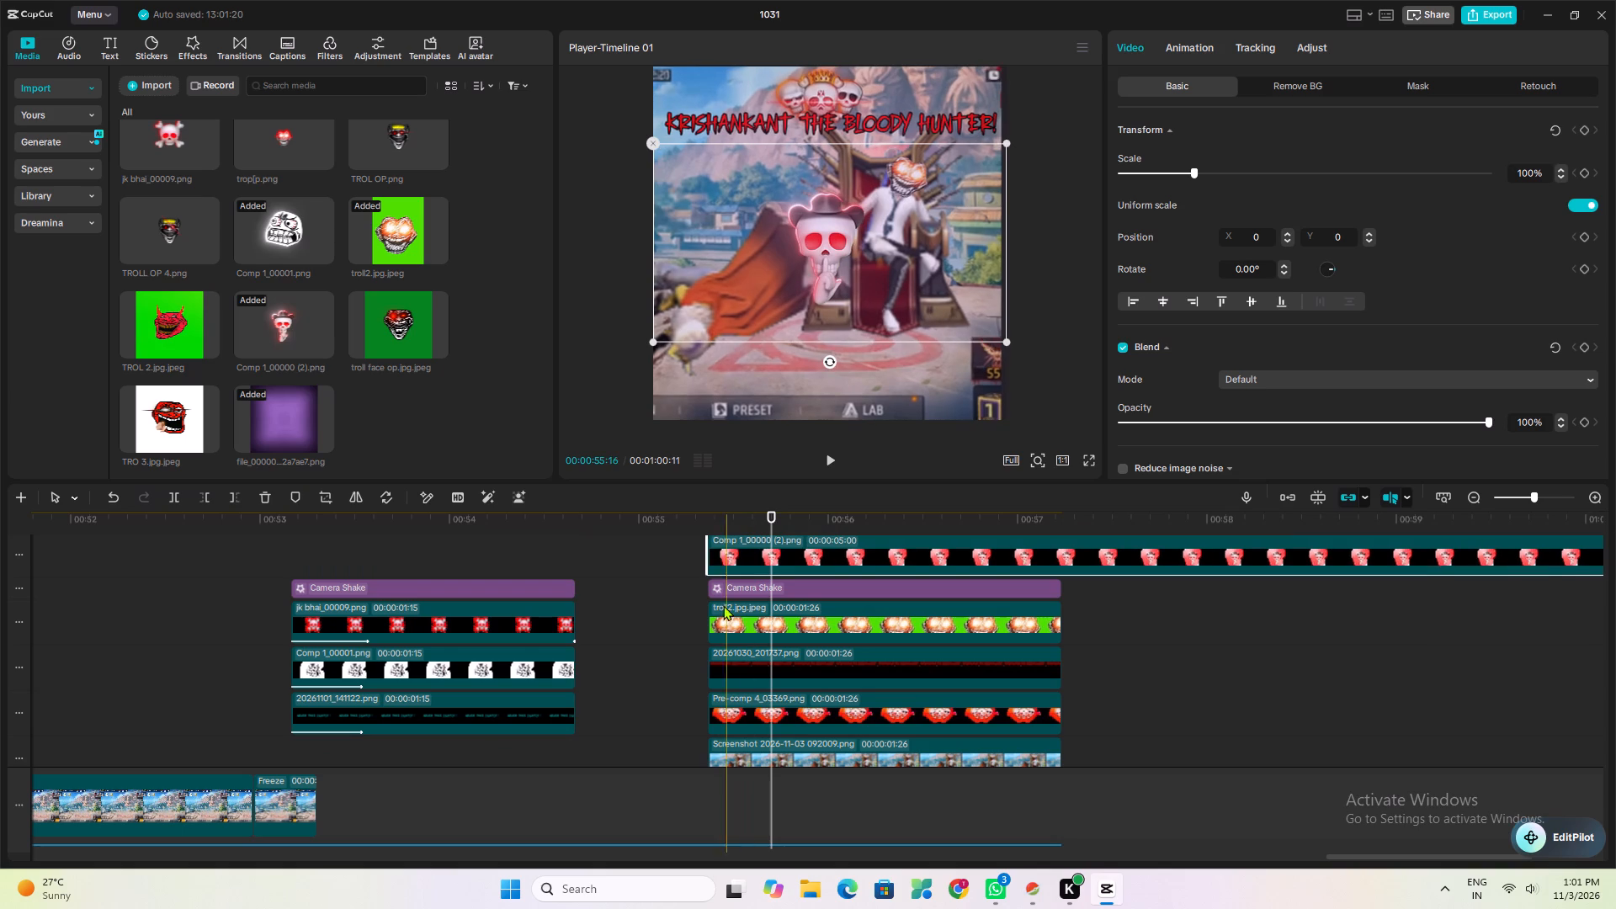
# Trim the end of the Comp 1_00000 (2).png clip to match the end of the last screenshot clip.
pyautogui.click(708, 641)
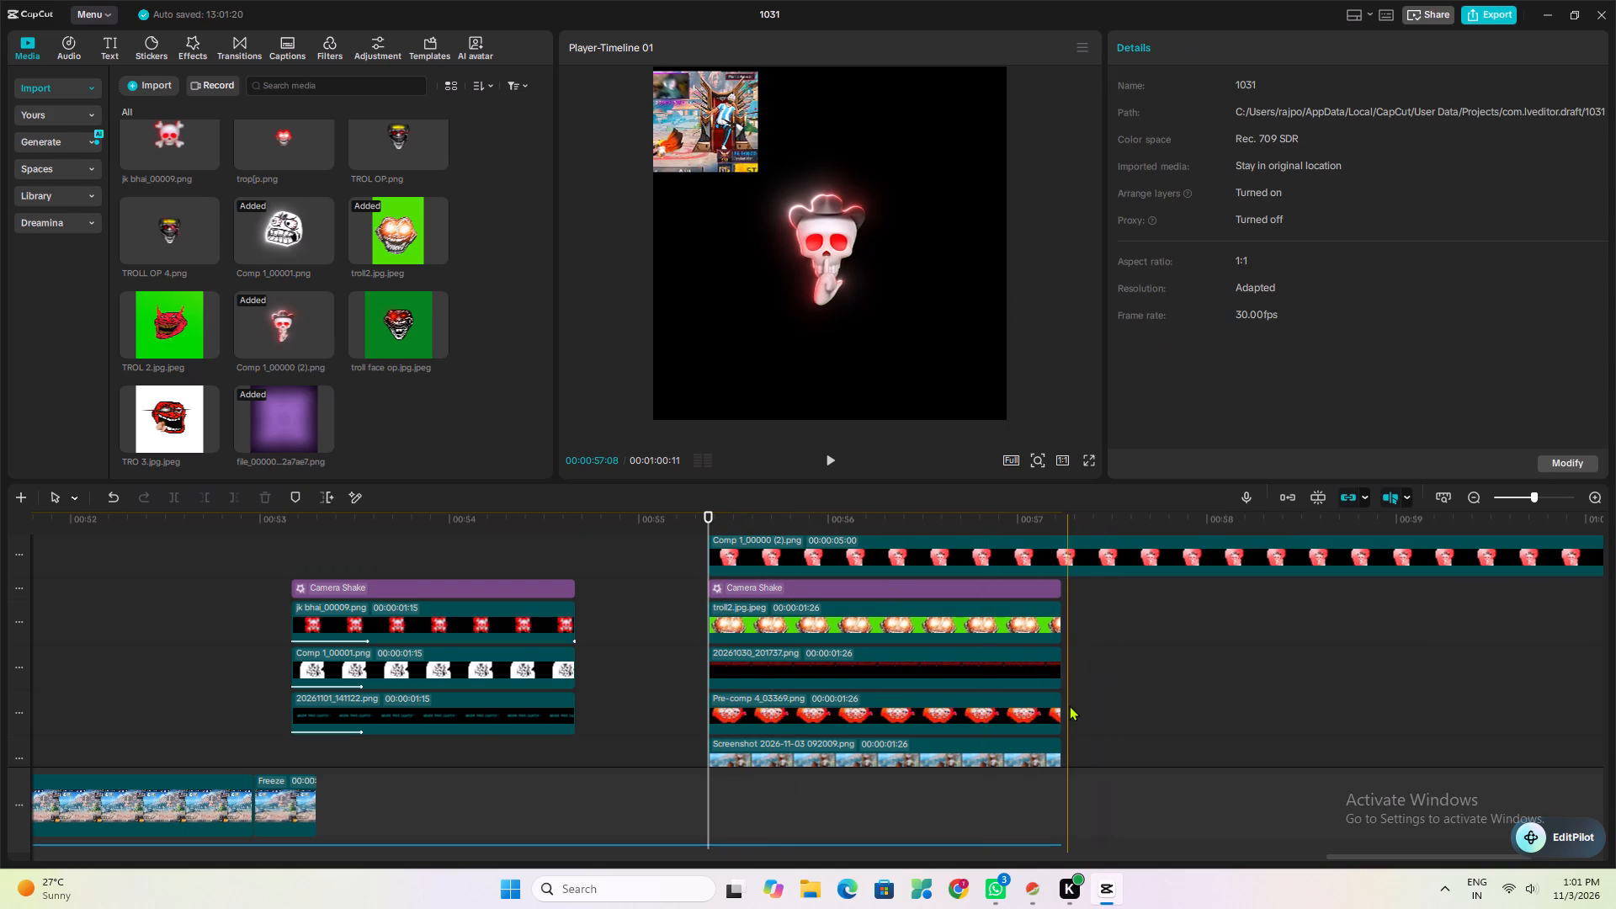
pyautogui.click(1064, 734)
pyautogui.click(1031, 538)
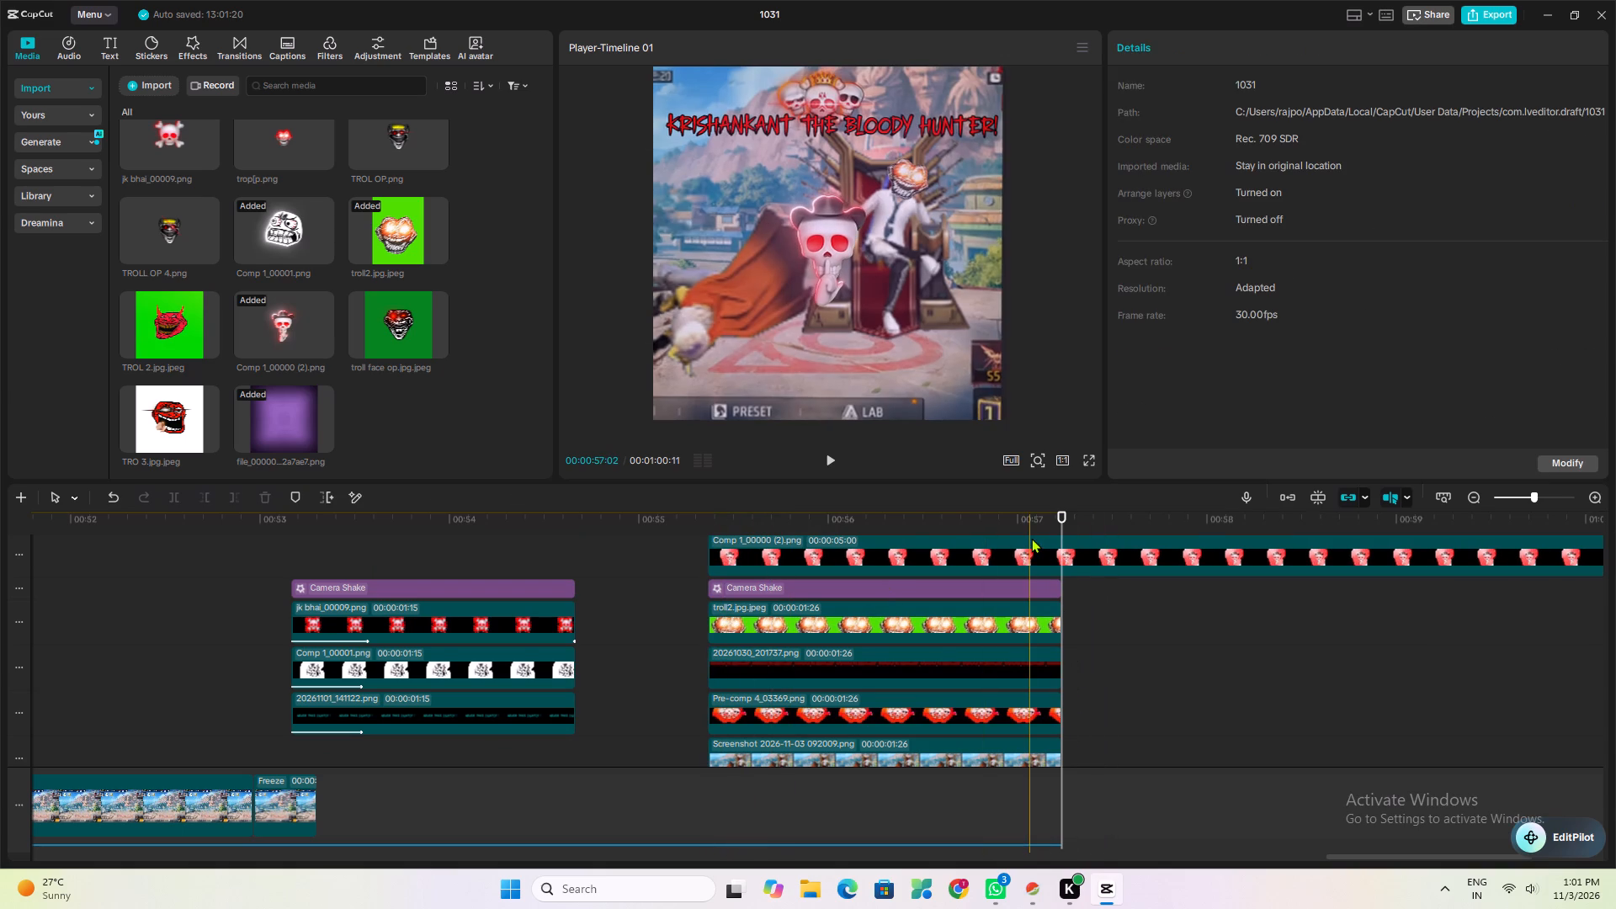
pyautogui.click(231, 499)
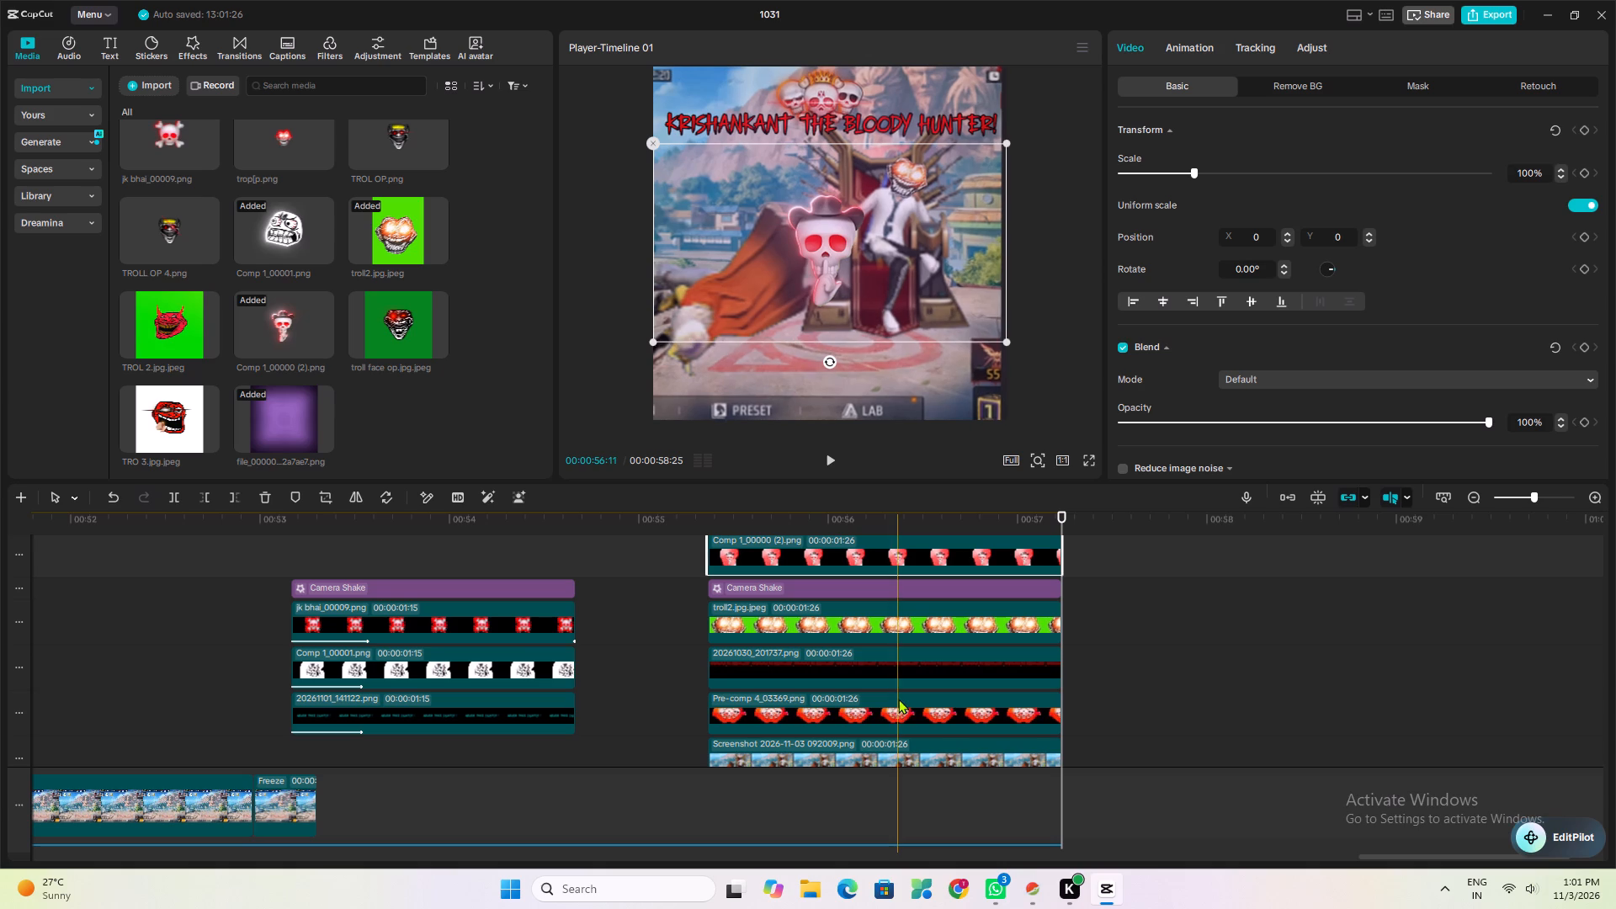
# Shrink the hatted skull overlay to 71% and place it at the bottom centre of the frame, about X 0, Y -1353.
pyautogui.click(876, 523)
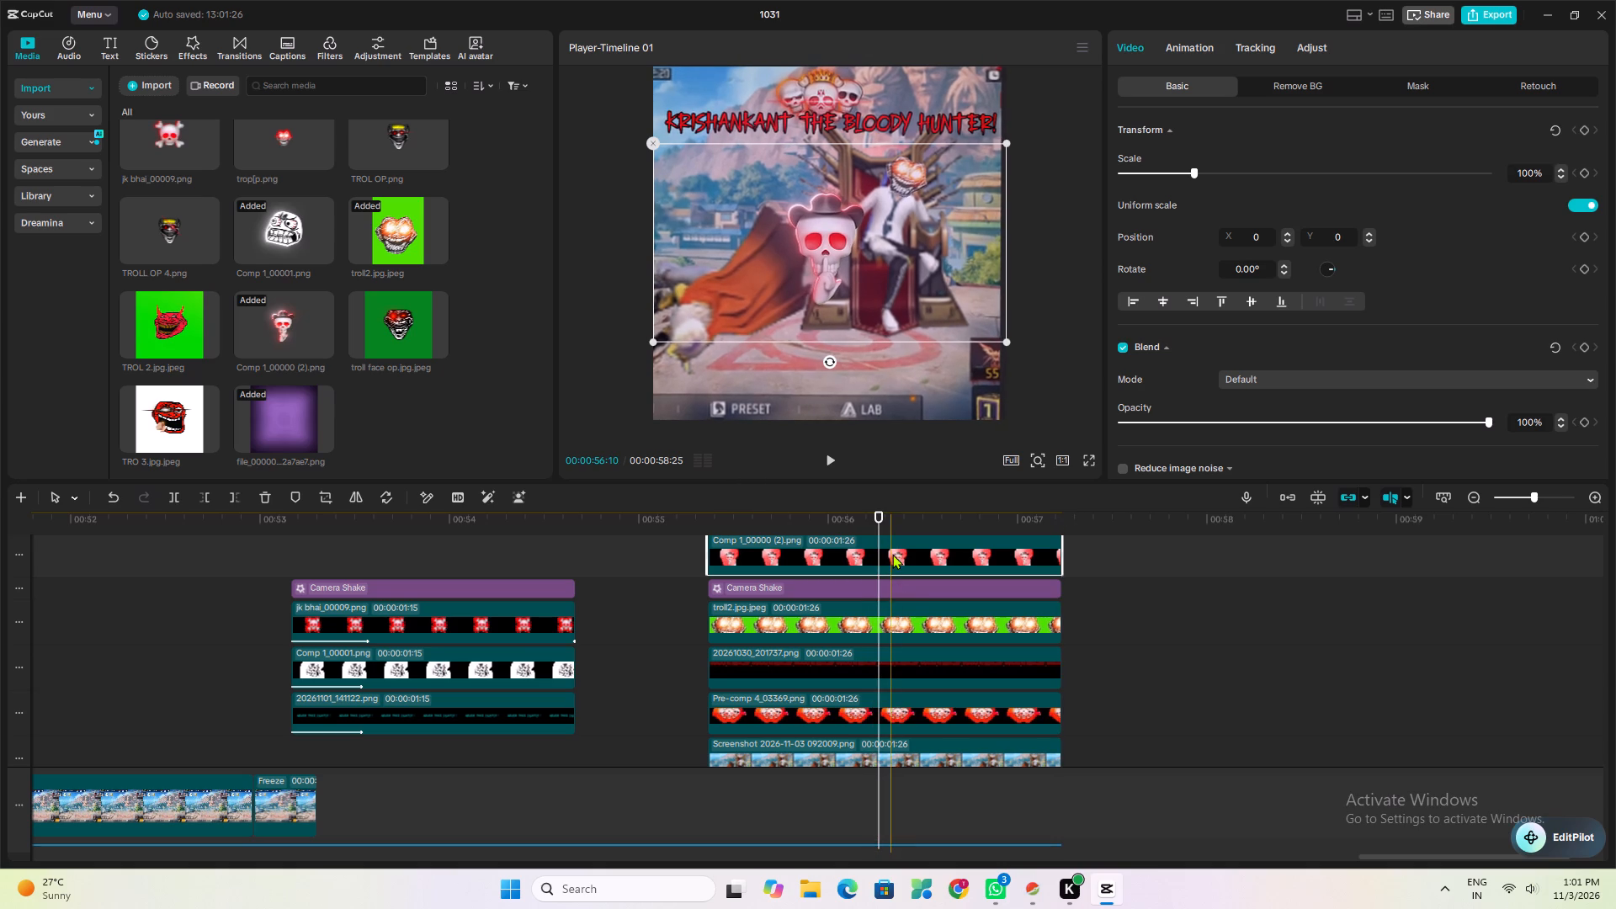
pyautogui.click(892, 554)
pyautogui.click(930, 540)
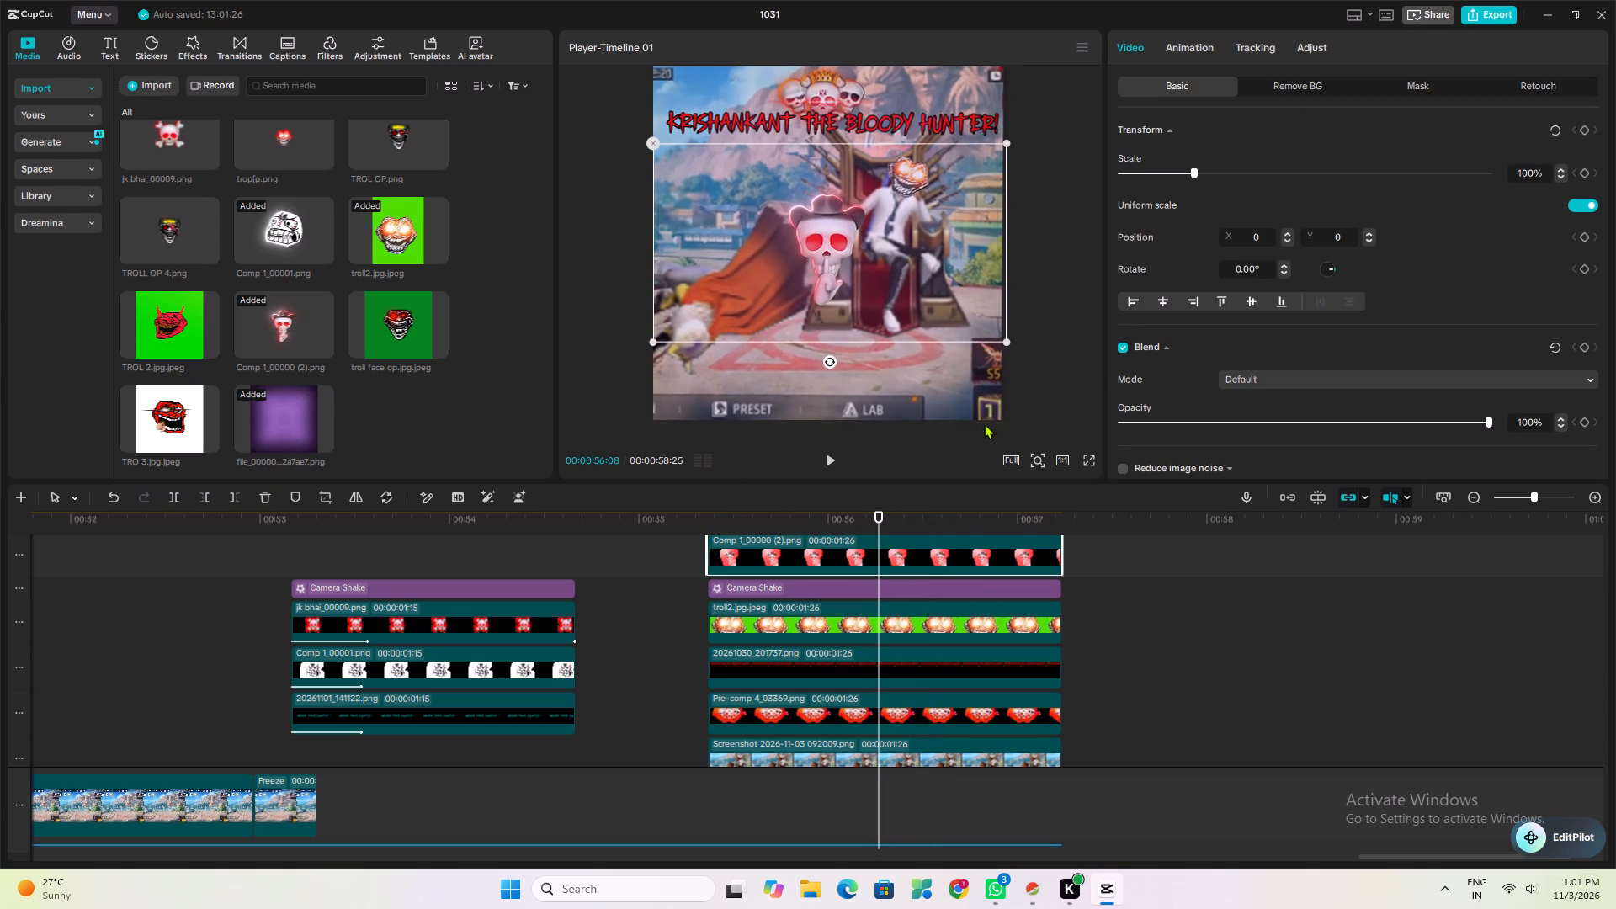
pyautogui.moveTo(1005, 339); pyautogui.dragTo(904, 334)
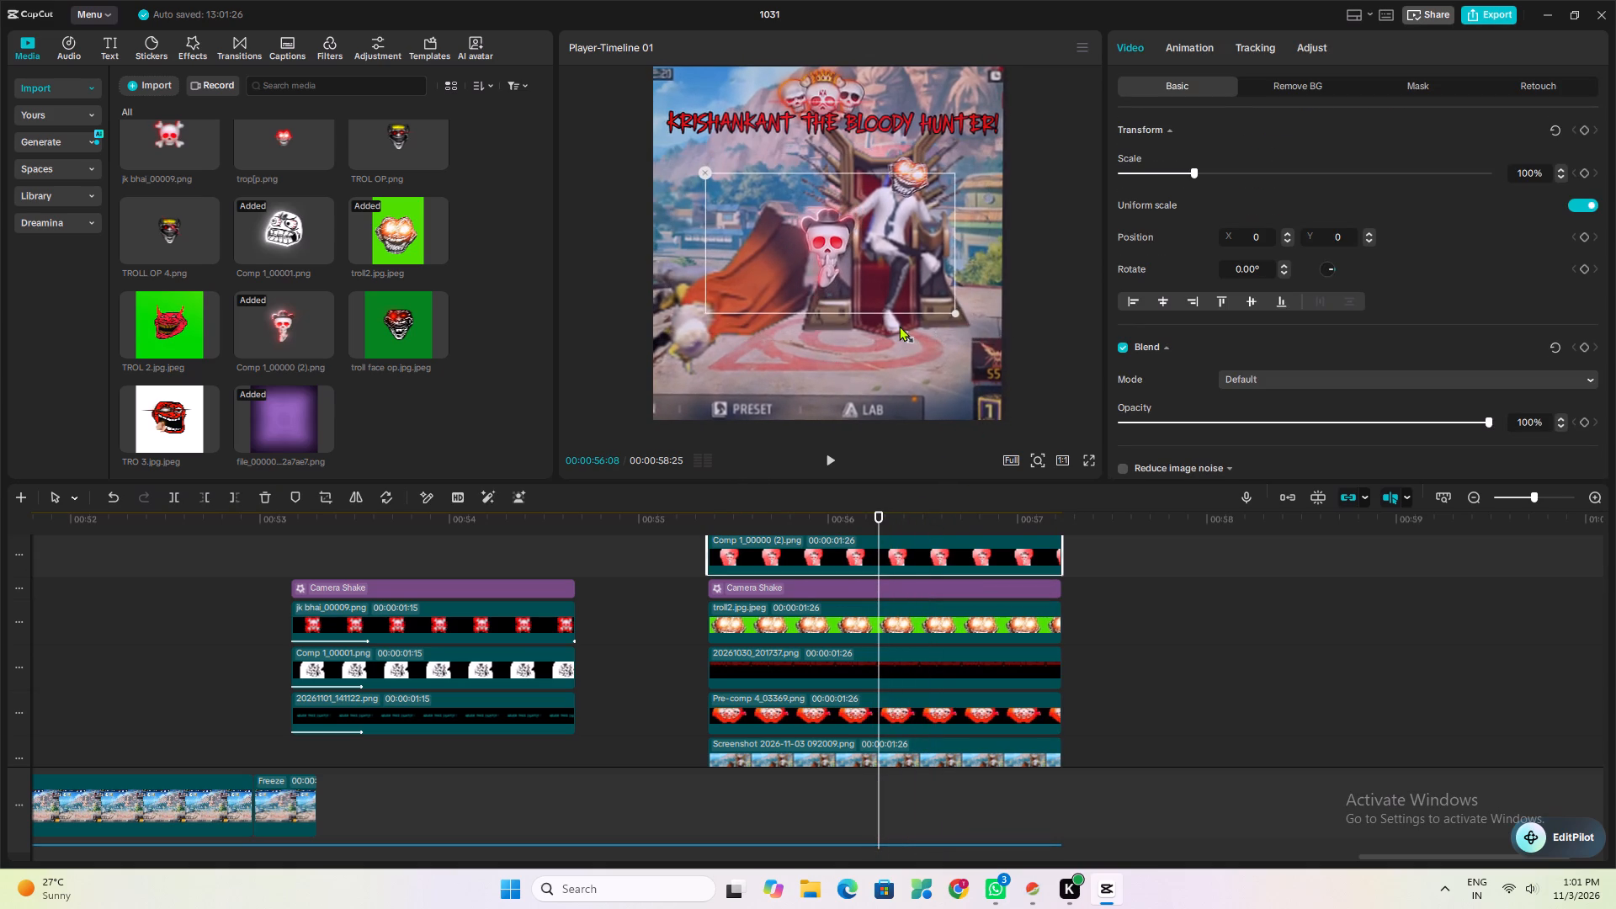
pyautogui.moveTo(888, 285); pyautogui.dragTo(892, 417)
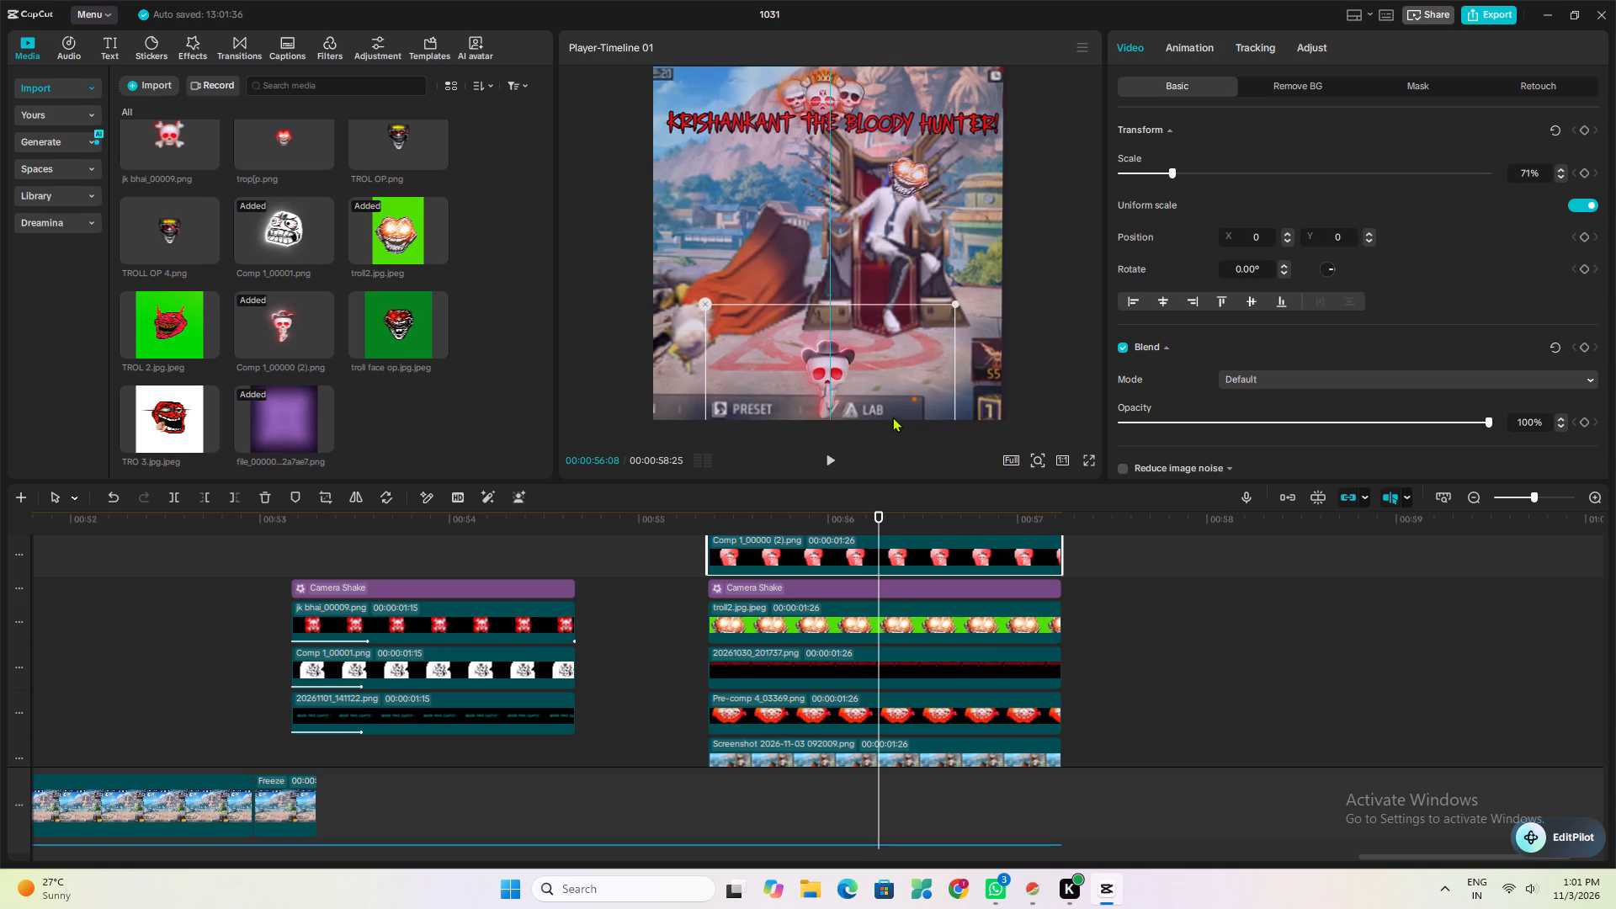
pyautogui.moveTo(892, 417); pyautogui.dragTo(891, 412)
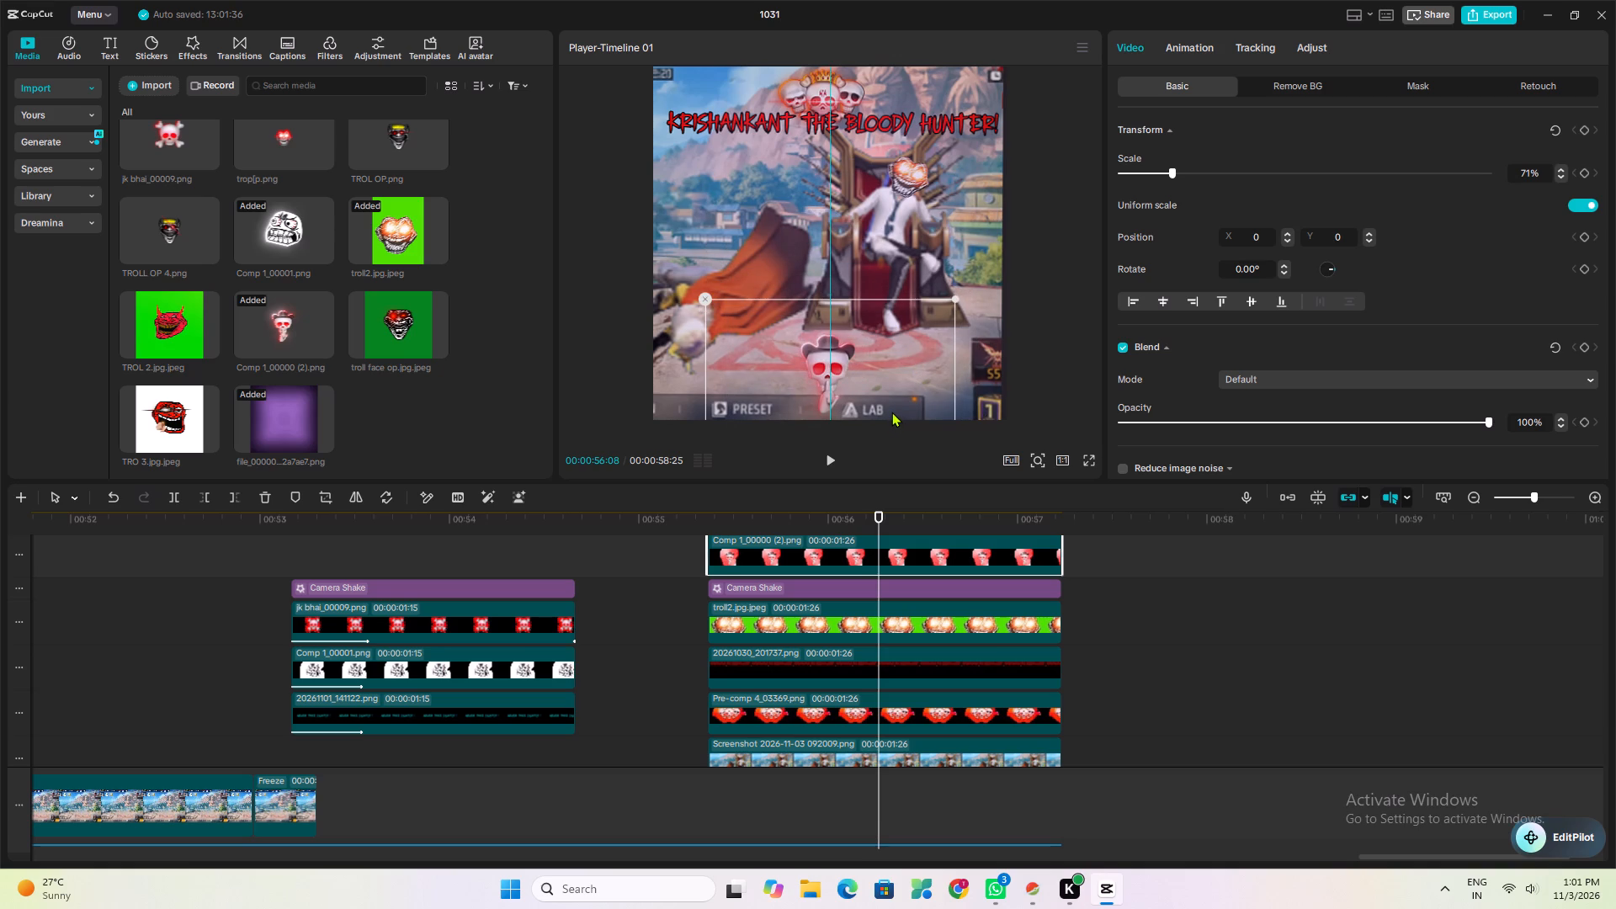
pyautogui.moveTo(891, 412); pyautogui.dragTo(890, 410)
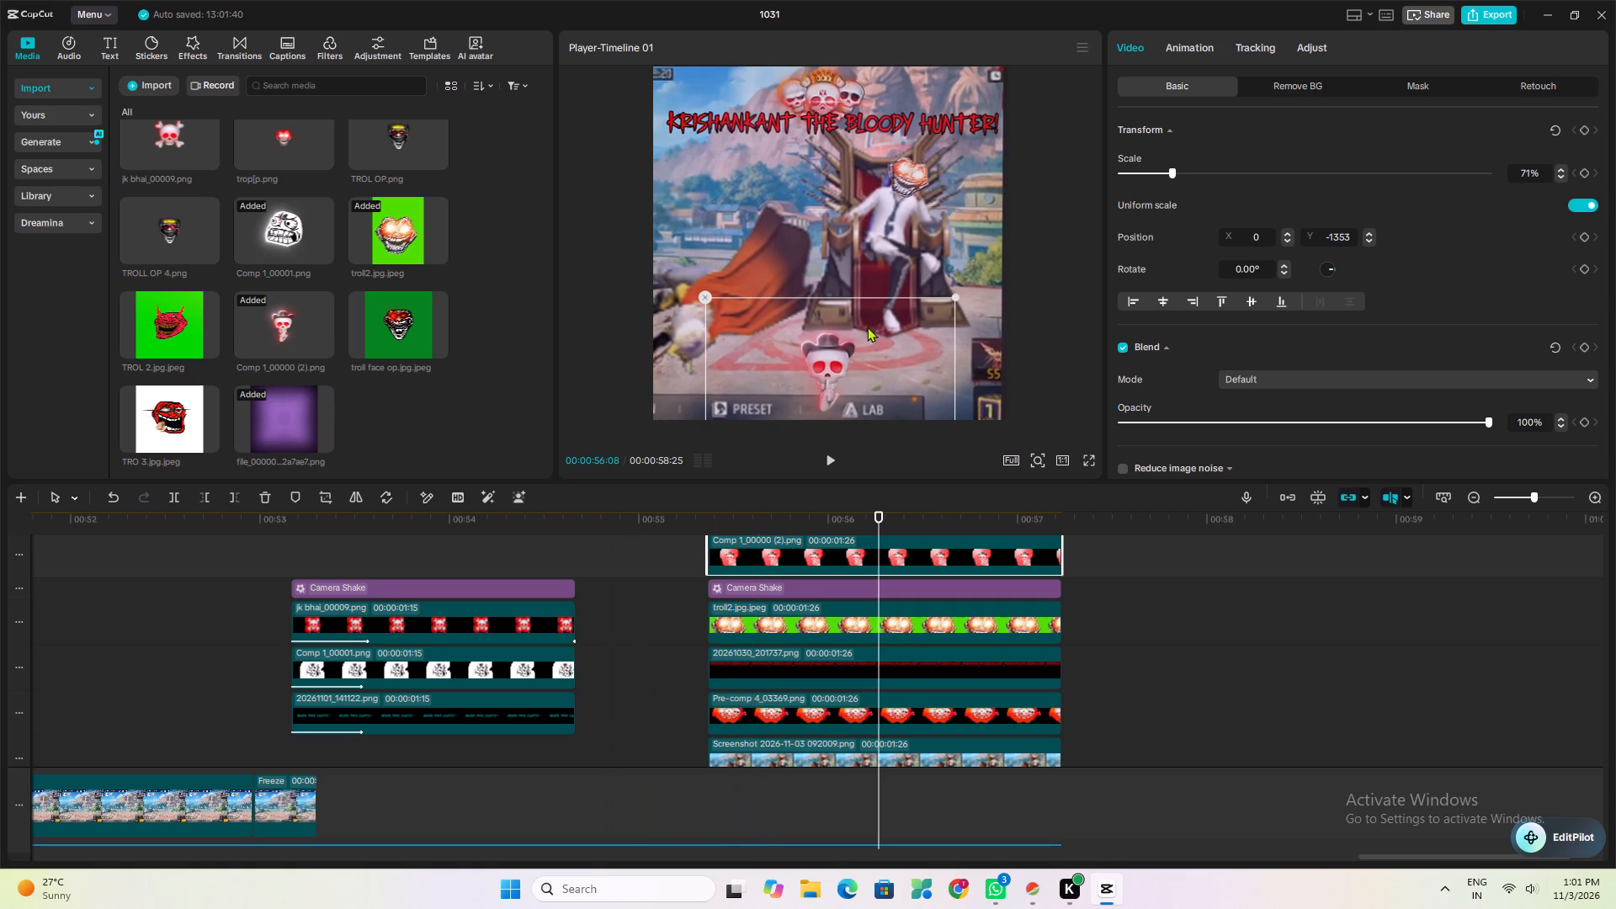
# Shift the red title and the hatted skull overlay down slightly together, bringing the skull to about Y -1518.
pyautogui.click(857, 655)
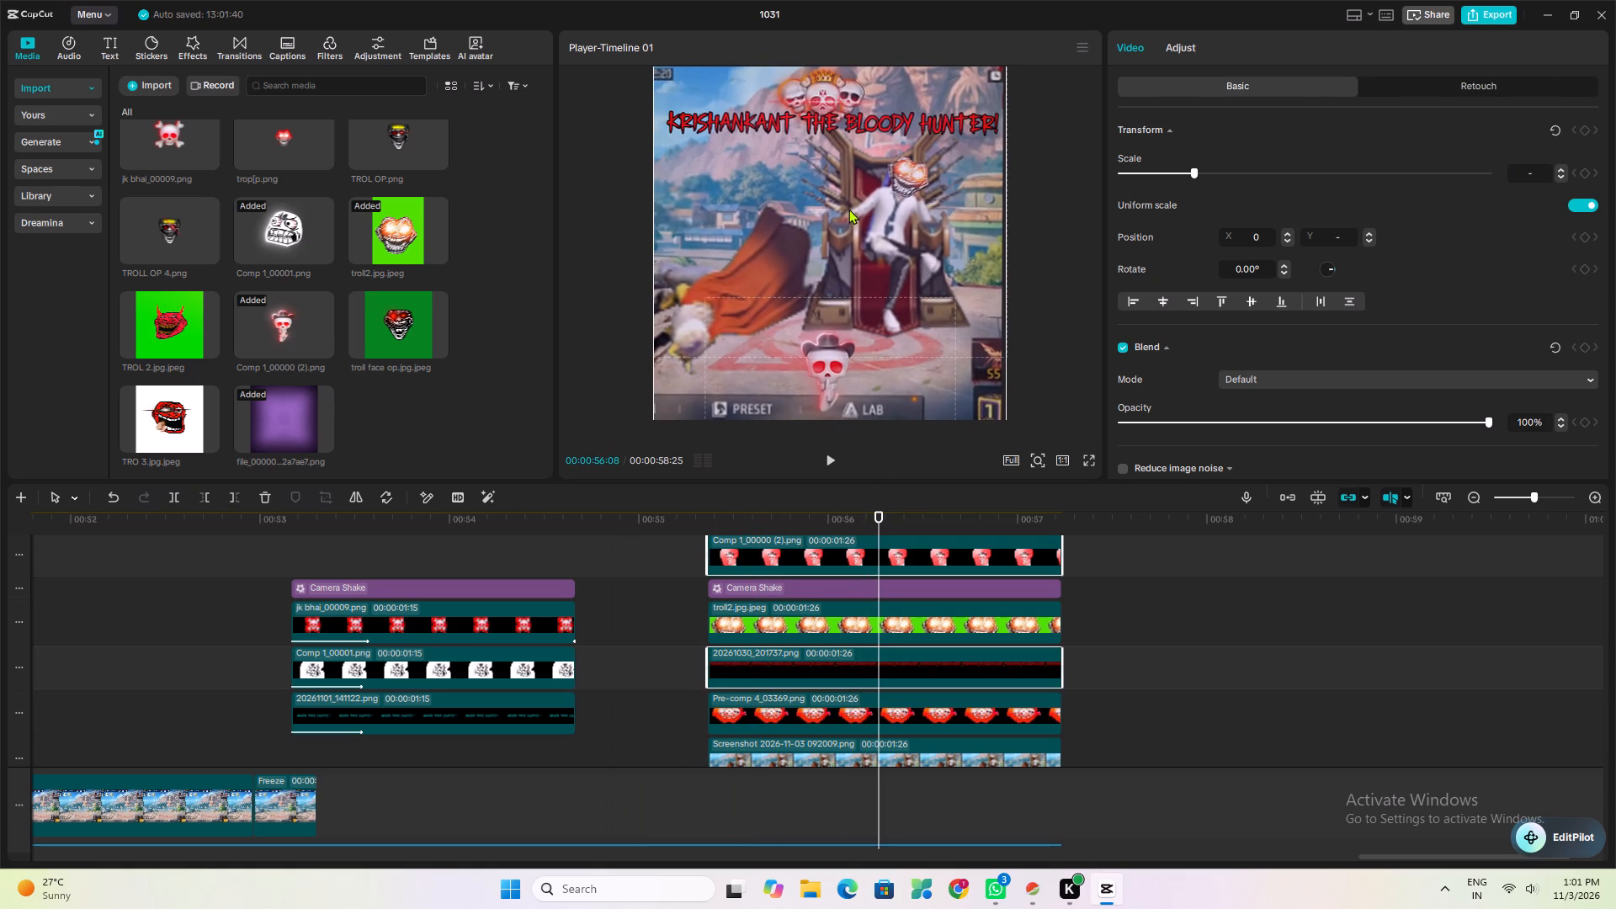
pyautogui.moveTo(848, 209); pyautogui.dragTo(848, 246)
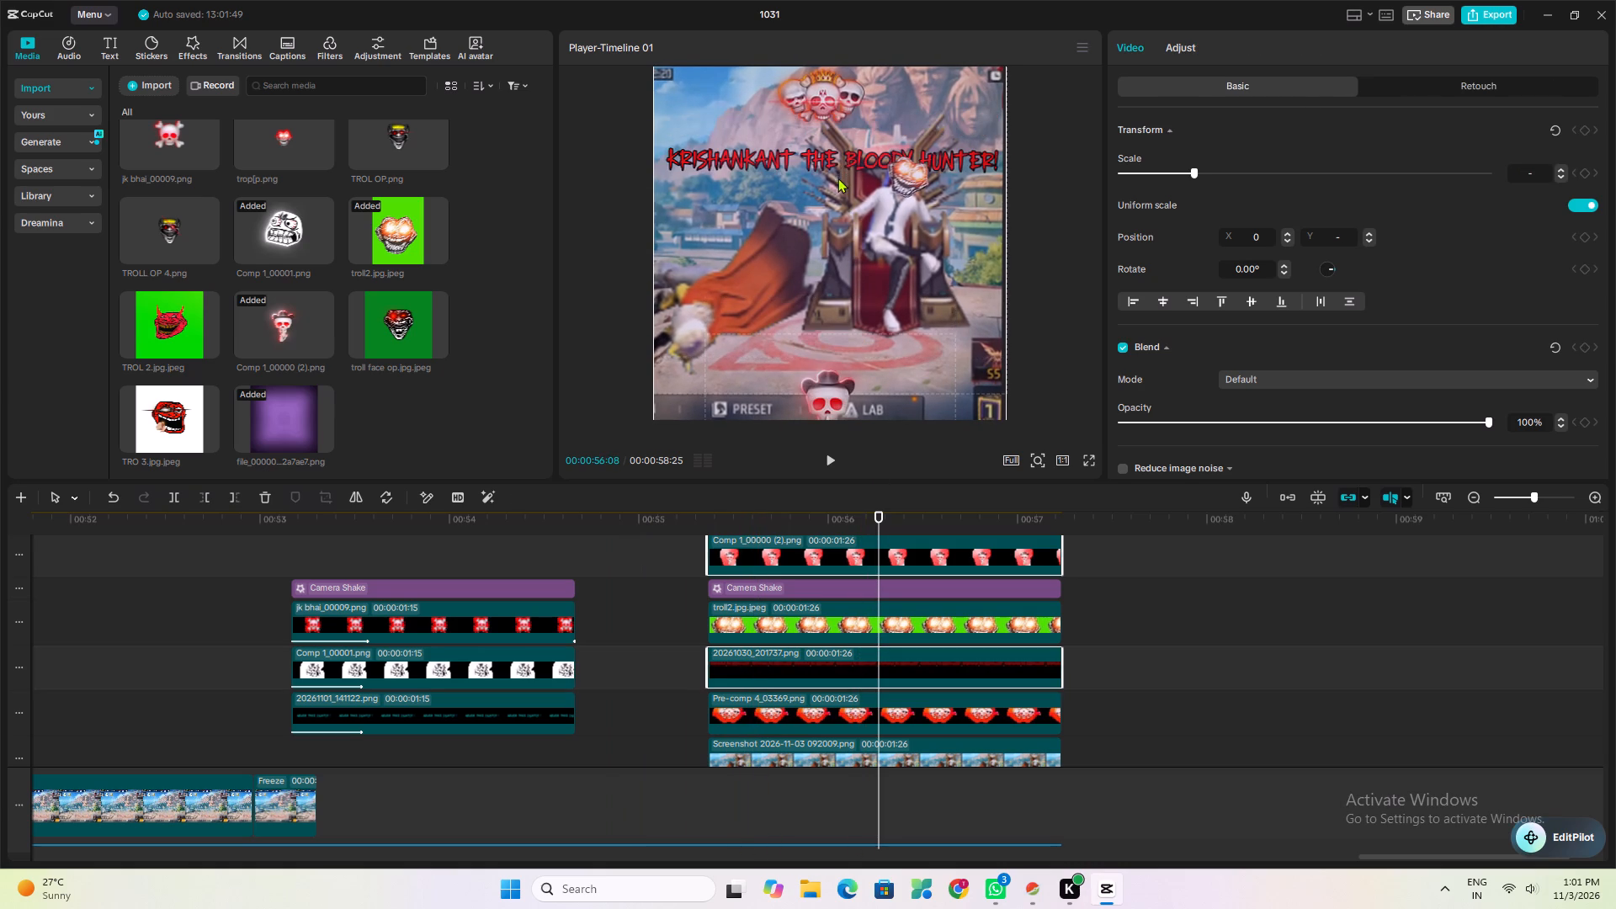
pyautogui.moveTo(837, 178); pyautogui.dragTo(839, 157)
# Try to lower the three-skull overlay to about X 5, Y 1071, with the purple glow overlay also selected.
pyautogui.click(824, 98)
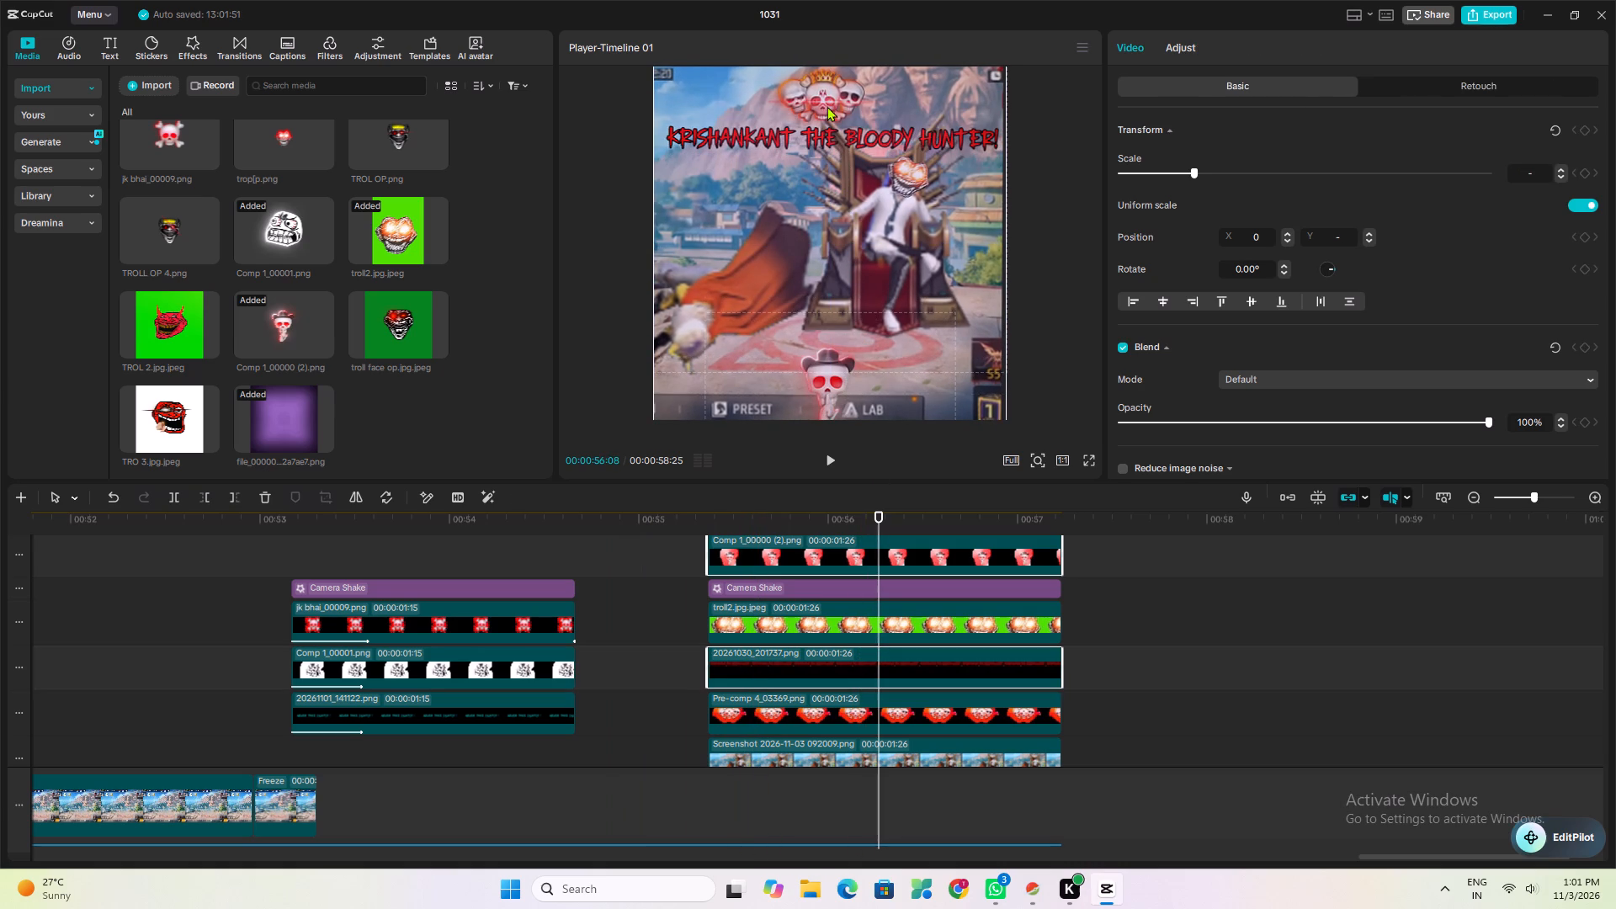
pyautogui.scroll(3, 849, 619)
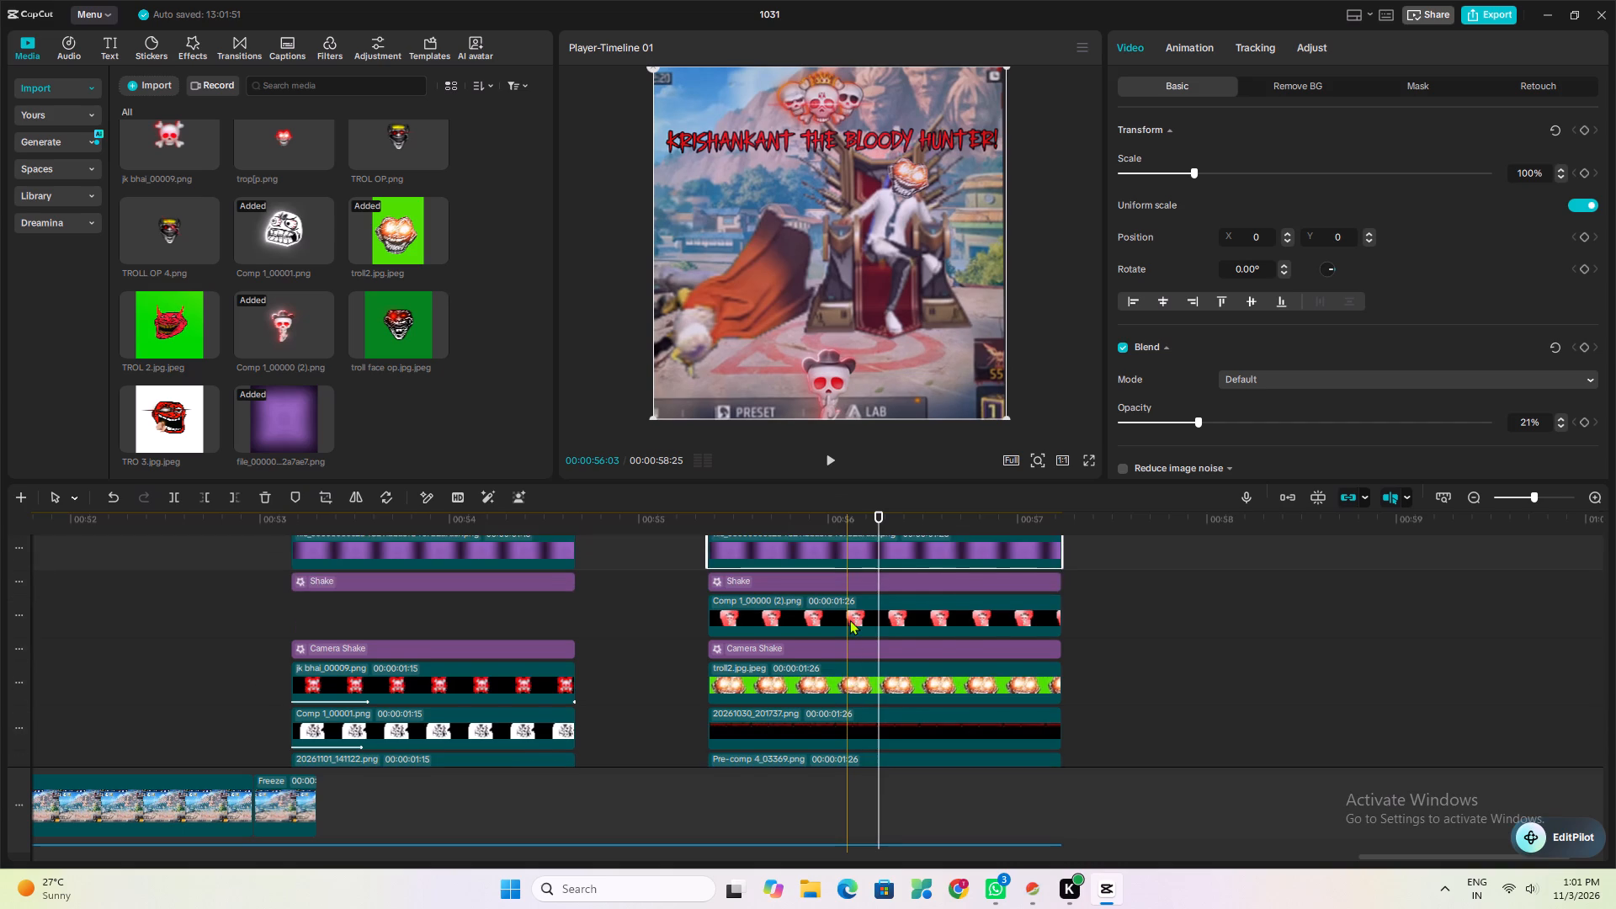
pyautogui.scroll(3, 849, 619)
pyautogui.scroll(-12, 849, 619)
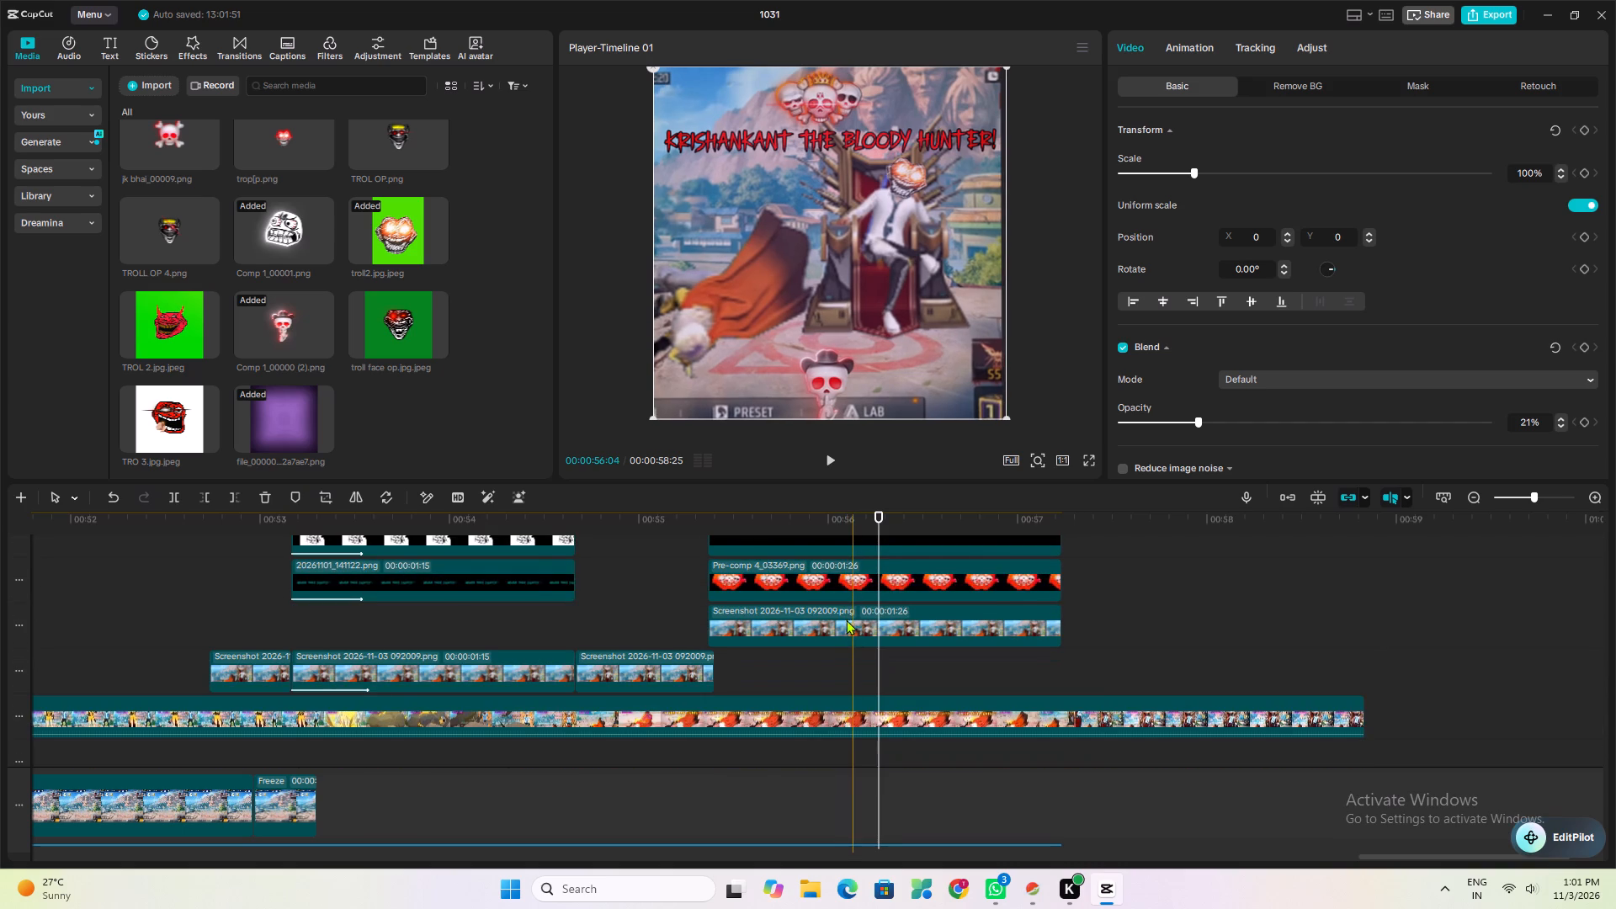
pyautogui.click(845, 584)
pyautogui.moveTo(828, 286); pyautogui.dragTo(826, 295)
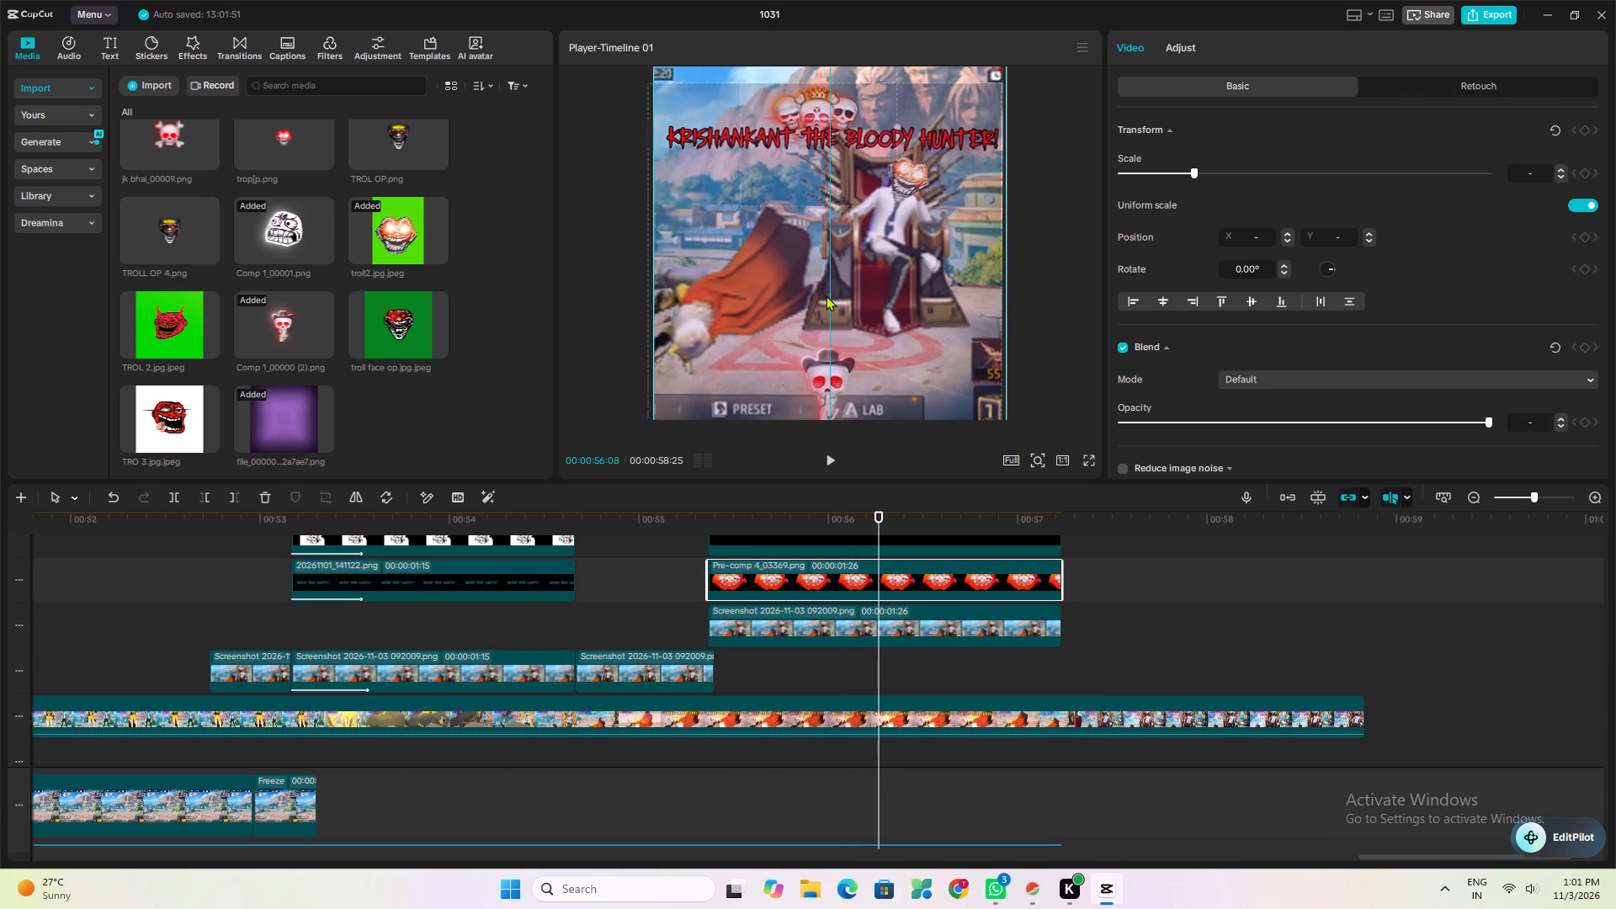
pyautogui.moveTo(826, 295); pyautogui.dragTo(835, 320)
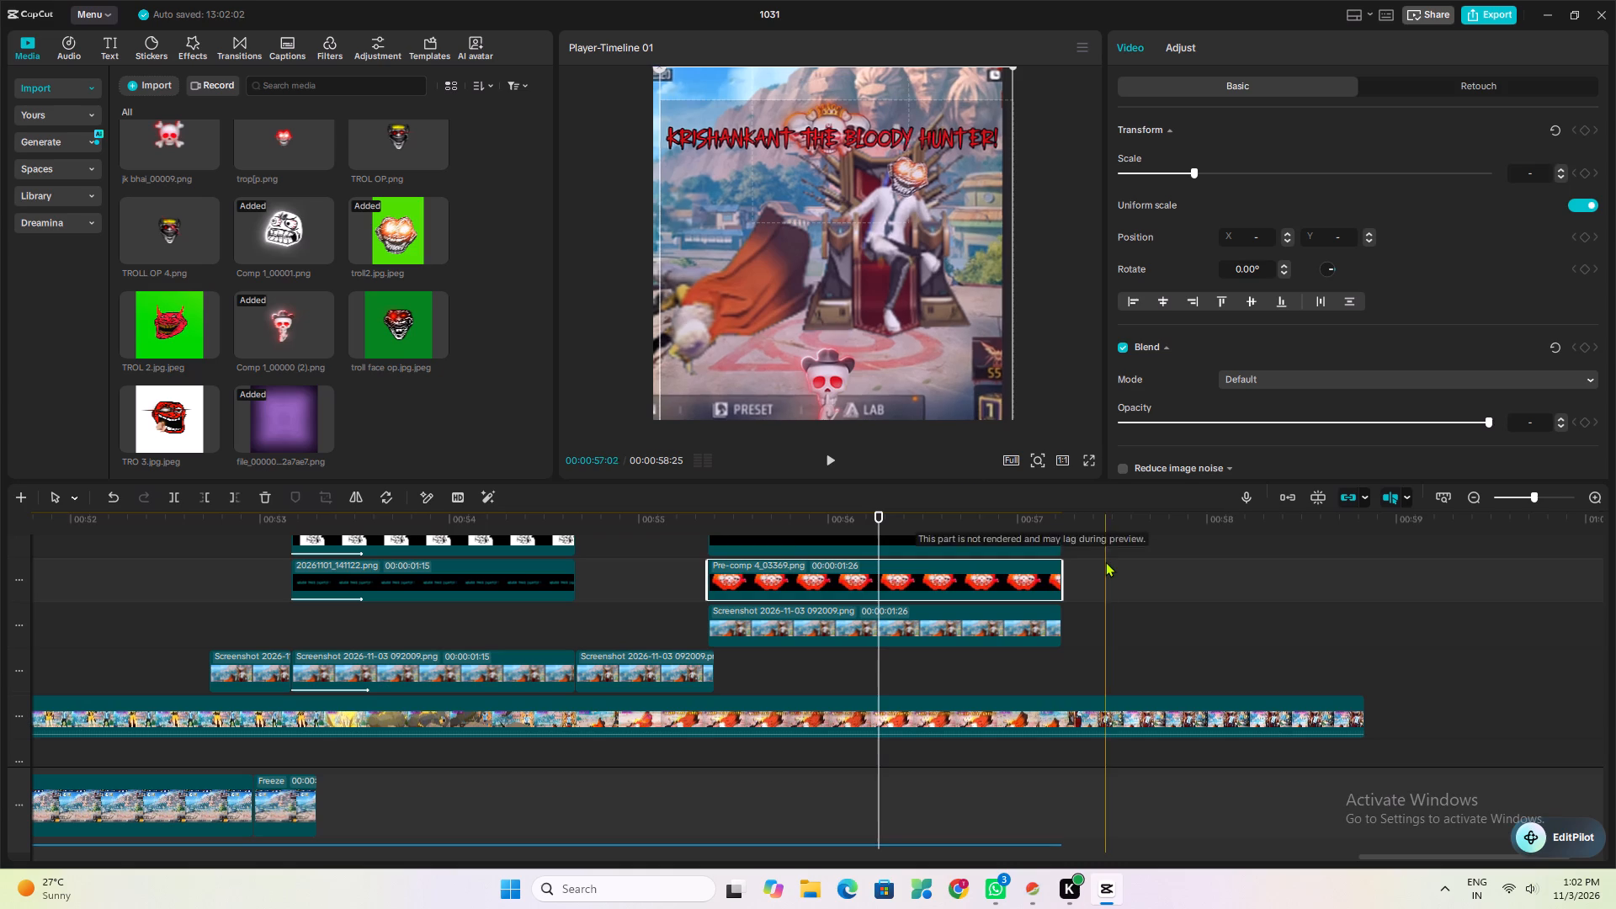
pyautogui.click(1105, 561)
# Recentre the purple glow overlay over the last screenshot section at X 0, Y 0.
pyautogui.scroll(2, 966, 650)
pyautogui.scroll(3, 888, 667)
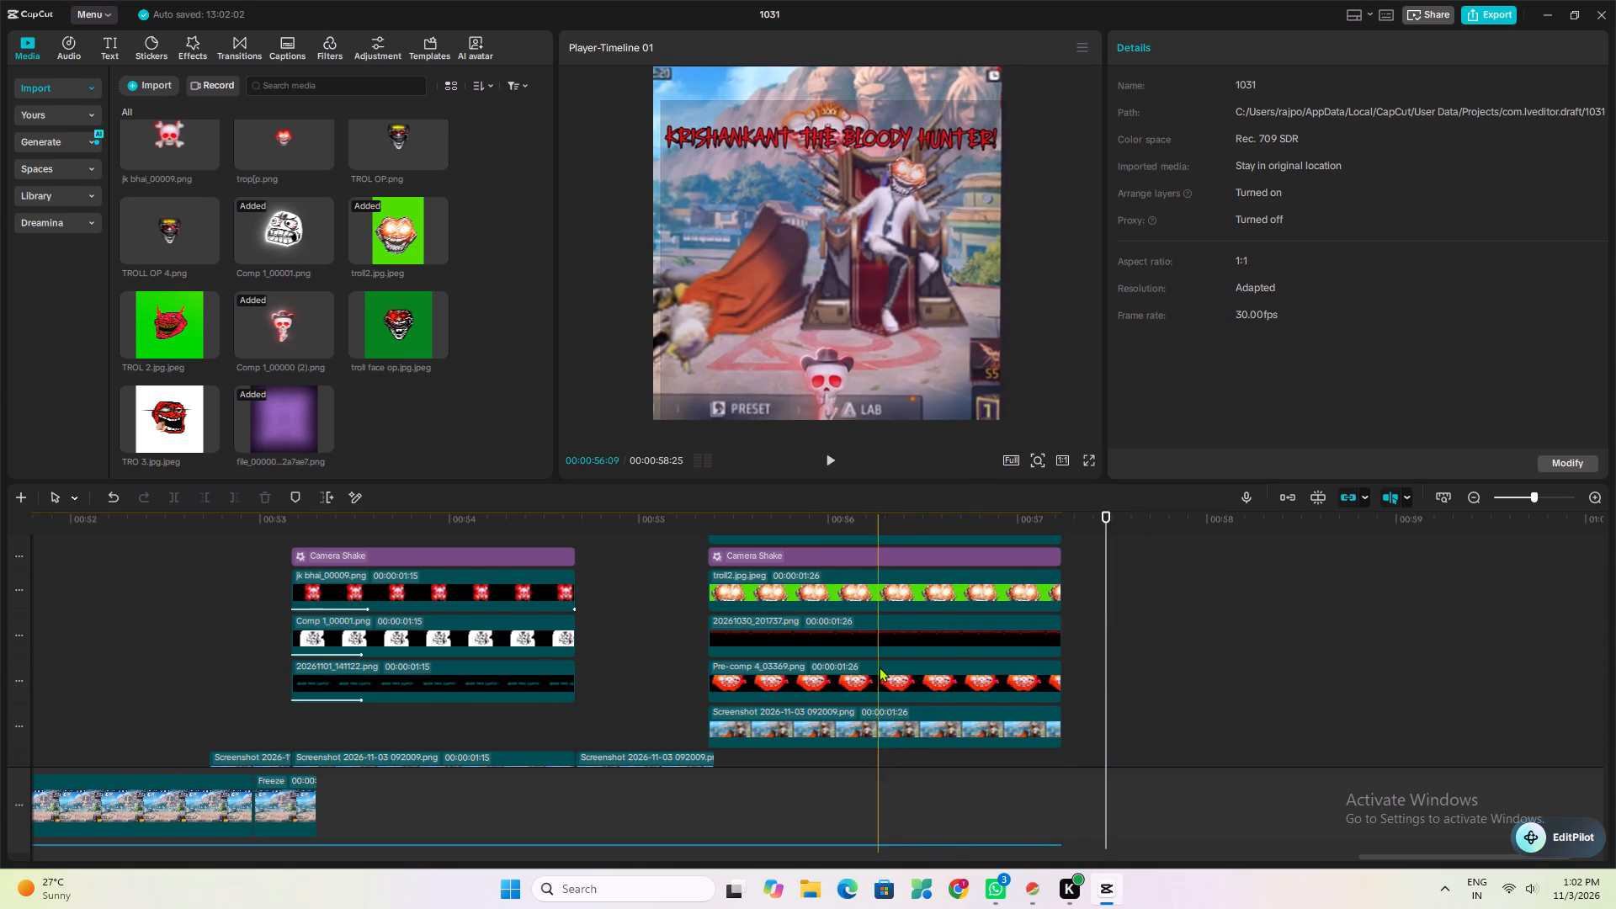
pyautogui.scroll(4, 874, 667)
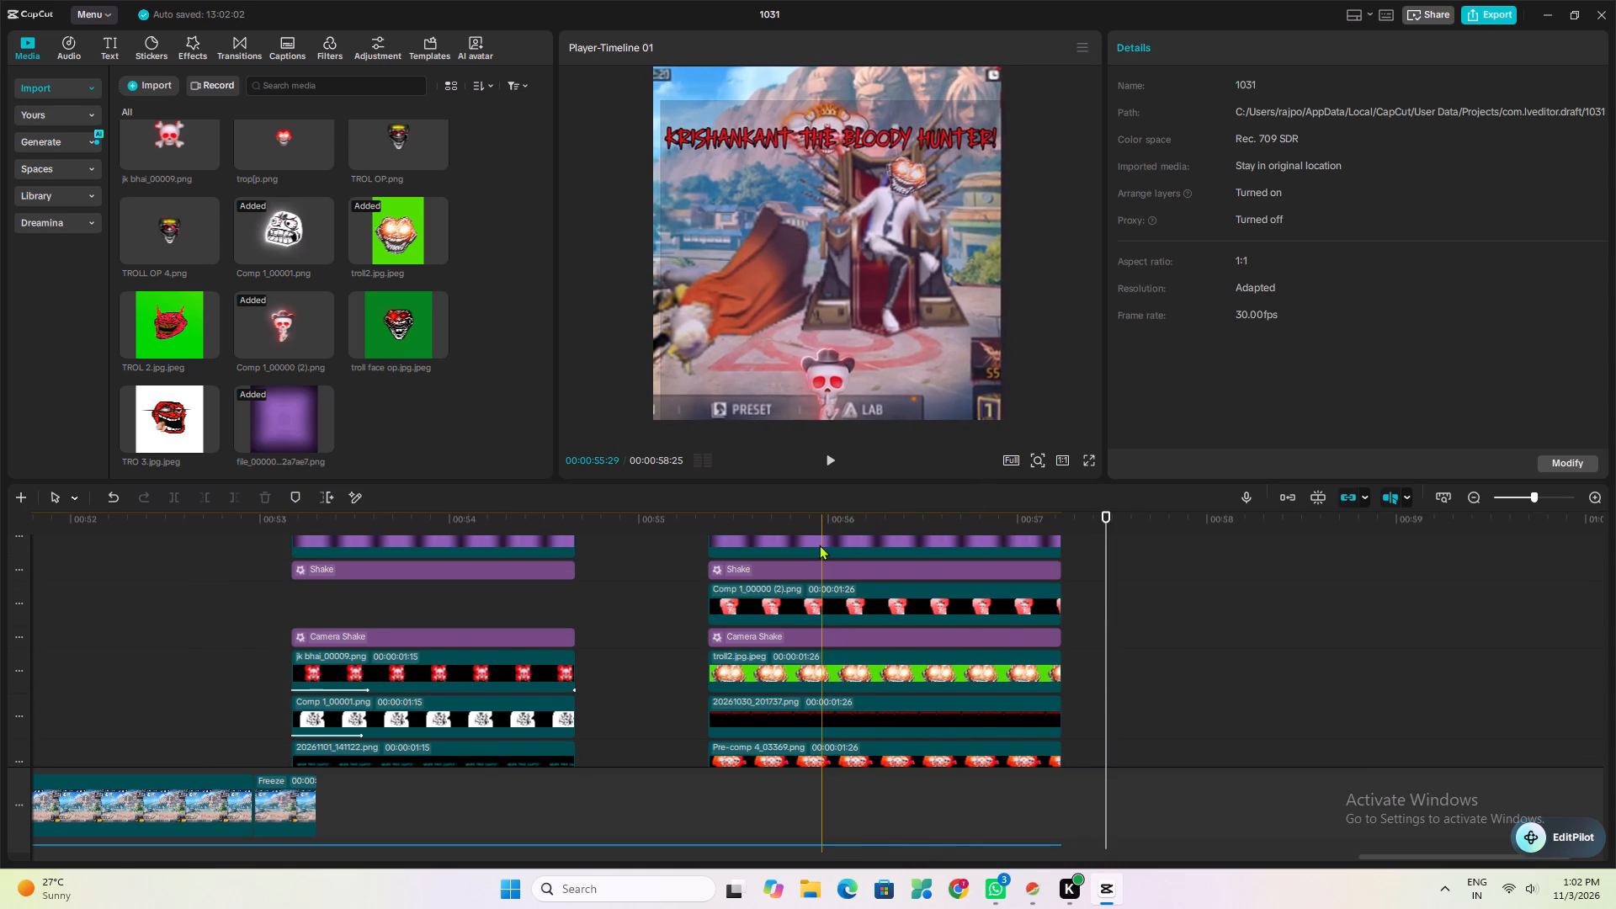
pyautogui.click(819, 545)
pyautogui.moveTo(840, 389); pyautogui.dragTo(840, 384)
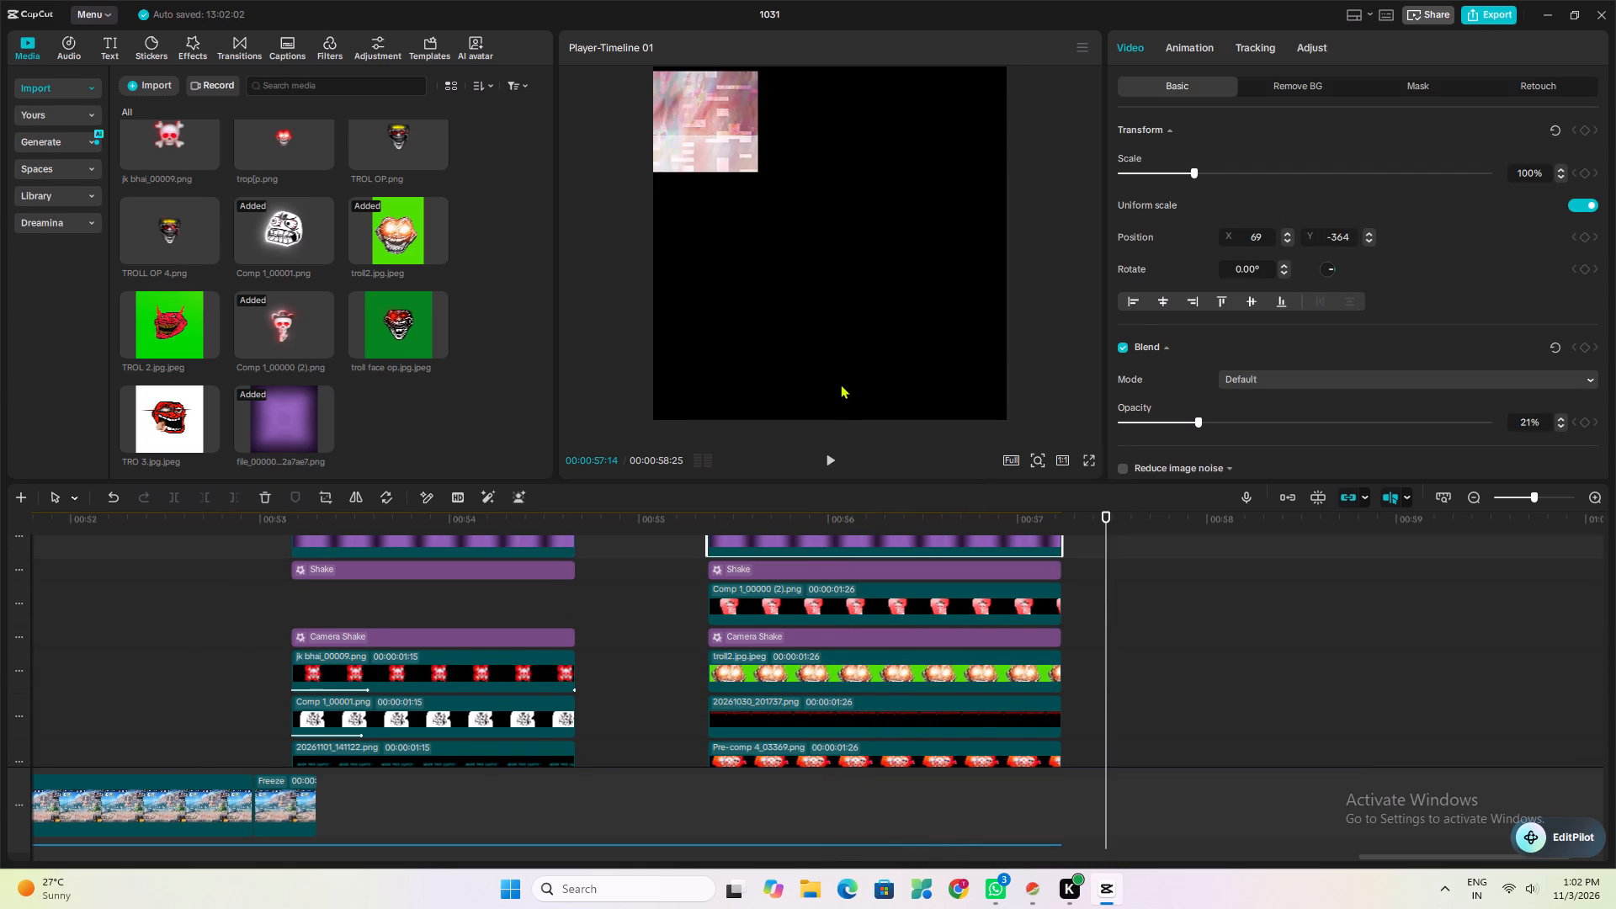
pyautogui.moveTo(840, 384); pyautogui.dragTo(839, 361)
pyautogui.click(875, 494)
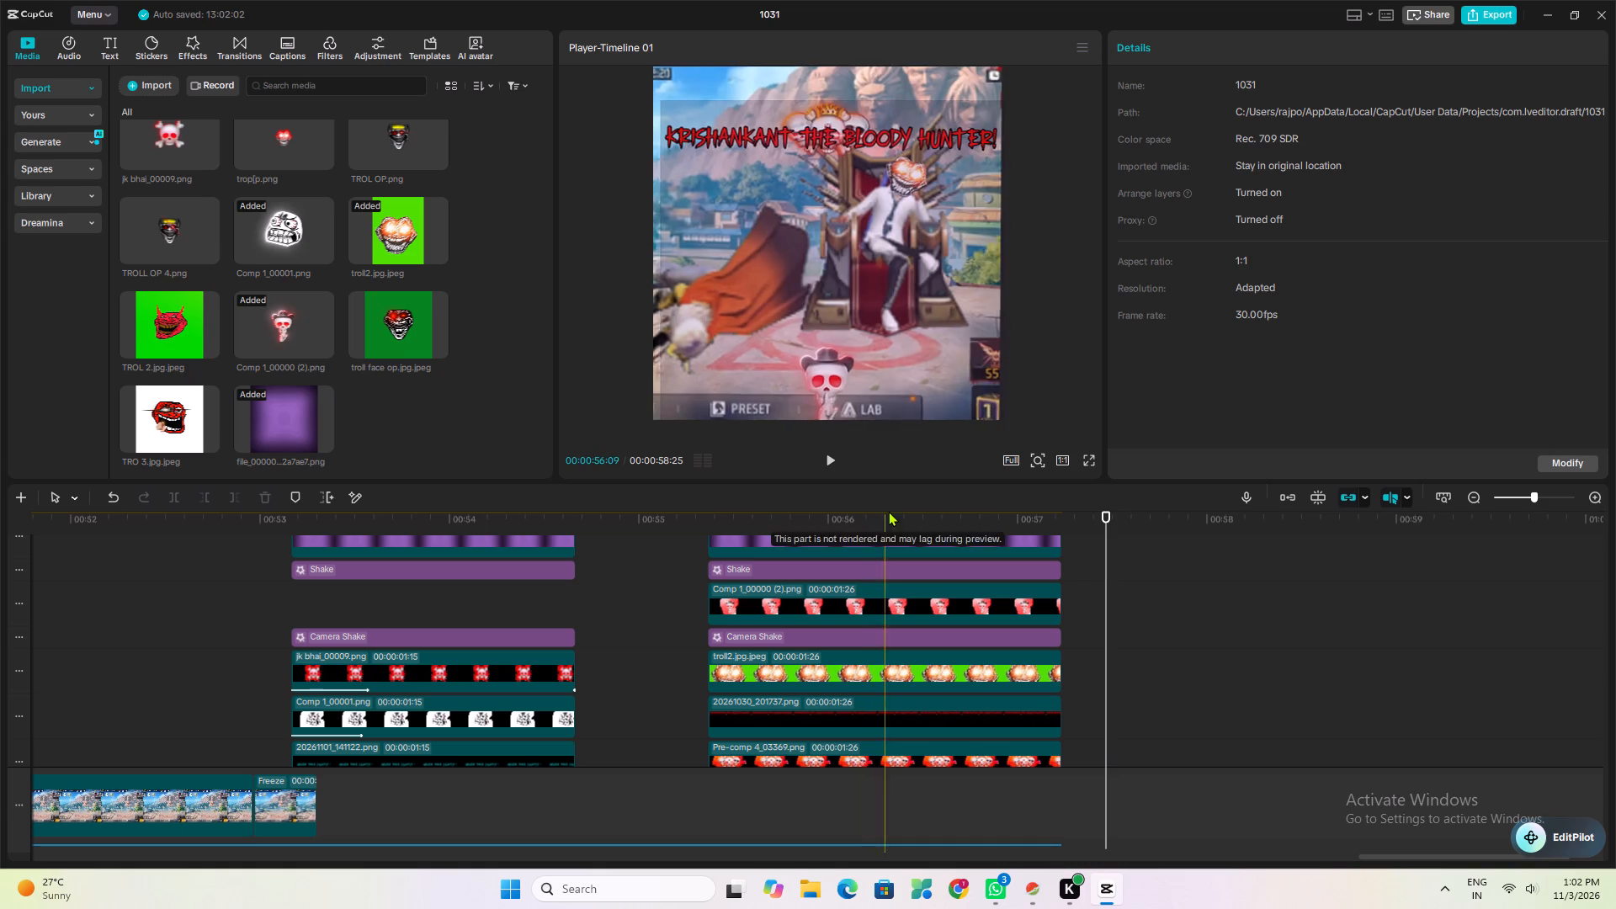
pyautogui.click(888, 511)
pyautogui.click(884, 536)
pyautogui.moveTo(870, 396); pyautogui.dragTo(861, 363)
# Shrink the three-skull overlay to 40% and centre it above the red title at about X 0, Y 1309.
pyautogui.scroll(-1, 858, 593)
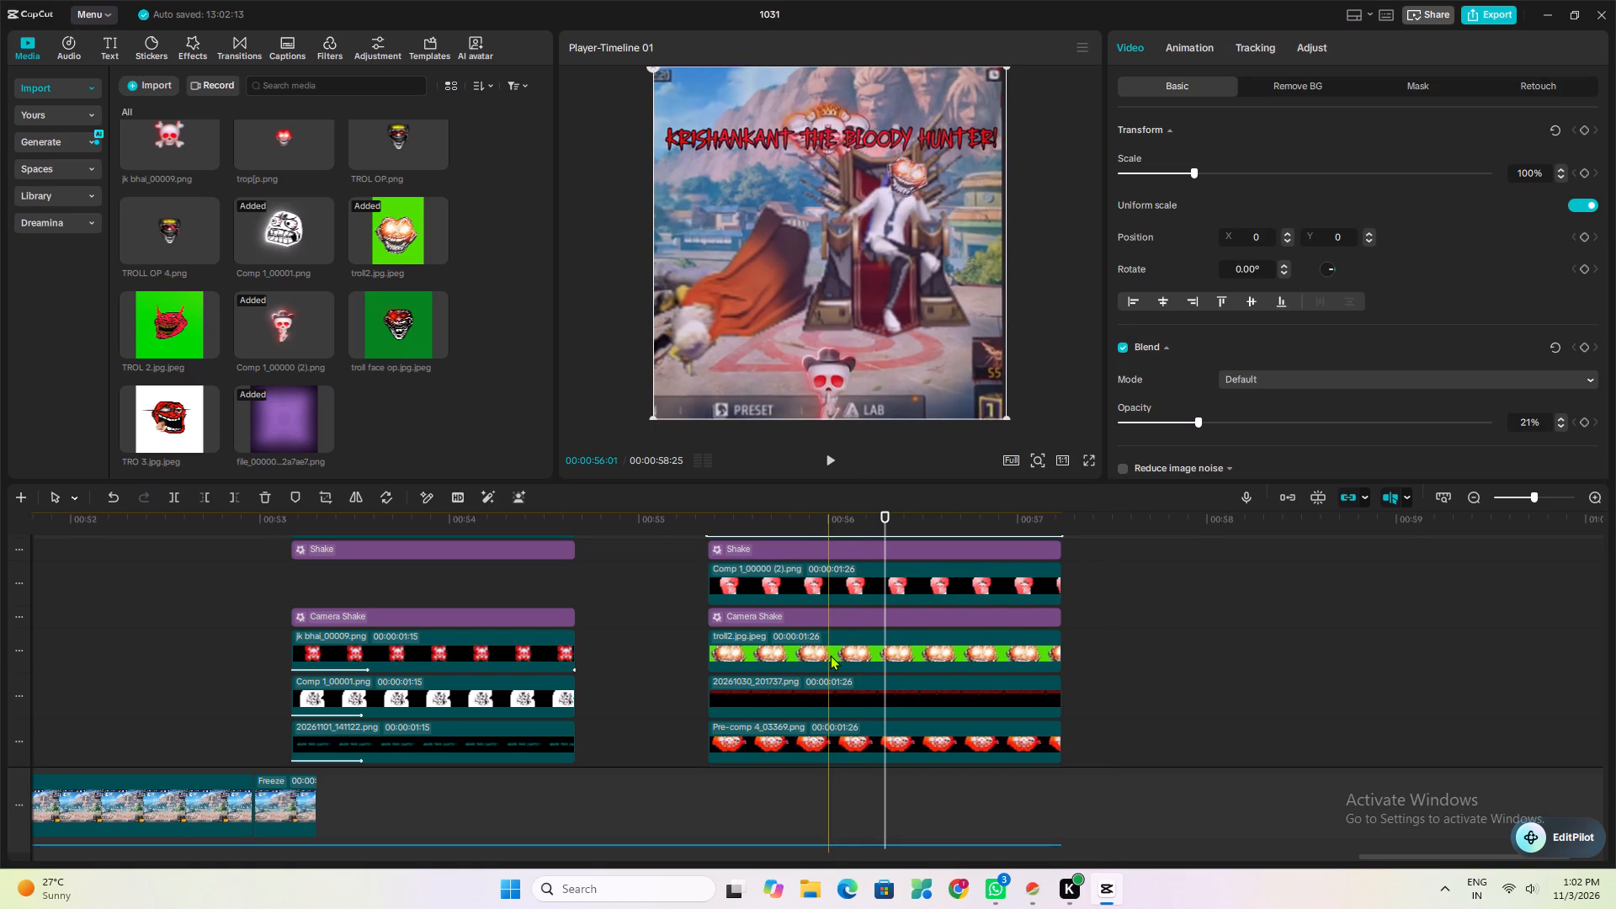
pyautogui.scroll(-2, 858, 616)
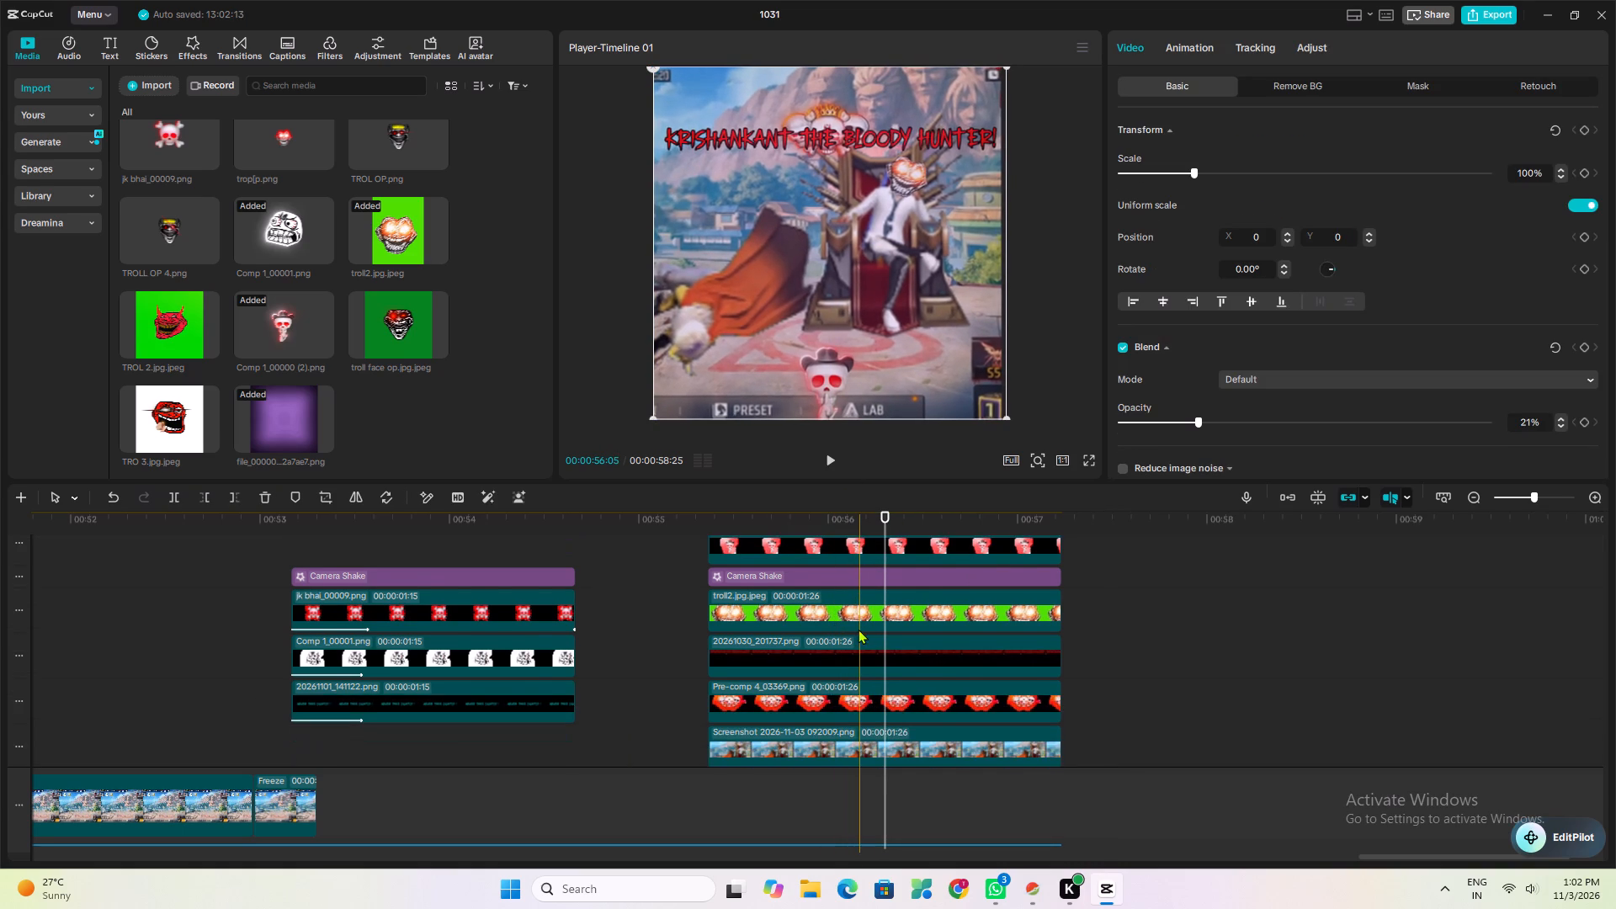
pyautogui.scroll(-3, 858, 633)
pyautogui.click(856, 641)
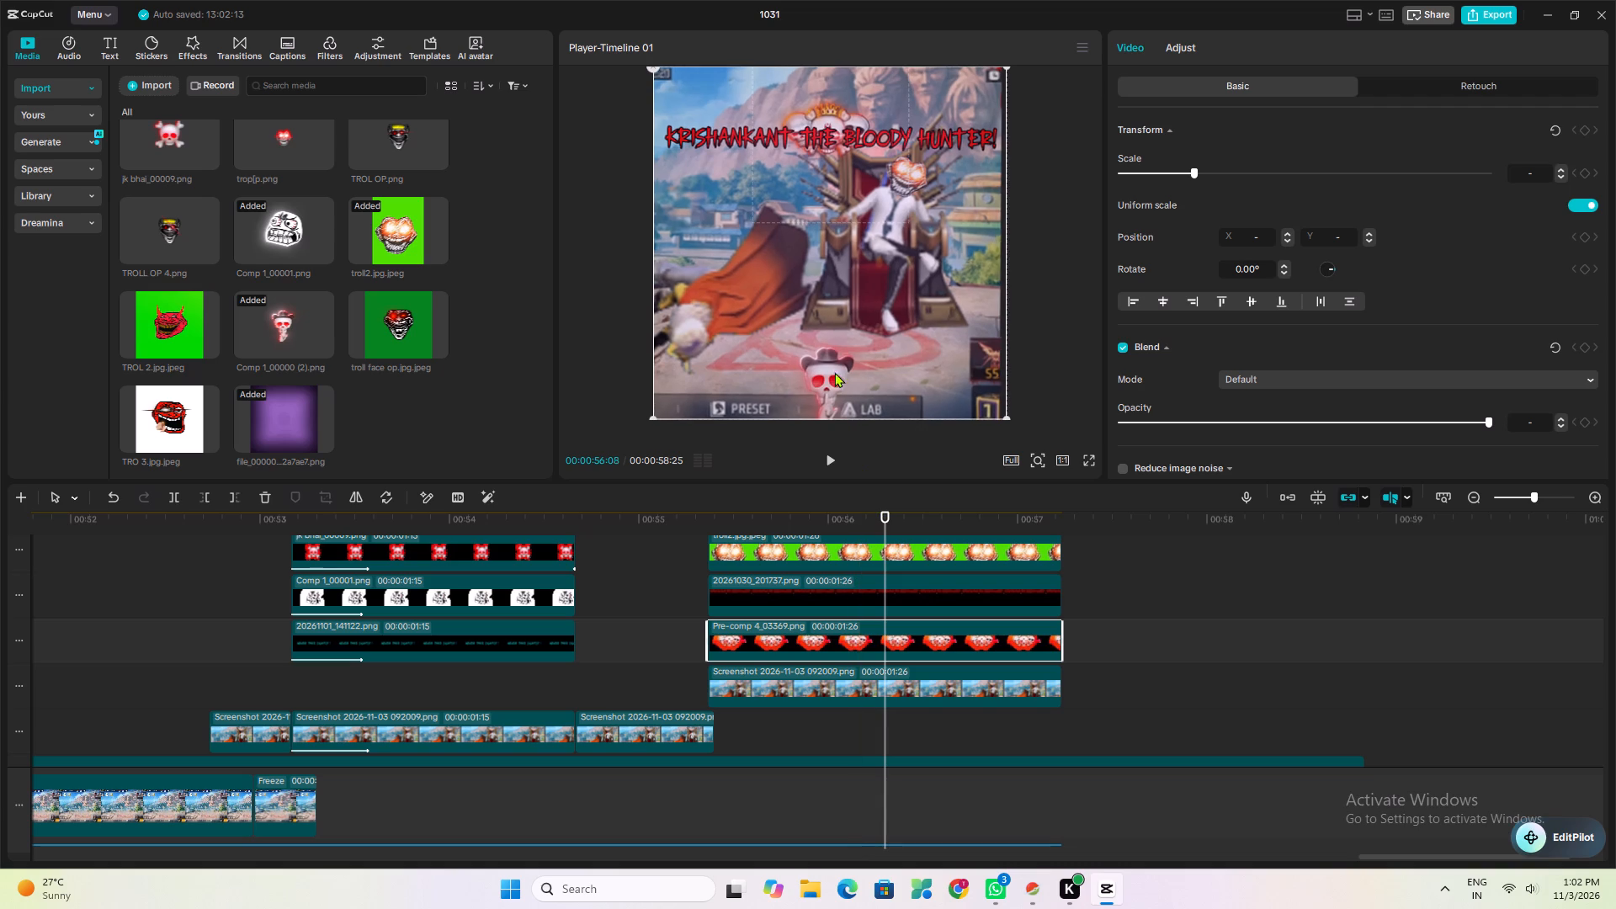
pyautogui.click(815, 717)
pyautogui.click(863, 643)
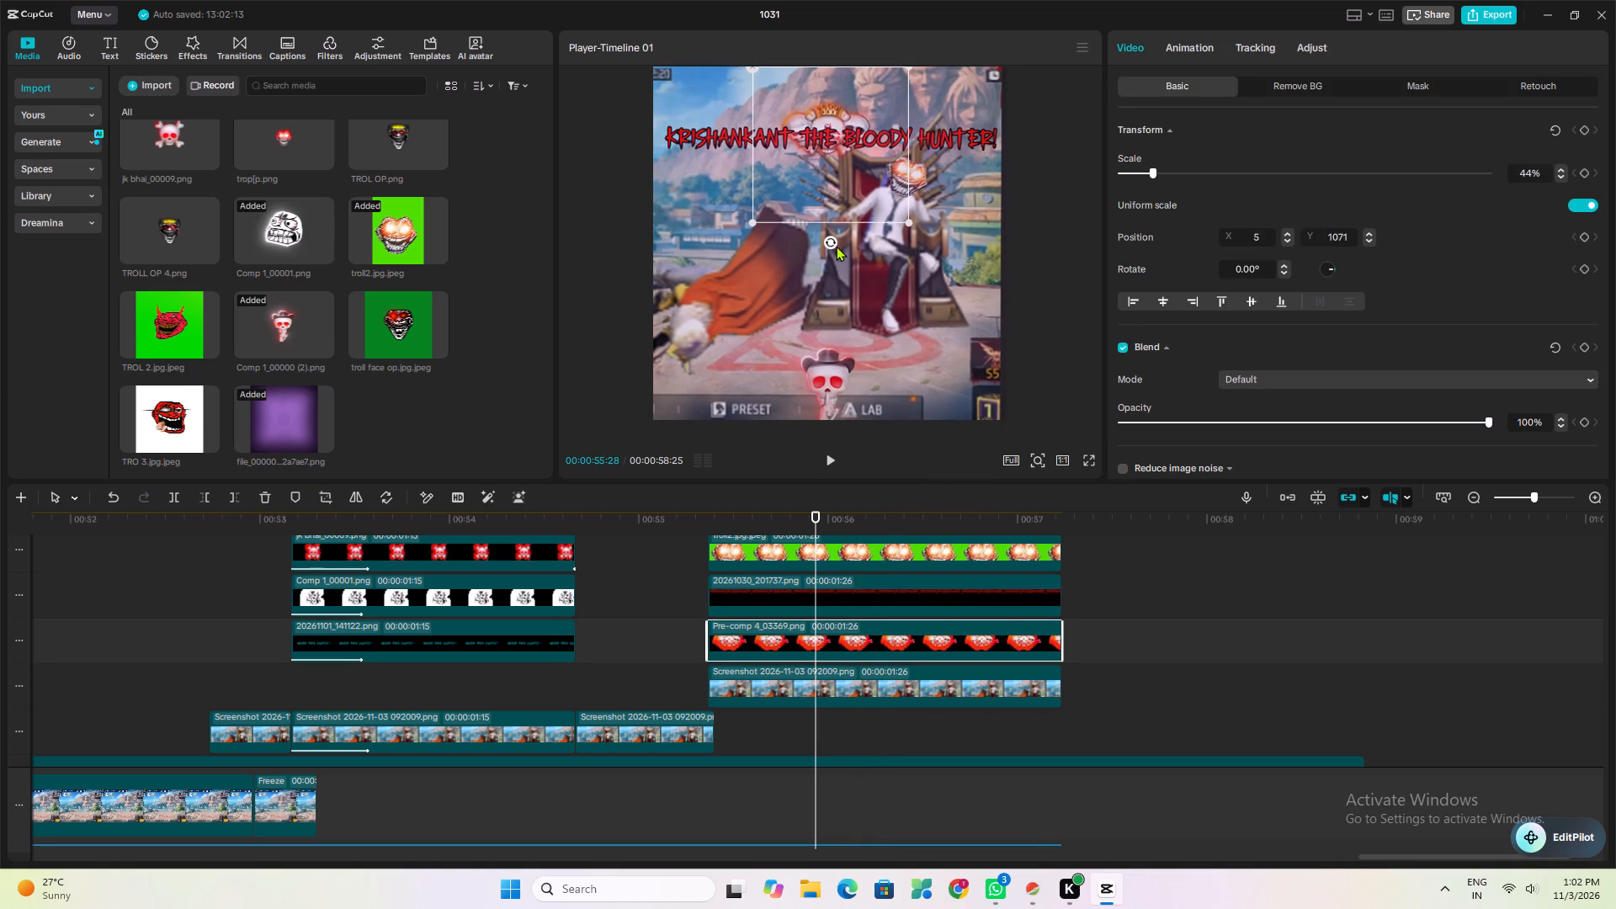
pyautogui.moveTo(837, 196); pyautogui.dragTo(843, 183)
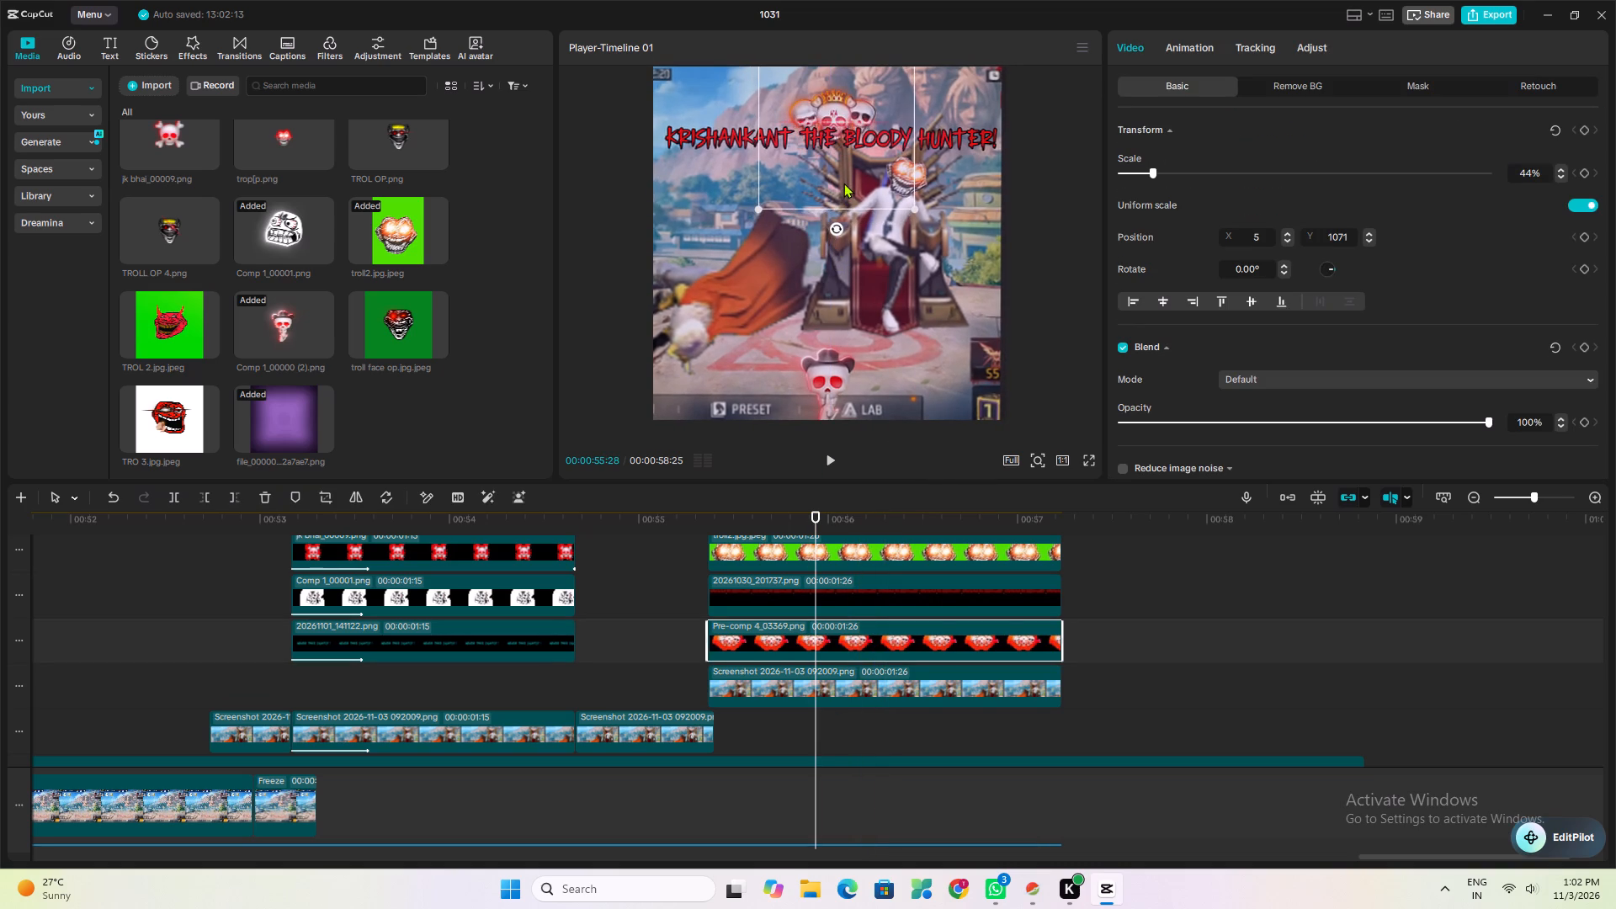
pyautogui.moveTo(843, 183); pyautogui.dragTo(840, 183)
pyautogui.moveTo(906, 208); pyautogui.dragTo(892, 205)
pyautogui.moveTo(865, 186); pyautogui.dragTo(862, 177)
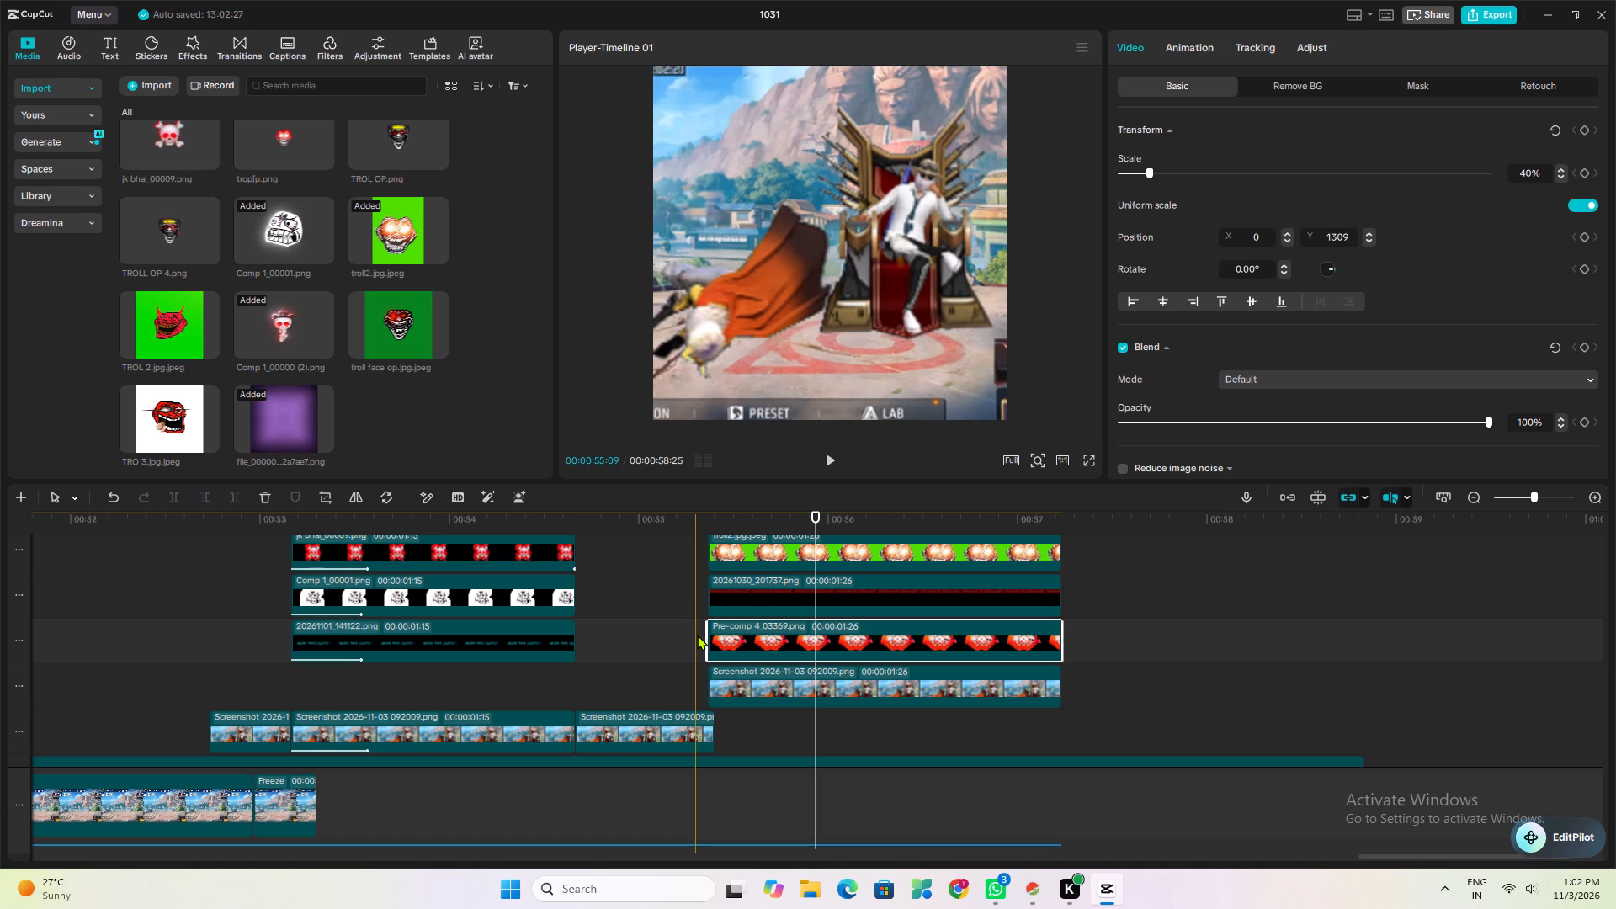
# Shrink the hatted skull overlay to 61% and raise it to about X 0, Y -1312 at the bottom centre.
pyautogui.scroll(-2, 699, 635)
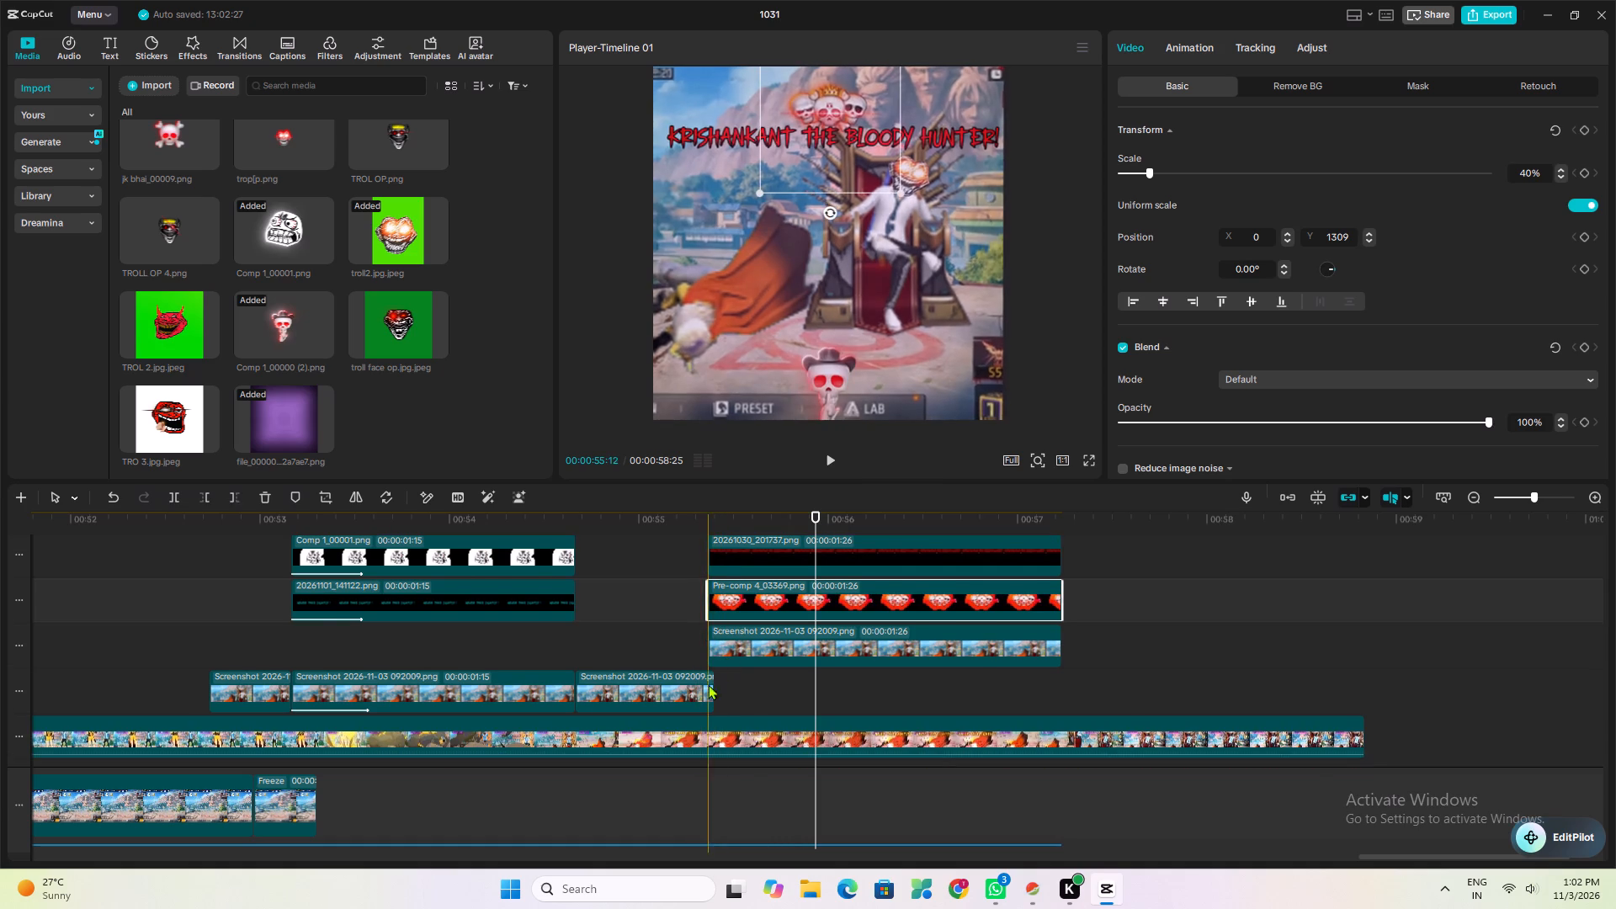
pyautogui.scroll(-2, 710, 719)
pyautogui.click(705, 731)
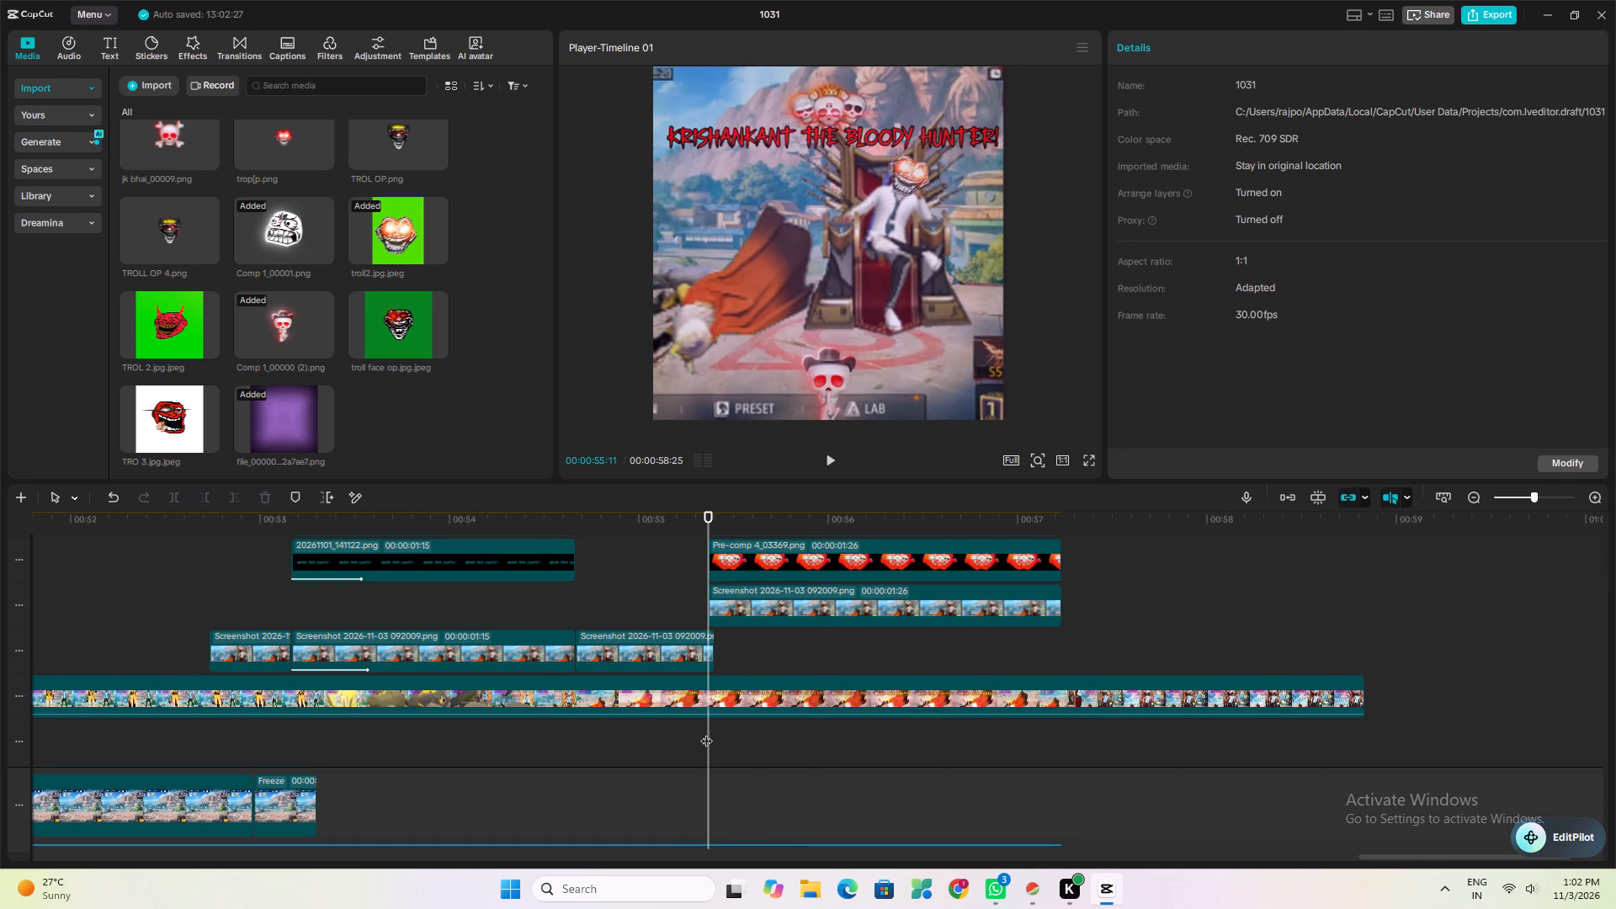
pyautogui.scroll(2, 755, 670)
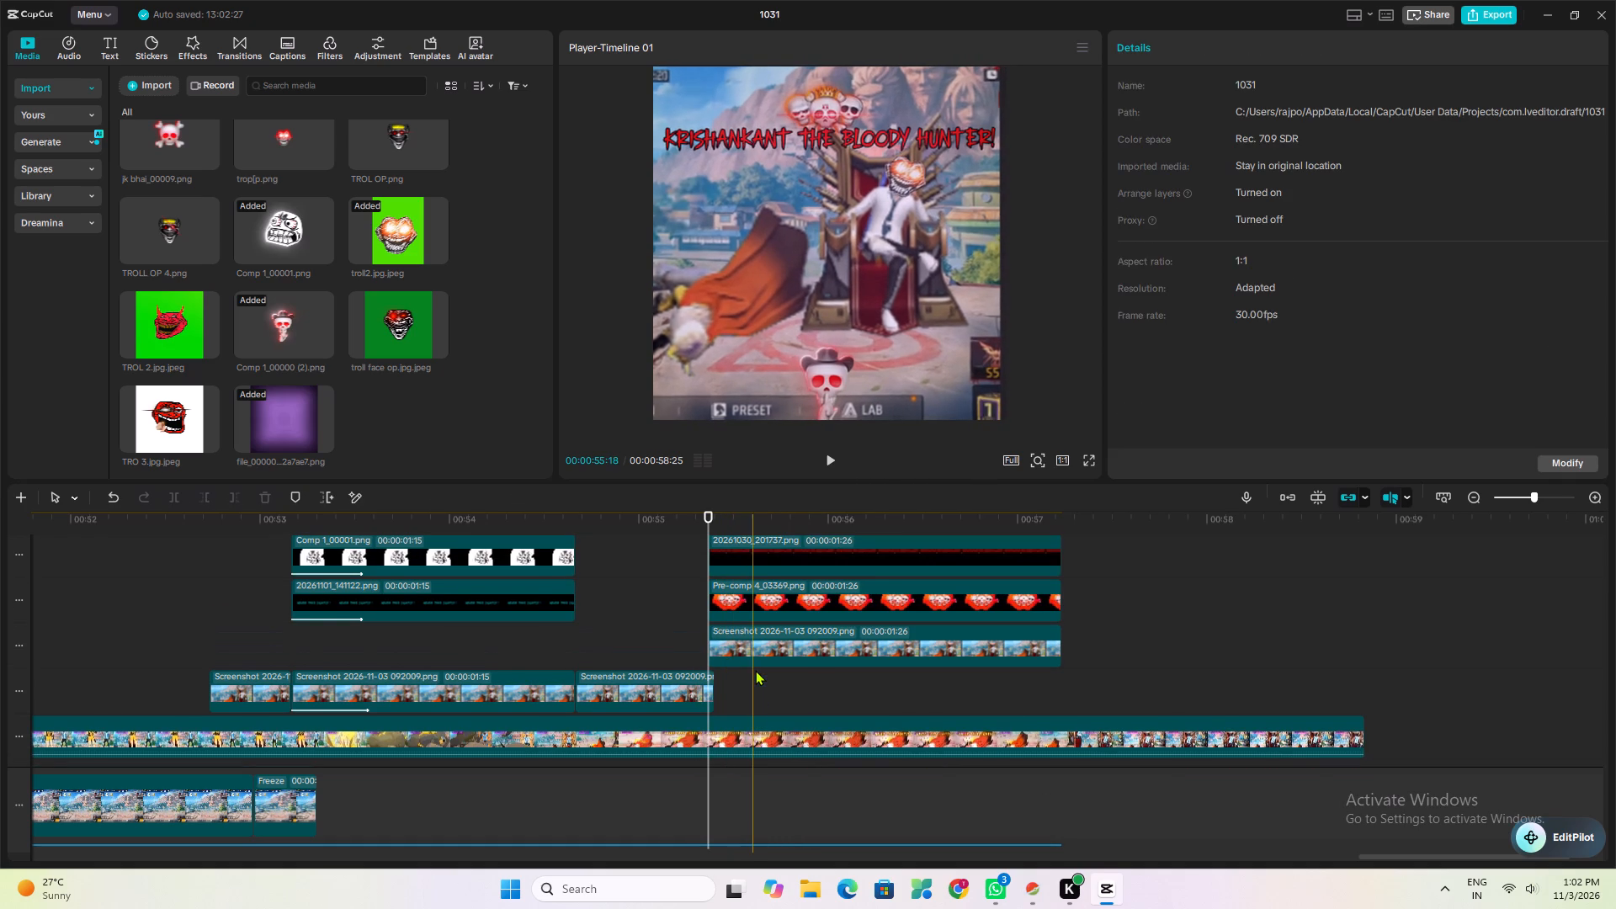
pyautogui.scroll(2, 755, 670)
pyautogui.scroll(-3, 755, 670)
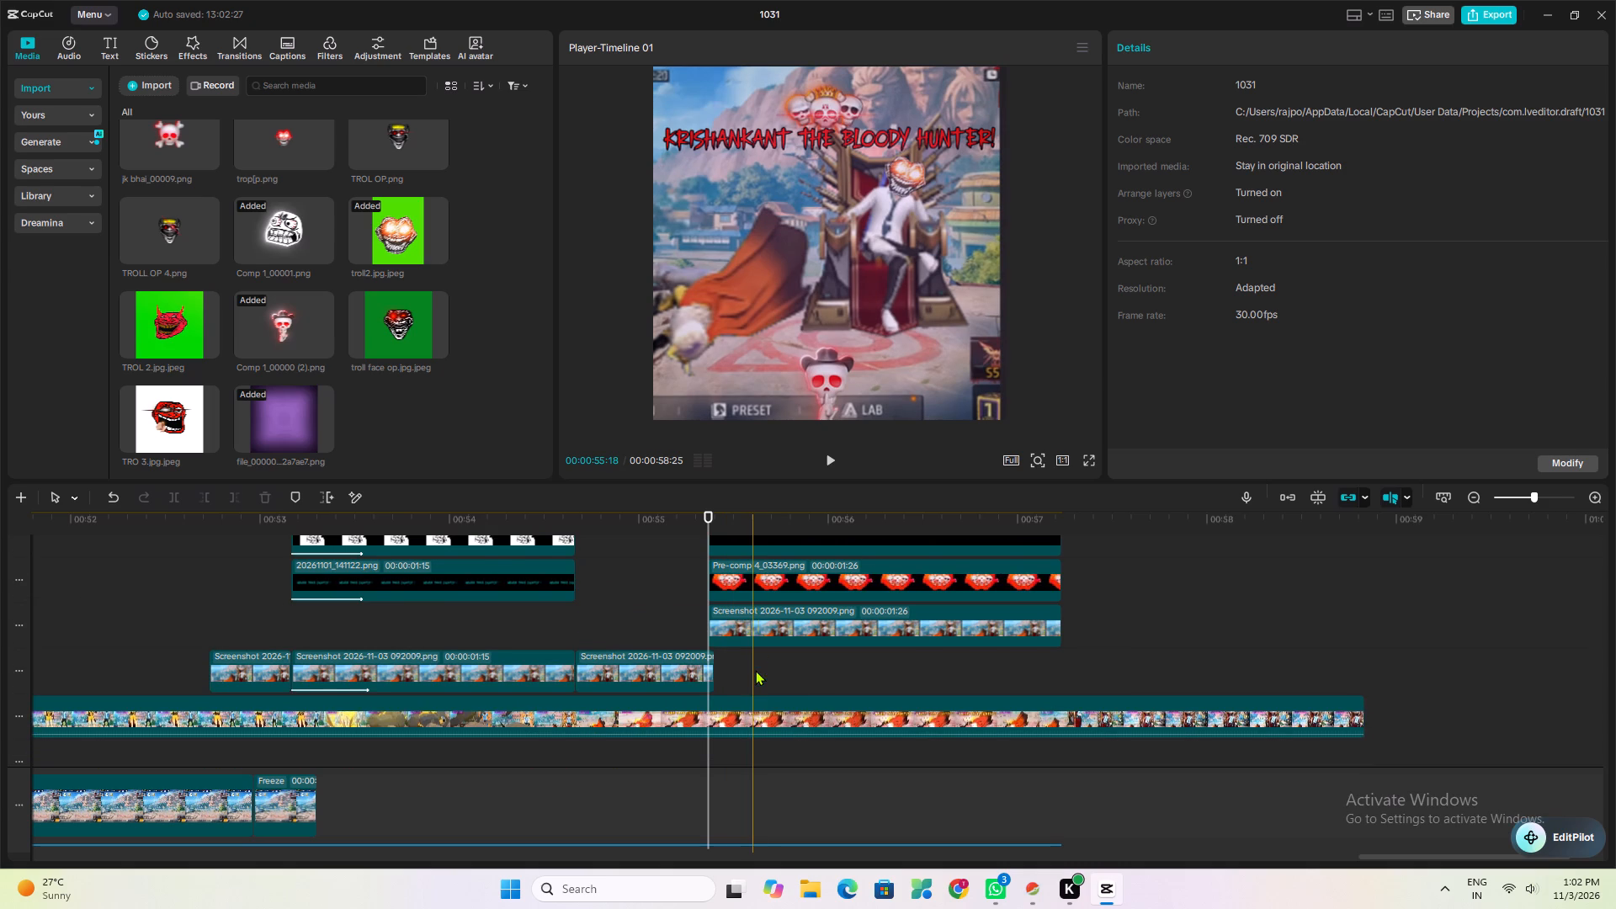
pyautogui.scroll(10, 779, 681)
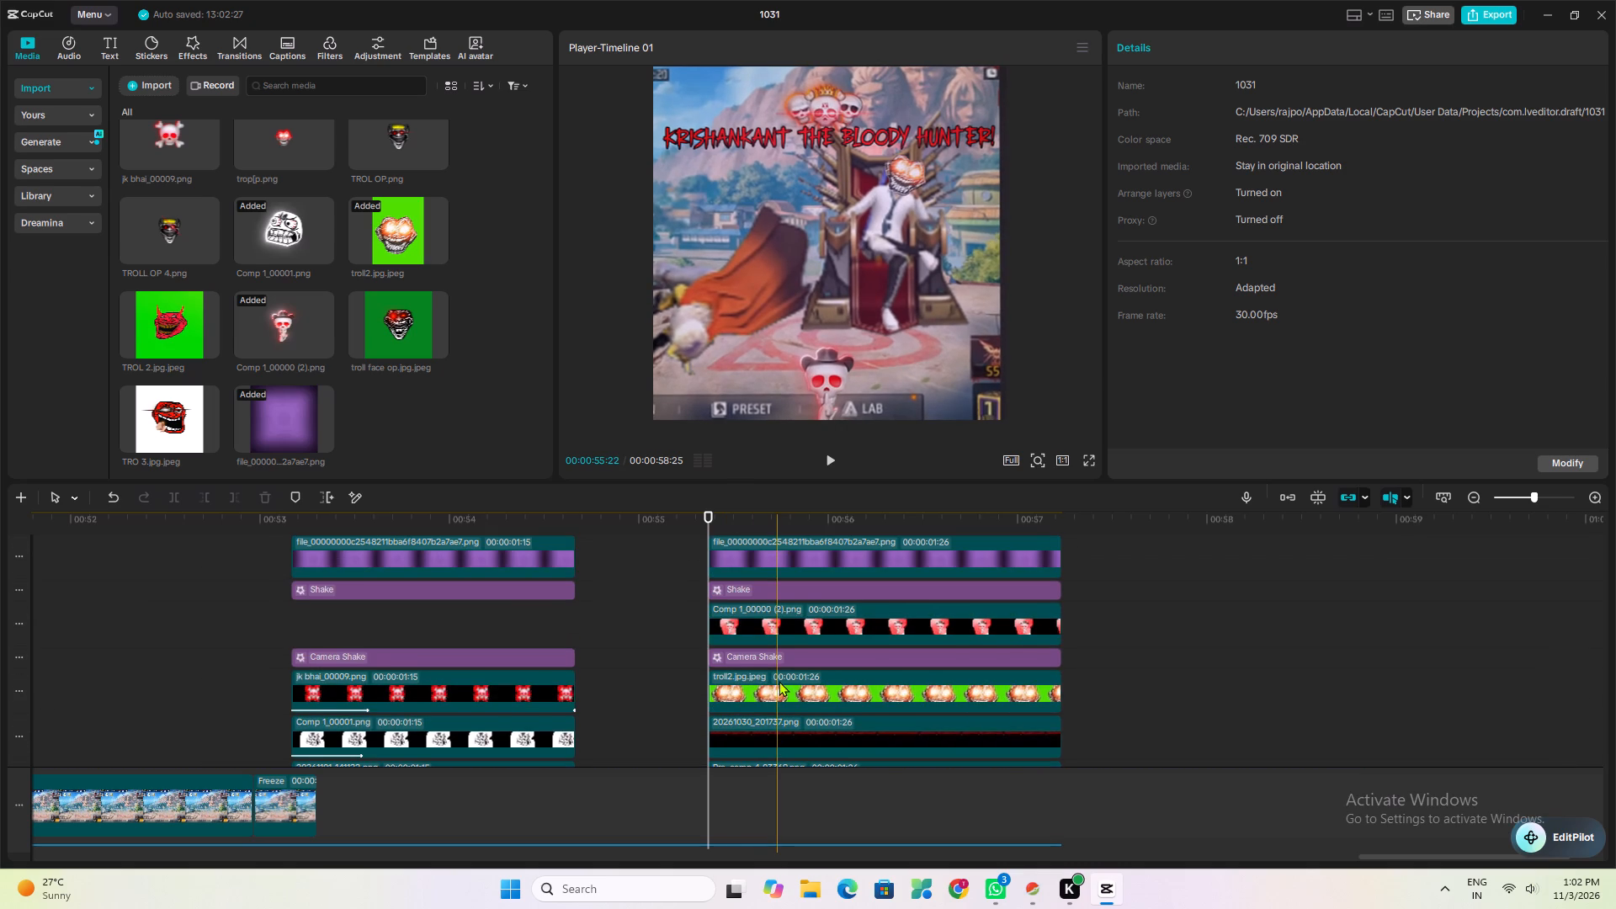
pyautogui.click(779, 629)
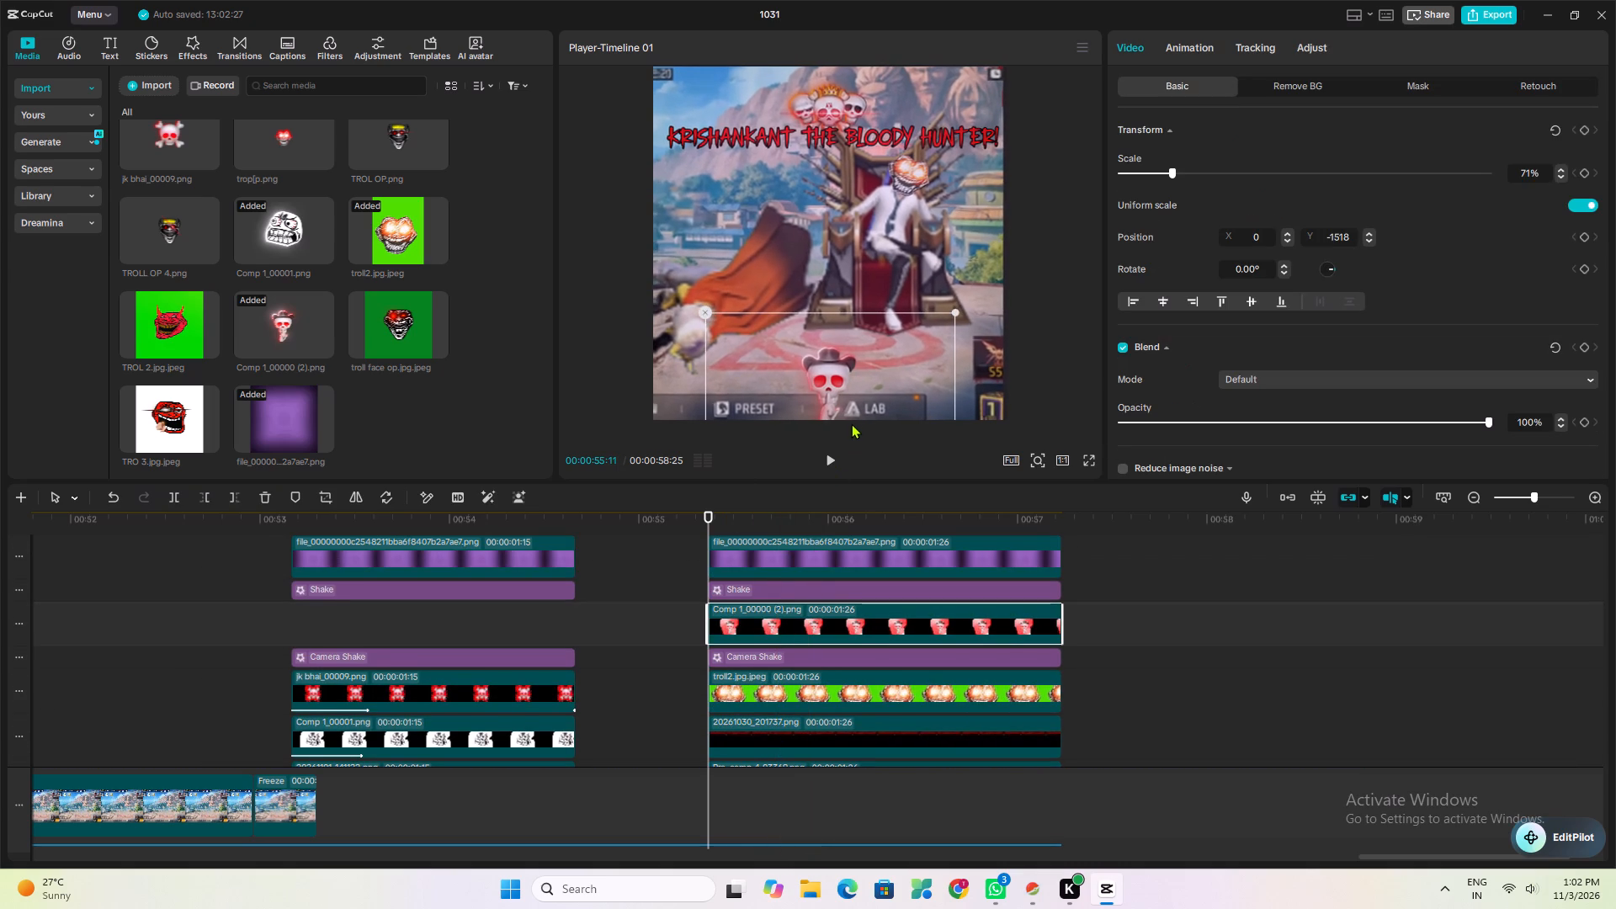
pyautogui.moveTo(870, 342); pyautogui.dragTo(874, 318)
pyautogui.moveTo(952, 289); pyautogui.dragTo(944, 306)
pyautogui.click(888, 364)
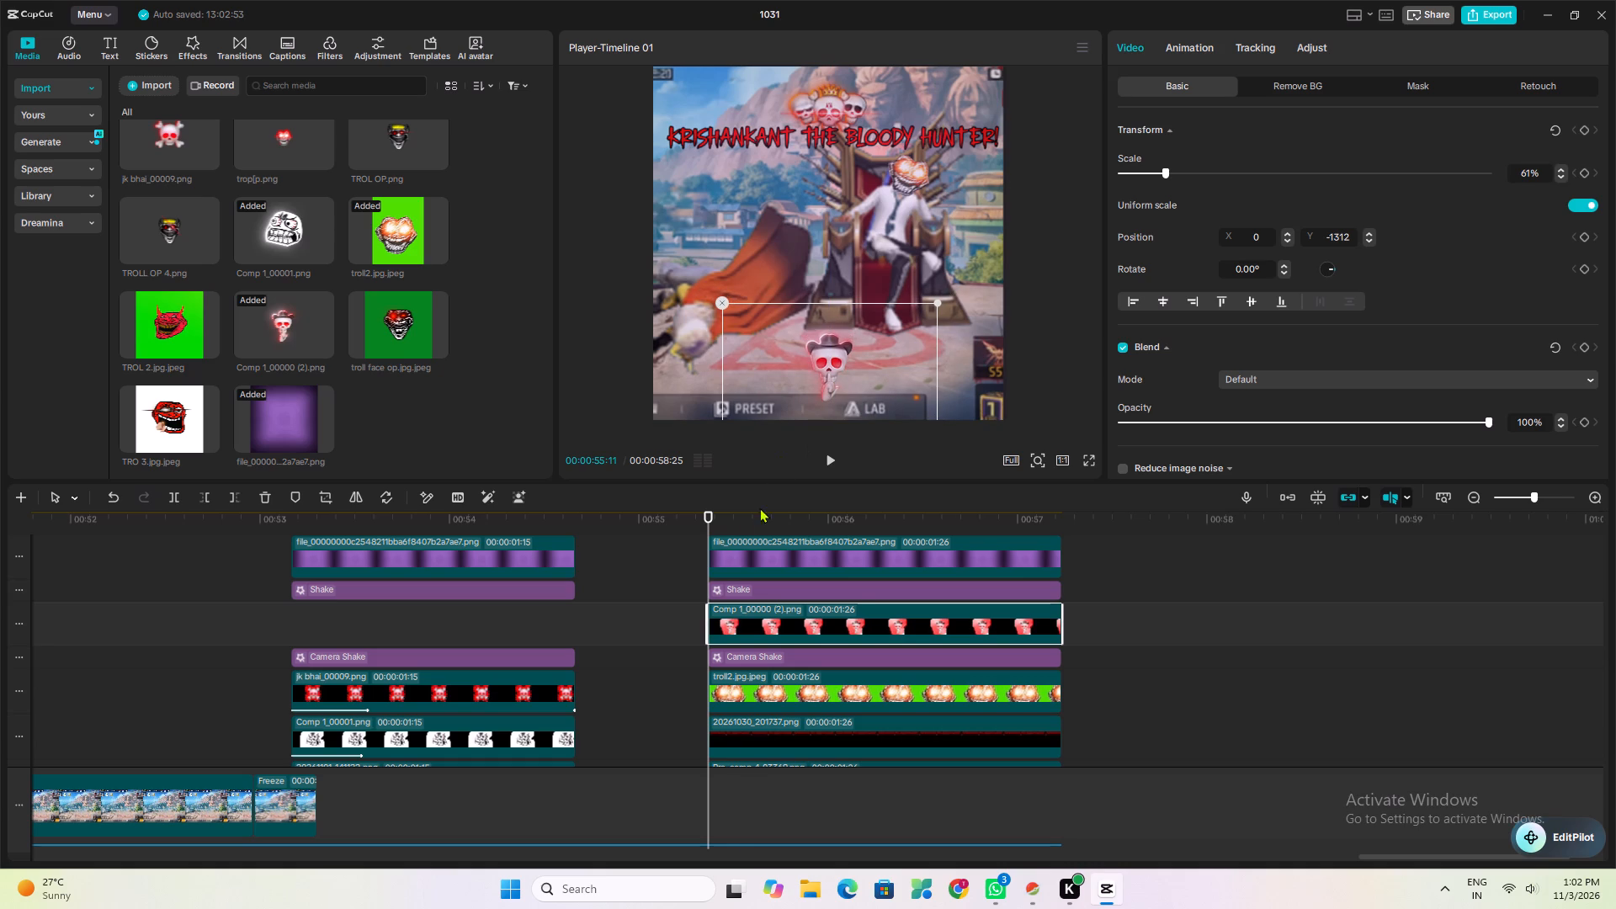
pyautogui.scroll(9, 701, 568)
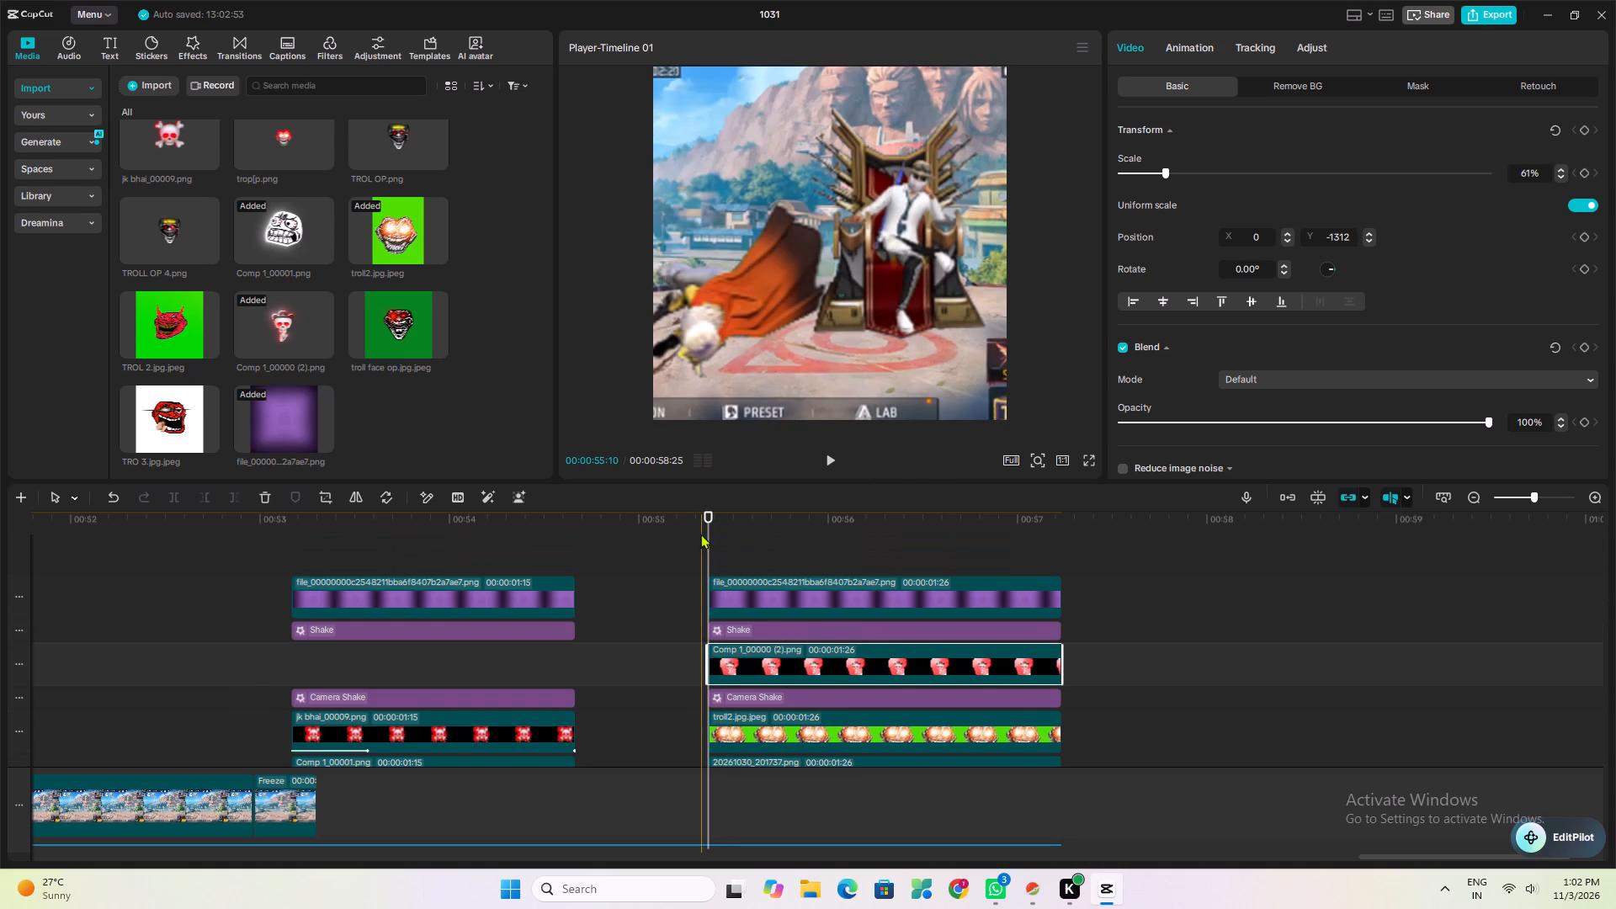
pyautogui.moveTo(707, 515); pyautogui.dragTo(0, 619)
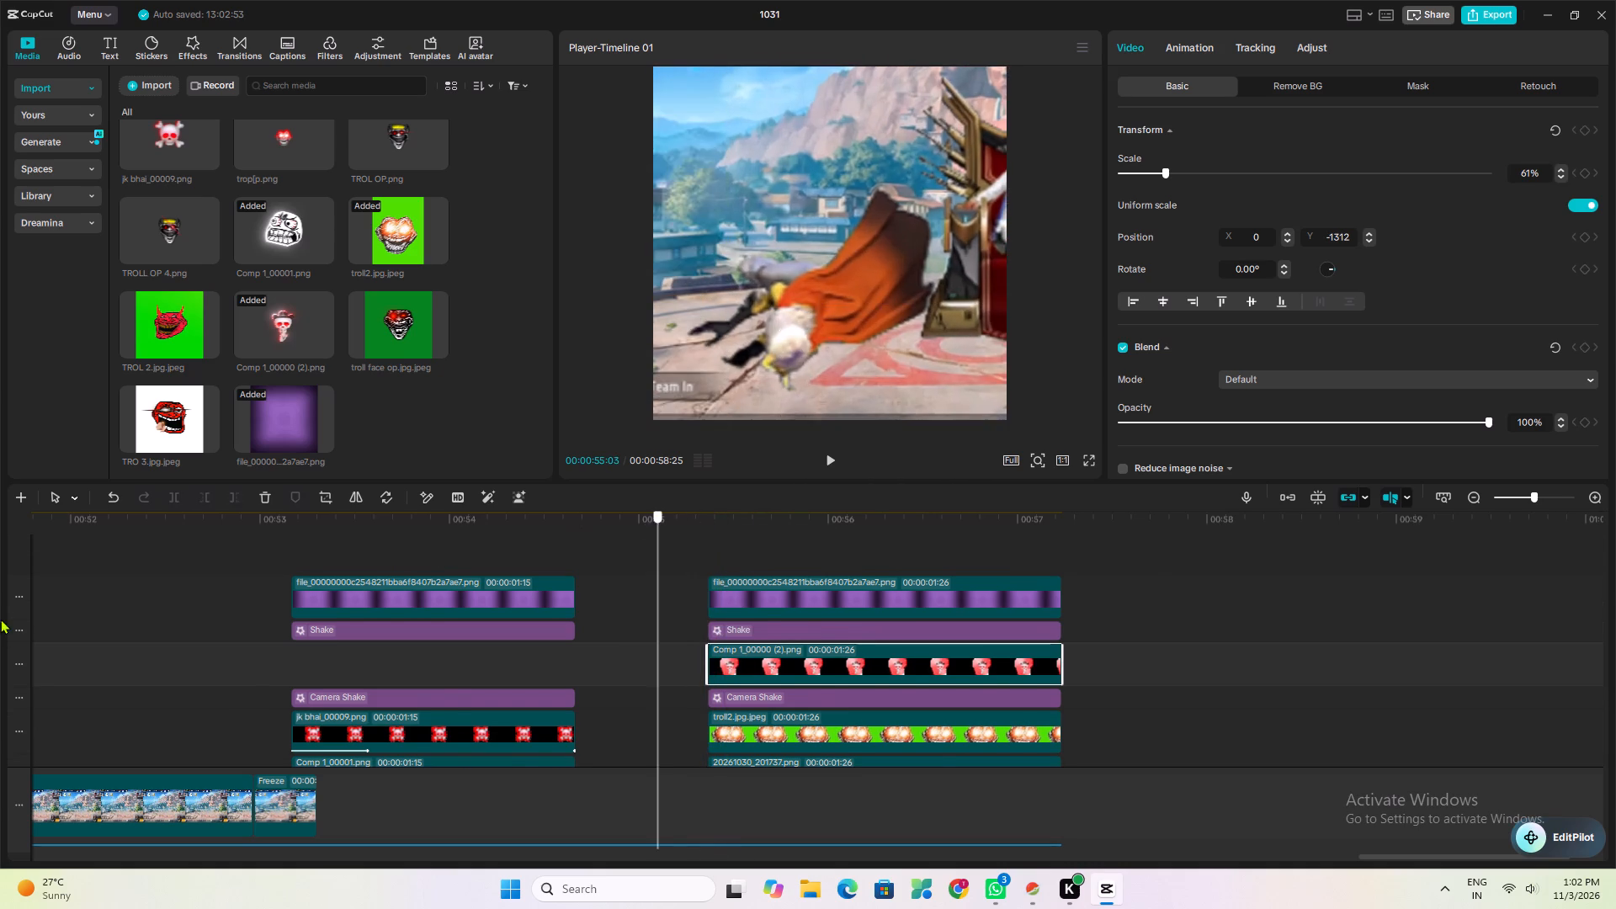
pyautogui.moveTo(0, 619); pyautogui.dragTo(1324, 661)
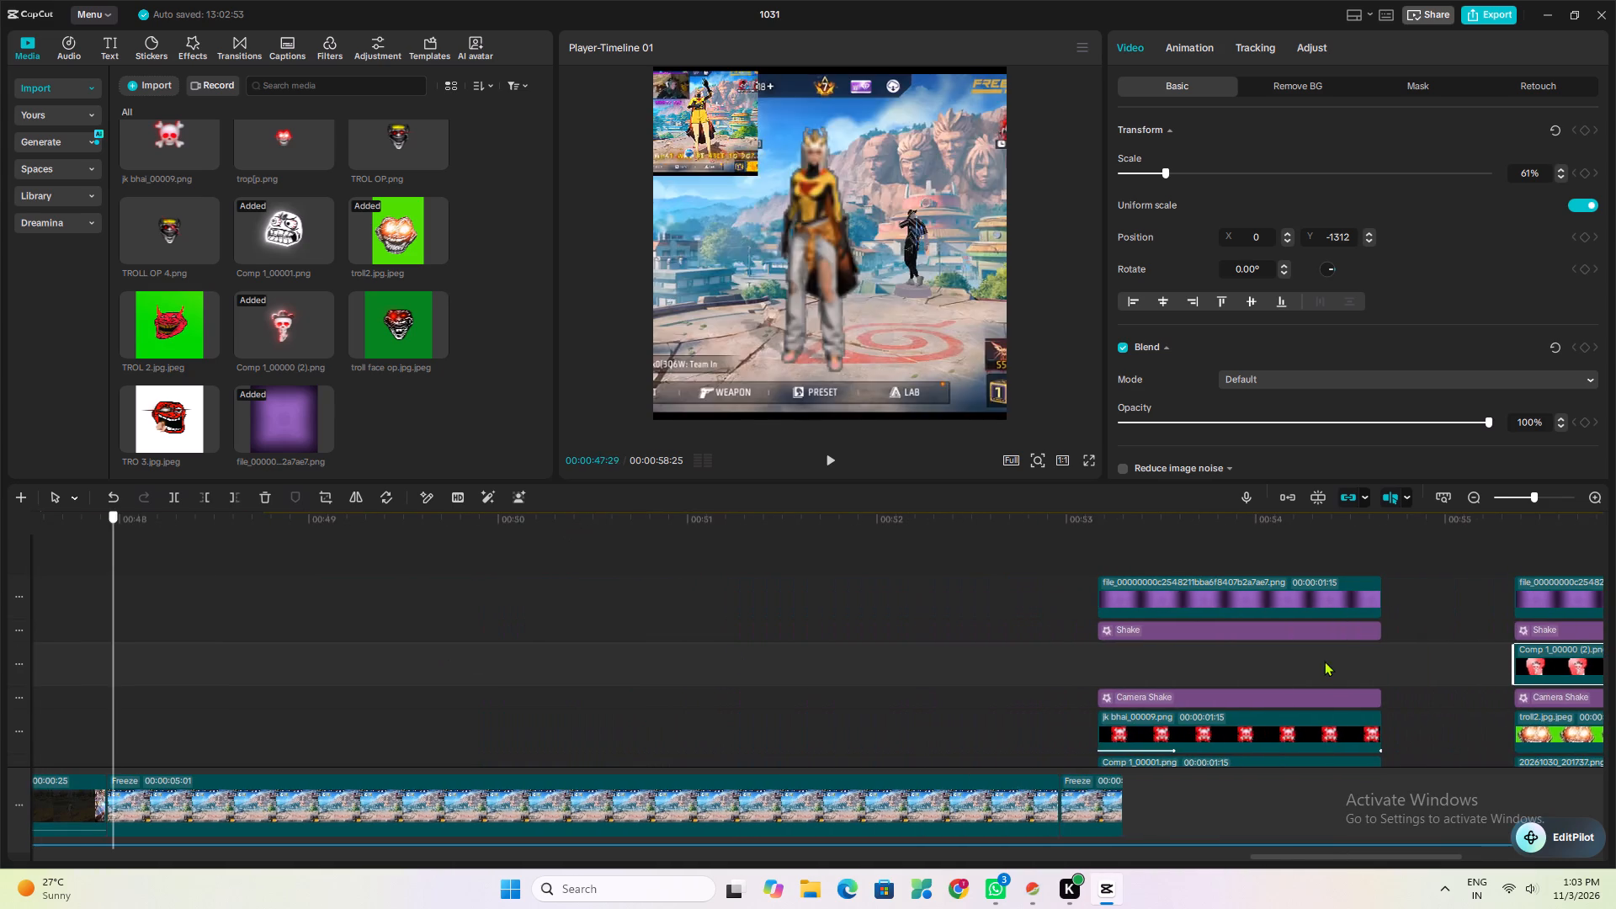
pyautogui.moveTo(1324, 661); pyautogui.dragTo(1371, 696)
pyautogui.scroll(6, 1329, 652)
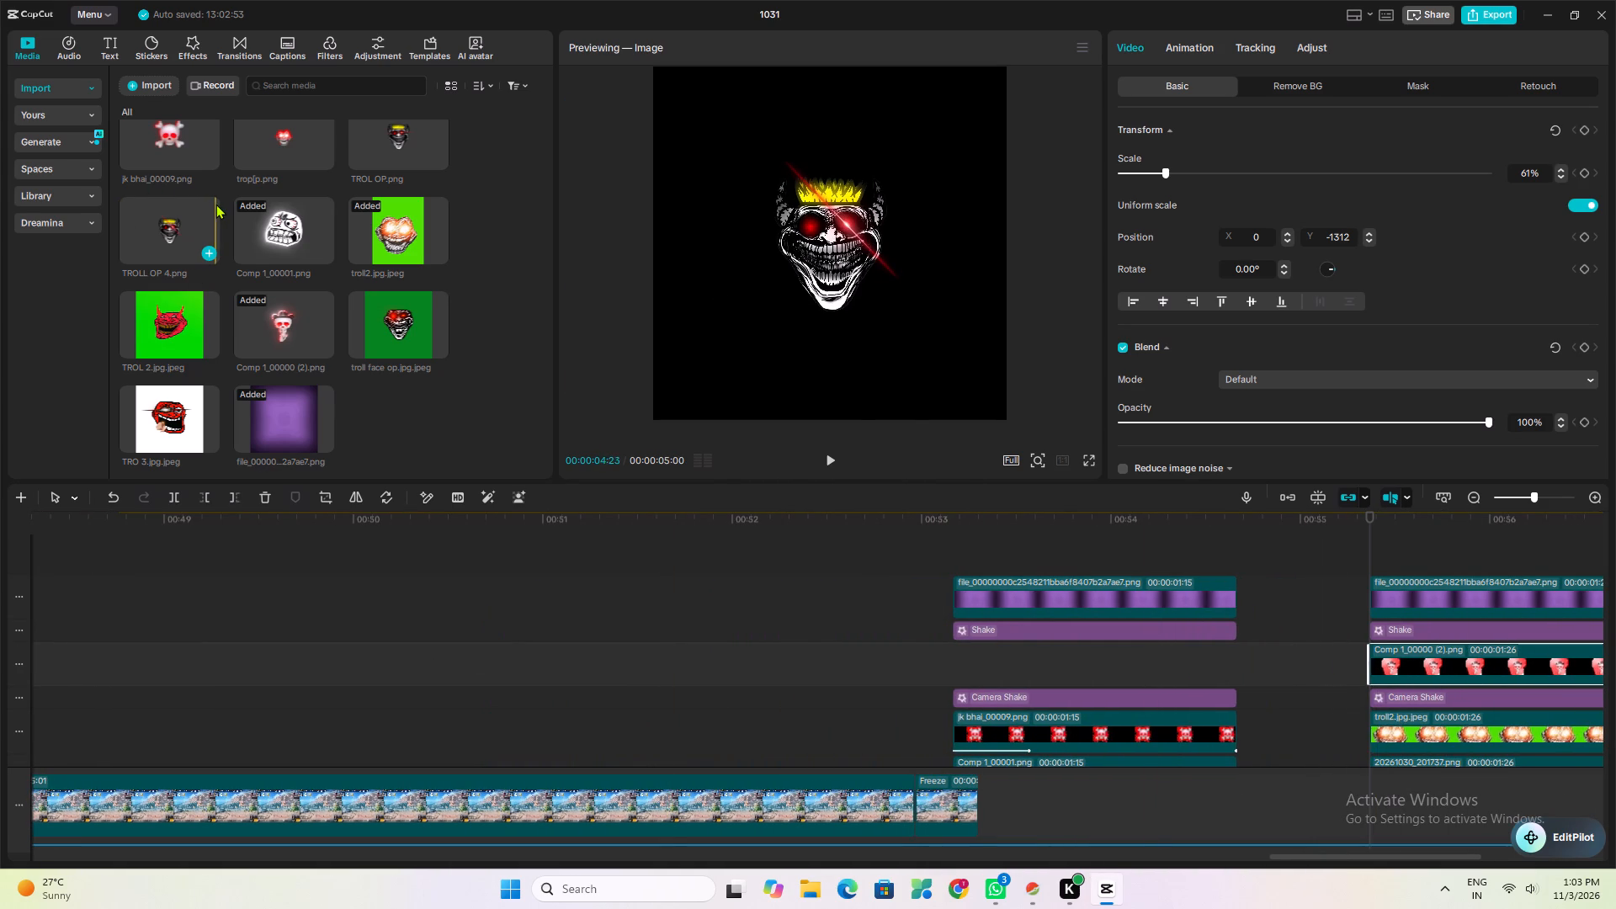
# Open the device import and look through the Screenshots, Music and Home locations for a suitable media file.
pyautogui.click(157, 90)
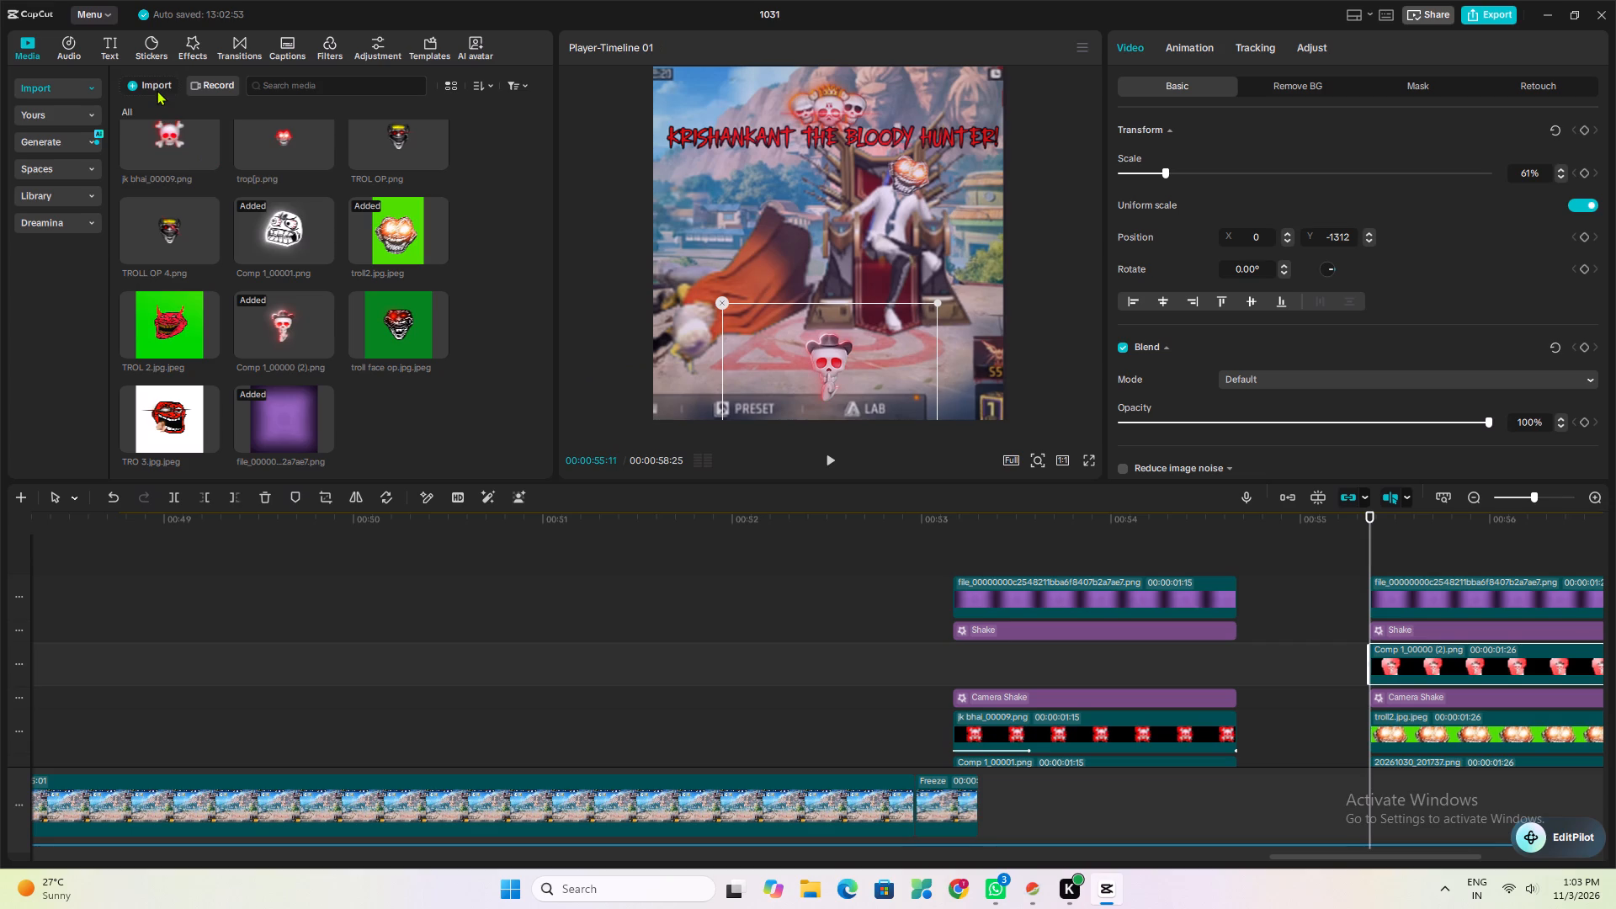
pyautogui.click(170, 125)
pyautogui.scroll(-1, 142, 242)
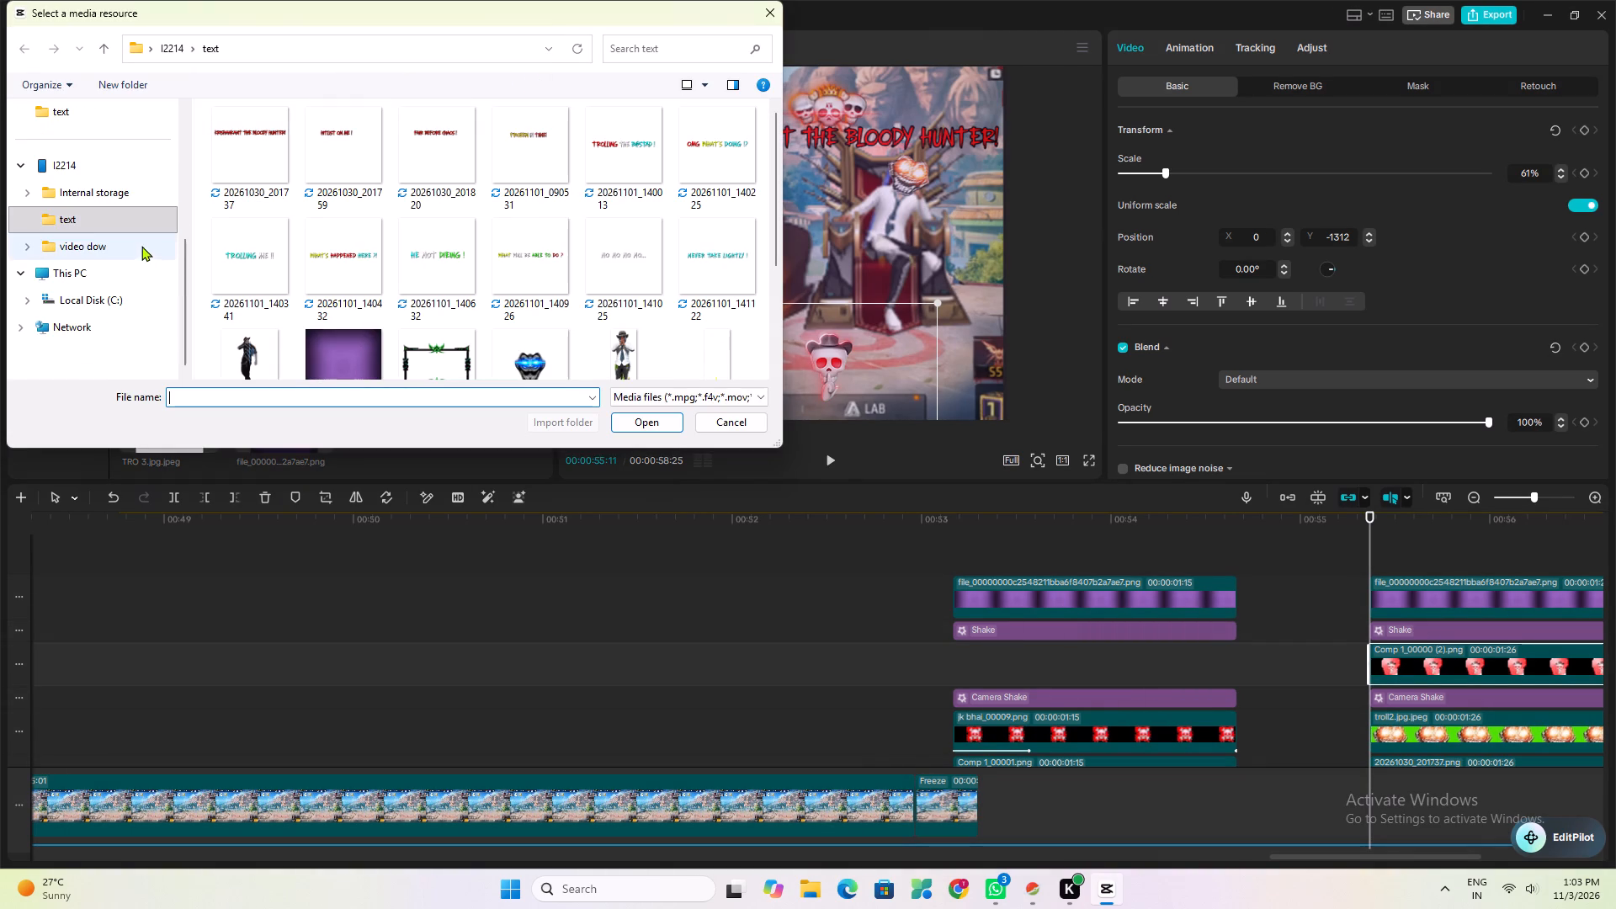
pyautogui.scroll(1, 102, 199)
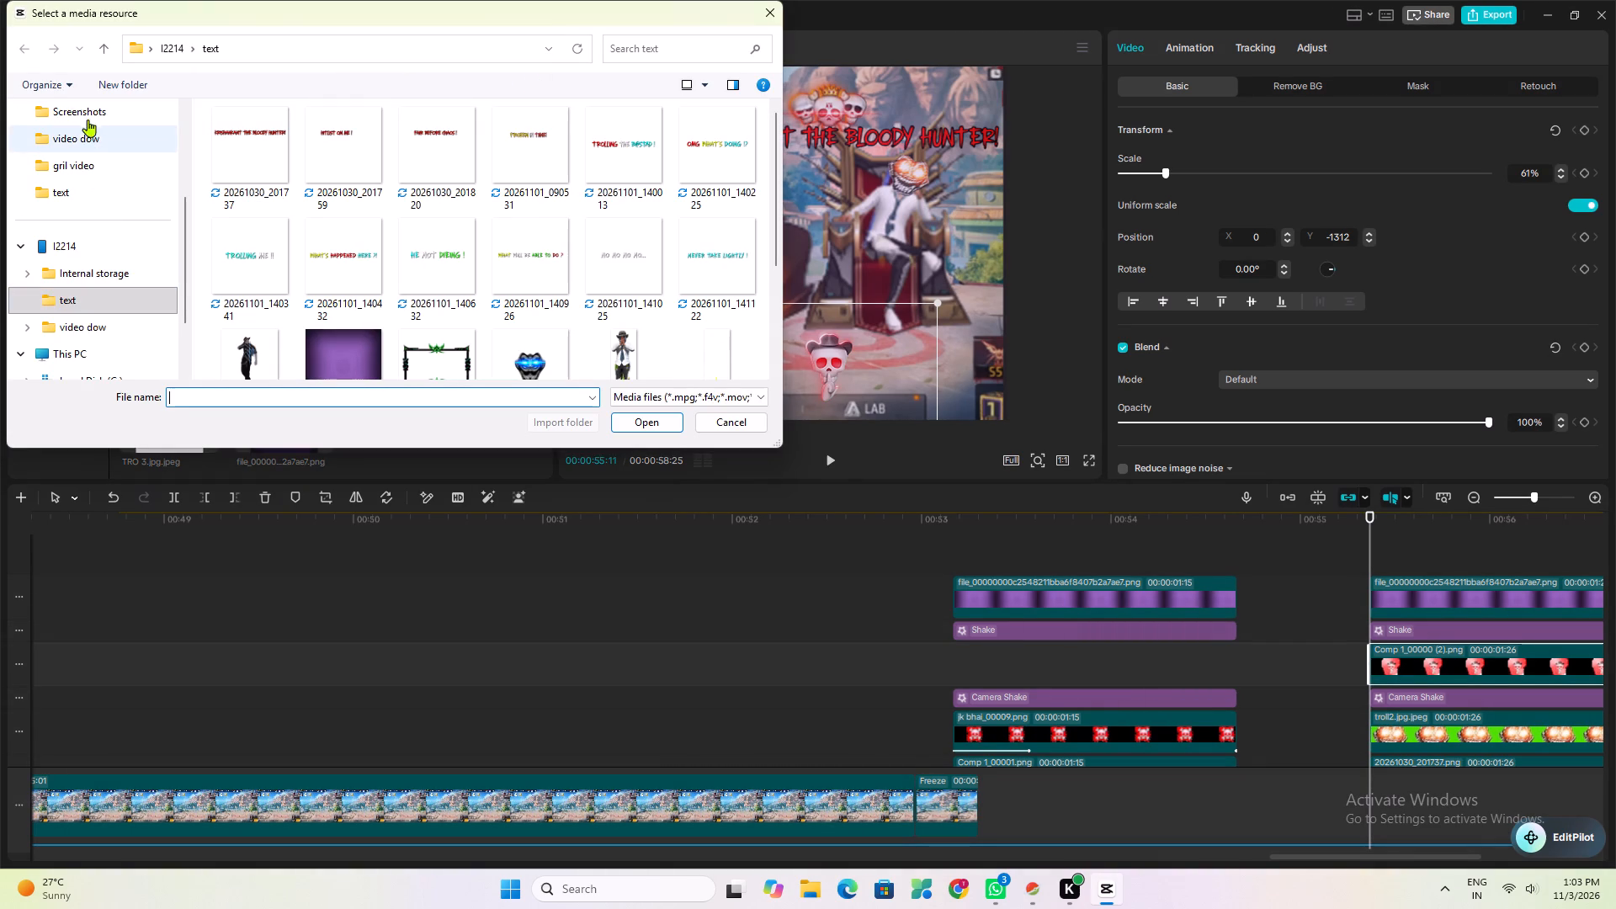
pyautogui.click(99, 121)
pyautogui.scroll(2, 99, 131)
pyautogui.scroll(-4, 428, 223)
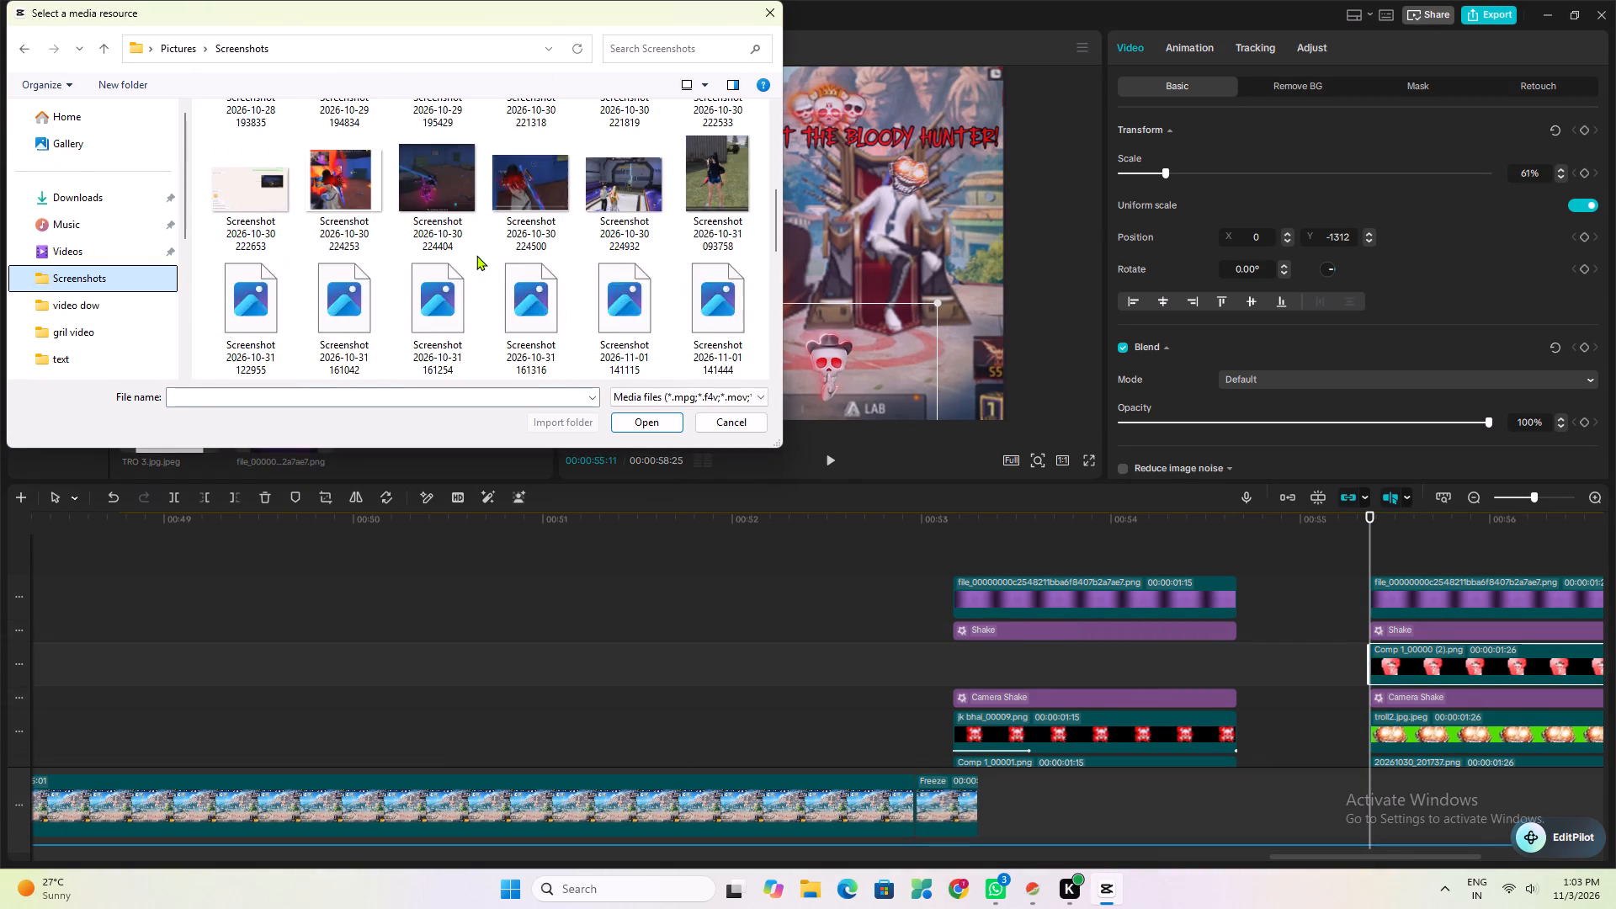
pyautogui.scroll(-3, 466, 258)
pyautogui.scroll(3, 300, 267)
pyautogui.click(77, 192)
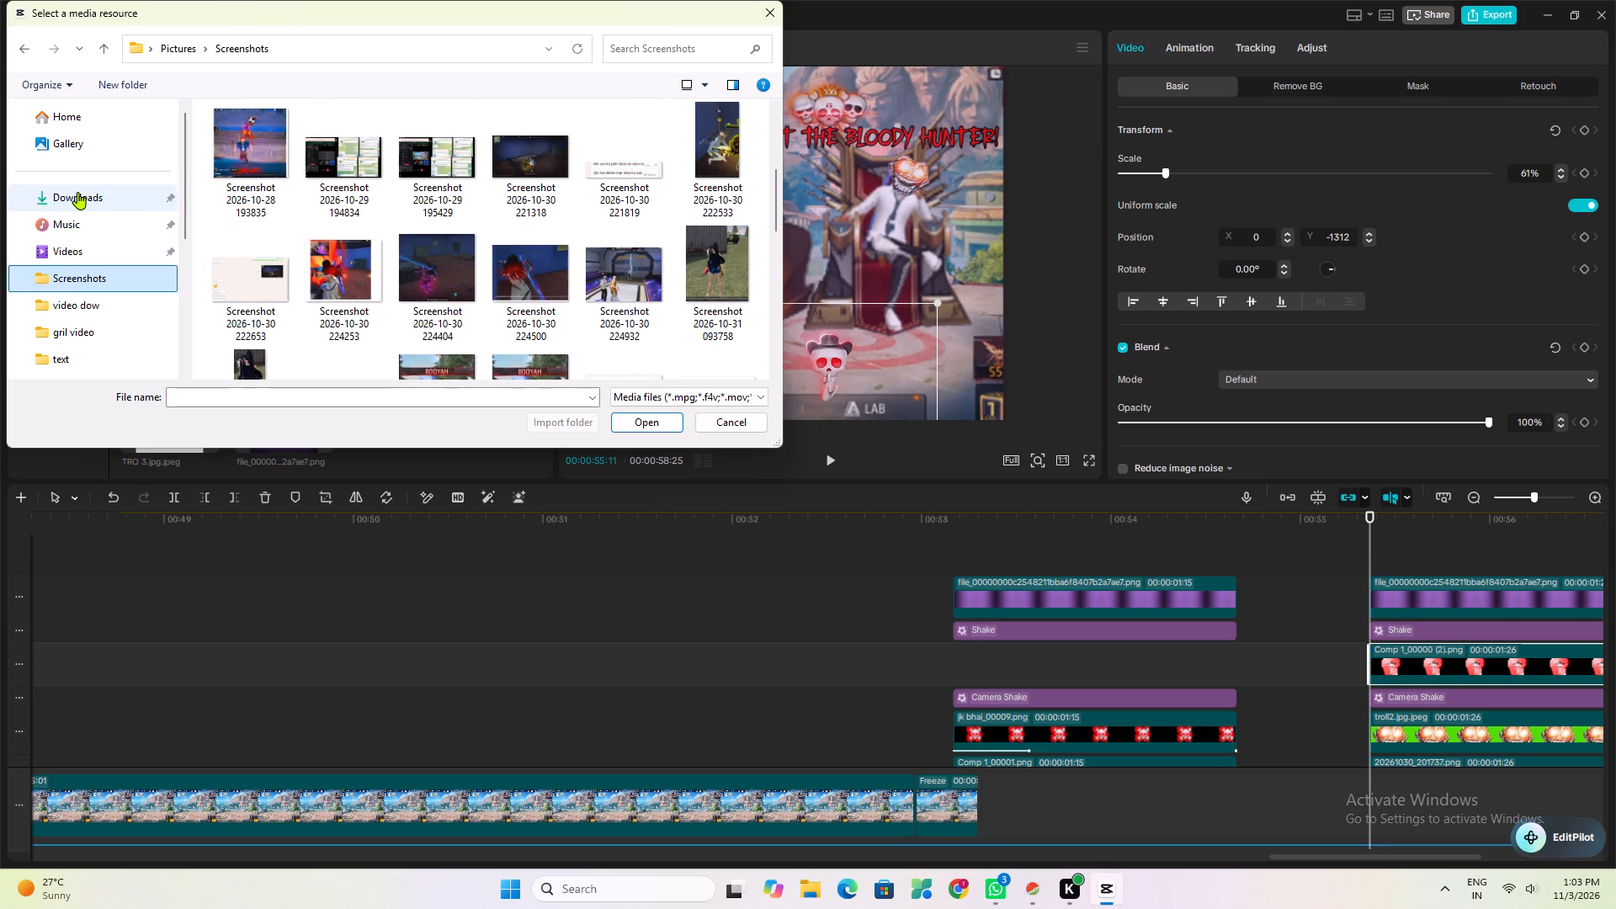
pyautogui.click(125, 221)
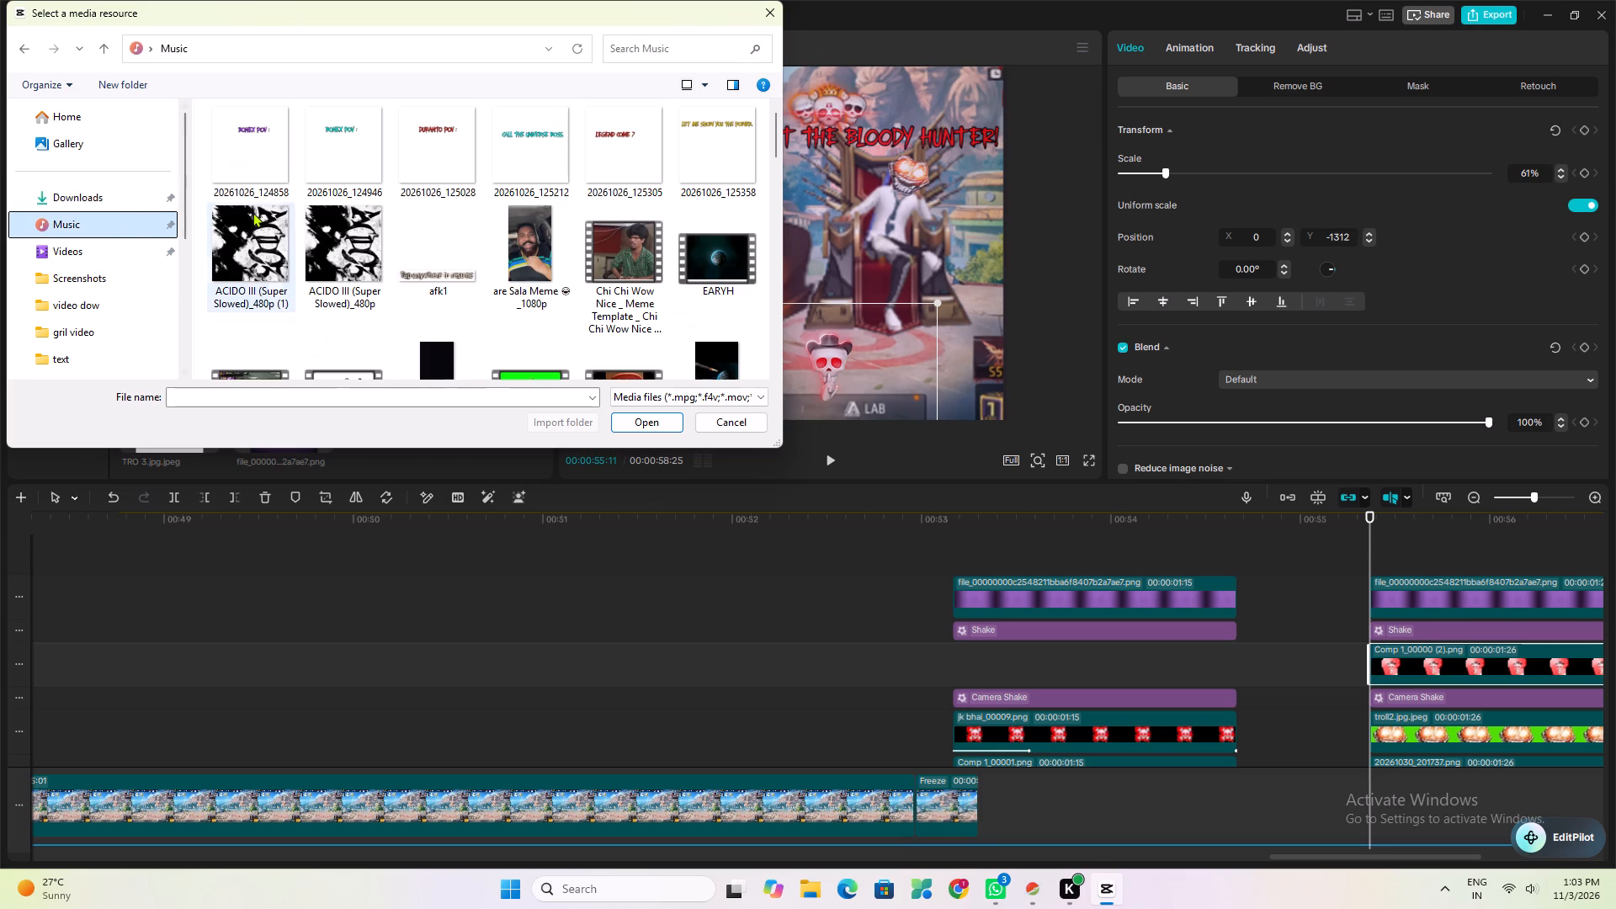
pyautogui.click(105, 153)
pyautogui.click(113, 120)
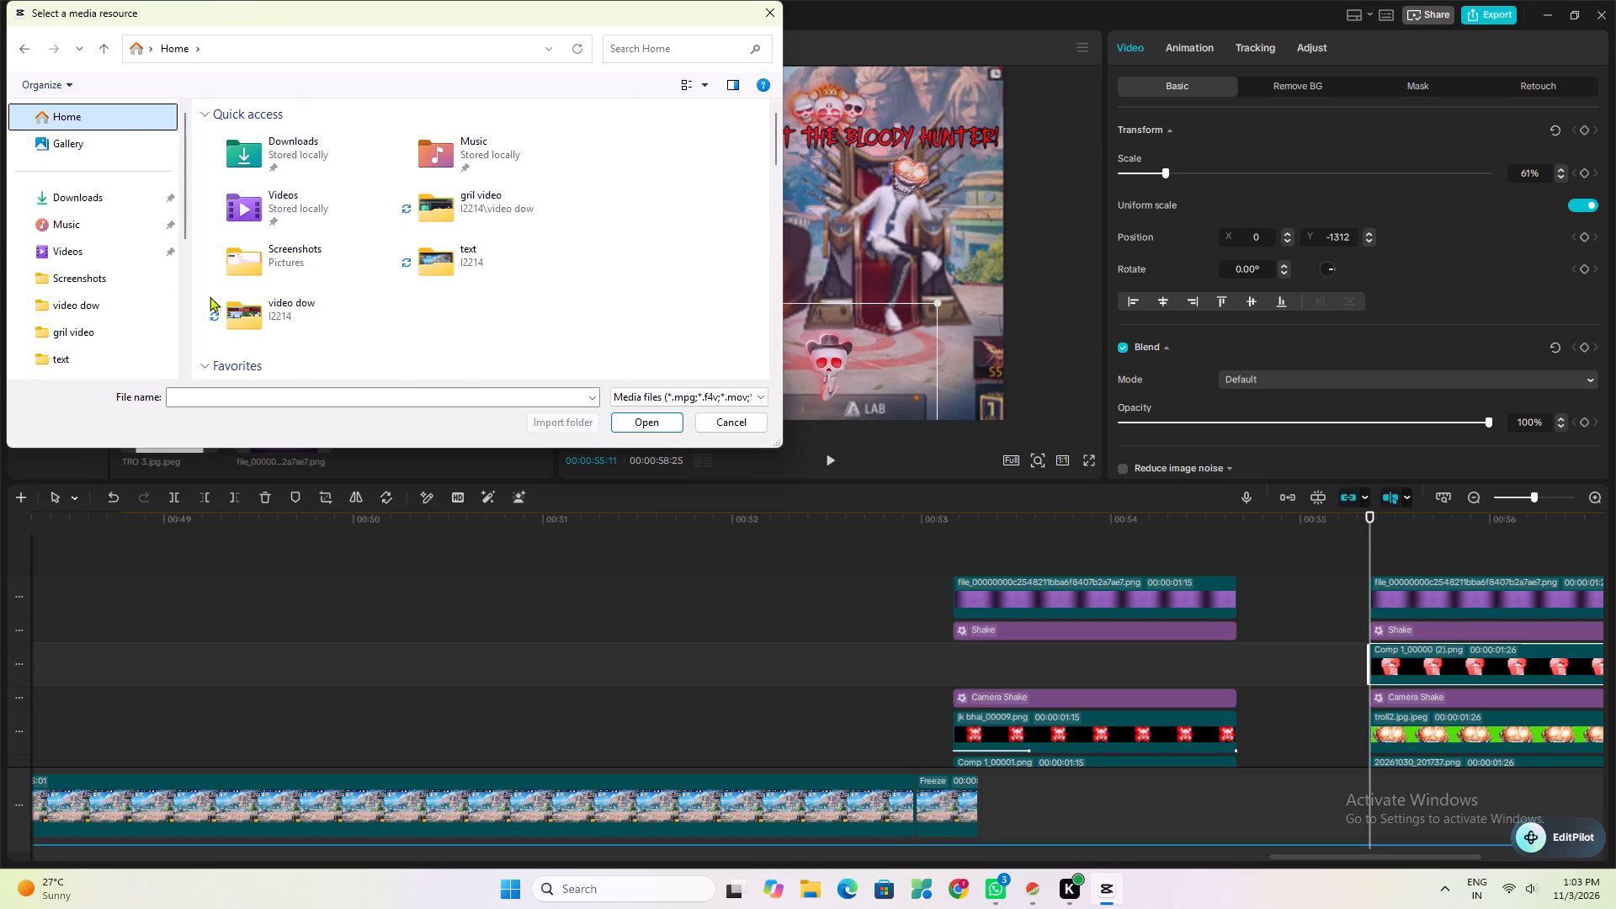
# Look through the video dow, gril video and text folders for a suitable media file to import.
pyautogui.click(126, 308)
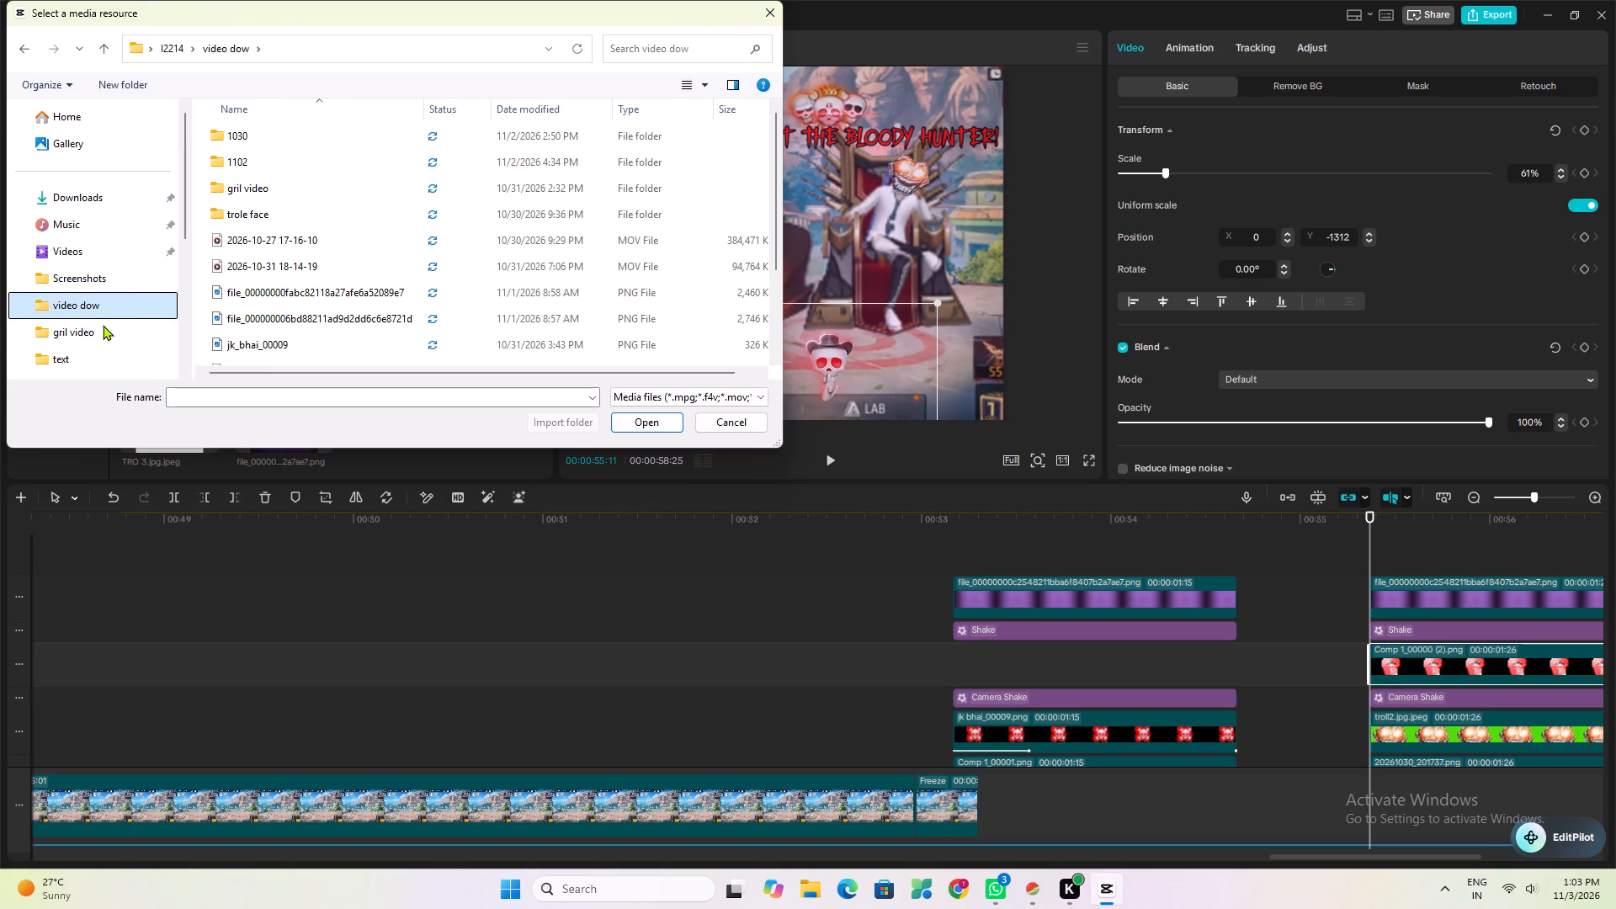
pyautogui.click(103, 325)
pyautogui.scroll(-1, 194, 316)
pyautogui.click(104, 345)
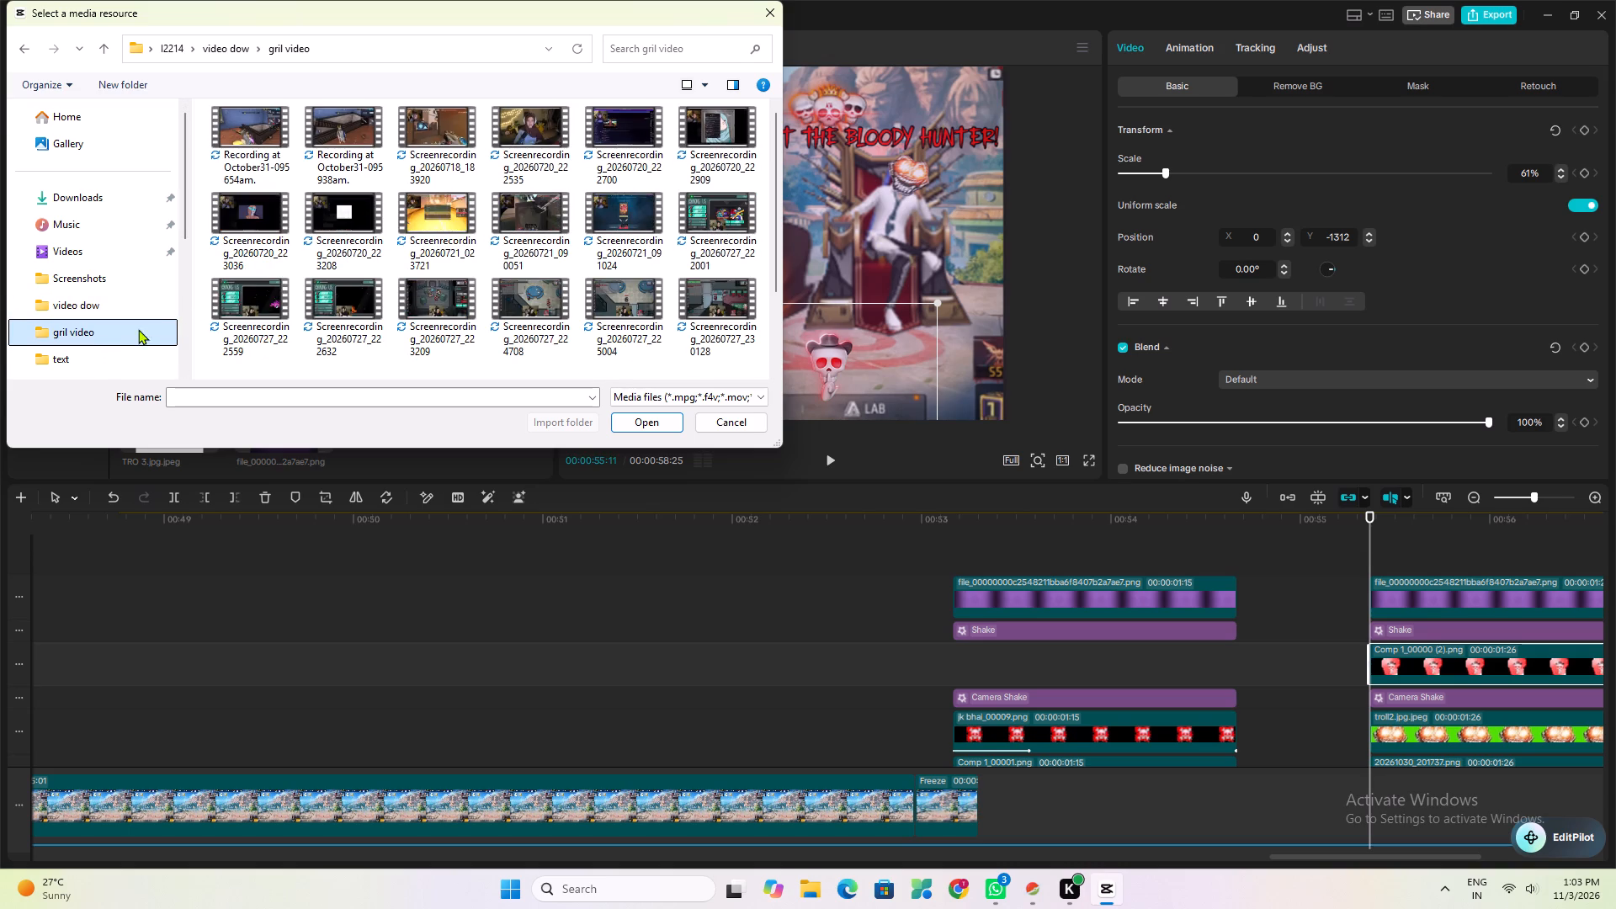
pyautogui.scroll(-2, 210, 303)
pyautogui.scroll(-1, 113, 336)
pyautogui.click(112, 247)
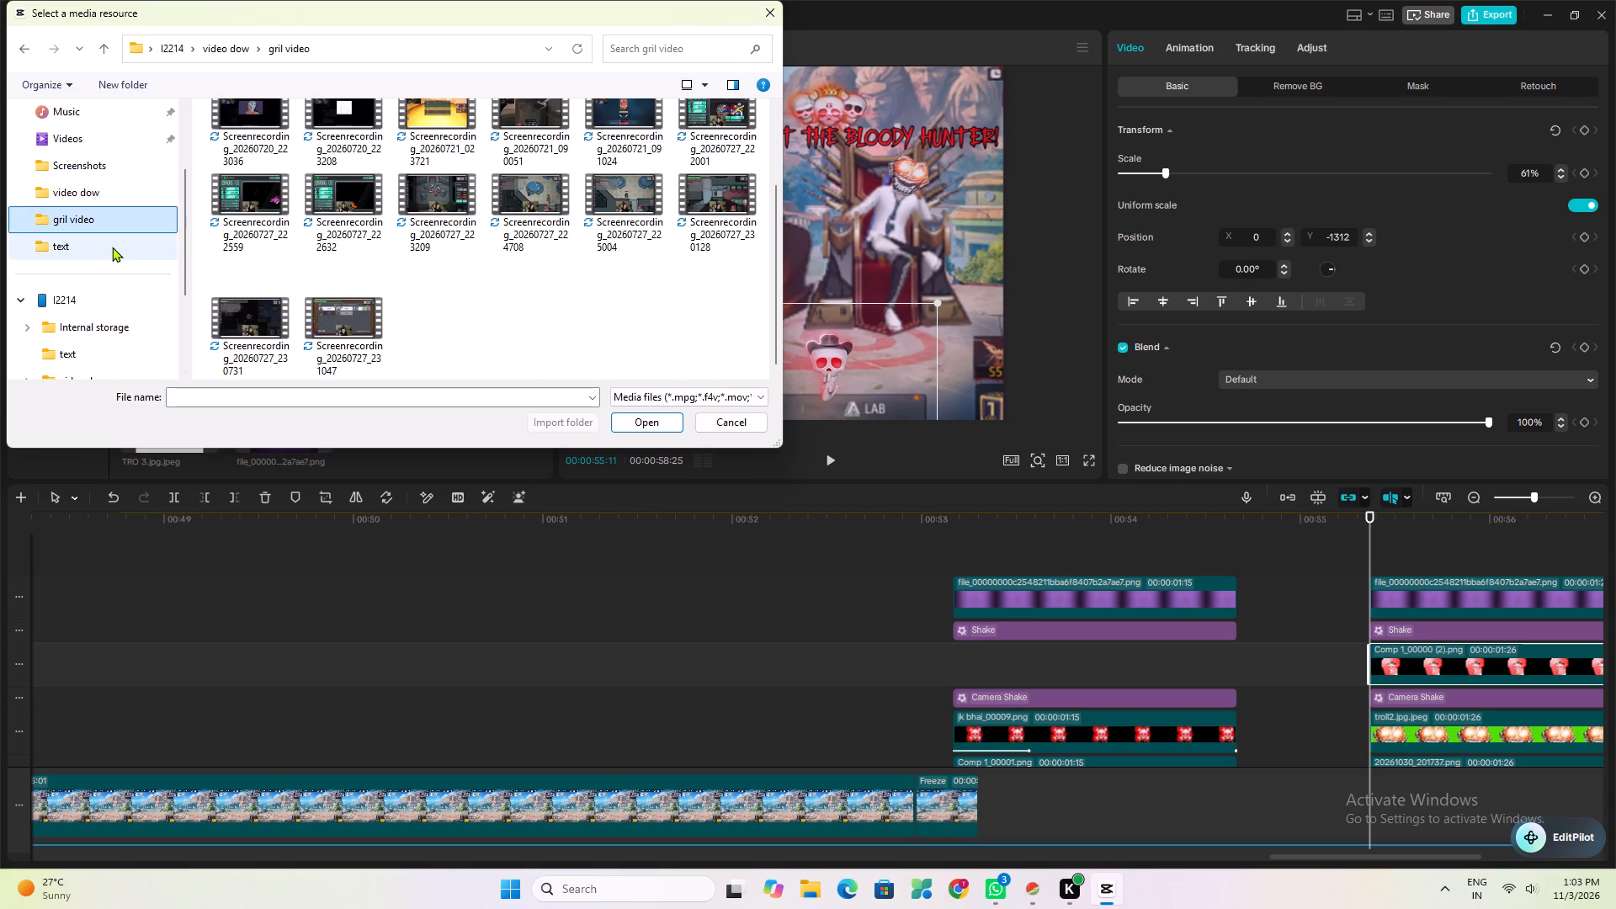
pyautogui.scroll(-5, 306, 248)
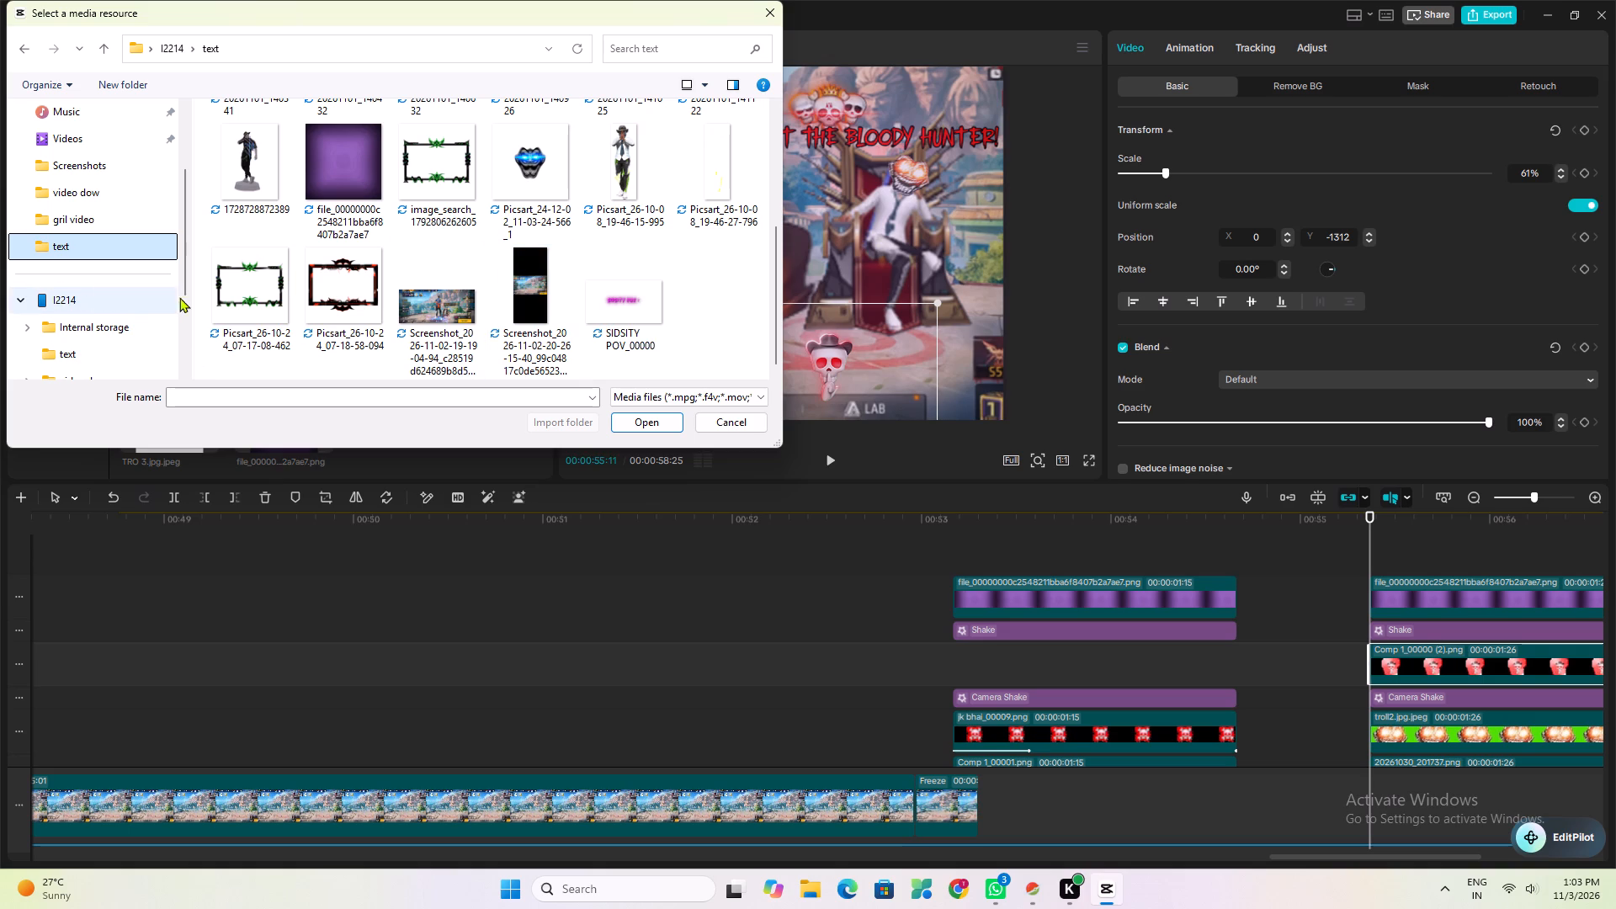
# Look through the I2214 phone's folders and Local Disk (C:), and recheck the text and Screenshots folders for importable media.
pyautogui.click(124, 310)
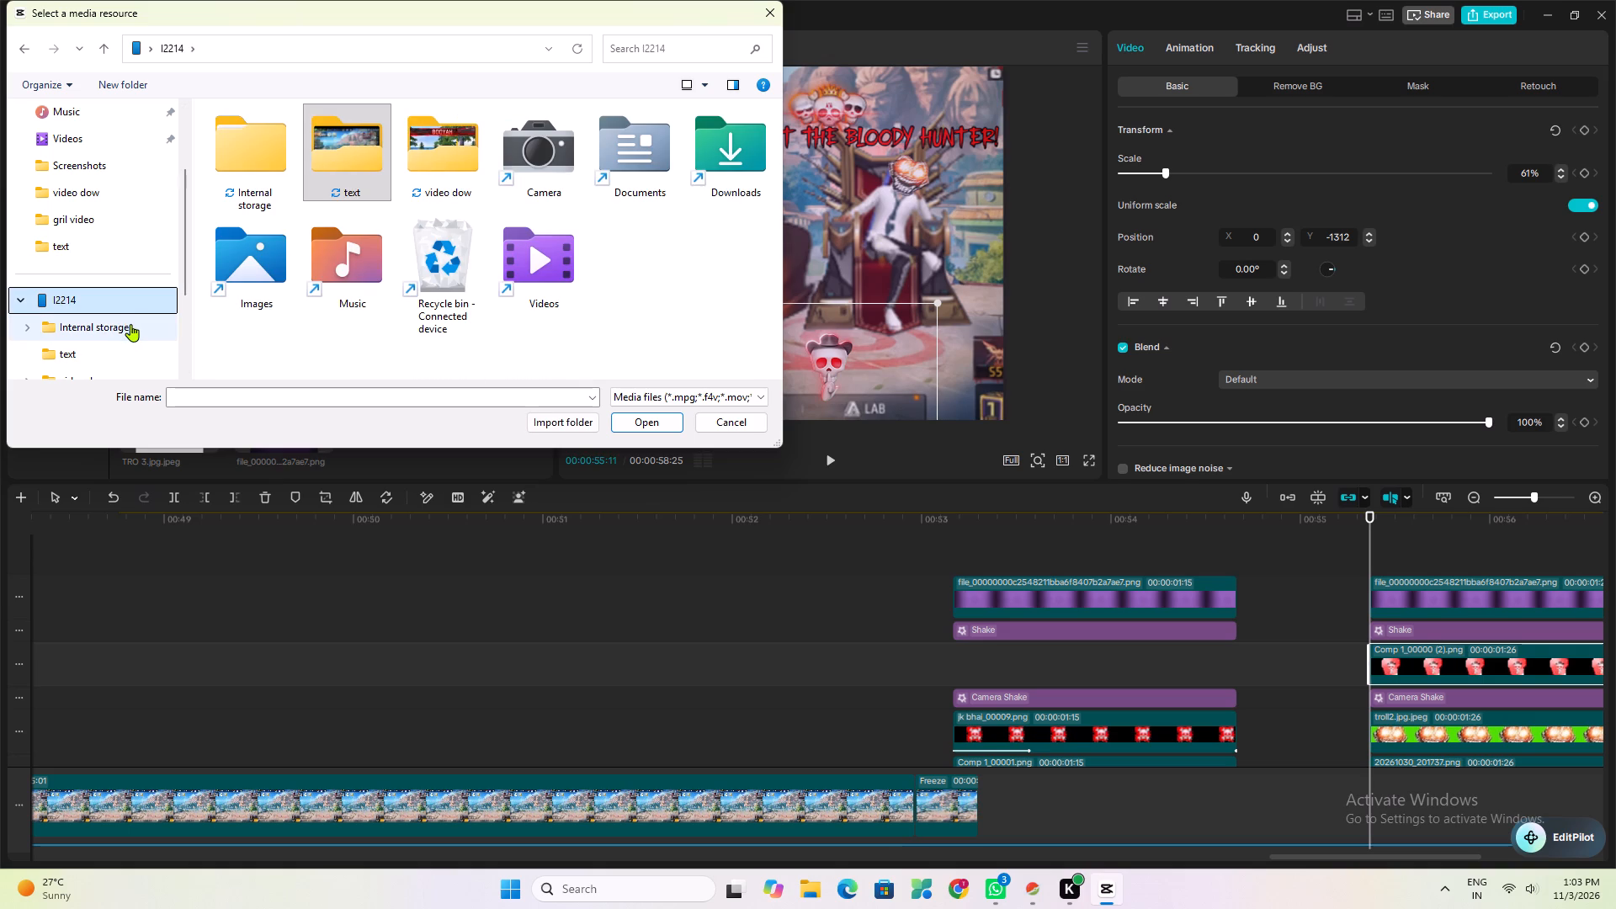
pyautogui.click(130, 324)
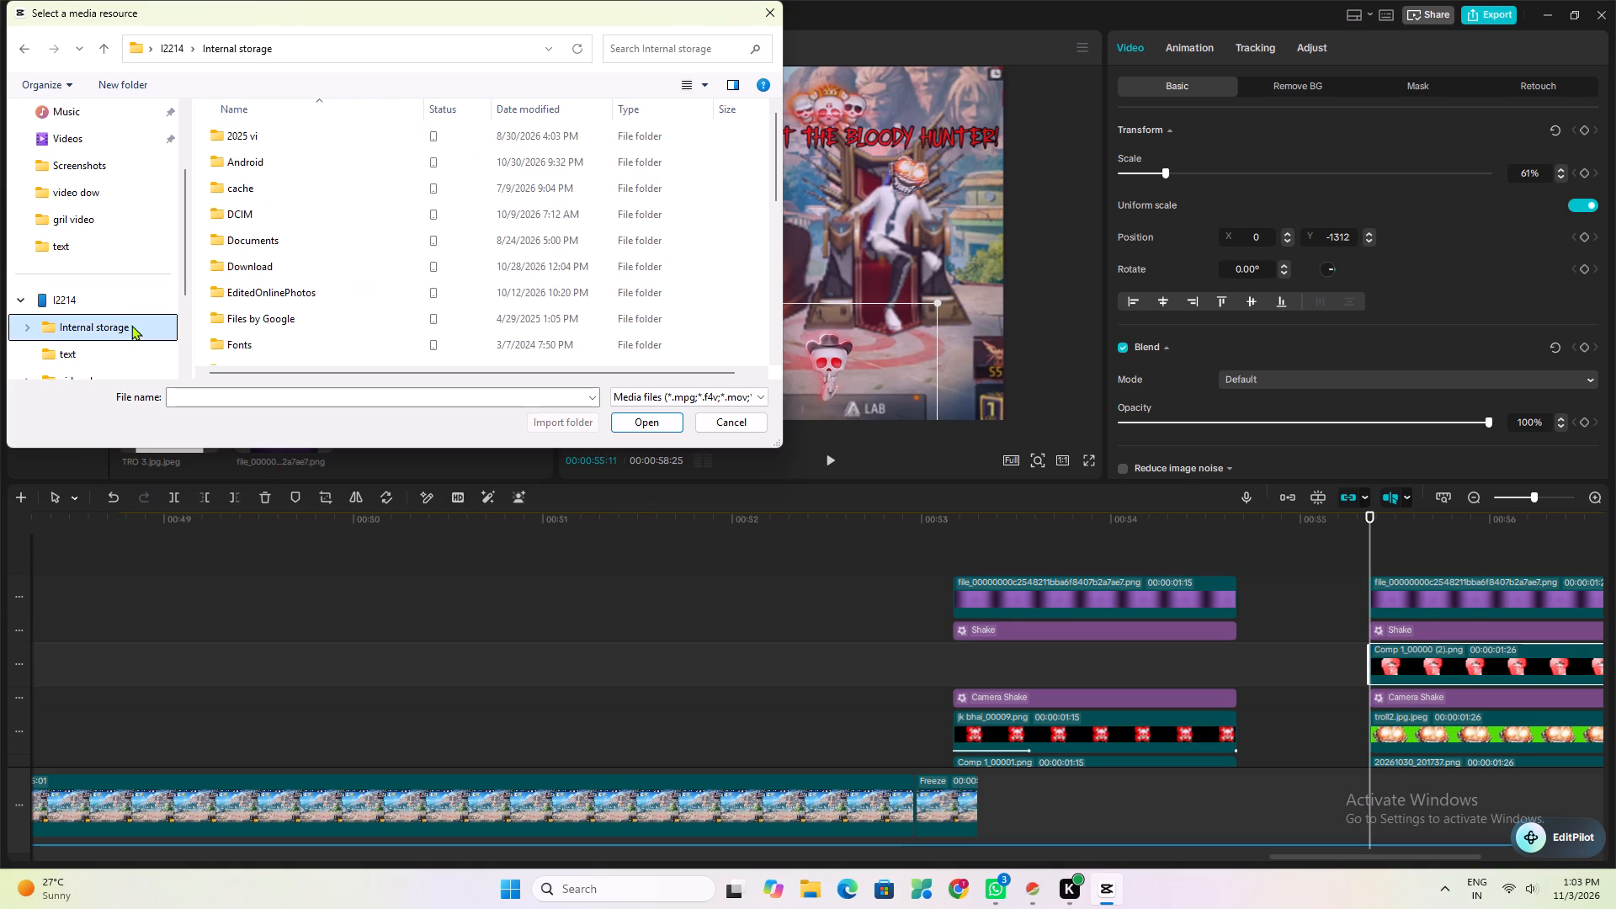
pyautogui.scroll(-1, 140, 290)
pyautogui.click(121, 268)
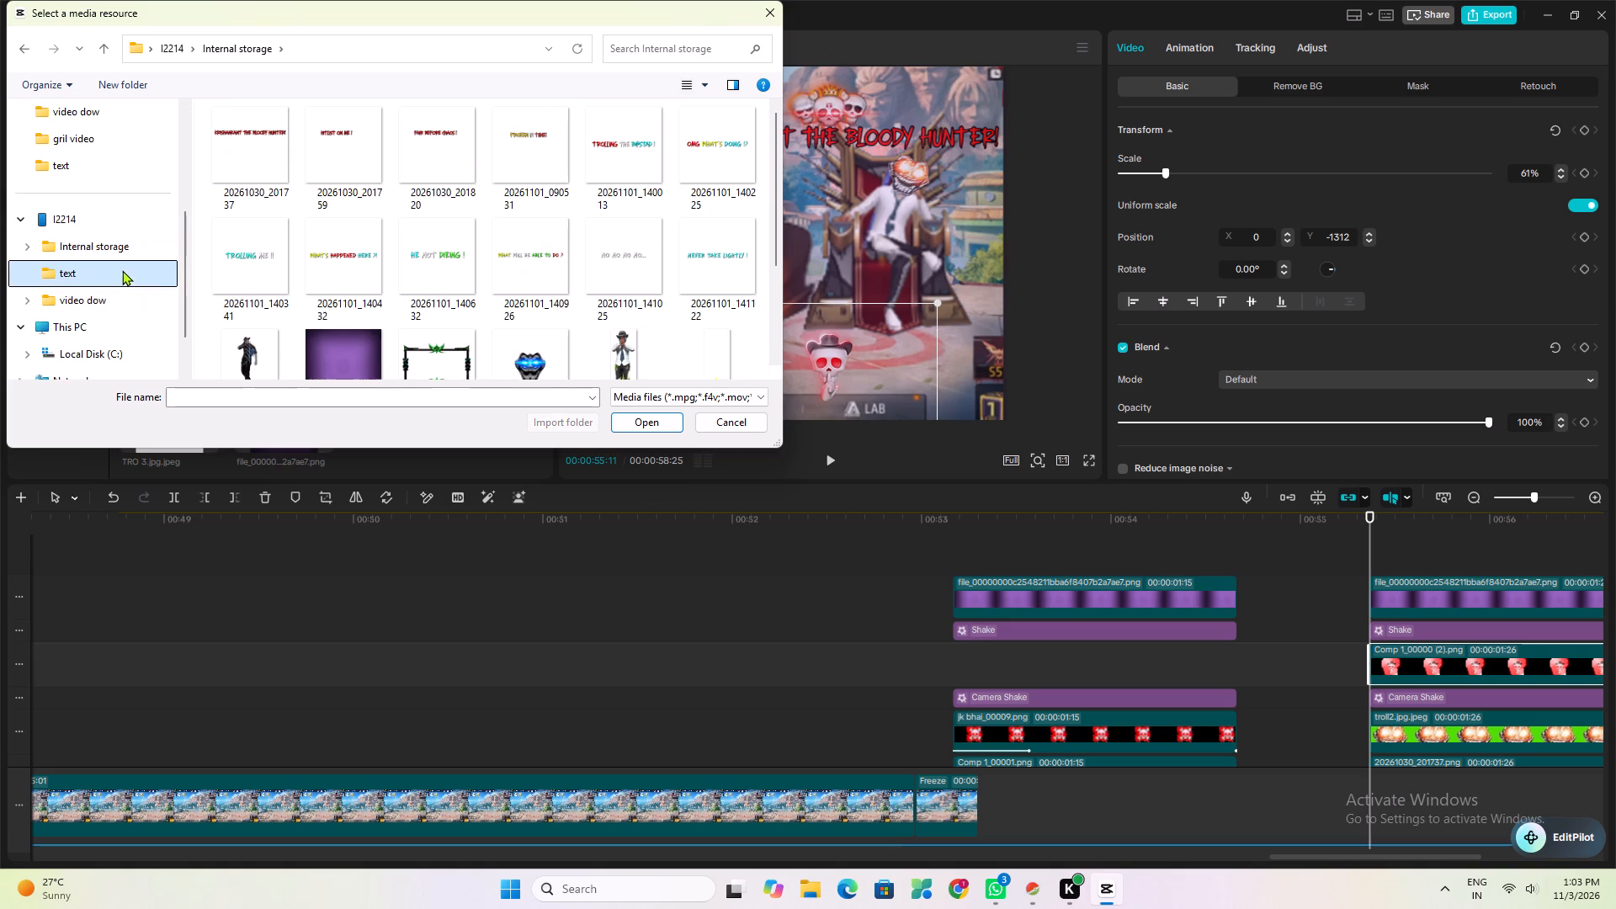
pyautogui.click(123, 302)
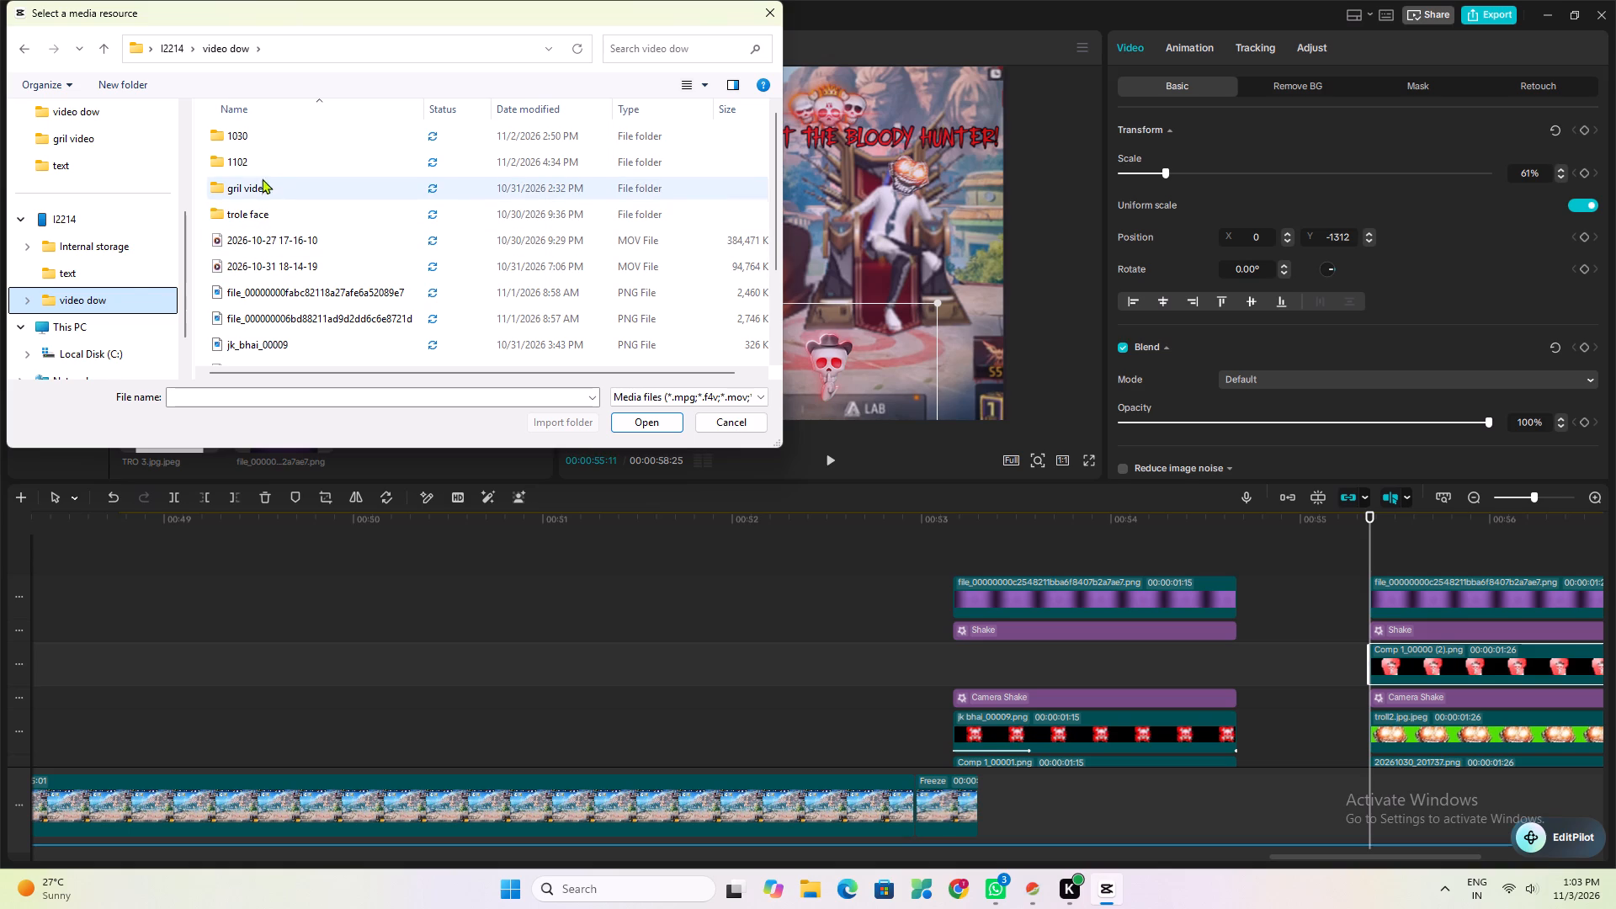
pyautogui.scroll(-2, 116, 291)
pyautogui.click(114, 267)
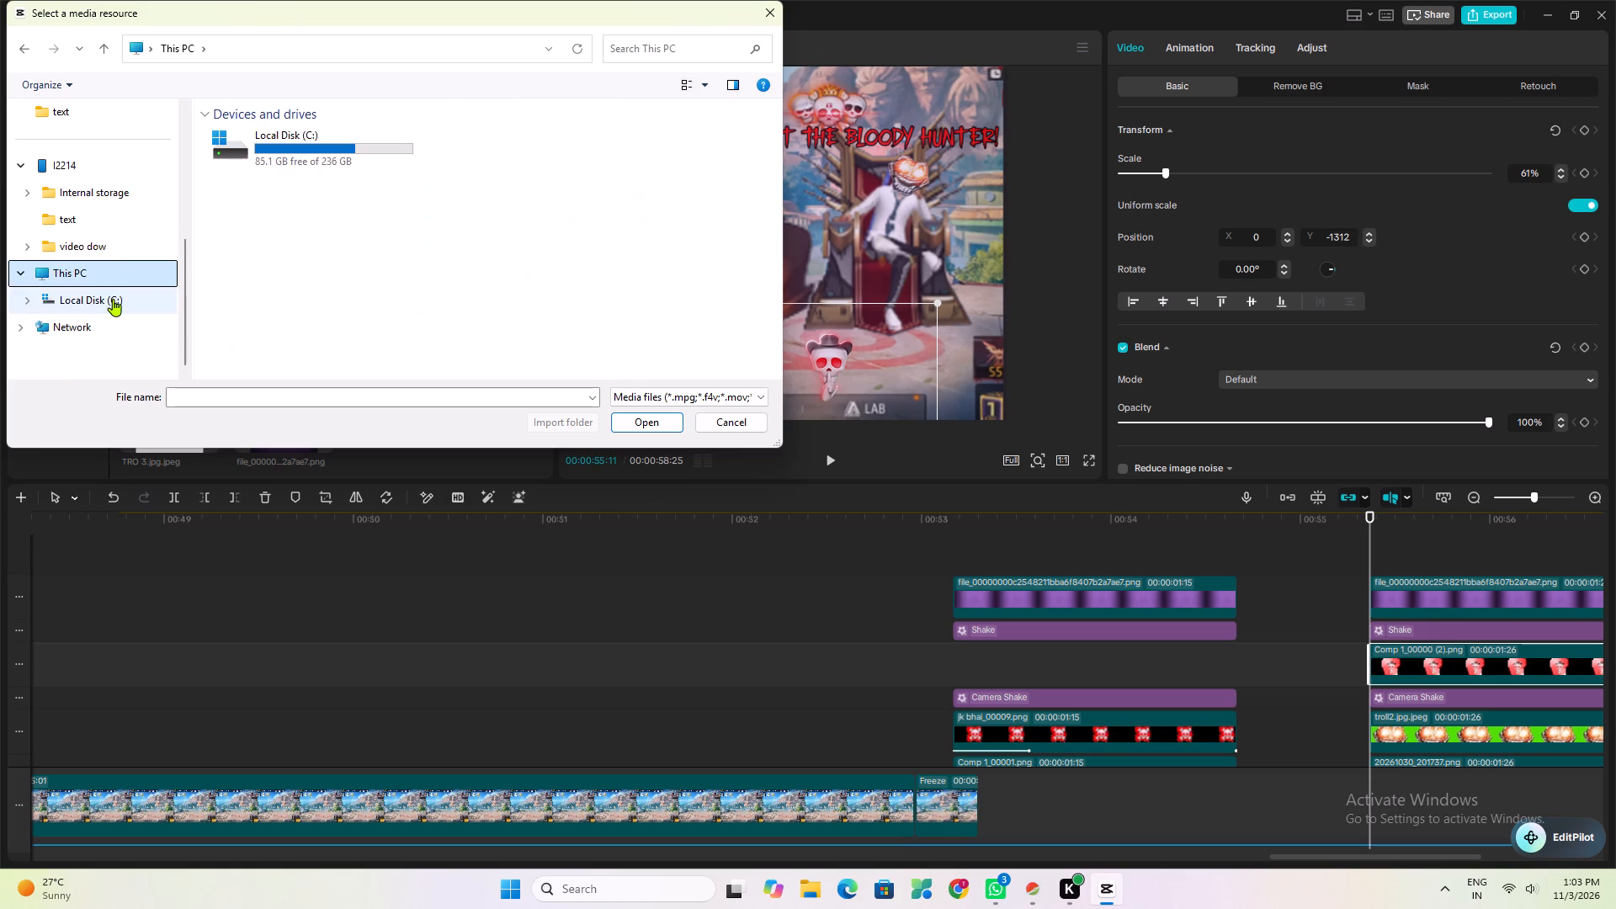
pyautogui.click(113, 299)
pyautogui.scroll(-2, 226, 247)
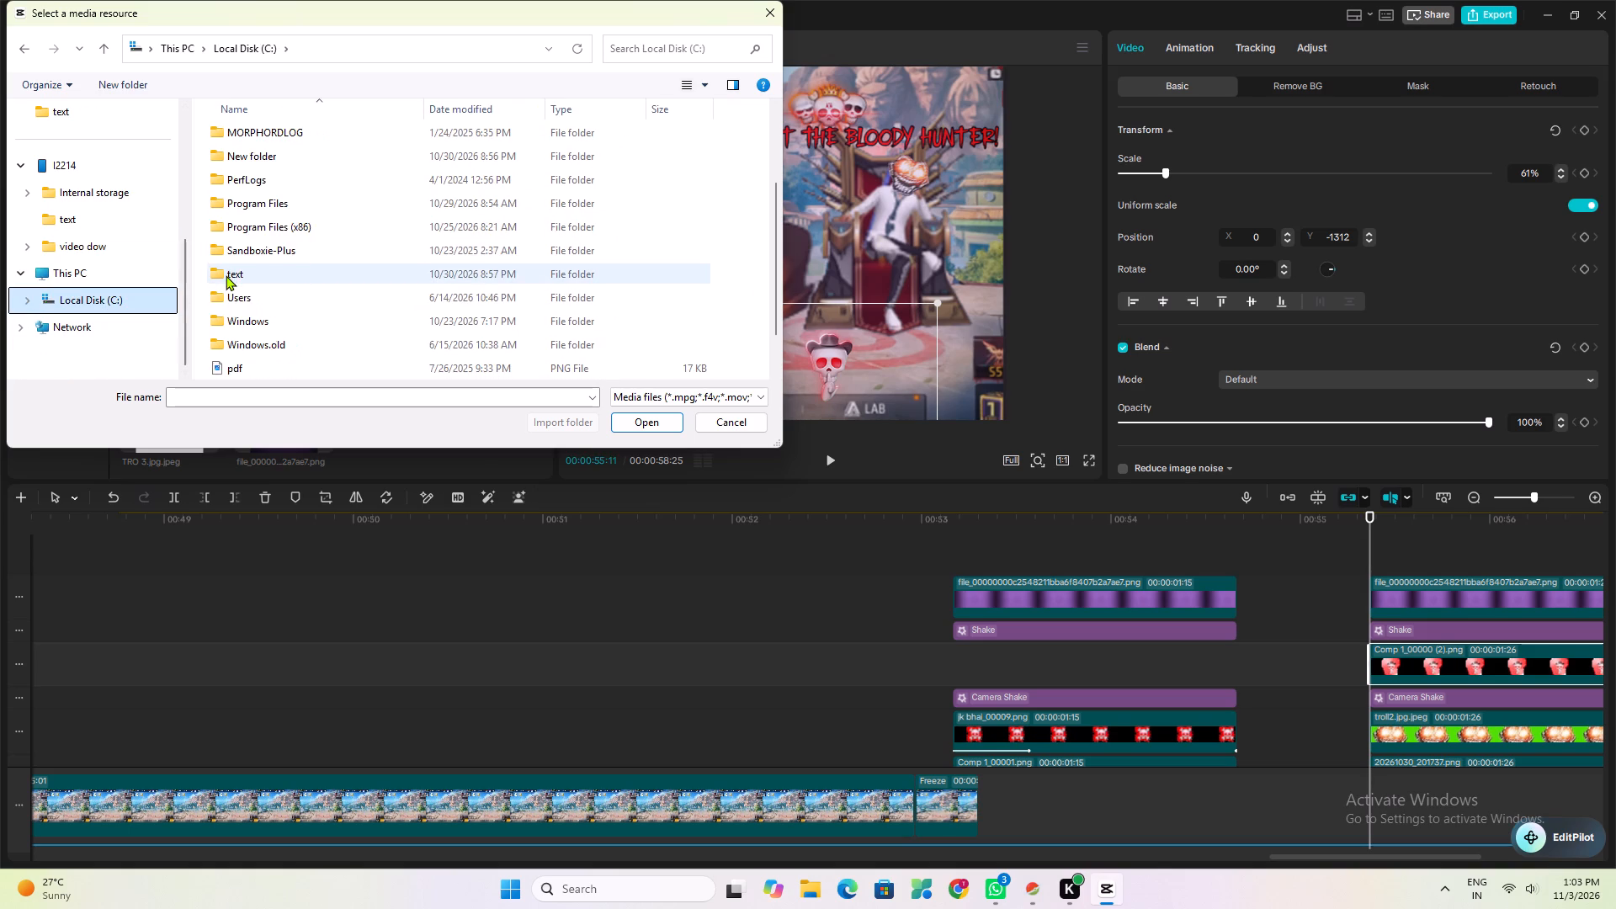
pyautogui.scroll(3, 226, 275)
pyautogui.click(93, 112)
pyautogui.scroll(2, 90, 124)
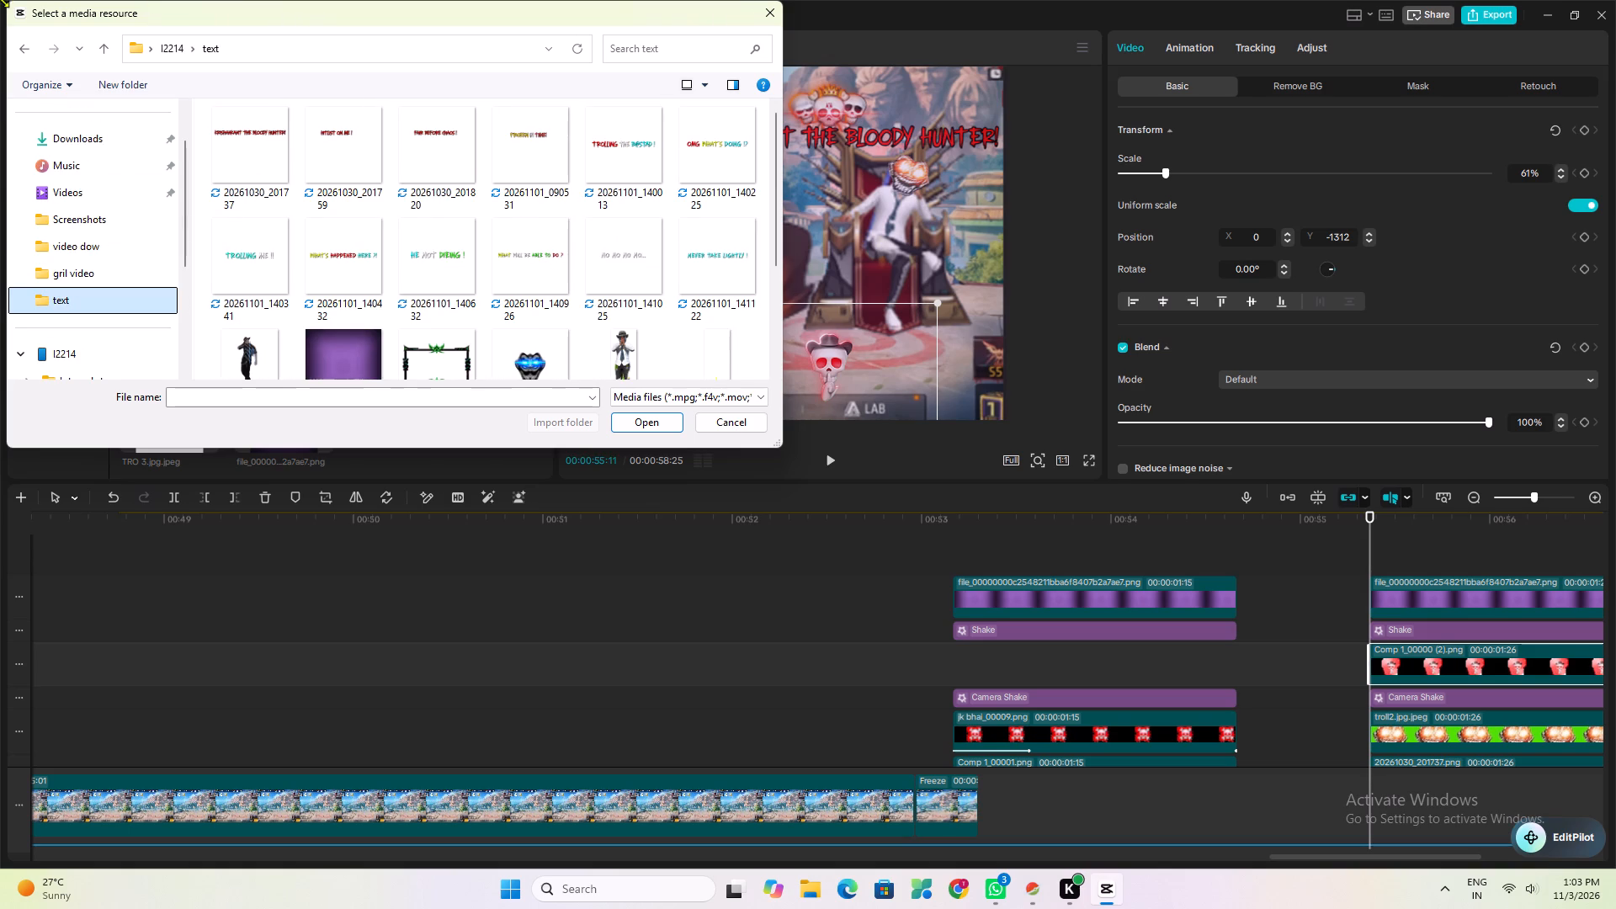
pyautogui.click(102, 229)
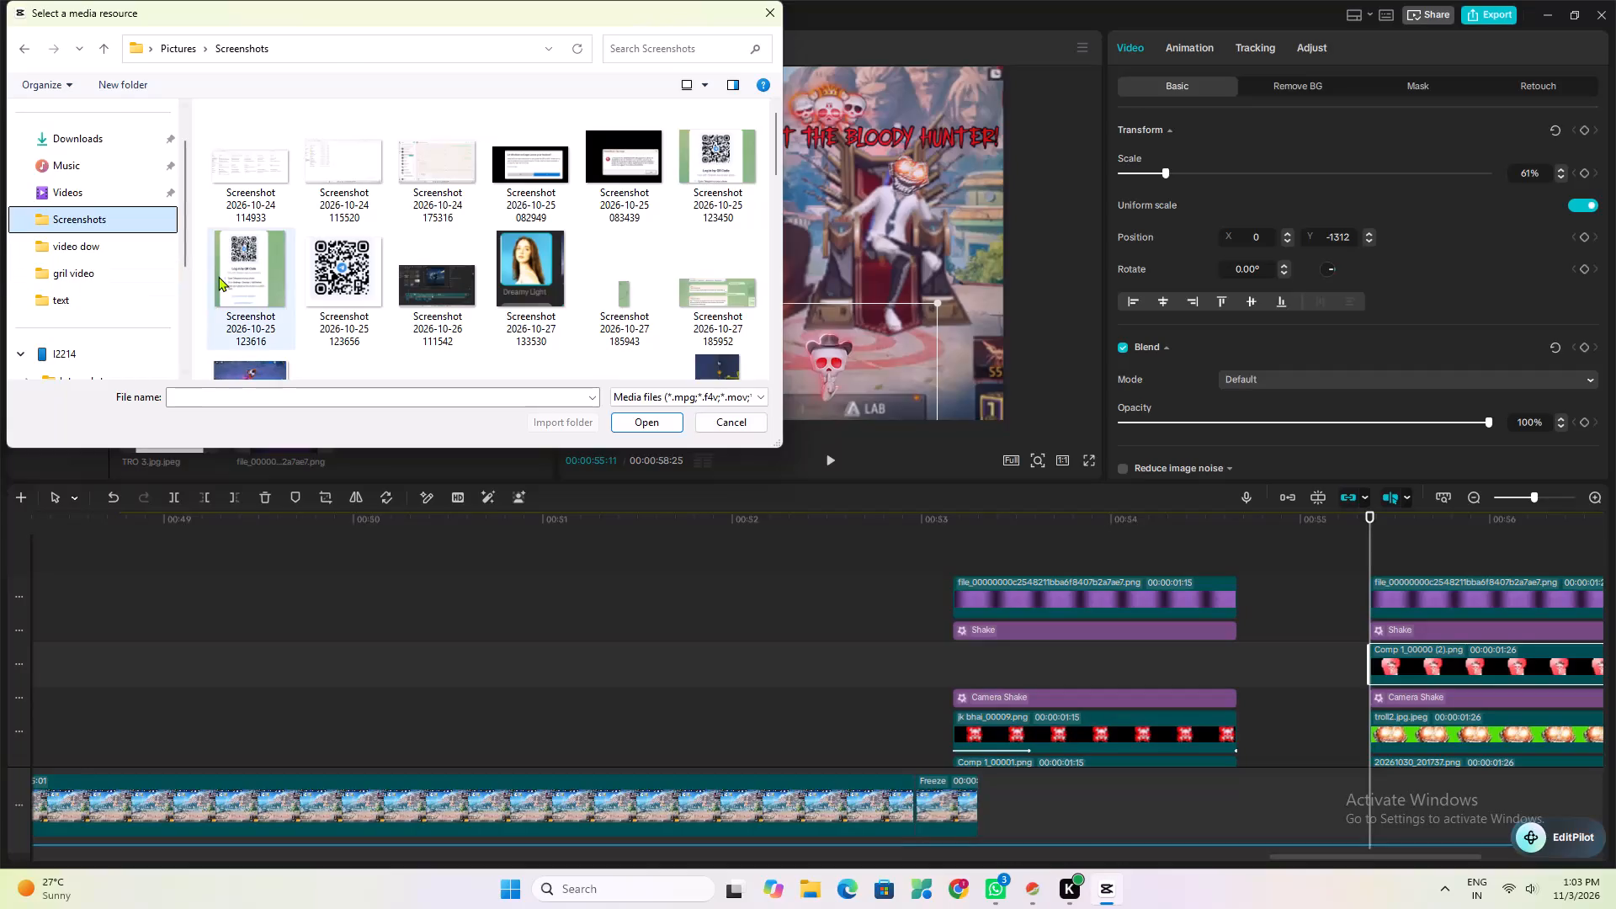
pyautogui.scroll(3, 218, 276)
pyautogui.click(76, 187)
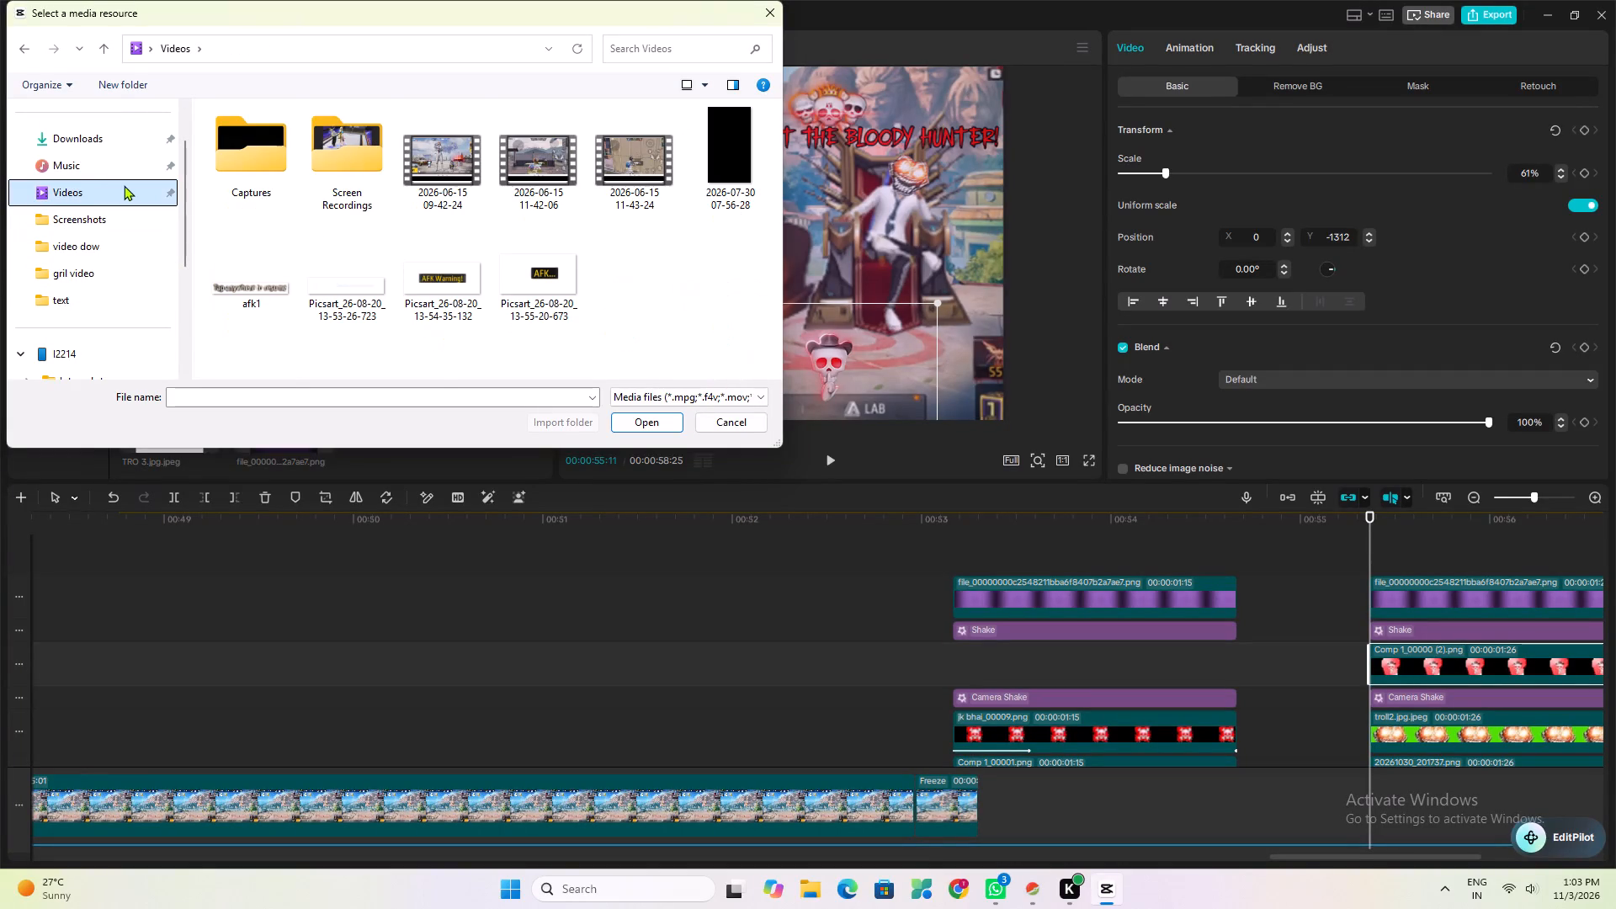
pyautogui.click(744, 142)
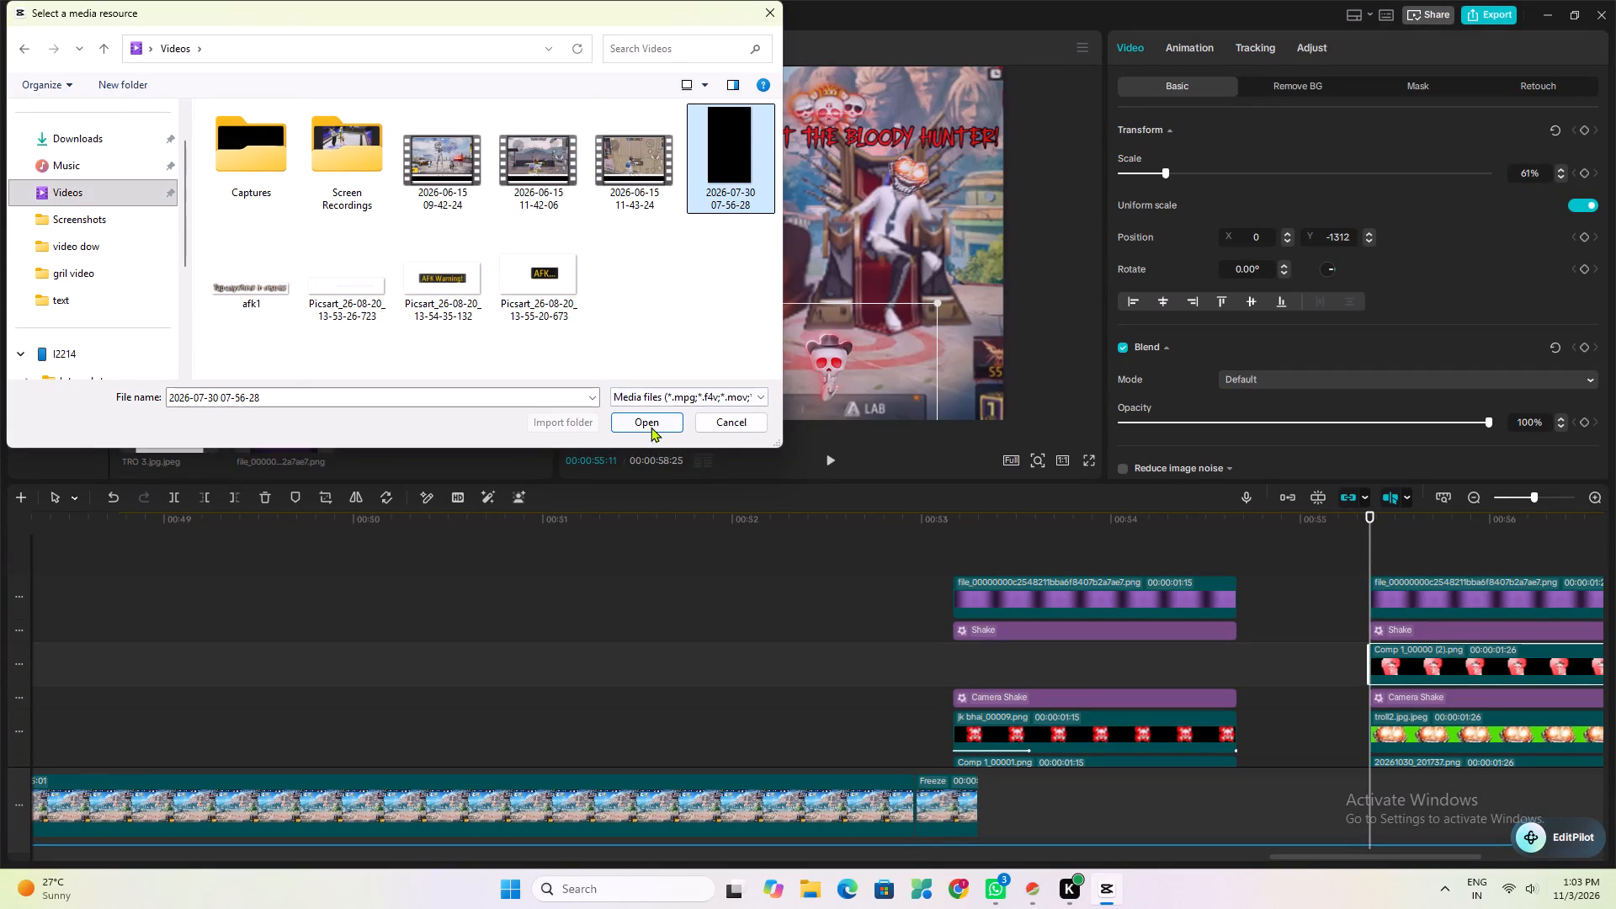
pyautogui.click(652, 413)
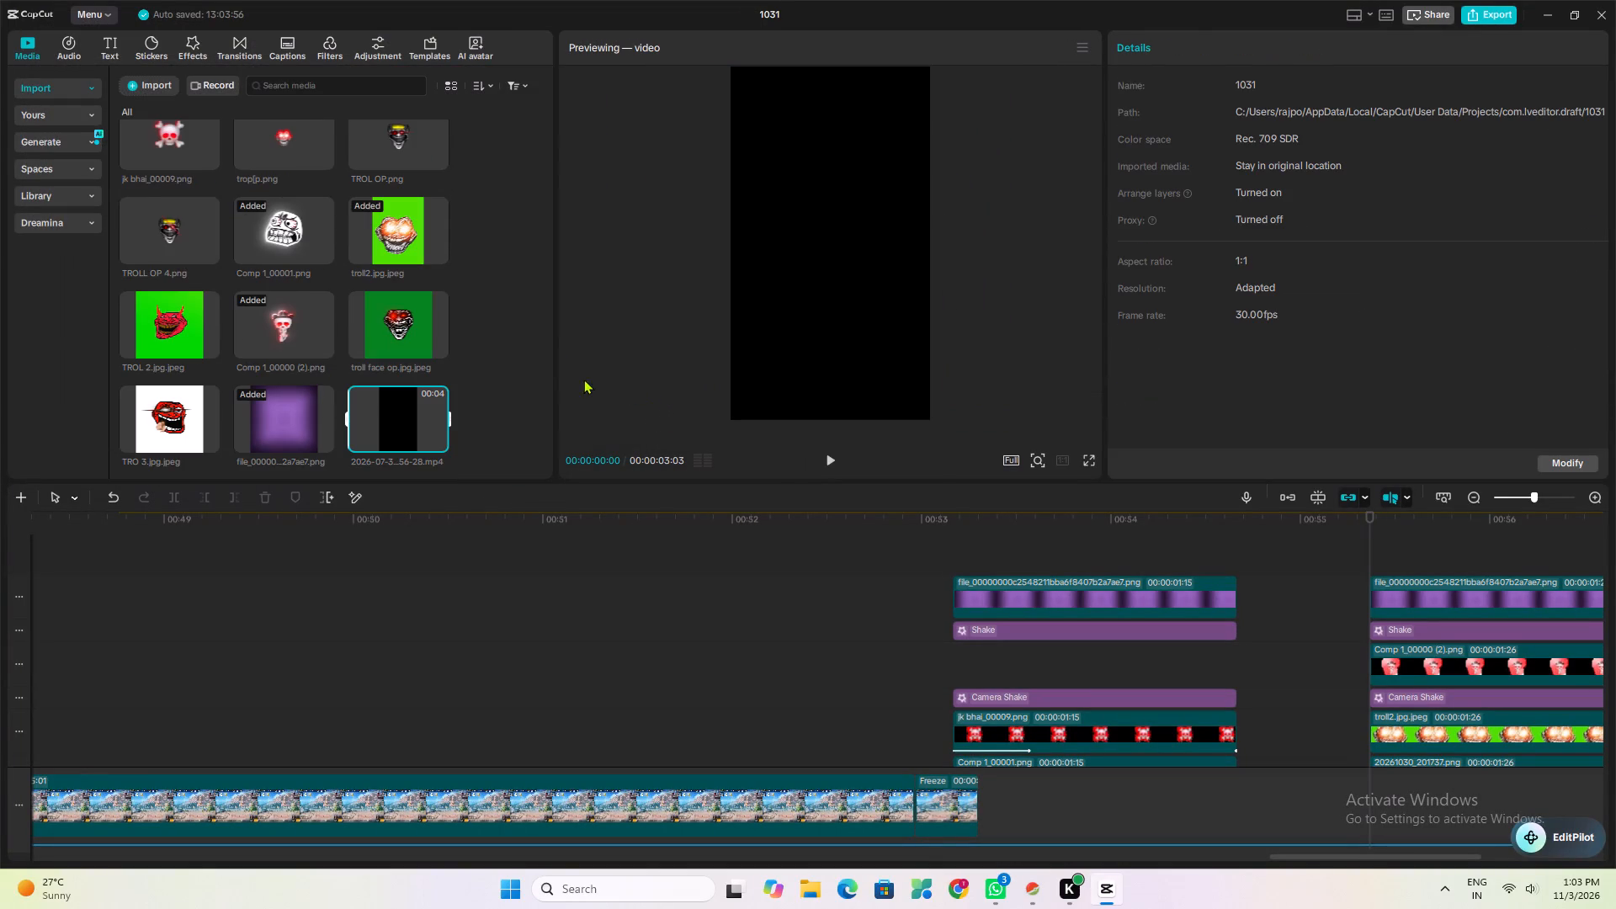
# Import the black lockscreen screenshot image from the Captures folder inside Videos.
pyautogui.click(156, 84)
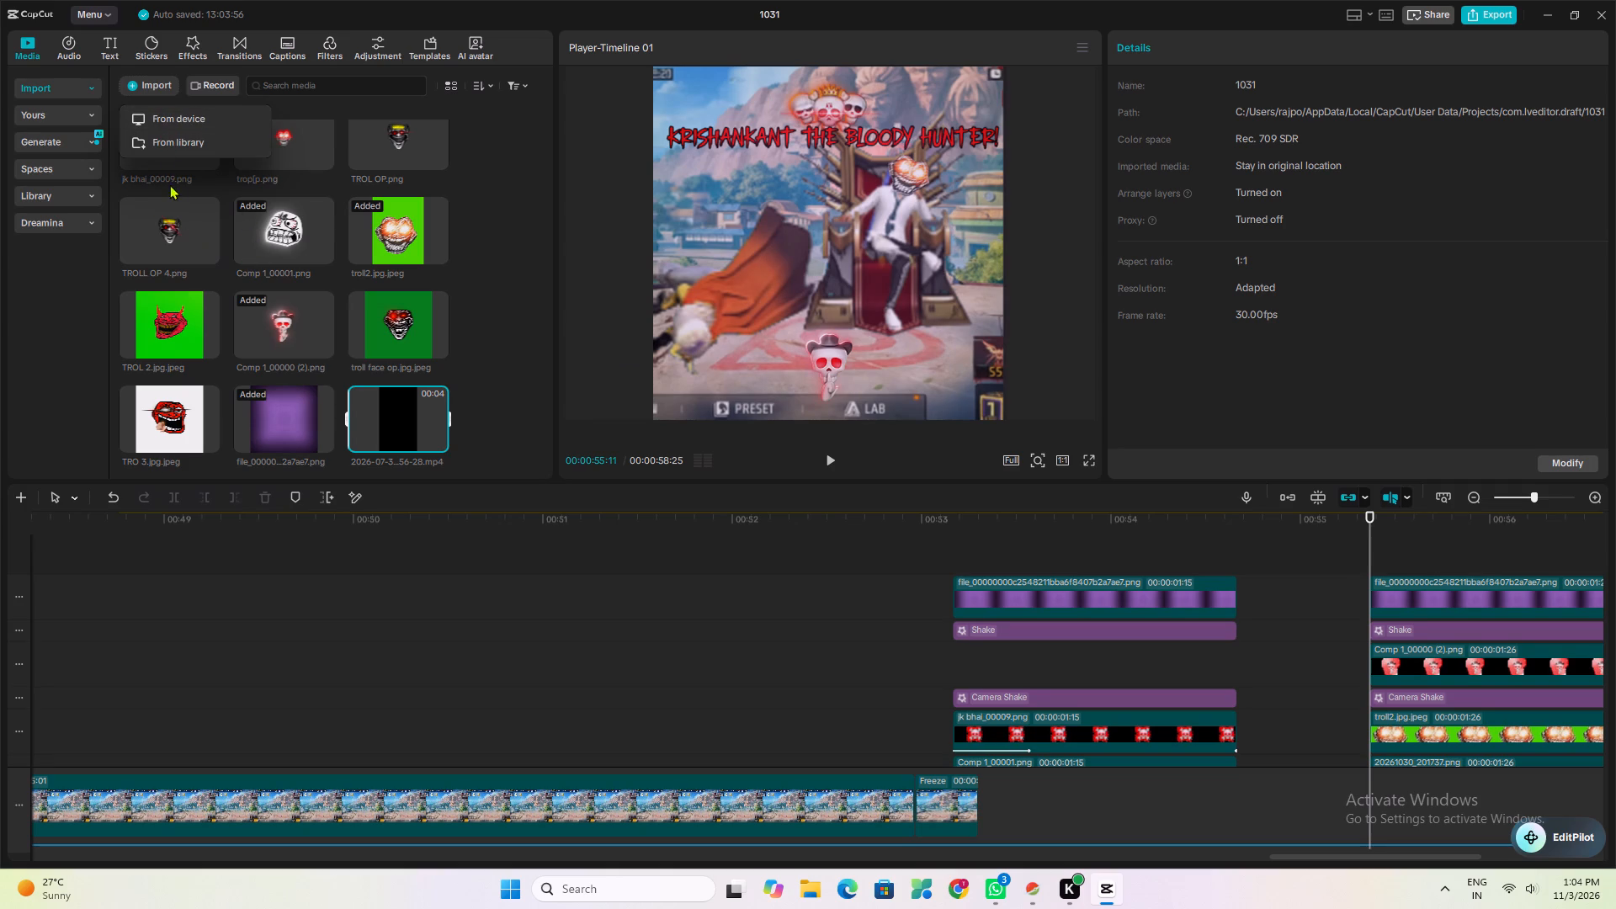
pyautogui.click(183, 120)
pyautogui.doubleClick(273, 147)
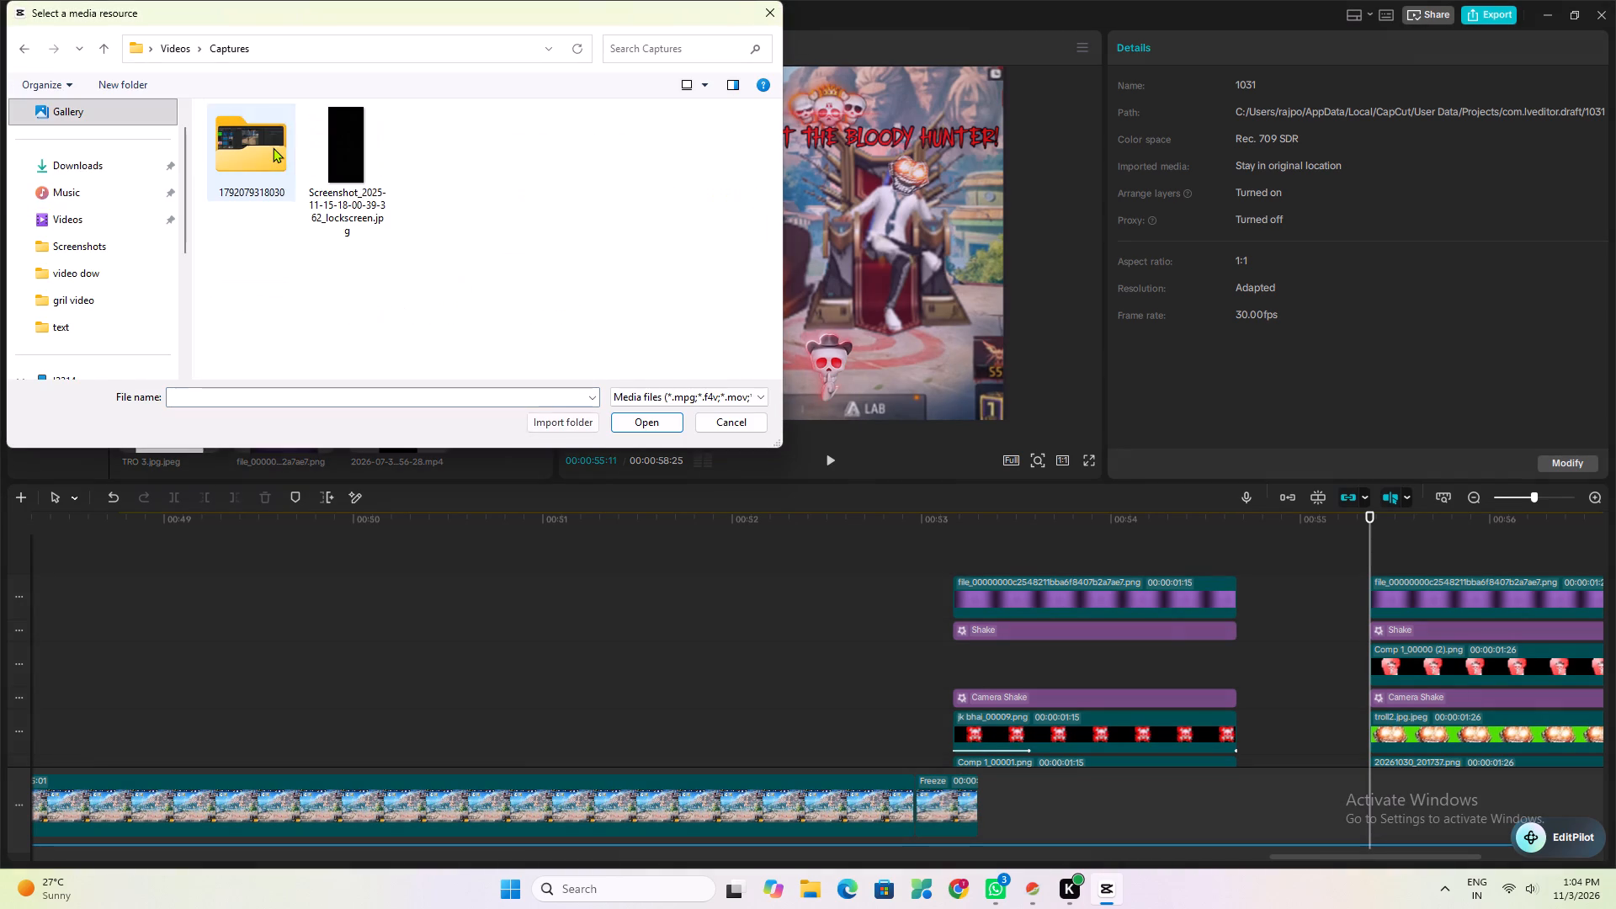
pyautogui.click(355, 176)
pyautogui.click(640, 421)
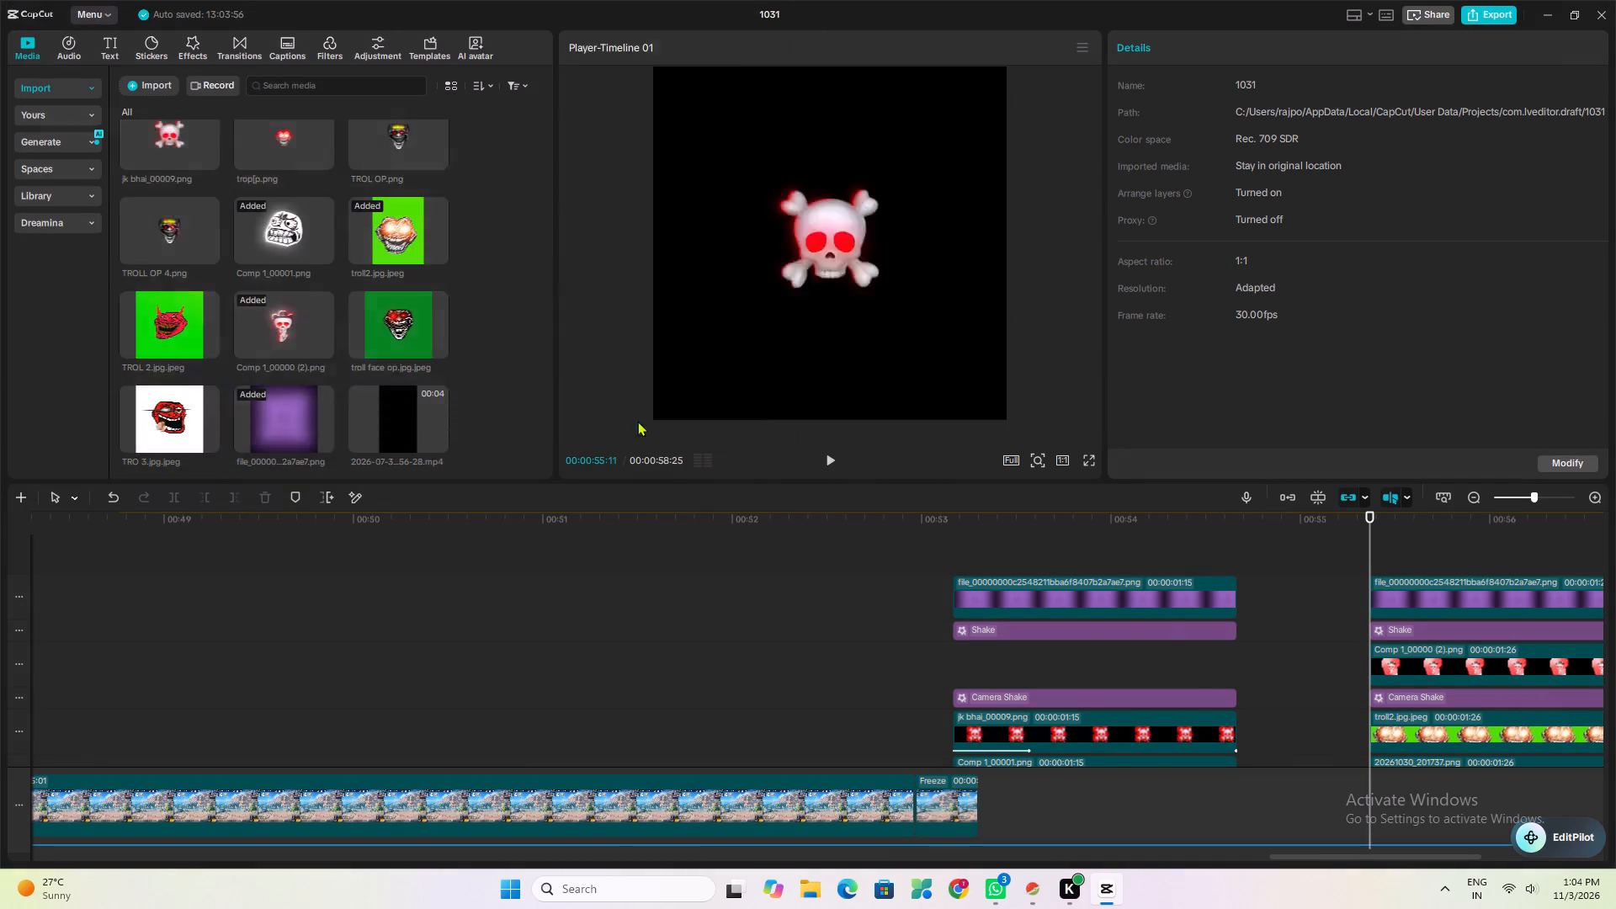
# Place the black lockscreen image on a new track above the purple glow, starting at 00:00:55:11 with the last screenshot section.
pyautogui.moveTo(192, 407); pyautogui.dragTo(1374, 552)
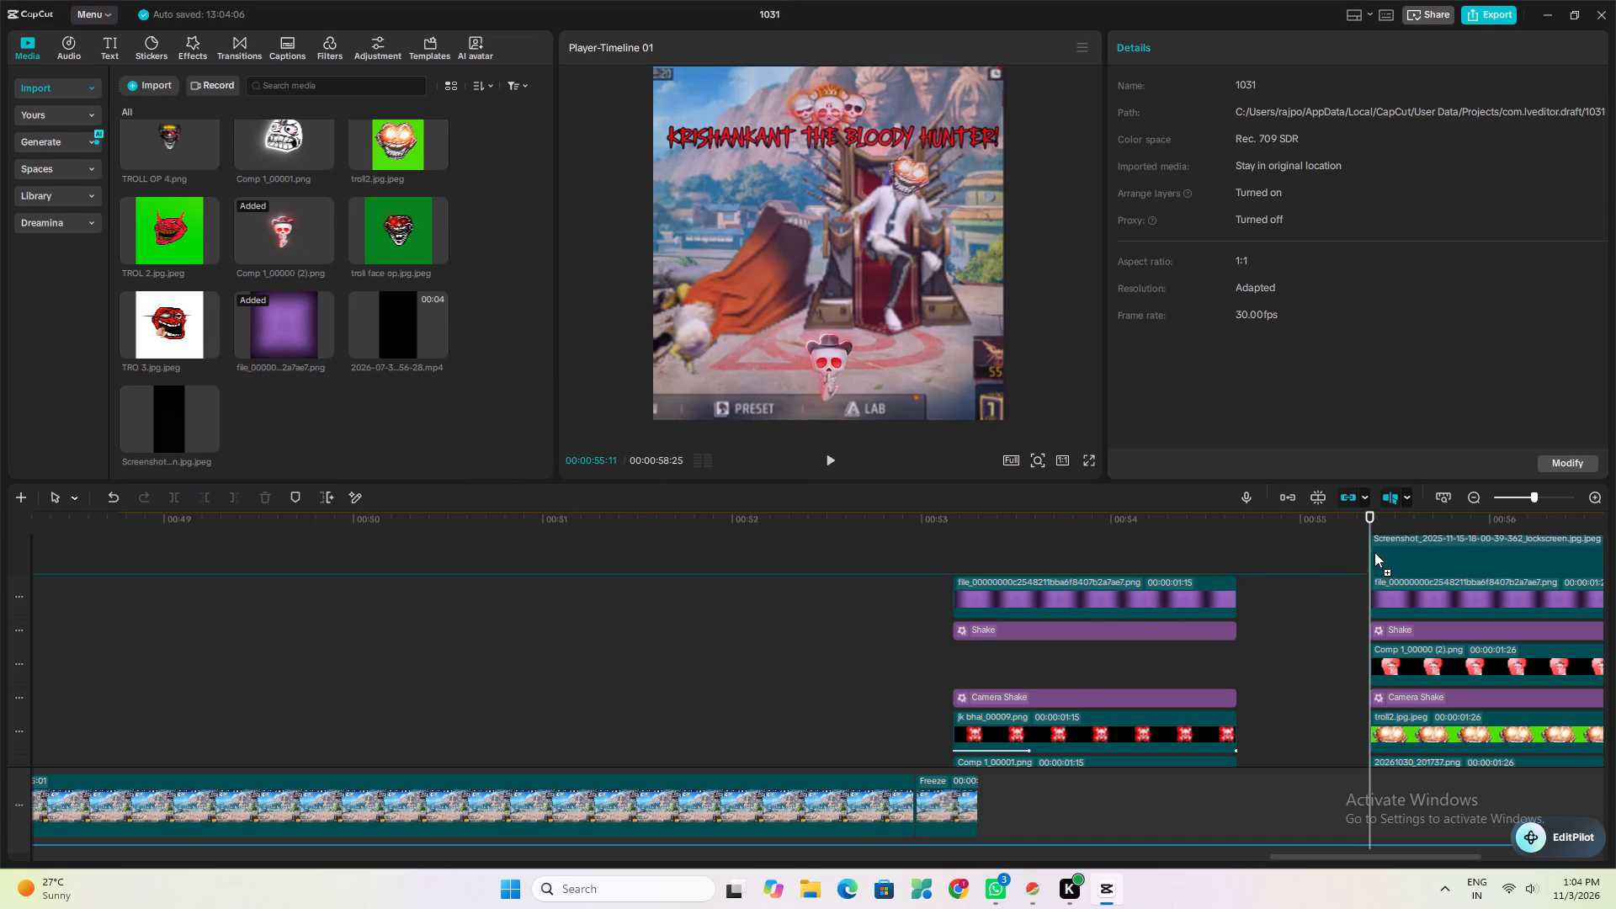
pyautogui.moveTo(1374, 552); pyautogui.dragTo(1372, 554)
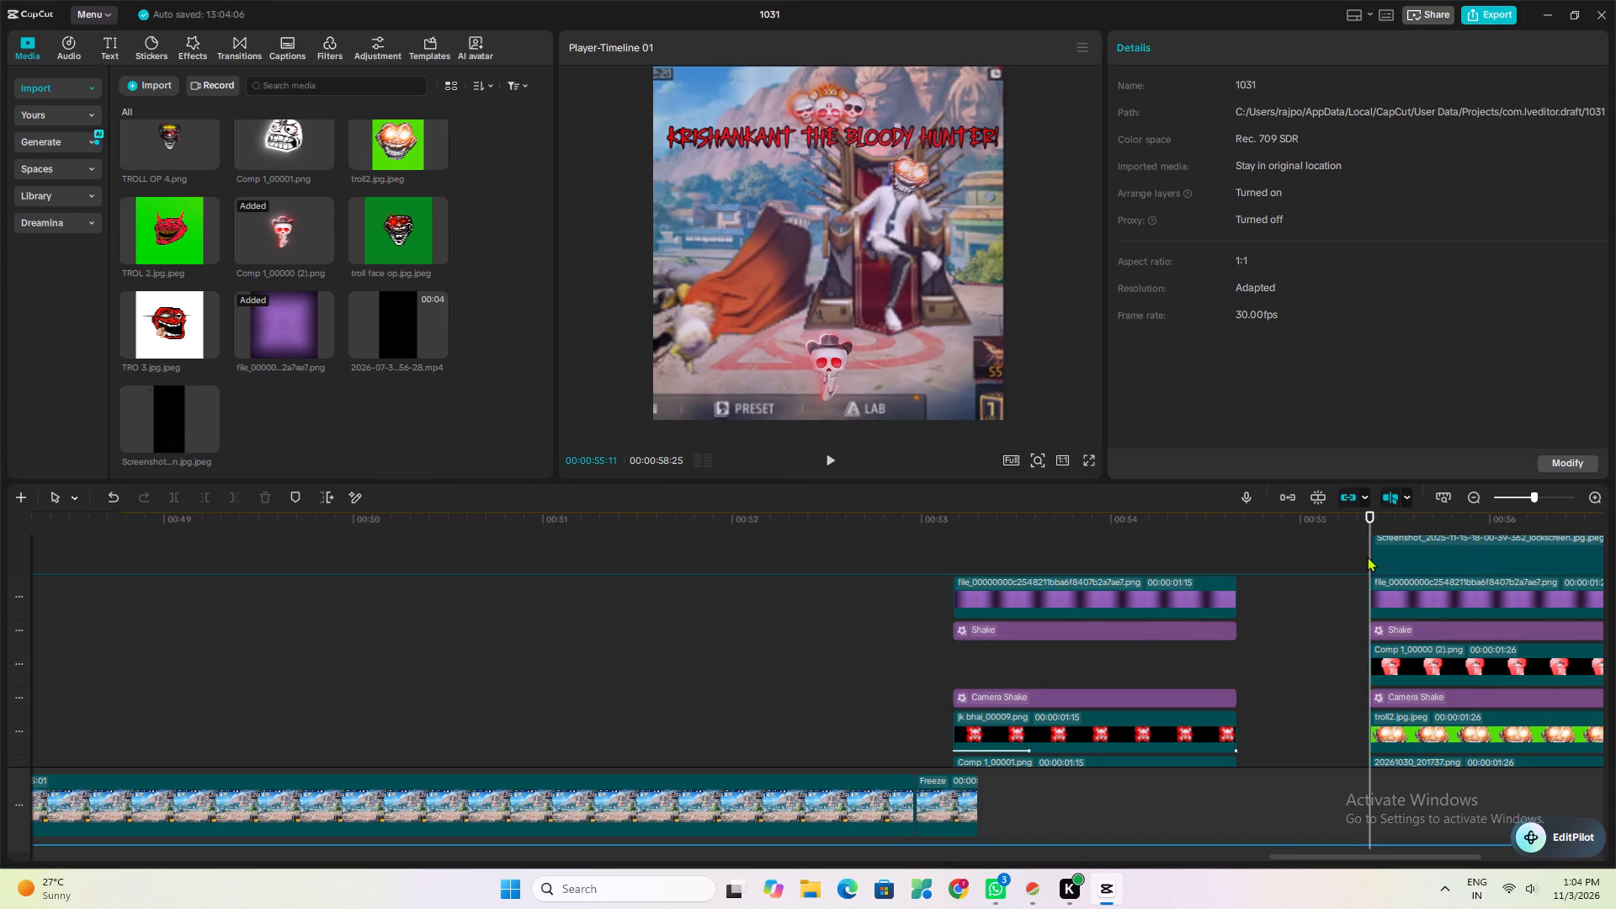
pyautogui.click(1440, 523)
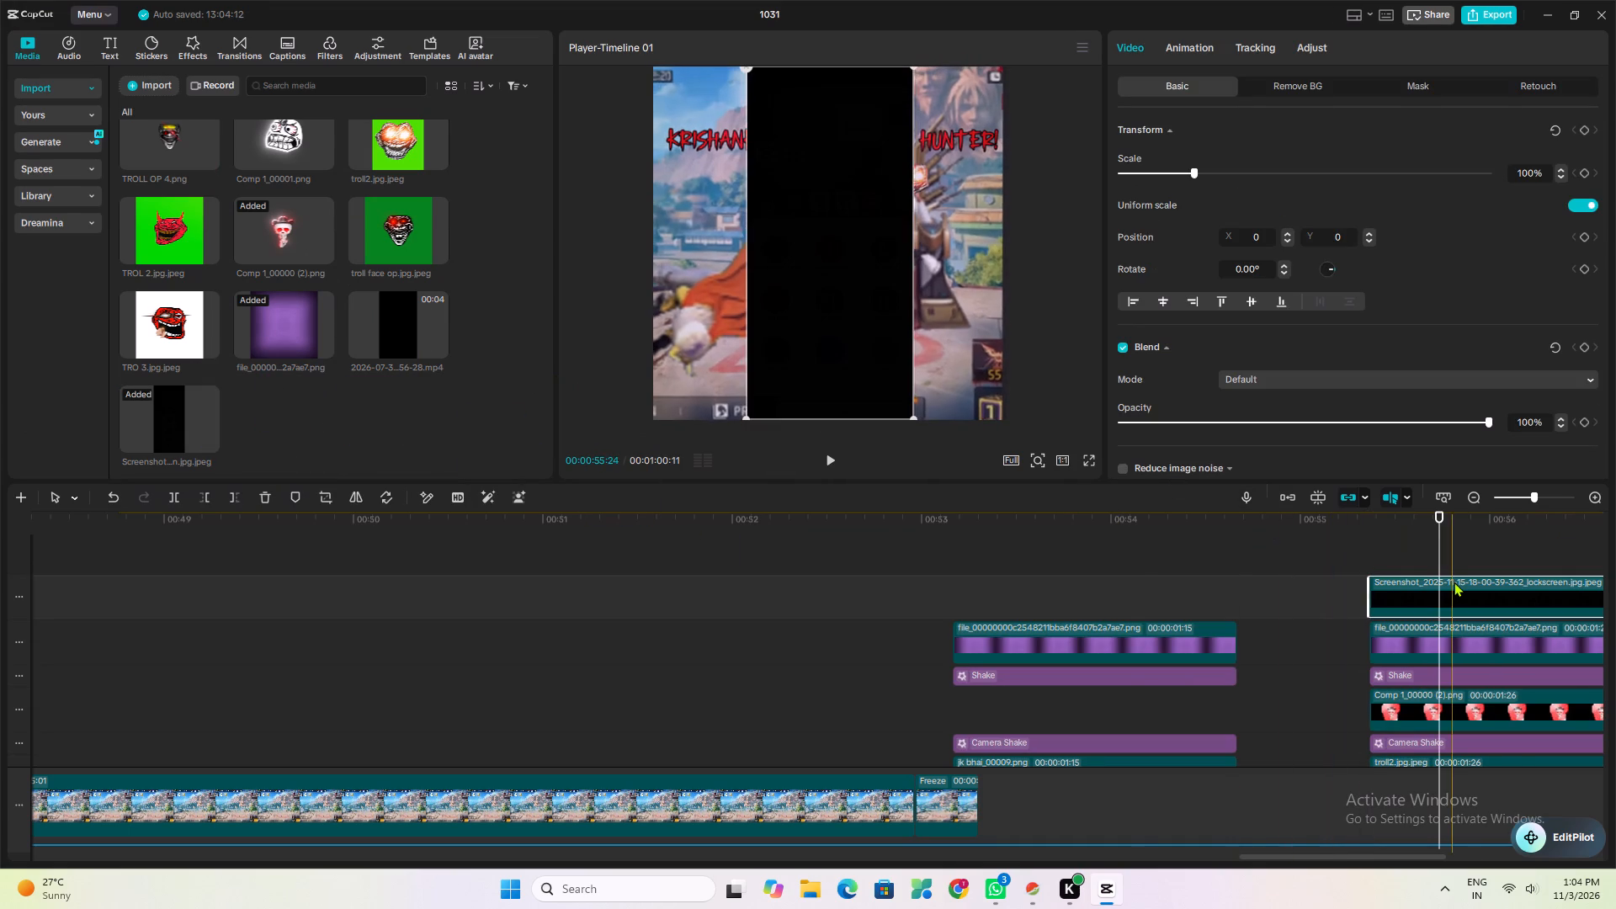
pyautogui.click(1455, 582)
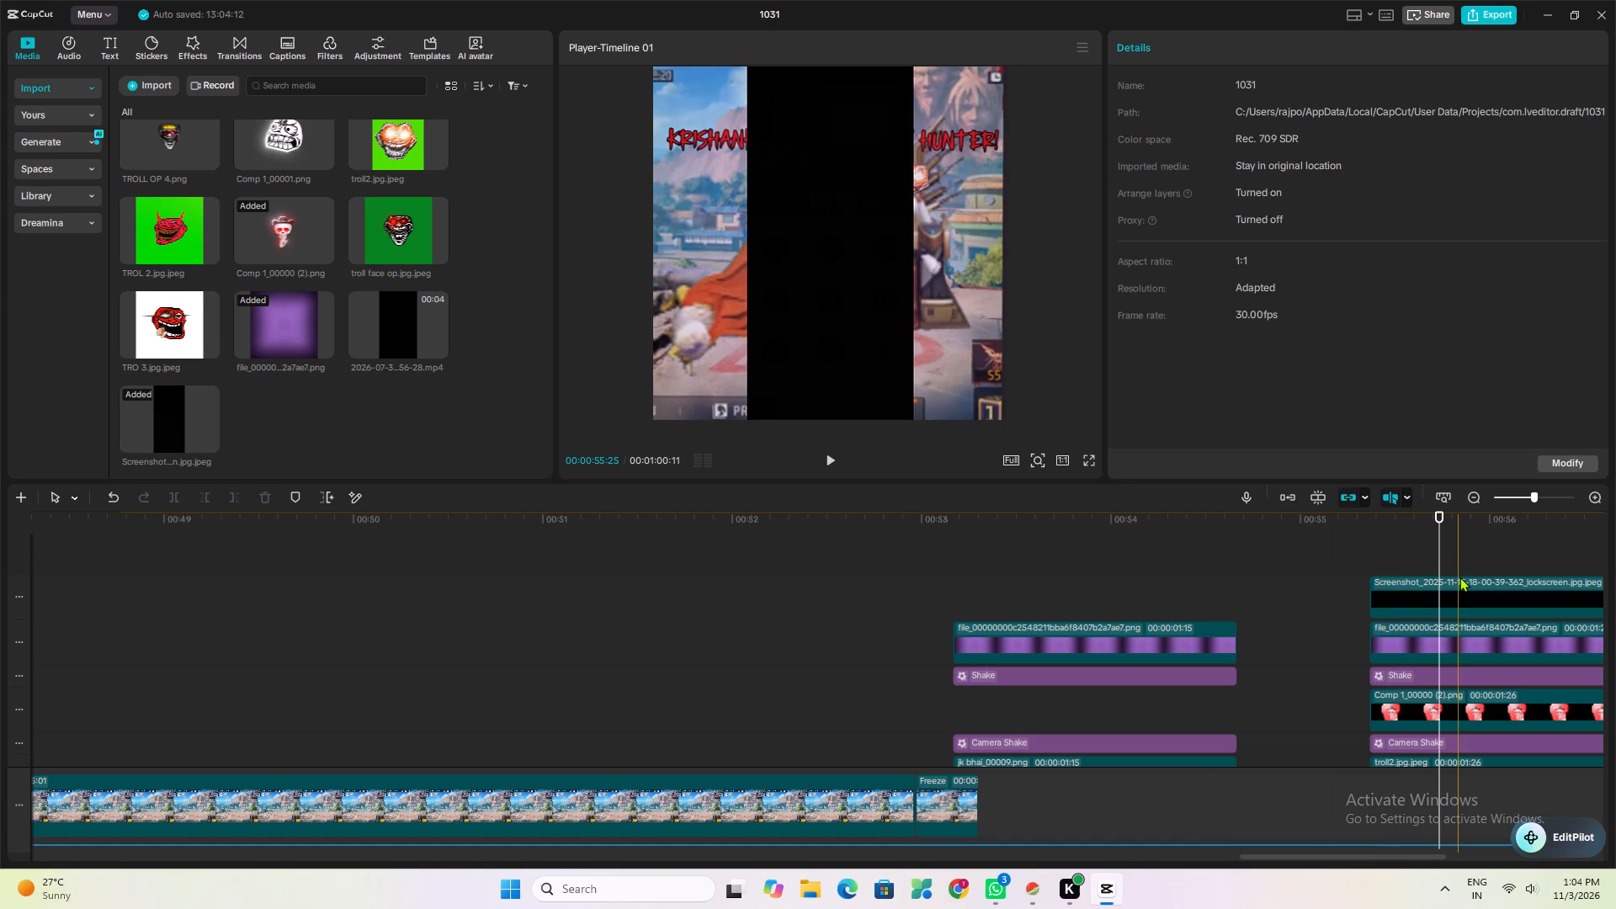
# Rotate the black lockscreen overlay to 90° so it lies horizontally across the frame.
pyautogui.click(1459, 577)
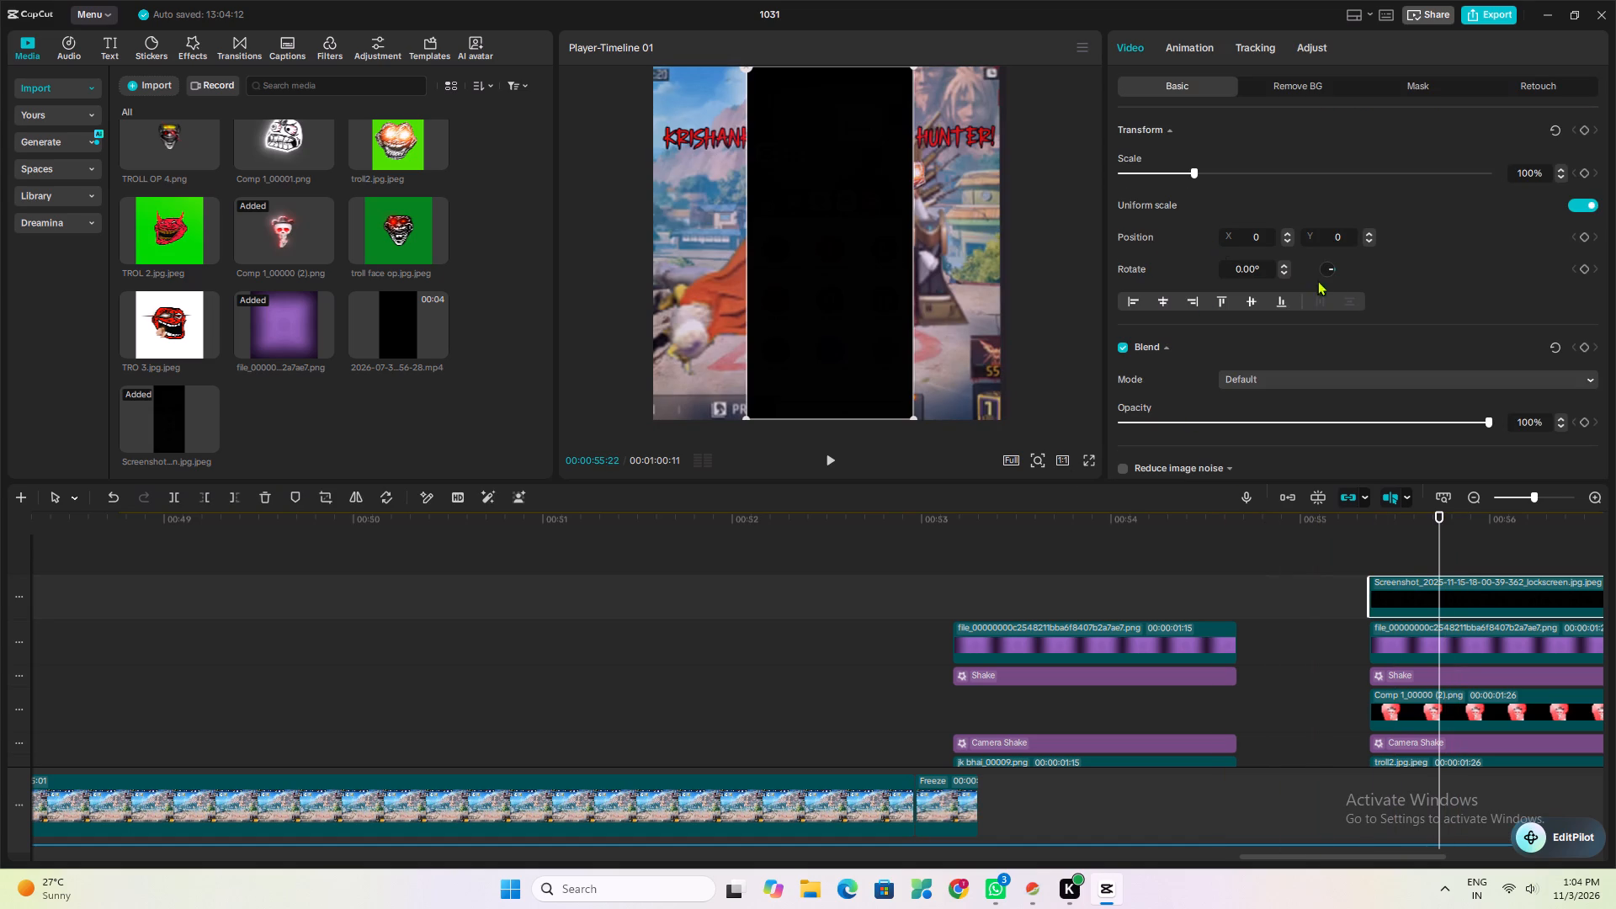
pyautogui.moveTo(1332, 273); pyautogui.dragTo(1333, 294)
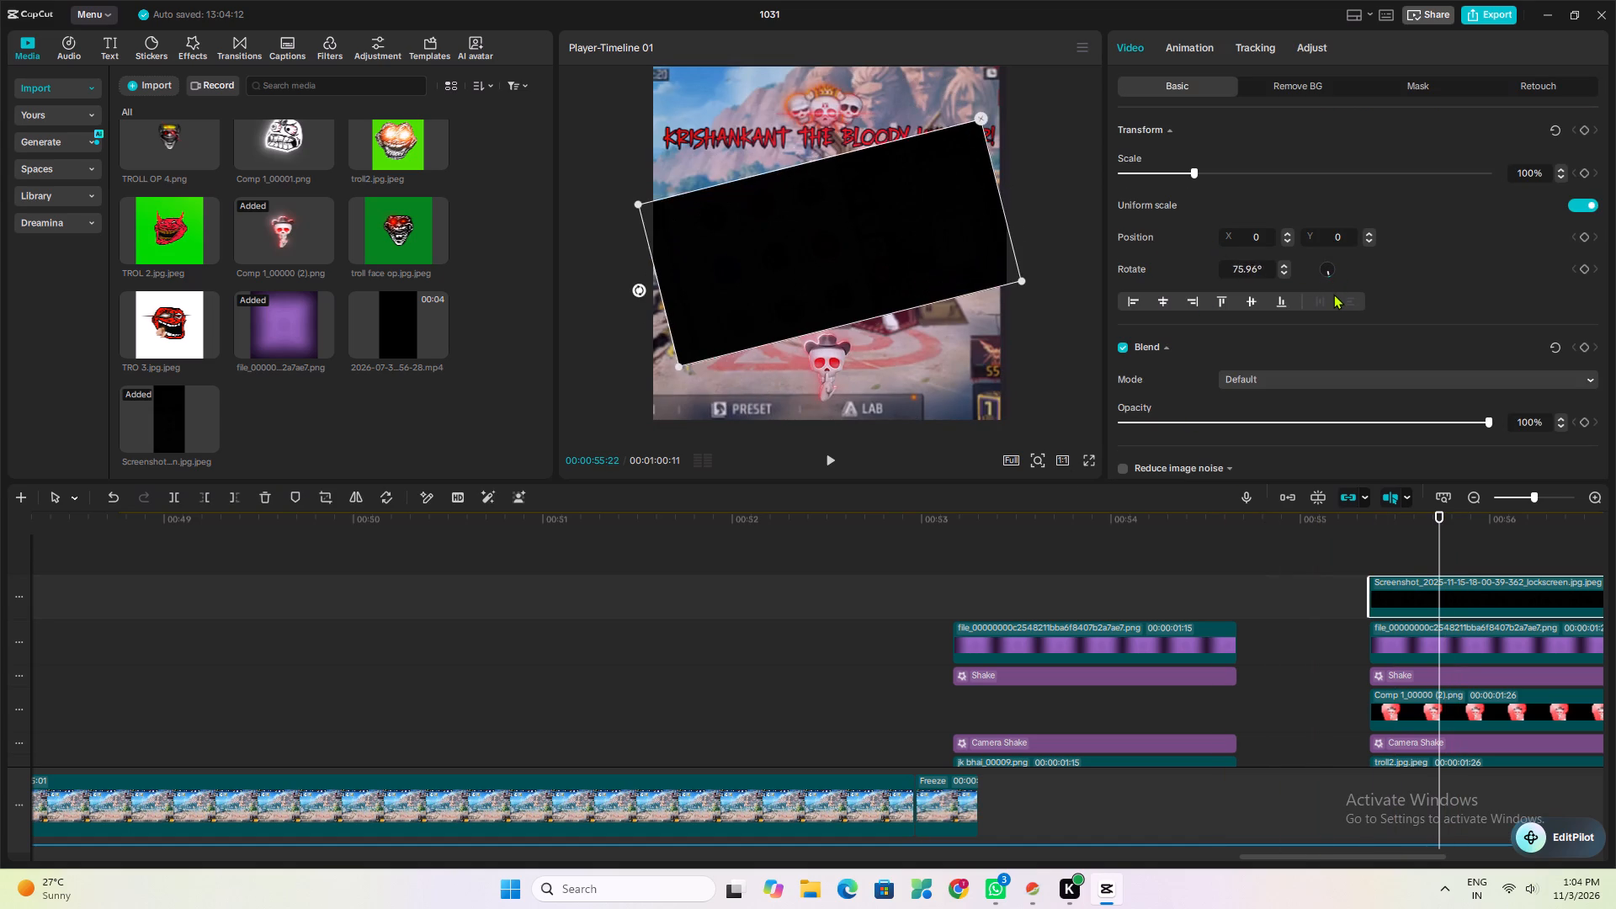
pyautogui.moveTo(1333, 294); pyautogui.dragTo(1329, 305)
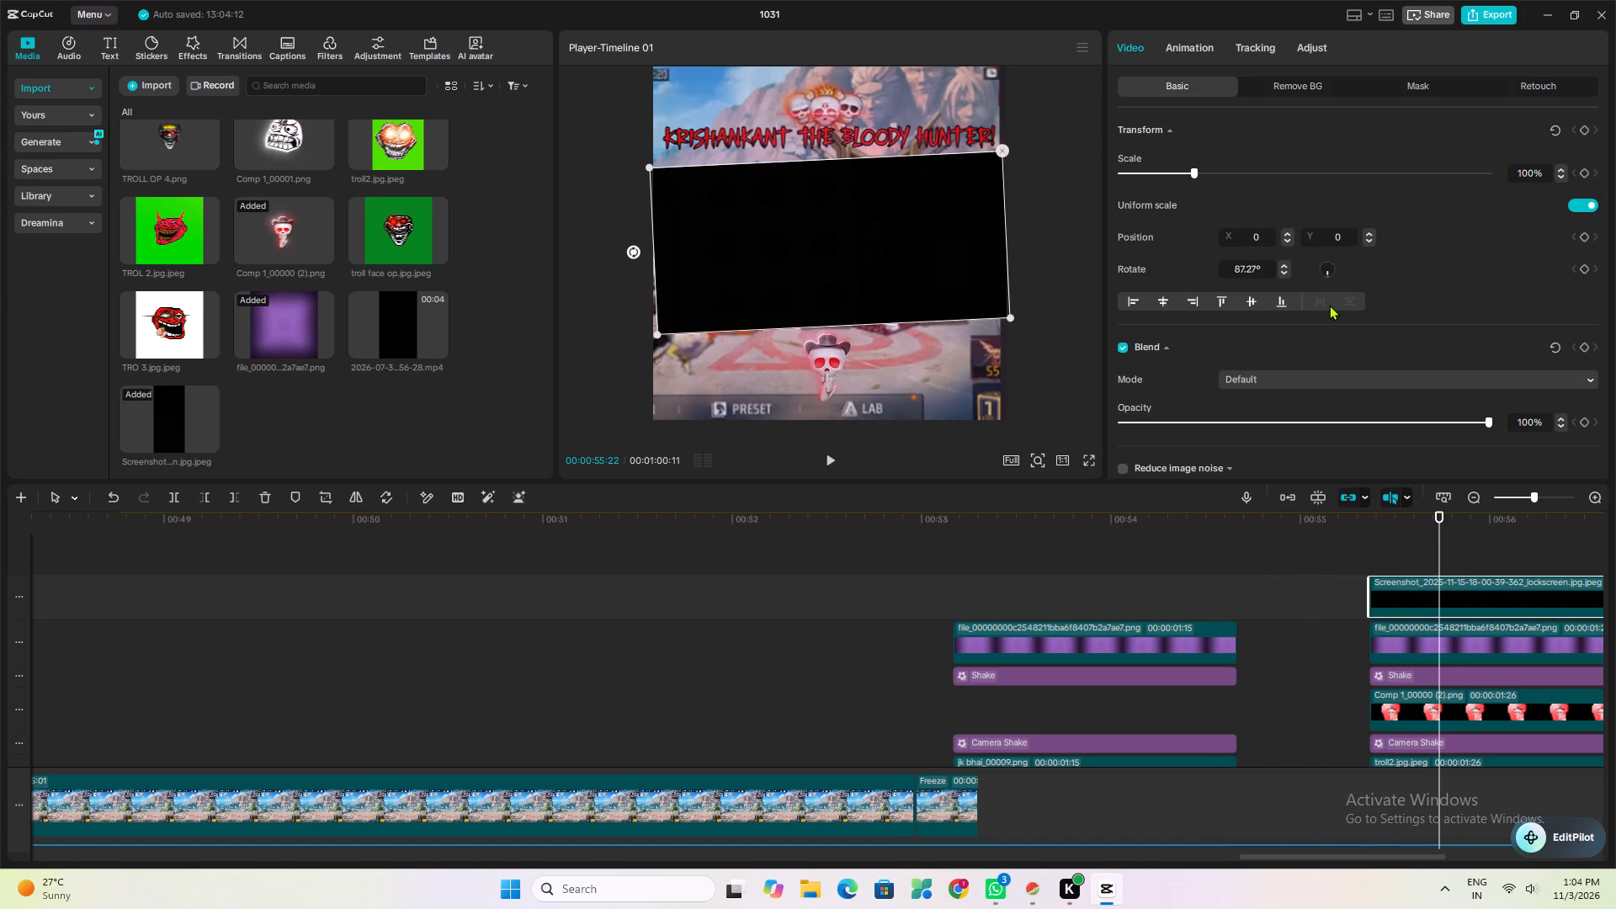
pyautogui.moveTo(1329, 305); pyautogui.dragTo(1327, 307)
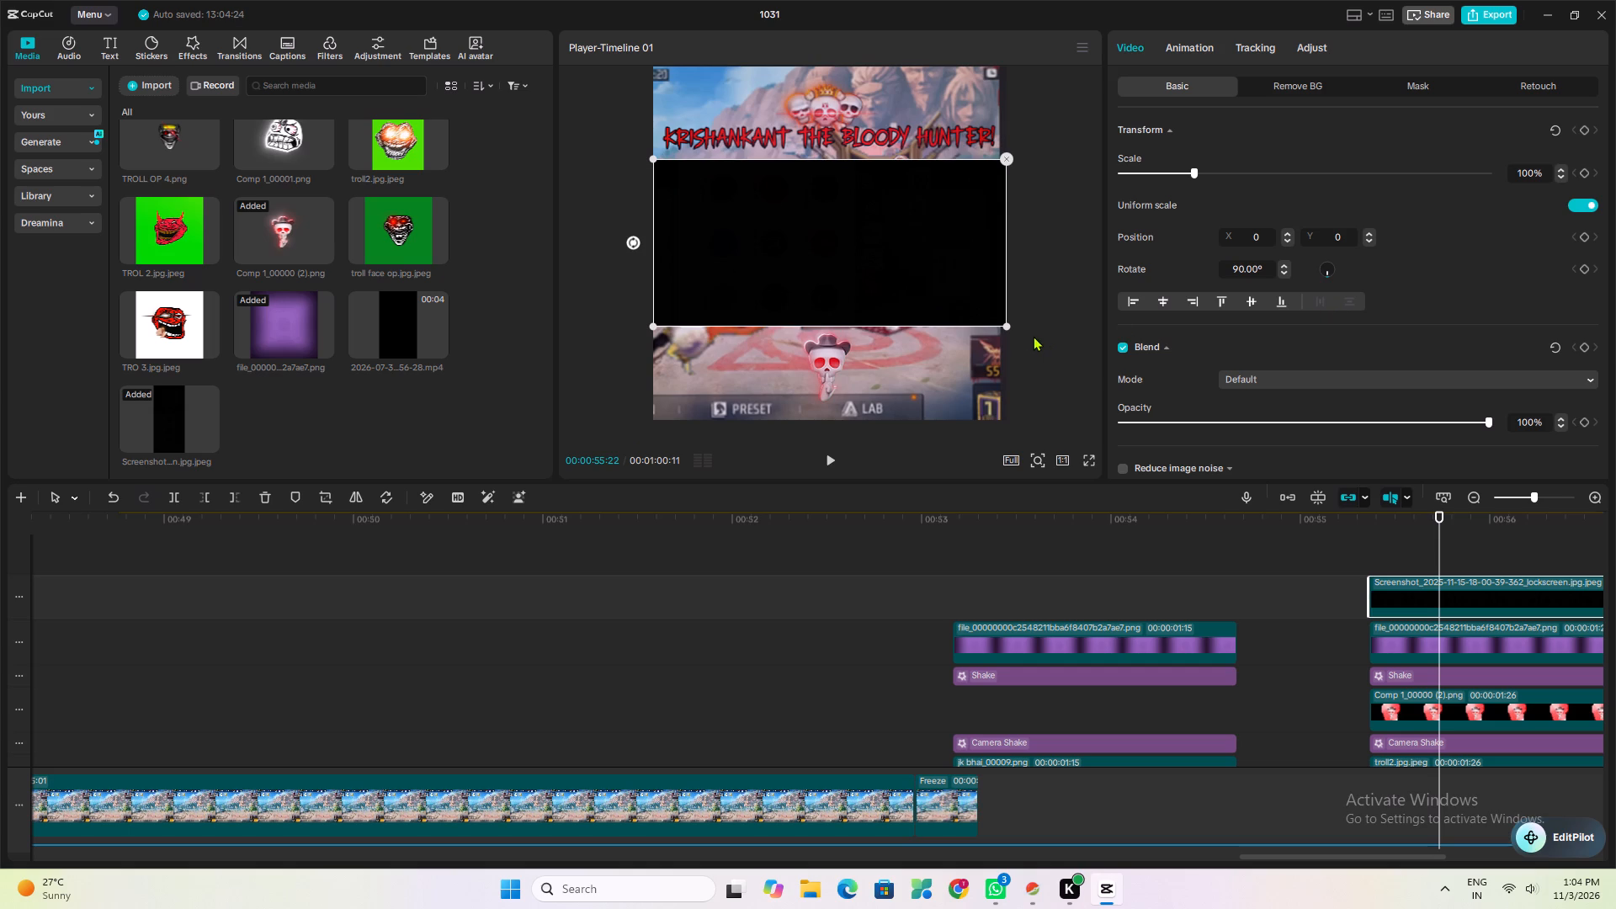
# Scale the black overlay to 109% and move it to about X 165, Y -2798 as a thin bar along the frame's bottom edge.
pyautogui.moveTo(1011, 327); pyautogui.dragTo(1033, 345)
pyautogui.moveTo(938, 280); pyautogui.dragTo(956, 513)
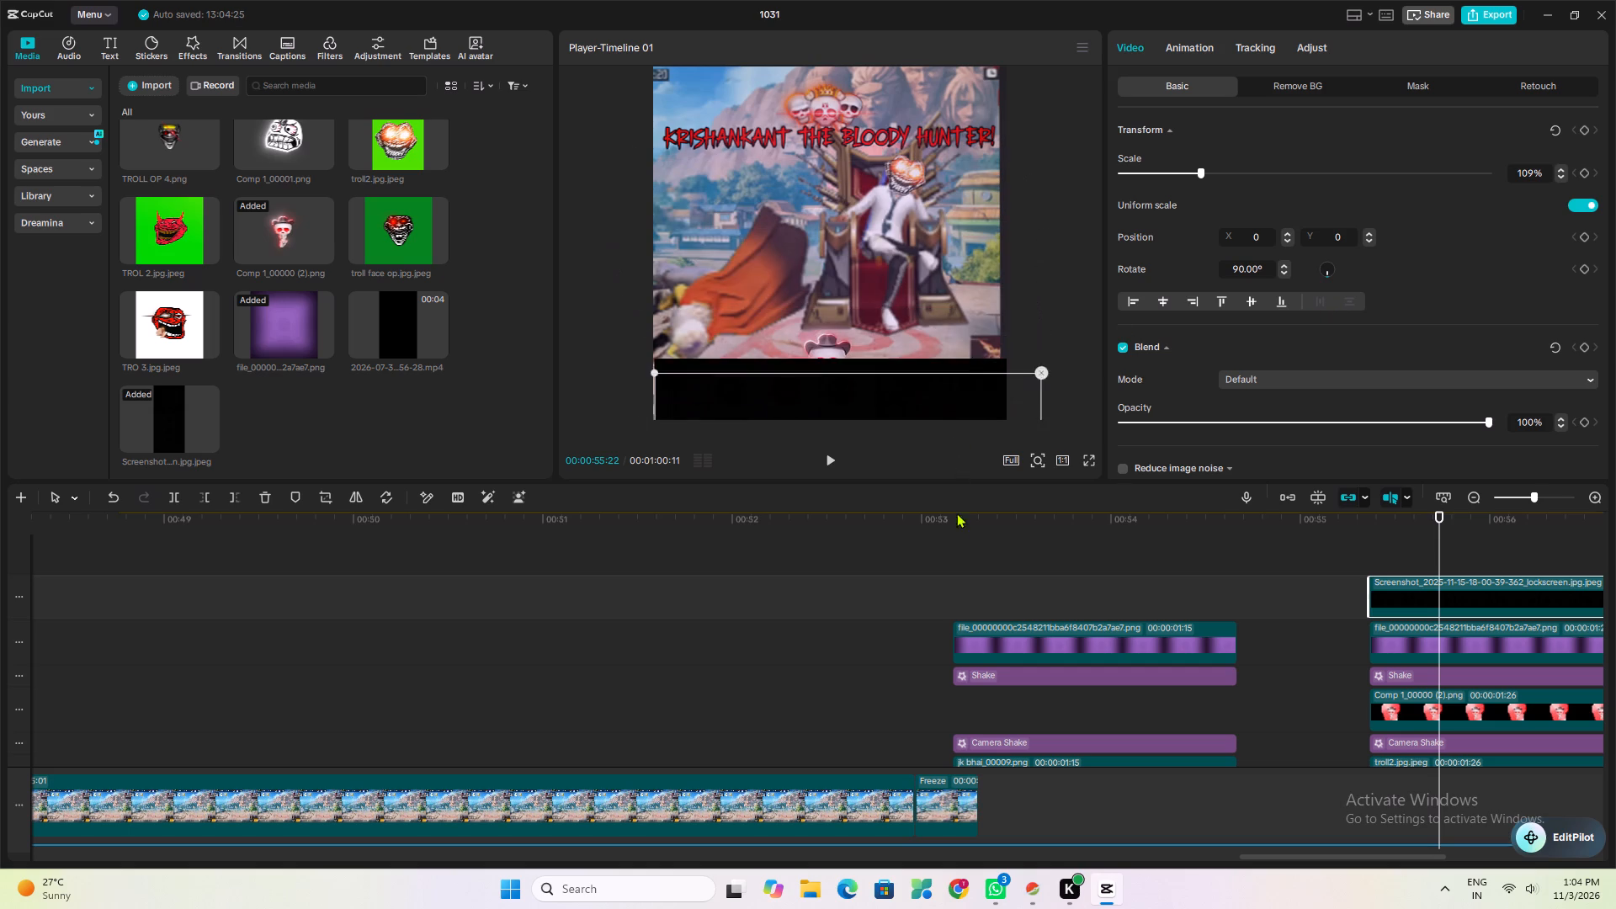
pyautogui.moveTo(956, 513); pyautogui.dragTo(954, 543)
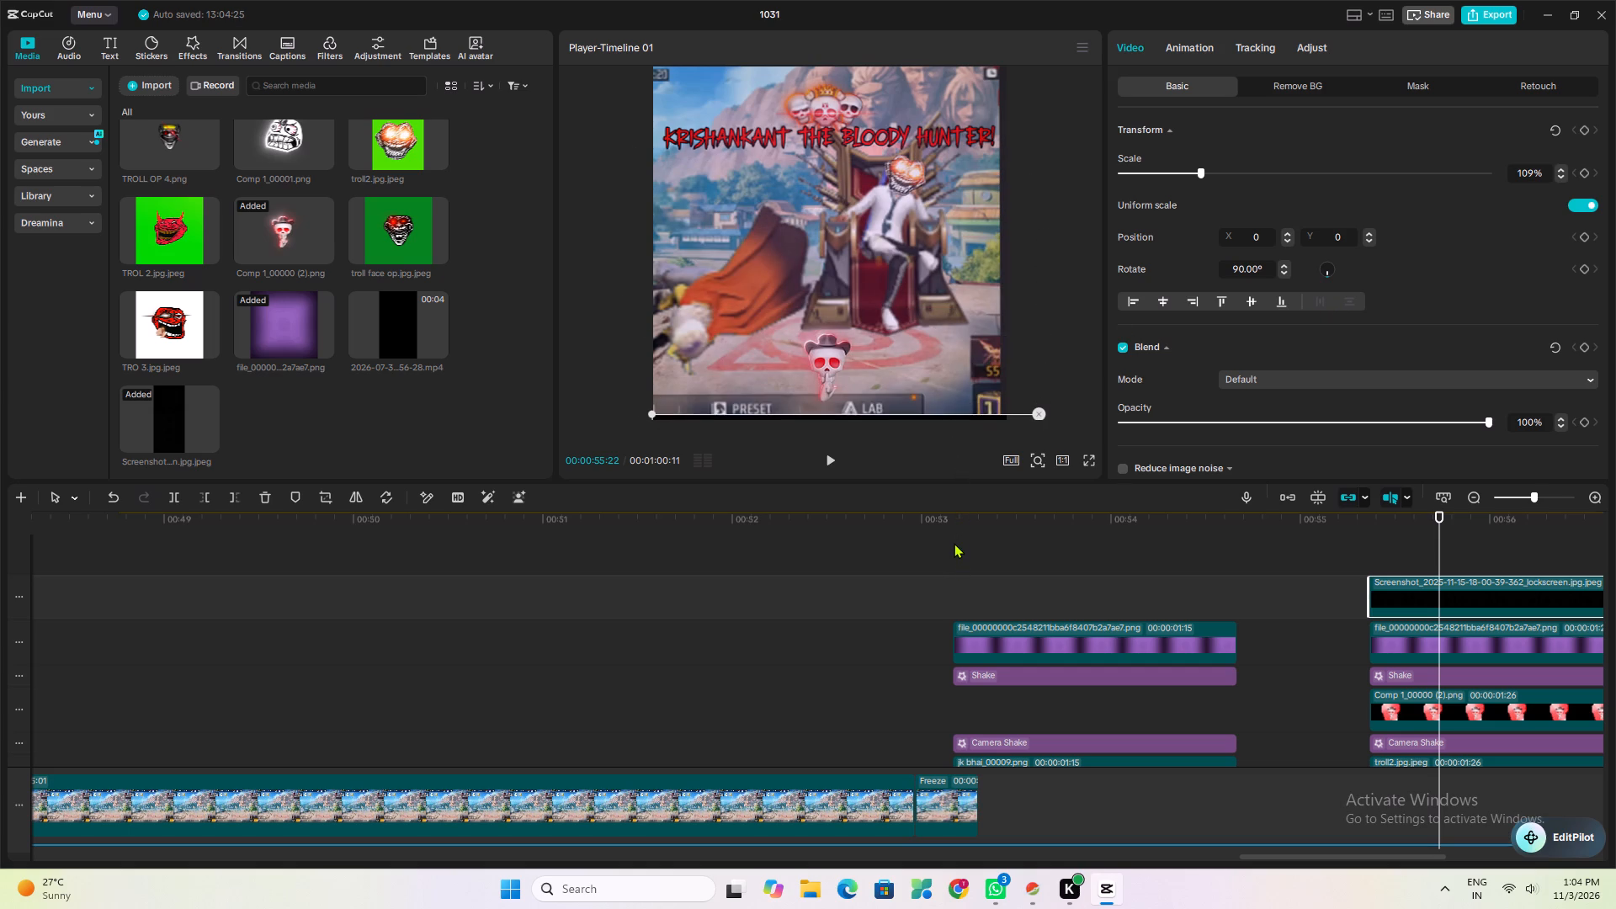
pyautogui.moveTo(954, 543); pyautogui.dragTo(954, 538)
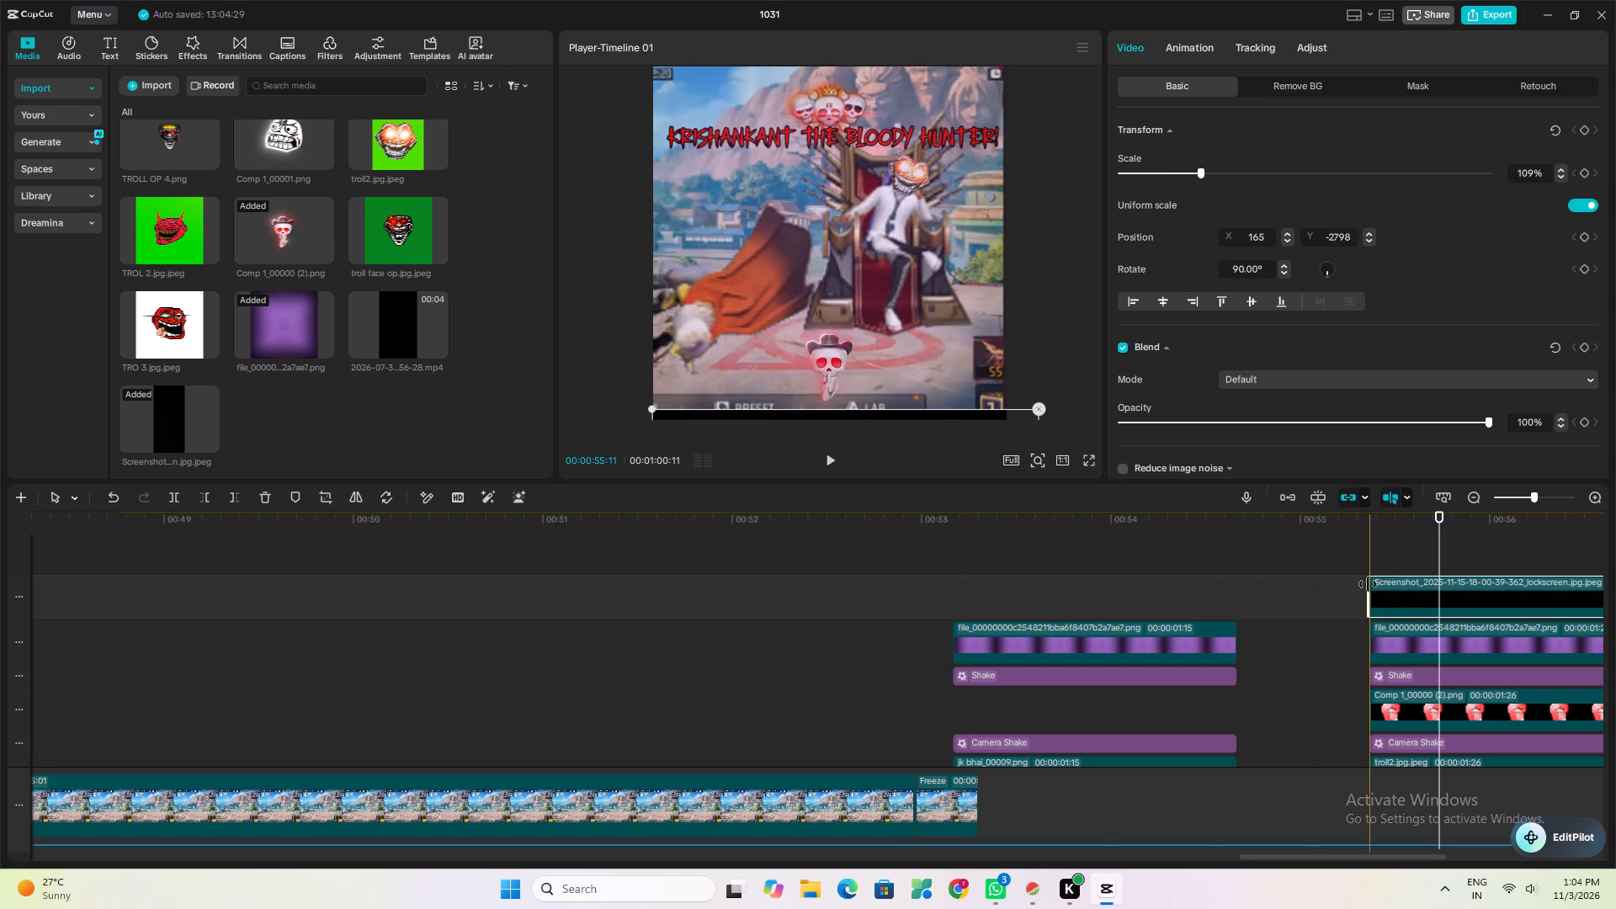
# Extend the black overlay's start back to 00:00:00:00 so it spans the whole timeline.
pyautogui.moveTo(1368, 584); pyautogui.dragTo(0, 598)
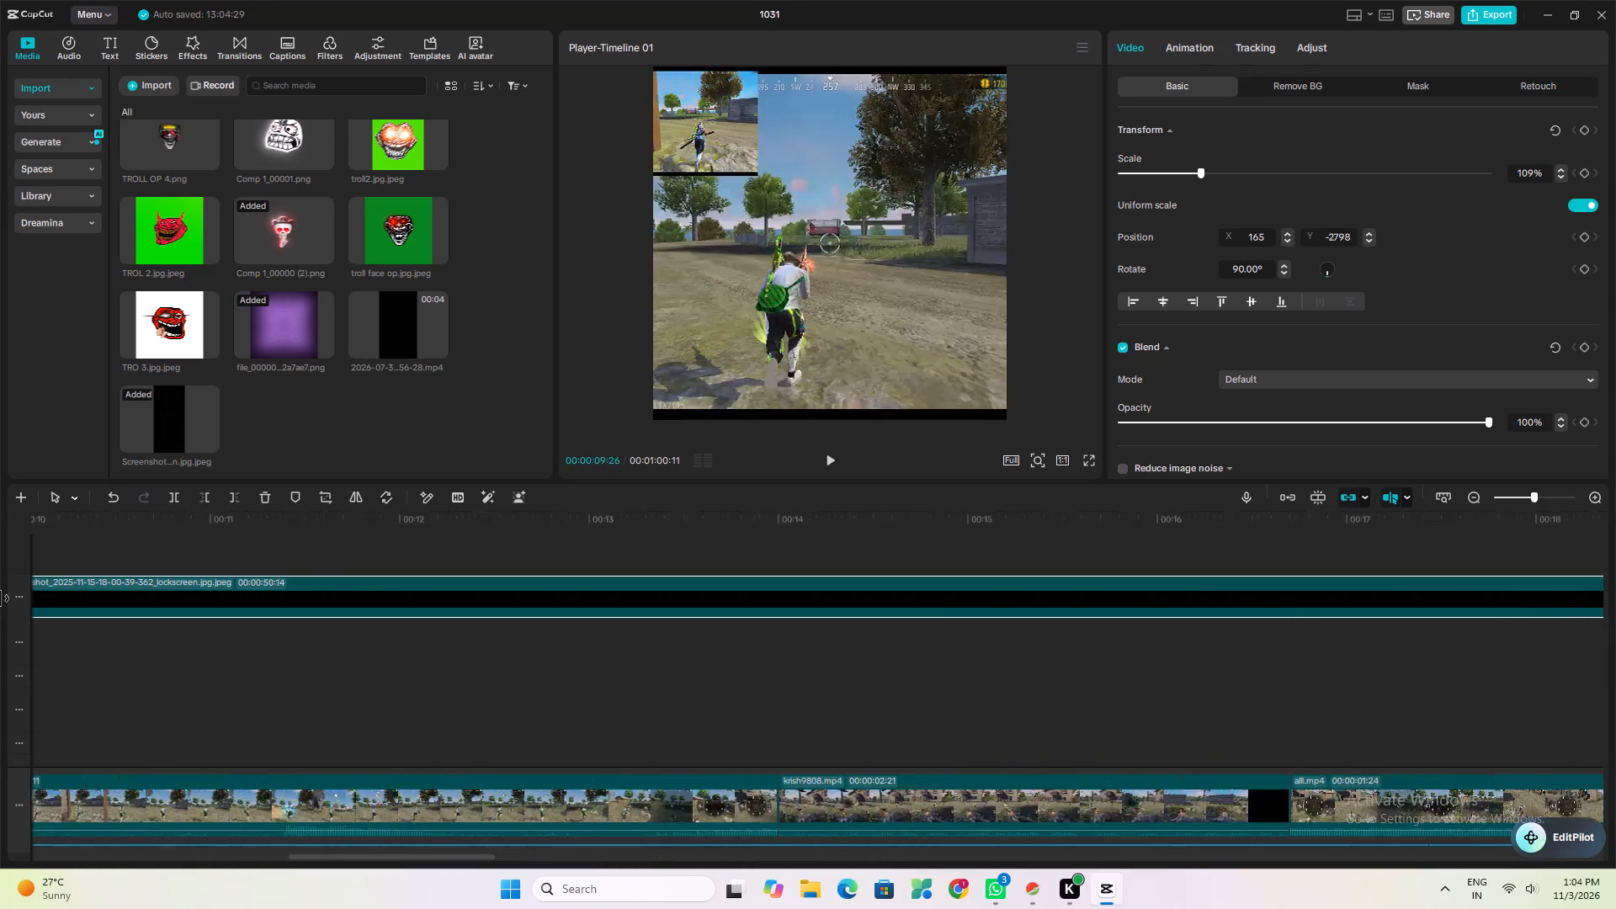
pyautogui.moveTo(0, 598); pyautogui.dragTo(0, 597)
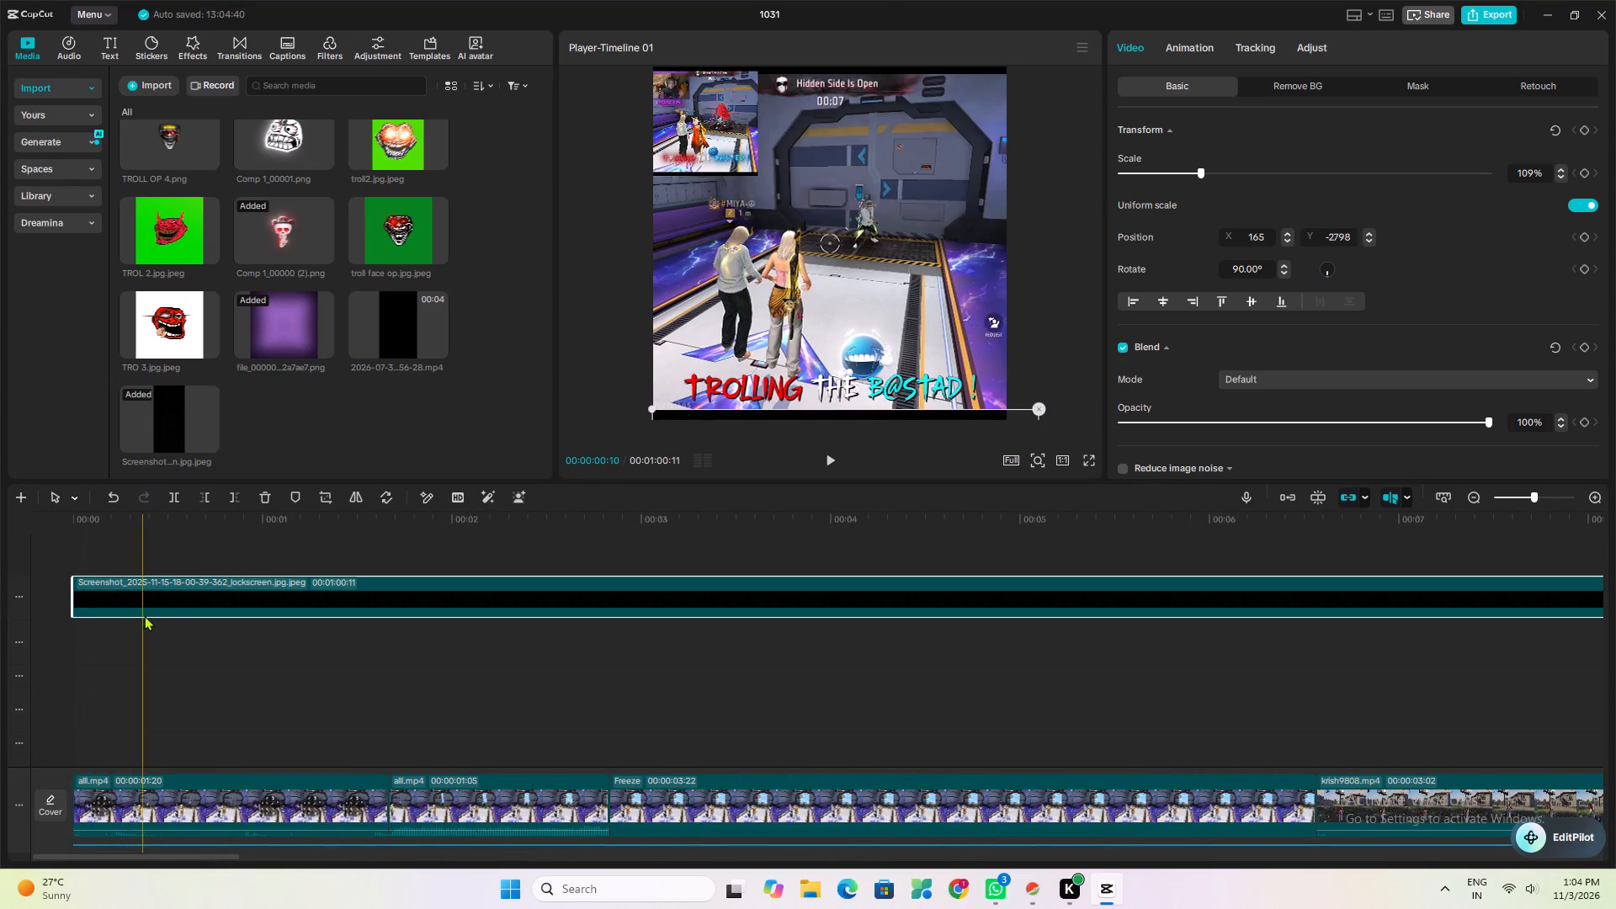
# Duplicate the full-length black overlay onto a track above it, aligned with the start of the timeline.
pyautogui.rightClick(136, 589)
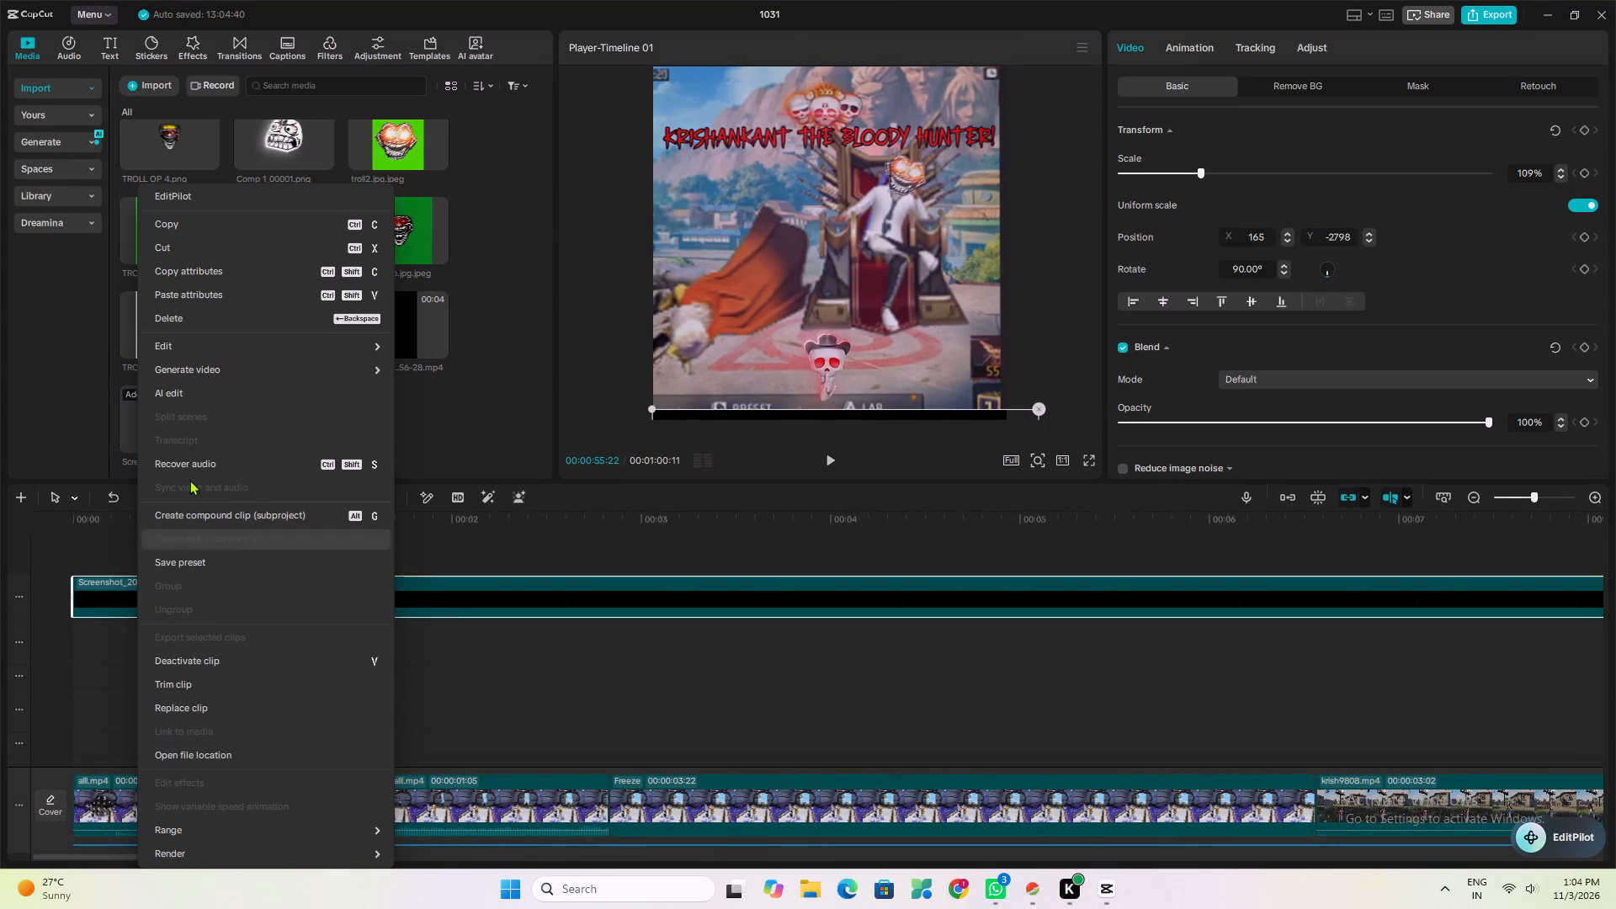
pyautogui.click(168, 226)
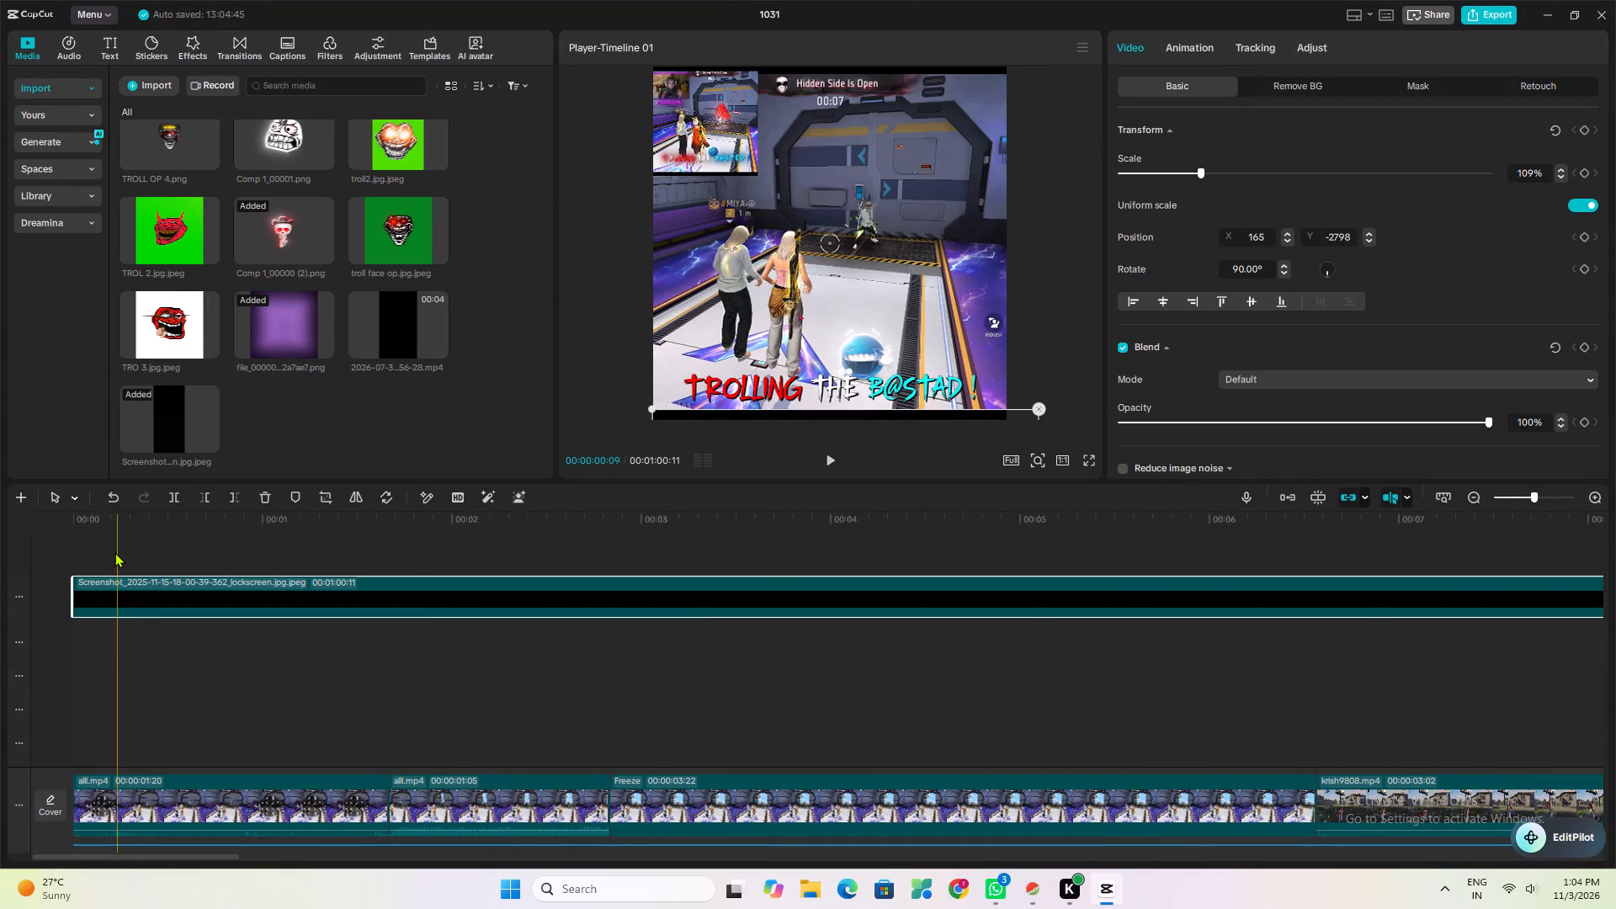
pyautogui.rightClick(114, 552)
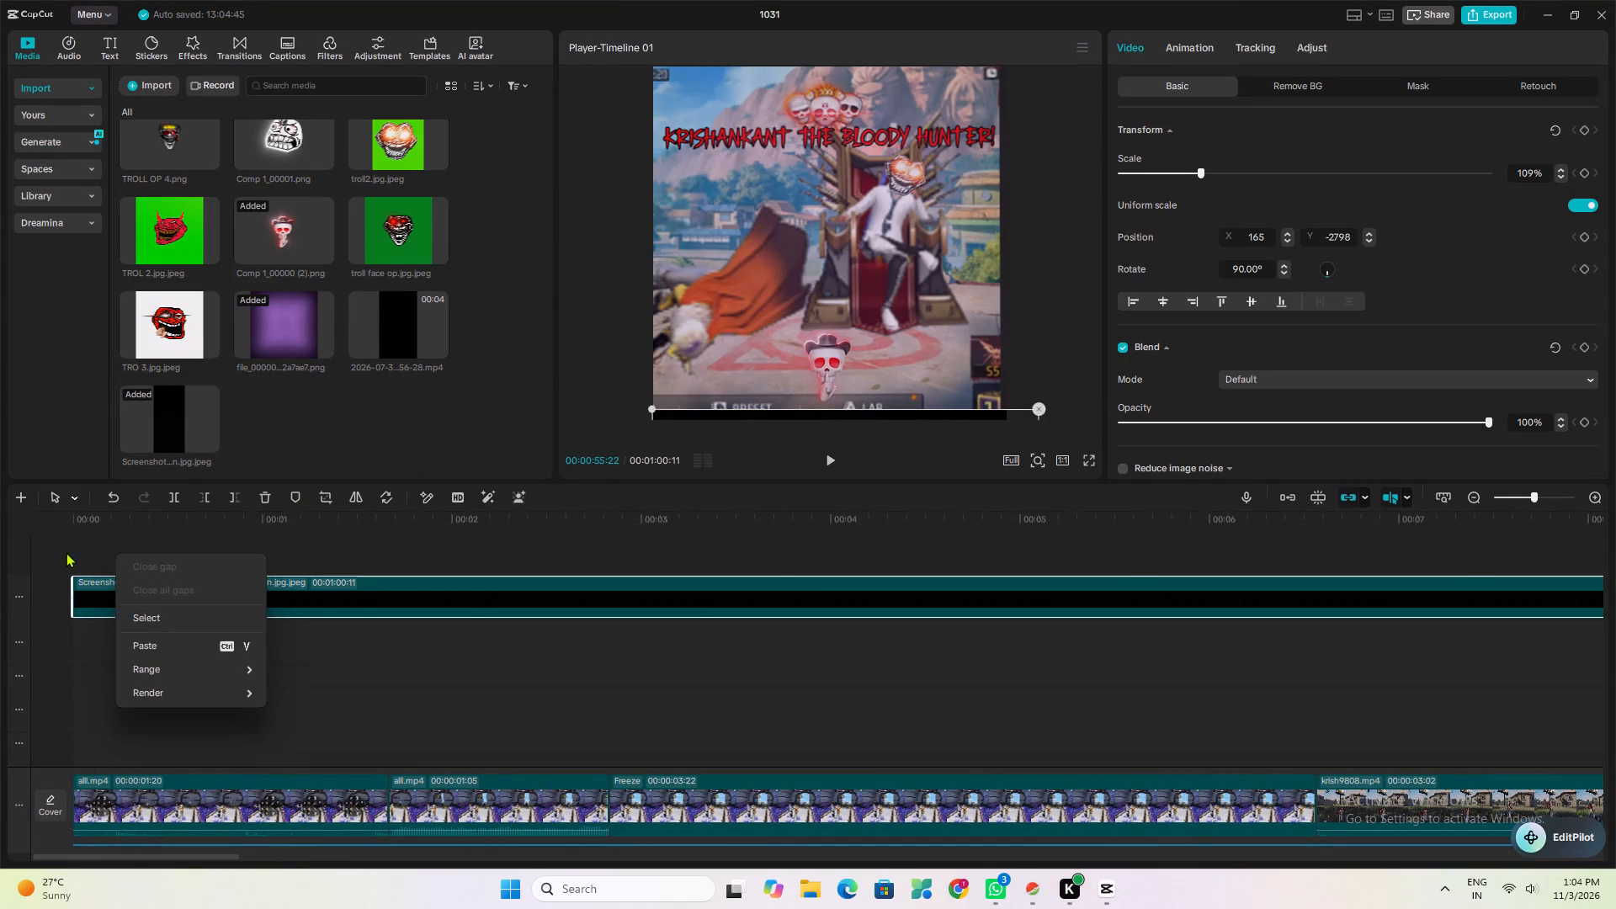
pyautogui.click(68, 552)
pyautogui.click(79, 552)
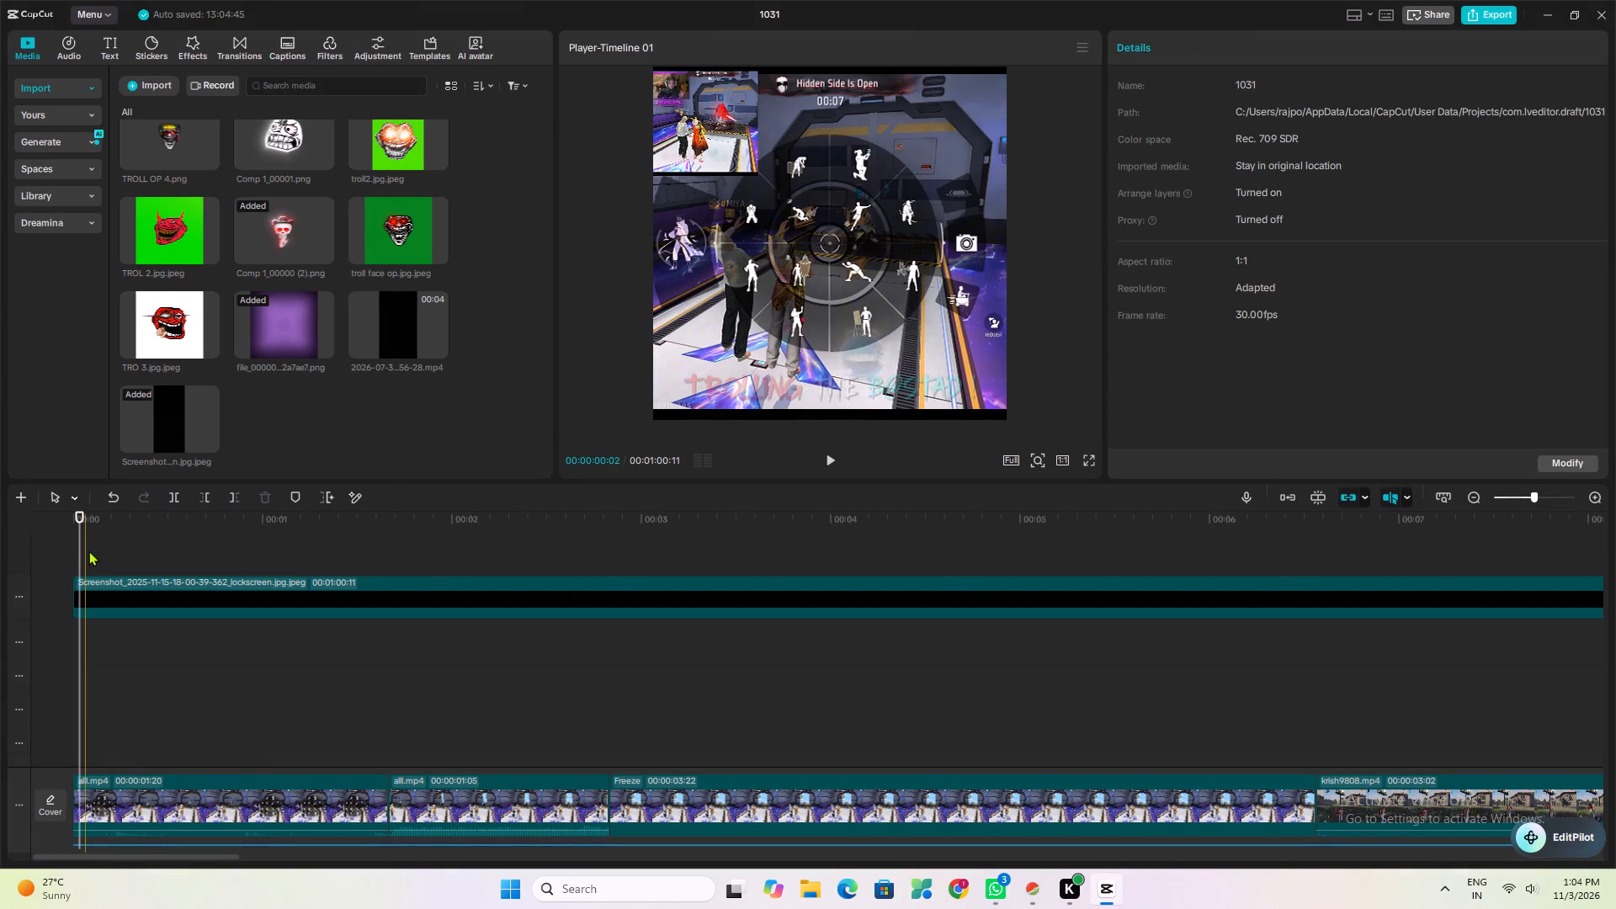
pyautogui.rightClick(88, 550)
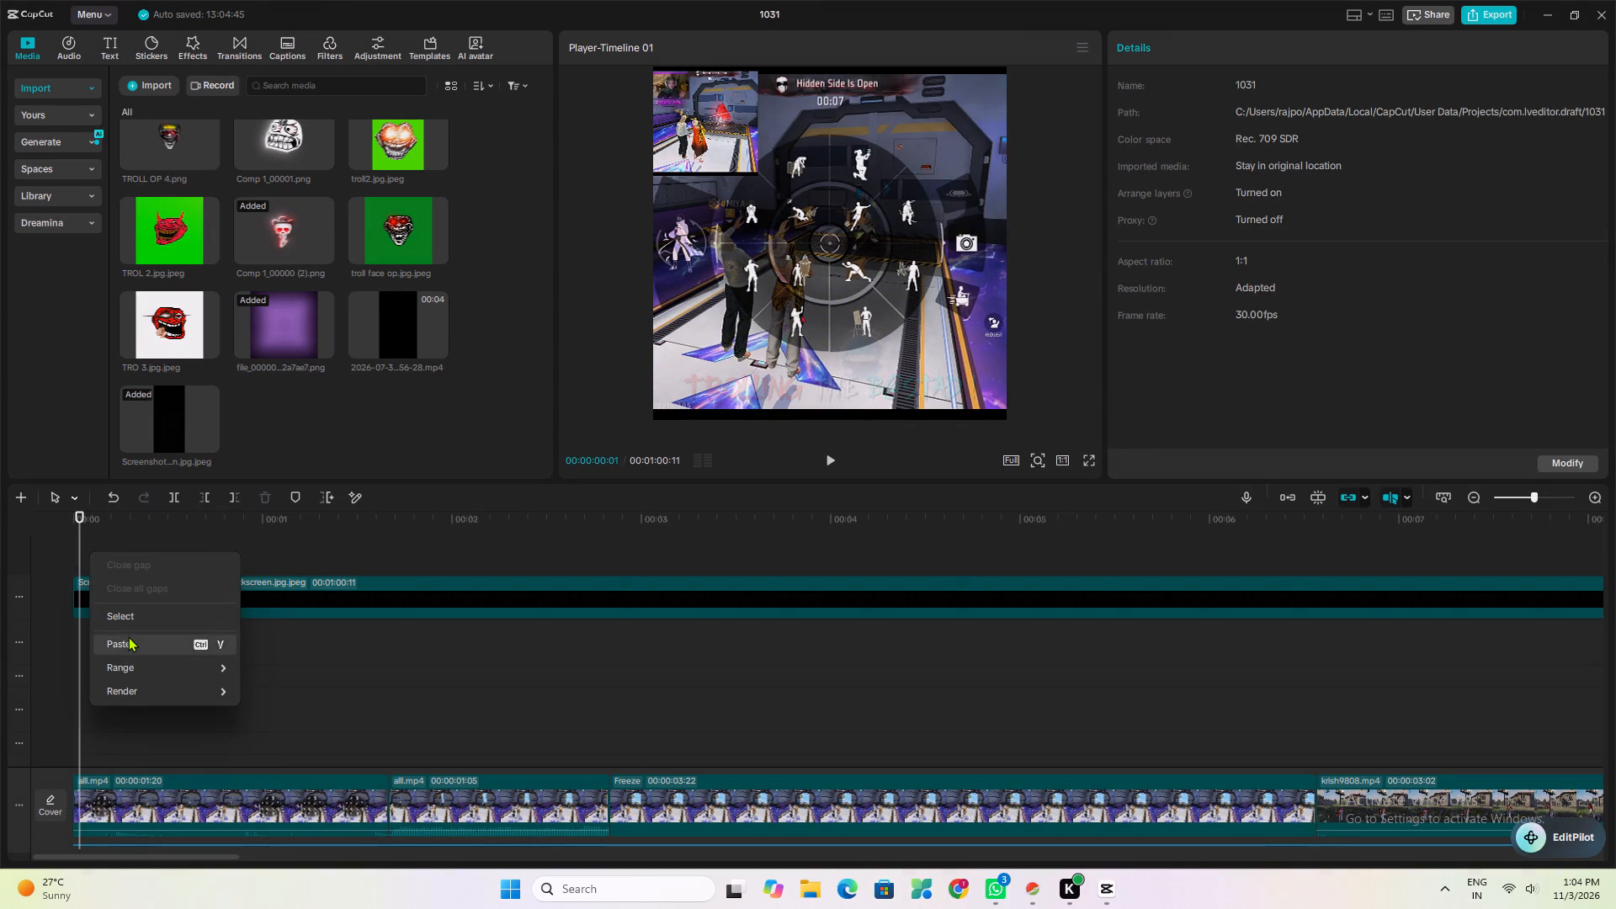
pyautogui.click(128, 636)
pyautogui.moveTo(150, 599); pyautogui.dragTo(130, 598)
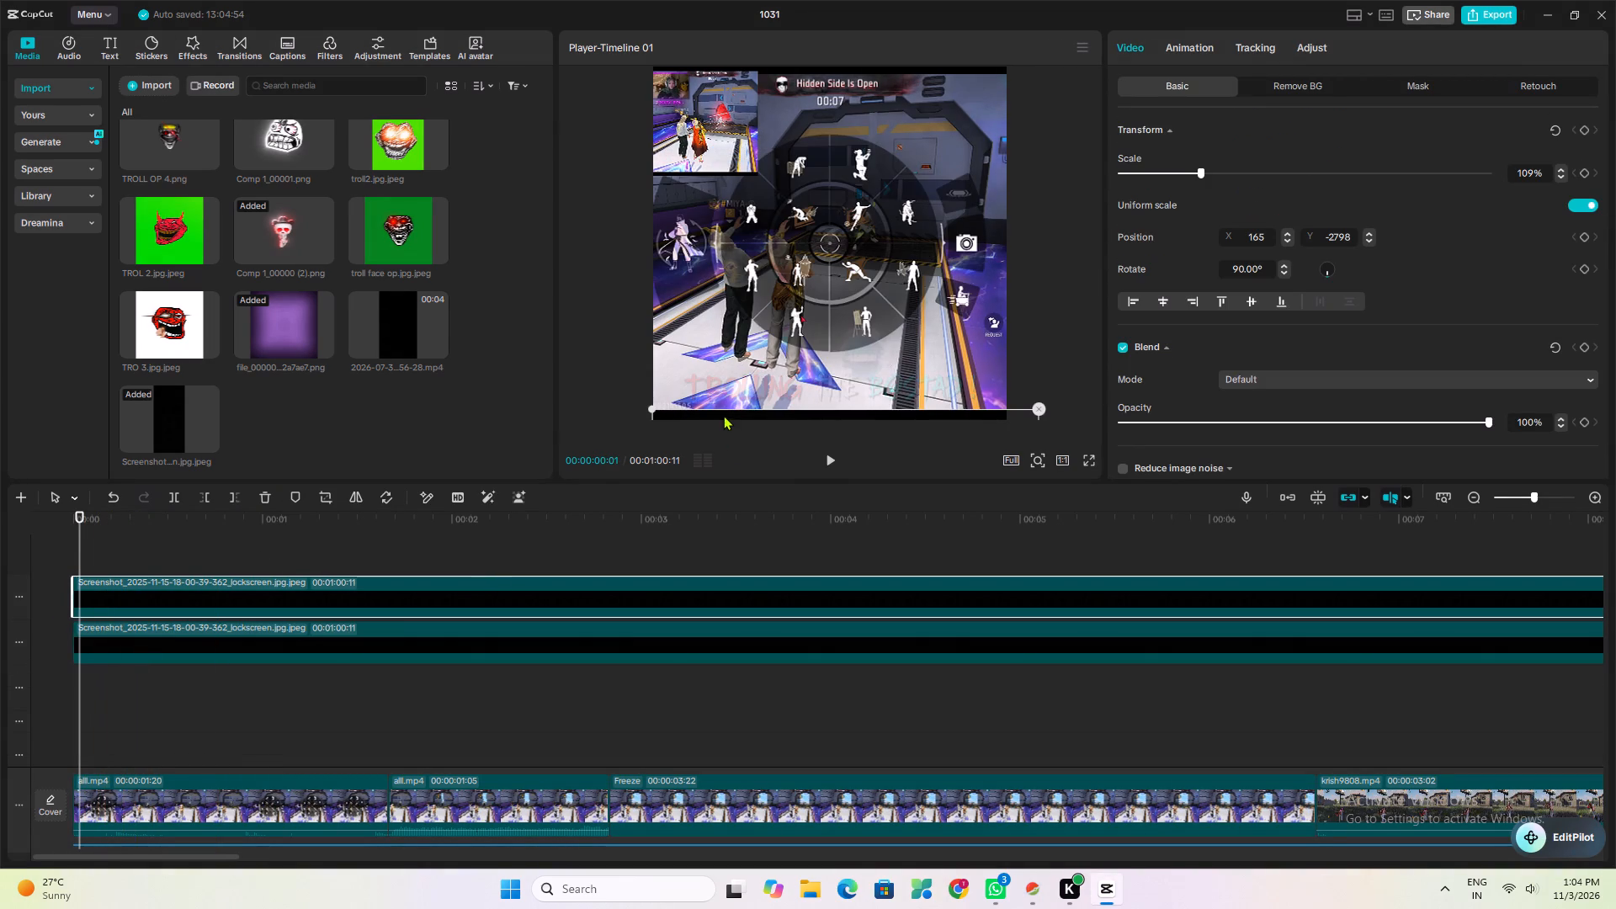
# Move the duplicated black overlay to about X 155, Y 2825 as a thin bar along the frame's top edge.
pyautogui.moveTo(723, 415); pyautogui.dragTo(732, 274)
pyautogui.moveTo(751, 364); pyautogui.dragTo(768, 81)
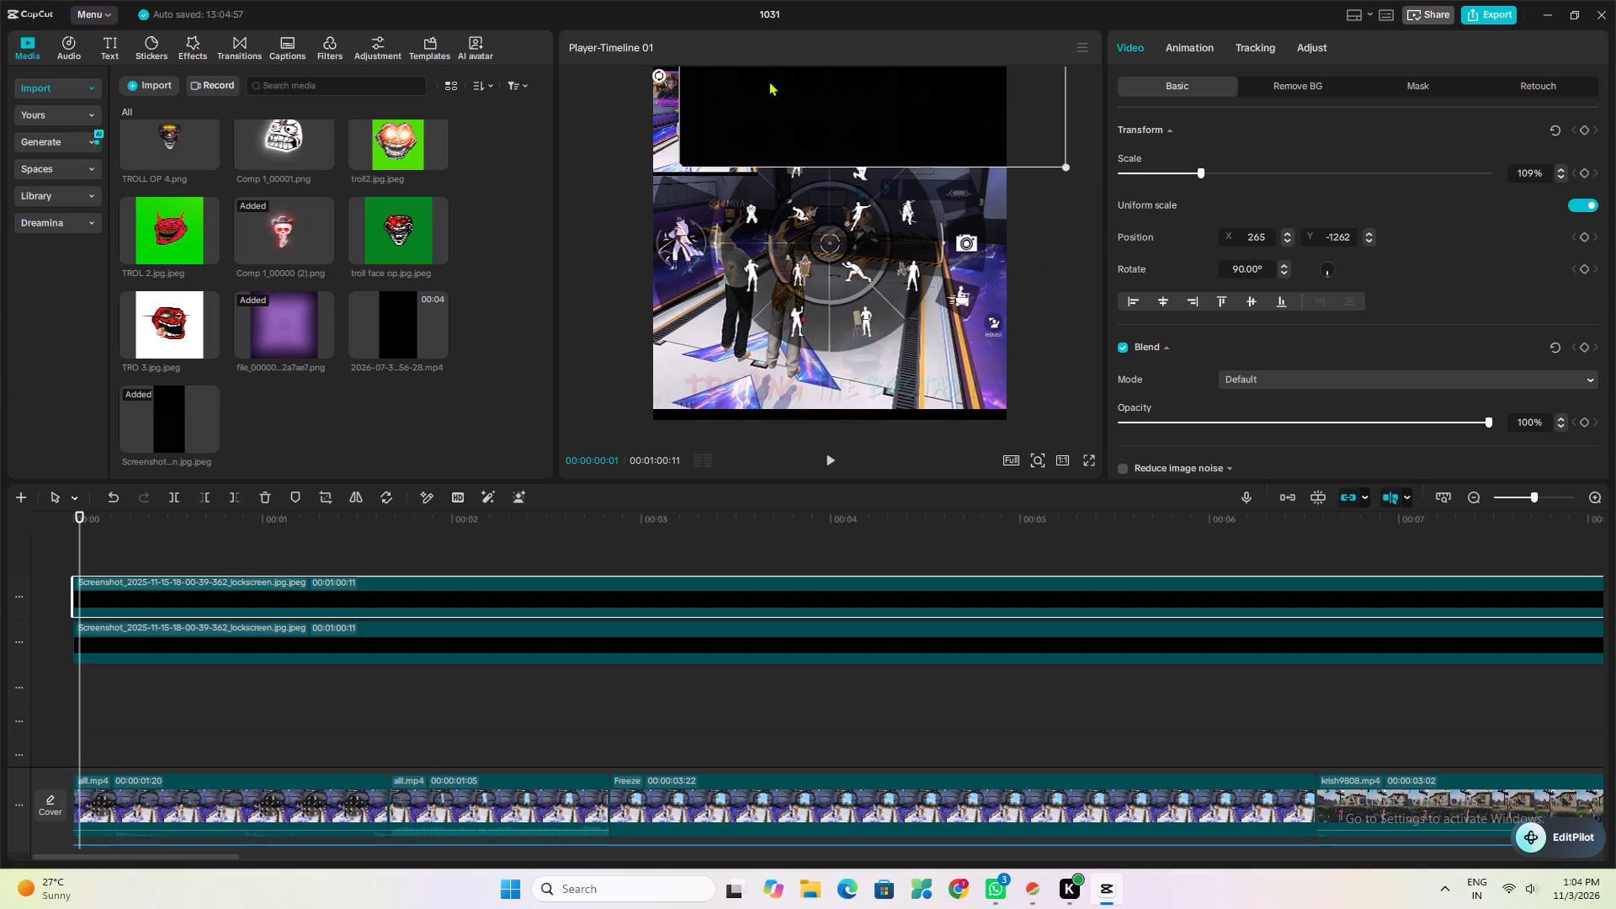
pyautogui.moveTo(768, 81); pyautogui.dragTo(731, 0)
pyautogui.moveTo(763, 77); pyautogui.dragTo(771, 53)
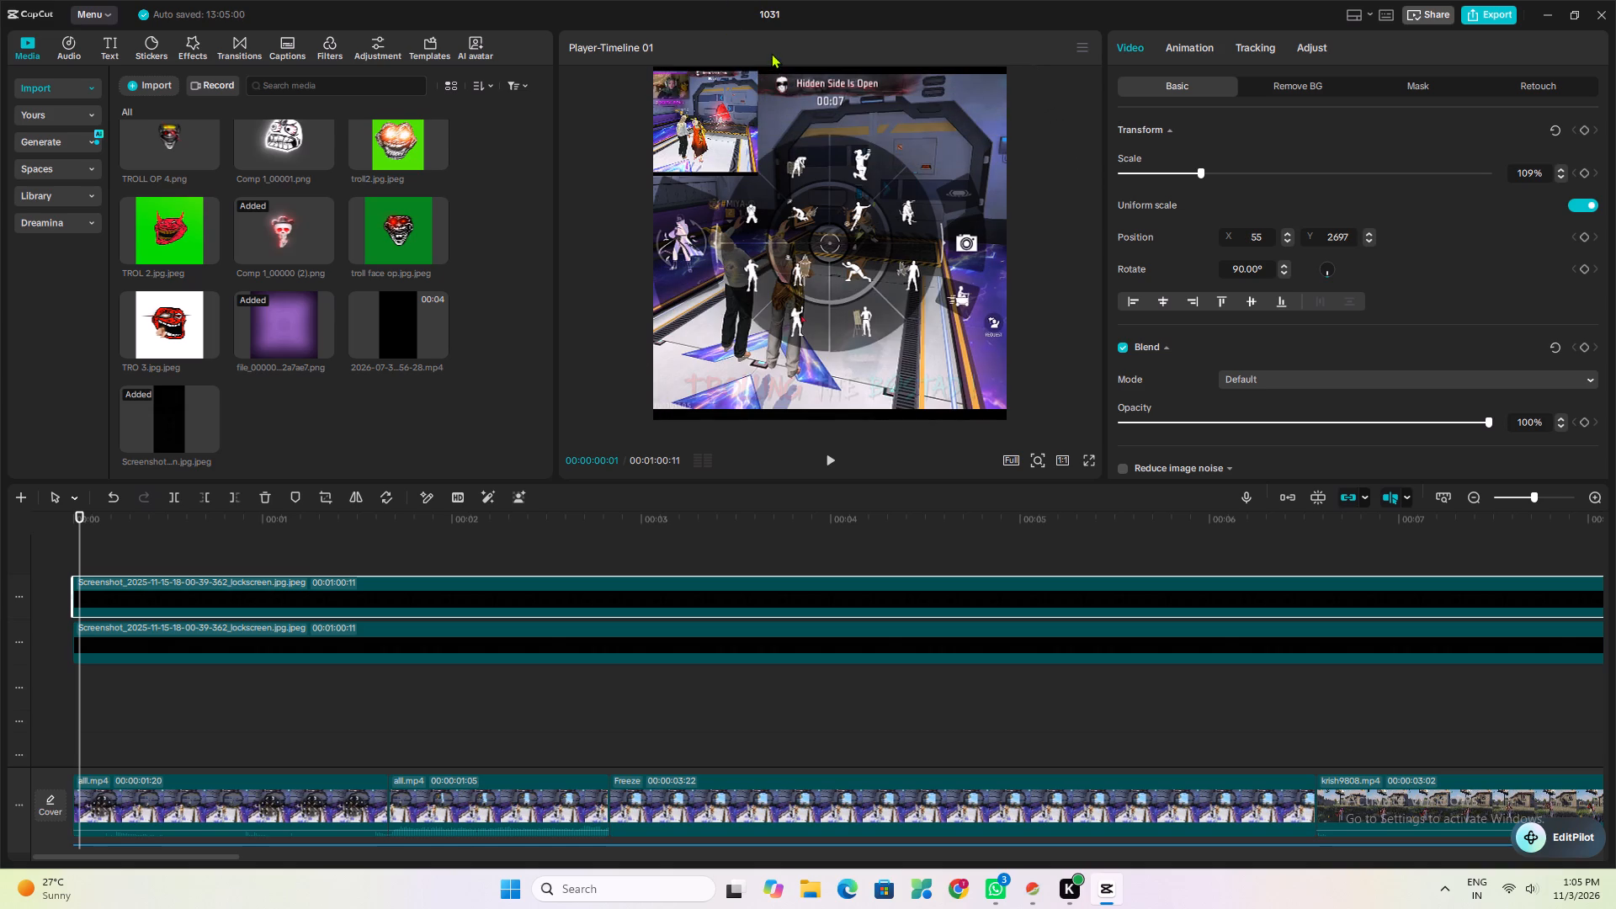
pyautogui.moveTo(771, 53); pyautogui.dragTo(773, 66)
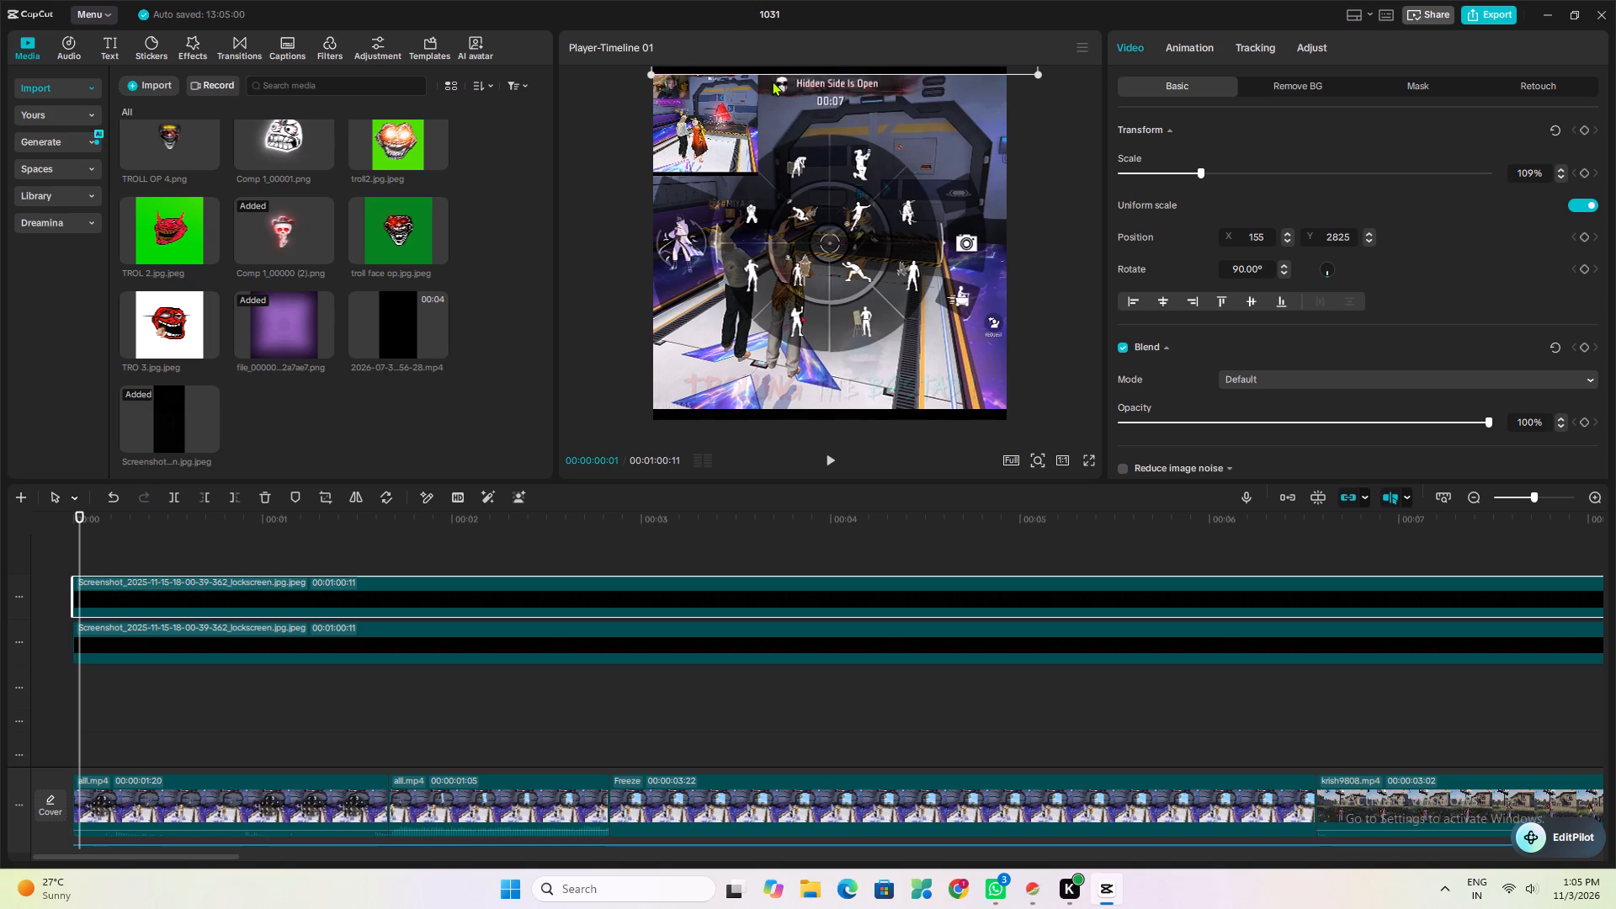
# Play the timeline from the start to review the edit with both black bars, and replay the section around 00:00:40.
pyautogui.click(79, 716)
pyautogui.click(68, 724)
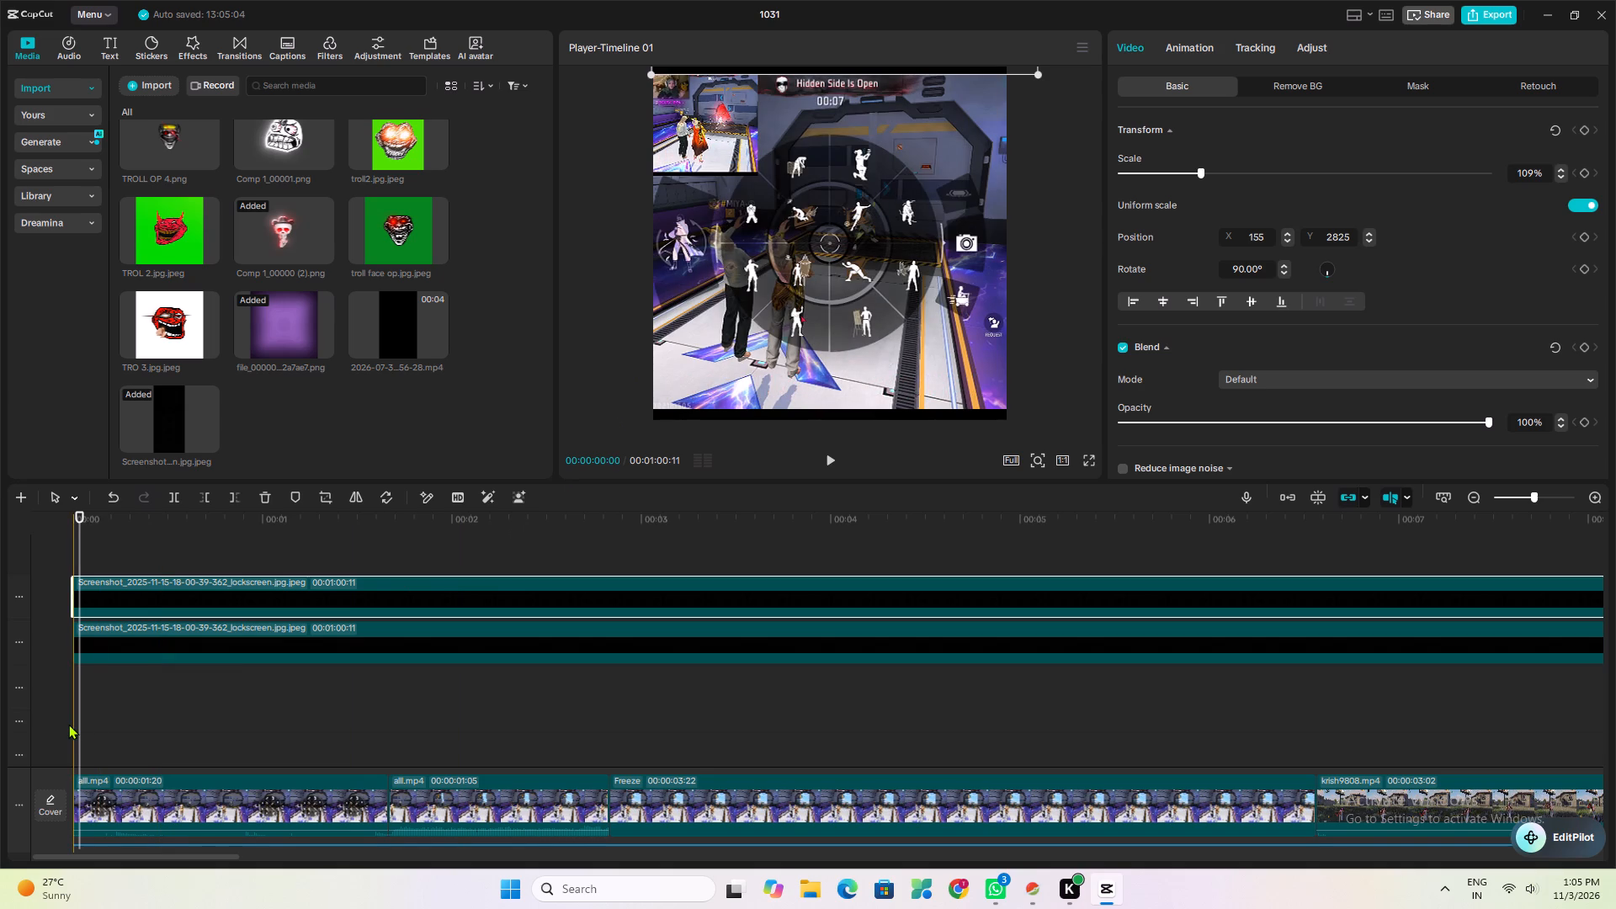
pyautogui.click(68, 724)
pyautogui.press('space')
pyautogui.click(68, 724)
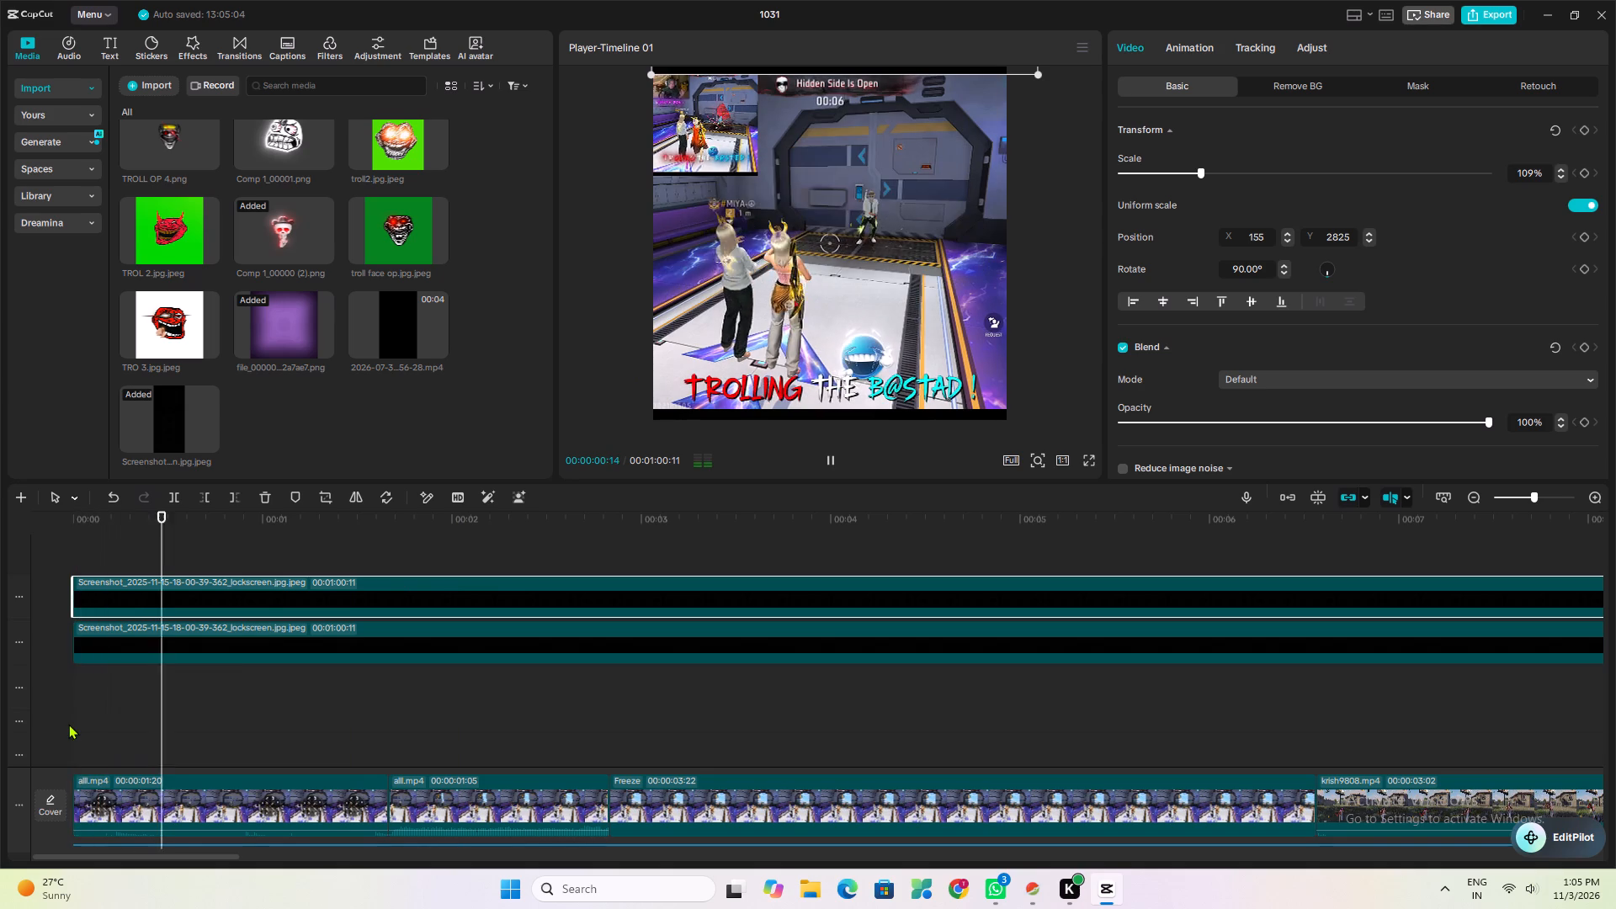
pyautogui.click(67, 555)
pyautogui.click(84, 544)
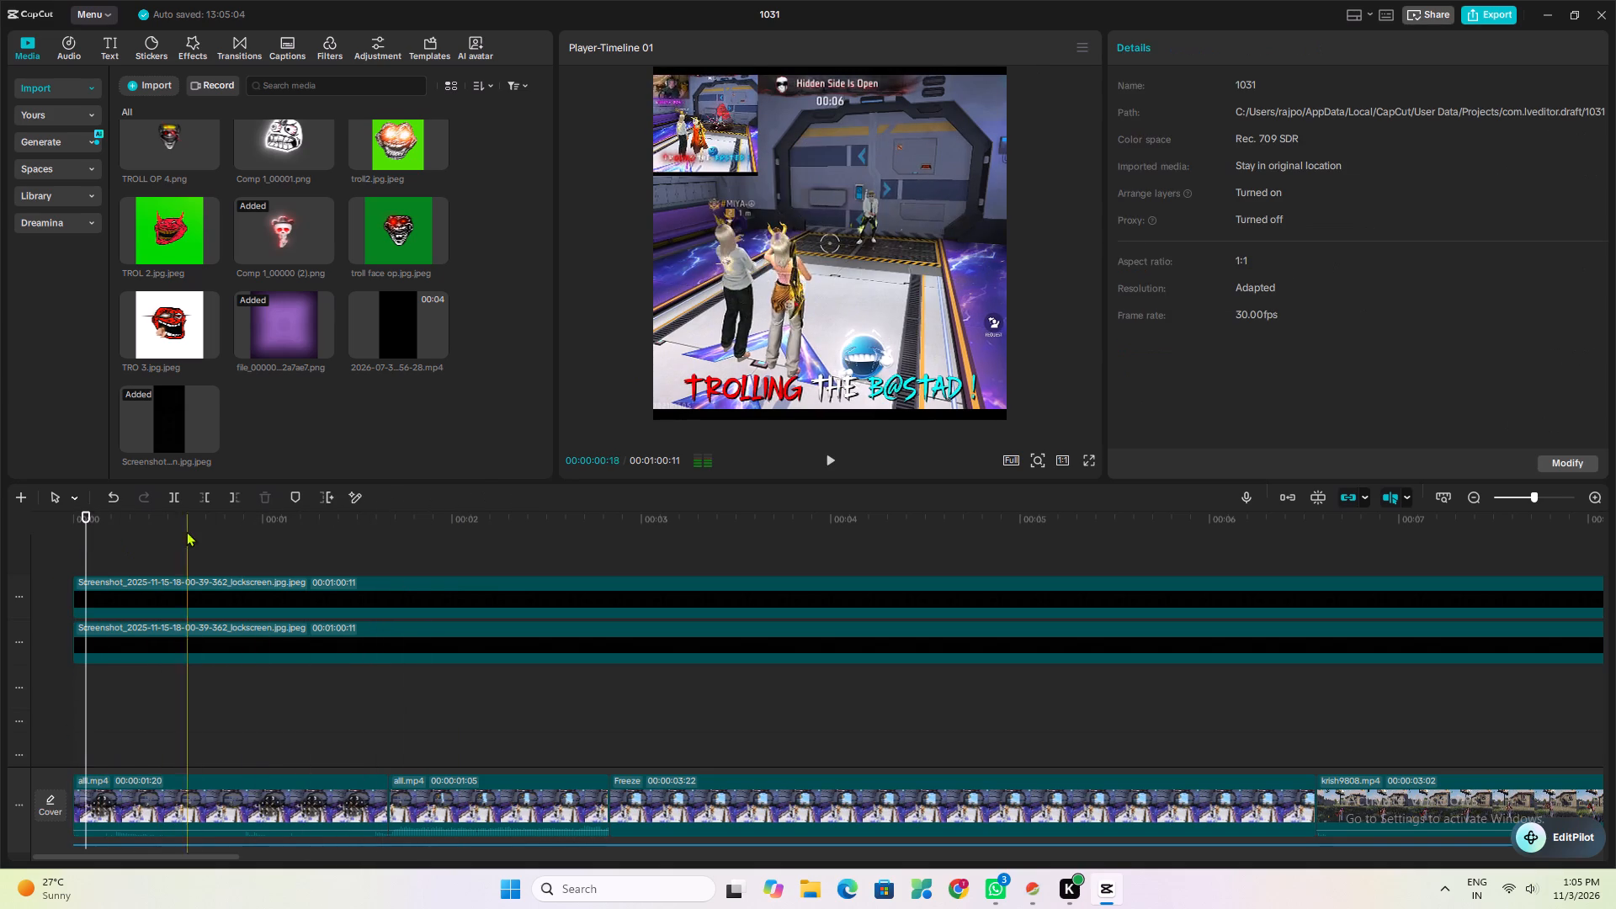
pyautogui.moveTo(83, 543); pyautogui.dragTo(55, 545)
pyautogui.press('space')
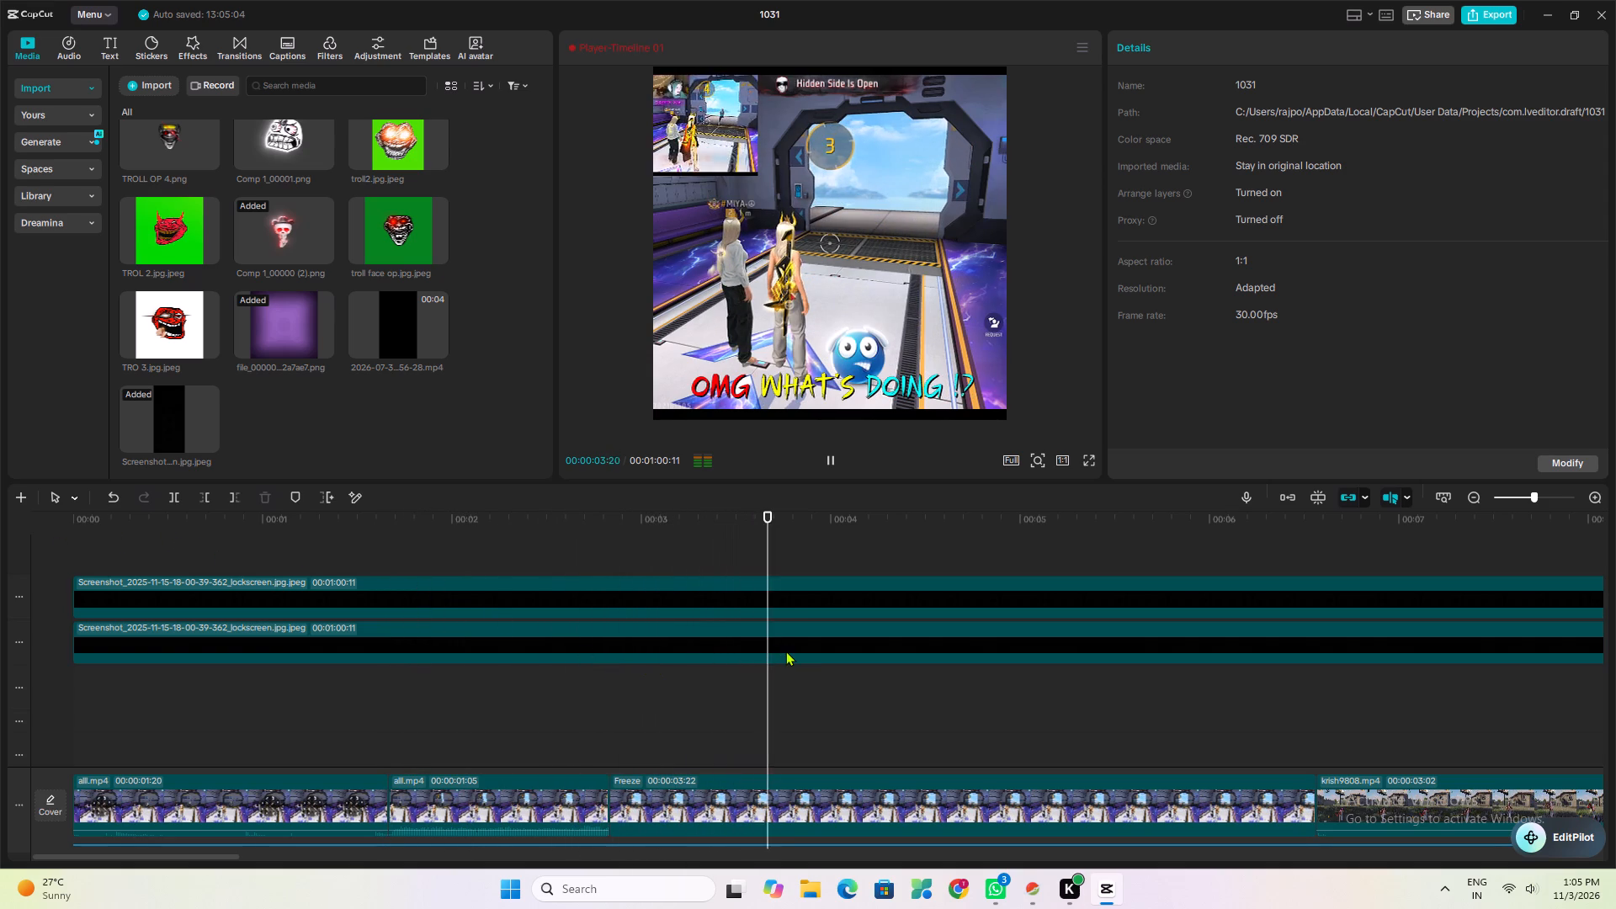
pyautogui.click(1300, 686)
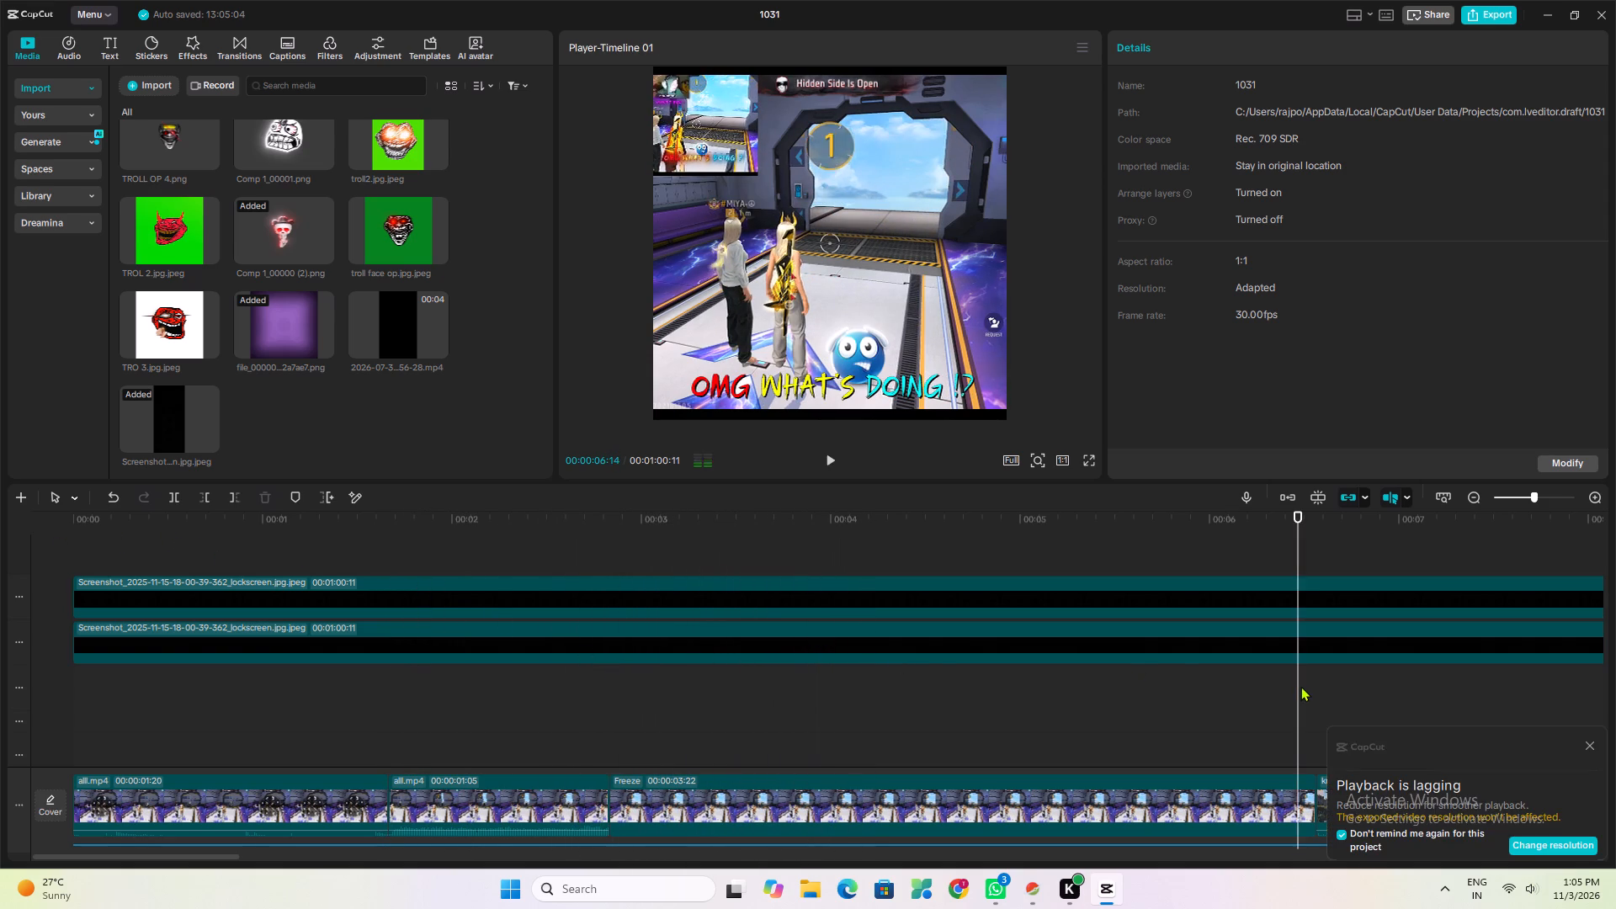
pyautogui.press('space')
pyautogui.click(1589, 749)
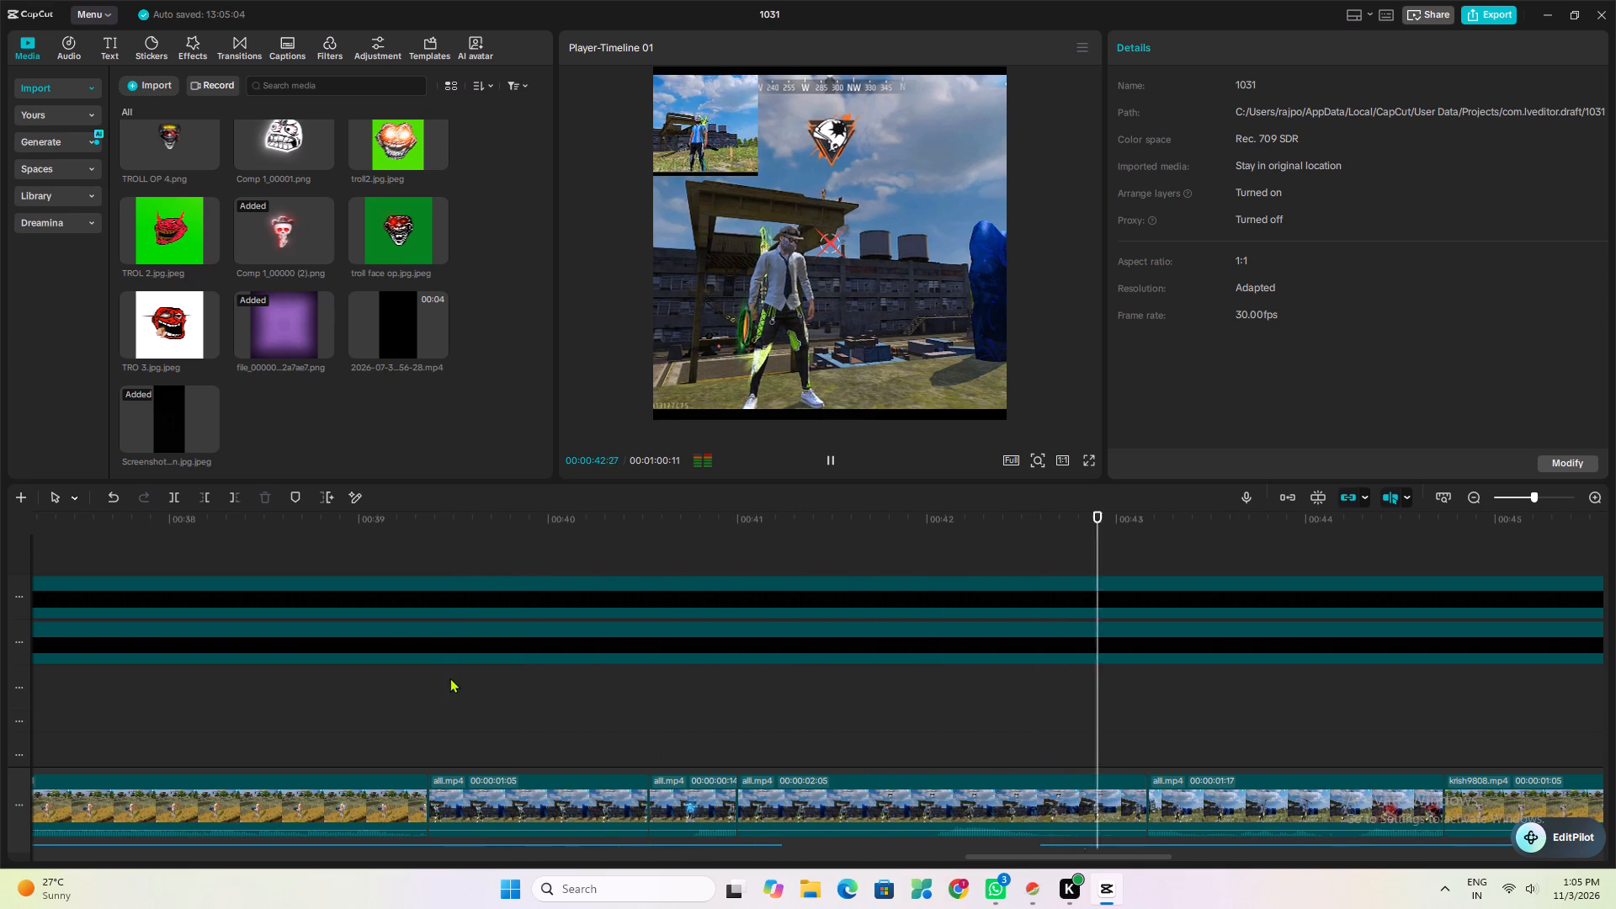
pyautogui.click(426, 717)
pyautogui.press('space')
pyautogui.press('space')
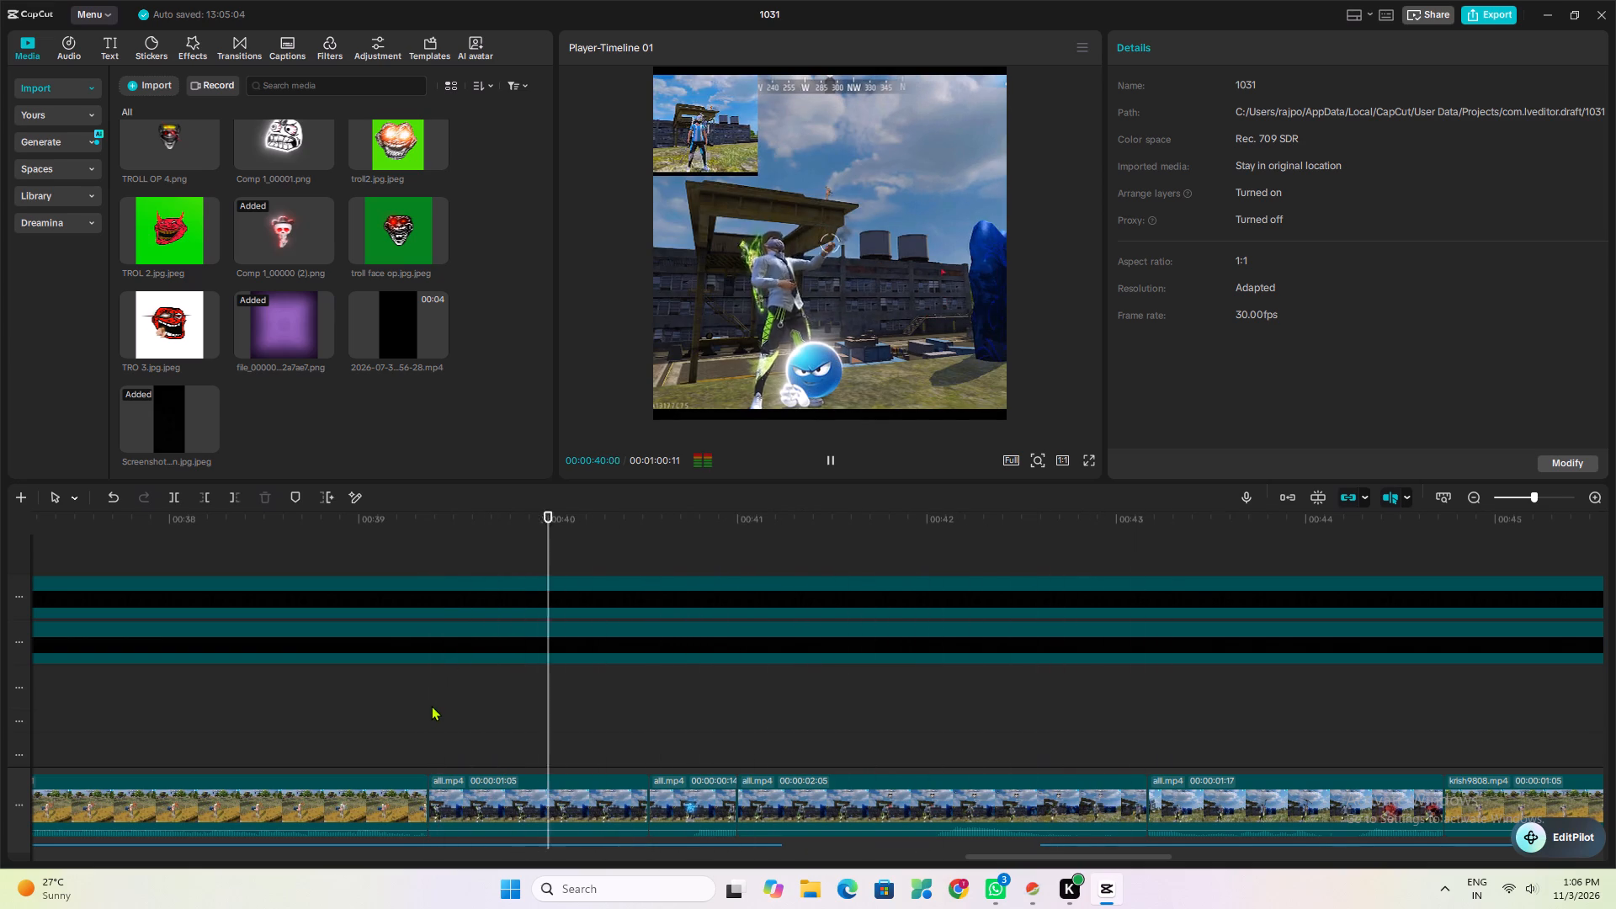
pyautogui.press('space')
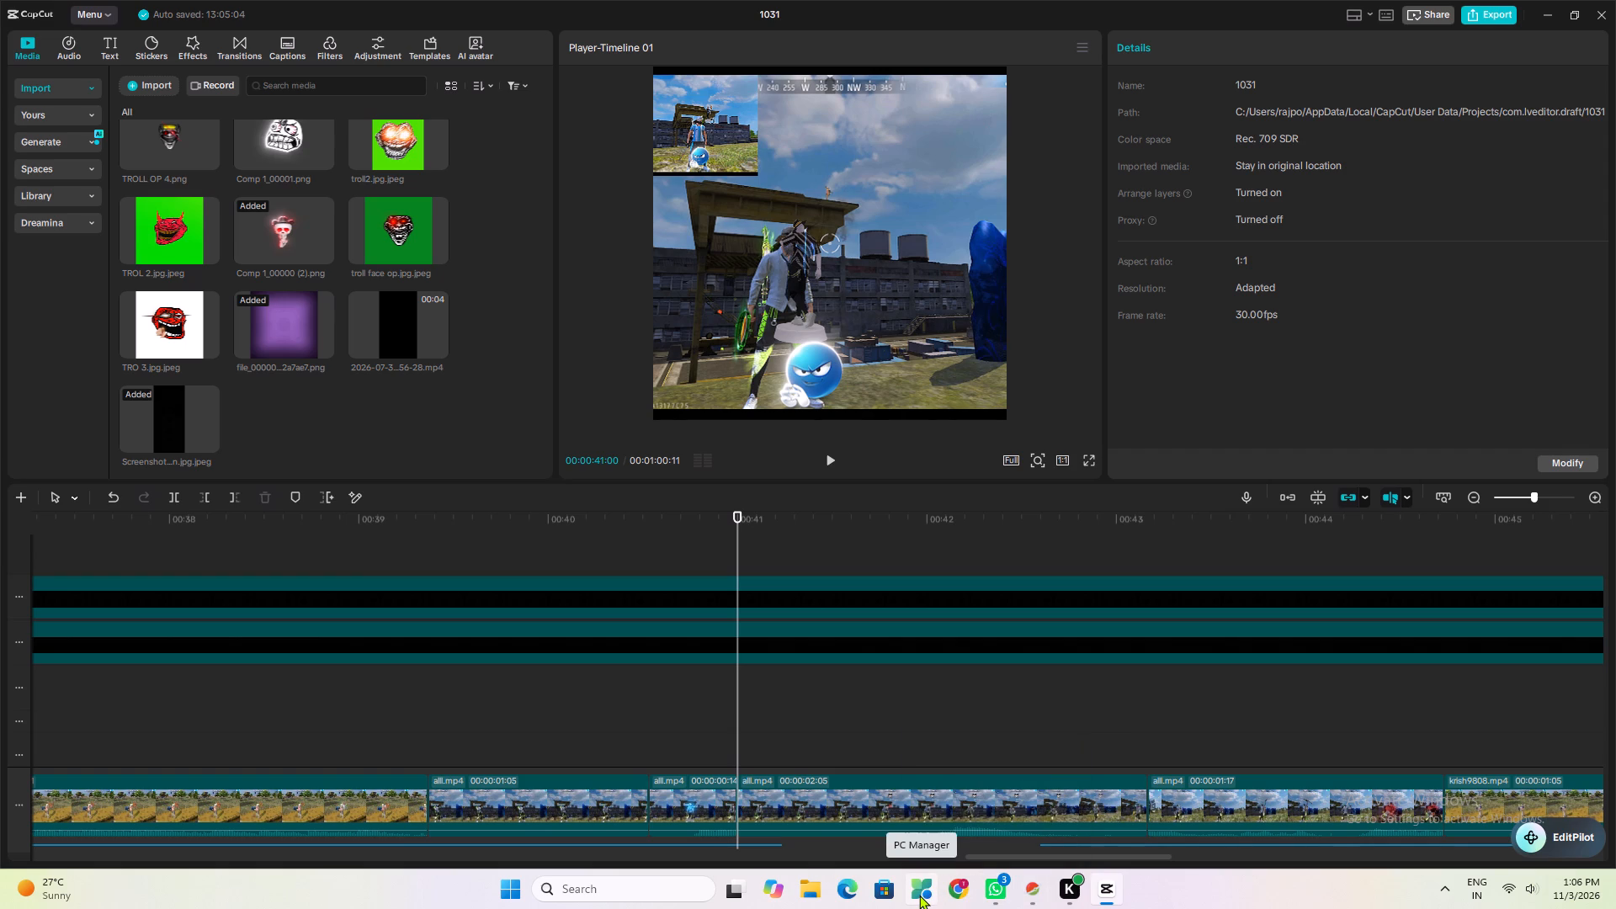
# Switch to Microsoft PC Manager, run the PC boost several times to free memory, and close it.
pyautogui.click(919, 884)
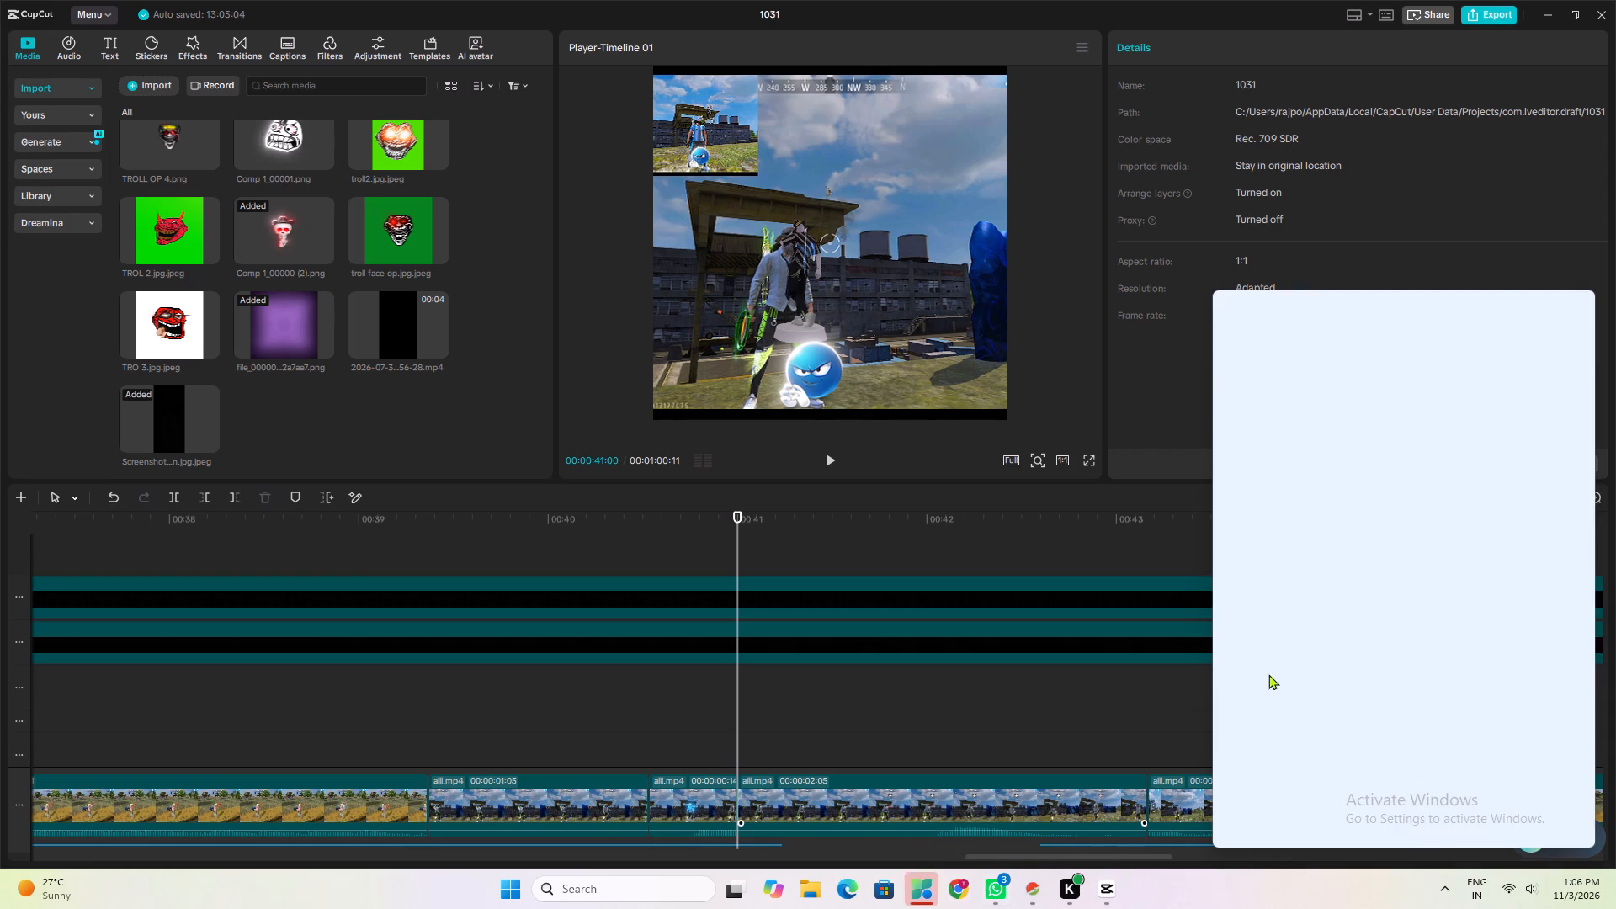
pyautogui.click(1326, 556)
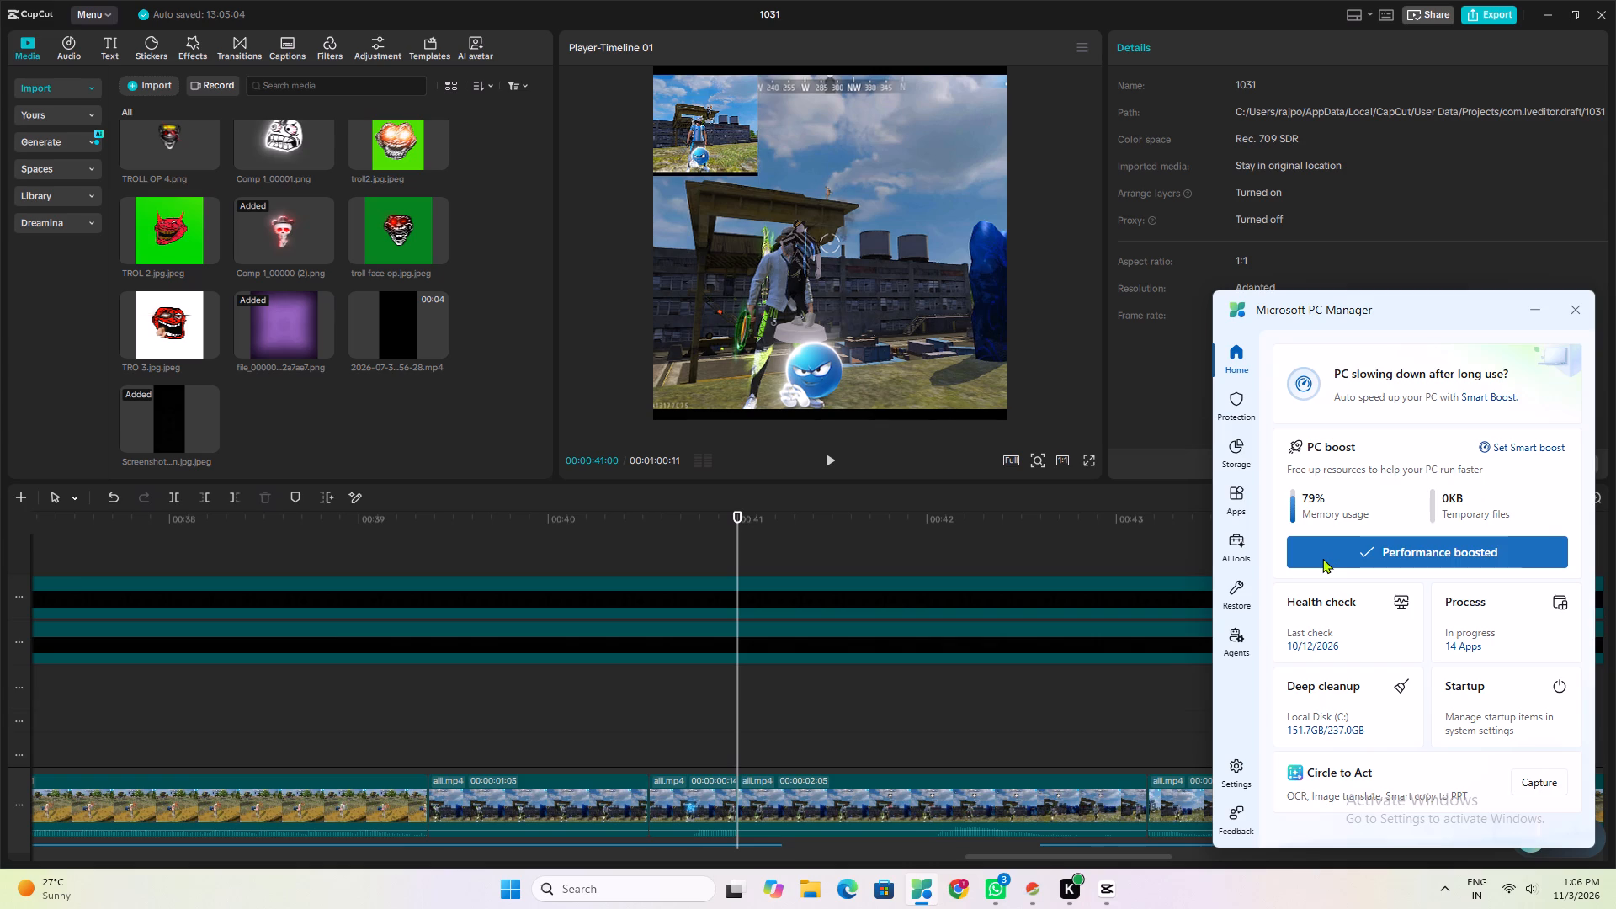
pyautogui.click(1322, 558)
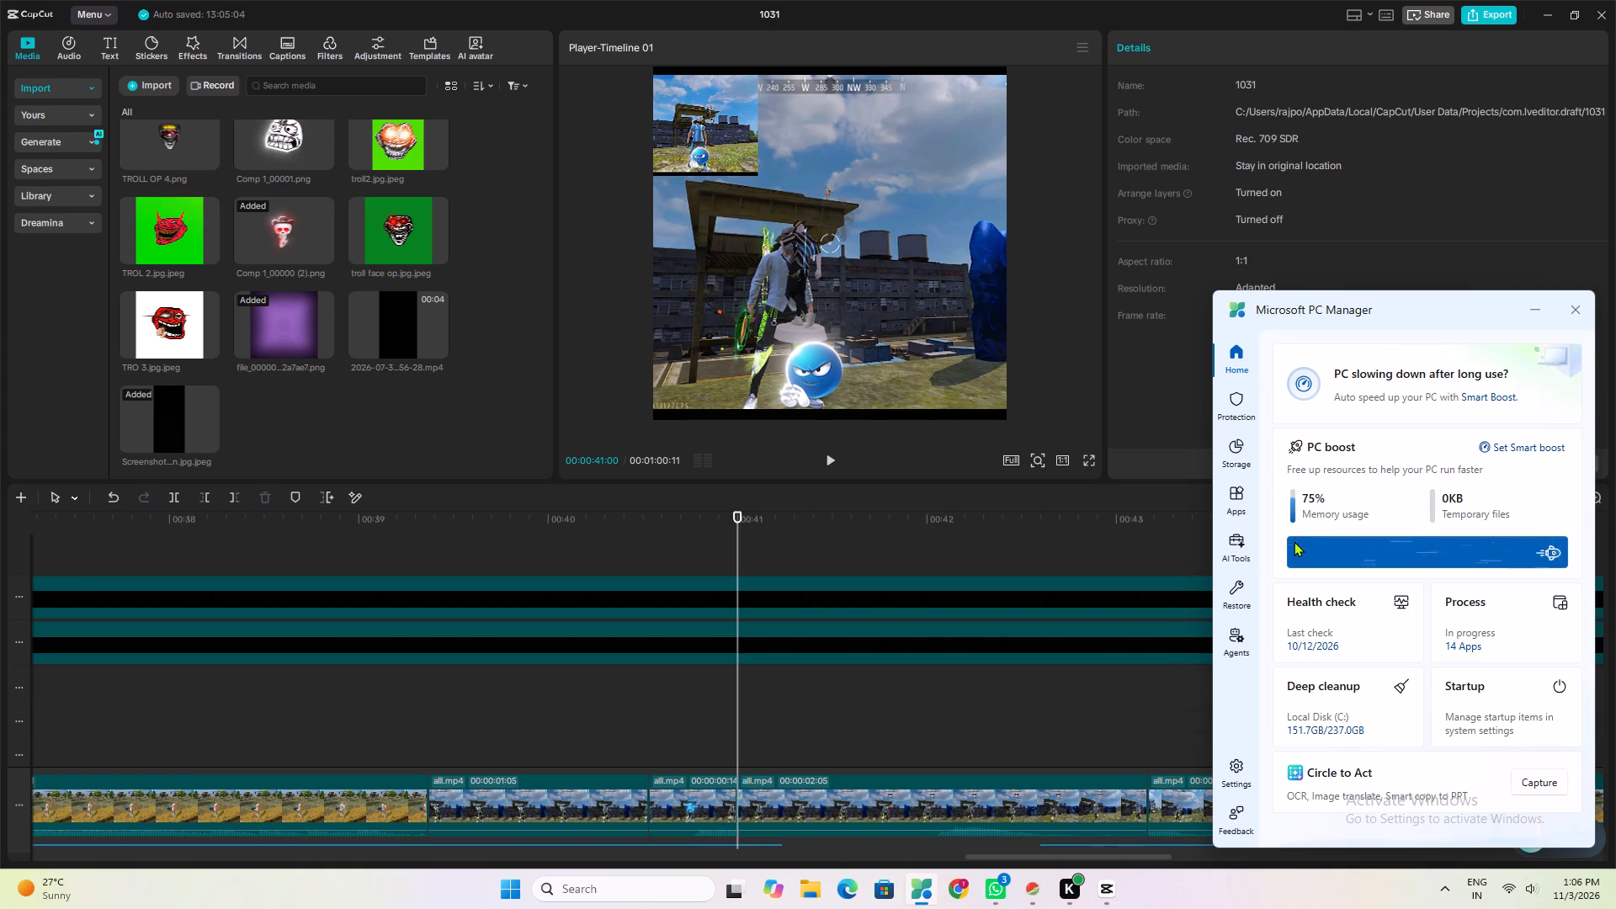
pyautogui.click(1351, 563)
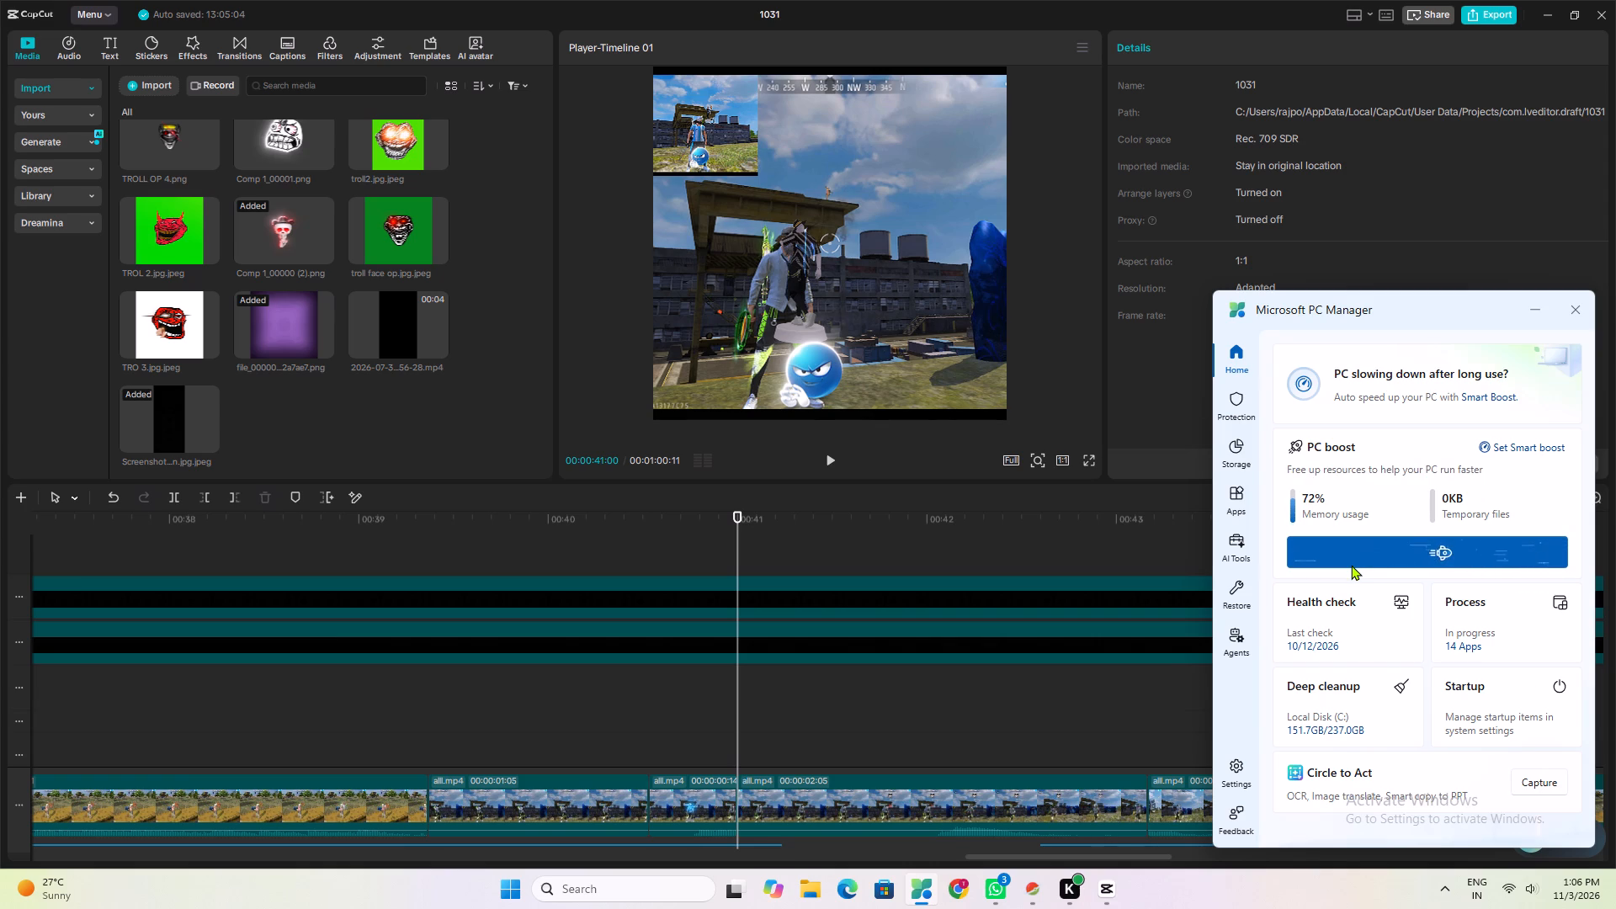
pyautogui.click(1350, 558)
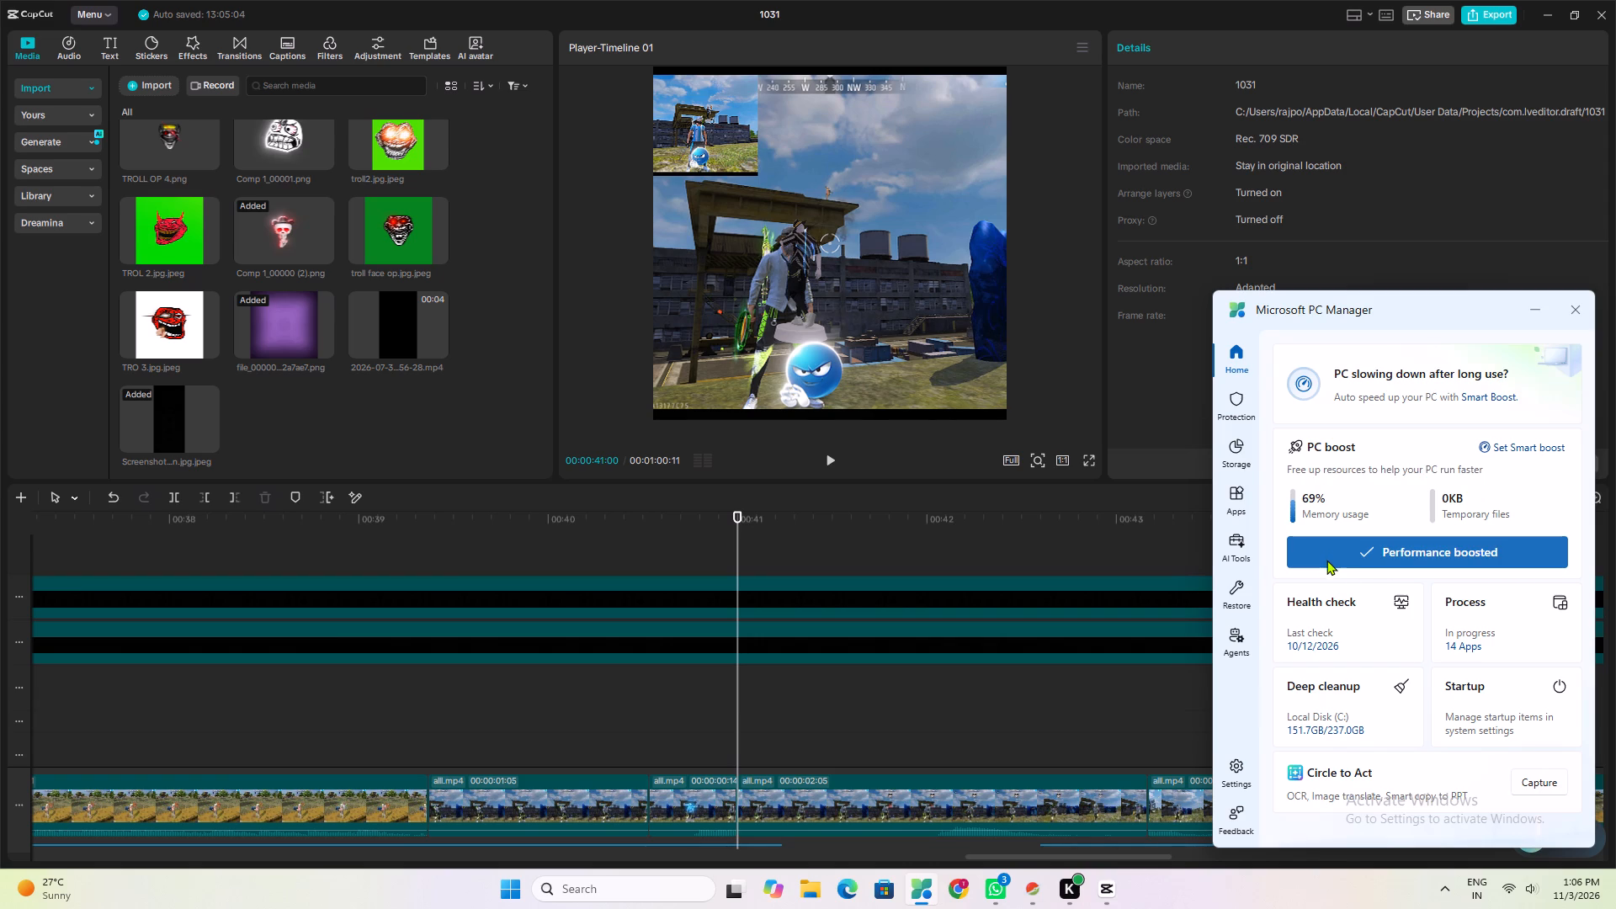
pyautogui.click(1326, 560)
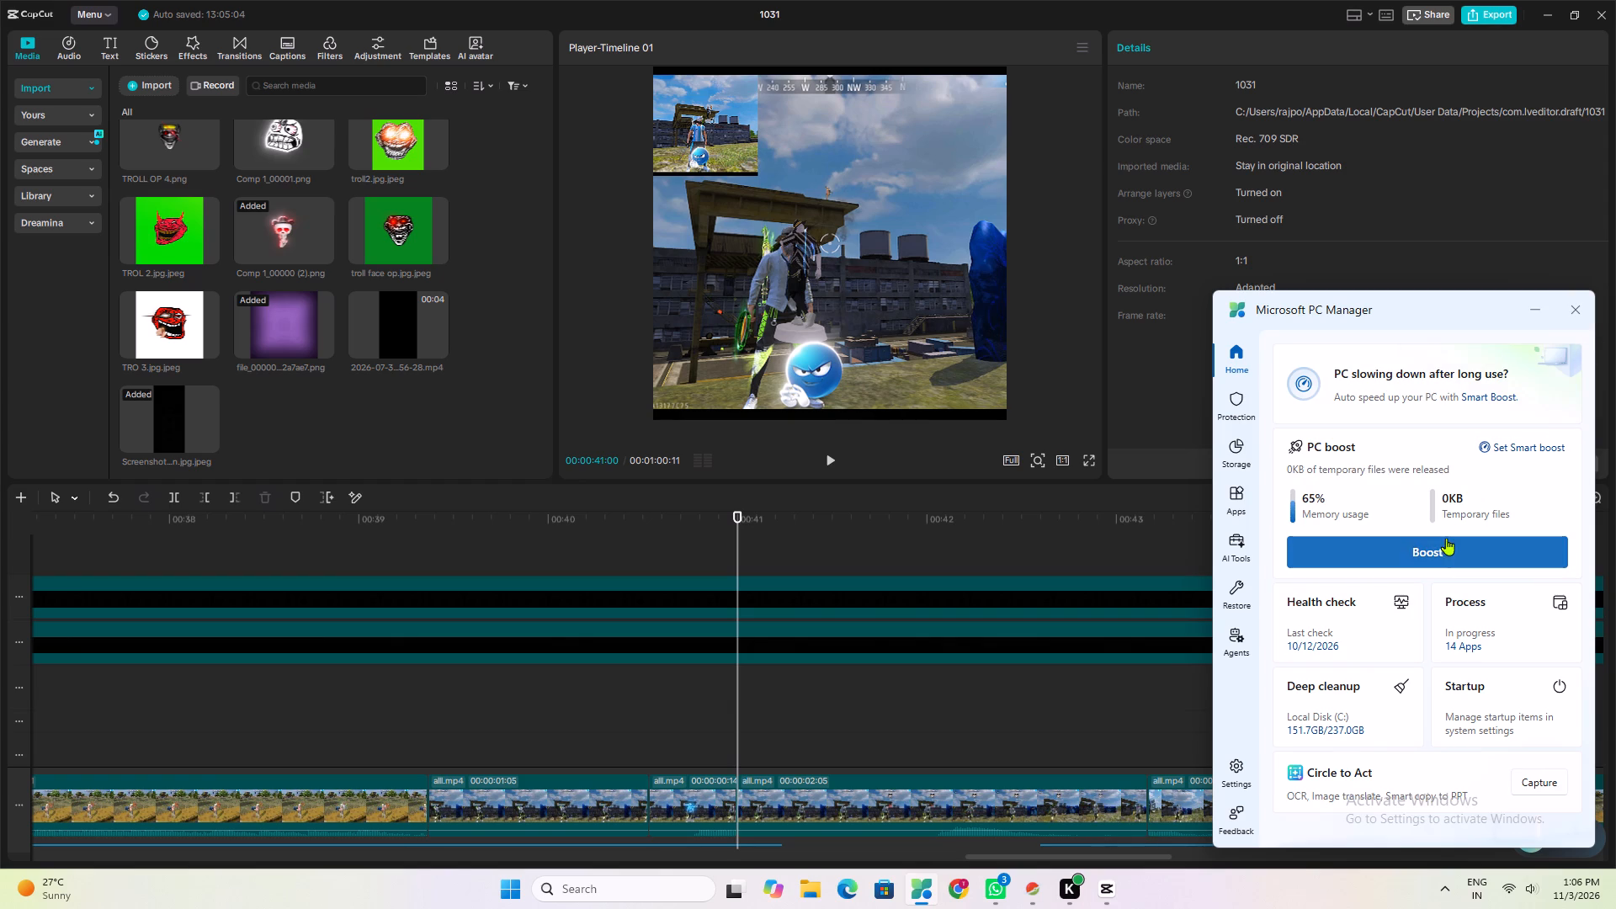
pyautogui.click(1443, 560)
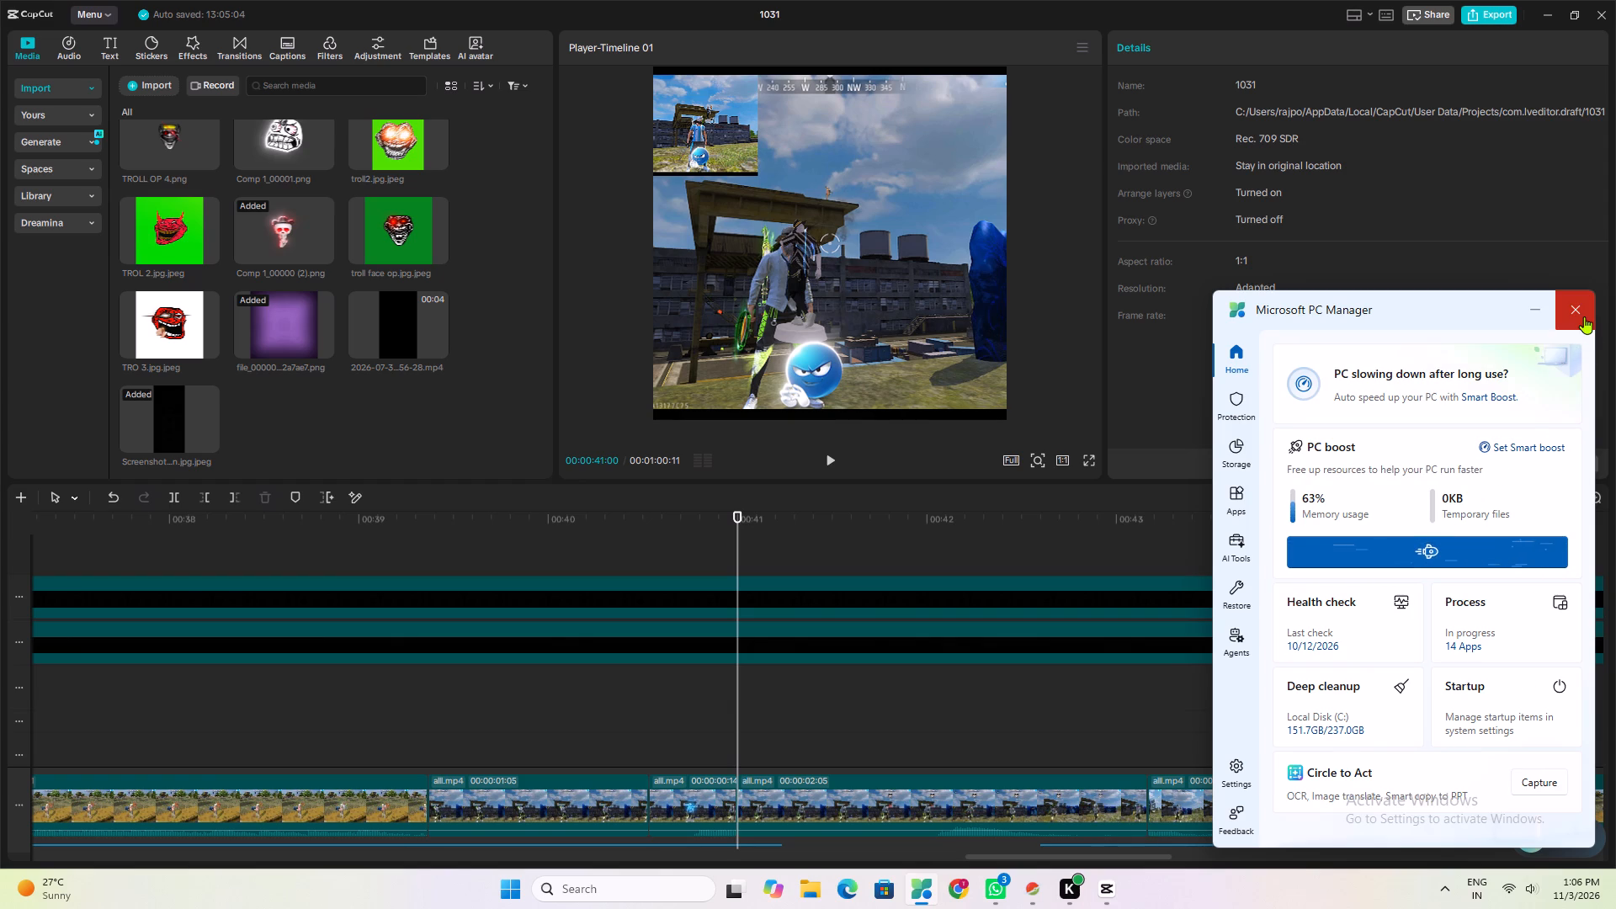
pyautogui.click(1584, 316)
pyautogui.press('space')
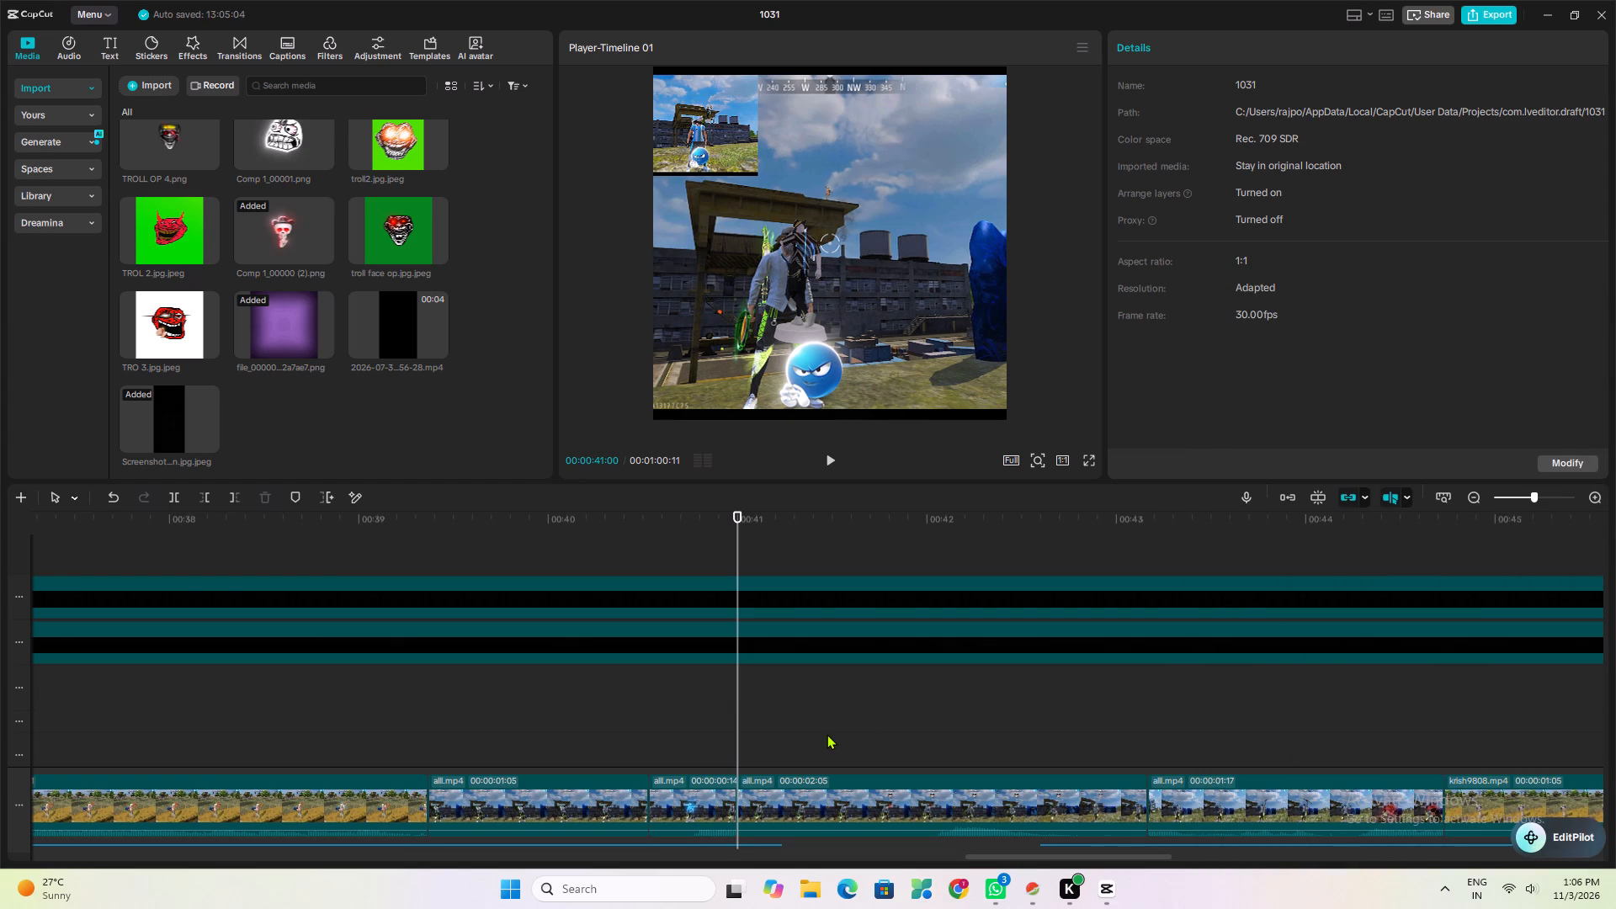
pyautogui.click(803, 720)
pyautogui.click(832, 452)
pyautogui.press('space')
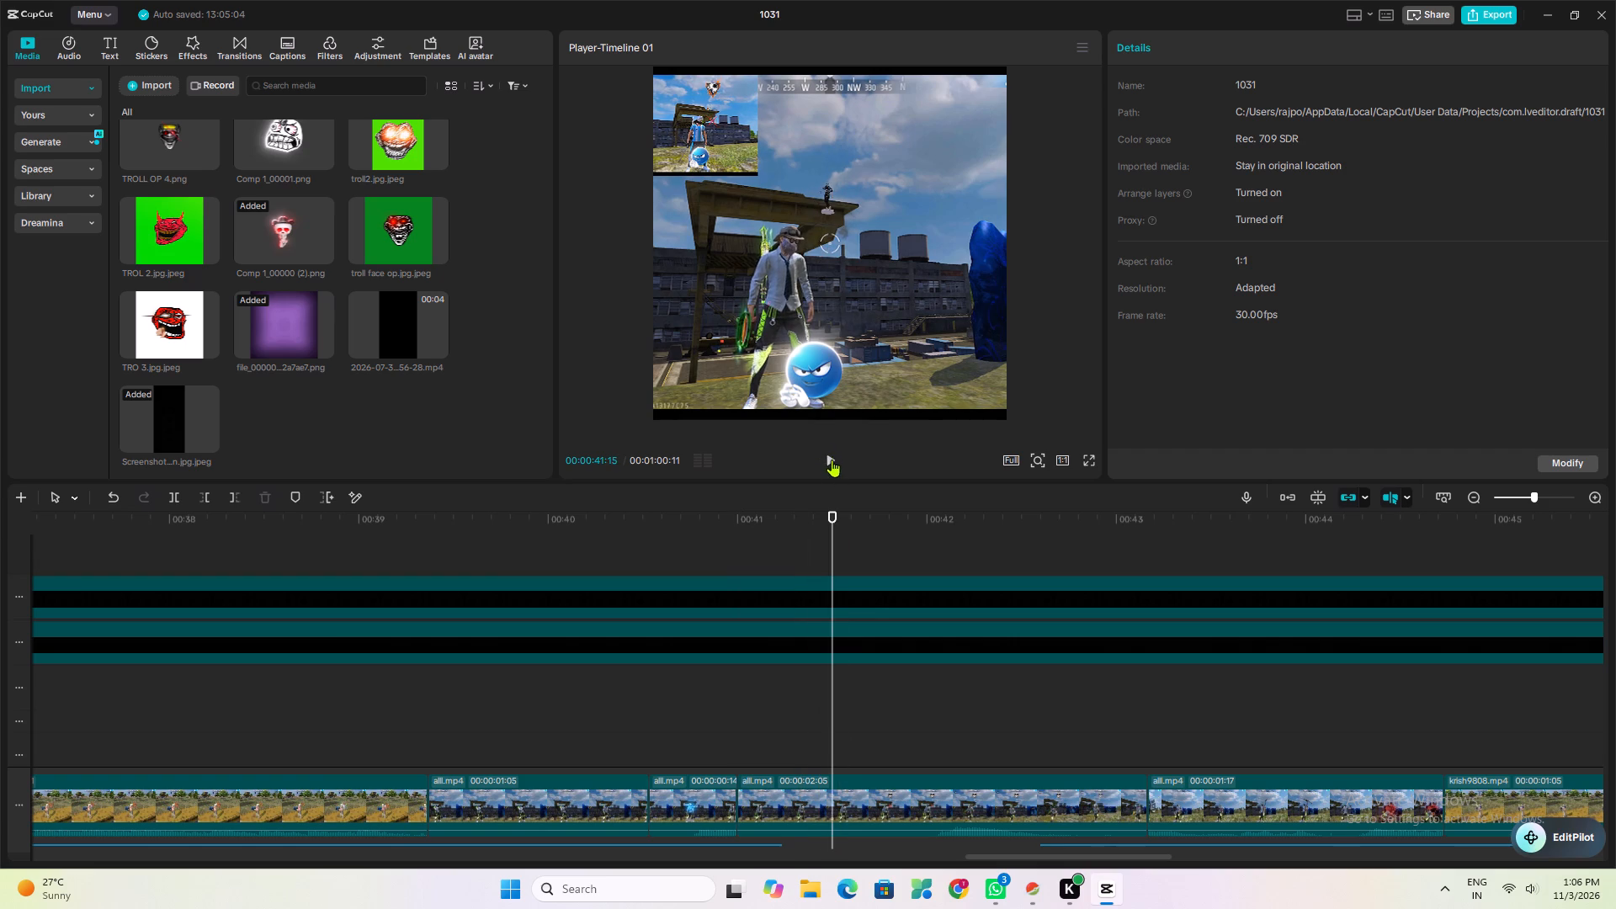
pyautogui.press('space')
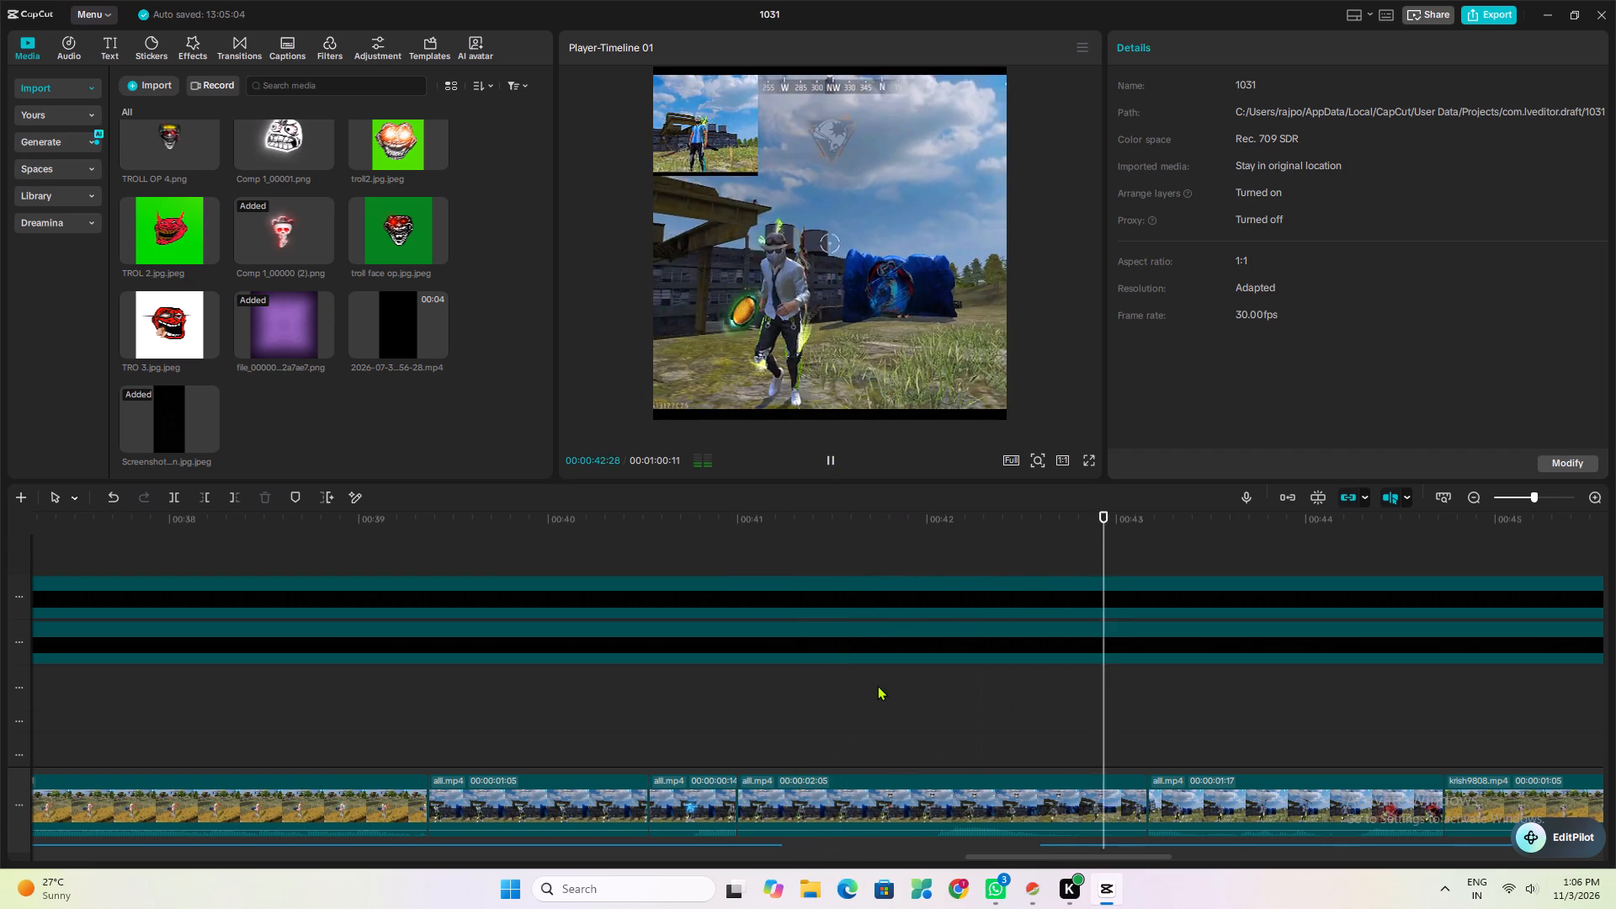
pyautogui.press('space')
pyautogui.scroll(-3, 877, 685)
pyautogui.scroll(-20, 877, 688)
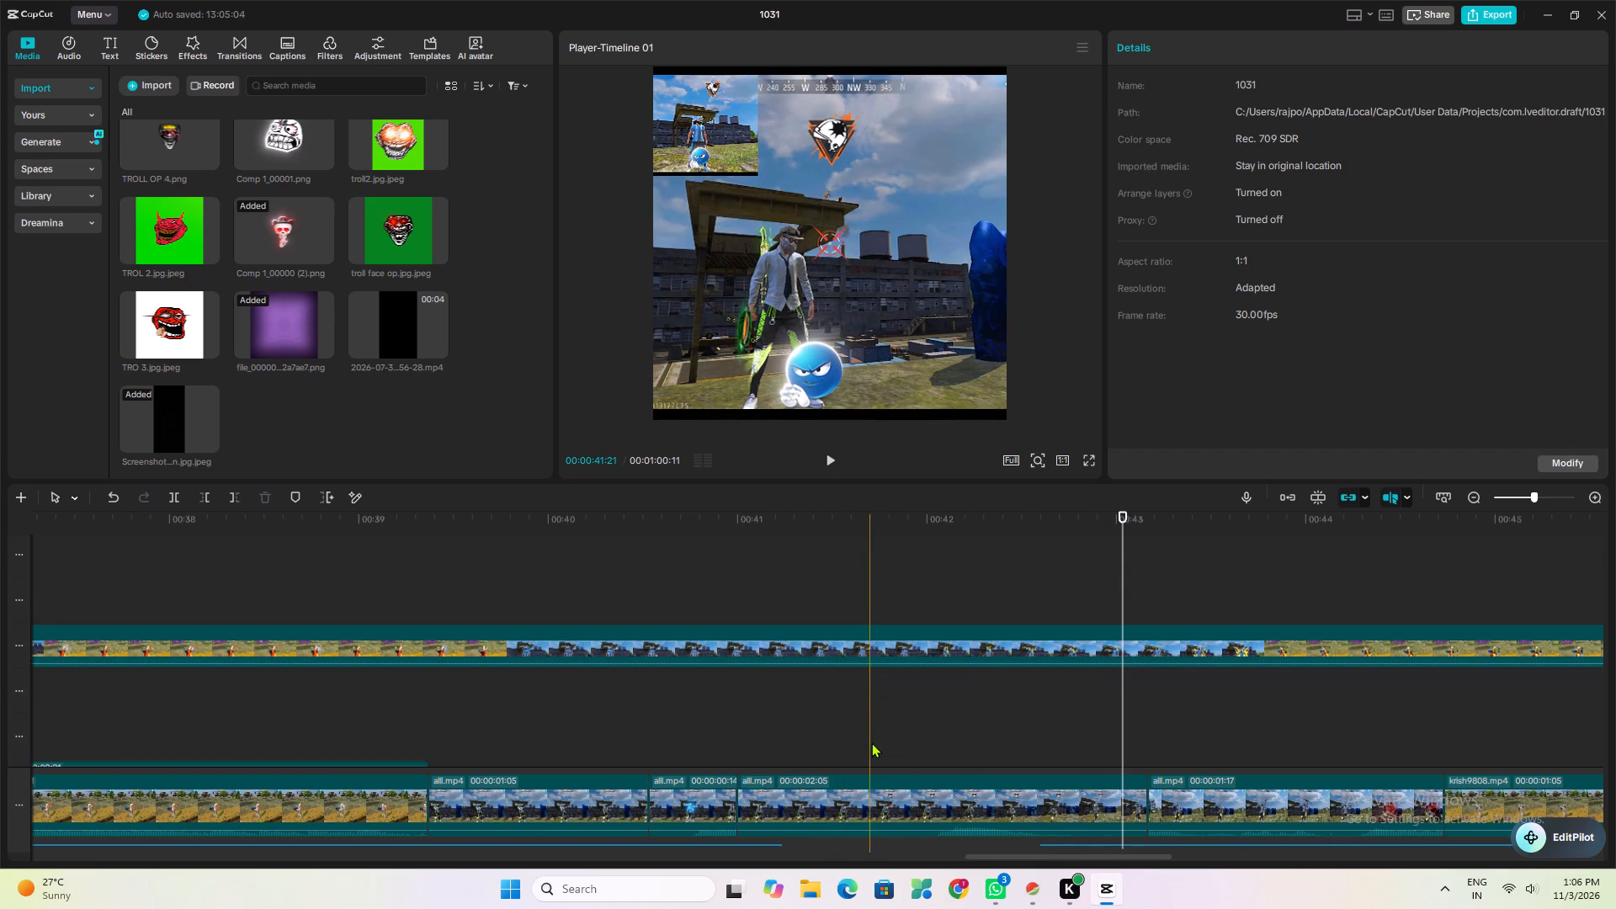
pyautogui.scroll(-18, 871, 742)
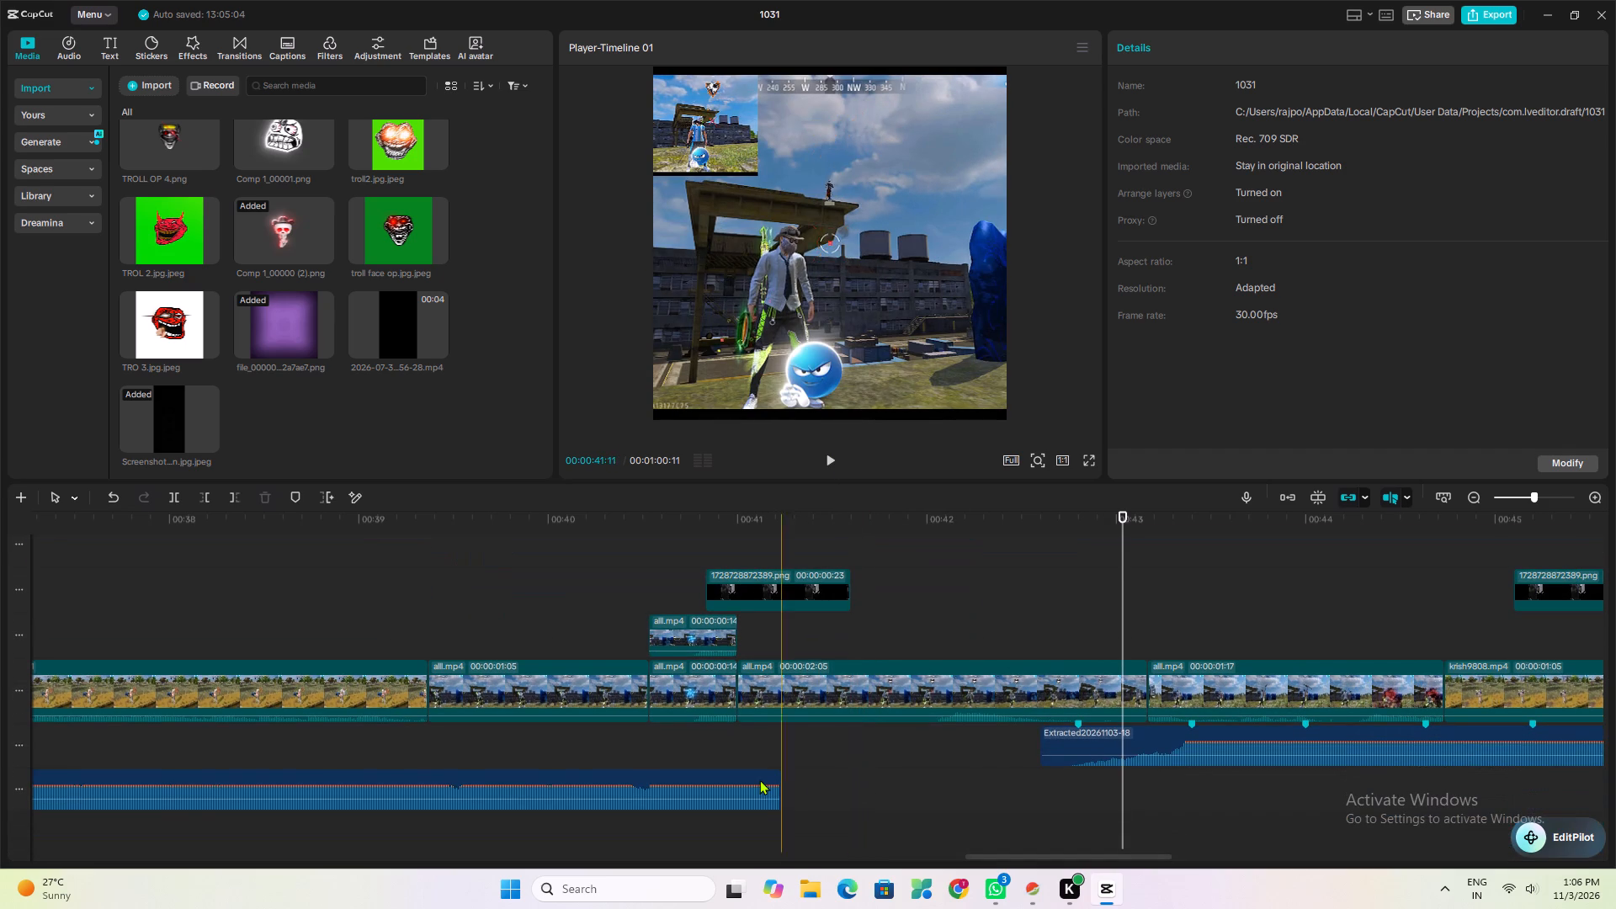
pyautogui.click(758, 779)
pyautogui.press('space')
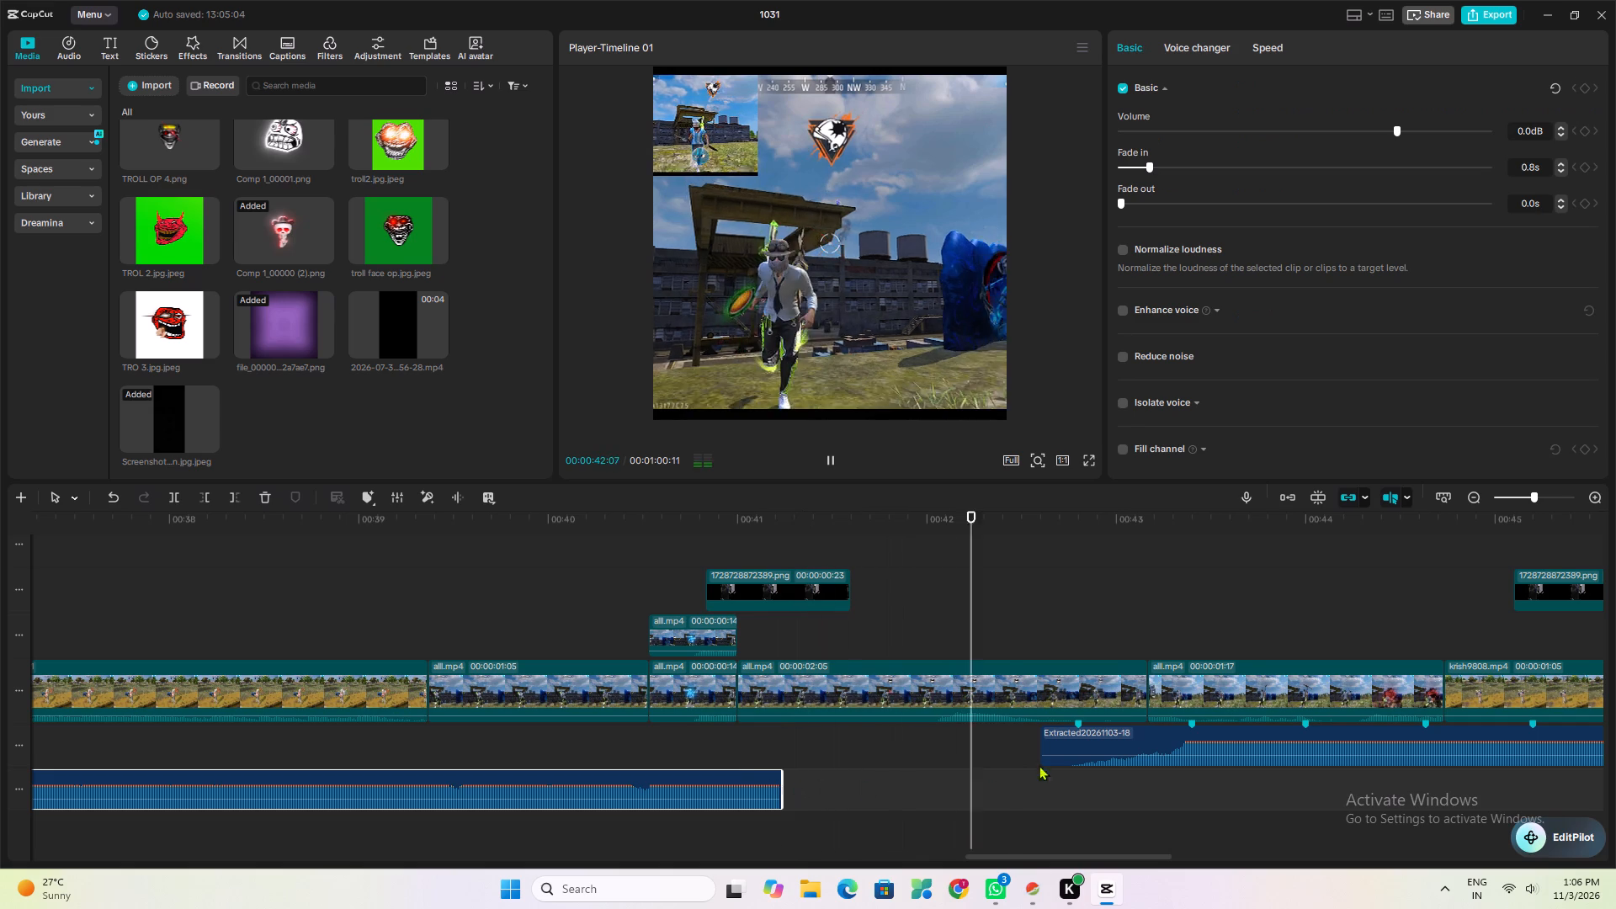
pyautogui.press('space')
pyautogui.moveTo(779, 792); pyautogui.dragTo(825, 792)
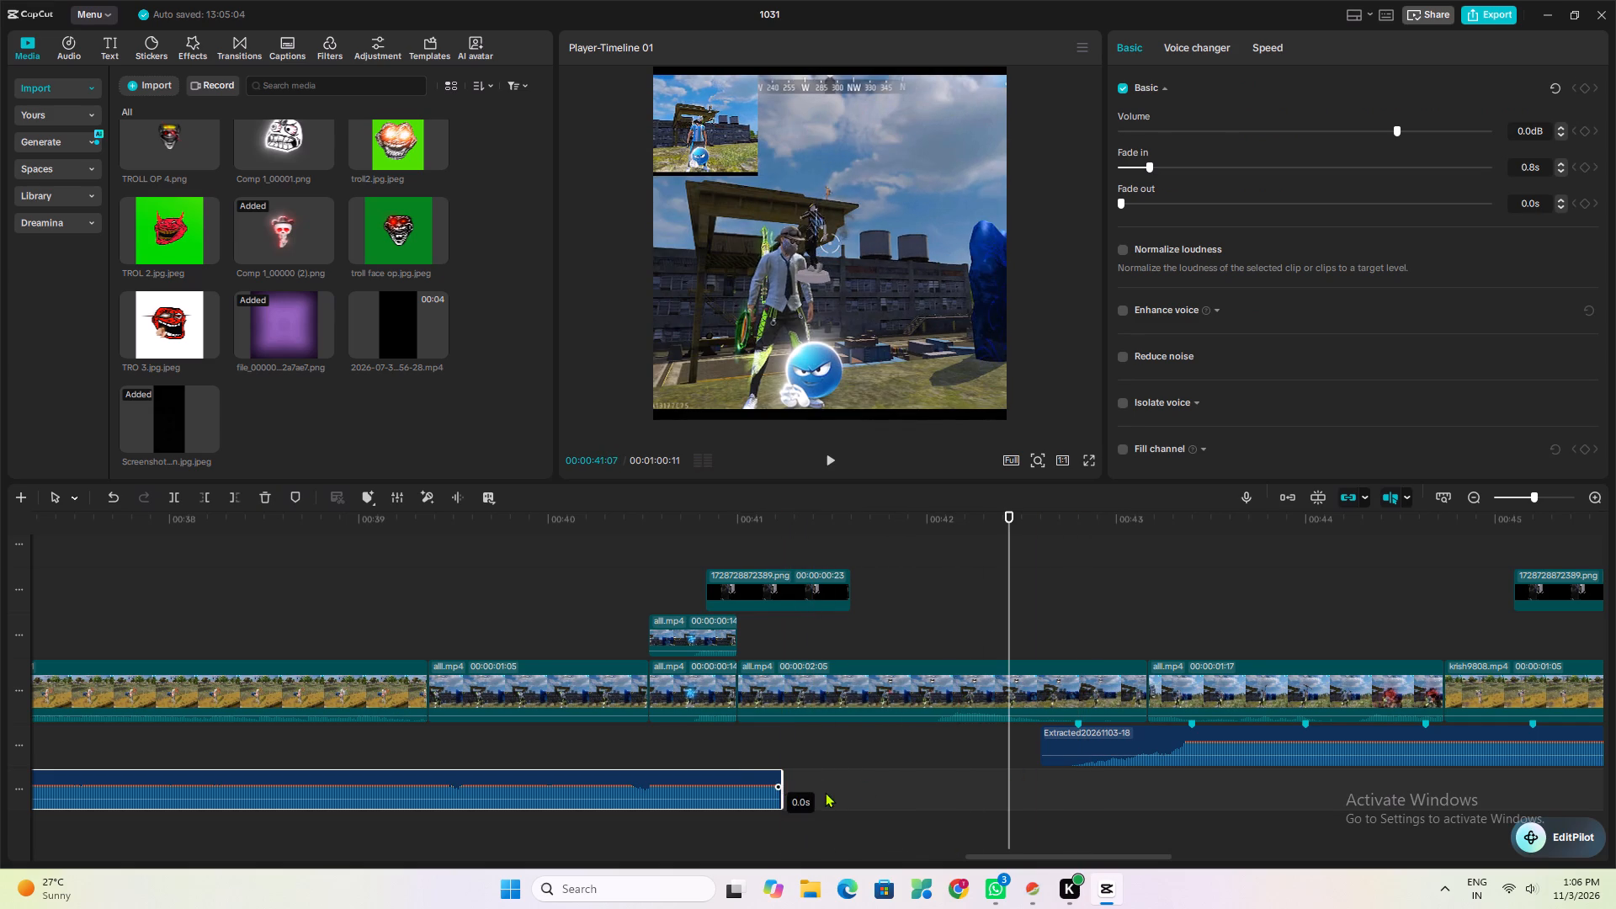
pyautogui.moveTo(825, 792); pyautogui.dragTo(827, 792)
pyautogui.moveTo(784, 777); pyautogui.dragTo(848, 778)
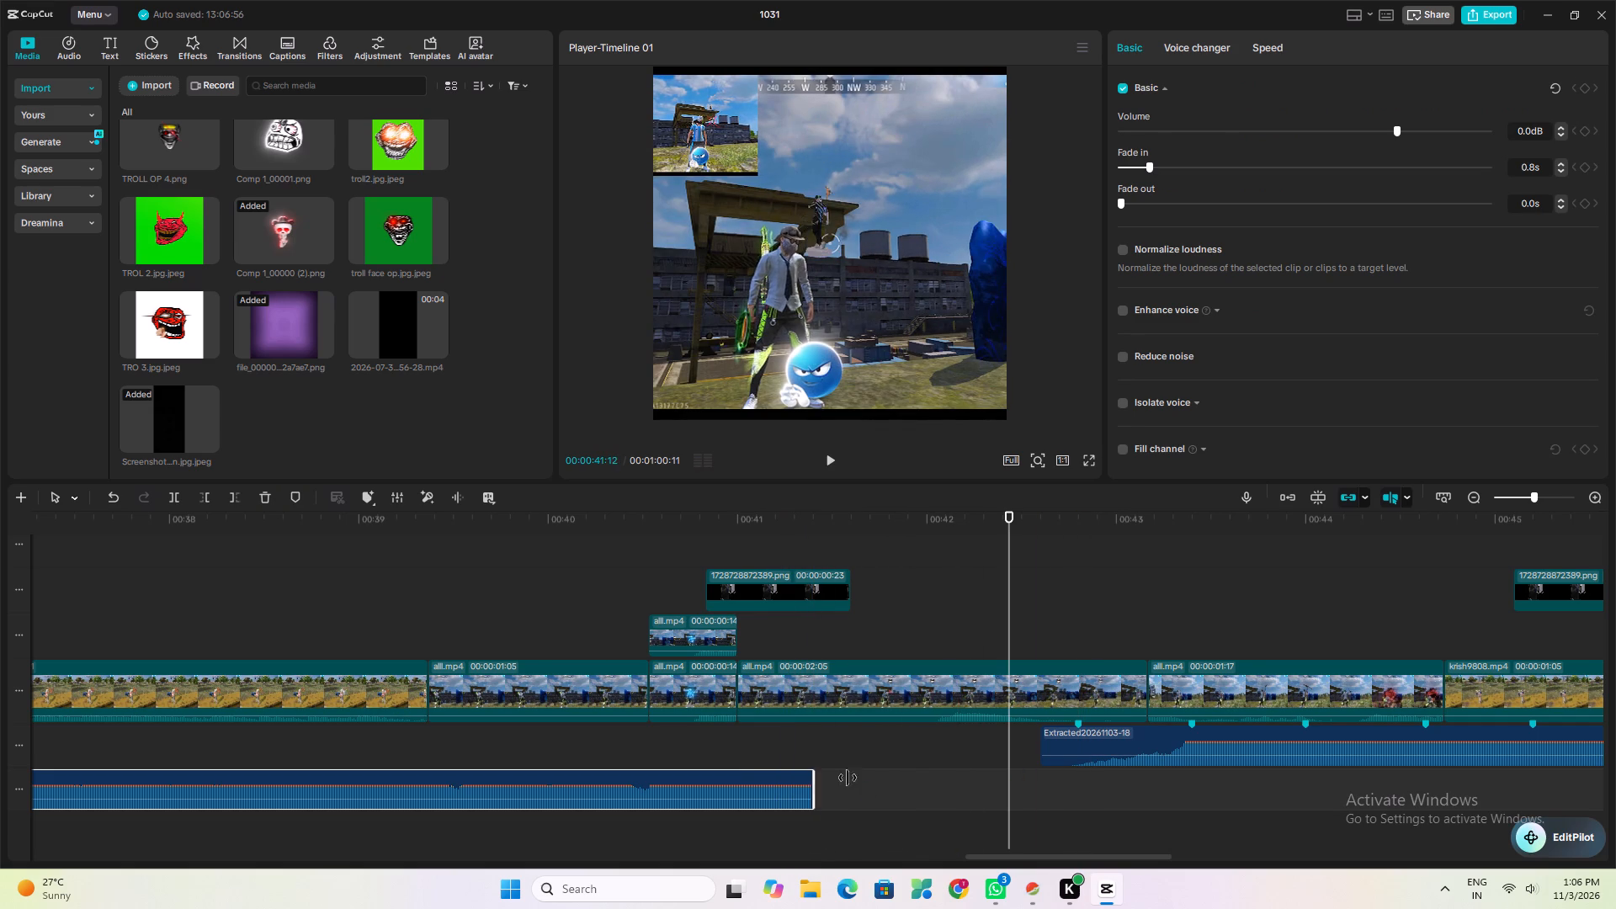
pyautogui.moveTo(848, 778); pyautogui.dragTo(1124, 799)
# Play back the extended audio's transition from about 00:00:41, and replay earlier sections from around 00:00:38, 00:00:34 and 00:00:28.
pyautogui.click(732, 748)
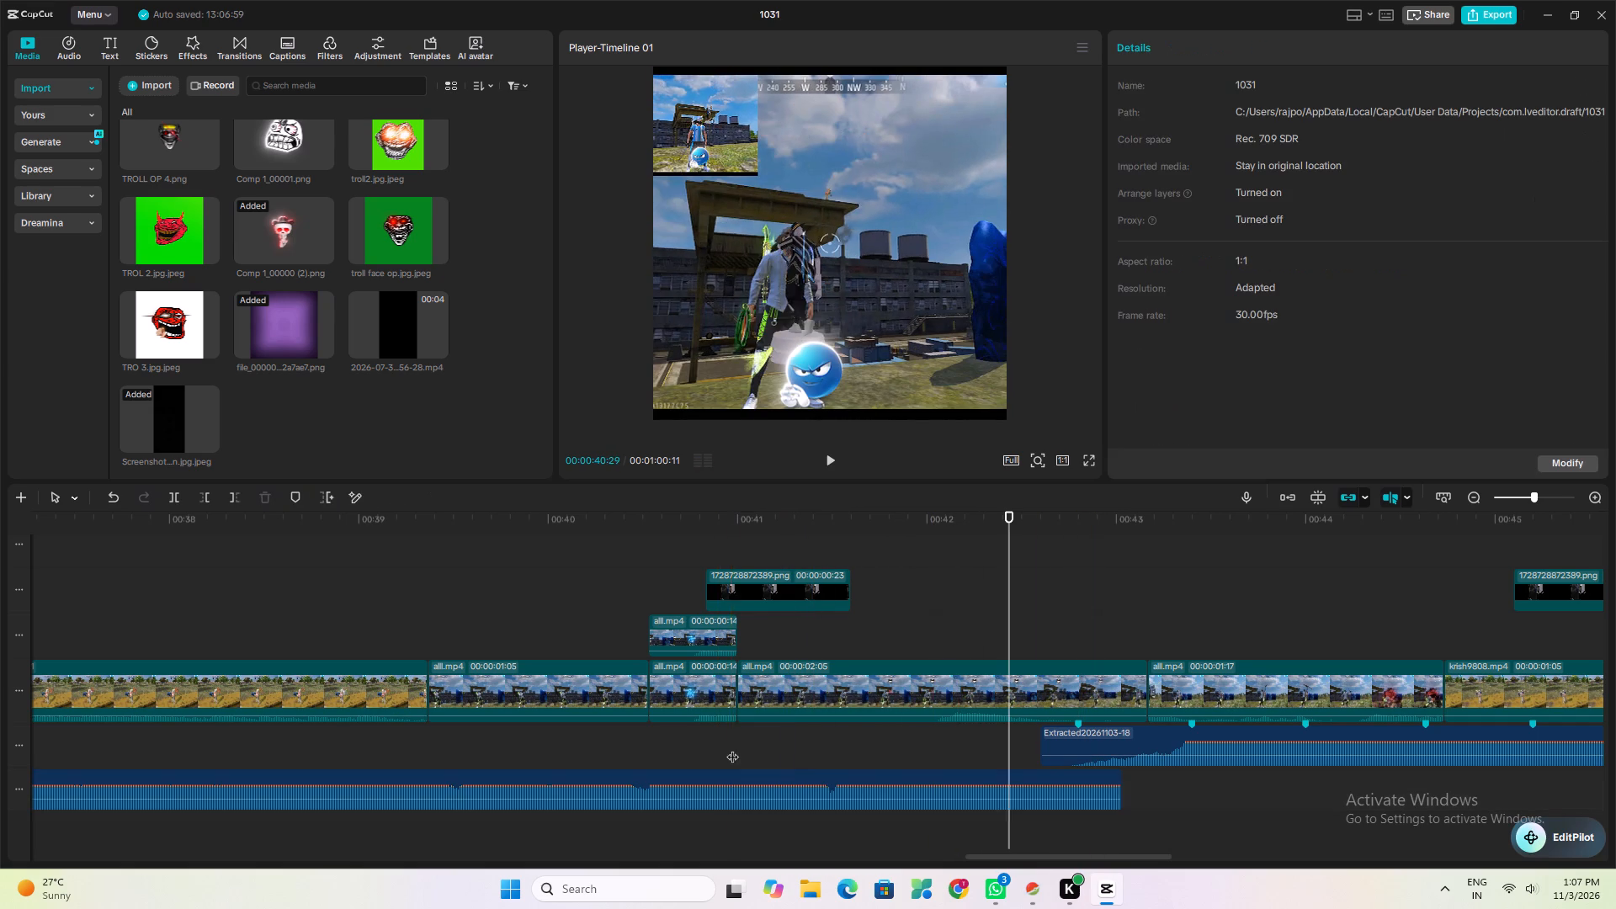
pyautogui.press('space')
pyautogui.click(467, 757)
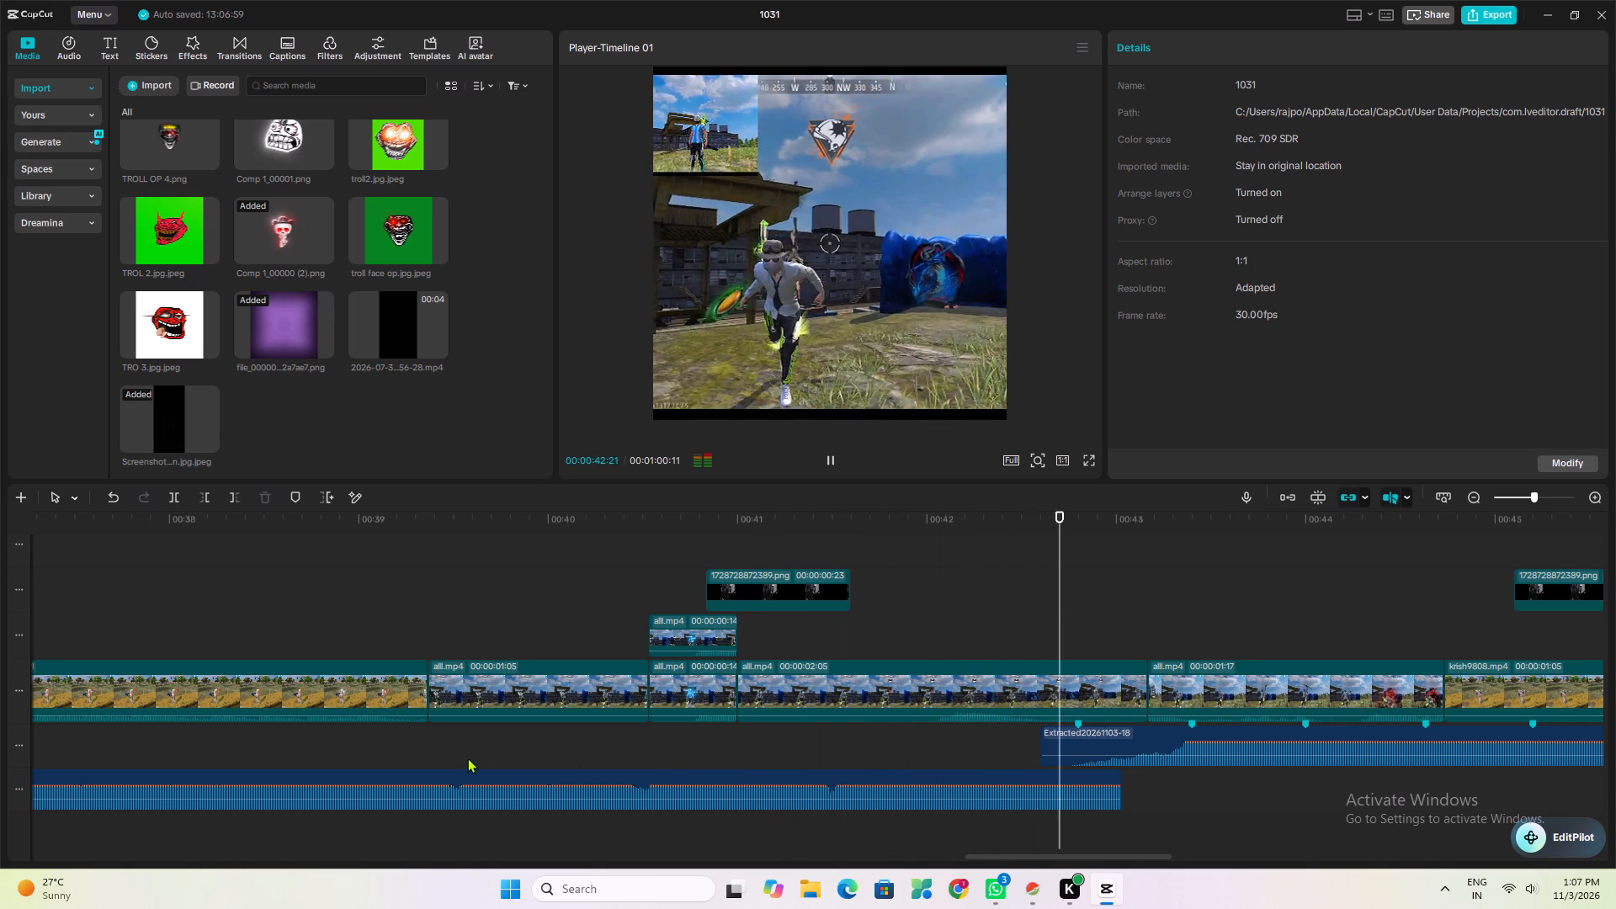
pyautogui.press('space')
pyautogui.press('space')
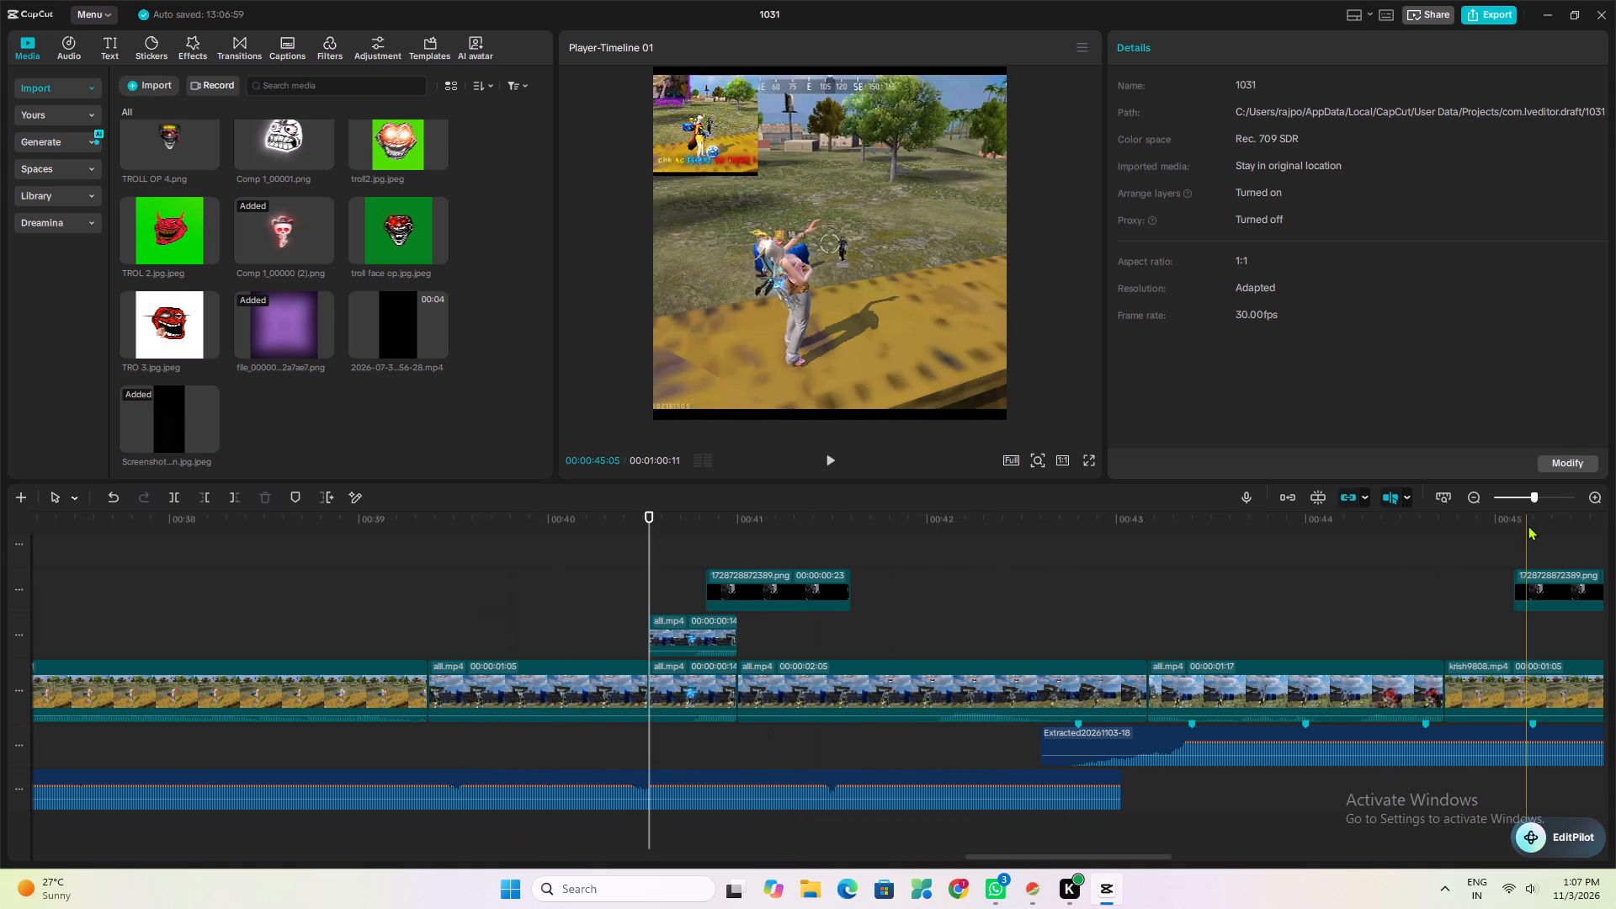
pyautogui.click(1511, 496)
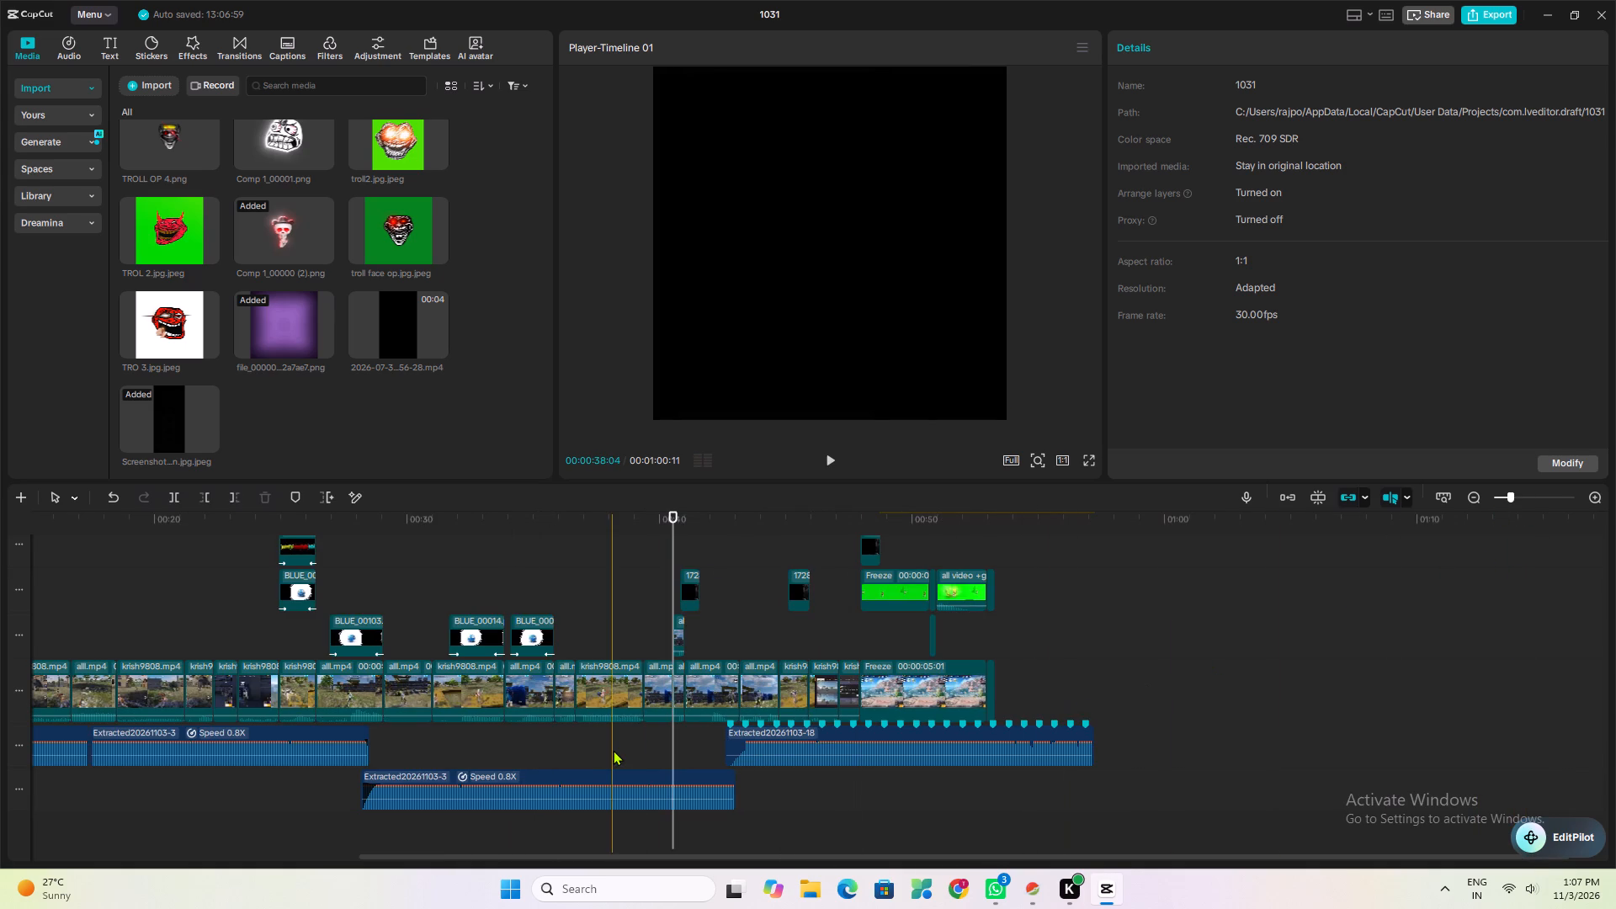
pyautogui.click(613, 750)
pyautogui.press('space')
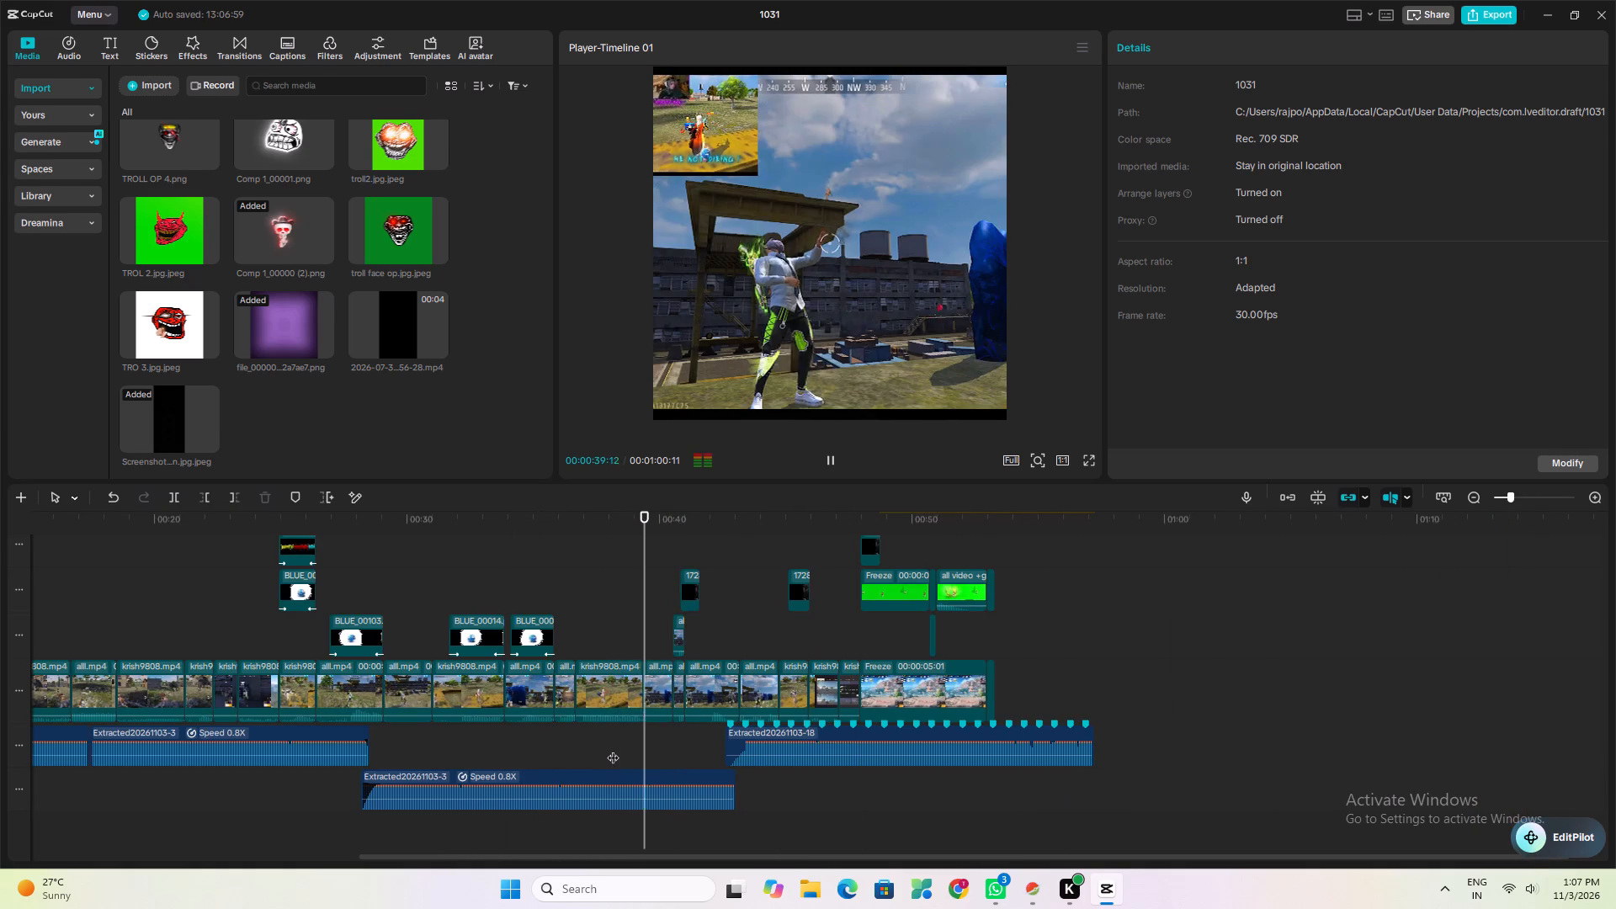
pyautogui.click(506, 753)
pyautogui.press('space')
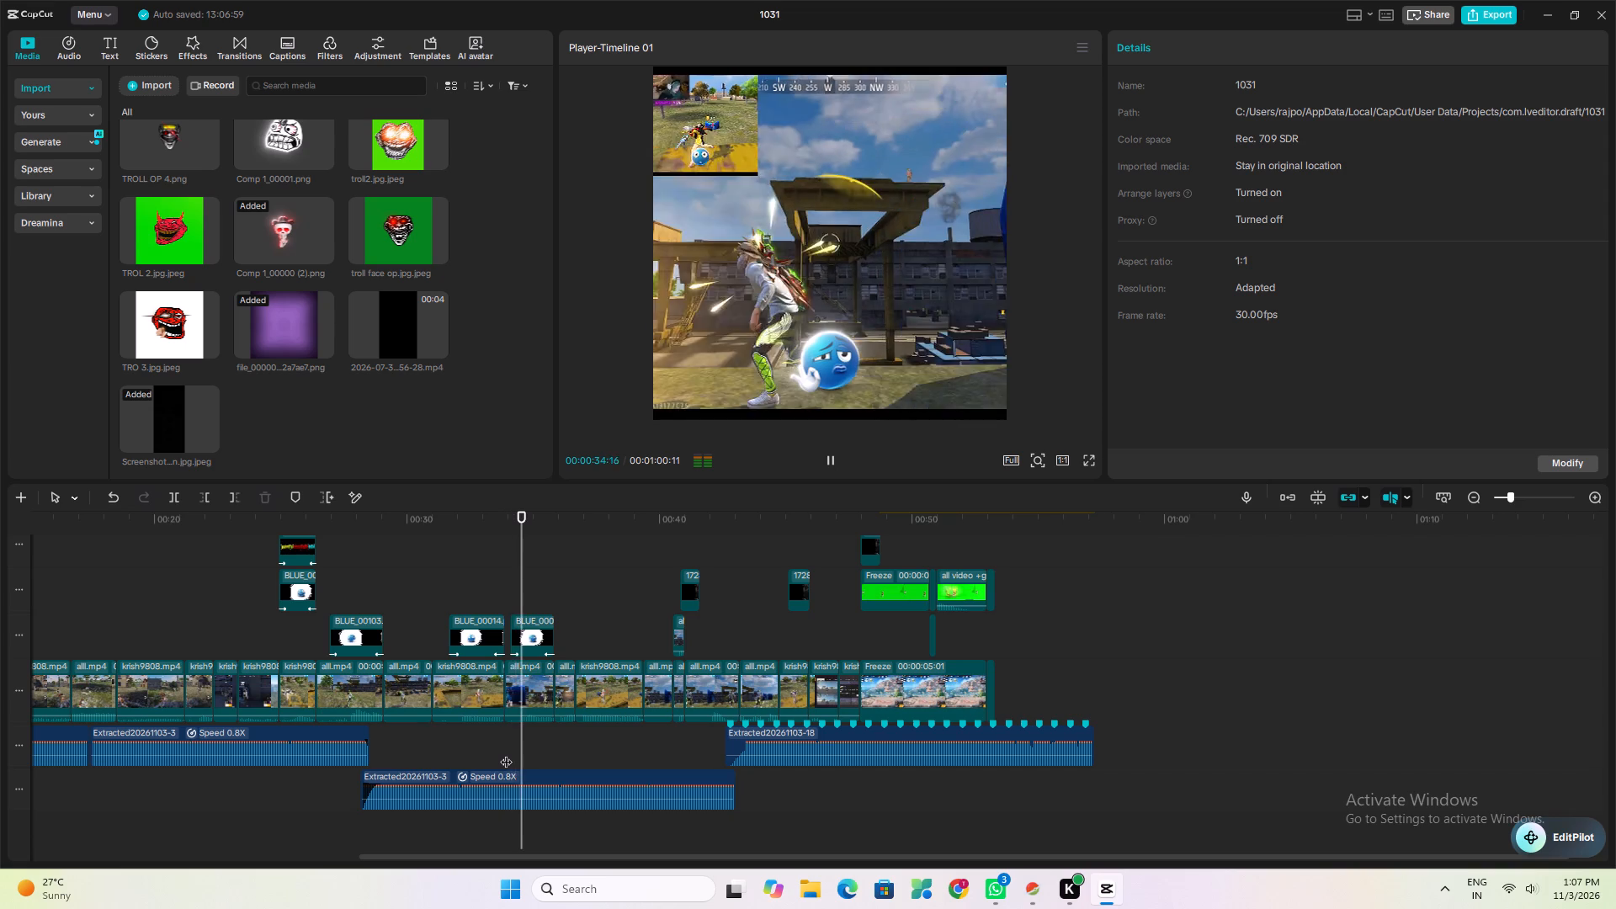
pyautogui.press('space')
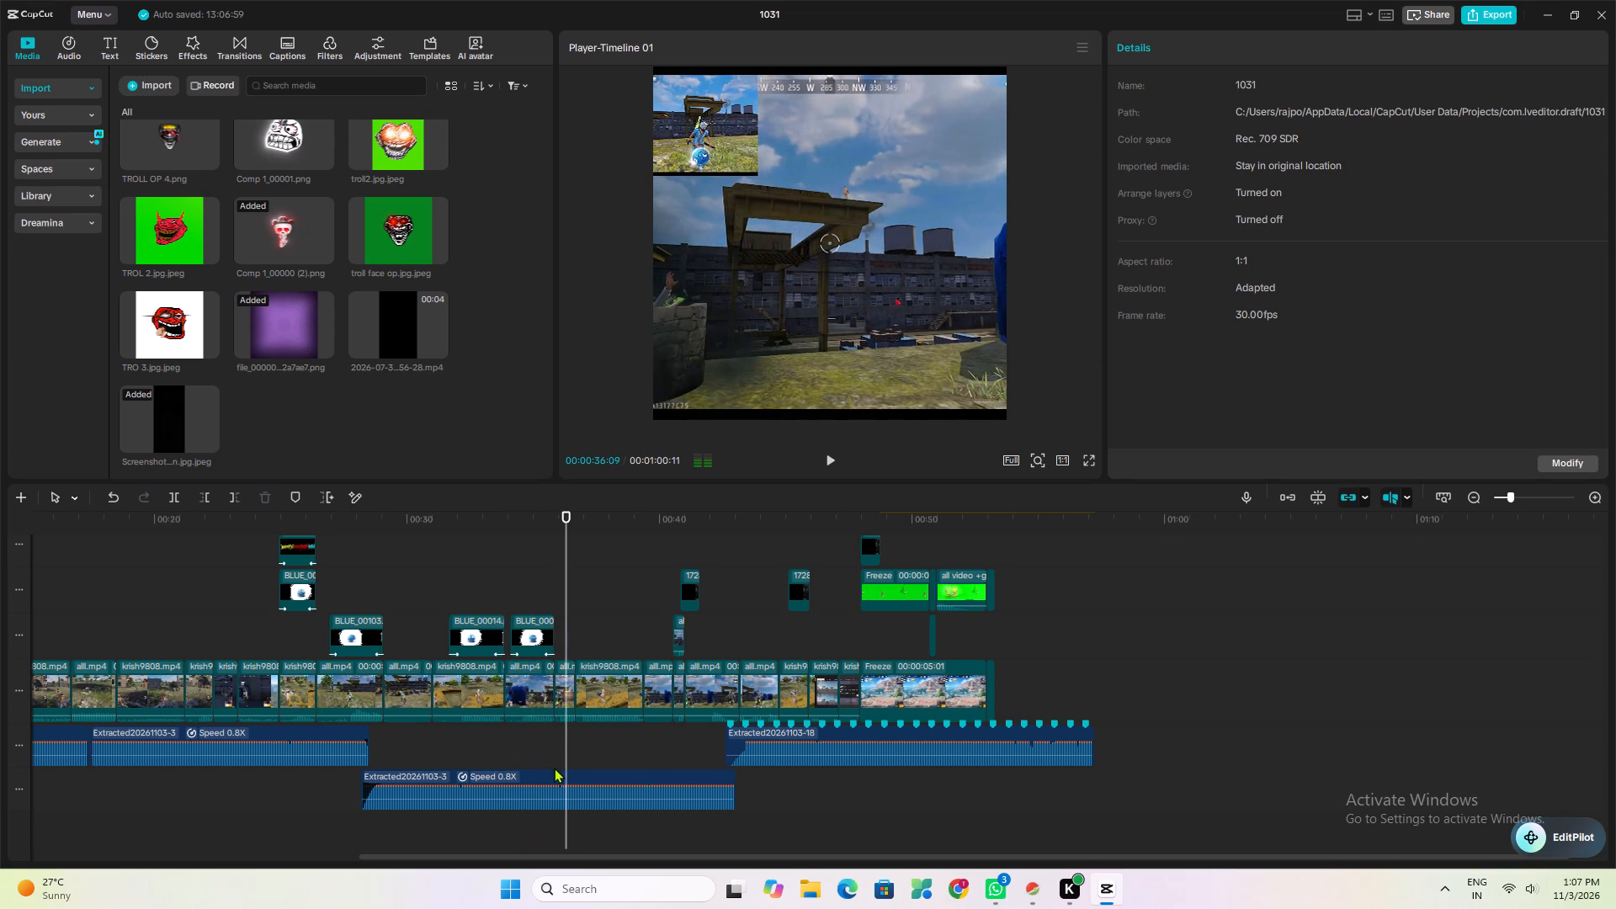
pyautogui.click(560, 779)
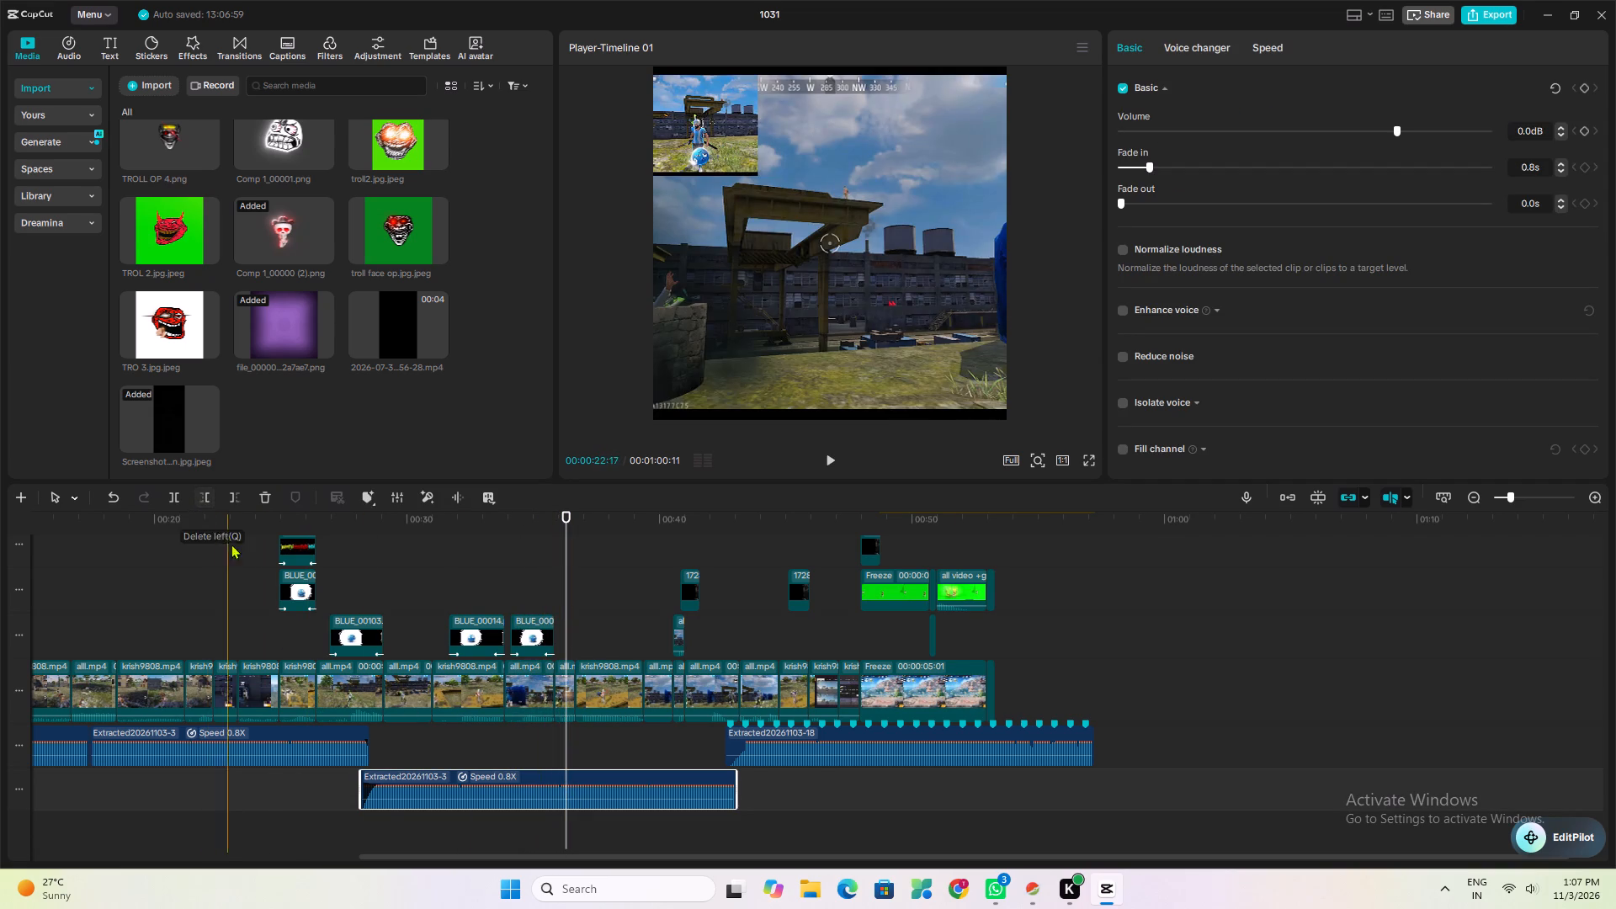
pyautogui.click(364, 825)
pyautogui.press('space')
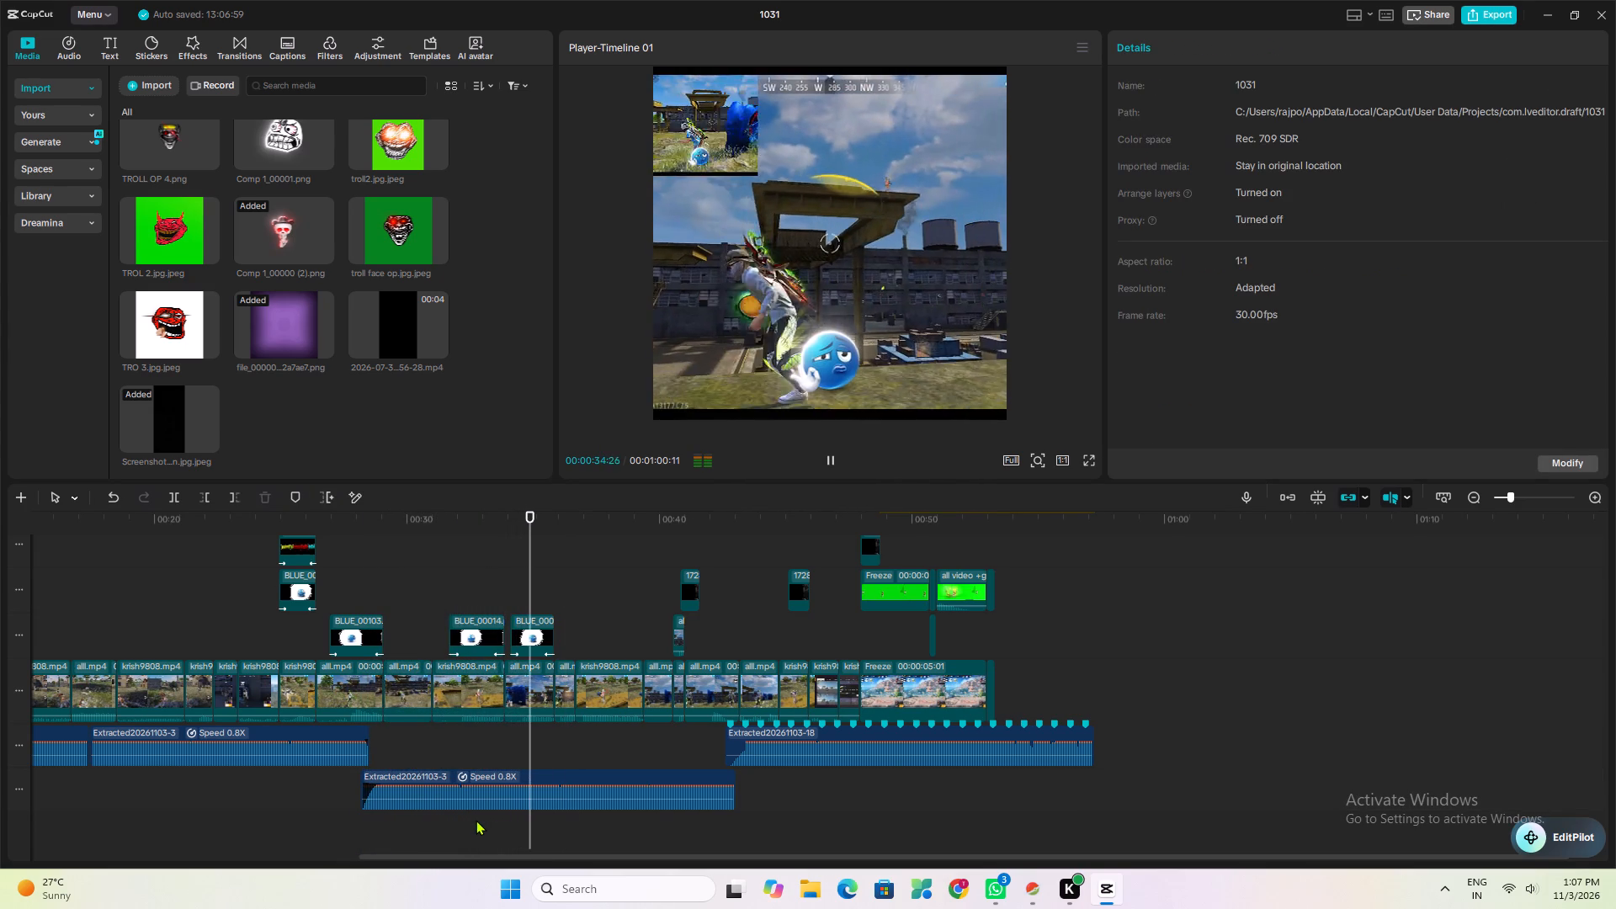
pyautogui.press('space')
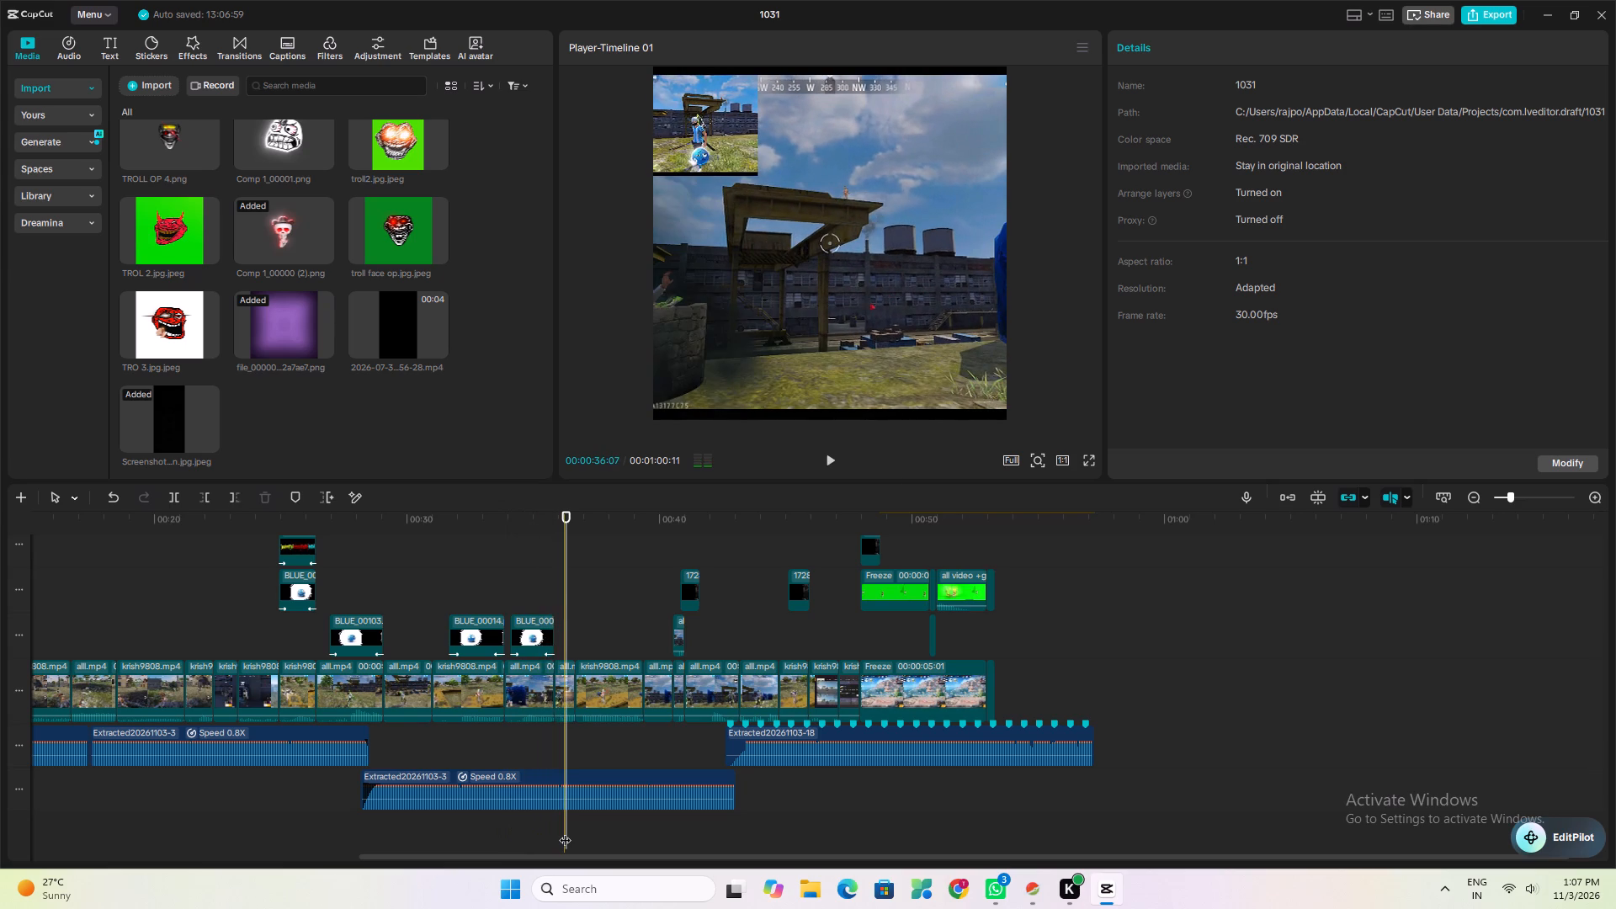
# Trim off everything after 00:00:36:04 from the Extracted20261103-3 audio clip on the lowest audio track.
pyautogui.click(562, 840)
pyautogui.click(570, 803)
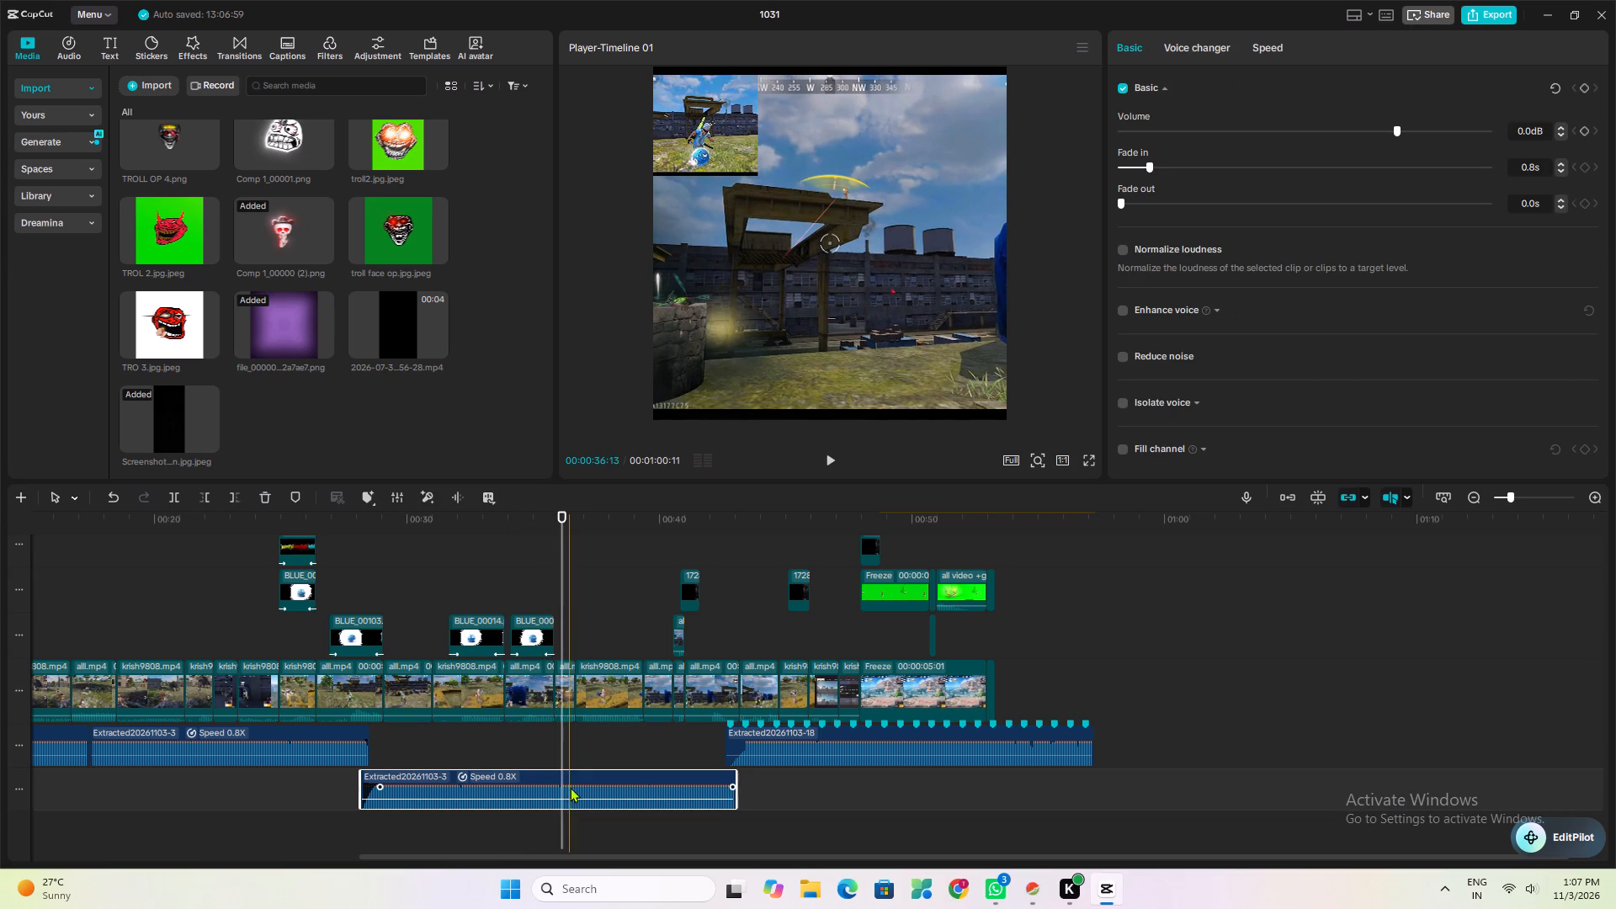
pyautogui.click(235, 498)
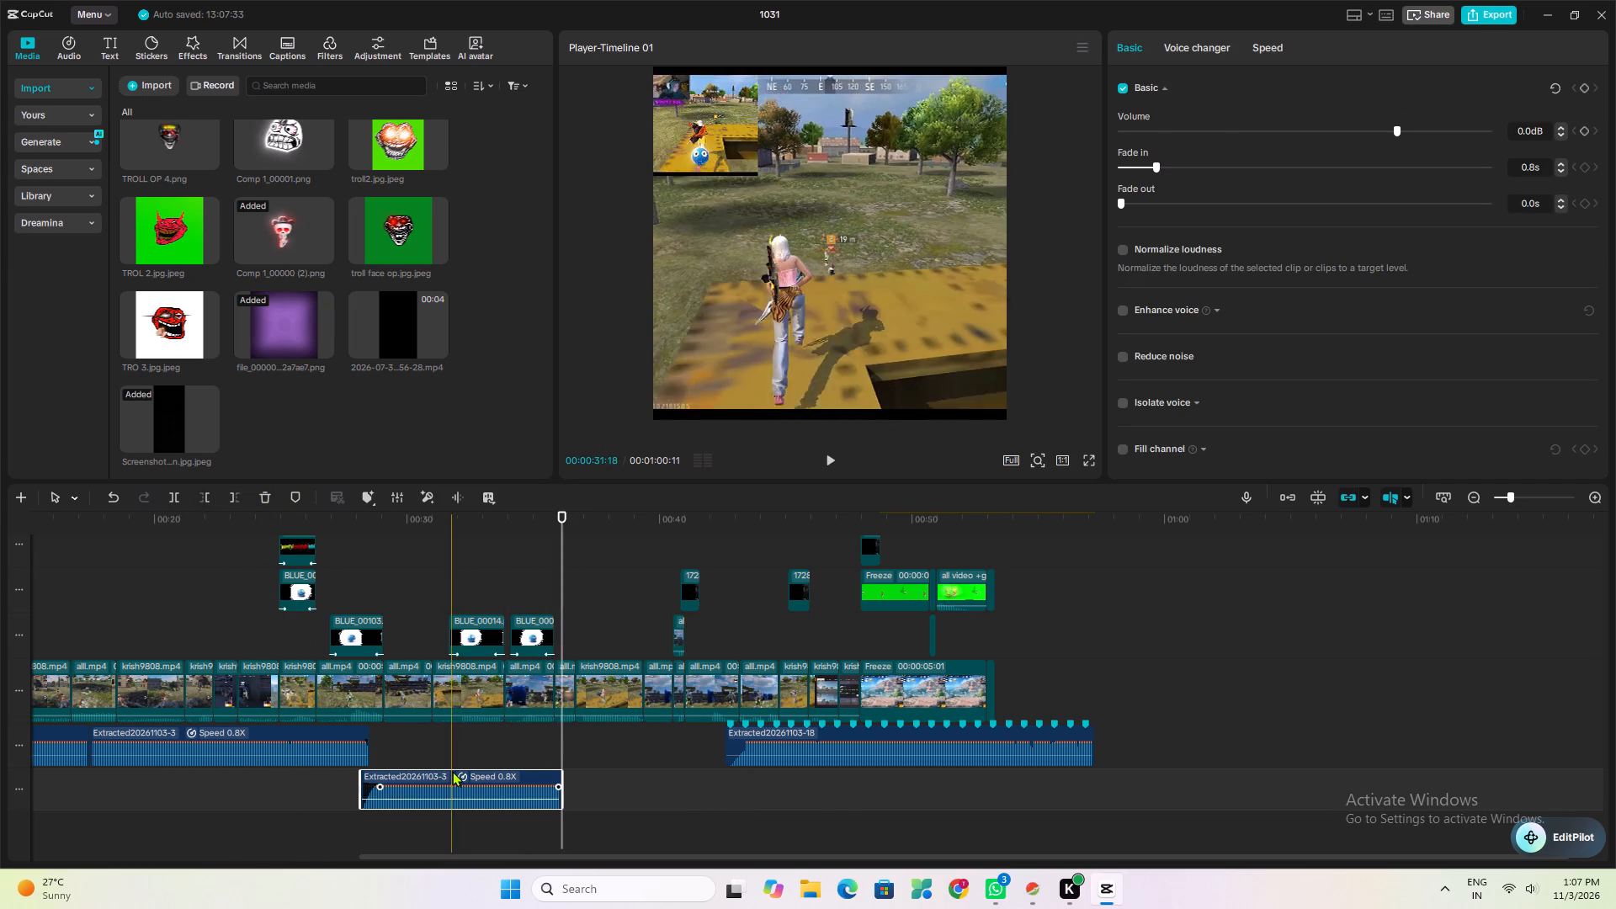
# Copy the trimmed audio clip, paste the duplicate at its end on the same track, and play the join.
pyautogui.rightClick(452, 771)
pyautogui.click(496, 455)
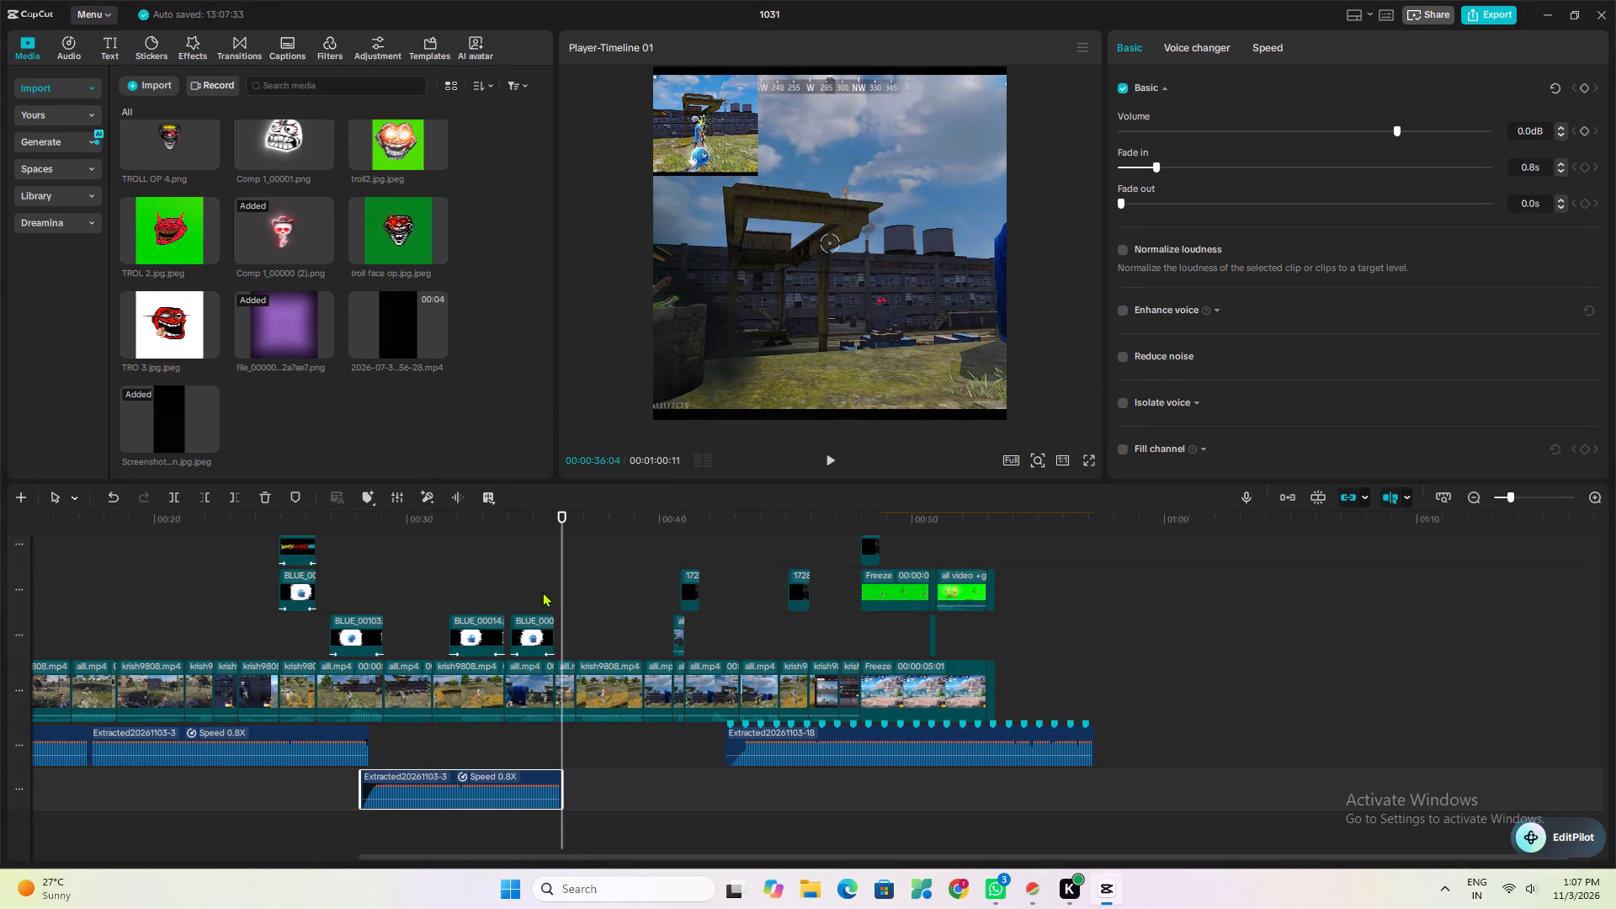
pyautogui.rightClick(579, 746)
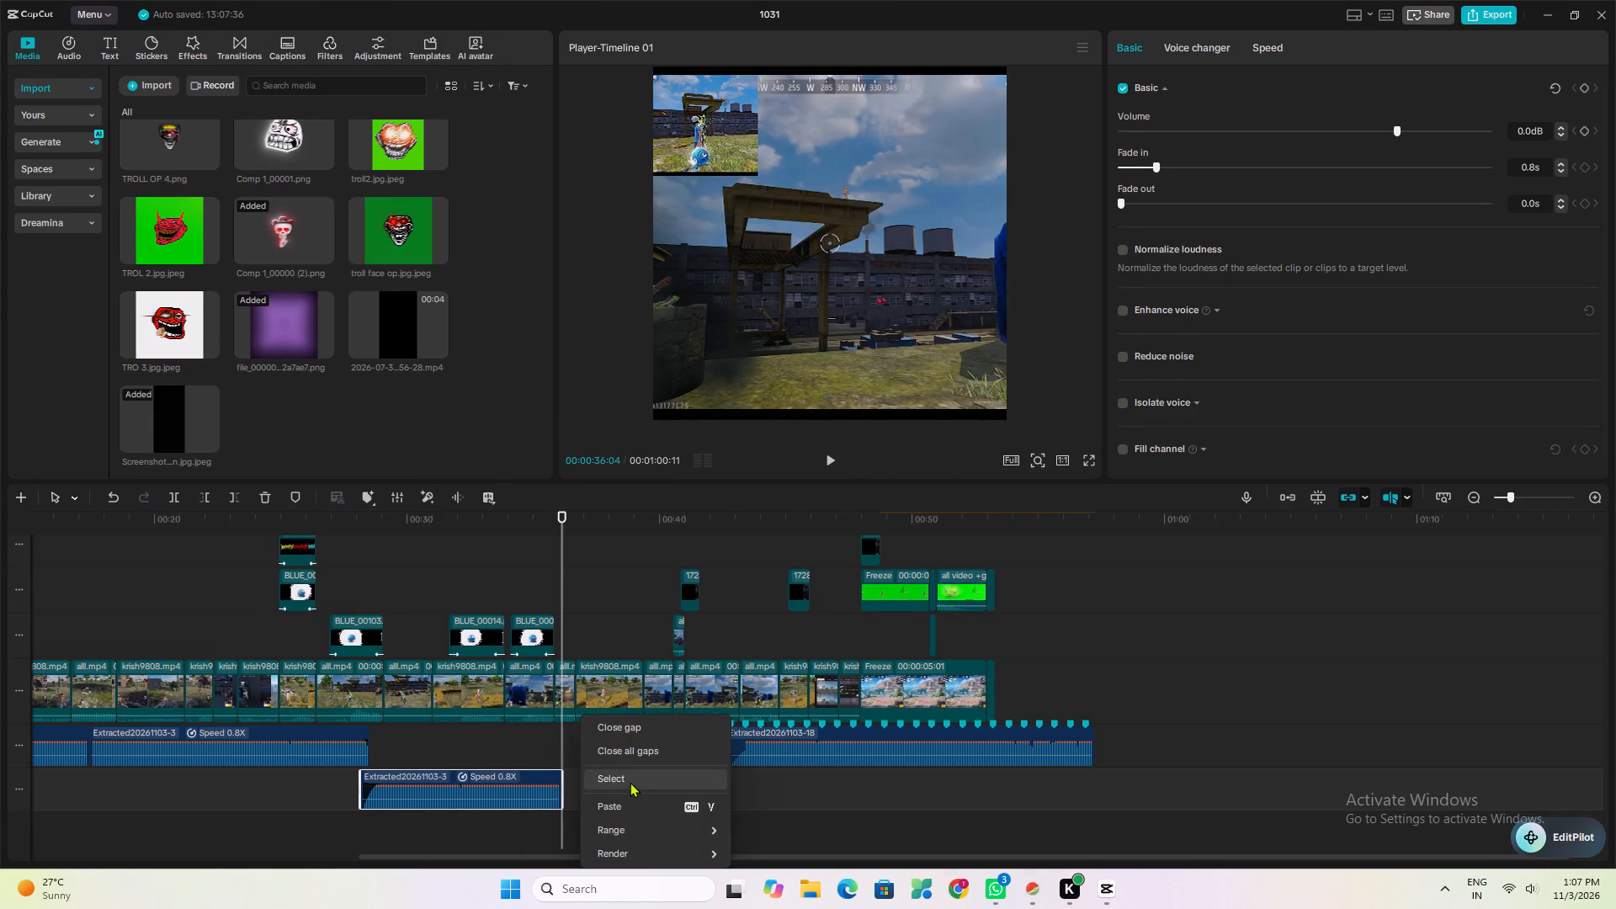
pyautogui.click(630, 782)
pyautogui.scroll(-2, 594, 786)
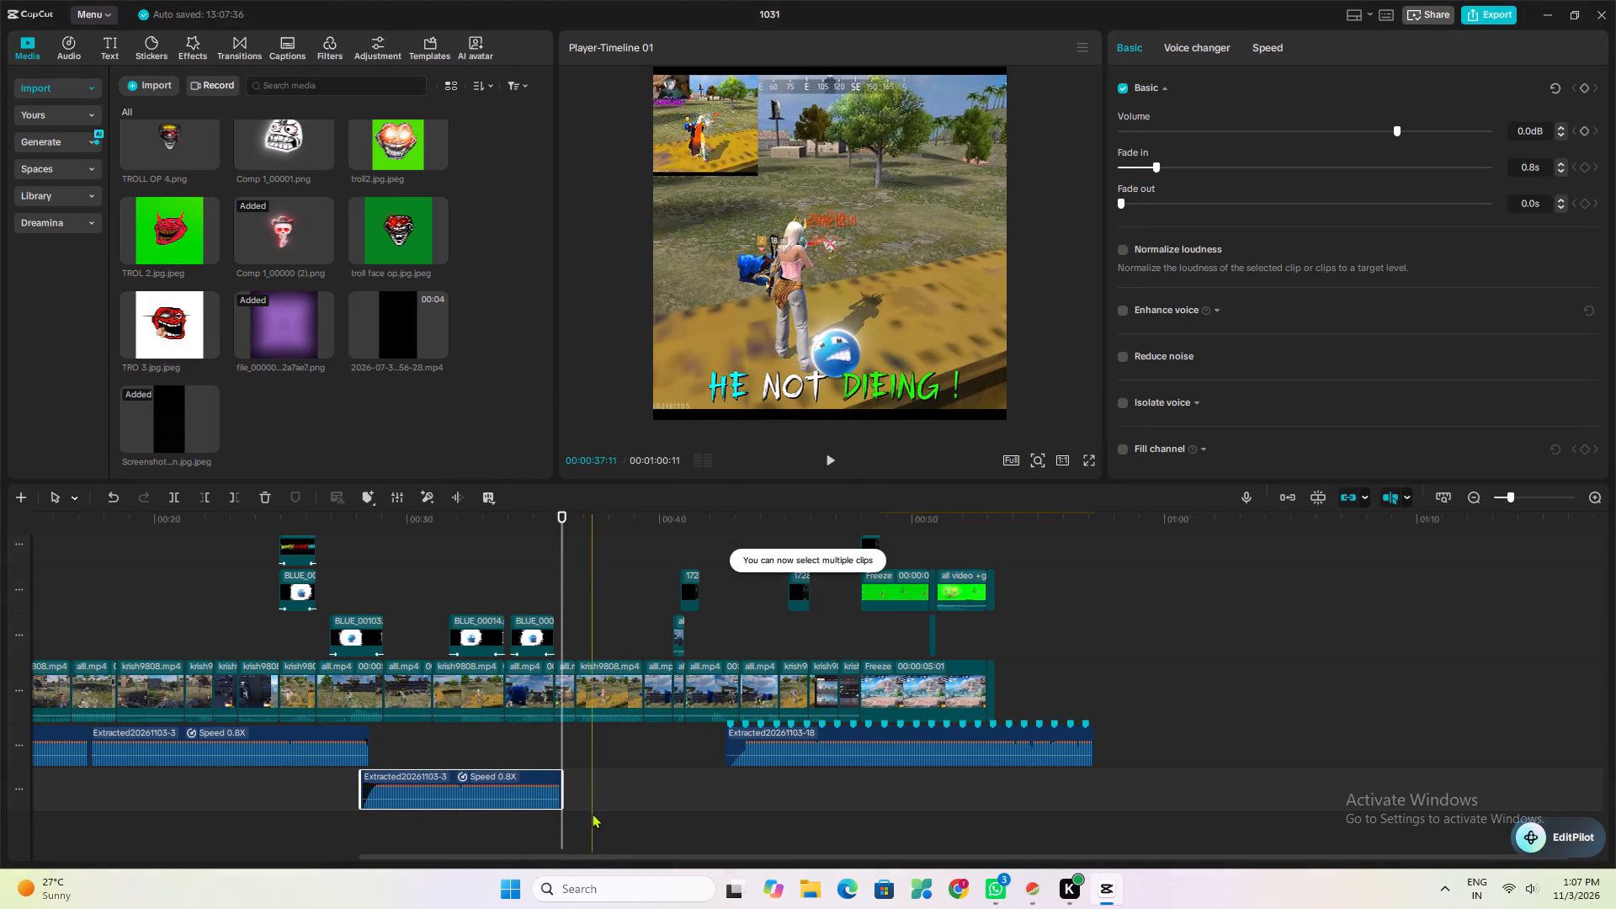
pyautogui.rightClick(587, 830)
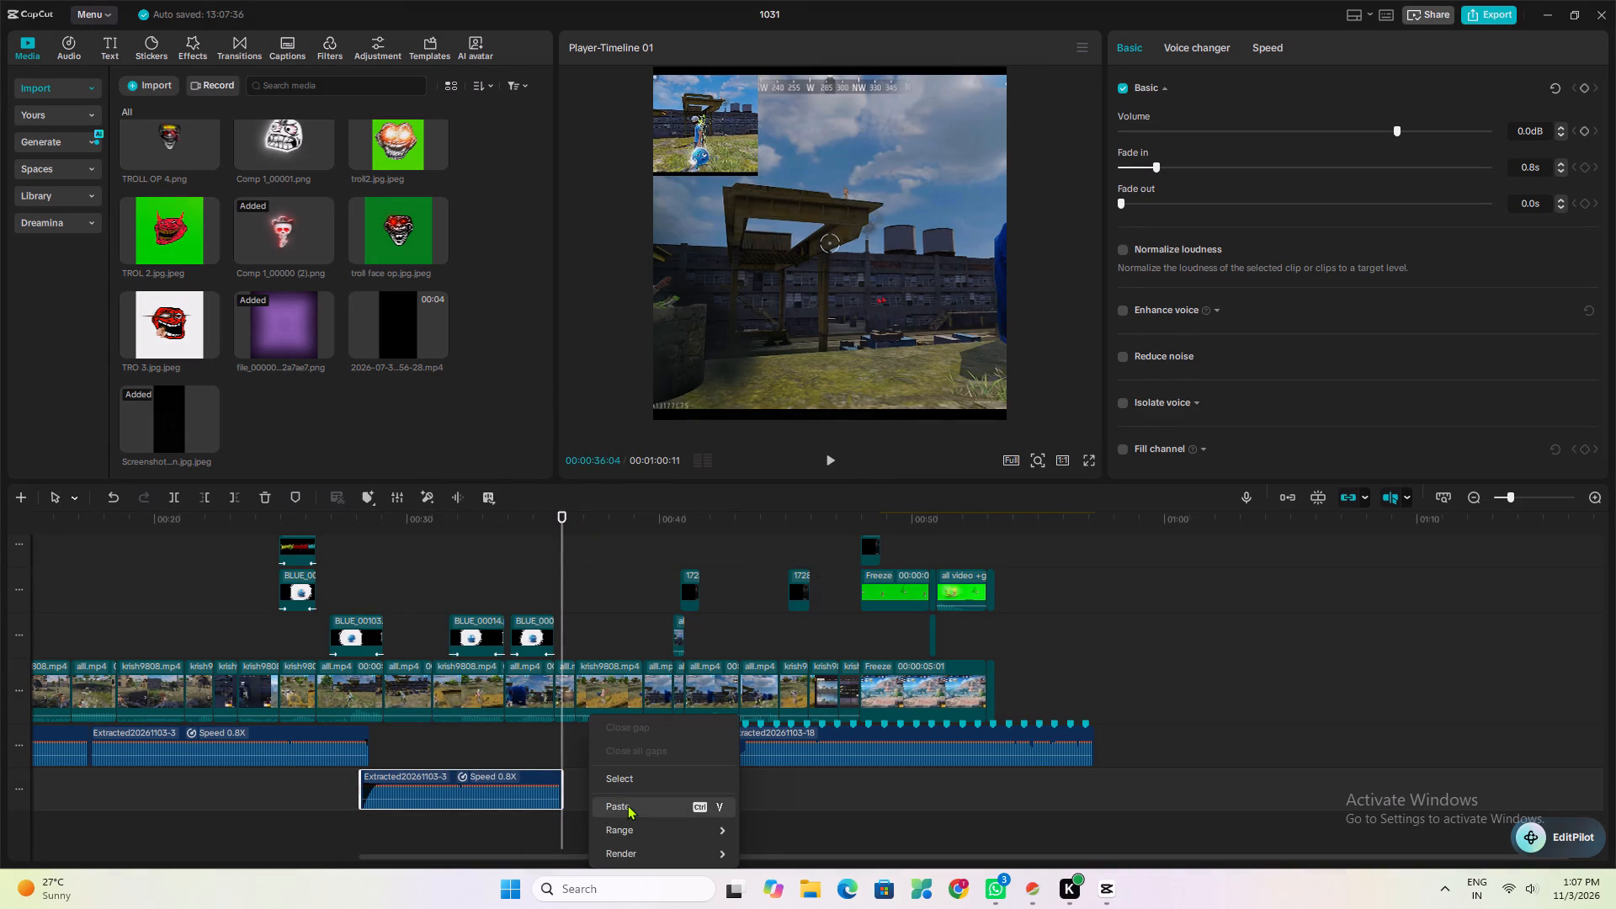
pyautogui.click(627, 805)
pyautogui.click(567, 826)
pyautogui.press('space')
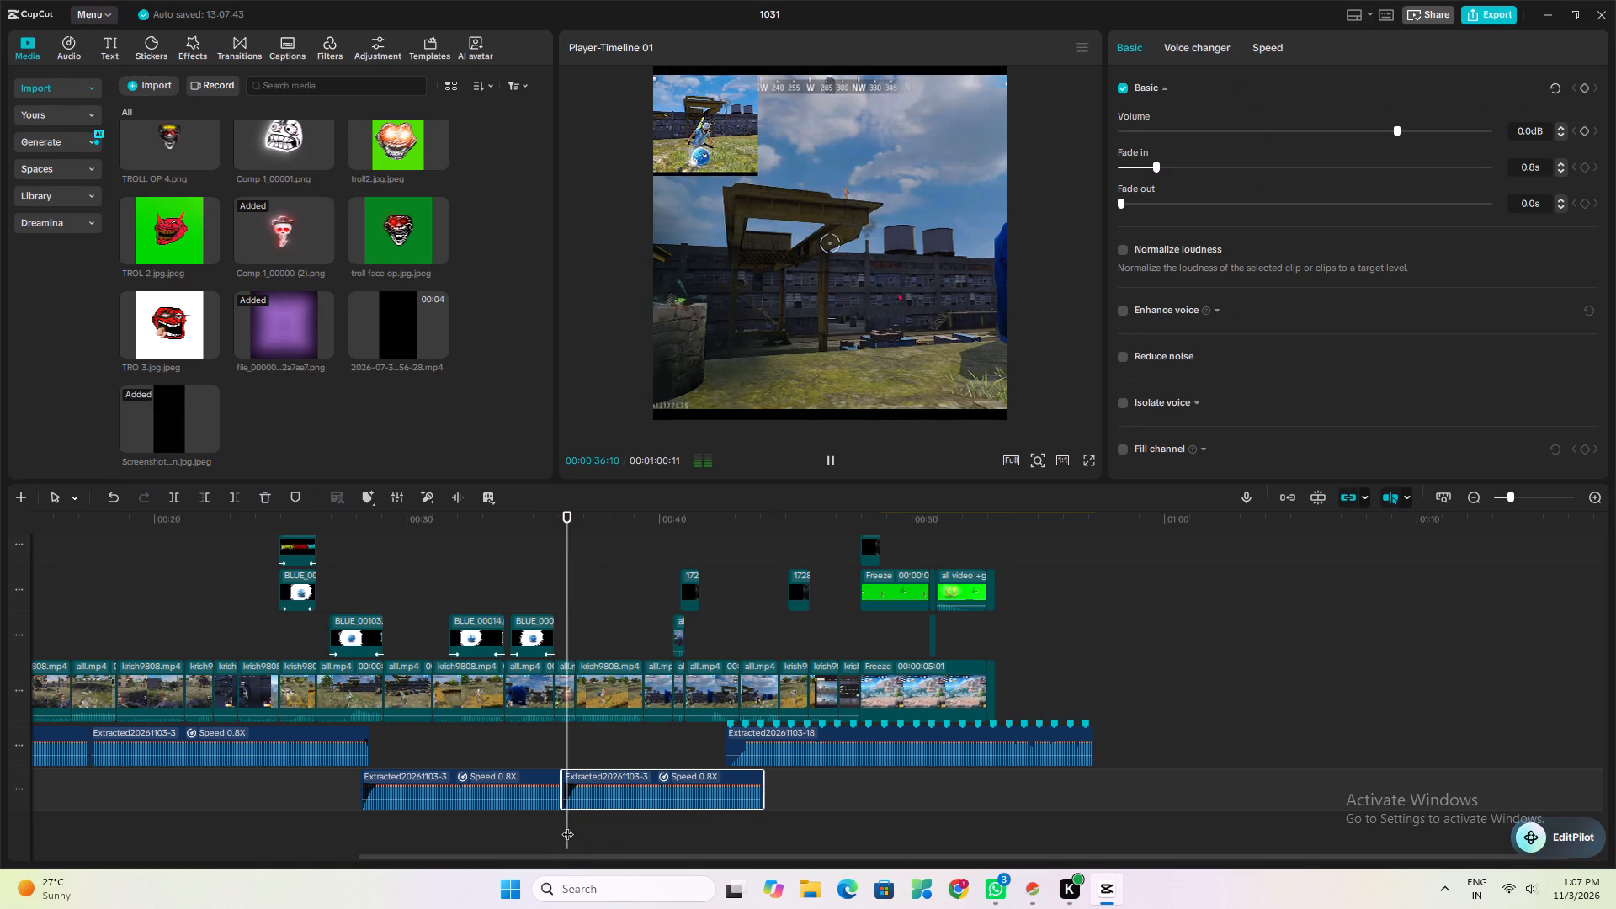
pyautogui.click(552, 834)
pyautogui.press('space')
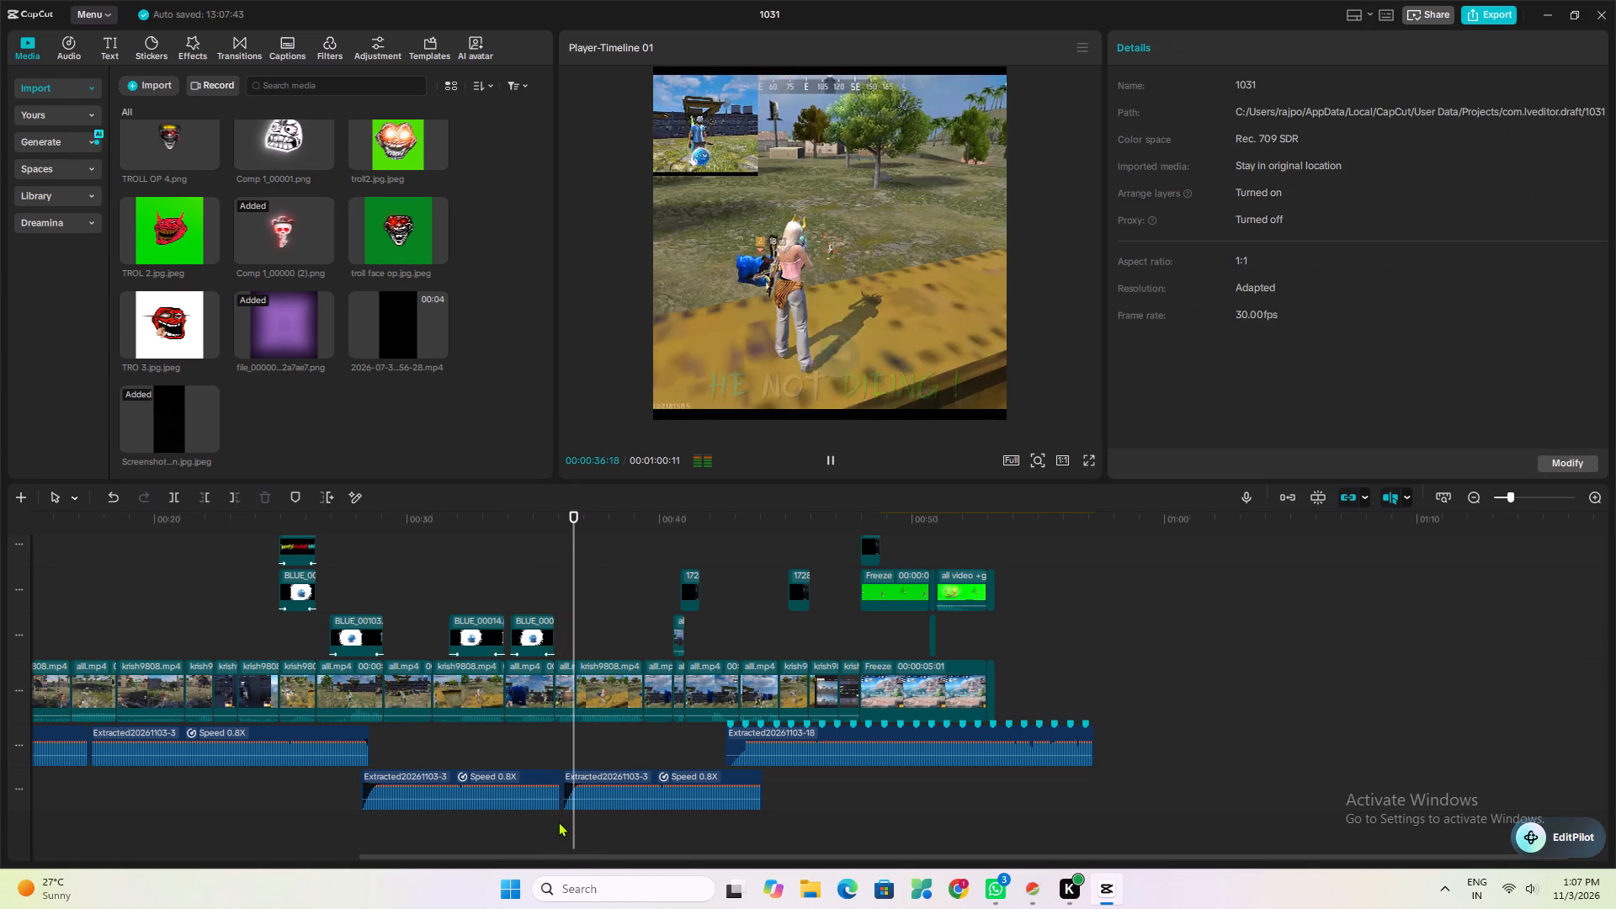
pyautogui.press('space')
# Give the first of the two lower audio segments a 0.6 s fade-out and raise its volume to 4.8 dB.
pyautogui.click(538, 796)
pyautogui.moveTo(554, 785); pyautogui.dragTo(552, 784)
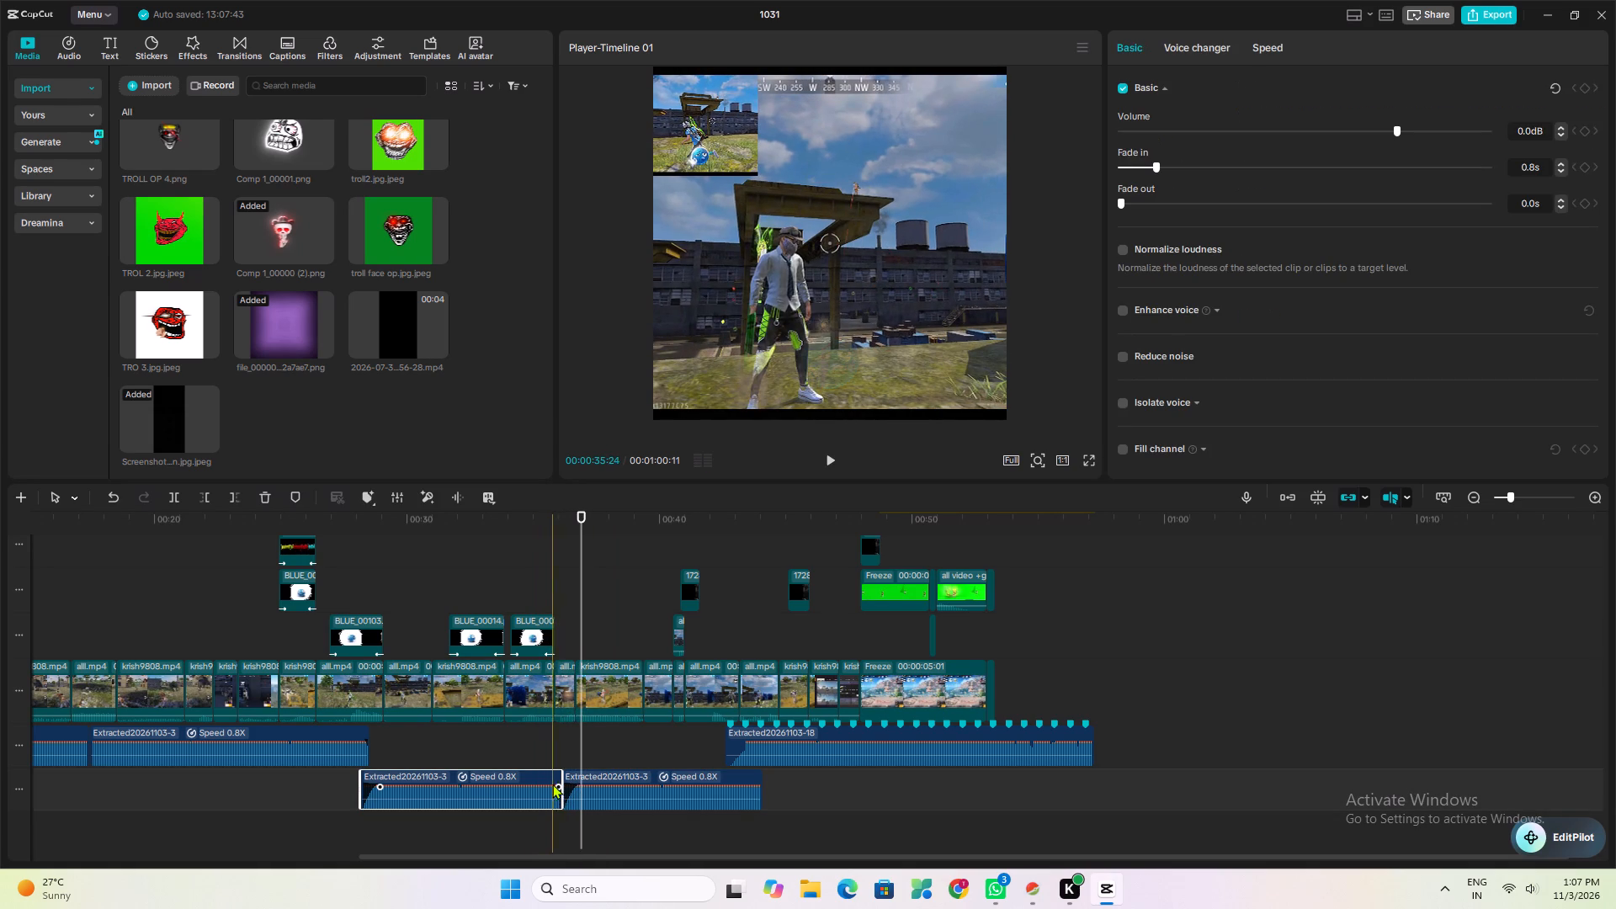
pyautogui.moveTo(552, 784); pyautogui.dragTo(544, 784)
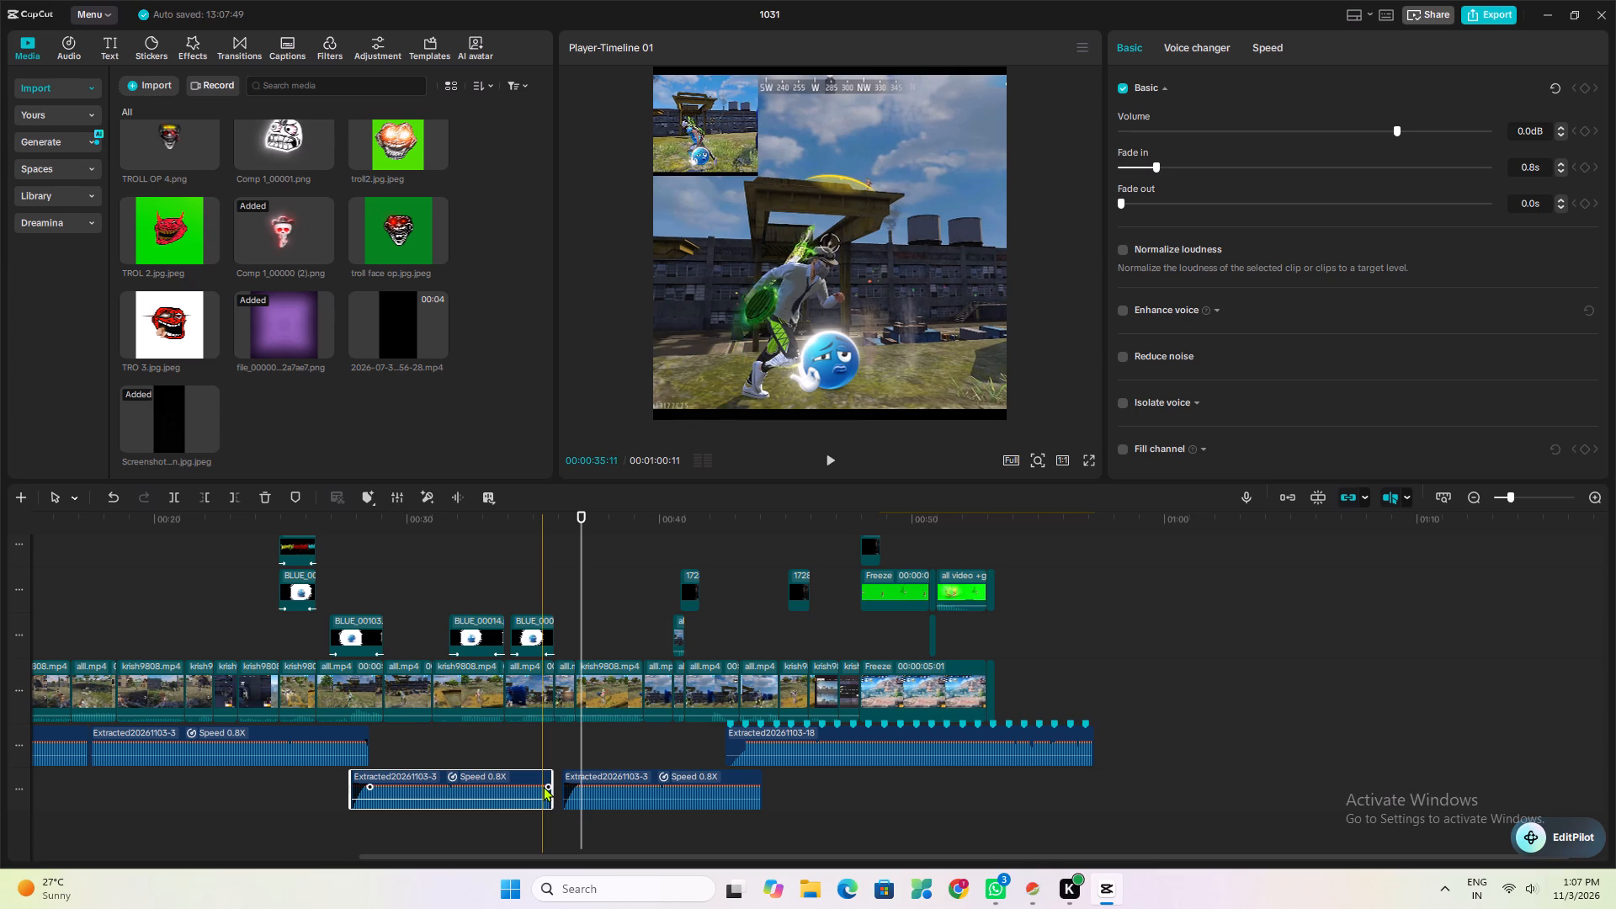
pyautogui.click(543, 785)
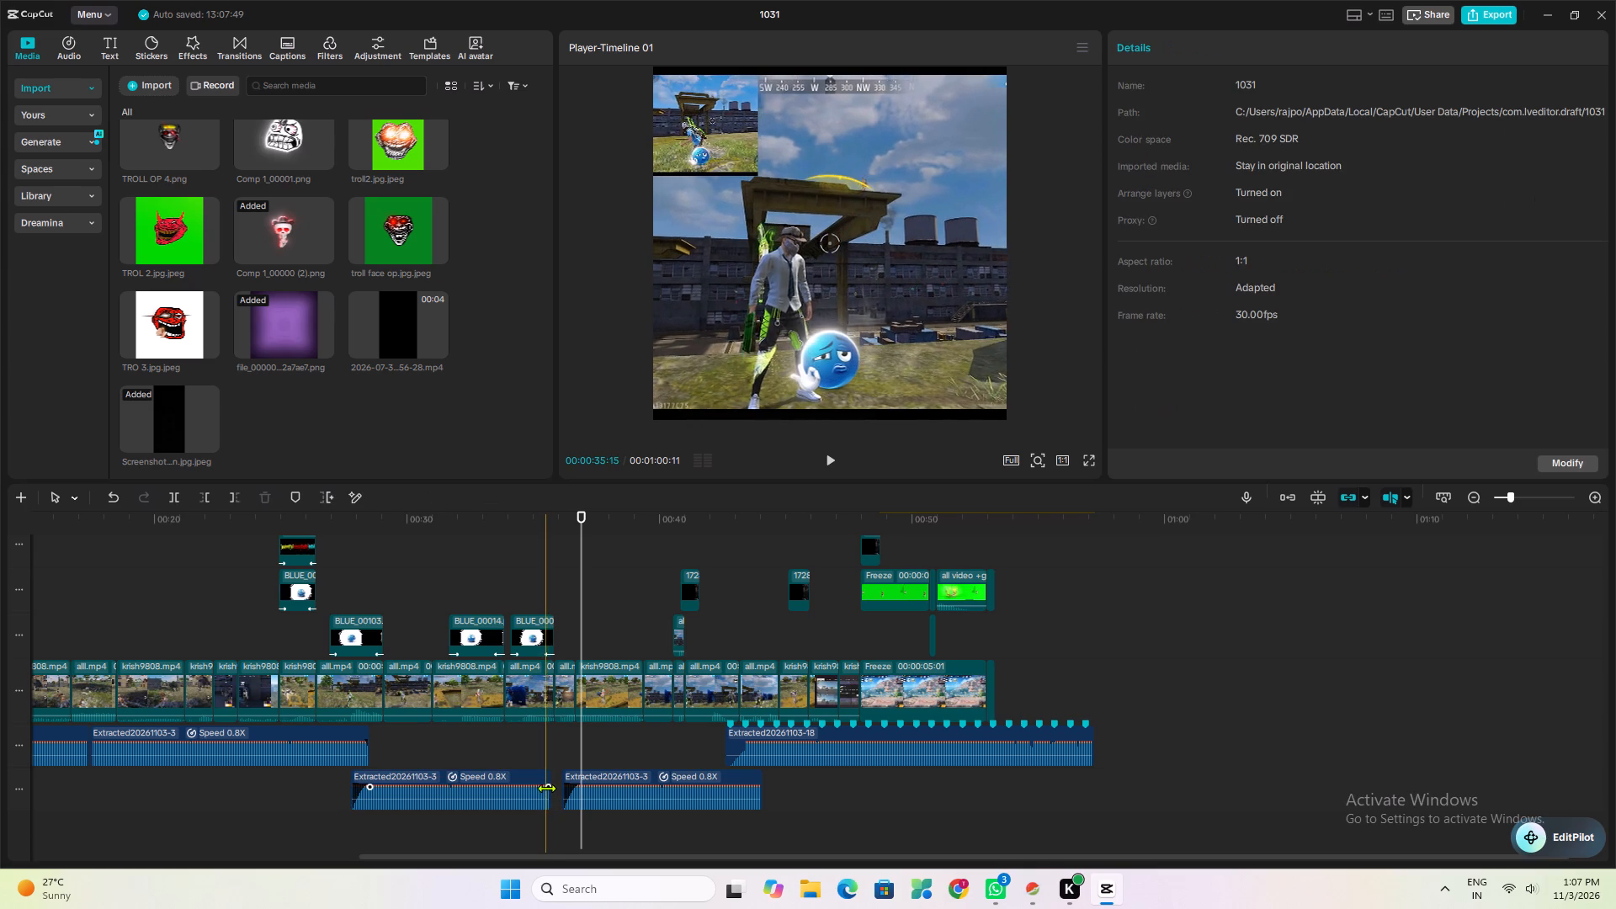
pyautogui.click(542, 788)
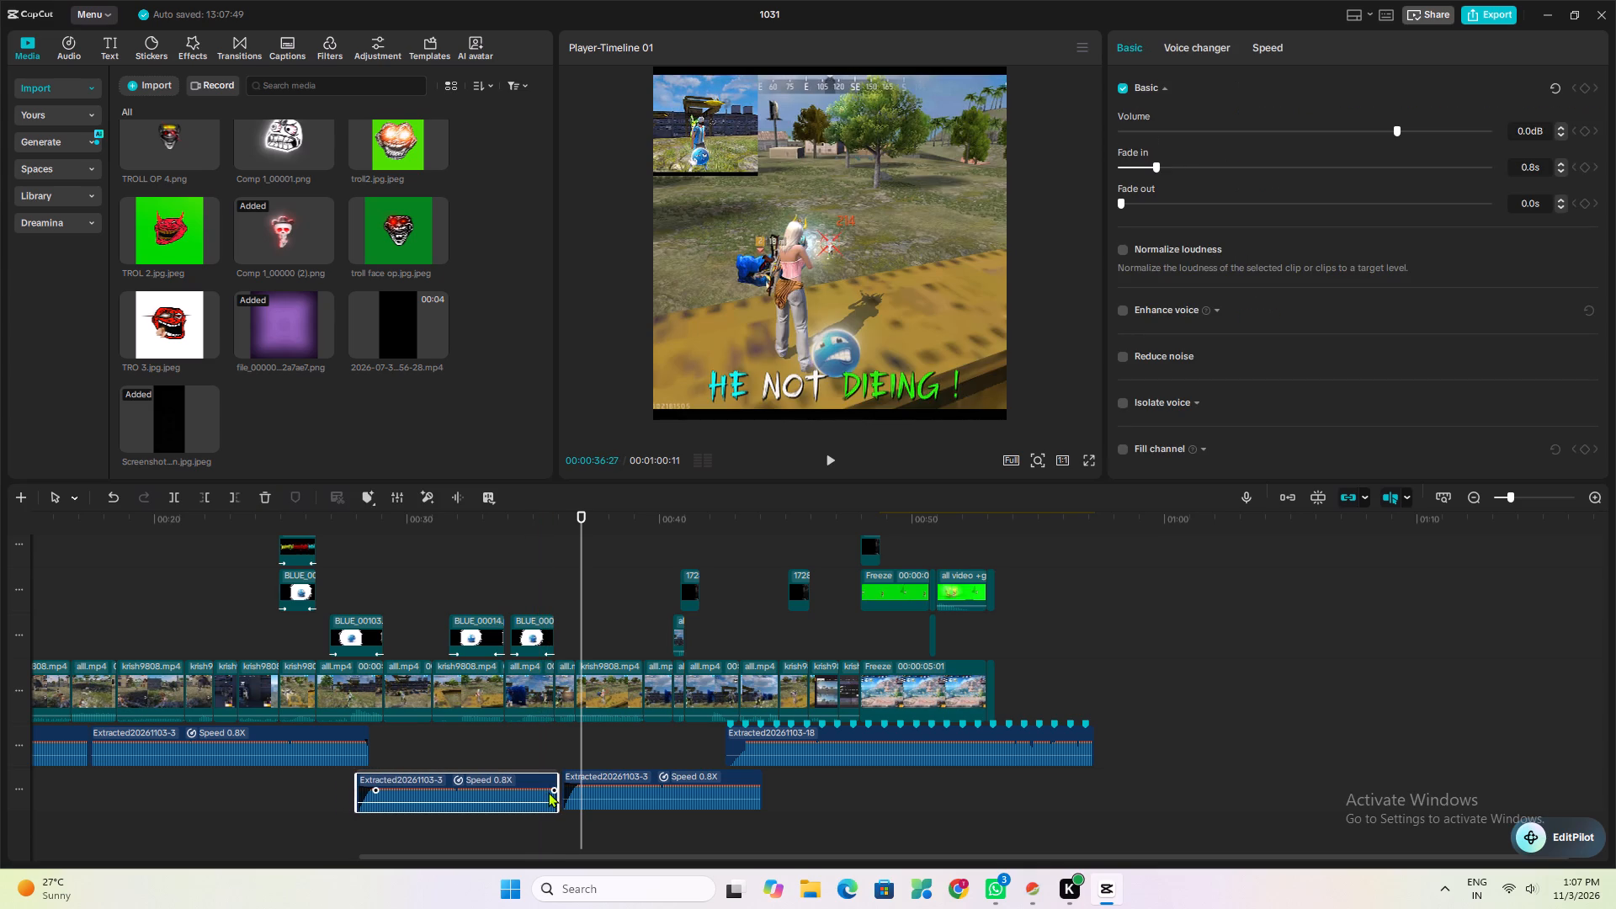
pyautogui.click(535, 763)
pyautogui.click(535, 788)
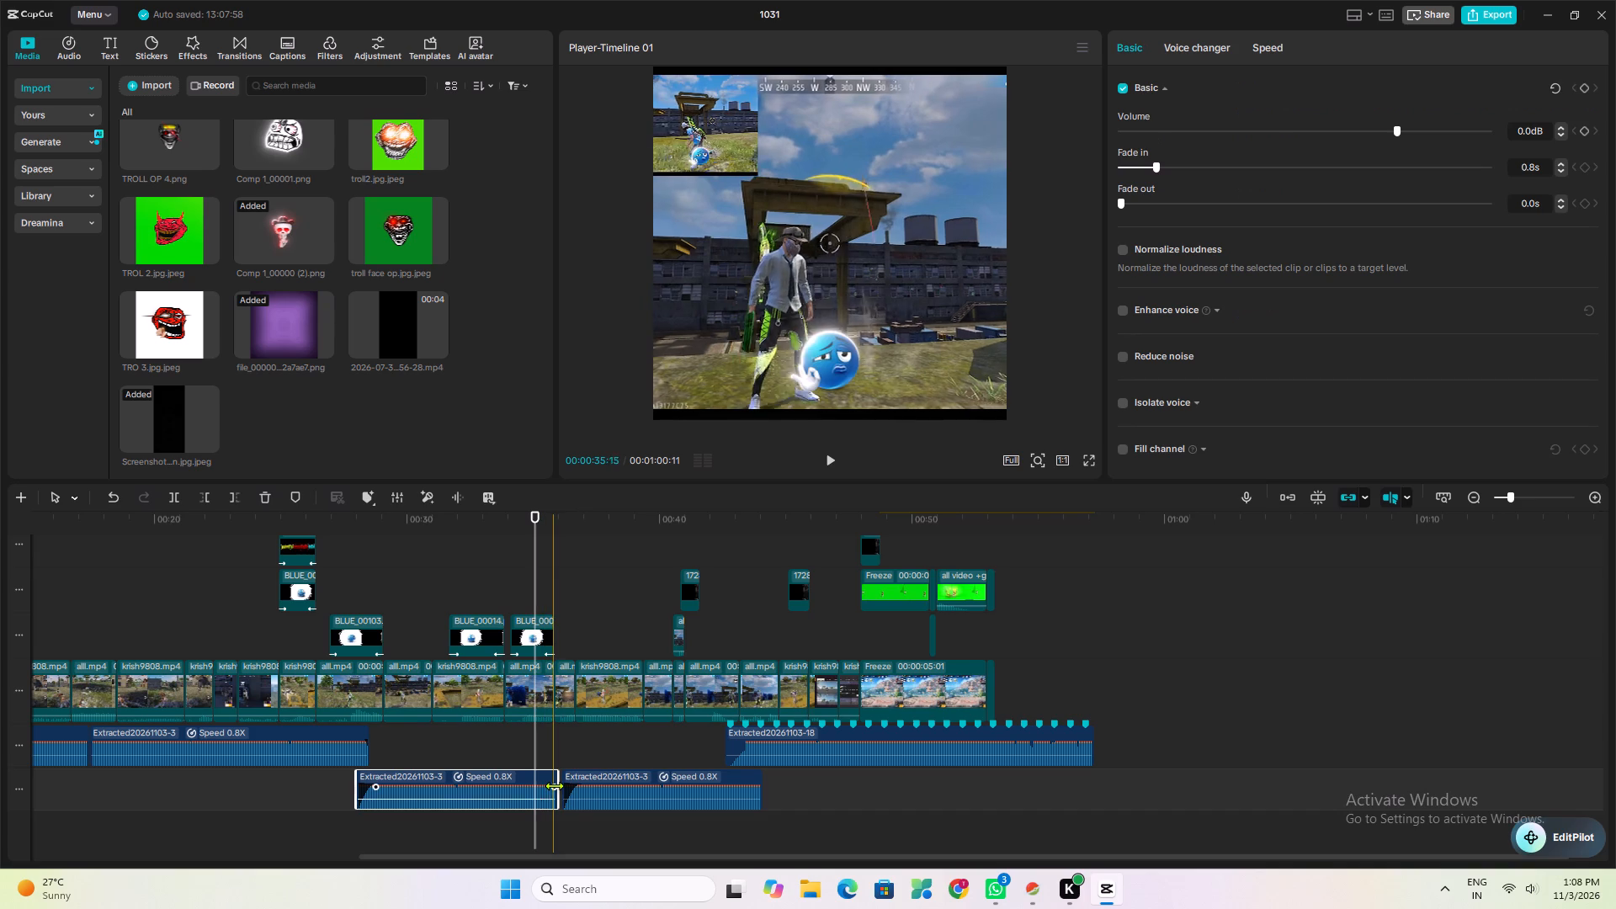
pyautogui.moveTo(553, 788); pyautogui.dragTo(544, 789)
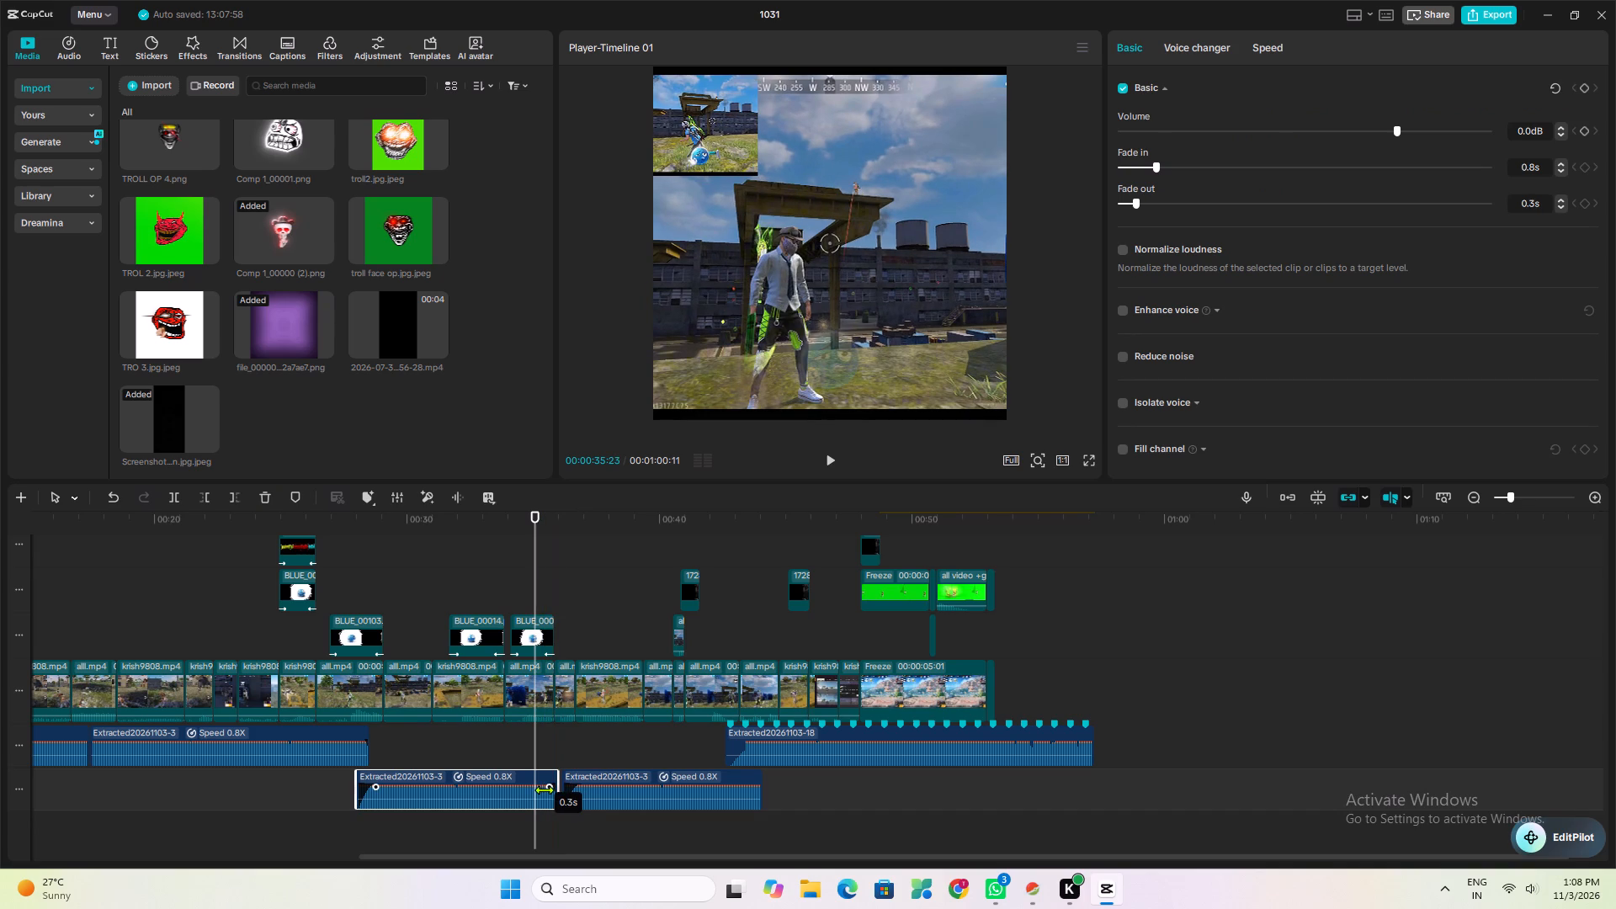
pyautogui.moveTo(544, 789); pyautogui.dragTo(537, 791)
pyautogui.click(555, 840)
pyautogui.moveTo(481, 800); pyautogui.dragTo(491, 796)
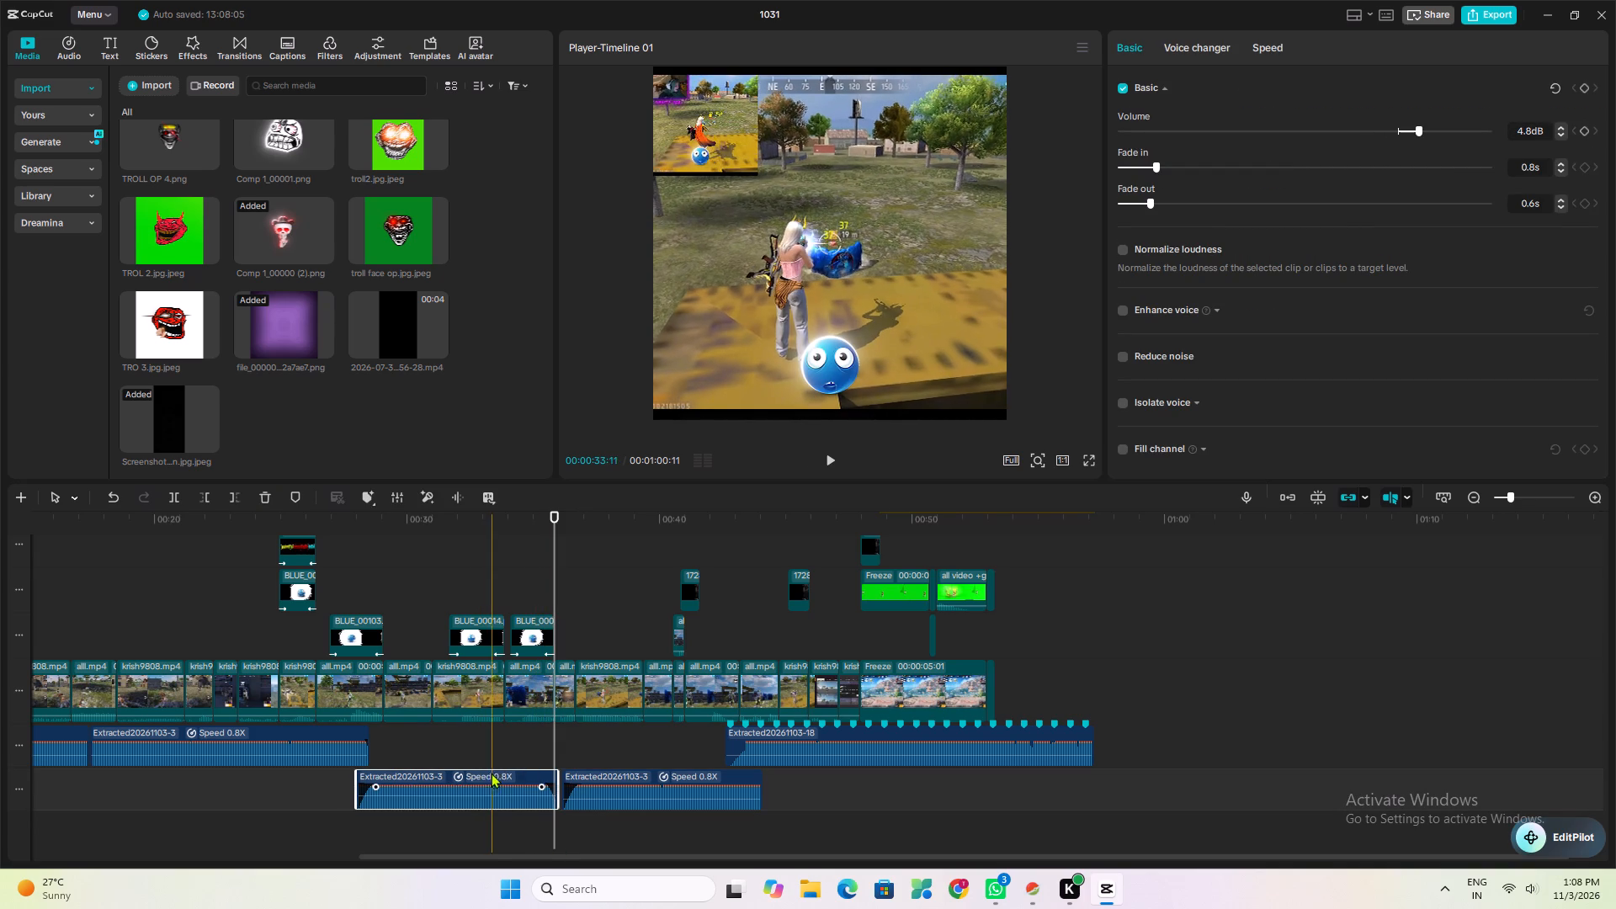
# Reposition the faded audio segment so its start slightly overlaps the end of the audio clip above, checking the transition by playback.
pyautogui.moveTo(487, 769); pyautogui.dragTo(500, 769)
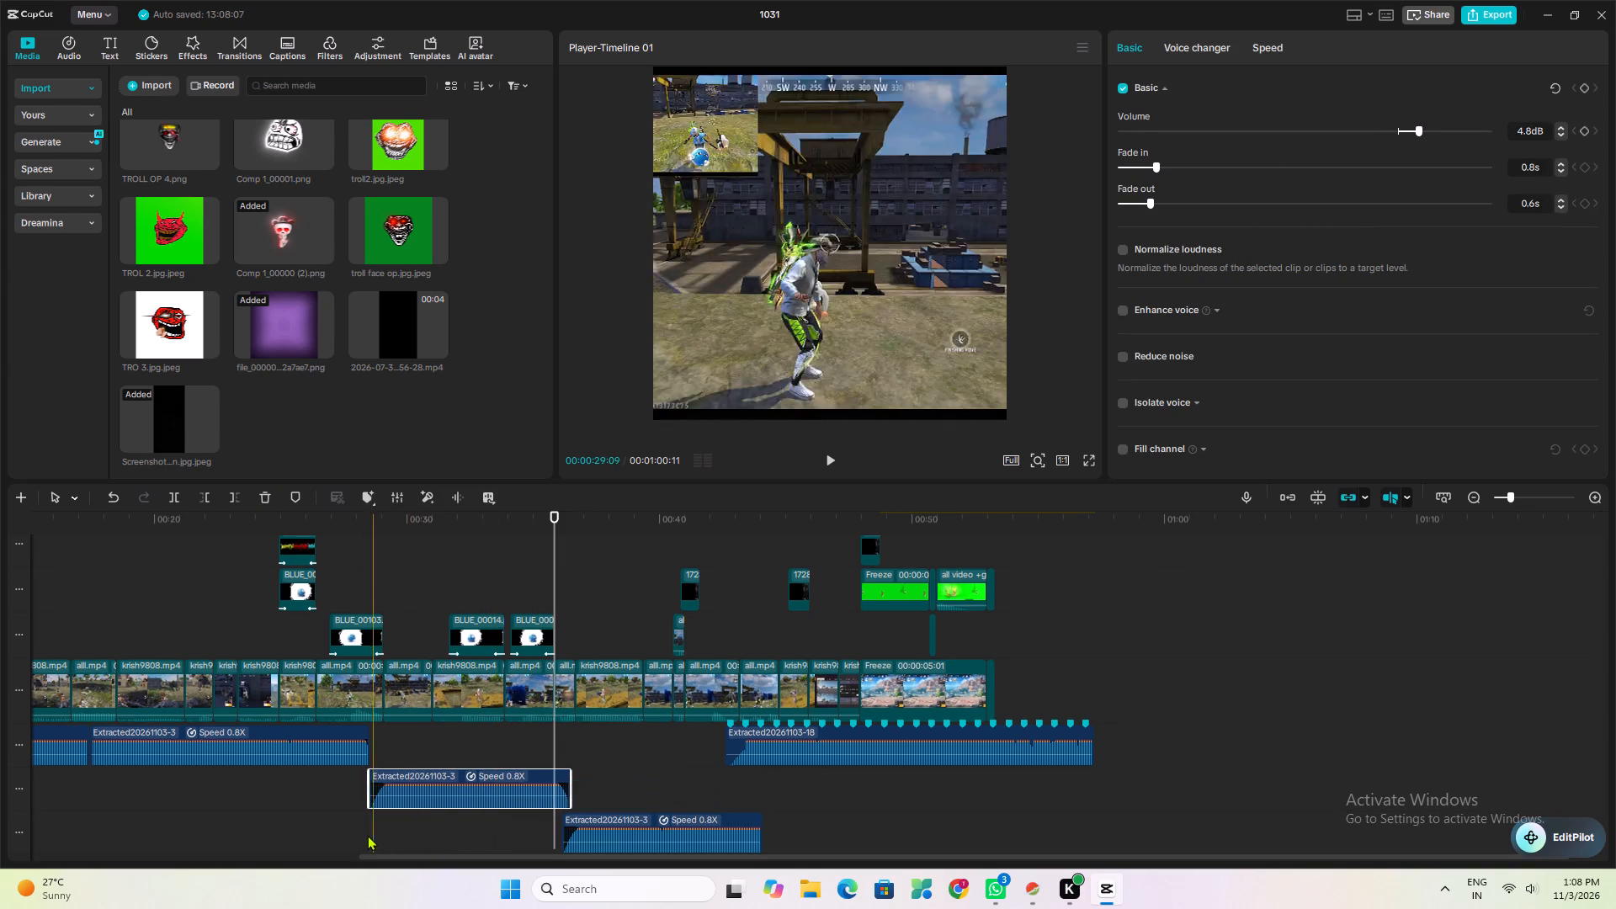
pyautogui.click(353, 834)
pyautogui.press('space')
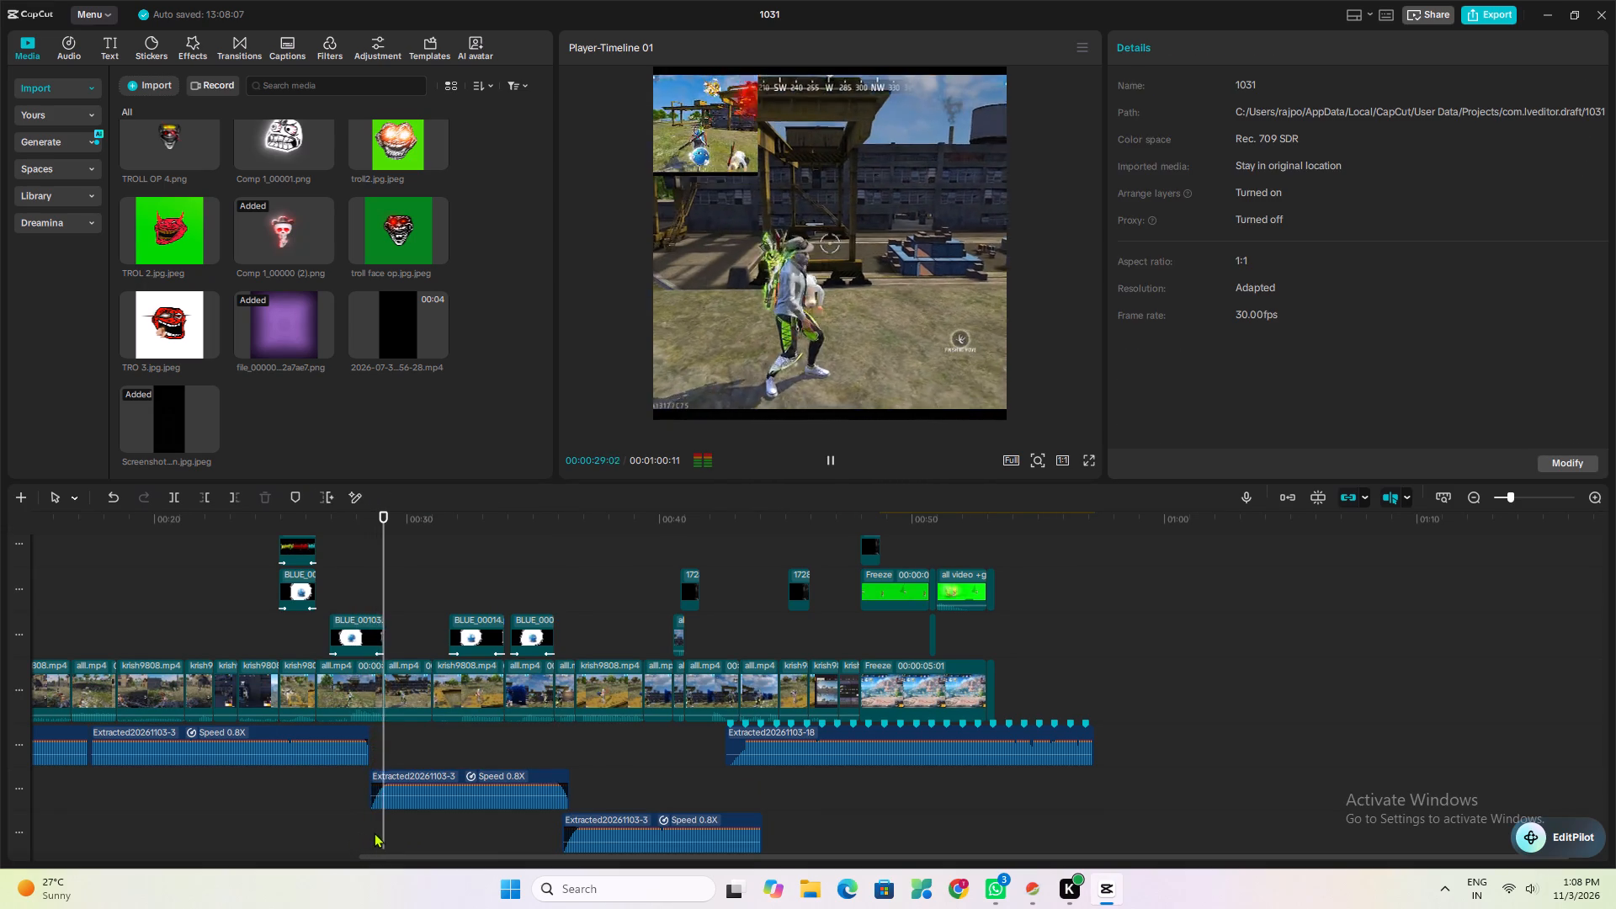
pyautogui.click(359, 827)
pyautogui.press('space')
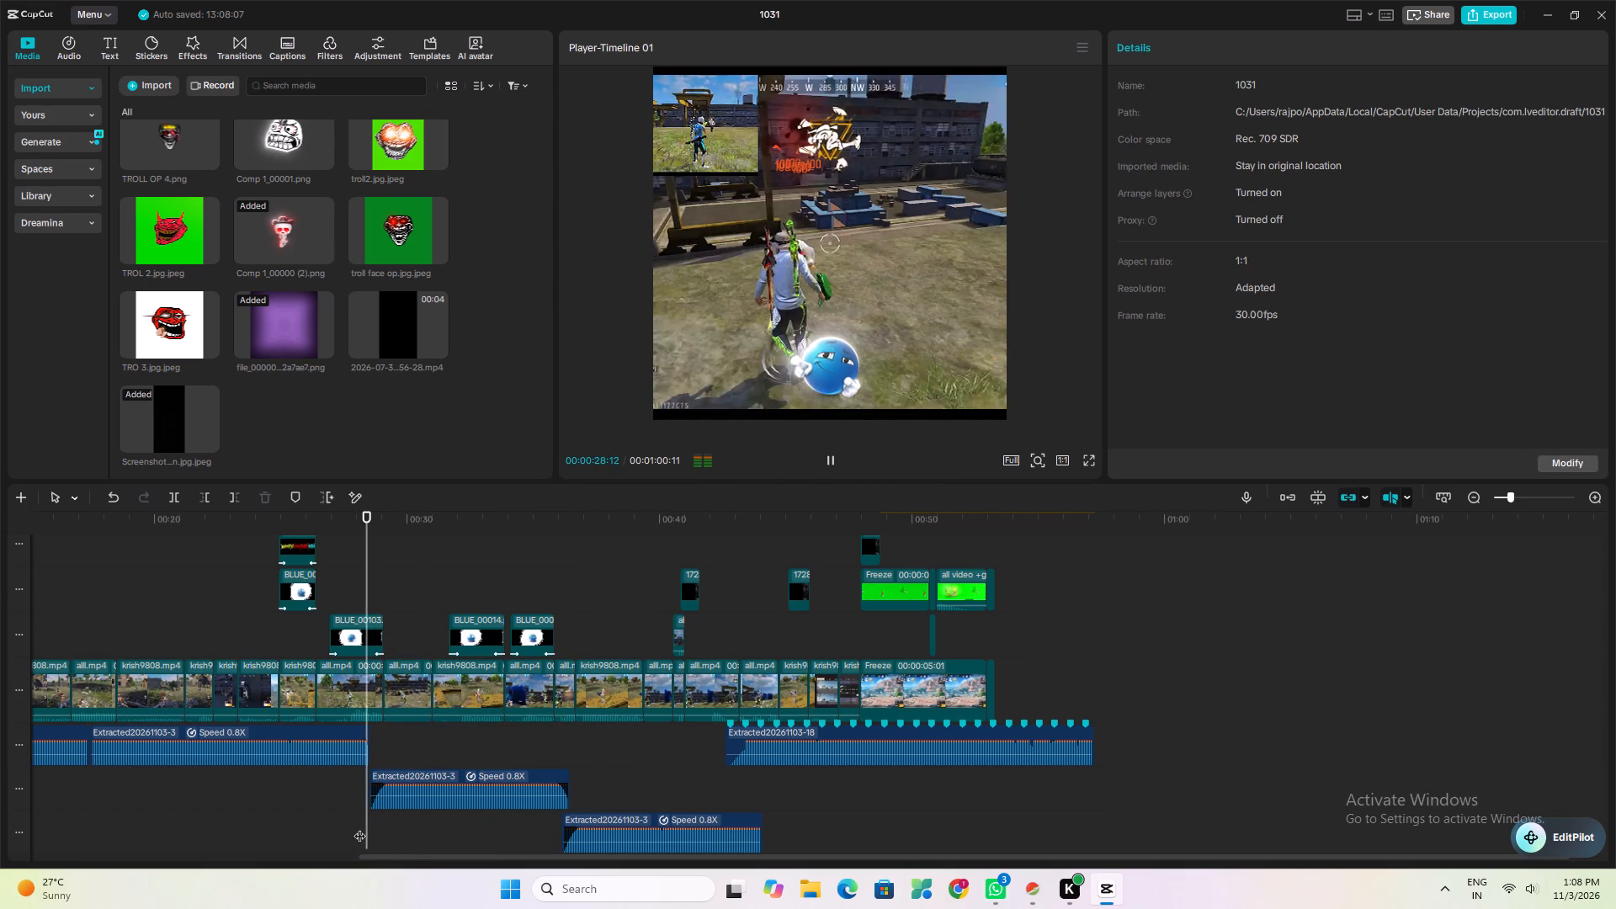
pyautogui.press('space')
pyautogui.click(371, 814)
pyautogui.moveTo(421, 783); pyautogui.dragTo(410, 782)
pyautogui.click(359, 843)
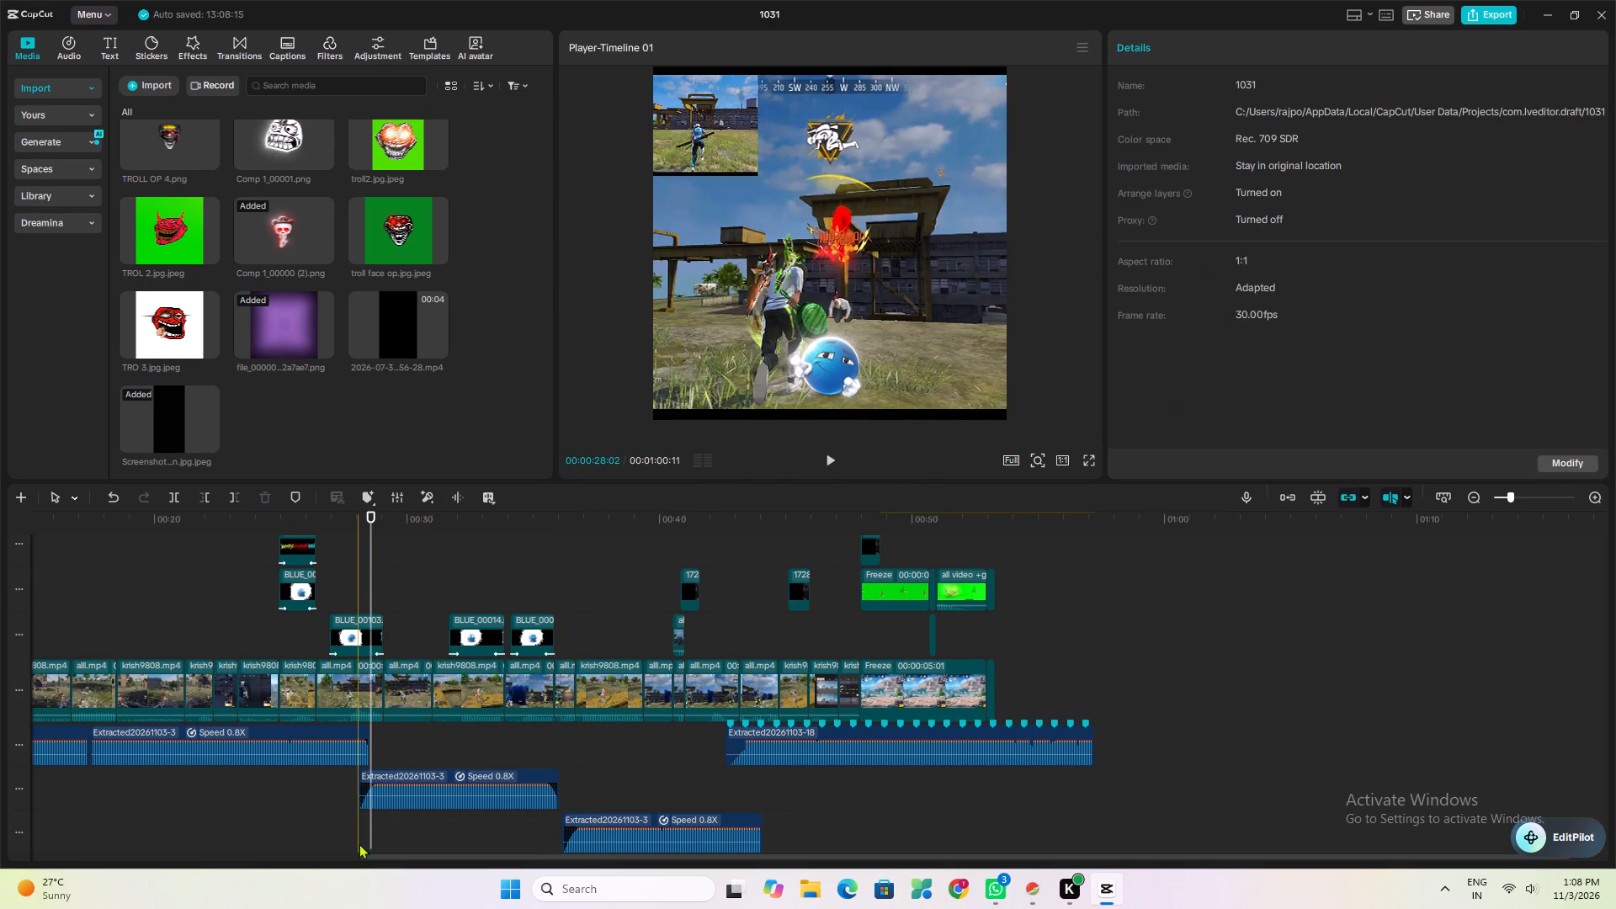
pyautogui.press('space')
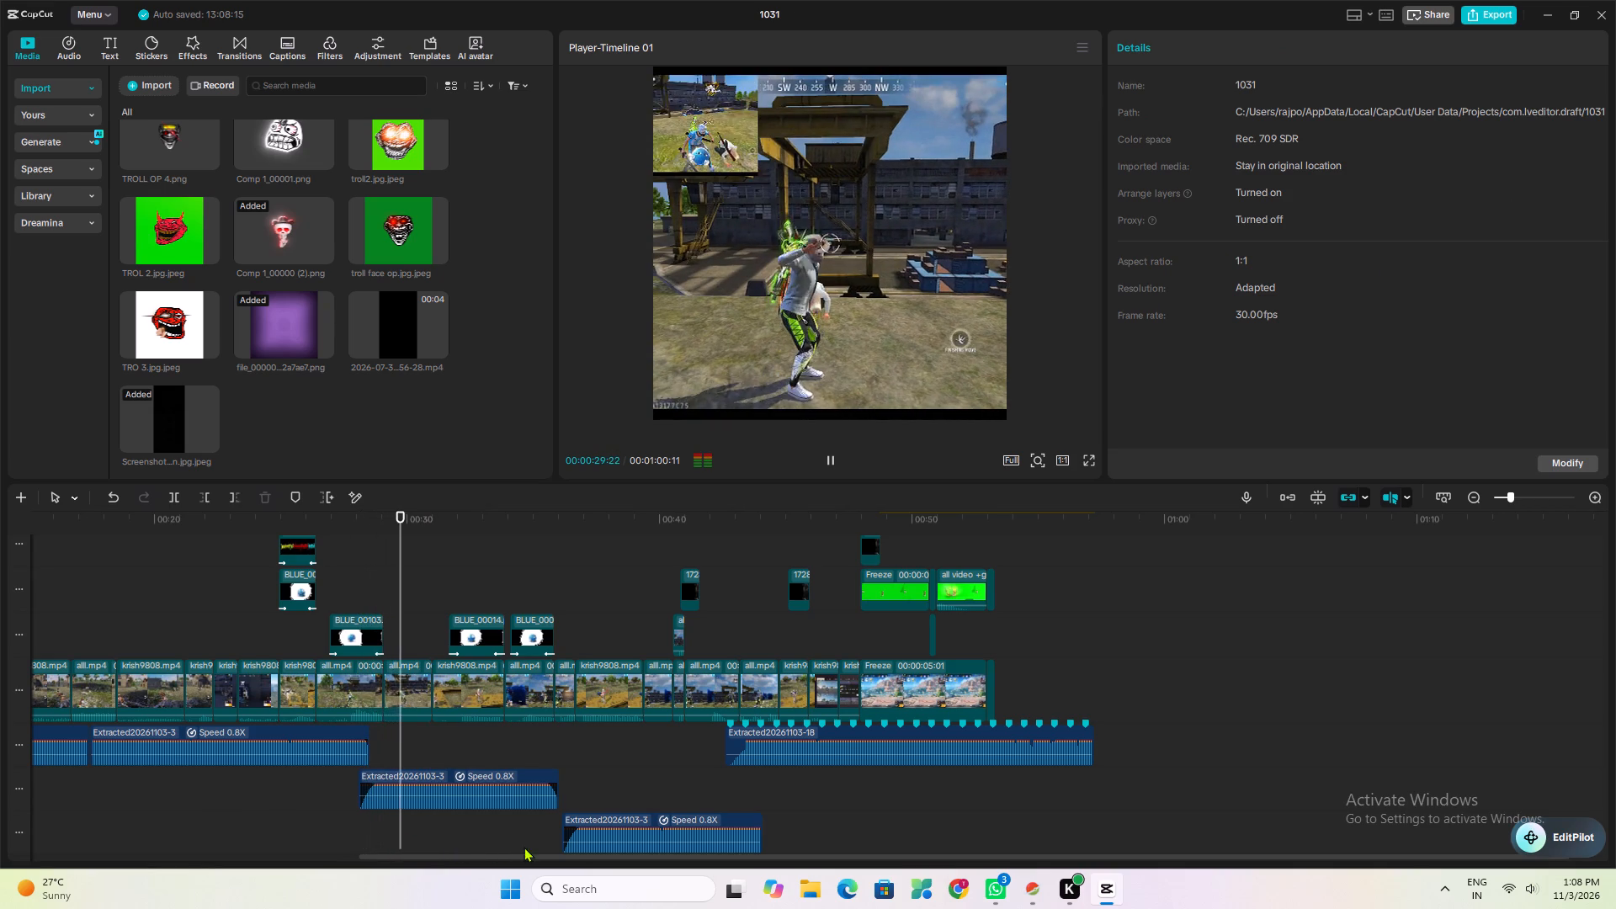
# Move the pasted audio segment earlier to start at 00:00:35:24, overlapping the faded segment's end, and play the transition.
pyautogui.click(554, 851)
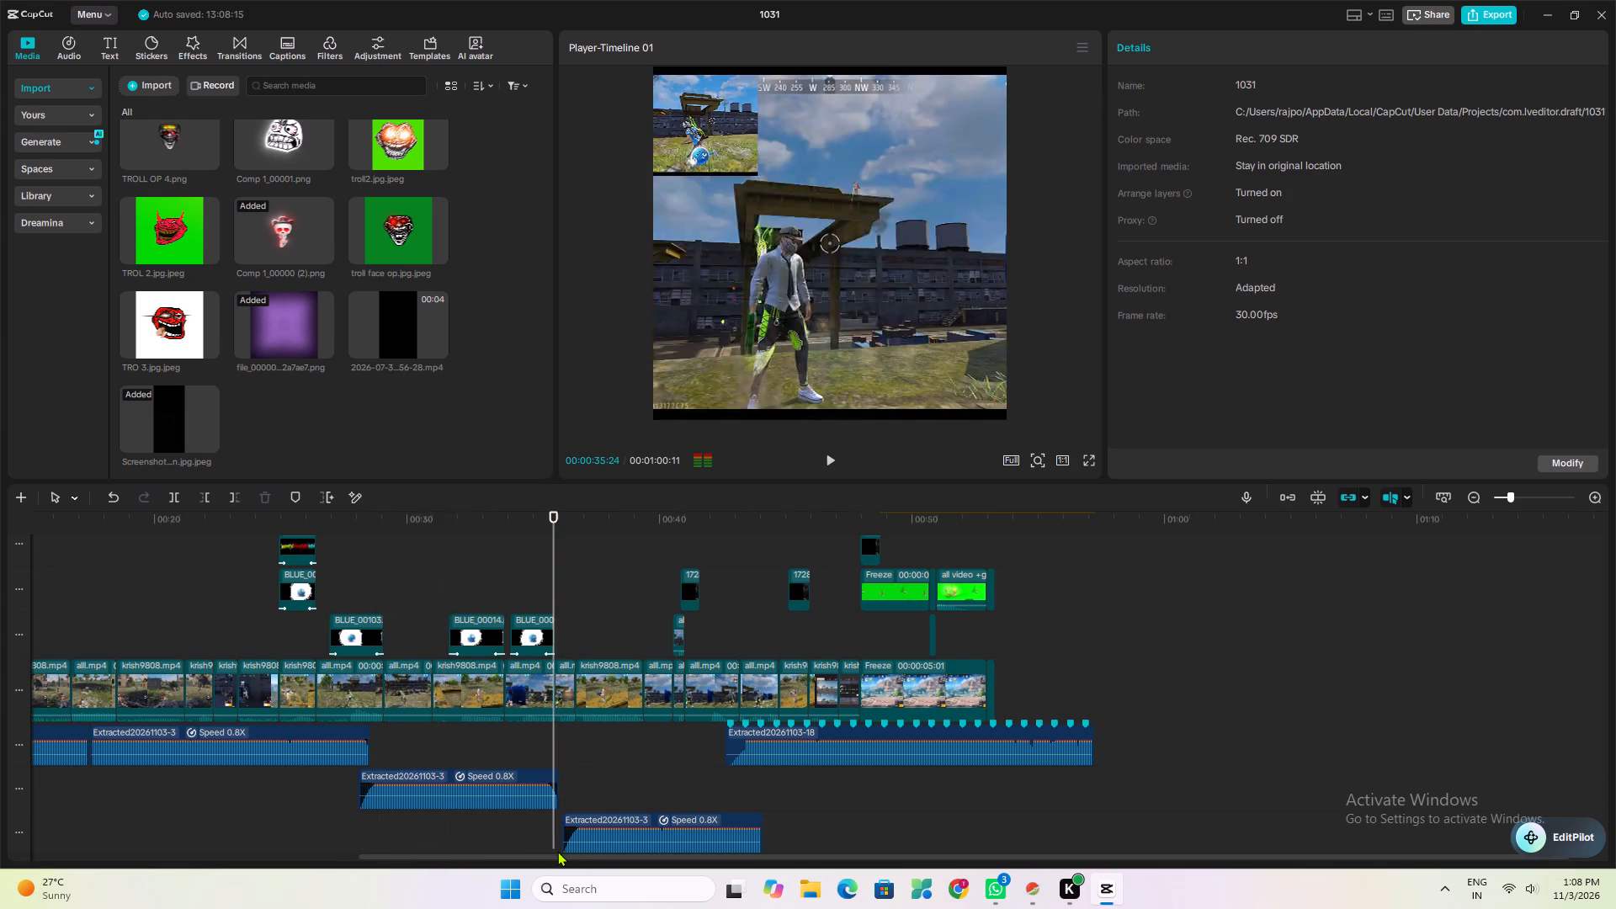
pyautogui.moveTo(624, 811); pyautogui.dragTo(614, 814)
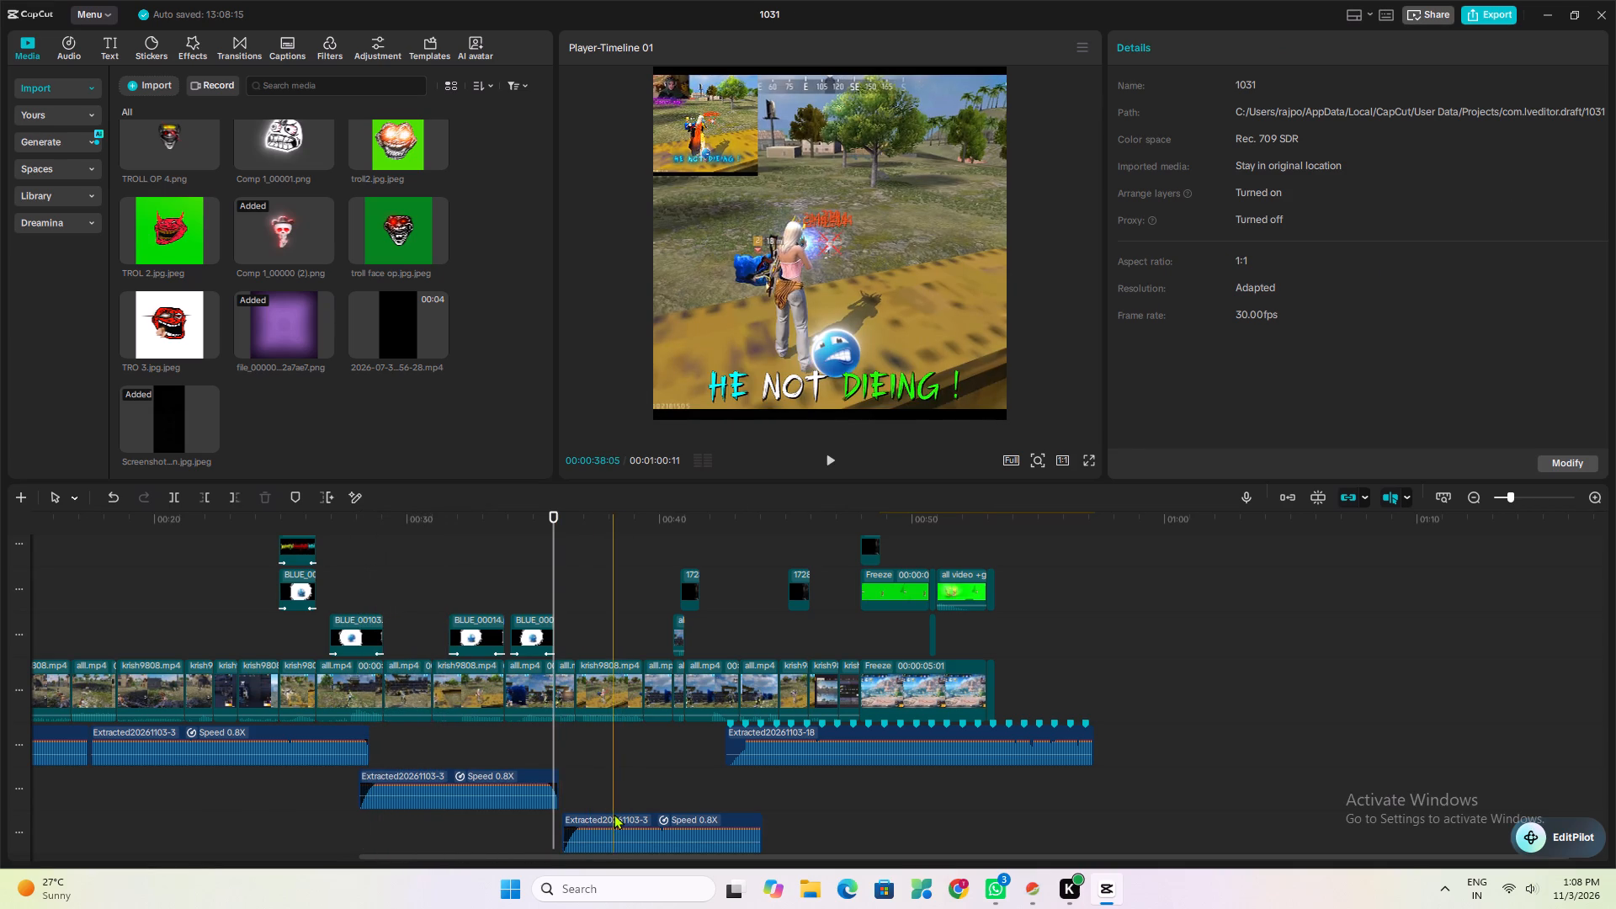
pyautogui.moveTo(614, 814); pyautogui.dragTo(602, 817)
pyautogui.moveTo(627, 815); pyautogui.dragTo(617, 817)
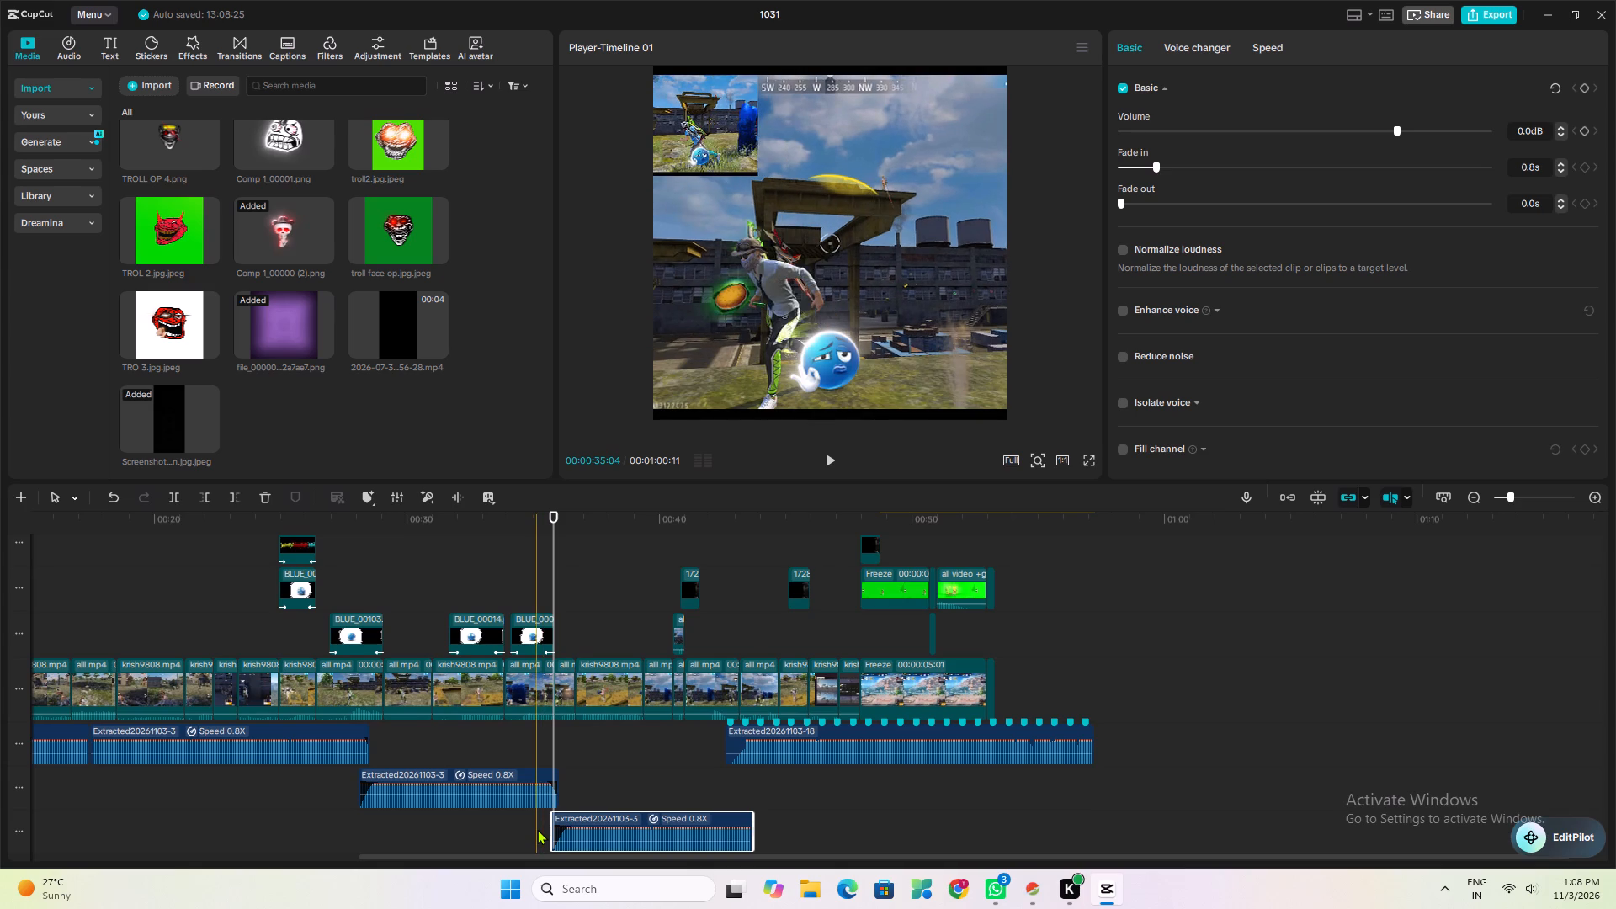
pyautogui.click(537, 829)
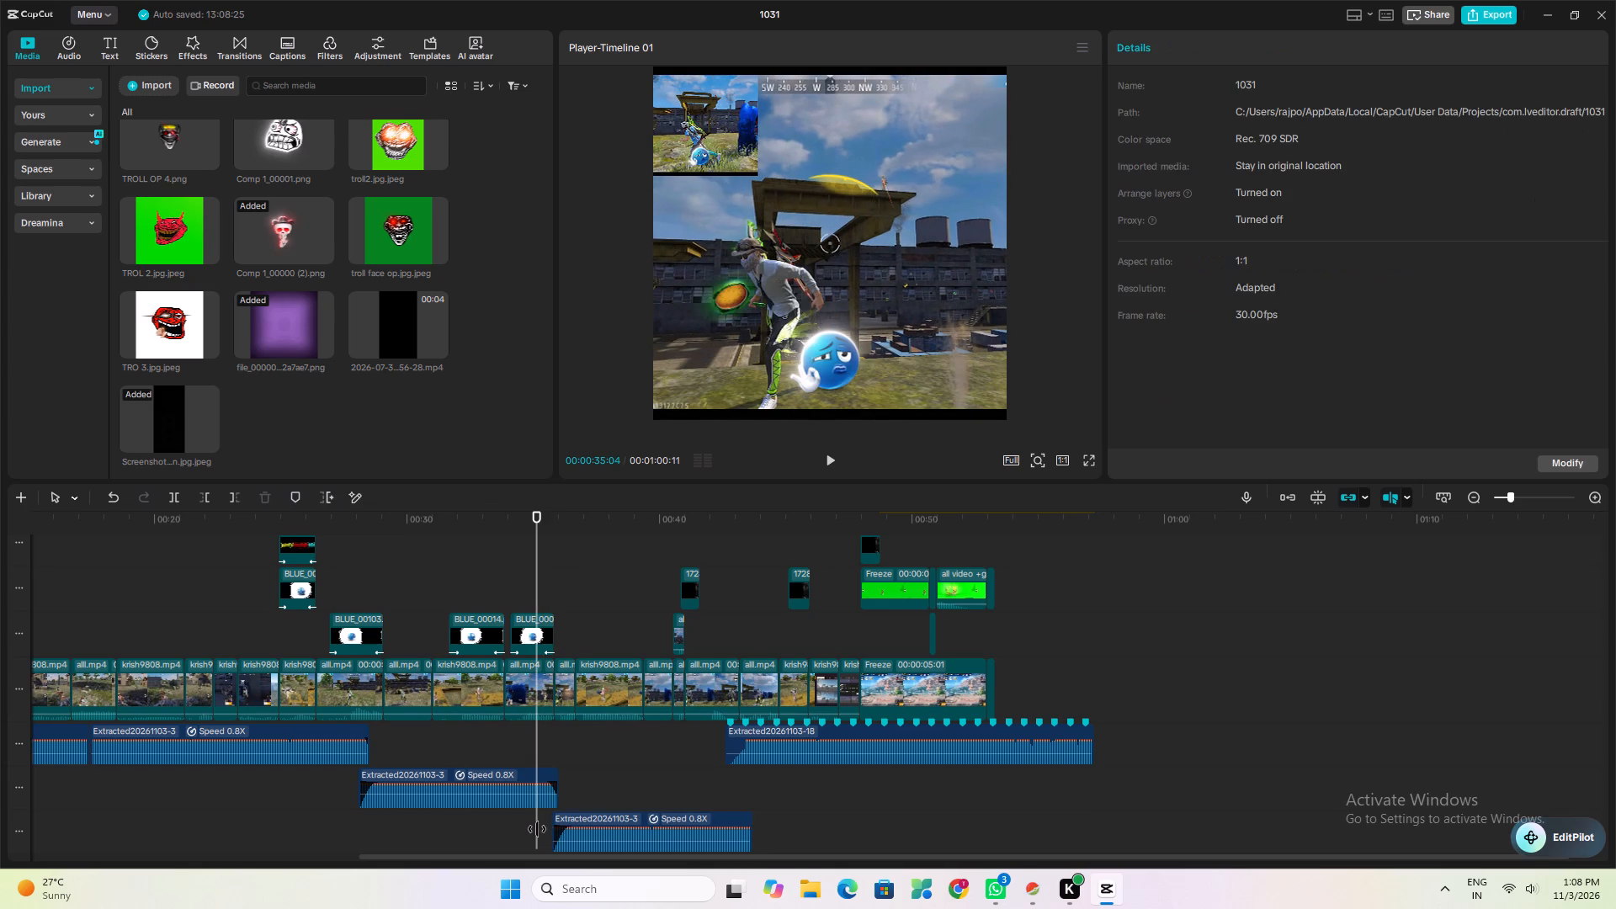
pyautogui.press('space')
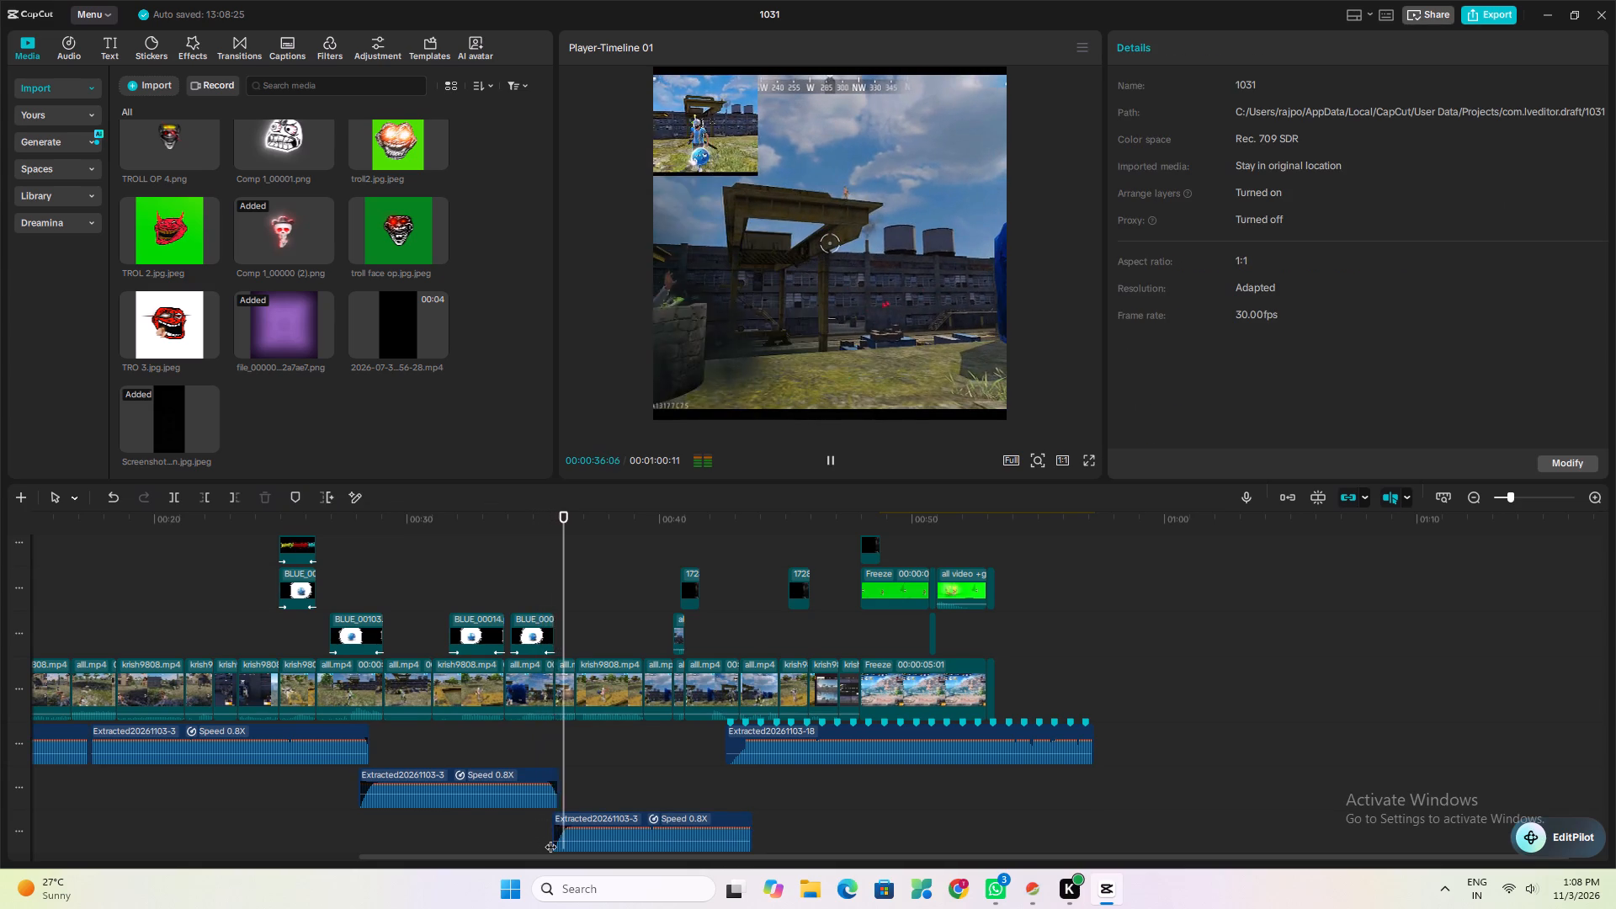
pyautogui.click(550, 838)
pyautogui.press('space')
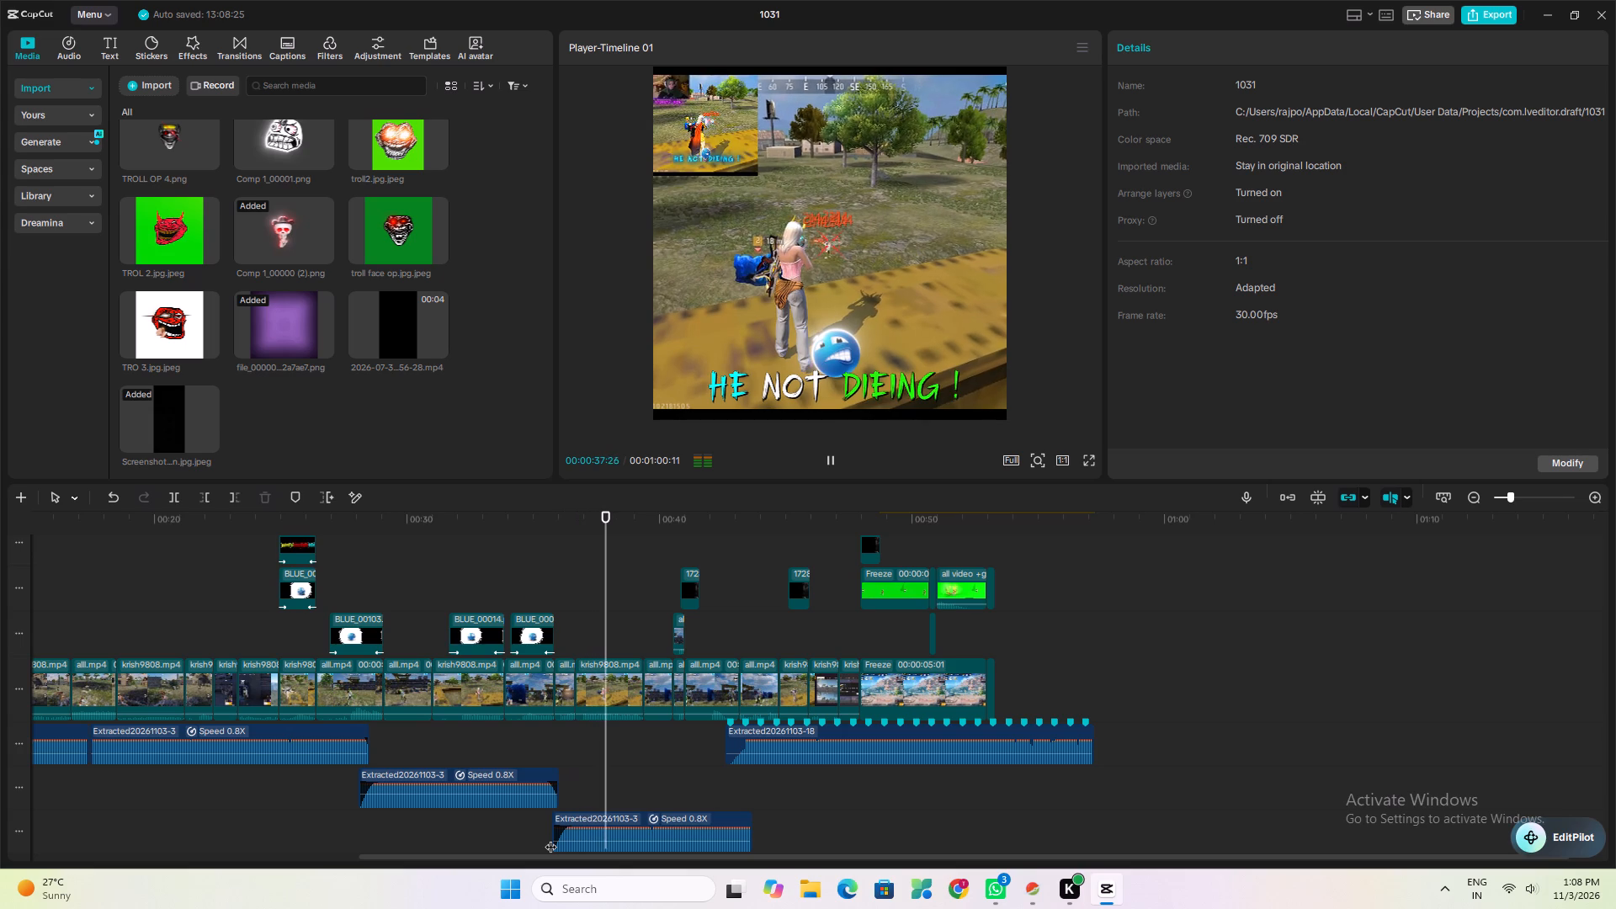
pyautogui.click(731, 806)
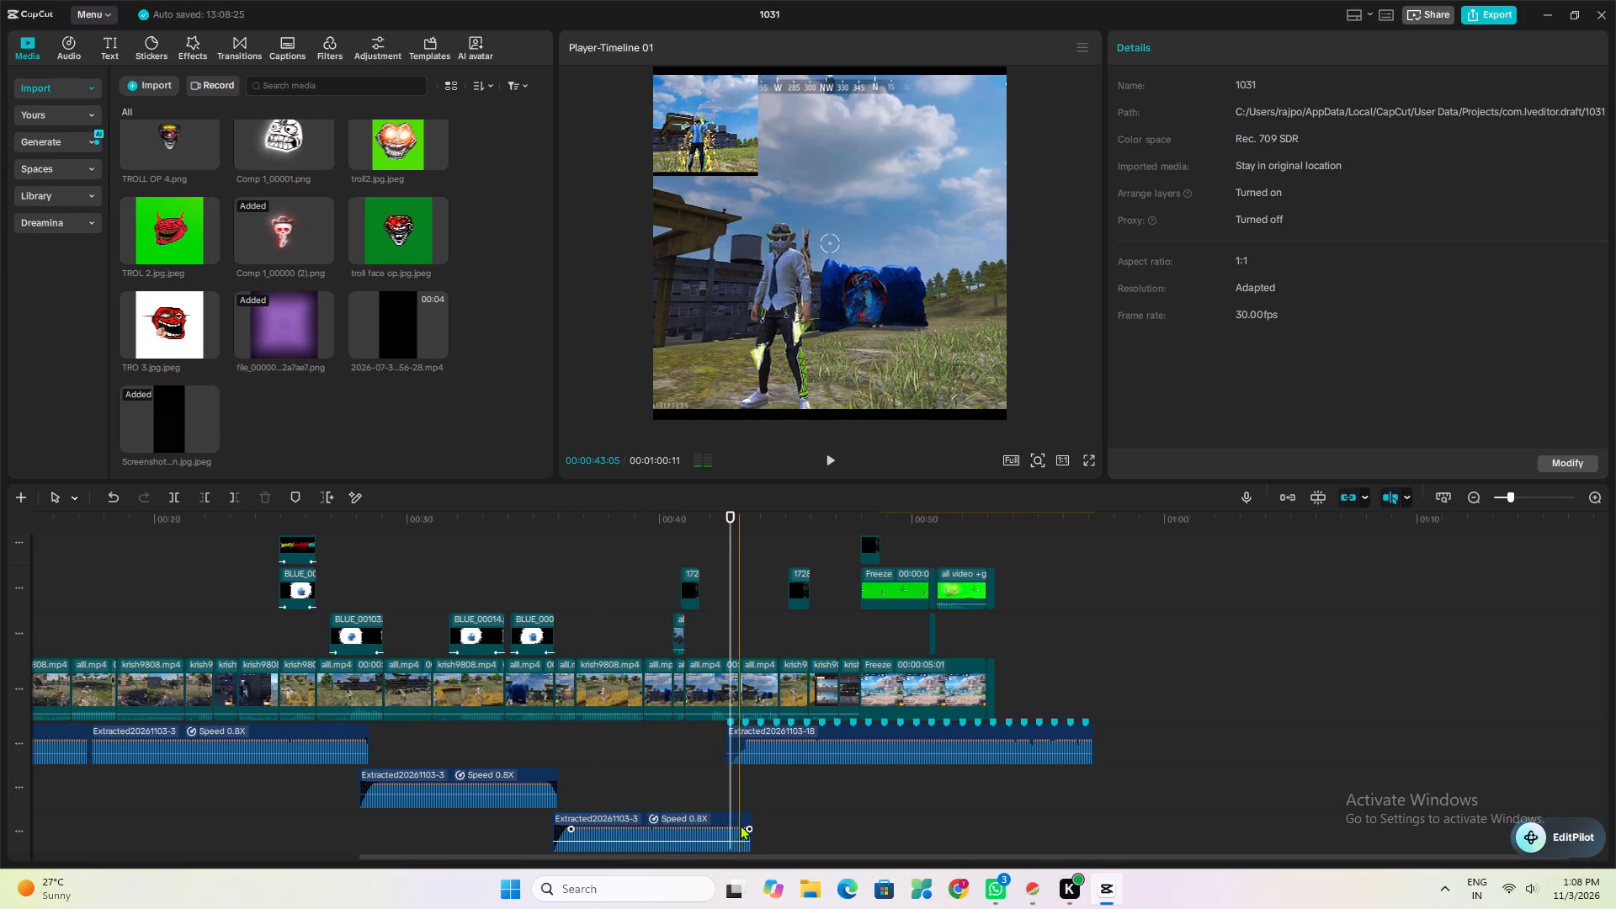
pyautogui.click(740, 823)
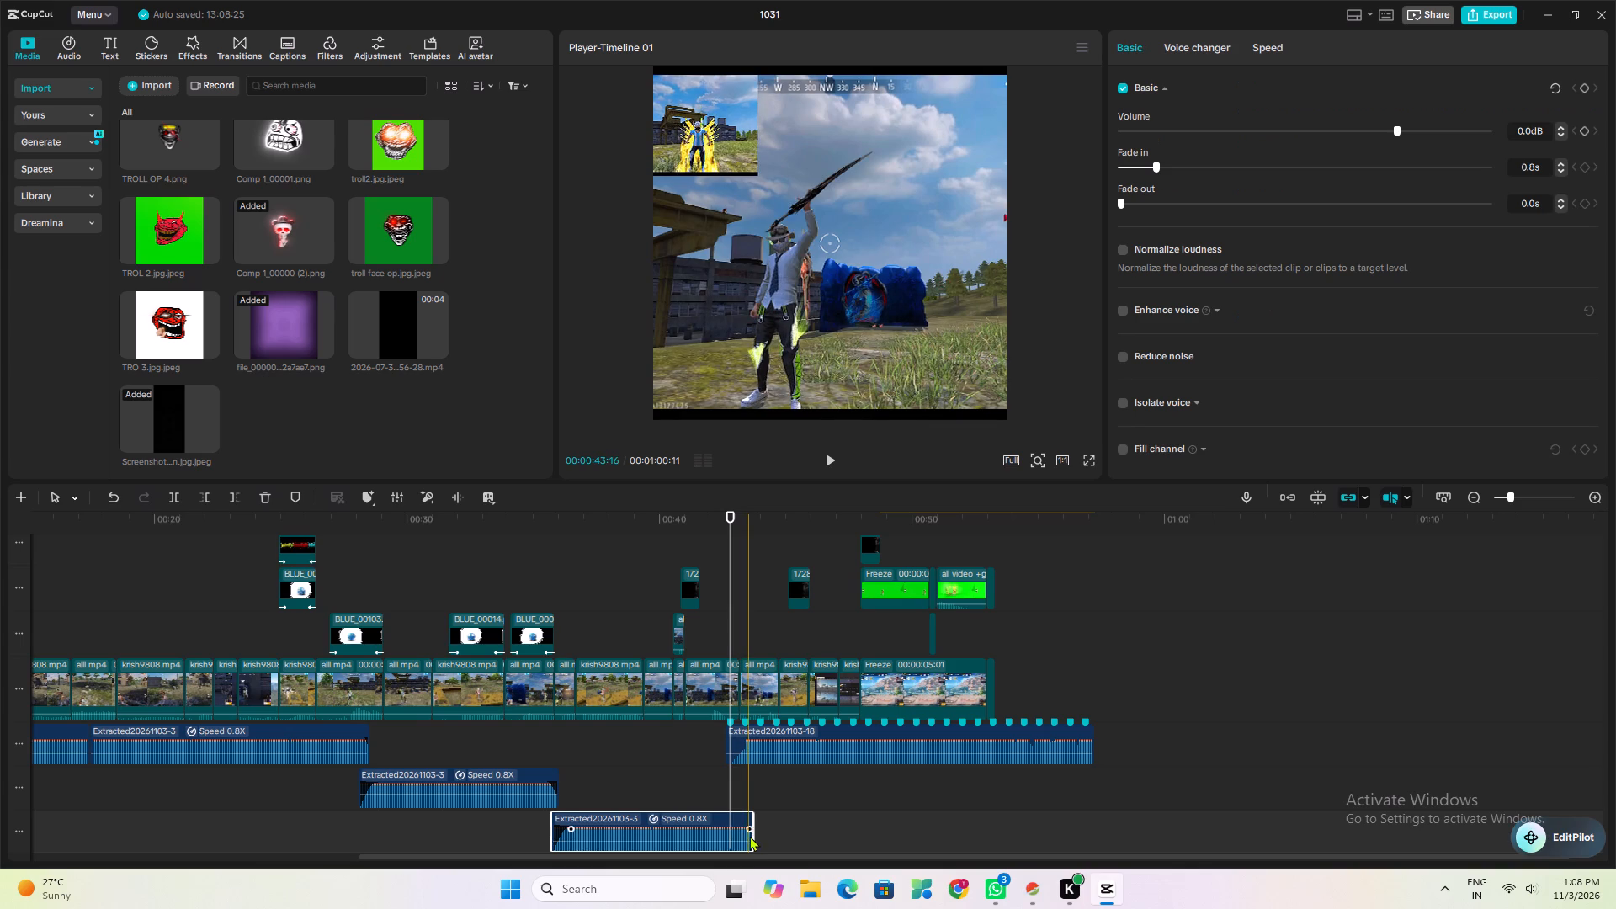
pyautogui.moveTo(748, 836); pyautogui.dragTo(734, 845)
pyautogui.click(704, 772)
pyautogui.press('space')
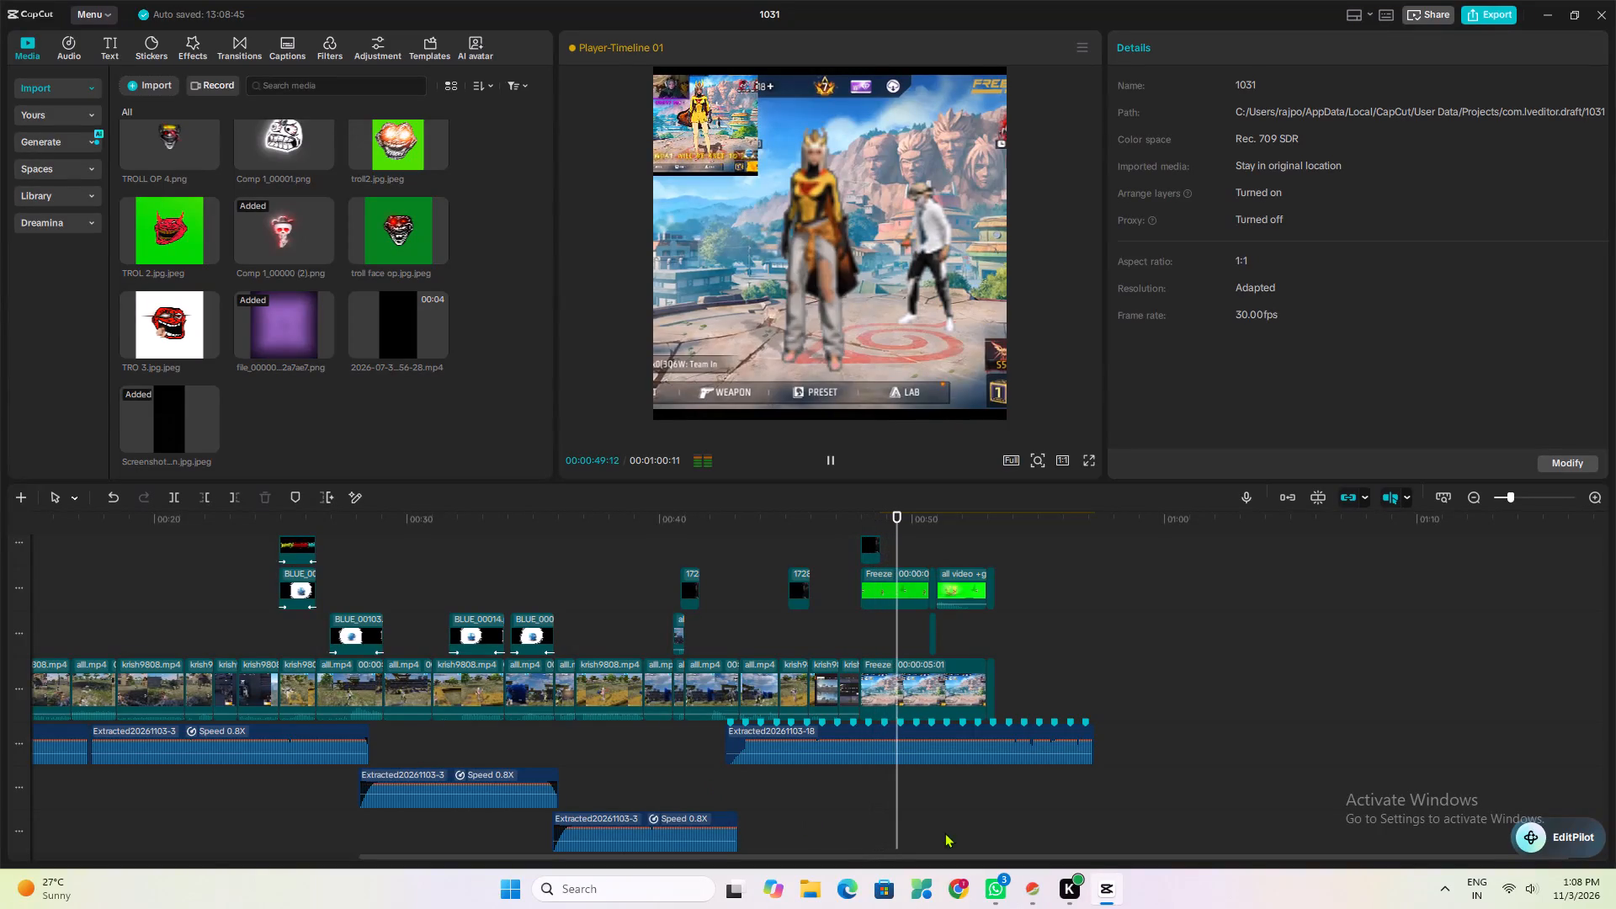
# Adjust the Windows system volume and return to the CapCut timeline.
pyautogui.click(1534, 886)
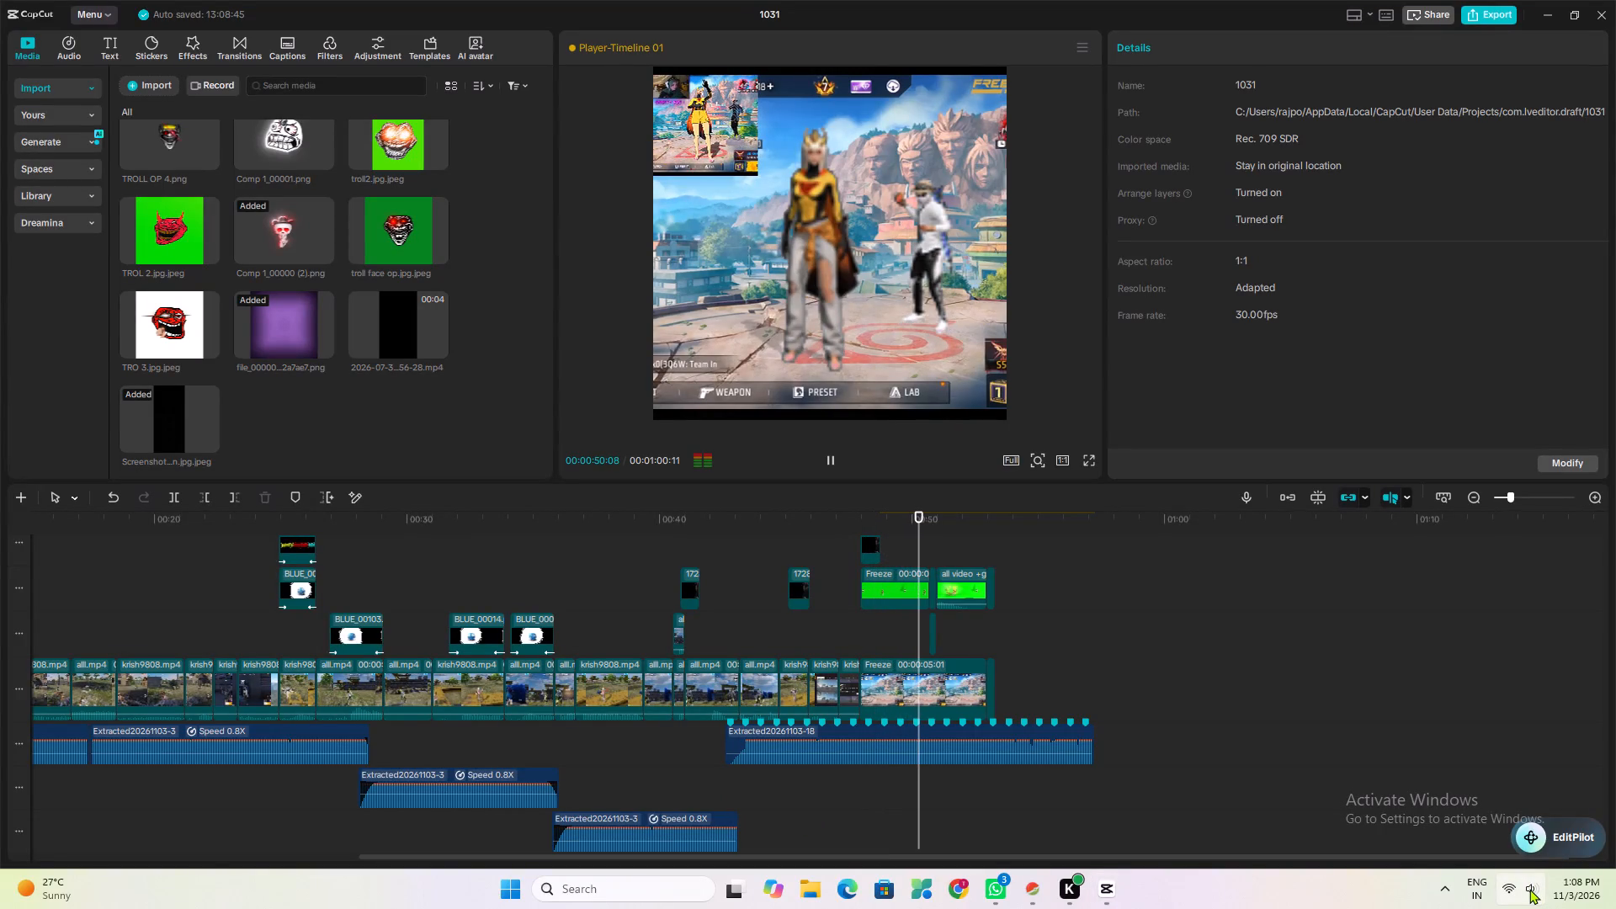
pyautogui.click(1381, 790)
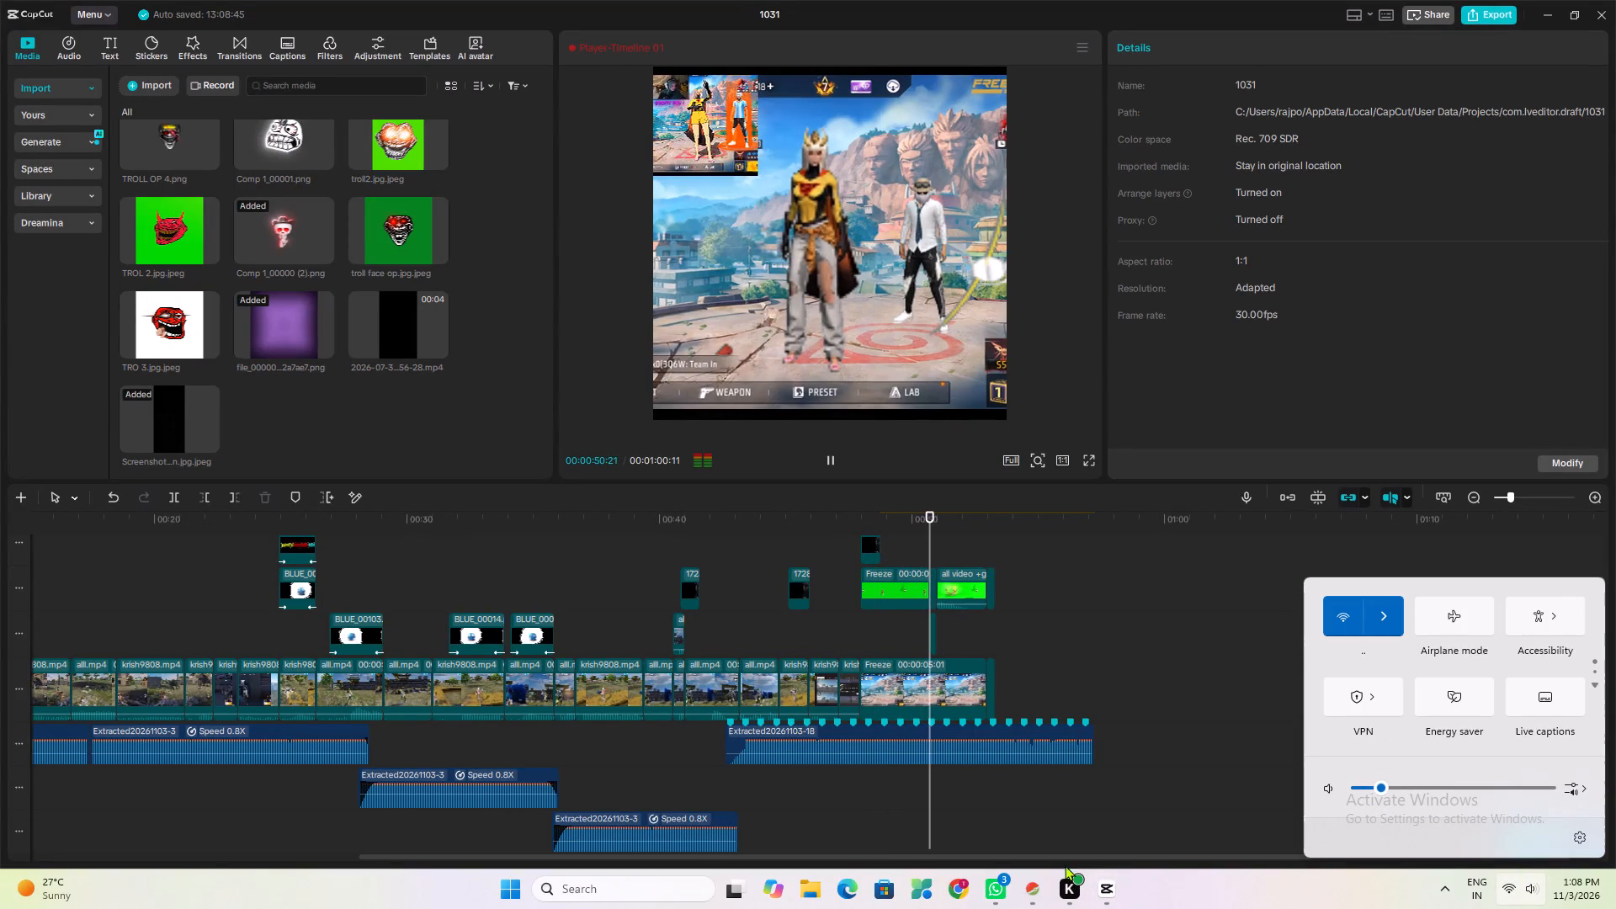
pyautogui.click(959, 818)
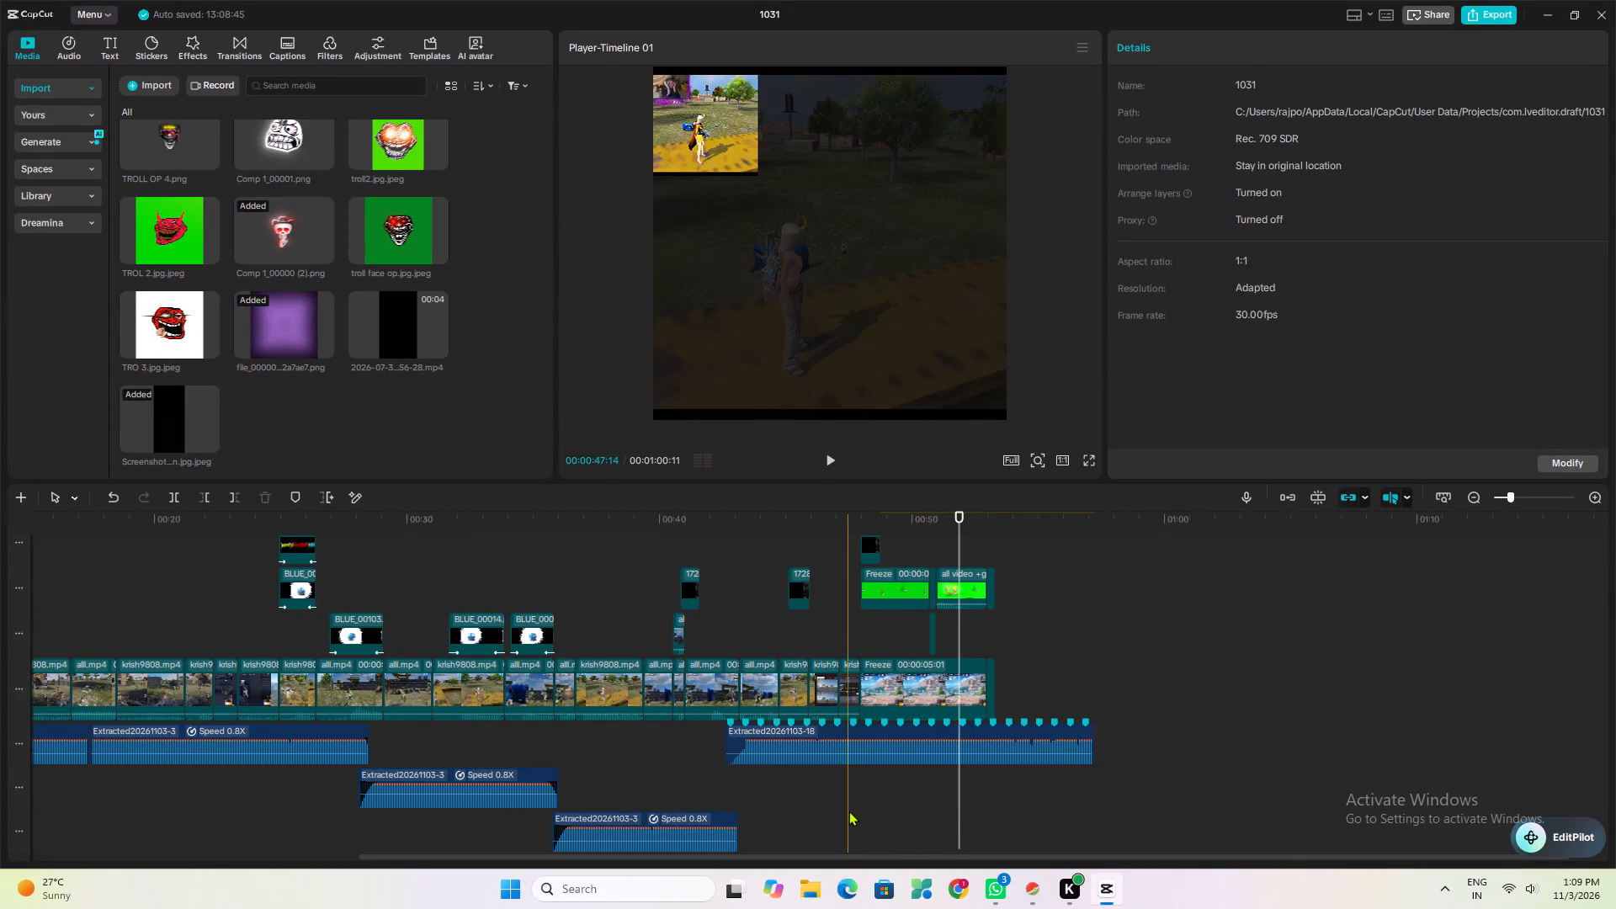
# Play back the end of the video from 00:00:47:13 and again from 00:00:52:08.
pyautogui.click(848, 811)
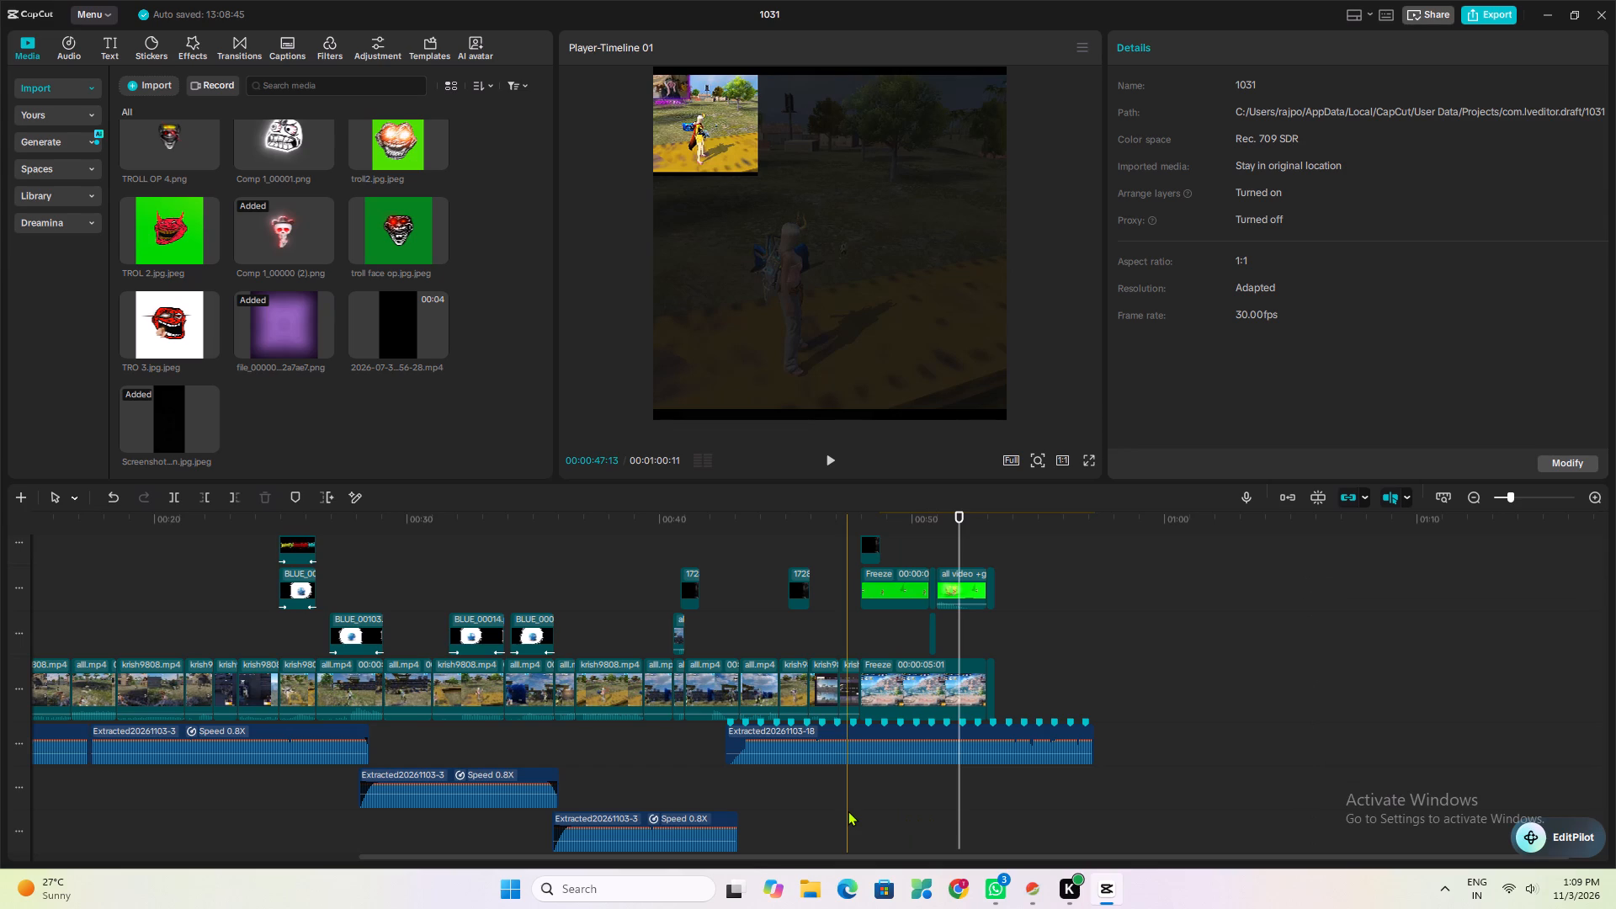
pyautogui.press('space')
pyautogui.click(970, 798)
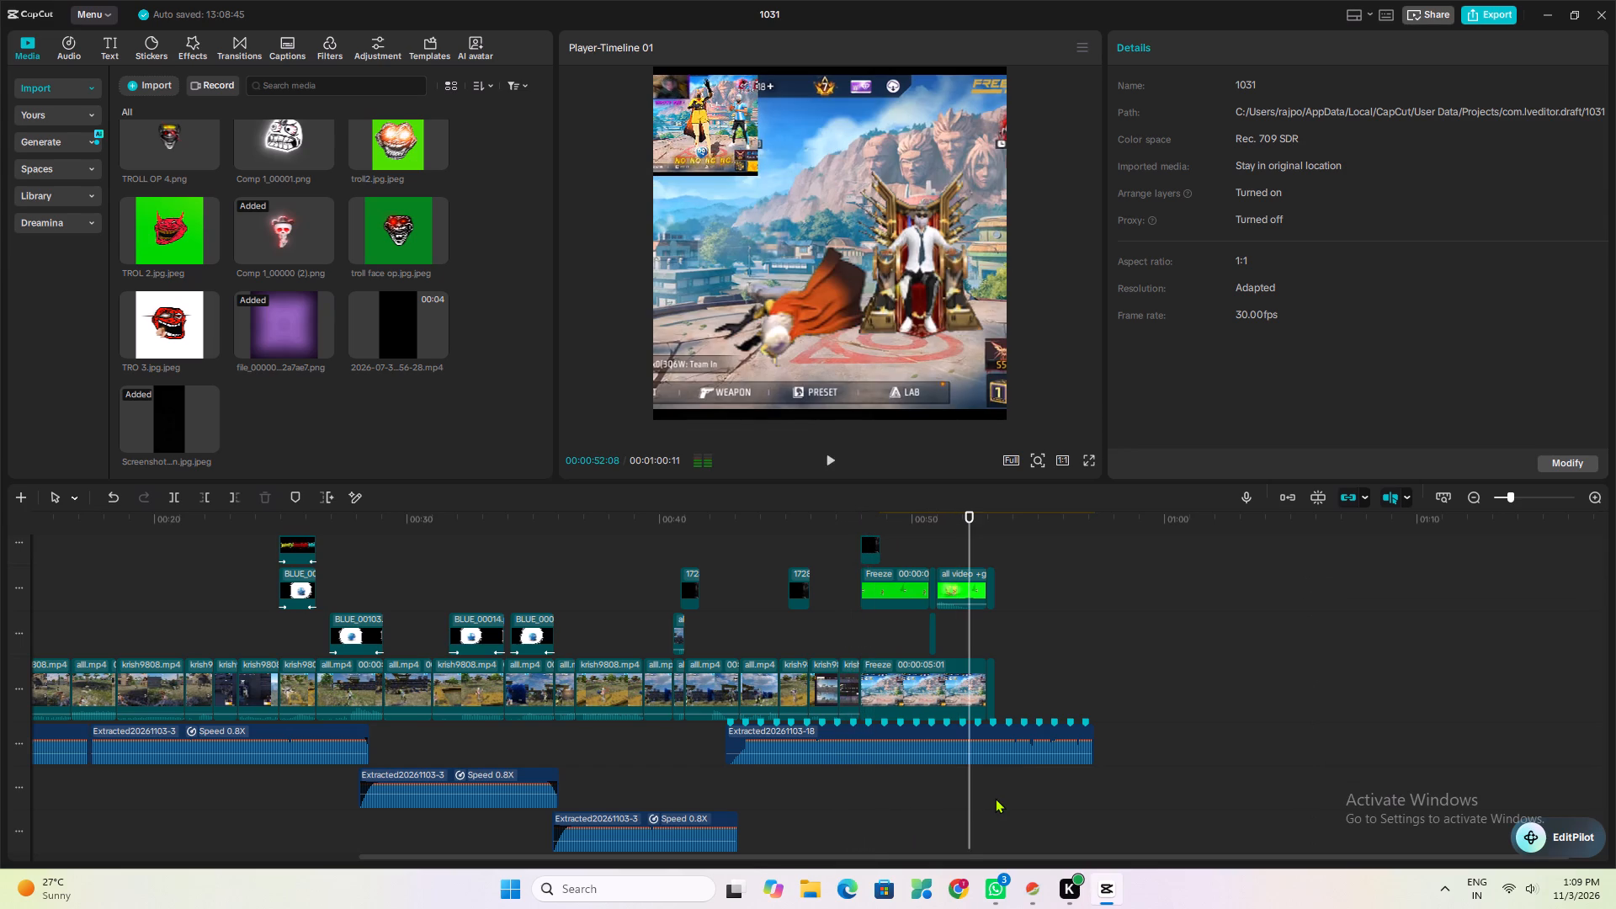
pyautogui.press('space')
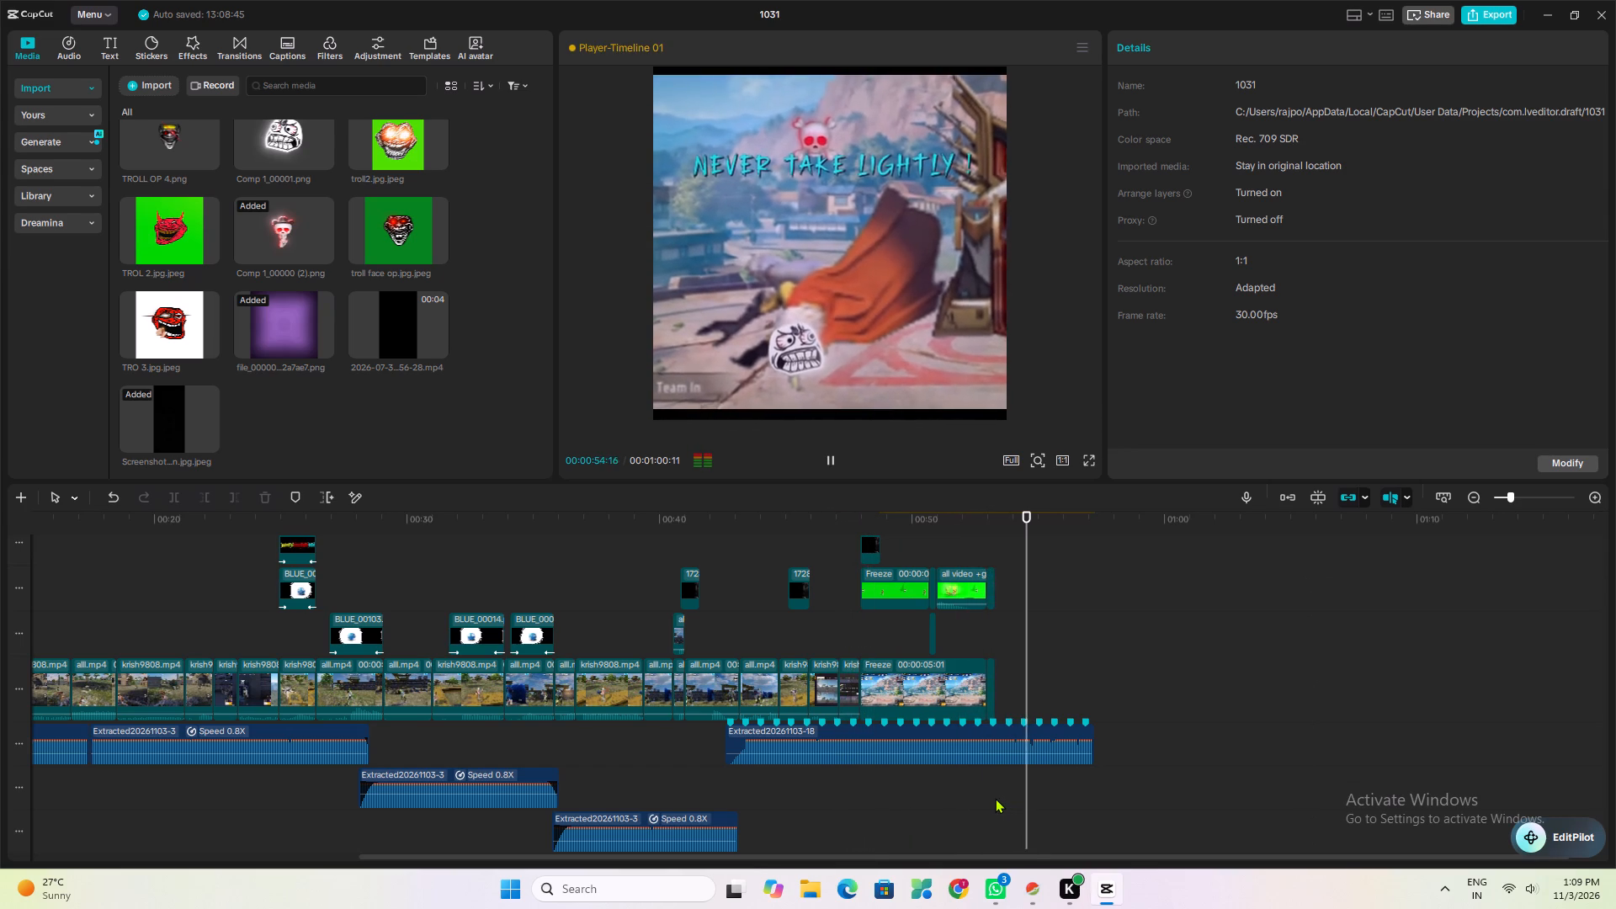
# Stop playback and examine the stacked overlay, effect and audio tracks around the video's ending near 00:00:56.
pyautogui.press('space')
pyautogui.scroll(6, 1133, 752)
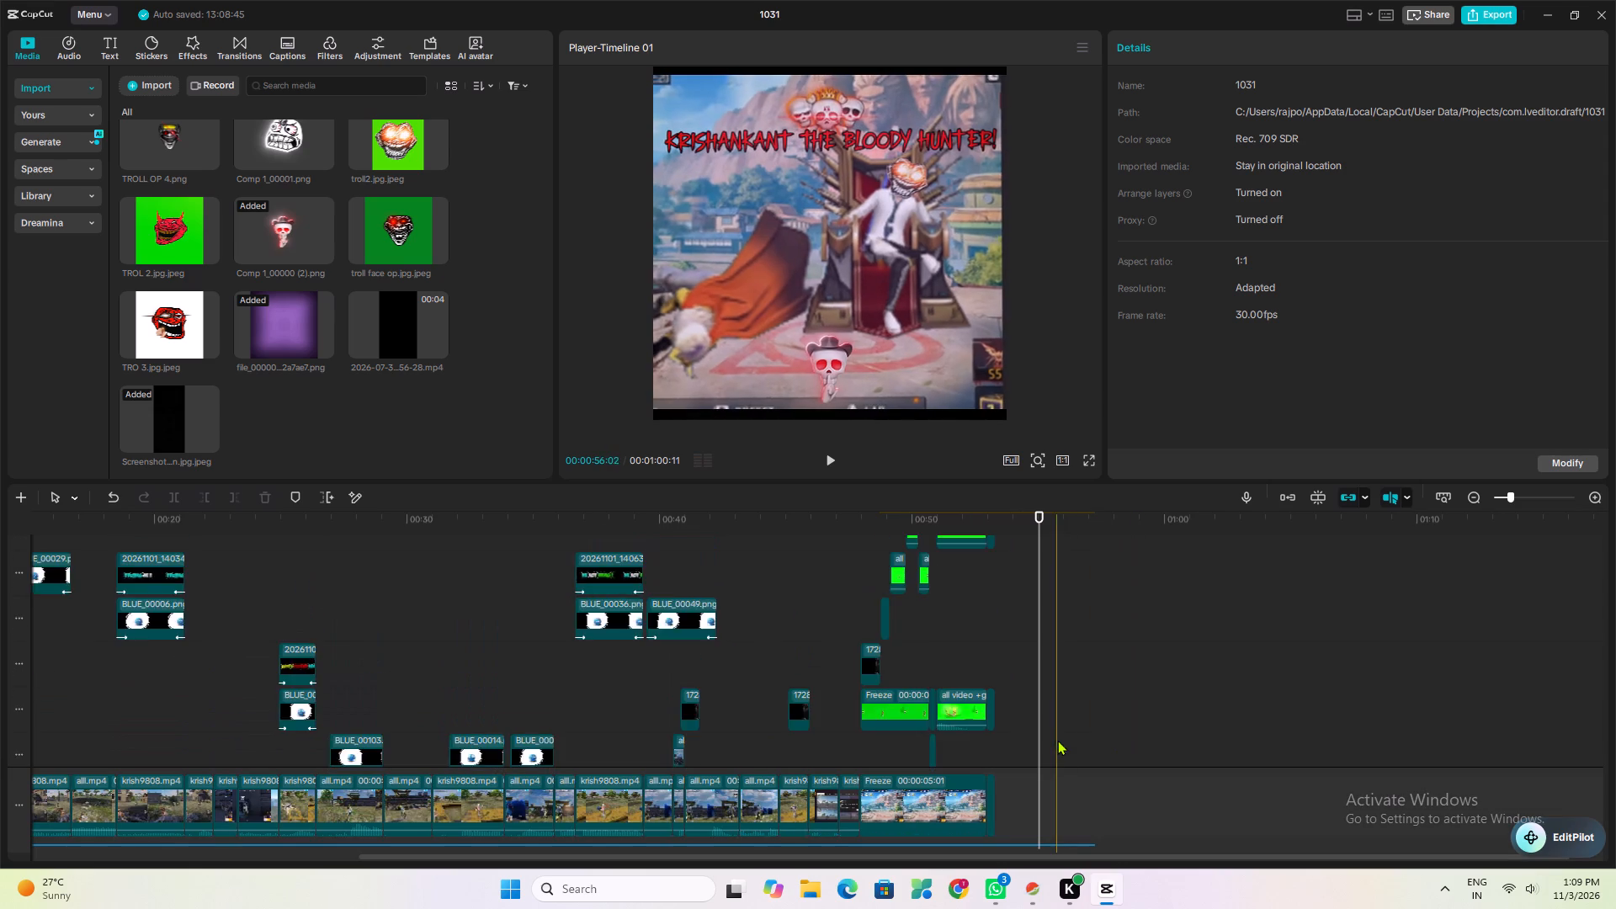
pyautogui.scroll(11, 1057, 740)
pyautogui.scroll(-2, 1058, 715)
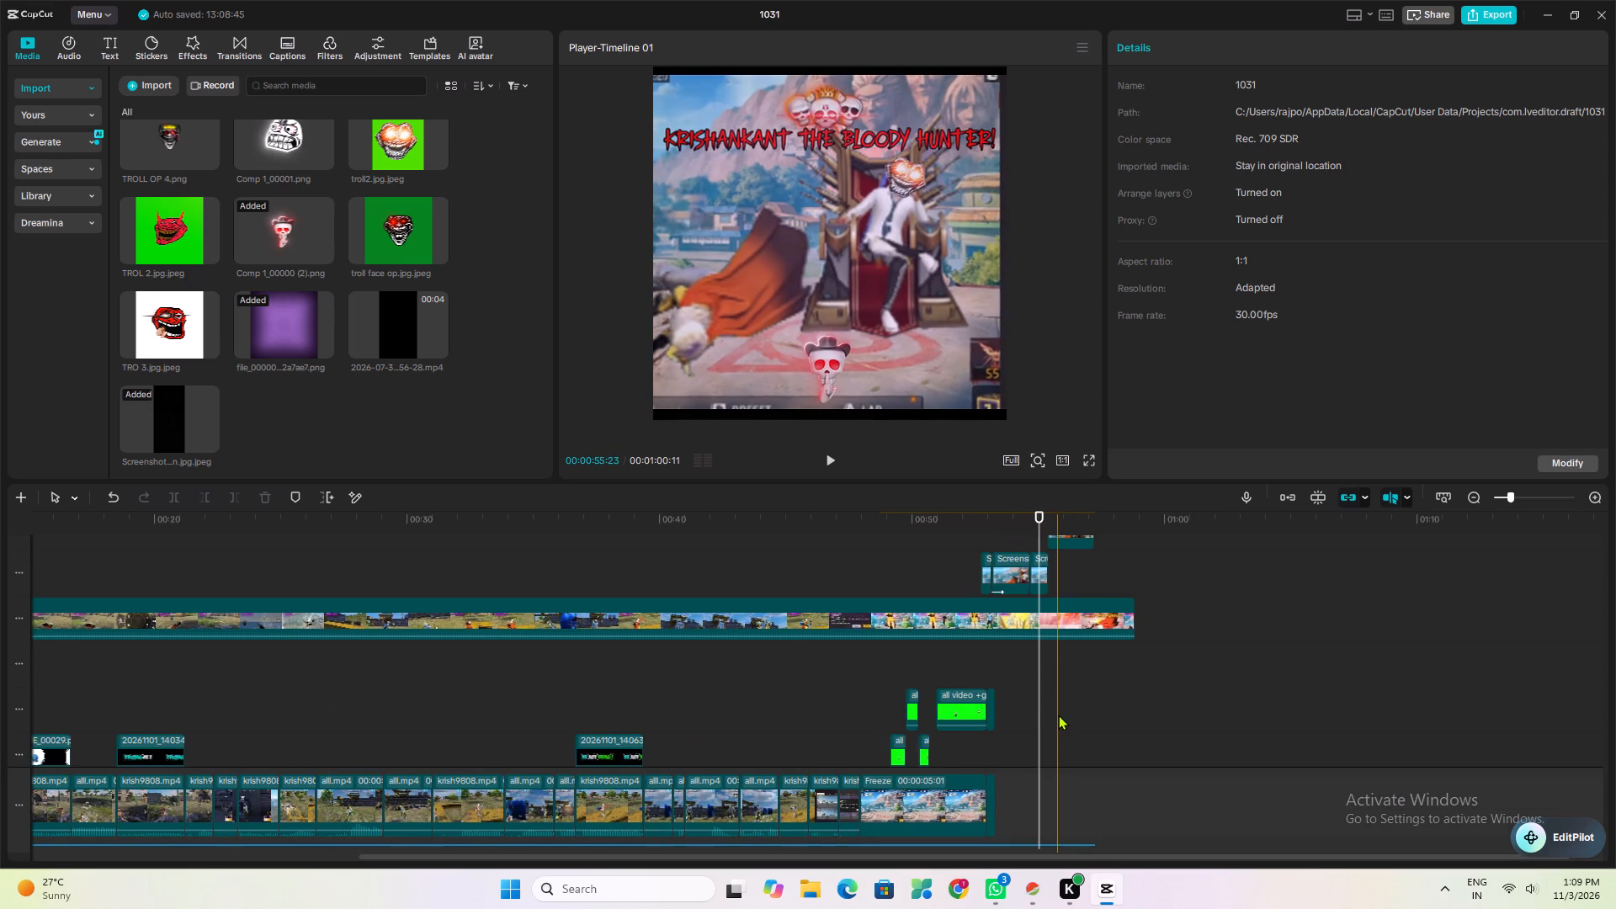
pyautogui.scroll(13, 1060, 714)
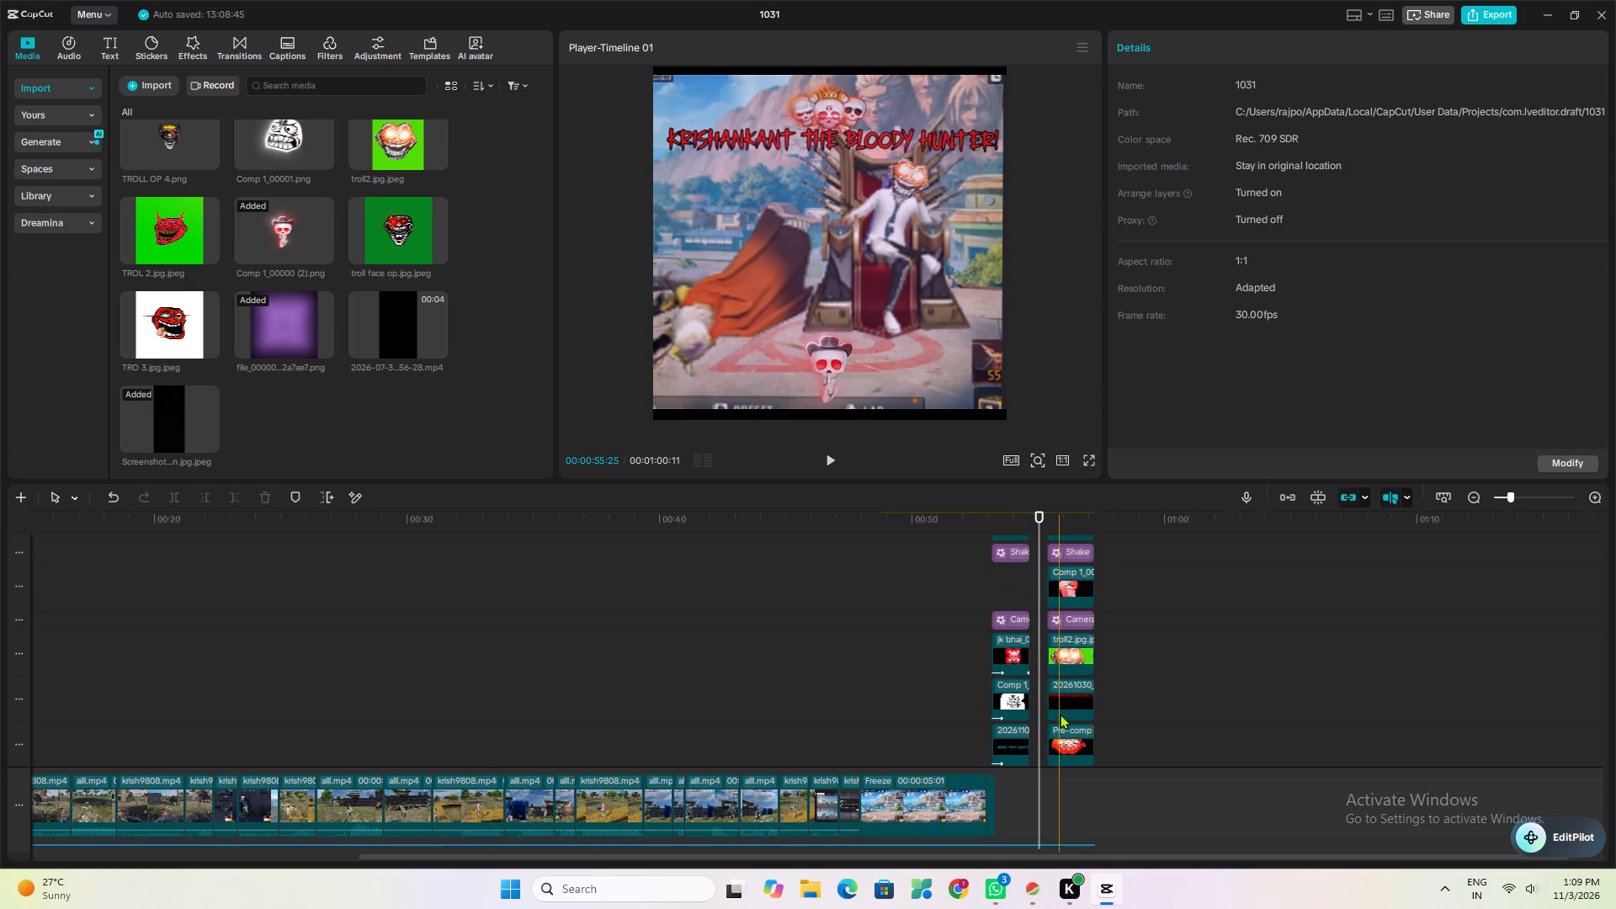
pyautogui.scroll(6, 1060, 714)
pyautogui.scroll(-12, 1060, 714)
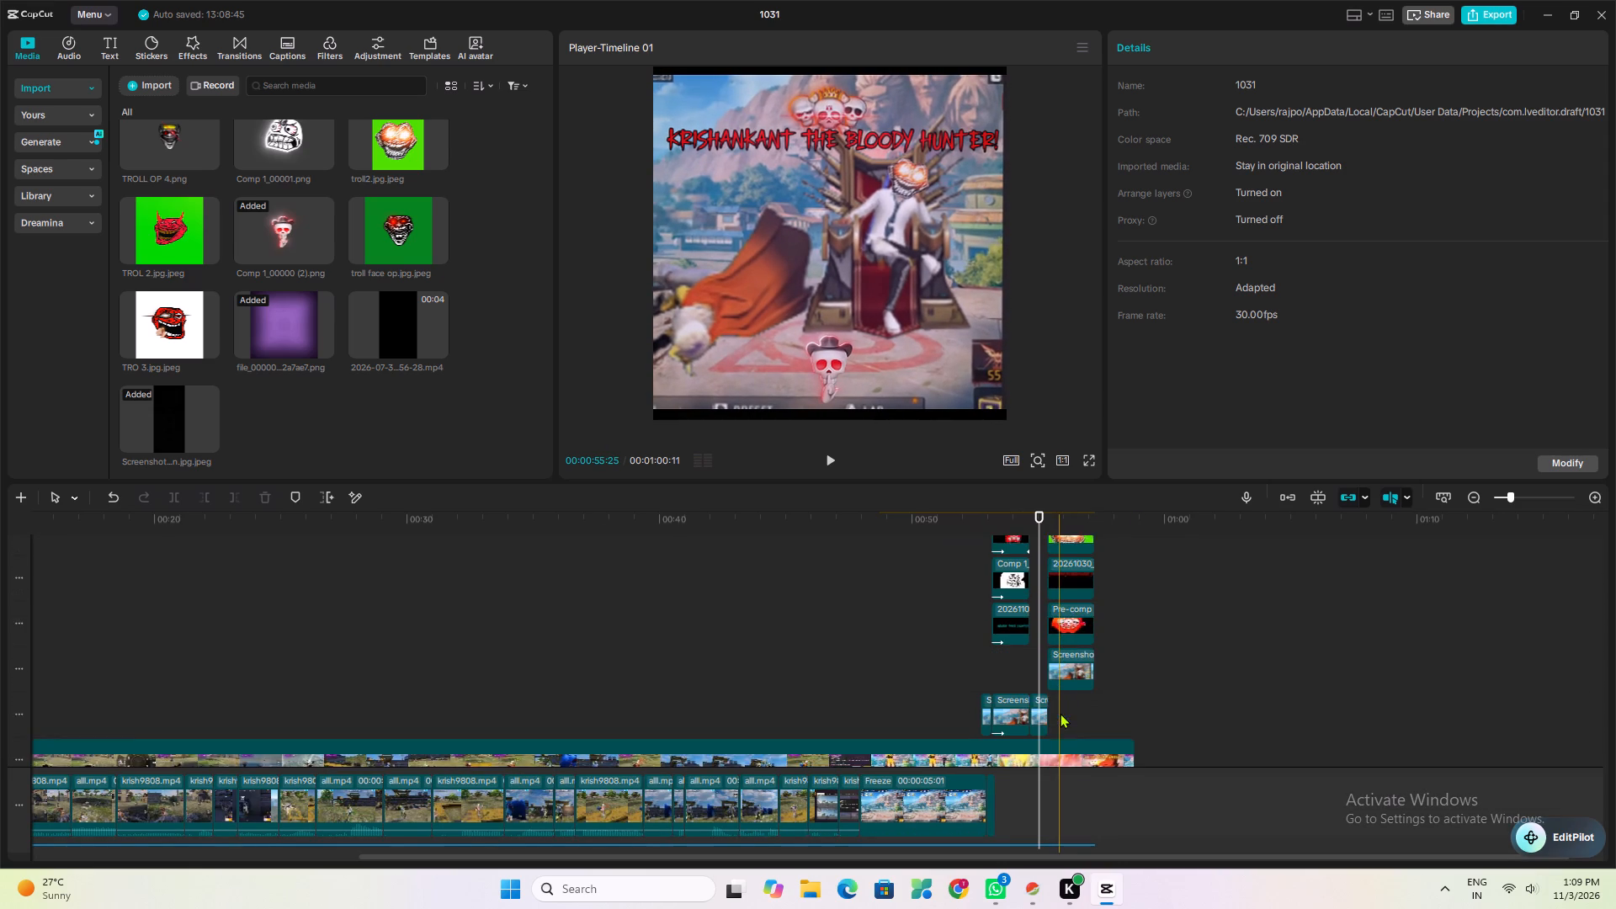
pyautogui.scroll(-12, 1060, 713)
pyautogui.scroll(-13, 1060, 715)
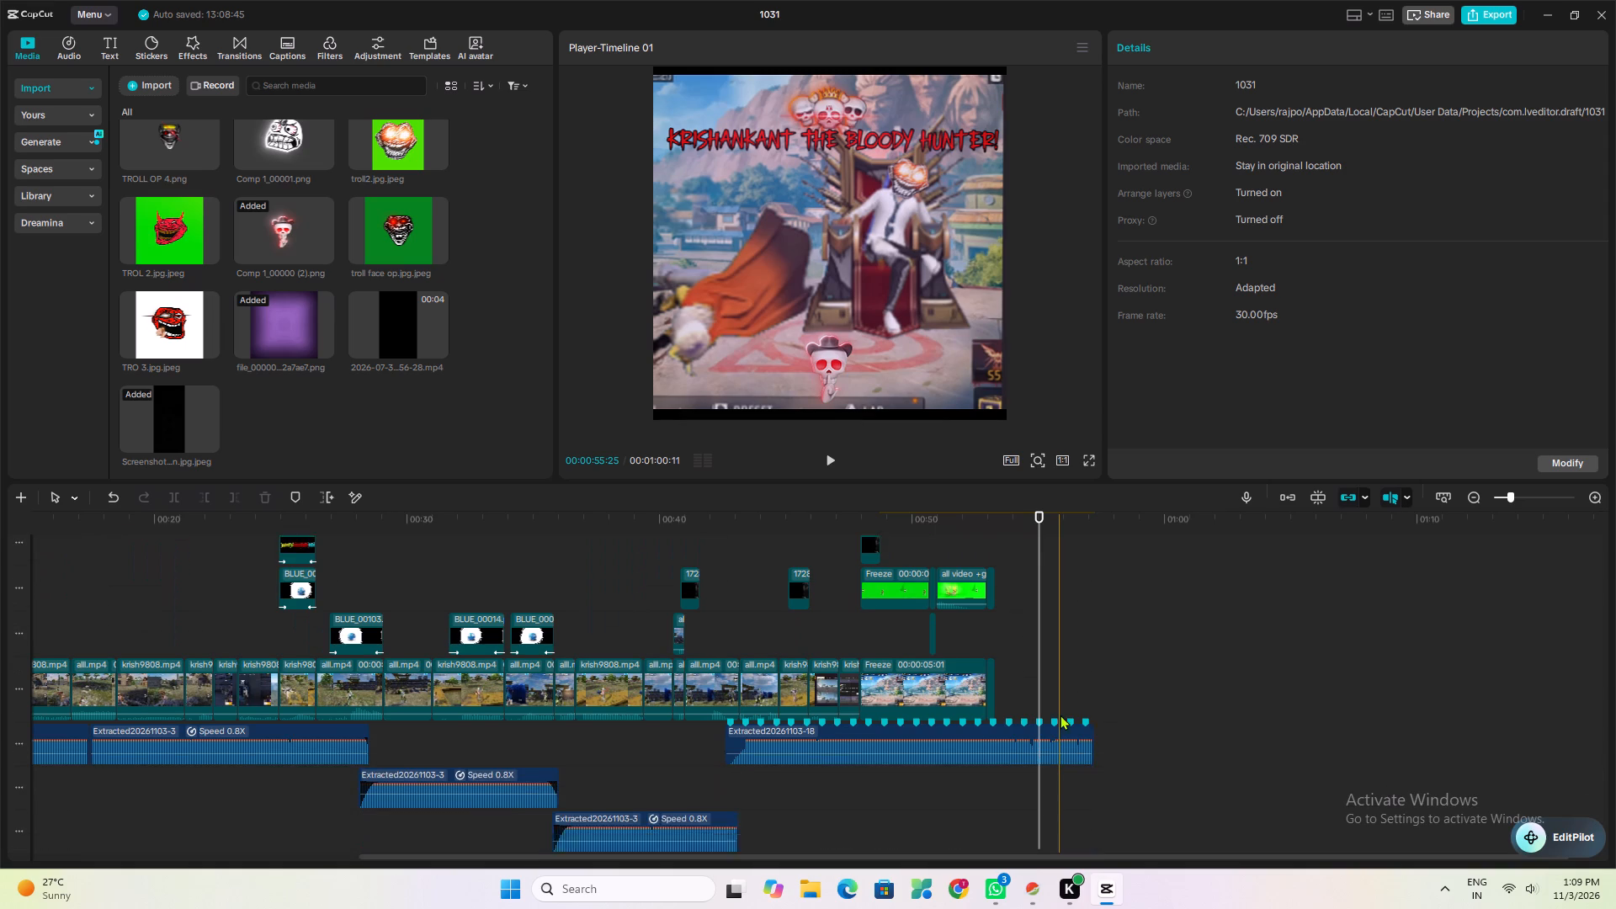
pyautogui.scroll(-5, 1060, 715)
pyautogui.scroll(16, 1060, 715)
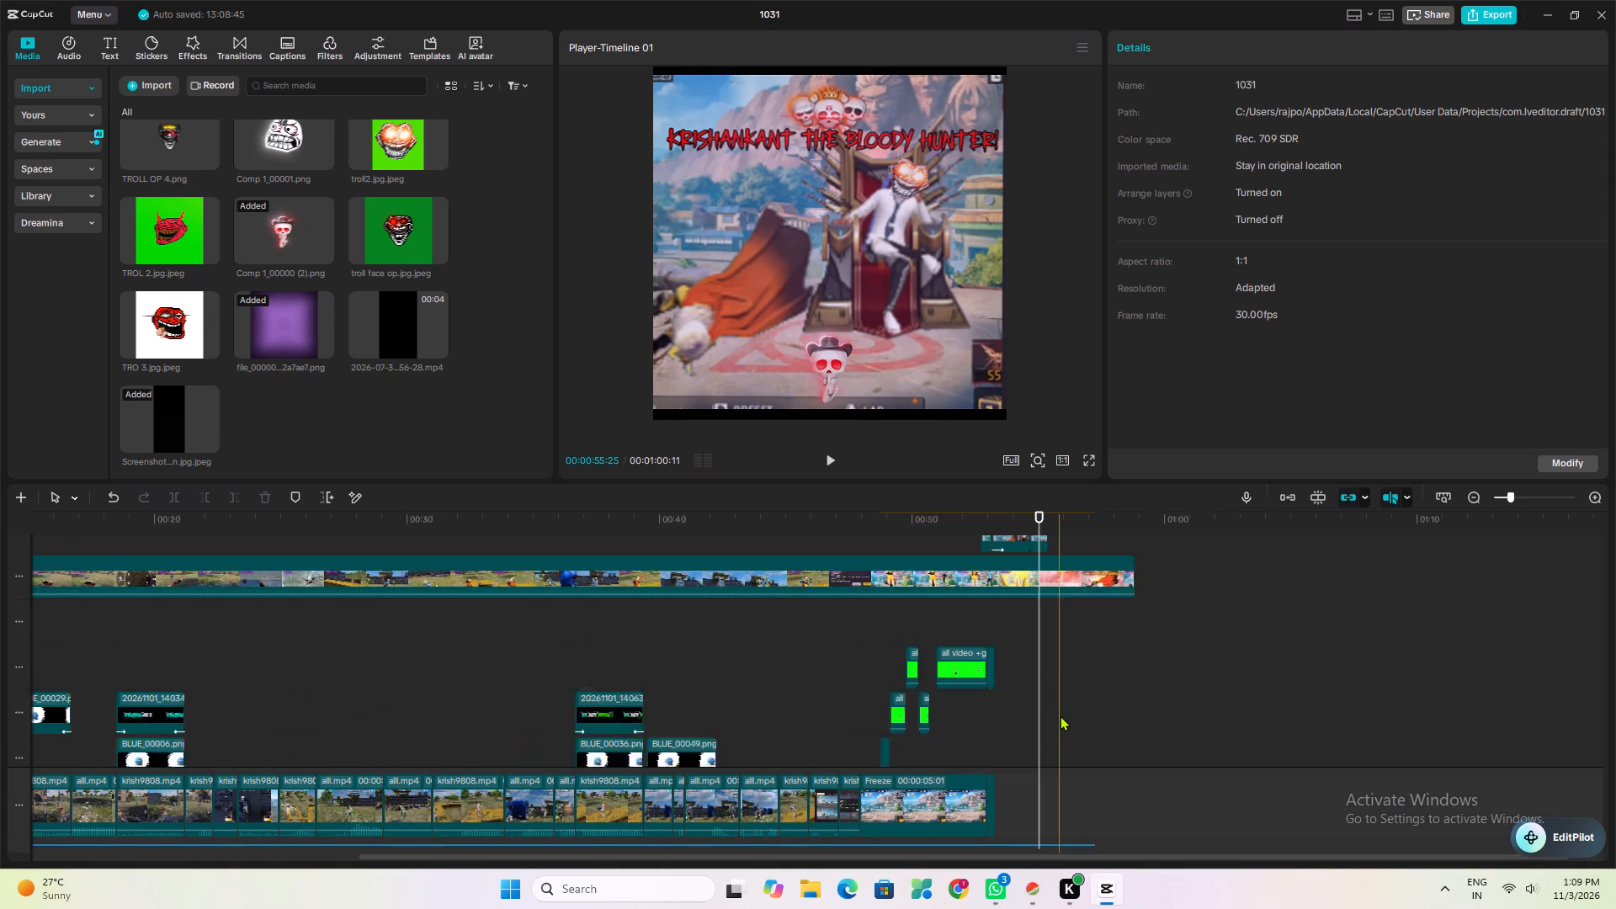
pyautogui.scroll(15, 1060, 715)
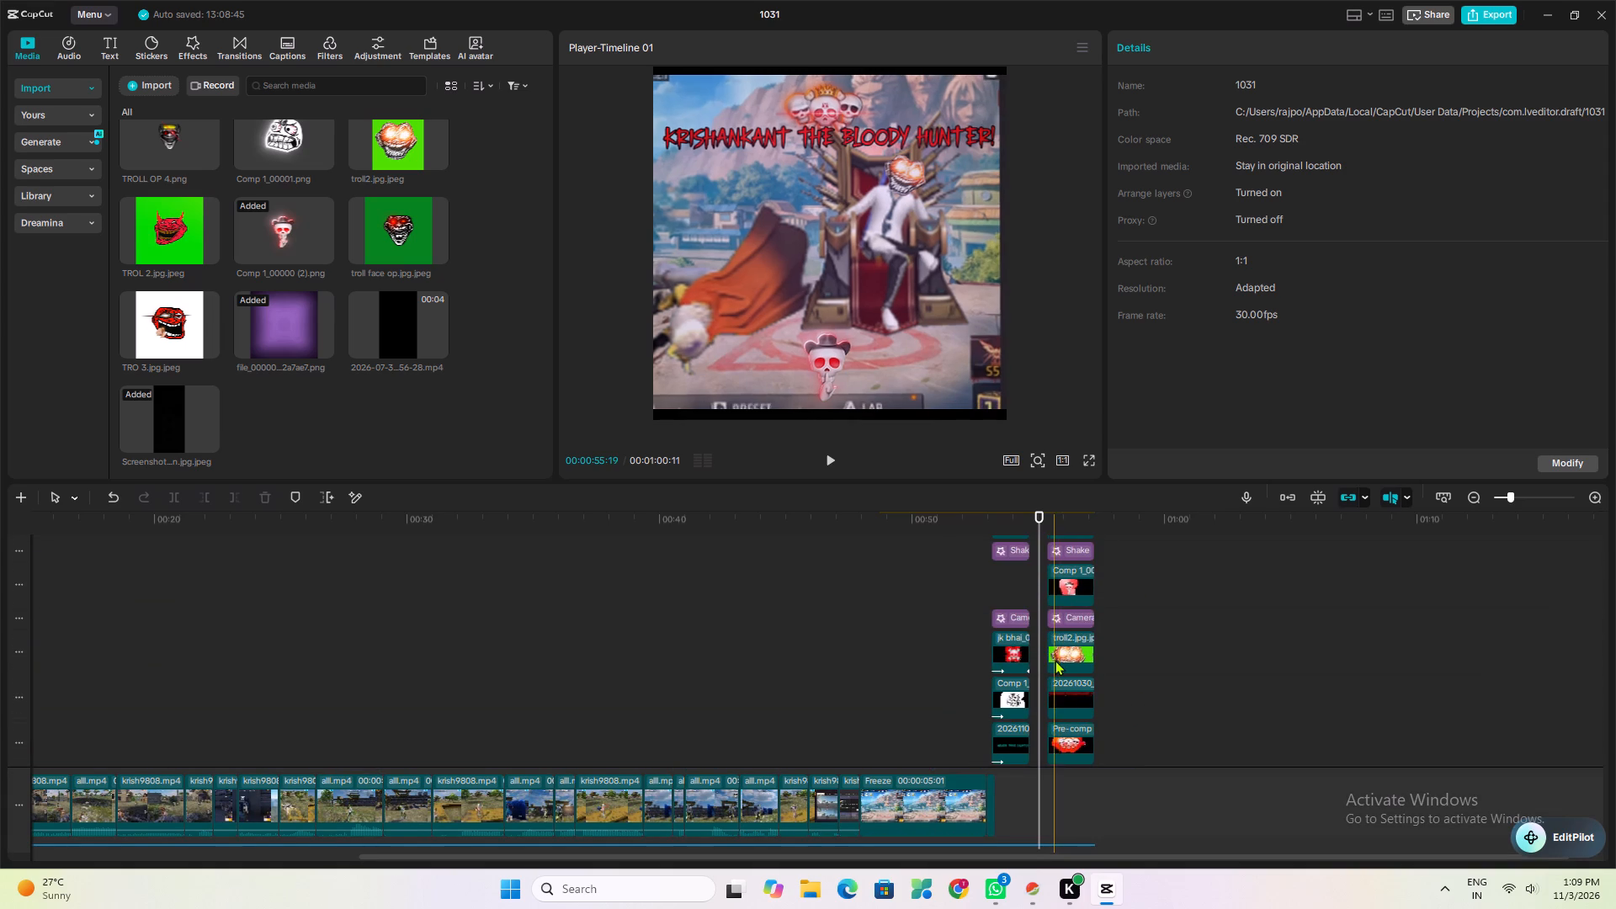
pyautogui.scroll(5, 1058, 656)
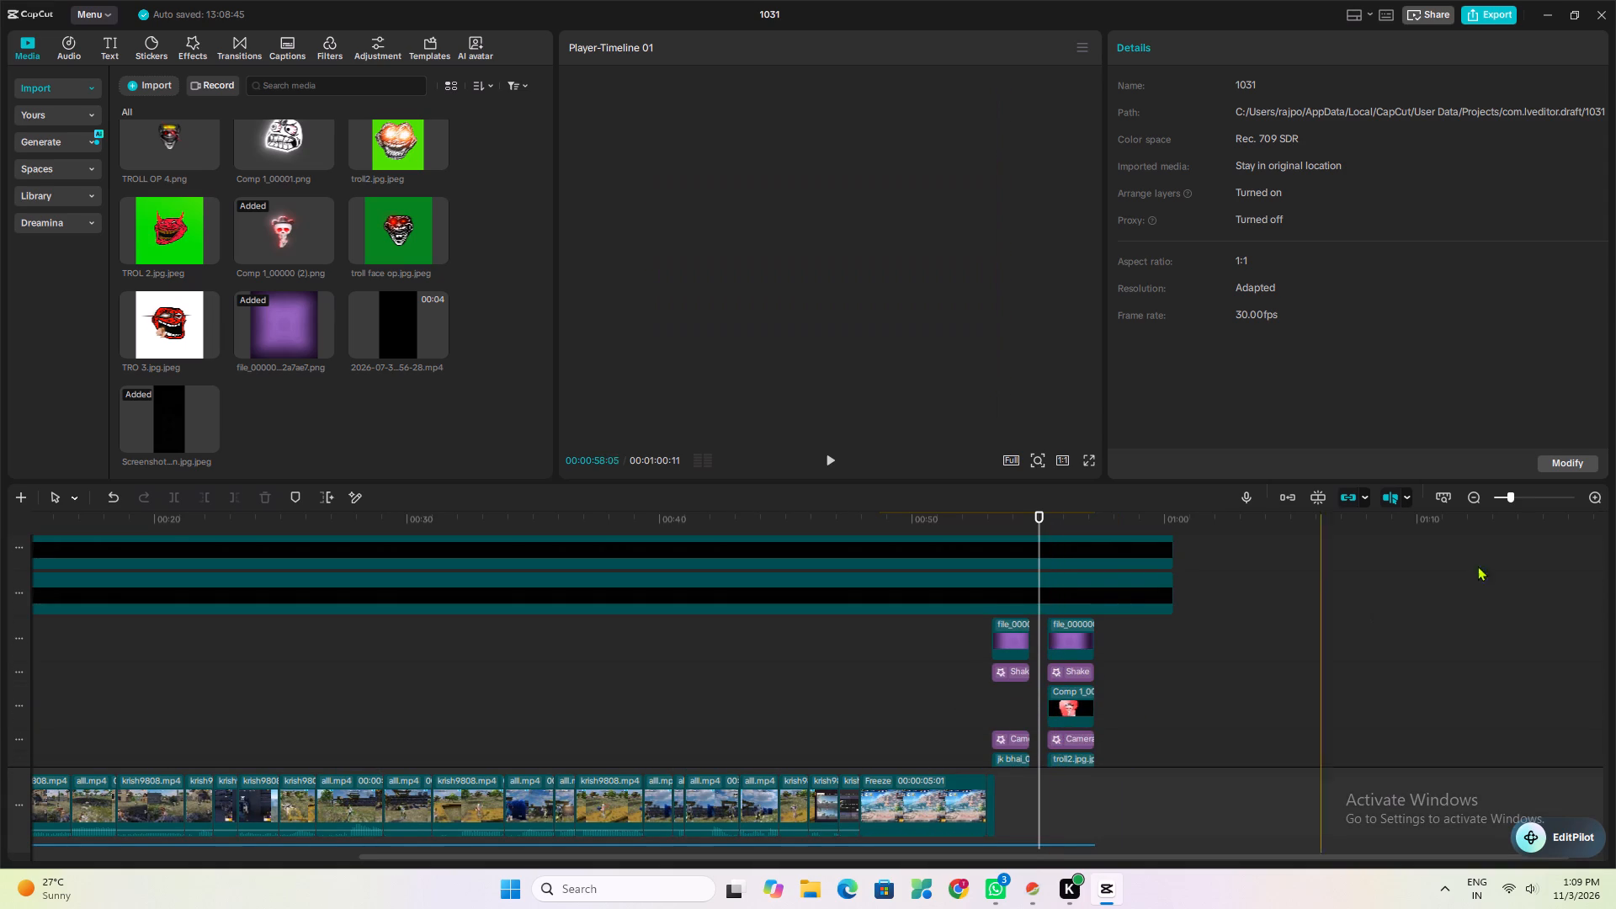
# Play back the final overlay and shake-effect section from about 00:00:55 and again from about 00:00:53.
pyautogui.click(1511, 493)
pyautogui.click(1531, 491)
pyautogui.doubleClick(1548, 491)
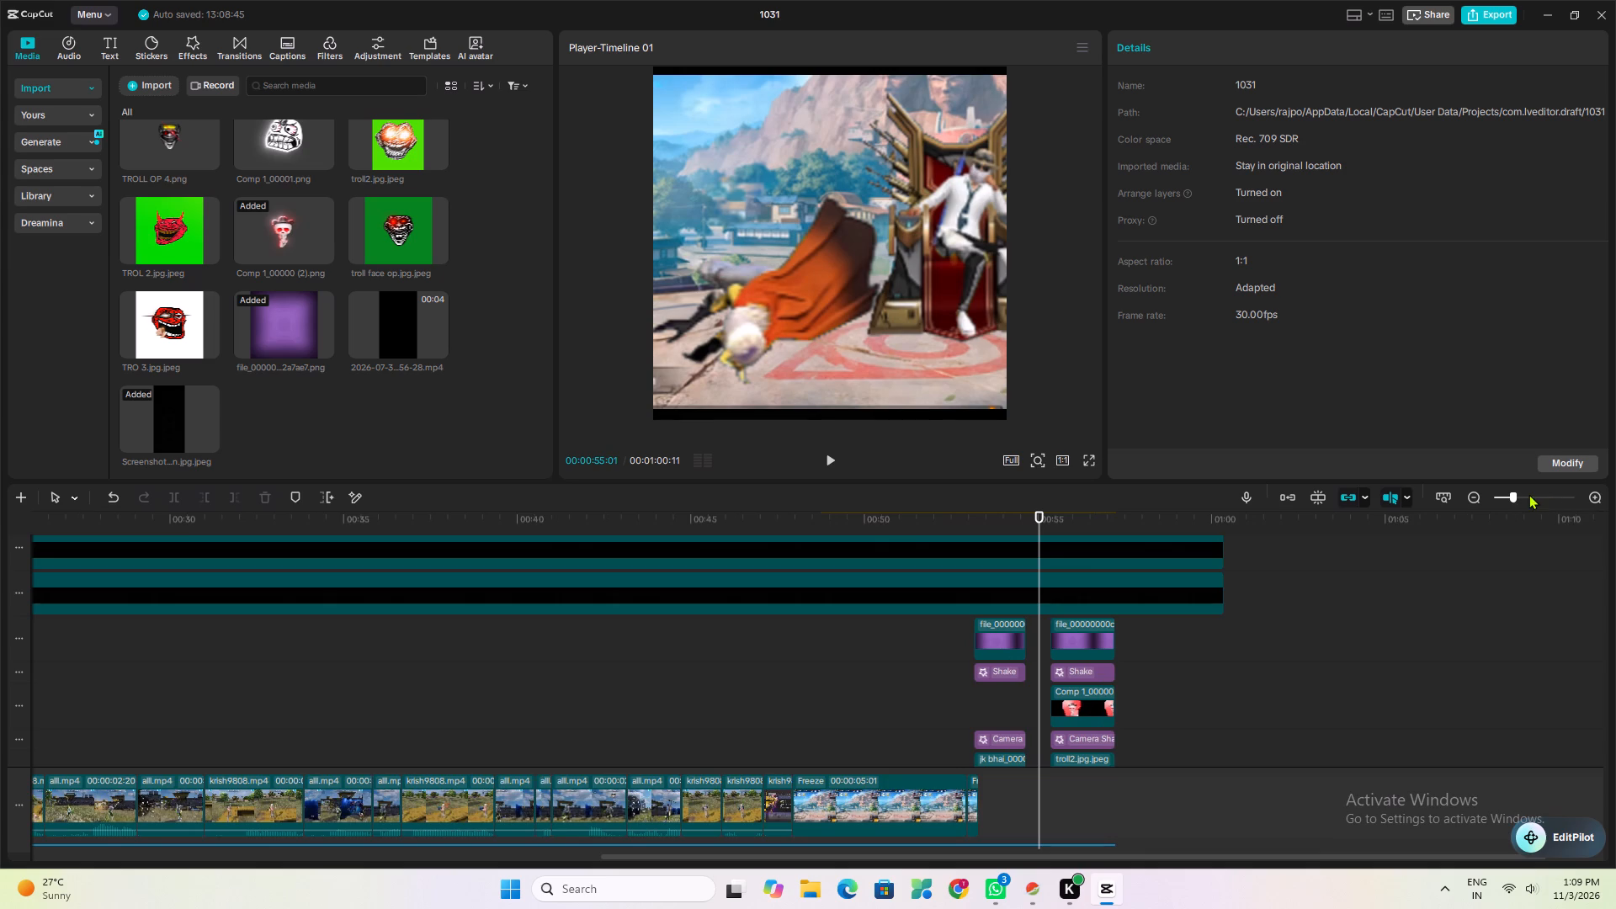
pyautogui.click(1528, 494)
pyautogui.click(1039, 712)
pyautogui.press('space')
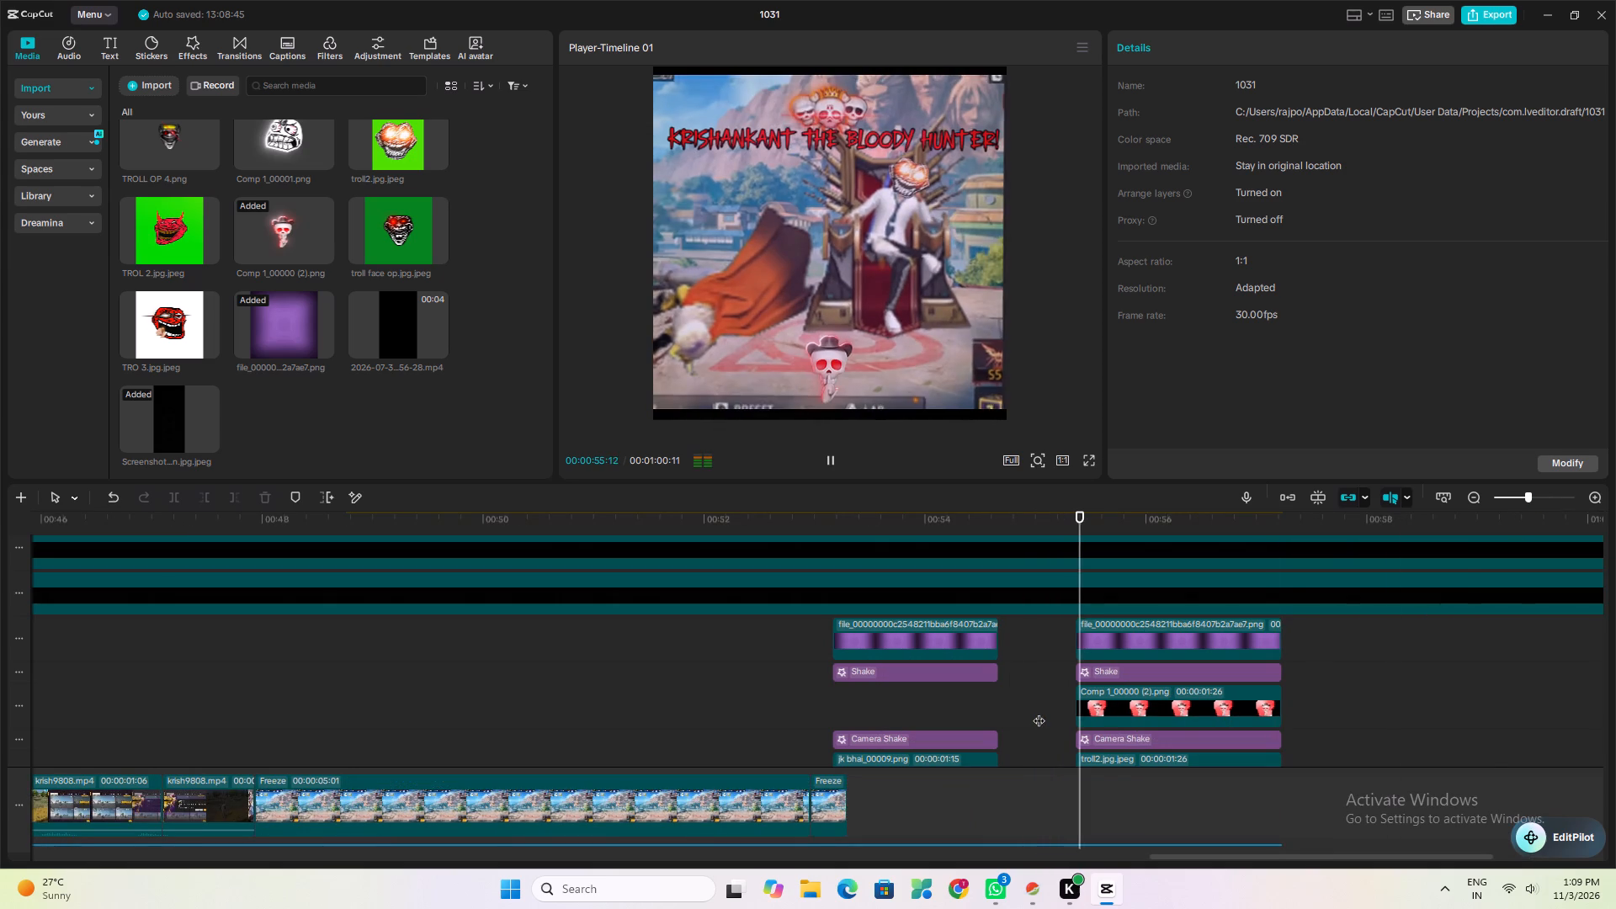
pyautogui.click(1031, 710)
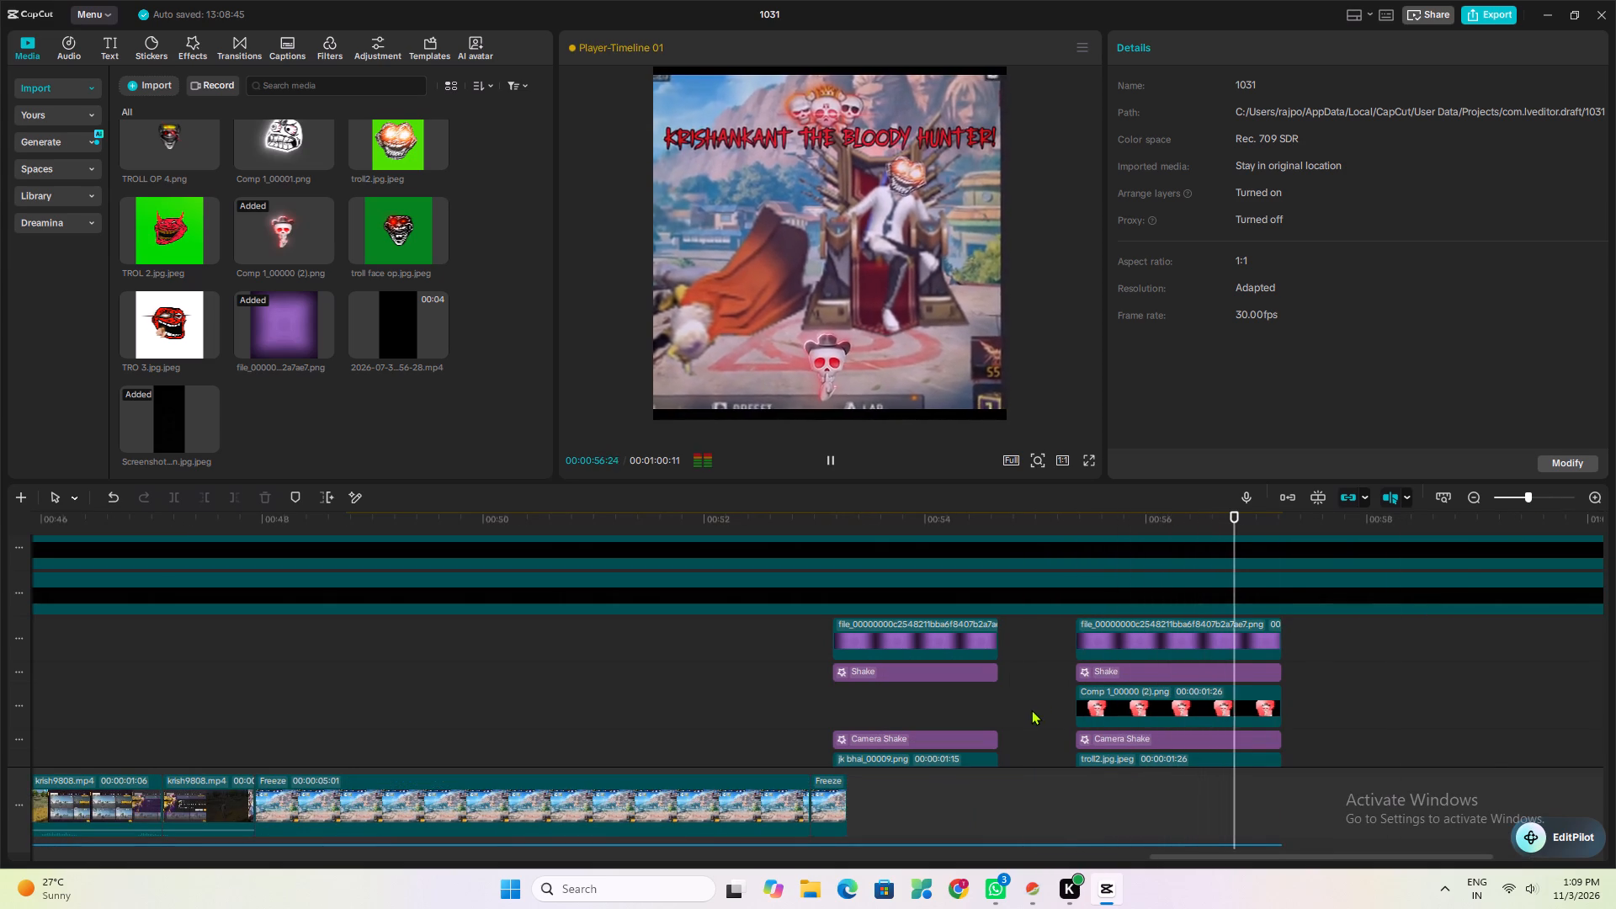
pyautogui.press('space')
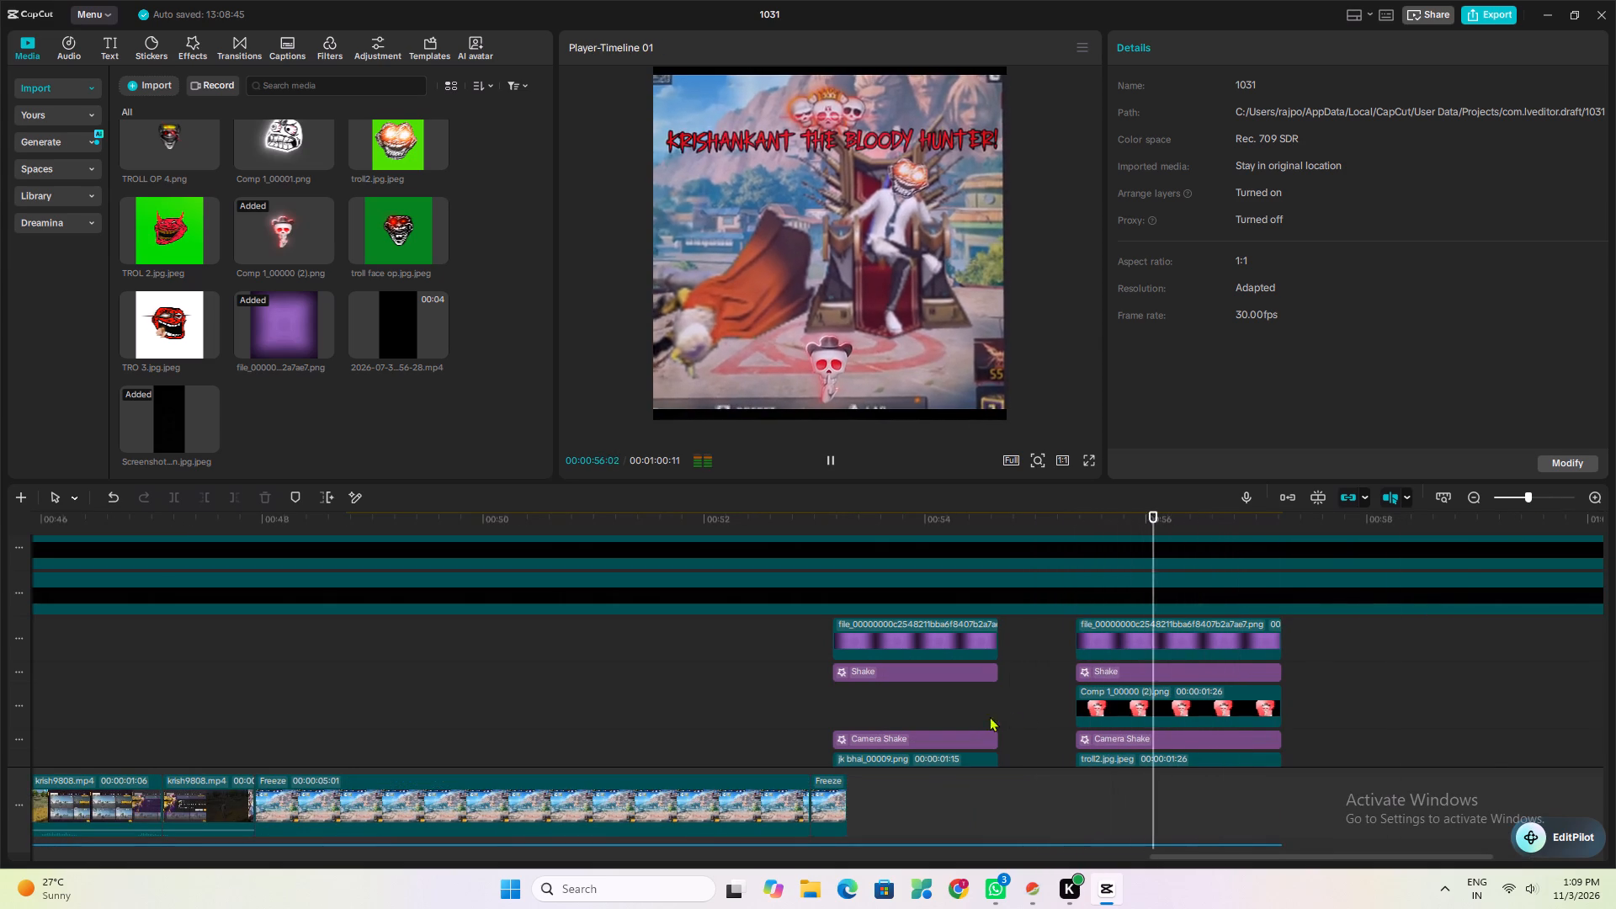
pyautogui.click(821, 716)
pyautogui.press('space')
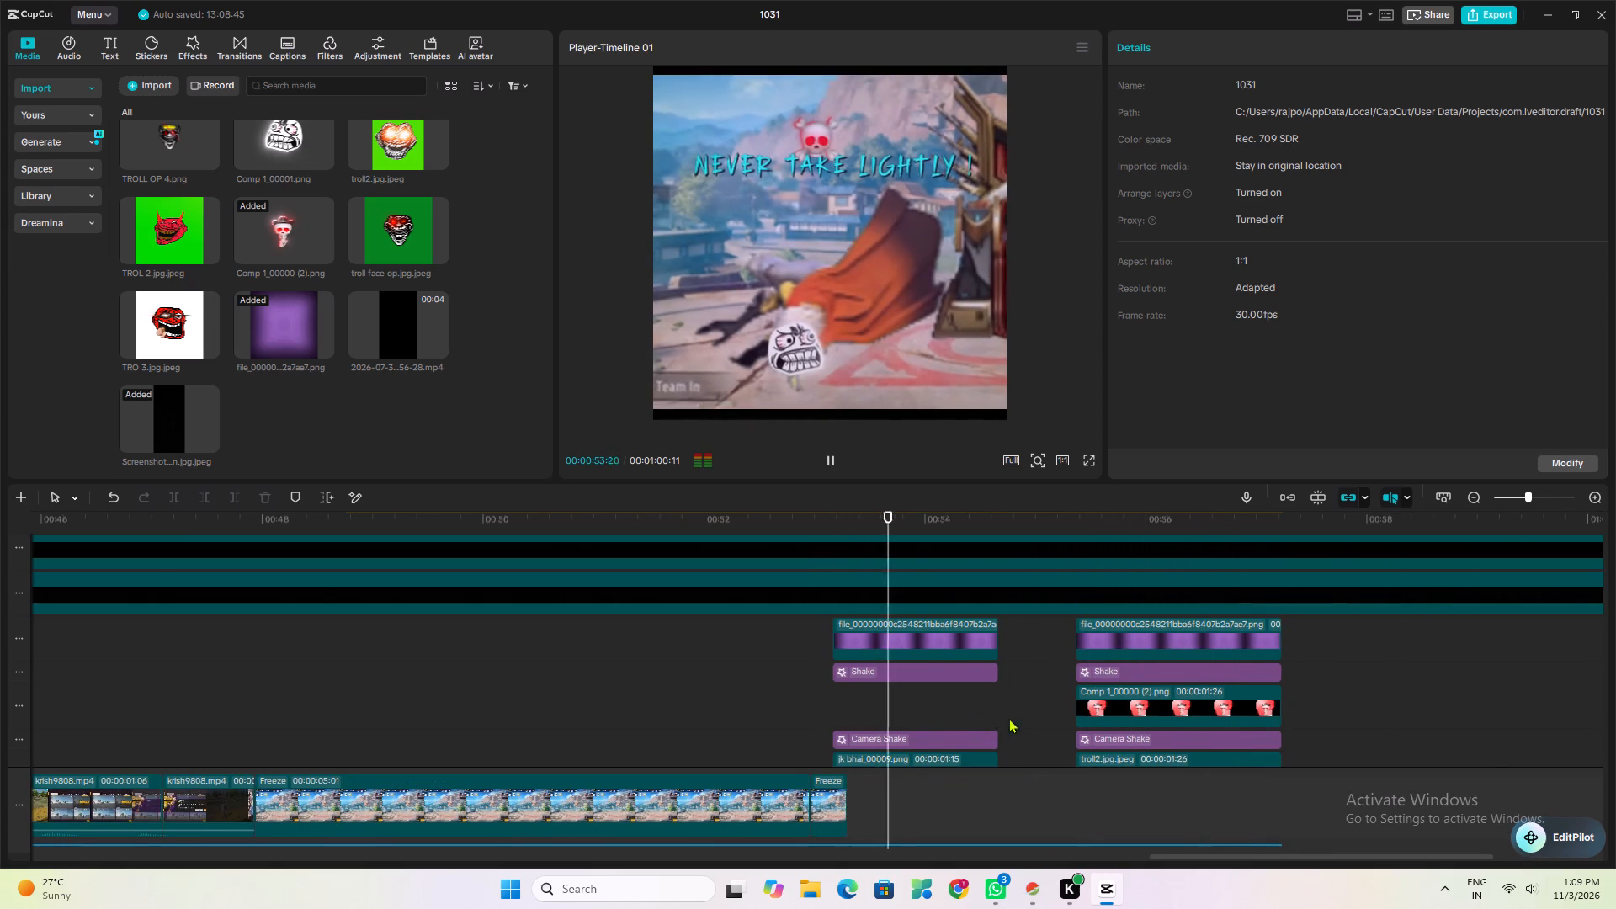
pyautogui.press('space')
# Duplicate the Comp 1_00000 (2).png skull overlay near 00:00:55 onto a track of its own.
pyautogui.rightClick(1112, 705)
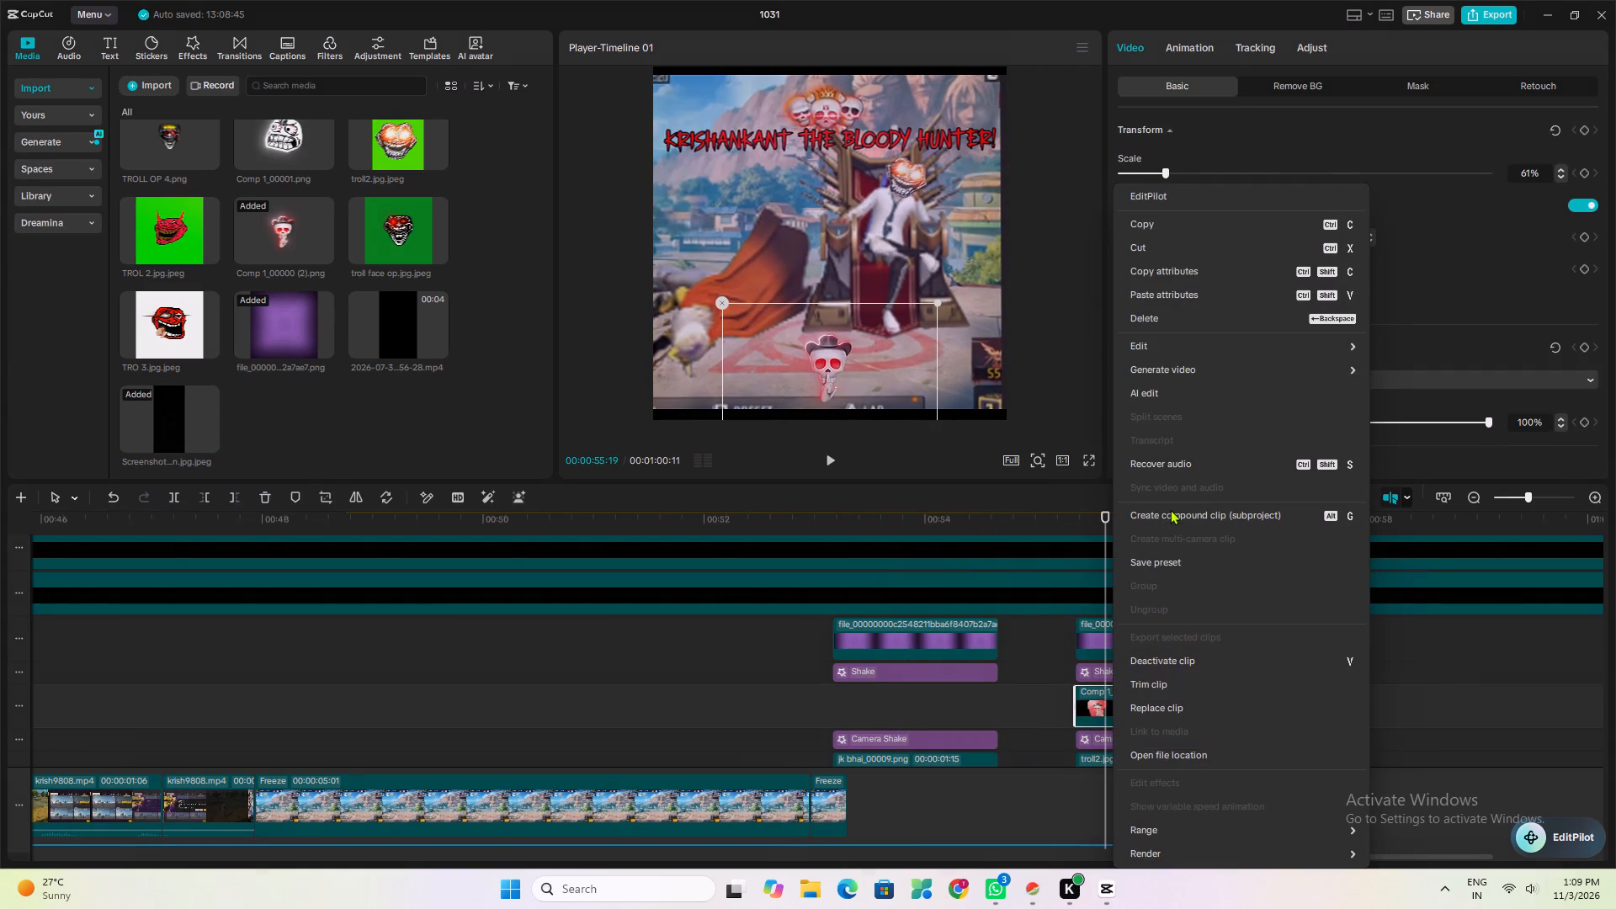
pyautogui.click(1176, 226)
pyautogui.scroll(-3, 1140, 540)
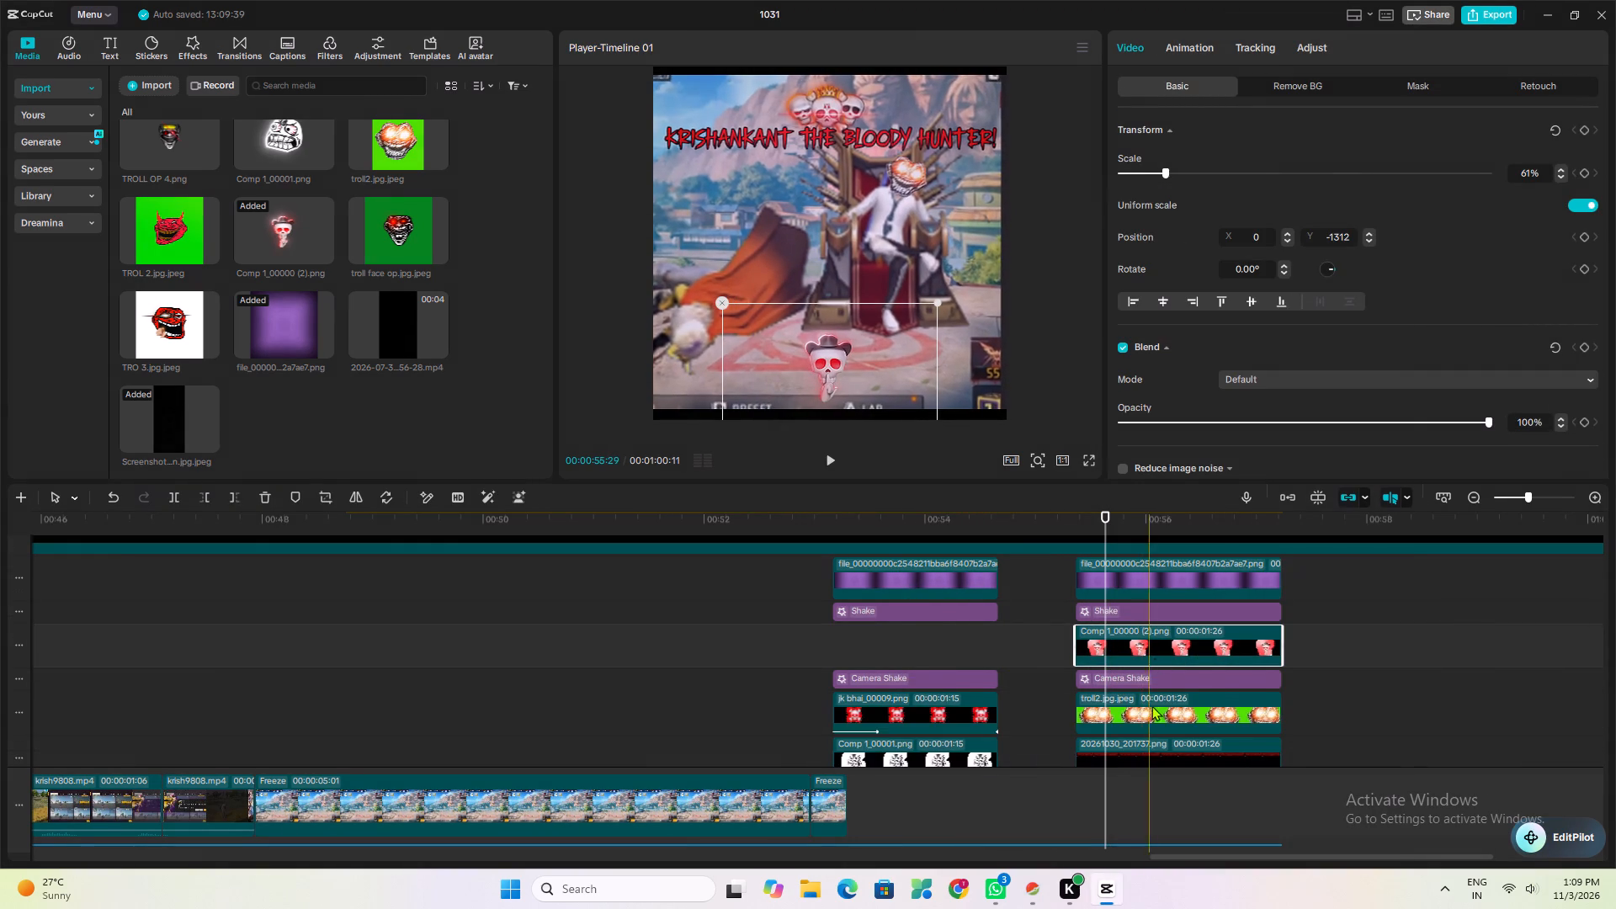
pyautogui.scroll(-10, 1143, 699)
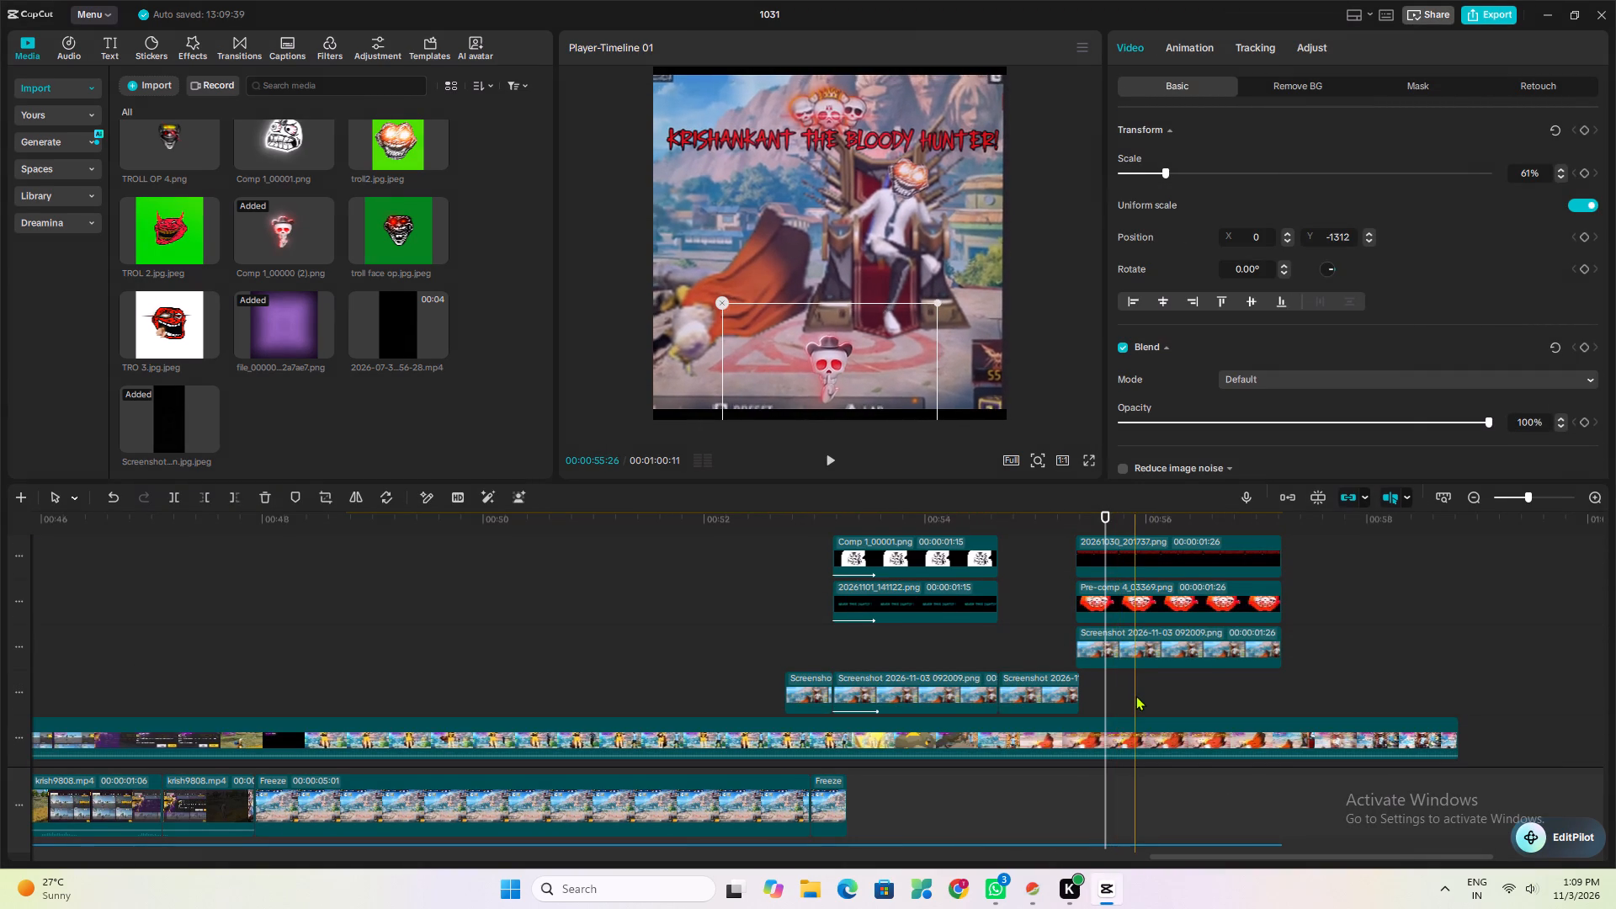
pyautogui.rightClick(1130, 700)
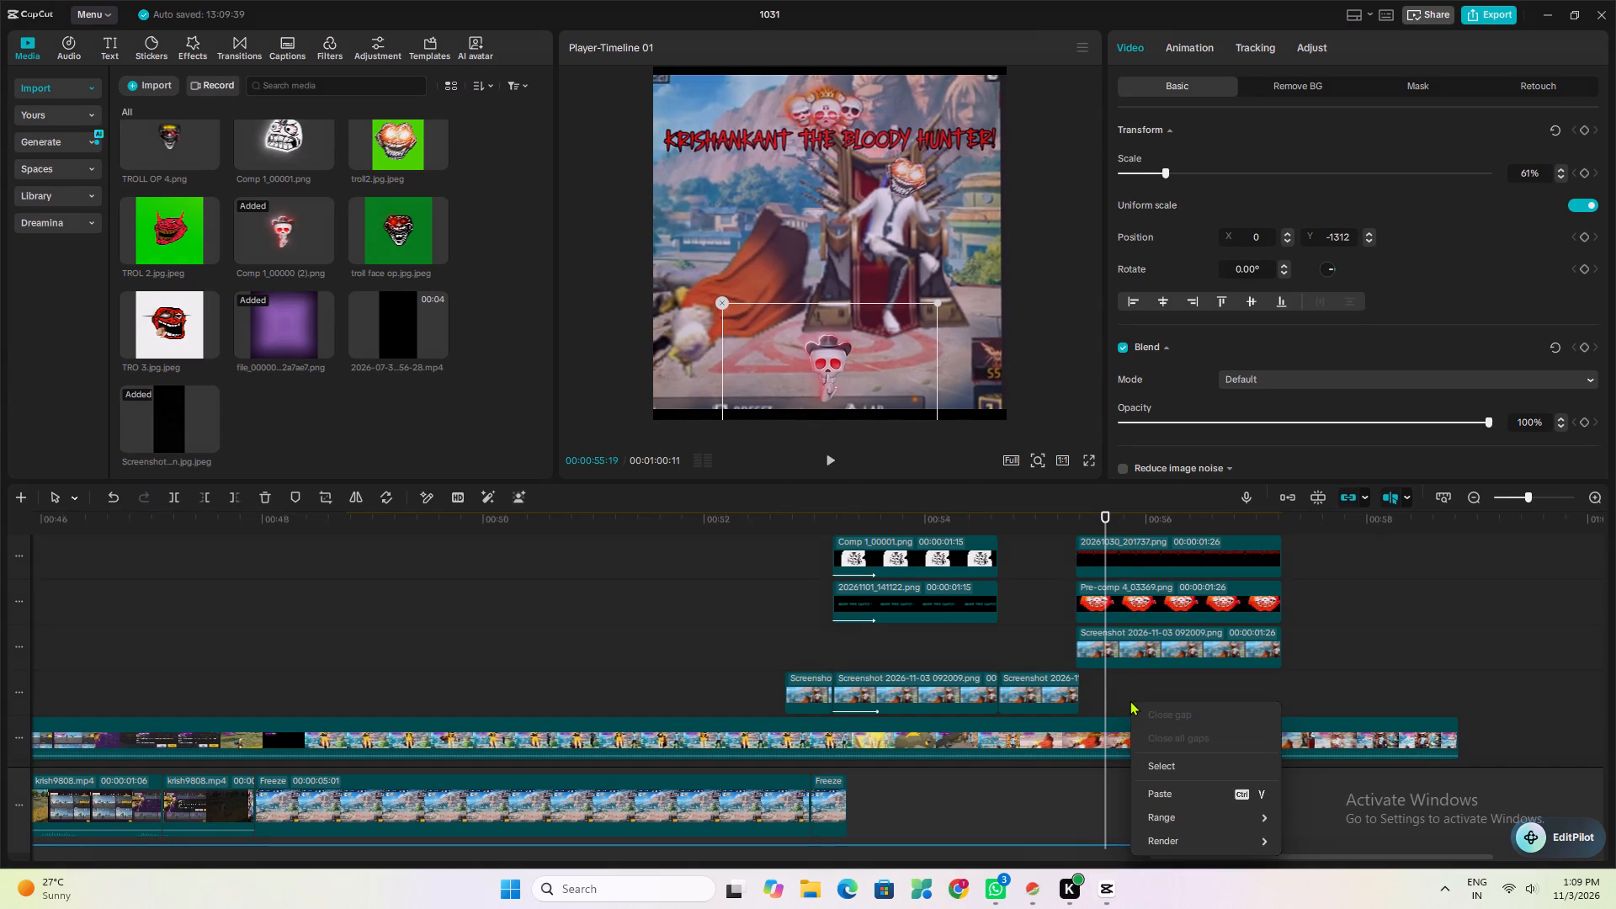
pyautogui.click(1168, 788)
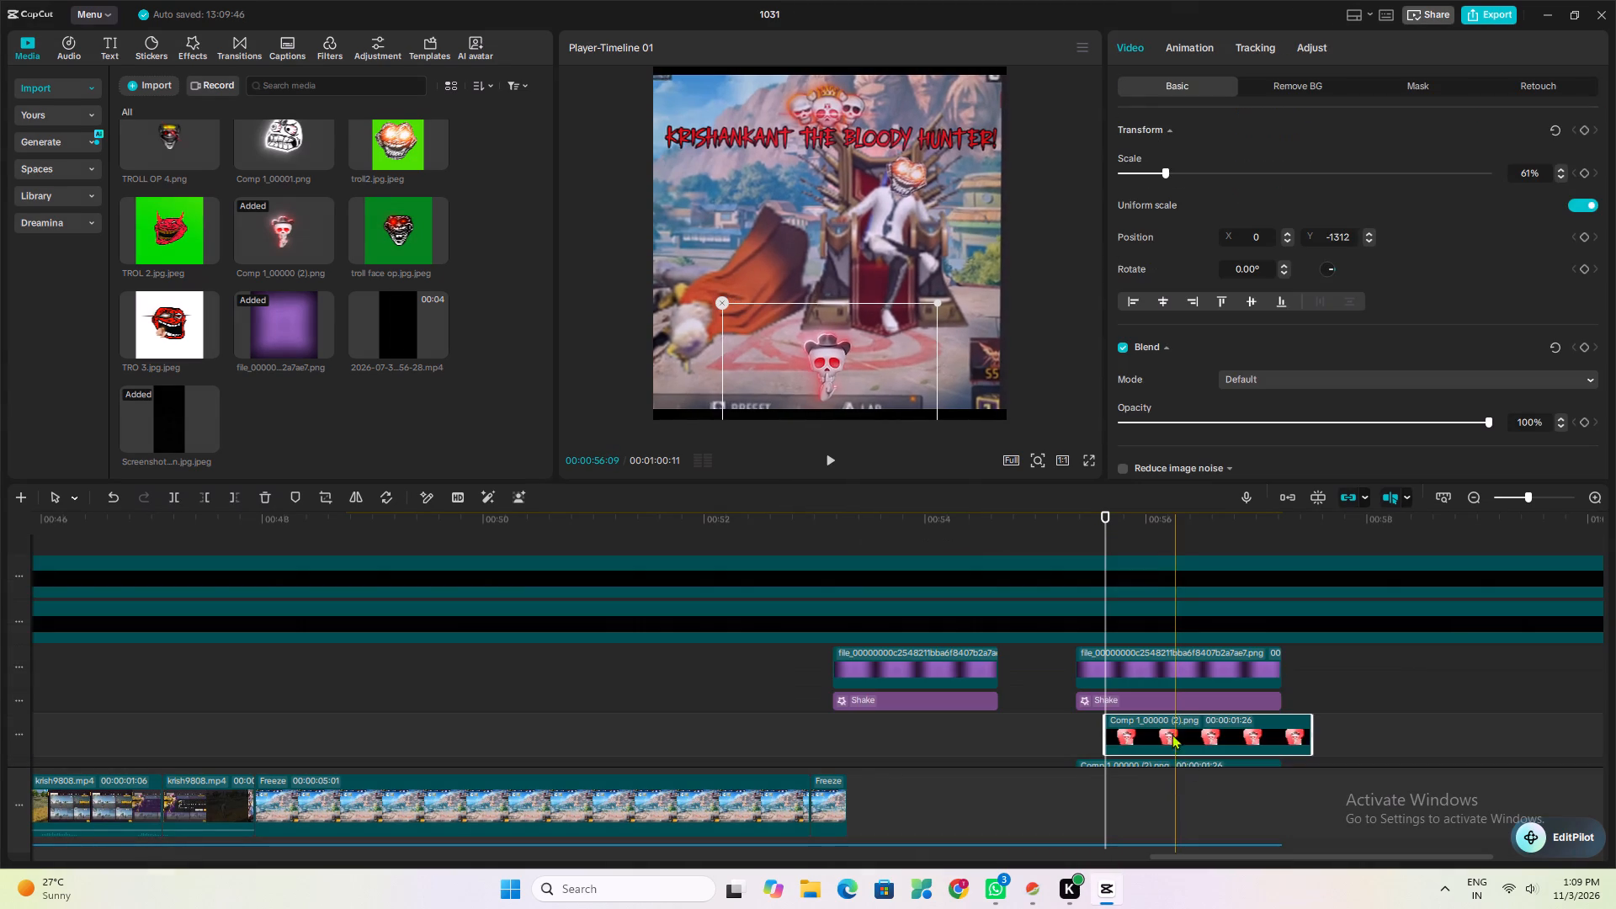
# Move the duplicated Comp 1_00000 (2).png clip earlier so it starts exactly with the original at 00:00:55:11.
pyautogui.moveTo(1166, 730); pyautogui.dragTo(1140, 731)
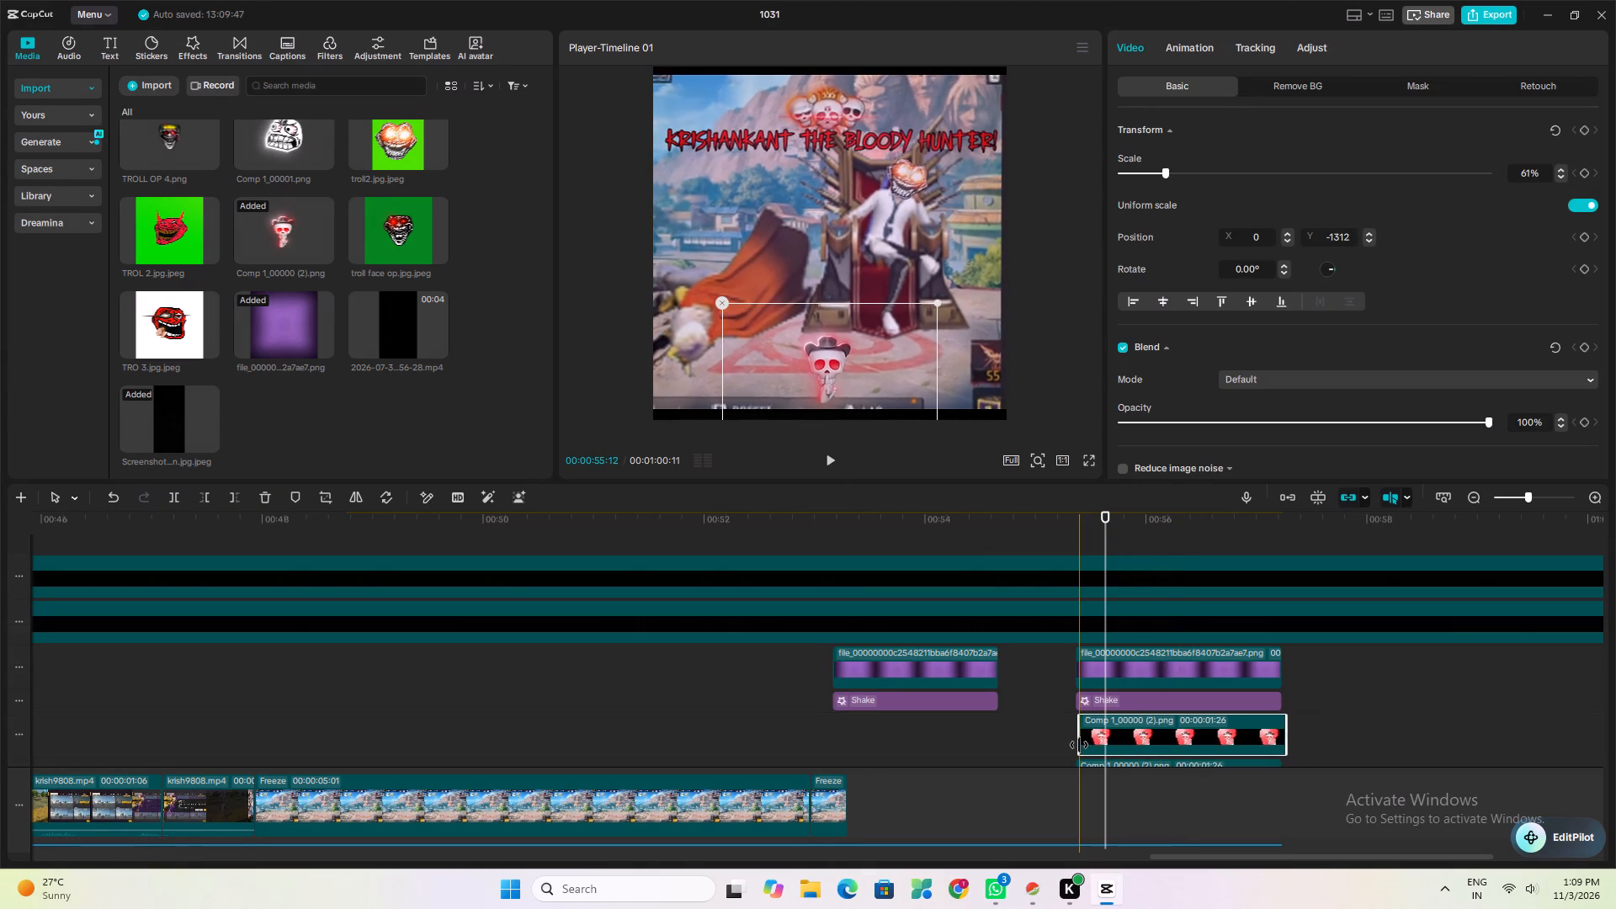
pyautogui.scroll(-12, 1079, 744)
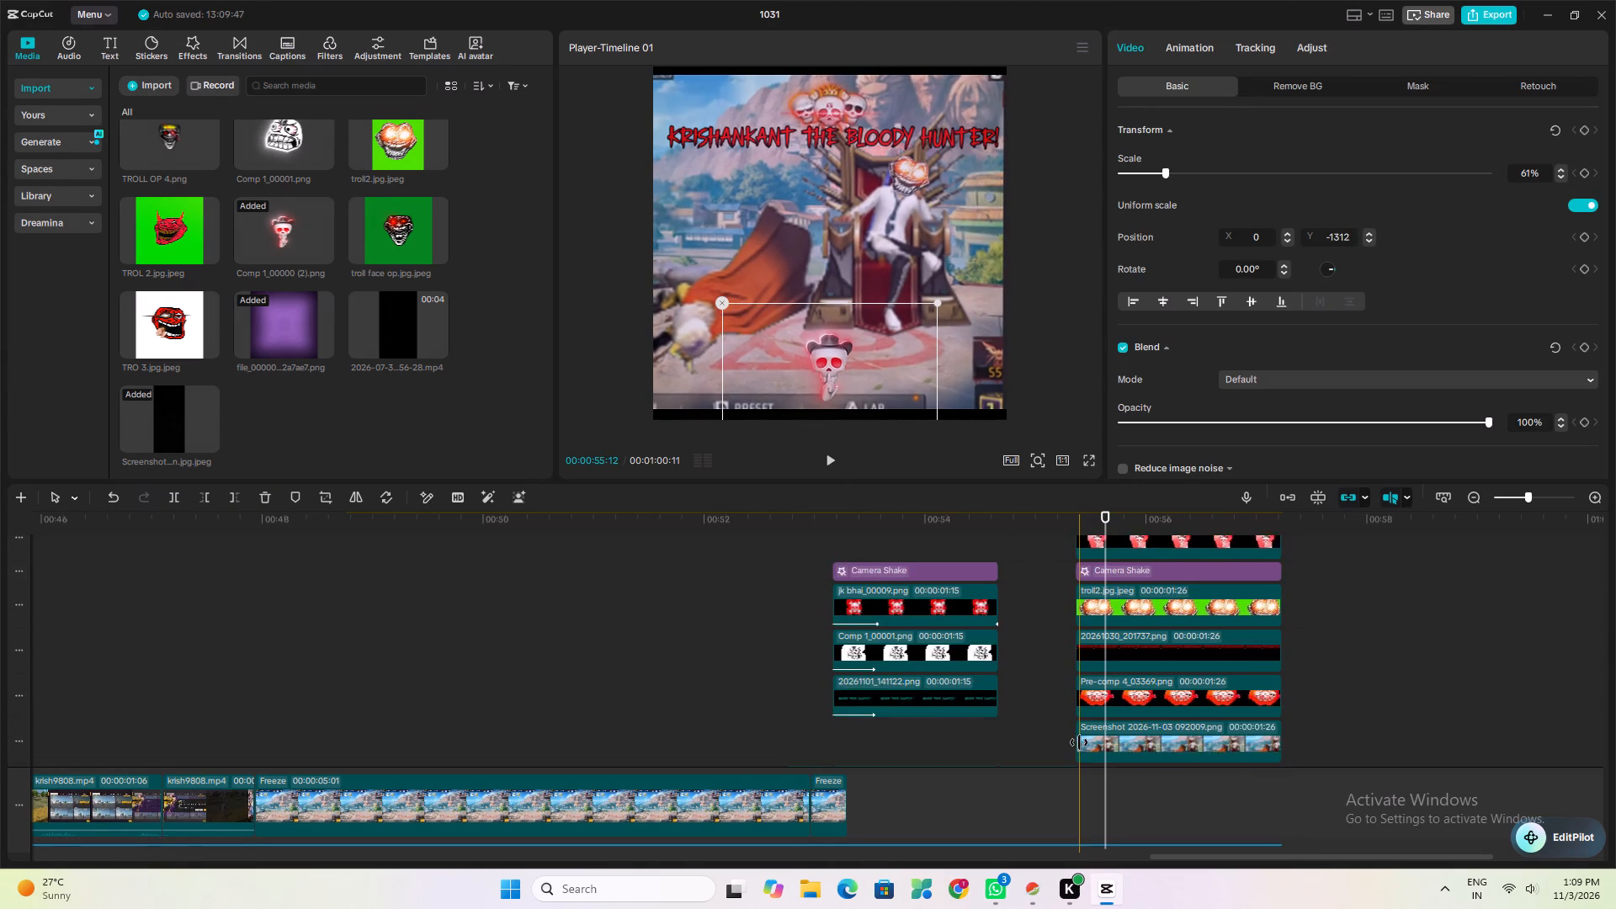
pyautogui.scroll(-3, 1079, 742)
pyautogui.click(1075, 754)
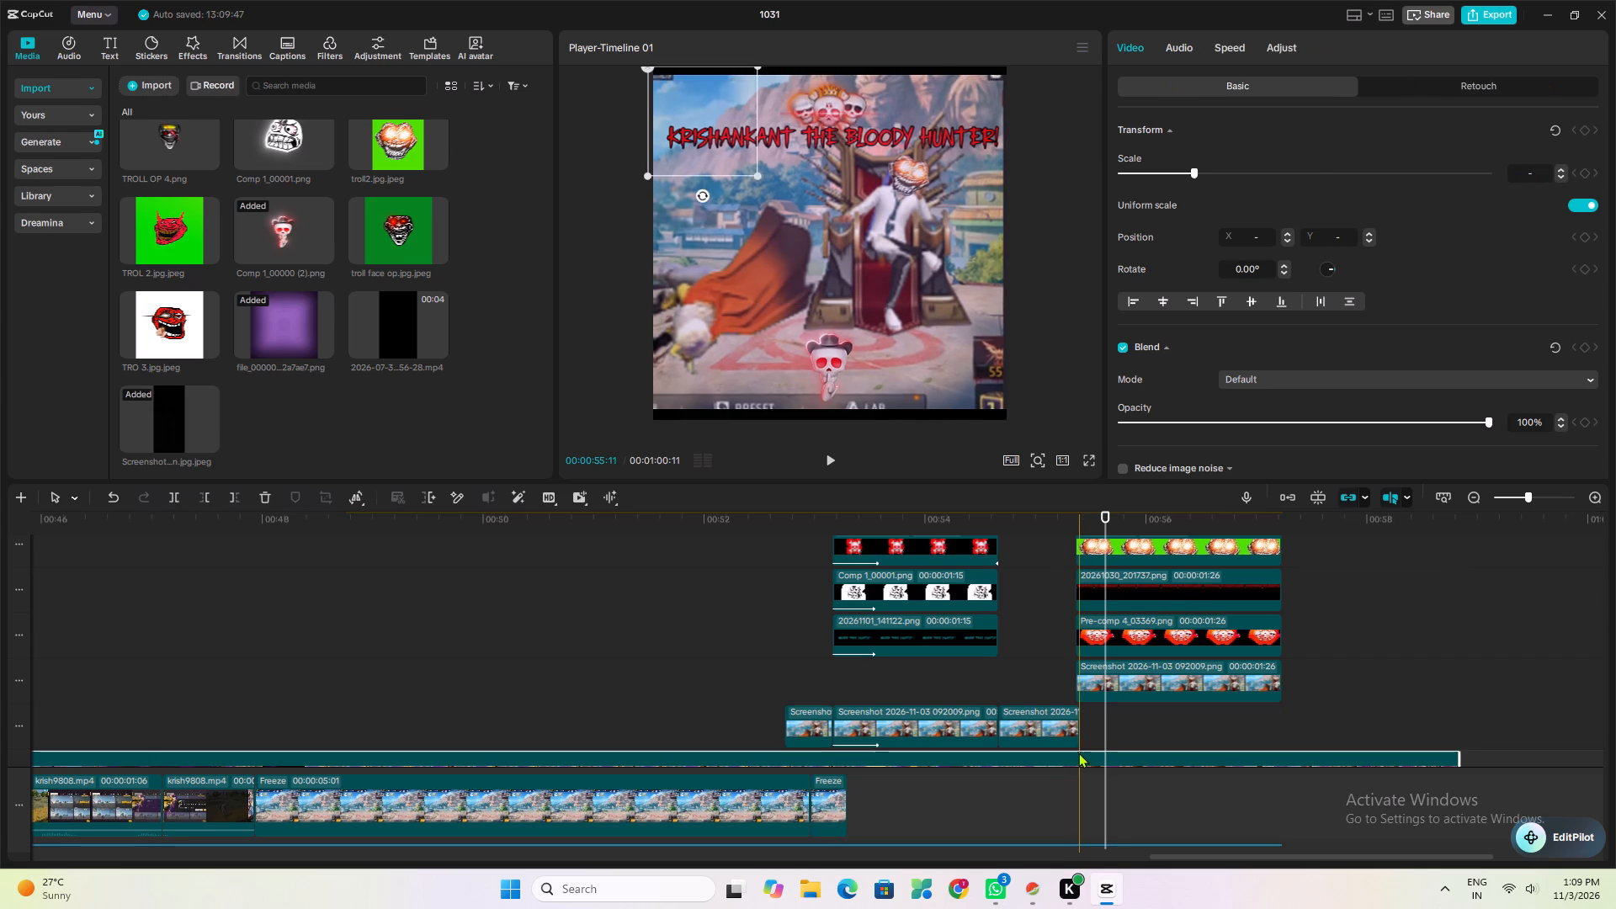
pyautogui.click(1081, 731)
pyautogui.scroll(5, 1091, 715)
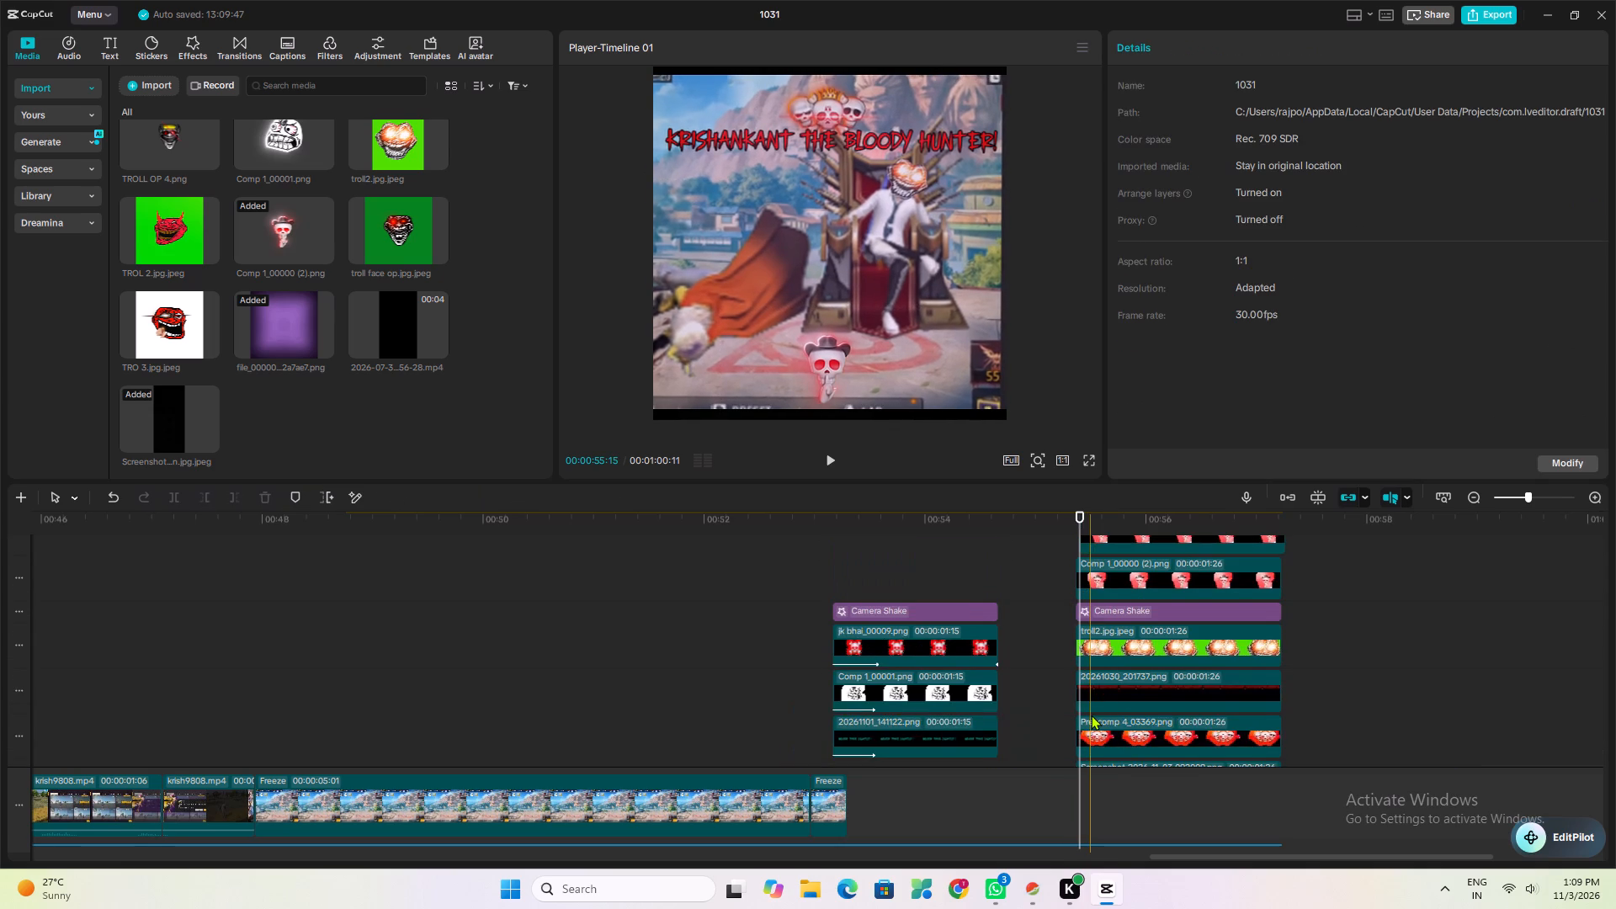
pyautogui.scroll(5, 1091, 715)
pyautogui.click(1087, 625)
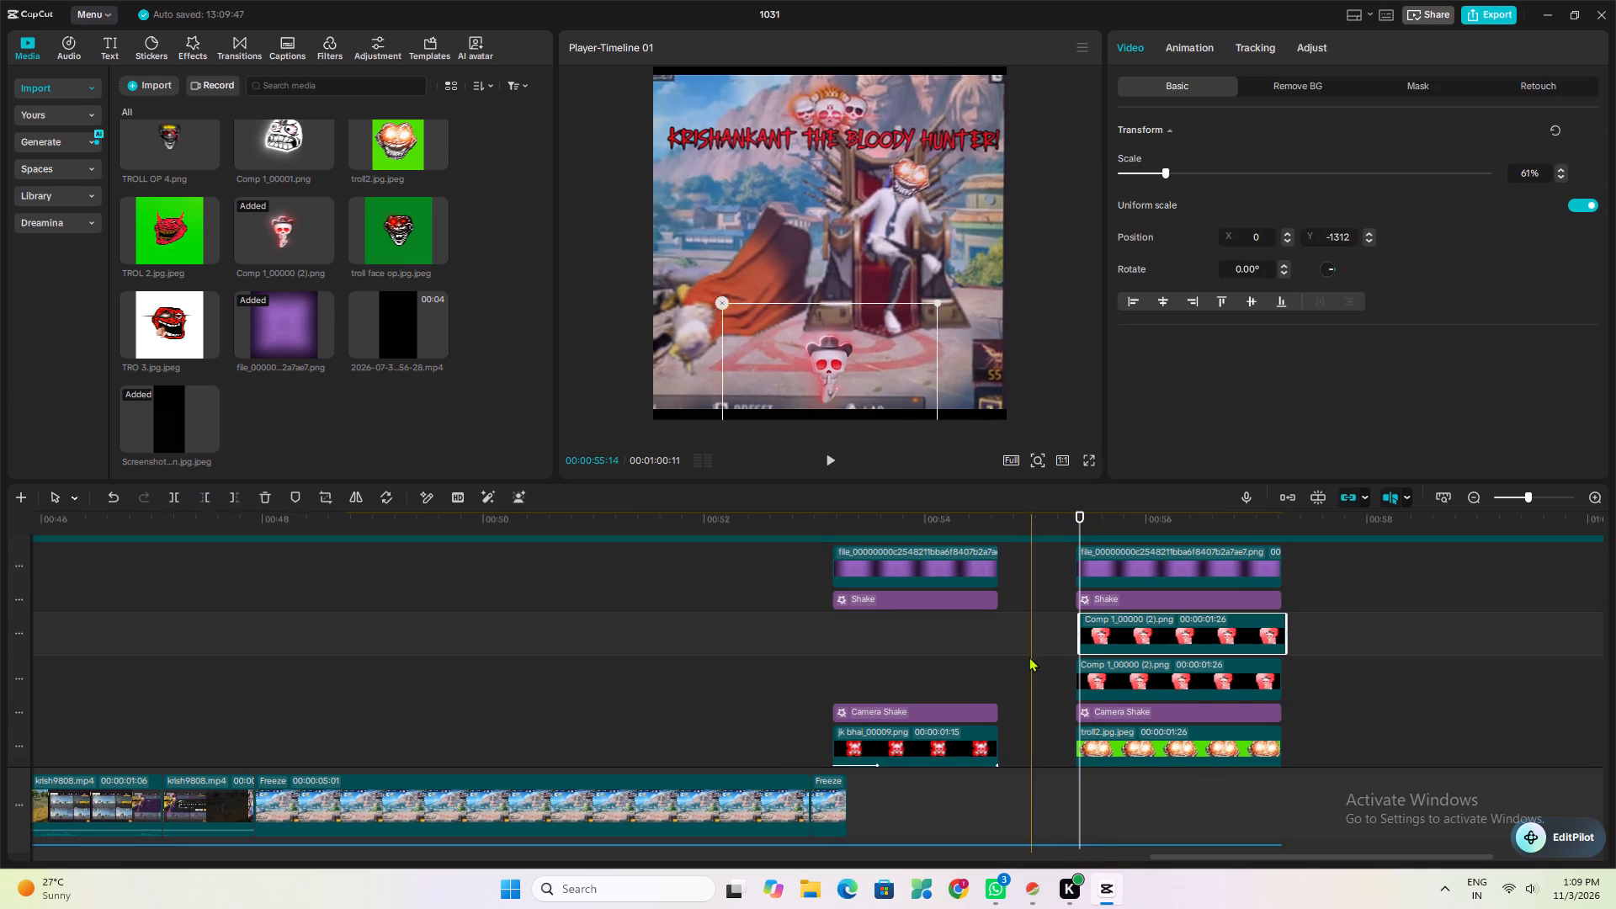
pyautogui.click(1547, 500)
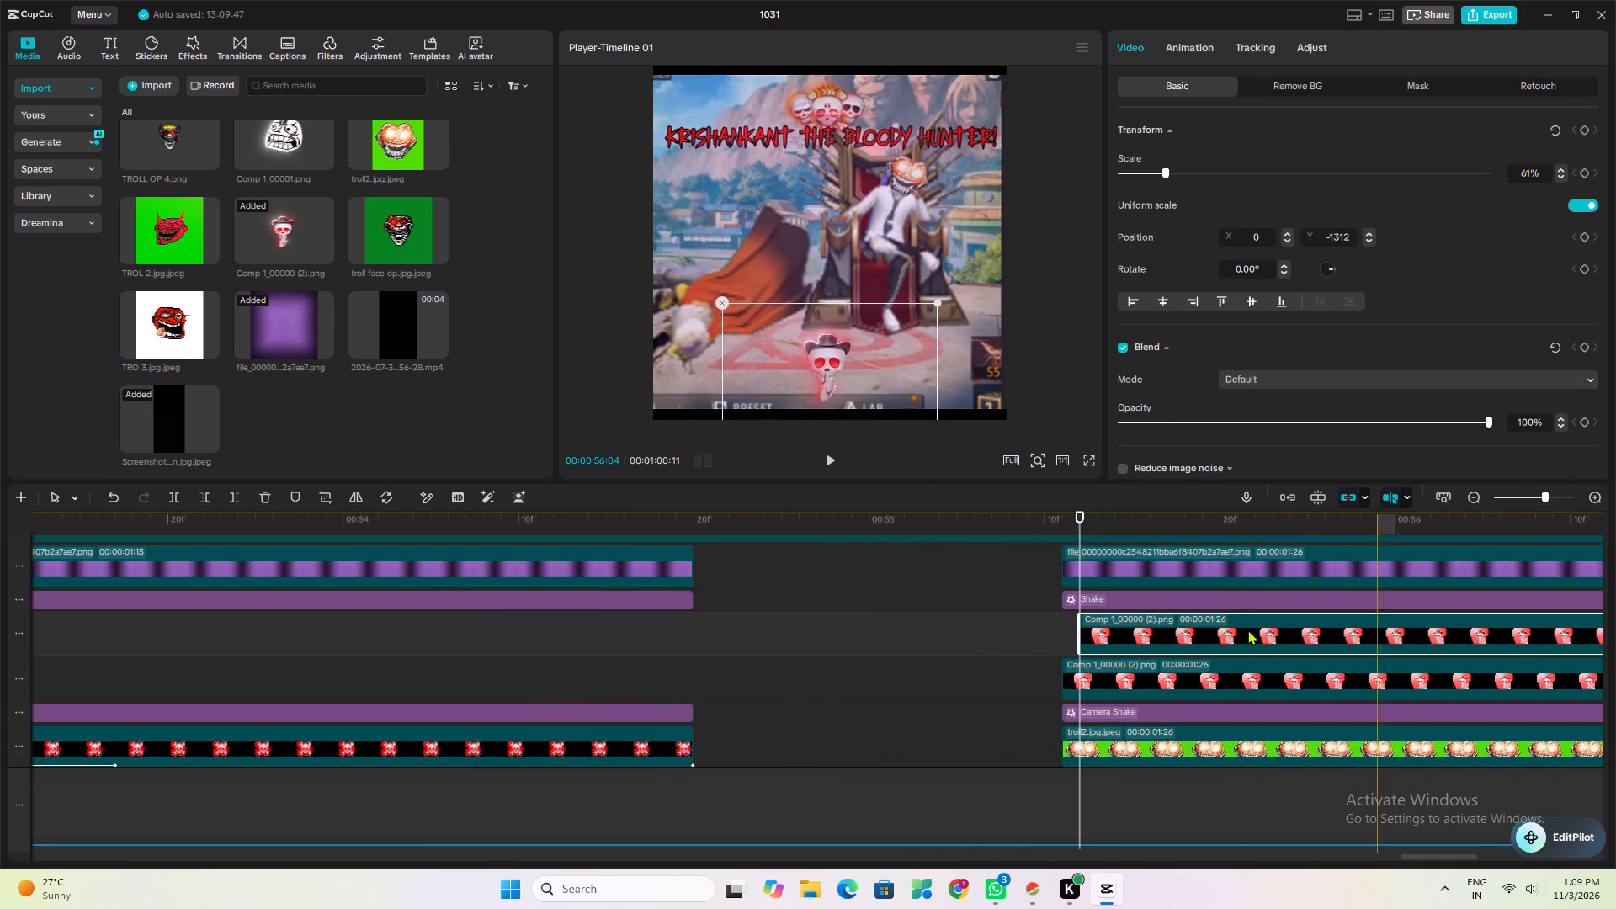
pyautogui.moveTo(1239, 629); pyautogui.dragTo(1219, 630)
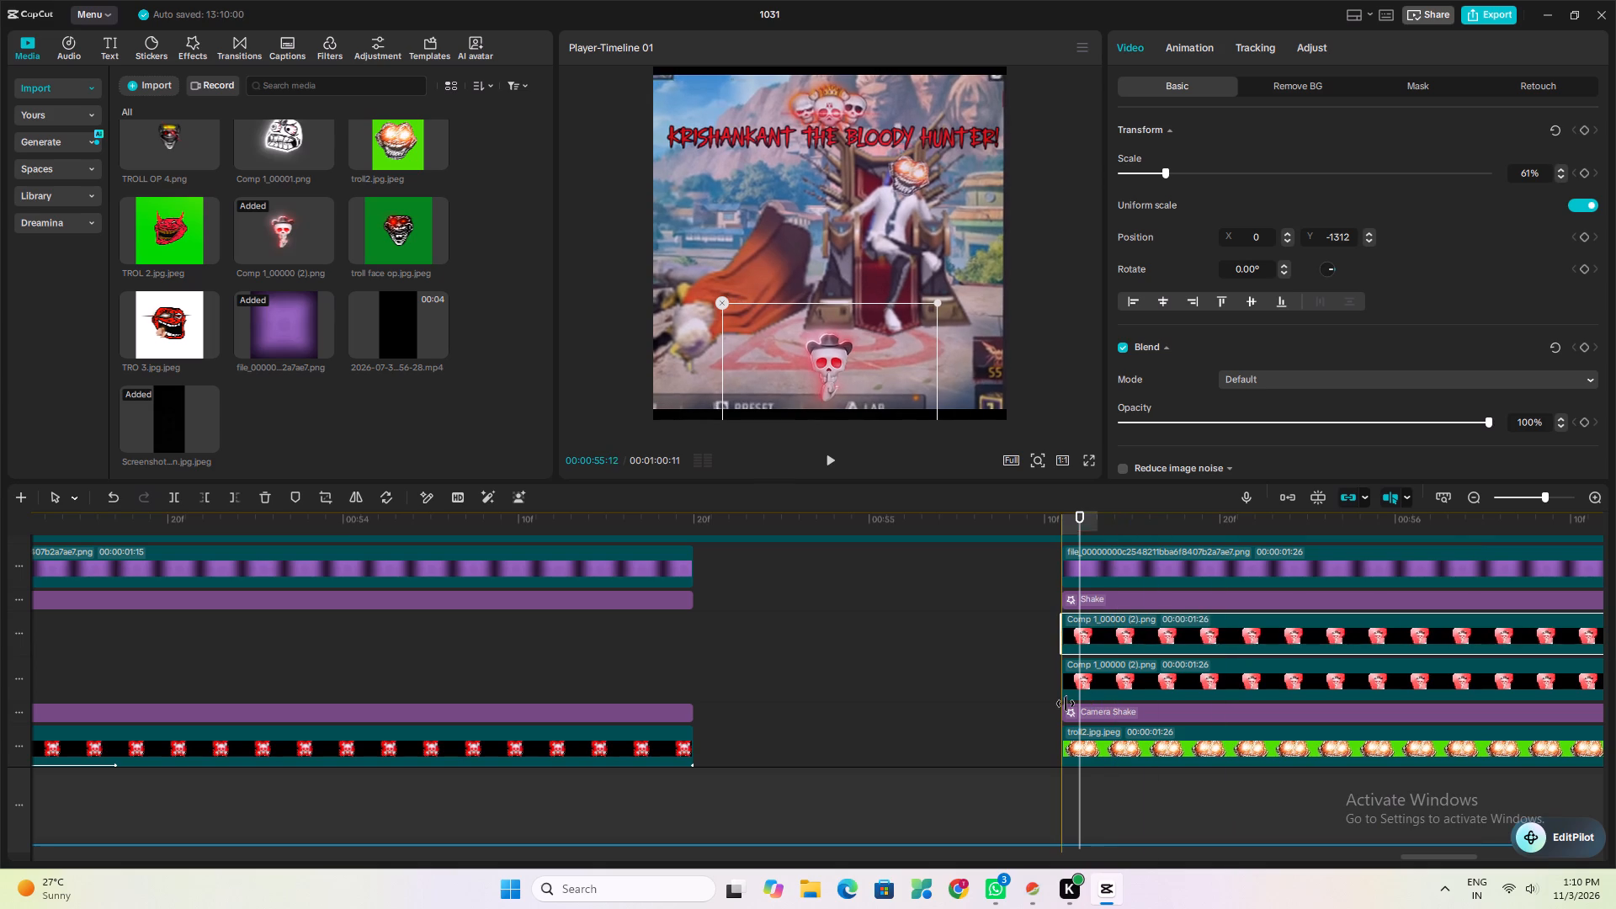
# Add Transform and Blend keyframes at the start of the duplicated Comp 1_00000 (2).png clip, at 00:00:55:11.
pyautogui.click(1066, 704)
pyautogui.click(1097, 641)
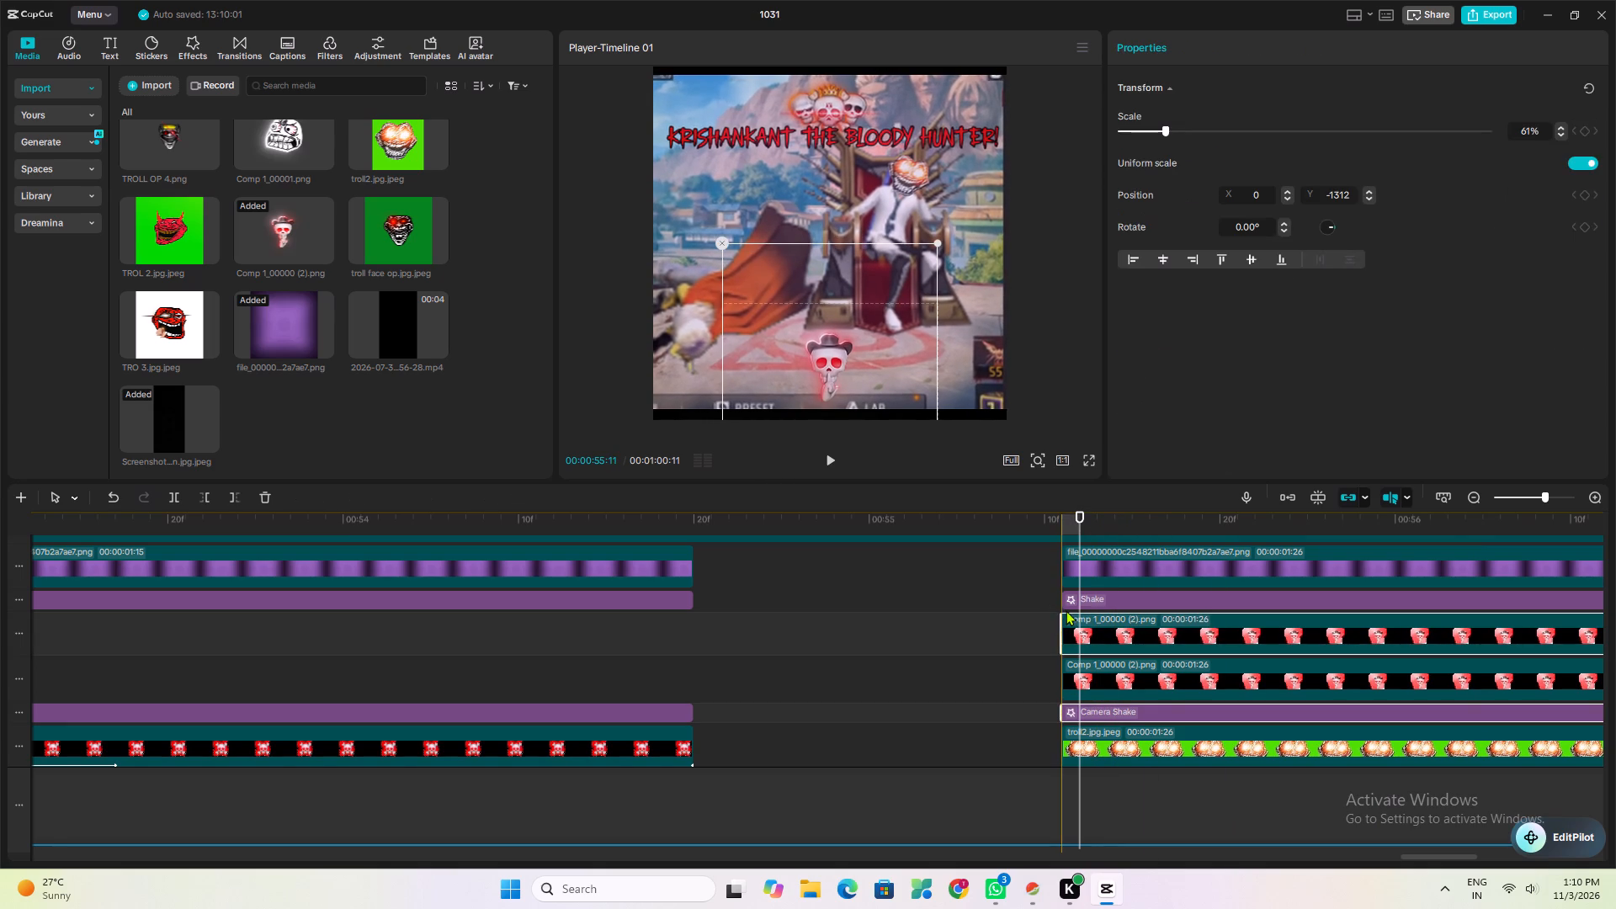
pyautogui.click(1066, 610)
pyautogui.click(1082, 635)
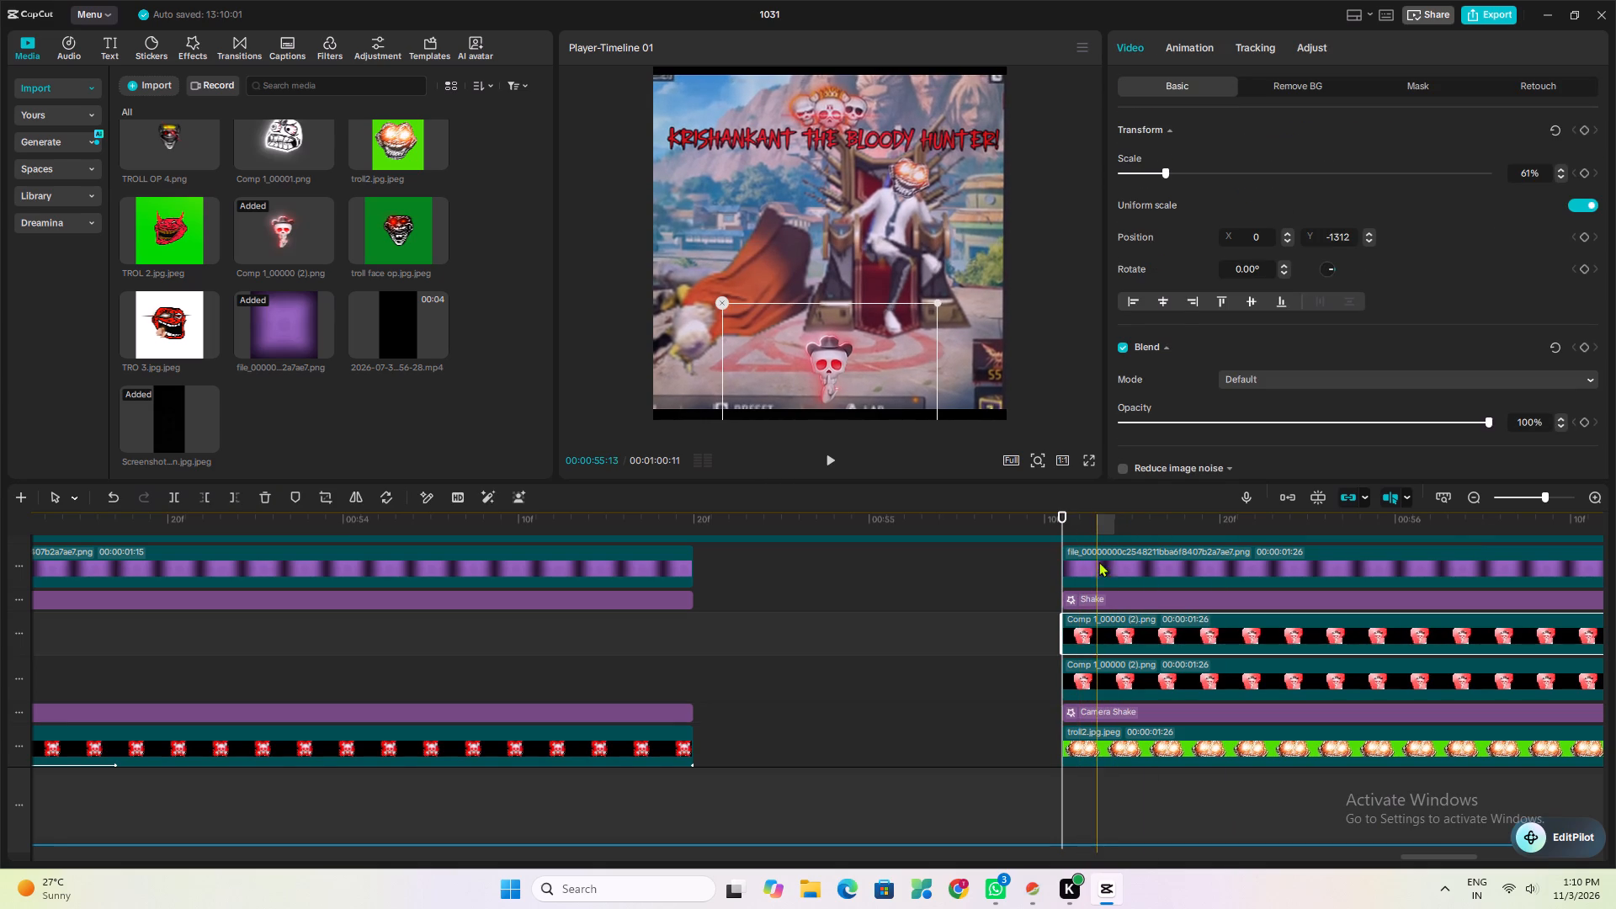
pyautogui.click(1582, 126)
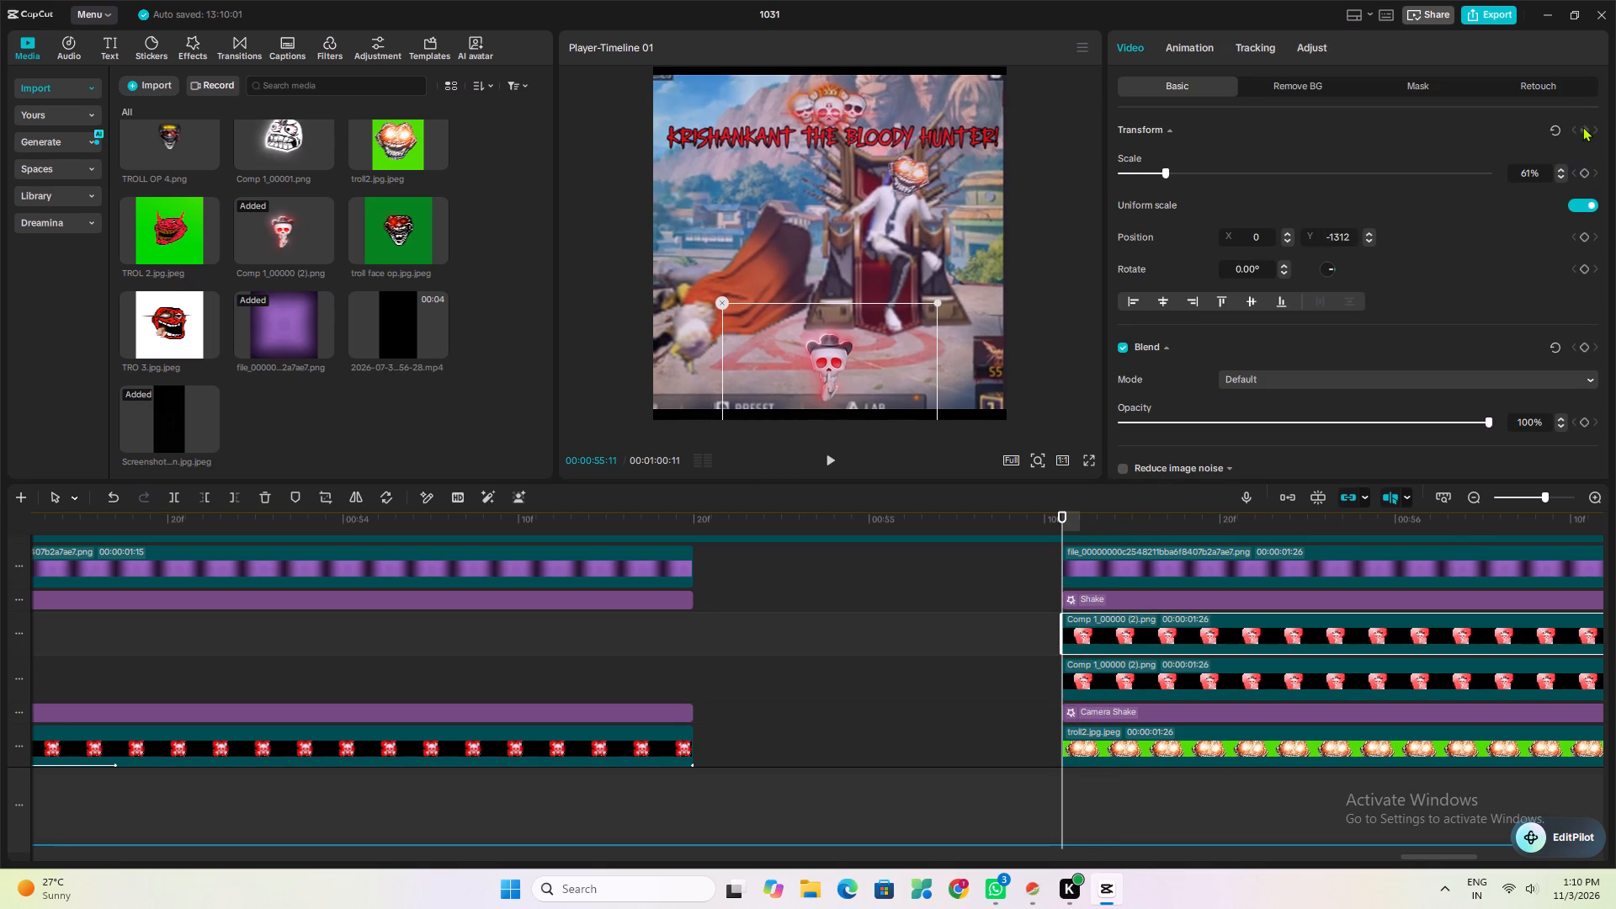
pyautogui.click(1579, 345)
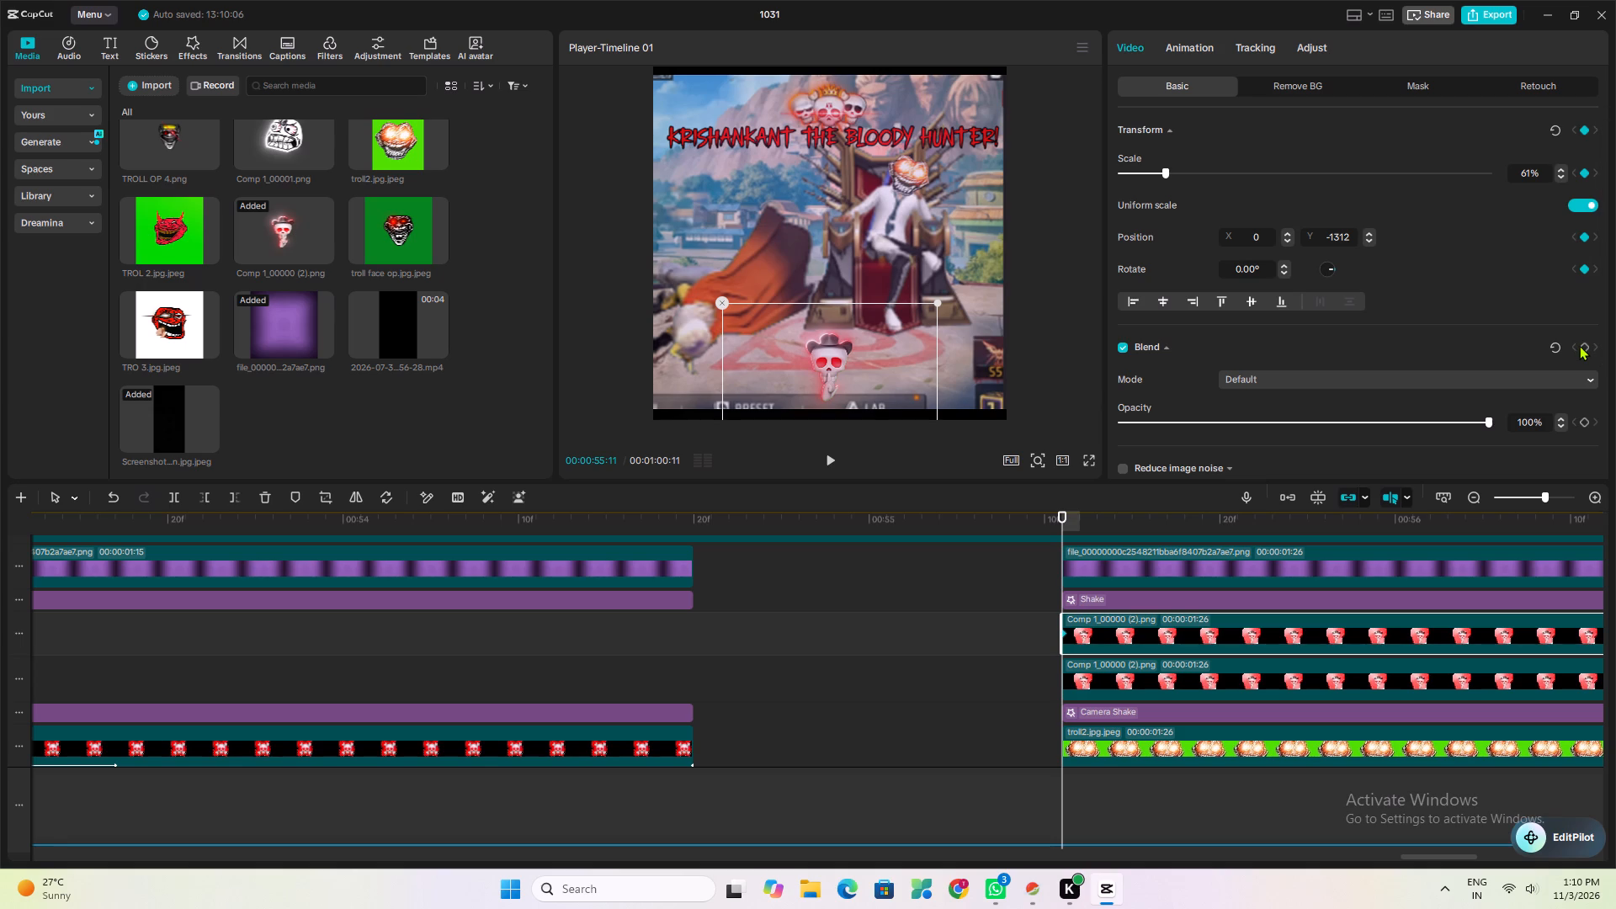
pyautogui.click(1581, 350)
# Add Blend and Transform keyframes to the duplicated Comp 1_00000 (2).png clip at 00:00:55:23.
pyautogui.moveTo(1066, 515); pyautogui.dragTo(1221, 526)
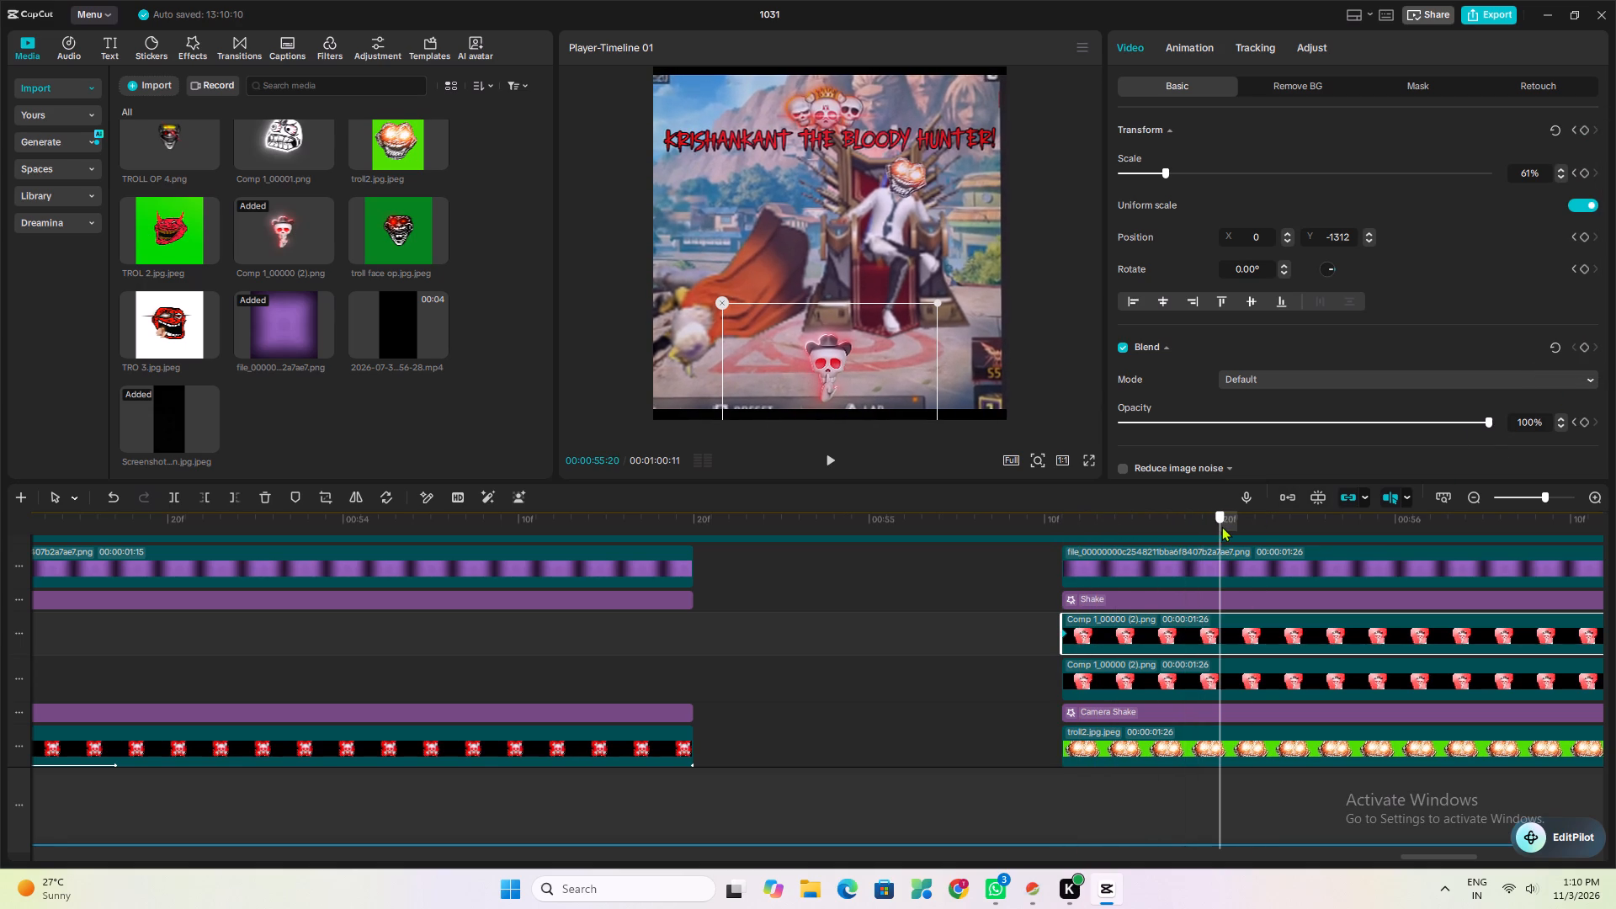
pyautogui.moveTo(1221, 526); pyautogui.dragTo(1119, 541)
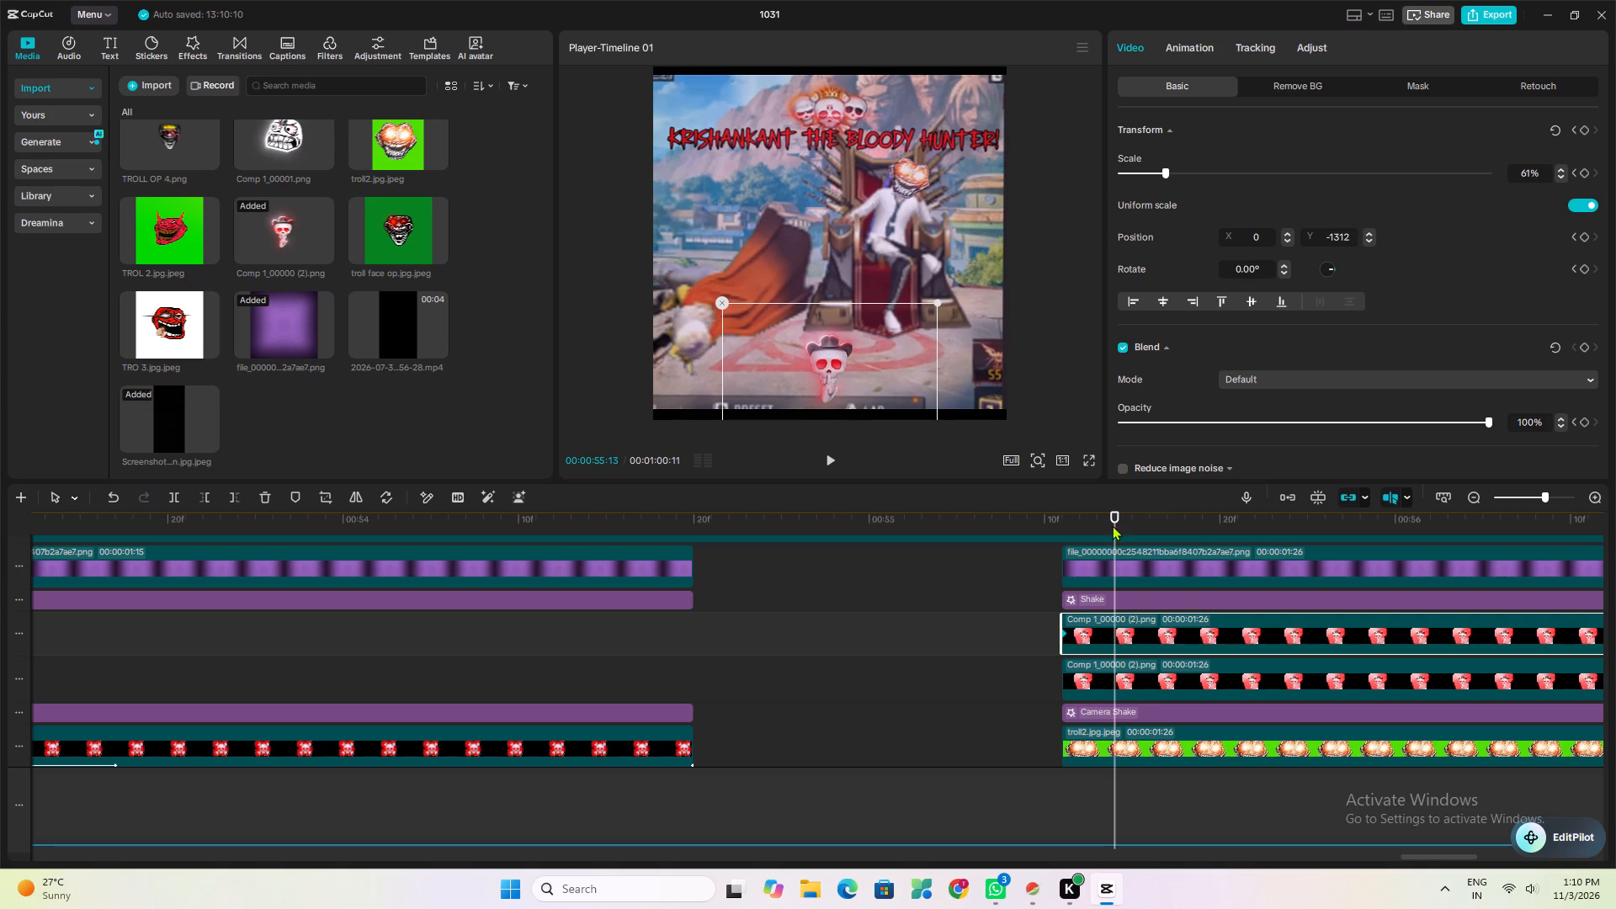
pyautogui.moveTo(1114, 522); pyautogui.dragTo(1204, 530)
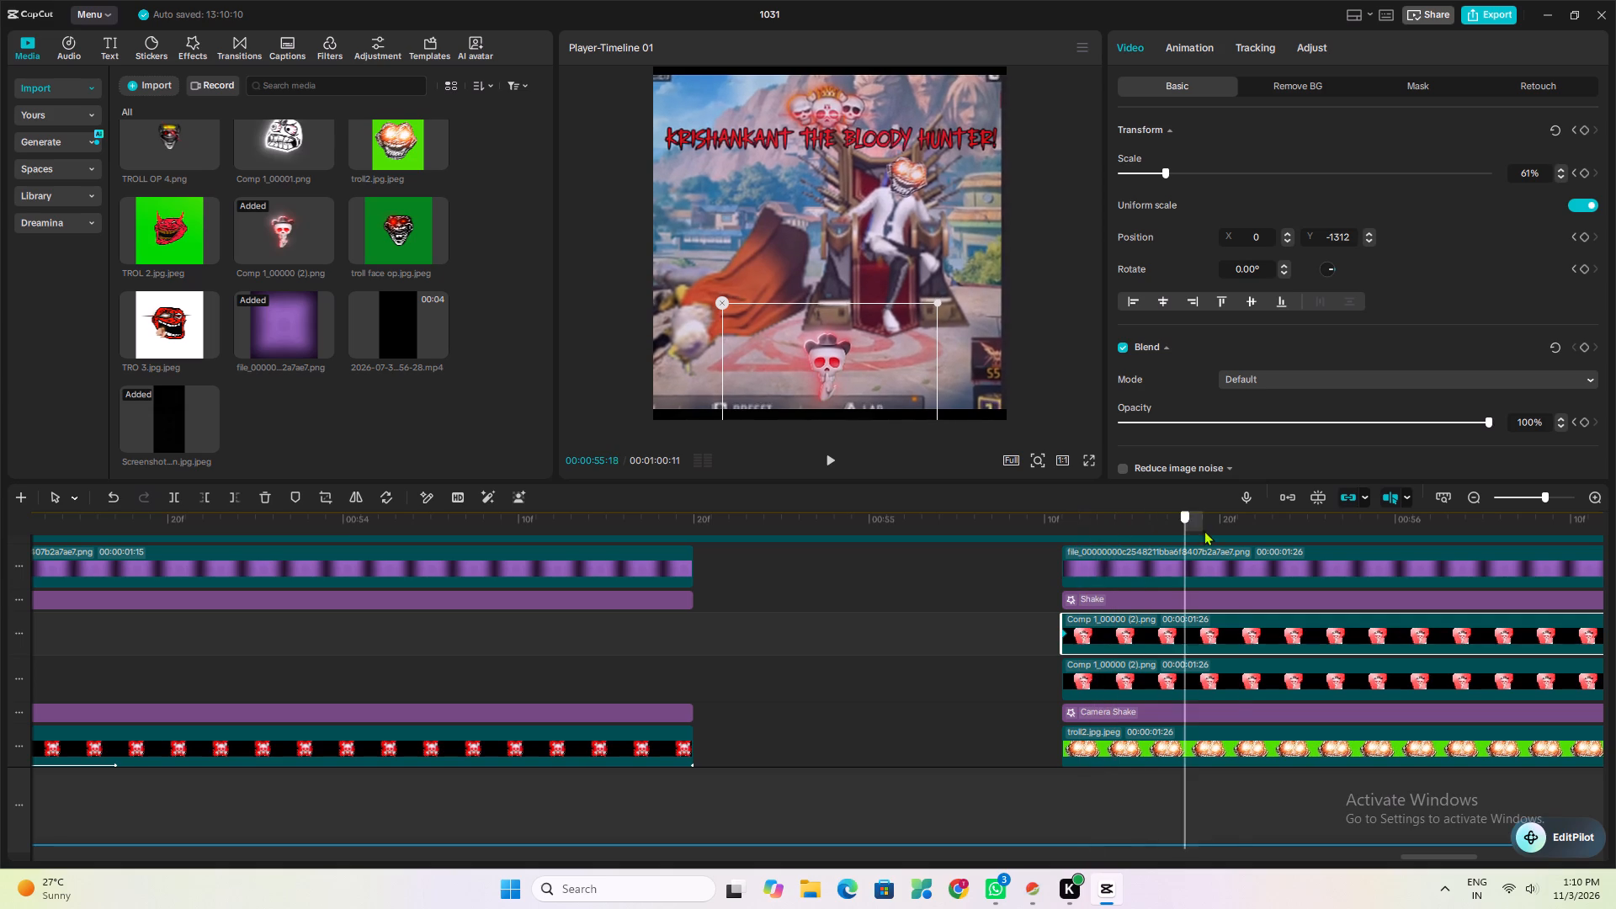
pyautogui.moveTo(1204, 530); pyautogui.dragTo(1272, 536)
pyautogui.click(1582, 348)
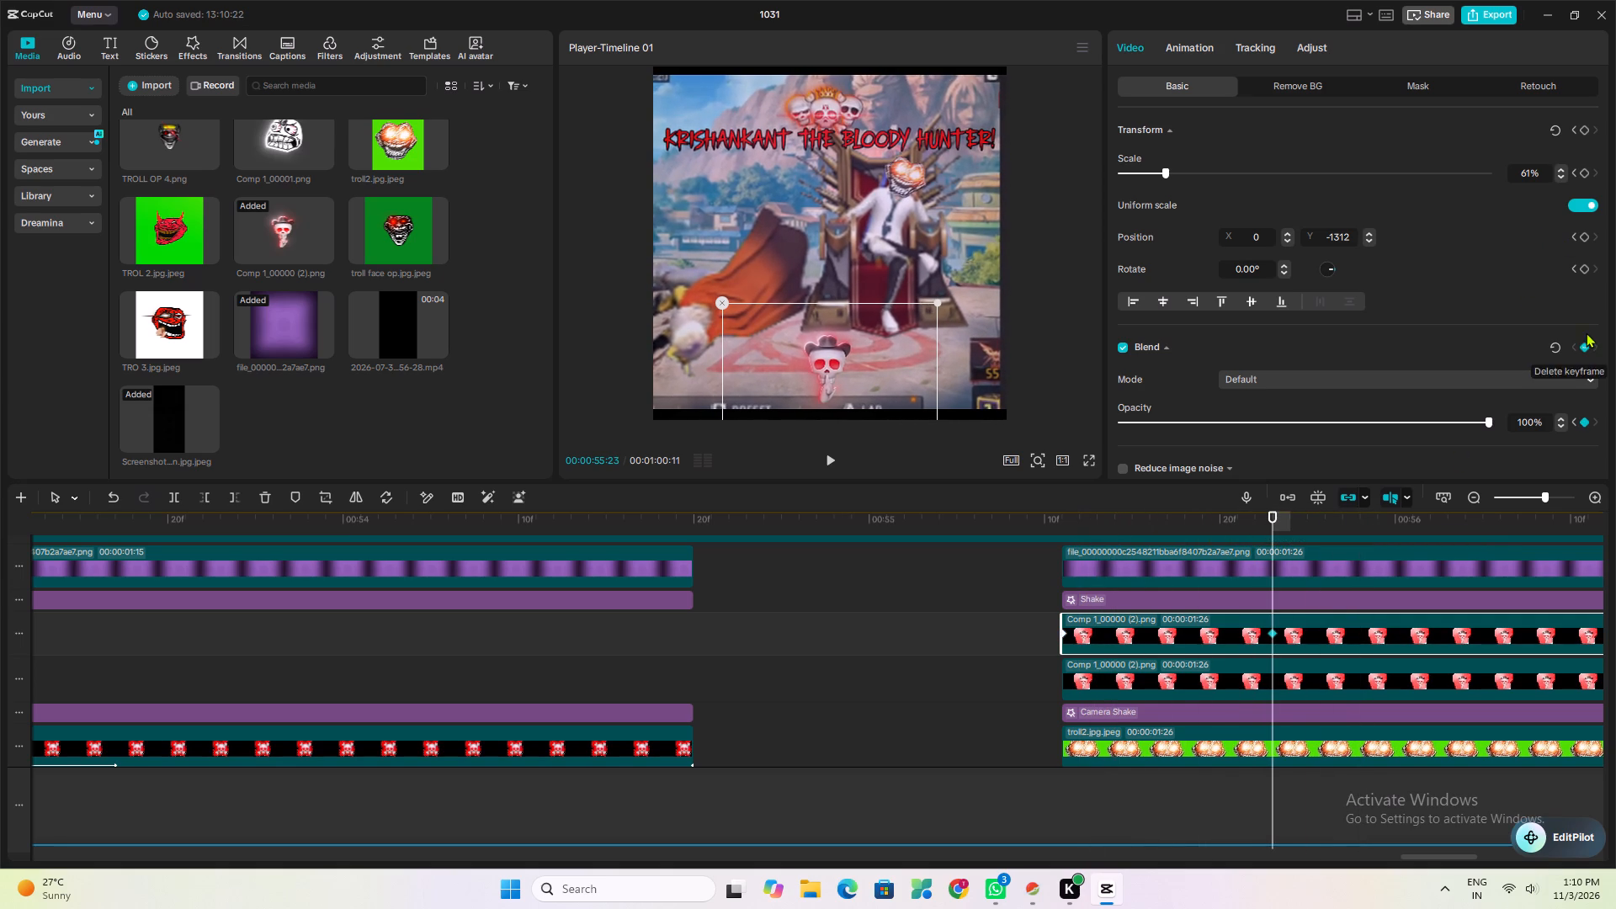
pyautogui.click(1581, 125)
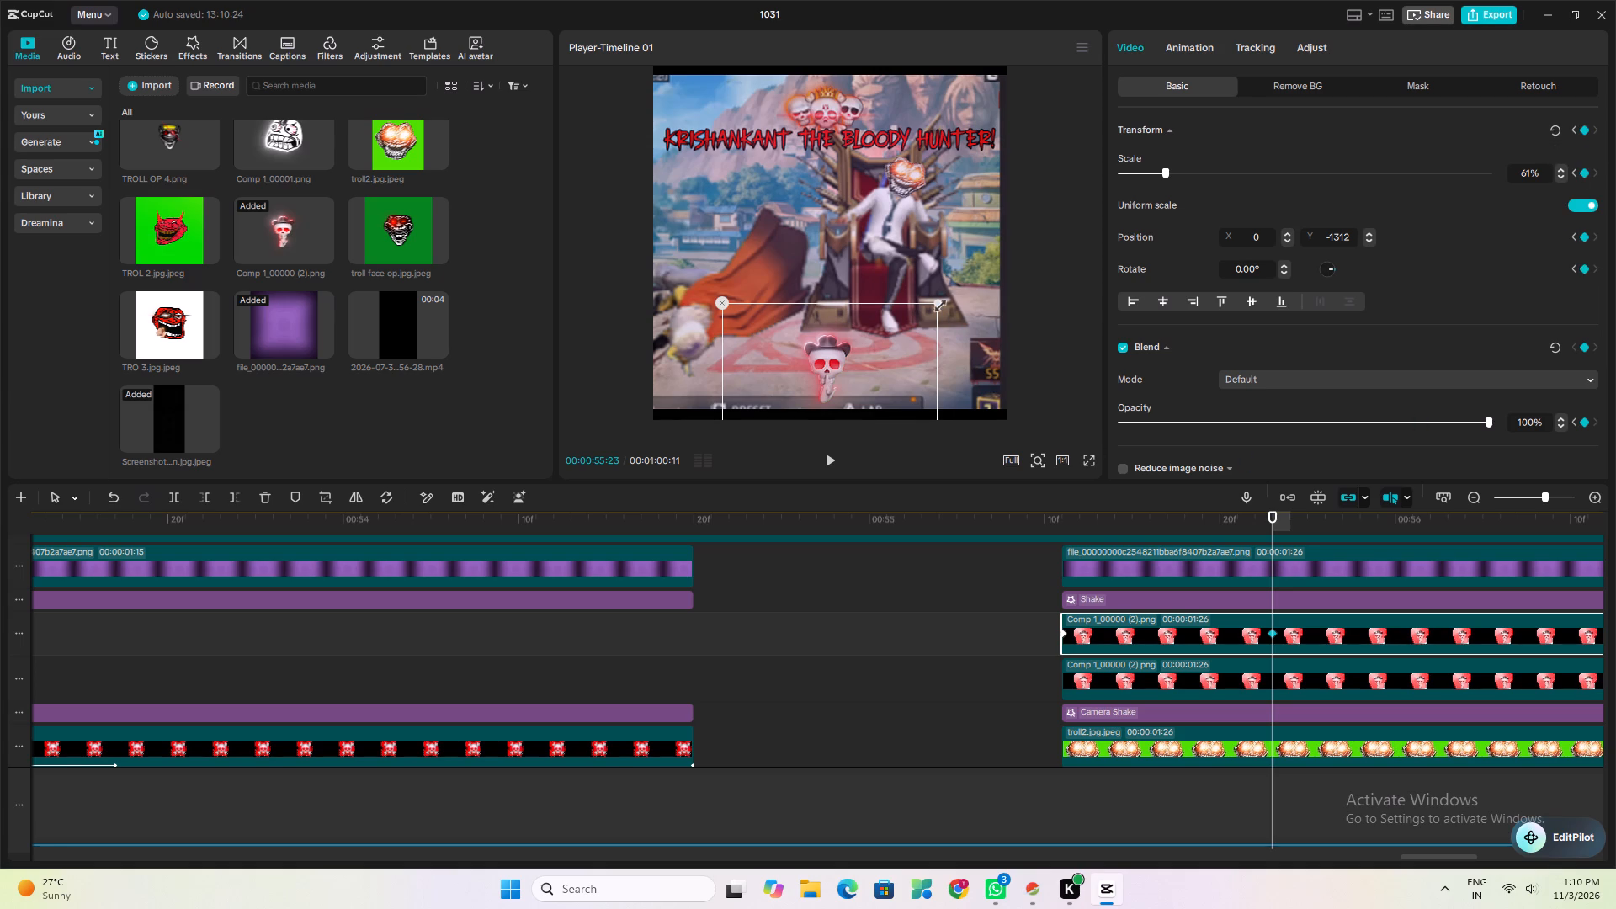
# Scale the duplicated Comp 1_00000 (2).png skull up to 105% and lower its opacity to 62% at the 00:00:55:23 keyframe.
pyautogui.moveTo(938, 303); pyautogui.dragTo(1011, 229)
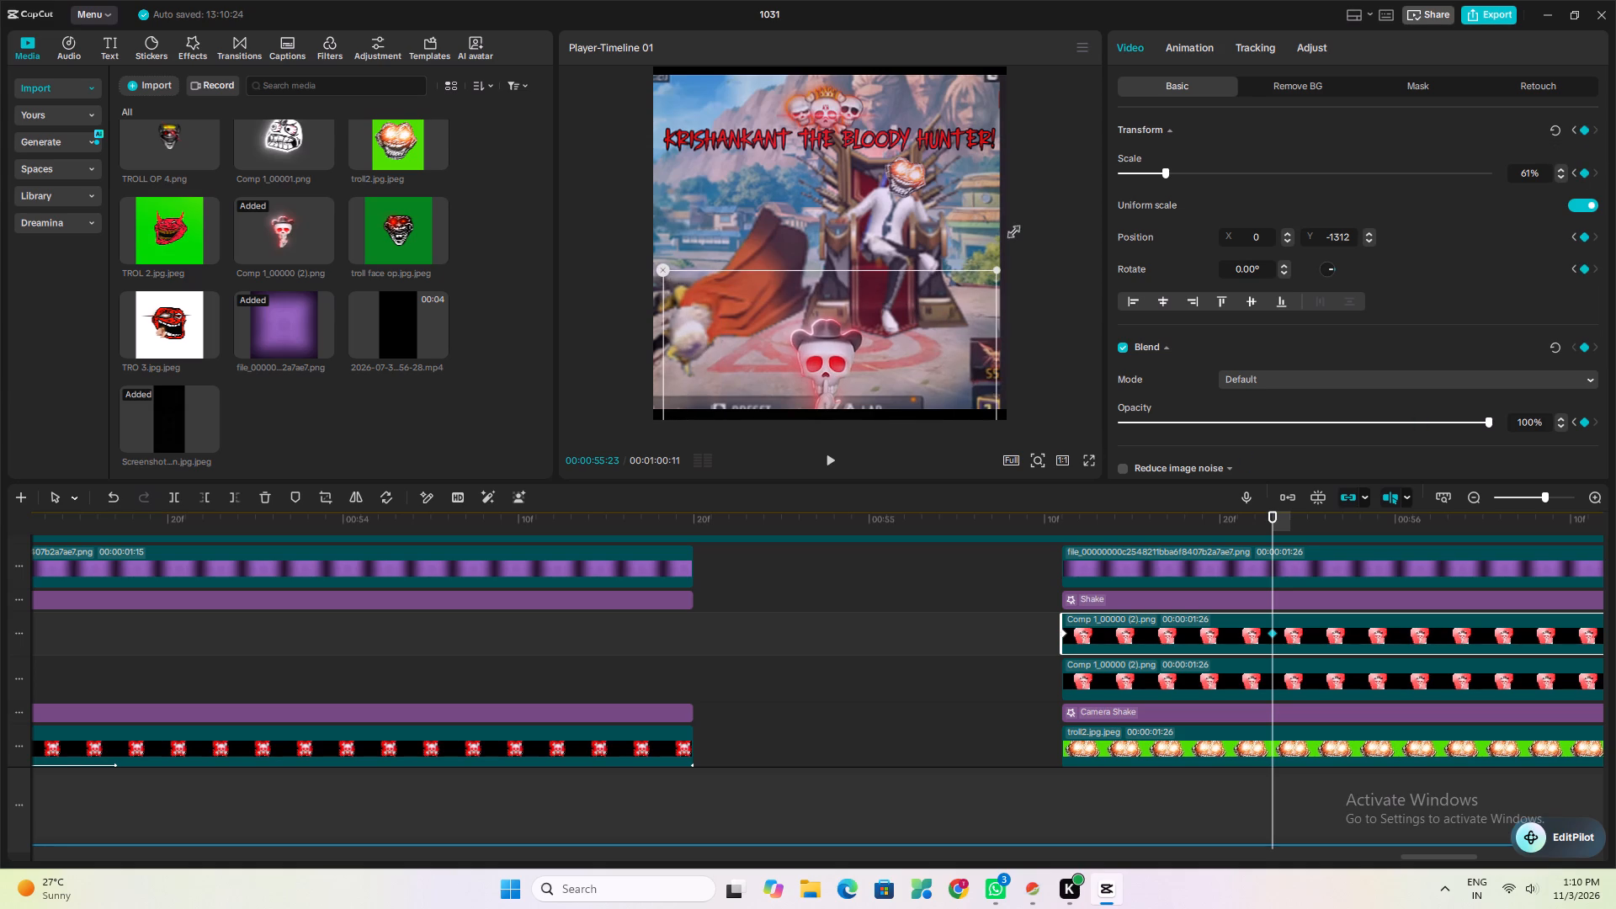
pyautogui.moveTo(1011, 229); pyautogui.dragTo(1030, 202)
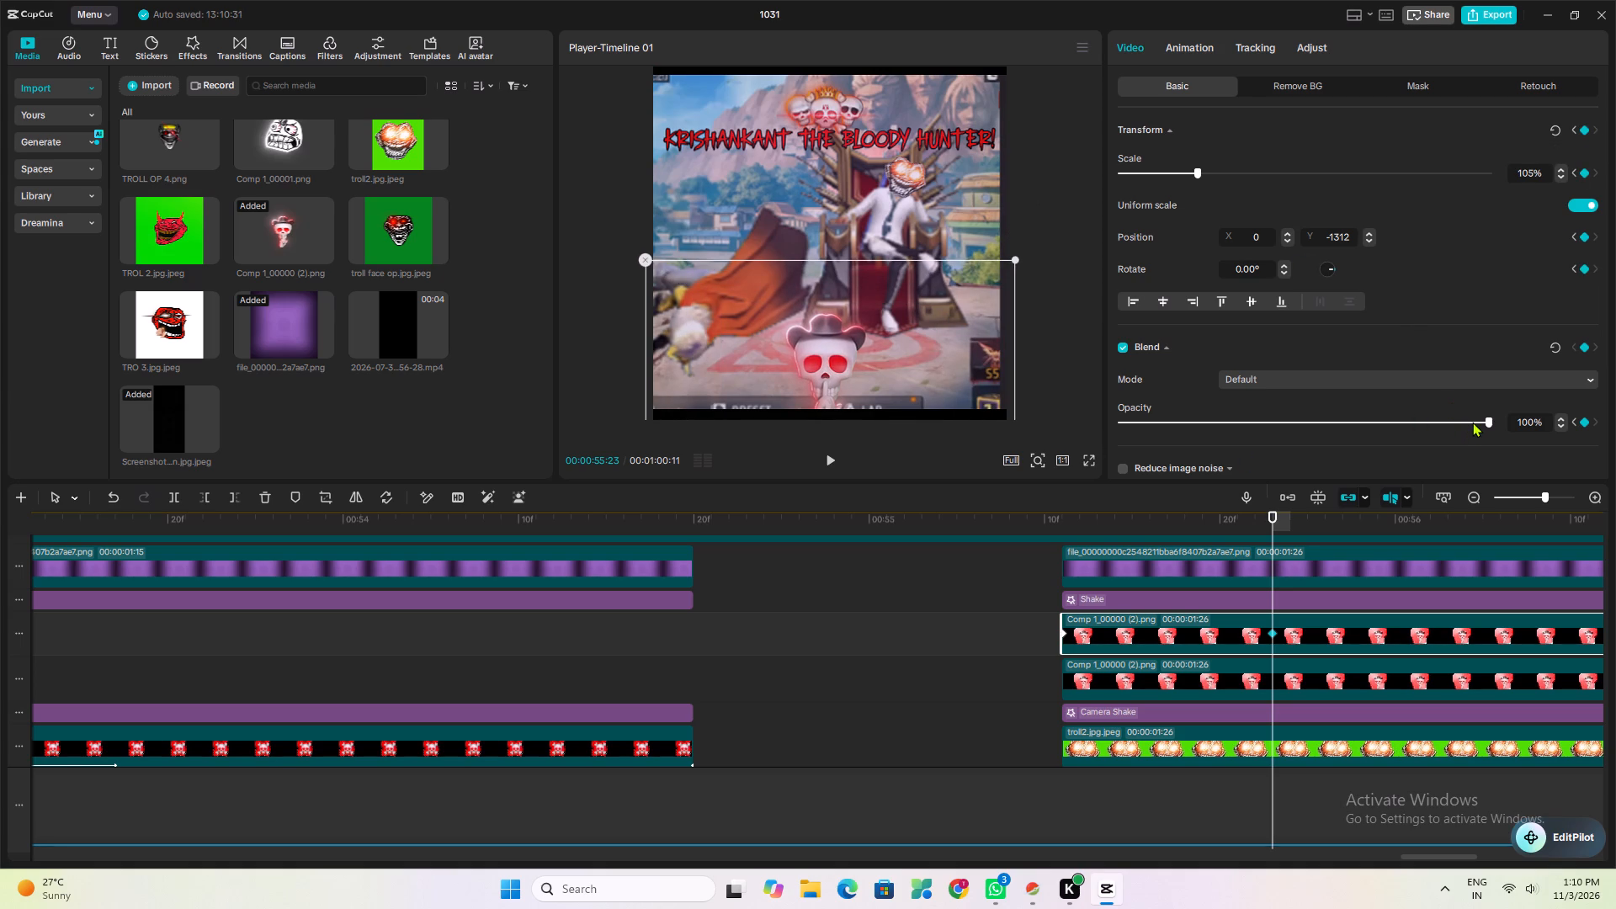
pyautogui.click(1459, 418)
pyautogui.click(1427, 423)
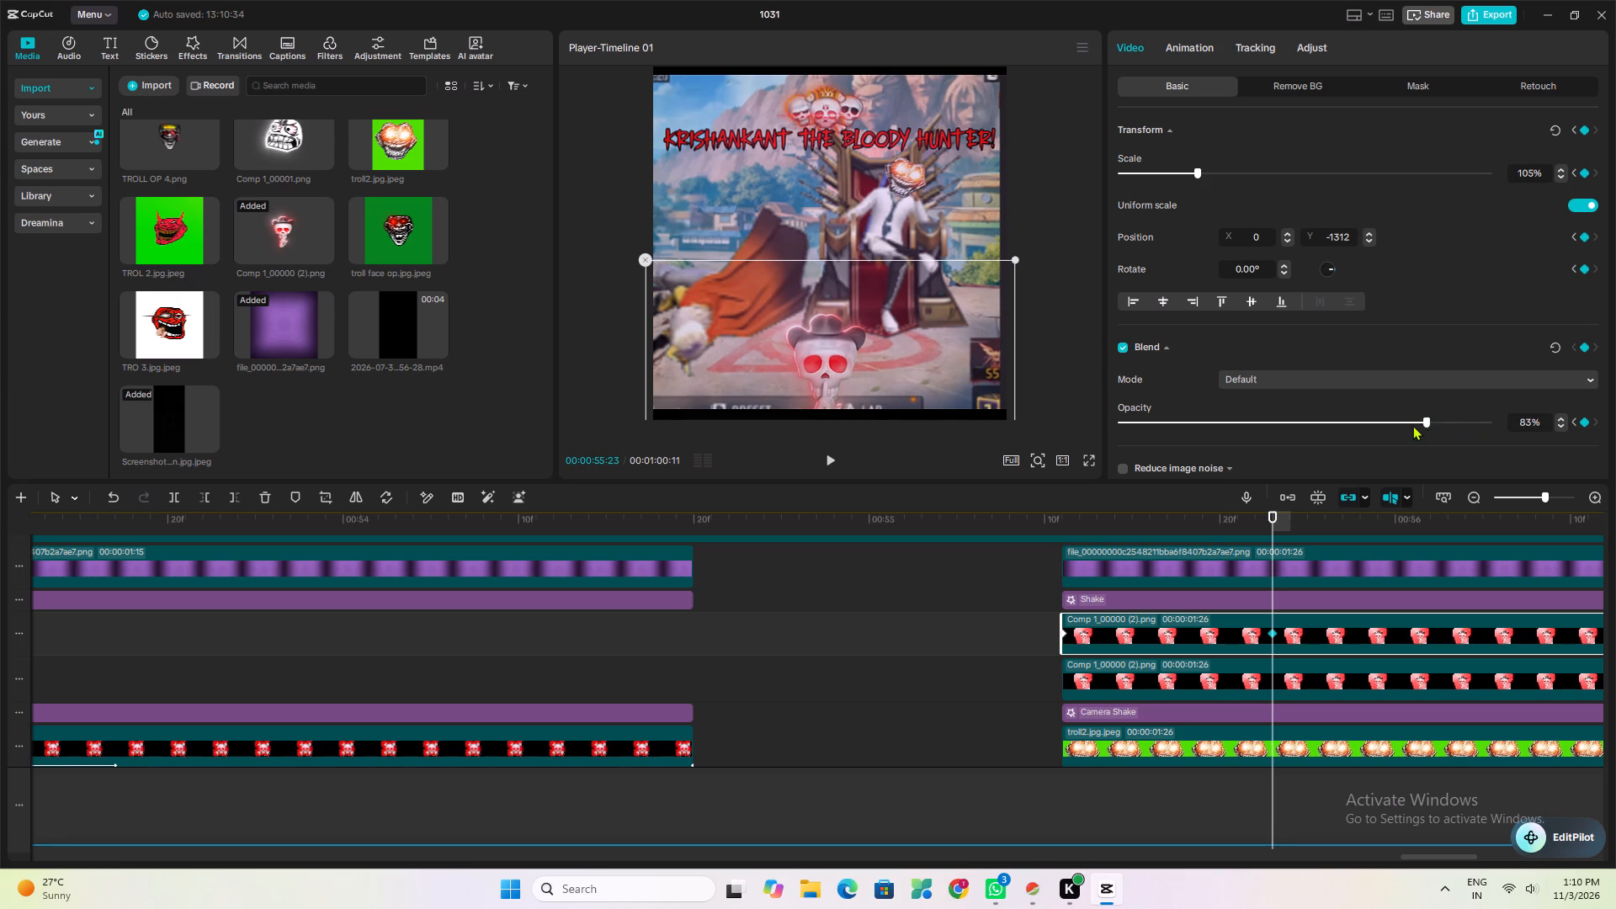
pyautogui.click(1407, 426)
pyautogui.doubleClick(1385, 428)
pyautogui.click(1361, 423)
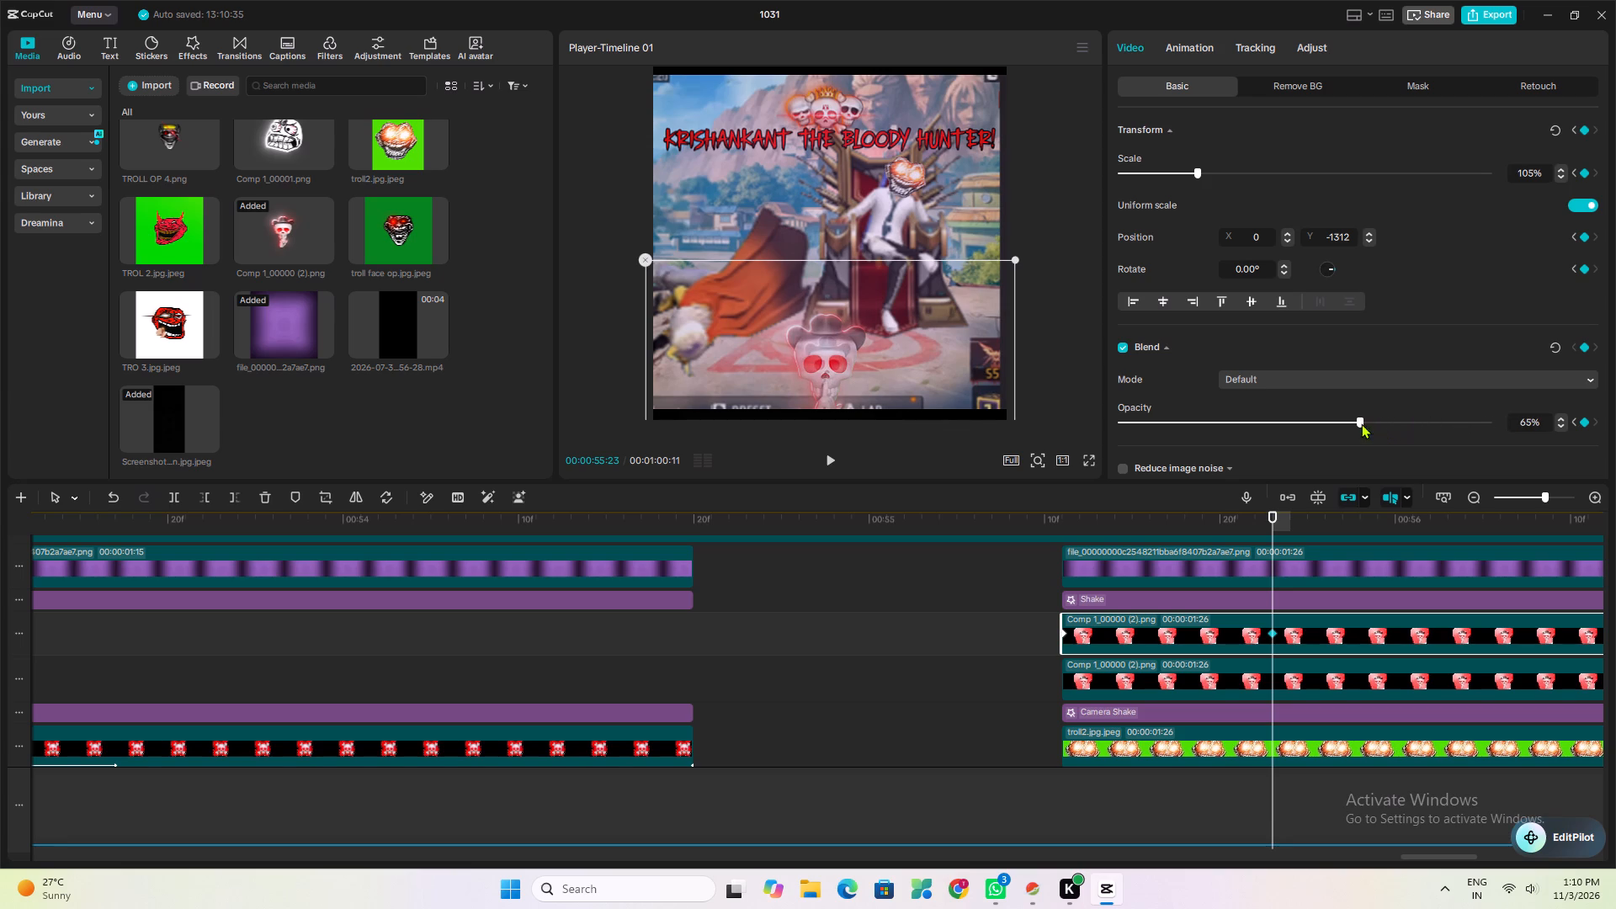
pyautogui.click(1351, 419)
pyautogui.click(1350, 419)
# Play and scrub through the ending from 00:00:55:23 to review the duplicated skull's scale and opacity animation.
pyautogui.click(1039, 633)
pyautogui.press('space')
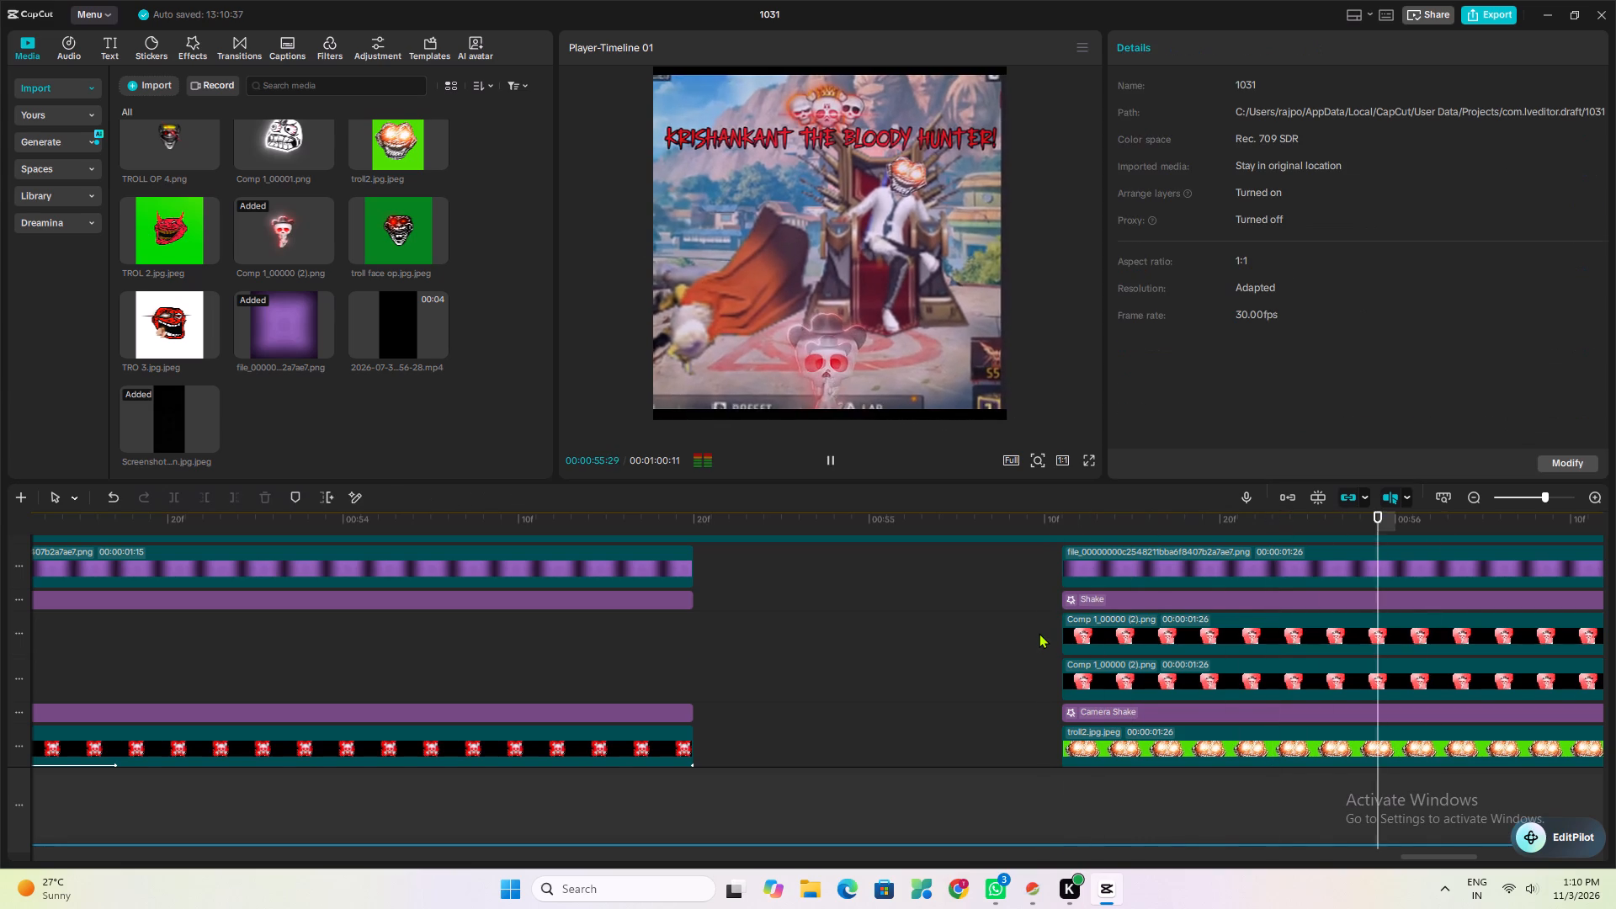
pyautogui.press('space')
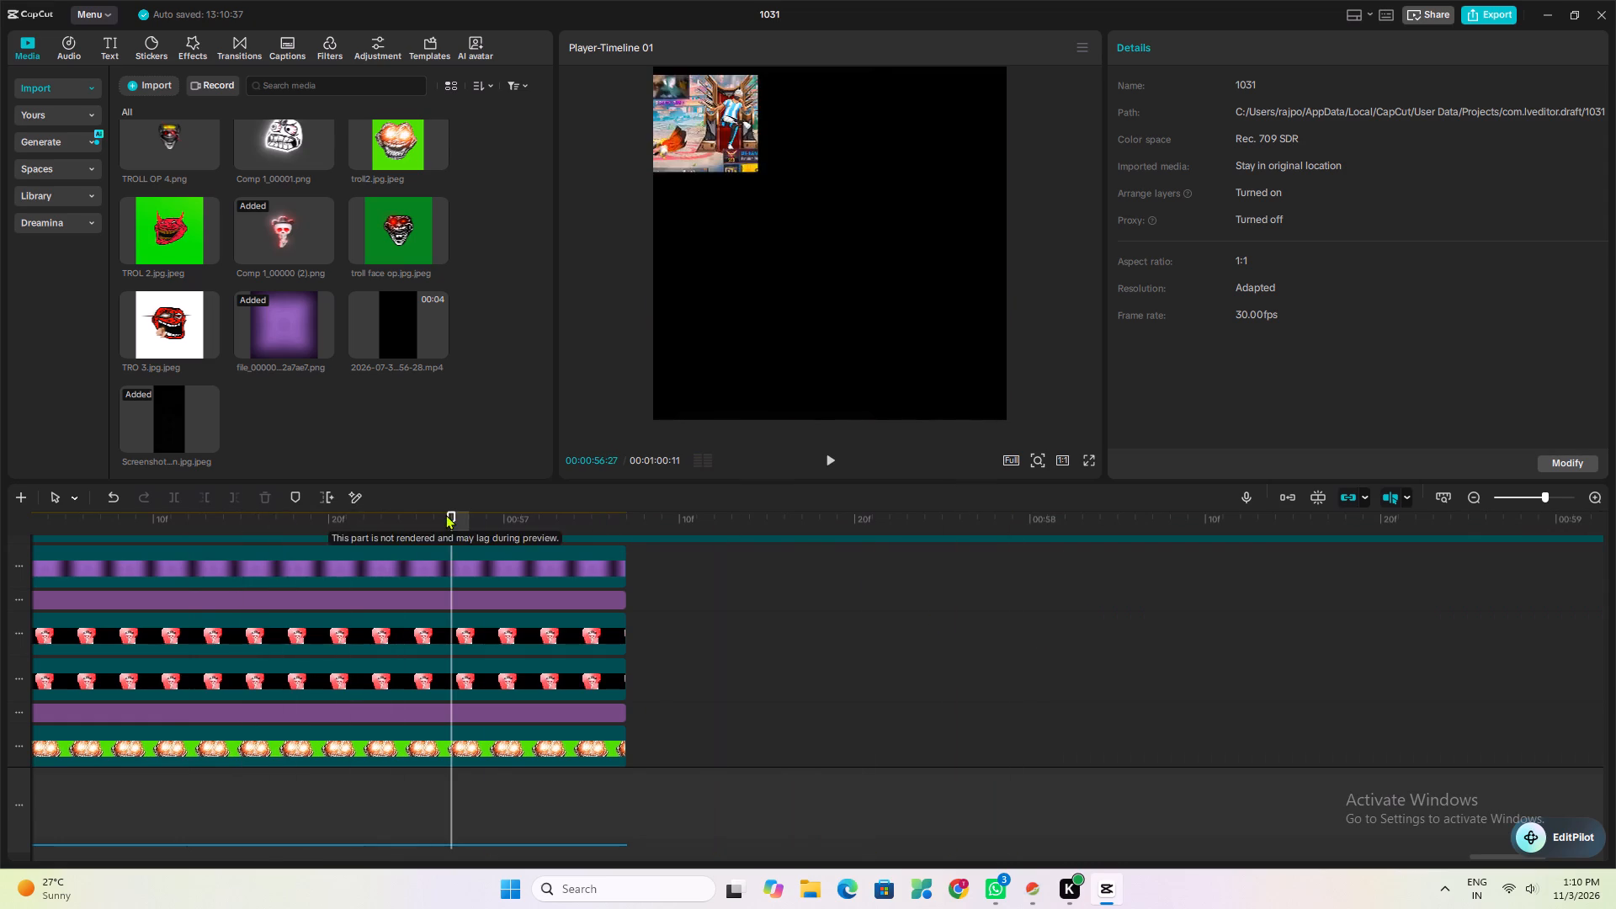
pyautogui.moveTo(444, 516); pyautogui.dragTo(78, 600)
pyautogui.press('space')
pyautogui.press('space')
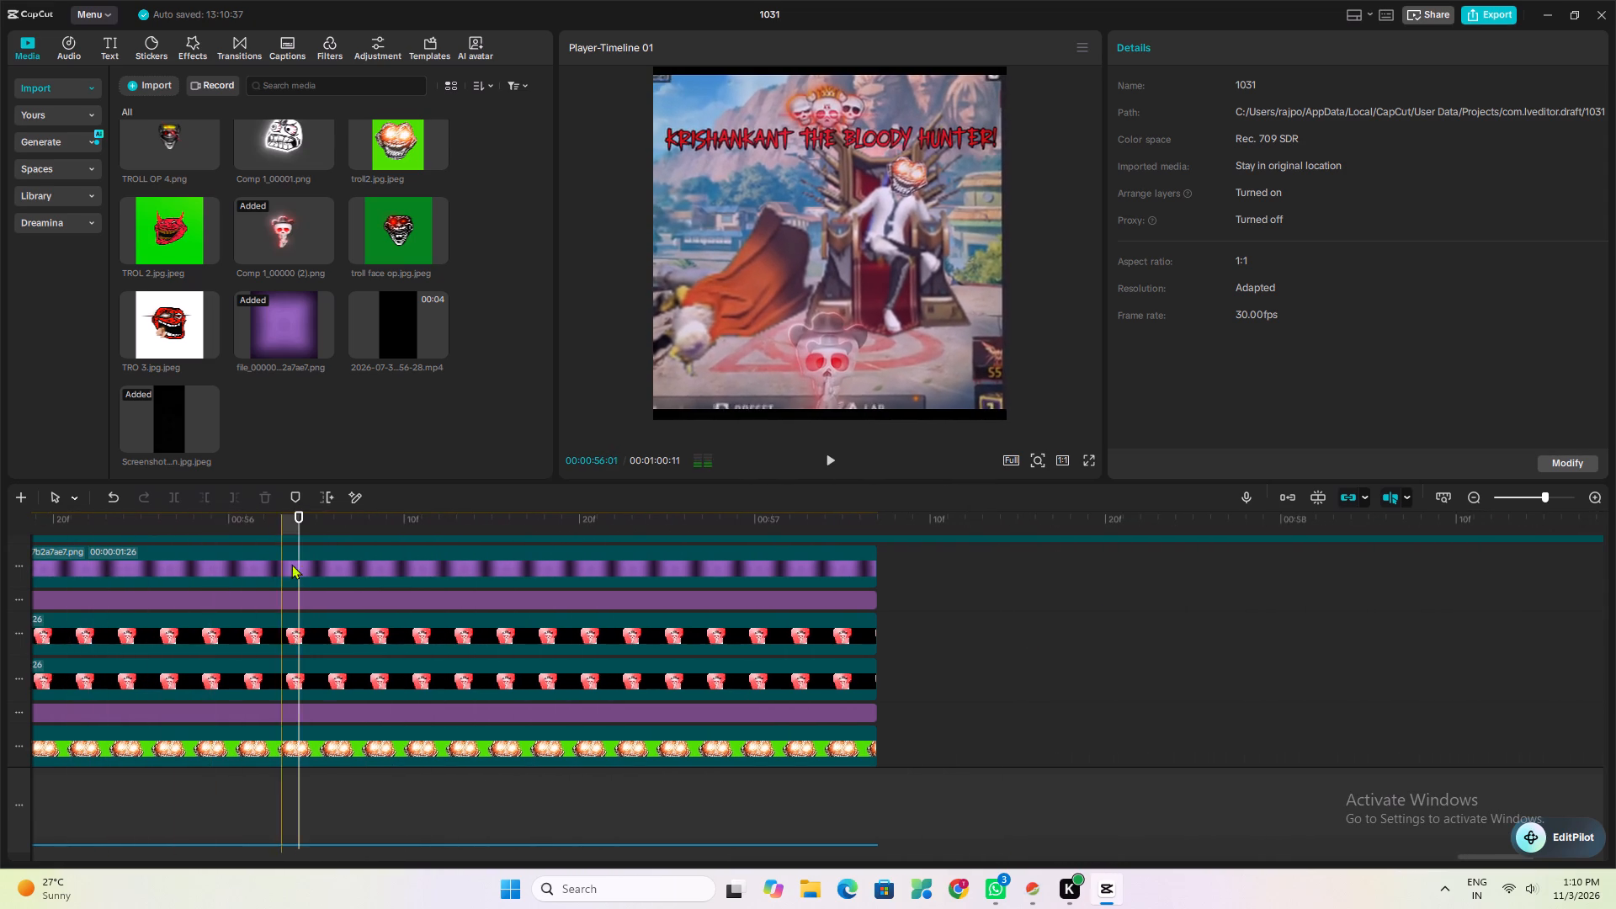
pyautogui.moveTo(295, 525); pyautogui.dragTo(82, 561)
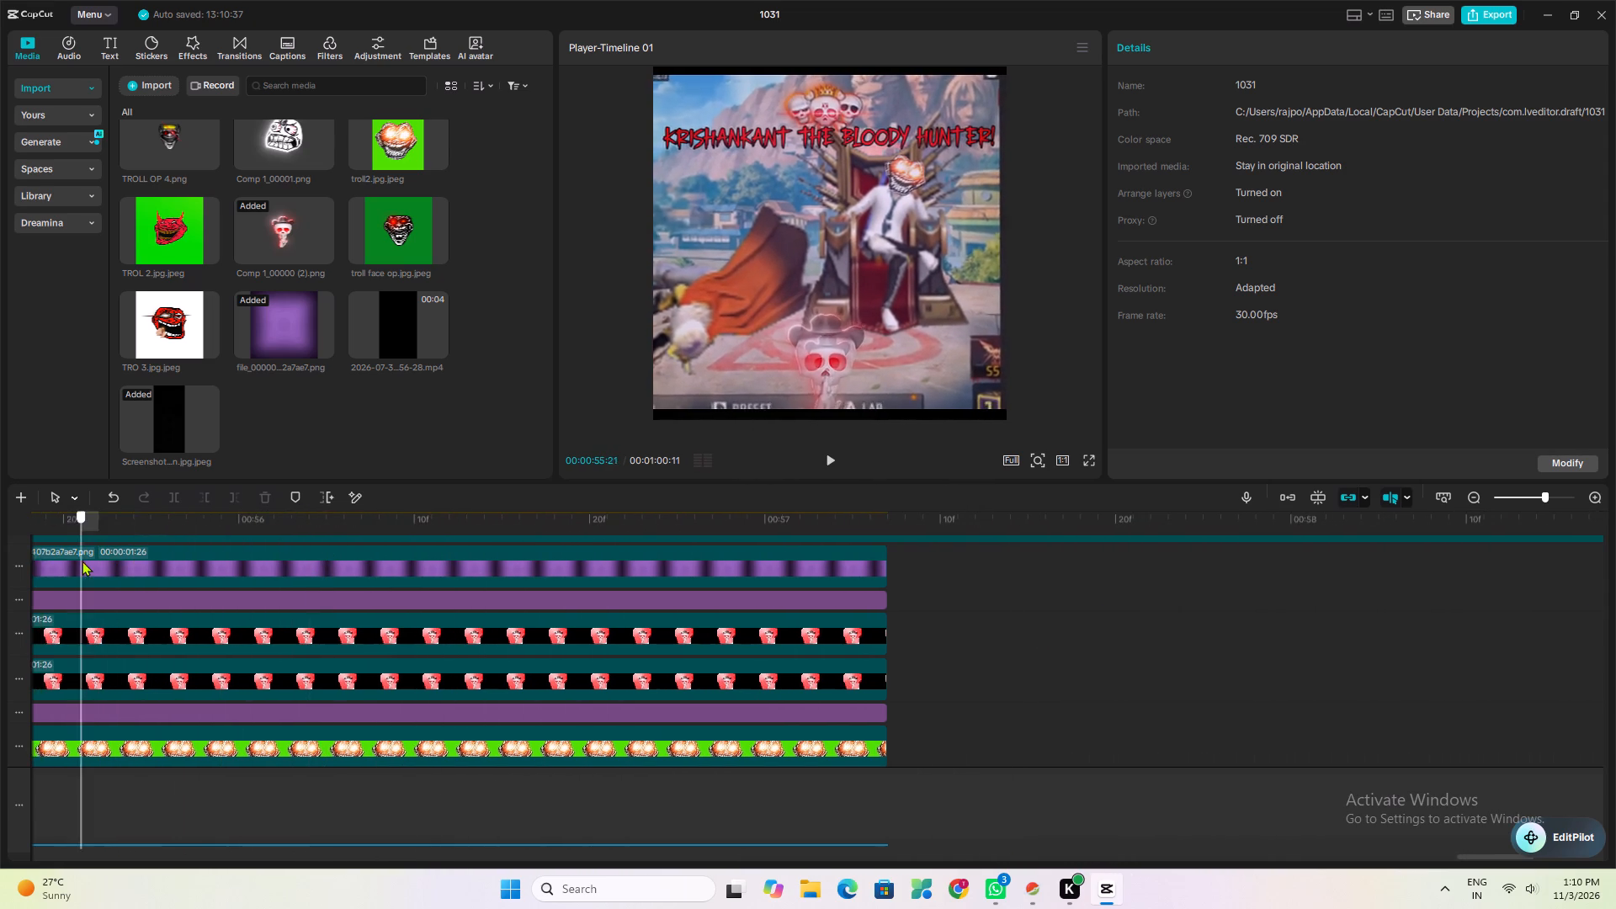
pyautogui.moveTo(82, 561); pyautogui.dragTo(341, 582)
# Add Transform and Blend keyframes to the duplicated Comp 1_00000 (2).png clip at 00:00:57:05, near its end.
pyautogui.click(381, 626)
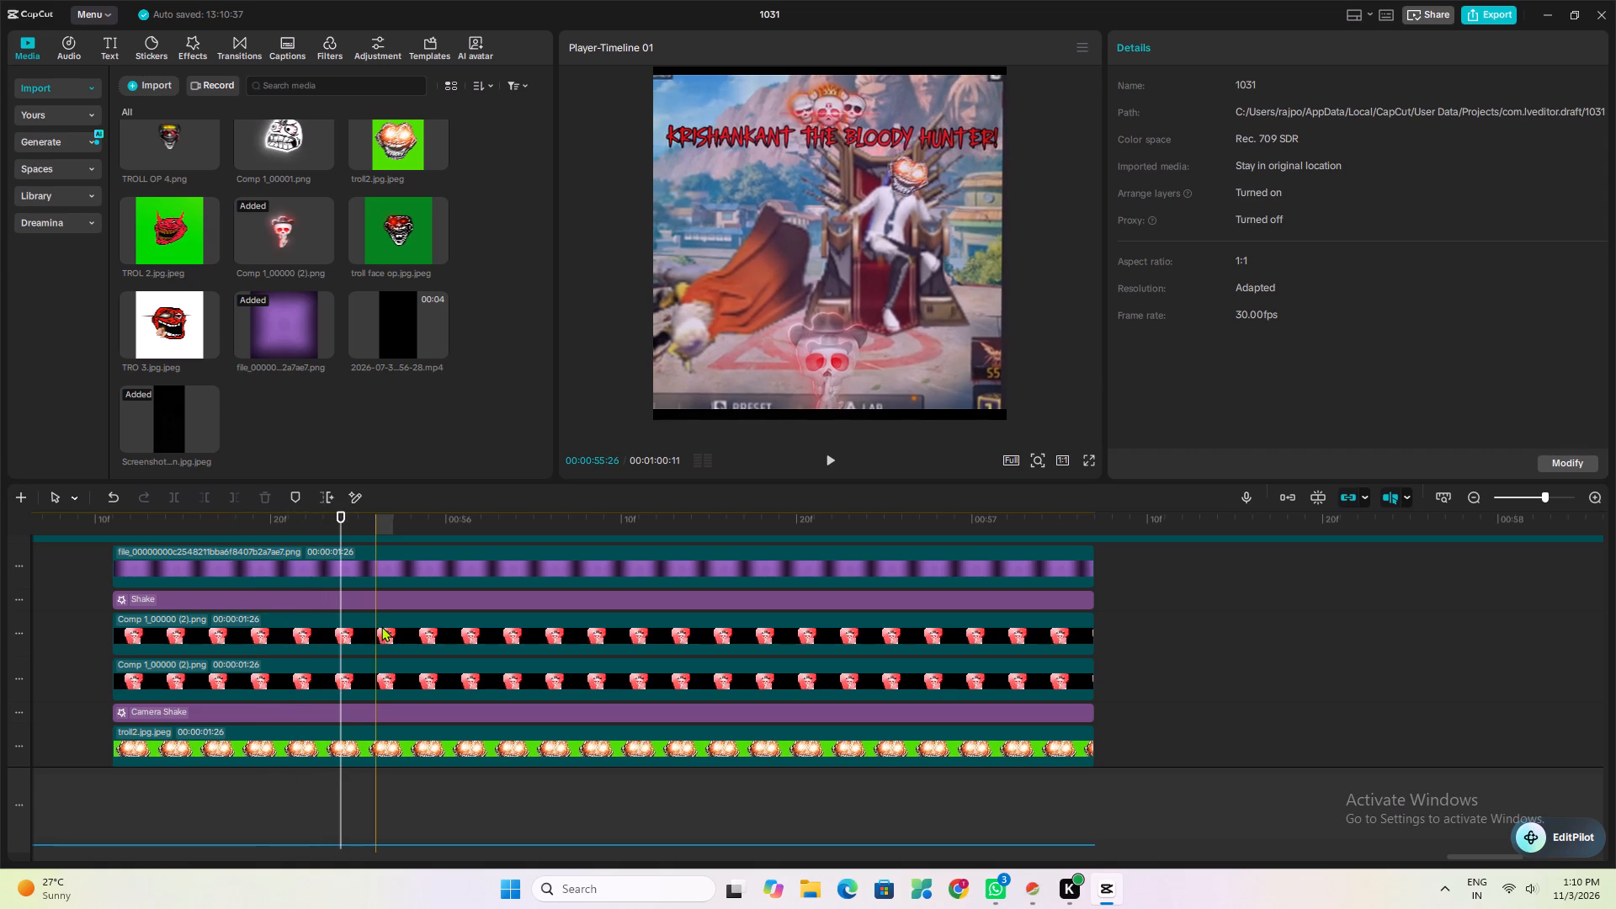
pyautogui.moveTo(343, 514); pyautogui.dragTo(450, 535)
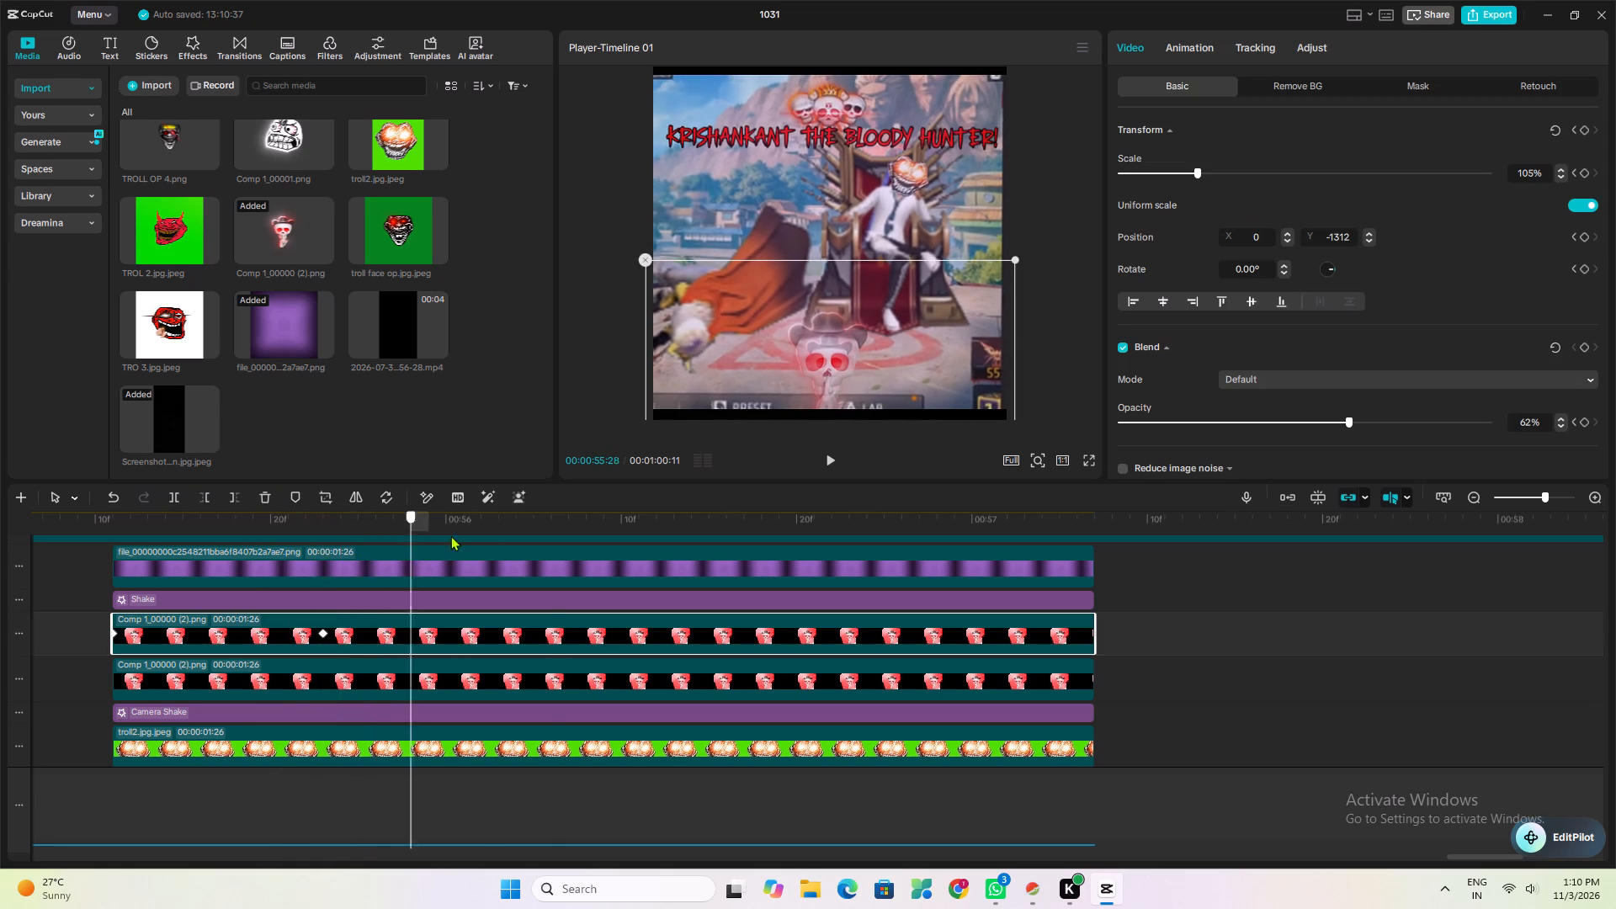
pyautogui.moveTo(450, 535); pyautogui.dragTo(712, 552)
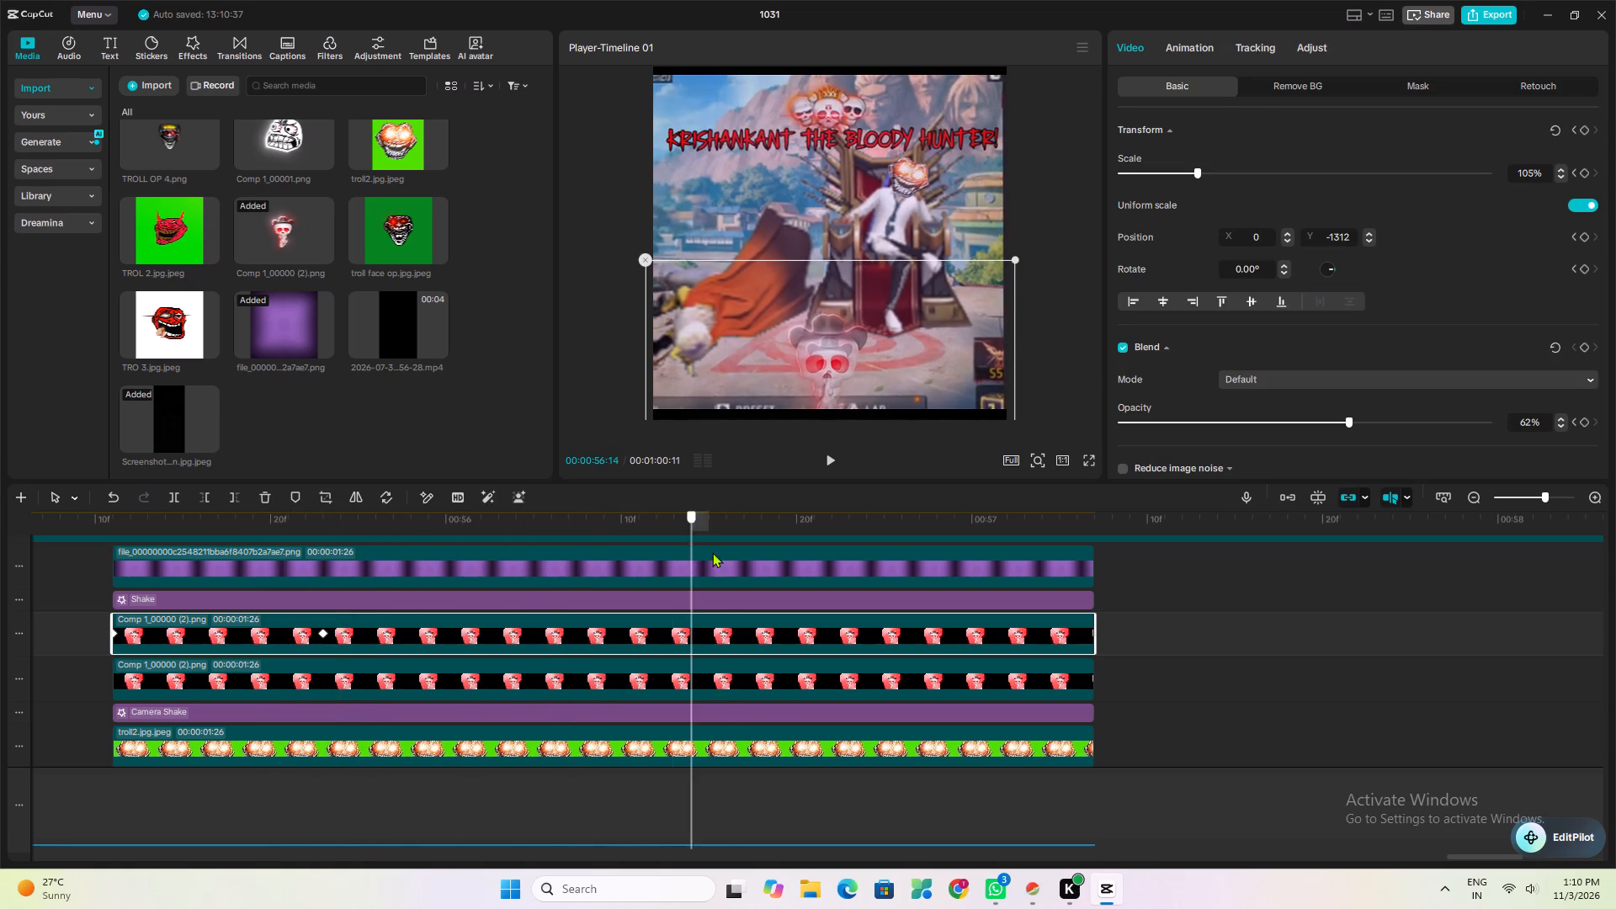
pyautogui.moveTo(712, 552); pyautogui.dragTo(792, 553)
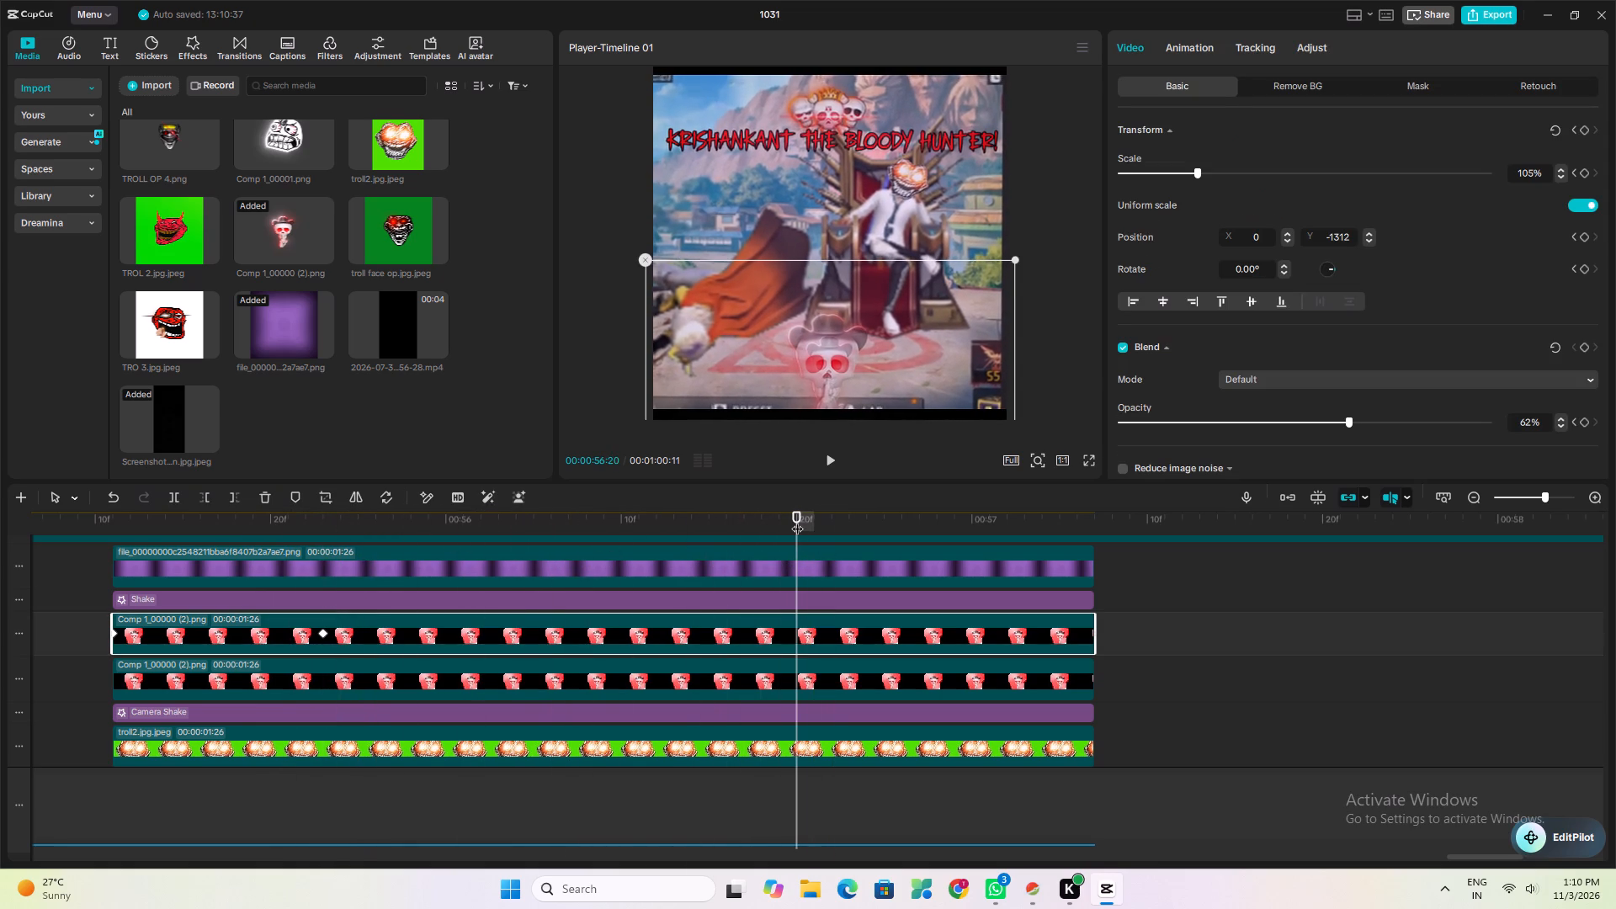
pyautogui.moveTo(799, 513); pyautogui.dragTo(915, 532)
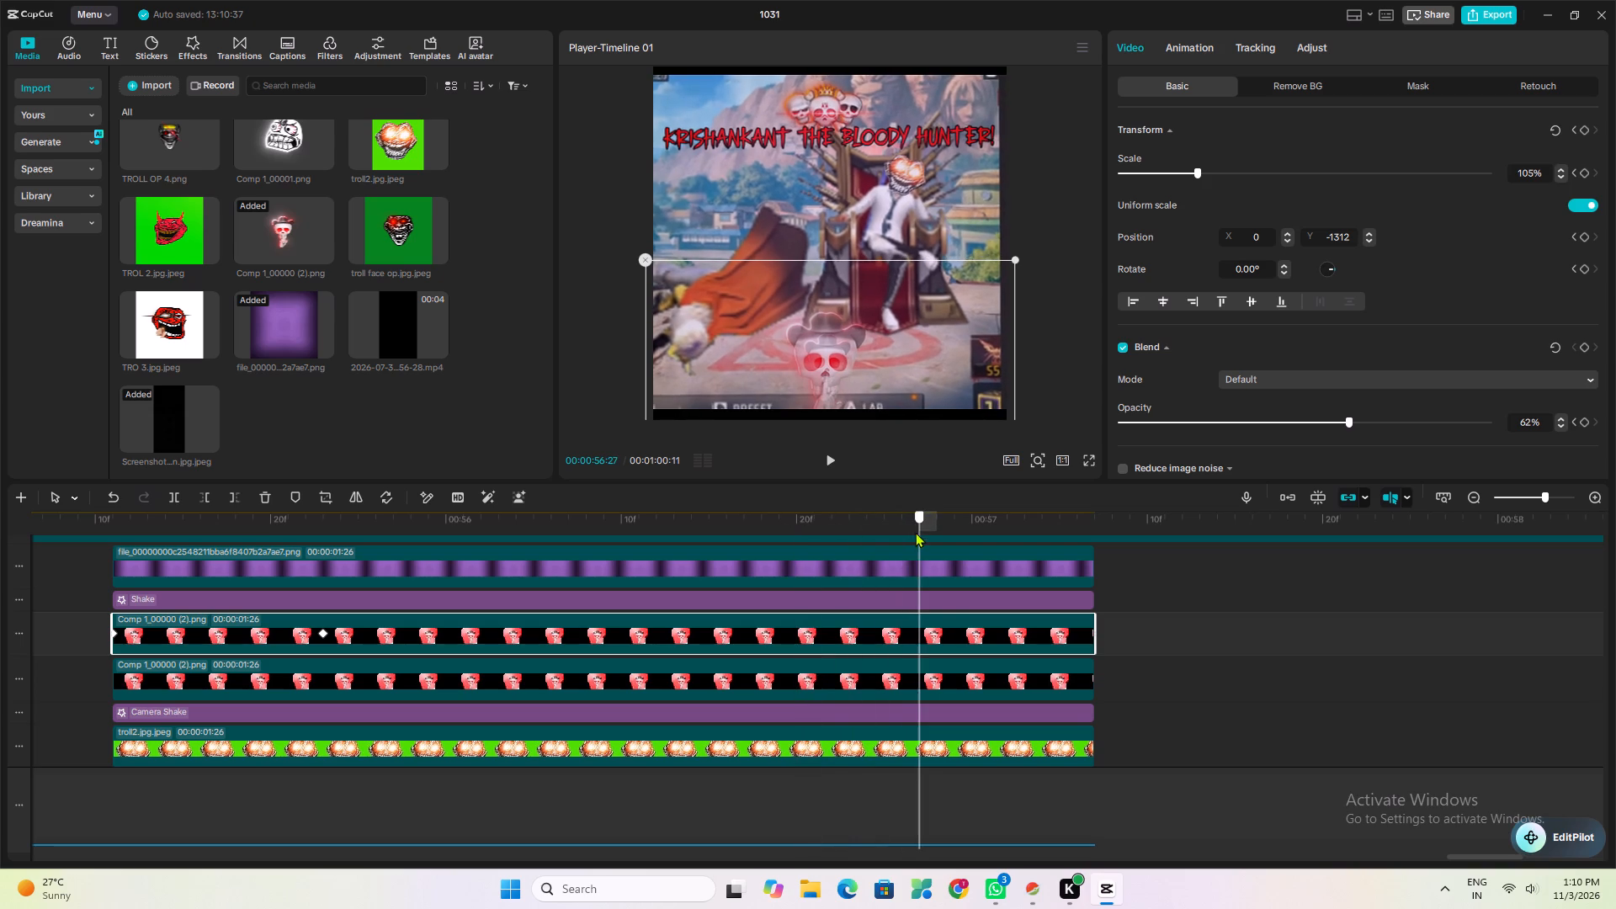
pyautogui.moveTo(915, 532); pyautogui.dragTo(1029, 547)
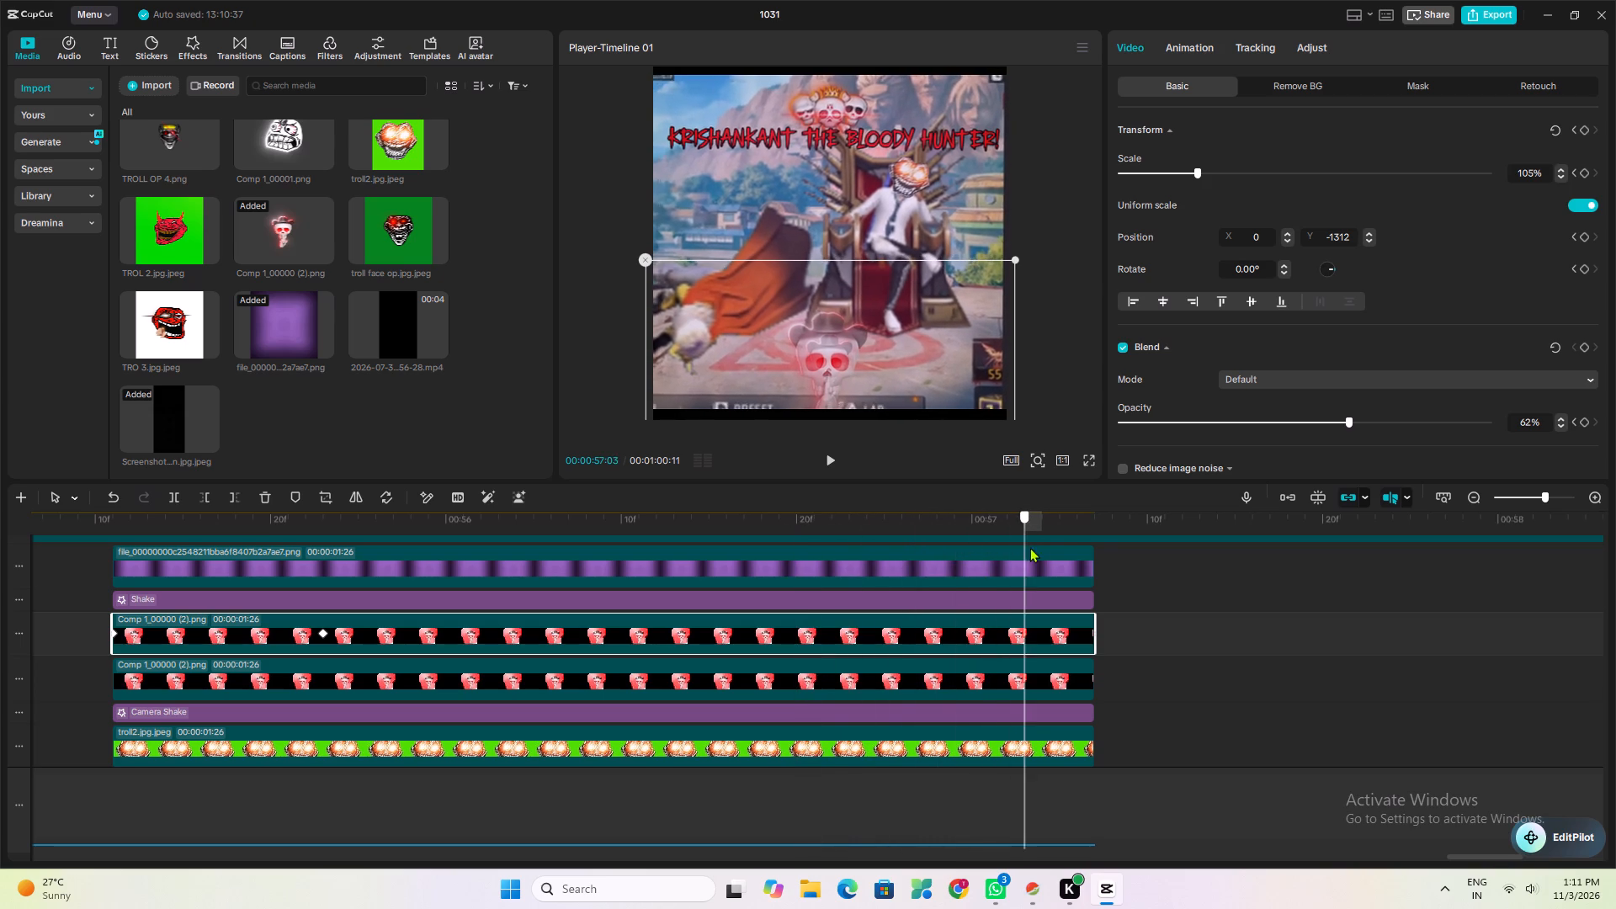
pyautogui.moveTo(1029, 547); pyautogui.dragTo(1053, 555)
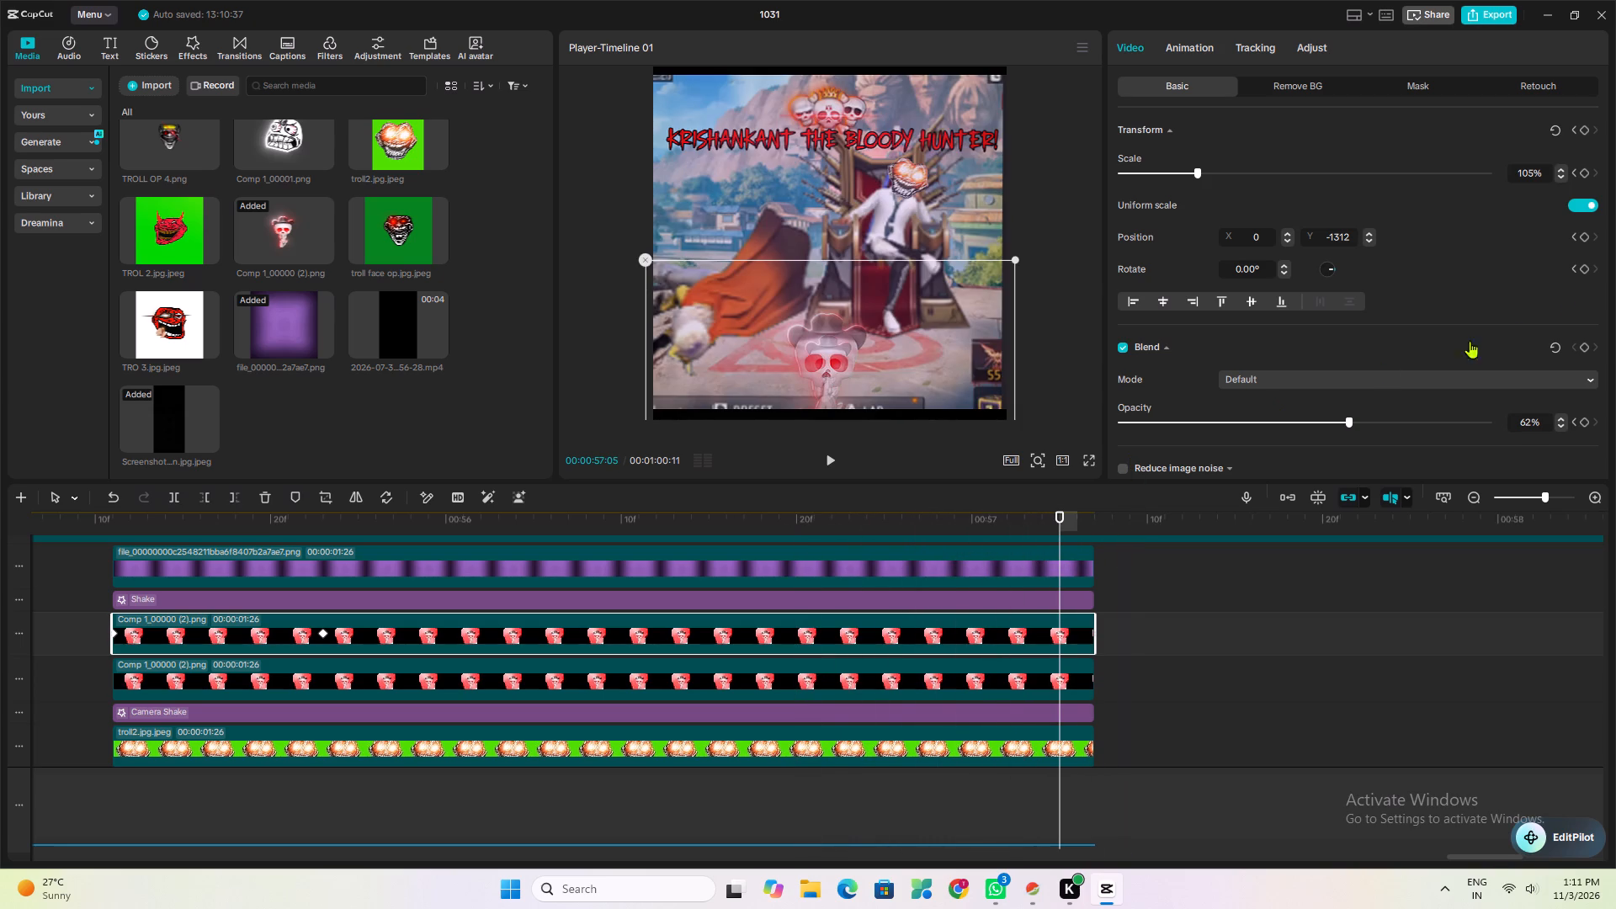
pyautogui.scroll(4, 1127, 695)
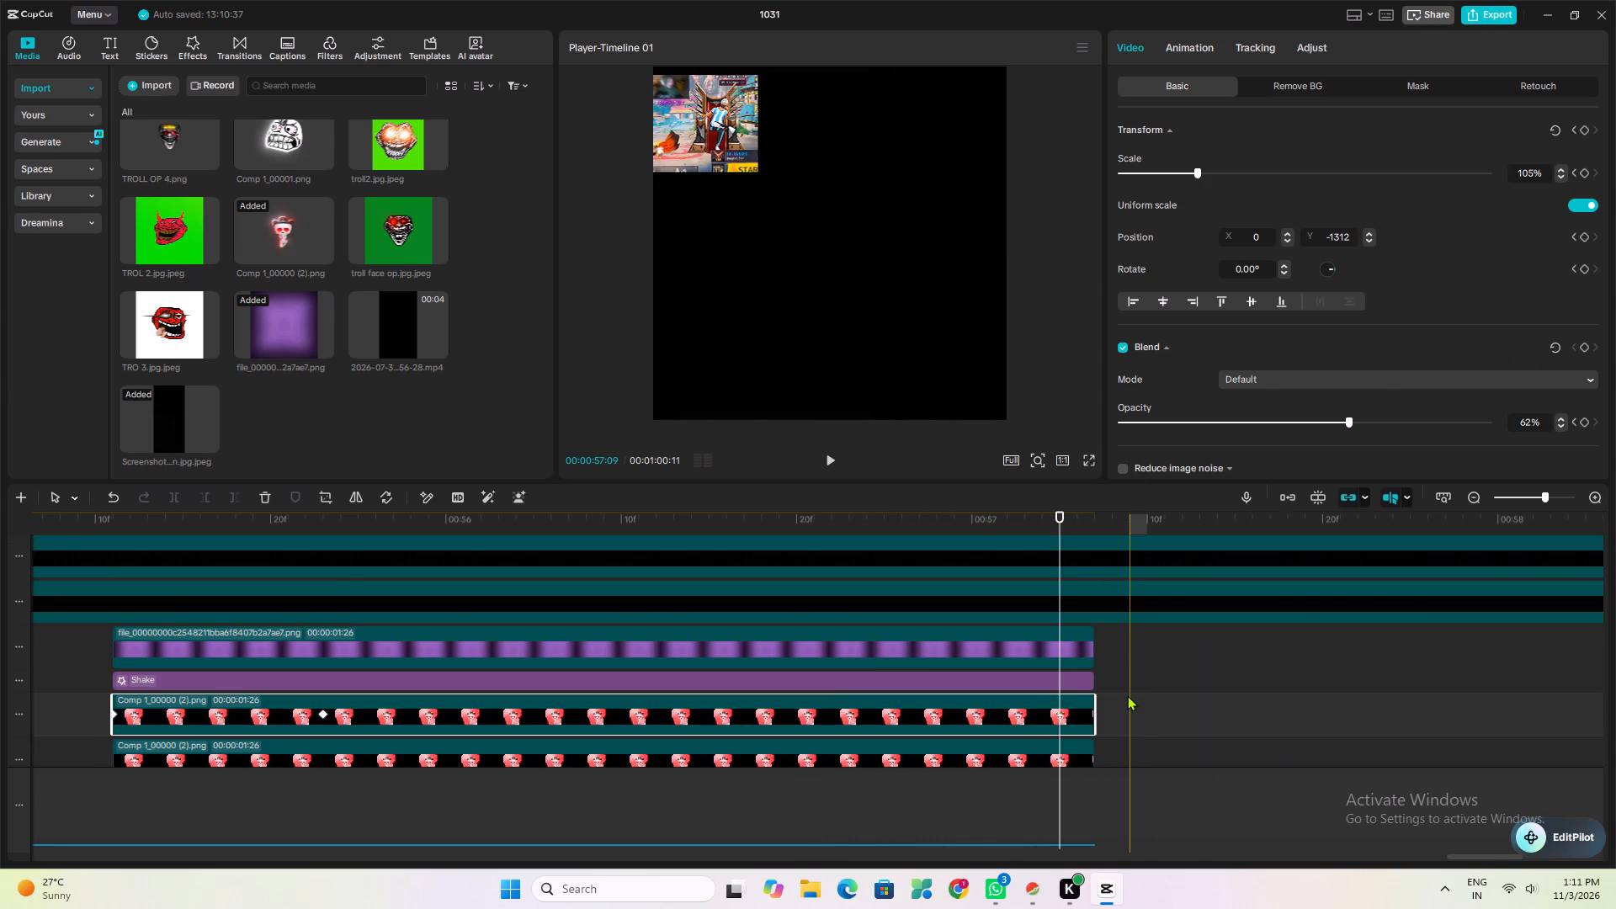
pyautogui.scroll(-1, 1121, 694)
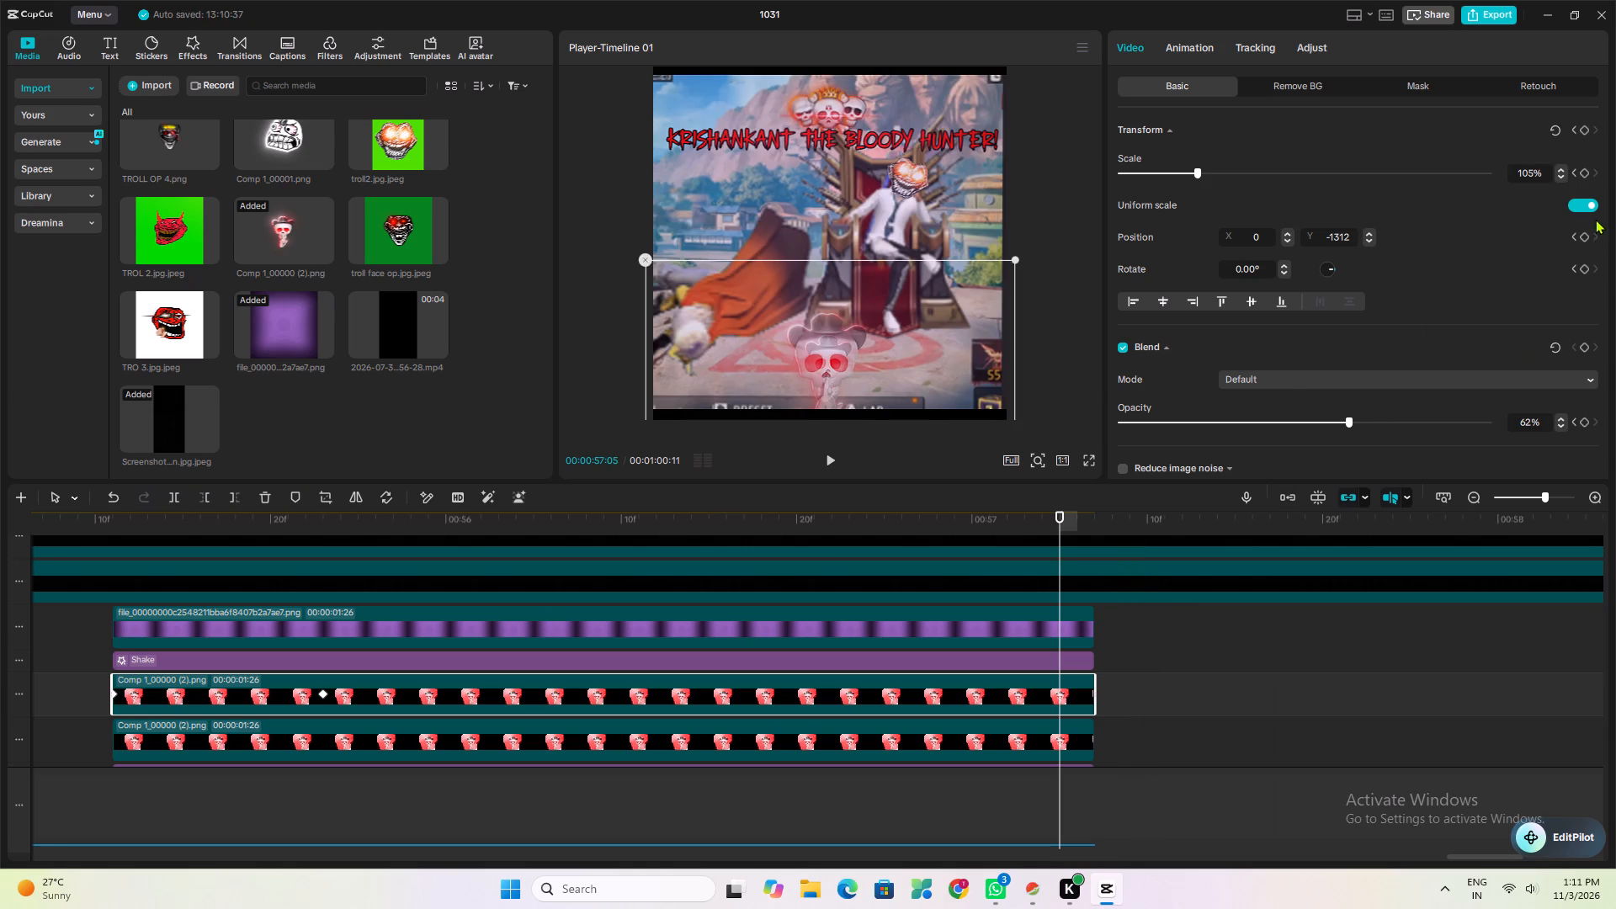
pyautogui.click(1581, 131)
pyautogui.scroll(-1, 1559, 290)
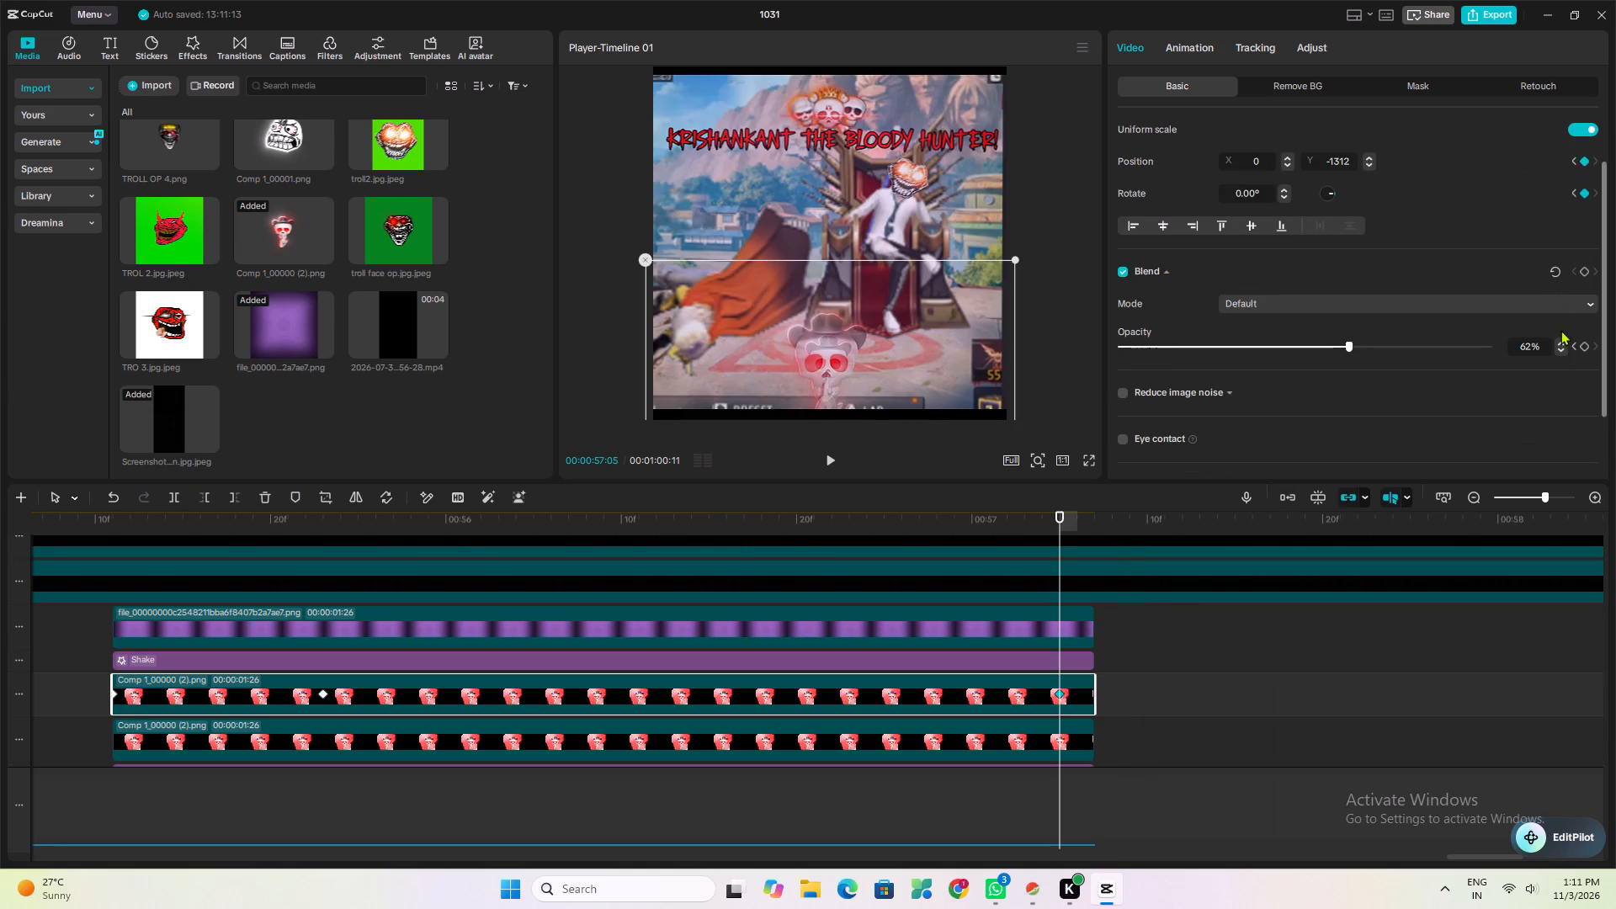
pyautogui.click(1583, 273)
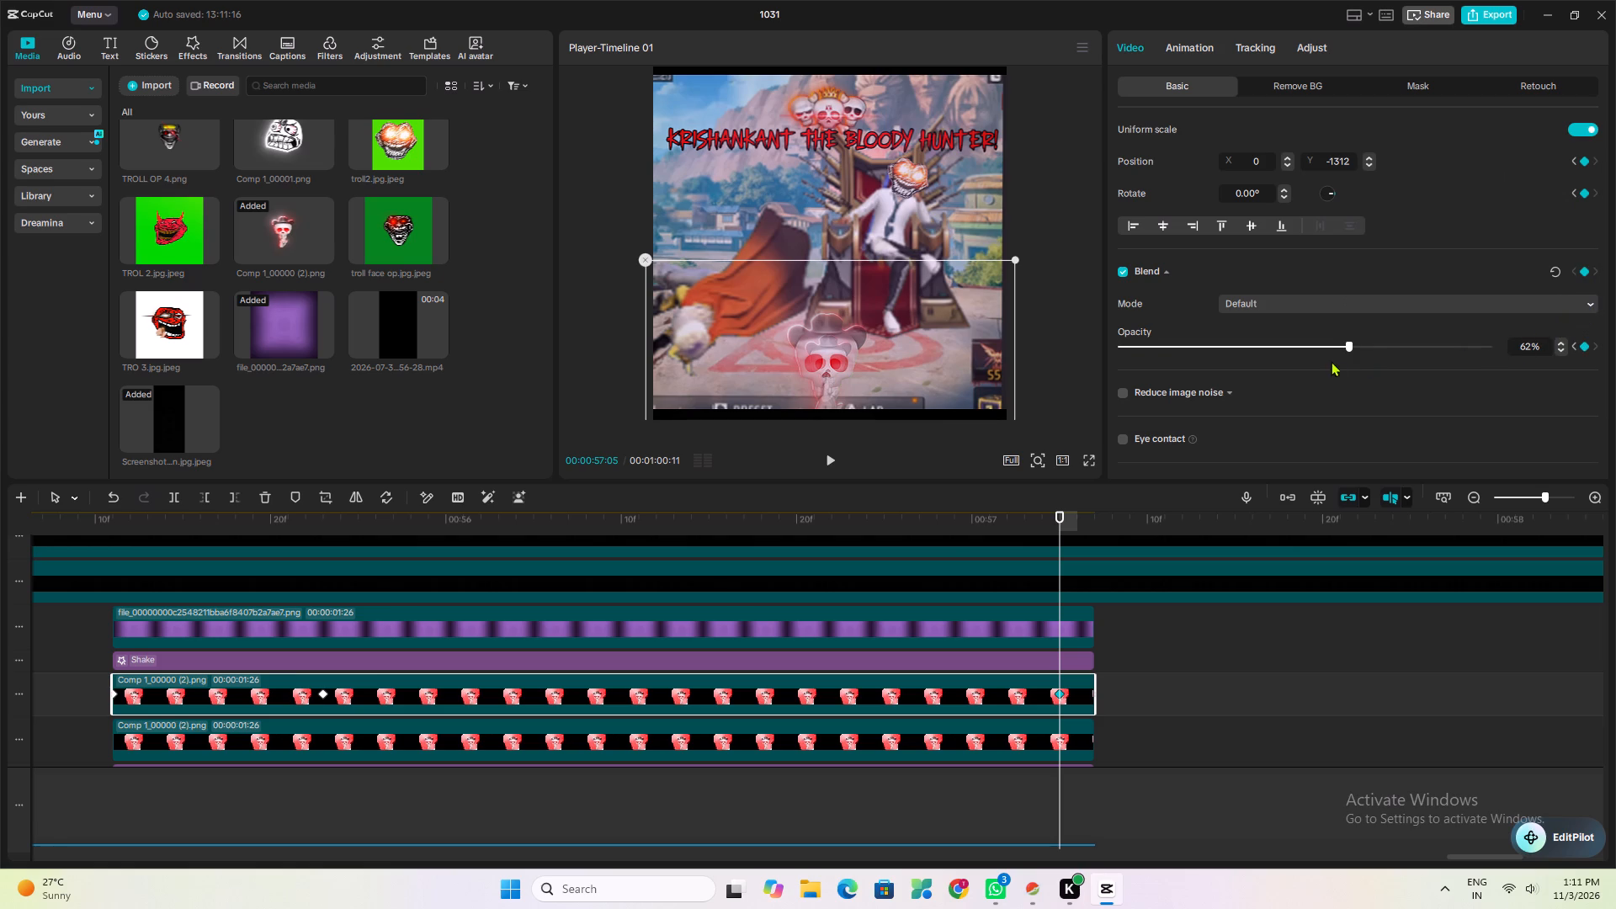
# At the 00:00:57:05 keyframe, scale the duplicated skull up to 249% and fade its opacity below 12%.
pyautogui.scroll(2, 1356, 314)
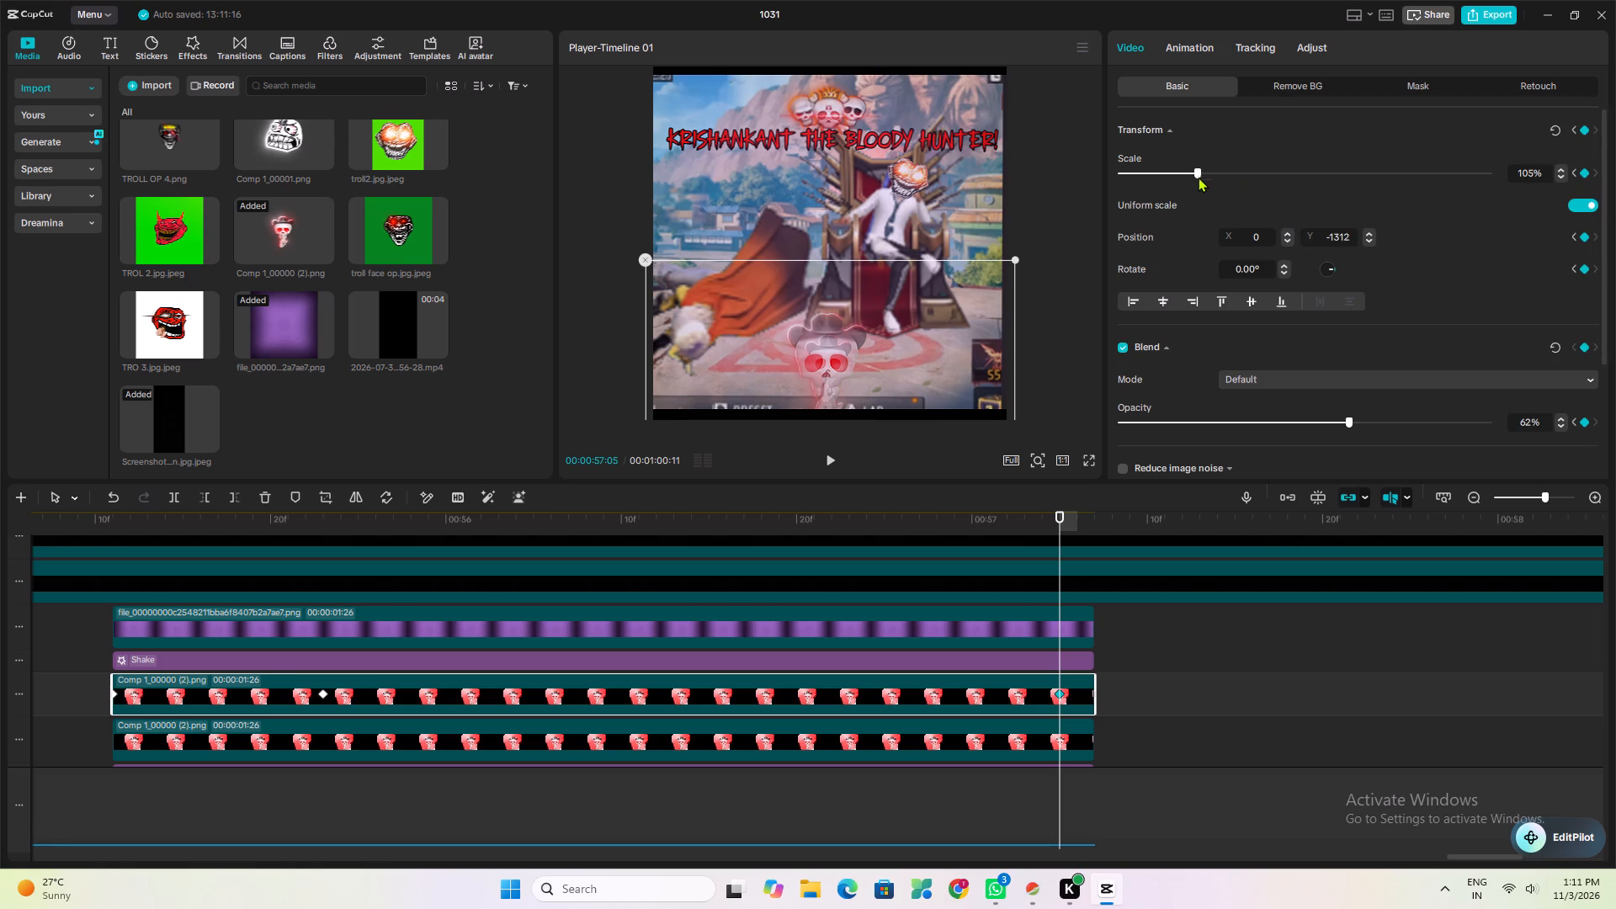
pyautogui.moveTo(1198, 167); pyautogui.dragTo(1283, 182)
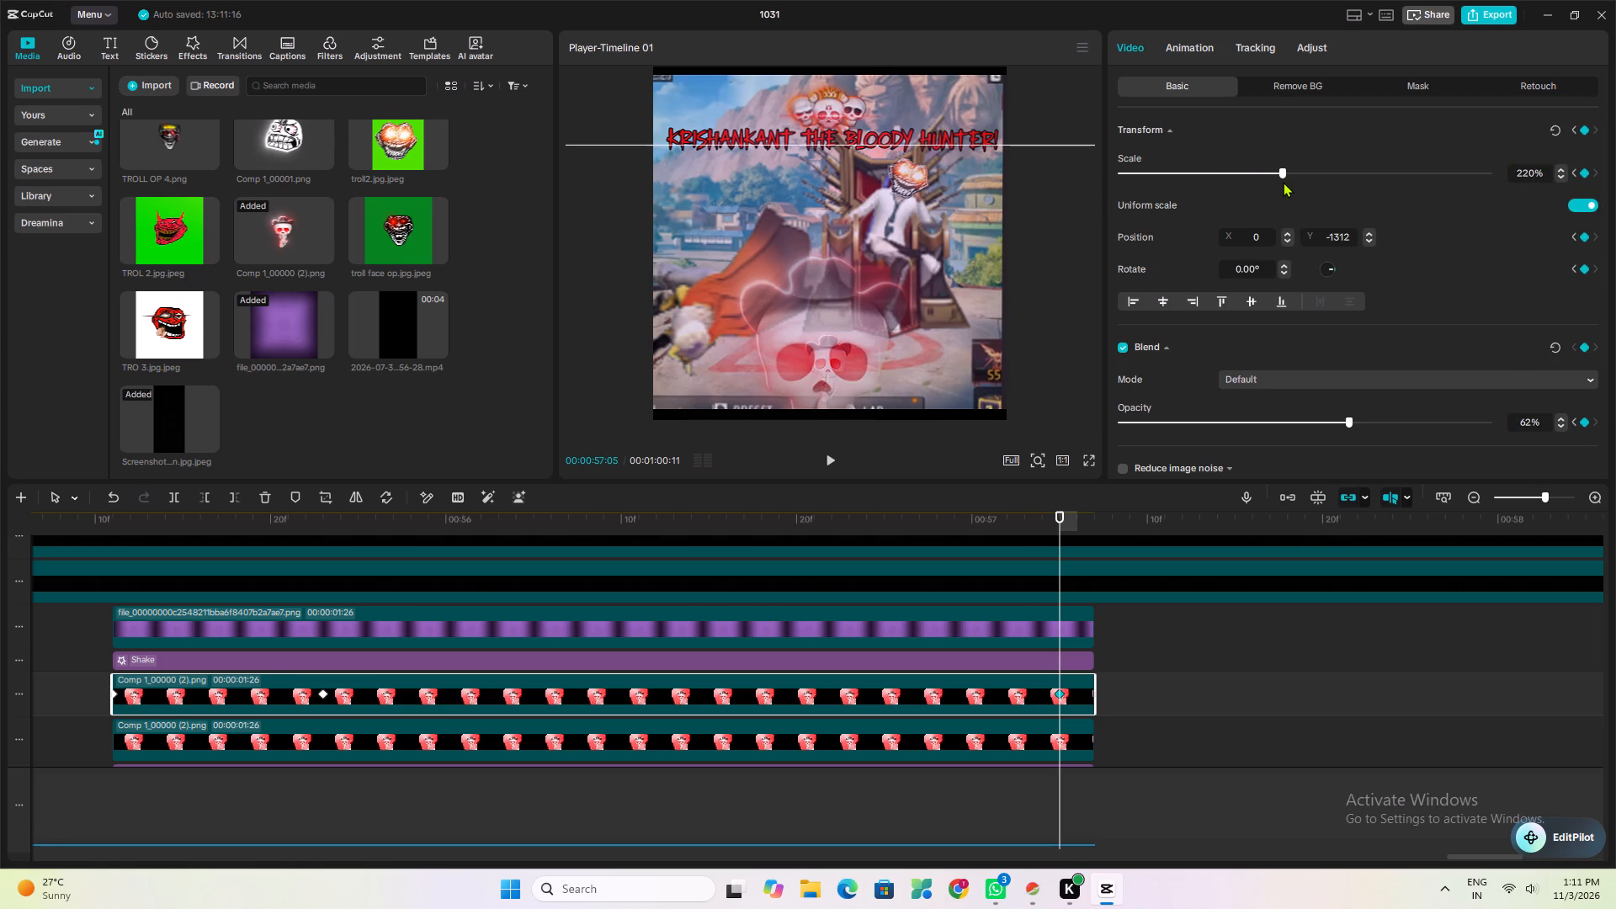
pyautogui.moveTo(1283, 182); pyautogui.dragTo(1304, 189)
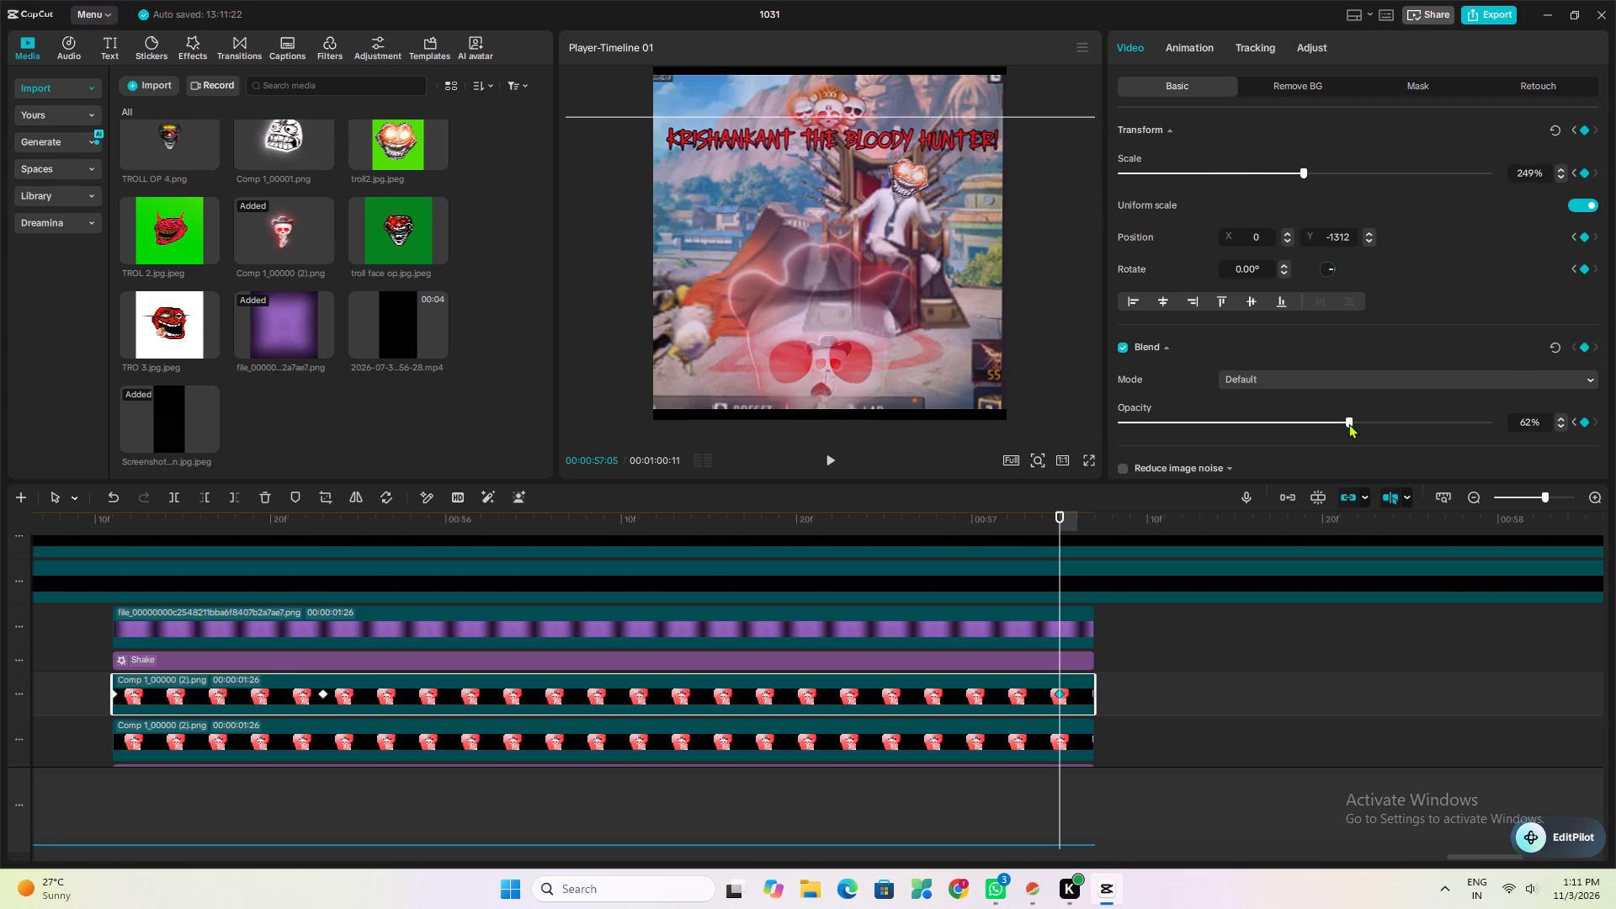
pyautogui.moveTo(1348, 423); pyautogui.dragTo(1215, 464)
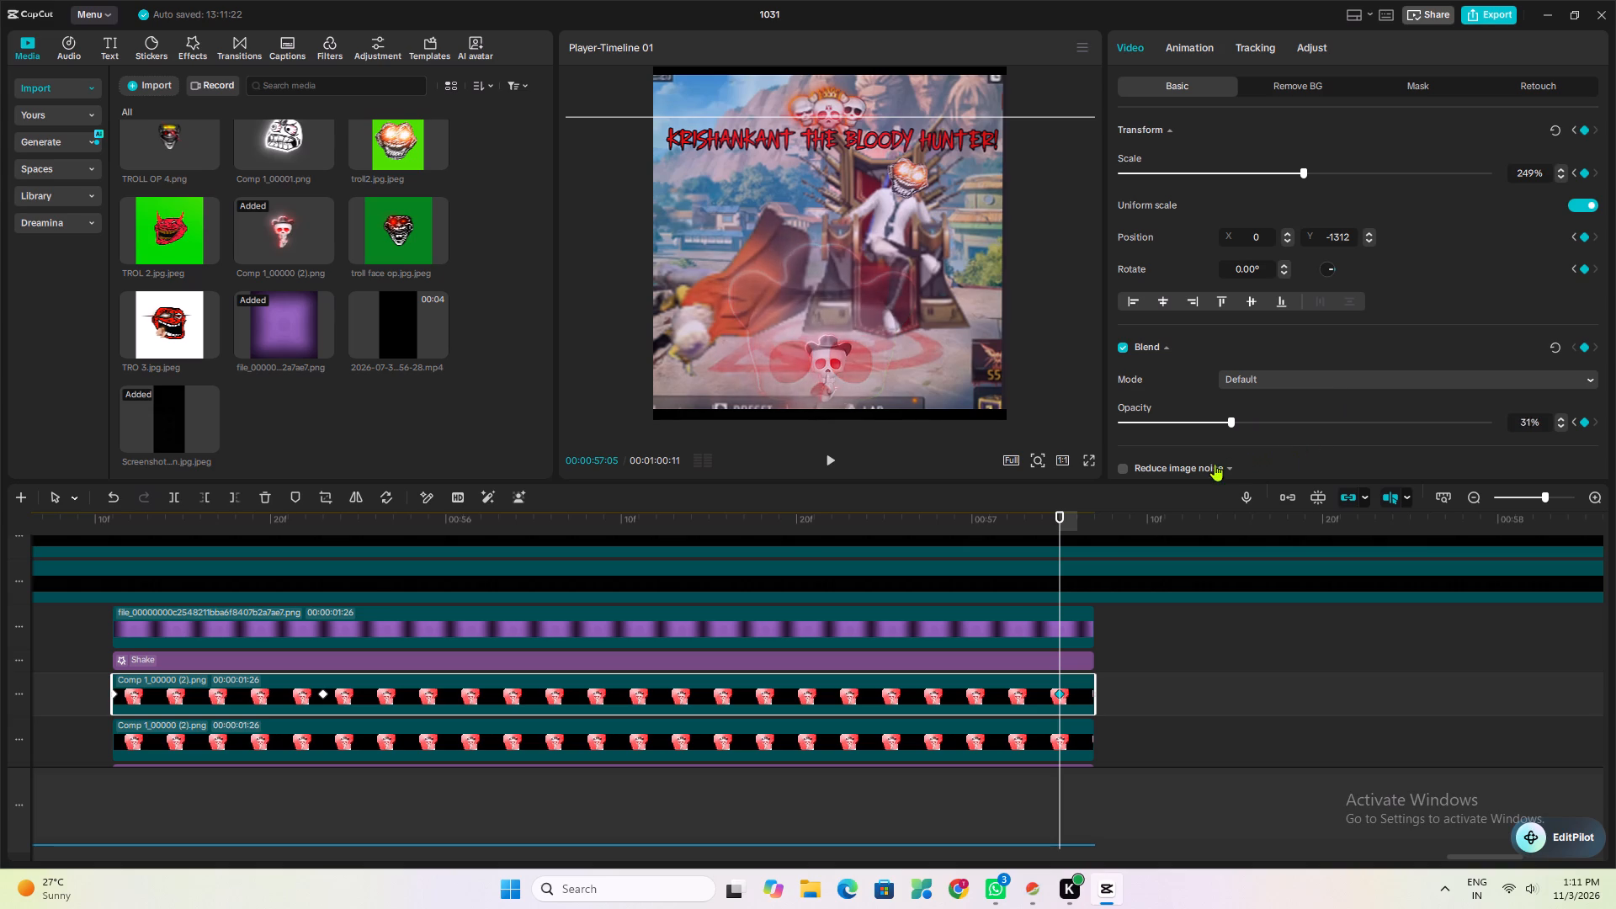
pyautogui.moveTo(1215, 464); pyautogui.dragTo(1171, 487)
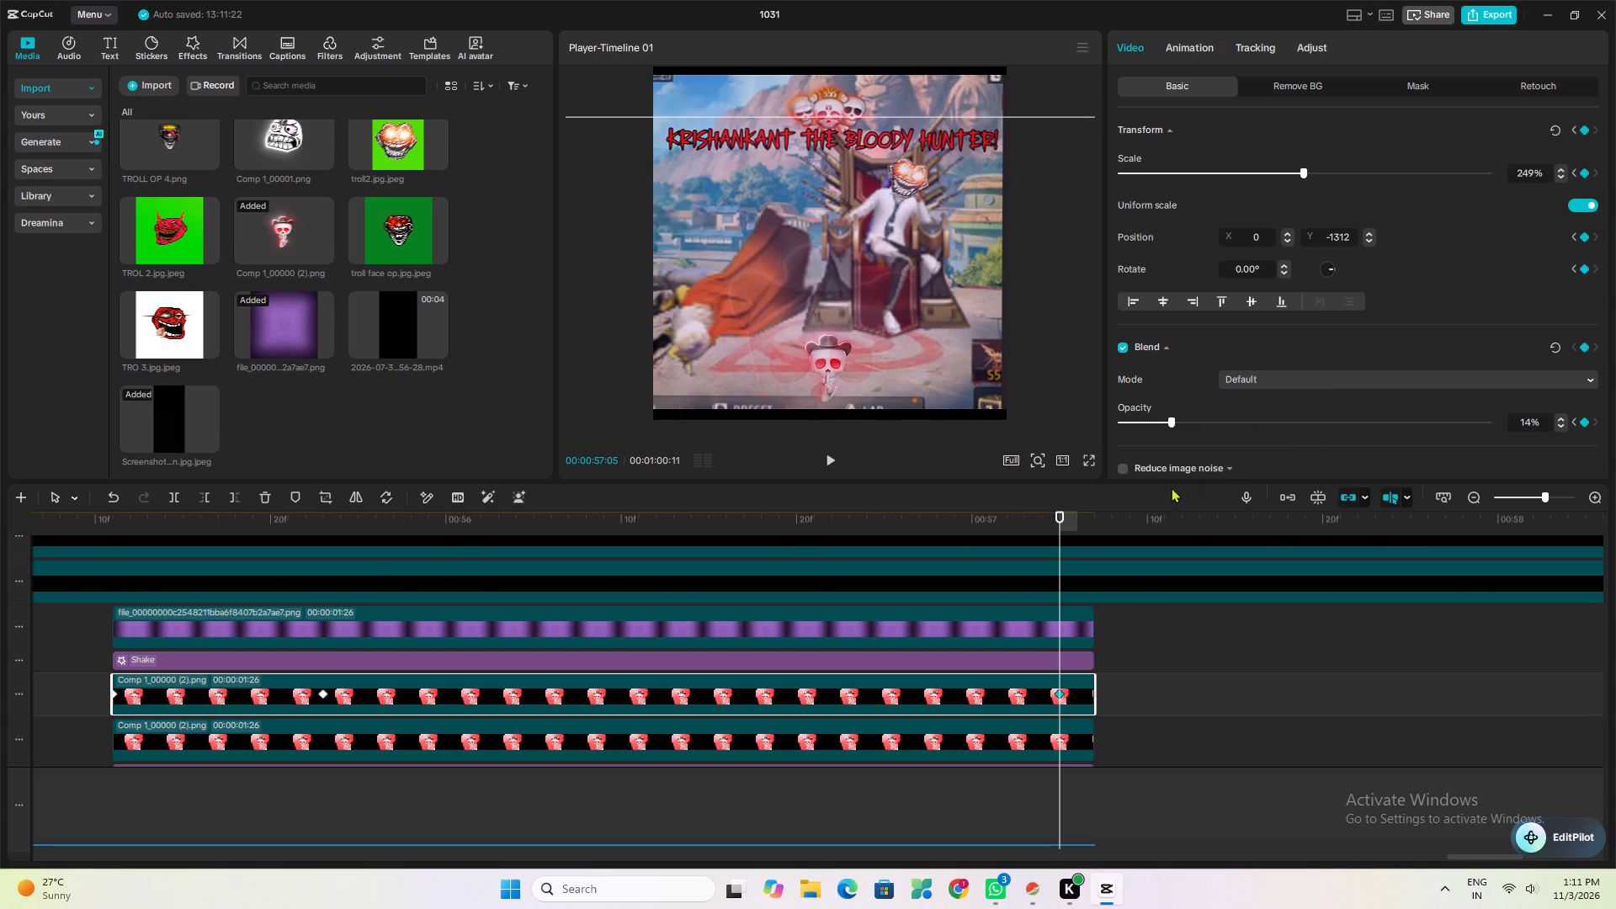
pyautogui.moveTo(1171, 487); pyautogui.dragTo(1158, 492)
# Play back the skull overlay animation from 00:00:55:10, just before the duplicated clip starts.
pyautogui.moveTo(1056, 529); pyautogui.dragTo(979, 546)
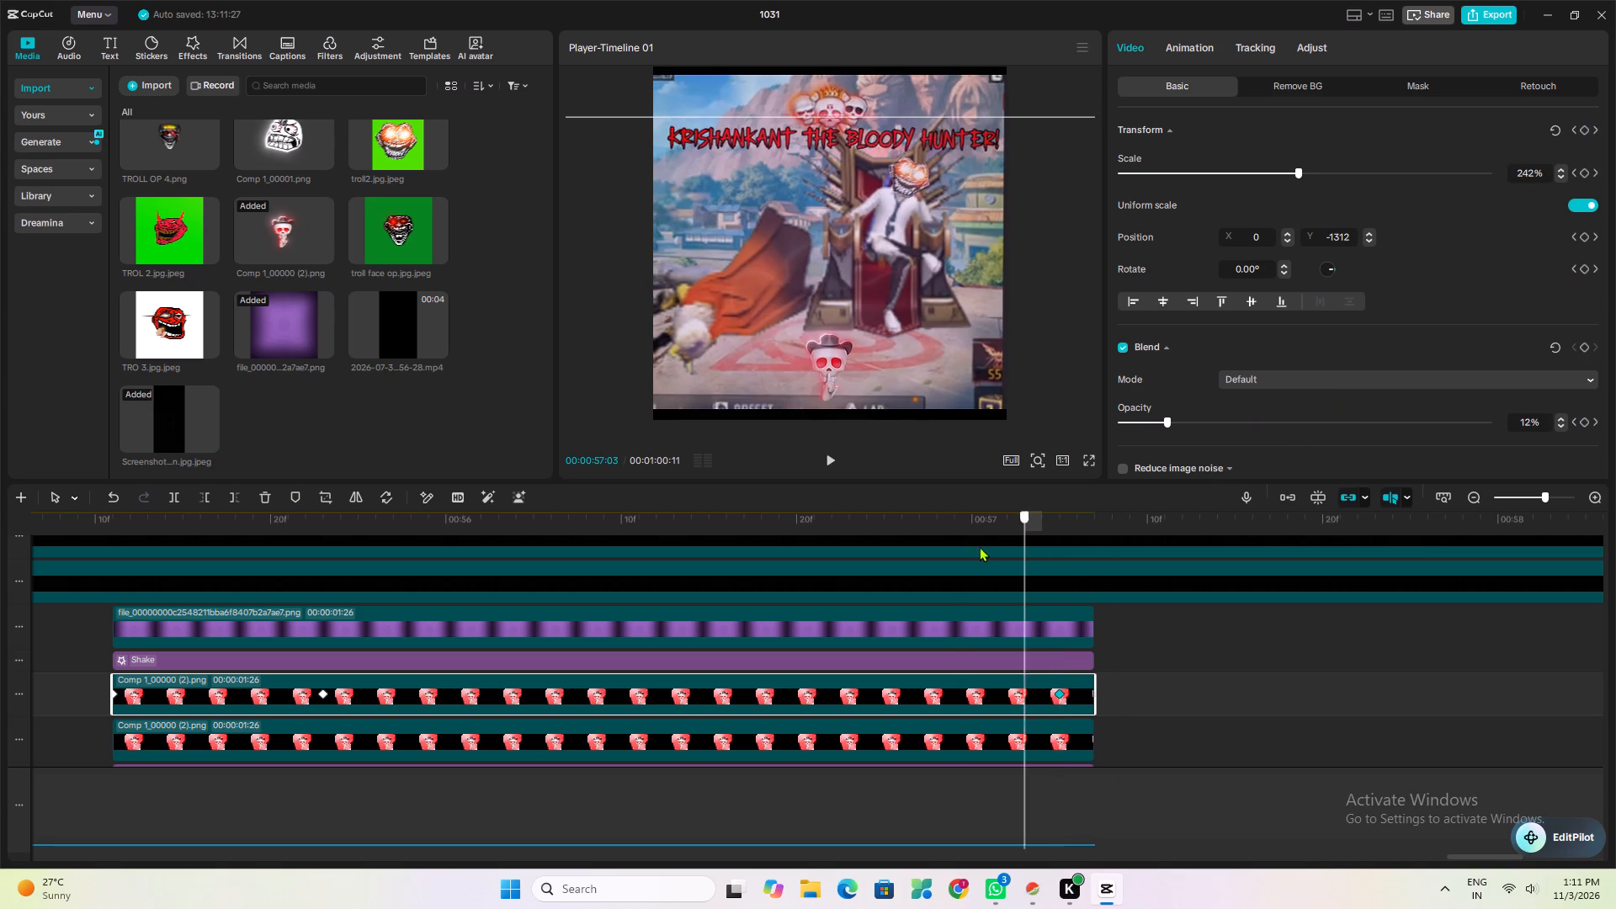
pyautogui.moveTo(979, 546); pyautogui.dragTo(108, 749)
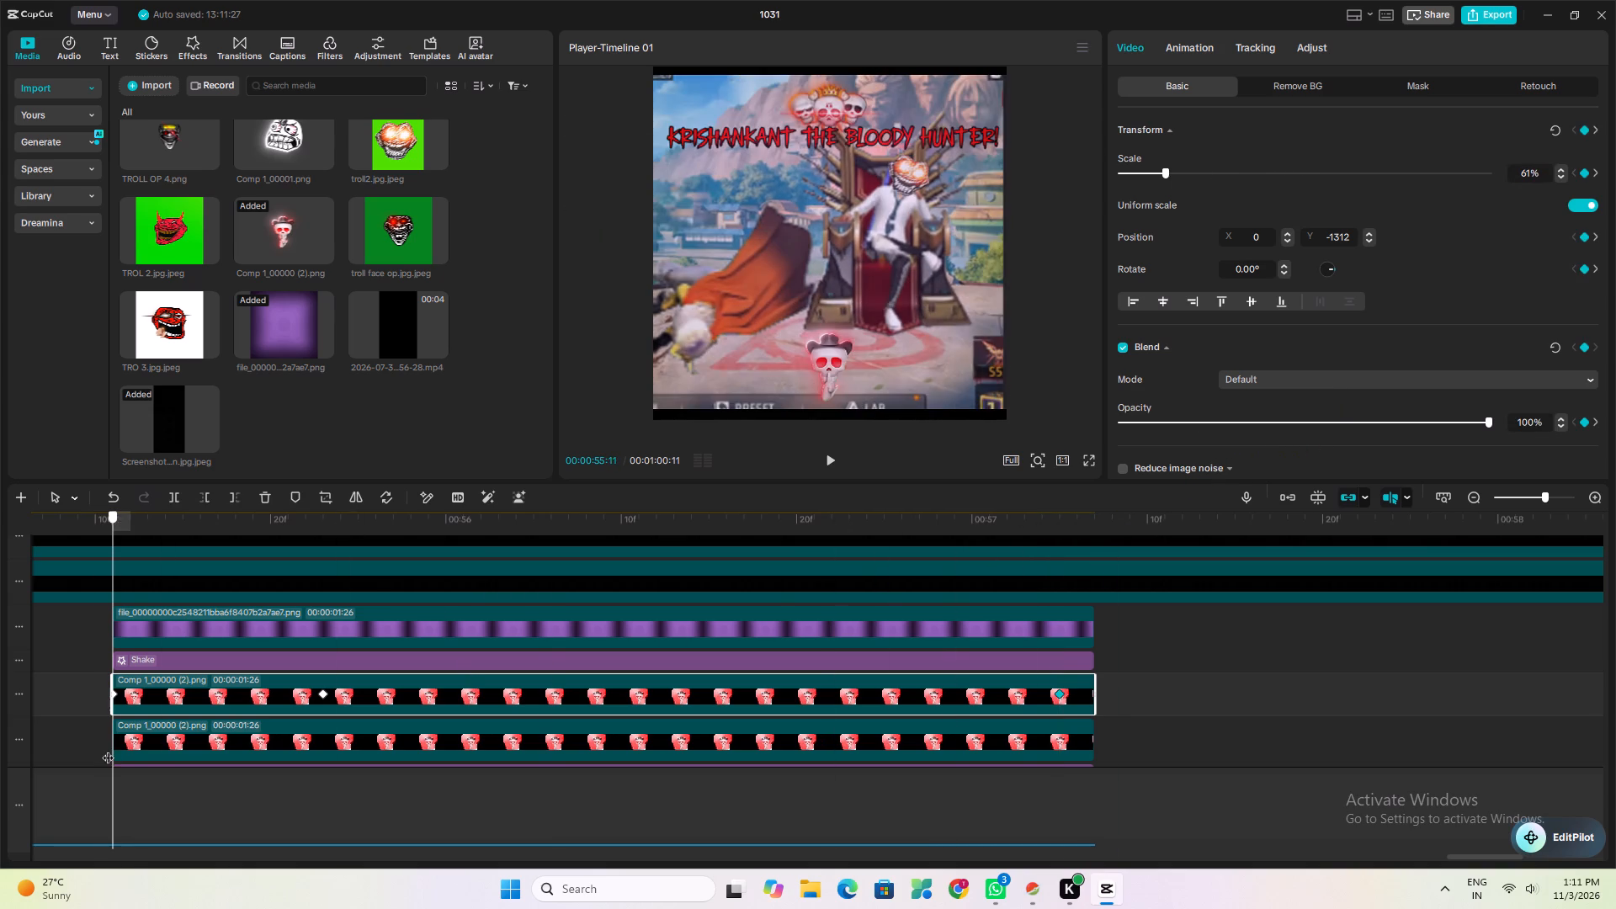
pyautogui.click(100, 646)
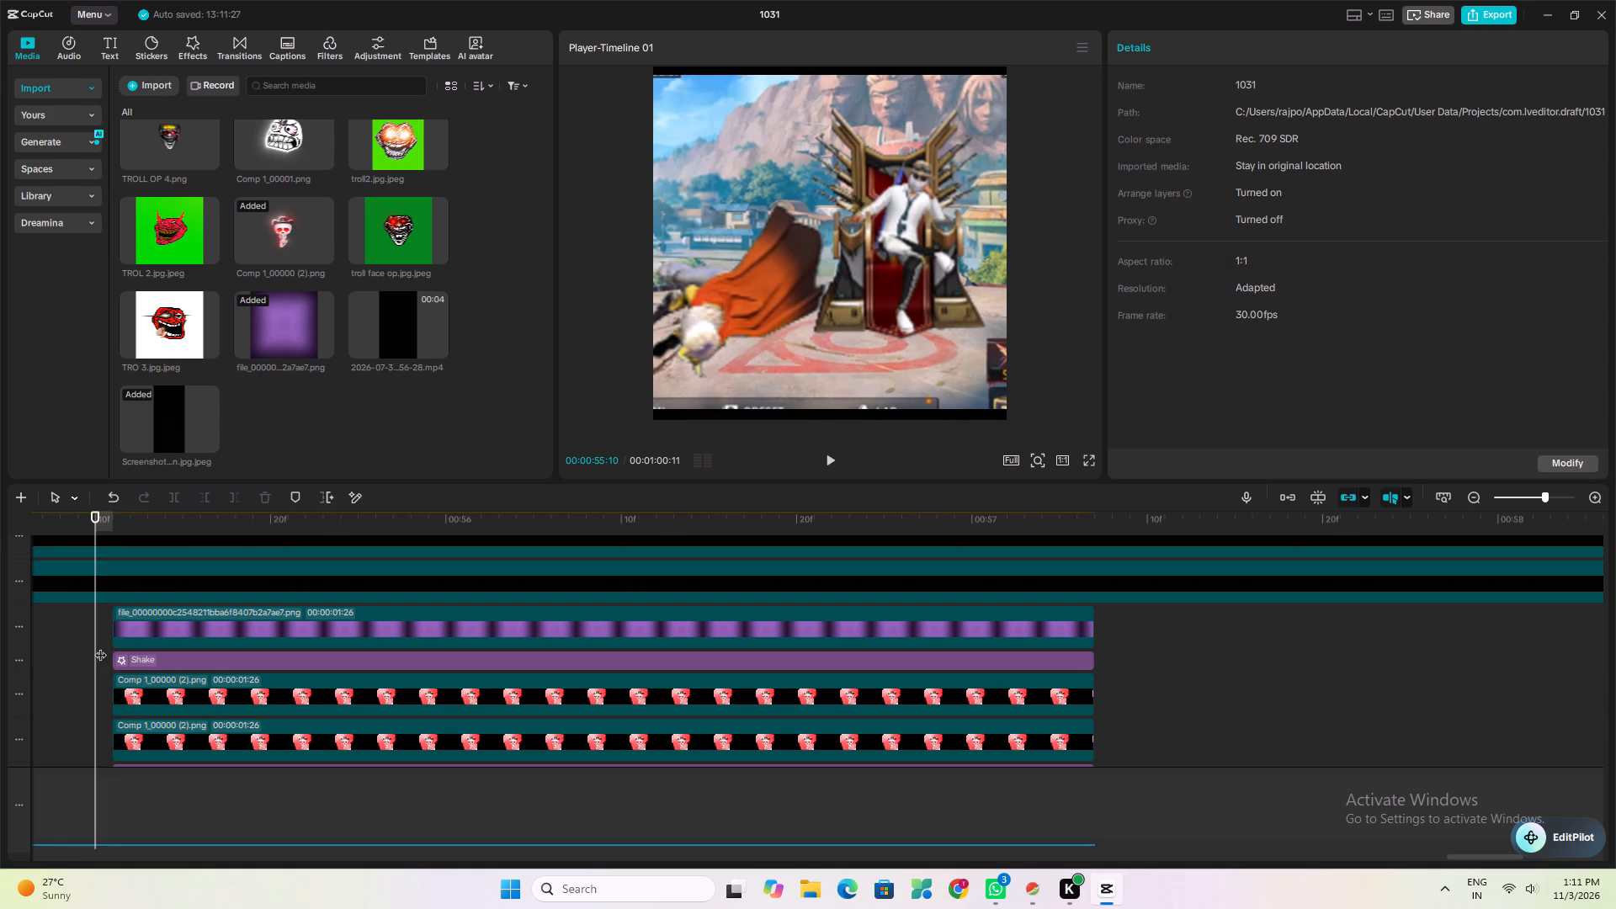
pyautogui.press('space')
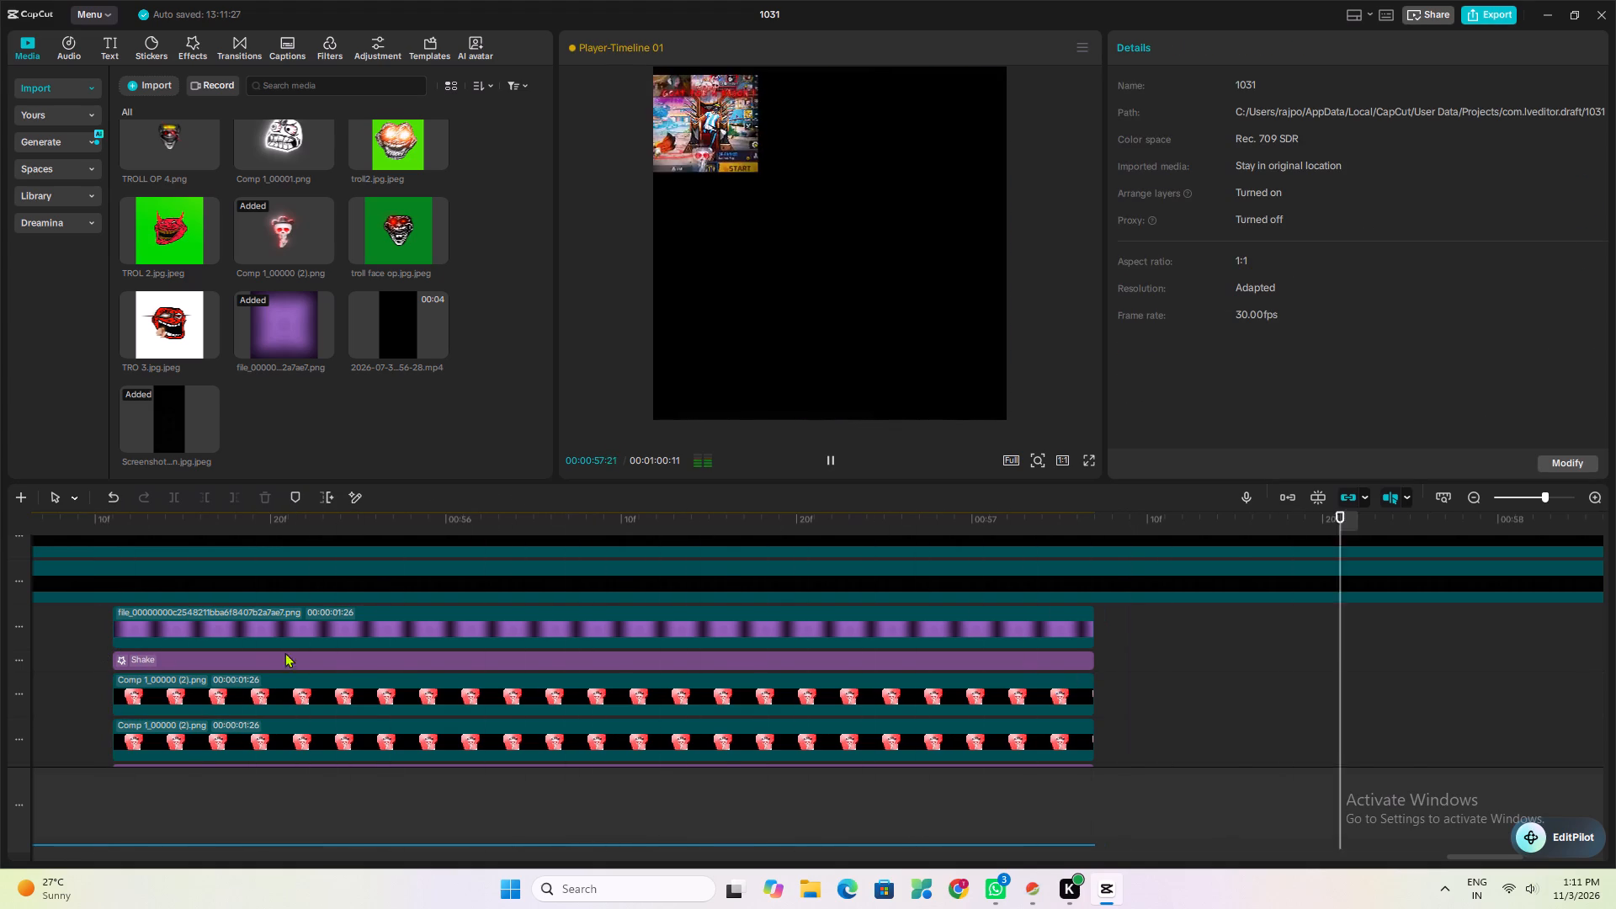
pyautogui.press('space')
# Examine the stacked tracks in a wider timeline view, from the ending overlays down to the background music and back.
pyautogui.scroll(-12, 1016, 682)
pyautogui.scroll(-4, 1116, 711)
pyautogui.click(1529, 497)
pyautogui.scroll(-1, 1319, 619)
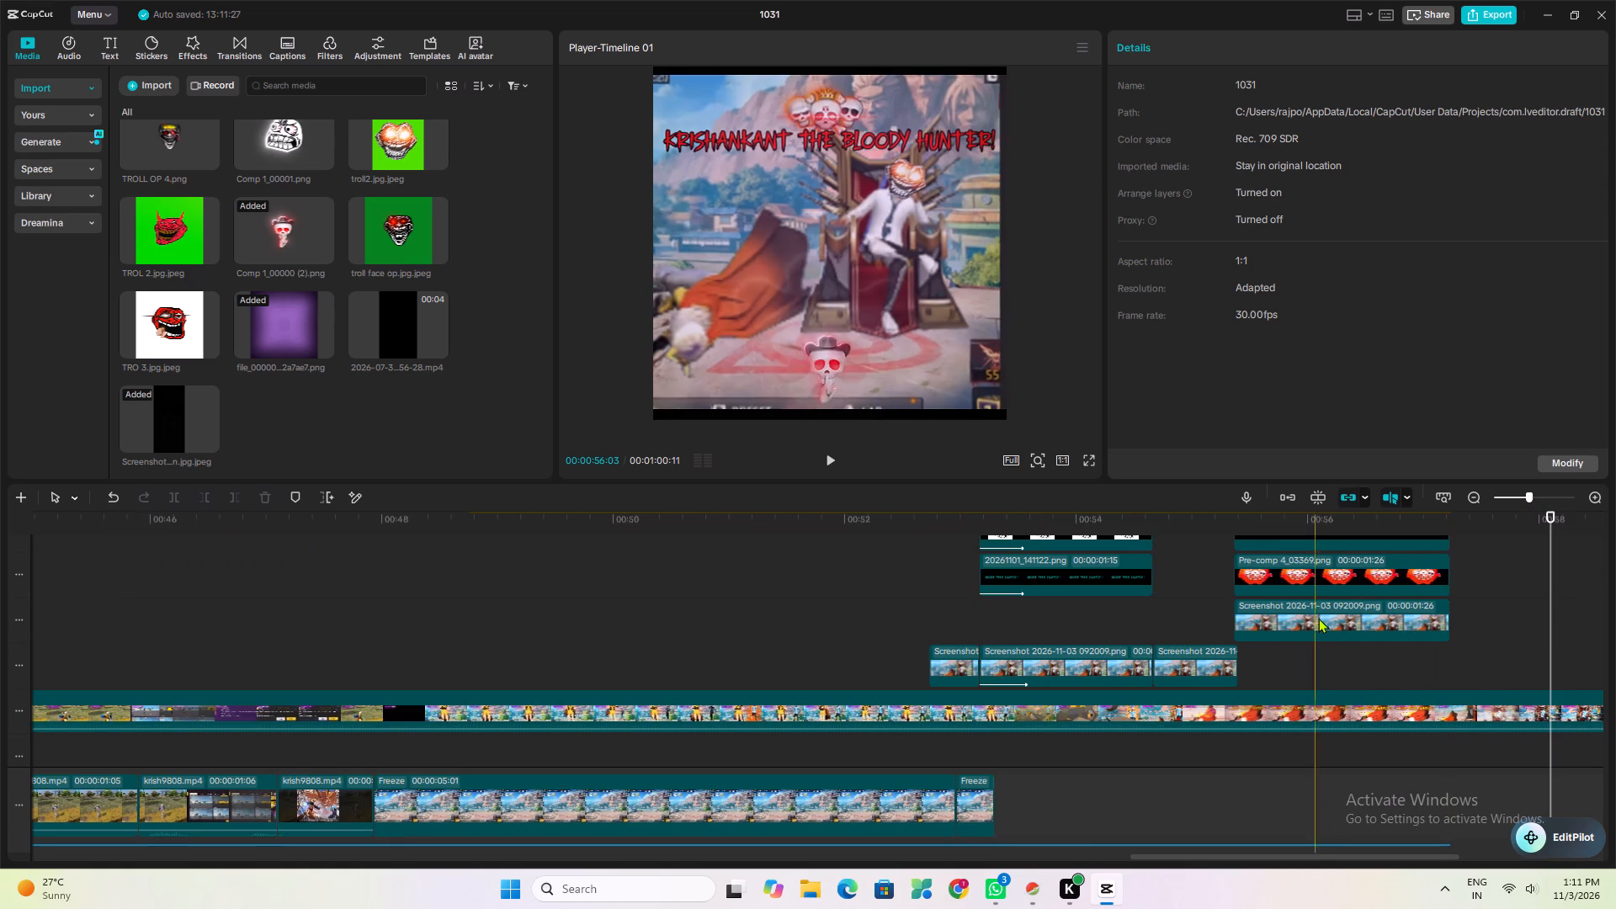
pyautogui.scroll(-2, 1318, 618)
pyautogui.click(1451, 613)
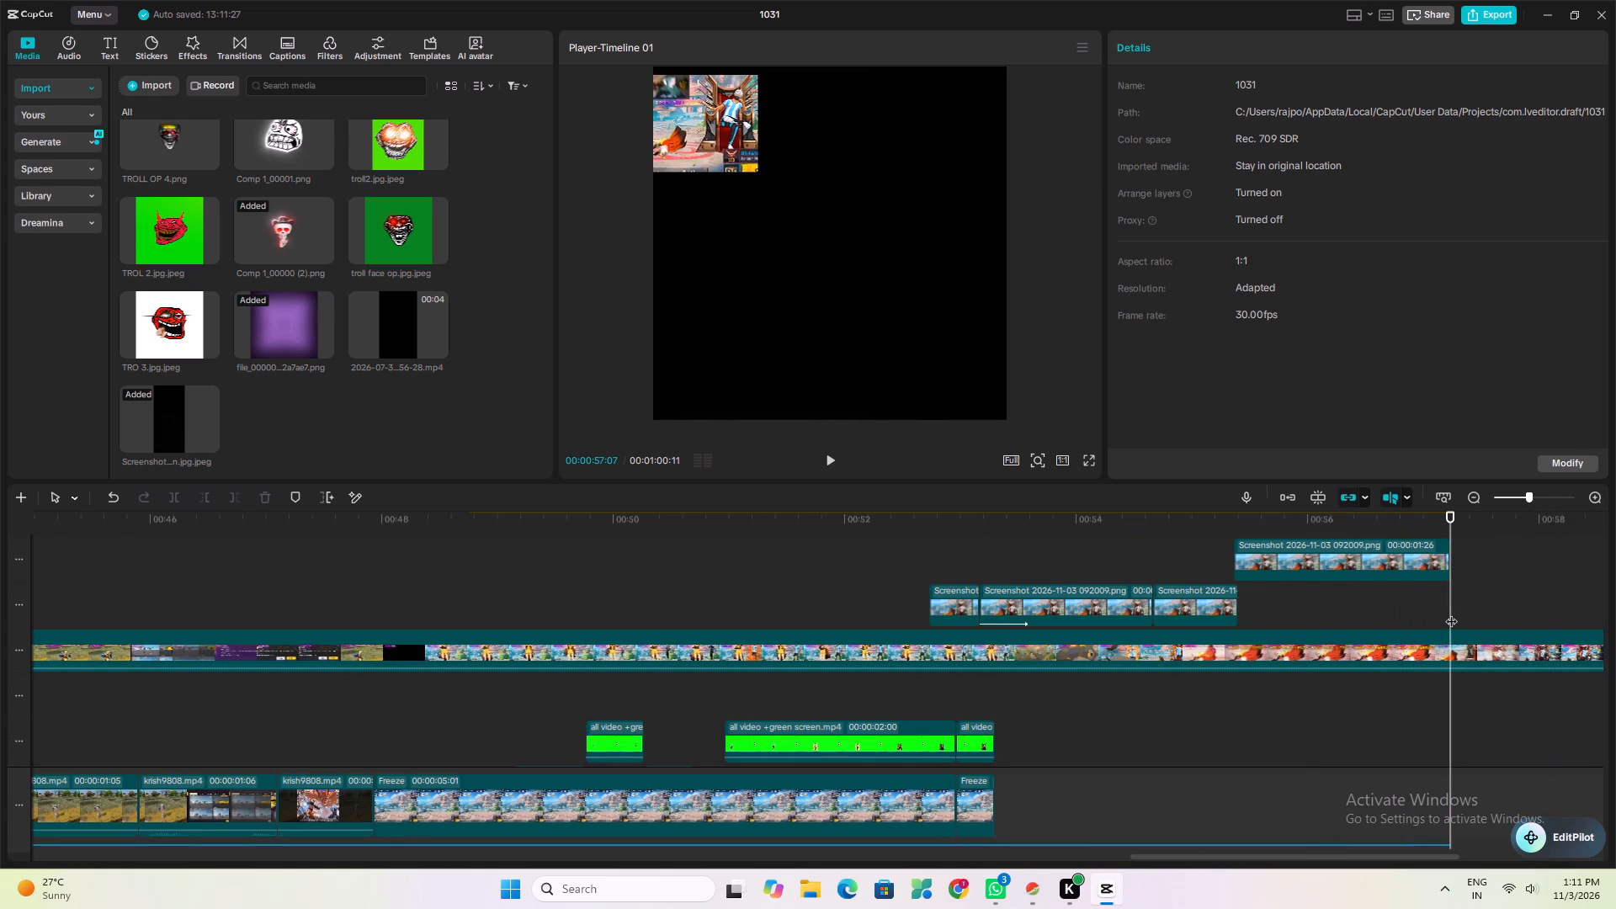
pyautogui.scroll(-20, 1451, 613)
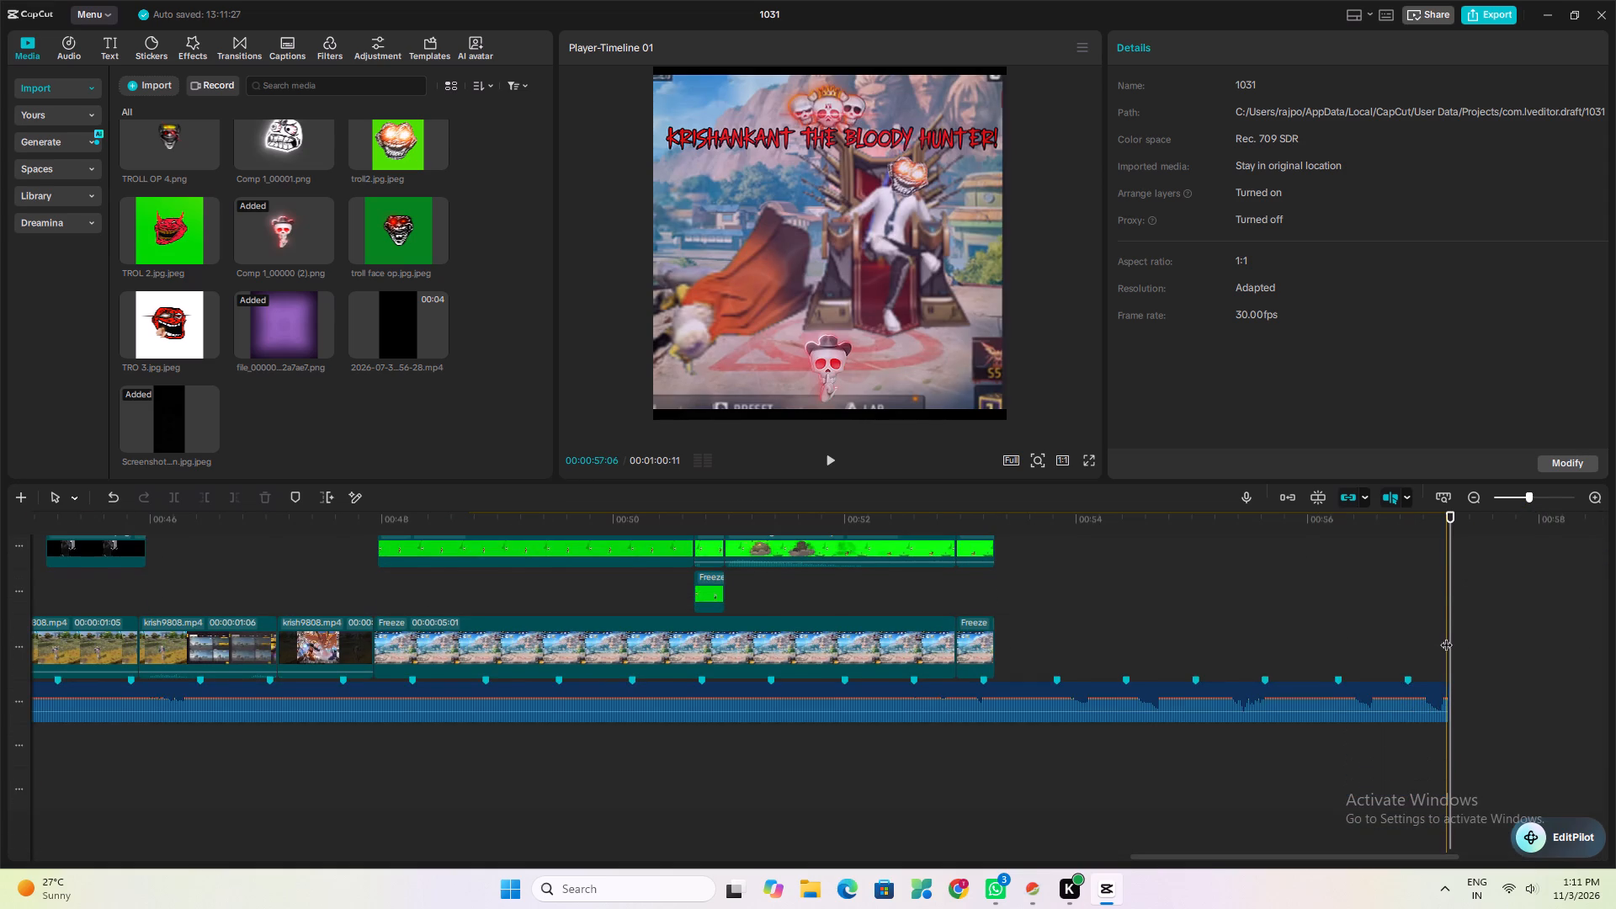
pyautogui.scroll(5, 1446, 636)
pyautogui.scroll(11, 1141, 686)
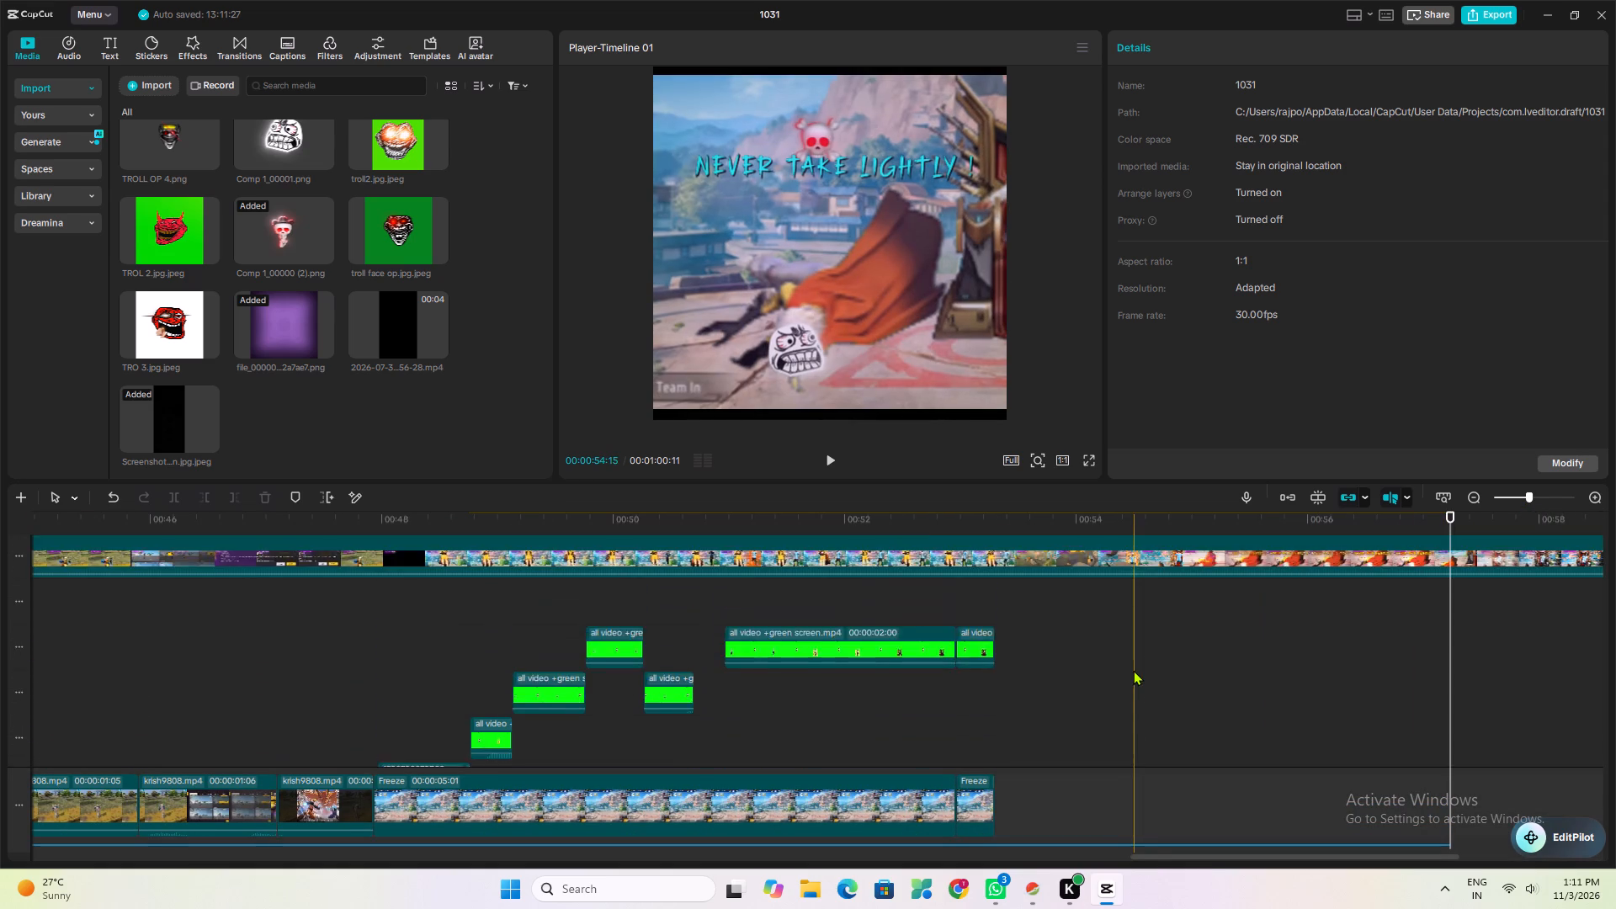
pyautogui.scroll(20, 1133, 670)
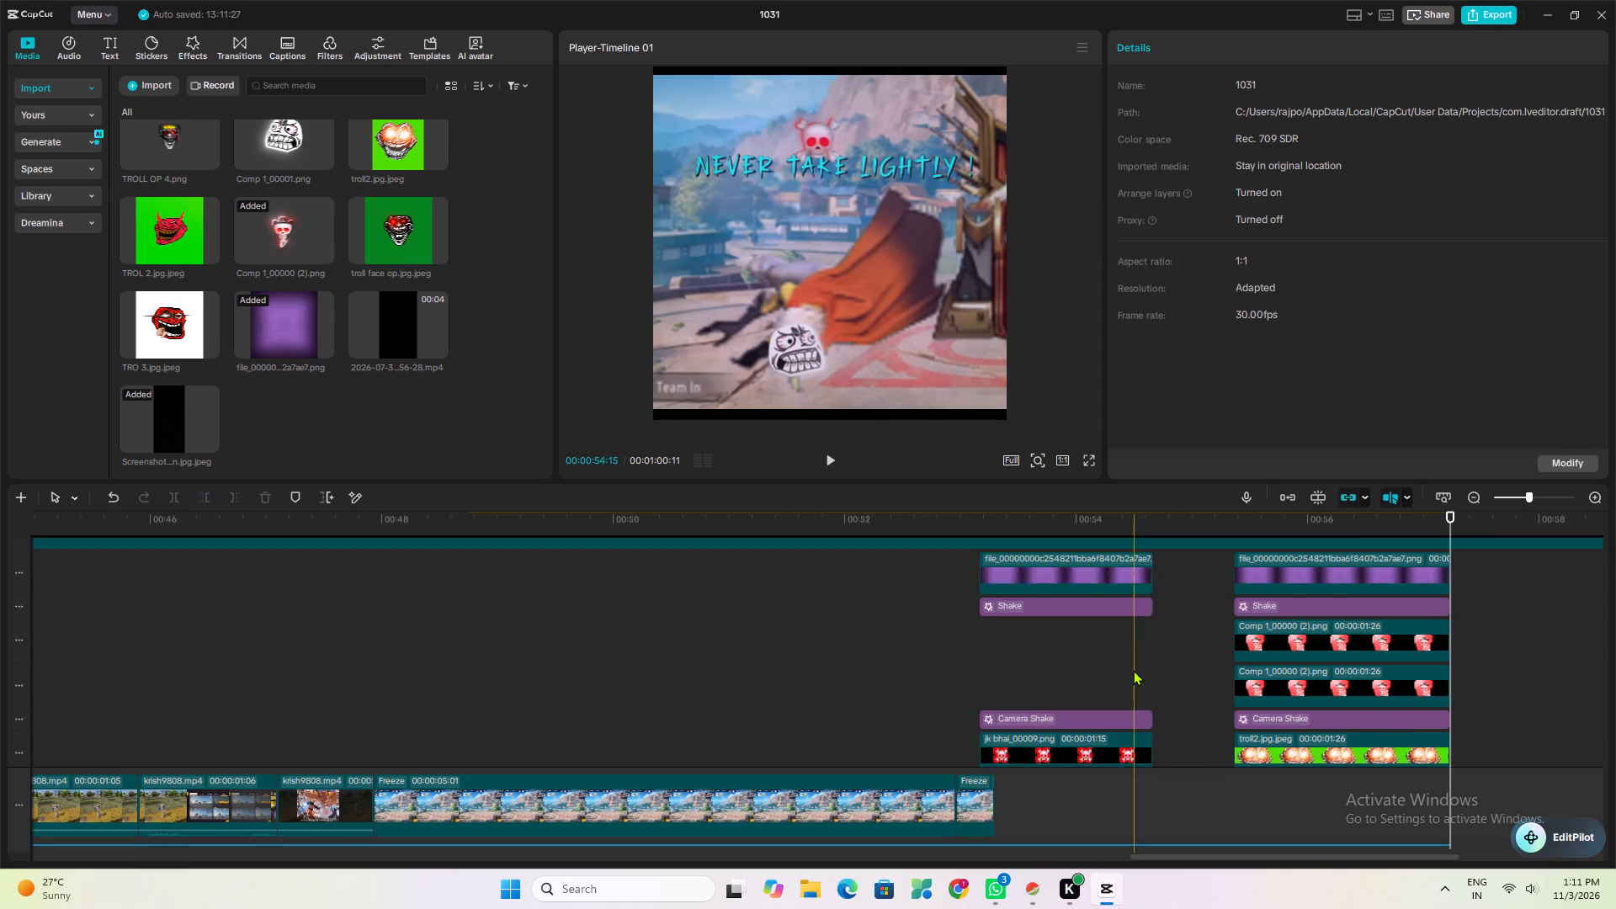
pyautogui.scroll(7, 1216, 673)
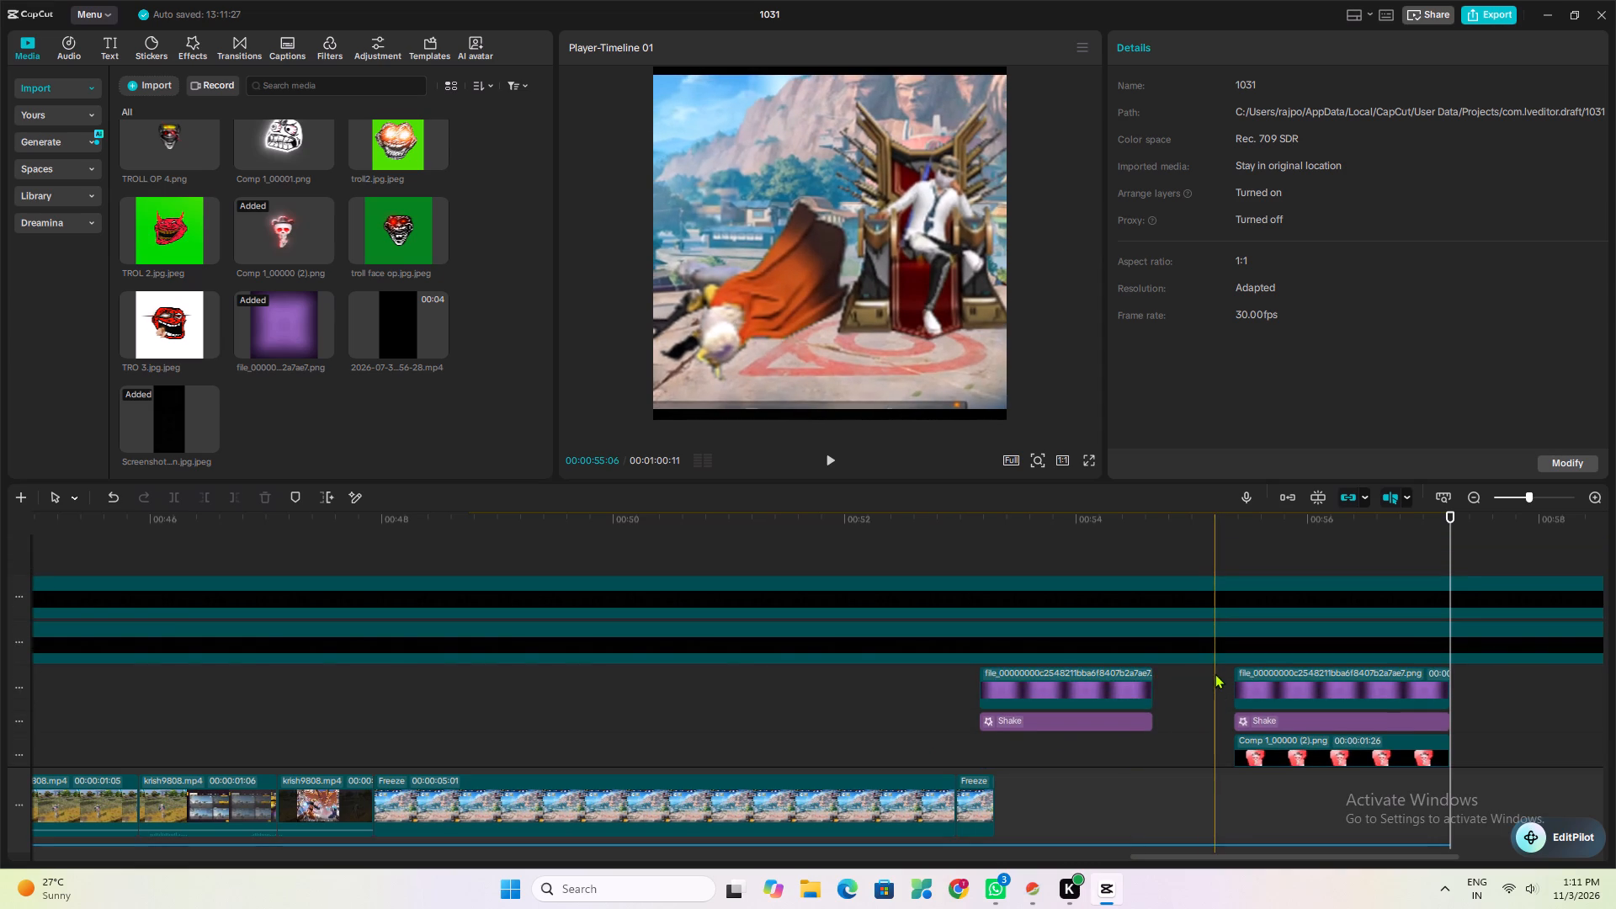
# Play back the ending from 00:00:55:02 and compare where the background music stops with where the ending overlay clips stop.
pyautogui.click(1224, 695)
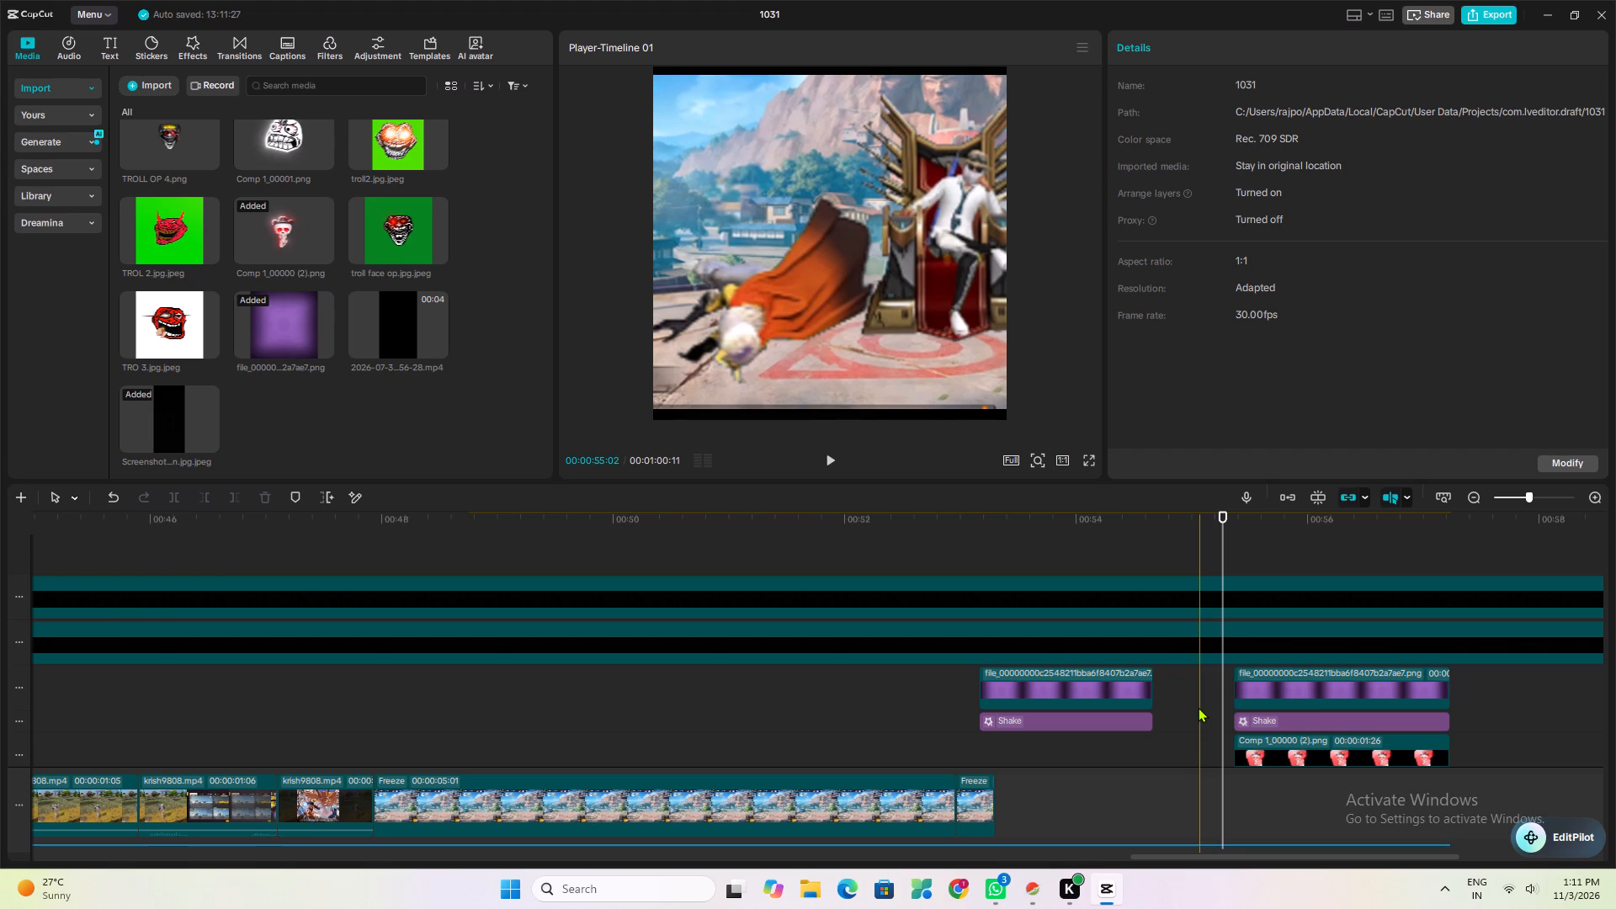
pyautogui.press('space')
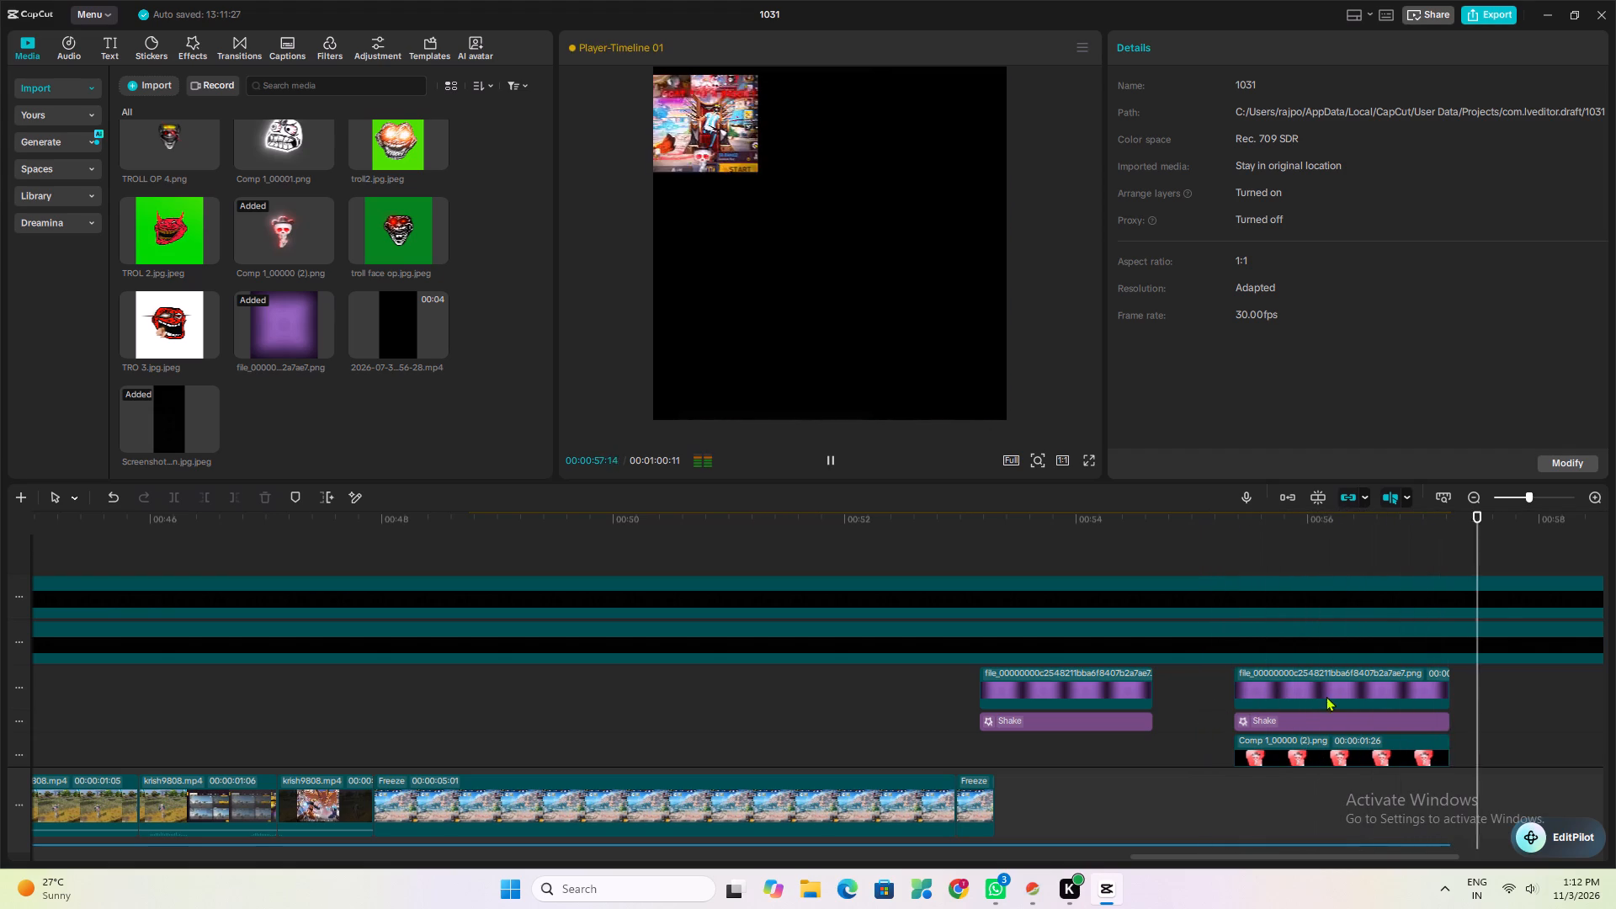
pyautogui.scroll(-10, 1391, 693)
pyautogui.scroll(-3, 1316, 692)
pyautogui.scroll(-3, 1231, 713)
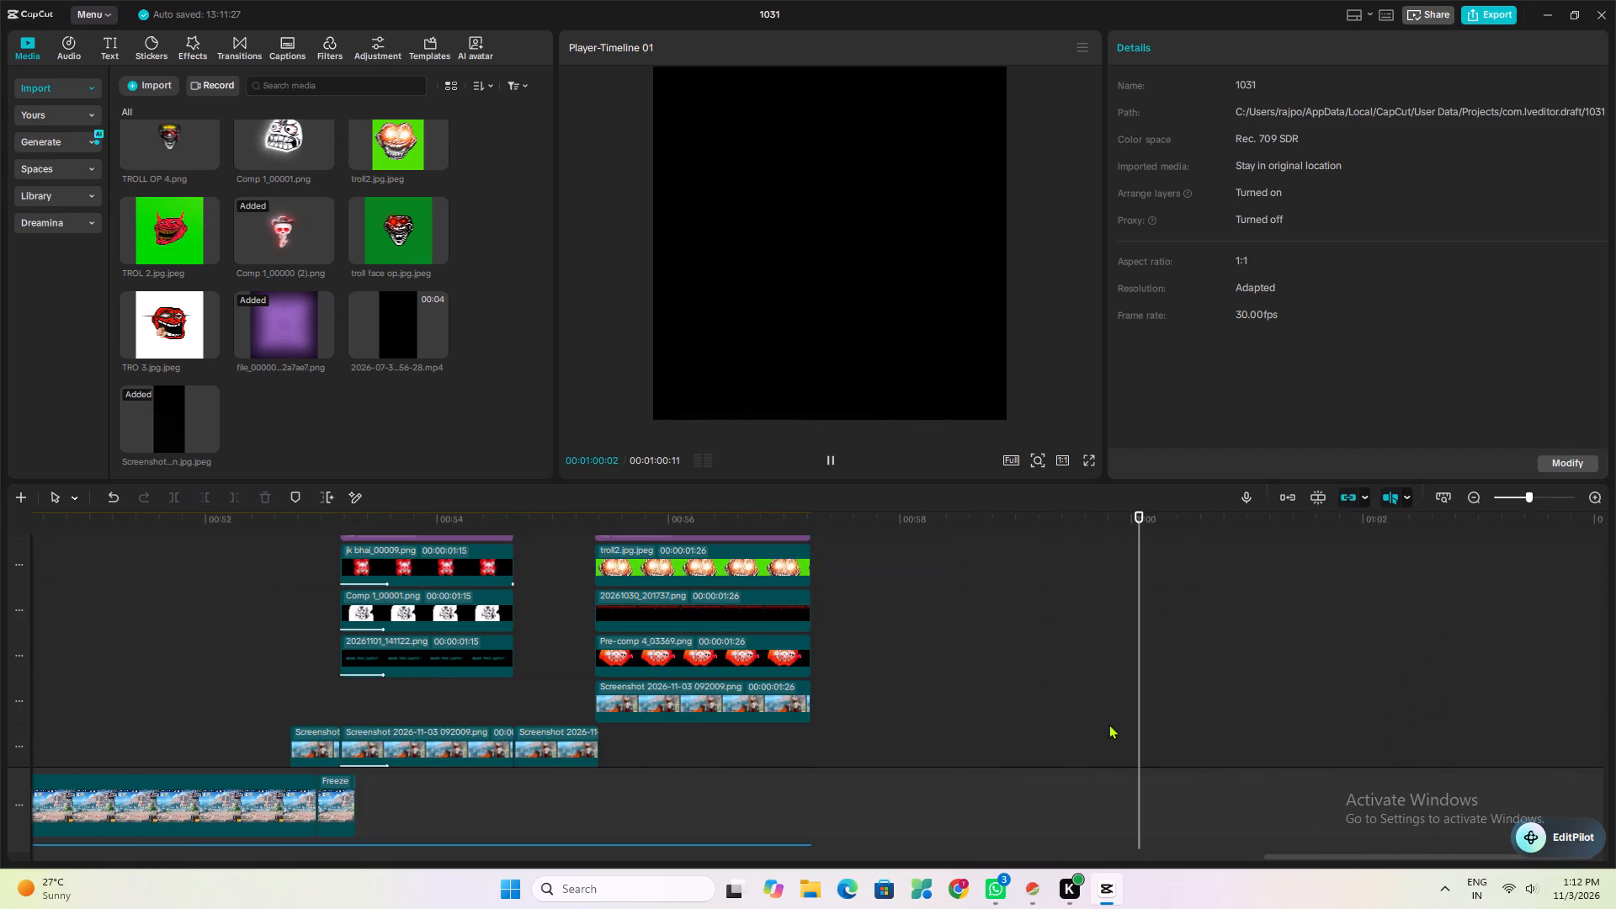
pyautogui.scroll(-20, 1108, 724)
pyautogui.scroll(-1, 1108, 724)
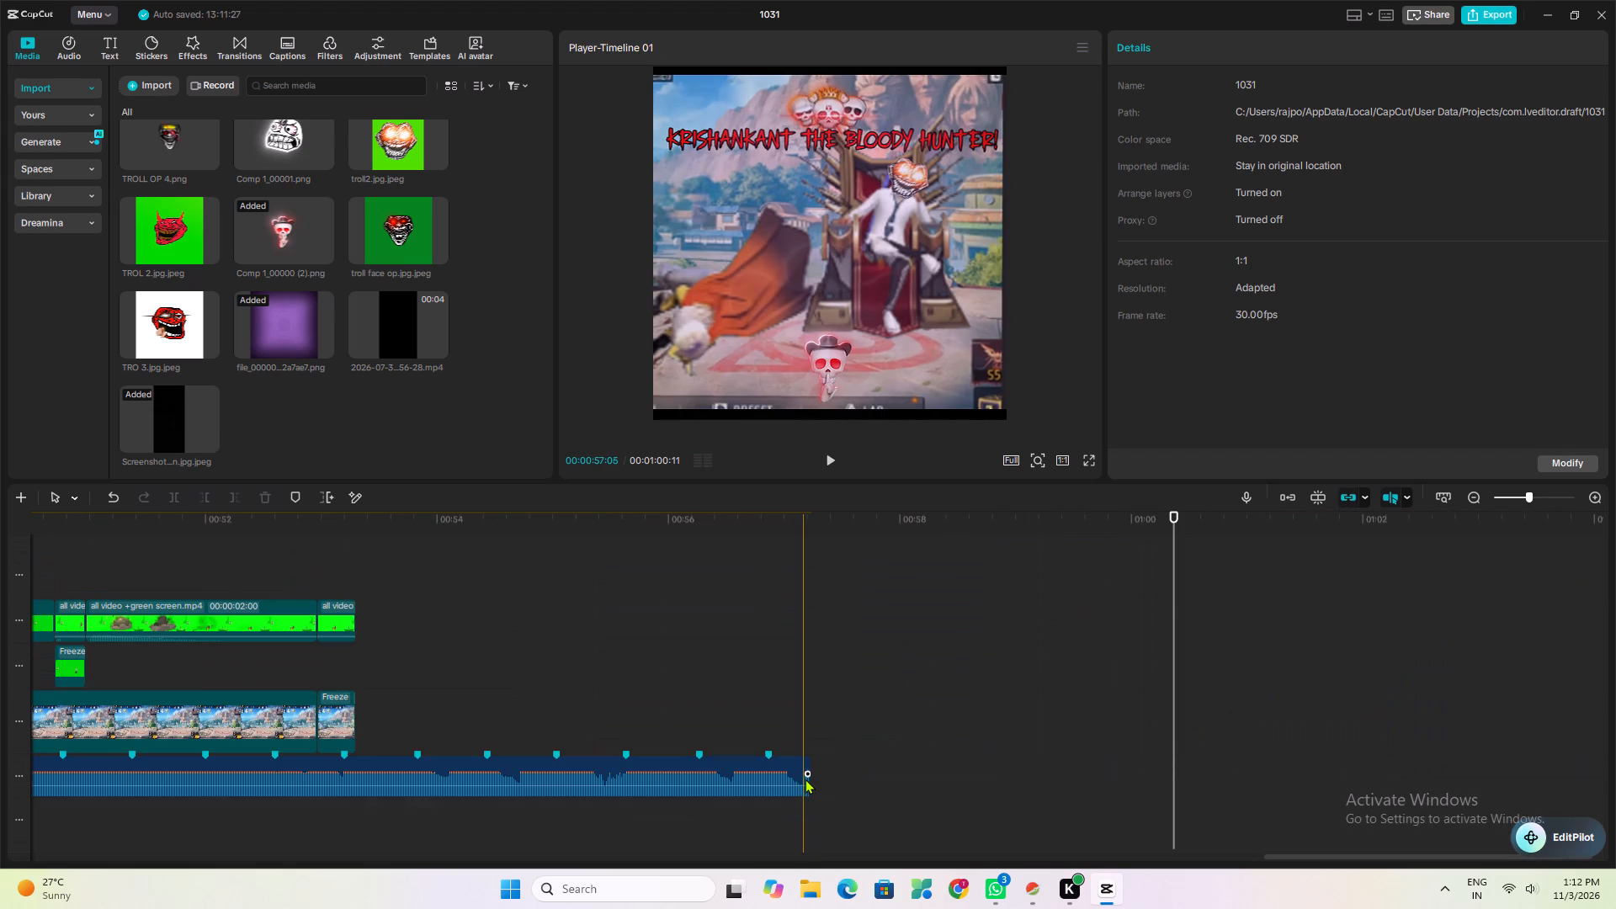
pyautogui.scroll(10, 817, 750)
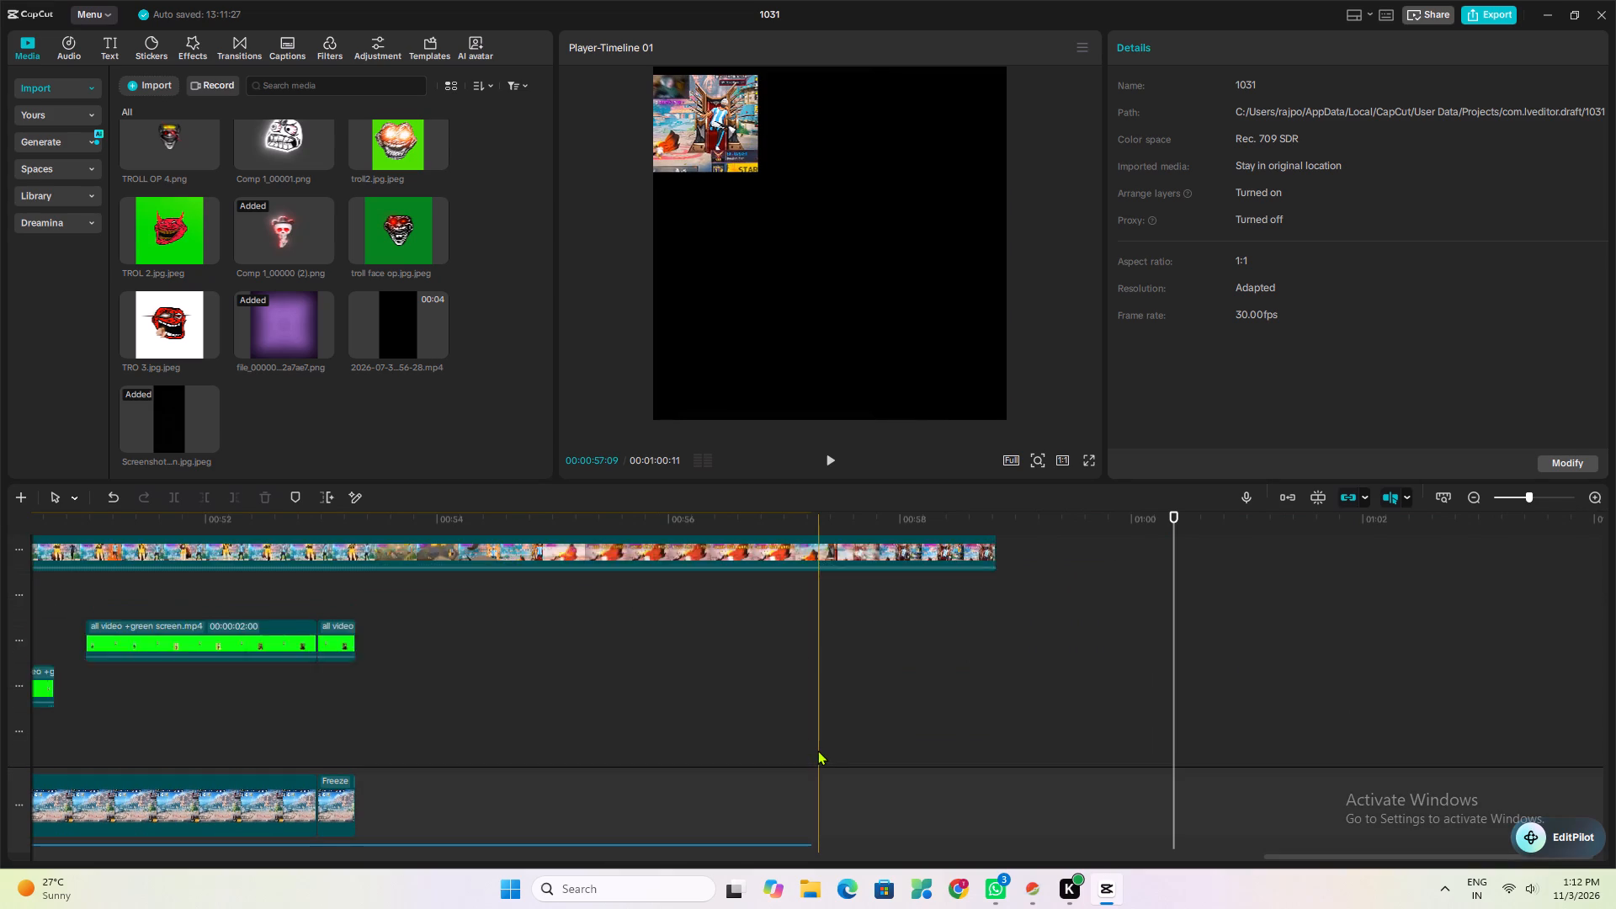
pyautogui.scroll(11, 817, 750)
pyautogui.click(810, 731)
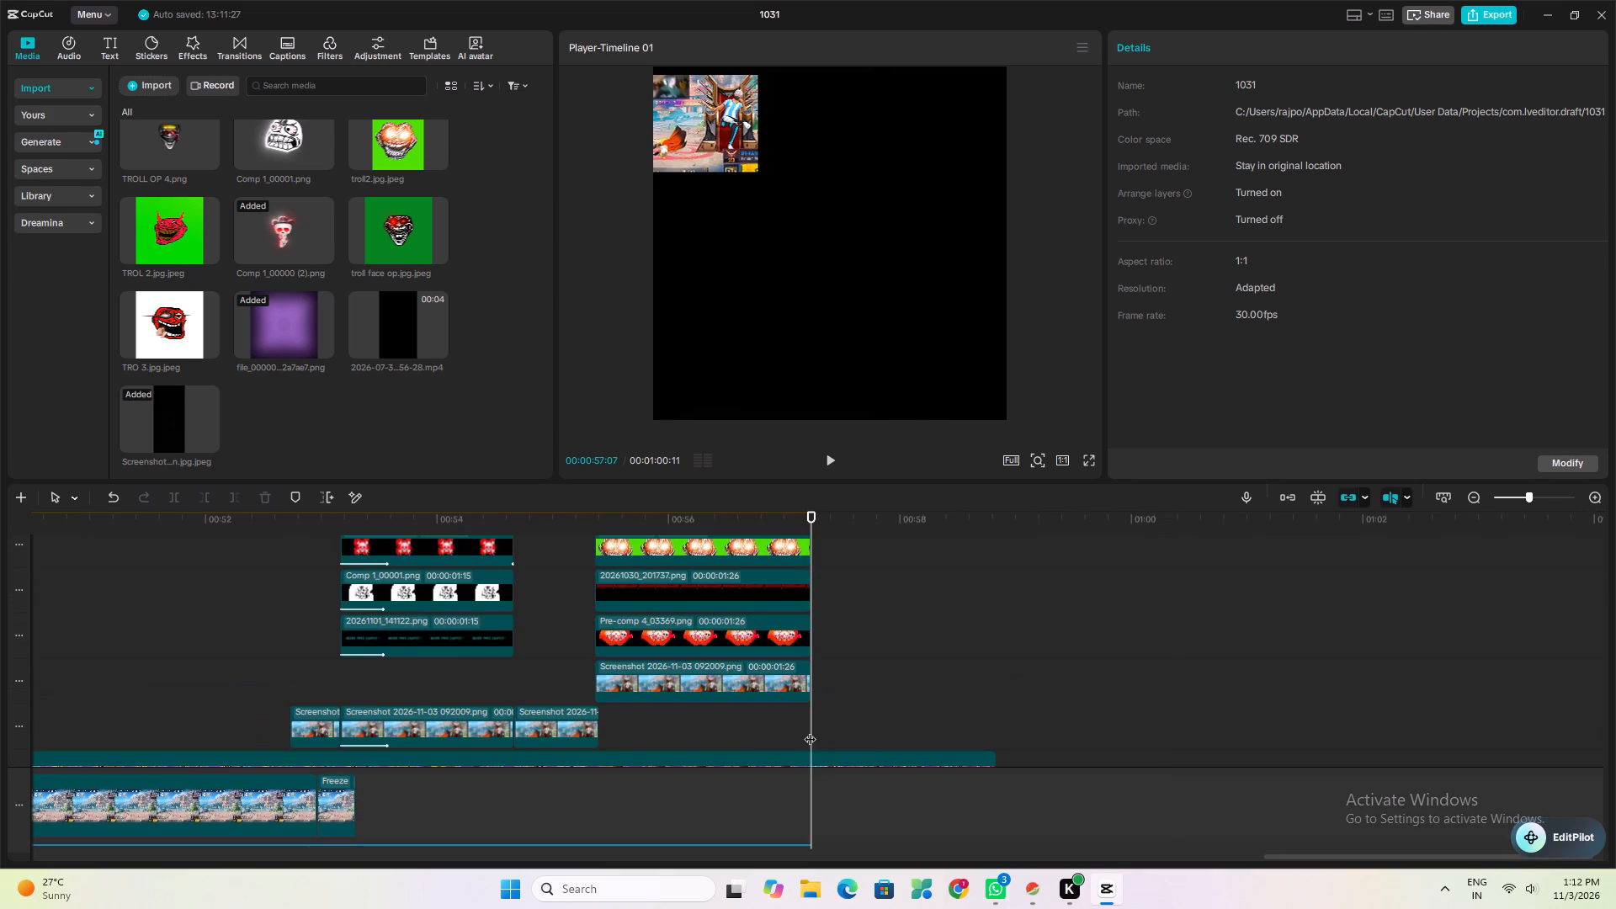
pyautogui.scroll(-20, 810, 731)
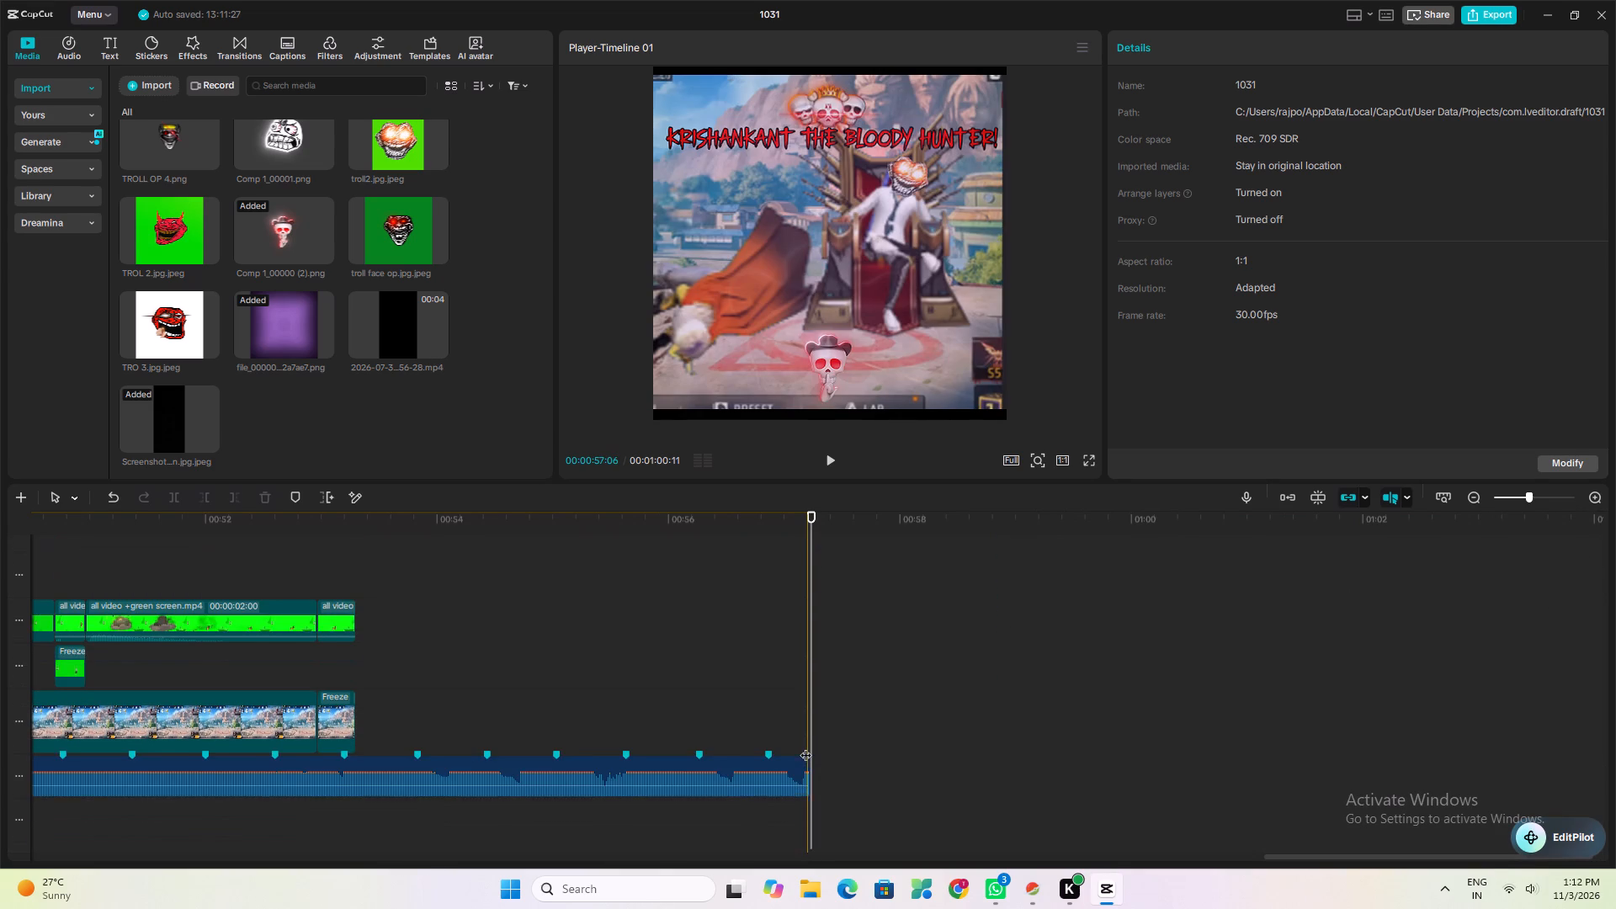
pyautogui.scroll(-2, 805, 747)
# Replay short stretches of the final two seconds to check how the background music ends against the overlays.
pyautogui.click(577, 672)
pyautogui.press('space')
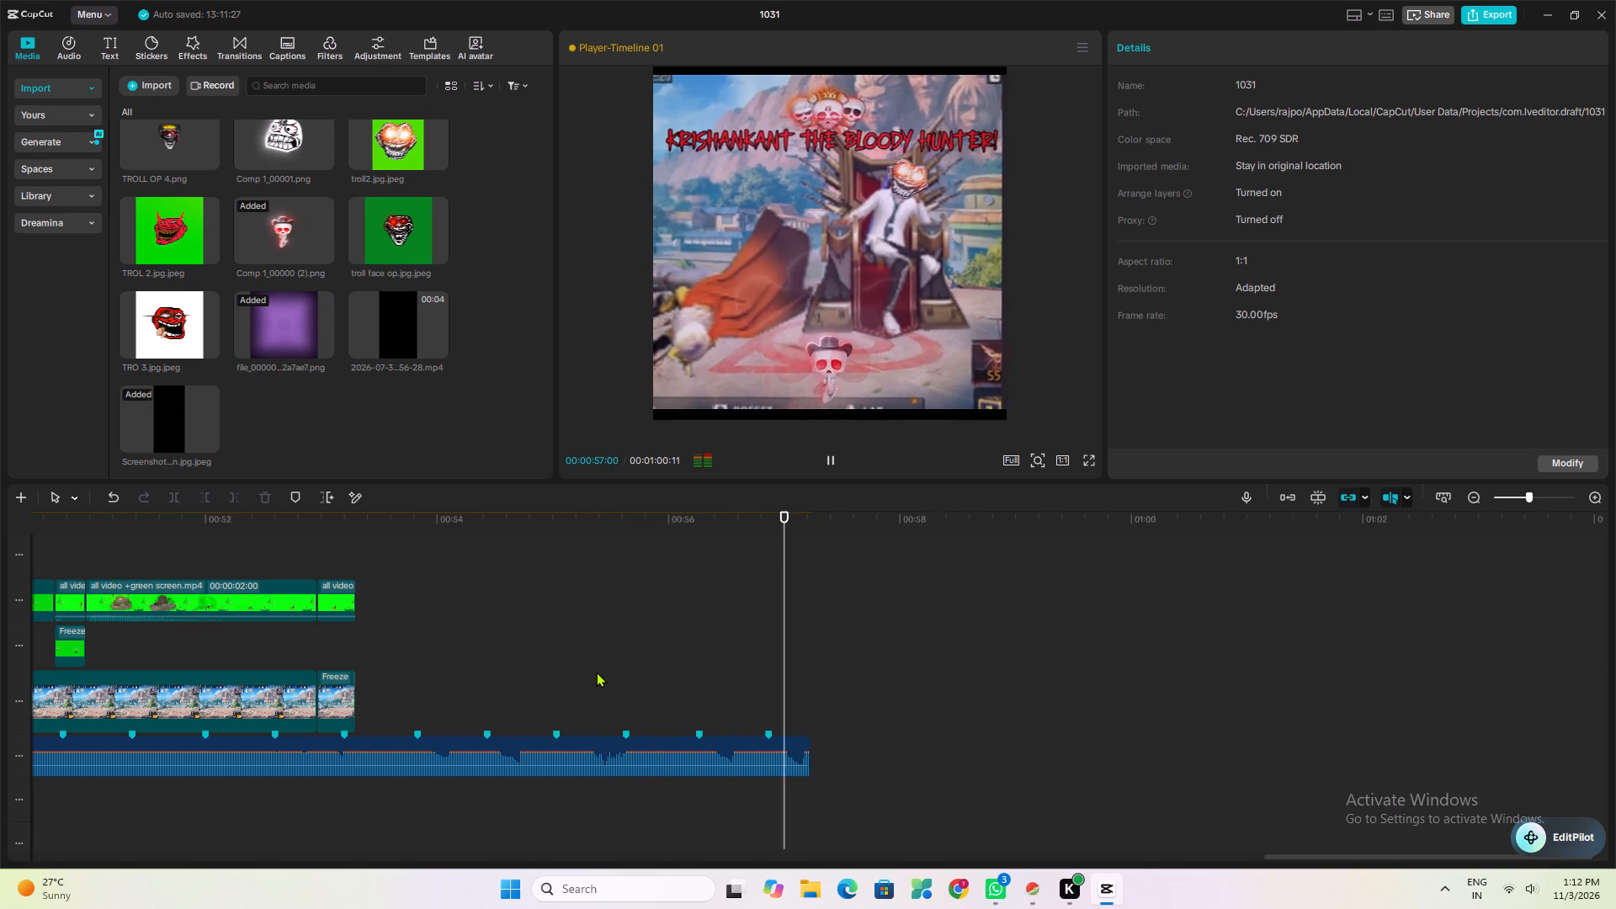
pyautogui.press('space')
pyautogui.click(678, 700)
pyautogui.press('space')
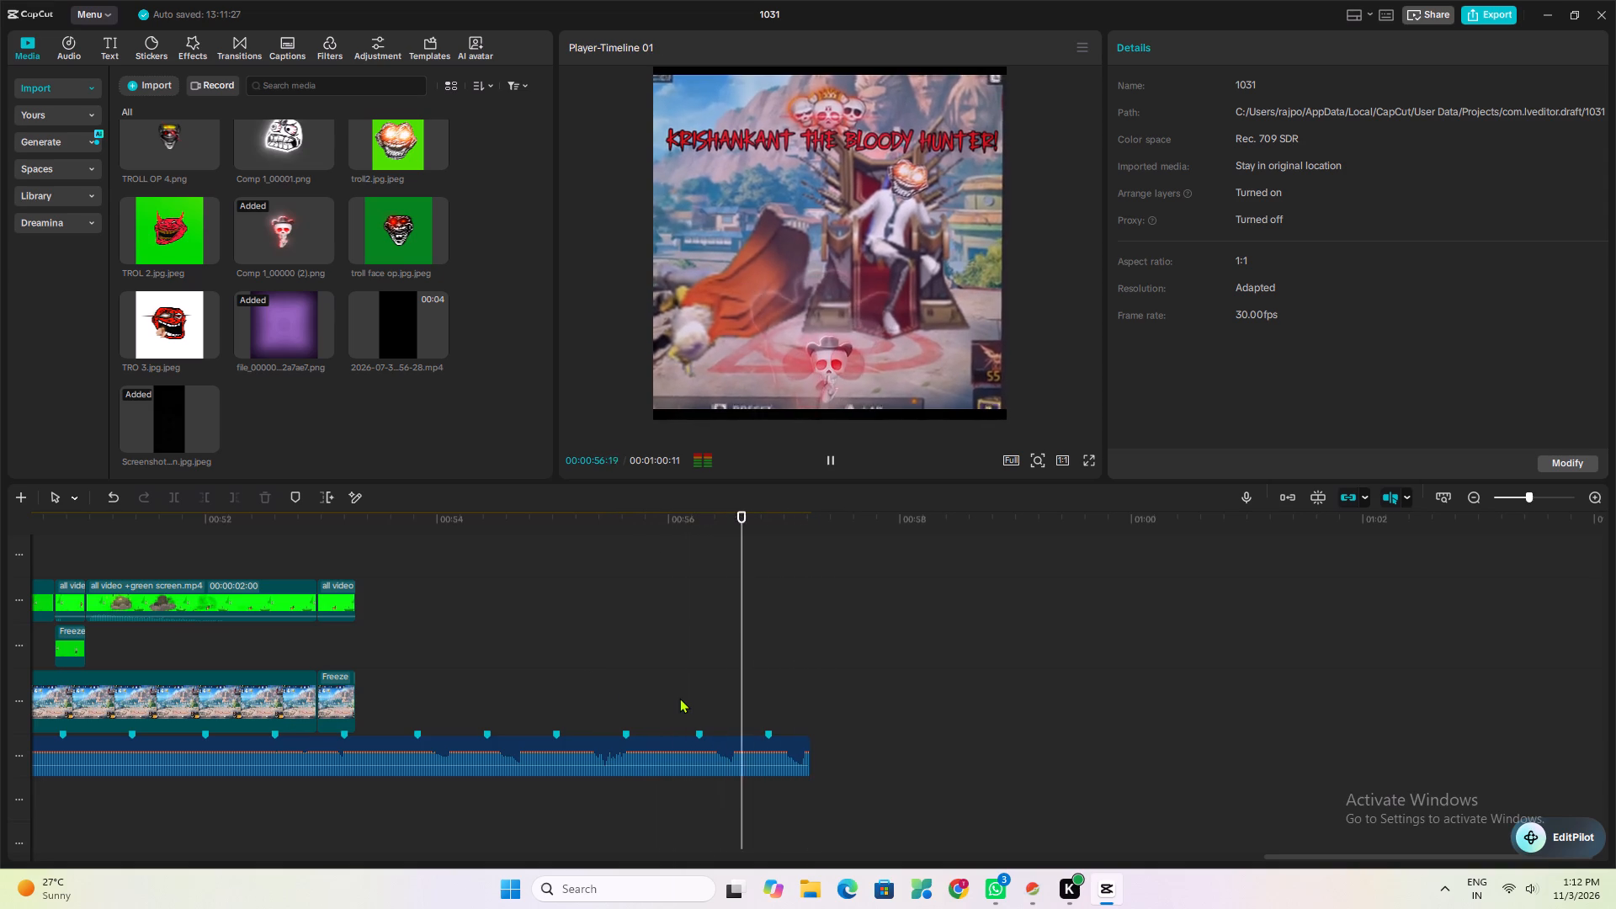
pyautogui.press('space')
pyautogui.click(764, 685)
pyautogui.press('space')
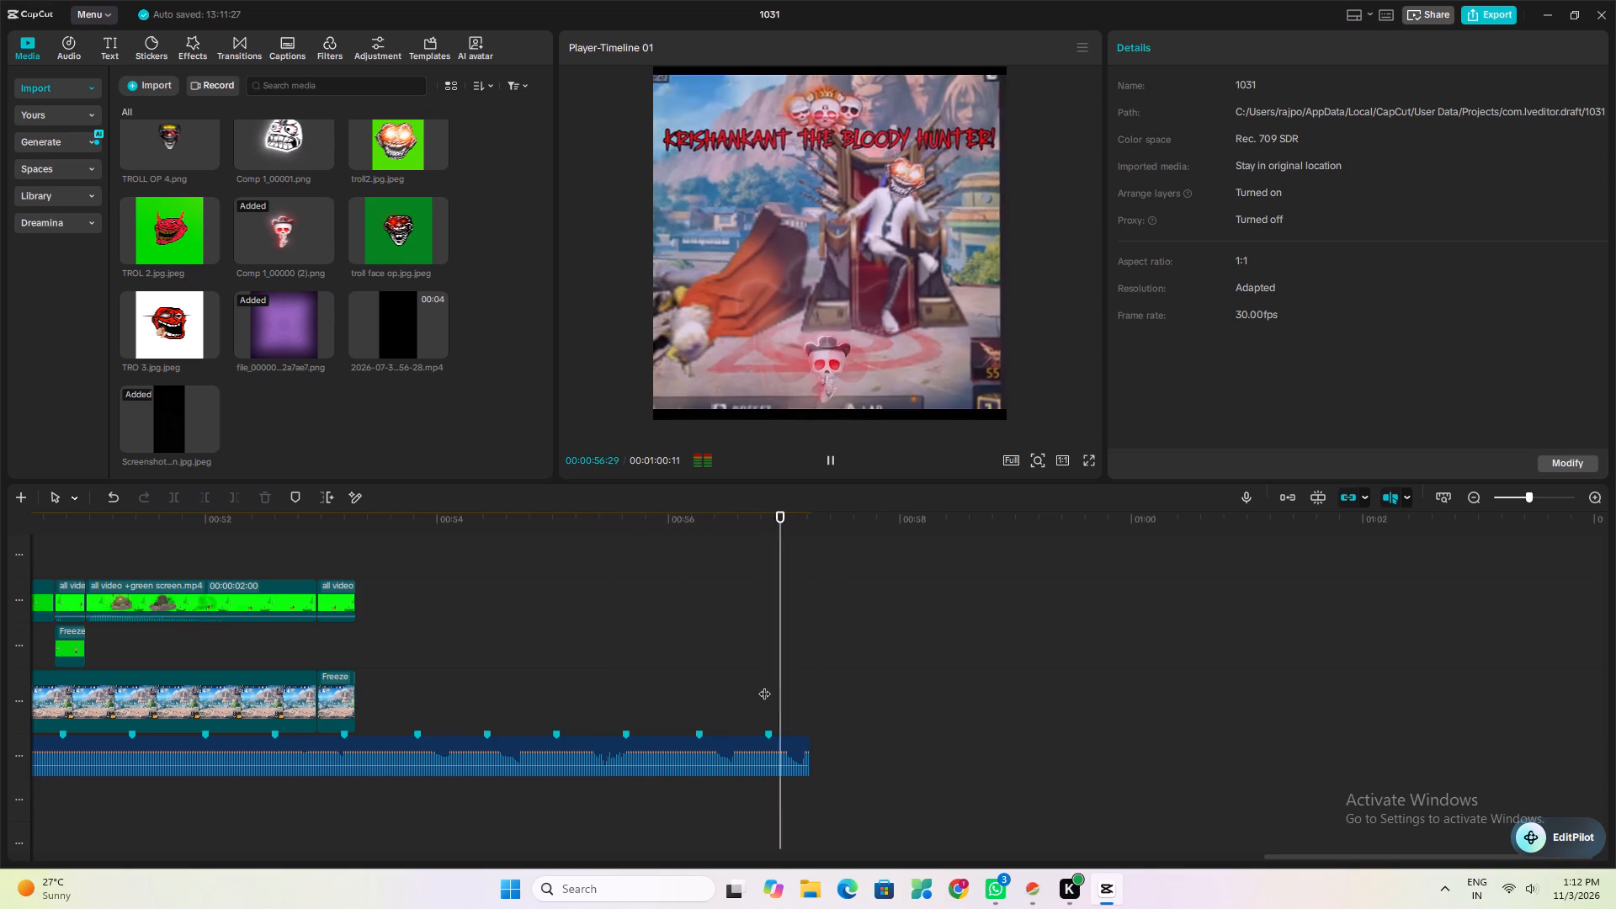
pyautogui.press('space')
pyautogui.click(764, 685)
pyautogui.press('space')
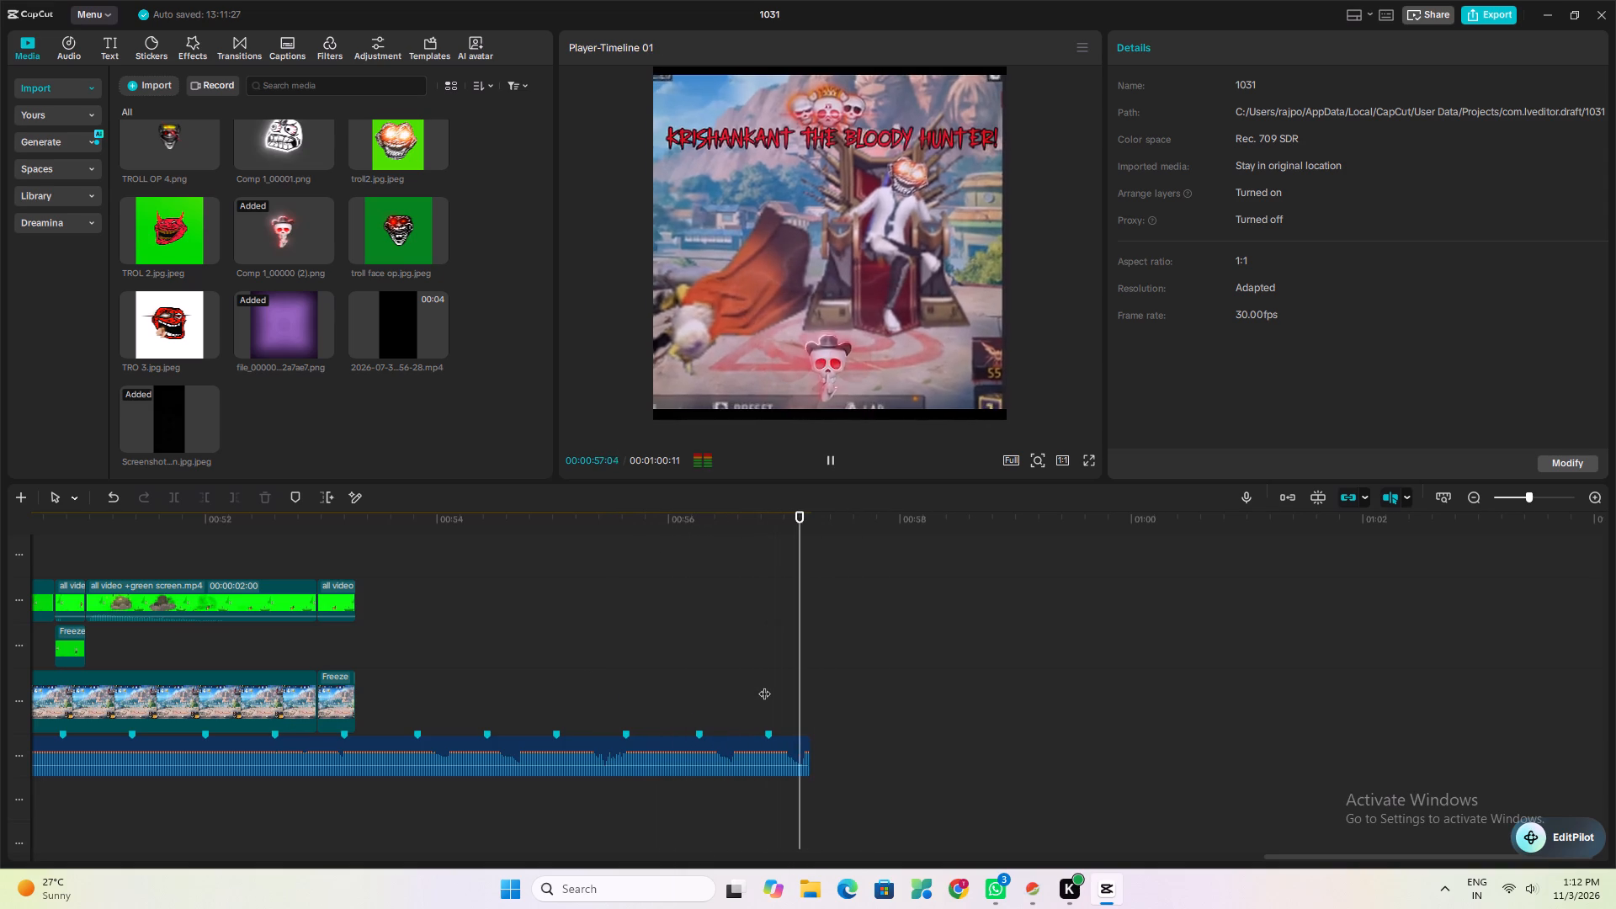
pyautogui.press('space')
# Examine the stacked clips at the ending, including the small corner video track, and replay the closing seconds.
pyautogui.scroll(20, 763, 686)
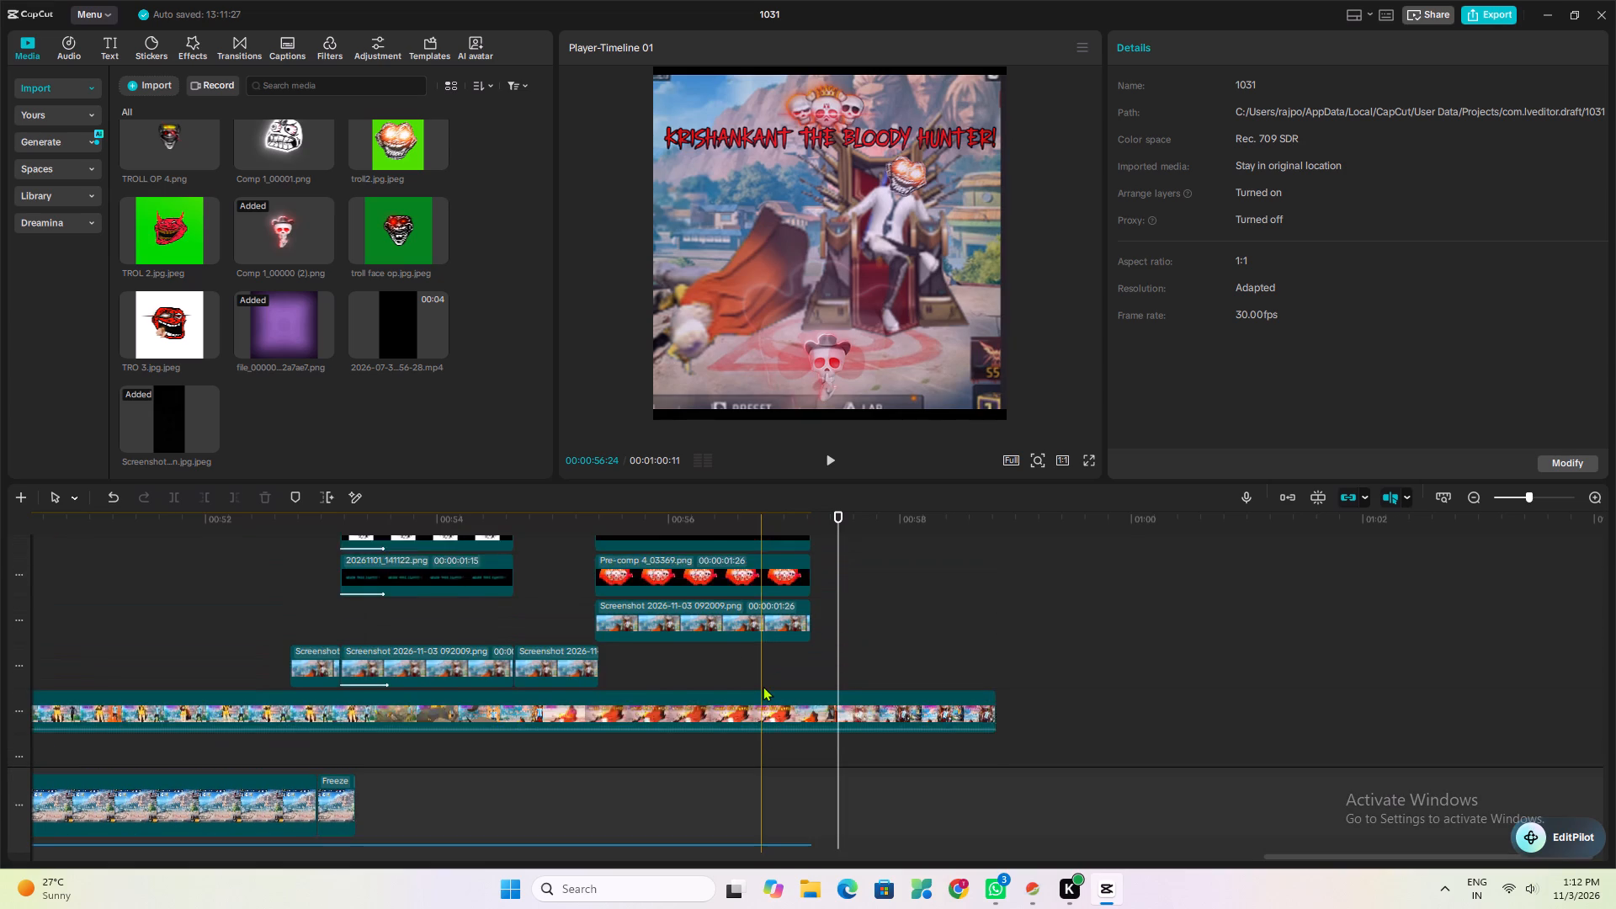
pyautogui.scroll(12, 763, 686)
pyautogui.scroll(-10, 757, 723)
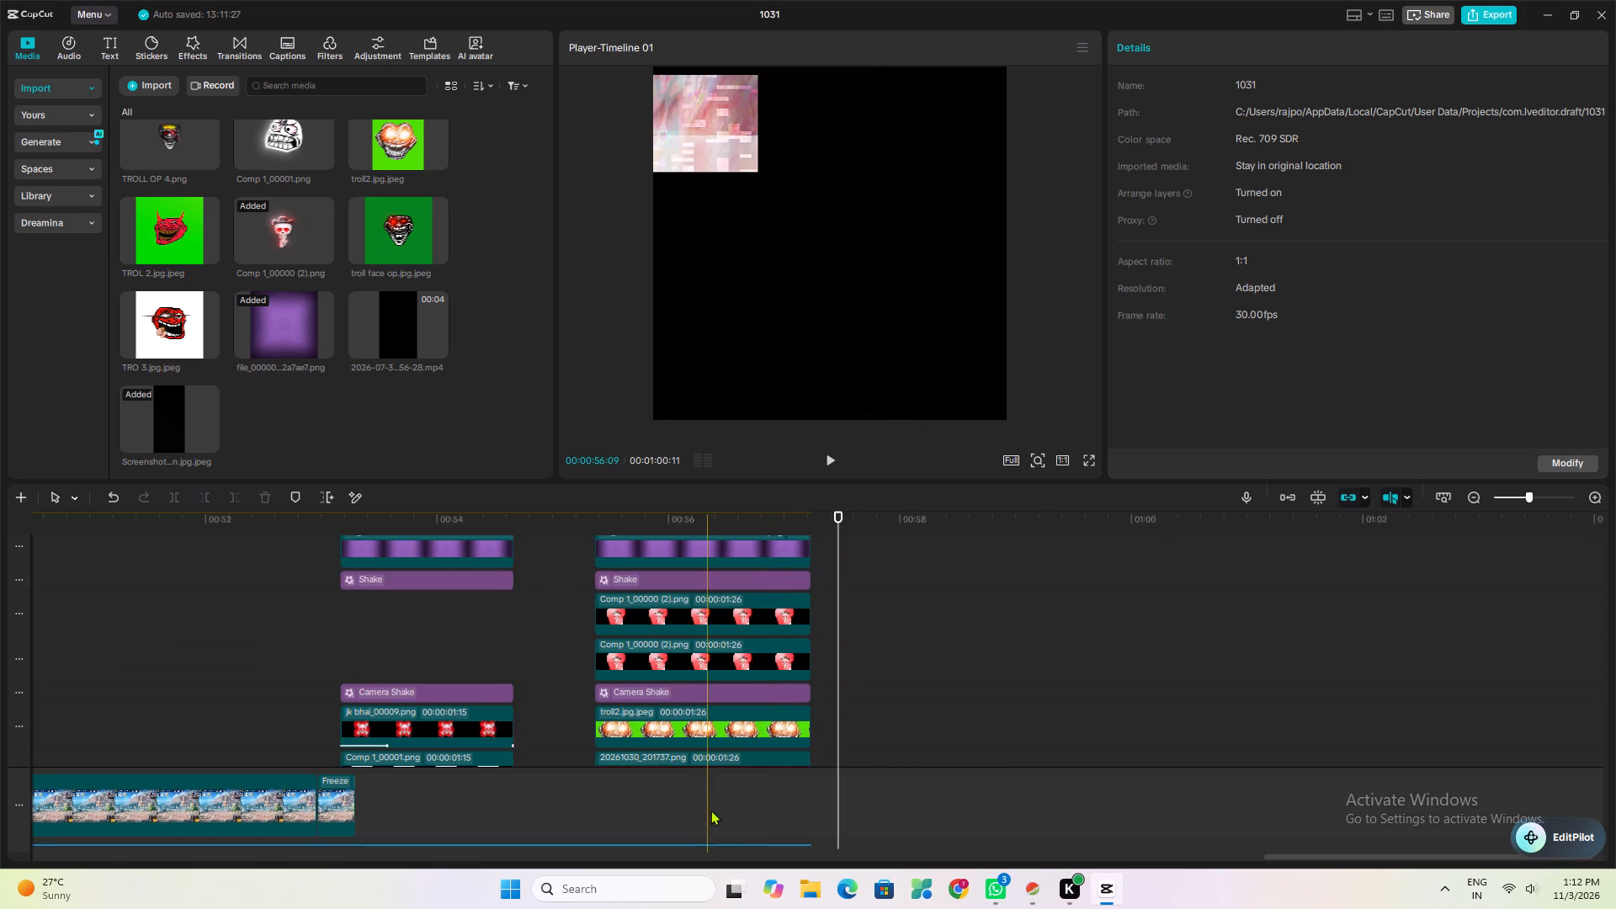
pyautogui.scroll(-12, 742, 736)
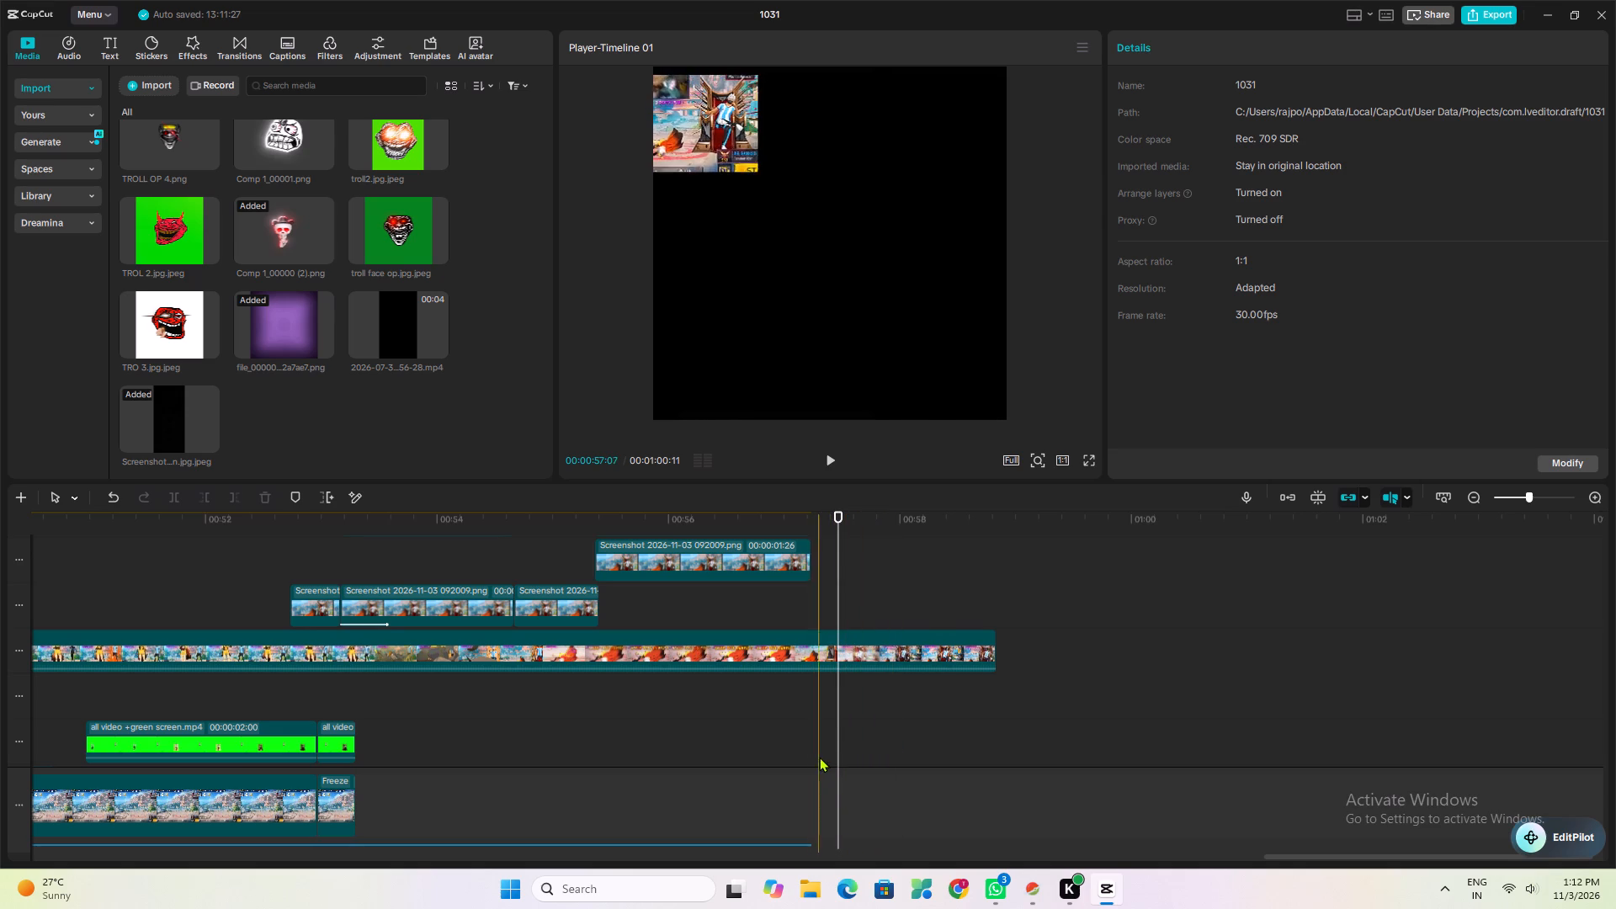
pyautogui.click(848, 657)
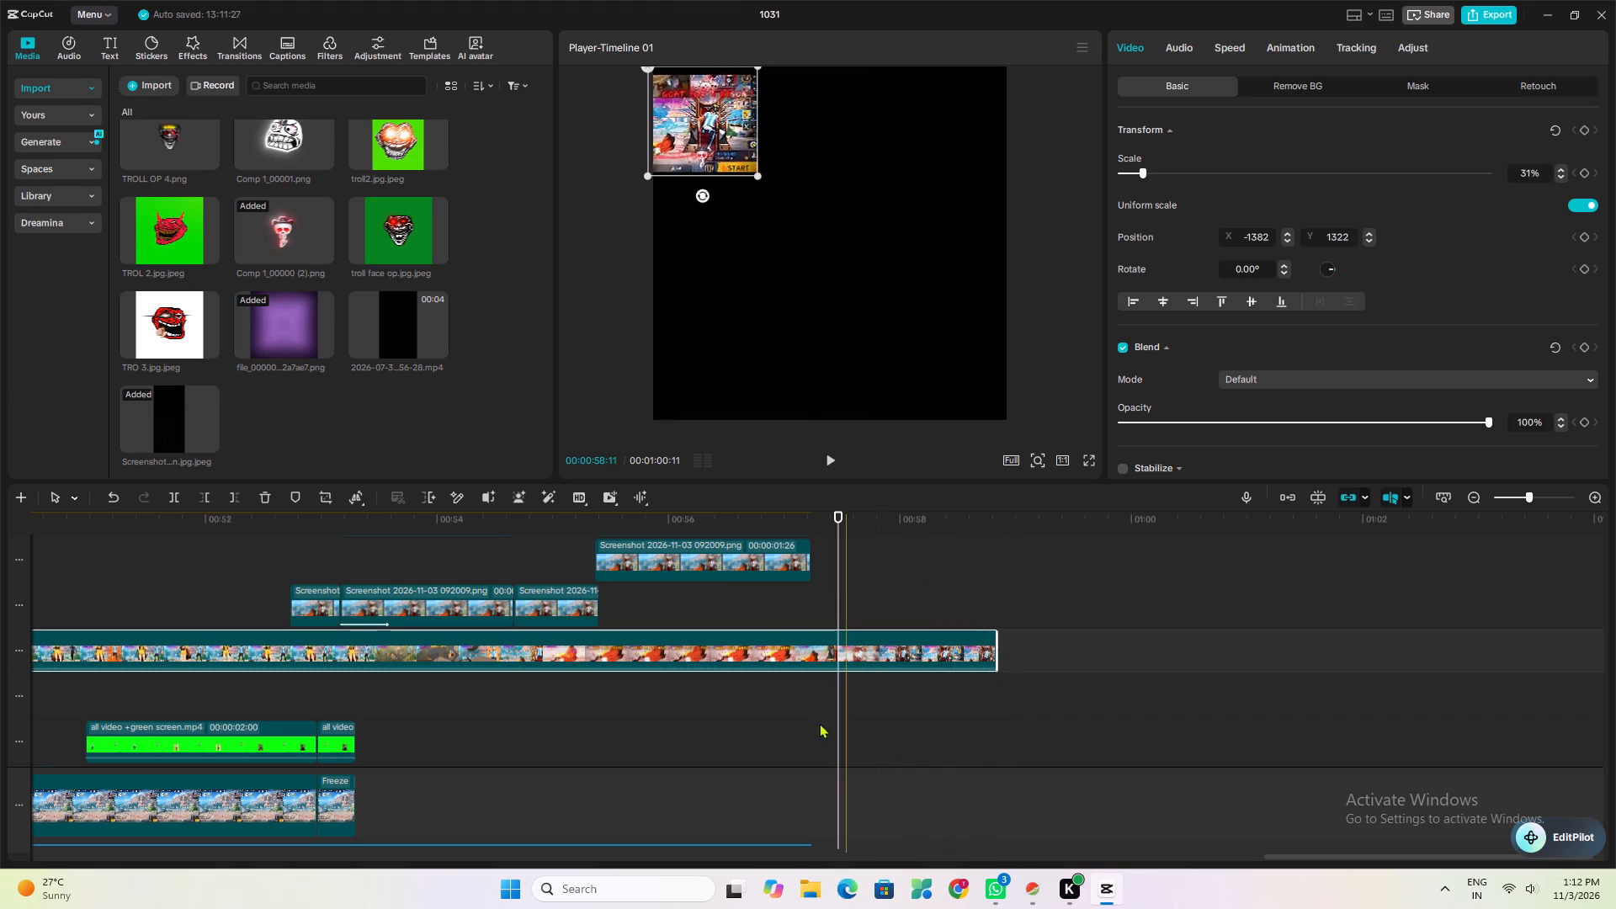
pyautogui.click(612, 748)
pyautogui.click(588, 754)
pyautogui.press('space')
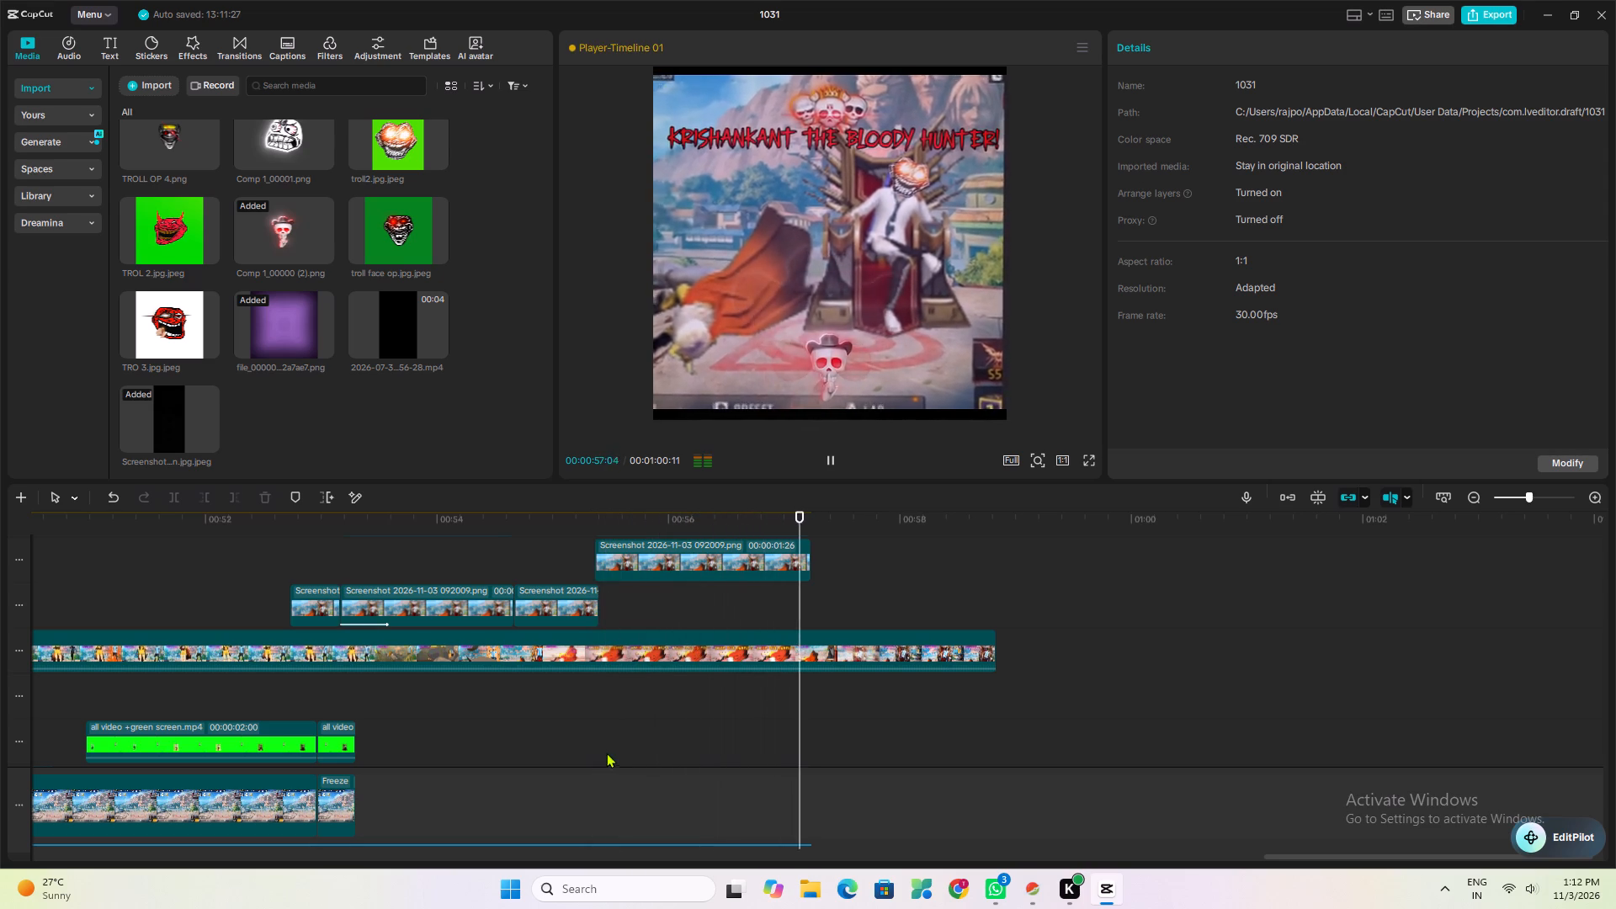
pyautogui.press('space')
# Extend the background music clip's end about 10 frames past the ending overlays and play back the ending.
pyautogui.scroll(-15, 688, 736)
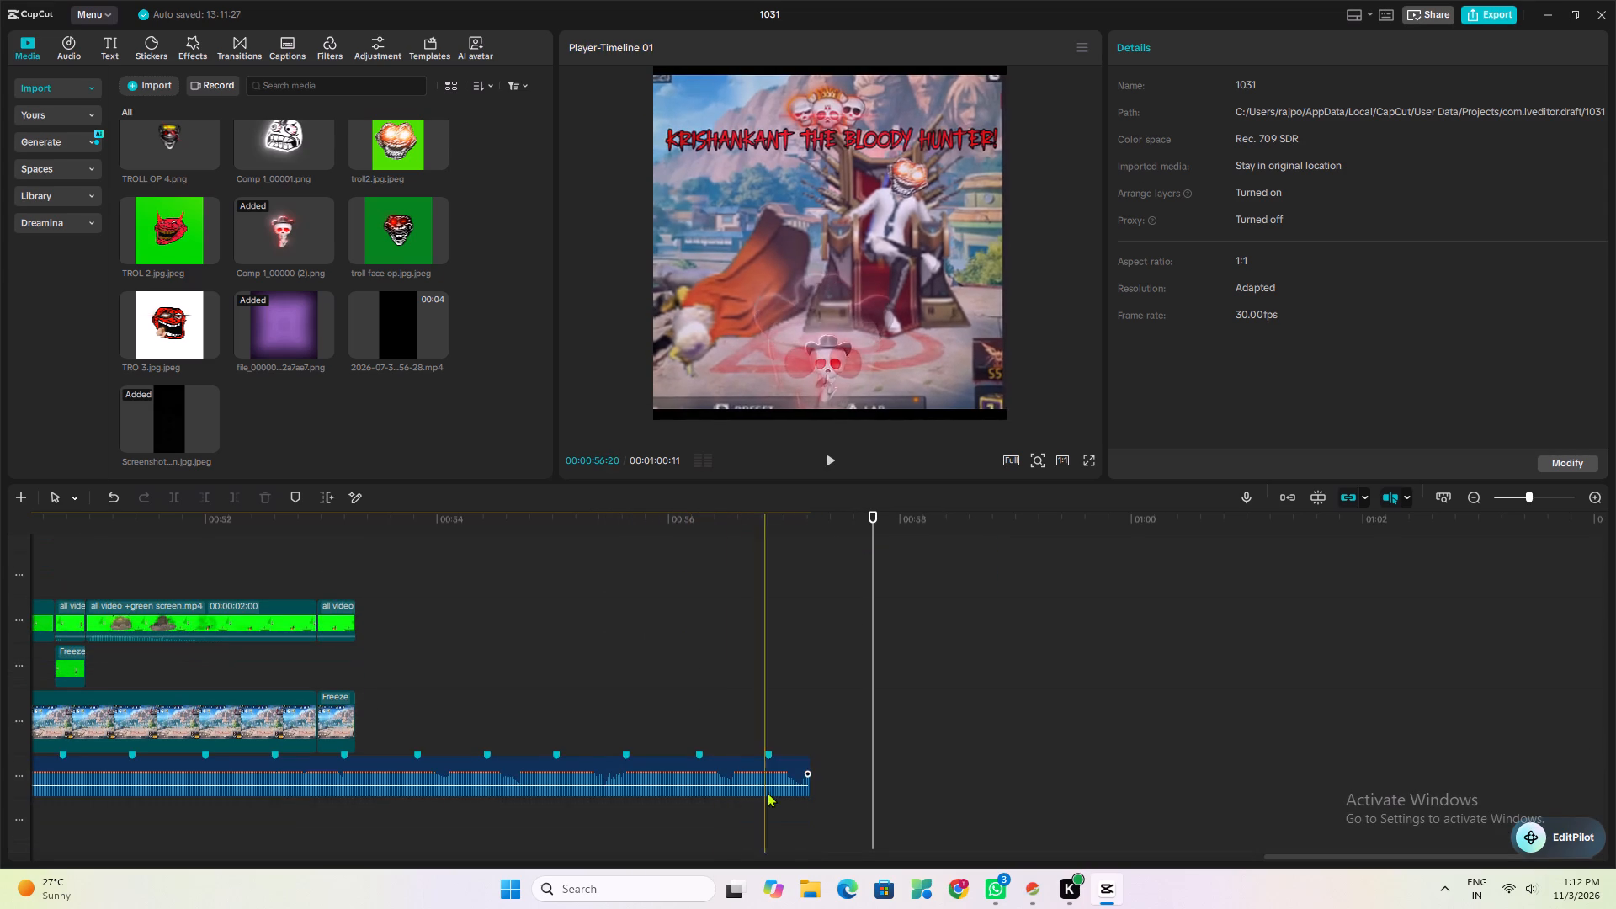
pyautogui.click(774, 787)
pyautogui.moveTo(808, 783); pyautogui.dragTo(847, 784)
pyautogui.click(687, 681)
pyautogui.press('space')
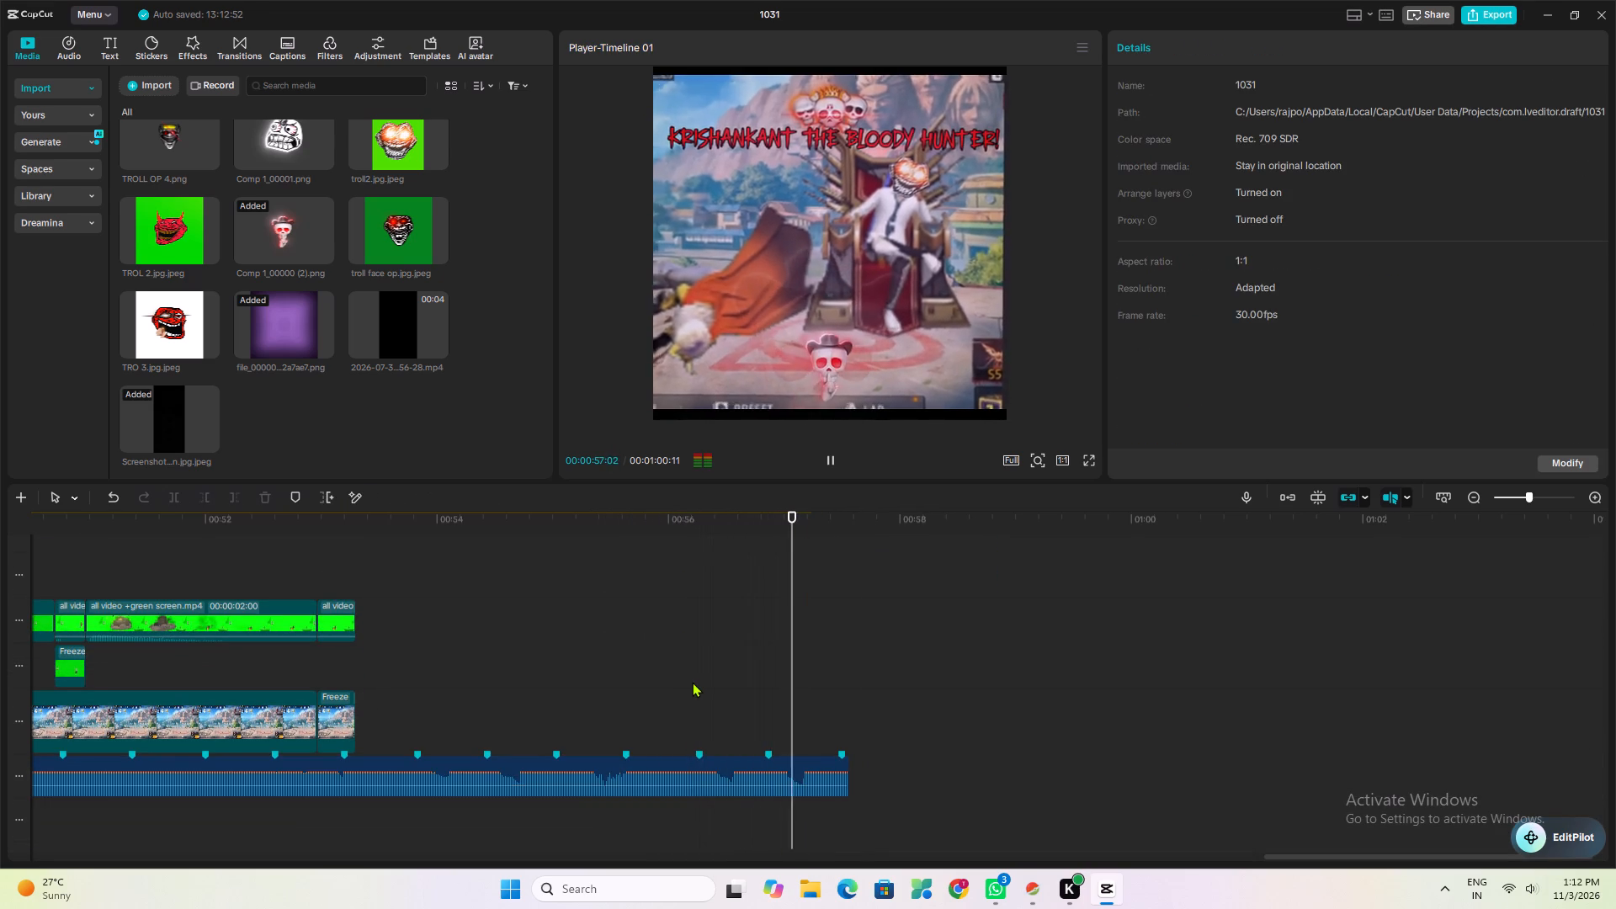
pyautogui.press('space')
# Trim the background music clip's end back so it lines up with the end of the ending overlay clips.
pyautogui.scroll(5, 764, 676)
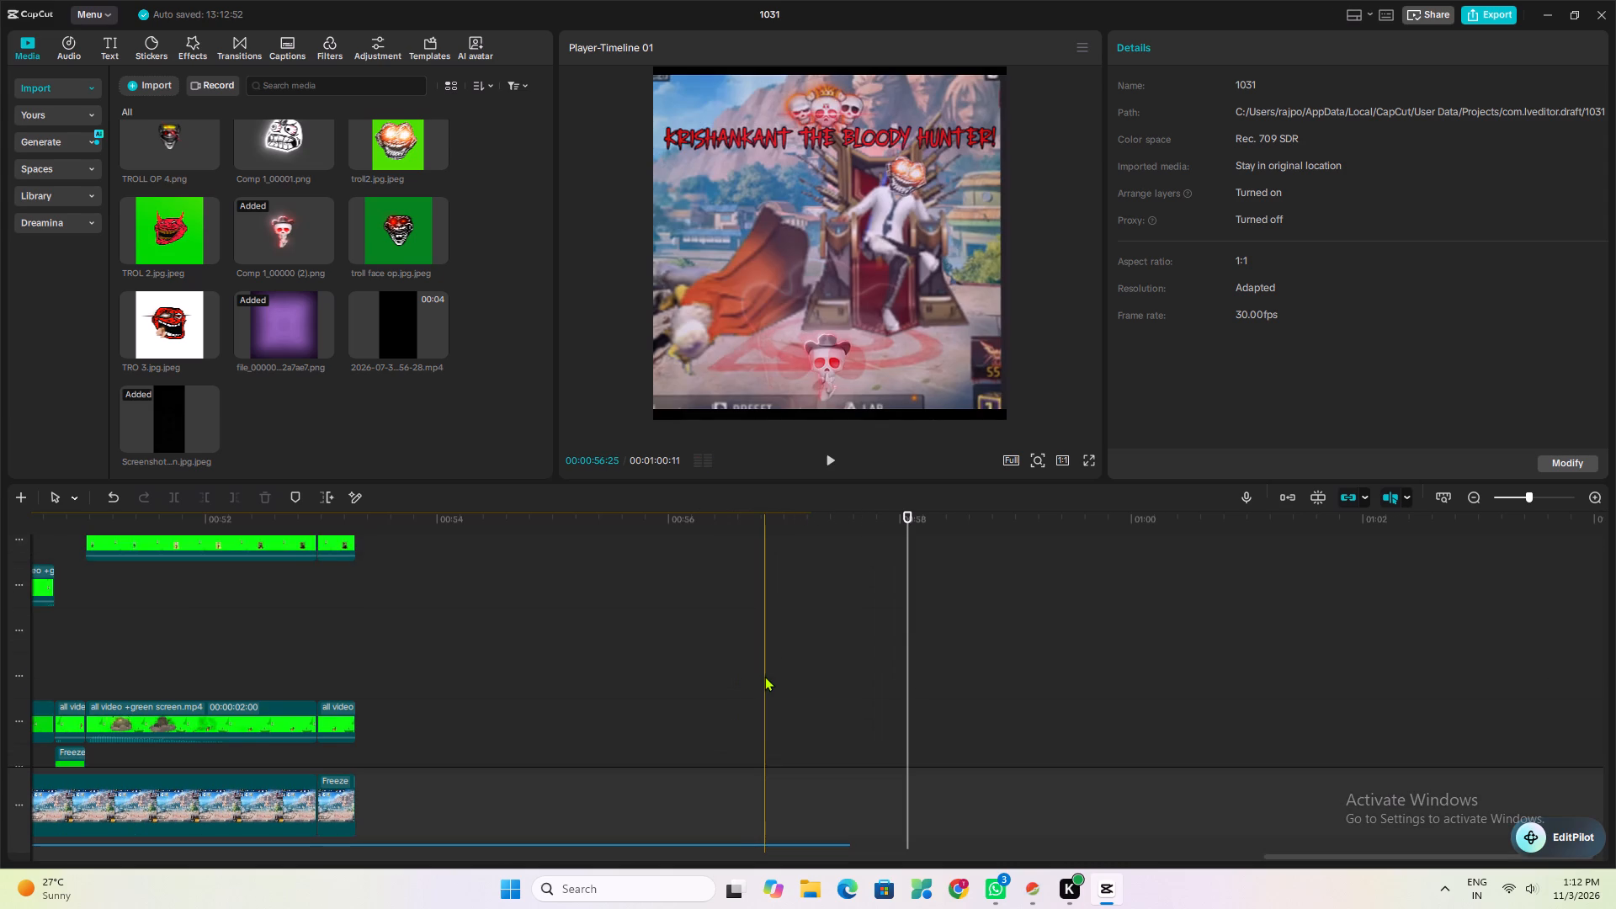
pyautogui.scroll(8, 764, 676)
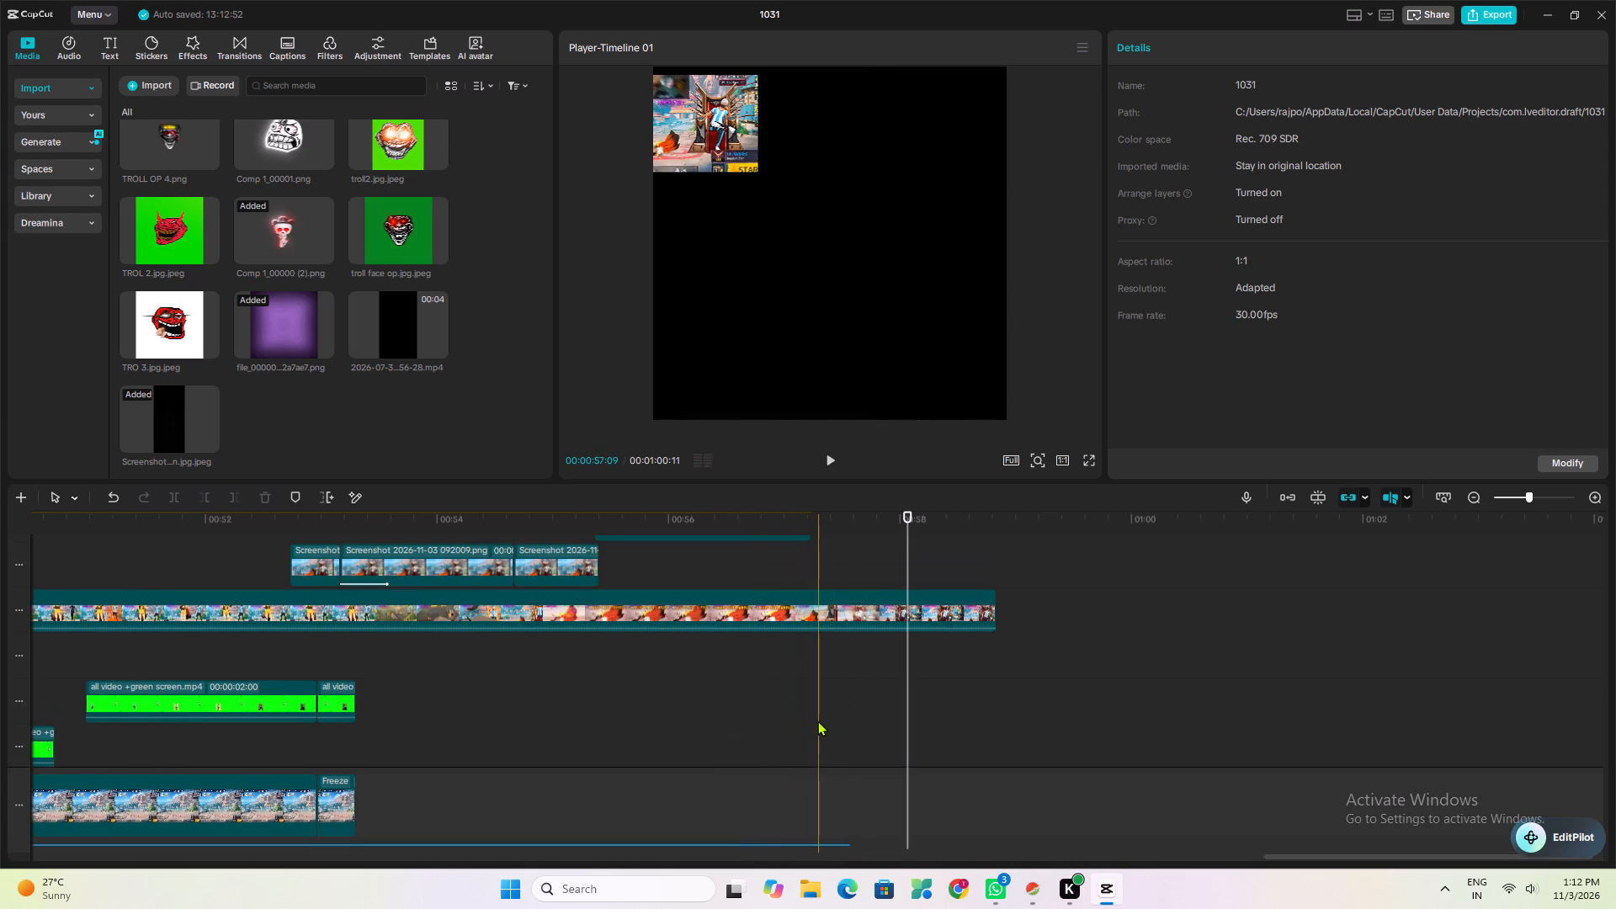
pyautogui.click(811, 726)
pyautogui.scroll(-13, 811, 726)
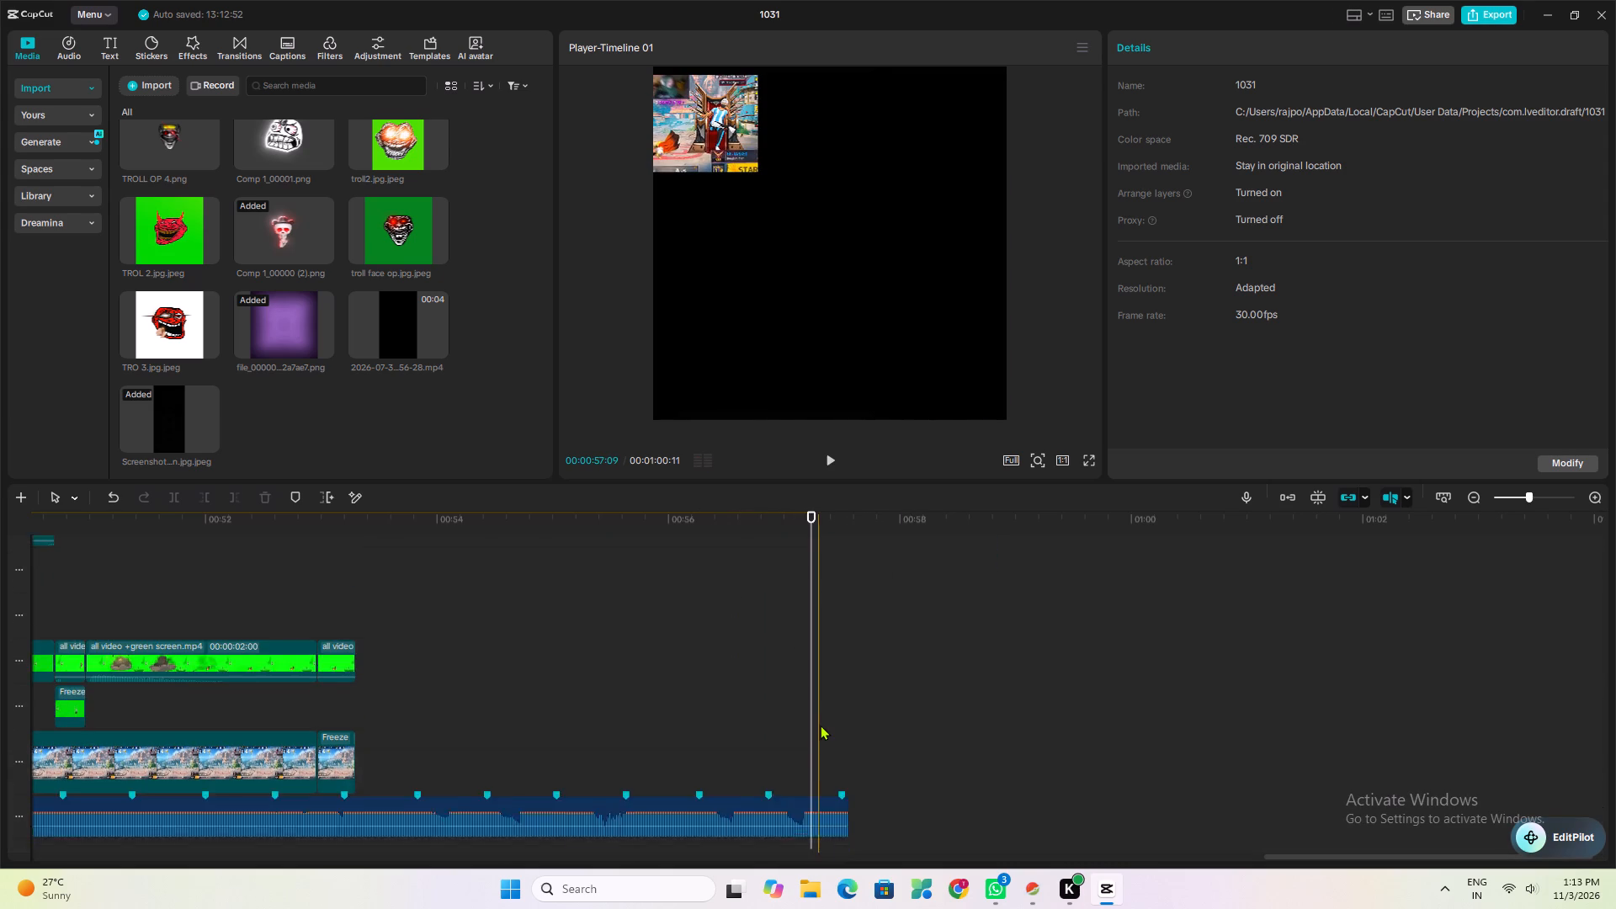
pyautogui.scroll(-4, 820, 725)
pyautogui.click(810, 712)
pyautogui.moveTo(848, 712); pyautogui.dragTo(818, 724)
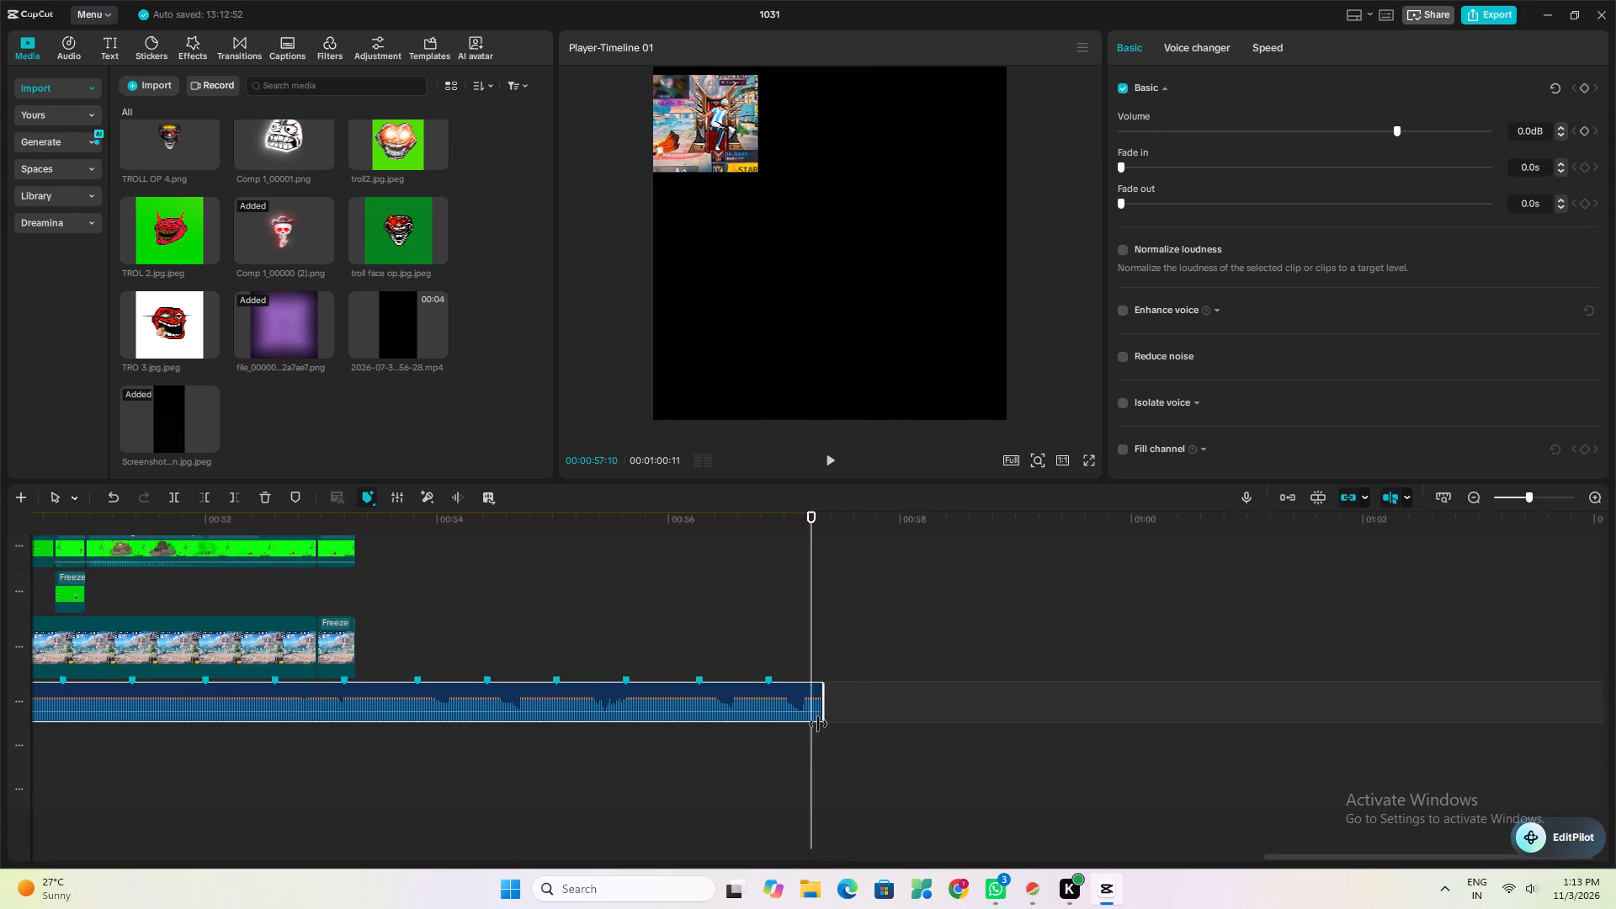
pyautogui.moveTo(818, 724); pyautogui.dragTo(813, 732)
# Play back the opening of the edit from the timeline start, through the first four seconds with the music fade-in.
pyautogui.scroll(3, 804, 720)
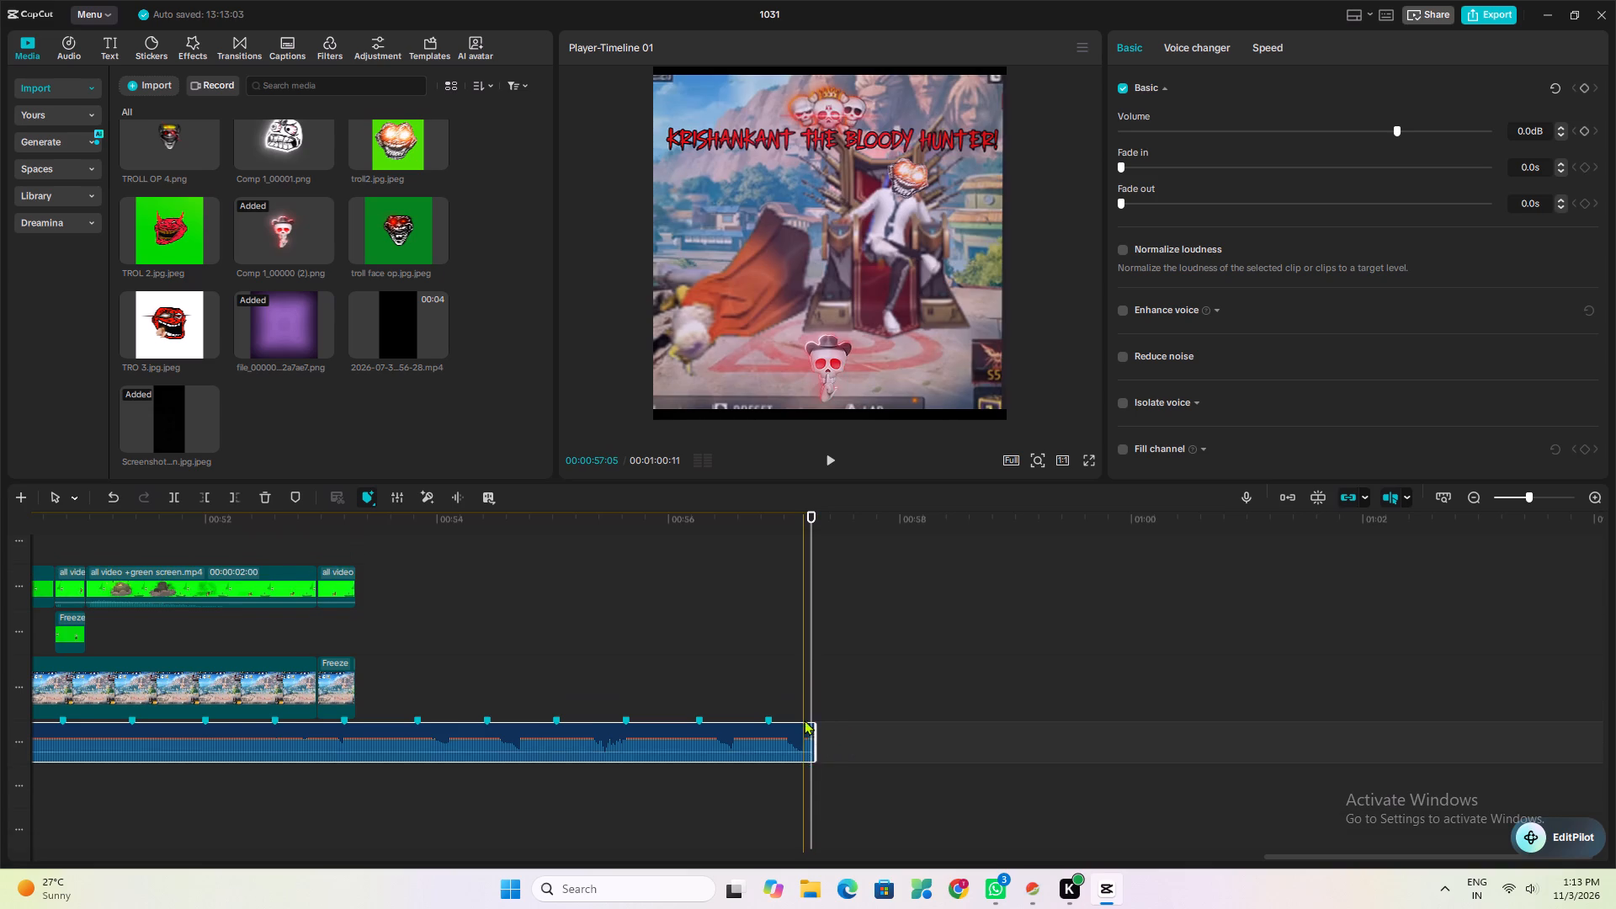
pyautogui.scroll(6, 804, 720)
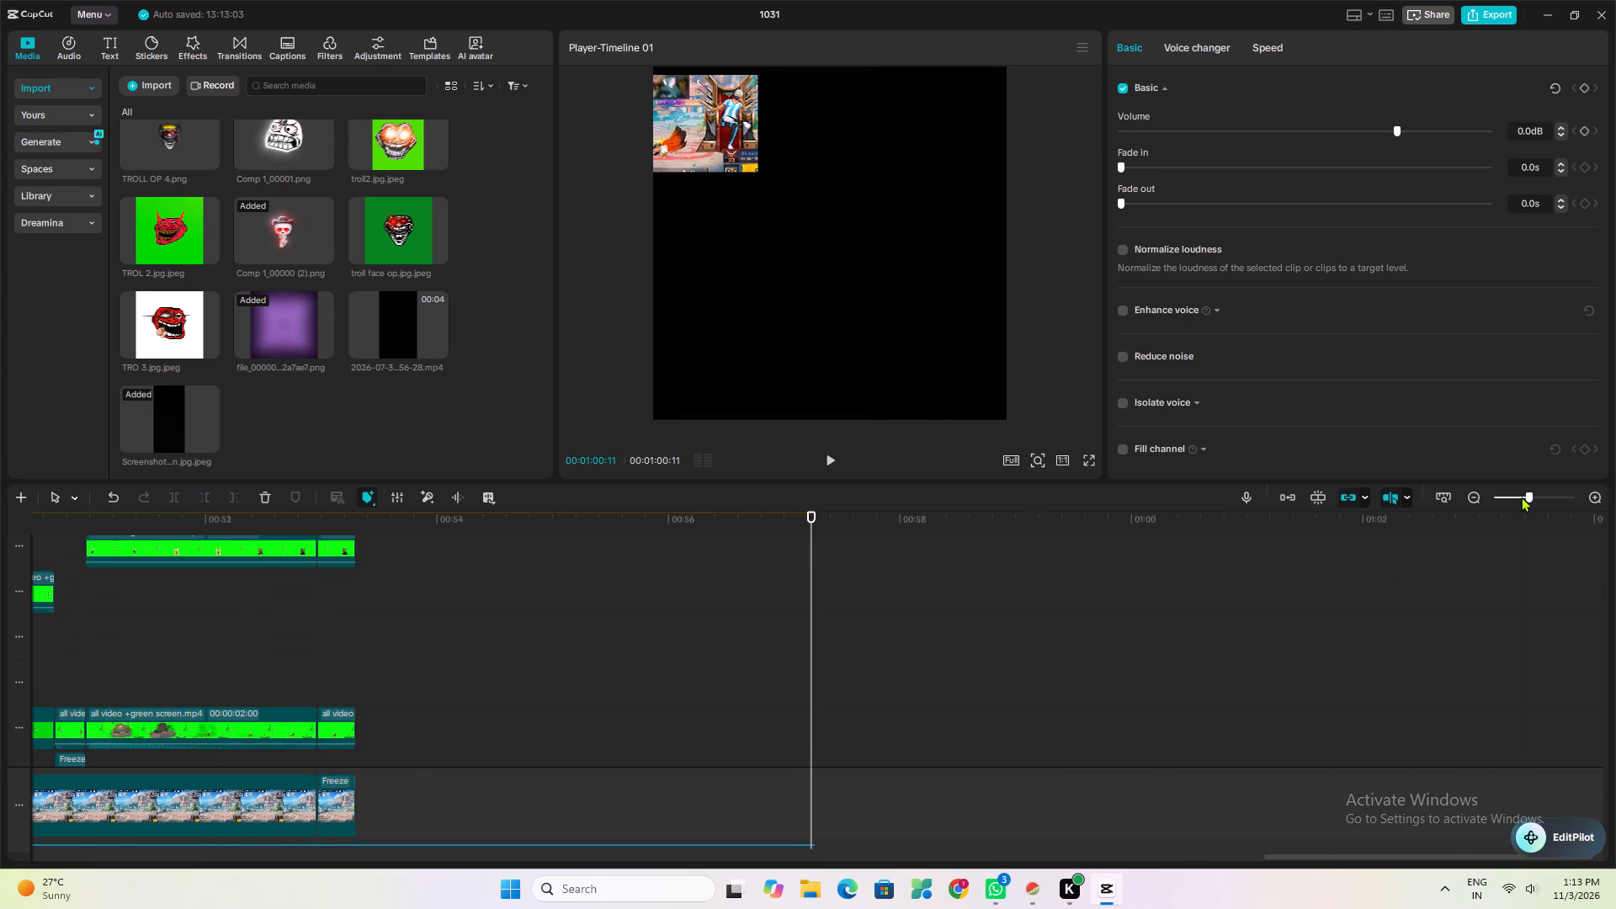
pyautogui.click(1521, 497)
pyautogui.scroll(14, 982, 740)
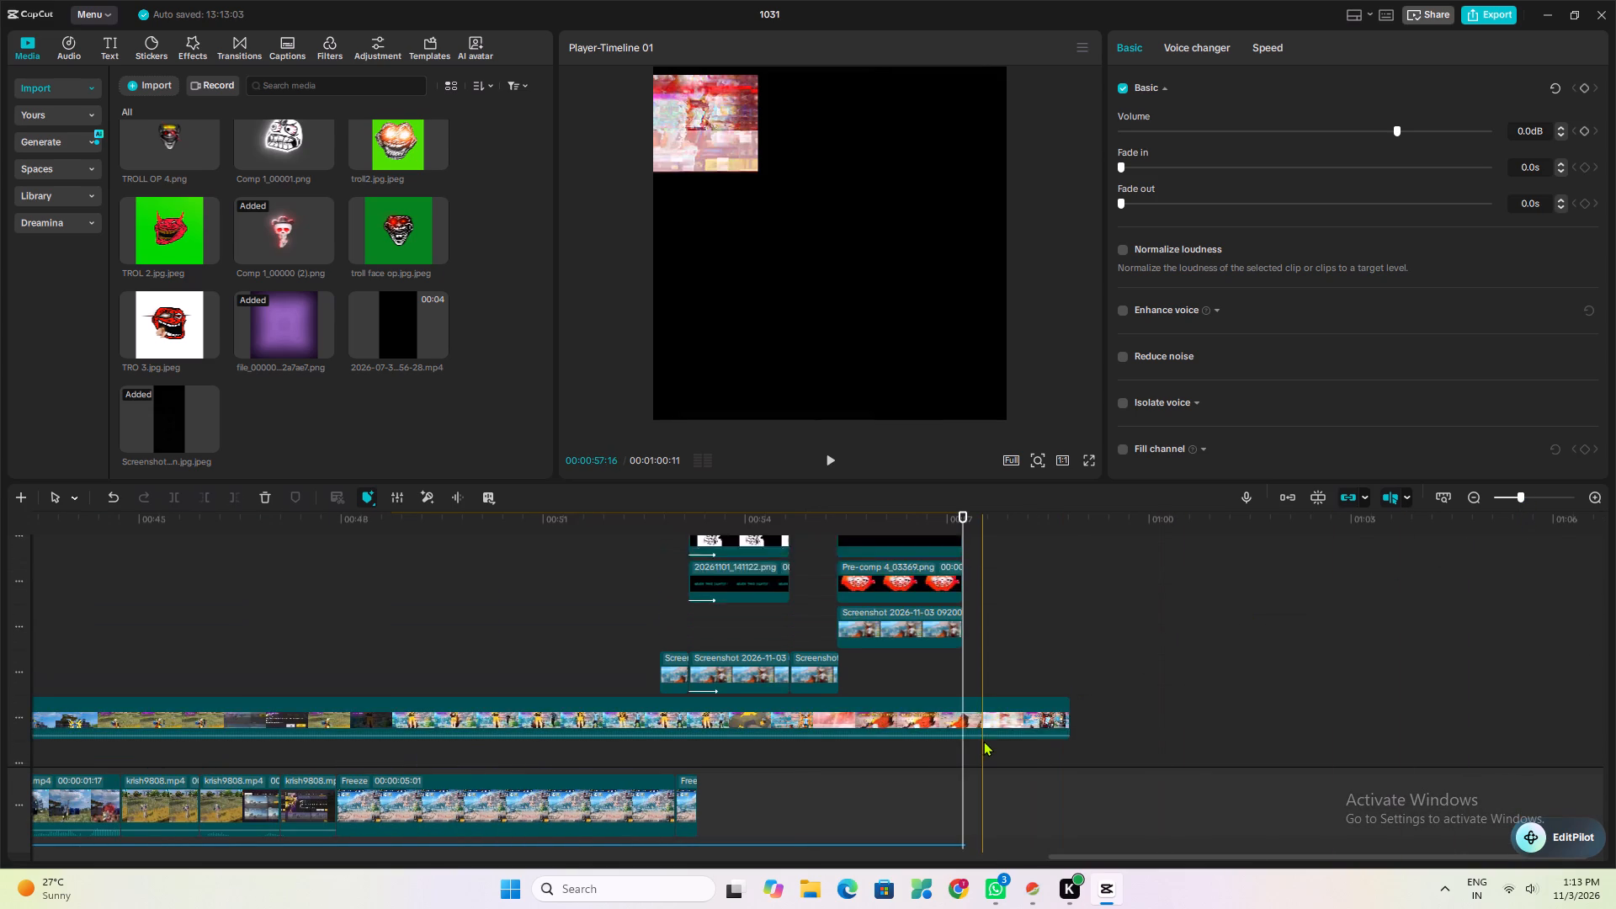
pyautogui.scroll(20, 983, 741)
pyautogui.scroll(4, 983, 741)
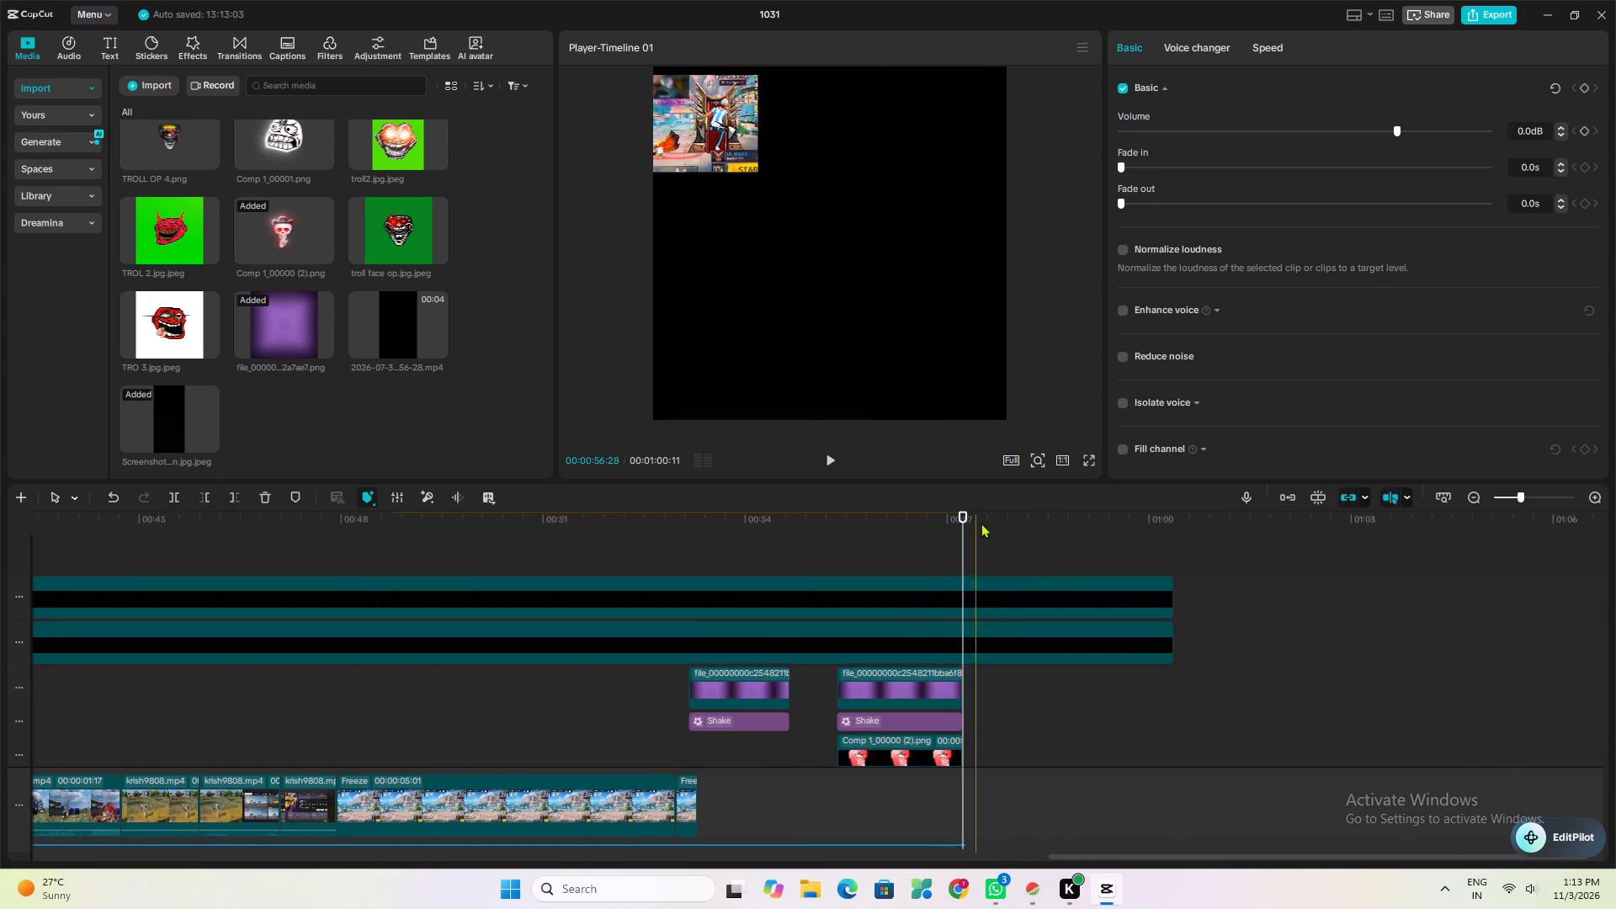
pyautogui.moveTo(965, 519); pyautogui.dragTo(0, 745)
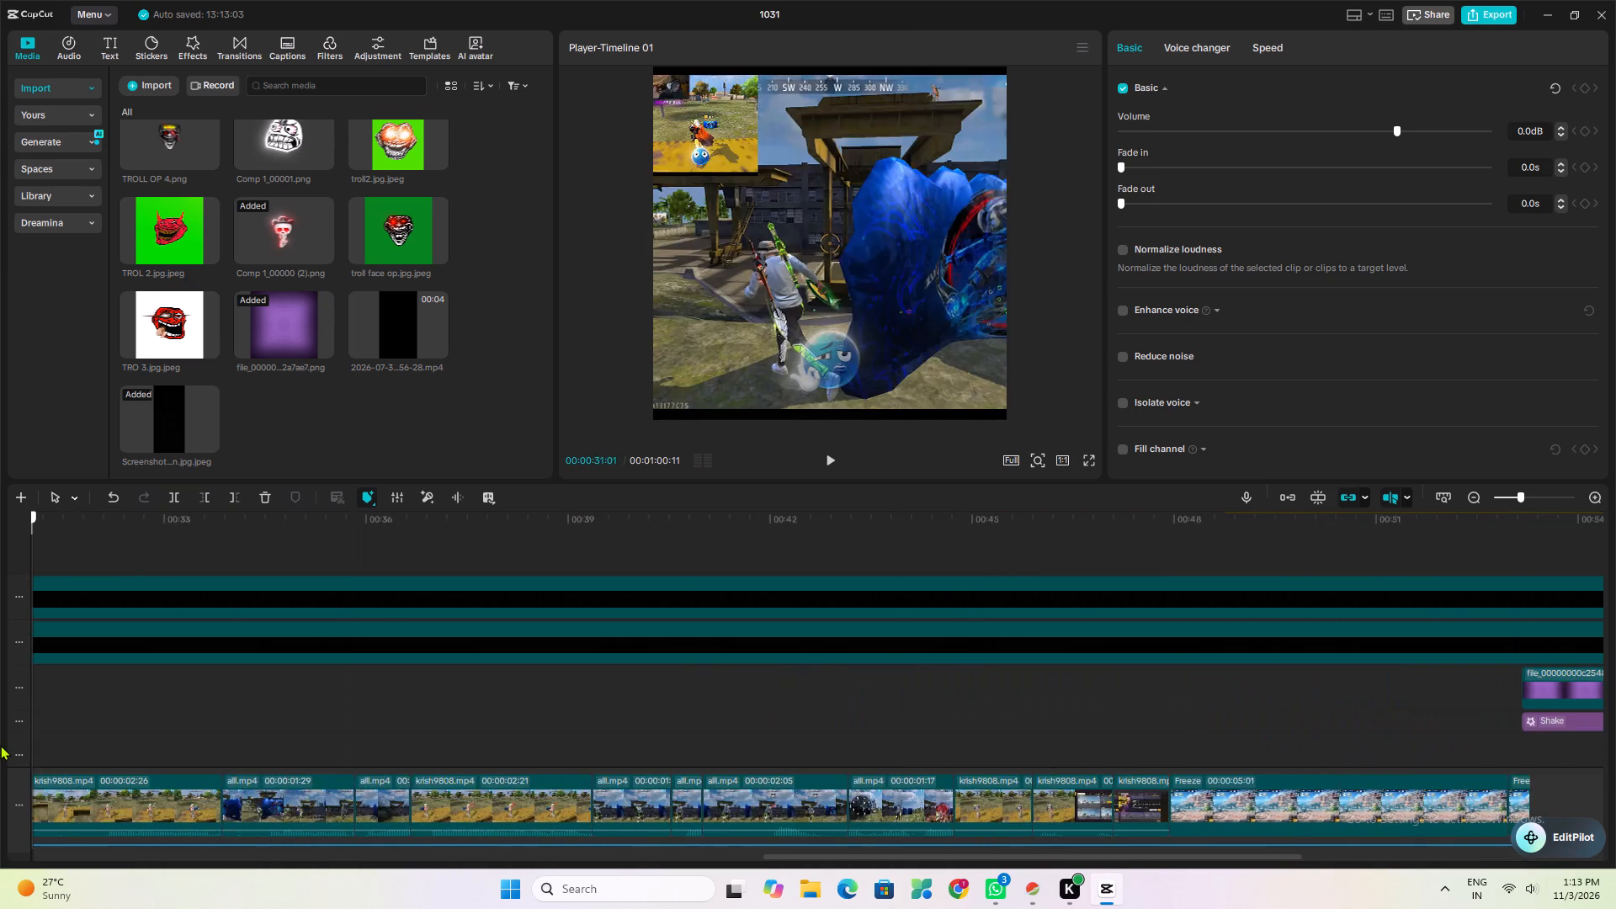
pyautogui.moveTo(0, 745); pyautogui.dragTo(0, 756)
pyautogui.scroll(-14, 110, 767)
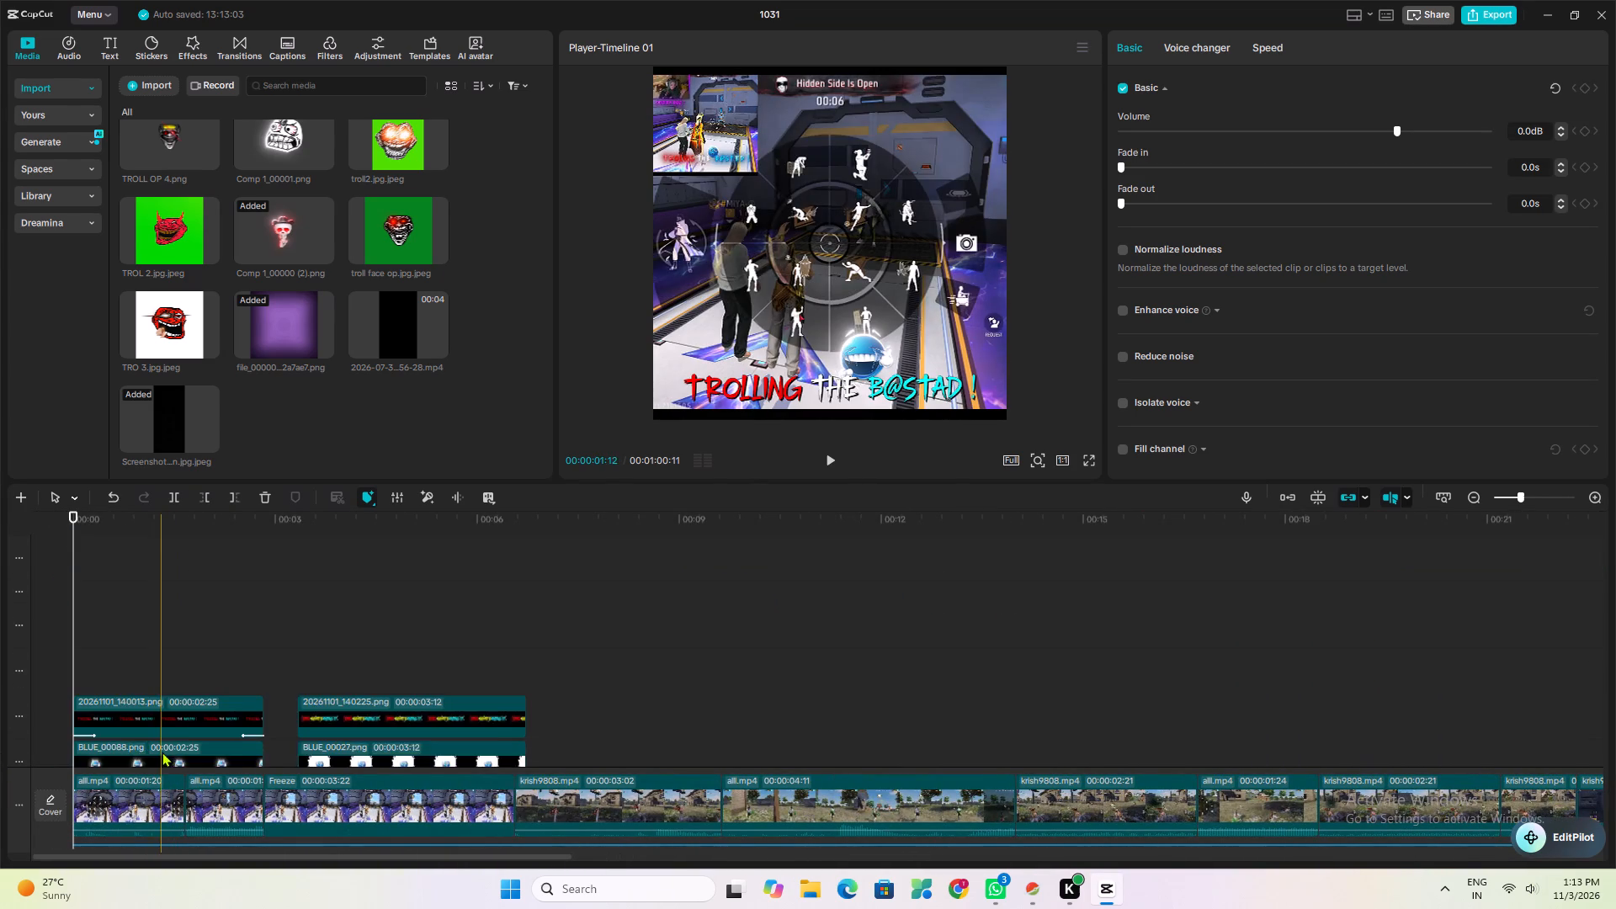
pyautogui.scroll(-15, 162, 752)
pyautogui.scroll(-9, 146, 753)
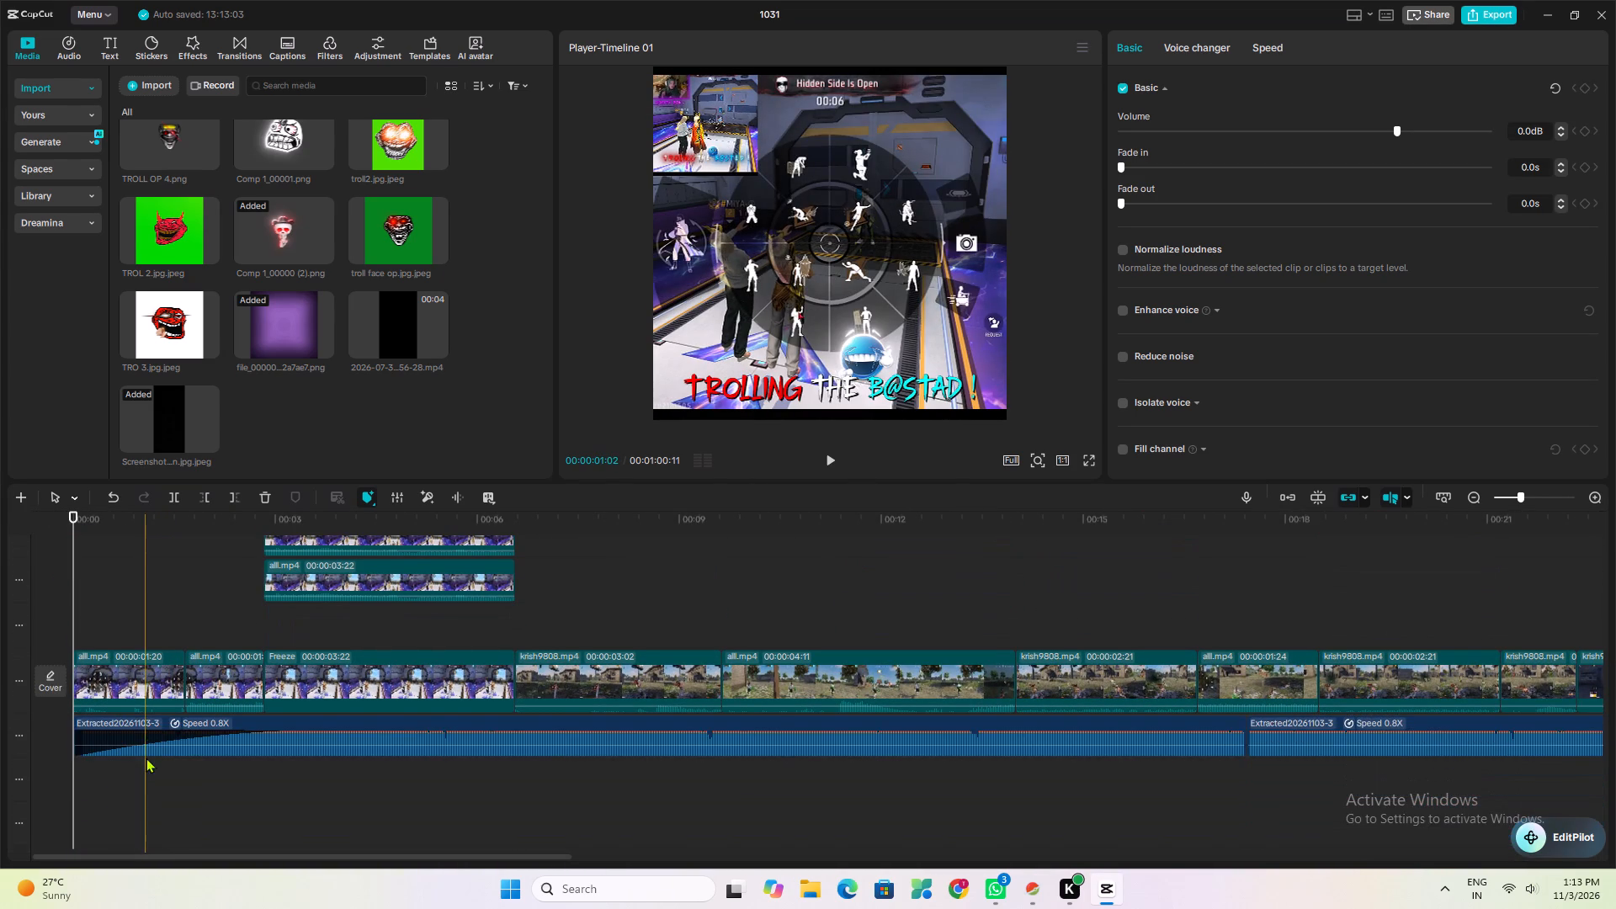
pyautogui.press('space')
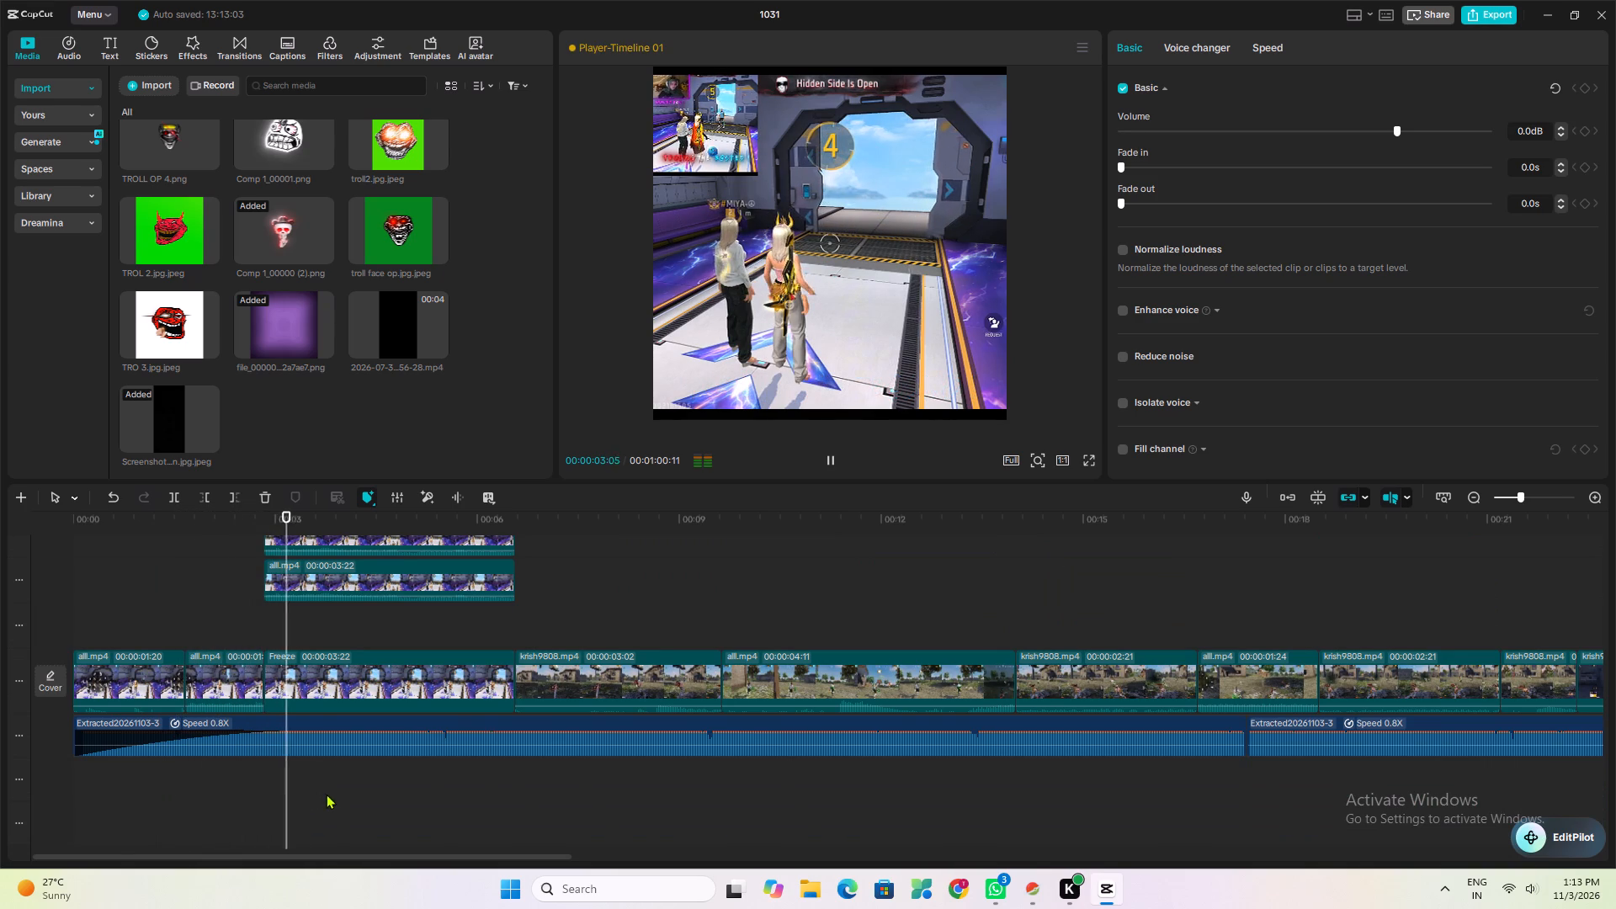
pyautogui.press('space')
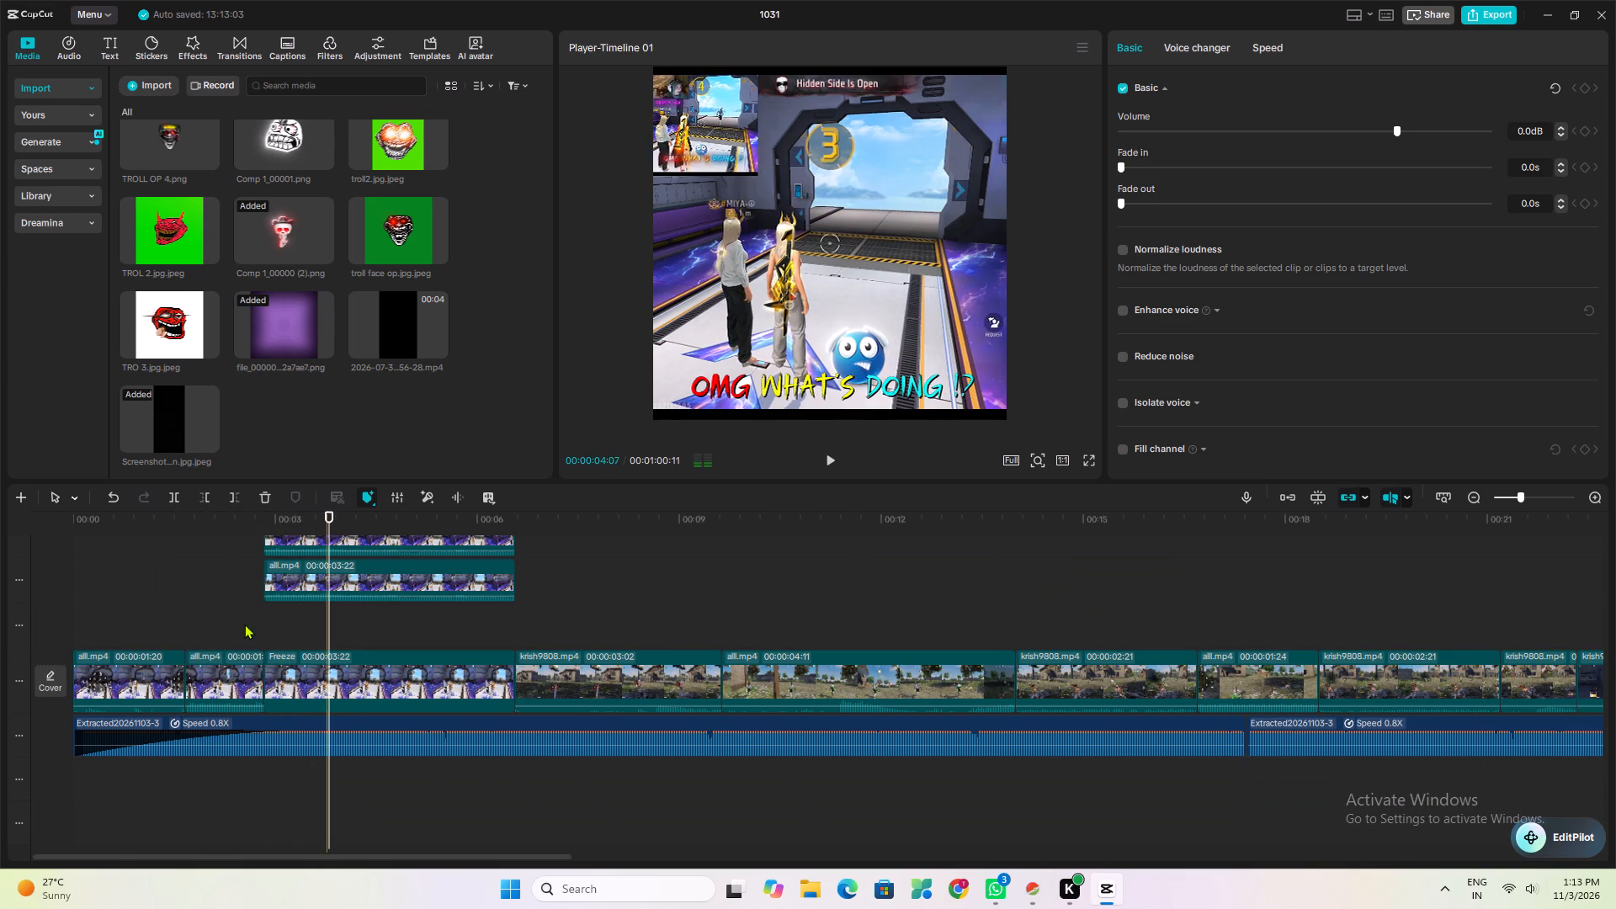
# Scrub from the opening through the gameplay clips to the freeze-frame section at about 00:00:49.
pyautogui.moveTo(328, 521); pyautogui.dragTo(1615, 532)
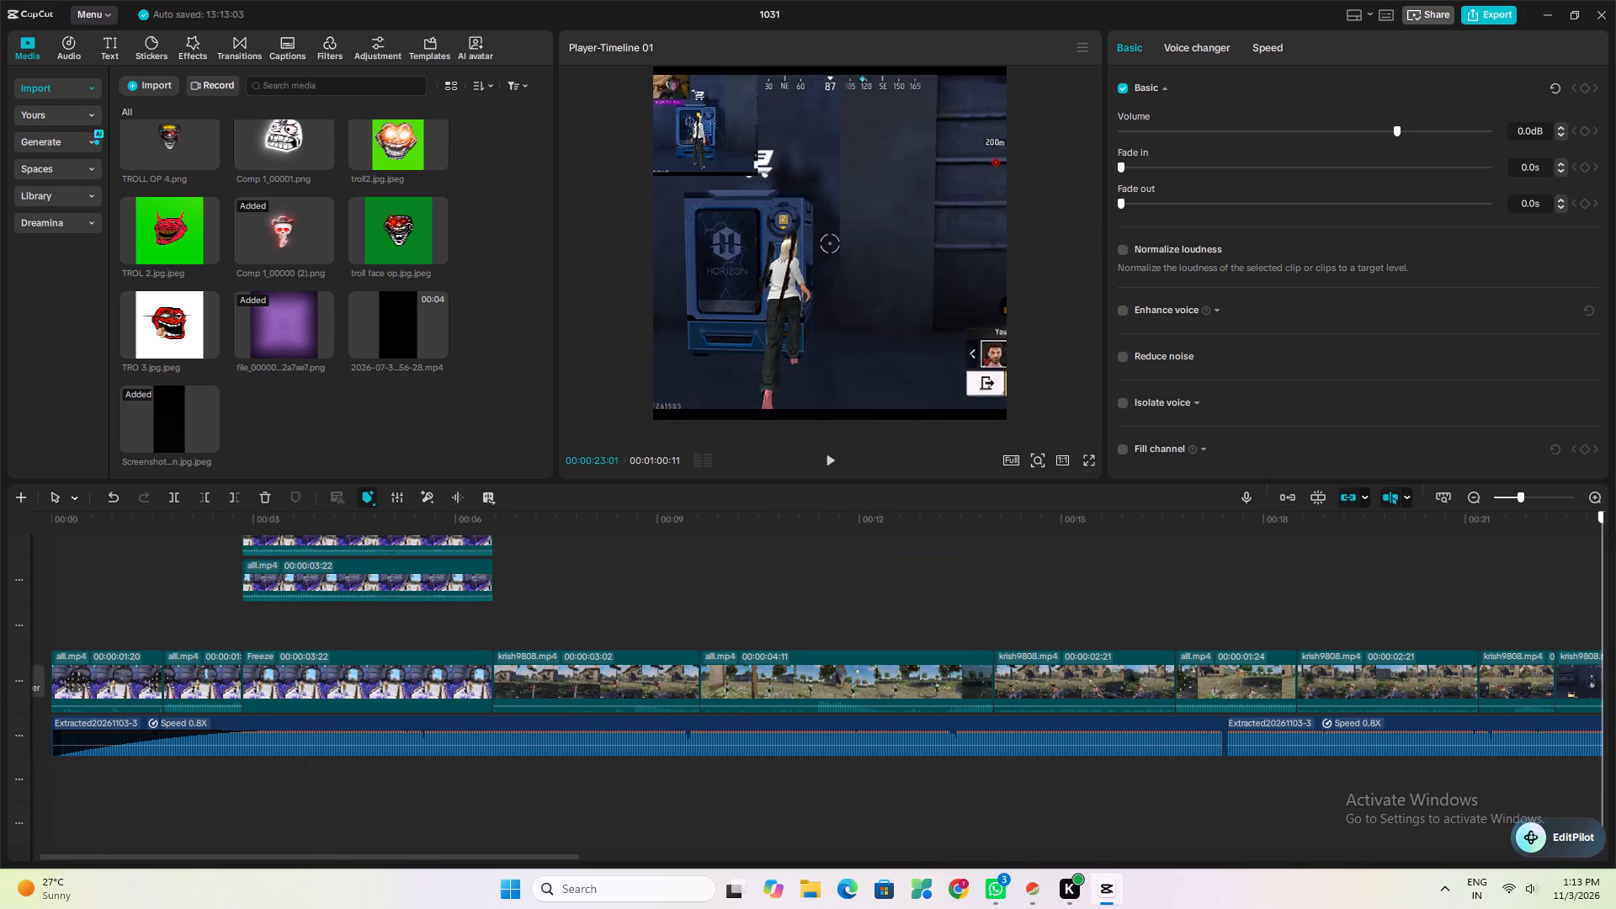
pyautogui.moveTo(1615, 532); pyautogui.dragTo(1595, 552)
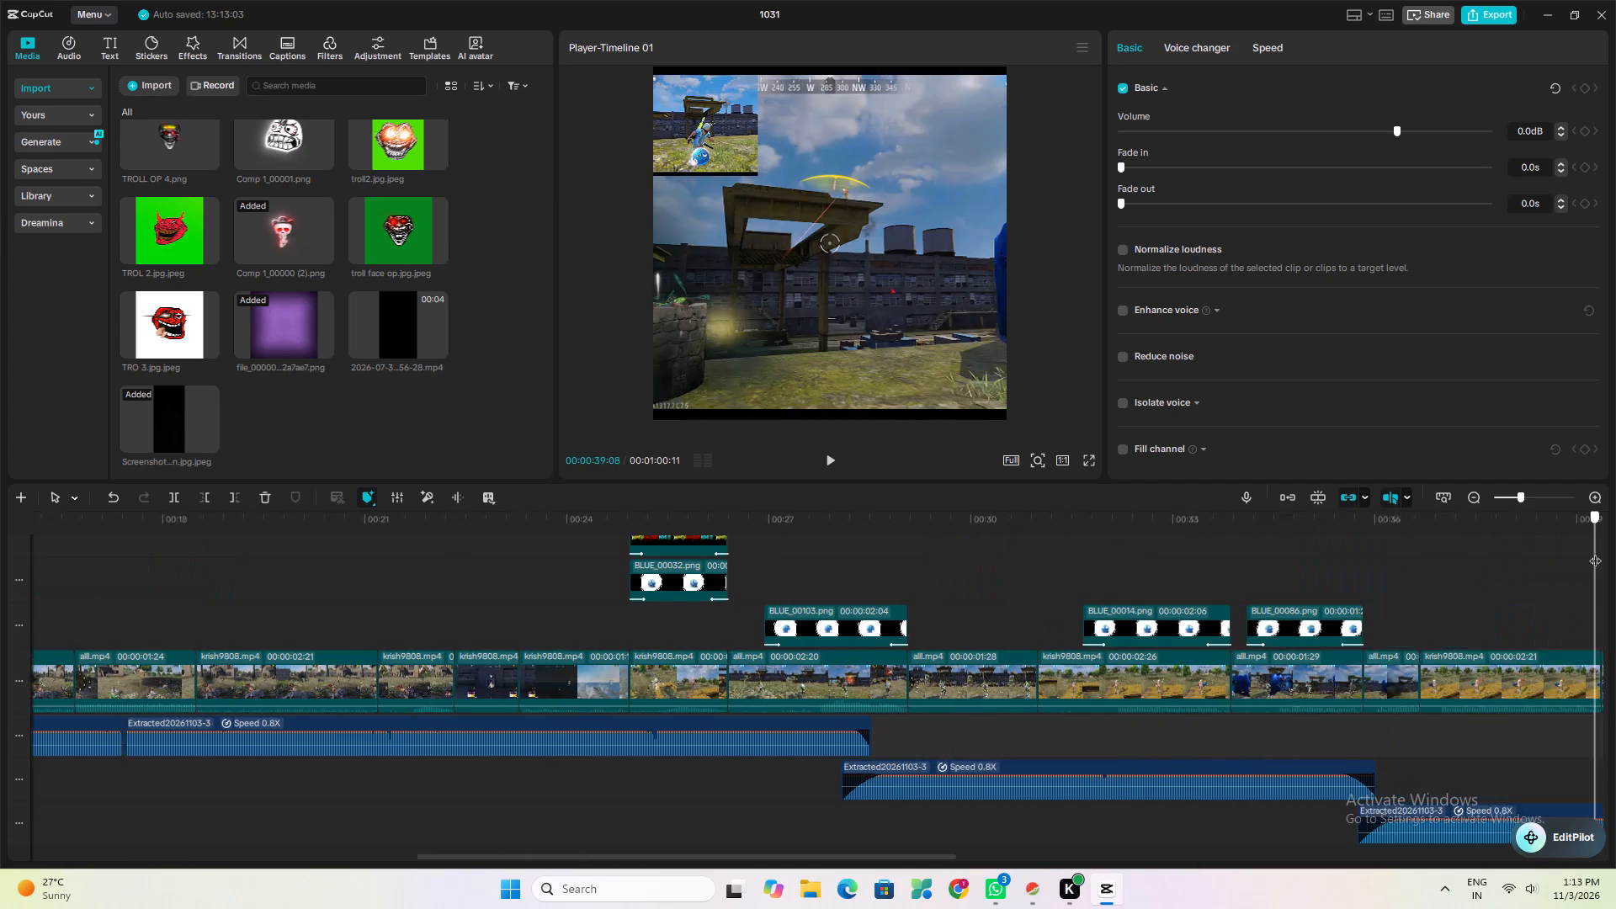
pyautogui.moveTo(1595, 552); pyautogui.dragTo(1612, 596)
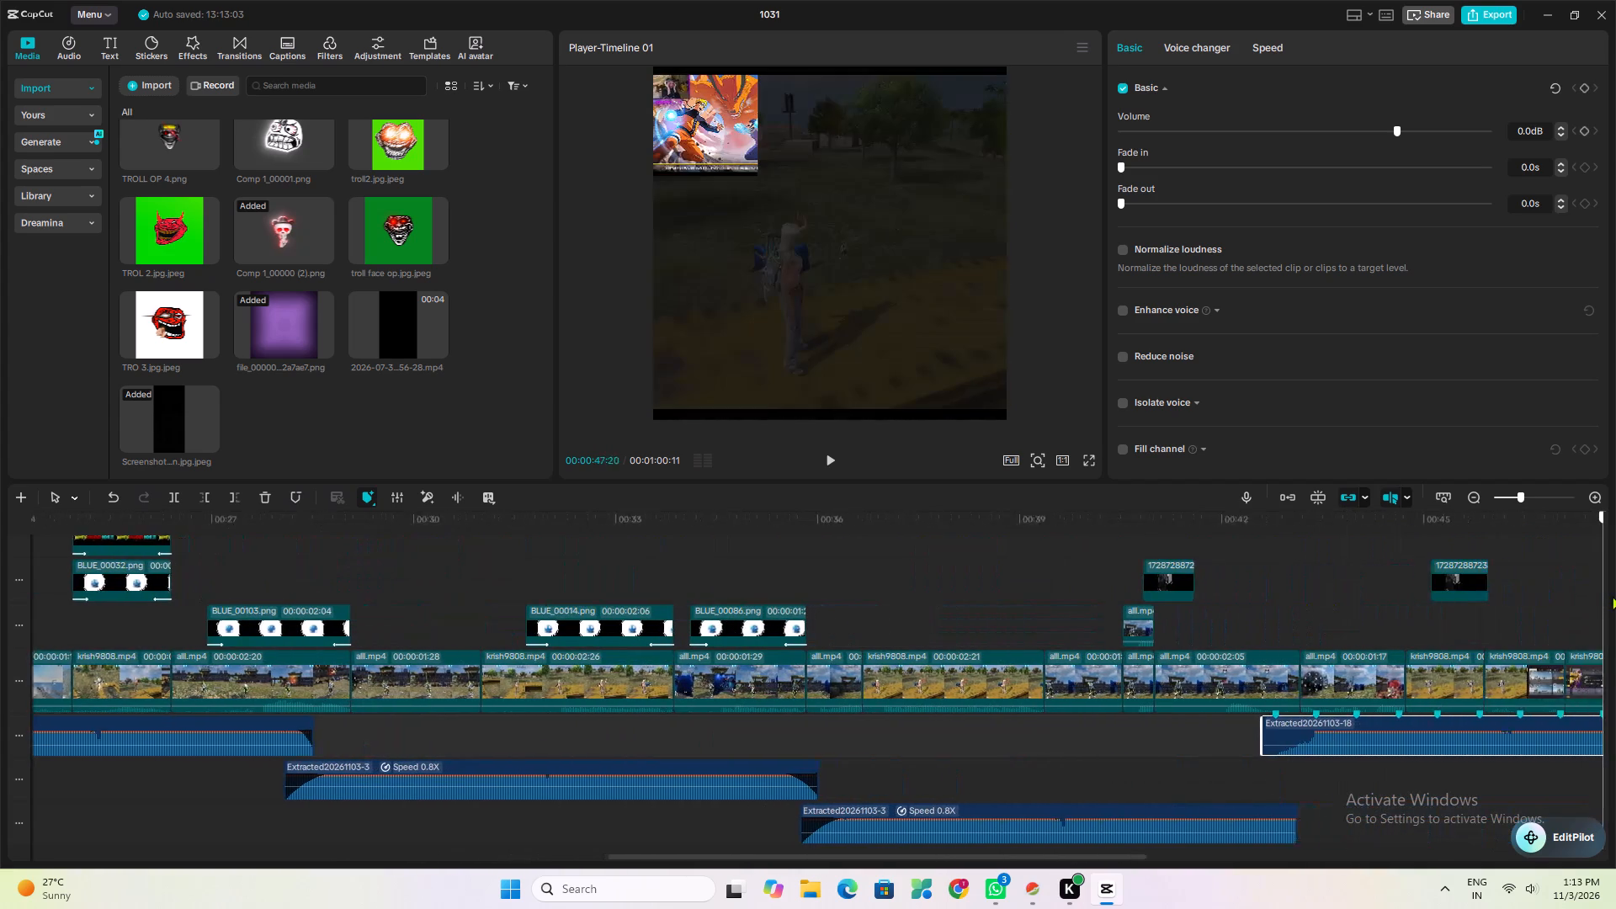
pyautogui.moveTo(1612, 596); pyautogui.dragTo(881, 762)
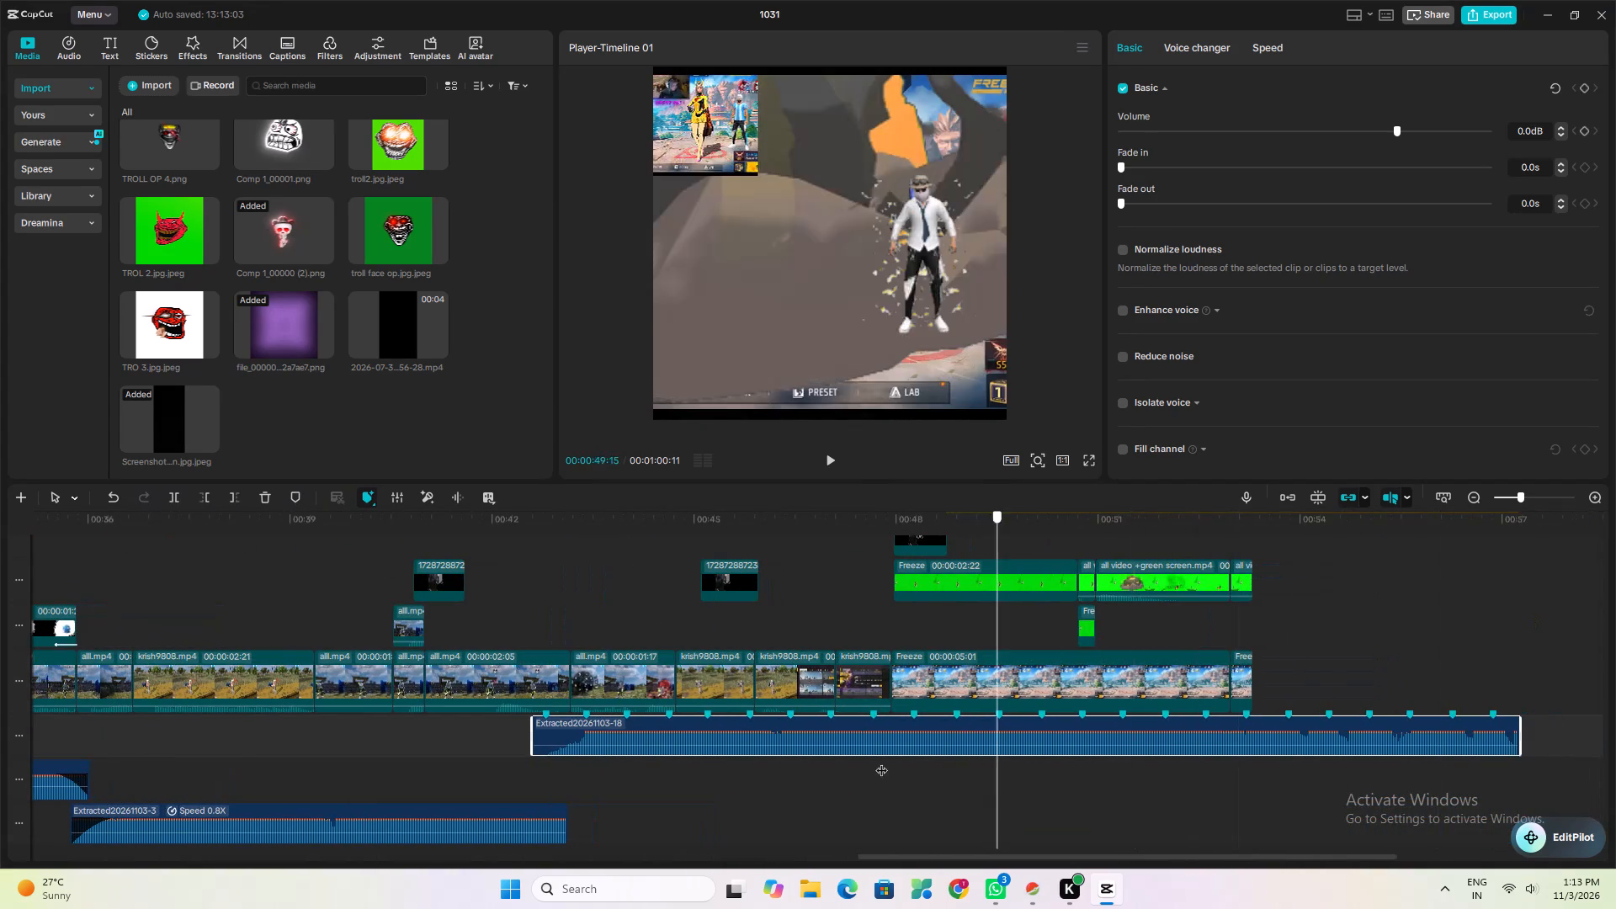
pyautogui.moveTo(881, 762); pyautogui.dragTo(872, 765)
pyautogui.click(1211, 836)
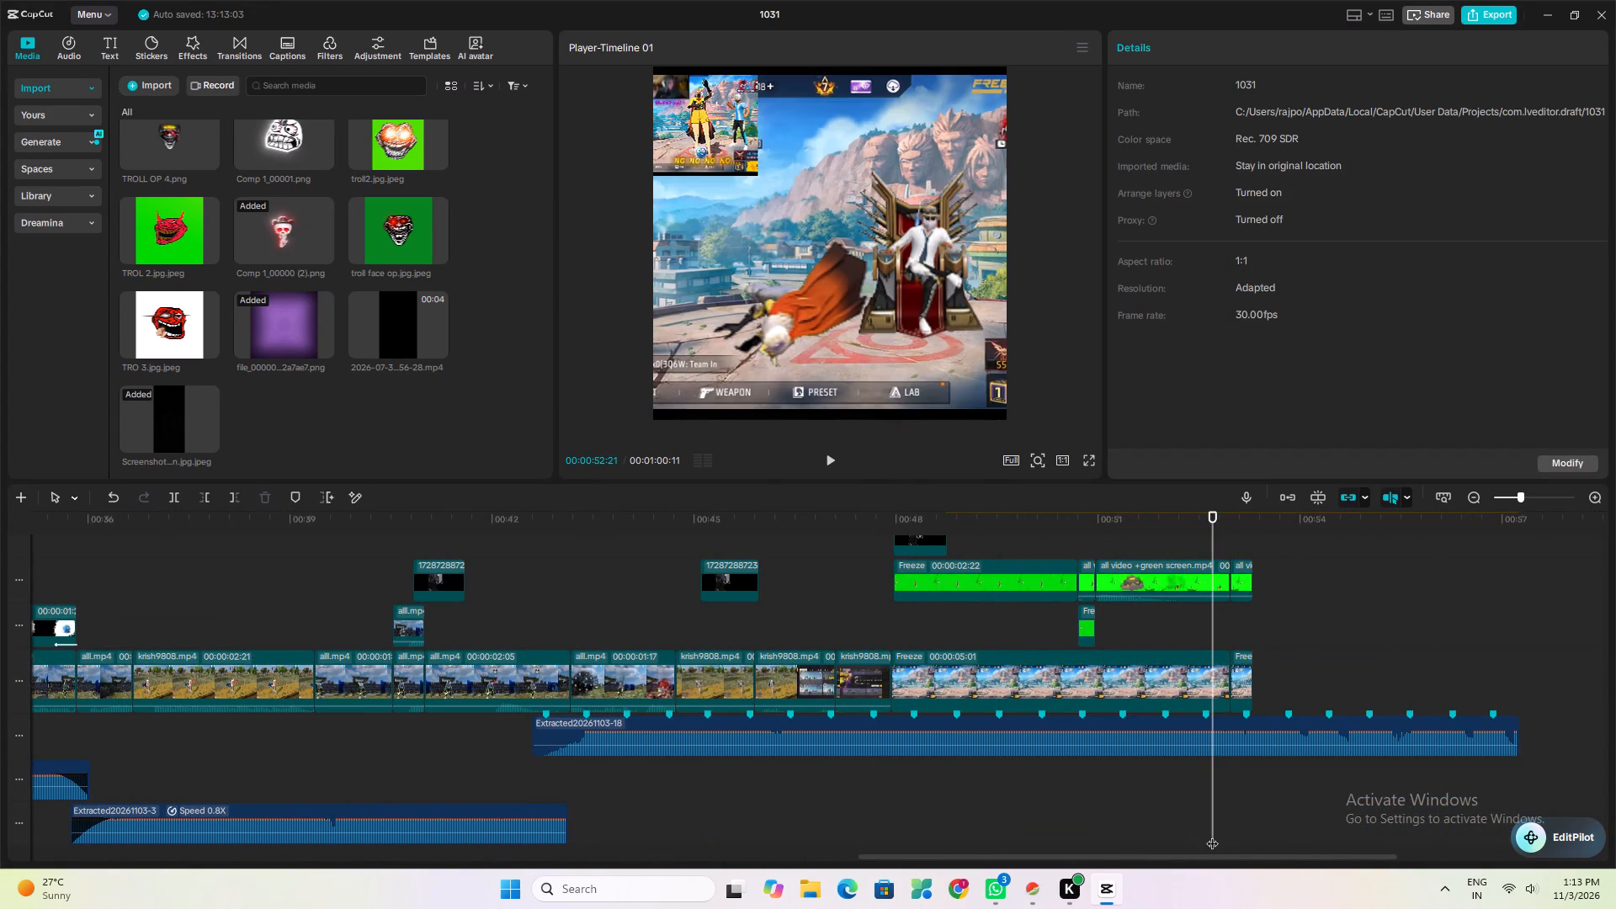
pyautogui.press('space')
pyautogui.press('space')
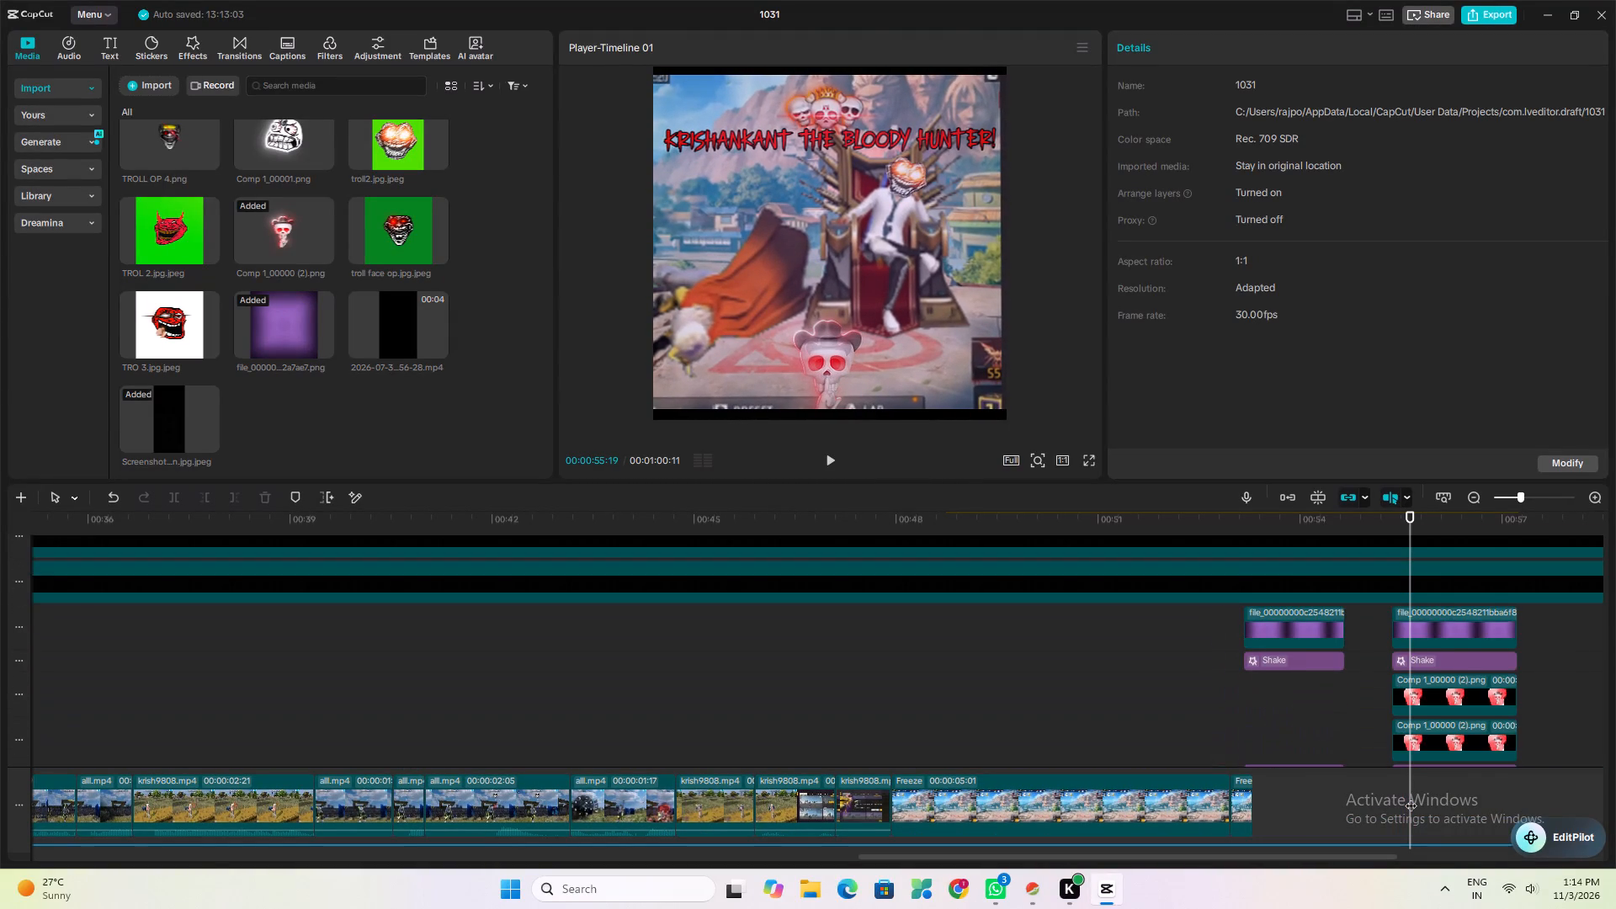
pyautogui.scroll(-6, 1411, 786)
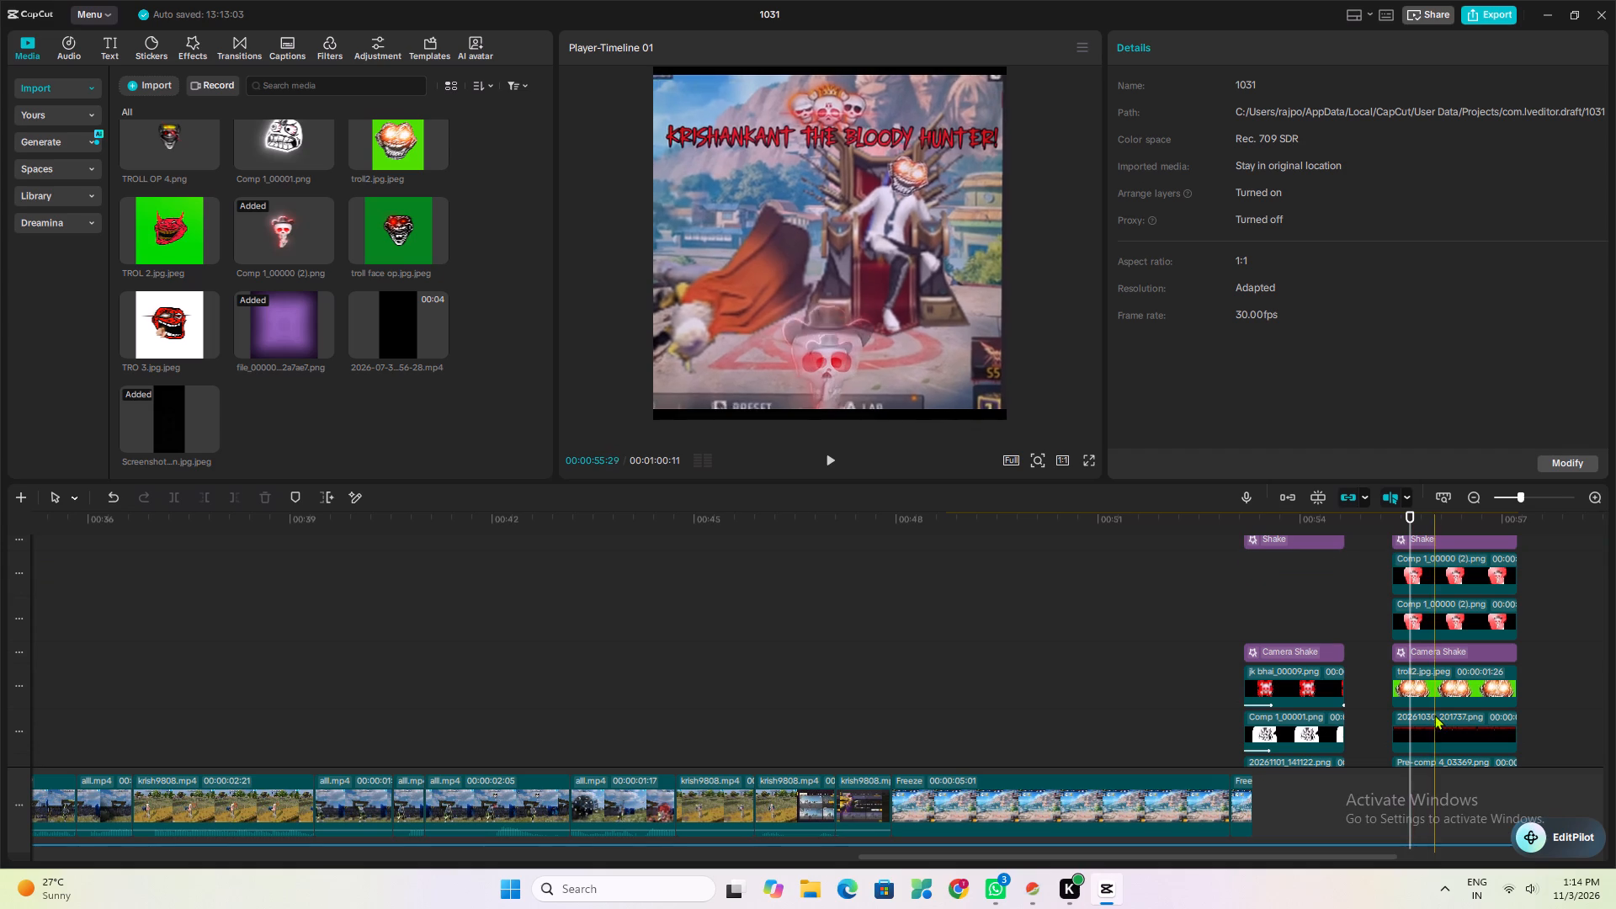
pyautogui.scroll(4, 1417, 667)
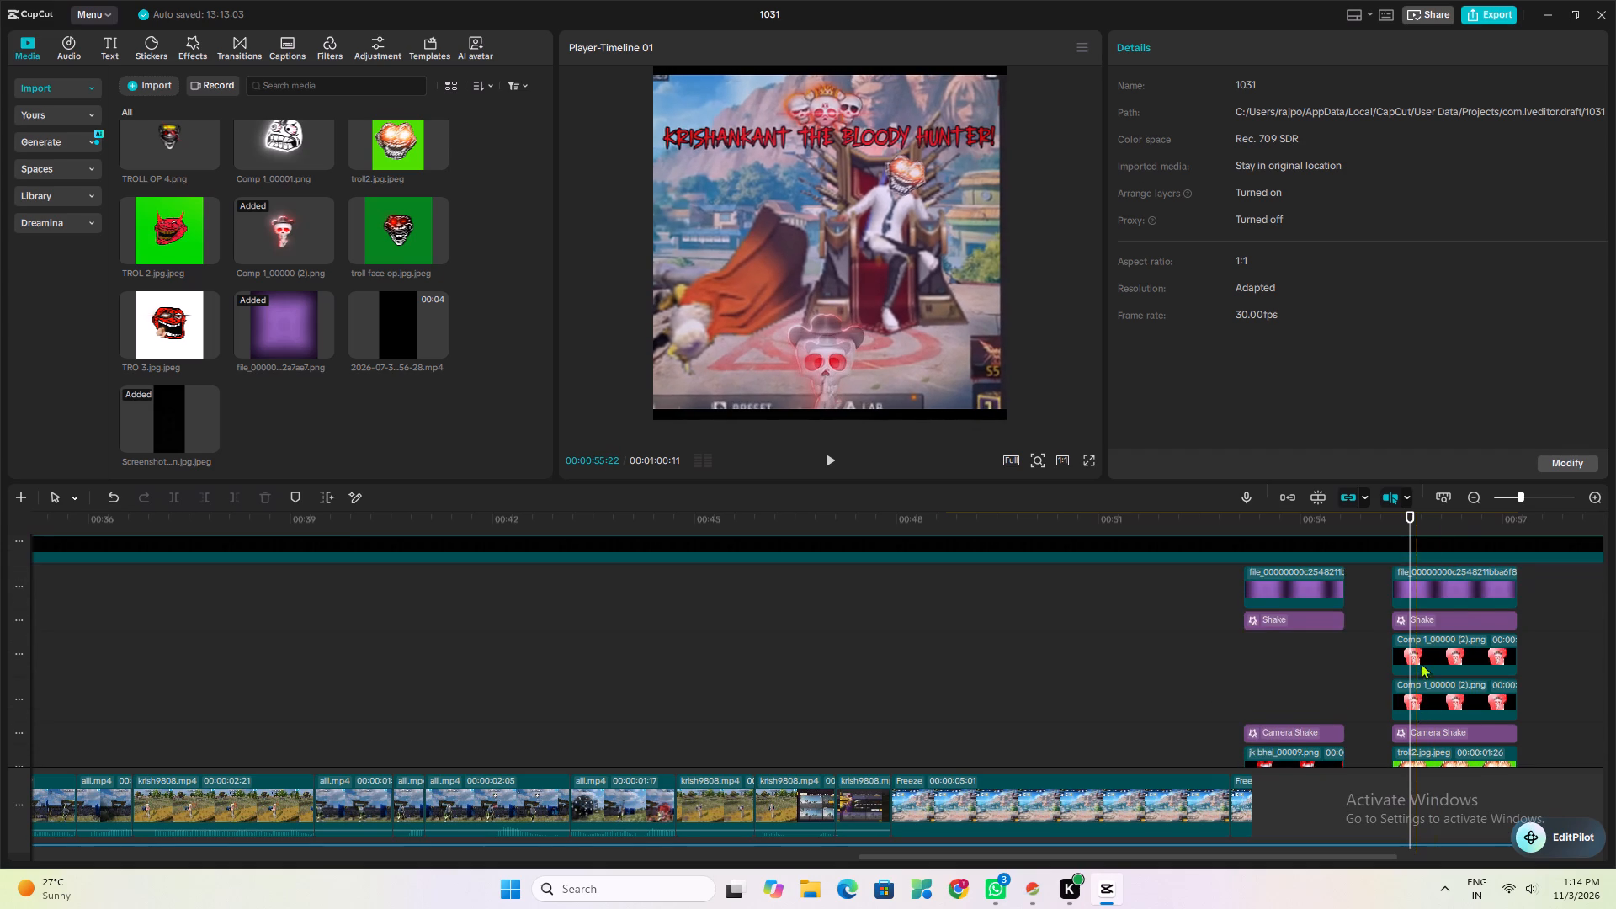
pyautogui.moveTo(1560, 599); pyautogui.dragTo(1507, 606)
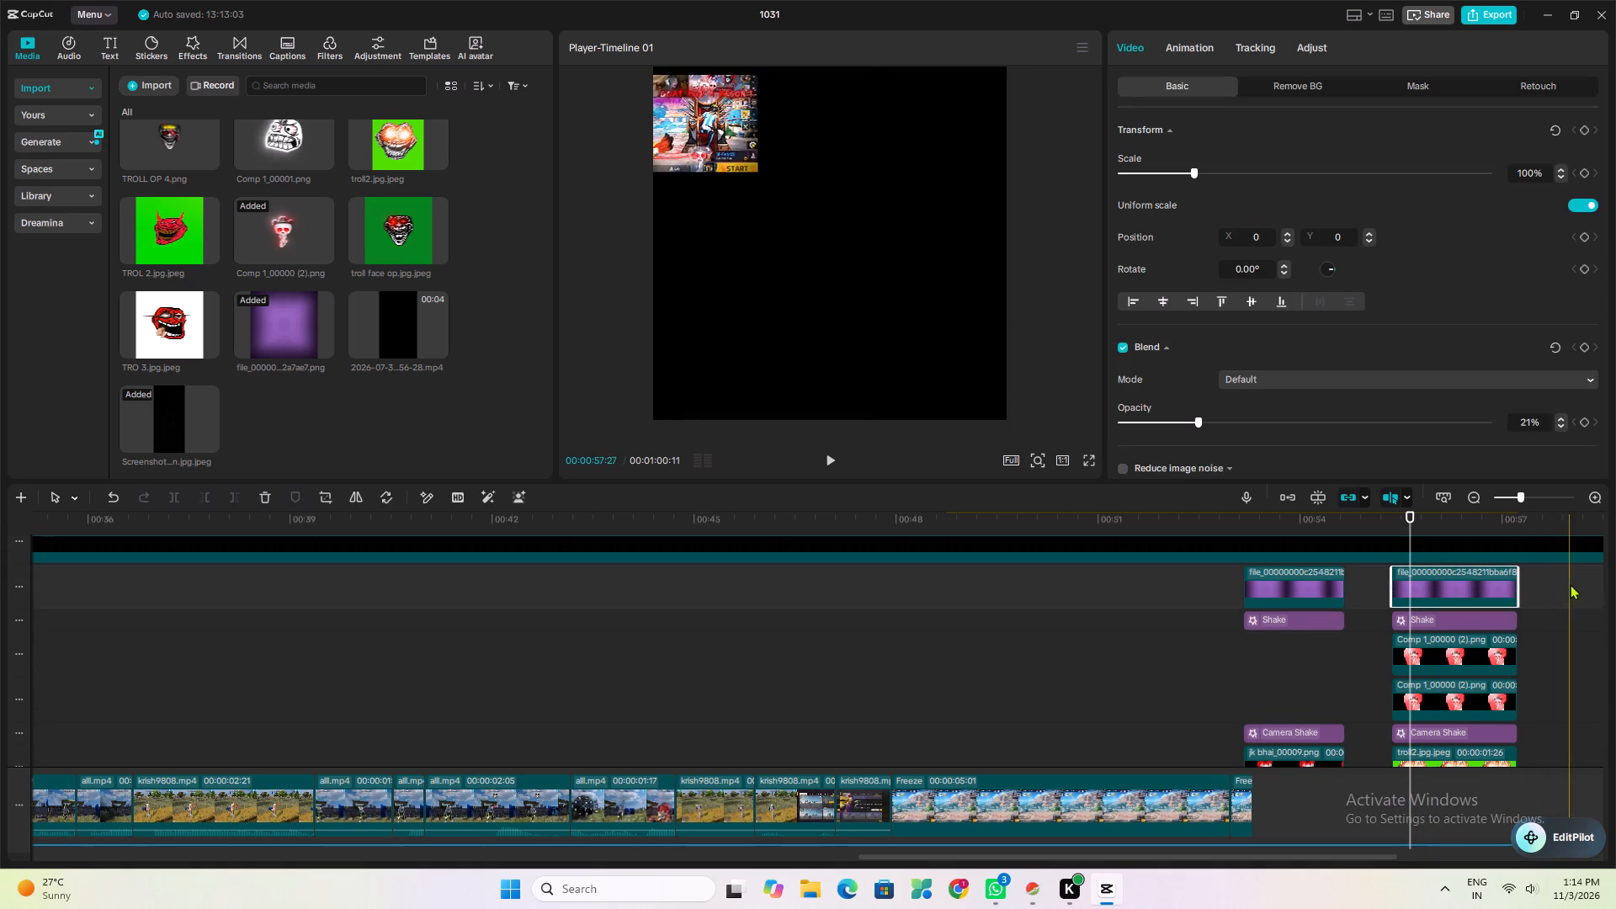
pyautogui.moveTo(1570, 584); pyautogui.dragTo(1491, 630)
pyautogui.scroll(-11, 1483, 608)
pyautogui.moveTo(1491, 630); pyautogui.dragTo(1494, 637)
pyautogui.scroll(-2, 1494, 637)
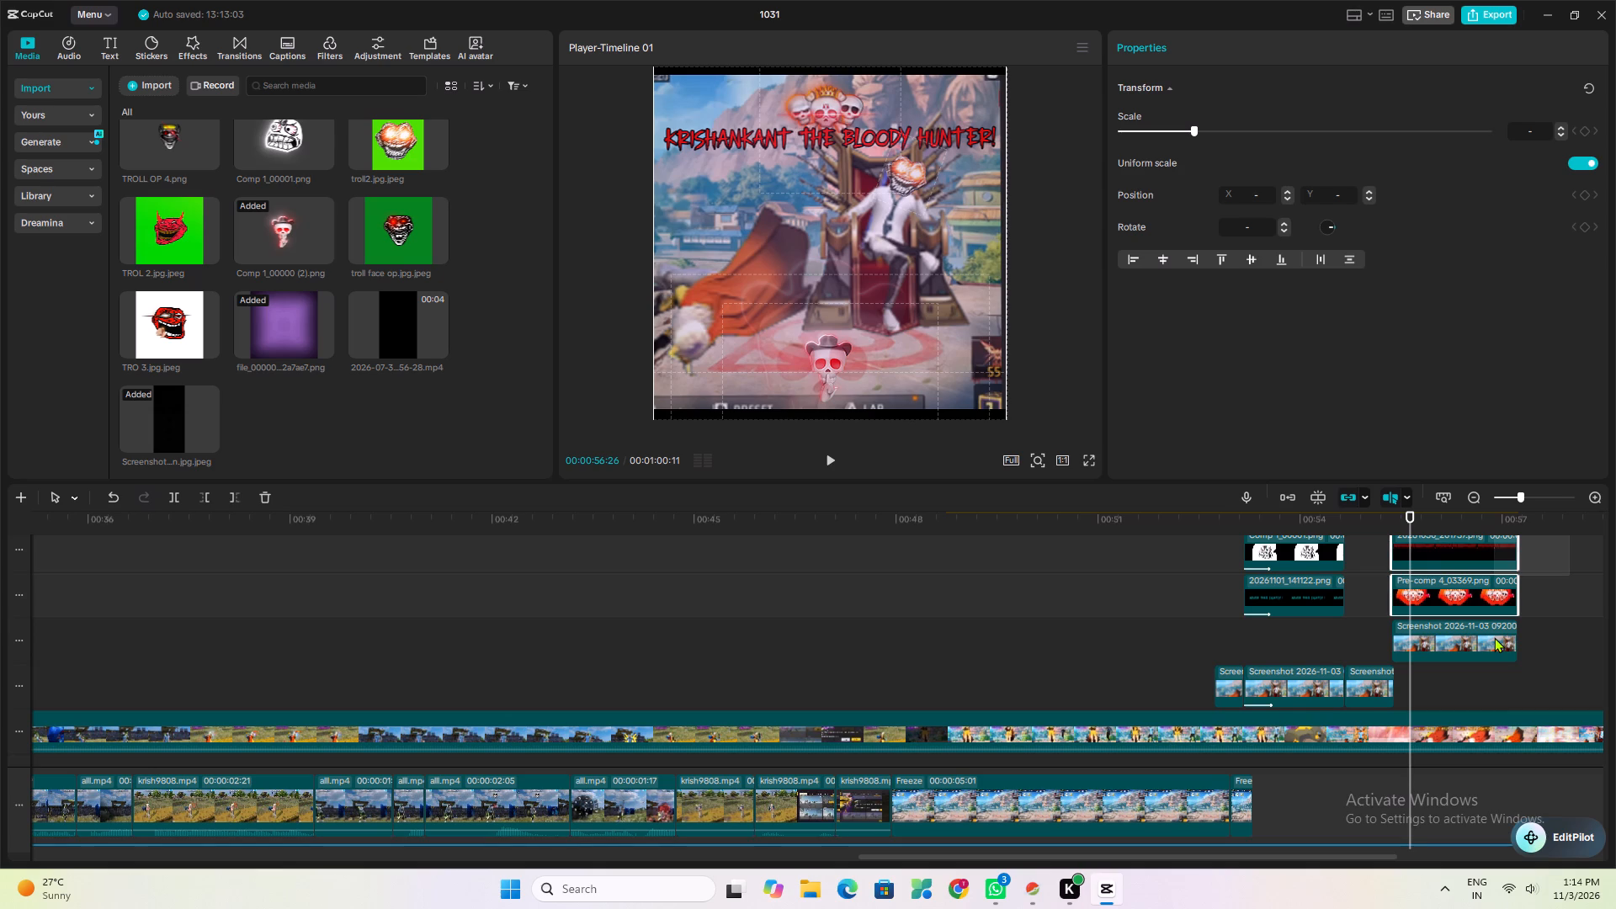
pyautogui.moveTo(1494, 637); pyautogui.dragTo(1491, 619)
pyautogui.scroll(-2, 1494, 637)
pyautogui.moveTo(1418, 590); pyautogui.dragTo(1441, 597)
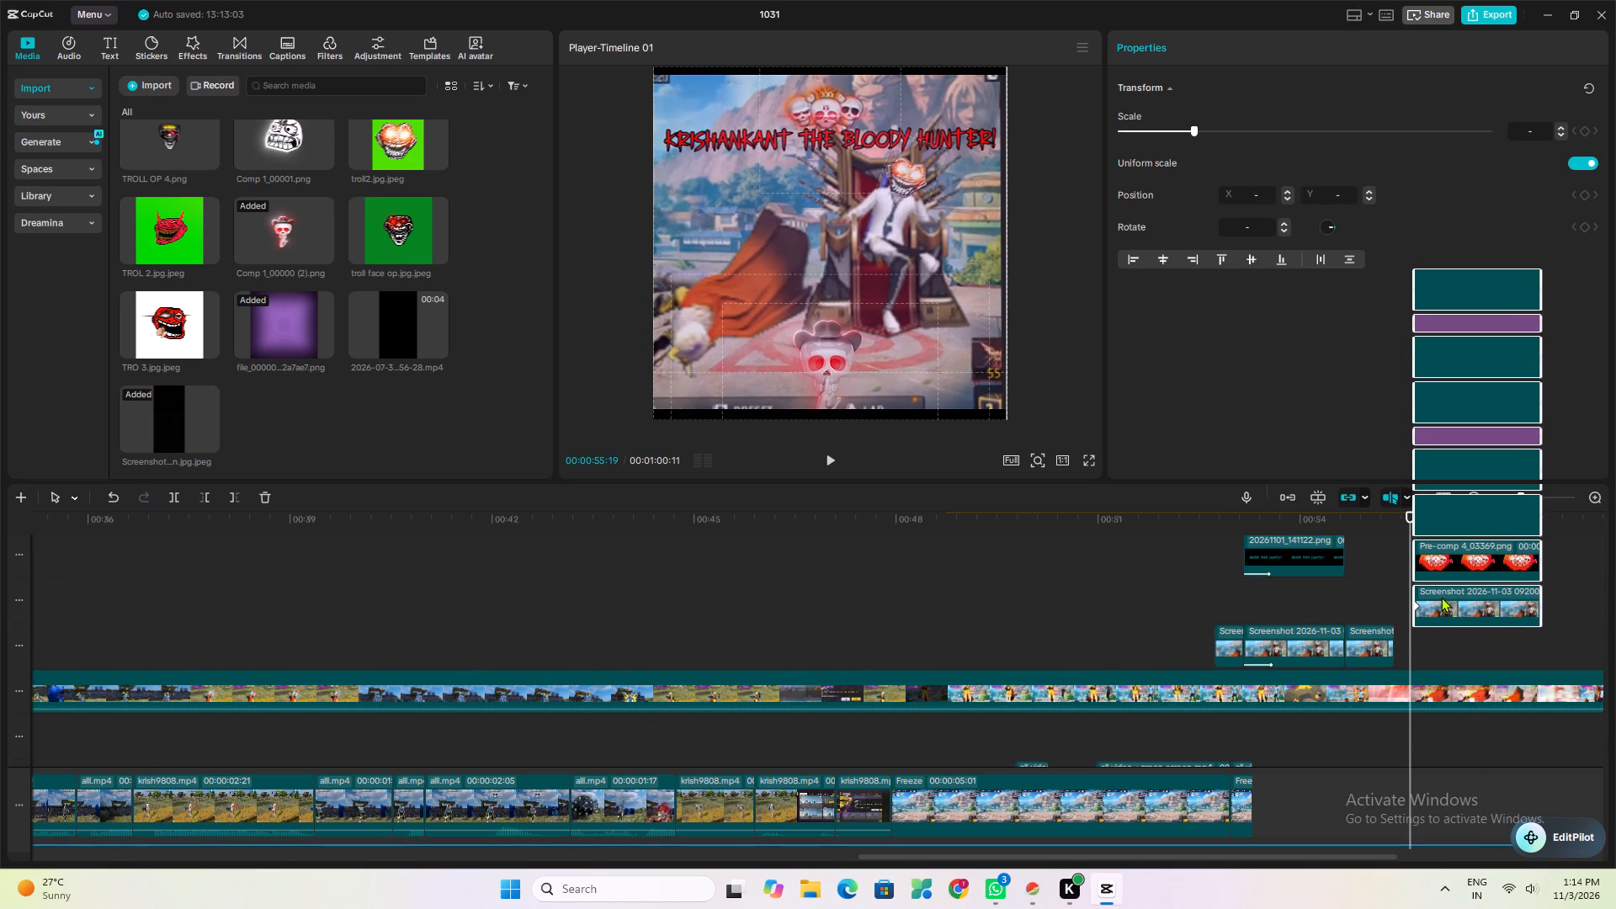
pyautogui.moveTo(1441, 597); pyautogui.dragTo(1437, 603)
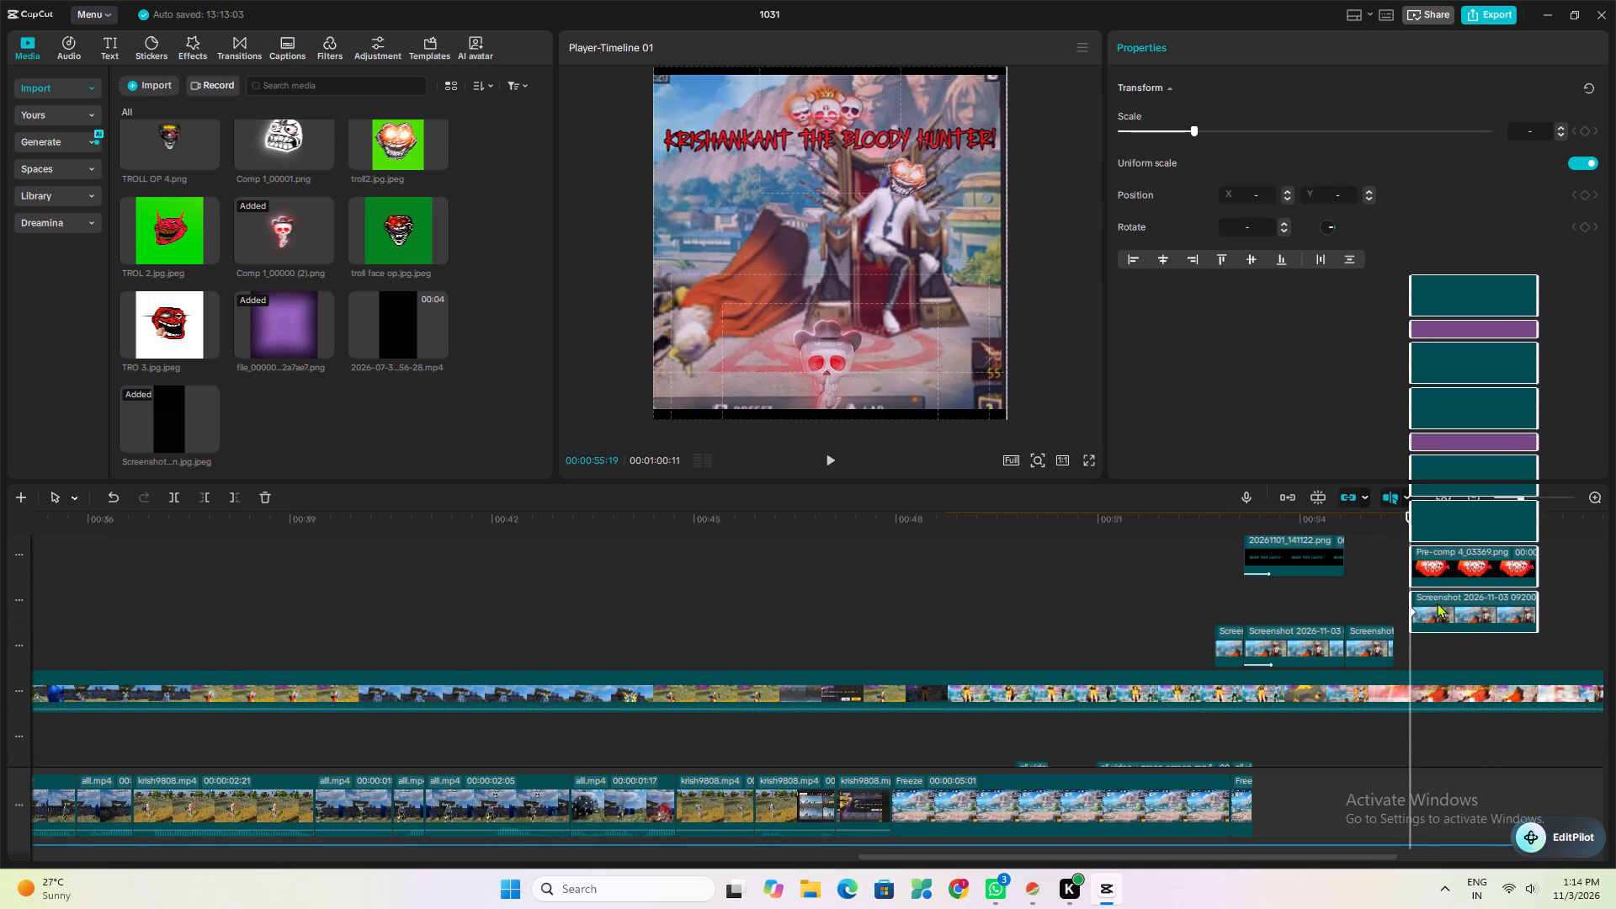
pyautogui.moveTo(1437, 603); pyautogui.dragTo(1441, 605)
# Play back the transition into the moved ending overlay stack from about 00:00:55:14.
pyautogui.click(1389, 653)
pyautogui.click(1402, 615)
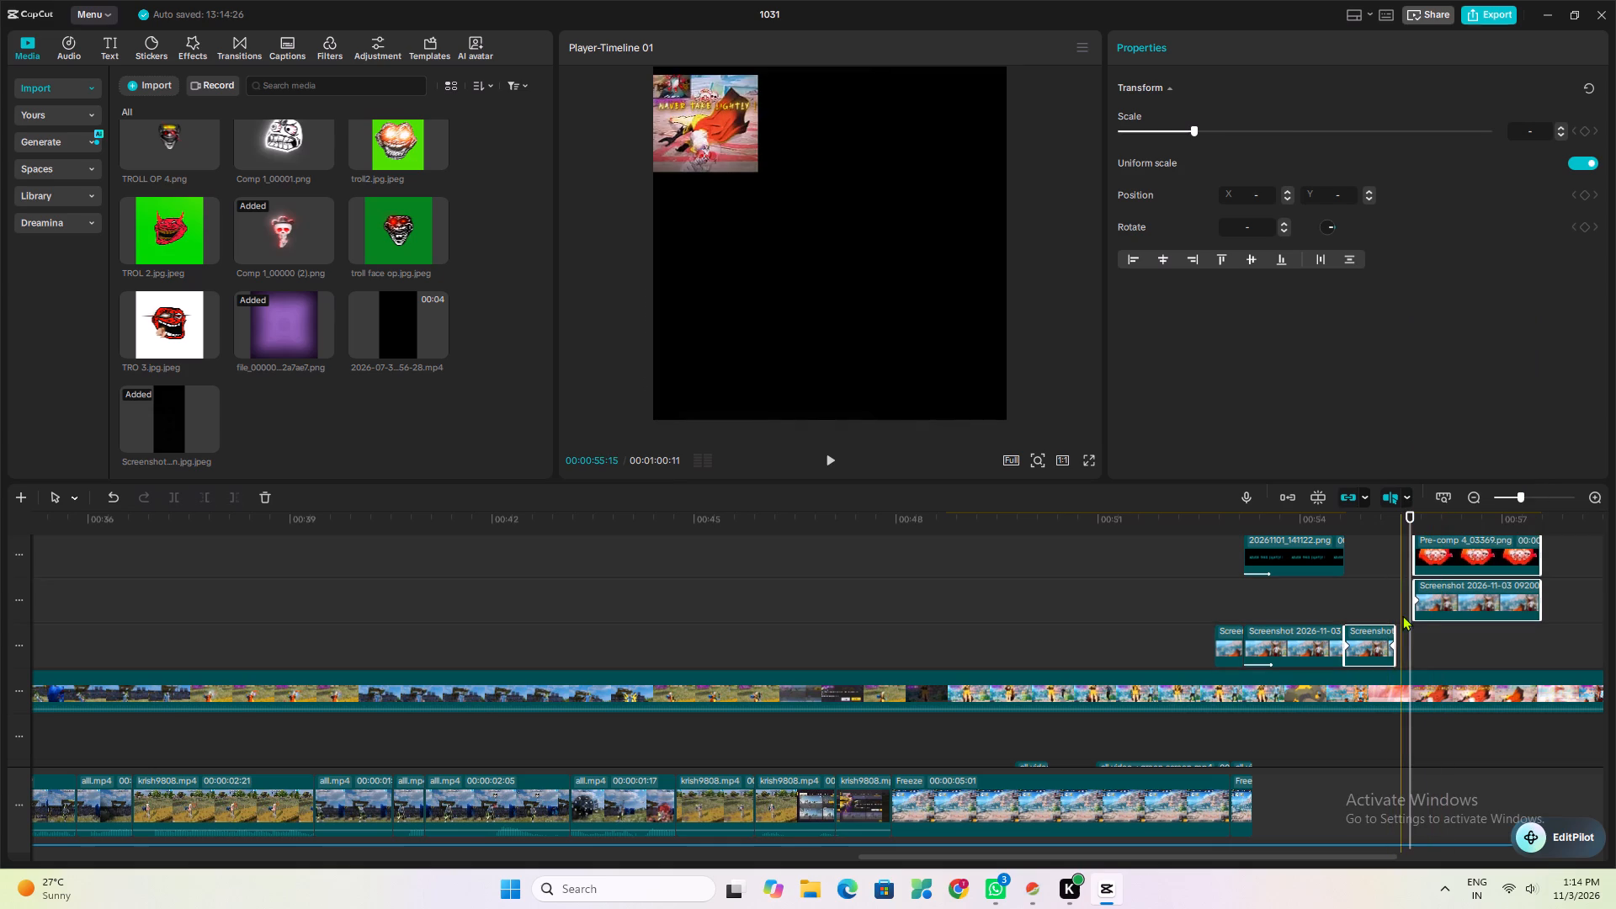
pyautogui.click(1391, 604)
pyautogui.press('space')
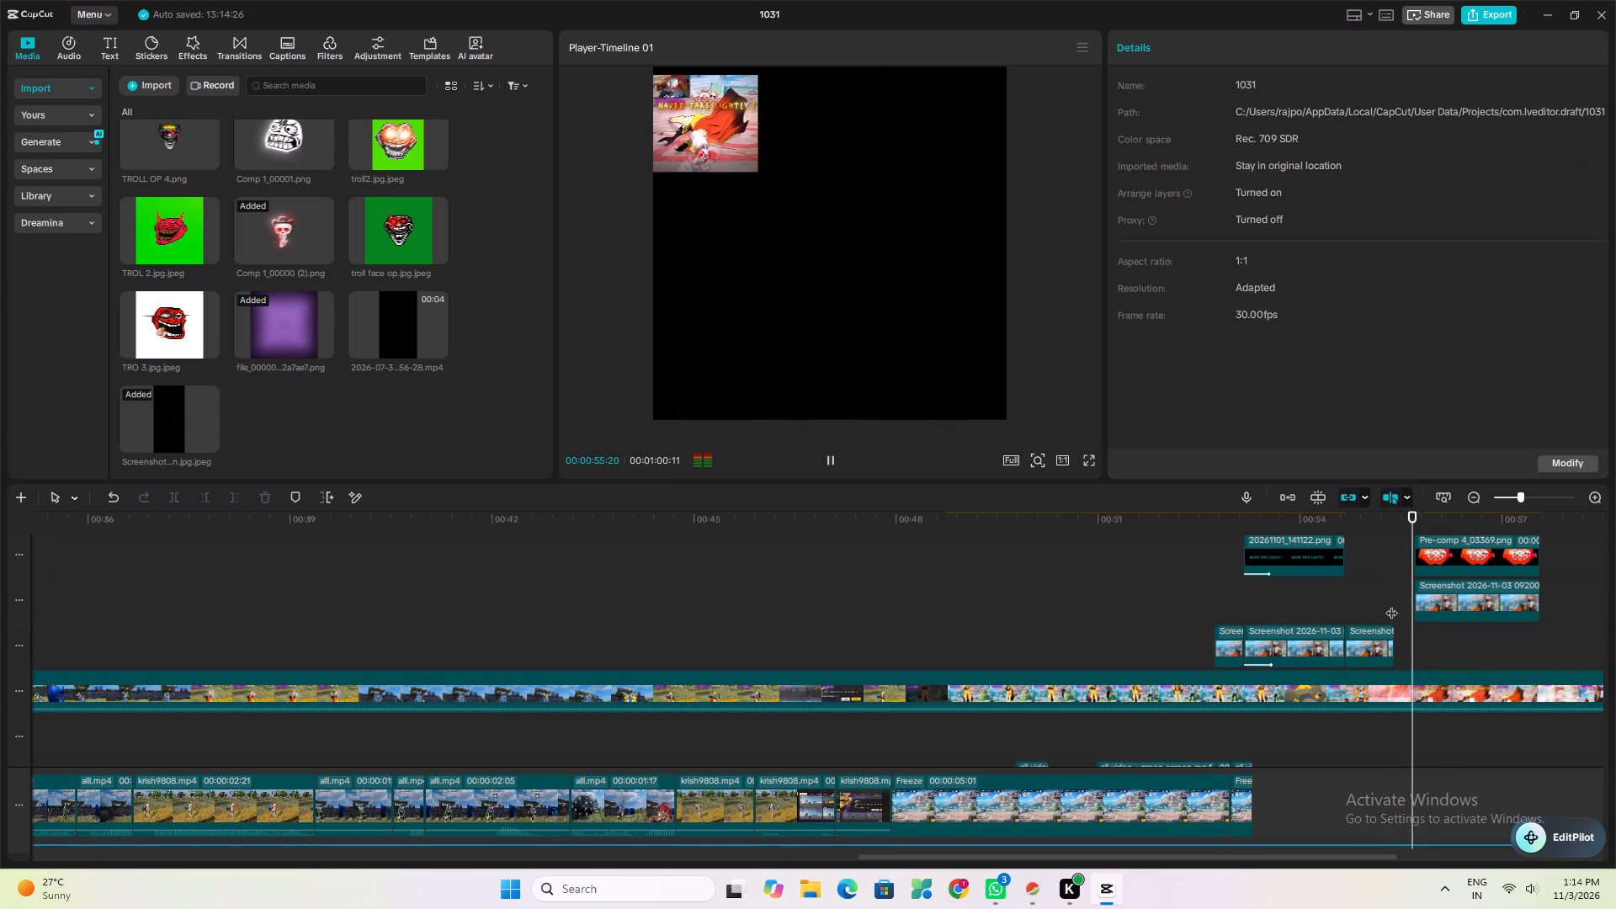
pyautogui.click(1403, 594)
pyautogui.click(1398, 591)
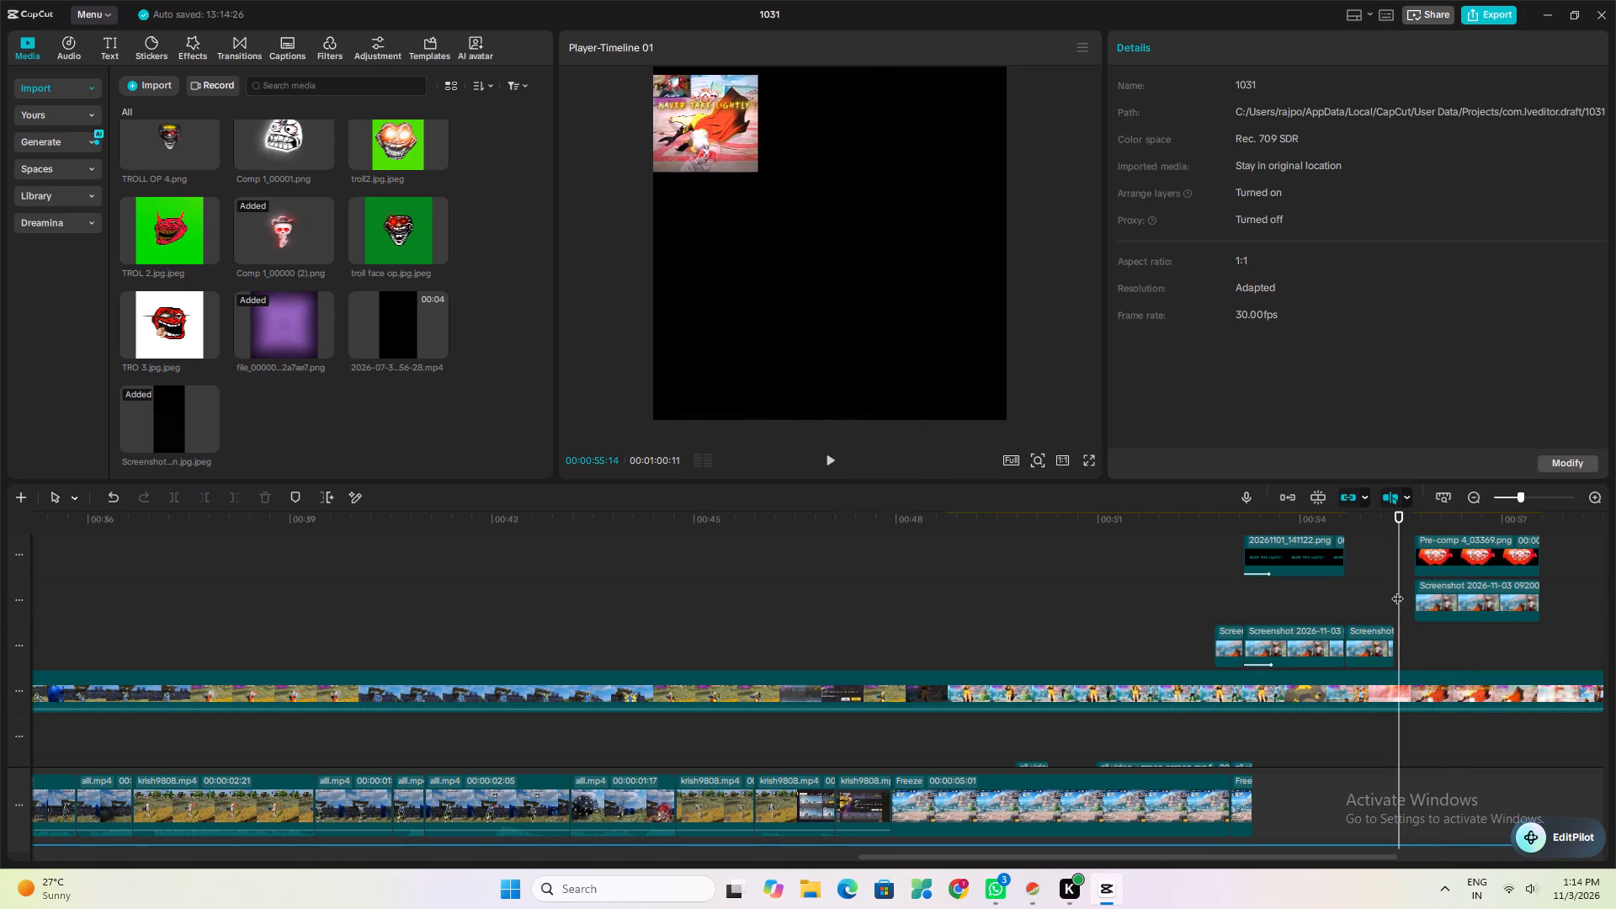
pyautogui.click(1396, 589)
pyautogui.press('space')
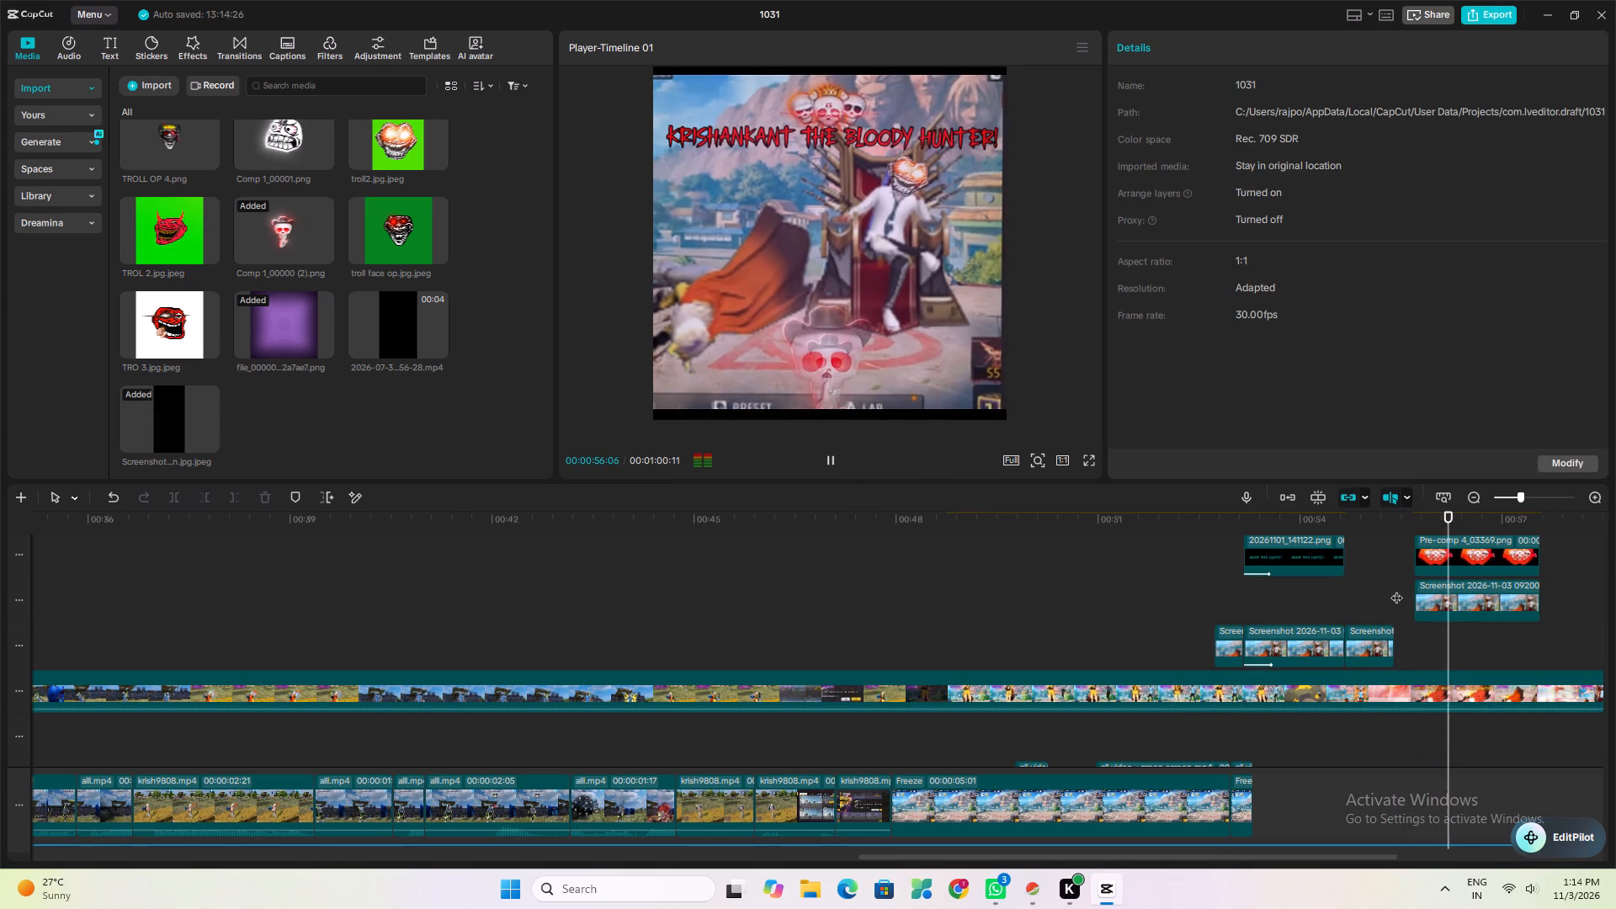
pyautogui.press('space')
# Extend the end of the last short screenshot clip before the ending stack so it meets the stack's start at about 00:00:55:21.
pyautogui.click(1383, 646)
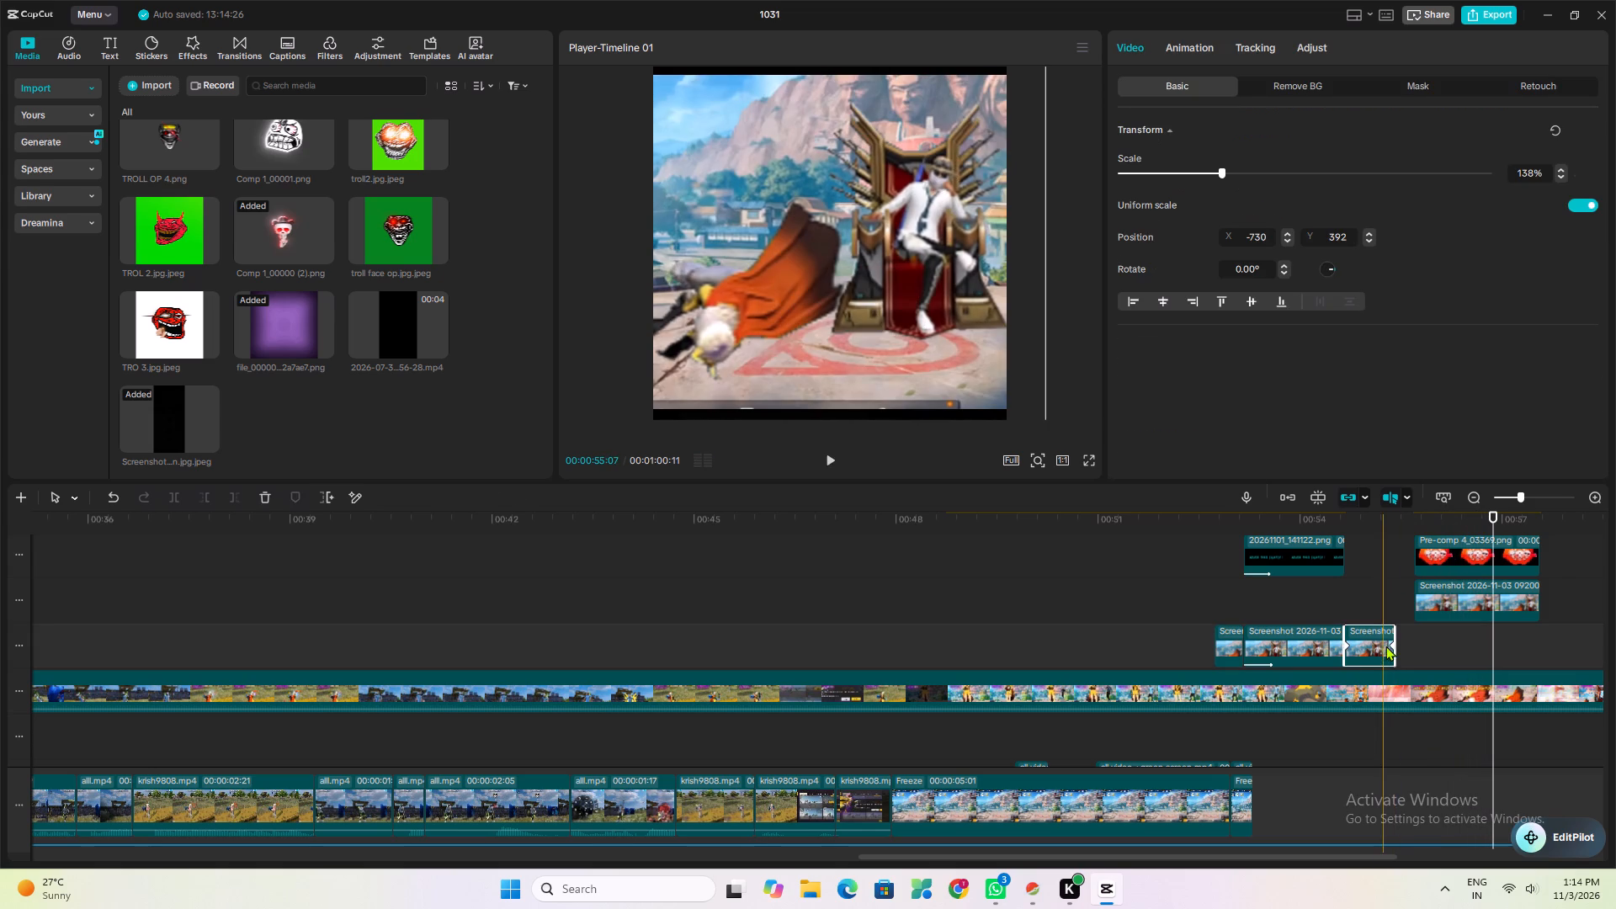
pyautogui.moveTo(1397, 637); pyautogui.dragTo(1418, 638)
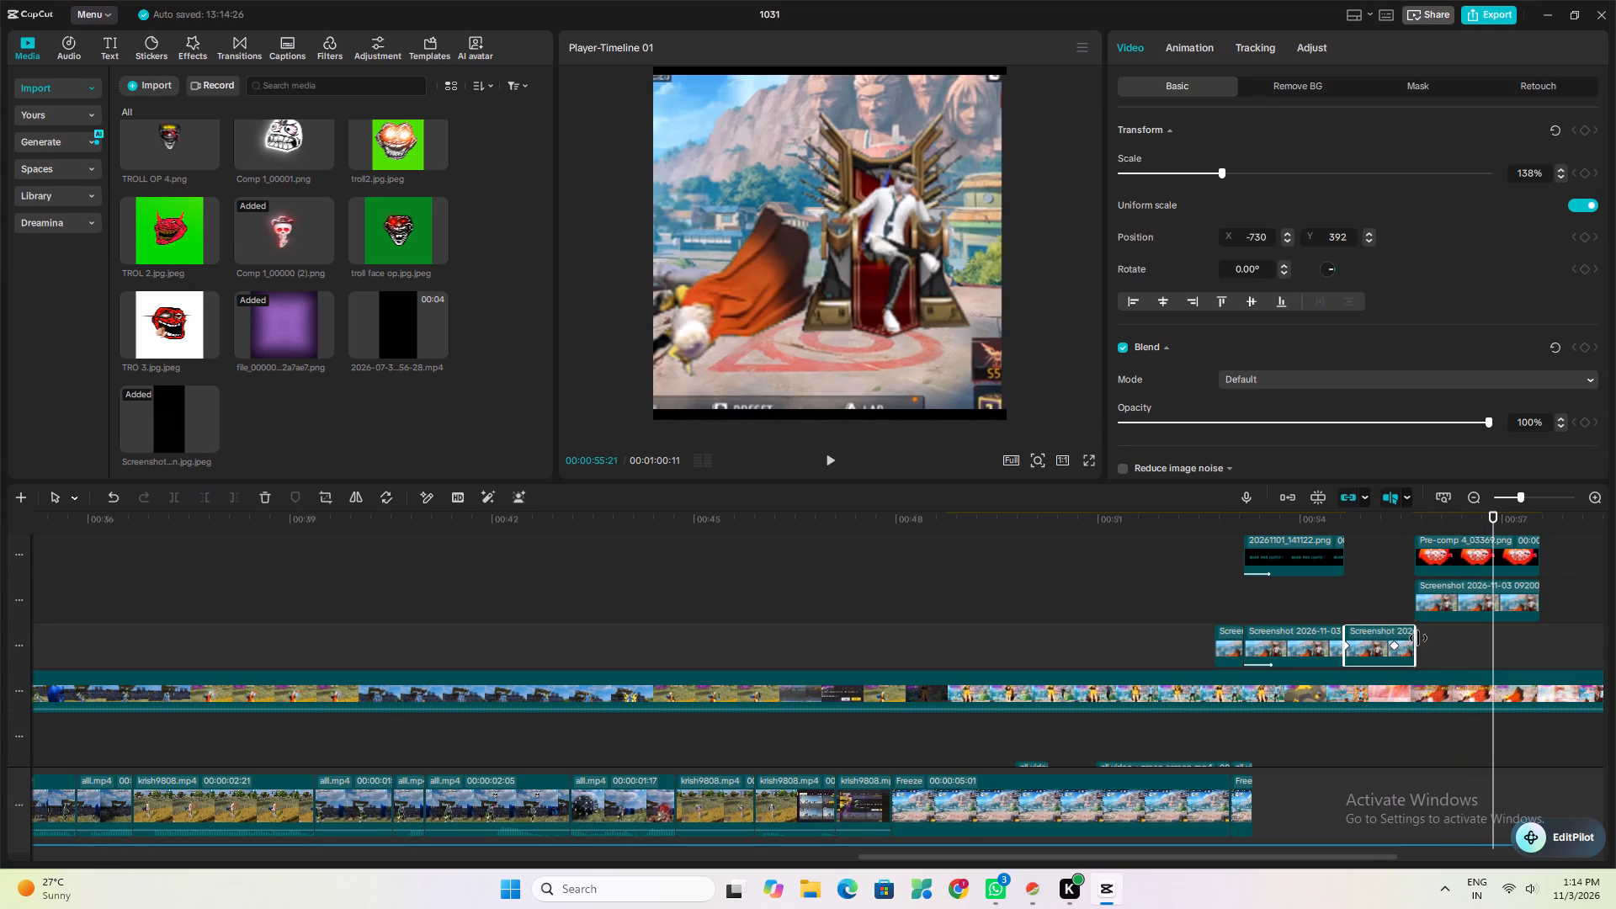
pyautogui.moveTo(1418, 638); pyautogui.dragTo(1417, 642)
# Replay the transition from the extended screenshot clip into the red ending title, starting at about 00:00:55:07, to check its beat timing.
pyautogui.click(1384, 603)
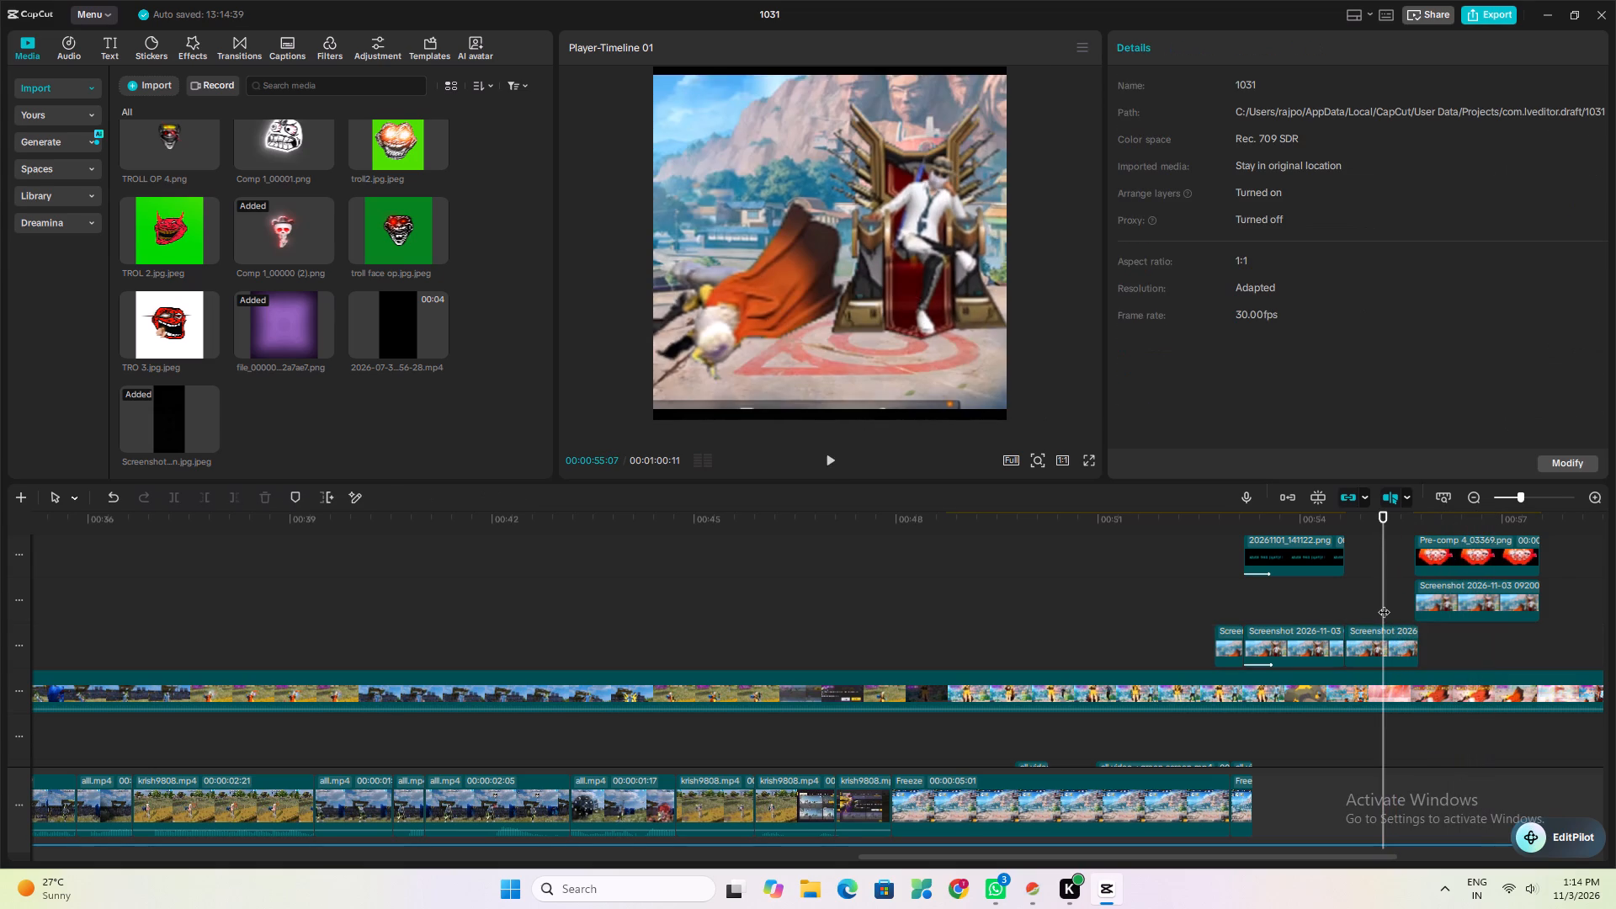
pyautogui.press('space')
pyautogui.press('space')
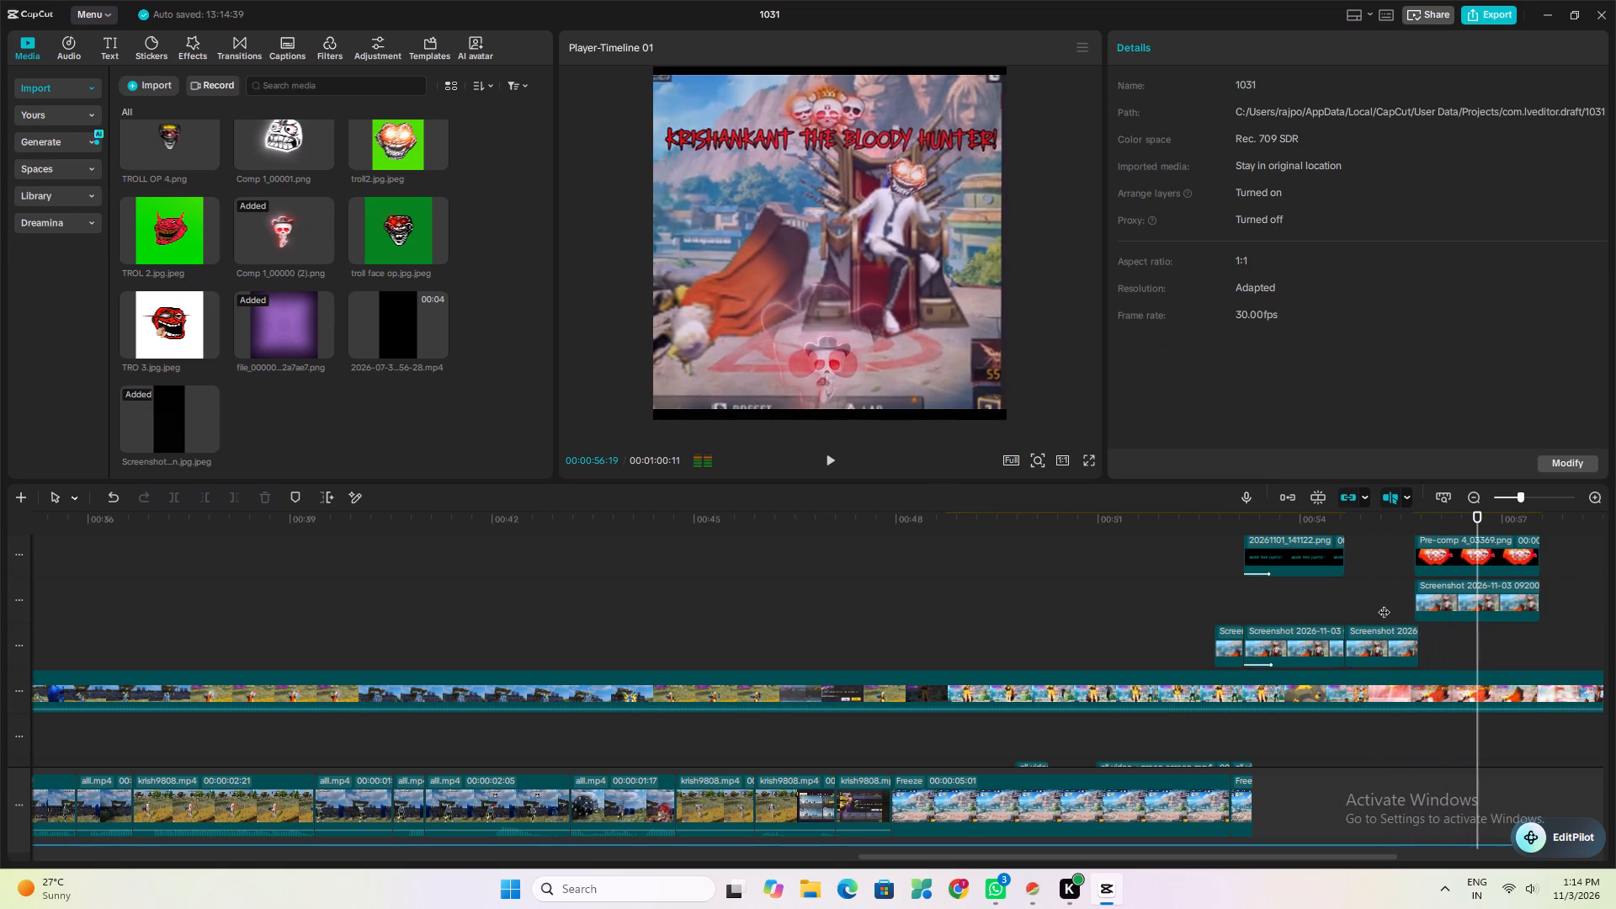
pyautogui.click(1384, 603)
pyautogui.press('space')
pyautogui.press('space')
pyautogui.click(1384, 603)
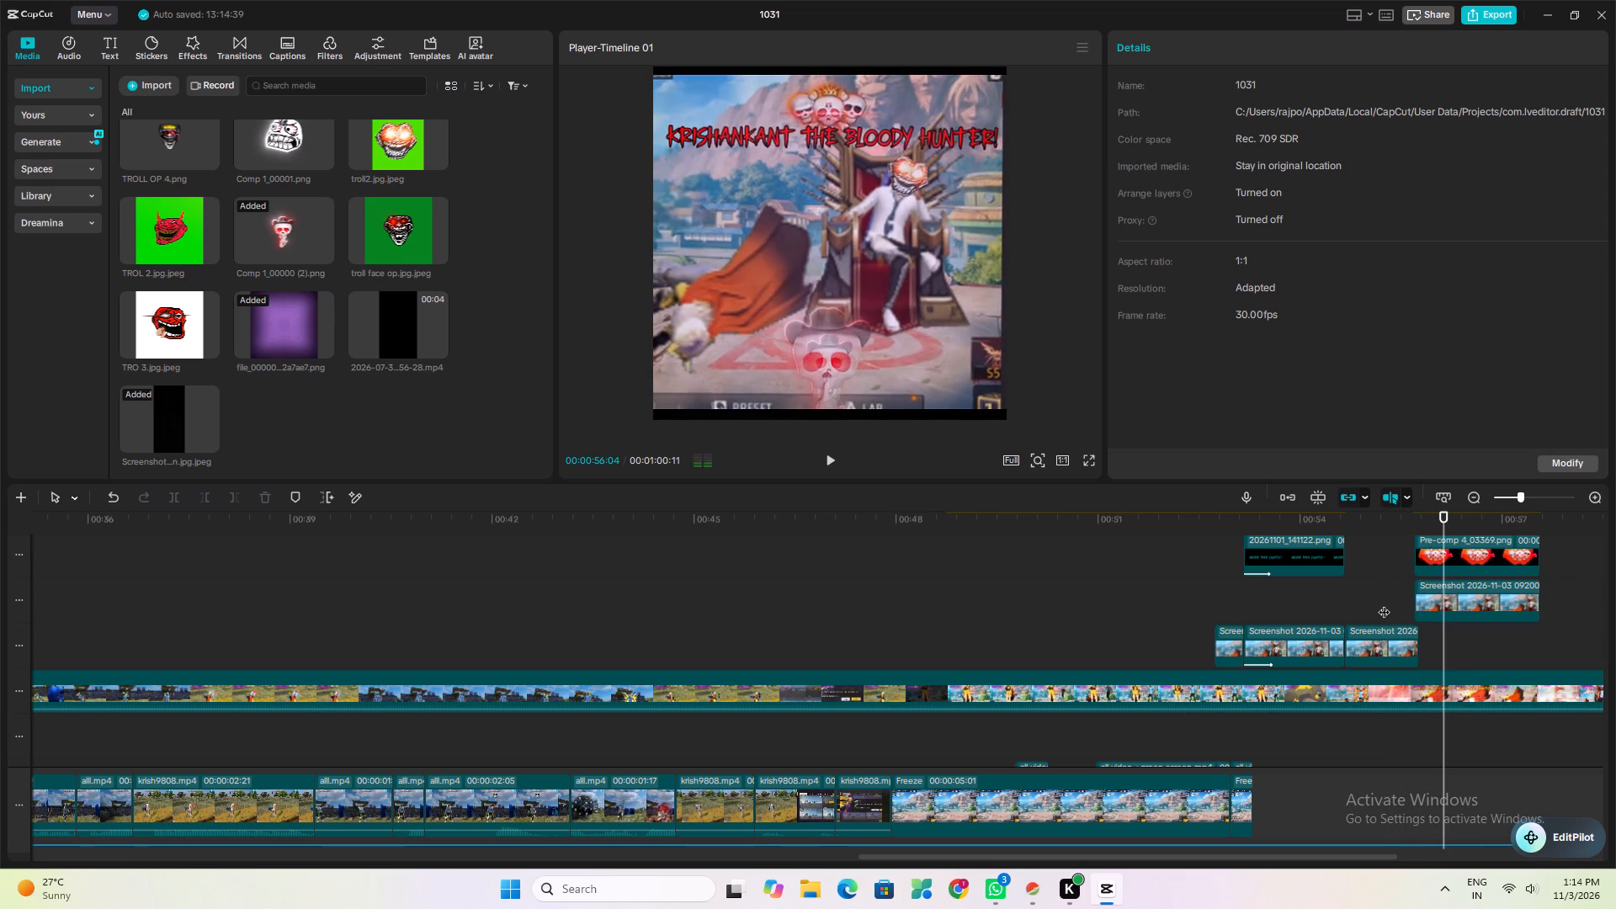
pyautogui.press('space')
pyautogui.press('space')
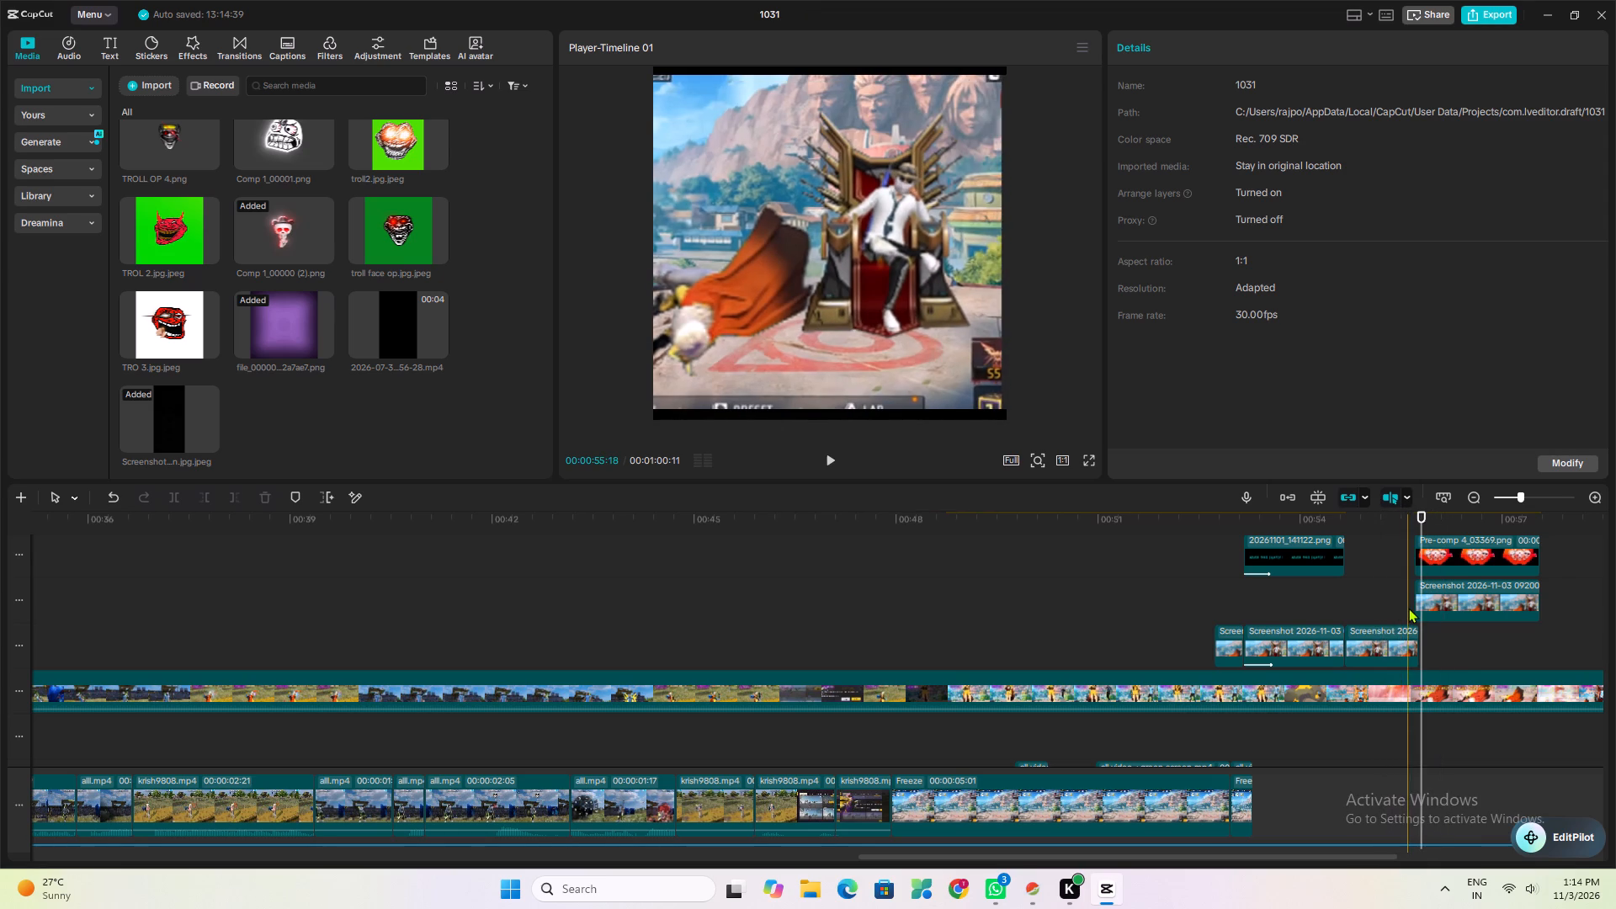
pyautogui.click(1386, 569)
pyautogui.press('space')
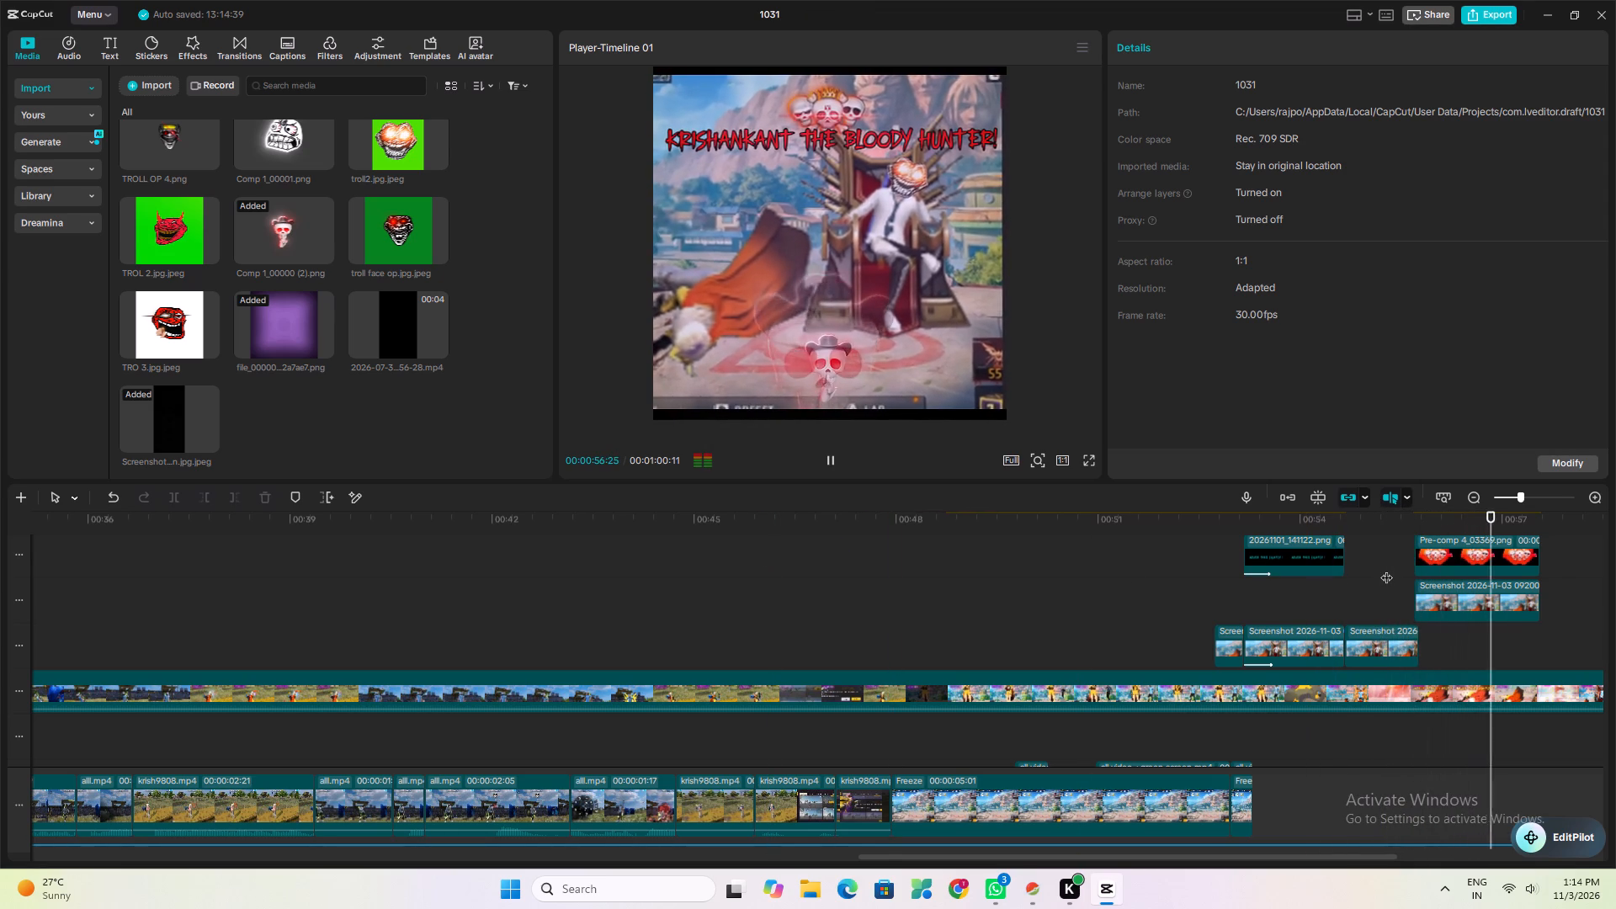
pyautogui.press('space')
pyautogui.click(1386, 569)
pyautogui.press('space')
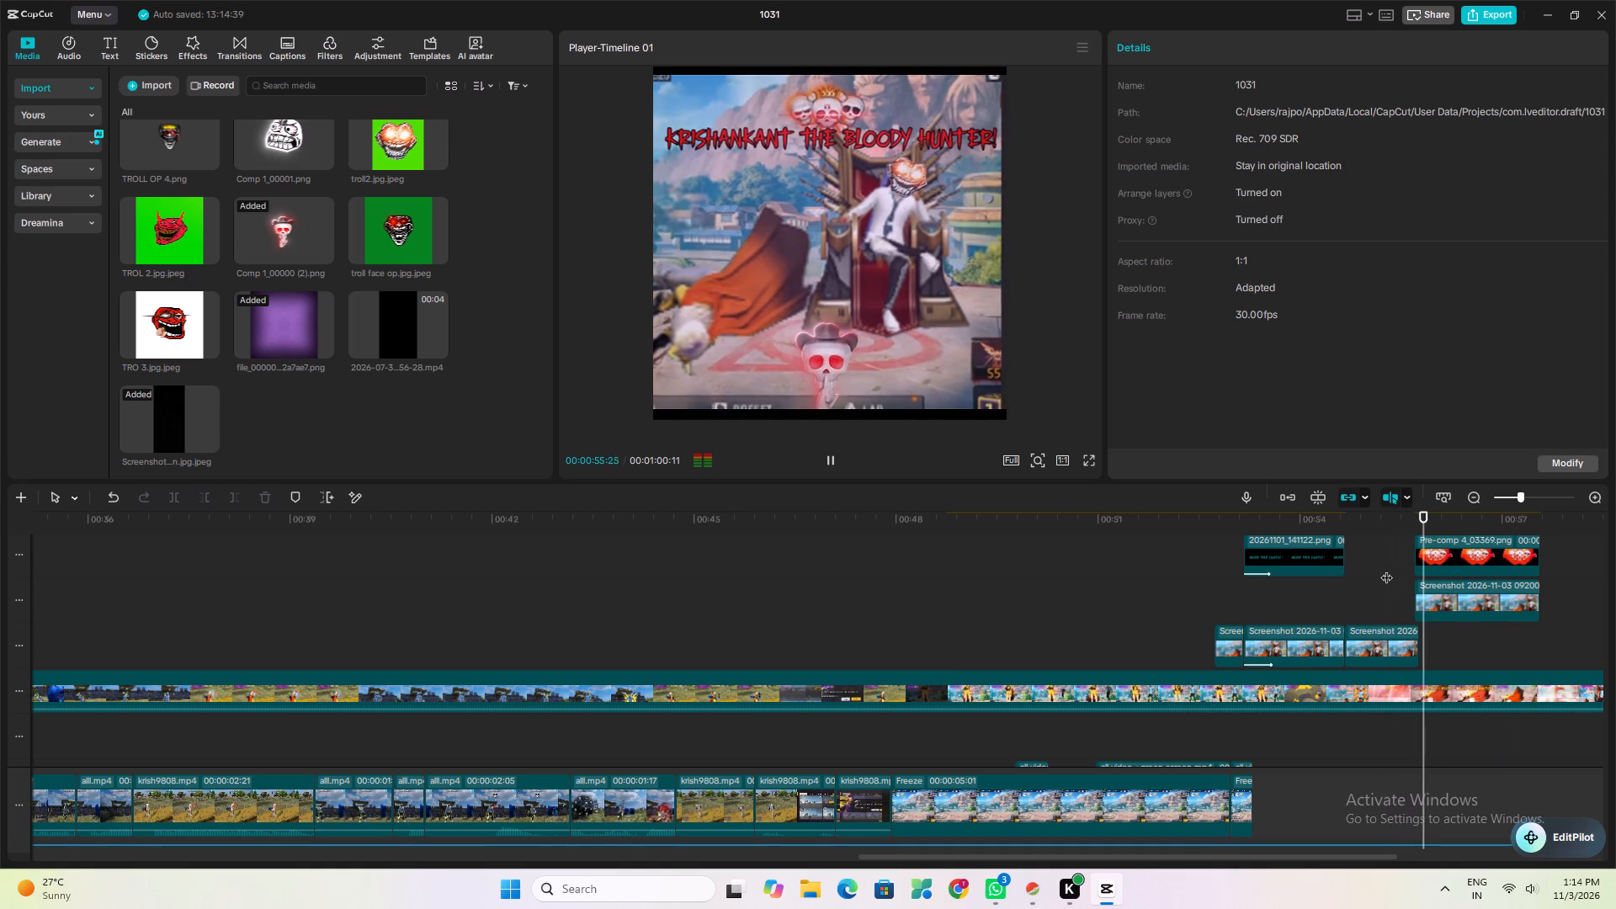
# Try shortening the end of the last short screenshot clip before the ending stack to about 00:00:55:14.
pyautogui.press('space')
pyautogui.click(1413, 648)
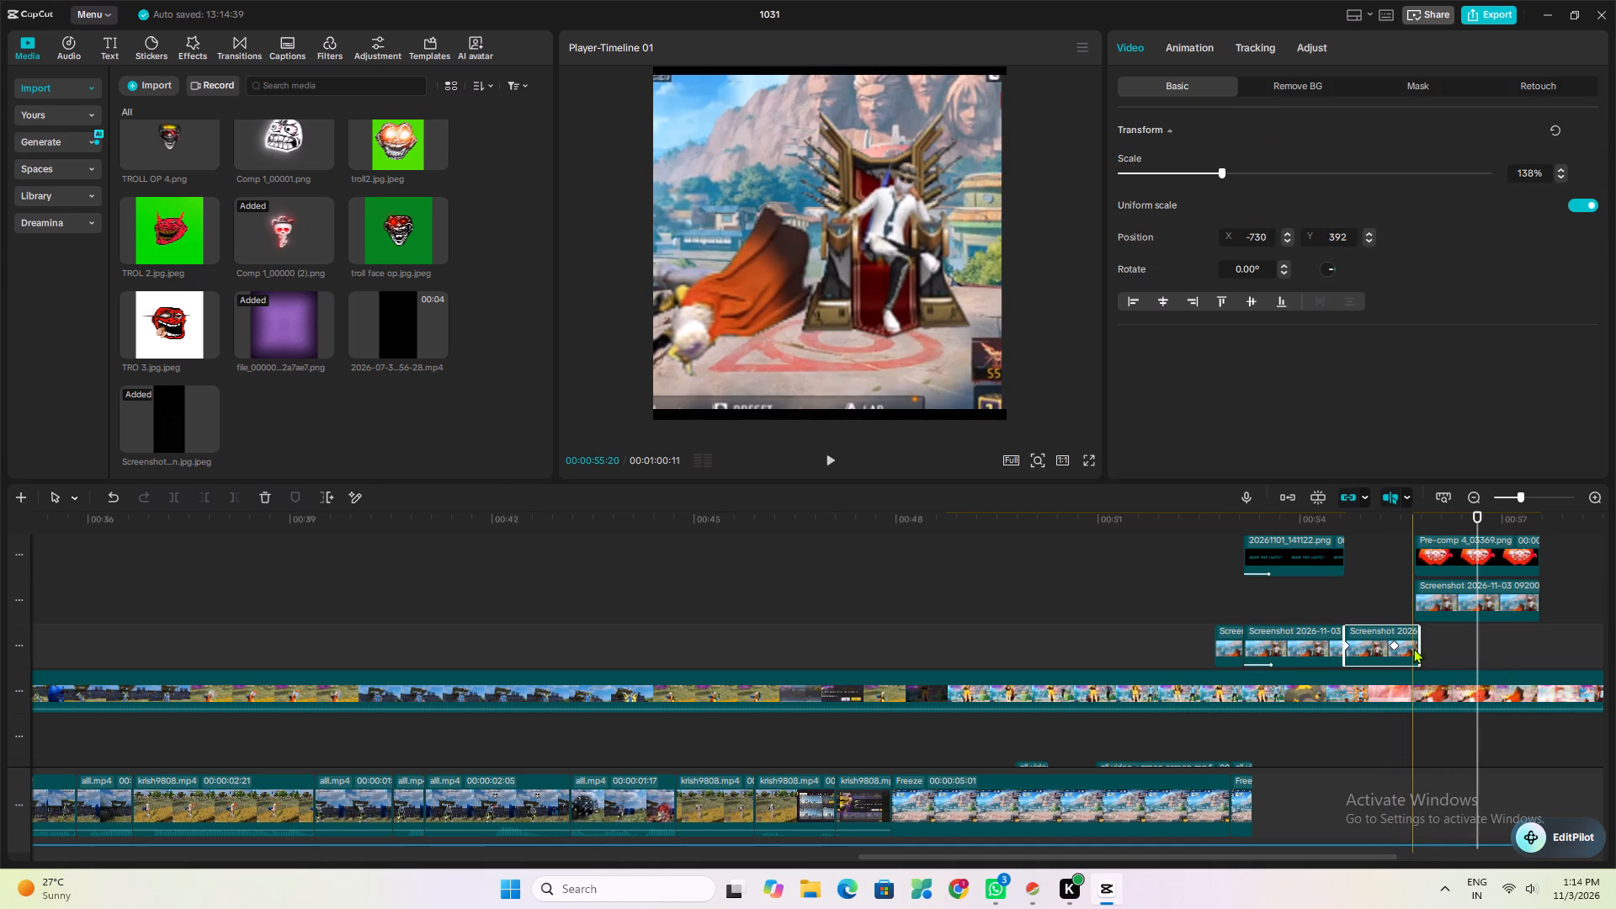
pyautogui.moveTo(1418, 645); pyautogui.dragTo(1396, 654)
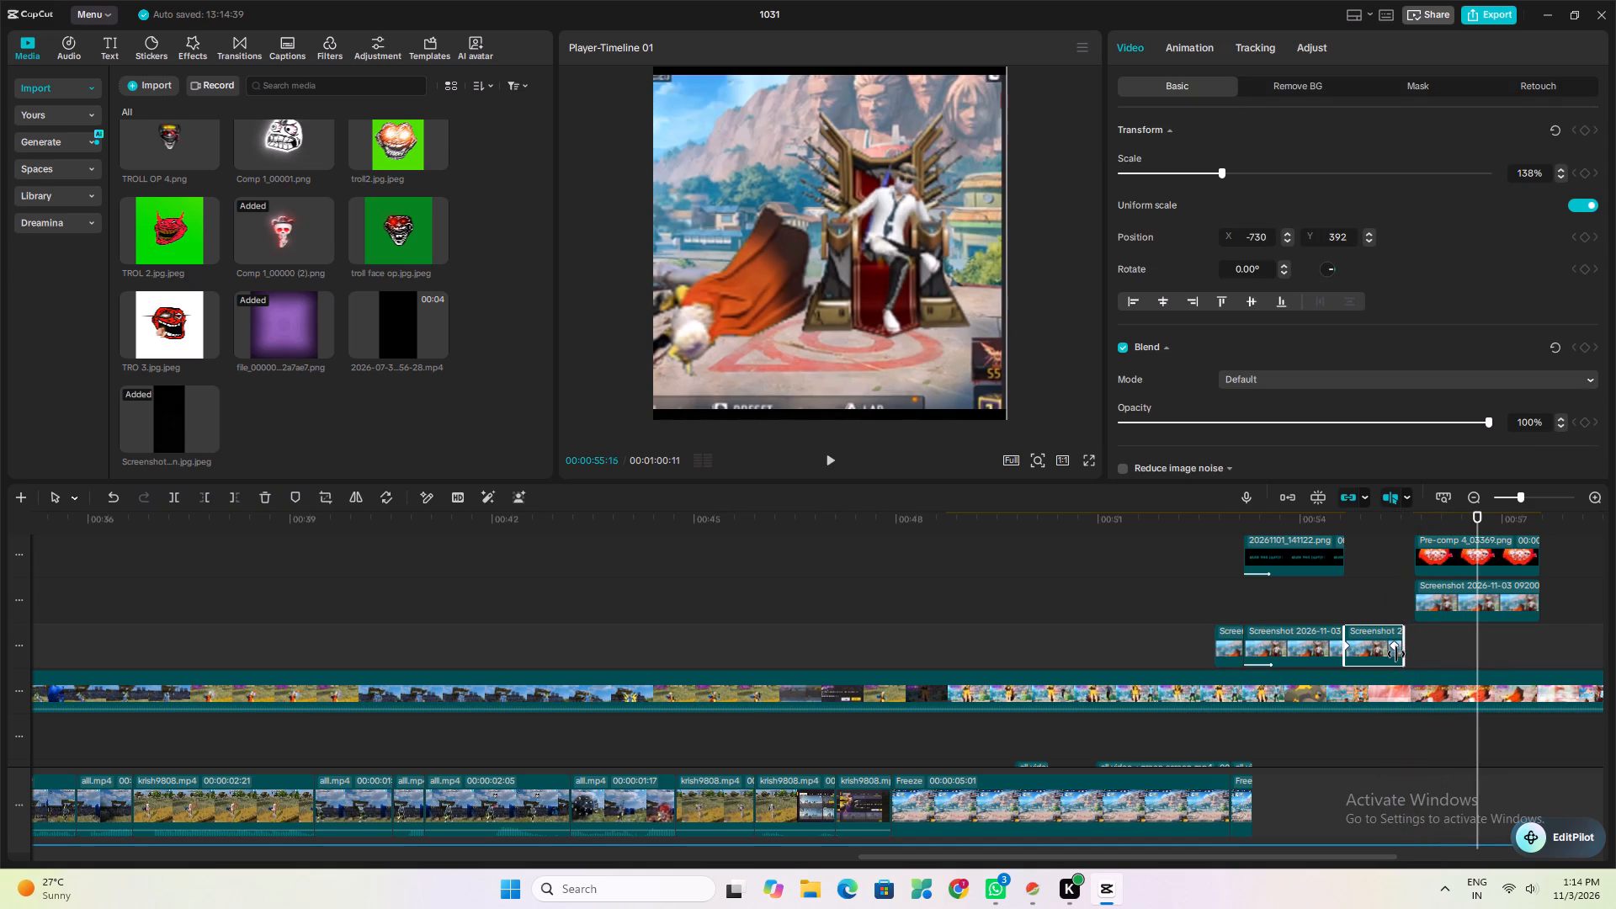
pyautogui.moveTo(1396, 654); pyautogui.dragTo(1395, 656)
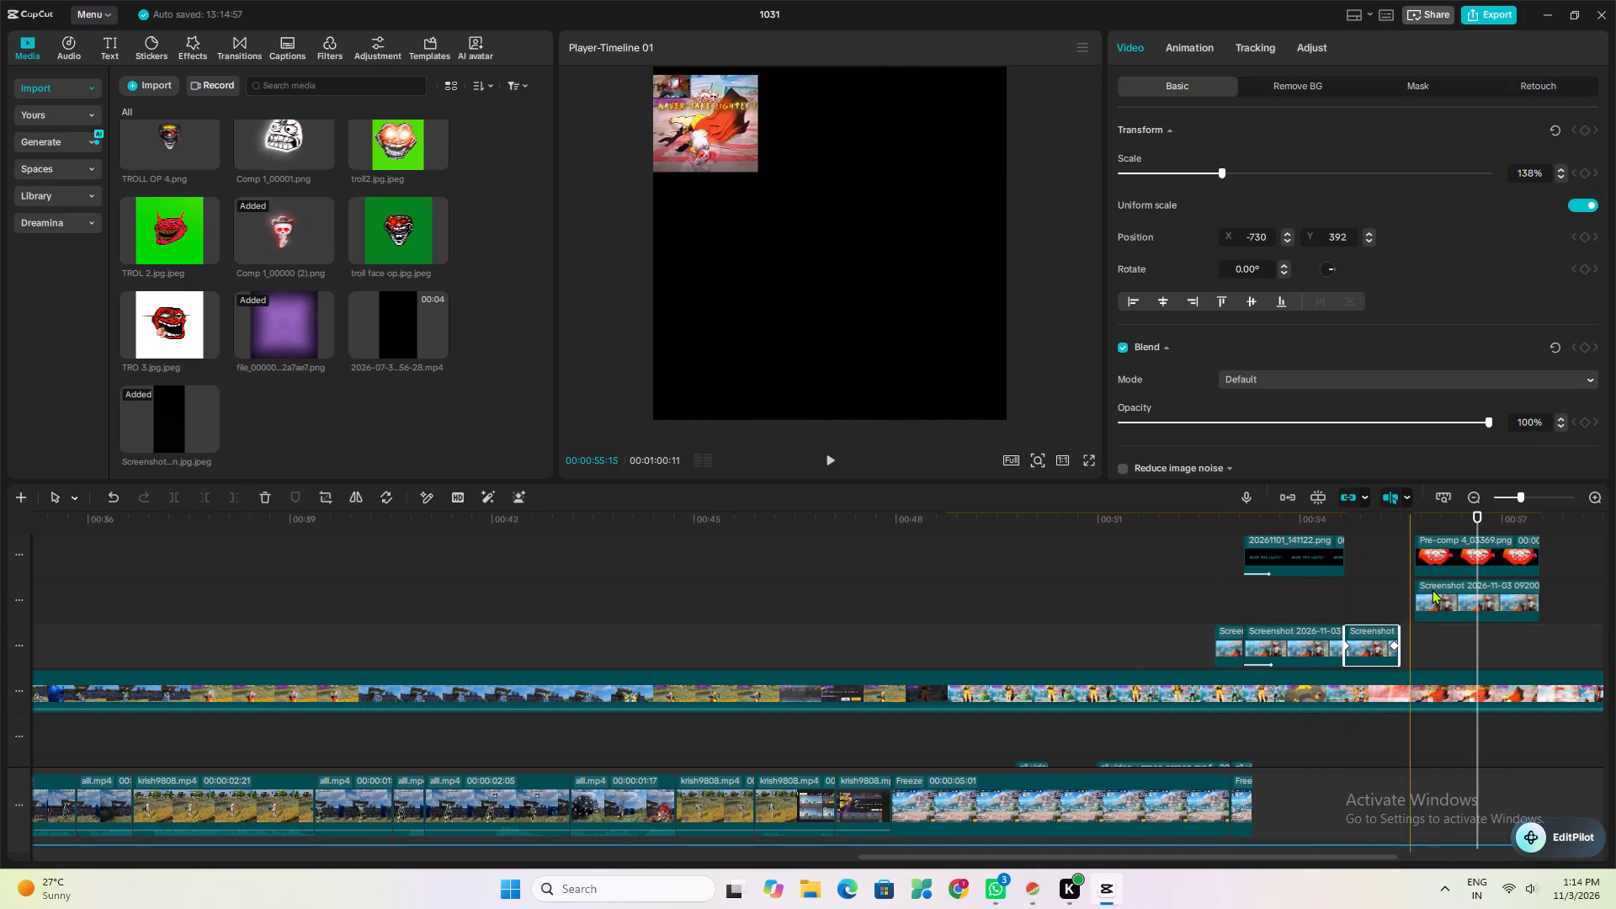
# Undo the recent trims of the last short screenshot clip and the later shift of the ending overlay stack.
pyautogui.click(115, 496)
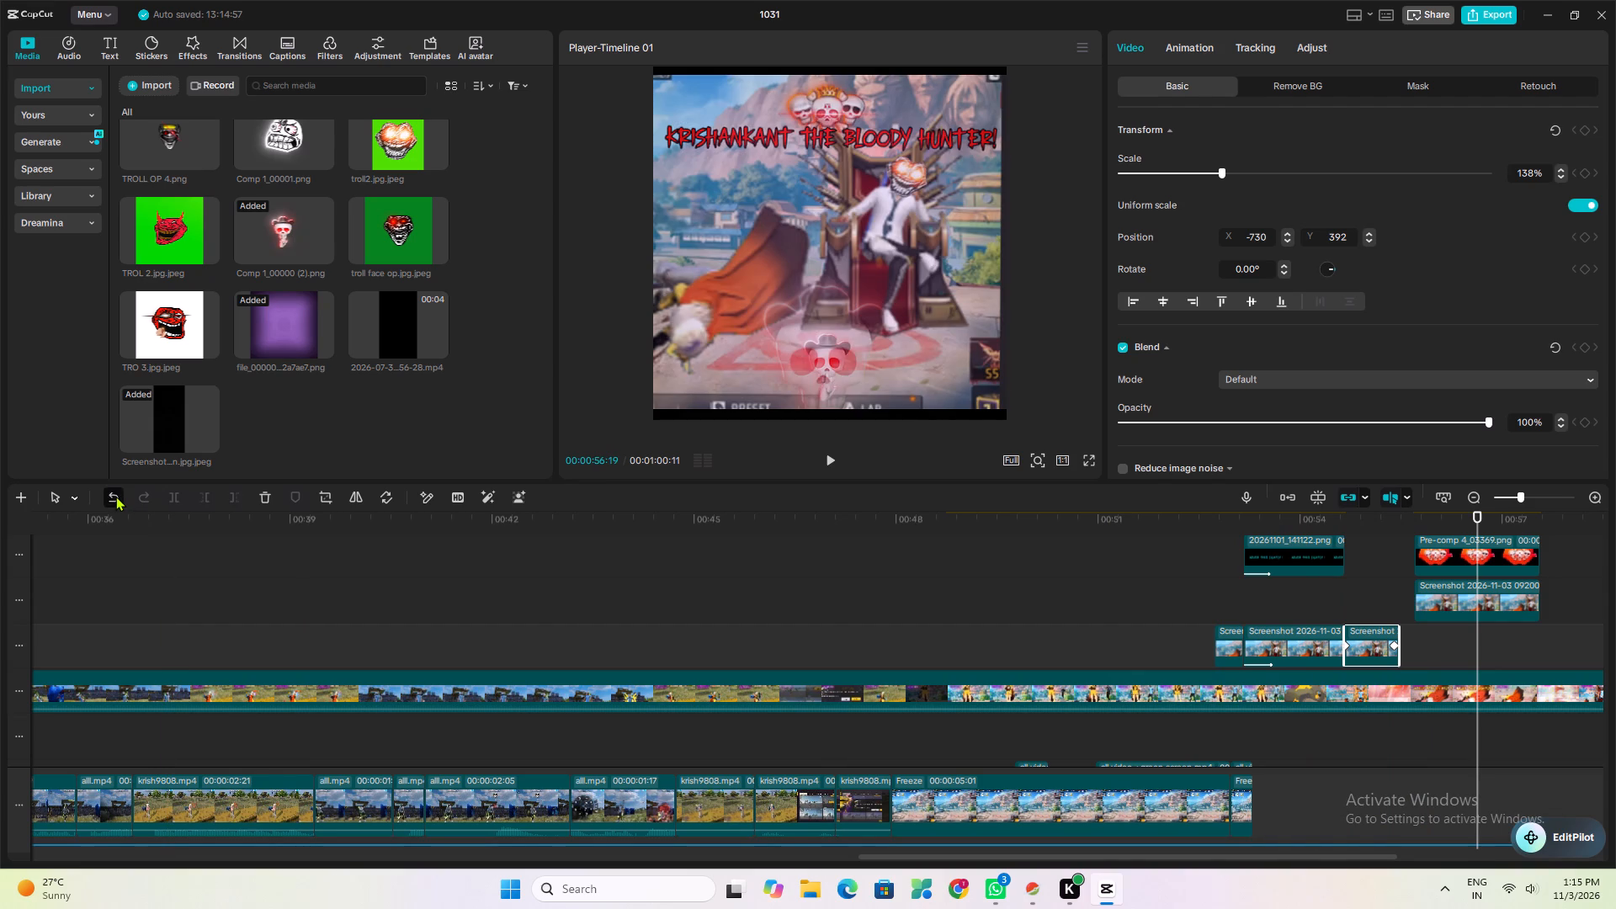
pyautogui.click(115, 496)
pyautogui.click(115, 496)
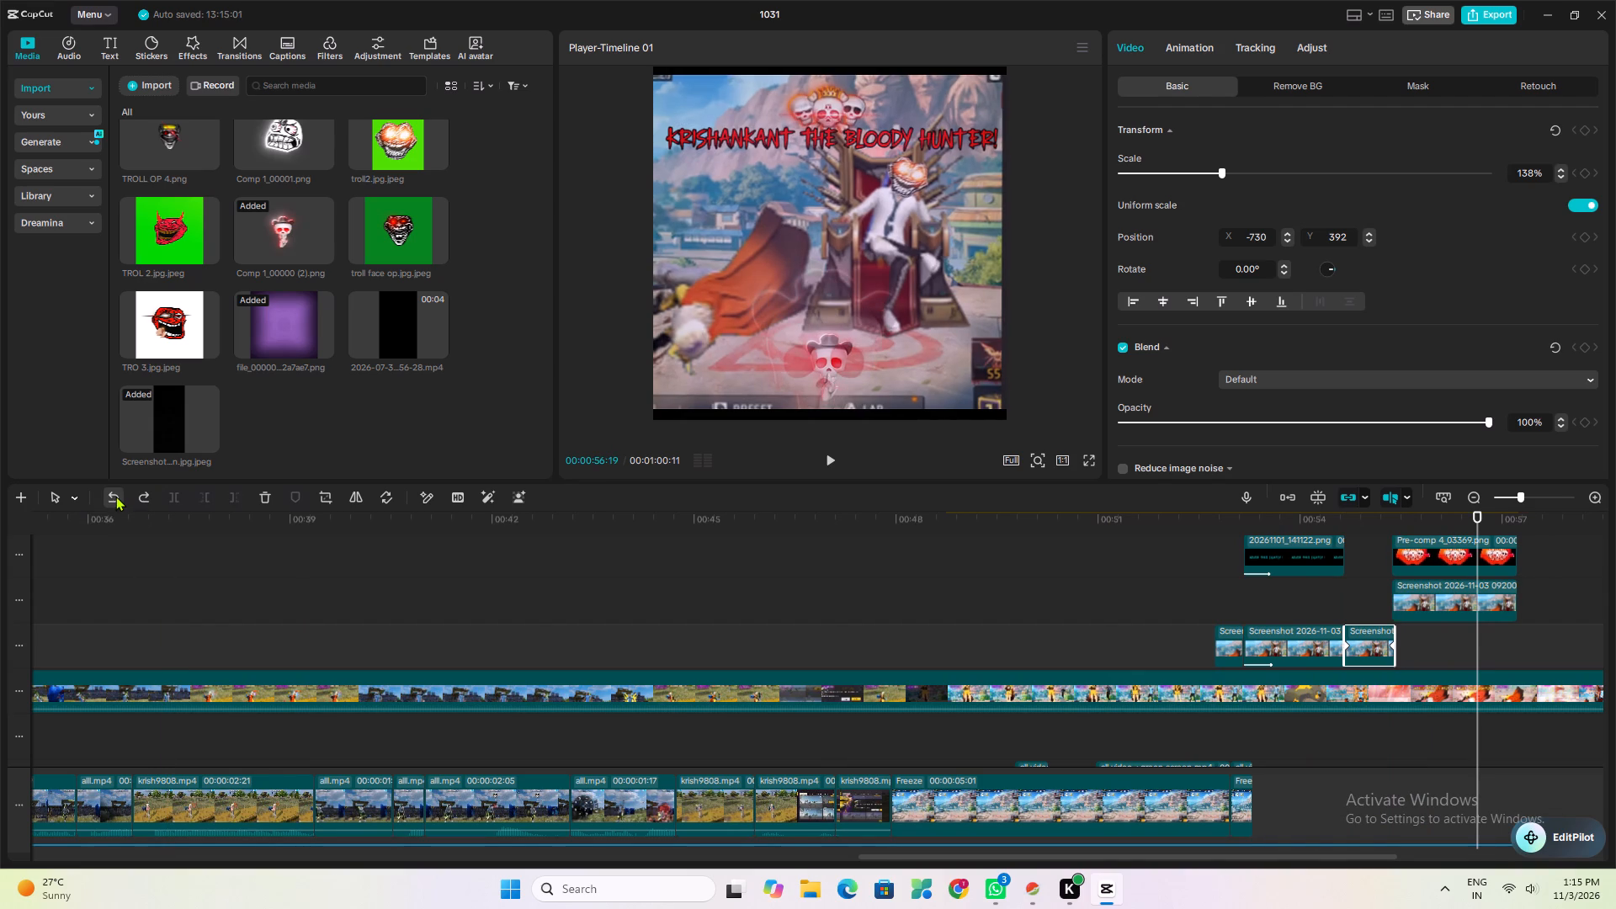
# Replay the transition into the ending stack from around 00:00:55:00 to check it against the music beat markers.
pyautogui.scroll(-17, 1007, 656)
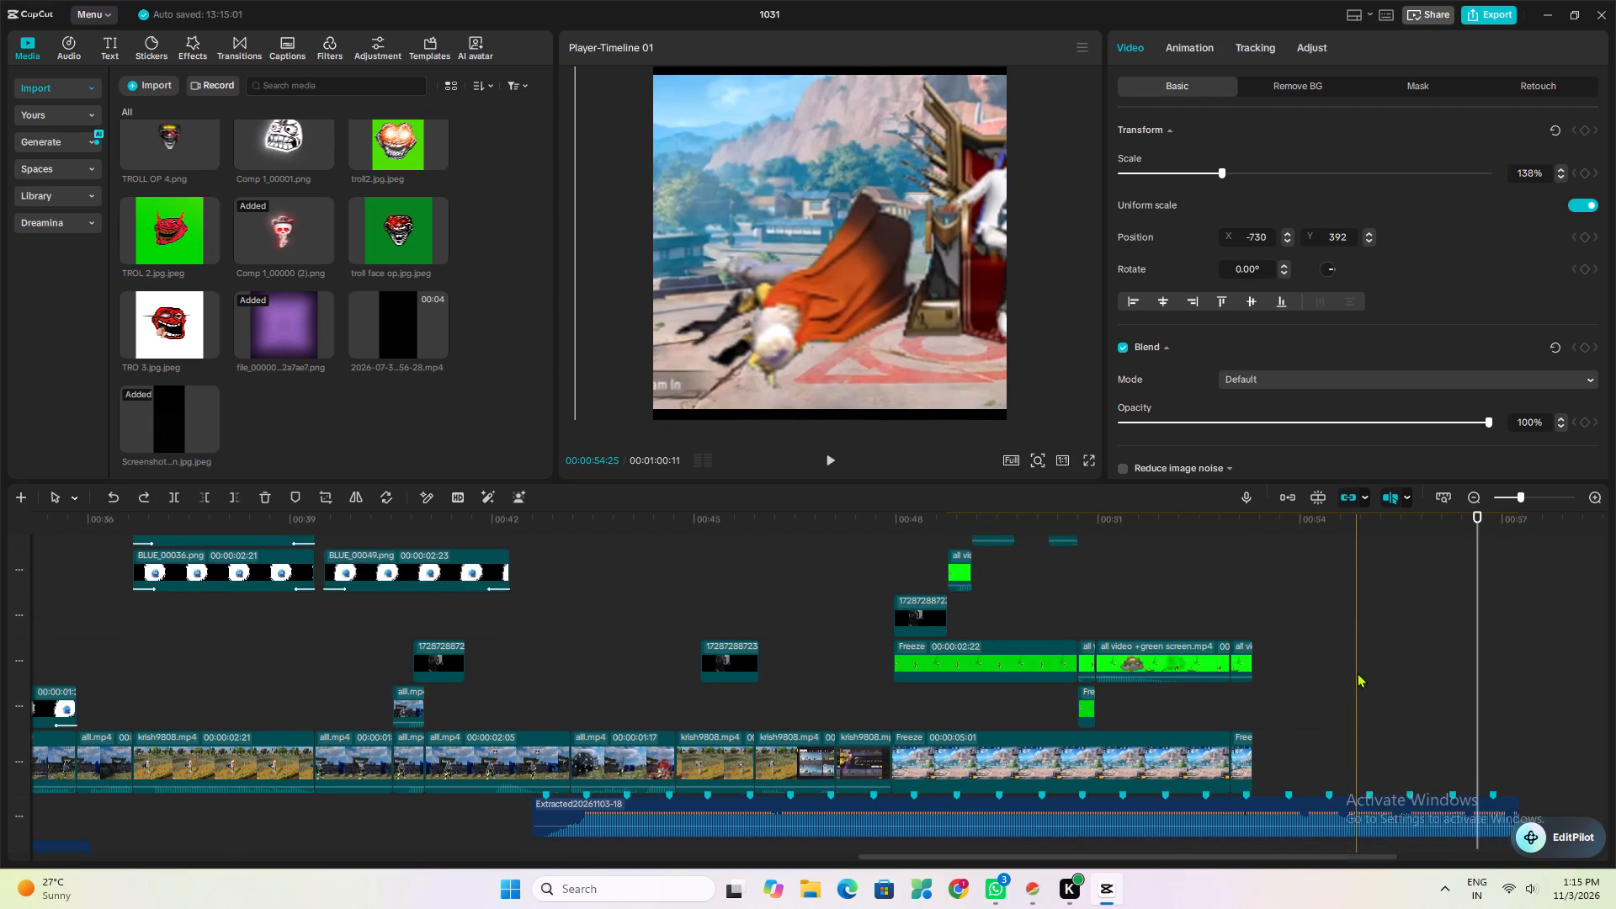
pyautogui.scroll(-1, 1357, 672)
pyautogui.click(1395, 666)
pyautogui.press('space')
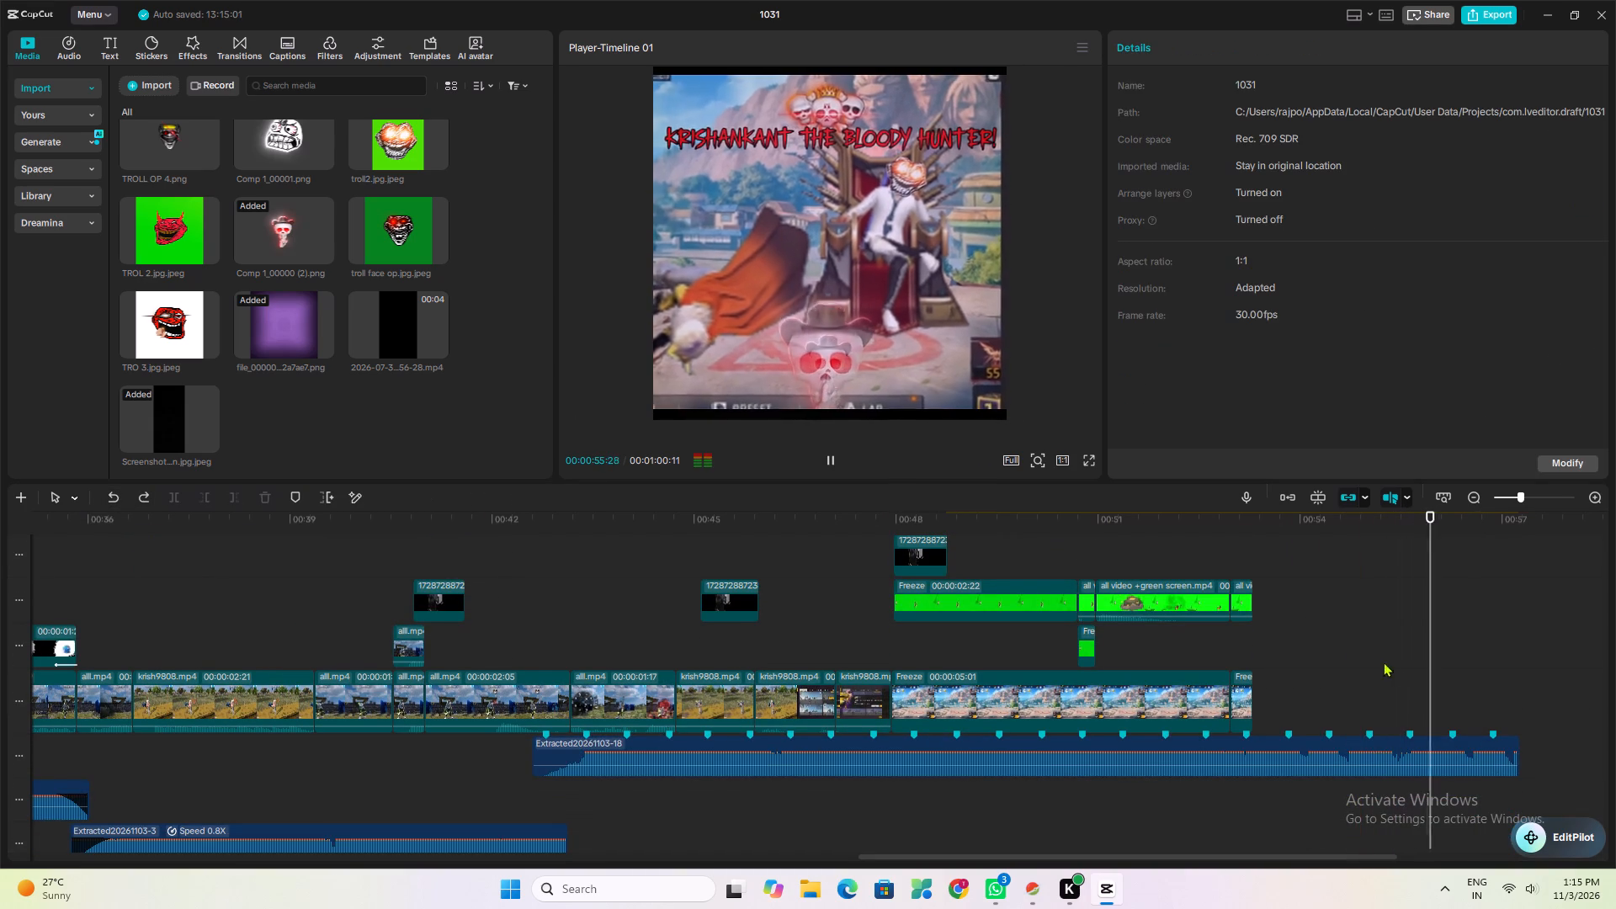
pyautogui.click(1367, 655)
pyautogui.press('space')
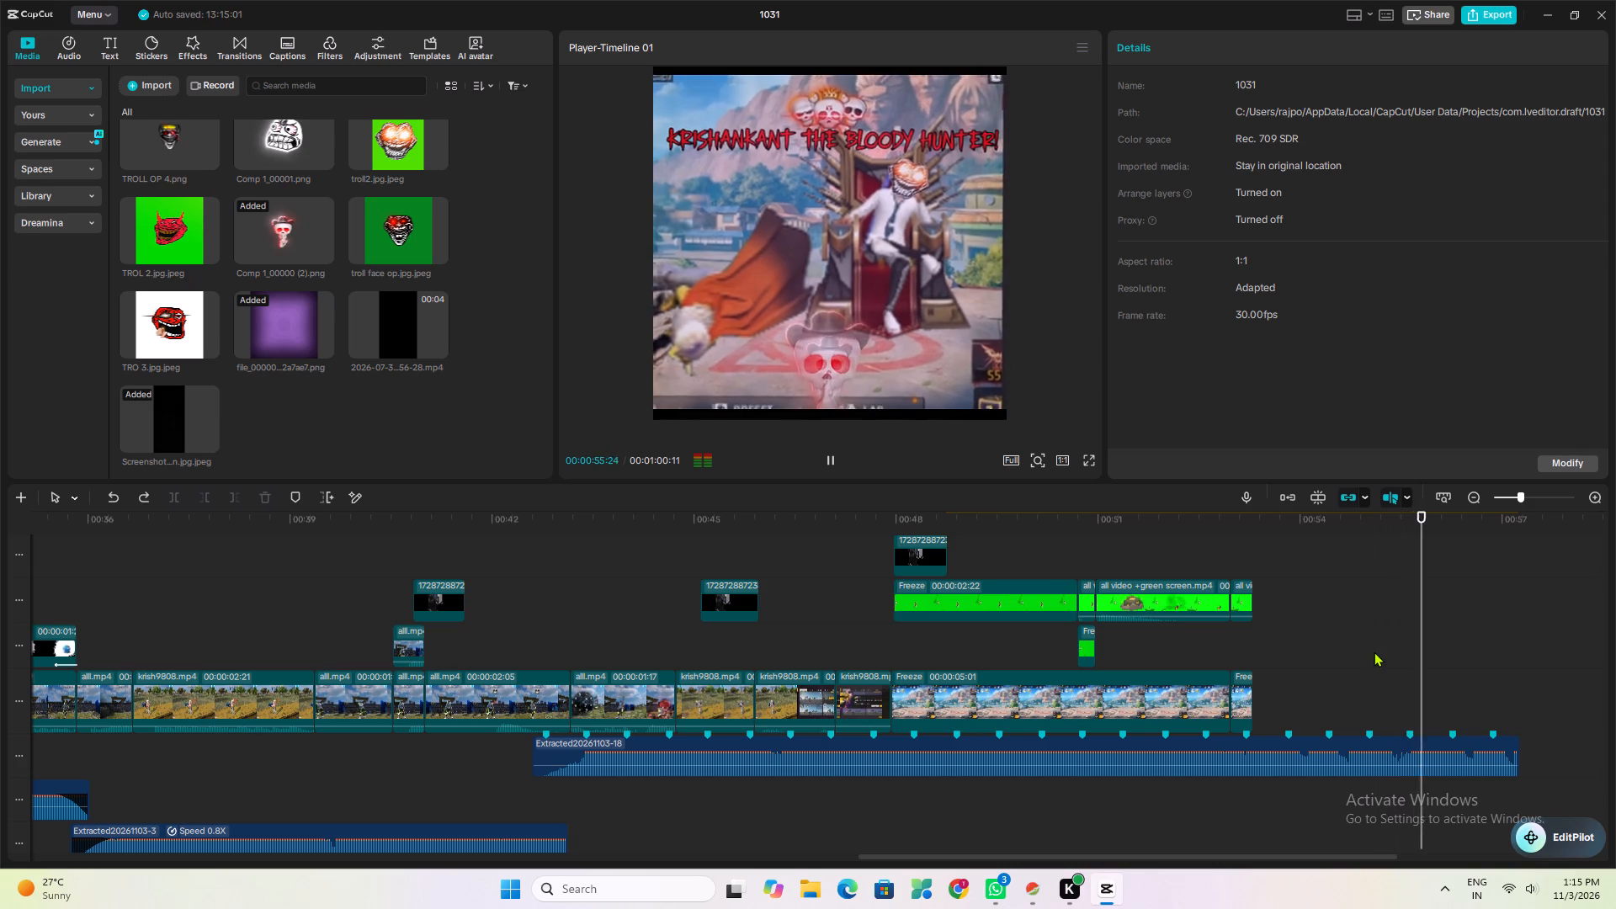
pyautogui.click(1374, 651)
pyautogui.press('space')
pyautogui.press('space')
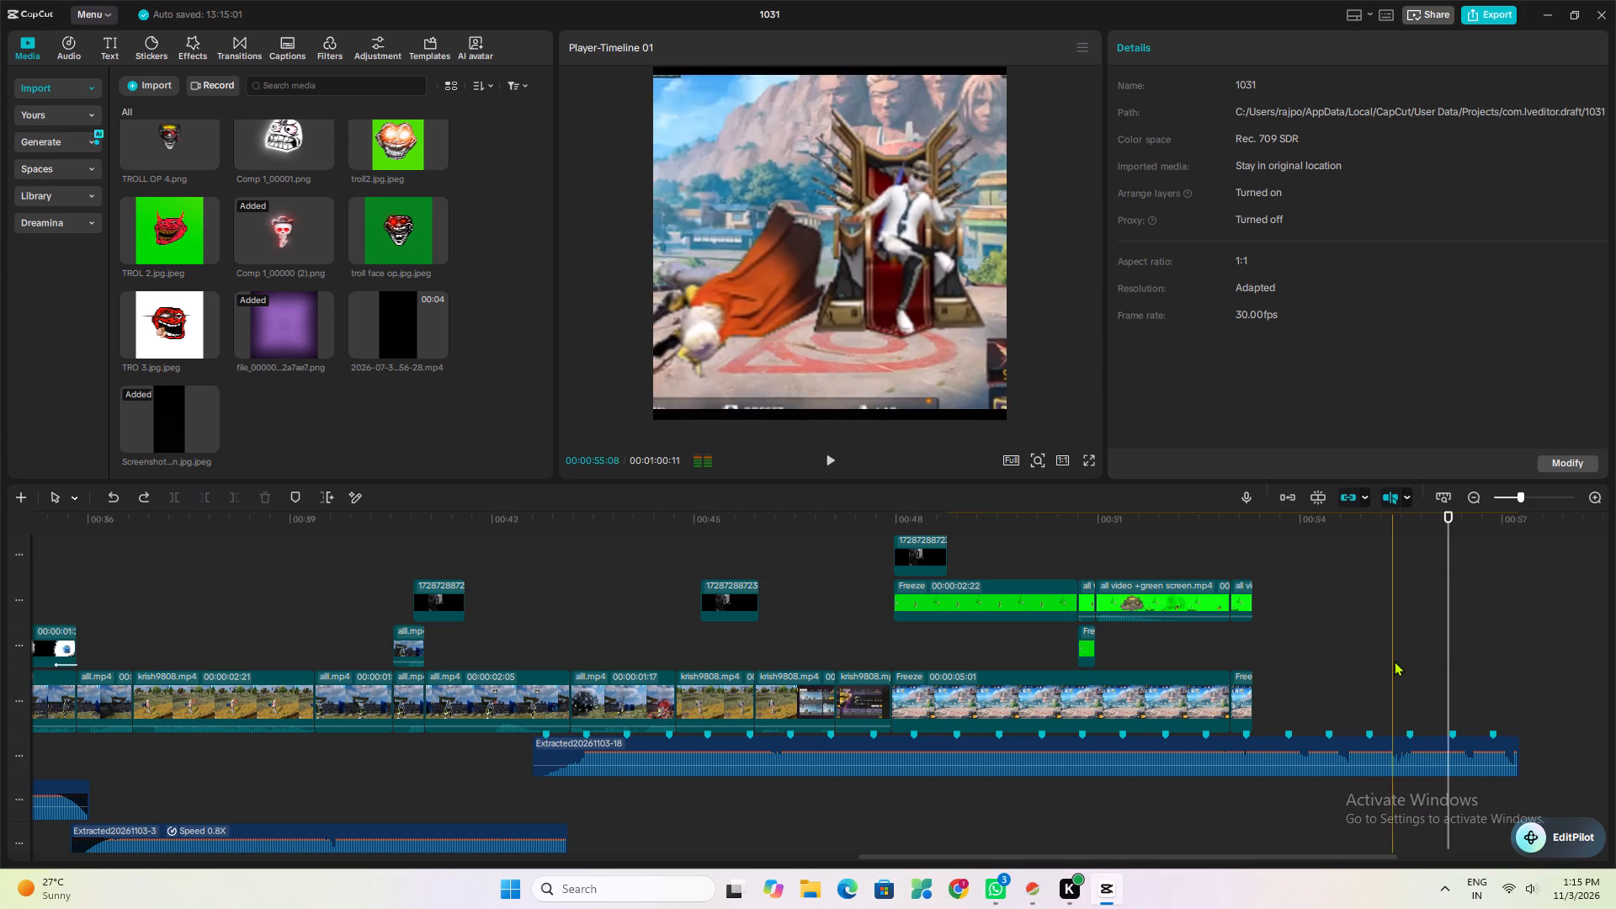
# Play the music from the ending stack's start at about 00:00:55:11 to compare that start with the nearby beat marker.
pyautogui.click(1405, 666)
pyautogui.scroll(2, 1405, 666)
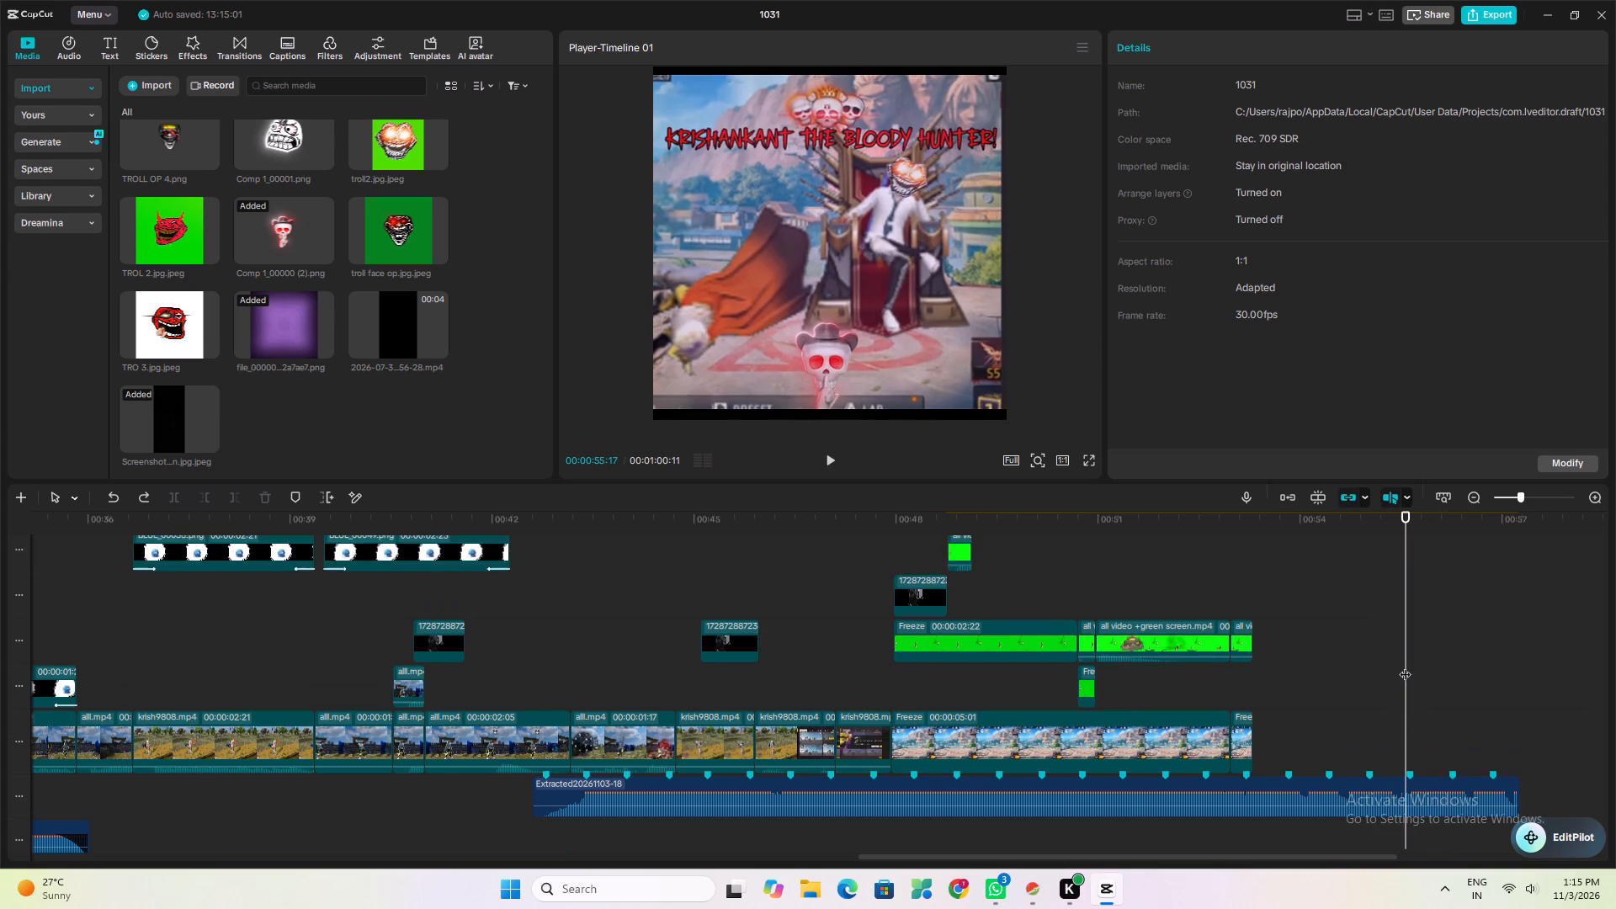
pyautogui.scroll(17, 1405, 666)
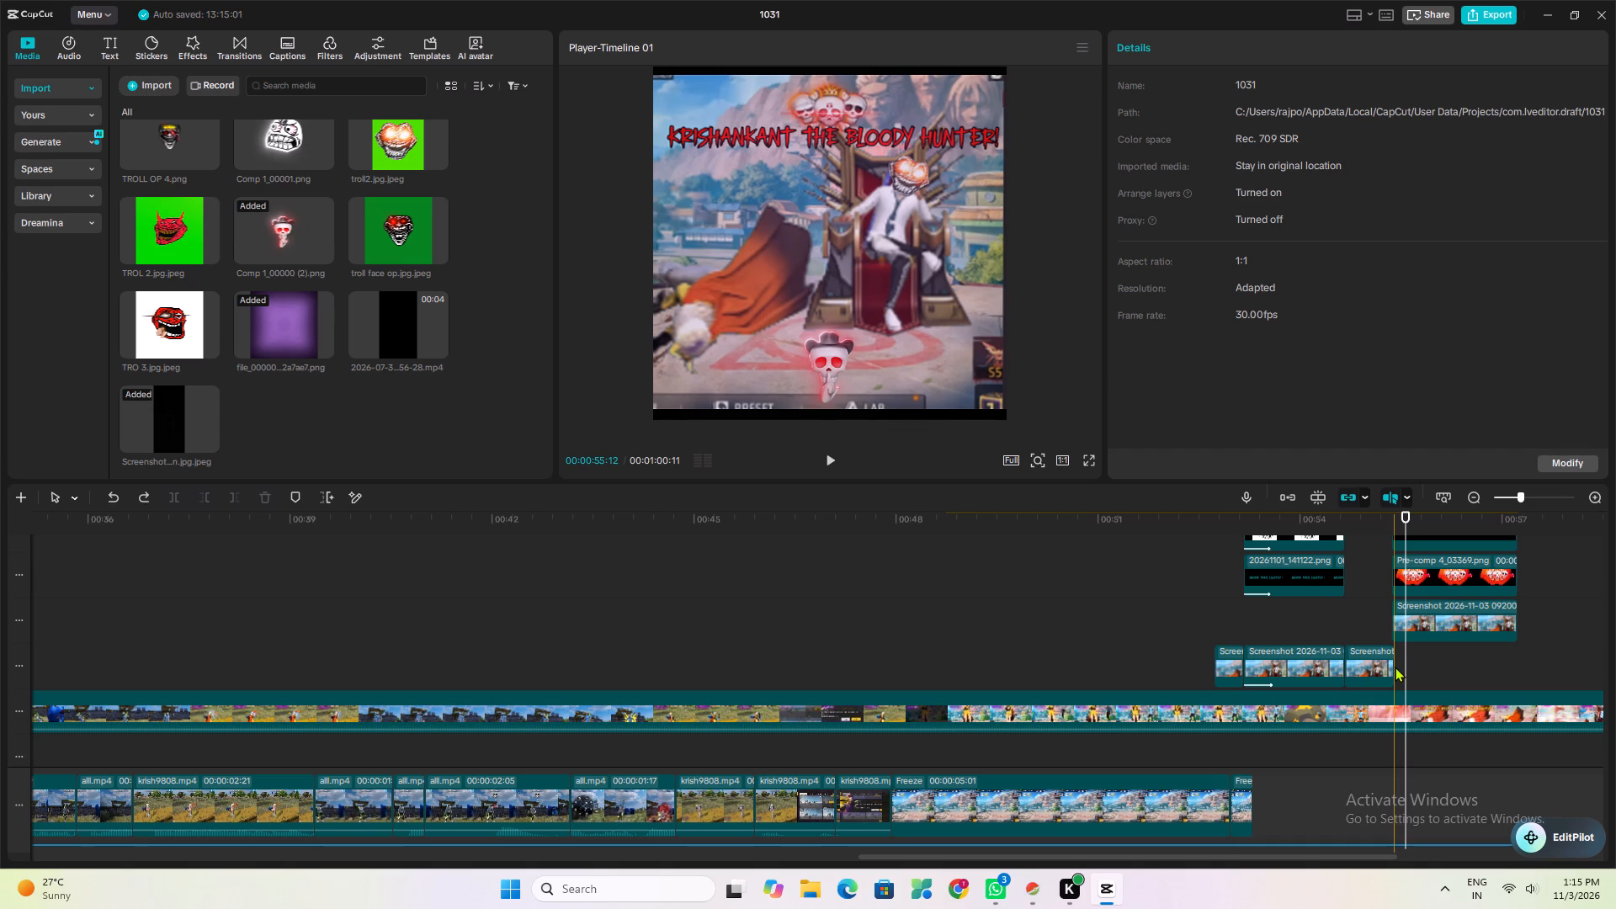
pyautogui.click(1395, 667)
pyautogui.scroll(-16, 1395, 667)
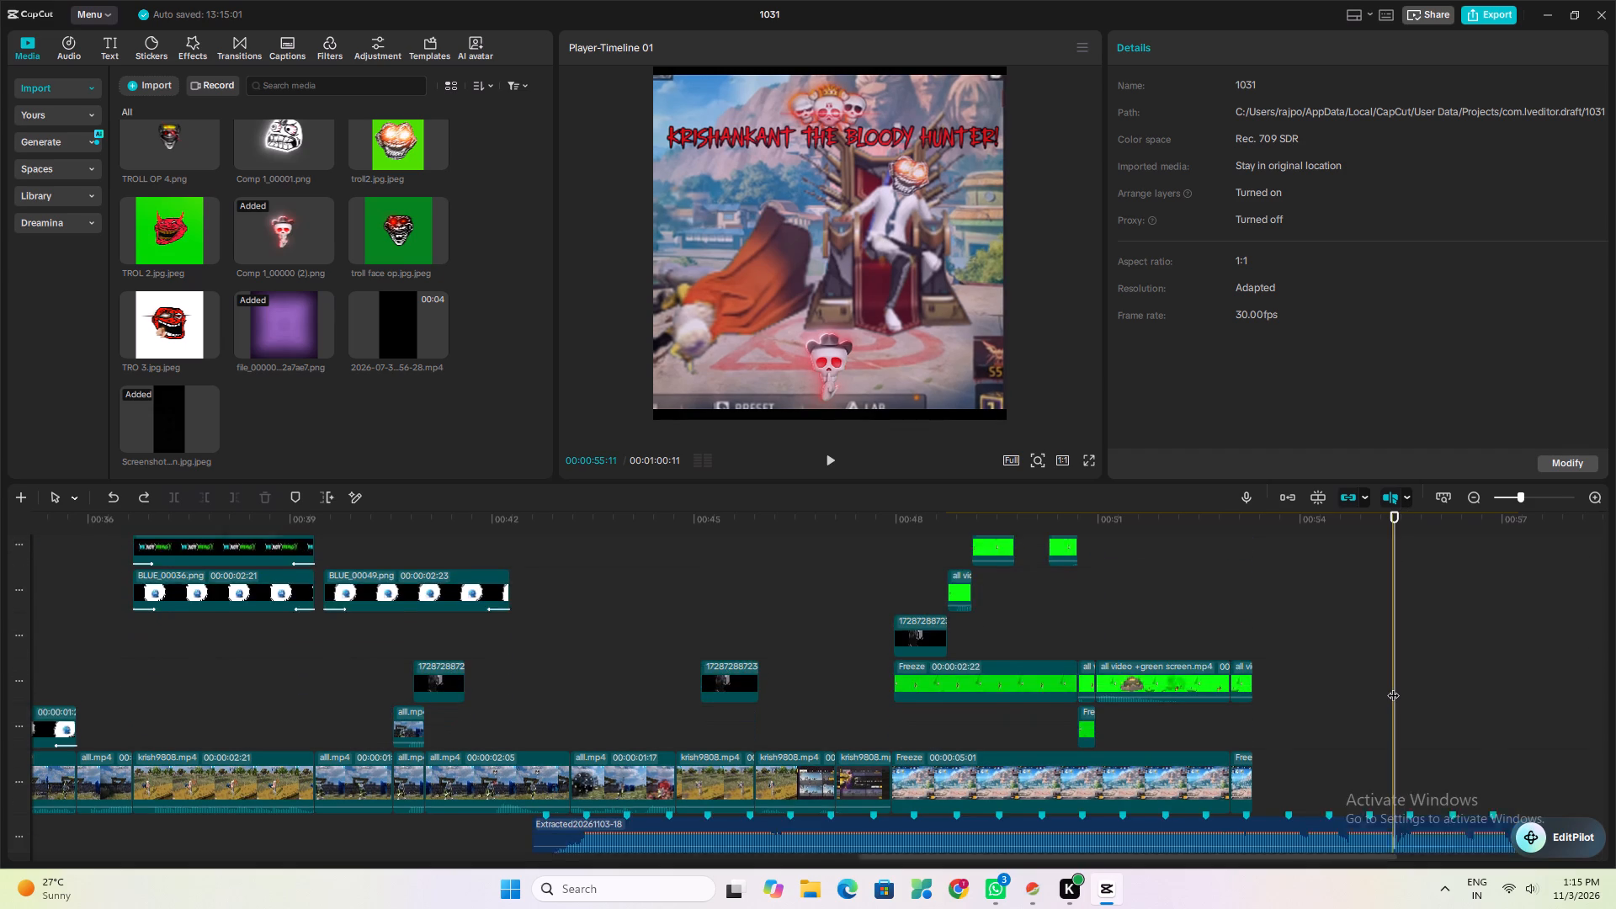
pyautogui.scroll(-4, 1393, 687)
pyautogui.press('space')
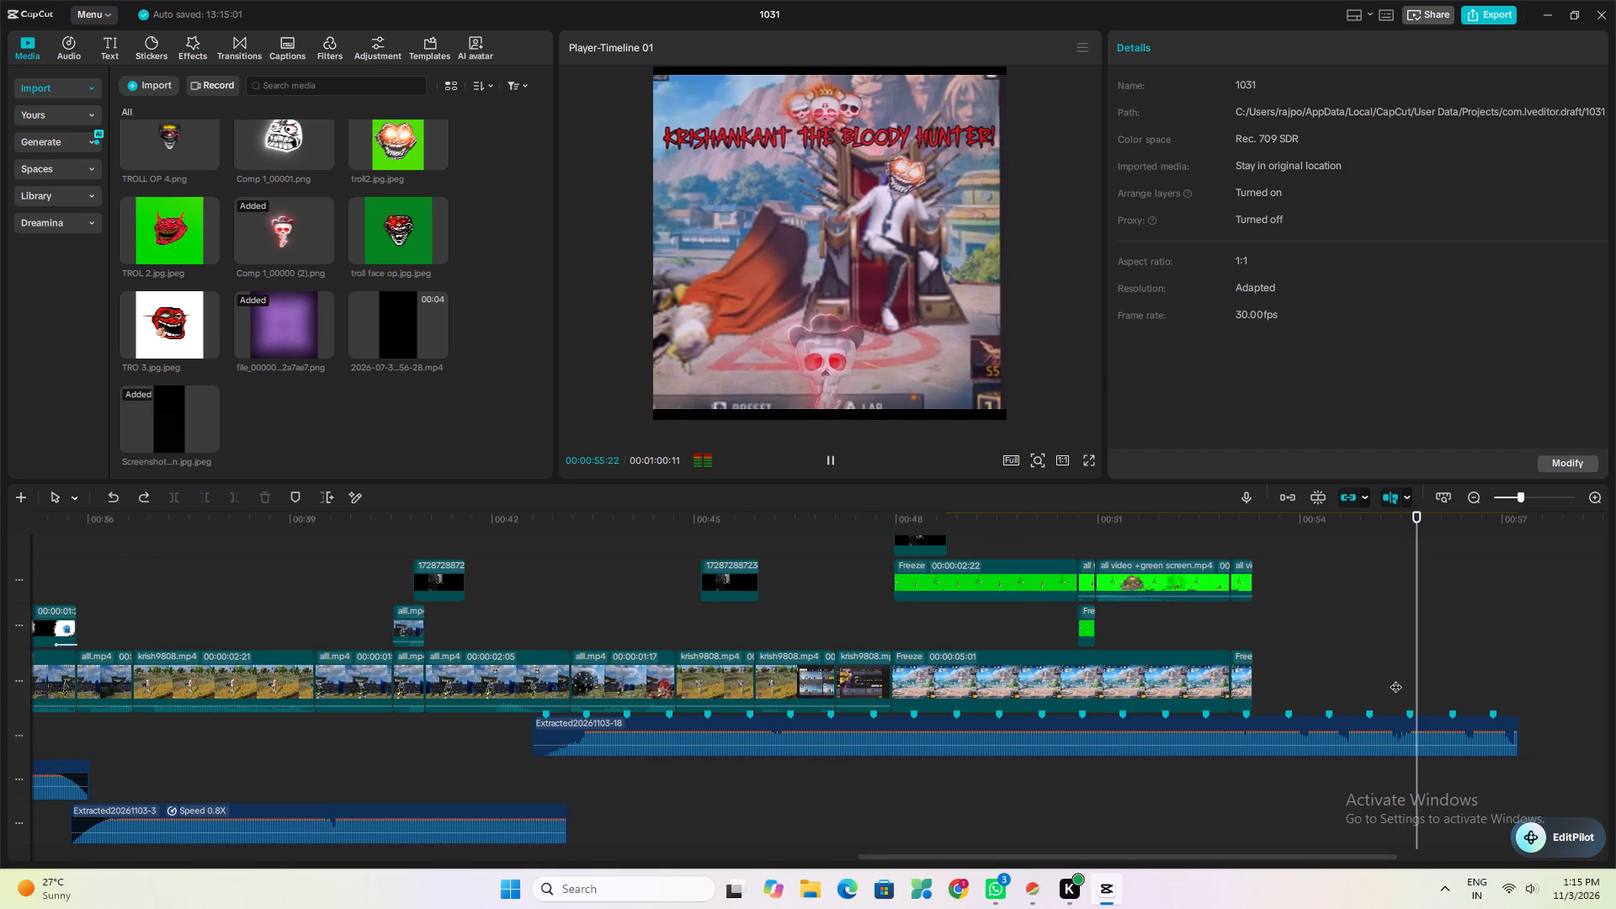
pyautogui.press('space')
pyautogui.click(1395, 678)
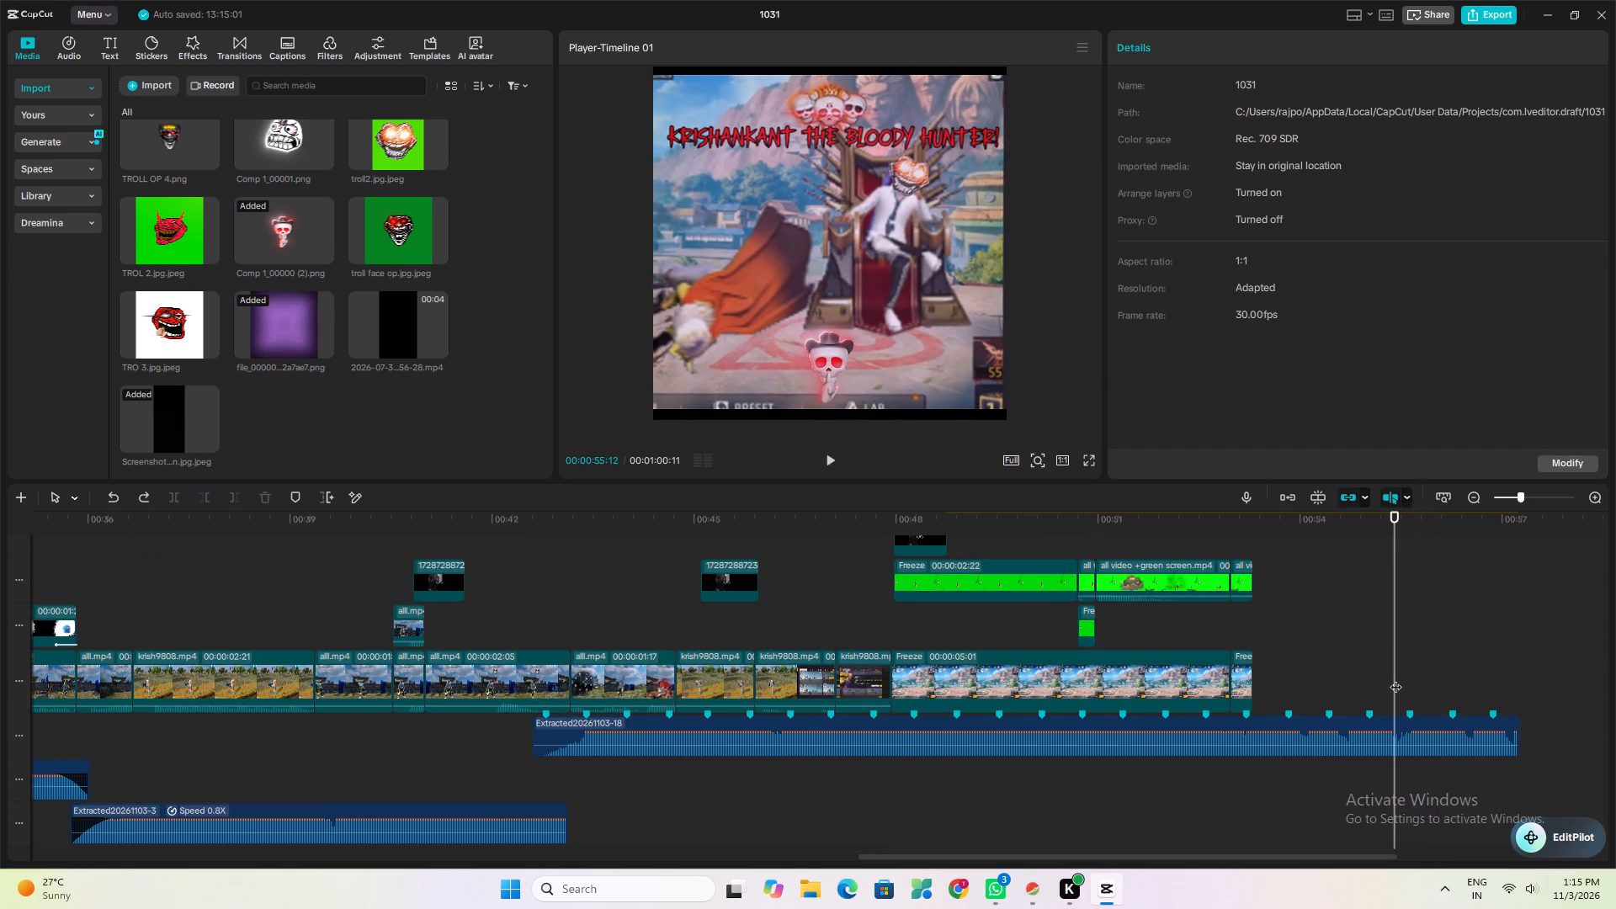
pyautogui.press('space')
pyautogui.press('space')
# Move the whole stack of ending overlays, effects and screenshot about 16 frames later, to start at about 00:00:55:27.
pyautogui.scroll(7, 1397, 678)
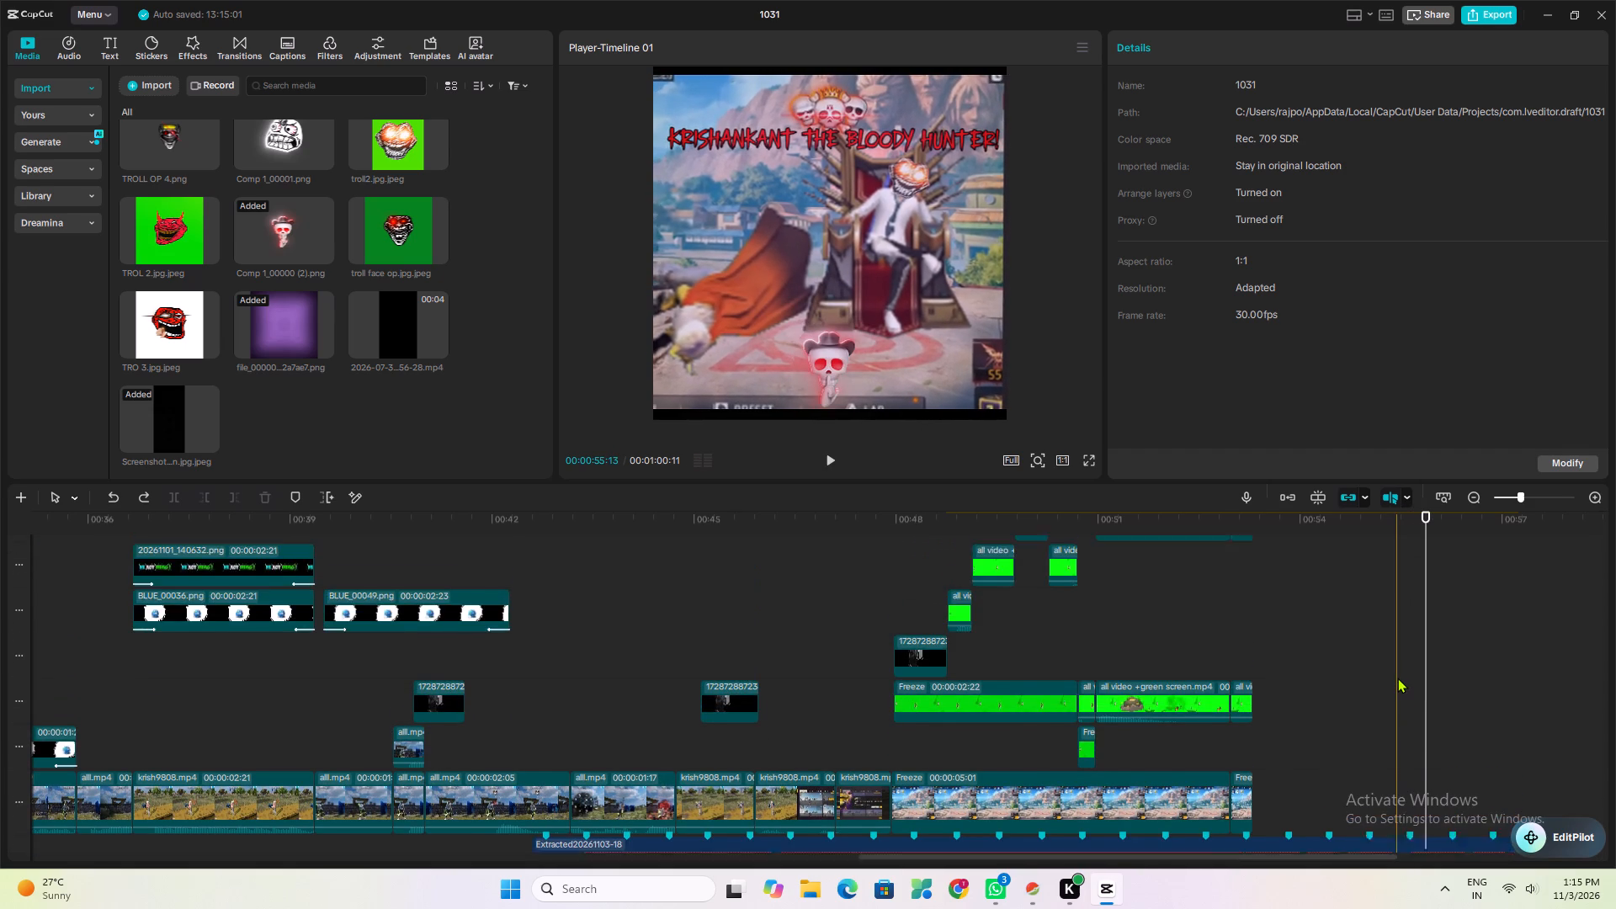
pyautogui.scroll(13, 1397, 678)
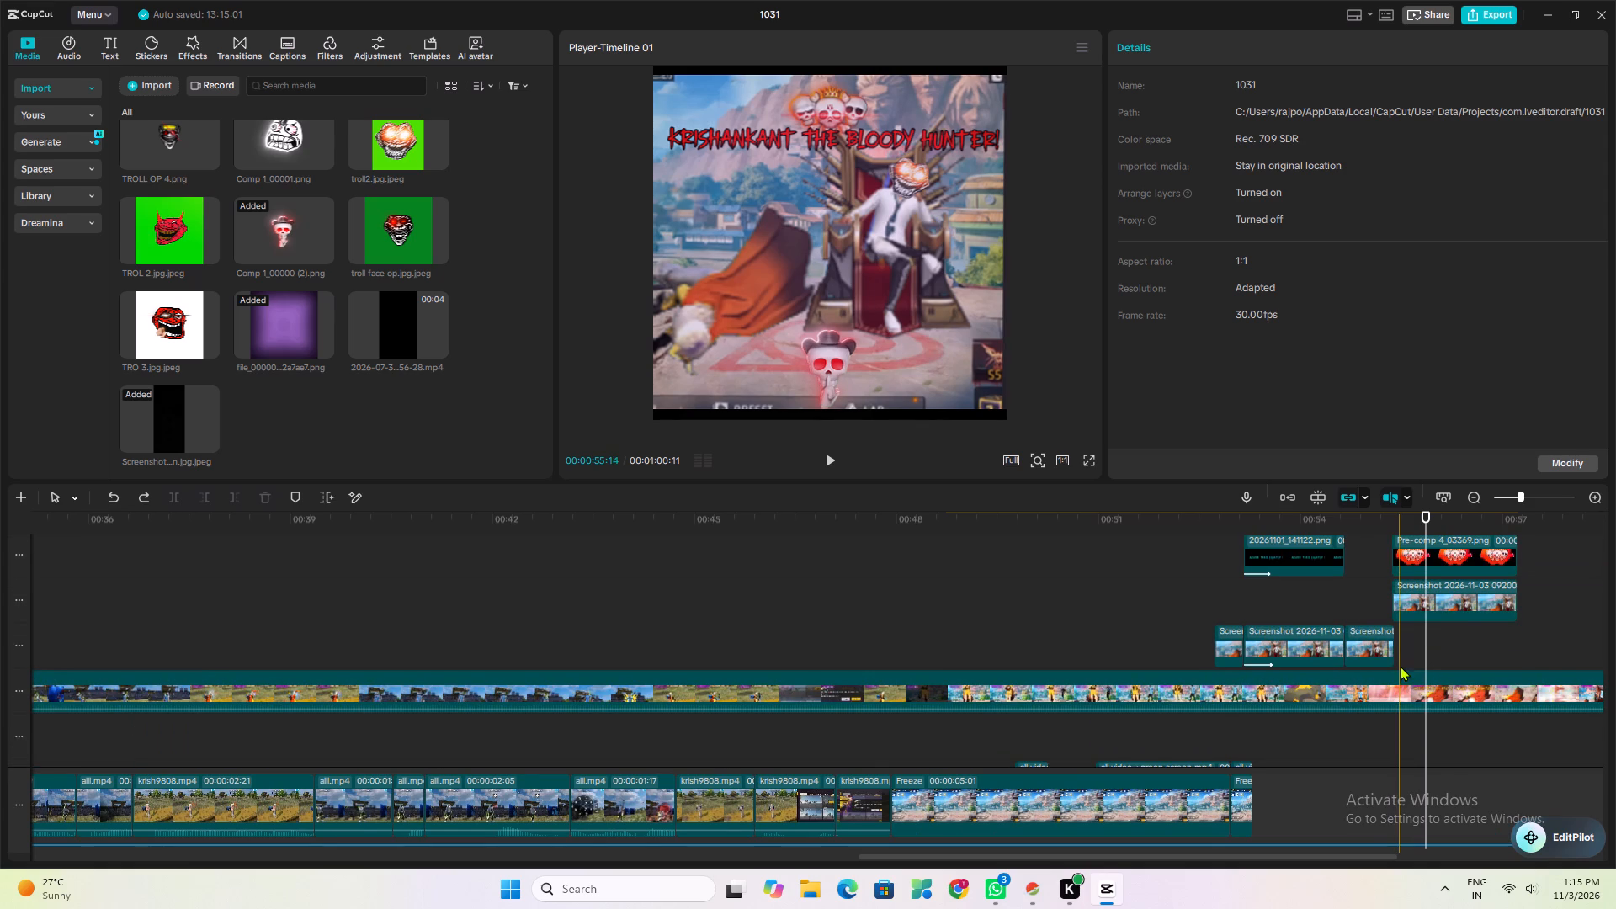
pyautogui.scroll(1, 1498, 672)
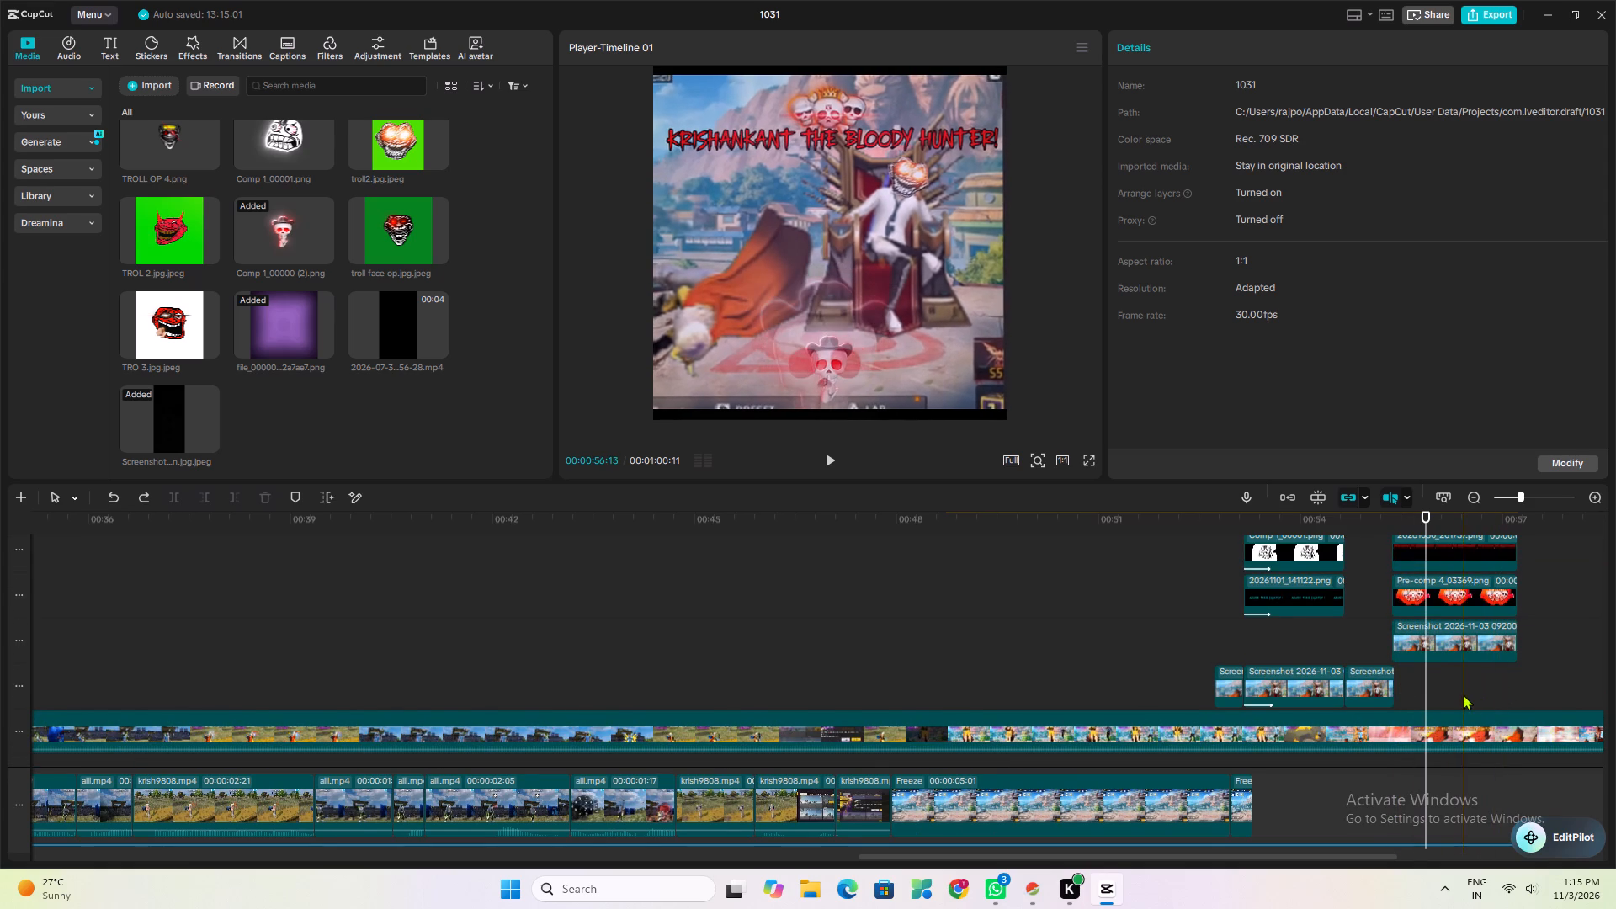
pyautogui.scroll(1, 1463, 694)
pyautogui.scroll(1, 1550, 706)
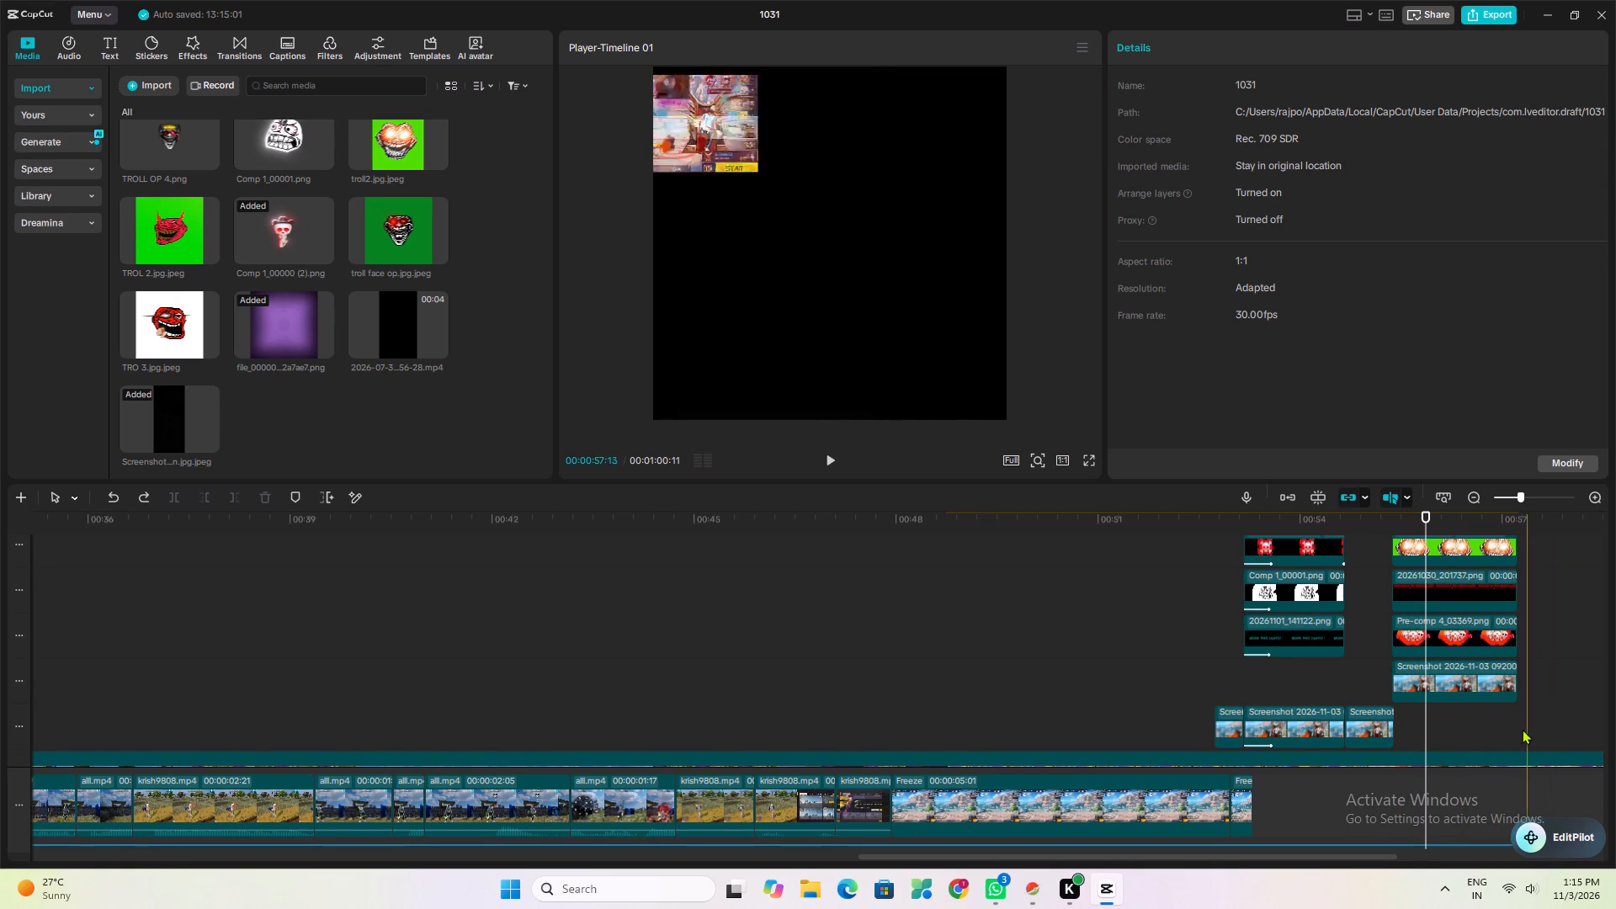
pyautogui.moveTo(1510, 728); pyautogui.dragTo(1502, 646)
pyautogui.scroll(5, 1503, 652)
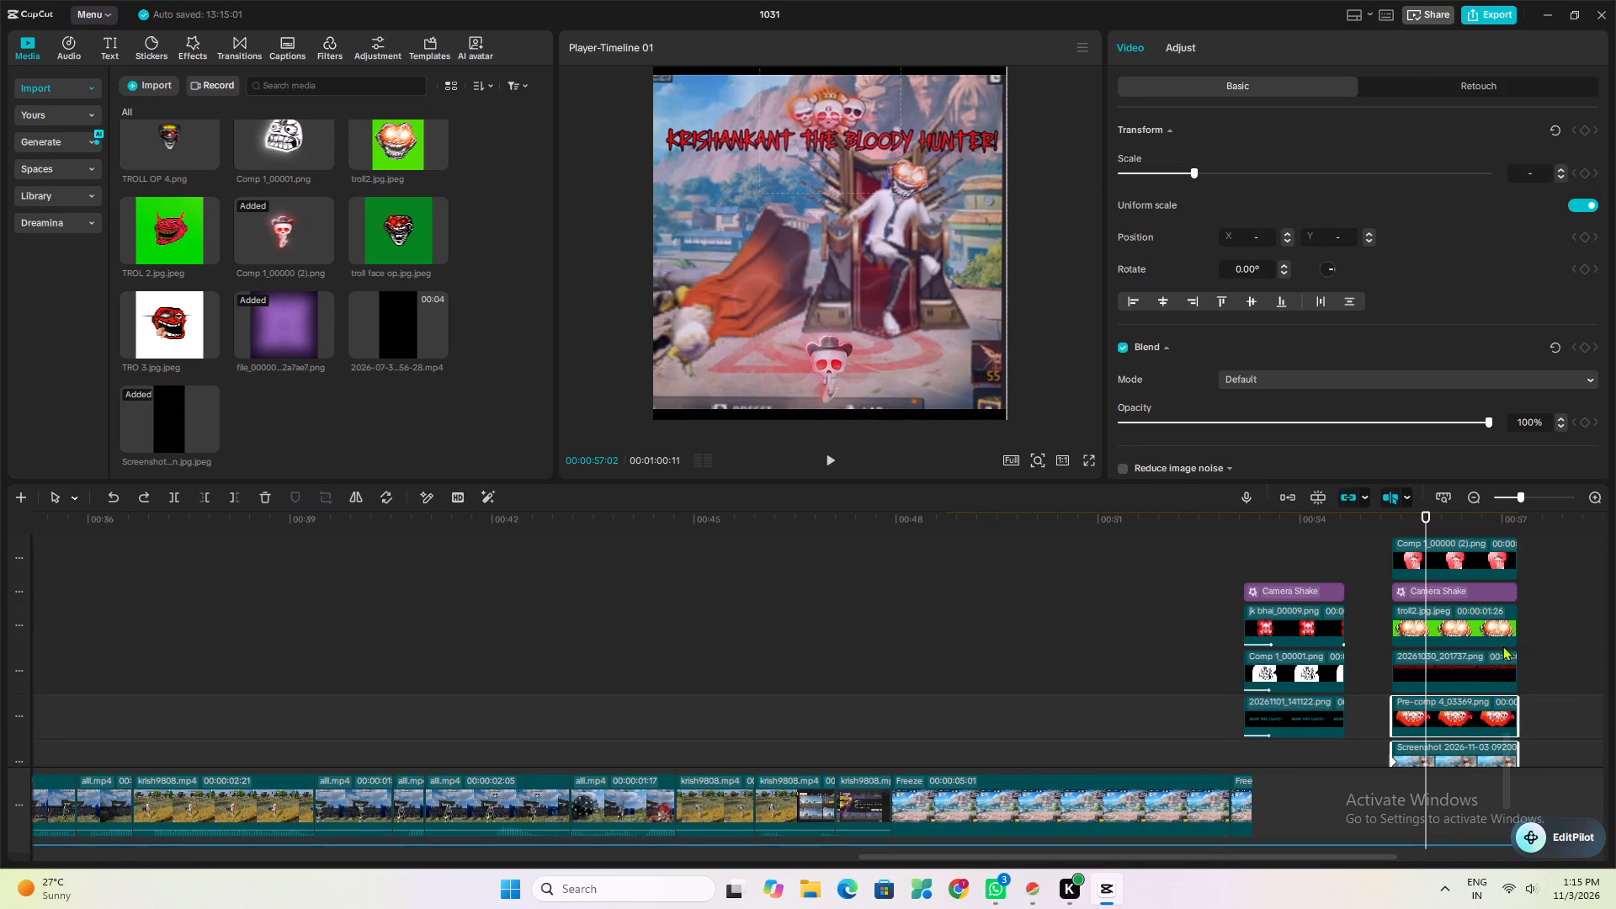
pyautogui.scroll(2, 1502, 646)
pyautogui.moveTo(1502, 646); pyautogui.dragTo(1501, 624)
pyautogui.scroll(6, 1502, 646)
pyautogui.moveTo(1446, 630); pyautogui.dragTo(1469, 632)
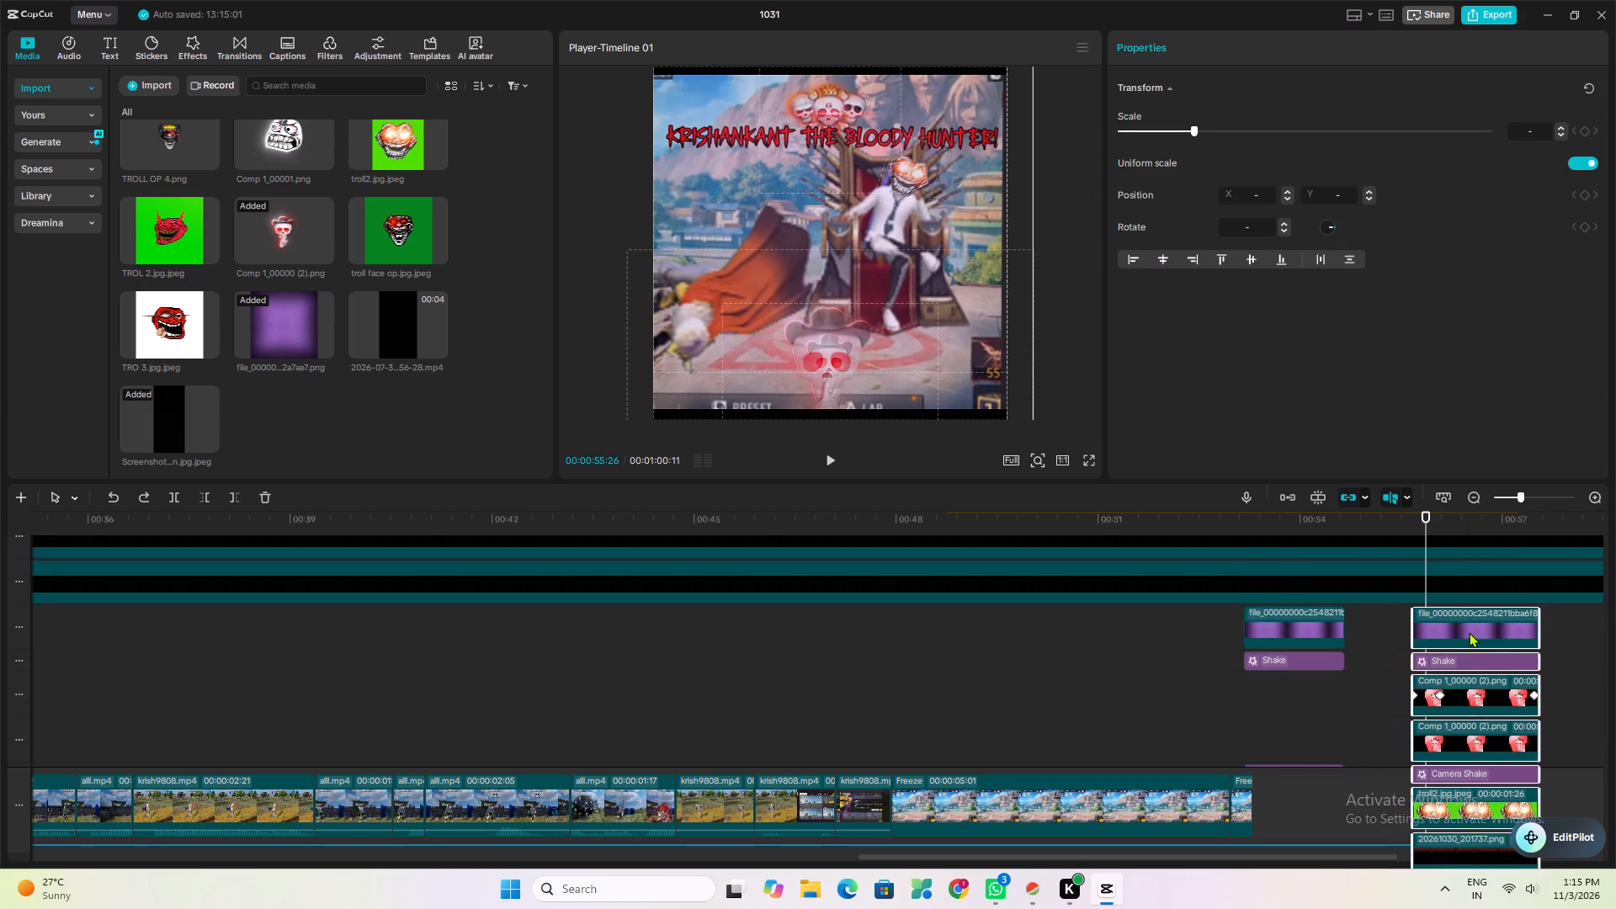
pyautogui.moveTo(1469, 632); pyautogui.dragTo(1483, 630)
# Extend the last short screenshot clip's end to the music beat marker at about 00:00:55:19.
pyautogui.scroll(-9, 1464, 637)
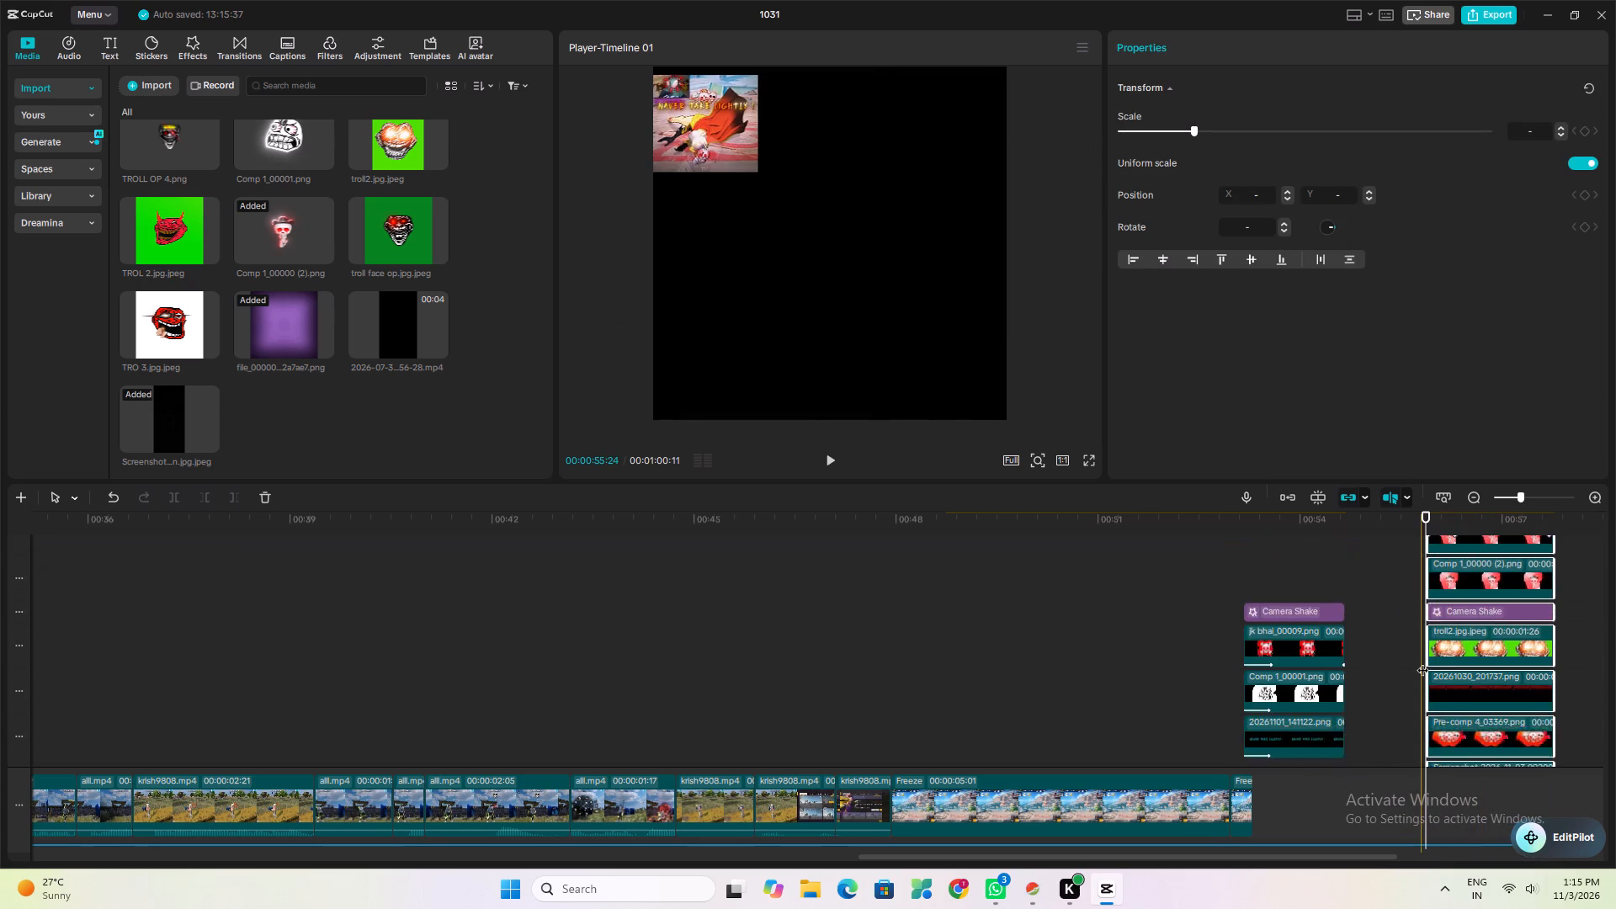
pyautogui.scroll(-20, 1422, 662)
pyautogui.scroll(-1, 1422, 662)
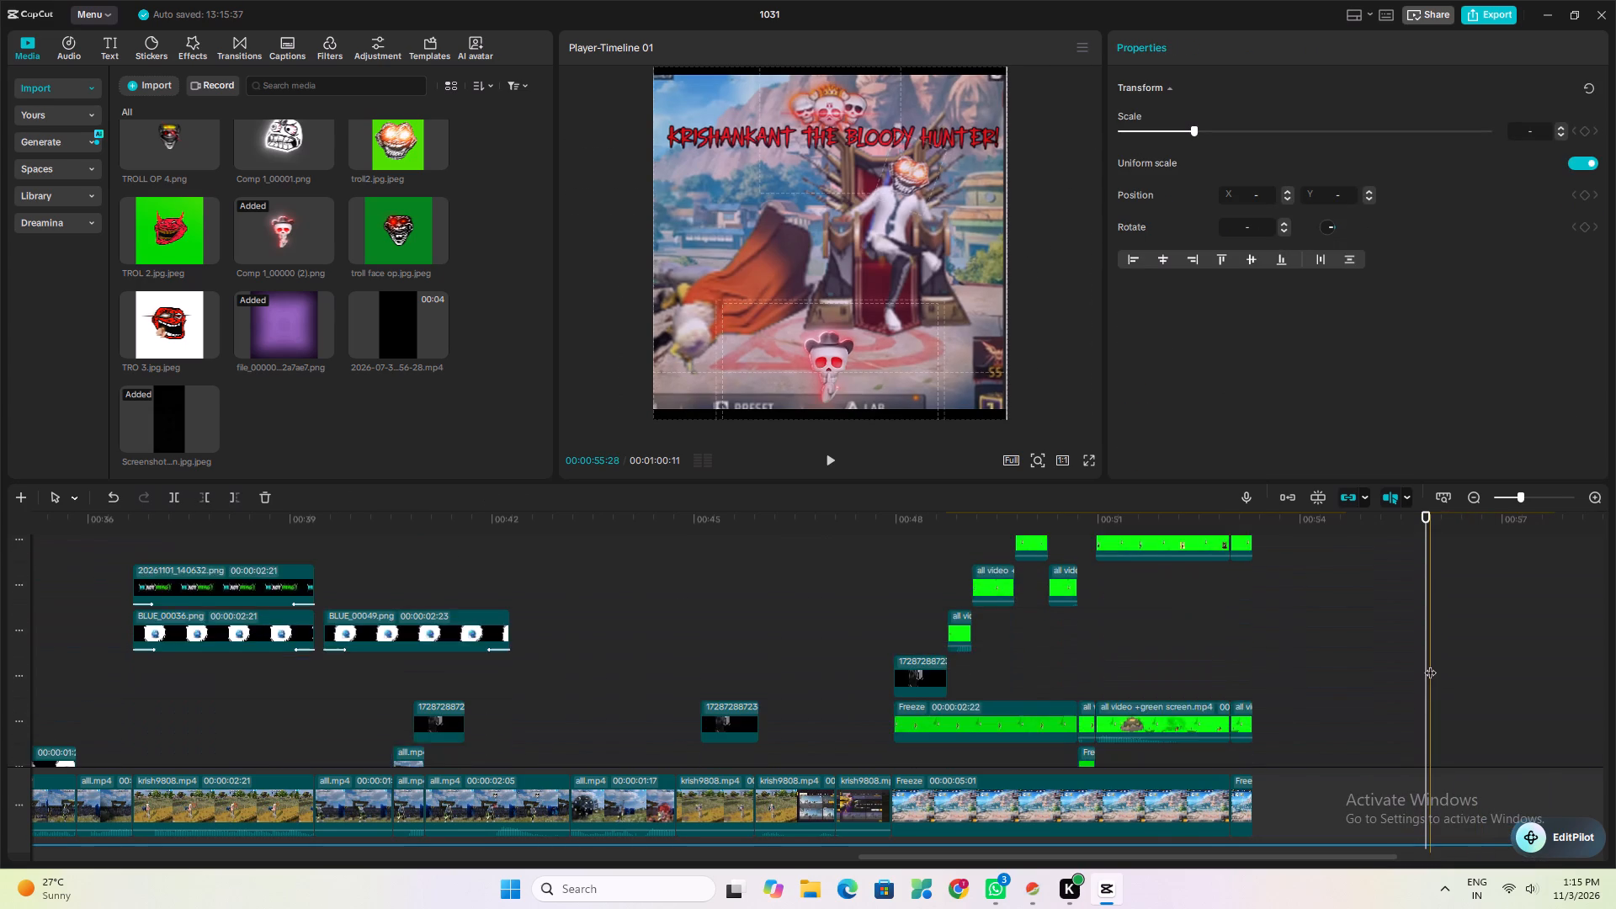
pyautogui.scroll(-6, 1430, 664)
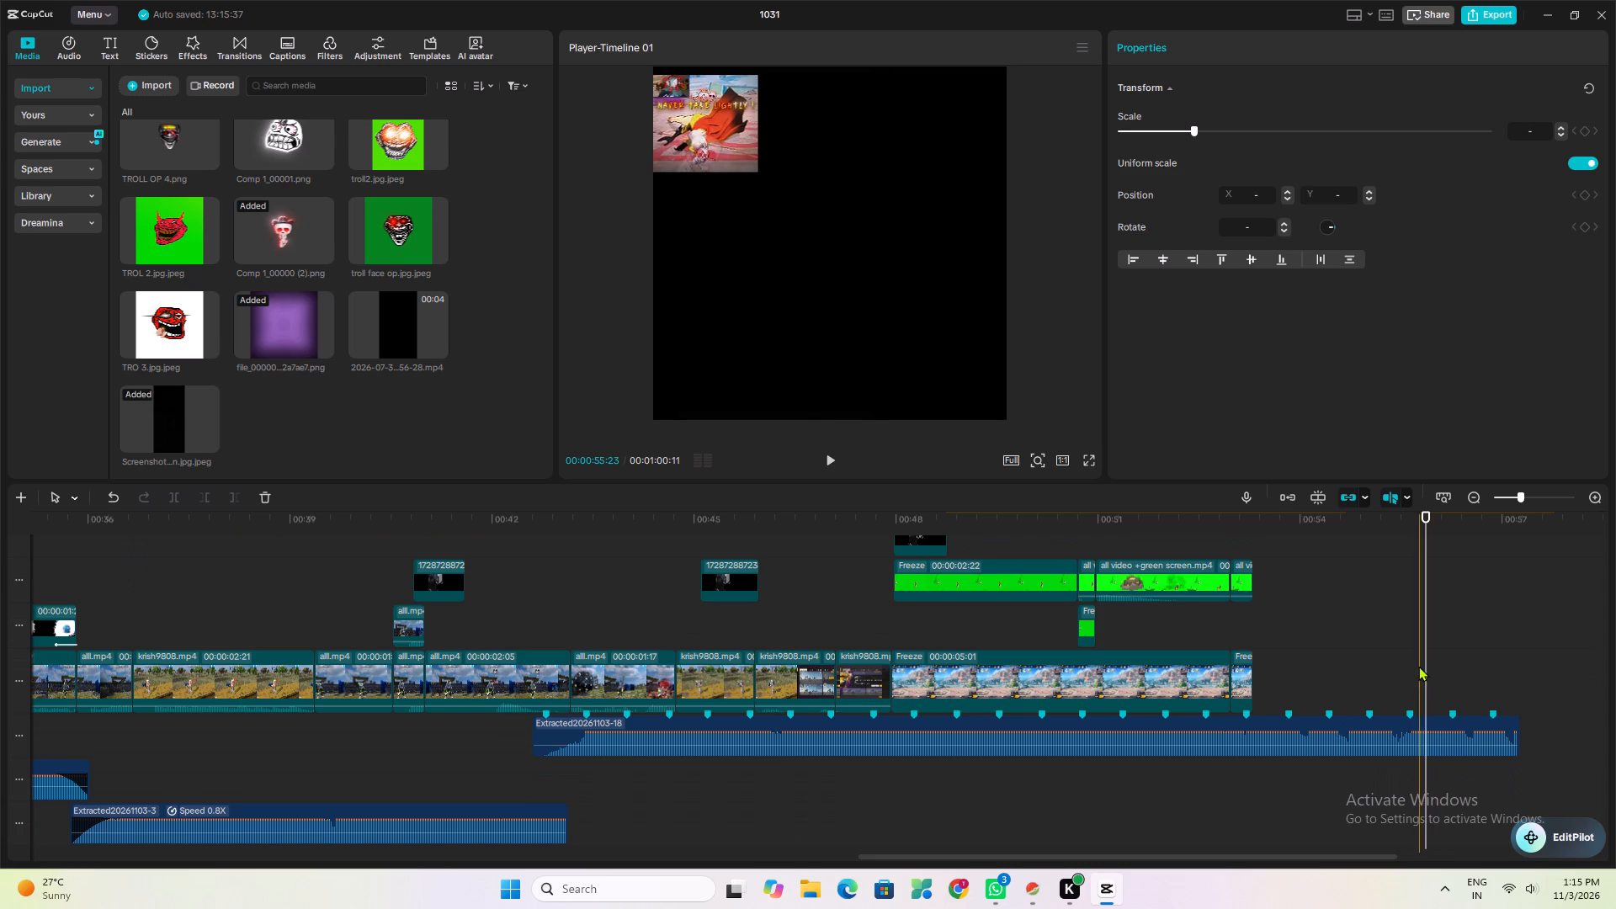
pyautogui.click(1410, 668)
pyautogui.scroll(4, 1410, 668)
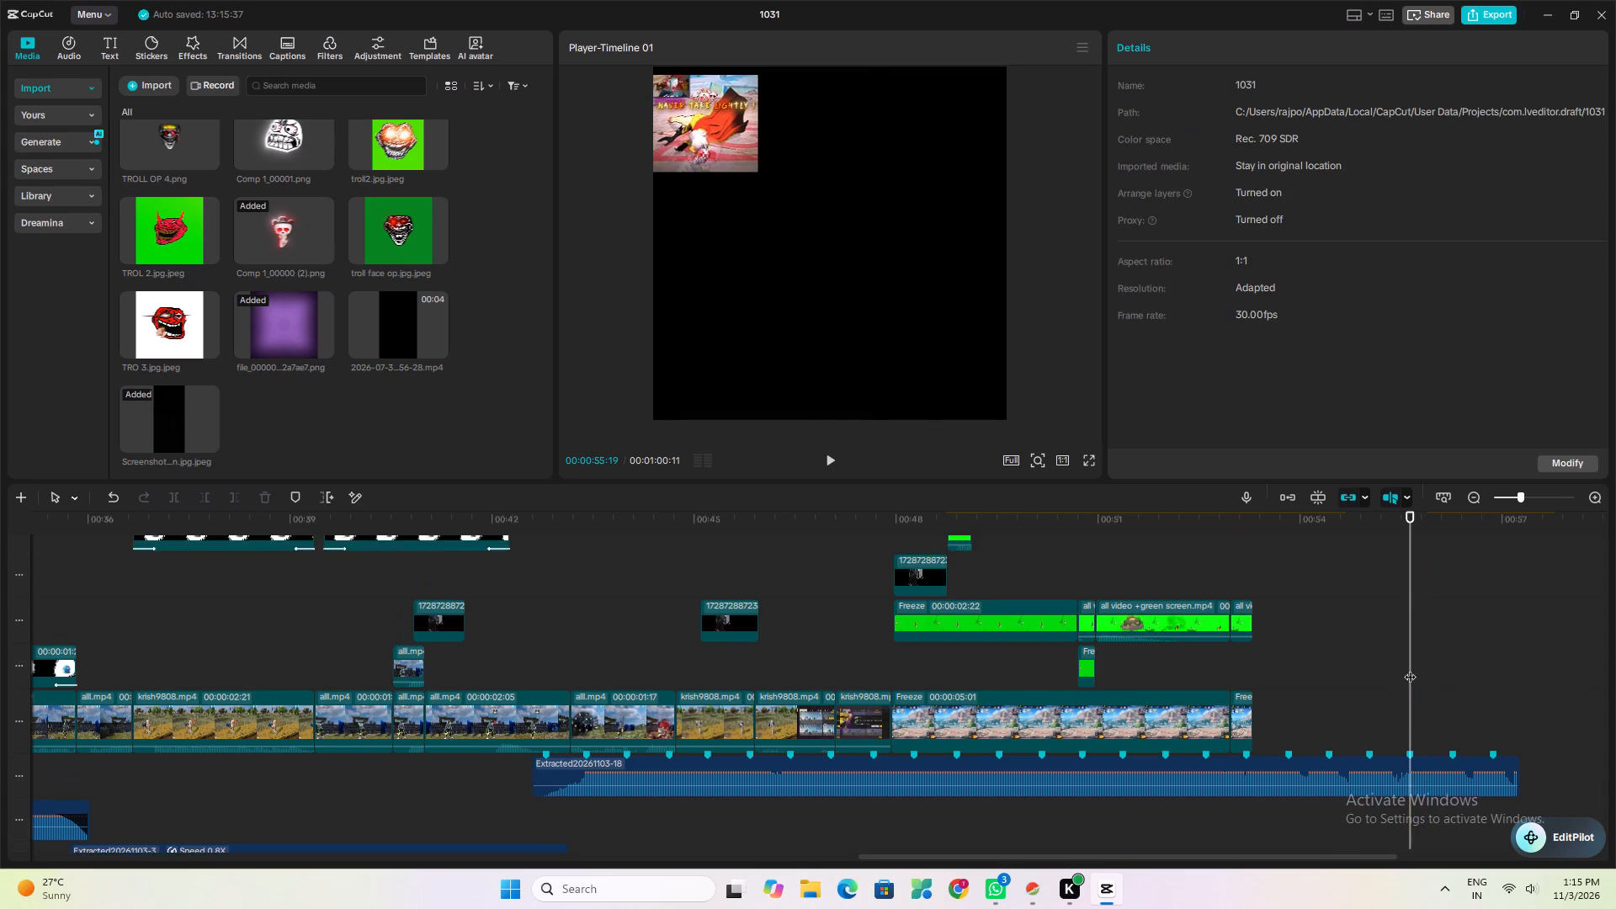
pyautogui.scroll(19, 1410, 668)
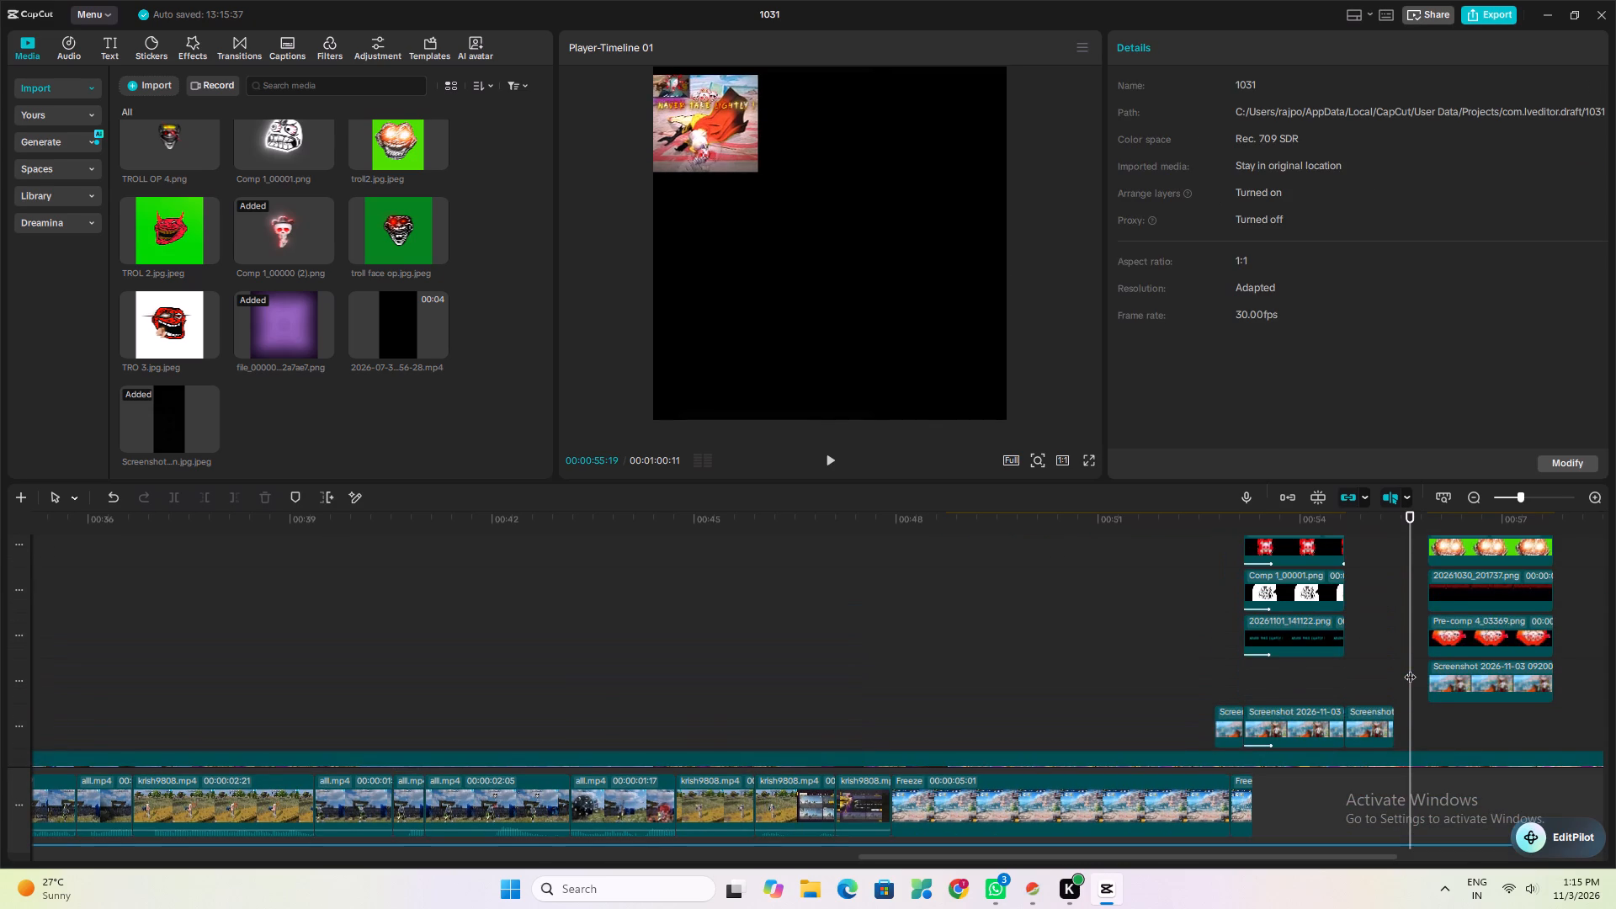
pyautogui.scroll(-1, 1409, 675)
pyautogui.click(1374, 694)
pyautogui.moveTo(1396, 700); pyautogui.dragTo(1406, 708)
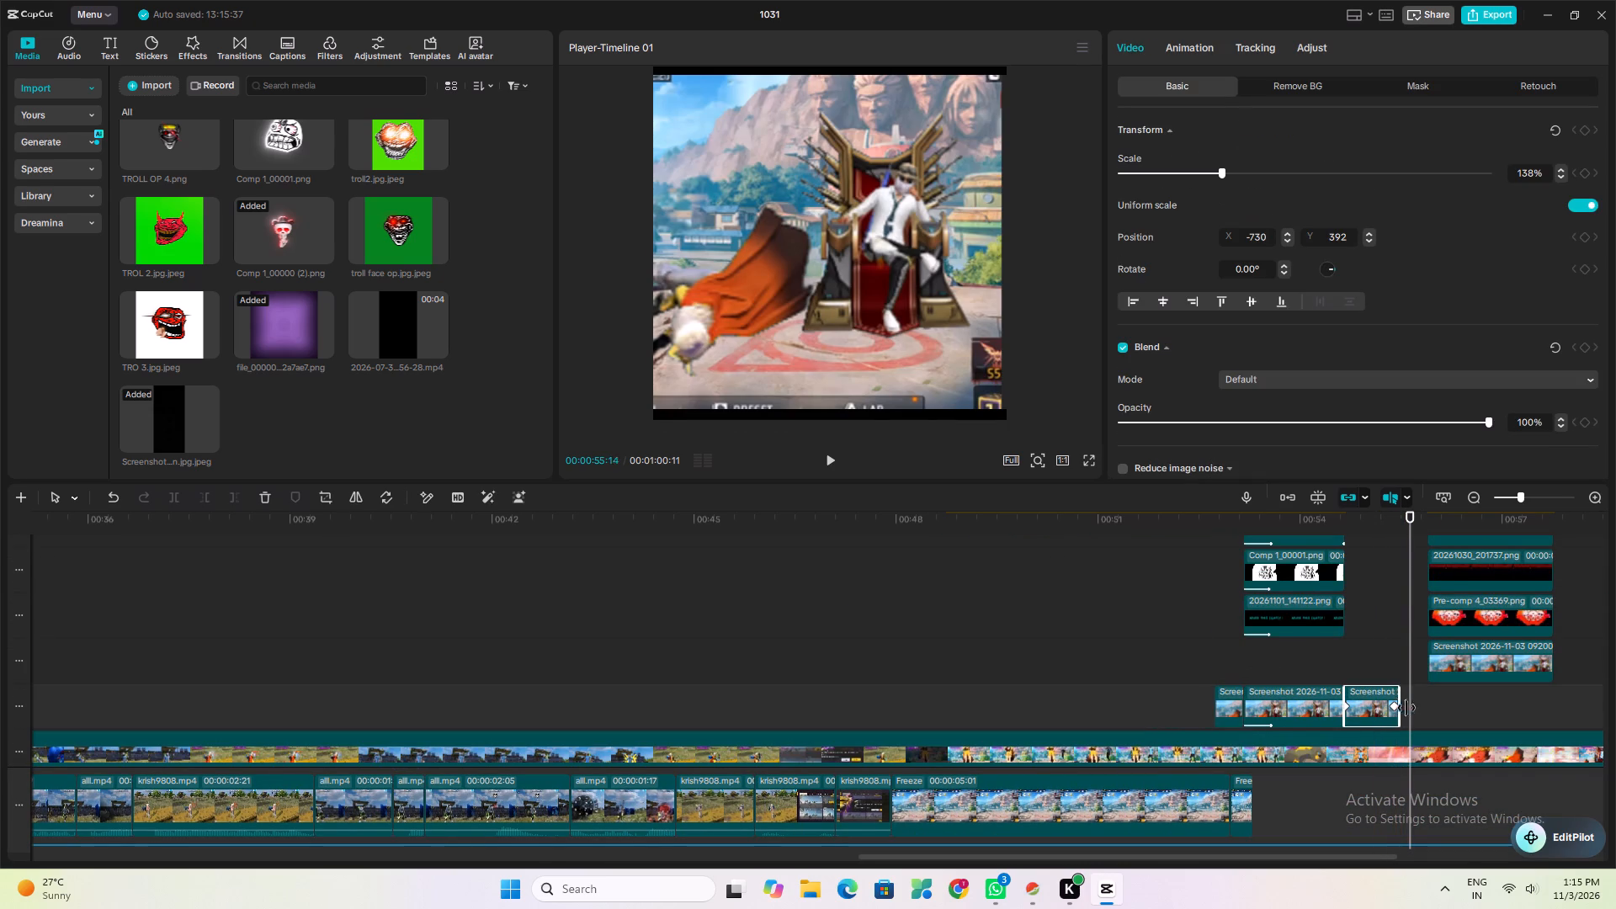
pyautogui.moveTo(1406, 708); pyautogui.dragTo(1409, 719)
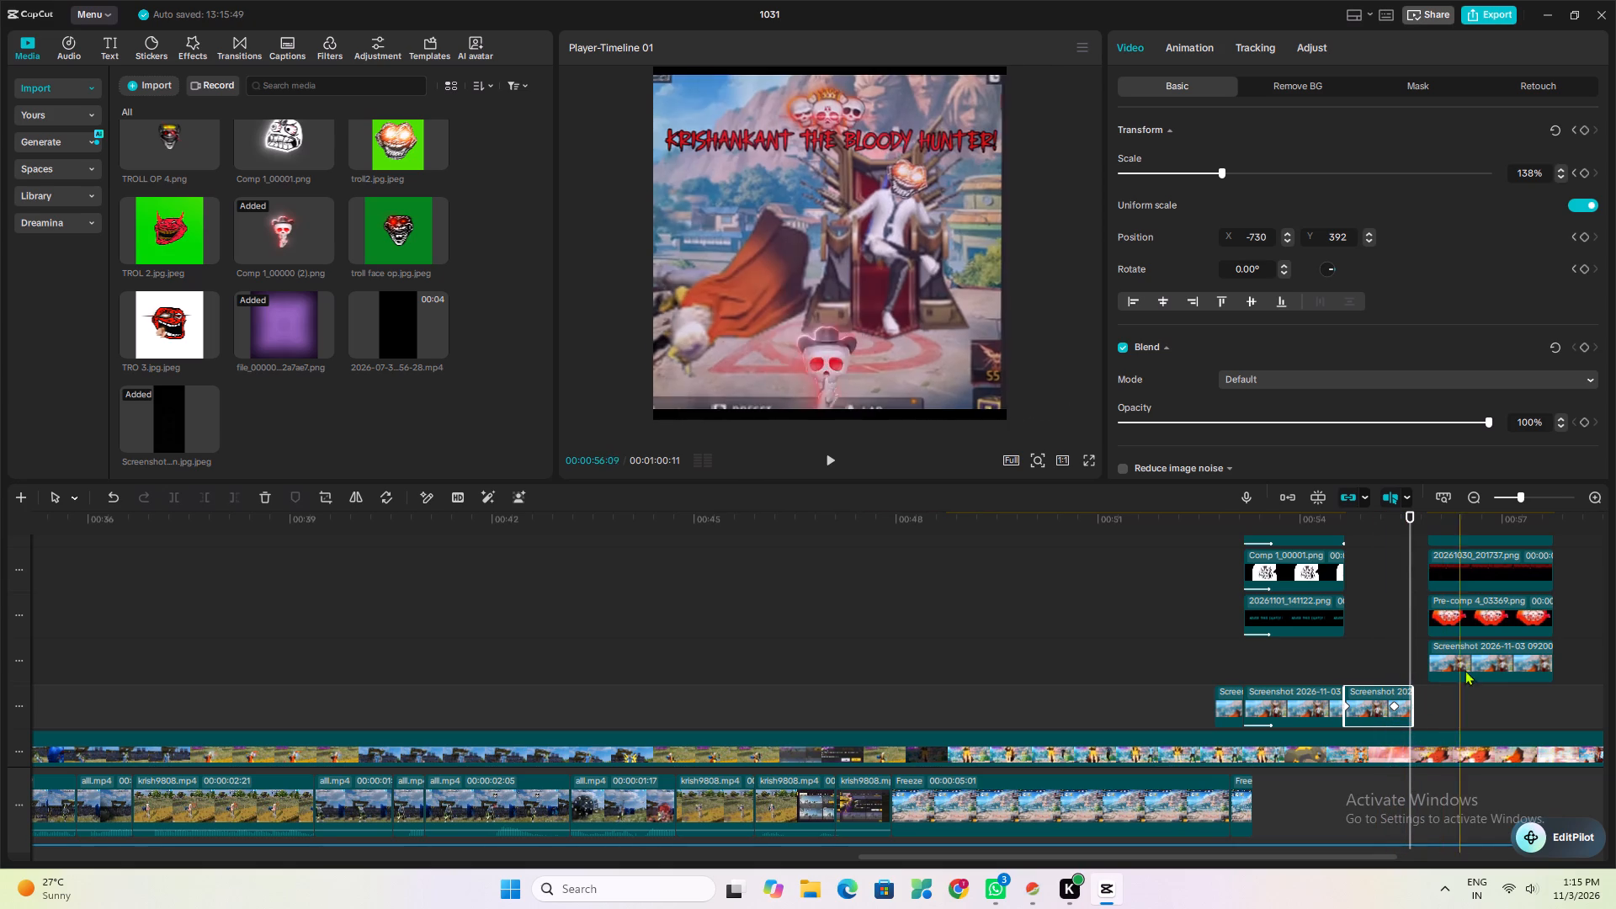
# Move the whole ending stack of overlays, effects and screenshot earlier, to start at the beat at about 00:00:55:19.
pyautogui.moveTo(1442, 697); pyautogui.dragTo(1436, 577)
pyautogui.scroll(11, 1447, 611)
pyautogui.moveTo(1436, 577); pyautogui.dragTo(1429, 568)
pyautogui.moveTo(1504, 573); pyautogui.dragTo(1493, 571)
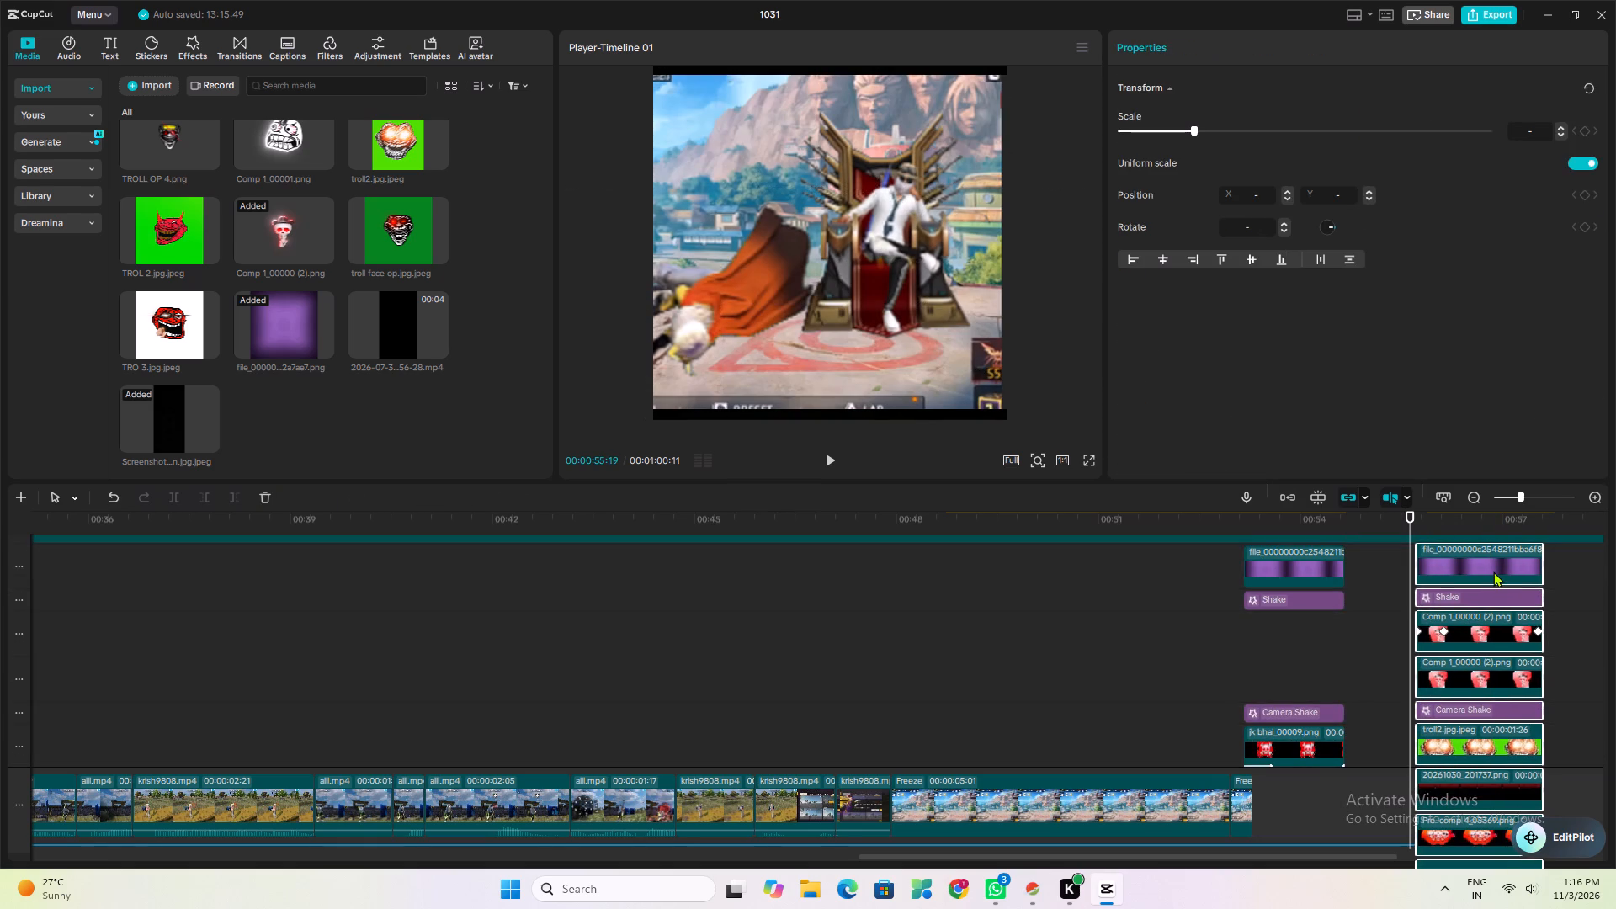
pyautogui.moveTo(1493, 571); pyautogui.dragTo(1488, 572)
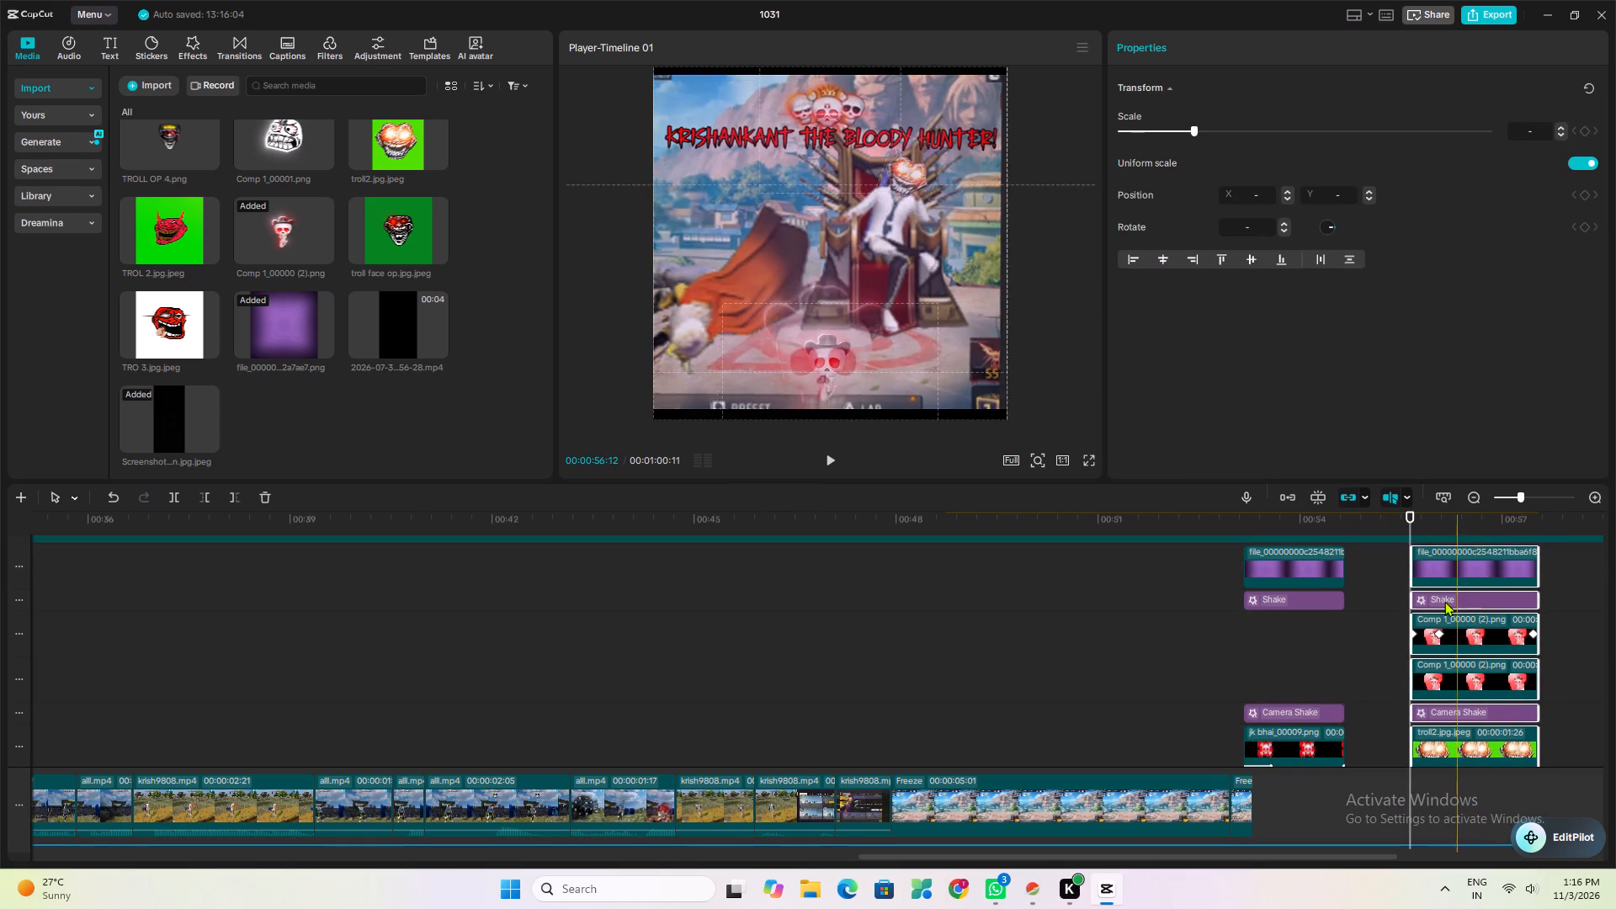
# Shift the ending stack down one track so its screenshot follows the short screenshot clips, starting at about 00:00:55:21.
pyautogui.scroll(-13, 1438, 602)
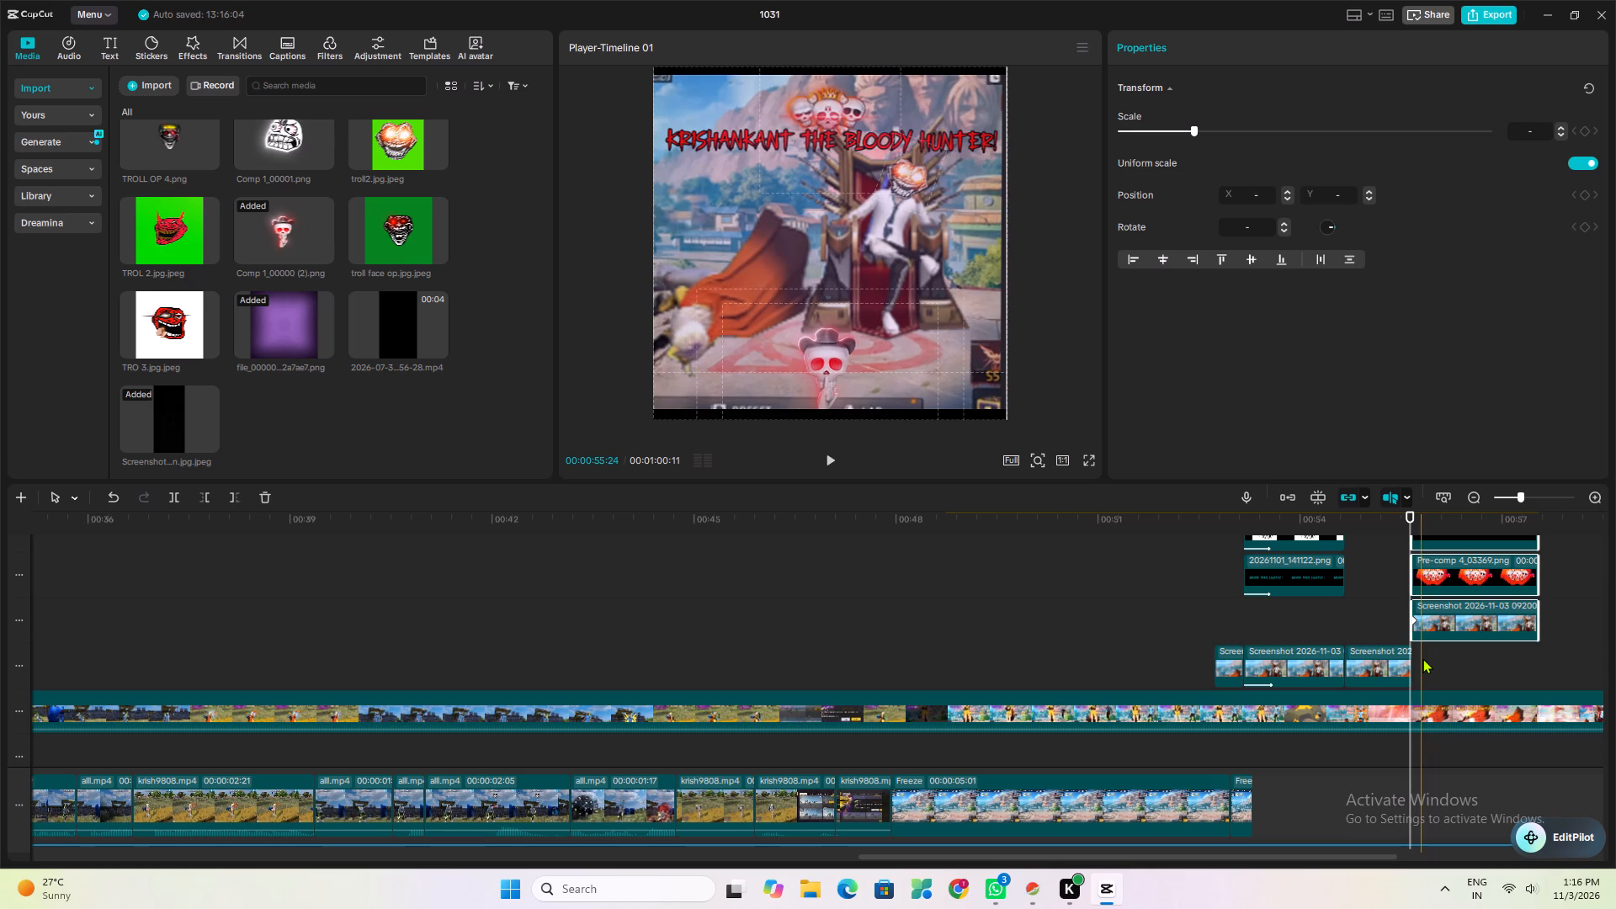
pyautogui.moveTo(1446, 614); pyautogui.dragTo(1448, 651)
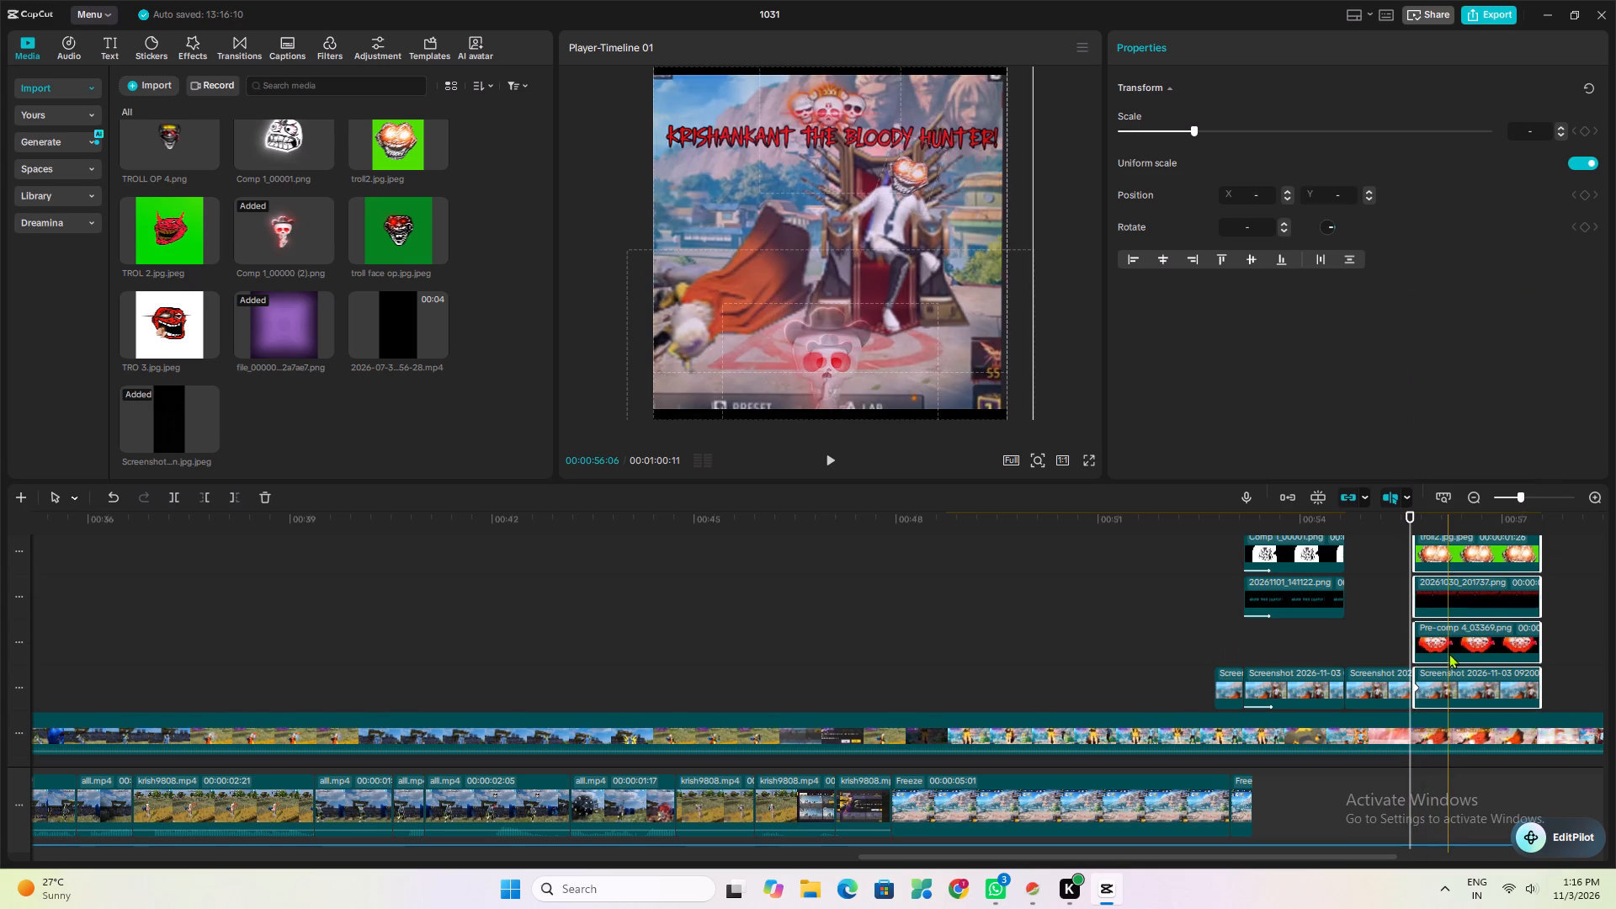
pyautogui.moveTo(1445, 668); pyautogui.dragTo(1438, 672)
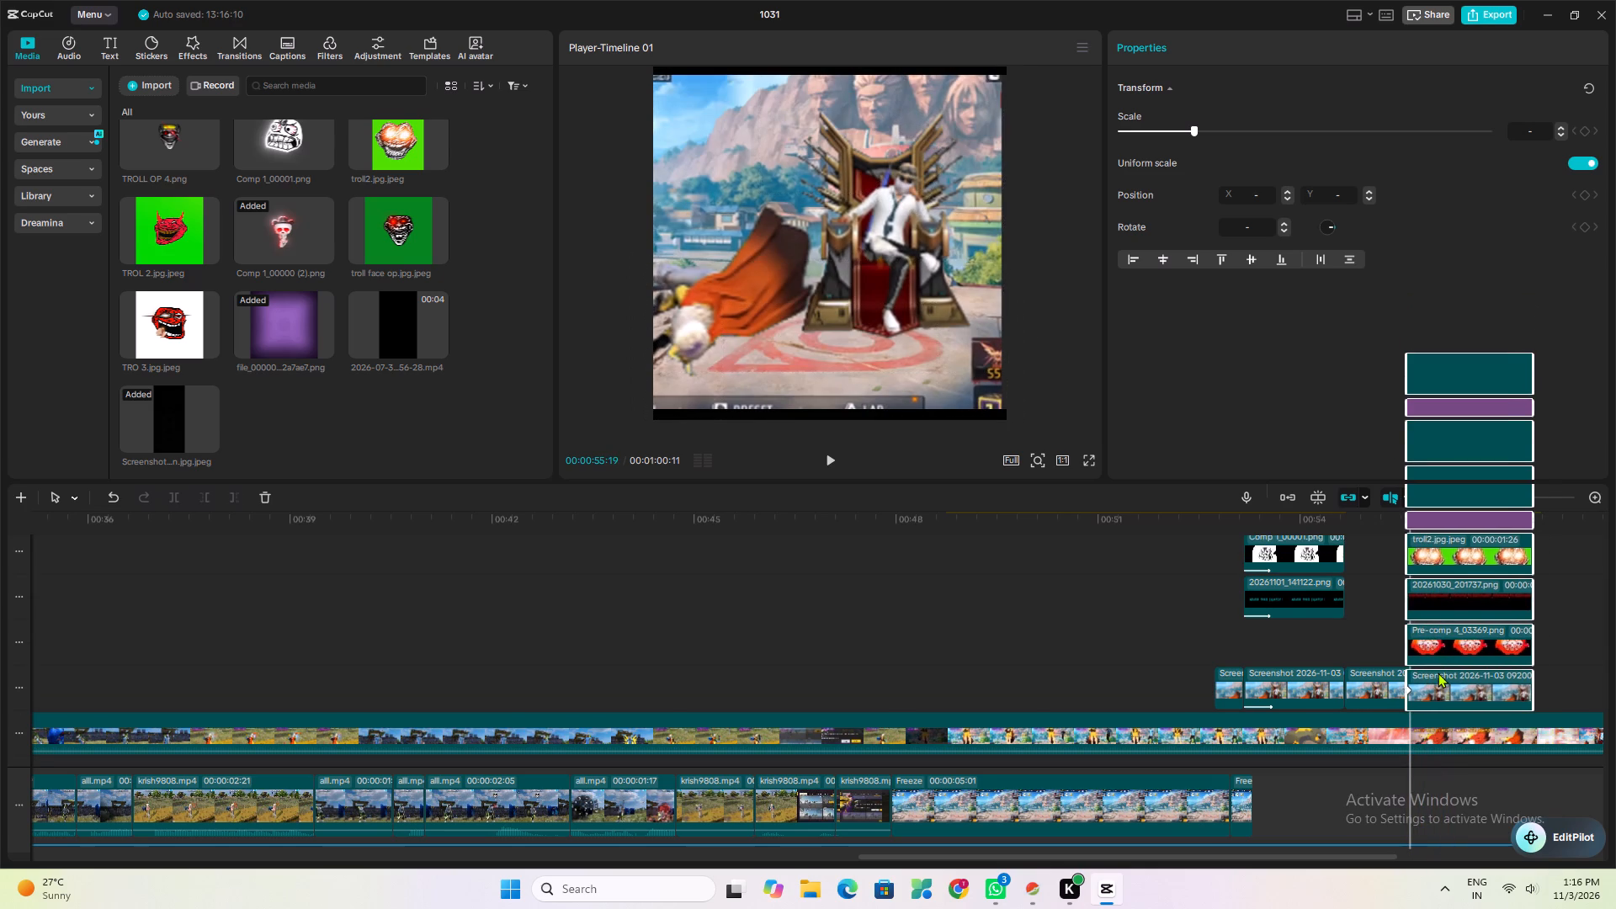
pyautogui.moveTo(1440, 618); pyautogui.dragTo(1441, 657)
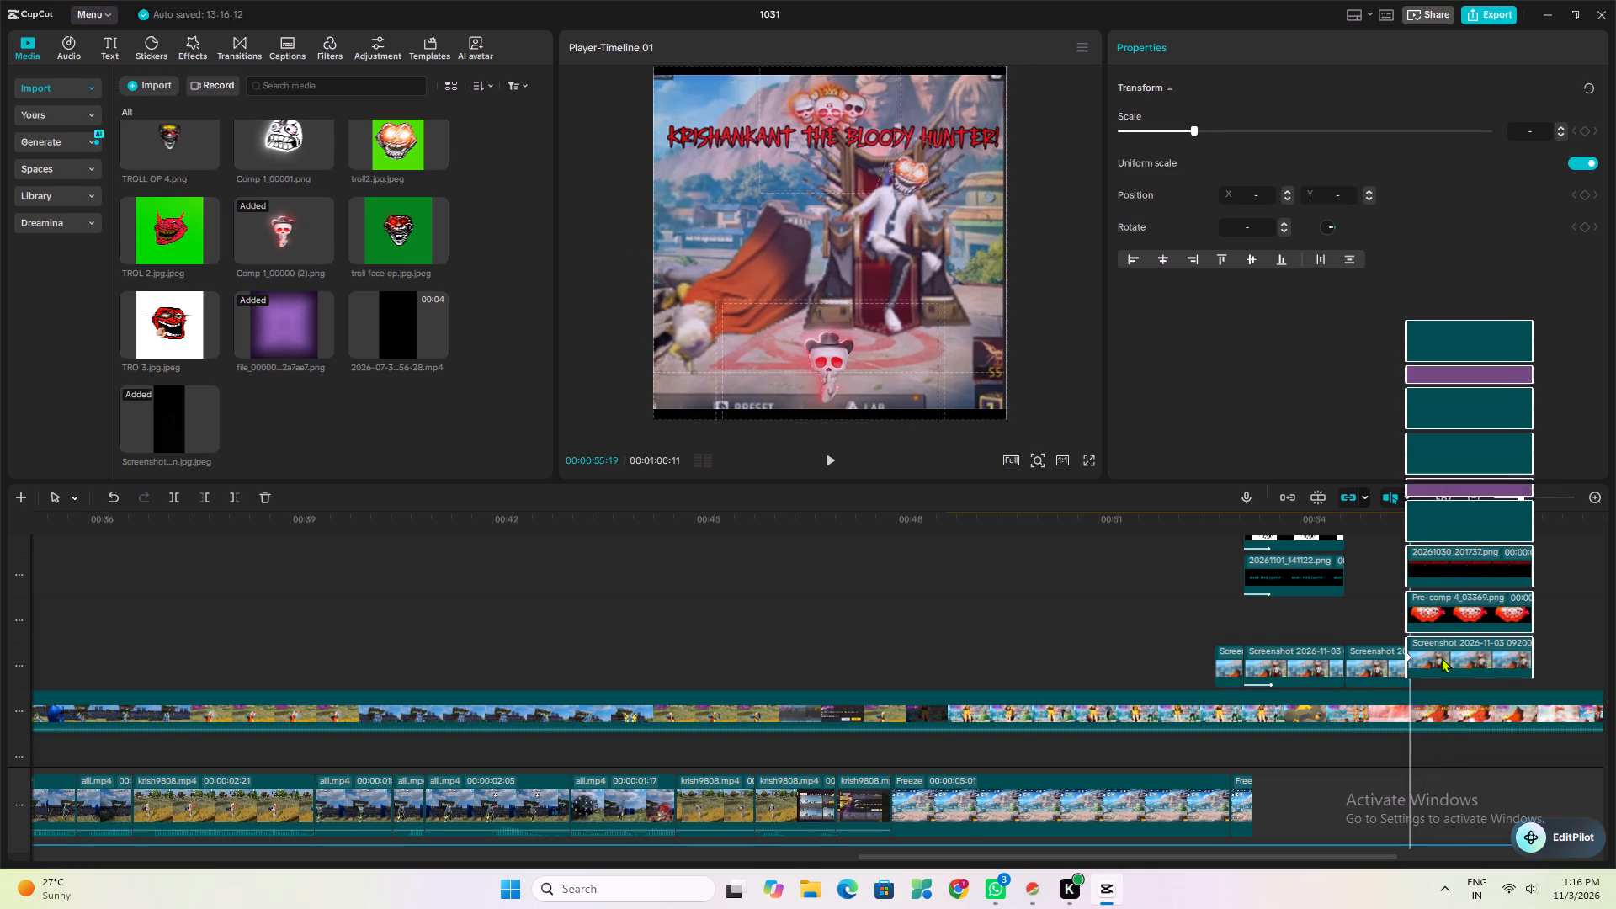
pyautogui.moveTo(1441, 657); pyautogui.dragTo(1447, 667)
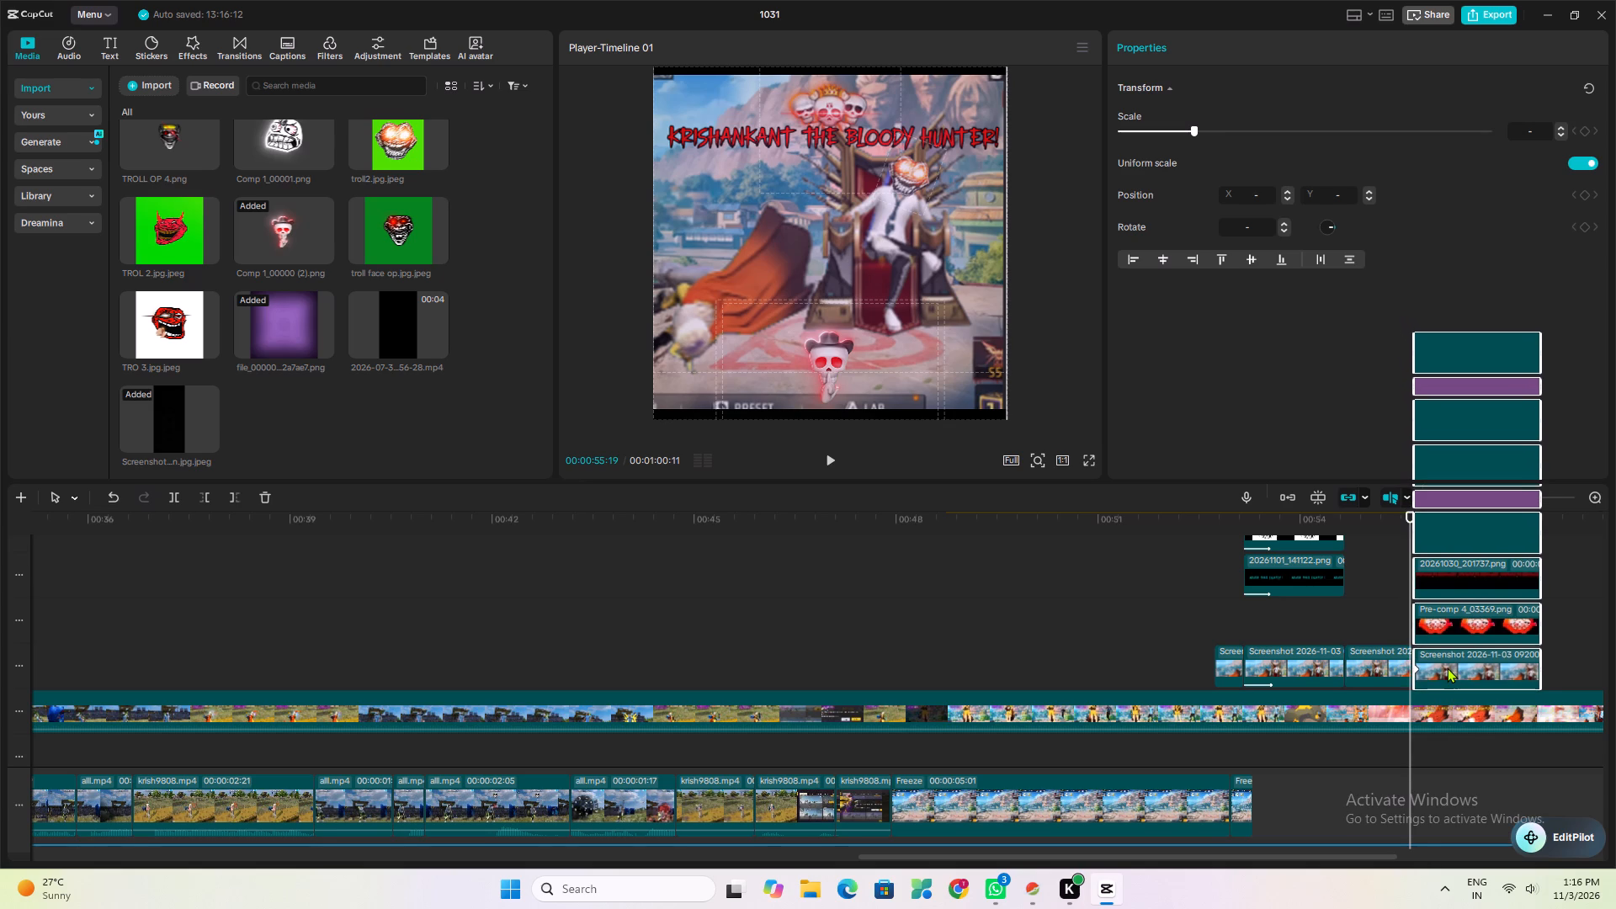
pyautogui.moveTo(1447, 667); pyautogui.dragTo(1446, 668)
# Play back the transition into the ending overlay stack from about 00:00:55:08.
pyautogui.click(1386, 644)
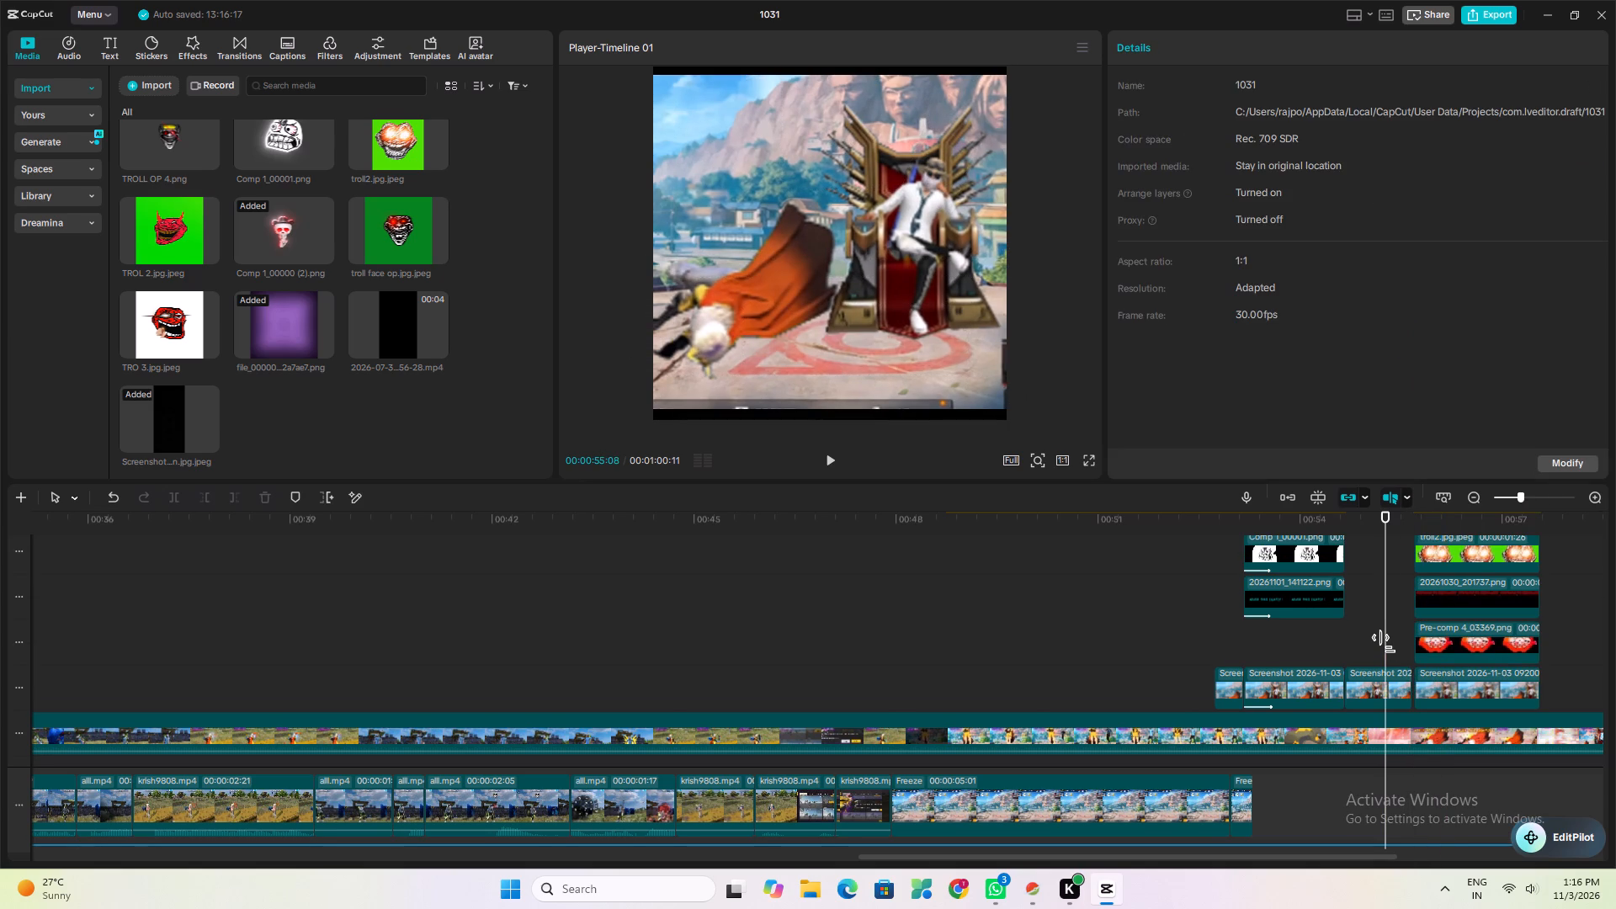
pyautogui.press('space')
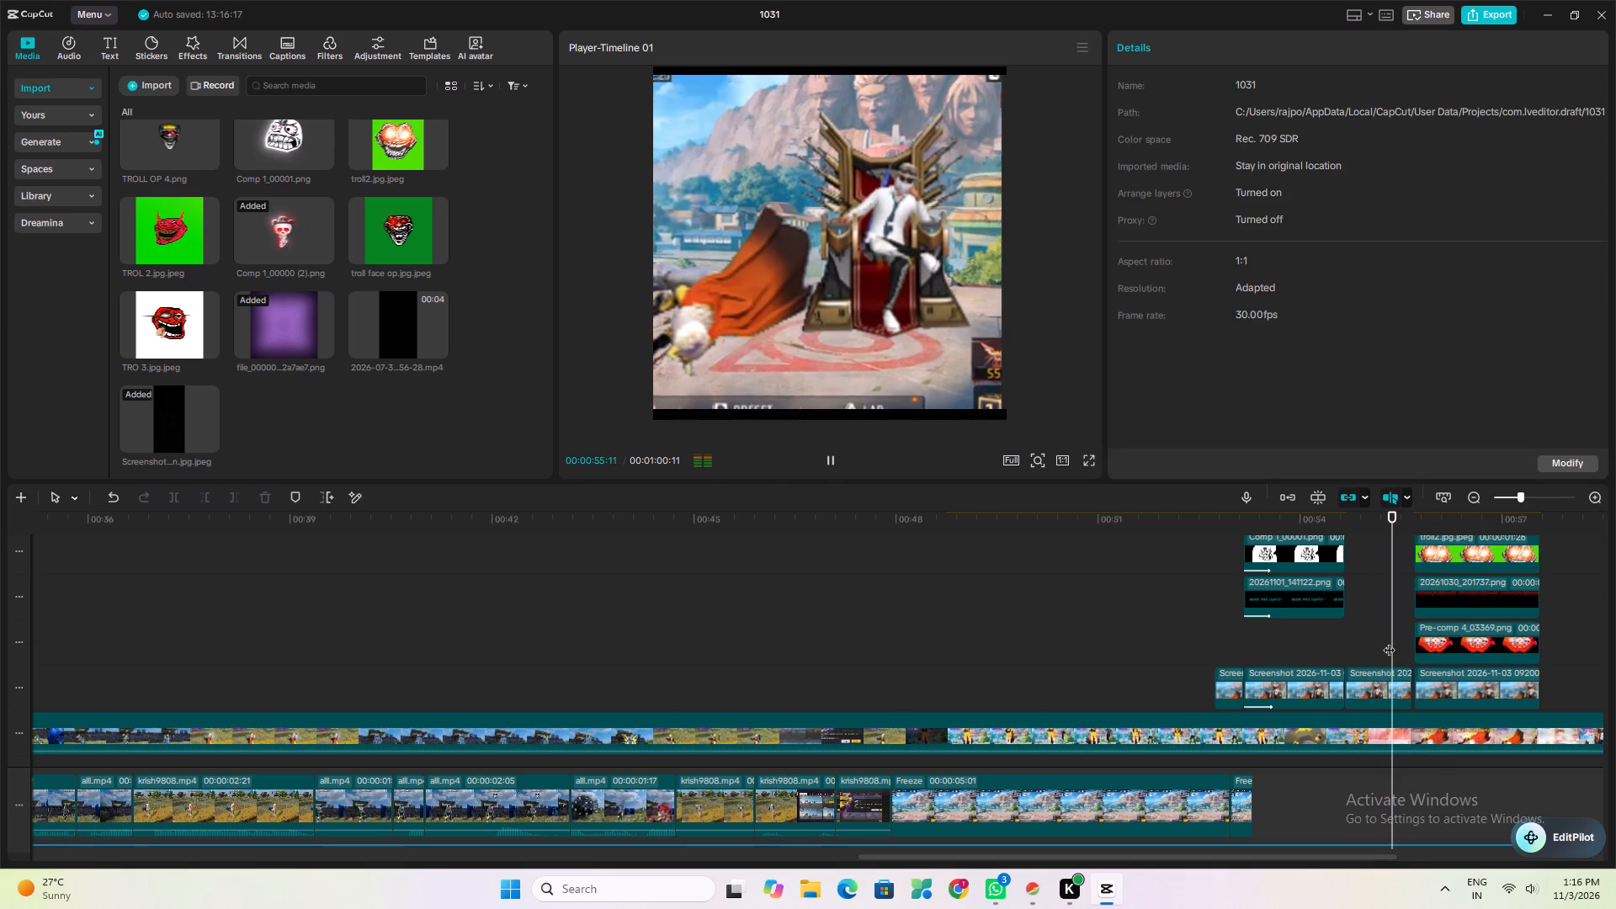
pyautogui.press('space')
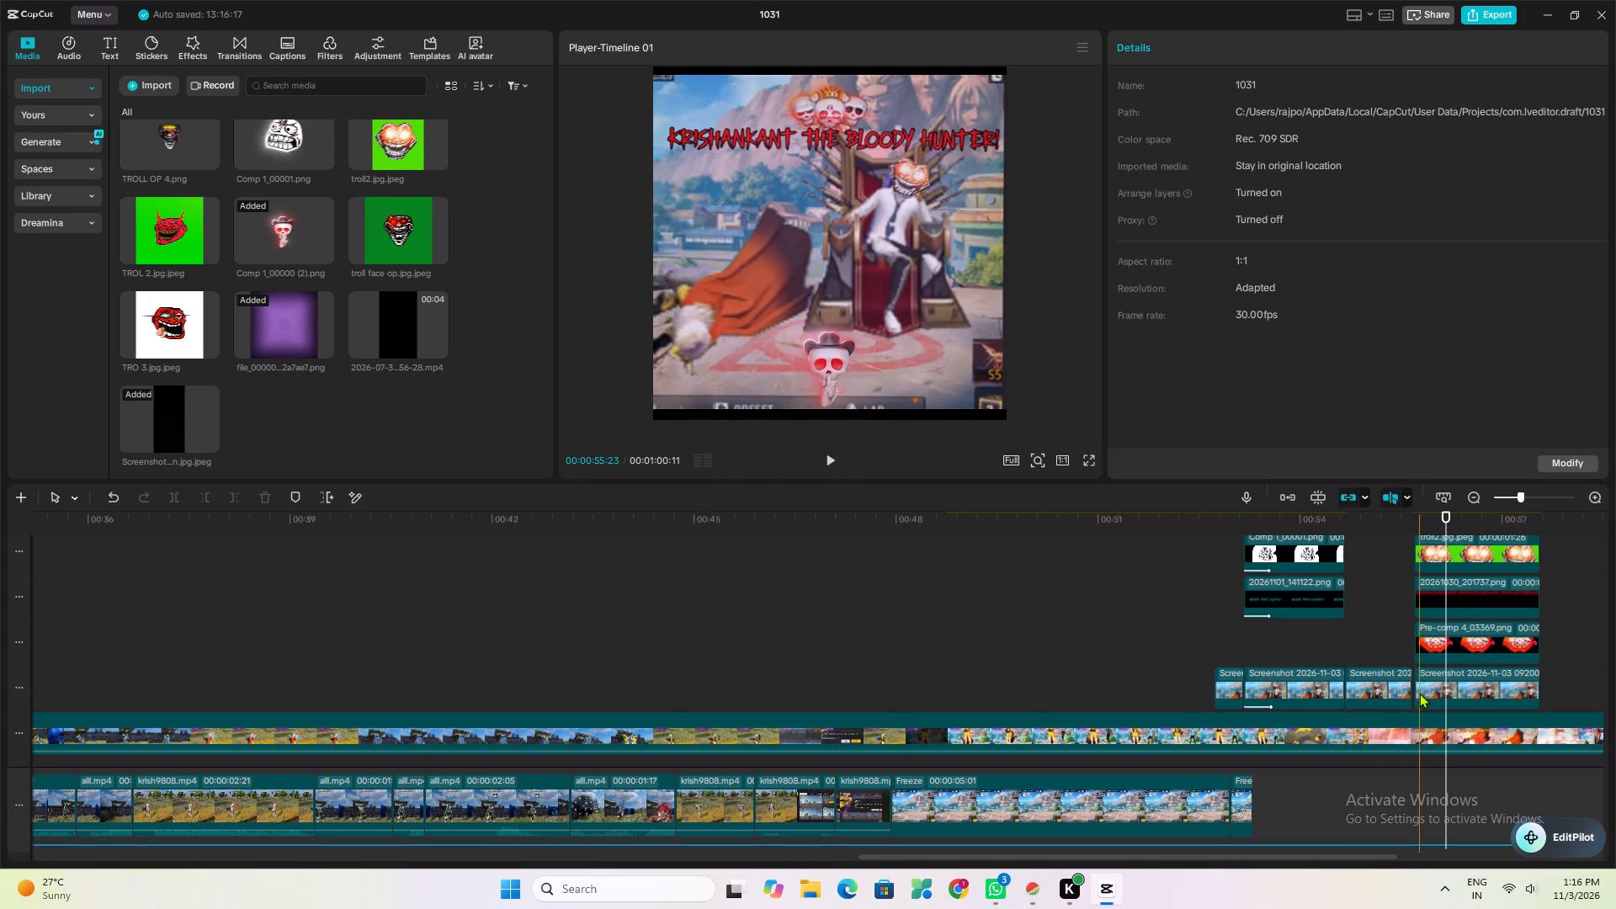
# Apply the Shake 3 entrance animation to the ending screenshot clip, trying Shake 1 as well, with a 0.4 s duration.
pyautogui.click(1419, 693)
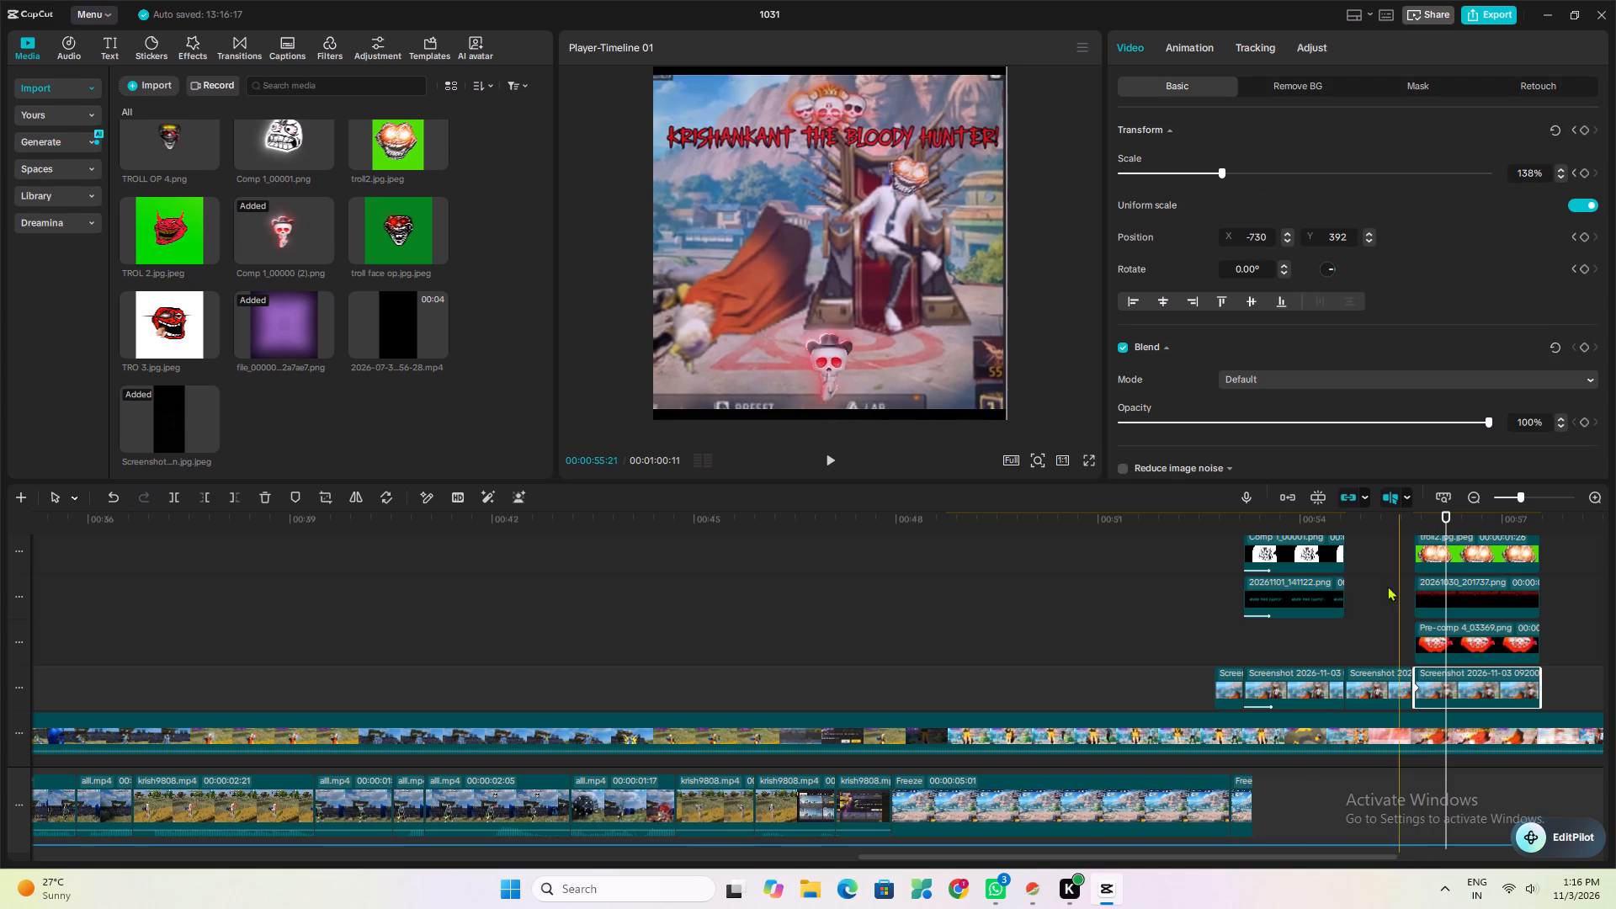
pyautogui.click(1194, 49)
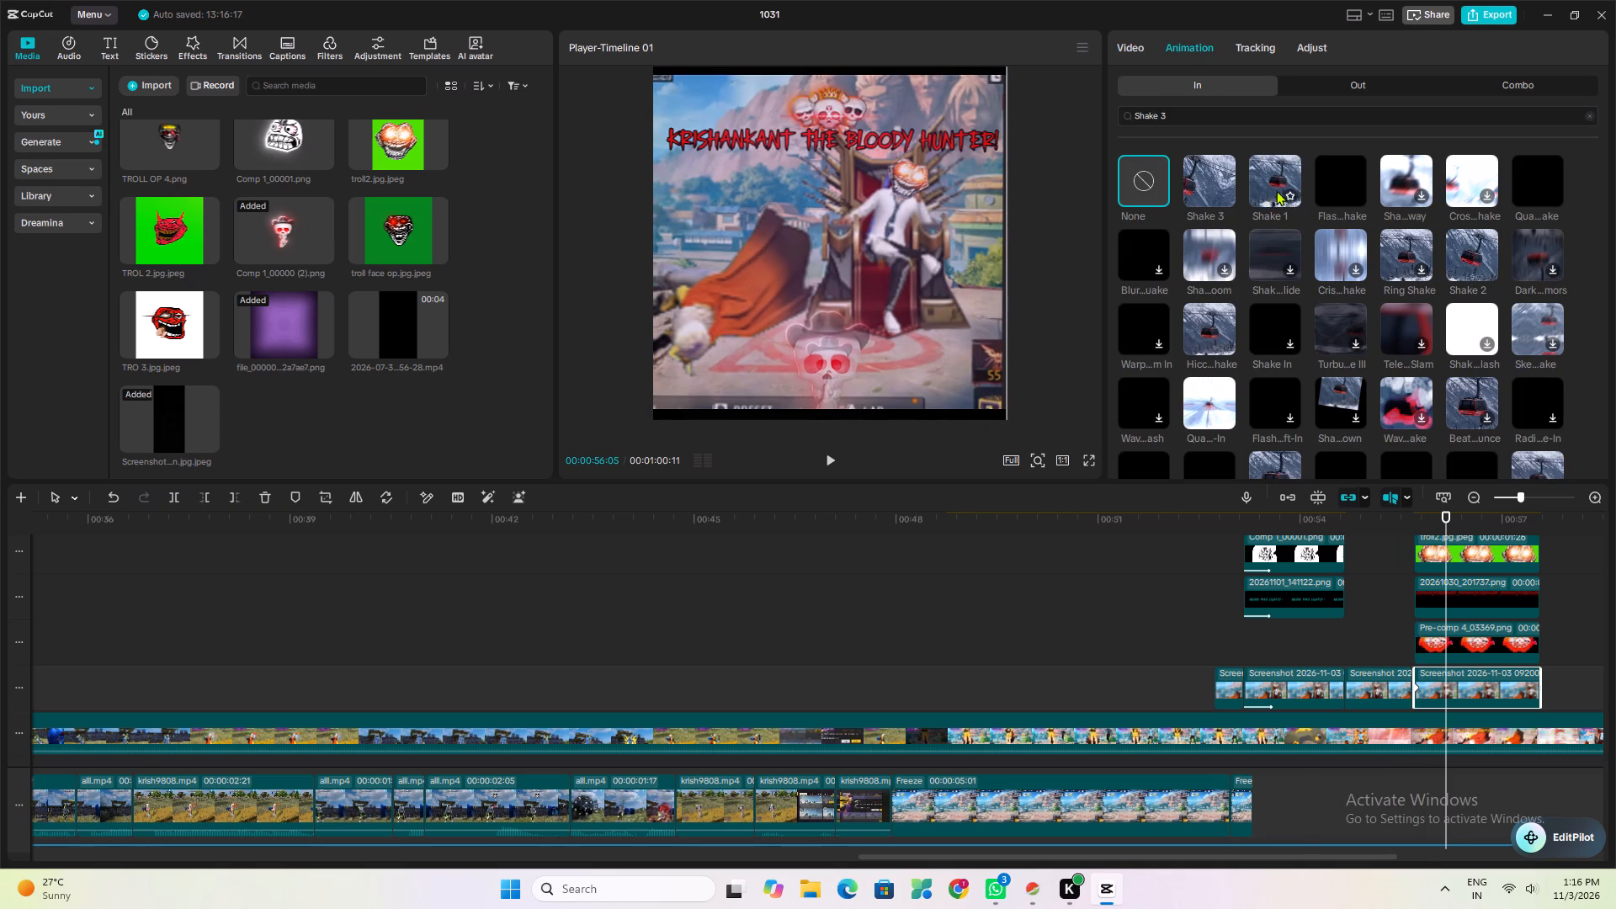
pyautogui.click(1257, 190)
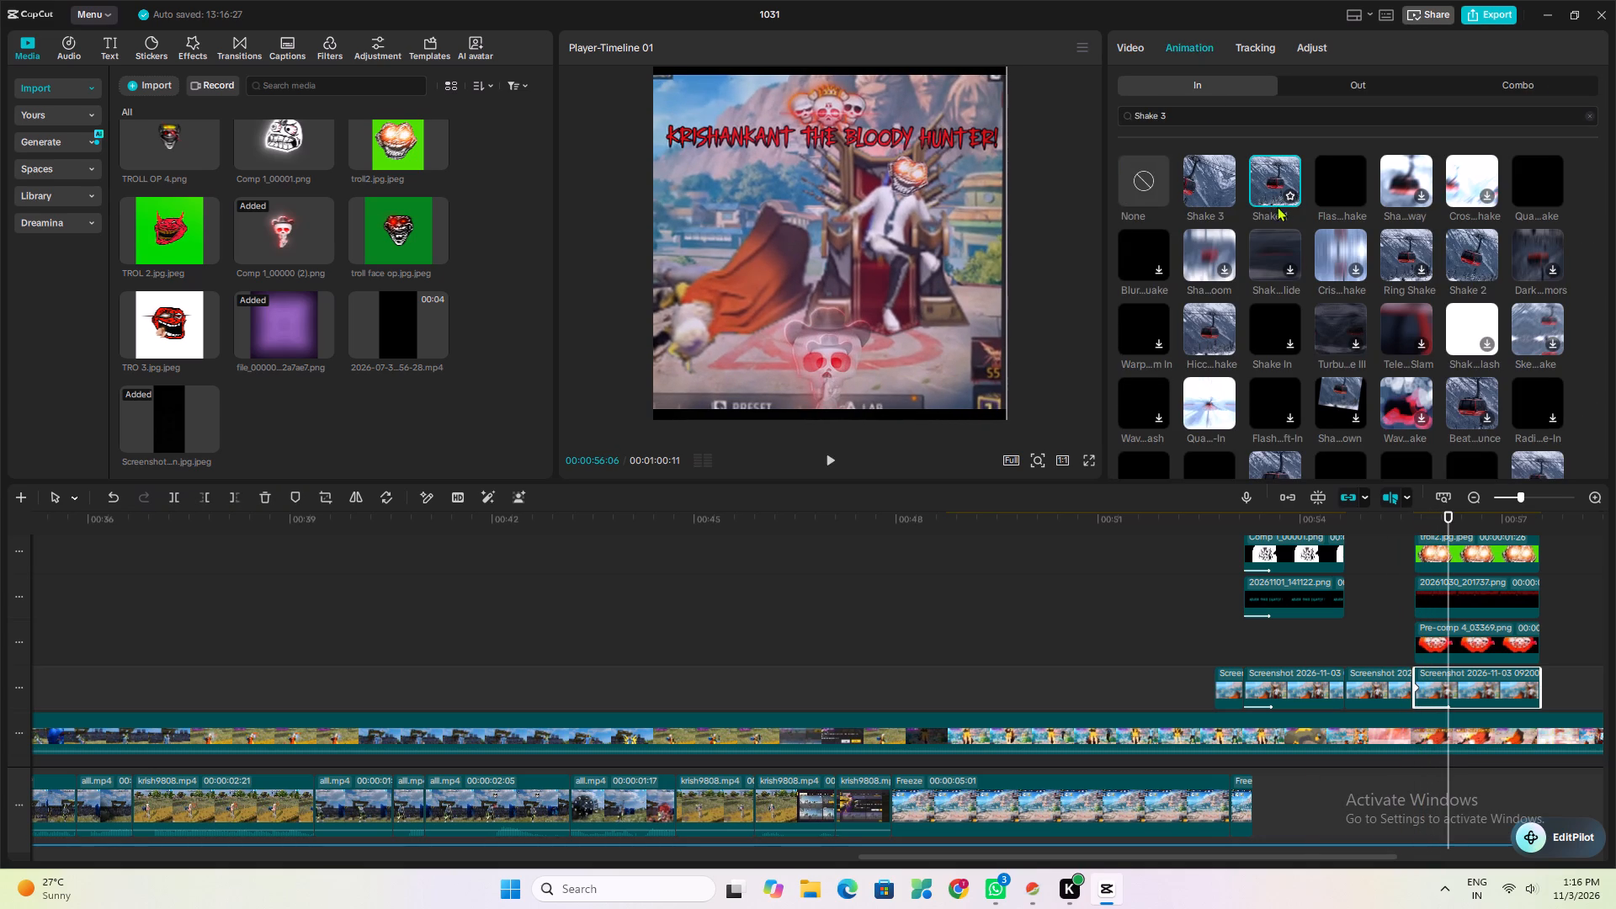
pyautogui.click(1202, 183)
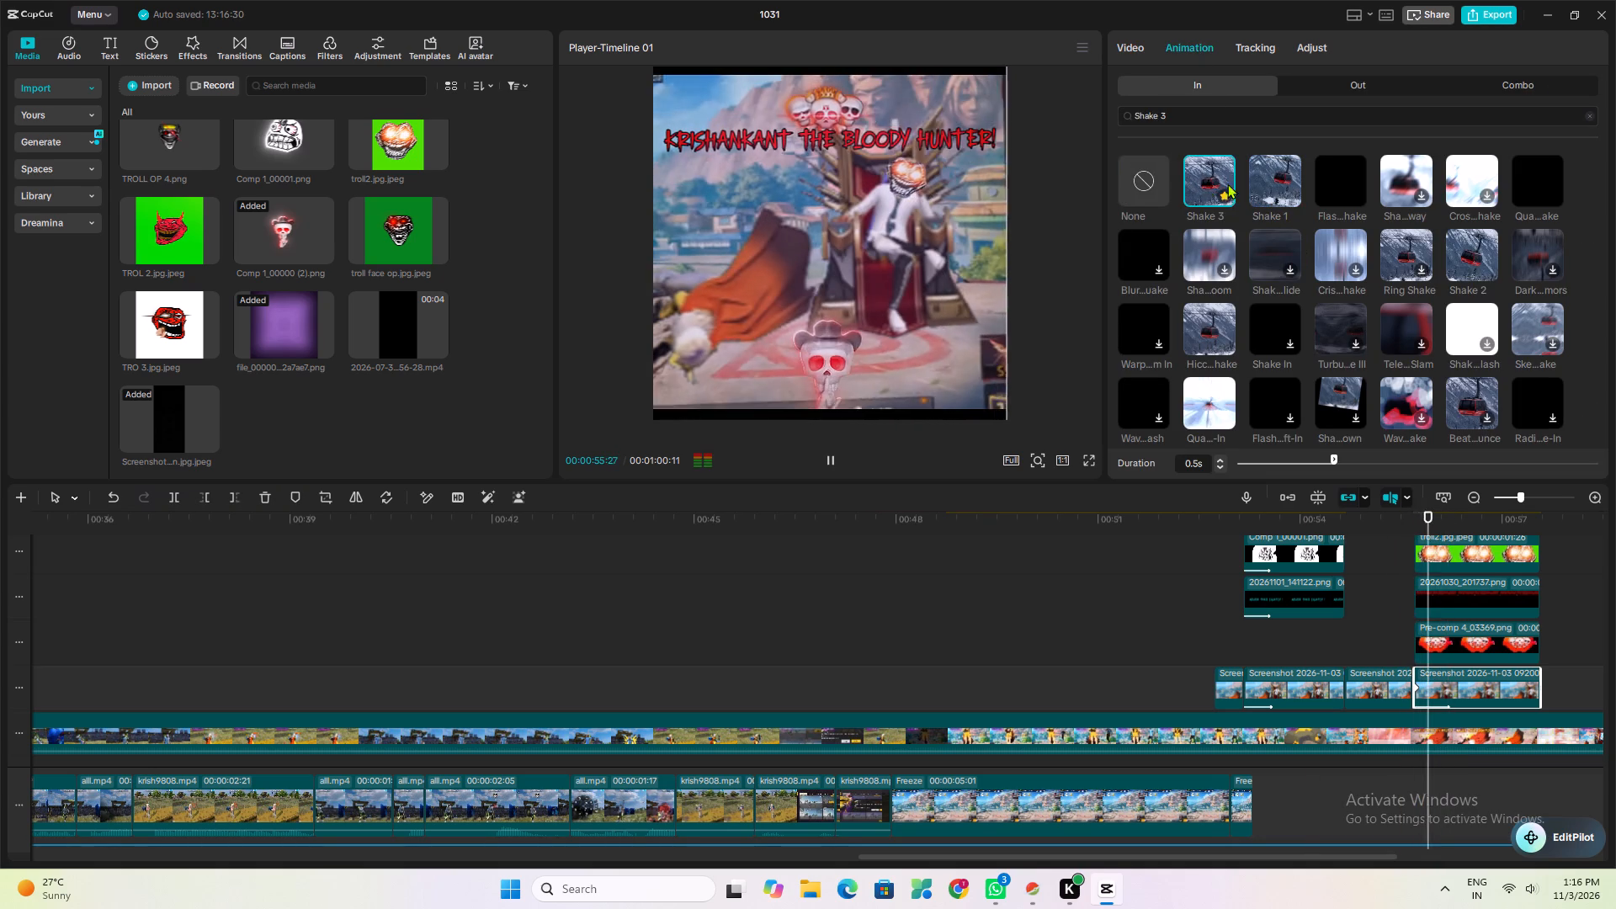
pyautogui.click(1241, 183)
pyautogui.click(1271, 183)
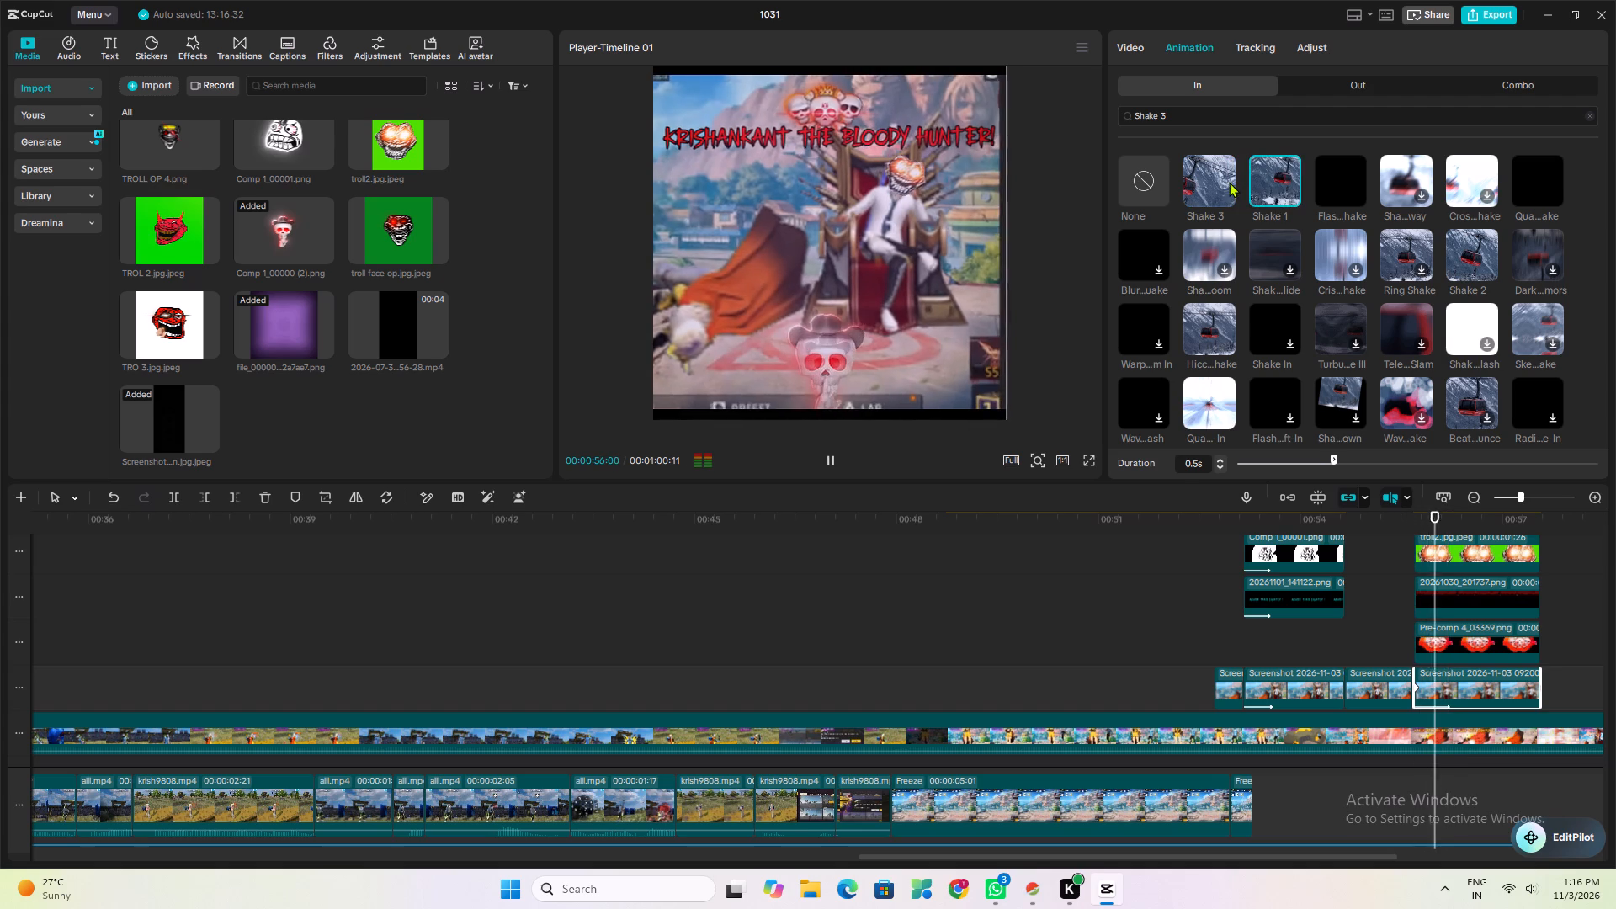
pyautogui.click(1227, 181)
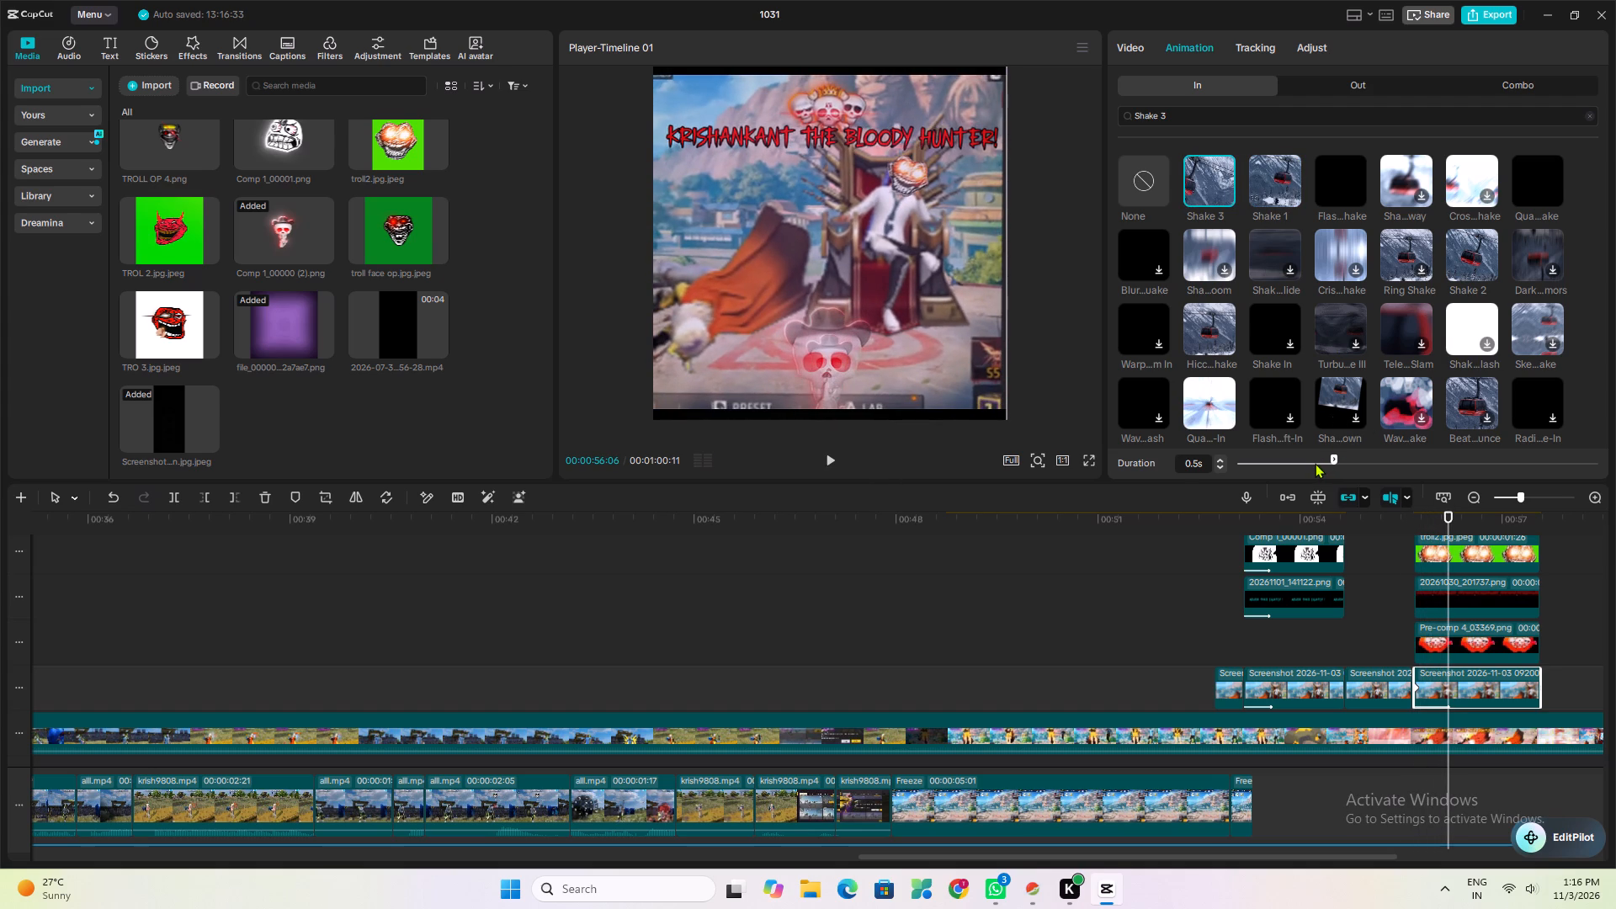
pyautogui.click(1315, 463)
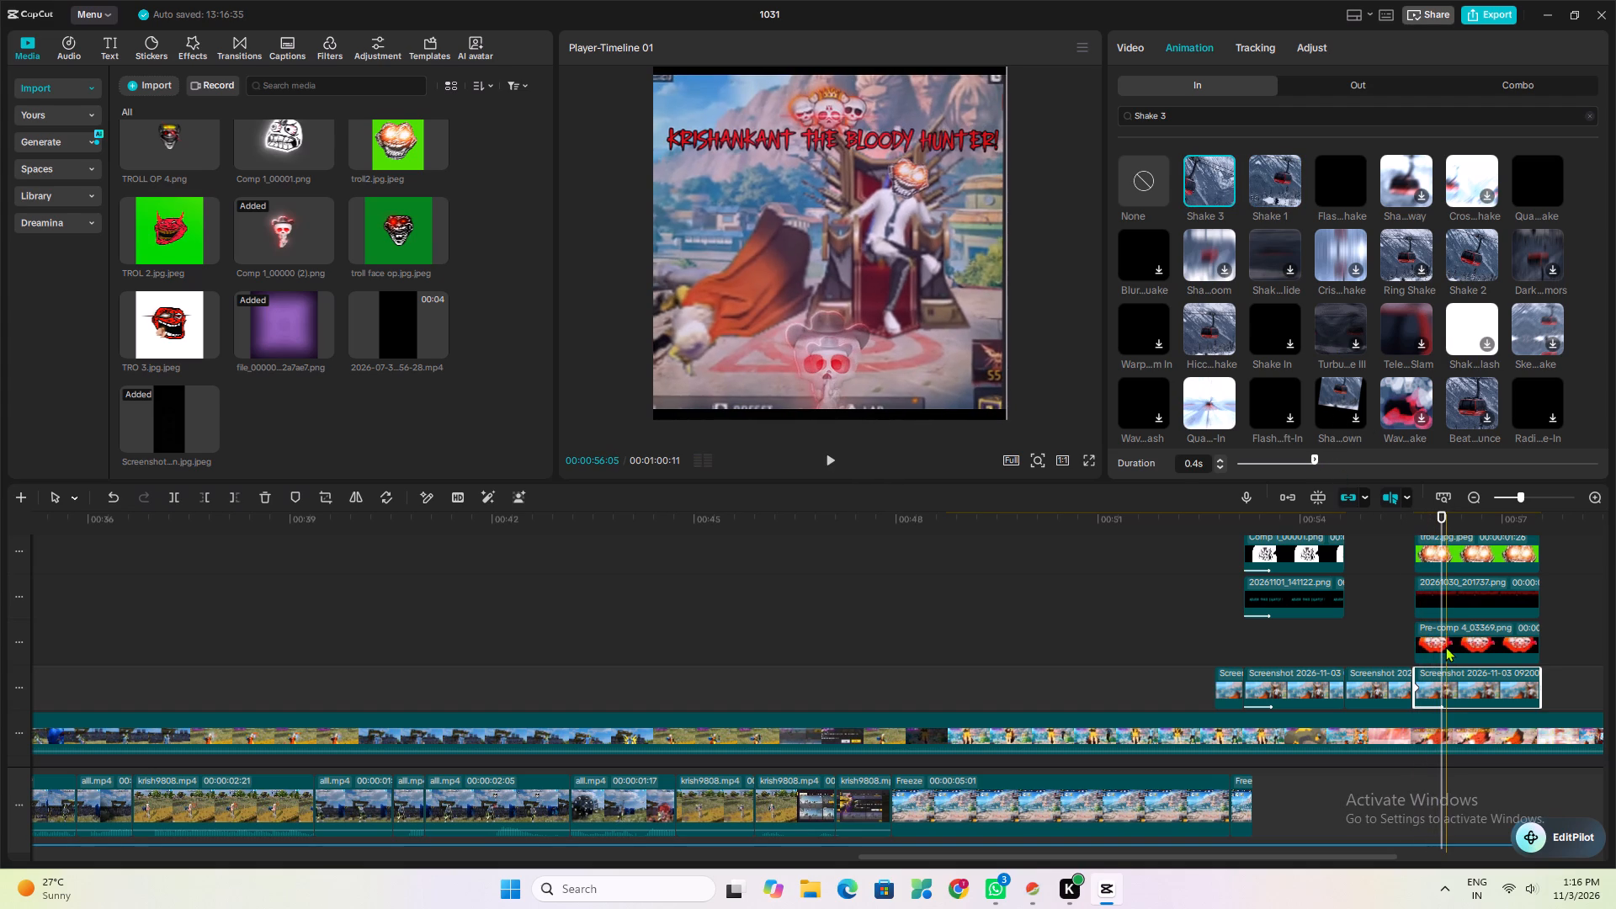
# Give the ending Pre-comp 4_03369.png overlay a Shake 3 entrance animation lasting 0.4 s.
pyautogui.click(1445, 646)
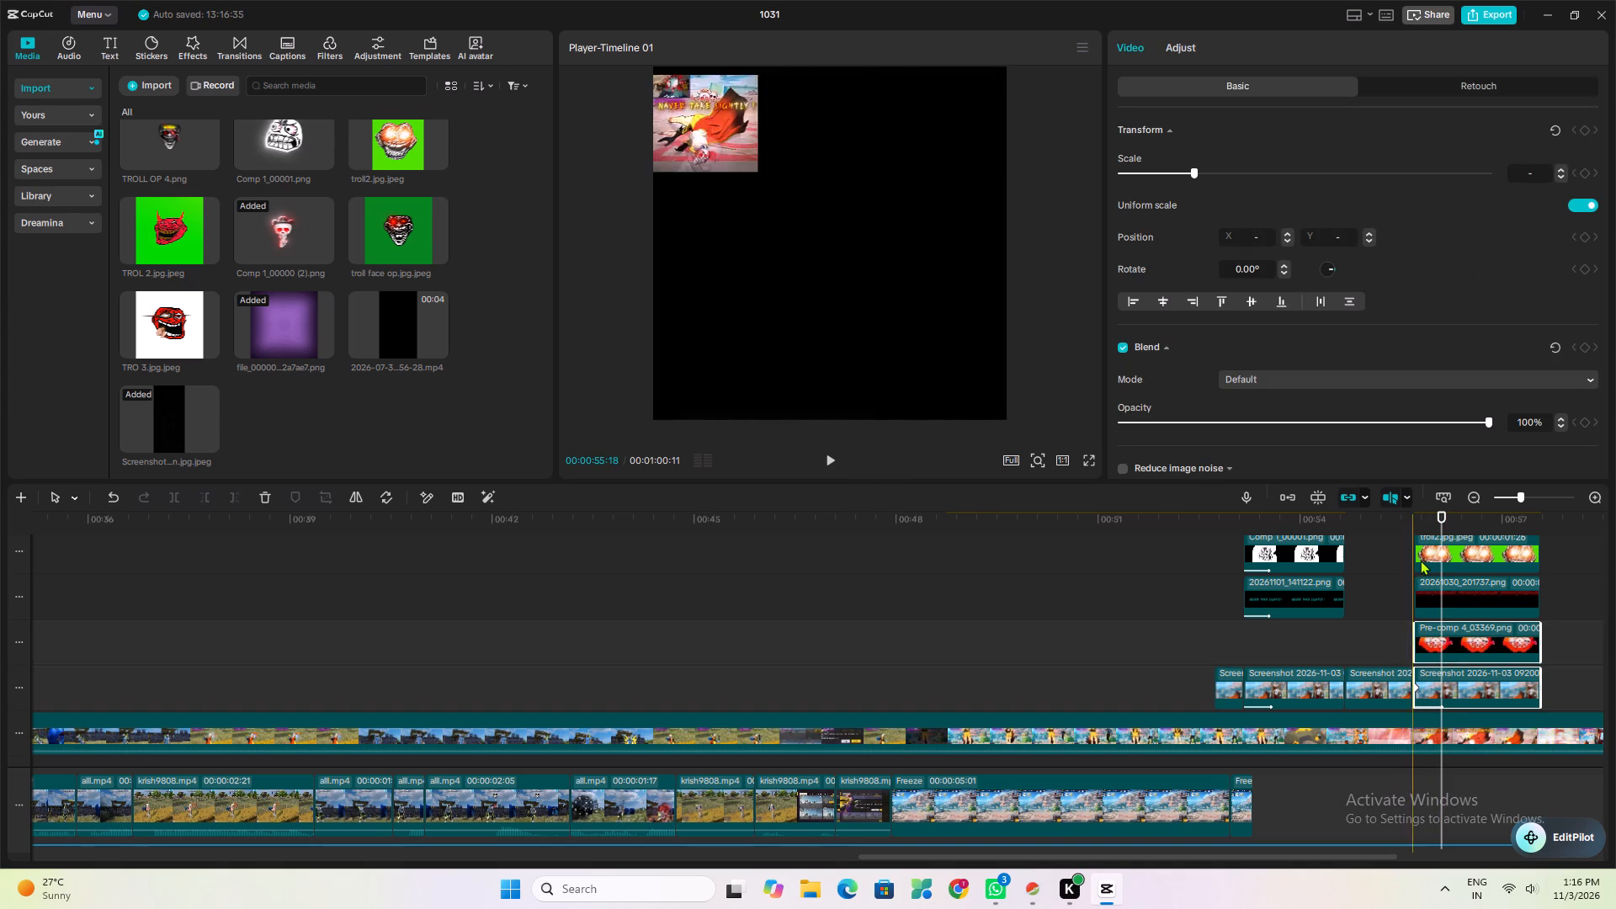
pyautogui.click(1397, 619)
pyautogui.click(1435, 650)
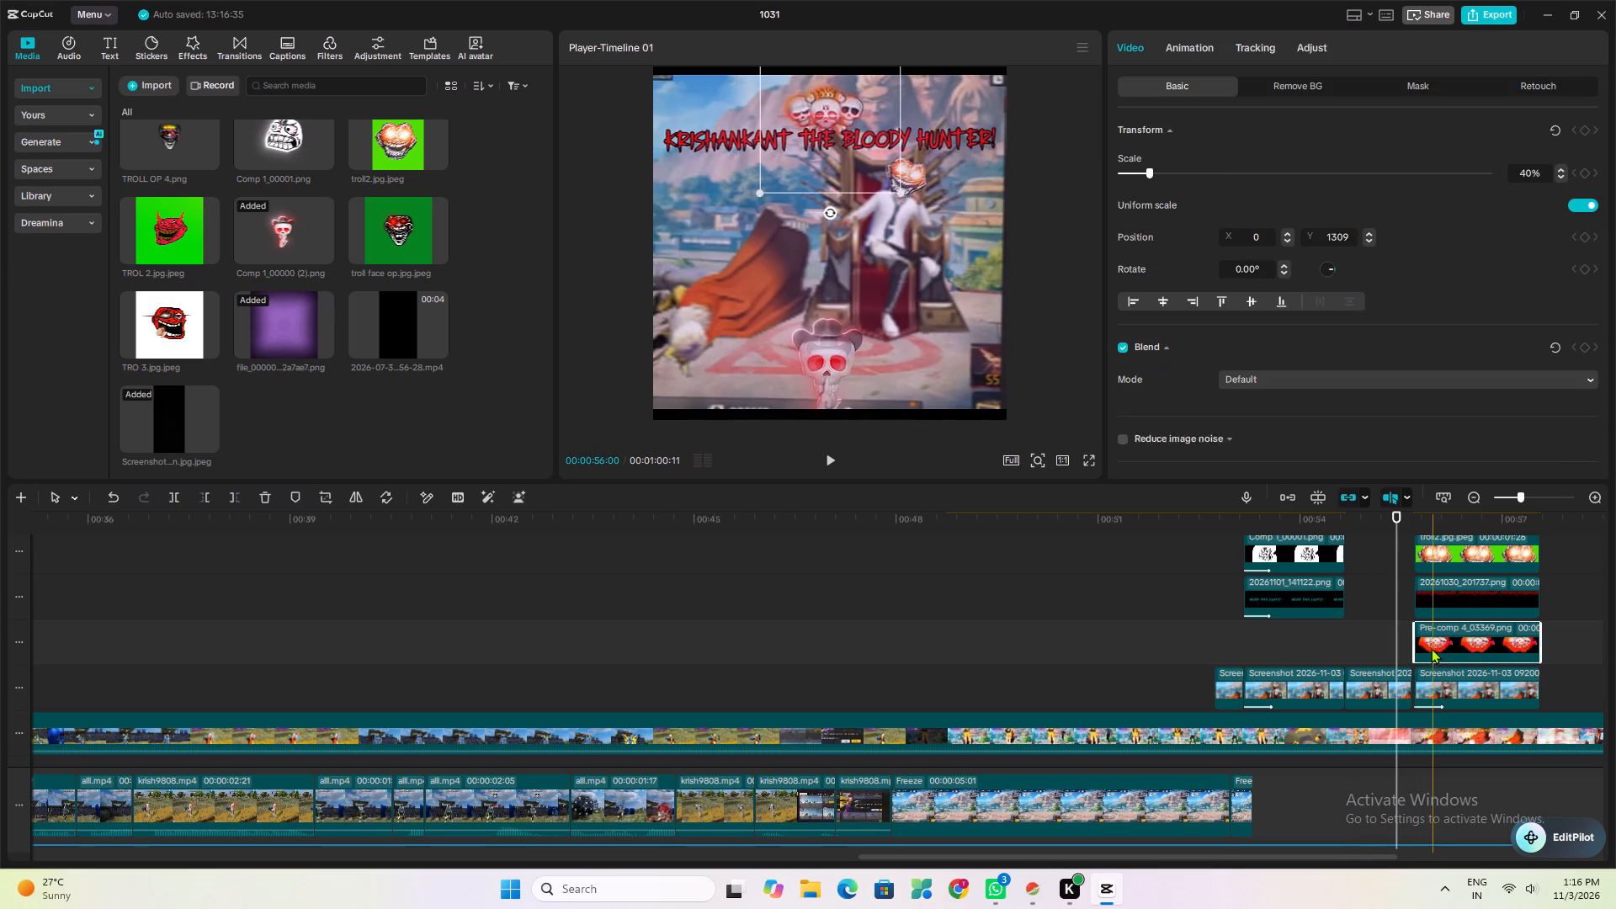
pyautogui.click(1188, 42)
pyautogui.click(1213, 182)
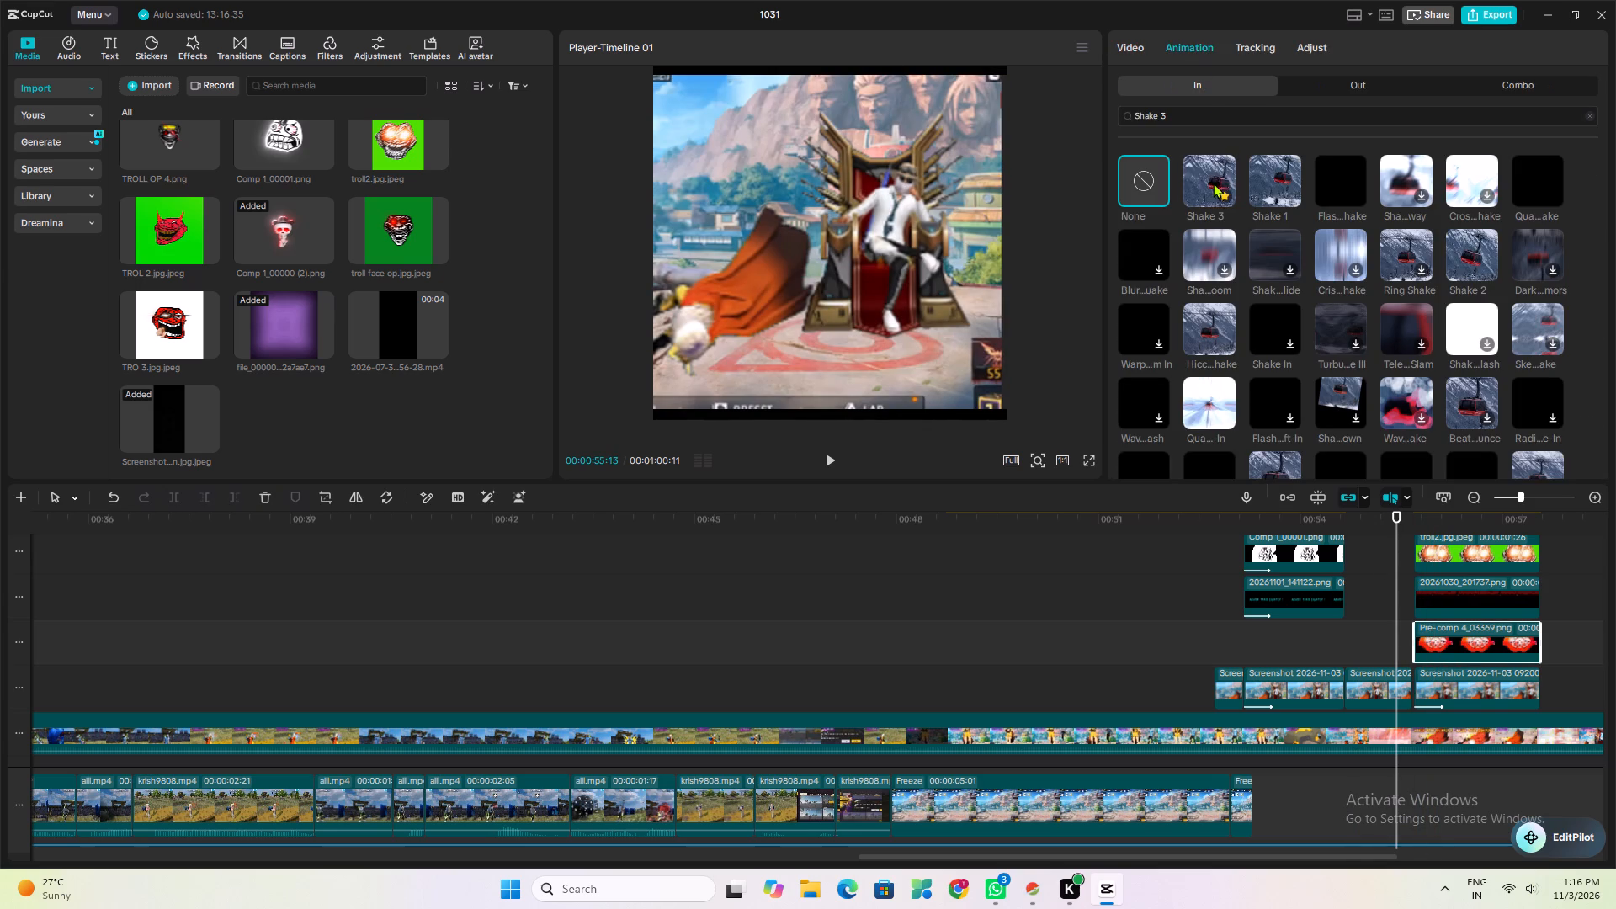
pyautogui.click(1313, 457)
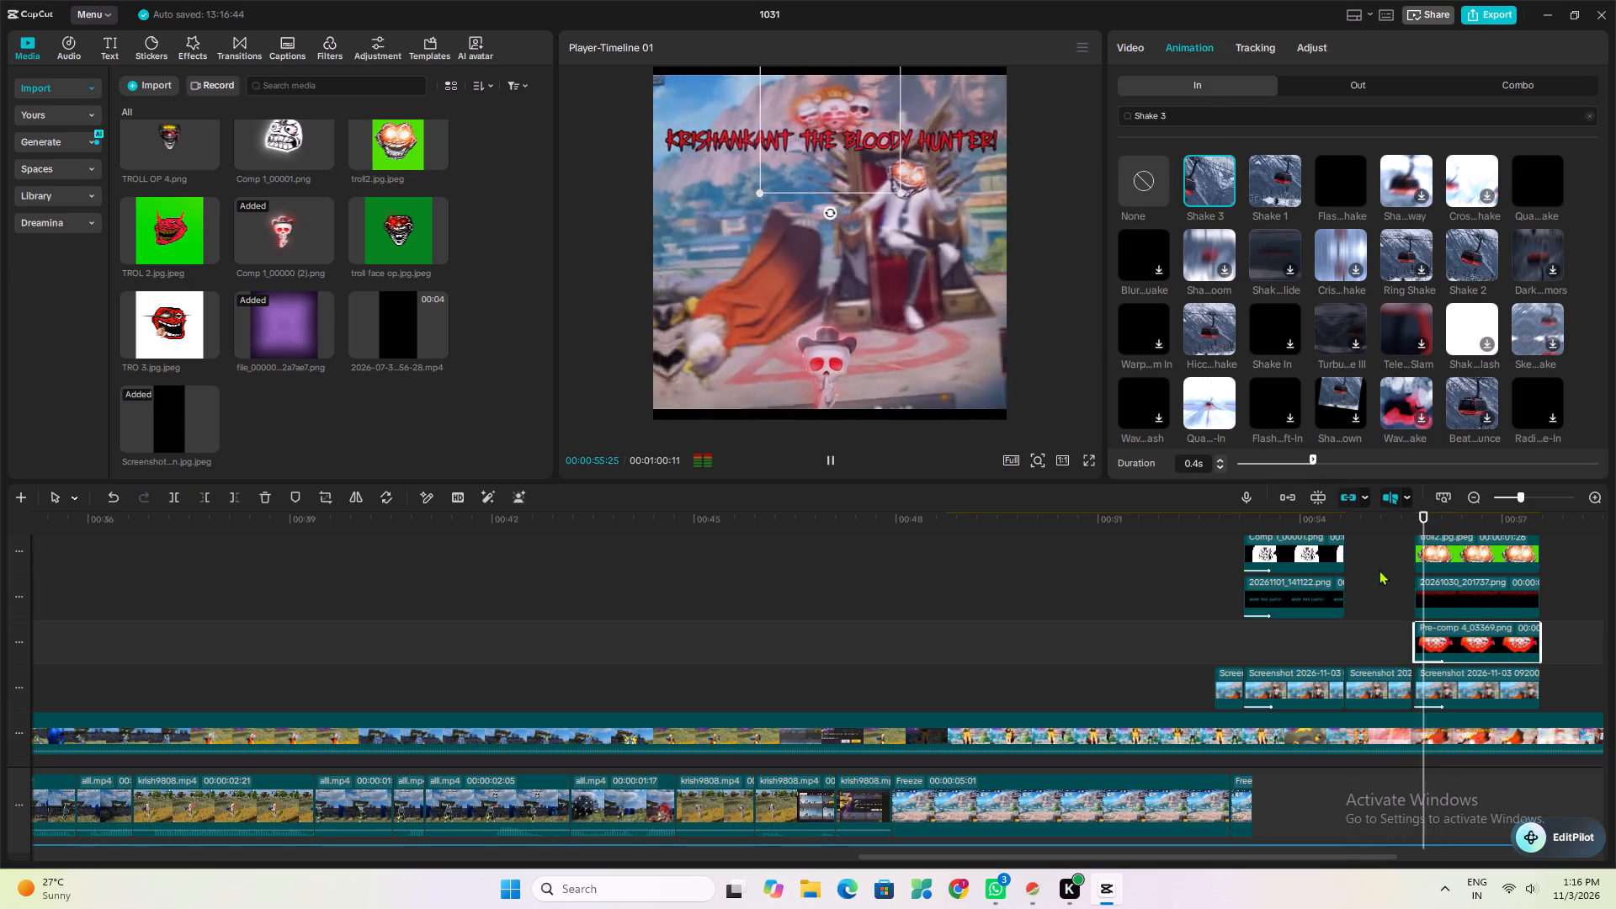
# Give the ending 20261030_201737.png text overlay a Shake 3 entrance animation lasting 0.4 s.
pyautogui.click(1426, 593)
pyautogui.click(1176, 36)
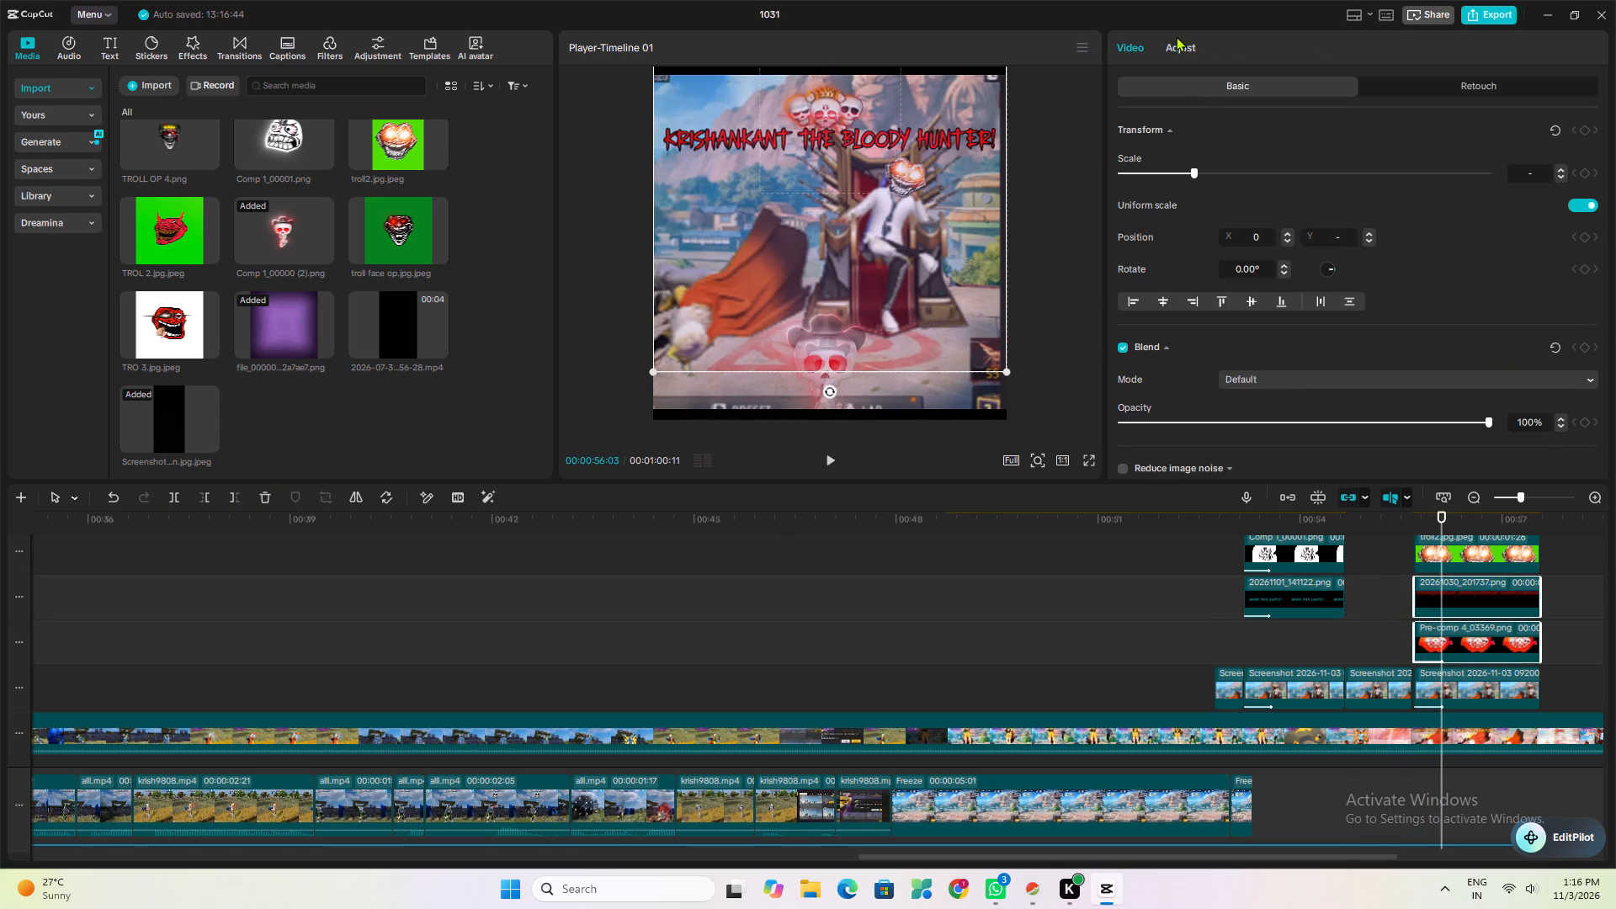
pyautogui.click(1130, 29)
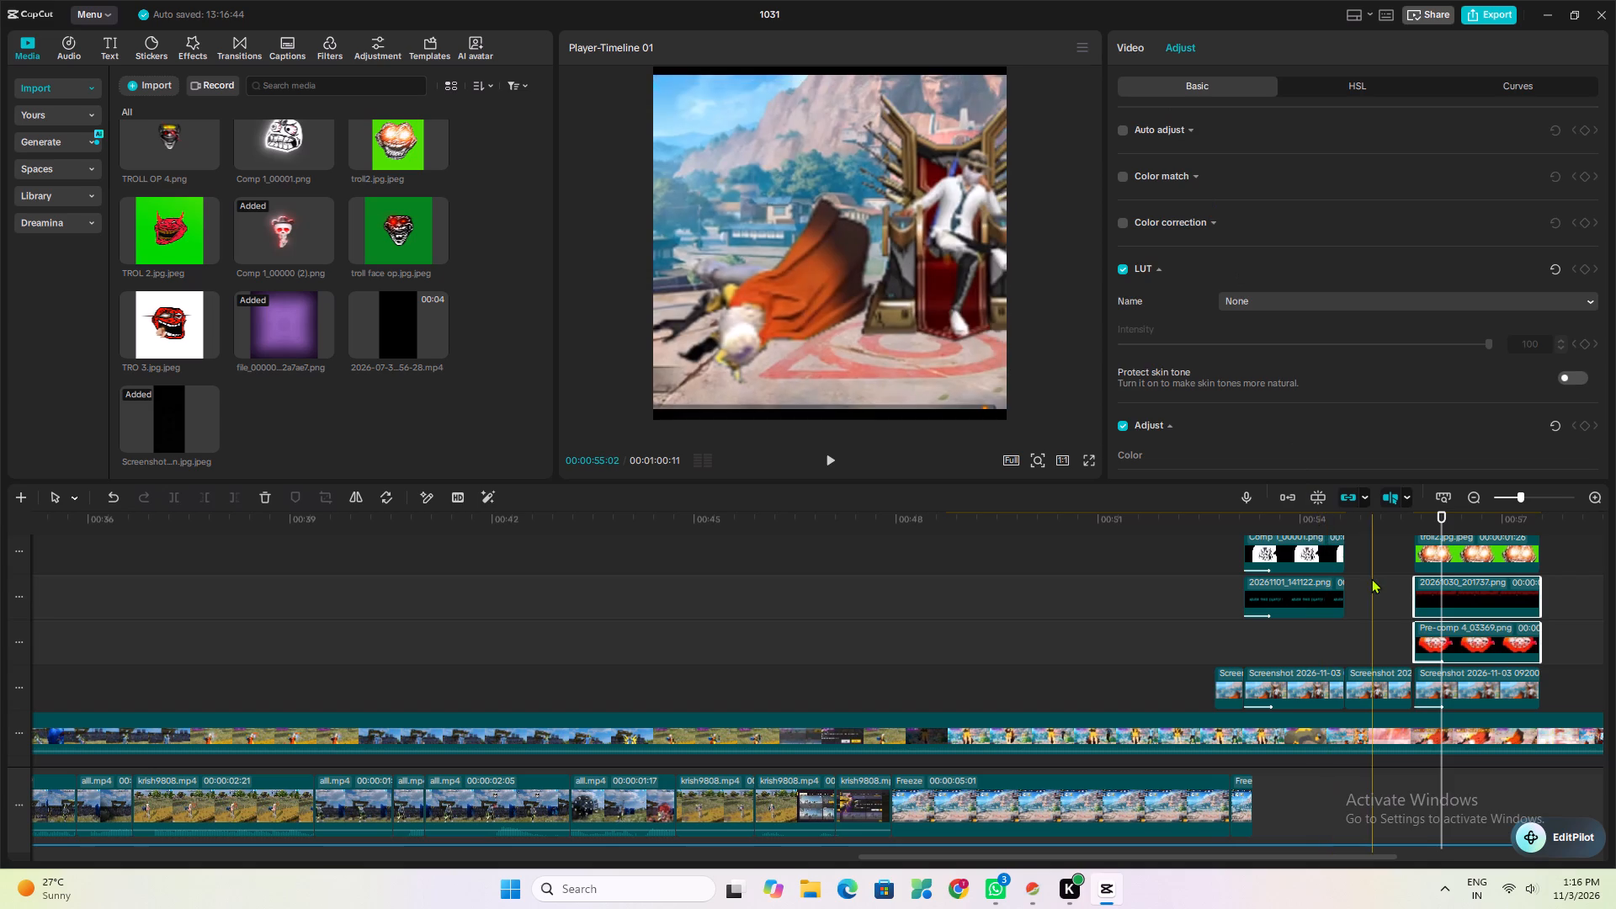
pyautogui.click(1372, 579)
pyautogui.click(1437, 598)
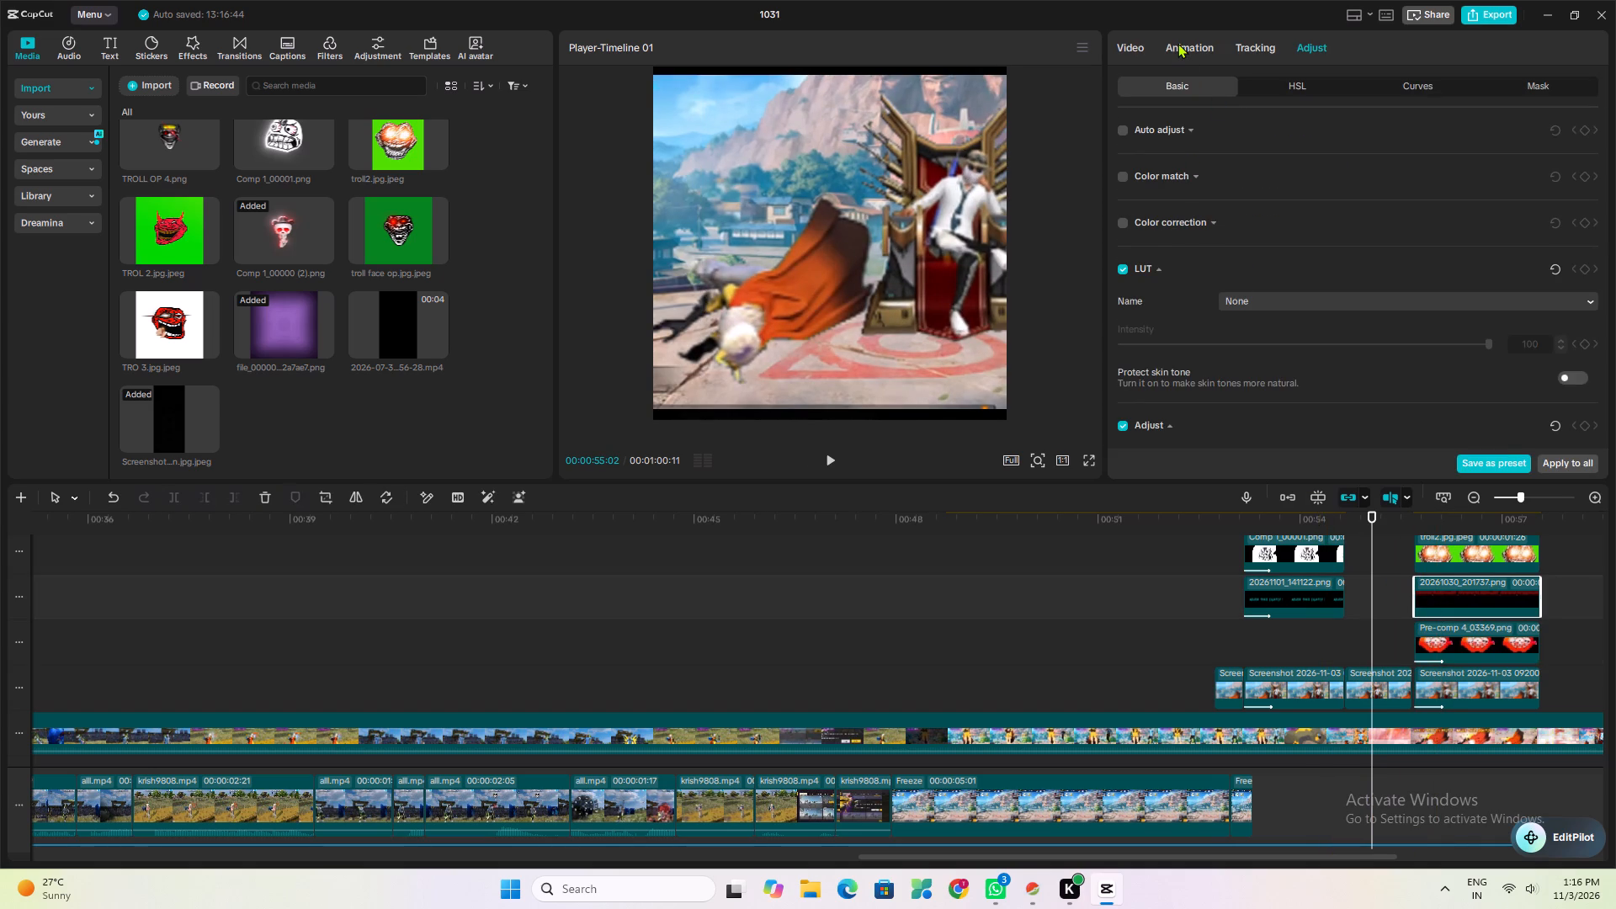
pyautogui.click(1177, 43)
pyautogui.click(1215, 188)
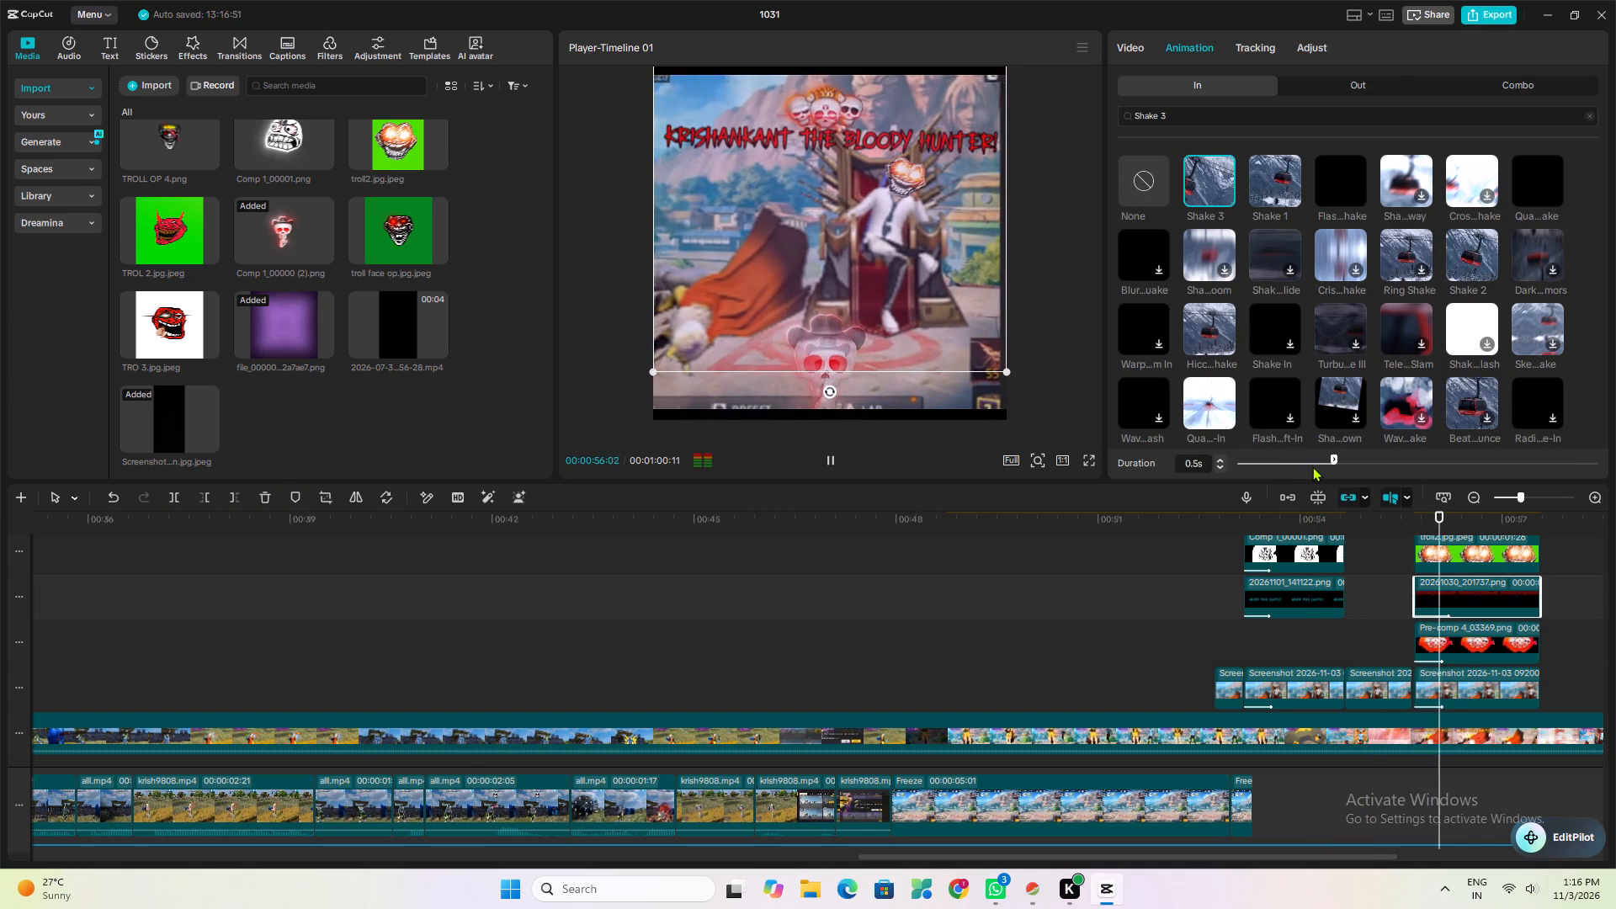
pyautogui.click(1312, 463)
# Give the ending troll2.jpg.jpeg overlay a Shake 3 entrance animation lasting 0.4 s.
pyautogui.click(1355, 555)
pyautogui.click(1422, 563)
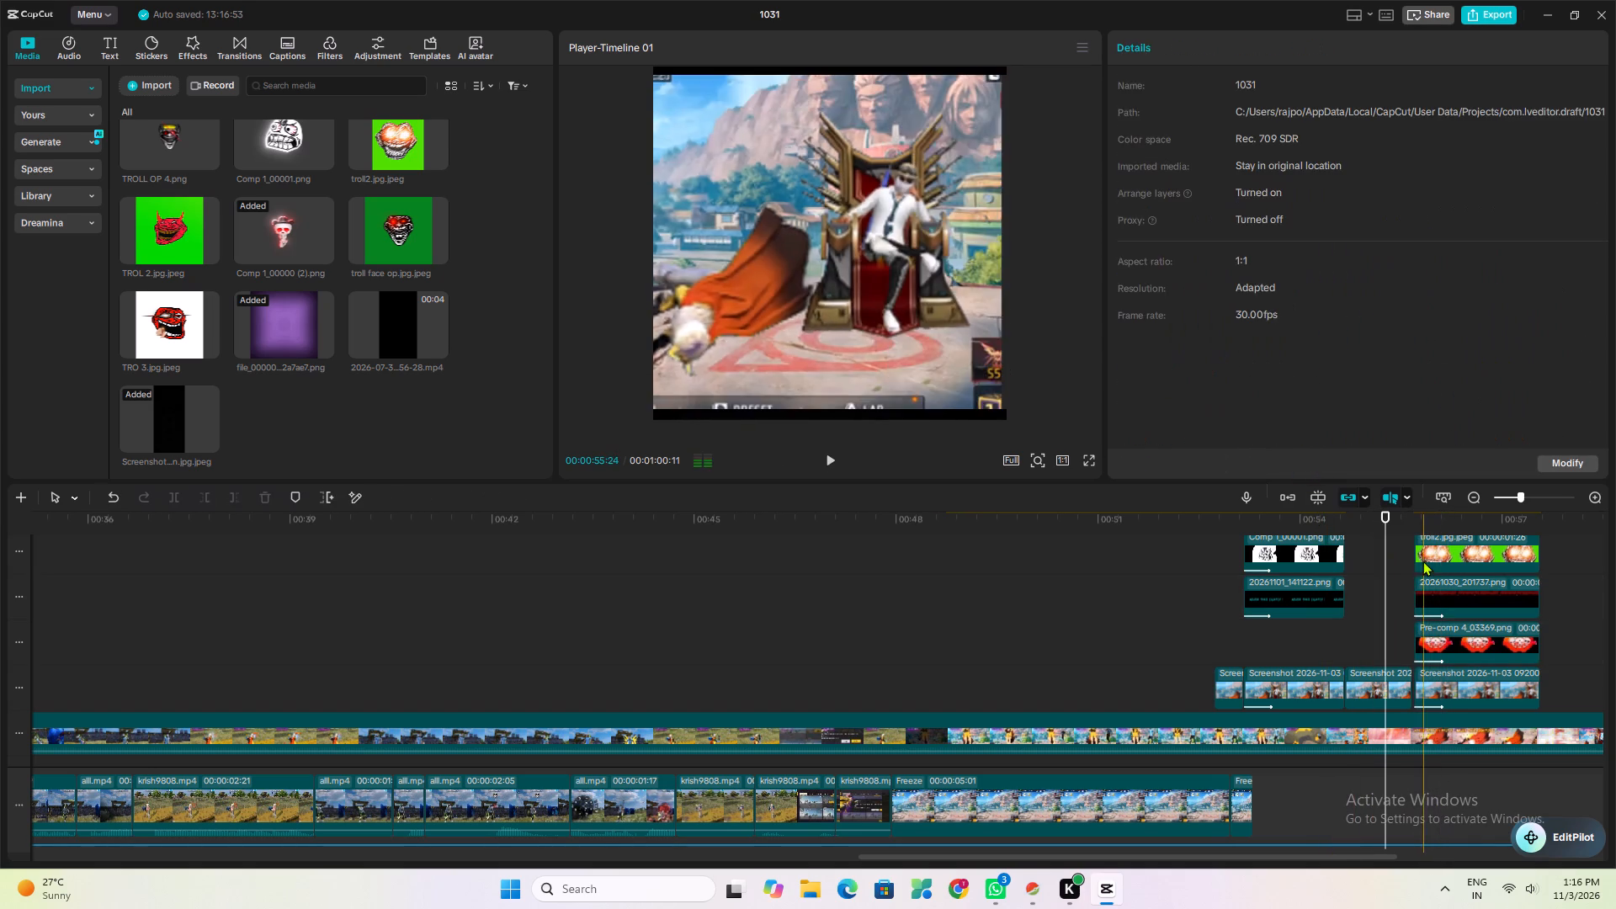
pyautogui.click(1192, 39)
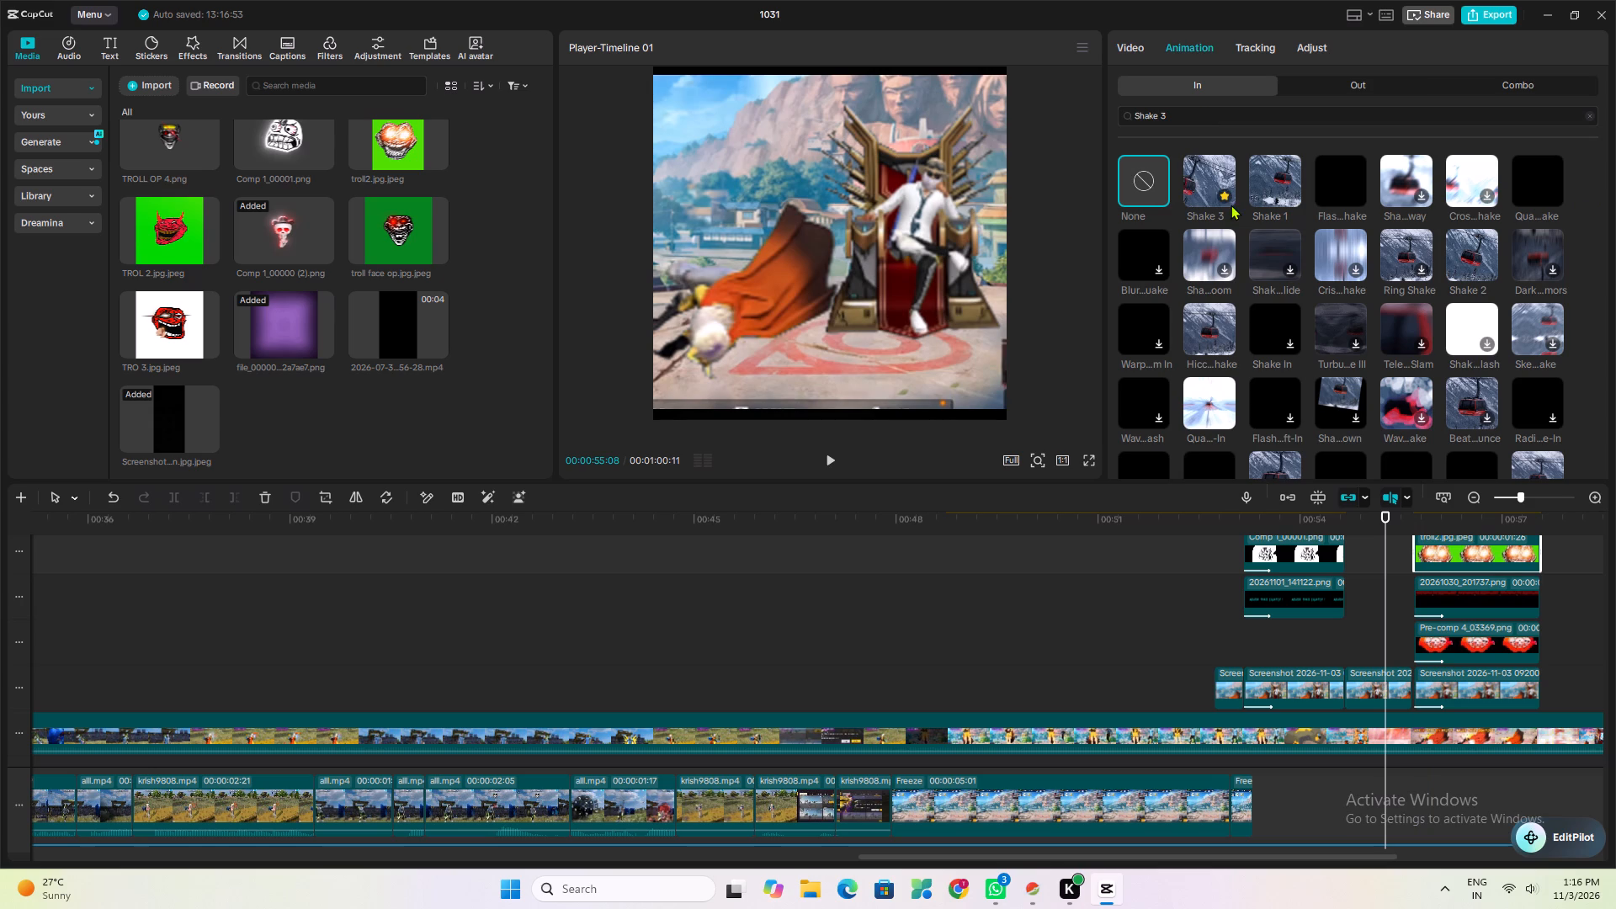
pyautogui.click(1227, 205)
pyautogui.click(1215, 183)
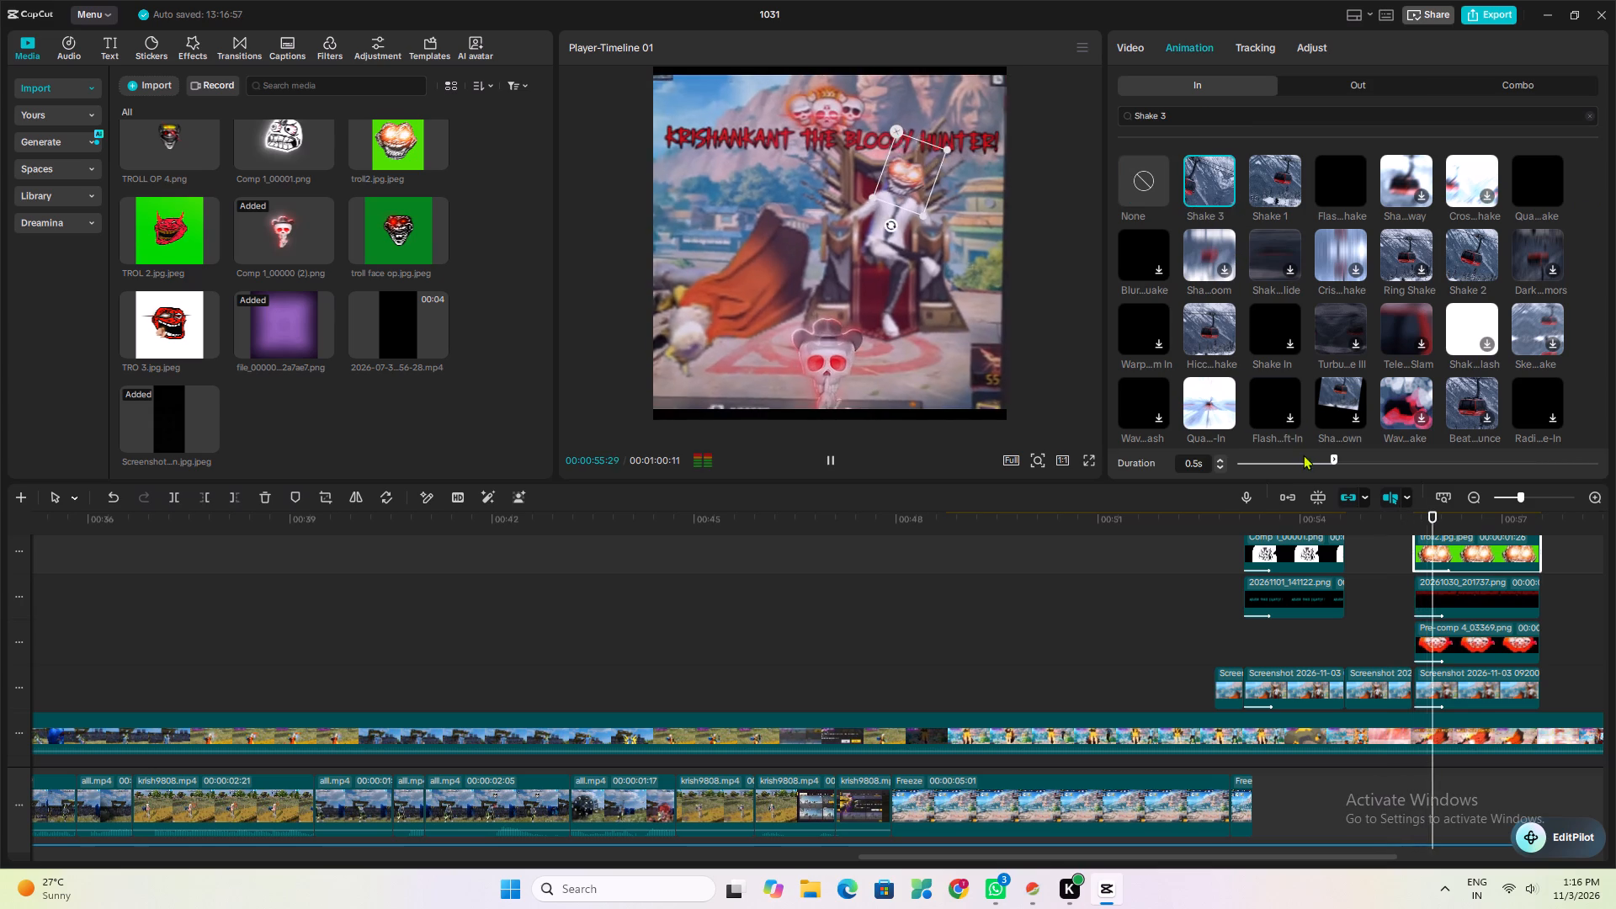
pyautogui.click(1317, 462)
# Give the lower Comp 1_00000 (2).png skull overlay in the ending stack a 0.4 s Shake 3 entrance animation.
pyautogui.scroll(2, 1374, 565)
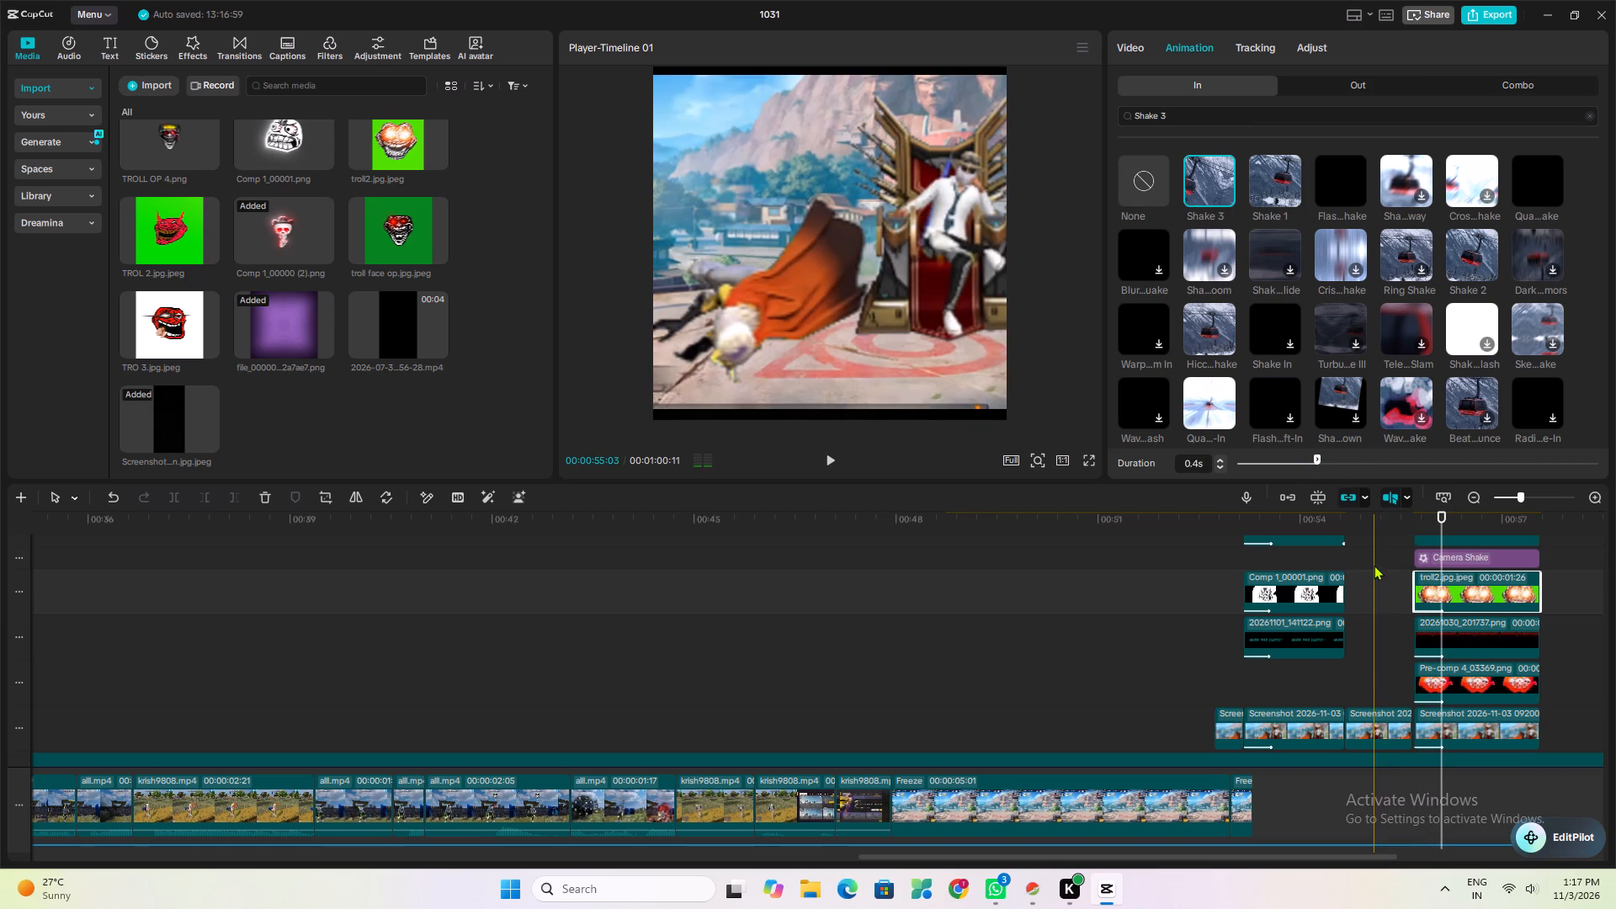
pyautogui.scroll(3, 1403, 581)
pyautogui.click(1406, 589)
pyautogui.click(1455, 592)
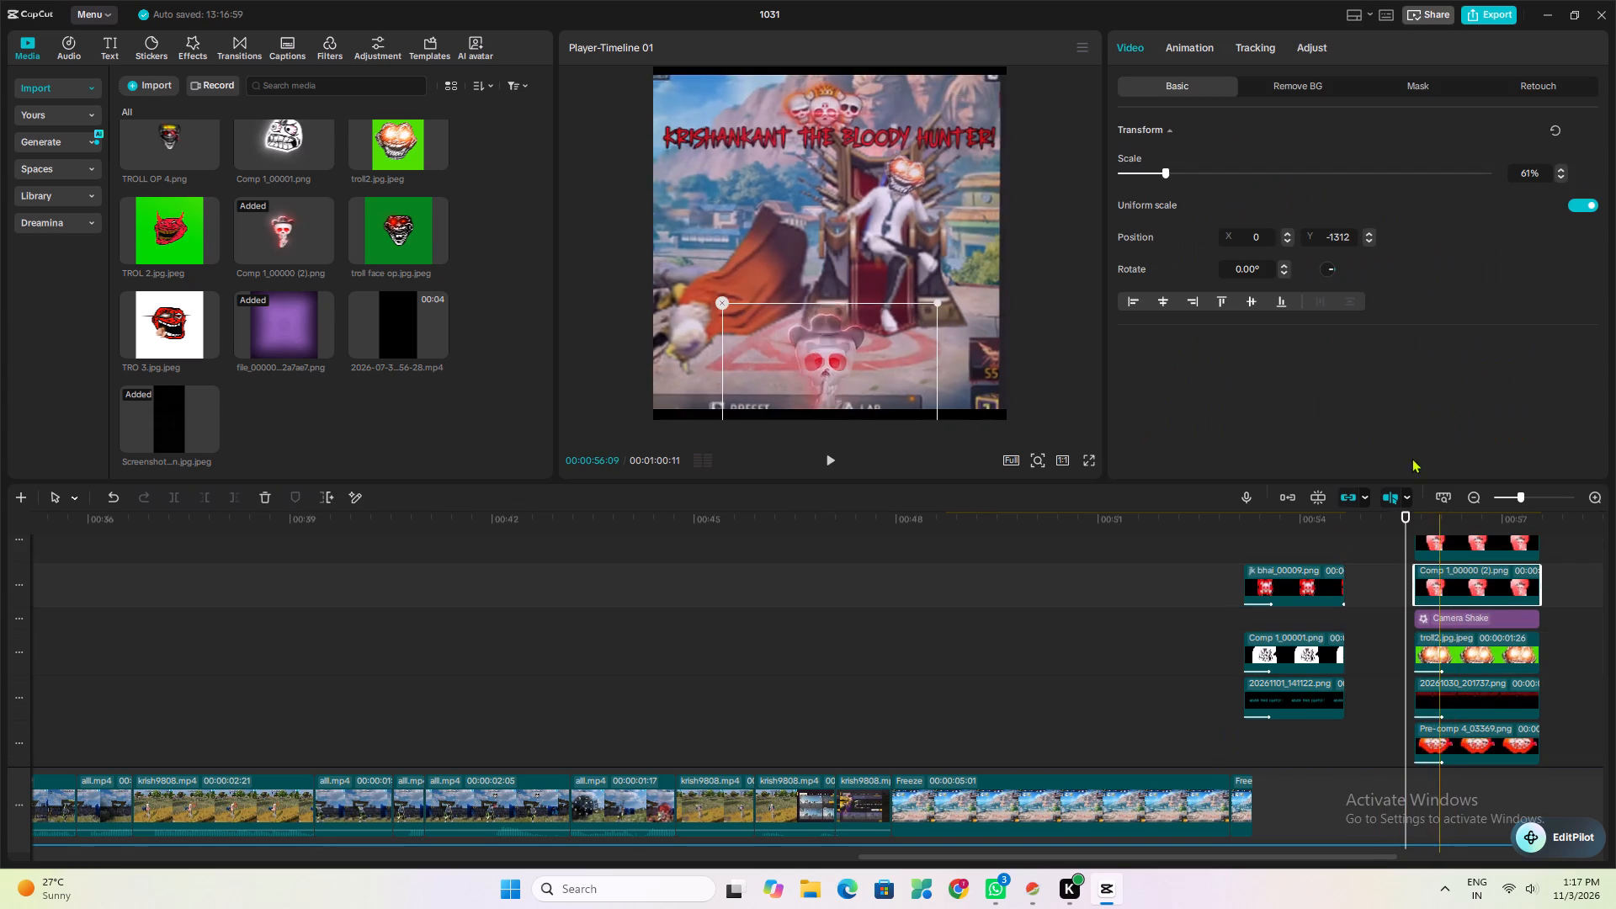
pyautogui.click(1176, 48)
pyautogui.click(1217, 186)
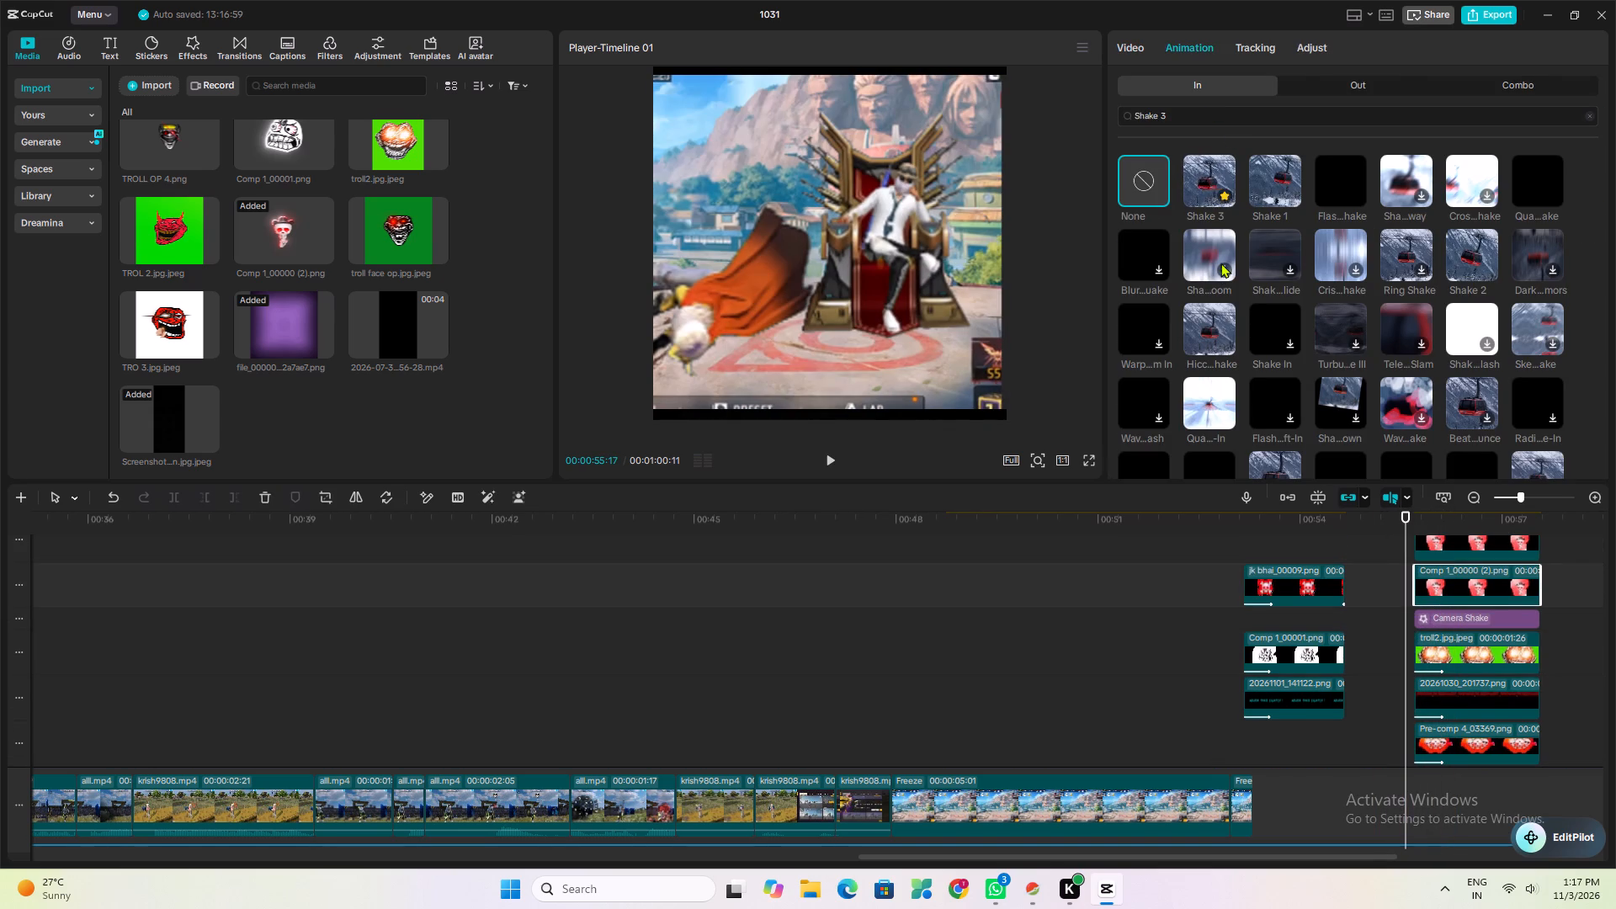
pyautogui.click(1316, 461)
# Give the upper, keyframed Comp 1_00000 (2).png skull overlay in the ending stack a 0.4 s Shake 3 entrance animation.
pyautogui.scroll(2, 1336, 555)
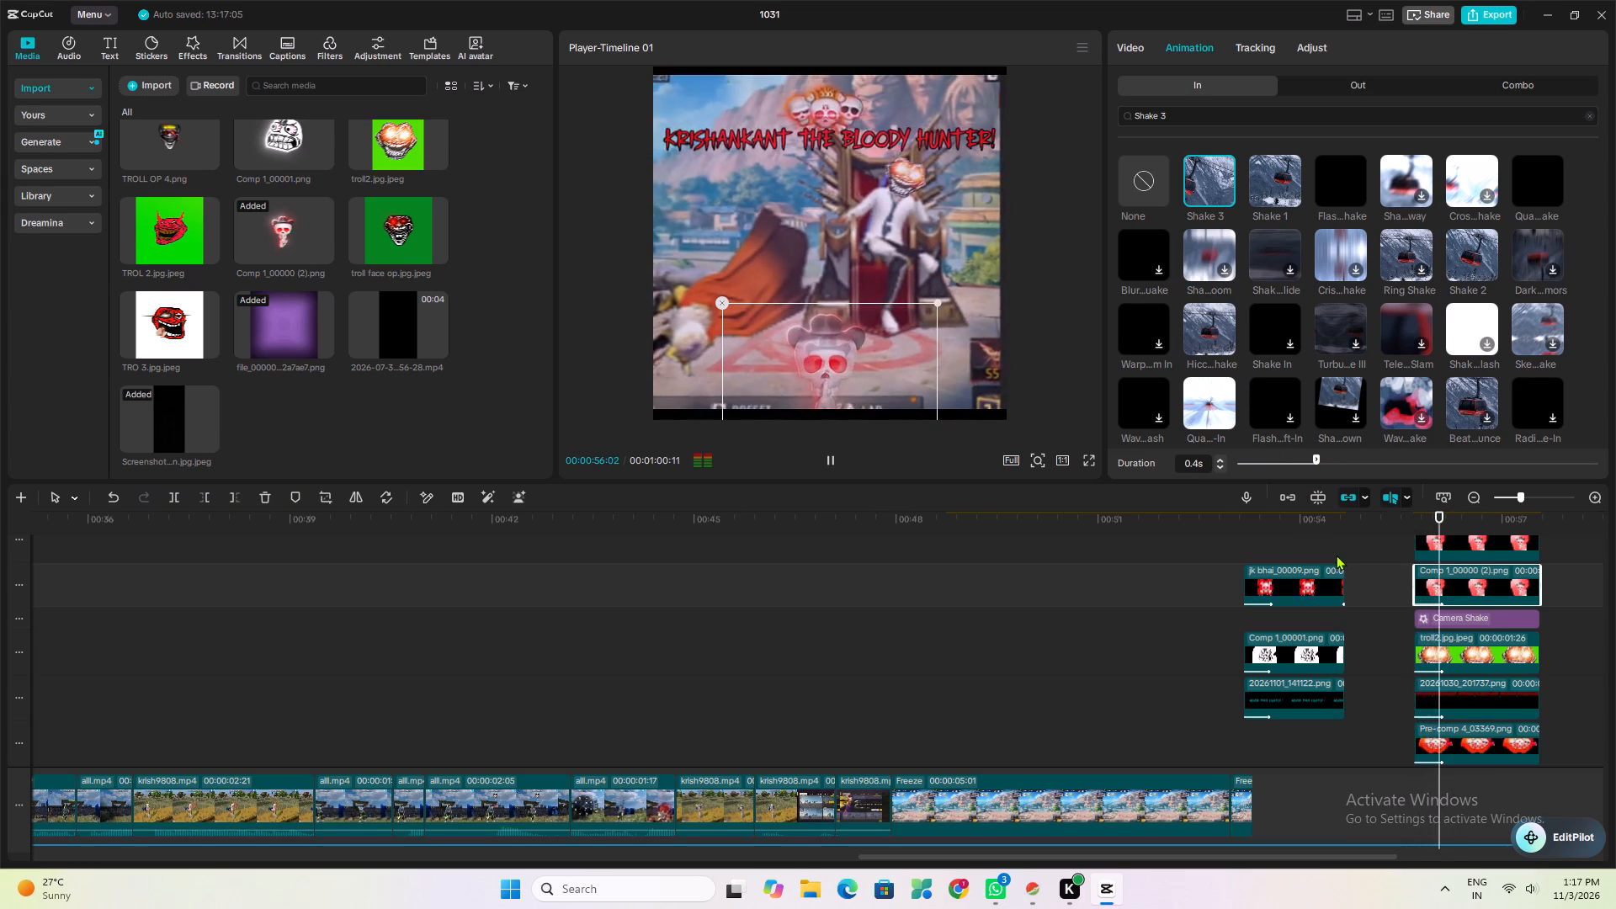
pyautogui.scroll(1, 1336, 555)
pyautogui.click(1406, 595)
pyautogui.click(1438, 604)
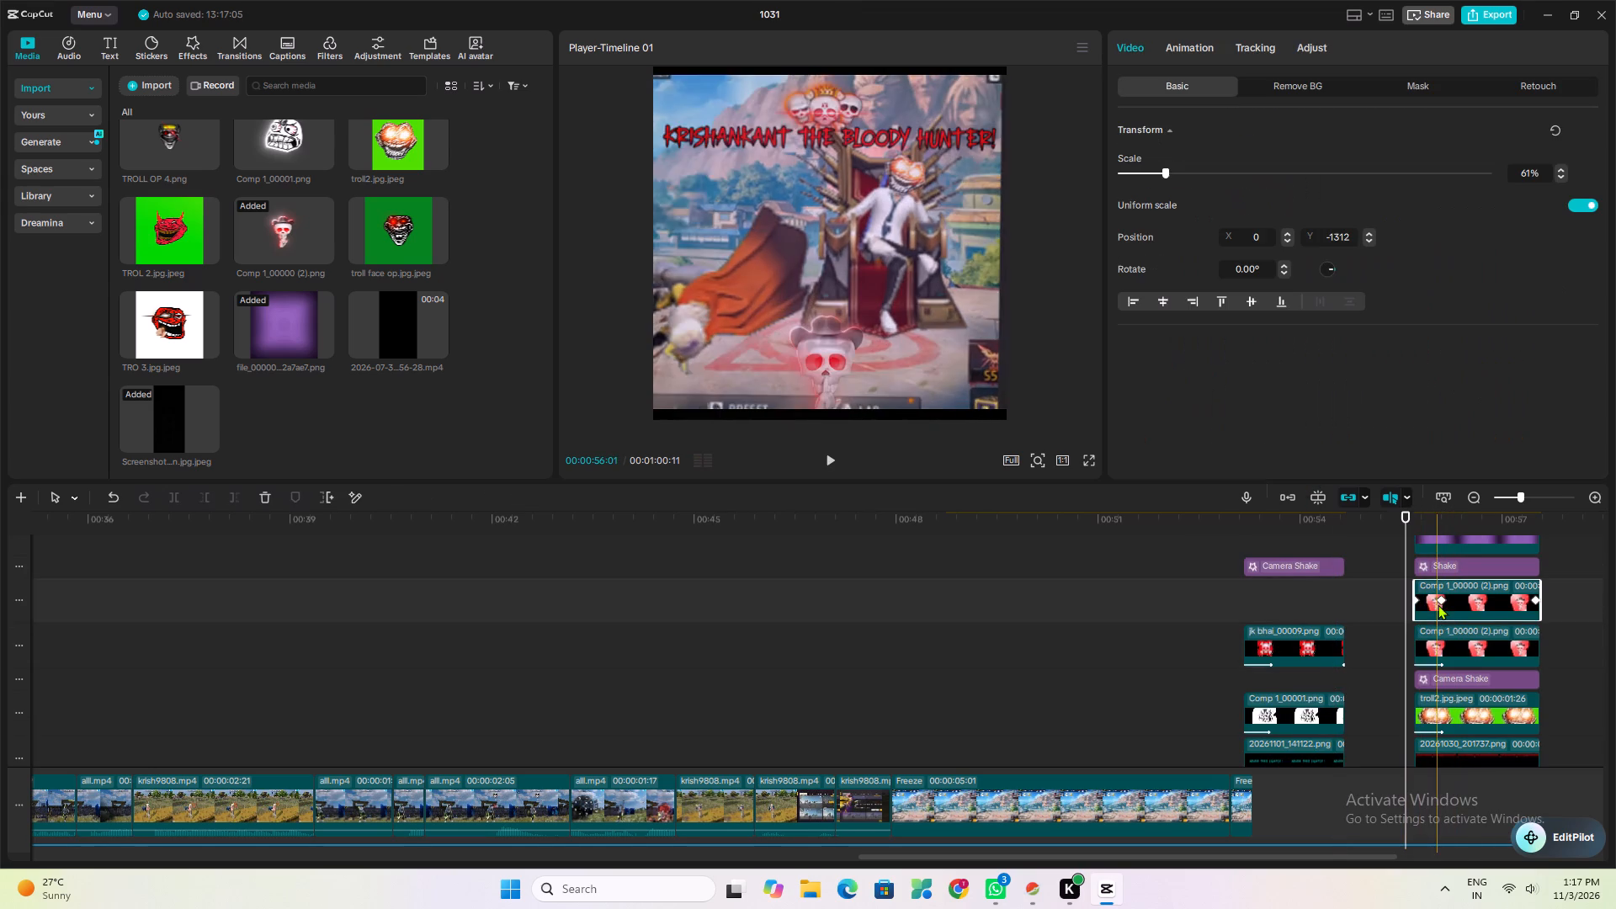
pyautogui.click(1180, 47)
pyautogui.click(1195, 185)
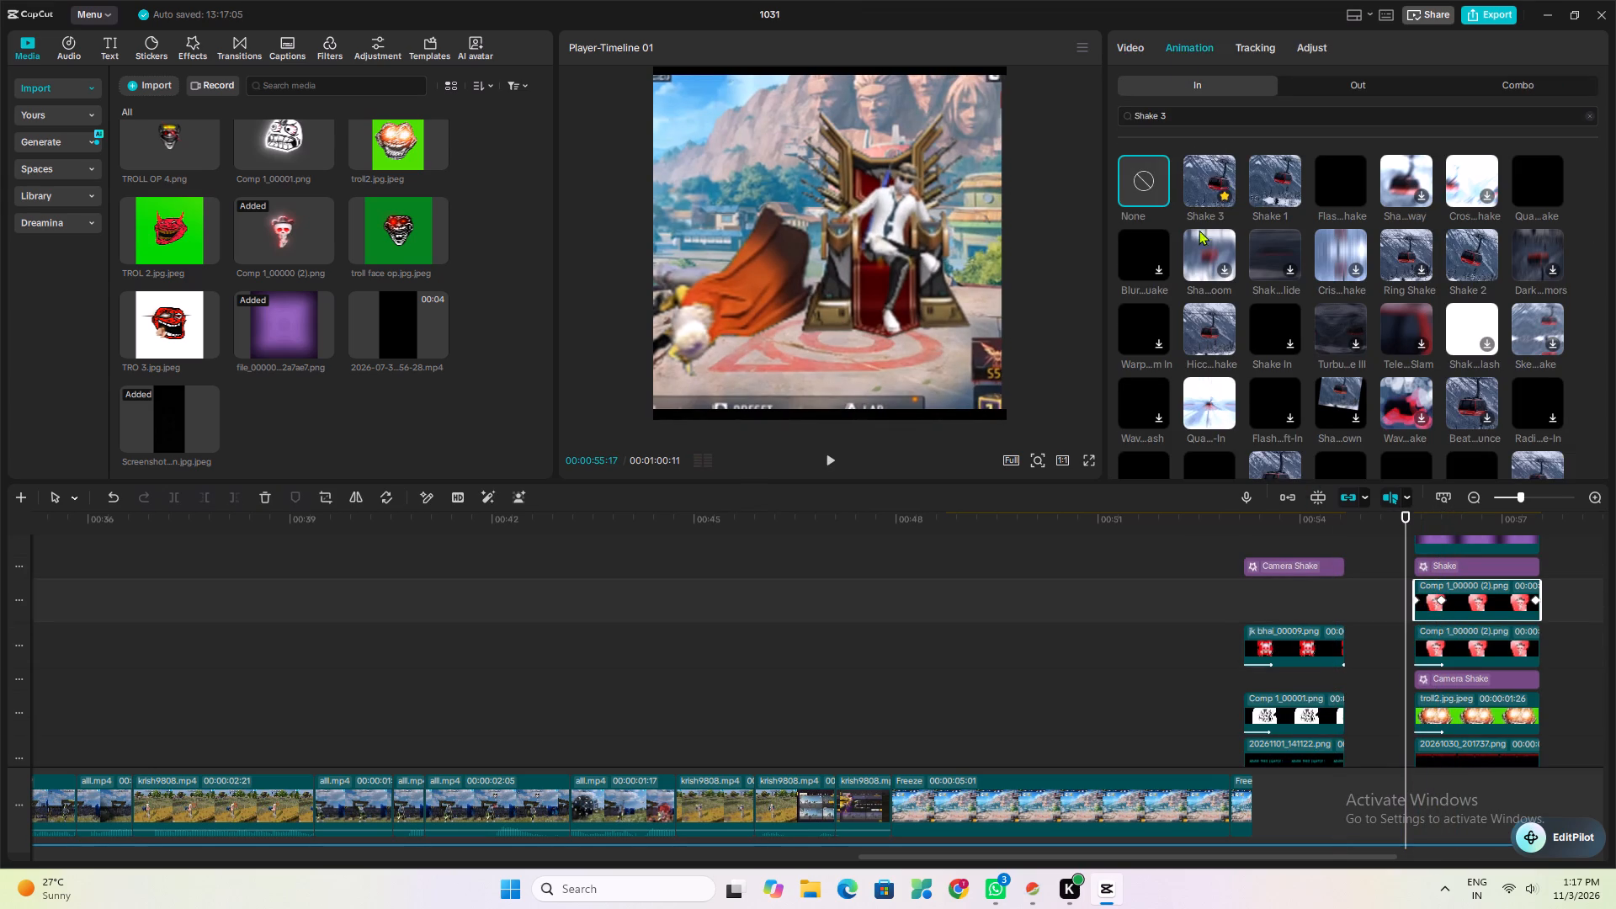
pyautogui.click(1295, 465)
pyautogui.click(1303, 463)
pyautogui.click(1310, 462)
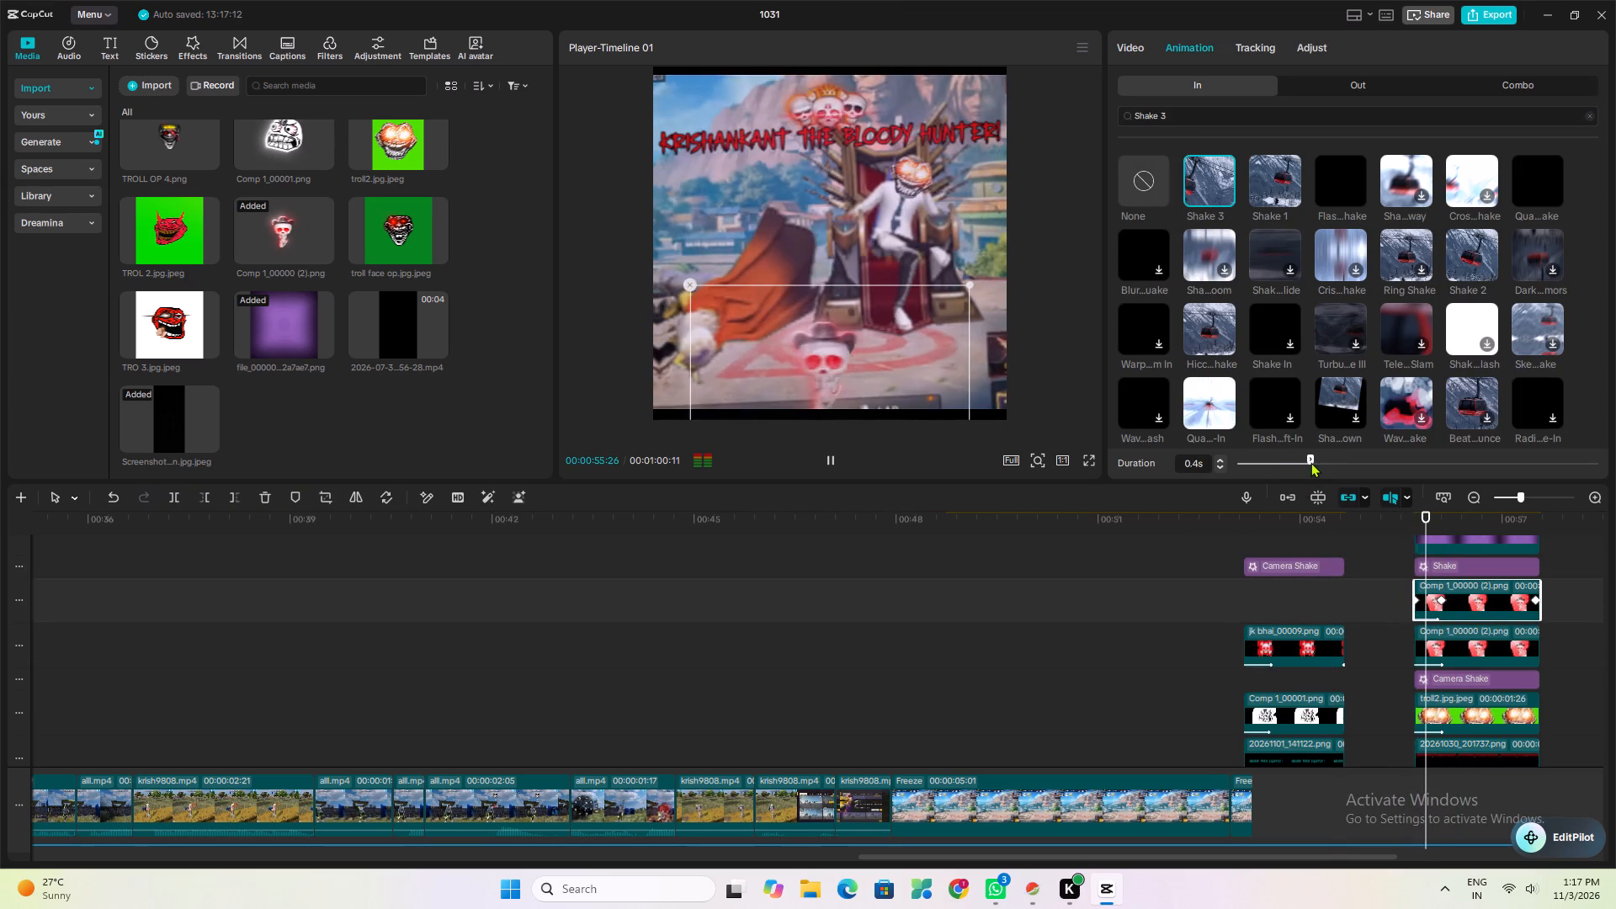
# Play back the lead-in to the ending stack repeatedly from about 00:00:55:01 to check the shake animations.
pyautogui.scroll(2, 1358, 551)
pyautogui.scroll(3, 1446, 587)
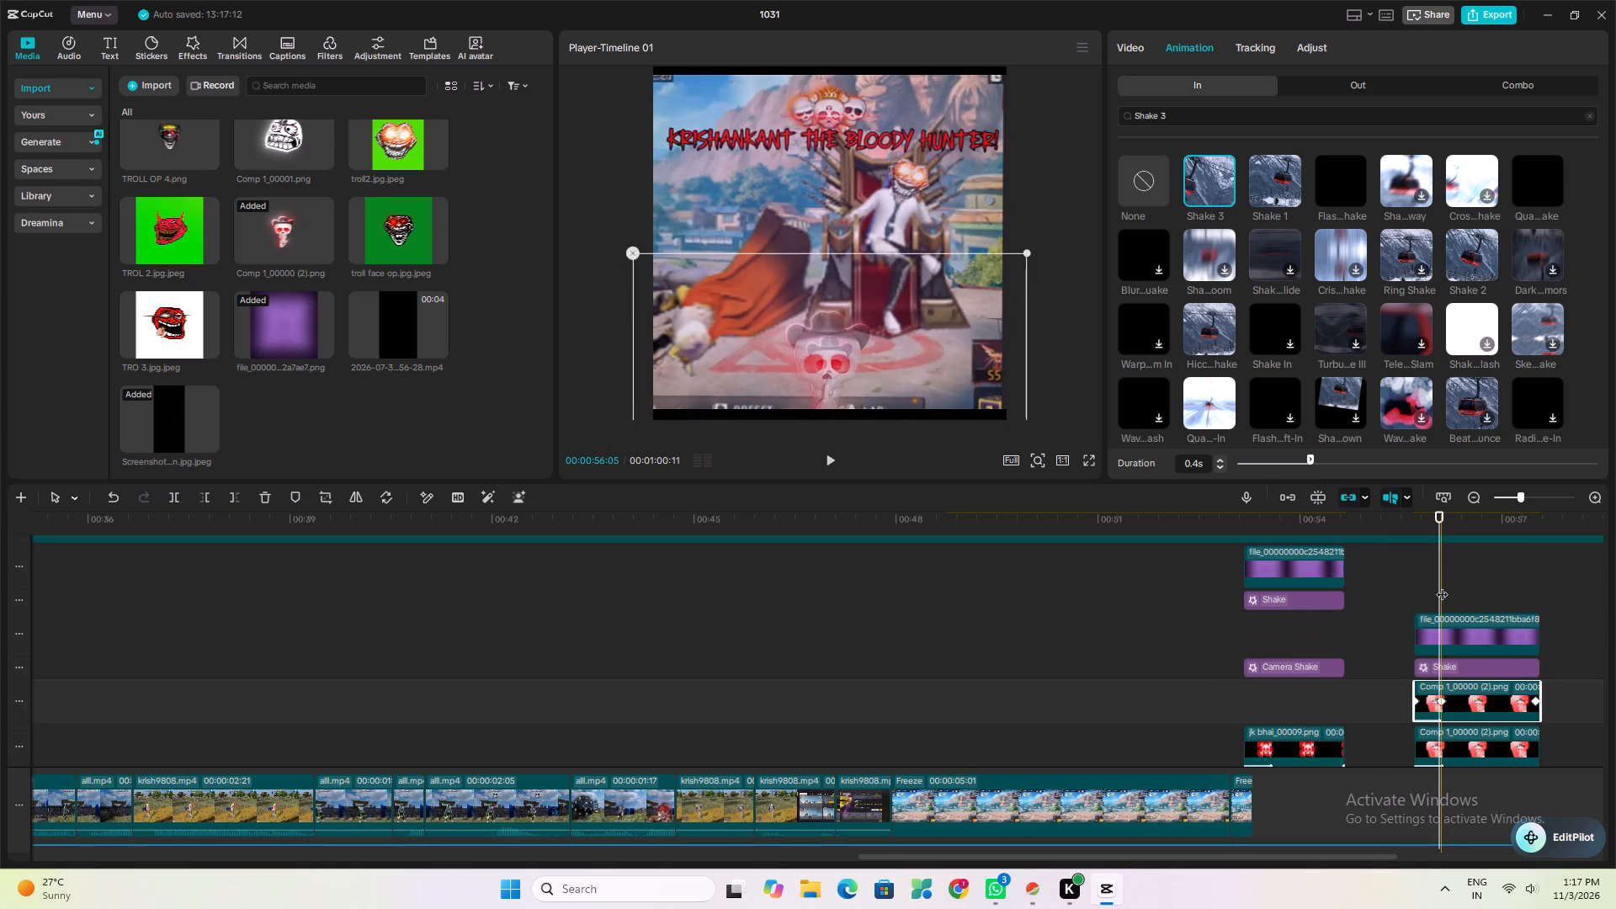
pyautogui.scroll(-5, 1397, 584)
pyautogui.click(1393, 571)
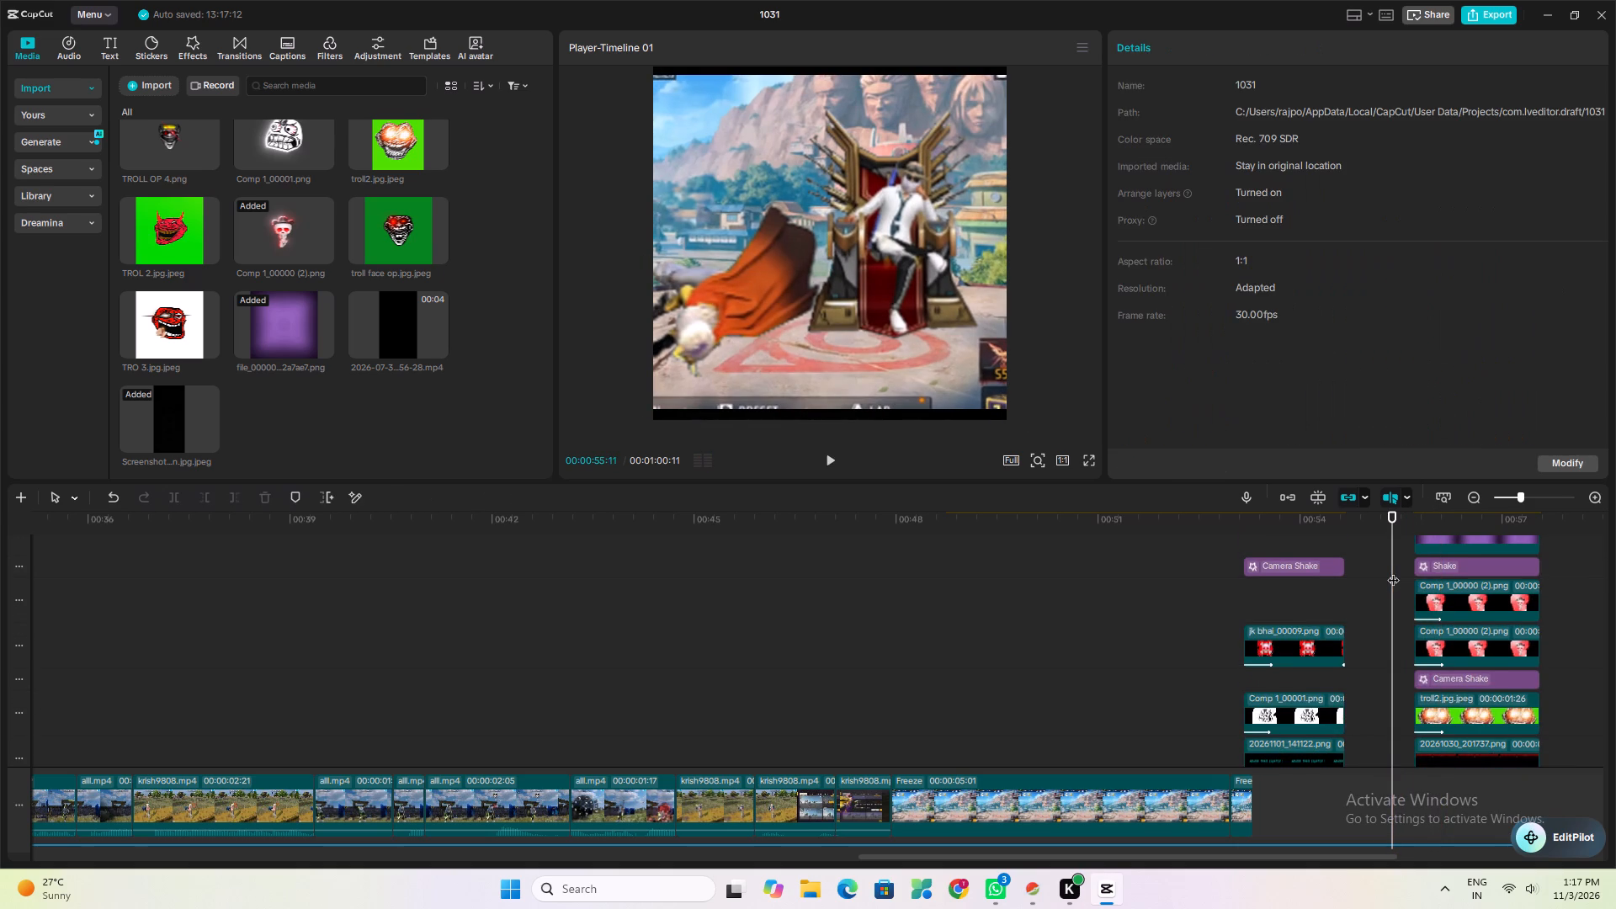
pyautogui.press('space')
pyautogui.click(1369, 562)
pyautogui.press('space')
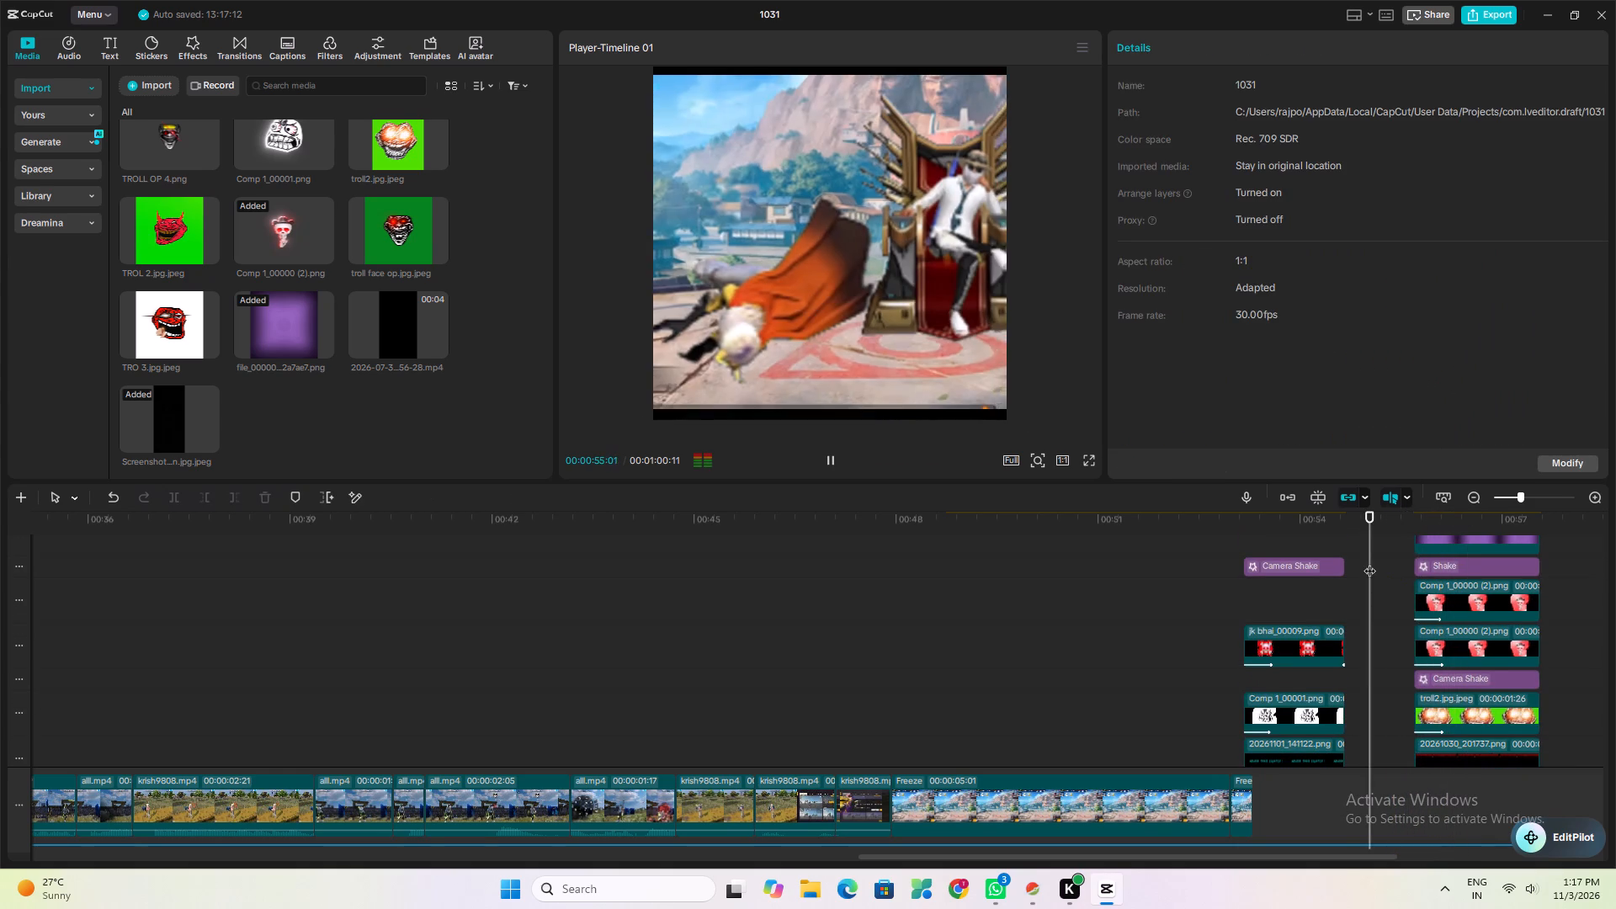
pyautogui.click(1369, 561)
pyautogui.press('space')
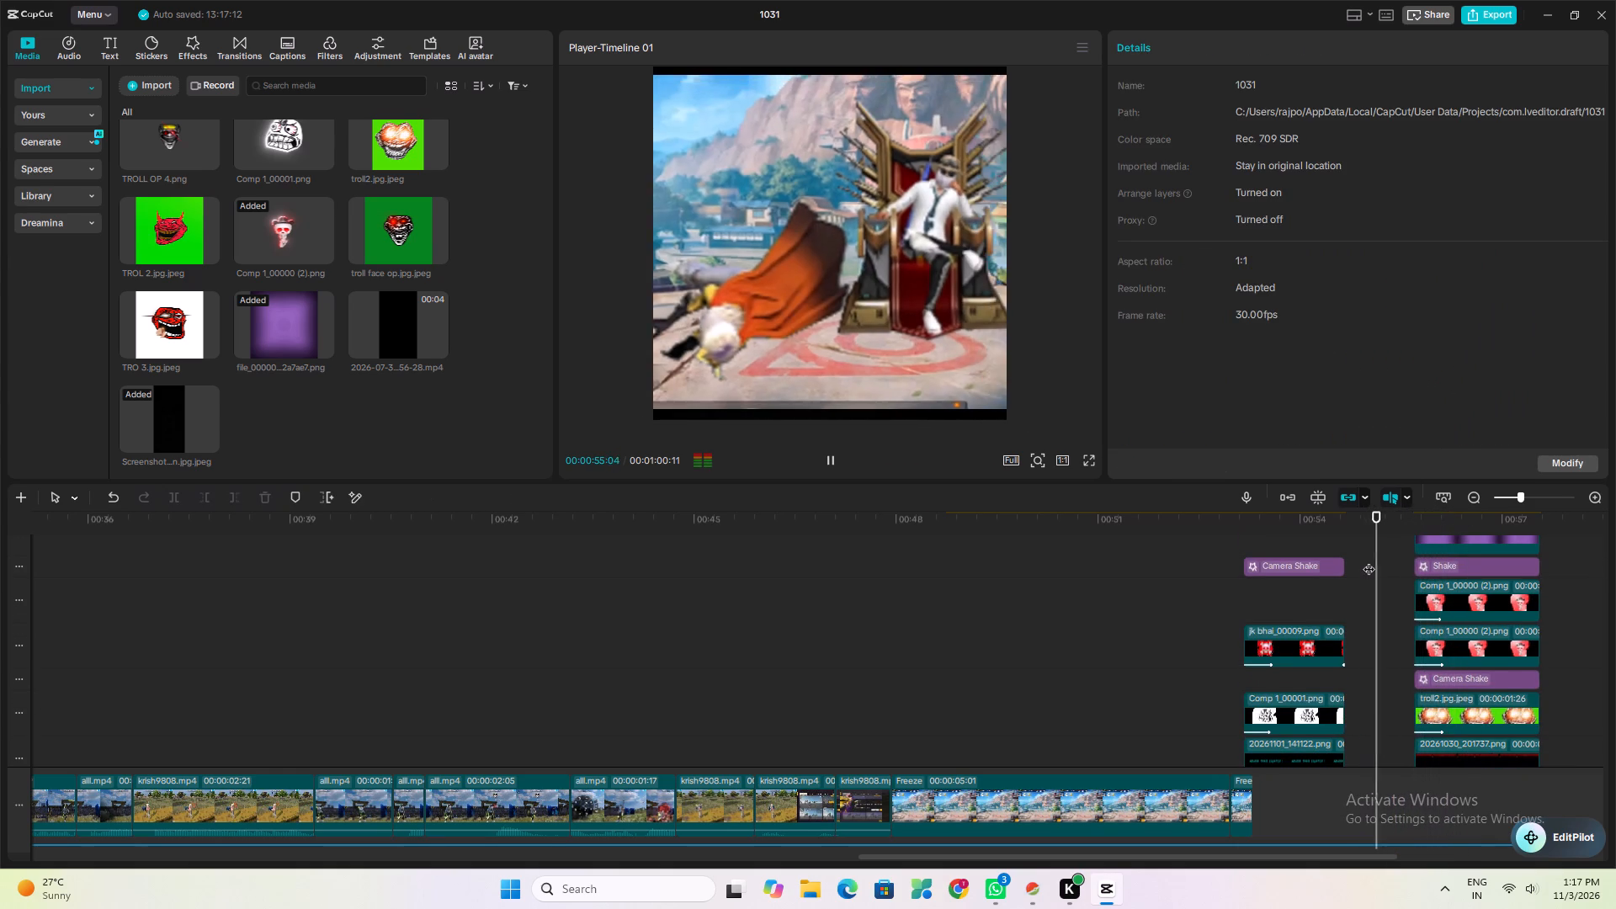
pyautogui.click(1375, 559)
pyautogui.press('space')
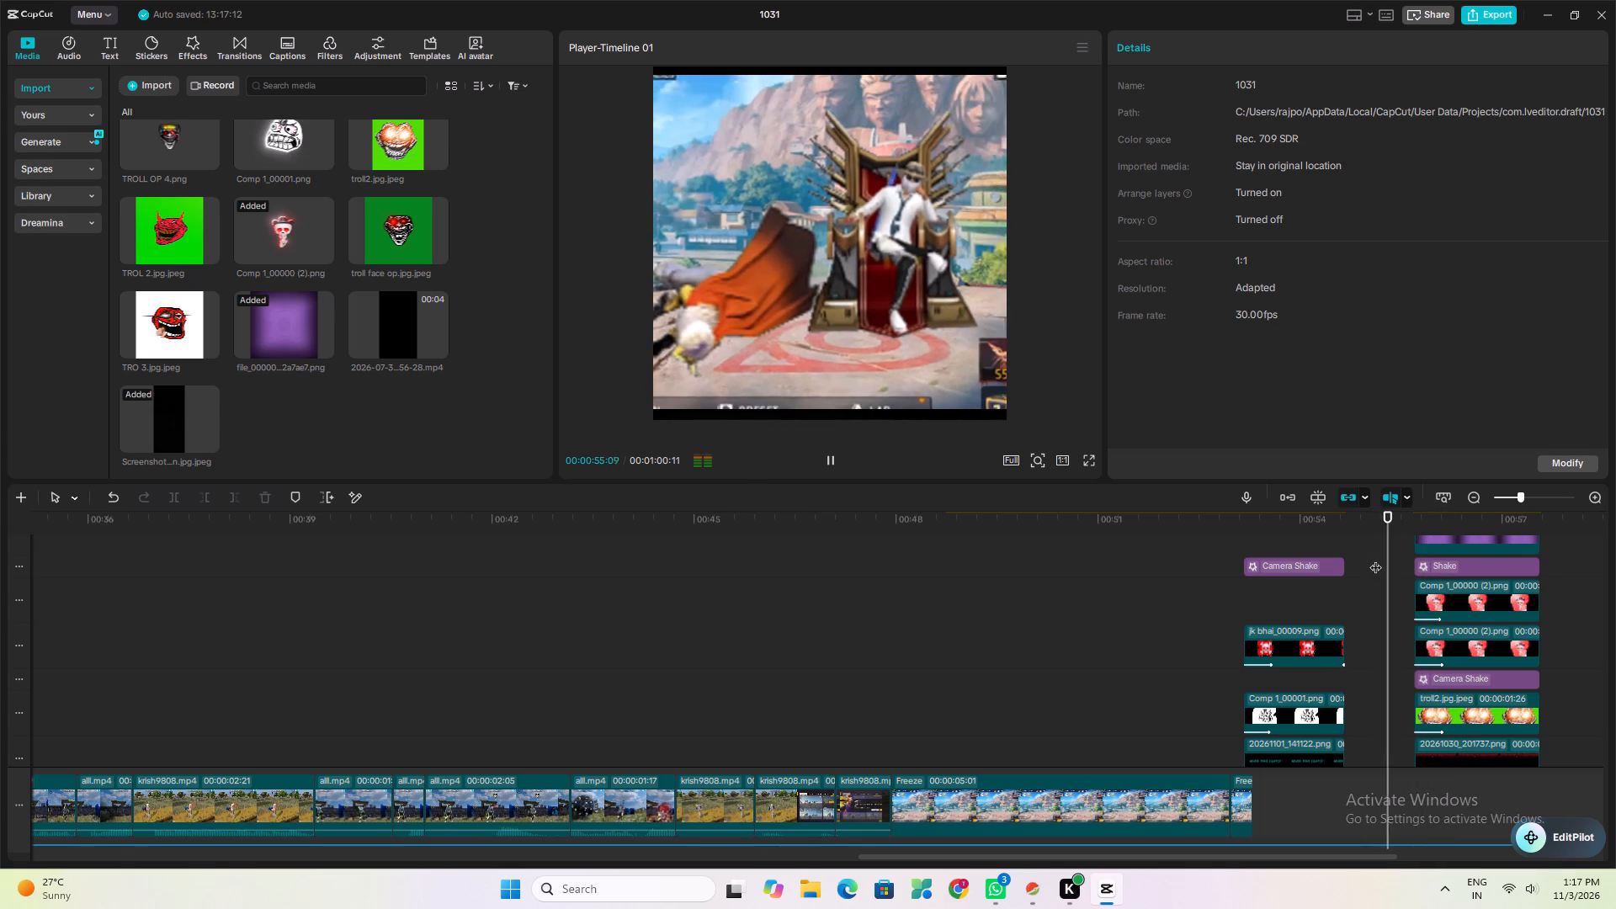
pyautogui.press('space')
# Shift the final transform keyframe of the screenshot clip just before the ending stack almost to the clip's end, and play back the move.
pyautogui.scroll(-11, 1376, 554)
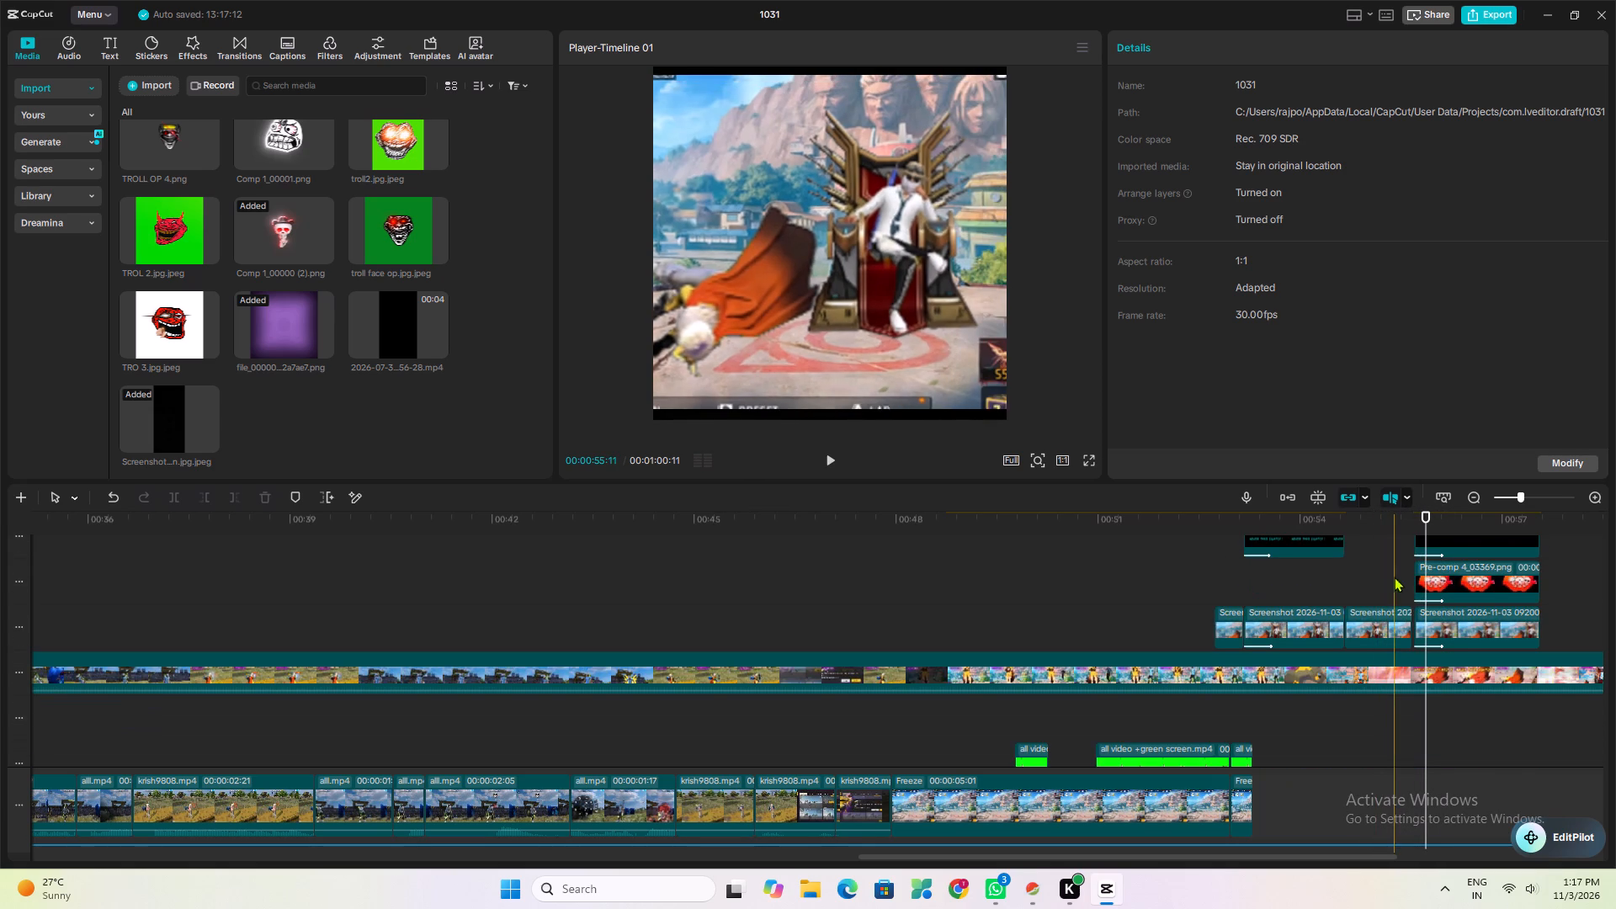
pyautogui.click(1394, 604)
pyautogui.click(1381, 633)
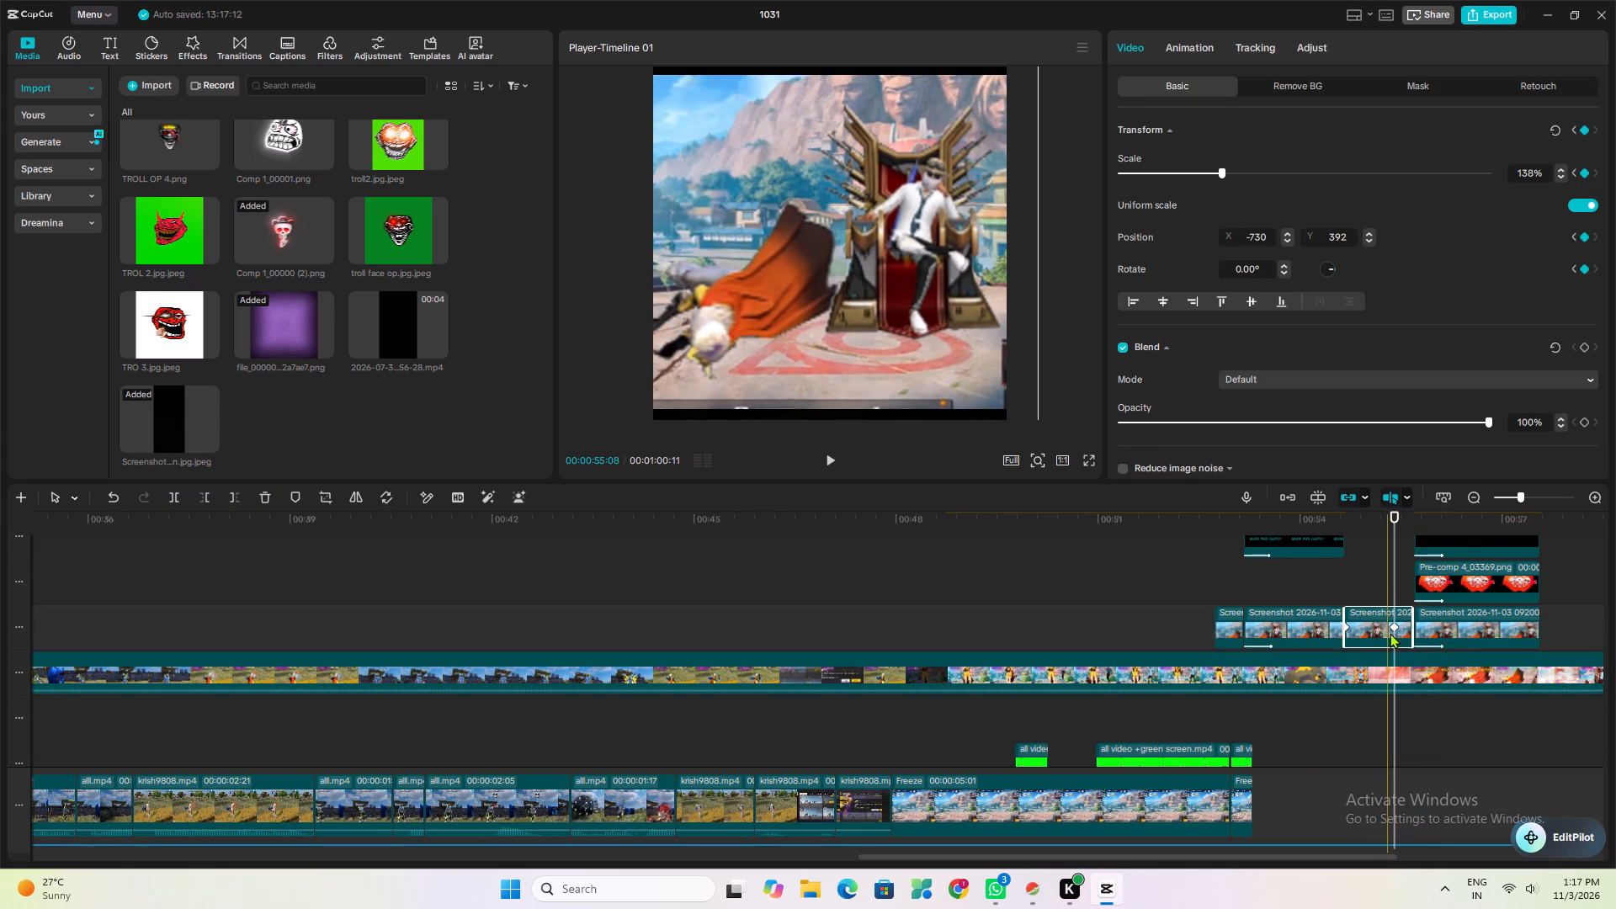
pyautogui.moveTo(1393, 622); pyautogui.dragTo(1406, 631)
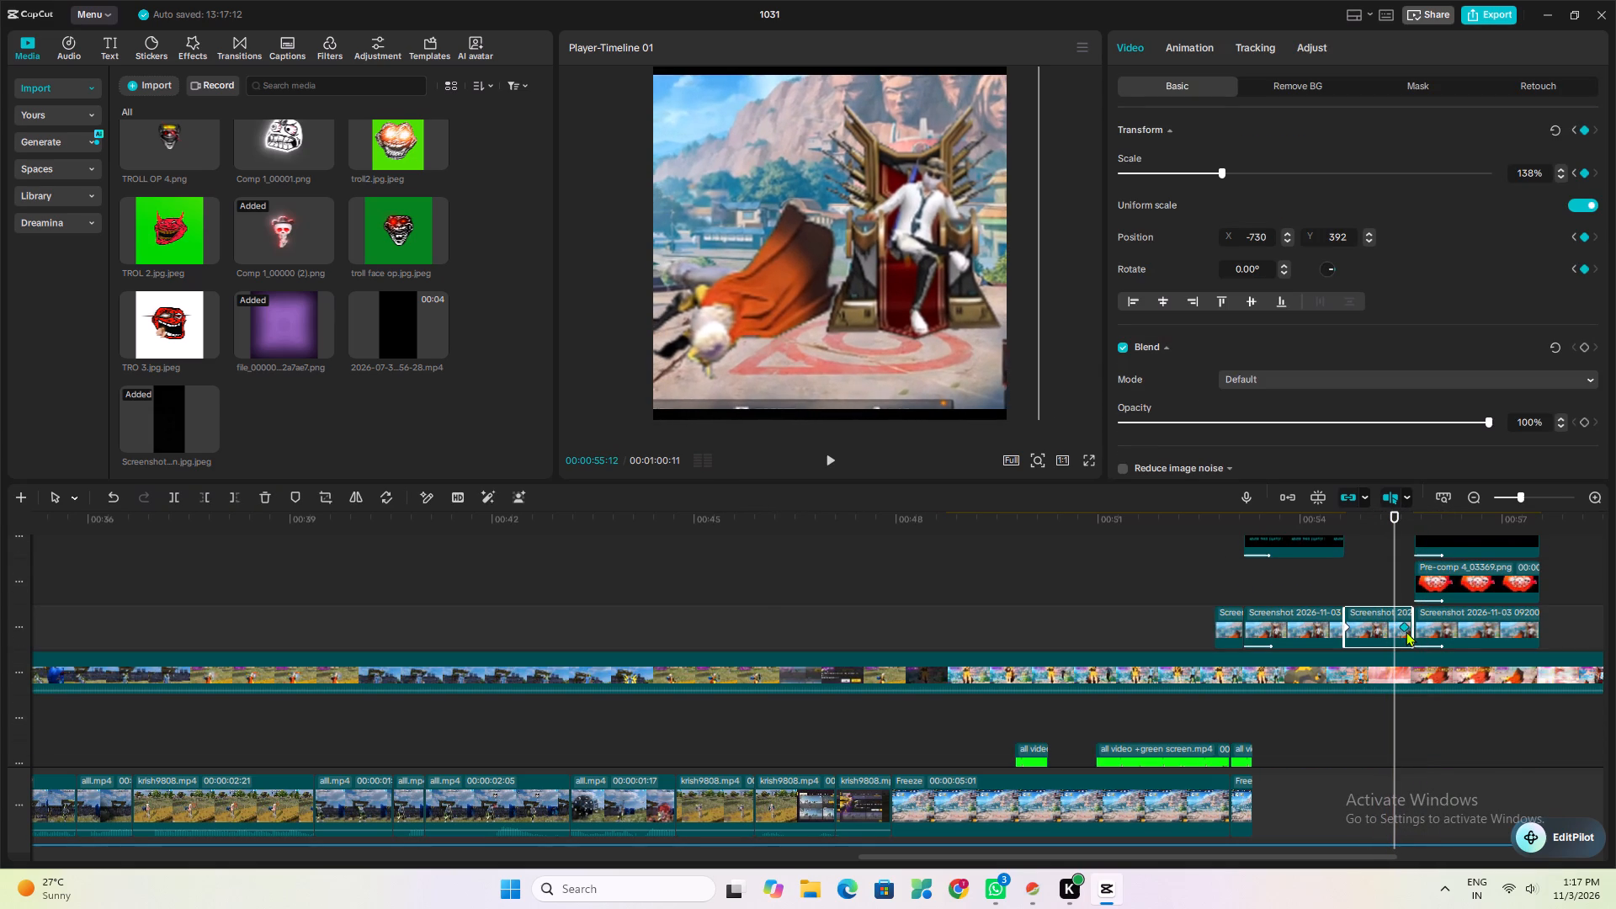
pyautogui.moveTo(1406, 631); pyautogui.dragTo(1409, 633)
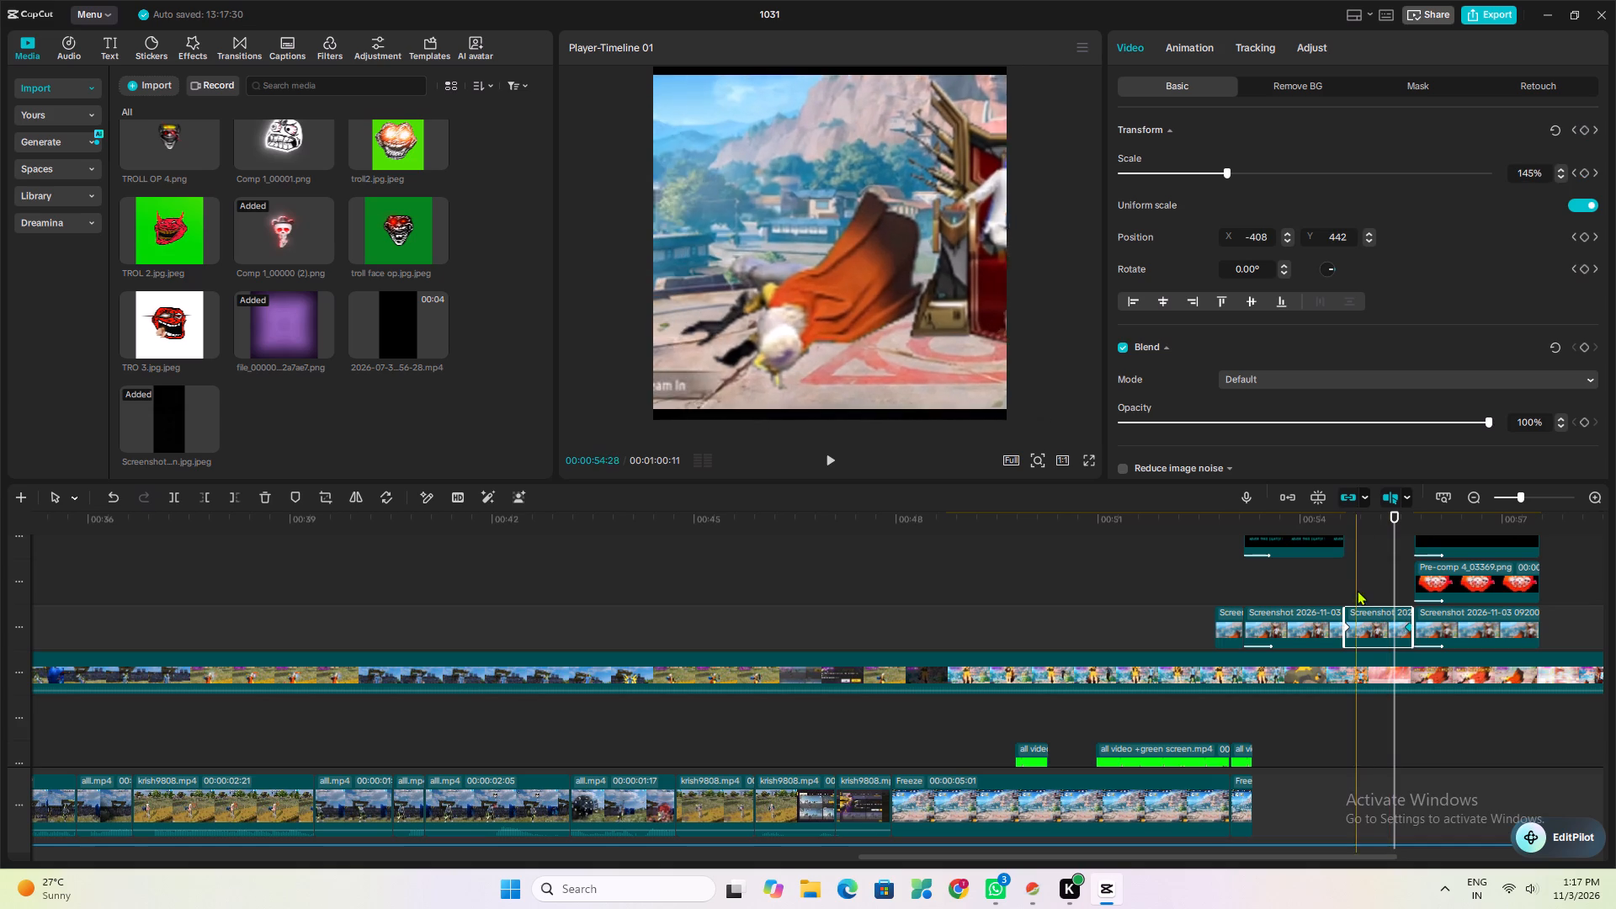
pyautogui.click(1338, 587)
pyautogui.press('space')
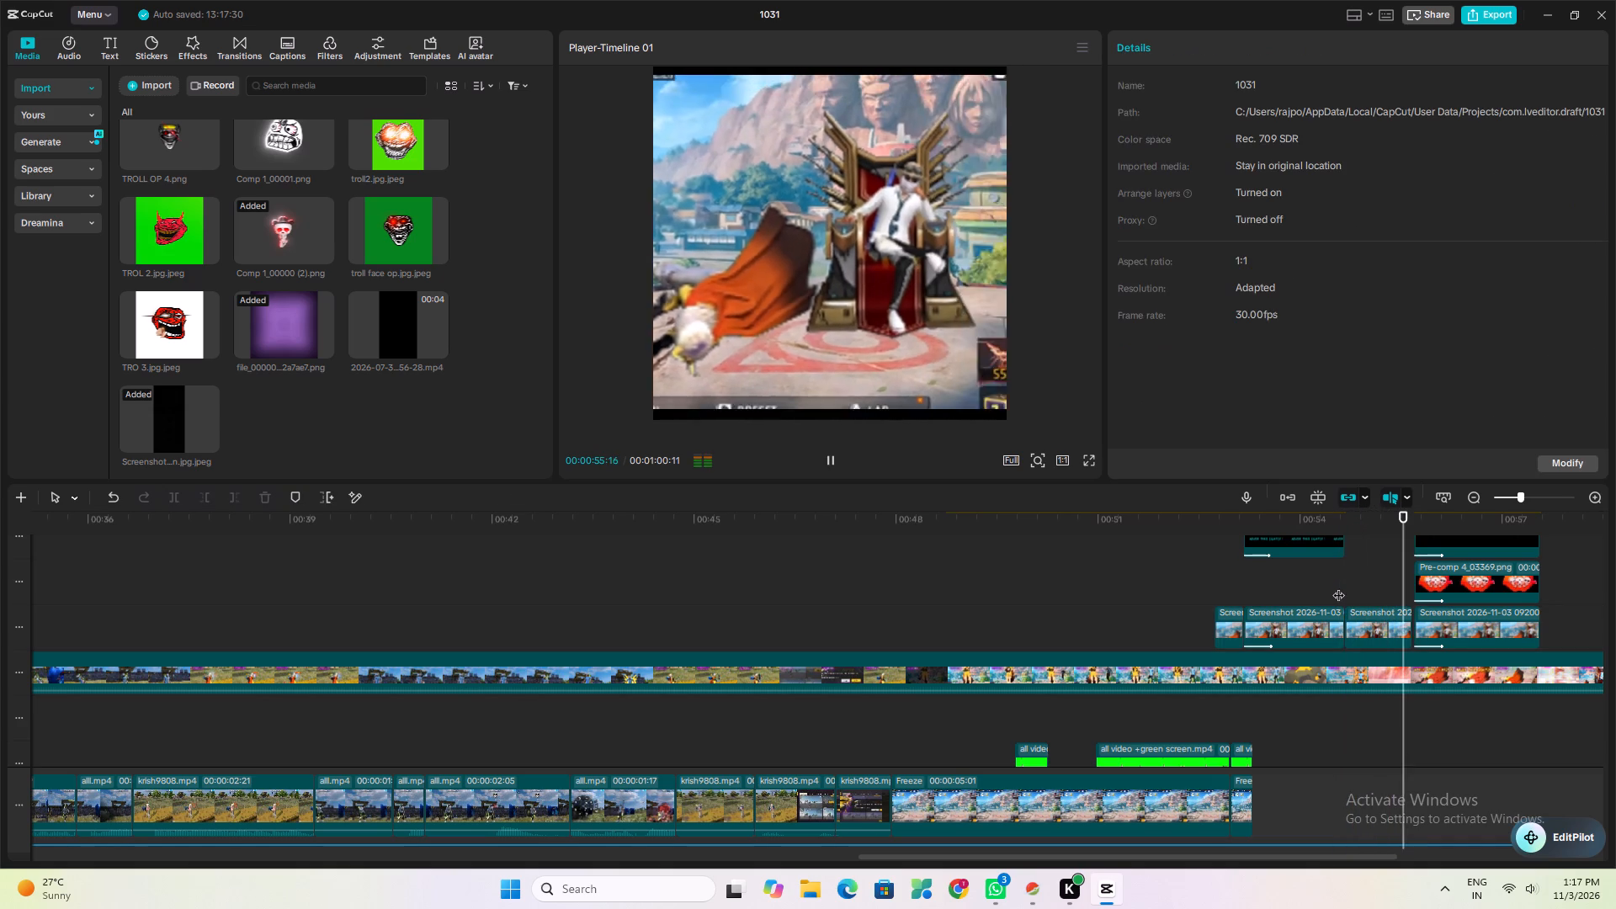
pyautogui.click(1353, 584)
pyautogui.press('space')
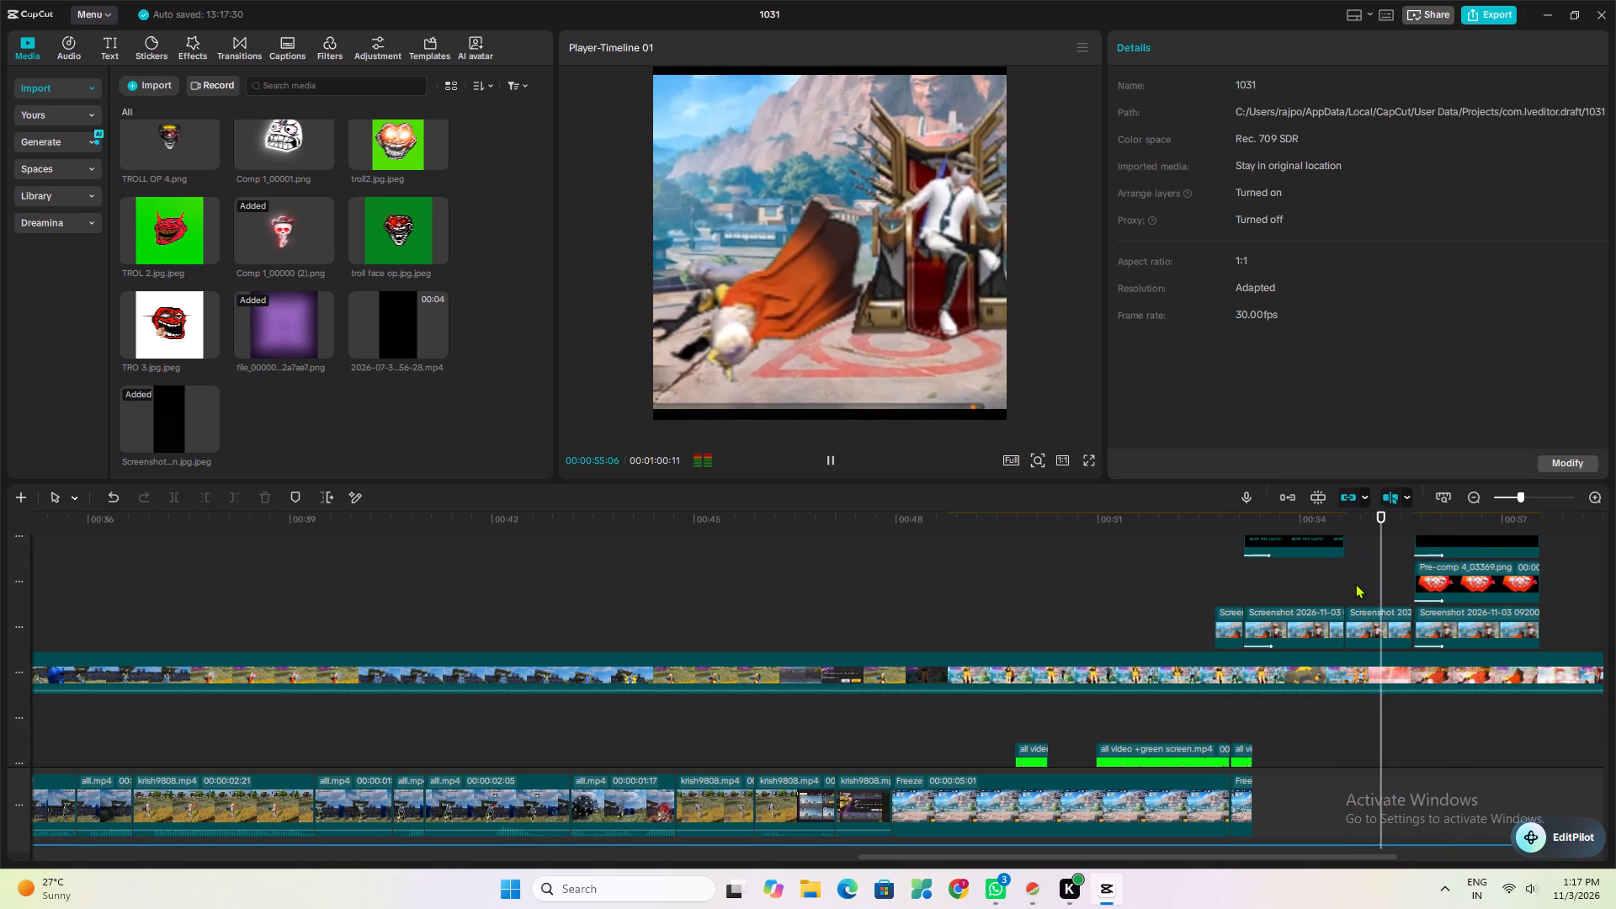
pyautogui.press('space')
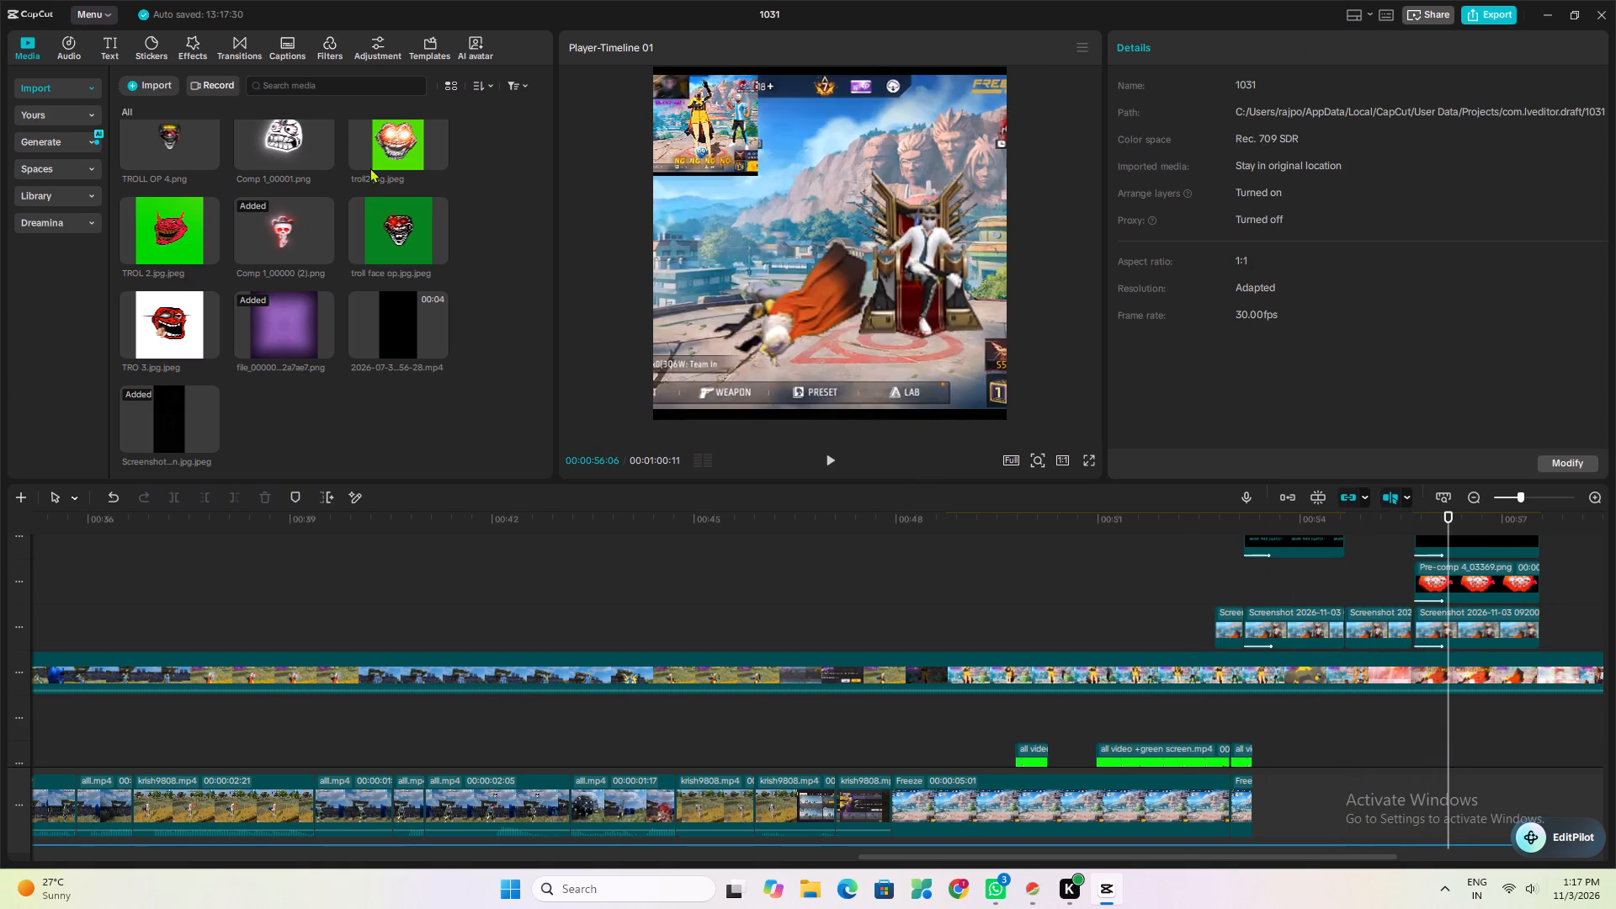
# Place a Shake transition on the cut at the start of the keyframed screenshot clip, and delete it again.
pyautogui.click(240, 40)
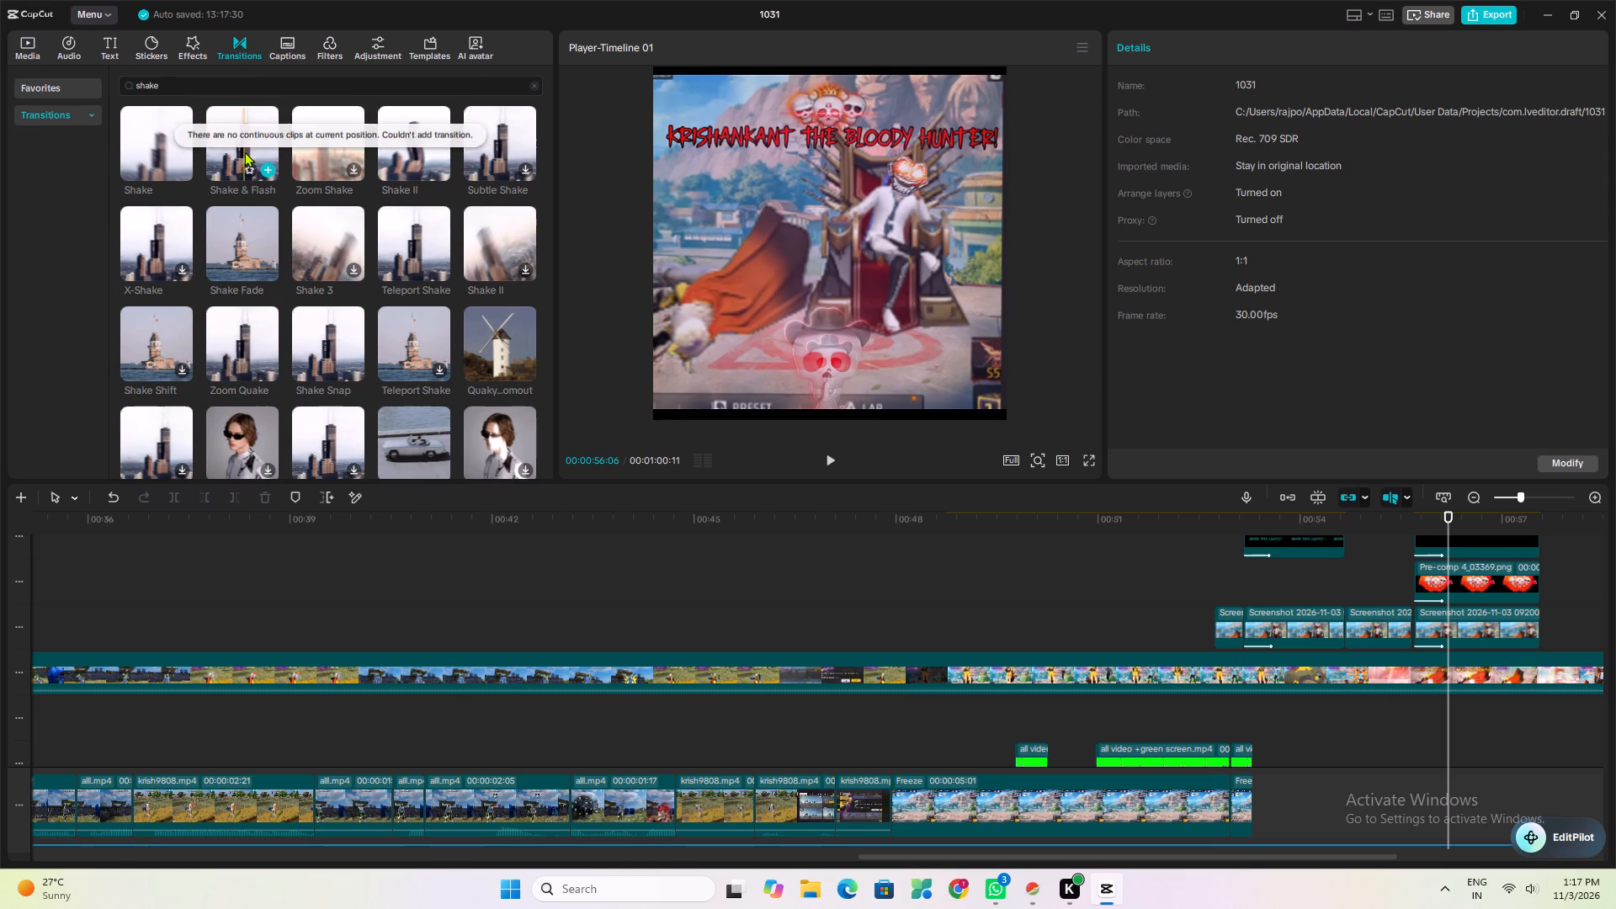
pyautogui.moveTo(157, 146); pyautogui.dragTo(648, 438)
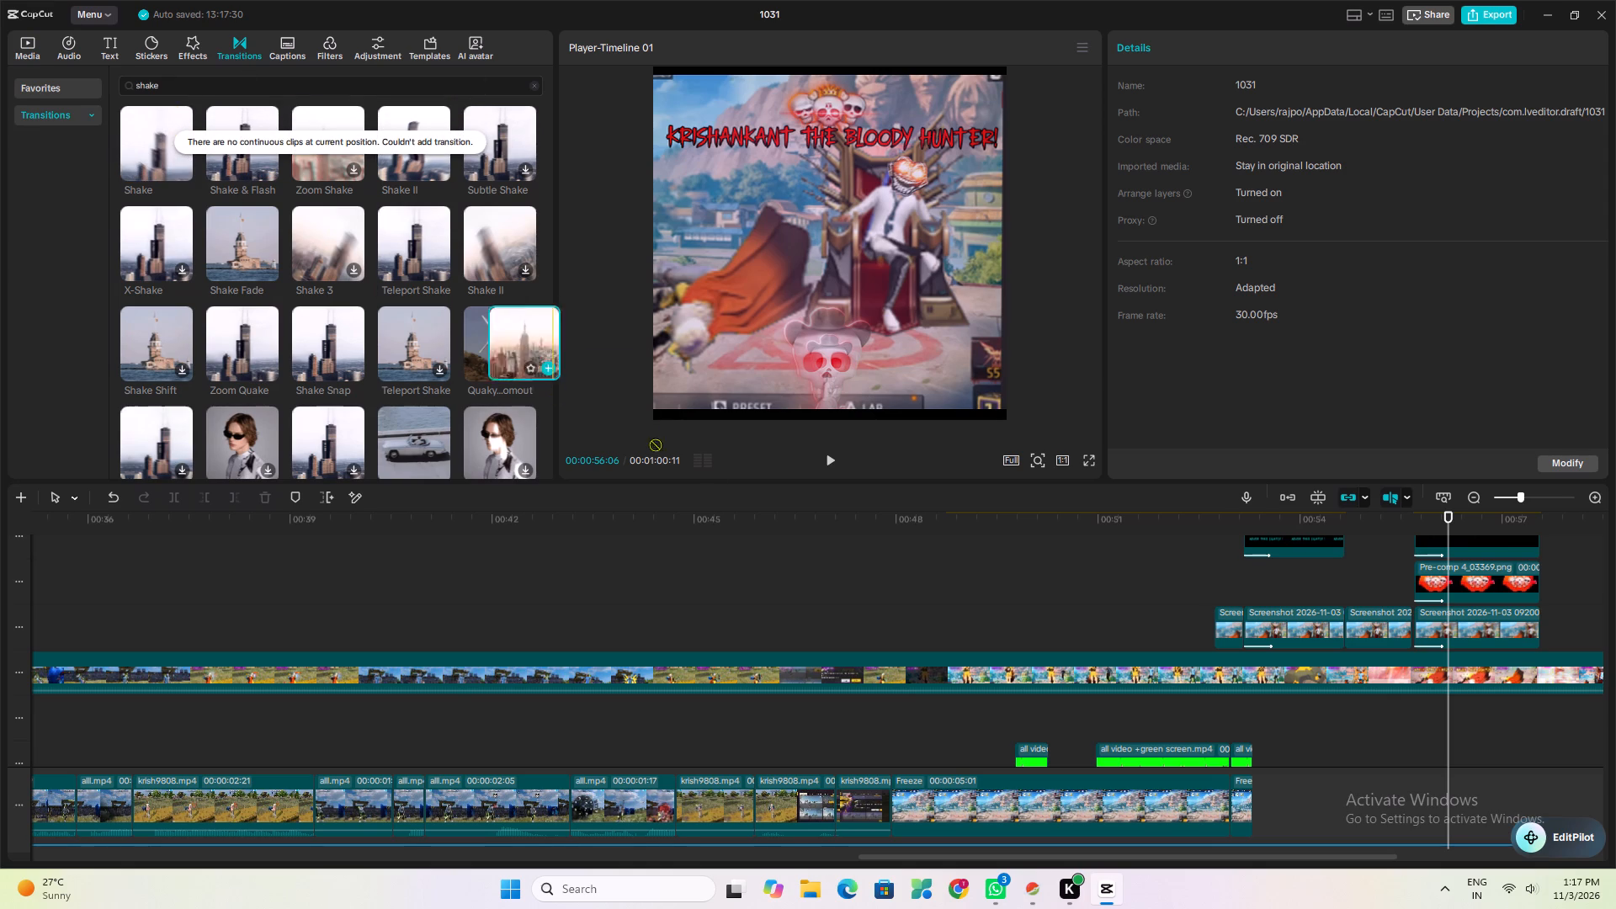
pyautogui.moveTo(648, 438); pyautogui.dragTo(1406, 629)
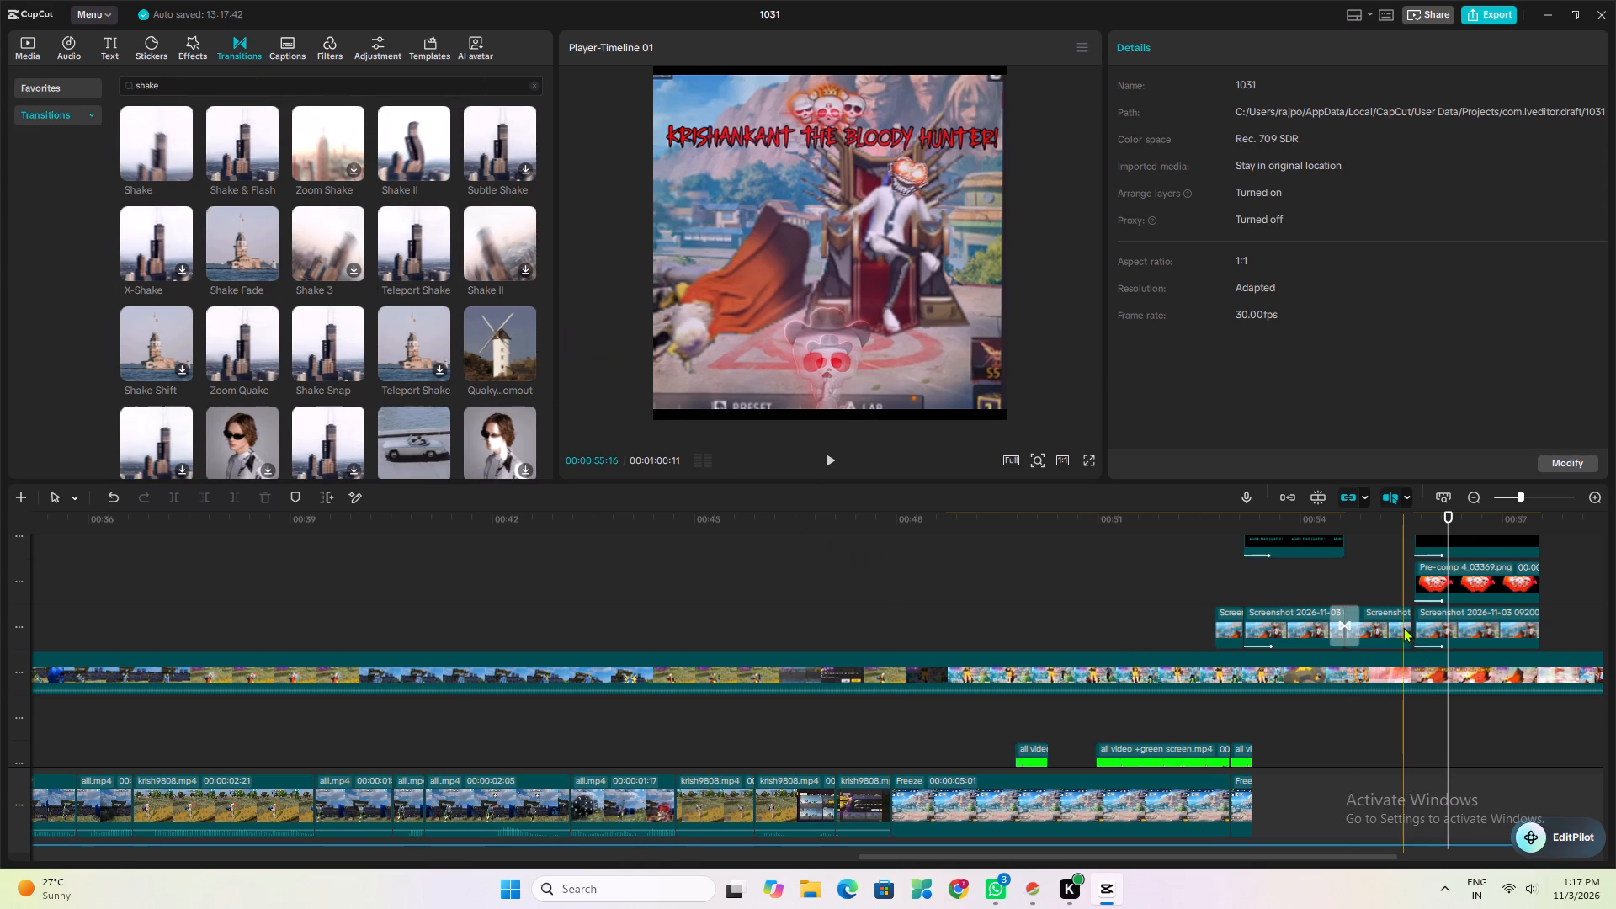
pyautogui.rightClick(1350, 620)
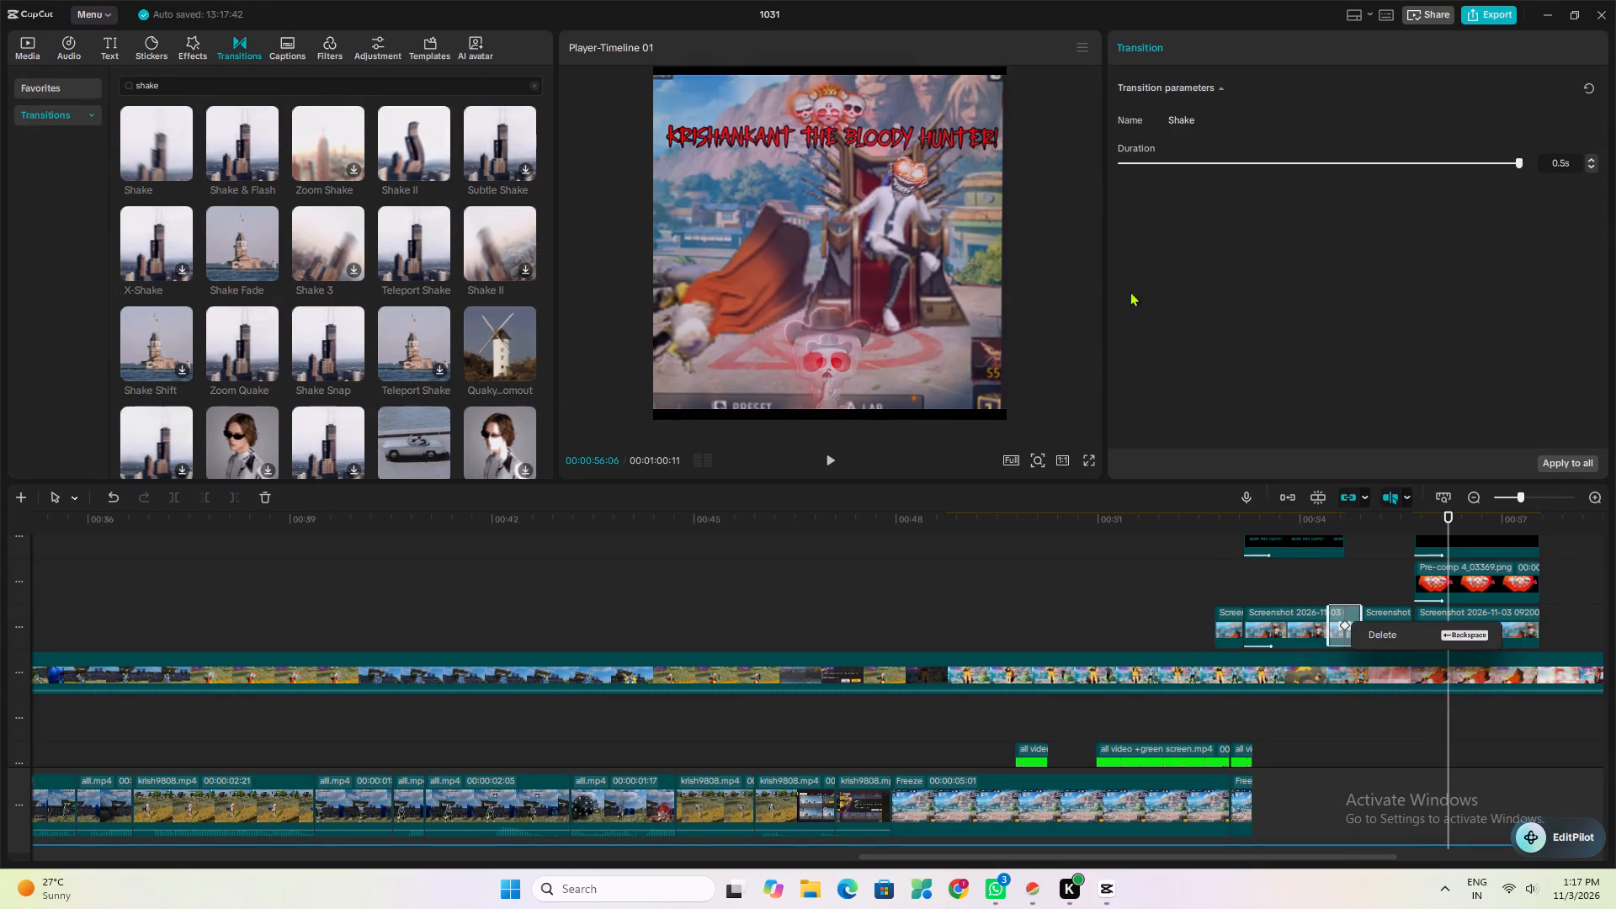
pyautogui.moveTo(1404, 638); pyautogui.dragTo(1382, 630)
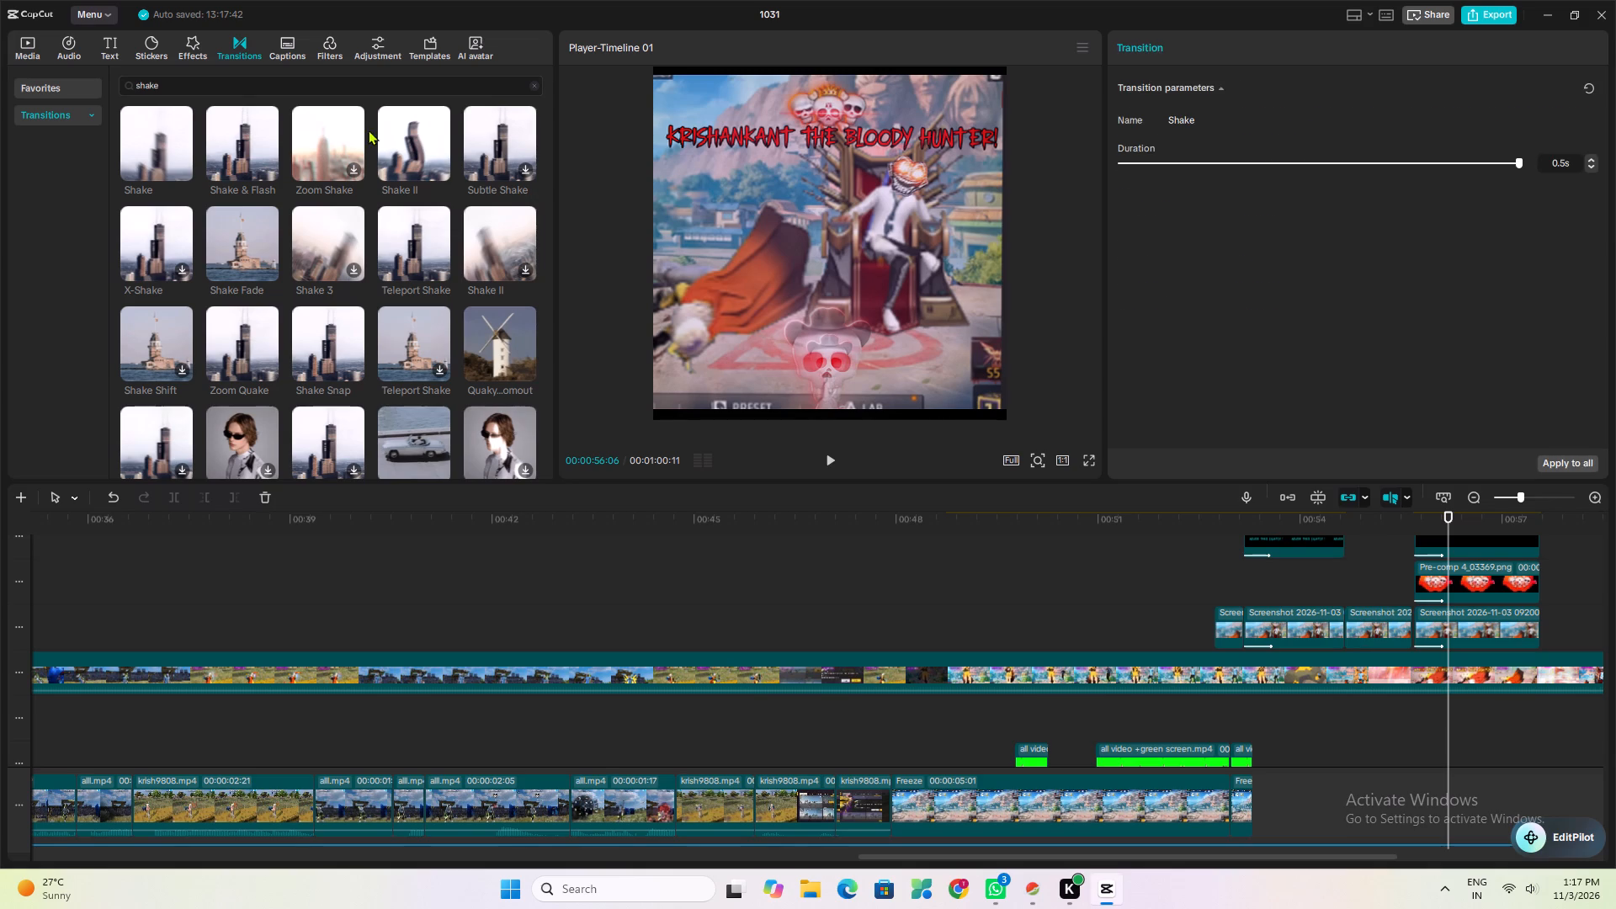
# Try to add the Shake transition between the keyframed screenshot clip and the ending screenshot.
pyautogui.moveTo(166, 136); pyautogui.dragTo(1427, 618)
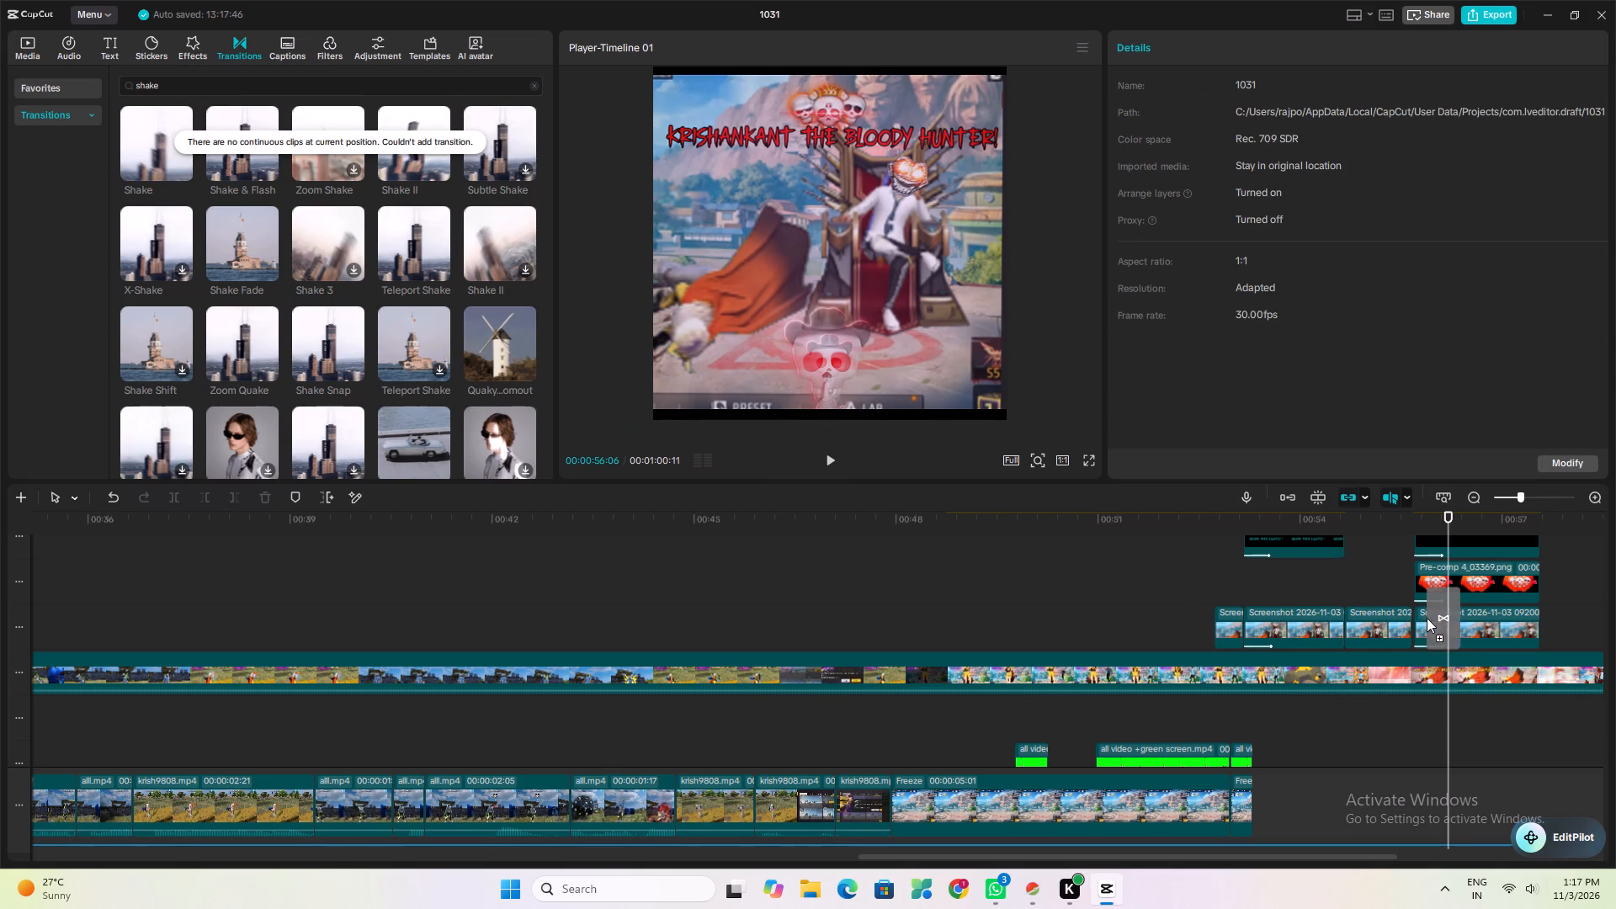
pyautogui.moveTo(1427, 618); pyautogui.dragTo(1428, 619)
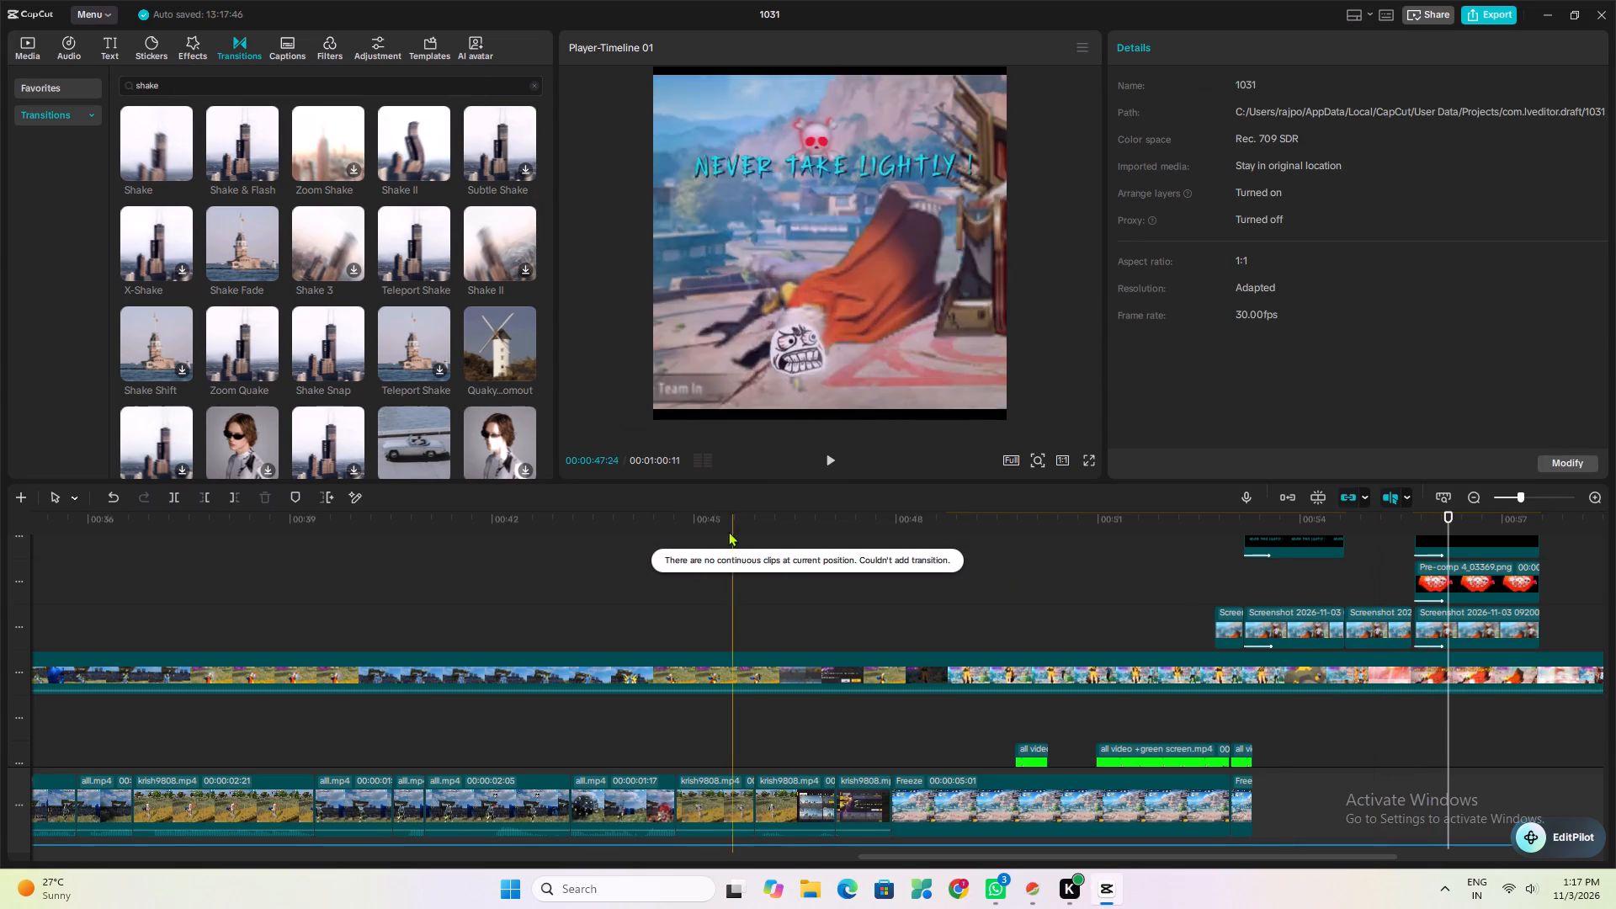
# Extend the keyframed screenshot clip to meet the ending screenshot and add a 0.5 s Shake transition at their cut.
pyautogui.click(1383, 638)
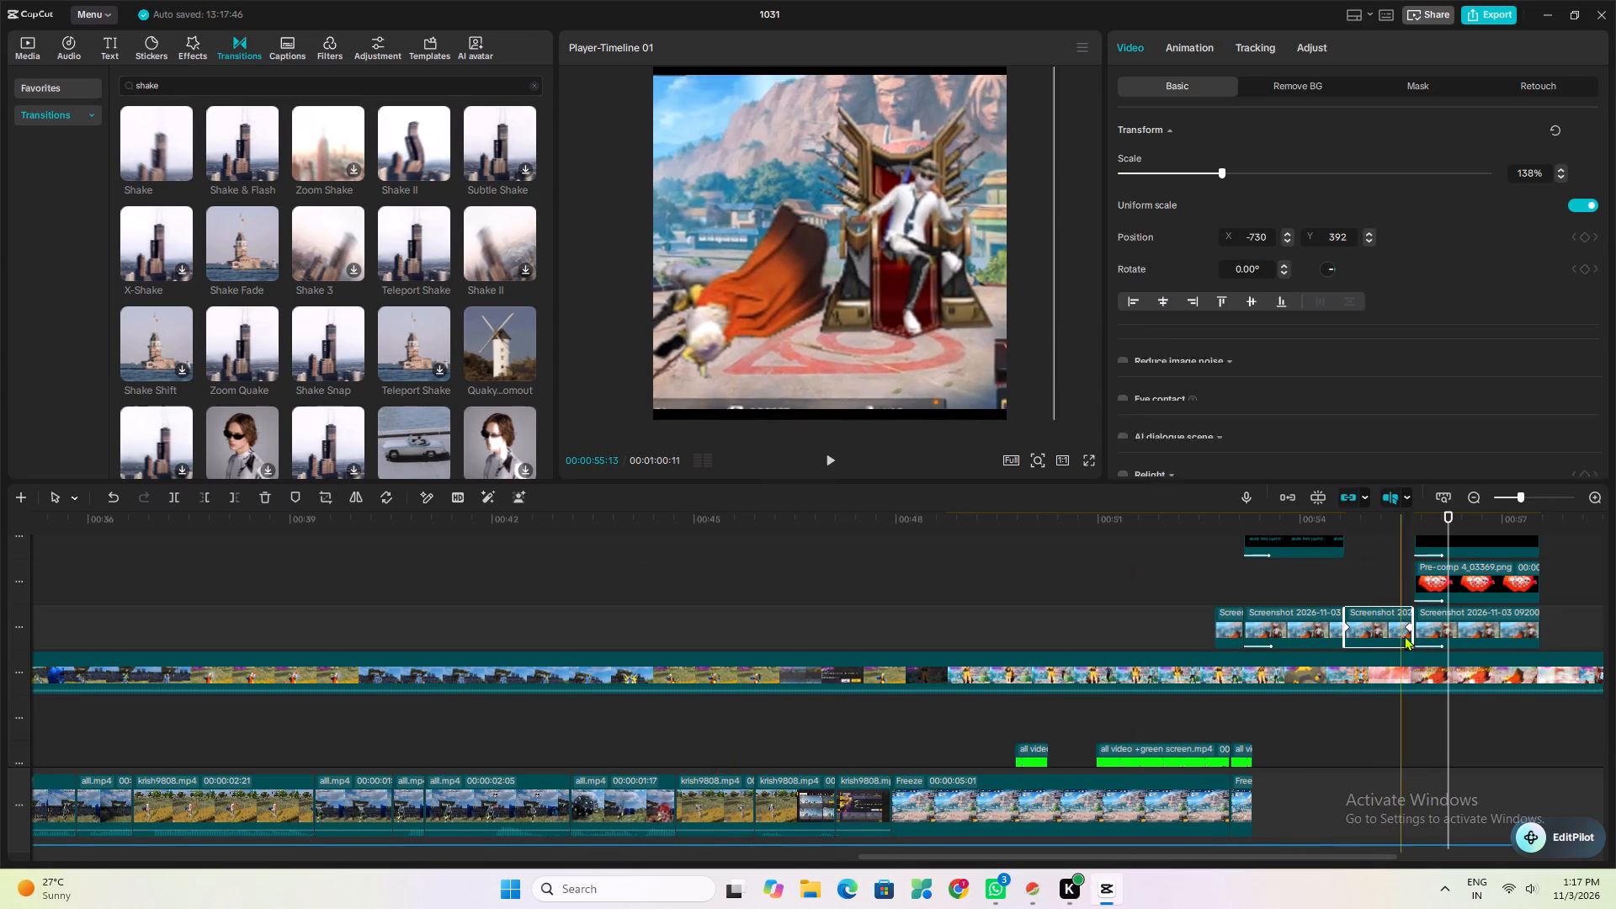
pyautogui.click(1415, 624)
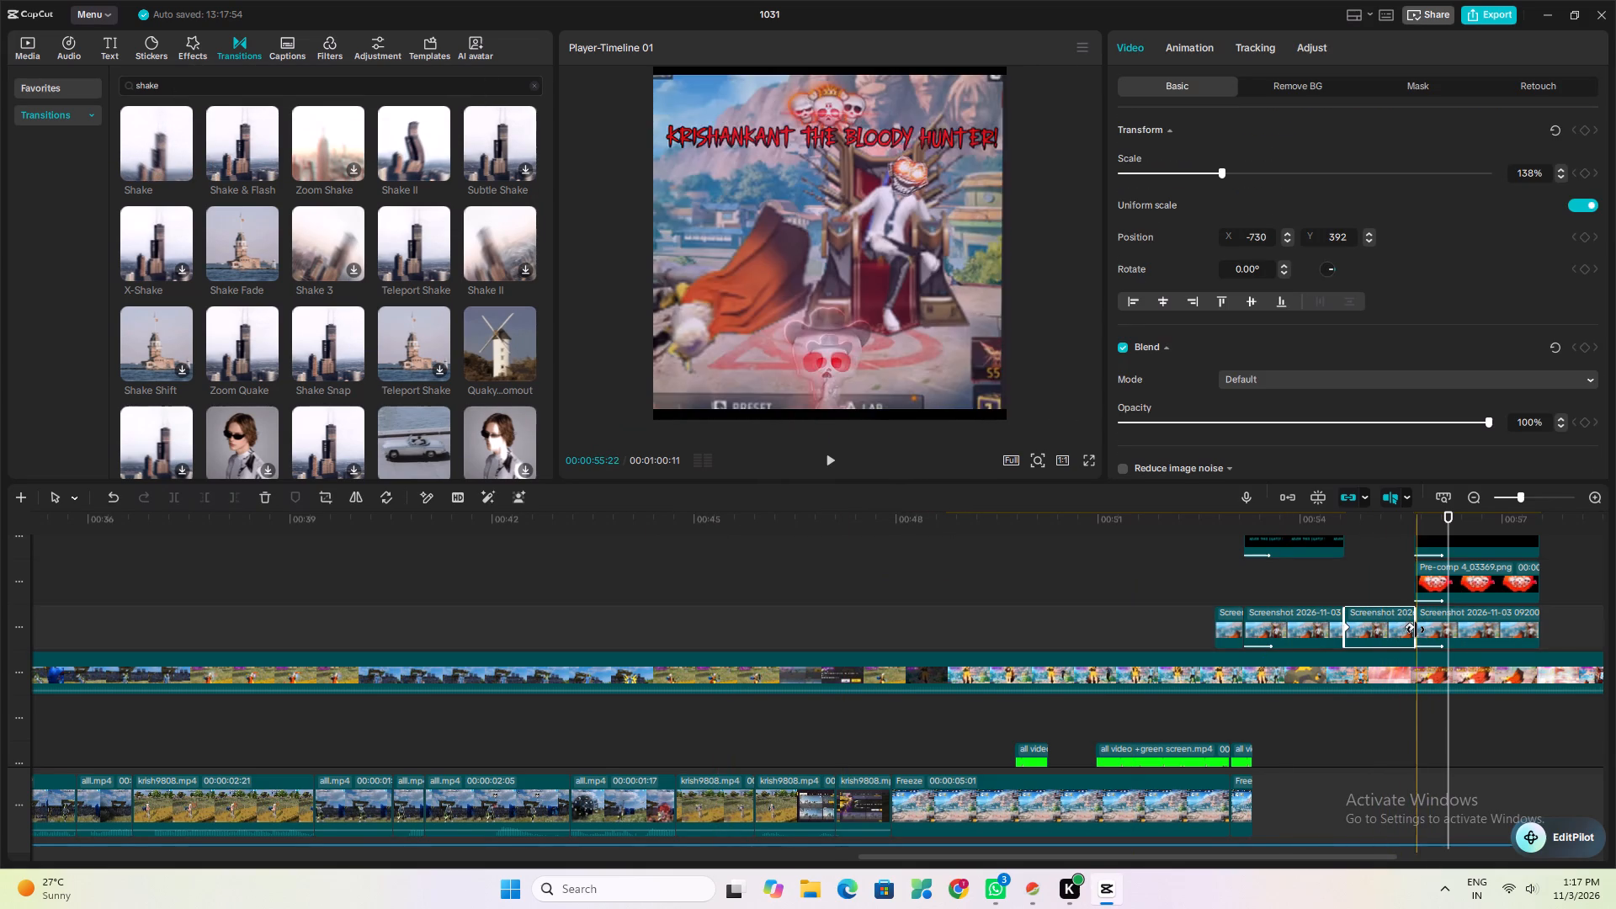
pyautogui.moveTo(149, 151); pyautogui.dragTo(1397, 658)
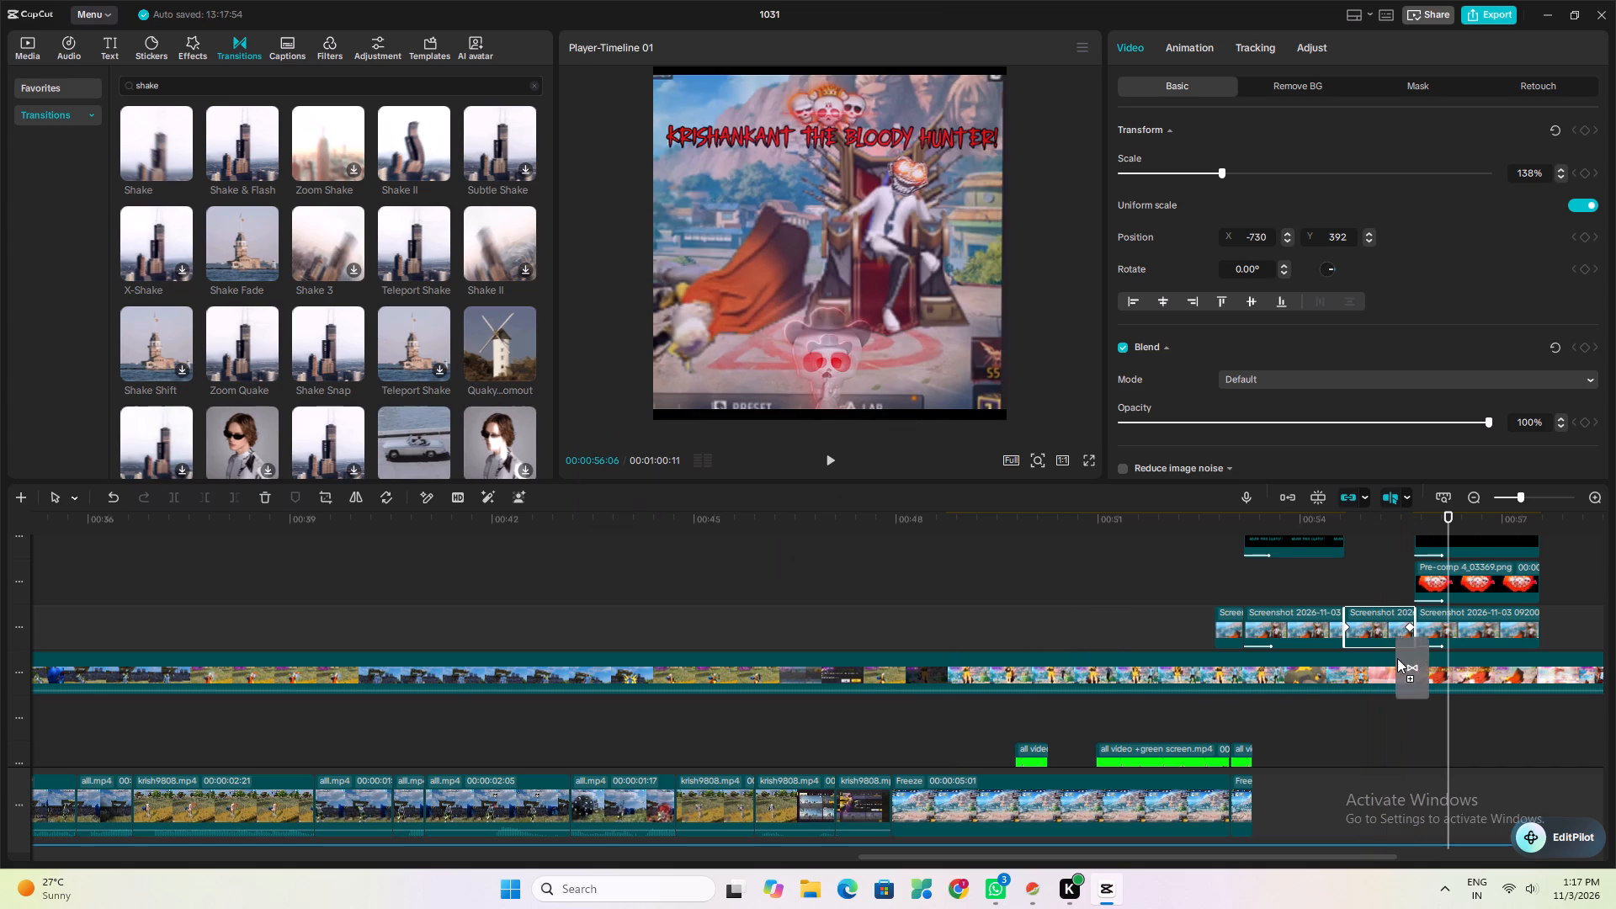
pyautogui.moveTo(1397, 658); pyautogui.dragTo(1401, 641)
# Play back the section around the new Shake transition repeatedly to check how it leads into the ending stack.
pyautogui.click(1397, 592)
pyautogui.press('space')
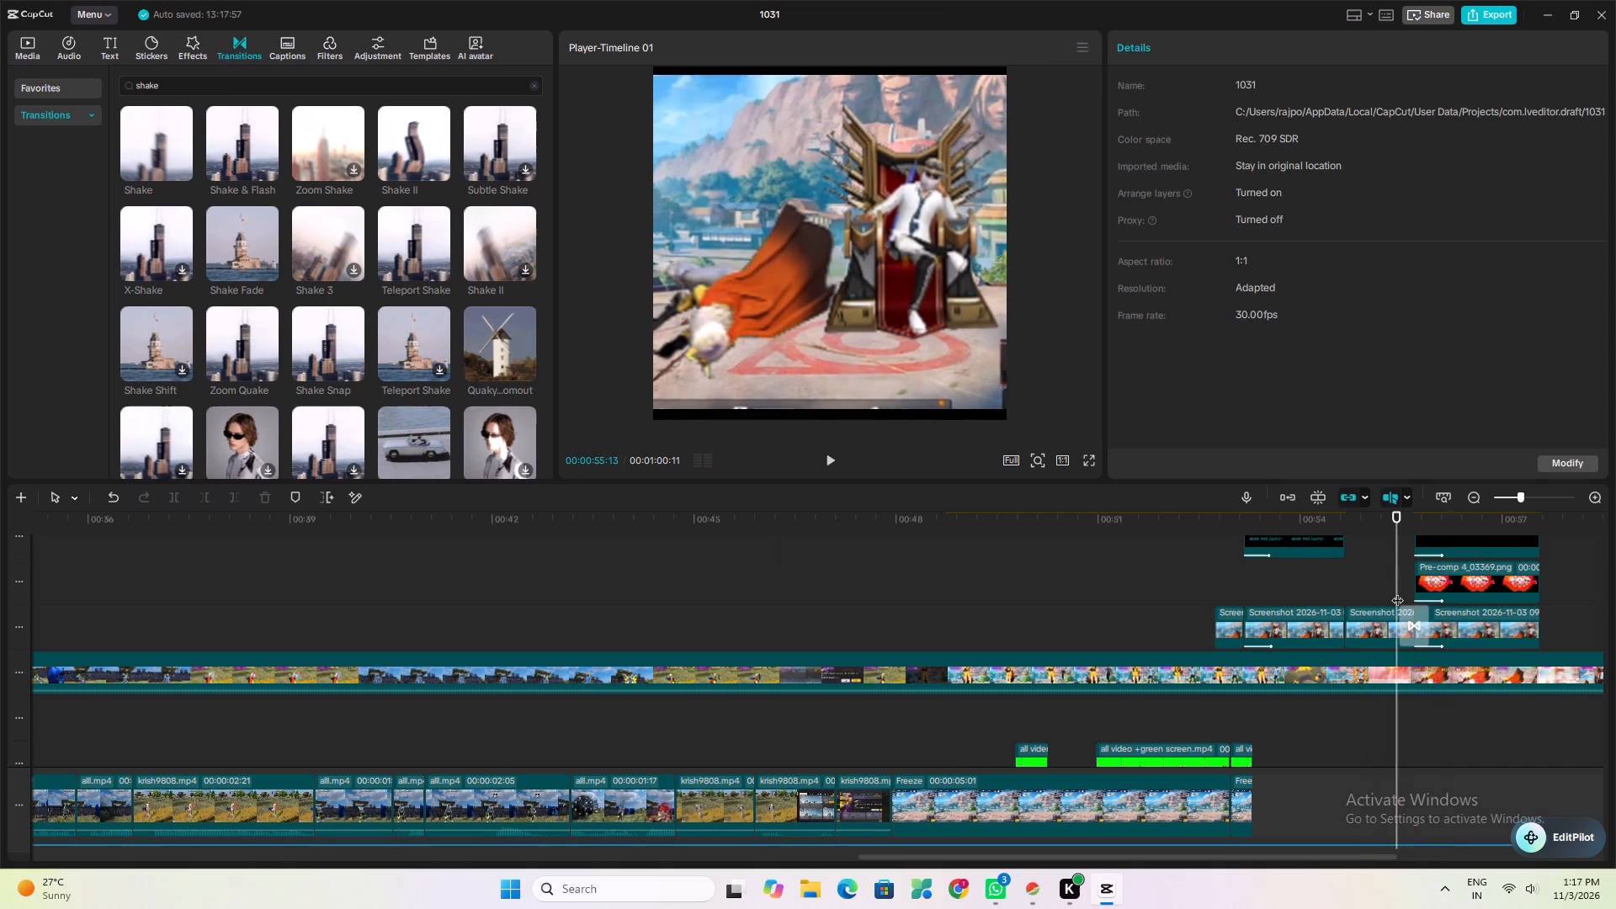
pyautogui.click(1397, 592)
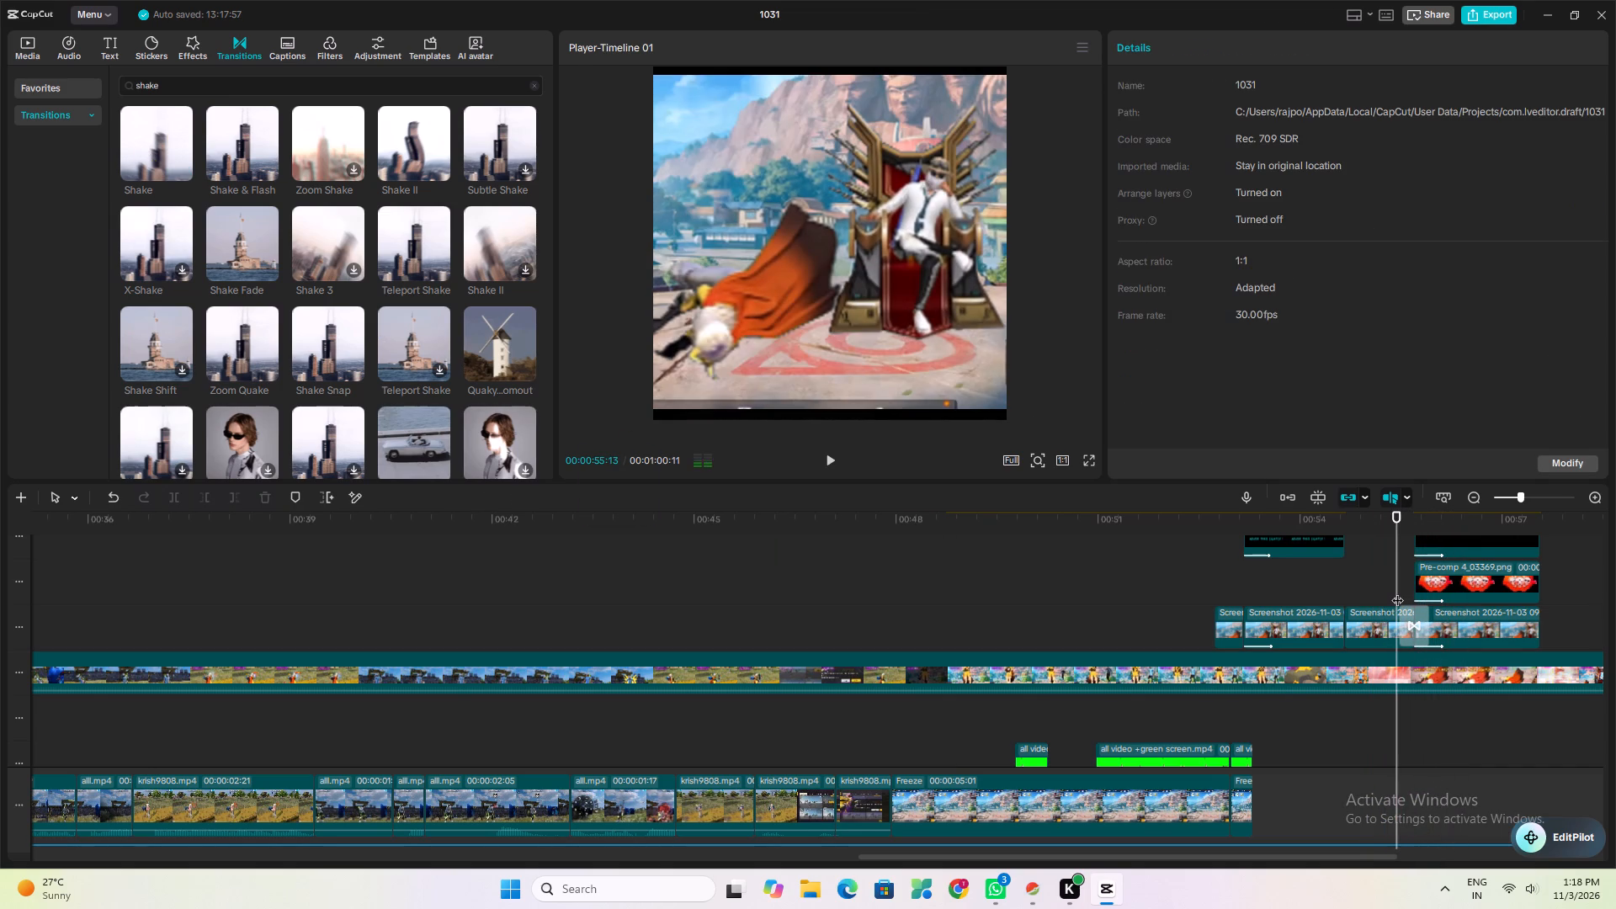
pyautogui.press('space')
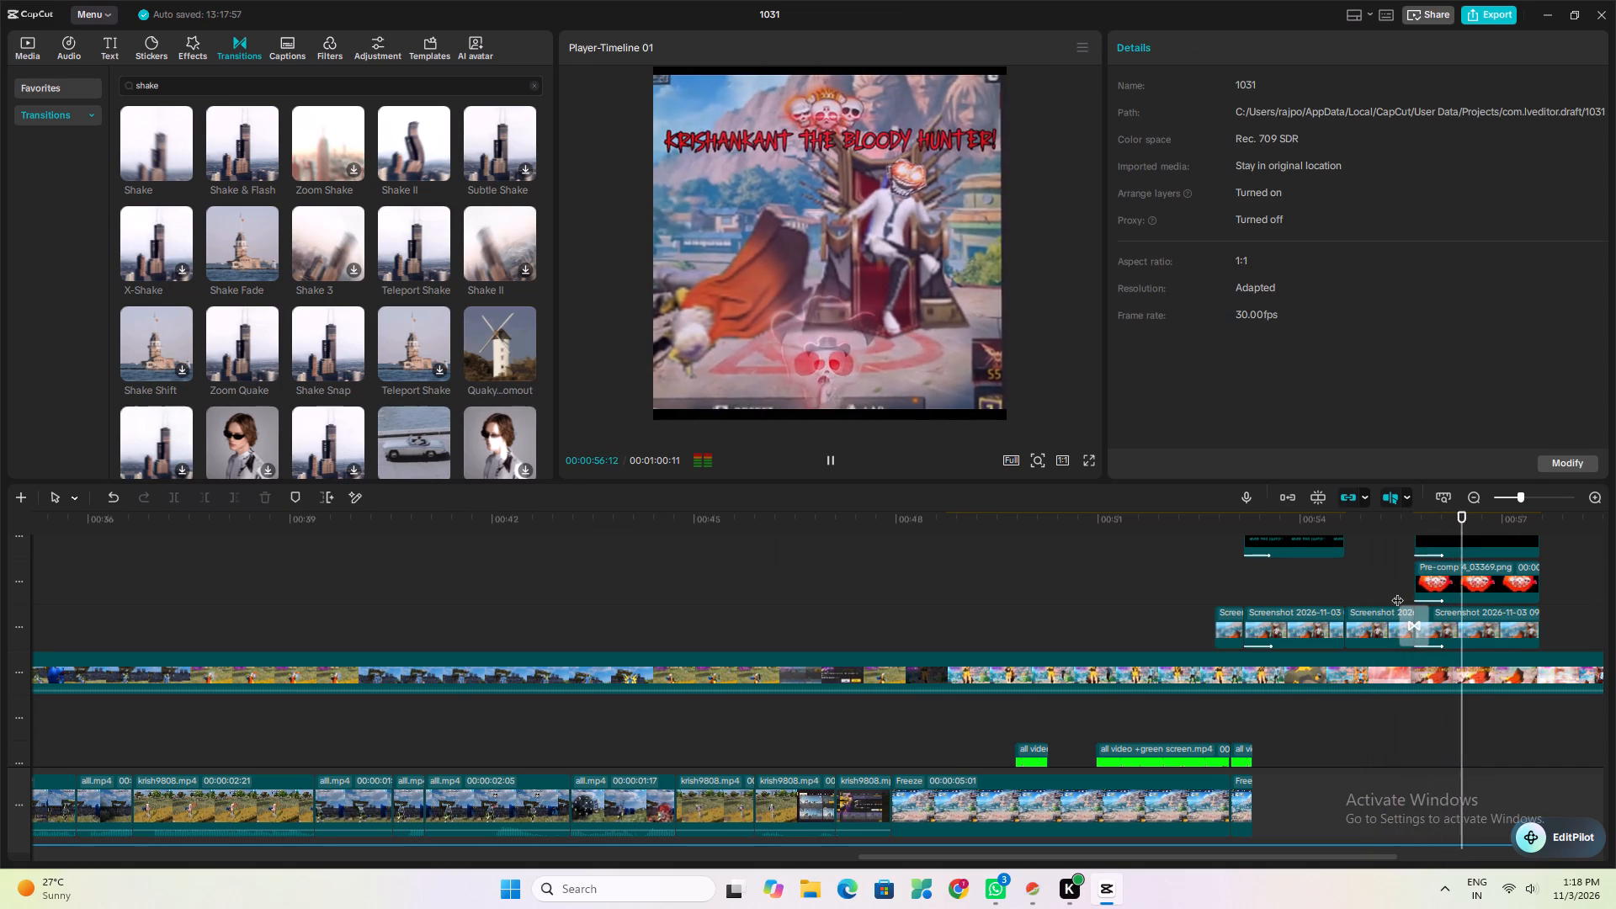
pyautogui.click(1415, 619)
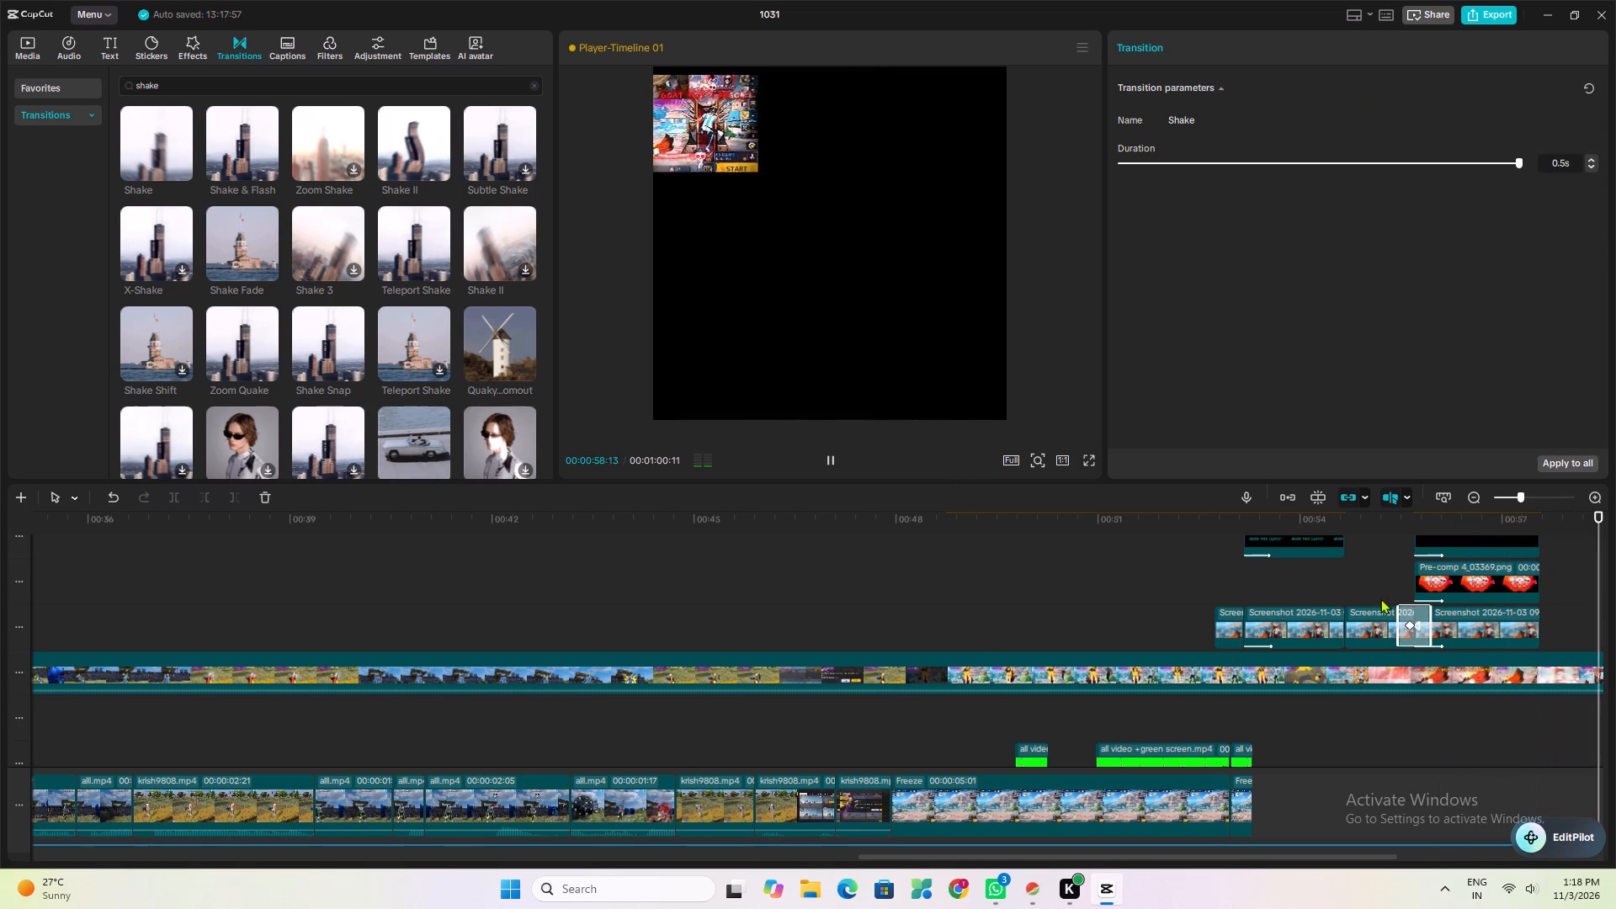
pyautogui.click(802, 559)
pyautogui.press('space')
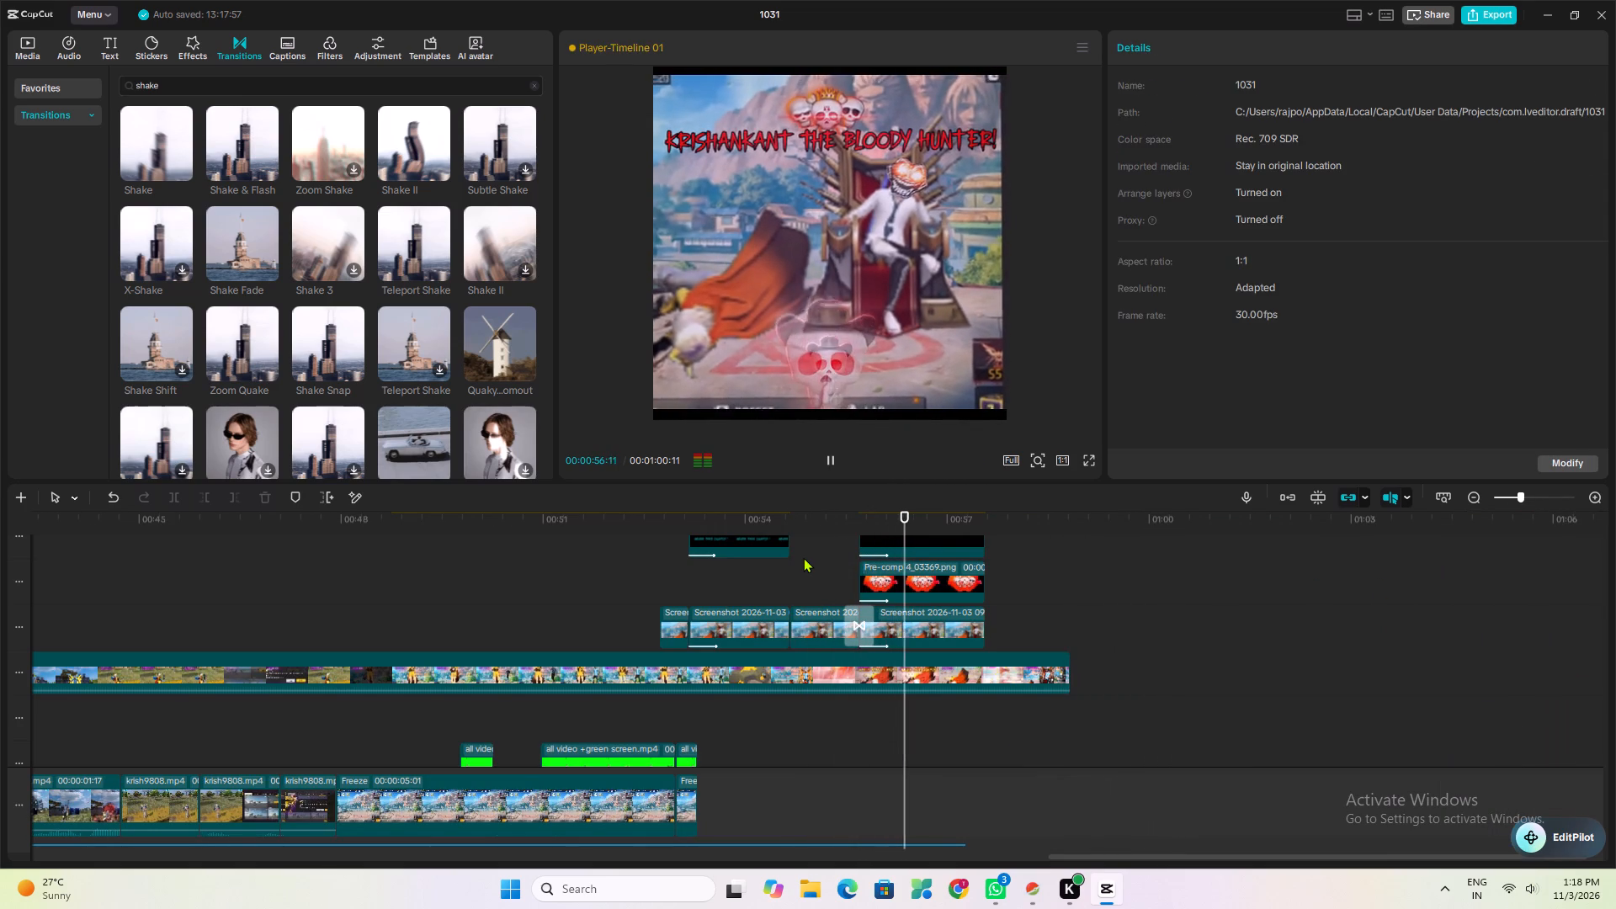
pyautogui.click(803, 557)
pyautogui.press('space')
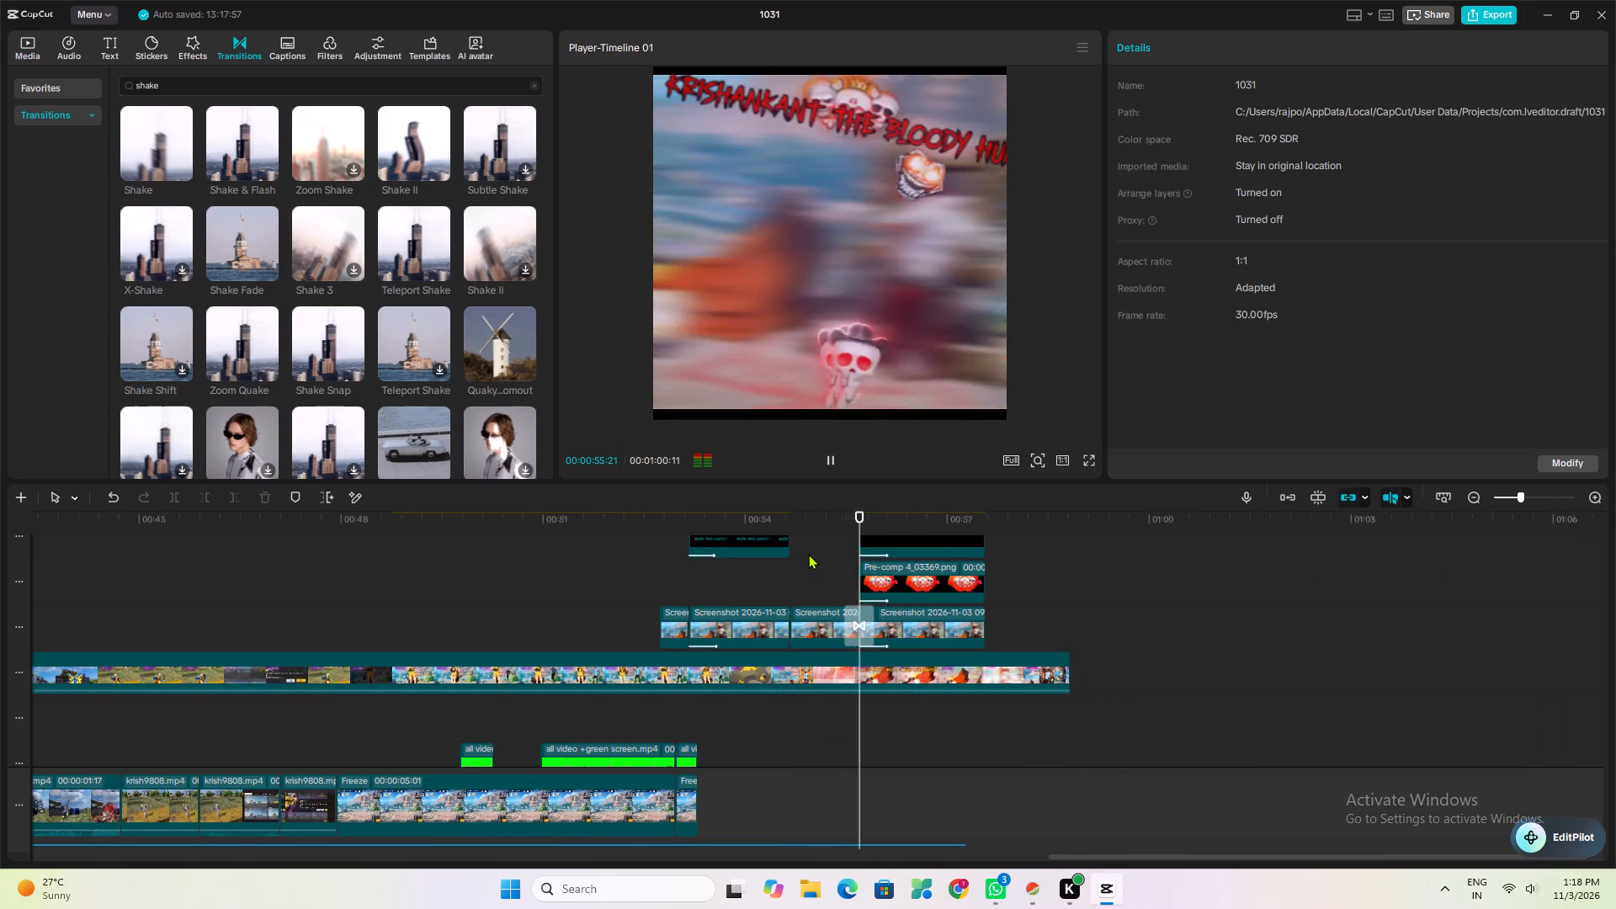
pyautogui.click(810, 553)
pyautogui.press('space')
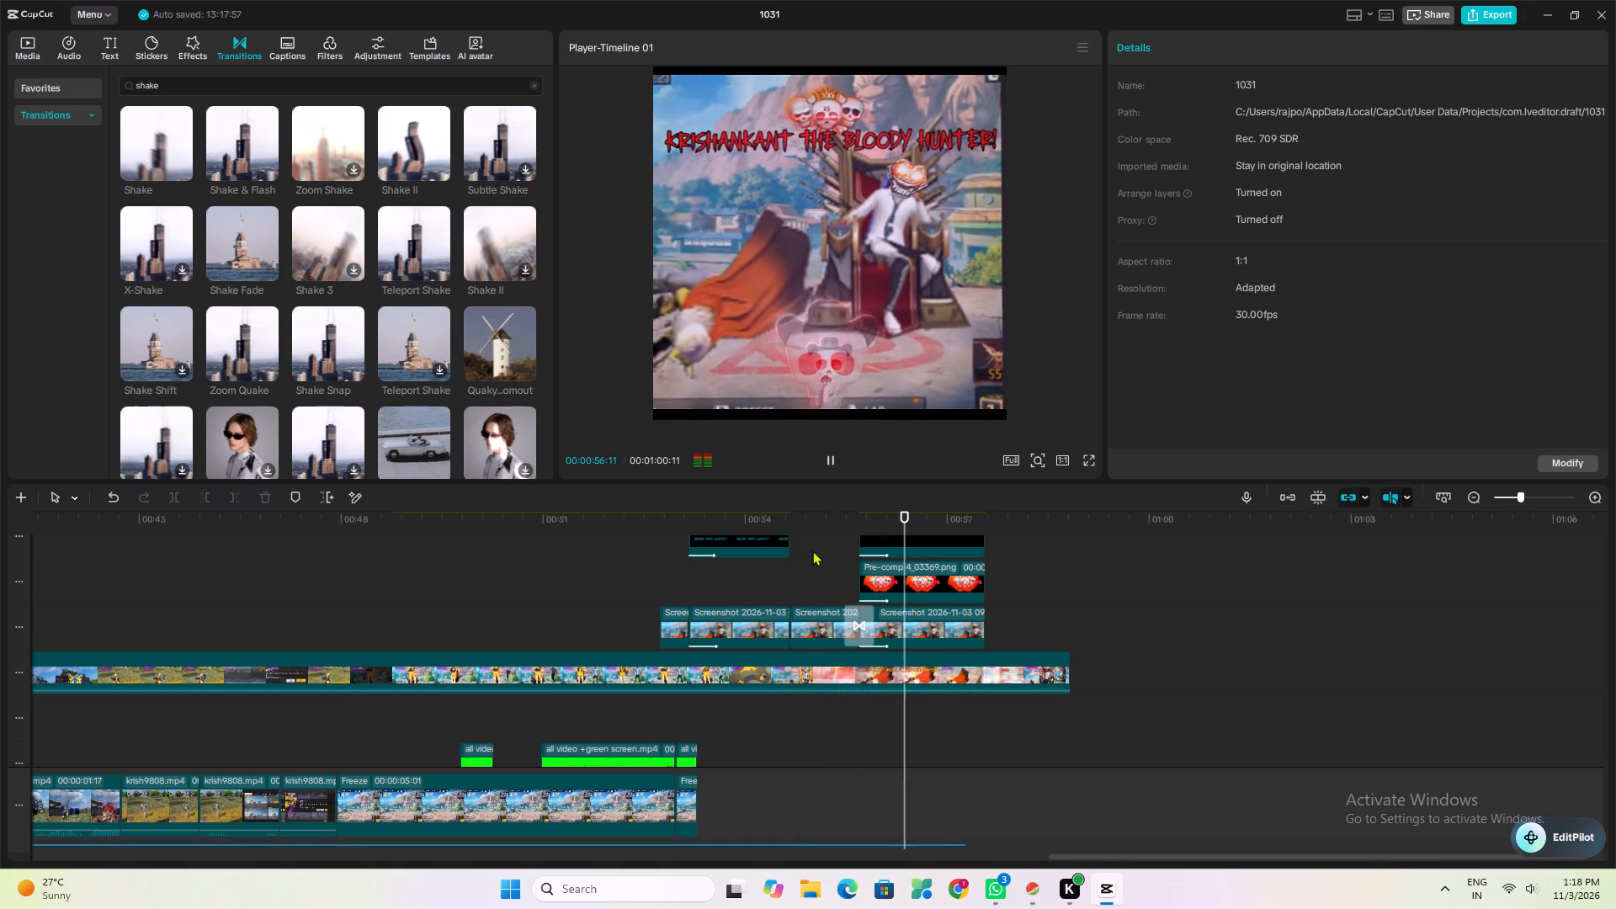
pyautogui.press('space')
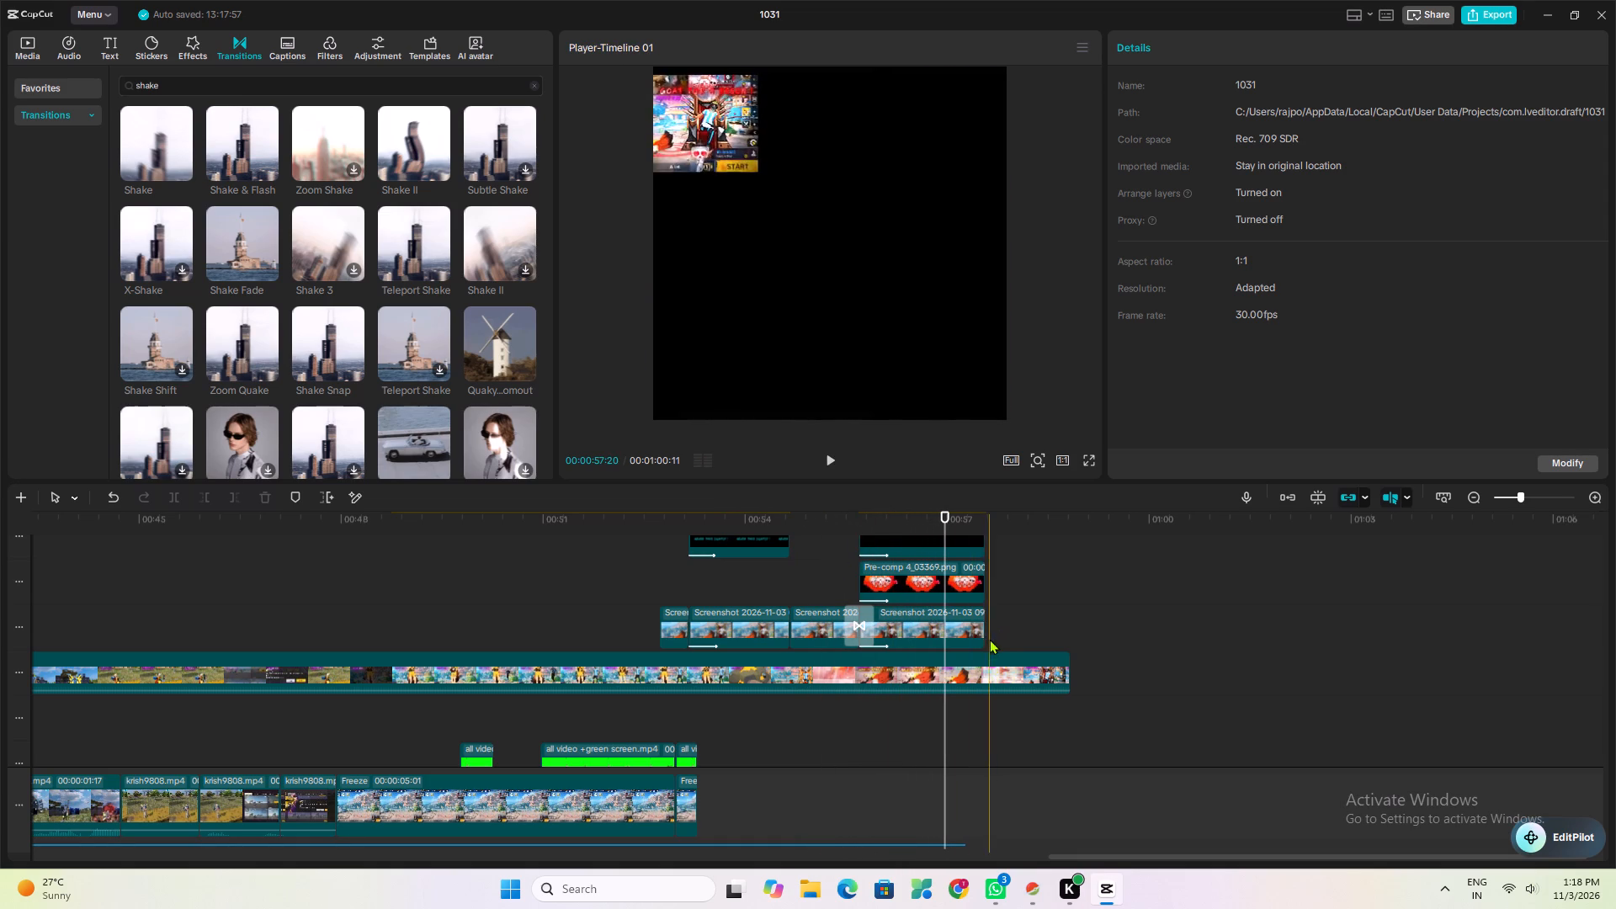
# Trim the small corner video overlay to end with the ending stack at 00:00:57:16.
pyautogui.click(982, 715)
pyautogui.click(986, 673)
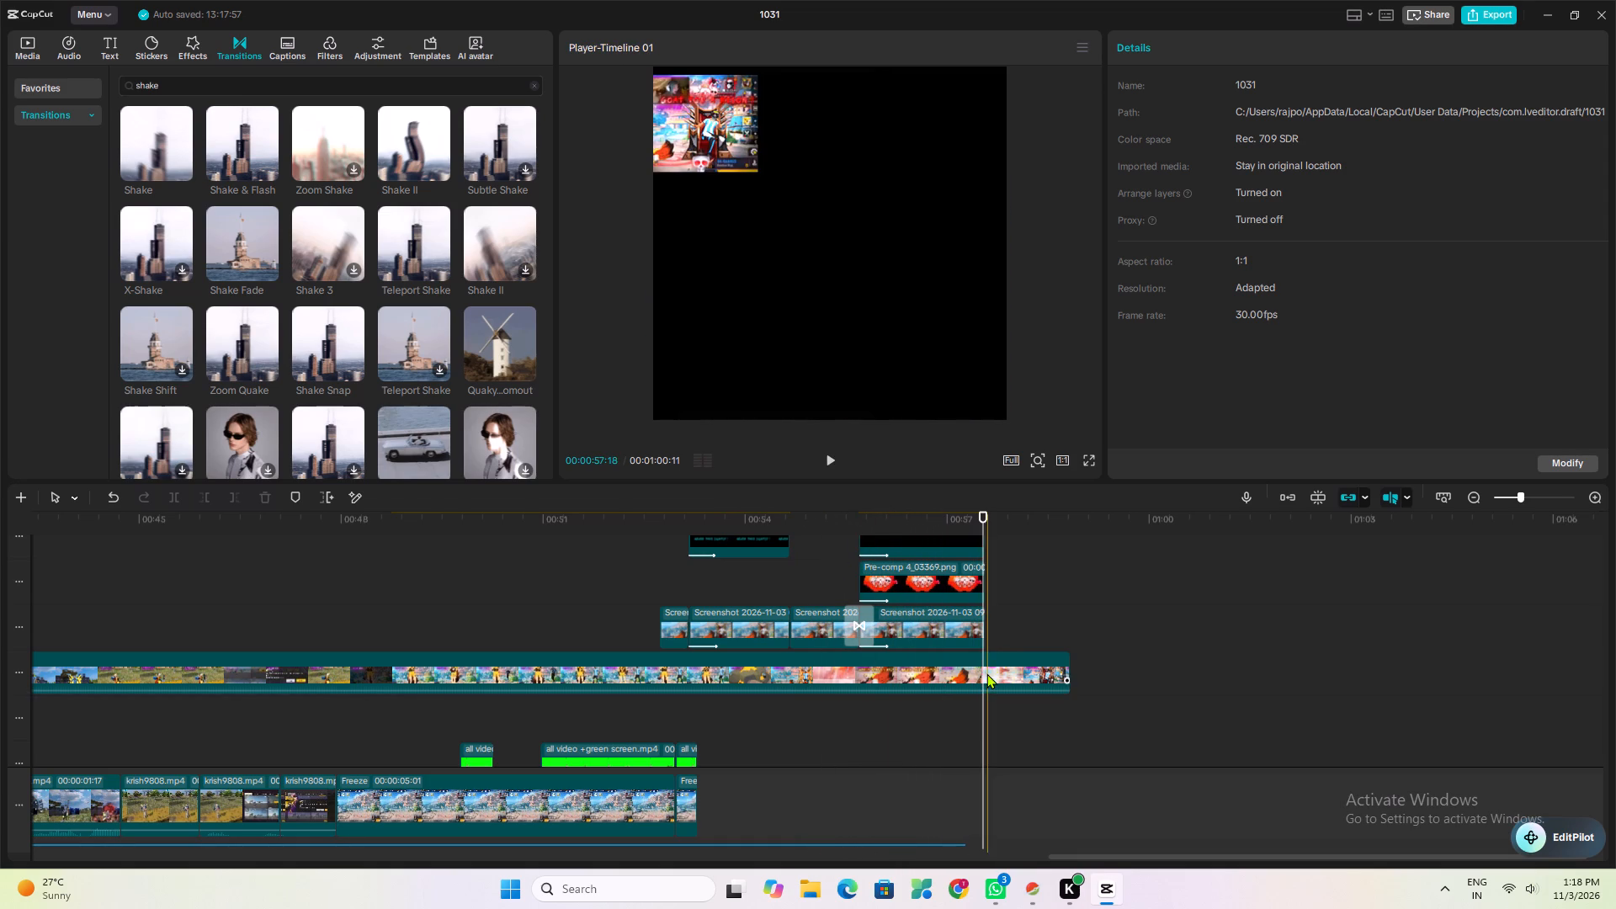
pyautogui.click(234, 497)
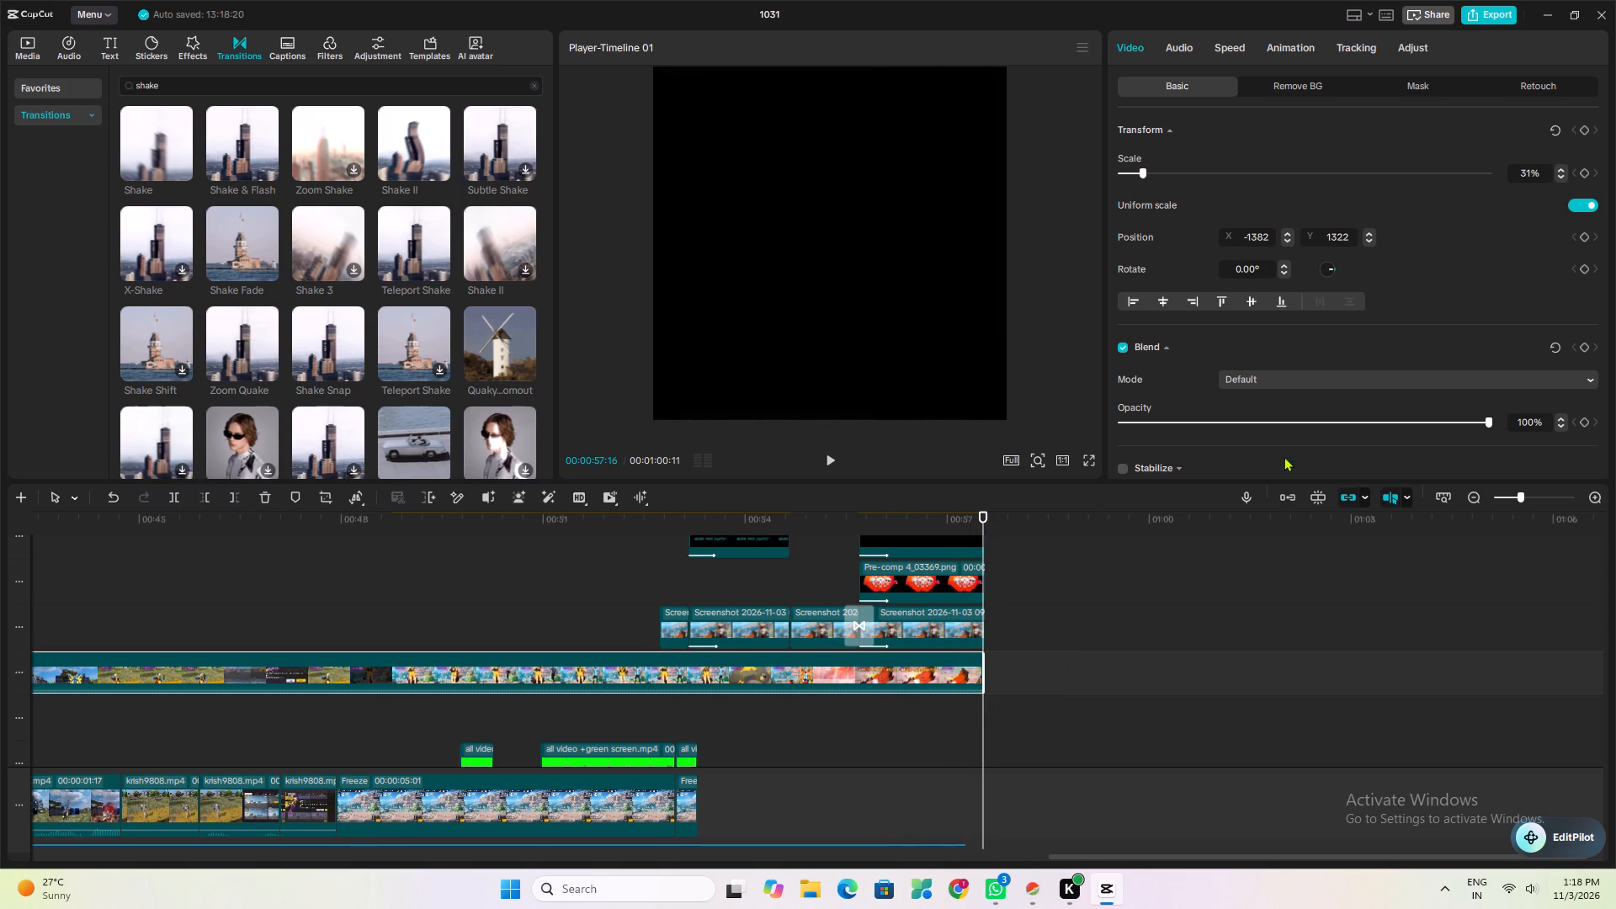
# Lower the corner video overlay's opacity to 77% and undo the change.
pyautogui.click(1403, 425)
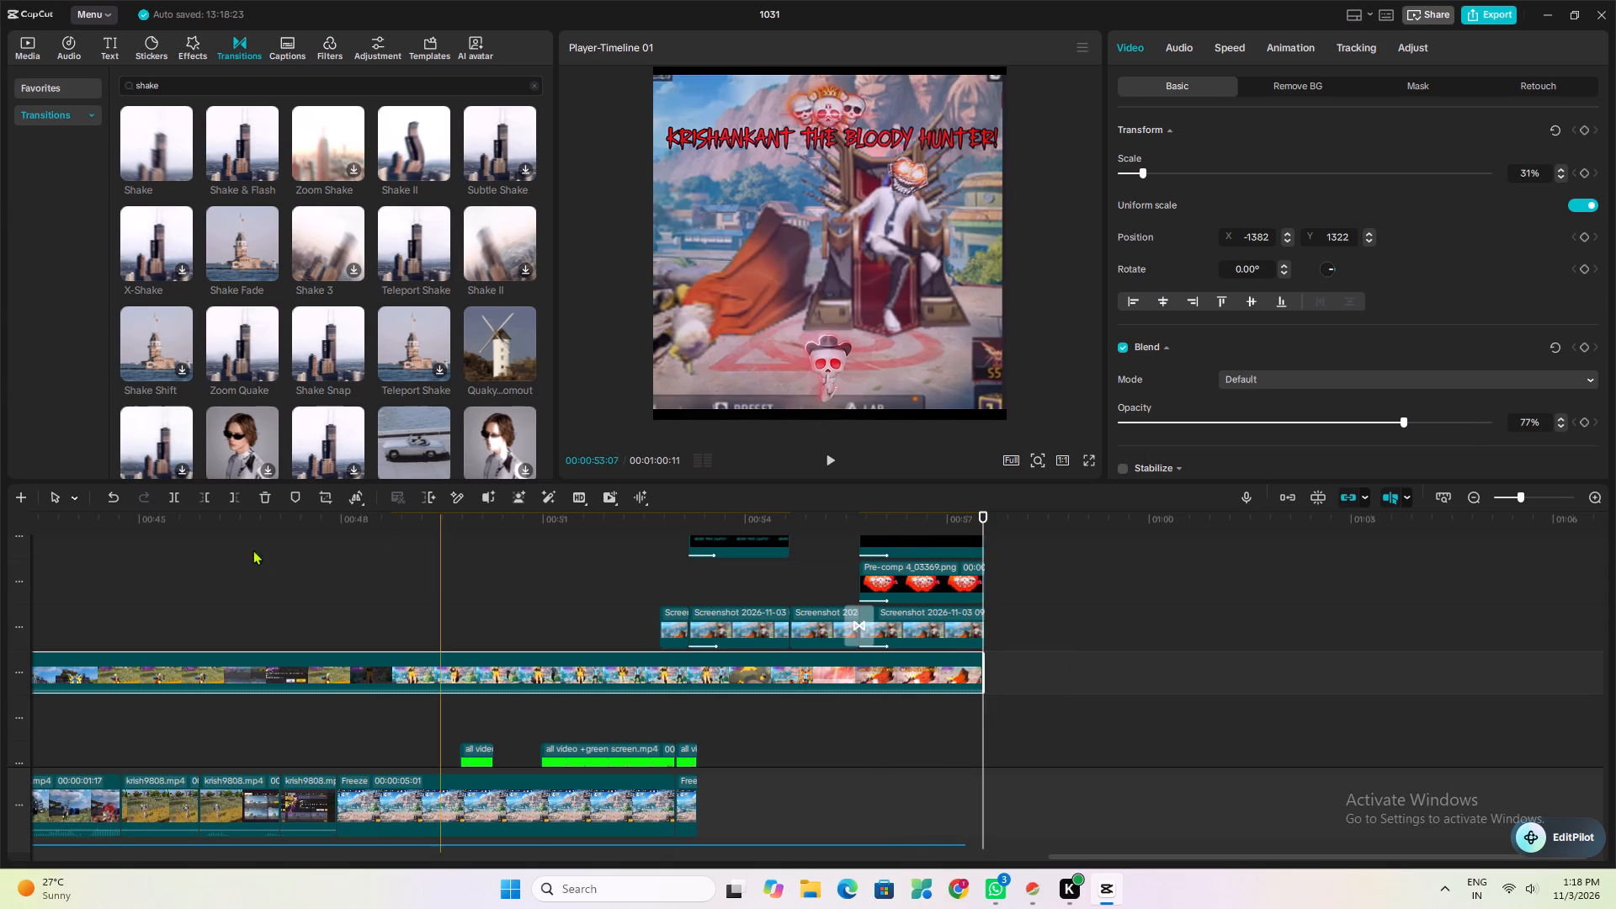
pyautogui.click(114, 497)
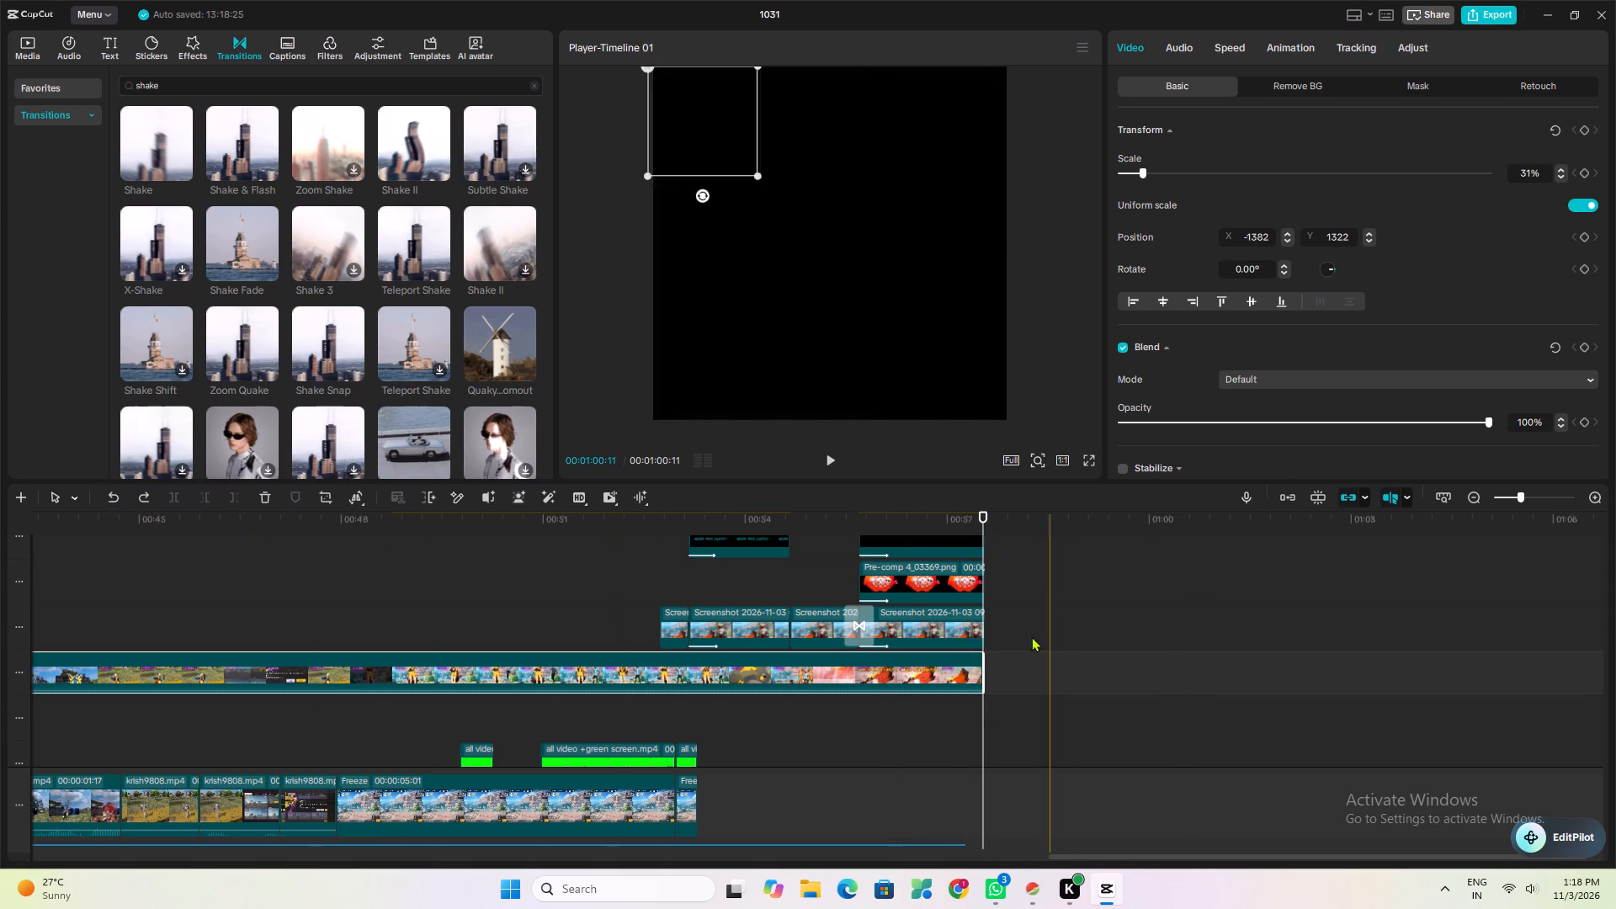
# Trim both full-length black border overlays on the upper tracks to end at 00:00:57:16.
pyautogui.scroll(16, 1021, 631)
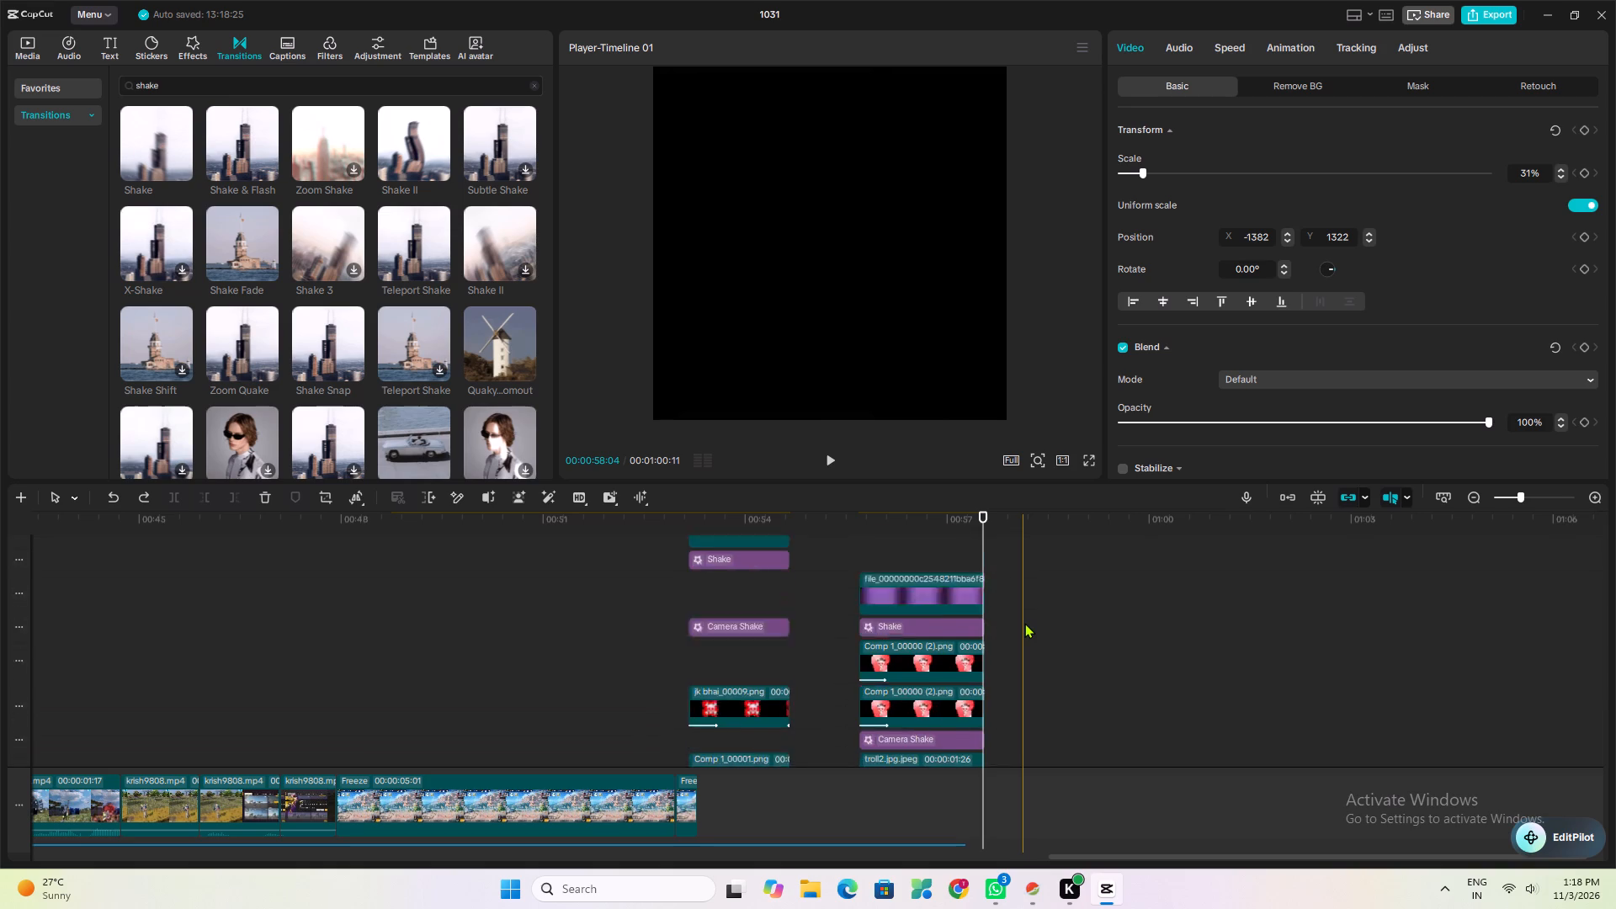
pyautogui.scroll(3, 1024, 623)
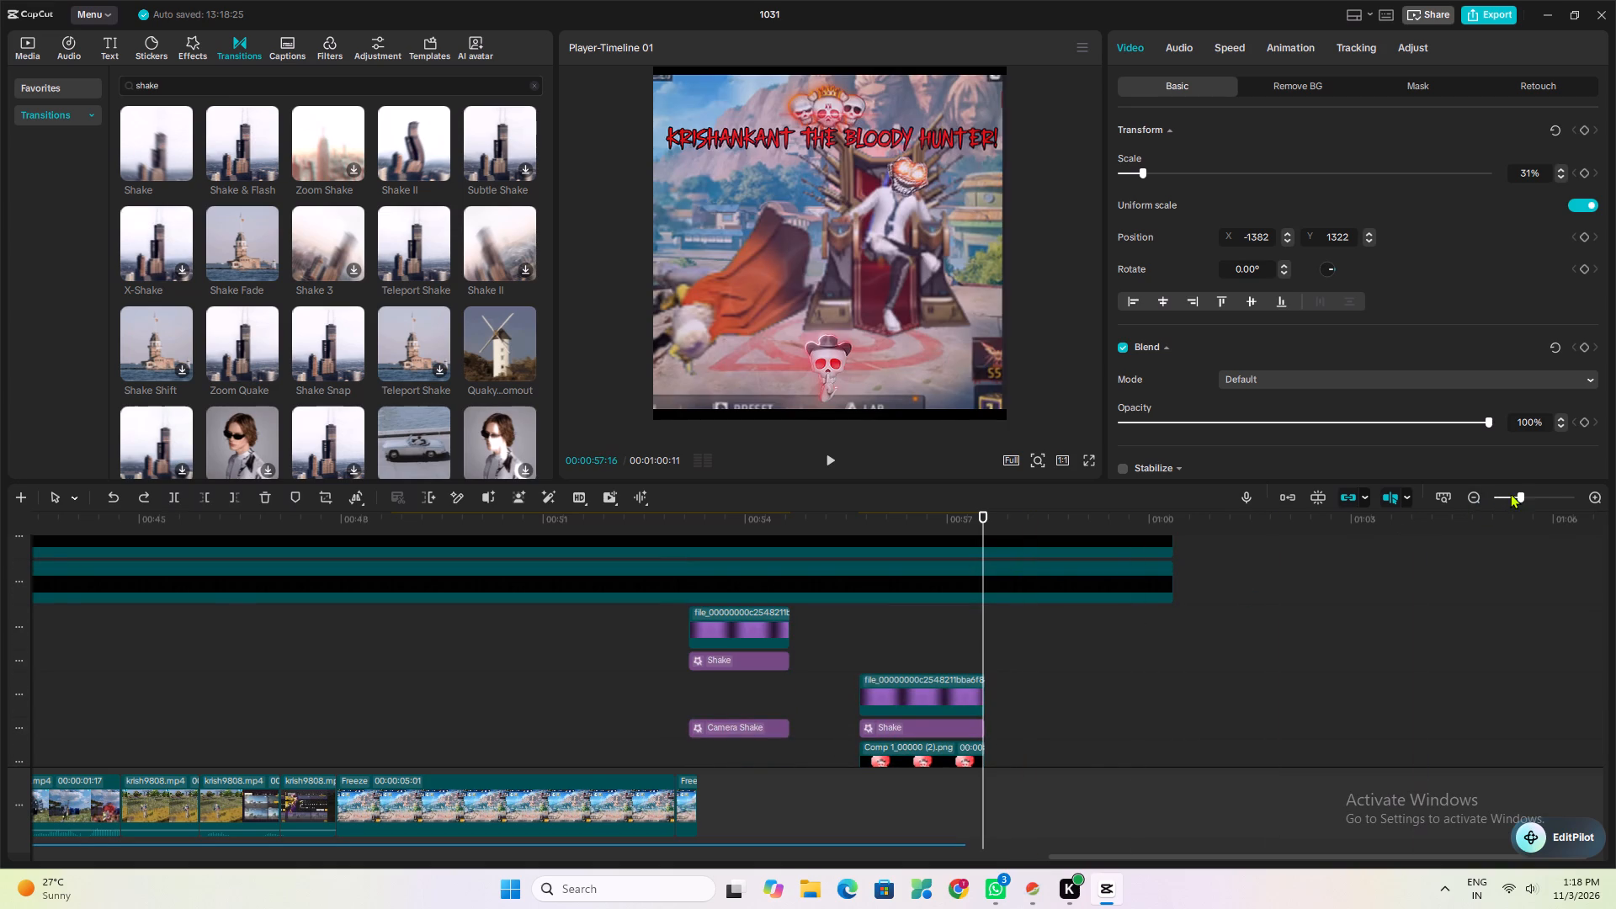
pyautogui.click(1510, 493)
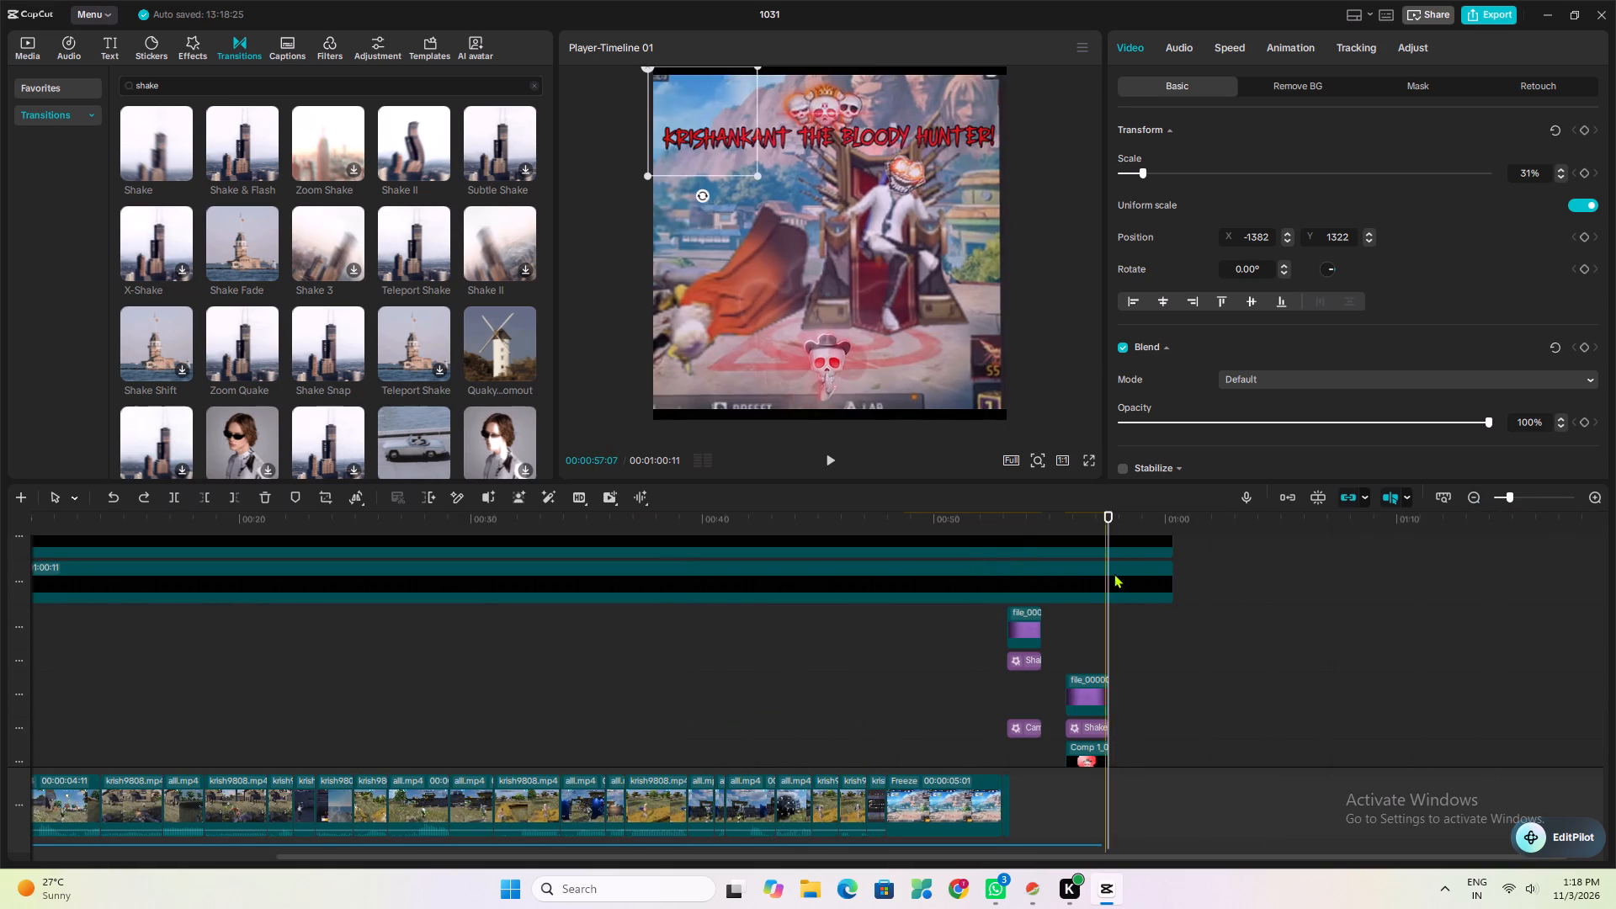
pyautogui.click(1115, 573)
pyautogui.click(230, 497)
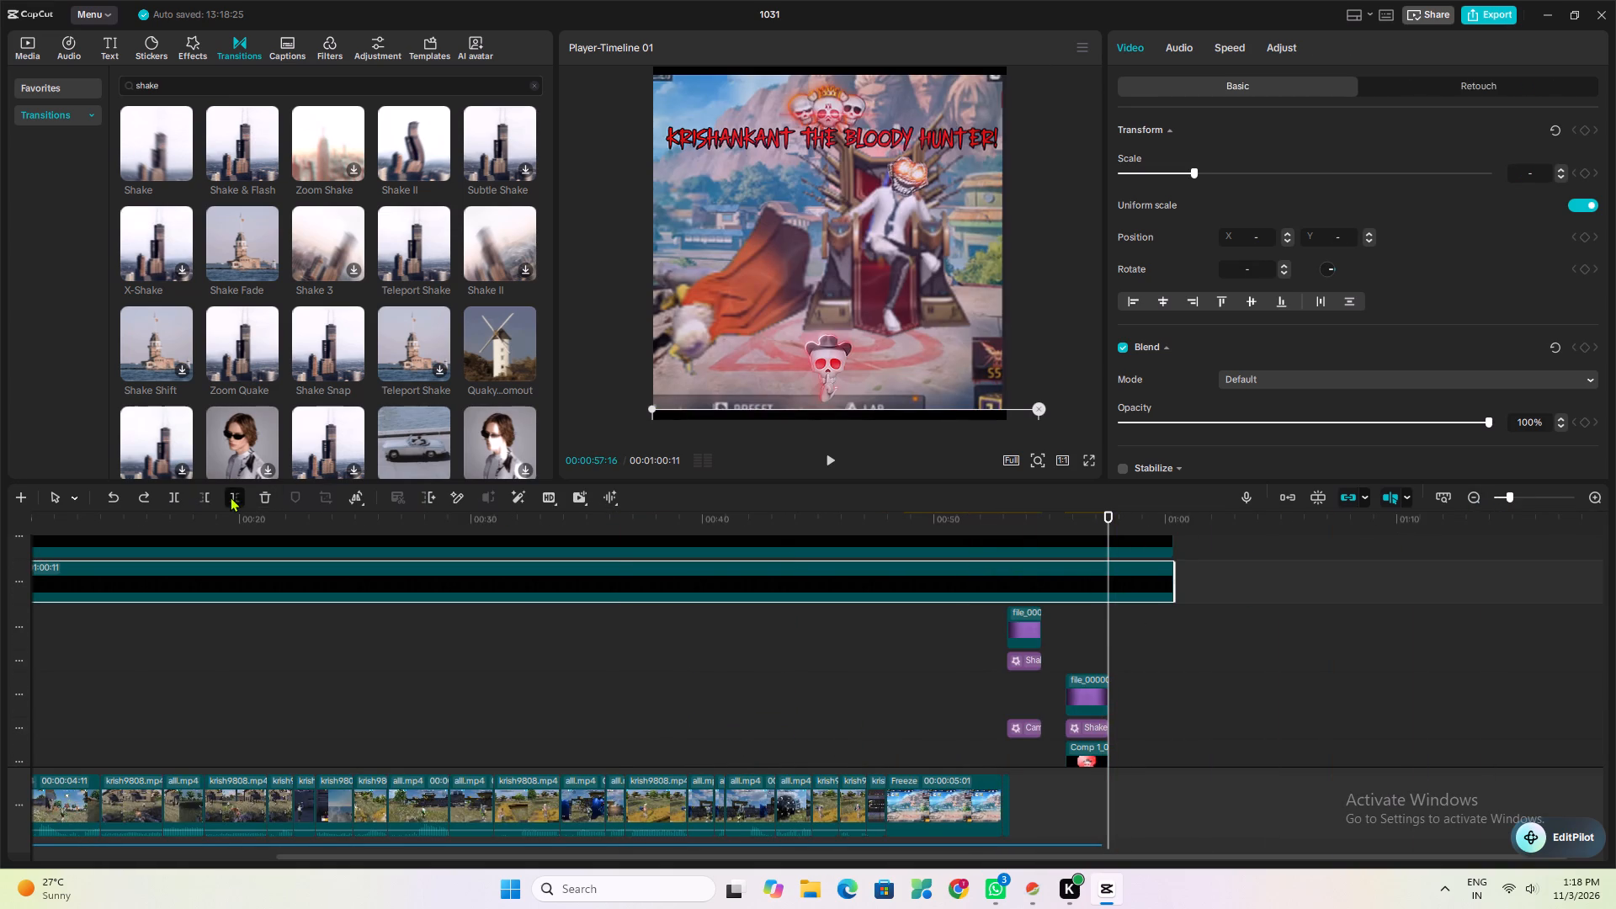
pyautogui.click(1098, 548)
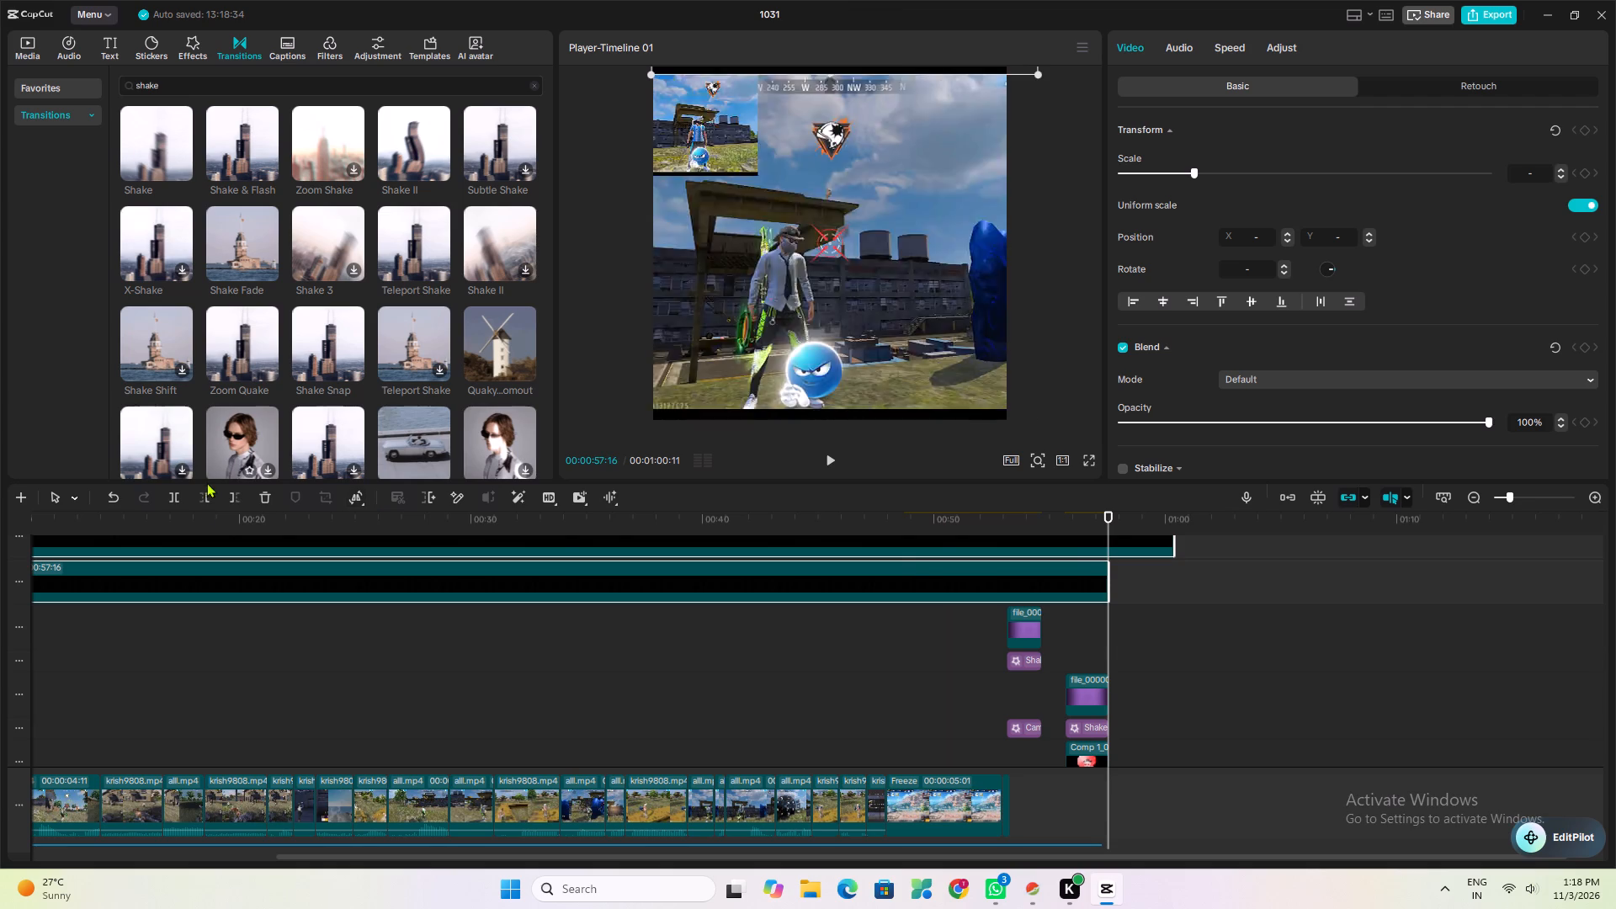
pyautogui.click(235, 501)
pyautogui.scroll(3, 636, 613)
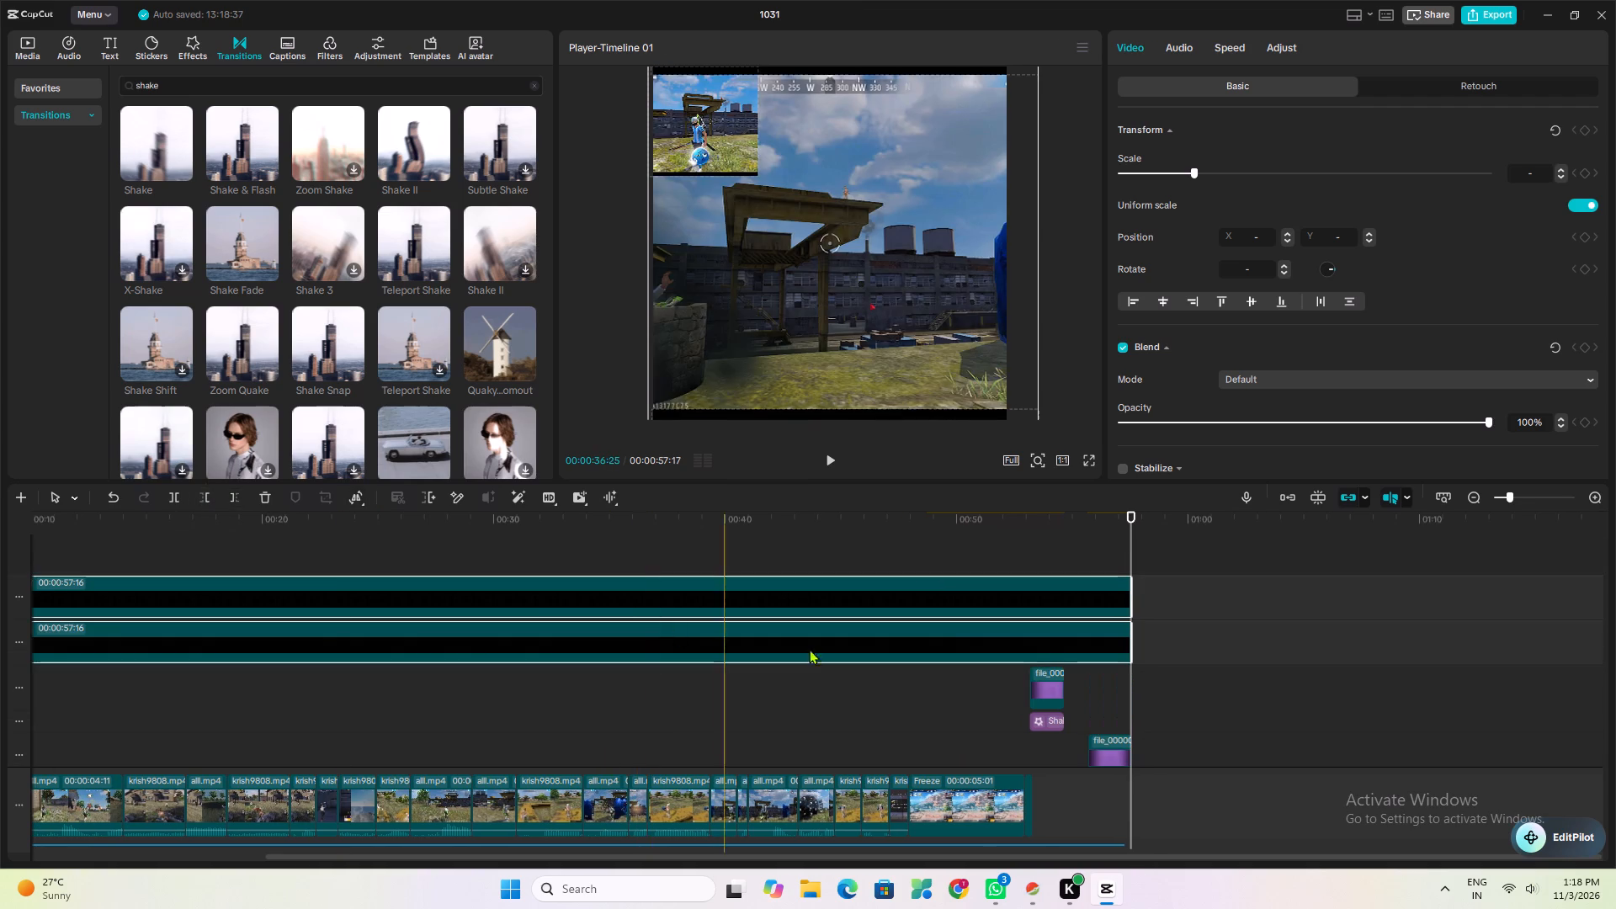
# Look through all the timeline layers, from the black borders and ending stack down to the main track and music clips.
pyautogui.scroll(-12, 970, 628)
pyautogui.scroll(-10, 992, 643)
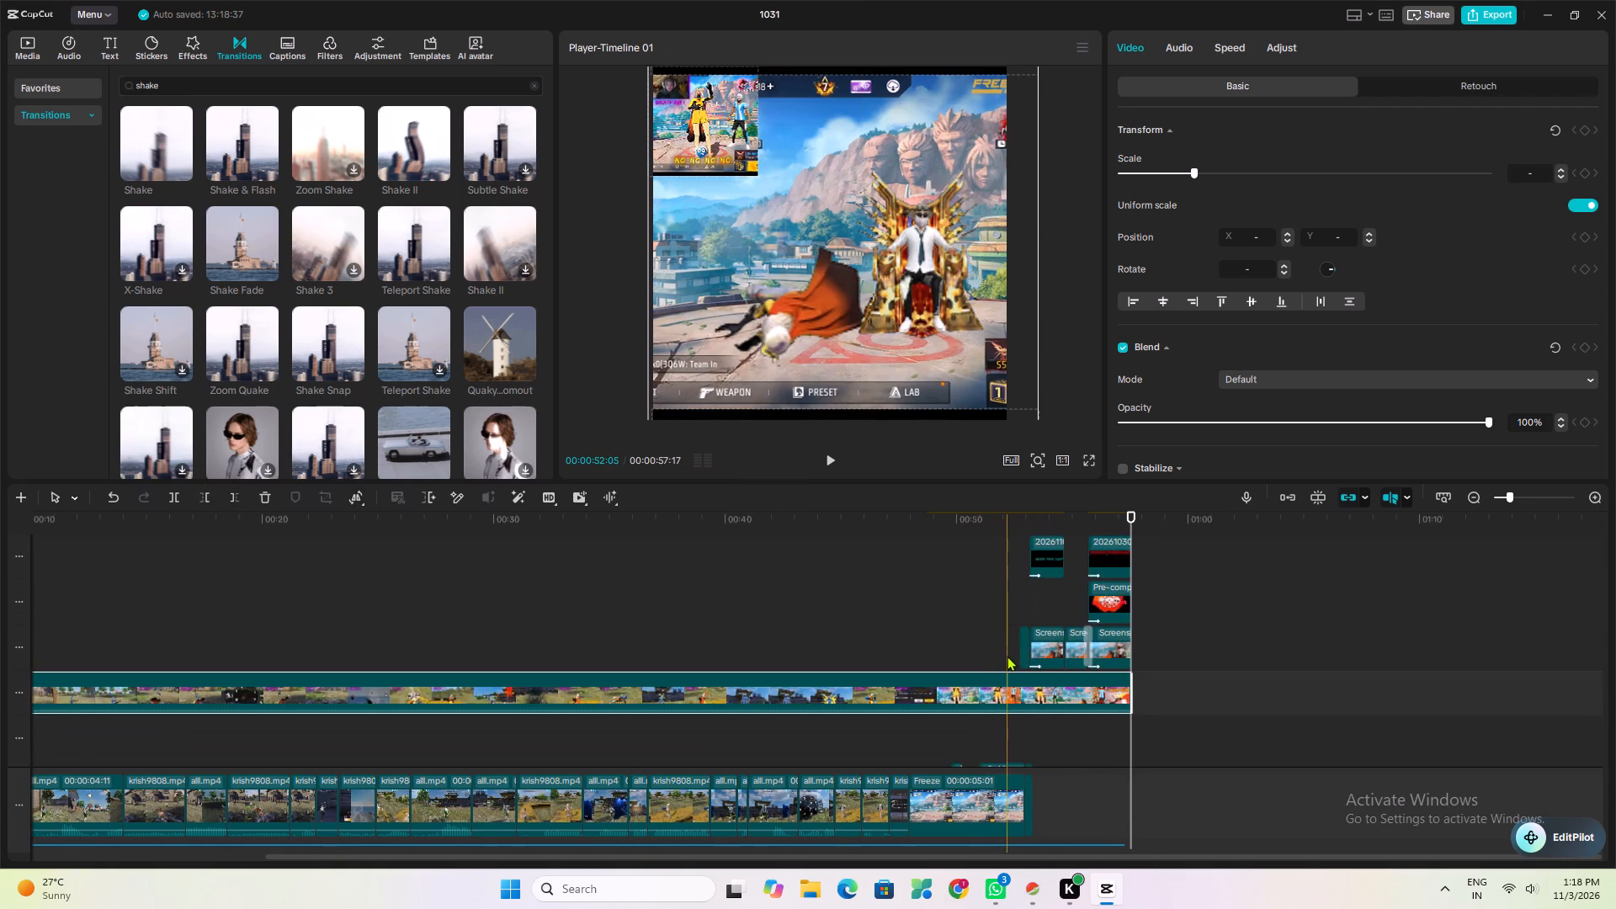
pyautogui.scroll(-19, 1007, 656)
pyautogui.scroll(2, 1022, 657)
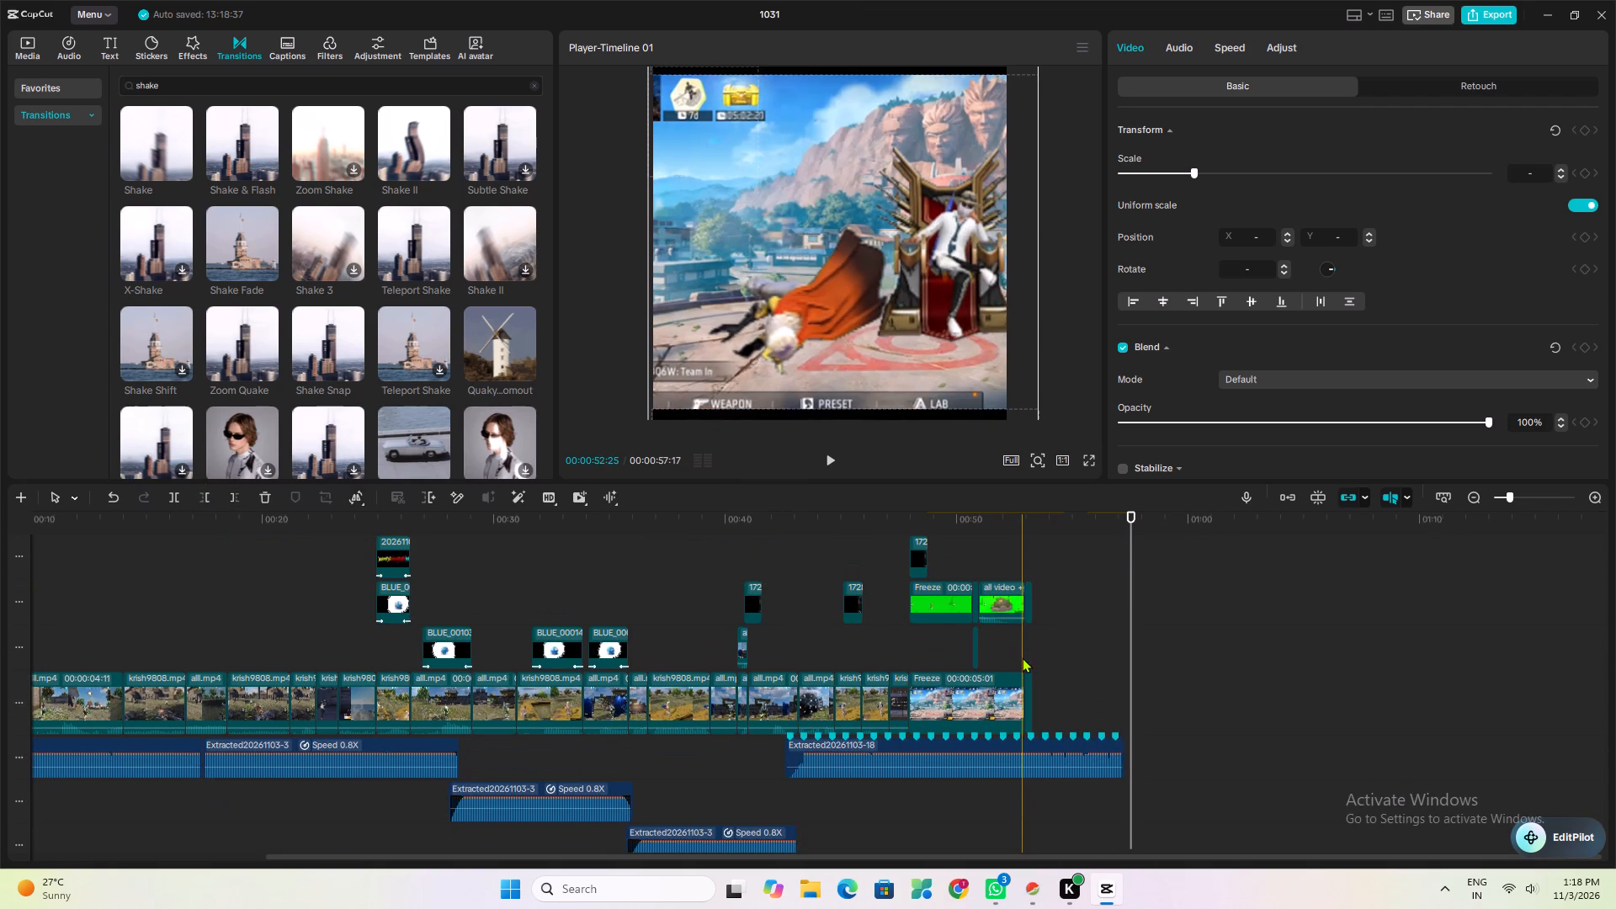
pyautogui.scroll(9, 1025, 654)
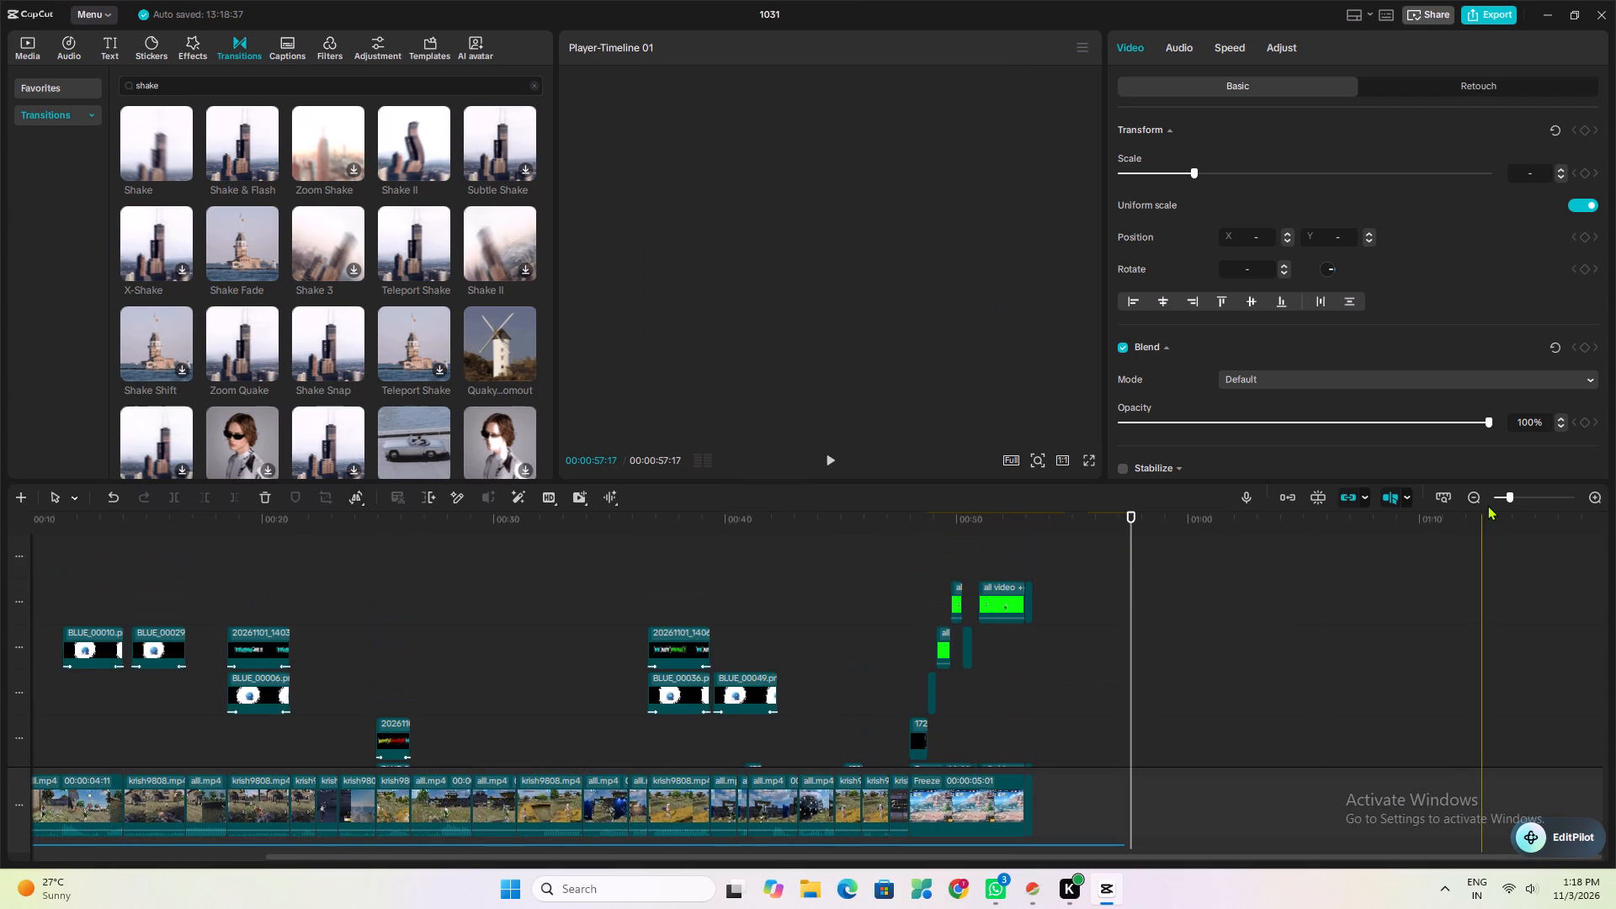
pyautogui.click(1492, 499)
pyautogui.click(1496, 495)
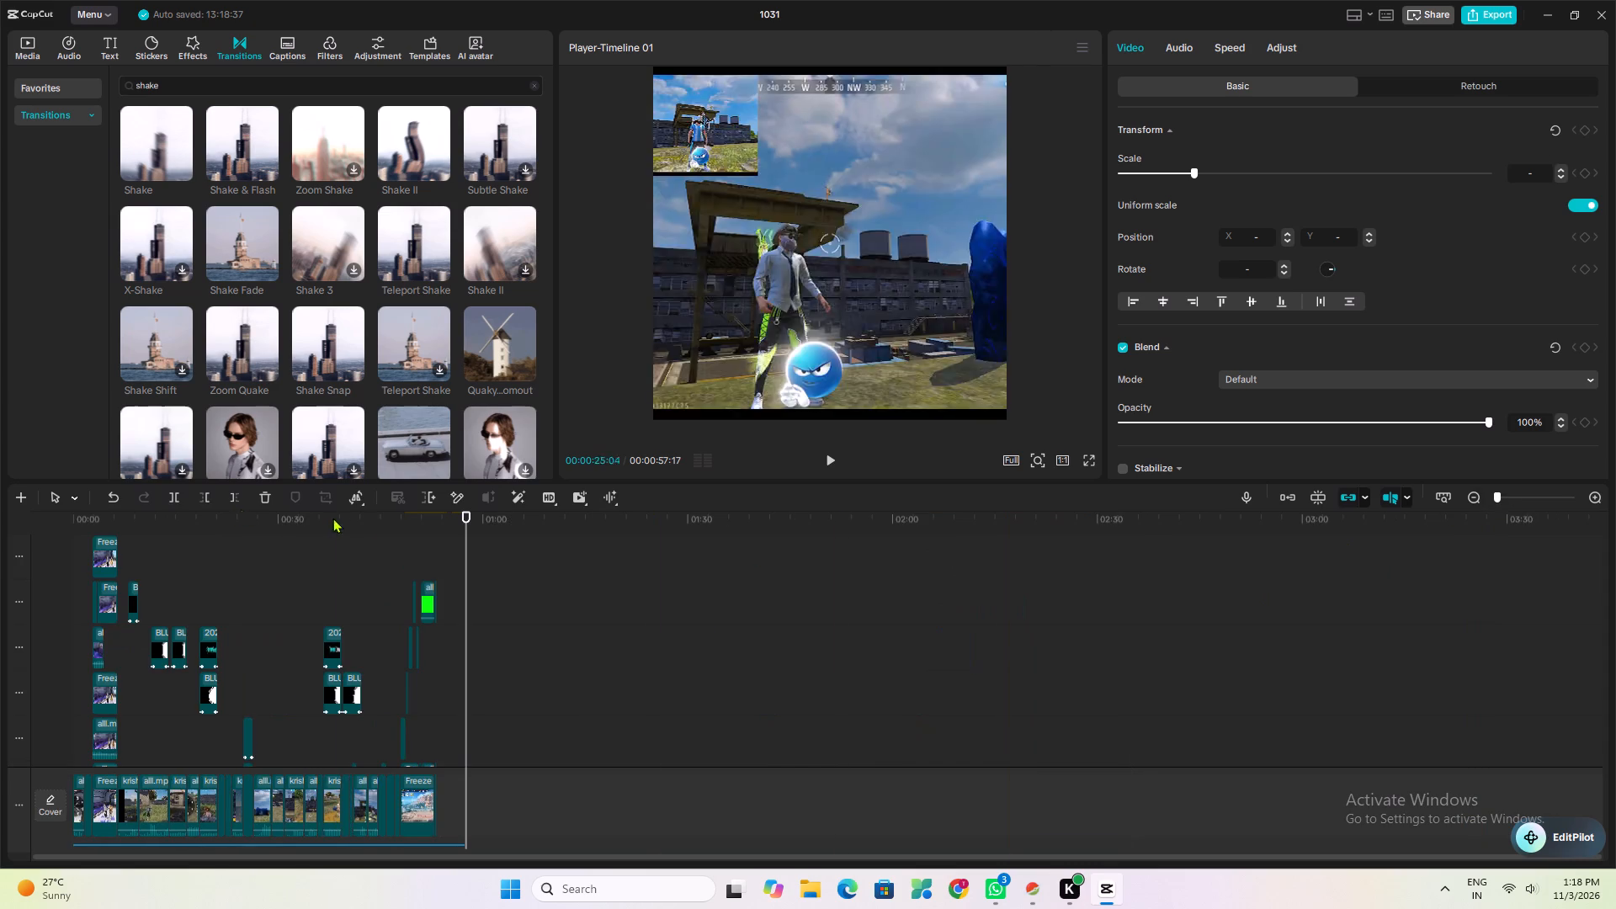
pyautogui.scroll(11, 411, 524)
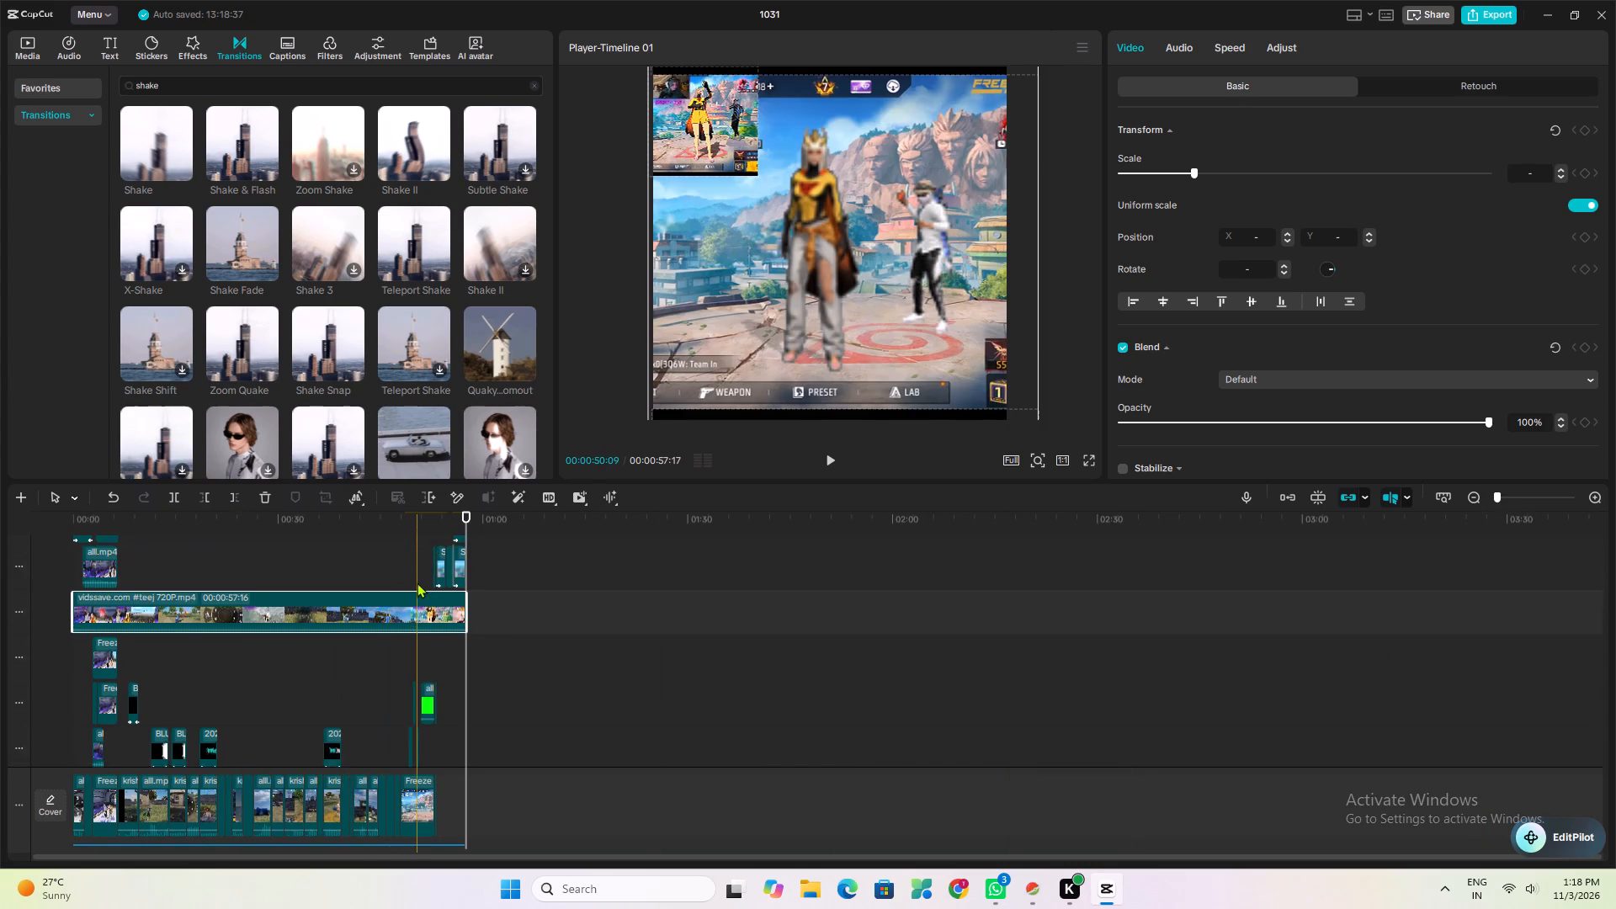
pyautogui.scroll(15, 417, 582)
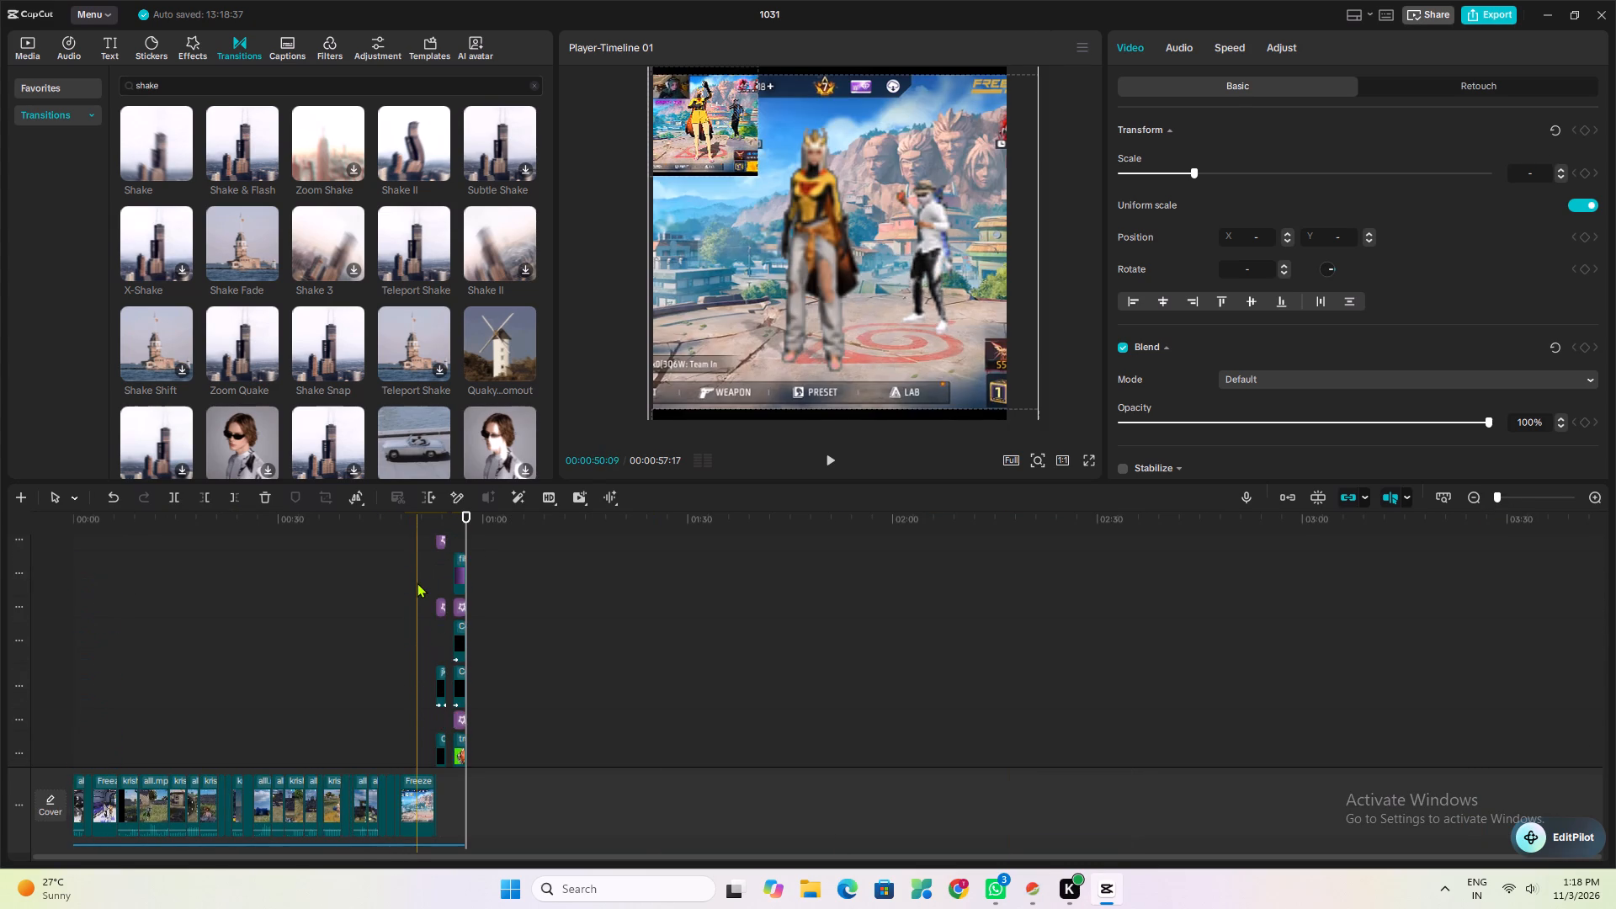
pyautogui.scroll(6, 417, 582)
pyautogui.scroll(-5, 417, 617)
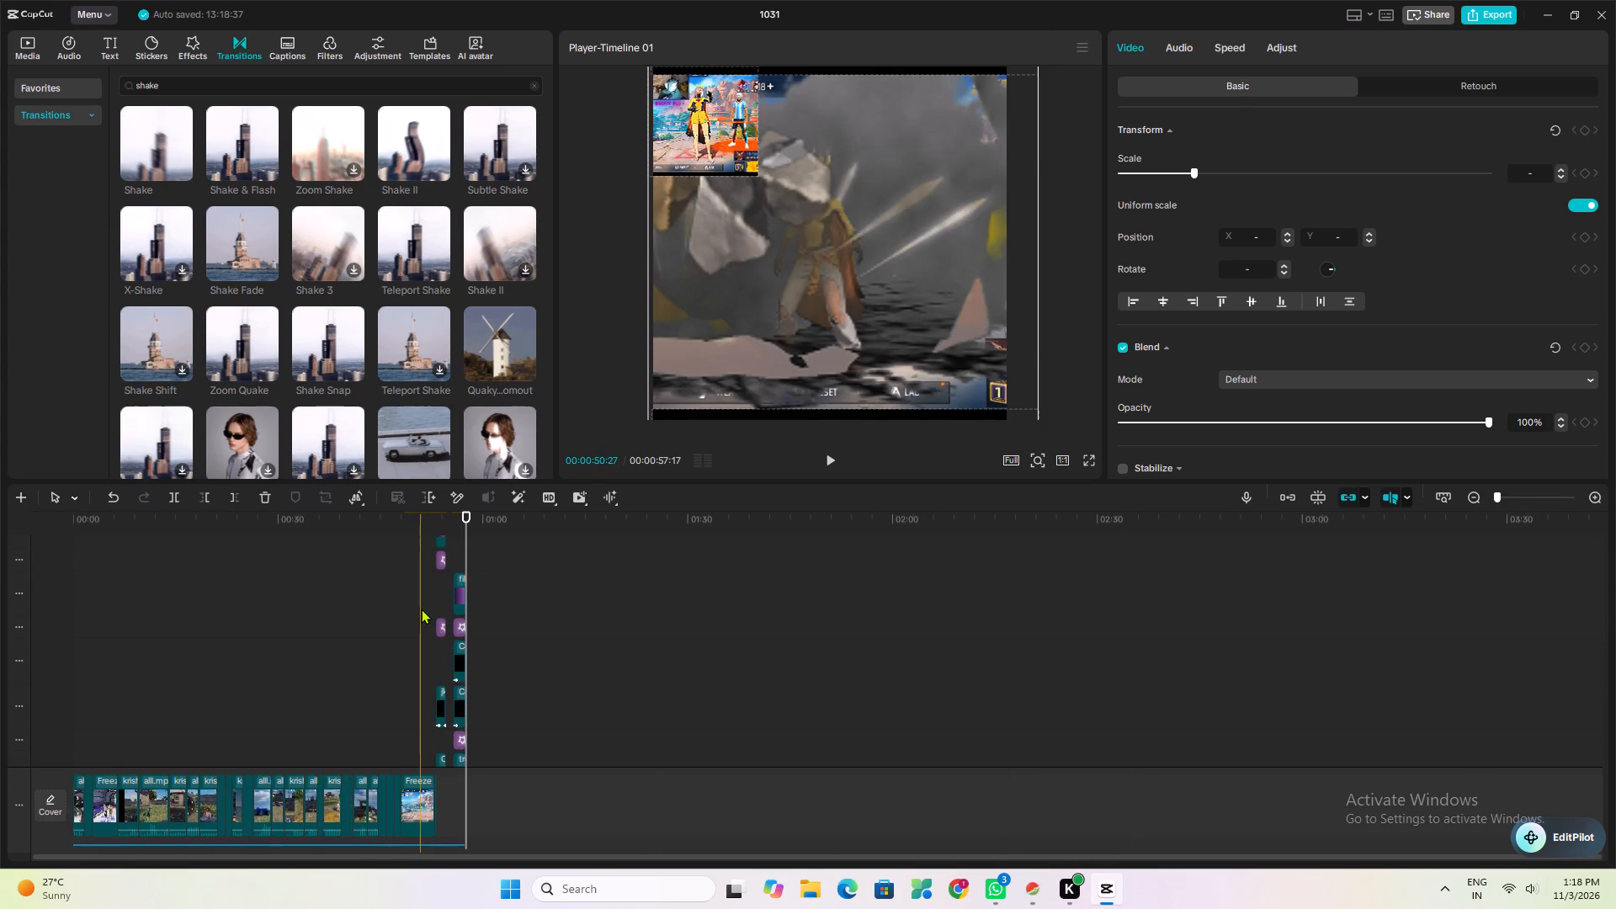
# Play back the first few seconds of the edit from its start.
pyautogui.moveTo(462, 513); pyautogui.dragTo(367, 528)
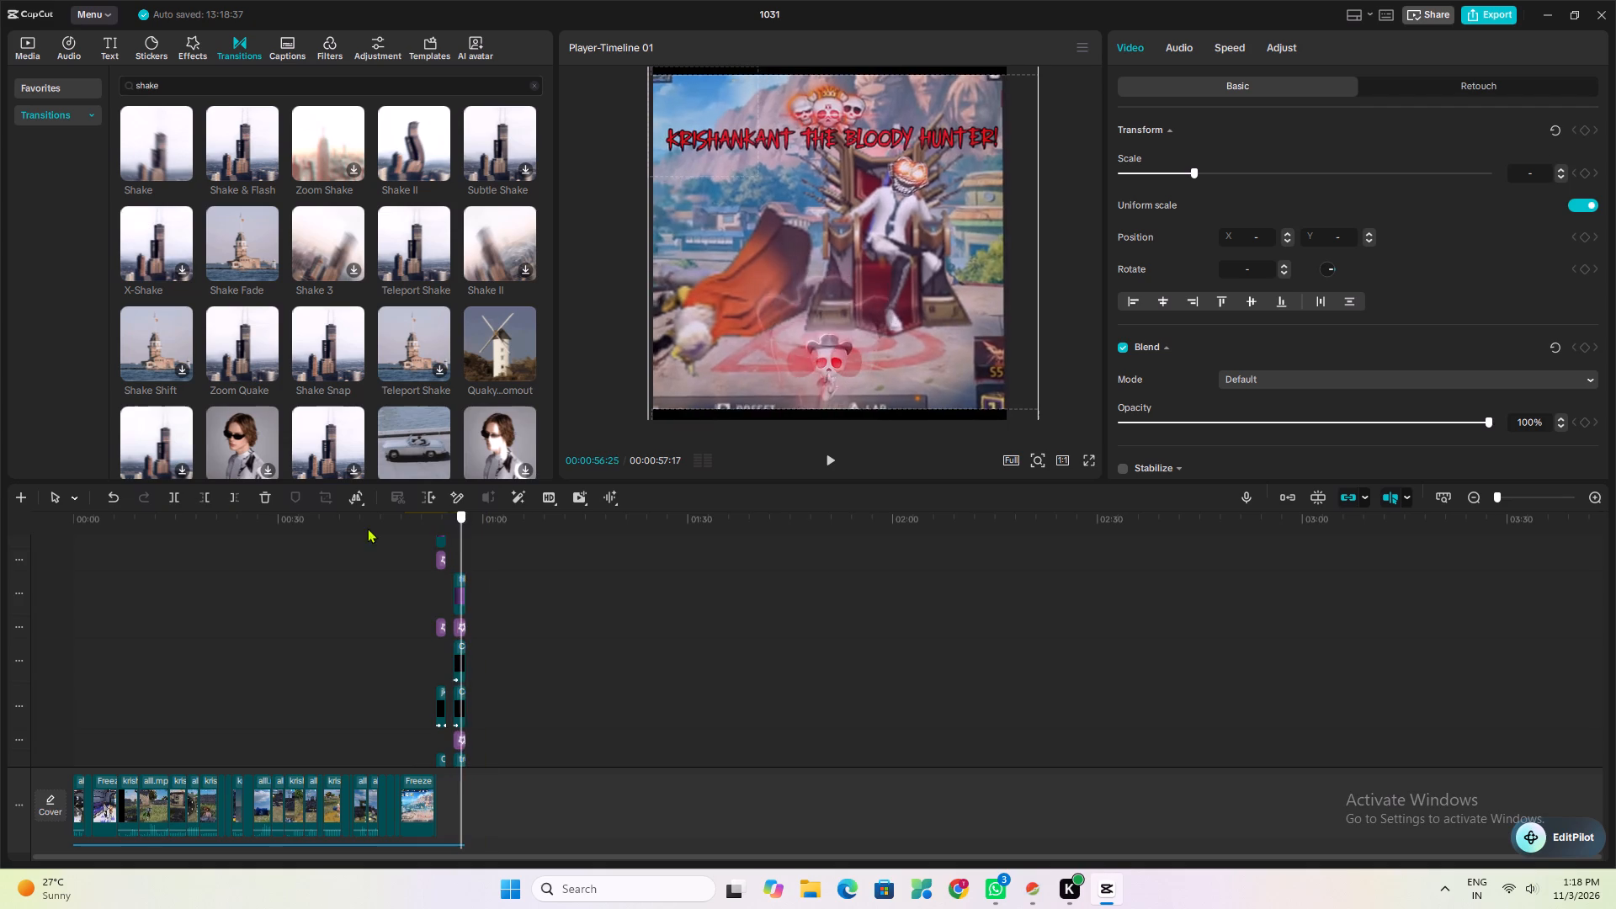
pyautogui.moveTo(367, 528); pyautogui.dragTo(8, 554)
pyautogui.scroll(10, 128, 614)
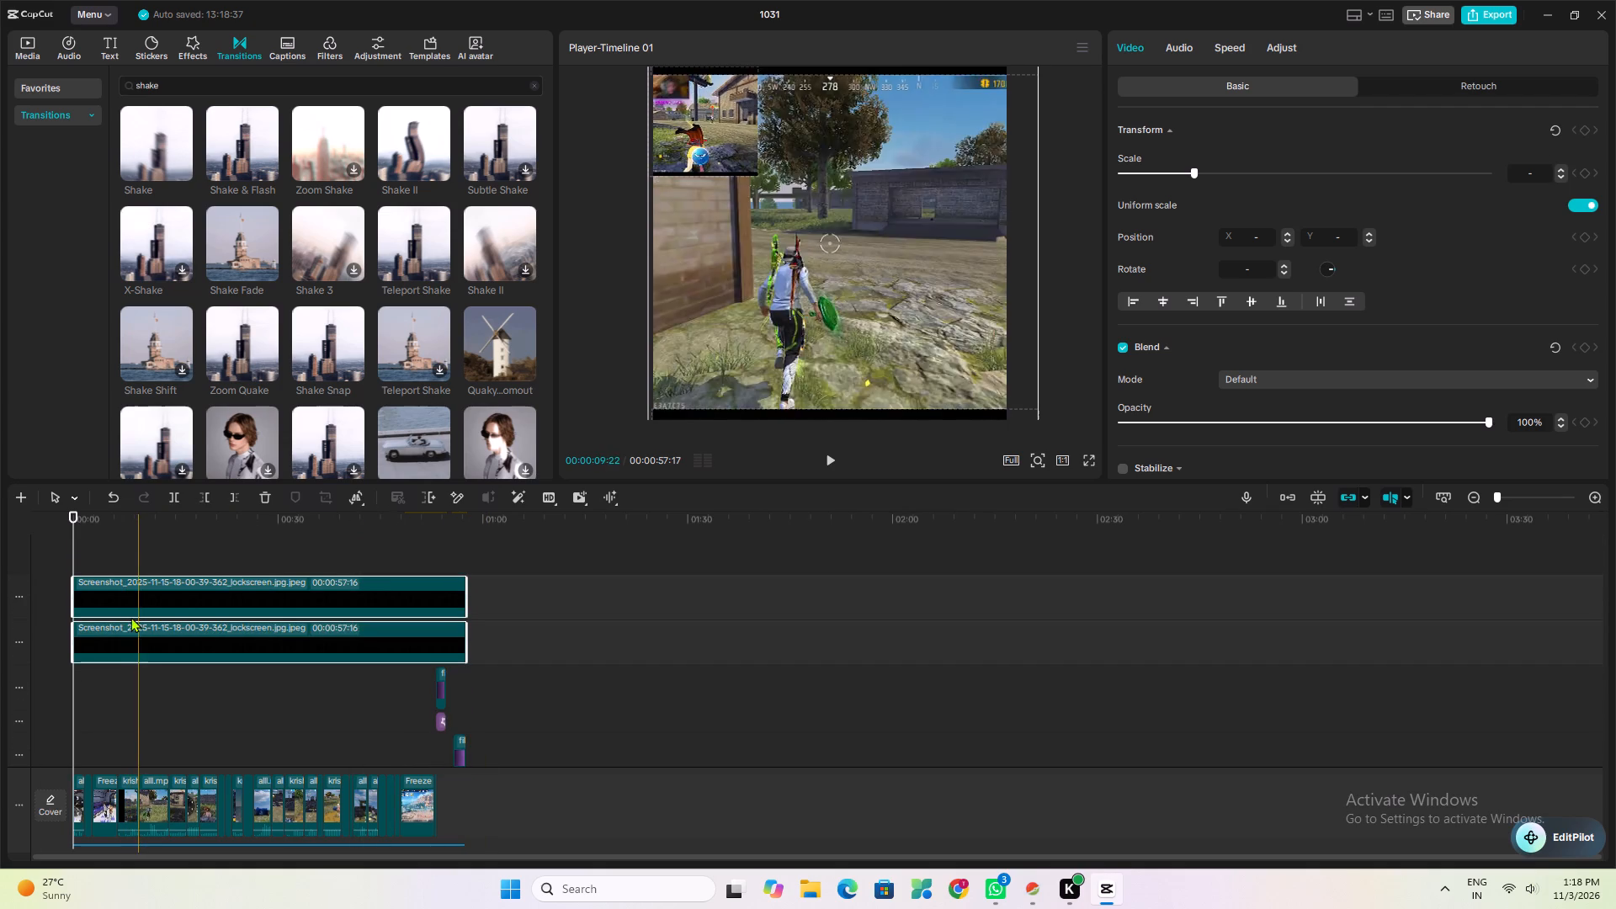
pyautogui.scroll(-16, 127, 618)
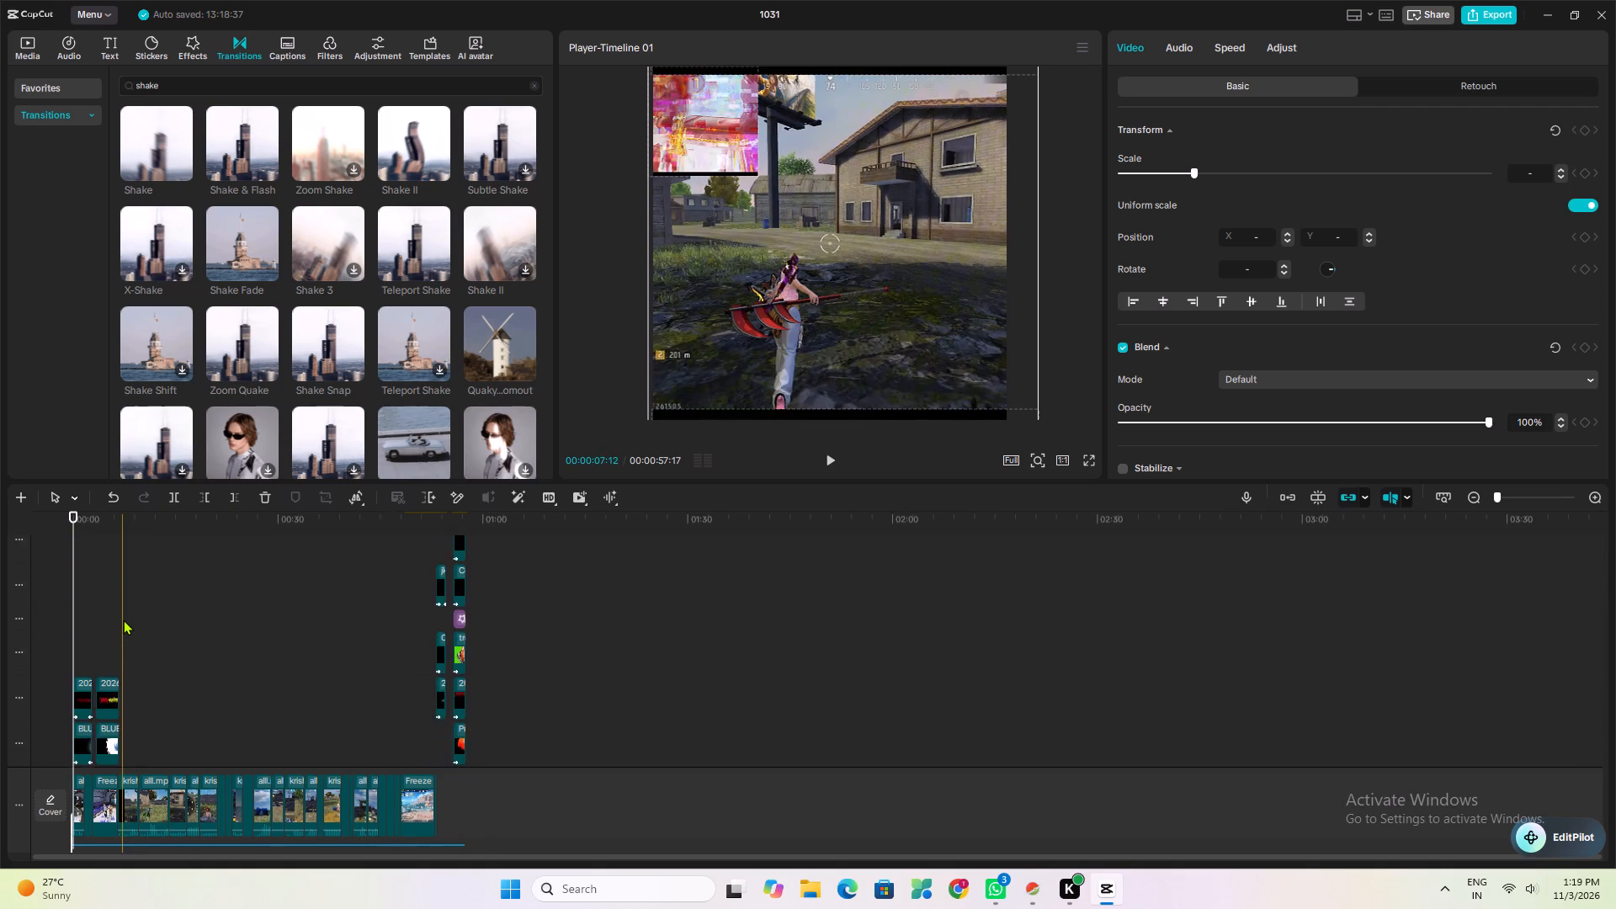
pyautogui.scroll(-20, 123, 619)
pyautogui.scroll(-2, 123, 619)
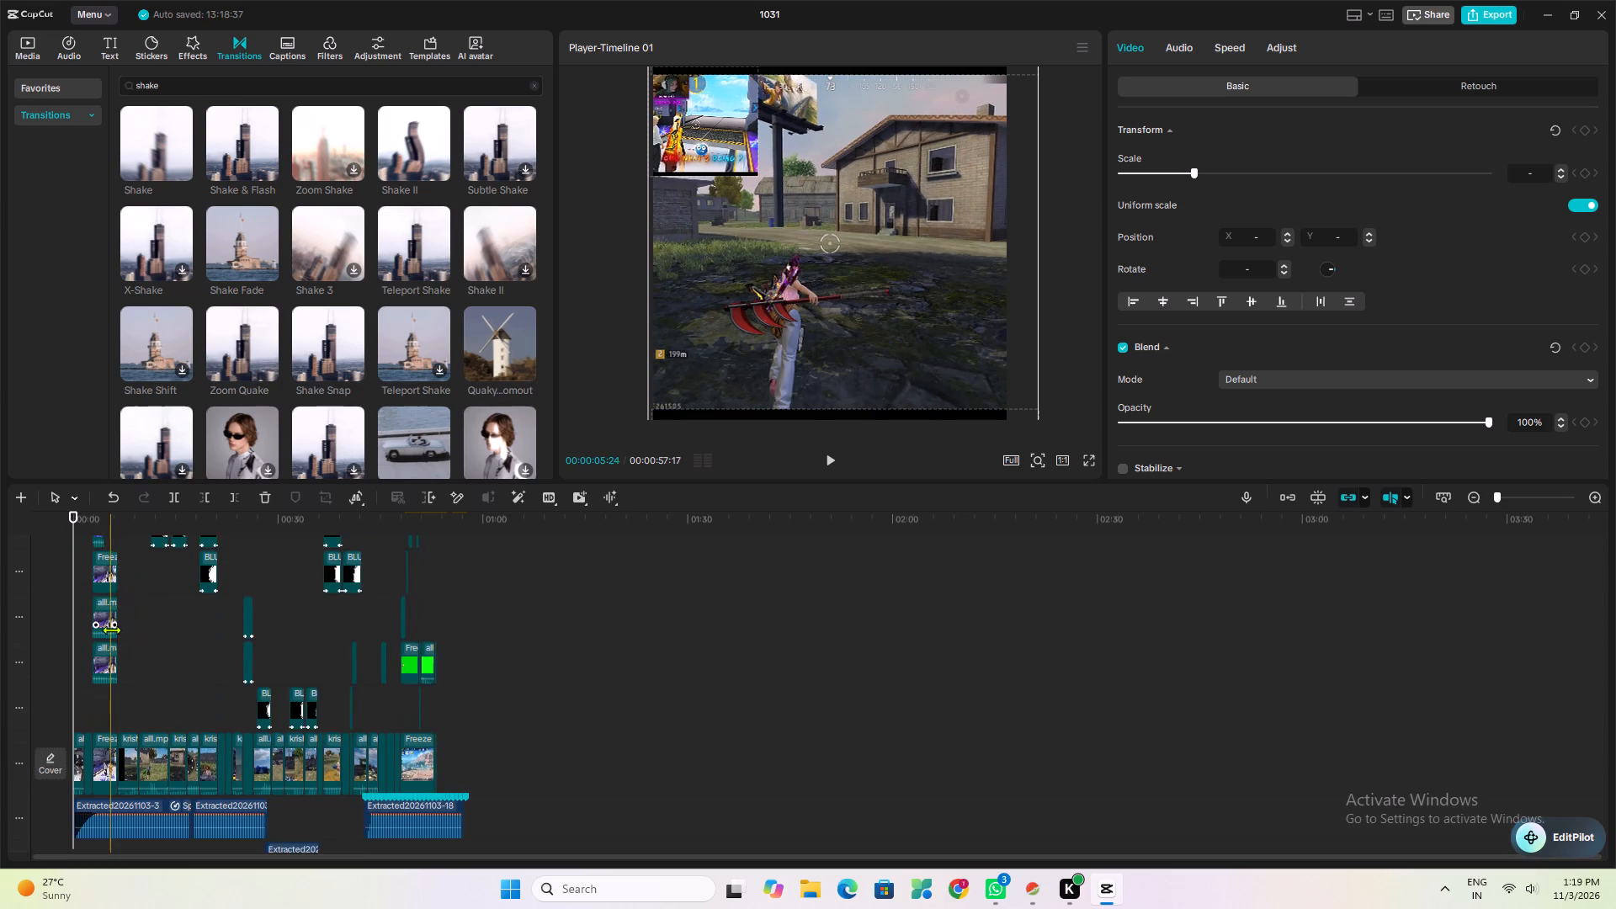
pyautogui.scroll(-8, 111, 630)
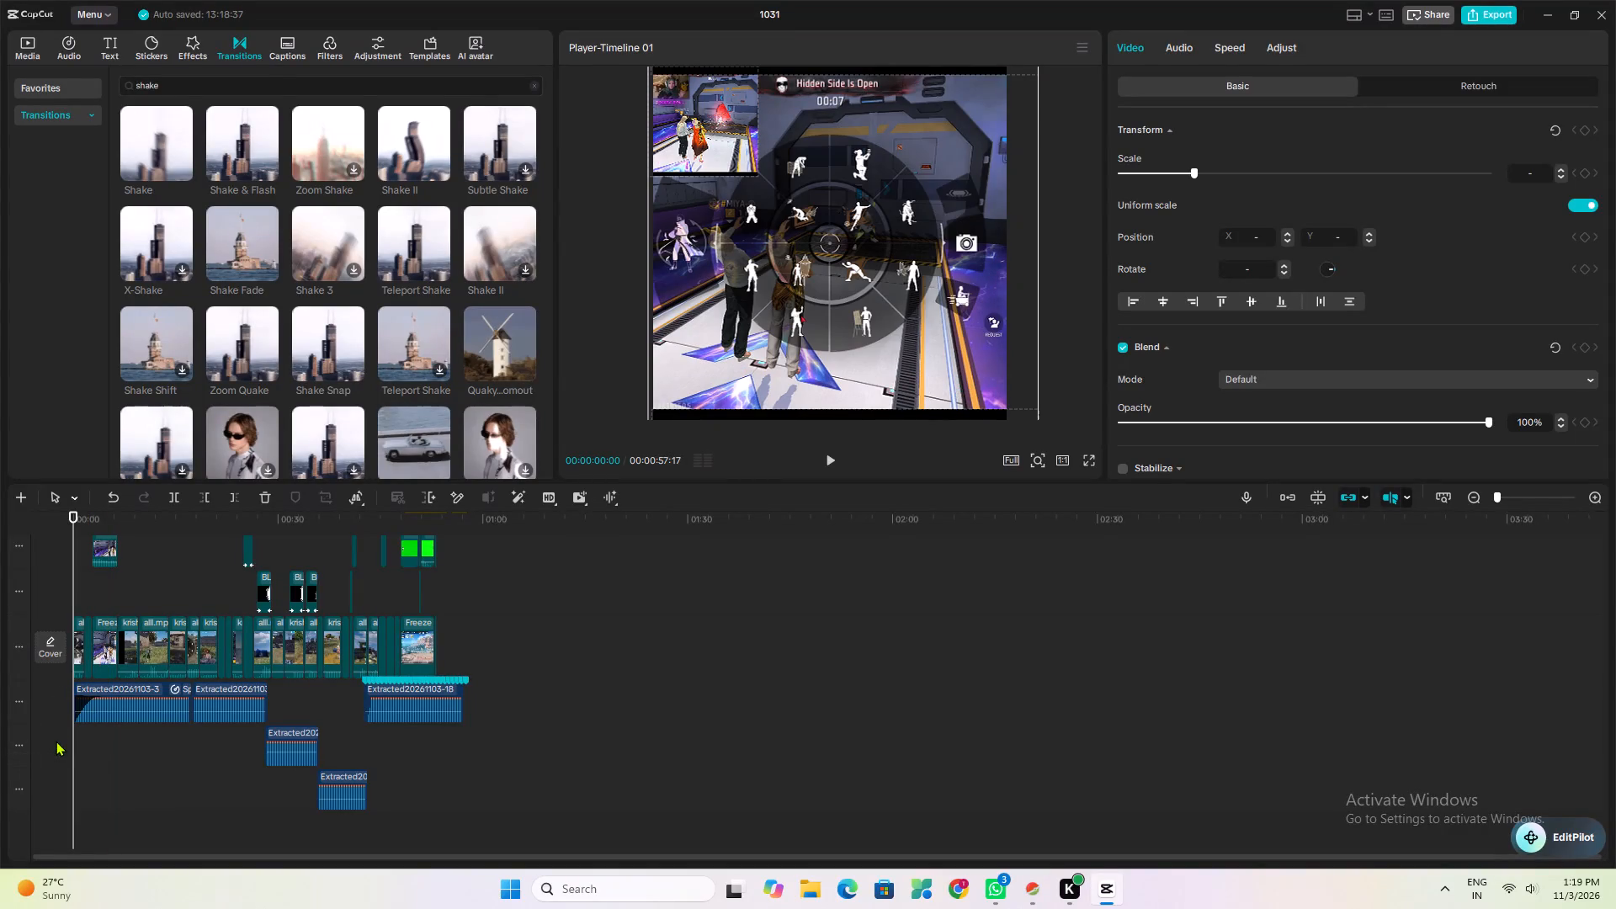
pyautogui.click(56, 741)
pyautogui.press('space')
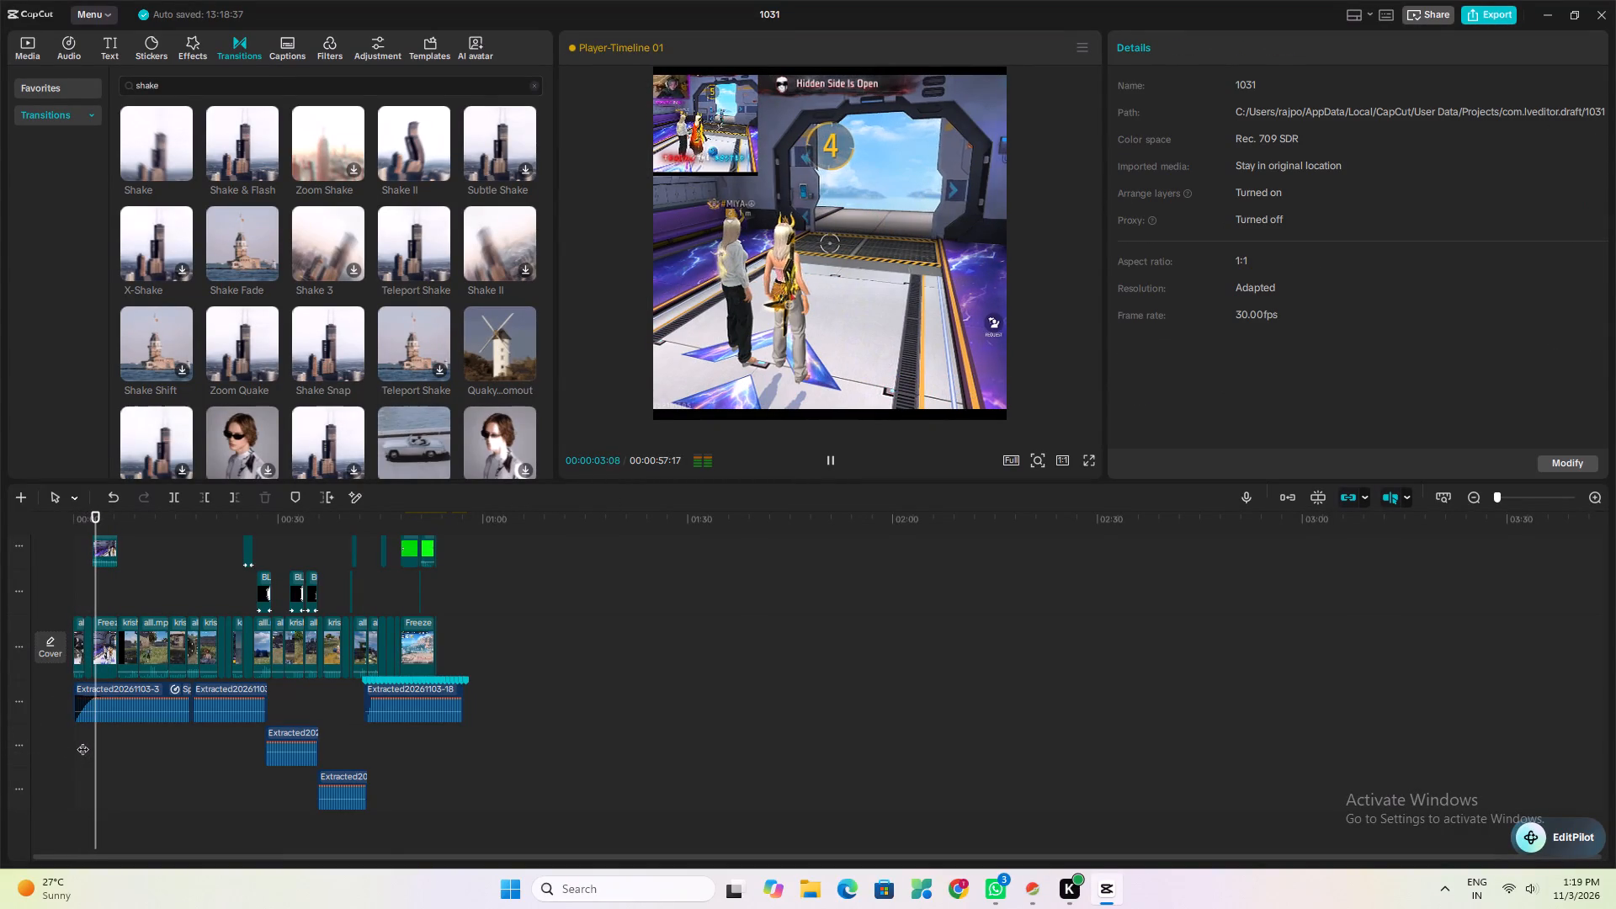
pyautogui.press('space')
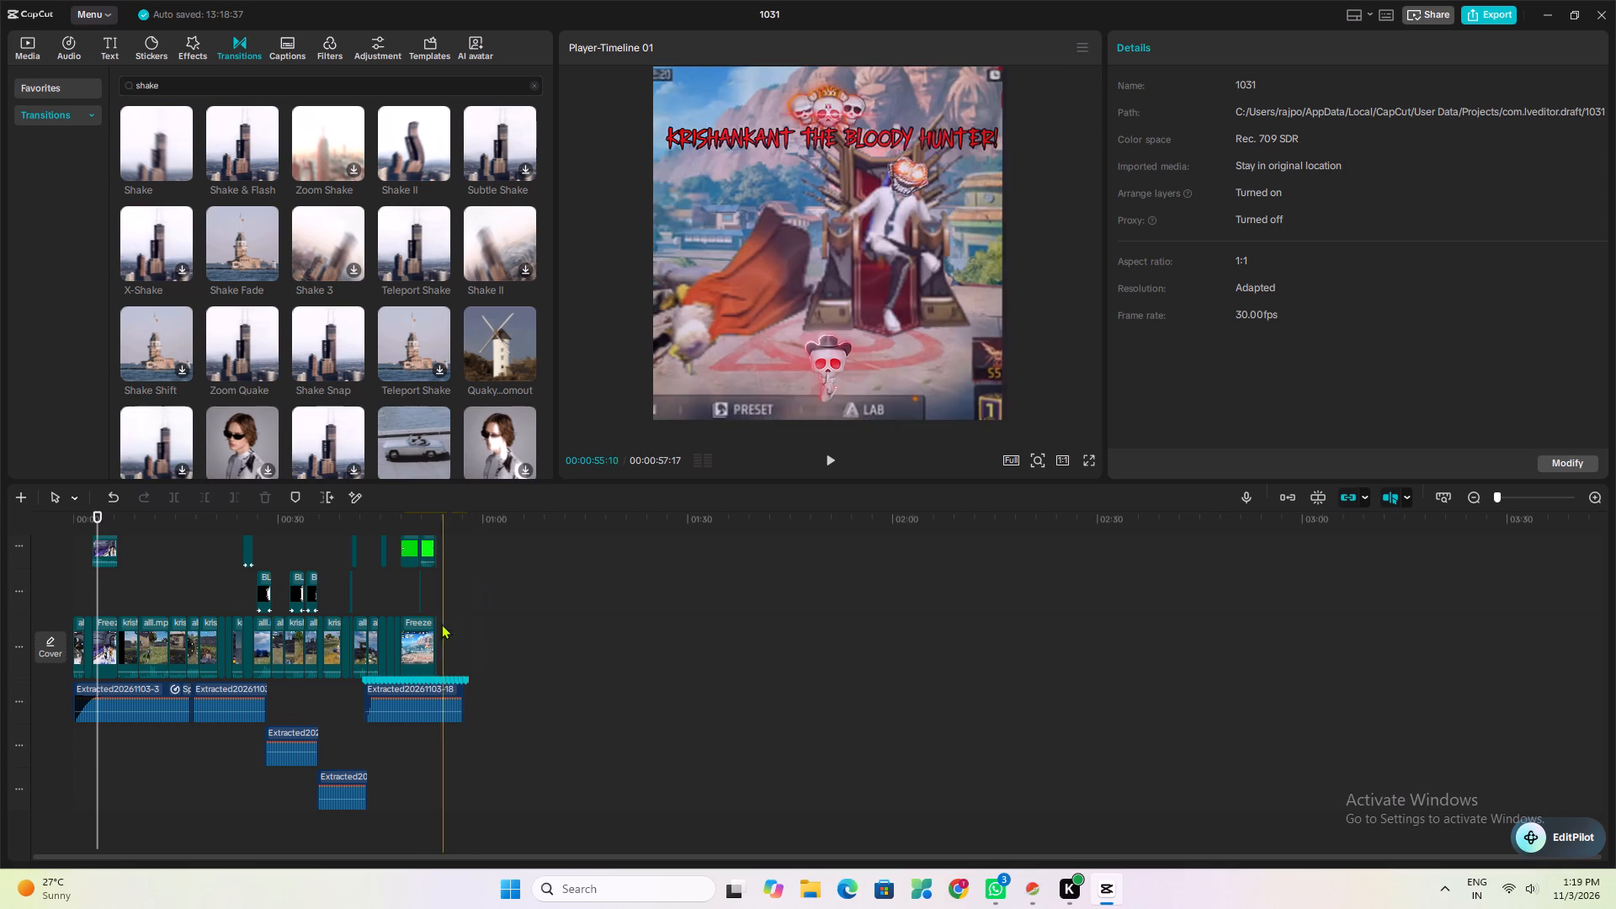
# Add "all video +green screen.mp4" from the imported media to the main track, in the empty space after the ending.
pyautogui.click(462, 635)
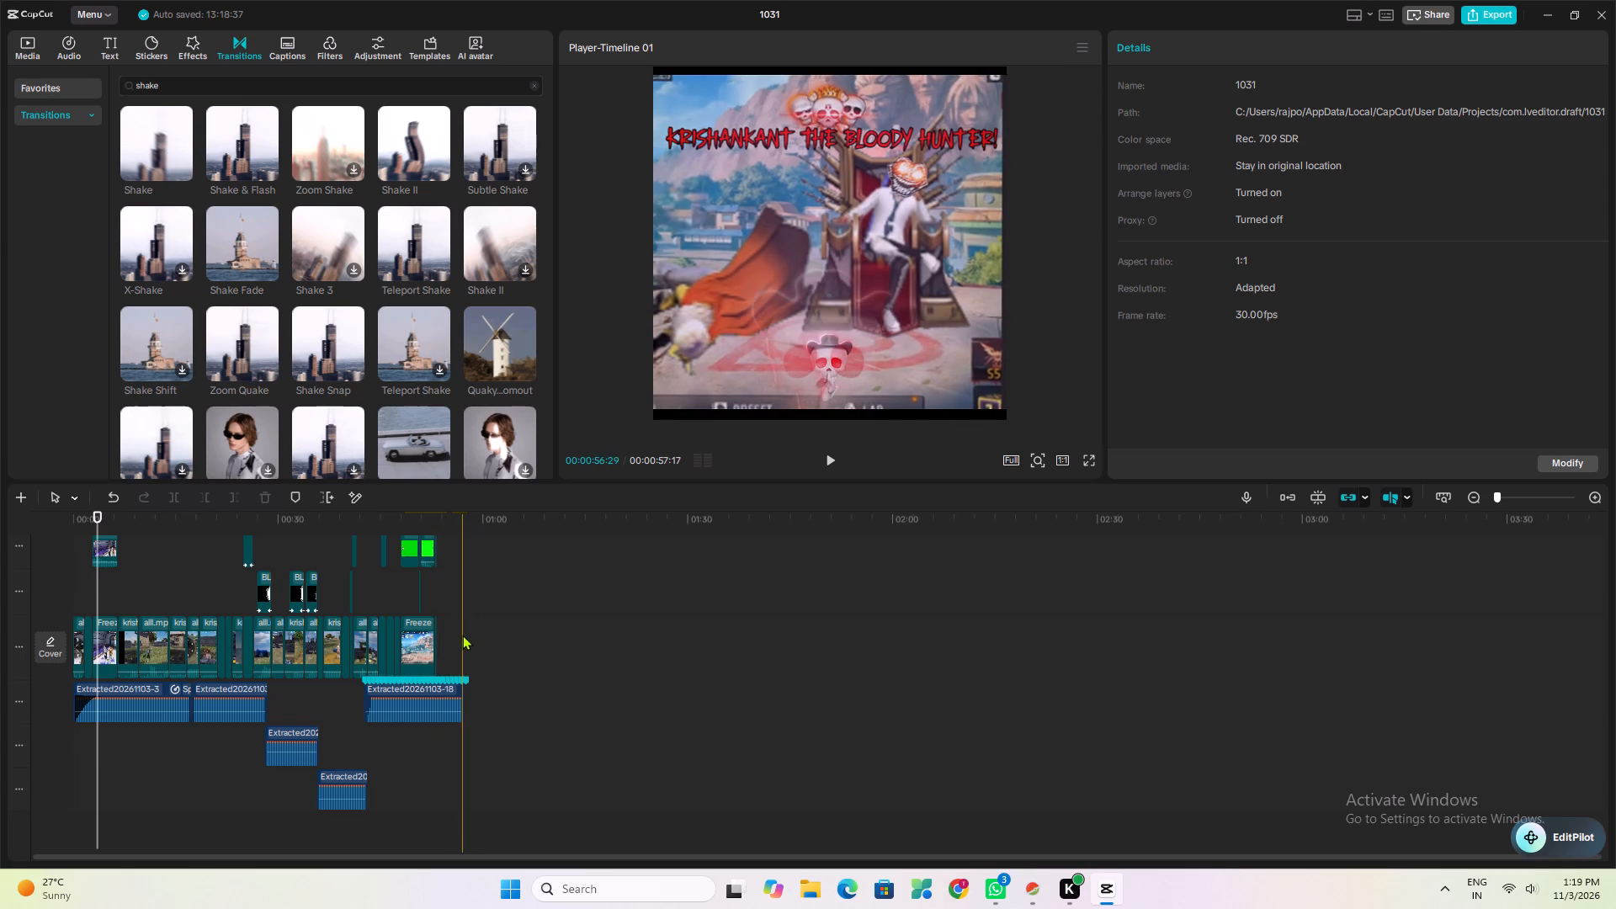
pyautogui.click(468, 635)
pyautogui.doubleClick(475, 637)
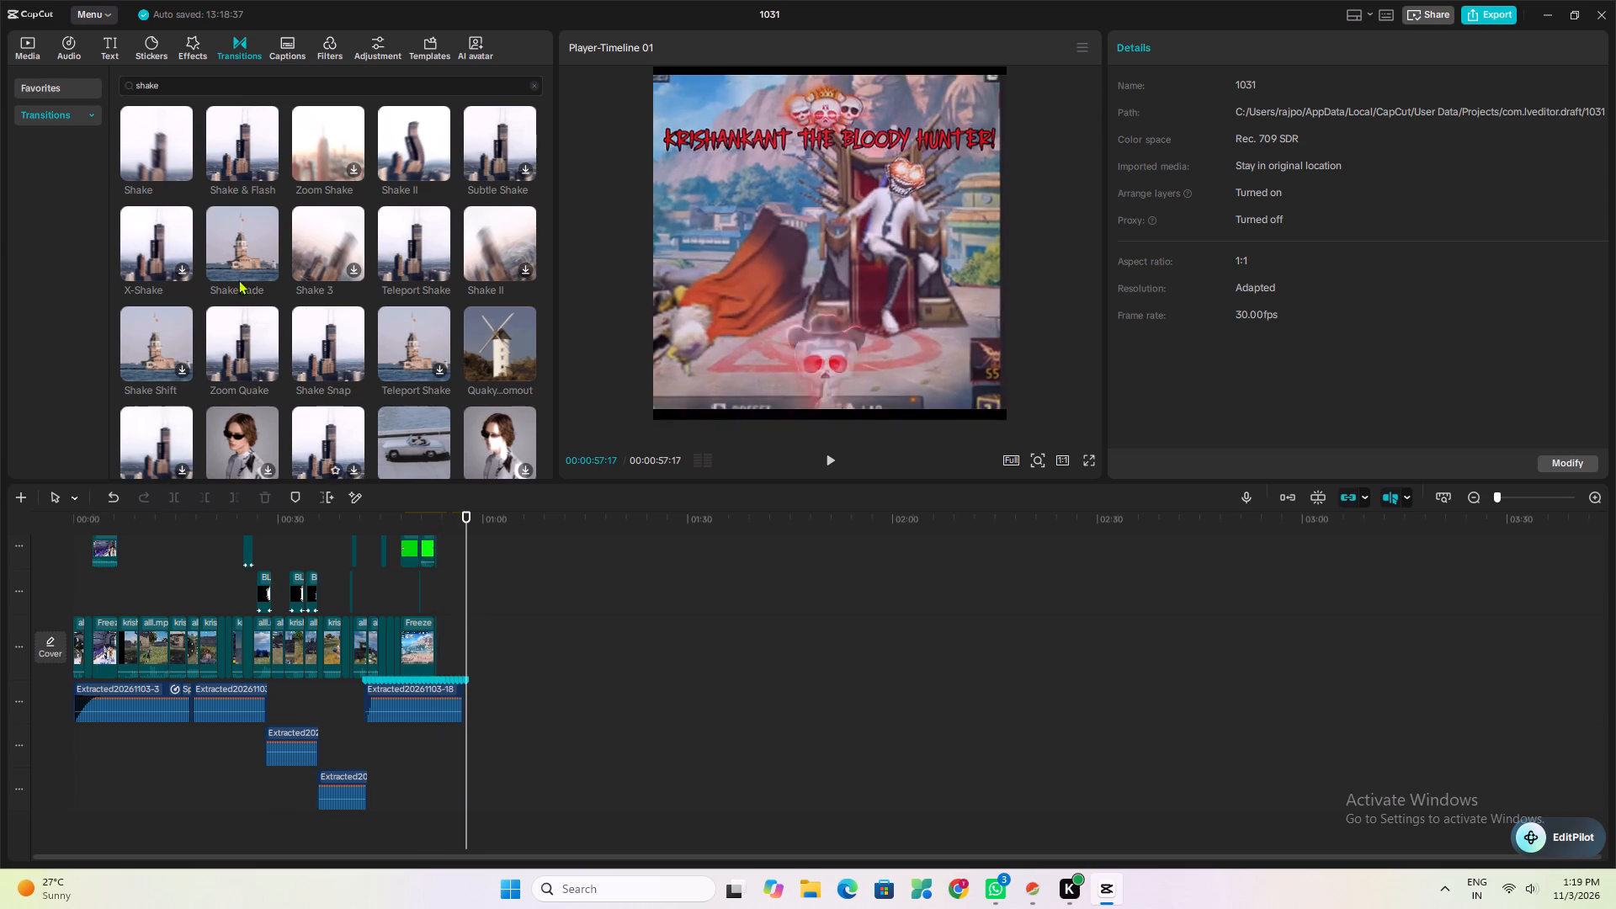
pyautogui.click(28, 32)
pyautogui.scroll(2, 237, 303)
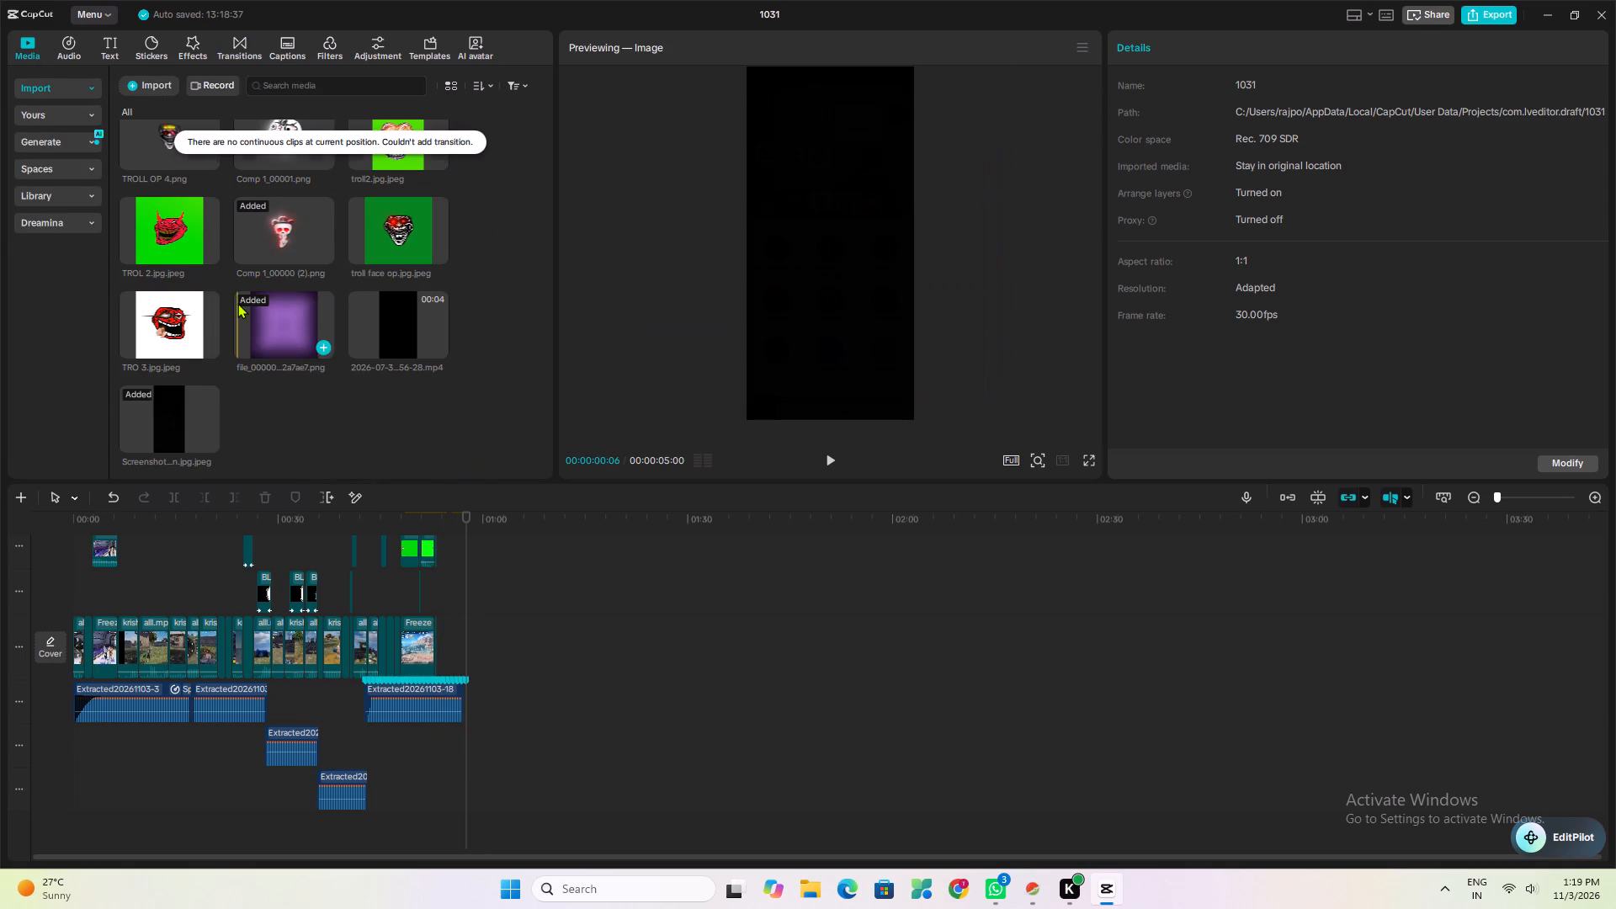
pyautogui.scroll(6, 237, 303)
pyautogui.moveTo(550, 421); pyautogui.dragTo(501, 72)
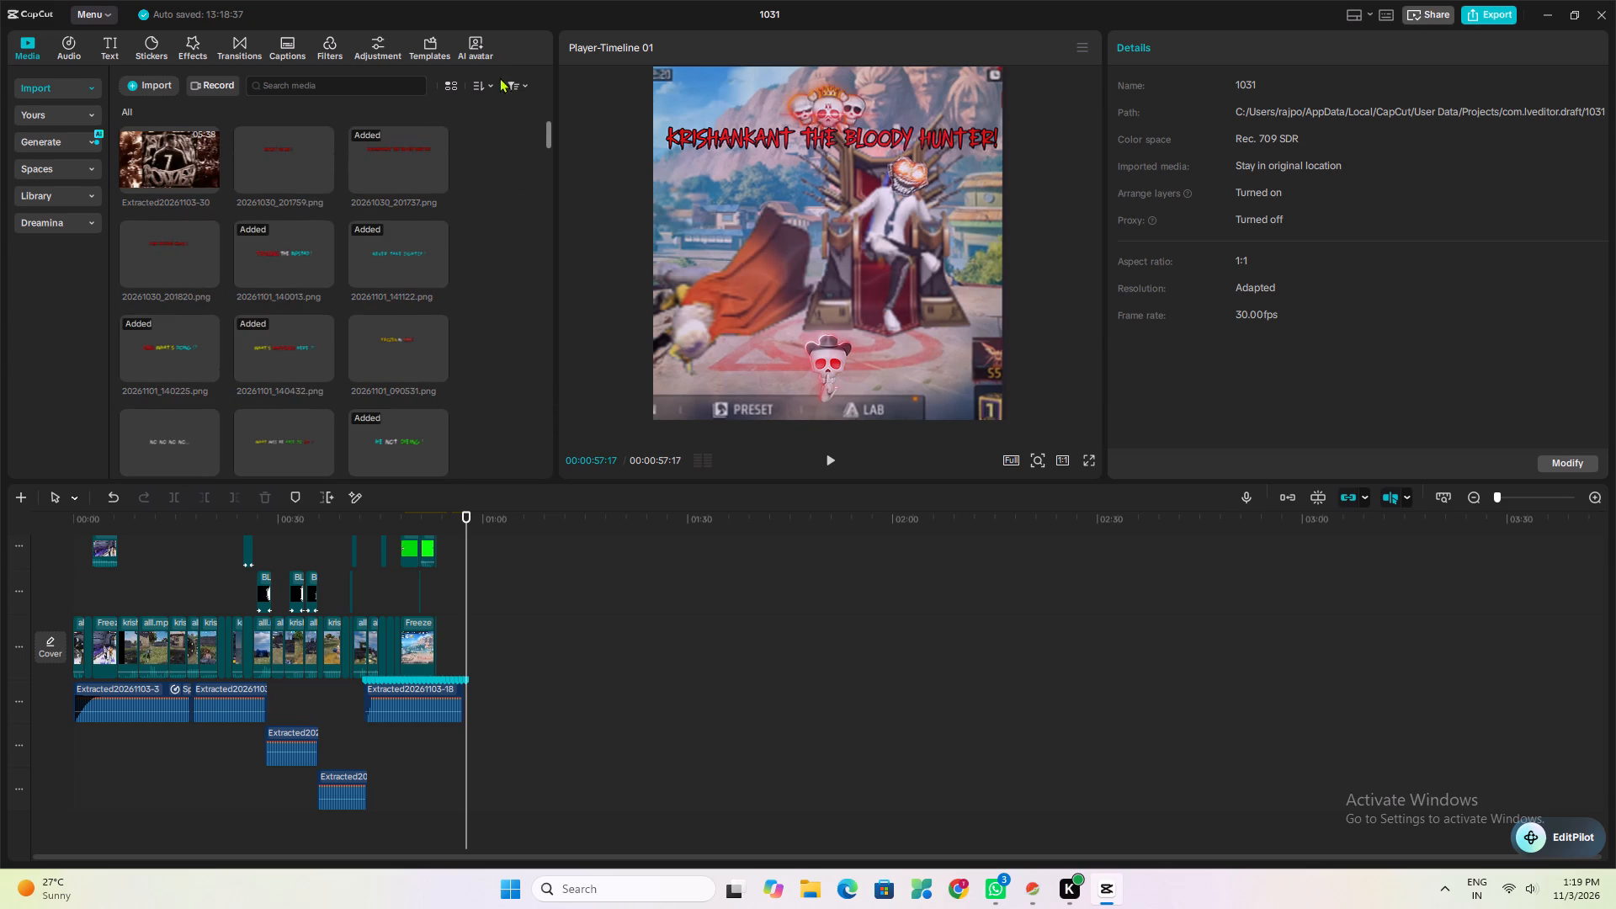
pyautogui.scroll(-2, 436, 276)
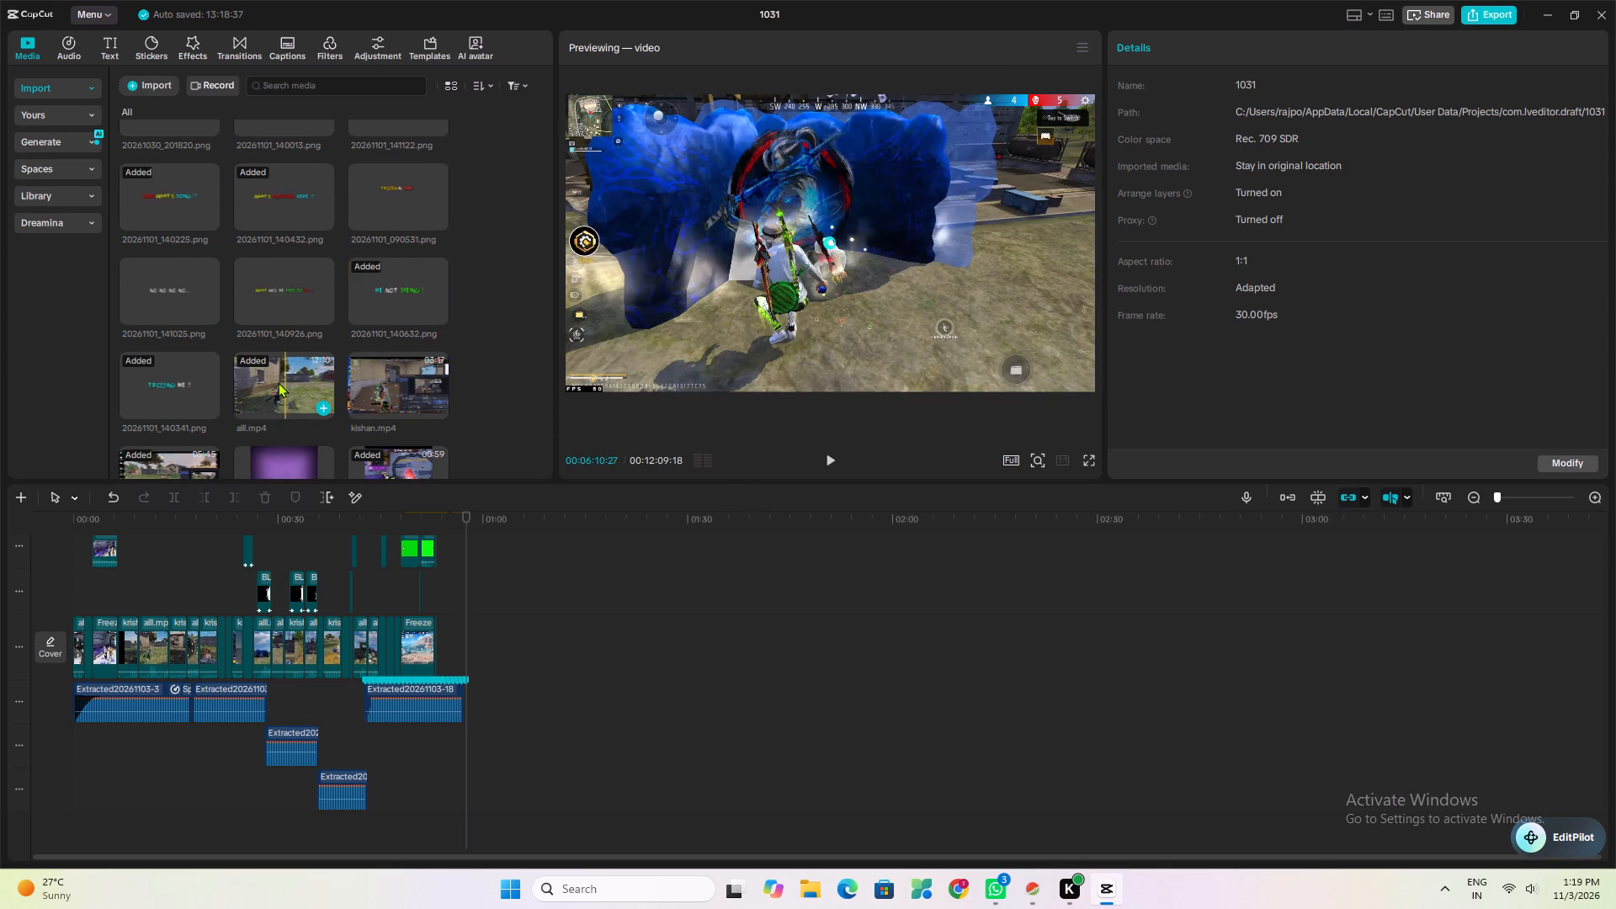
pyautogui.scroll(-1, 170, 439)
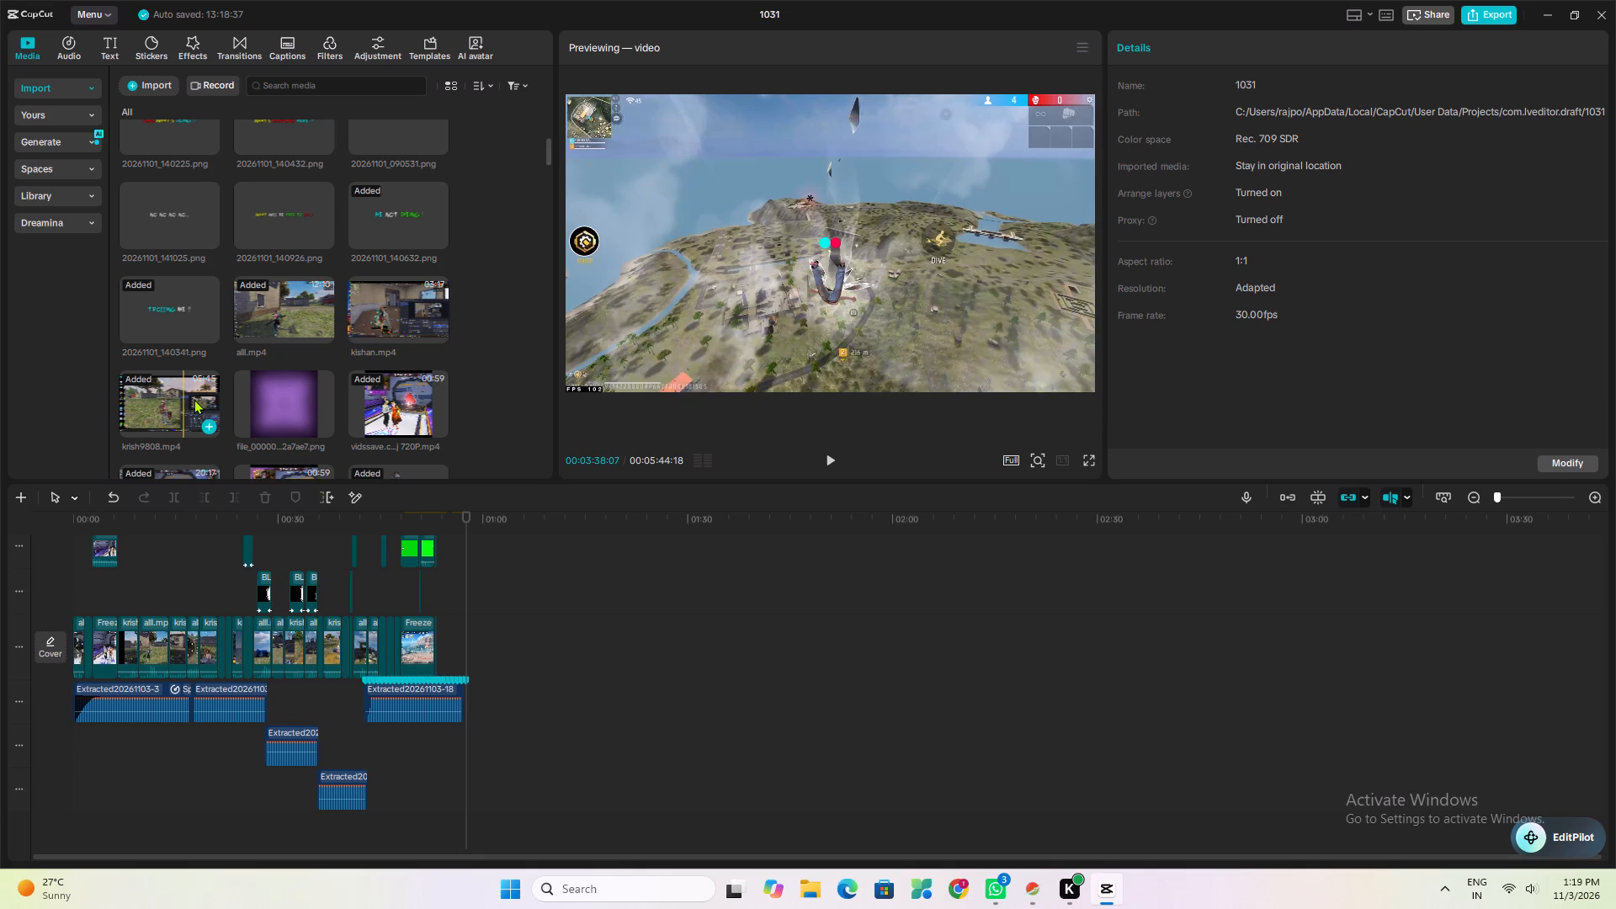
pyautogui.scroll(-1, 386, 404)
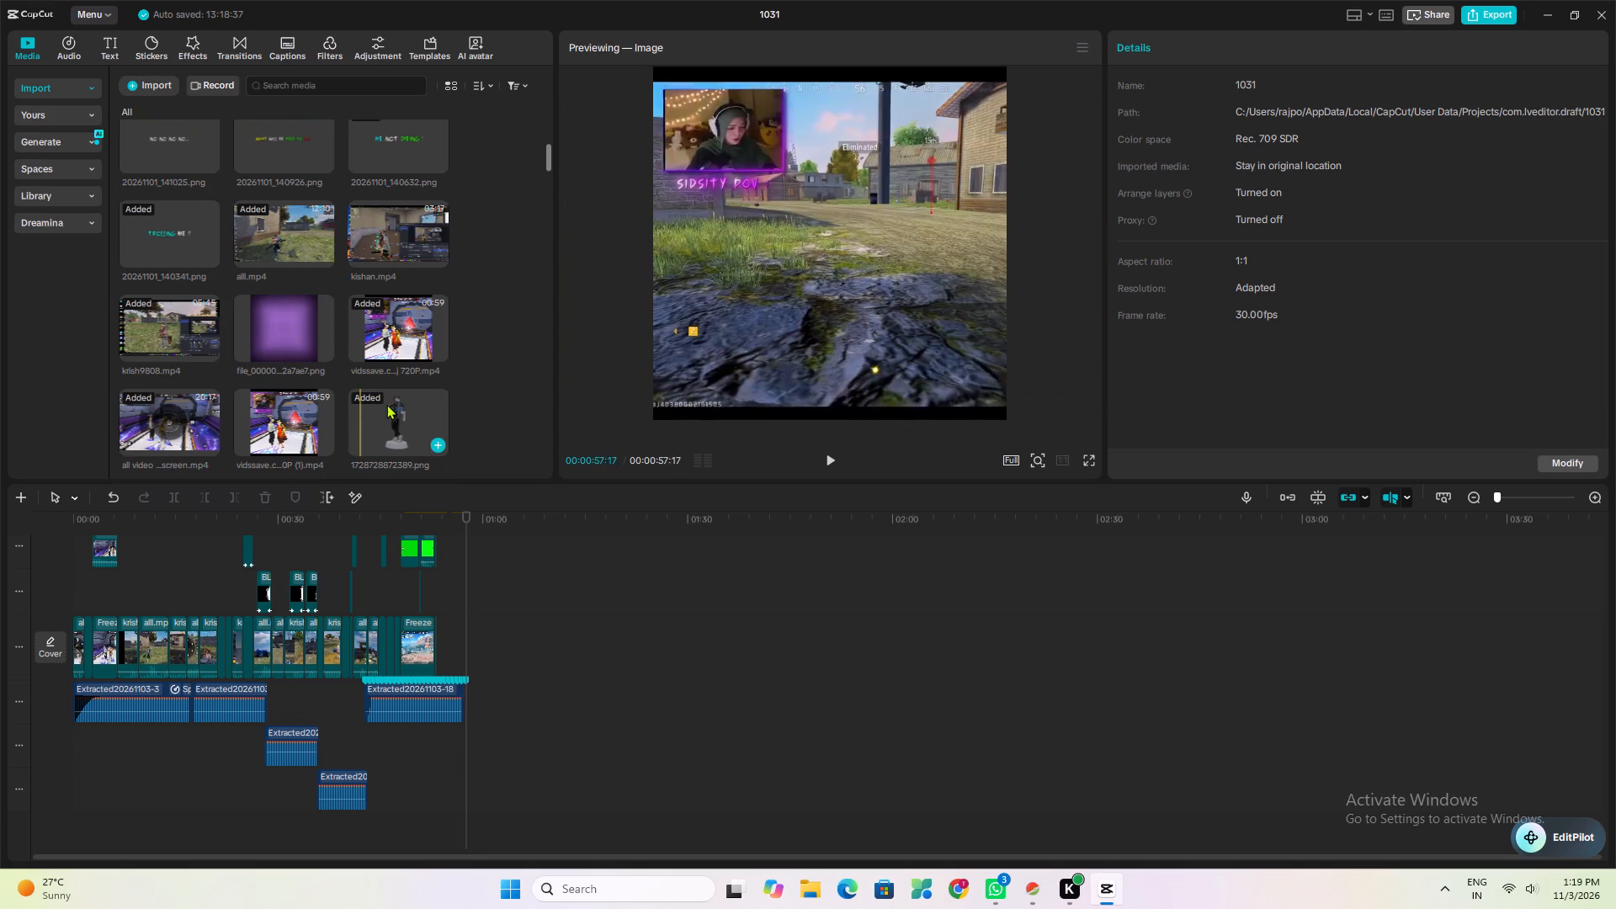
pyautogui.moveTo(191, 419); pyautogui.dragTo(512, 616)
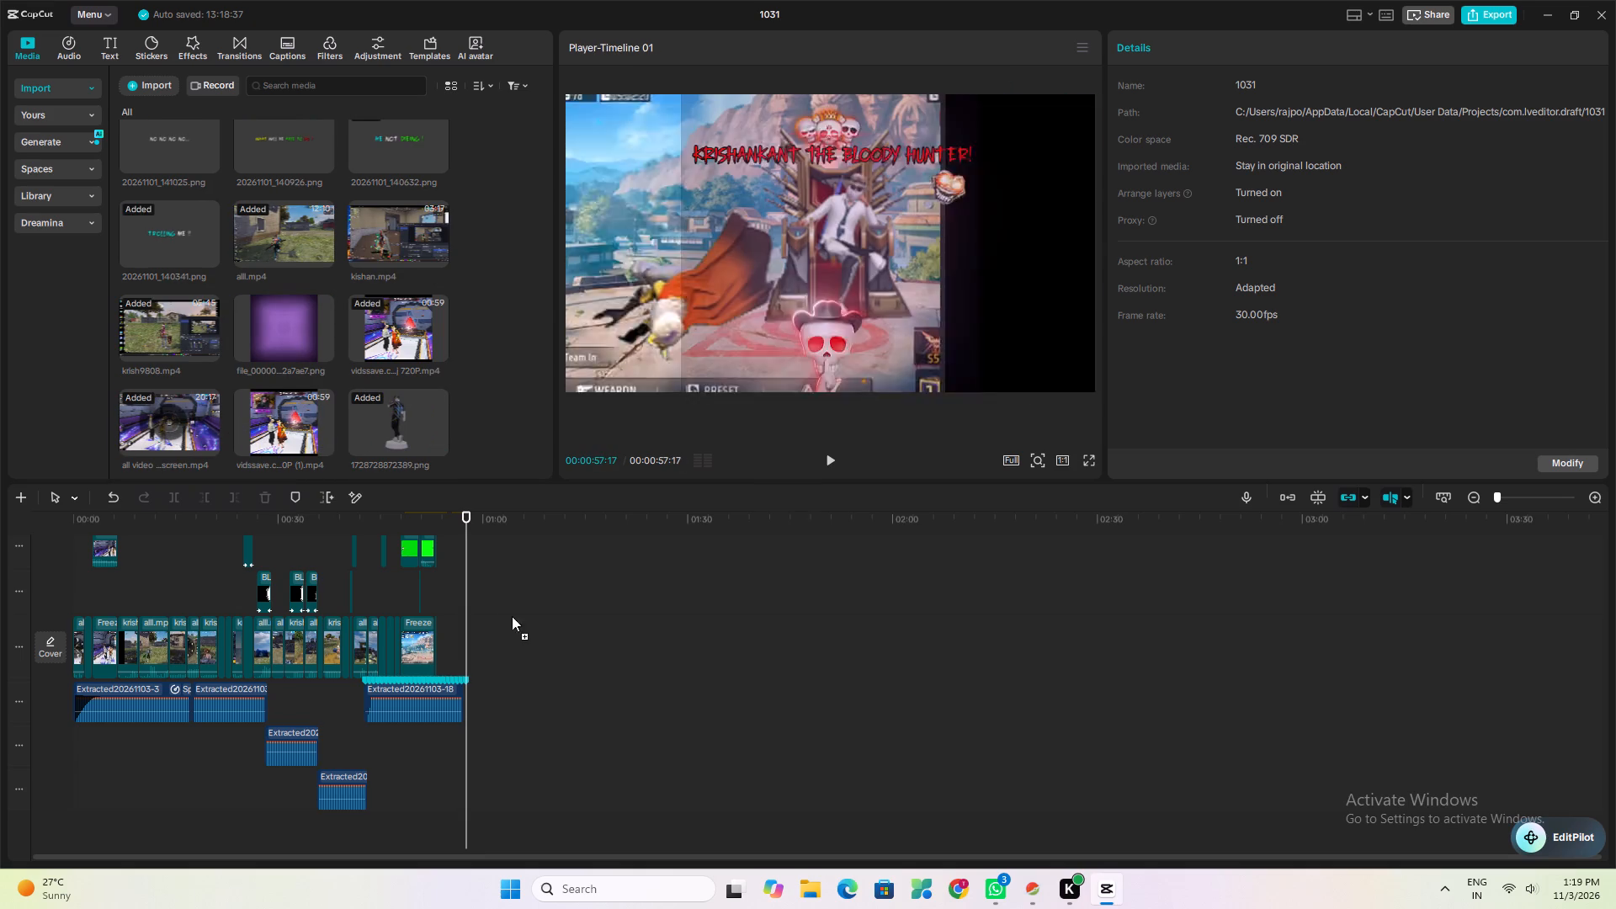
pyautogui.moveTo(512, 616); pyautogui.dragTo(533, 655)
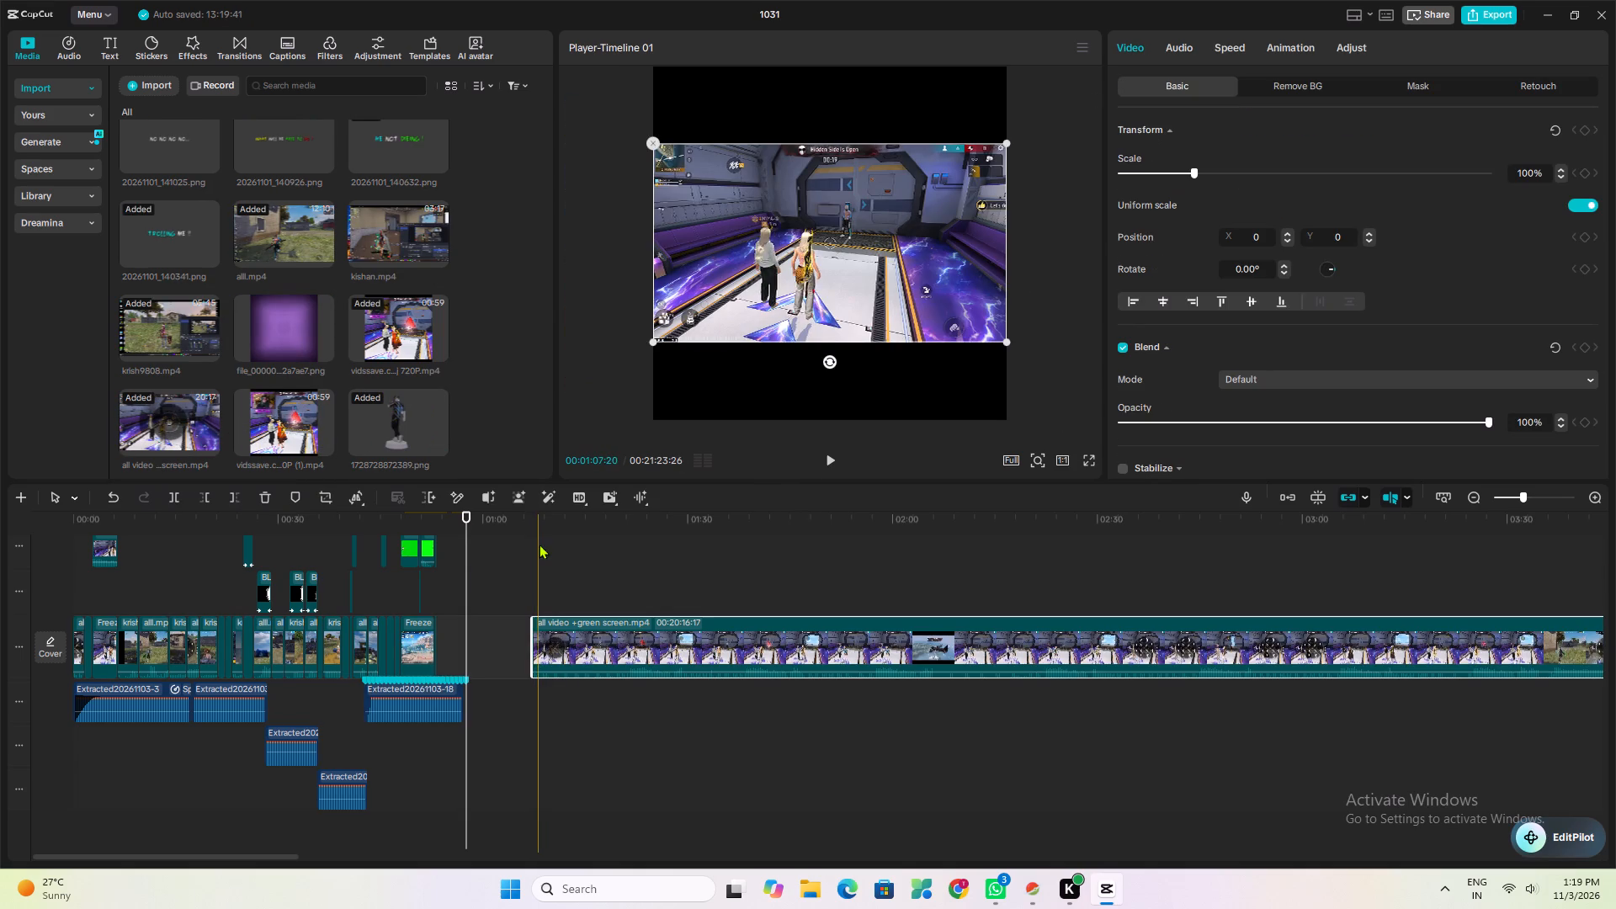
# Trim the start of the "all video +green screen.mp4" clip to 00:08:21:09, cutting away the gameplay footage before the green-screen part.
pyautogui.moveTo(538, 535); pyautogui.dragTo(1573, 593)
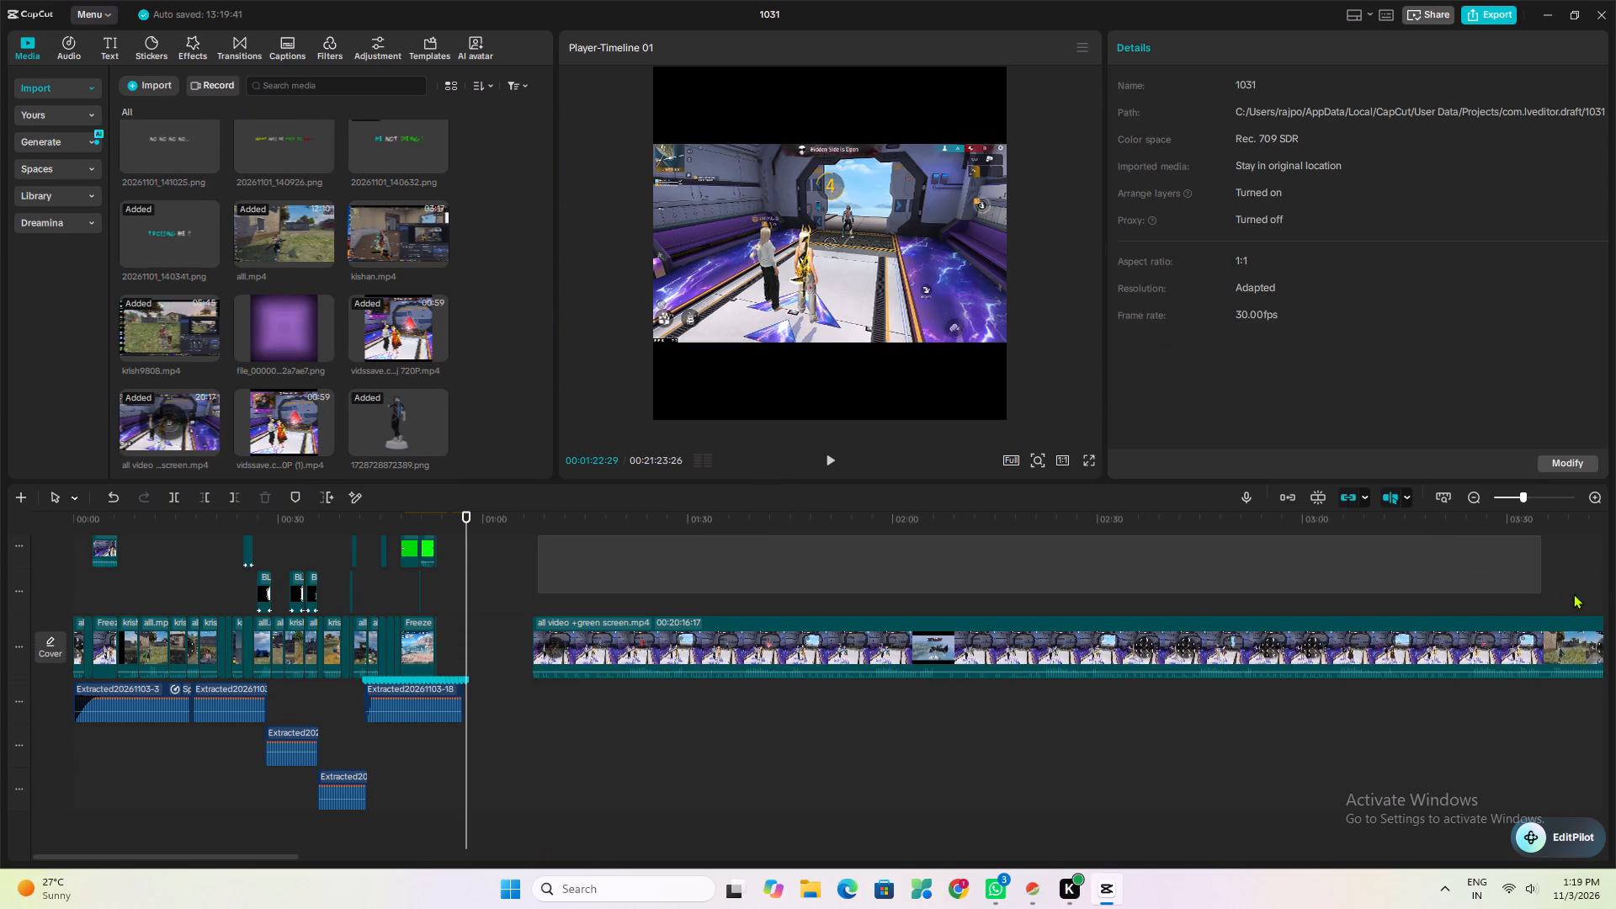
pyautogui.moveTo(1573, 593); pyautogui.dragTo(1615, 592)
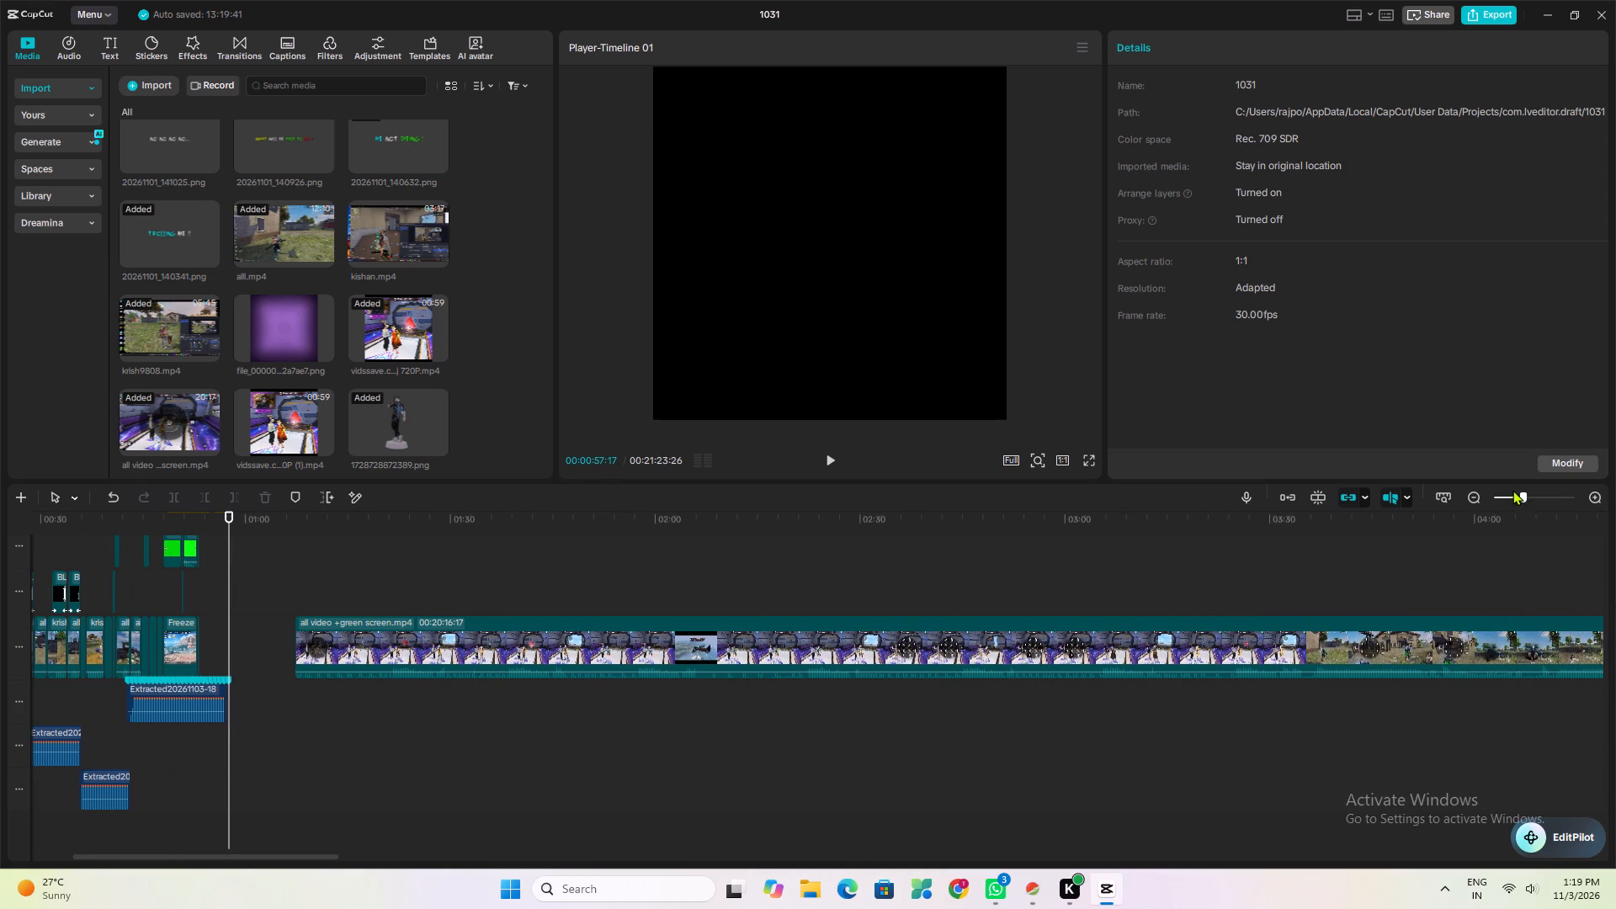
pyautogui.click(1512, 490)
pyautogui.click(1507, 494)
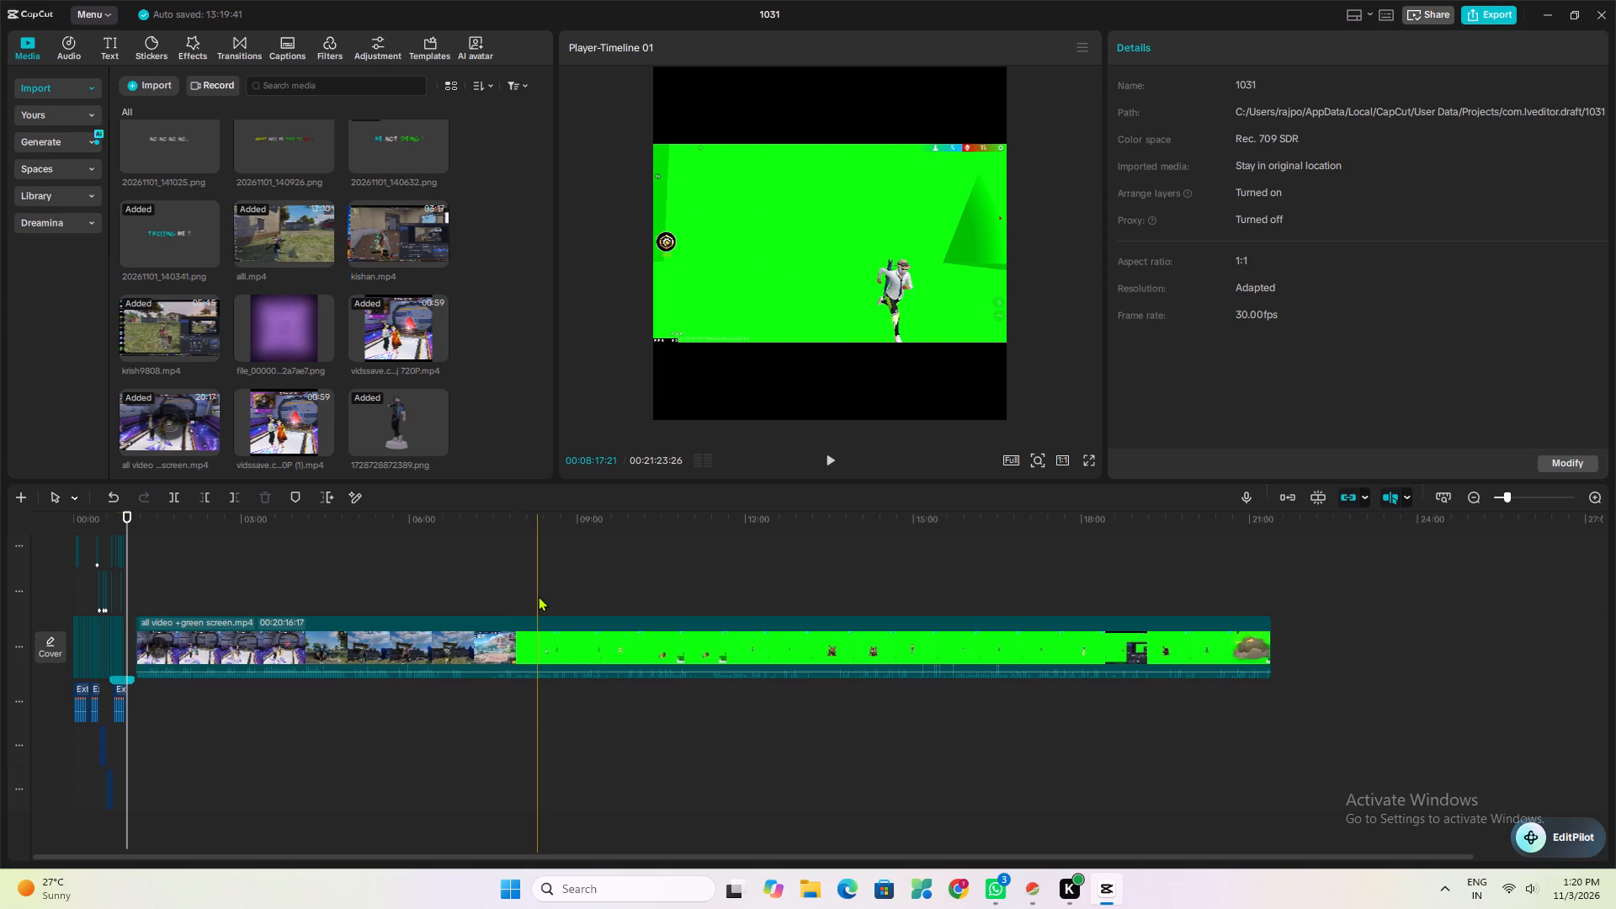
pyautogui.click(541, 594)
pyautogui.click(541, 643)
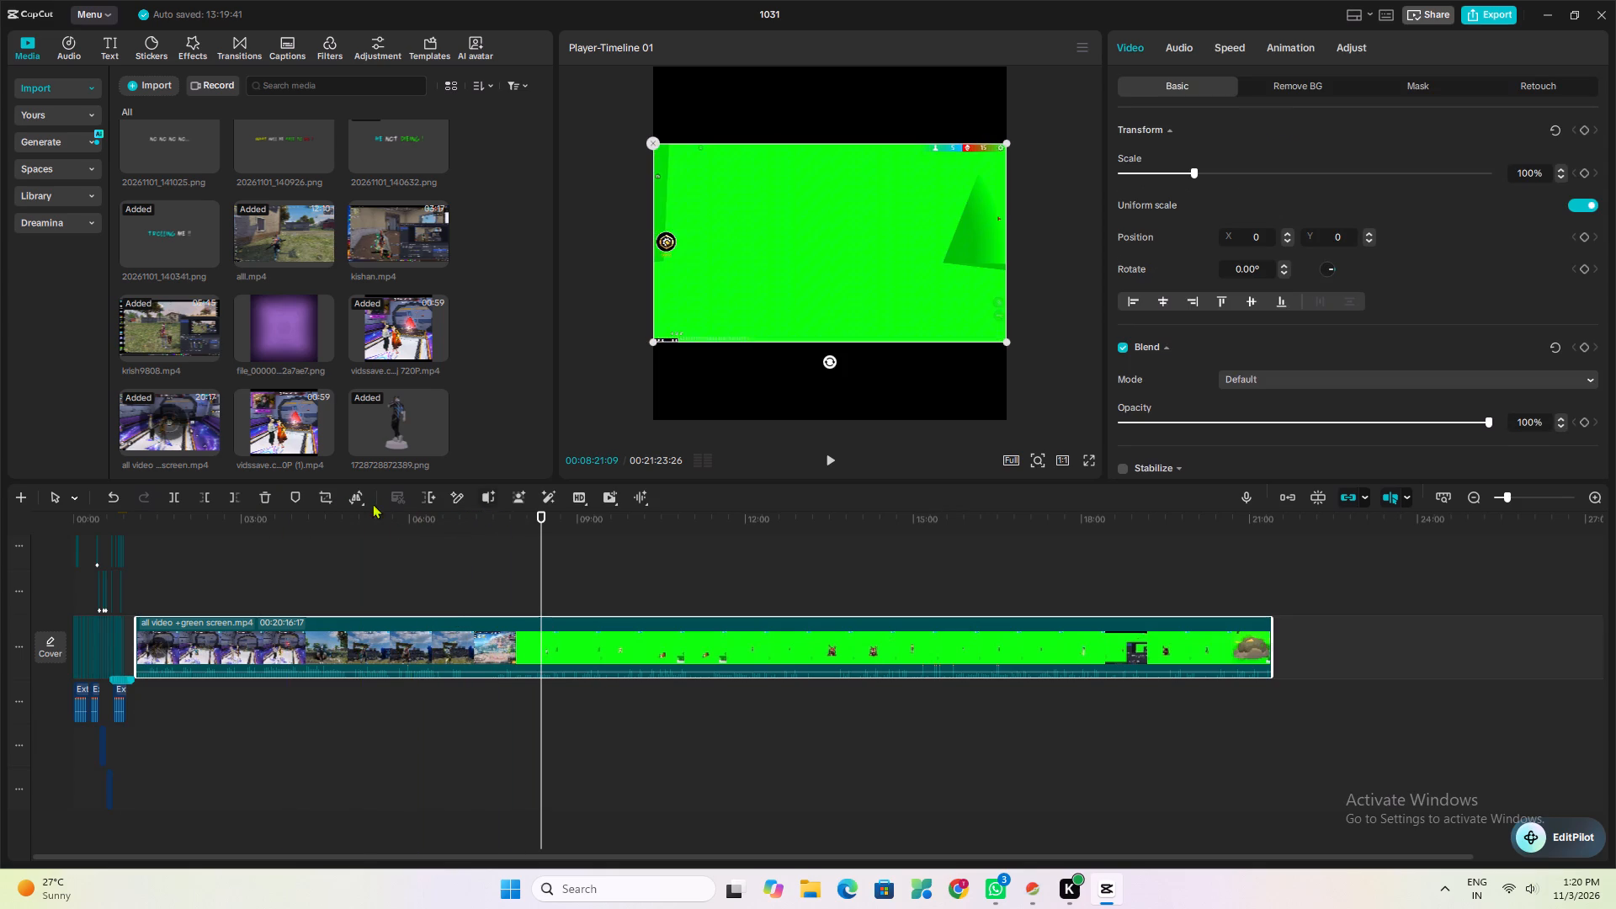
pyautogui.click(205, 490)
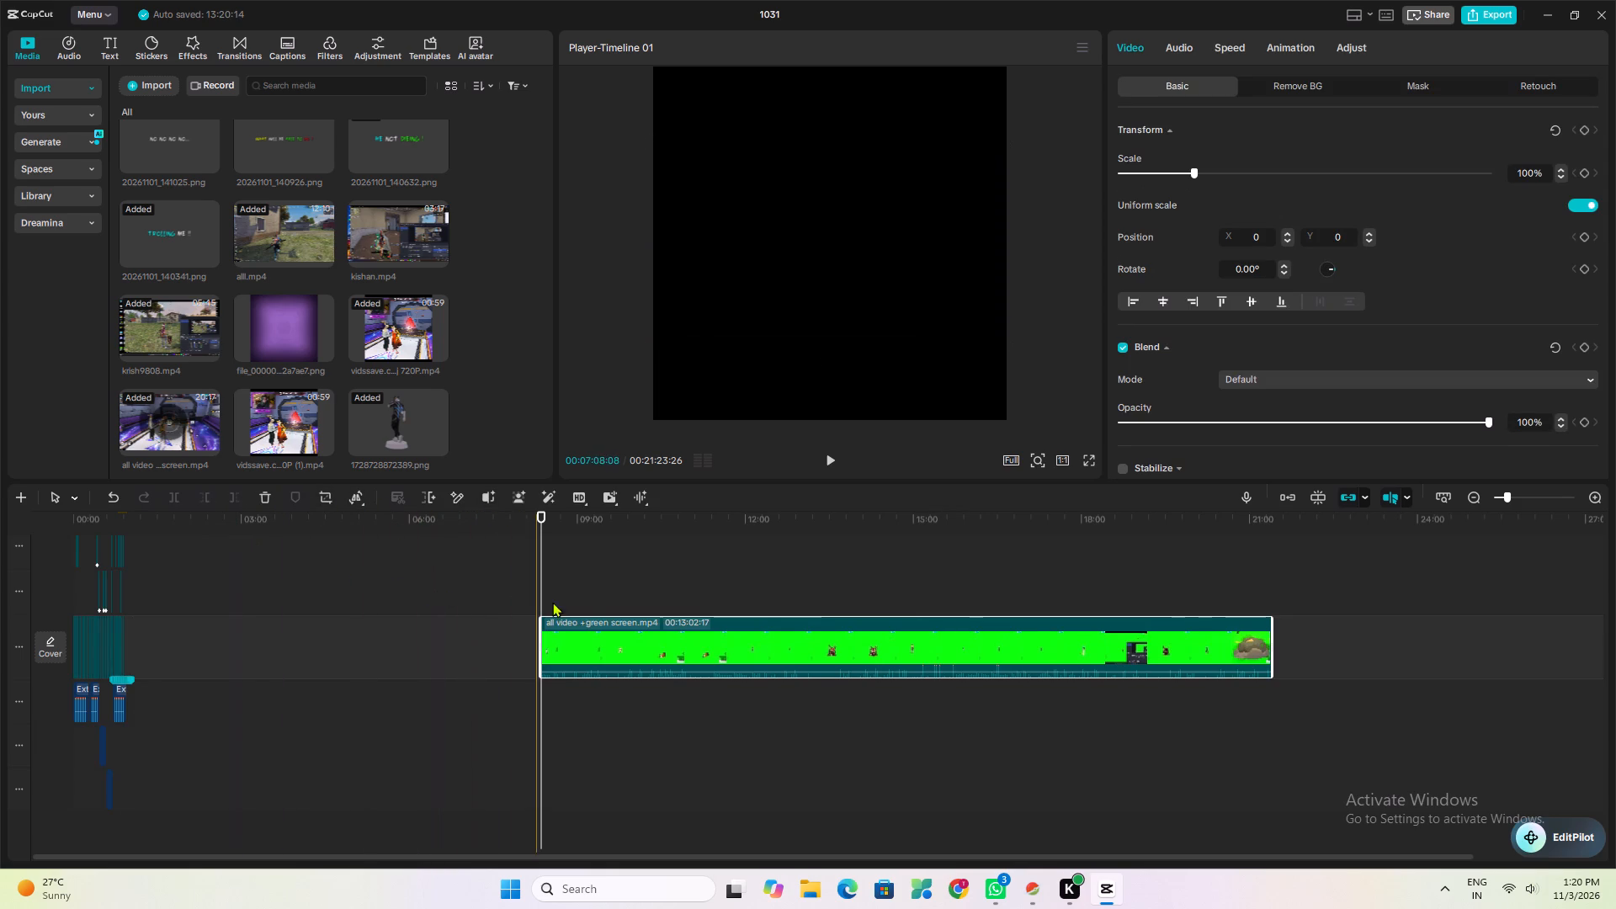
# Turn on the main track magnet to close the gap between the freeze clip and the green-screen clip.
pyautogui.click(1289, 497)
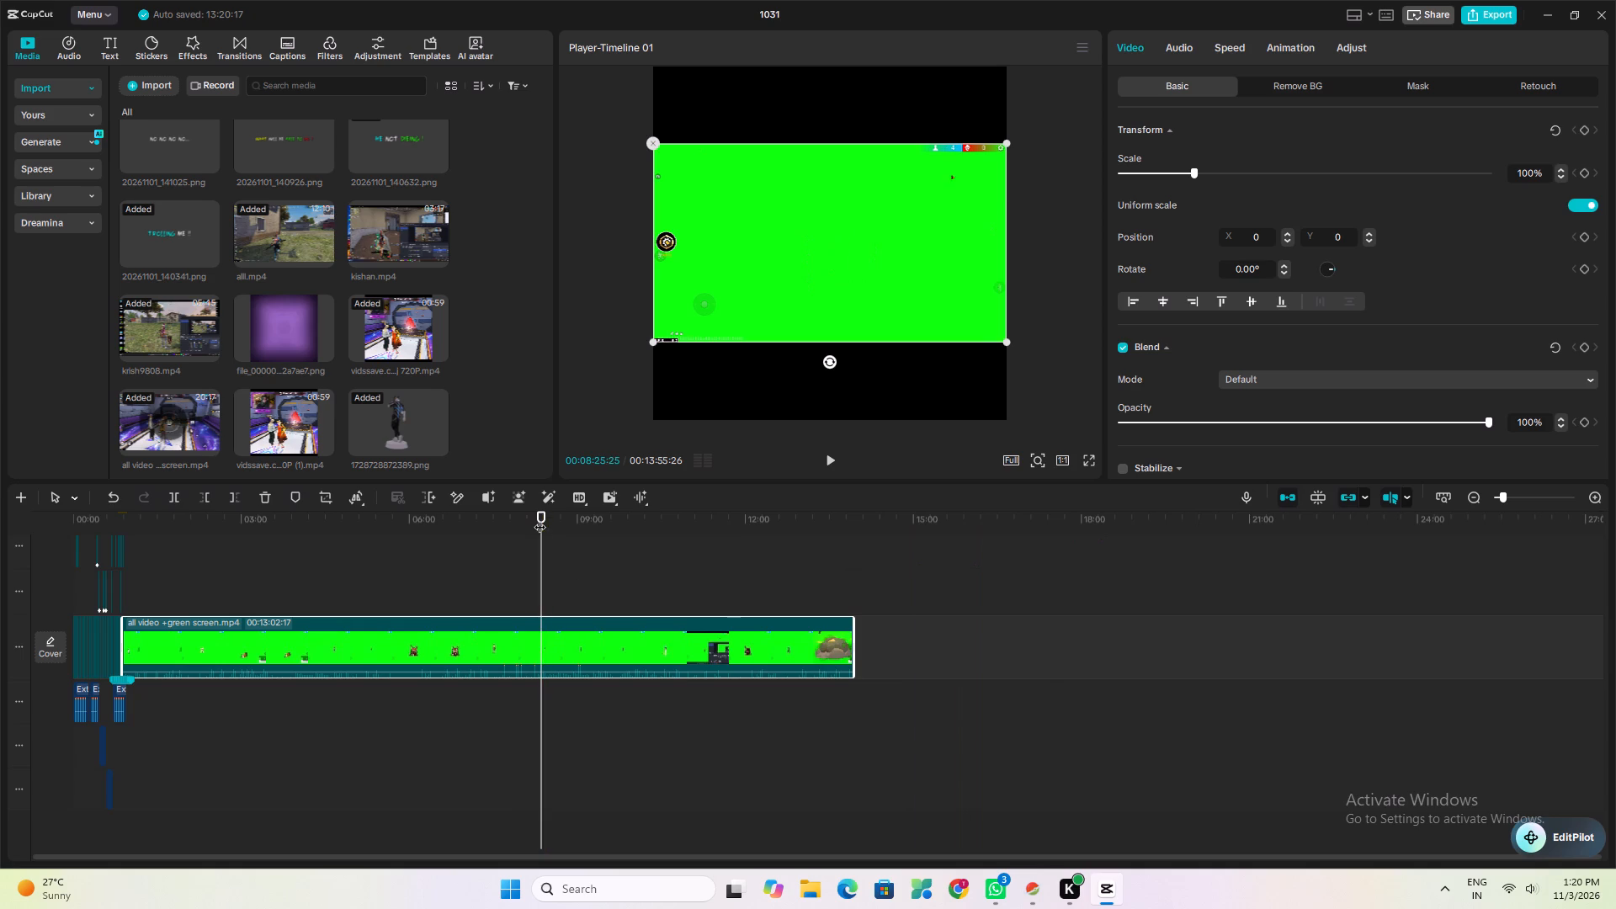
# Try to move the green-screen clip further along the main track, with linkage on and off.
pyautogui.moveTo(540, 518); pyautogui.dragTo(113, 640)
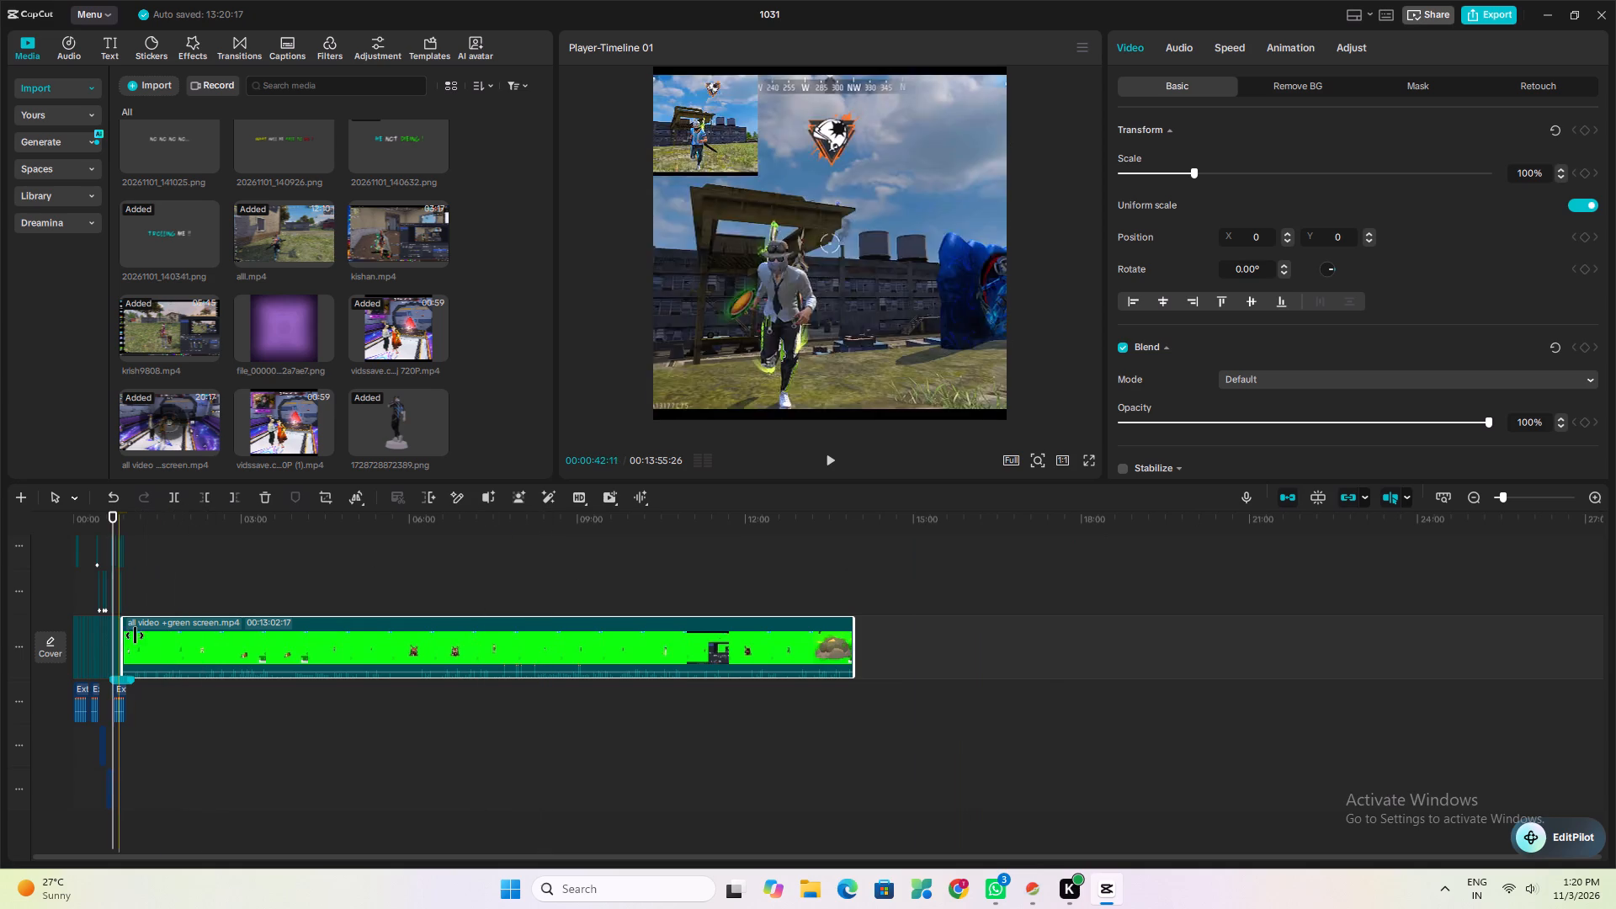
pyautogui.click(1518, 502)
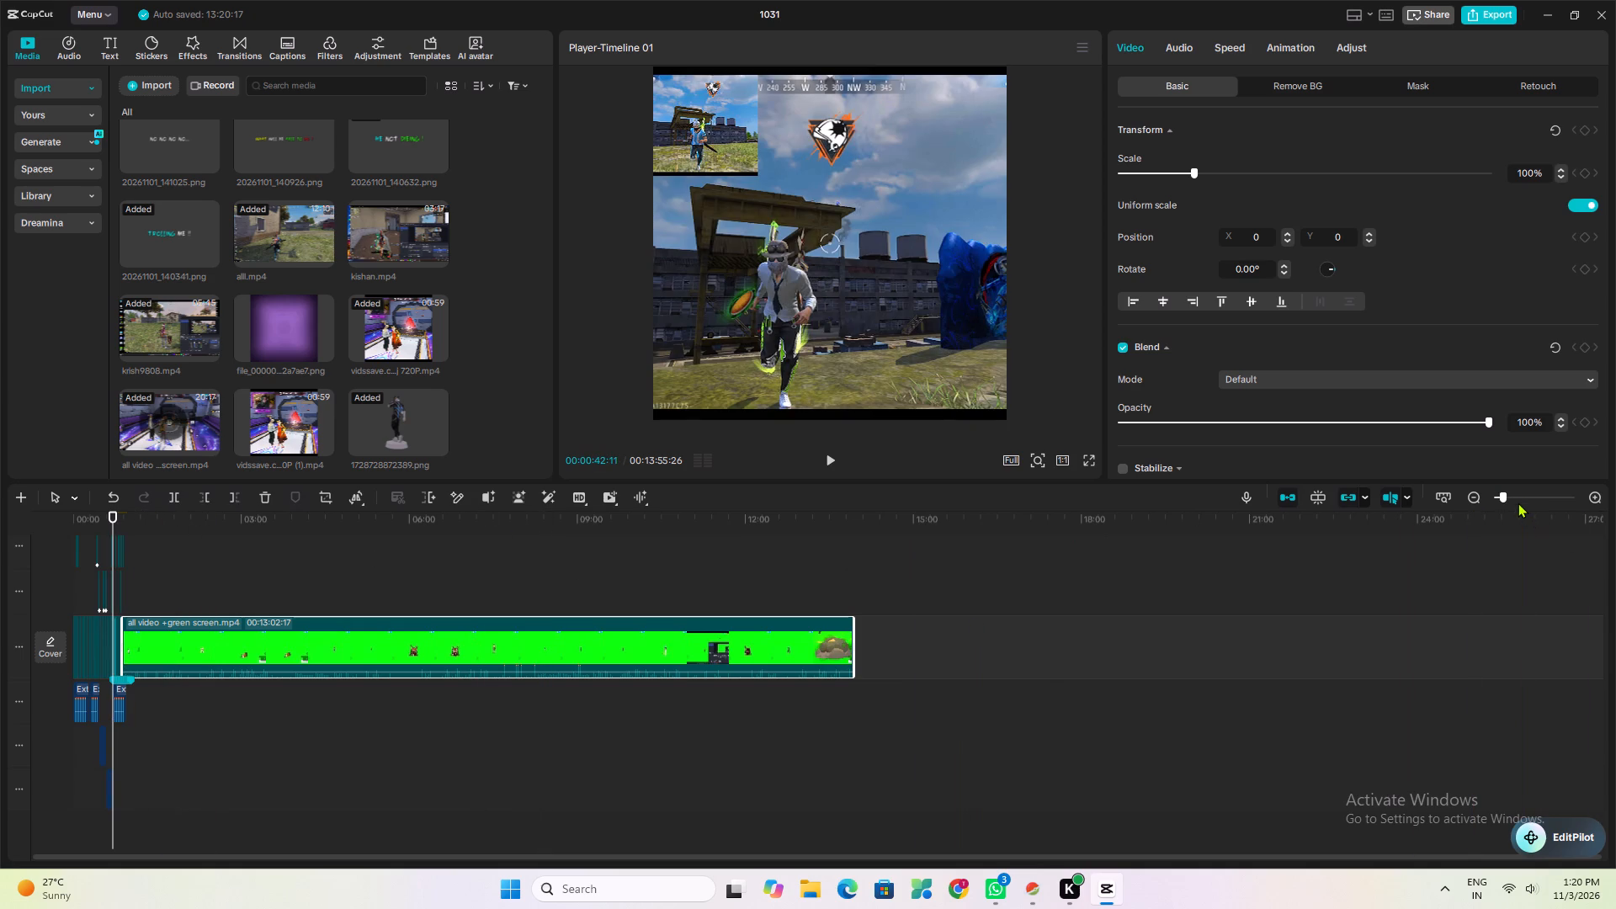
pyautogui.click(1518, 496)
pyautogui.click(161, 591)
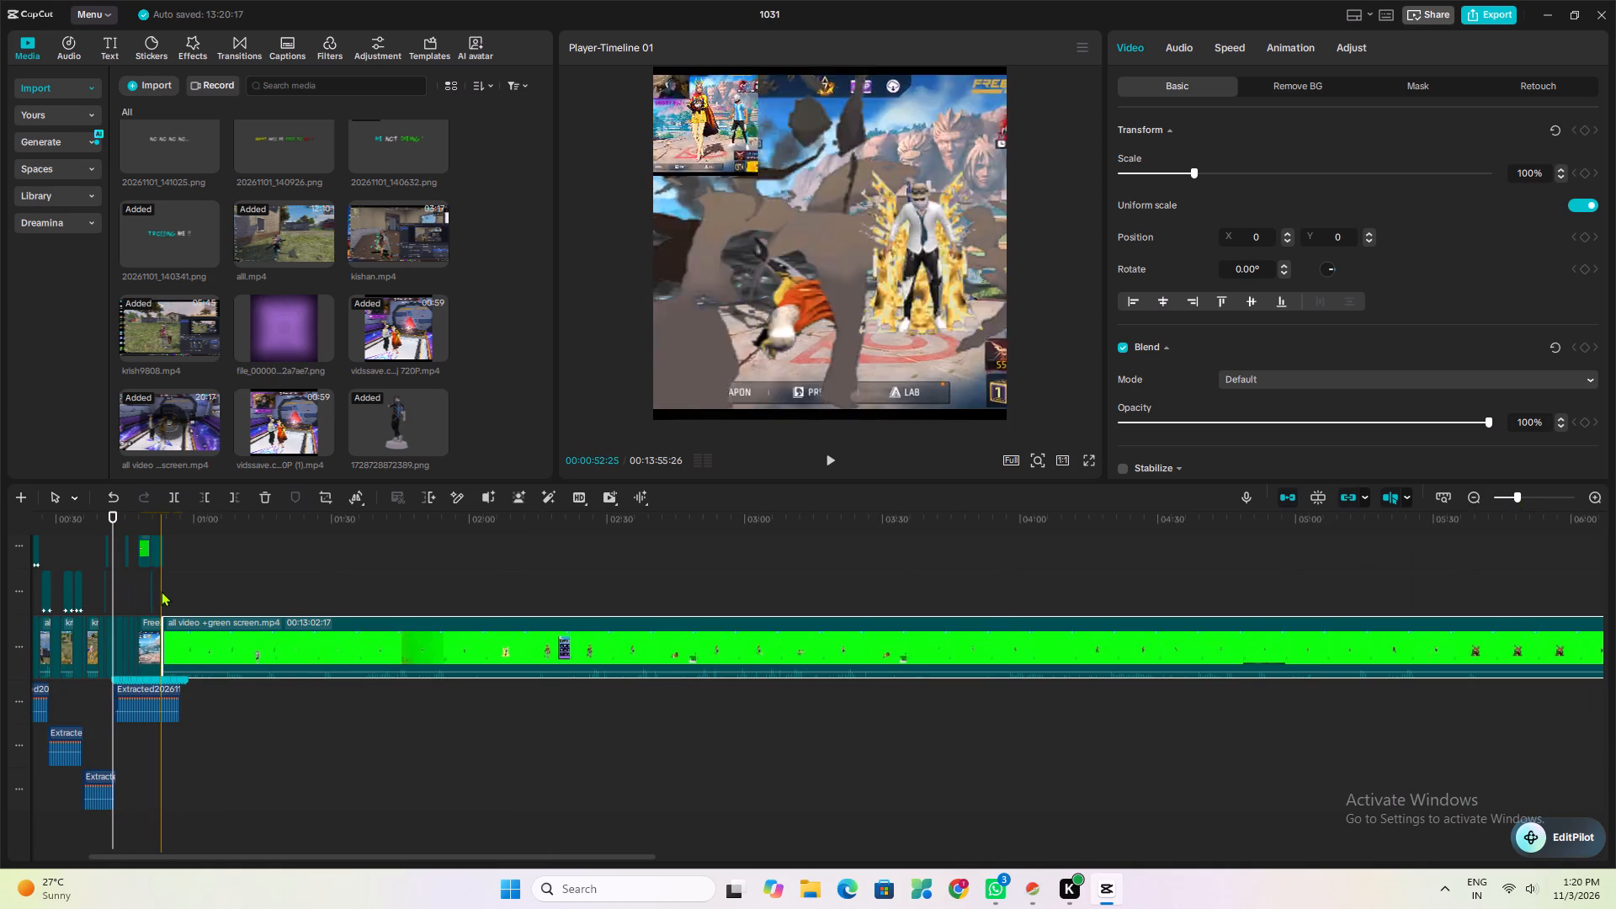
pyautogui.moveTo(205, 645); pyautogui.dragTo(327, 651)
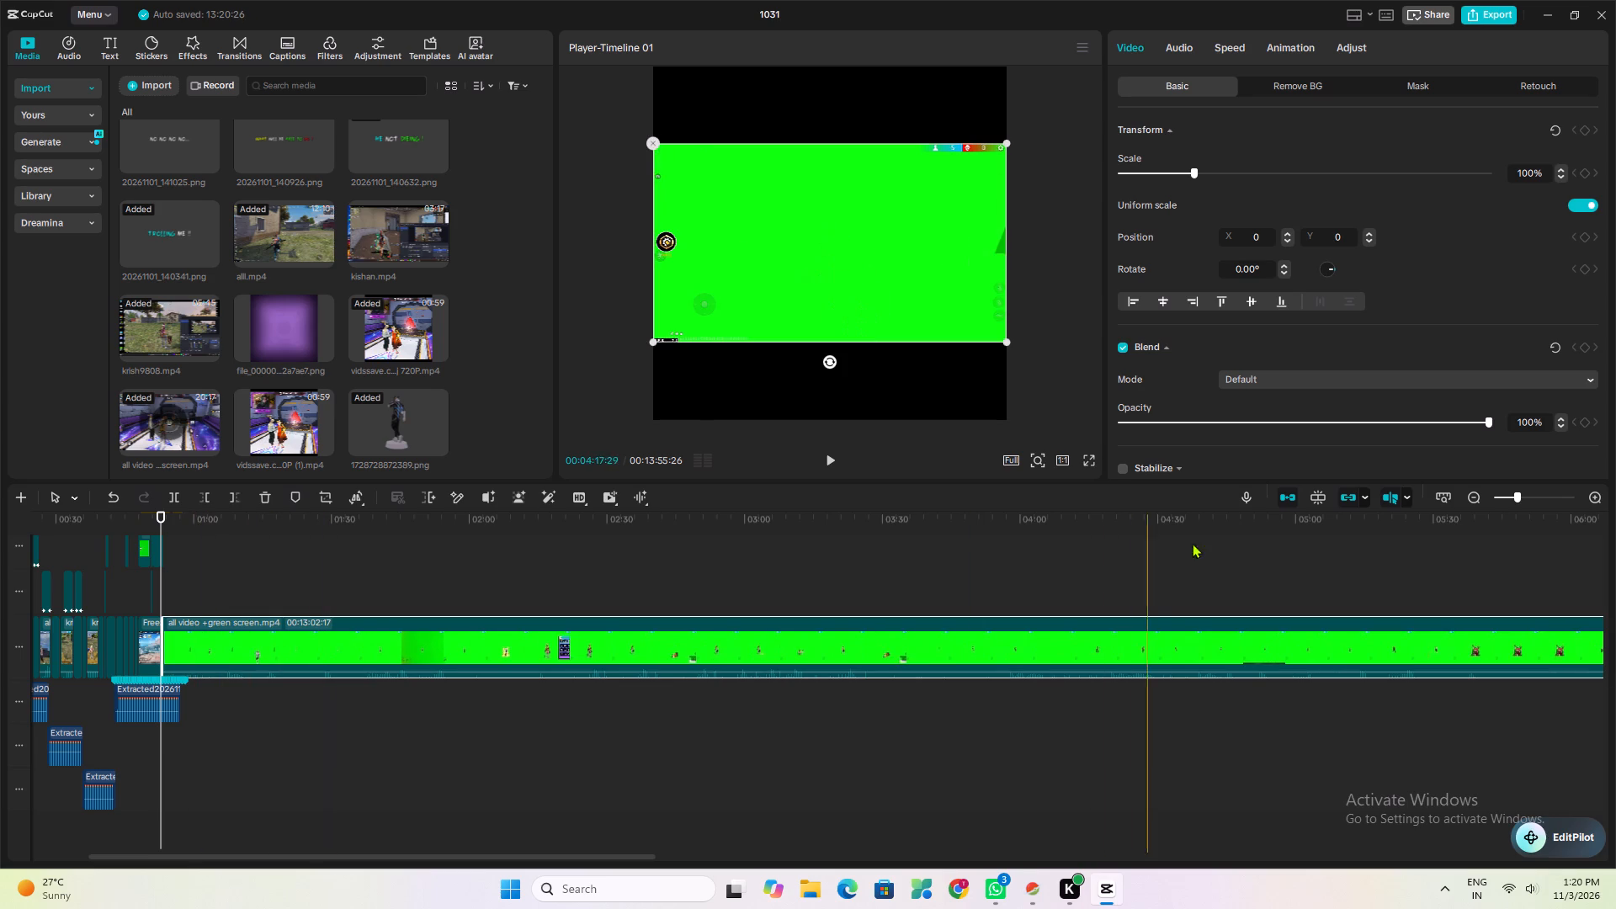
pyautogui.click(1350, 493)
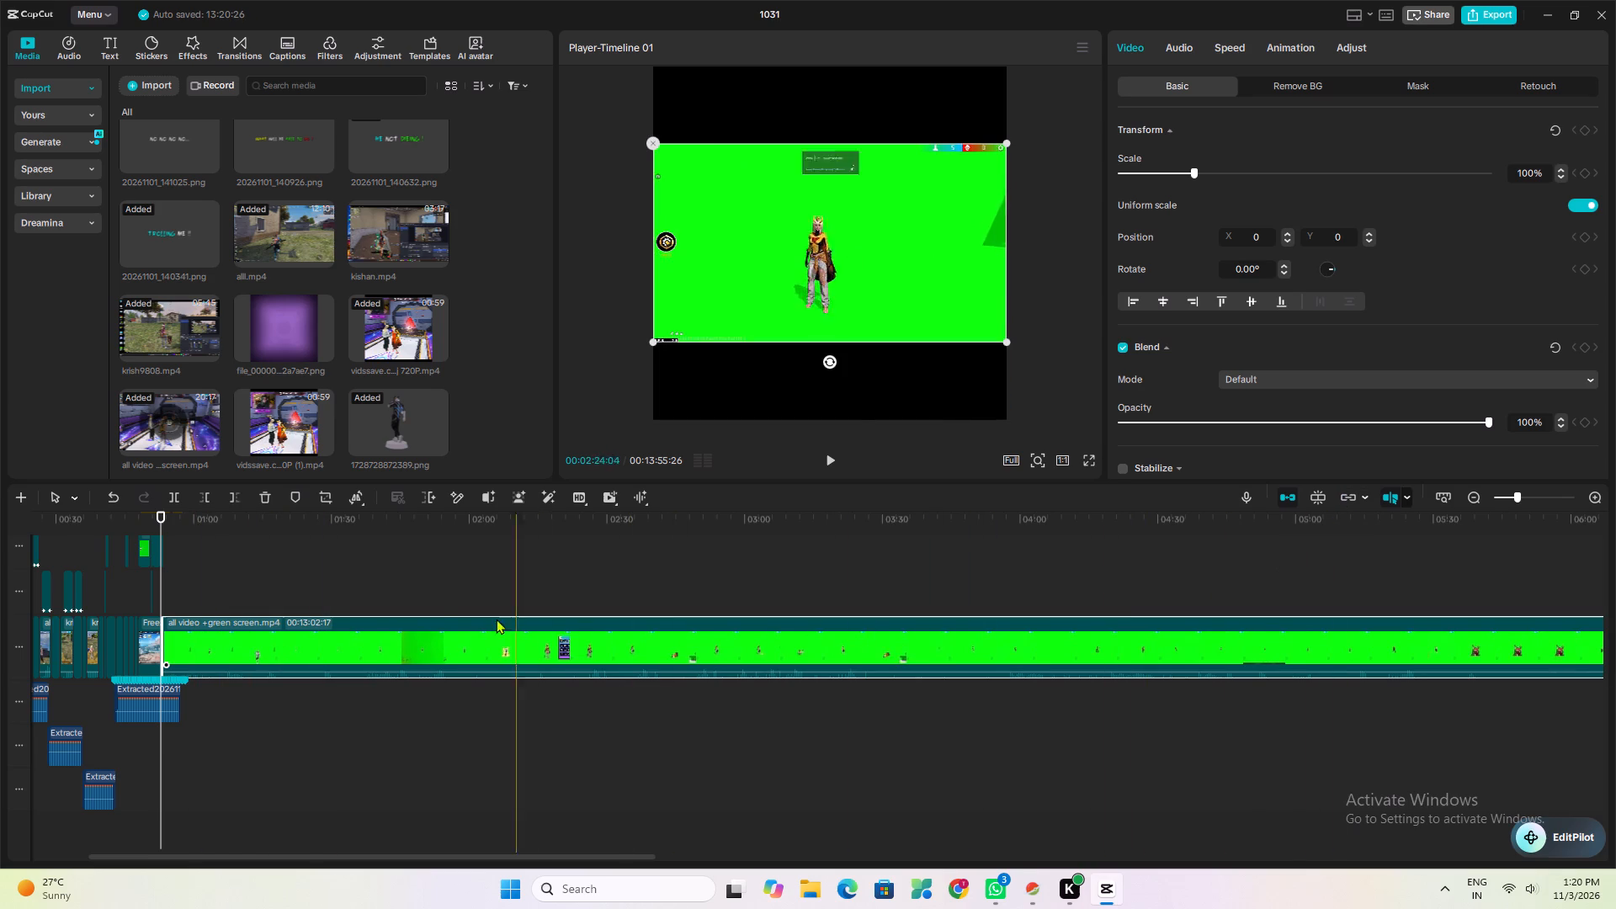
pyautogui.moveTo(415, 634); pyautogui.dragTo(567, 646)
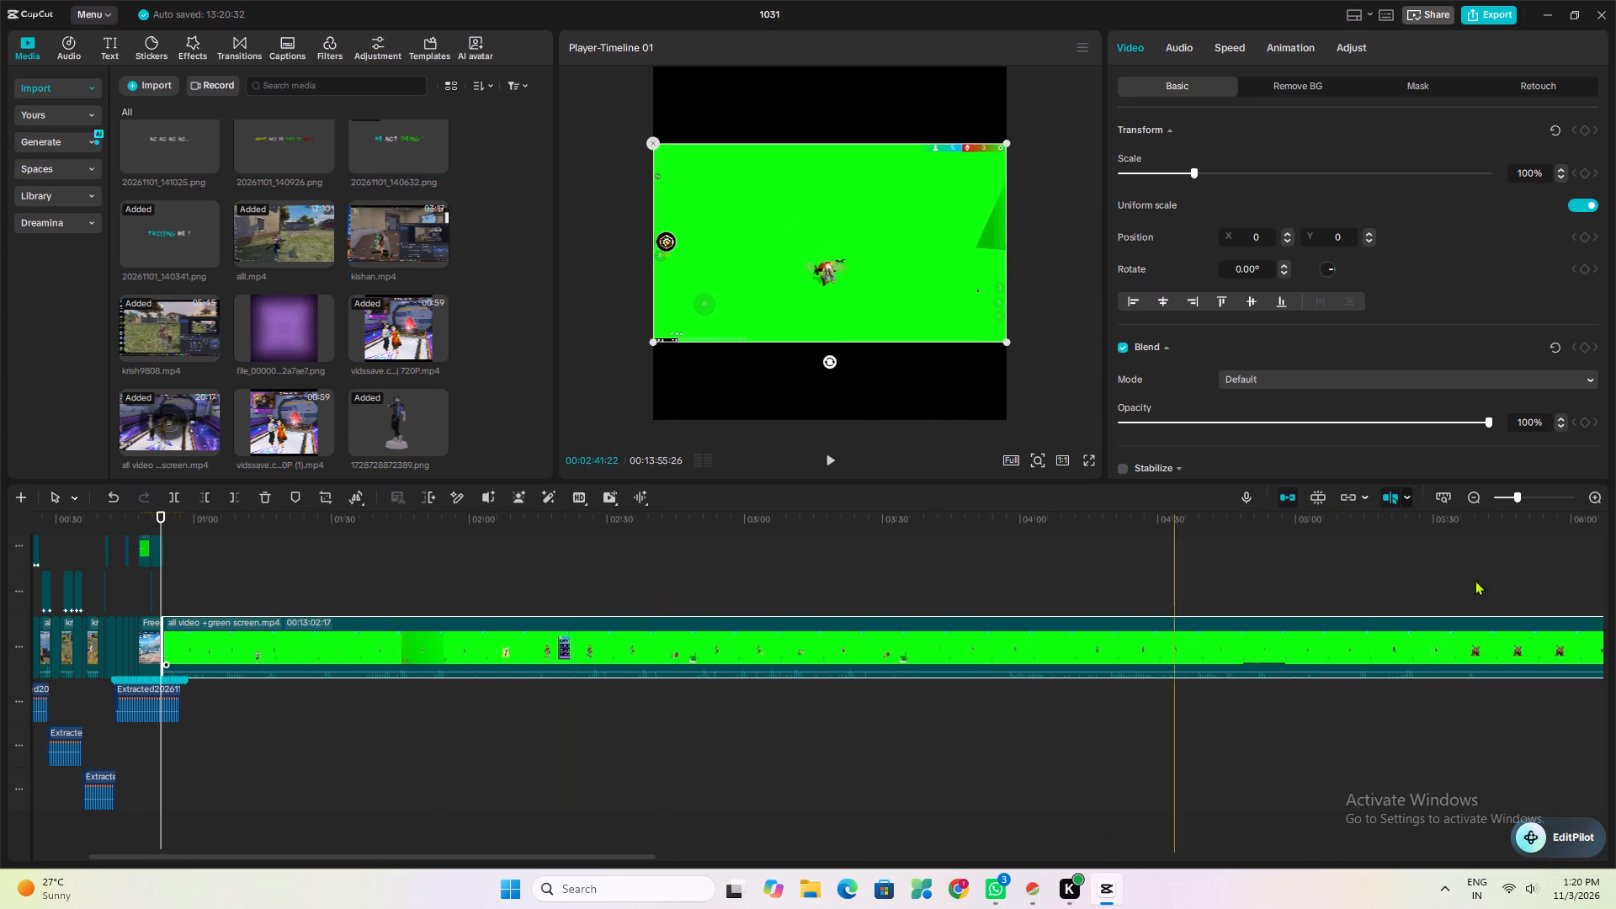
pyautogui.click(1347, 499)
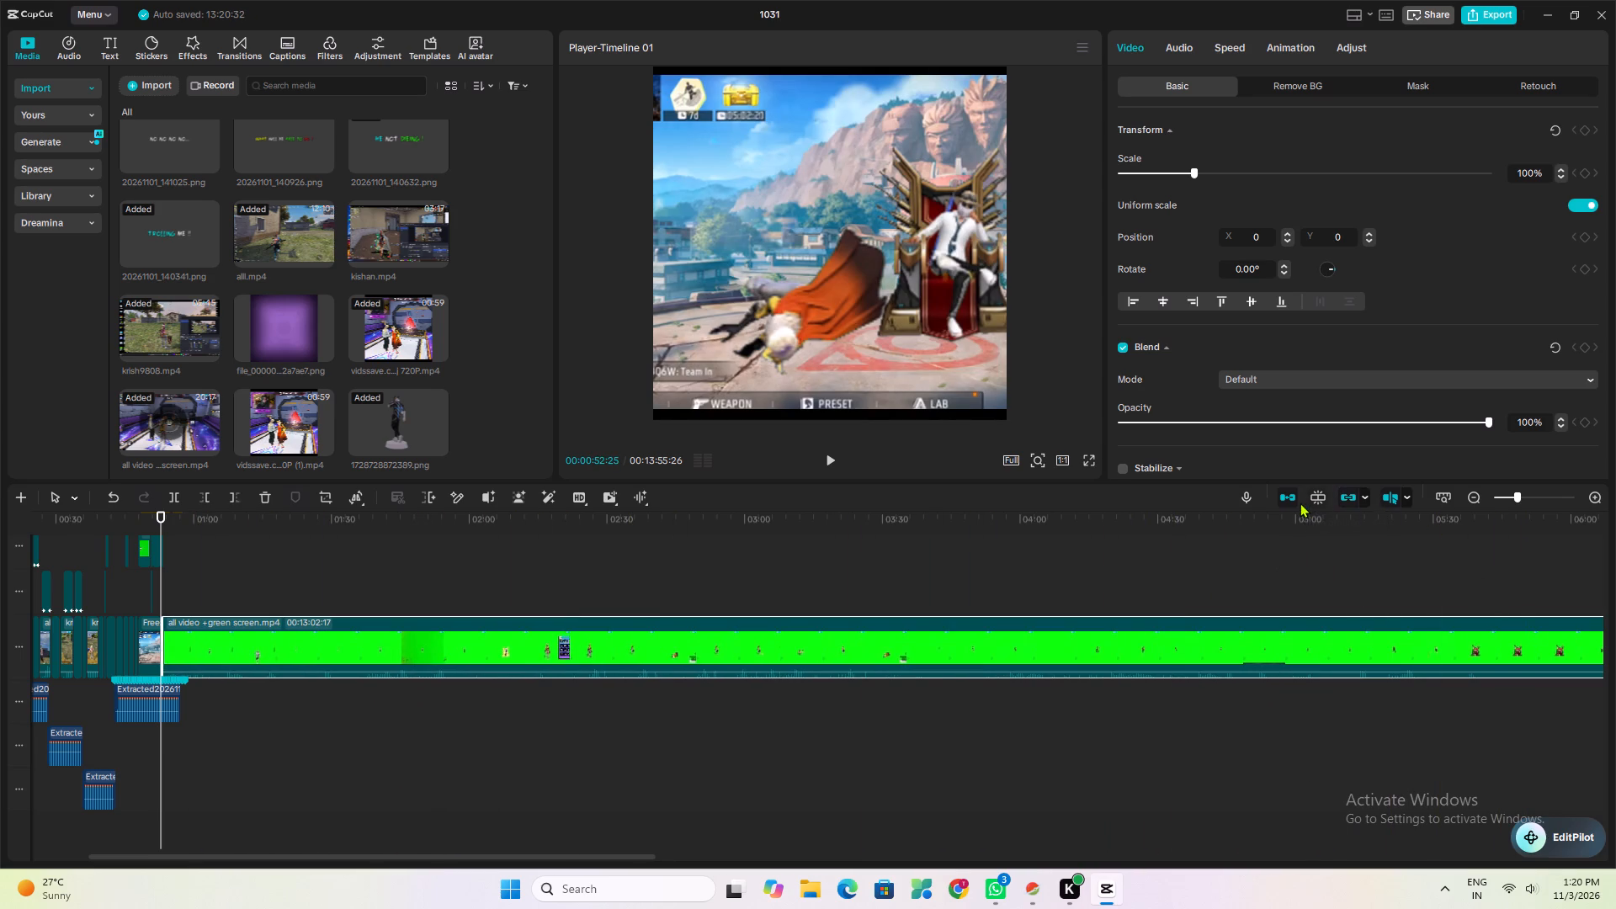
# Turn off the main track magnet.
pyautogui.click(1294, 497)
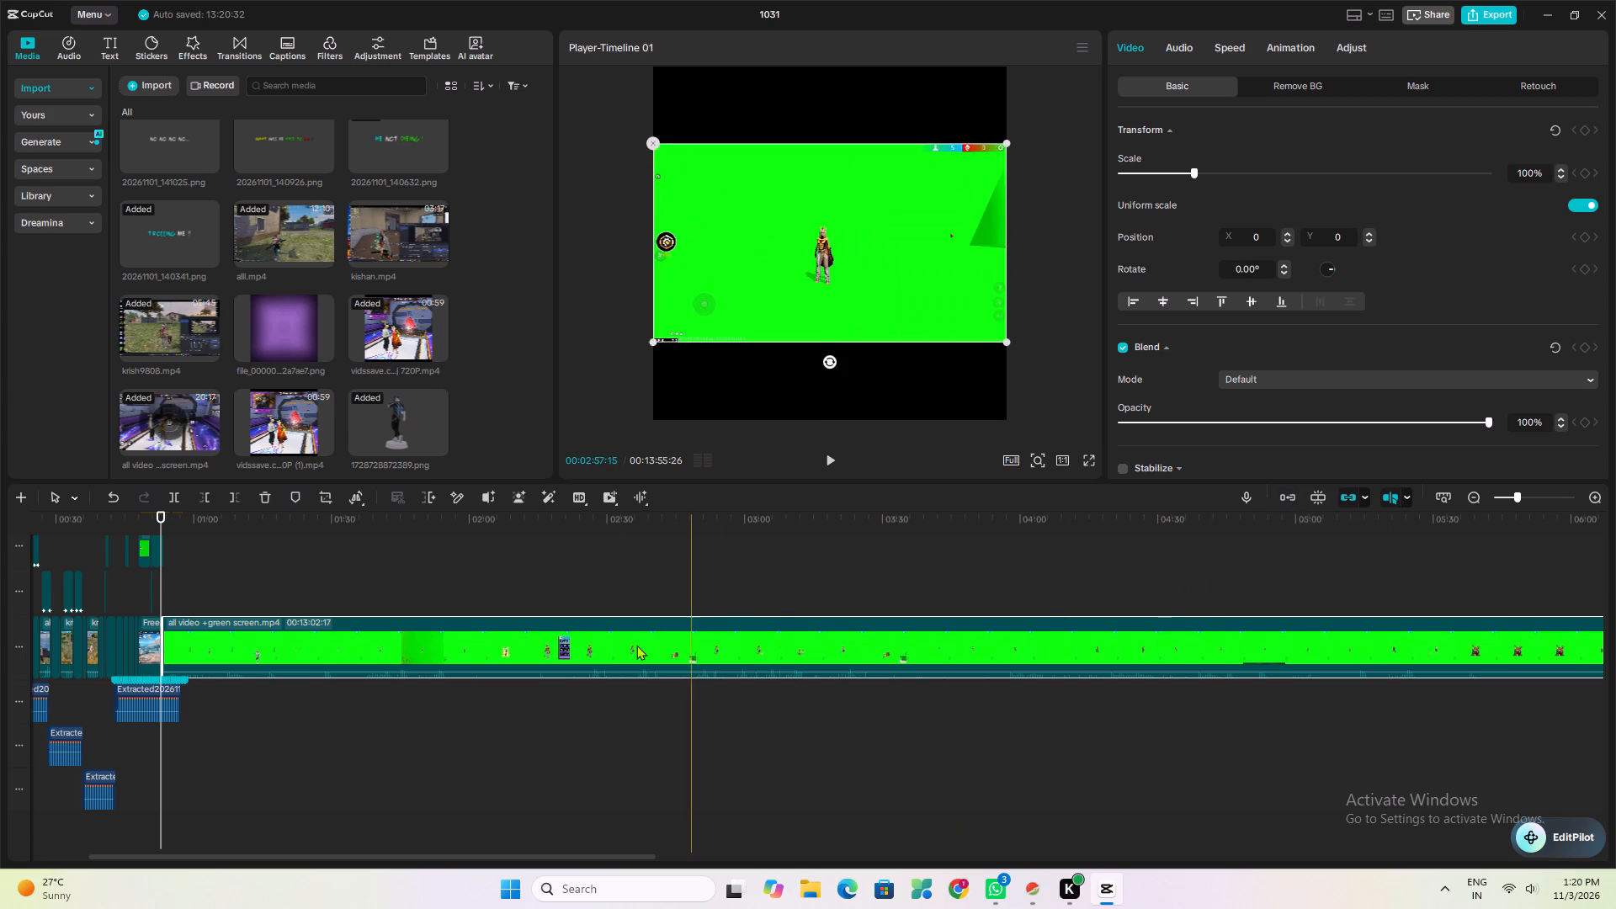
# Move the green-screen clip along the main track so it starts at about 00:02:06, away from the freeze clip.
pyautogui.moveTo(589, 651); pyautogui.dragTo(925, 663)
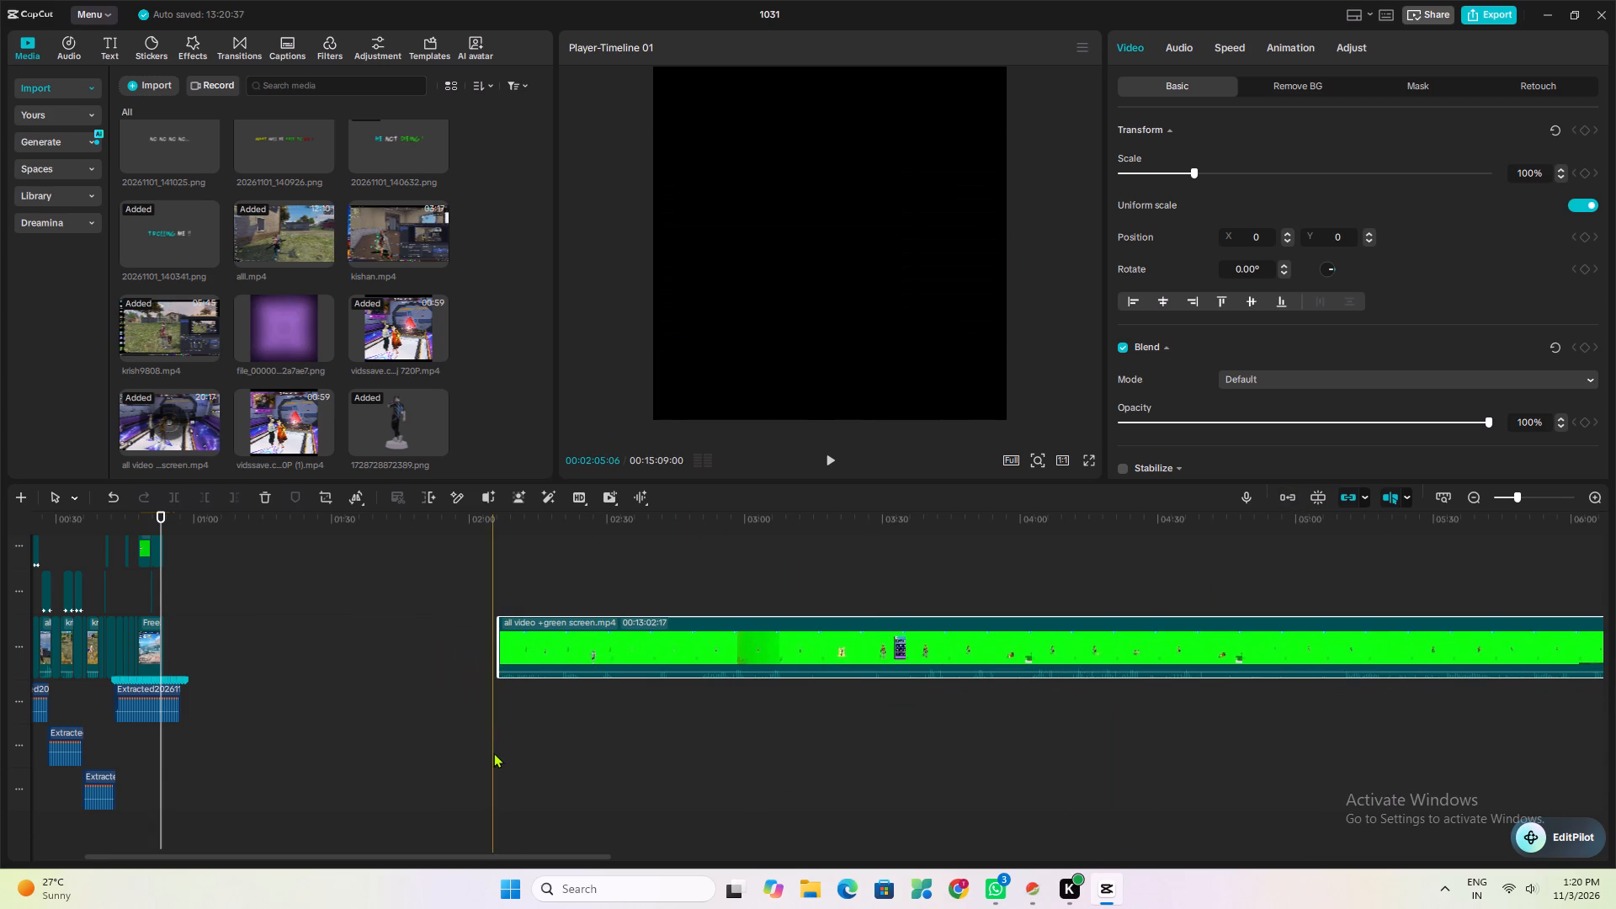
# Play back the opening seconds of the moved green-screen clip.
pyautogui.click(493, 752)
pyautogui.press('space')
pyautogui.press('space')
pyautogui.press('space')
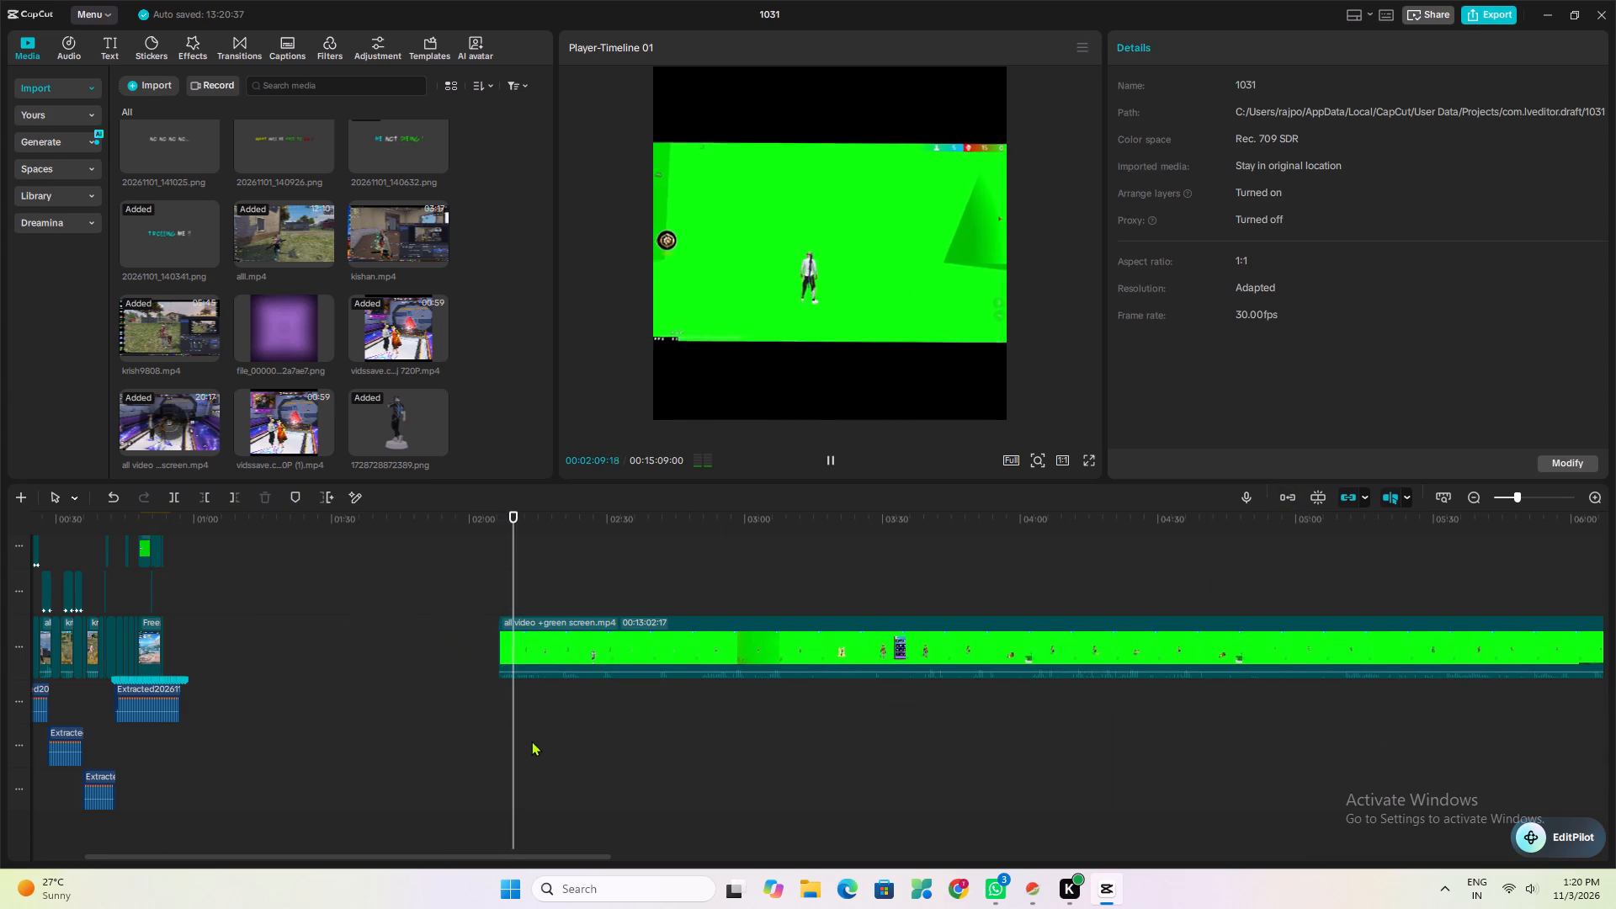
pyautogui.press('space')
pyautogui.press('space')
pyautogui.press('space')
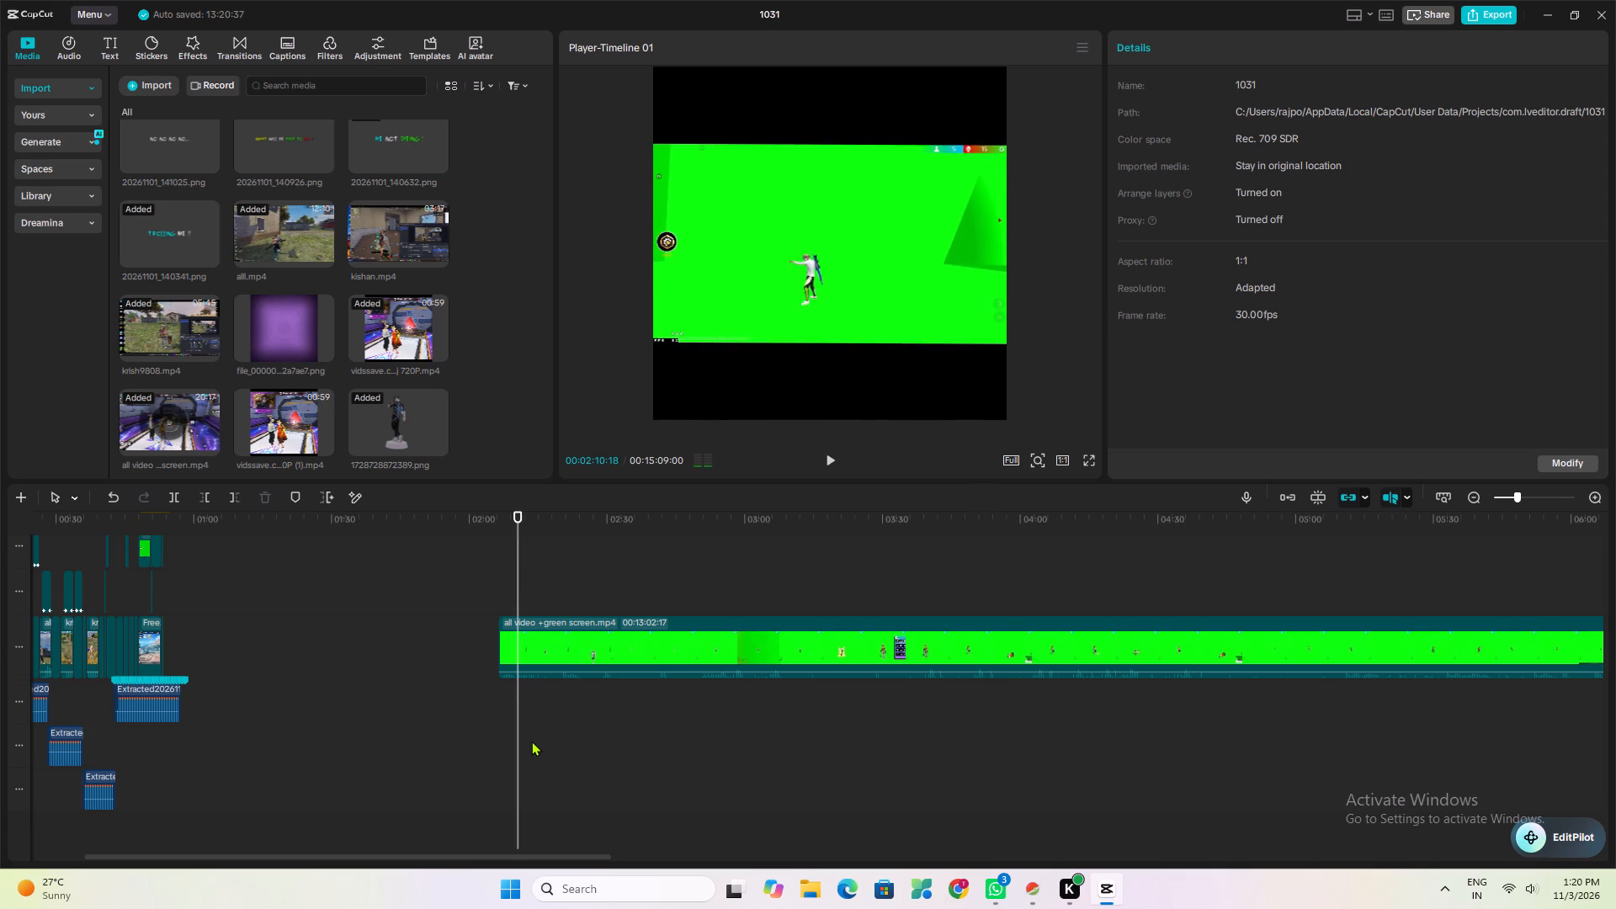
# Look through the overlay and effect tracks above the ending and play the ending back from about 00:00:53.
pyautogui.scroll(3, 531, 741)
pyautogui.scroll(20, 531, 741)
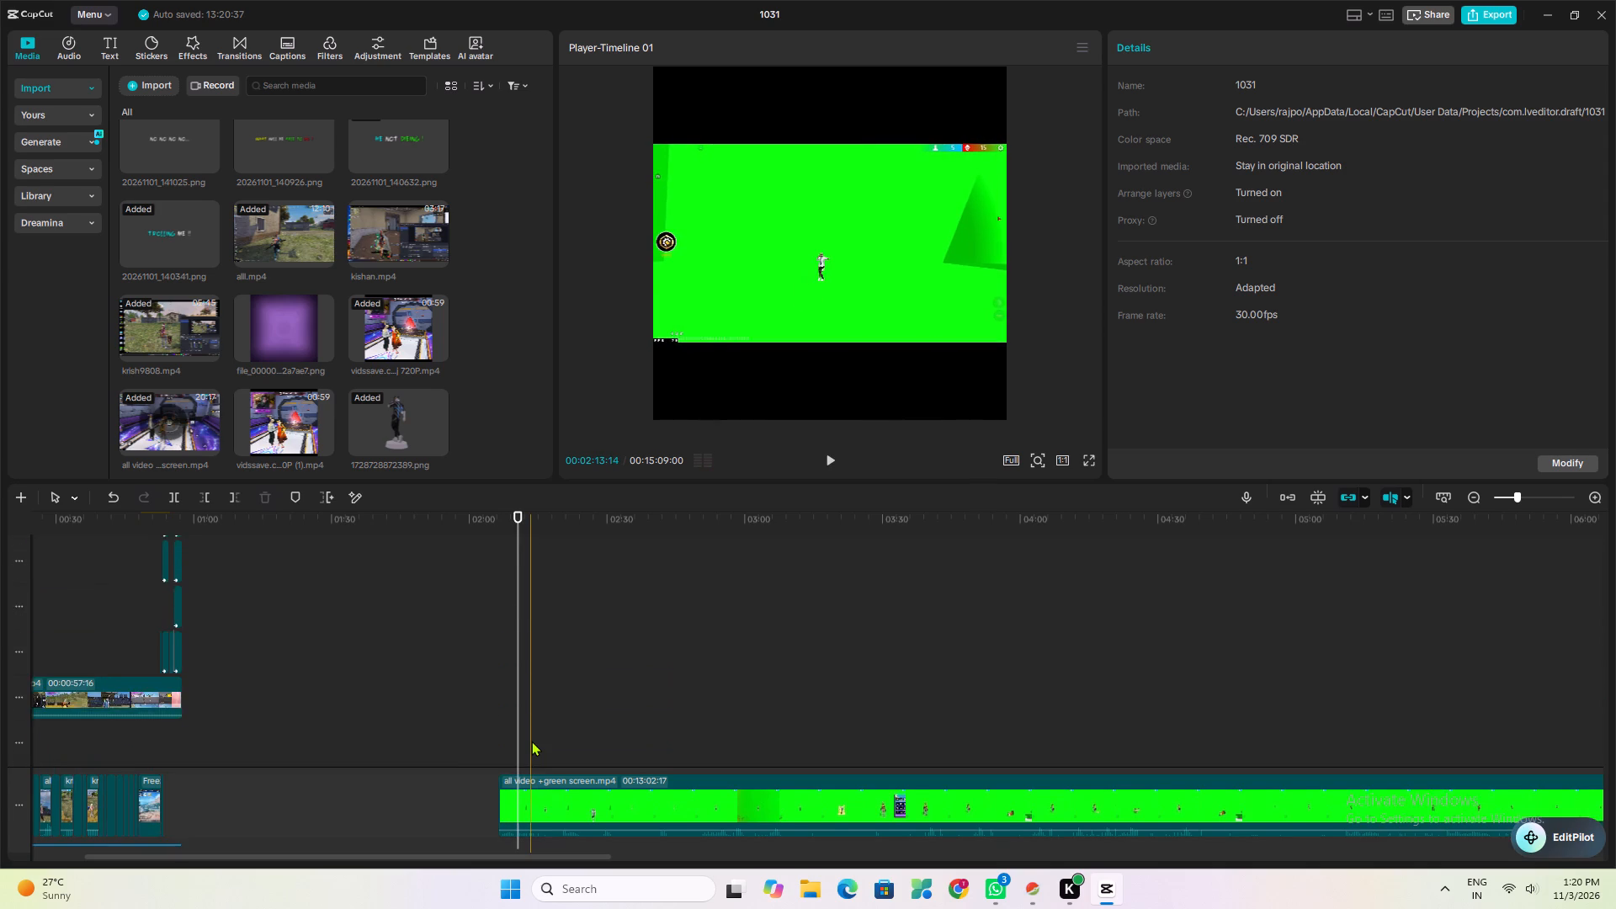
pyautogui.scroll(15, 531, 741)
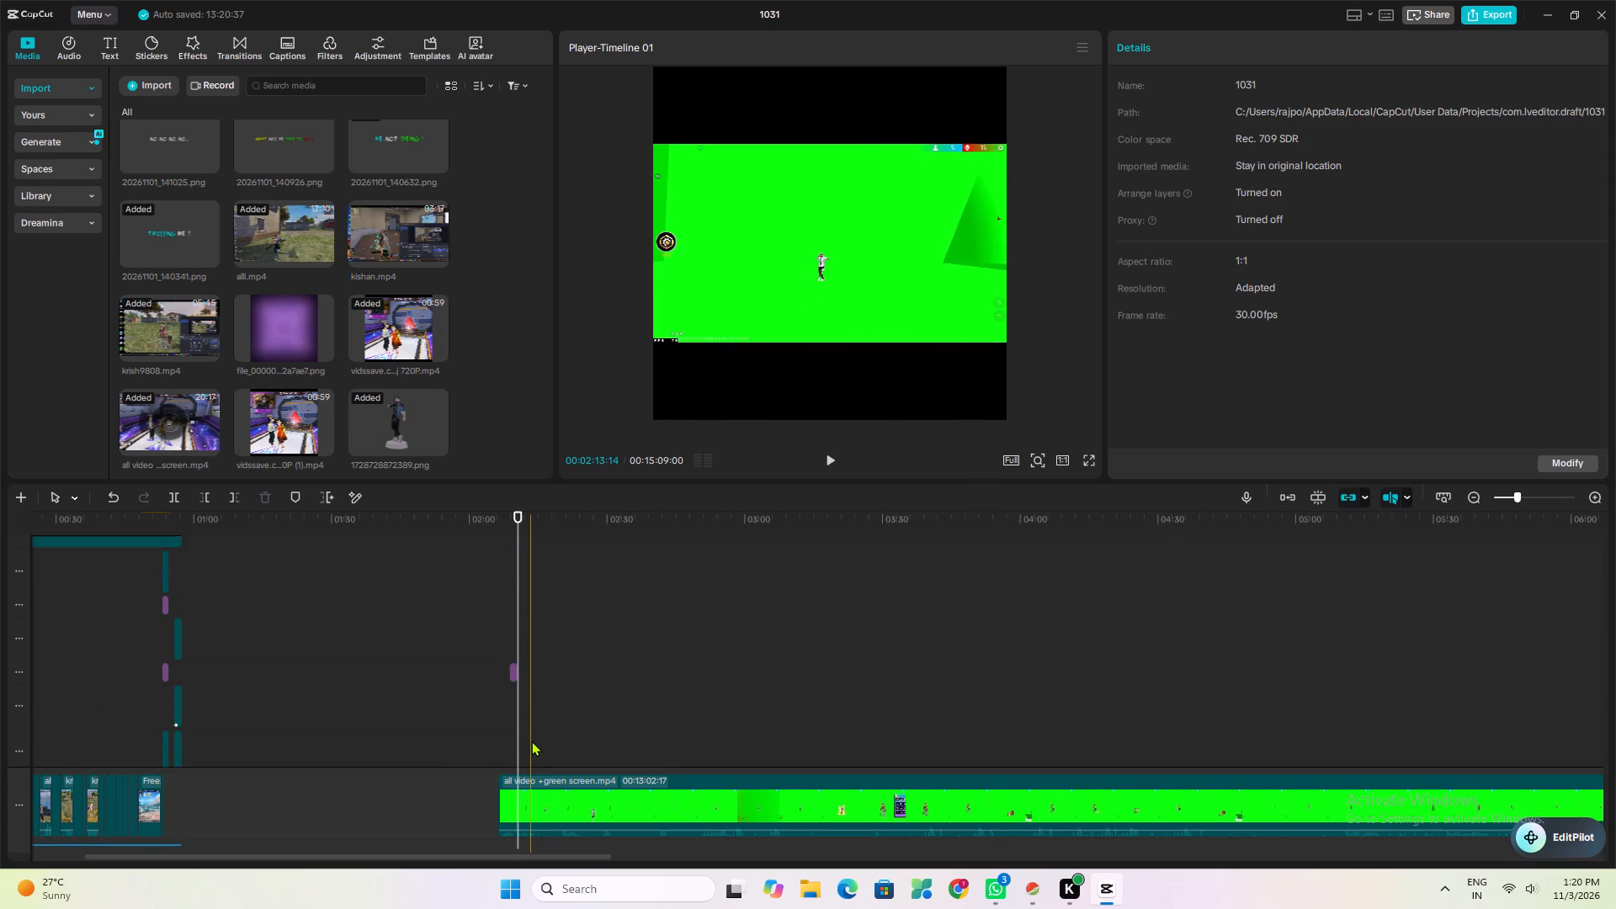
pyautogui.scroll(2, 531, 741)
pyautogui.scroll(-2, 531, 741)
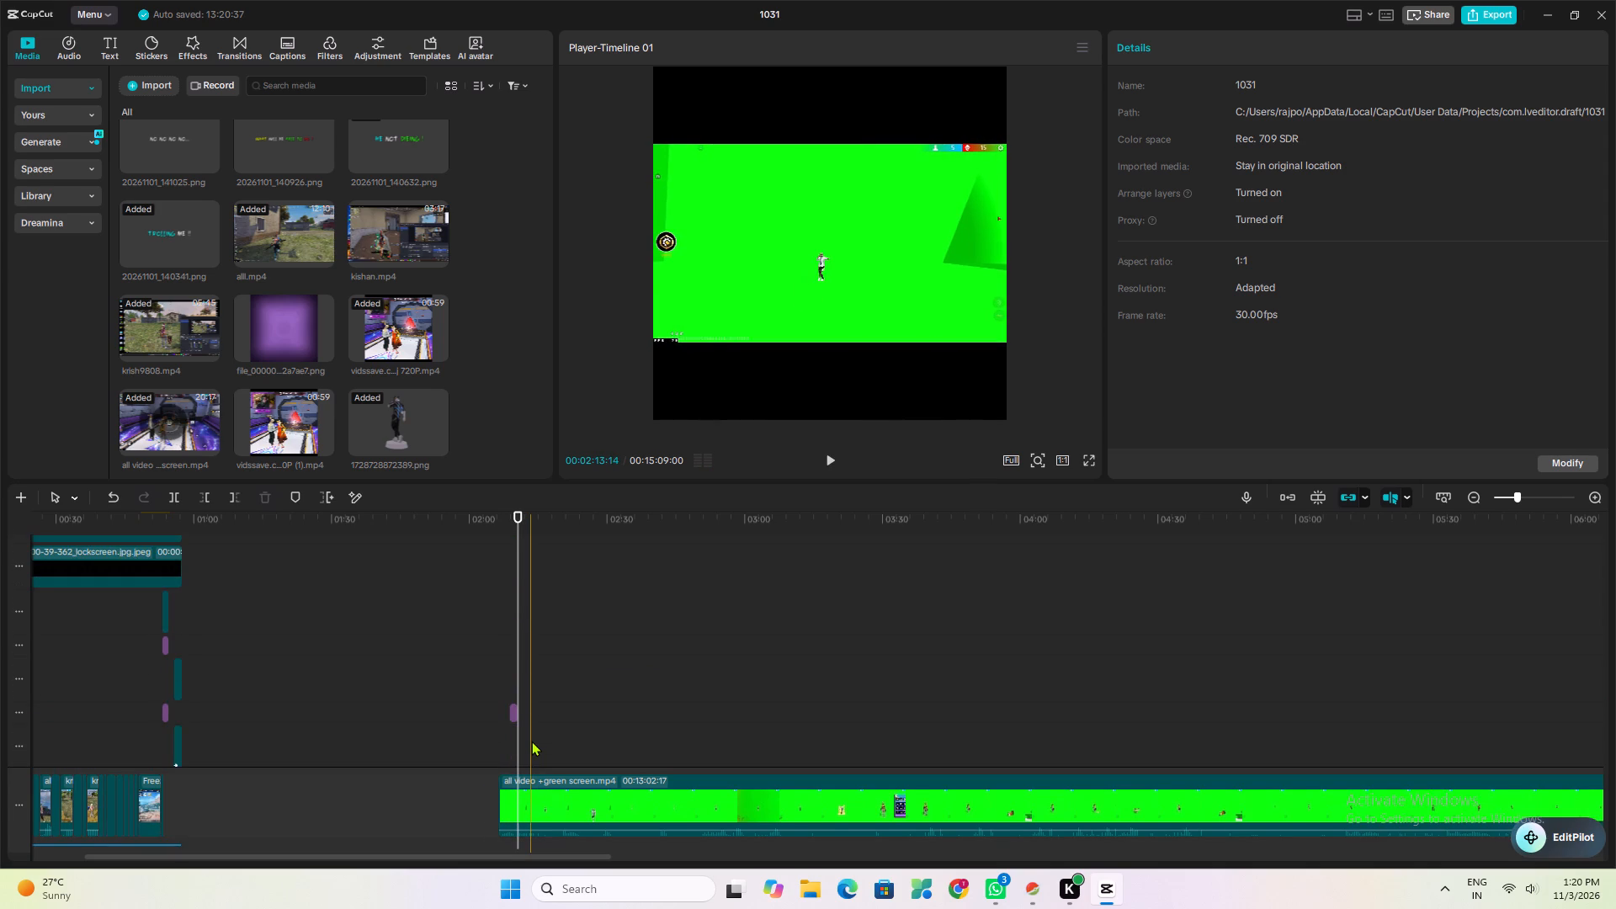
pyautogui.scroll(-6, 531, 741)
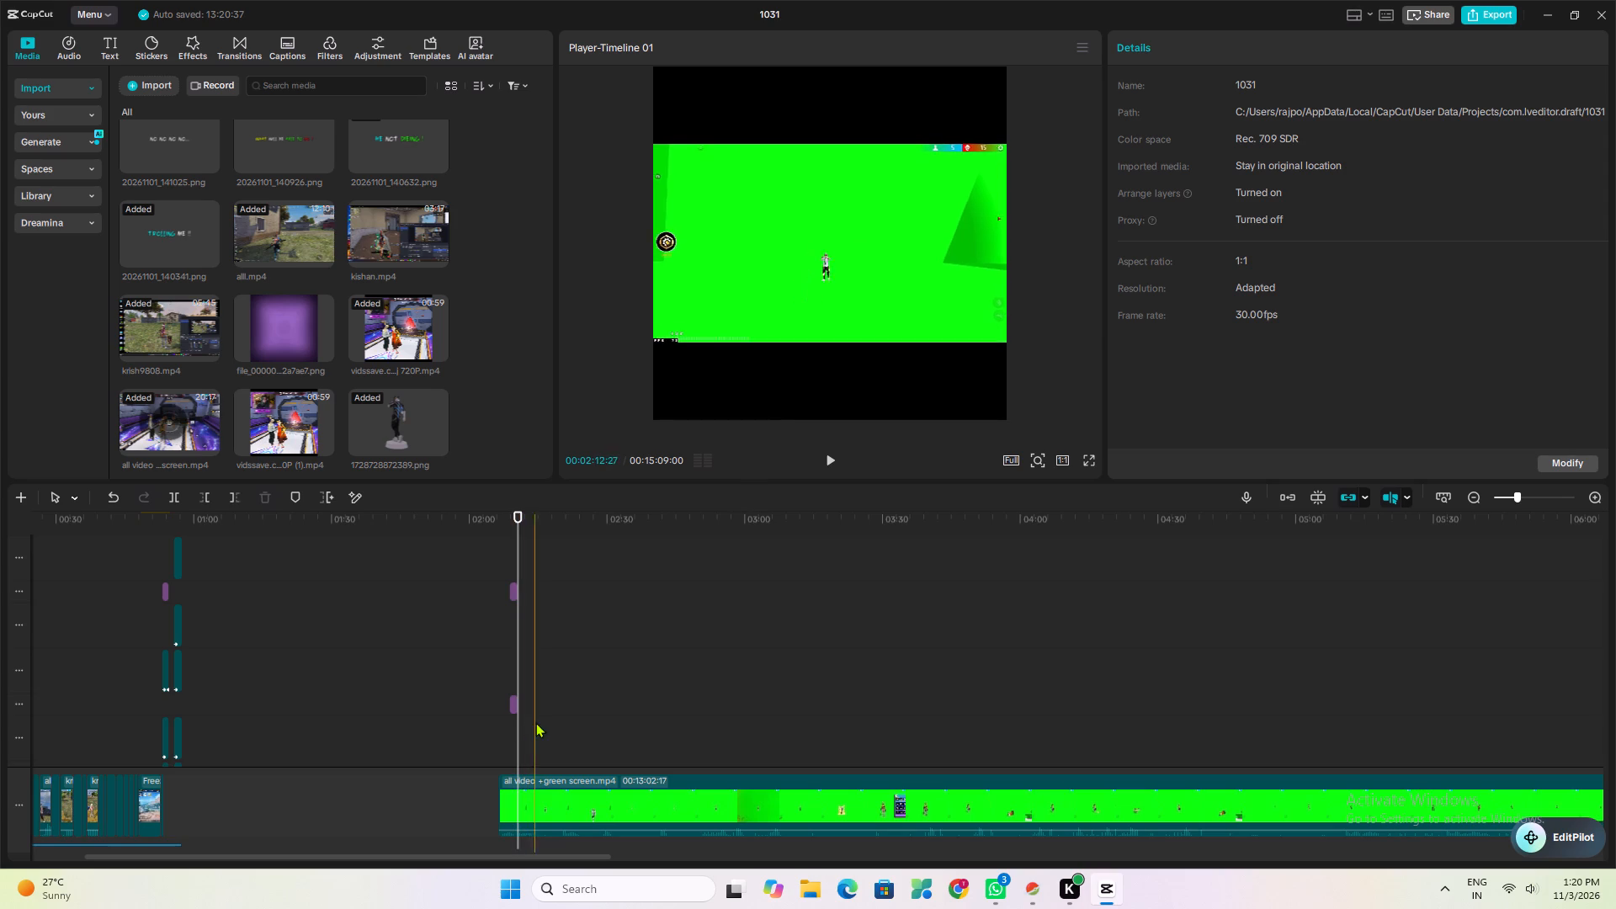
pyautogui.click(160, 704)
pyautogui.press('space')
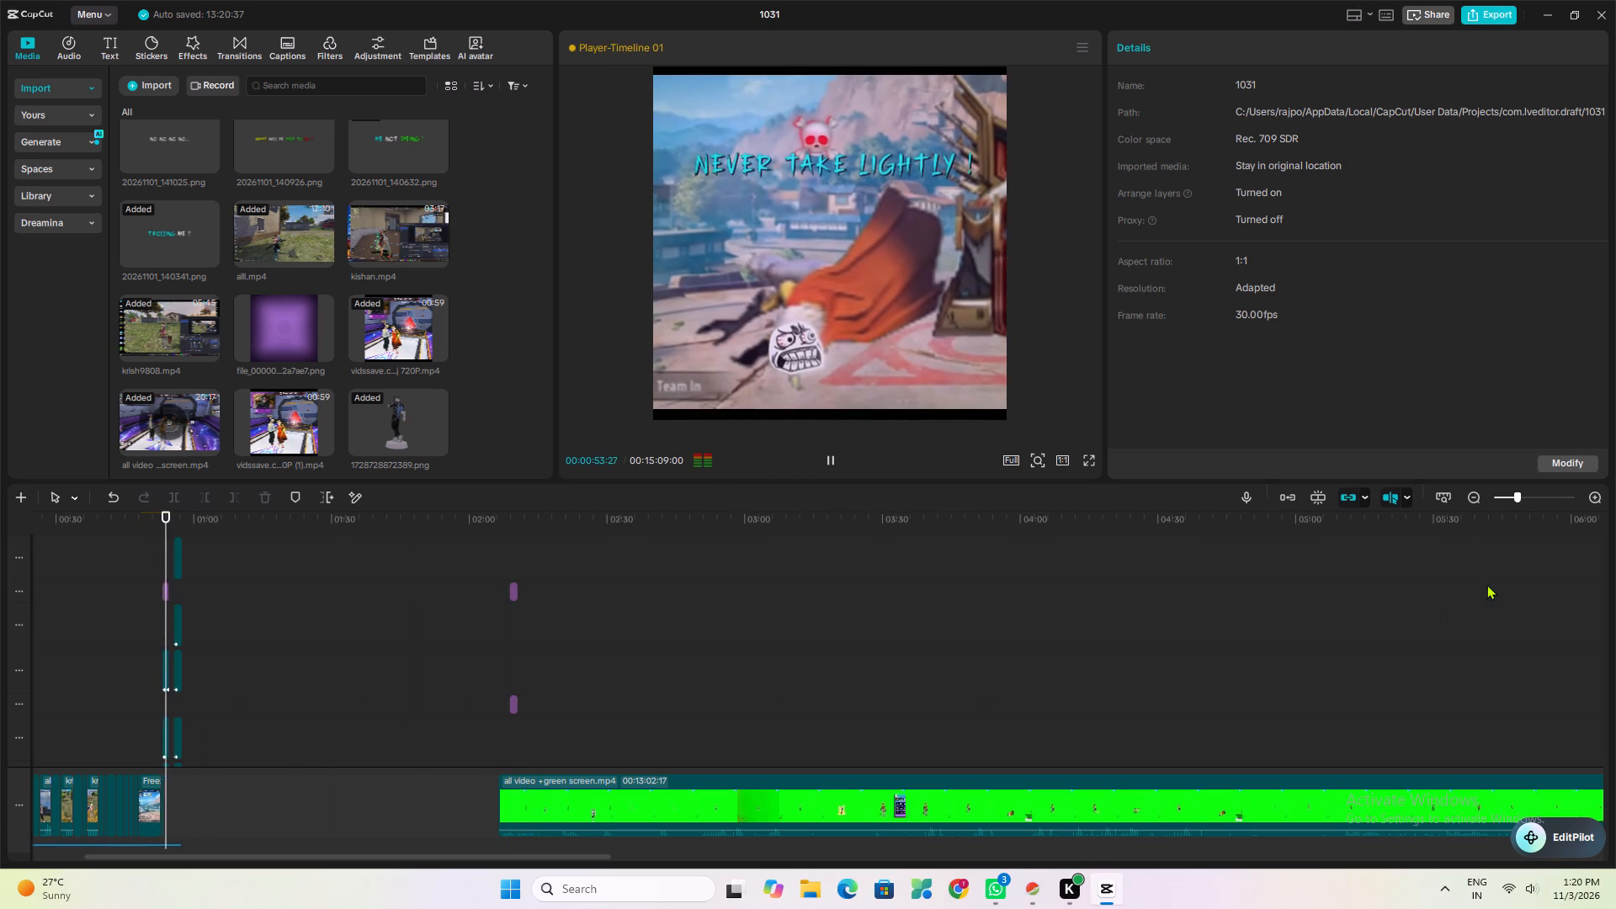
pyautogui.click(1548, 498)
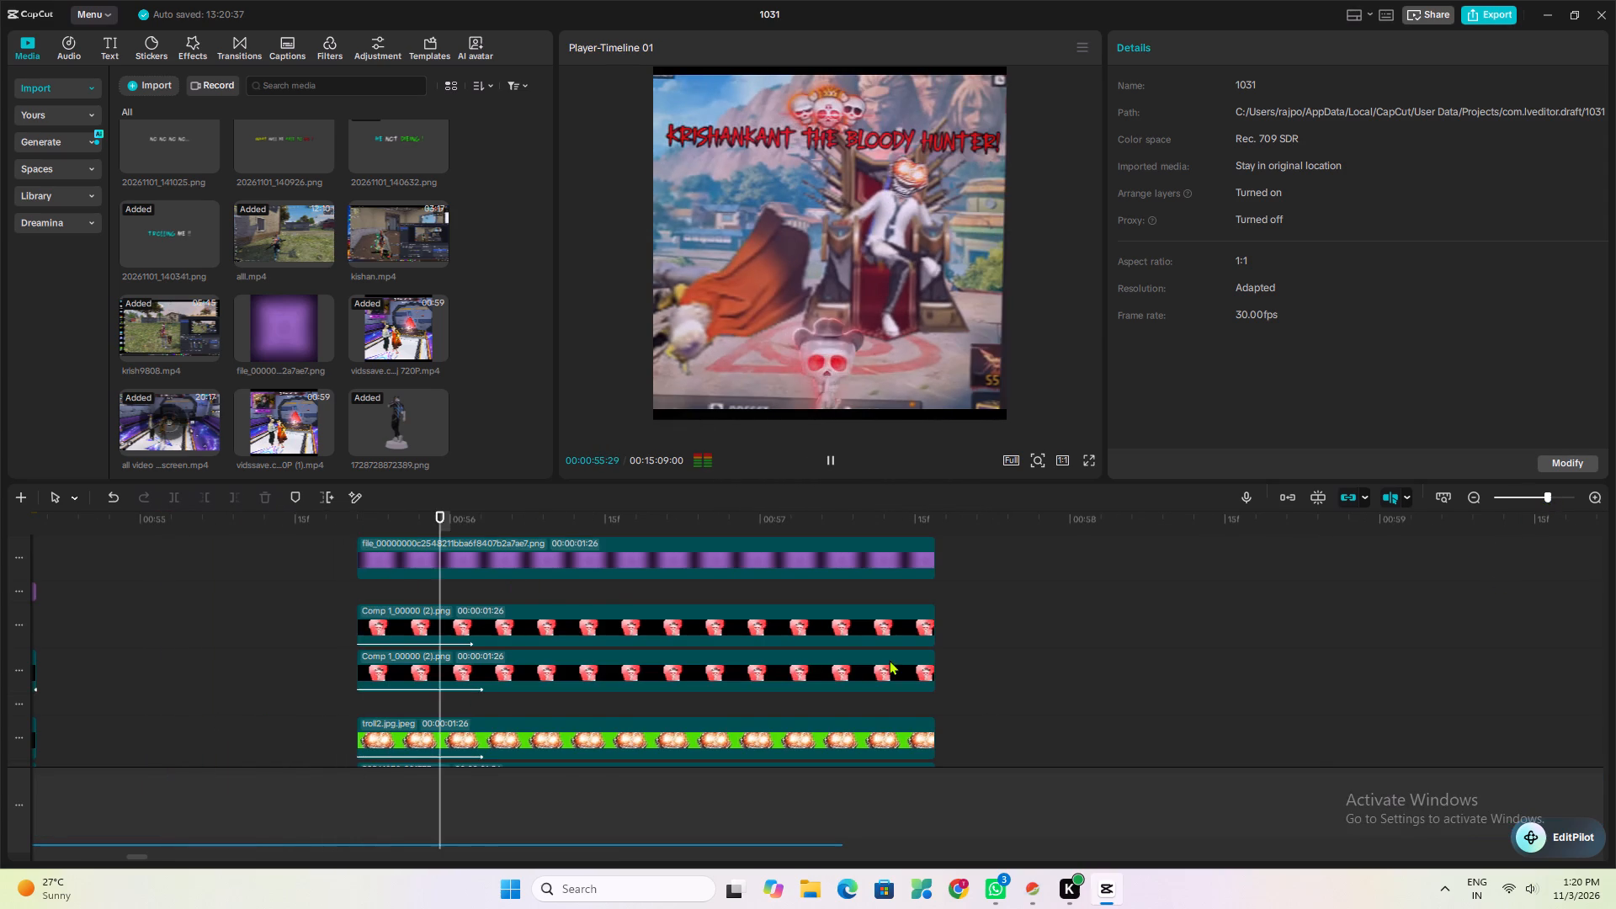
pyautogui.scroll(6, 726, 716)
pyautogui.scroll(-1, 724, 712)
pyautogui.press('space')
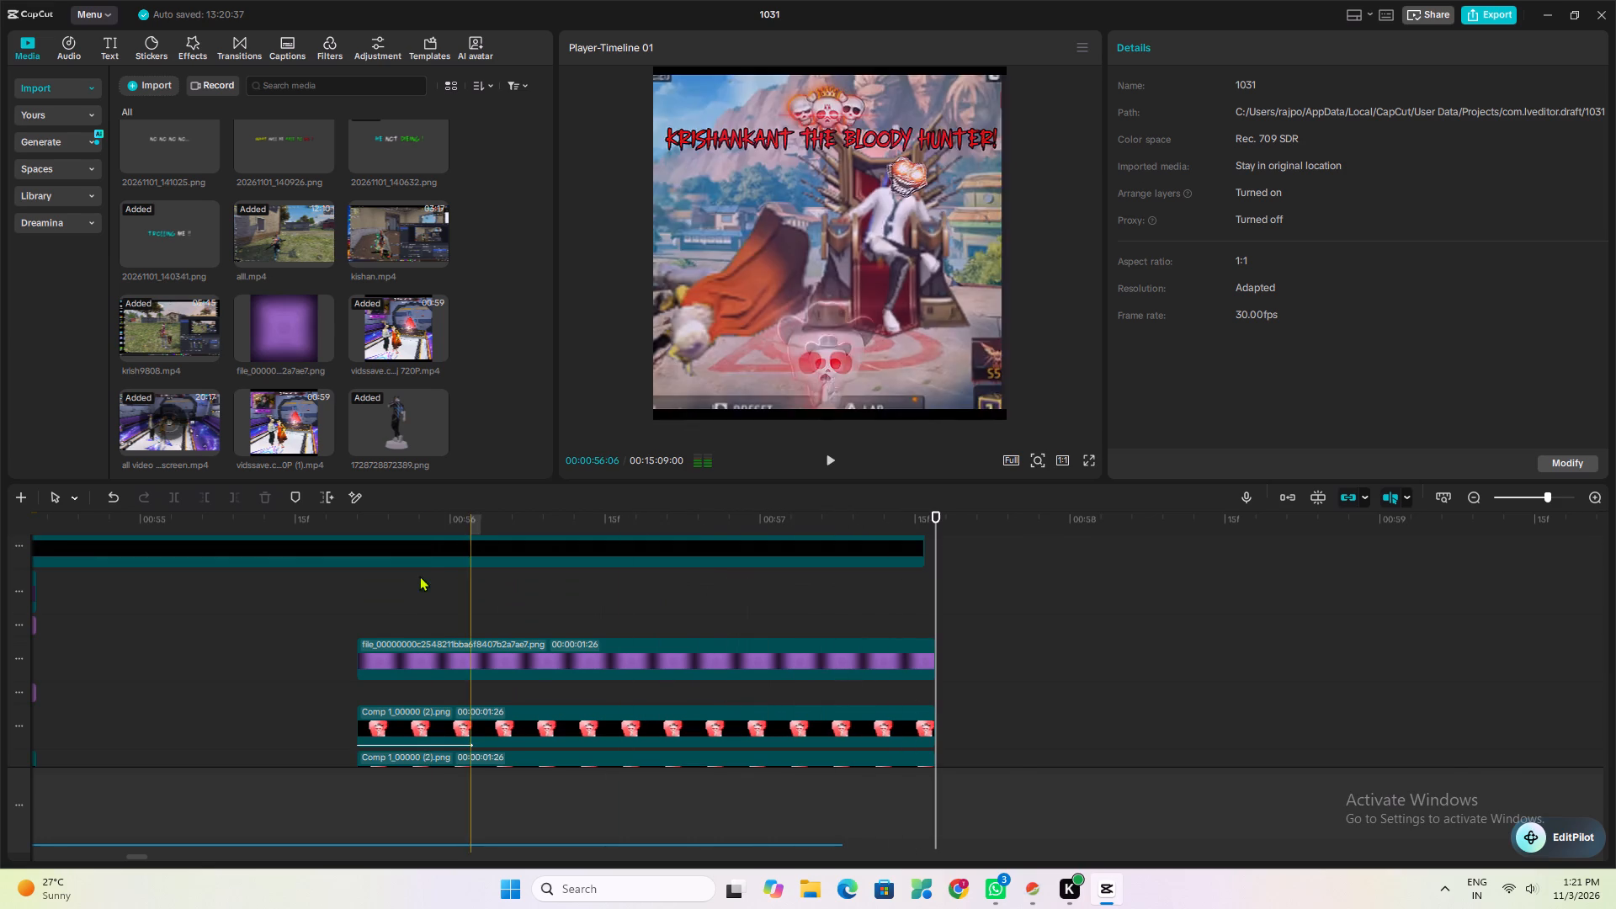
# Undo the recent green-screen clip edits, including its moves, trim and placement, until it is gone from the main track.
pyautogui.click(1527, 495)
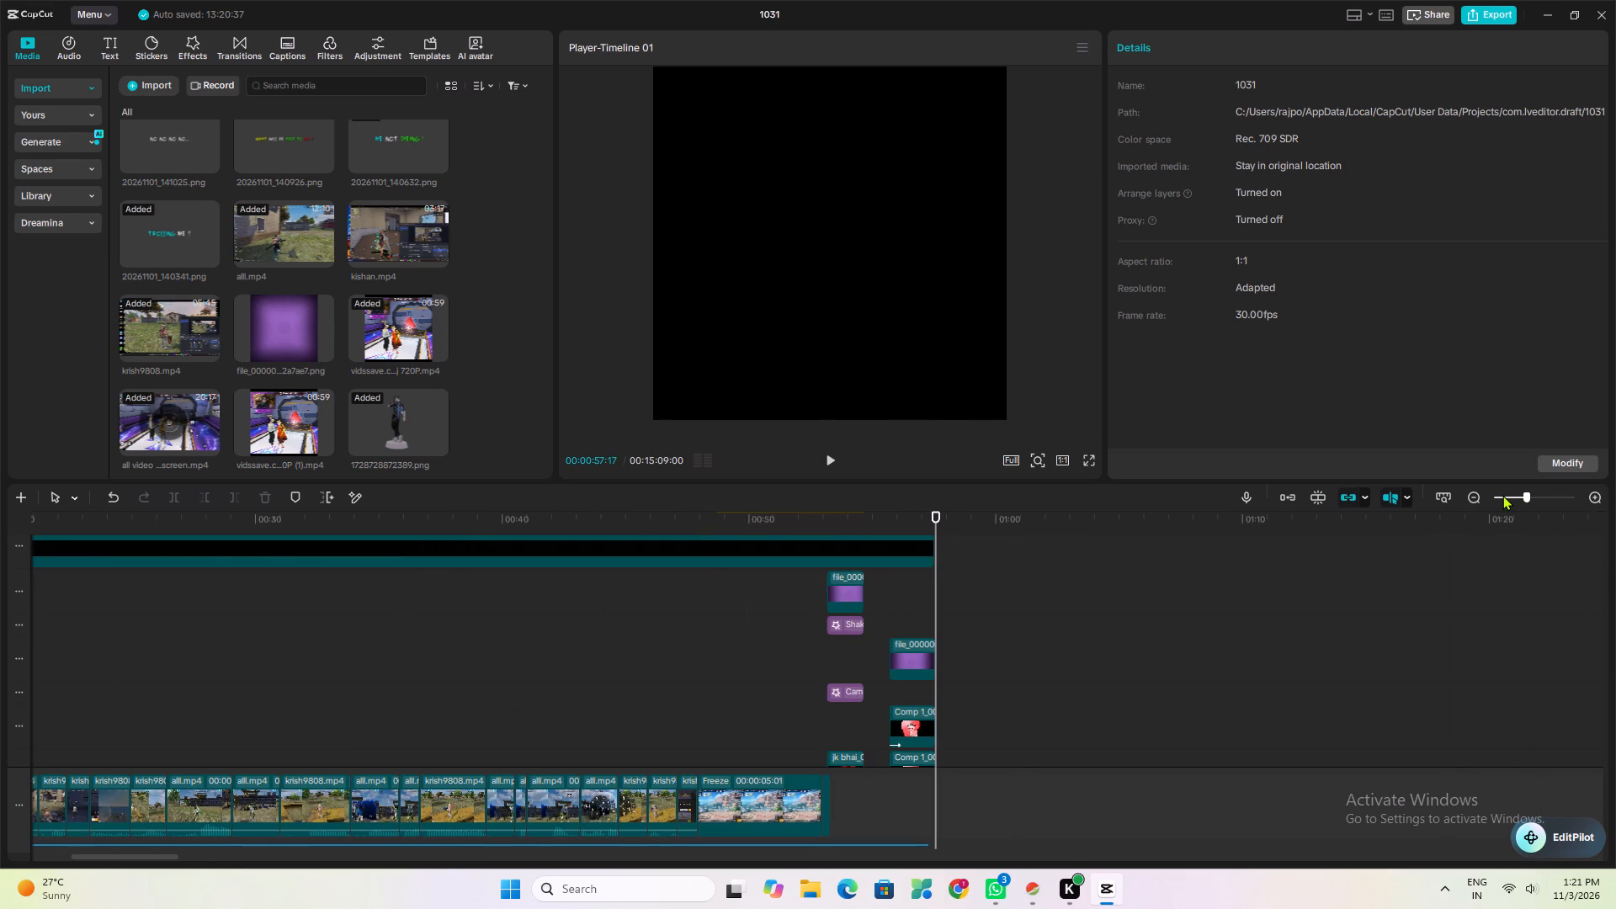
pyautogui.click(116, 493)
pyautogui.click(116, 493)
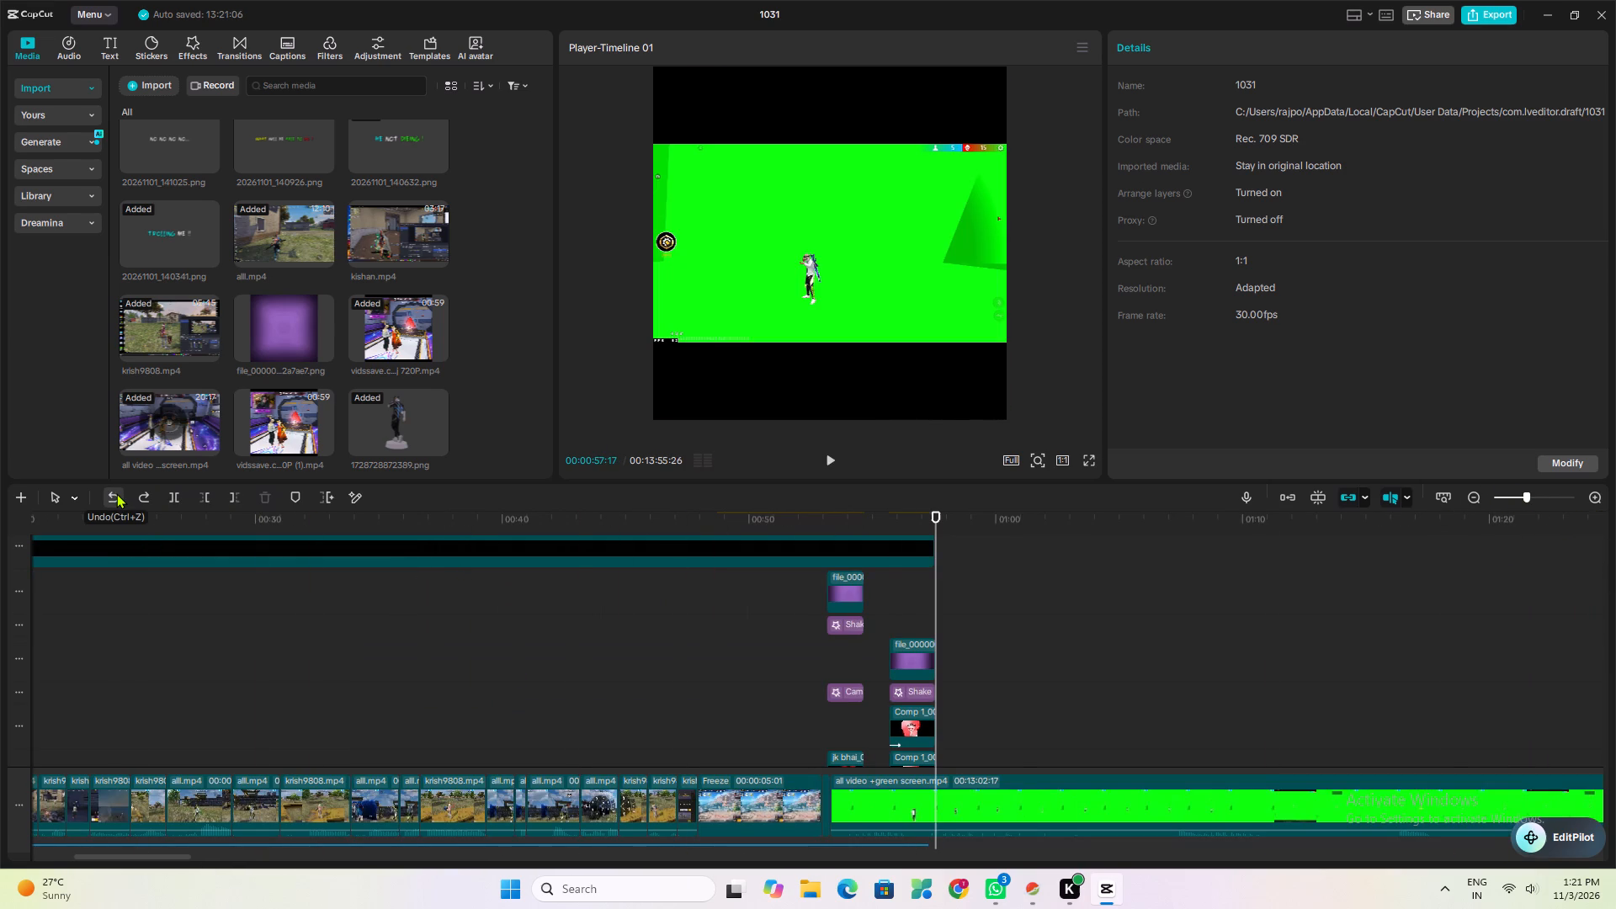
pyautogui.click(116, 493)
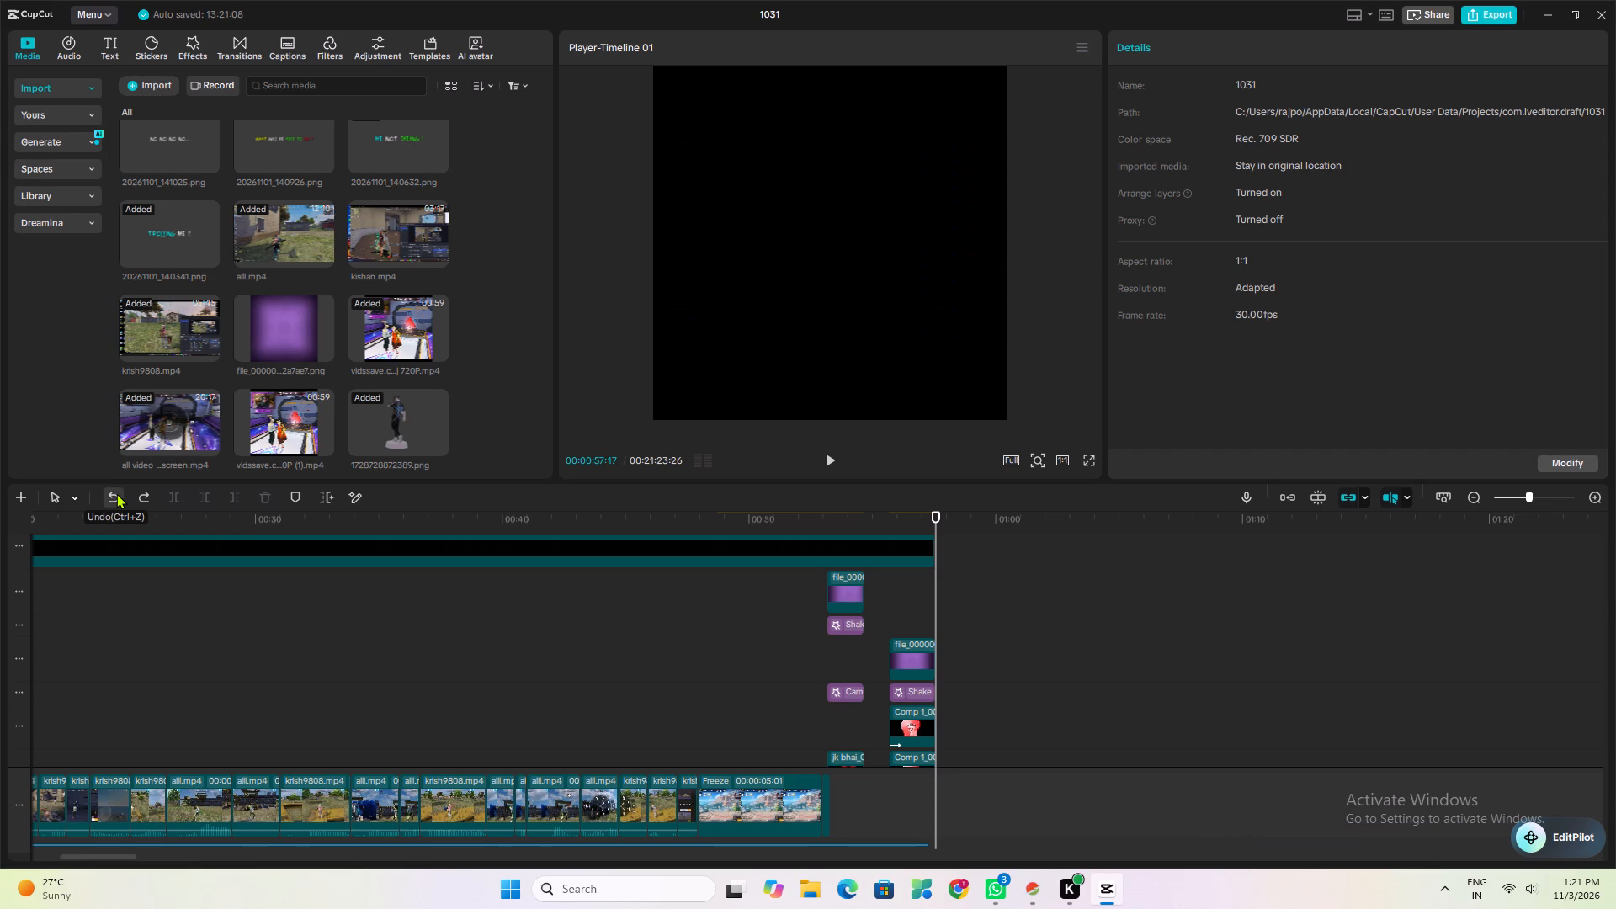
pyautogui.click(116, 493)
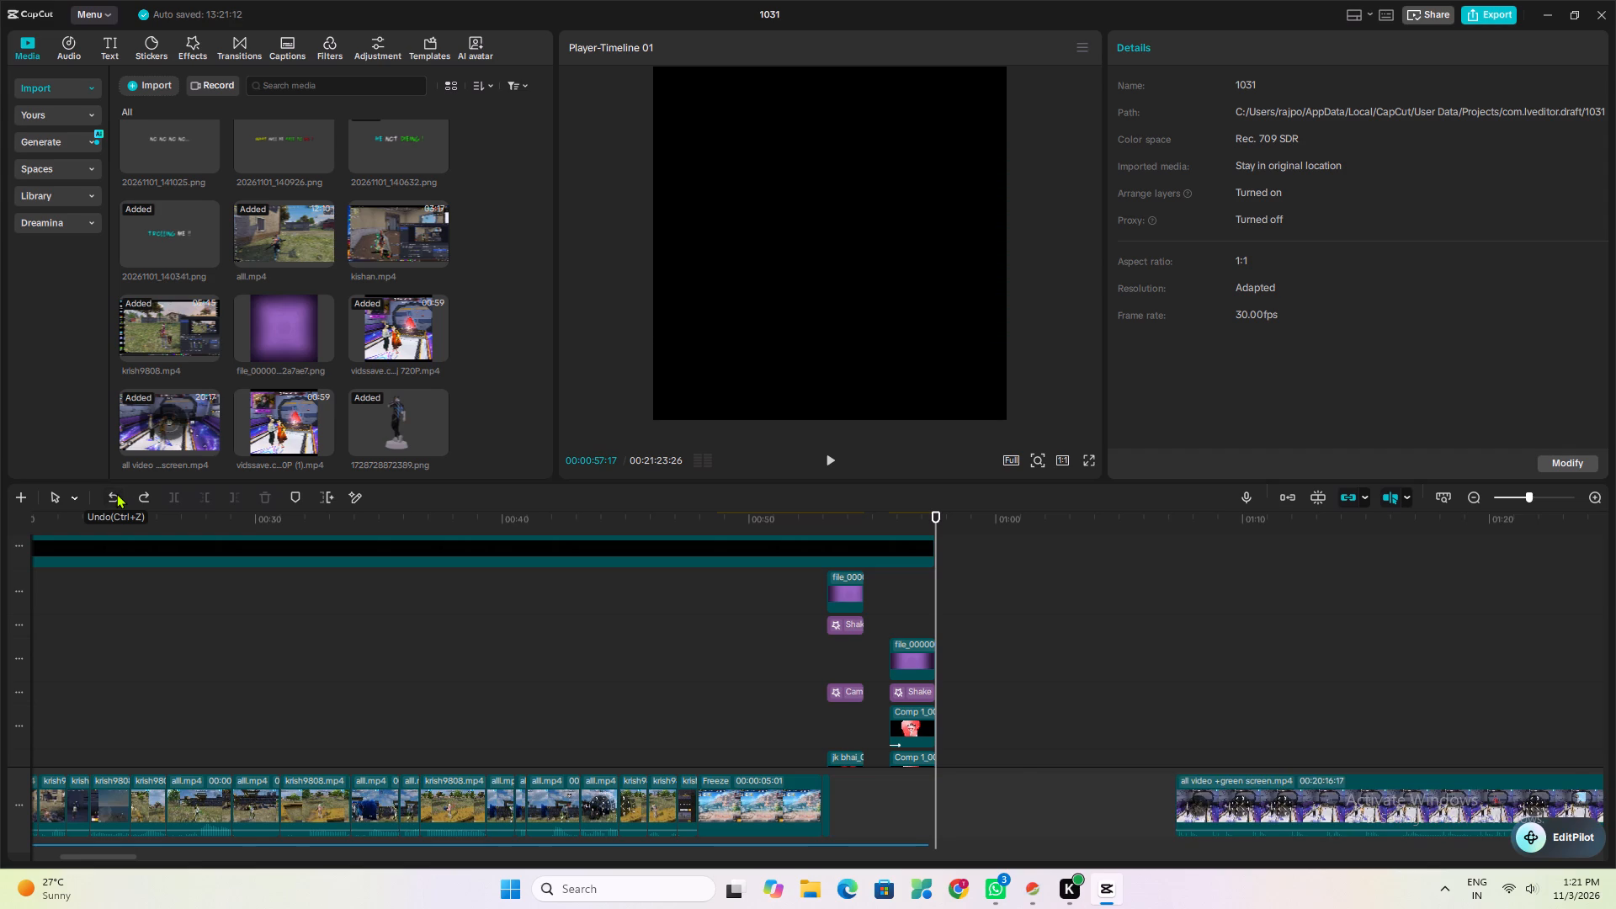
pyautogui.click(116, 493)
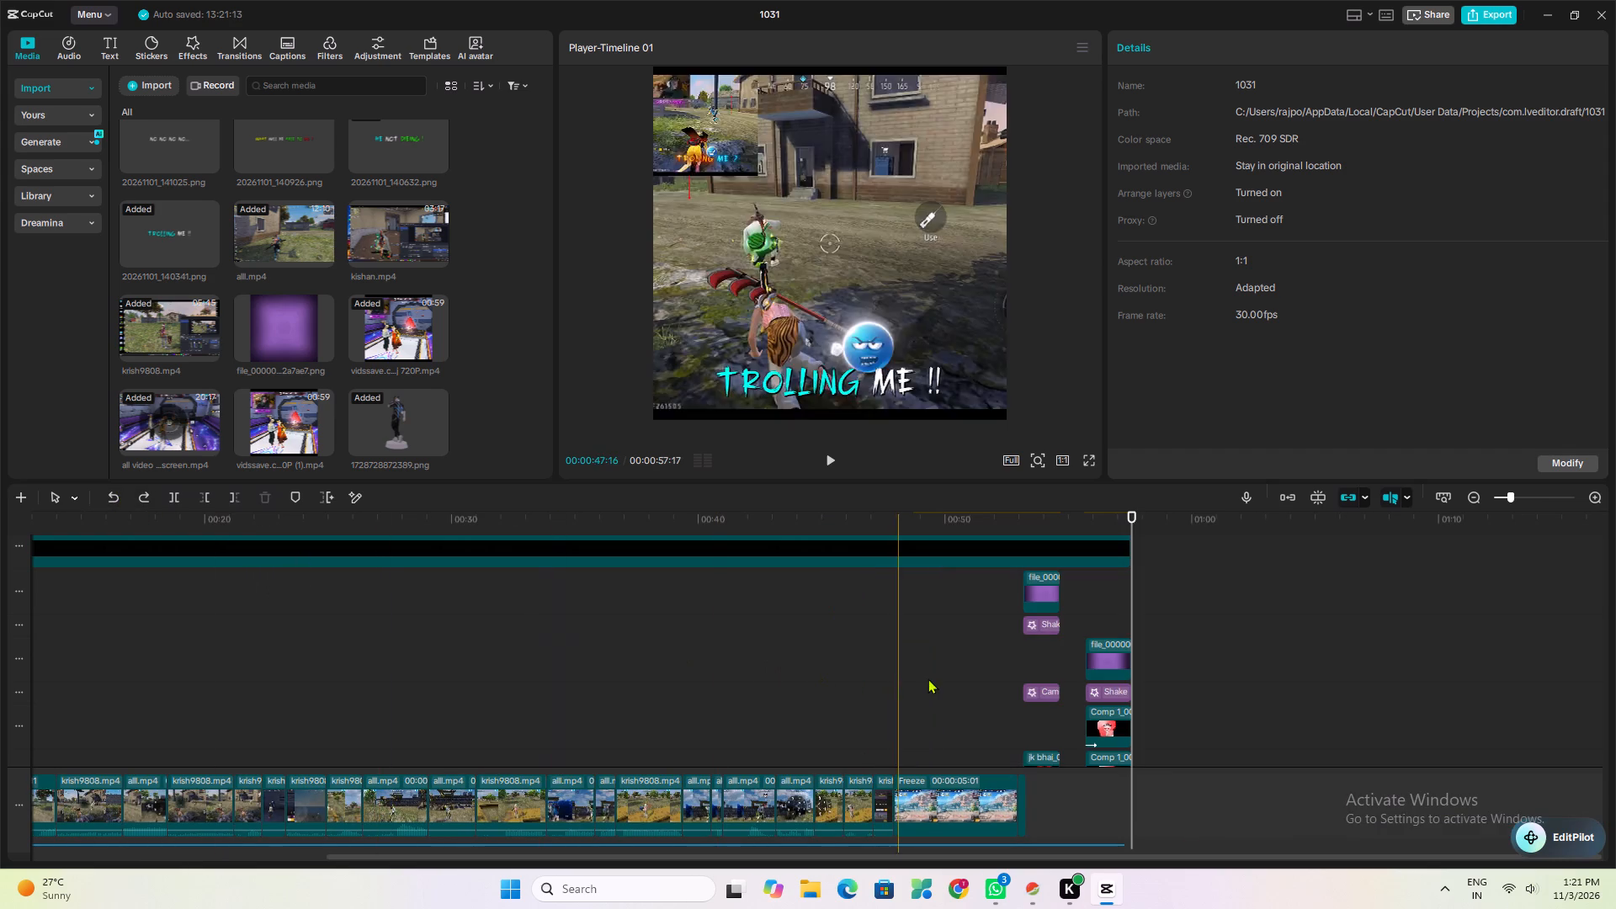
# Play back the ending title shots, covering the section from about 00:00:52 to 00:00:57.
pyautogui.press('space')
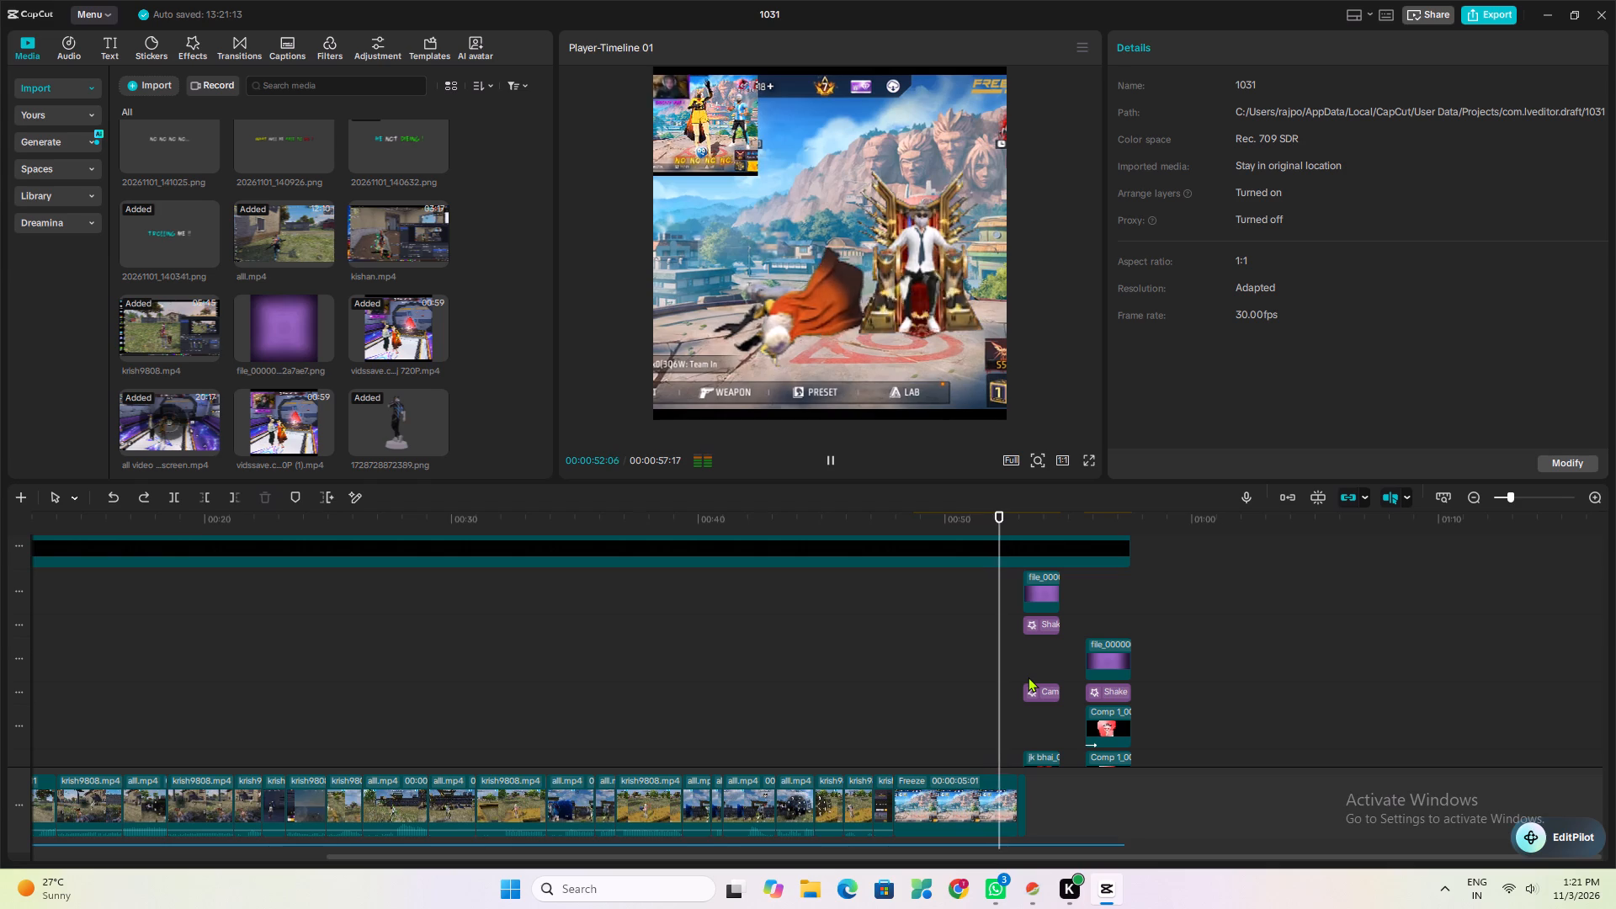
pyautogui.click(1028, 677)
pyautogui.press('space')
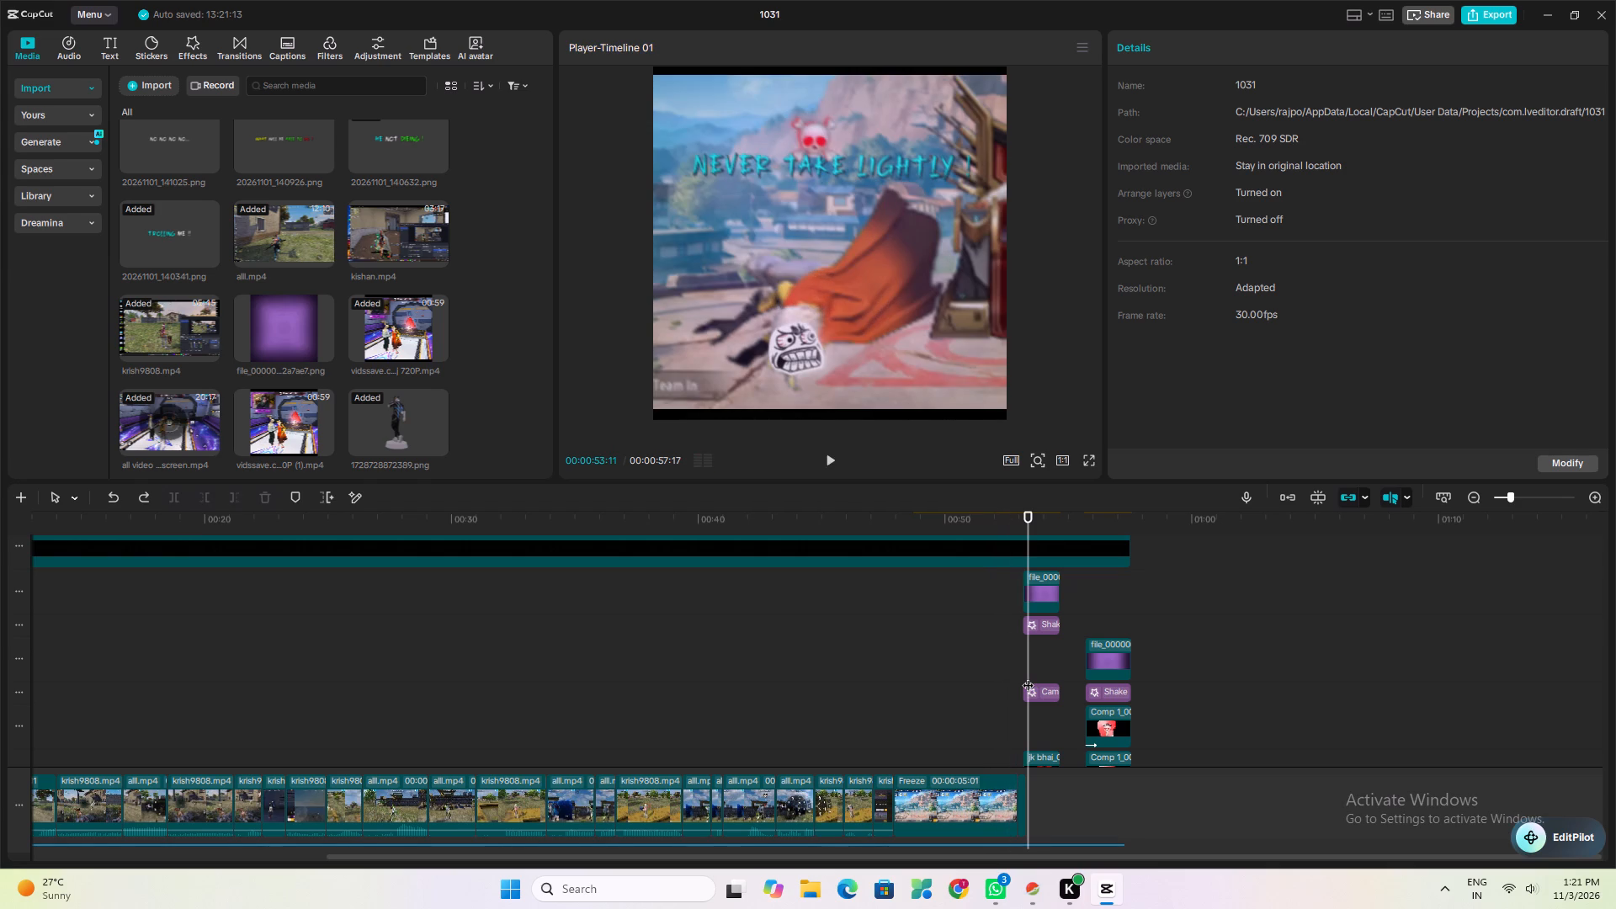
pyautogui.press('space')
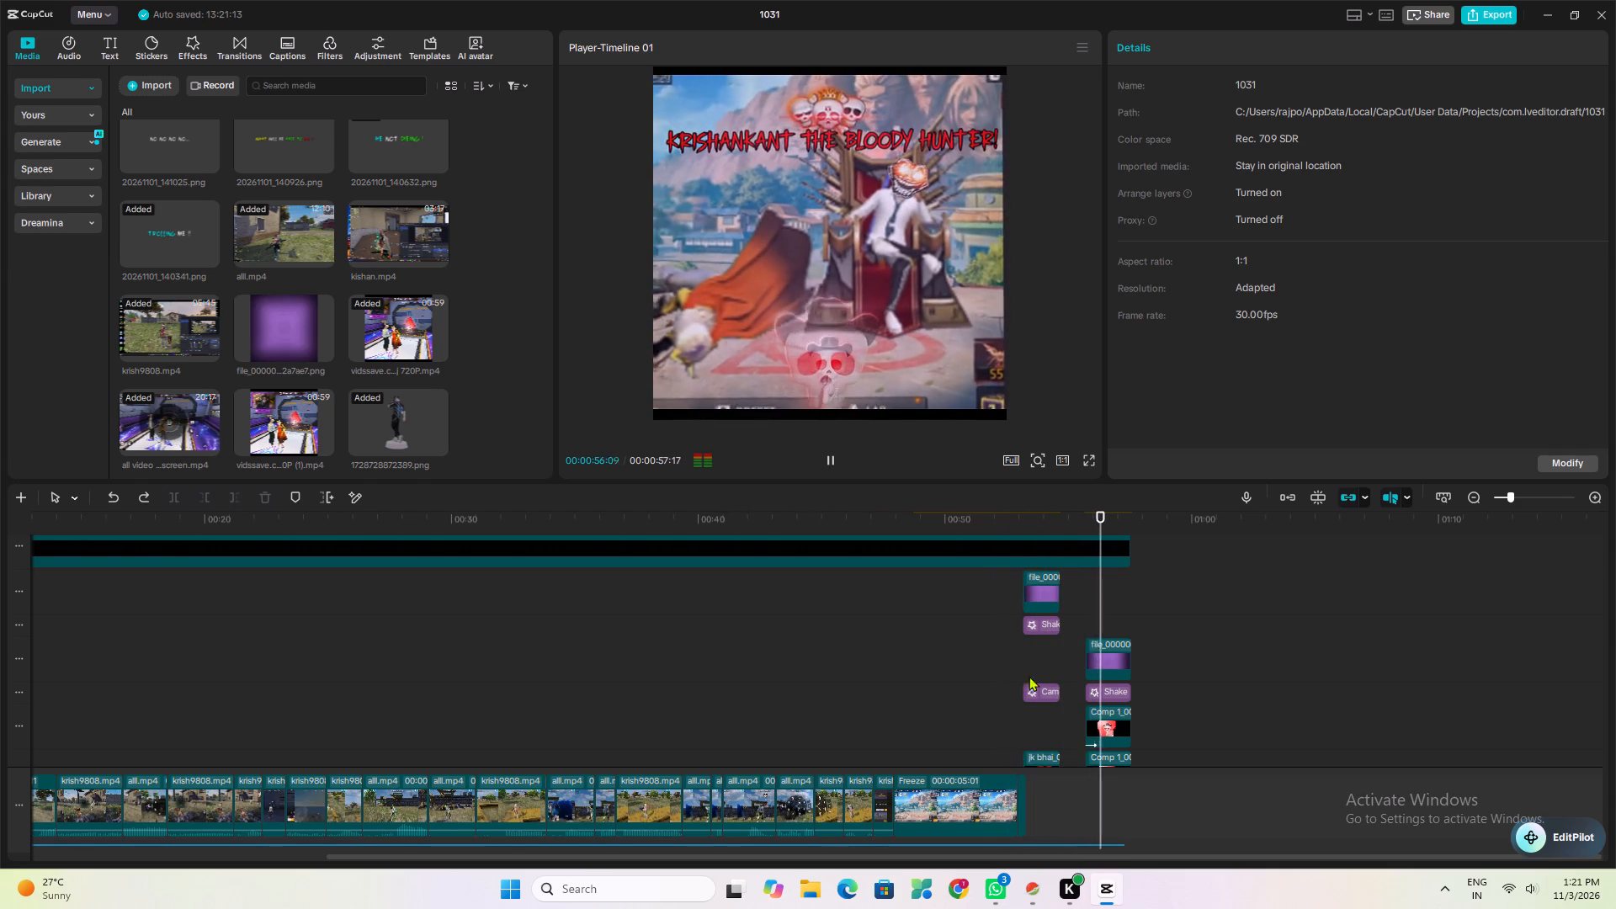
pyautogui.press('space')
# Add "all video +green screen.mp4" from the imported media as an overlay above the main track, starting at about 00:01:02.
pyautogui.scroll(-5, 1132, 673)
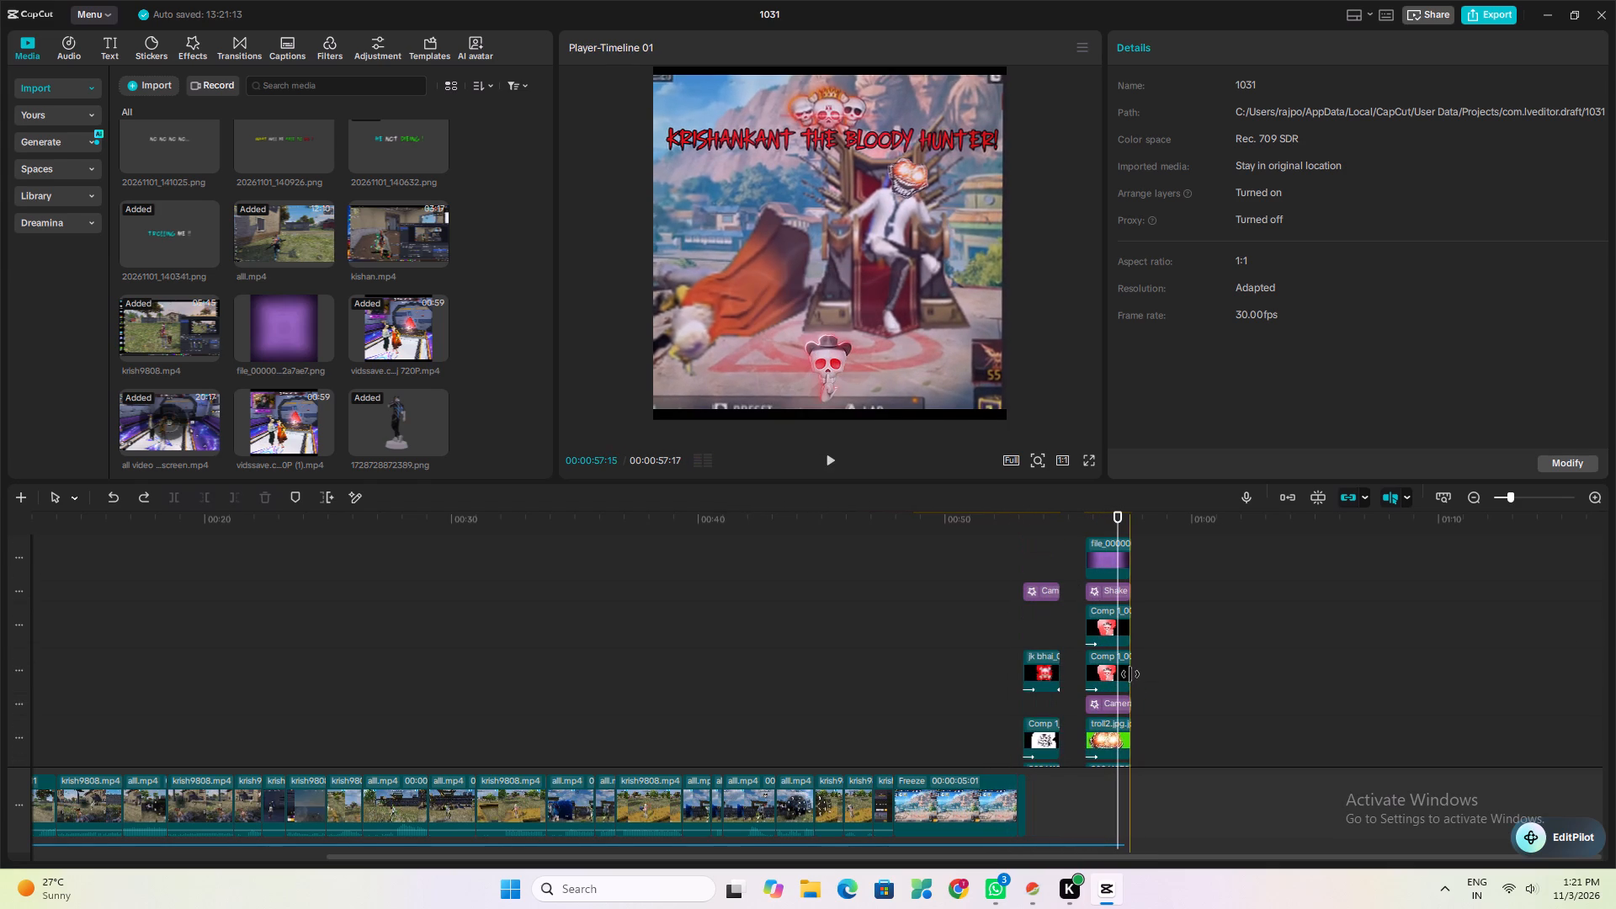
pyautogui.scroll(-15, 1130, 677)
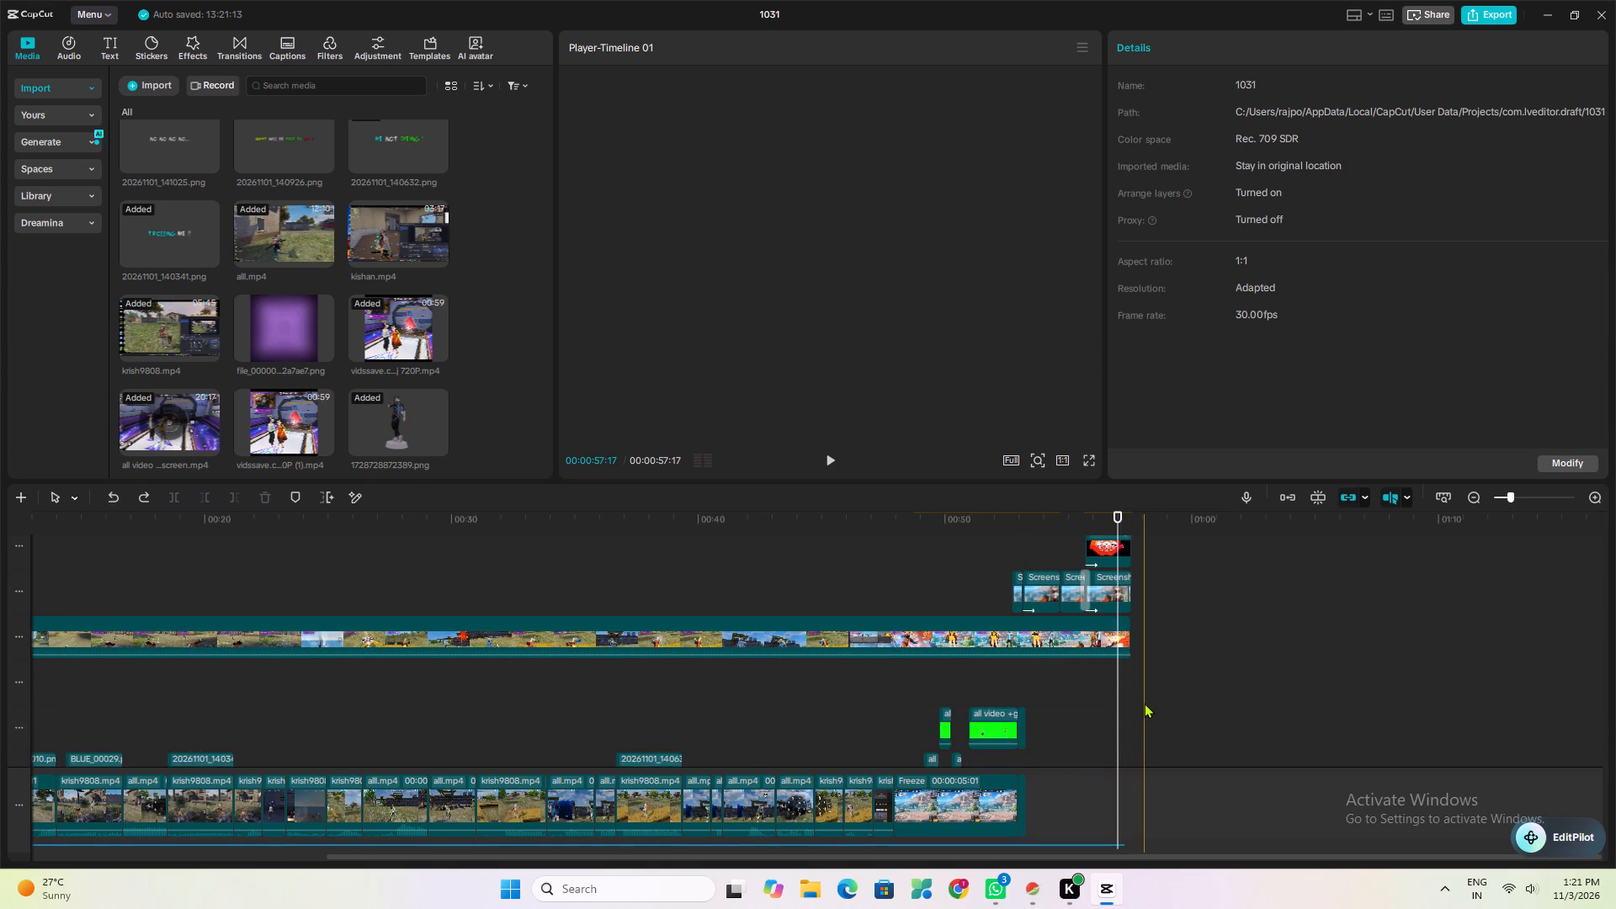
pyautogui.scroll(-15, 1144, 703)
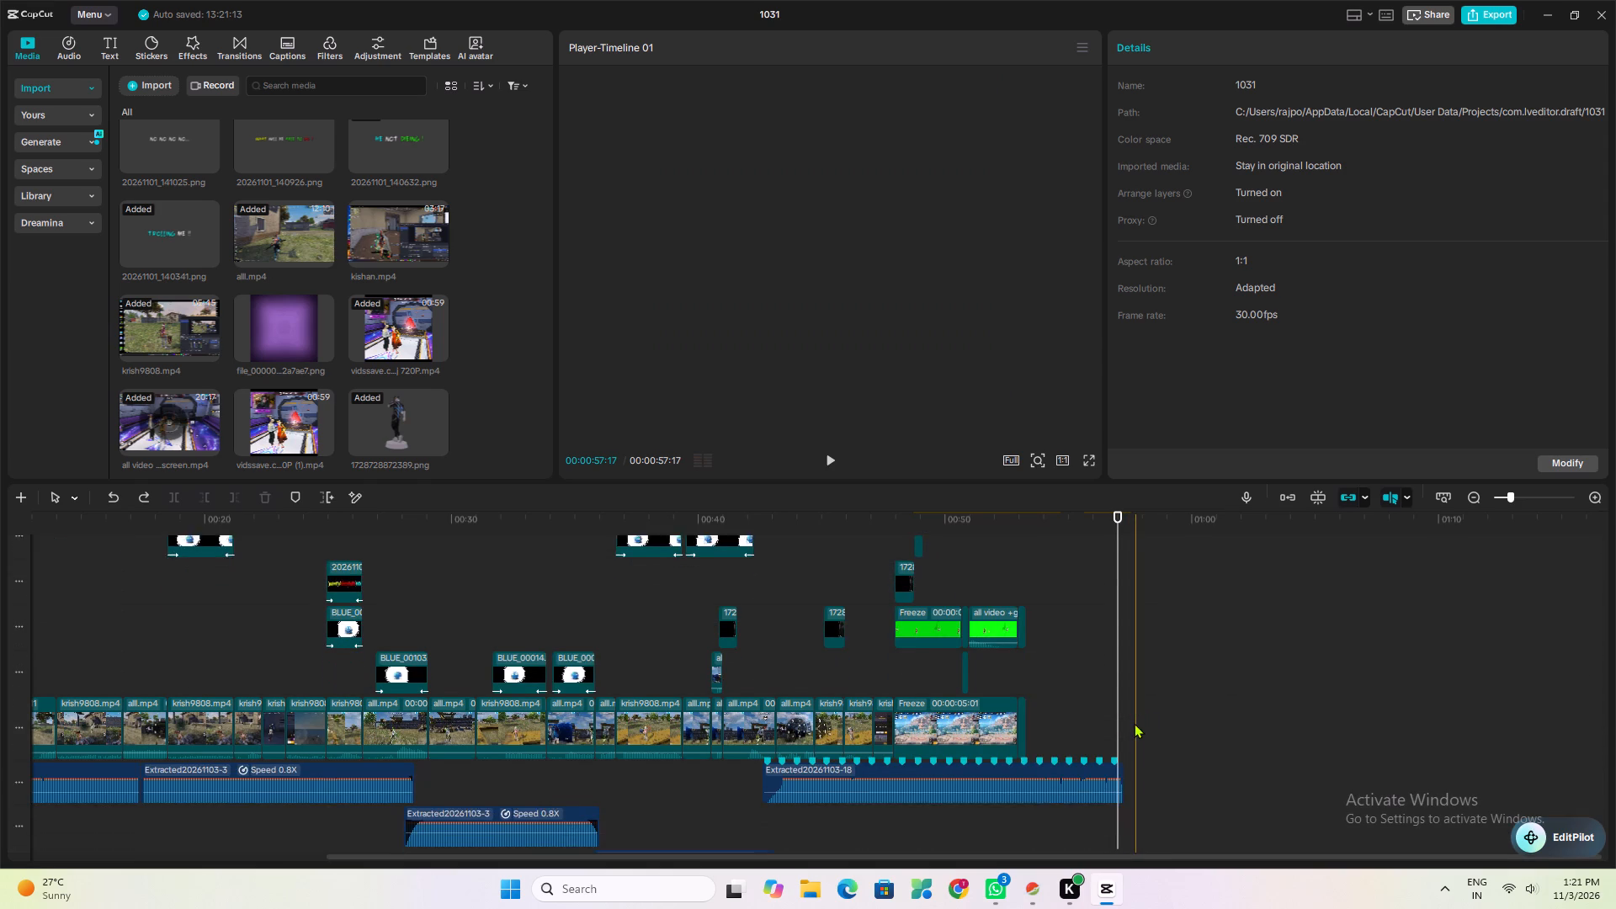
pyautogui.scroll(-3, 1130, 728)
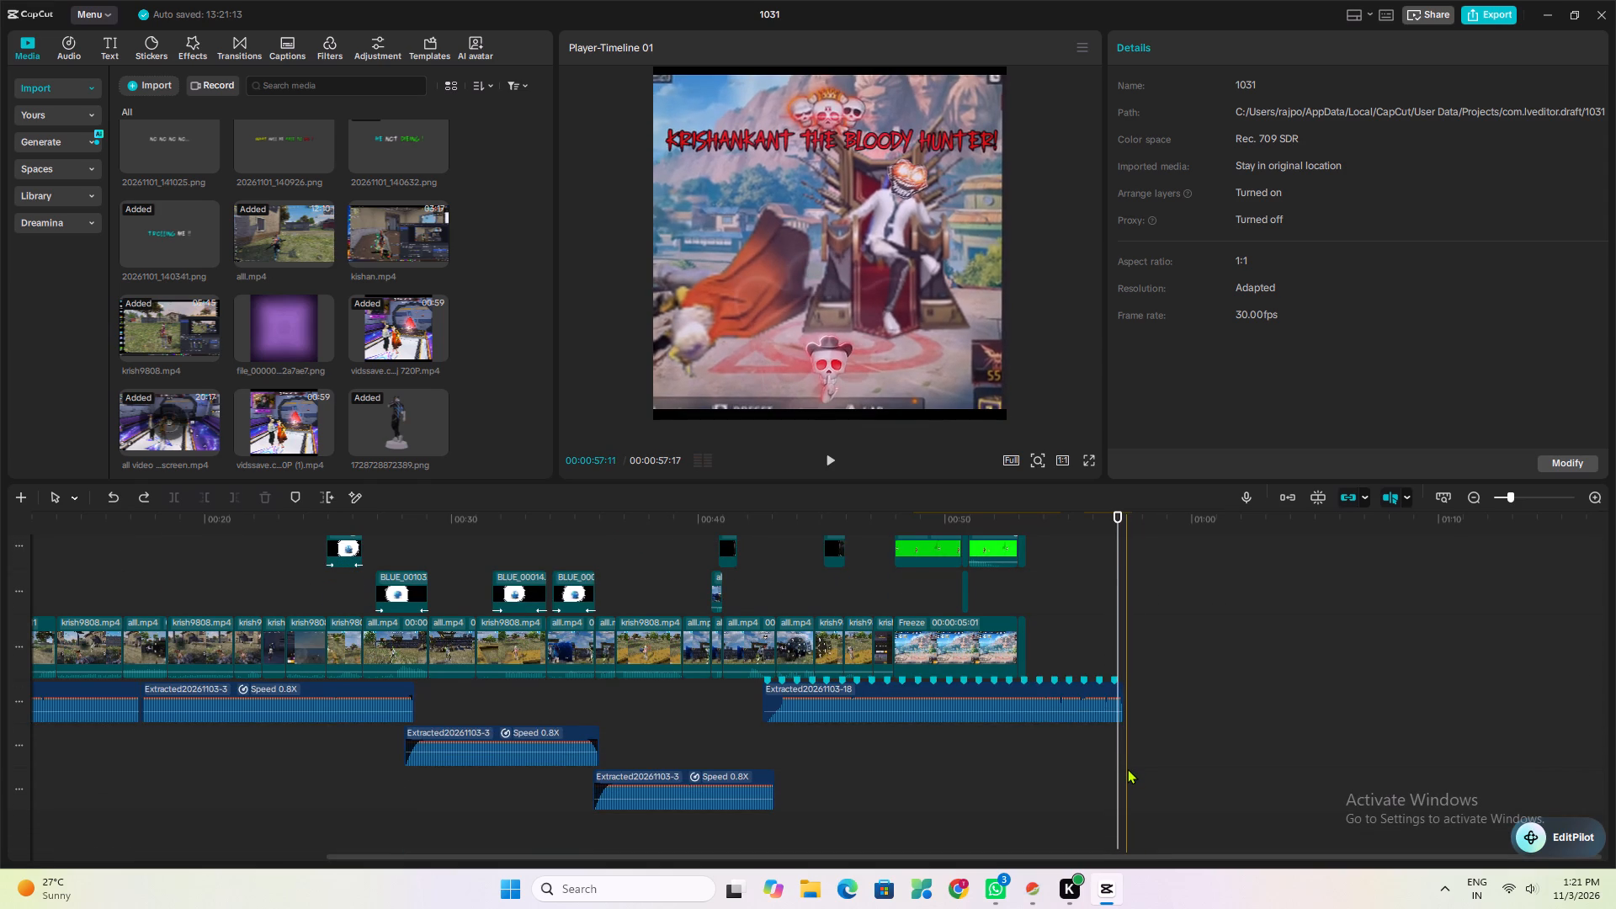
pyautogui.click(1124, 772)
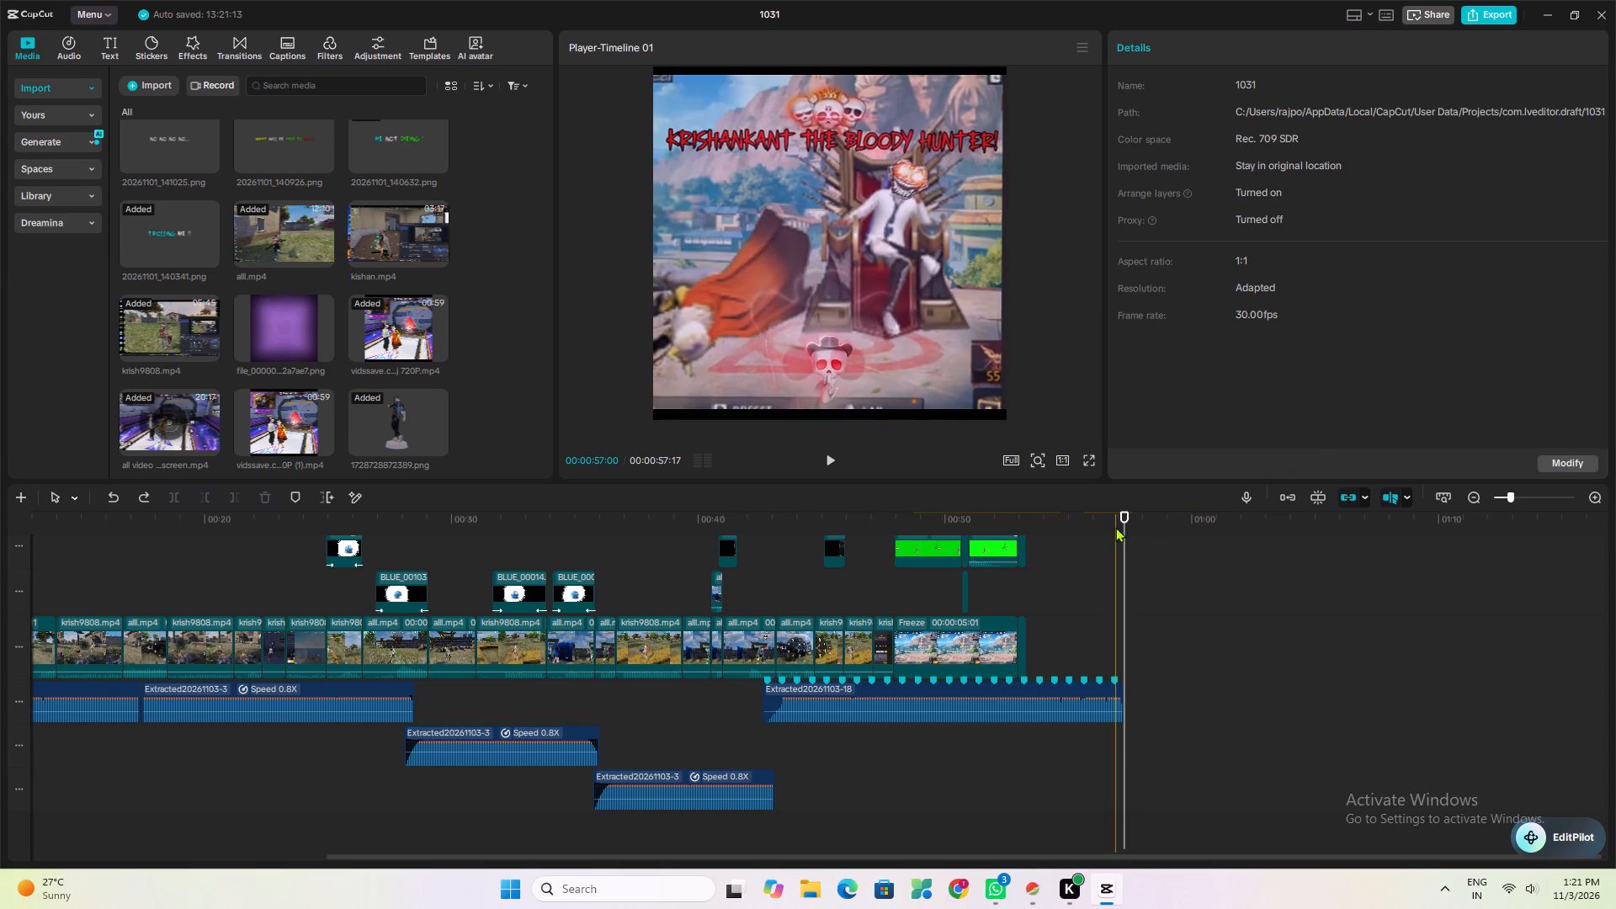
pyautogui.moveTo(1125, 524); pyautogui.dragTo(1213, 532)
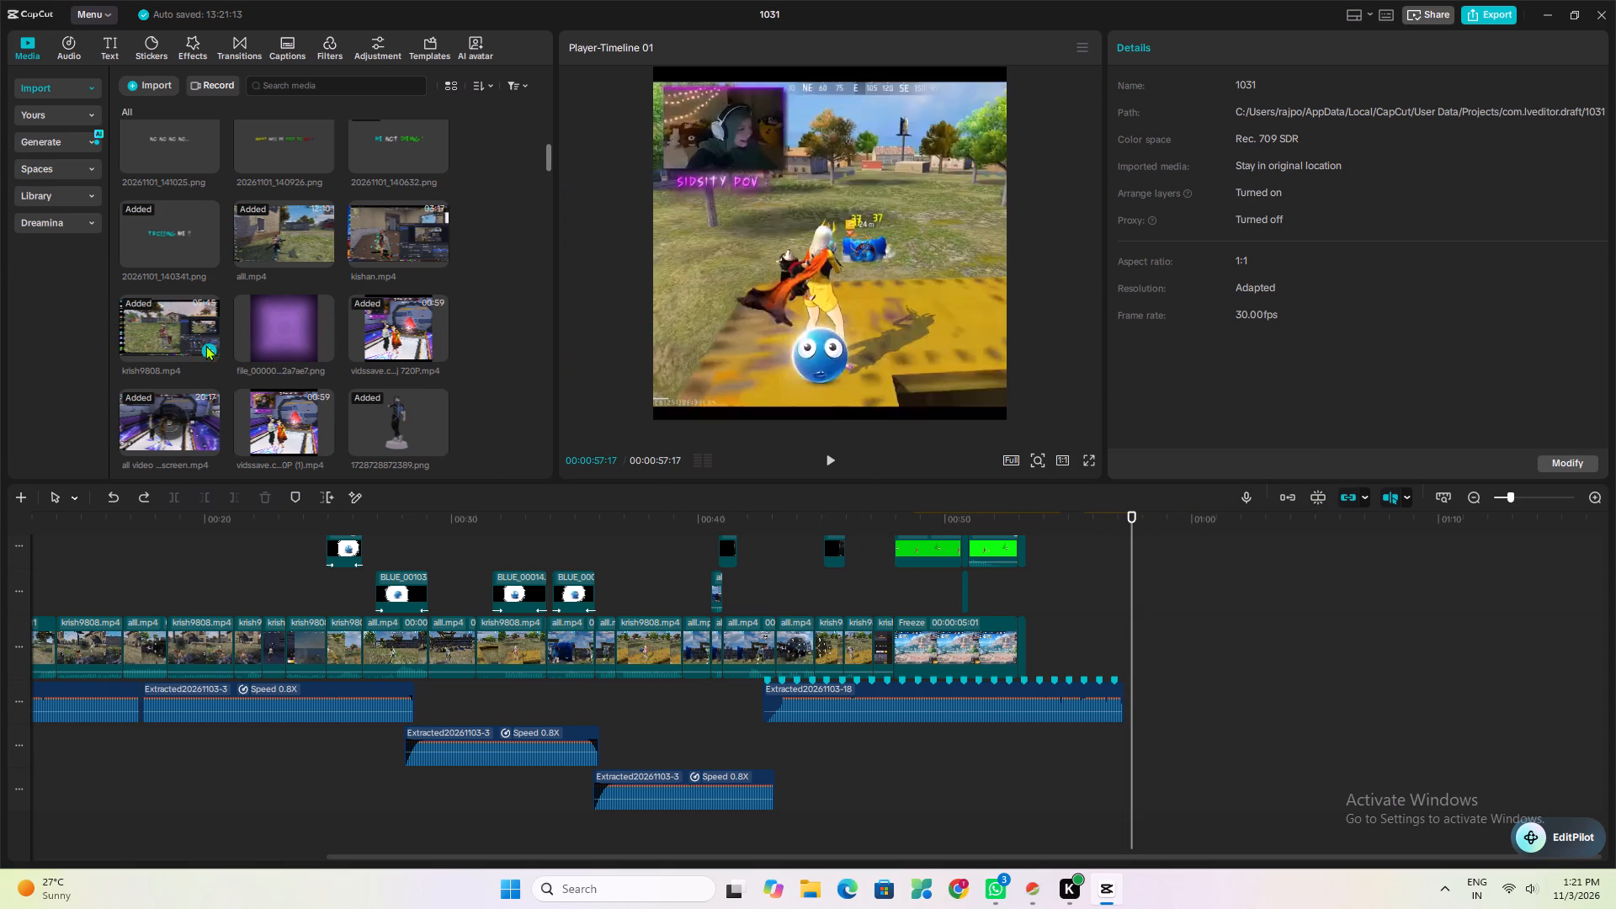
pyautogui.moveTo(197, 413); pyautogui.dragTo(1231, 646)
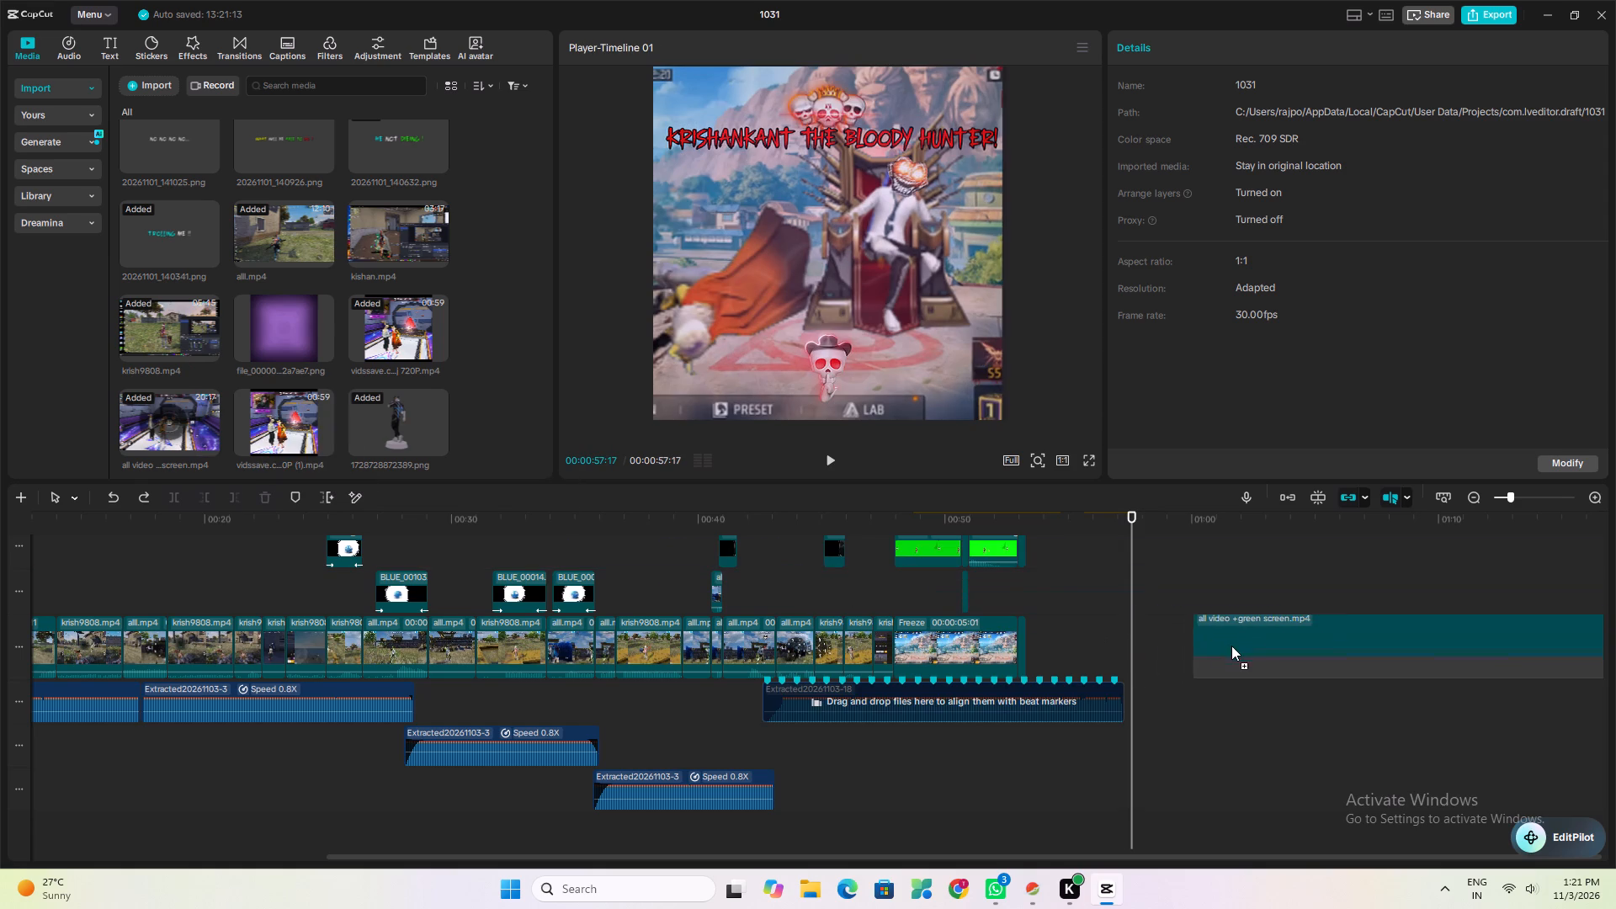
pyautogui.moveTo(1231, 646); pyautogui.dragTo(1237, 577)
pyautogui.scroll(12, 1183, 680)
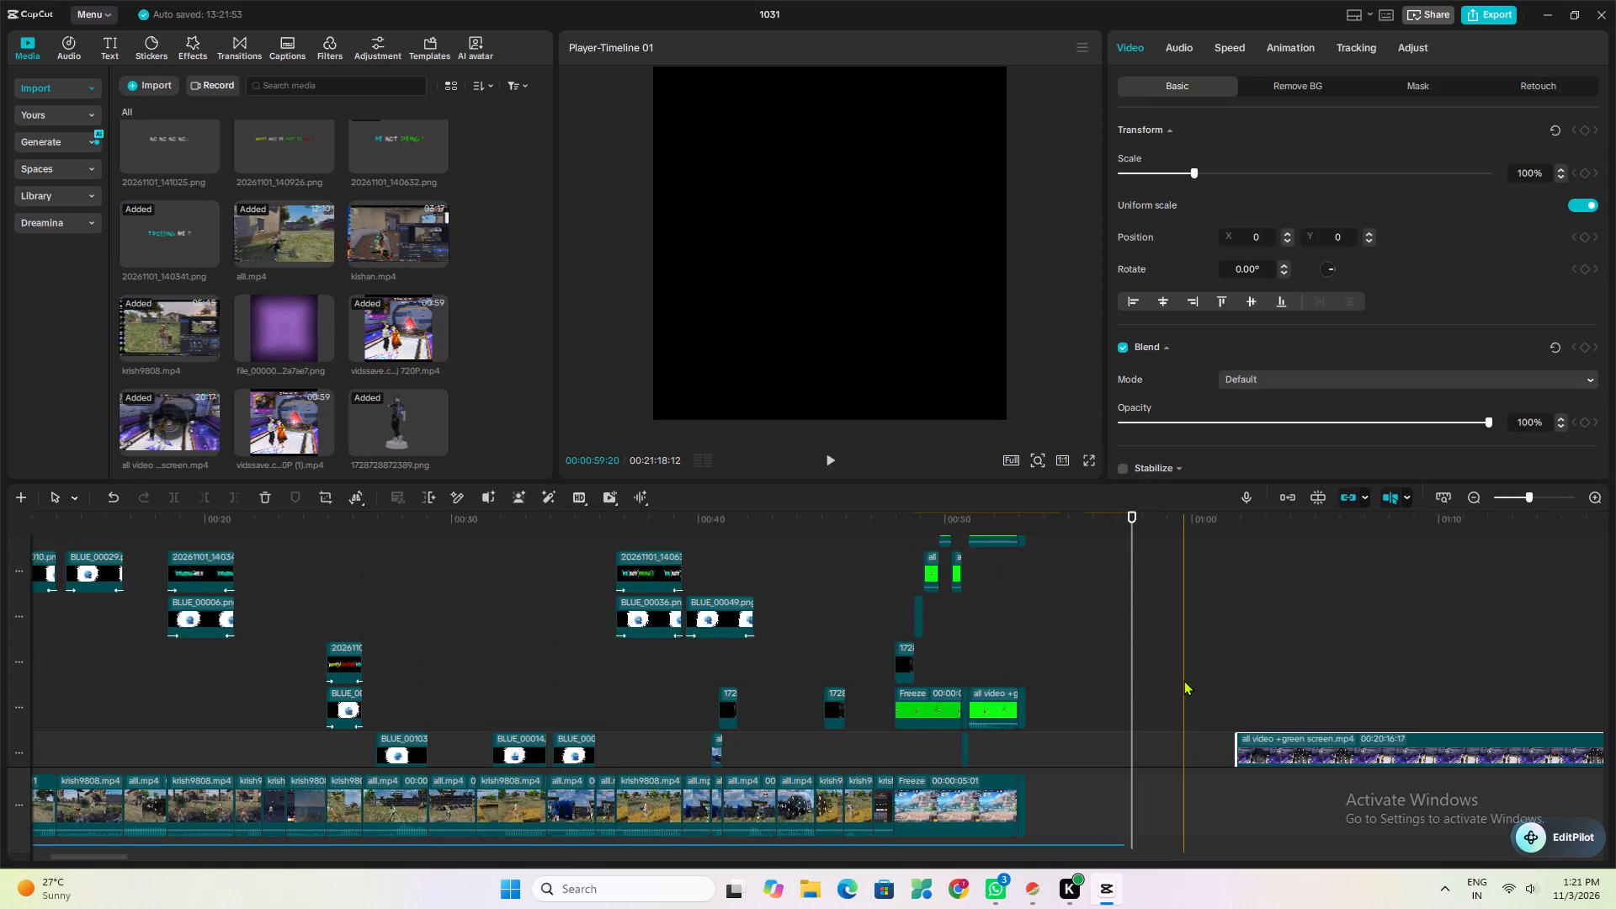
pyautogui.scroll(10, 1183, 680)
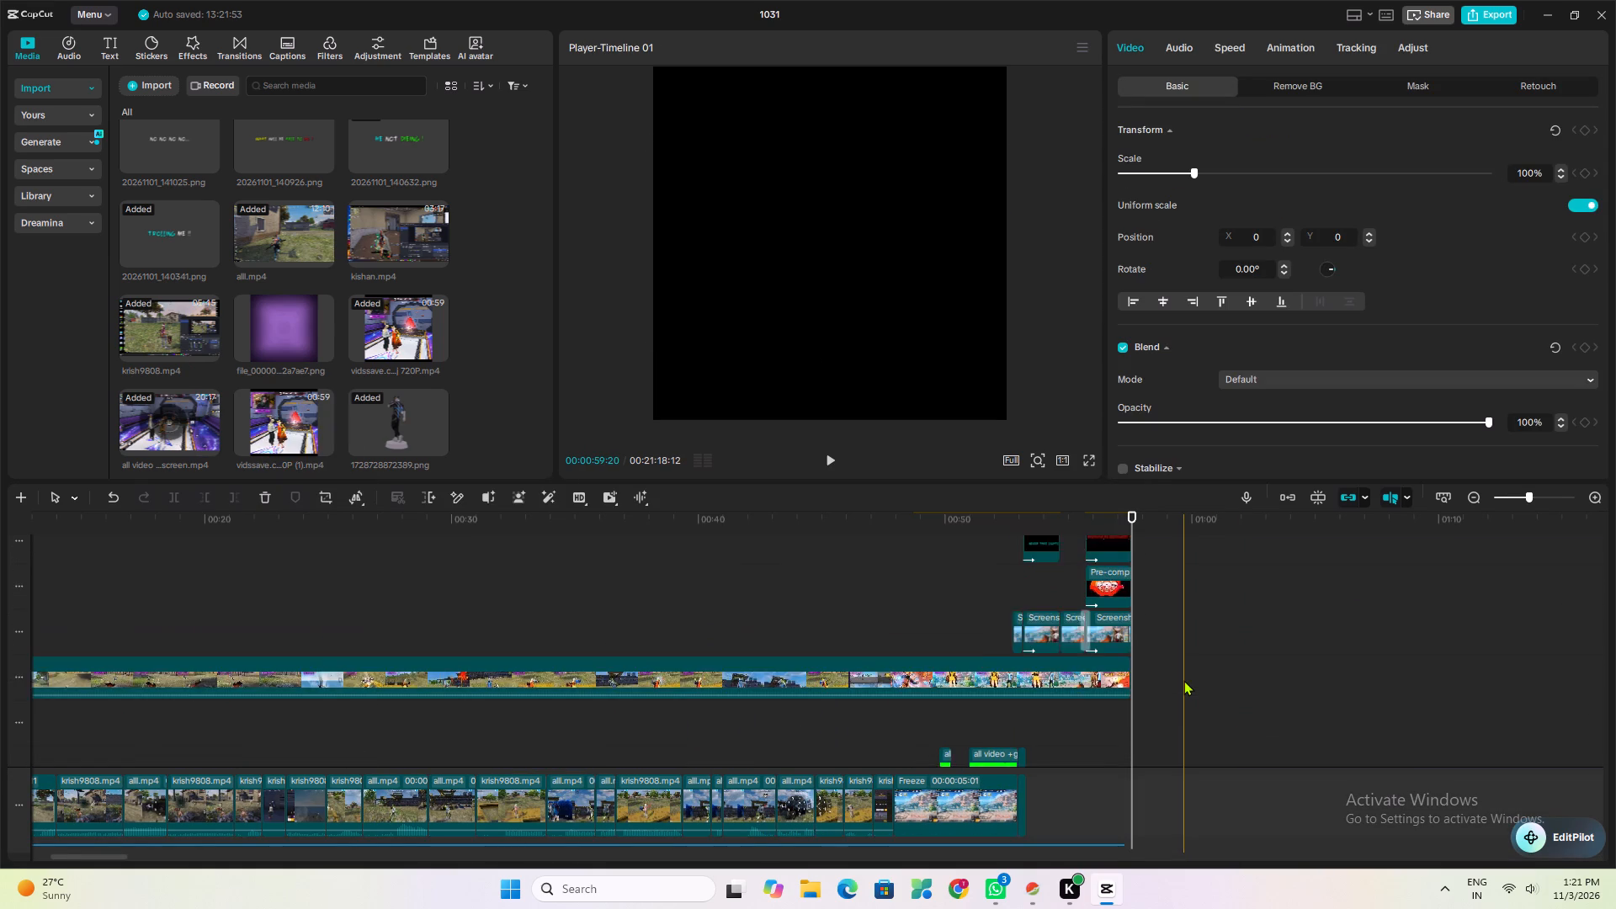
# Split the "all video +green screen.mp4" overlay just before its green-screen part, leaving a first piece of 00:06:29:05.
pyautogui.scroll(12, 1183, 680)
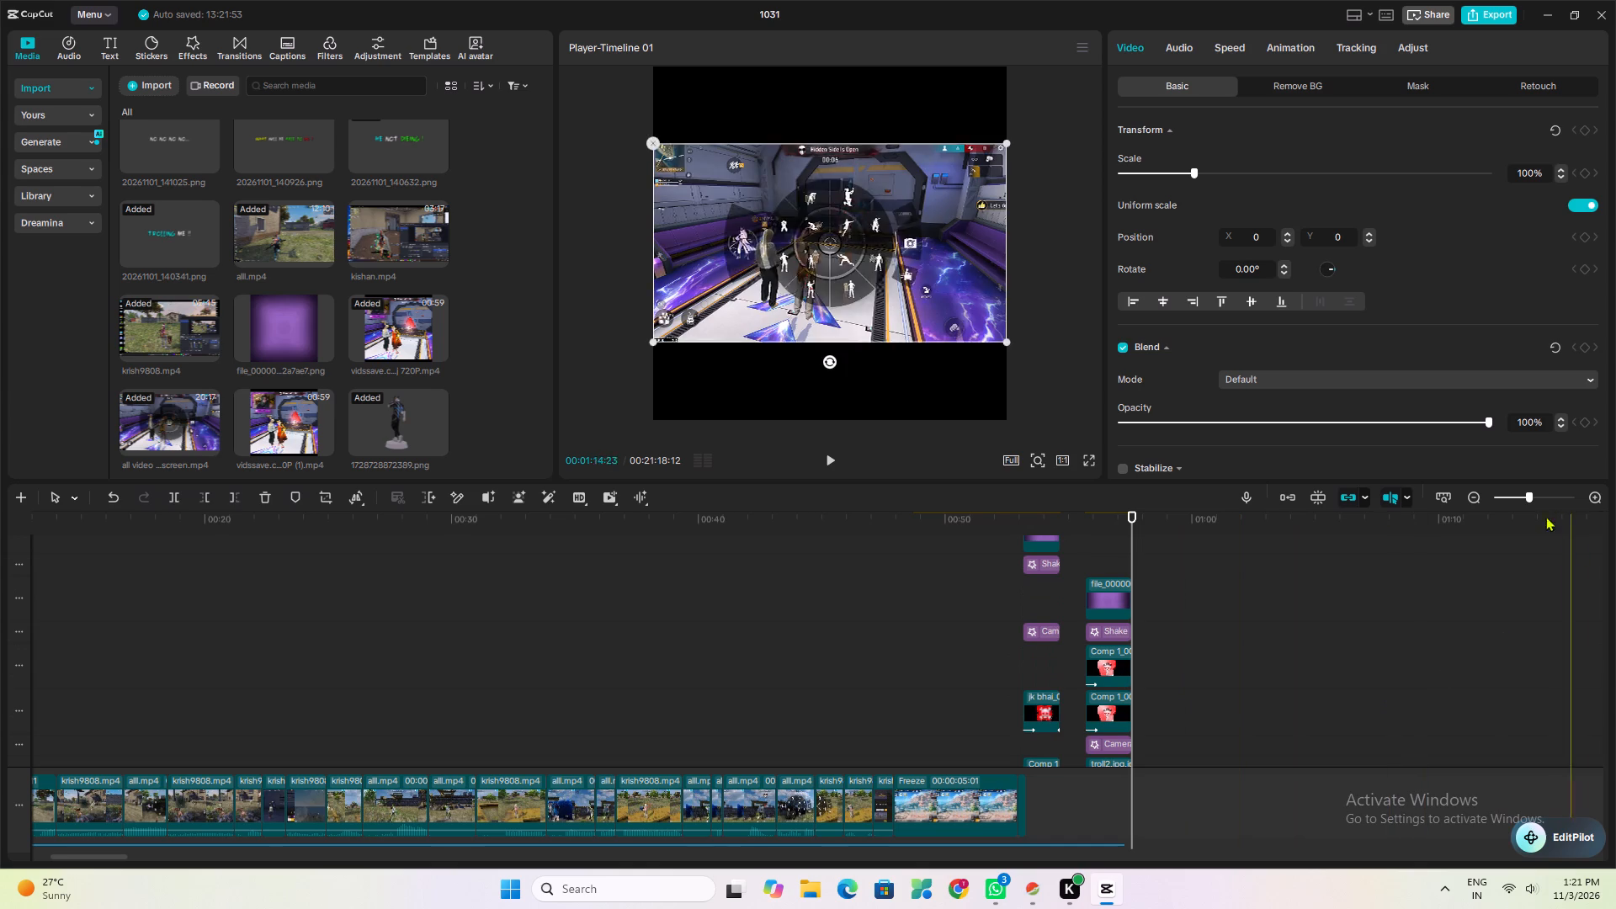
pyautogui.click(1502, 495)
pyautogui.click(1027, 637)
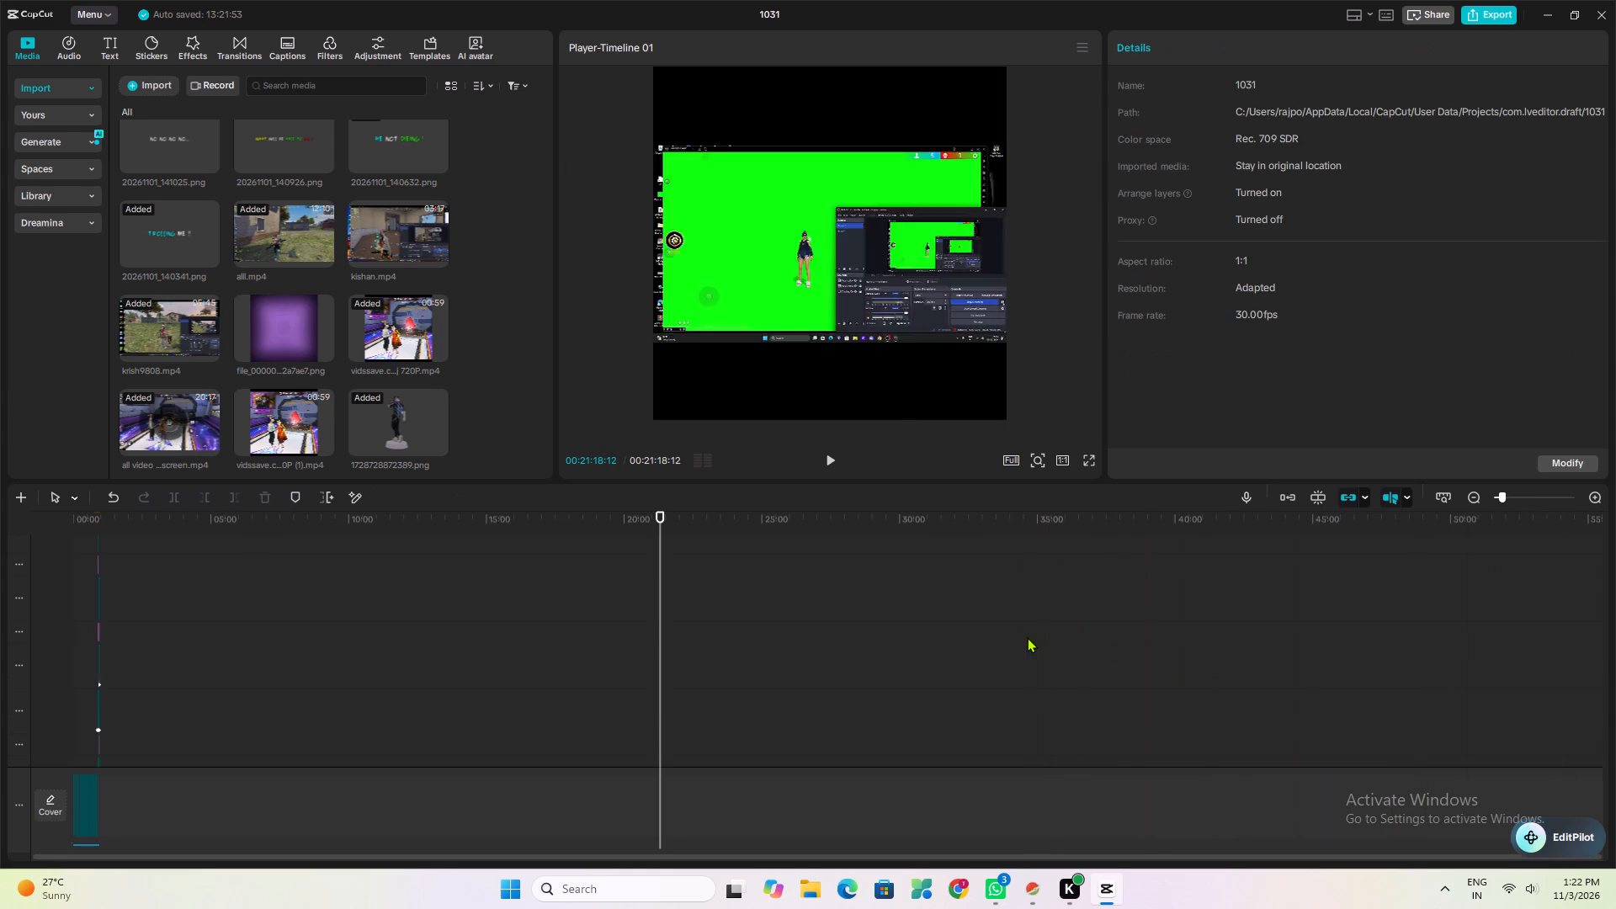
pyautogui.scroll(-5, 1027, 637)
pyautogui.scroll(-17, 1028, 647)
pyautogui.scroll(-2, 684, 687)
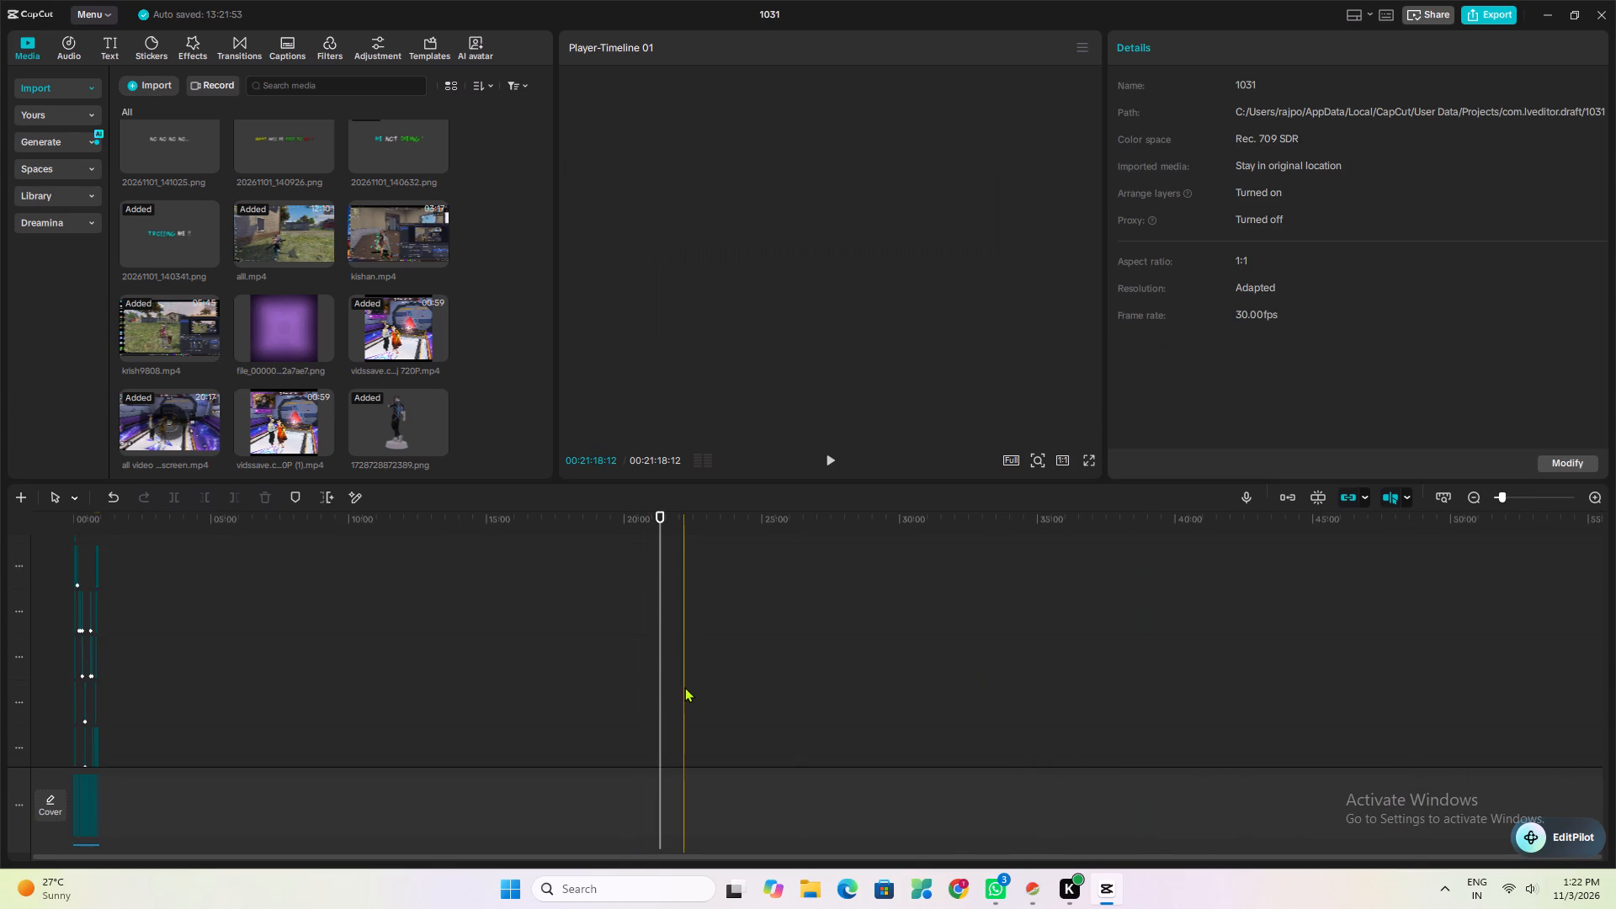
pyautogui.scroll(-7, 685, 687)
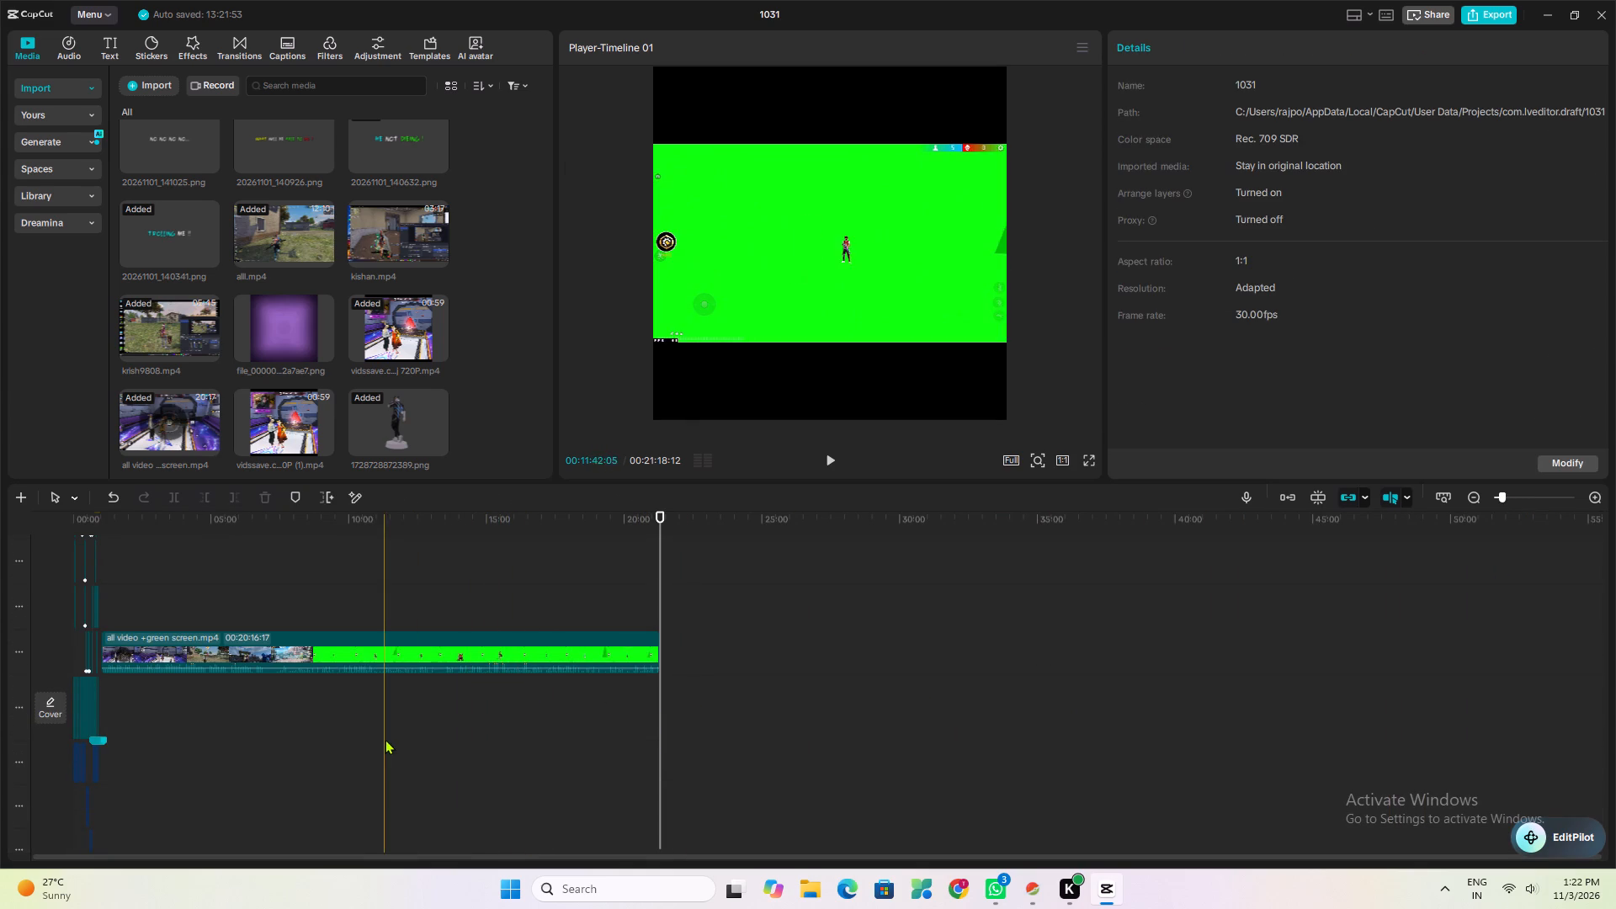
pyautogui.click(280, 758)
pyautogui.click(277, 644)
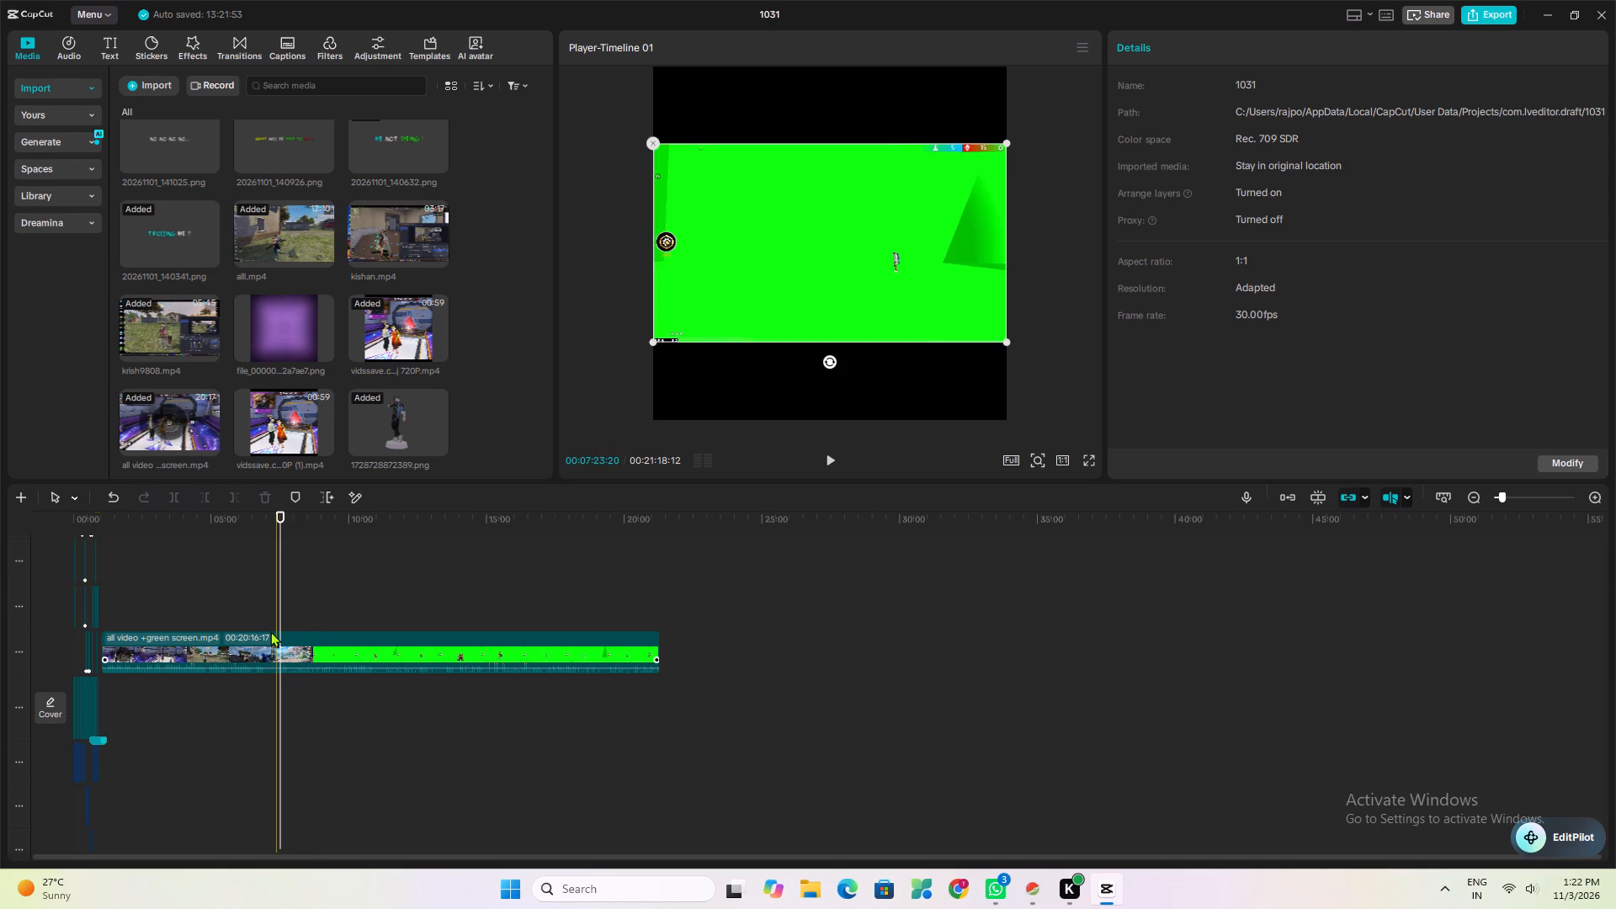
pyautogui.click(173, 492)
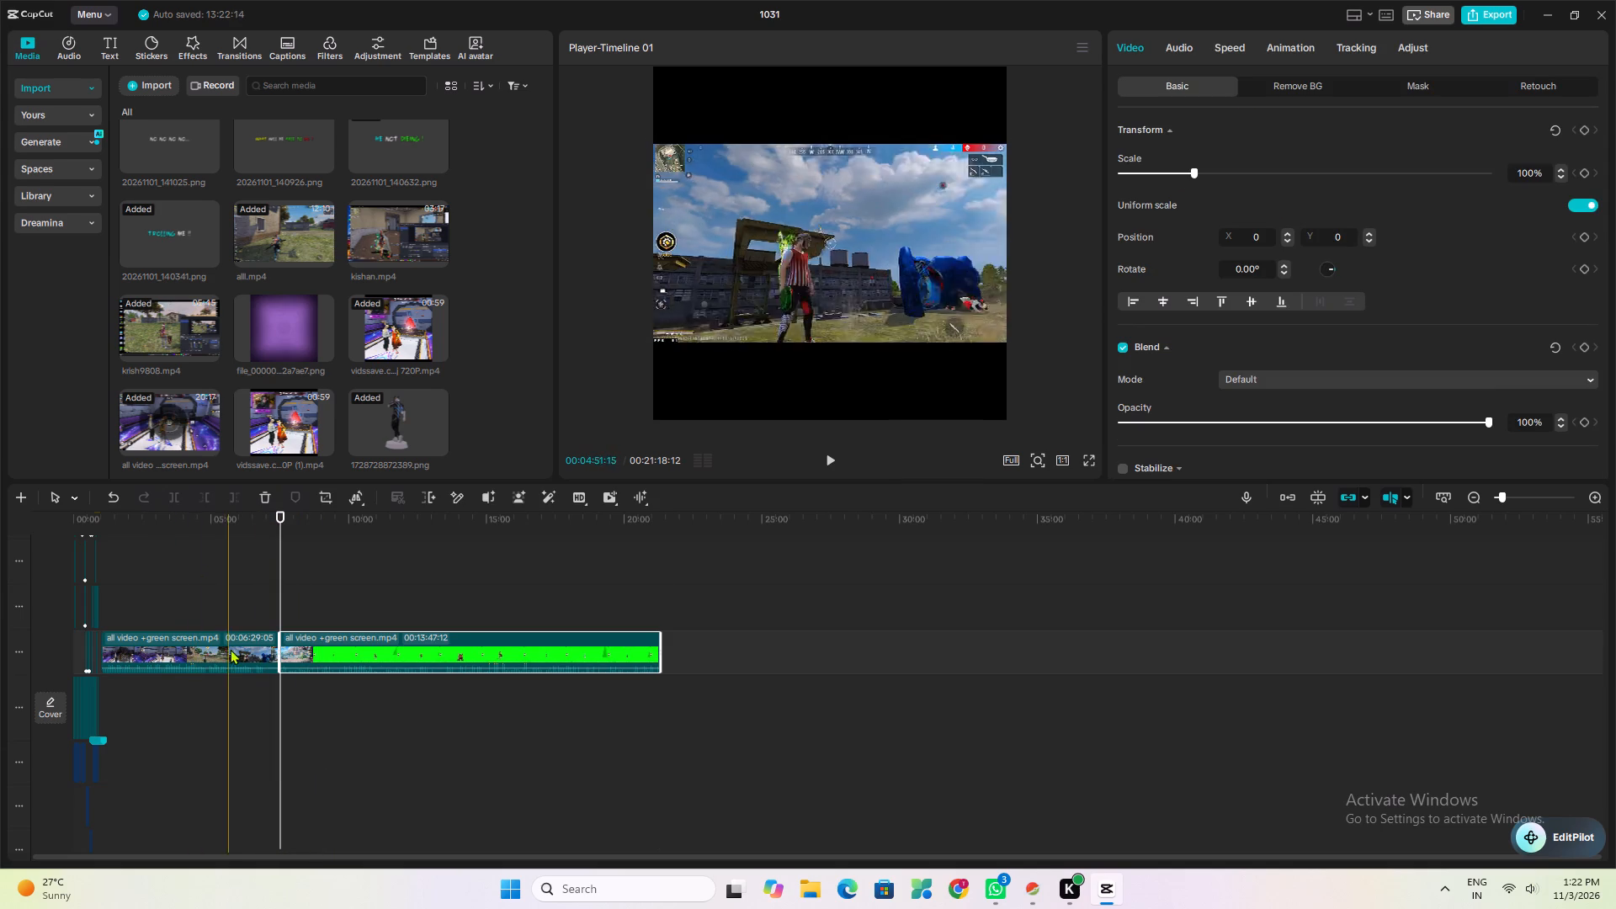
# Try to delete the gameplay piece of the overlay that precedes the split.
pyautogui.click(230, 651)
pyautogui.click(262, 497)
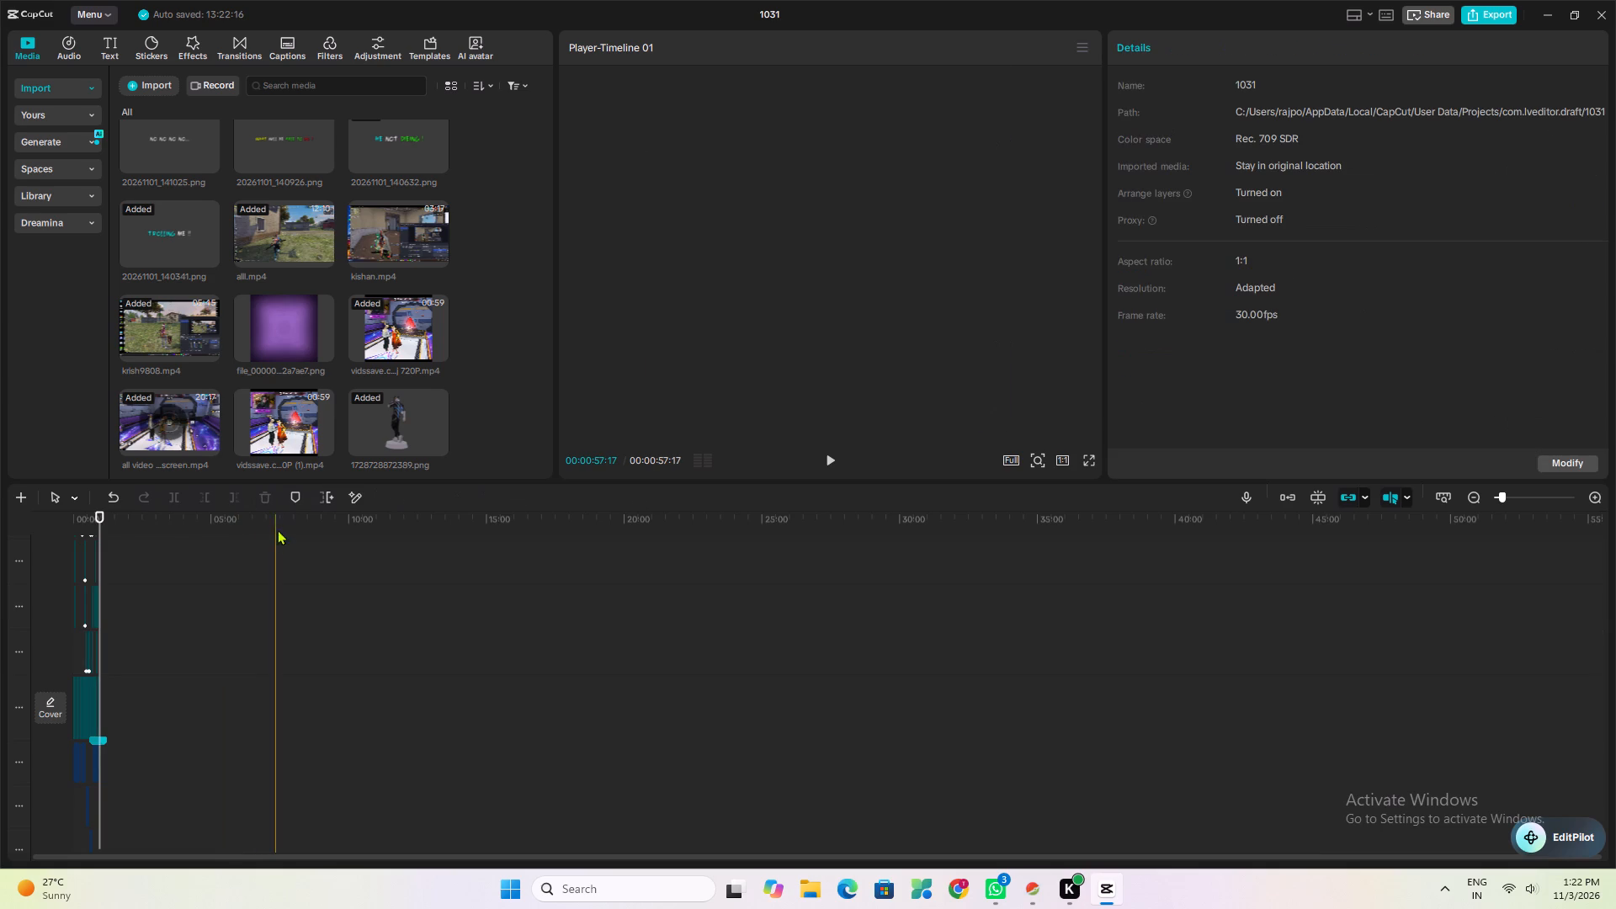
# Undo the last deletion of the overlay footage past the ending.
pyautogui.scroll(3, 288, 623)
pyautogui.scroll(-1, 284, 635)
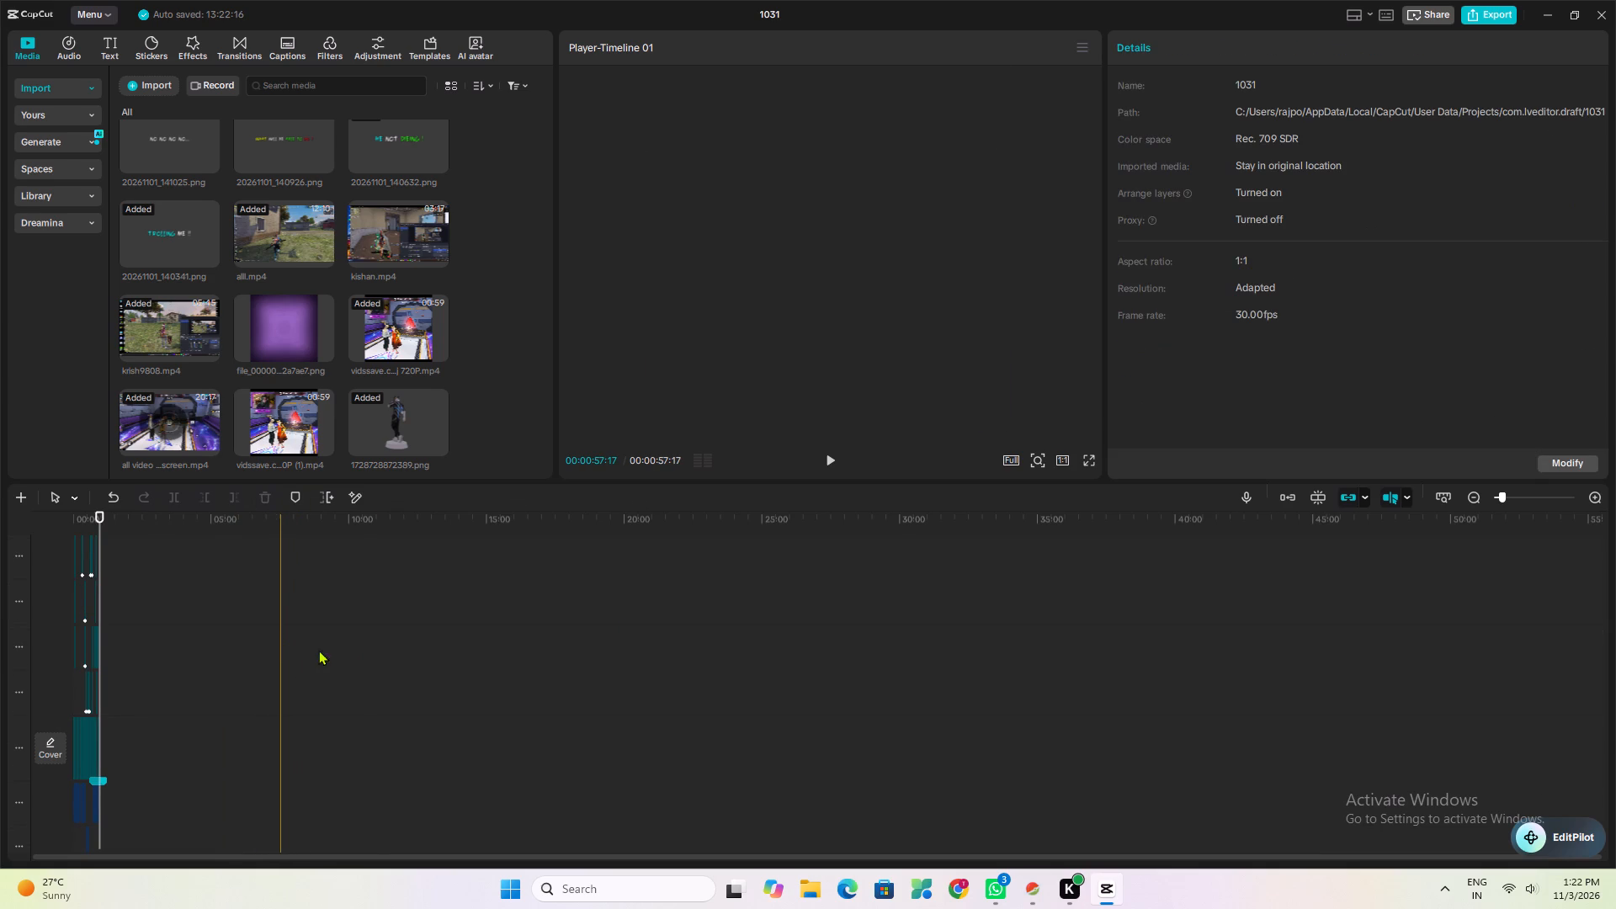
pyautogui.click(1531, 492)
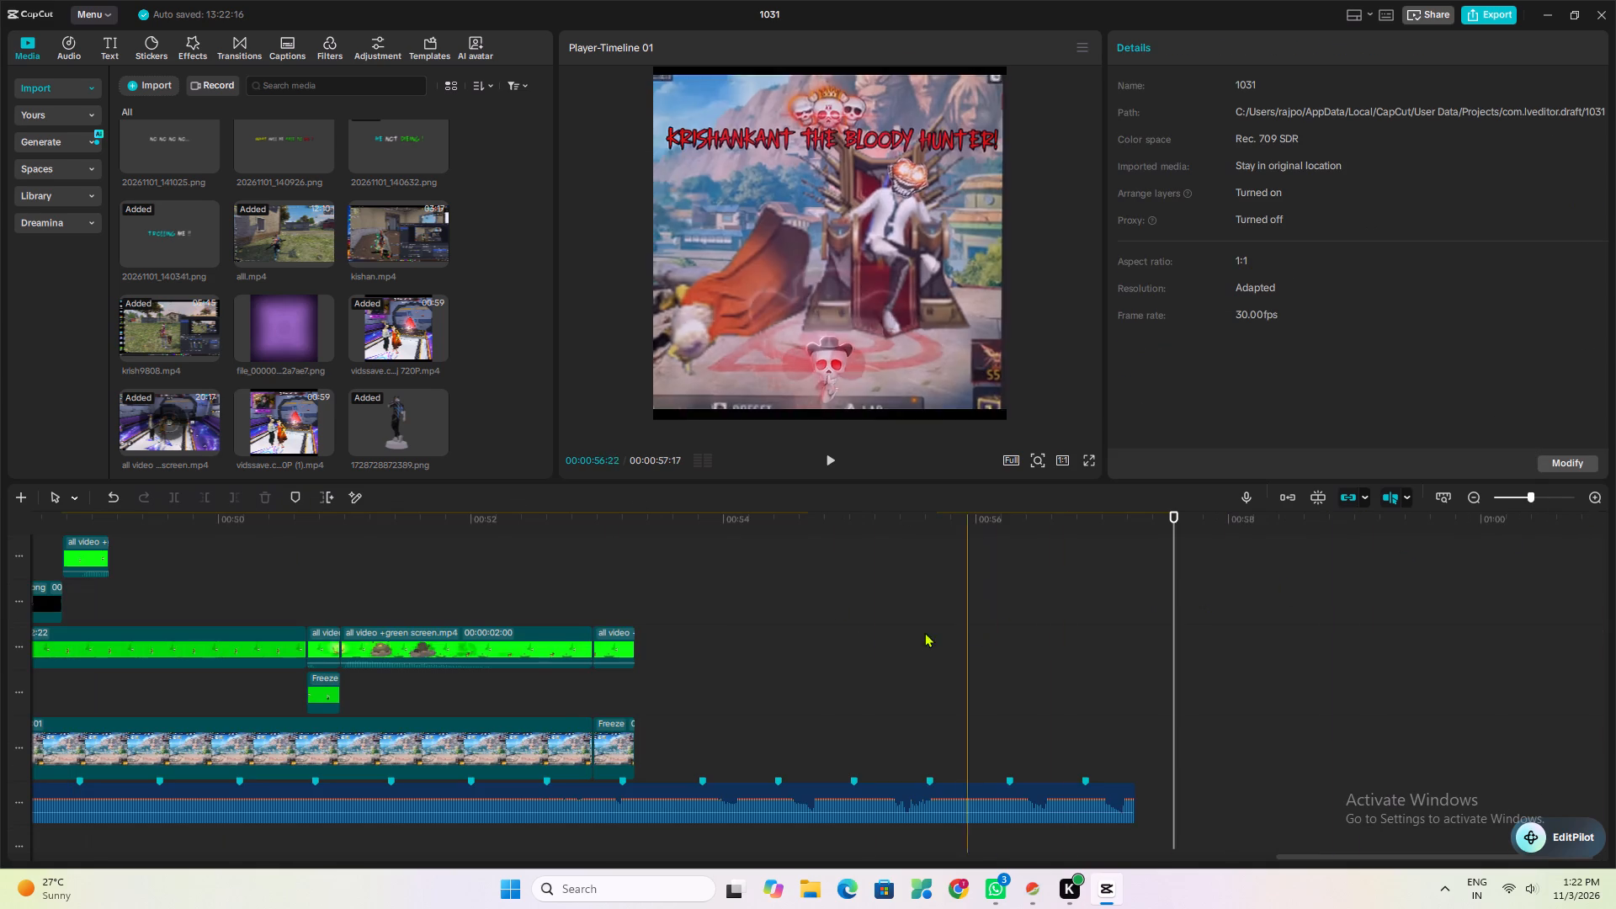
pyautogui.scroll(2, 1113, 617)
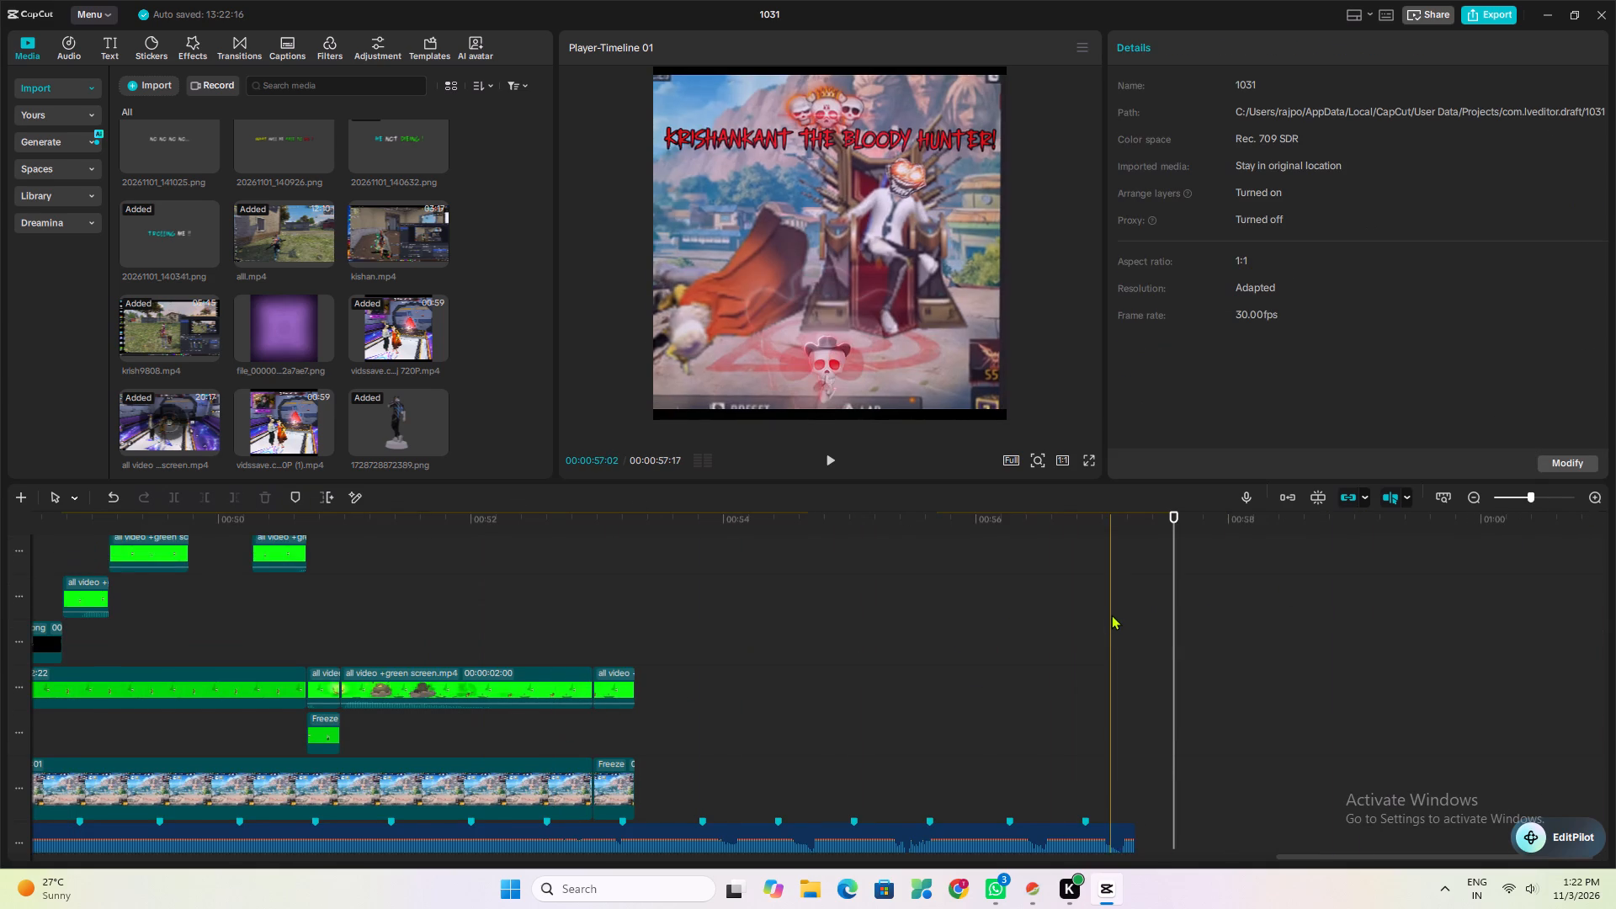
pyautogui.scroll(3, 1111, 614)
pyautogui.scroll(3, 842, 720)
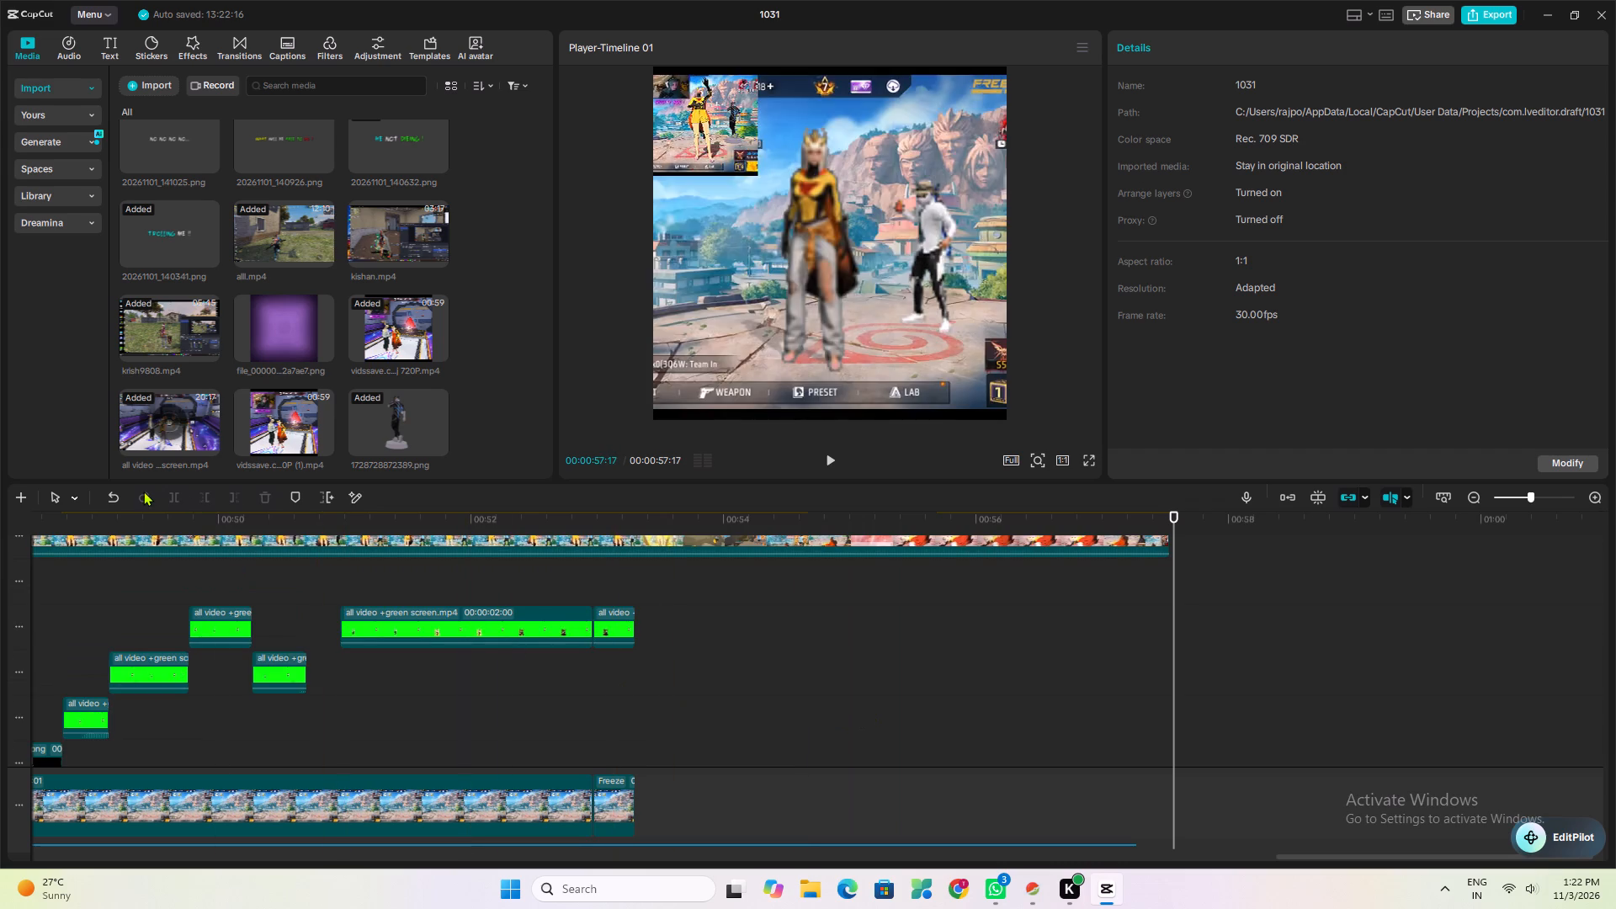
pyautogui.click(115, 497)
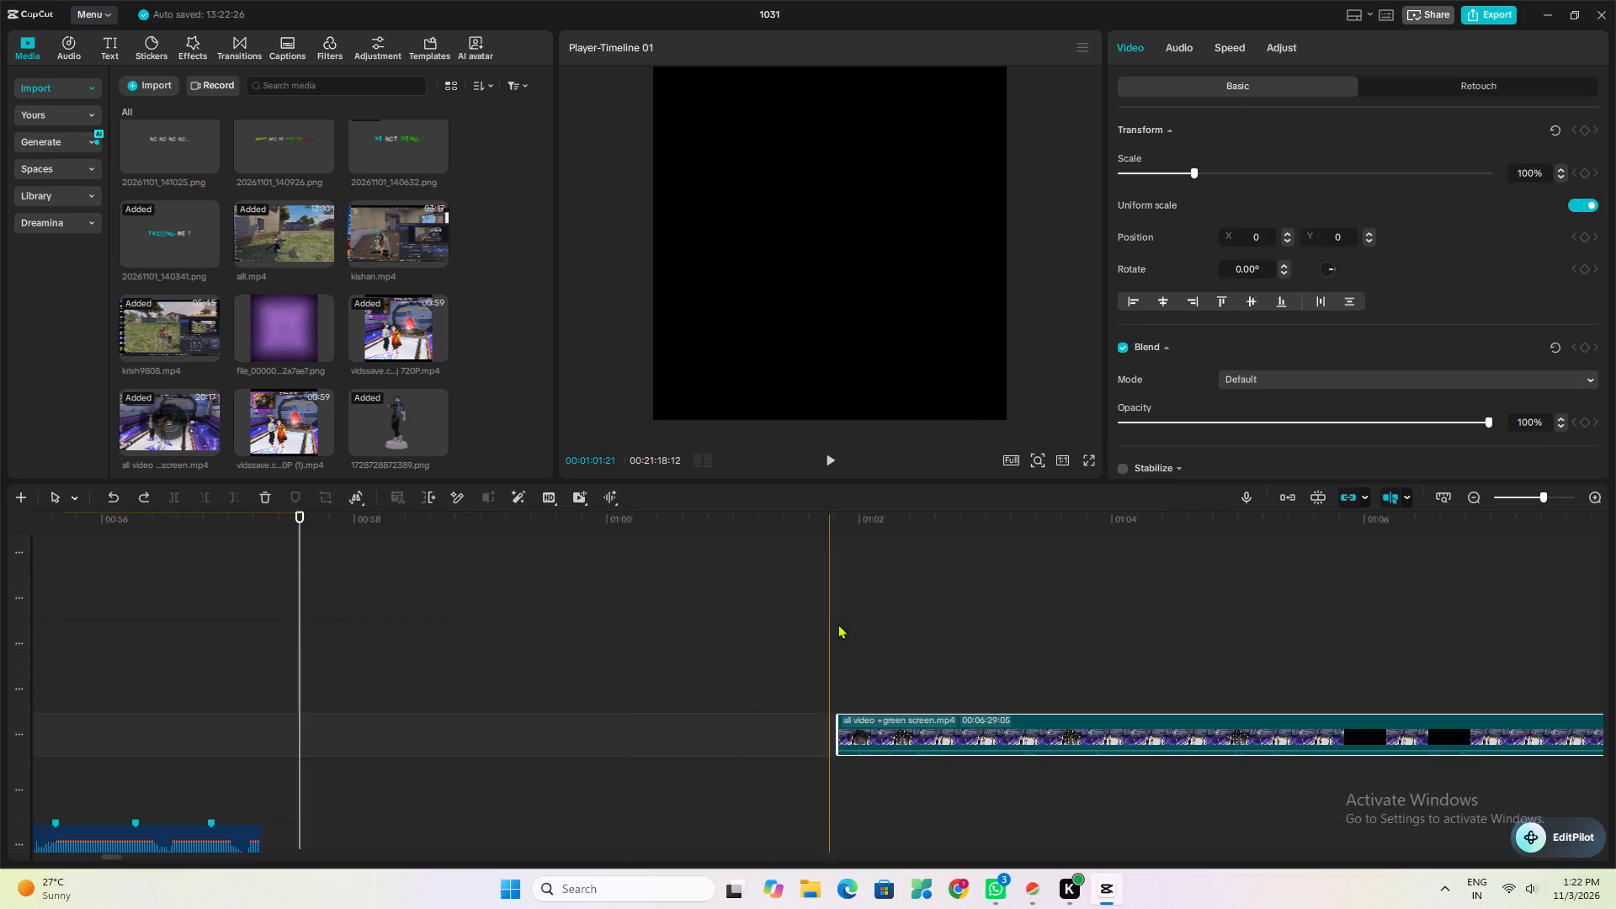
# Delete only the 00:06:29:05 first piece of the split "all video +green screen.mp4" overlay.
pyautogui.moveTo(1614, 609); pyautogui.dragTo(1615, 609)
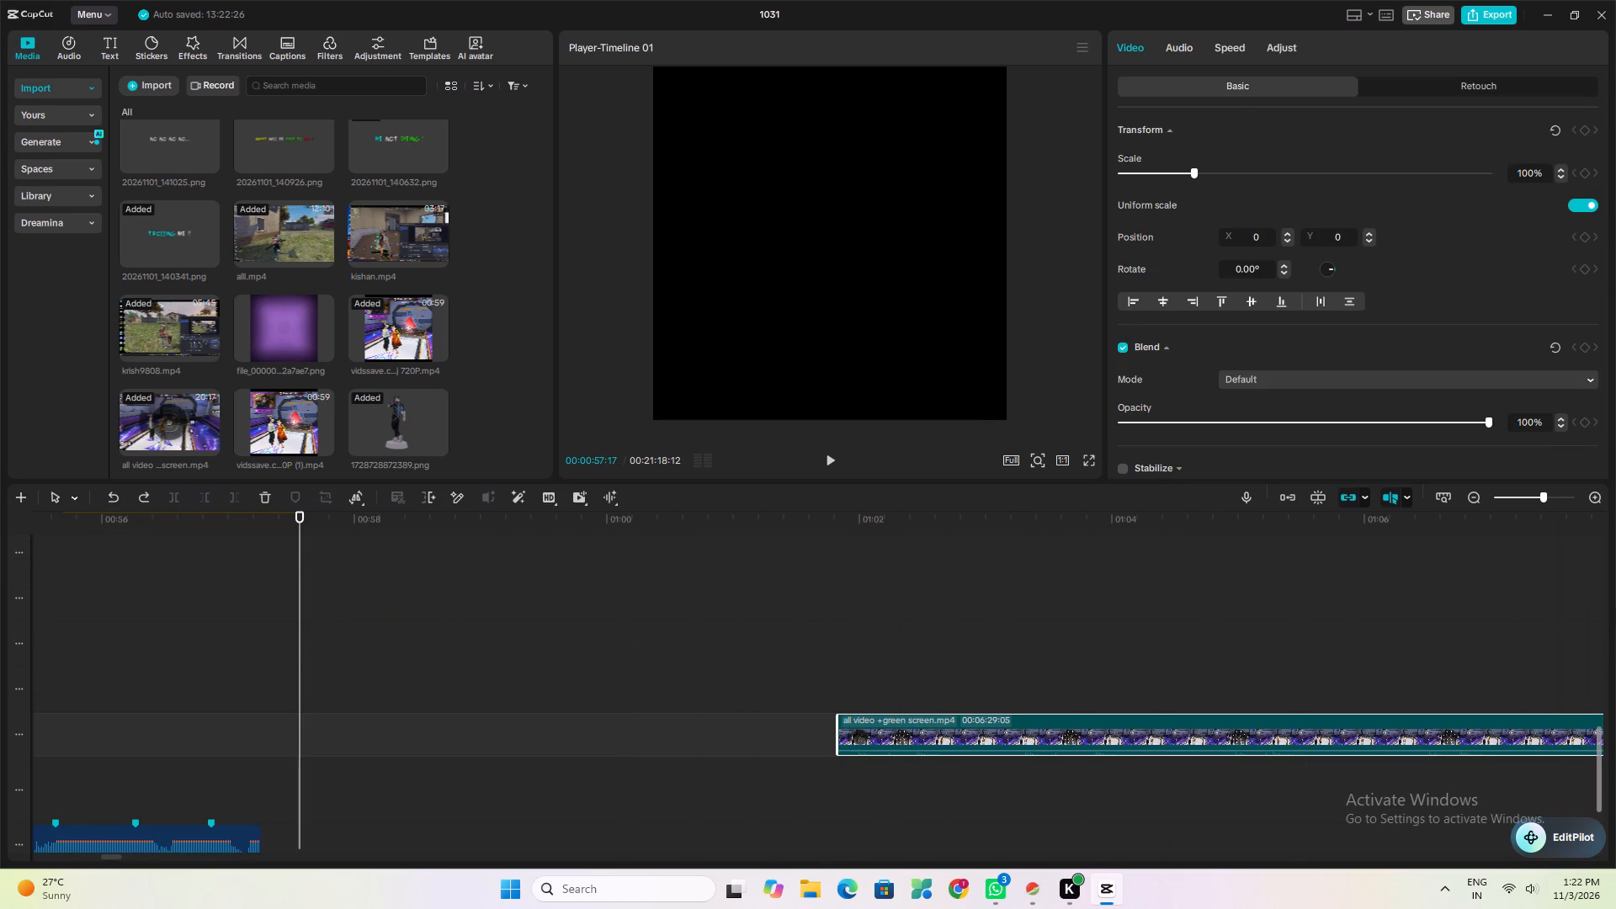
pyautogui.moveTo(1615, 609); pyautogui.dragTo(1615, 623)
pyautogui.click(1512, 493)
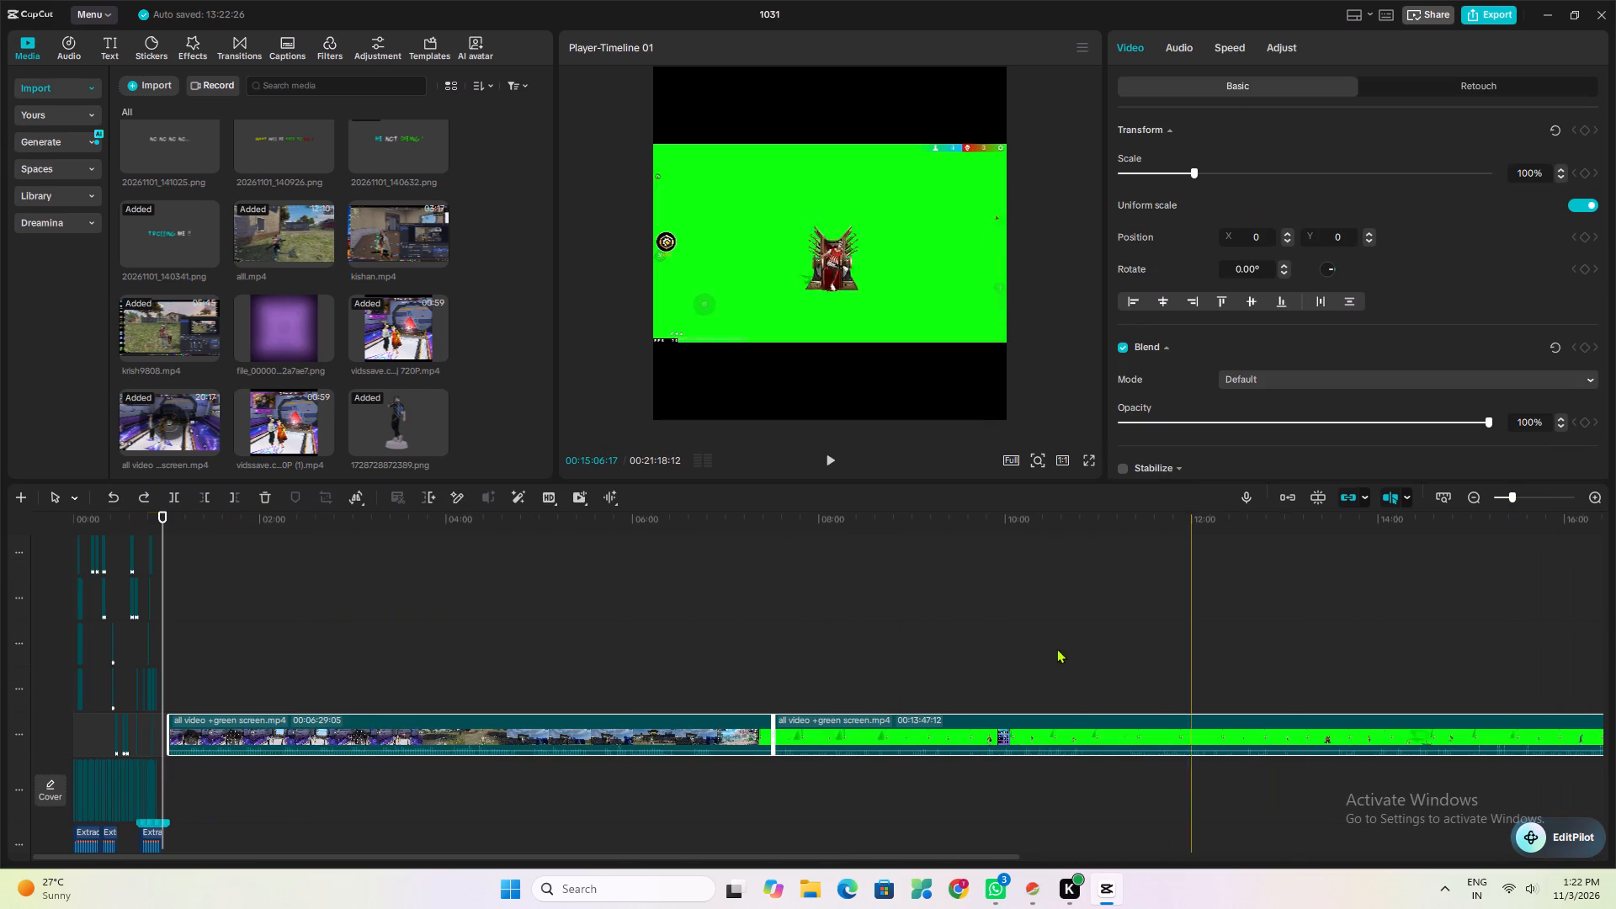
pyautogui.click(645, 641)
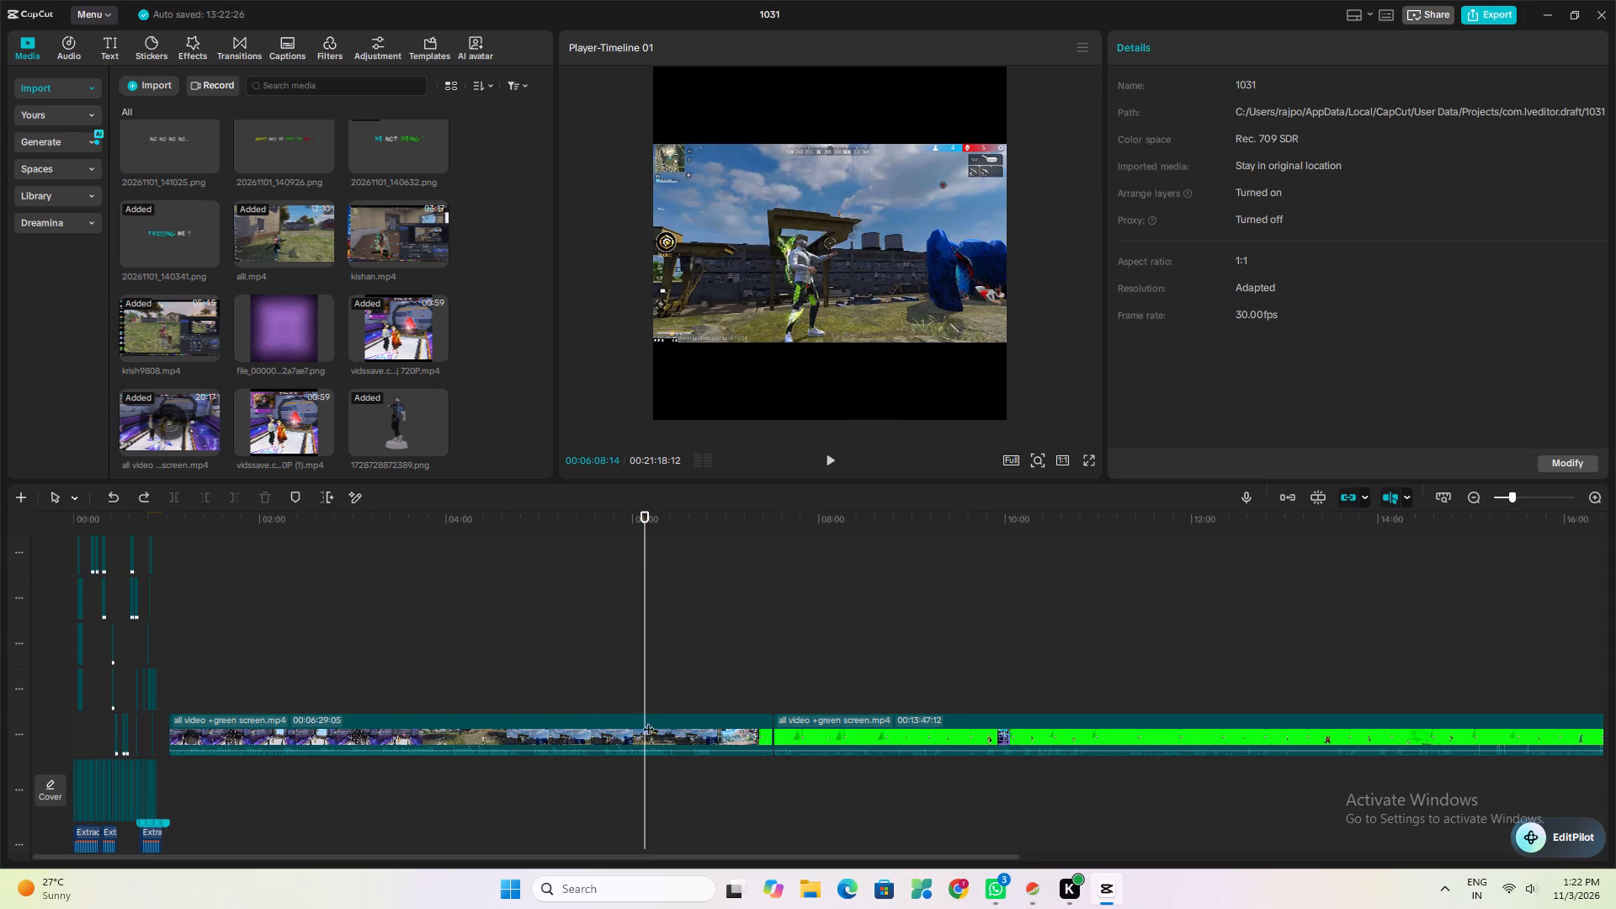
pyautogui.click(650, 722)
pyautogui.click(267, 497)
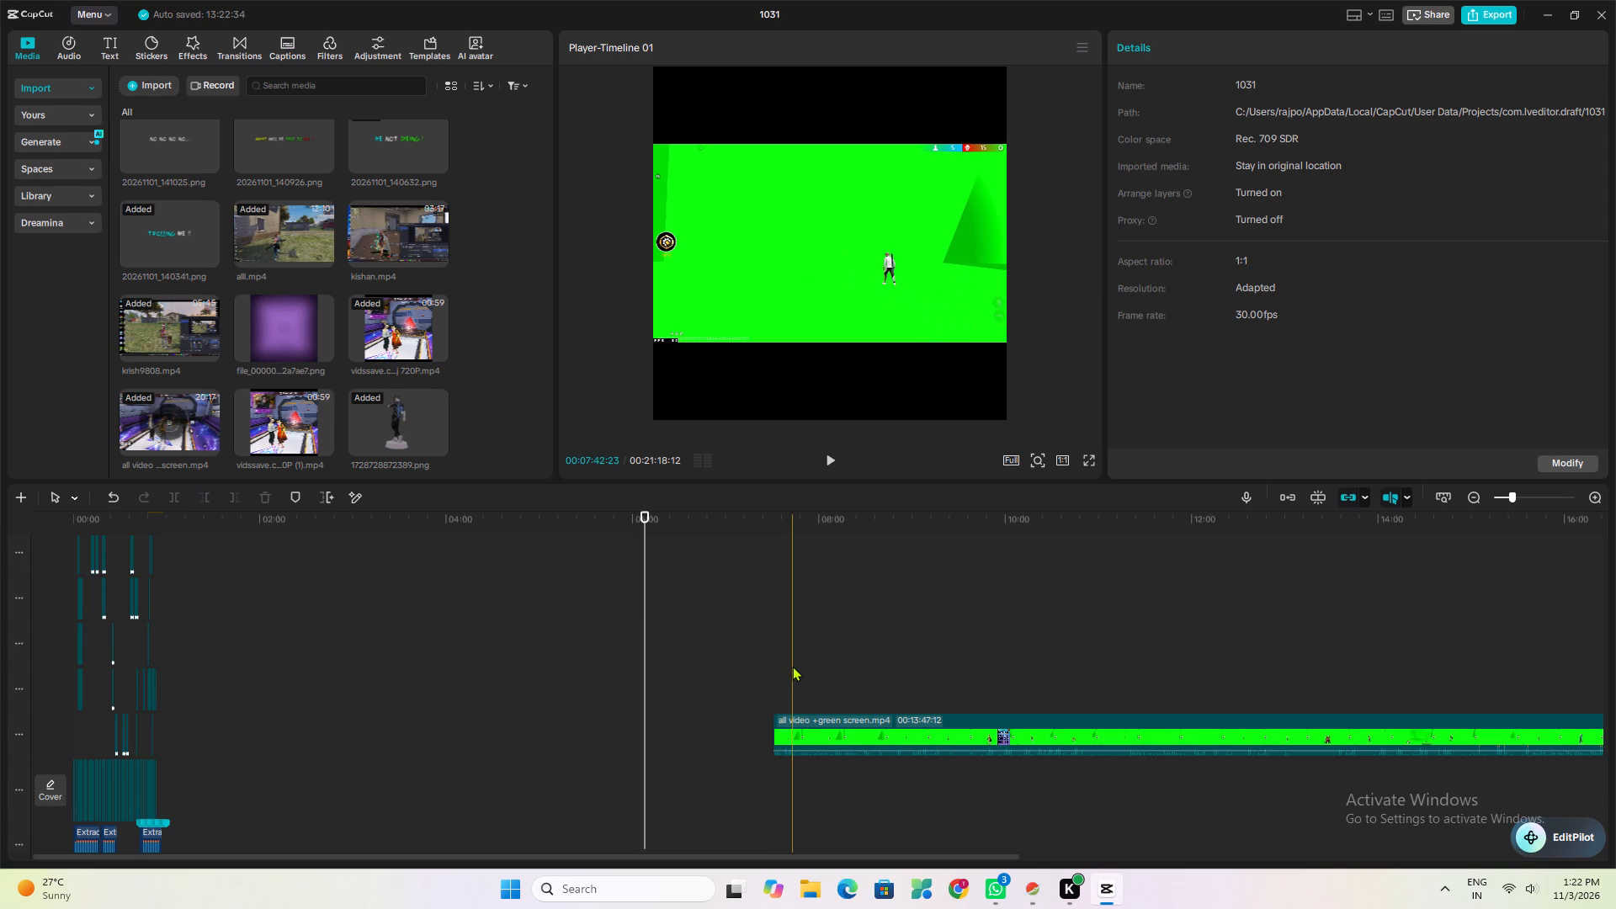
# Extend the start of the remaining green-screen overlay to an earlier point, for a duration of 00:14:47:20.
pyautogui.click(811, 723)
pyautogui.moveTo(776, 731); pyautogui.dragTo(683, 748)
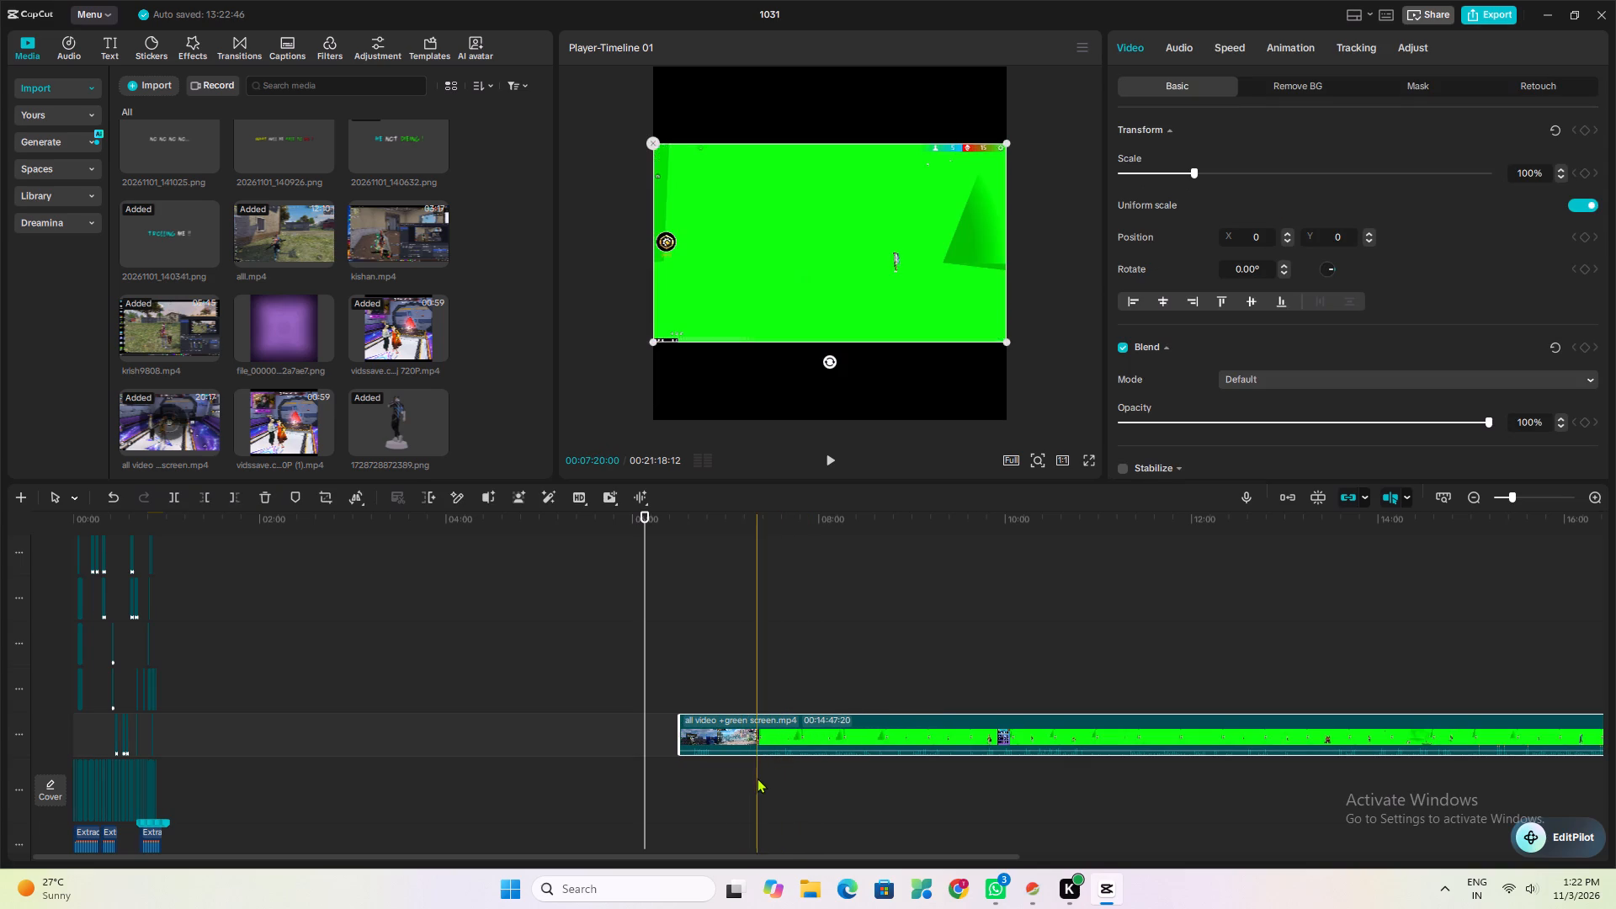
# Play through the green-screen footage and cut away everything before 00:08:17:17, where the white-shirted character is about to appear.
pyautogui.click(757, 778)
pyautogui.press('space')
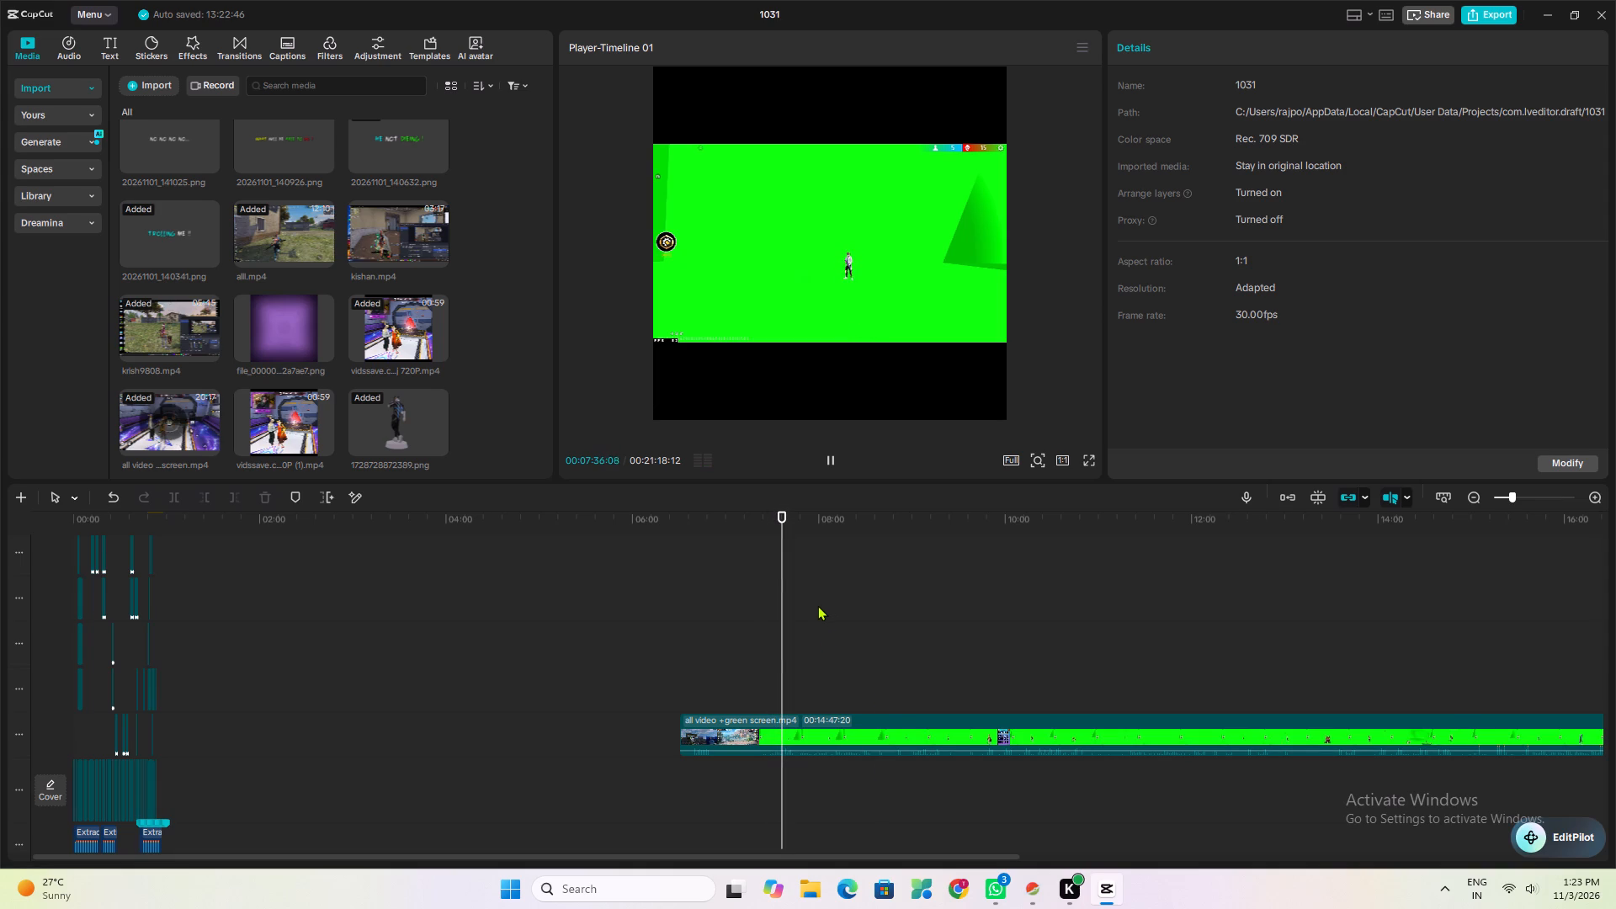
pyautogui.click(837, 561)
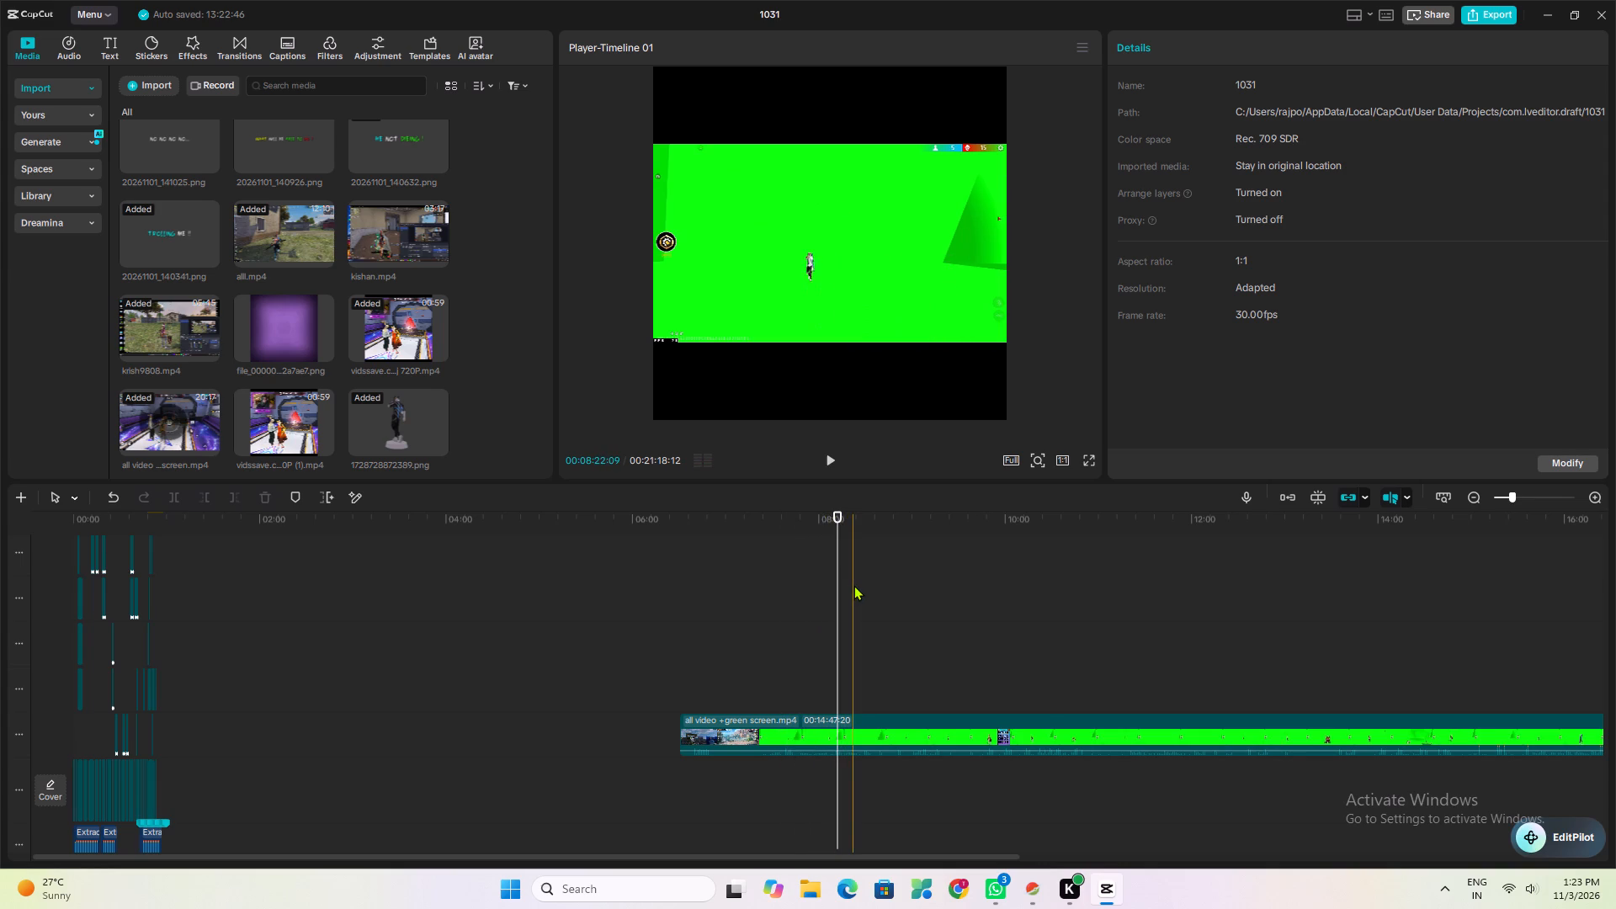
pyautogui.click(843, 591)
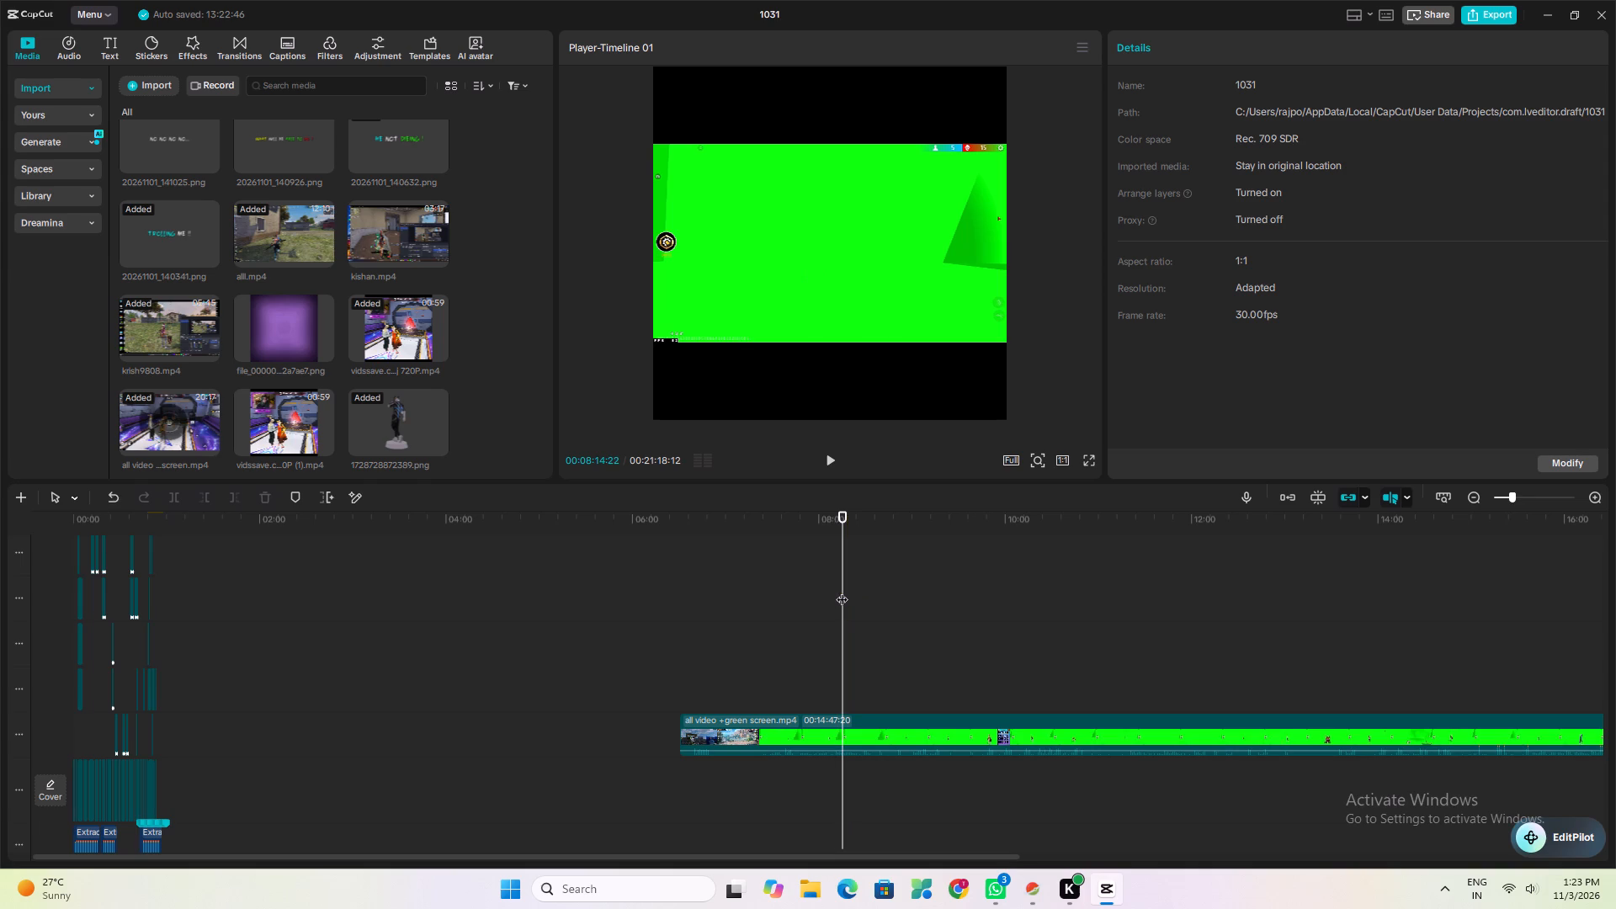
pyautogui.press('space')
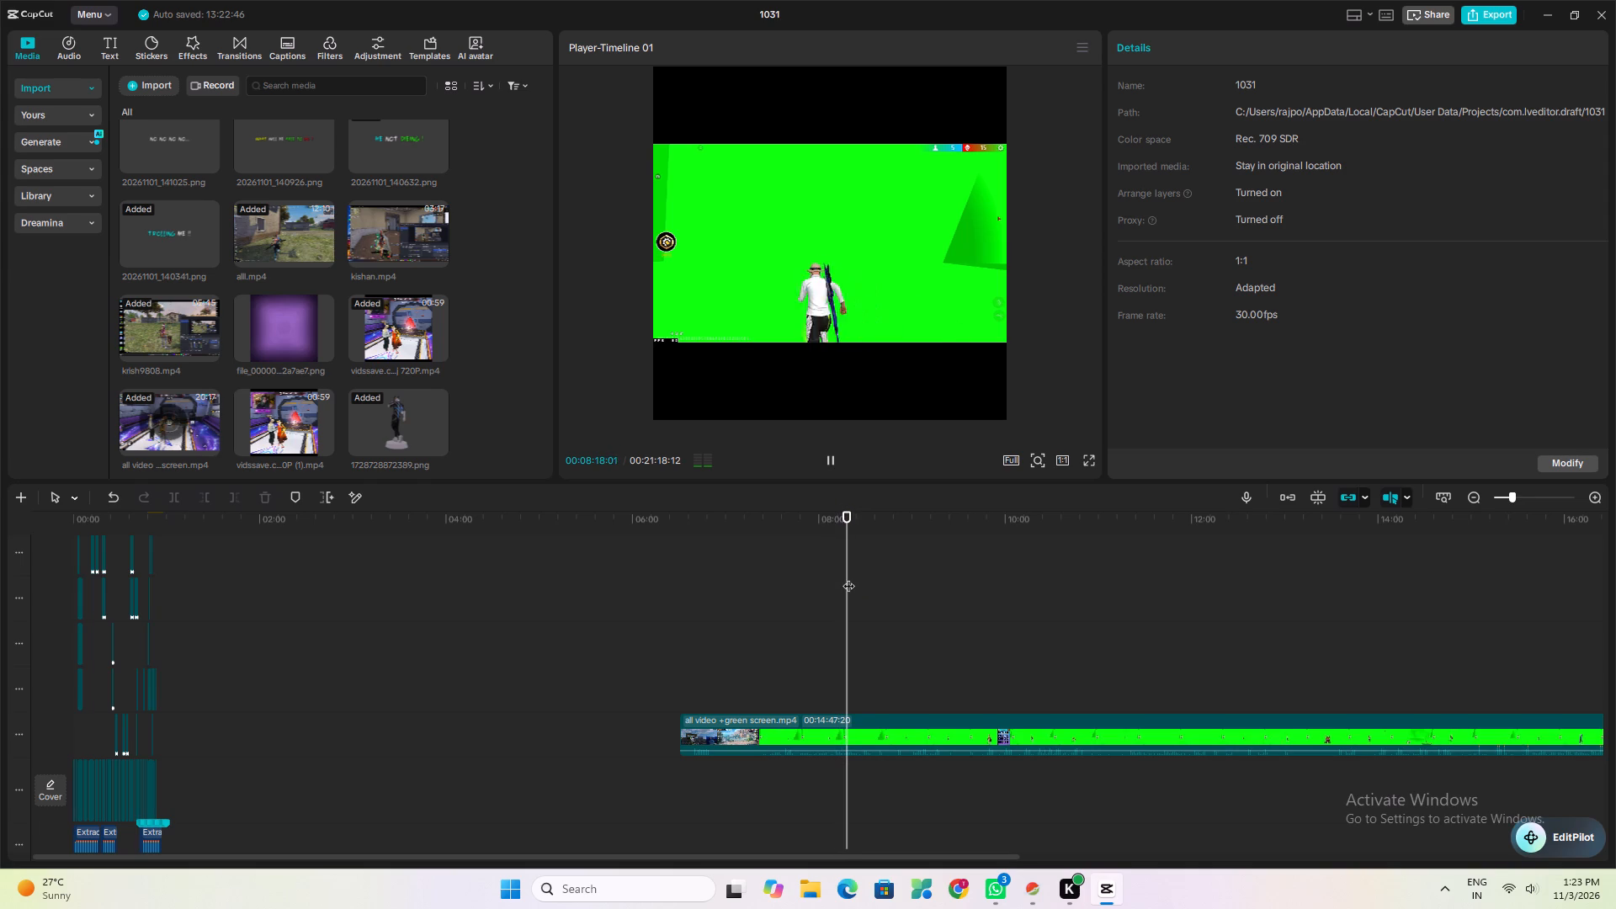
pyautogui.press('space')
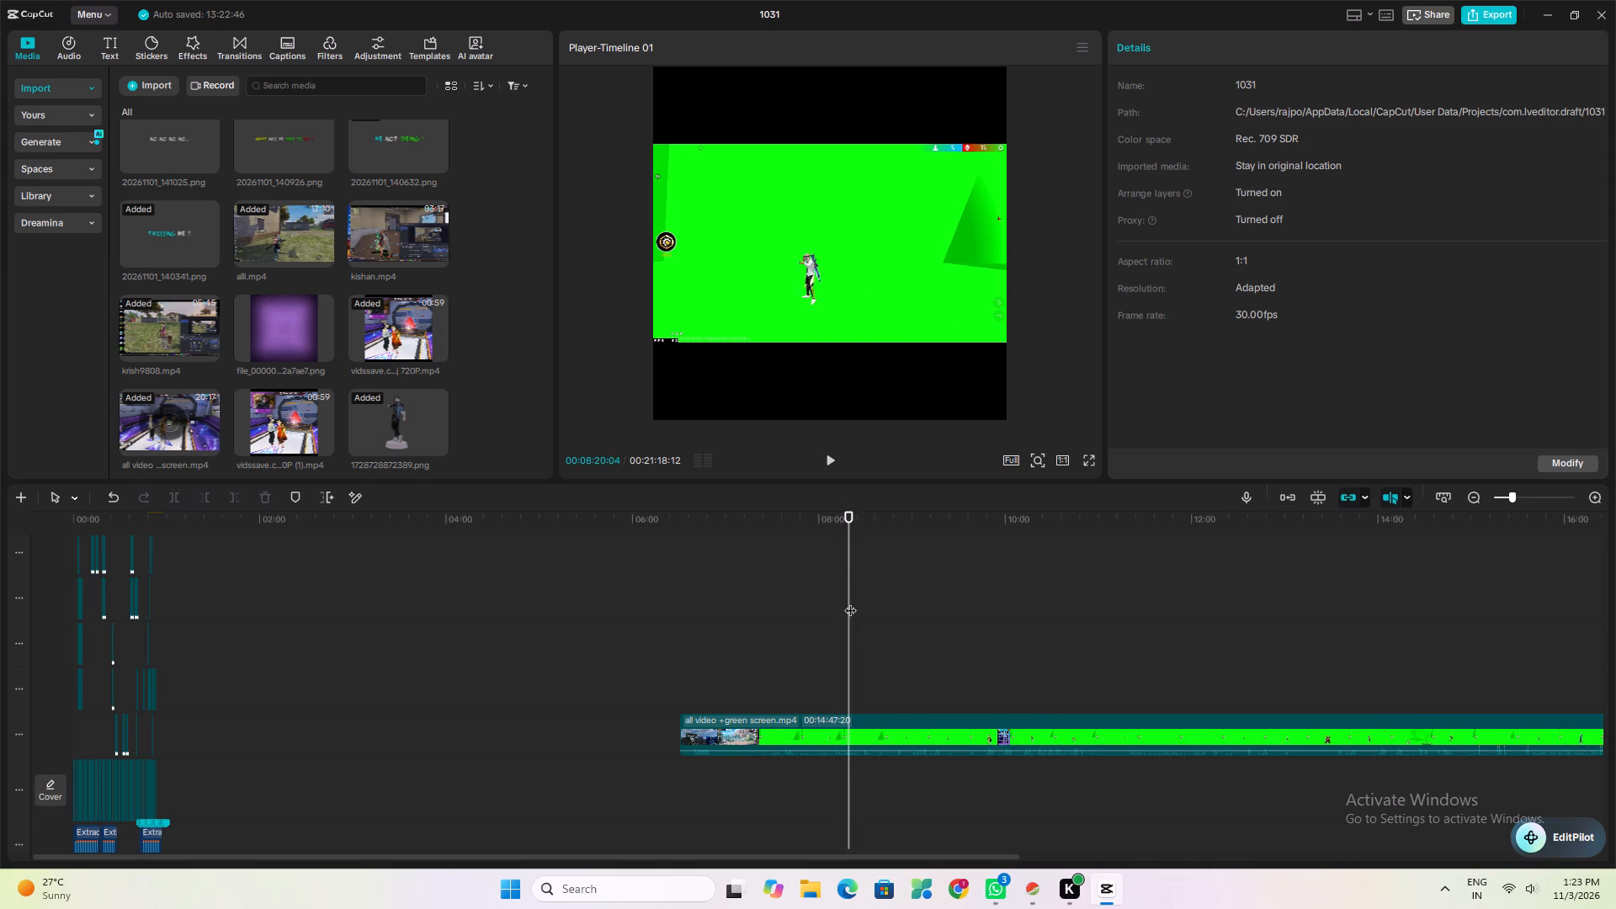
pyautogui.click(1533, 493)
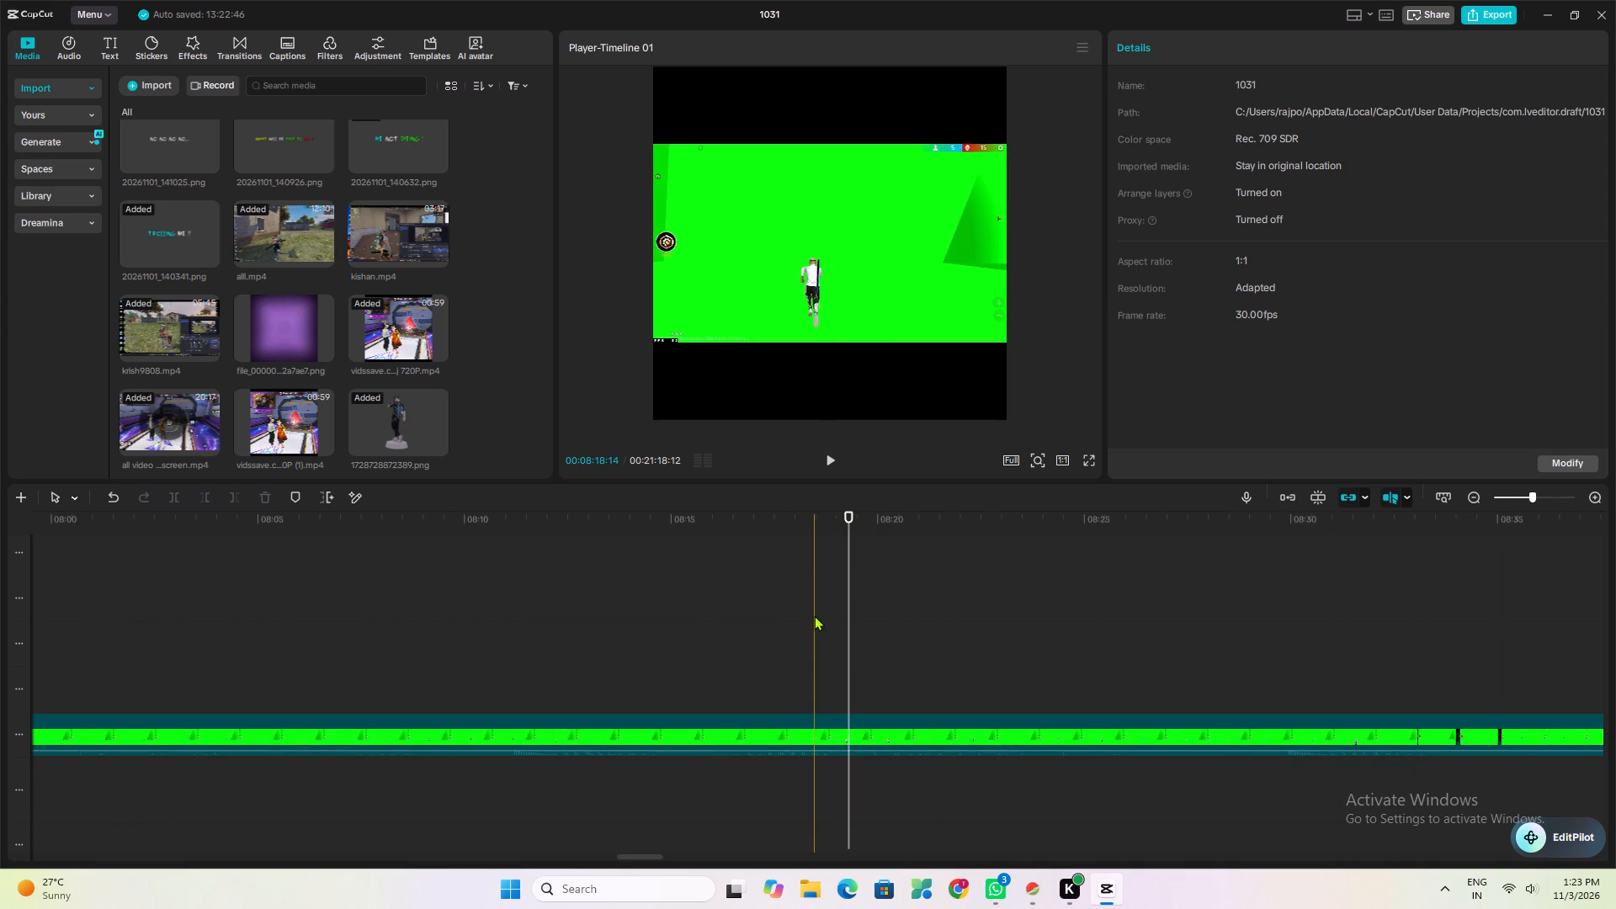
pyautogui.click(778, 608)
pyautogui.click(779, 717)
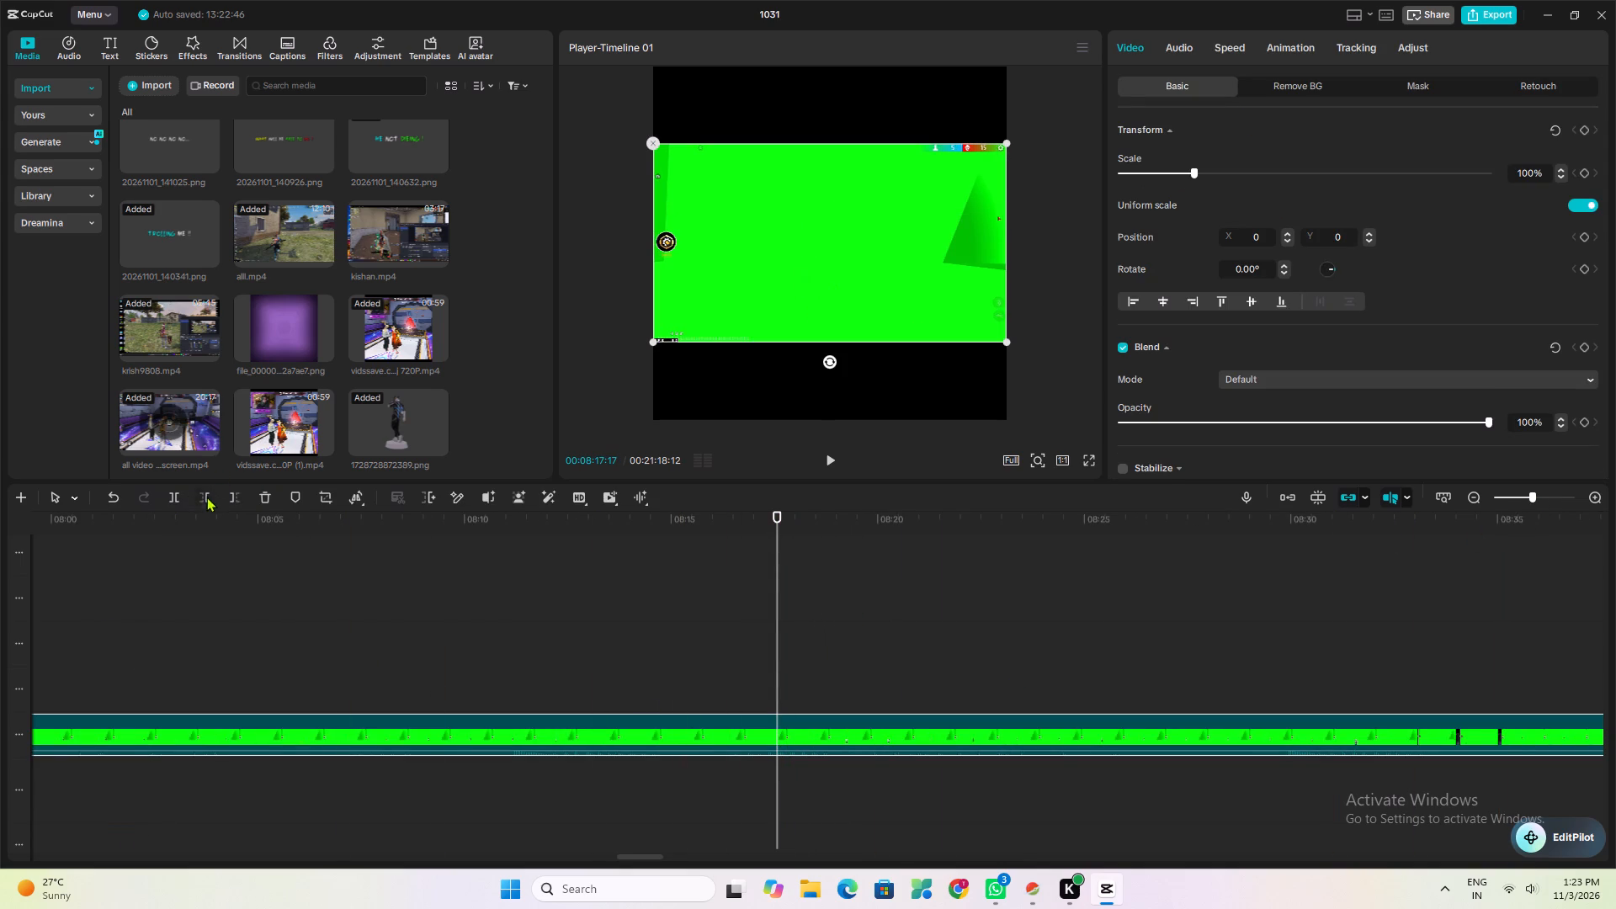
pyautogui.click(199, 497)
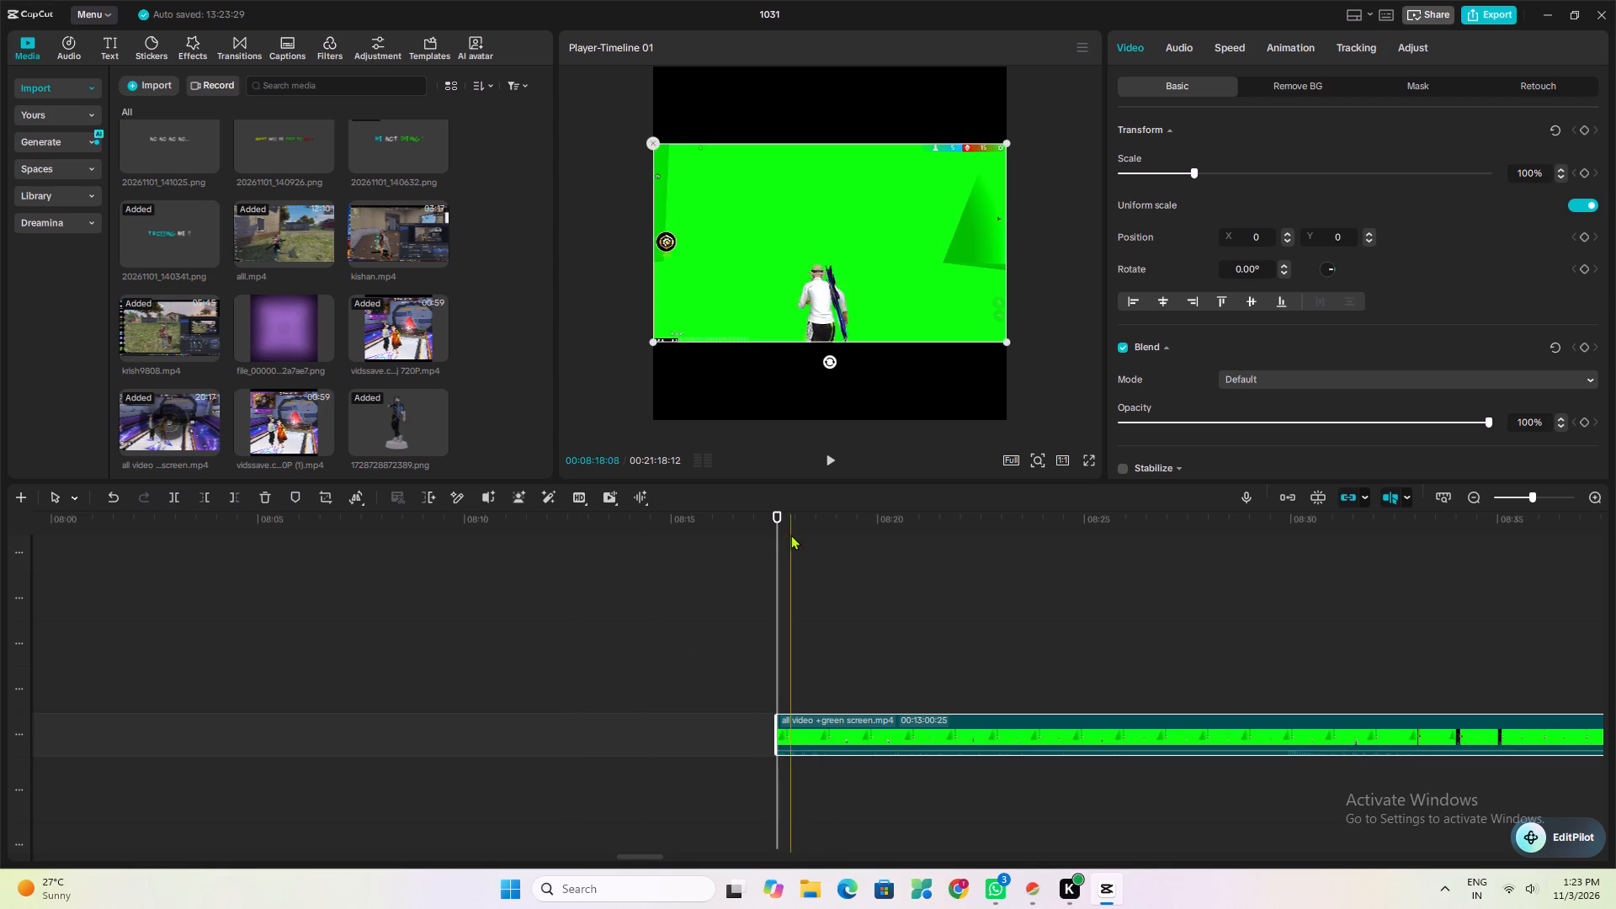
# Trim the start of the green-screen overlay further to about 00:08:18:13, for a duration of 00:12:59:29.
pyautogui.moveTo(778, 525); pyautogui.dragTo(838, 540)
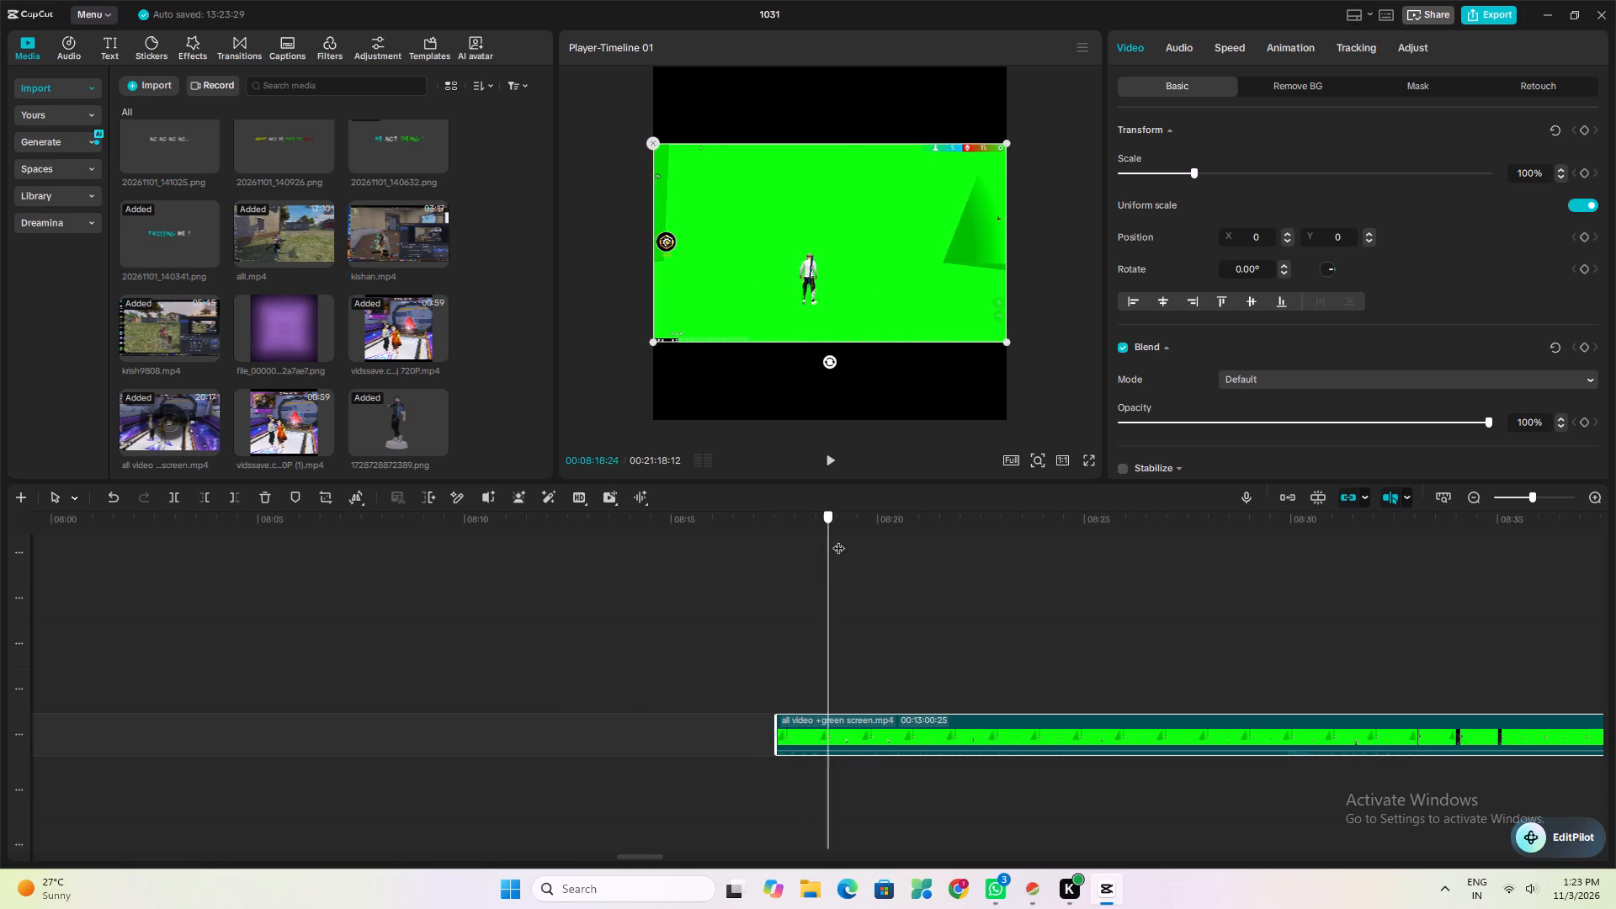
pyautogui.moveTo(838, 540); pyautogui.dragTo(856, 553)
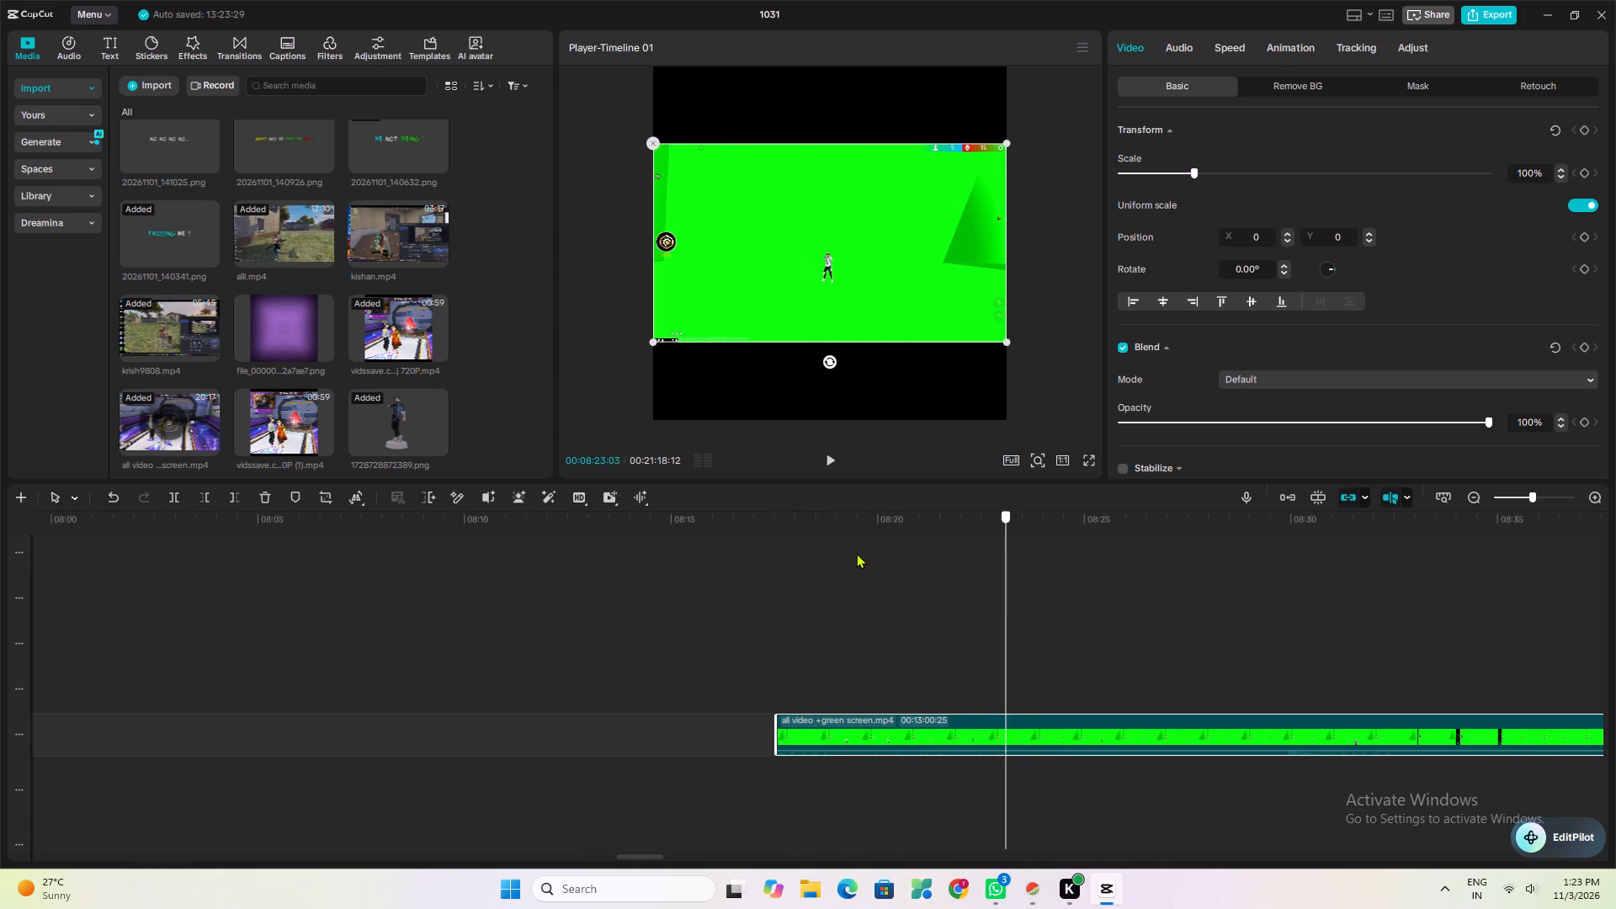
pyautogui.moveTo(856, 553); pyautogui.dragTo(795, 569)
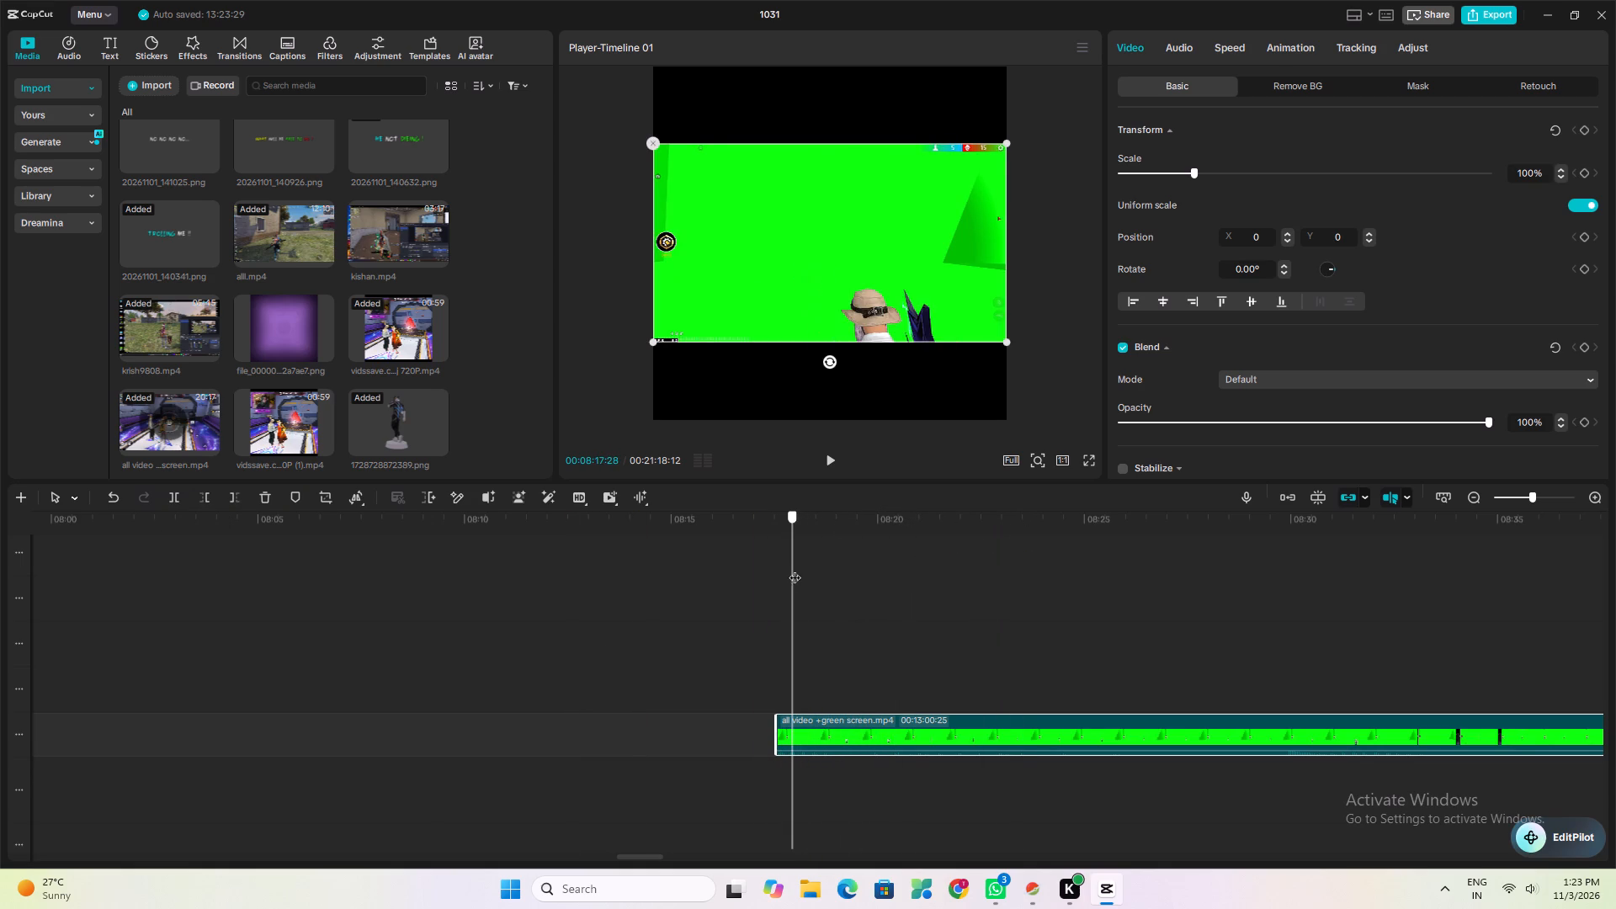
pyautogui.moveTo(795, 569); pyautogui.dragTo(813, 572)
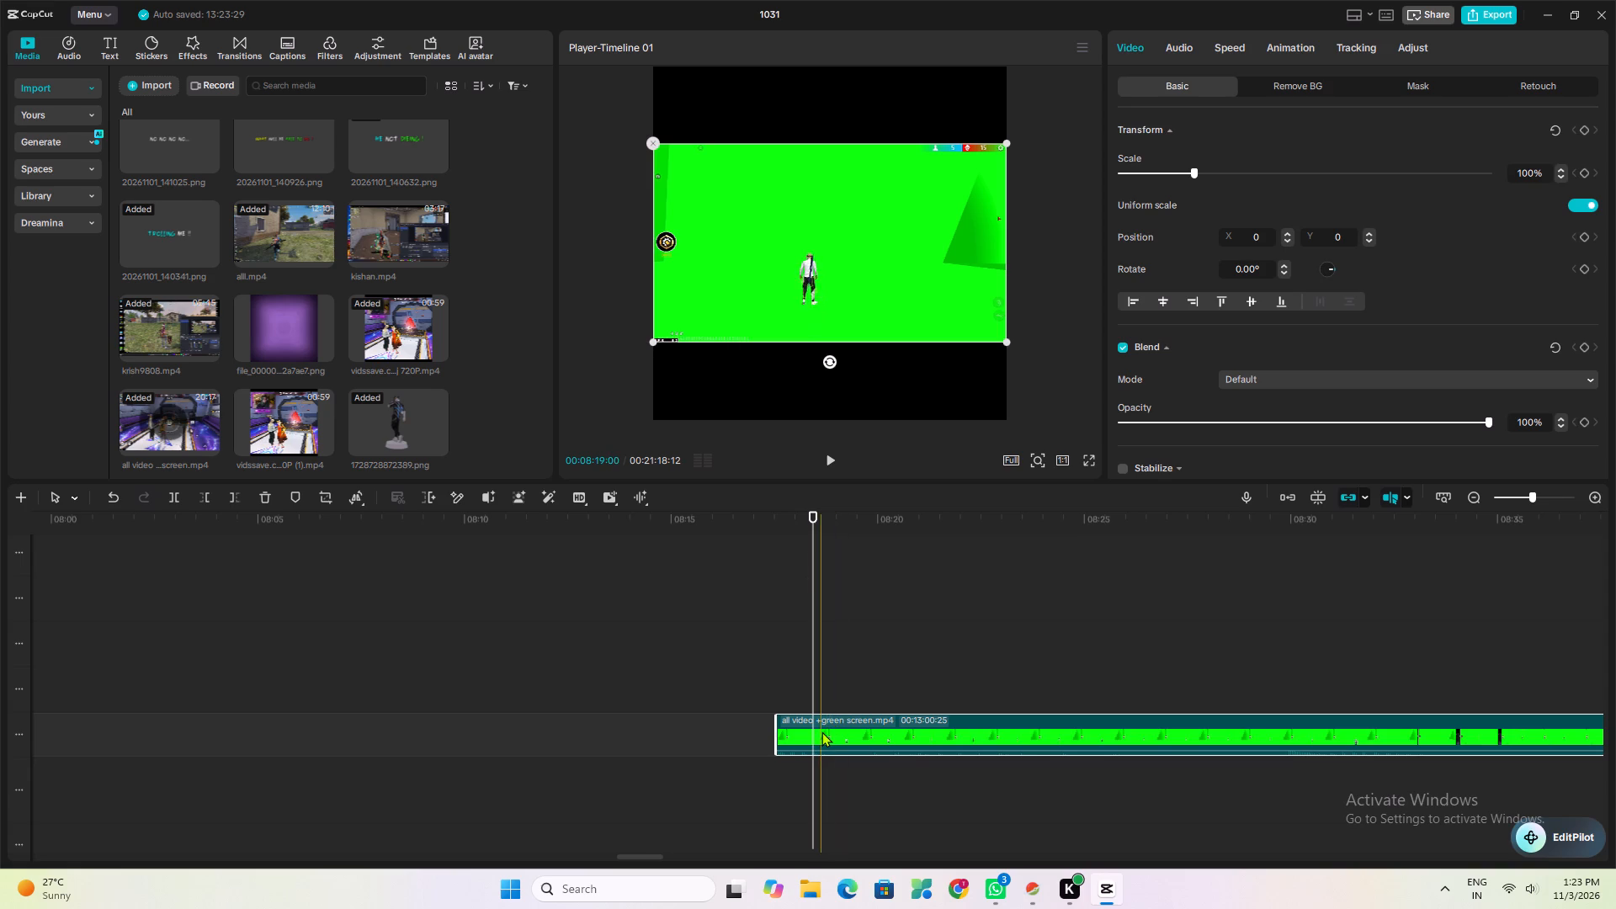
pyautogui.click(821, 731)
pyautogui.moveTo(779, 727); pyautogui.dragTo(815, 731)
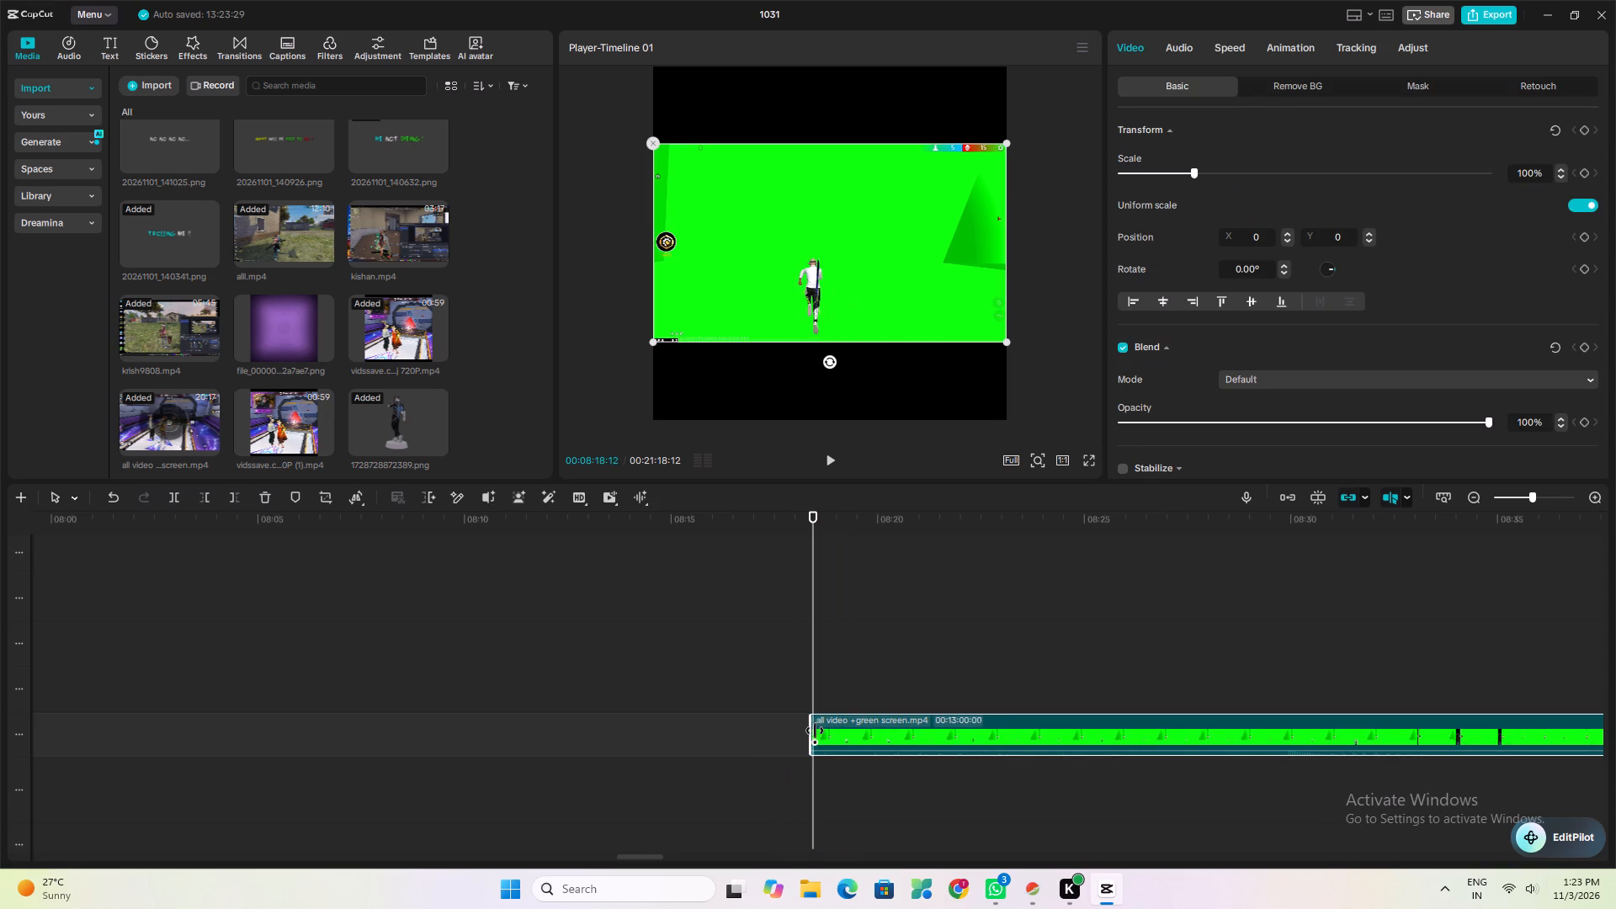
pyautogui.moveTo(815, 731); pyautogui.dragTo(815, 731)
# Step through the green-screen overlay's character shot and cut away everything after 00:08:19:17.
pyautogui.moveTo(817, 529); pyautogui.dragTo(821, 531)
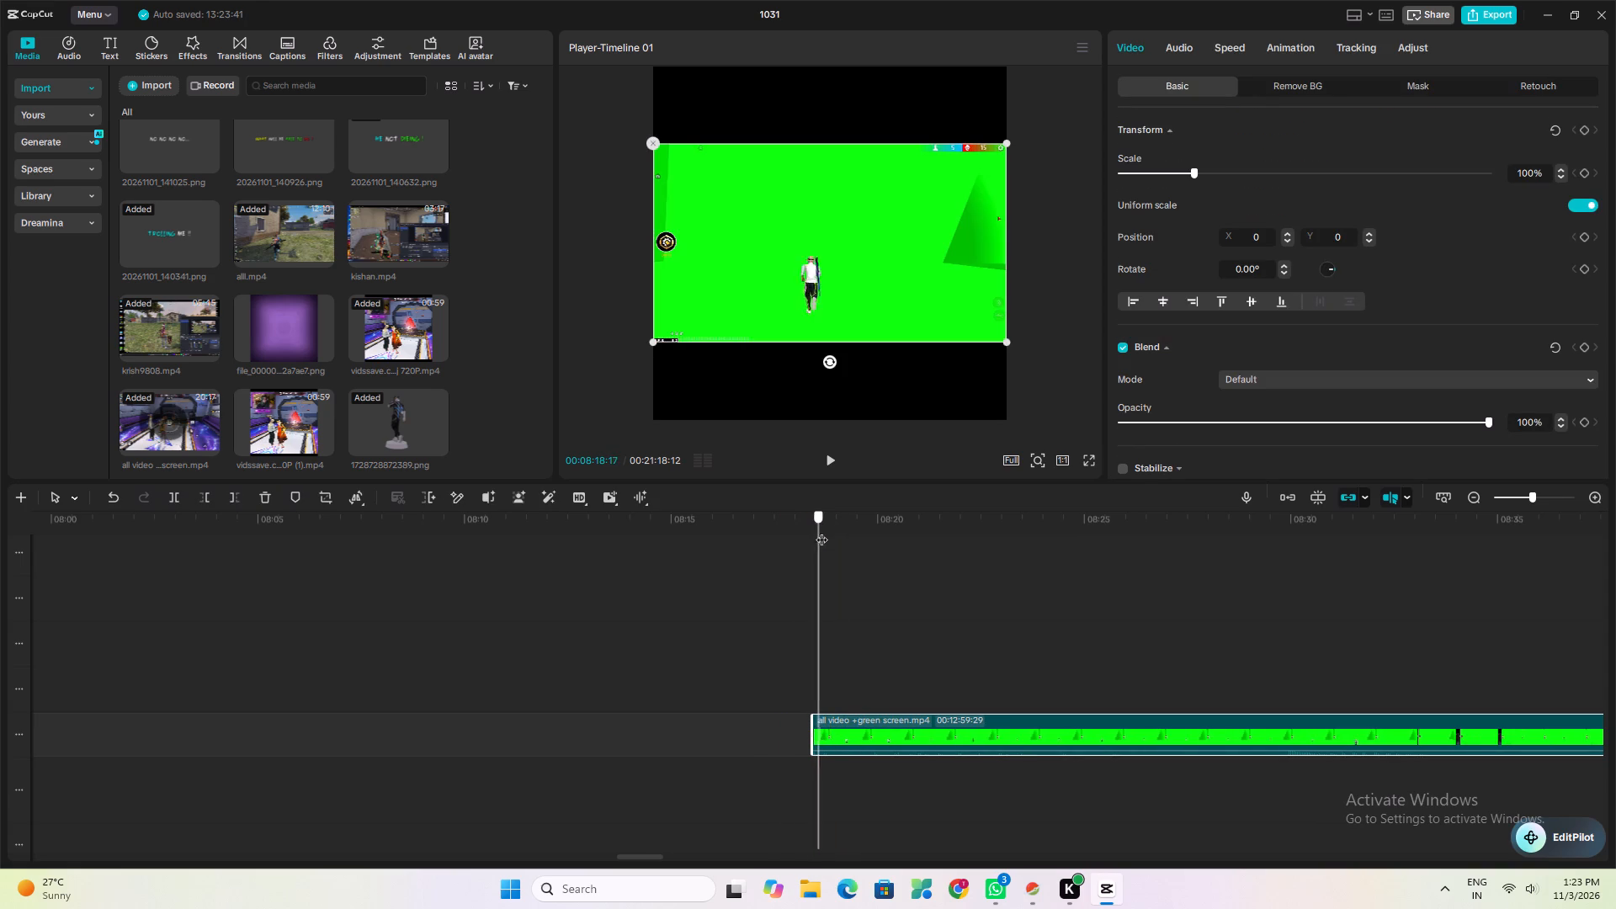
pyautogui.moveTo(821, 531); pyautogui.dragTo(832, 542)
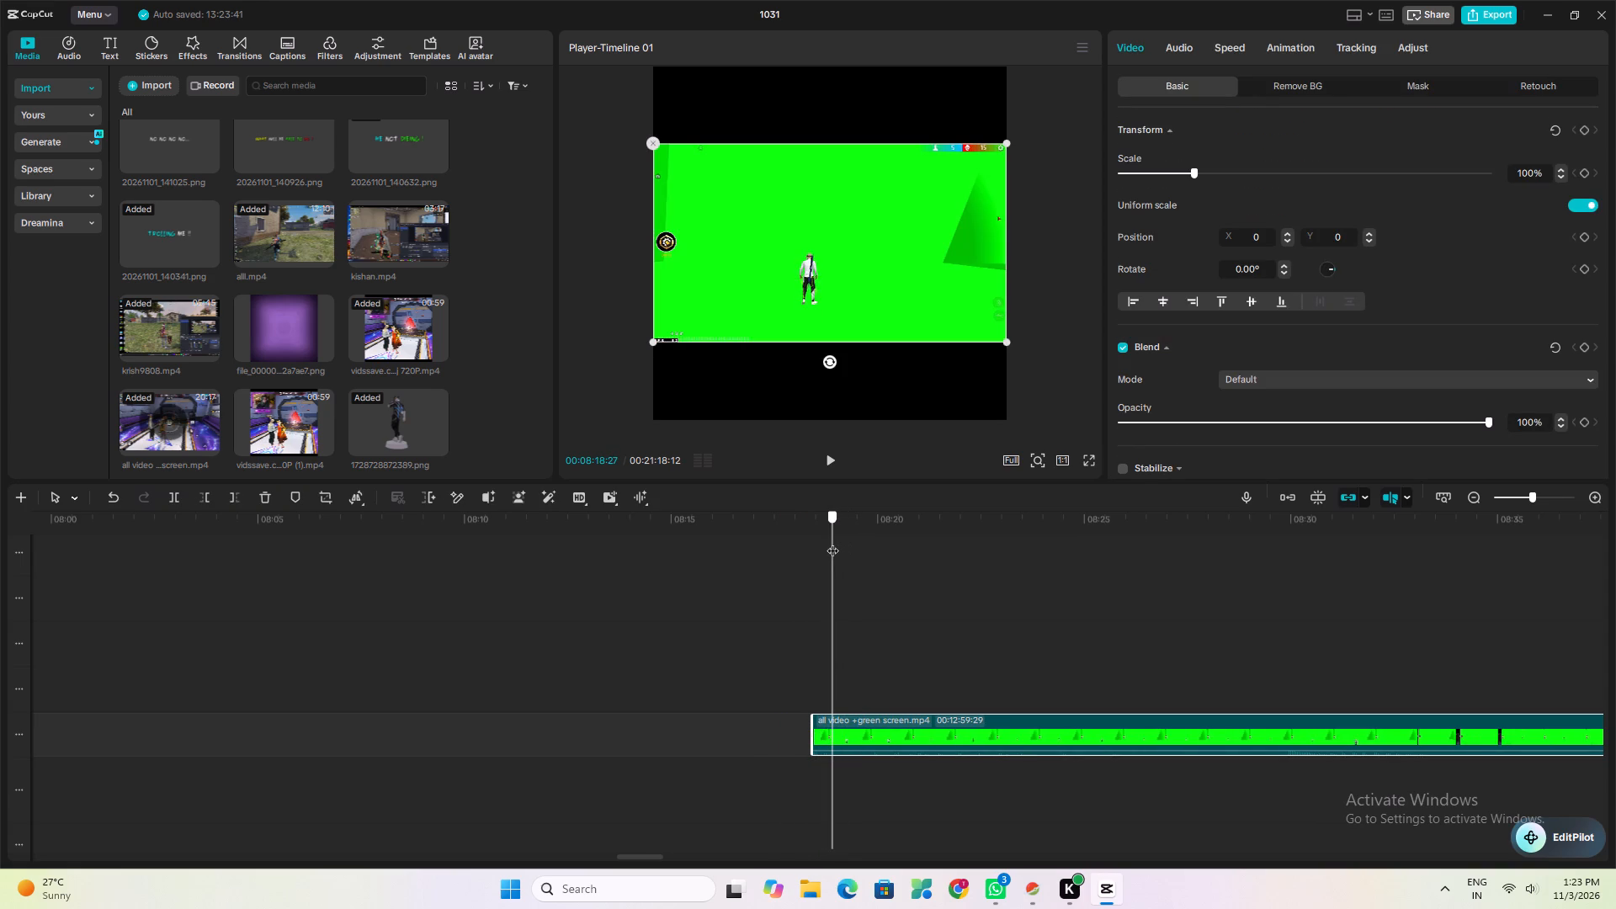
pyautogui.moveTo(832, 542); pyautogui.dragTo(846, 546)
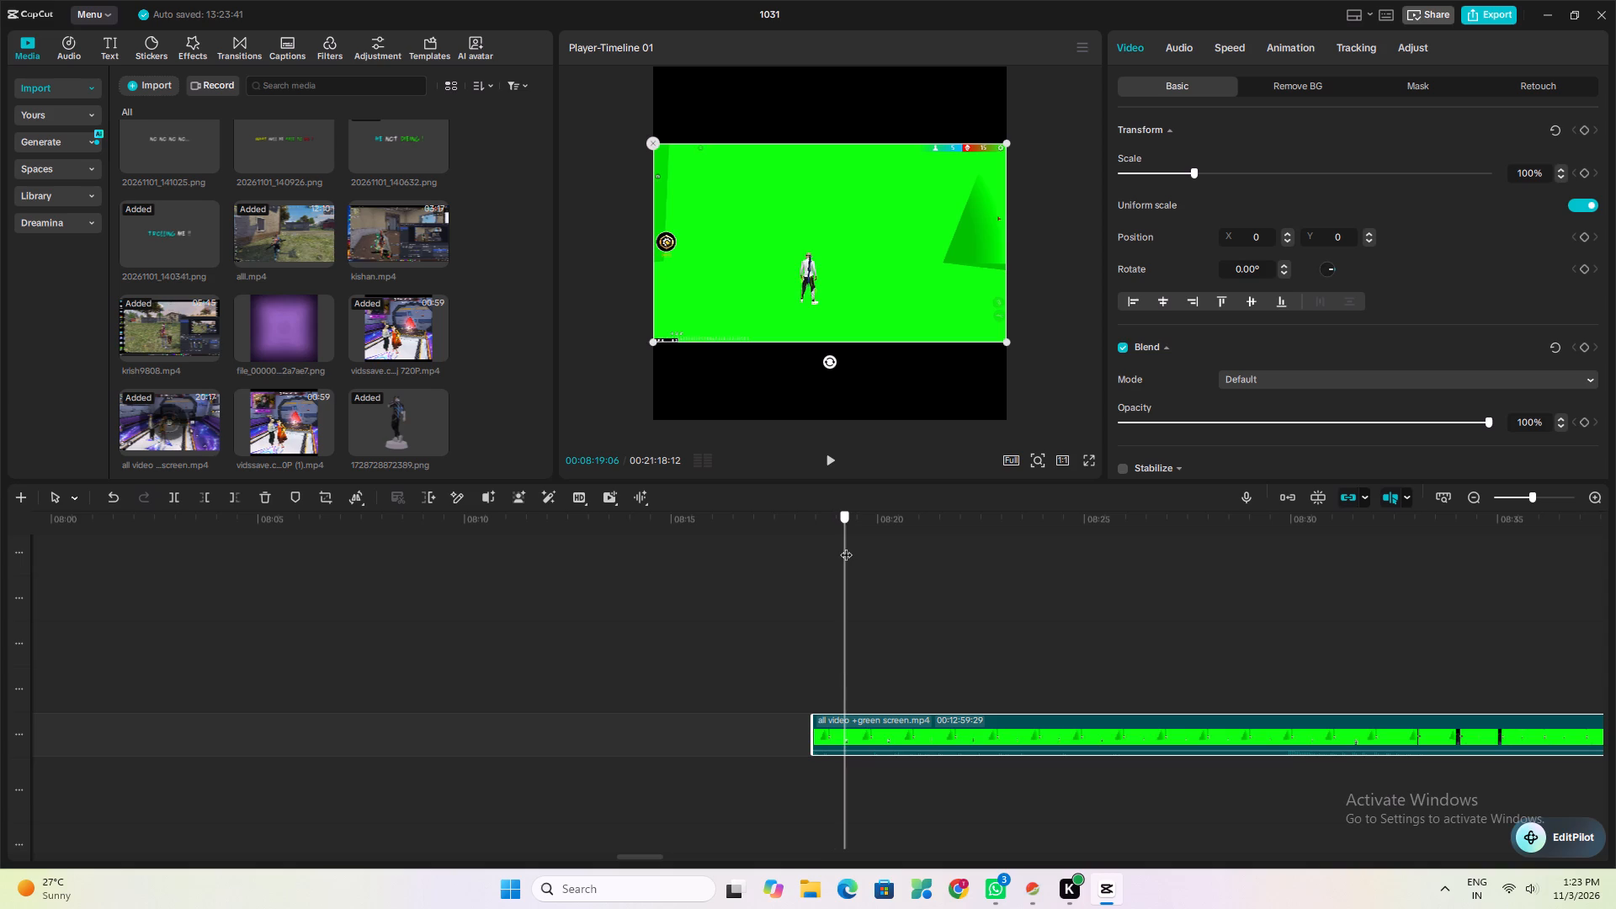
pyautogui.moveTo(846, 546); pyautogui.dragTo(849, 547)
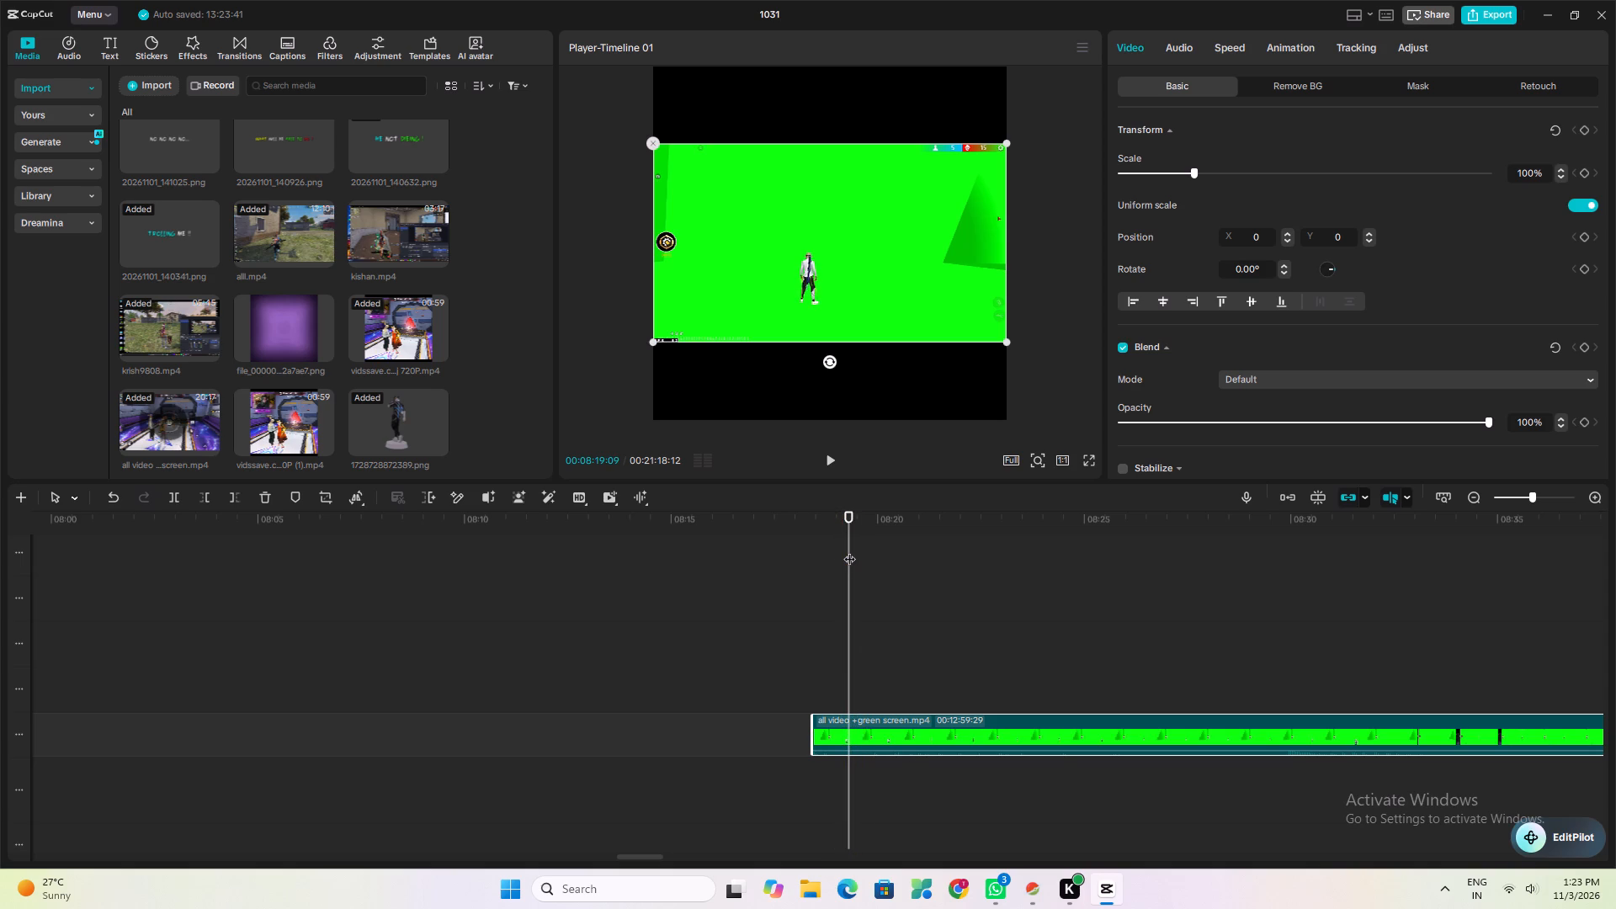
pyautogui.moveTo(849, 550); pyautogui.dragTo(850, 560)
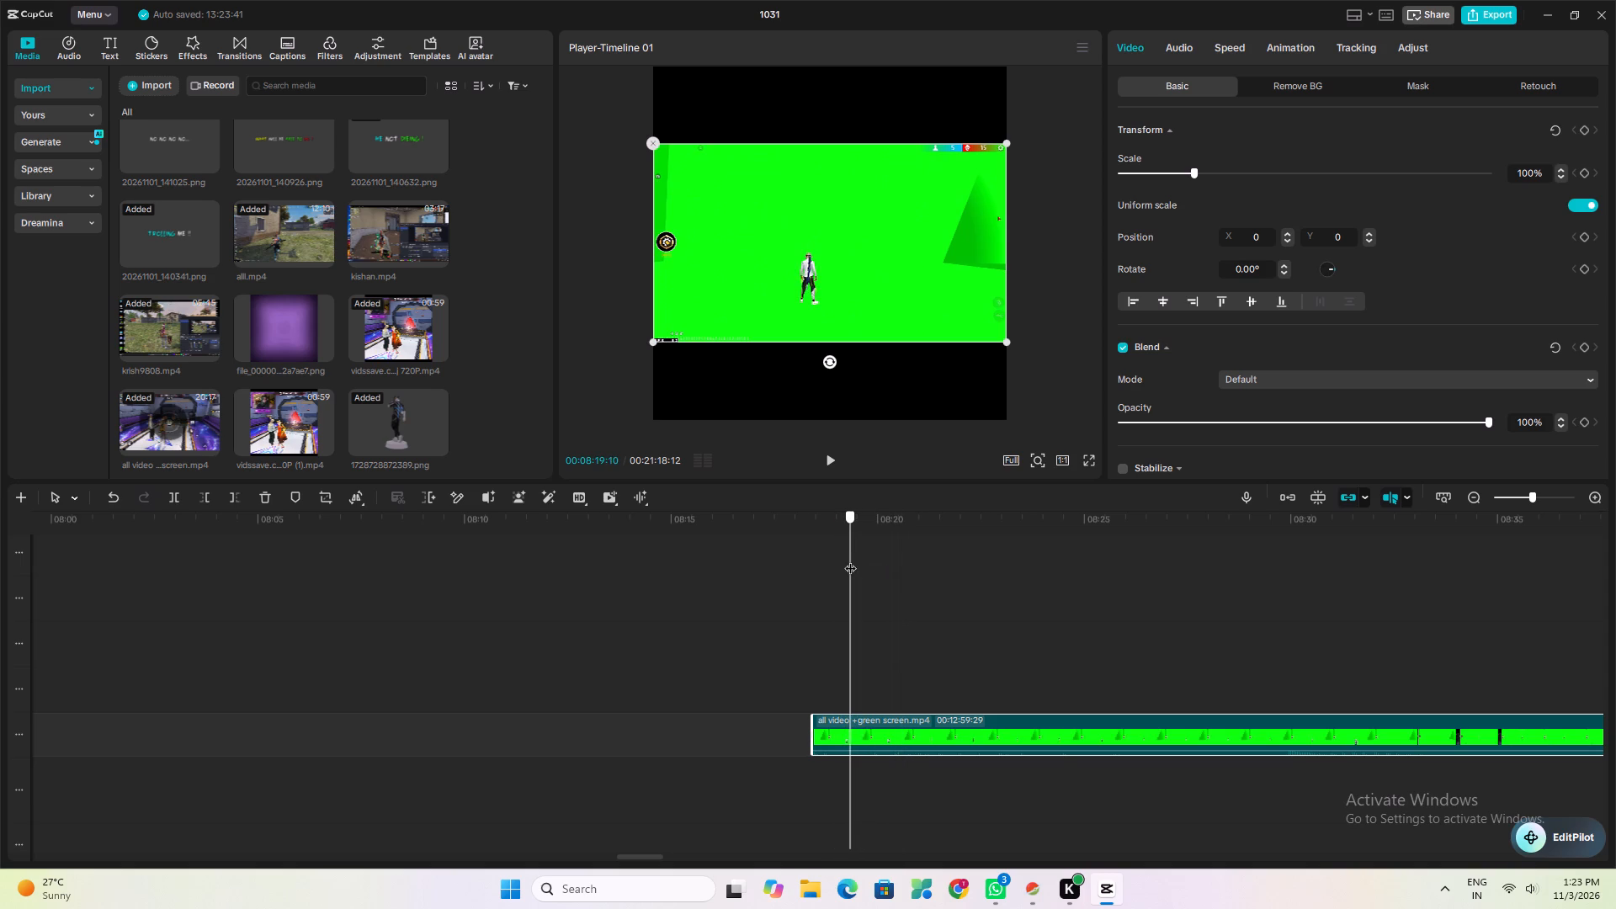
pyautogui.moveTo(850, 560); pyautogui.dragTo(859, 566)
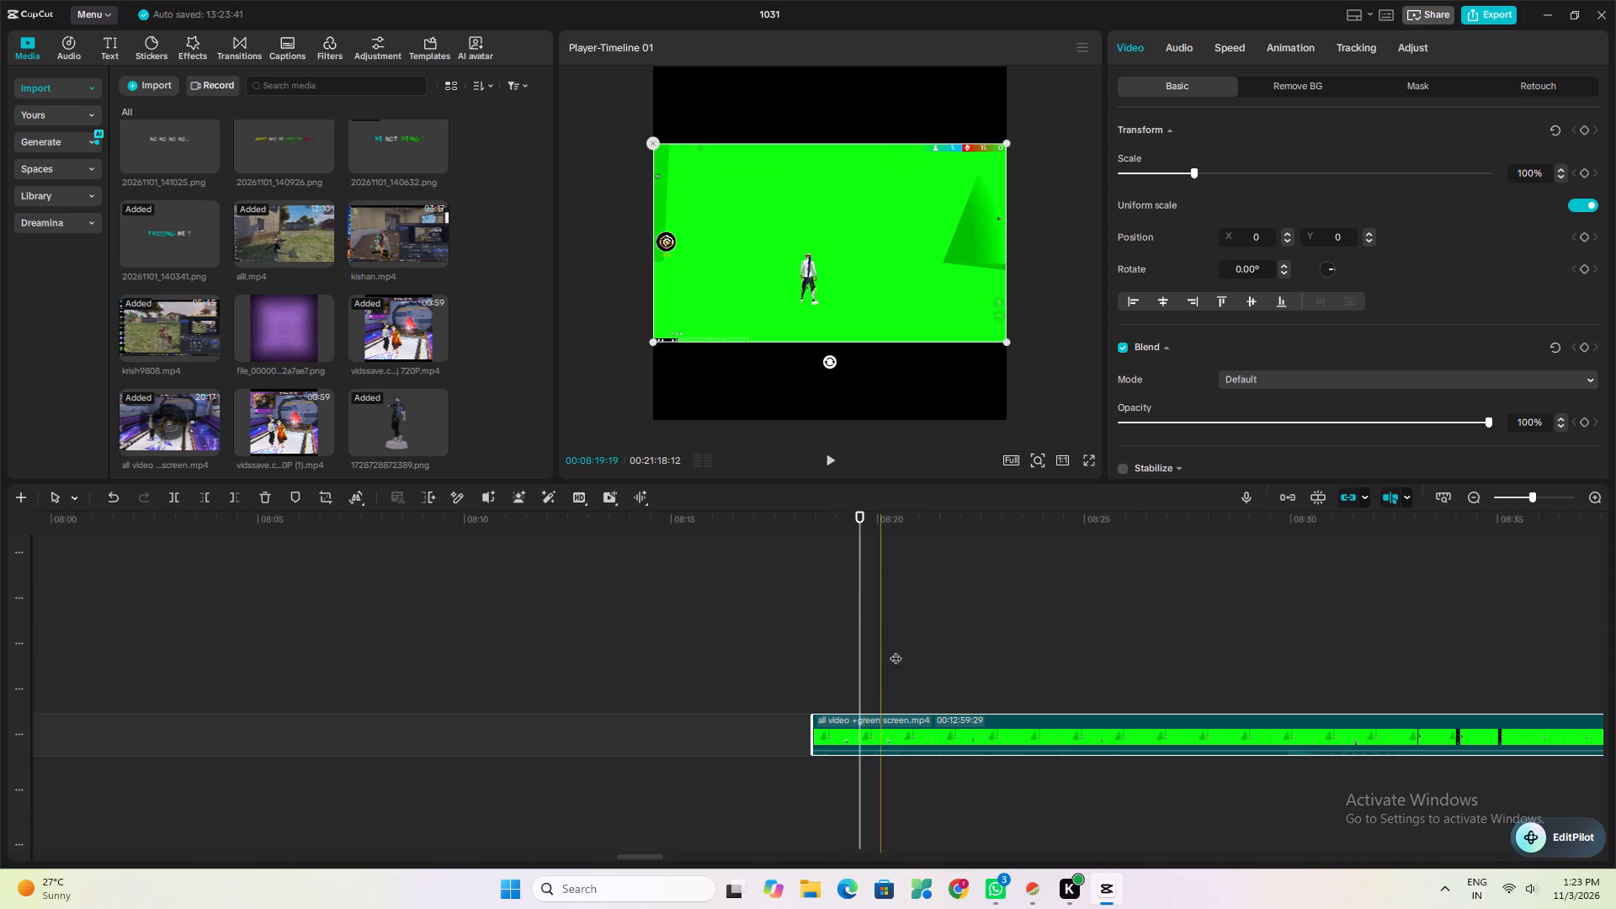
pyautogui.click(906, 720)
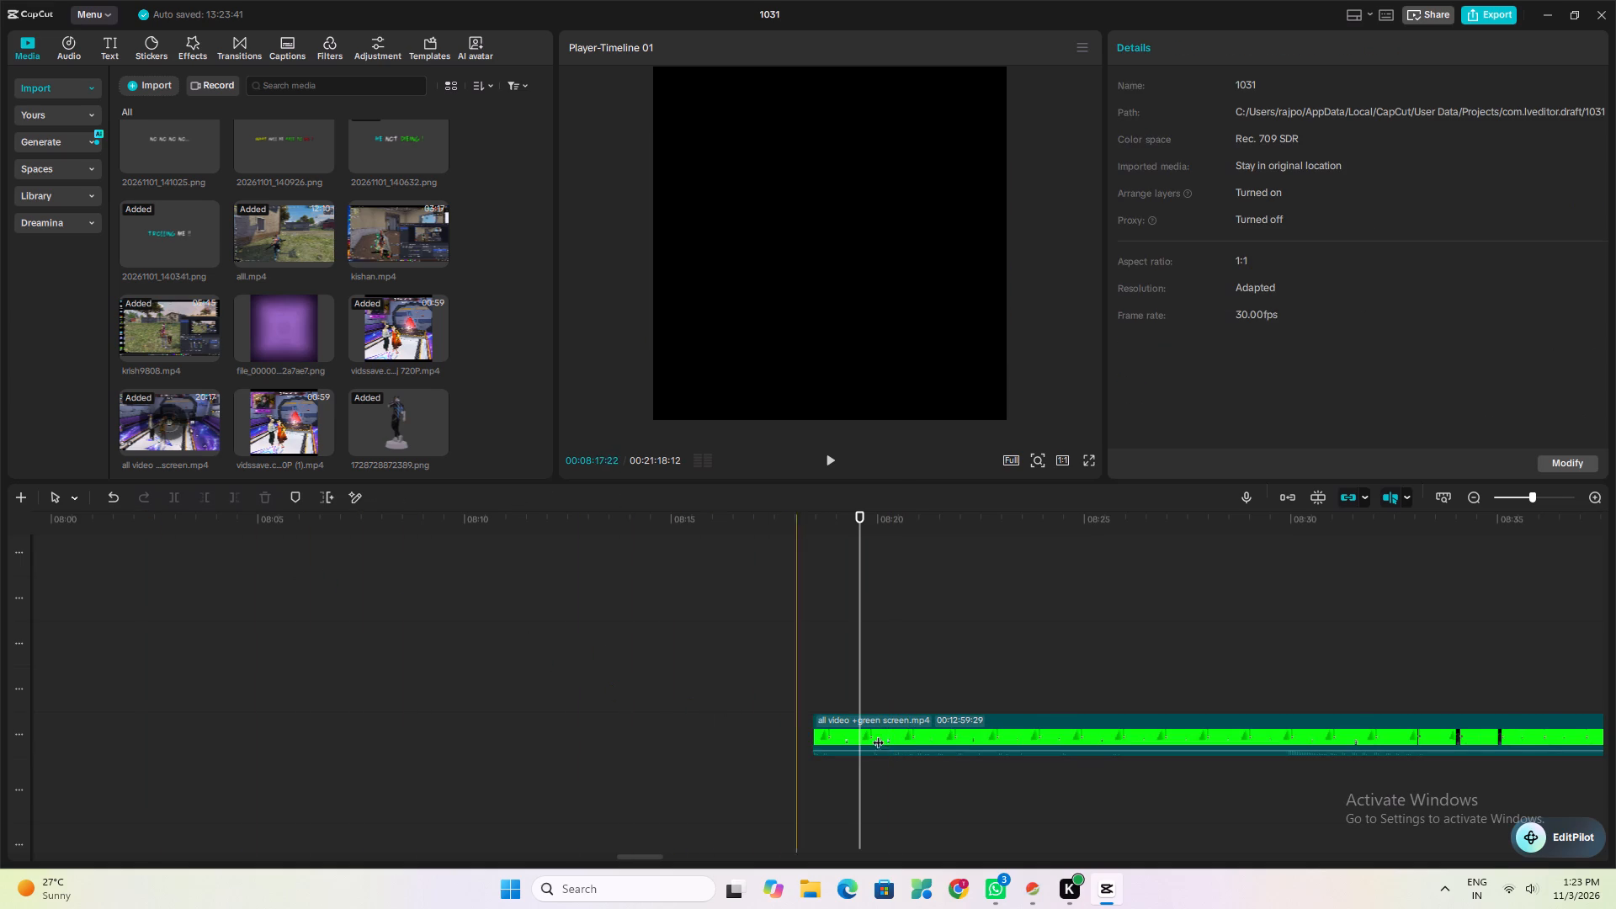
pyautogui.click(878, 734)
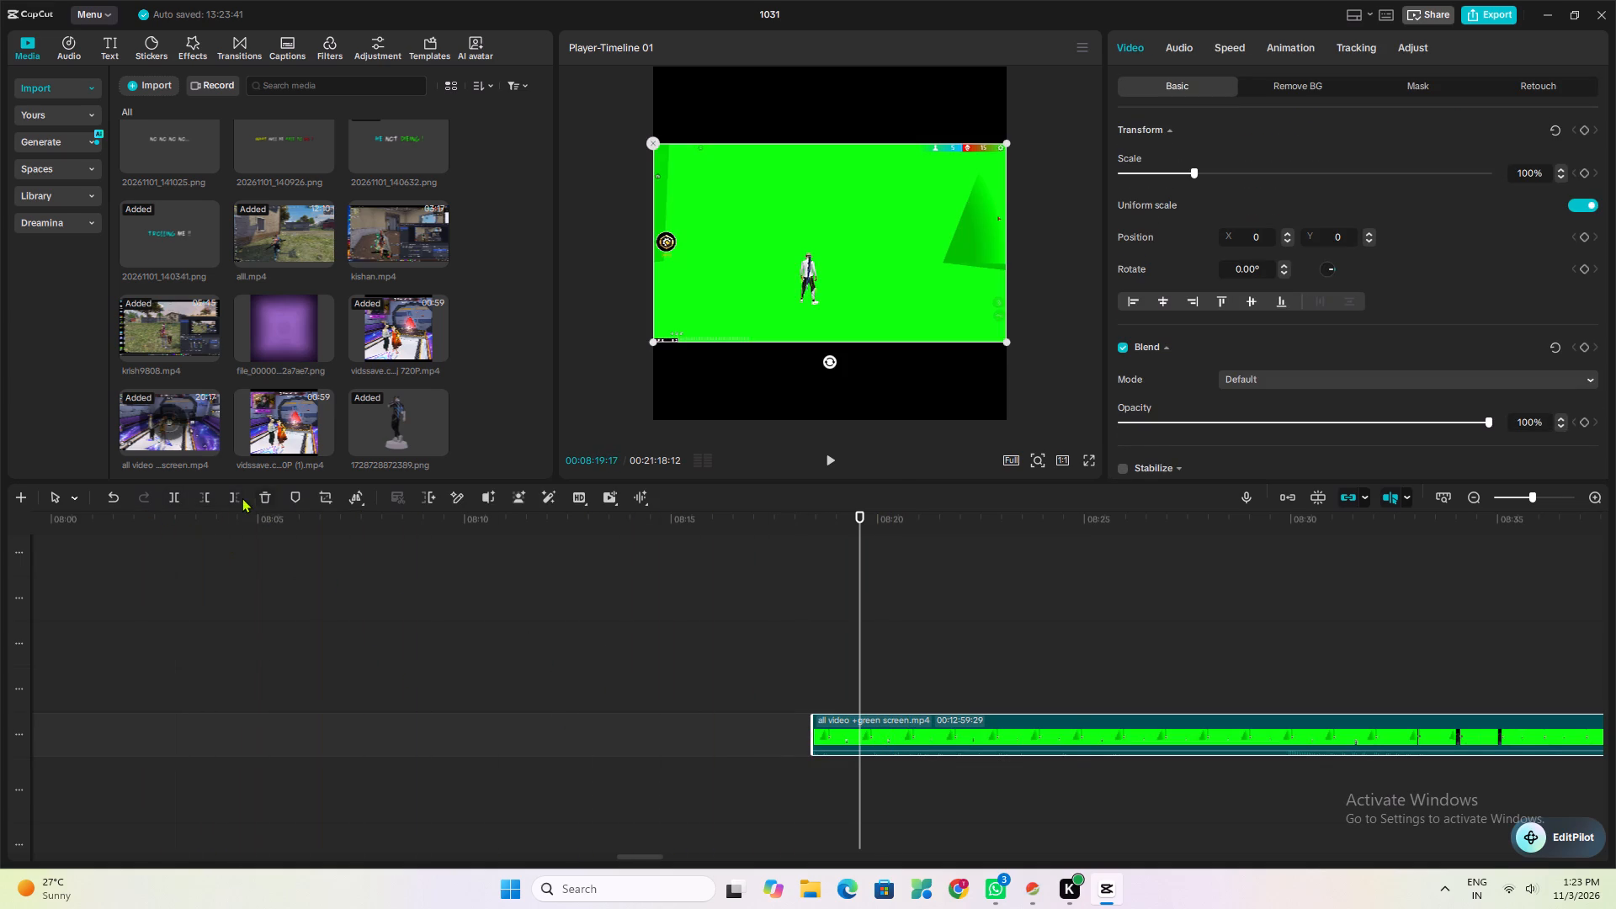
pyautogui.click(231, 493)
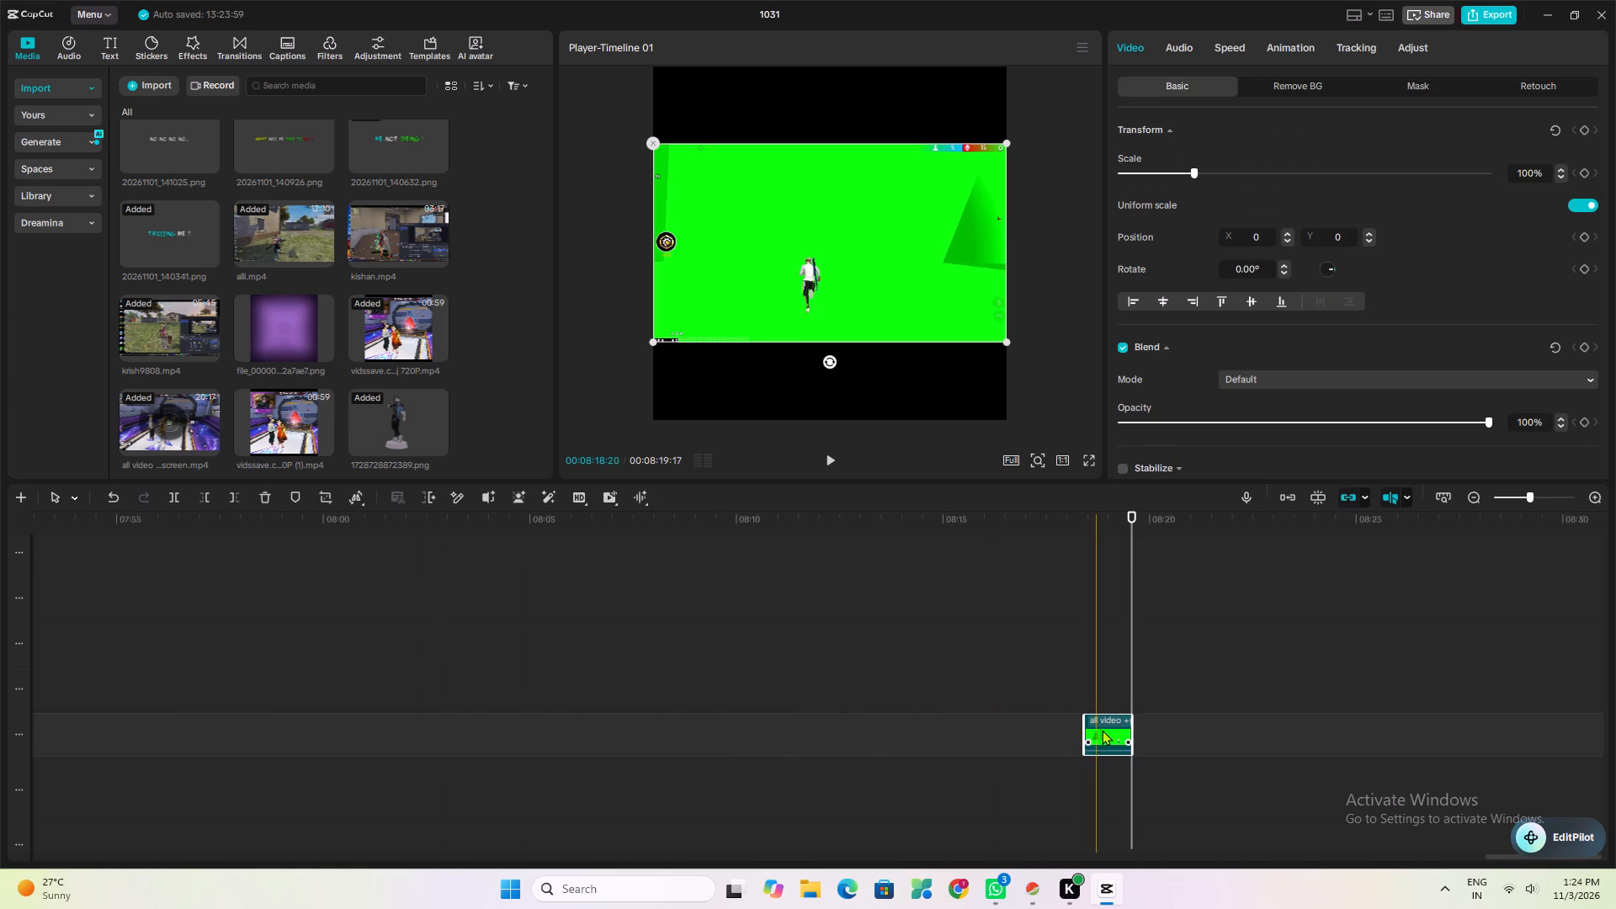
# Move the short green-screen clip back to about 3 seconds, on the track just above the main video, and preview it there.
pyautogui.moveTo(1102, 730); pyautogui.dragTo(0, 669)
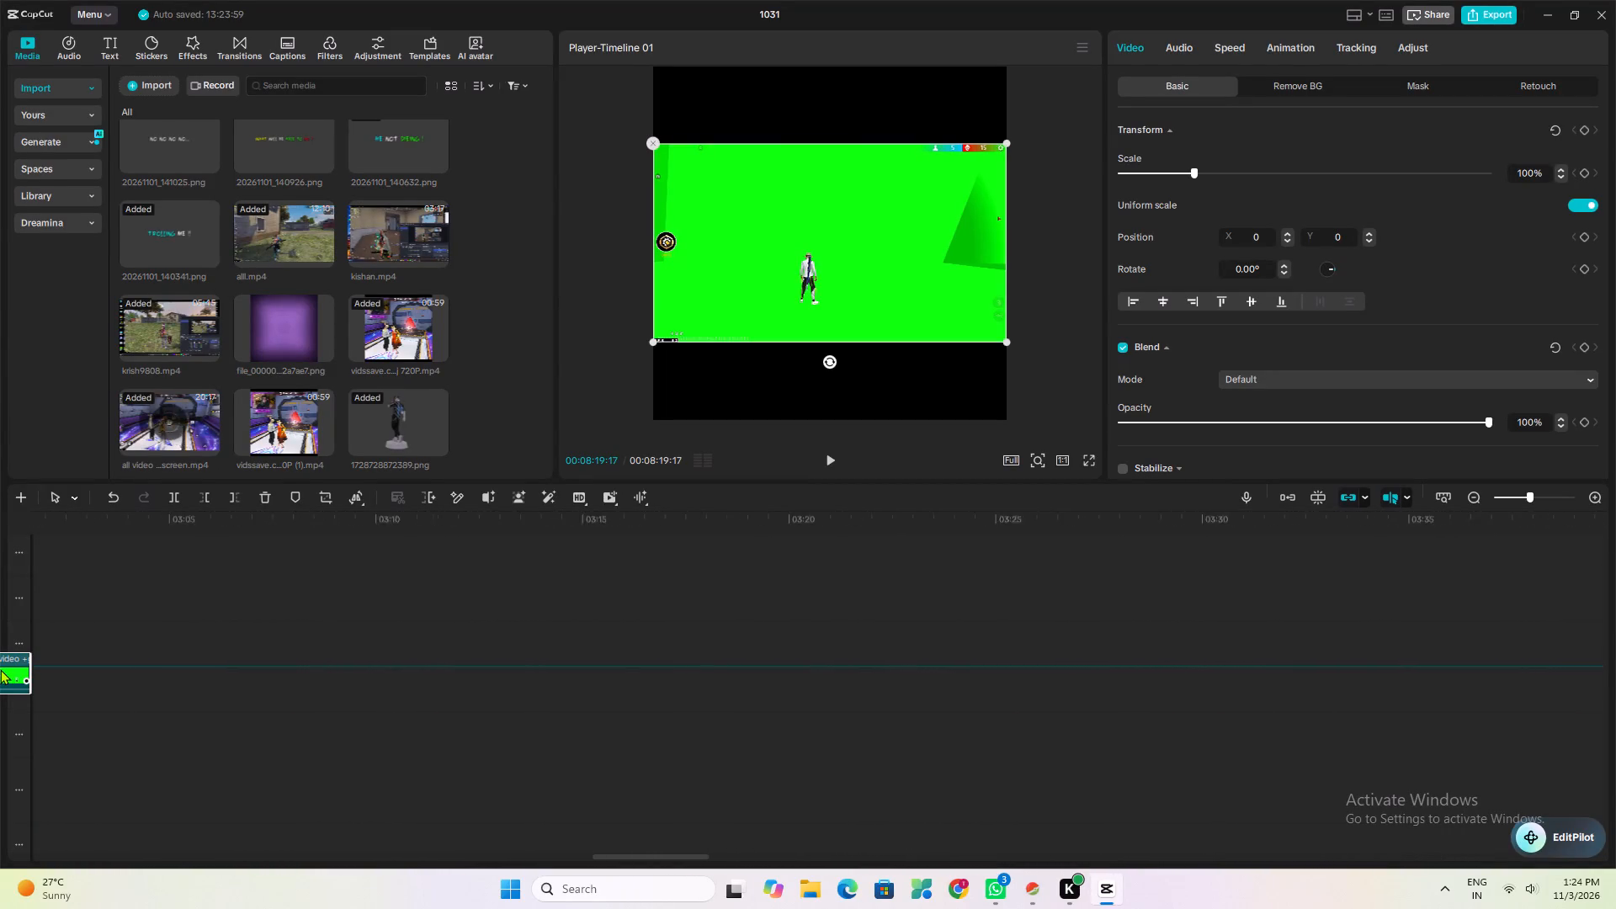
pyautogui.moveTo(0, 669); pyautogui.dragTo(173, 671)
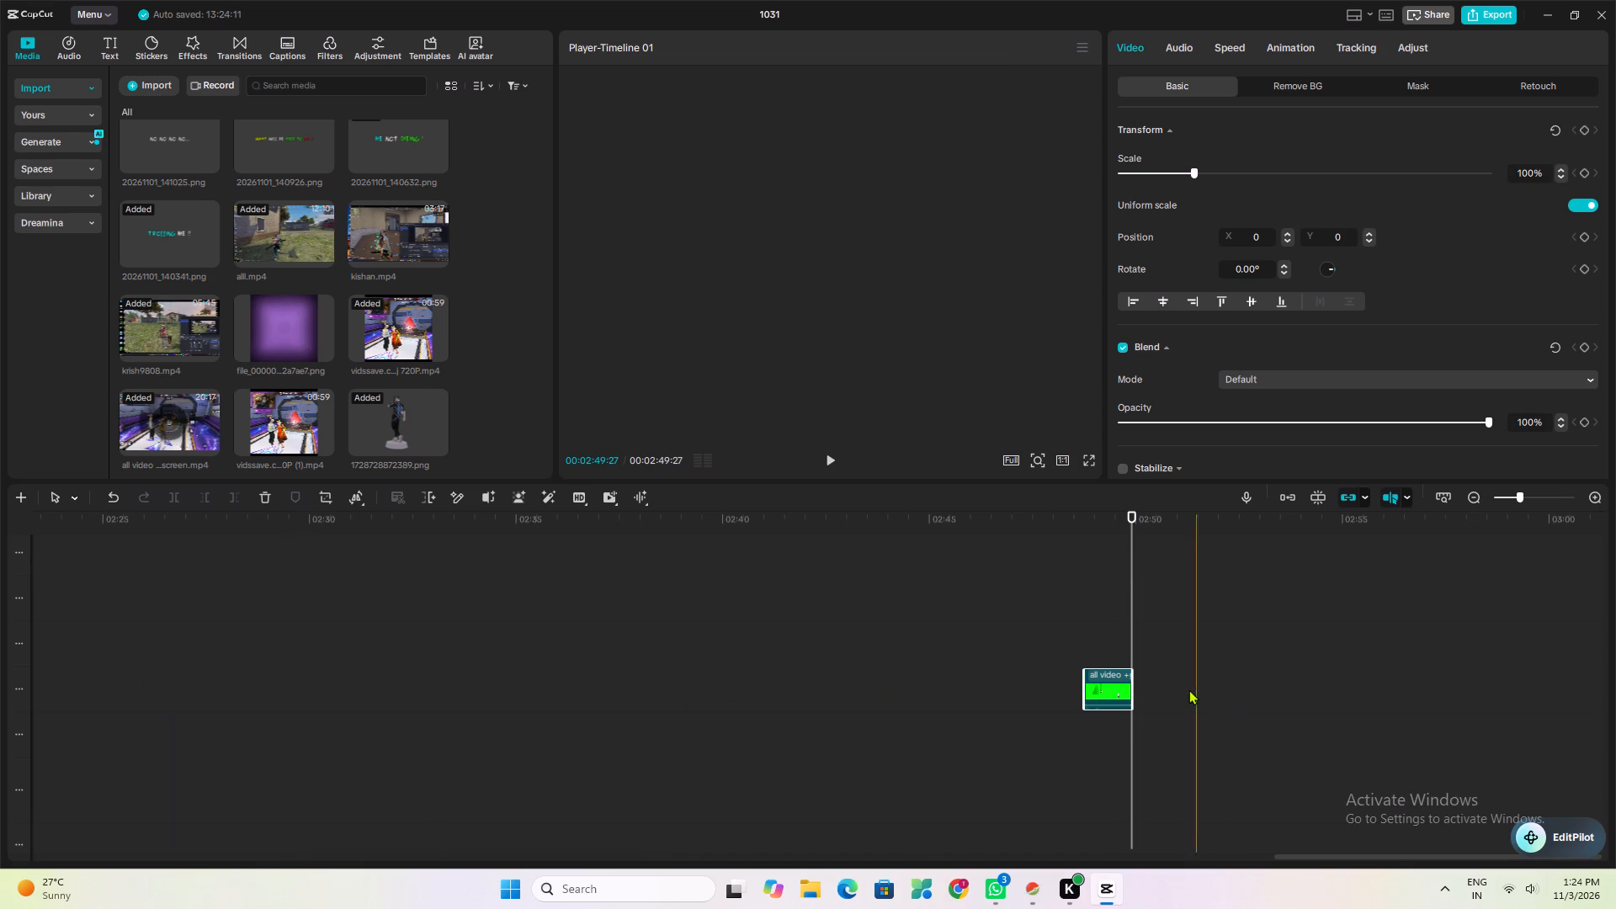
pyautogui.moveTo(1091, 688); pyautogui.dragTo(0, 723)
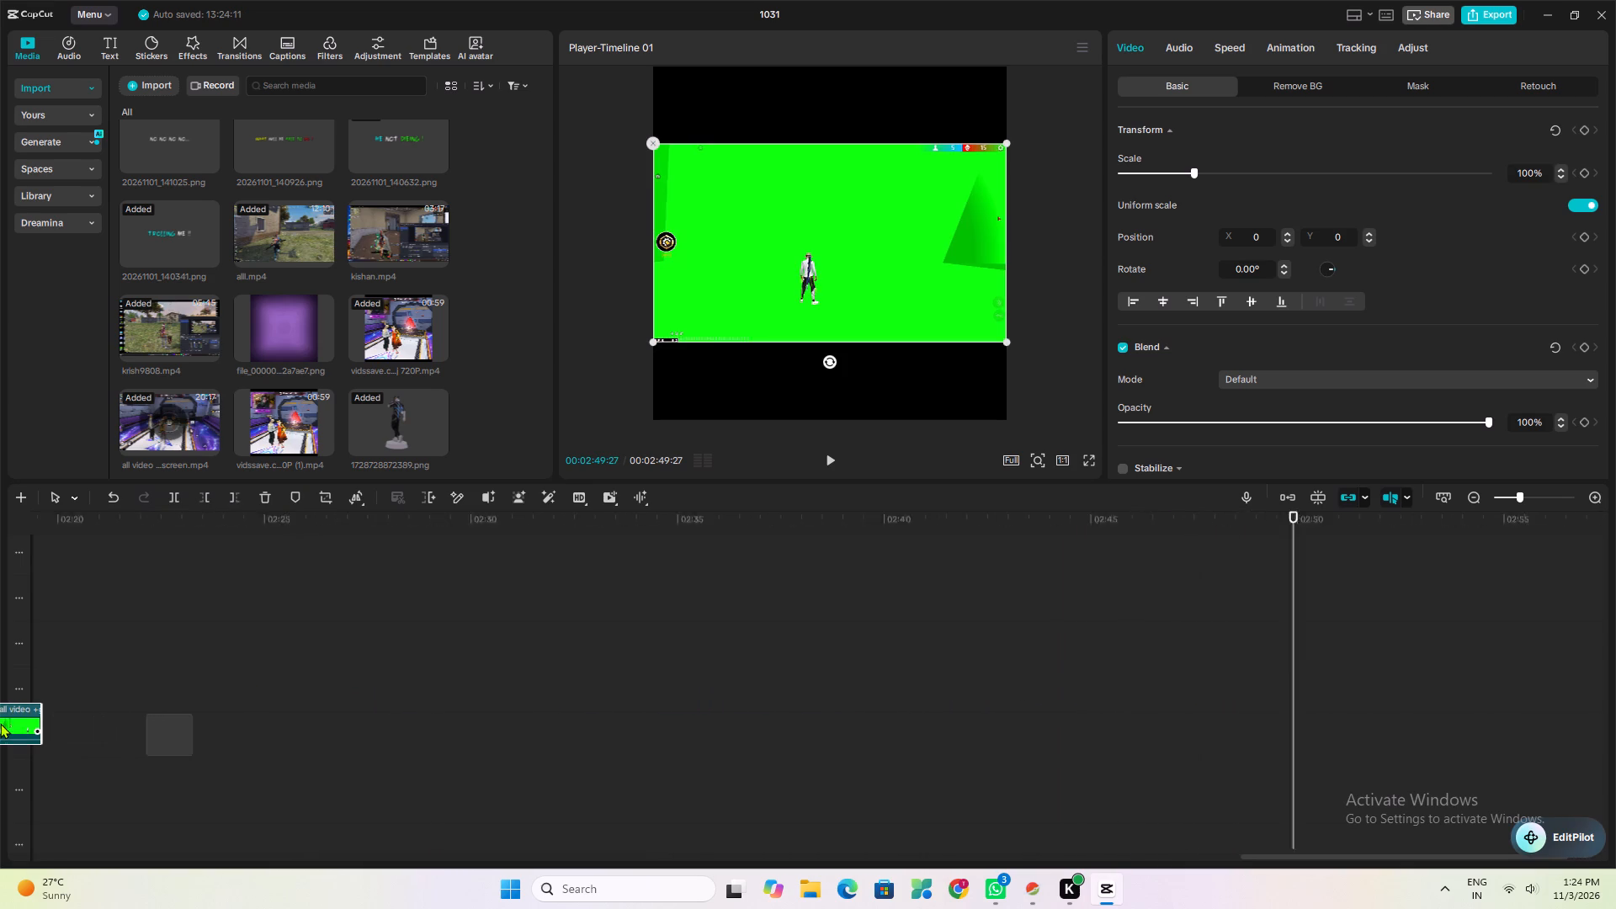
pyautogui.moveTo(0, 723); pyautogui.dragTo(0, 606)
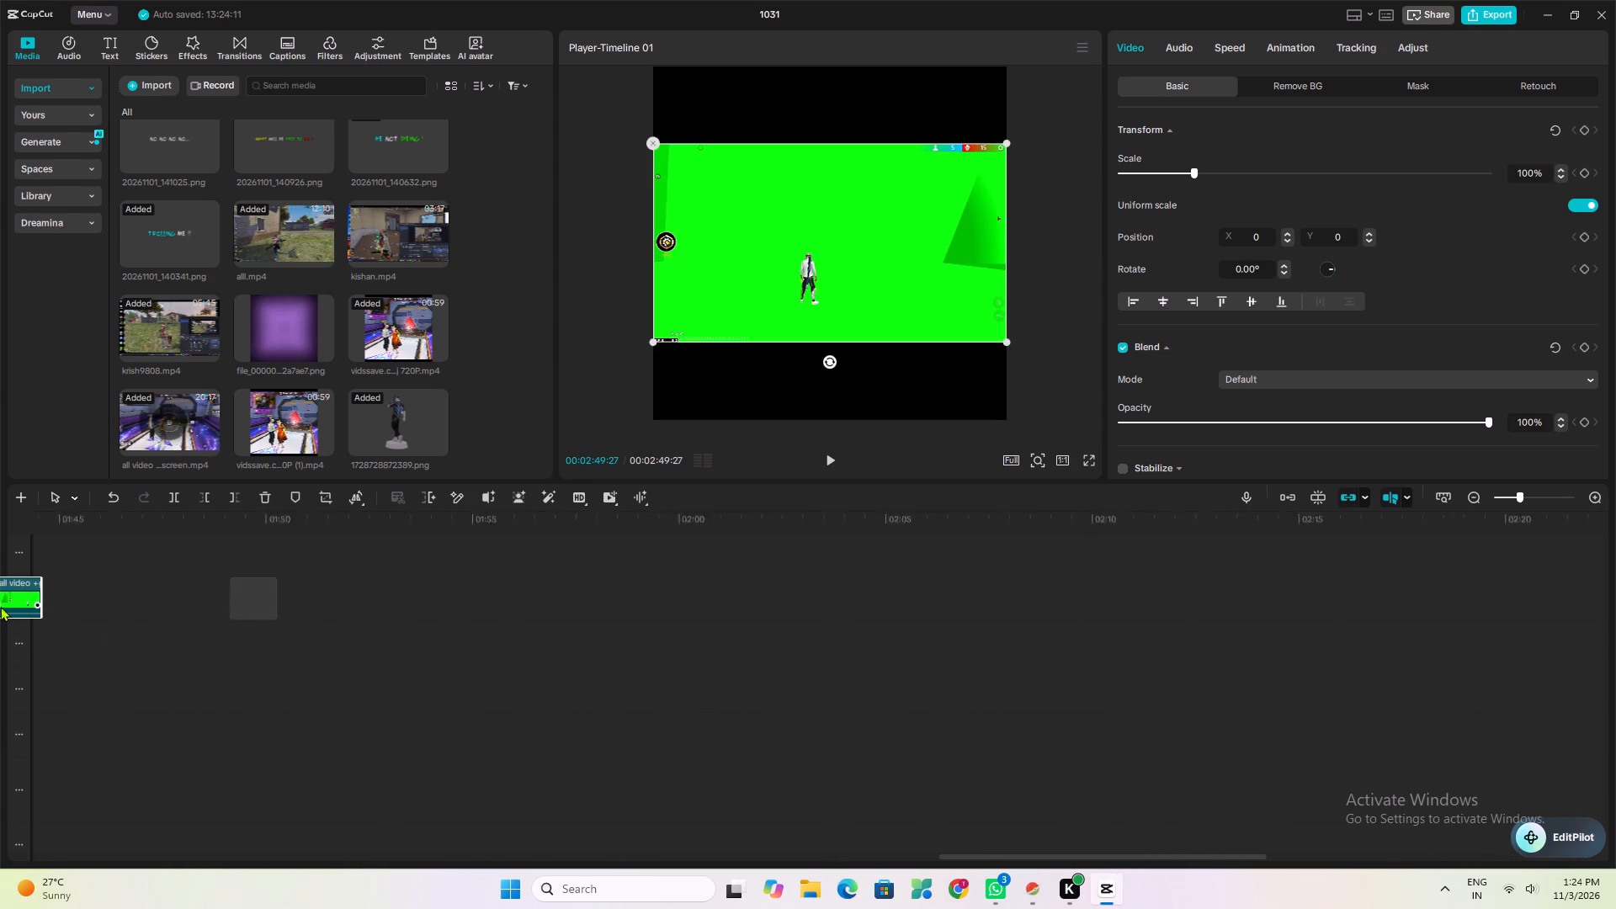
pyautogui.moveTo(0, 606); pyautogui.dragTo(86, 667)
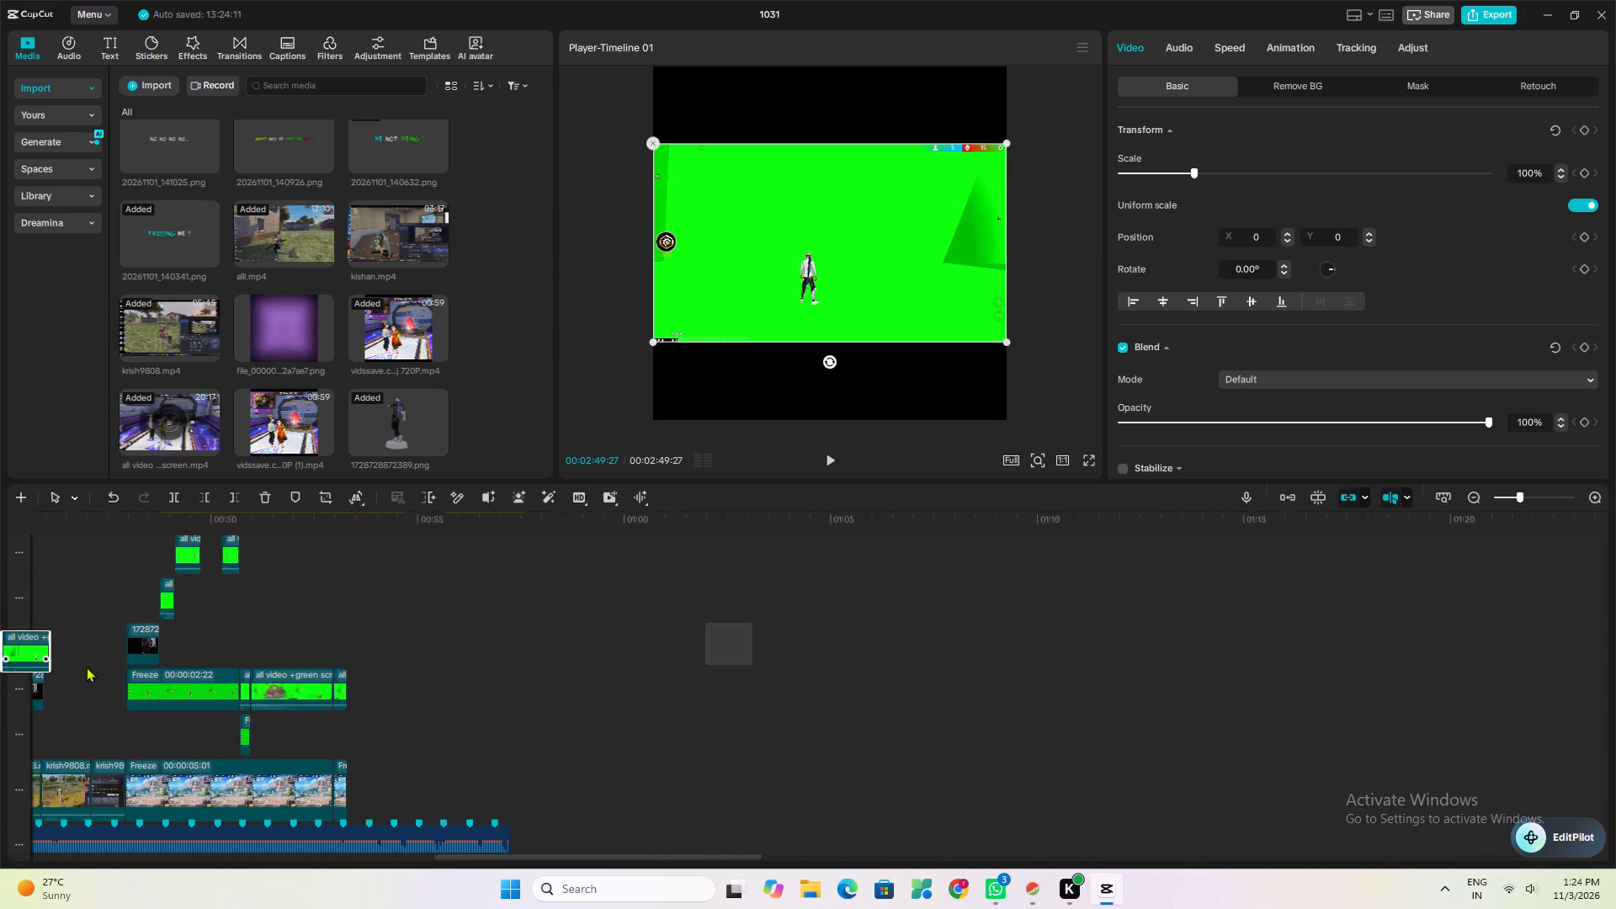
pyautogui.moveTo(86, 667); pyautogui.dragTo(459, 722)
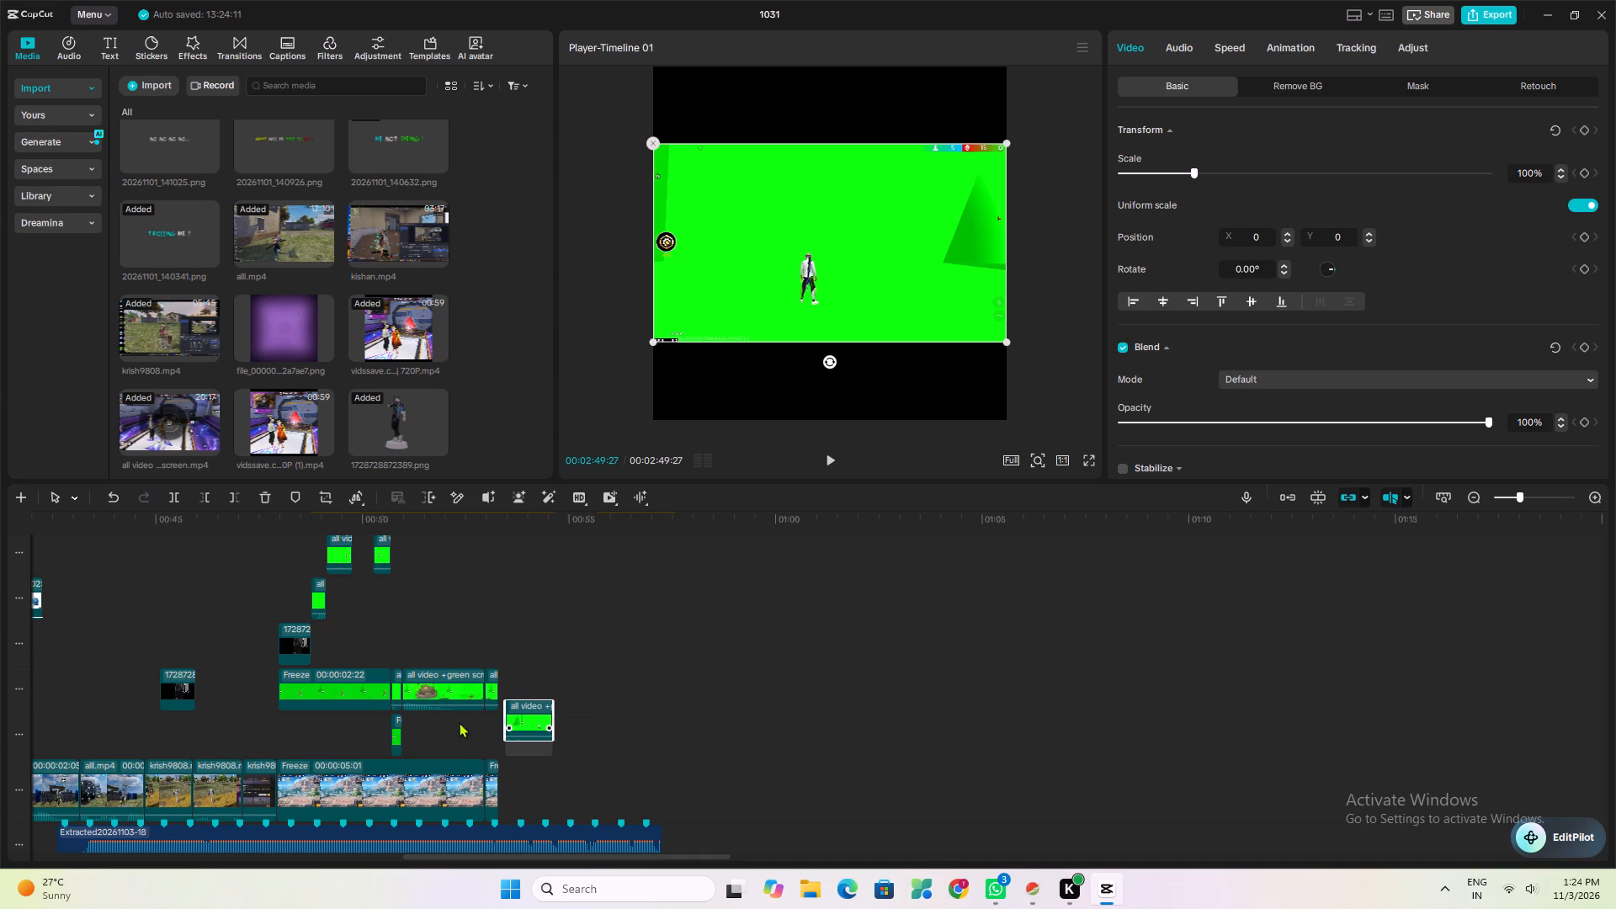
pyautogui.moveTo(459, 722); pyautogui.dragTo(0, 684)
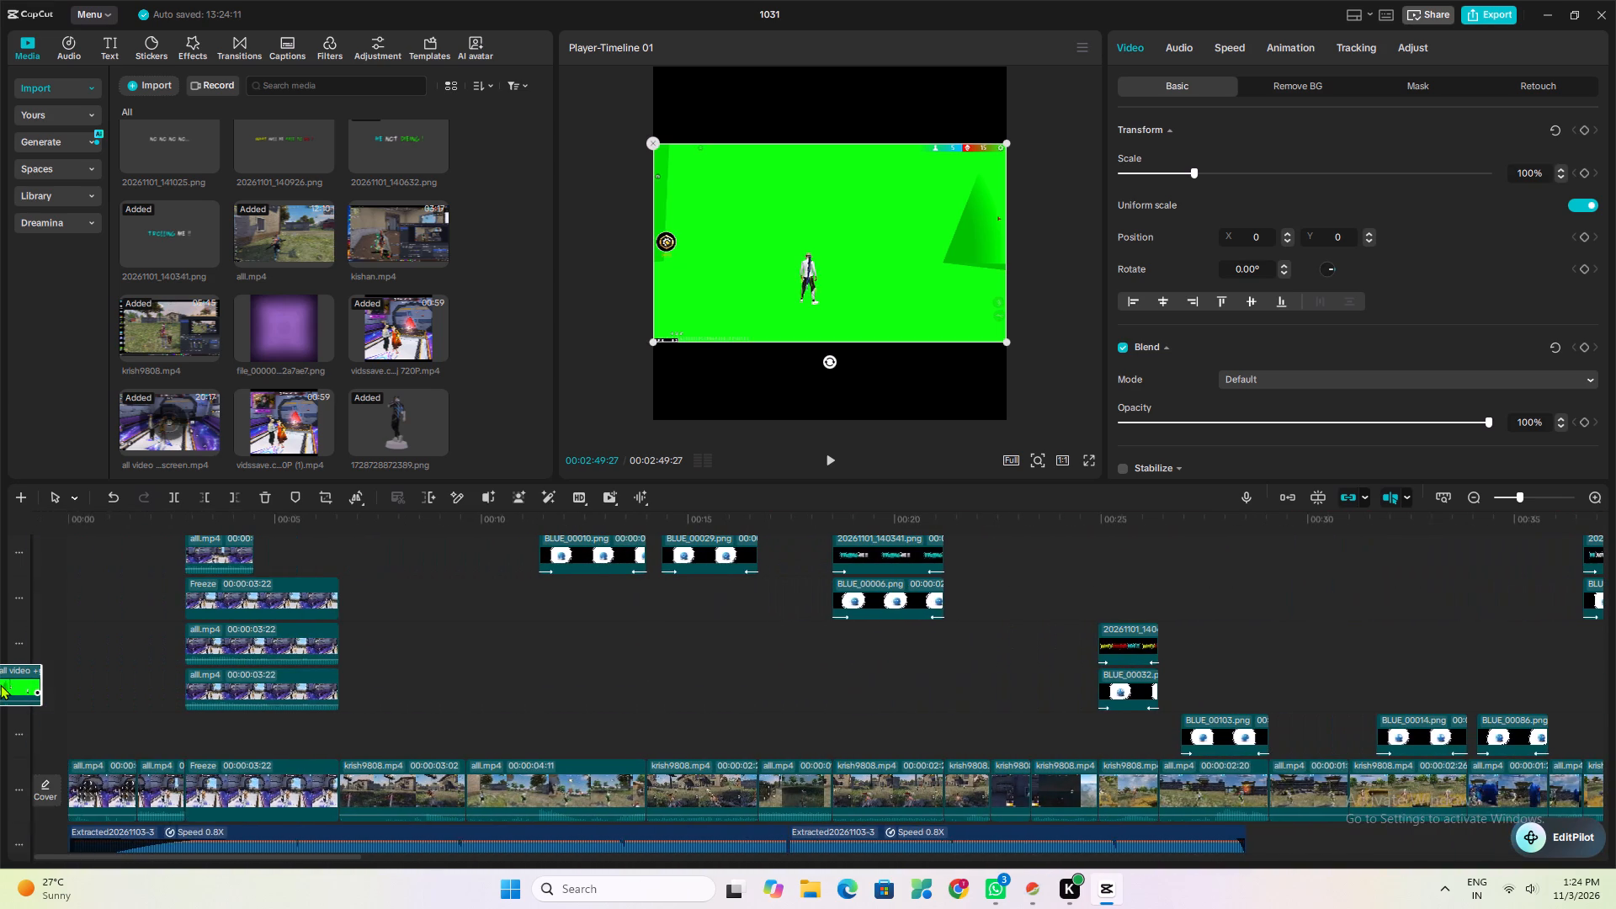
pyautogui.moveTo(0, 684); pyautogui.dragTo(317, 735)
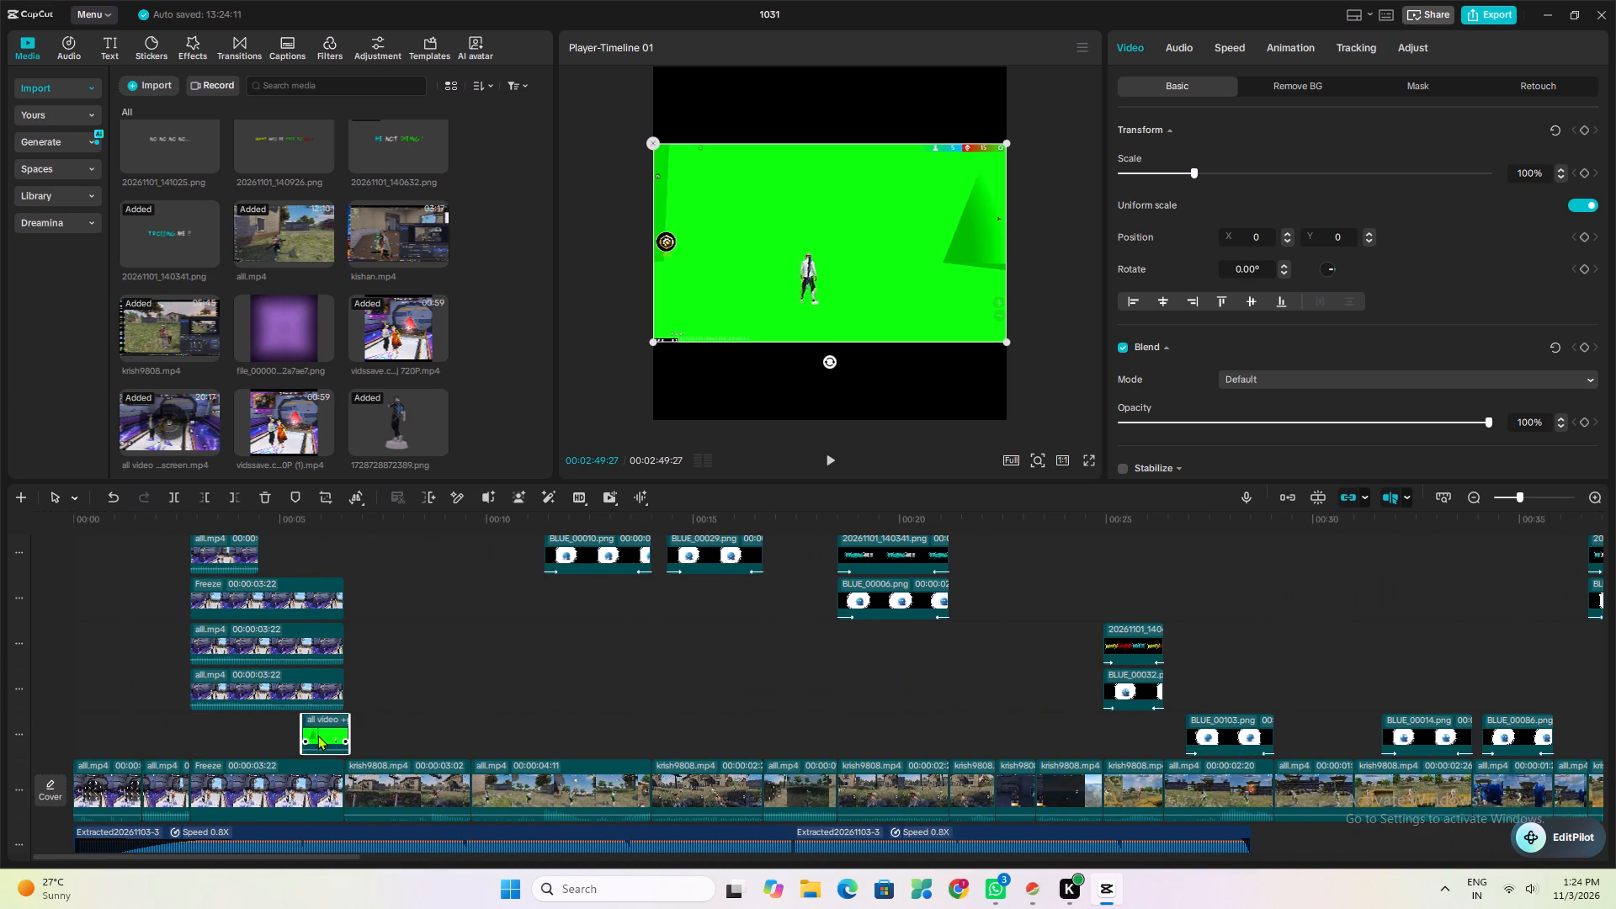
pyautogui.moveTo(317, 735); pyautogui.dragTo(265, 735)
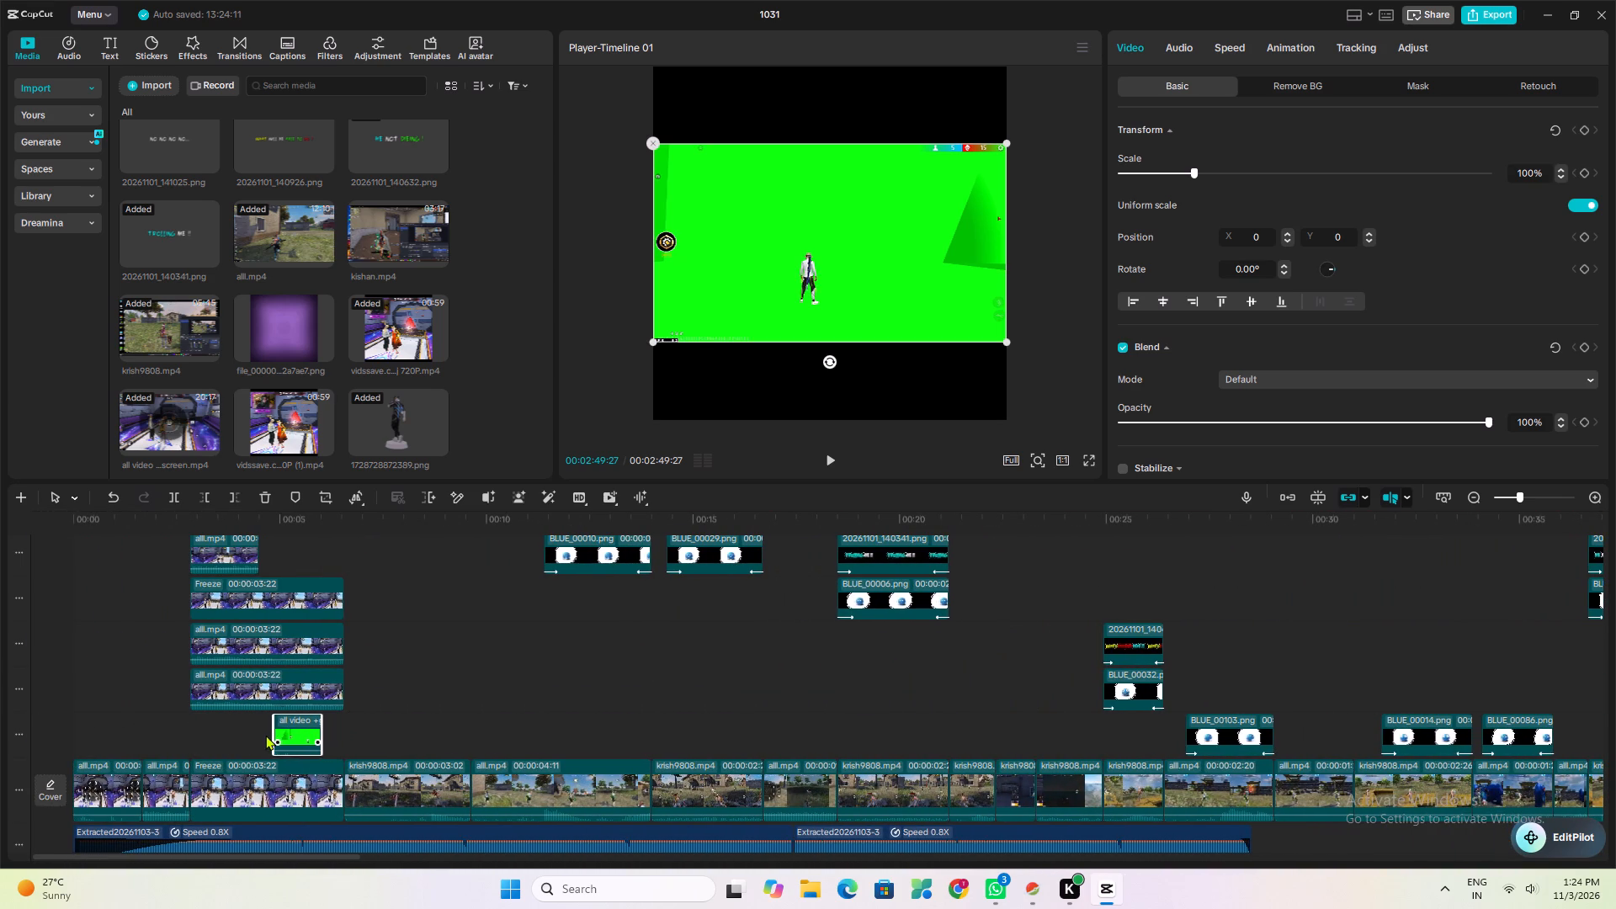
pyautogui.moveTo(265, 735); pyautogui.dragTo(201, 739)
pyautogui.click(173, 726)
pyautogui.press('space')
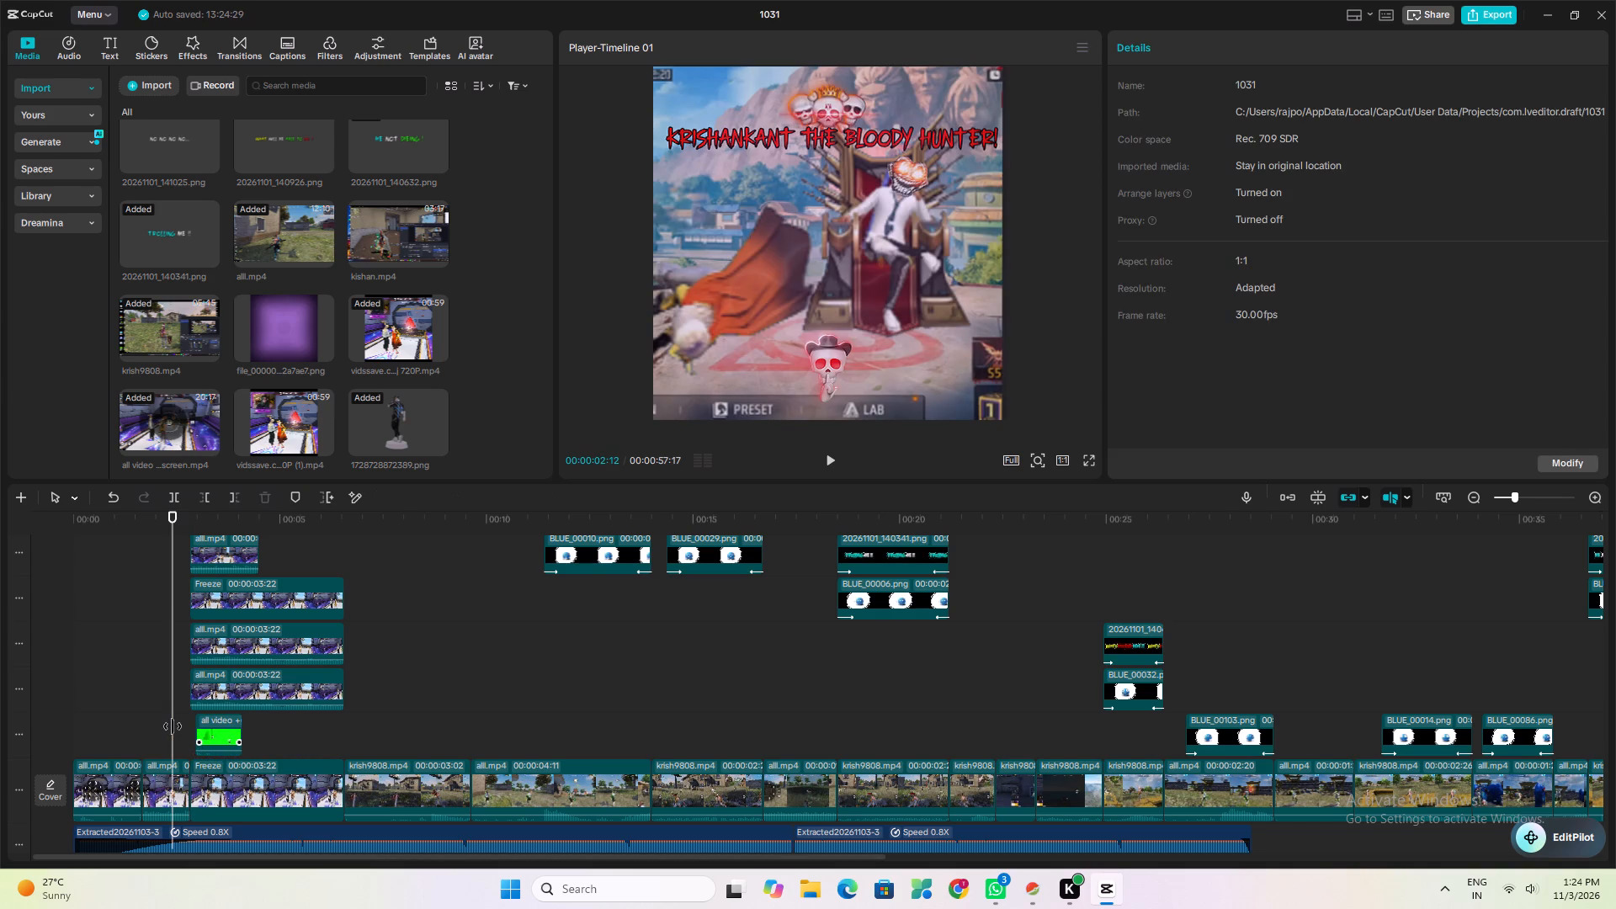
pyautogui.press('space')
pyautogui.press('space')
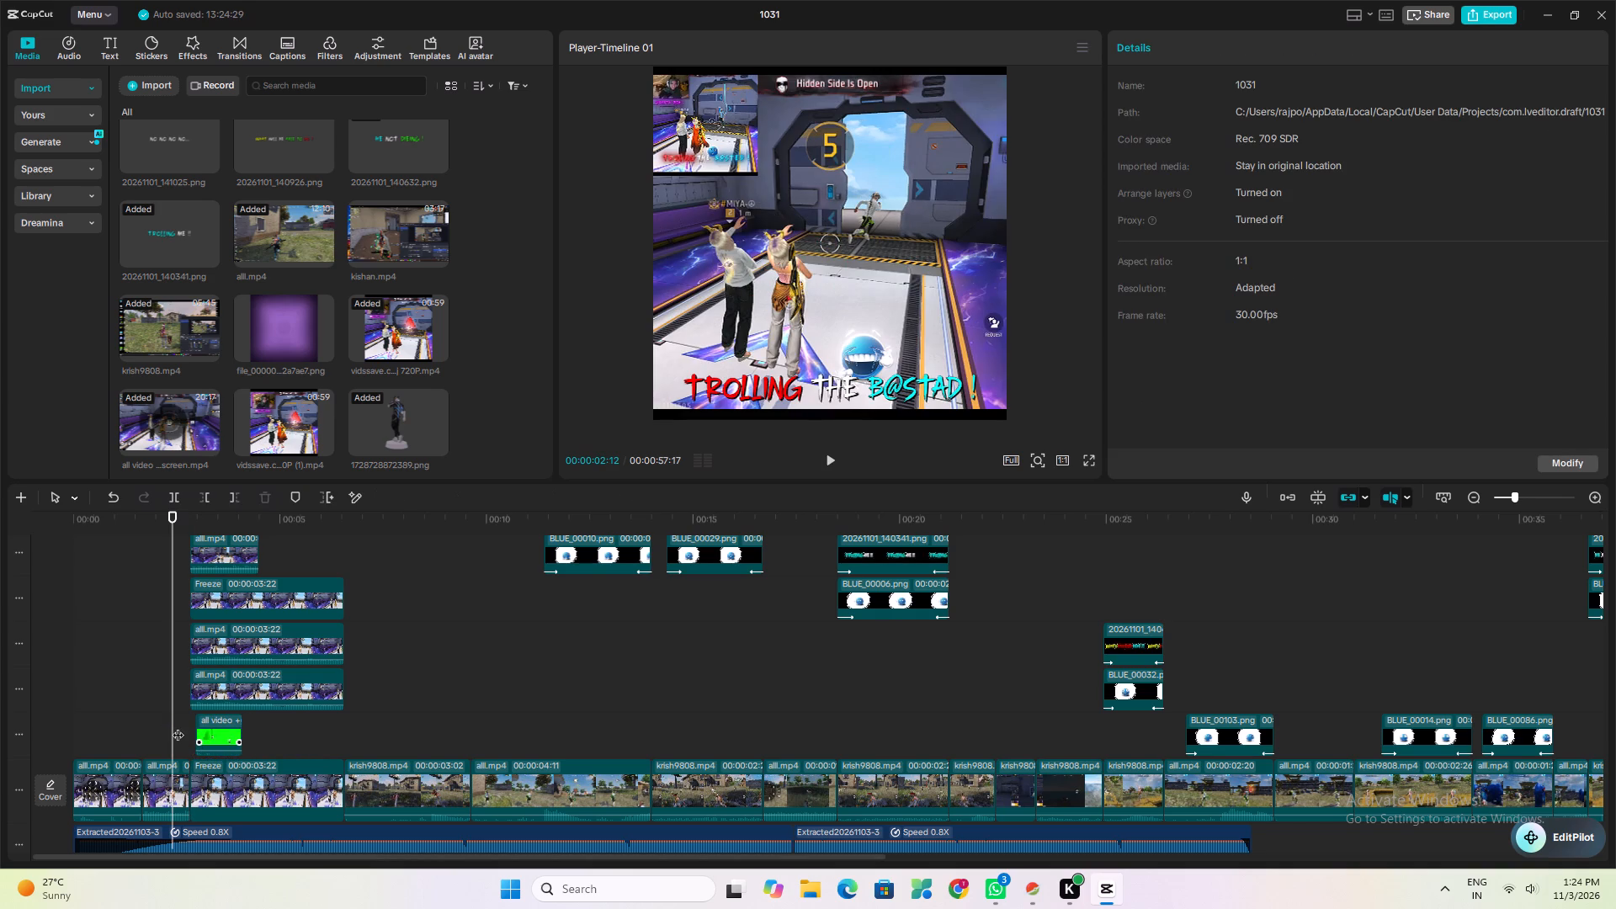
pyautogui.press('space')
# Move the green-screen clip to a track above all other overlays, starting level with the "20261101_140225.png" text overlay.
pyautogui.click(201, 733)
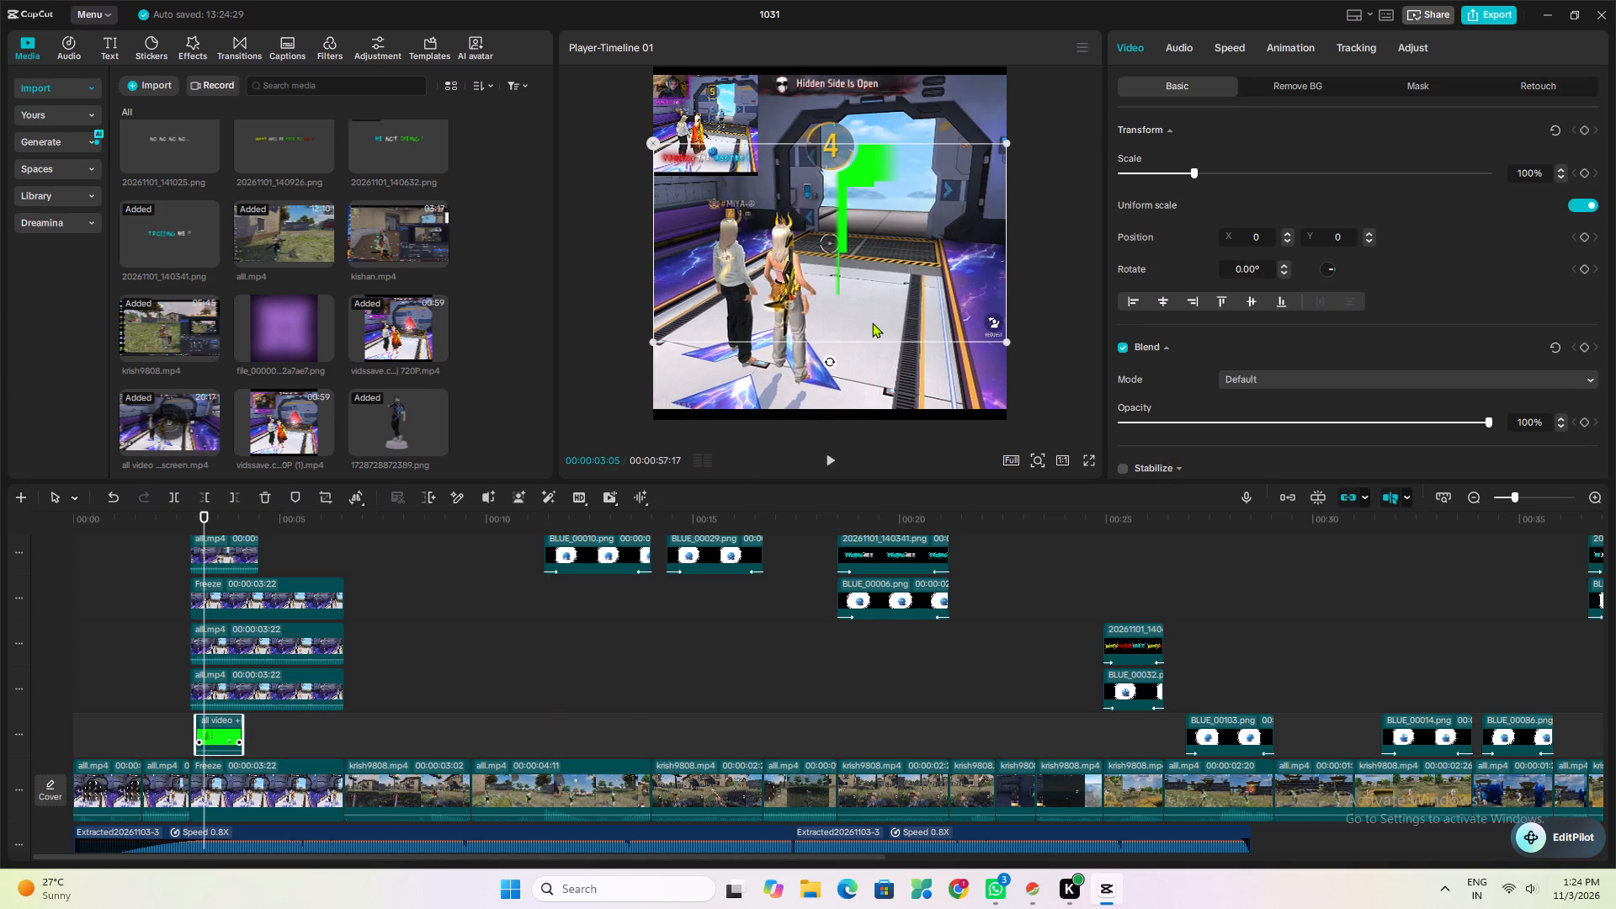
pyautogui.moveTo(223, 741); pyautogui.dragTo(370, 619)
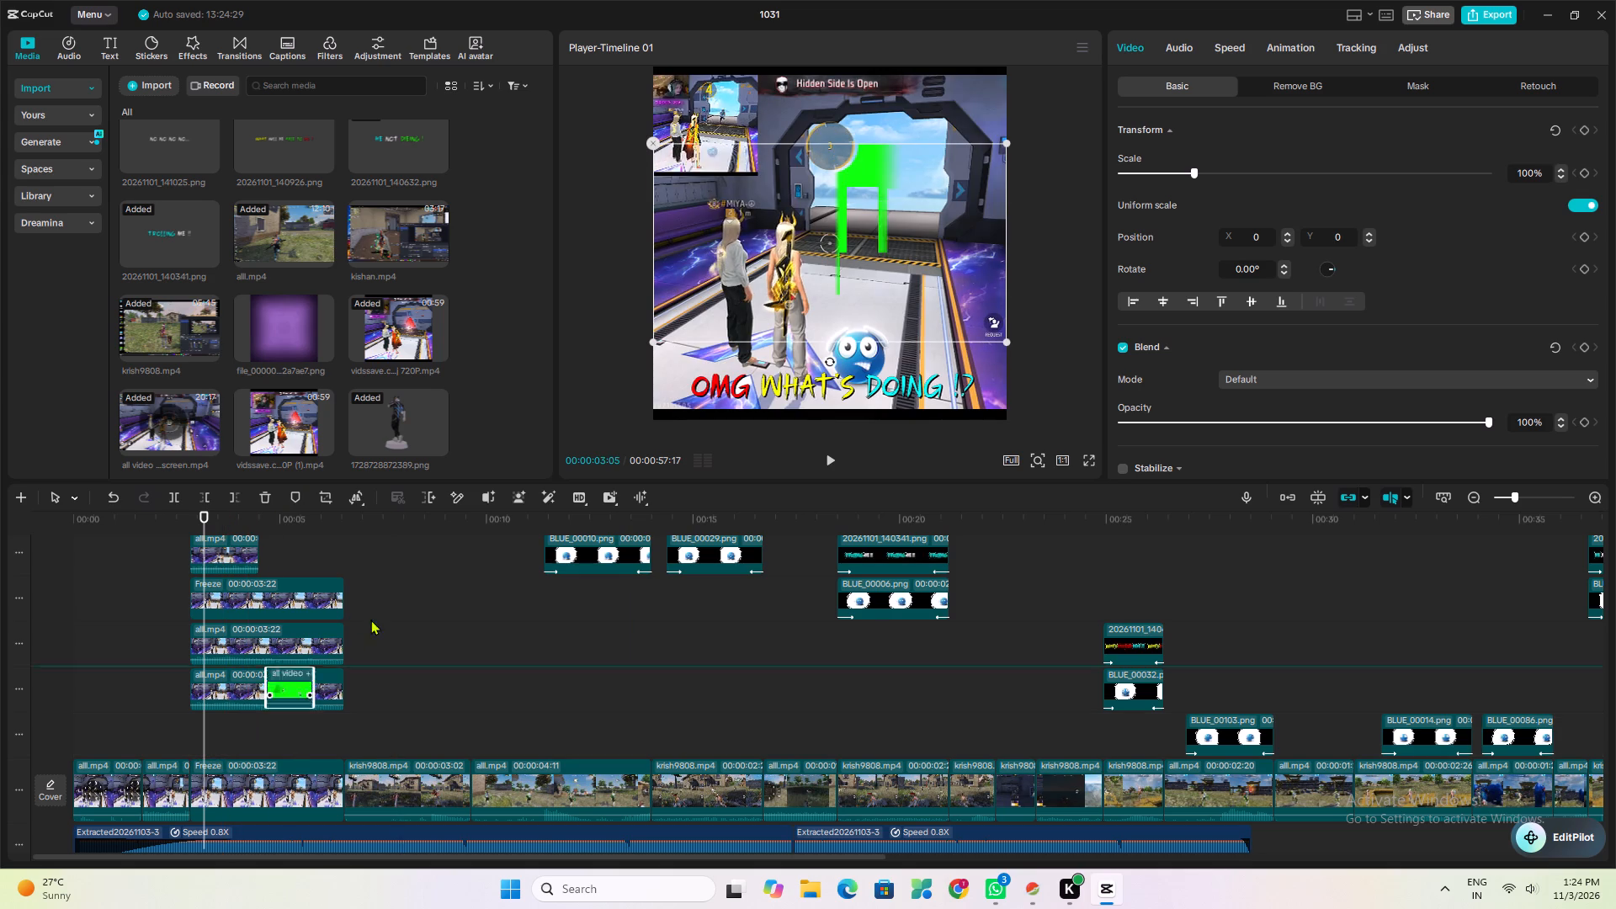
pyautogui.moveTo(370, 619); pyautogui.dragTo(390, 564)
pyautogui.scroll(7, 397, 612)
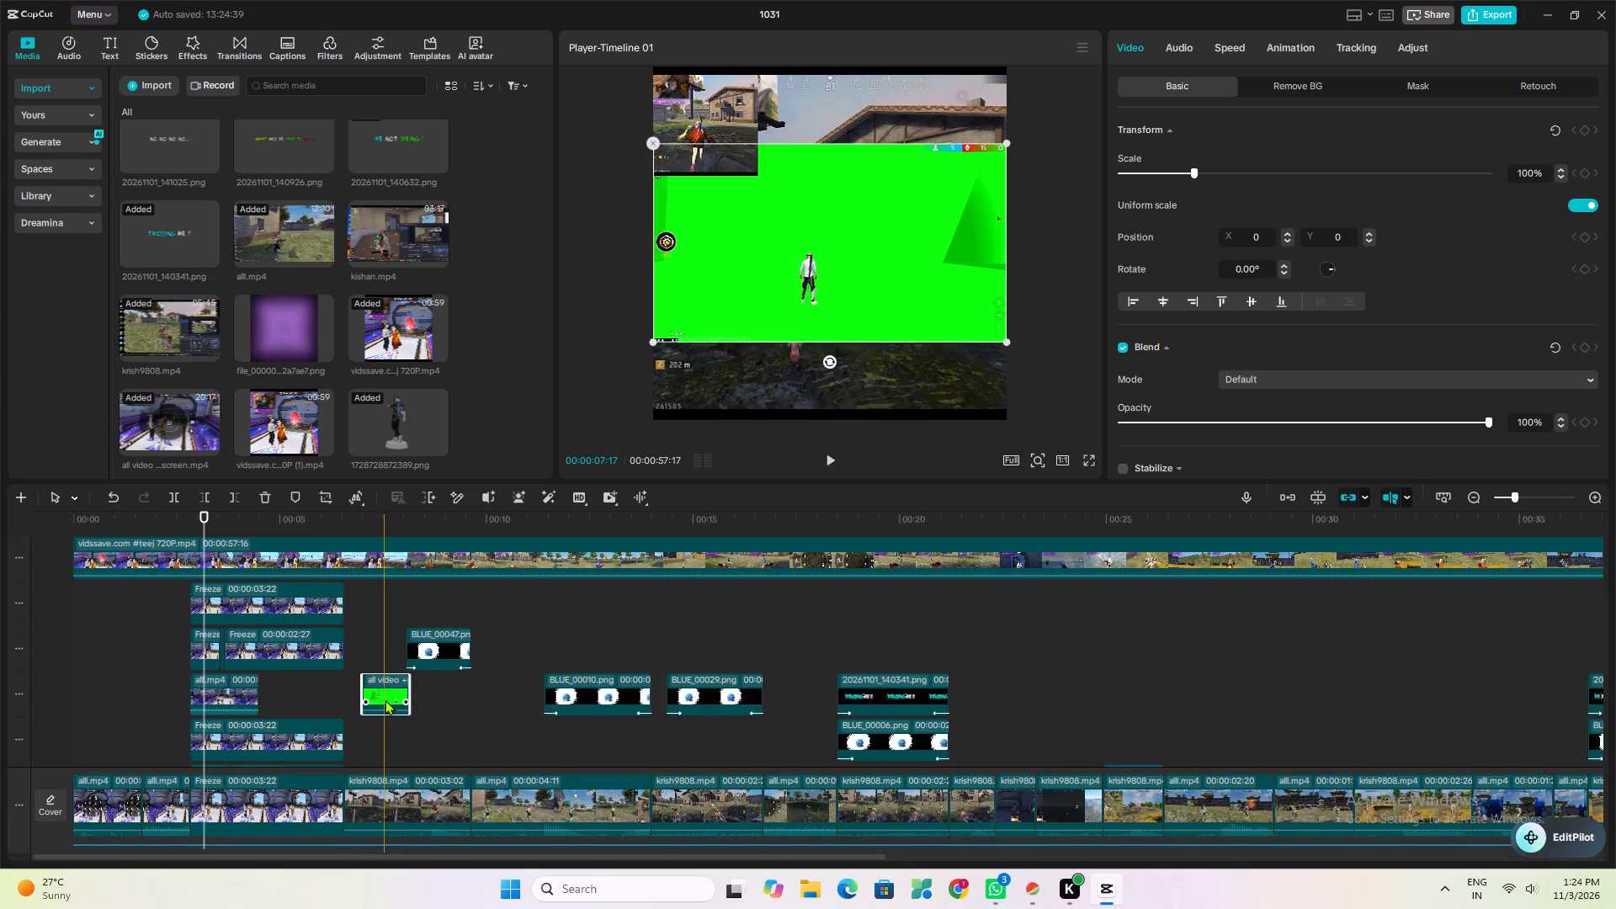
pyautogui.moveTo(385, 701); pyautogui.dragTo(385, 618)
pyautogui.scroll(5, 396, 662)
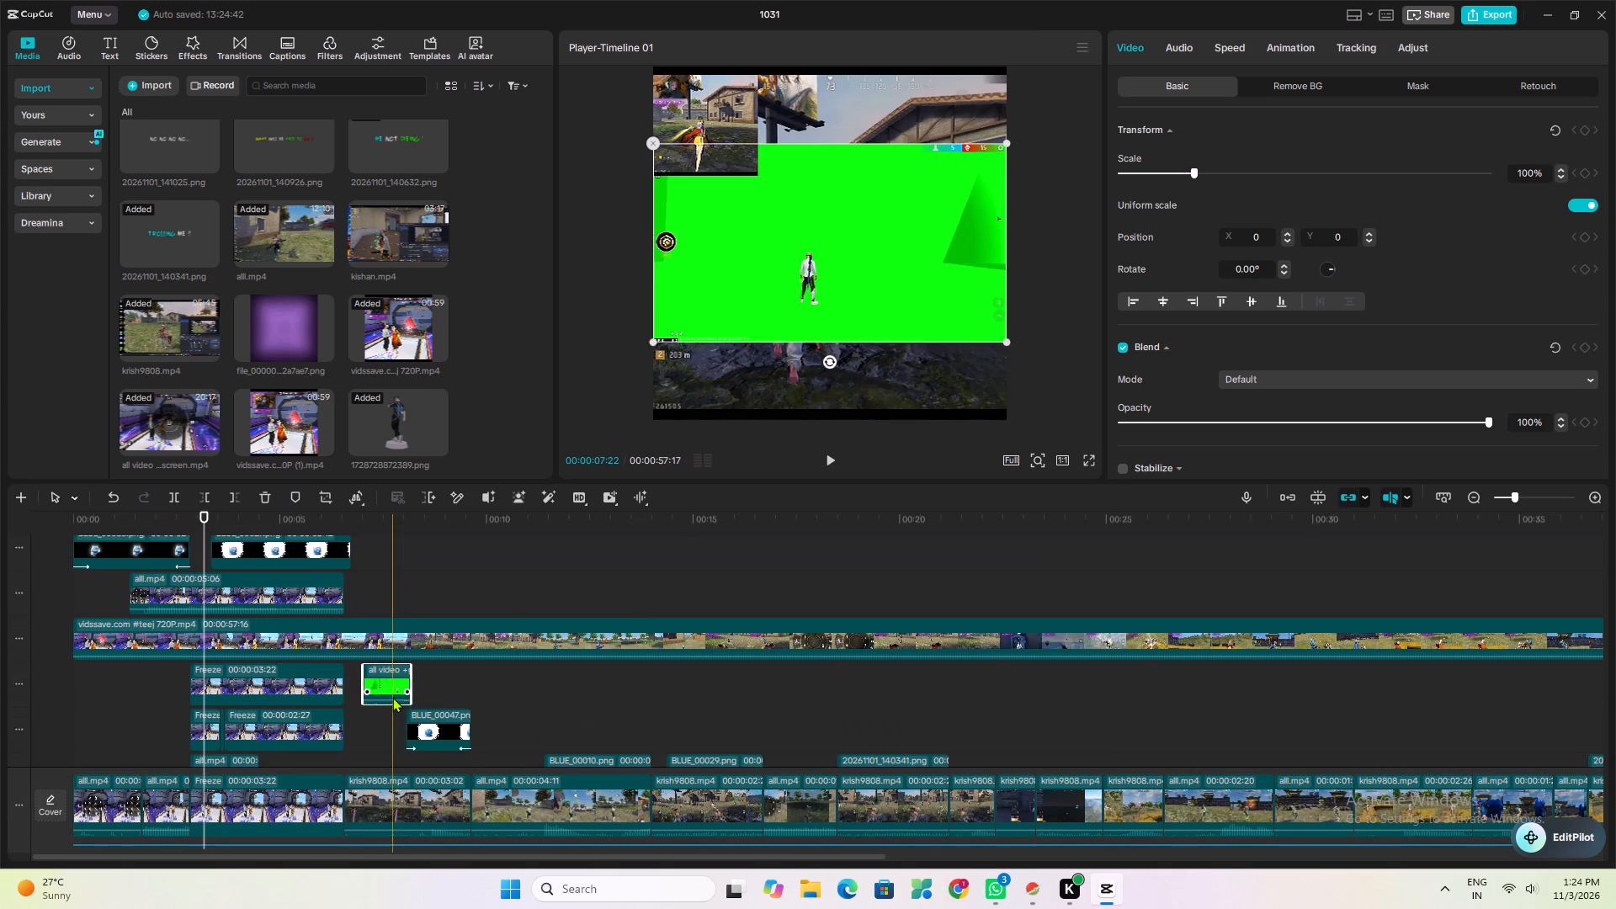
pyautogui.scroll(1, 392, 697)
pyautogui.moveTo(382, 721); pyautogui.dragTo(380, 638)
pyautogui.scroll(3, 380, 639)
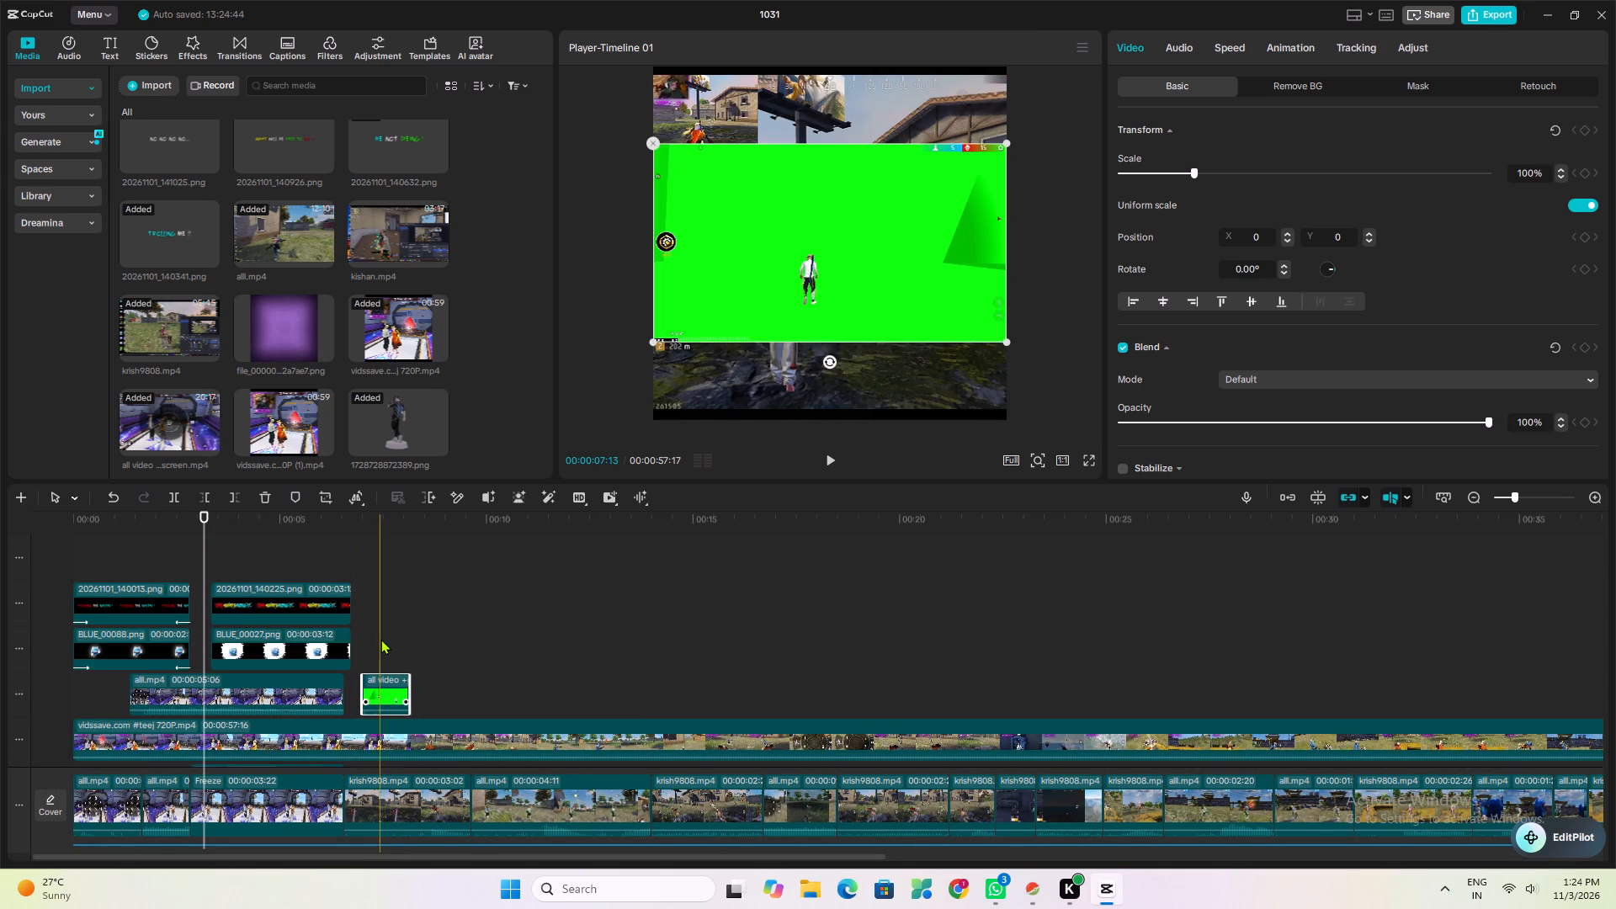
pyautogui.scroll(3, 380, 639)
pyautogui.moveTo(381, 757); pyautogui.dragTo(268, 621)
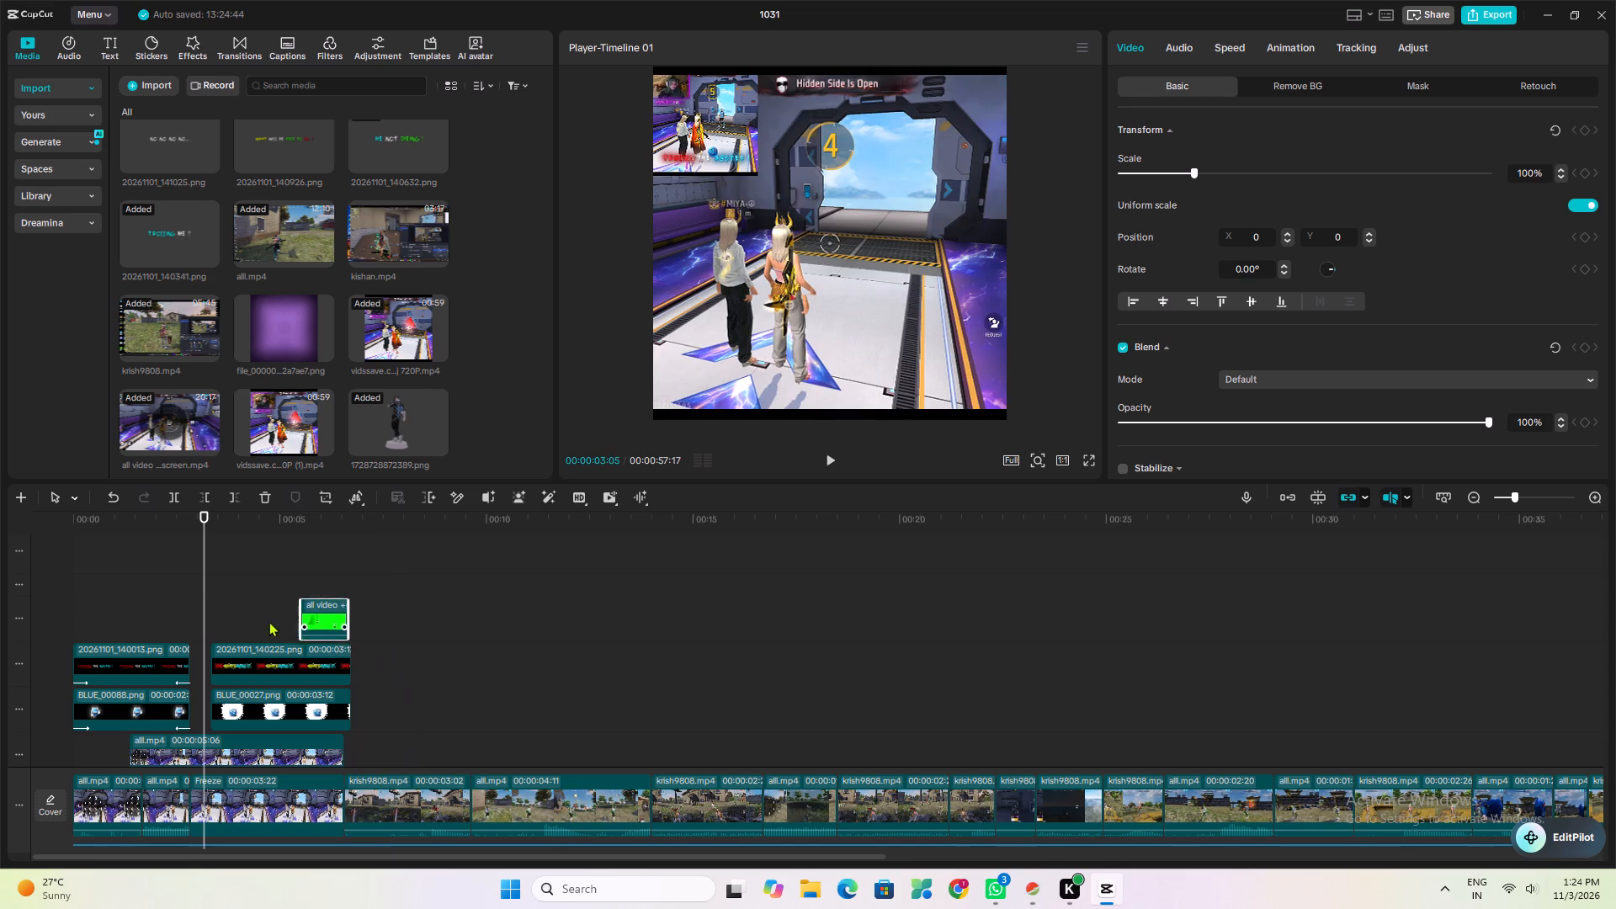
pyautogui.moveTo(268, 621); pyautogui.dragTo(233, 622)
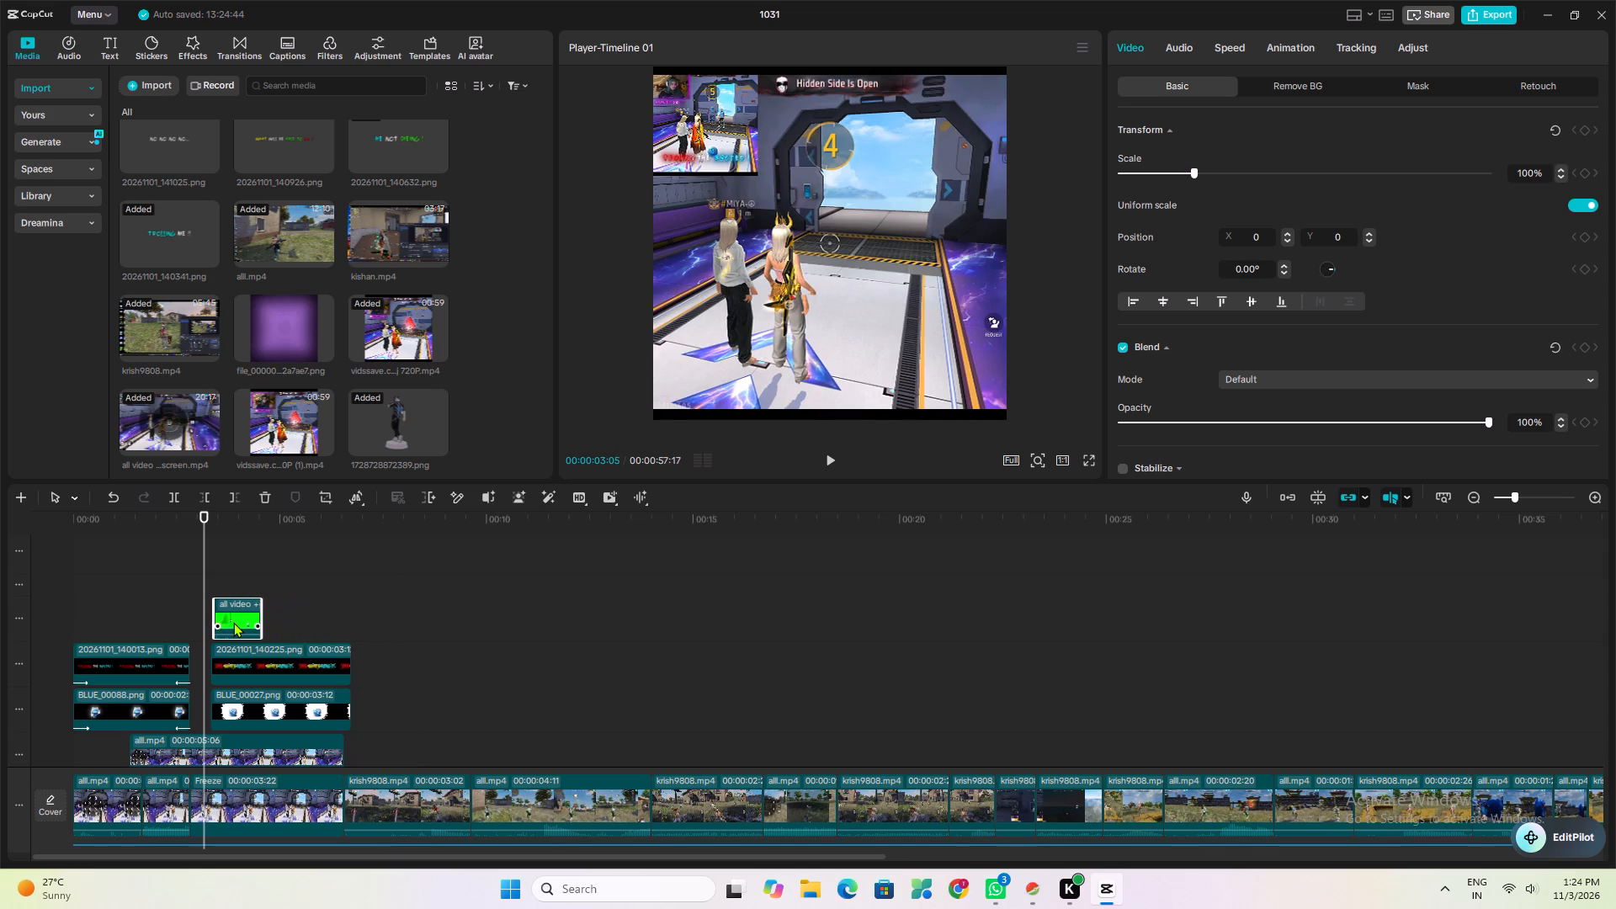
pyautogui.moveTo(233, 622); pyautogui.dragTo(231, 622)
# Enable Chroma key on the green-screen clip and display its frame at 00:00:04:02.
pyautogui.click(1289, 82)
pyautogui.click(1130, 168)
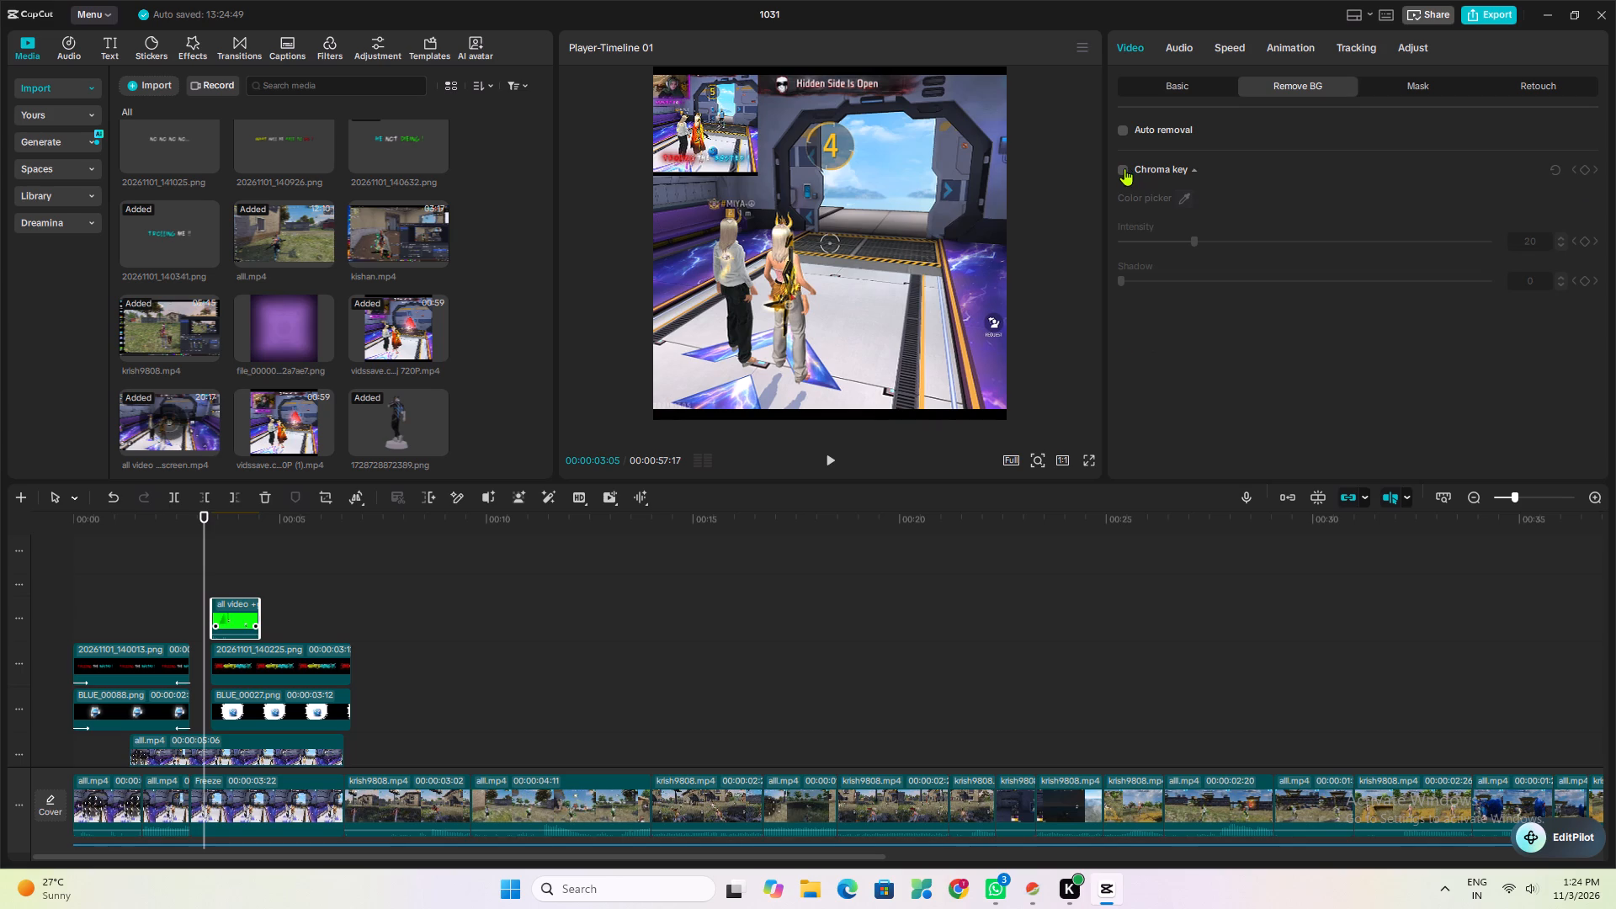
pyautogui.click(1124, 168)
pyautogui.click(242, 560)
pyautogui.click(237, 621)
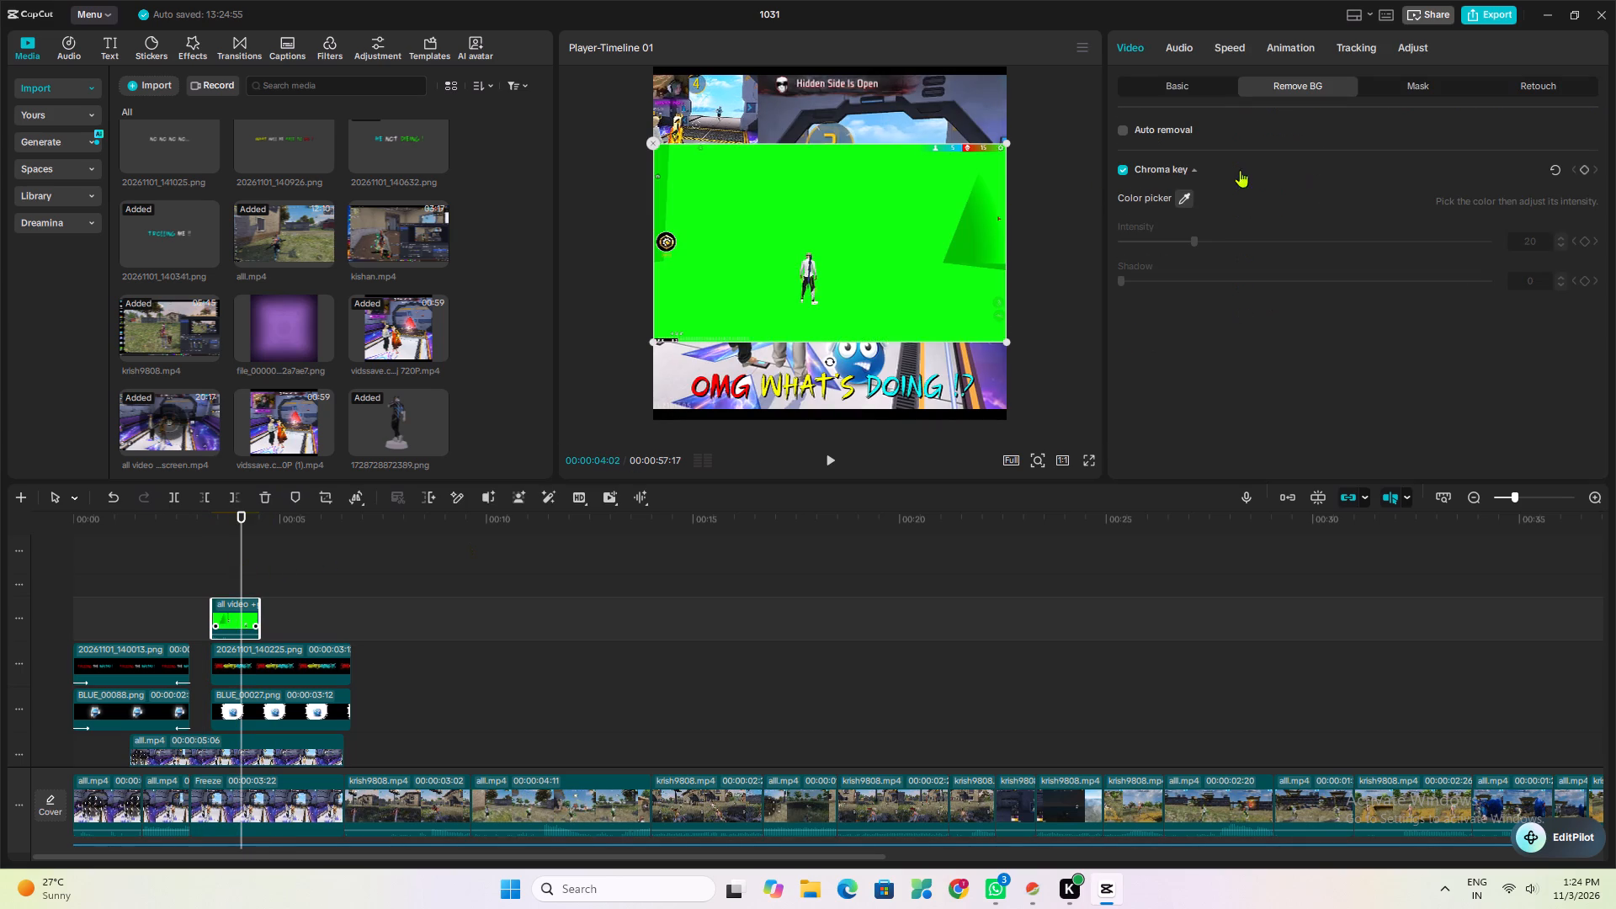
# Key out the green-screen clip's background by sampling its green with the Chroma key color picker.
pyautogui.moveTo(1188, 194); pyautogui.dragTo(936, 258)
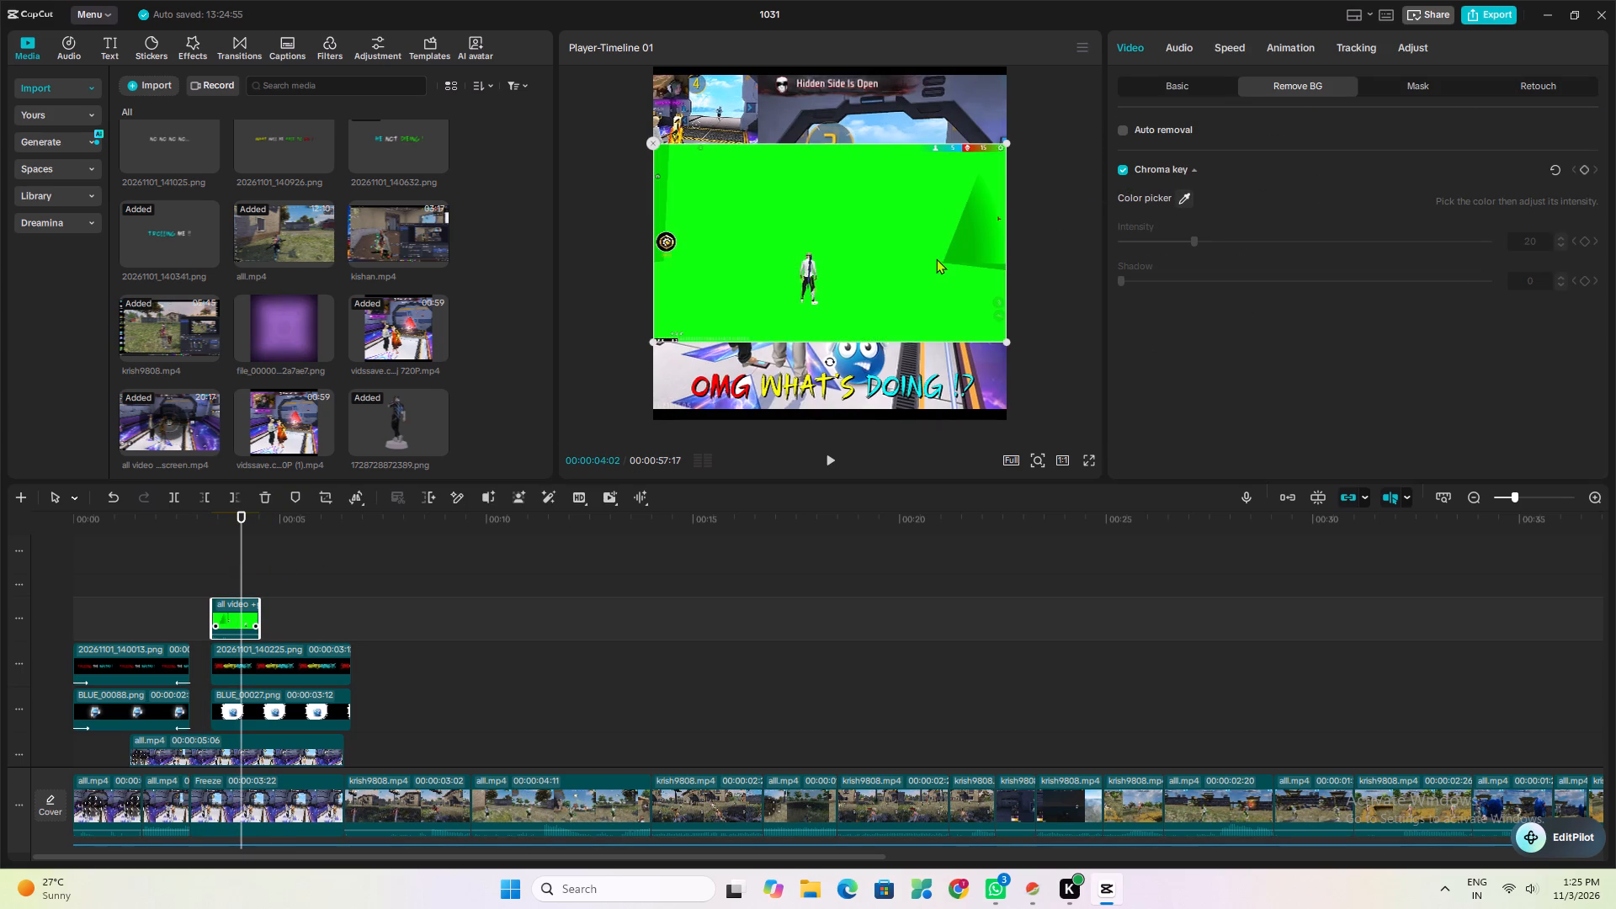
pyautogui.moveTo(936, 258); pyautogui.dragTo(934, 258)
pyautogui.middleClick(933, 258)
pyautogui.moveTo(1177, 195); pyautogui.dragTo(1061, 246, button='middle')
pyautogui.moveTo(1061, 246); pyautogui.dragTo(934, 277, button='middle')
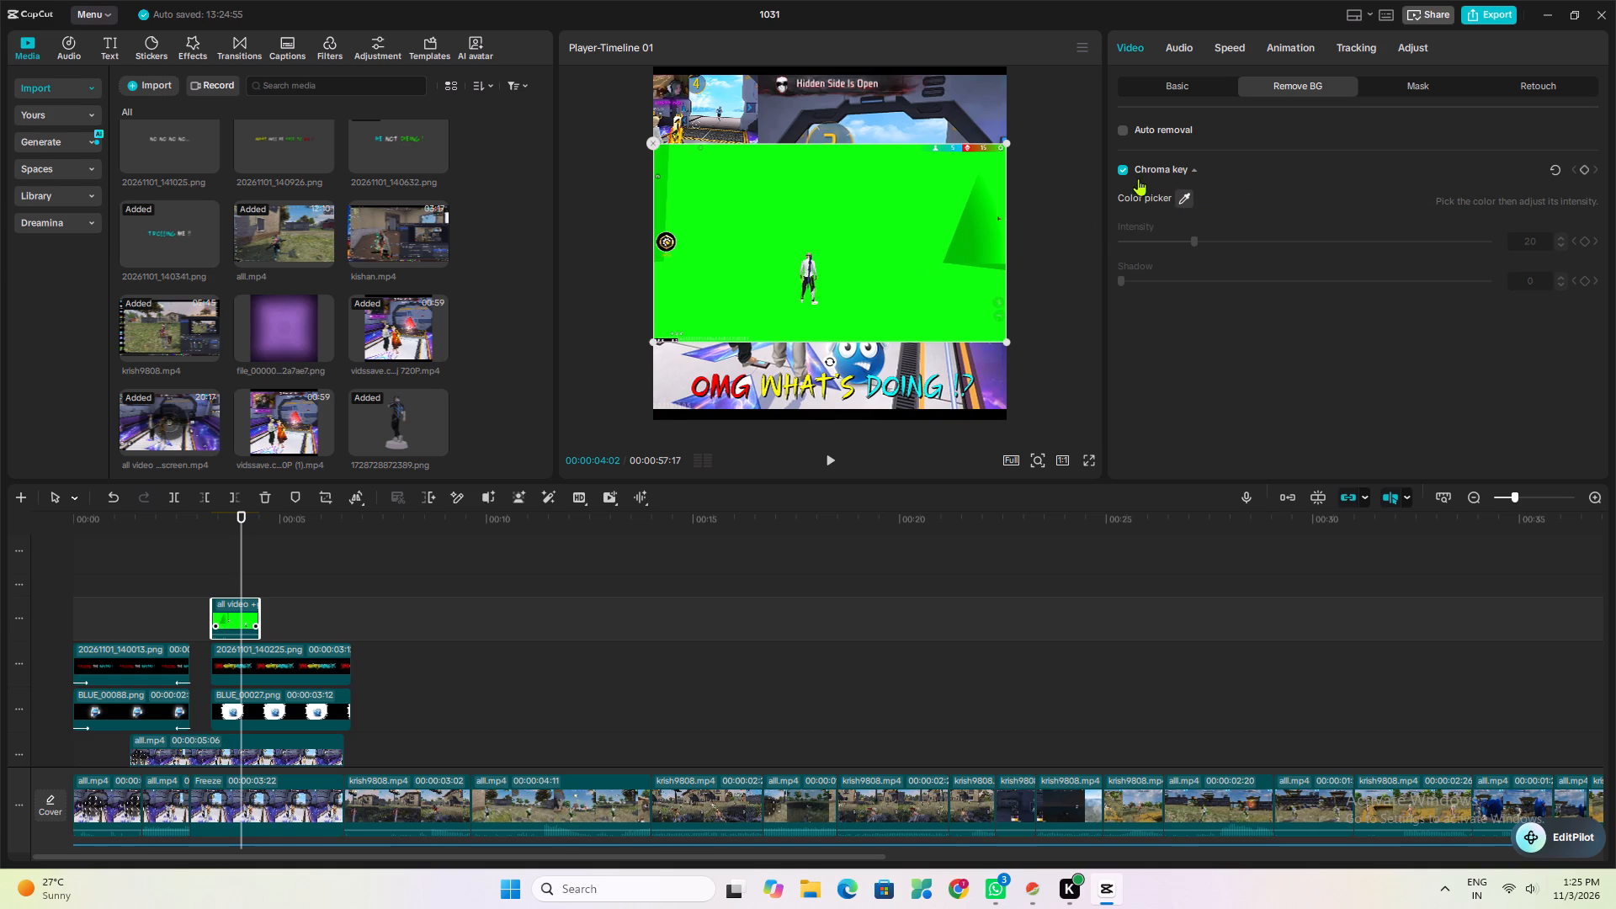
pyautogui.click(1123, 171)
pyautogui.click(1123, 171)
pyautogui.click(926, 252)
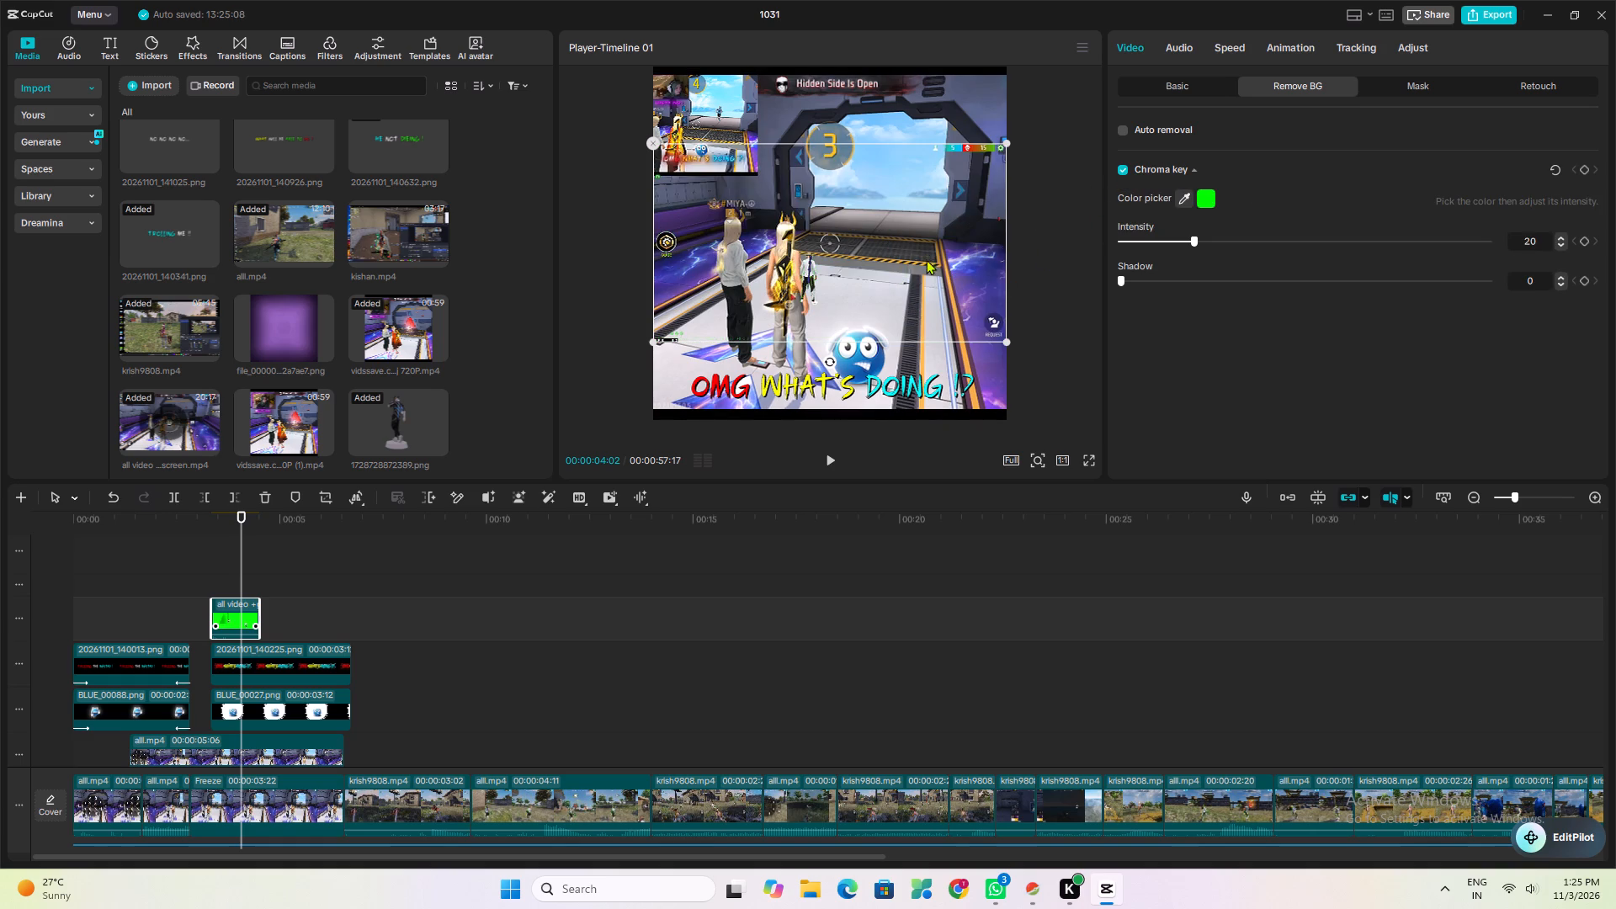
# Set the green channel's saturation to -100 in the clip's HSL adjustments to remove green spill.
pyautogui.click(1352, 41)
pyautogui.click(1397, 44)
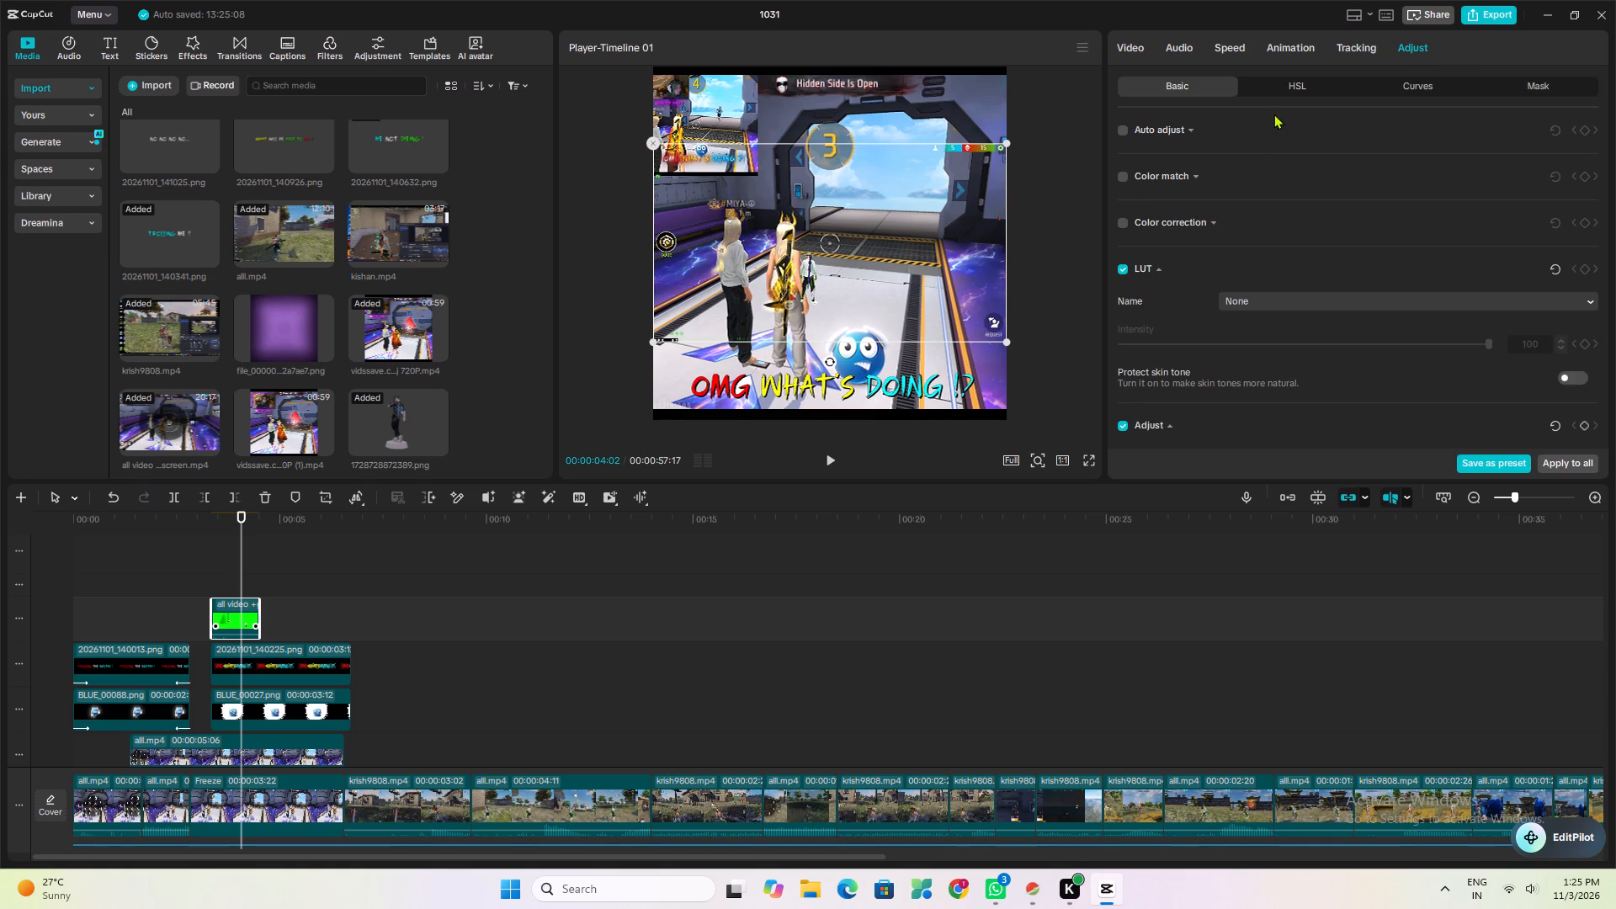
pyautogui.click(1294, 93)
pyautogui.click(1268, 167)
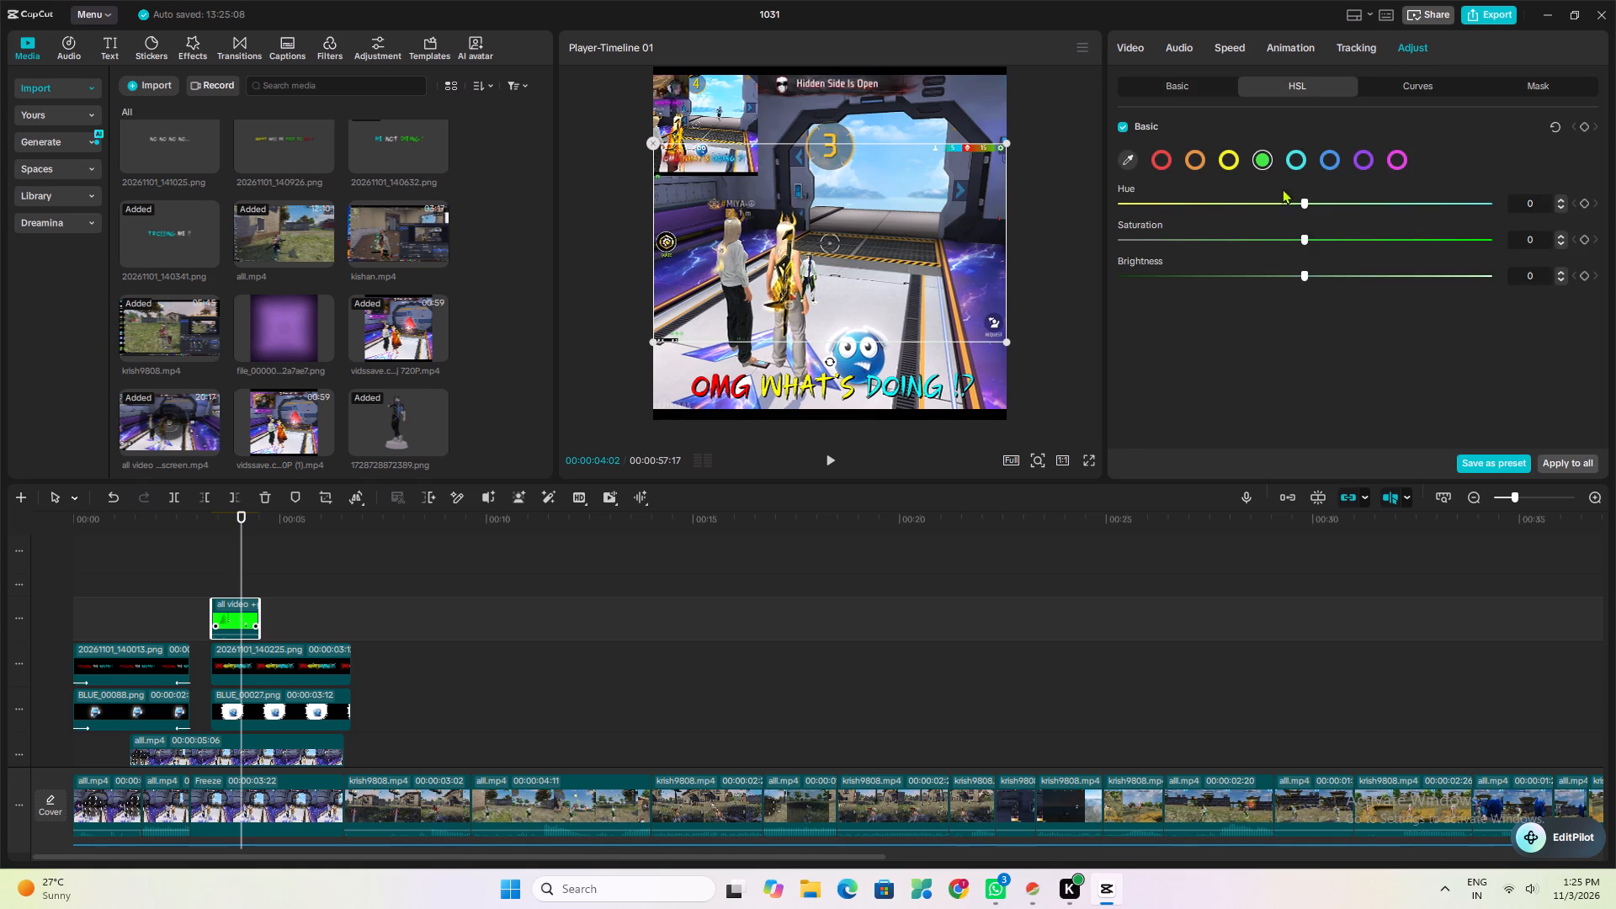
pyautogui.moveTo(1304, 233); pyautogui.dragTo(1019, 246)
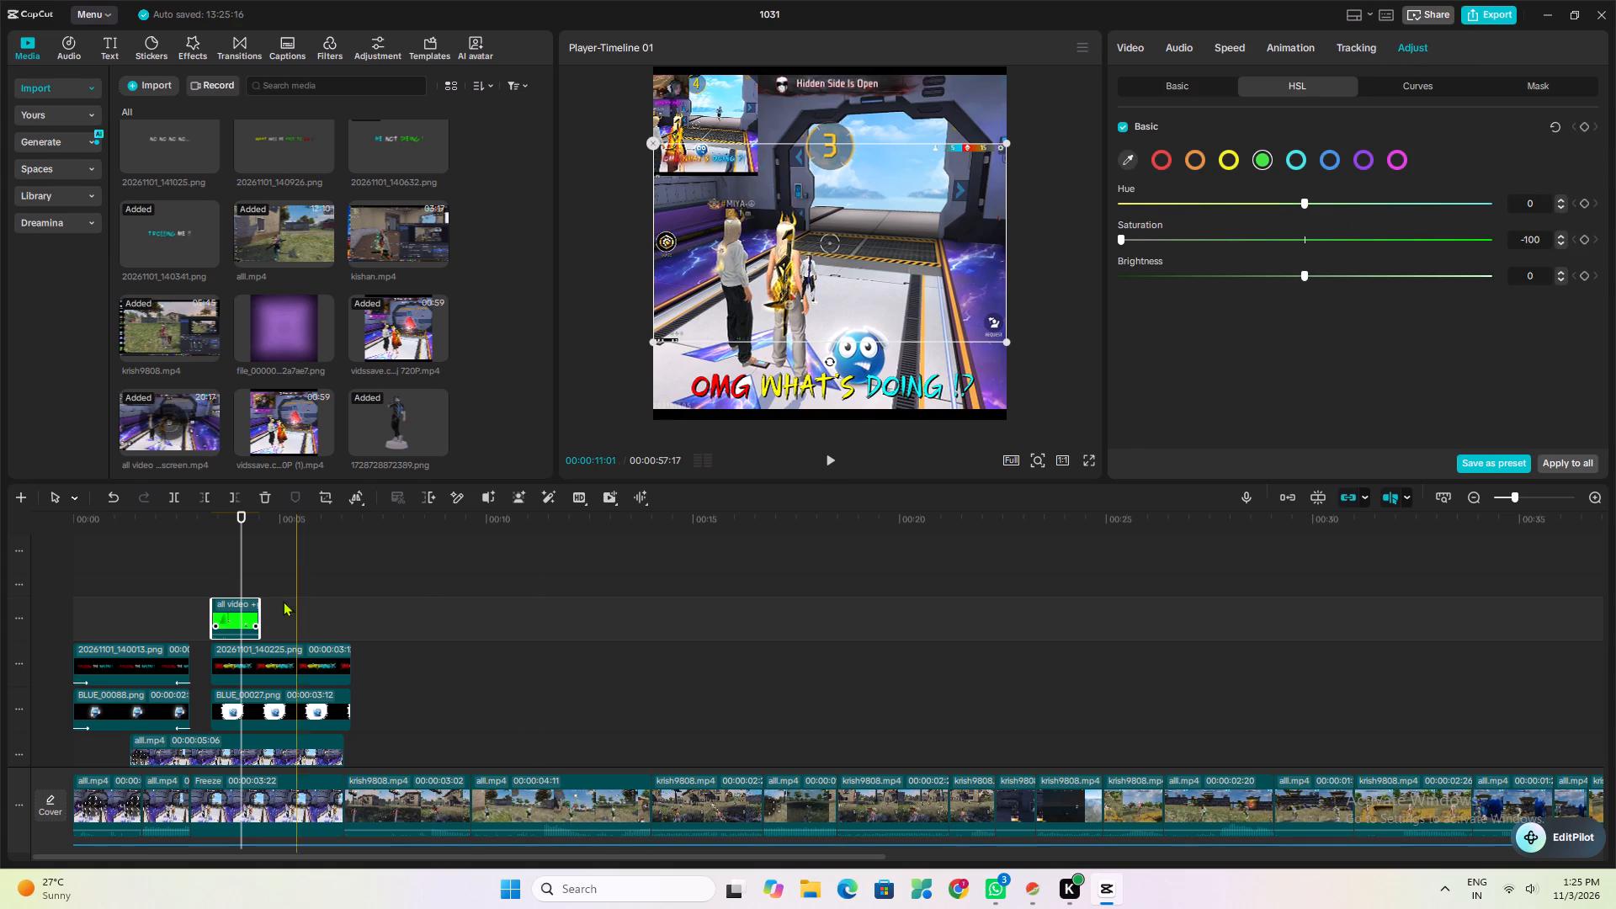
# Preview the keyed character shot and move its character up into the open doorway.
pyautogui.click(208, 582)
pyautogui.press('space')
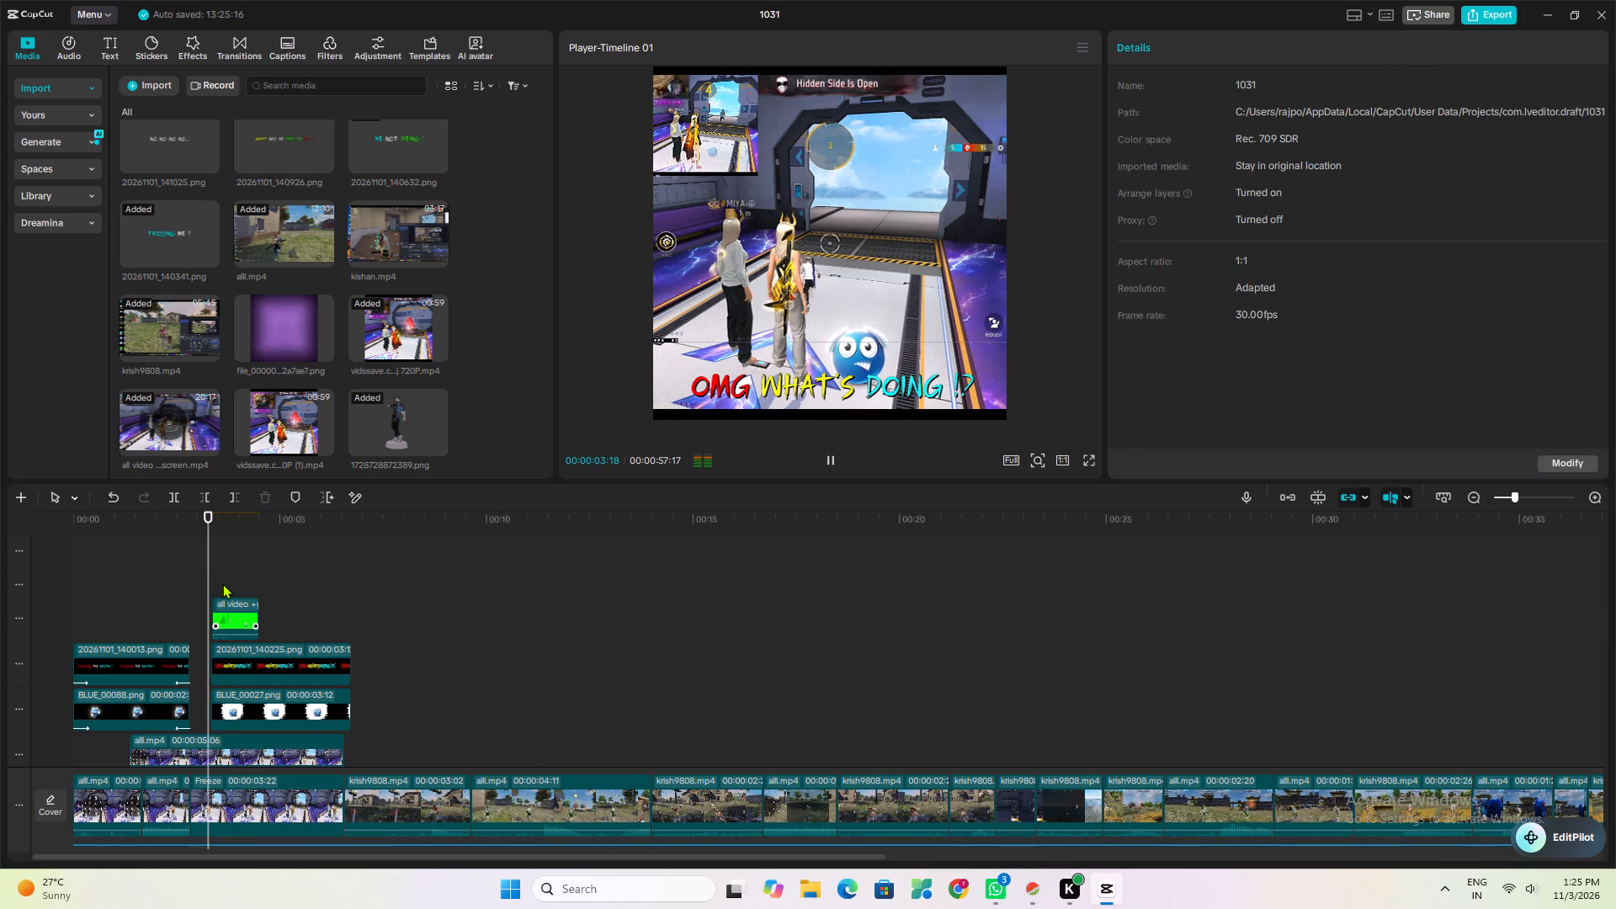
pyautogui.press('space')
pyautogui.click(246, 612)
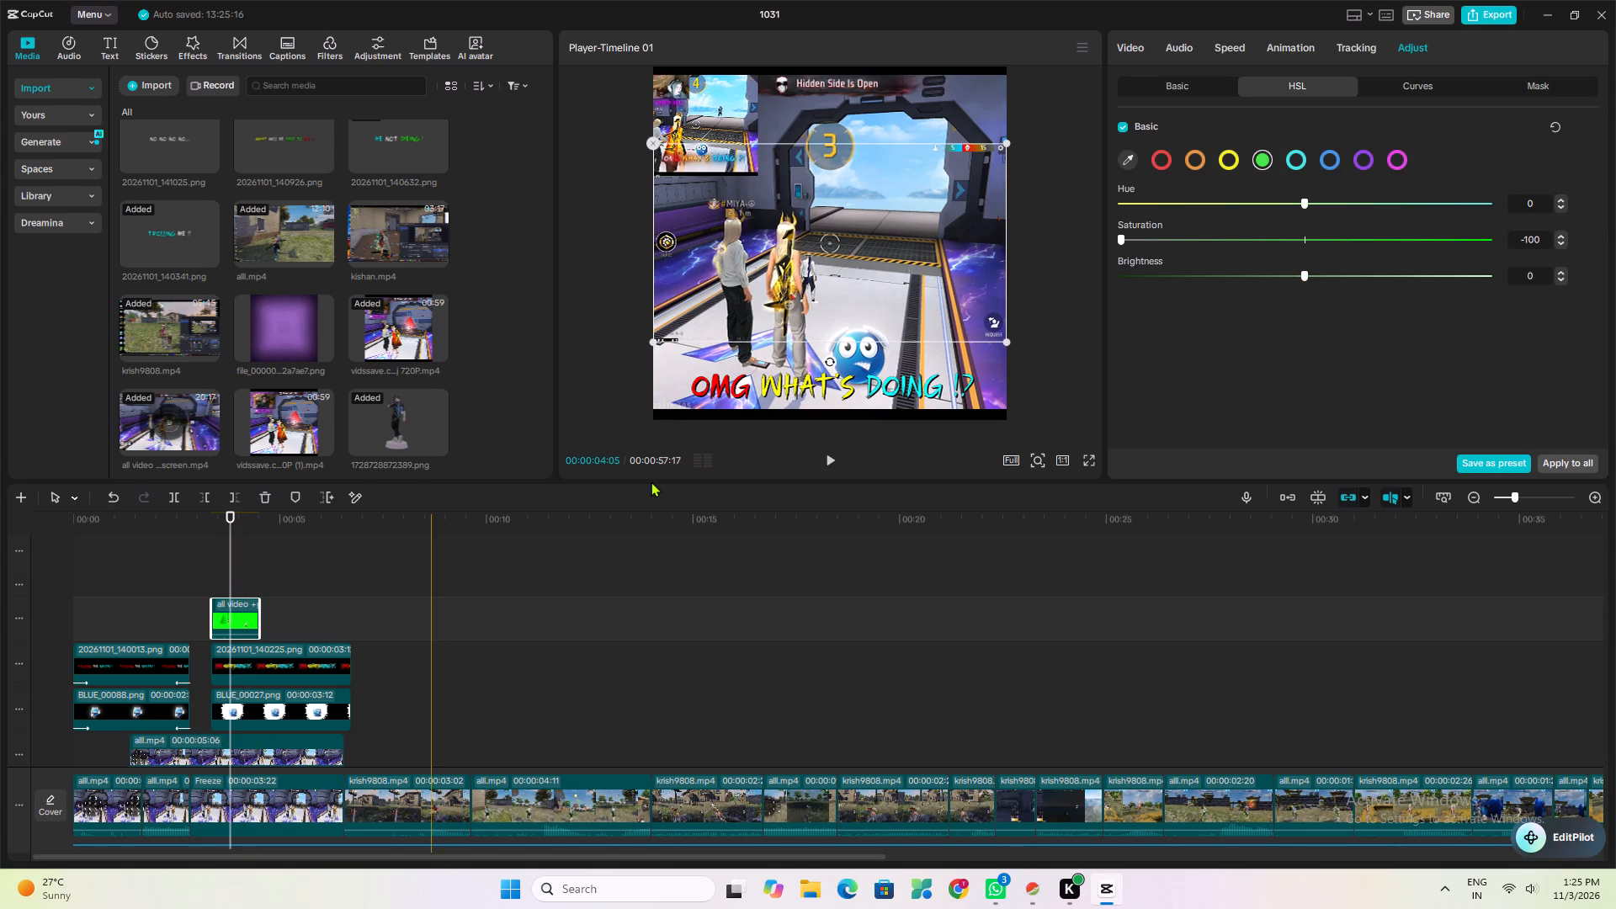
pyautogui.moveTo(919, 320); pyautogui.dragTo(990, 249)
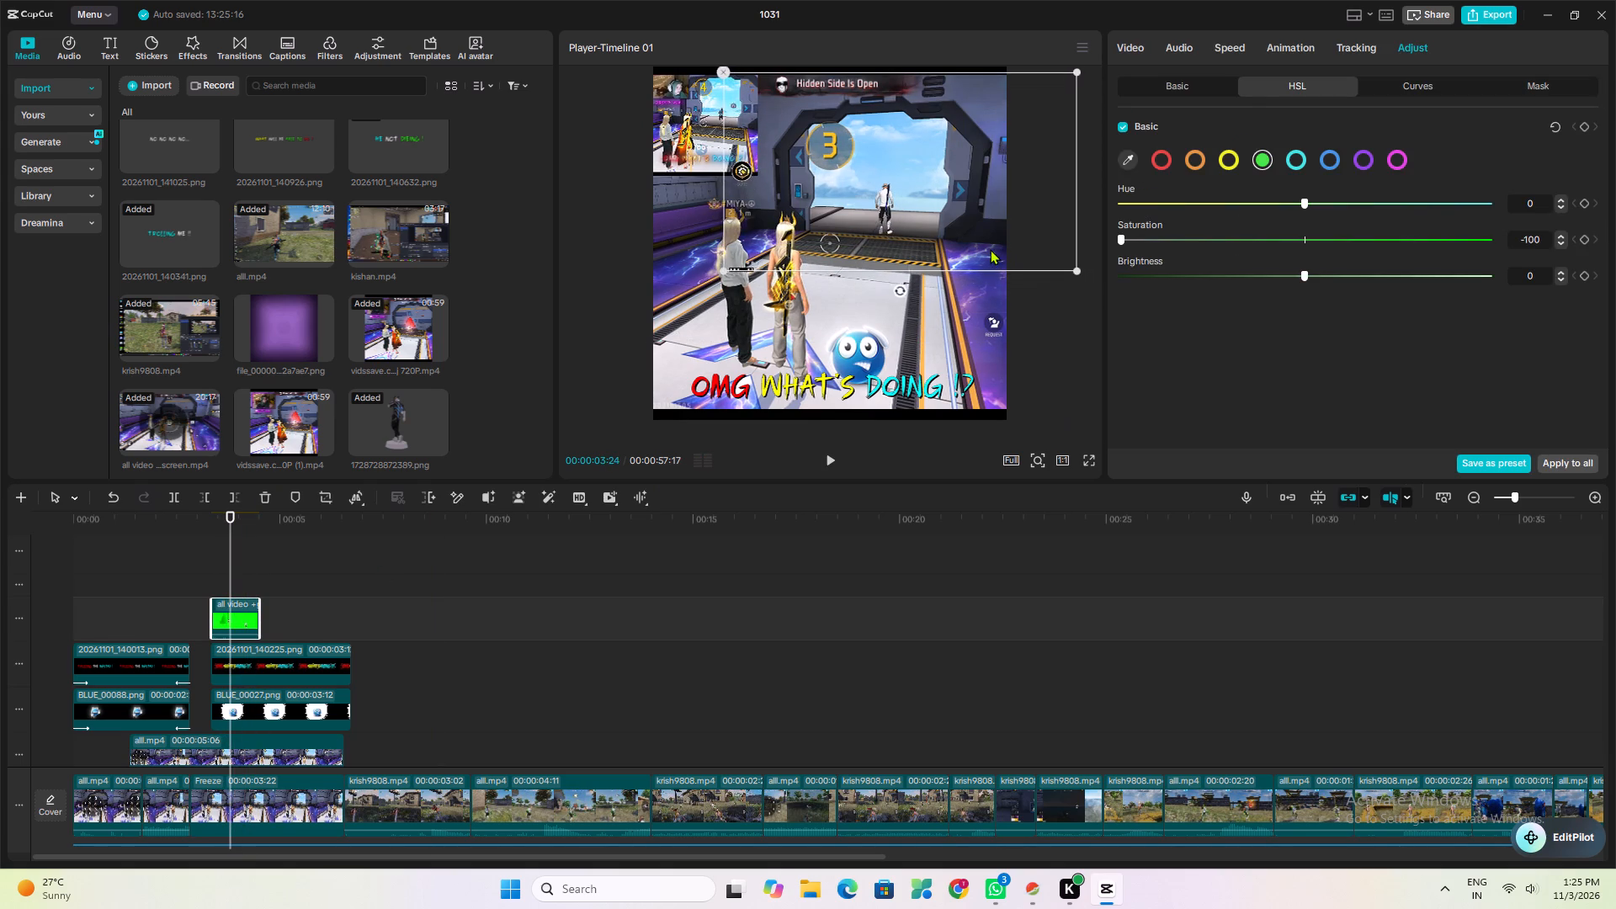
pyautogui.moveTo(990, 249); pyautogui.dragTo(983, 249)
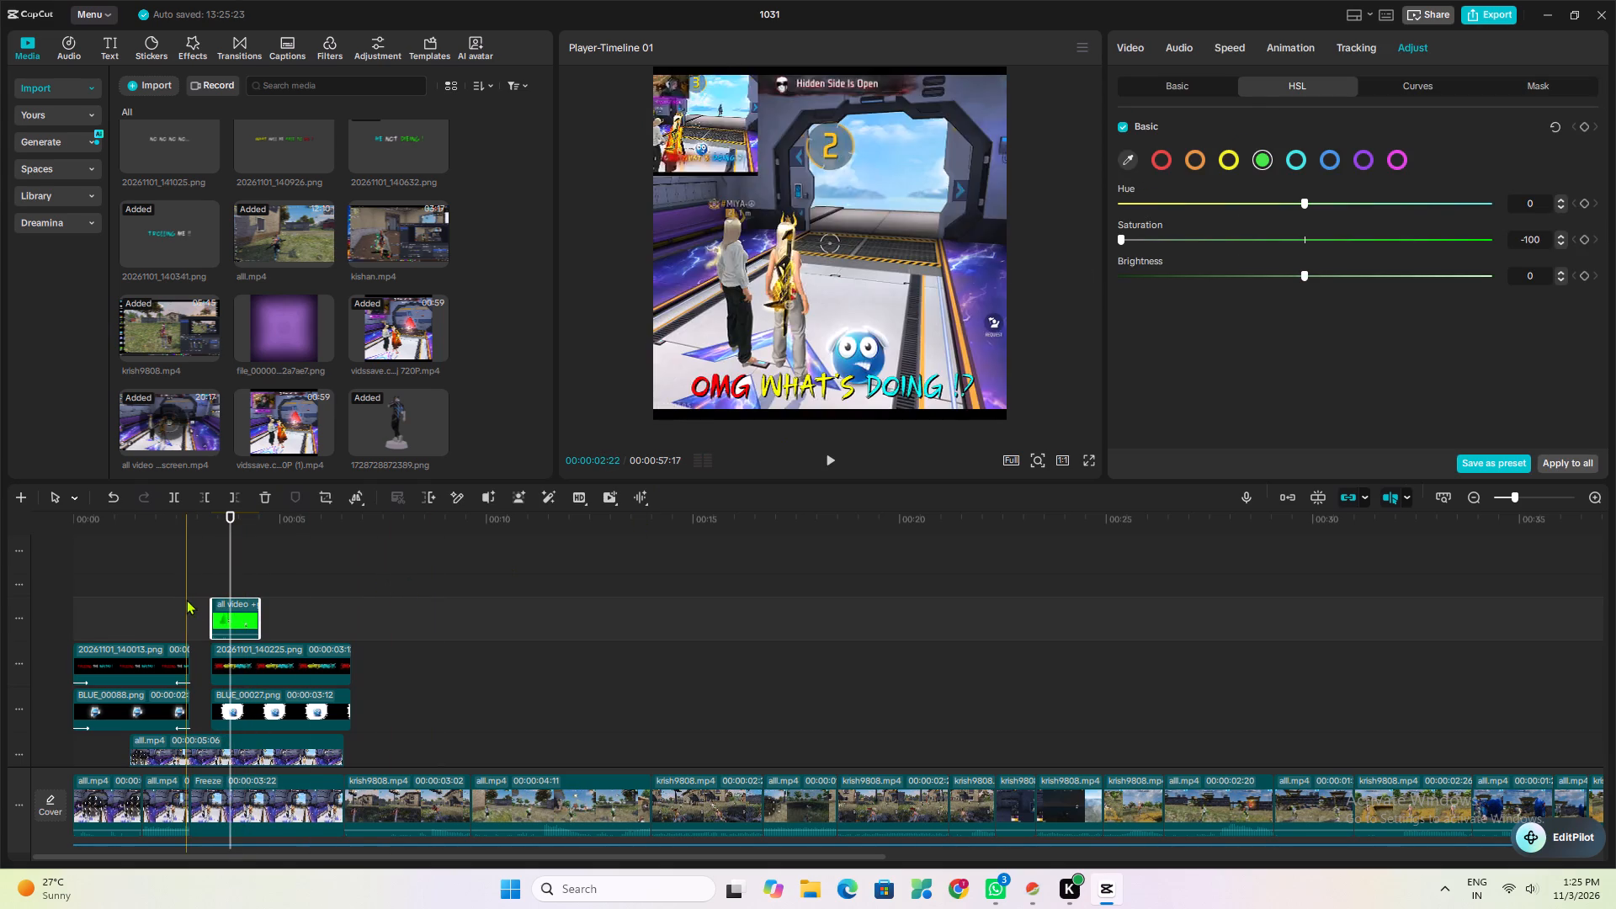
# Move the green-screen clip earlier on its track to start at about 00:00:02:21, slightly before the Freeze clip.
pyautogui.click(1544, 491)
pyautogui.doubleClick(1535, 492)
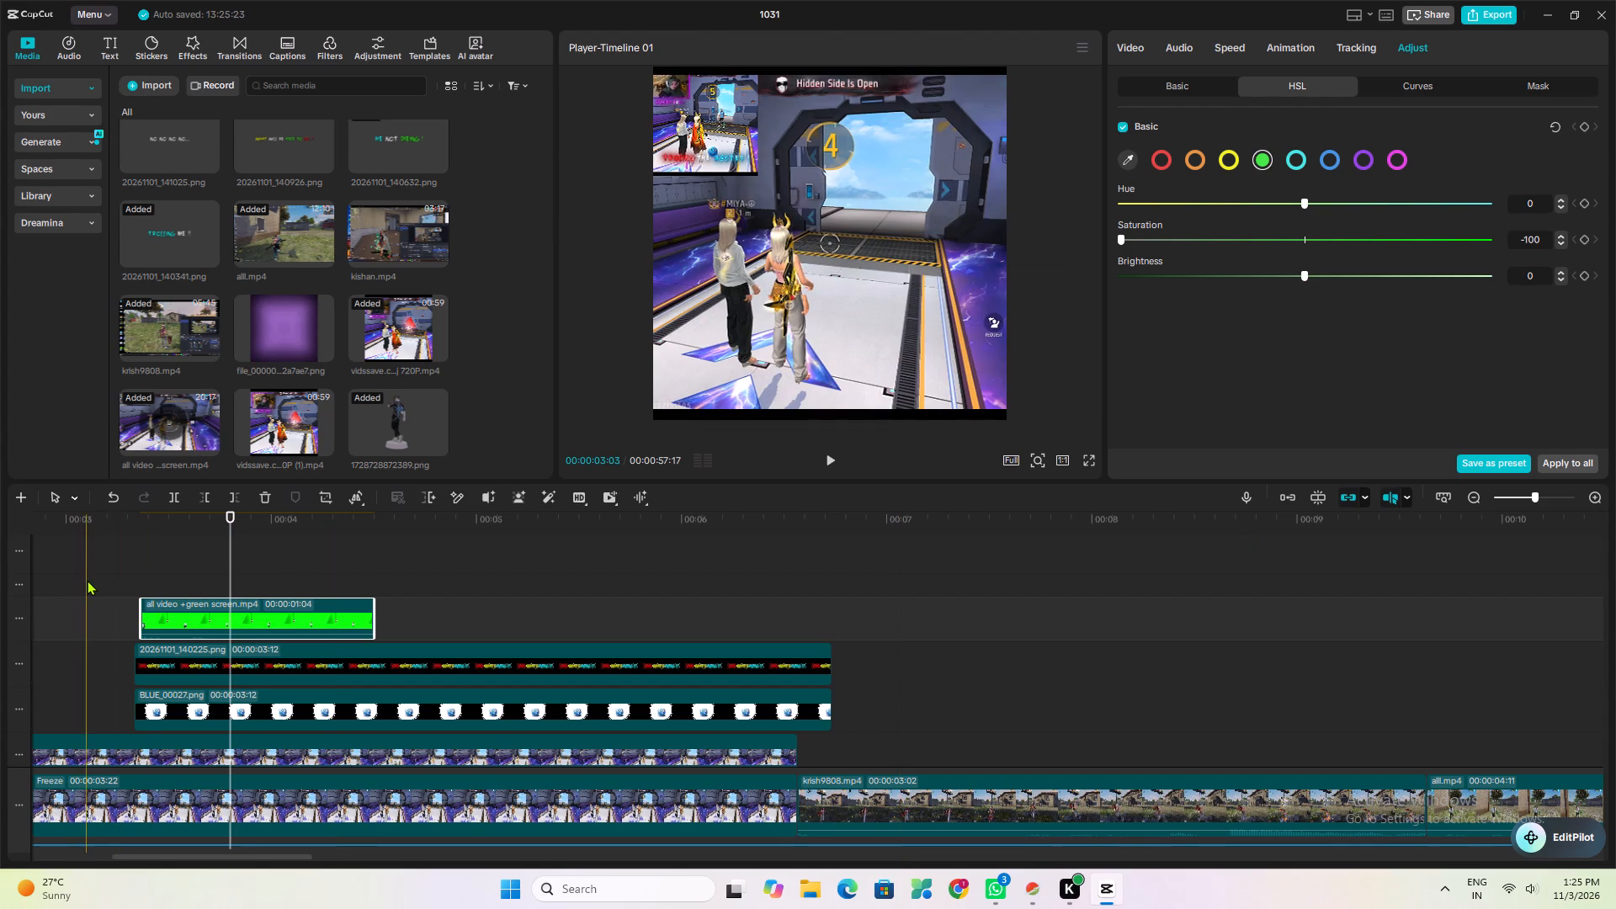
pyautogui.moveTo(65, 585); pyautogui.dragTo(2, 586)
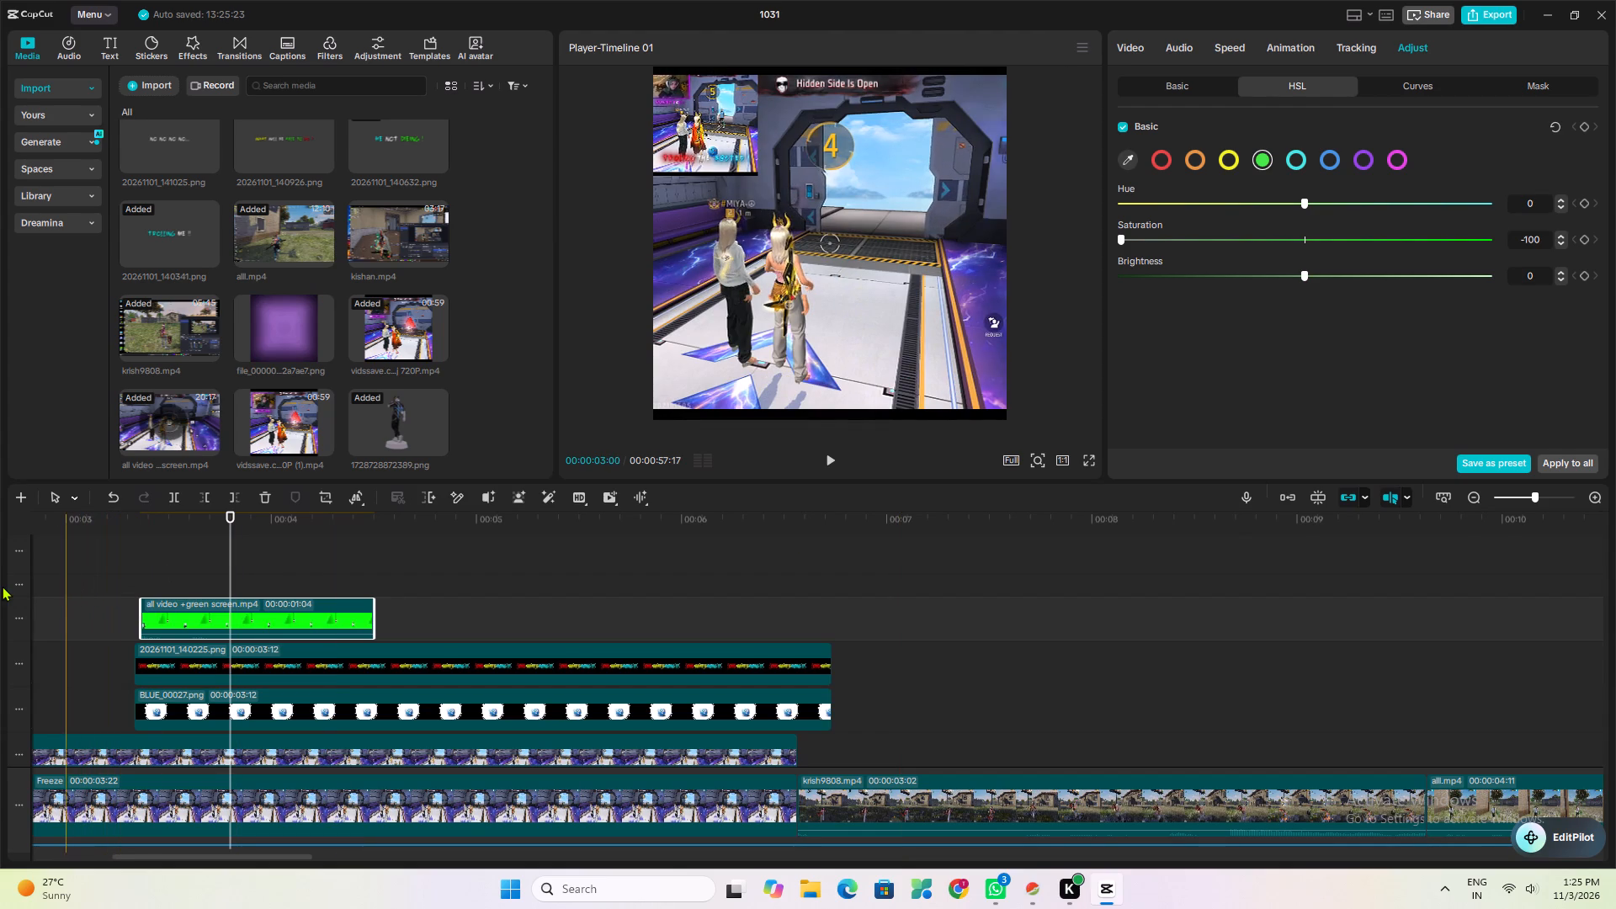
pyautogui.moveTo(2, 586); pyautogui.dragTo(0, 589)
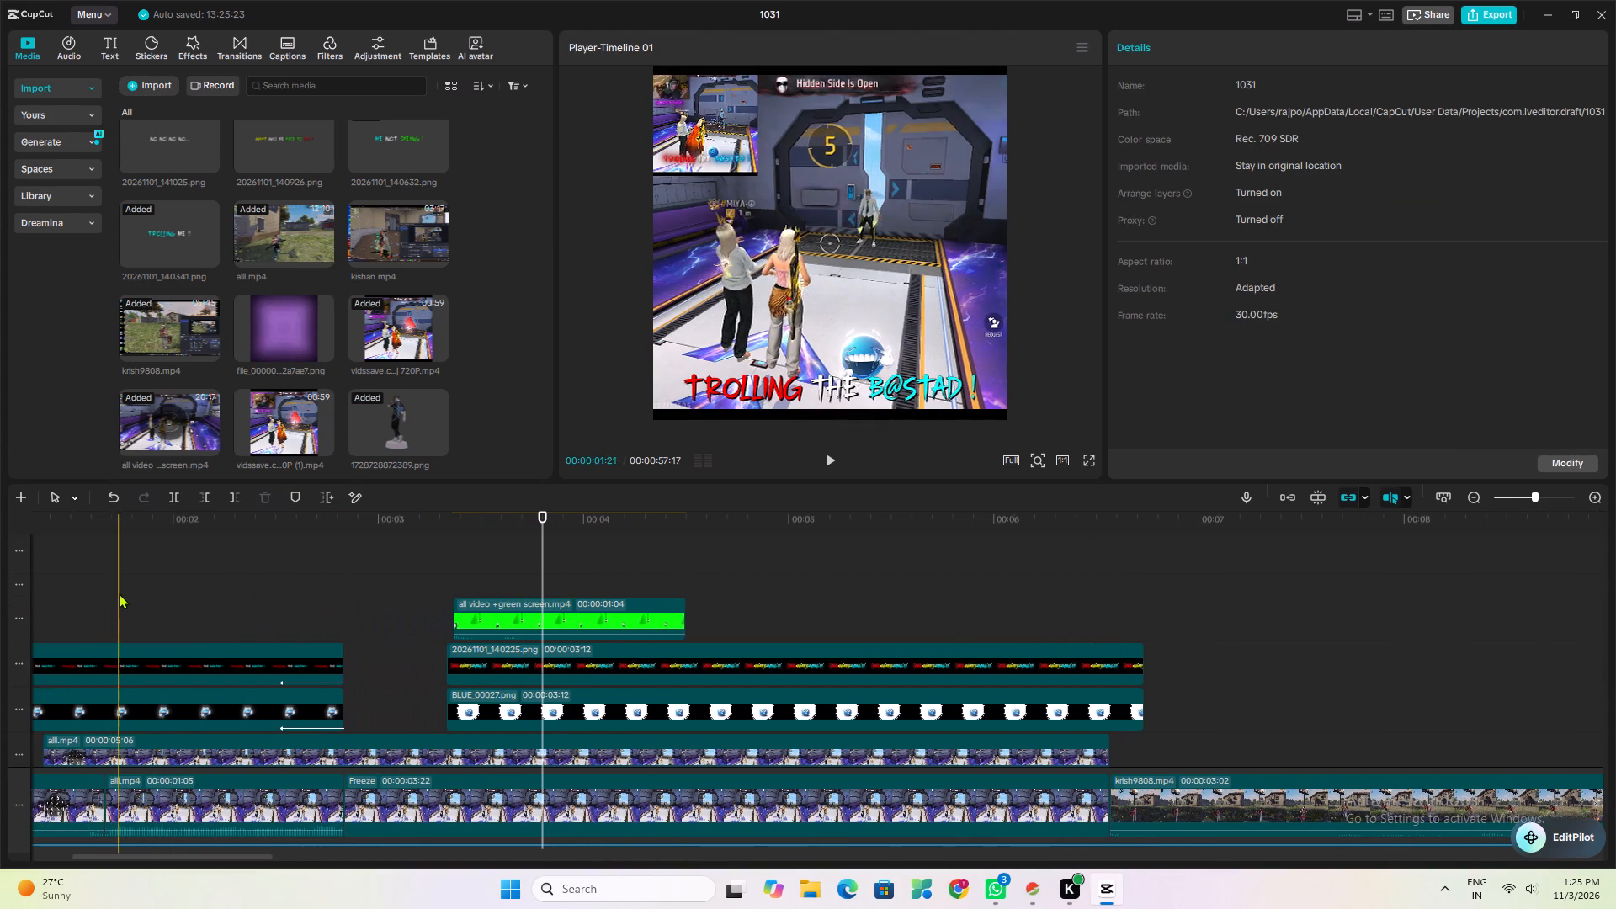
pyautogui.click(340, 608)
pyautogui.moveTo(559, 617); pyautogui.dragTo(416, 615)
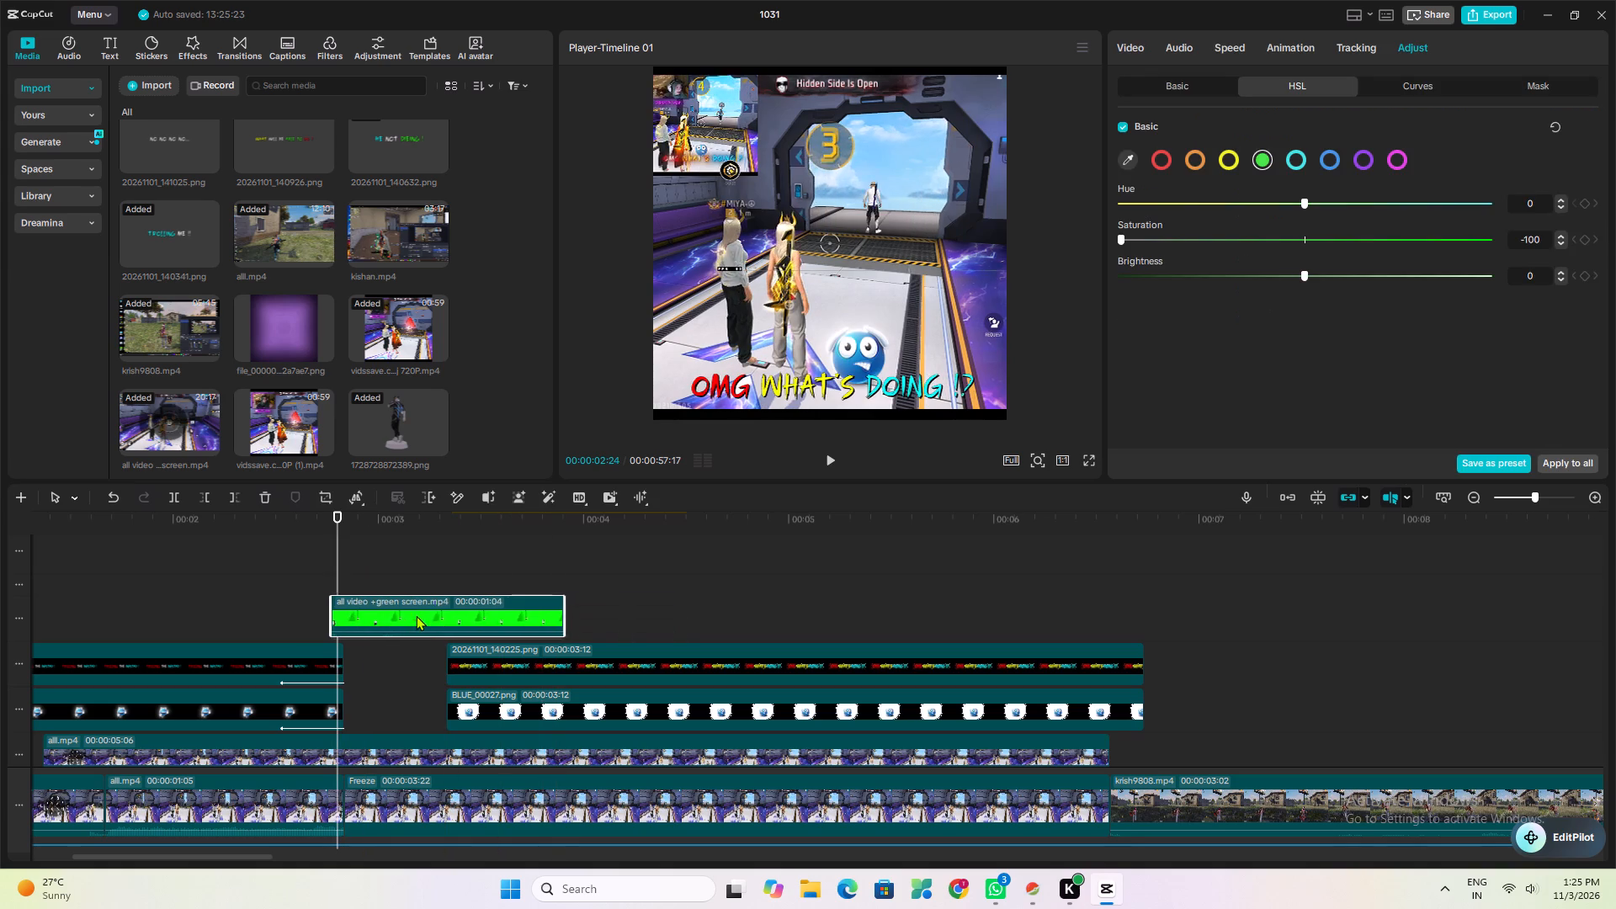
pyautogui.moveTo(416, 615); pyautogui.dragTo(443, 619)
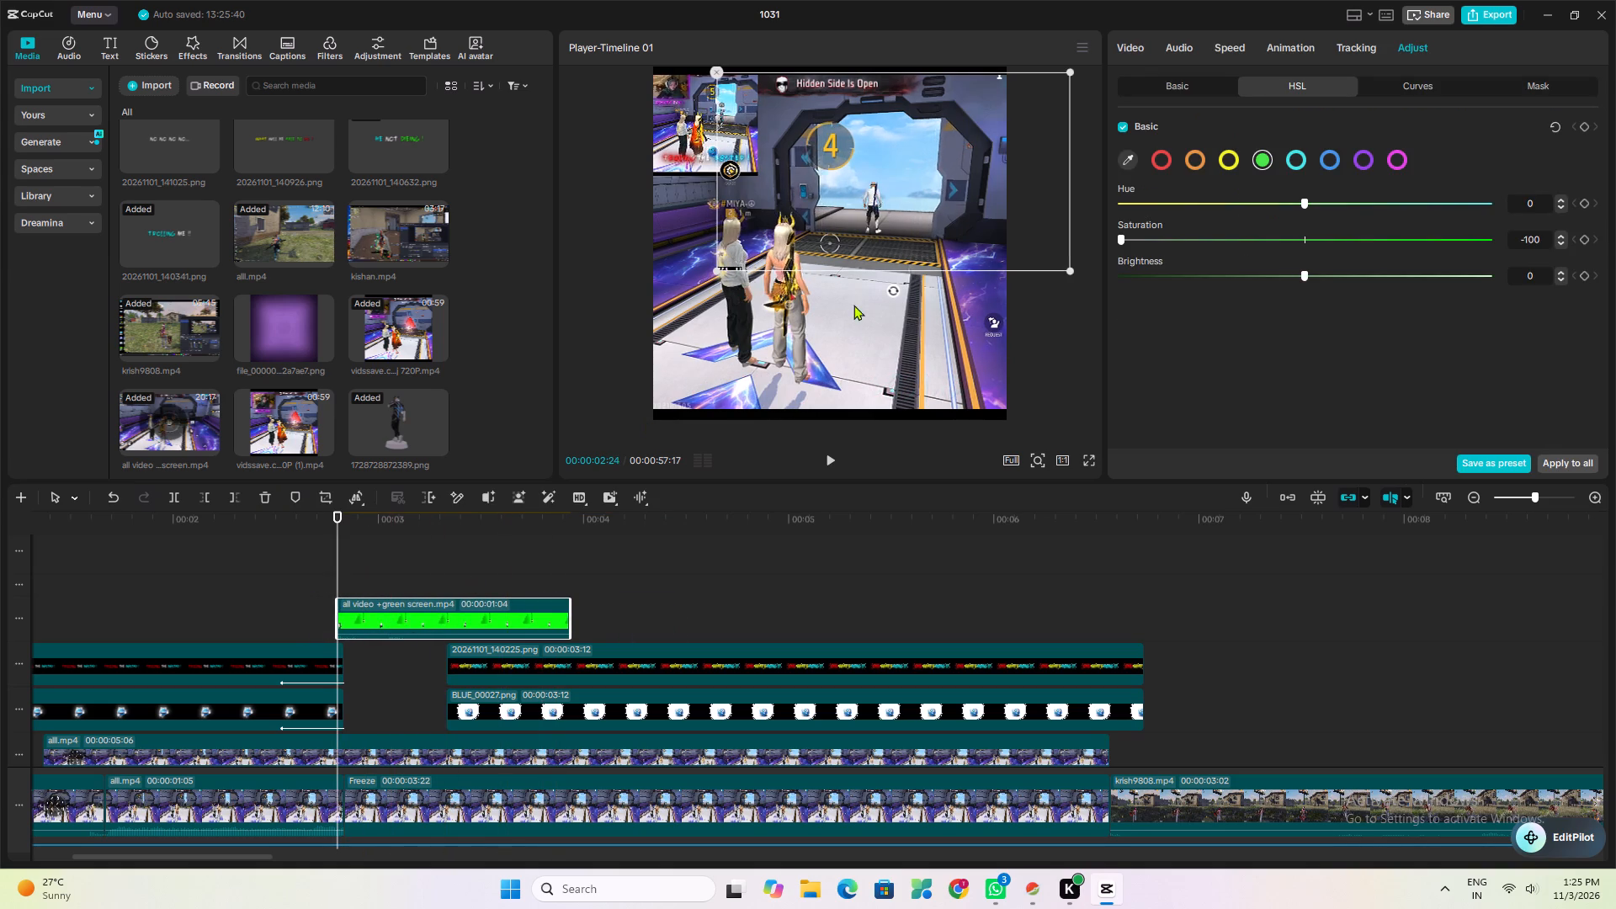
pyautogui.click(412, 620)
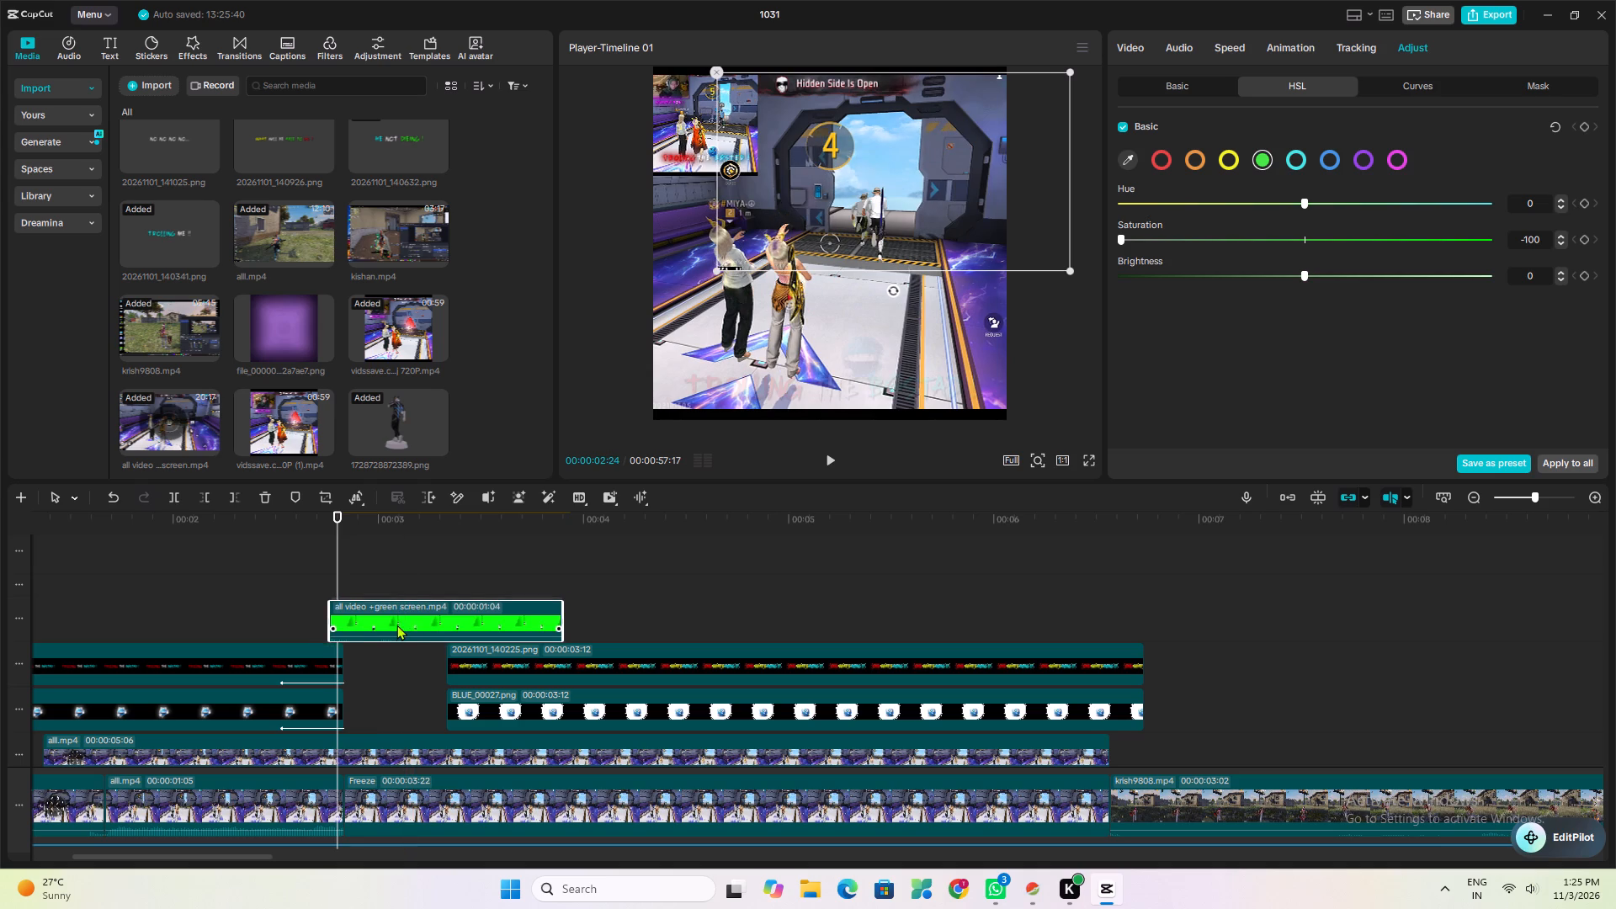
pyautogui.moveTo(412, 623); pyautogui.dragTo(393, 626)
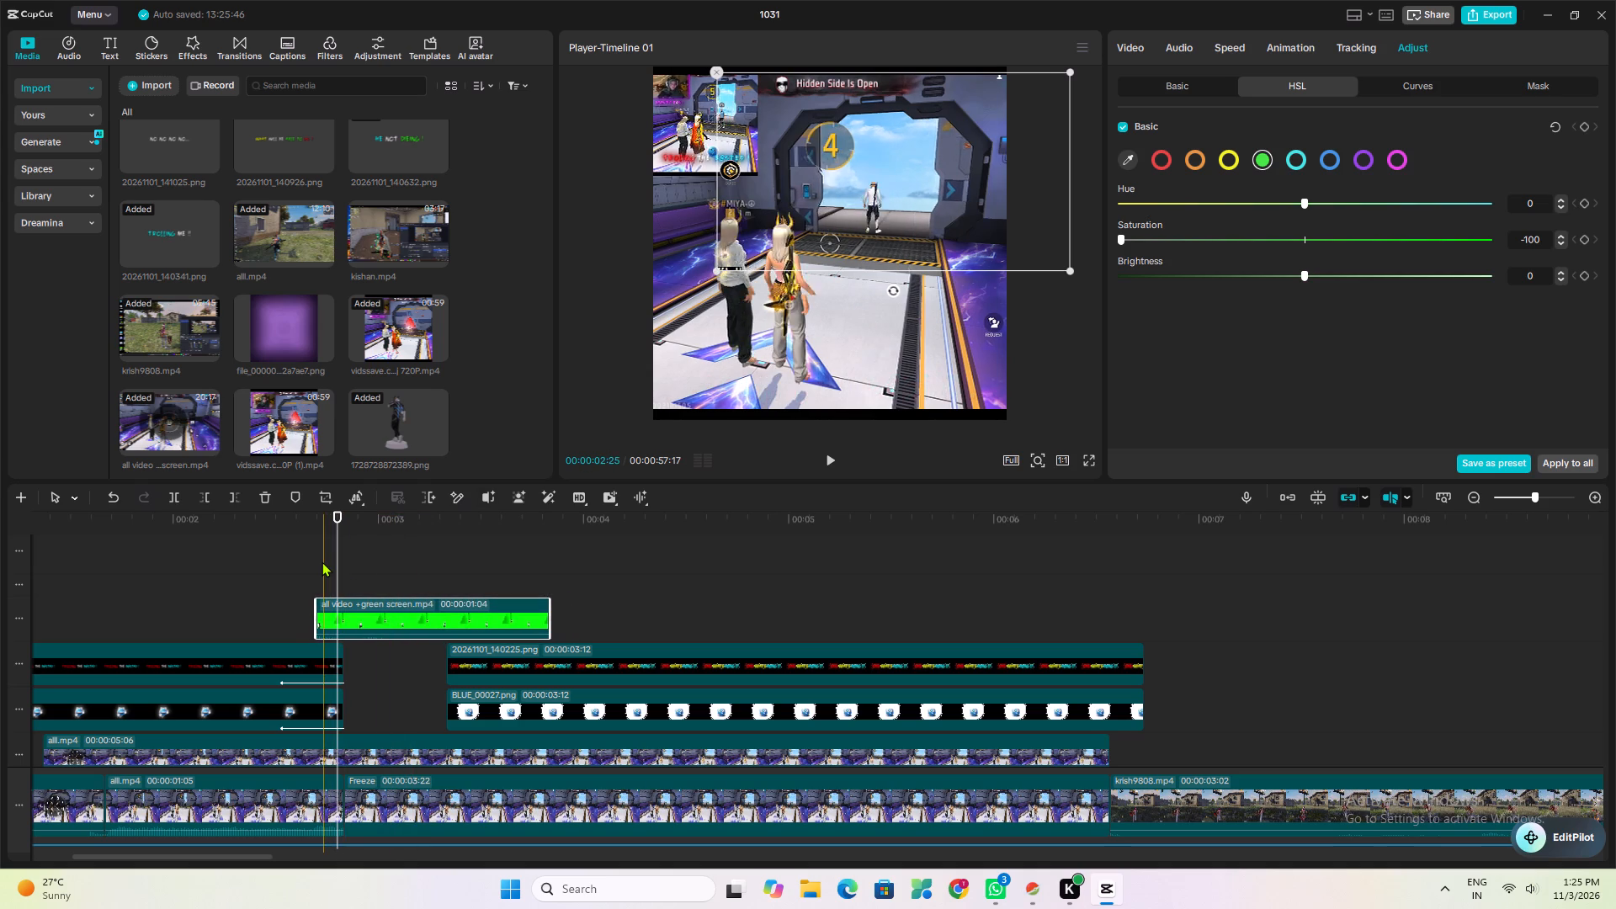
# At 00:00:02:22, scale the green-screen clip to 82% and position it at X 507, Y 759 with the character in the doorway.
pyautogui.click(324, 562)
pyautogui.click(344, 615)
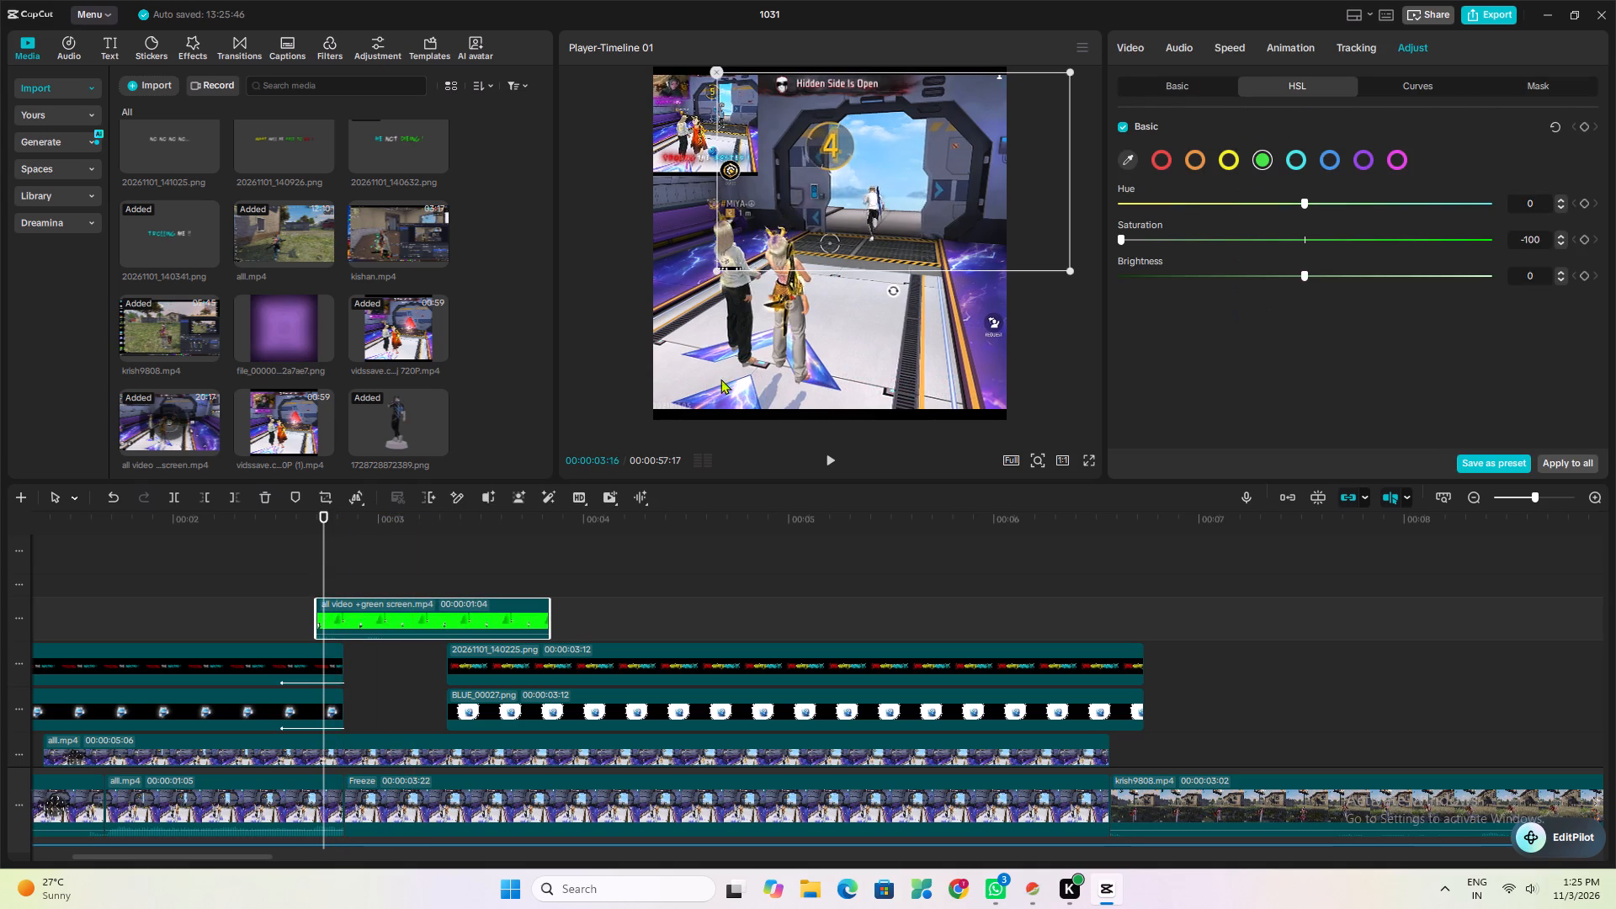
pyautogui.moveTo(943, 225); pyautogui.dragTo(929, 223)
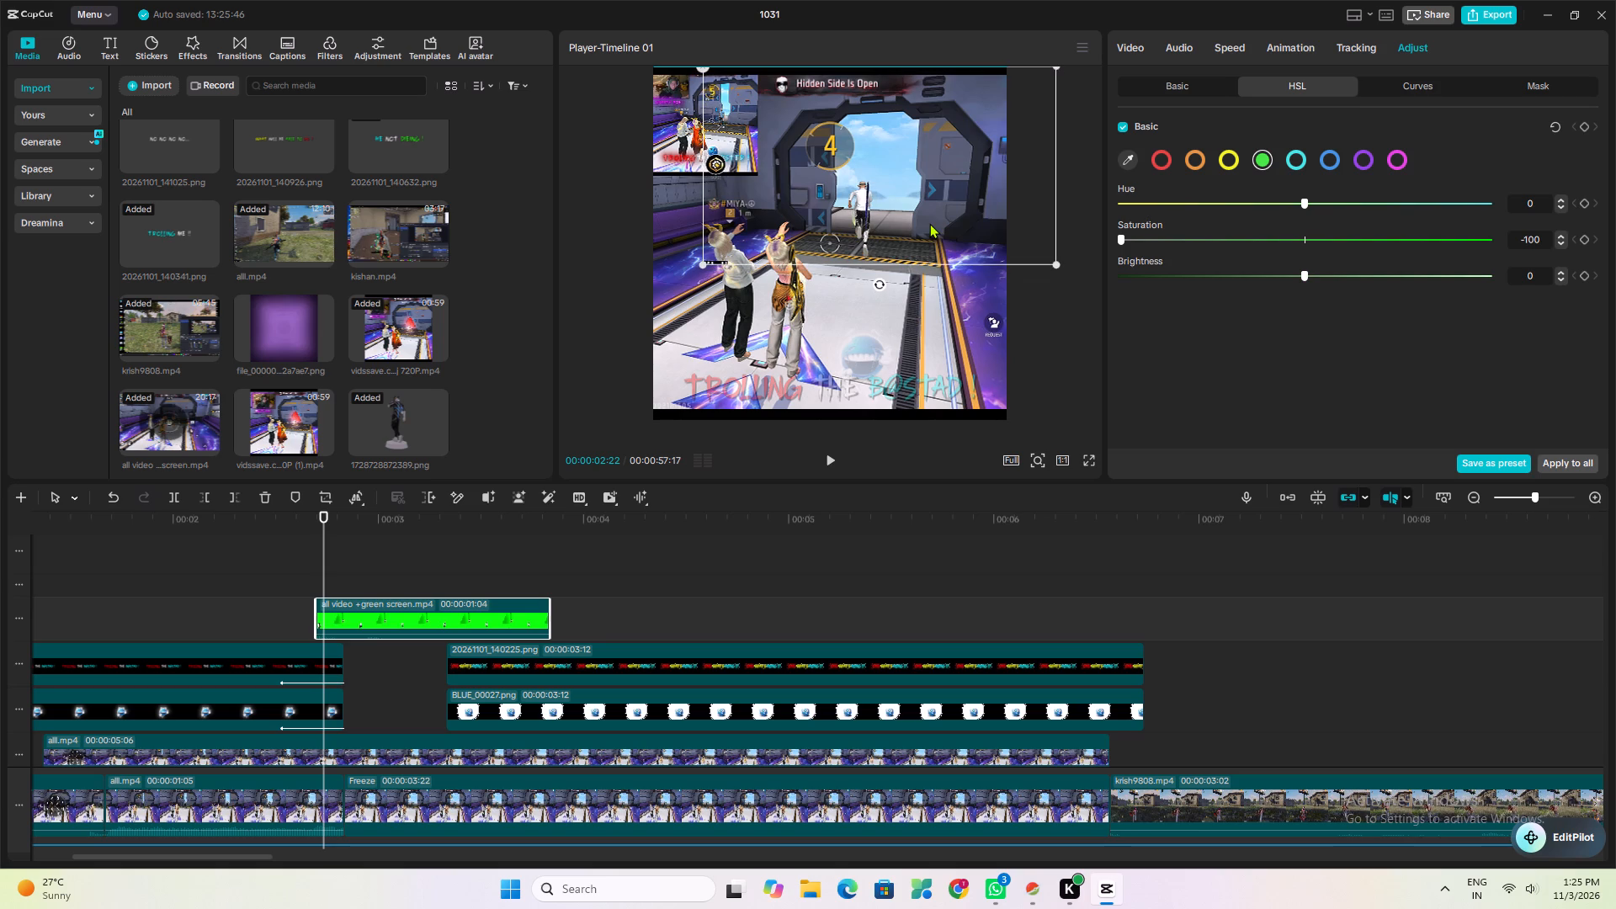
pyautogui.moveTo(929, 223); pyautogui.dragTo(929, 210)
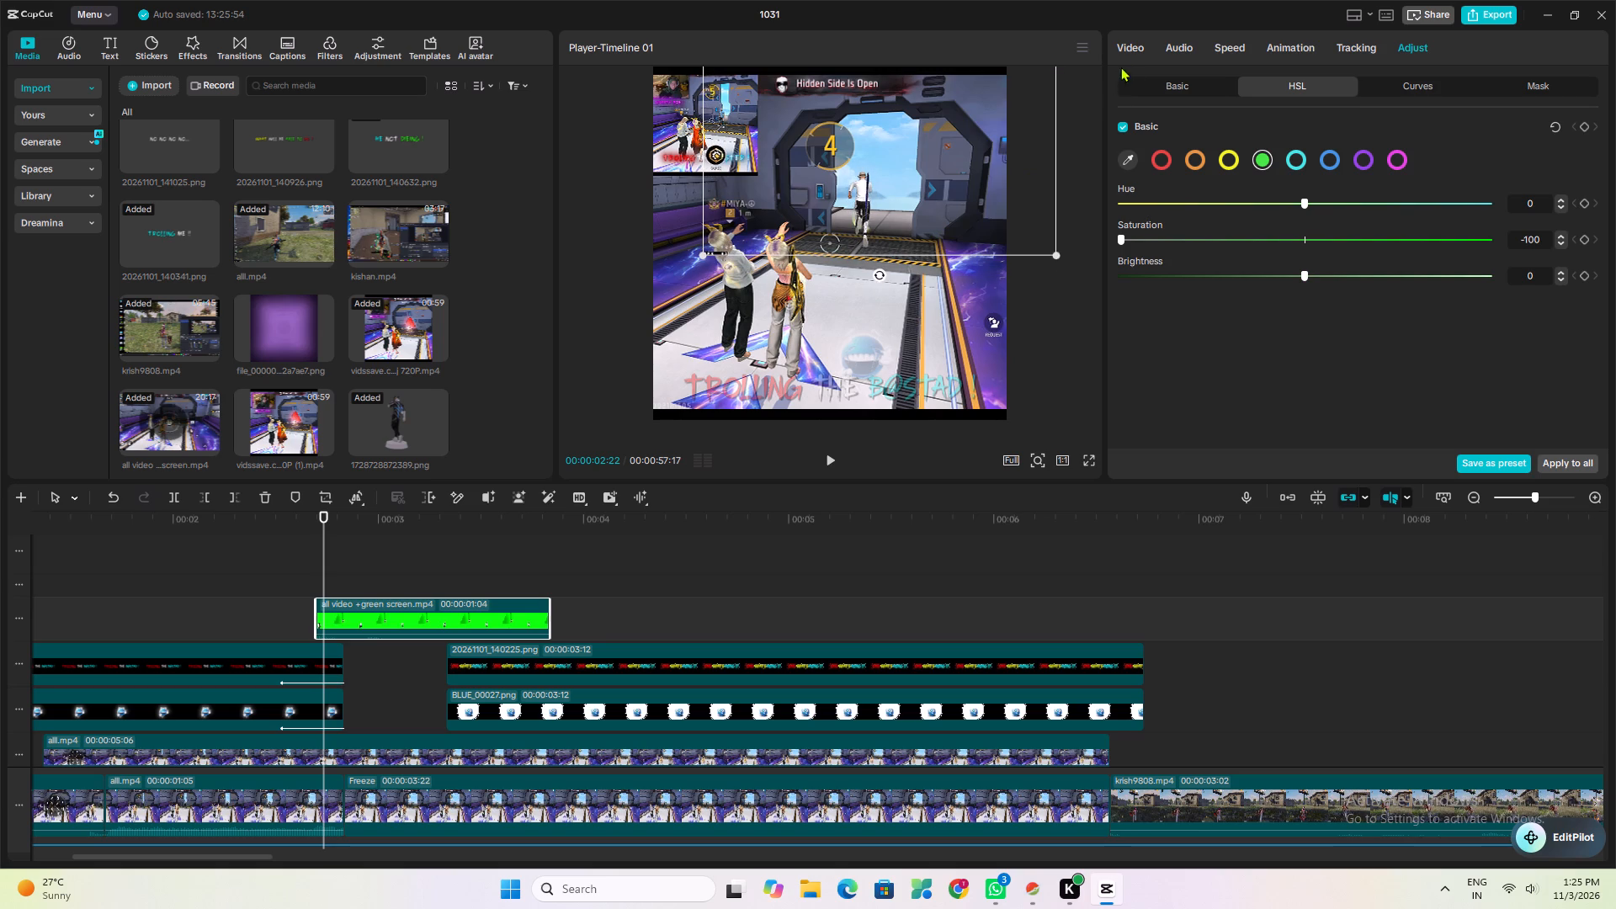
pyautogui.click(1123, 41)
pyautogui.click(1177, 92)
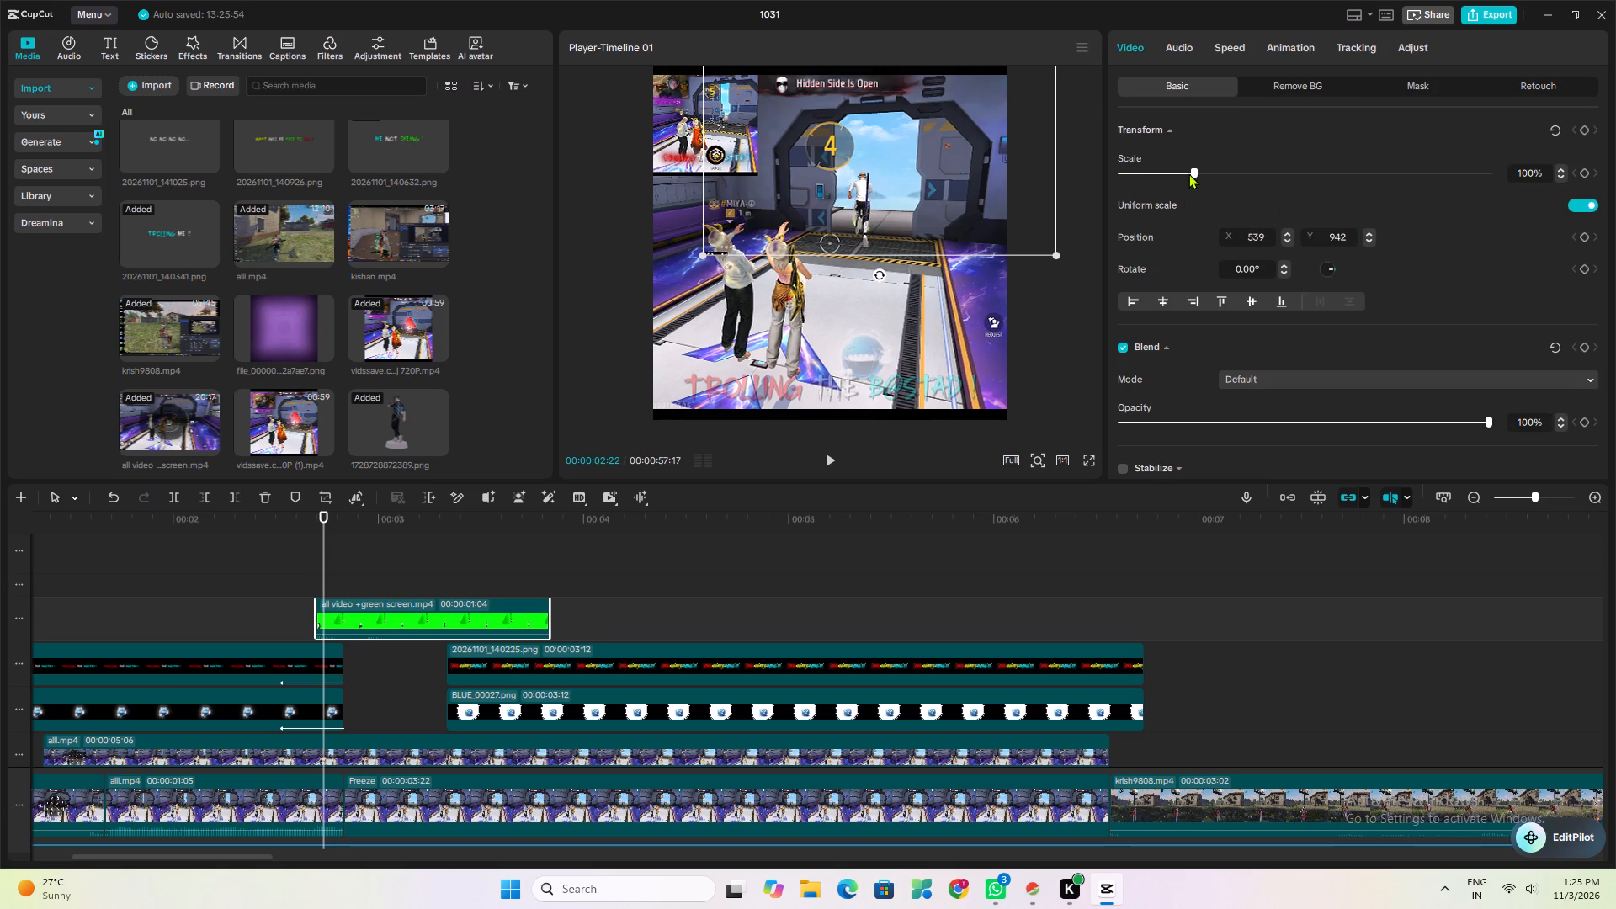
pyautogui.click(1188, 171)
pyautogui.click(1181, 172)
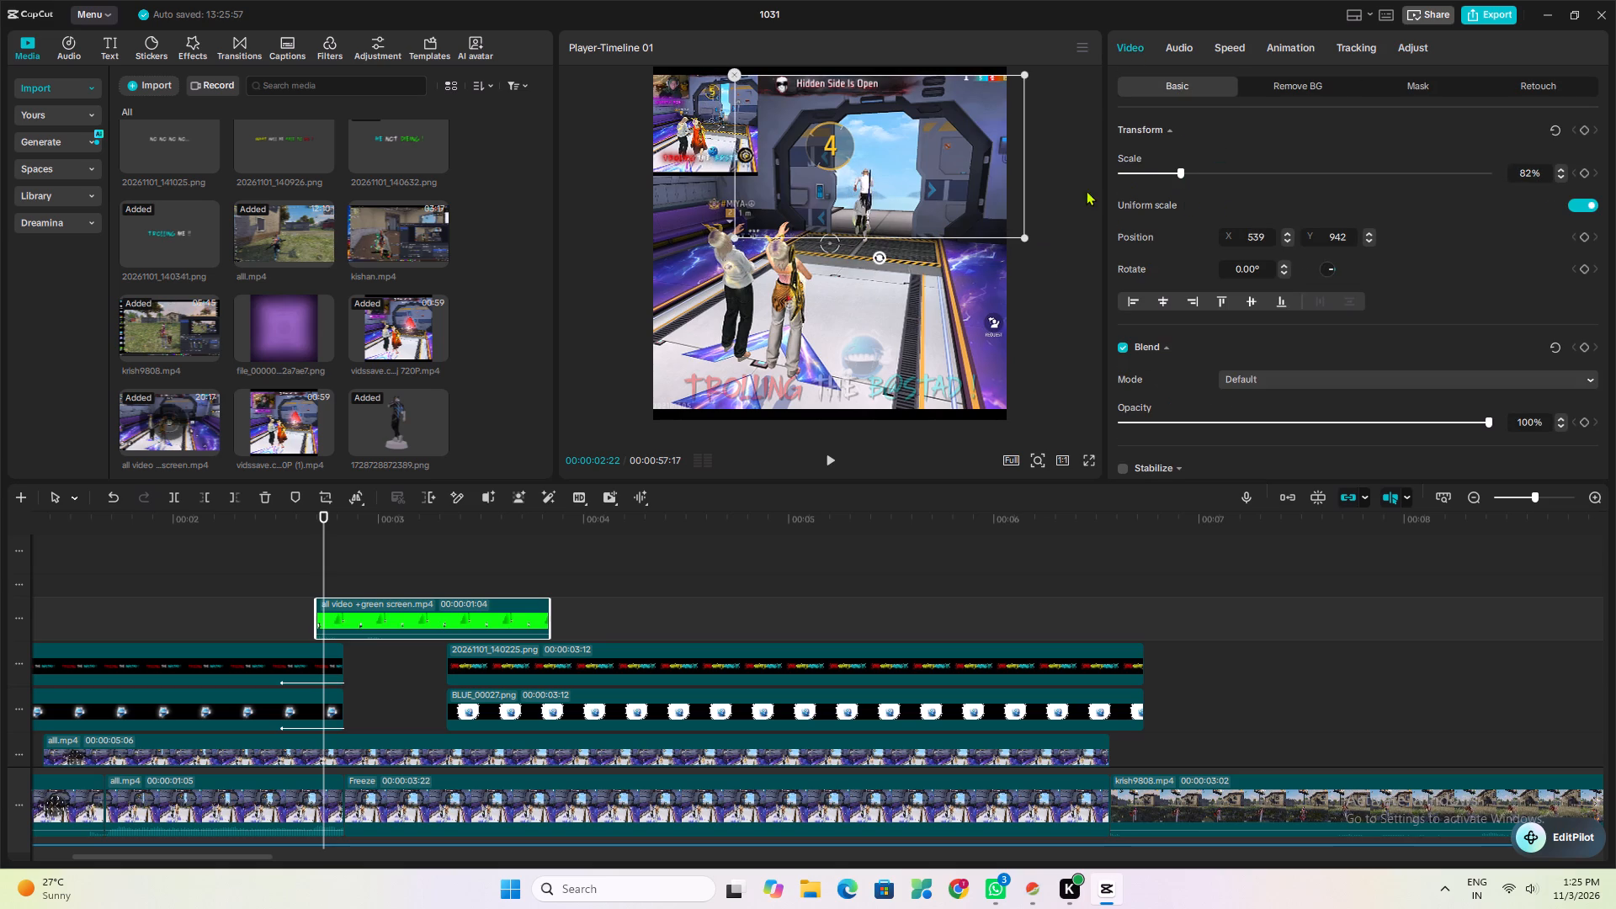
pyautogui.moveTo(967, 185); pyautogui.dragTo(965, 202)
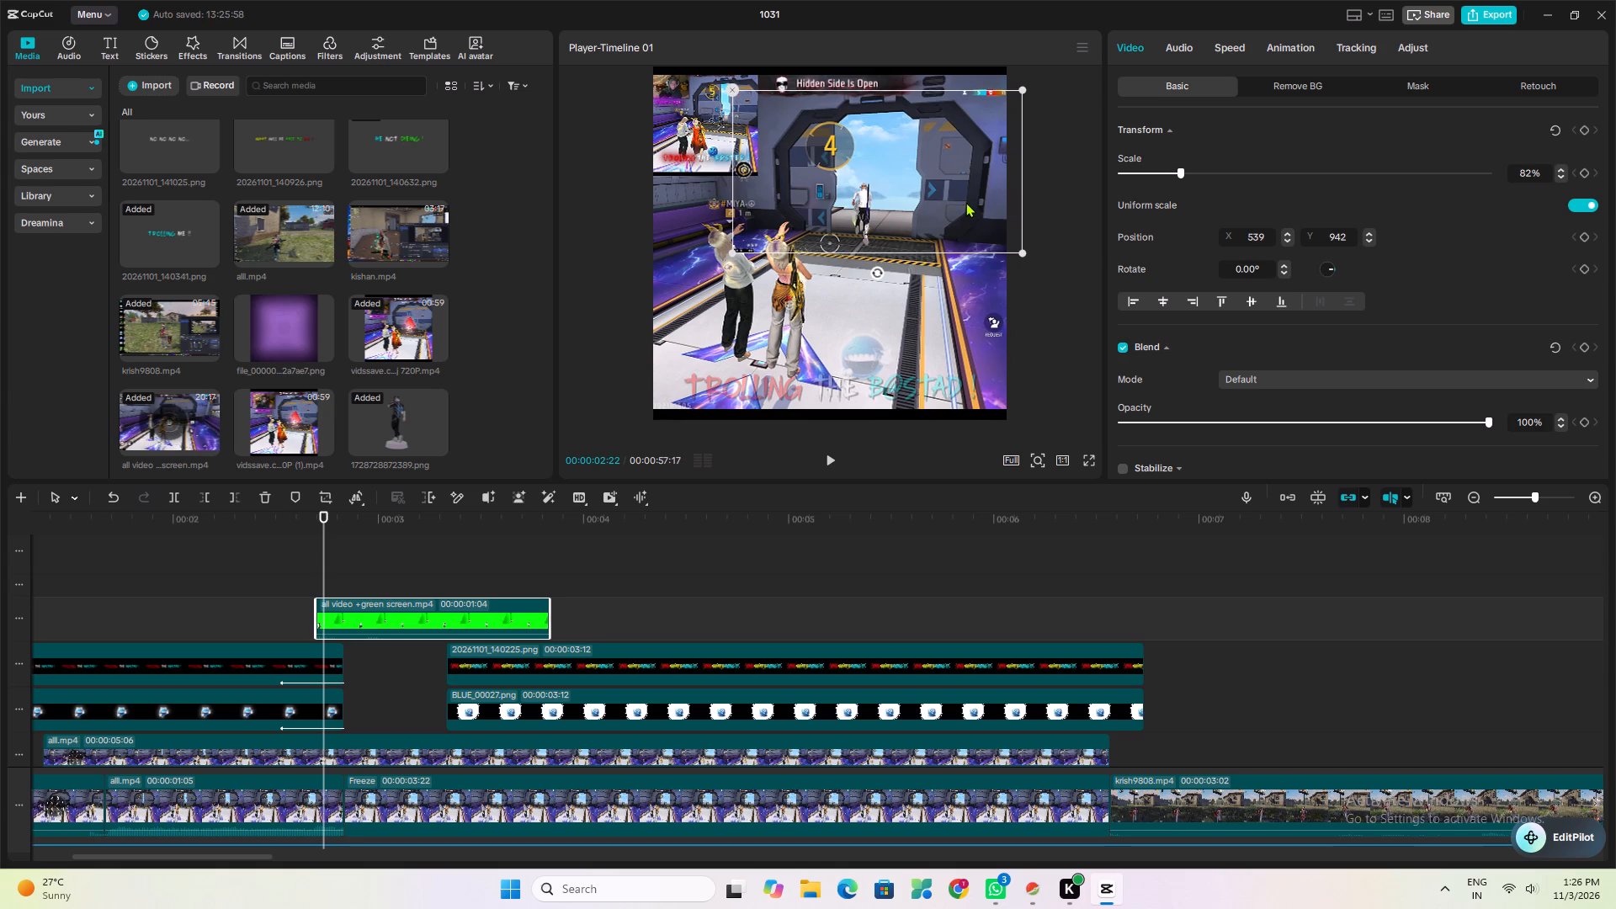
pyautogui.moveTo(965, 202); pyautogui.dragTo(963, 205)
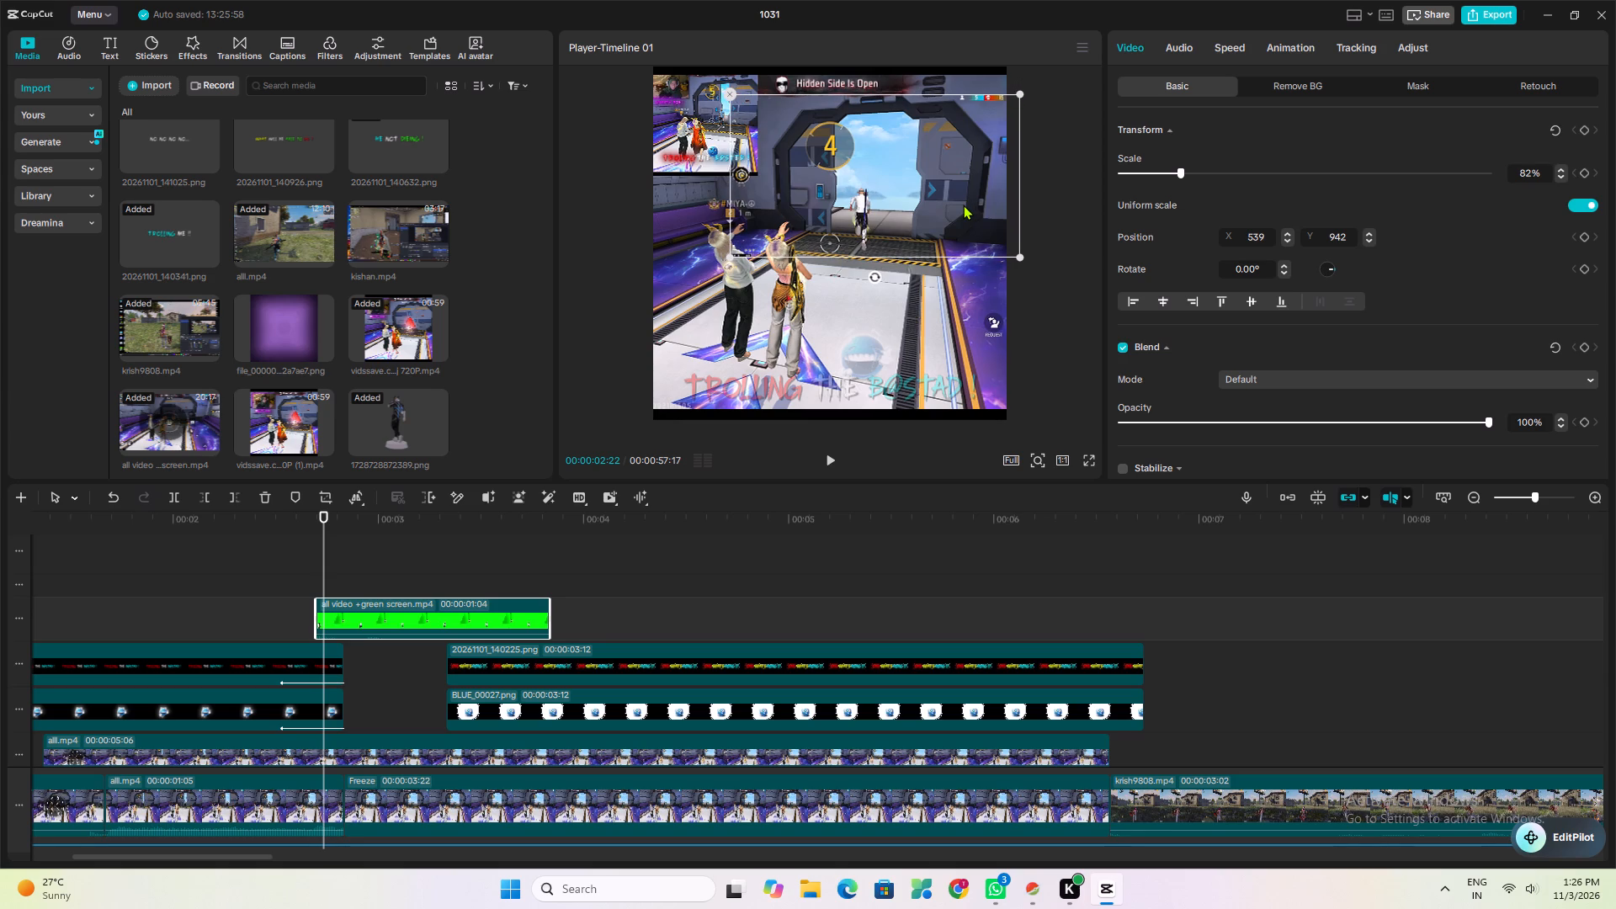
pyautogui.moveTo(963, 205); pyautogui.dragTo(967, 201)
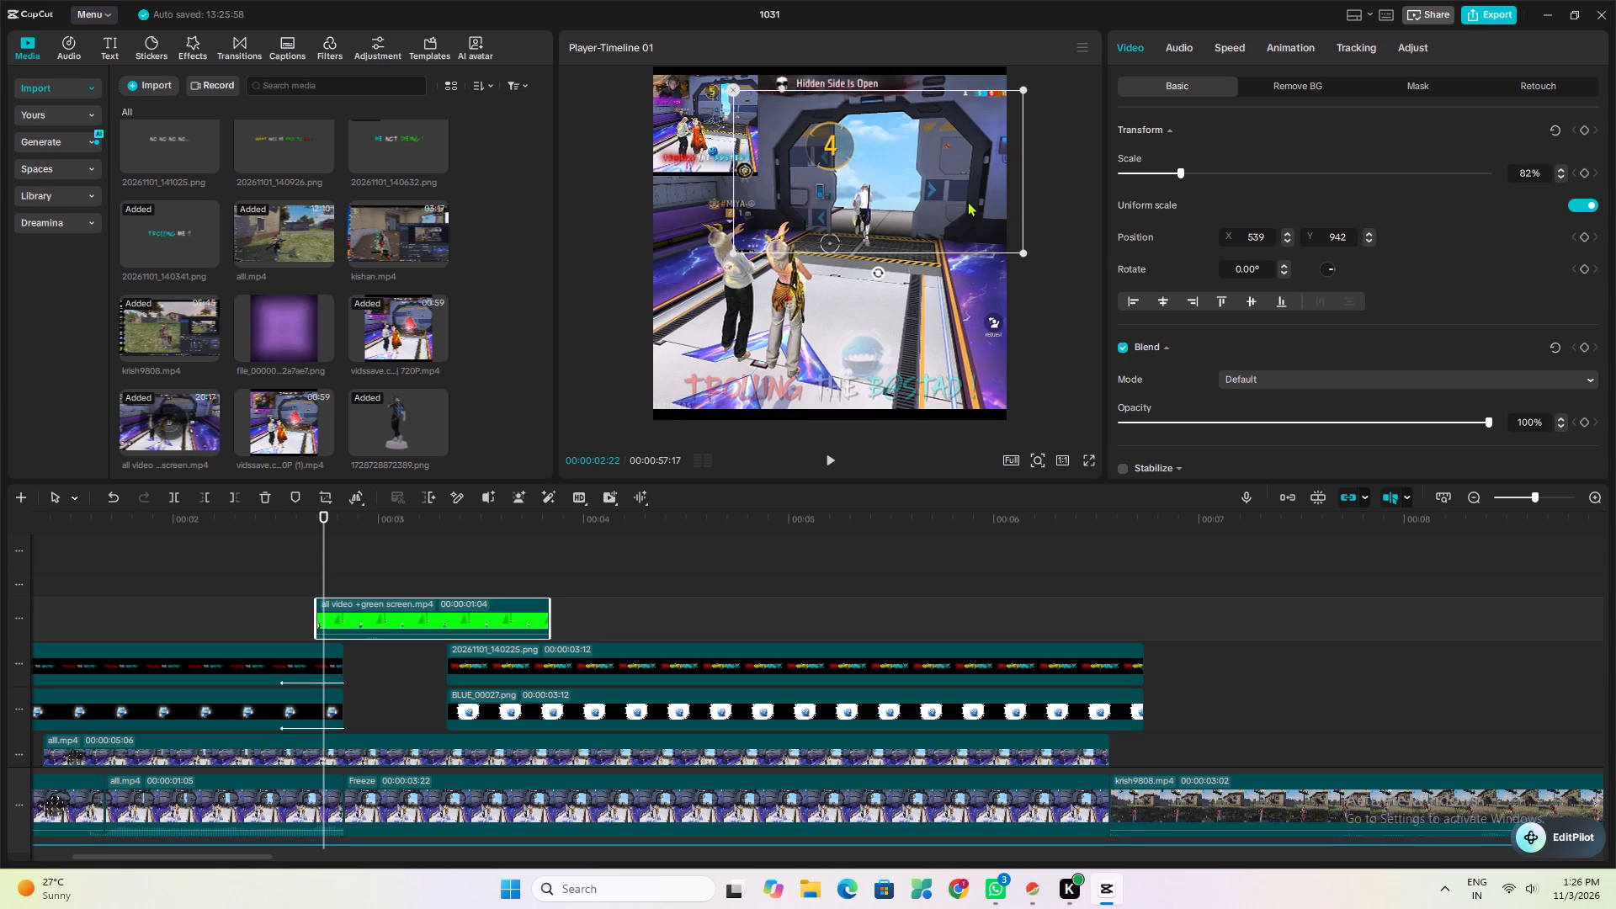
pyautogui.moveTo(967, 201); pyautogui.dragTo(965, 202)
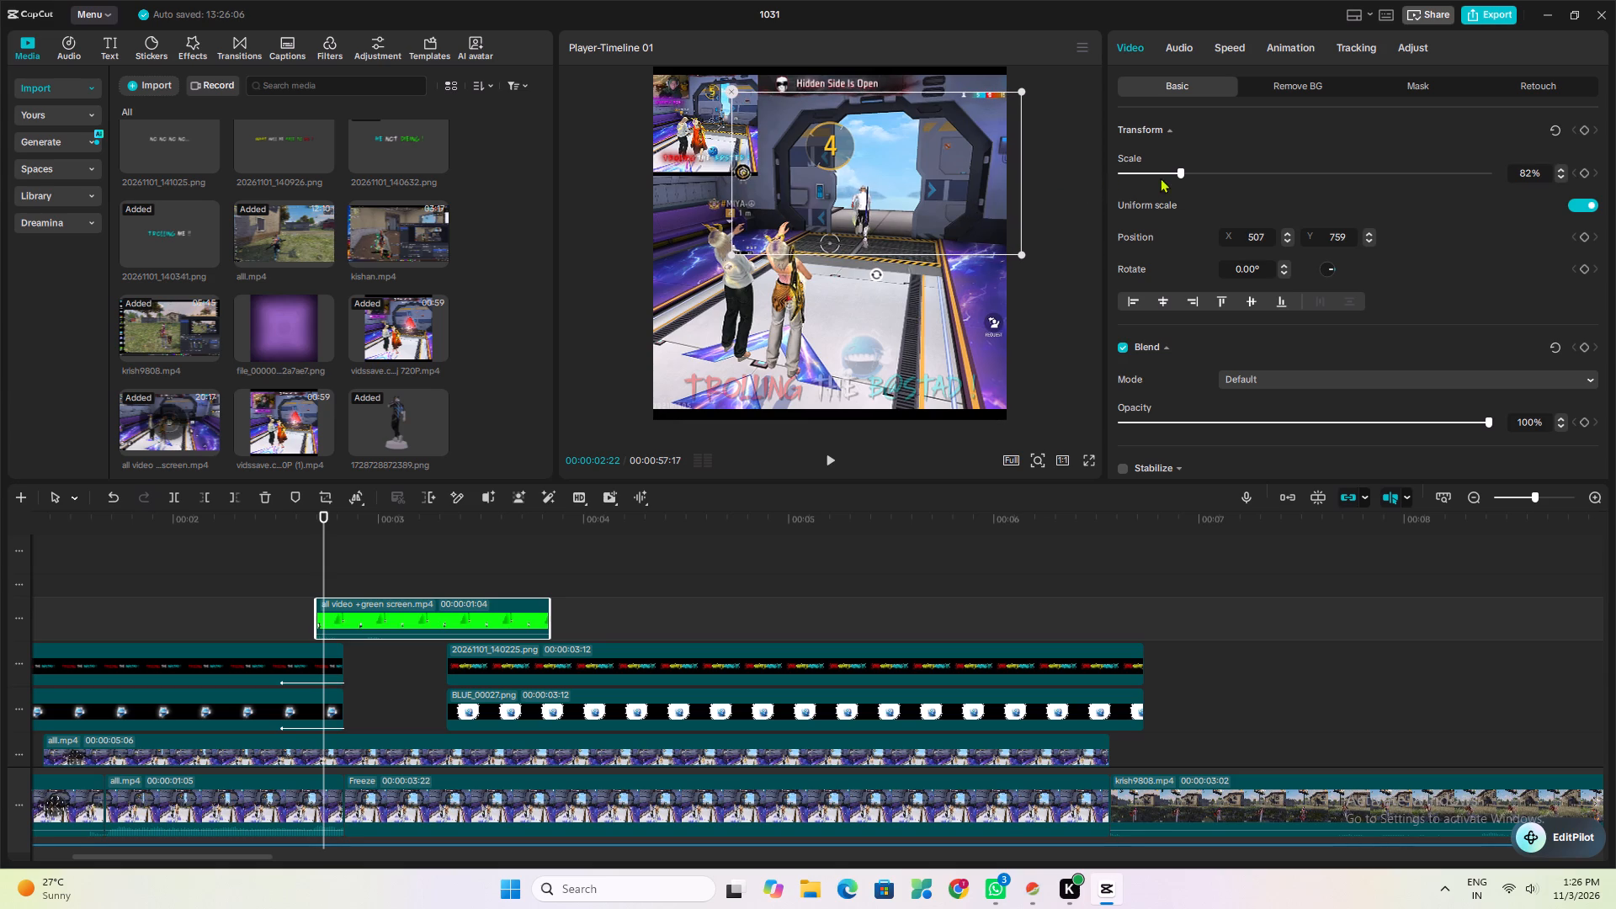
# Refine the character's fit in the doorway with the green-screen clip at 79% scale and position X 475, Y 709.
pyautogui.click(1170, 172)
pyautogui.moveTo(933, 216); pyautogui.dragTo(932, 224)
pyautogui.click(1173, 169)
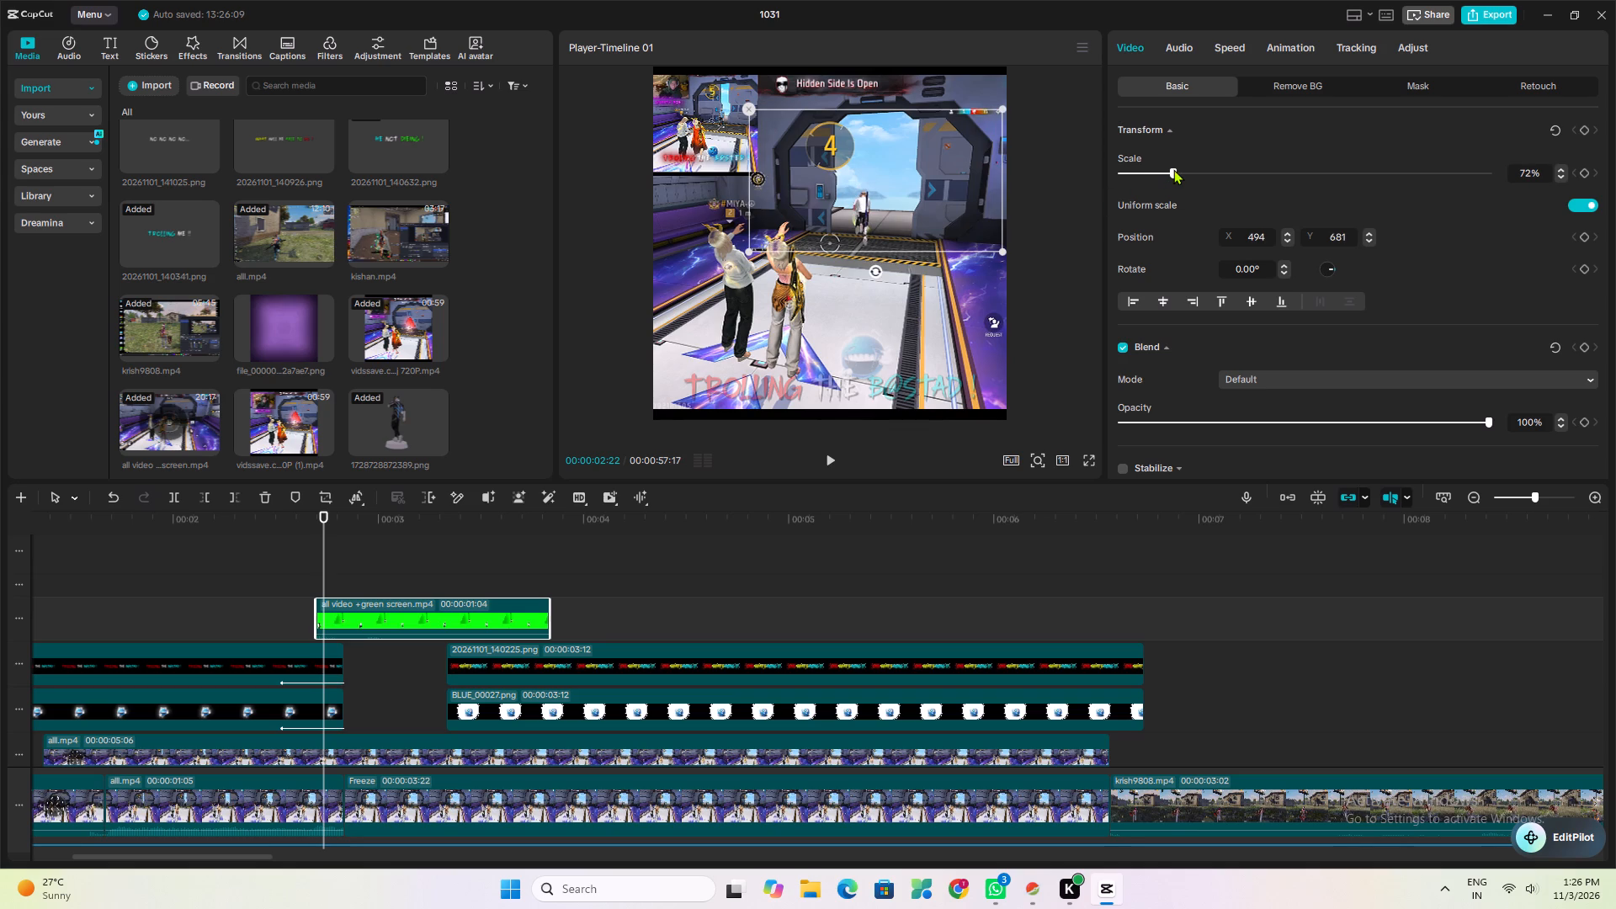
pyautogui.click(957, 215)
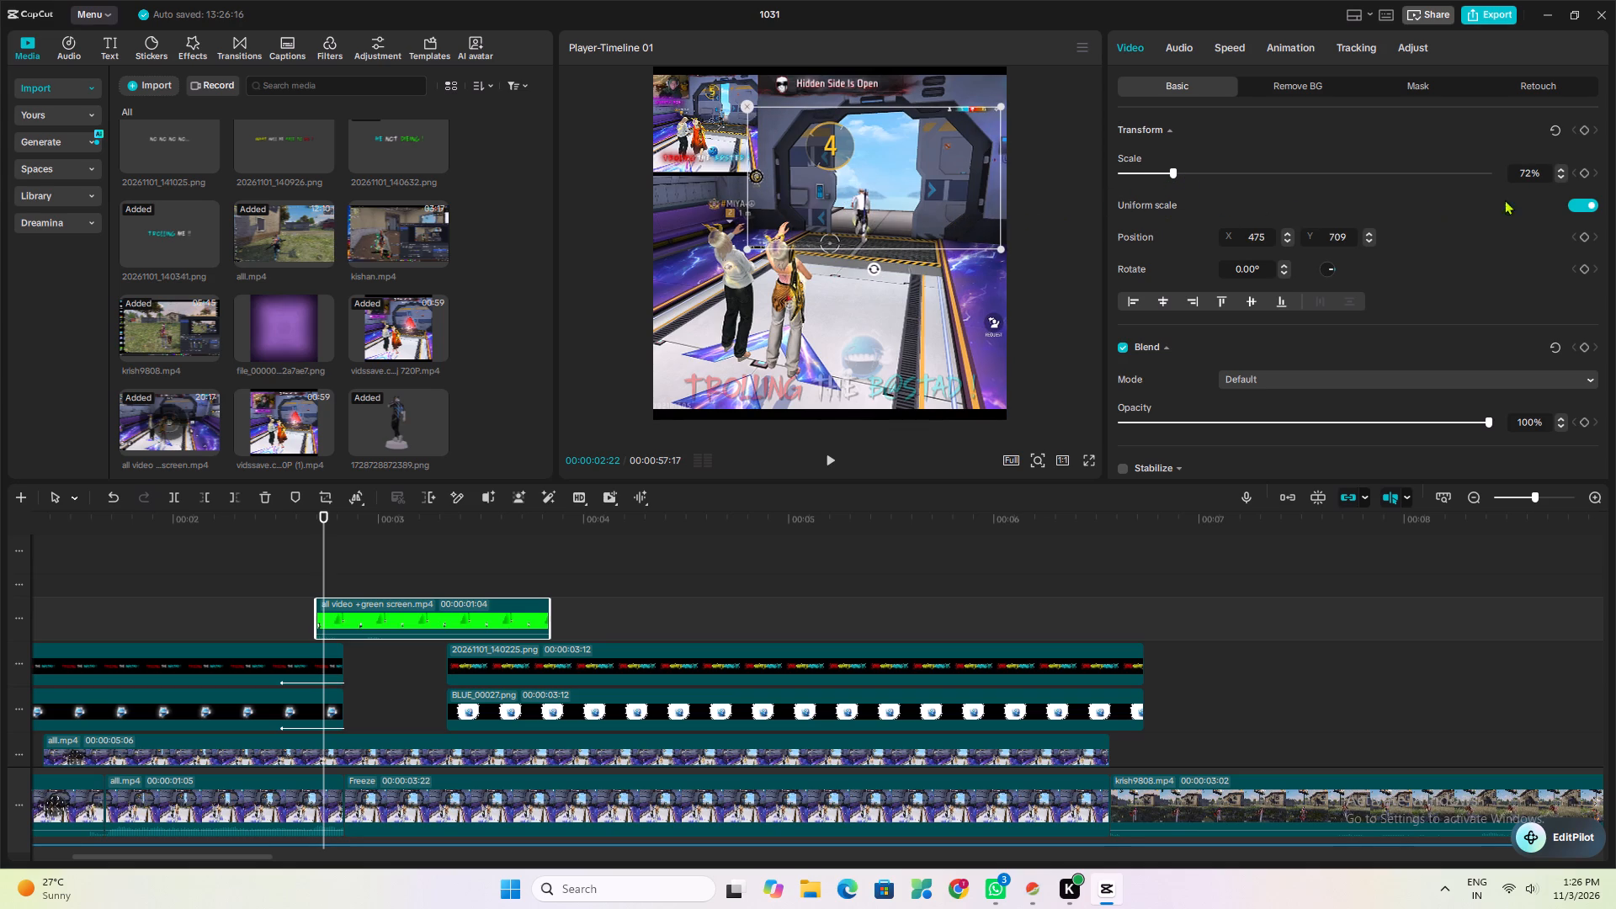
pyautogui.click(1563, 168)
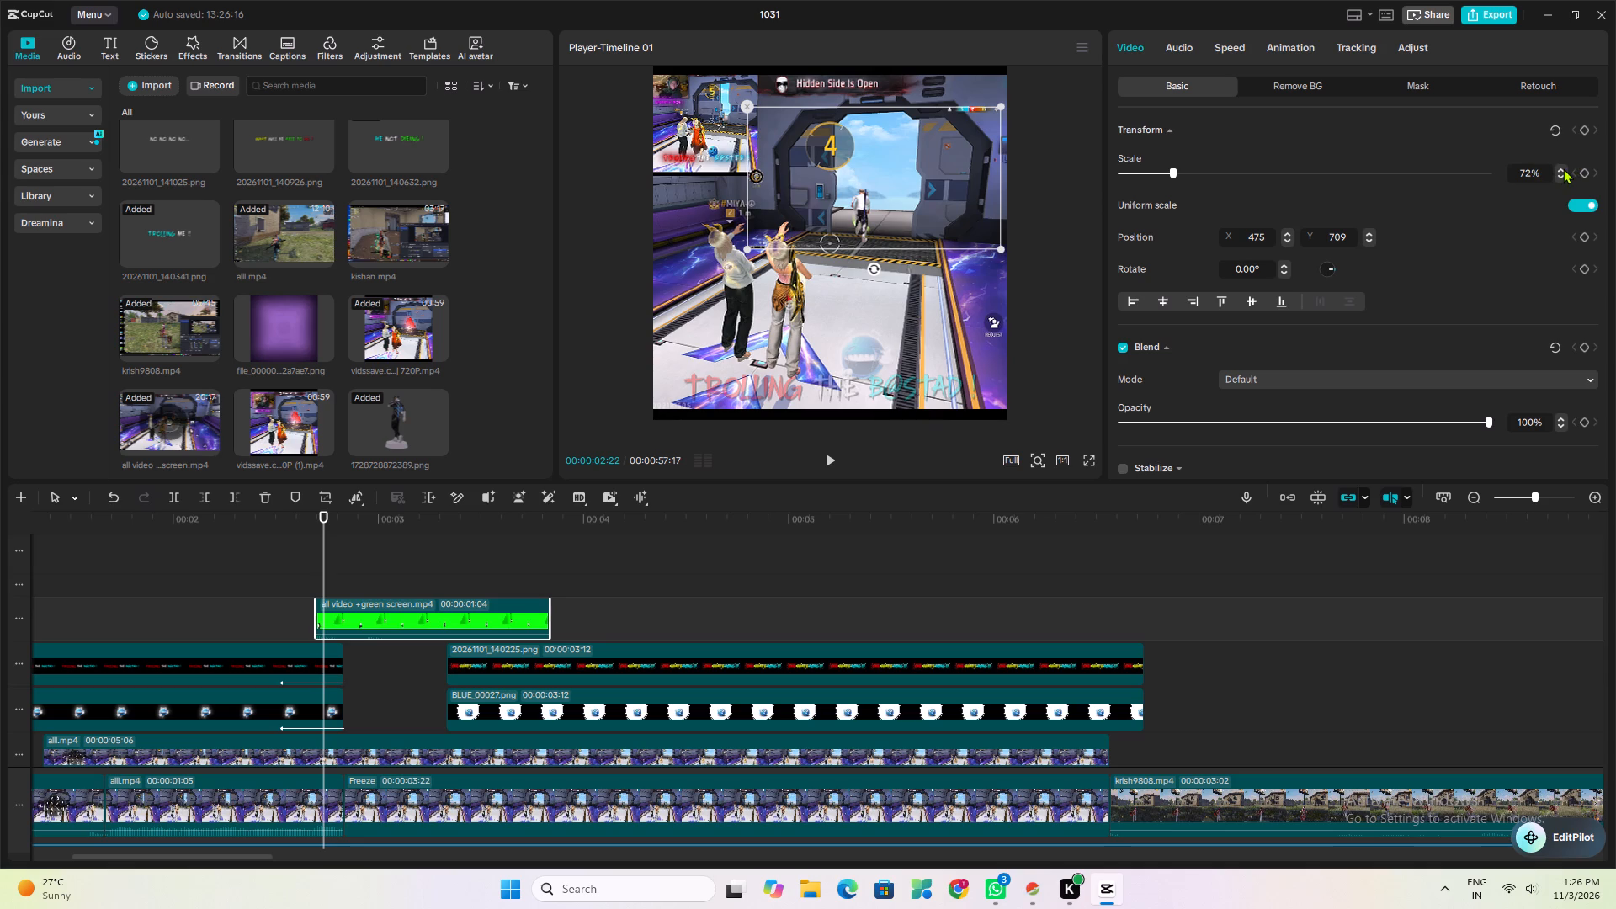
pyautogui.tripleClick(1563, 168)
pyautogui.doubleClick(1563, 168)
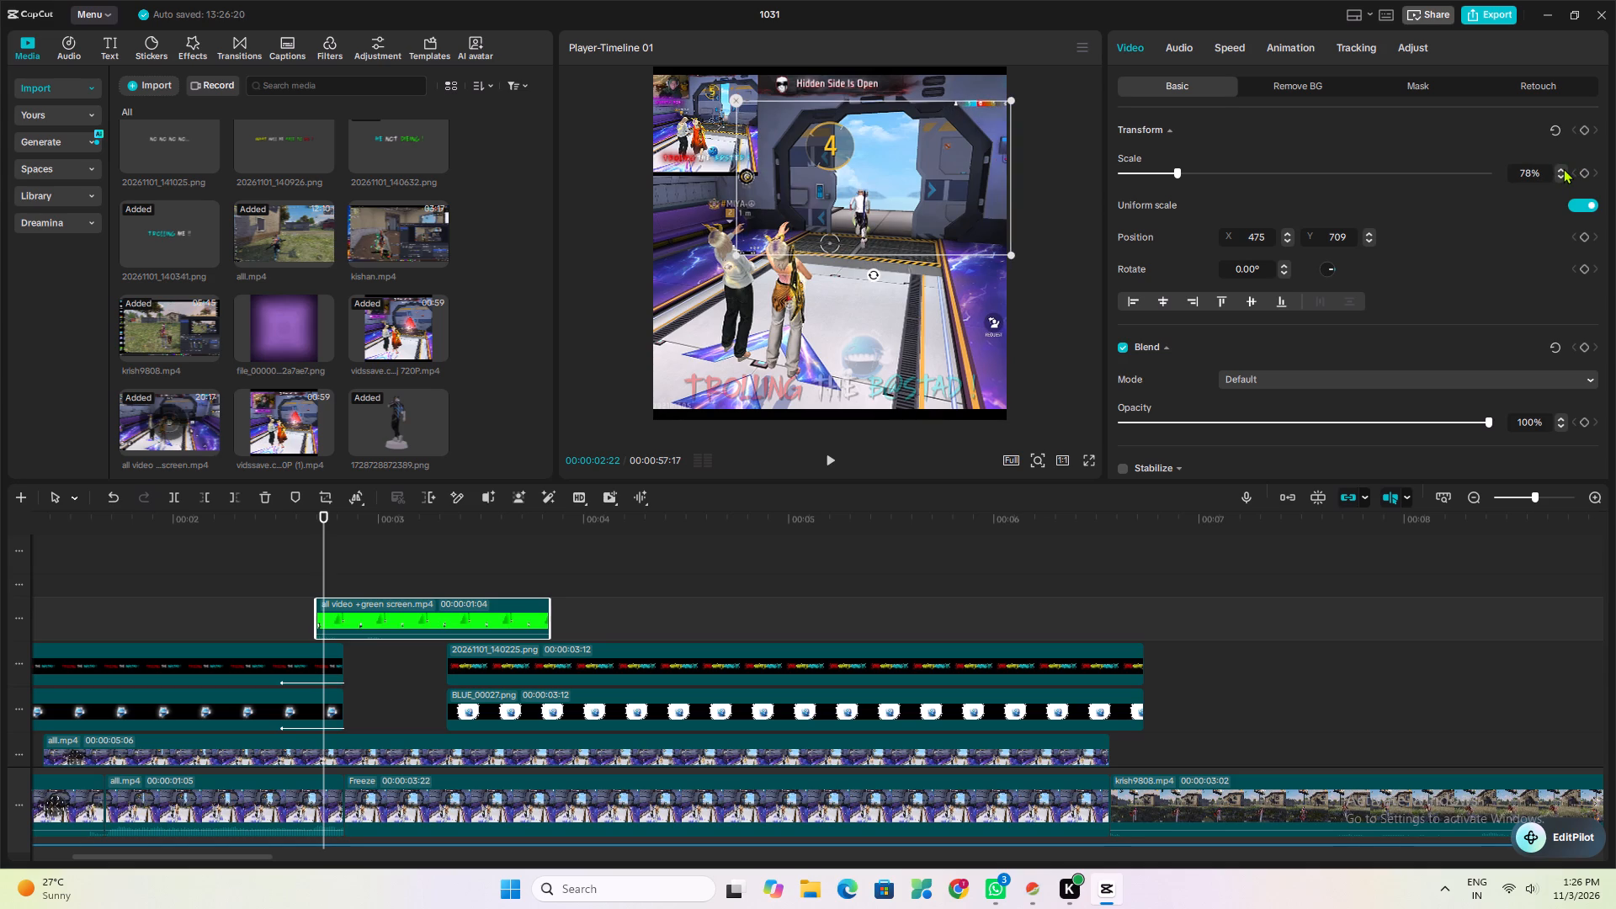
pyautogui.click(1563, 168)
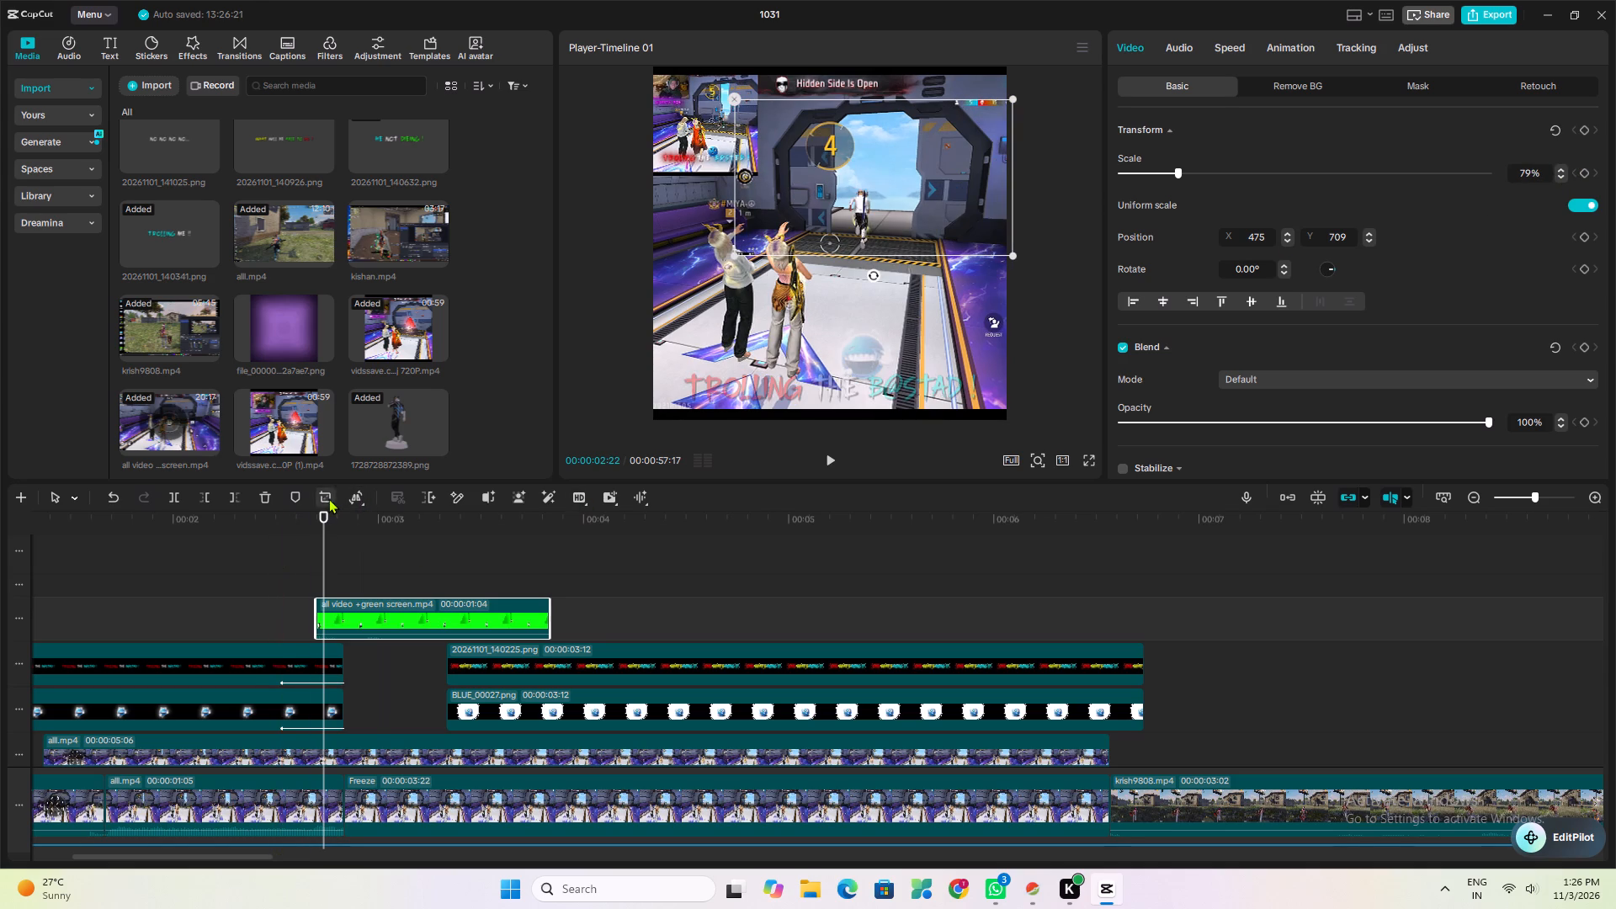
# Crop both sides of the green-screen clip in free mode, keeping a roughly square full-height area around the running character.
pyautogui.click(322, 495)
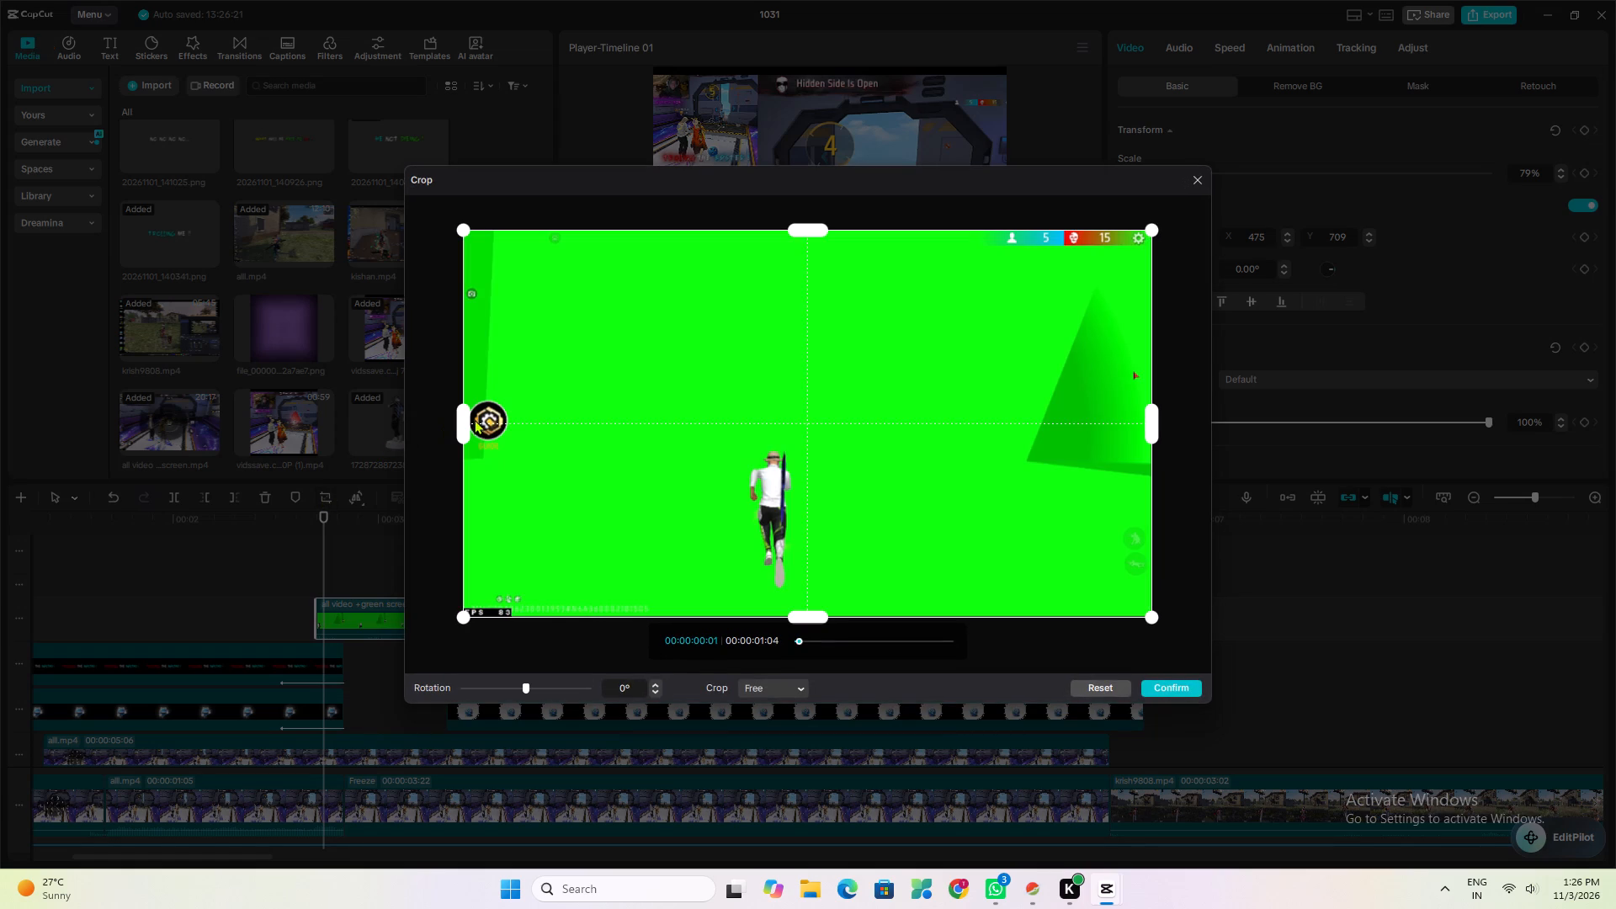
pyautogui.moveTo(474, 419); pyautogui.dragTo(513, 433)
pyautogui.moveTo(464, 424); pyautogui.dragTo(593, 427)
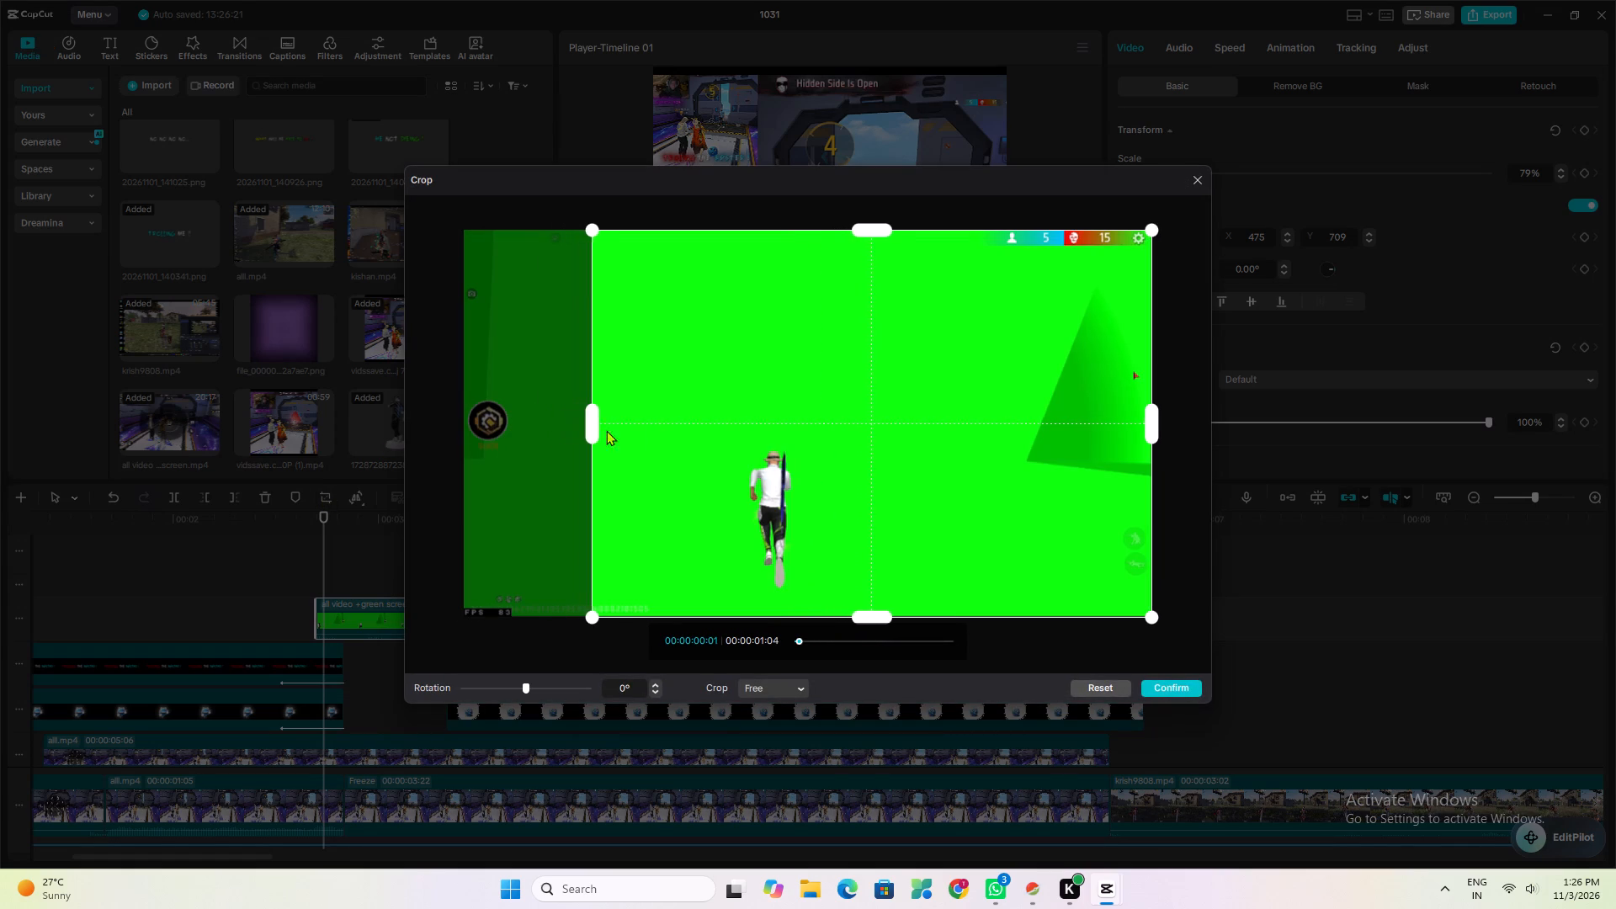
pyautogui.moveTo(1154, 426); pyautogui.dragTo(981, 443)
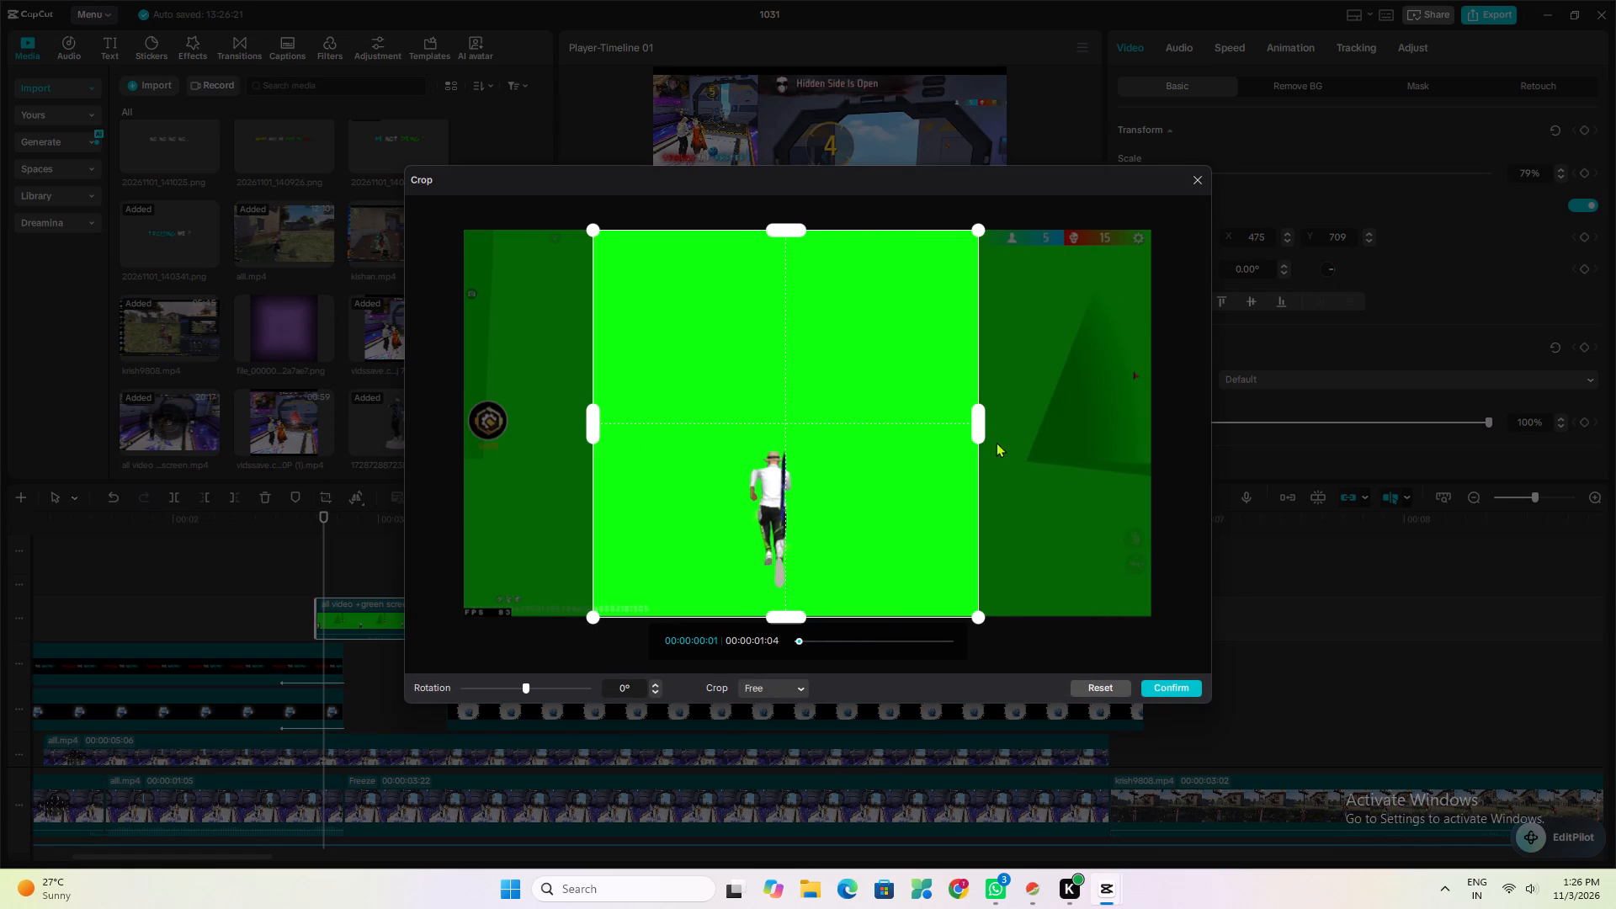
pyautogui.click(1185, 683)
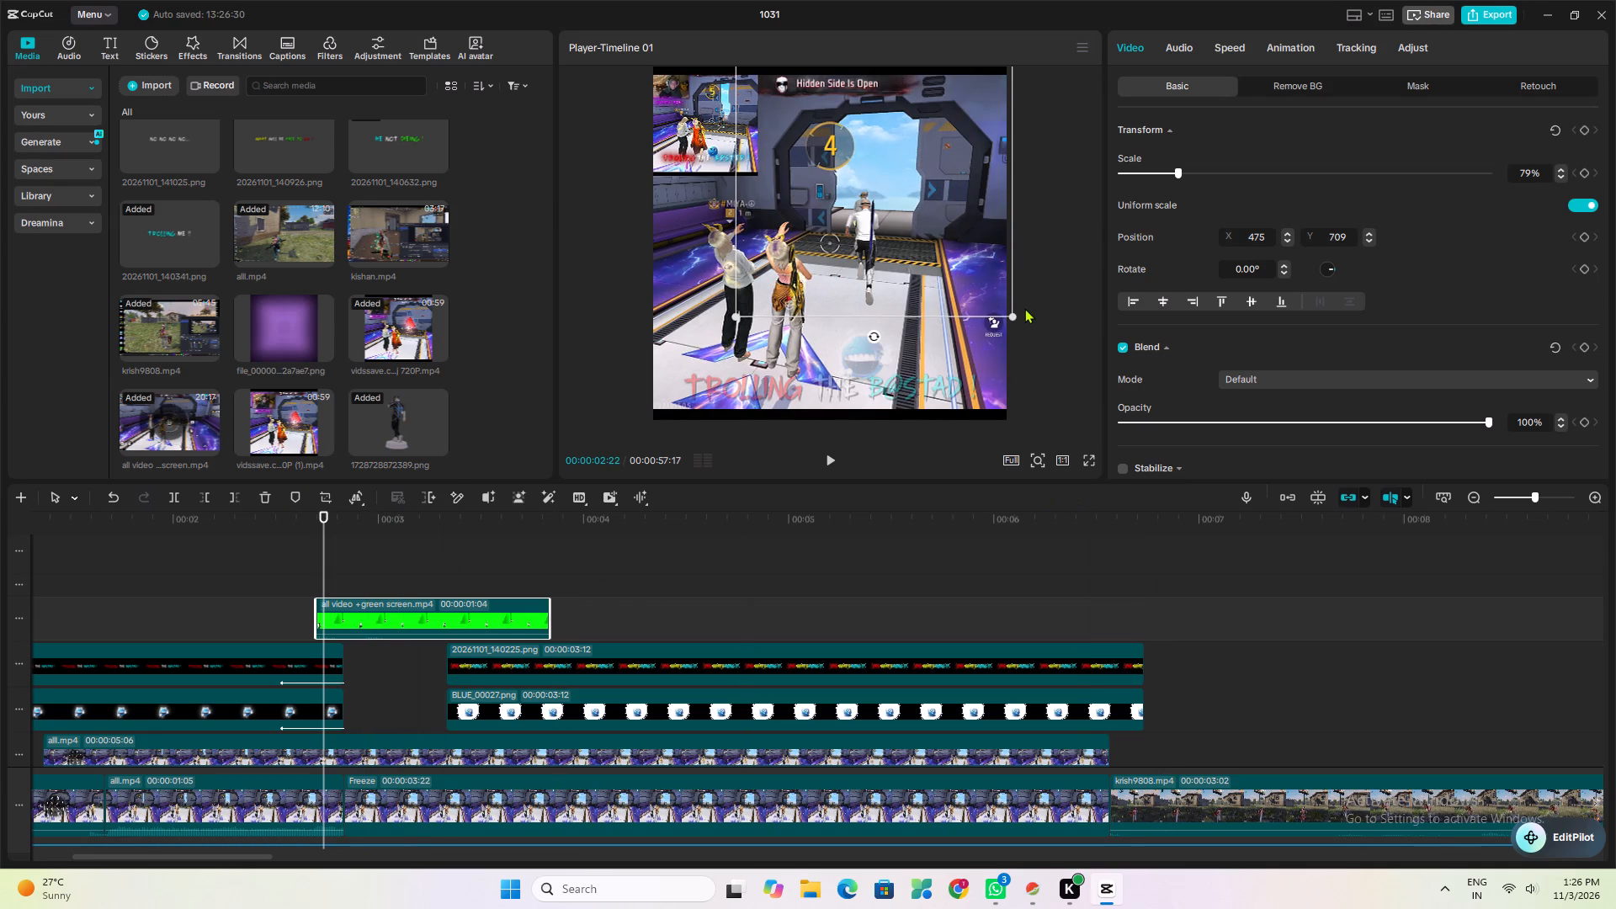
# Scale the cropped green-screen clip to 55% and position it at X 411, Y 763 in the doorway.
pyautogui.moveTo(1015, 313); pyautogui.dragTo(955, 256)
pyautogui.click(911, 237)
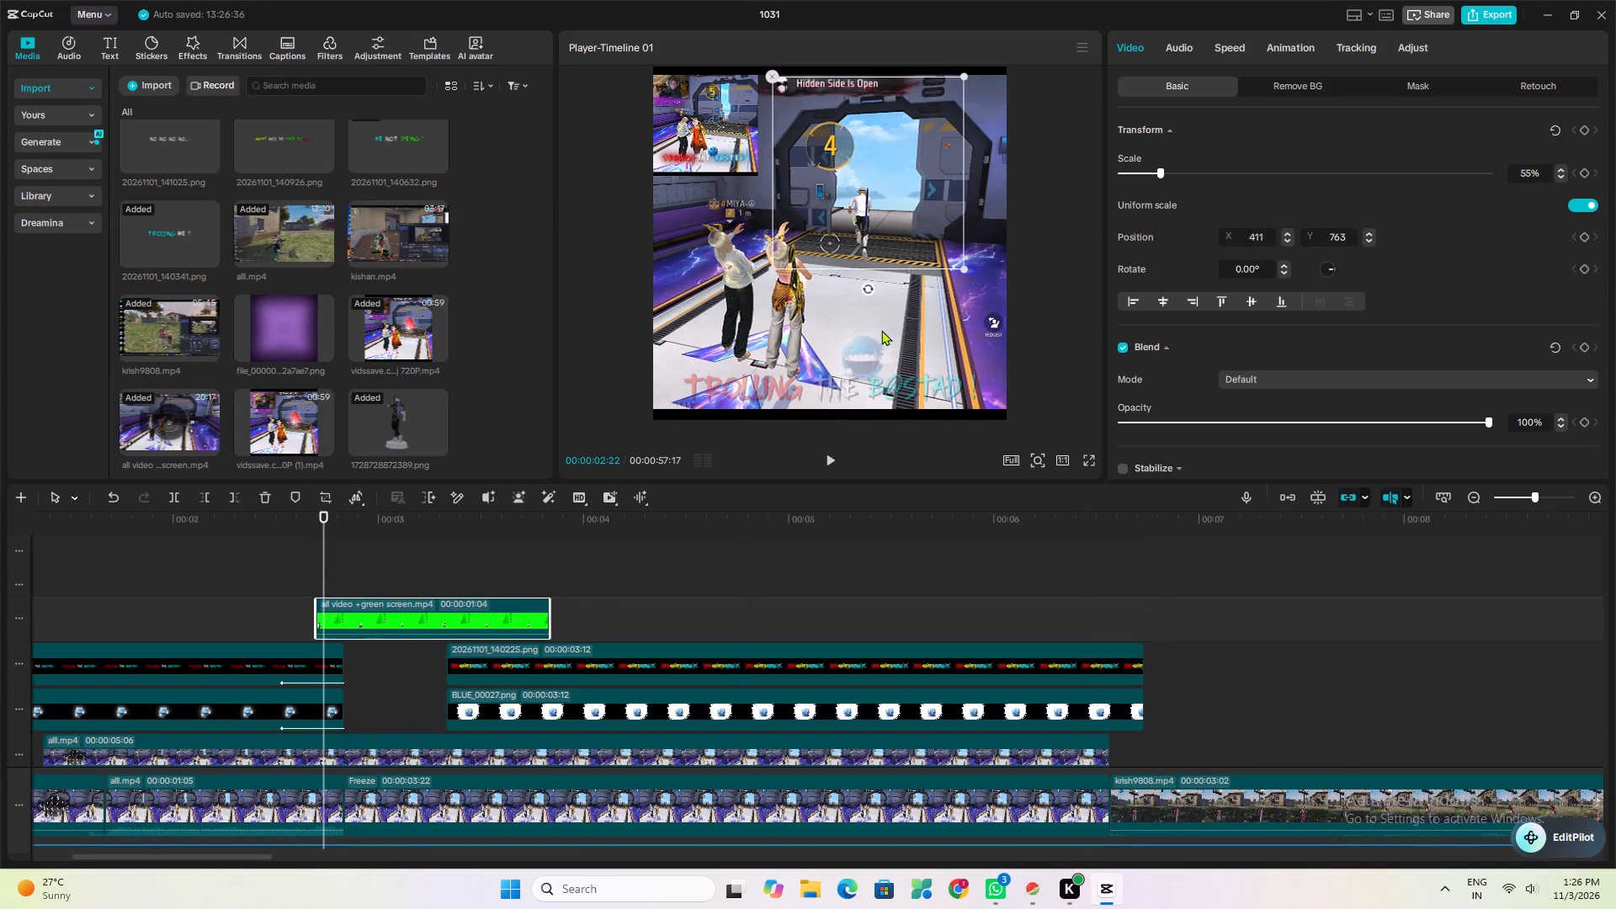
# Move the green-screen clip later on its track to start together with the Freeze clip, and preview the shot.
pyautogui.moveTo(370, 613); pyautogui.dragTo(391, 613)
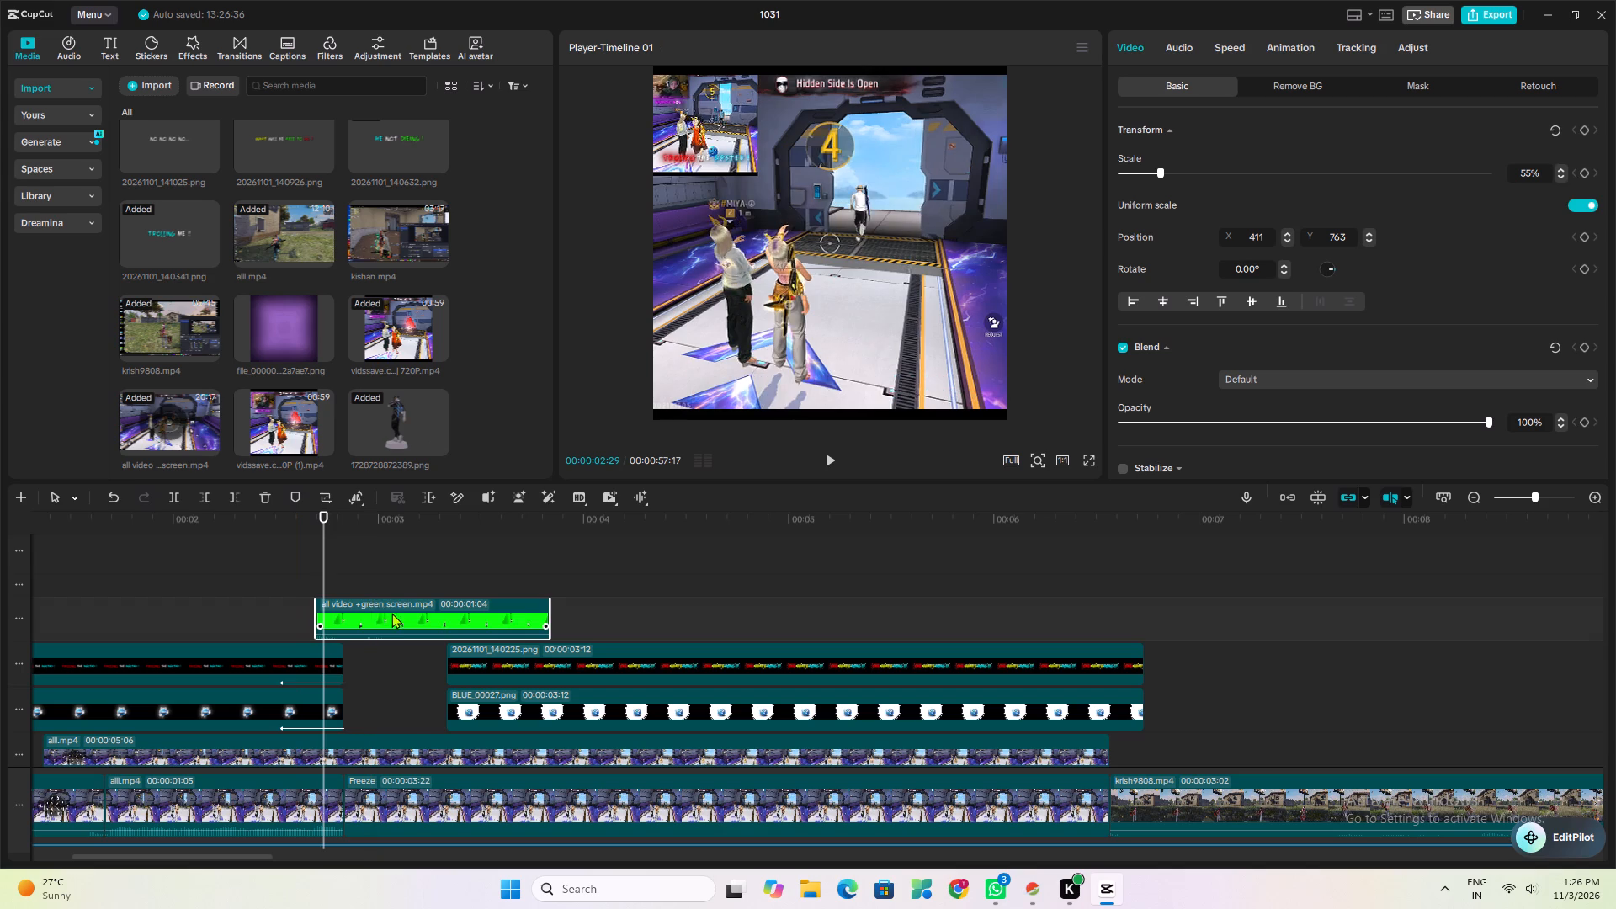
pyautogui.moveTo(391, 613); pyautogui.dragTo(400, 612)
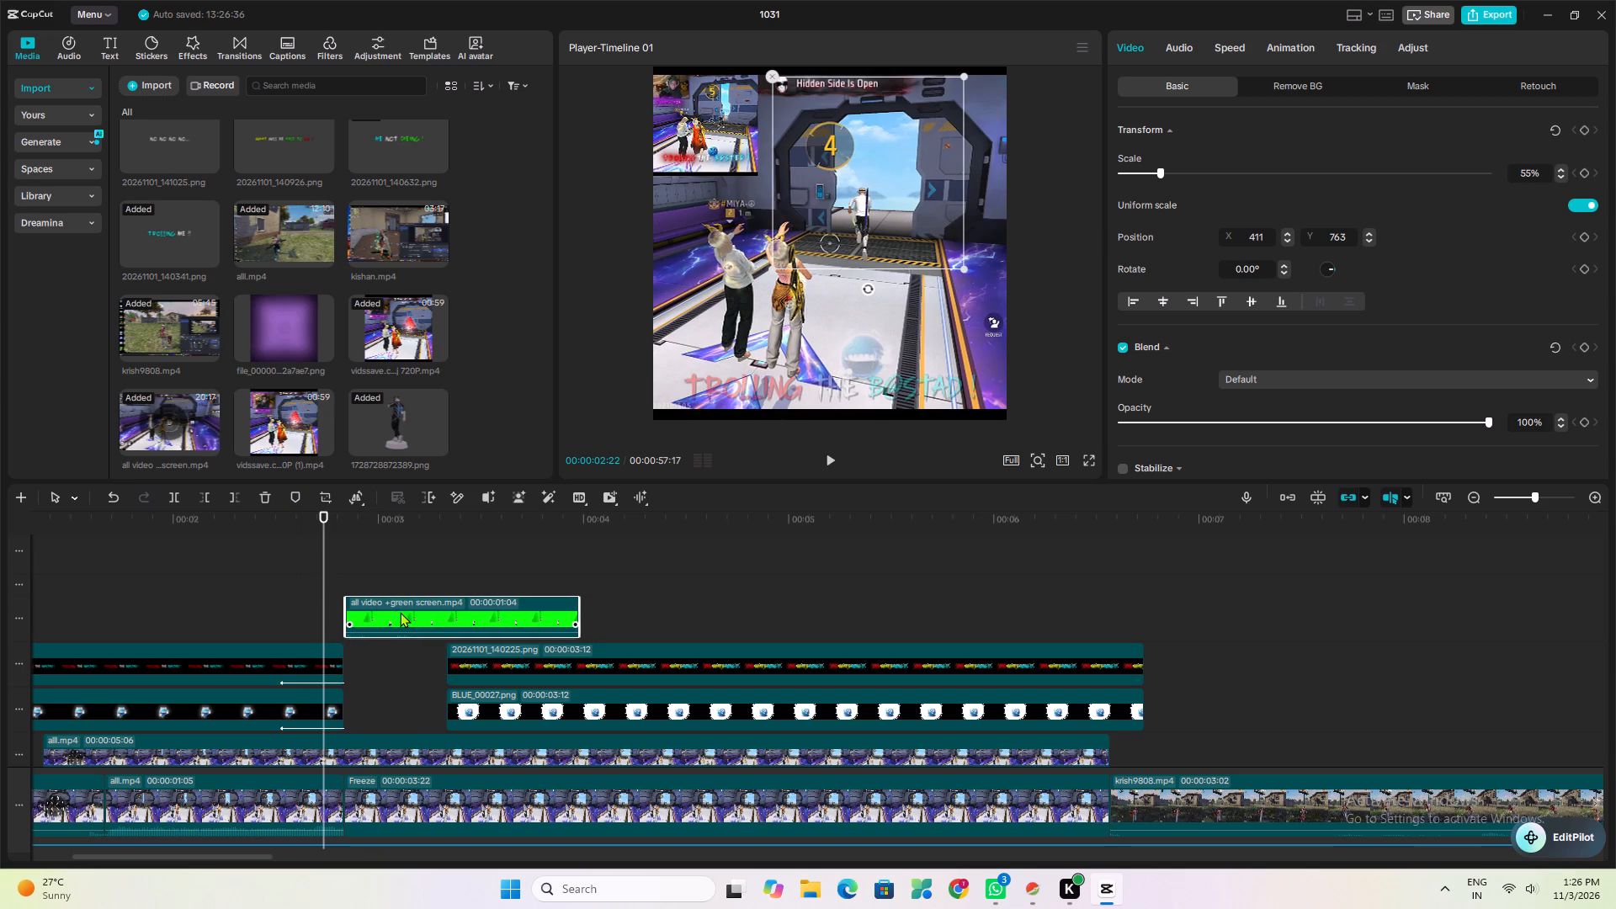
pyautogui.moveTo(400, 612); pyautogui.dragTo(397, 616)
pyautogui.click(329, 589)
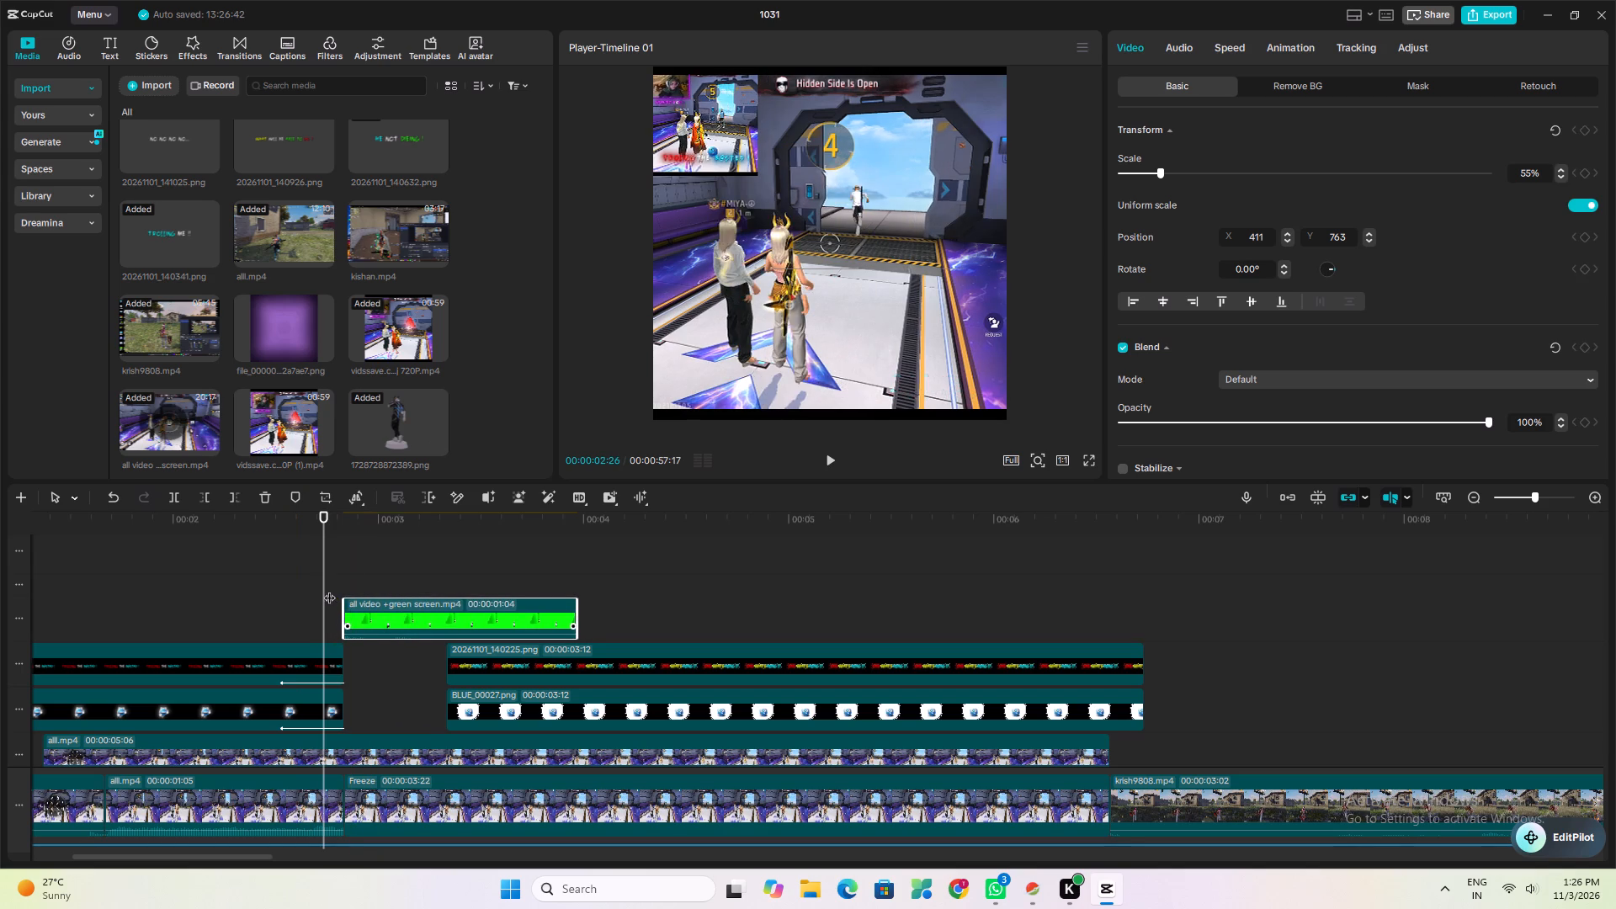
pyautogui.press('space')
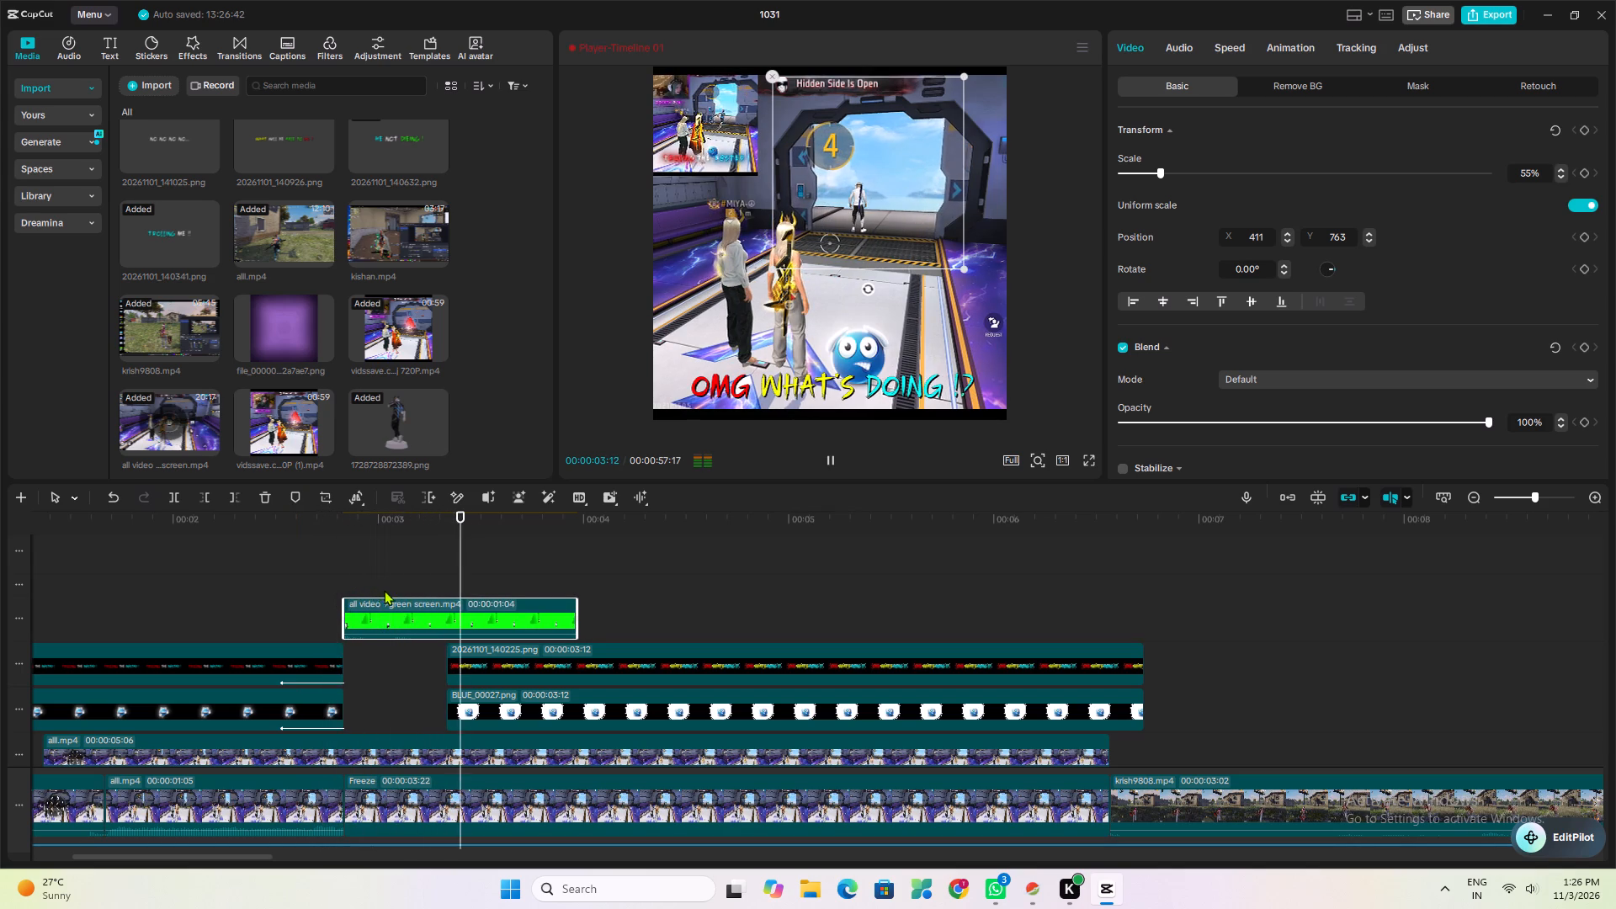
pyautogui.press('space')
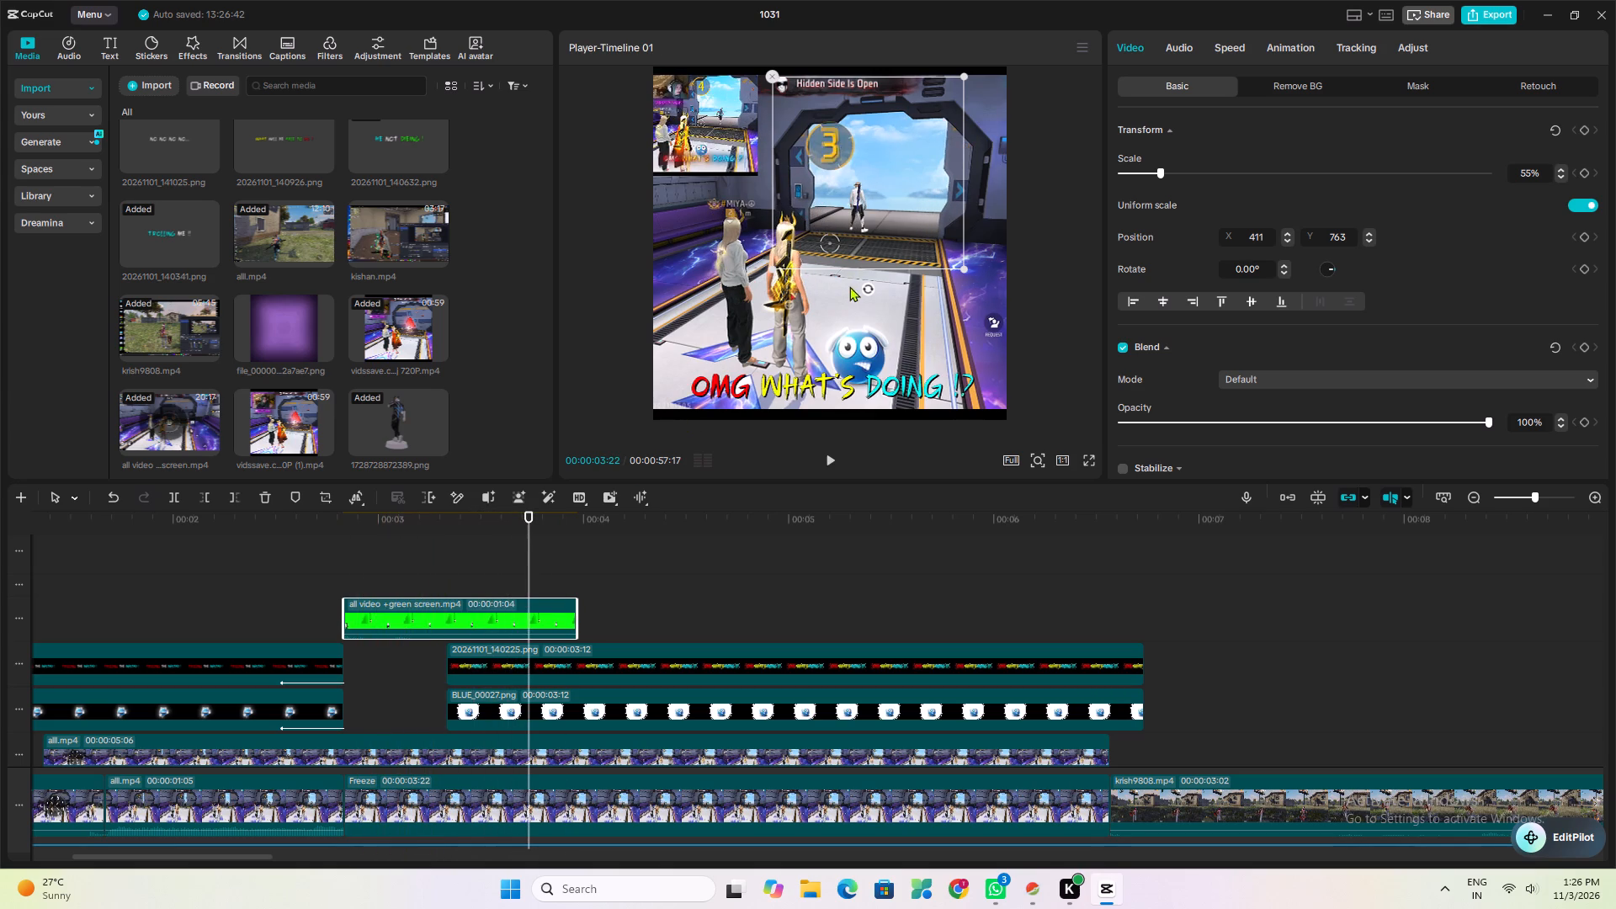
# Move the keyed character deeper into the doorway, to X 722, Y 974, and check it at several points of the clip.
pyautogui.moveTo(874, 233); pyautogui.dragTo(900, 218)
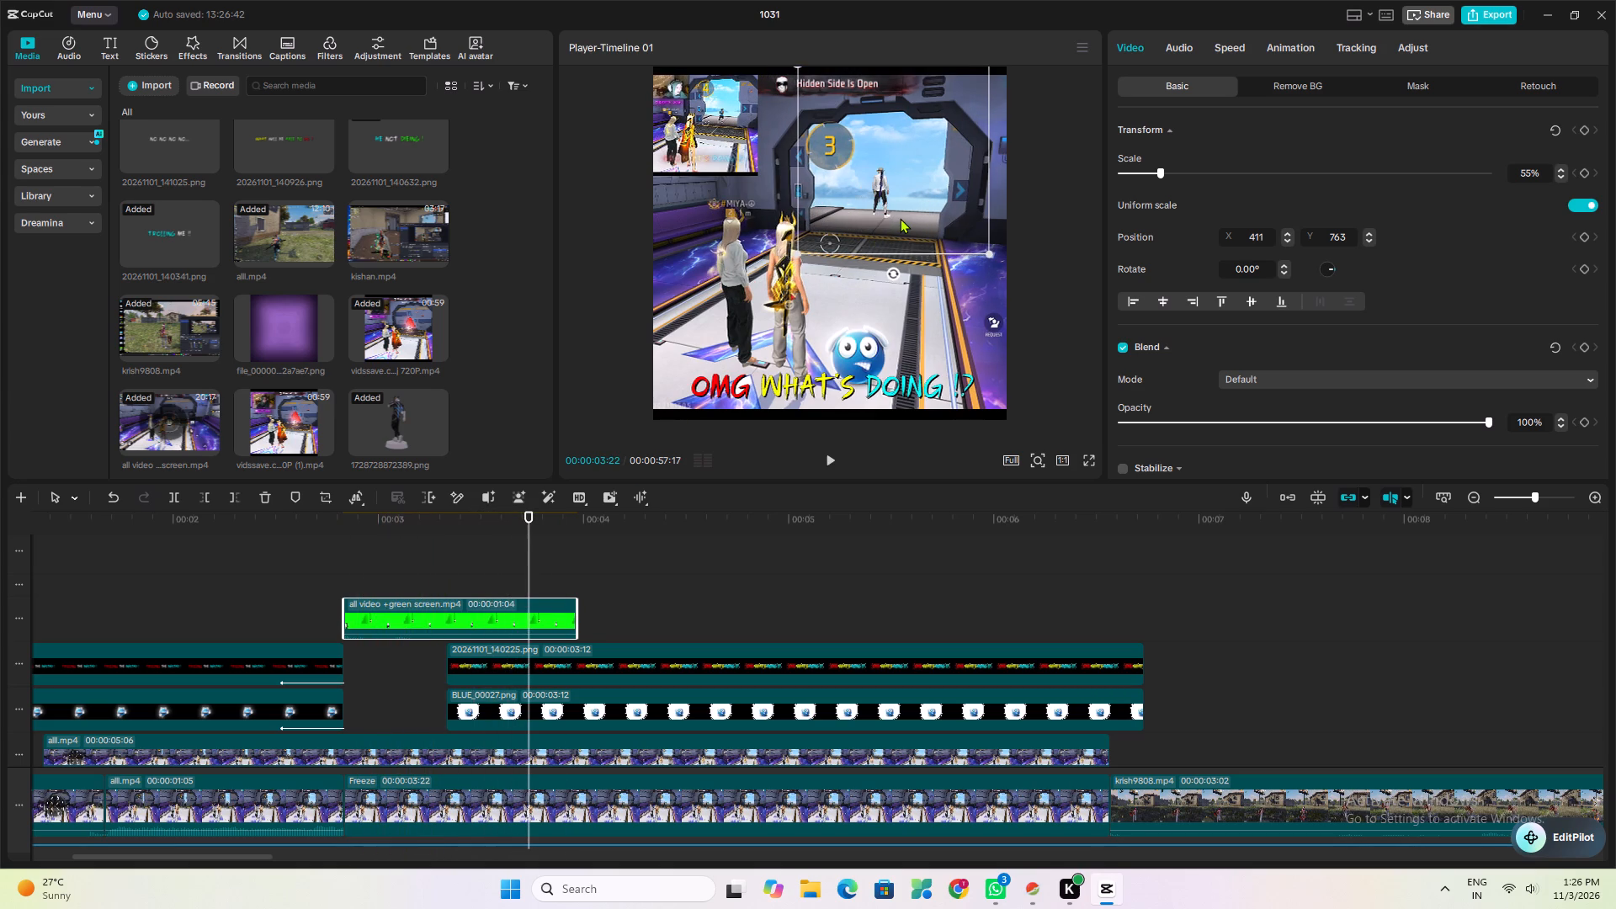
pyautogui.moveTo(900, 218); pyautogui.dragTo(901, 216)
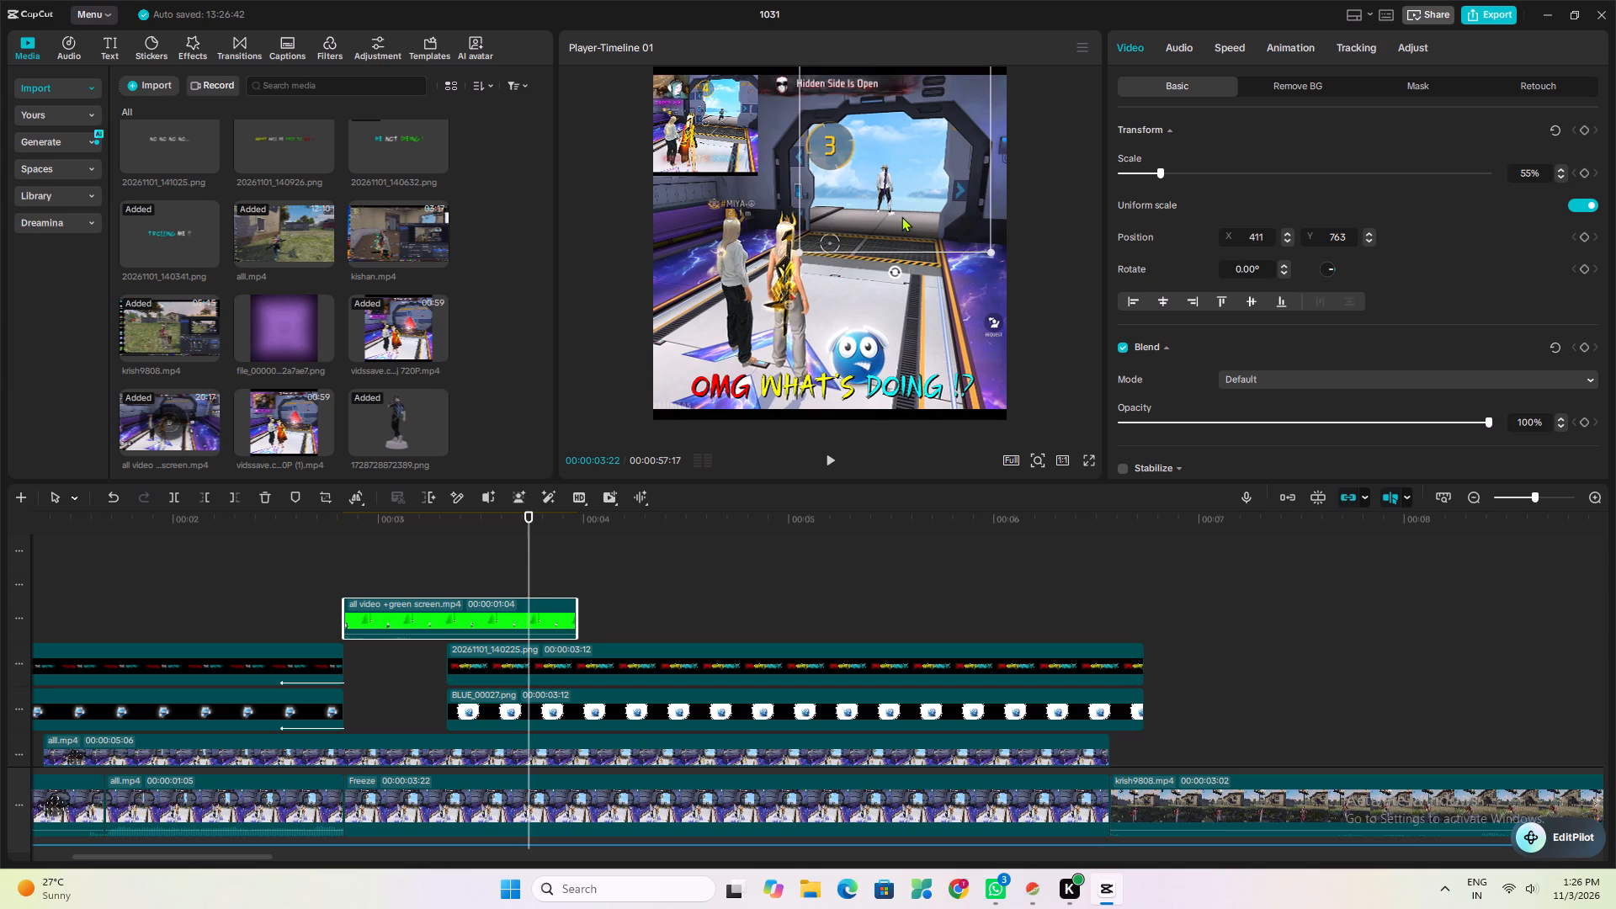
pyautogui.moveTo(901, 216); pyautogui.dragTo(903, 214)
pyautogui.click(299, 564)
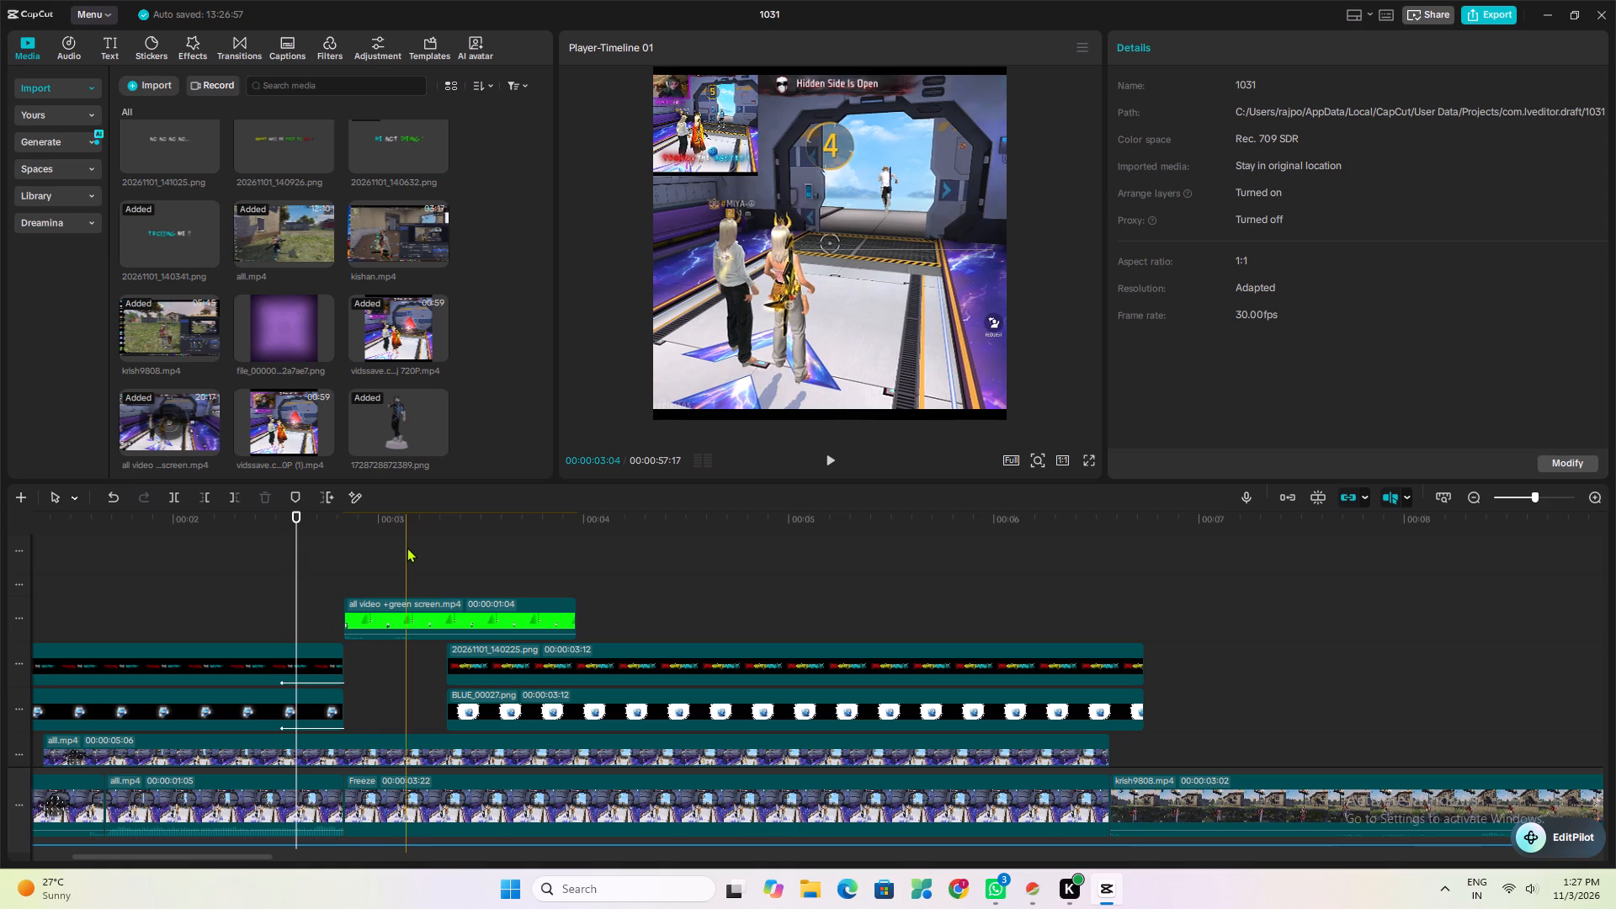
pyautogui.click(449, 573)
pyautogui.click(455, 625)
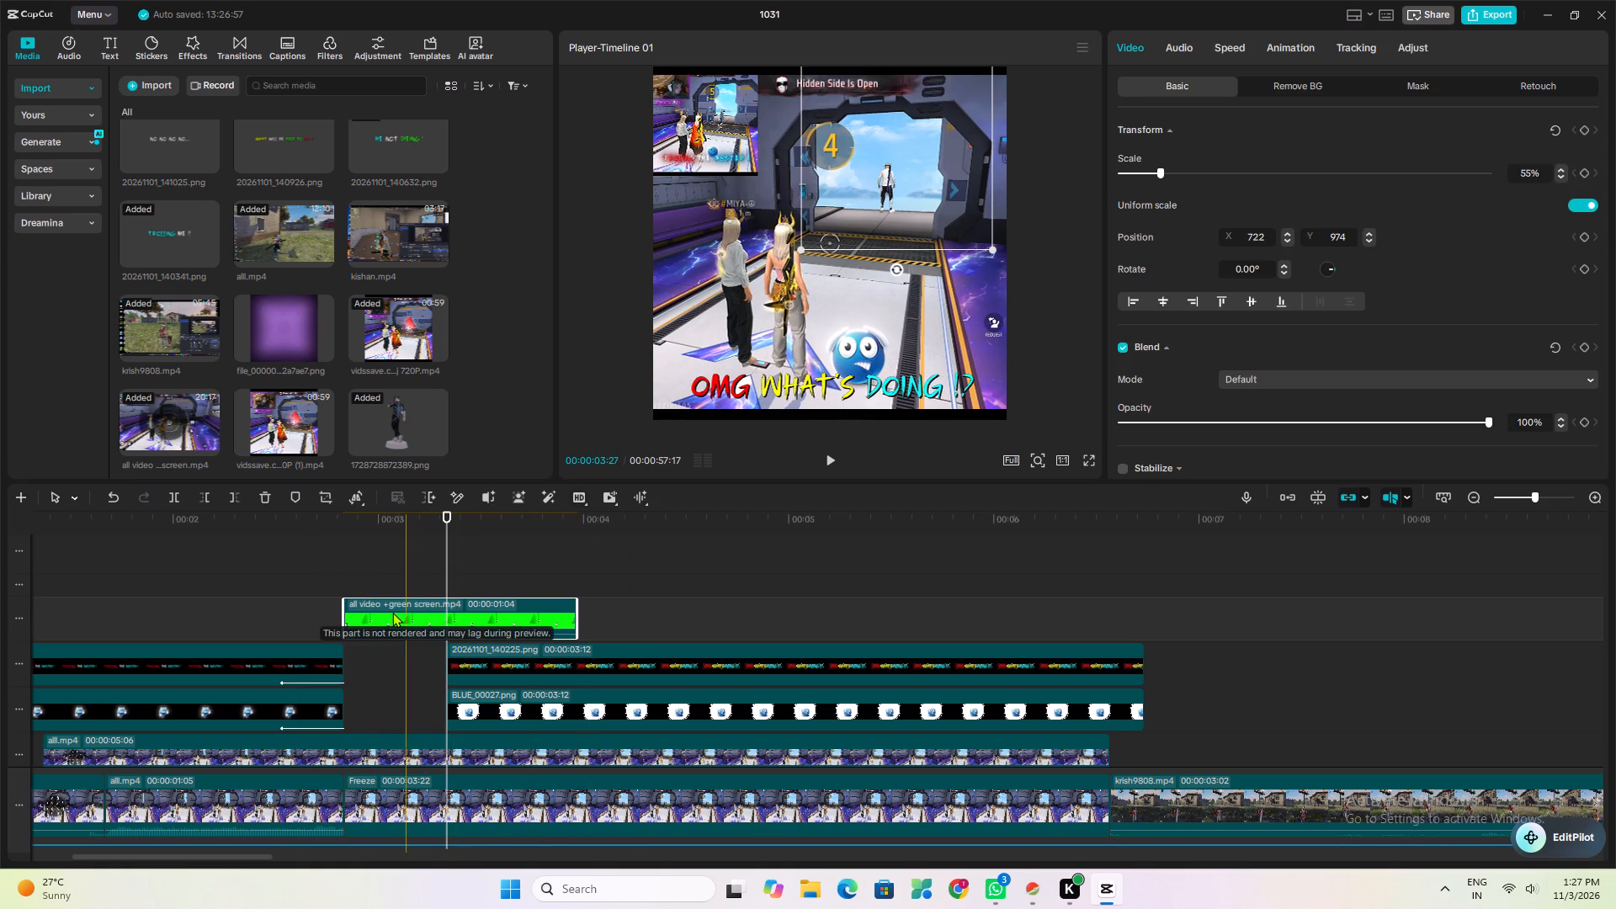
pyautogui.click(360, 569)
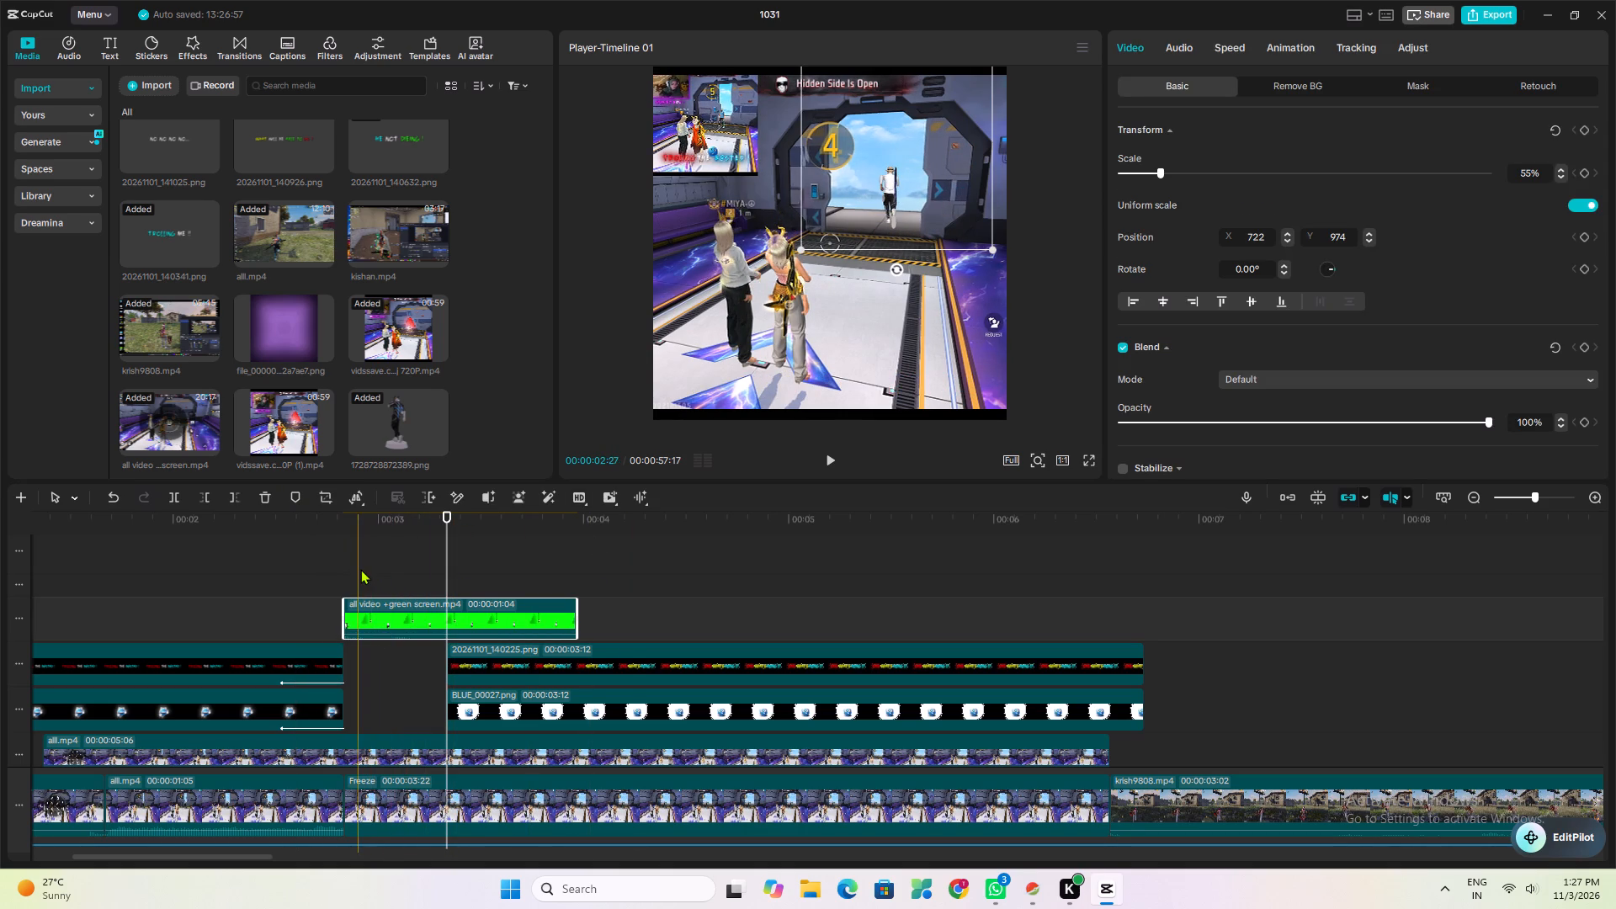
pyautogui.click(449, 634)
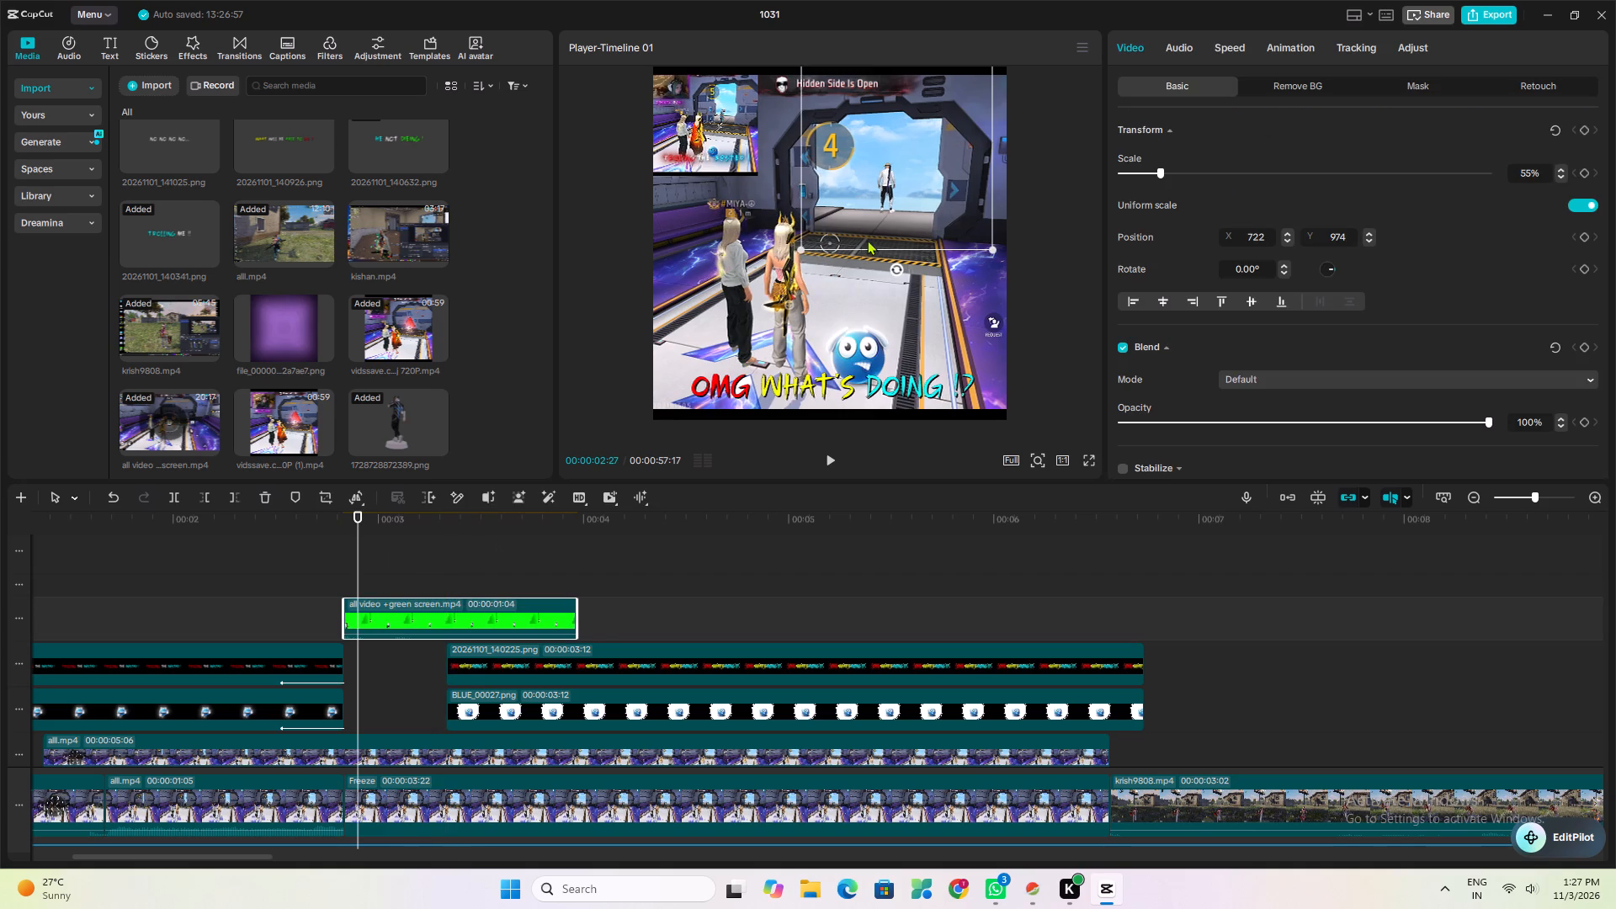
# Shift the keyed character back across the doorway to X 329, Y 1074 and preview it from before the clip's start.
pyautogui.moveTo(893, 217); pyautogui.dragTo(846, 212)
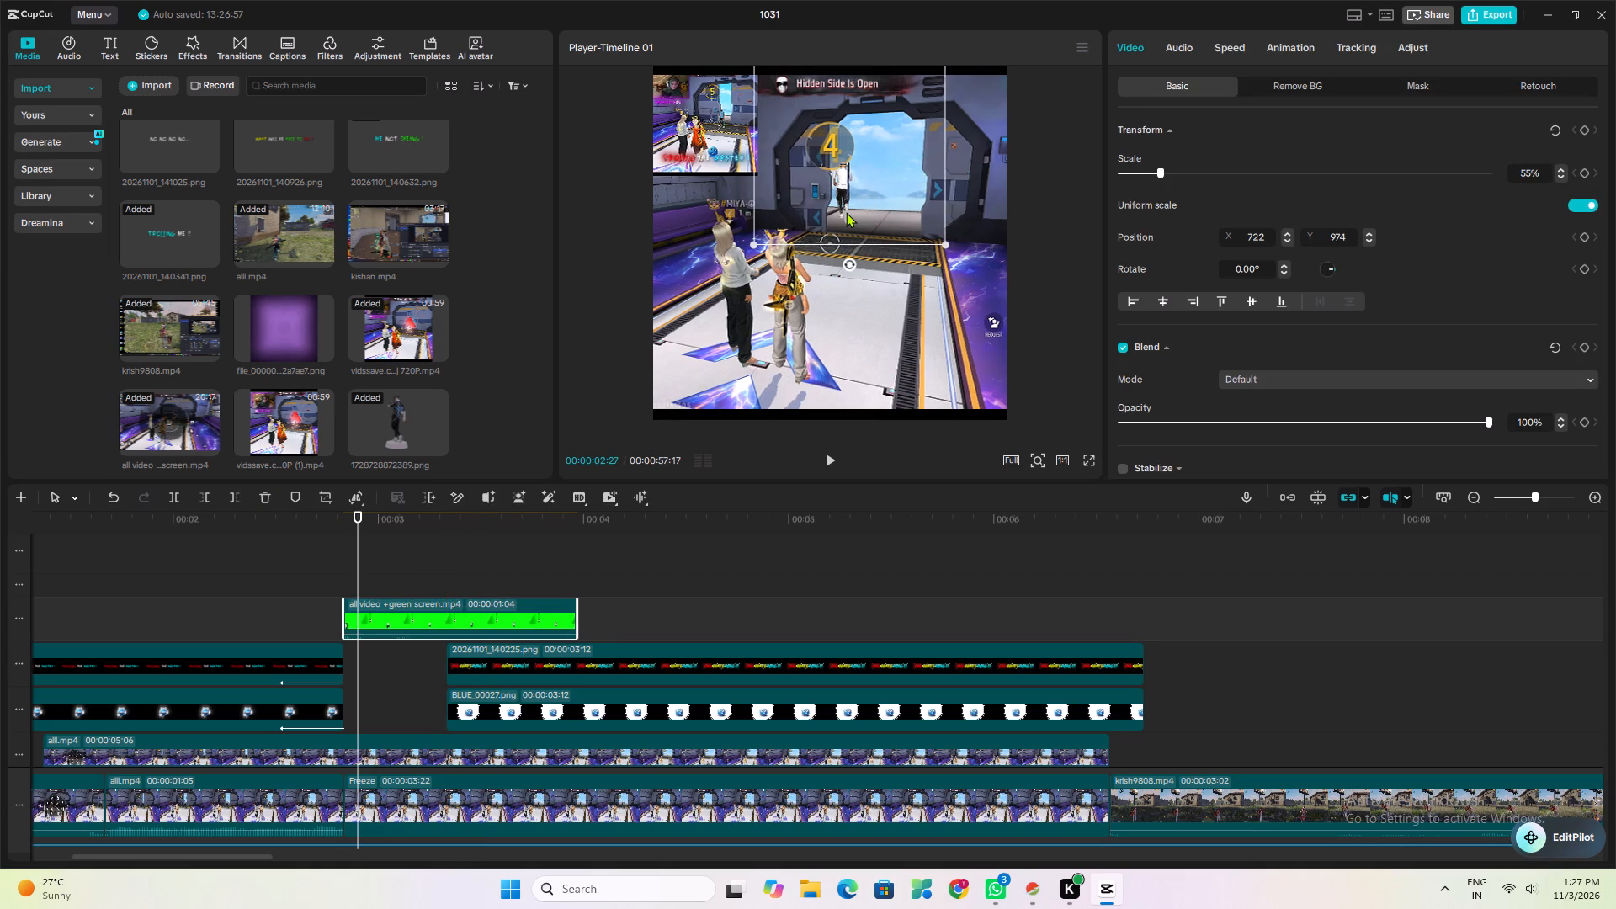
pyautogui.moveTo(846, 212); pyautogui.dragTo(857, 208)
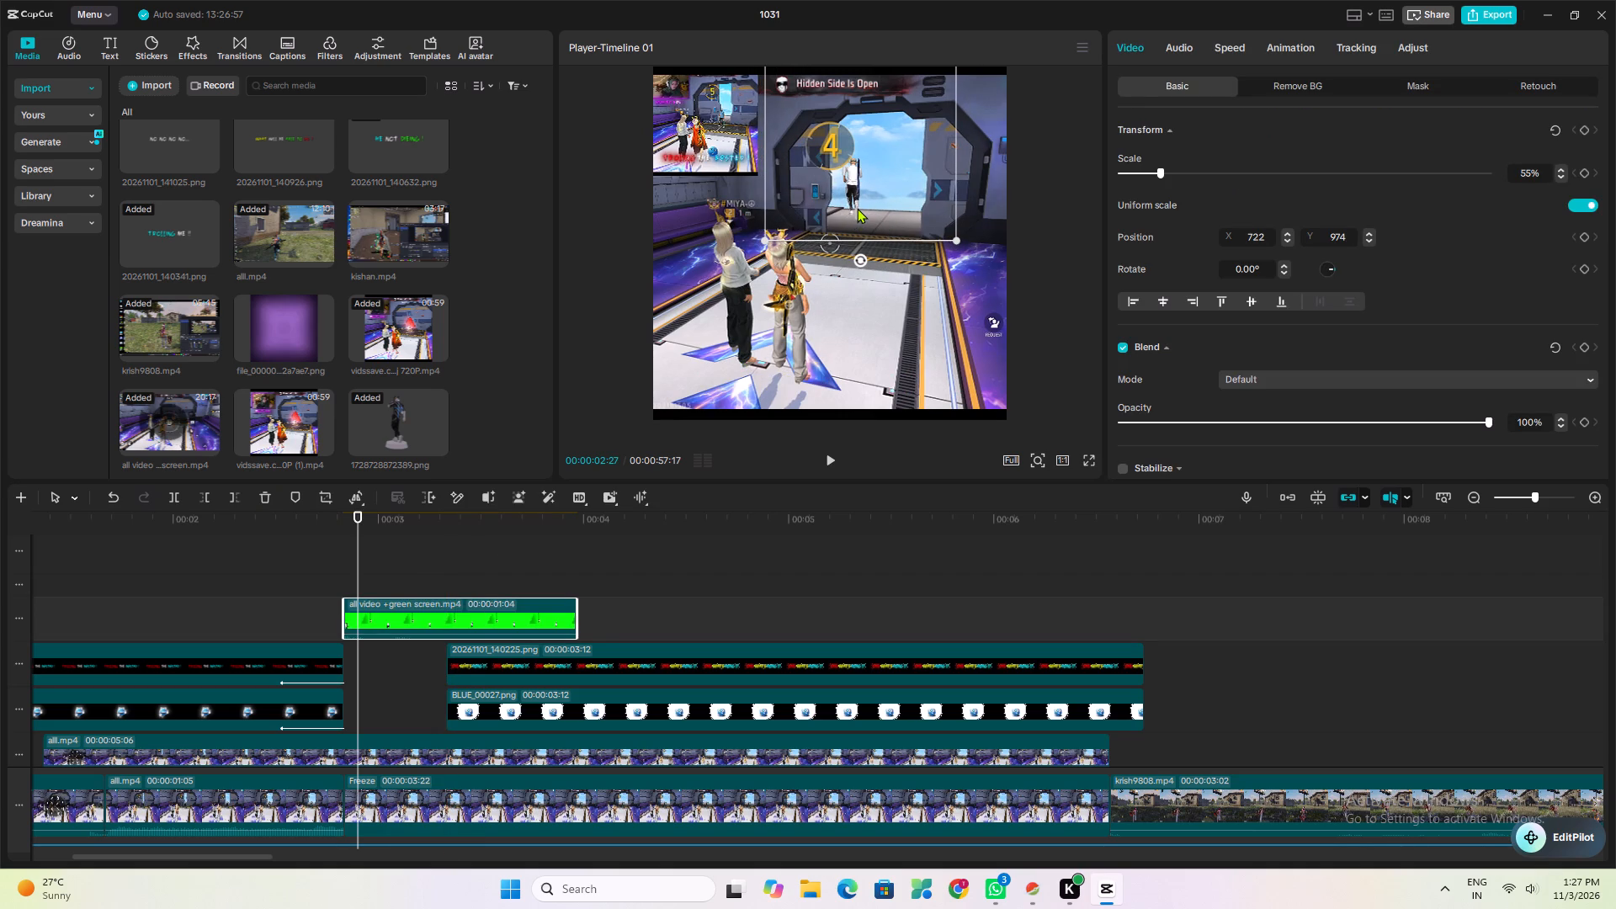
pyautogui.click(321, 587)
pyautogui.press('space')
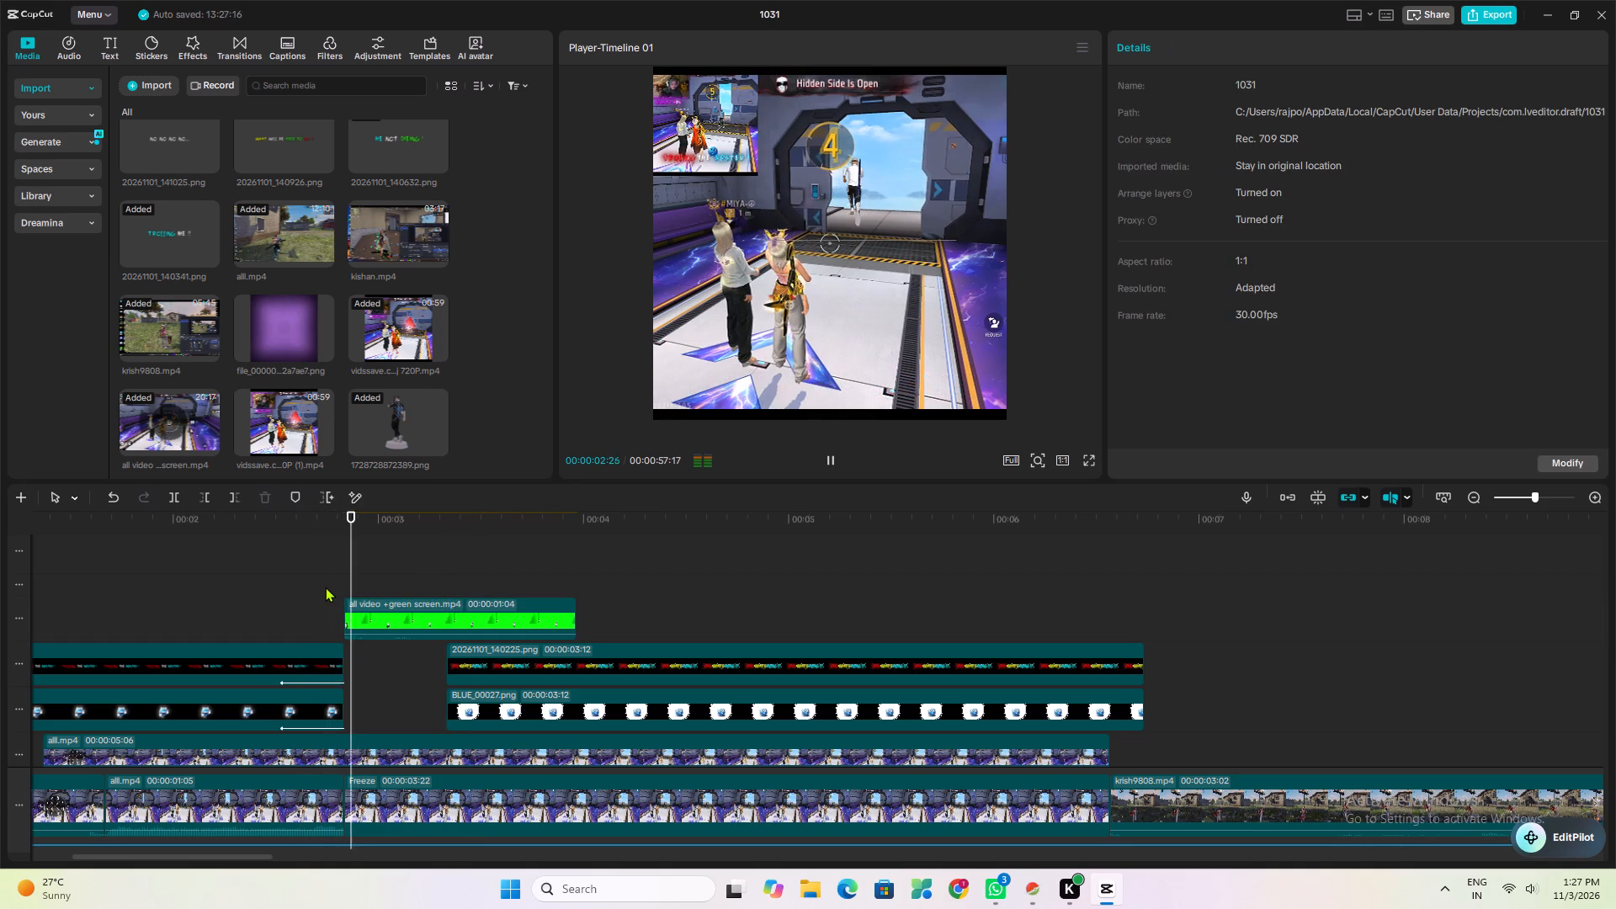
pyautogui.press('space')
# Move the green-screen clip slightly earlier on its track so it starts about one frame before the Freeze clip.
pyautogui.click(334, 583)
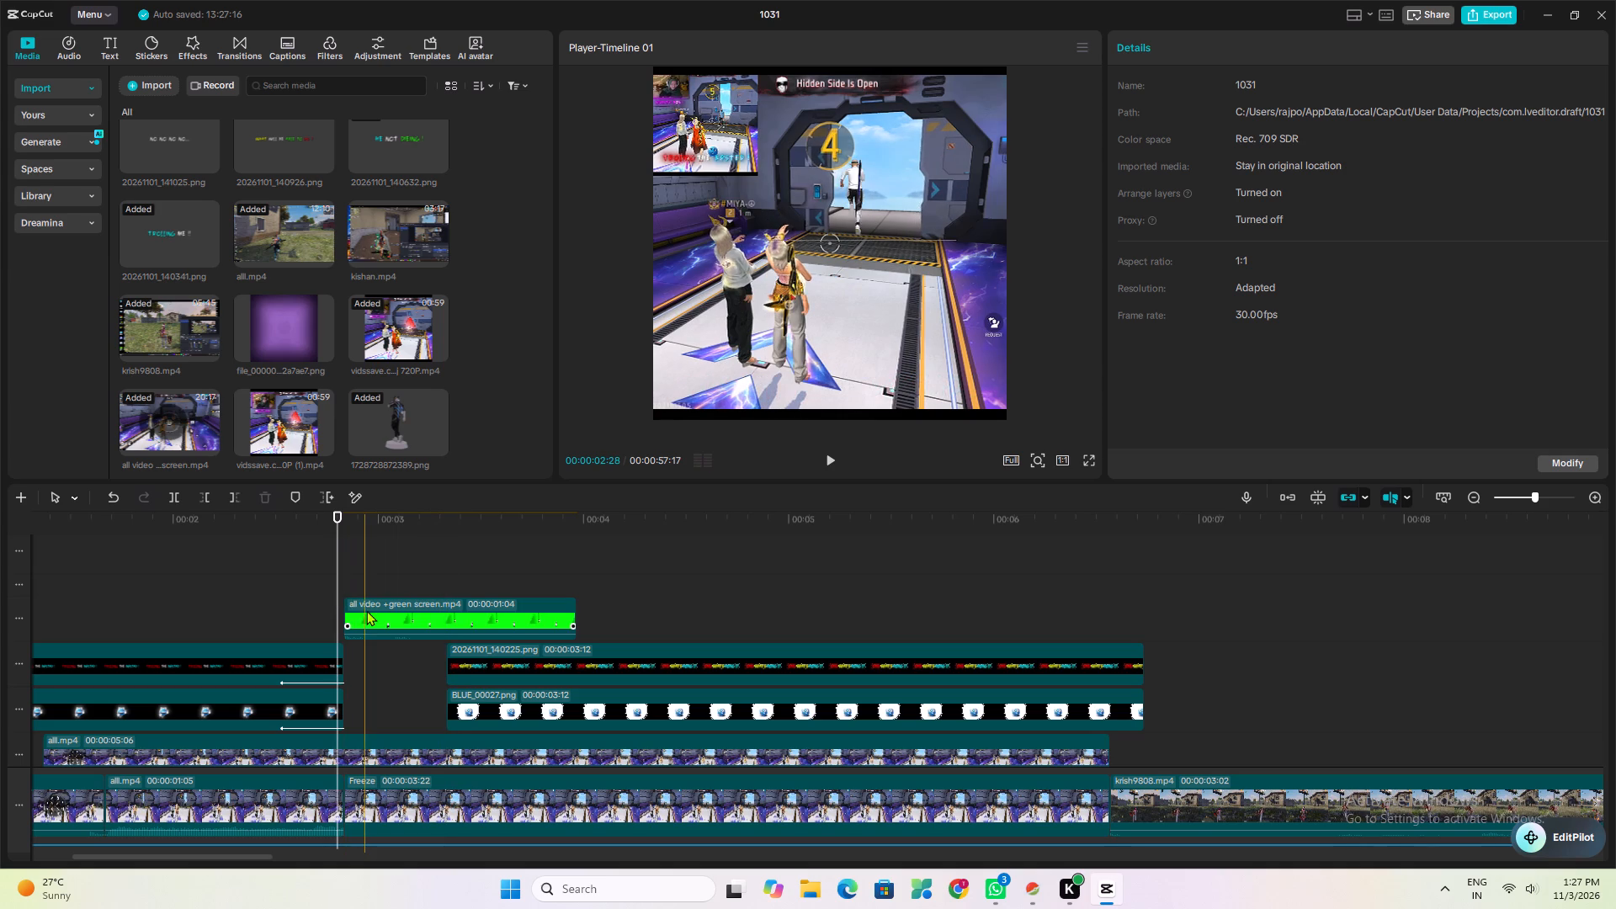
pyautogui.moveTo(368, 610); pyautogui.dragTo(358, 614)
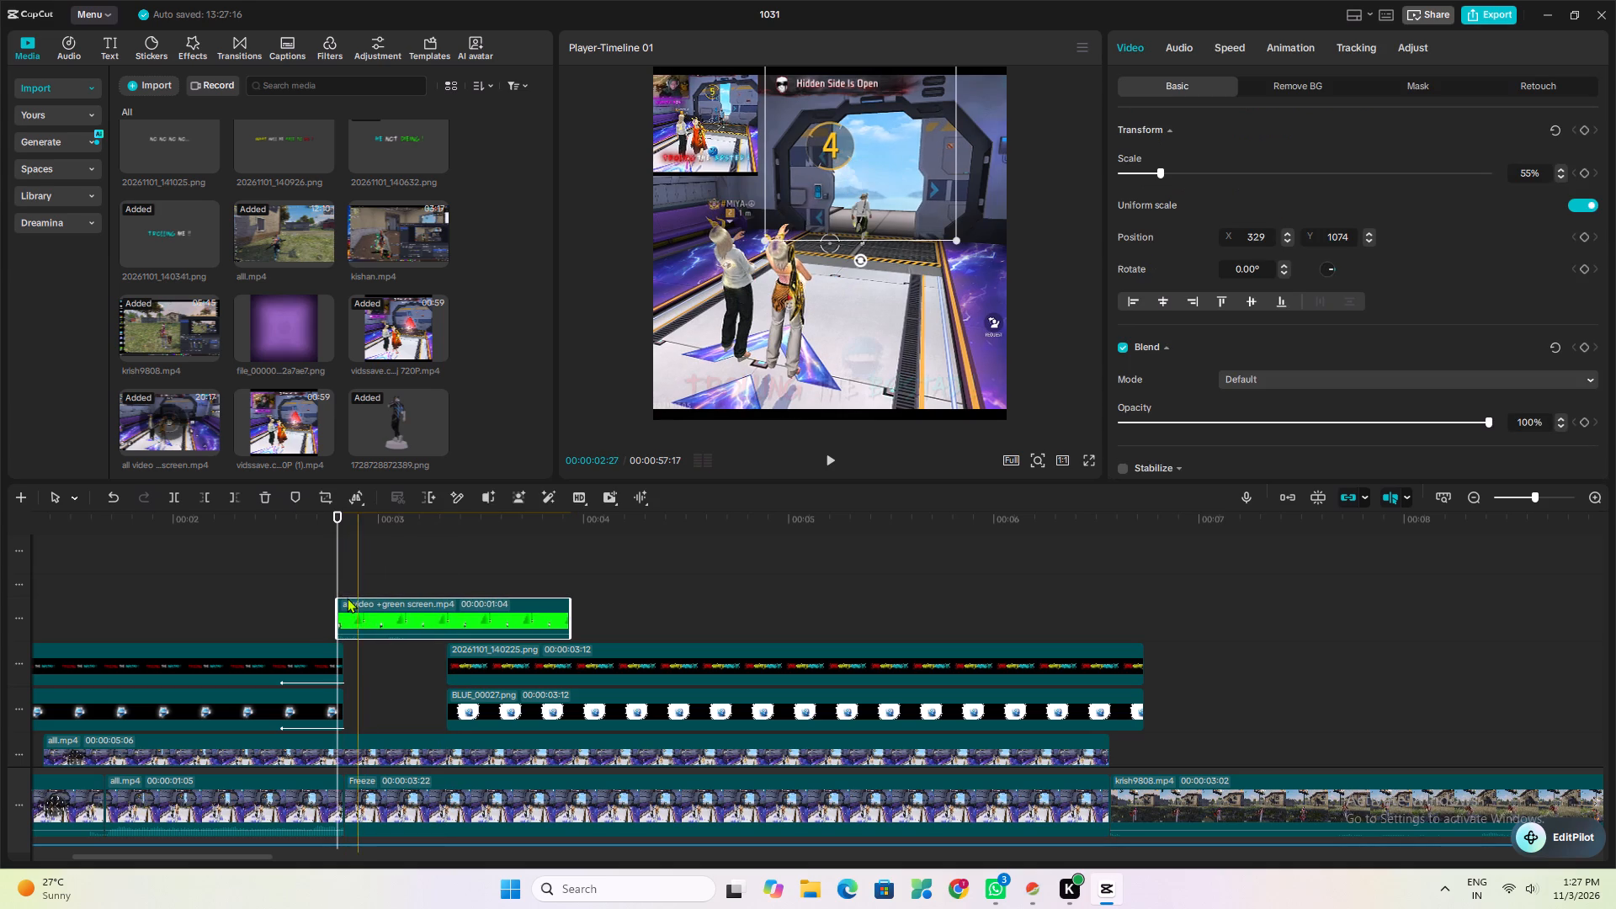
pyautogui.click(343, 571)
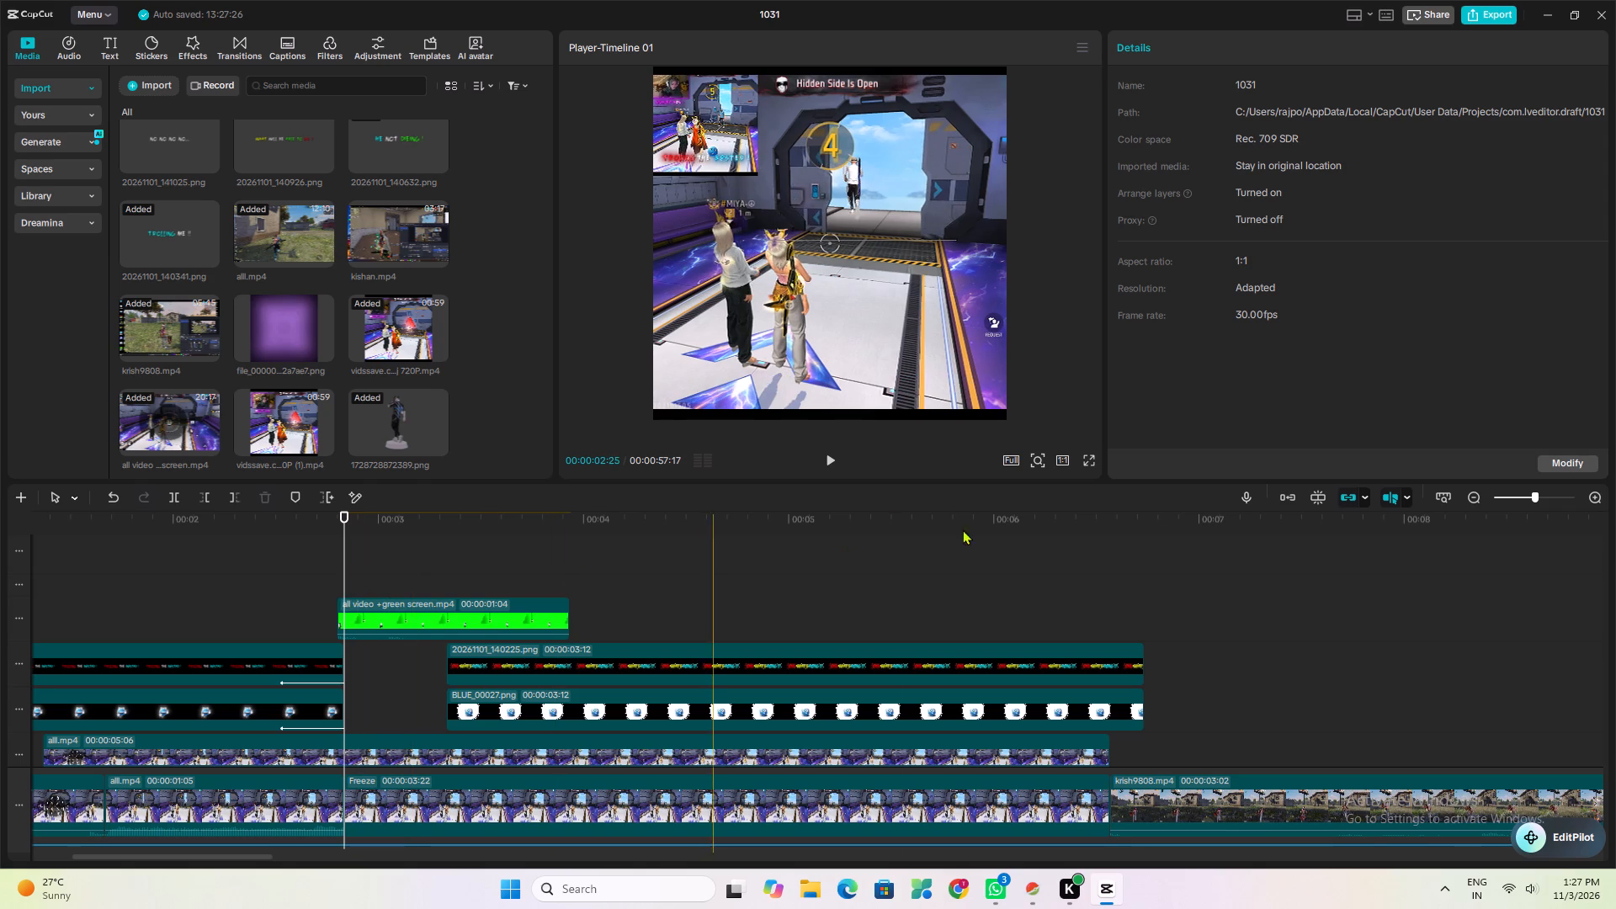
# At 00:00:02:24, fit the character on the doorway floor with the green-screen clip at 42% scale and position X 361, Y 718.
pyautogui.click(1544, 492)
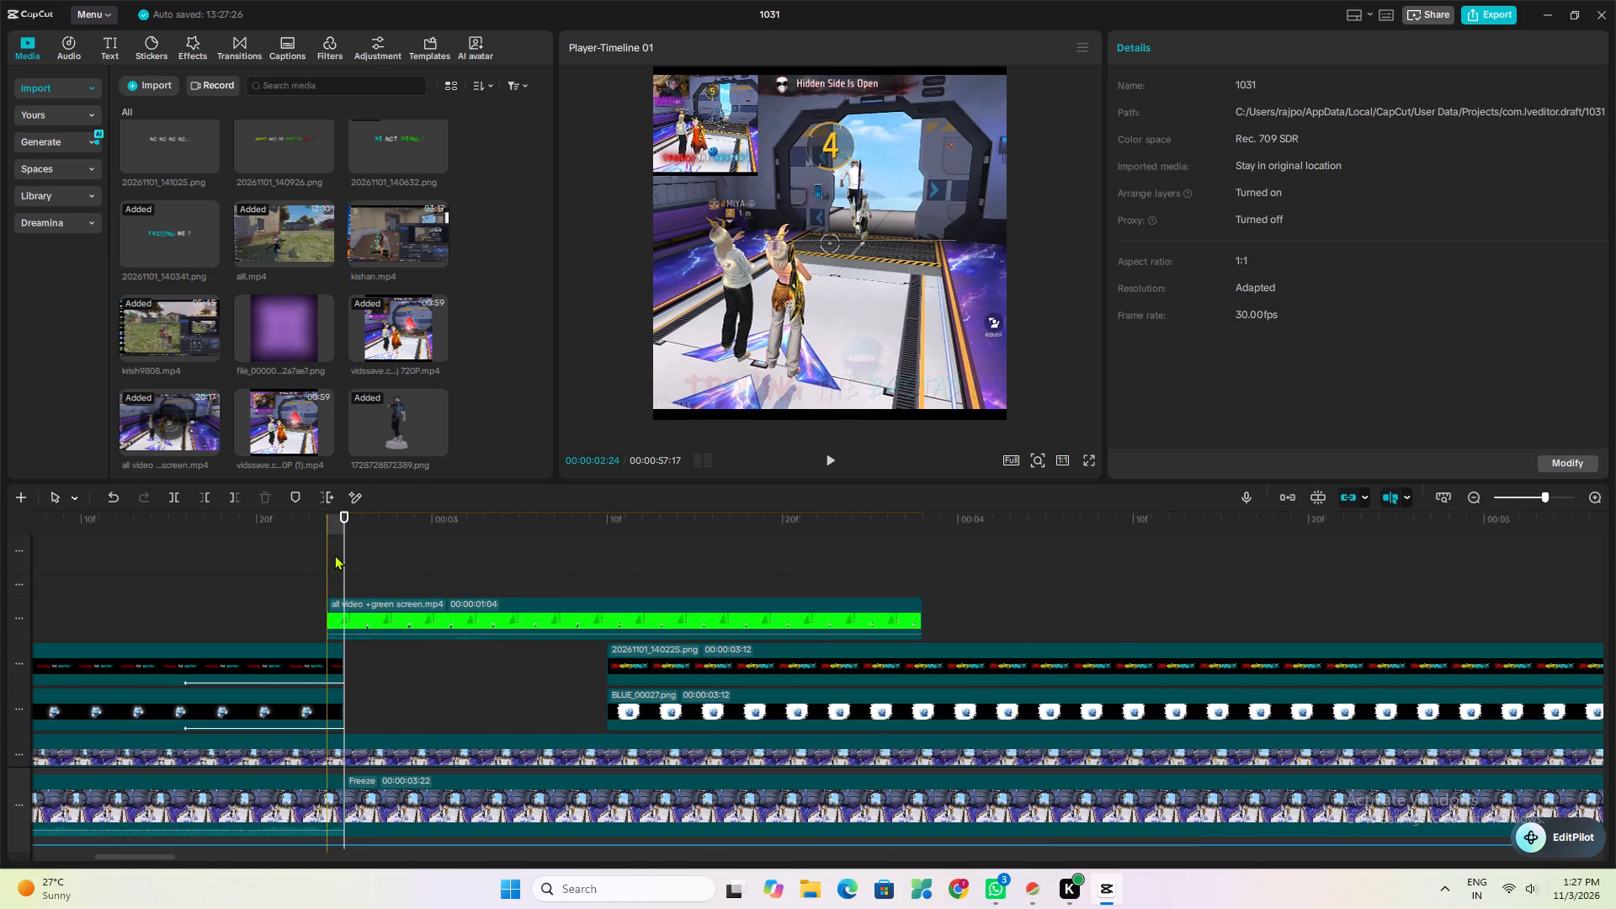
pyautogui.click(334, 555)
pyautogui.click(353, 613)
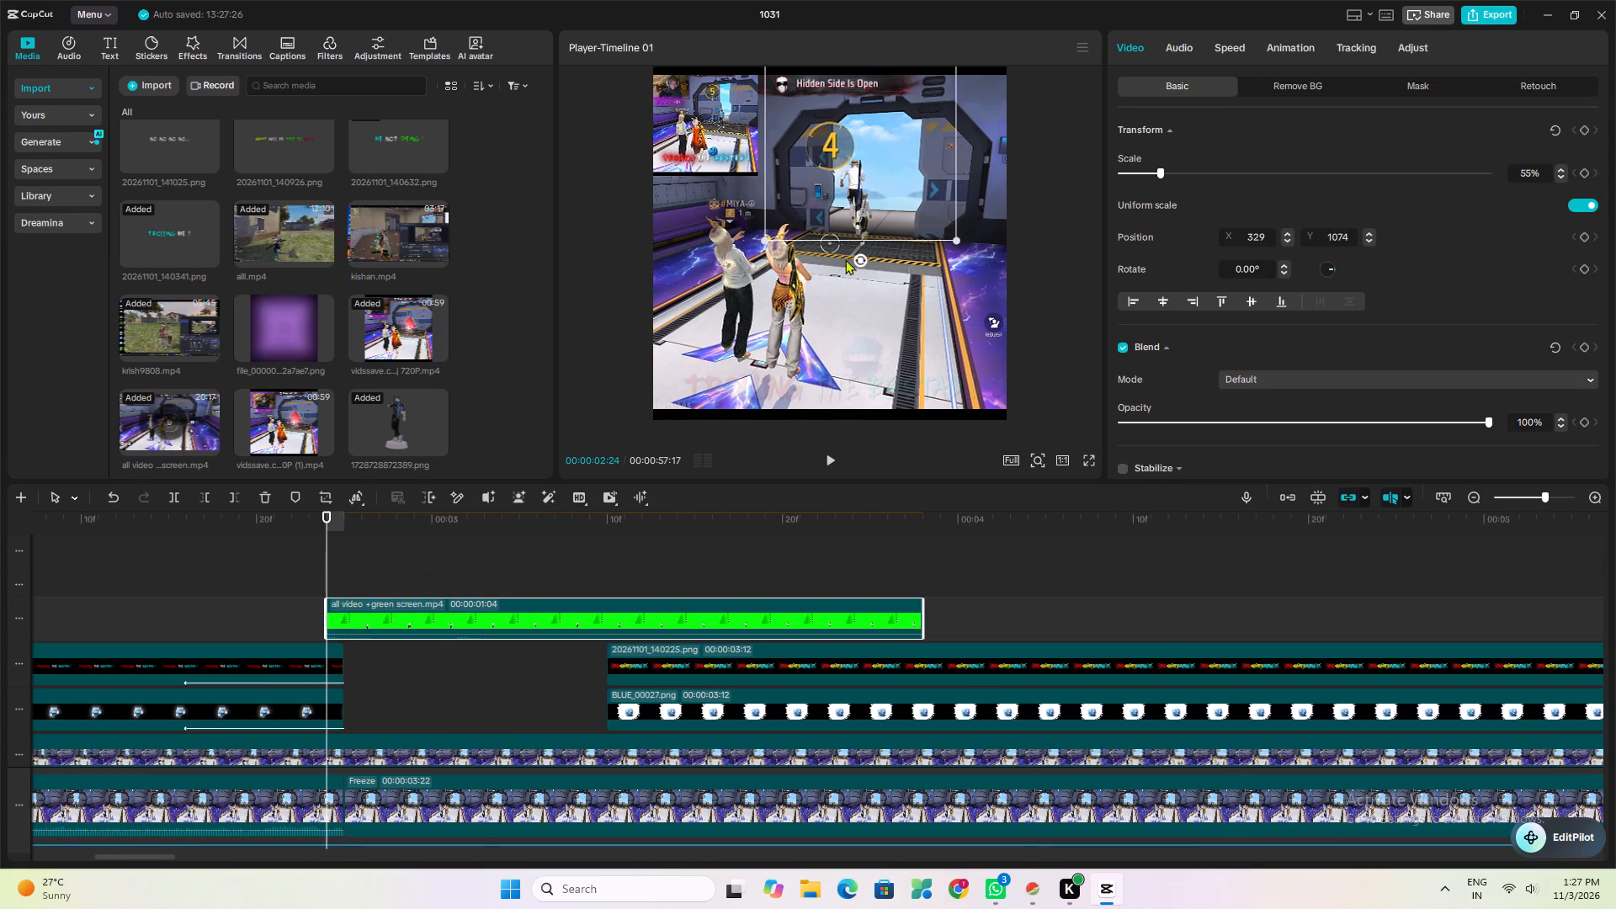
pyautogui.moveTo(892, 197); pyautogui.dragTo(898, 210)
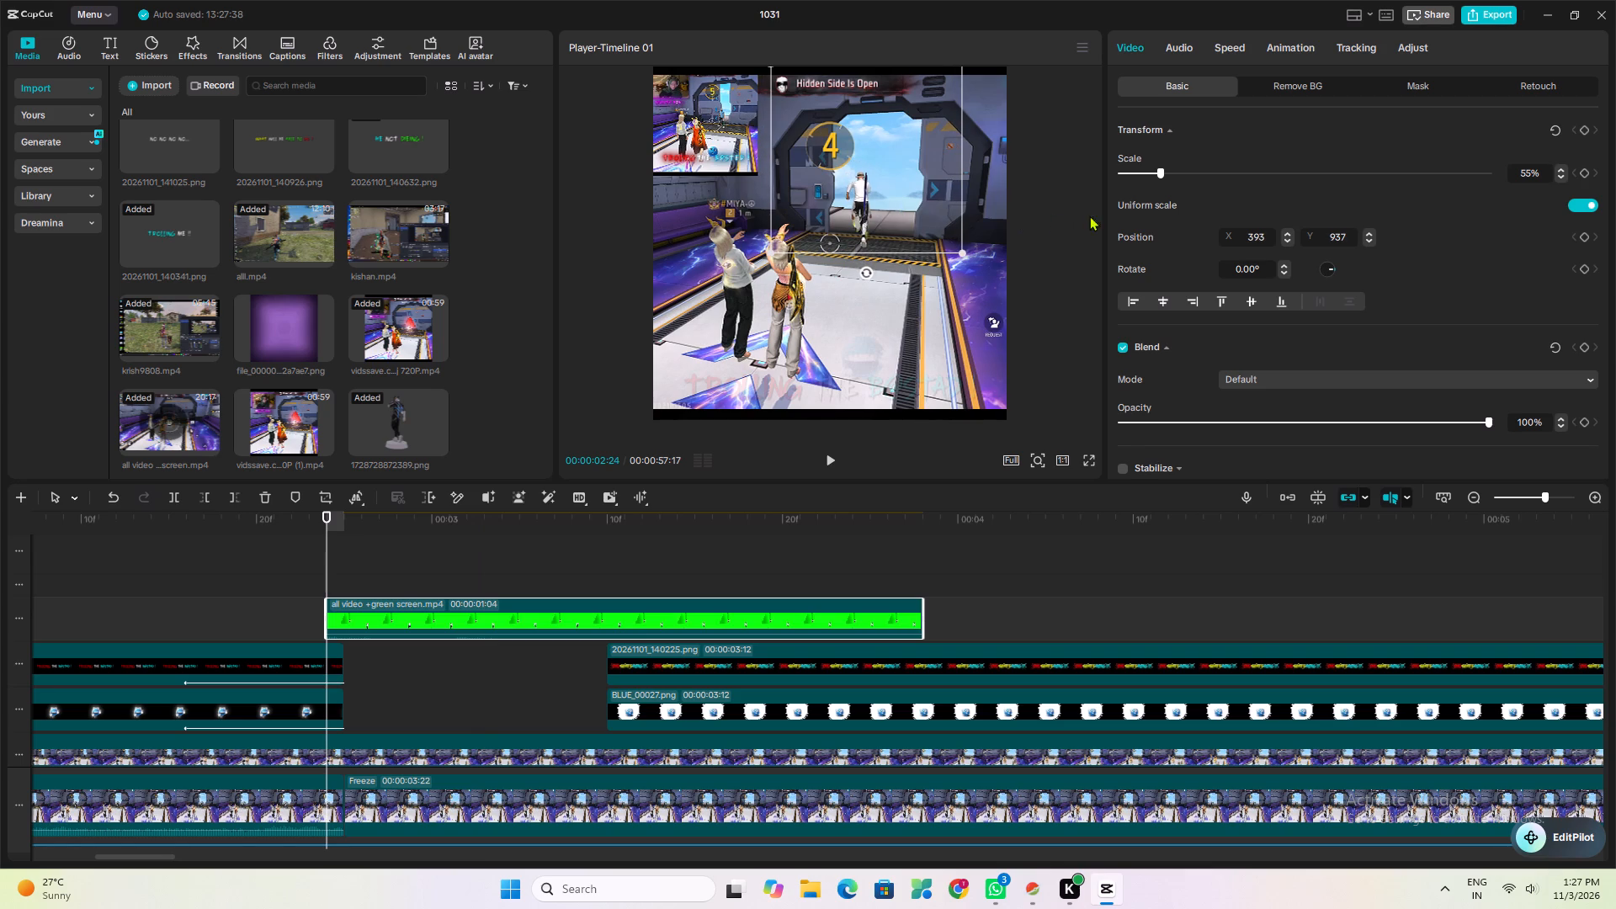
pyautogui.click(1151, 173)
pyautogui.moveTo(906, 196); pyautogui.dragTo(906, 211)
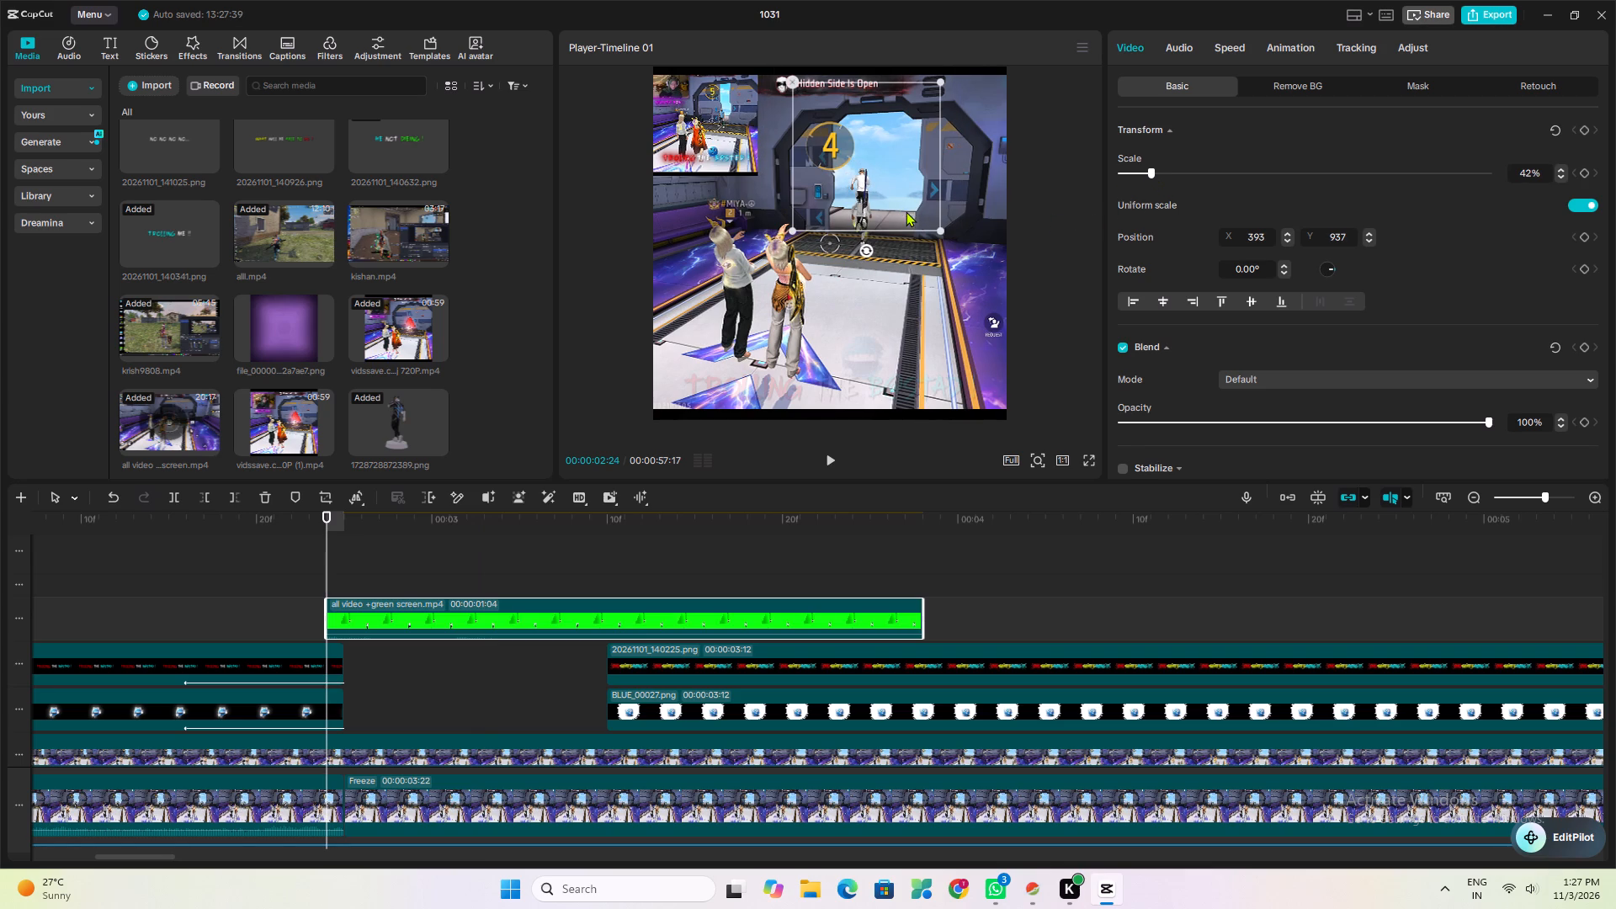
pyautogui.moveTo(906, 211); pyautogui.dragTo(907, 219)
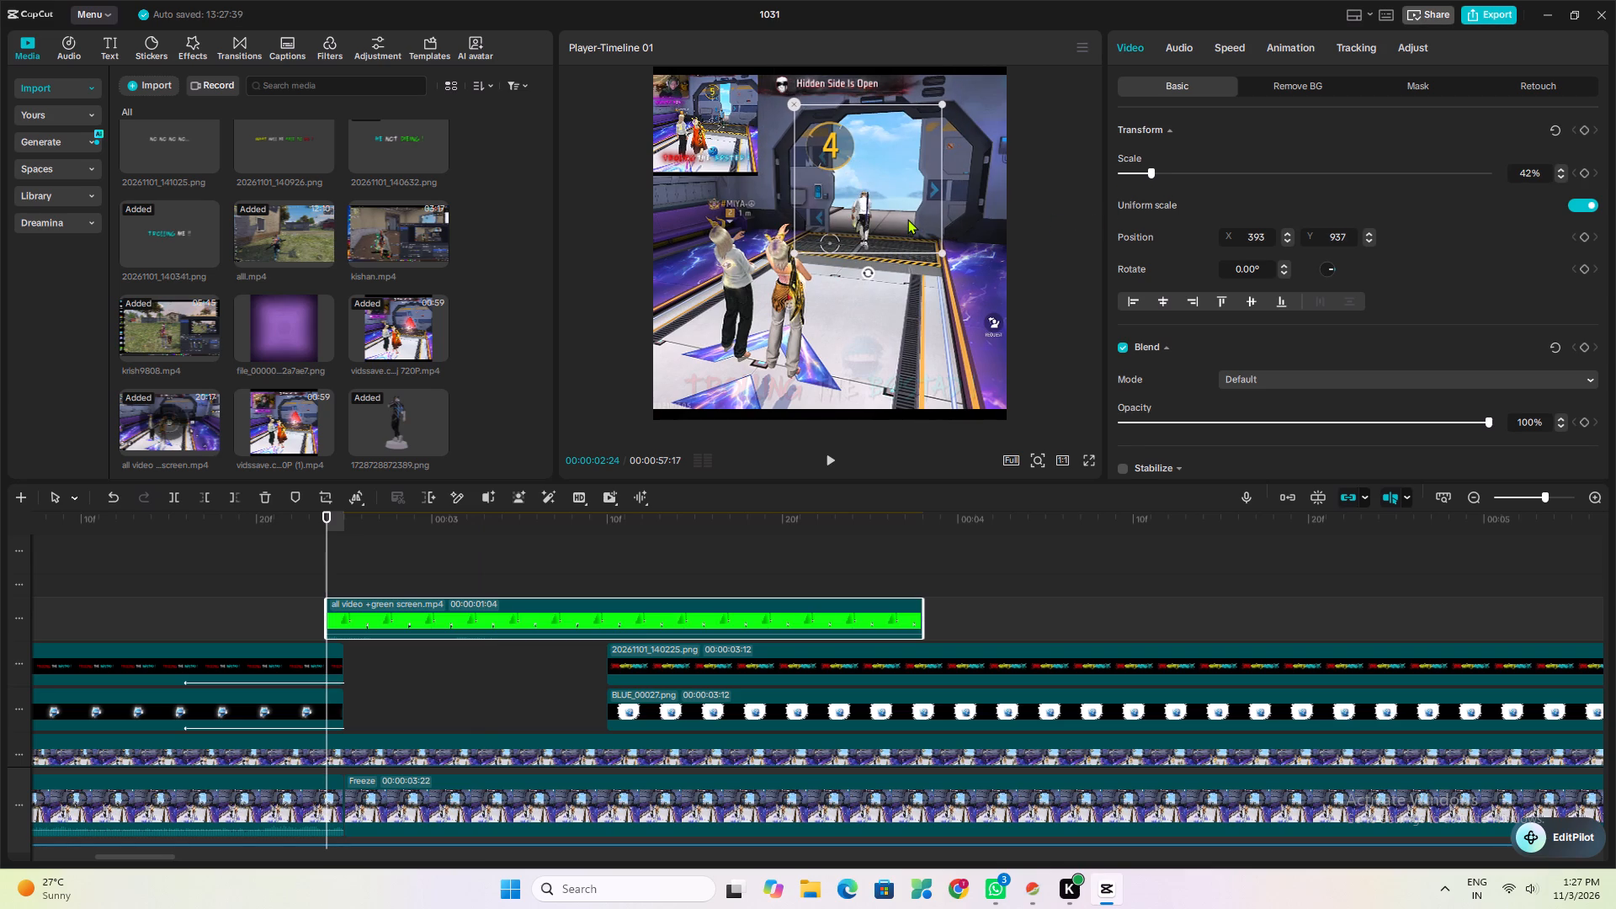
pyautogui.moveTo(907, 219); pyautogui.dragTo(907, 220)
pyautogui.click(1146, 169)
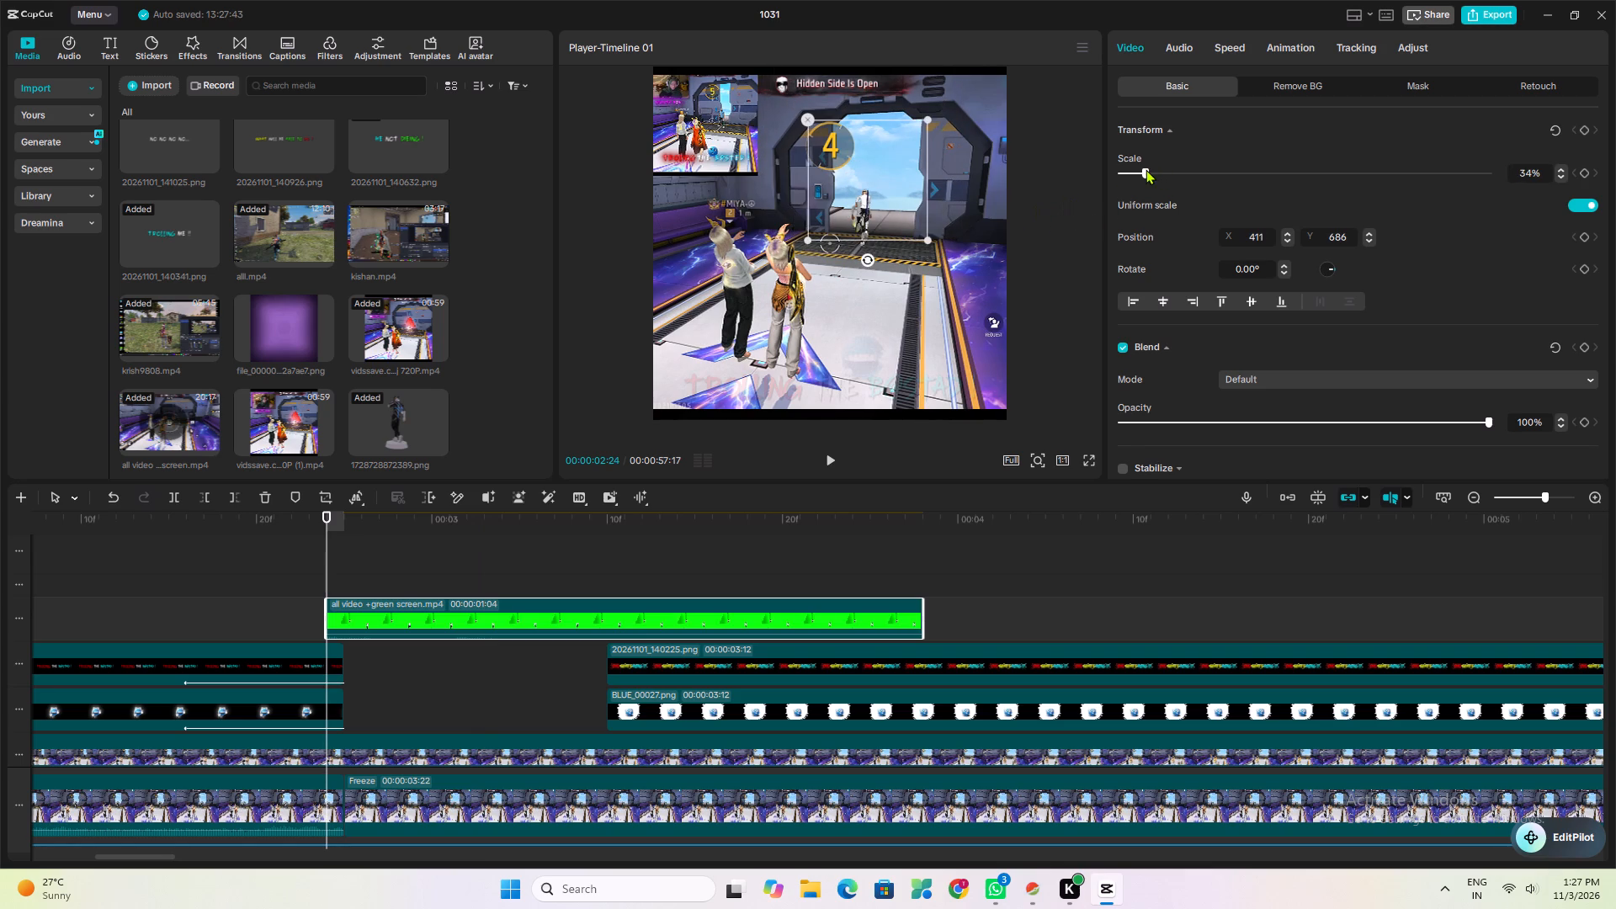
pyautogui.click(902, 210)
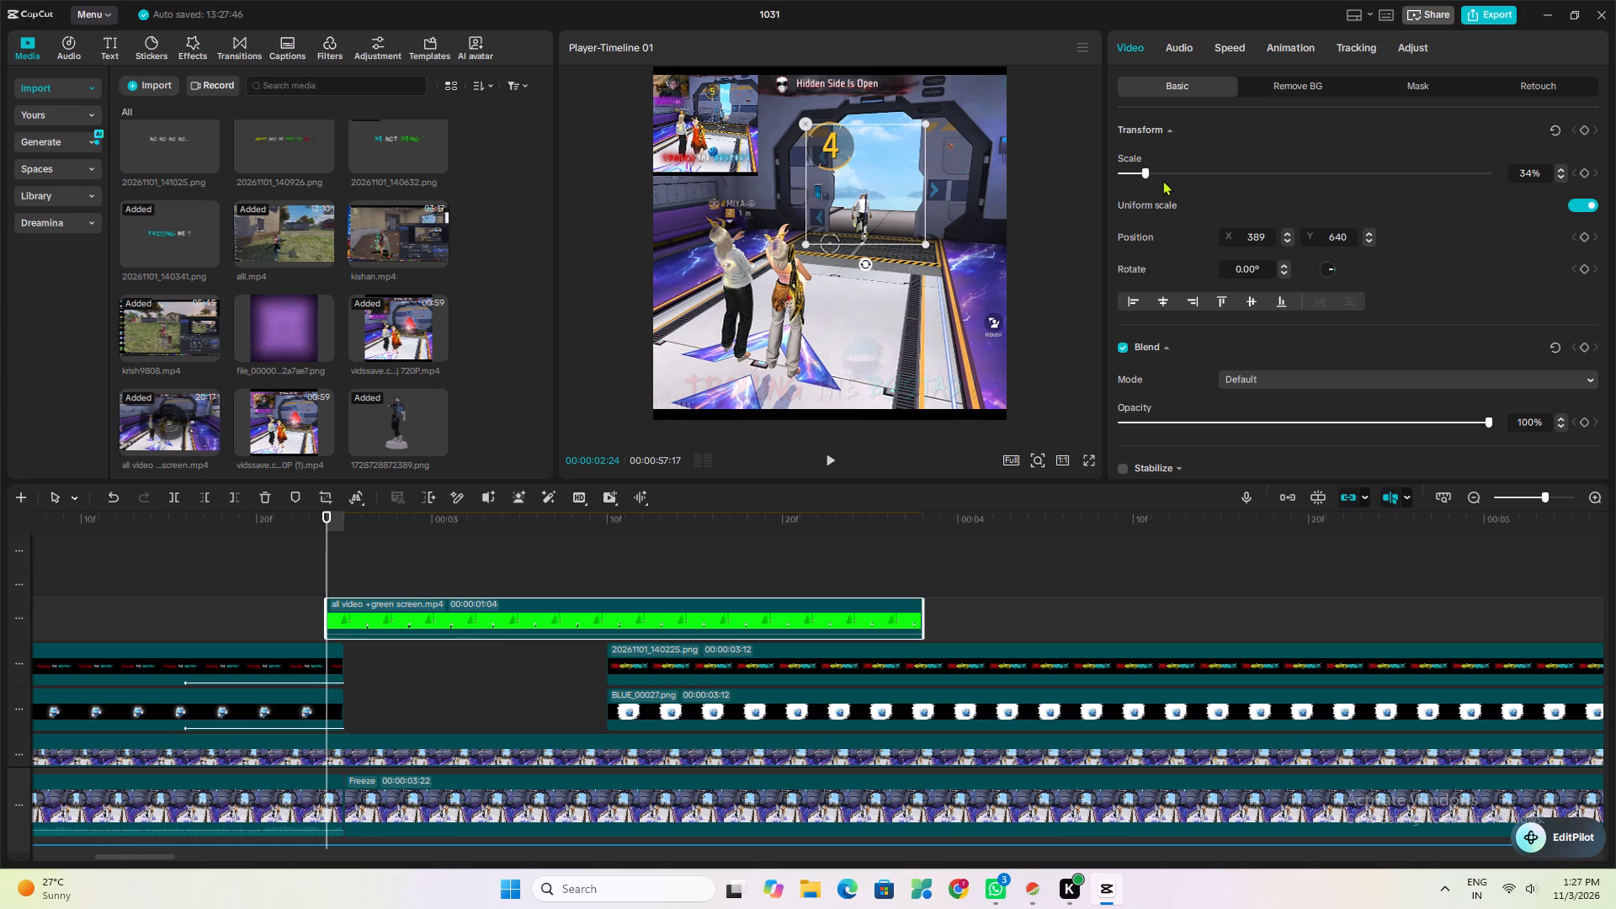
pyautogui.click(1148, 170)
pyautogui.click(1151, 170)
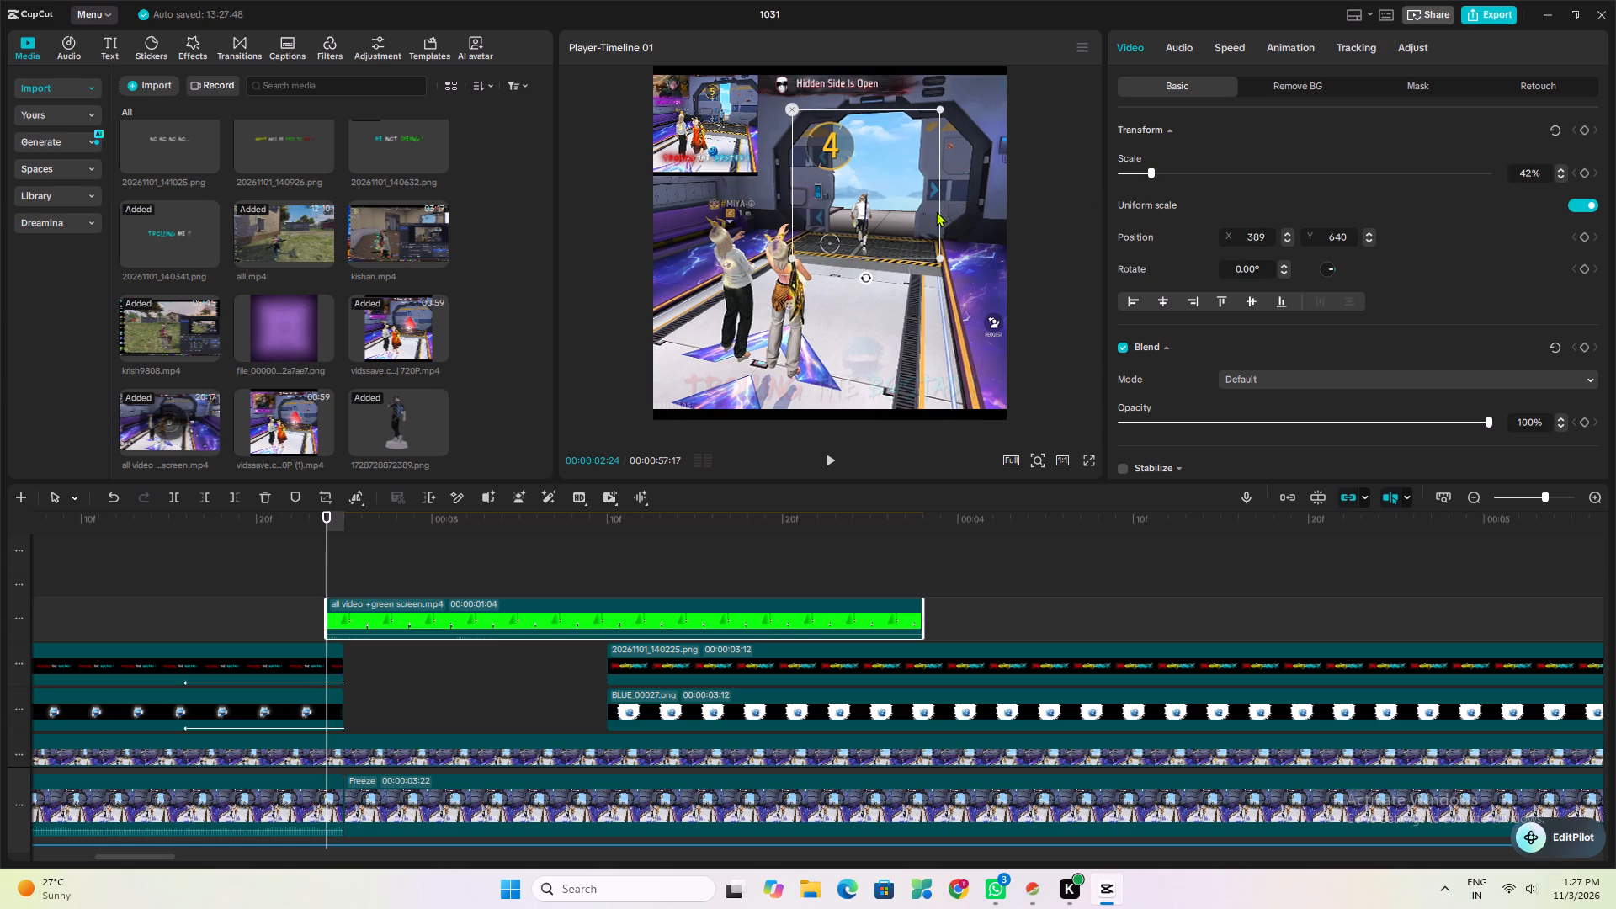
pyautogui.click(919, 212)
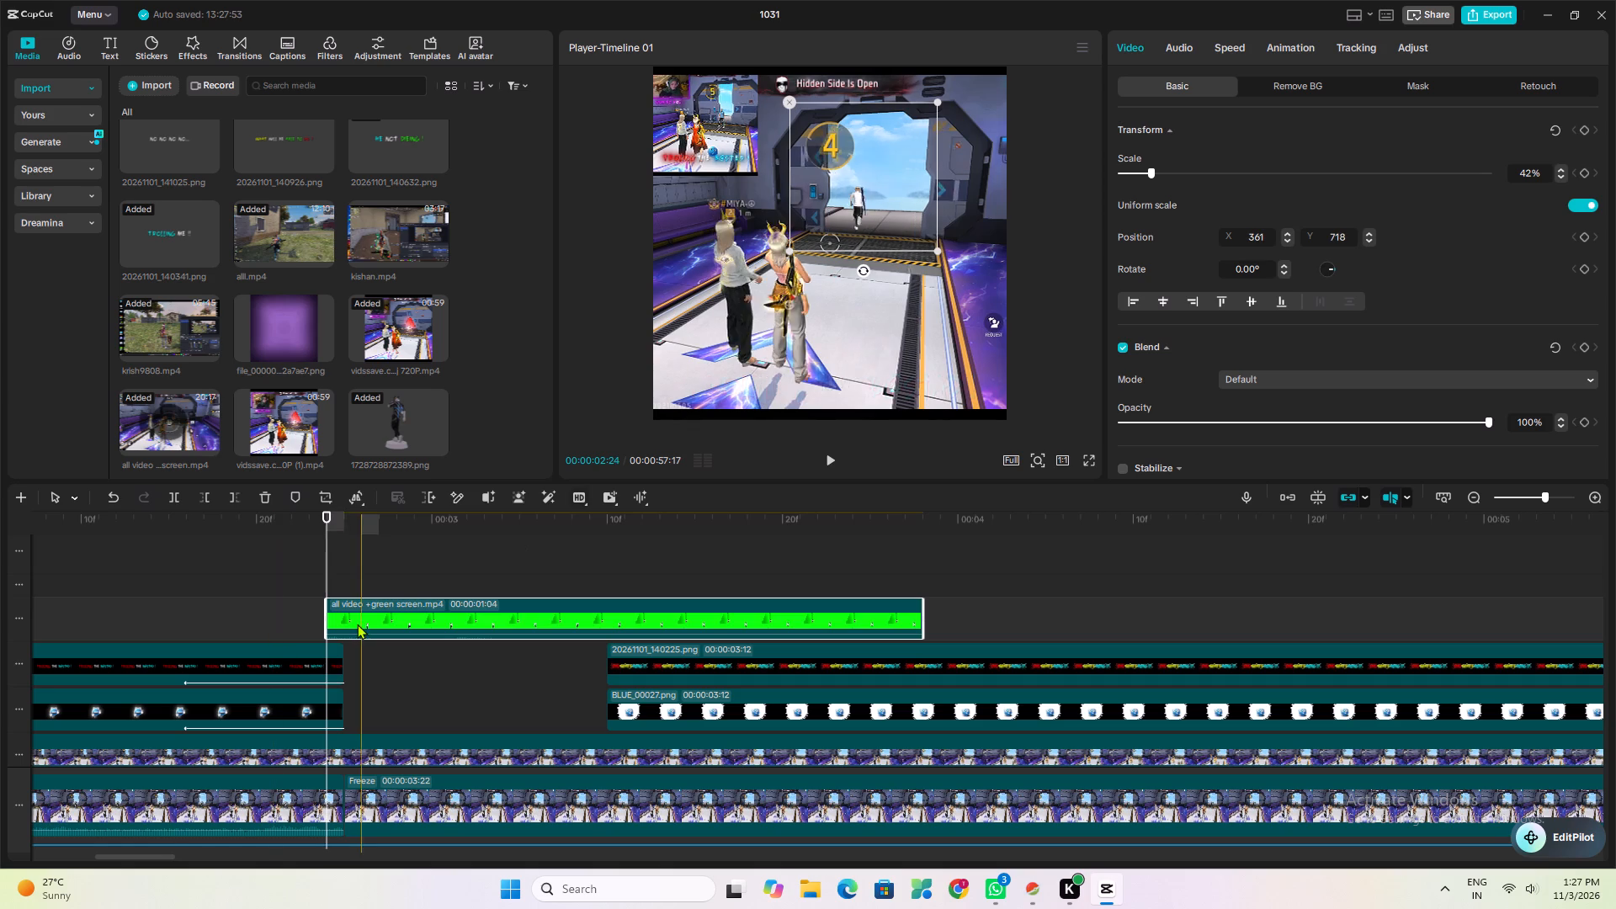
# Align the green-screen clip's start with the Freeze clip at about 00:00:02:25 and play the composite through to the clip's end.
pyautogui.moveTo(357, 624); pyautogui.dragTo(375, 623)
pyautogui.click(338, 590)
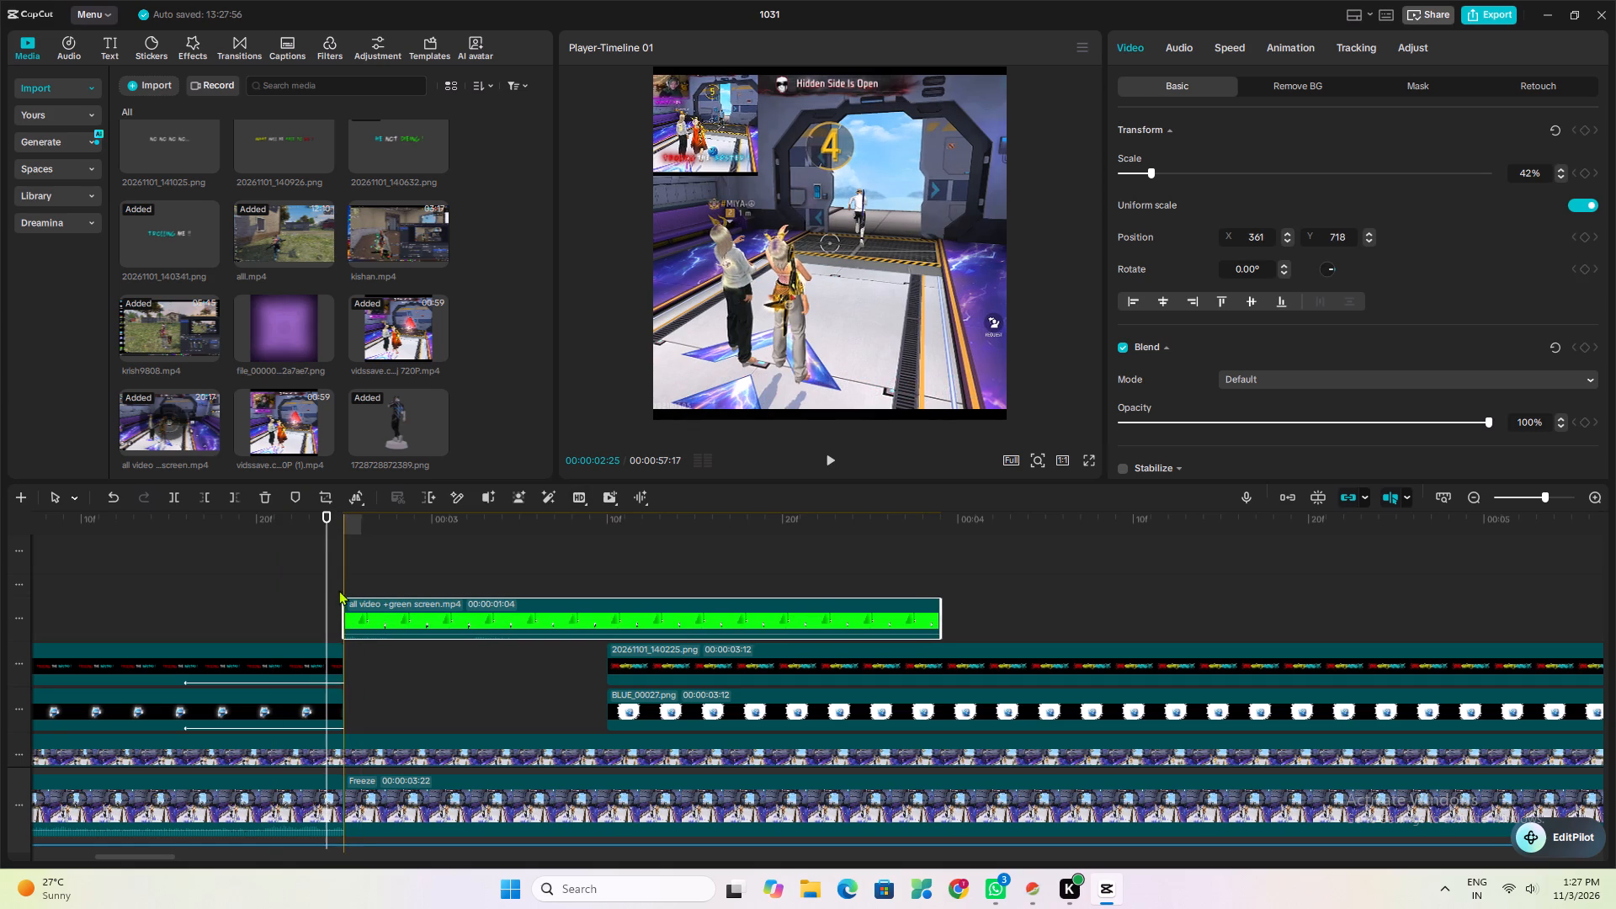
pyautogui.press('space')
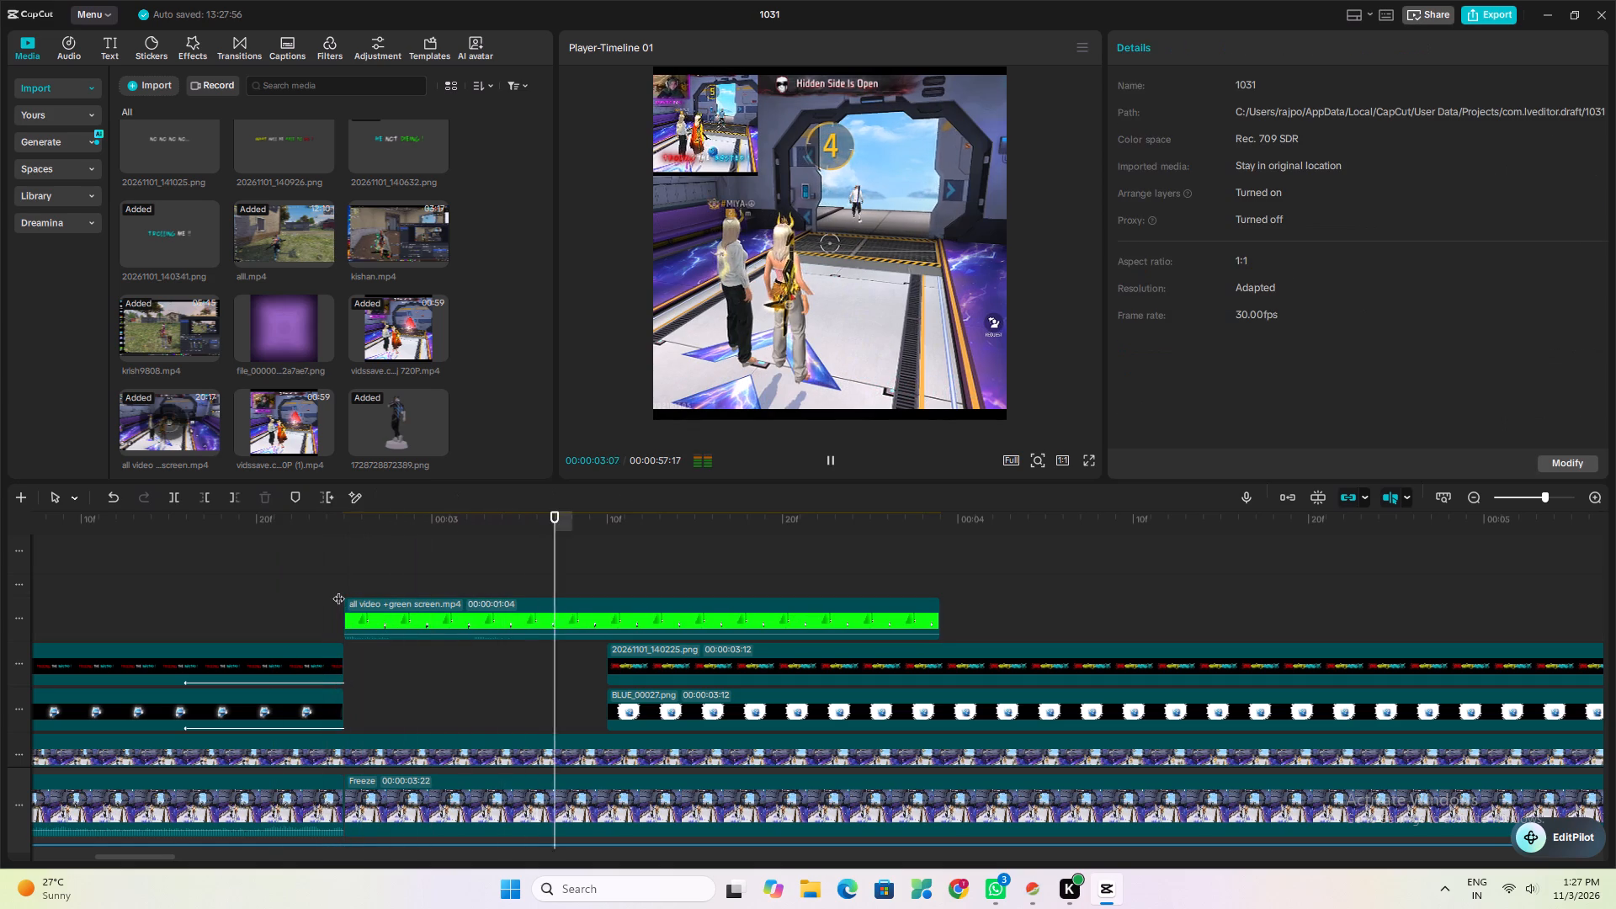
pyautogui.press('space')
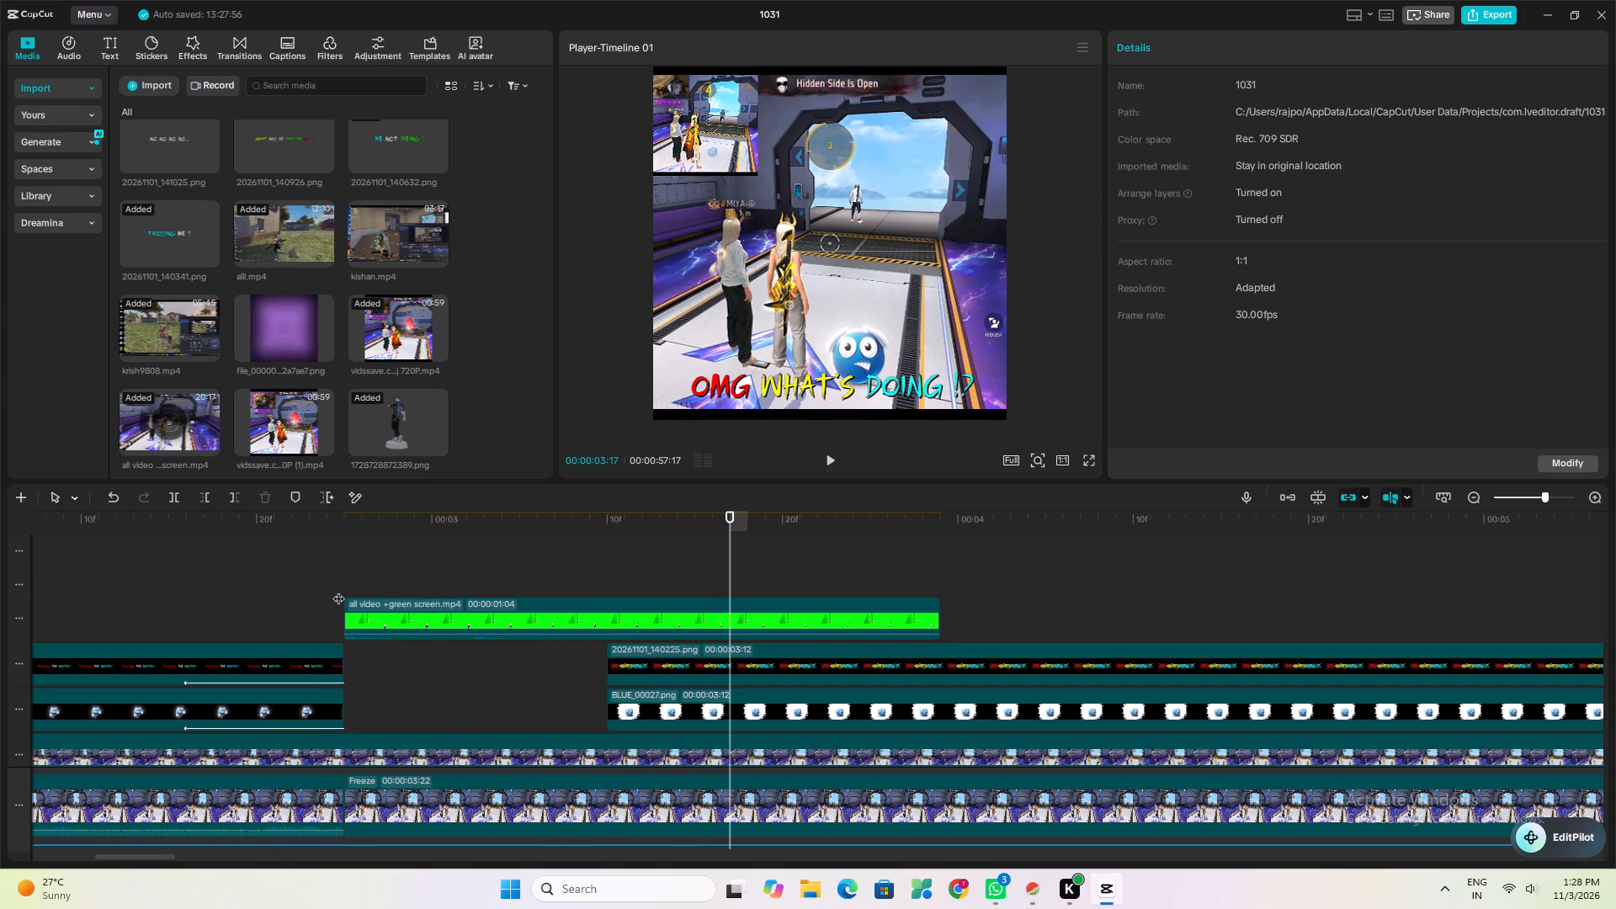
pyautogui.press('space')
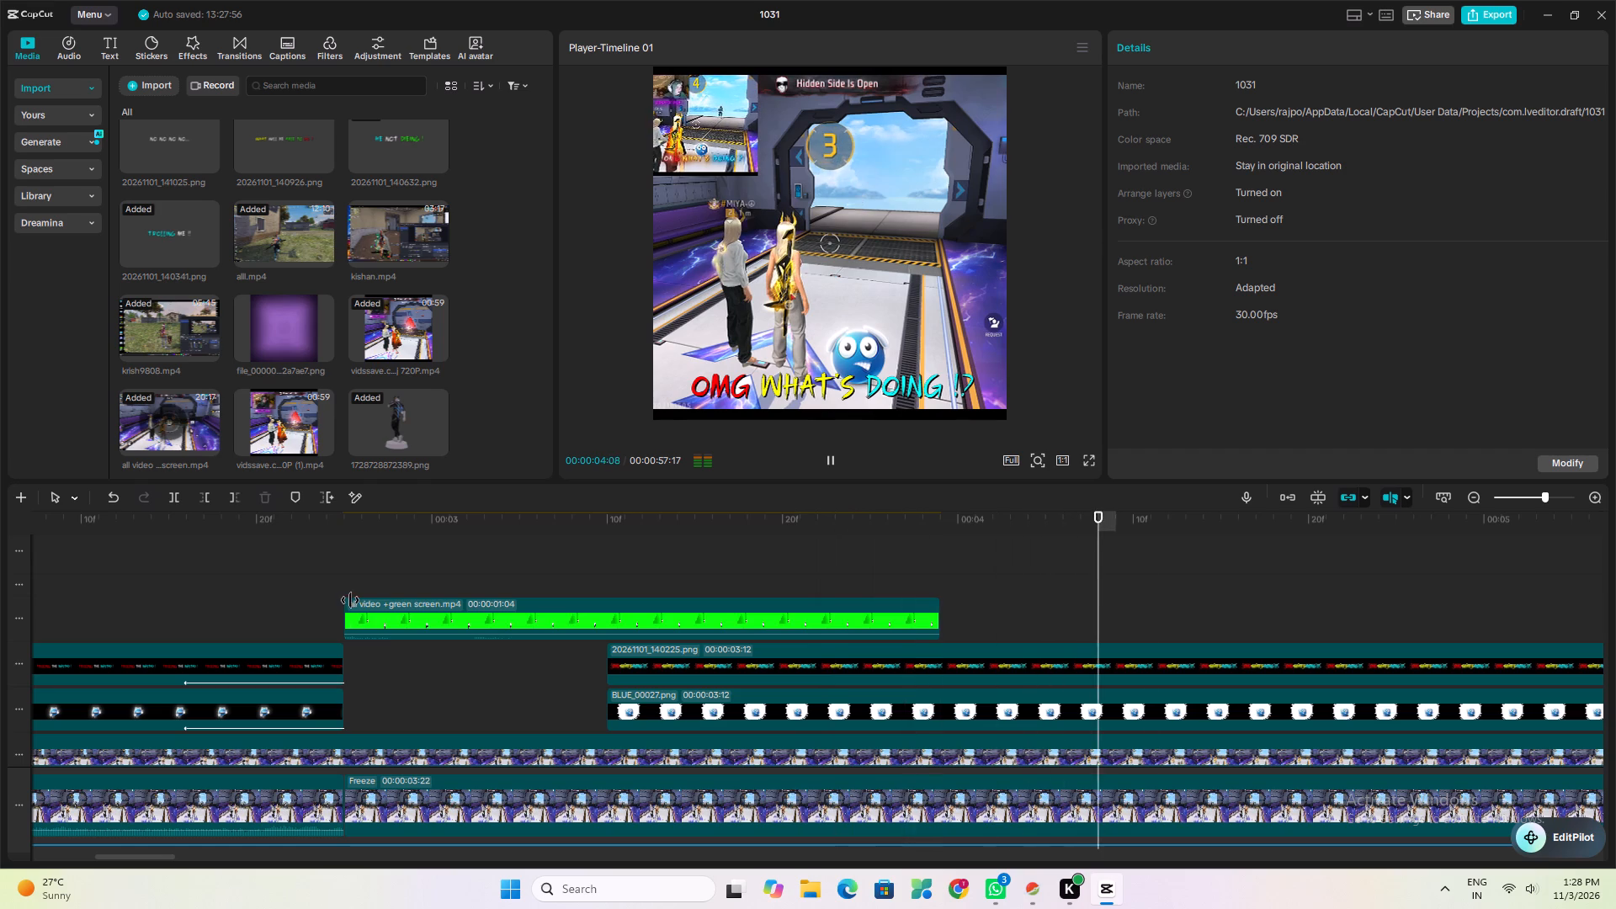
# Replay the green-screen character's entrance repeatedly from about 00:00:02:22 to examine the cut from the gameplay into the Freeze clip.
pyautogui.press('space')
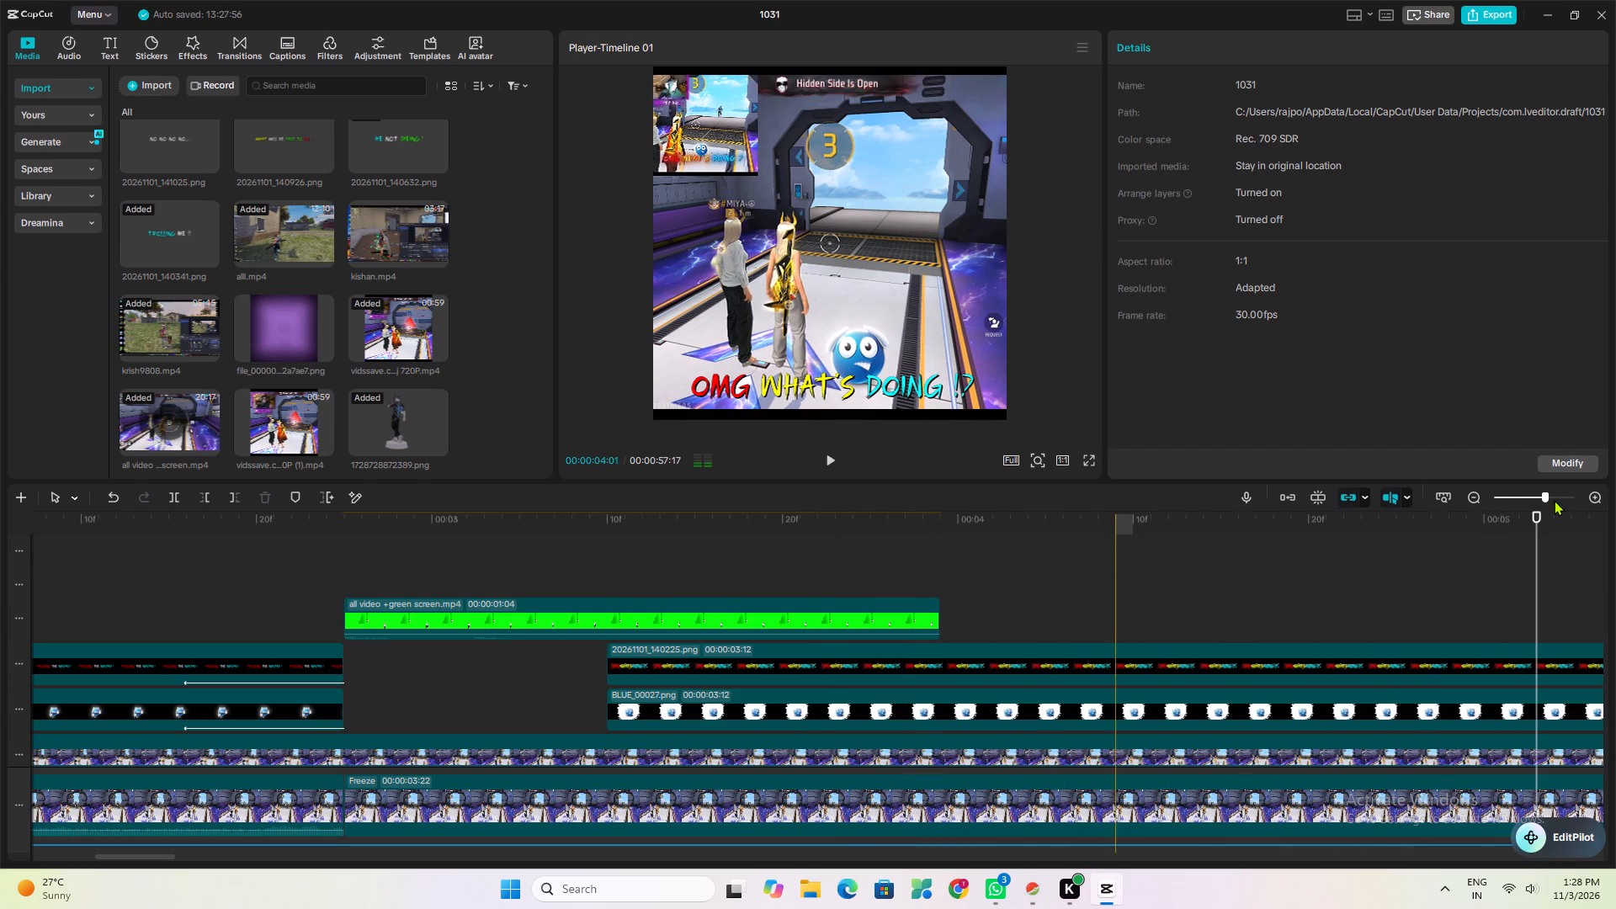
pyautogui.click(1525, 496)
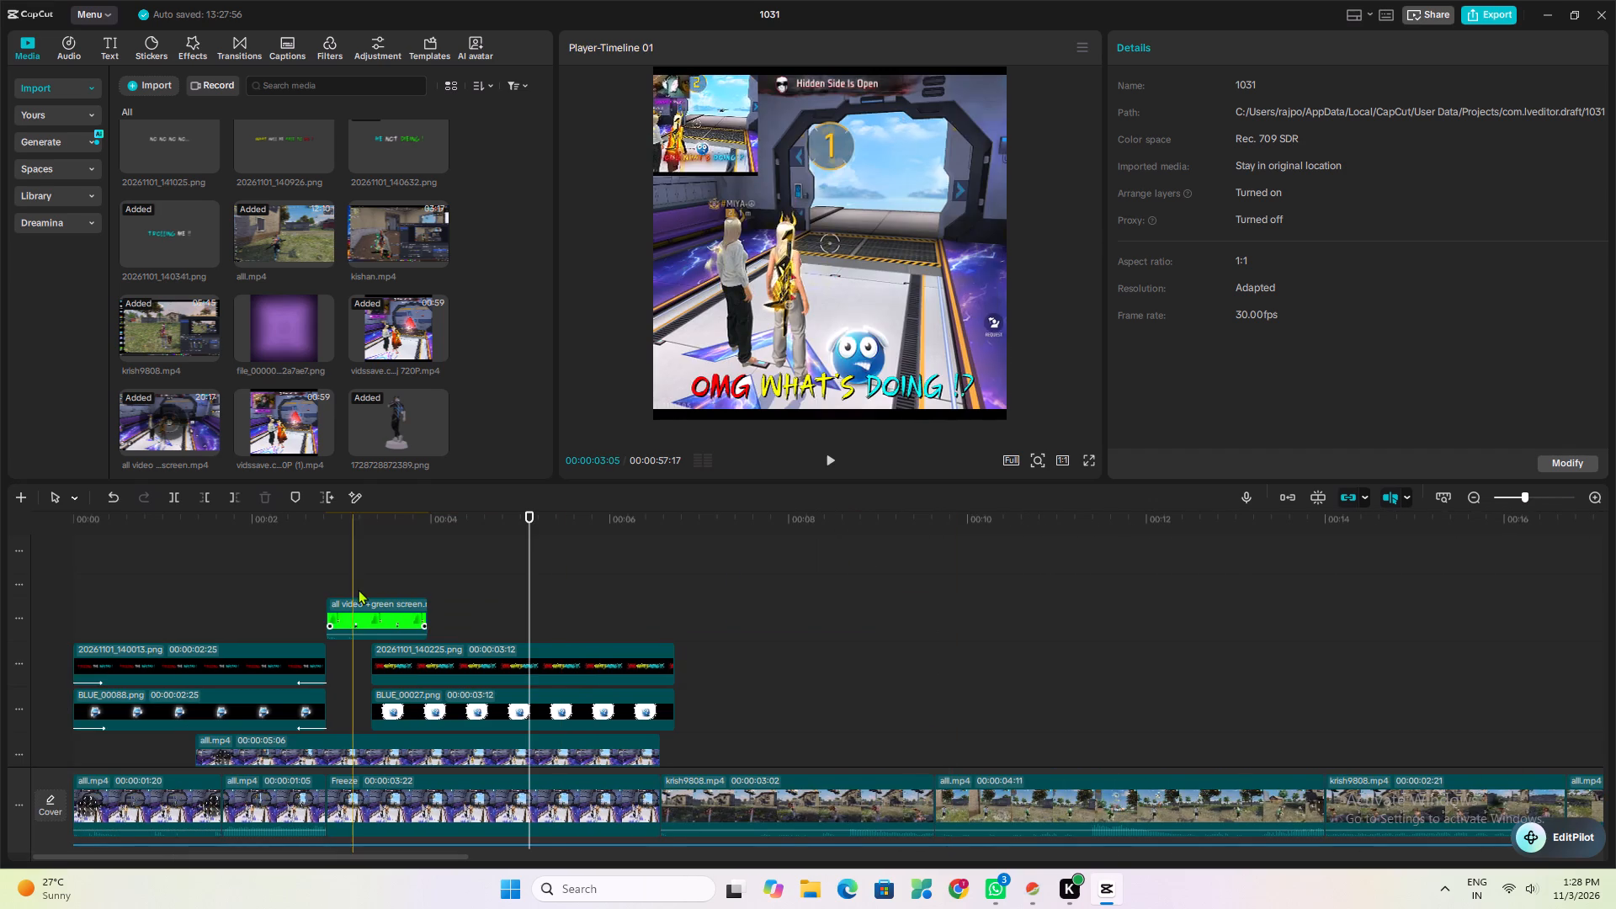
pyautogui.click(395, 573)
pyautogui.press('space')
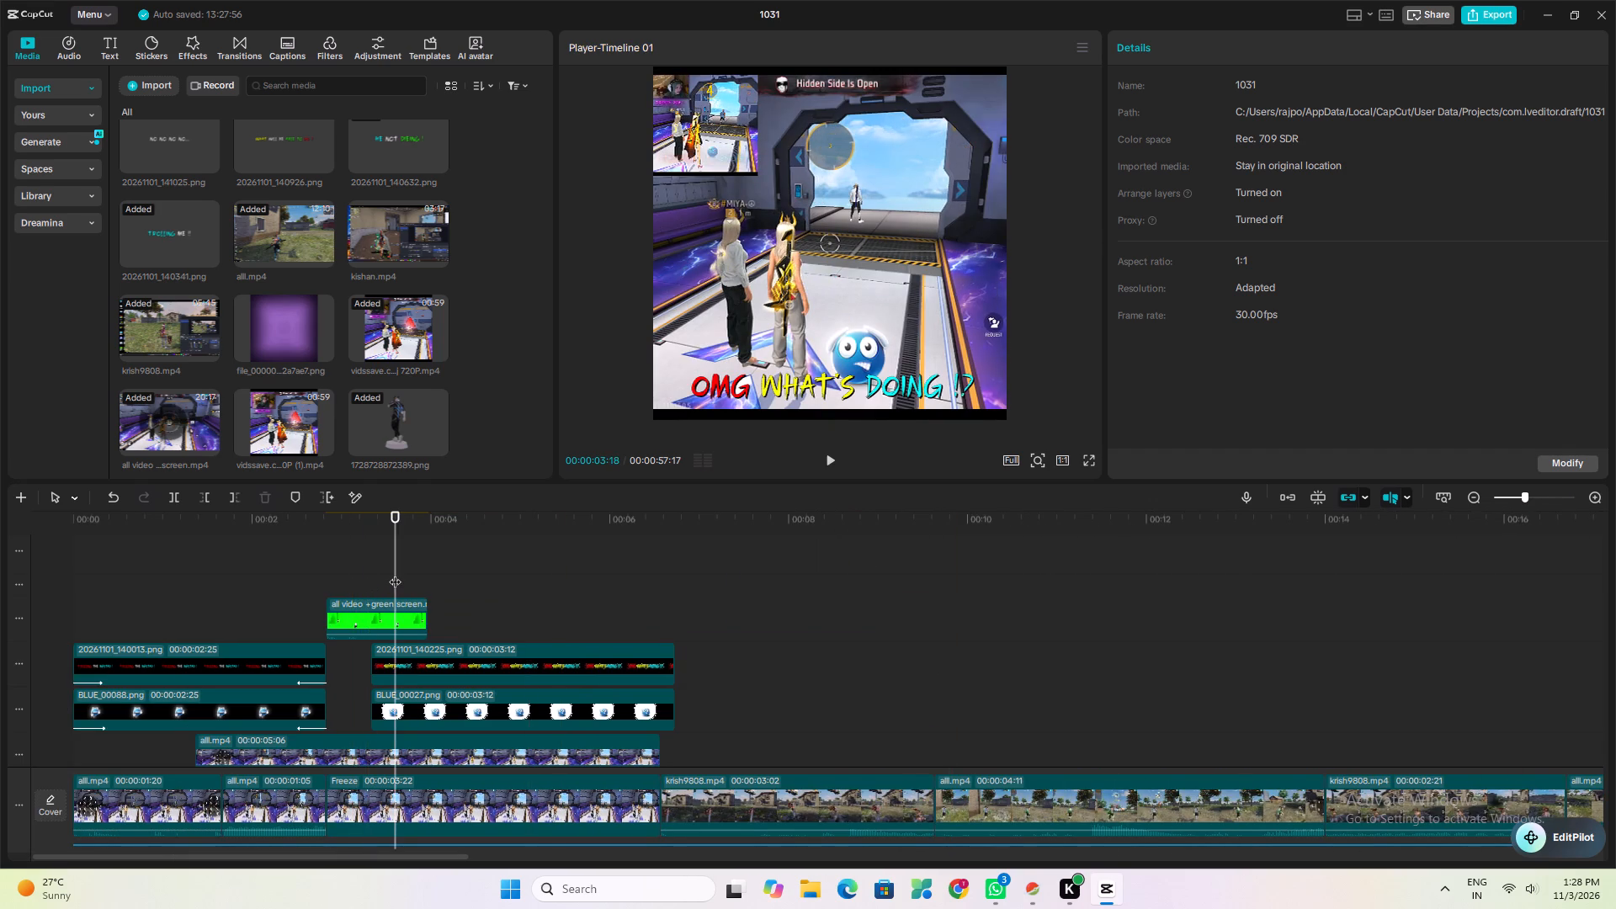
pyautogui.press('space')
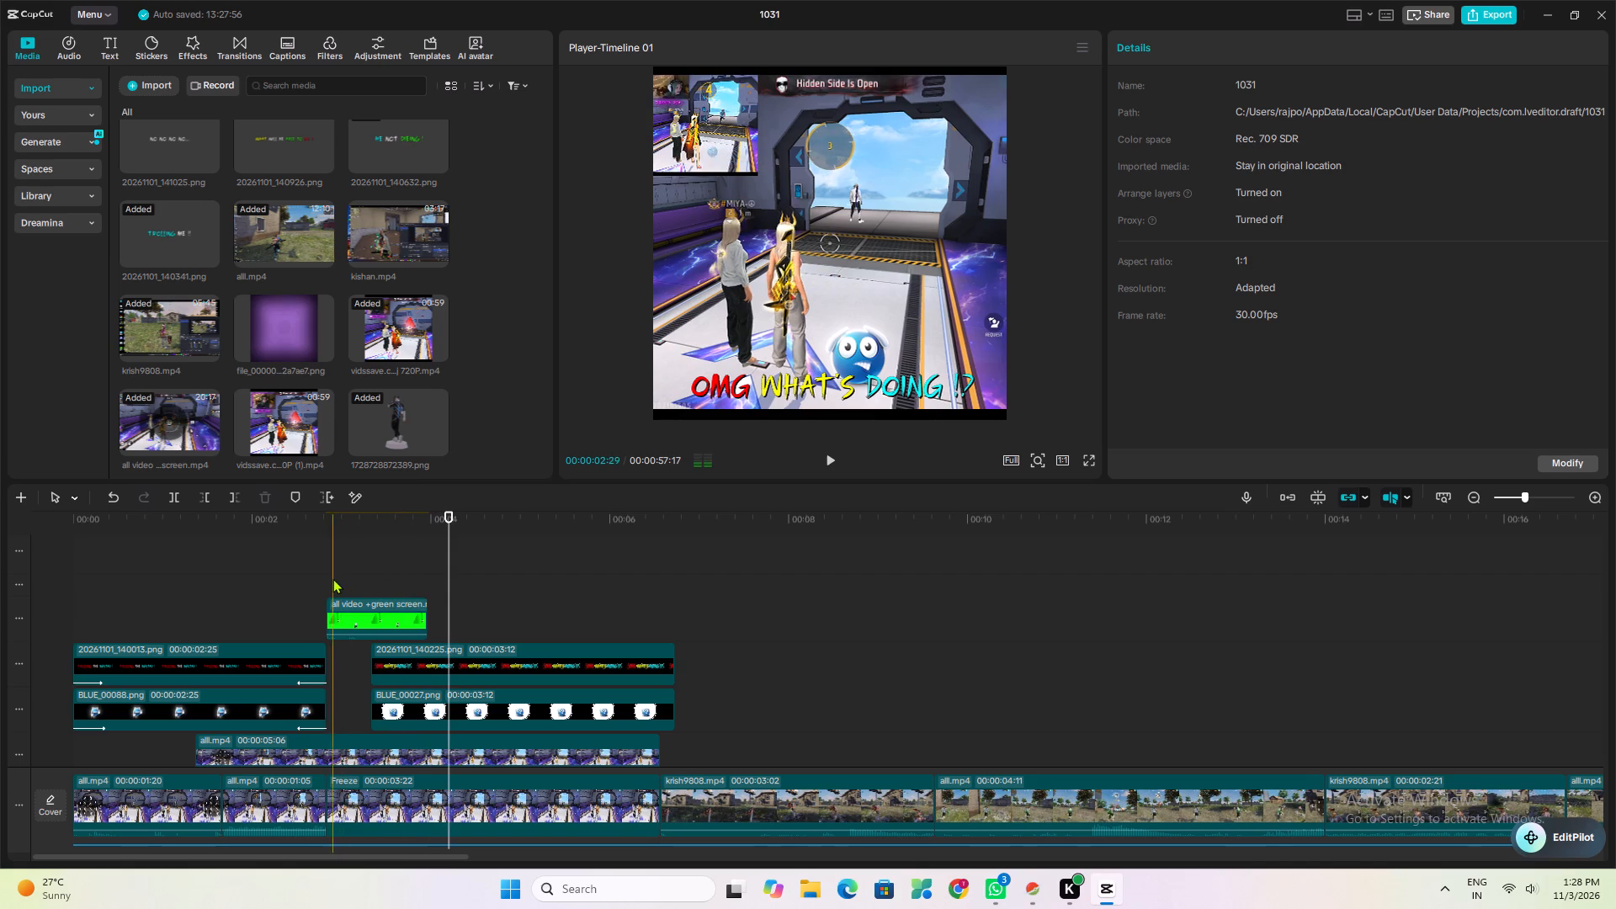
pyautogui.click(310, 578)
pyautogui.press('space')
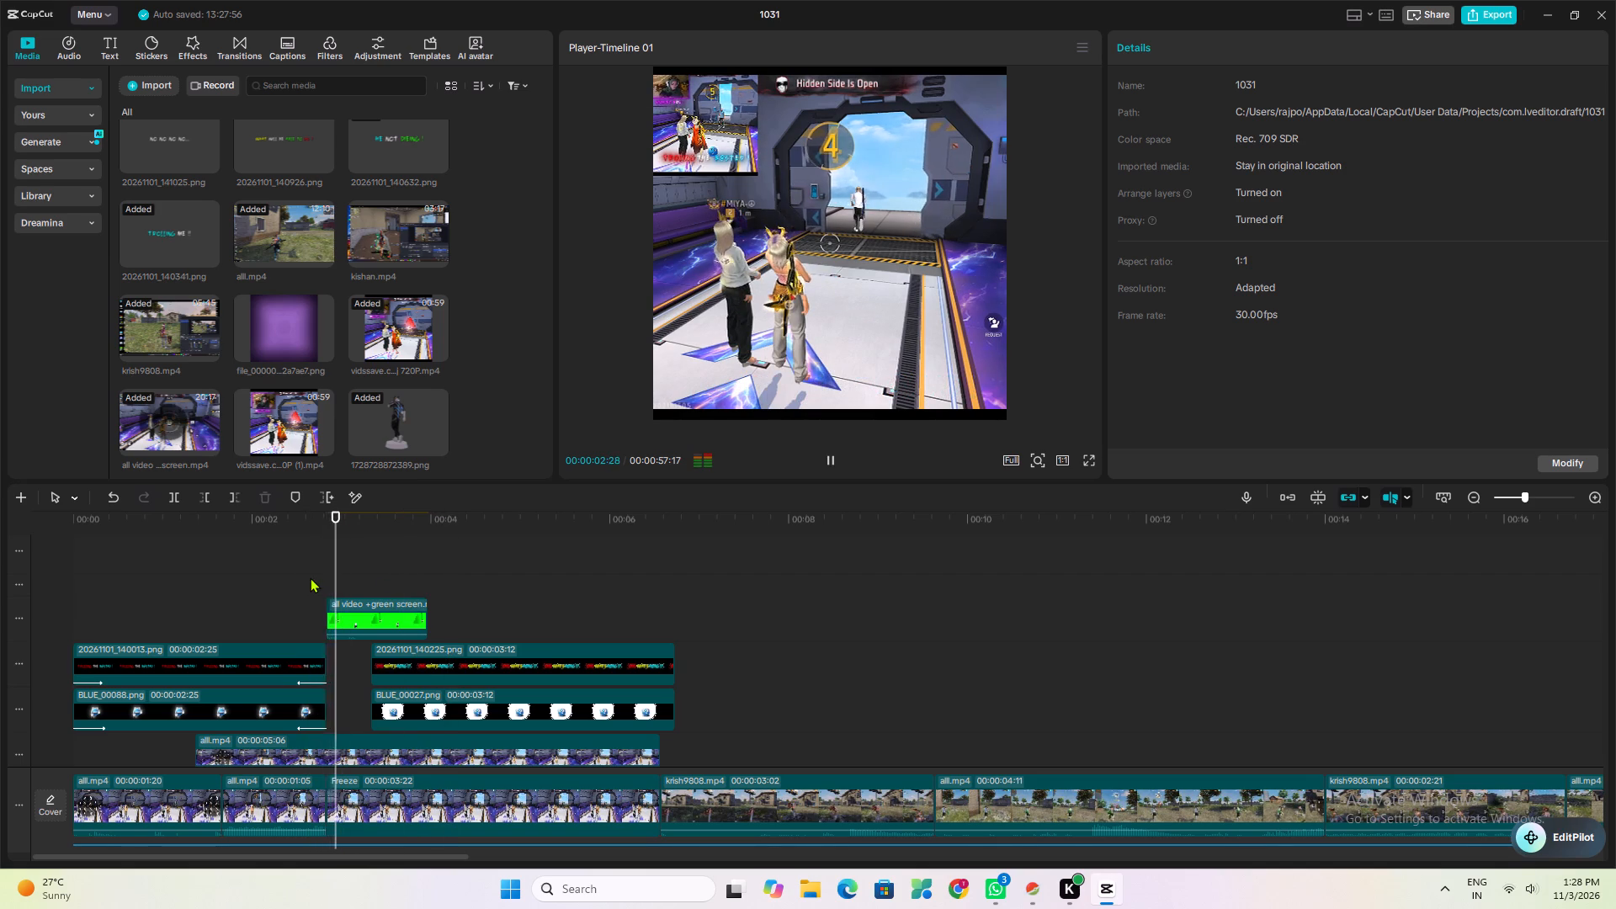
pyautogui.click(310, 577)
pyautogui.press('space')
pyautogui.press('space')
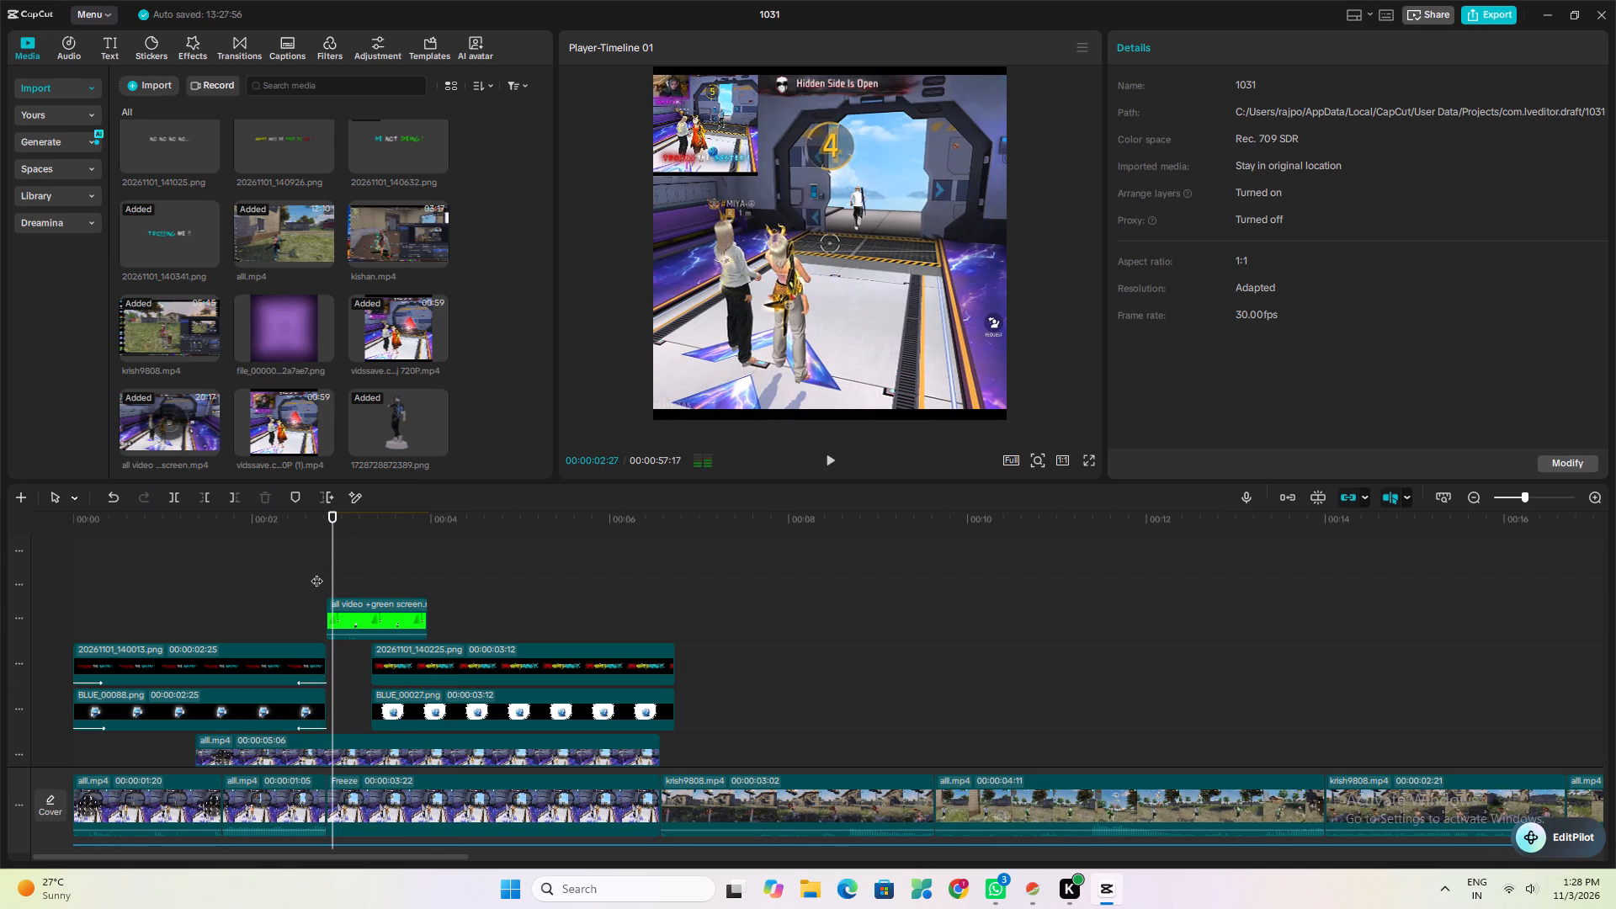
pyautogui.click(316, 572)
pyautogui.press('space')
pyautogui.press('space')
pyautogui.click(316, 572)
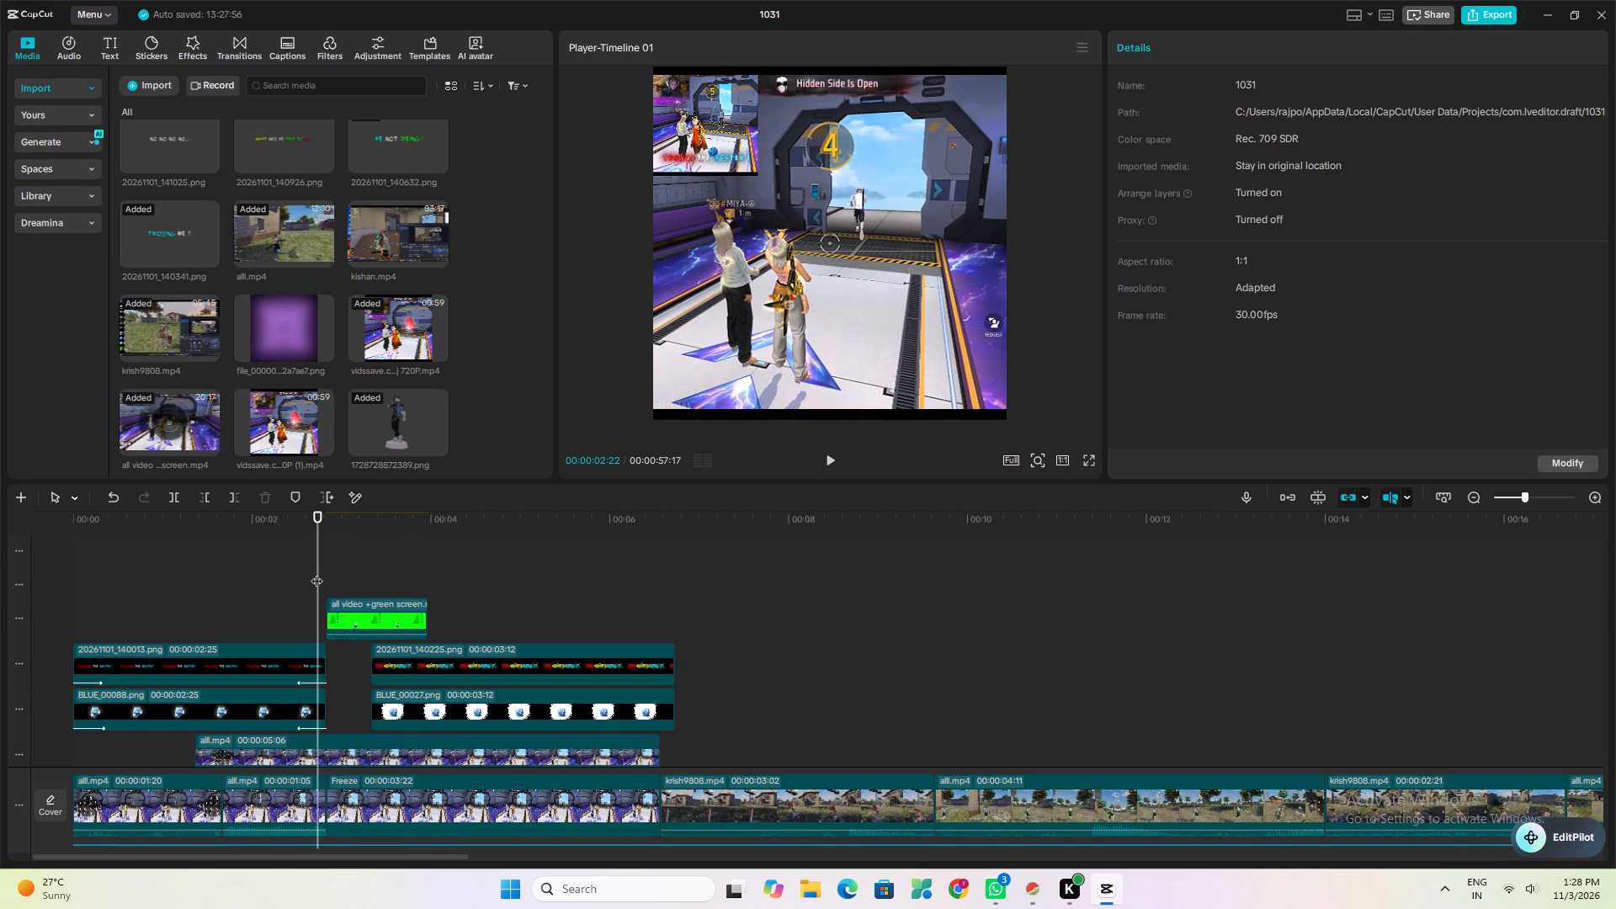
pyautogui.press('space')
pyautogui.press('space')
pyautogui.click(316, 572)
pyautogui.press('space')
pyautogui.press('space')
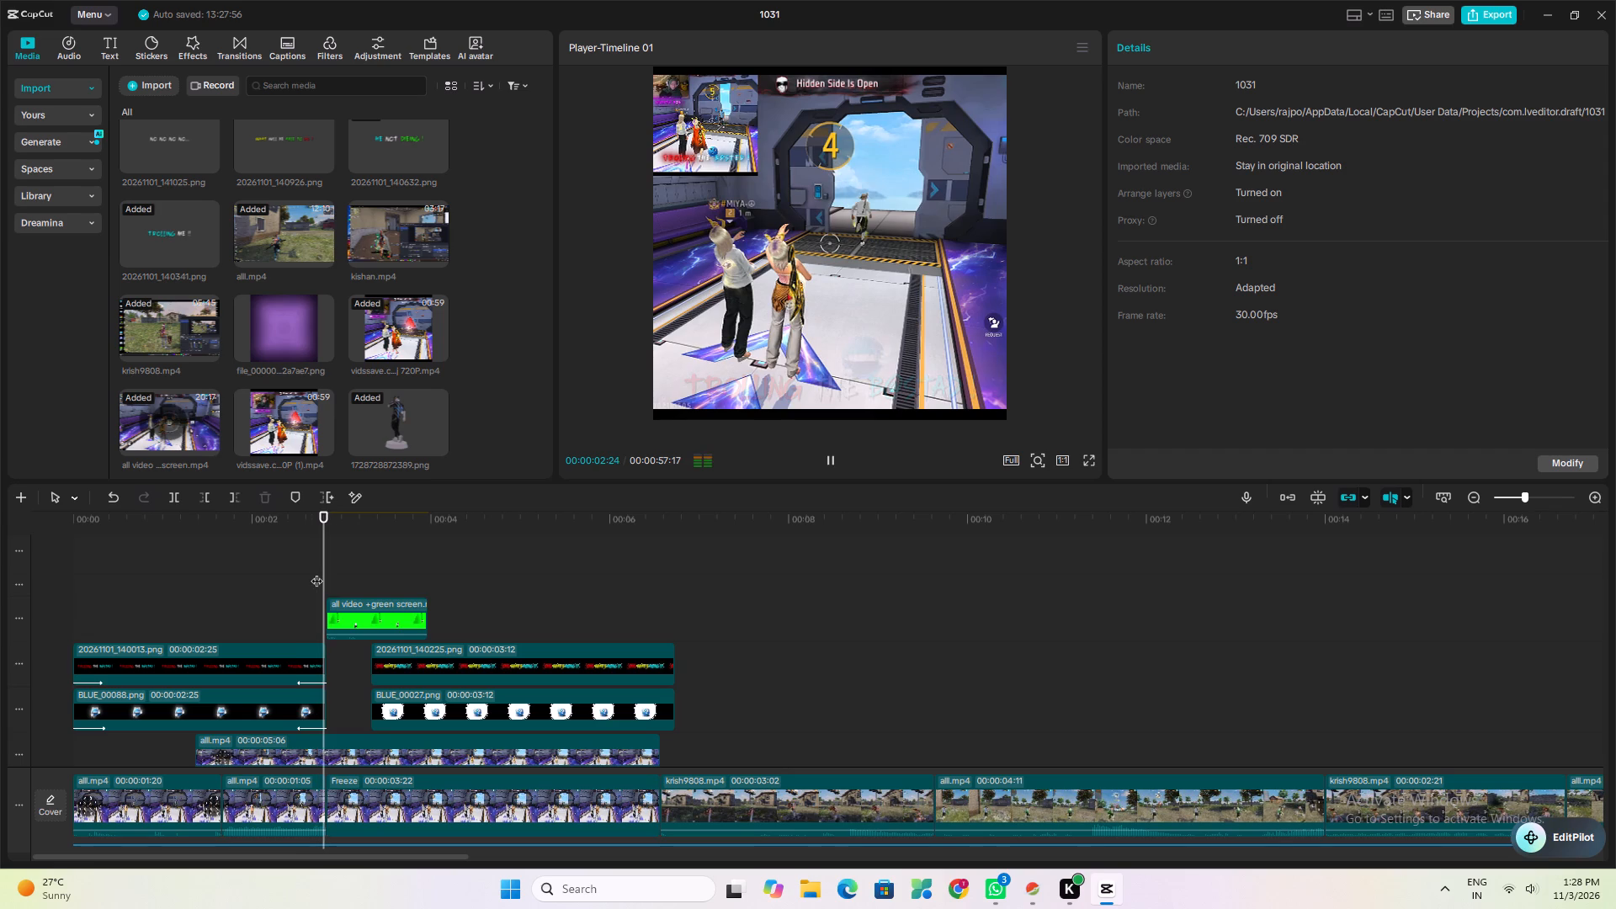
pyautogui.click(316, 572)
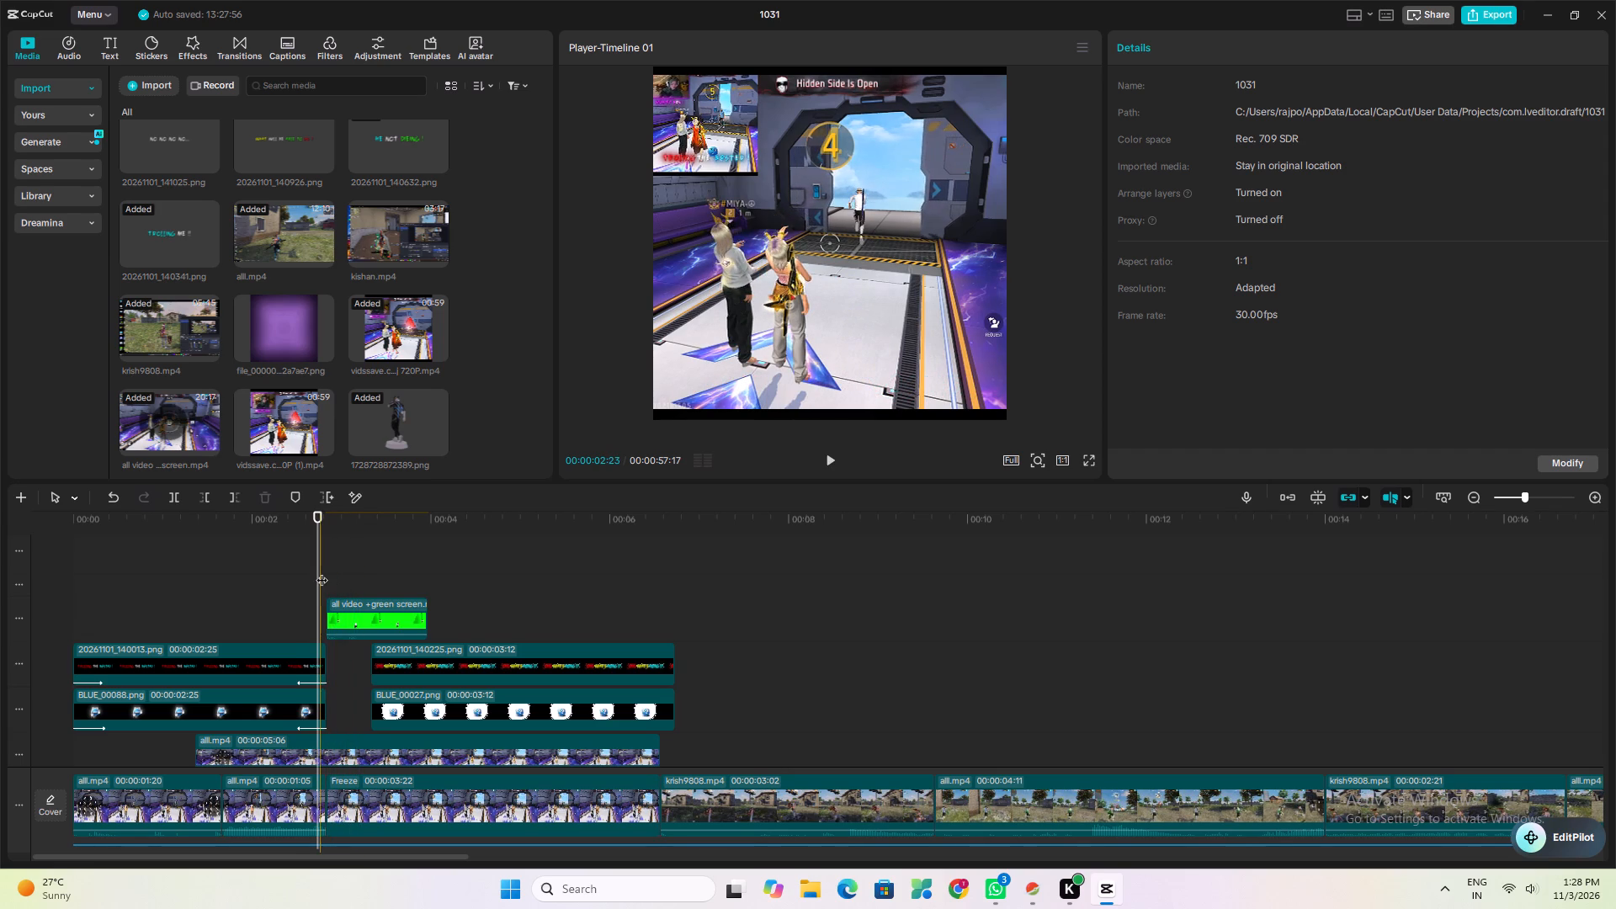
pyautogui.click(322, 571)
pyautogui.press('space')
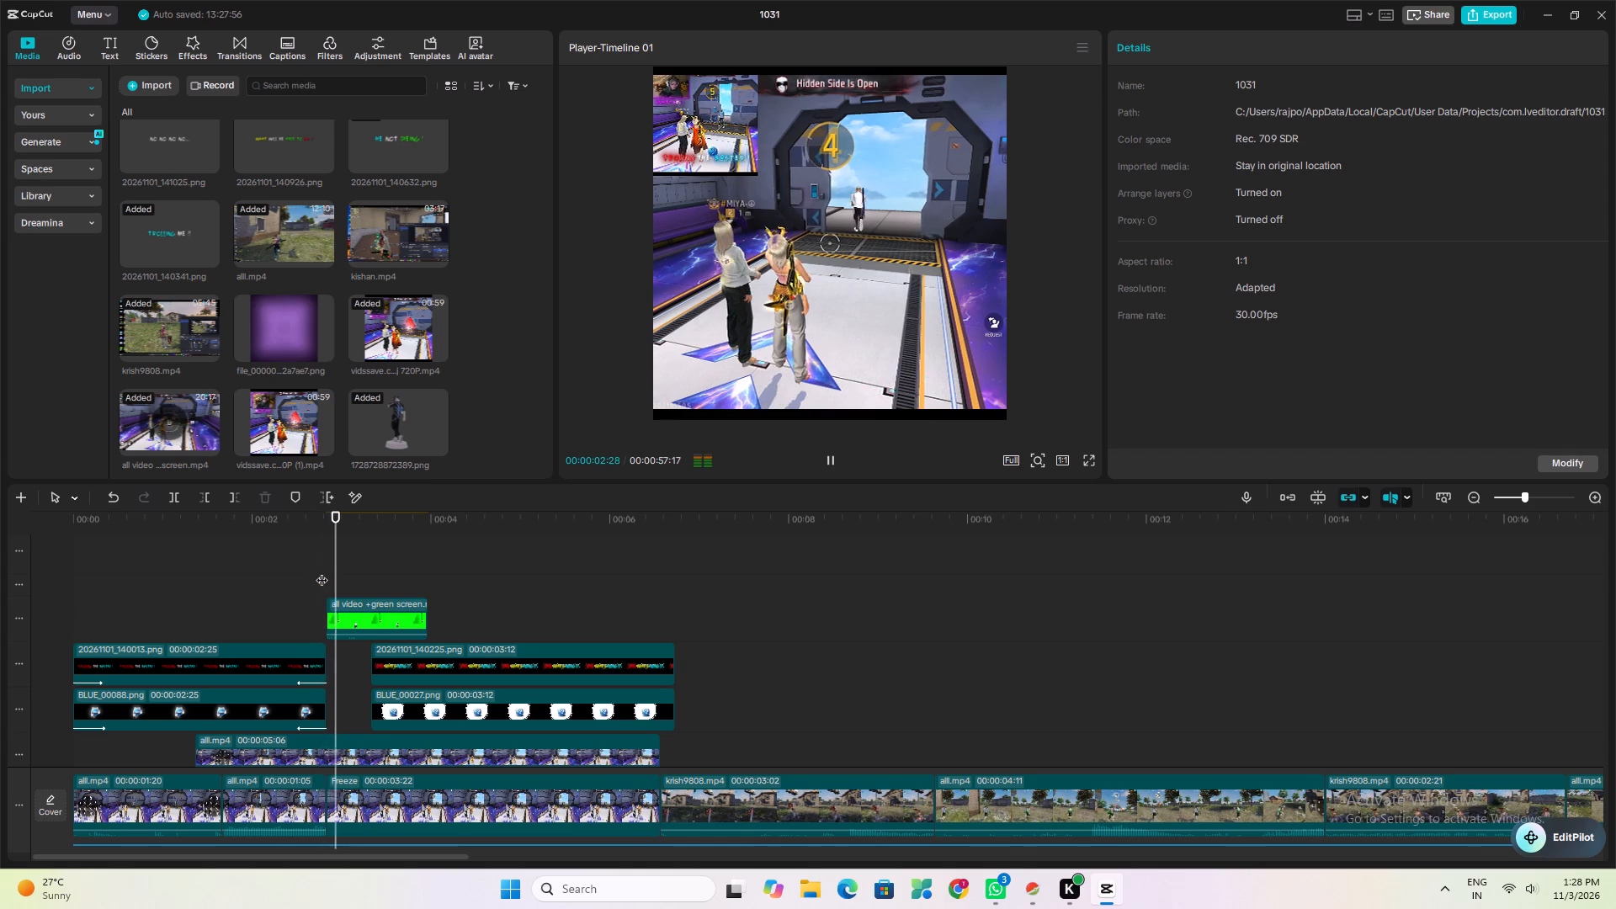
pyautogui.press('space')
pyautogui.click(322, 571)
pyautogui.press('space')
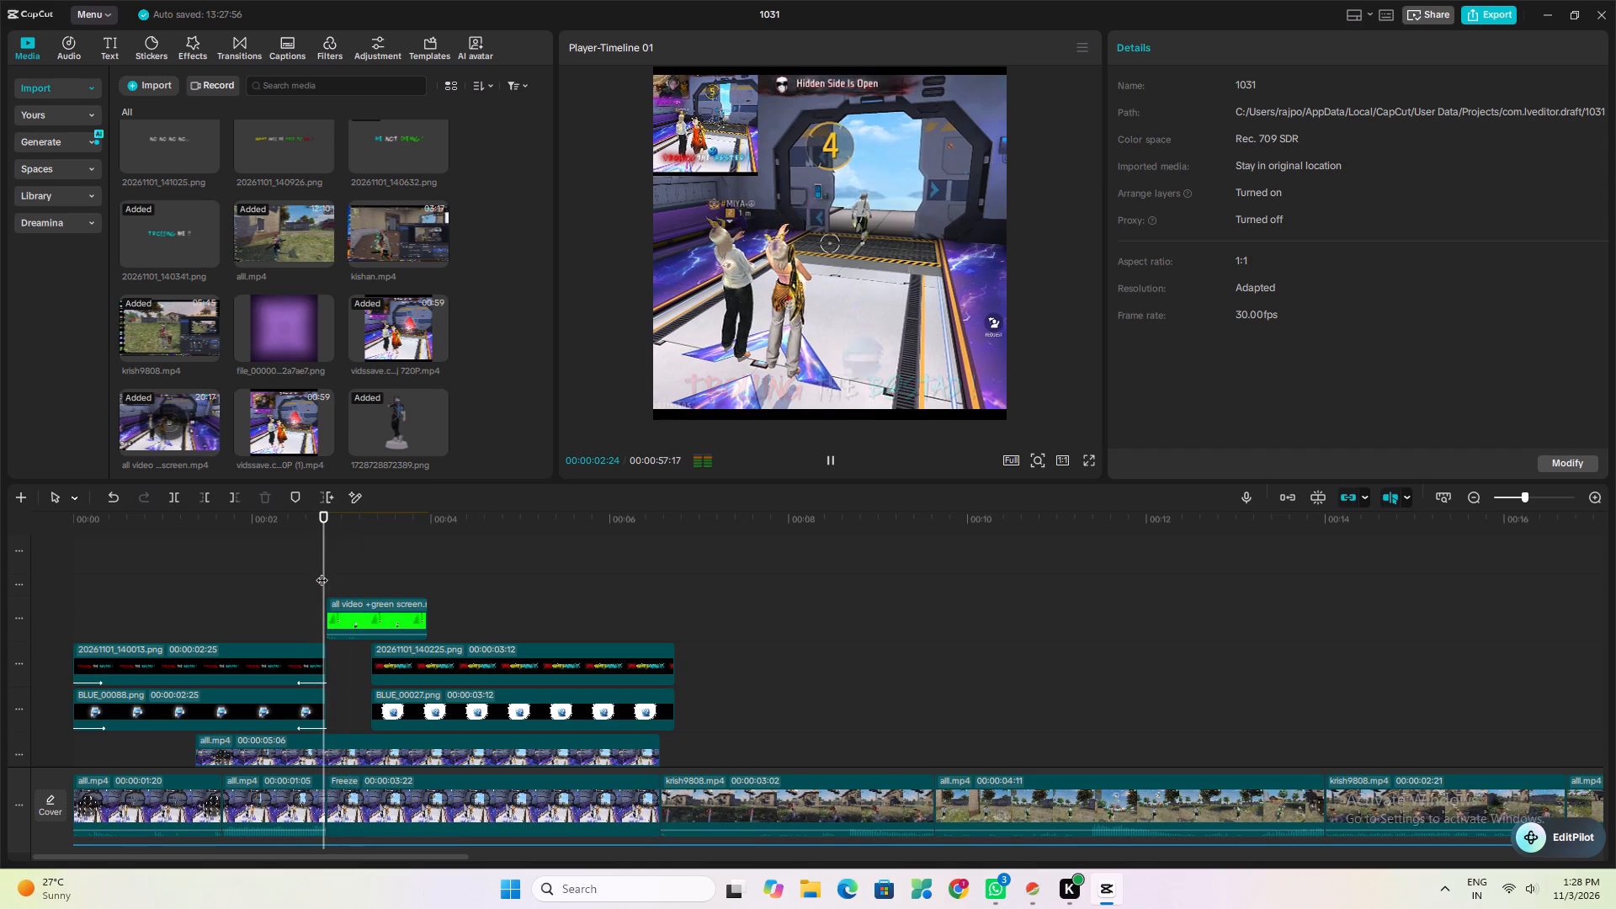
pyautogui.press('space')
# Extend the green-screen clip's start earlier to about 00:00:02:22, keeping its end in place, and preview it.
pyautogui.click(344, 625)
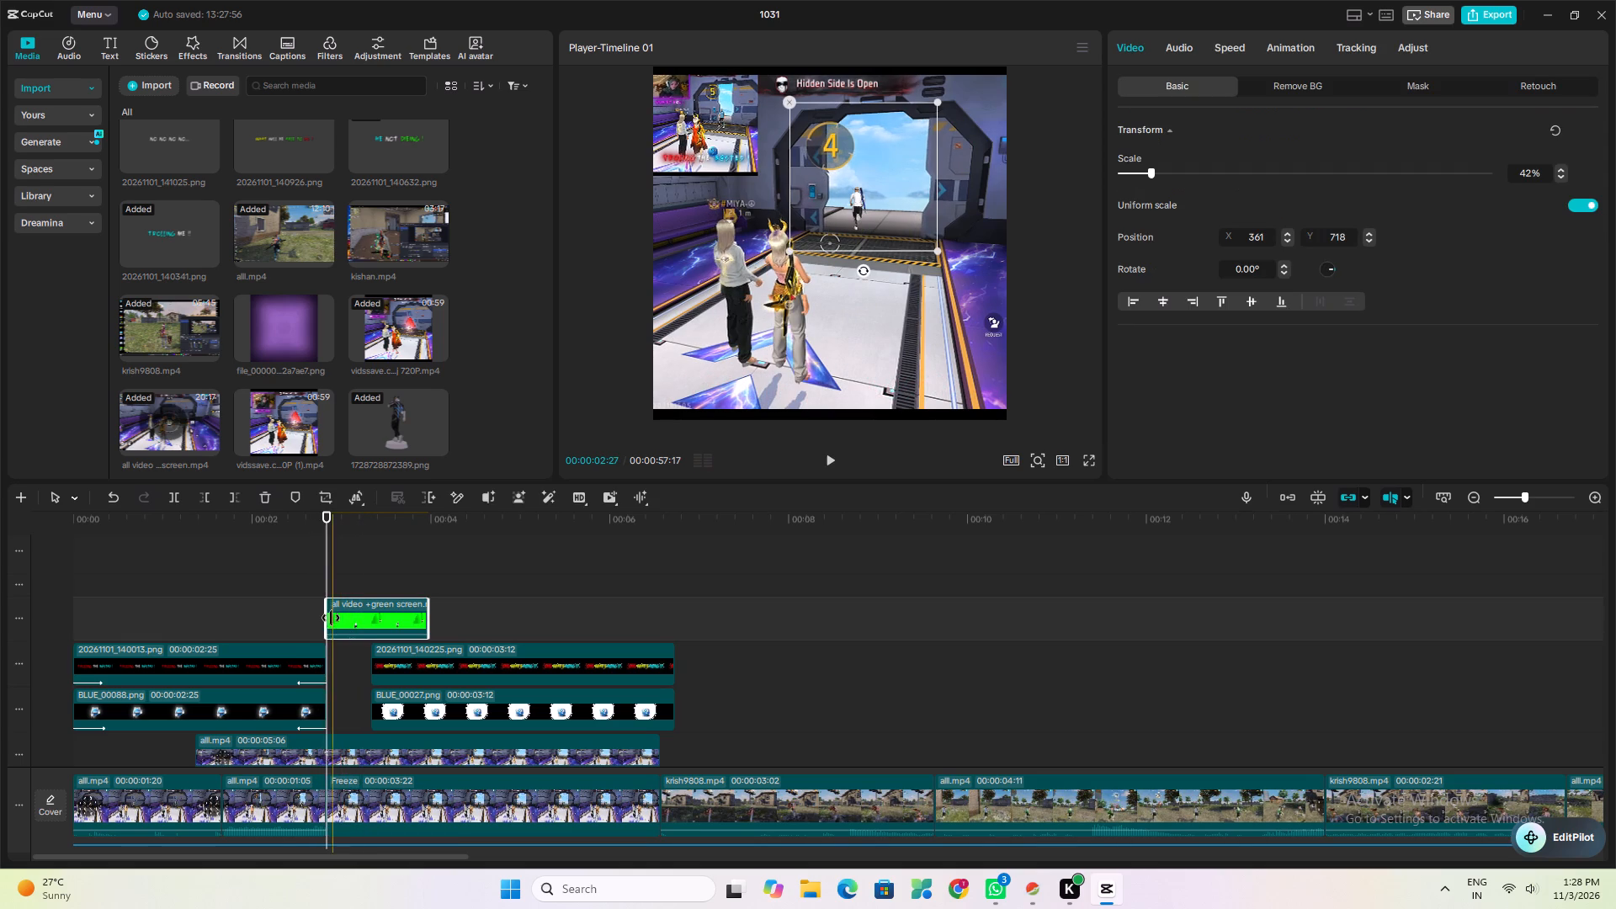
pyautogui.click(324, 621)
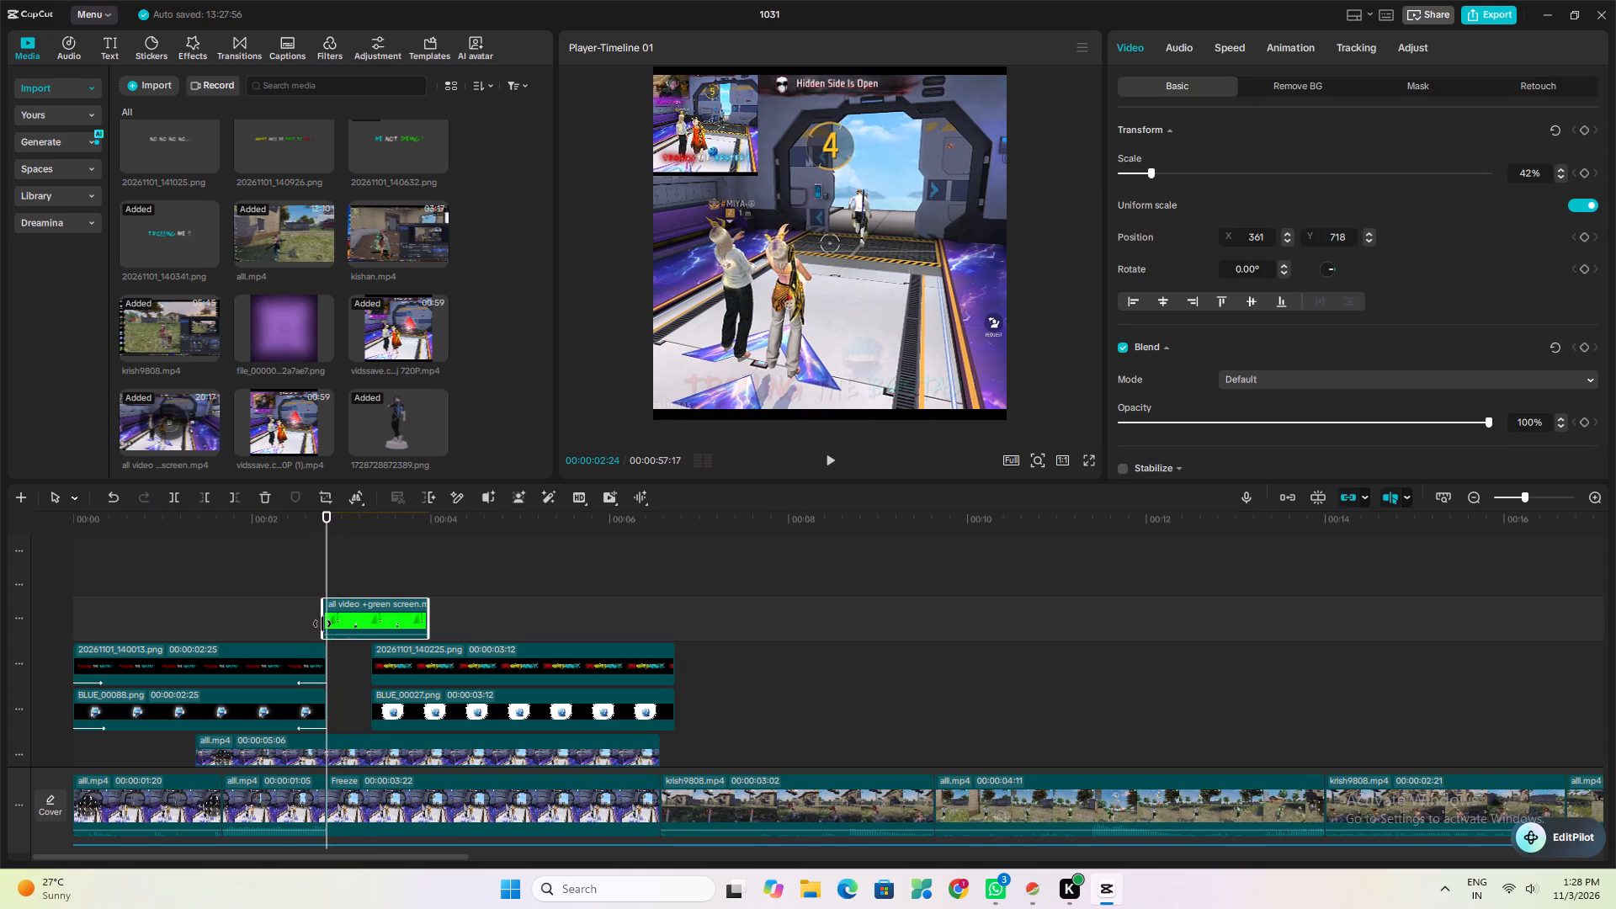
pyautogui.click(306, 620)
pyautogui.press('space')
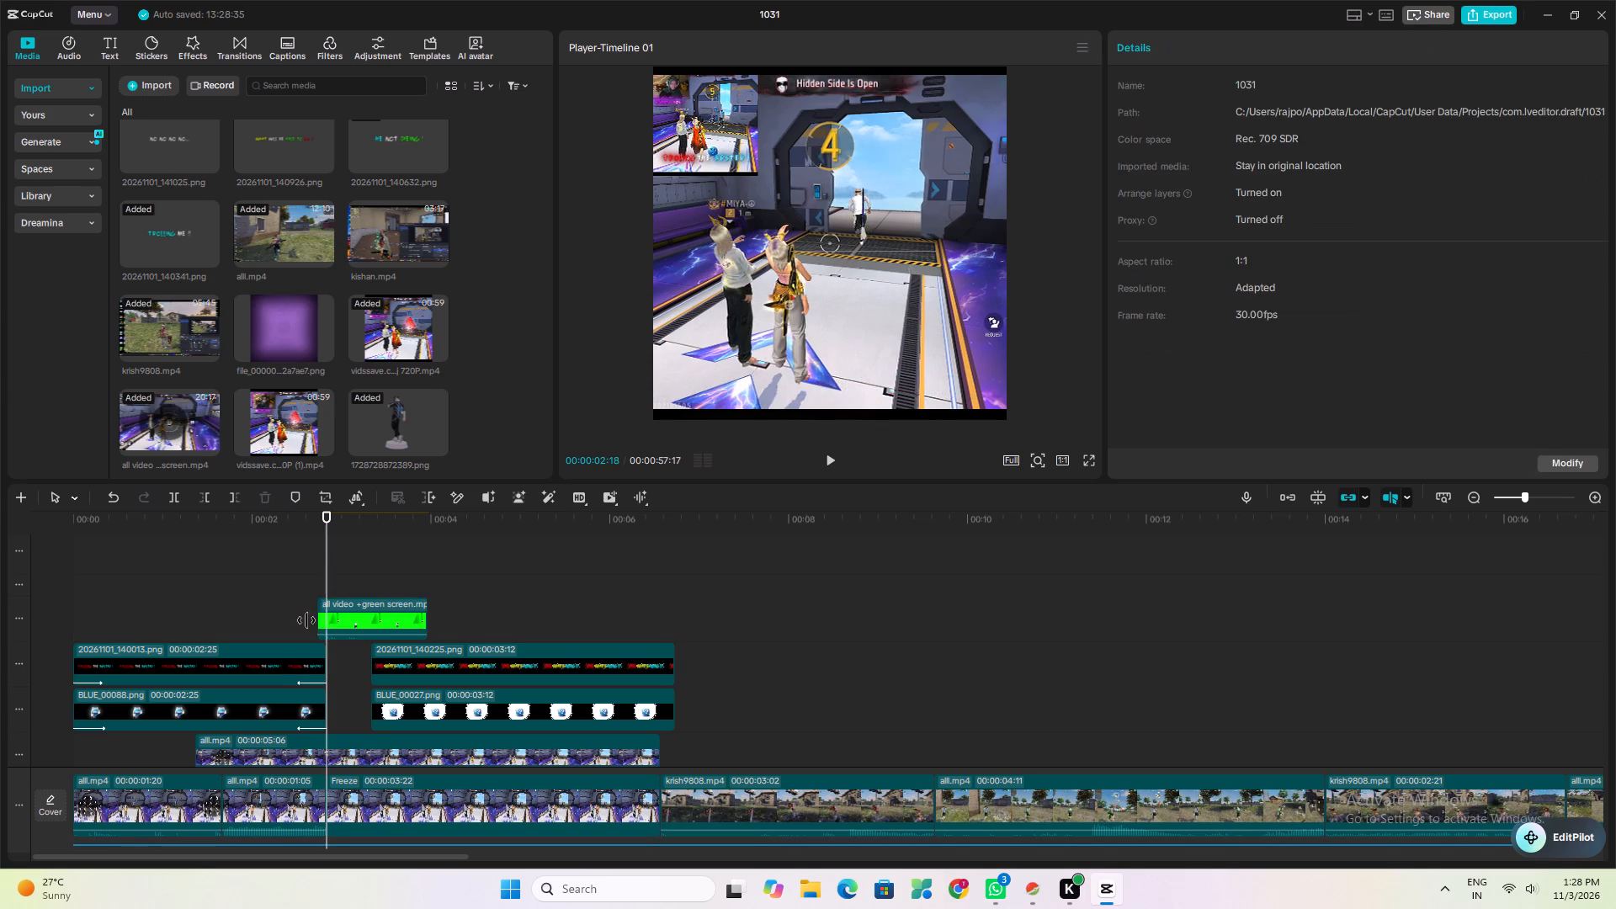
pyautogui.press('space')
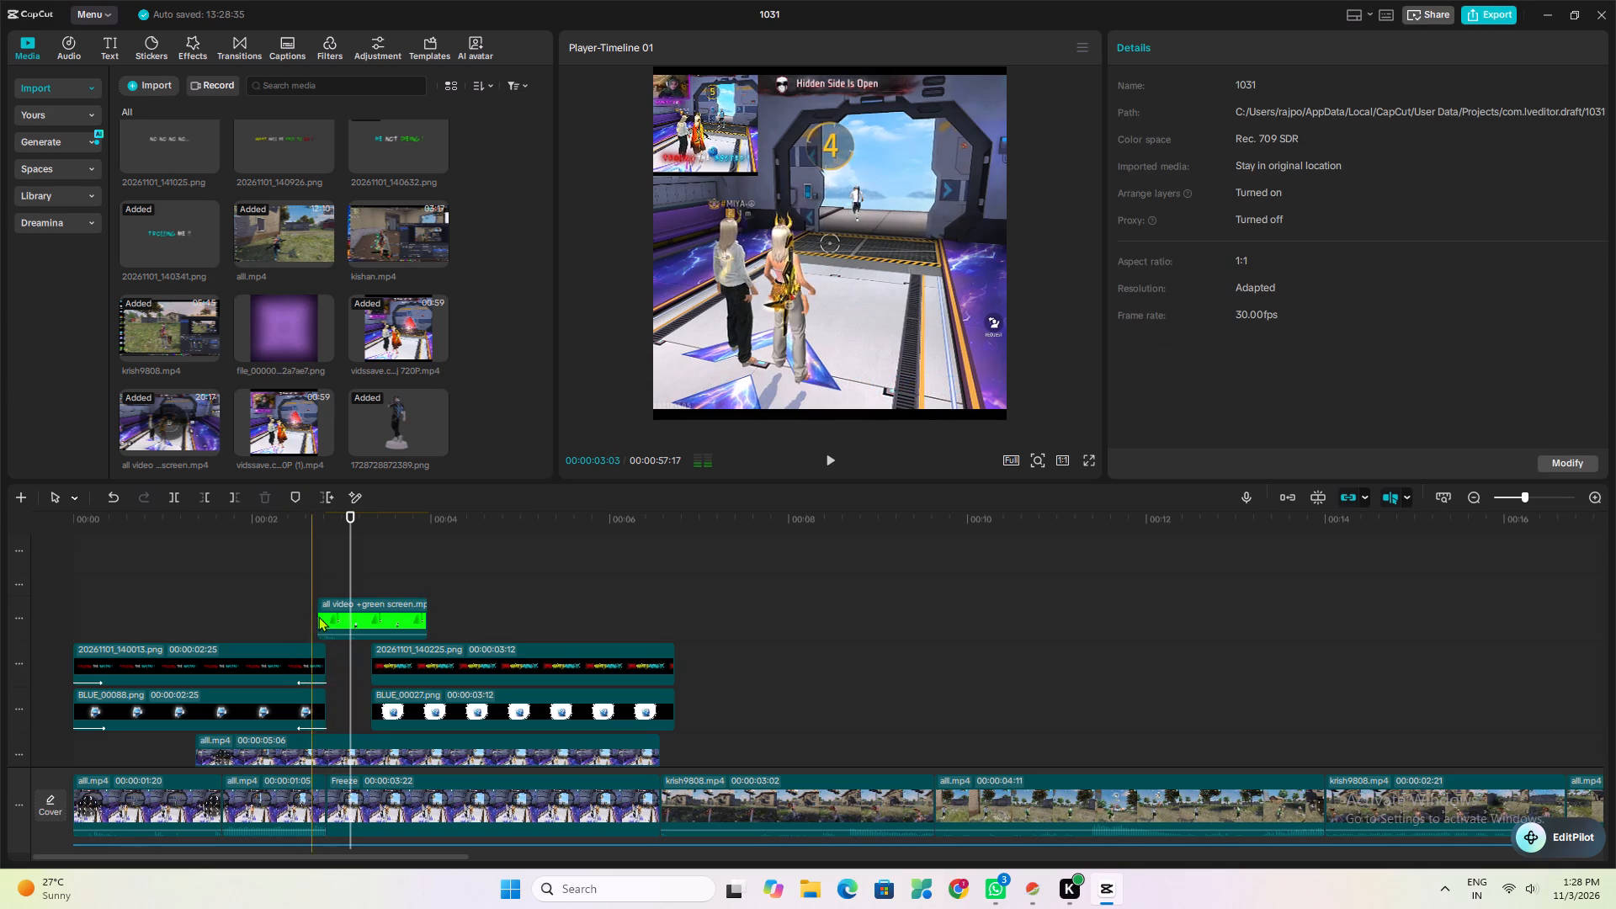
# Apply the Fade In entrance animation to the green-screen clip with a 0.1 s duration and play it from before the clip.
pyautogui.click(324, 615)
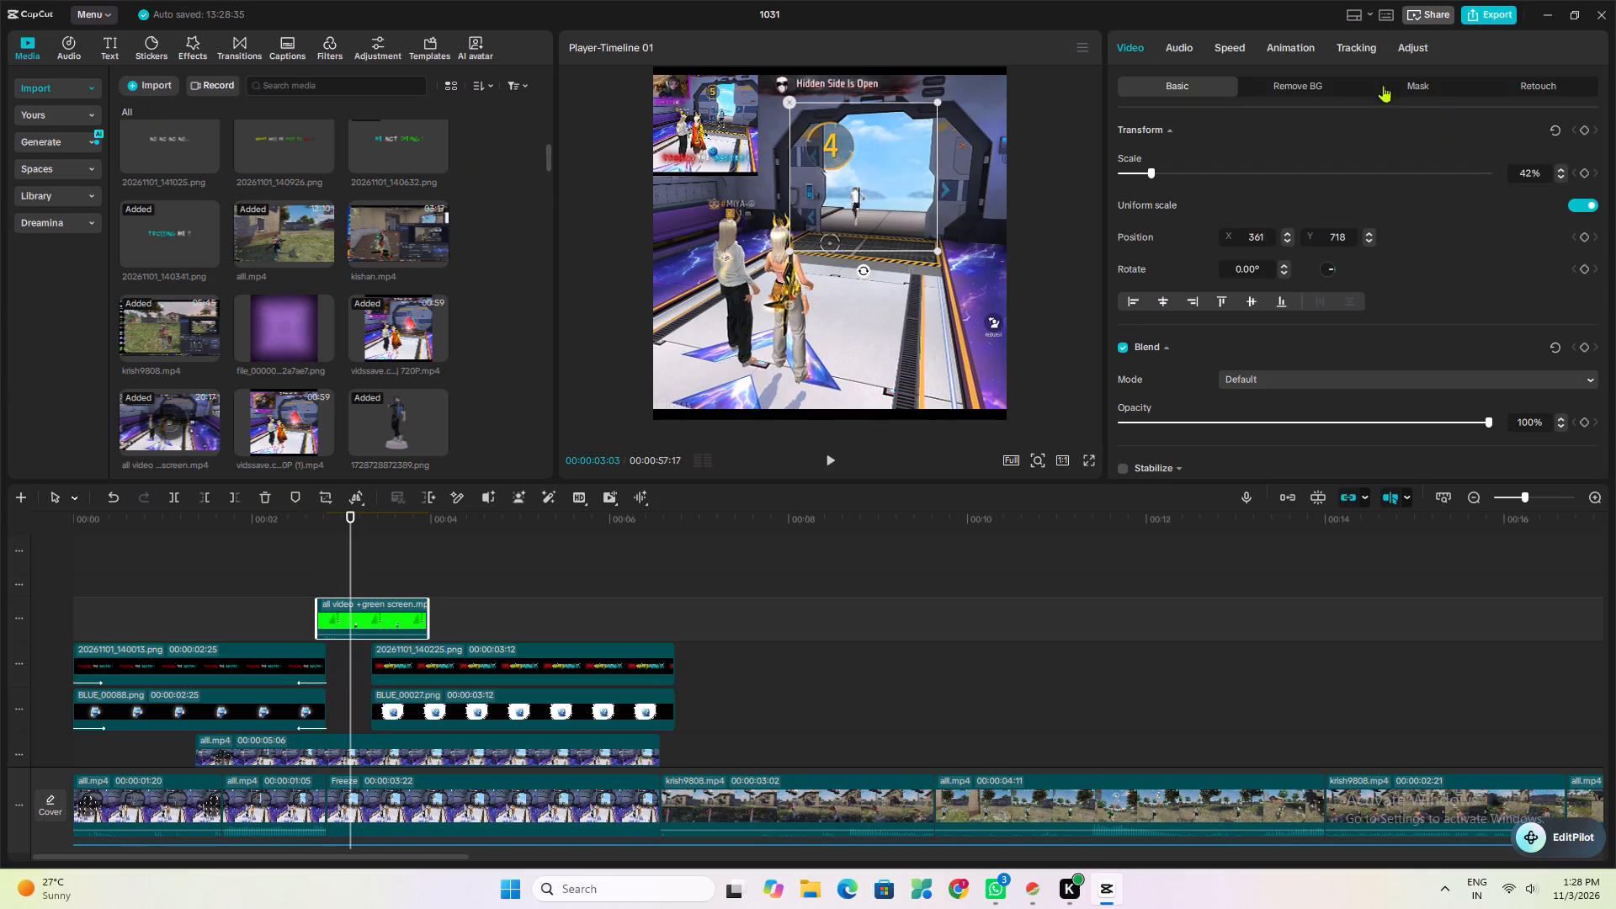
pyautogui.click(1294, 45)
pyautogui.click(1317, 78)
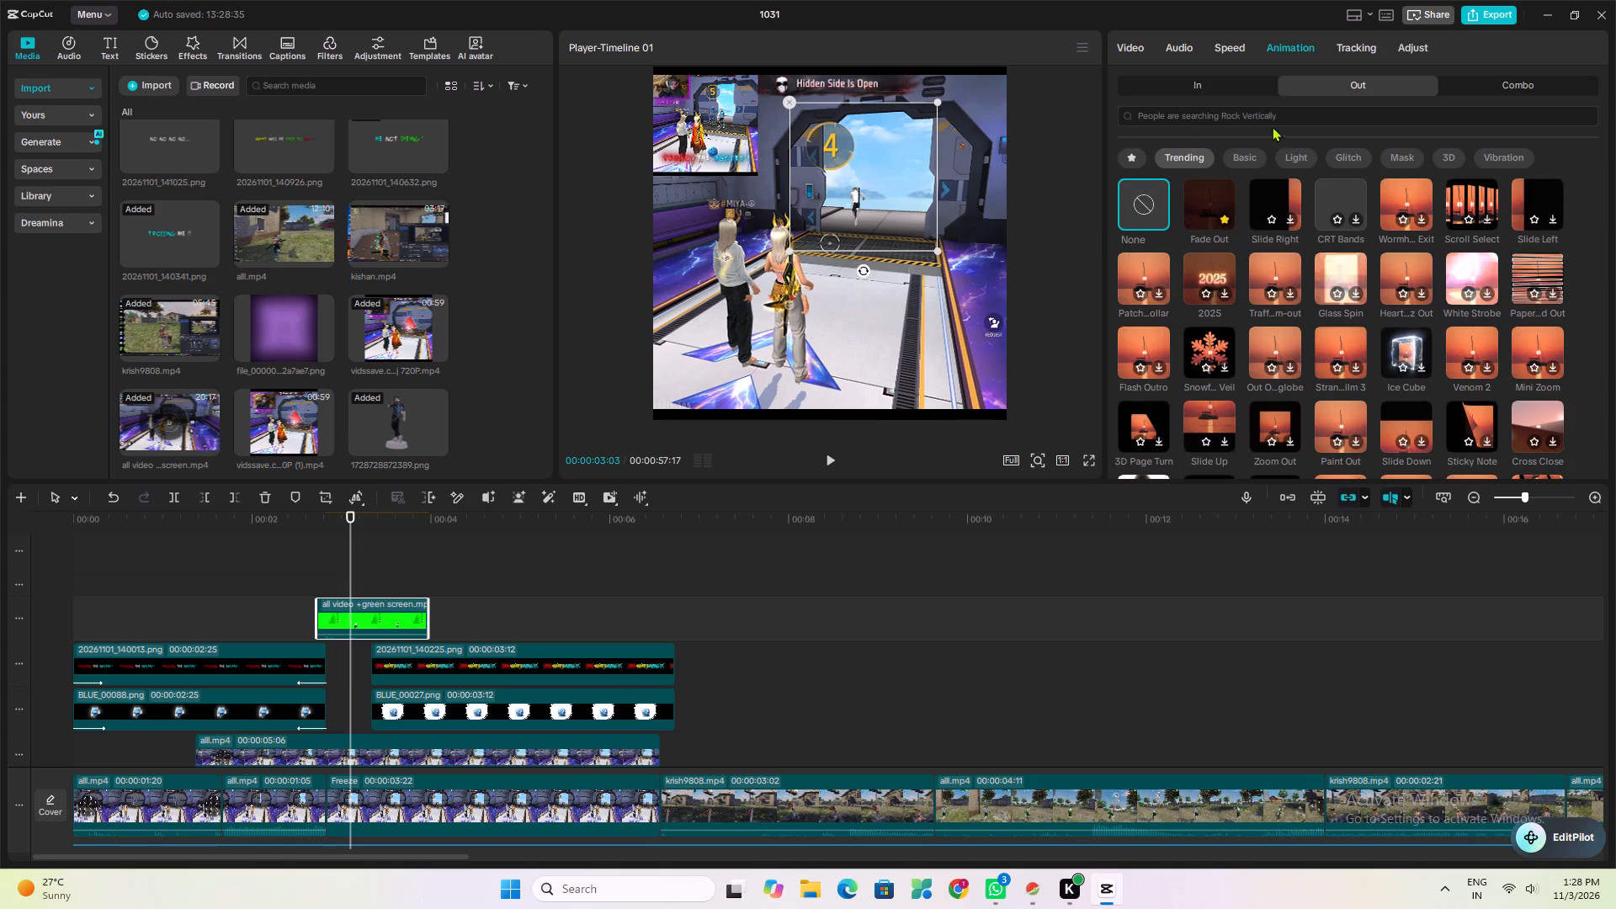
pyautogui.click(1223, 87)
pyautogui.click(1204, 209)
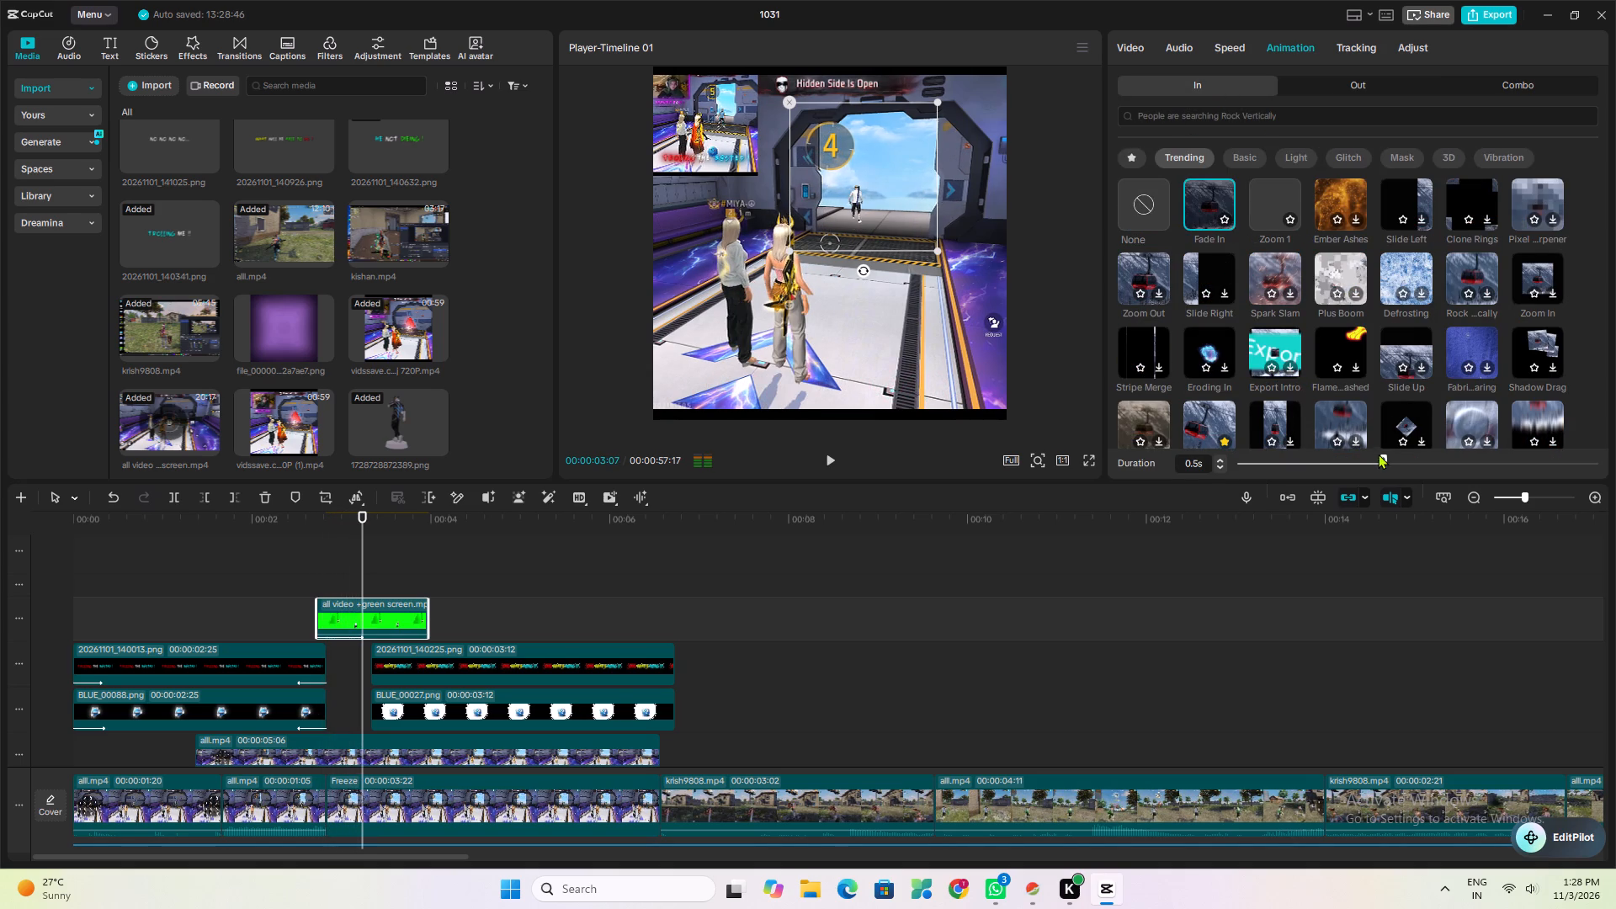
pyautogui.moveTo(1383, 460); pyautogui.dragTo(1252, 482)
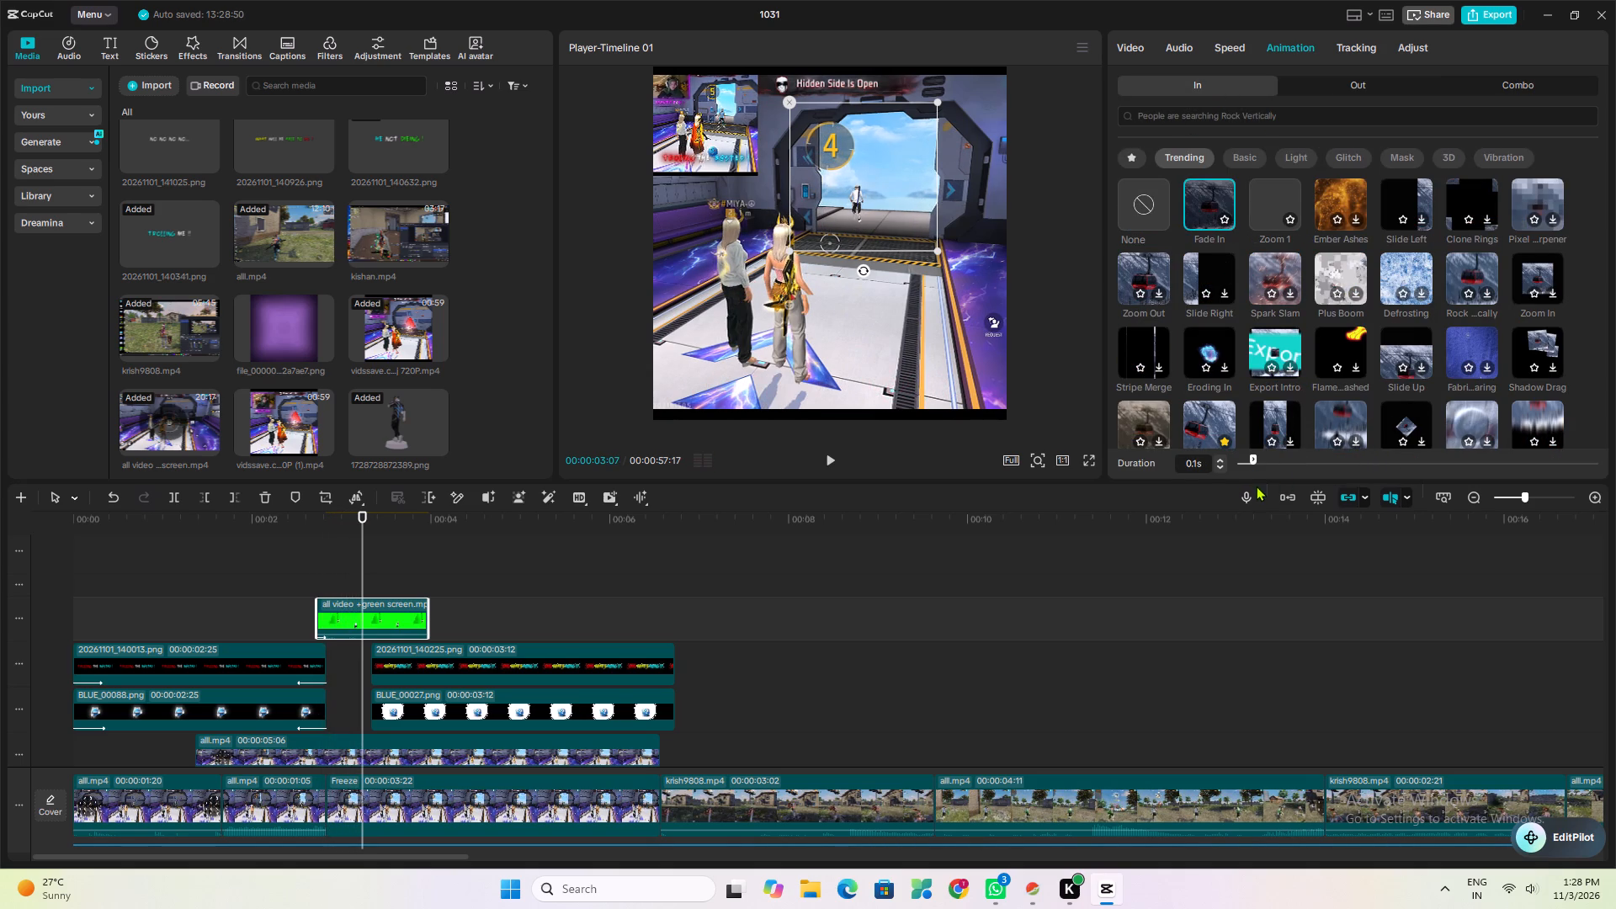
pyautogui.click(282, 605)
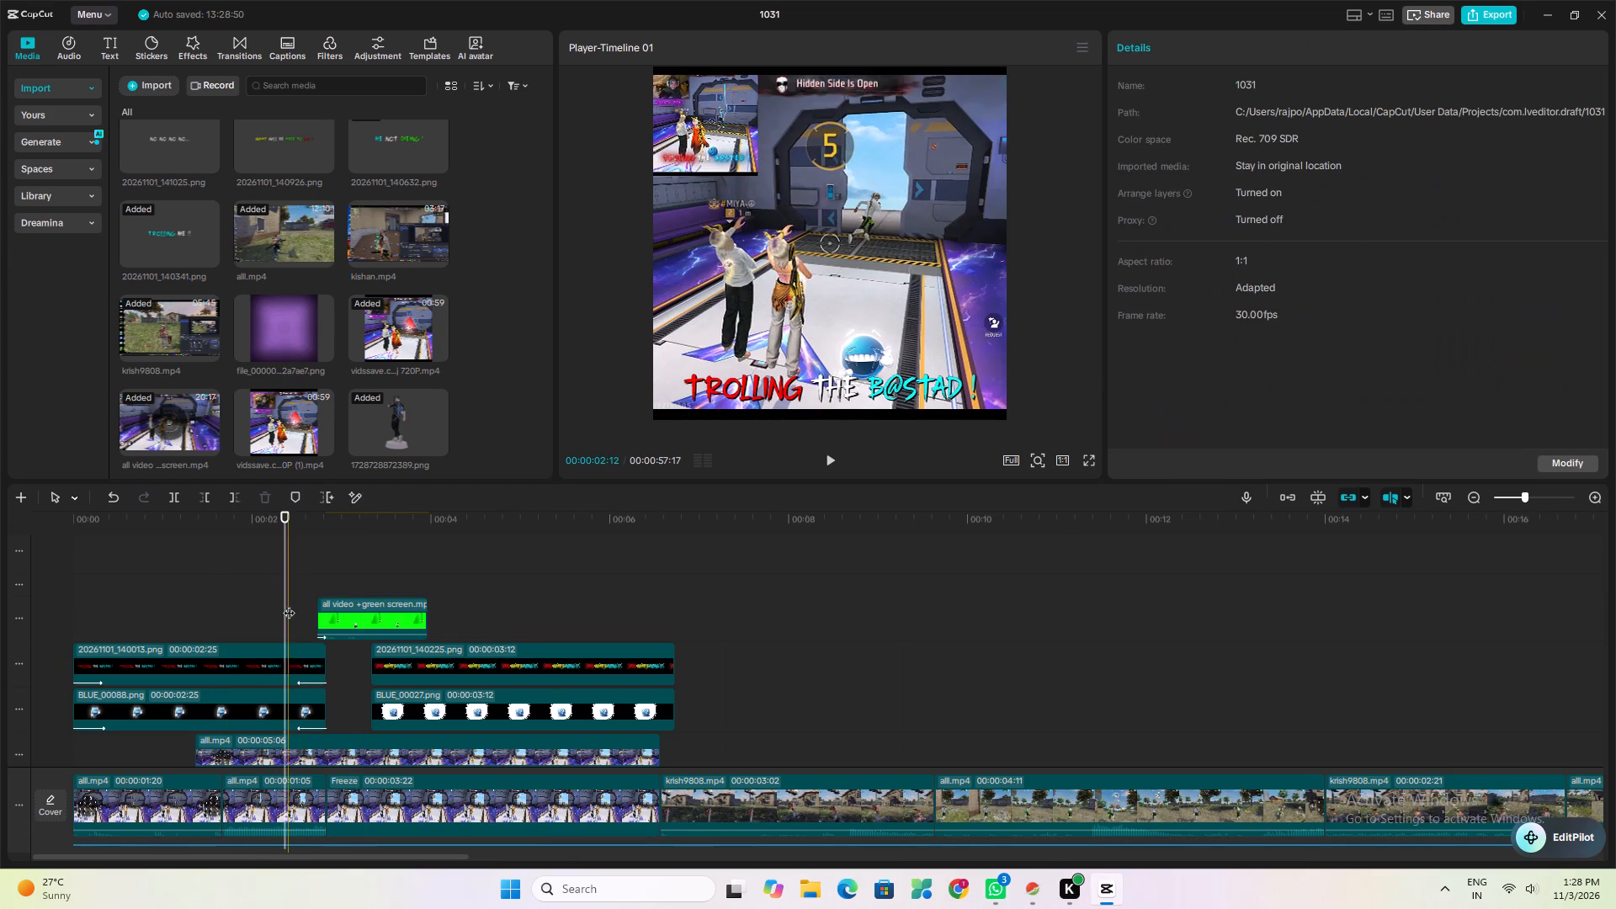
pyautogui.press('space')
pyautogui.press('space')
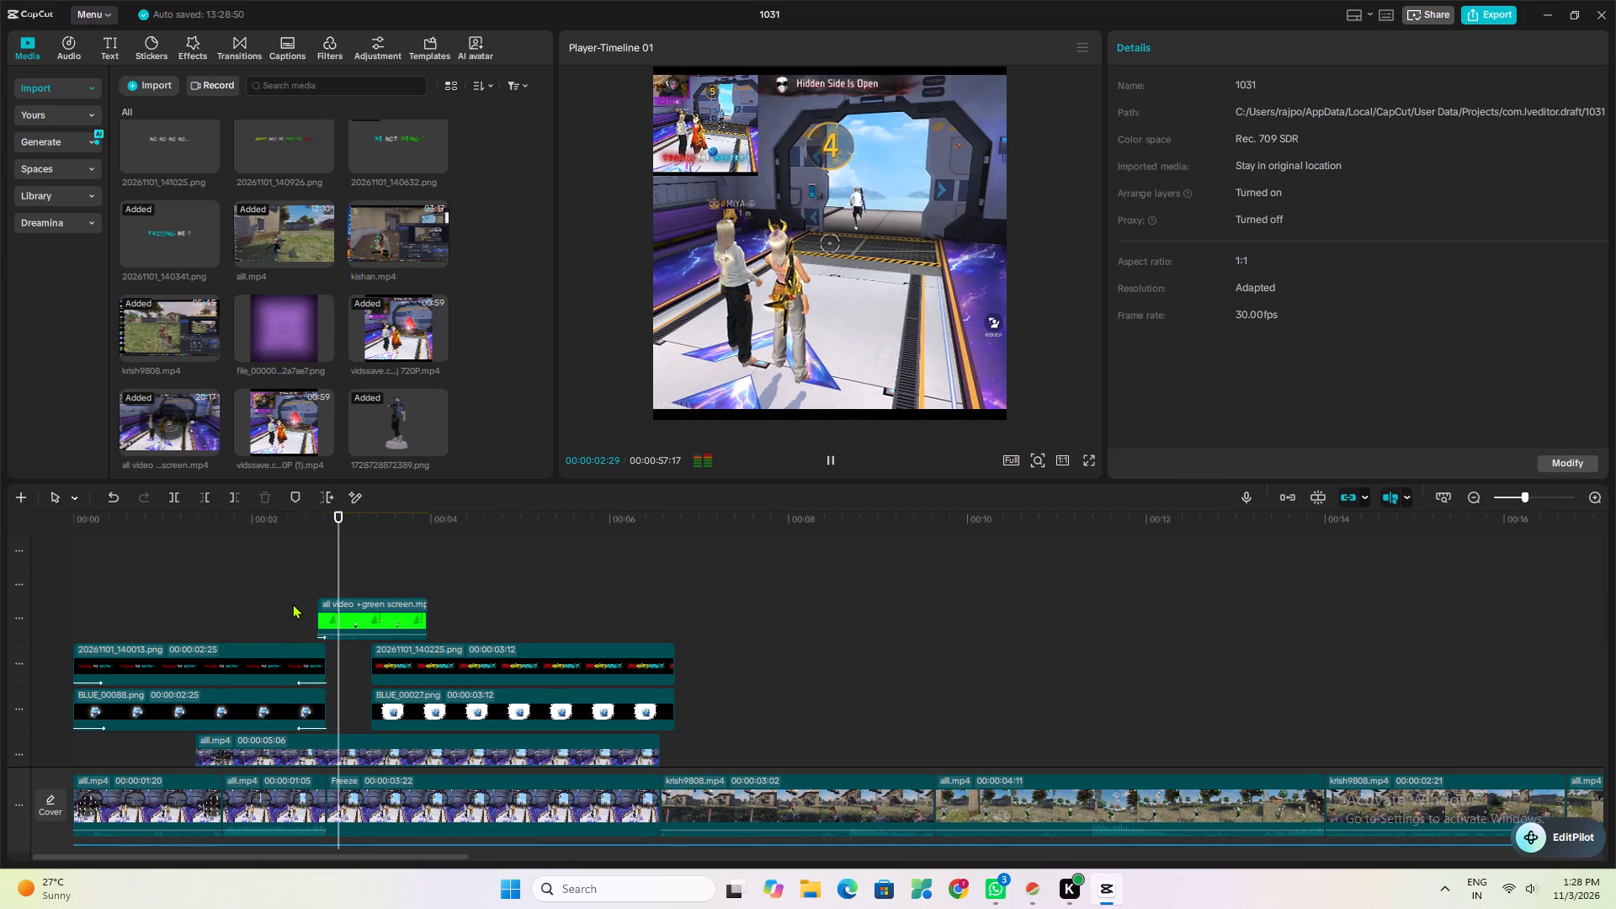
# Move the green-screen clip later so it starts with the Freeze clip at about 00:00:02:25, and preview it.
pyautogui.moveTo(331, 617); pyautogui.dragTo(346, 619)
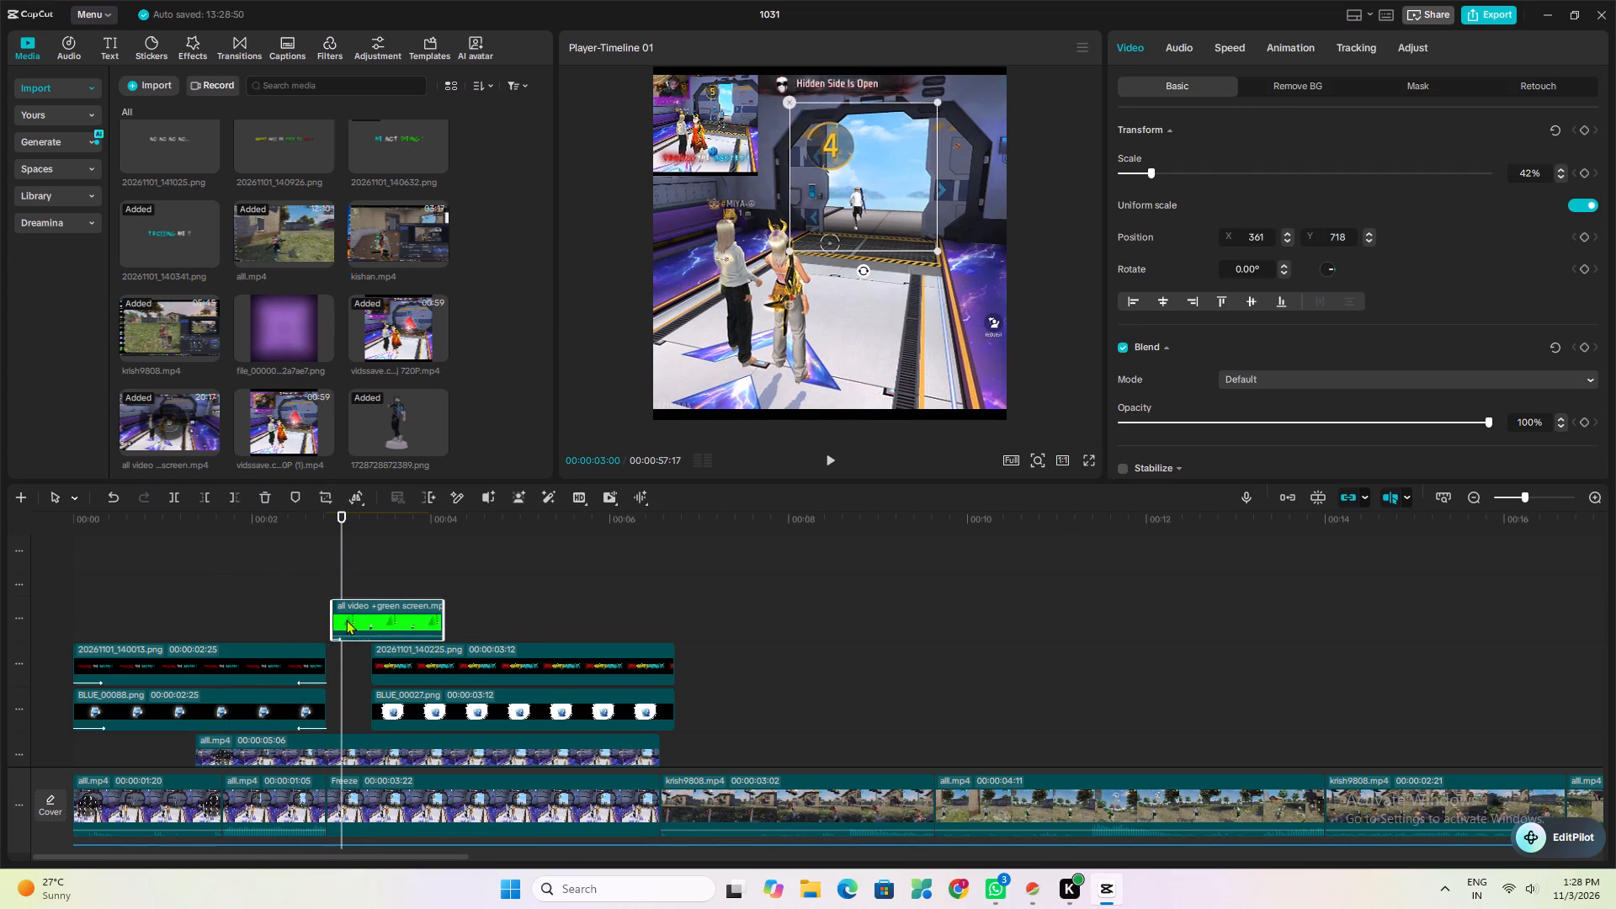
pyautogui.moveTo(346, 619); pyautogui.dragTo(339, 621)
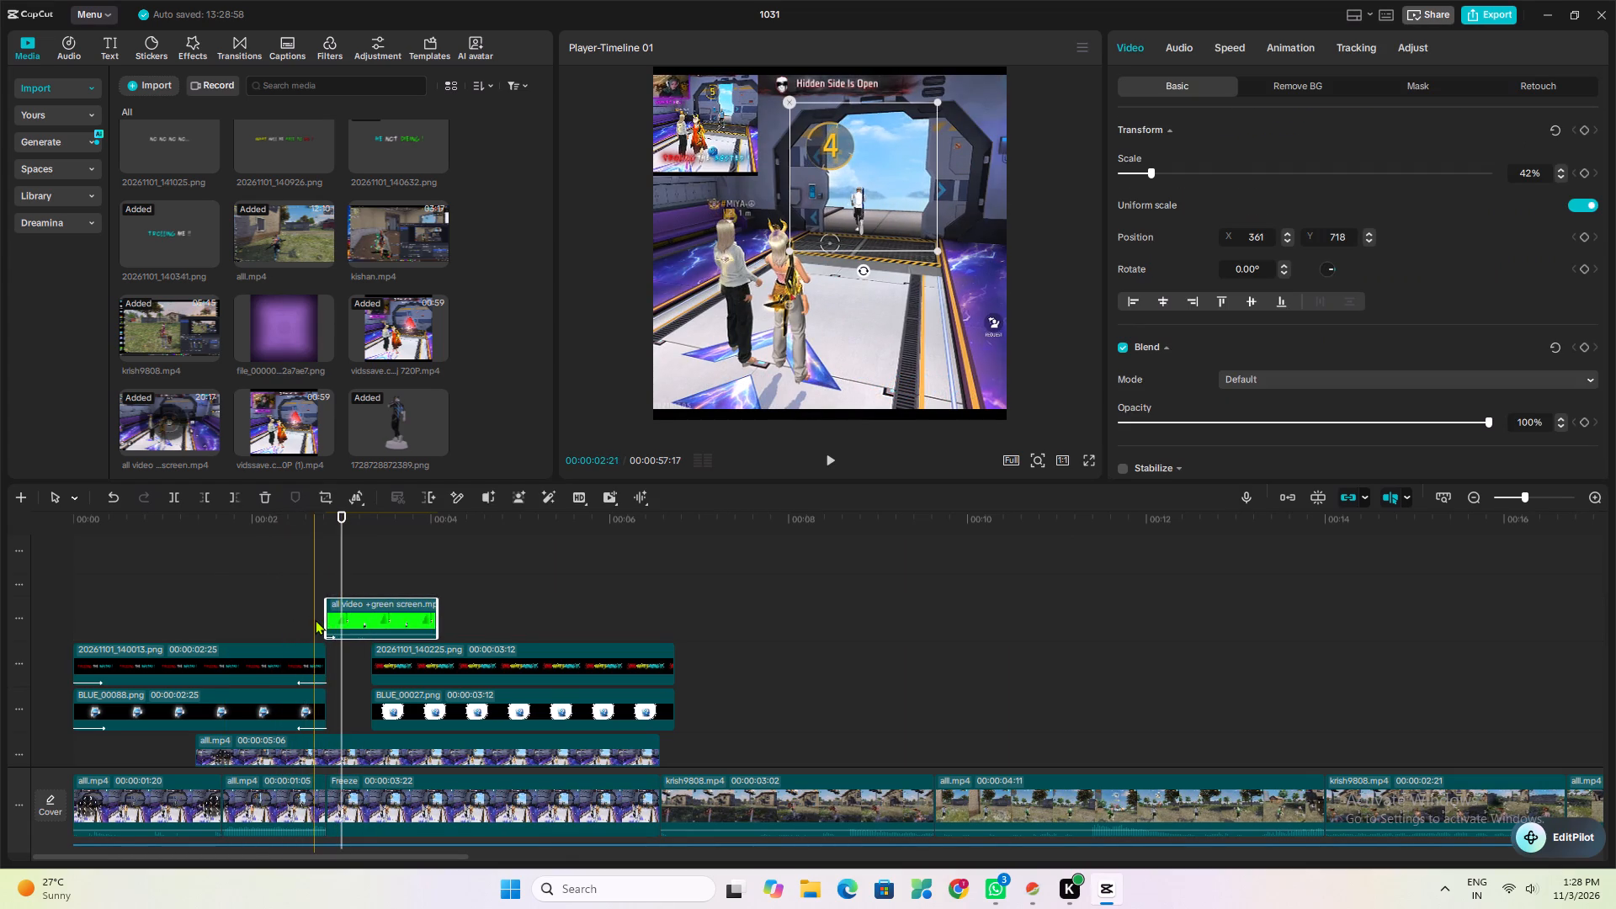
pyautogui.click(315, 619)
pyautogui.press('space')
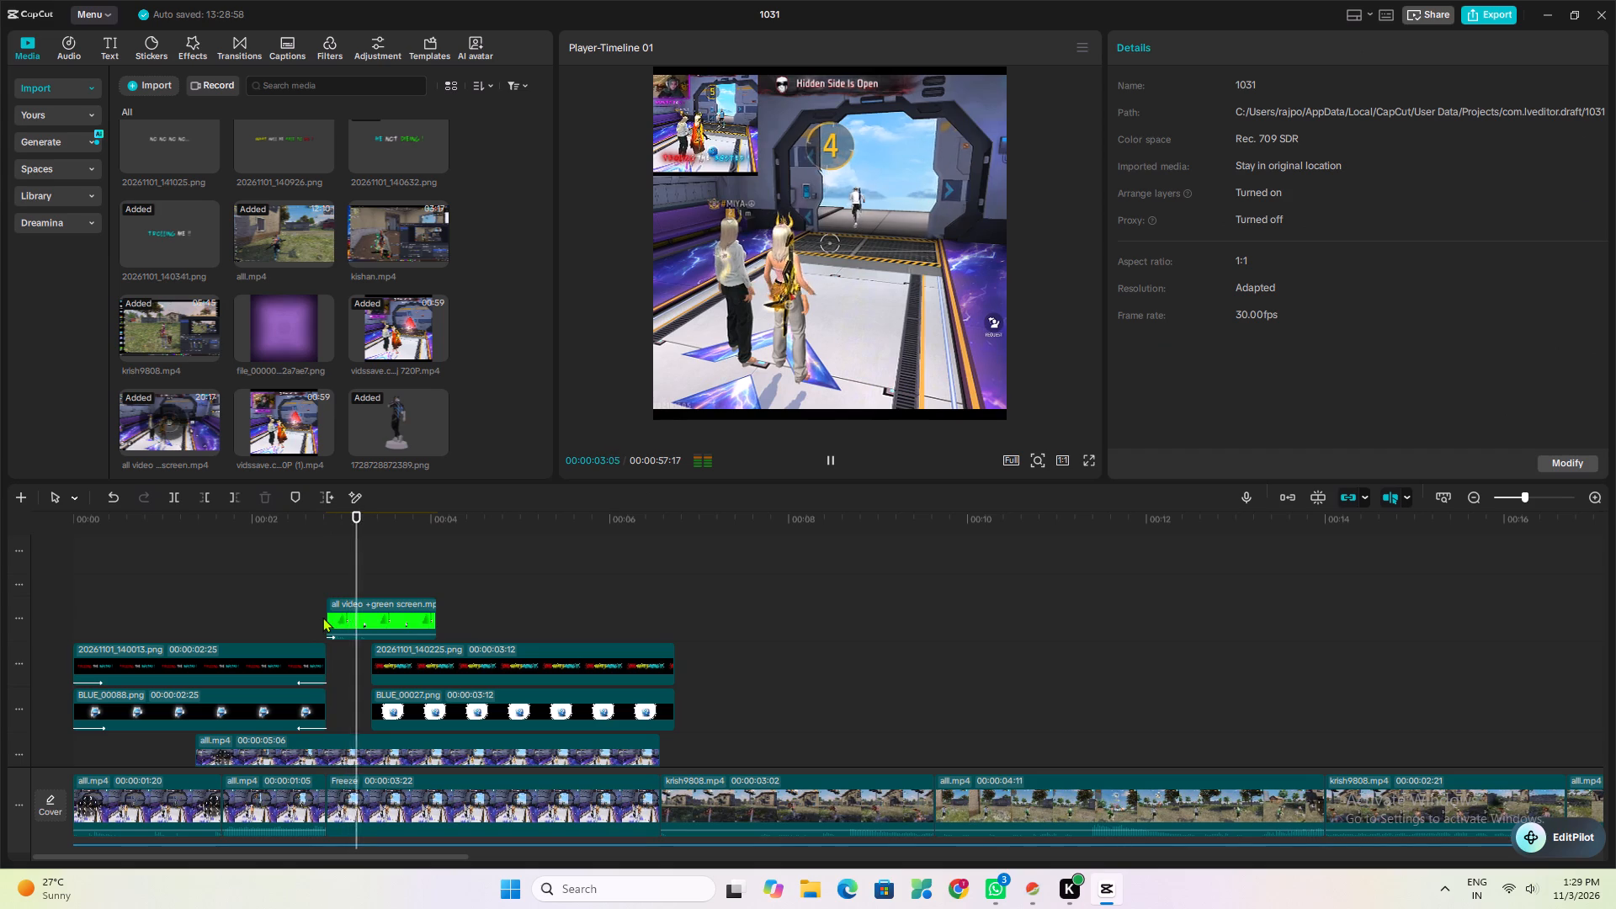
pyautogui.press('space')
pyautogui.press('space')
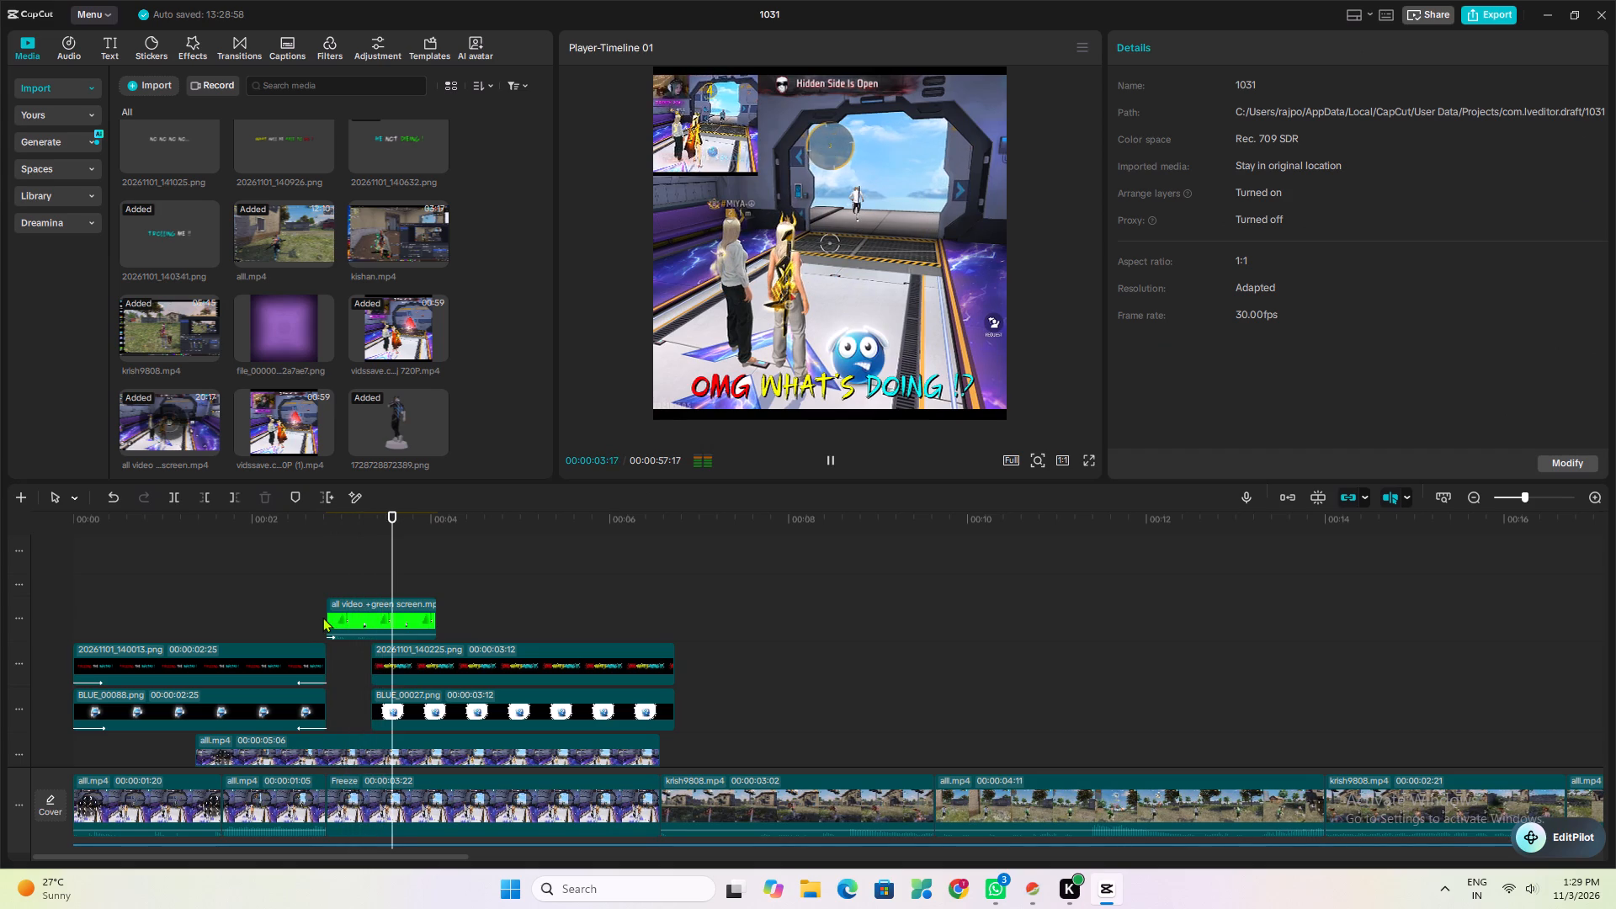
# Freeze the green-screen clip at 00:00:03:18 and delete the frozen segment together with the remainder after it.
pyautogui.click(391, 558)
pyautogui.press('space')
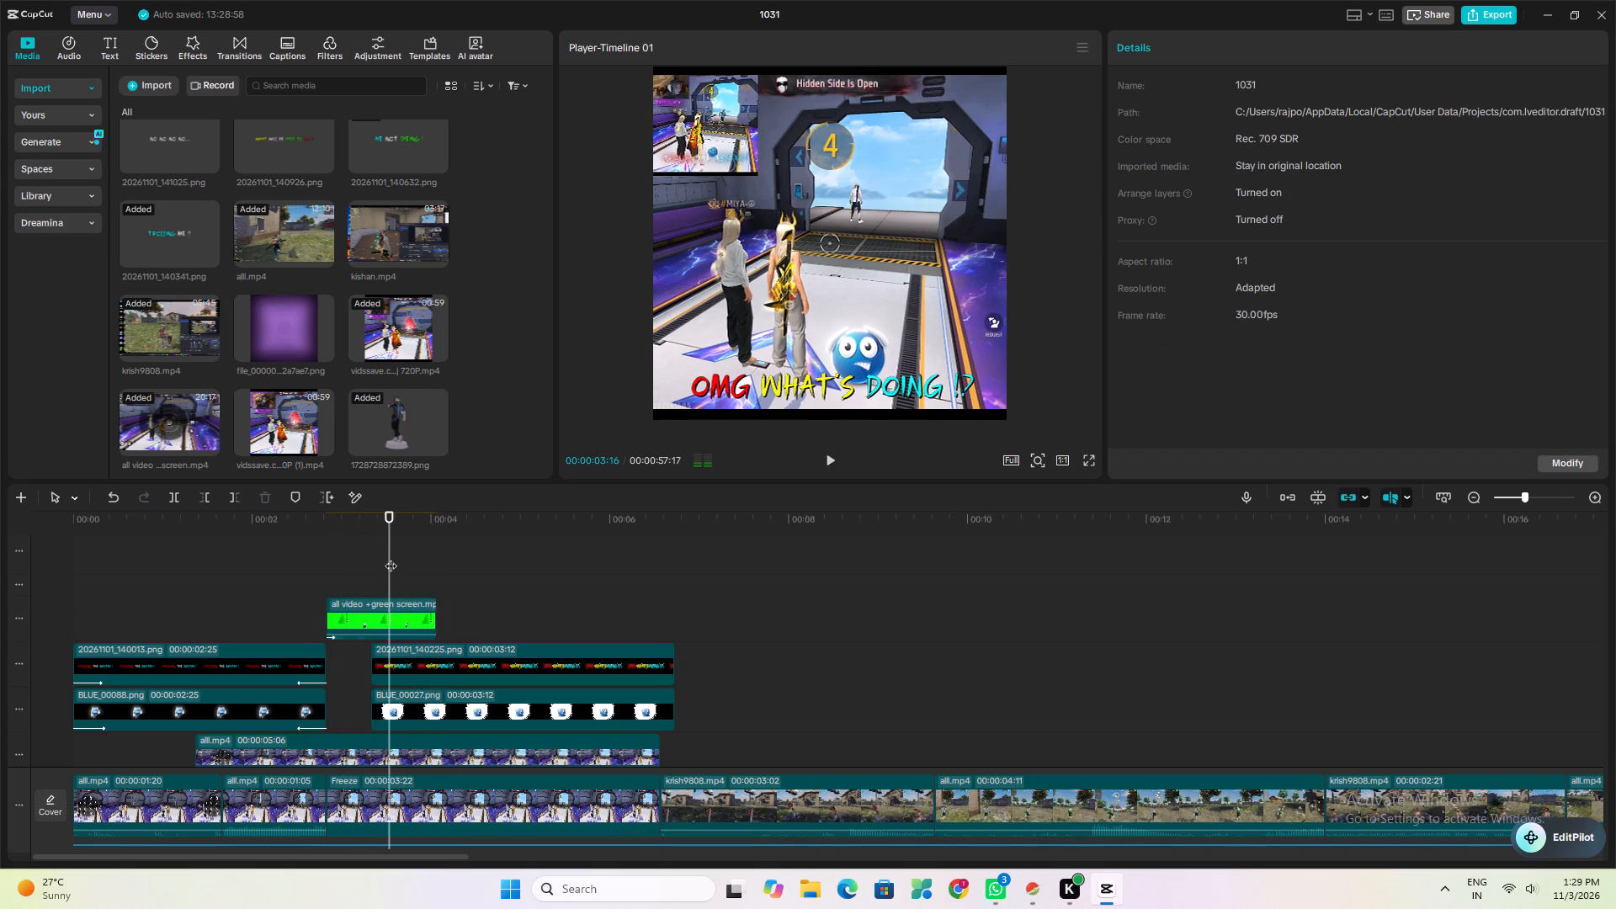
pyautogui.click(370, 554)
pyautogui.press('space')
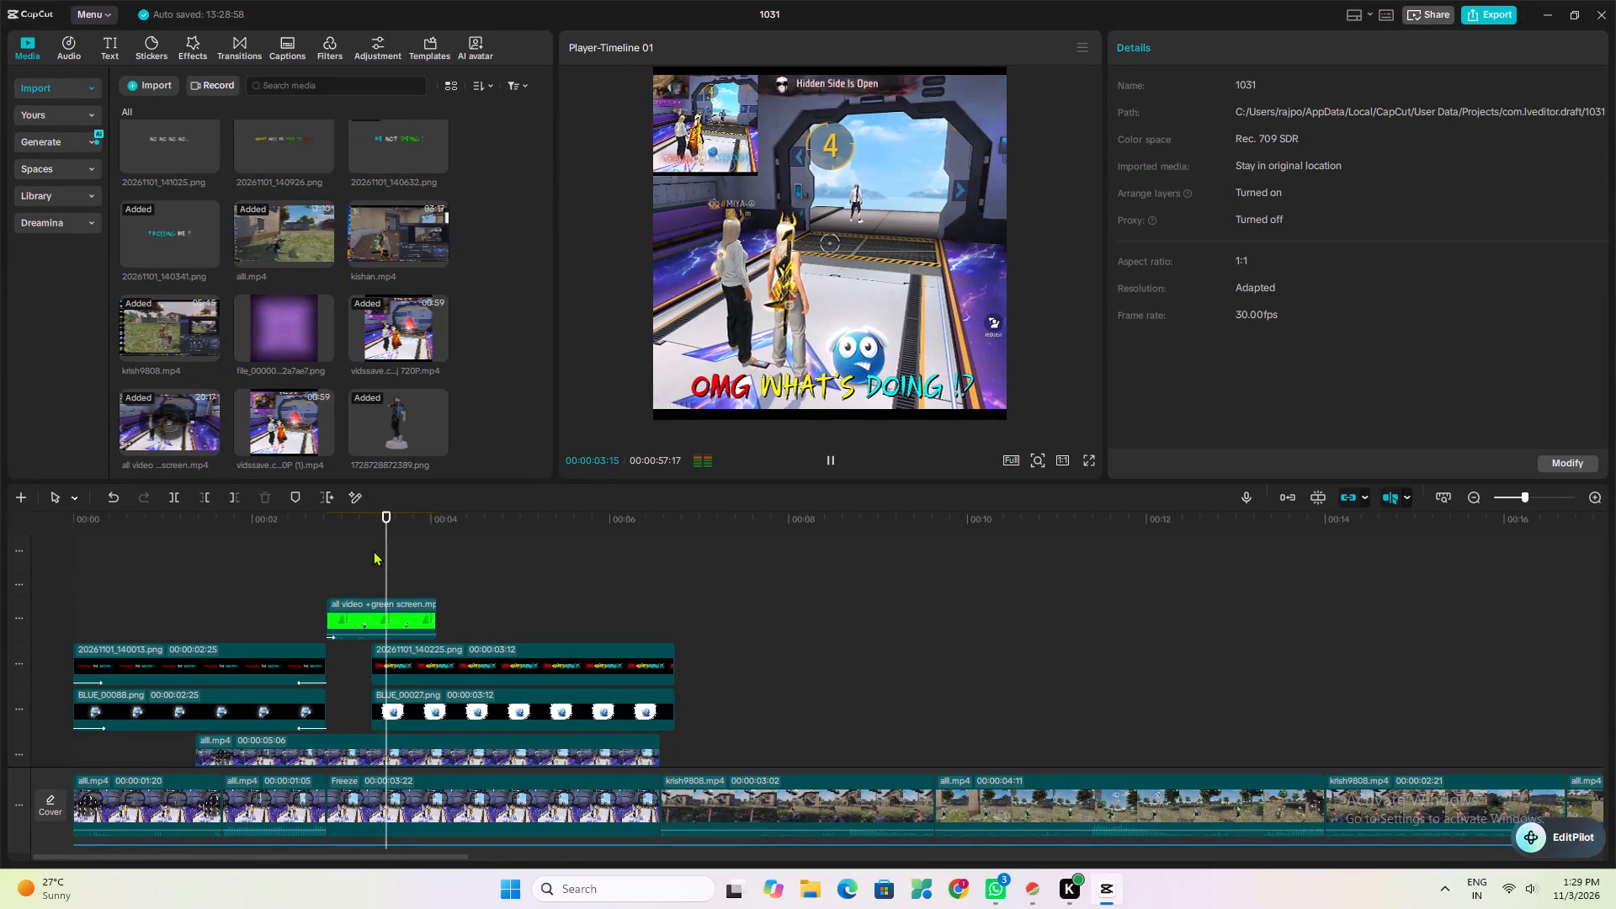
pyautogui.press('space')
pyautogui.click(394, 601)
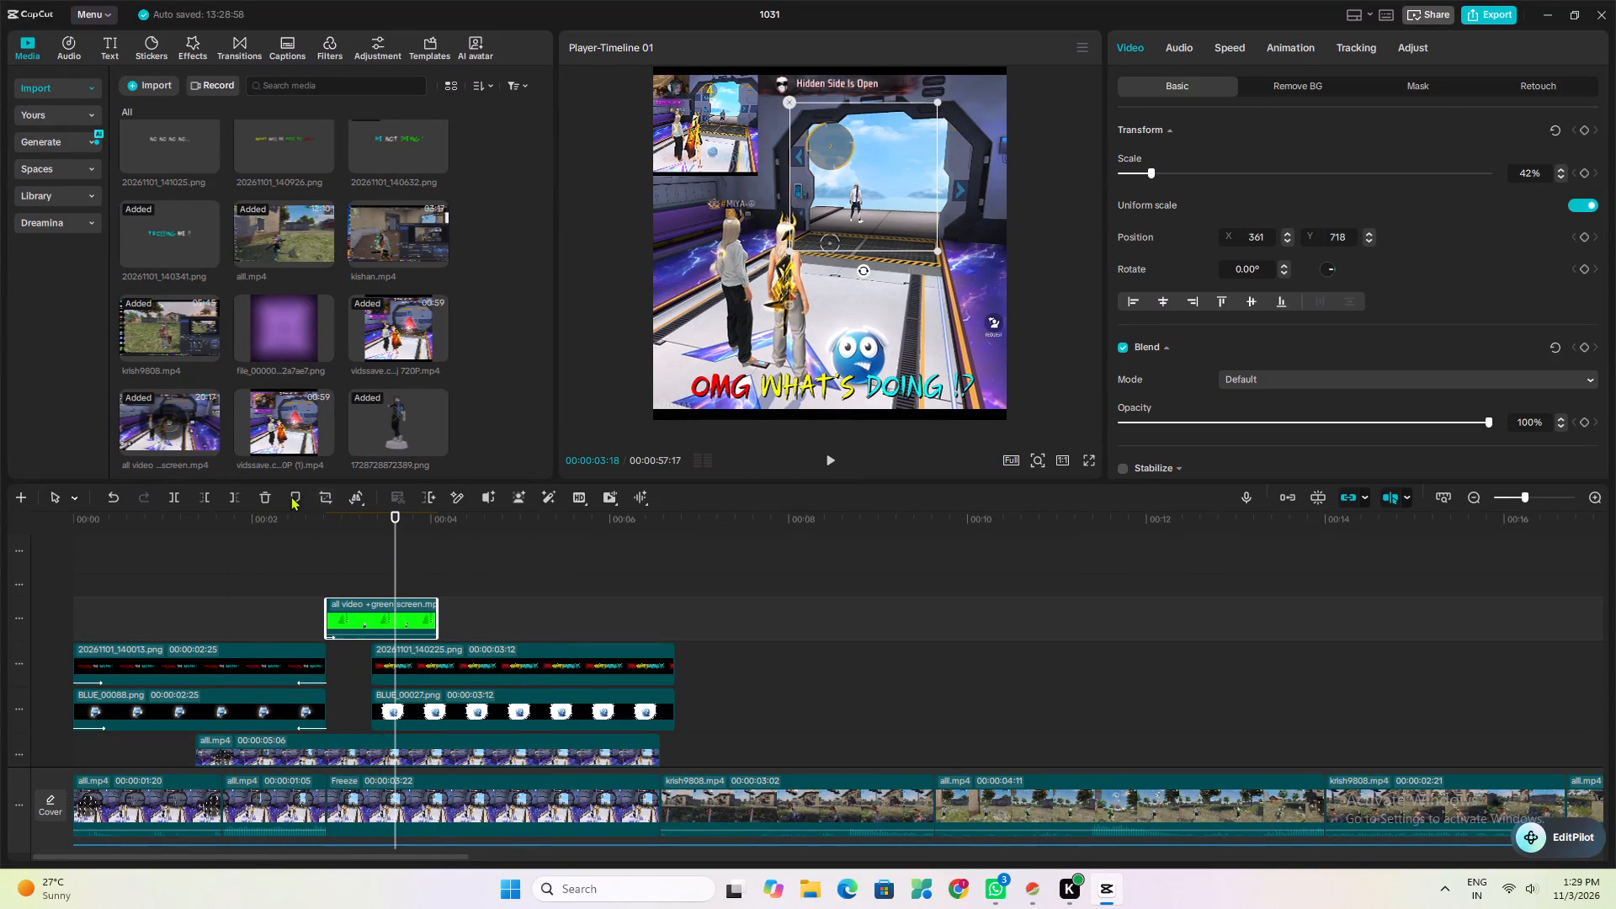
pyautogui.click(373, 530)
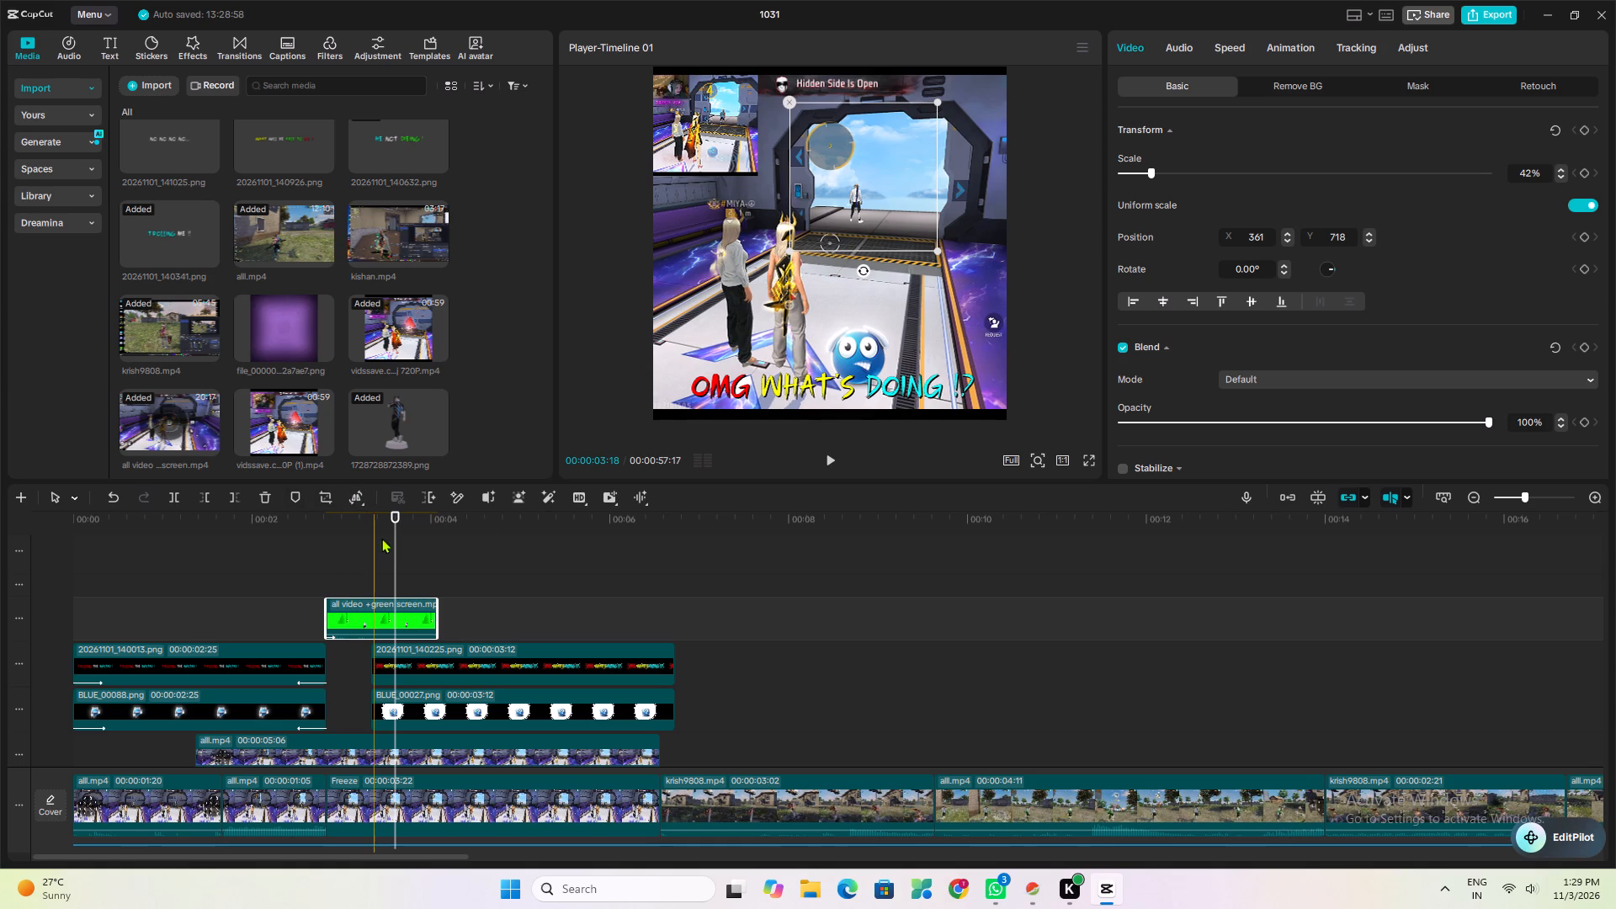
pyautogui.click(671, 618)
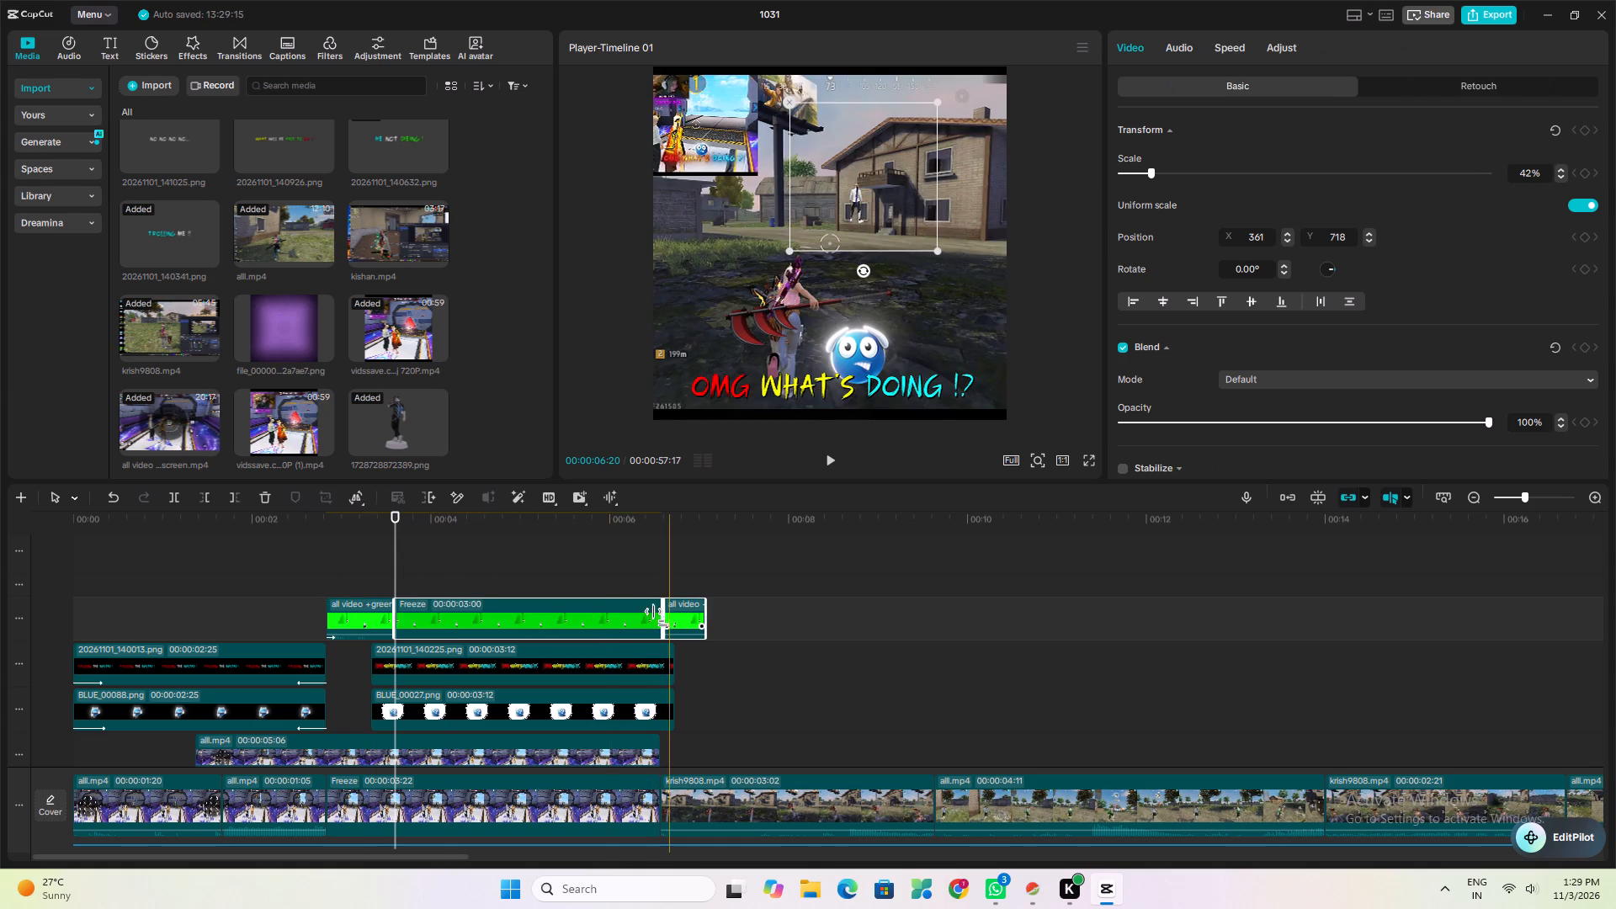
pyautogui.click(263, 491)
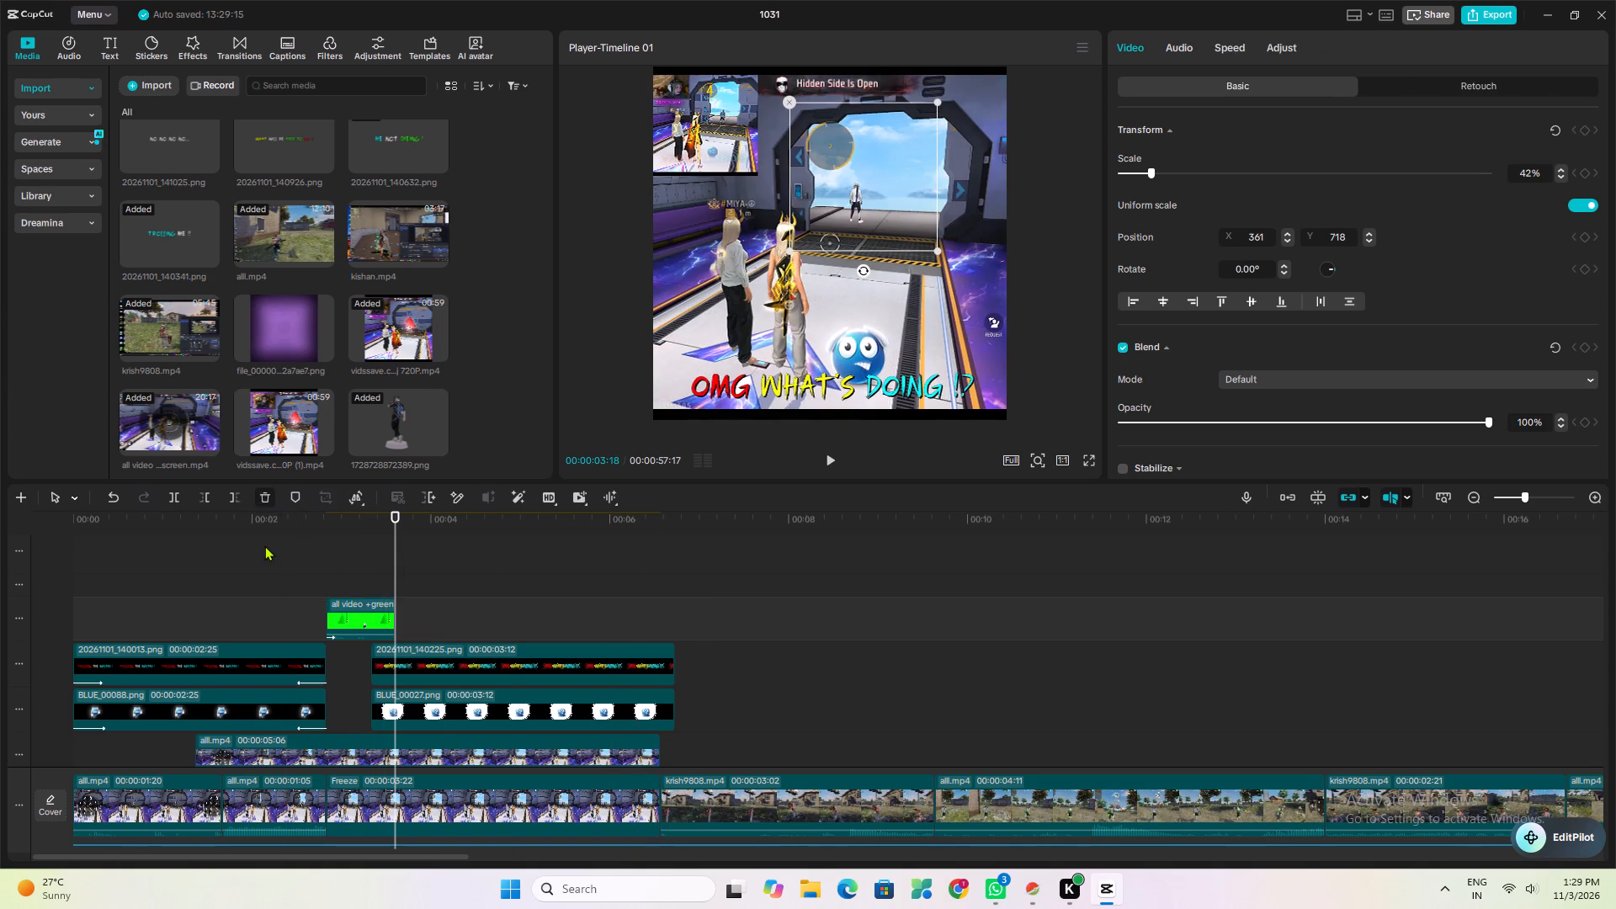
# Play the transition into the green-screen clip repeatedly from about 00:00:02:22 to check how the character appears at the Freeze clip.
pyautogui.click(305, 560)
pyautogui.press('space')
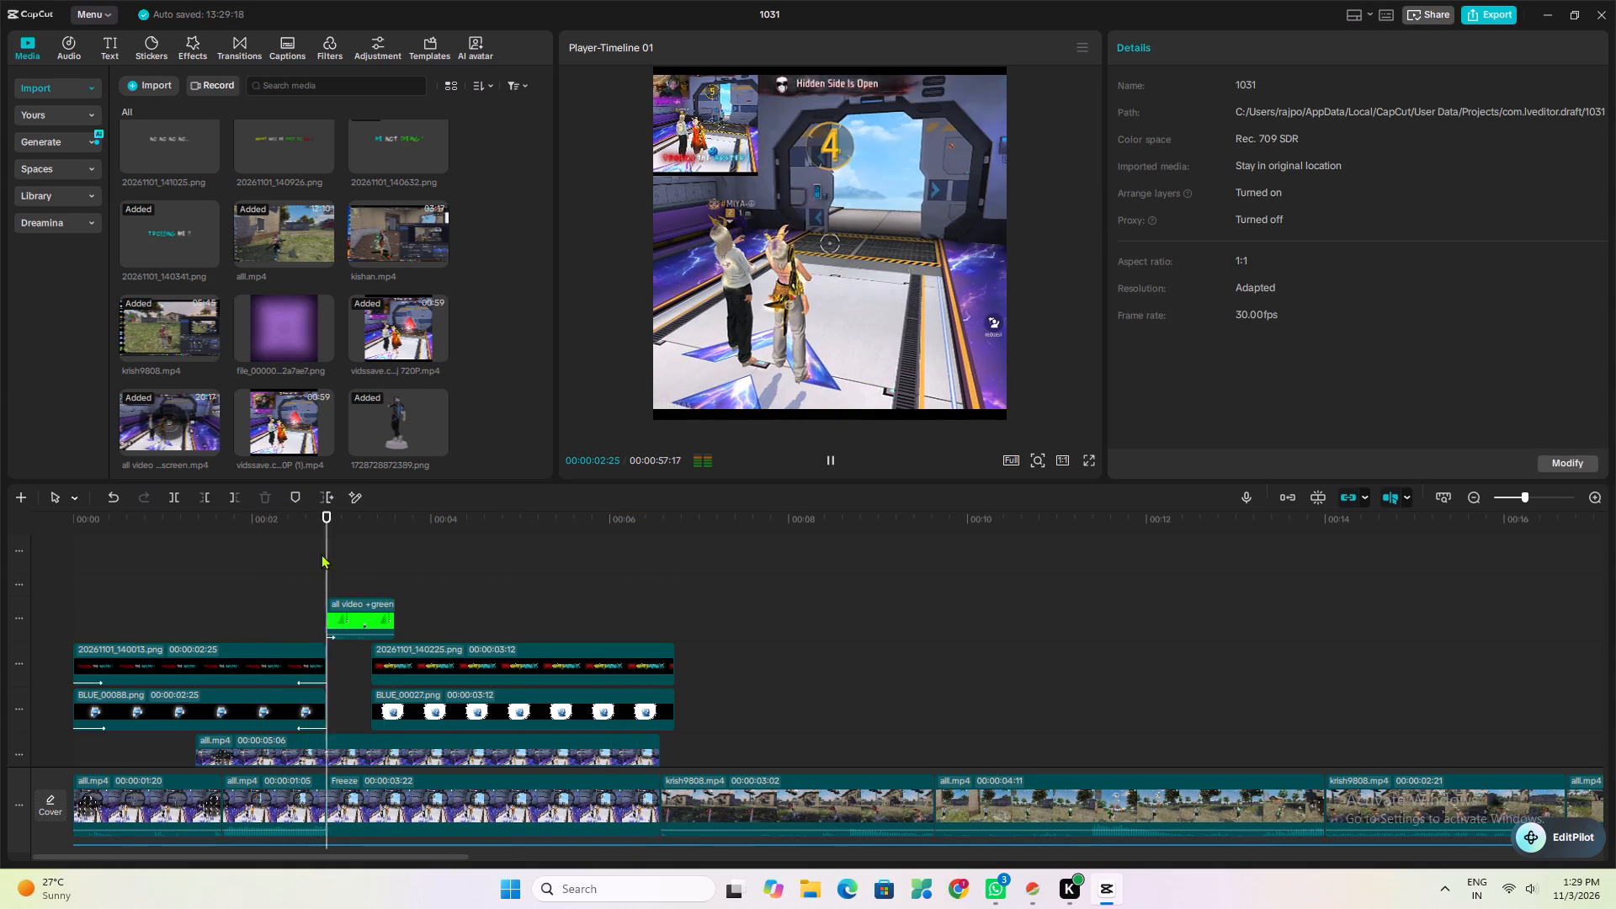
pyautogui.press('space')
pyautogui.click(319, 555)
pyautogui.press('space')
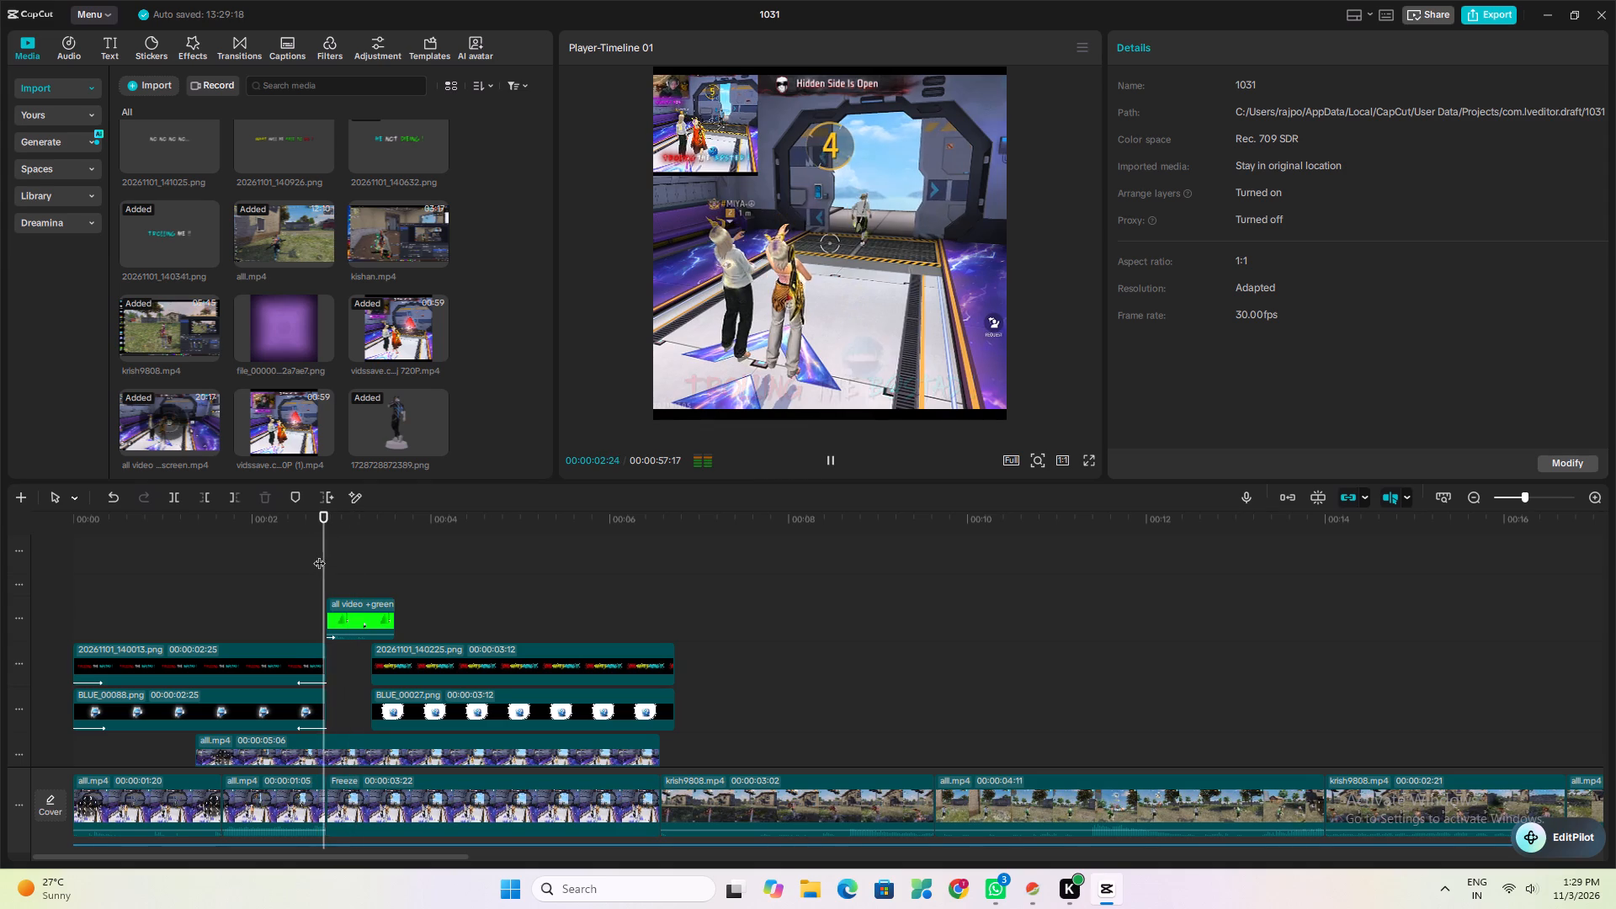
pyautogui.click(319, 555)
pyautogui.press('space')
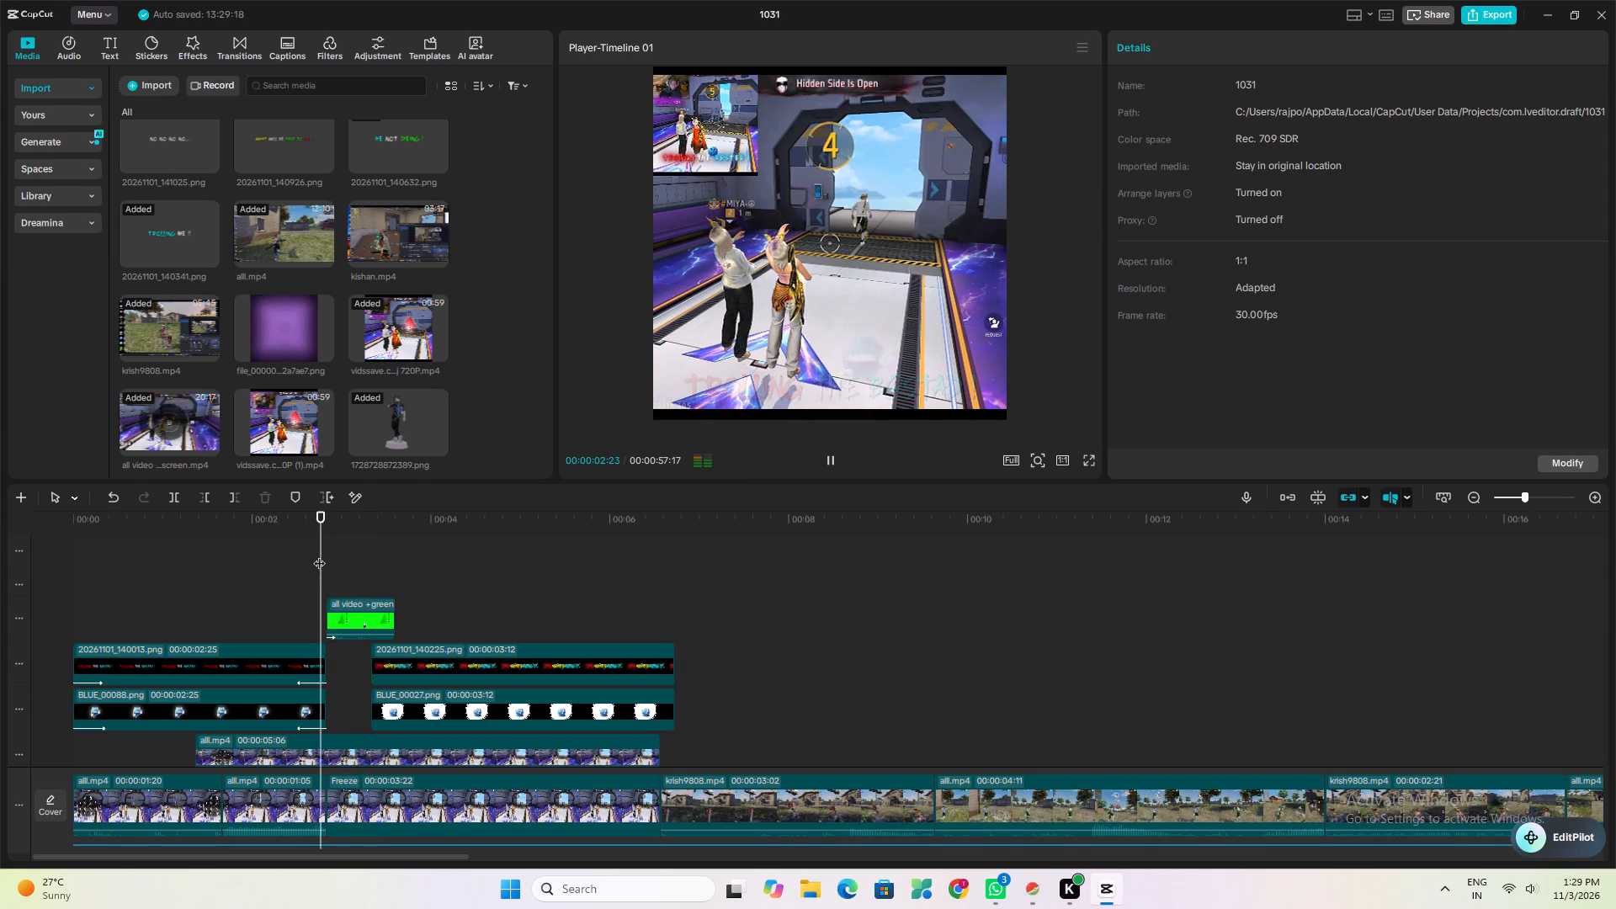
pyautogui.press('space')
pyautogui.click(319, 555)
pyautogui.press('space')
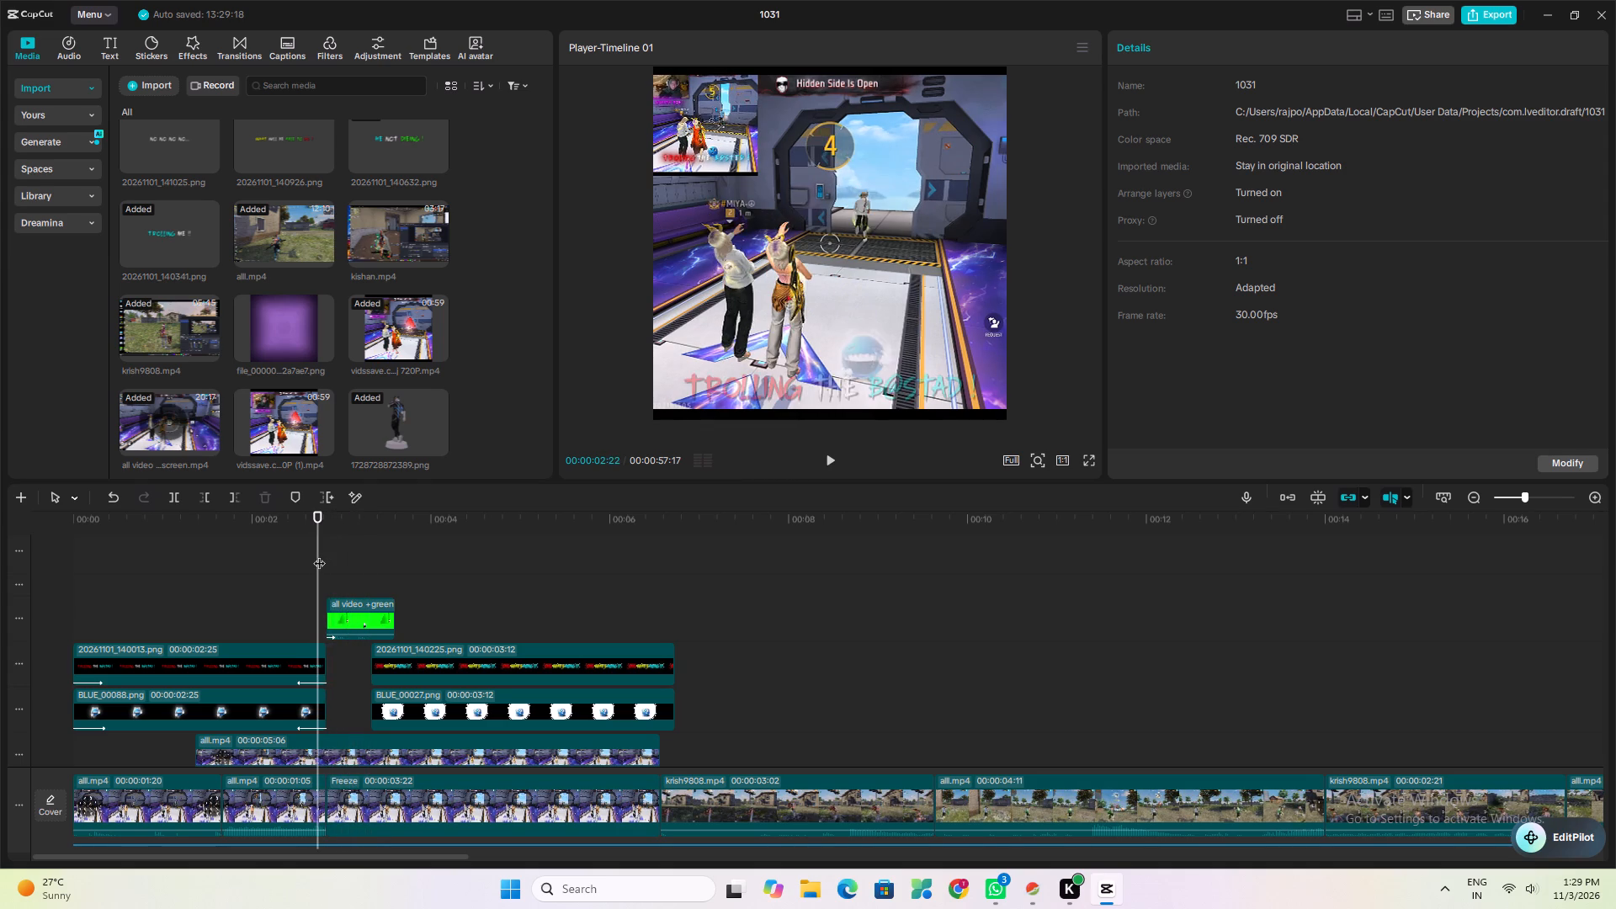
pyautogui.press('space')
pyautogui.click(319, 555)
pyautogui.press('space')
pyautogui.press('space')
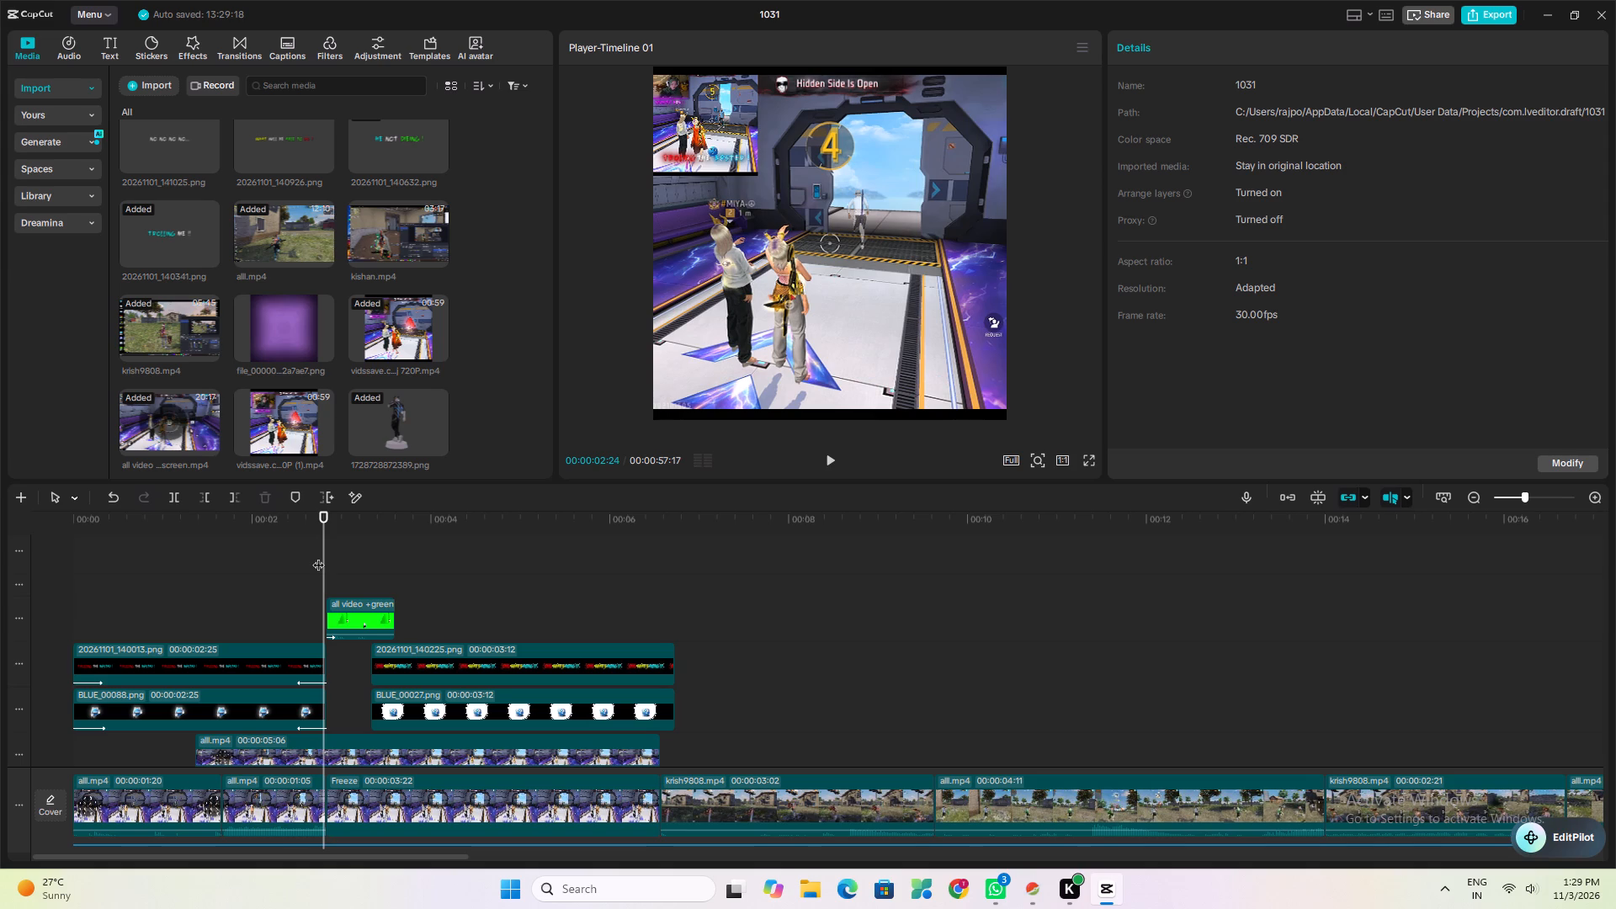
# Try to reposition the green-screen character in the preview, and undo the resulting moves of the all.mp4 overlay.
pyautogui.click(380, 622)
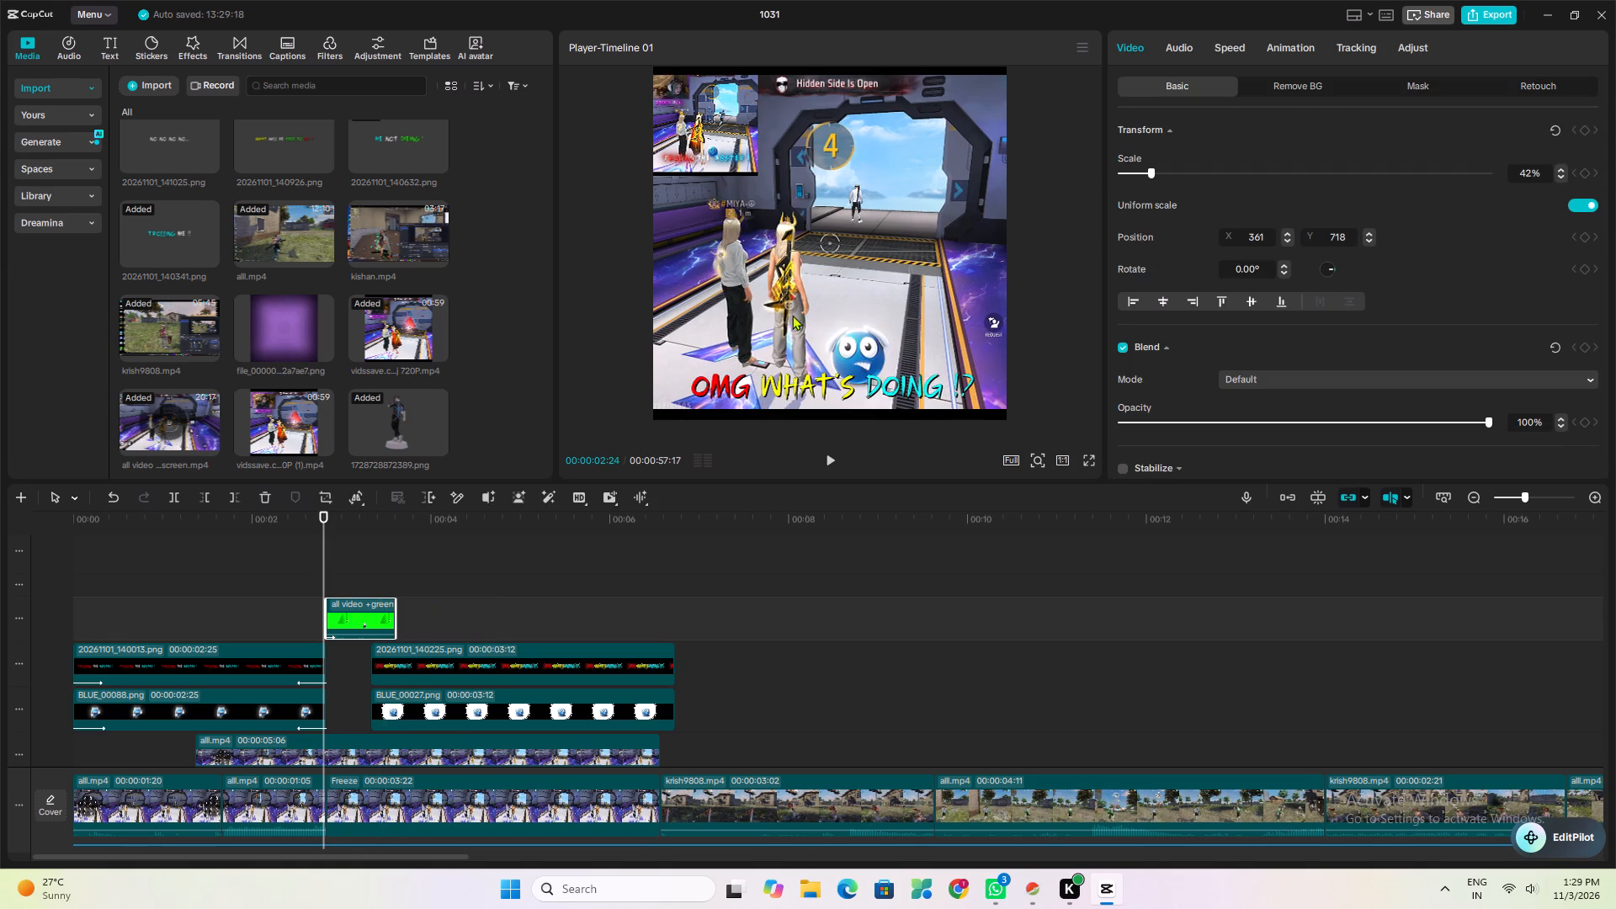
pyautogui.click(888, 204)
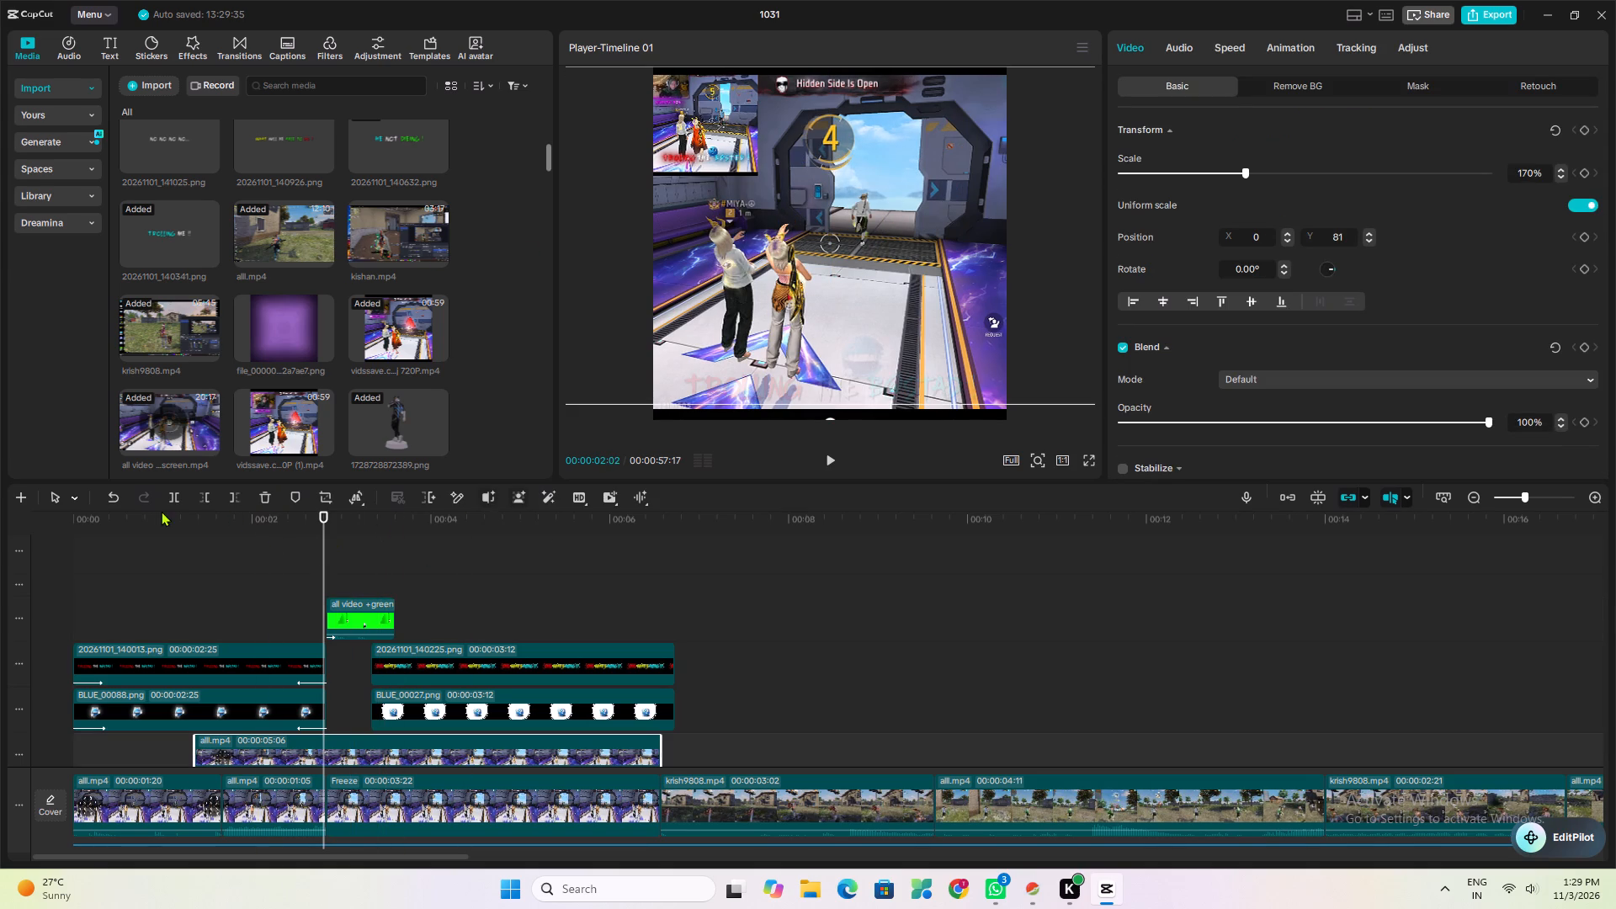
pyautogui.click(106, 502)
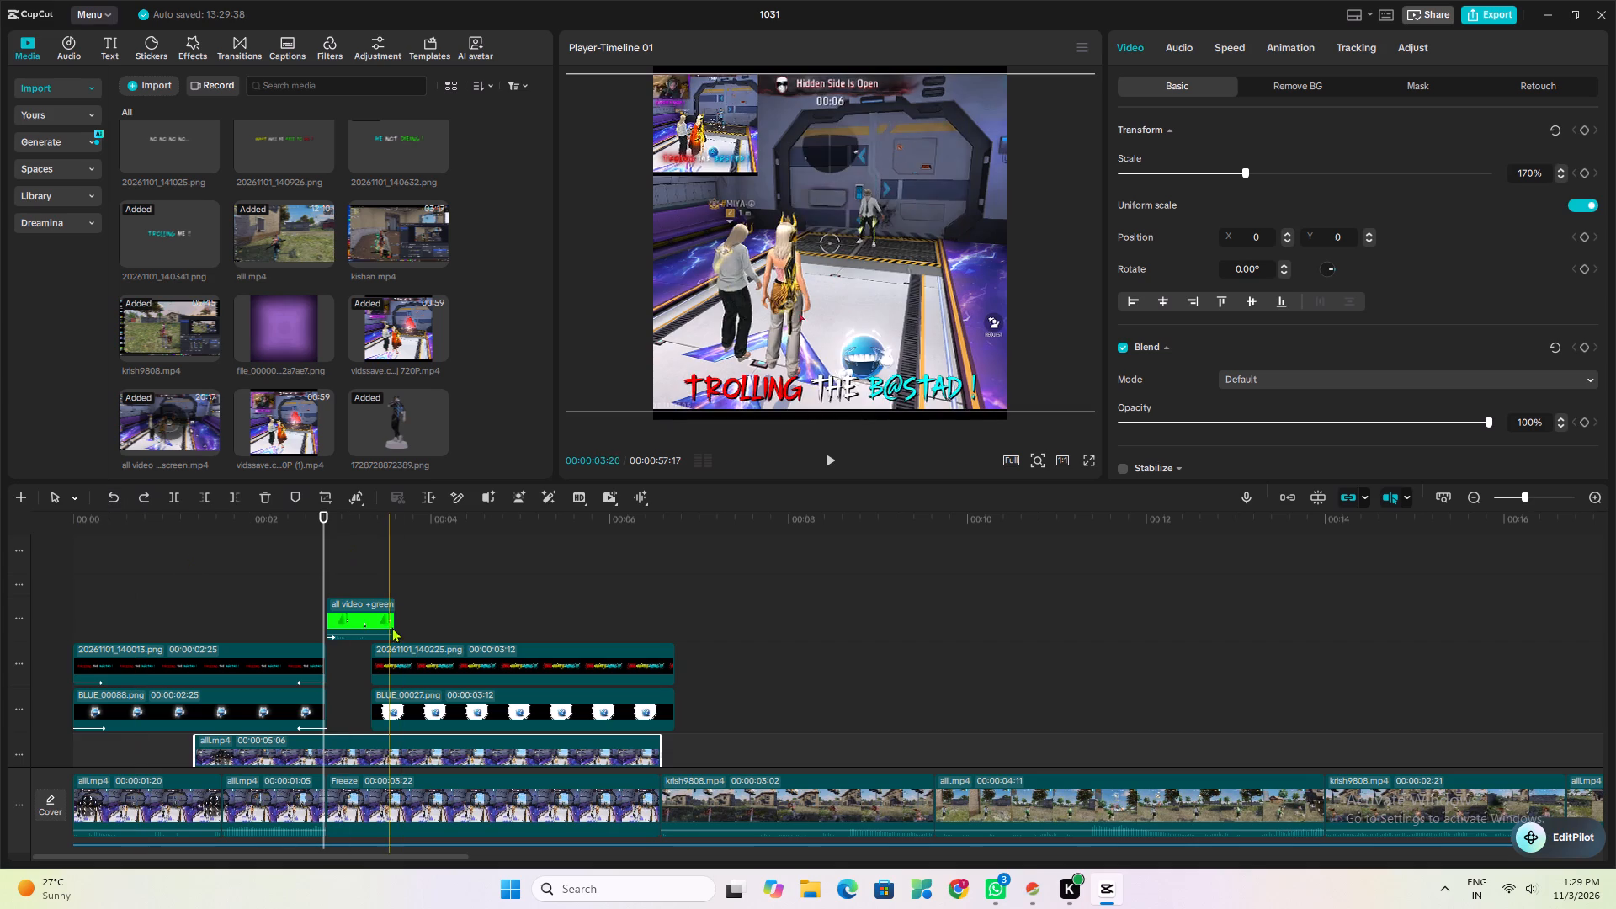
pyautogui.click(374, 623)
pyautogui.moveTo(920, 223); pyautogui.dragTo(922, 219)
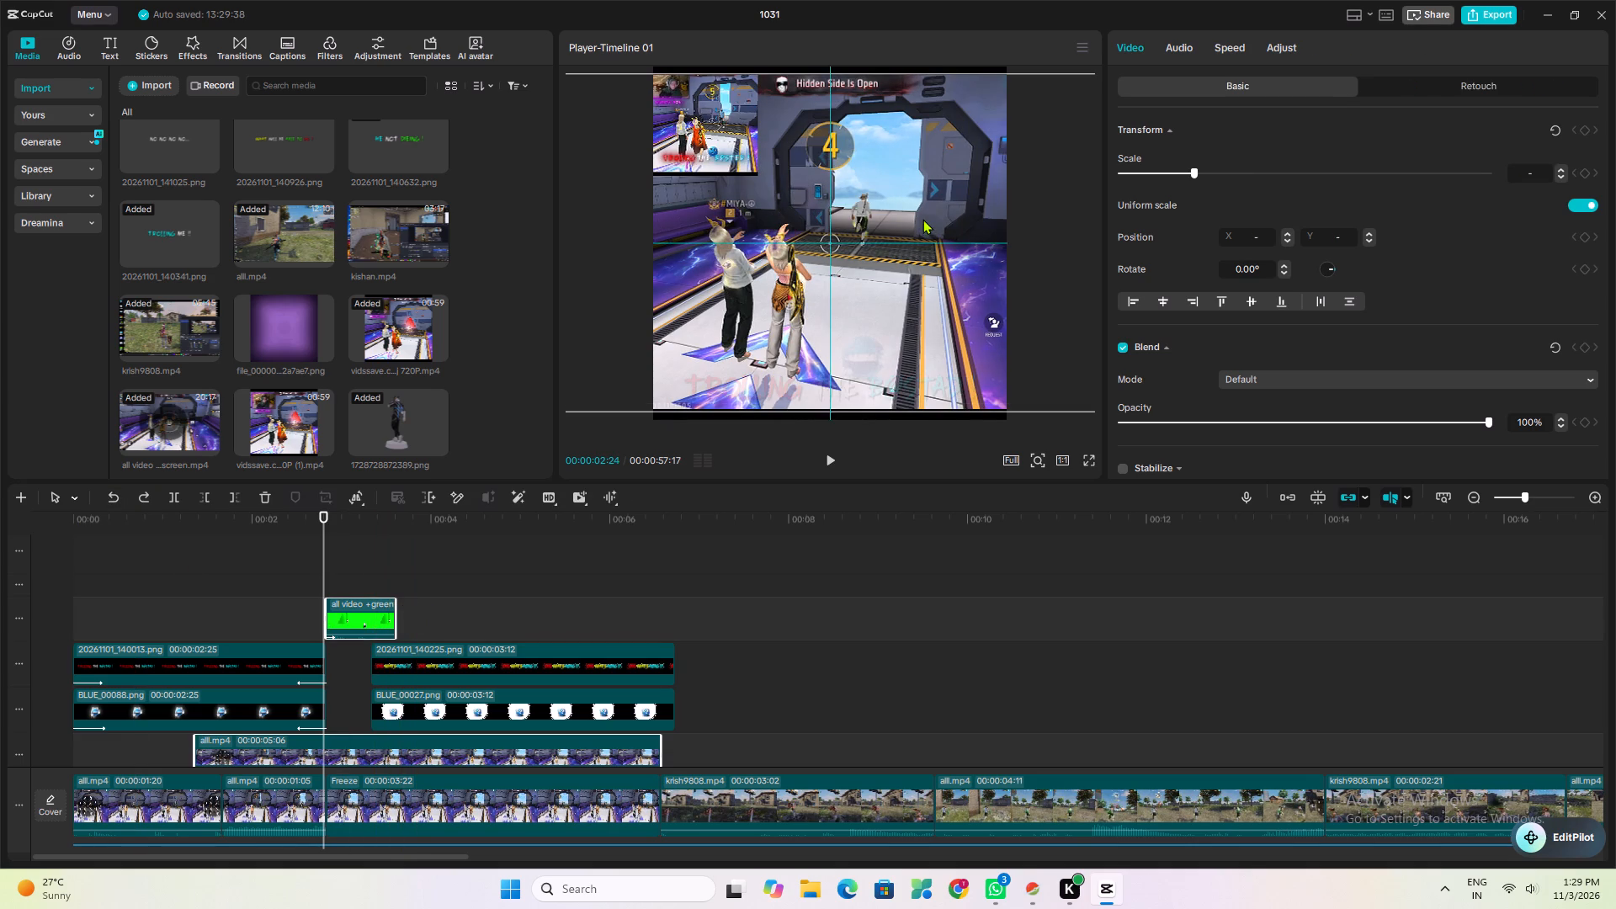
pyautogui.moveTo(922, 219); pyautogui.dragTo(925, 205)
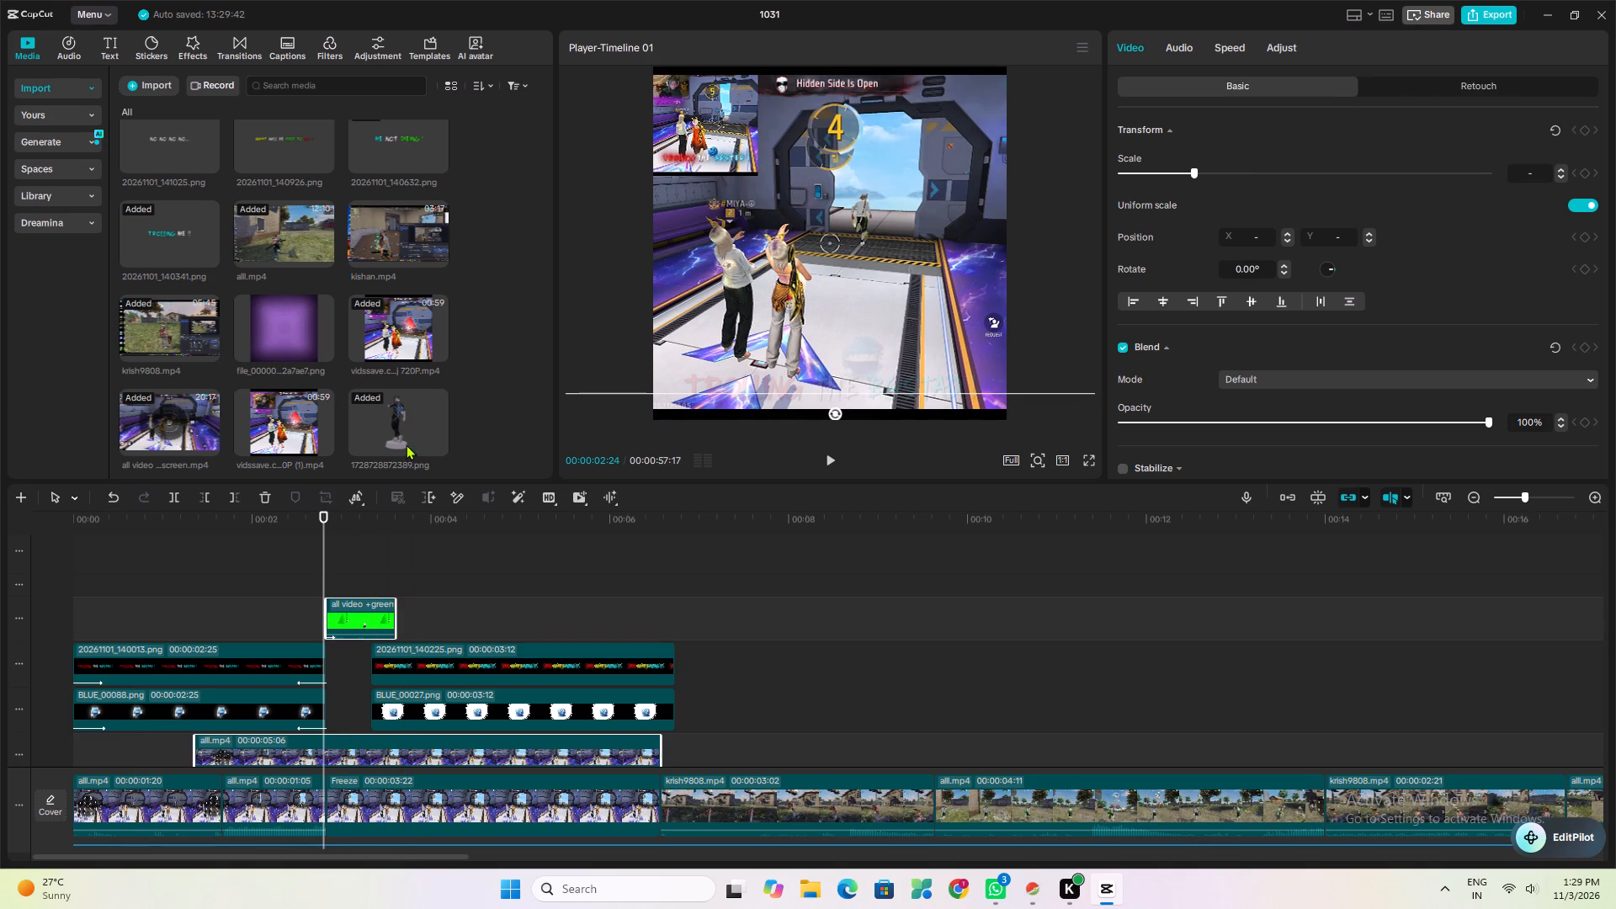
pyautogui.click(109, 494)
# At 00:00:02:26, move the green-screen clip in the preview to about X 416, Y 786 to align the character with the doorway.
pyautogui.click(344, 667)
pyautogui.click(360, 616)
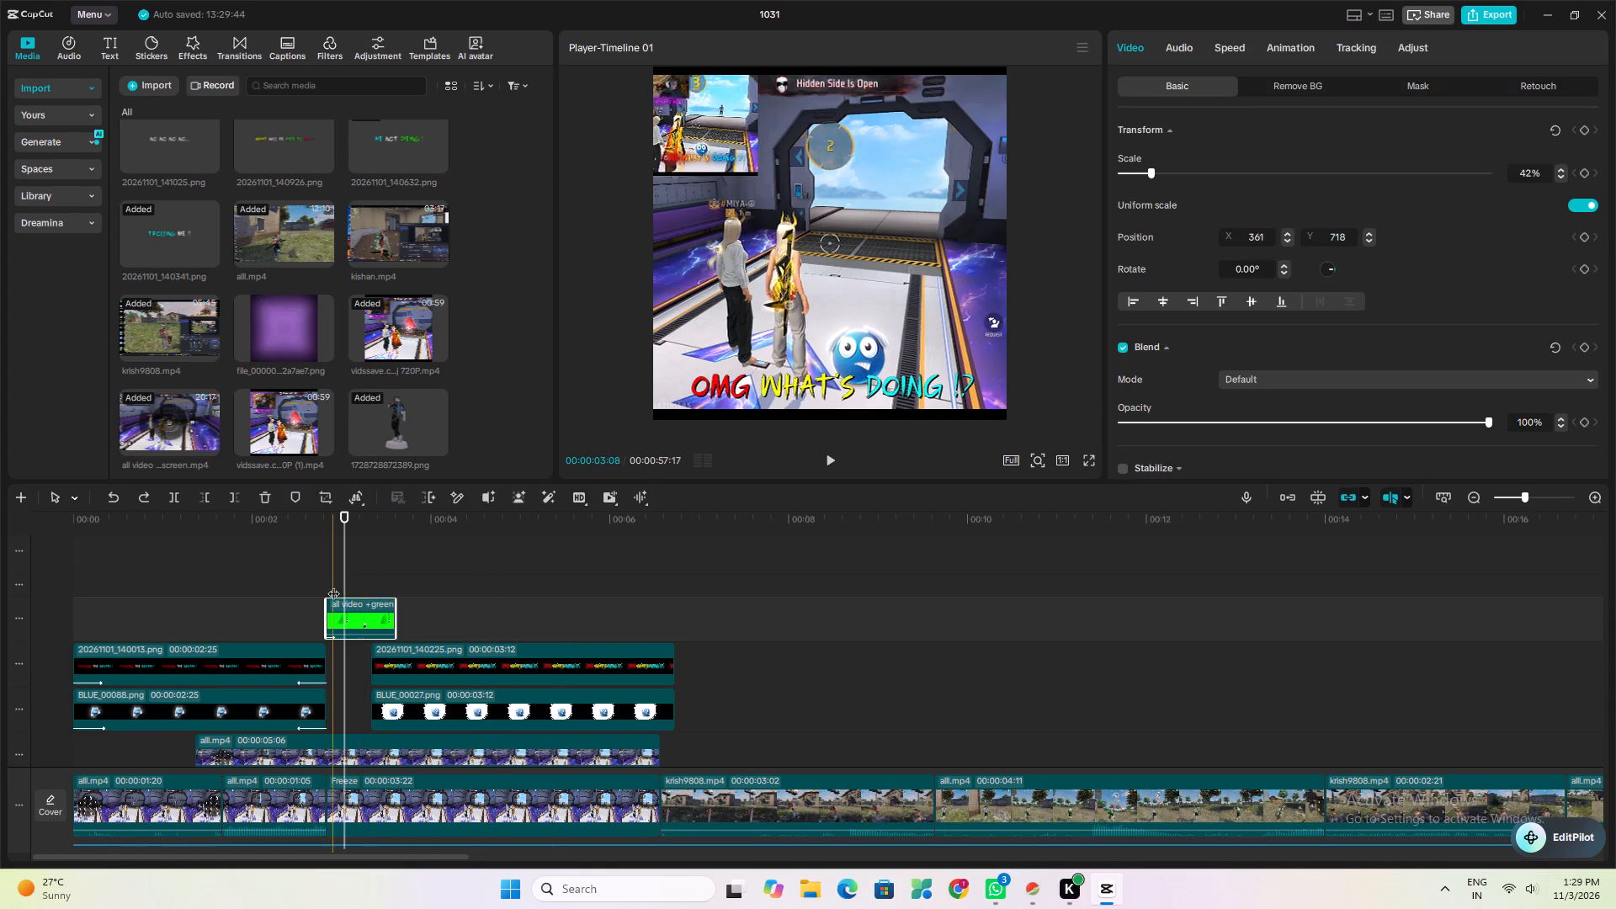
pyautogui.click(1567, 495)
pyautogui.moveTo(343, 524); pyautogui.dragTo(0, 616)
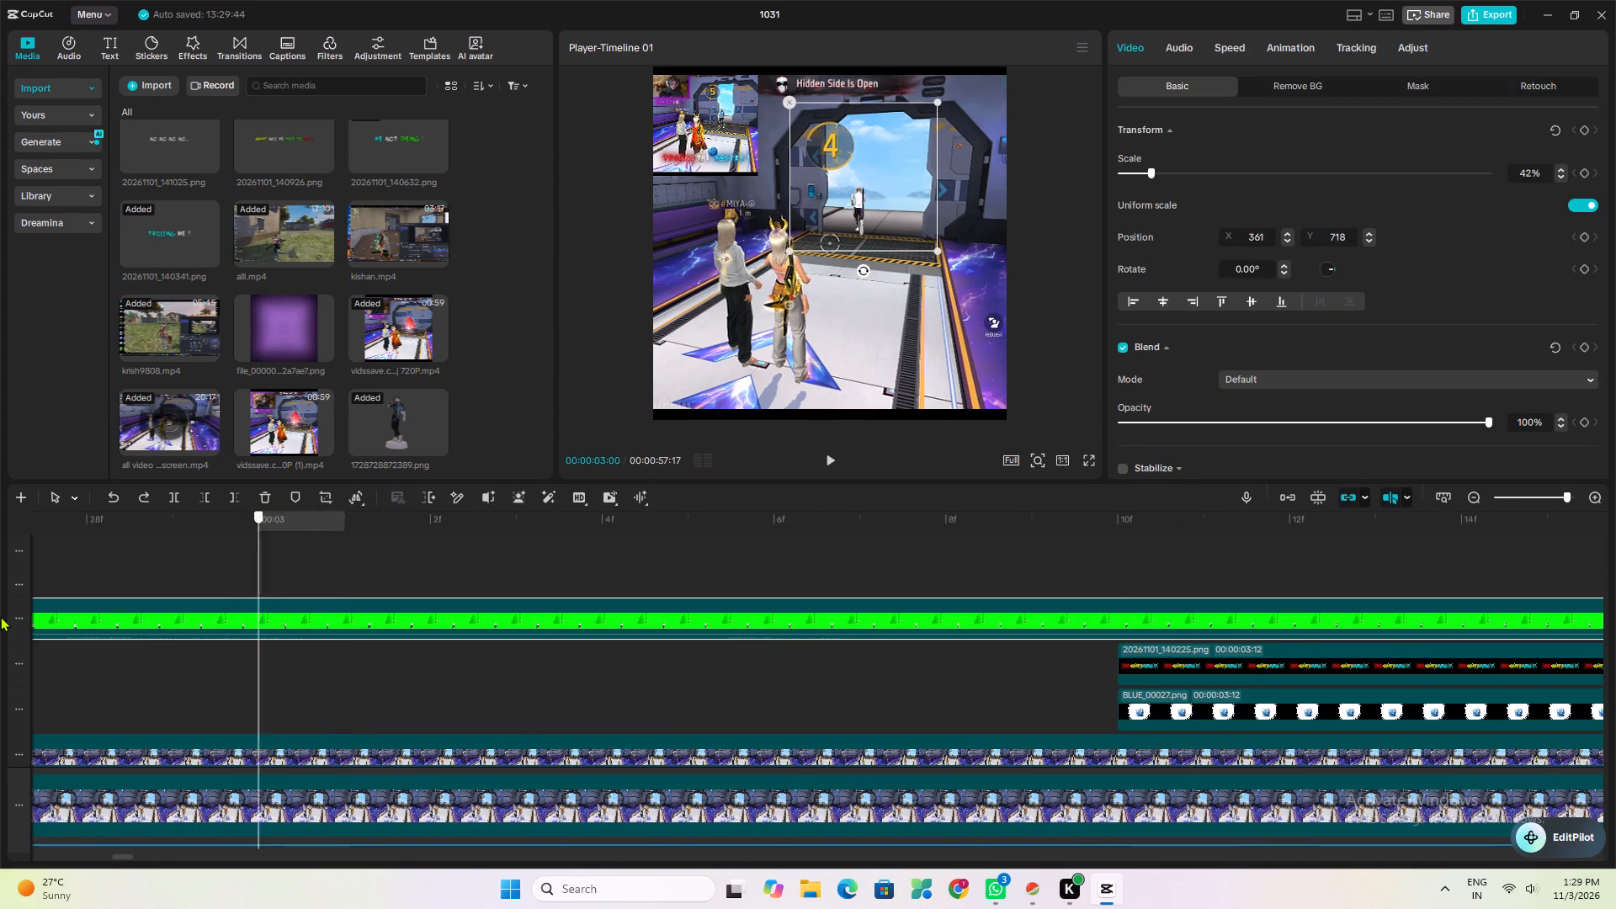
pyautogui.moveTo(0, 616); pyautogui.dragTo(525, 642)
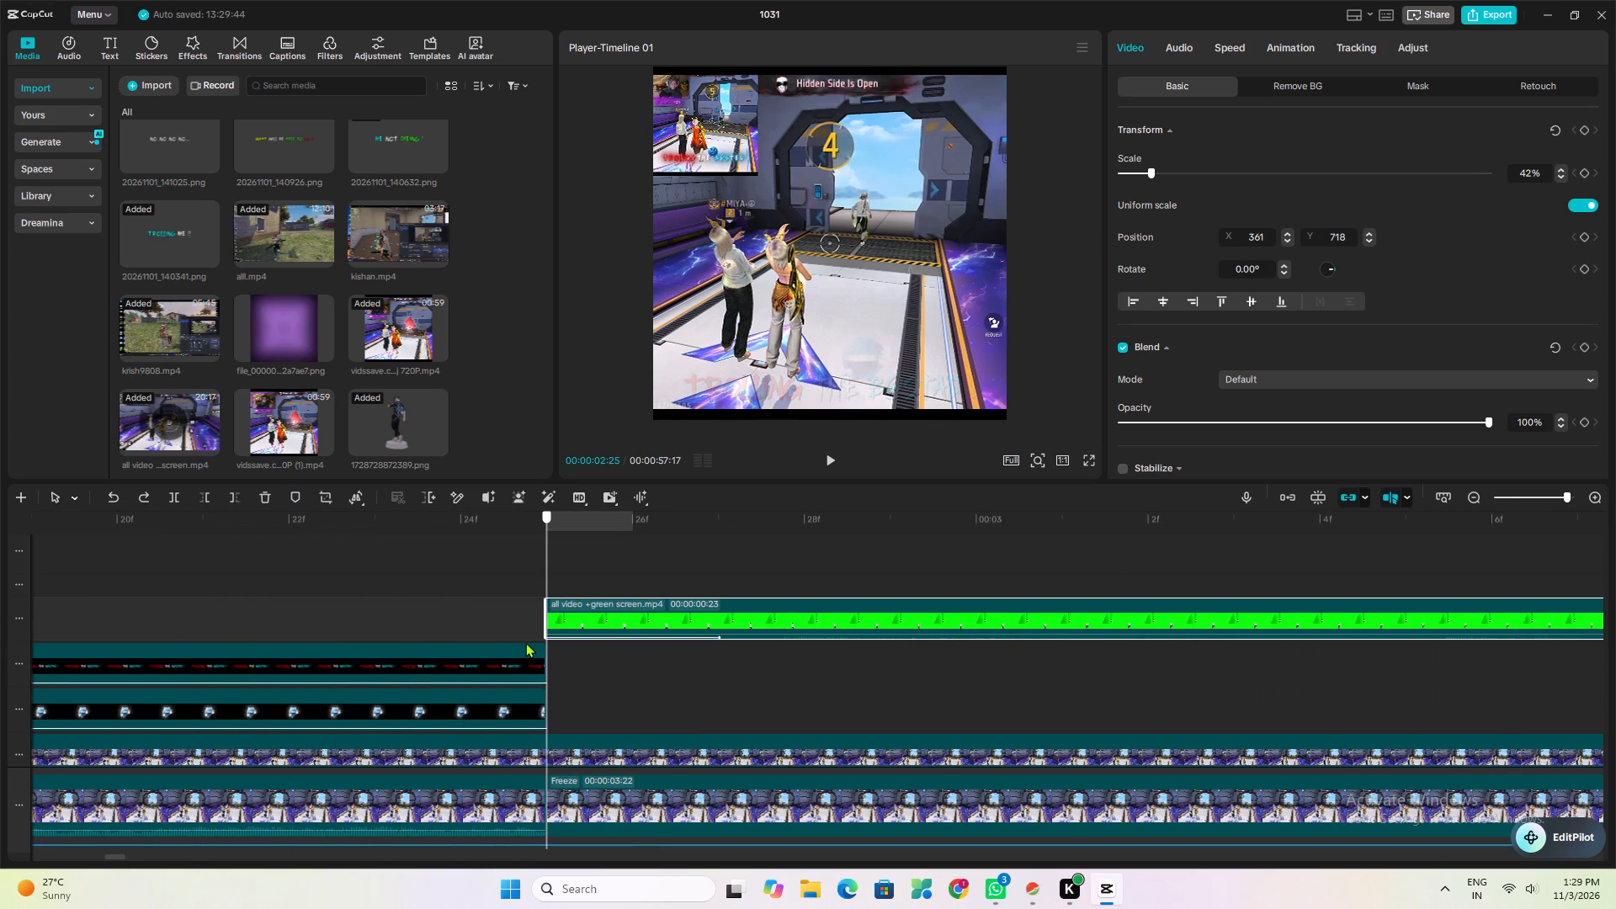
pyautogui.moveTo(525, 642); pyautogui.dragTo(555, 652)
pyautogui.click(555, 652)
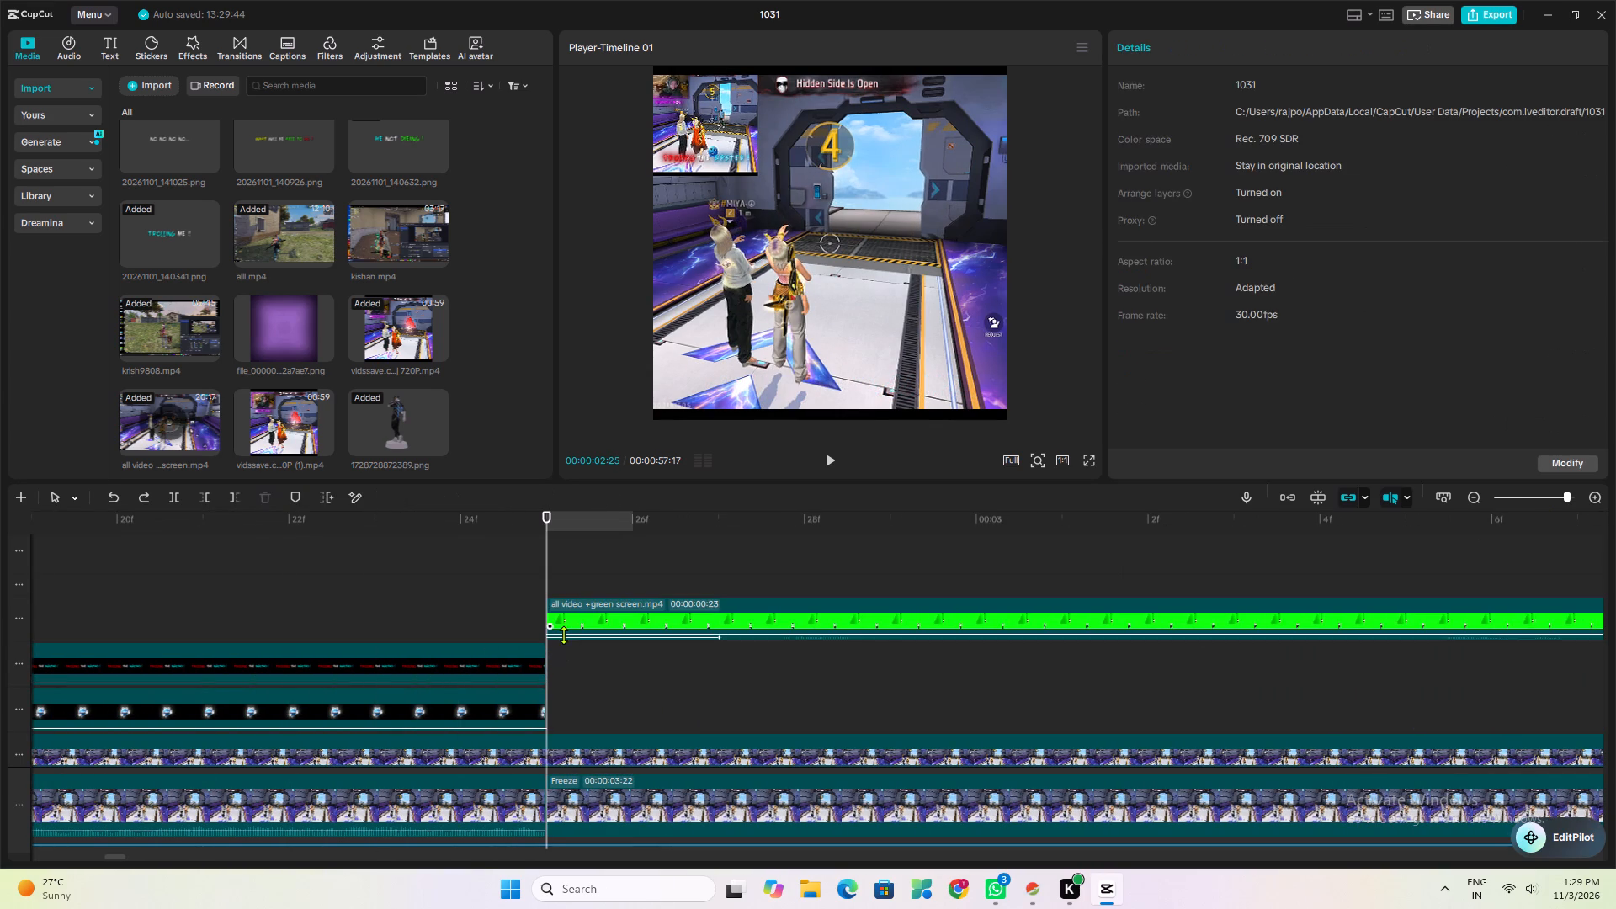
pyautogui.click(557, 569)
pyautogui.click(554, 537)
pyautogui.click(556, 534)
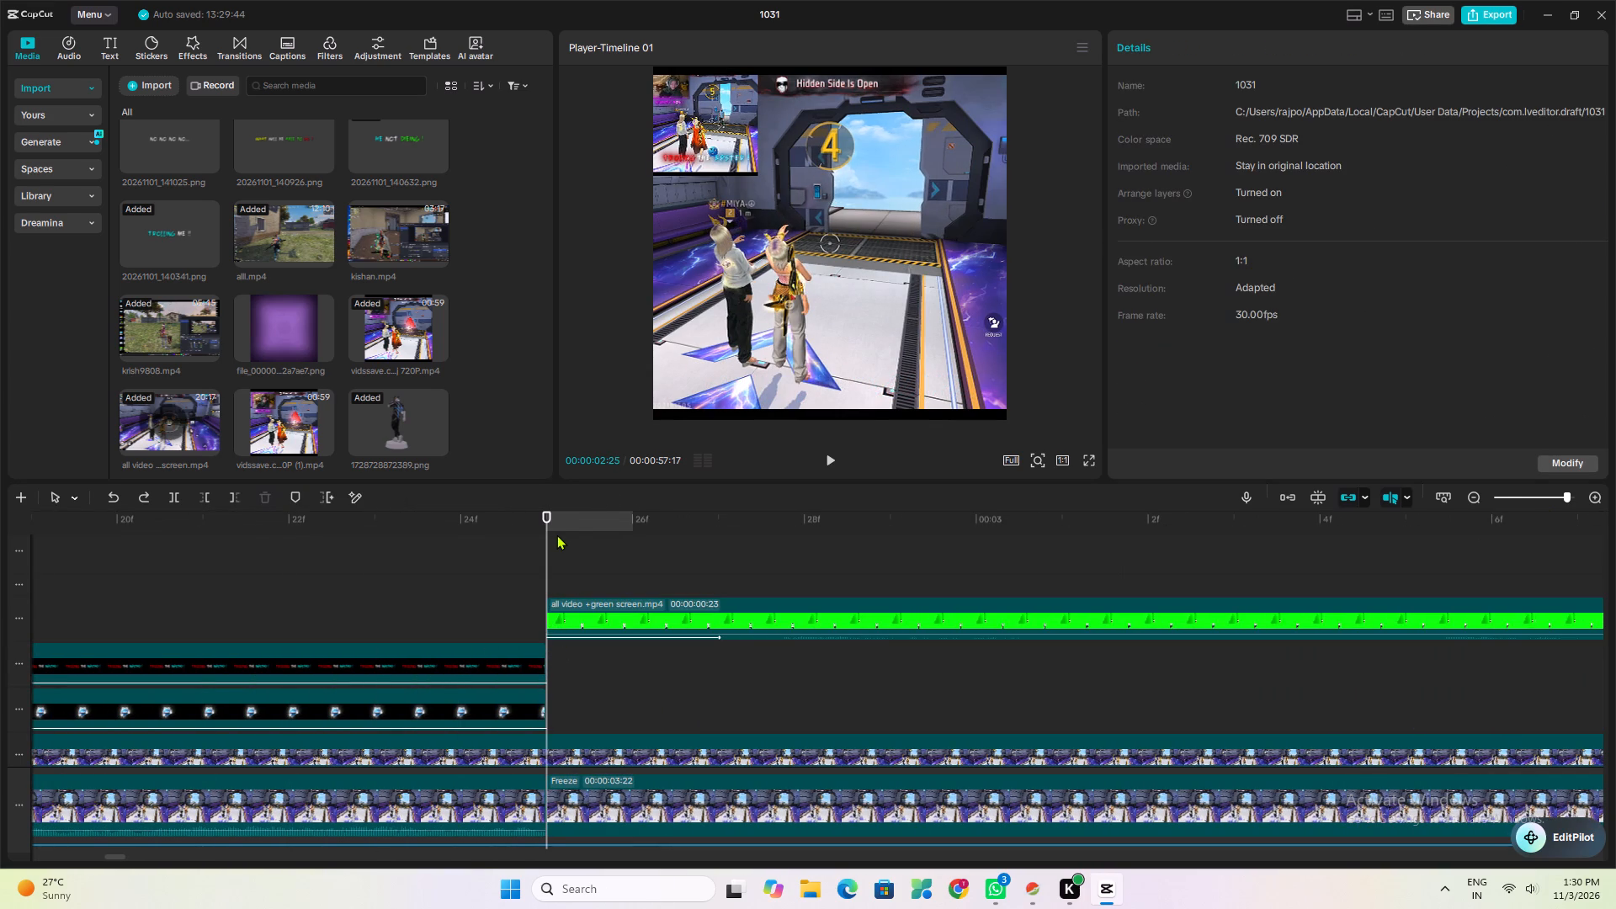
pyautogui.click(574, 533)
pyautogui.click(600, 529)
pyautogui.click(608, 620)
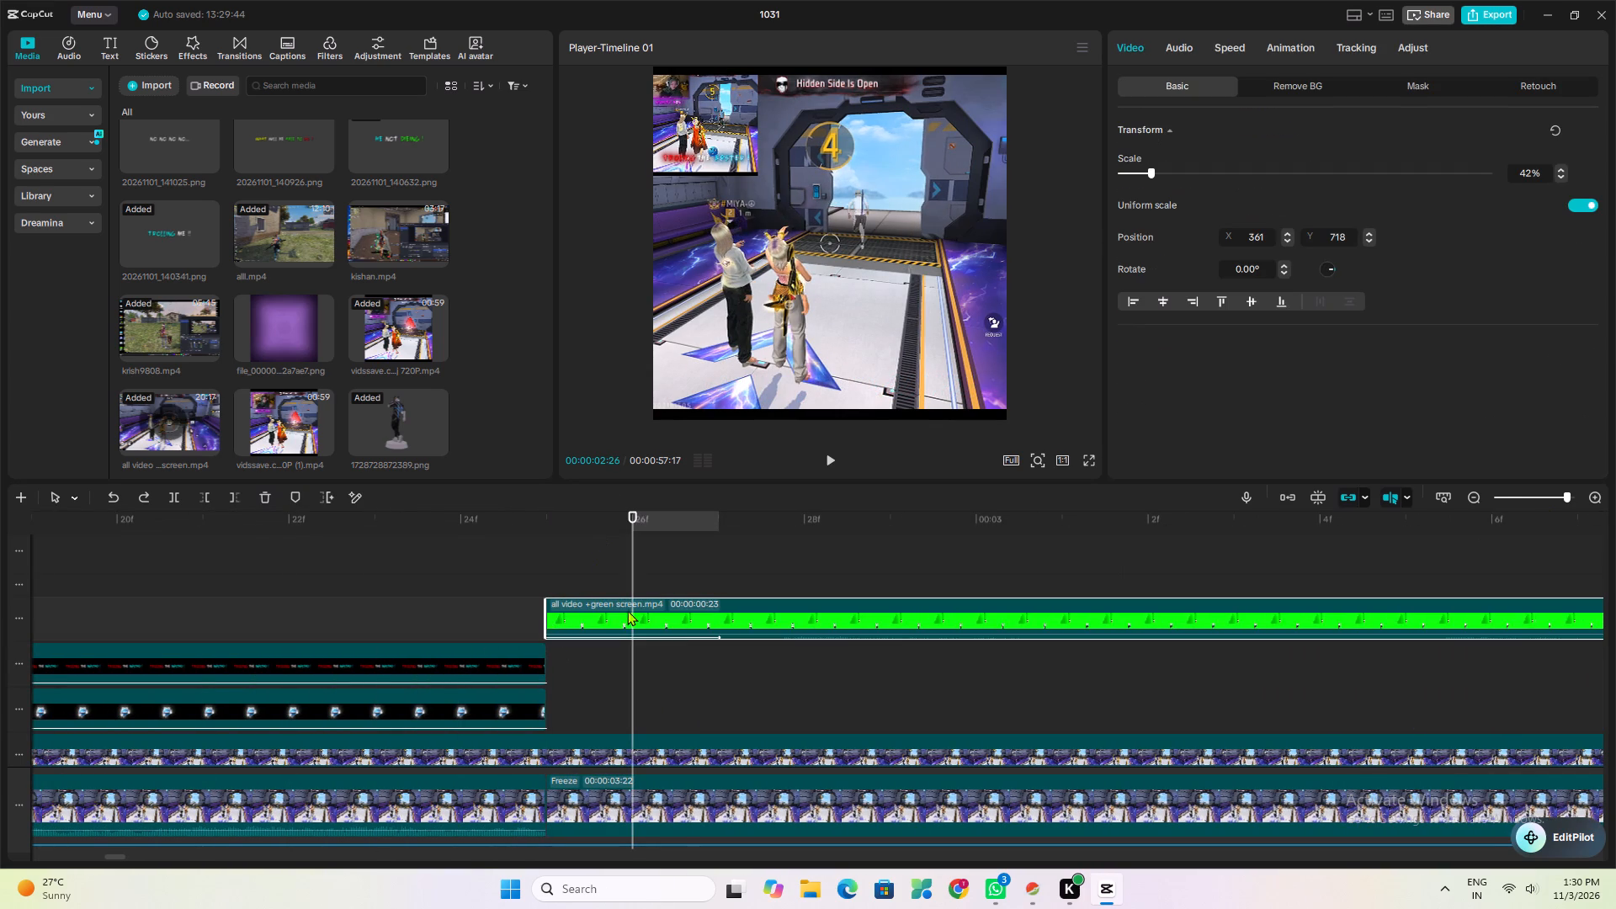
pyautogui.click(871, 236)
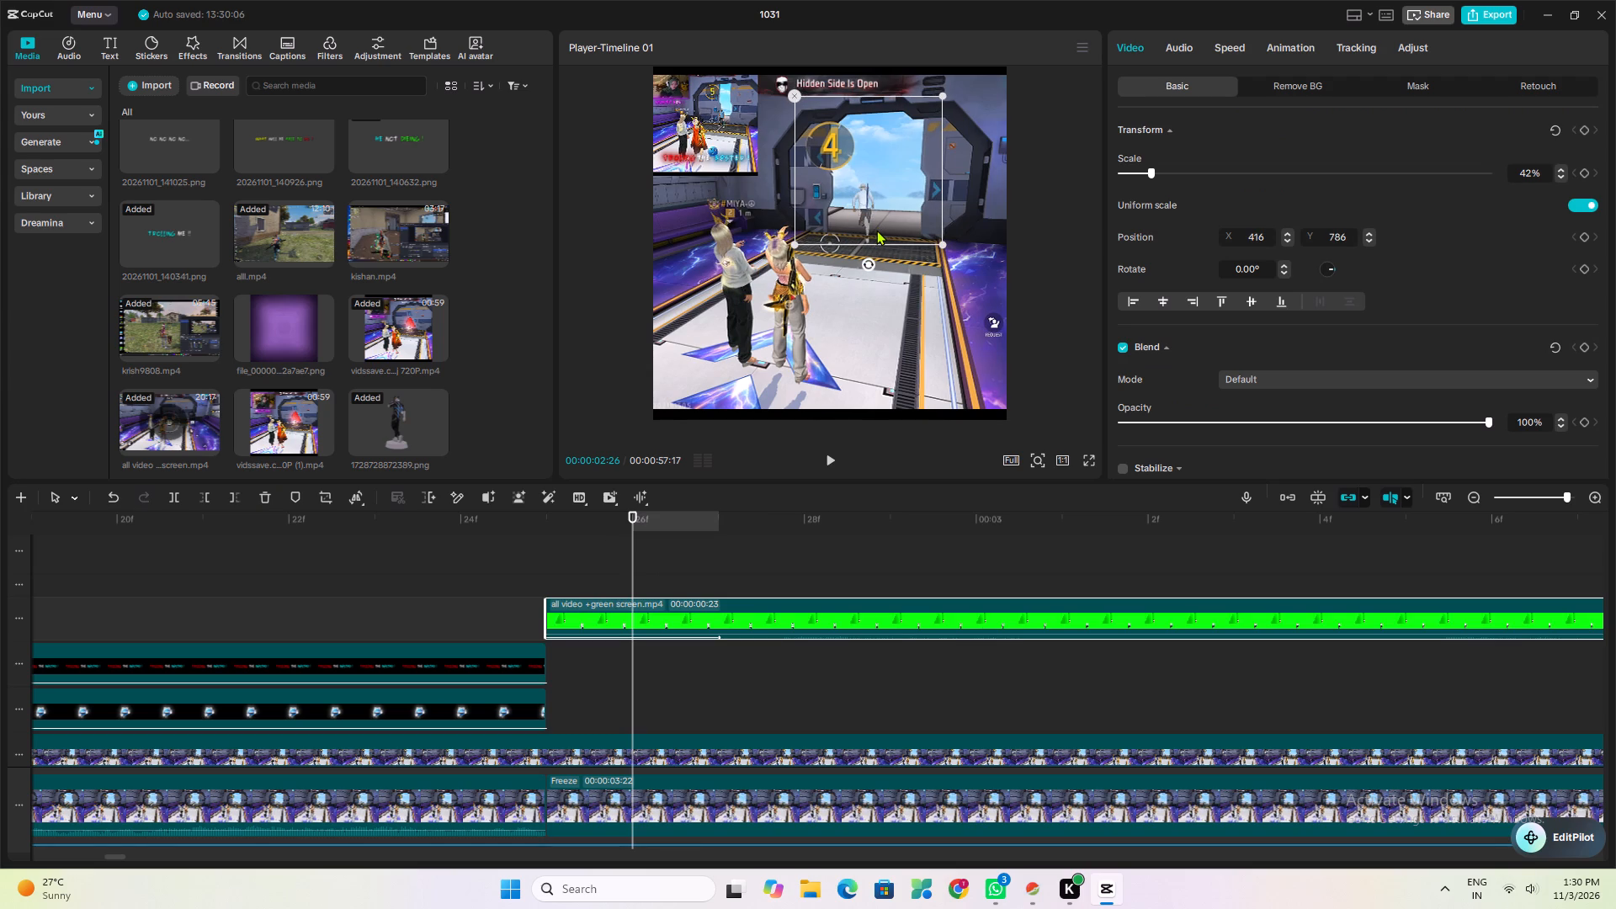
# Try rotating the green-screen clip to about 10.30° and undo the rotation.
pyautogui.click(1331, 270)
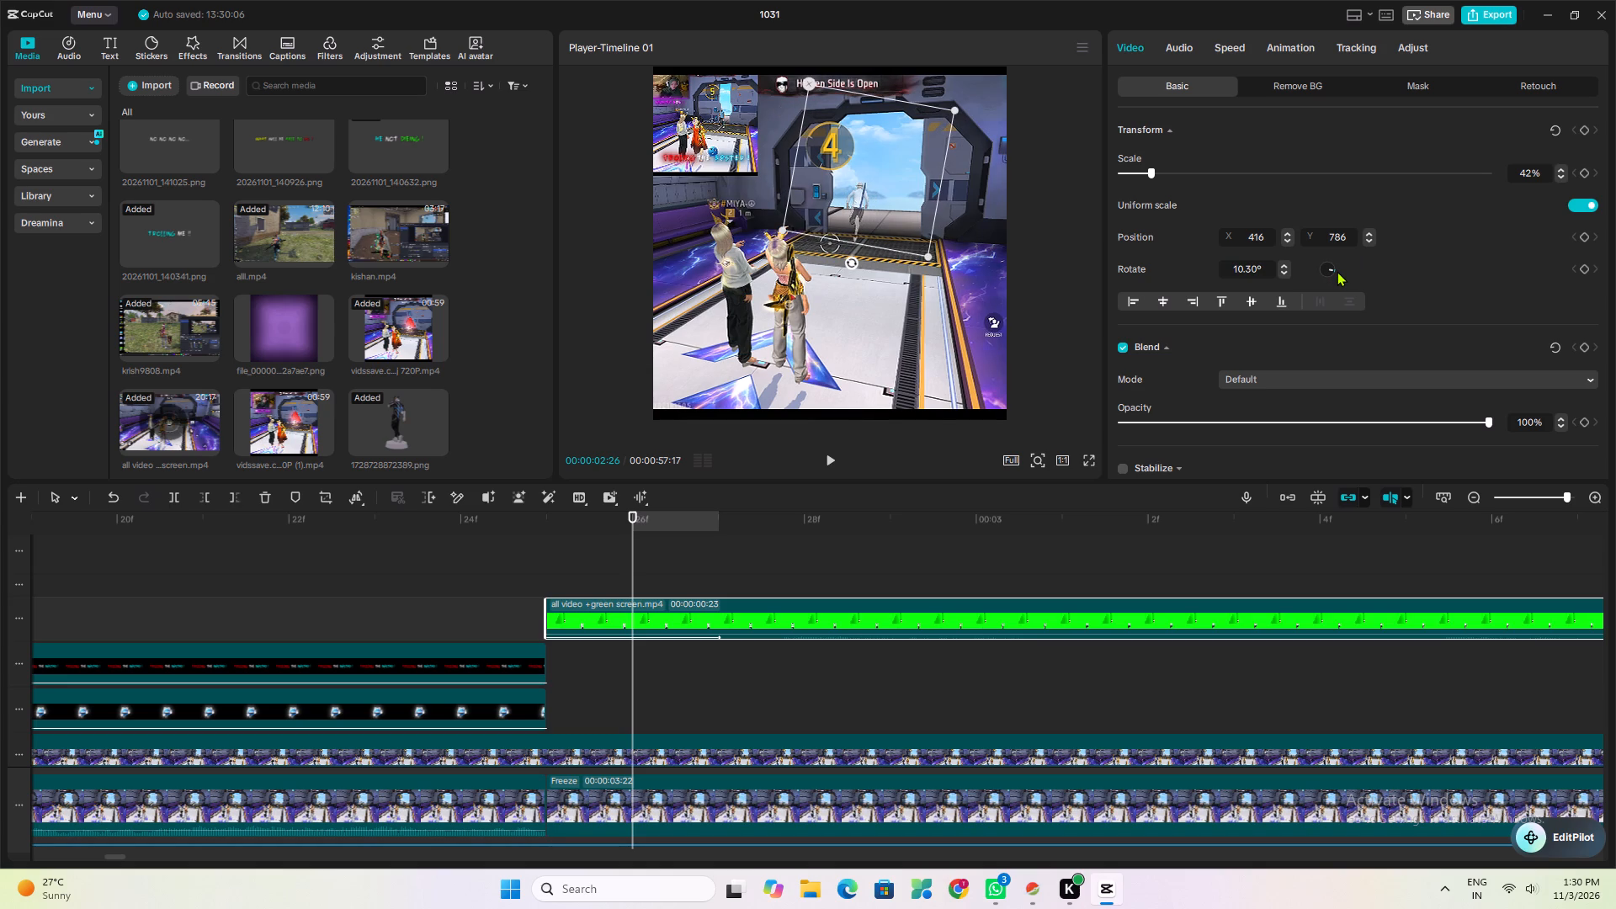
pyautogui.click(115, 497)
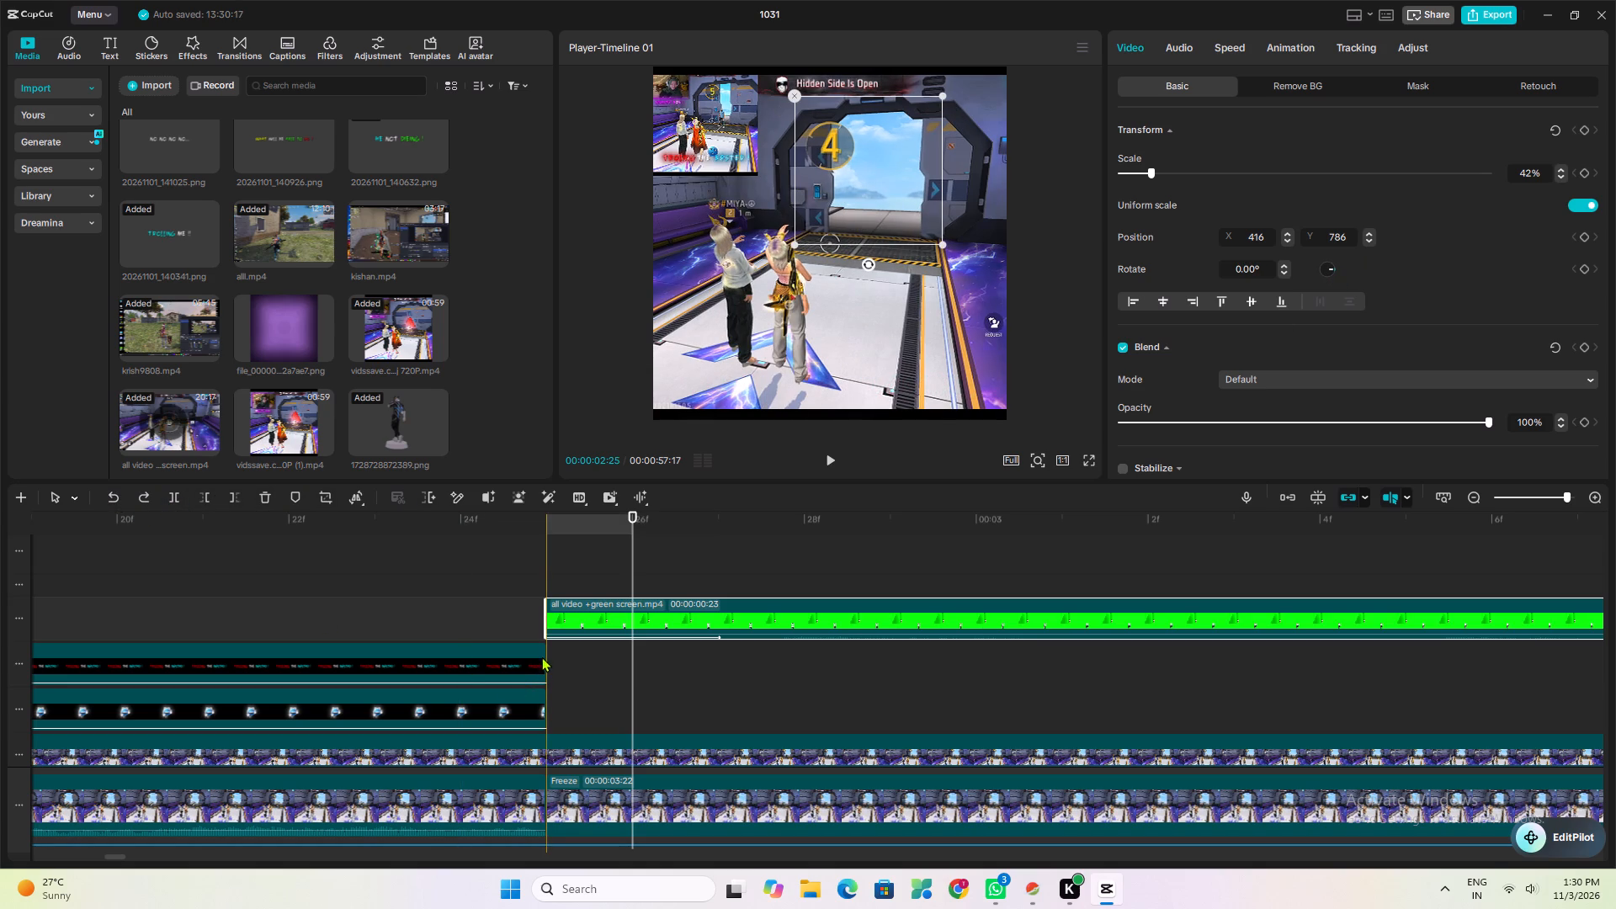
# Play the repositioned green-screen clip from its start at 00:00:02:25 past its end.
pyautogui.click(544, 561)
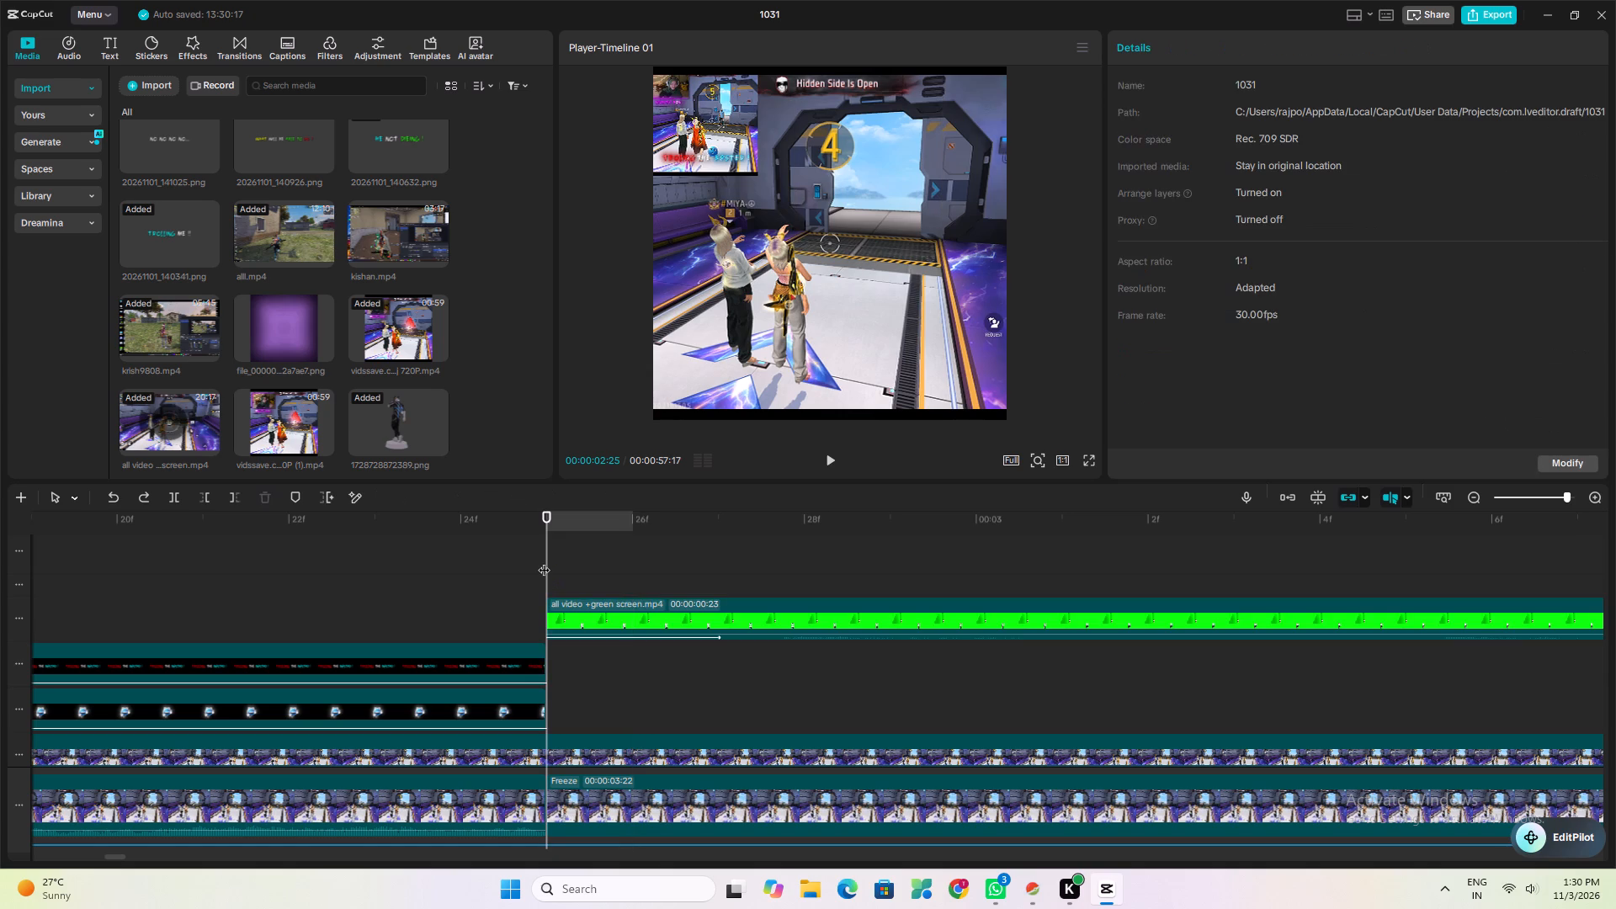
pyautogui.press('space')
pyautogui.press('space')
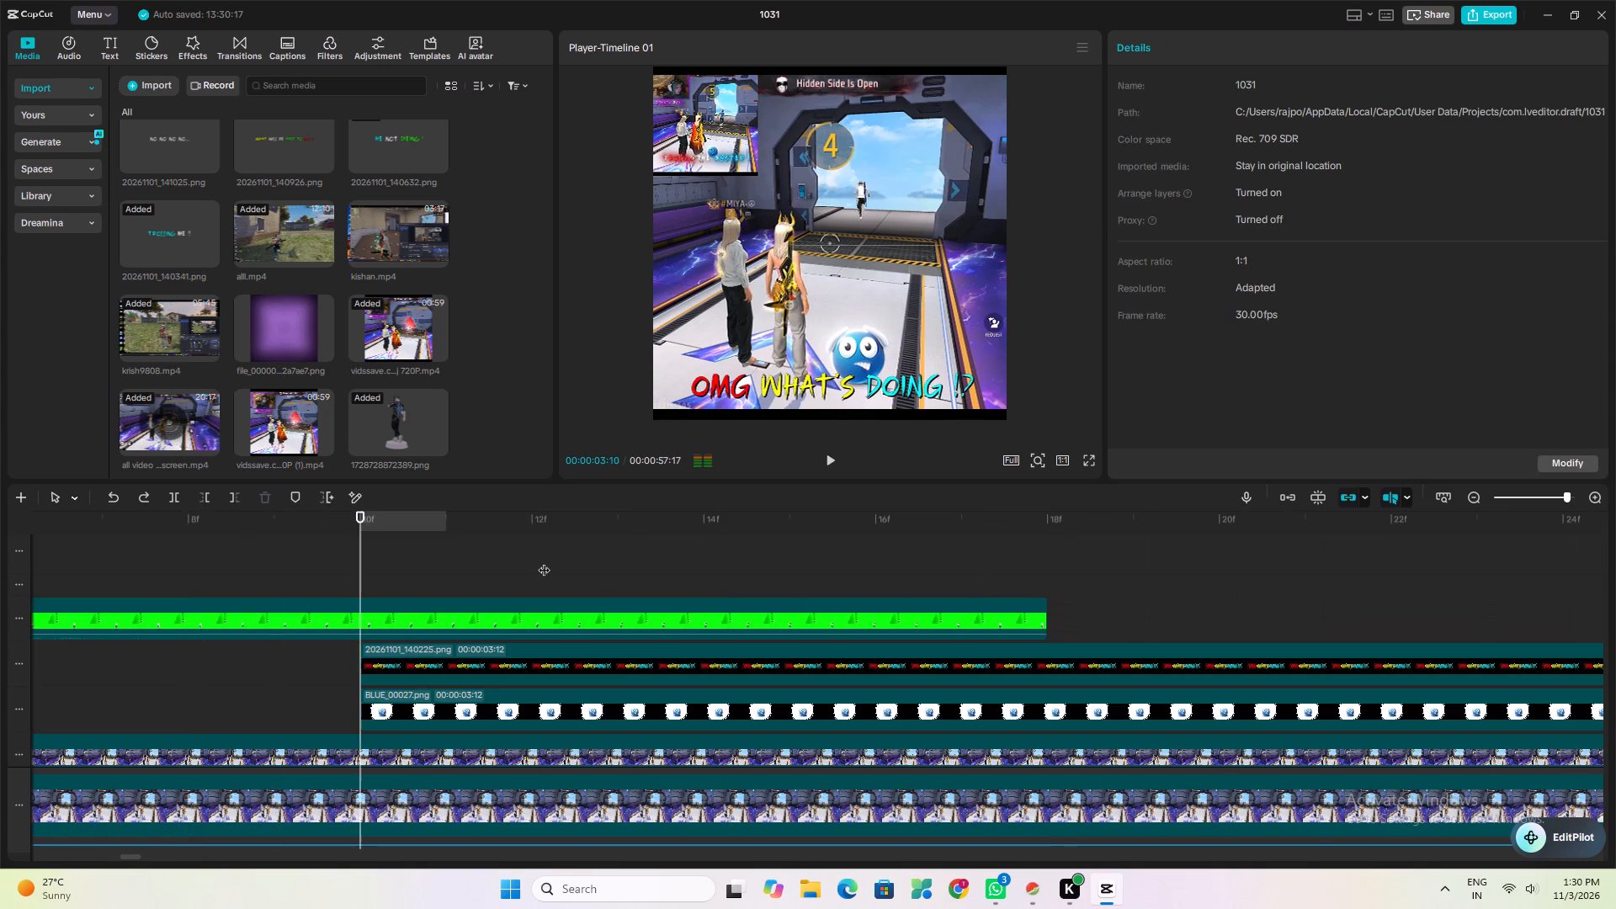
pyautogui.press('space')
pyautogui.press('space')
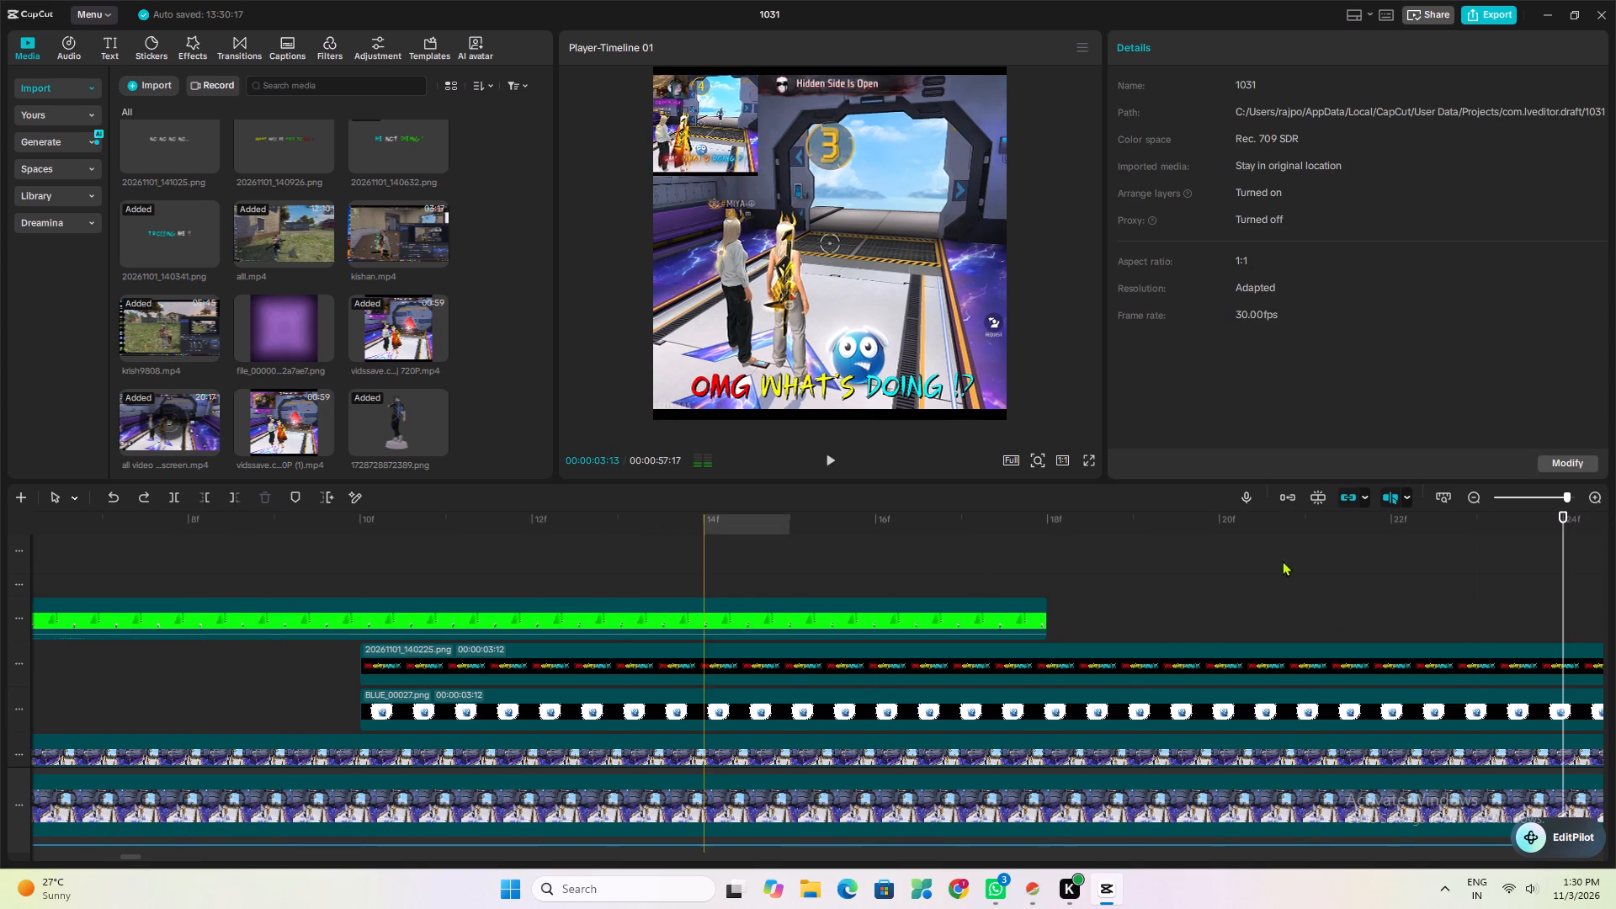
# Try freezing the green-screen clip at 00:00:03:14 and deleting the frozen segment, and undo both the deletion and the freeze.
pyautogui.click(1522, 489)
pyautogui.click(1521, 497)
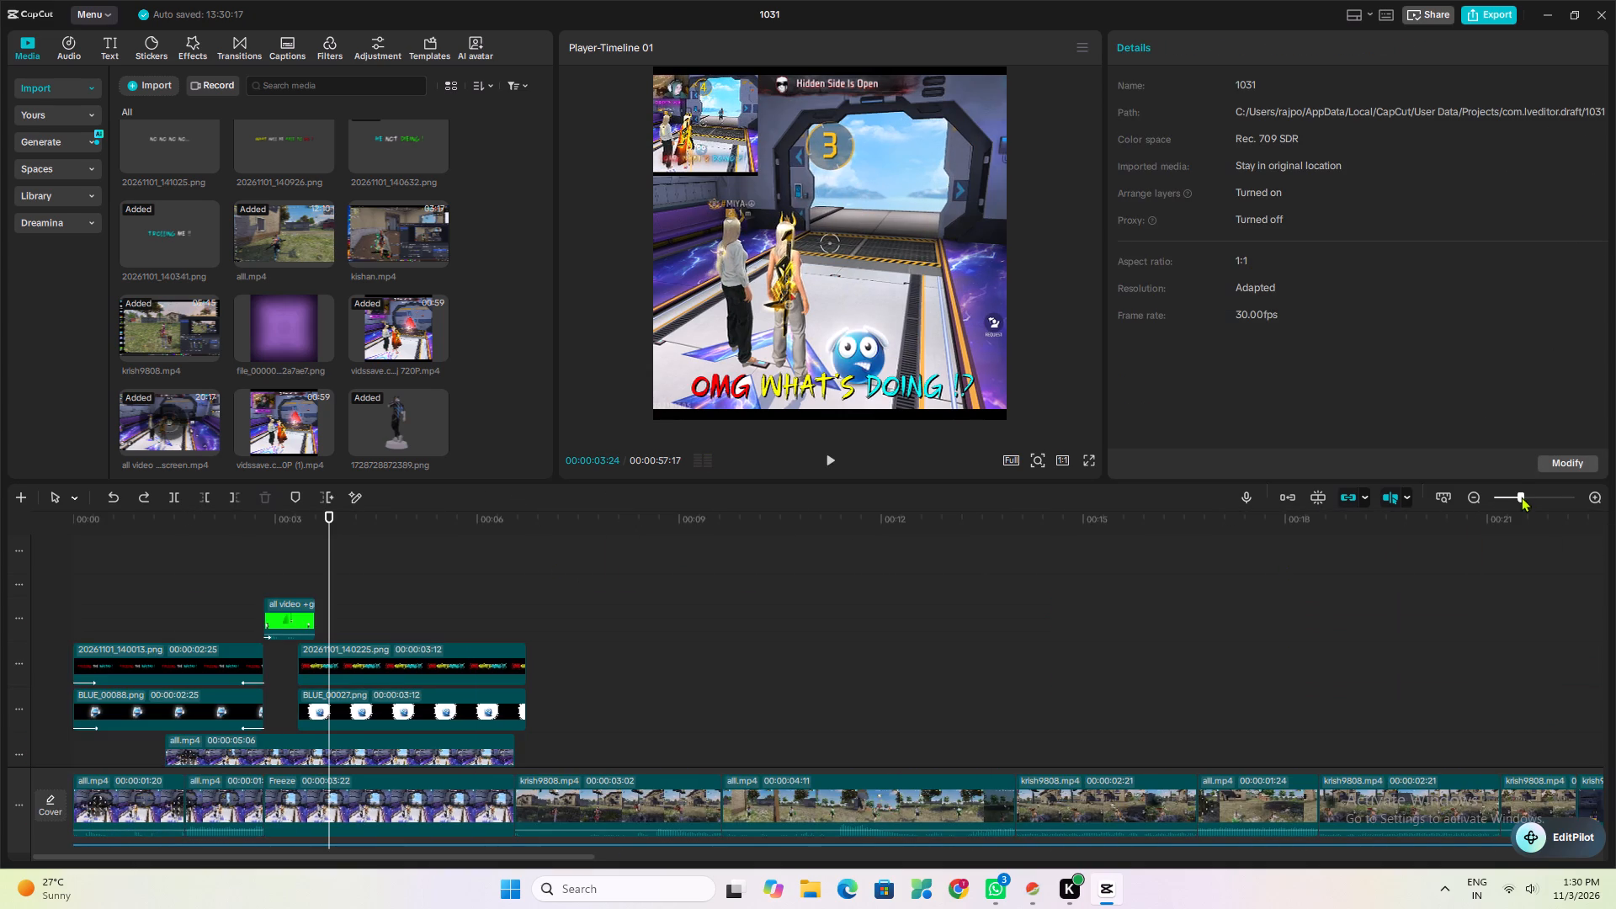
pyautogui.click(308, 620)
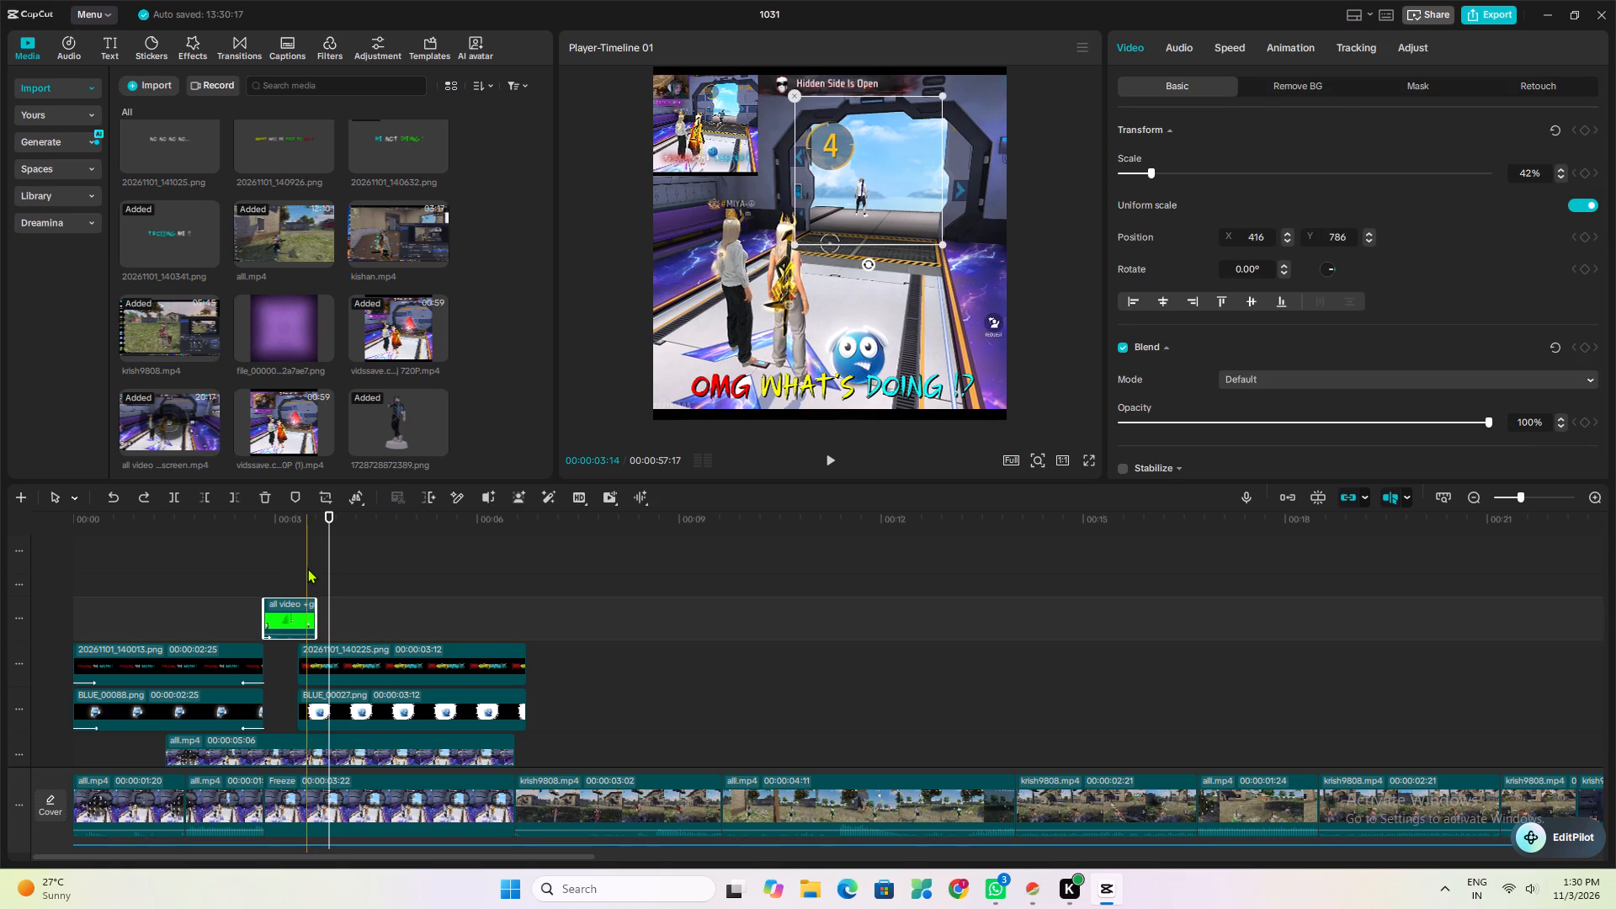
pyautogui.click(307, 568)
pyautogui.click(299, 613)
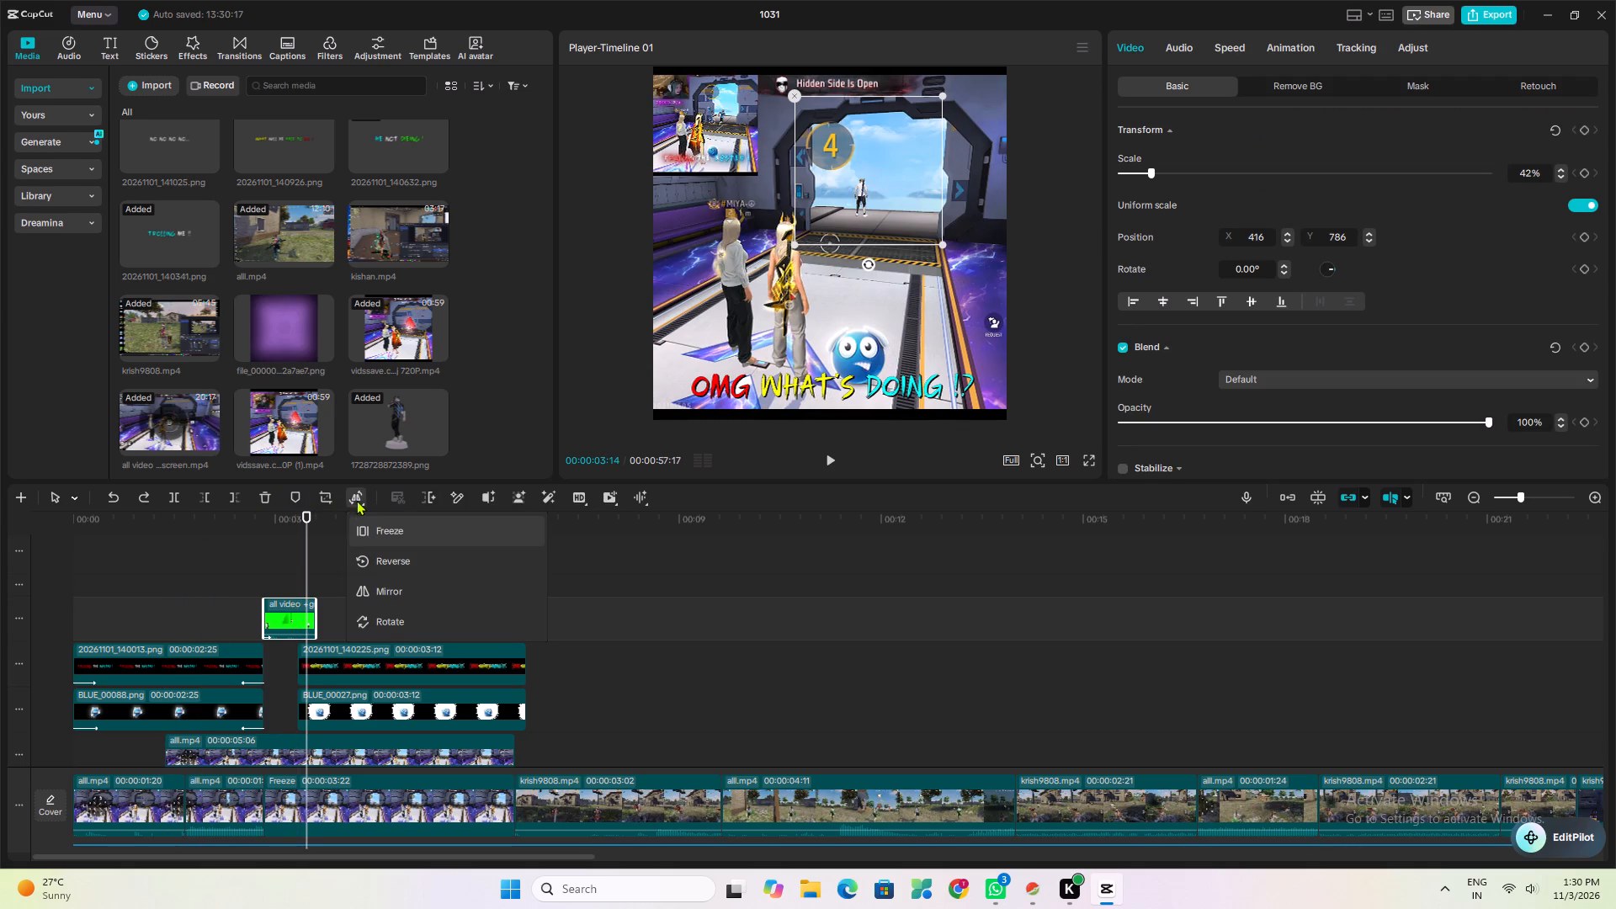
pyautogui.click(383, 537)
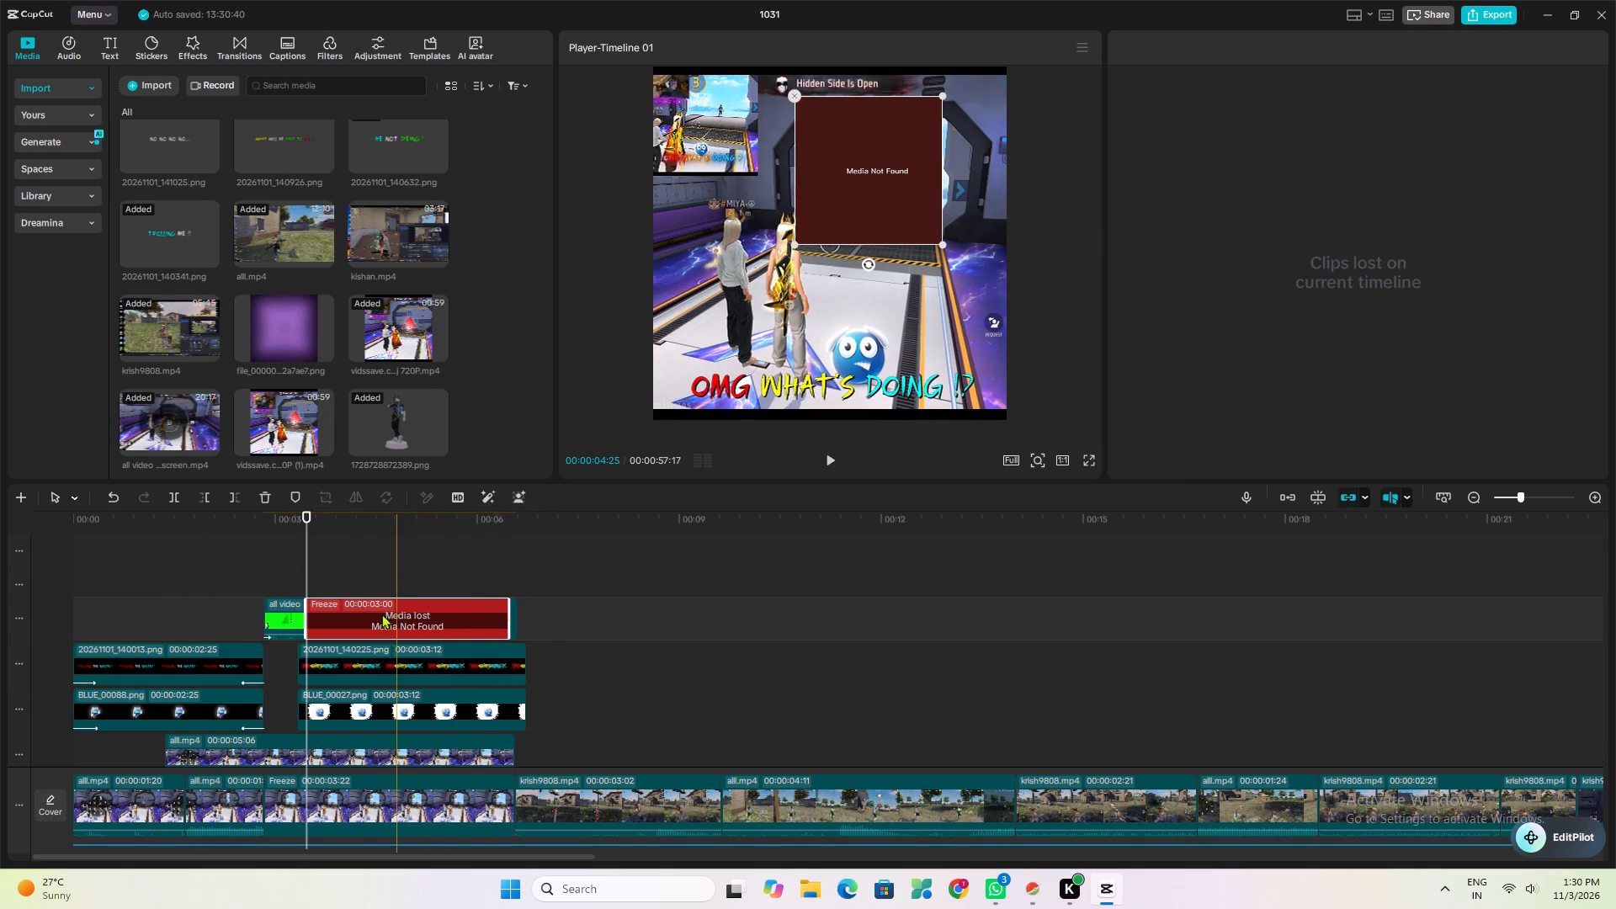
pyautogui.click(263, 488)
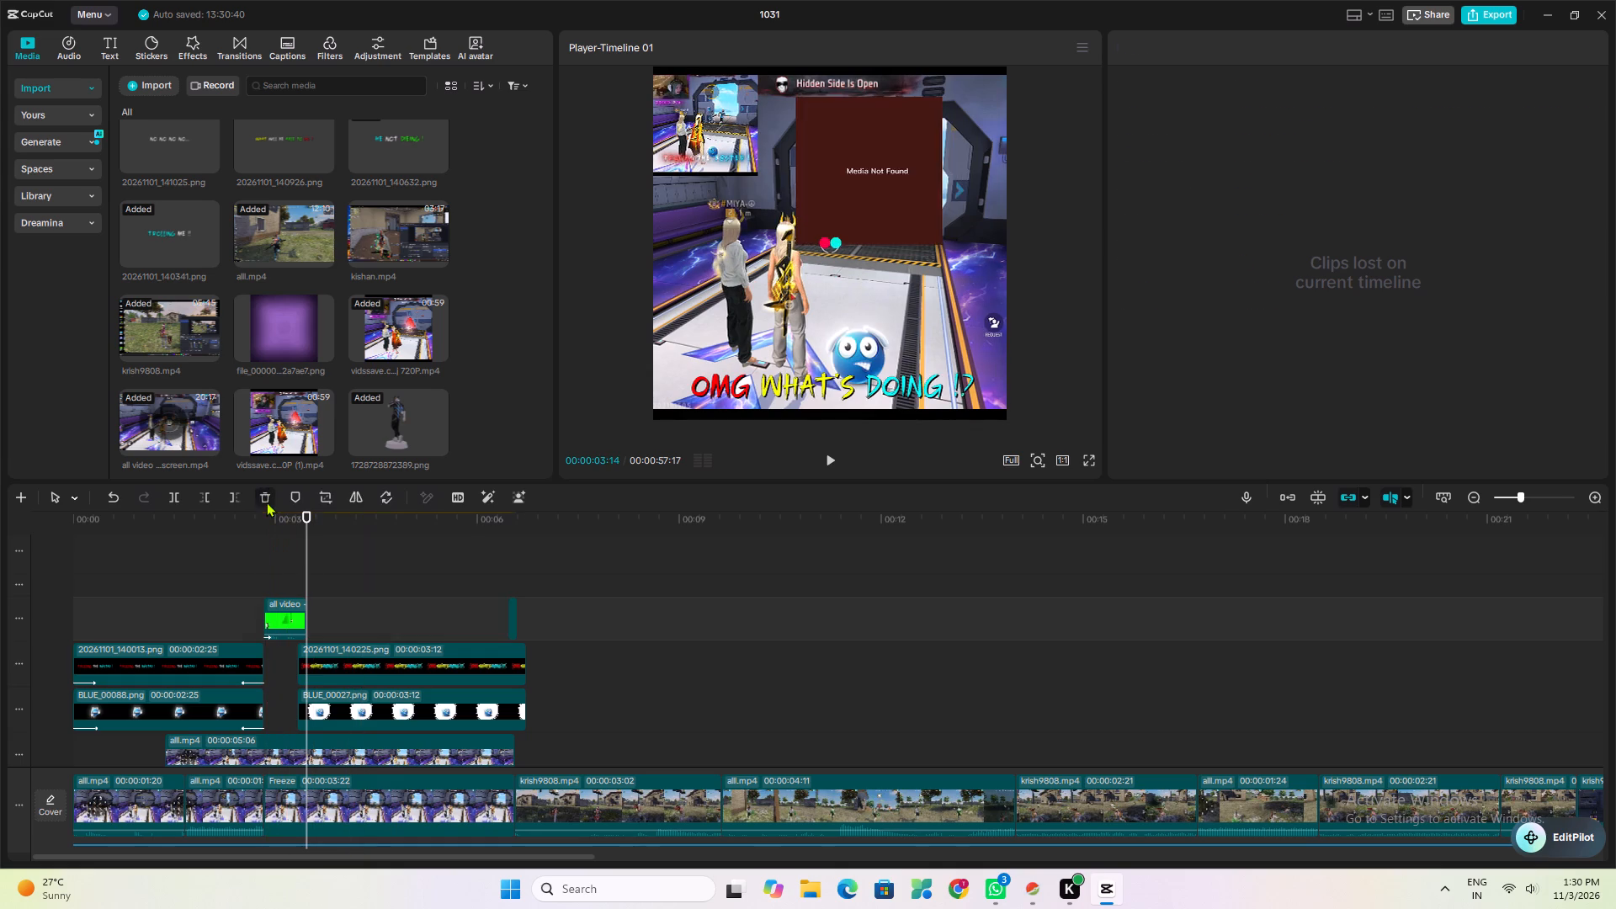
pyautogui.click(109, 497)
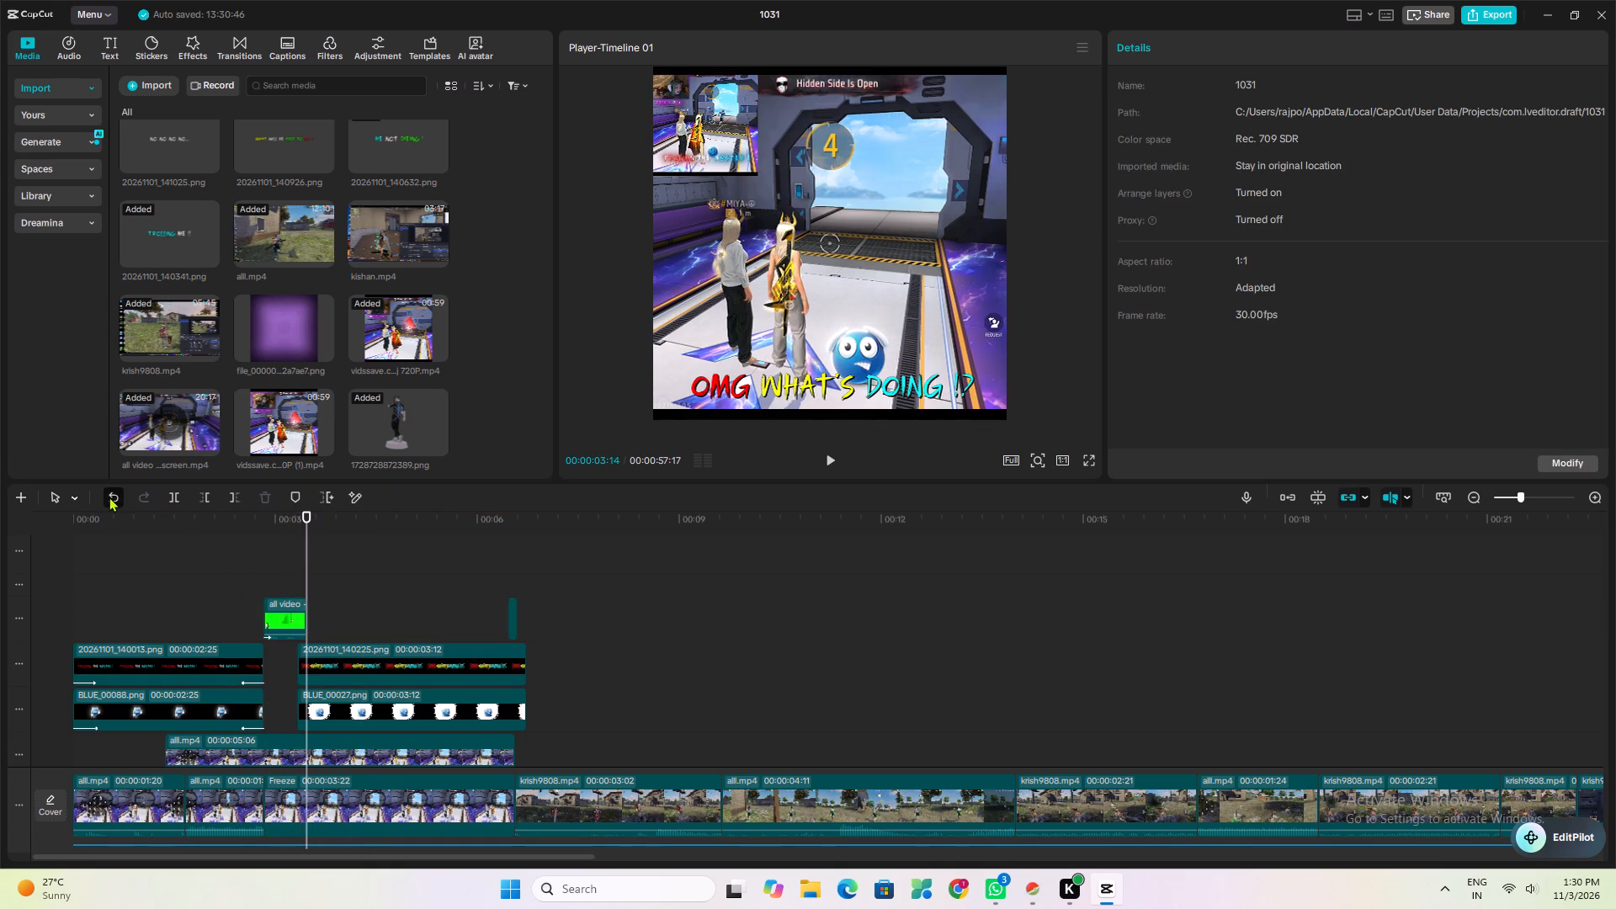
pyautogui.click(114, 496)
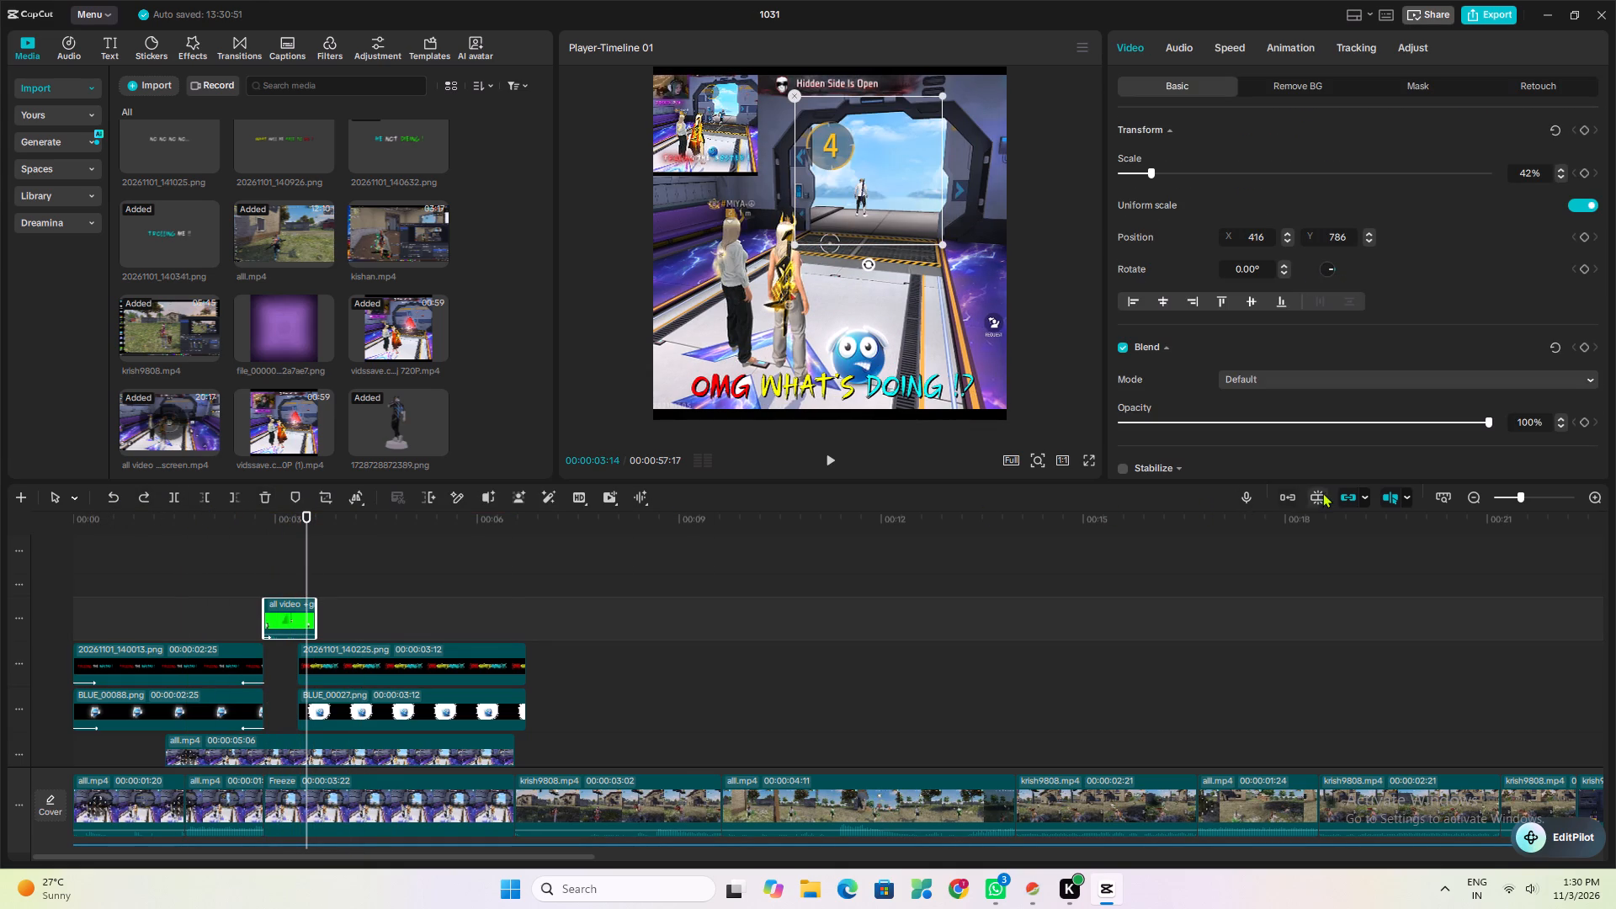
# Turn on the main track magnet and freeze the green-screen clip at 00:00:03:14.
pyautogui.click(1281, 492)
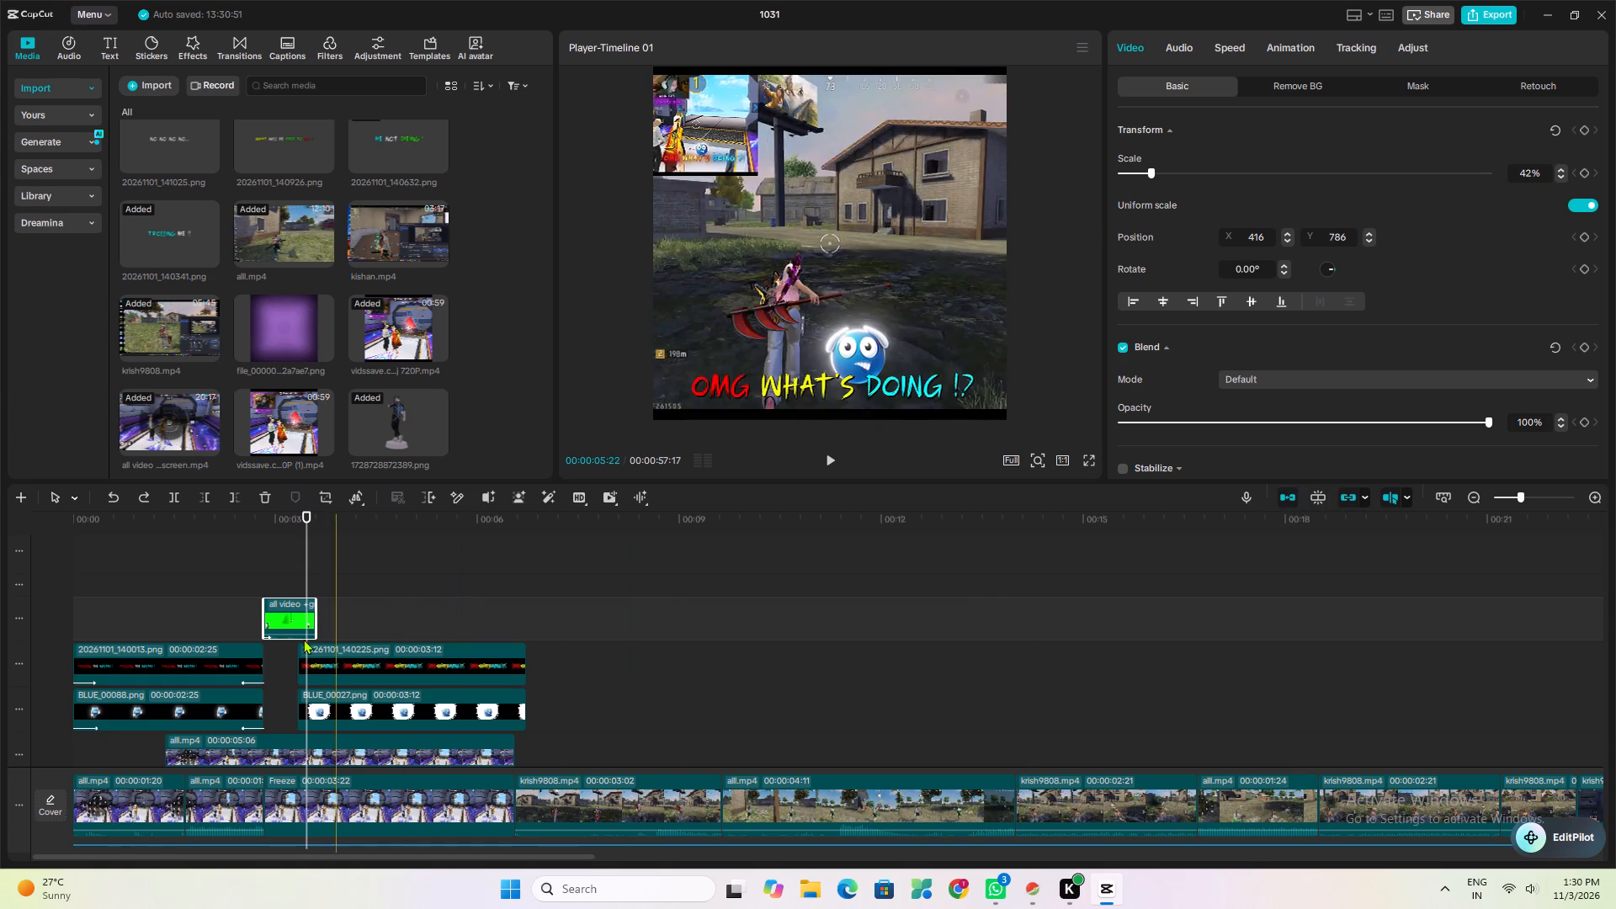
pyautogui.click(375, 524)
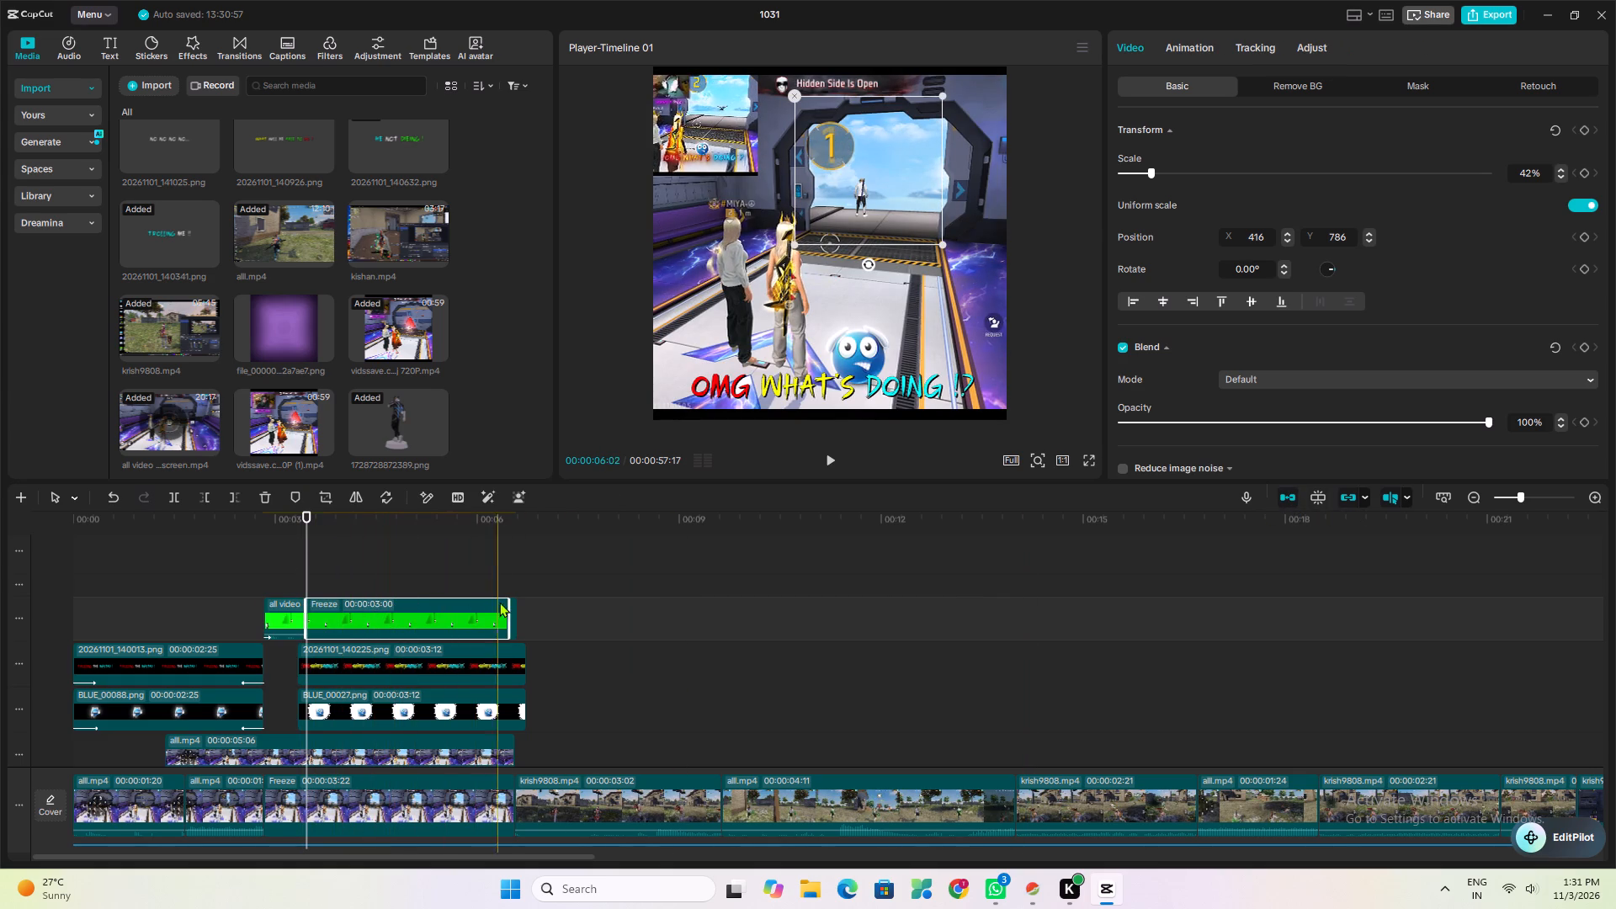
# Delete the short green-screen remainder after the frozen segment.
pyautogui.click(521, 618)
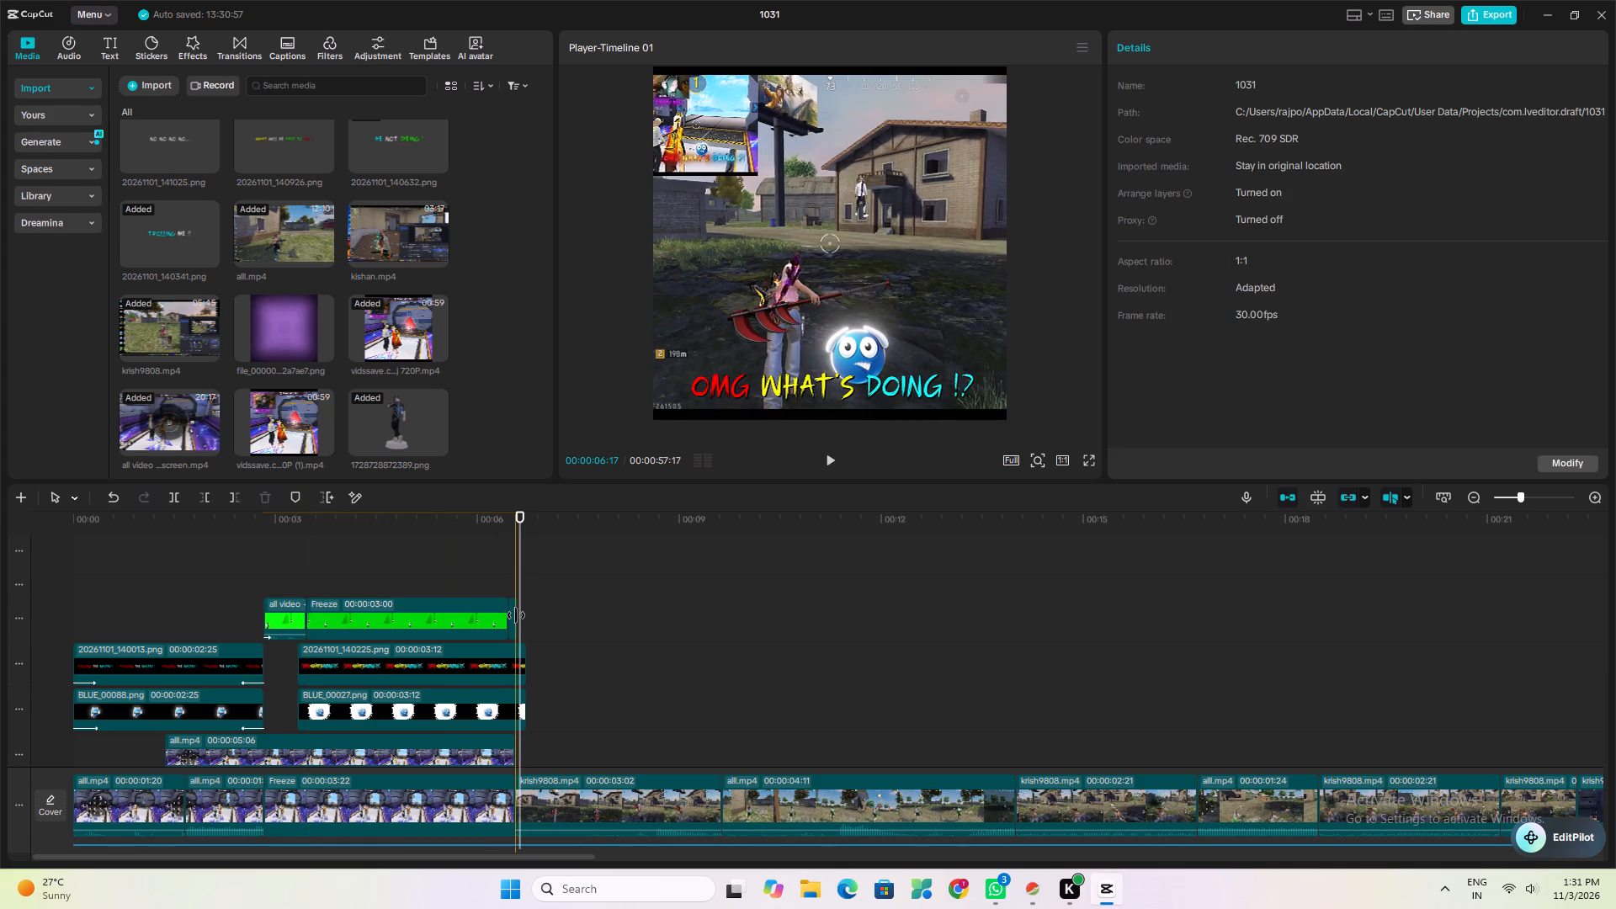
pyautogui.click(516, 615)
pyautogui.click(271, 488)
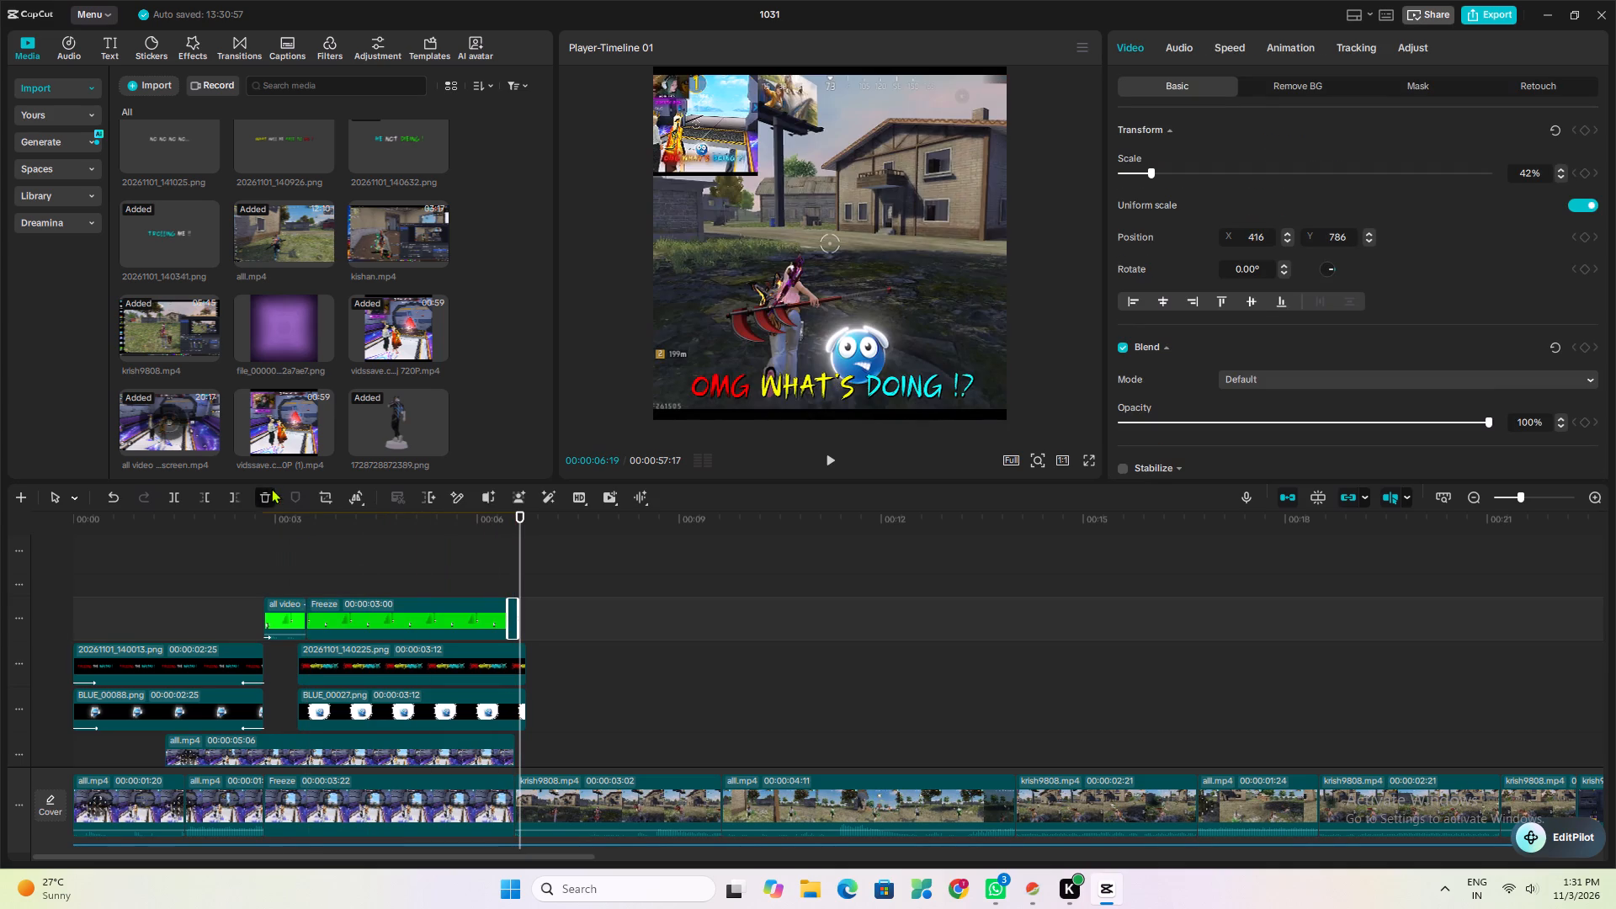
# Play the green-screen composite from 00:00:02:24 into the frozen segment, pausing around the junction between clip and freeze.
pyautogui.click(309, 573)
pyautogui.press('space')
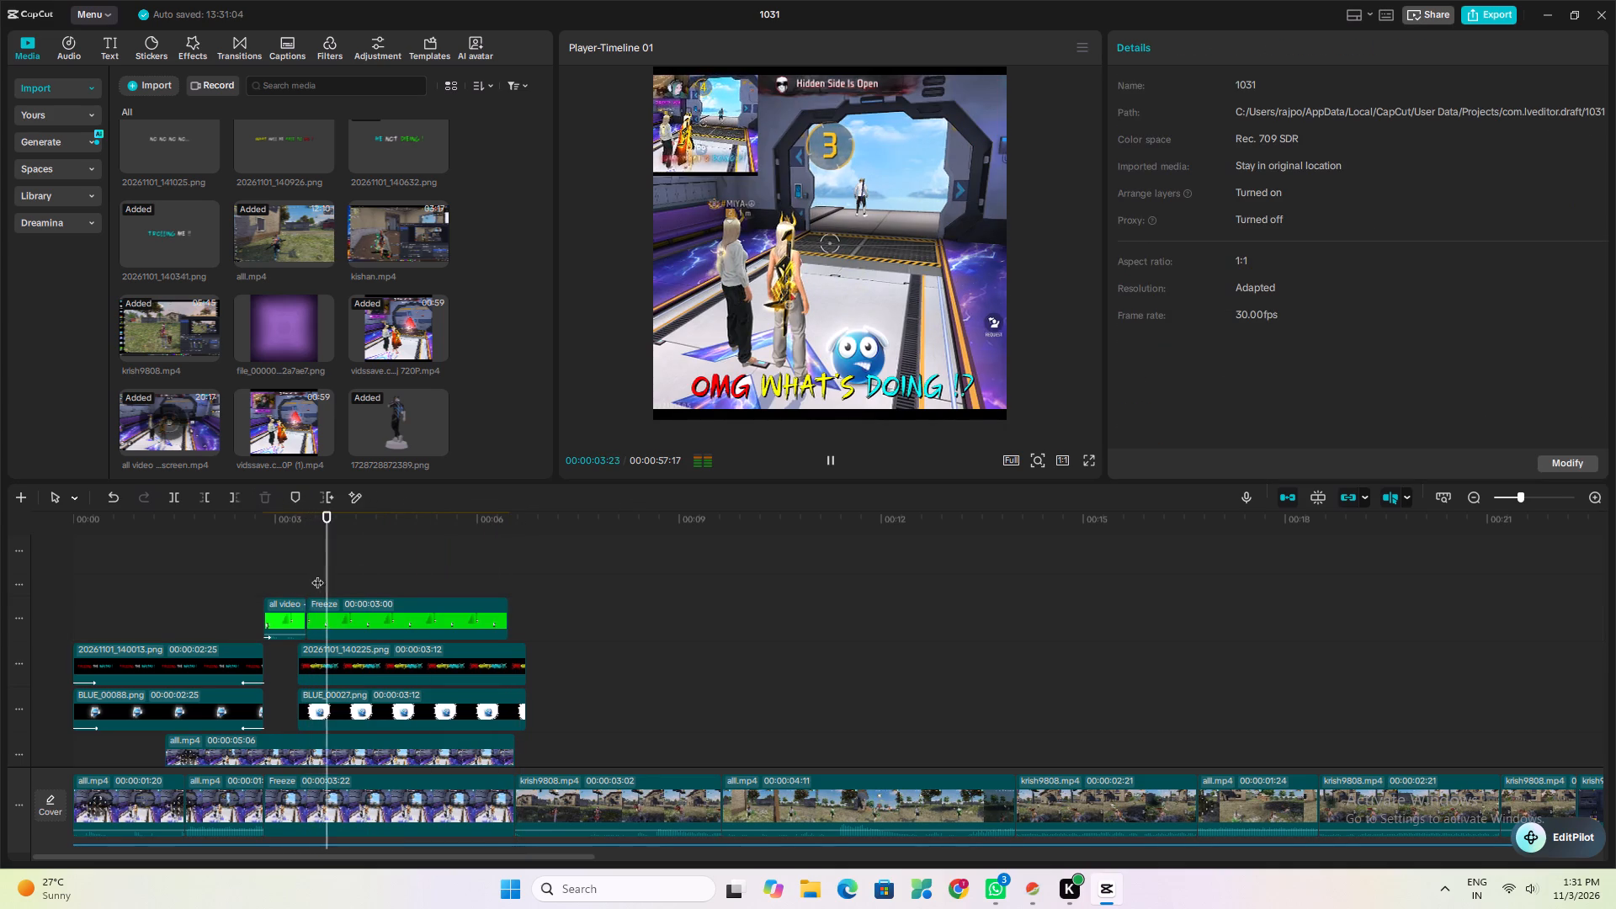
pyautogui.press('space')
pyautogui.click(261, 575)
pyautogui.press('space')
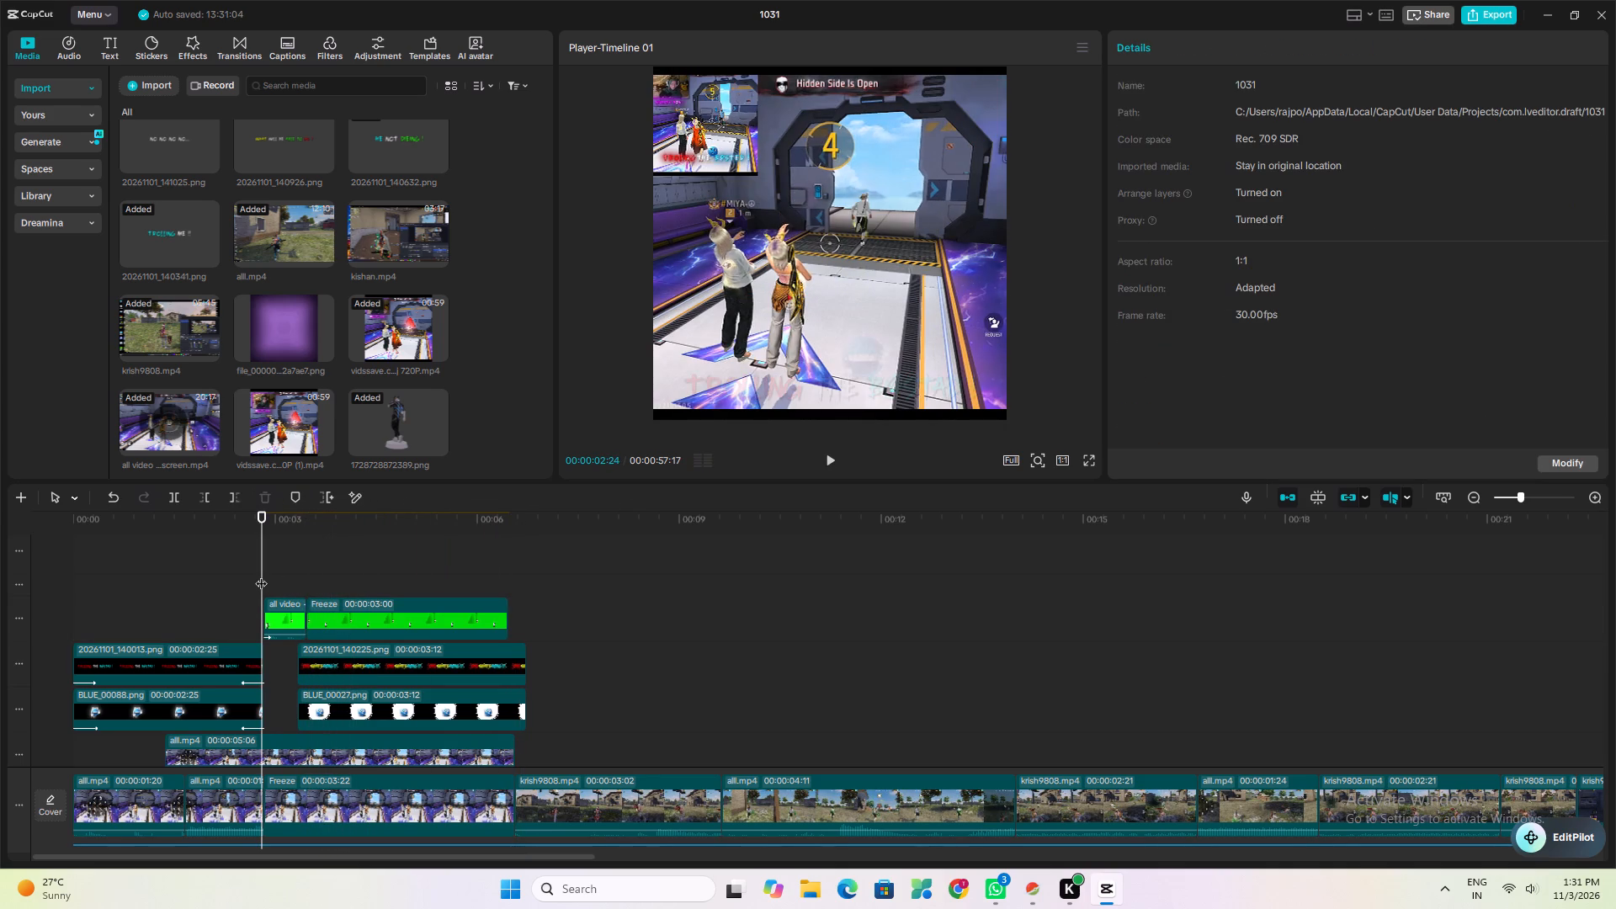
pyautogui.press('space')
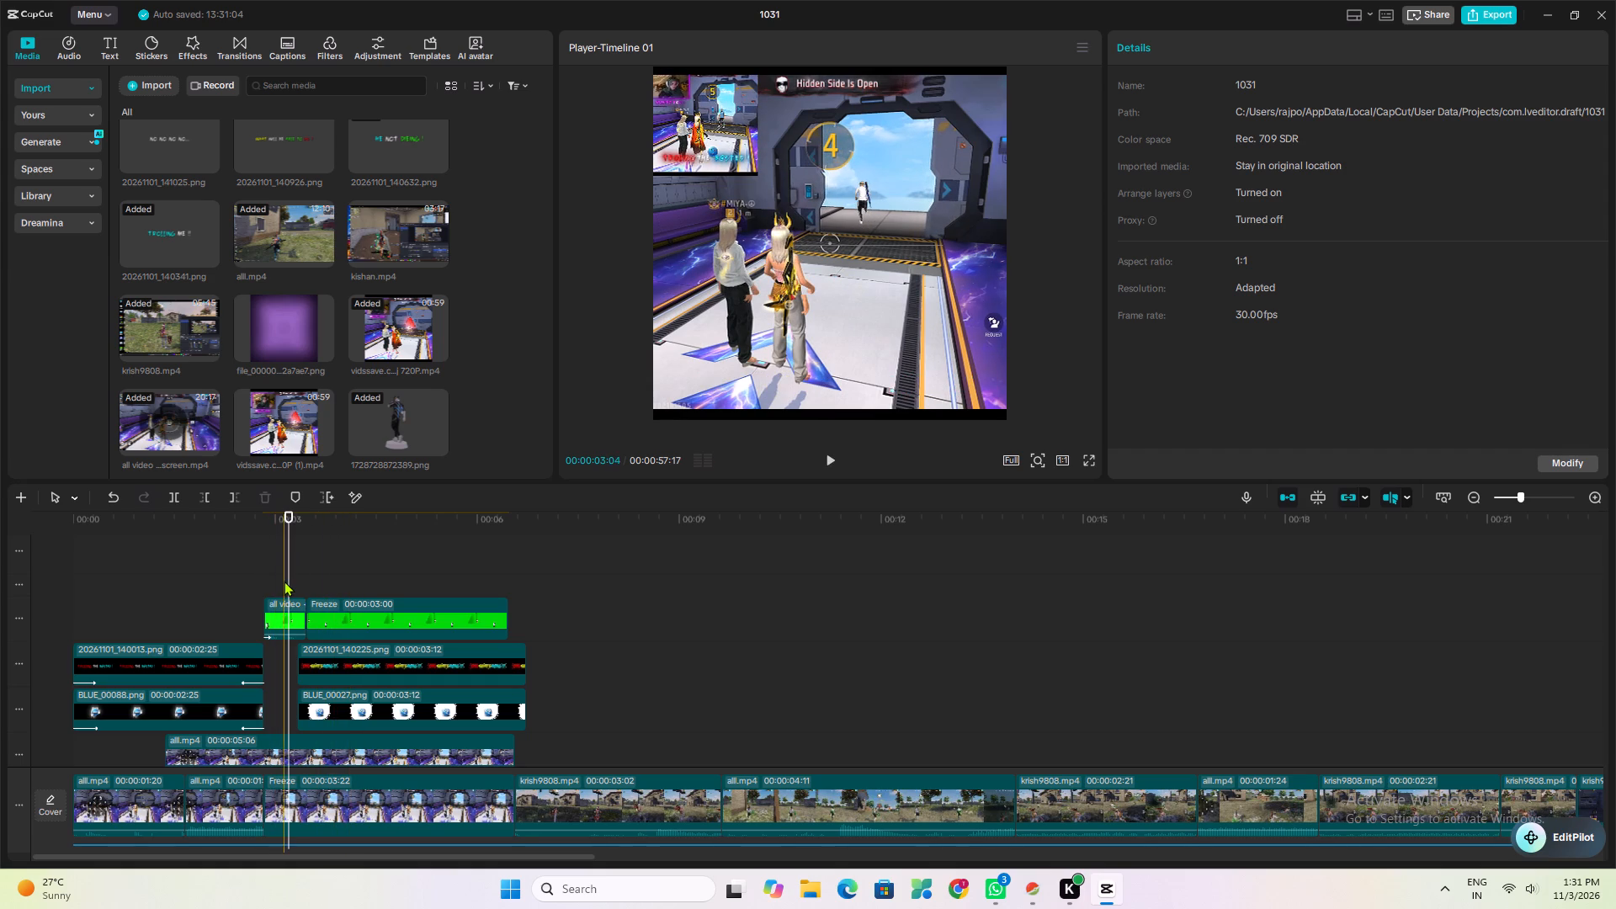
pyautogui.press('space')
pyautogui.press('space')
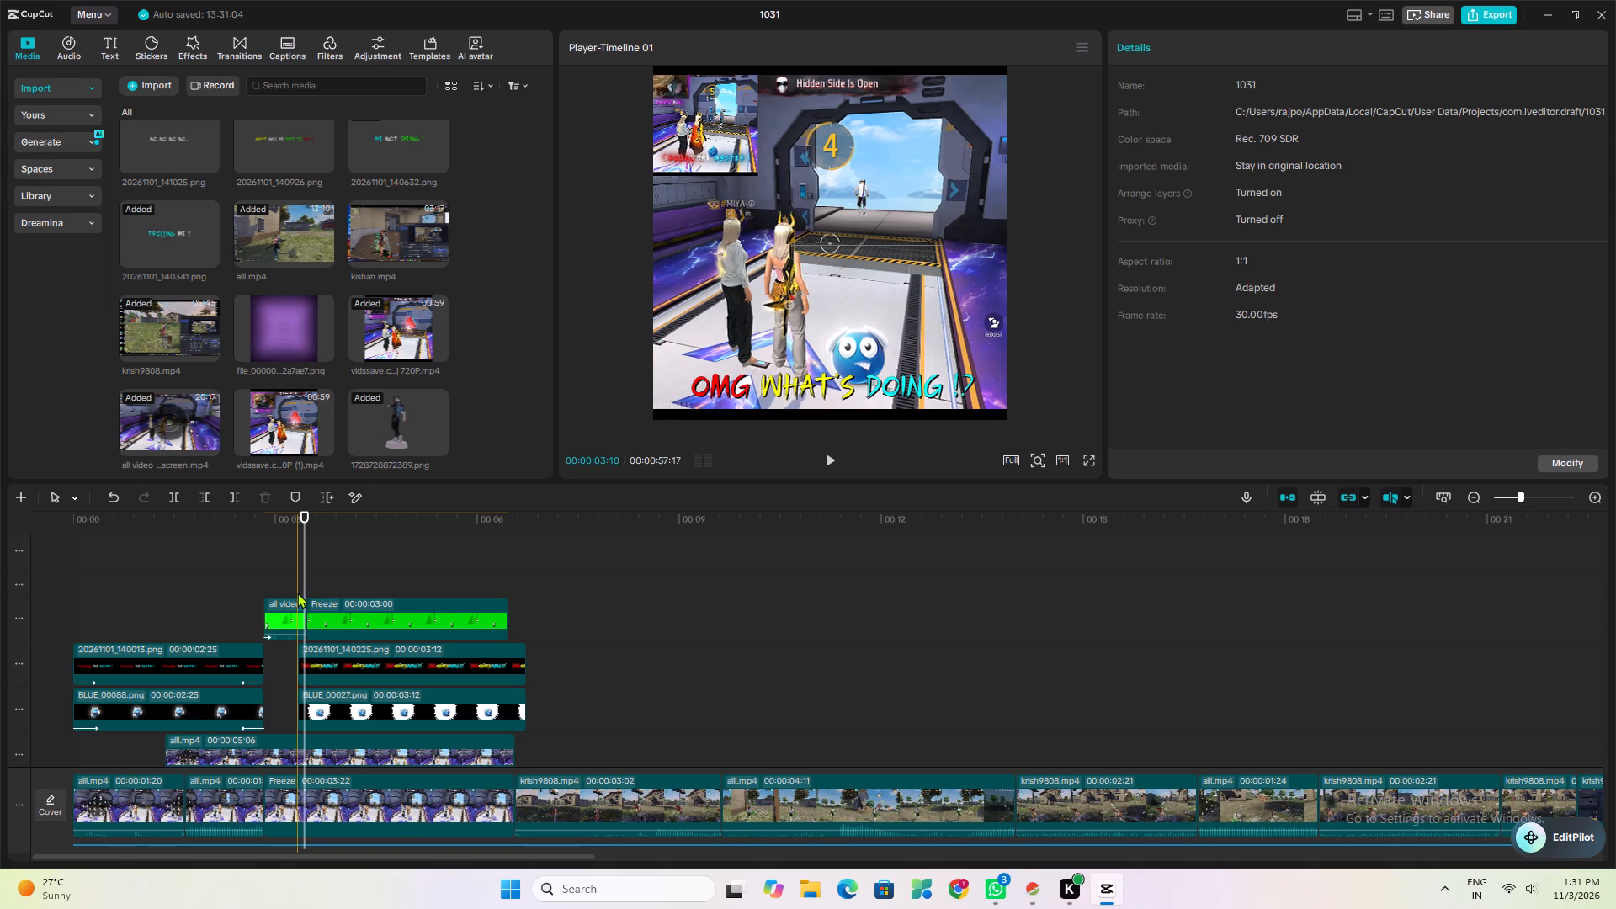
pyautogui.press('space')
pyautogui.press('space')
# Look over the stacked overlay tracks between the green-screen clip and the main track.
pyautogui.scroll(-3, 300, 594)
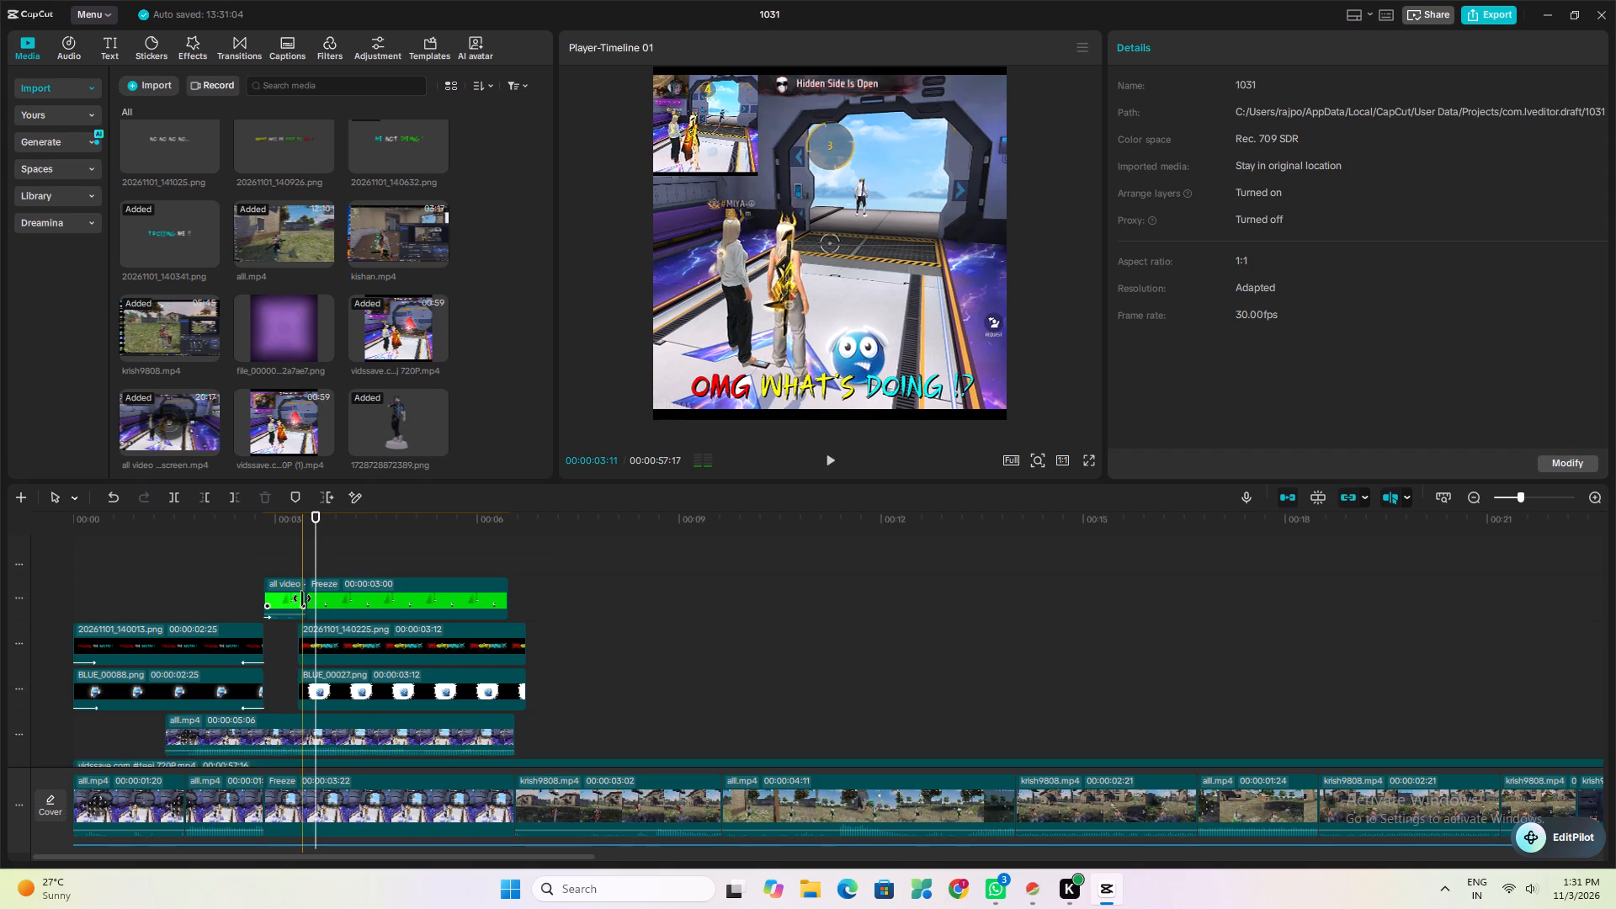
pyautogui.scroll(-10, 302, 598)
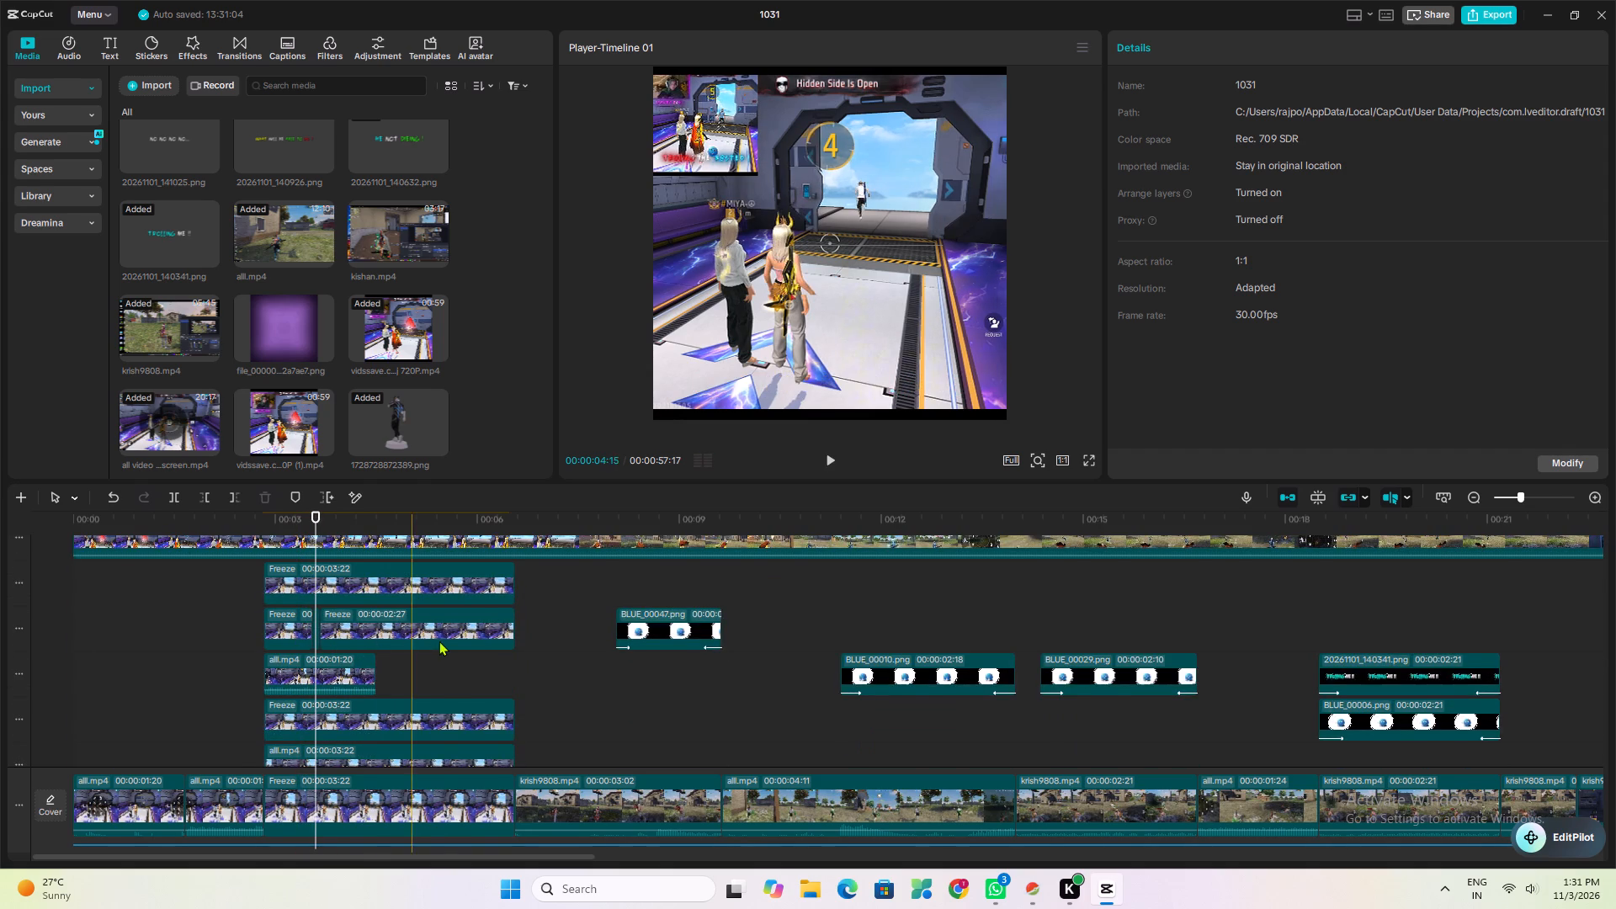
pyautogui.scroll(-4, 453, 640)
pyautogui.scroll(-3, 385, 640)
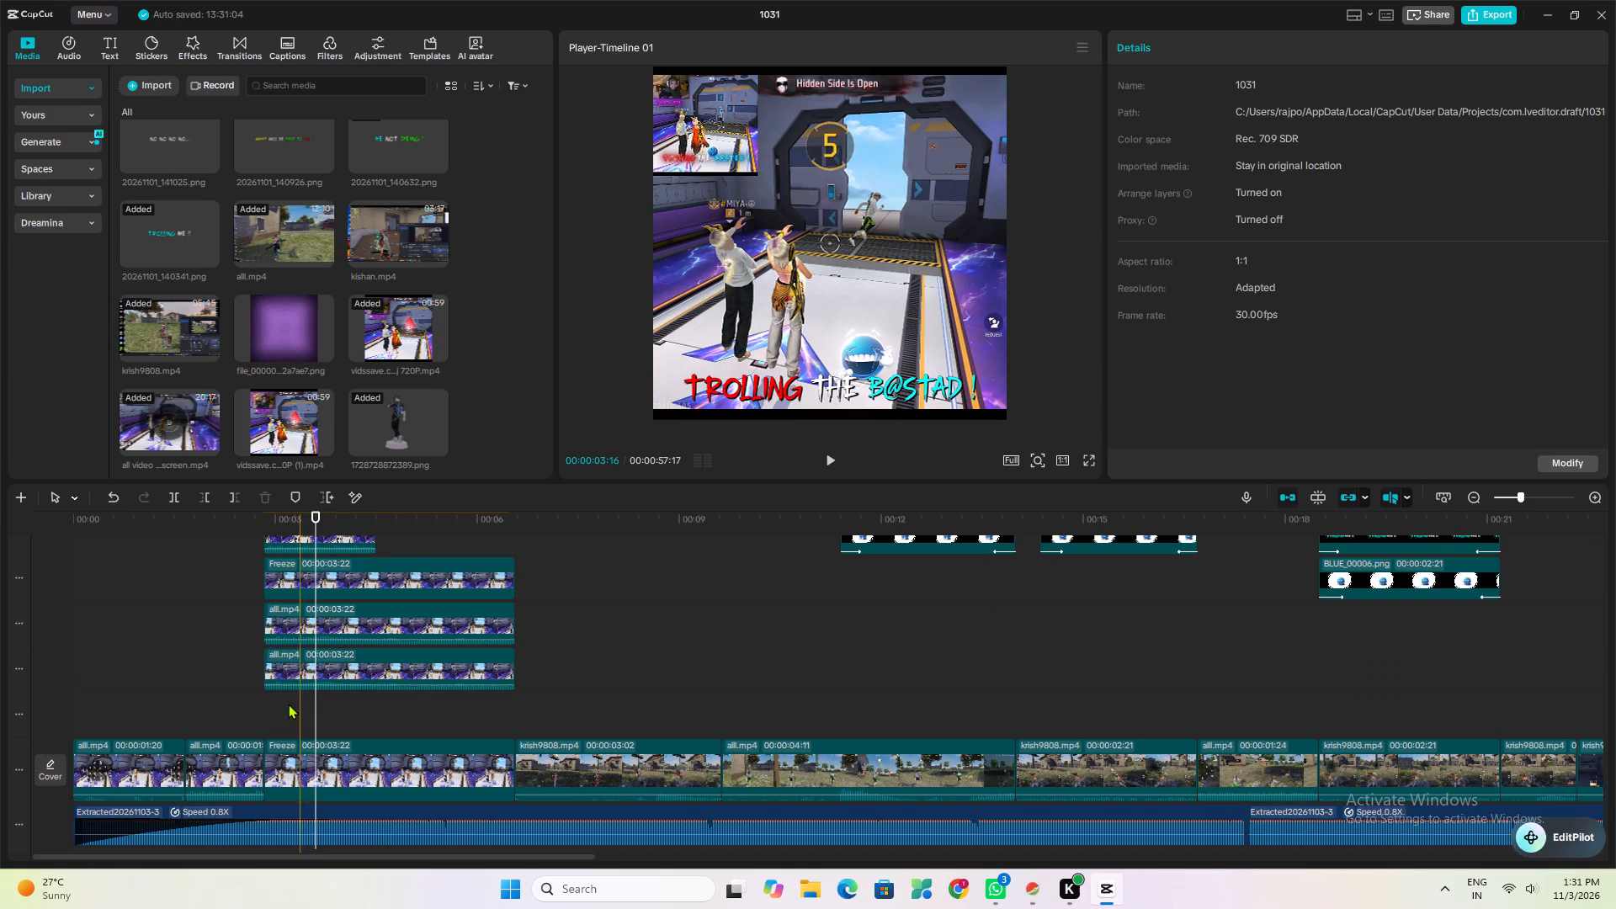
pyautogui.scroll(16, 287, 703)
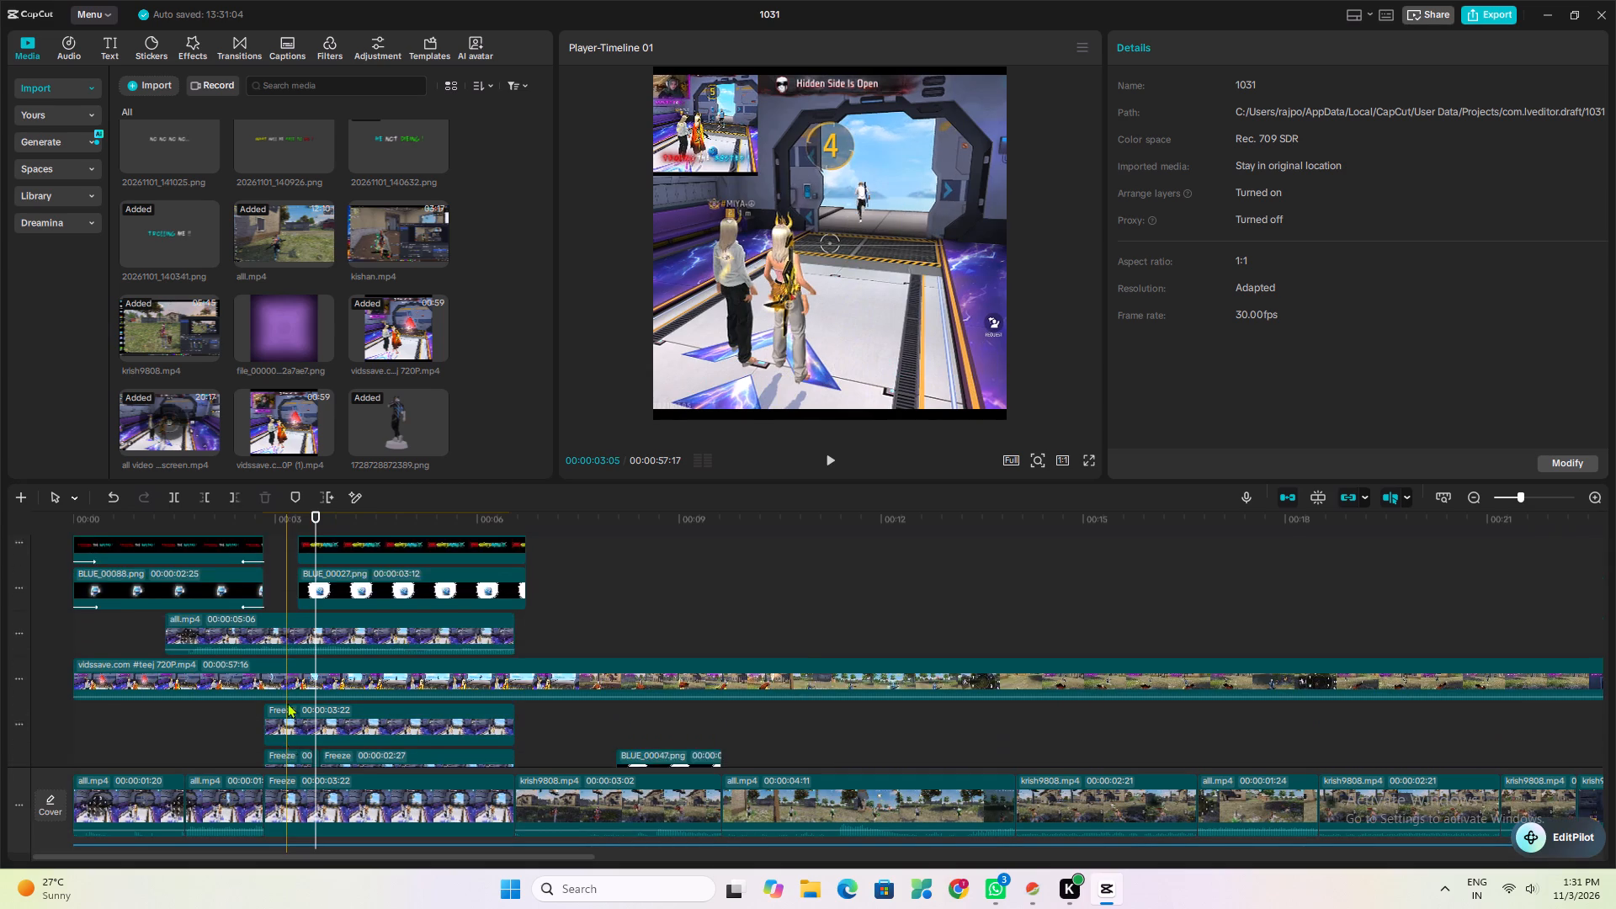
pyautogui.scroll(7, 287, 703)
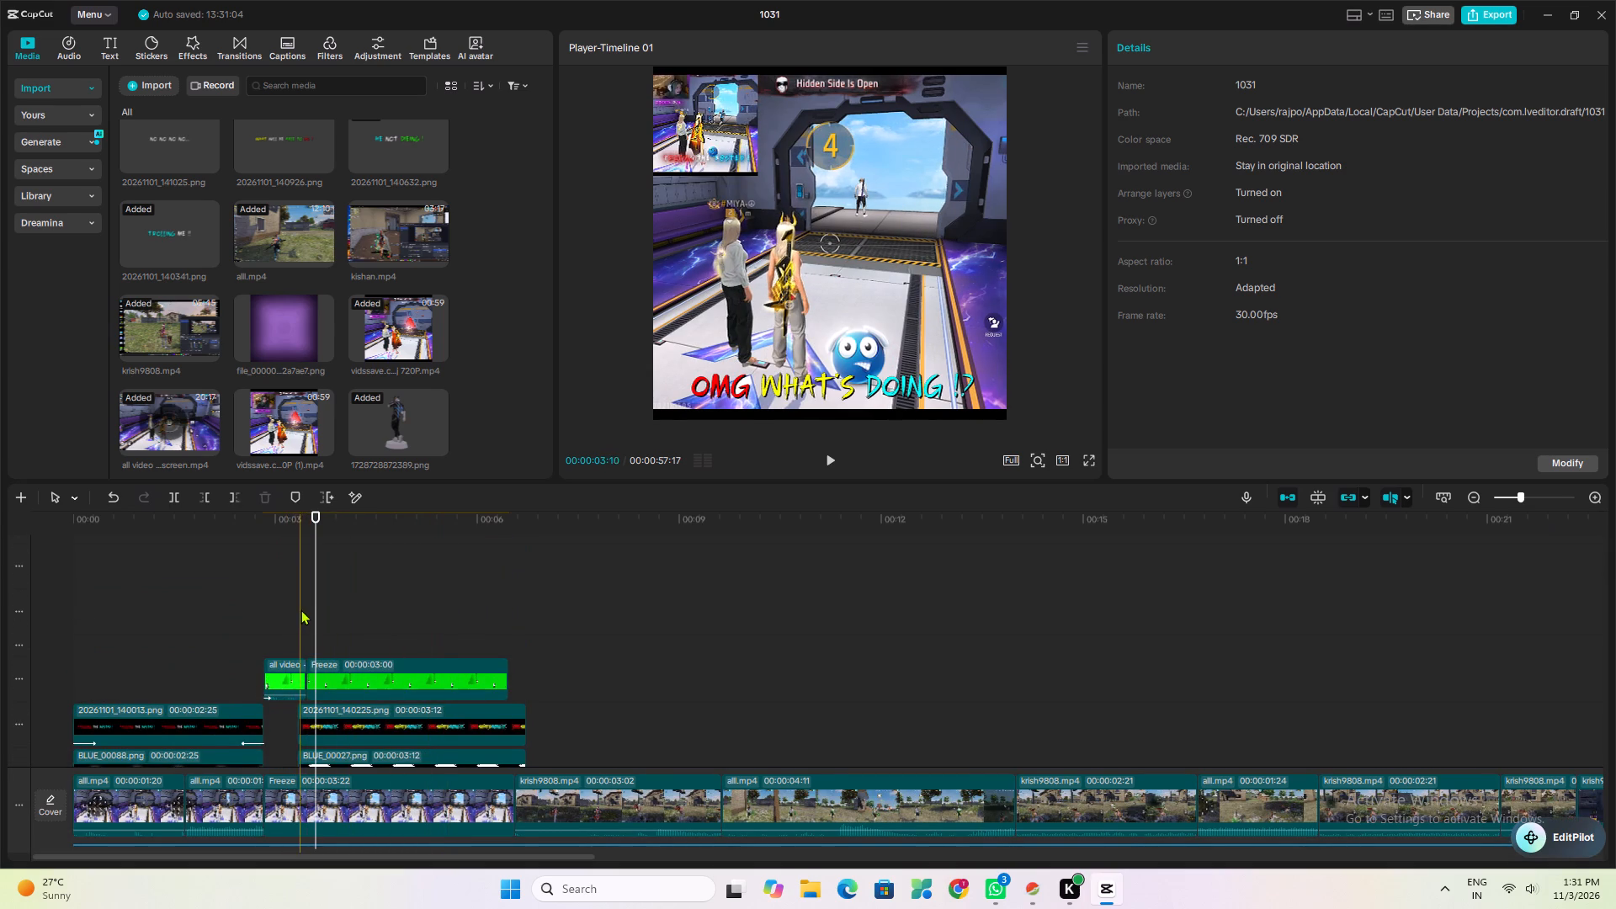
# Split the frozen green-screen segment at 00:00:04:04 and add a transform keyframe at the start of its second part.
pyautogui.click(351, 609)
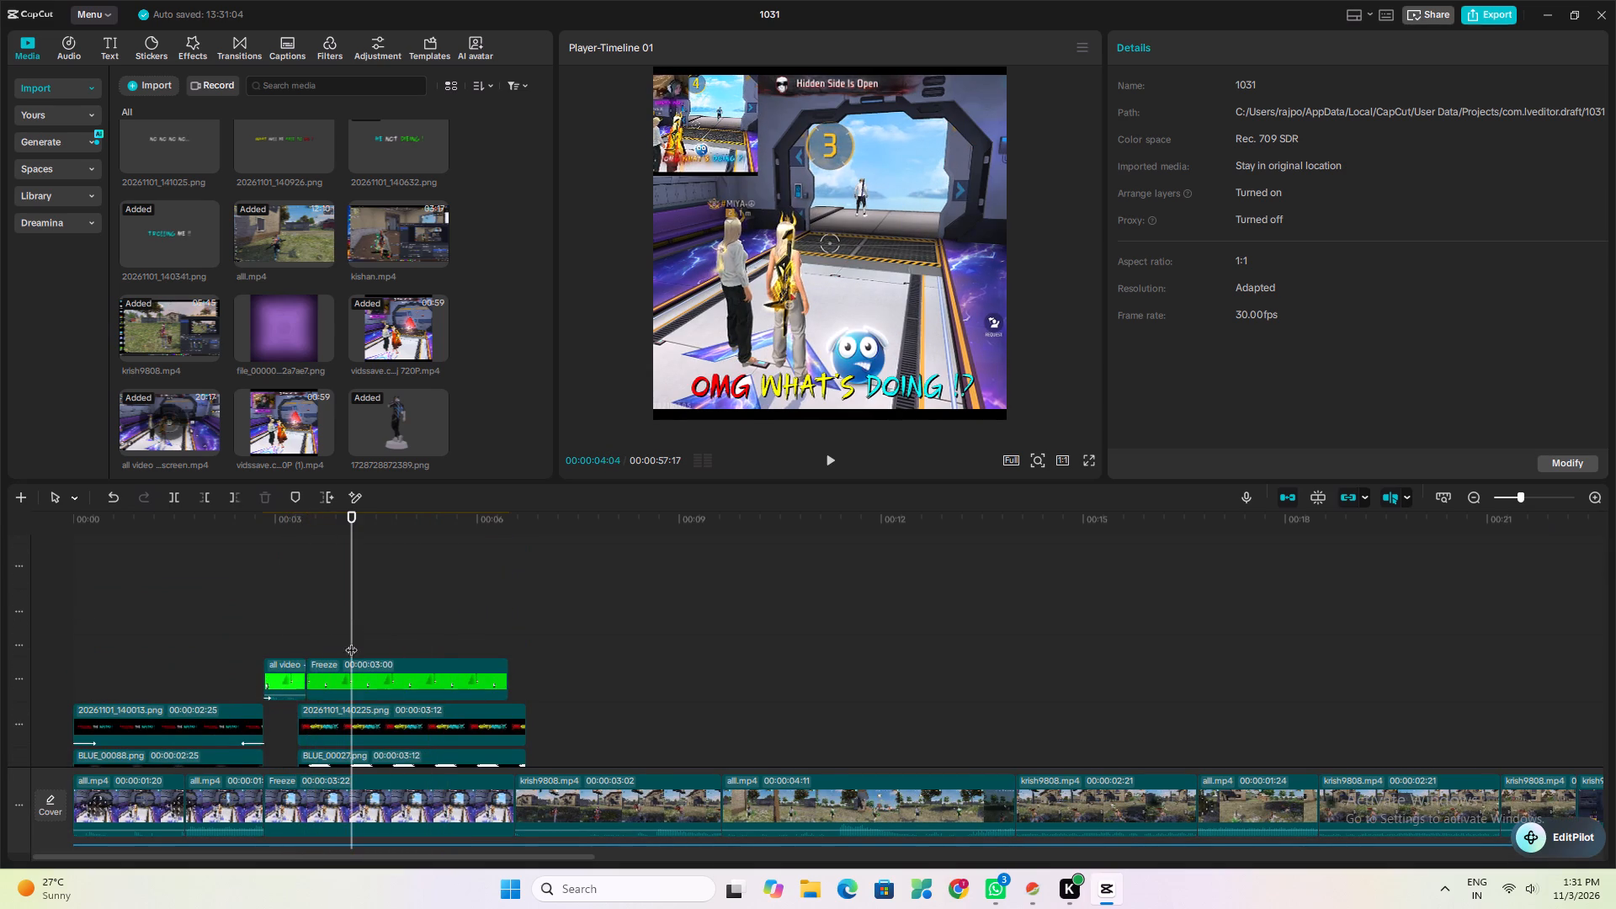
pyautogui.click(352, 665)
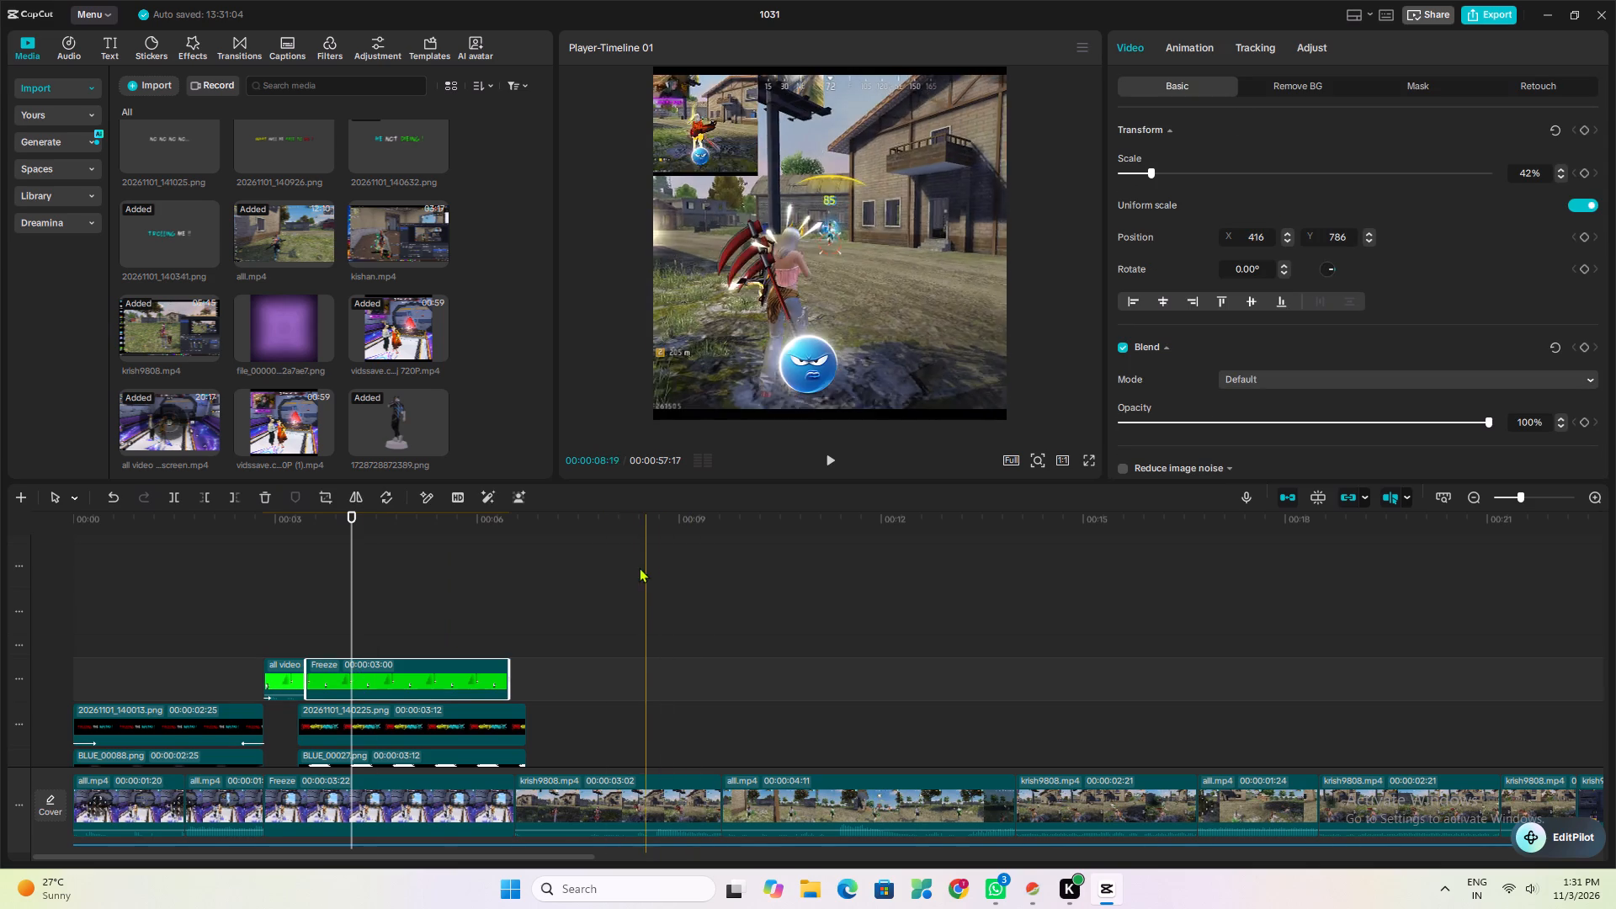
pyautogui.click(170, 498)
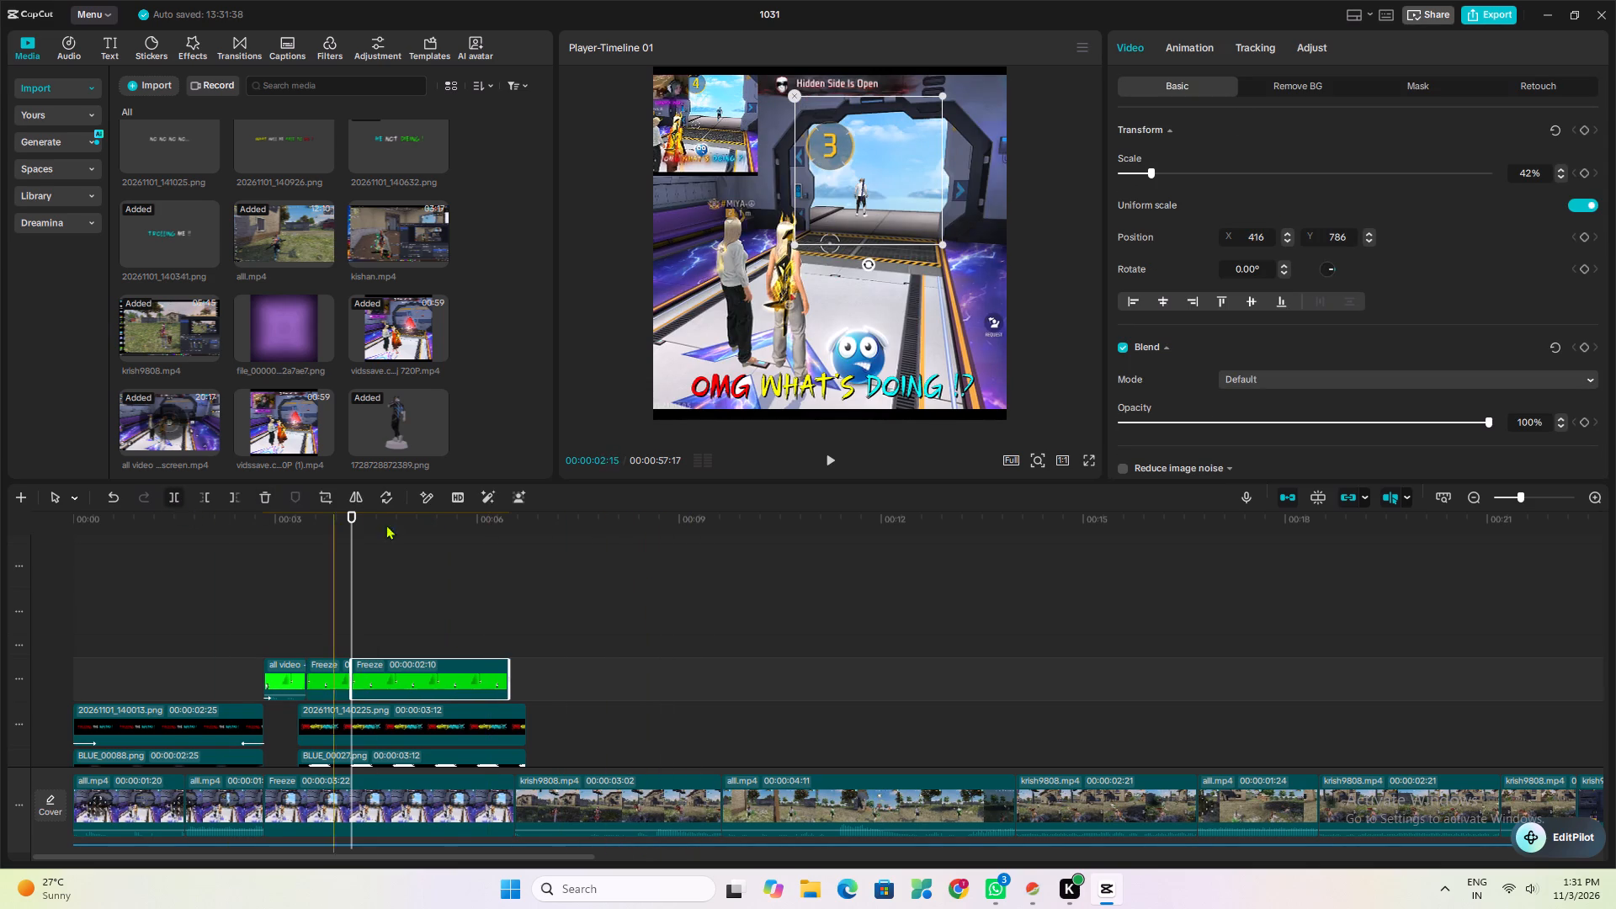
pyautogui.click(1584, 130)
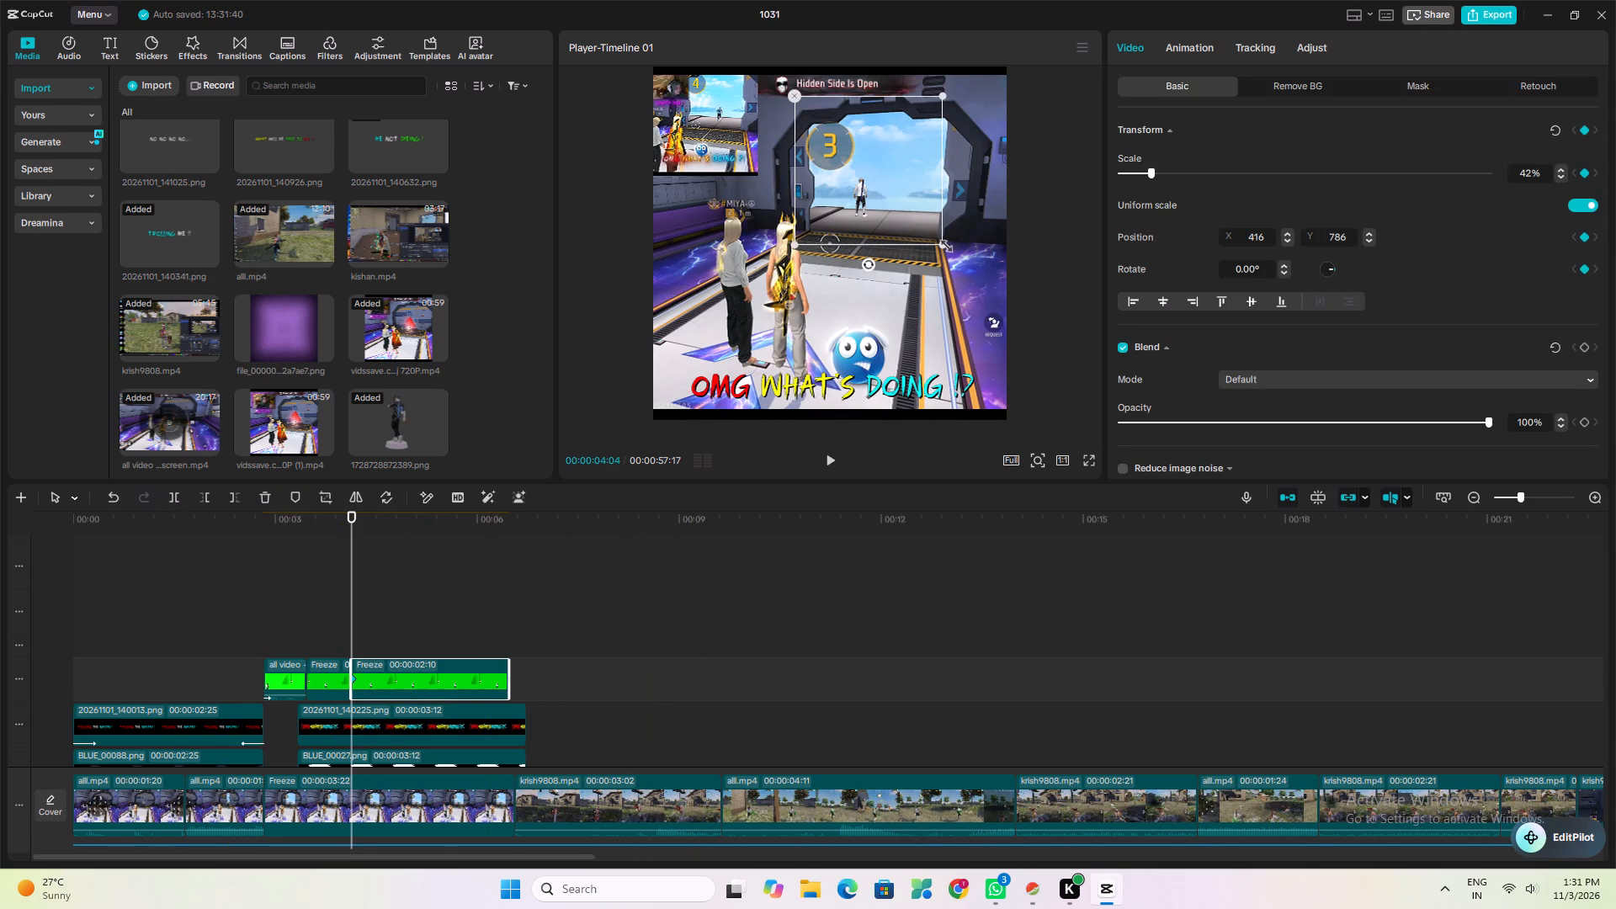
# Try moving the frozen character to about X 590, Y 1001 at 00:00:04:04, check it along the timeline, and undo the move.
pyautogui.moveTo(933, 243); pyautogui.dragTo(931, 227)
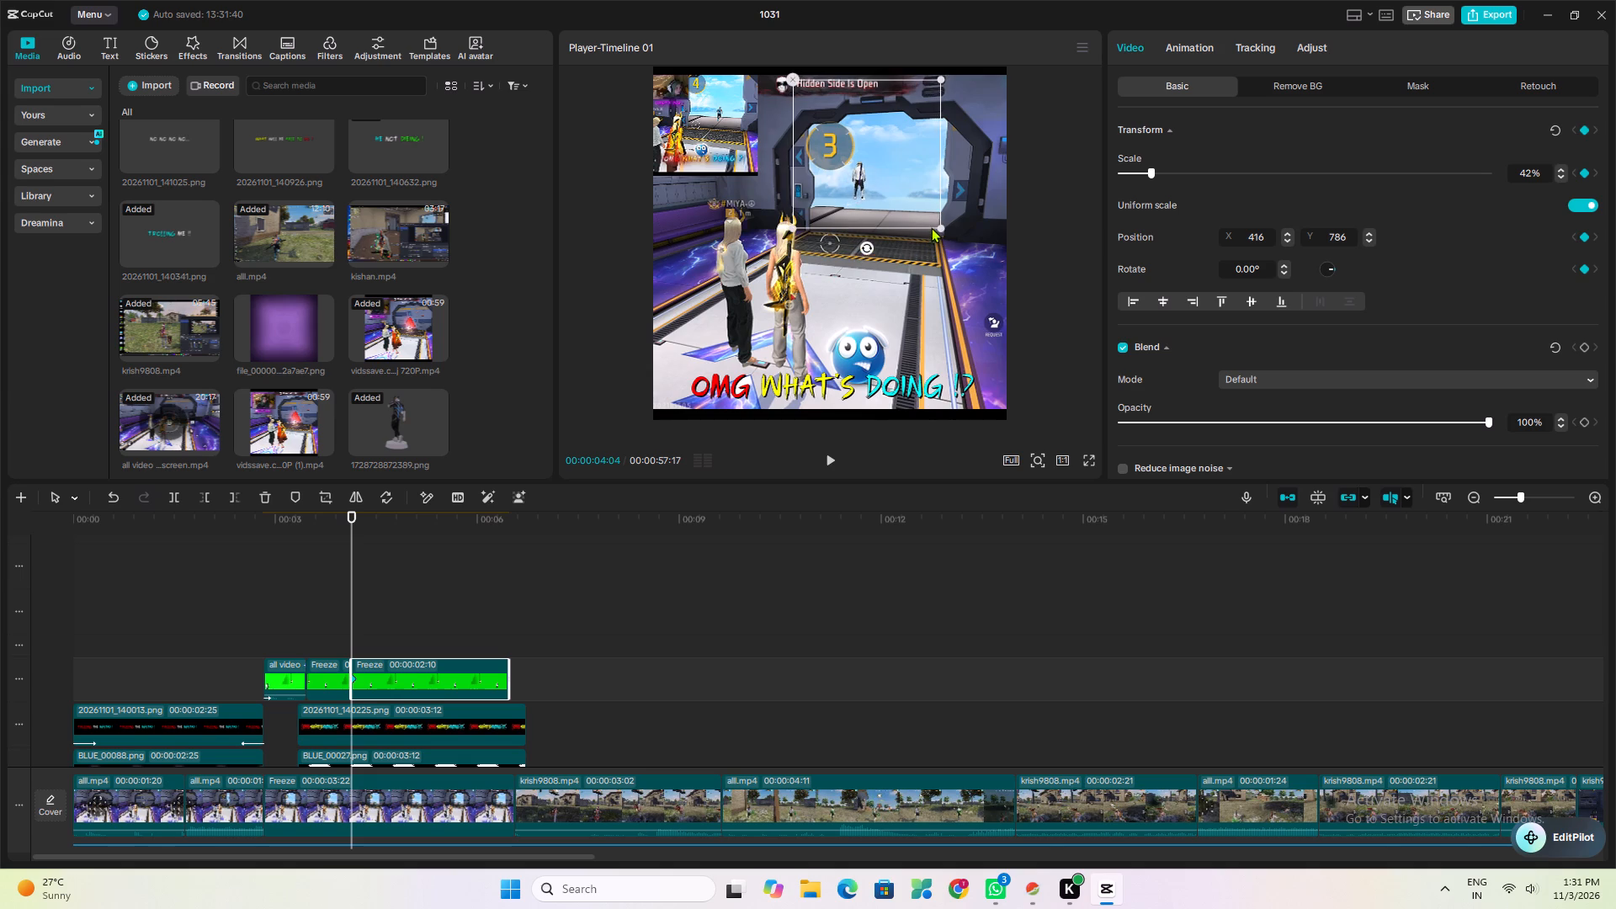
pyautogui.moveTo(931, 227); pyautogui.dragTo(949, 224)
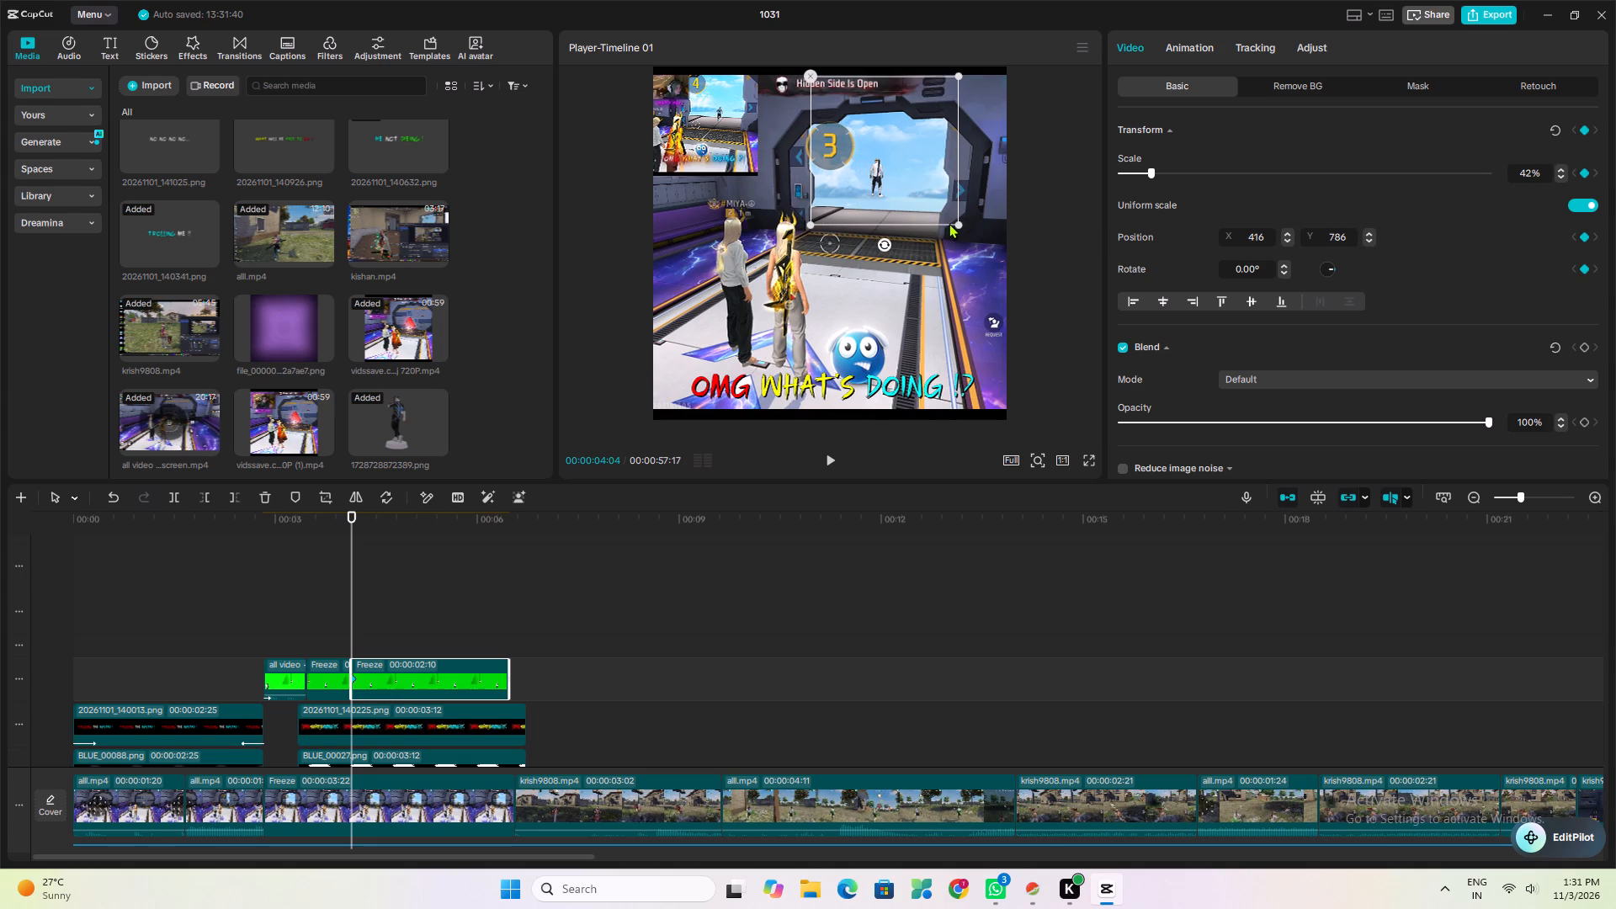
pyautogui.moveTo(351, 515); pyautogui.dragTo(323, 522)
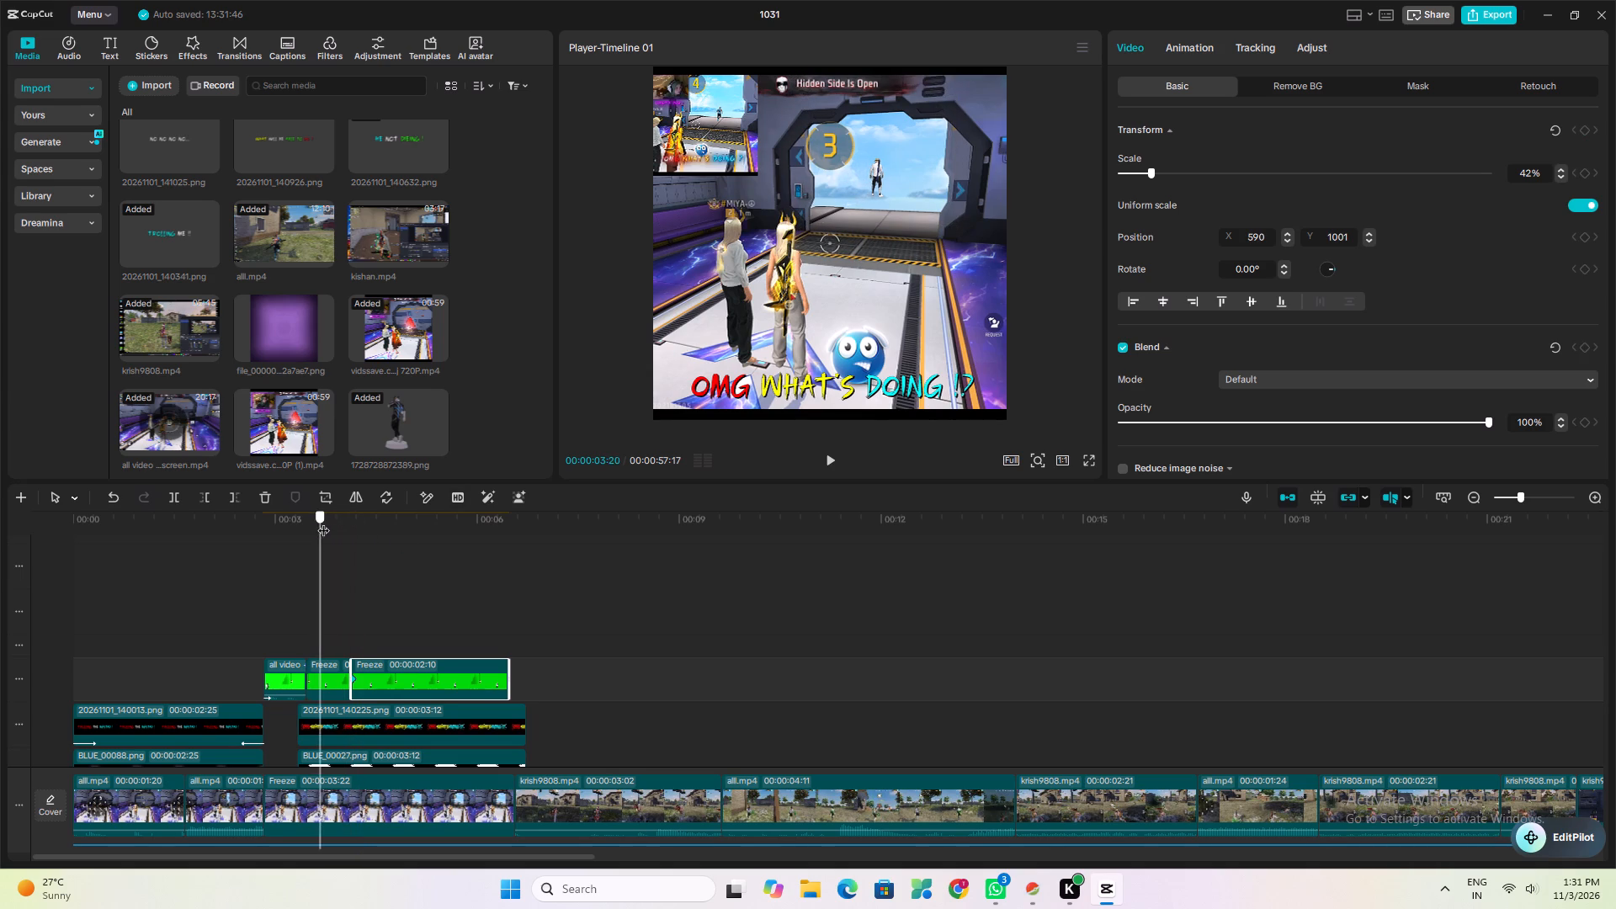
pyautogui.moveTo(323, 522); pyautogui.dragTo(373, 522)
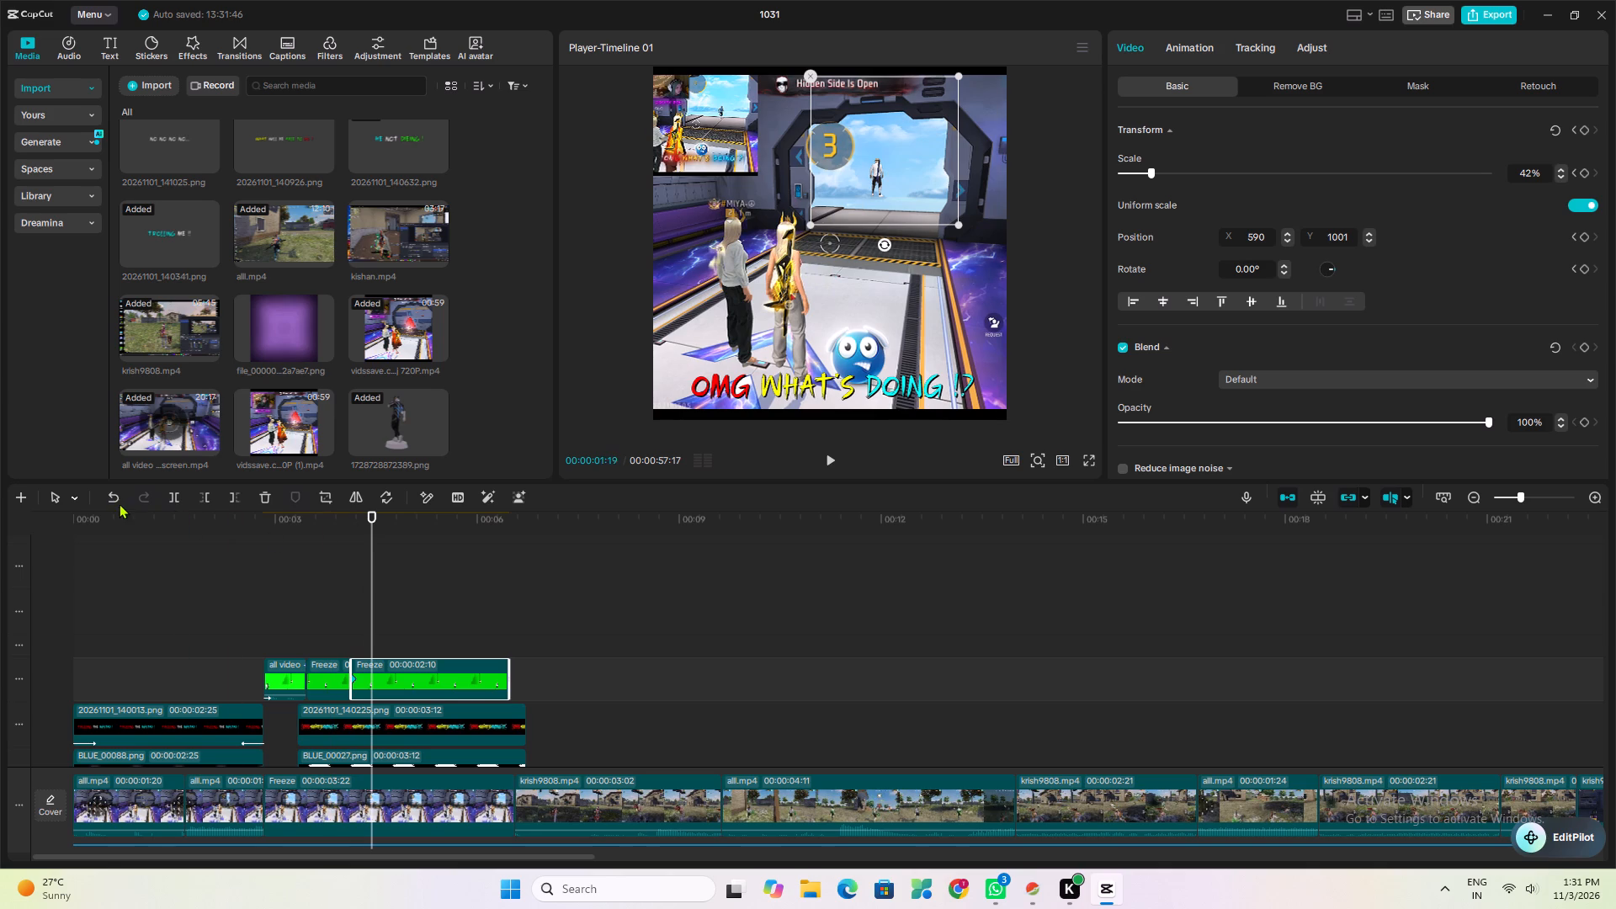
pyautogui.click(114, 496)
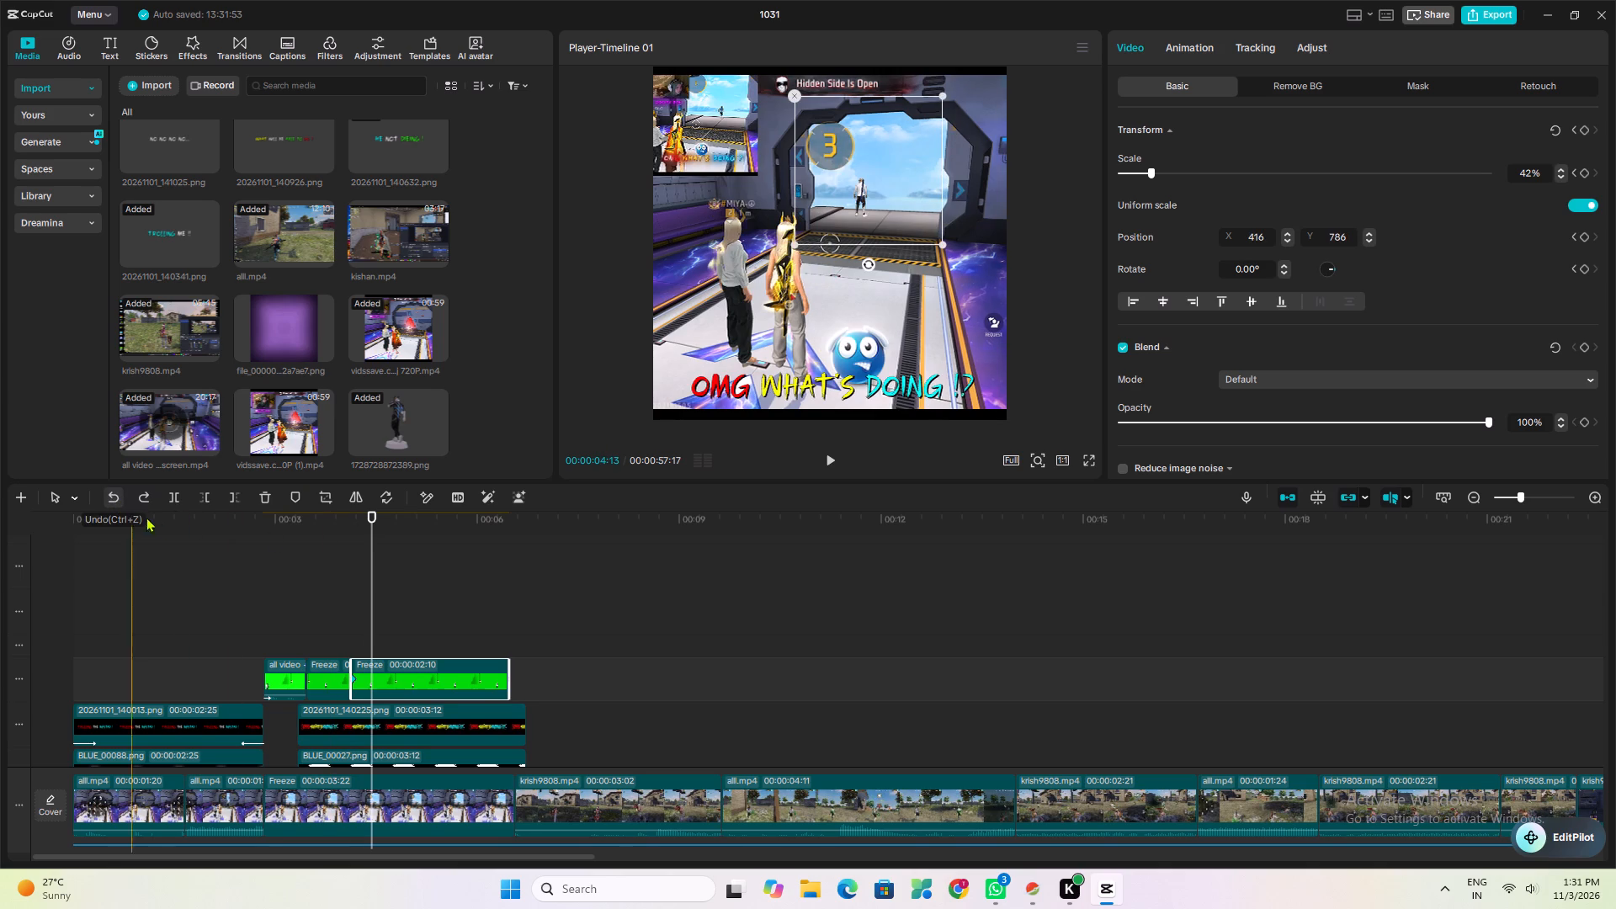
# At 00:00:05:01, scale the frozen character to 33% and move it to about X 535, Y 878 in the doorway.
pyautogui.moveTo(370, 518); pyautogui.dragTo(400, 521)
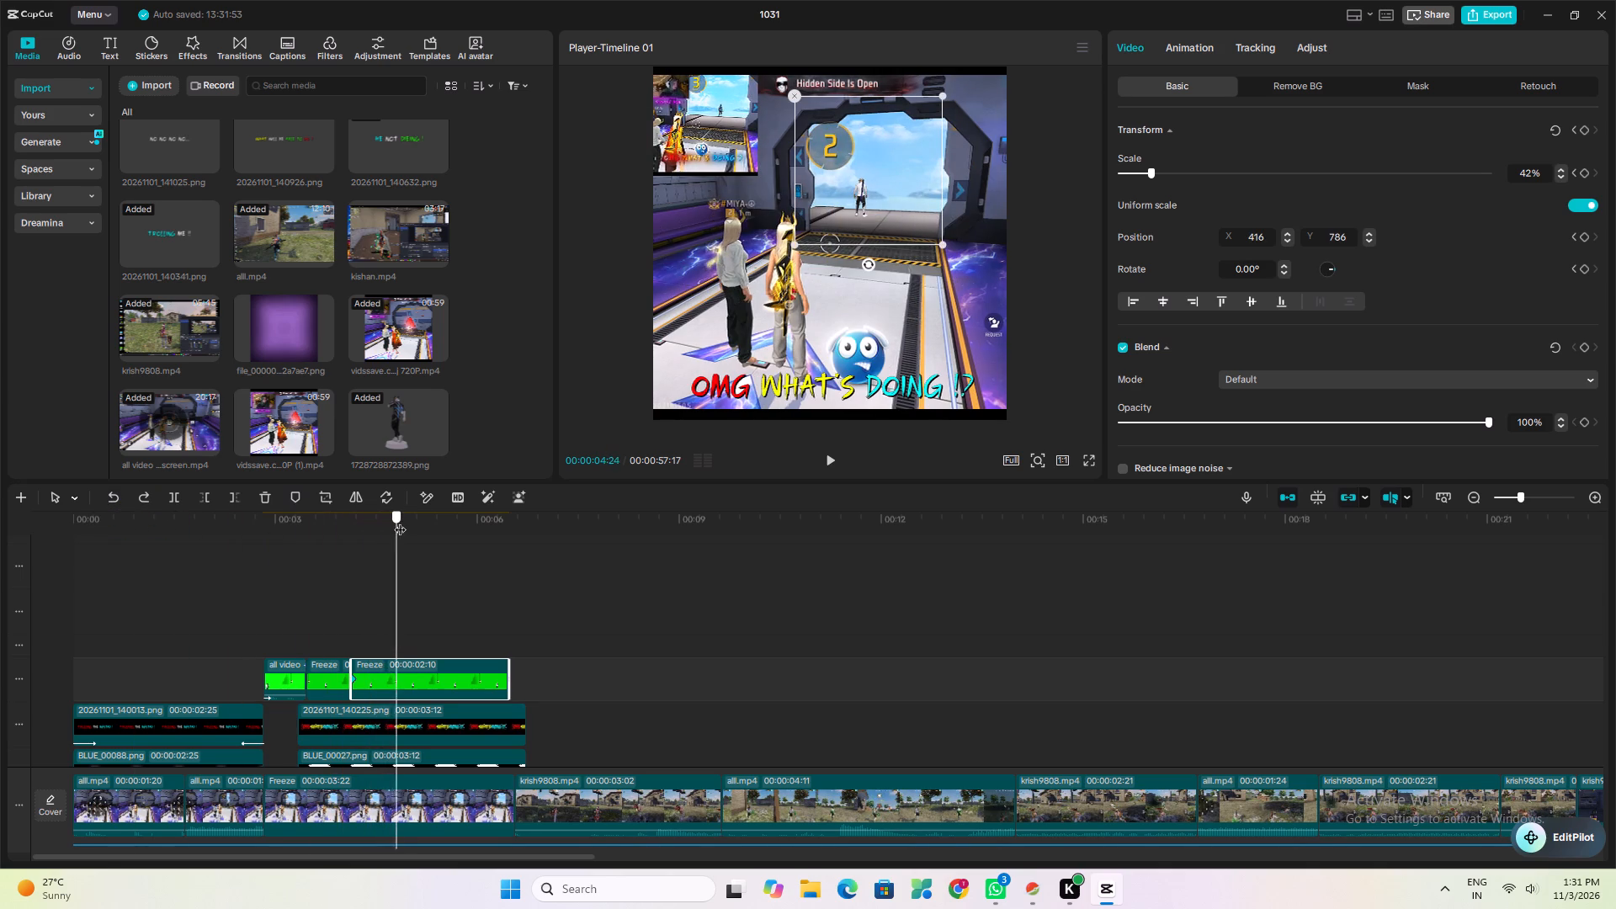
pyautogui.moveTo(400, 521); pyautogui.dragTo(412, 524)
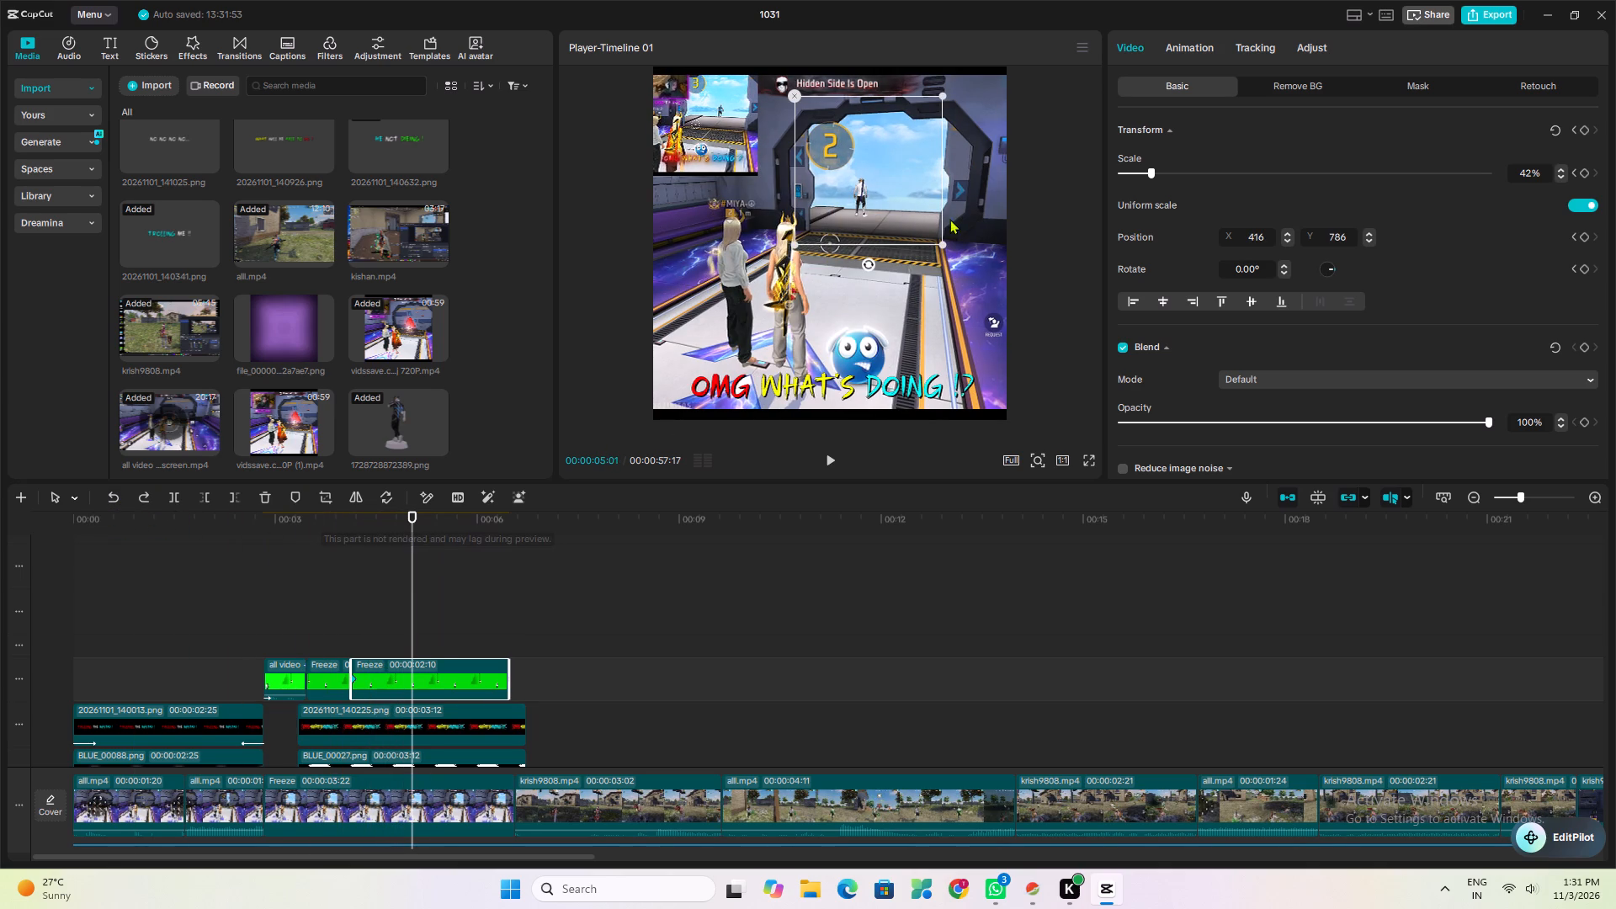
pyautogui.moveTo(900, 210); pyautogui.dragTo(916, 195)
pyautogui.moveTo(954, 228); pyautogui.dragTo(955, 228)
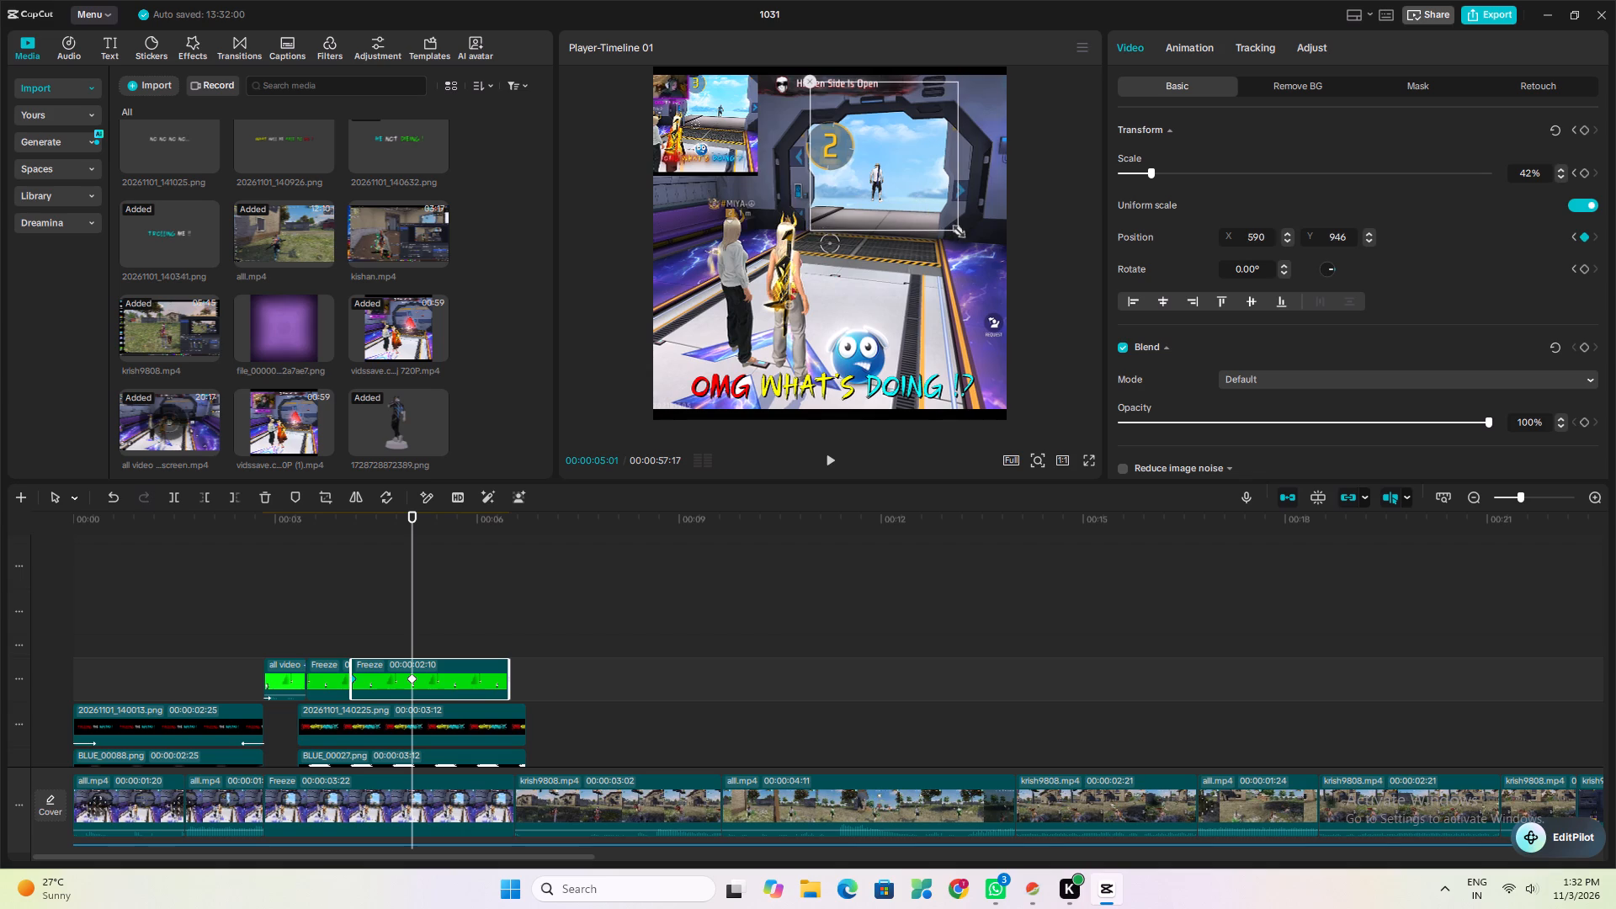
pyautogui.moveTo(955, 228); pyautogui.dragTo(918, 211)
pyautogui.moveTo(901, 188); pyautogui.dragTo(901, 193)
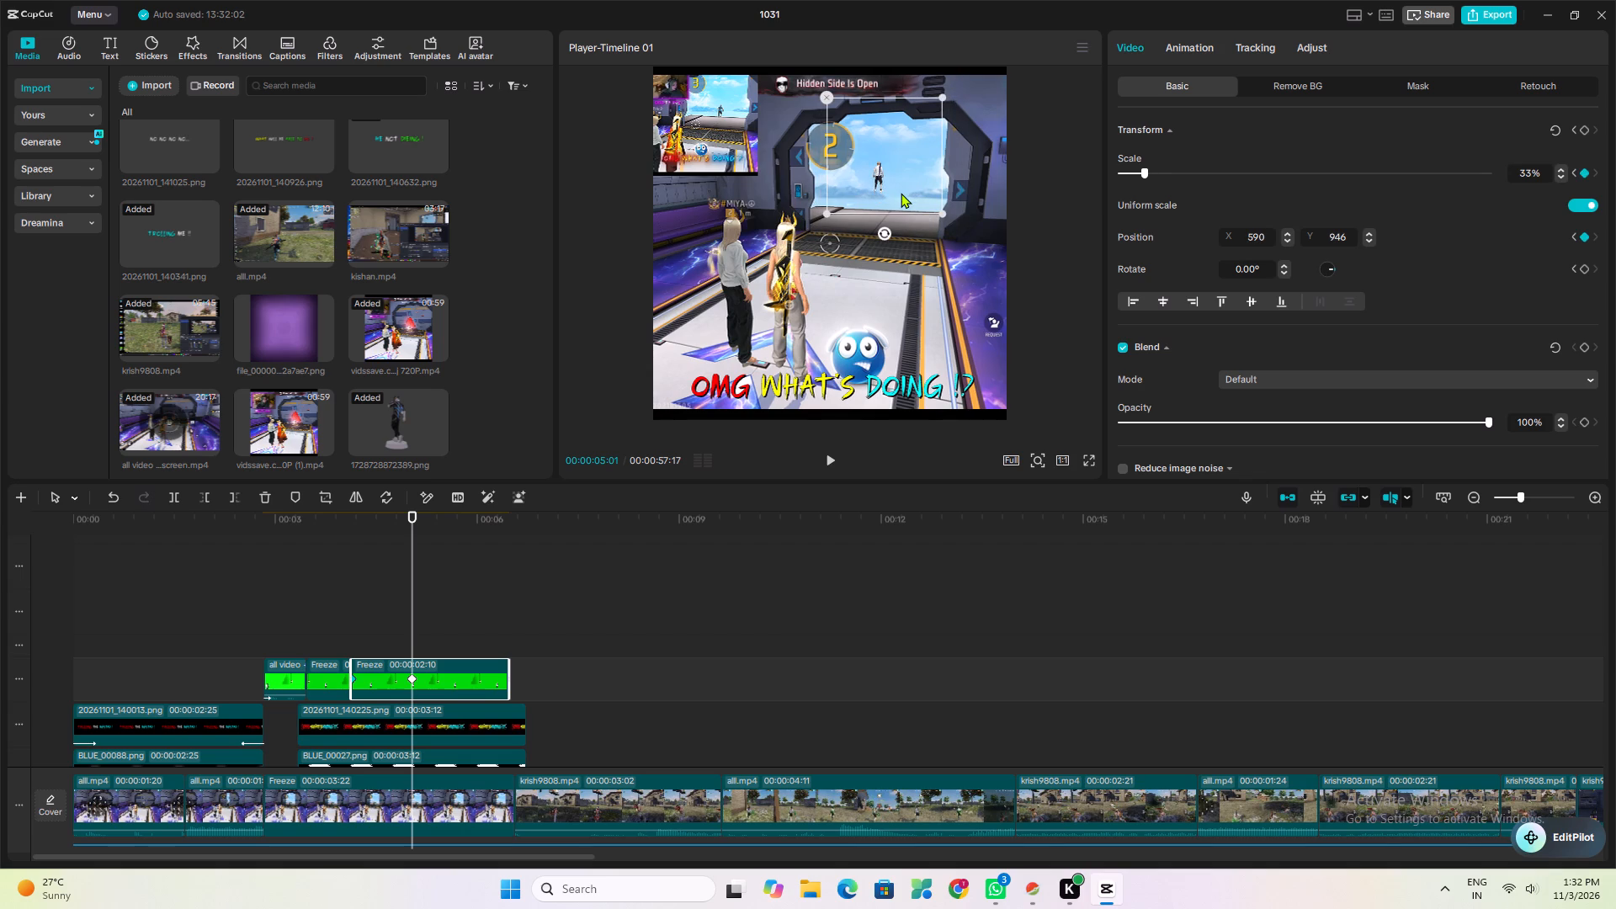
pyautogui.moveTo(901, 193); pyautogui.dragTo(901, 199)
pyautogui.moveTo(901, 194); pyautogui.dragTo(901, 208)
pyautogui.moveTo(883, 166); pyautogui.dragTo(883, 181)
pyautogui.moveTo(883, 181); pyautogui.dragTo(883, 192)
pyautogui.click(909, 211)
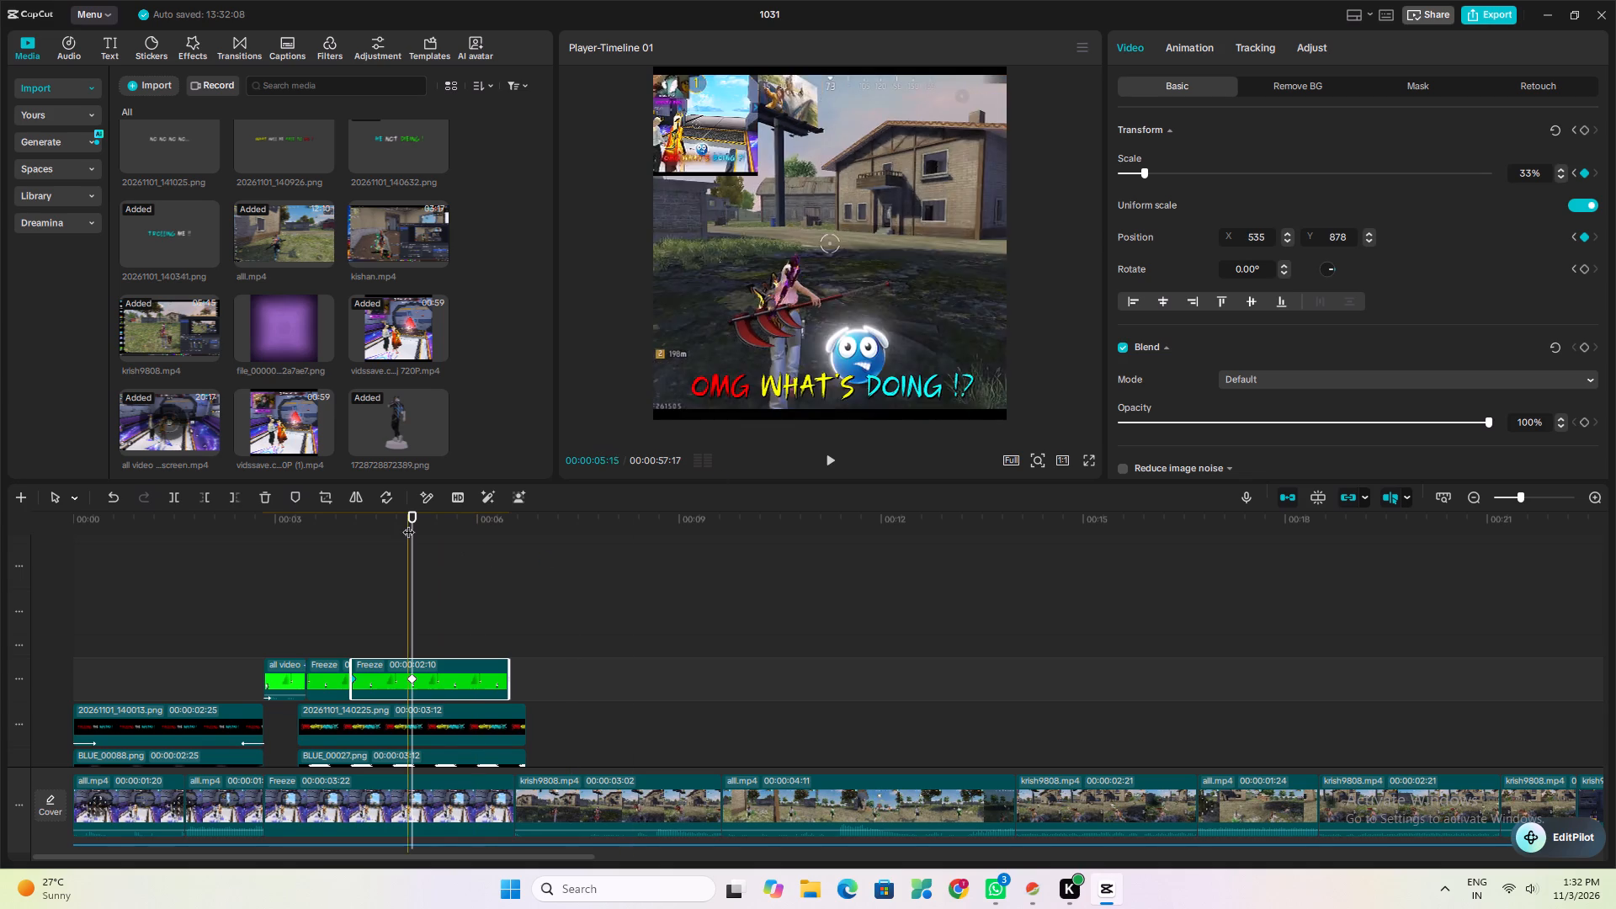
# Add a transform keyframe to the second frozen part at 00:00:05:05, keeping the same scale and position.
pyautogui.moveTo(412, 521); pyautogui.dragTo(422, 522)
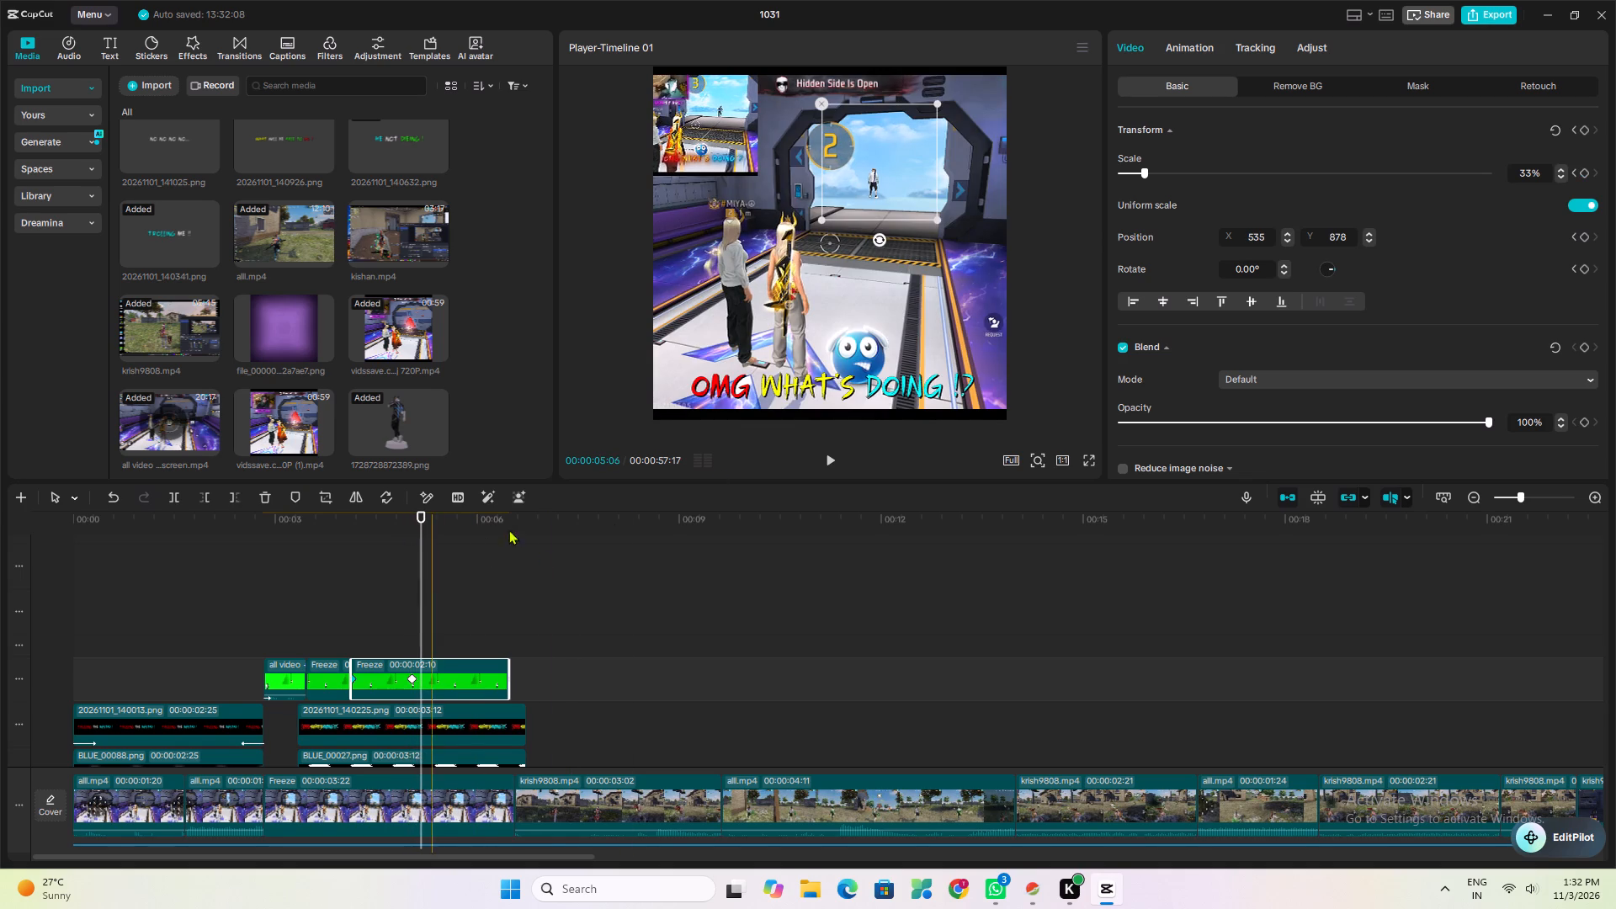
pyautogui.click(1580, 130)
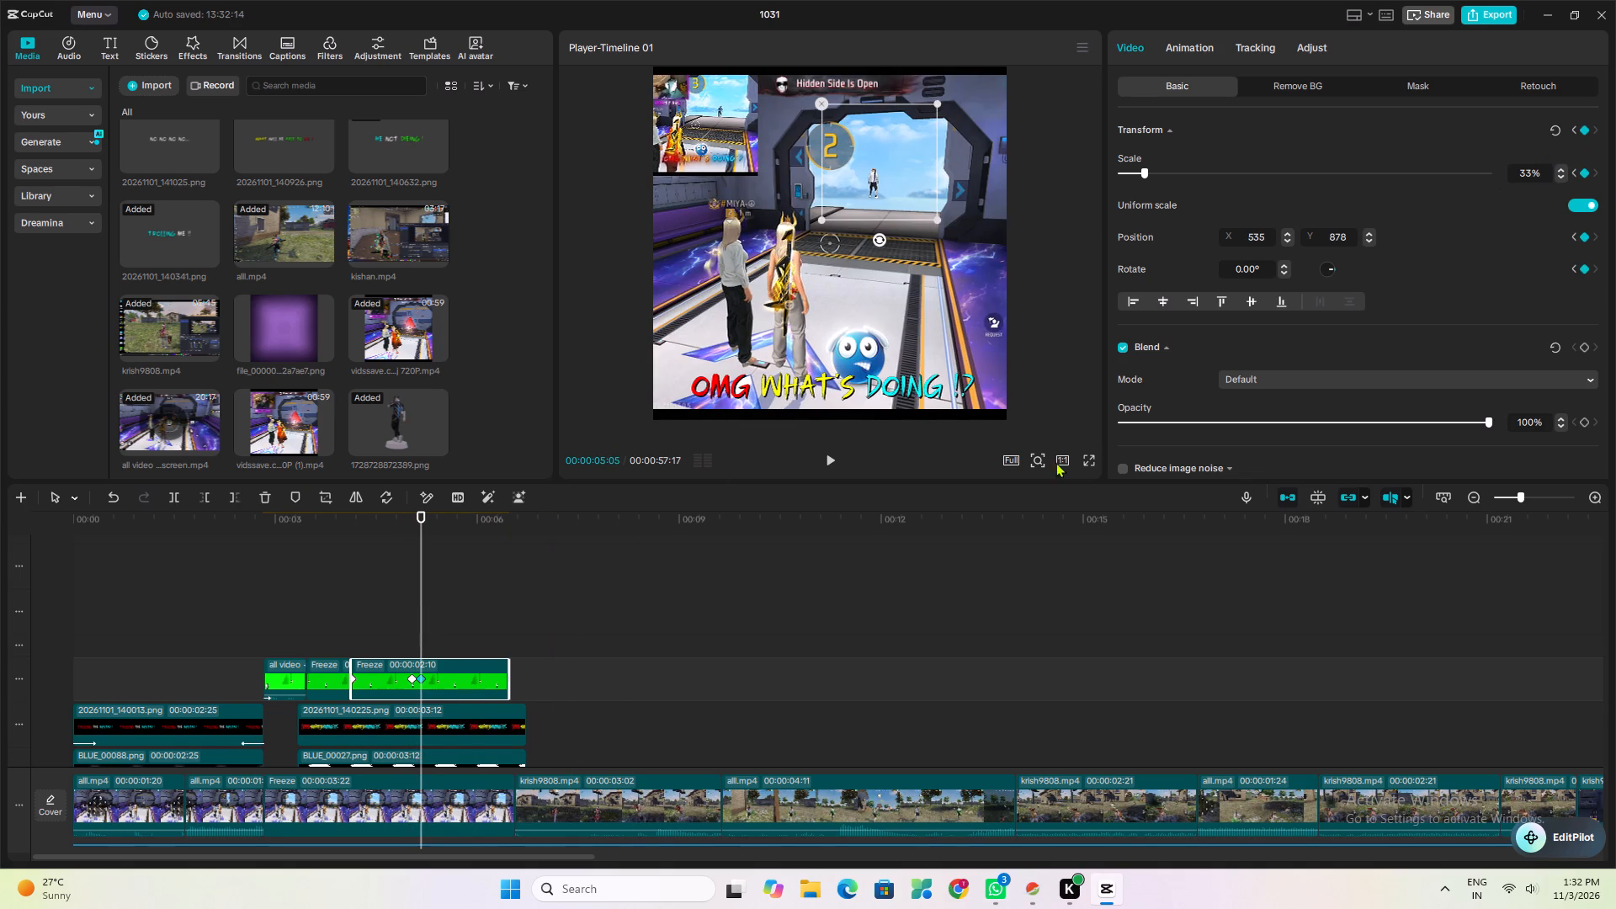
# At 00:00:05:27, shift the frozen character slightly toward the right side of the doorway opening.
pyautogui.moveTo(422, 533); pyautogui.dragTo(458, 537)
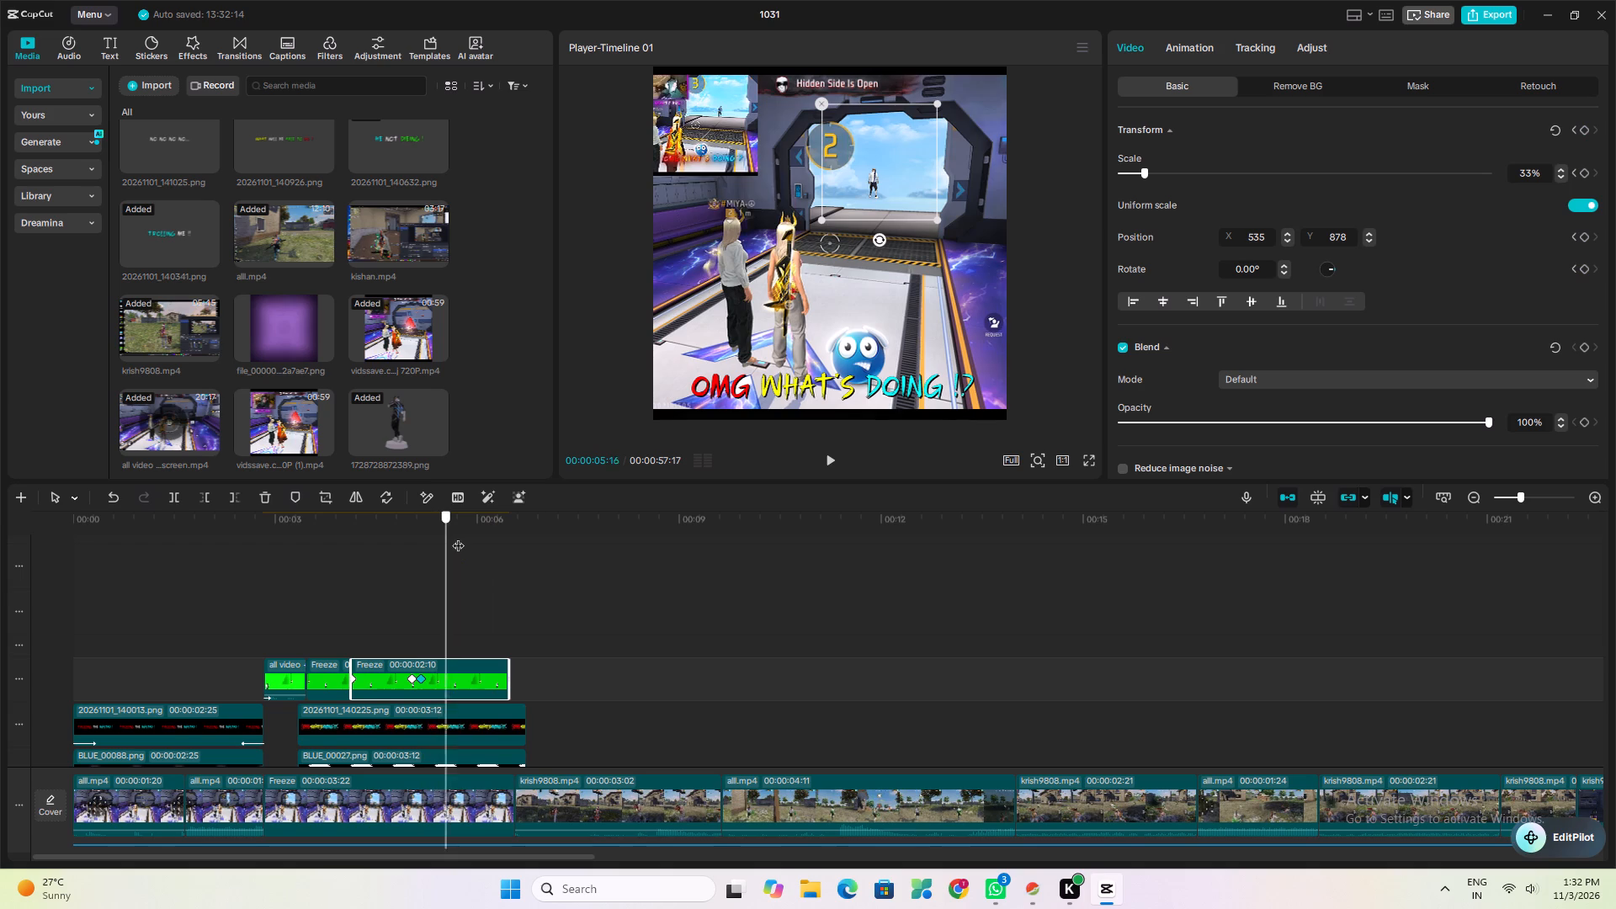
pyautogui.moveTo(458, 537); pyautogui.dragTo(470, 537)
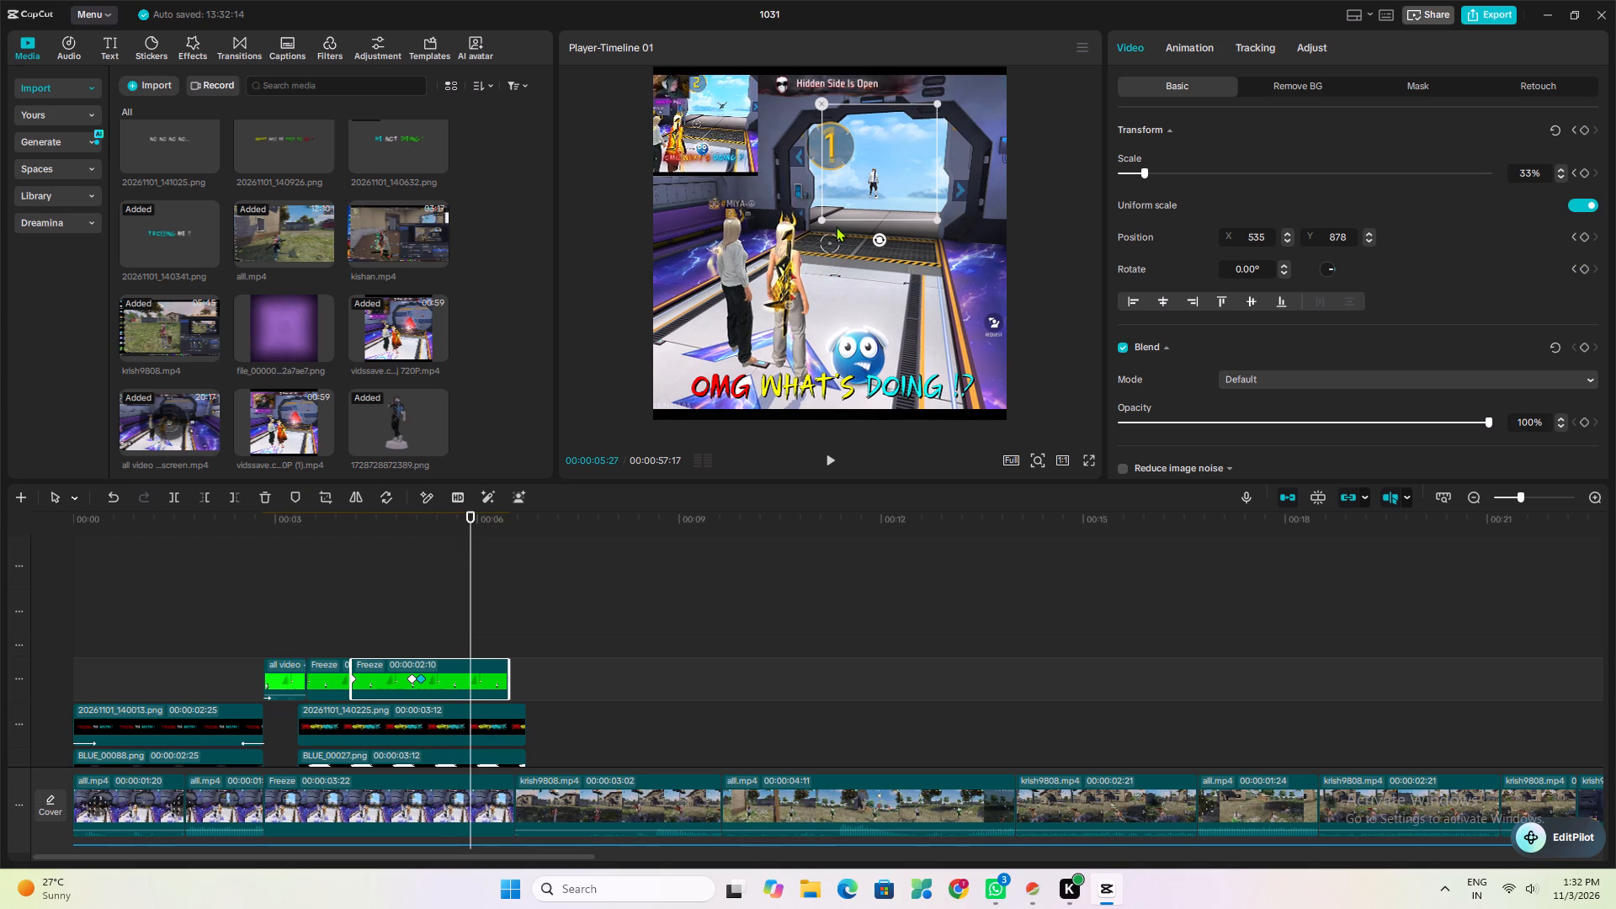
pyautogui.moveTo(877, 197); pyautogui.dragTo(885, 216)
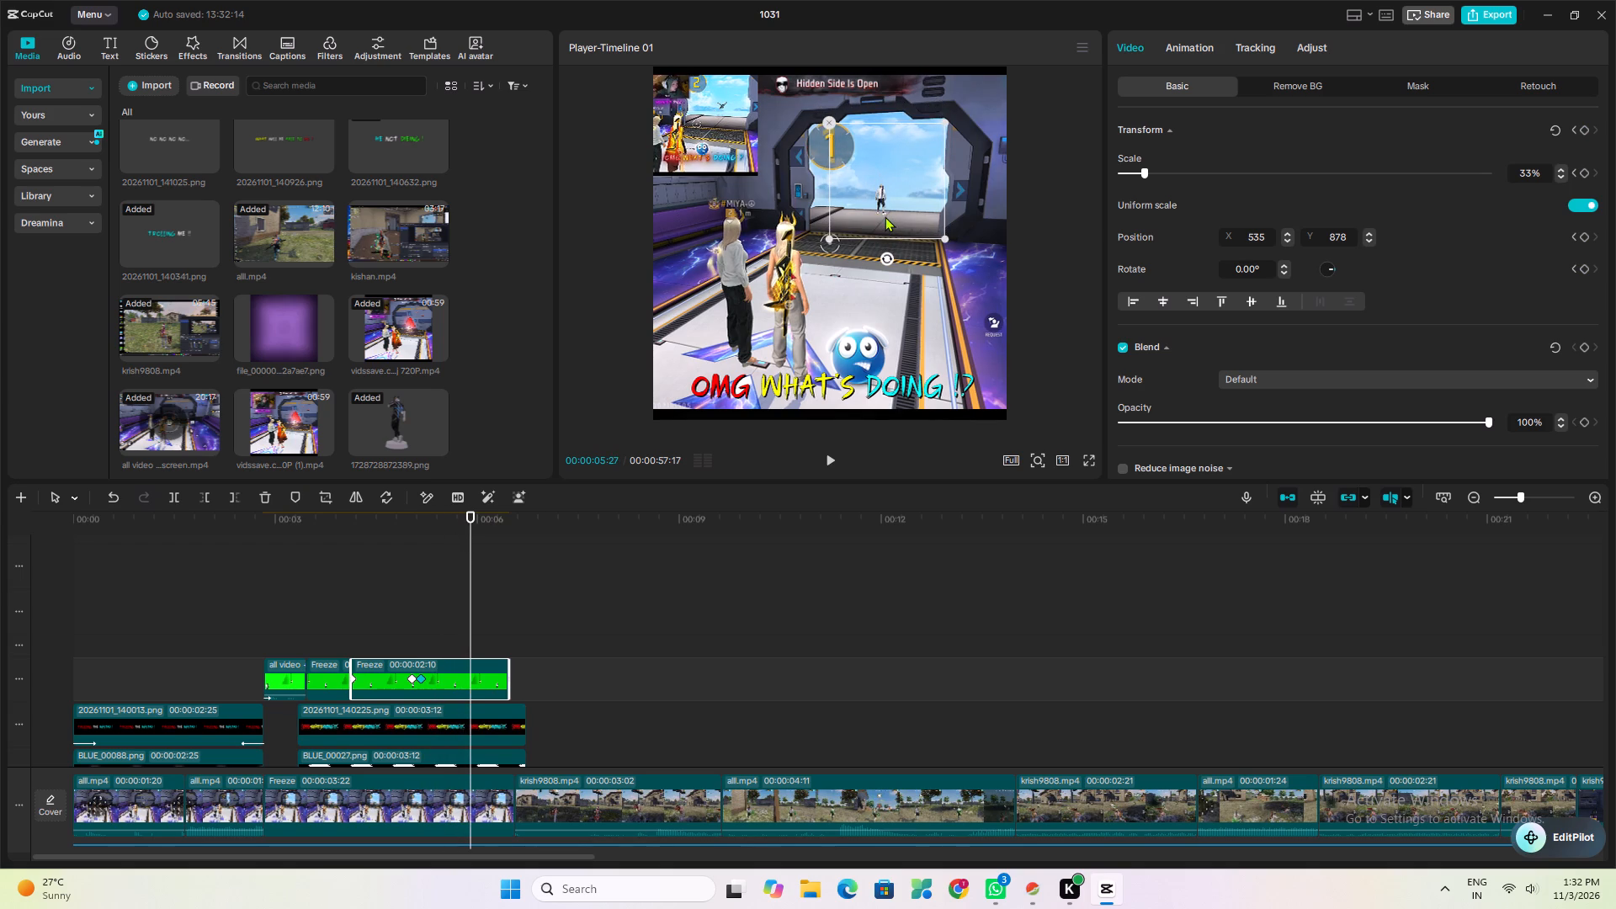
pyautogui.moveTo(885, 216); pyautogui.dragTo(889, 196)
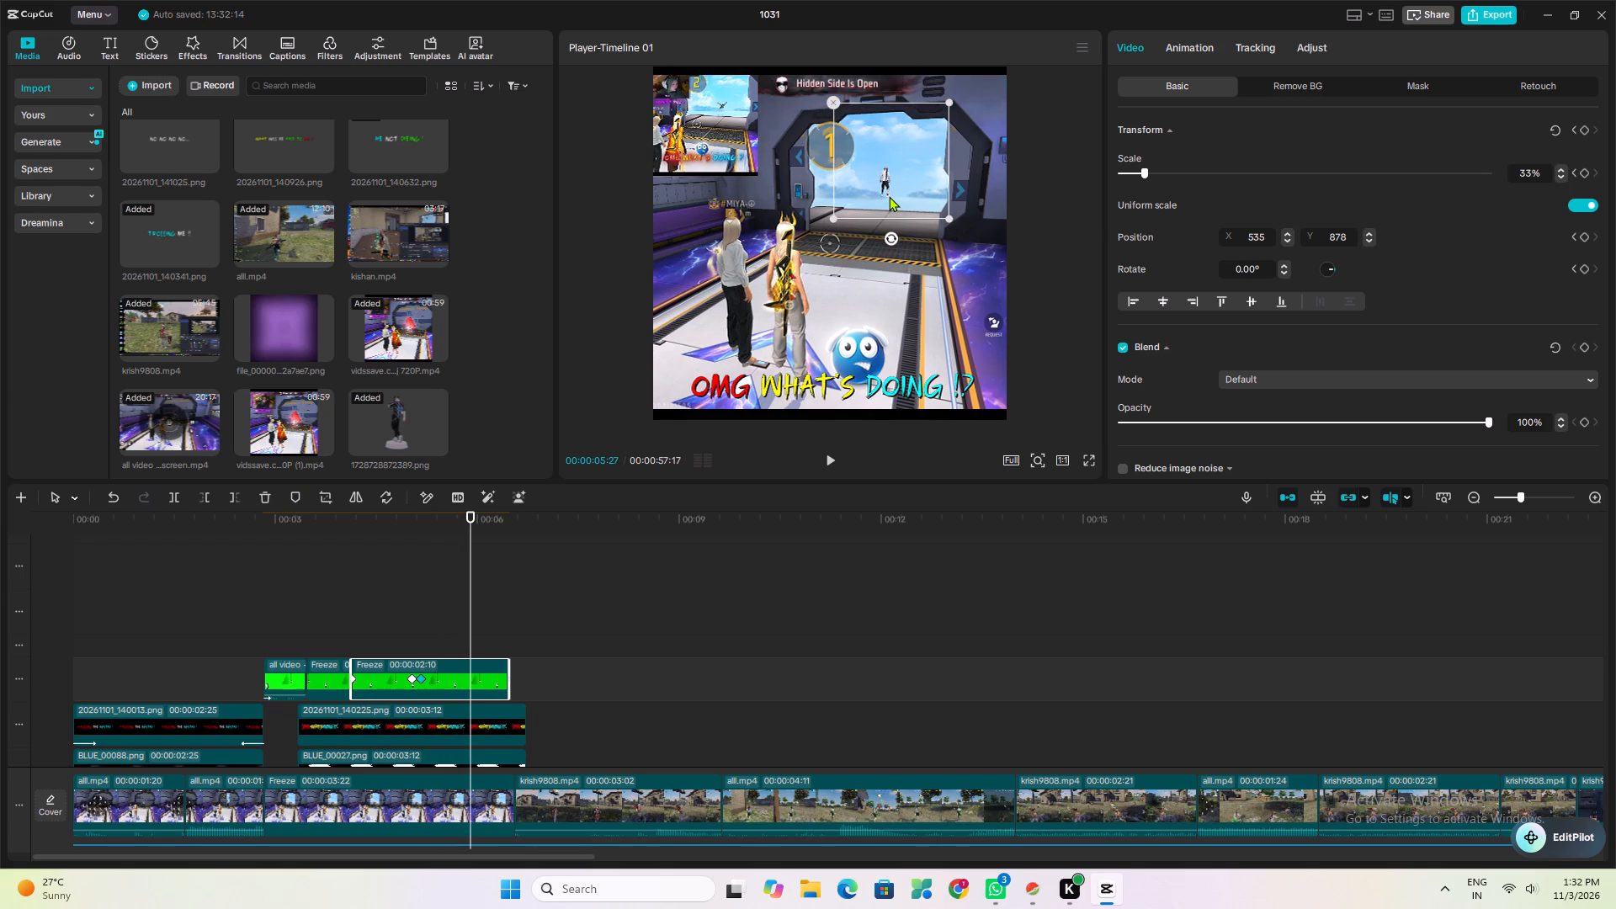
pyautogui.moveTo(889, 196); pyautogui.dragTo(889, 197)
# Add a Split mask to the frozen character clip and lower its line to about X 41, Y -552 at the doorway's bottom edge.
pyautogui.click(1423, 82)
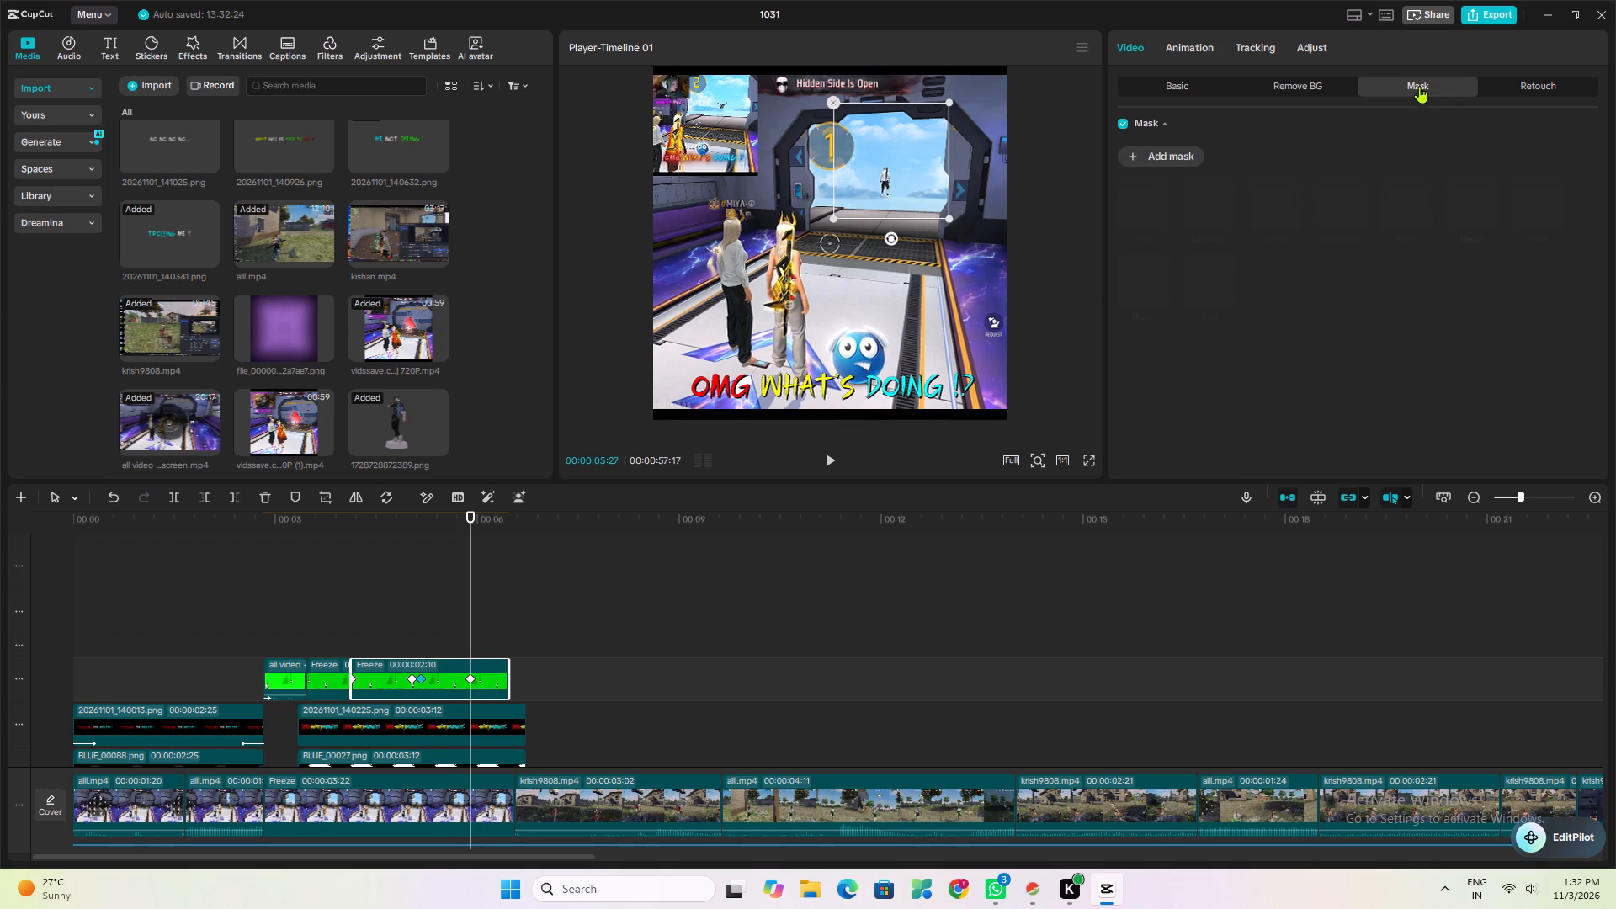
pyautogui.click(1167, 154)
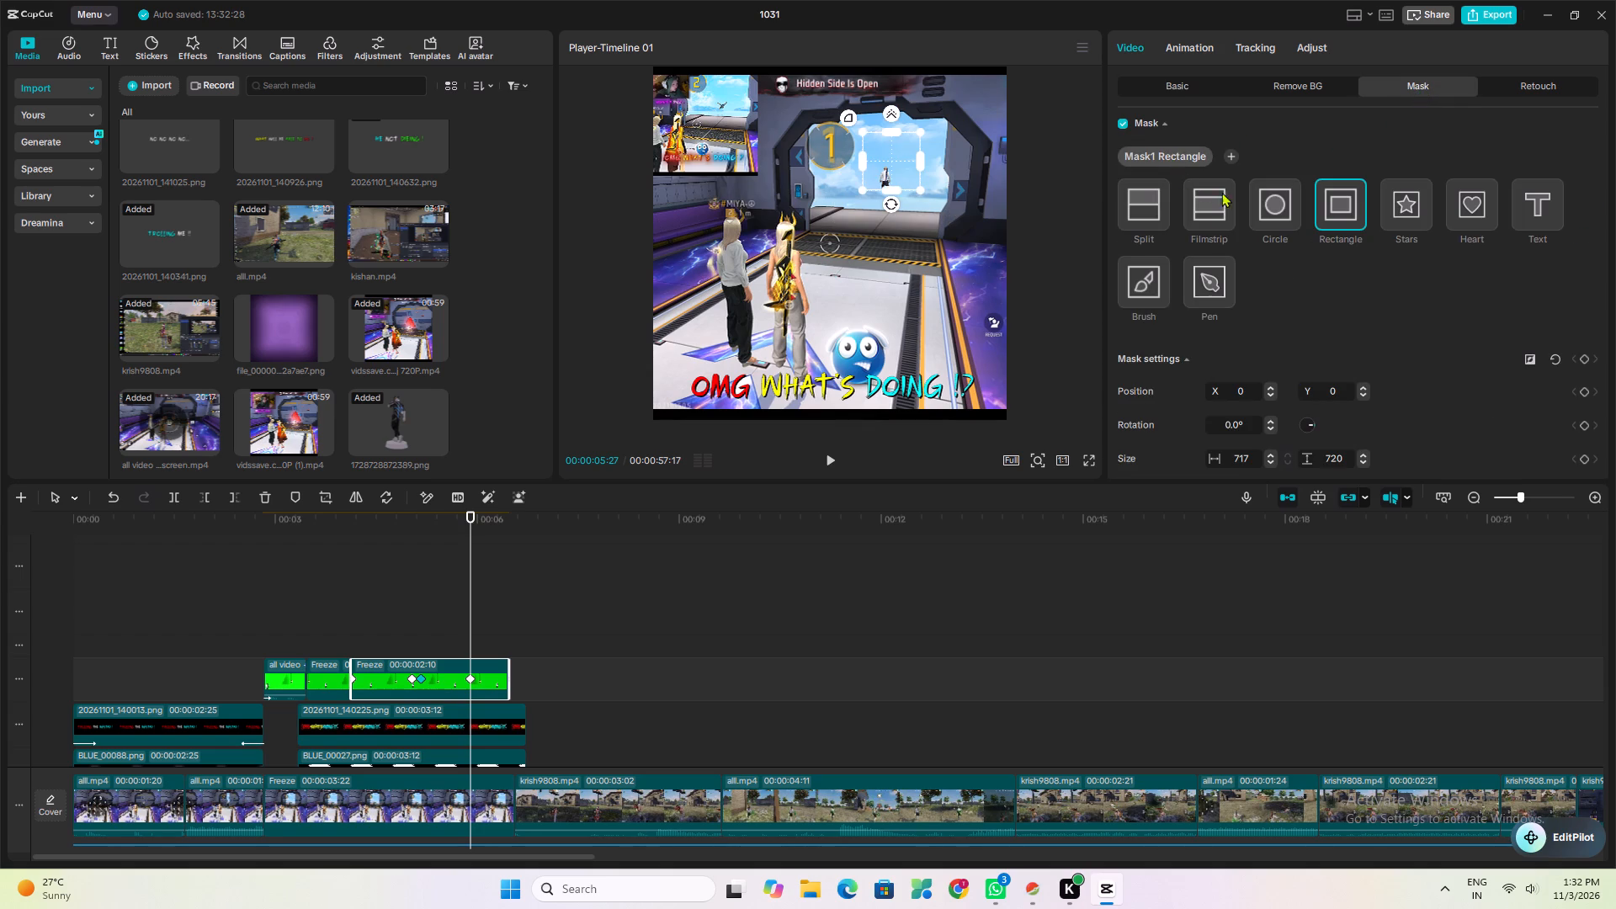
pyautogui.click(1141, 209)
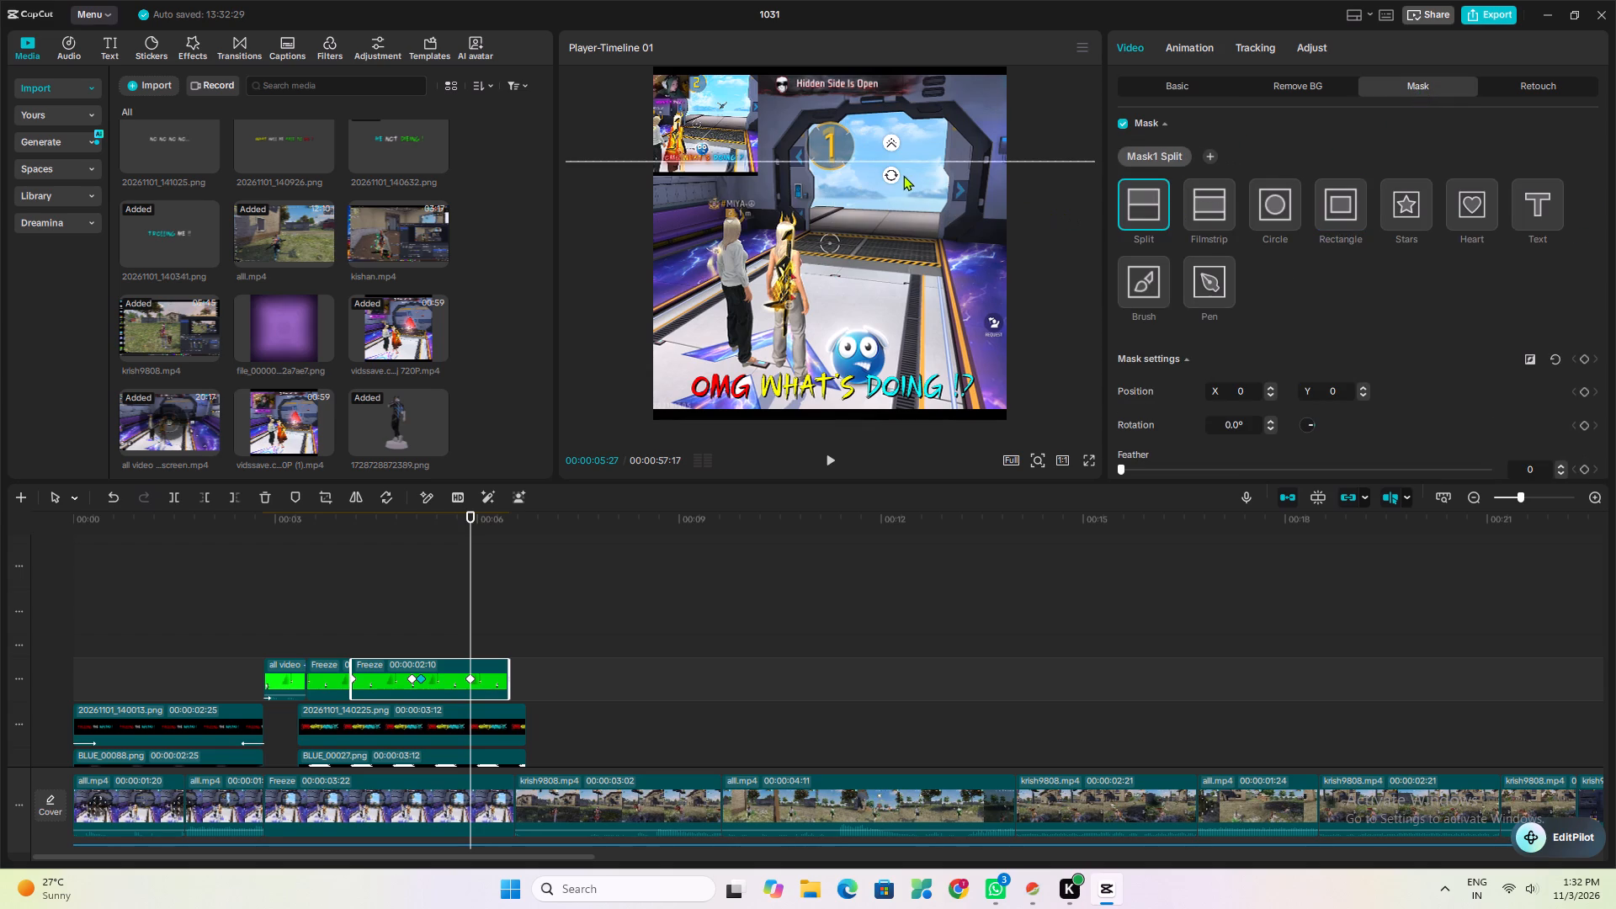
pyautogui.moveTo(908, 157); pyautogui.dragTo(908, 178)
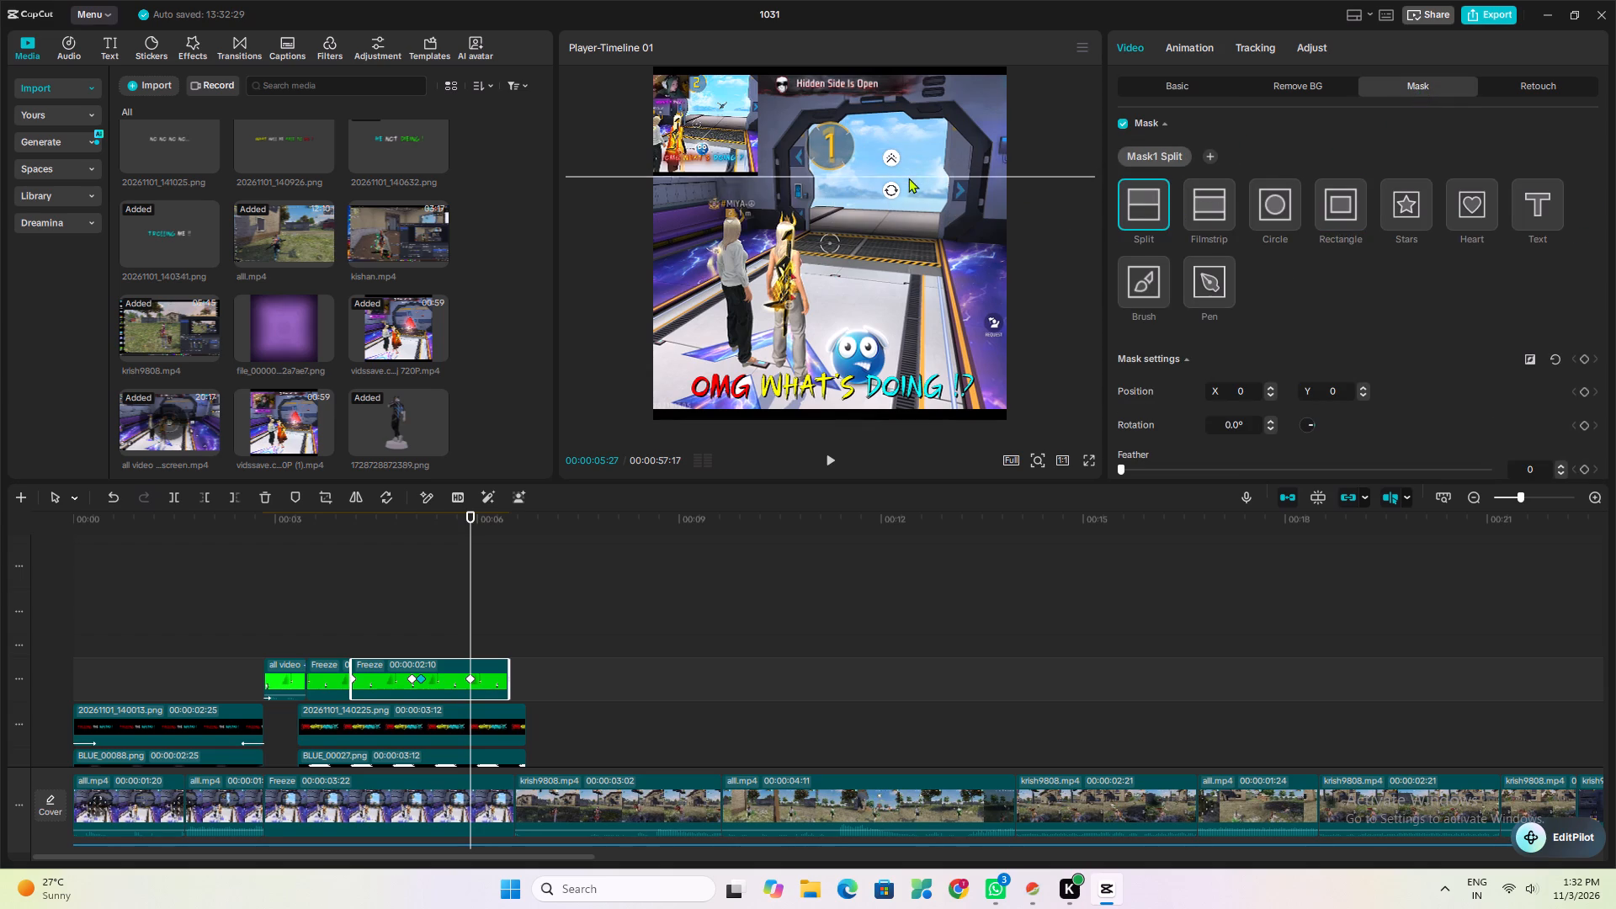
pyautogui.moveTo(908, 178); pyautogui.dragTo(912, 205)
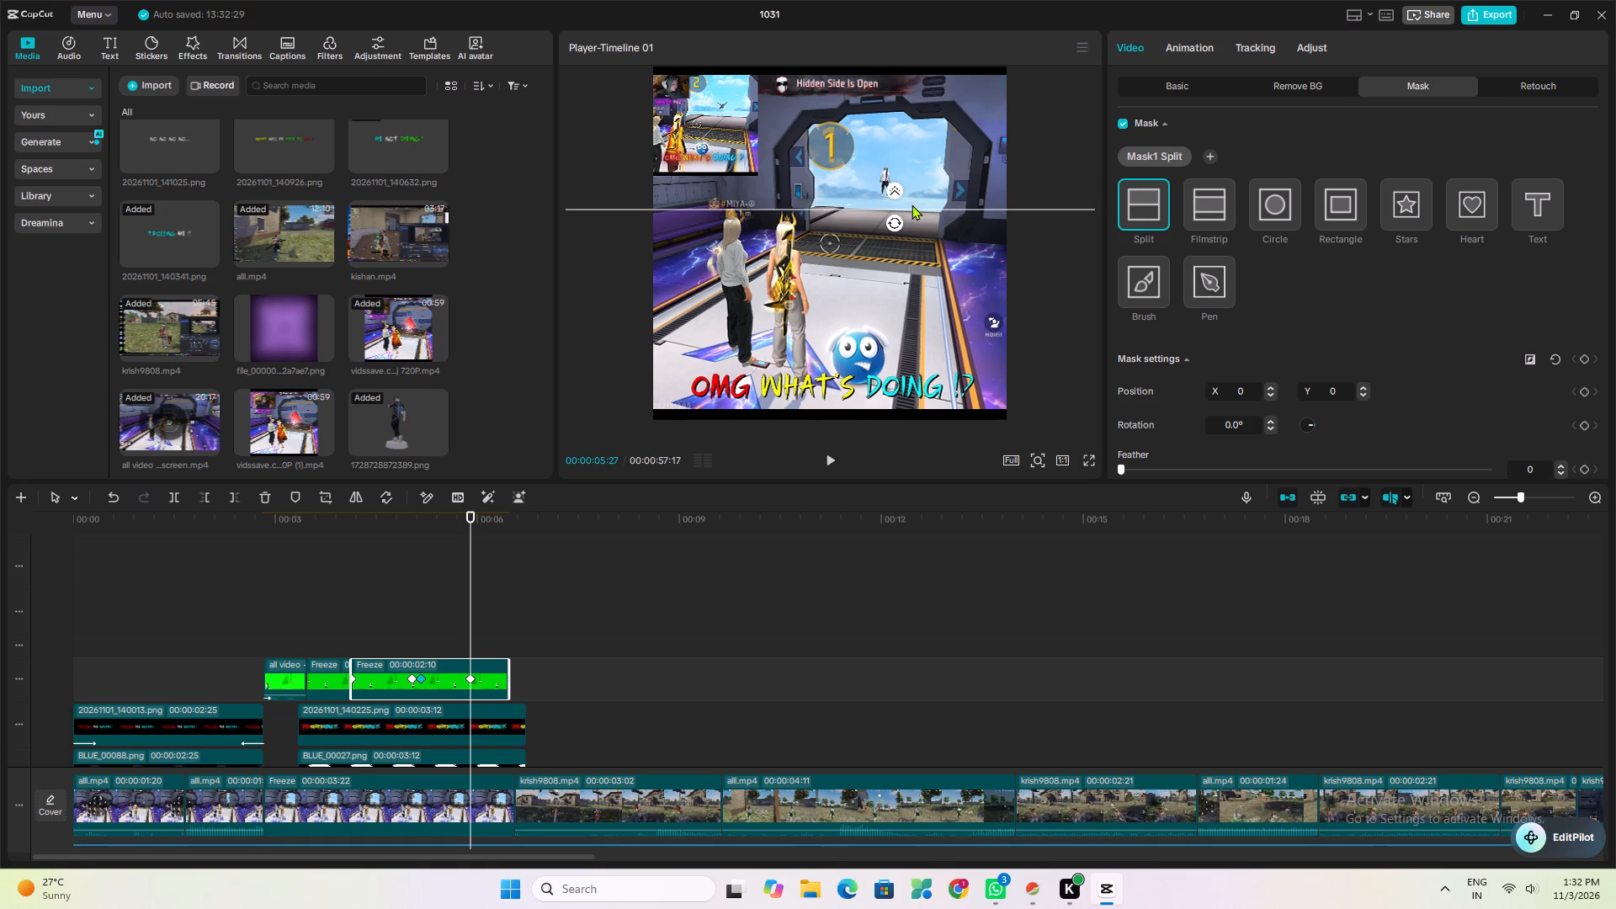
pyautogui.moveTo(912, 205); pyautogui.dragTo(912, 201)
pyautogui.click(912, 201)
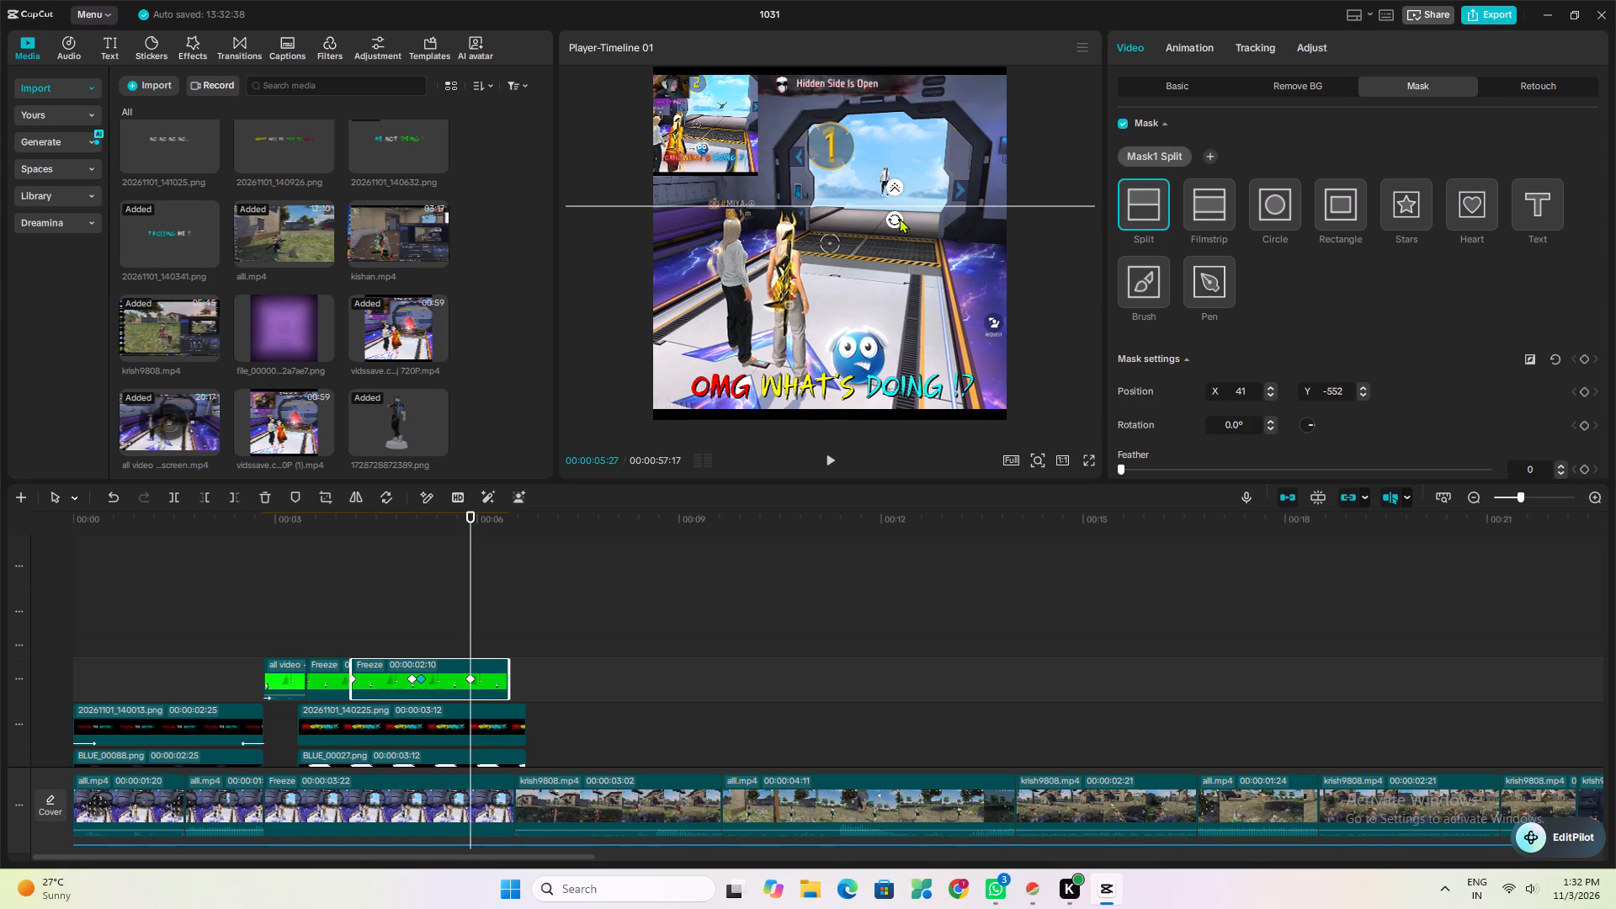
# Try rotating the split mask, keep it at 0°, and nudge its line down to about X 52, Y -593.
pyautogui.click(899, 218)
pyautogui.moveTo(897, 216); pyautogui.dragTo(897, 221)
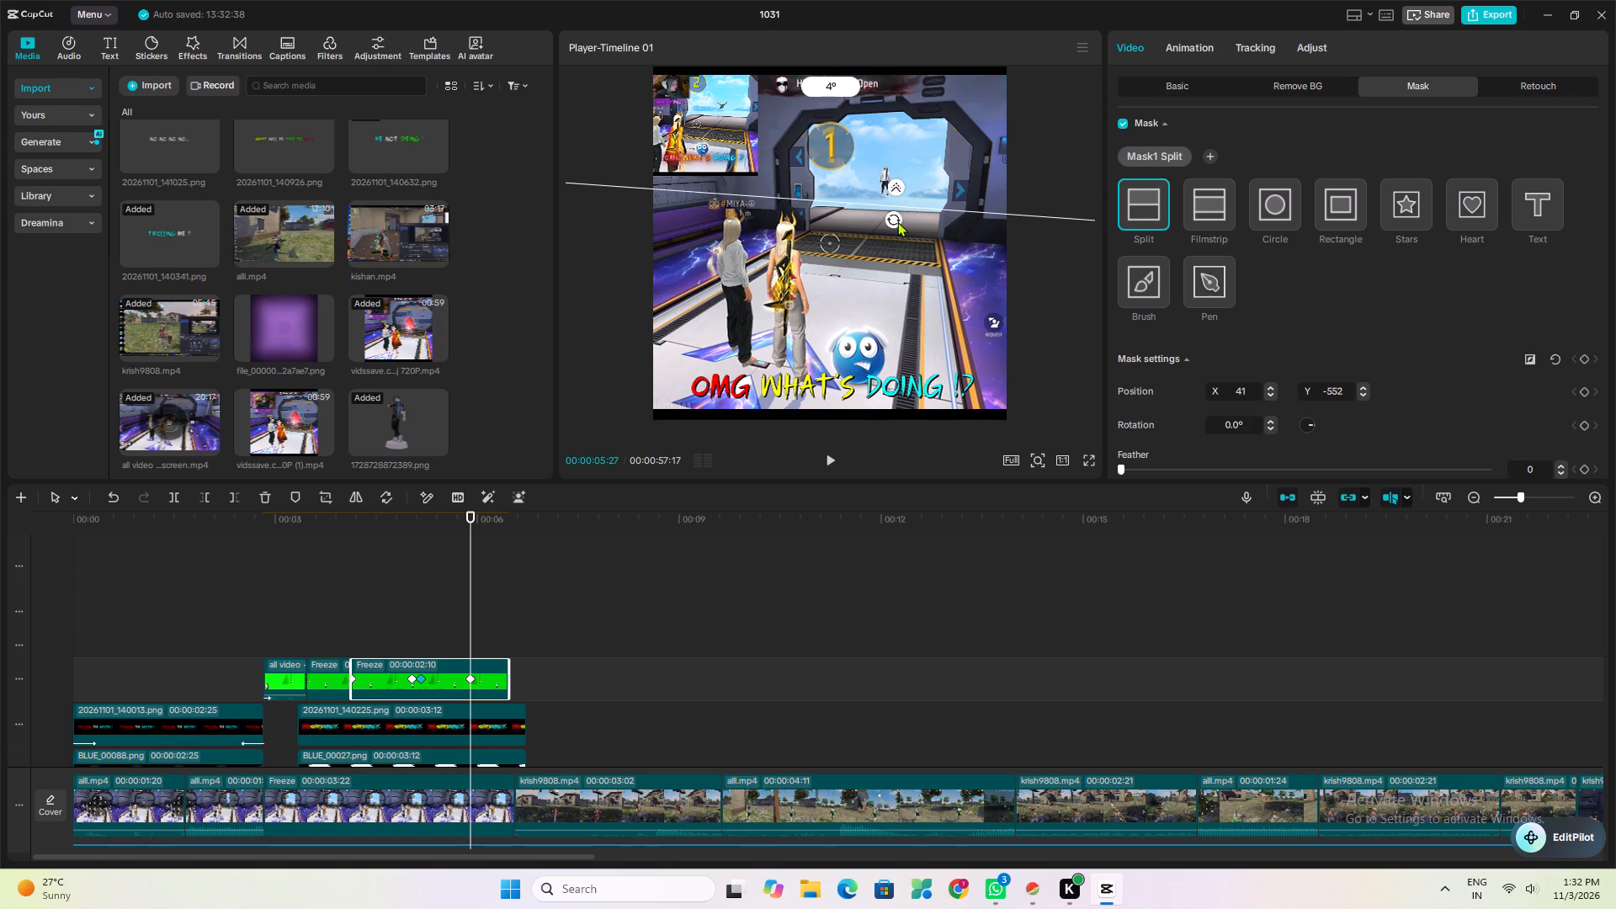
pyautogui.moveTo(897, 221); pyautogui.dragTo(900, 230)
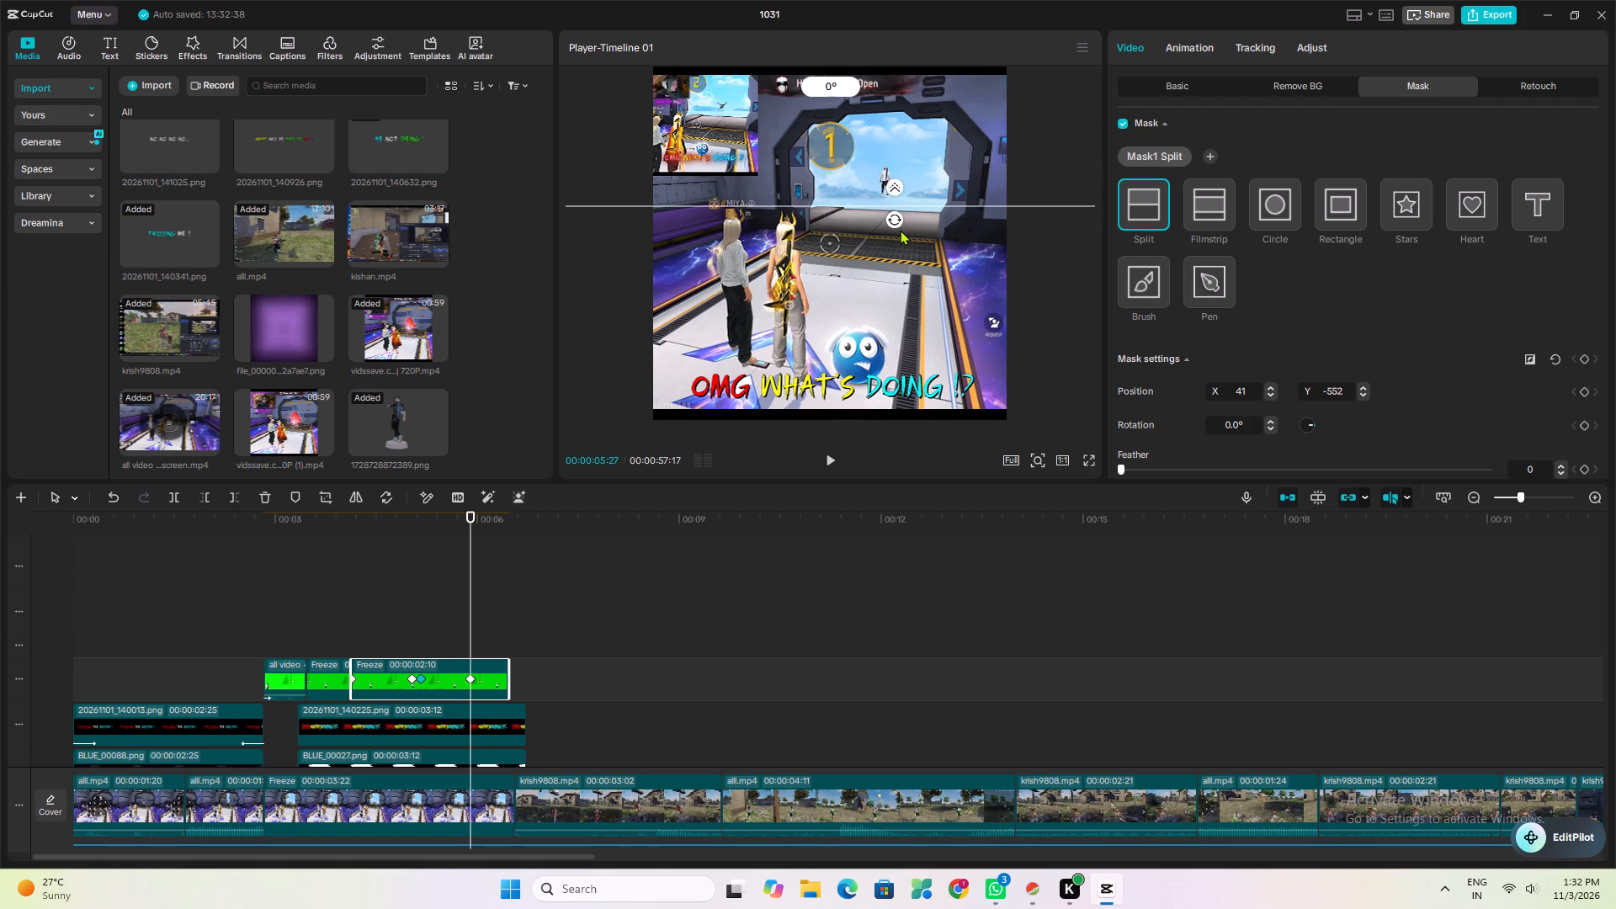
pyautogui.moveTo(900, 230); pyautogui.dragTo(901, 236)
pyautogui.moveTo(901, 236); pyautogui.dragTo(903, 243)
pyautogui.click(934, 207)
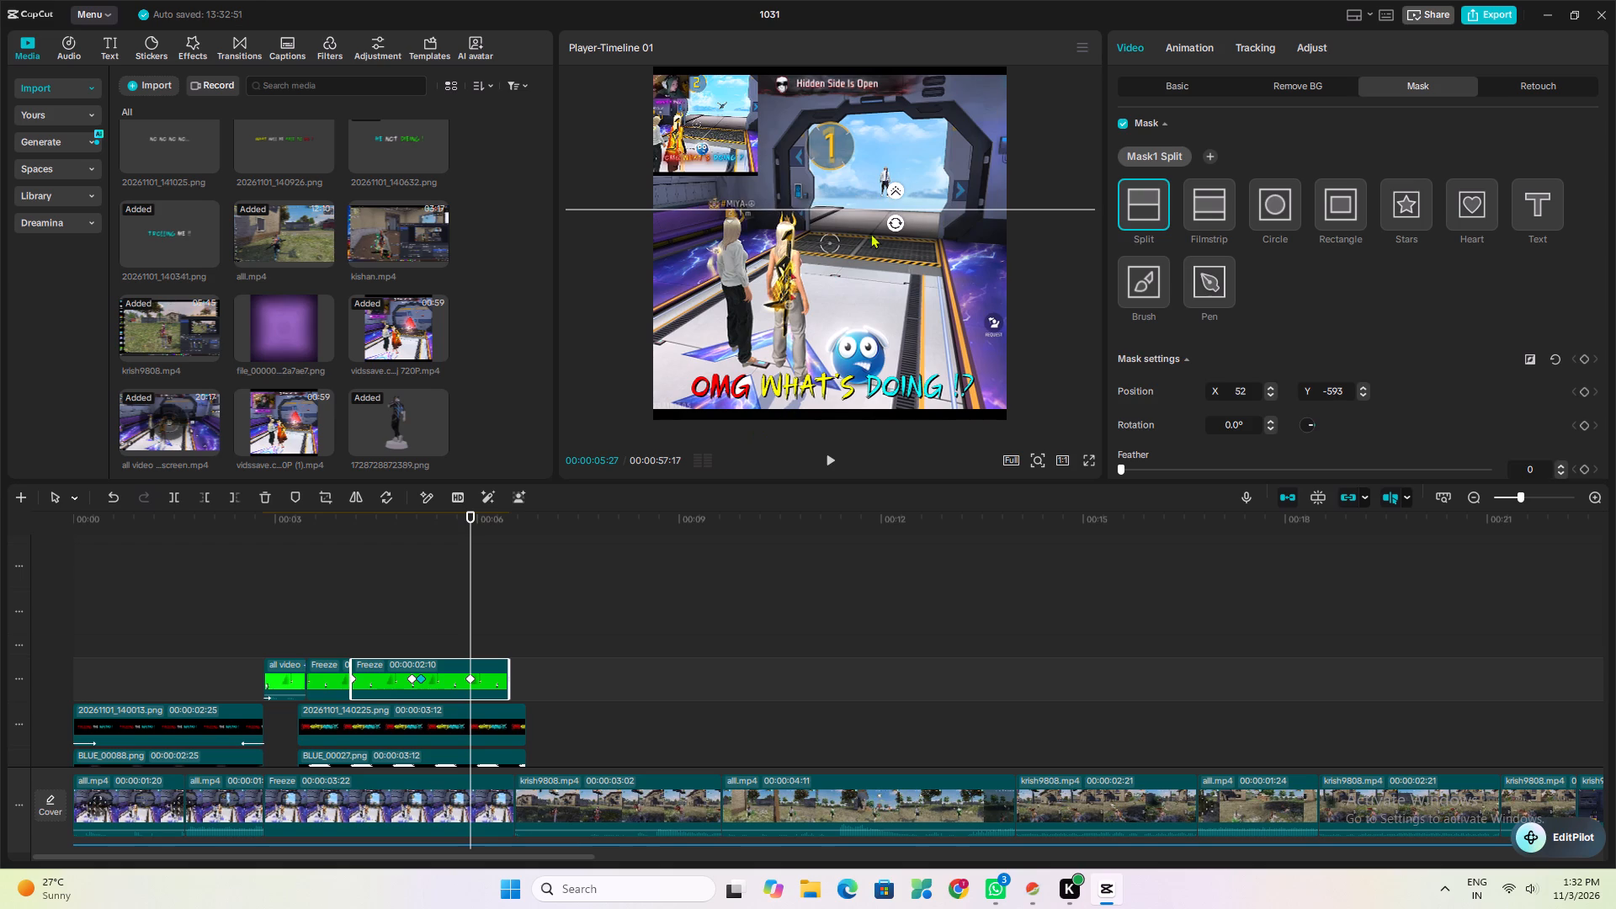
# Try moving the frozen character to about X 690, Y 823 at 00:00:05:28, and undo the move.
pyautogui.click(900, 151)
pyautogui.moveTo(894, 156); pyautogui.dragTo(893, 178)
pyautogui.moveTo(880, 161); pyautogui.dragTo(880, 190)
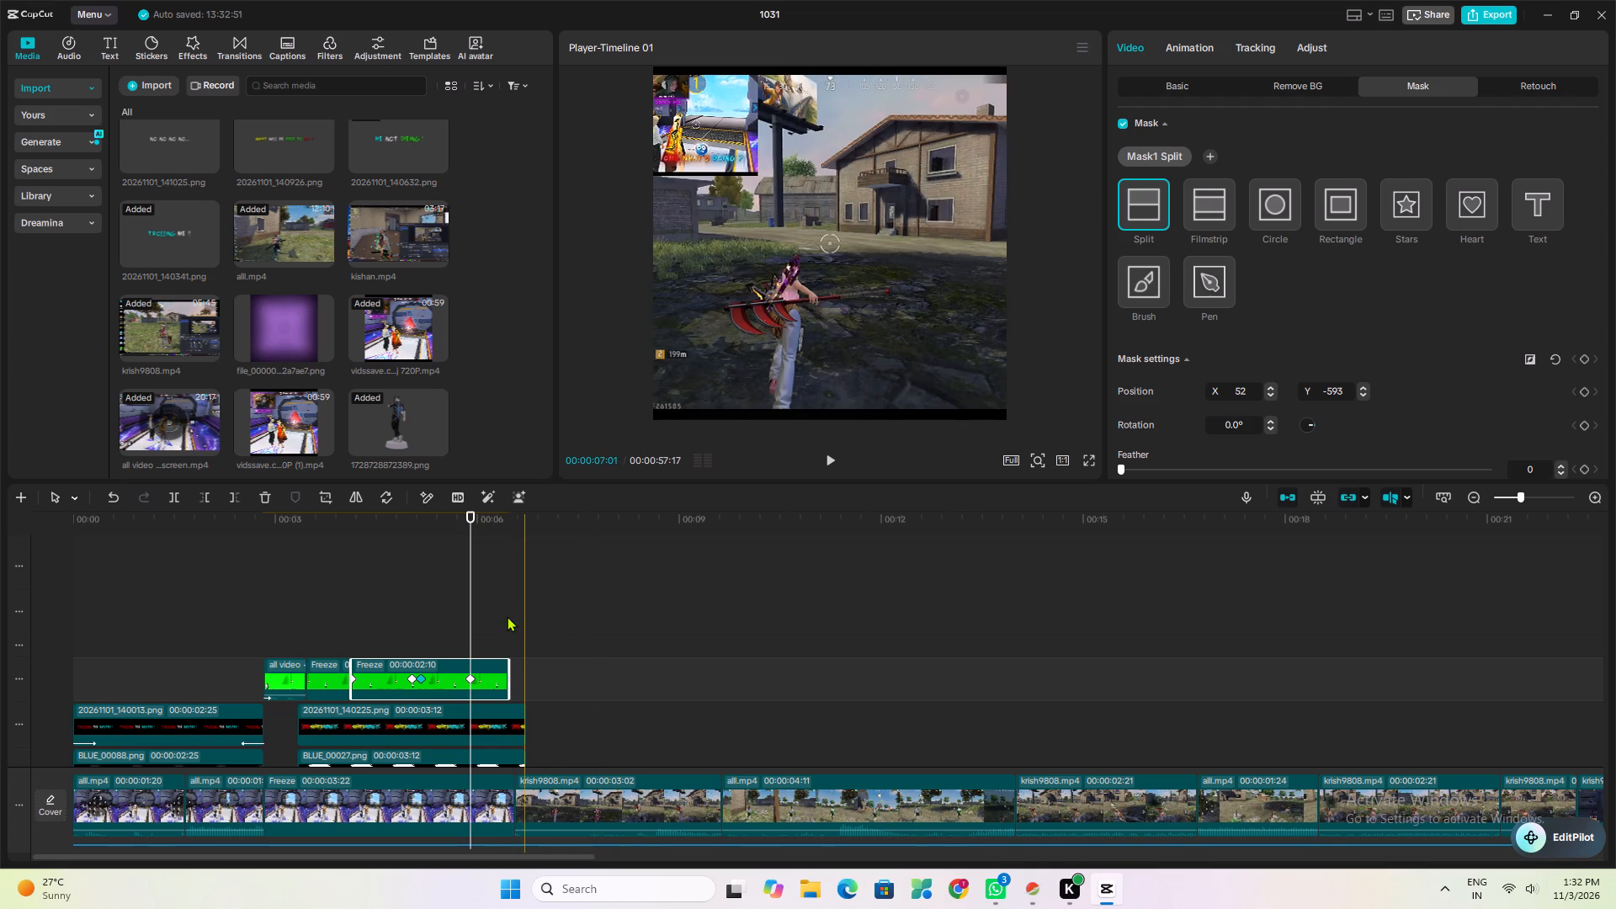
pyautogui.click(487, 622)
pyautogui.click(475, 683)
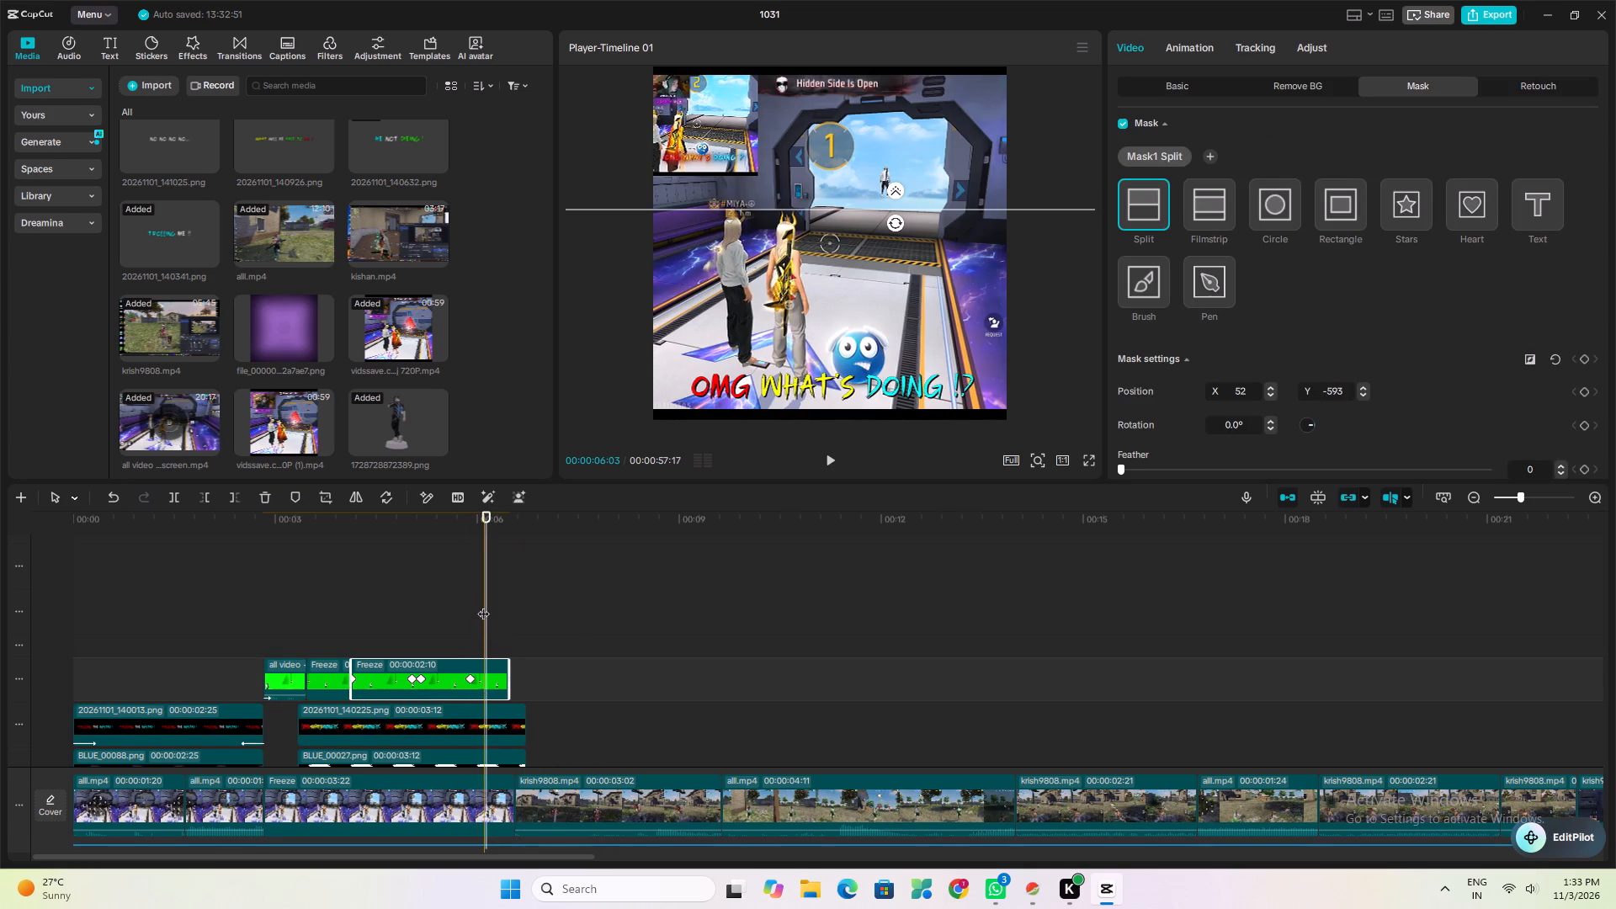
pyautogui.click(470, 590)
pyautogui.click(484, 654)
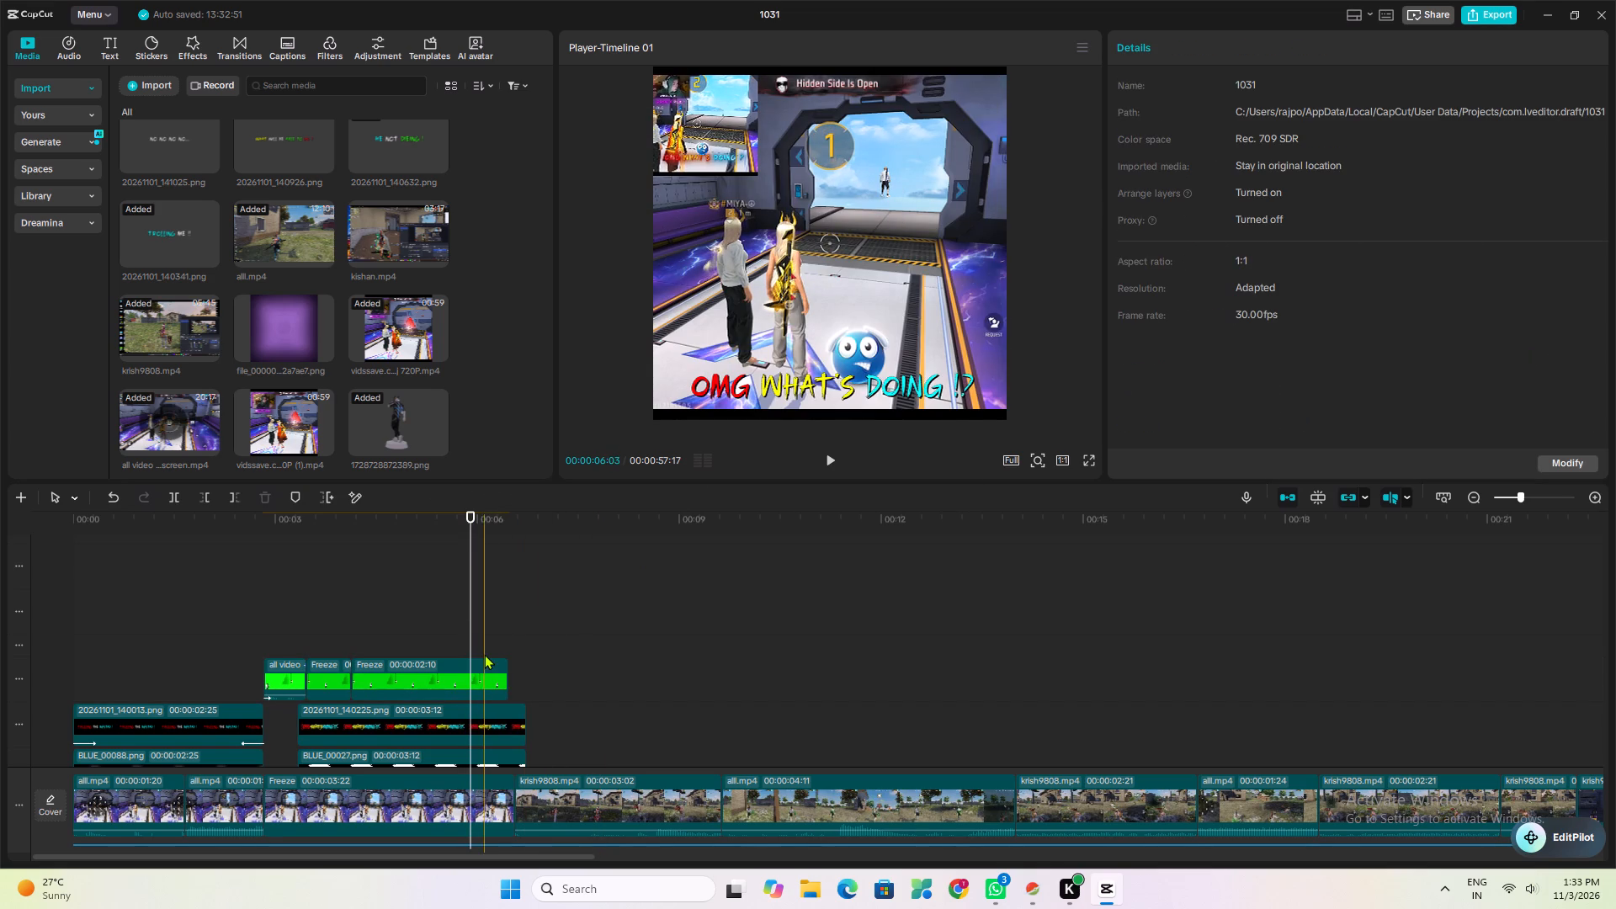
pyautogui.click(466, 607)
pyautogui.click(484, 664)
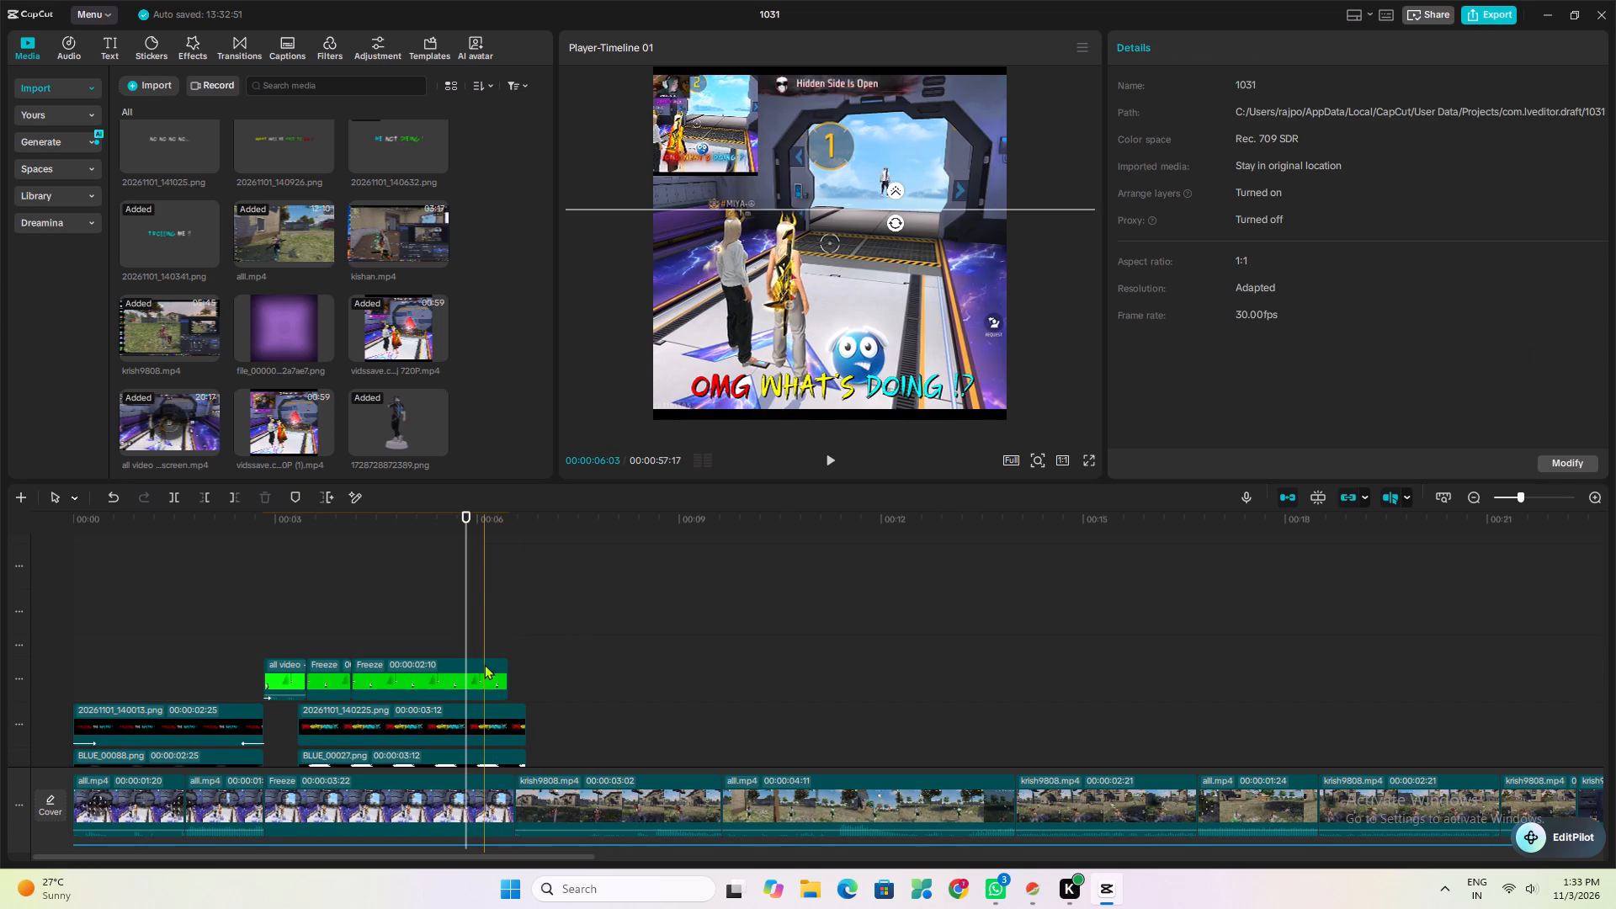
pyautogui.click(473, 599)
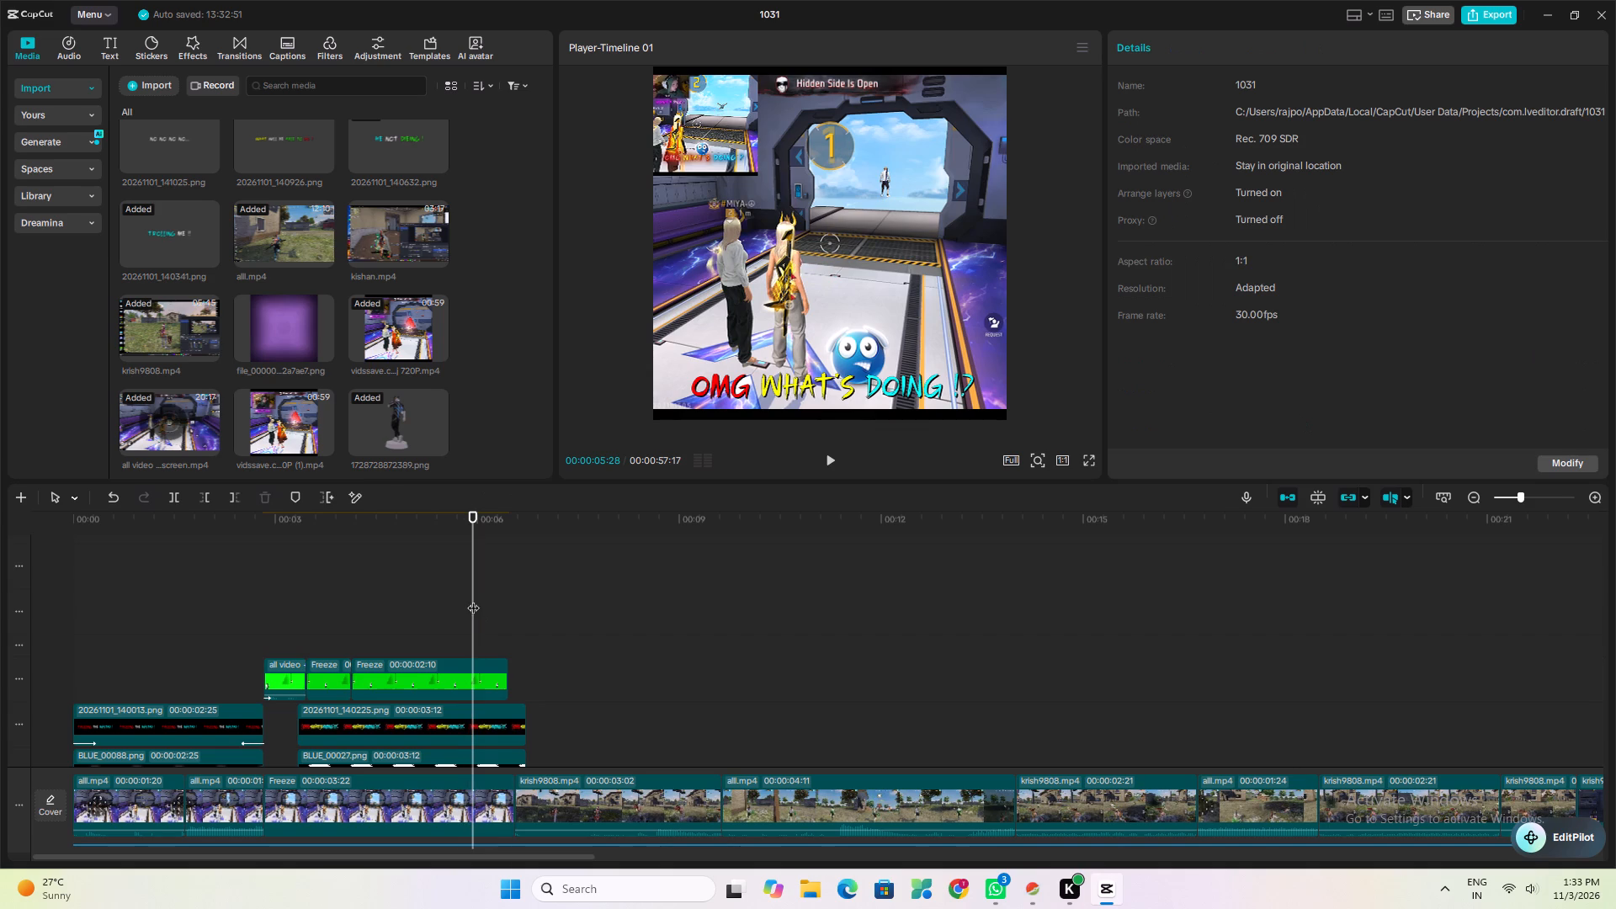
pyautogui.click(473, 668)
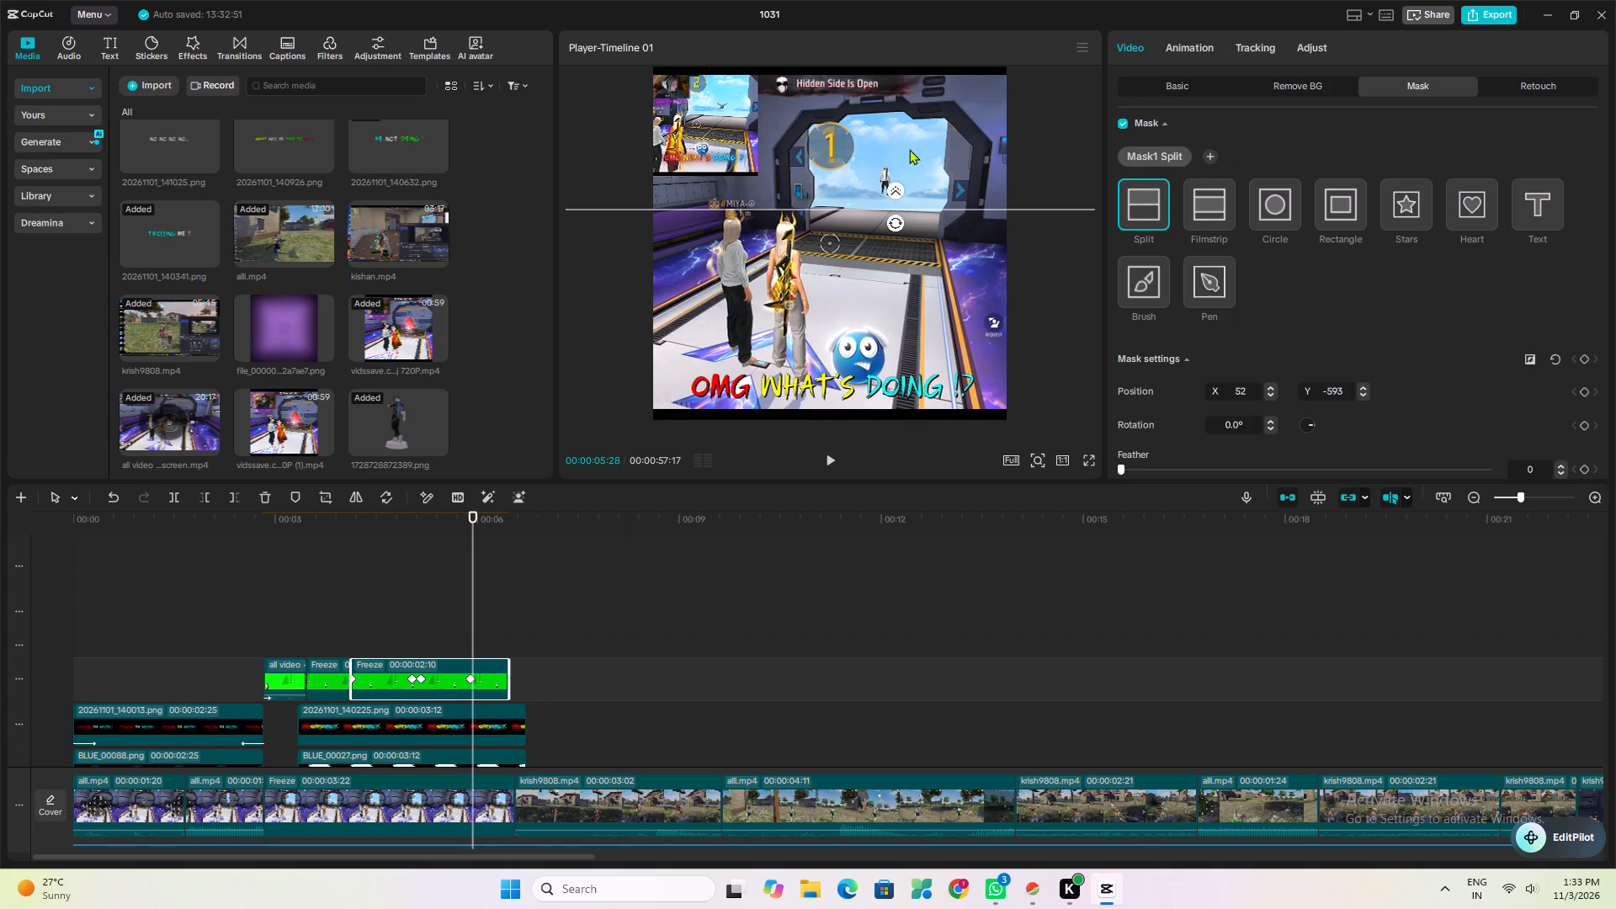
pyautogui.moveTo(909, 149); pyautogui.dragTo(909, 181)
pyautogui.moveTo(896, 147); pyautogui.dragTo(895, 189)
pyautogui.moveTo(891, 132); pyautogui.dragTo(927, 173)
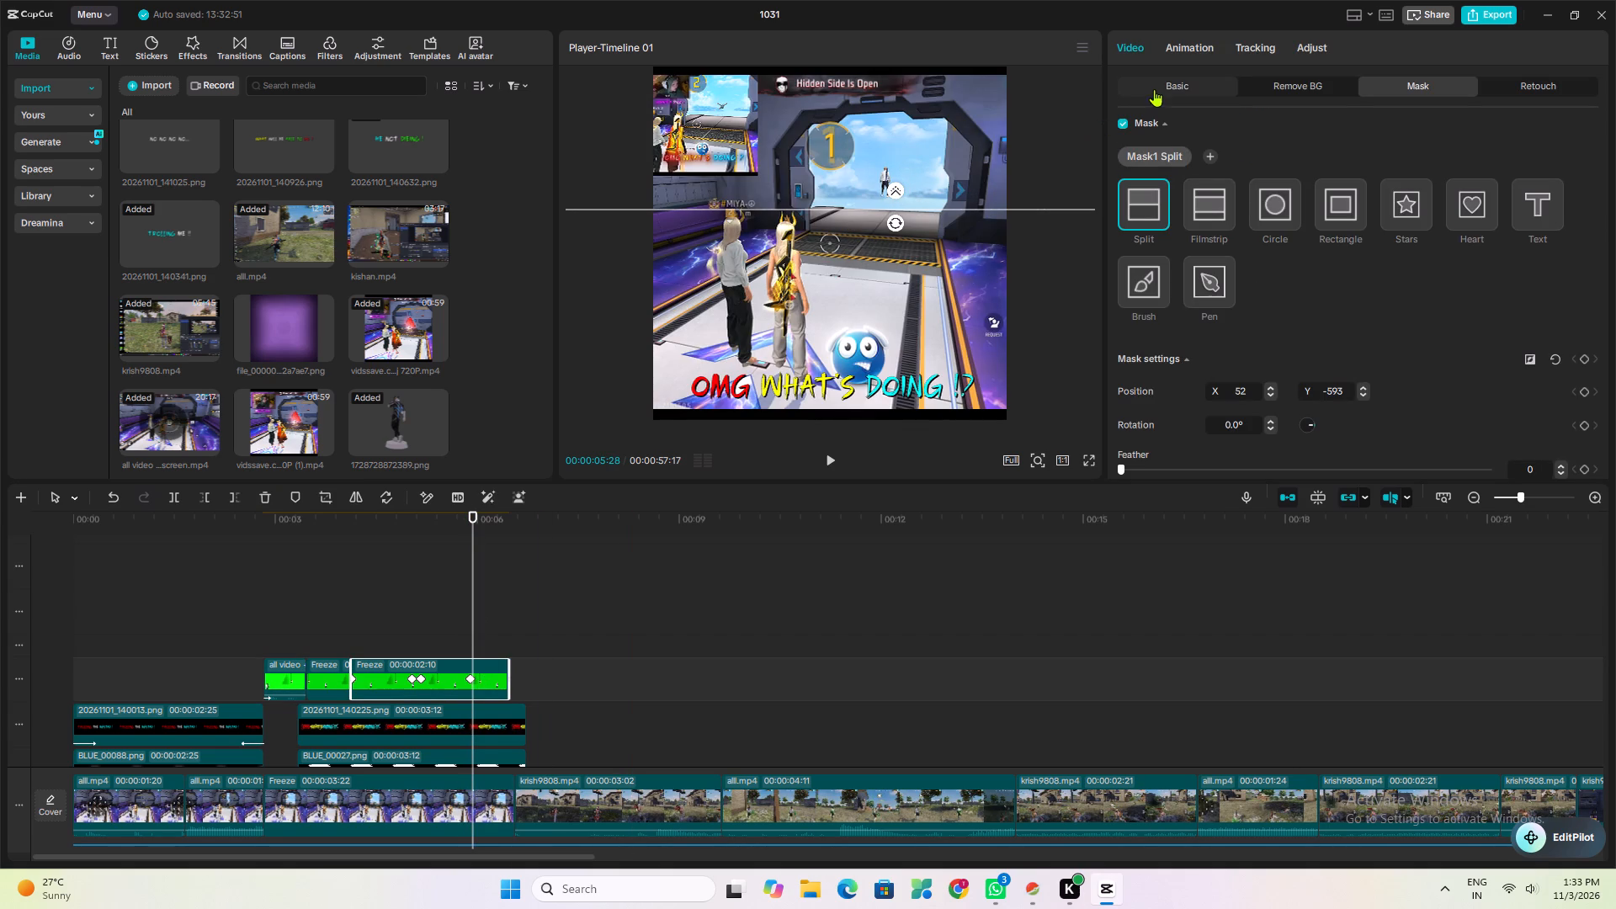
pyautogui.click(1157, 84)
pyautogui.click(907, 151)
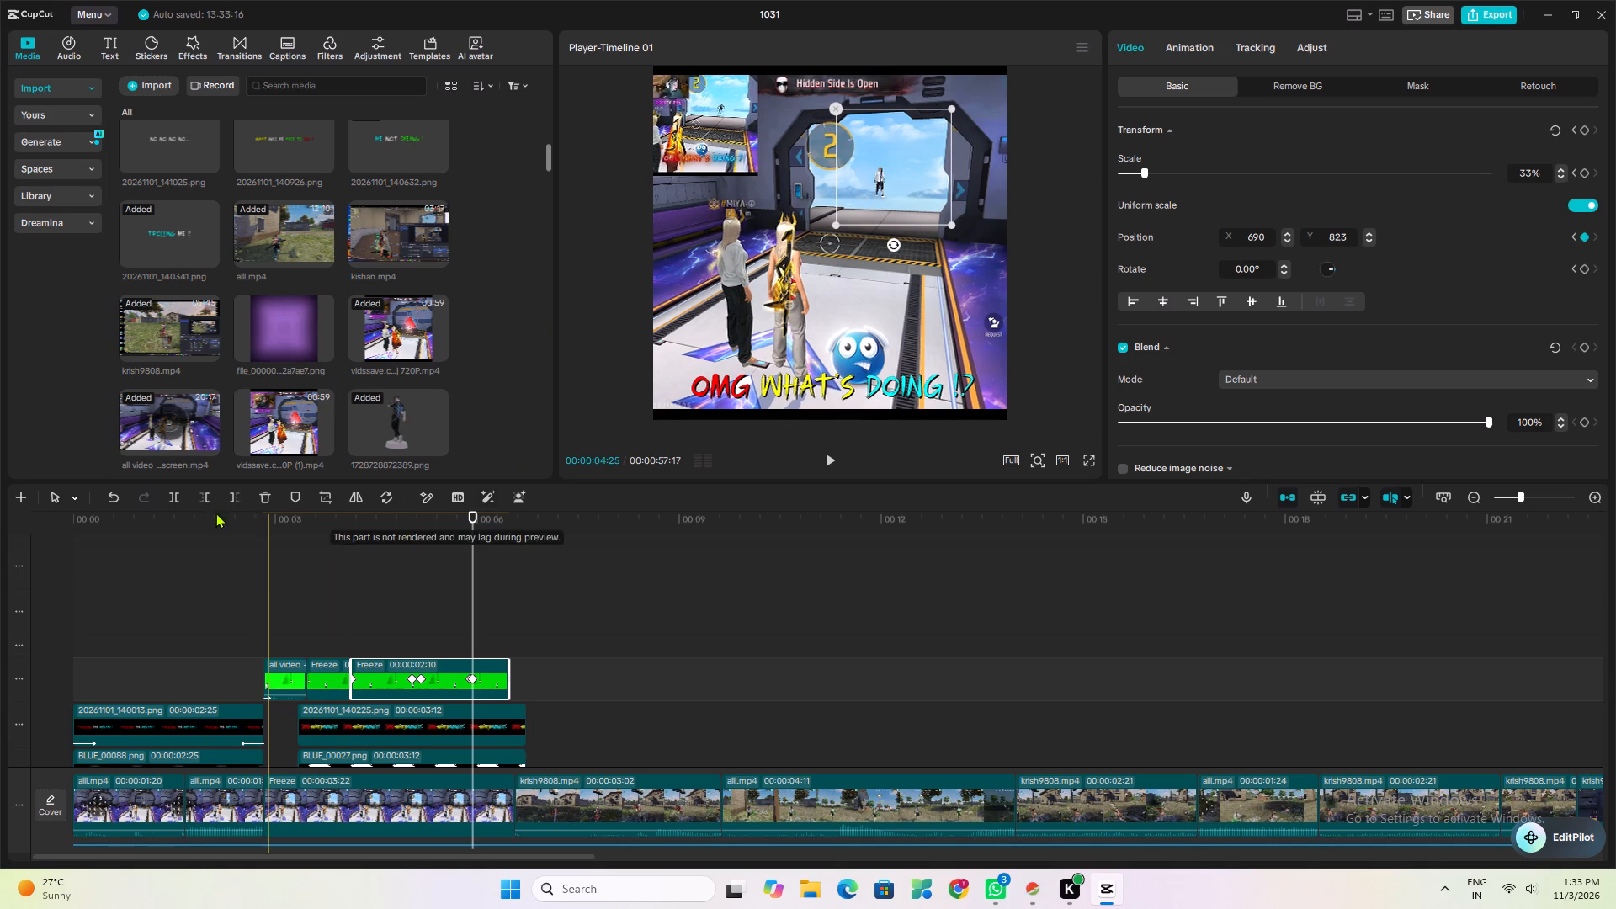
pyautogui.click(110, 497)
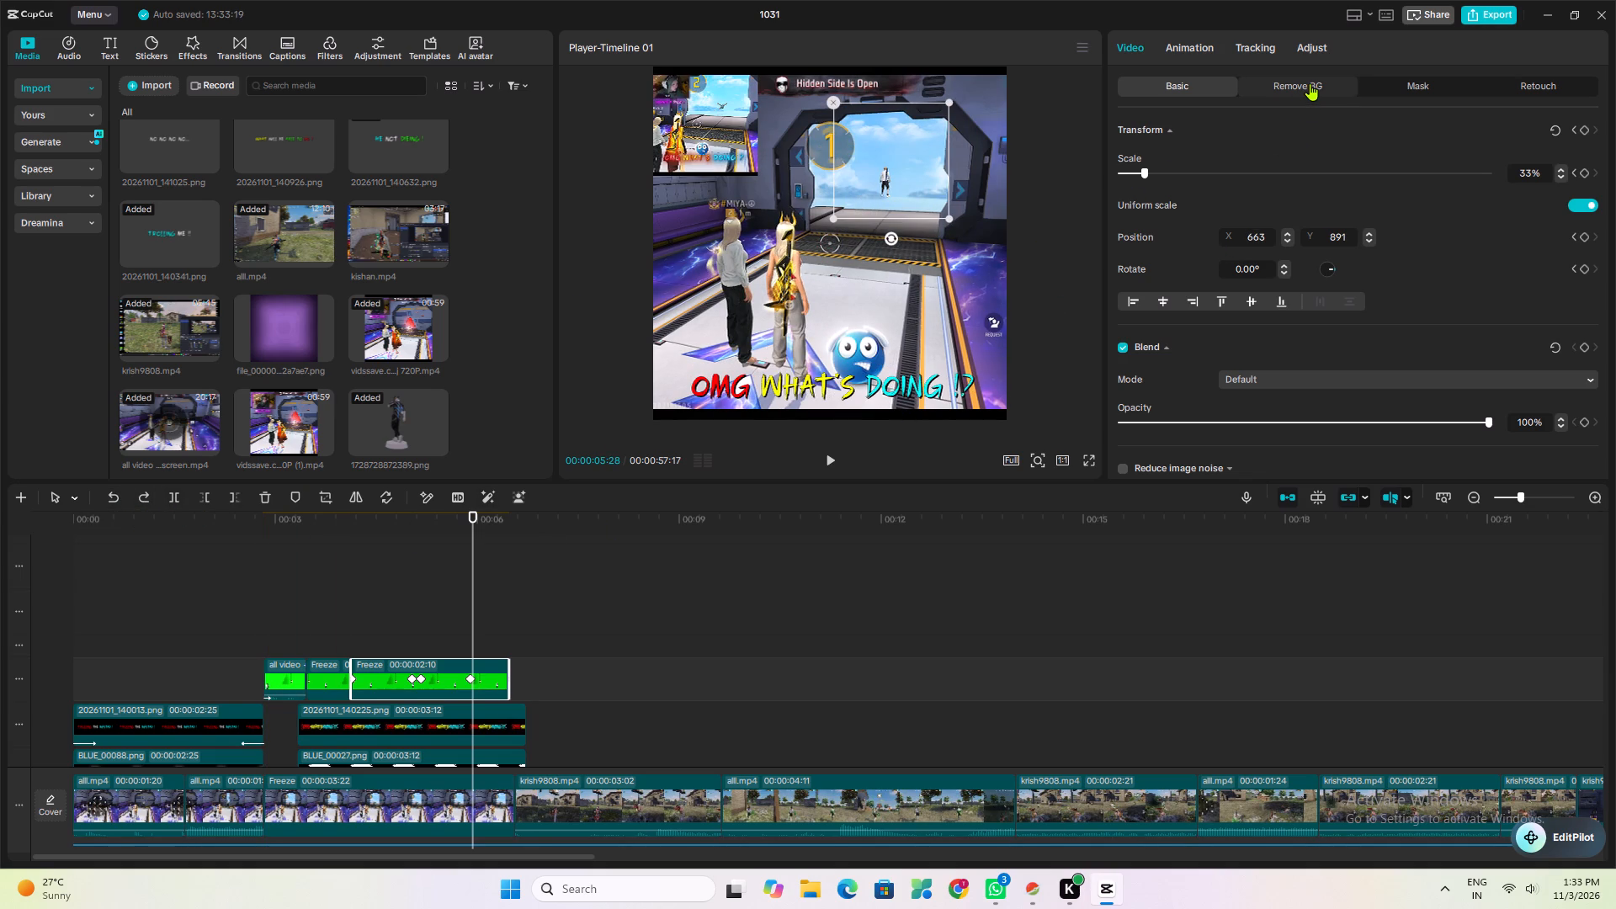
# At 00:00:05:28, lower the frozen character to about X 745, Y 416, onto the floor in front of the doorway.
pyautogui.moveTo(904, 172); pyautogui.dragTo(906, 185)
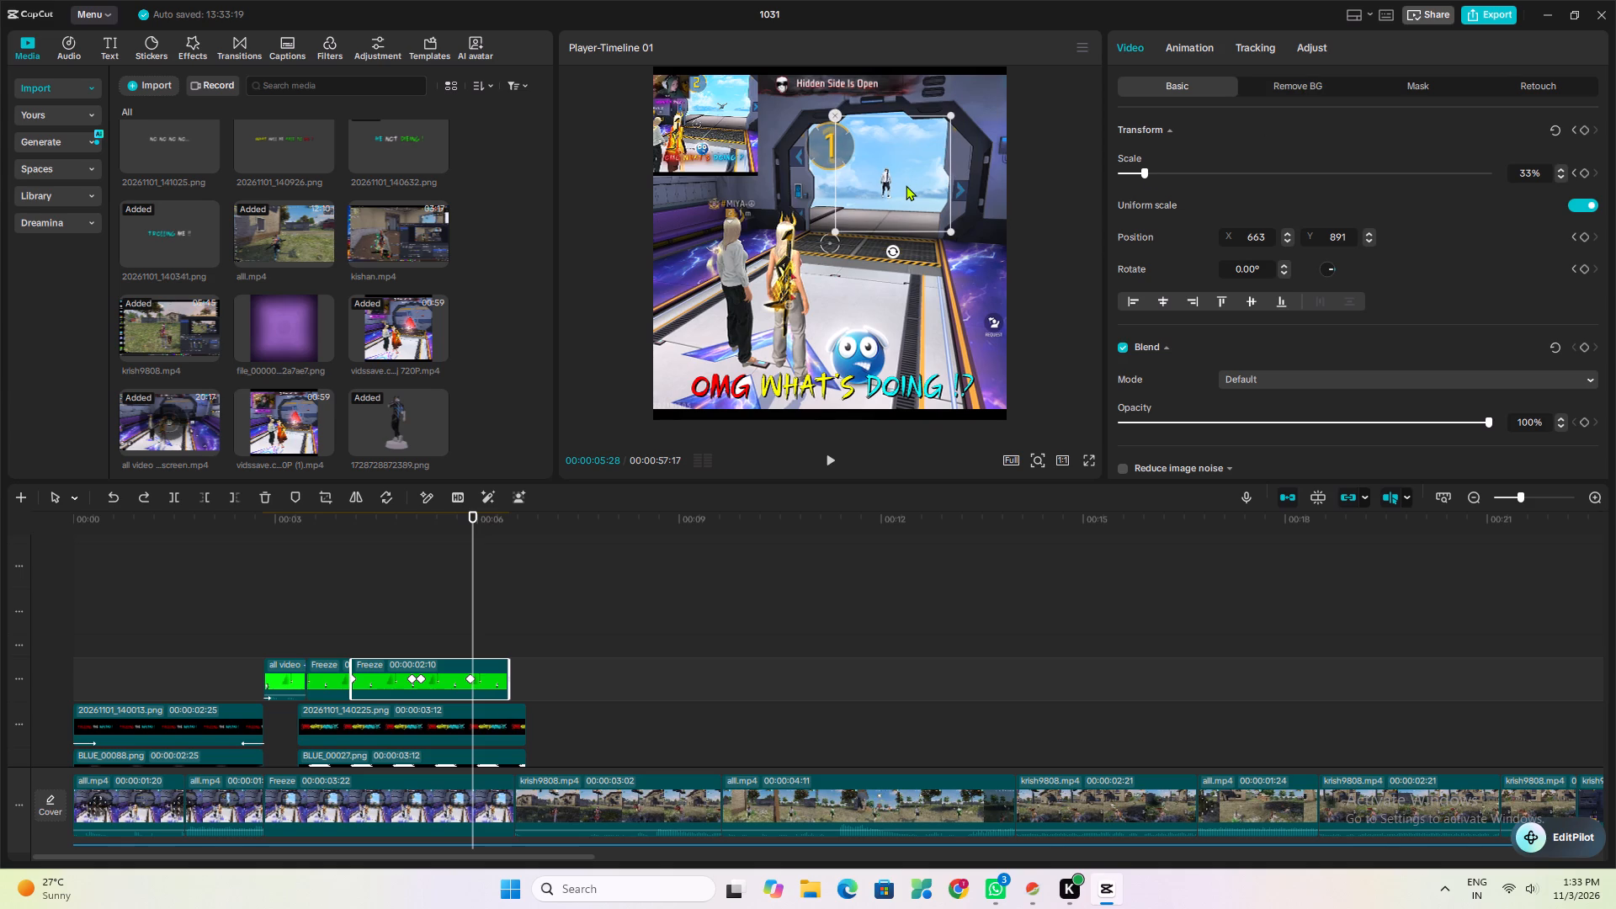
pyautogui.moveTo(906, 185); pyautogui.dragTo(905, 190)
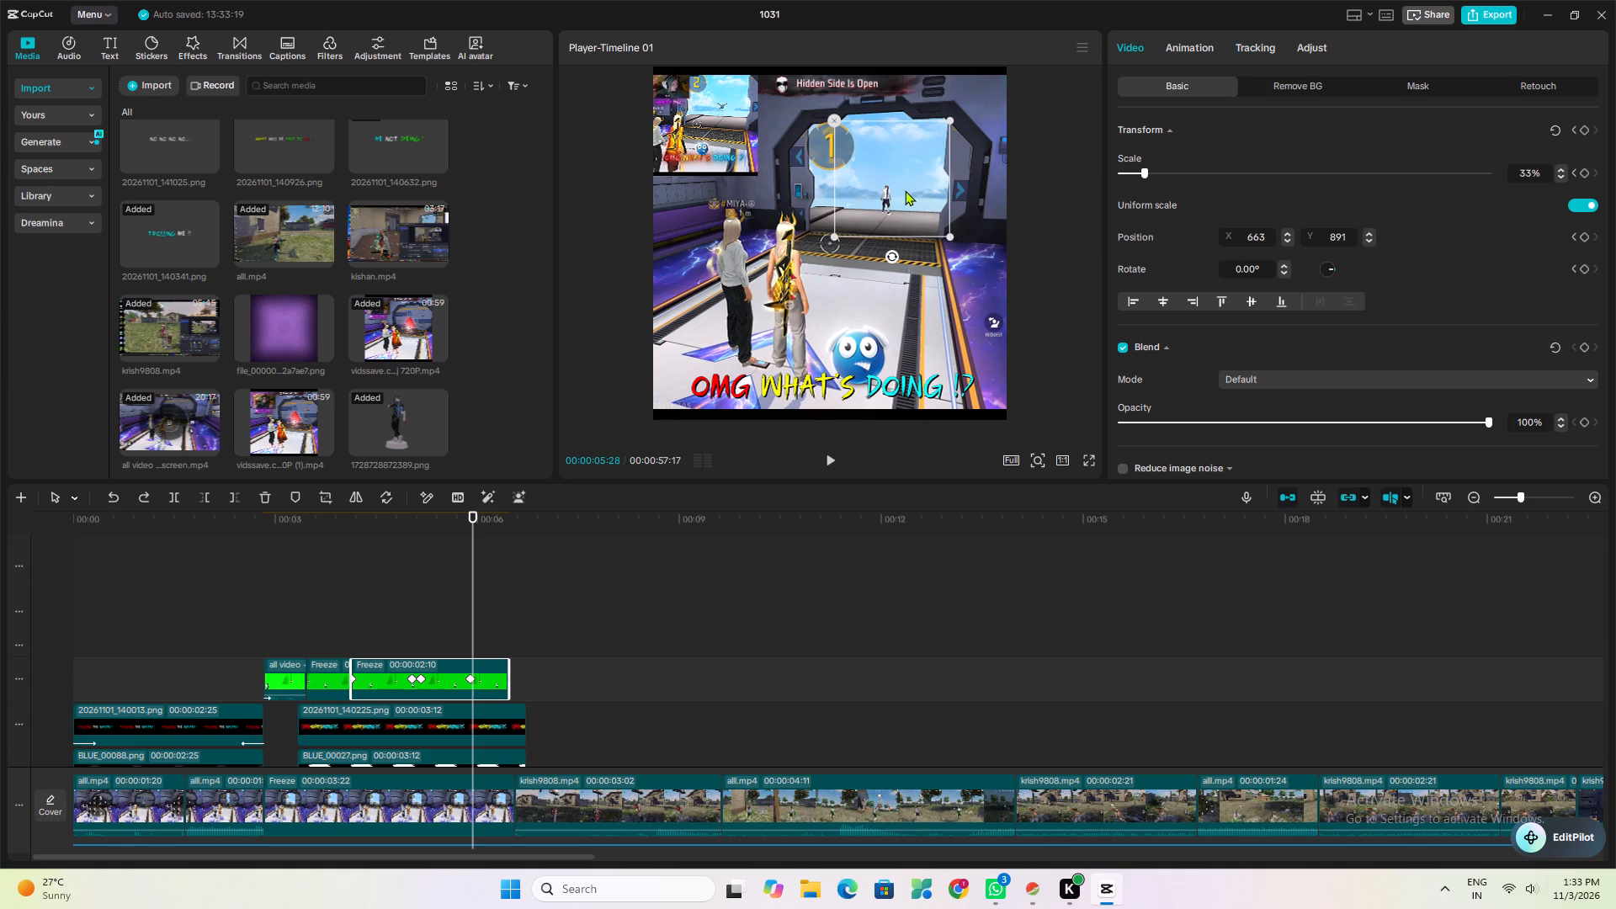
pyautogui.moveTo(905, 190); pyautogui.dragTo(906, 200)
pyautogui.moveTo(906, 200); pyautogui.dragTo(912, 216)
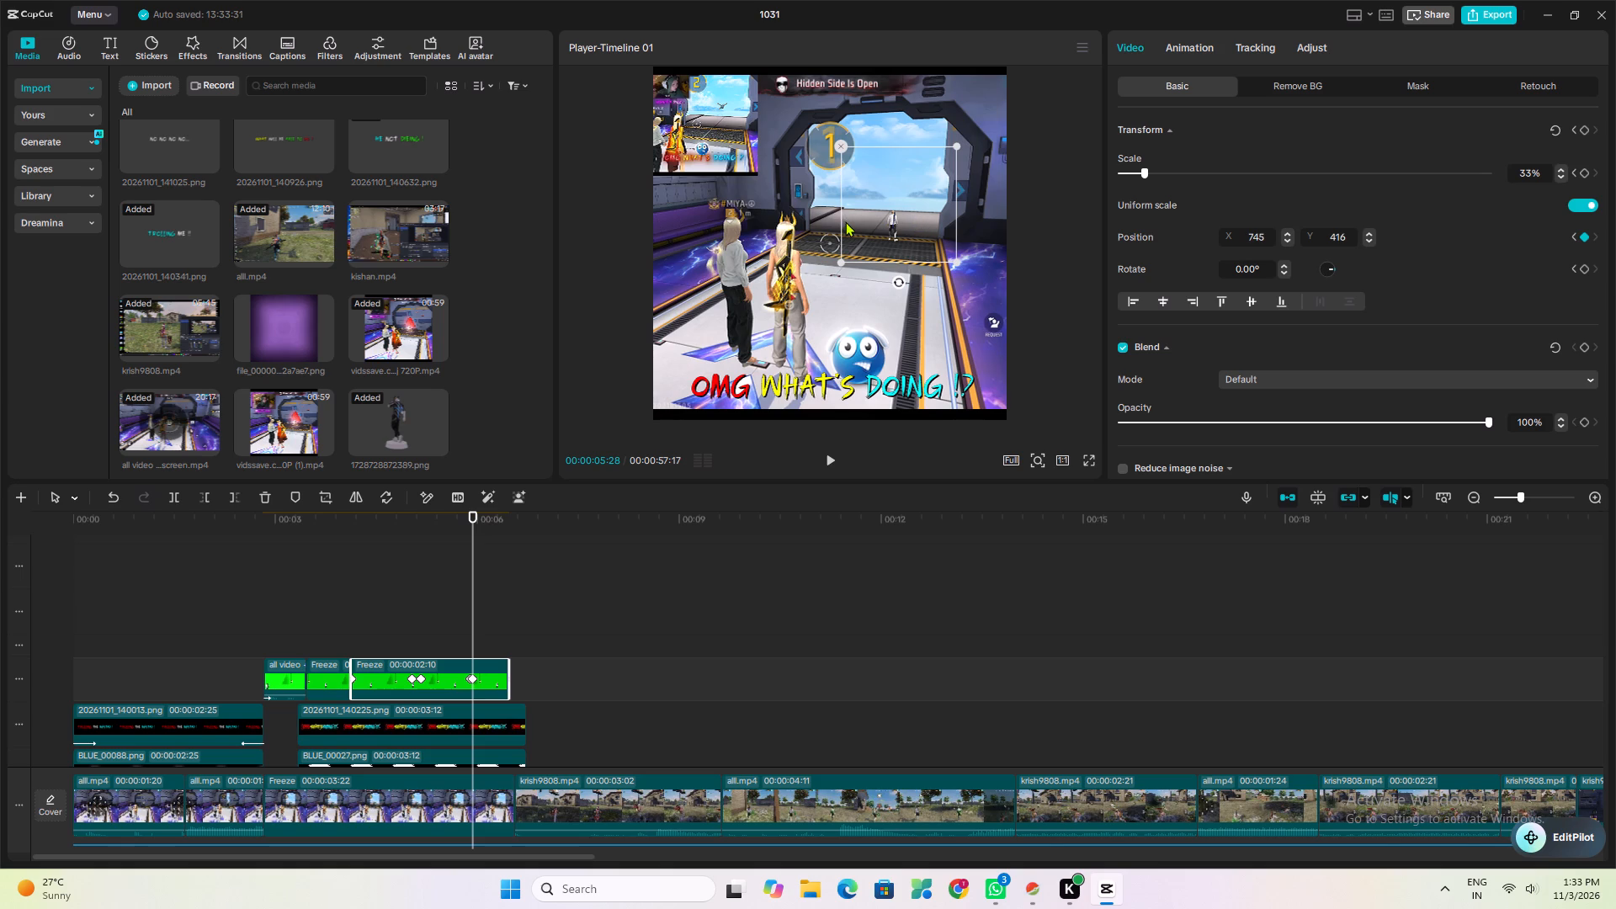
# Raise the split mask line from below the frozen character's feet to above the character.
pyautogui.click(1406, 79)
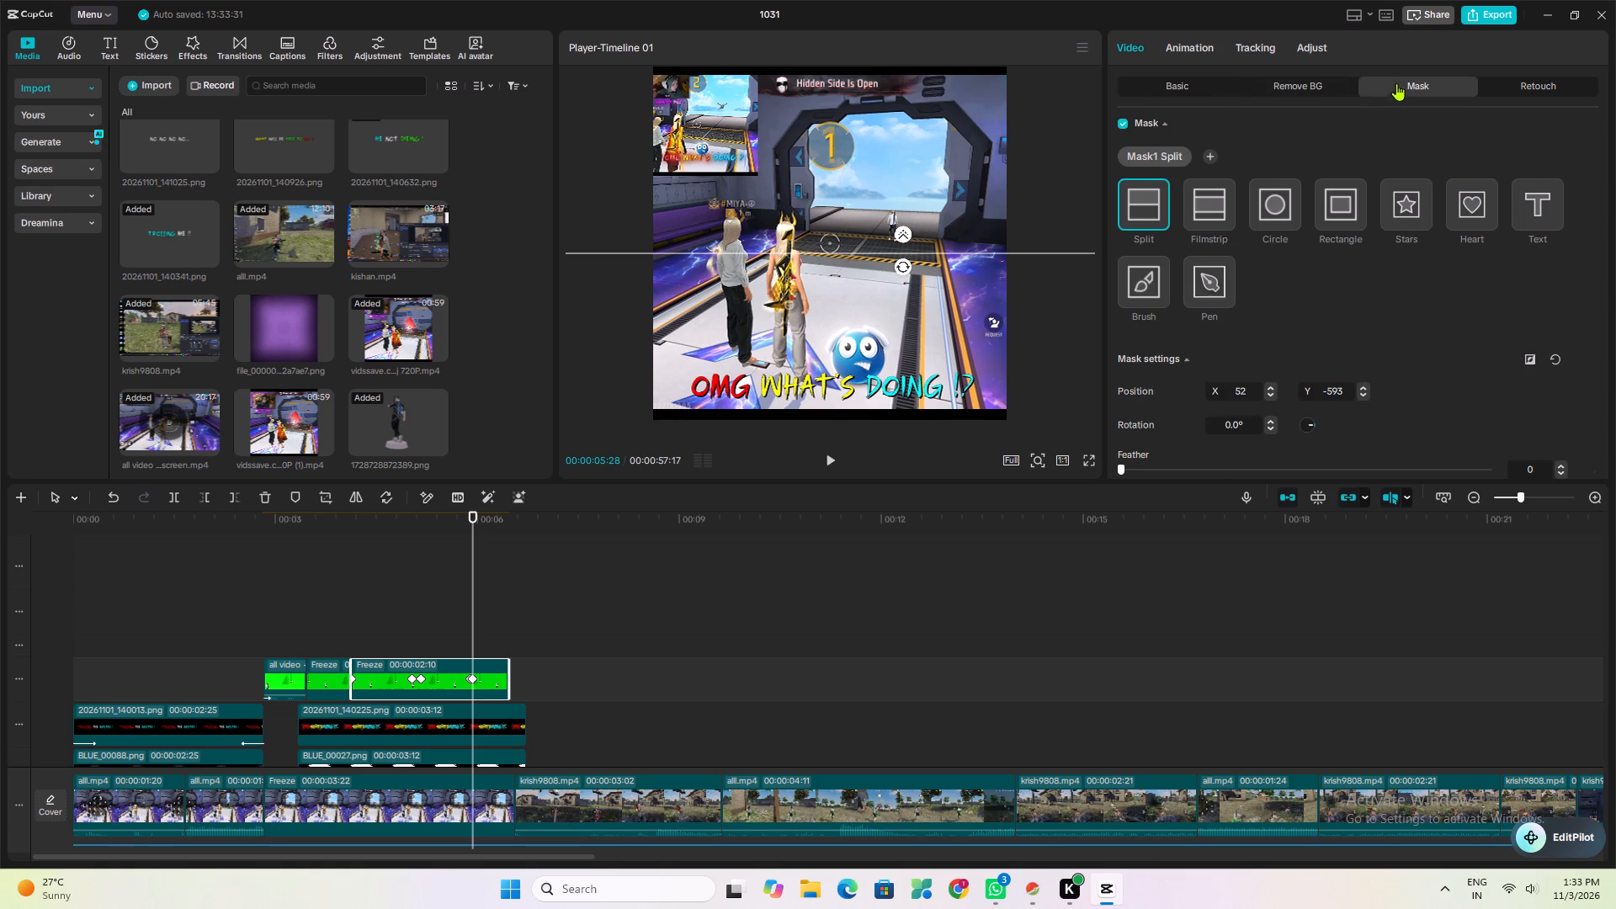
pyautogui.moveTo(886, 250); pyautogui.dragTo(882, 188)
# Play the second frozen part from several points between about 00:00:04:24 and 00:00:05:12 to check the character's masked movement.
pyautogui.click(435, 576)
pyautogui.press('space')
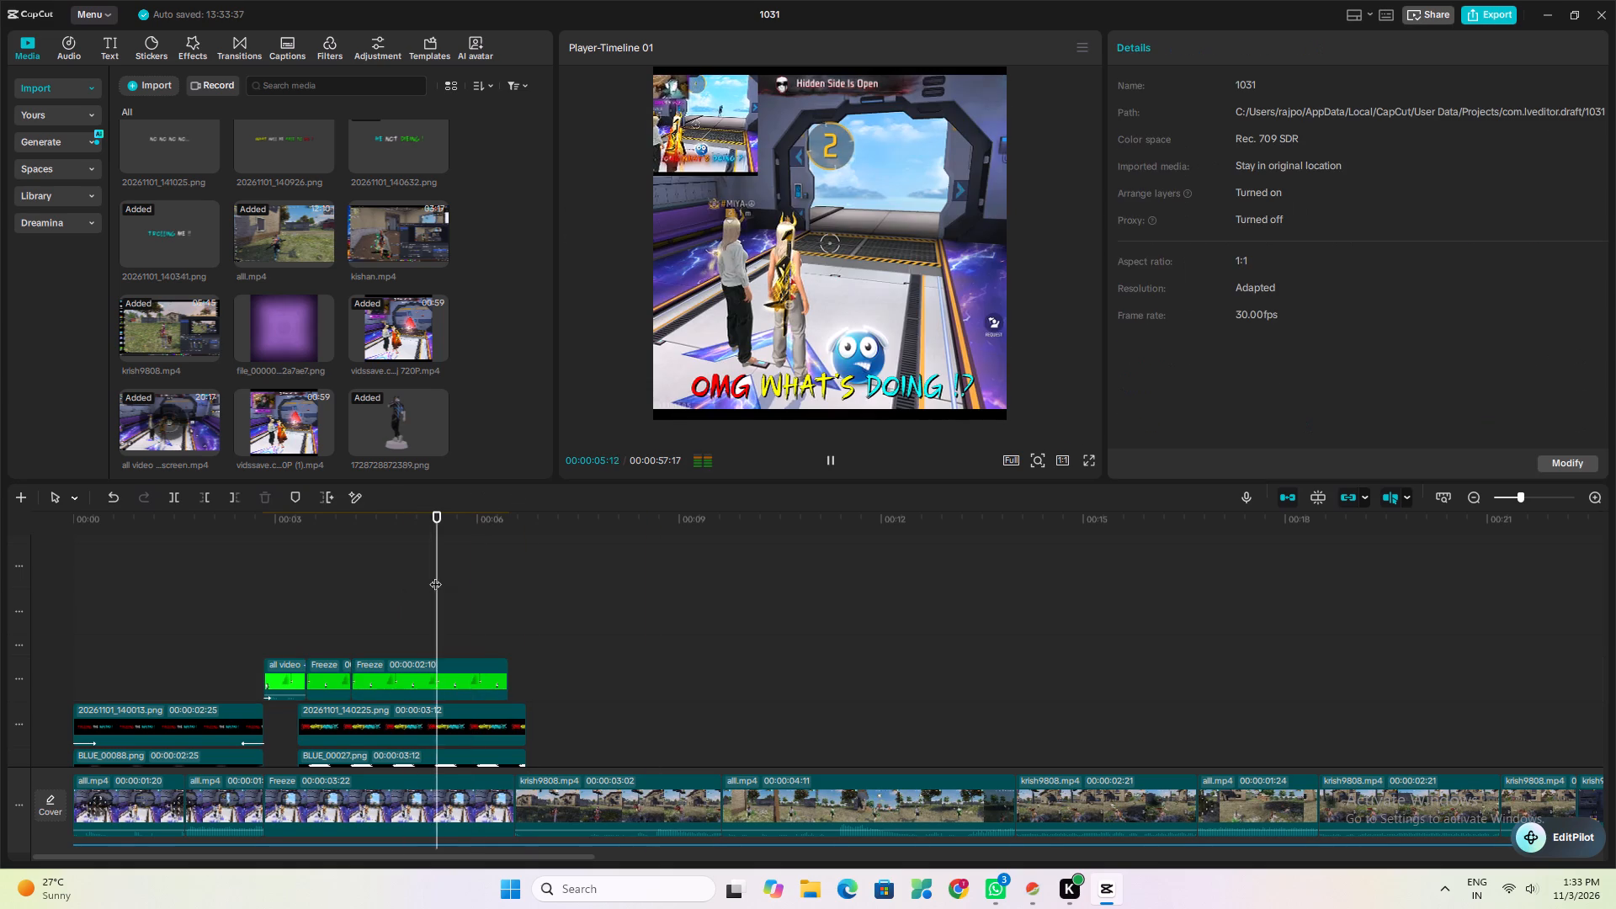
pyautogui.press('space')
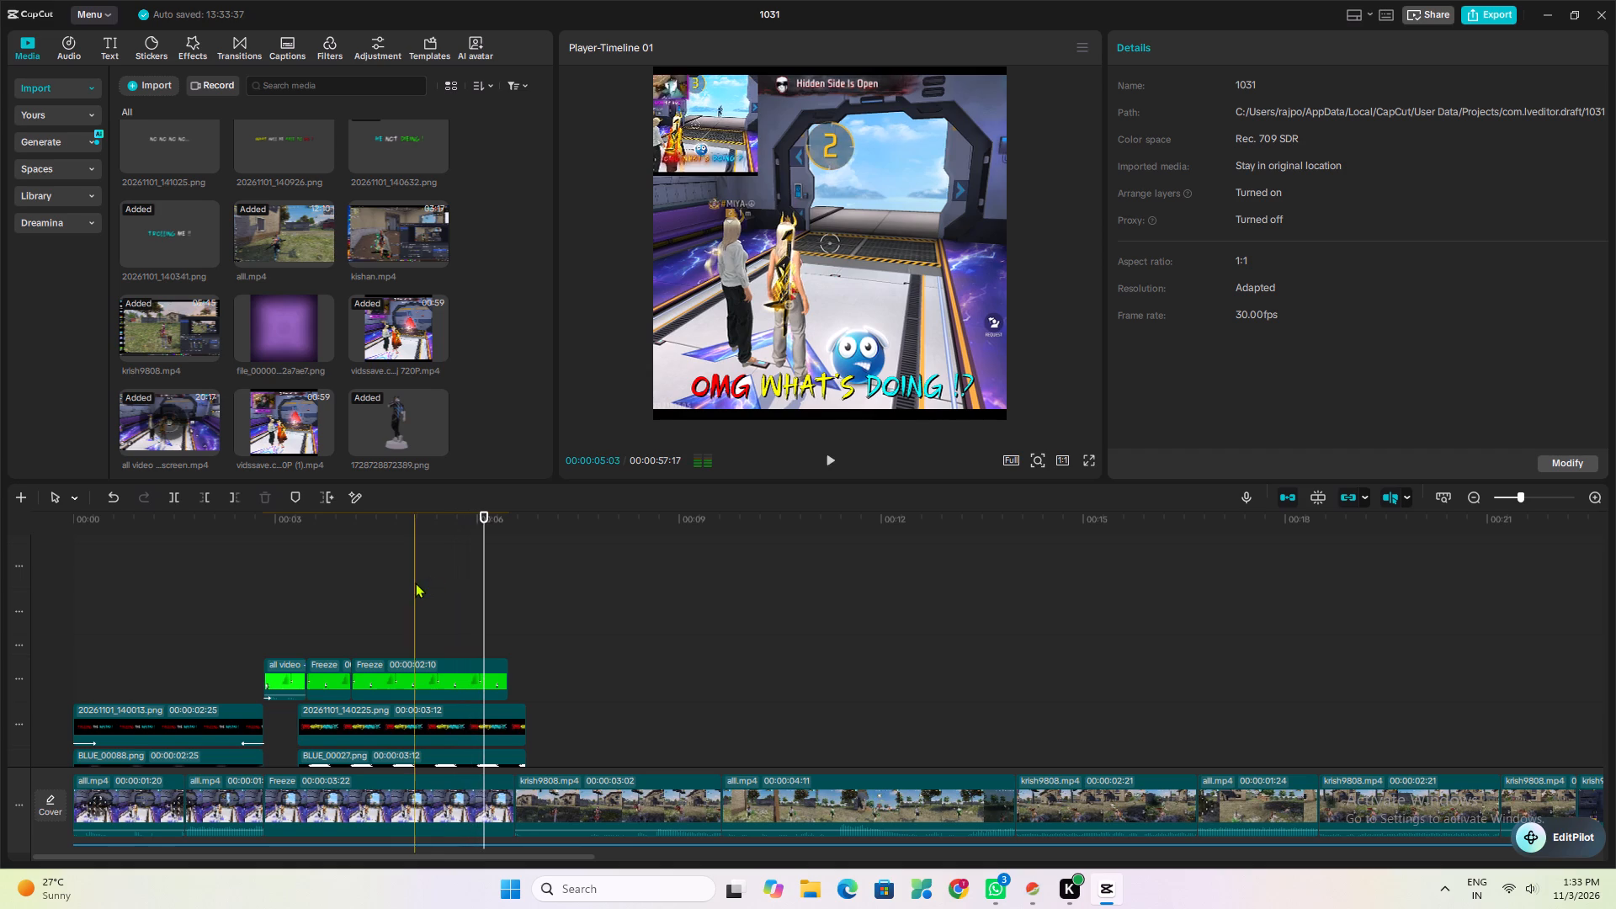
pyautogui.click(415, 582)
pyautogui.press('space')
pyautogui.click(396, 579)
pyautogui.press('space')
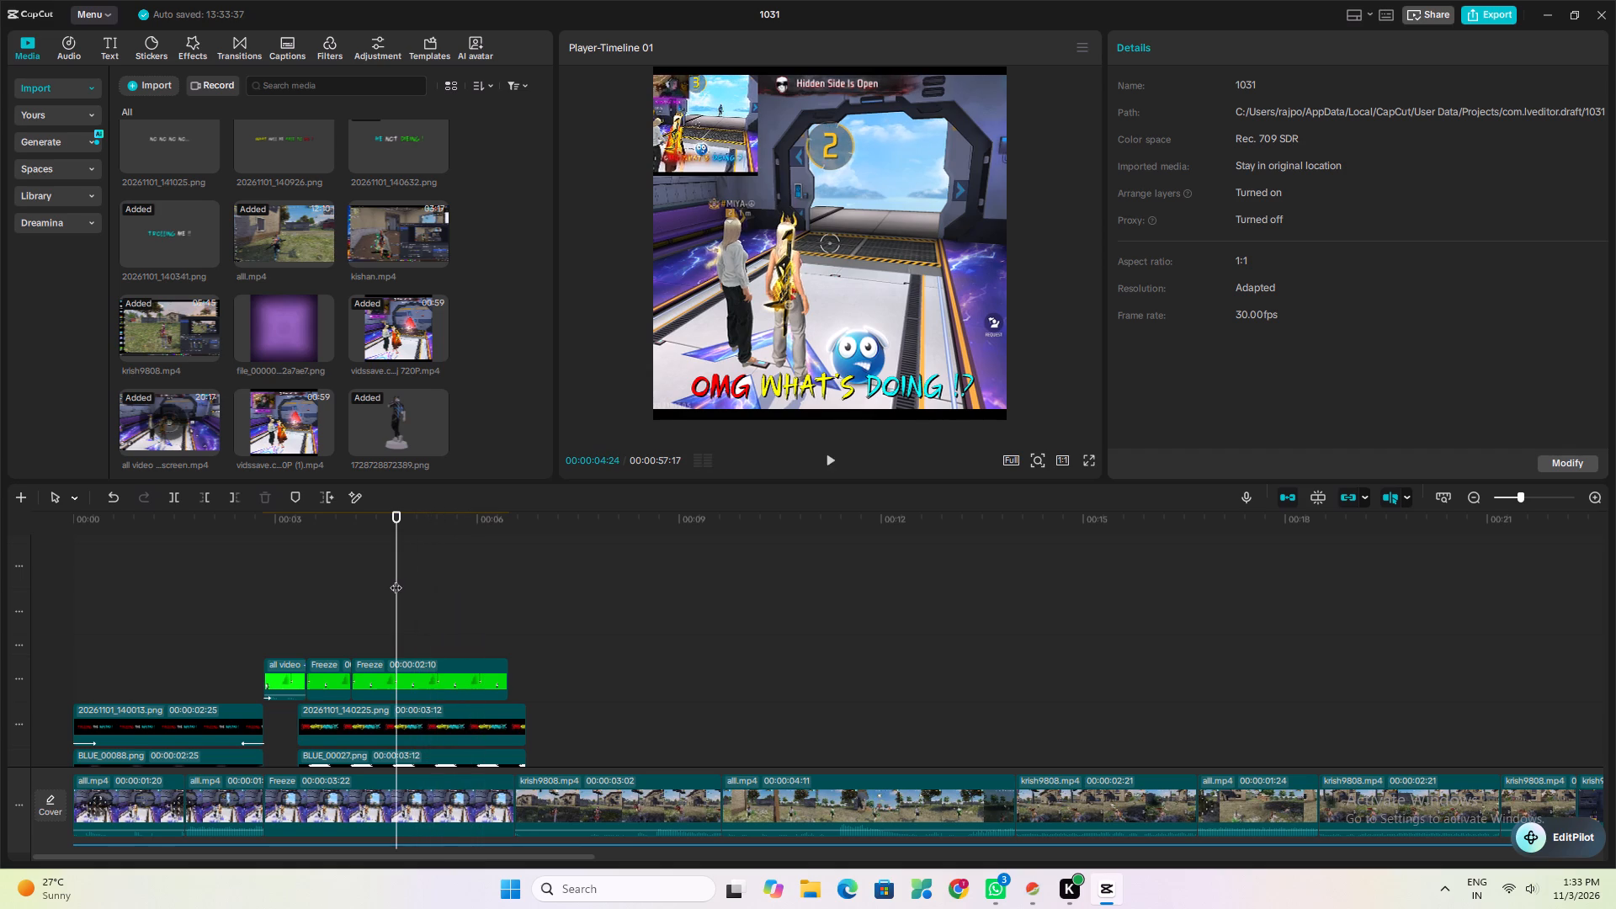
pyautogui.press('space')
pyautogui.press('space')
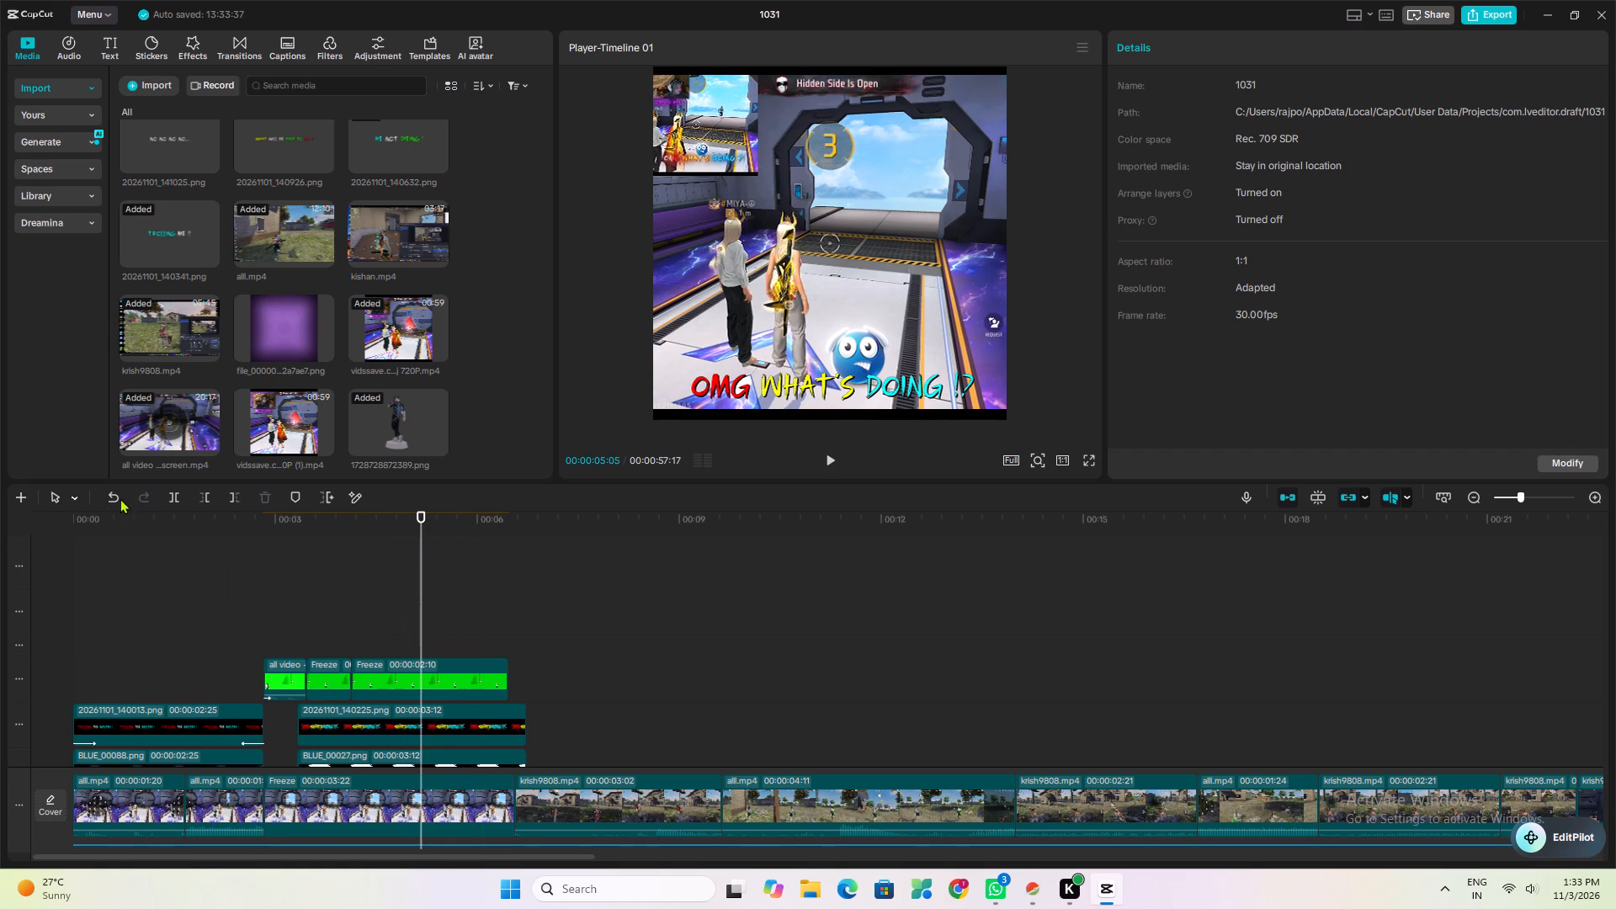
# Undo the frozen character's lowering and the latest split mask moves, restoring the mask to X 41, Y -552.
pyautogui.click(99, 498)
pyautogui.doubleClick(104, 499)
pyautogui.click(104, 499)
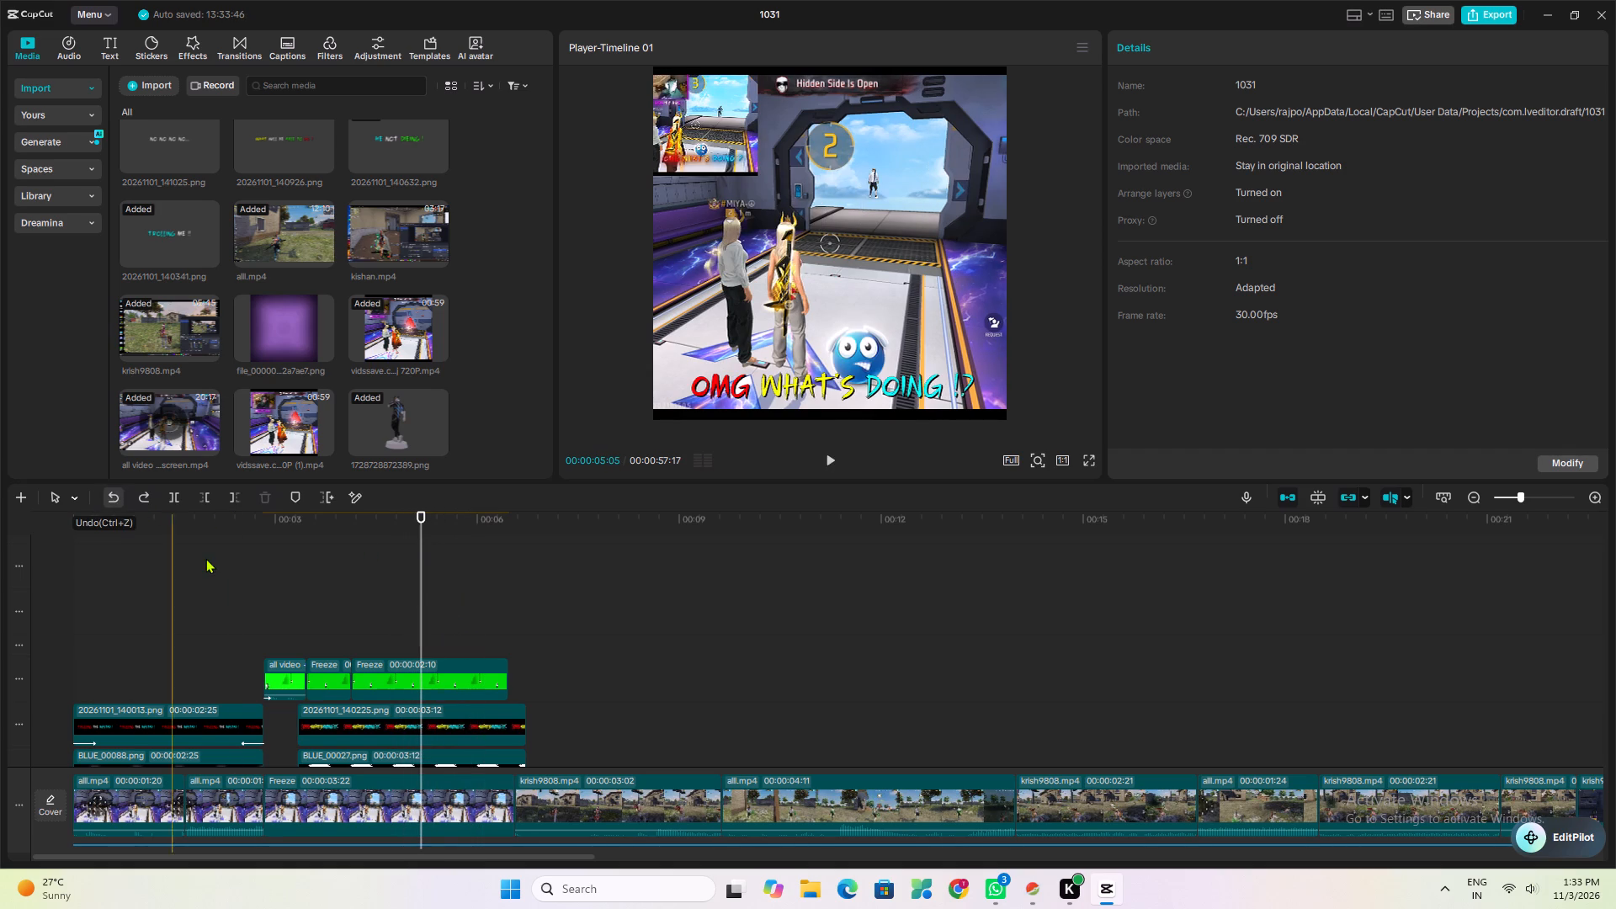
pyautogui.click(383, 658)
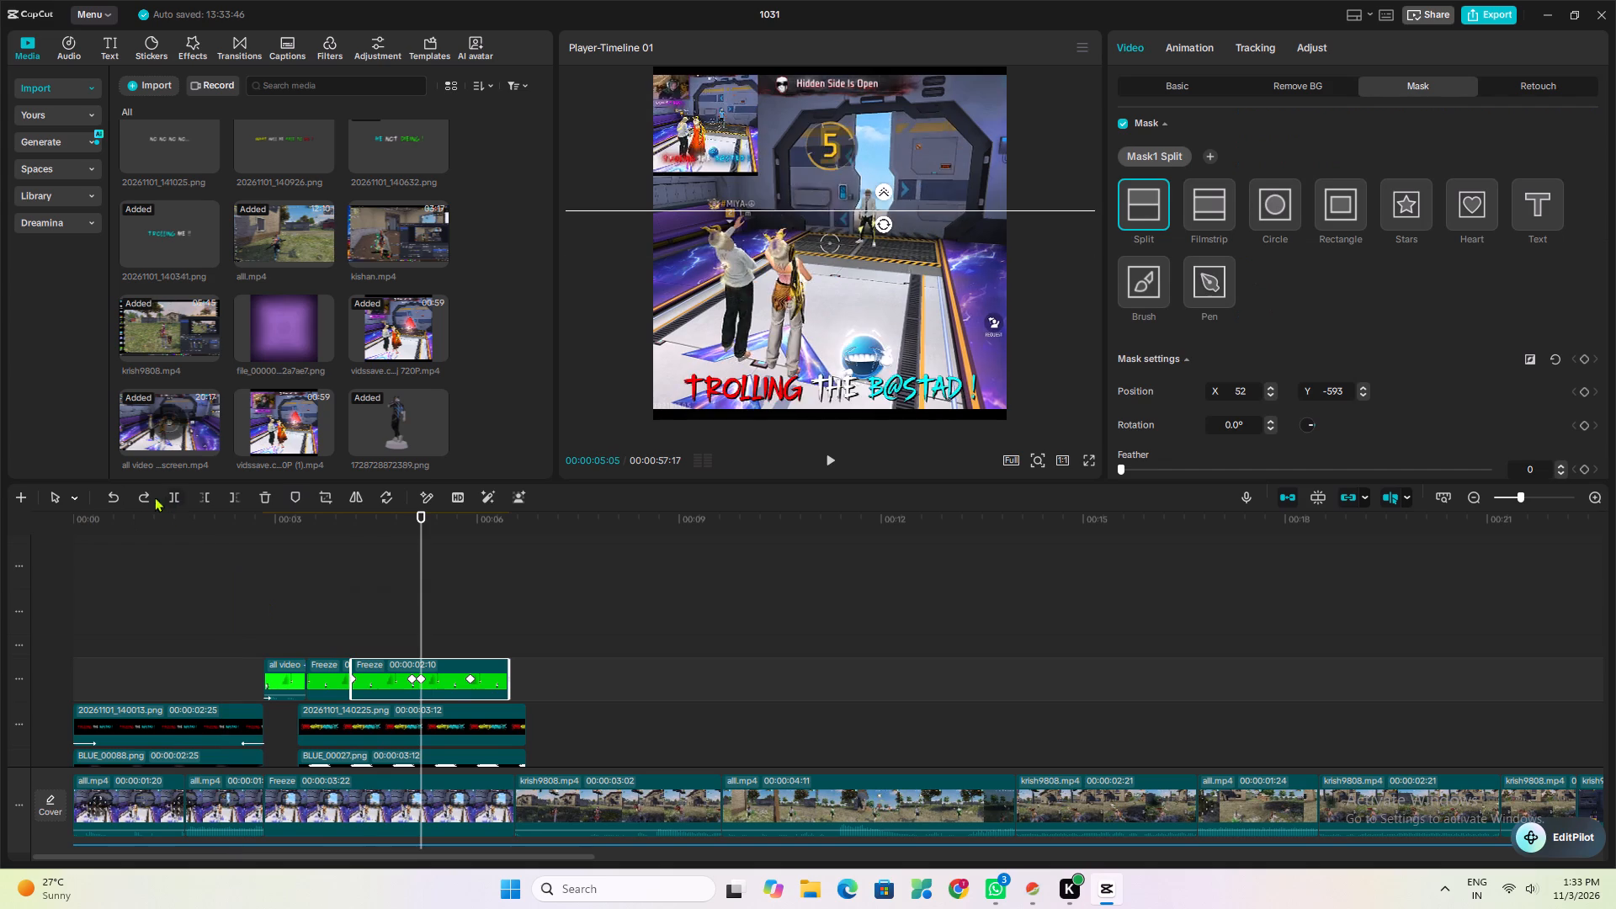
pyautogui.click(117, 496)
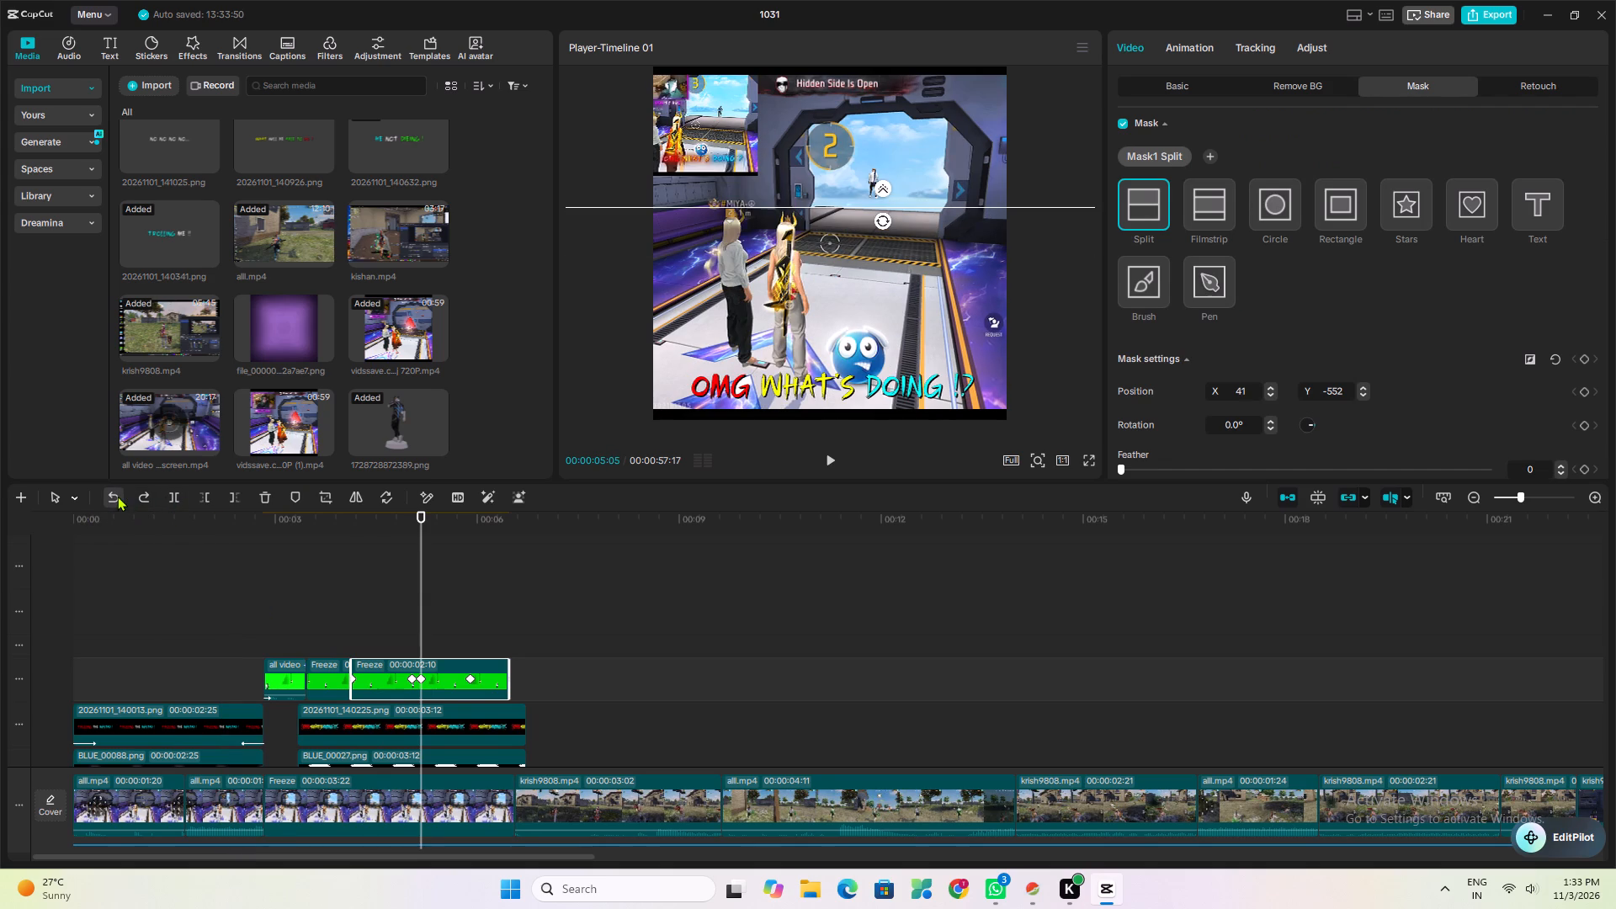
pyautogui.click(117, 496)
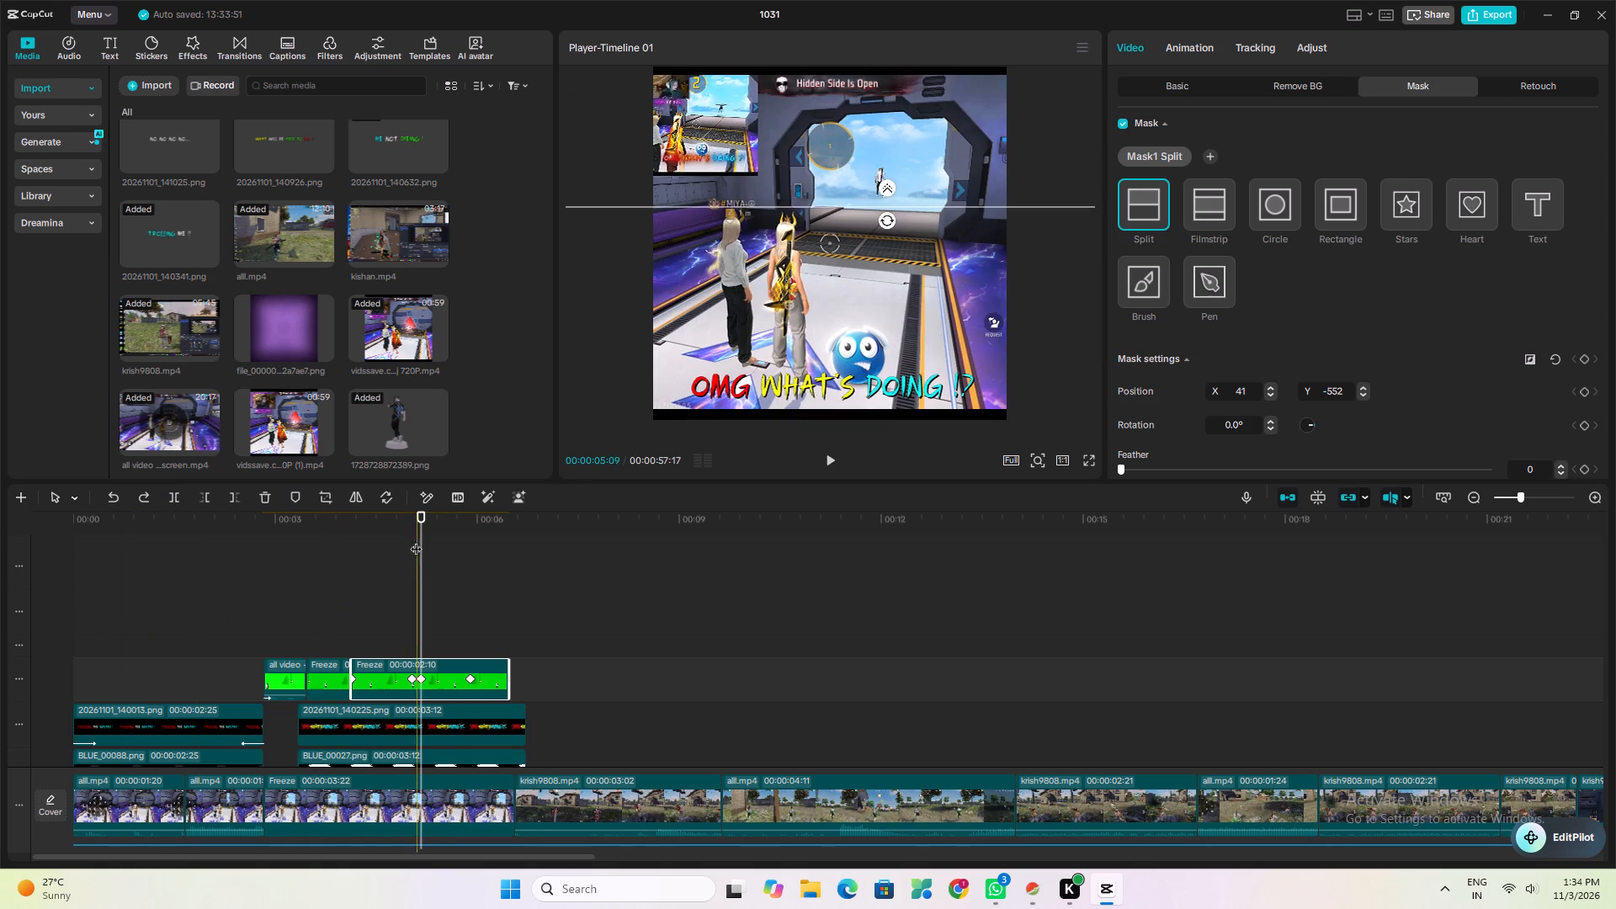
# At 00:00:05:27, shift the frozen character within the doorway to about X 489, Y 823.
pyautogui.moveTo(417, 512); pyautogui.dragTo(465, 524)
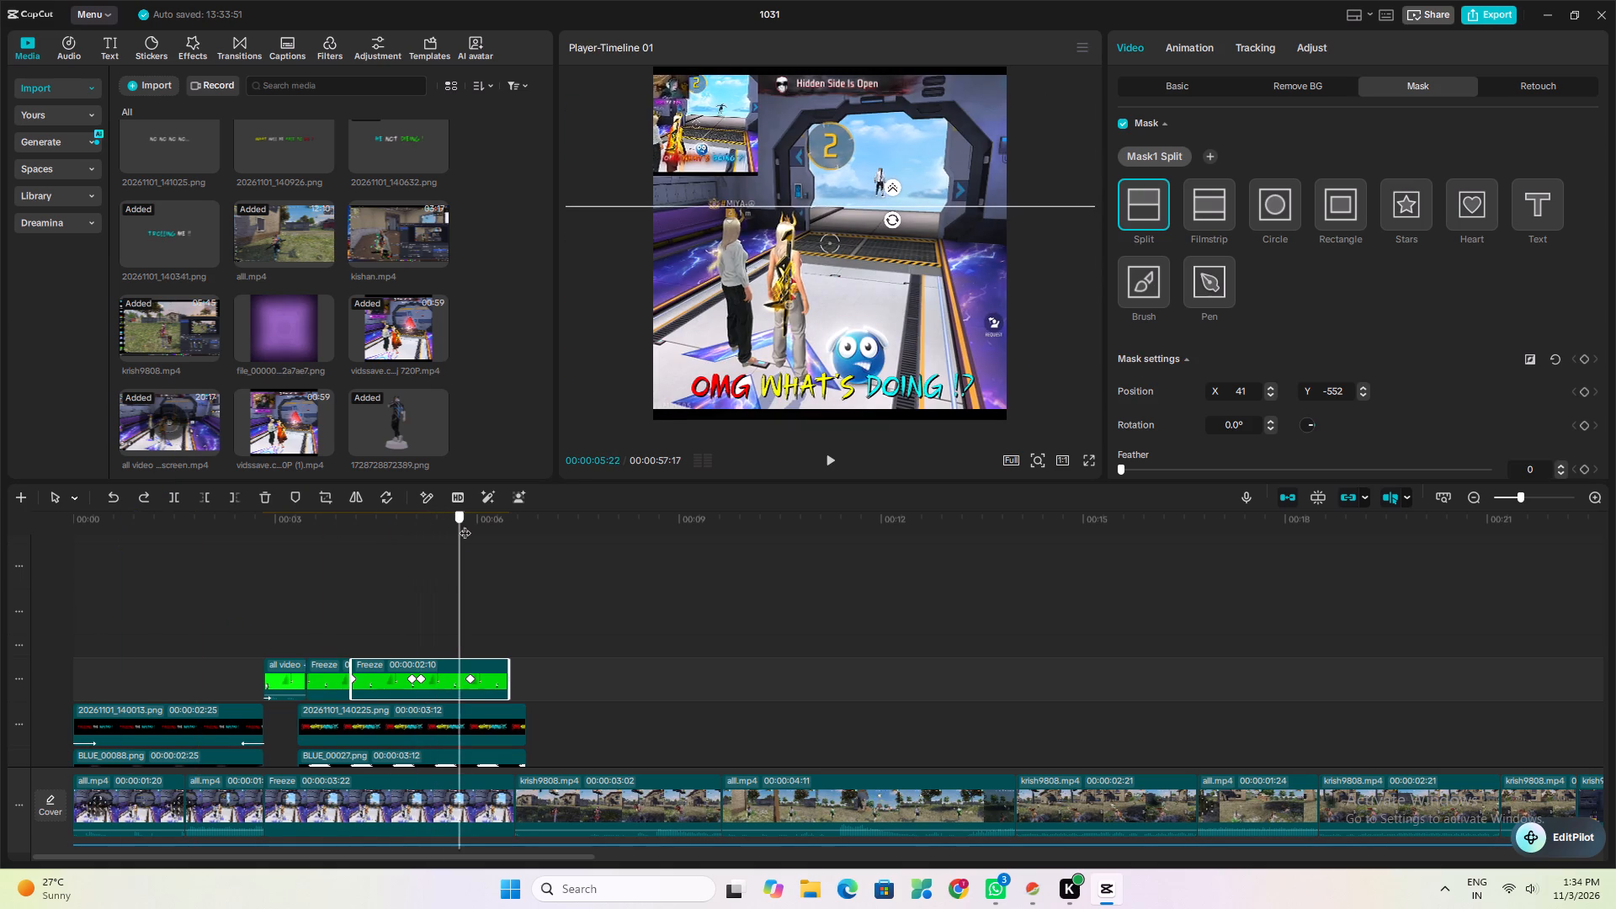
pyautogui.moveTo(465, 524); pyautogui.dragTo(388, 553)
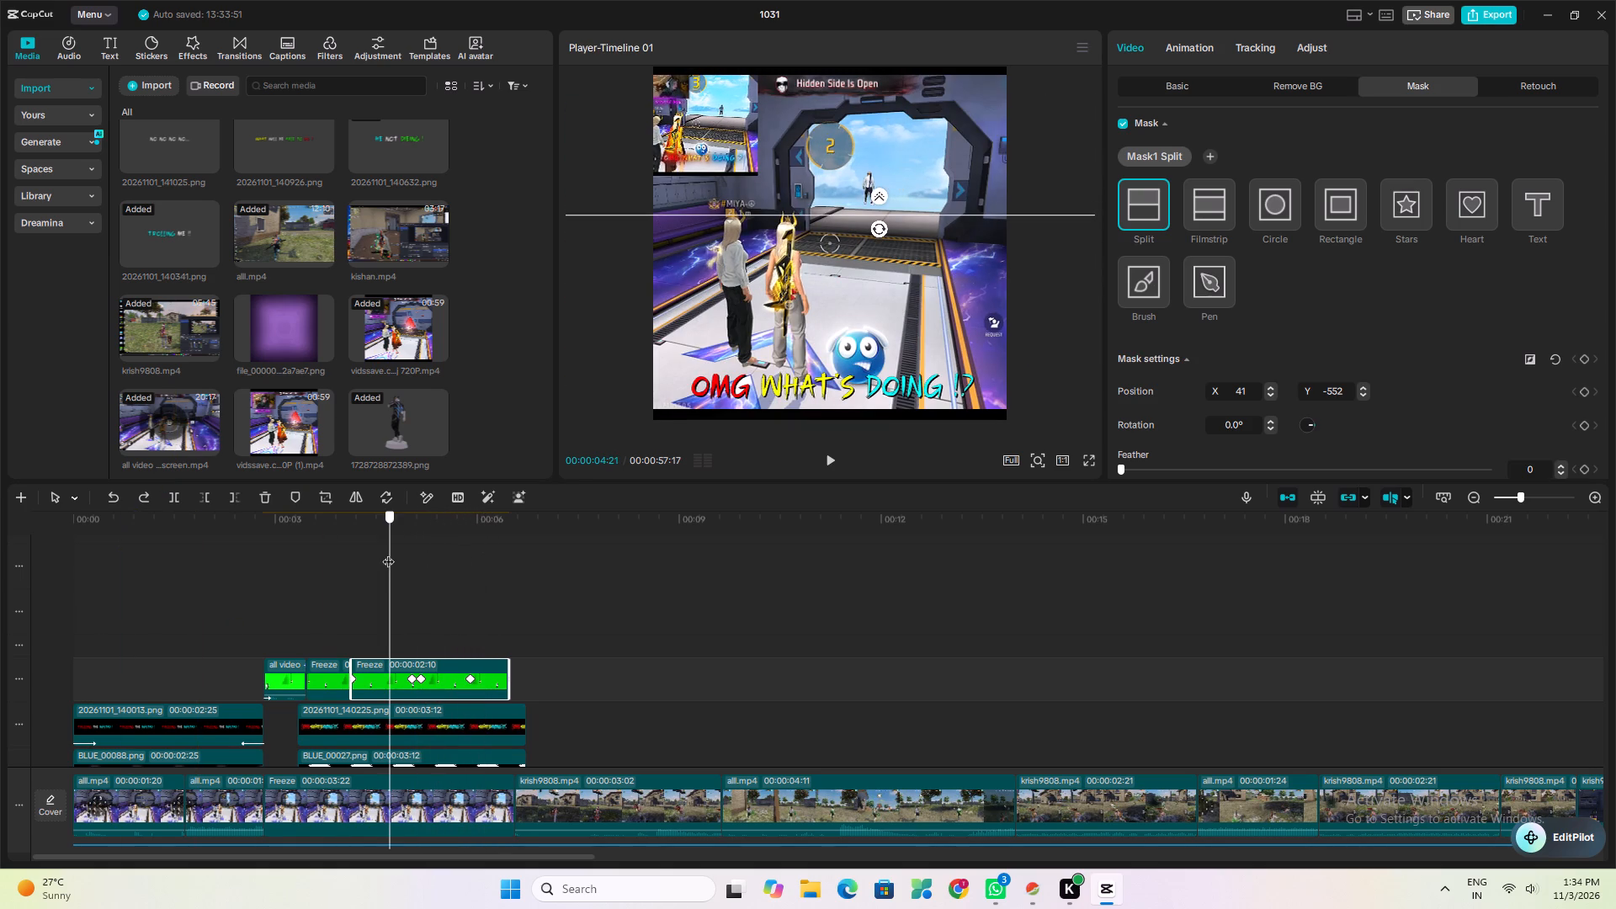
pyautogui.moveTo(388, 553); pyautogui.dragTo(440, 565)
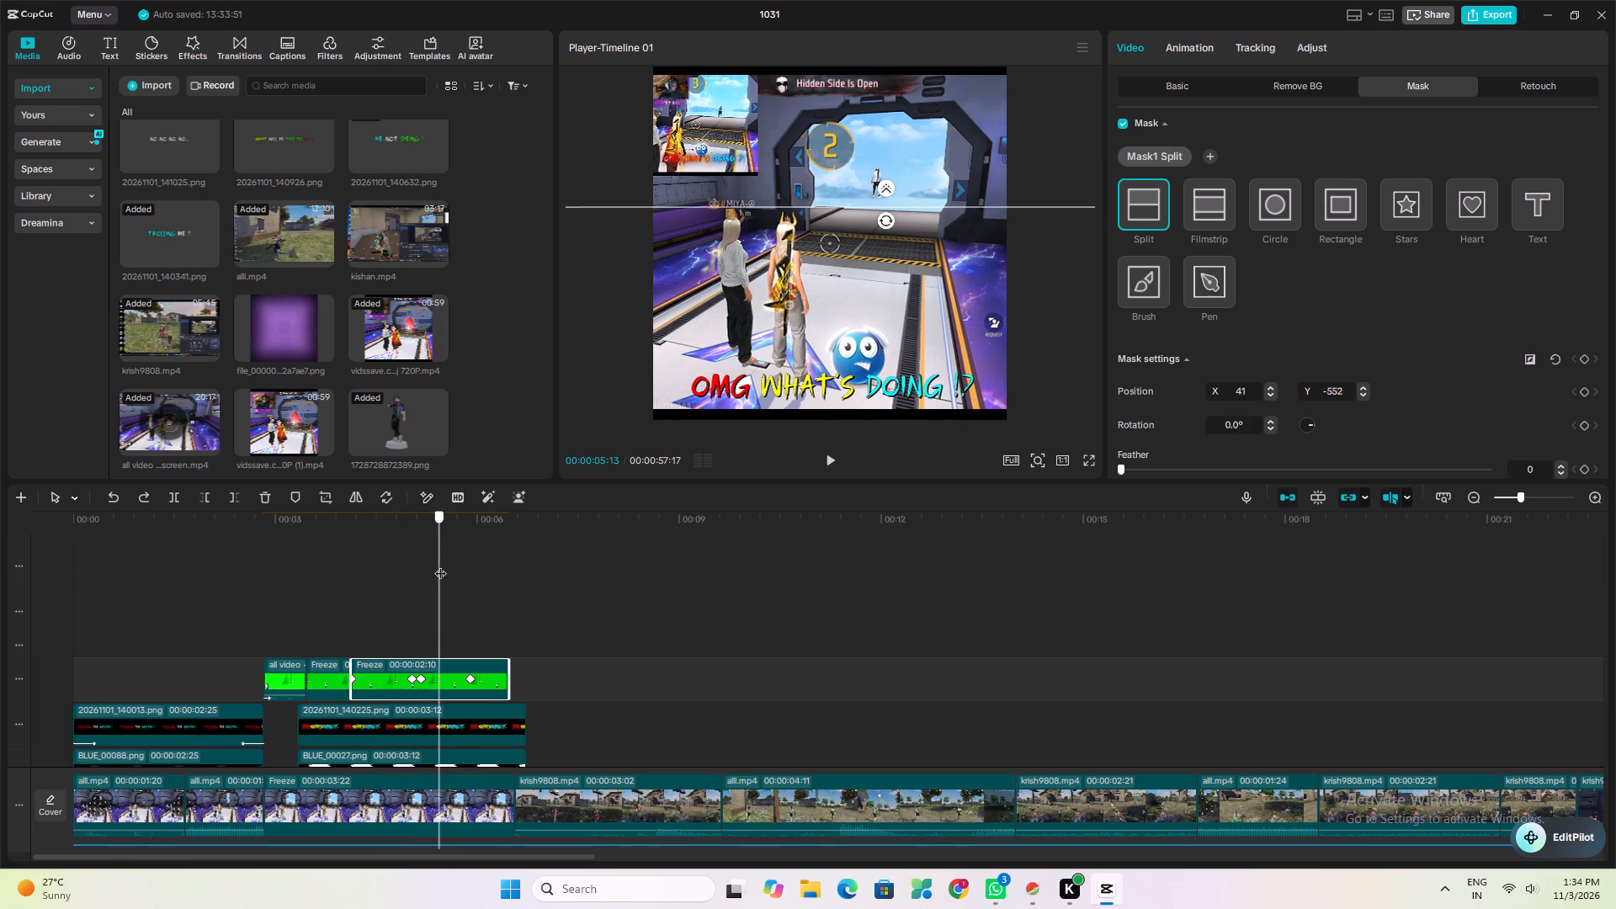
pyautogui.moveTo(440, 565); pyautogui.dragTo(470, 572)
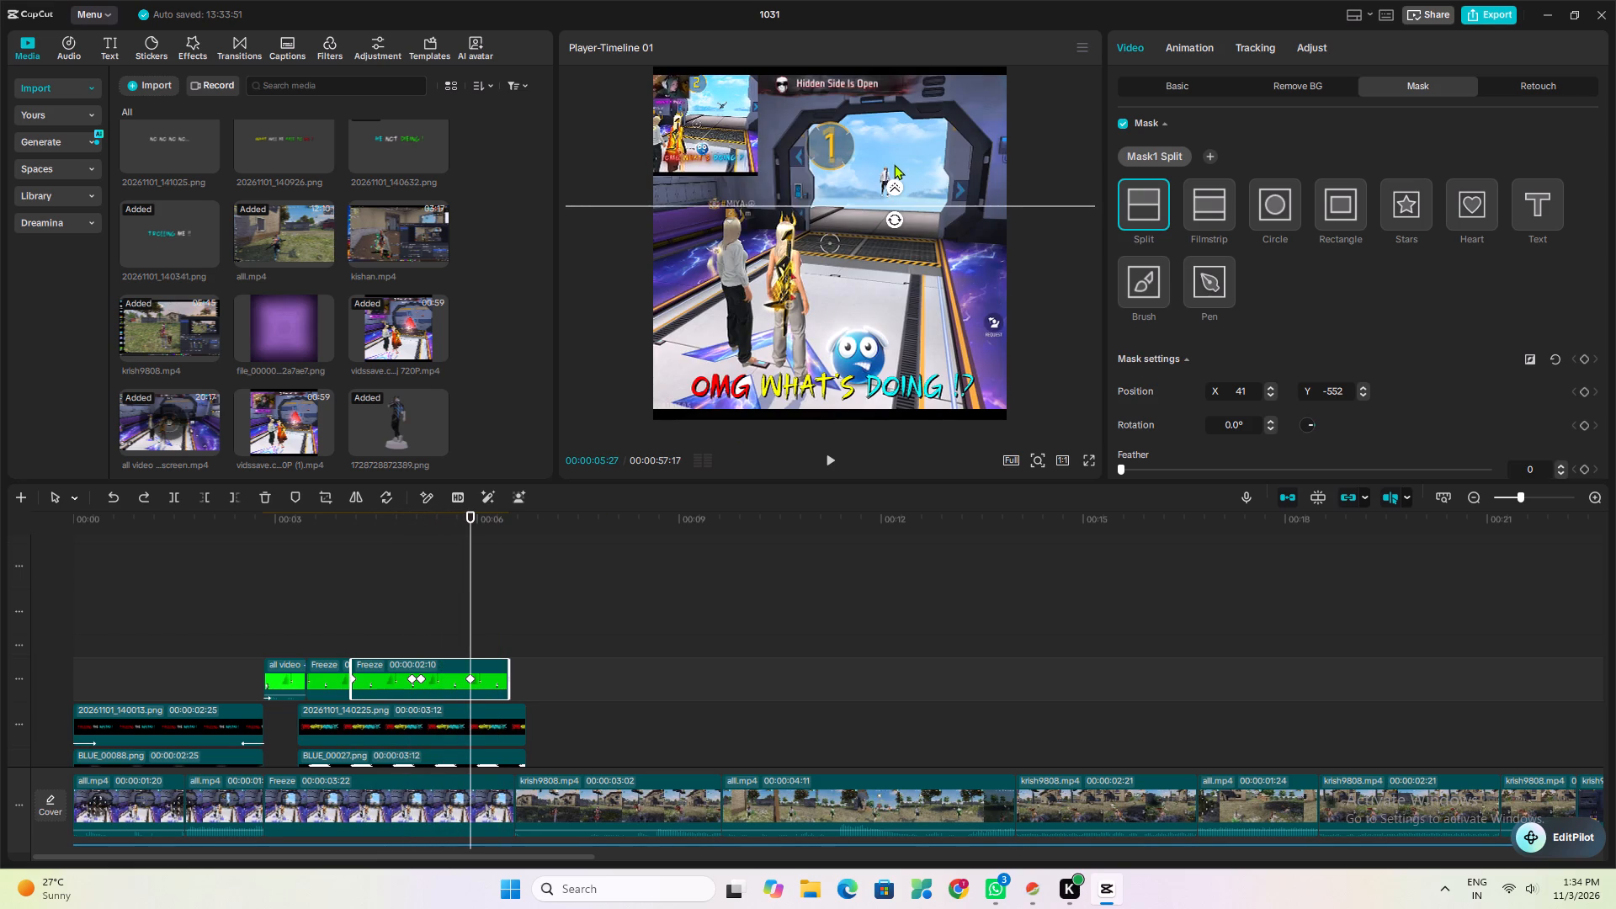
pyautogui.moveTo(894, 162); pyautogui.dragTo(857, 168)
pyautogui.moveTo(906, 166); pyautogui.dragTo(874, 178)
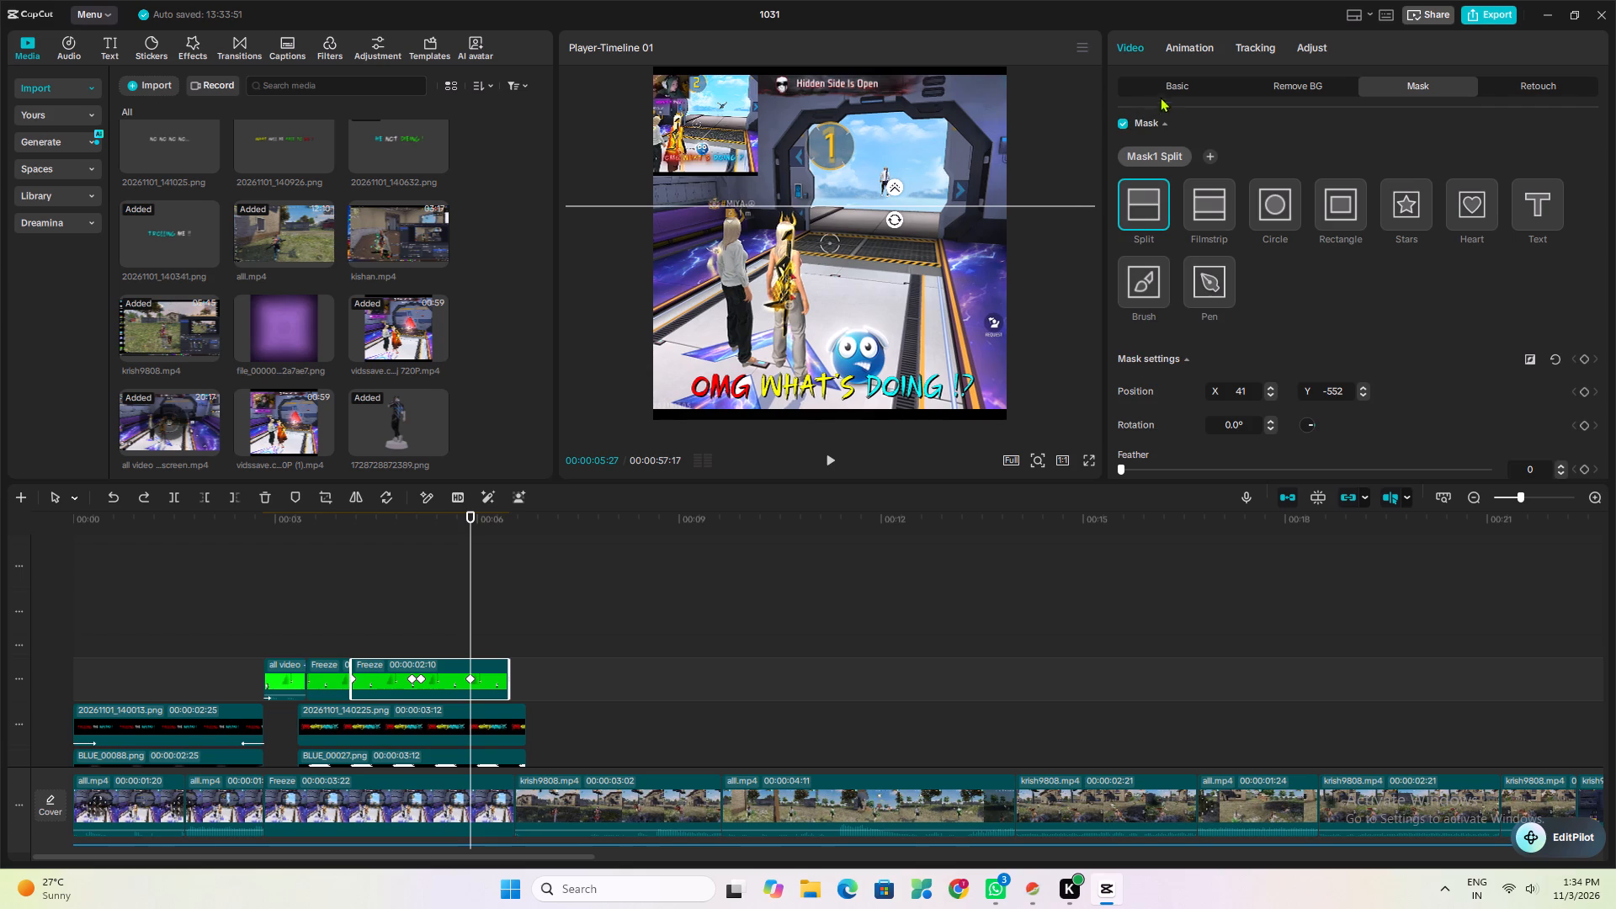
pyautogui.click(1161, 89)
pyautogui.moveTo(903, 173); pyautogui.dragTo(885, 173)
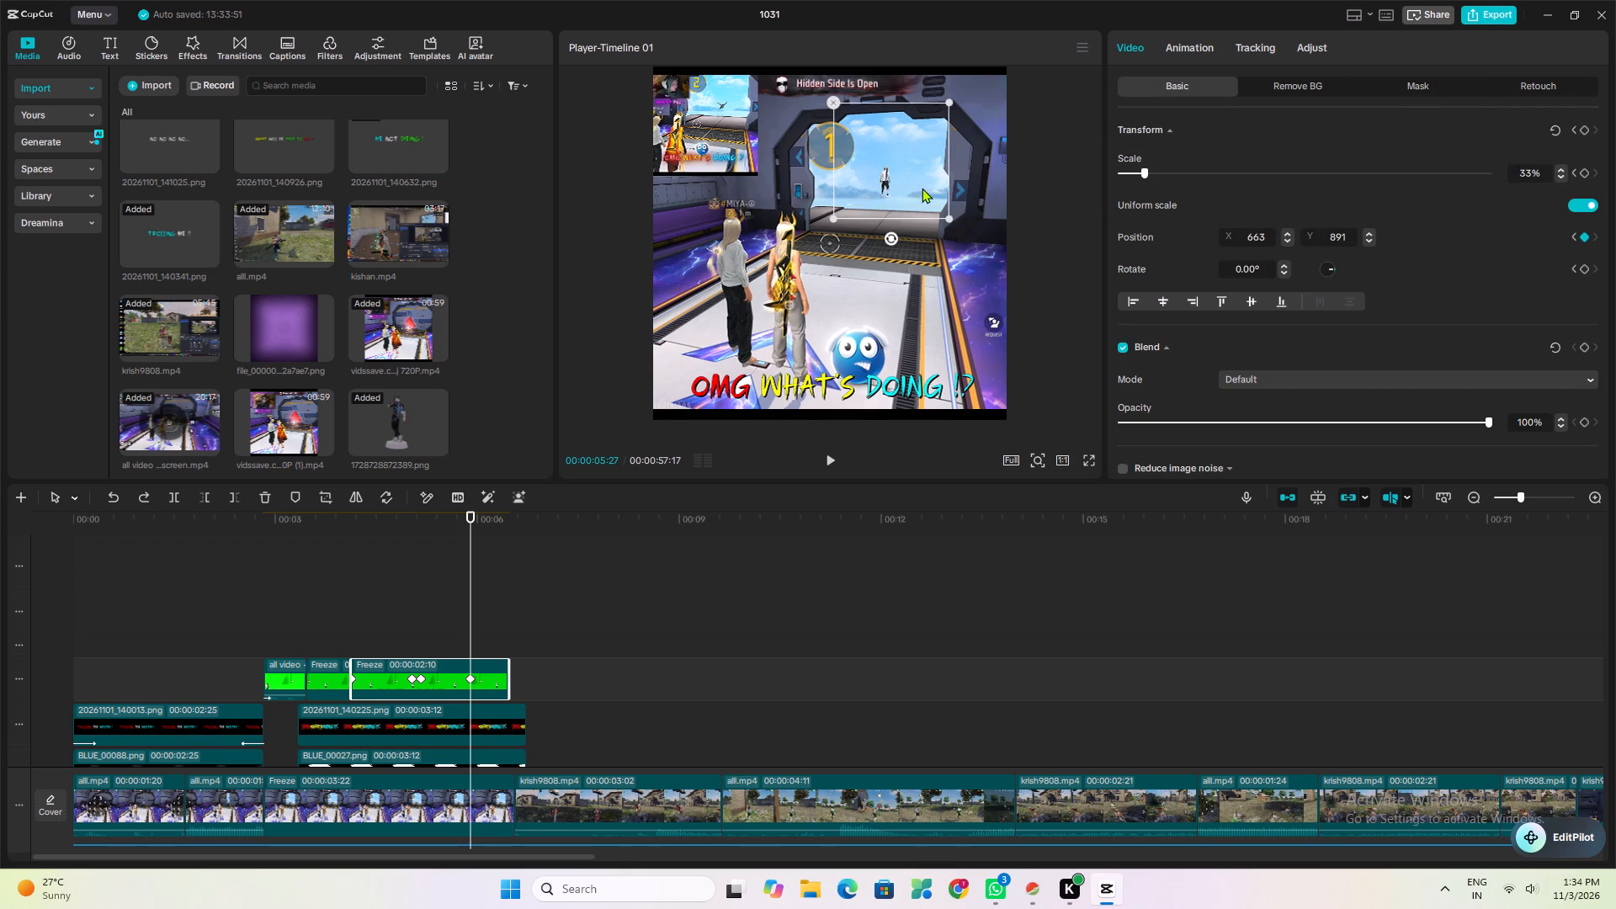
pyautogui.moveTo(933, 196); pyautogui.dragTo(915, 198)
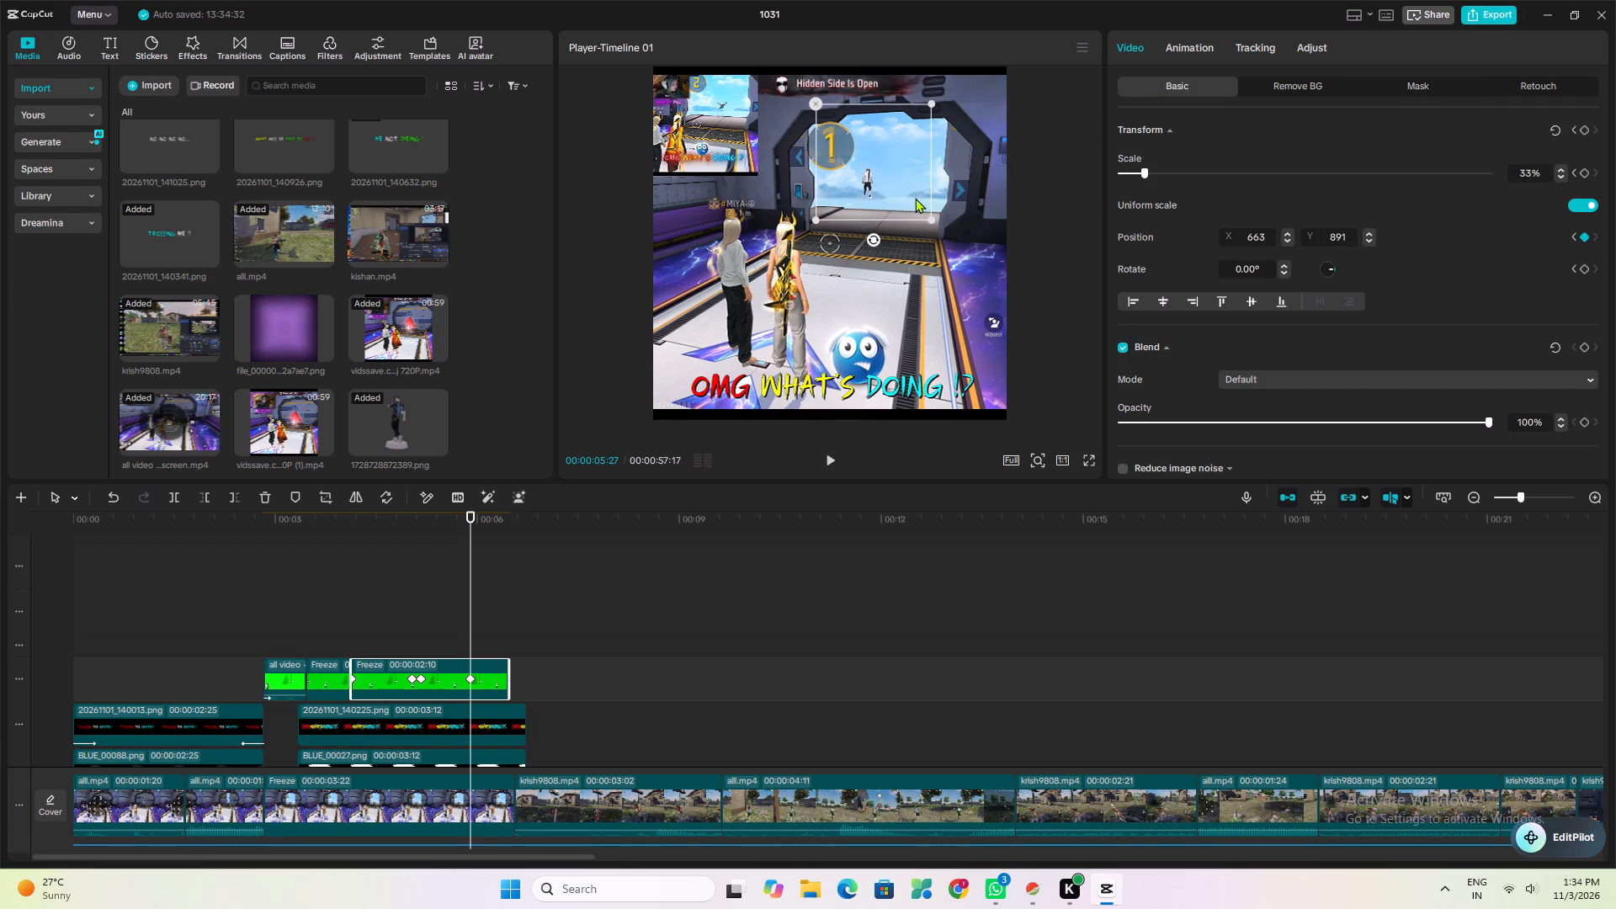
pyautogui.moveTo(915, 198); pyautogui.dragTo(917, 203)
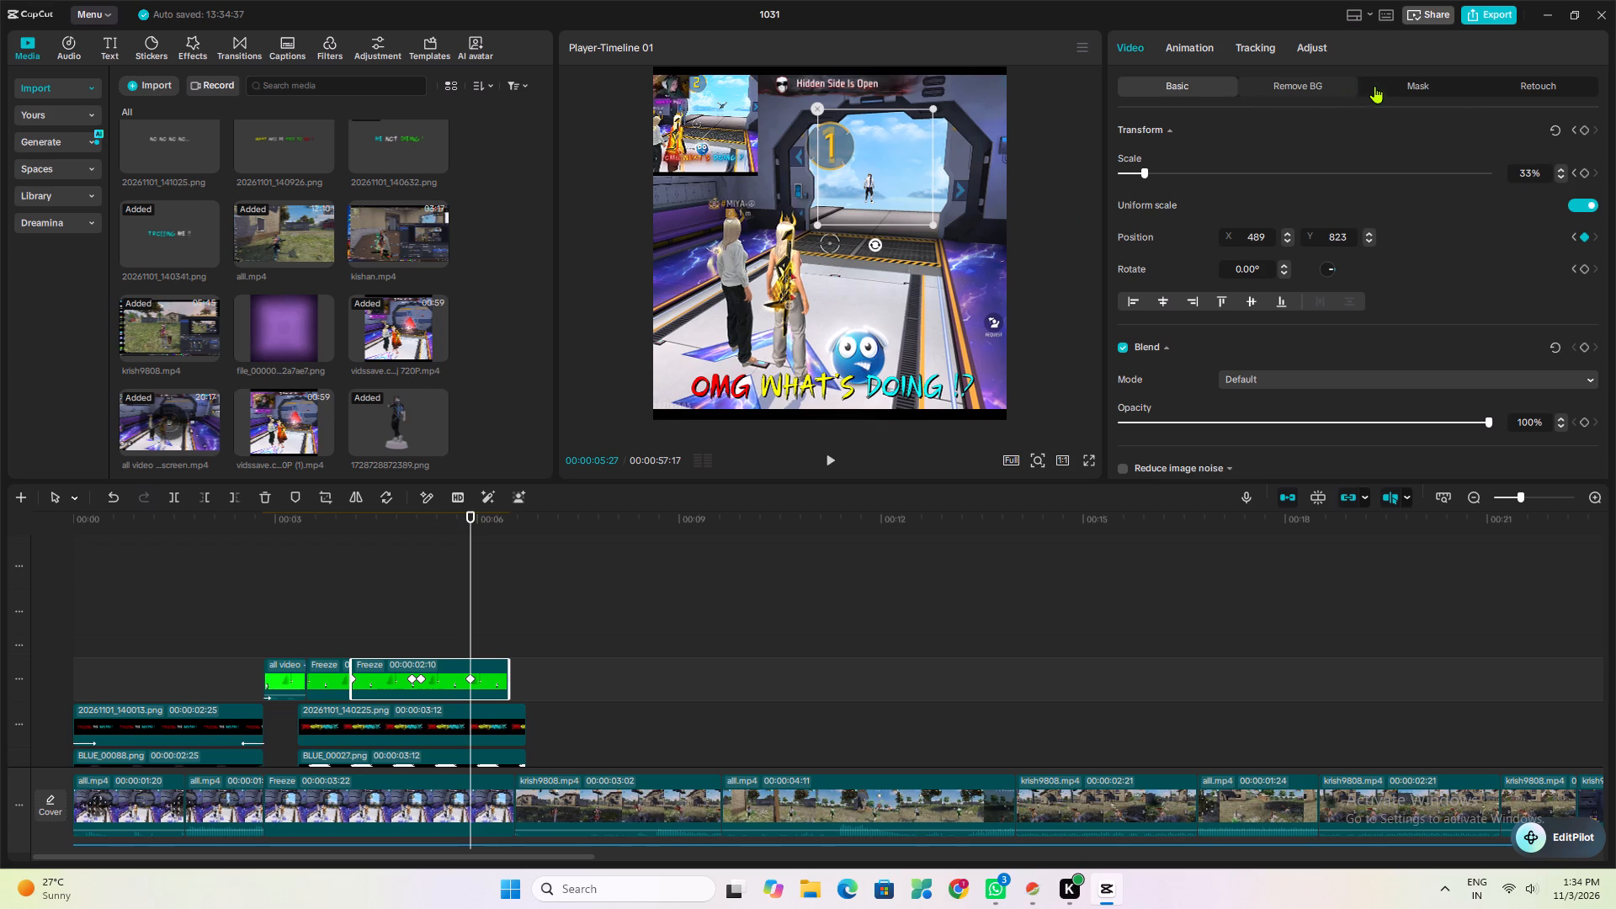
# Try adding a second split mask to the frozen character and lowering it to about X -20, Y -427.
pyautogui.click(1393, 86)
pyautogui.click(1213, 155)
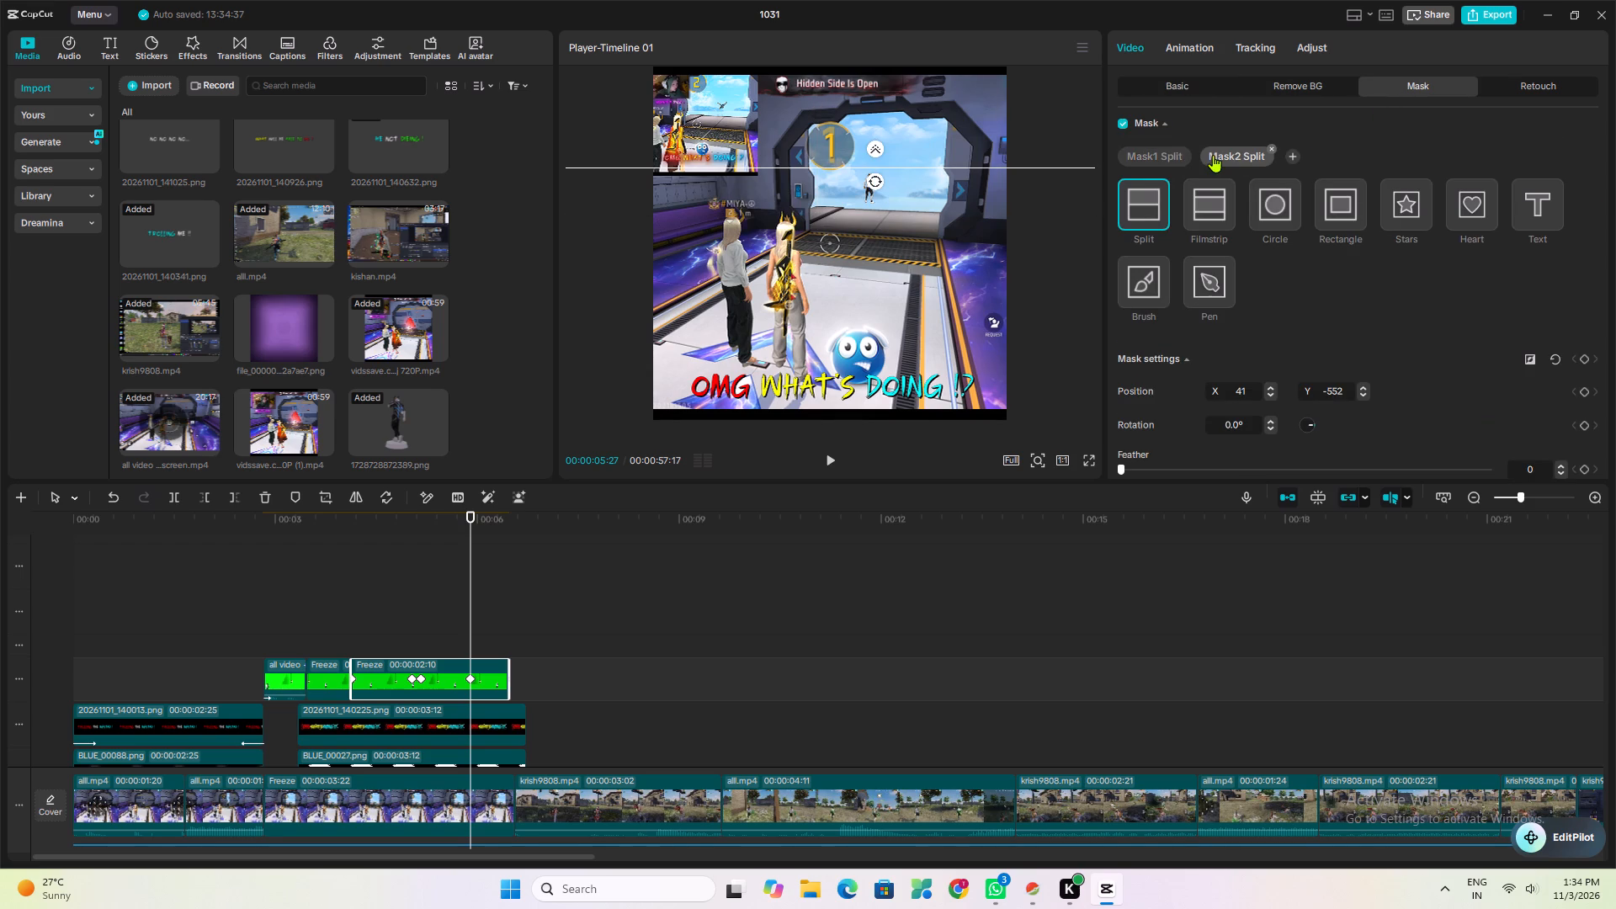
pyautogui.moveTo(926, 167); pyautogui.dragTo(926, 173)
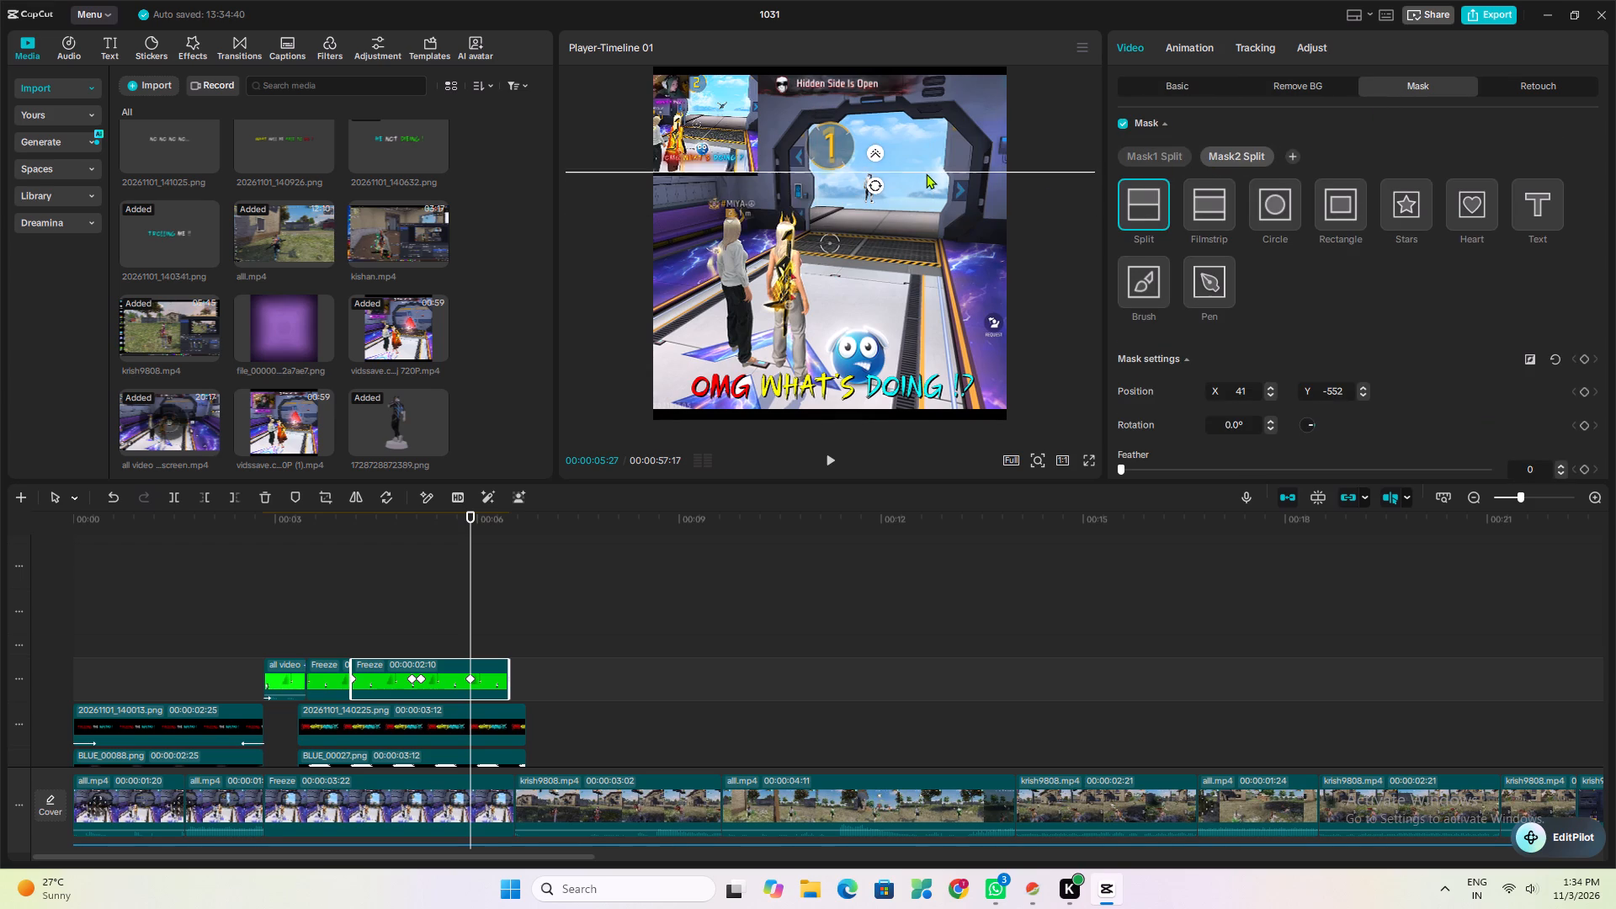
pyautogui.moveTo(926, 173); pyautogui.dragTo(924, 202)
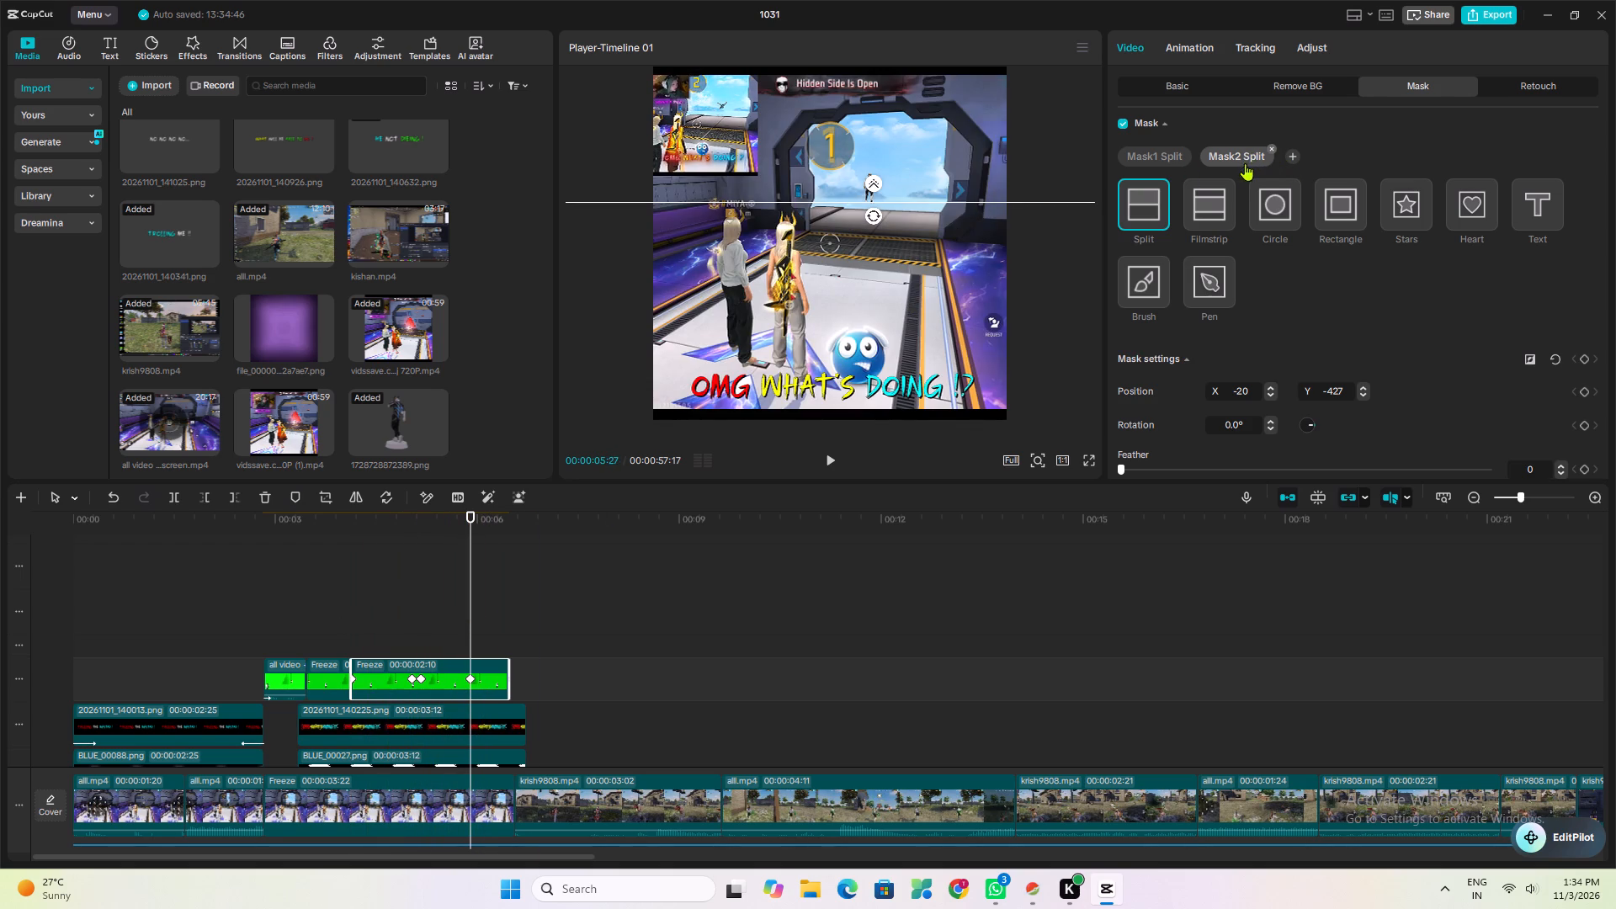
# Remove all the split masks from the second frozen part, including the original one.
pyautogui.click(1292, 154)
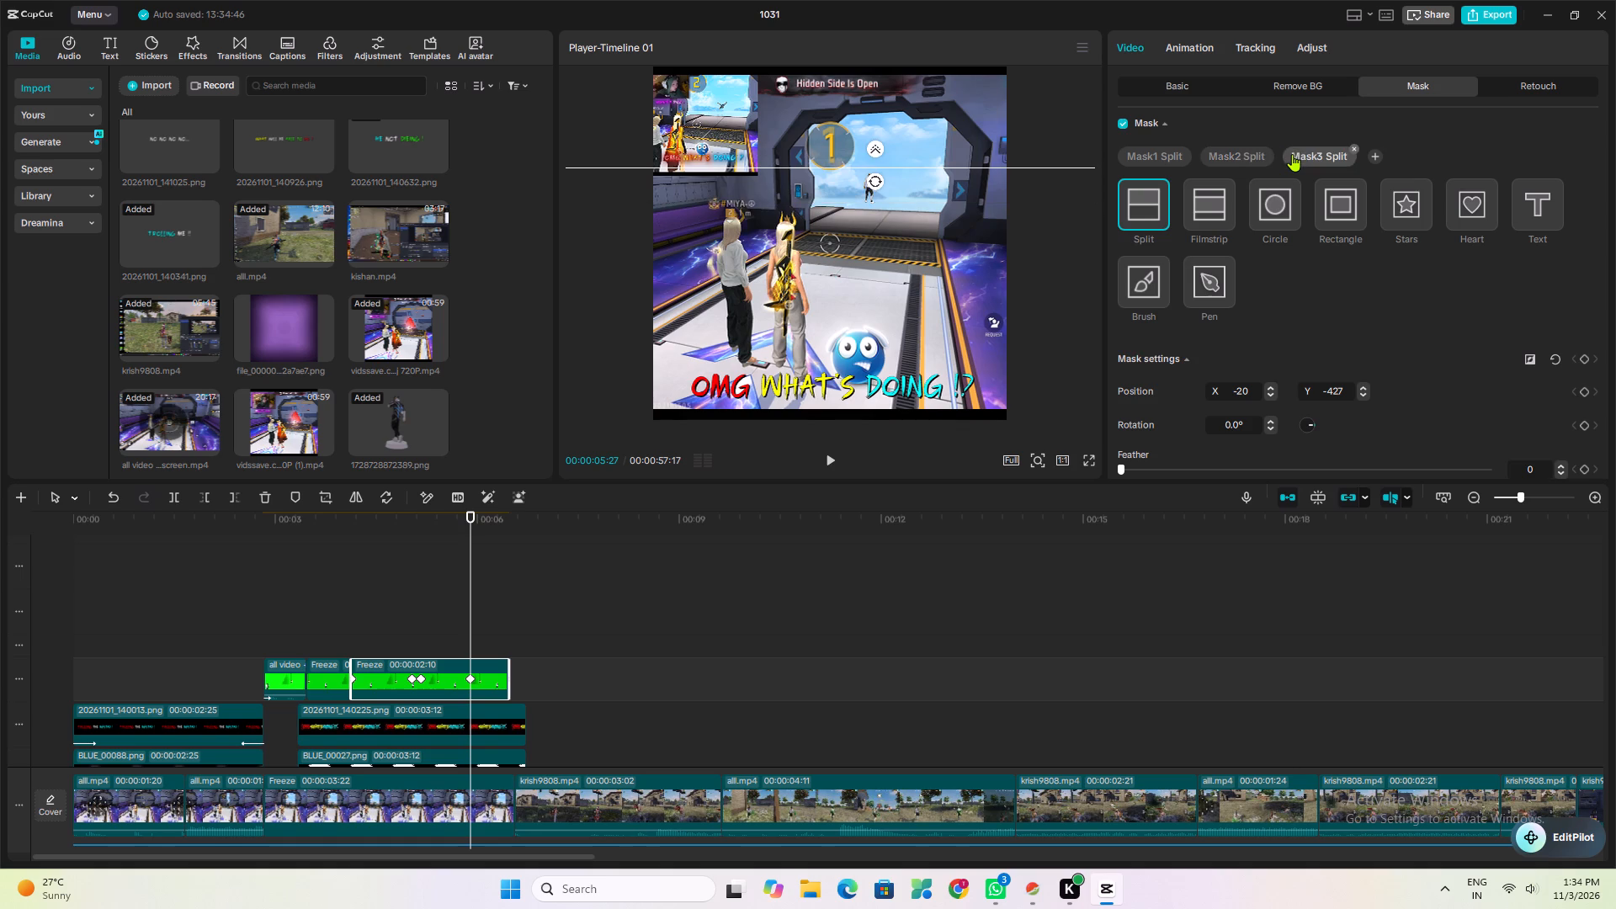
pyautogui.click(1358, 146)
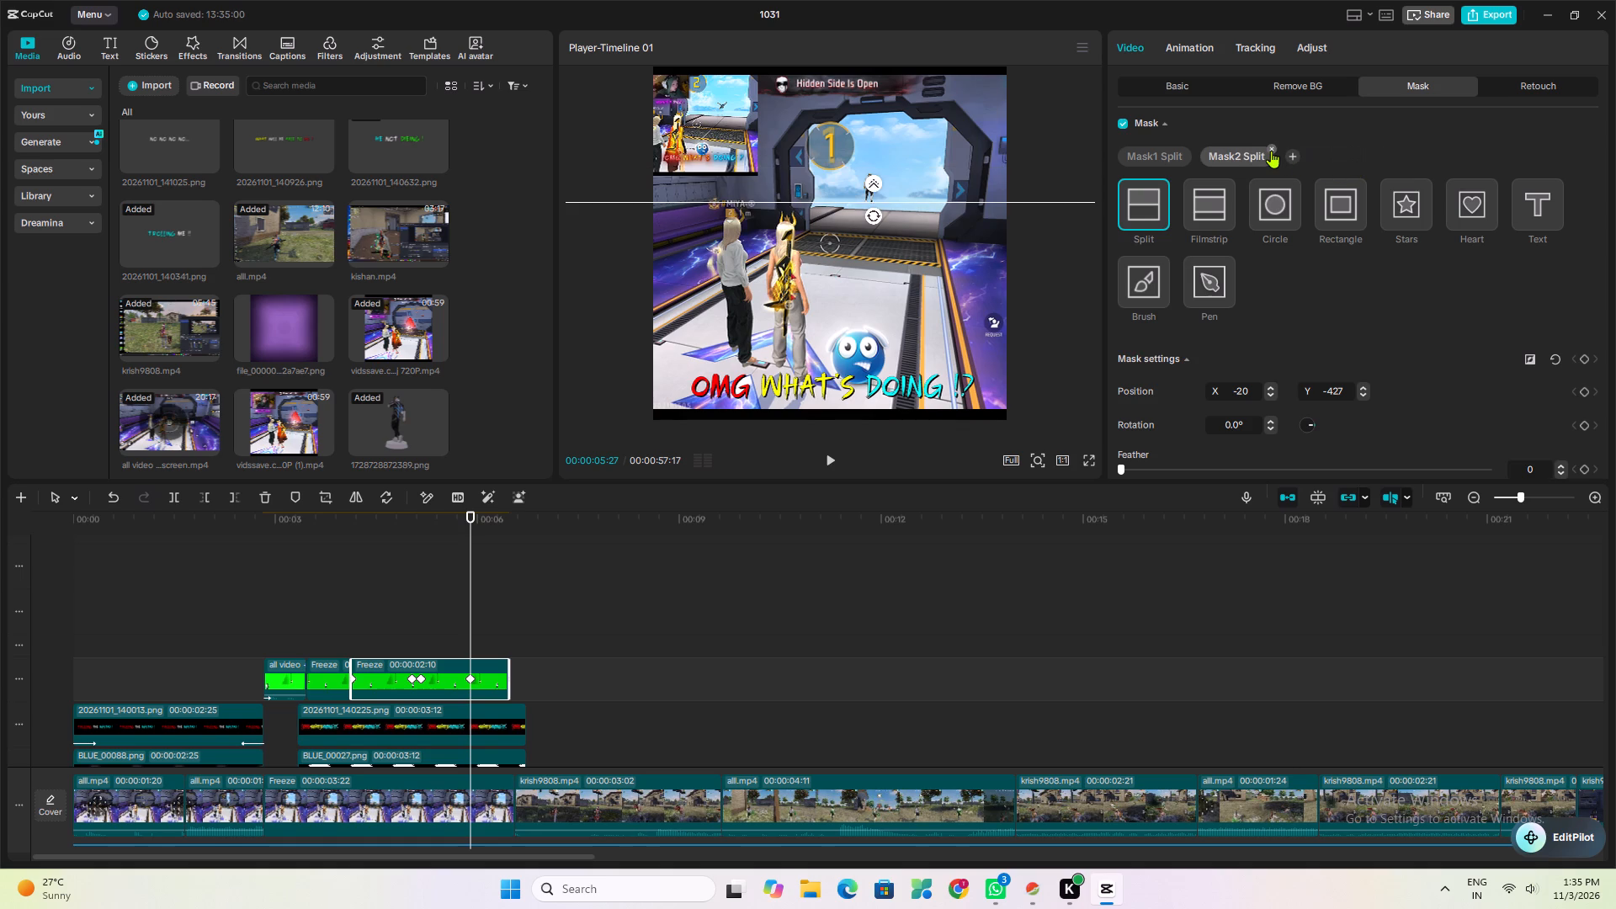
pyautogui.click(1270, 147)
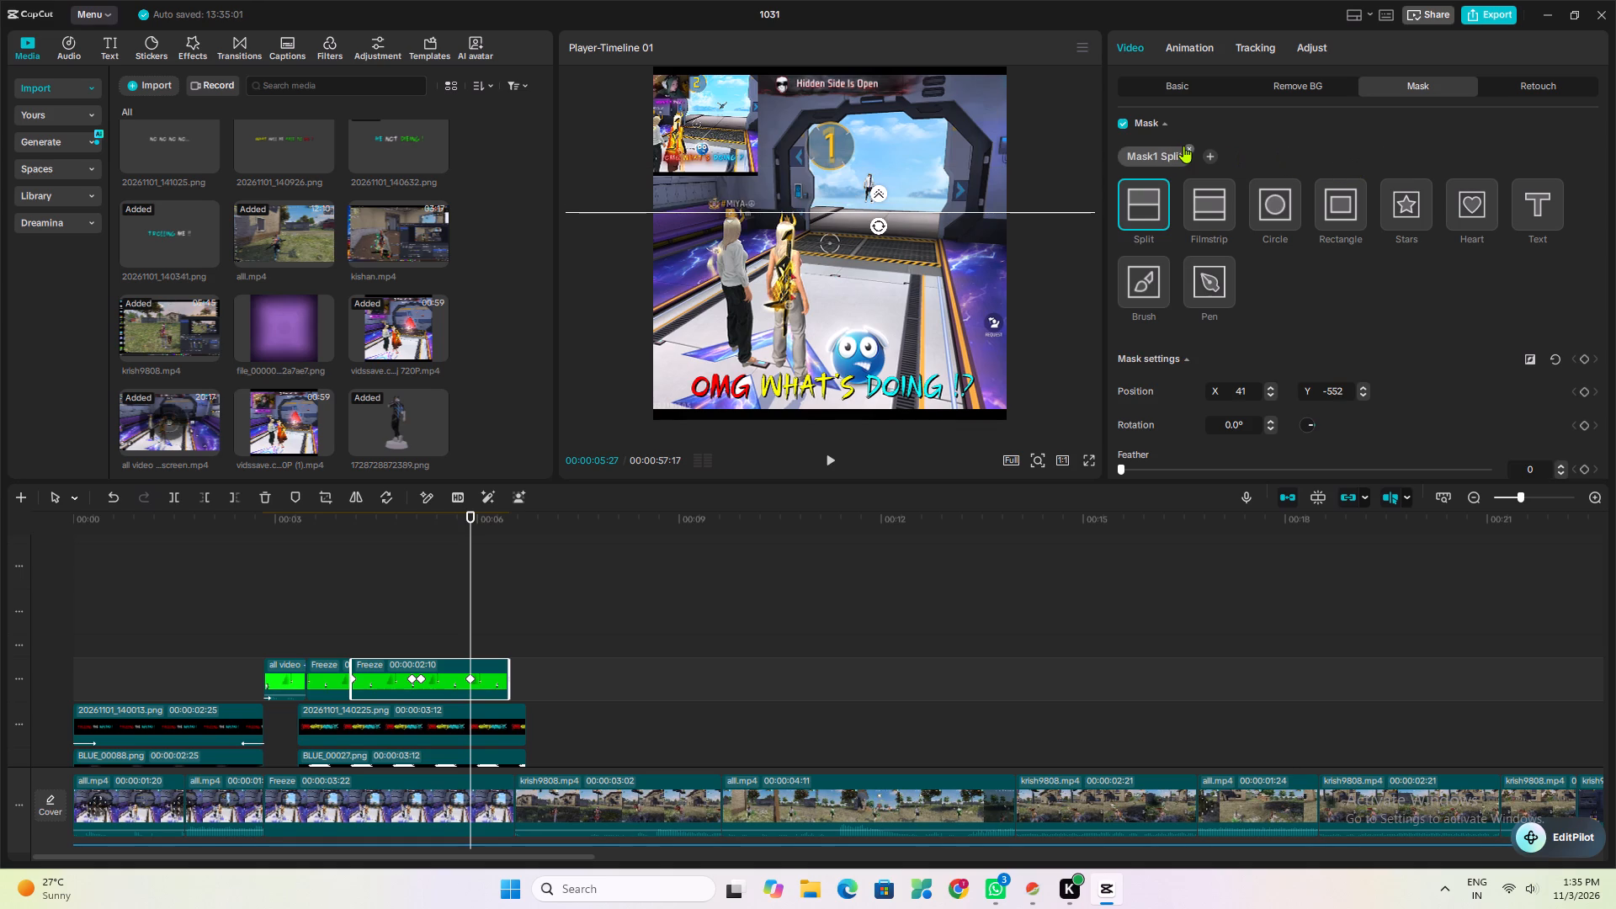
pyautogui.click(1183, 146)
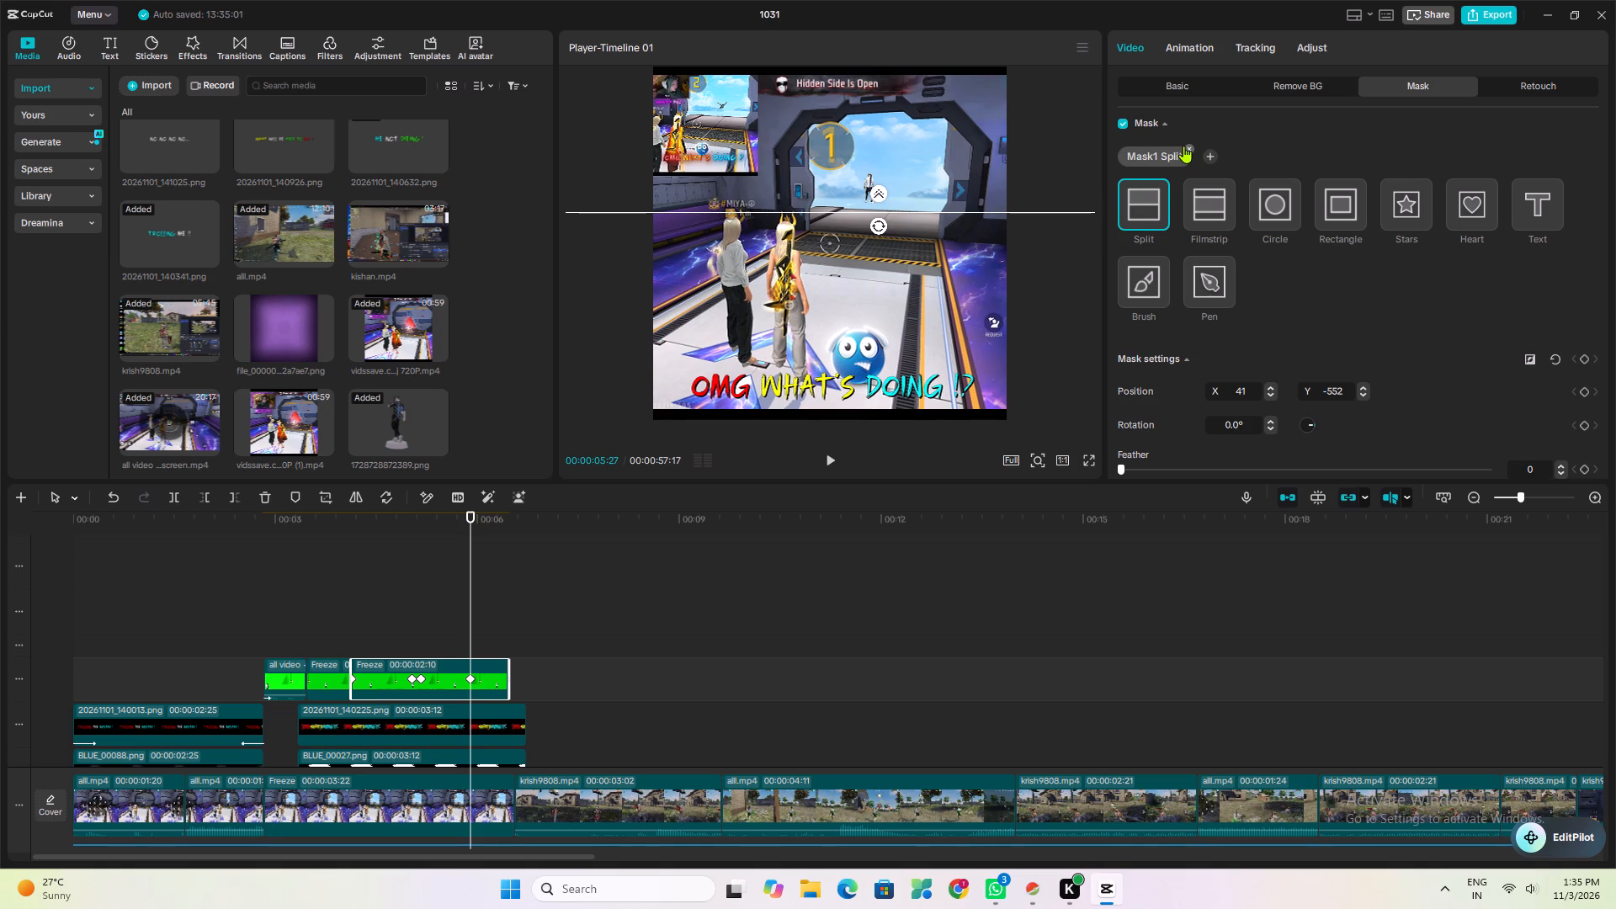
pyautogui.click(1188, 149)
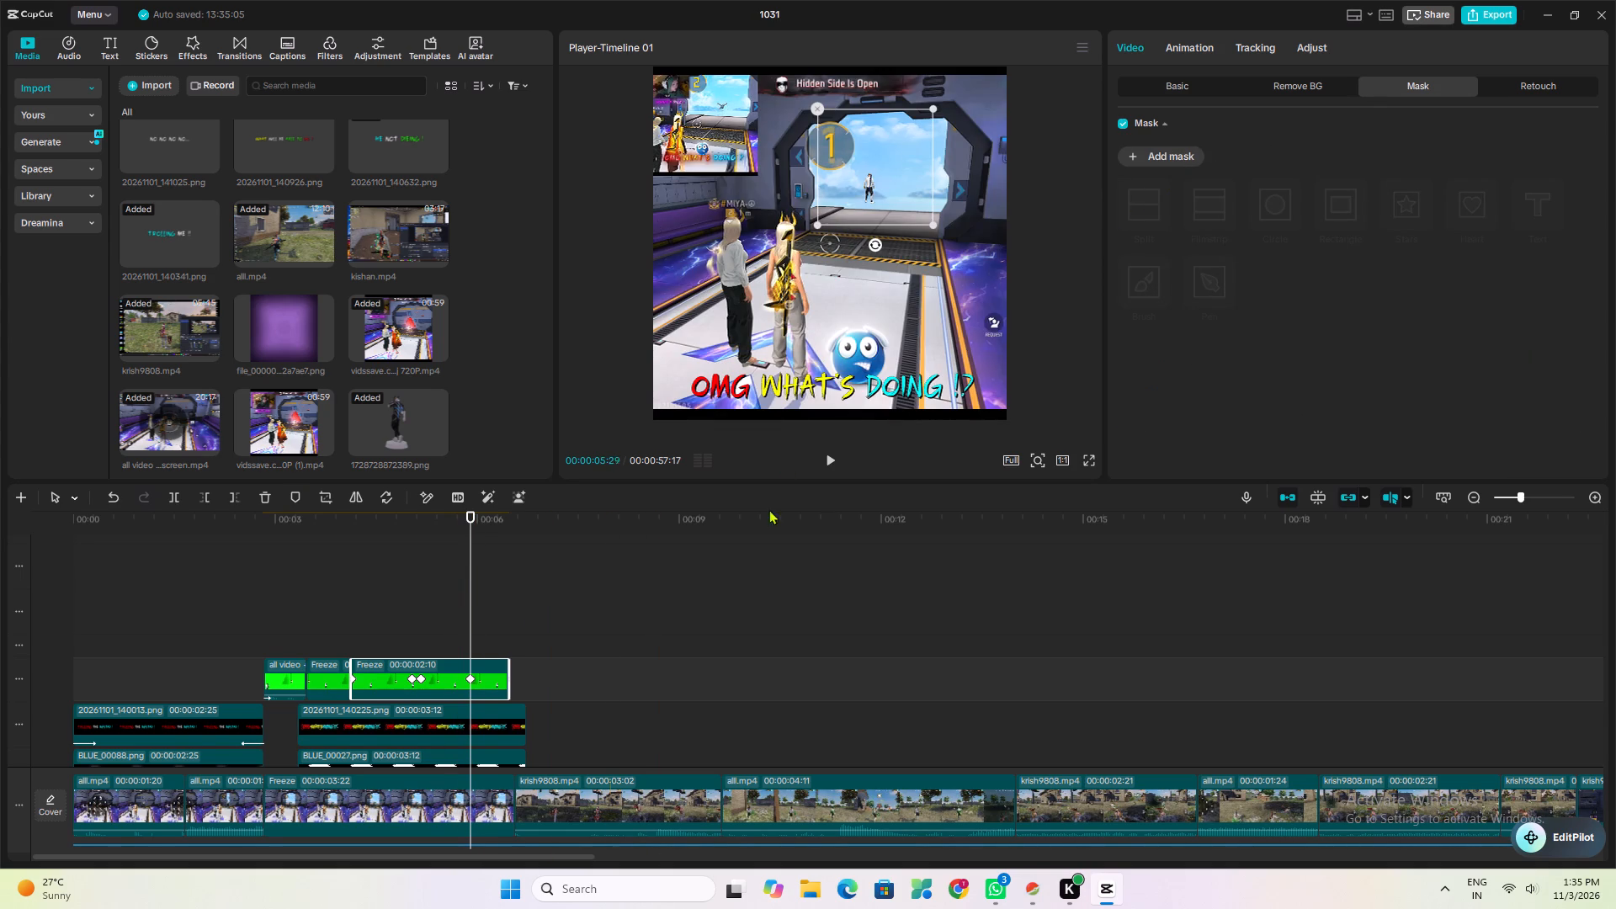
# Add a new split mask to the second frozen part and lower it to about X 41, Y -510, below the character's feet.
pyautogui.click(446, 591)
pyautogui.click(454, 674)
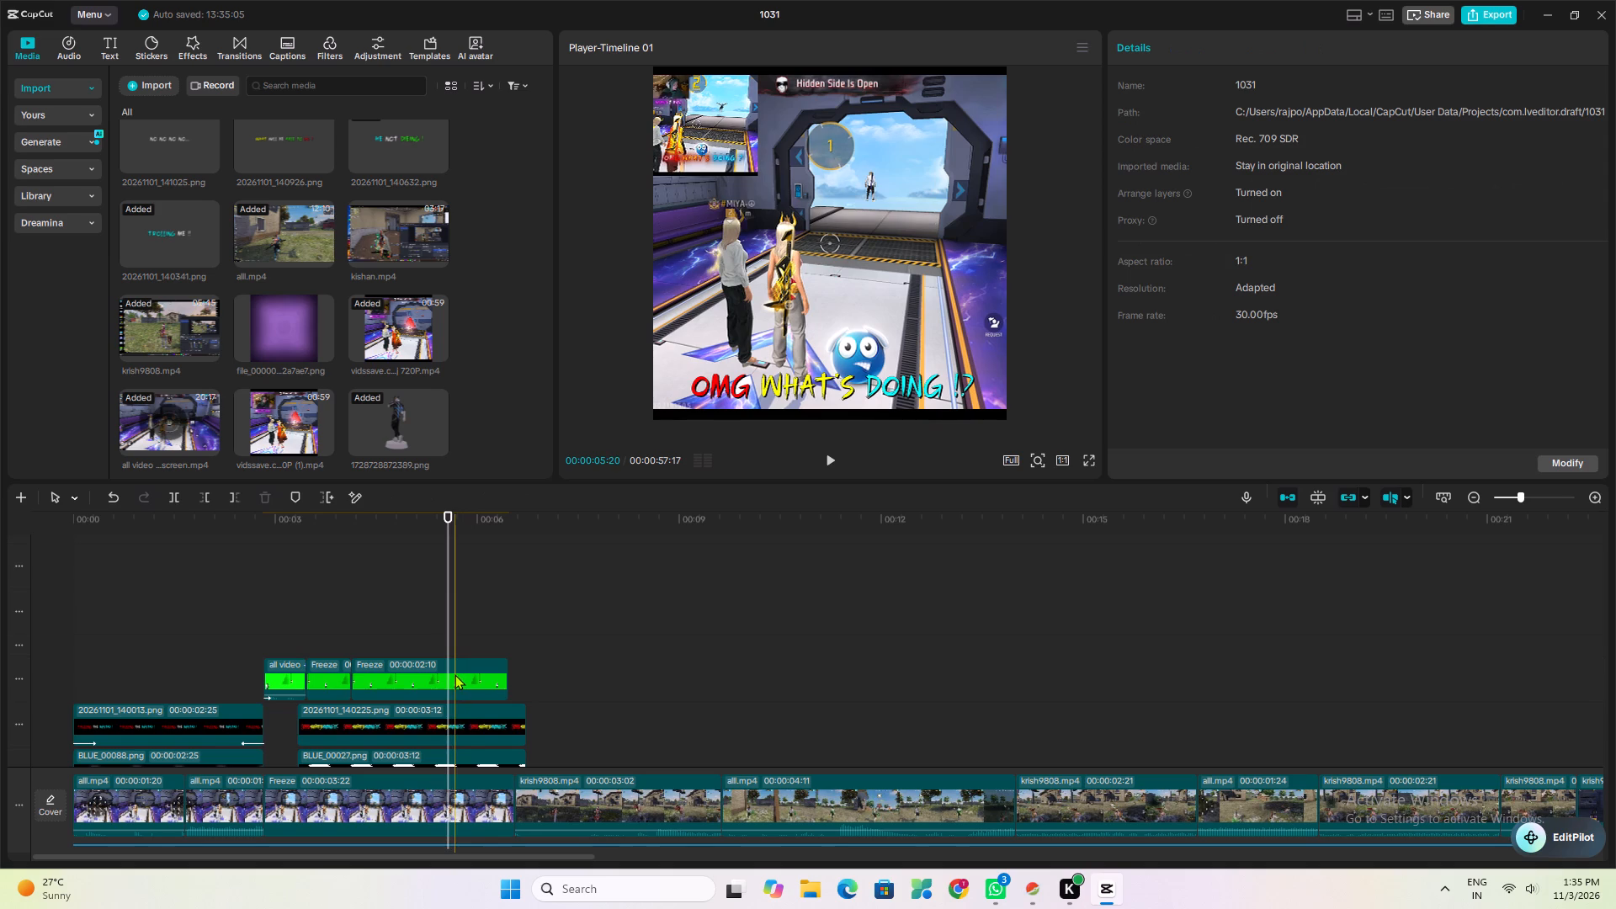
pyautogui.click(1163, 152)
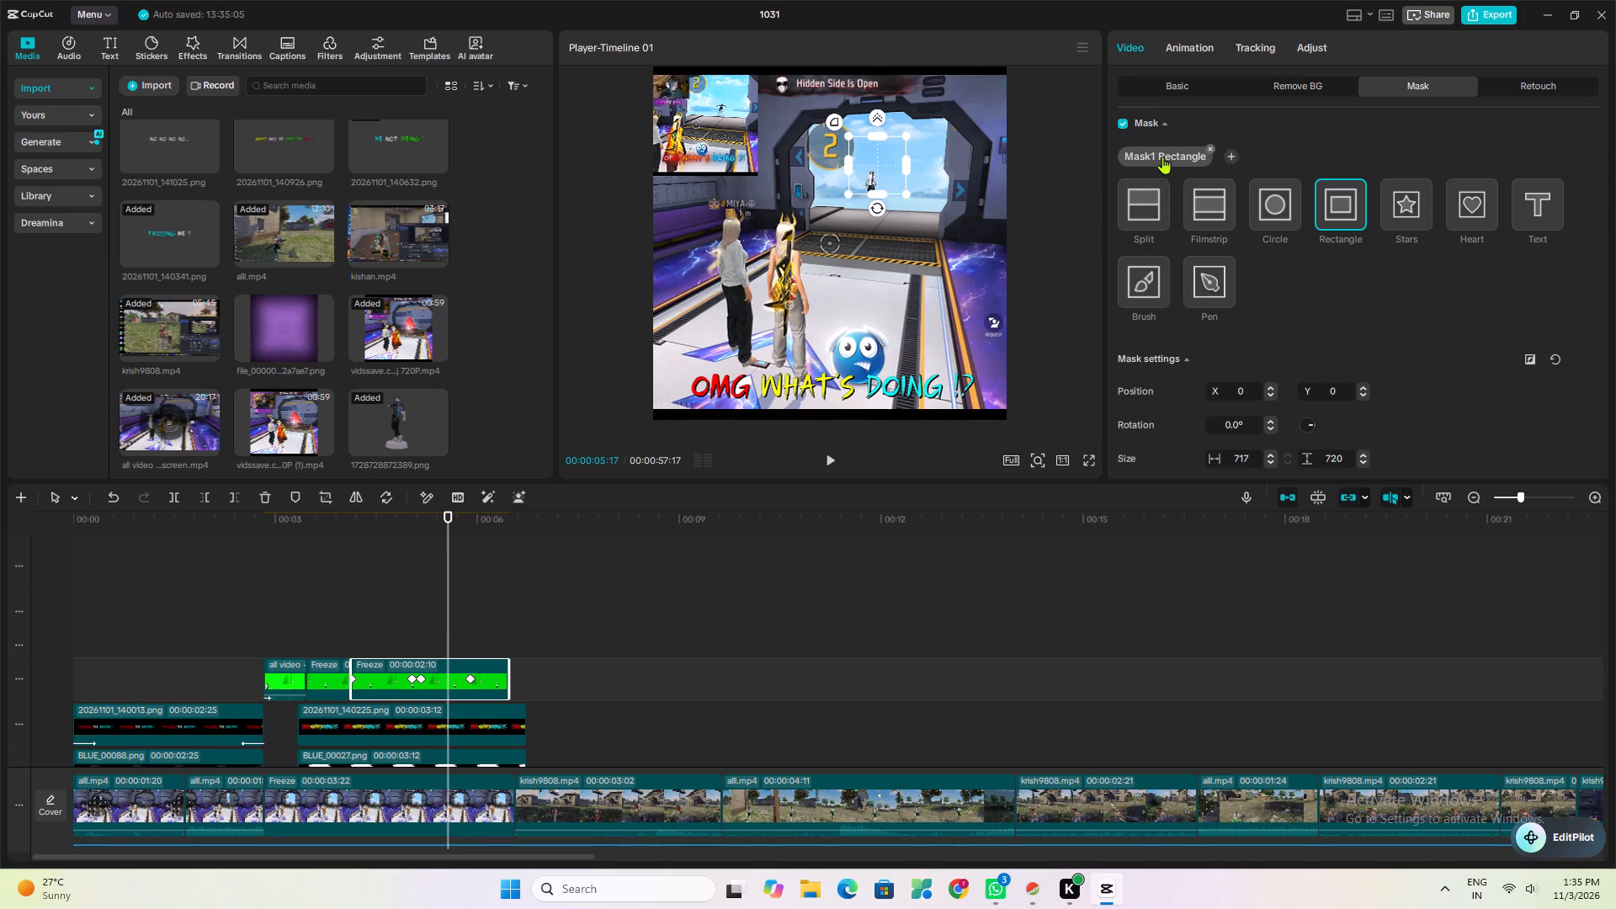
pyautogui.click(1146, 210)
pyautogui.moveTo(889, 164); pyautogui.dragTo(893, 199)
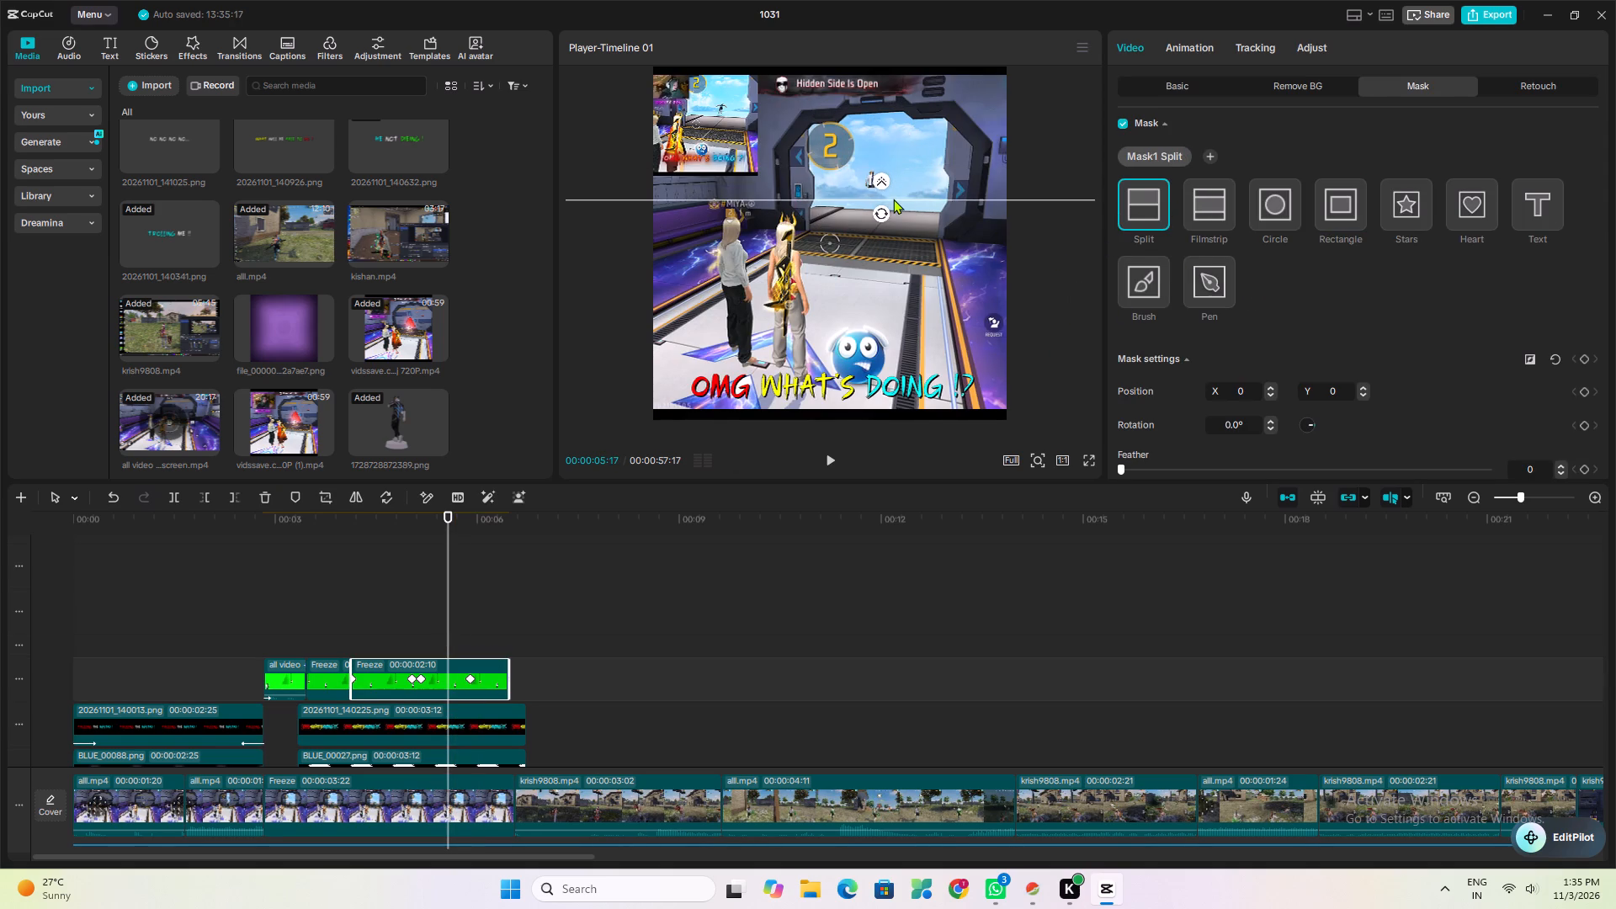
pyautogui.moveTo(893, 199); pyautogui.dragTo(892, 205)
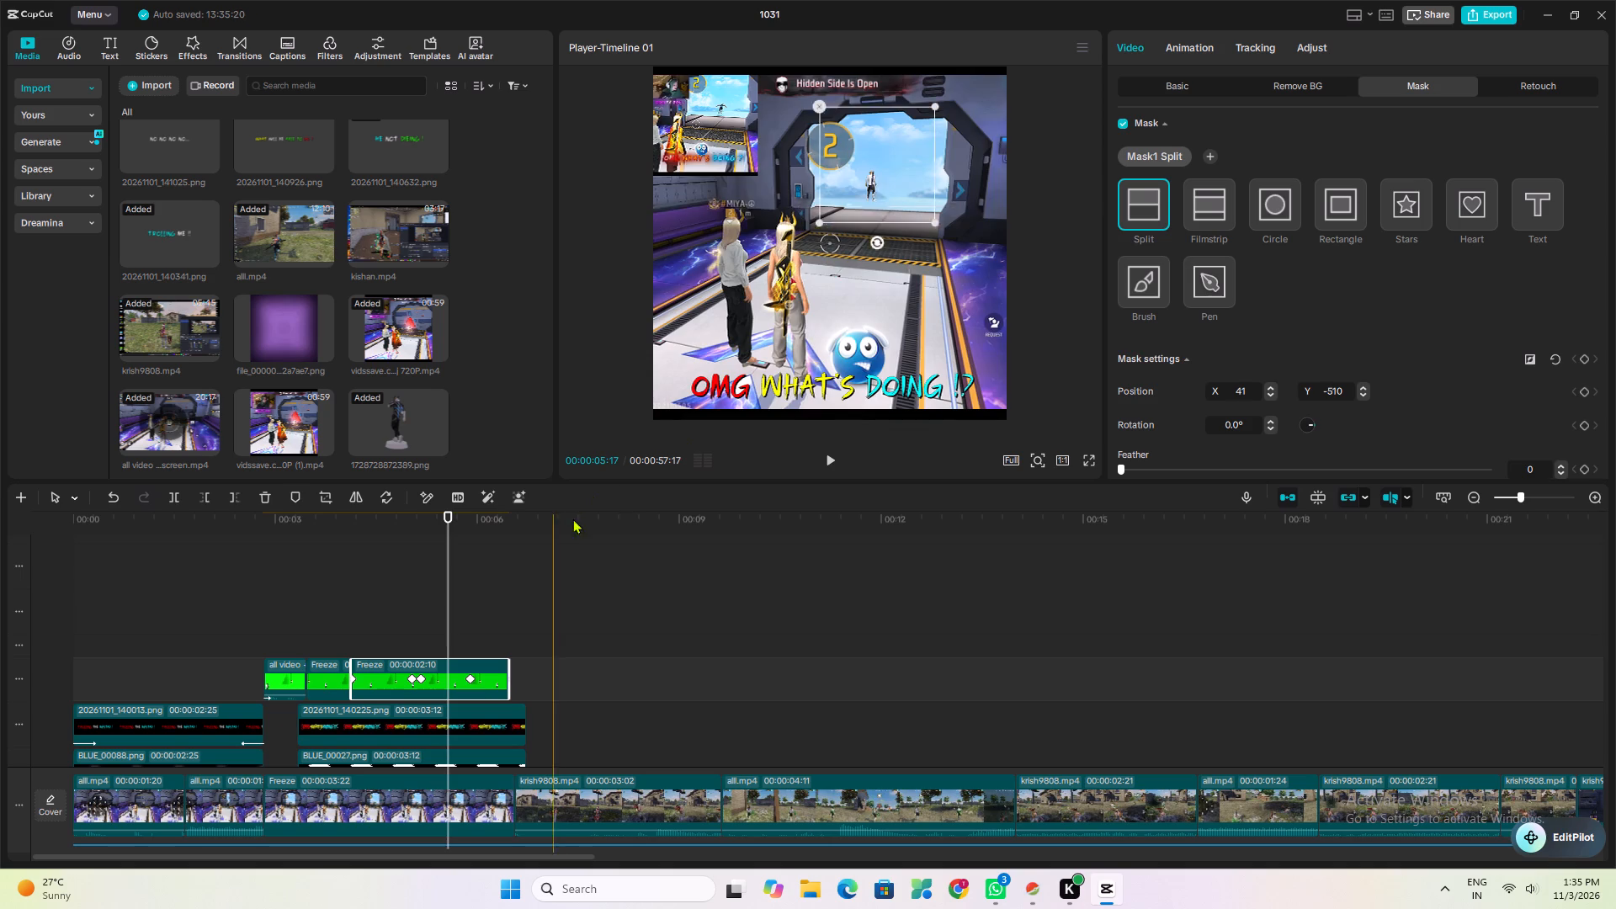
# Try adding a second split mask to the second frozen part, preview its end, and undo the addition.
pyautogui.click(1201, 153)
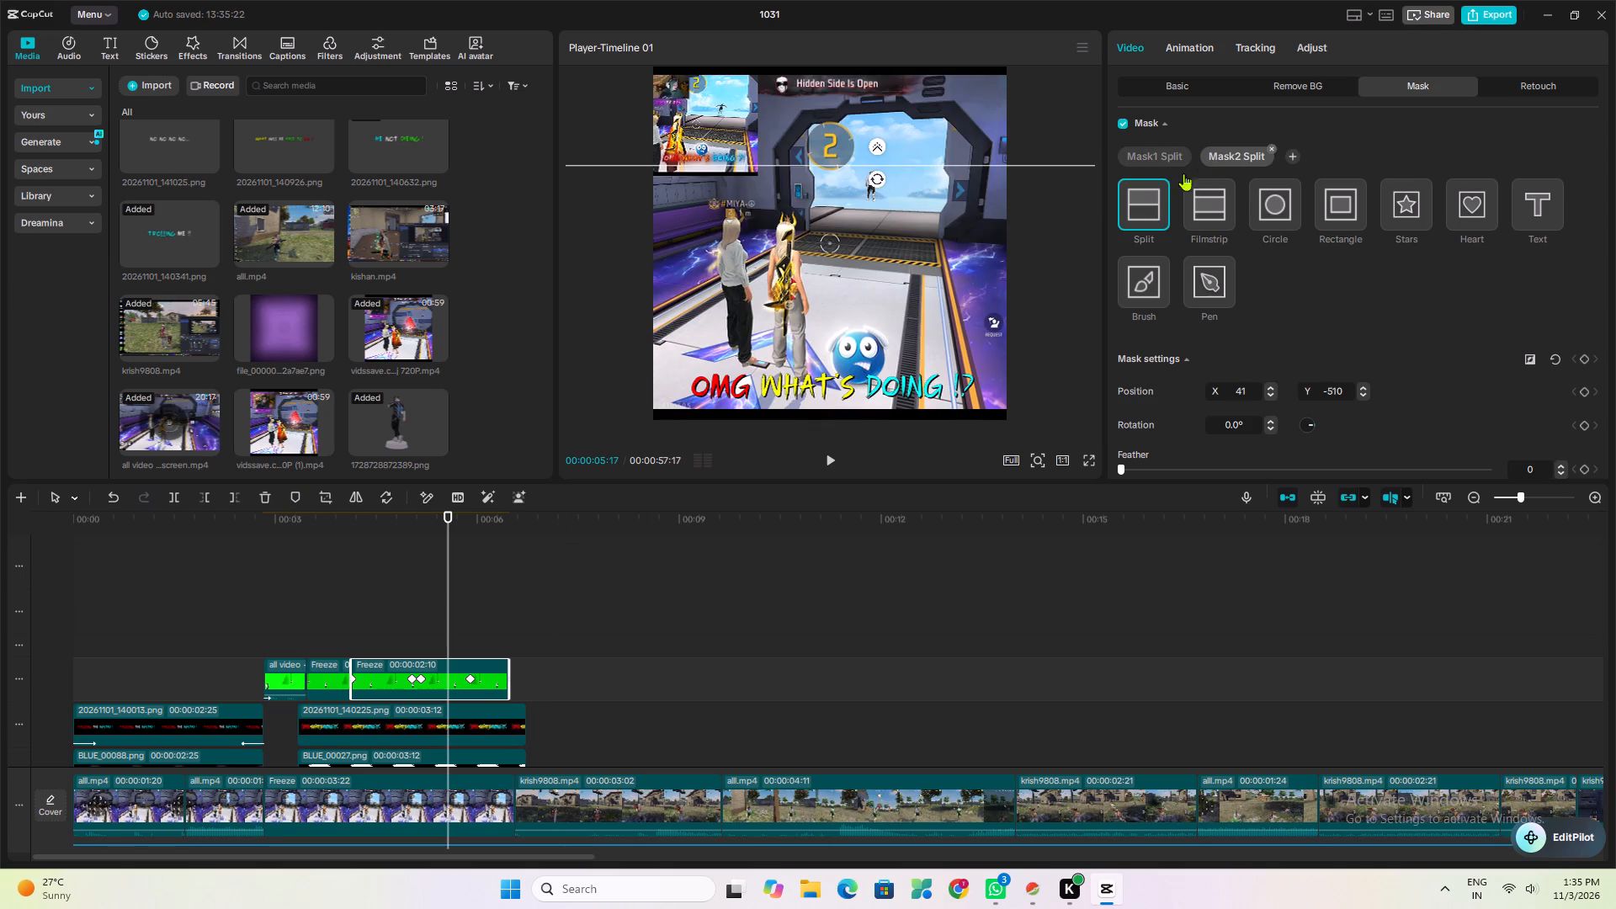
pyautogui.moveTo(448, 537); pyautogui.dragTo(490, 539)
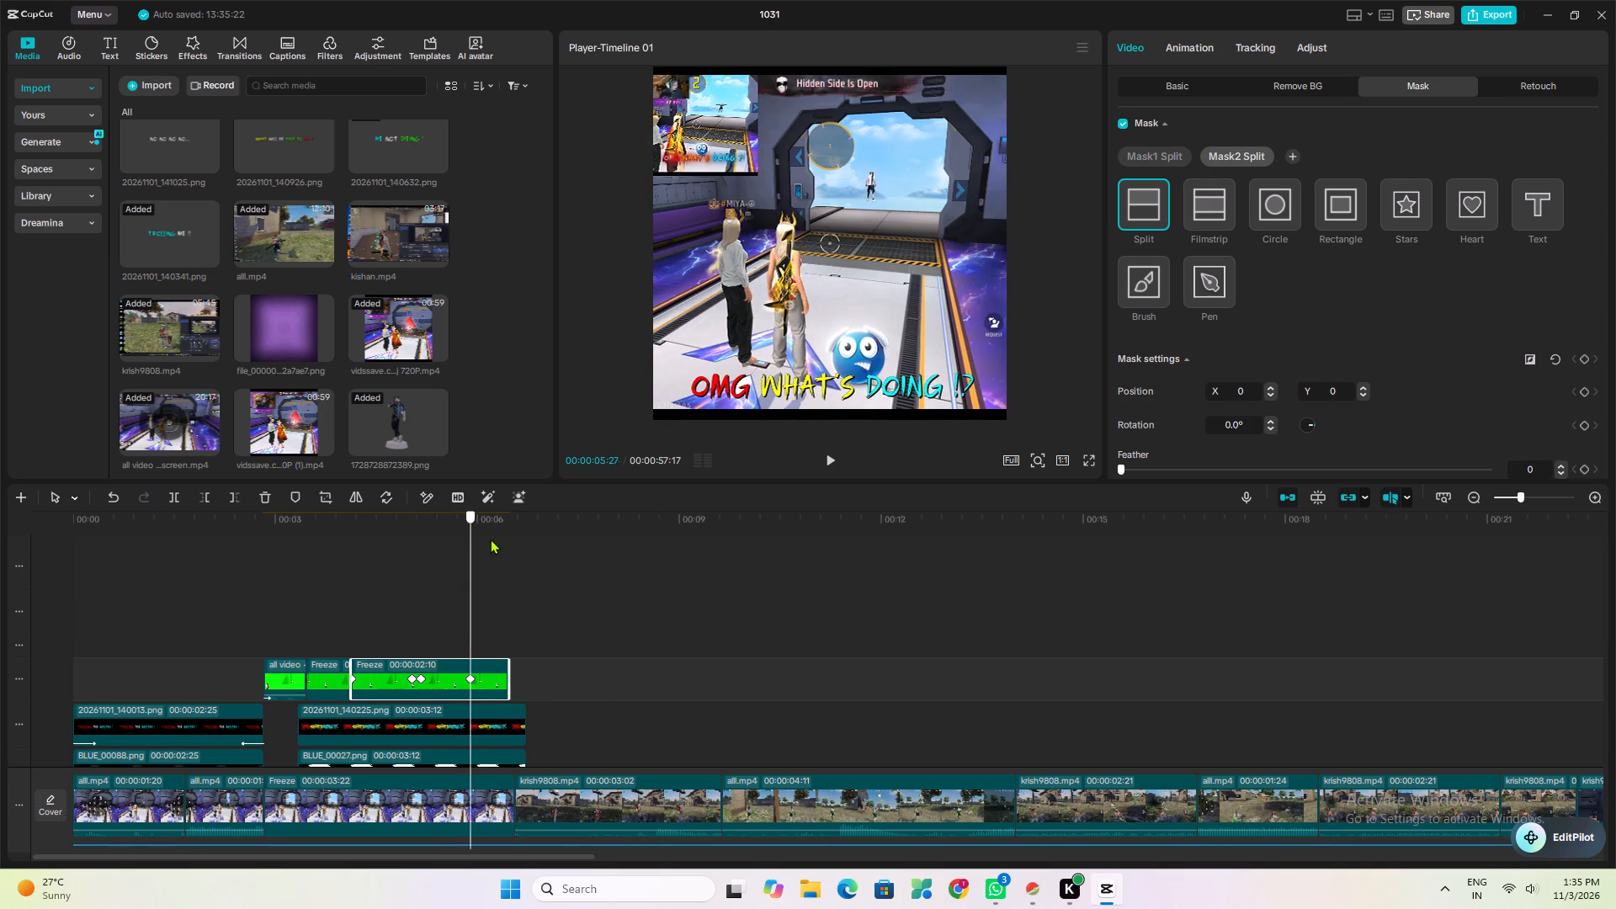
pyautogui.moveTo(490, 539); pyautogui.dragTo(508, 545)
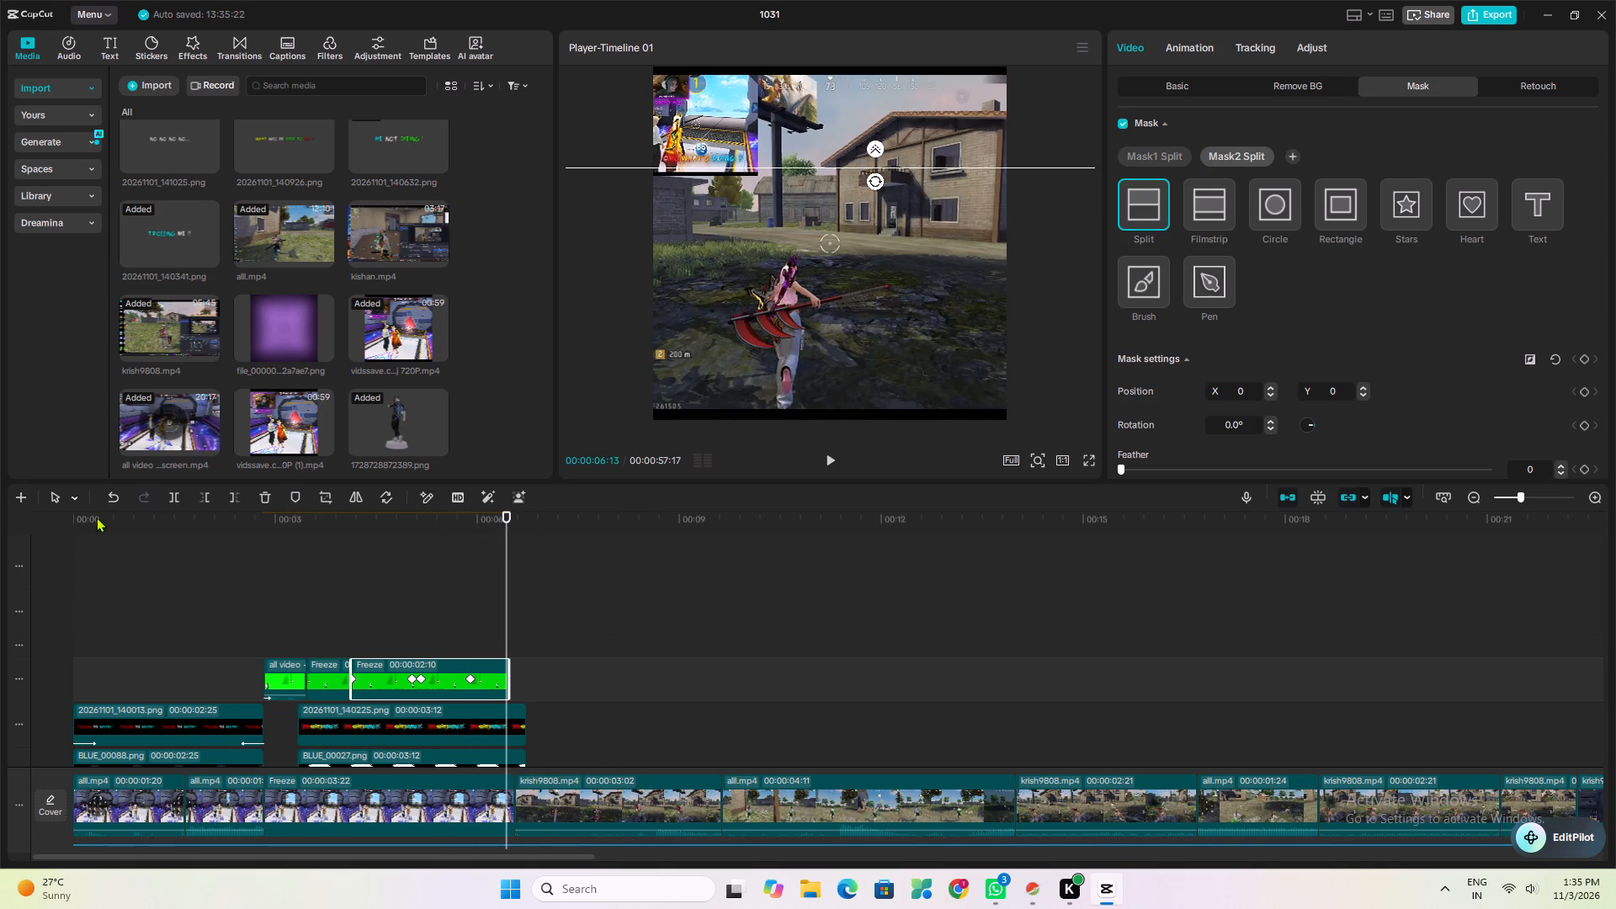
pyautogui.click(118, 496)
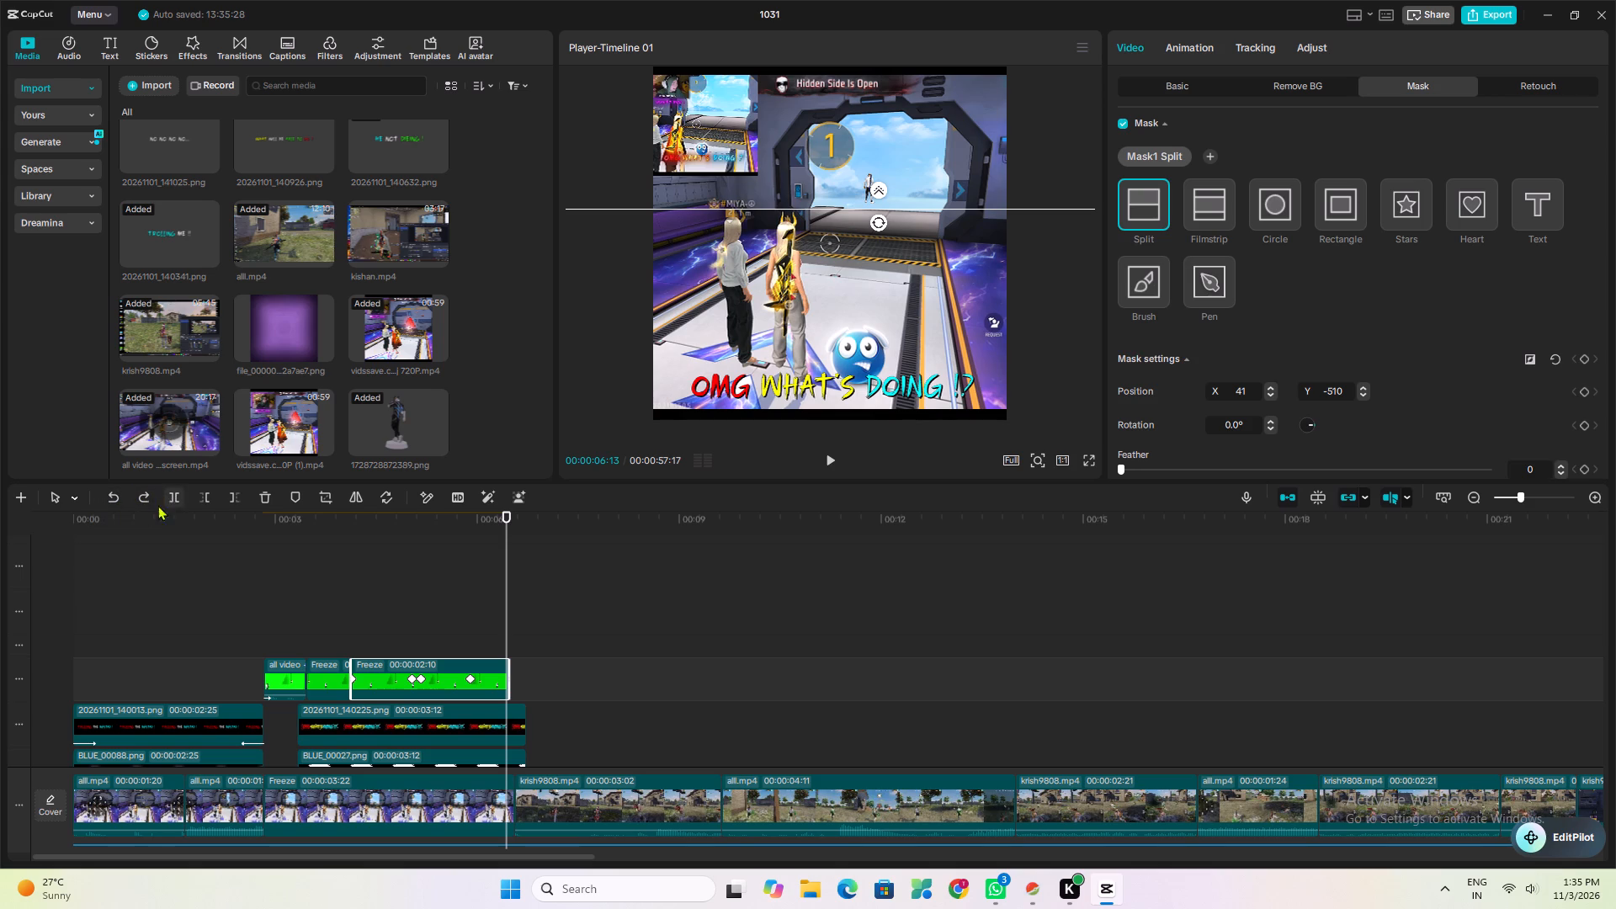
# Add keyframes for all mask settings on the second frozen part at 00:00:05:21.
pyautogui.click(447, 566)
pyautogui.click(429, 571)
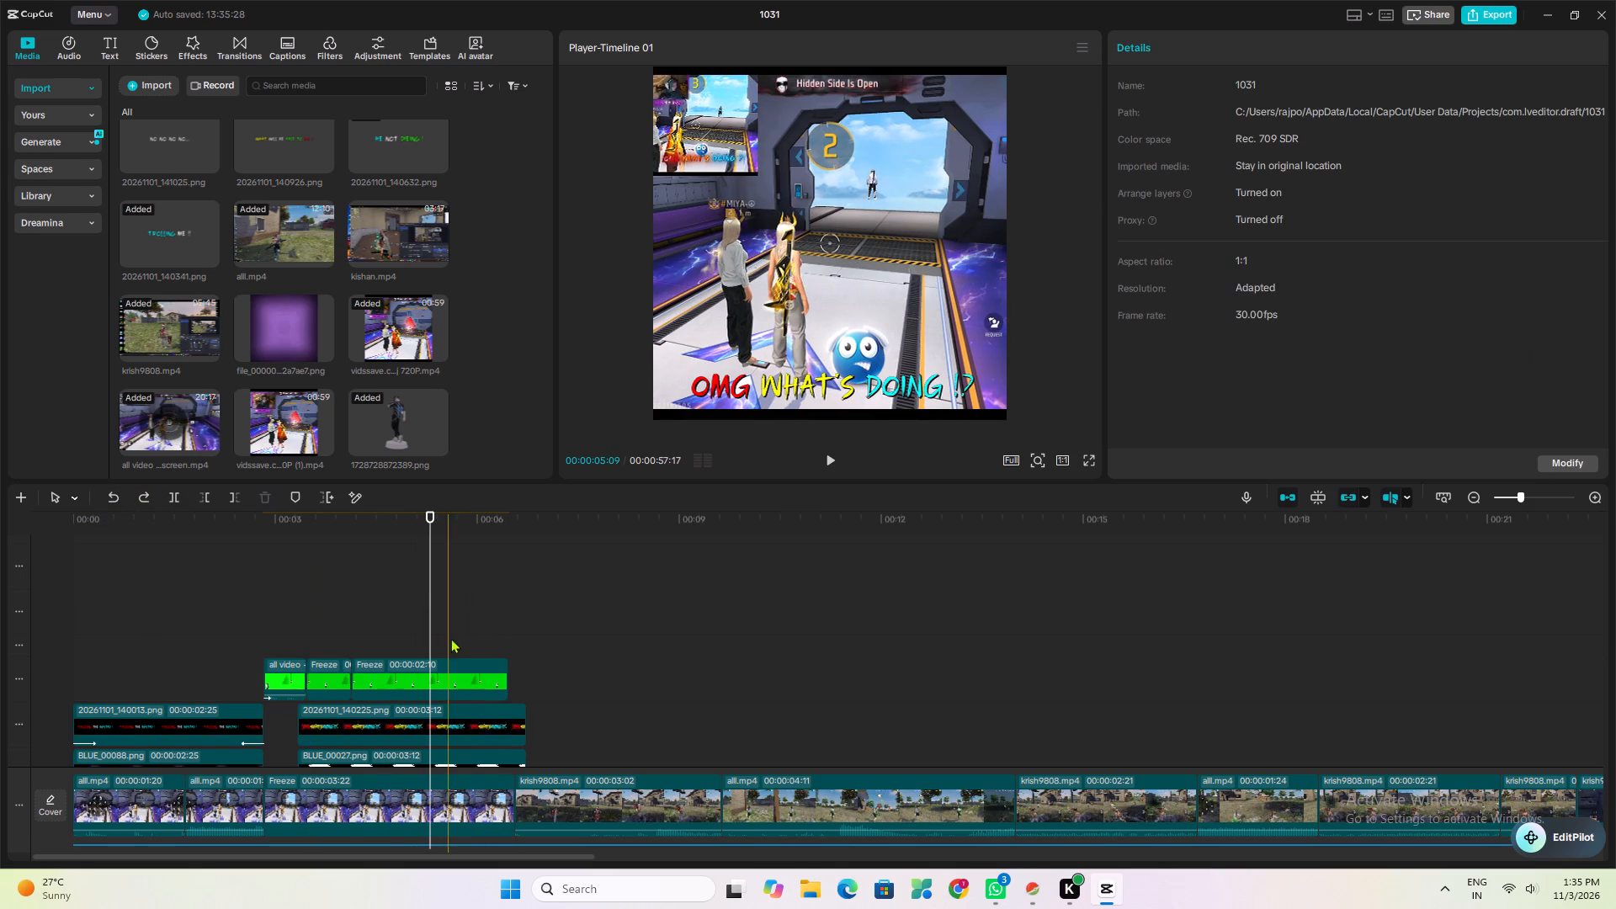
pyautogui.click(442, 669)
pyautogui.click(451, 635)
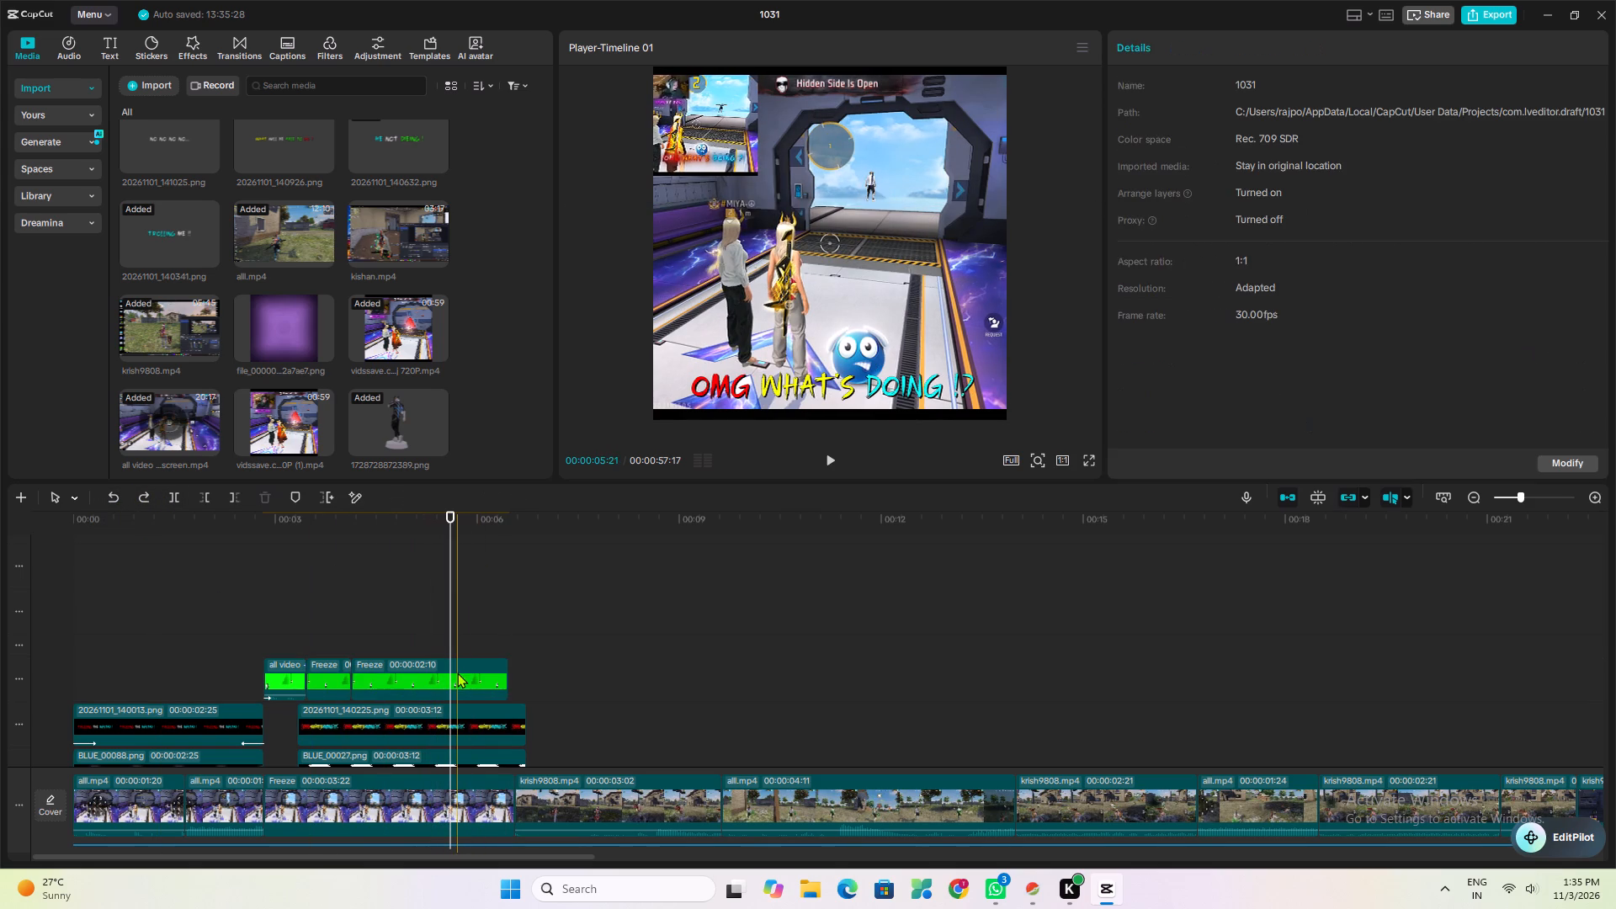
pyautogui.click(457, 672)
pyautogui.click(1587, 359)
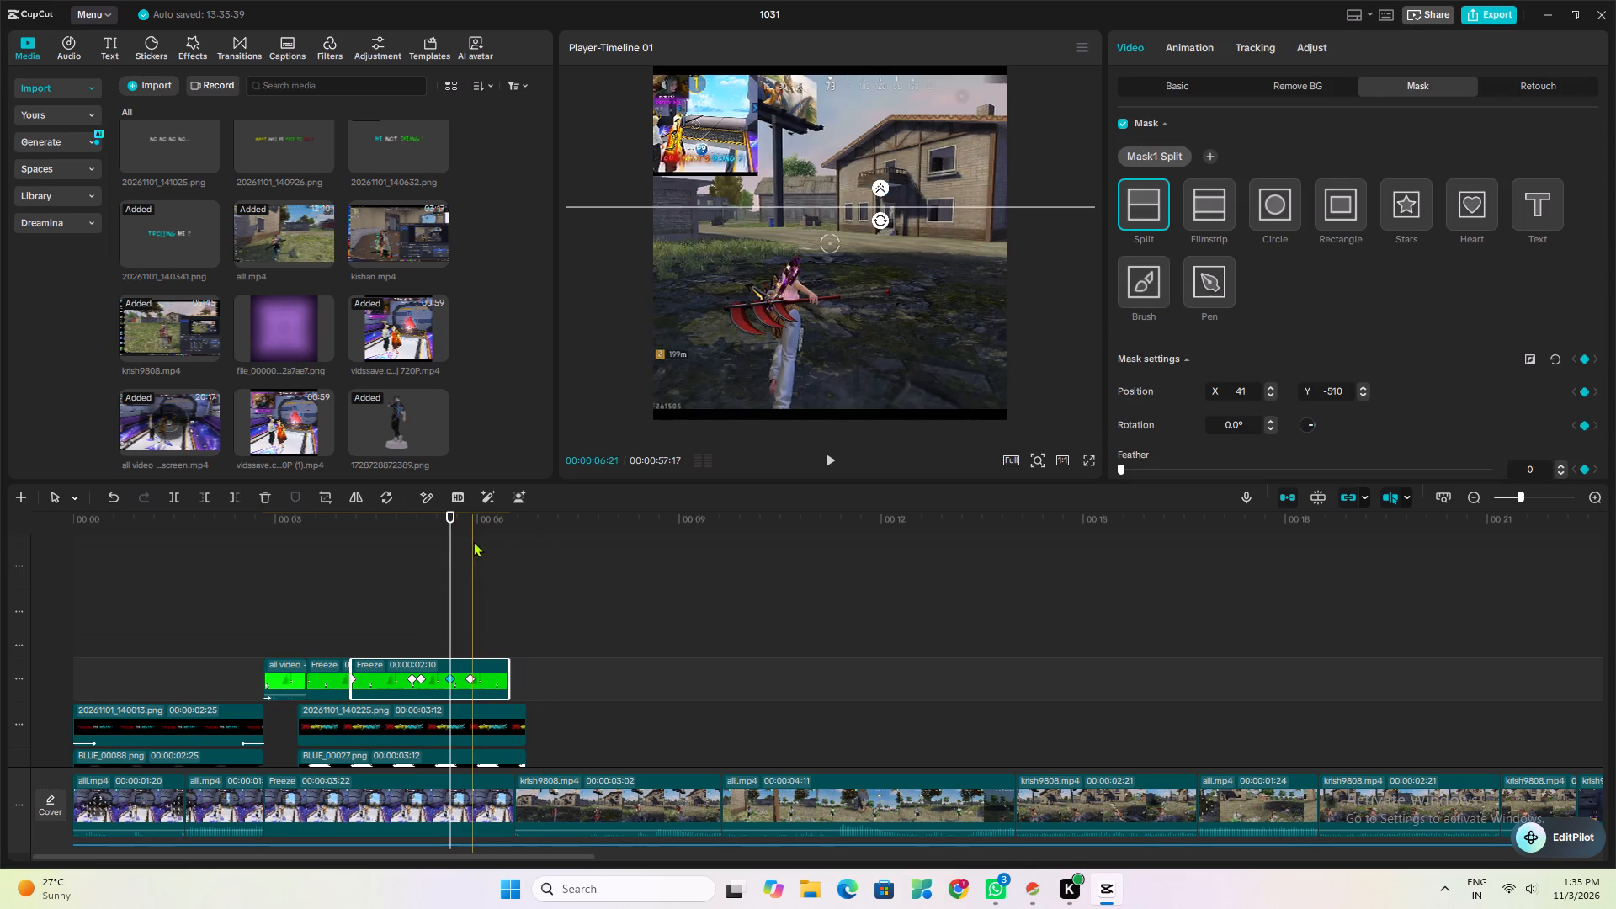
# At 00:00:06:06, raise the split mask line to about X 83, Y 0, above the frozen character.
pyautogui.moveTo(450, 533); pyautogui.dragTo(497, 537)
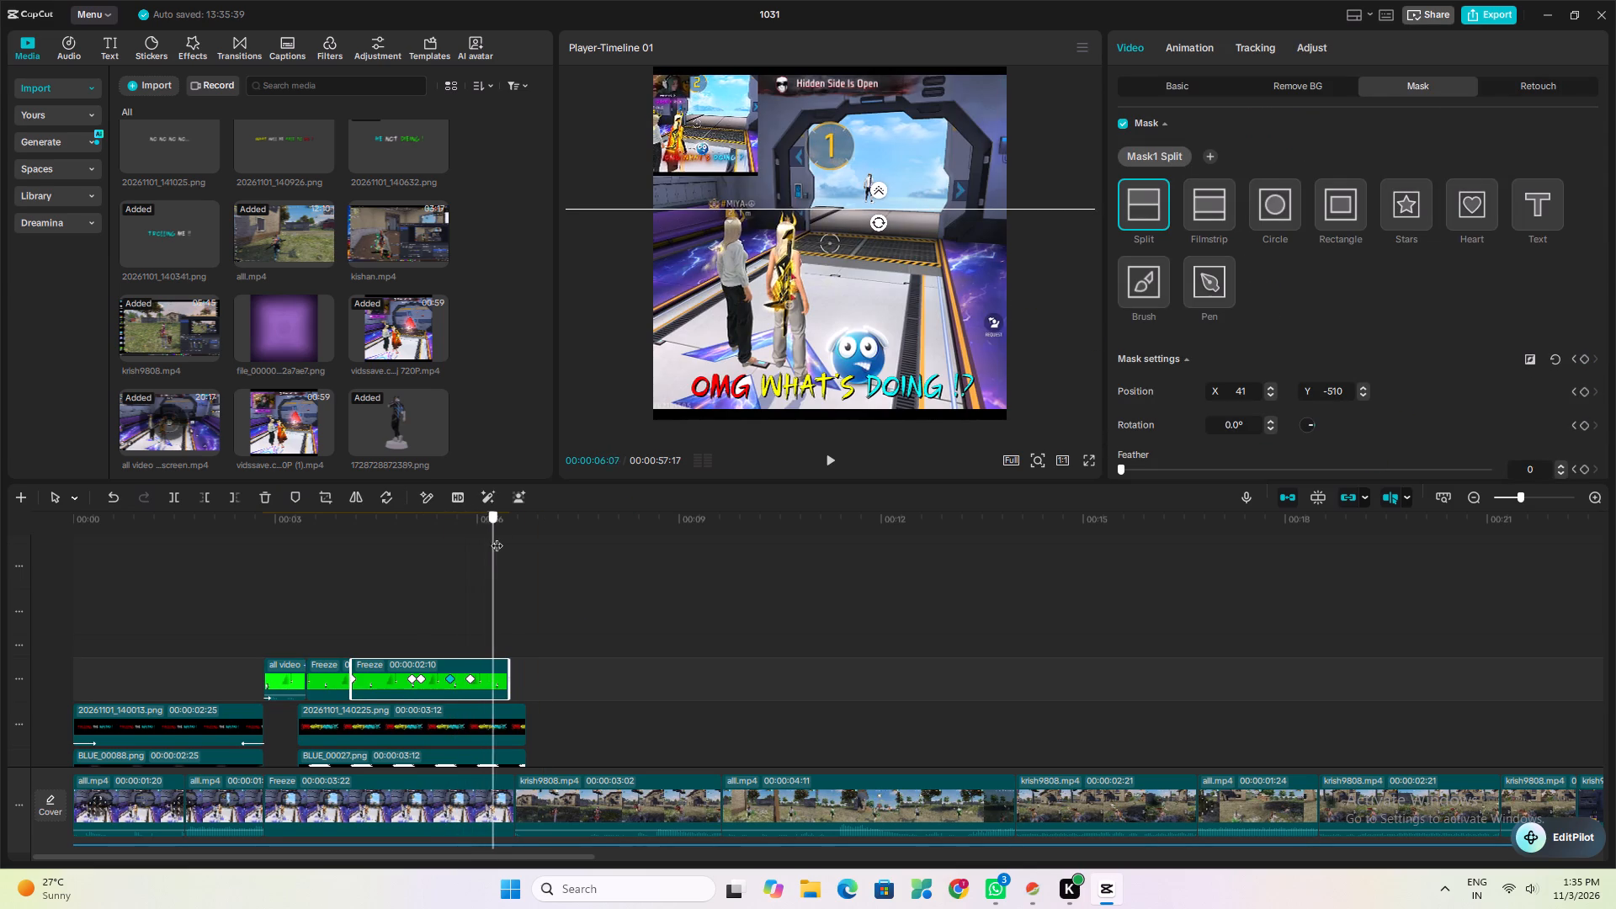
pyautogui.moveTo(497, 537); pyautogui.dragTo(491, 537)
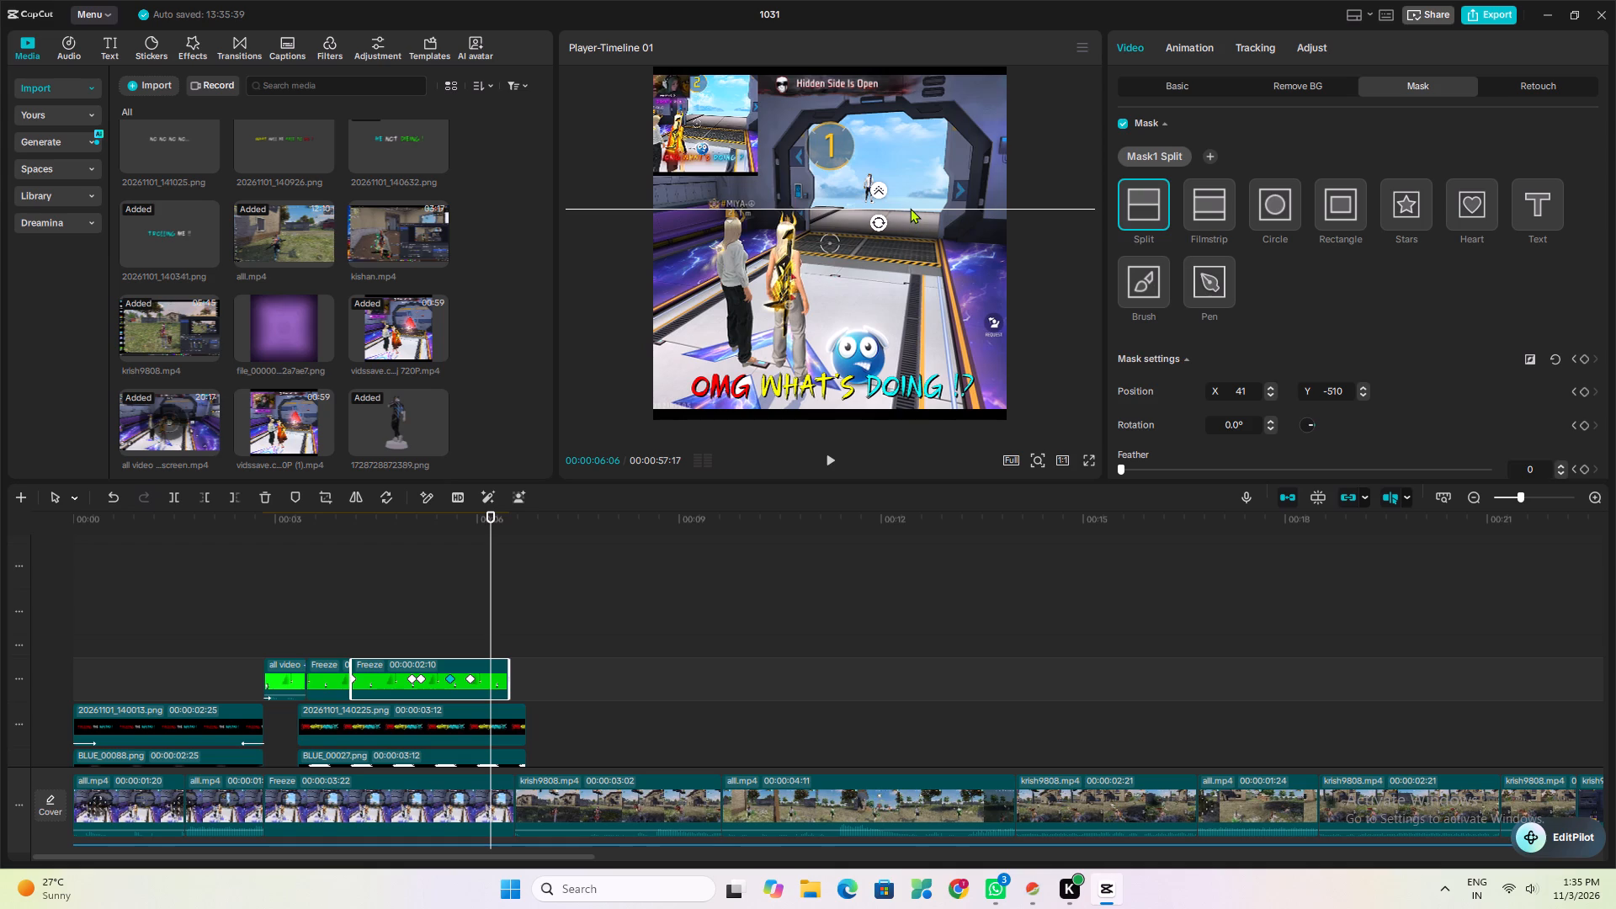
pyautogui.moveTo(891, 207); pyautogui.dragTo(895, 166)
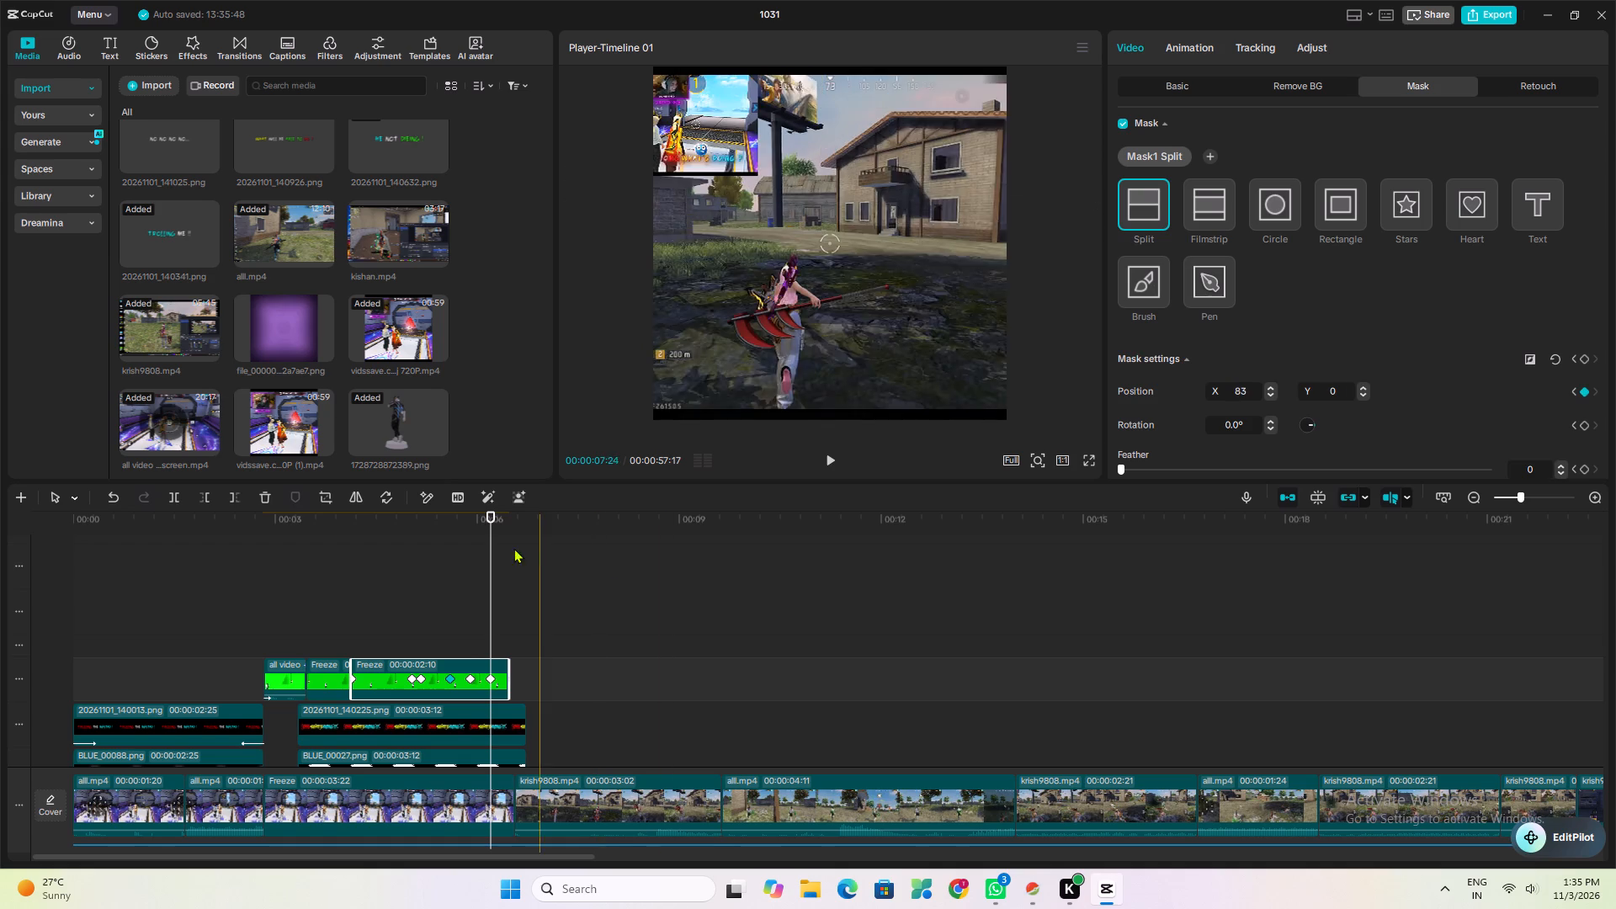
# Scrub through the second frozen part between about 00:00:05:07 and 00:00:06:10 to check the animated mask against the character's movement.
pyautogui.moveTo(494, 539); pyautogui.dragTo(449, 564)
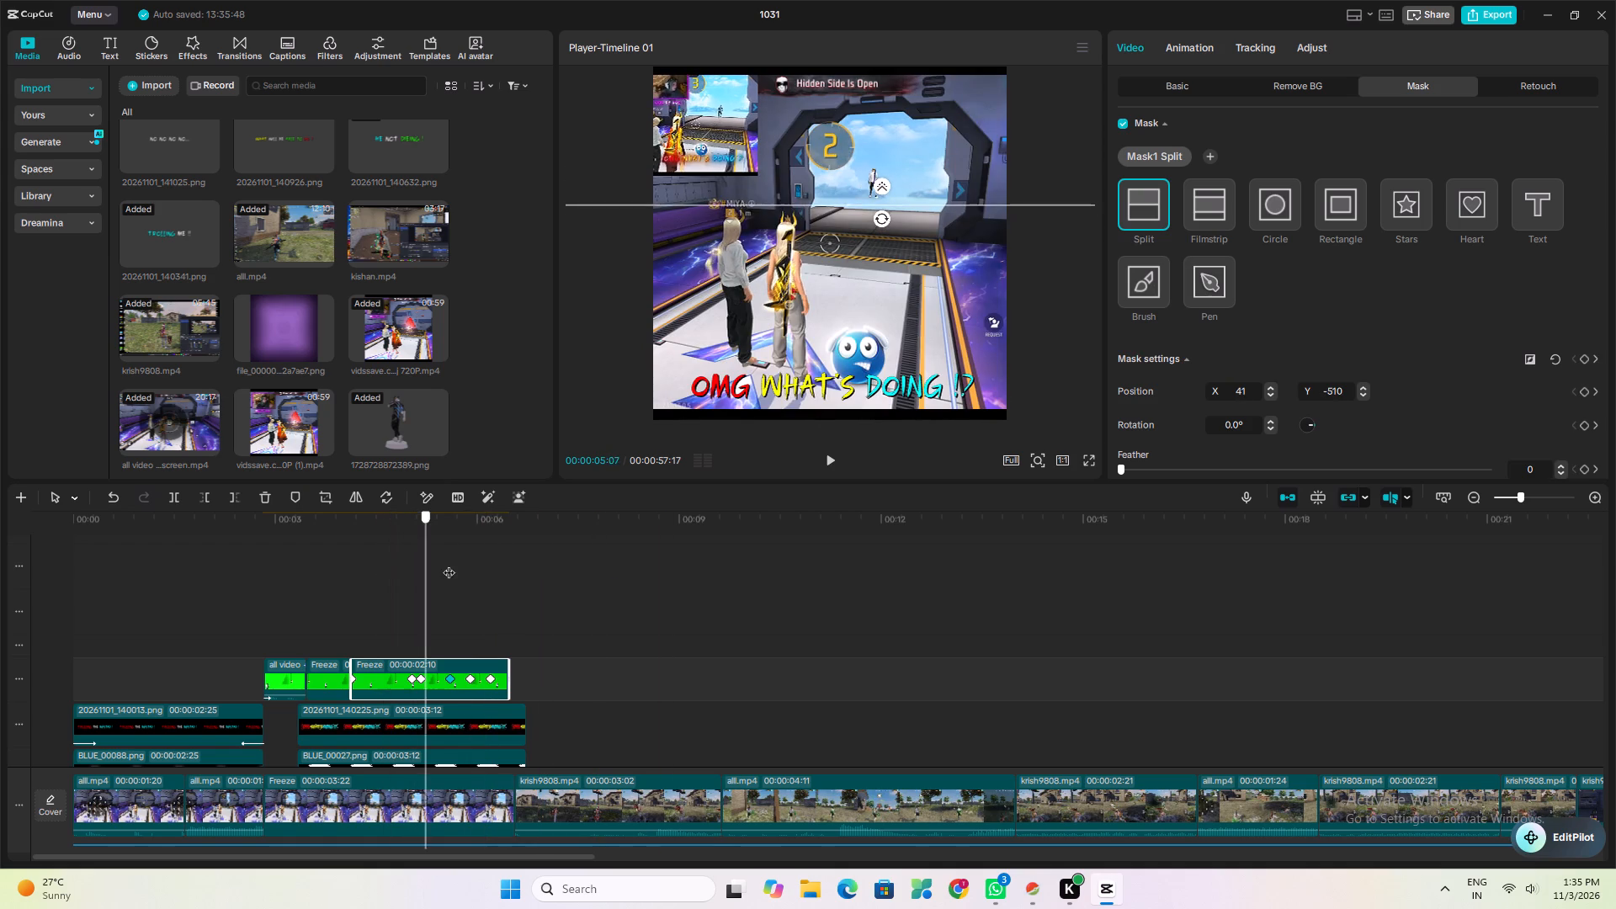
pyautogui.moveTo(449, 564); pyautogui.dragTo(451, 571)
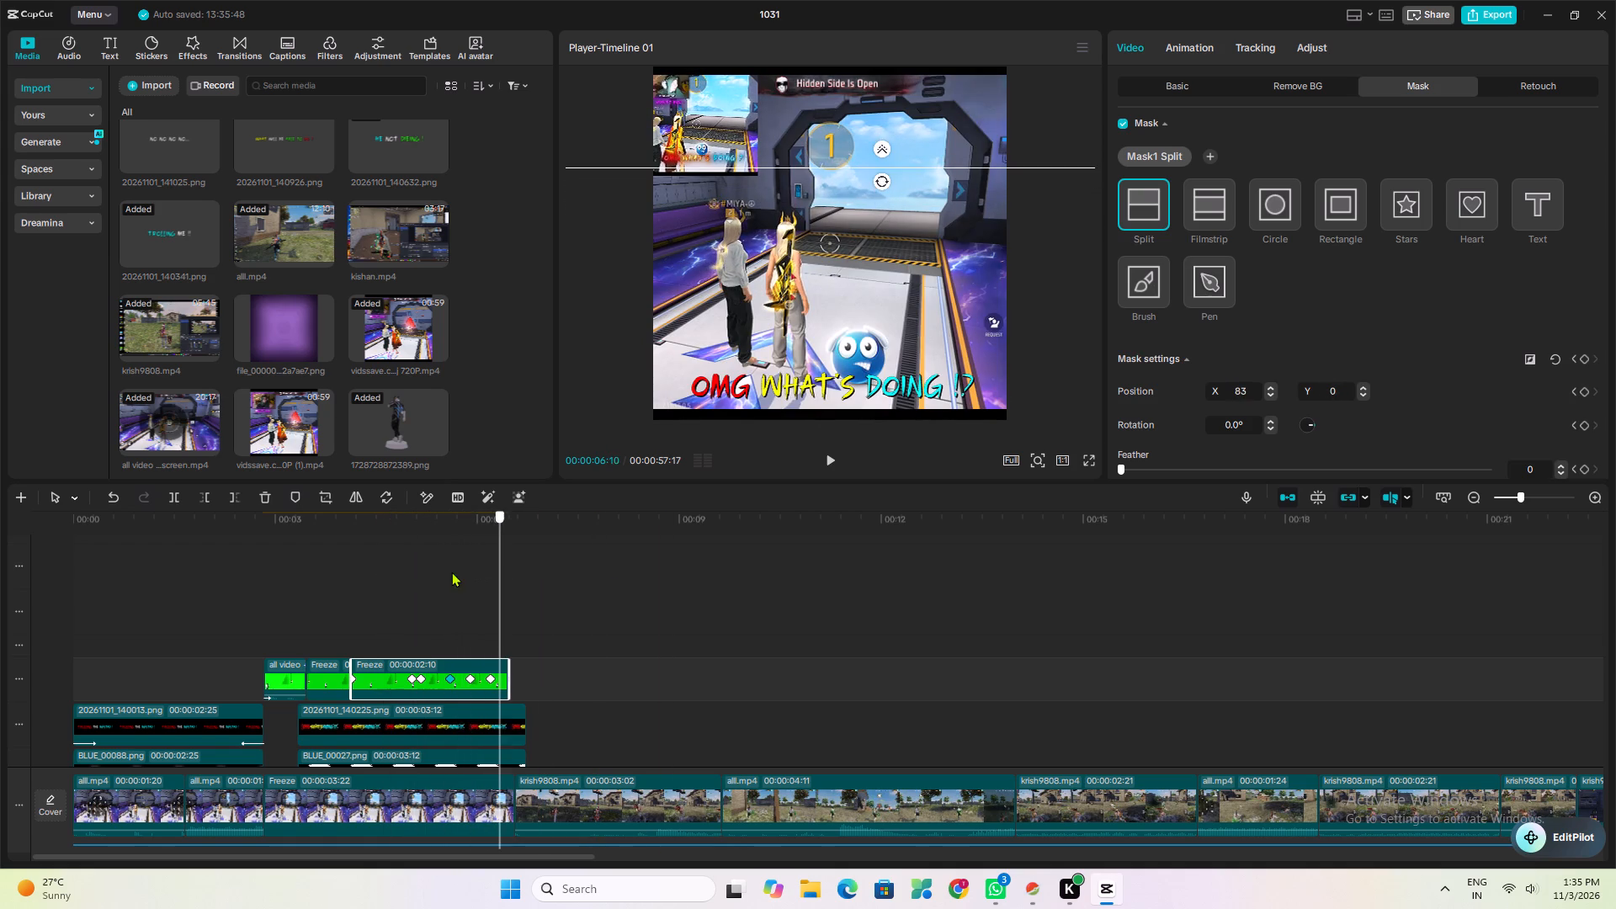
pyautogui.moveTo(451, 571); pyautogui.dragTo(470, 574)
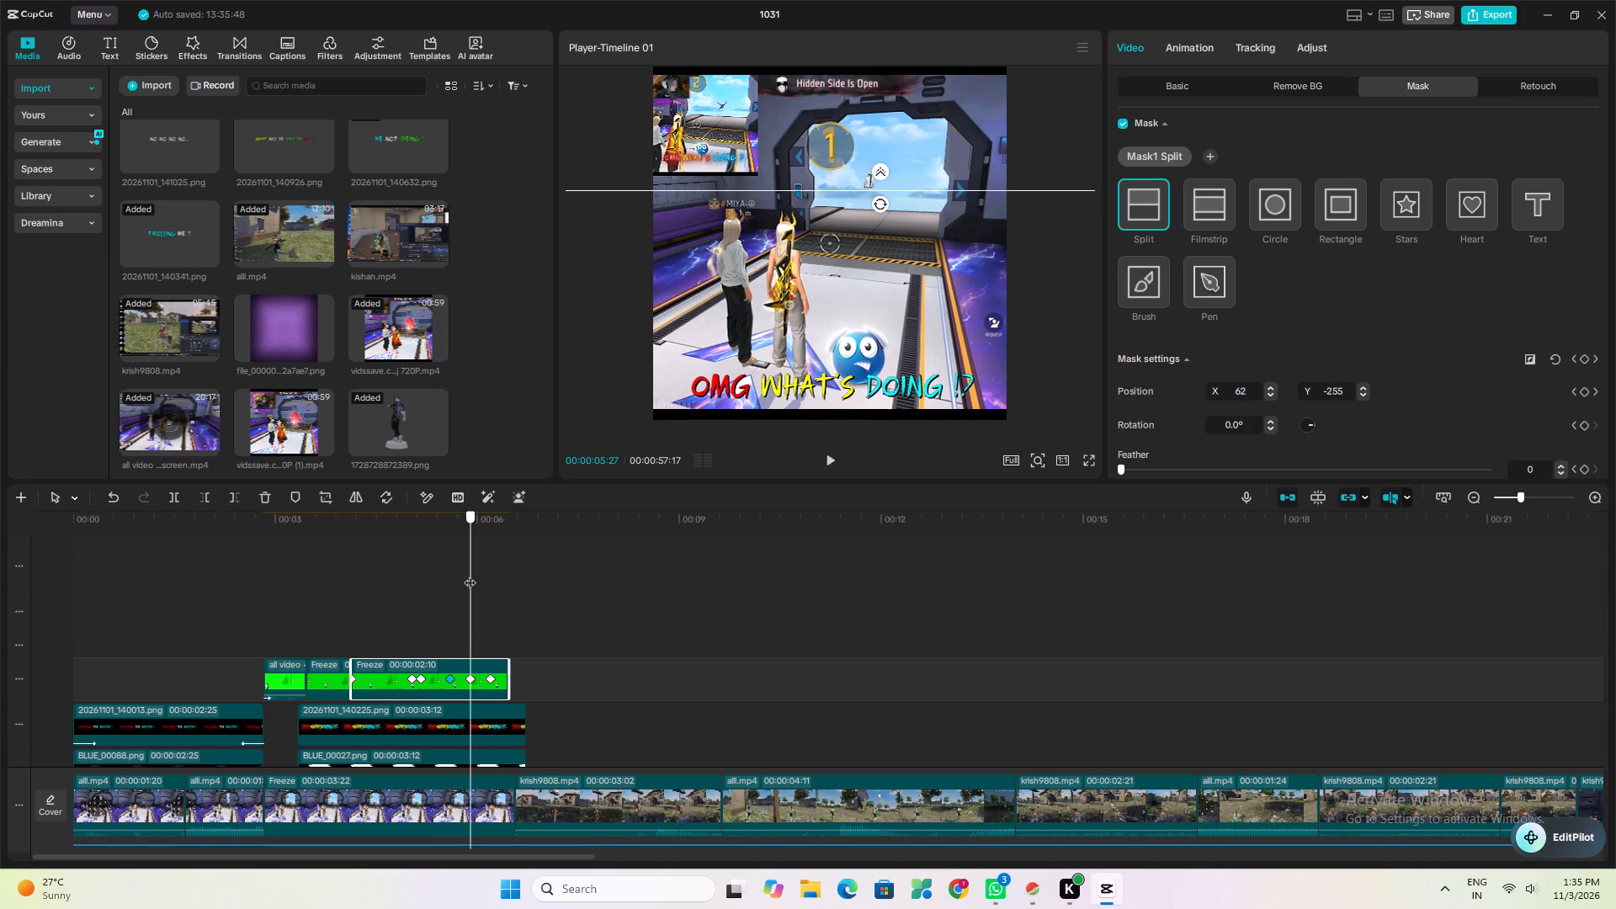
pyautogui.moveTo(470, 574); pyautogui.dragTo(464, 589)
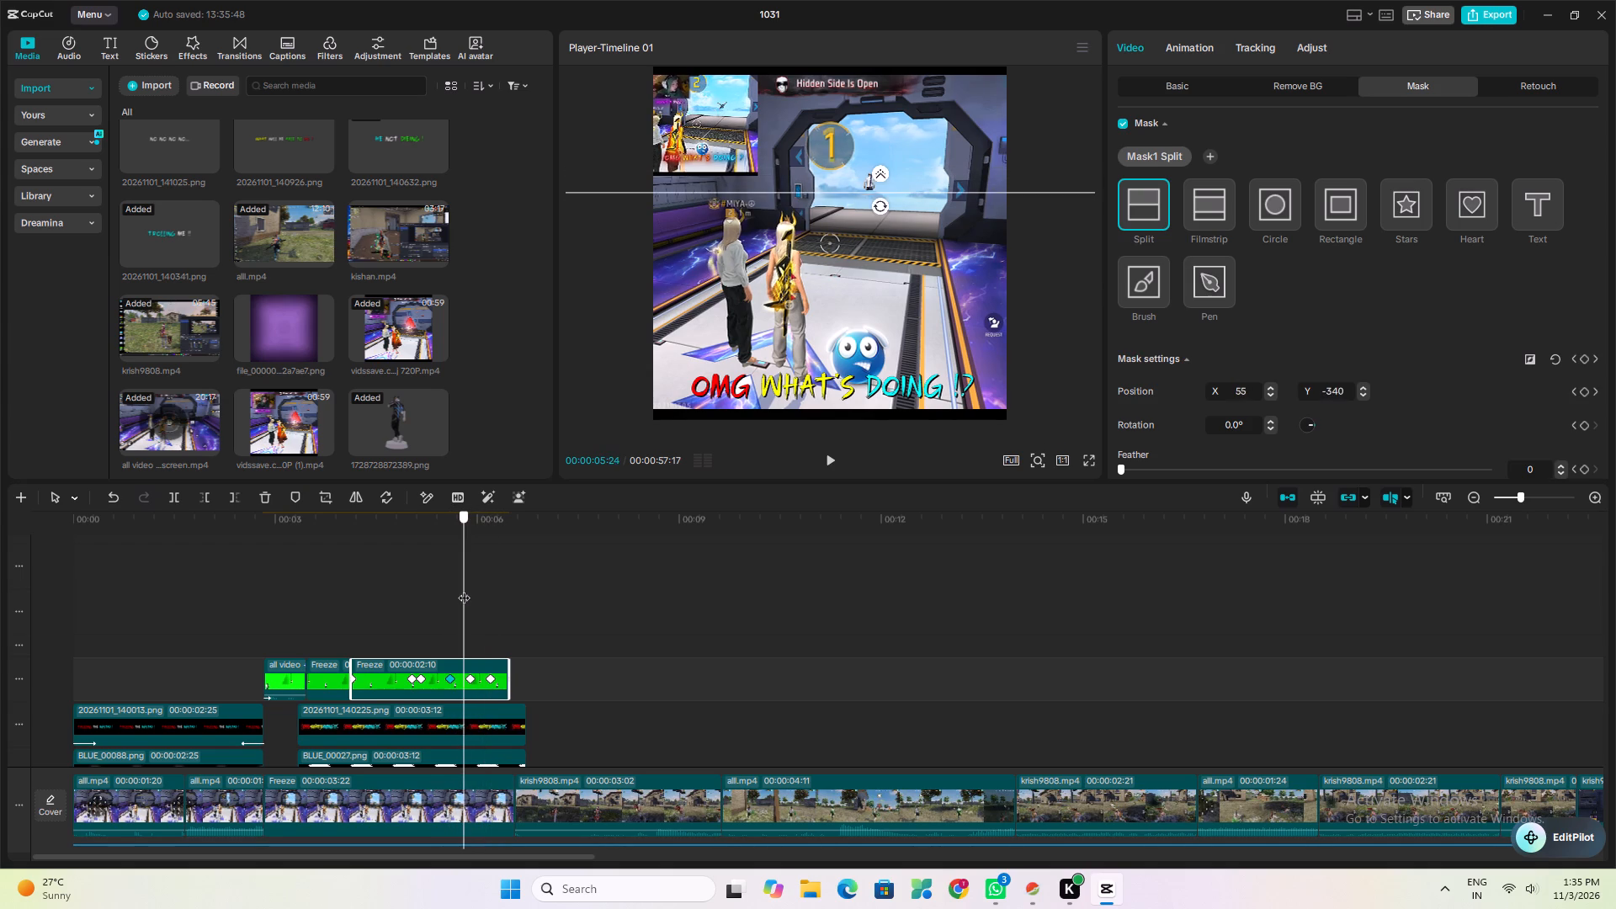
pyautogui.moveTo(464, 589); pyautogui.dragTo(468, 591)
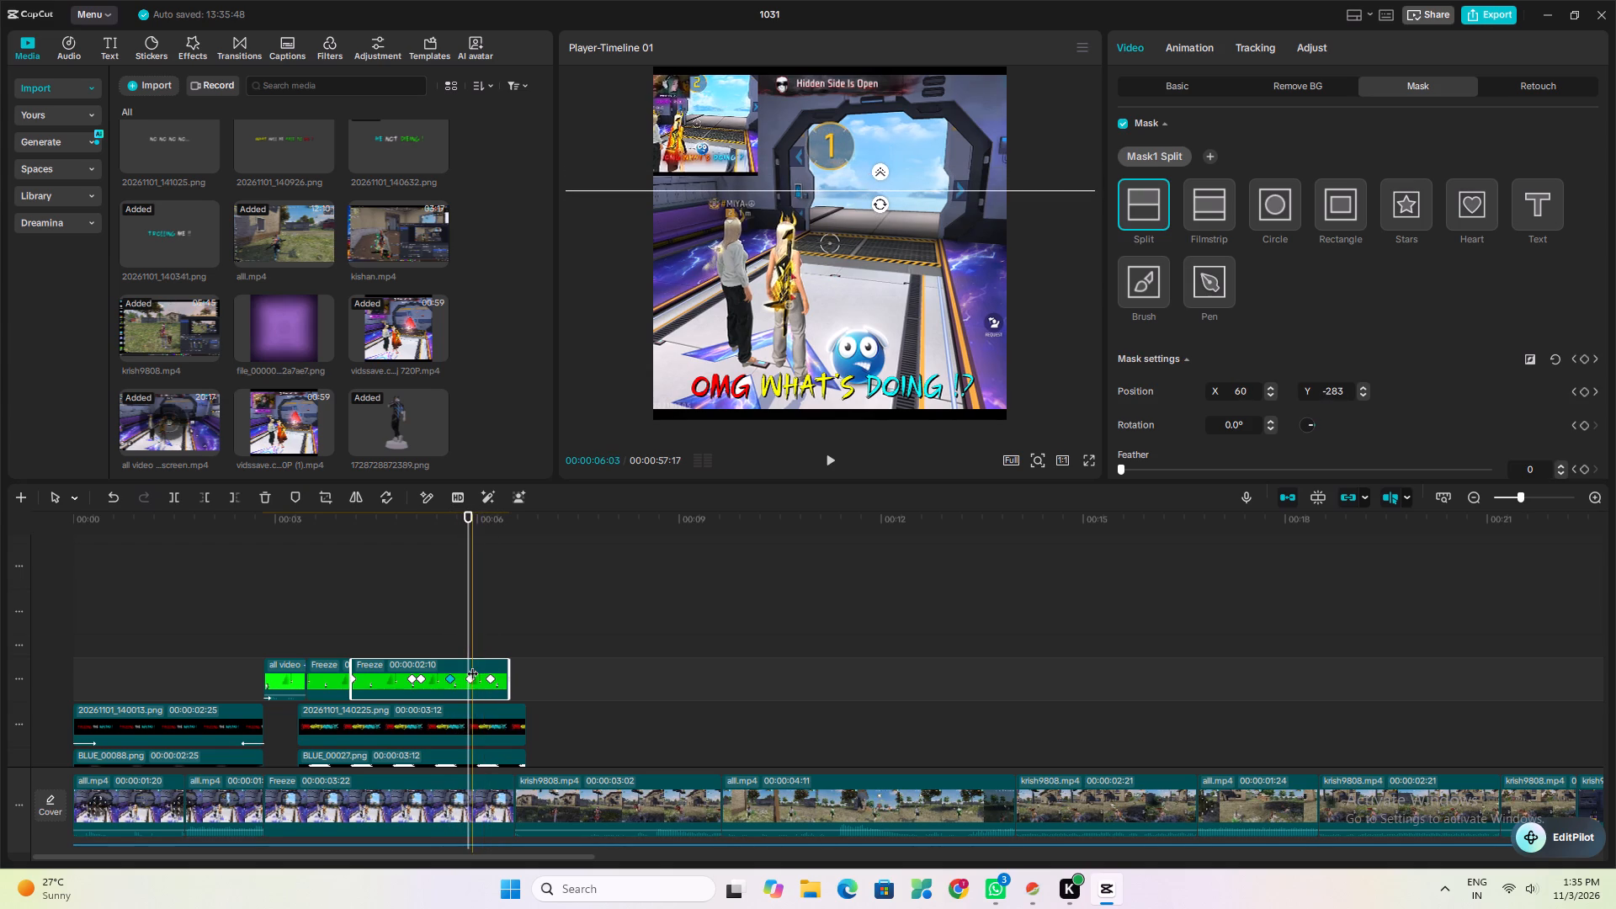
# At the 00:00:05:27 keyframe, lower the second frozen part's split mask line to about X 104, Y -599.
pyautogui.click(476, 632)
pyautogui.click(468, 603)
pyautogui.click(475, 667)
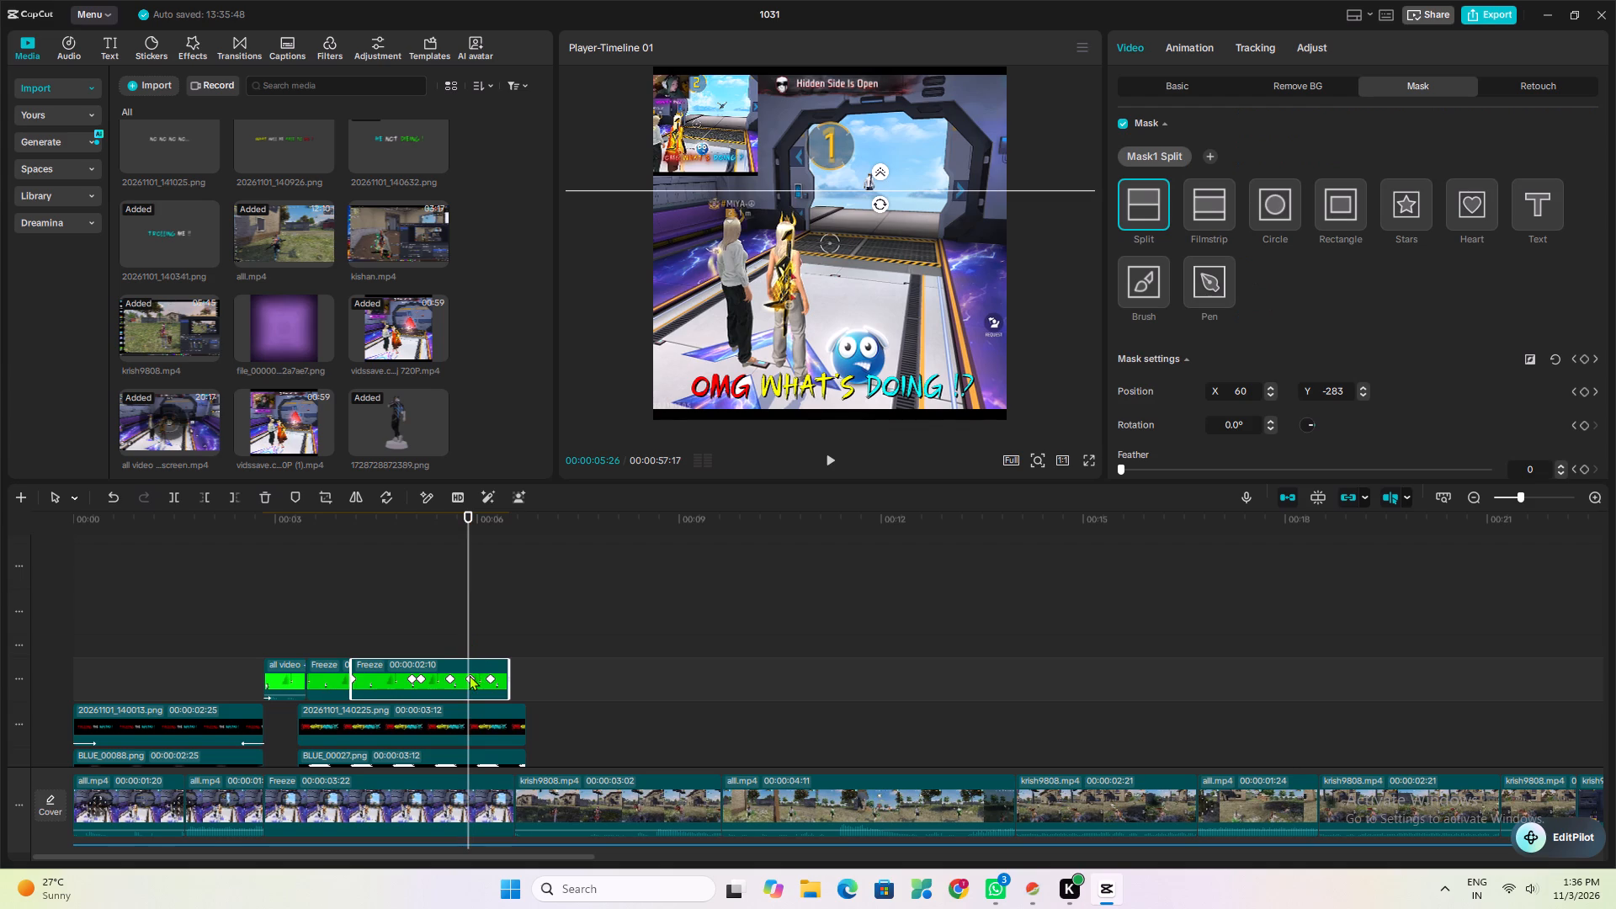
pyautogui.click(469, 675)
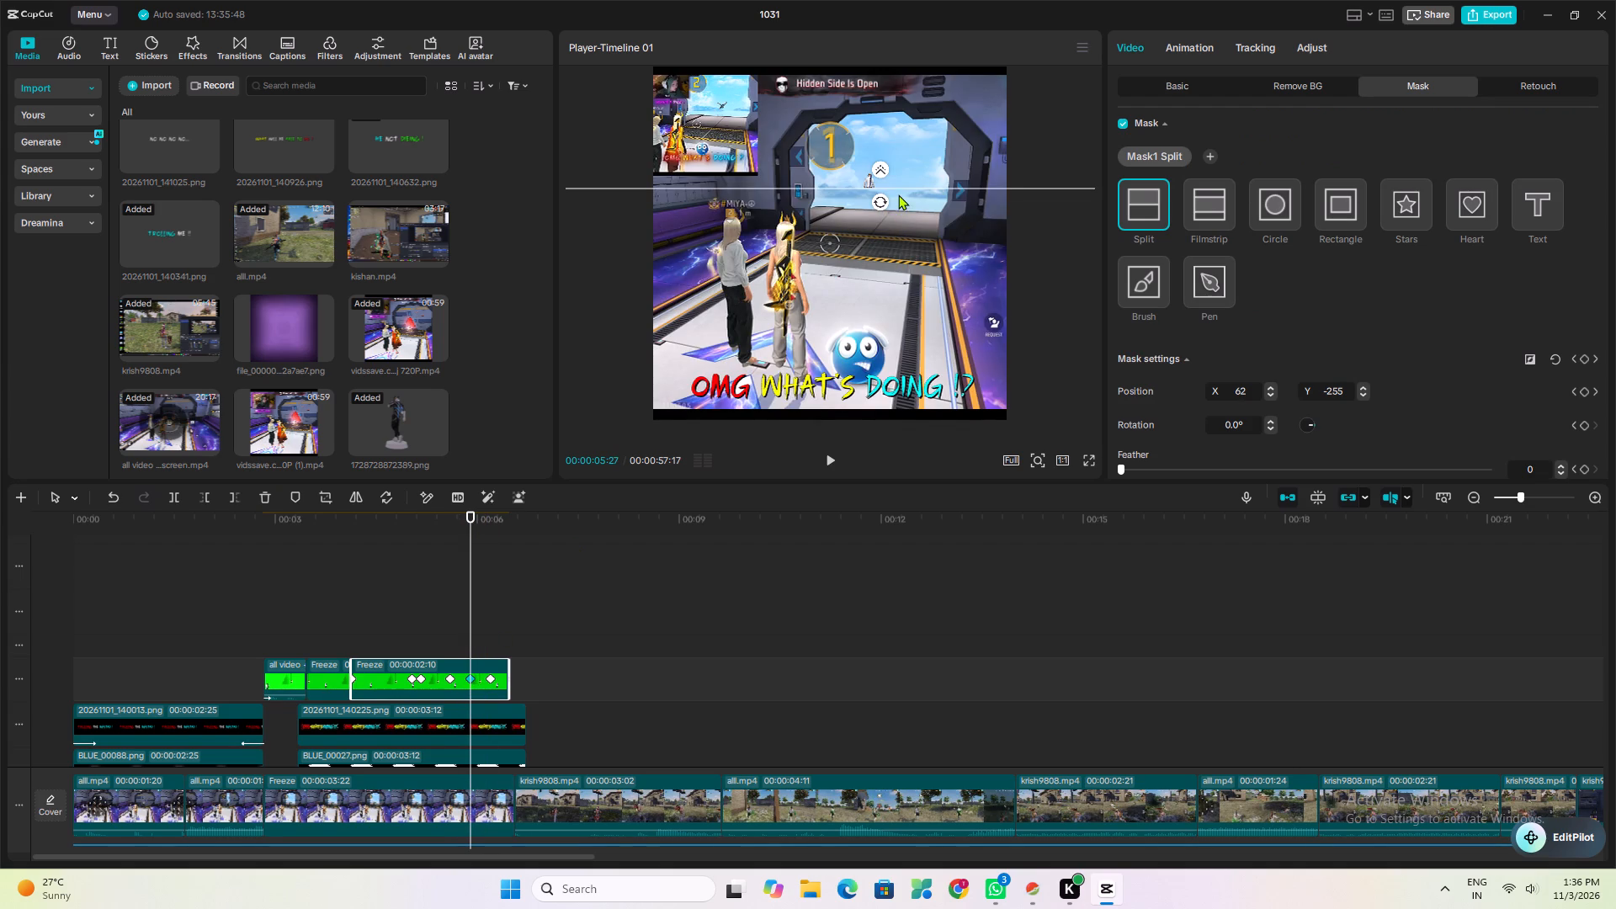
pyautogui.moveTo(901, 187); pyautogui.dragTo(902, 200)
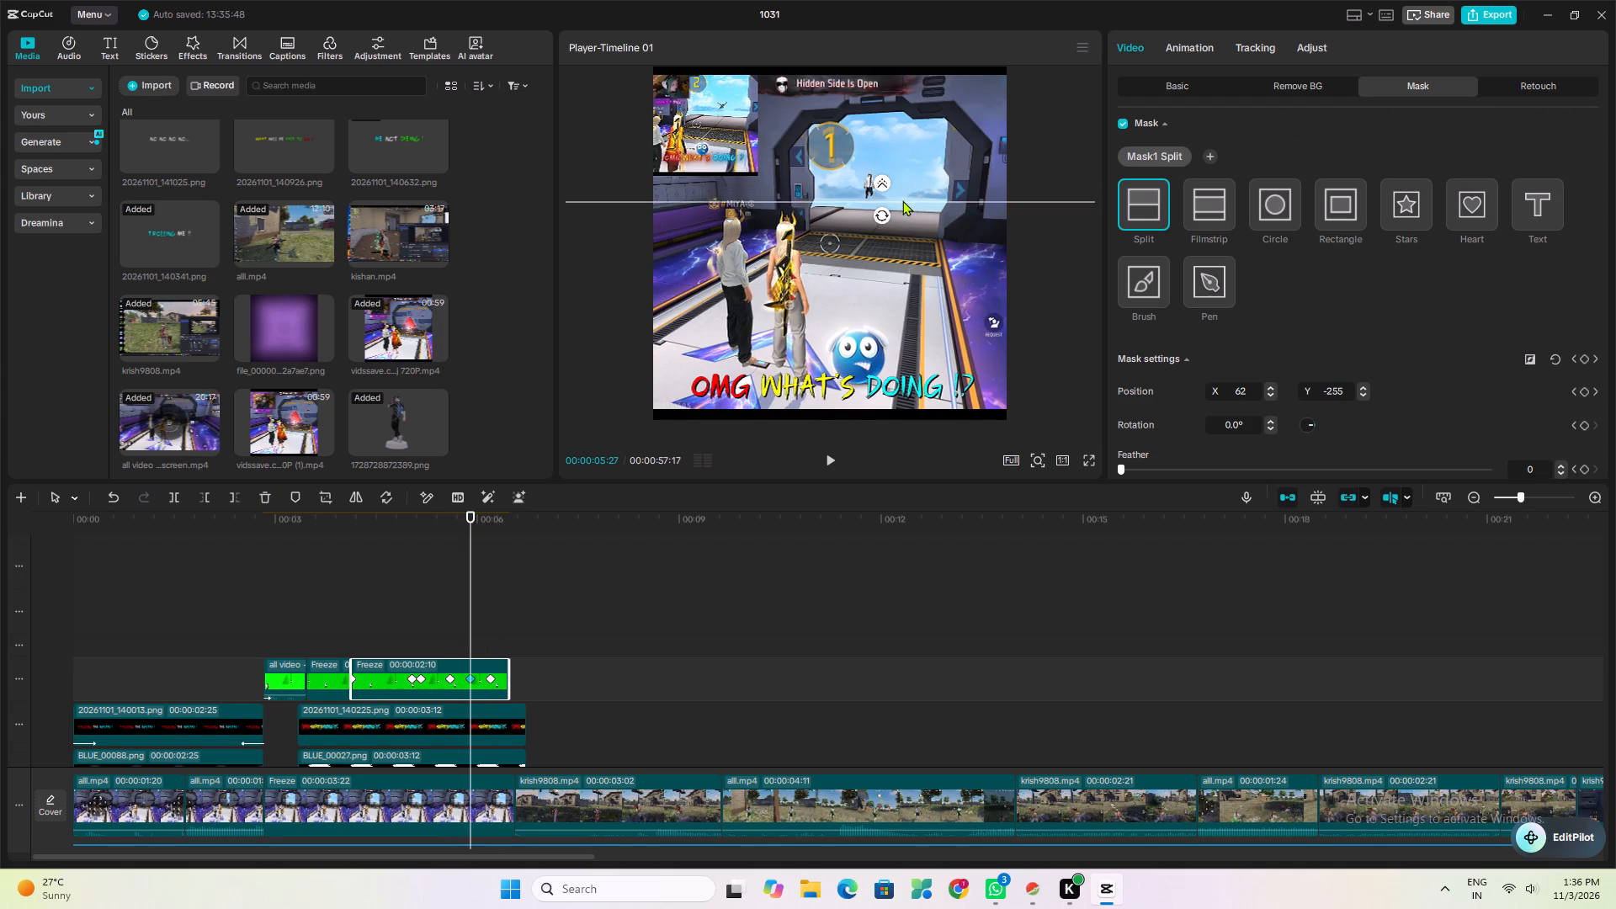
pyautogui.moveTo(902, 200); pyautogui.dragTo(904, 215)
# At 00:00:05:27, move the frozen character down in the doorway to about X 562, Y 507.
pyautogui.click(1162, 89)
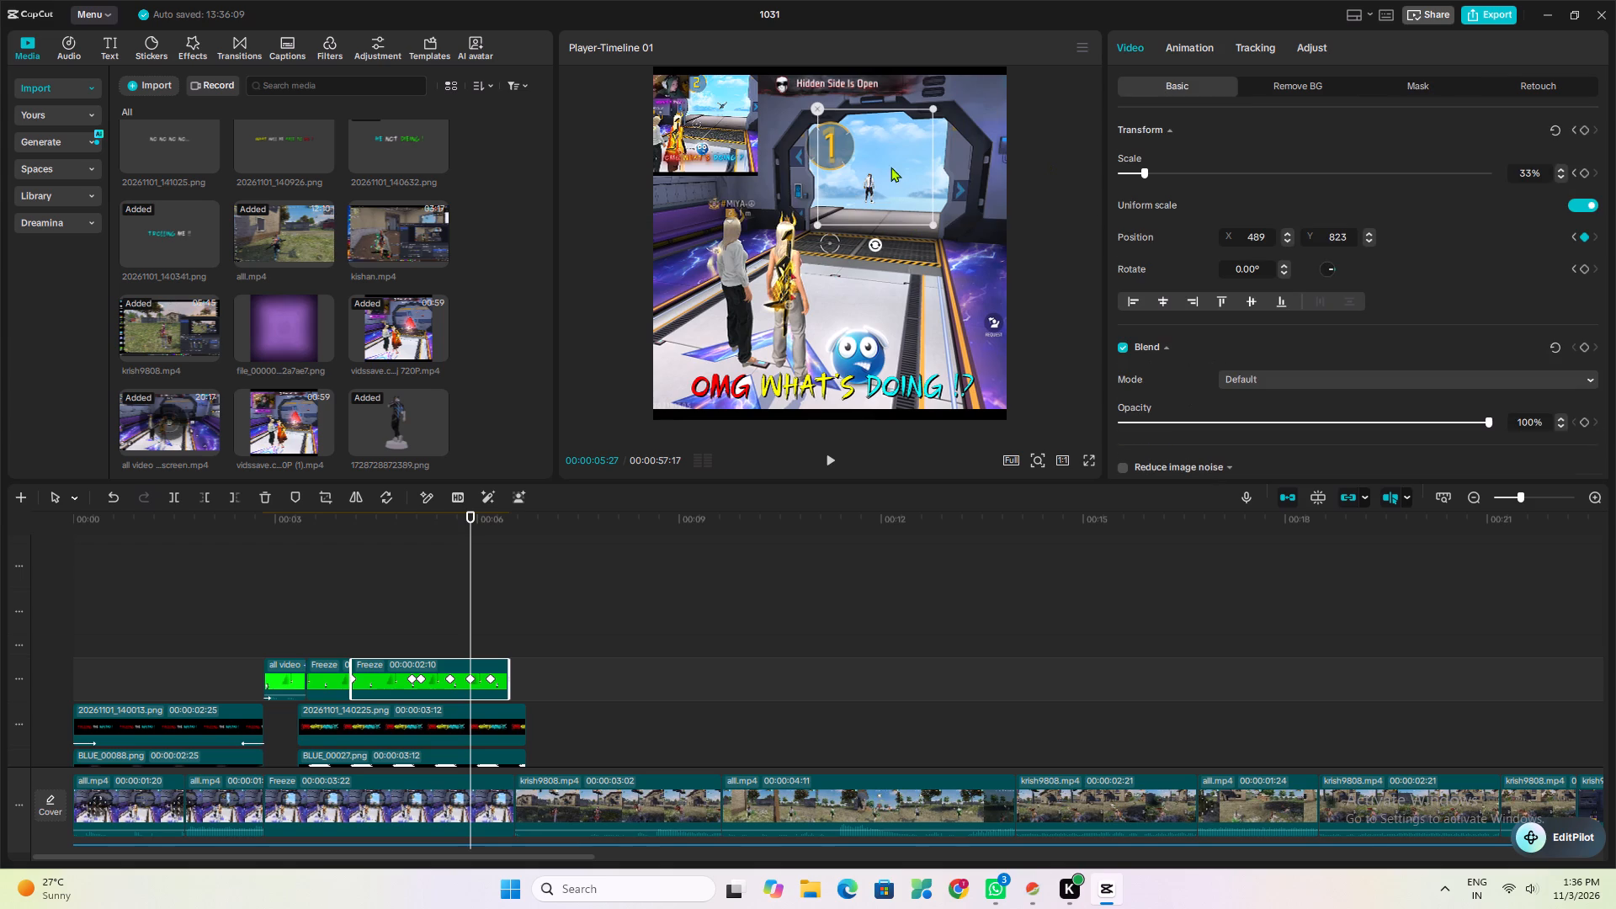
pyautogui.moveTo(883, 162); pyautogui.dragTo(890, 191)
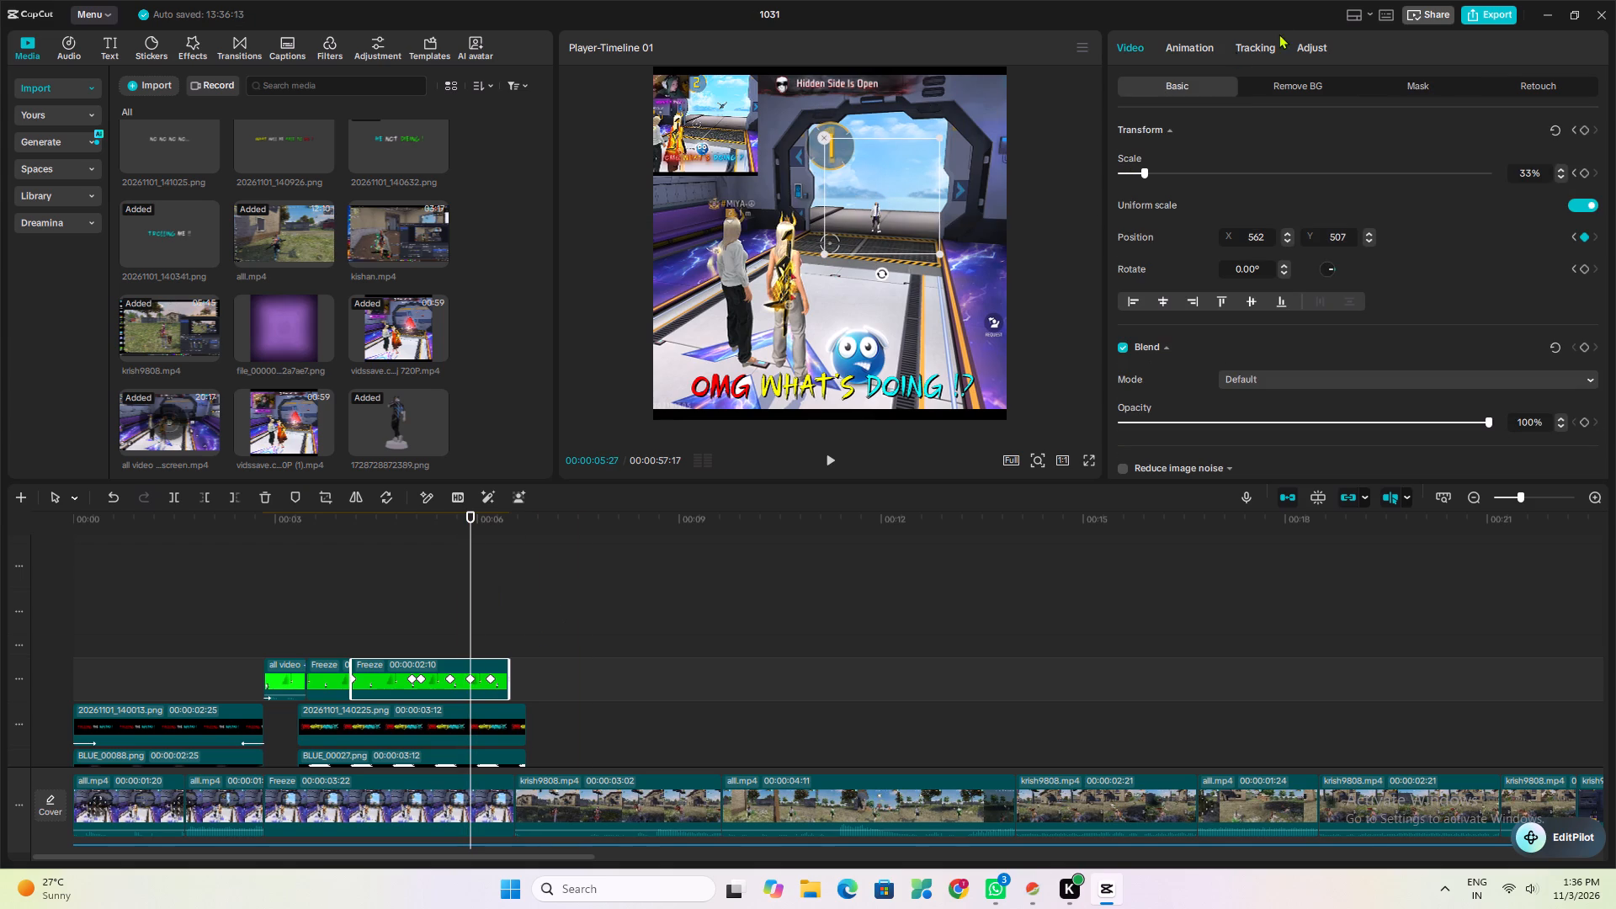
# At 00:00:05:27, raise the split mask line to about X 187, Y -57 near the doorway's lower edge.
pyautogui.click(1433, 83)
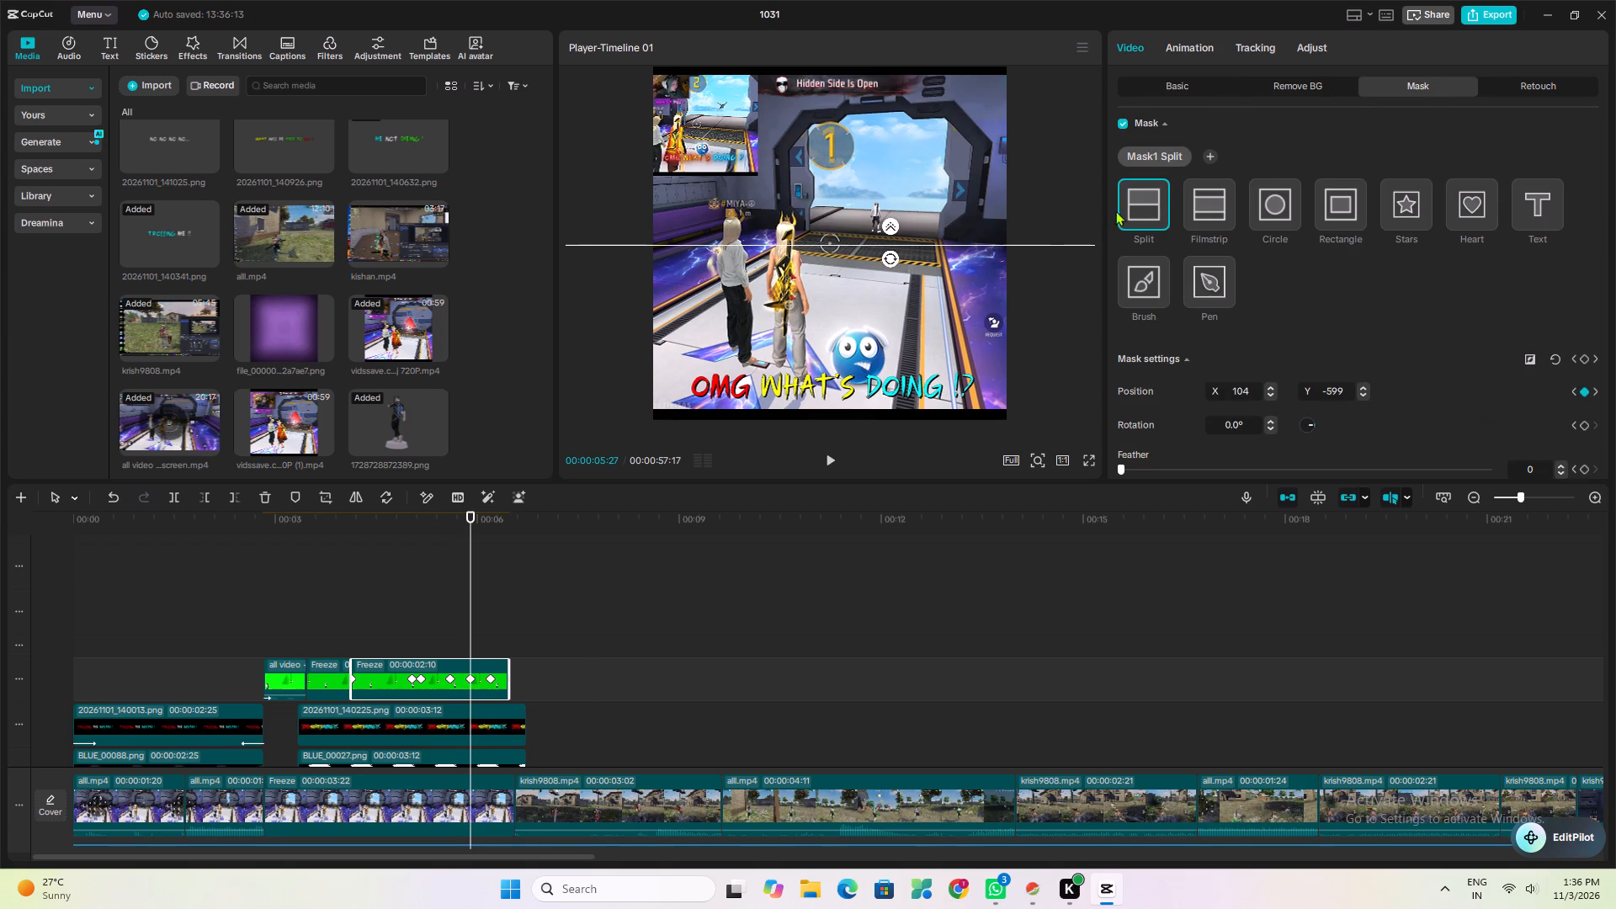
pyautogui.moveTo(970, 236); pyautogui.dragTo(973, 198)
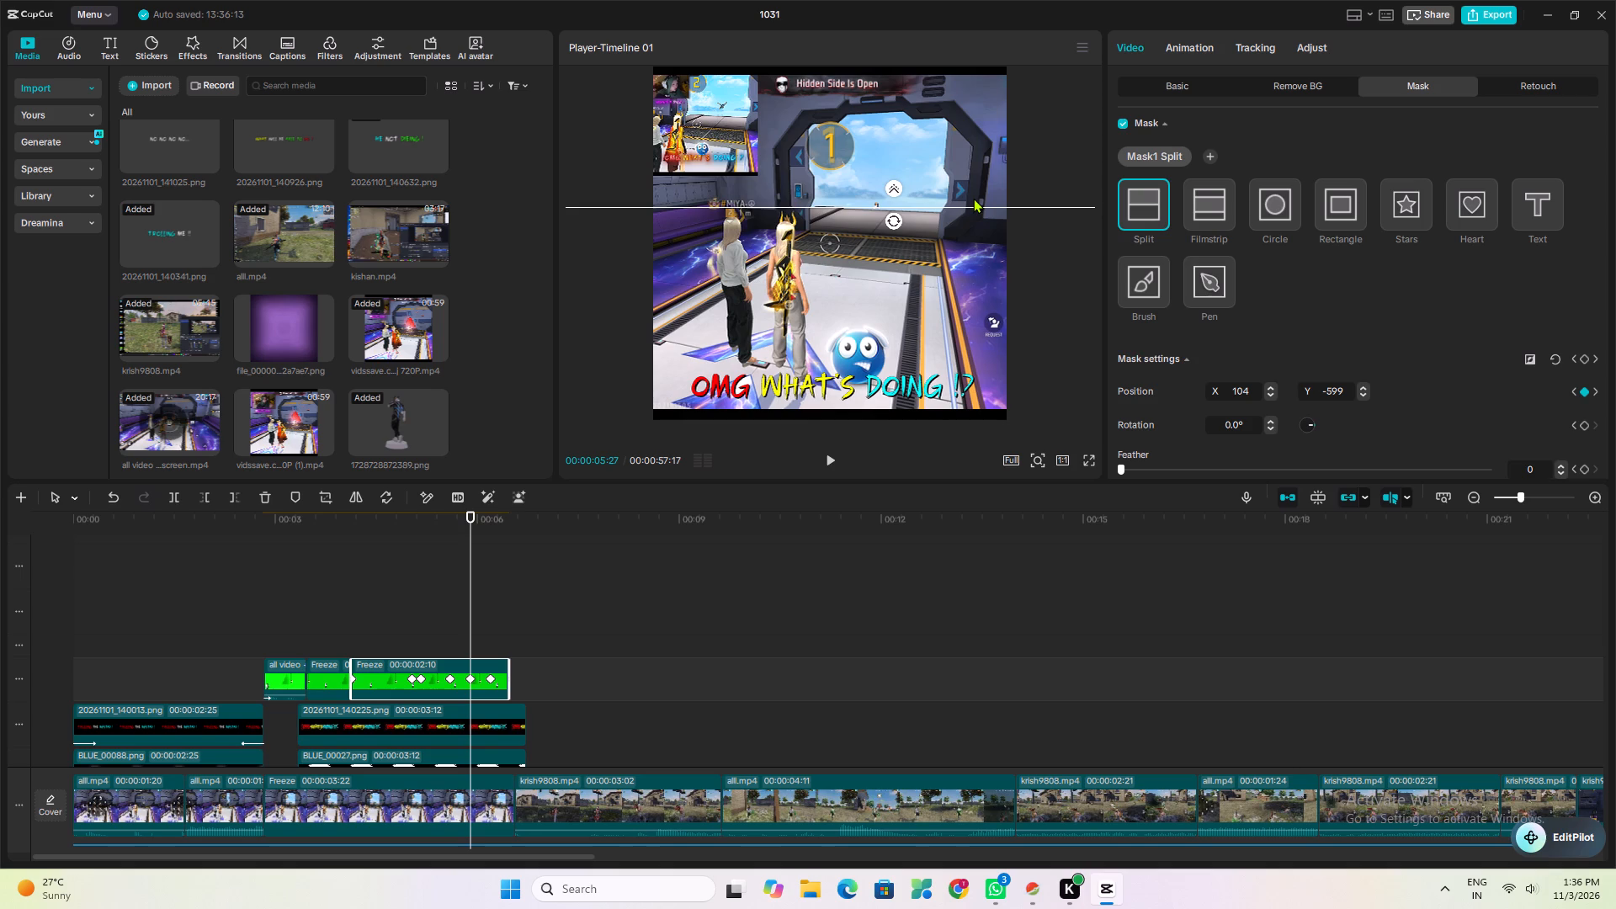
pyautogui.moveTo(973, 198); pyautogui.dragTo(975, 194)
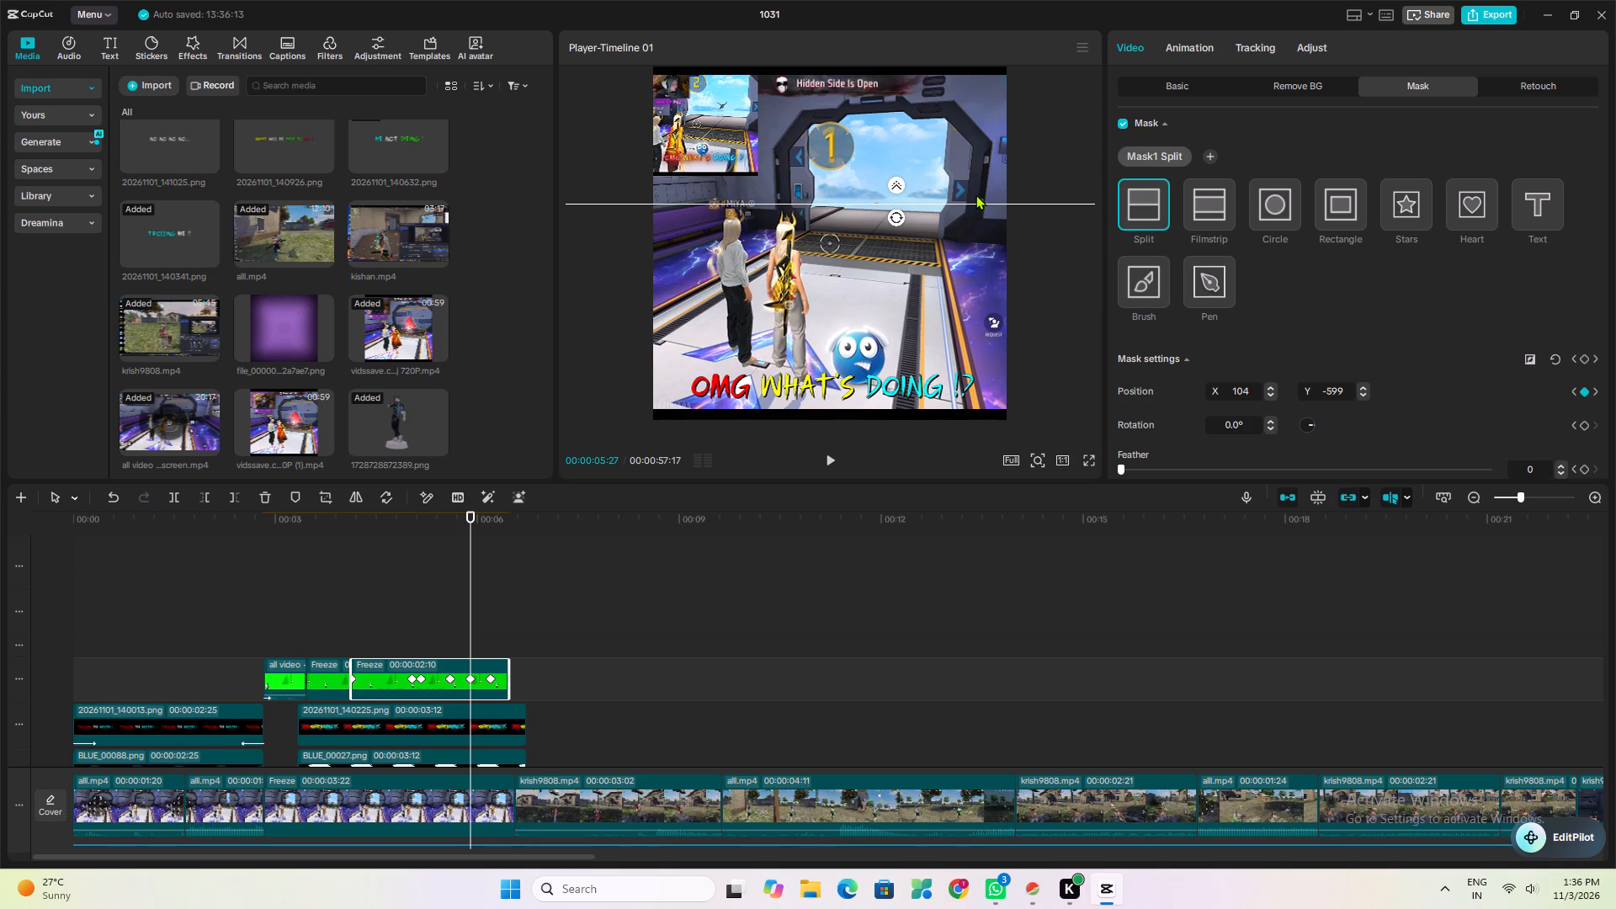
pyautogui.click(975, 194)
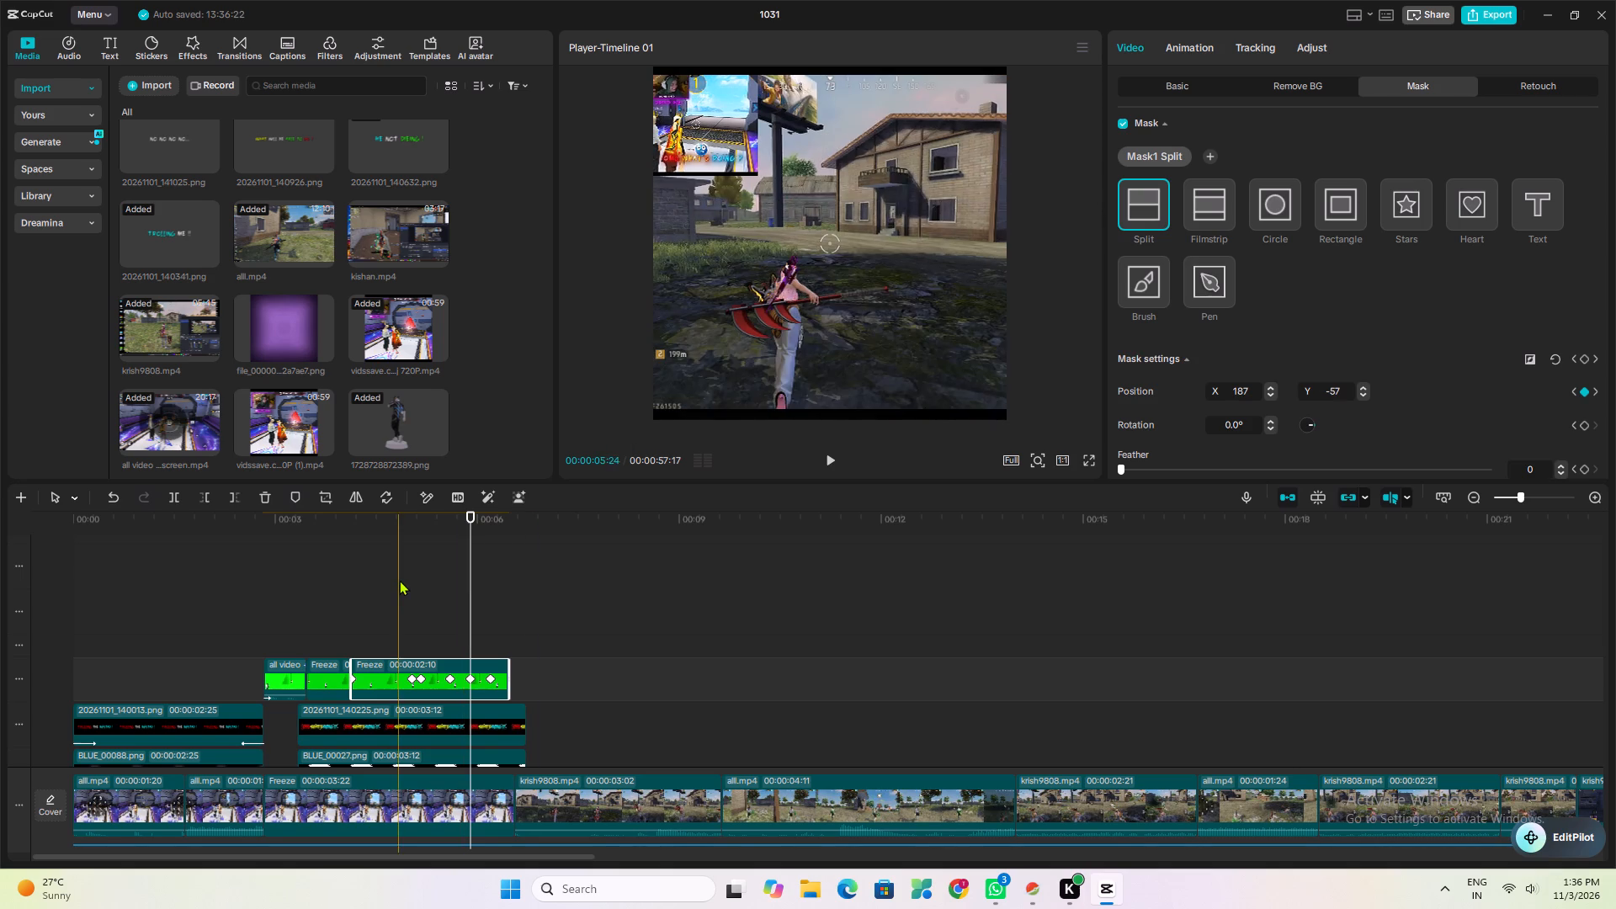
# Preview the drop, then at 00:00:05:11 raise the second frozen part's split mask line to about X 52, Y -395.
pyautogui.click(399, 580)
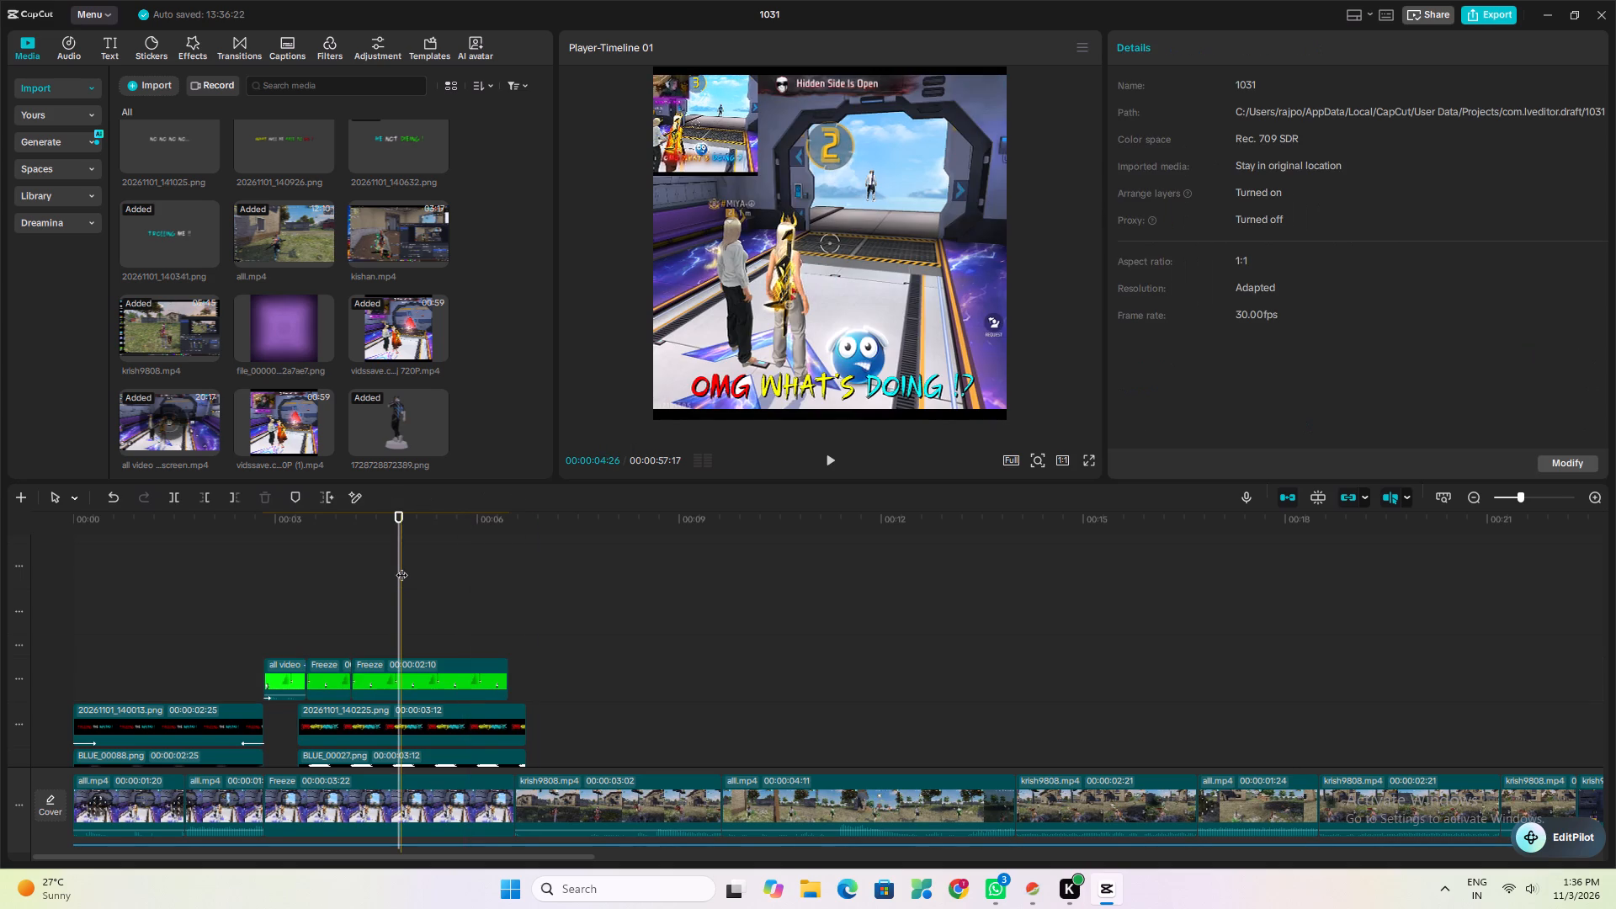
pyautogui.press('space')
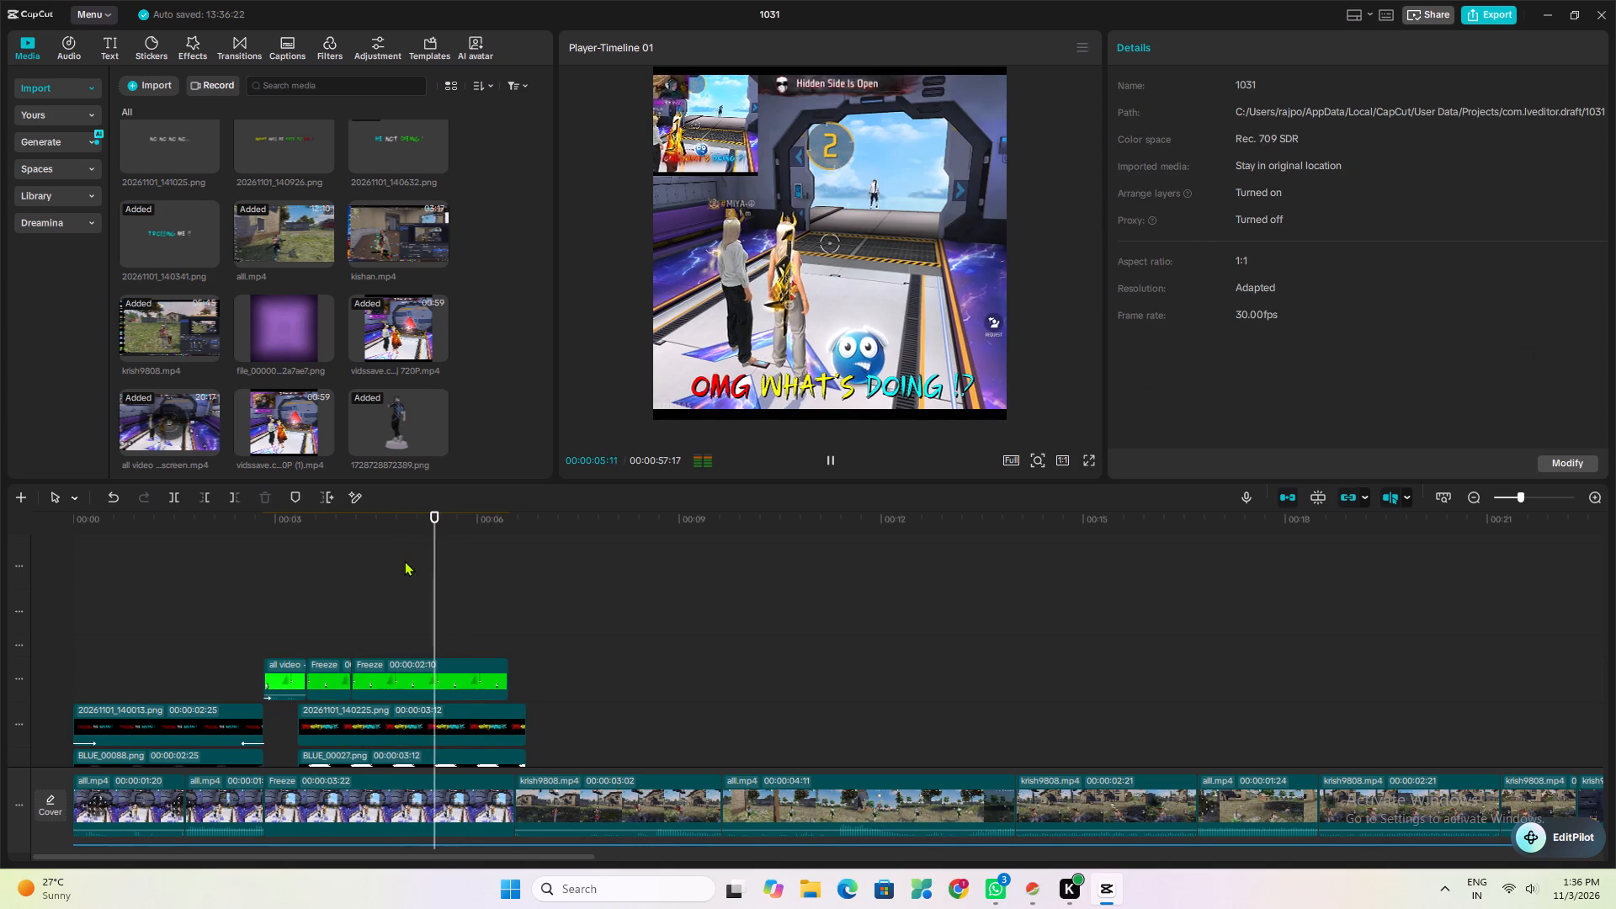
pyautogui.press('space')
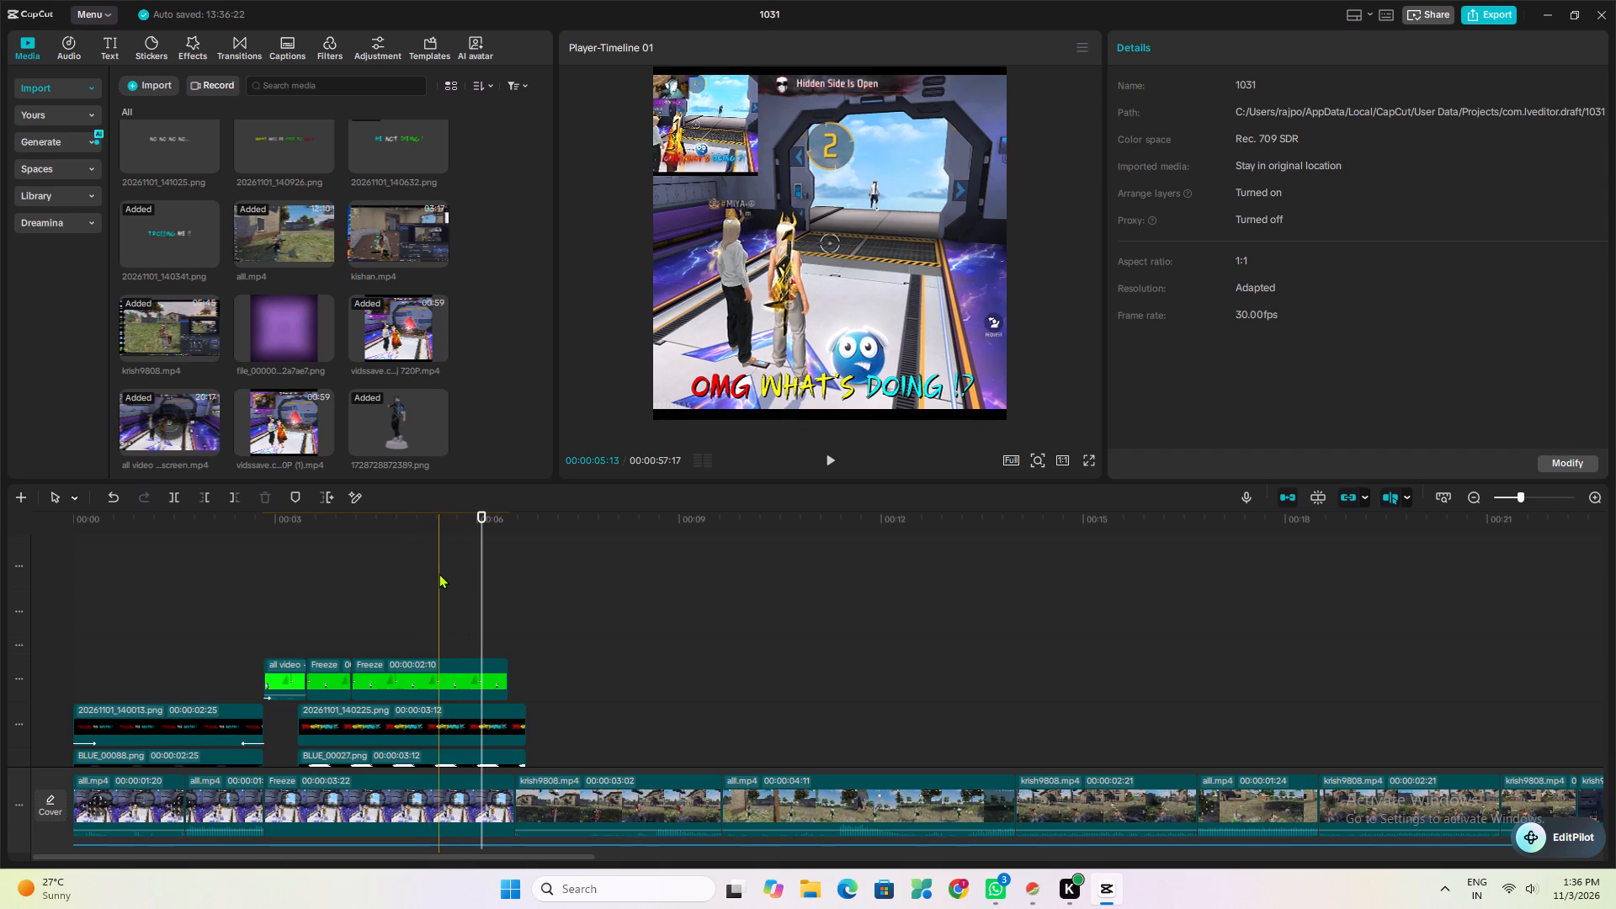
pyautogui.click(430, 574)
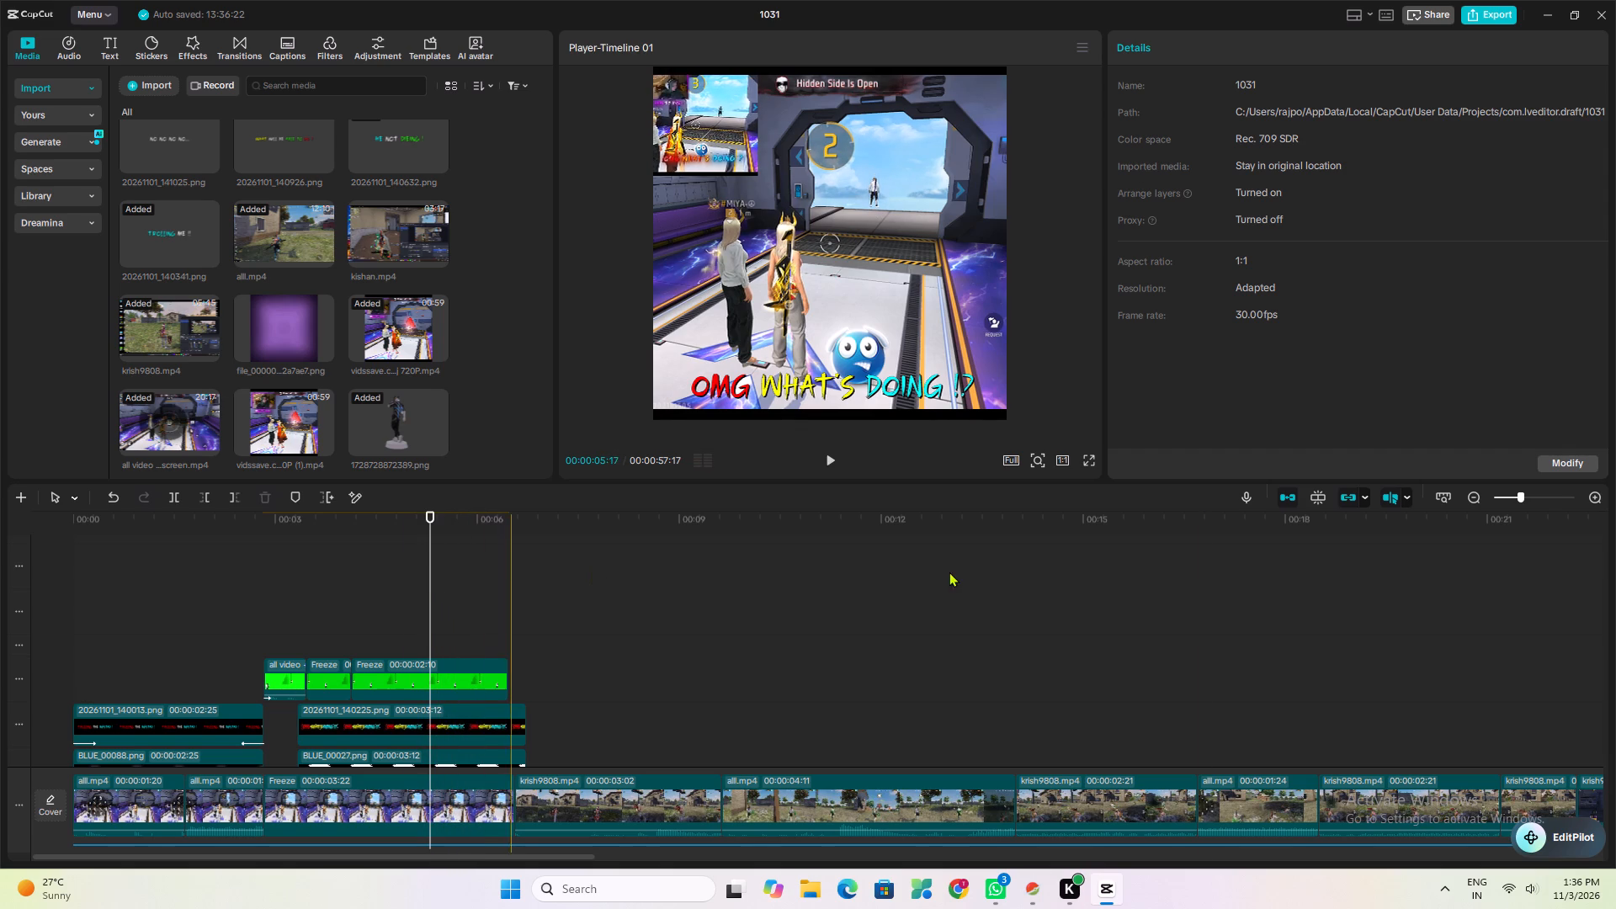
pyautogui.click(1548, 500)
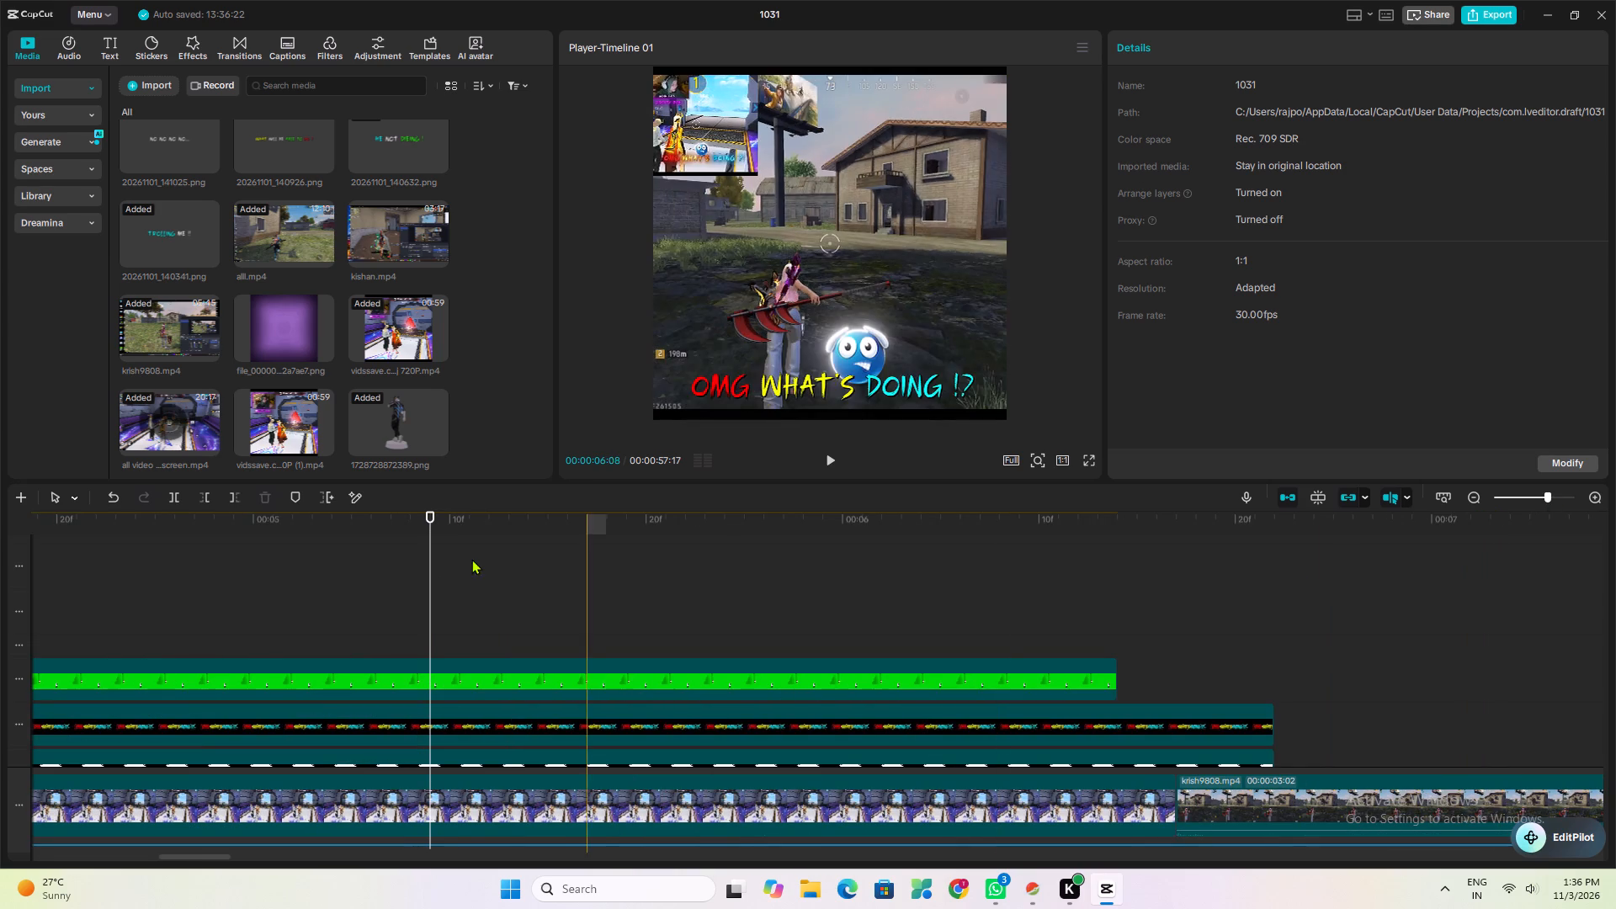
pyautogui.click(469, 558)
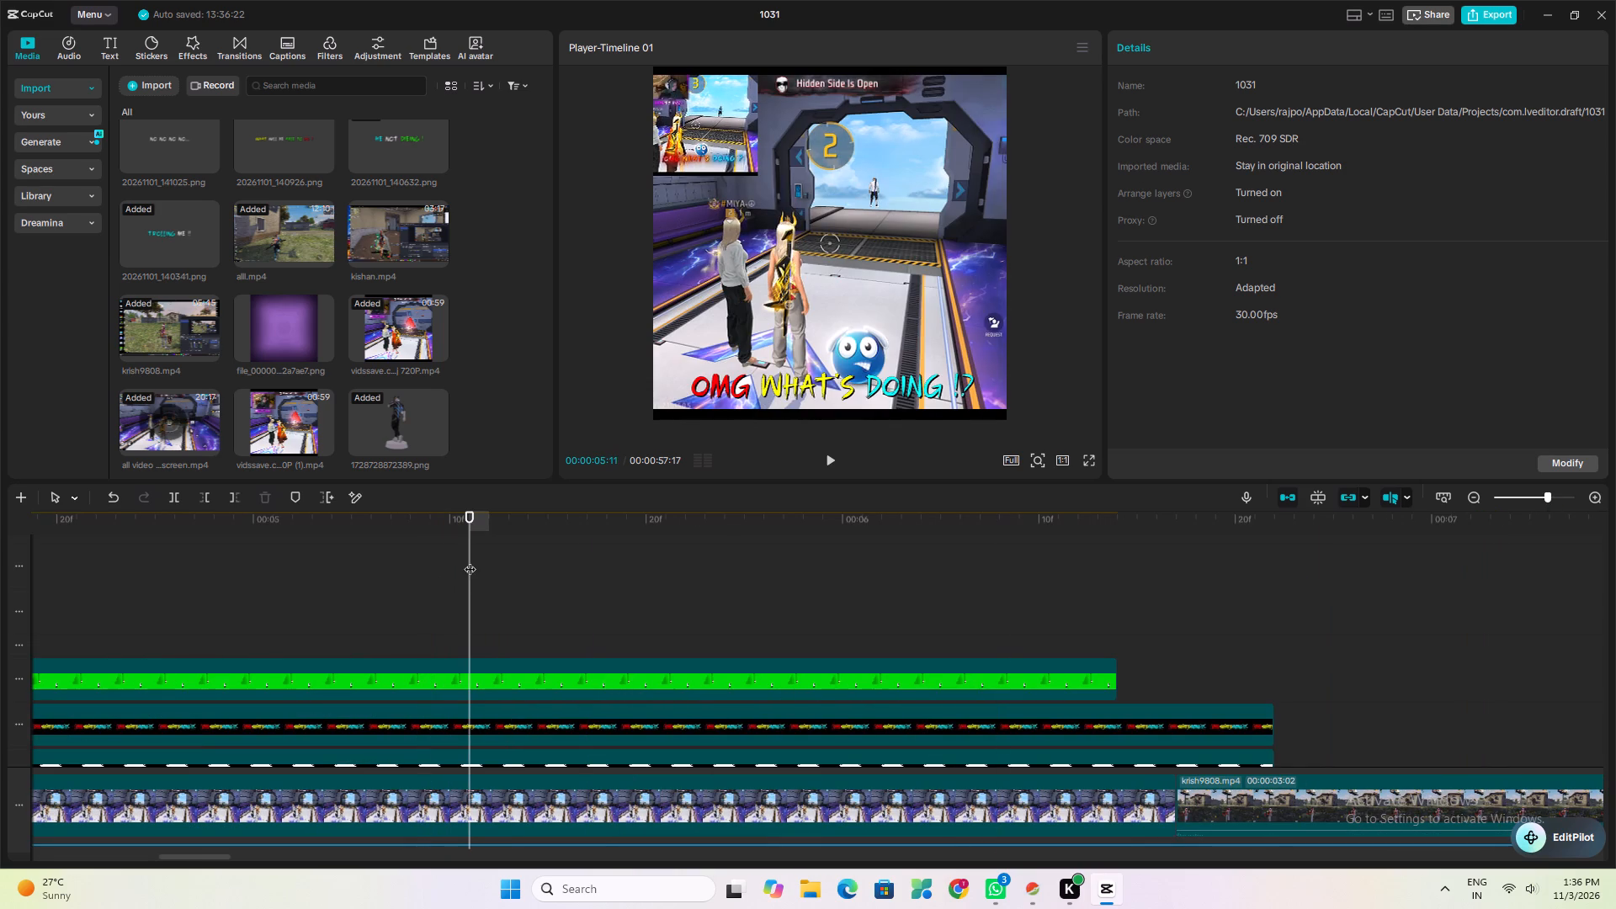
pyautogui.click(480, 667)
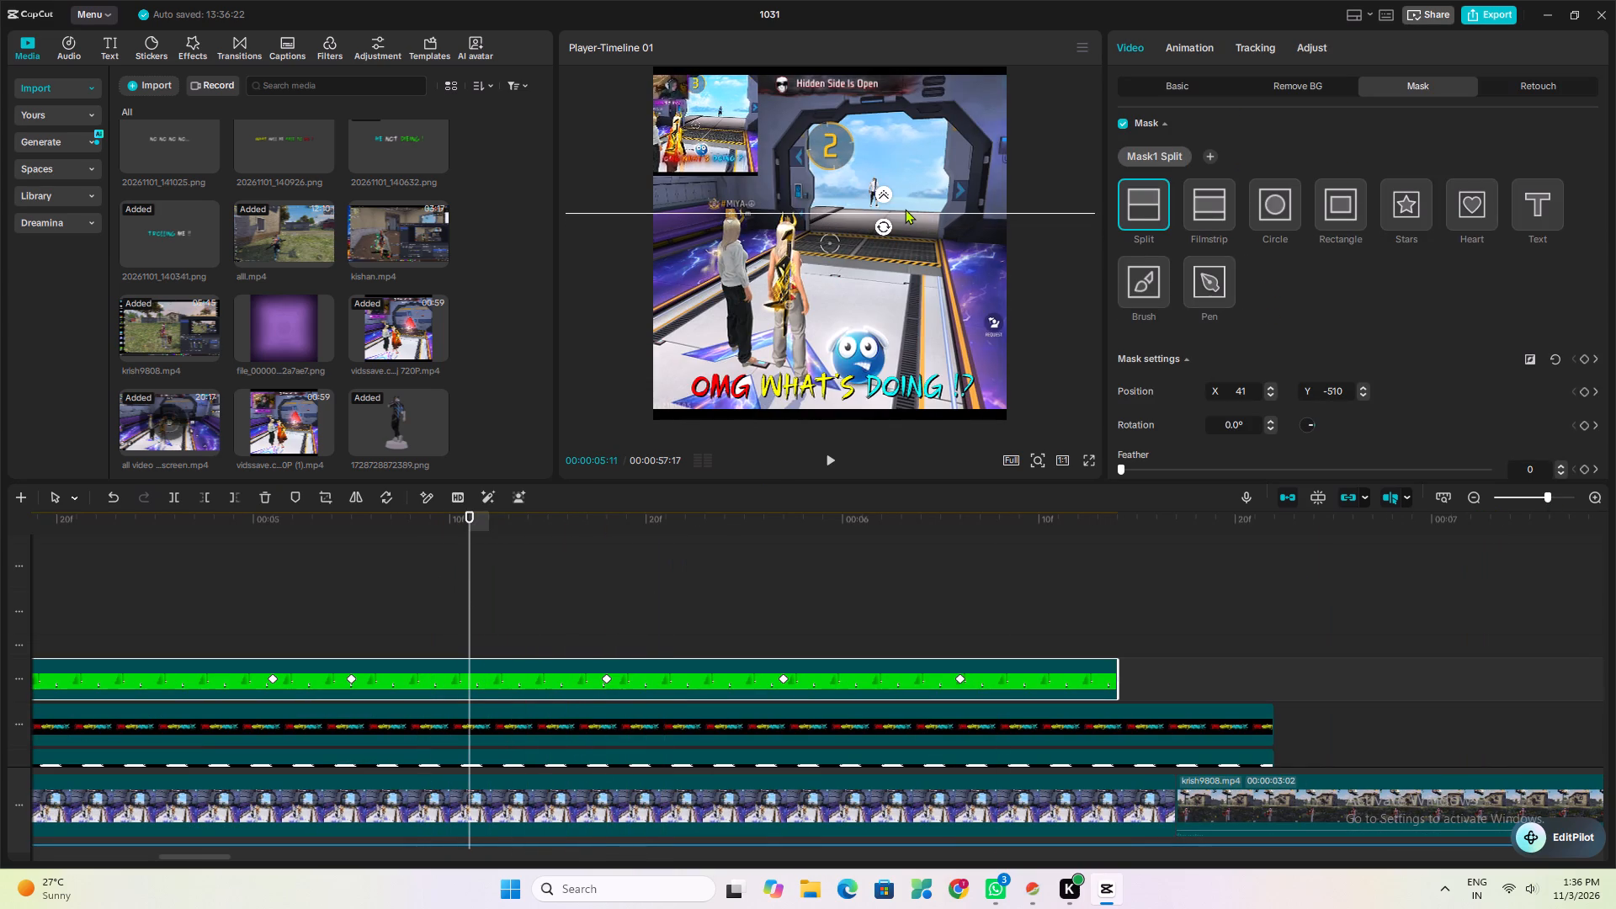
pyautogui.moveTo(905, 209); pyautogui.dragTo(906, 199)
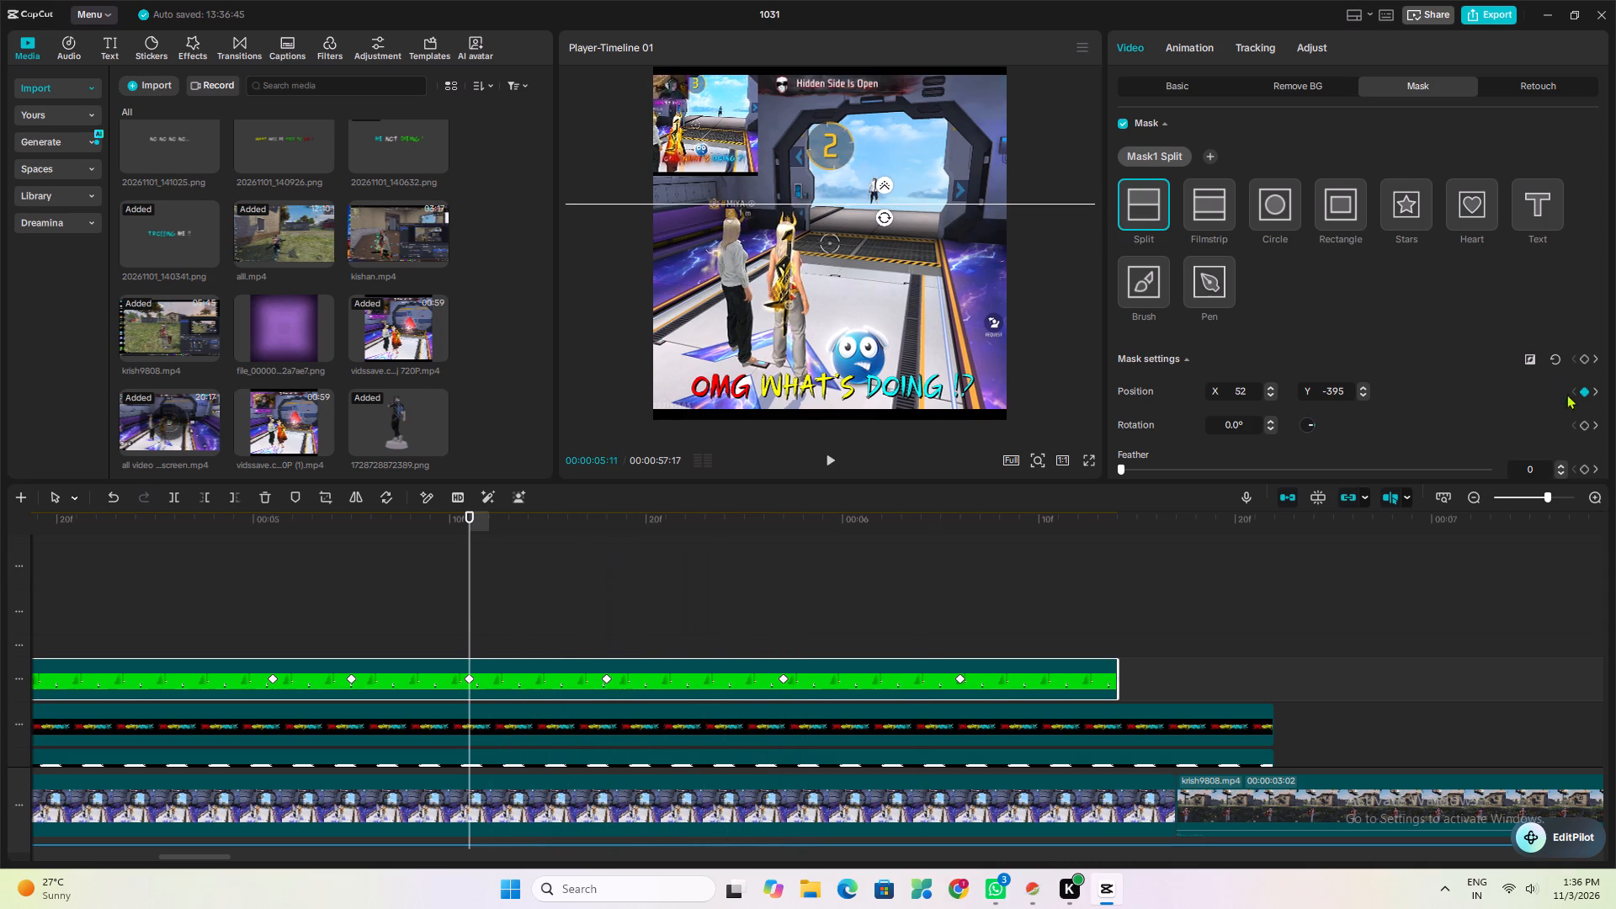
# Add keyframes for the remaining mask settings, including rotation and feather, at 00:00:05:11.
pyautogui.click(1586, 424)
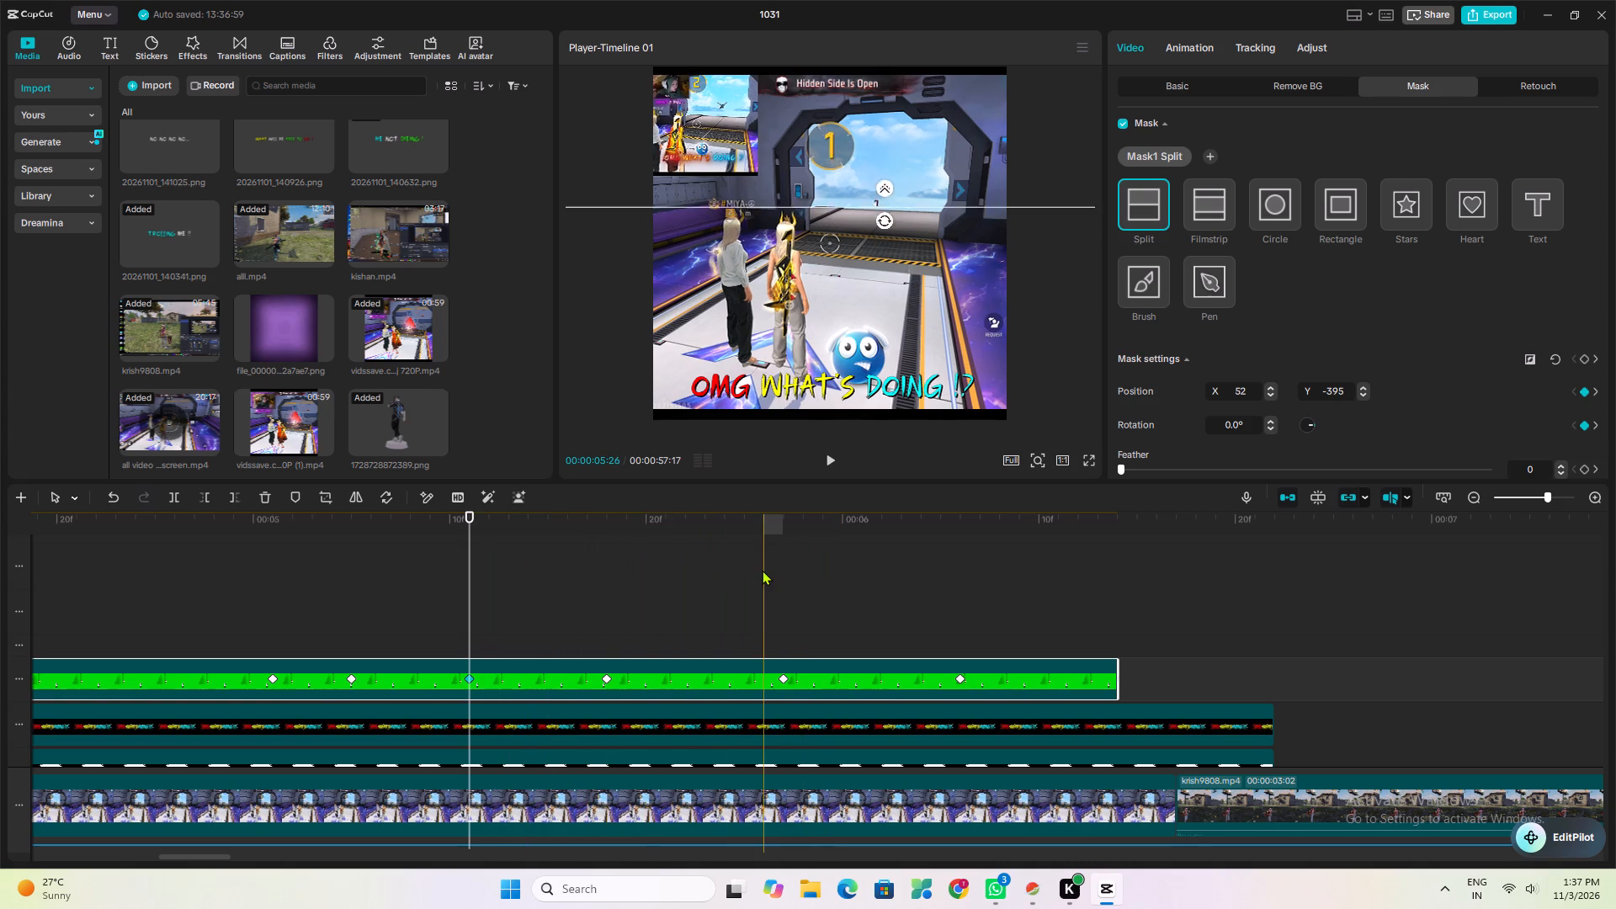
pyautogui.scroll(-1, 1485, 396)
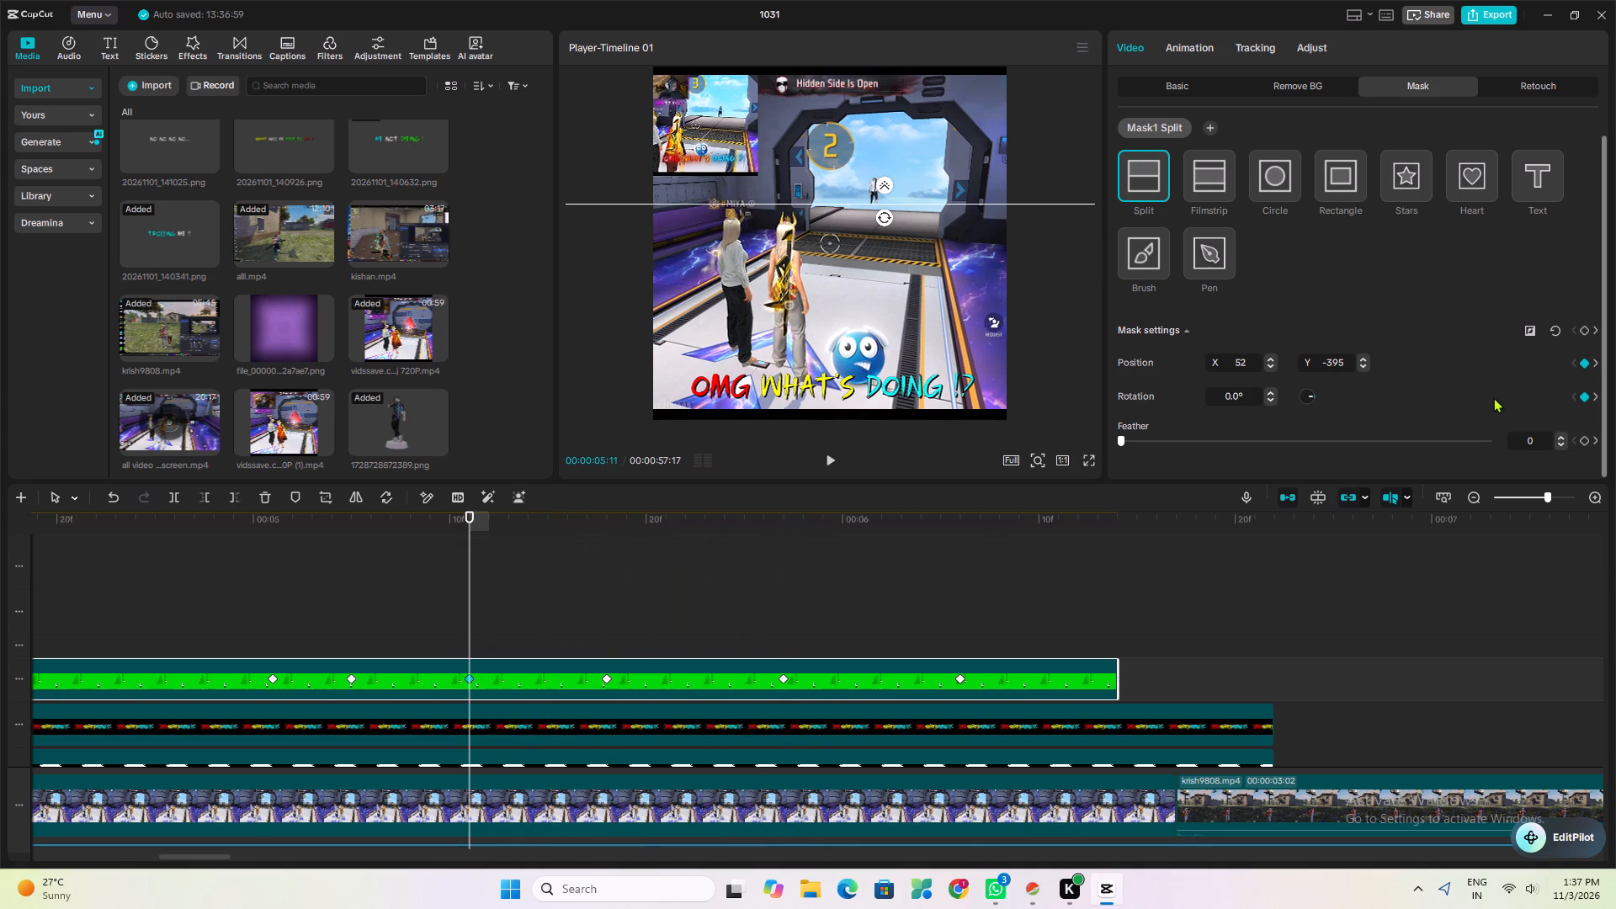
pyautogui.click(1590, 443)
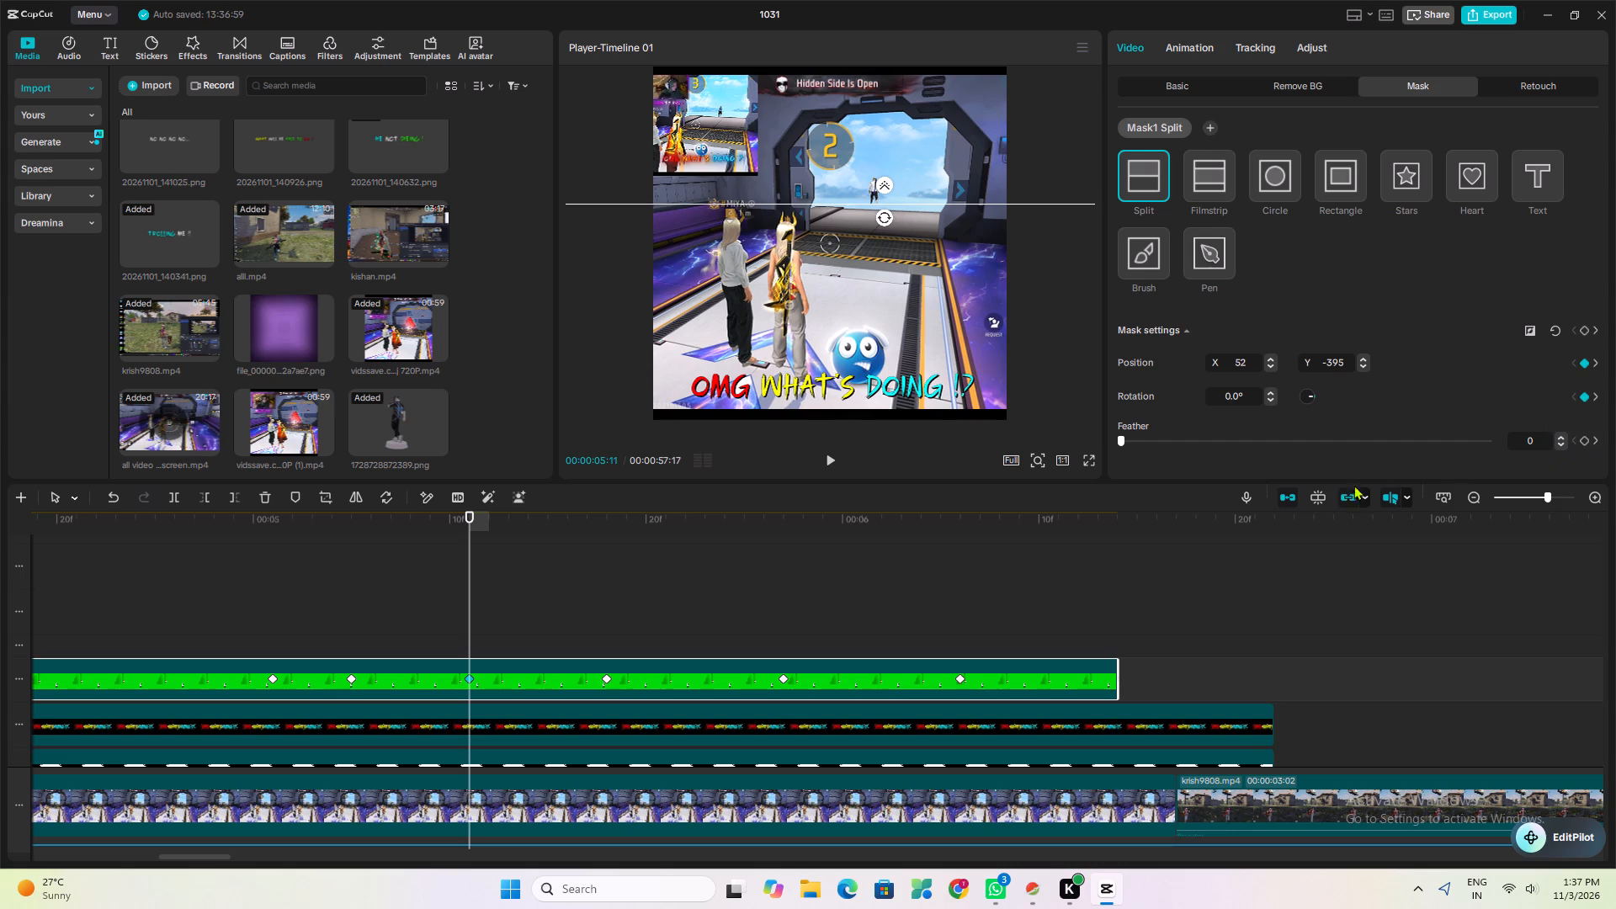
pyautogui.click(1586, 332)
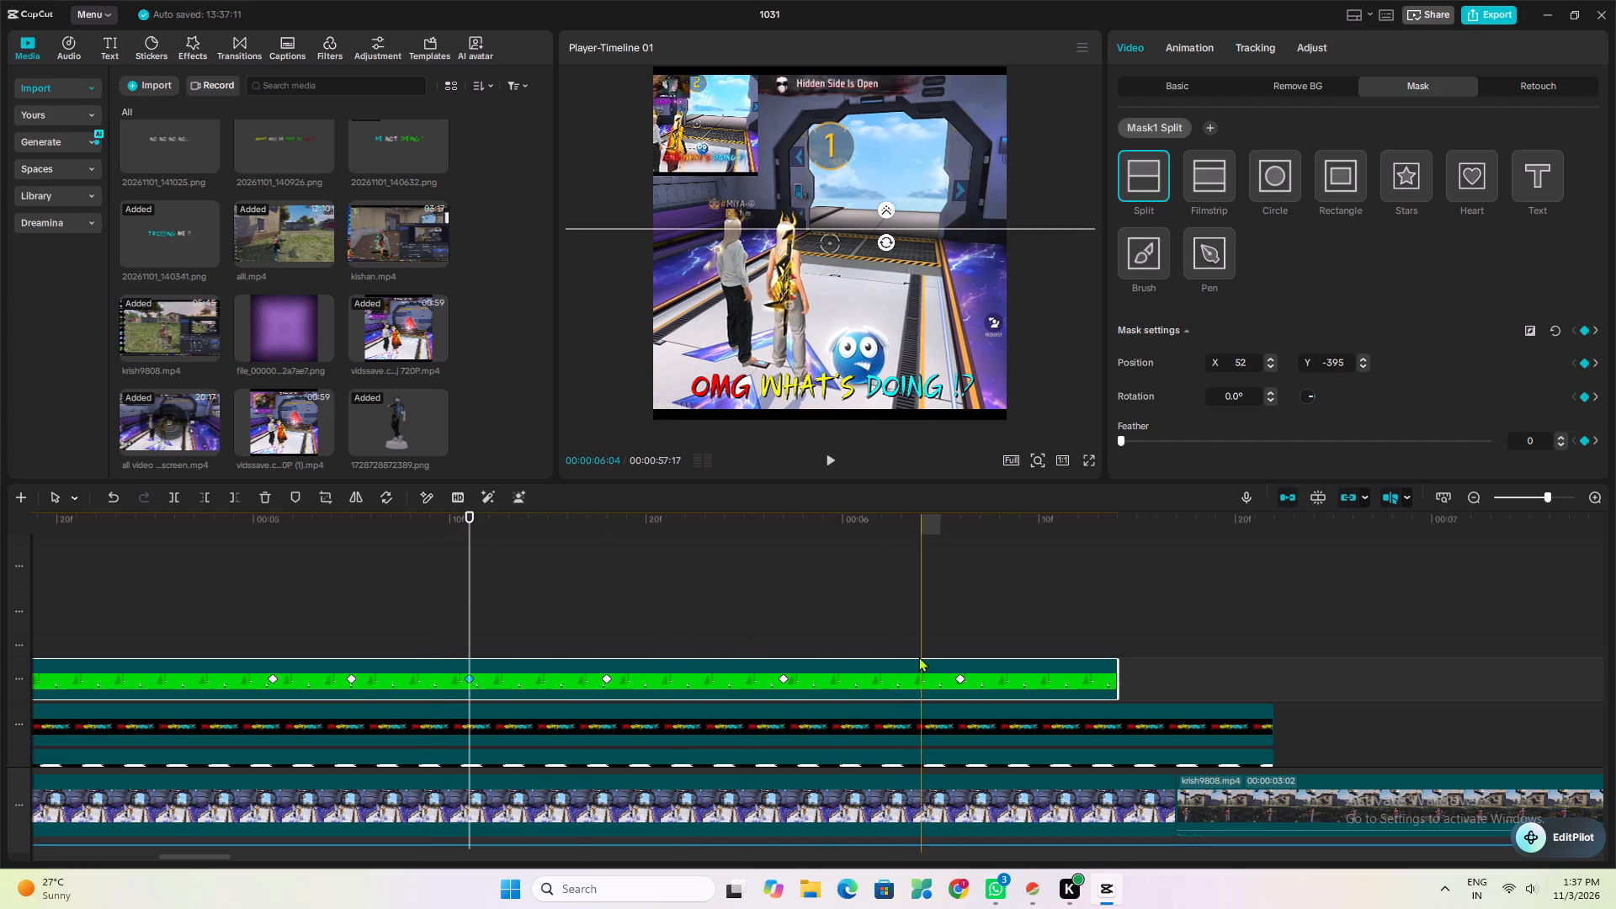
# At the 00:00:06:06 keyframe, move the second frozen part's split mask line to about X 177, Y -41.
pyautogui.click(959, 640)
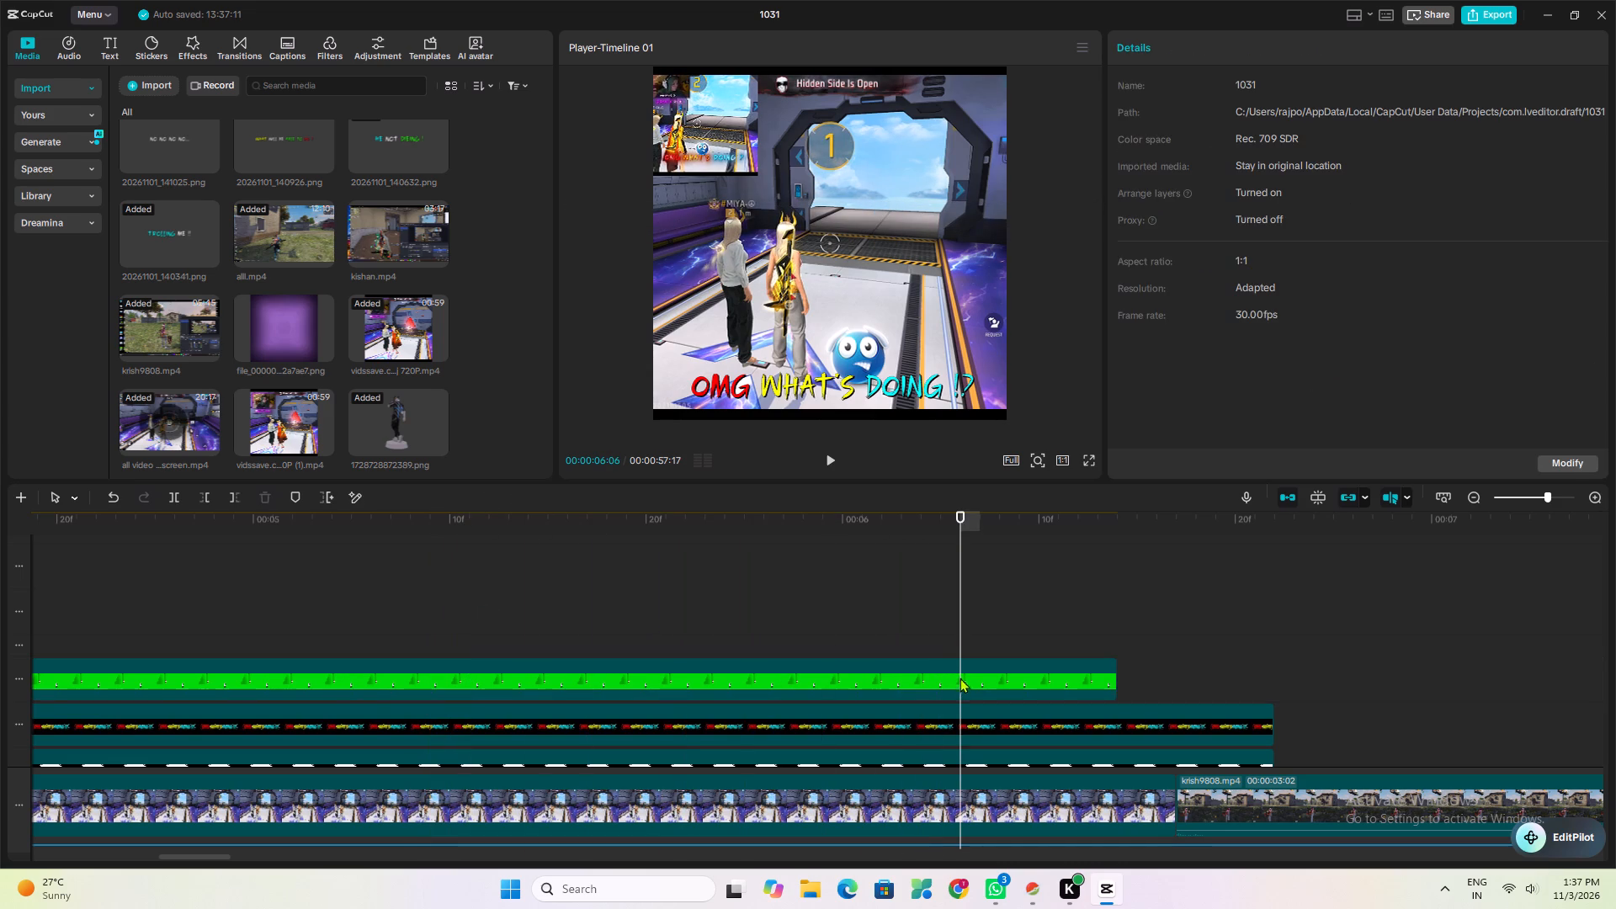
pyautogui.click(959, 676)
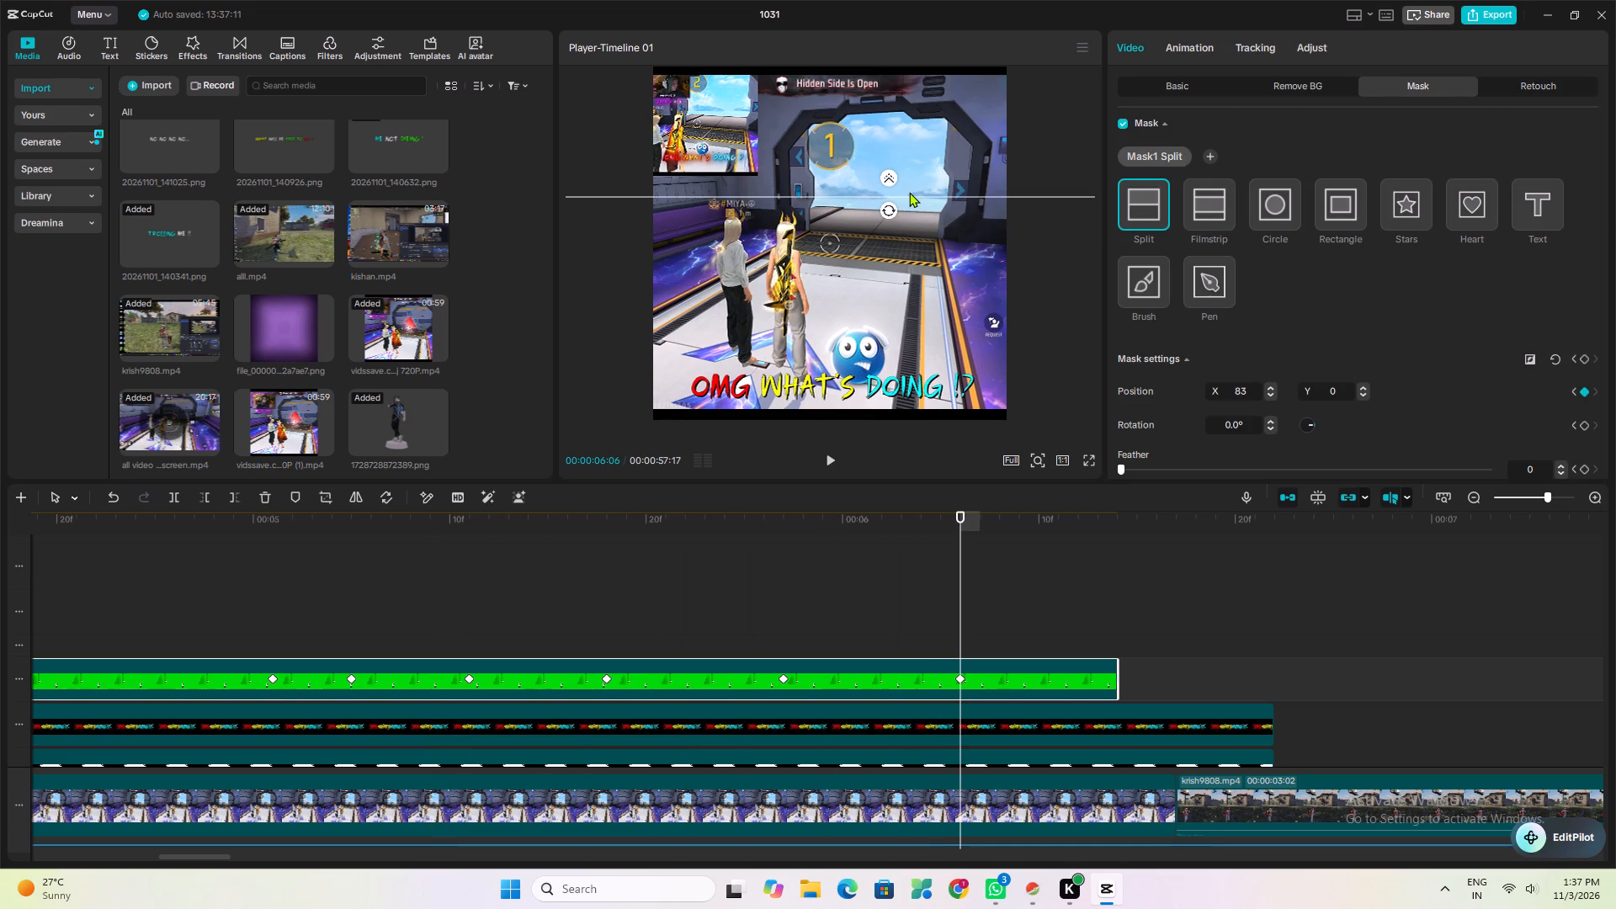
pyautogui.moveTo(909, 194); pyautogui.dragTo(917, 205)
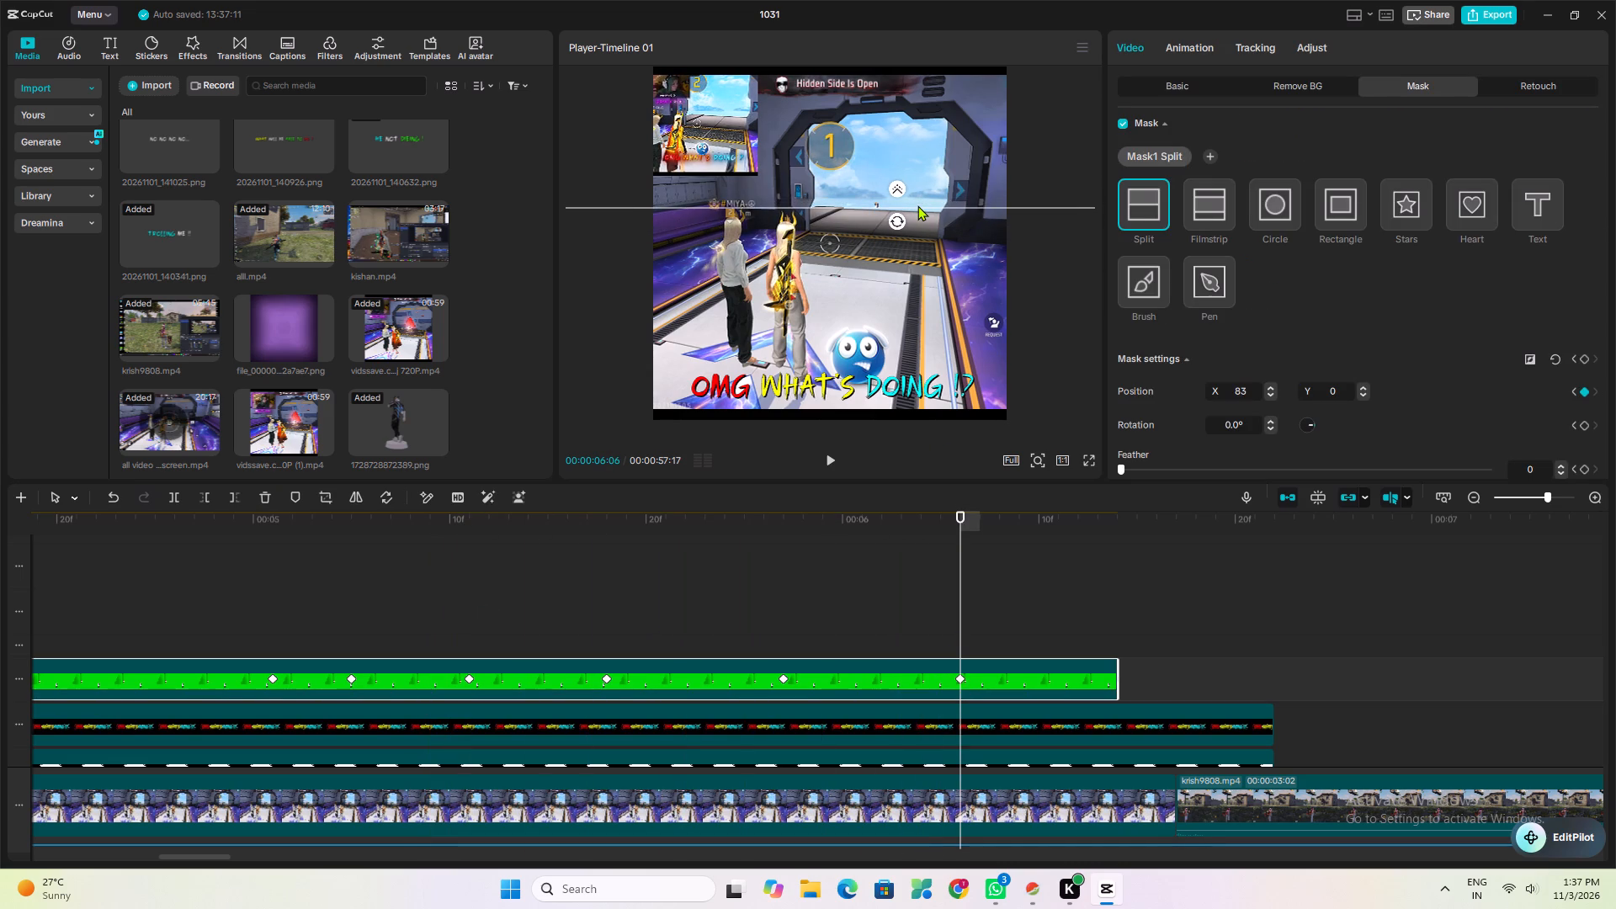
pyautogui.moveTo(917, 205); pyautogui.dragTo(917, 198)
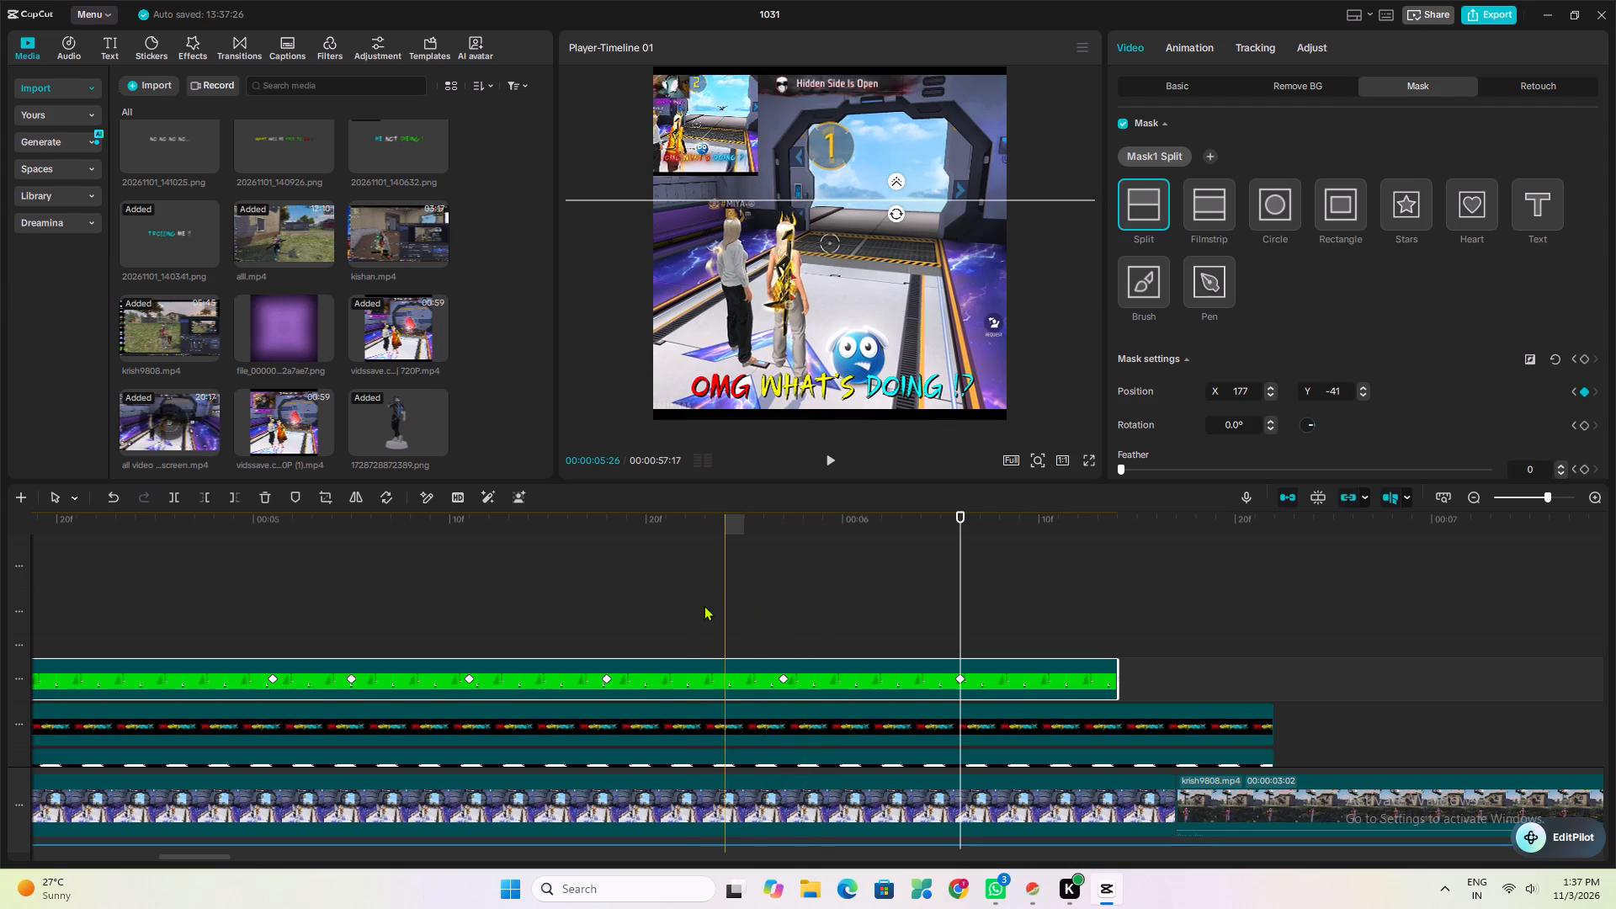
# At the 00:00:05:27 keyframe, raise the split mask line to about X 166, Y 620, near the top of the doorway.
pyautogui.click(784, 616)
pyautogui.click(774, 682)
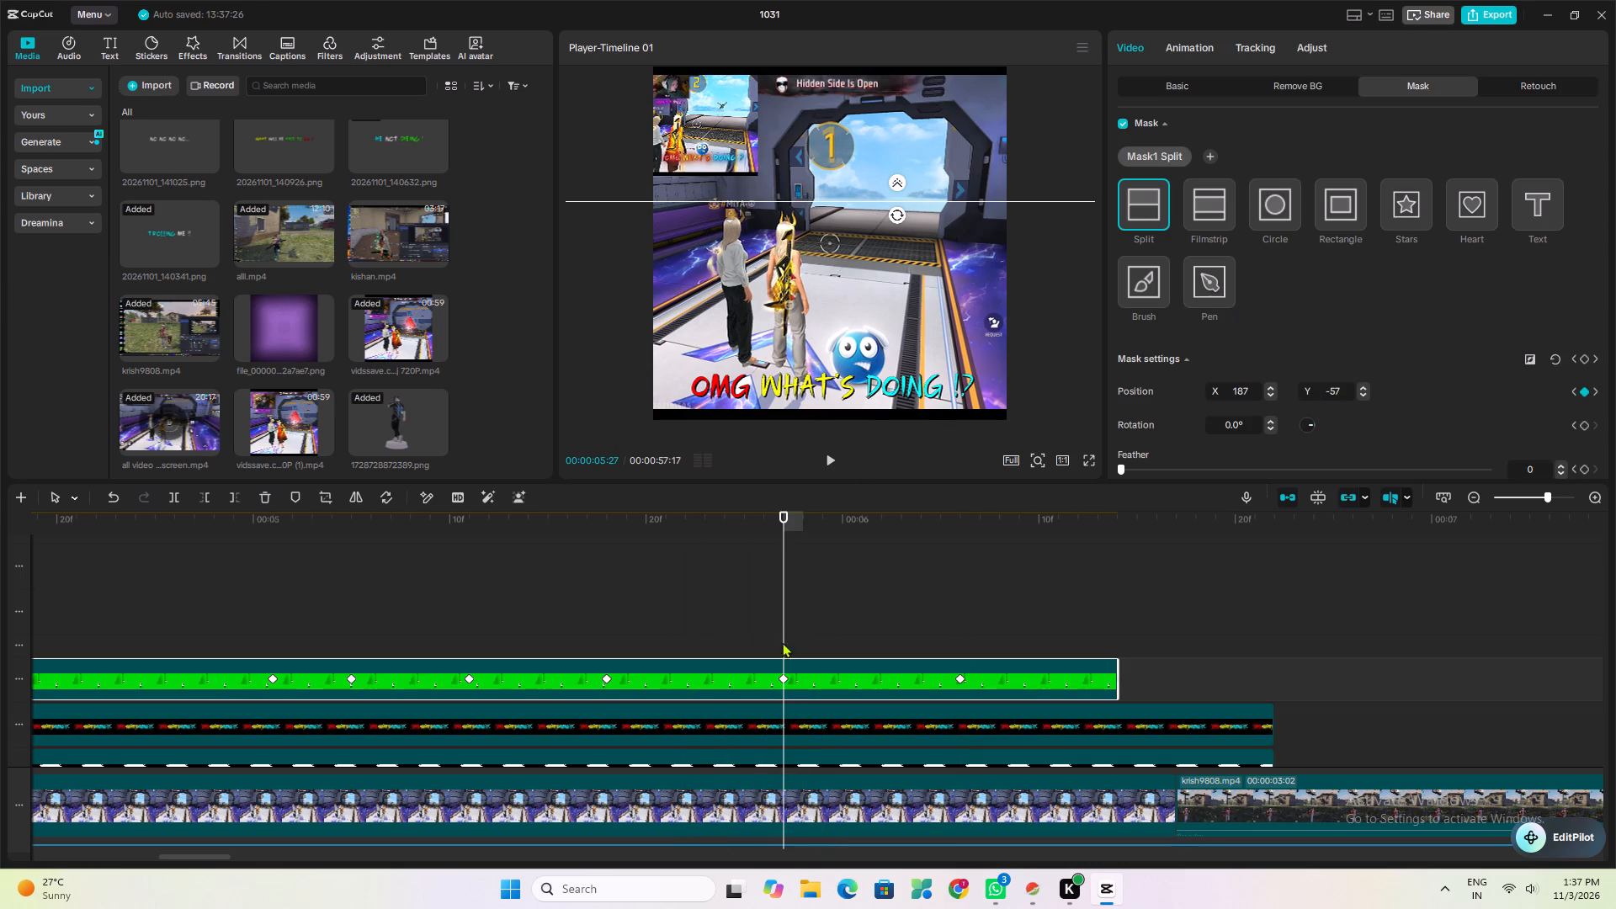
pyautogui.moveTo(916, 197); pyautogui.dragTo(914, 142)
# Play back the second frozen part repeatedly from about 00:00:05:05 to check how the masked character drops out of sight.
pyautogui.click(528, 618)
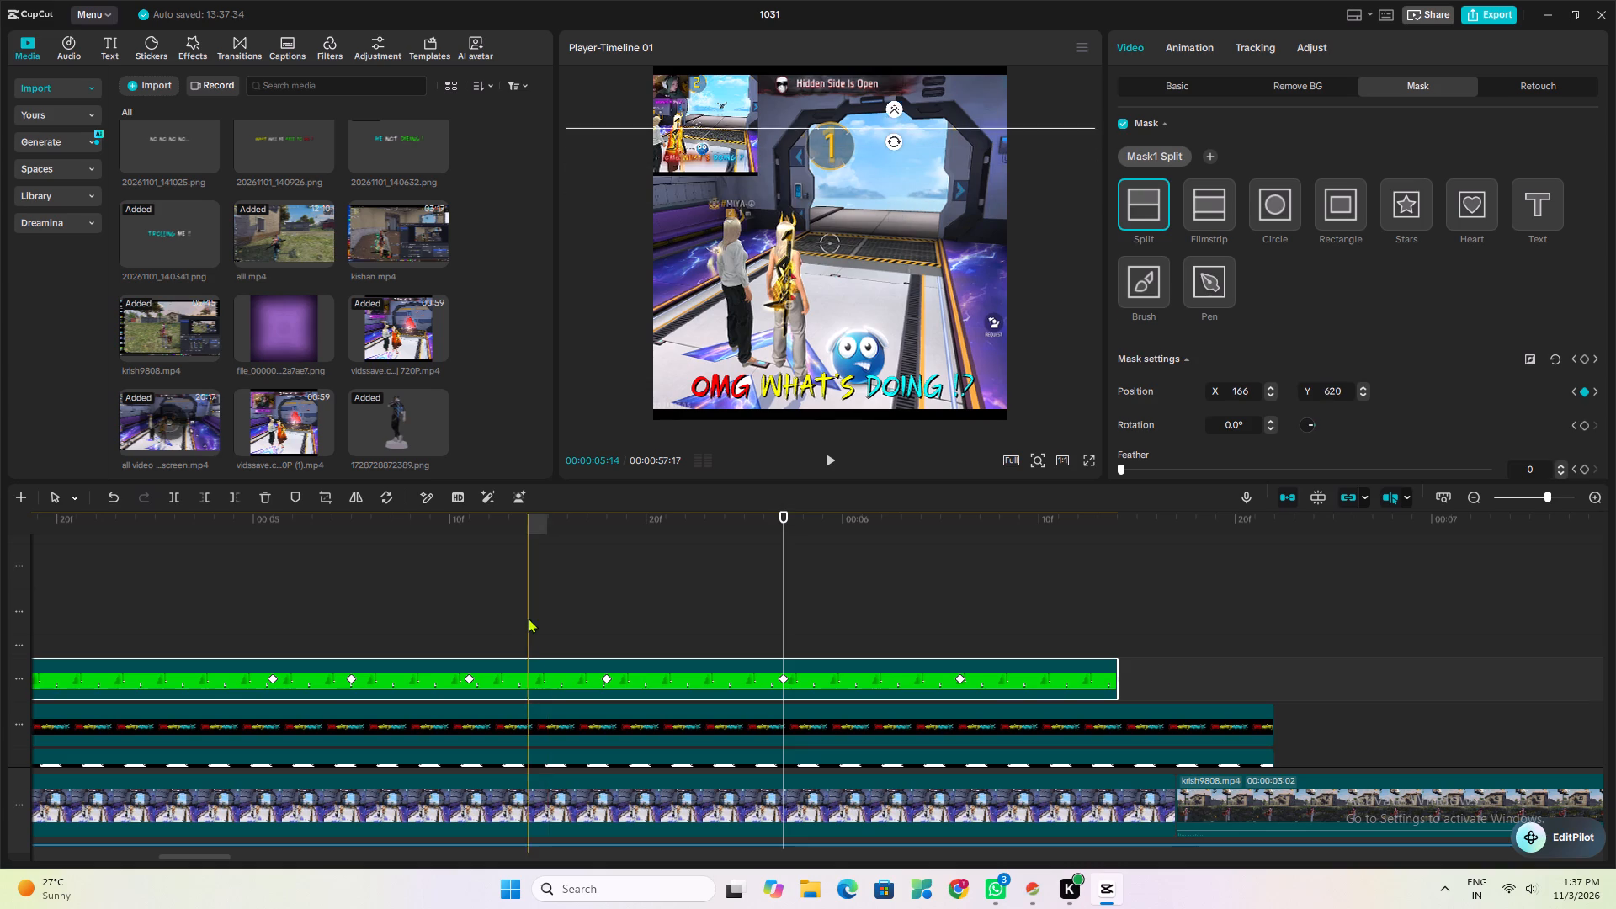
pyautogui.press('space')
pyautogui.click(460, 607)
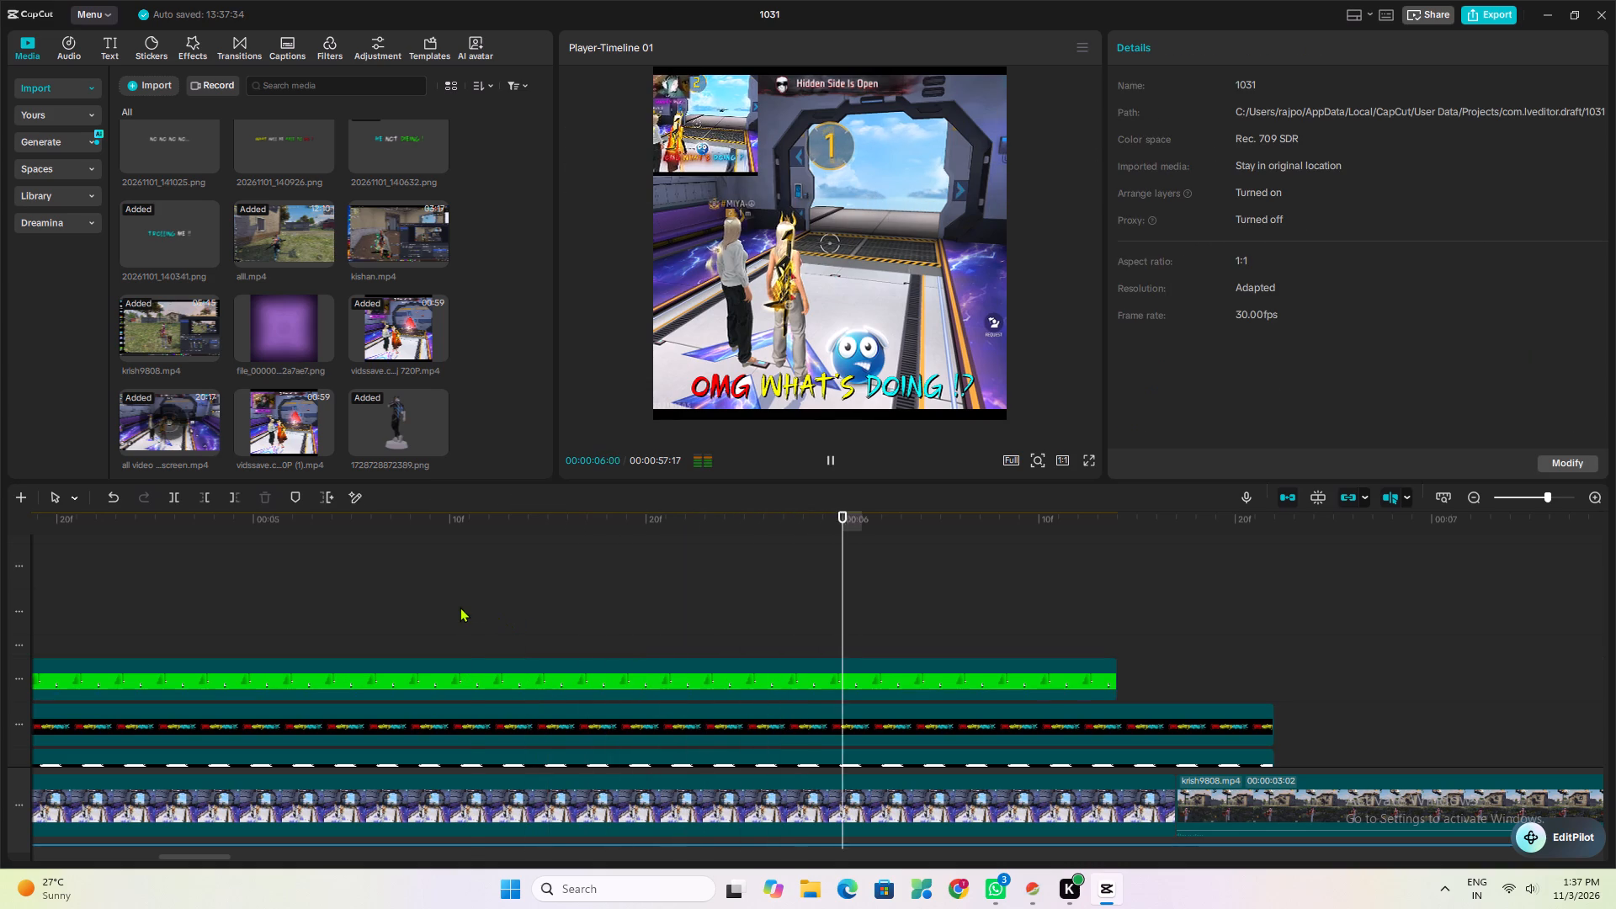
pyautogui.press('space')
pyautogui.press('space')
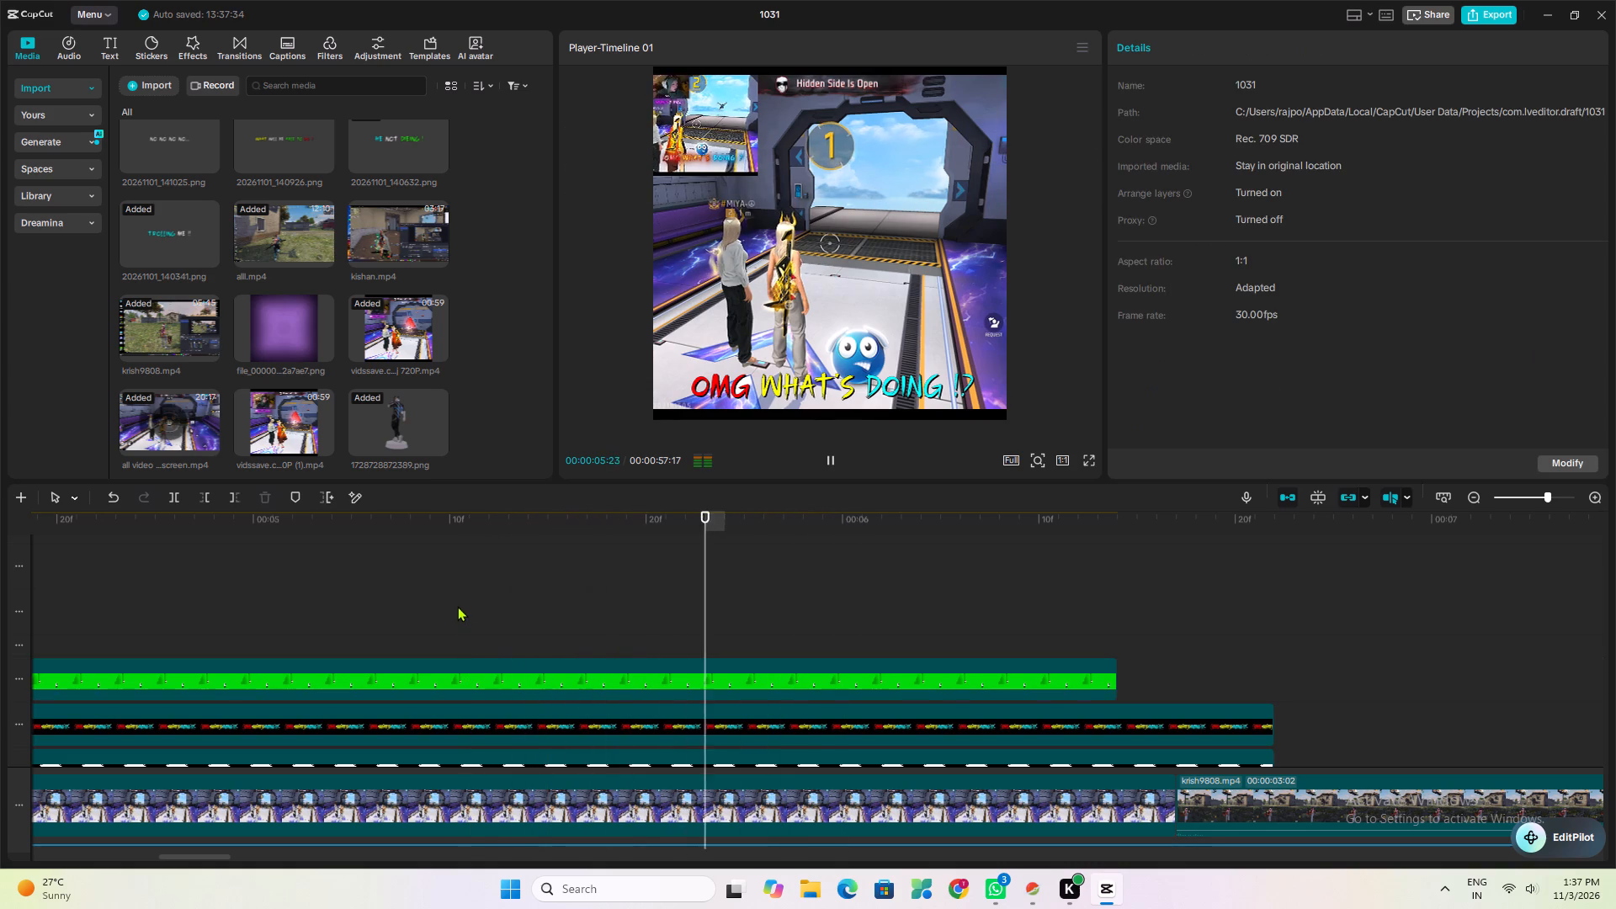
pyautogui.click(450, 603)
pyautogui.press('space')
pyautogui.press('space')
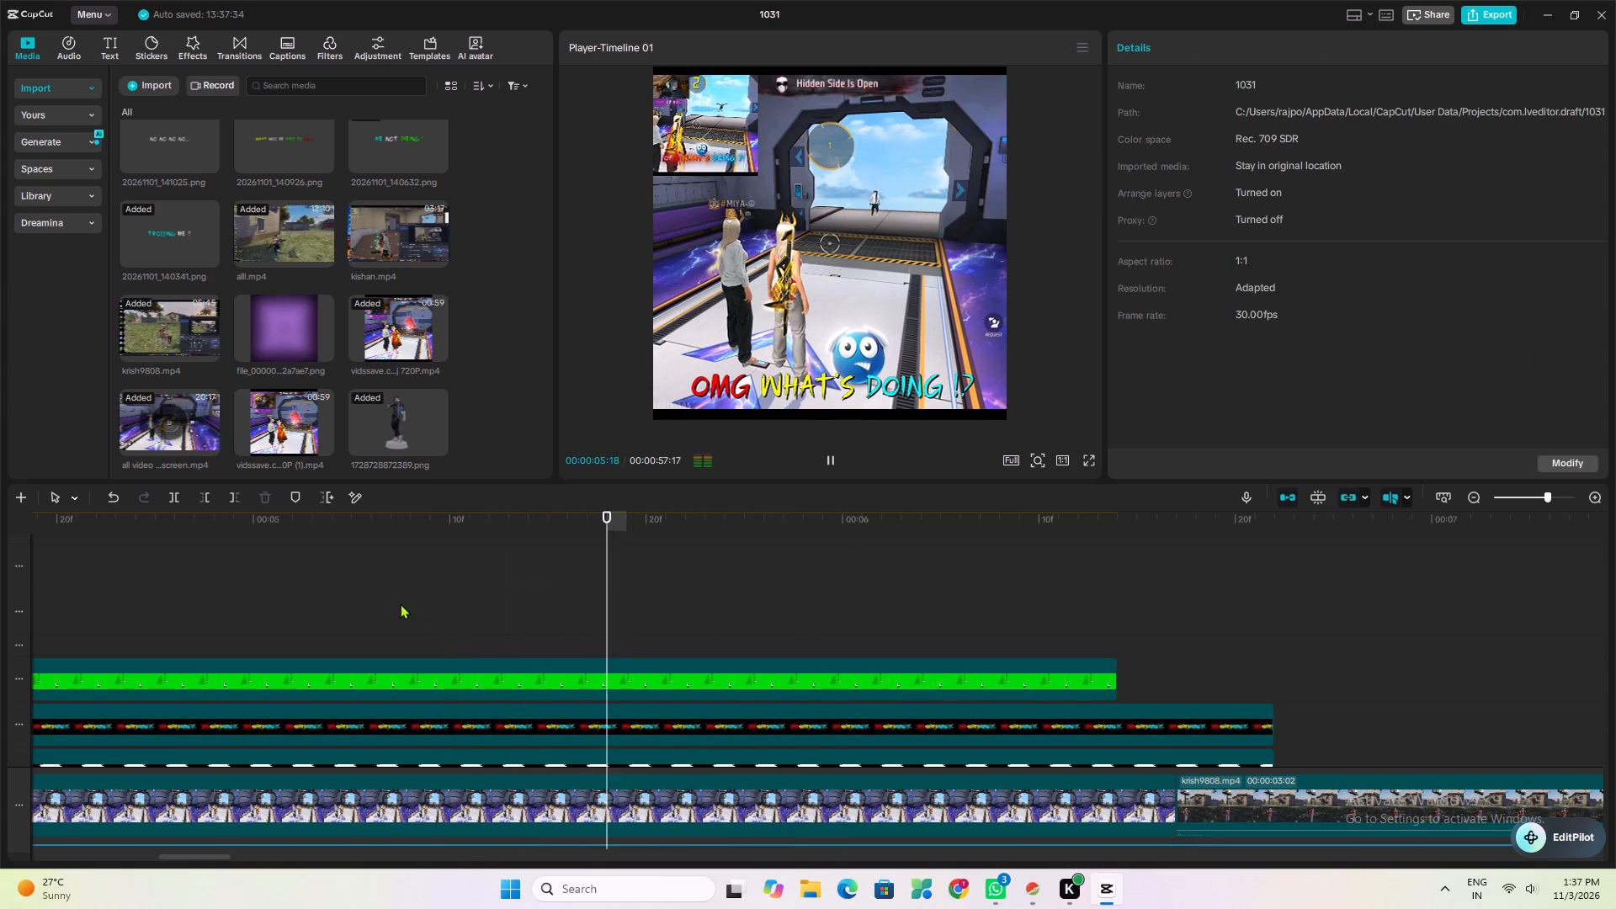
pyautogui.click(348, 589)
pyautogui.press('space')
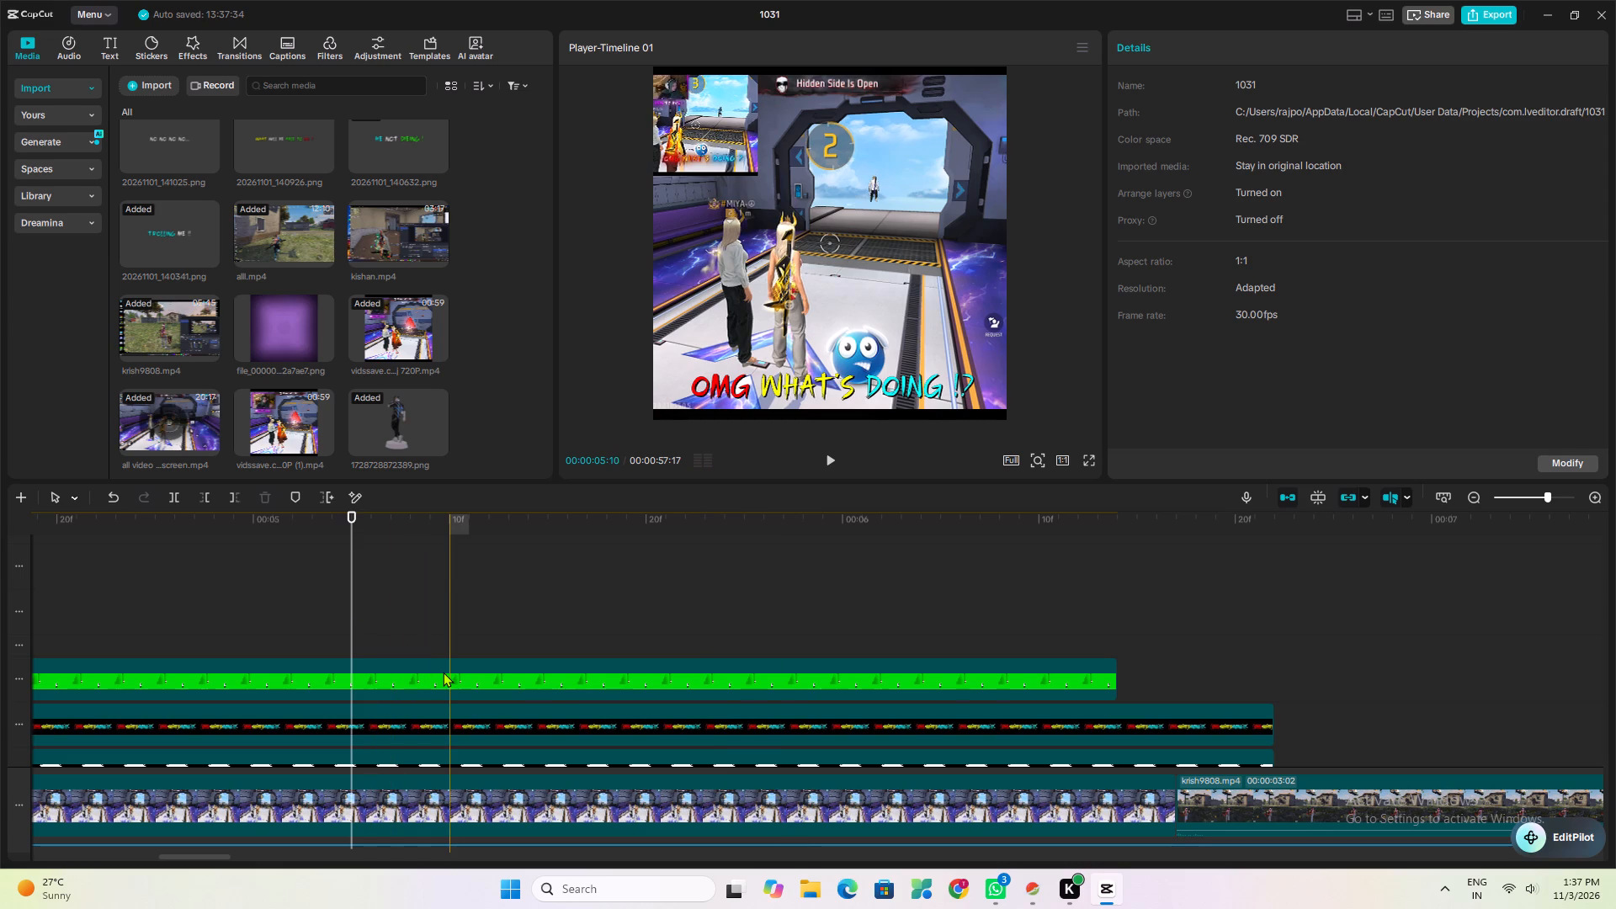
# Remove the mask position keyframe at 00:00:06:06 from the second frozen part.
pyautogui.click(443, 672)
pyautogui.click(967, 629)
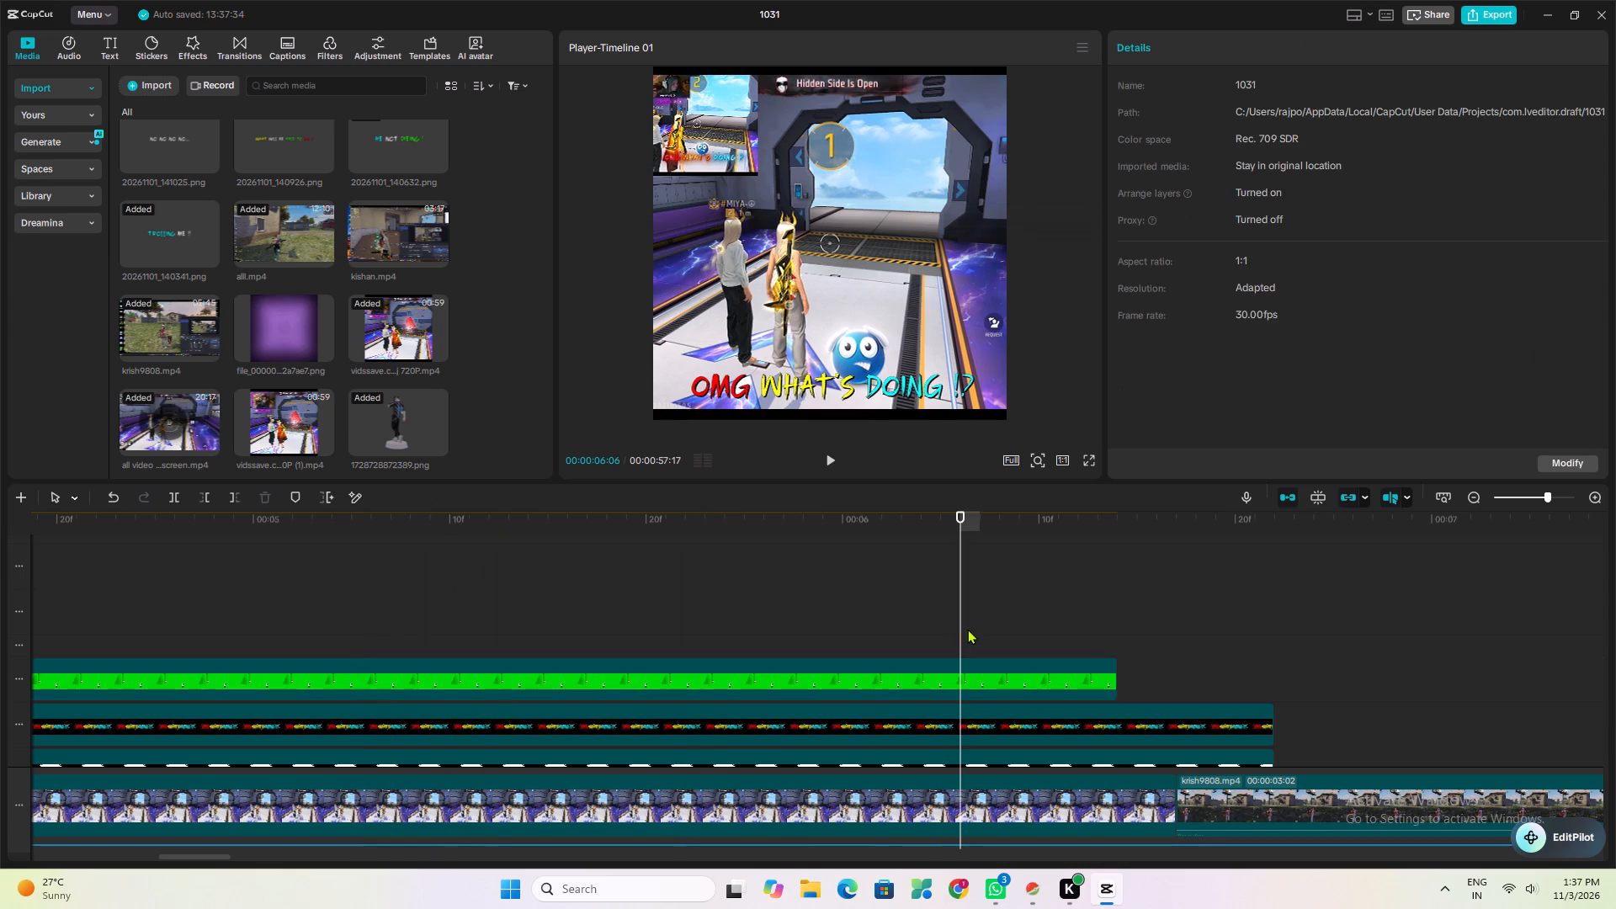
pyautogui.click(969, 687)
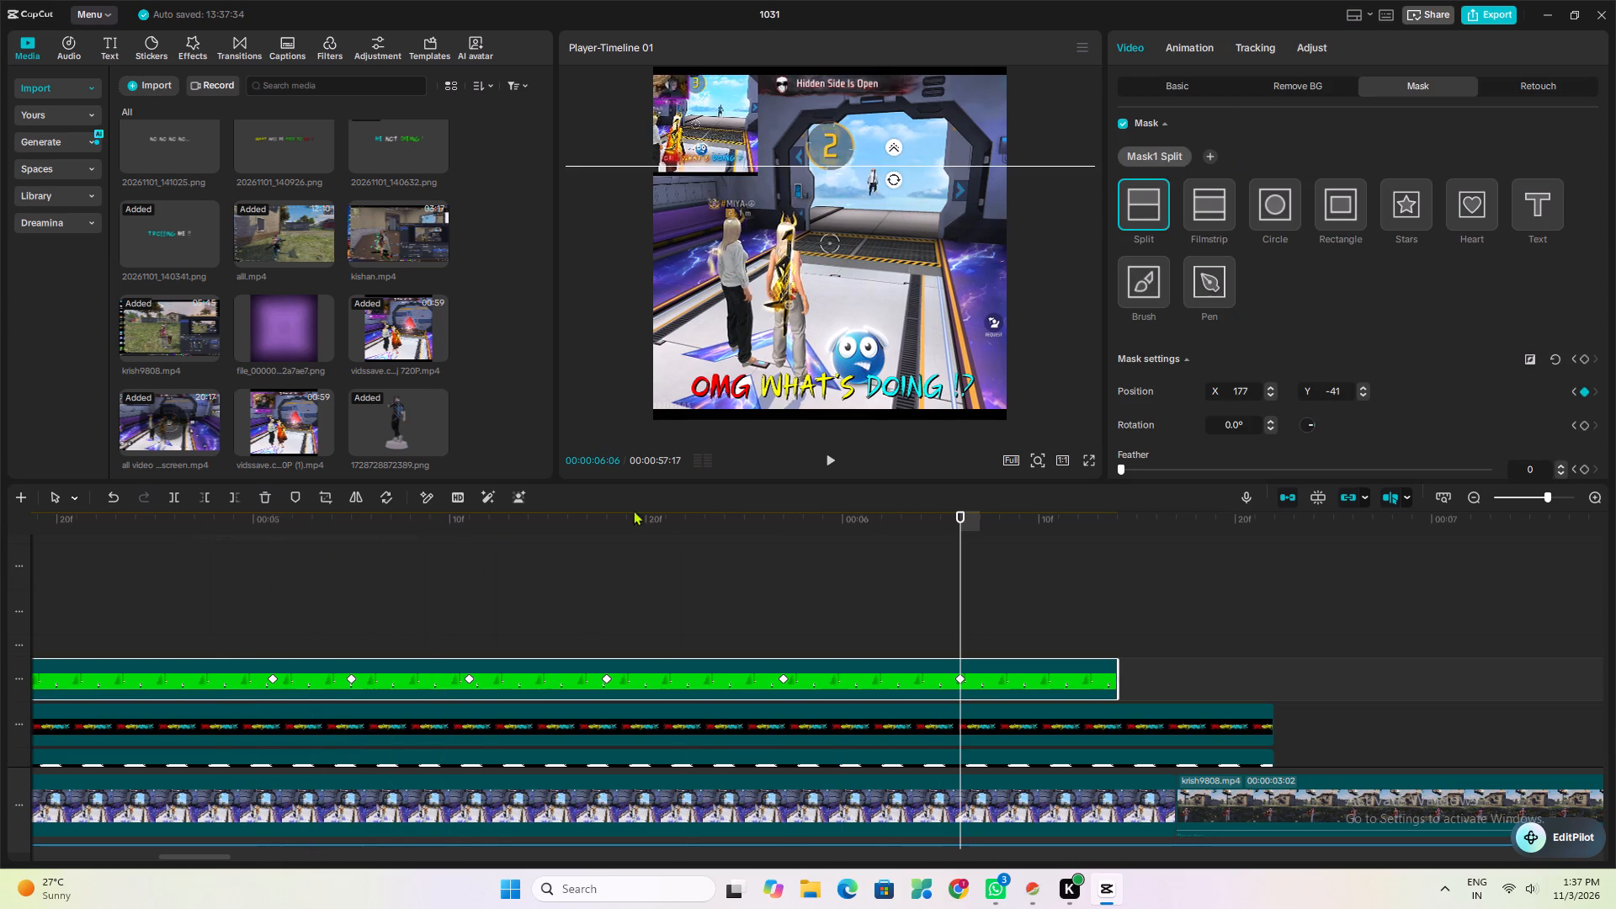
pyautogui.click(1586, 387)
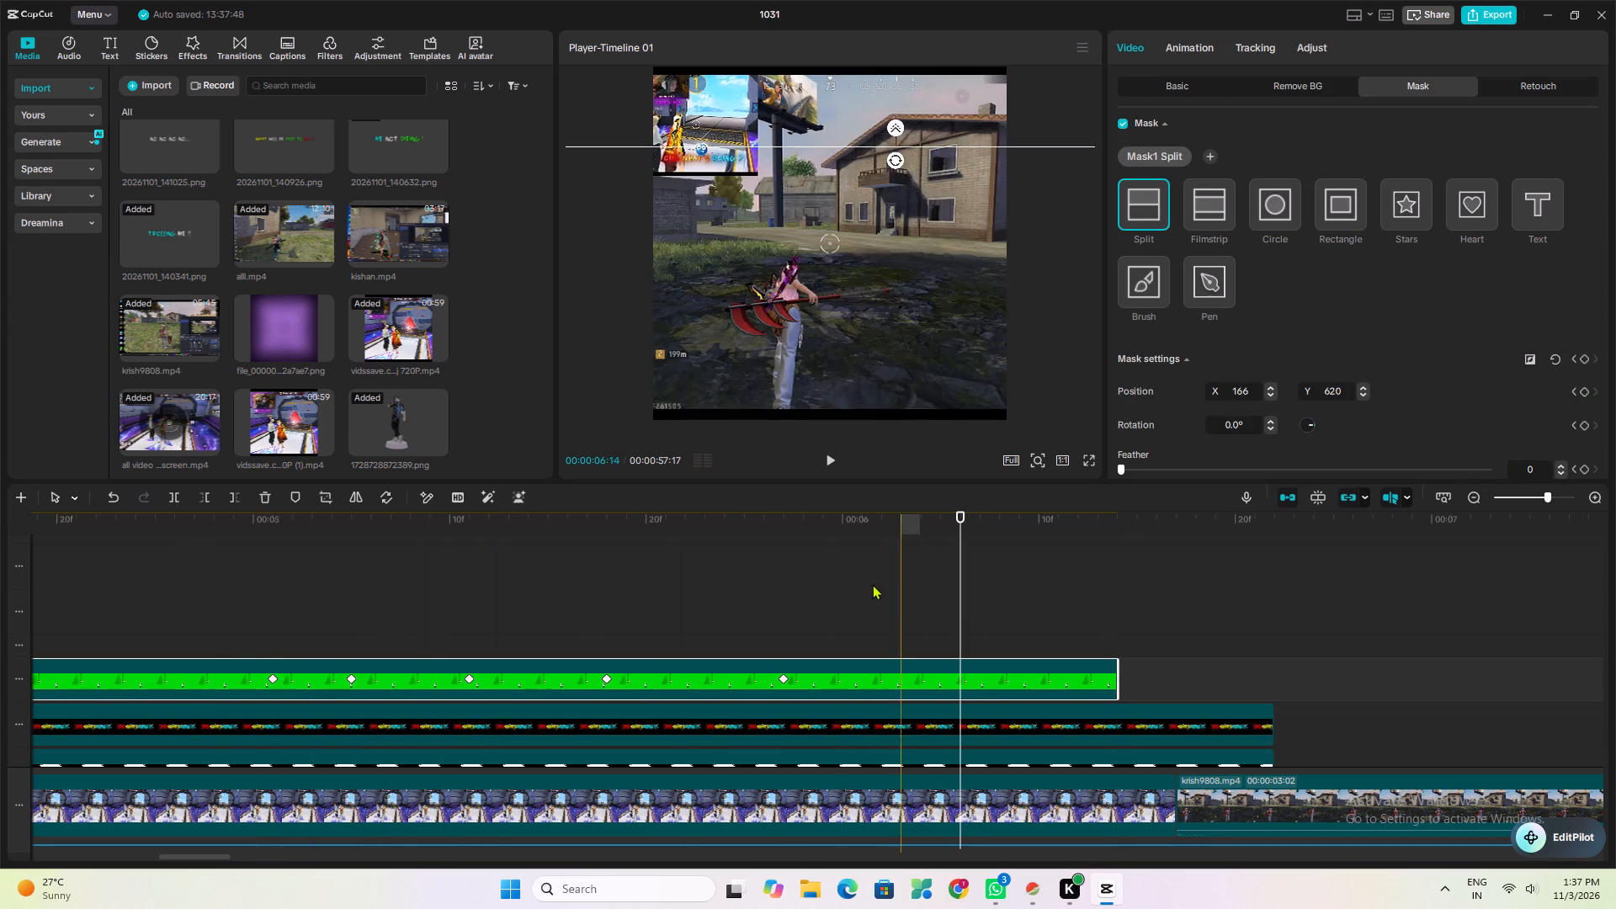
# Apply Ease in to the second frozen part's keyframe at 00:00:05:27 and briefly play back the drop.
pyautogui.click(782, 673)
pyautogui.rightClick(782, 673)
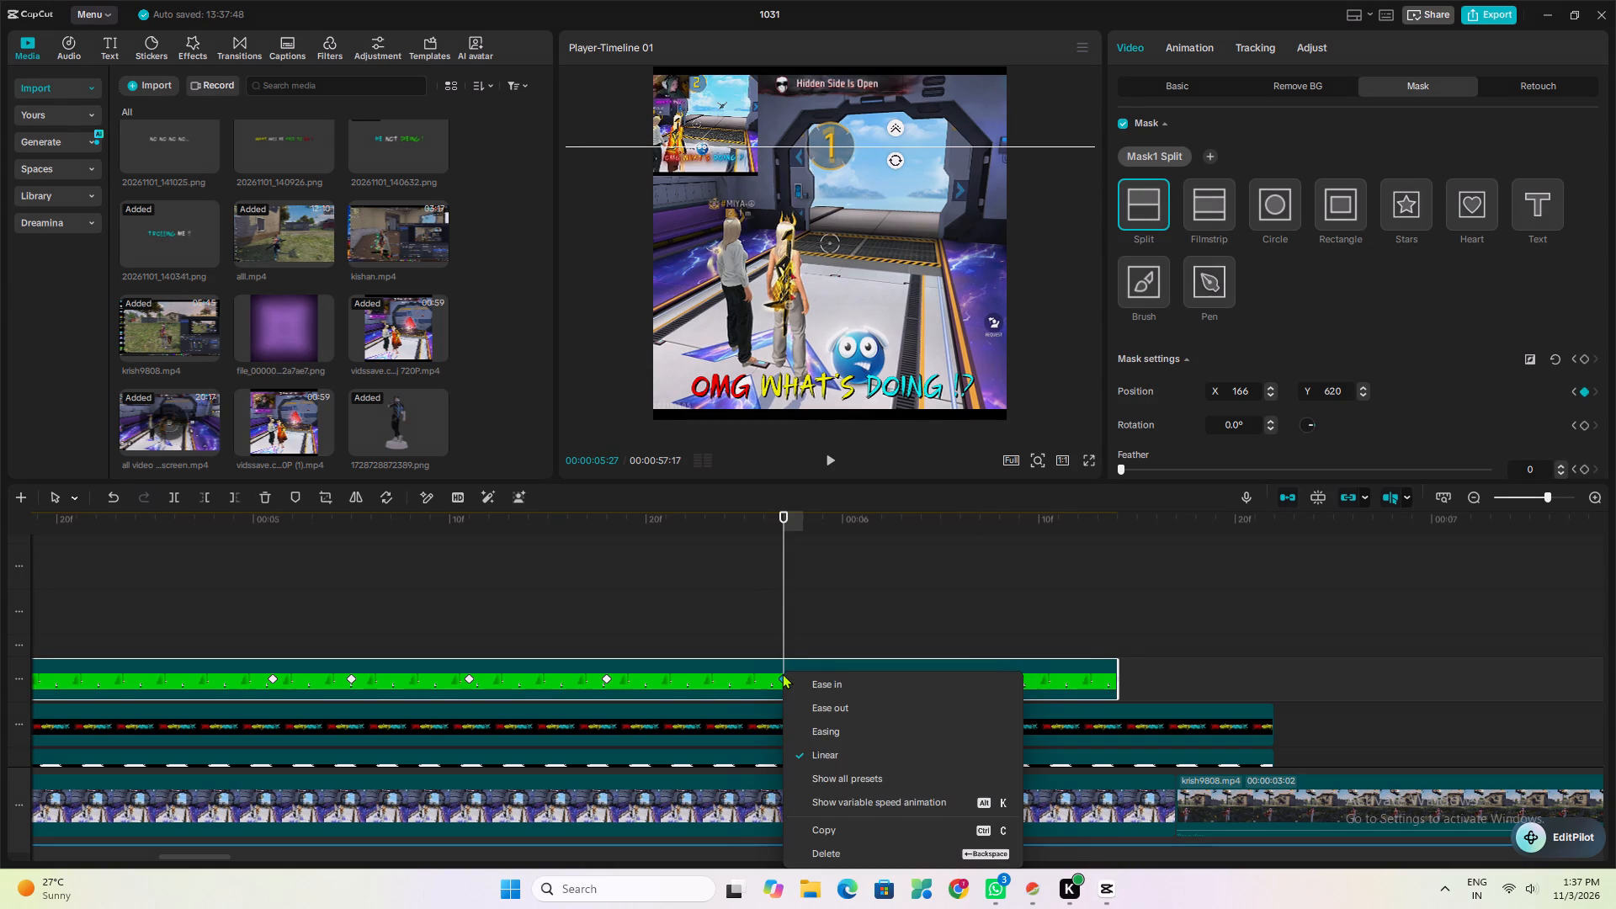
pyautogui.click(816, 680)
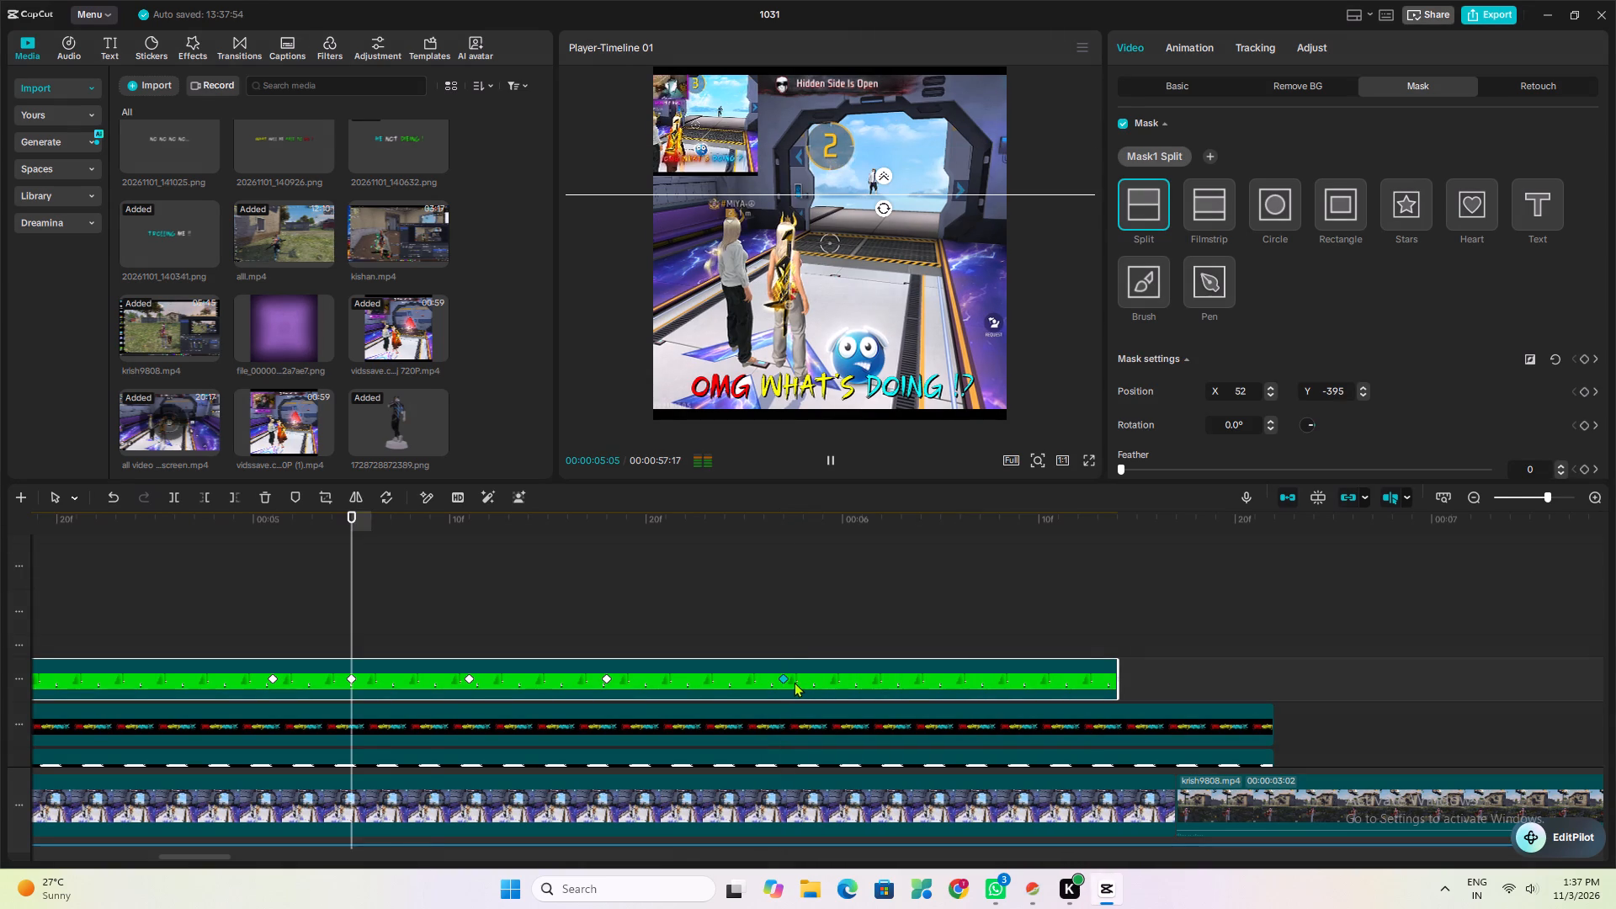
pyautogui.press('space')
# Remove the mask position keyframe at 00:00:05:27 from the second frozen part.
pyautogui.click(784, 674)
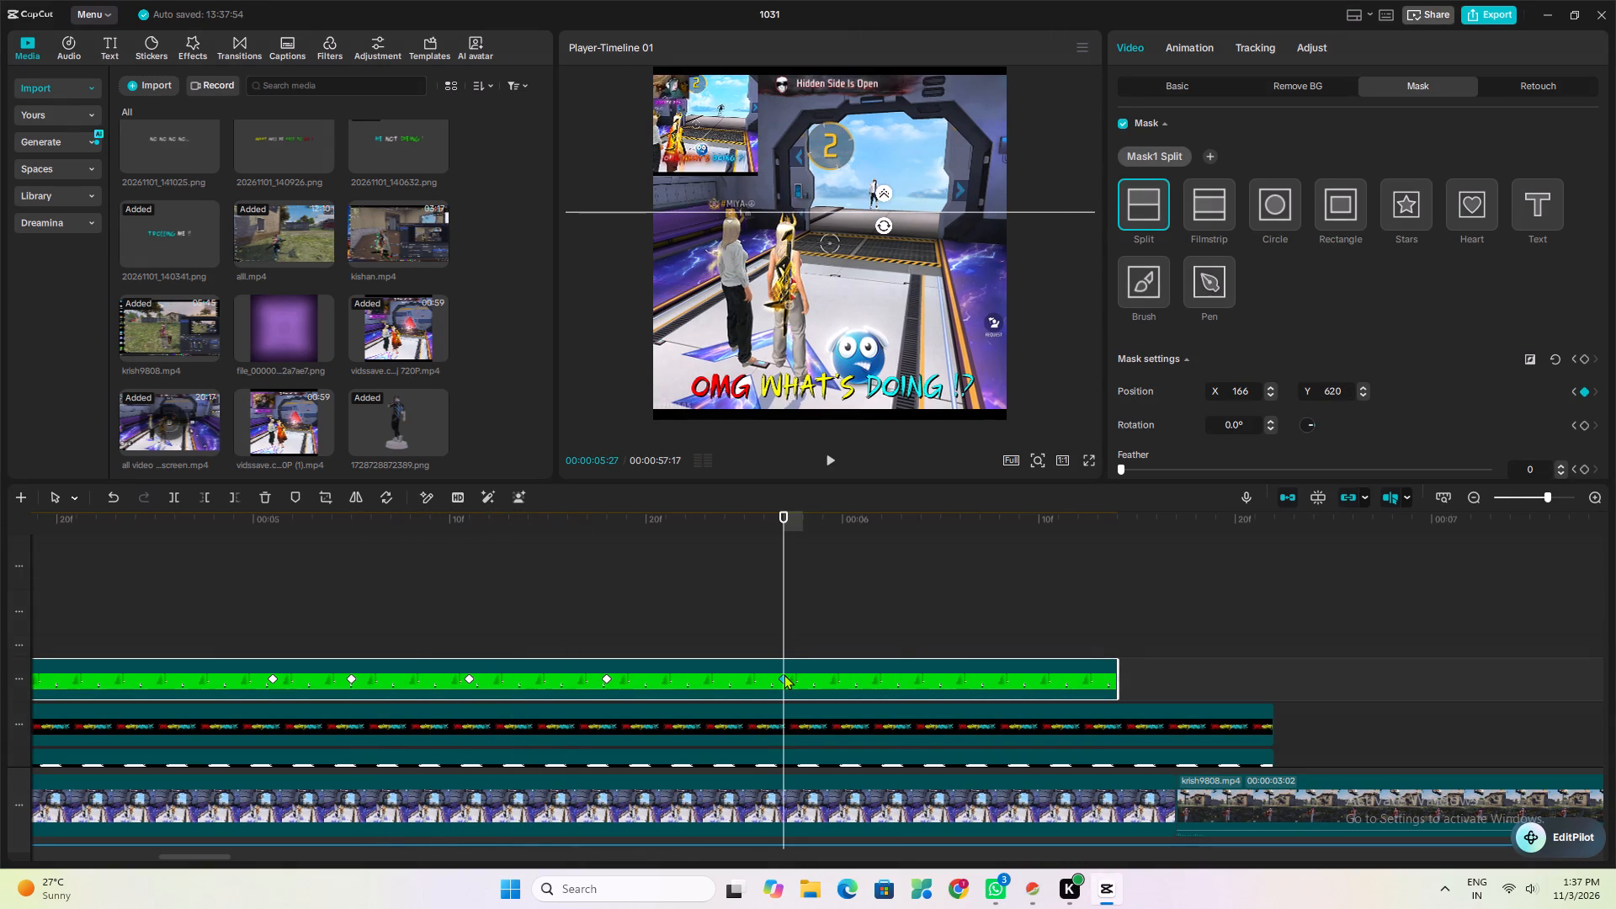
pyautogui.click(1579, 387)
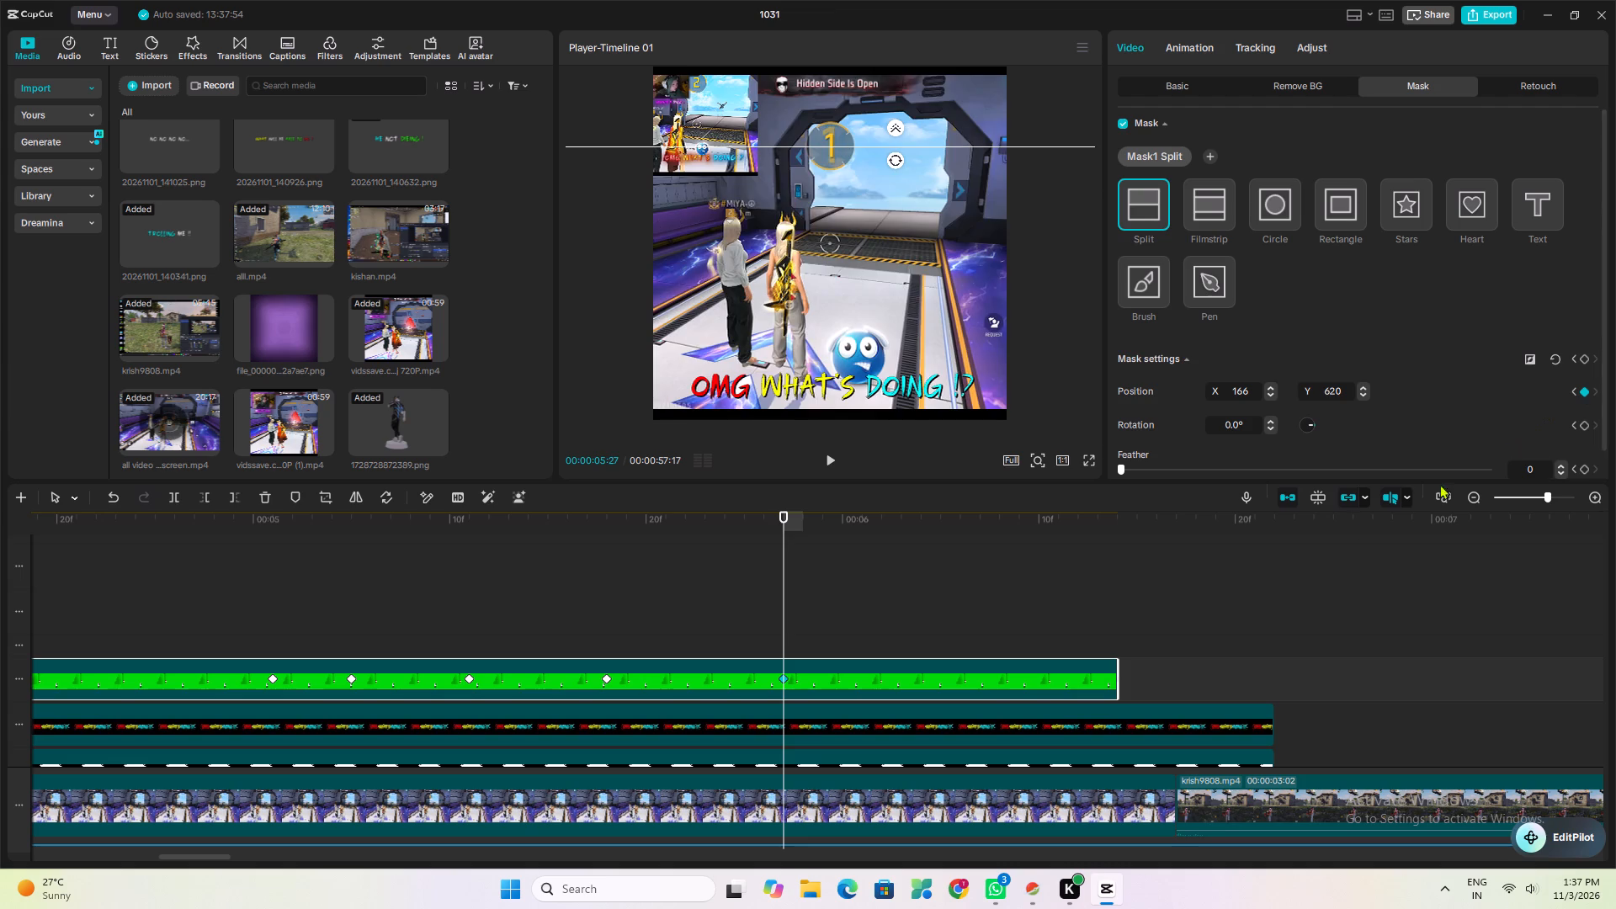
pyautogui.click(1583, 385)
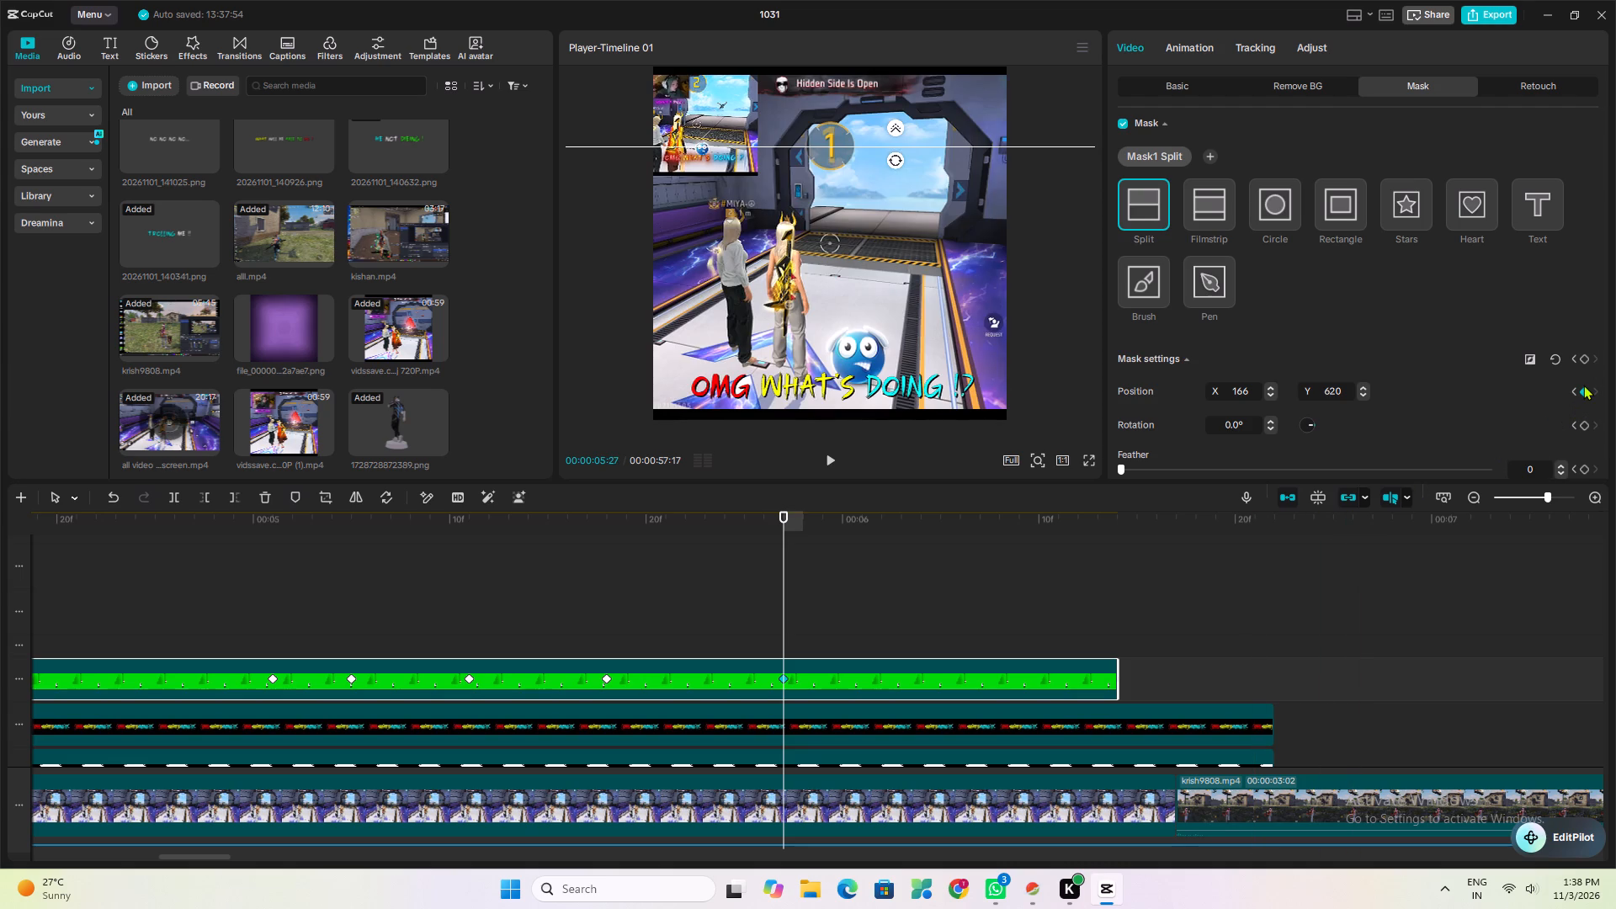
pyautogui.click(1583, 385)
pyautogui.click(1583, 388)
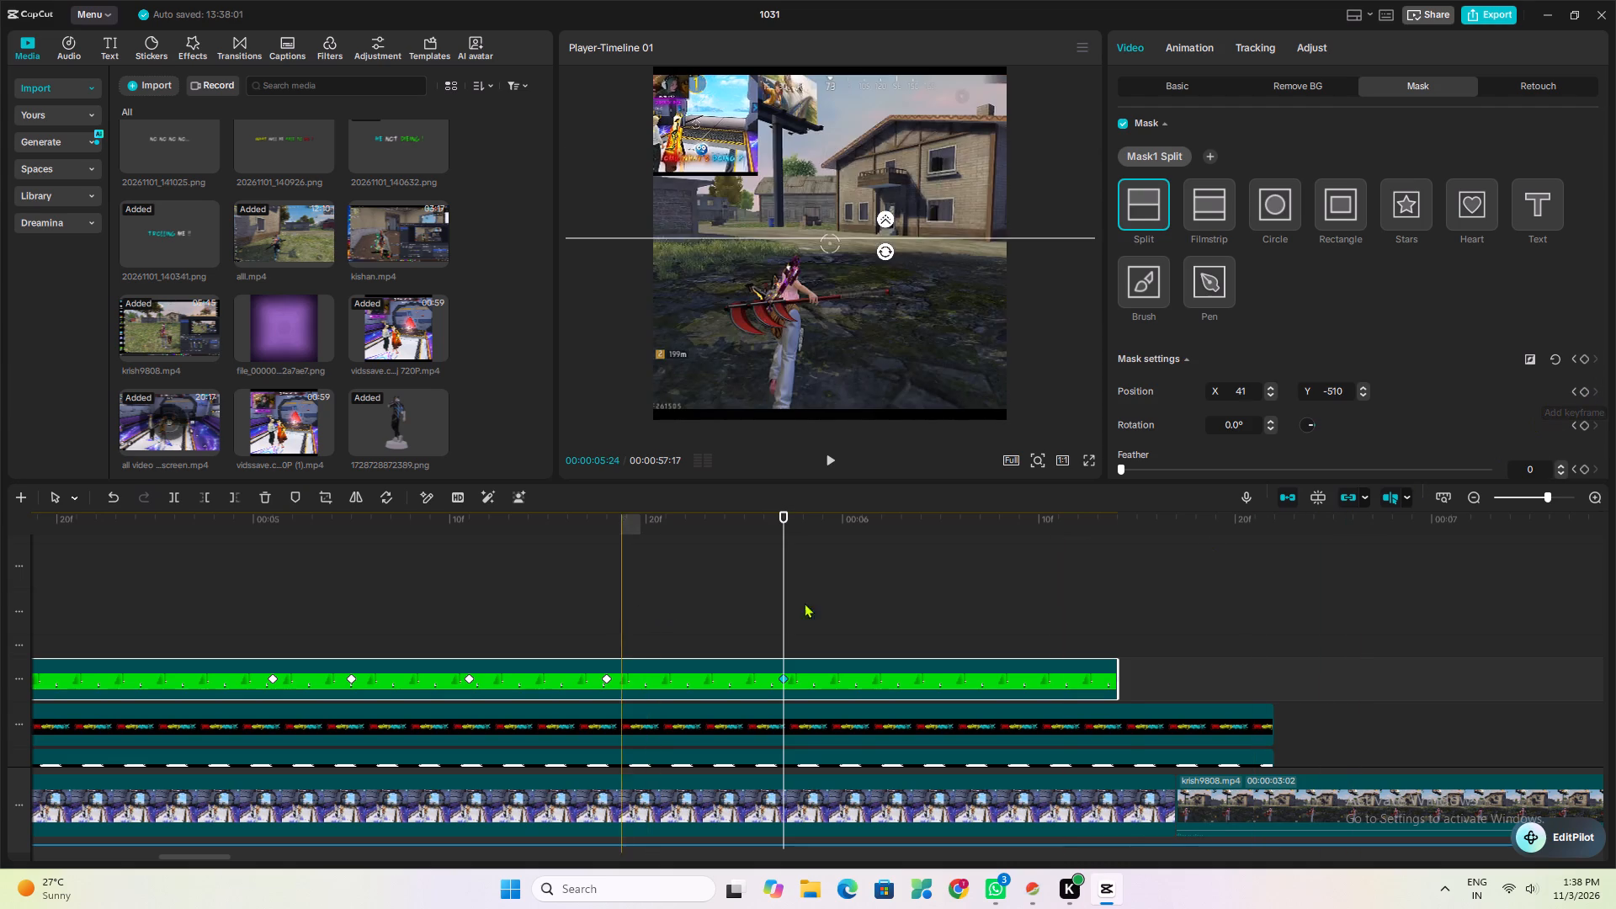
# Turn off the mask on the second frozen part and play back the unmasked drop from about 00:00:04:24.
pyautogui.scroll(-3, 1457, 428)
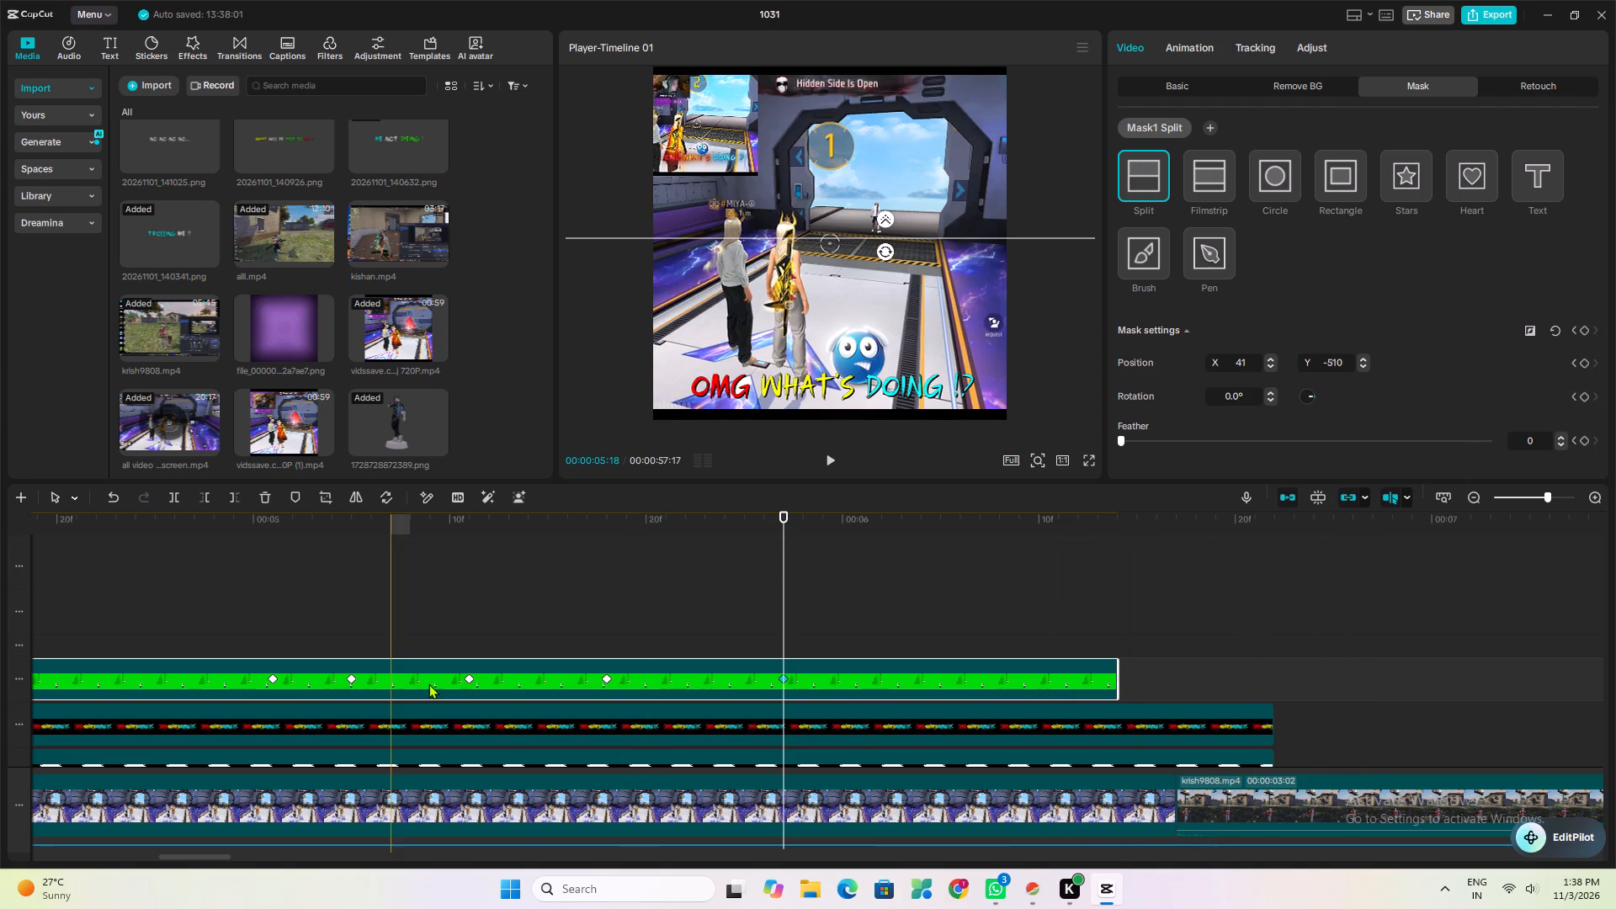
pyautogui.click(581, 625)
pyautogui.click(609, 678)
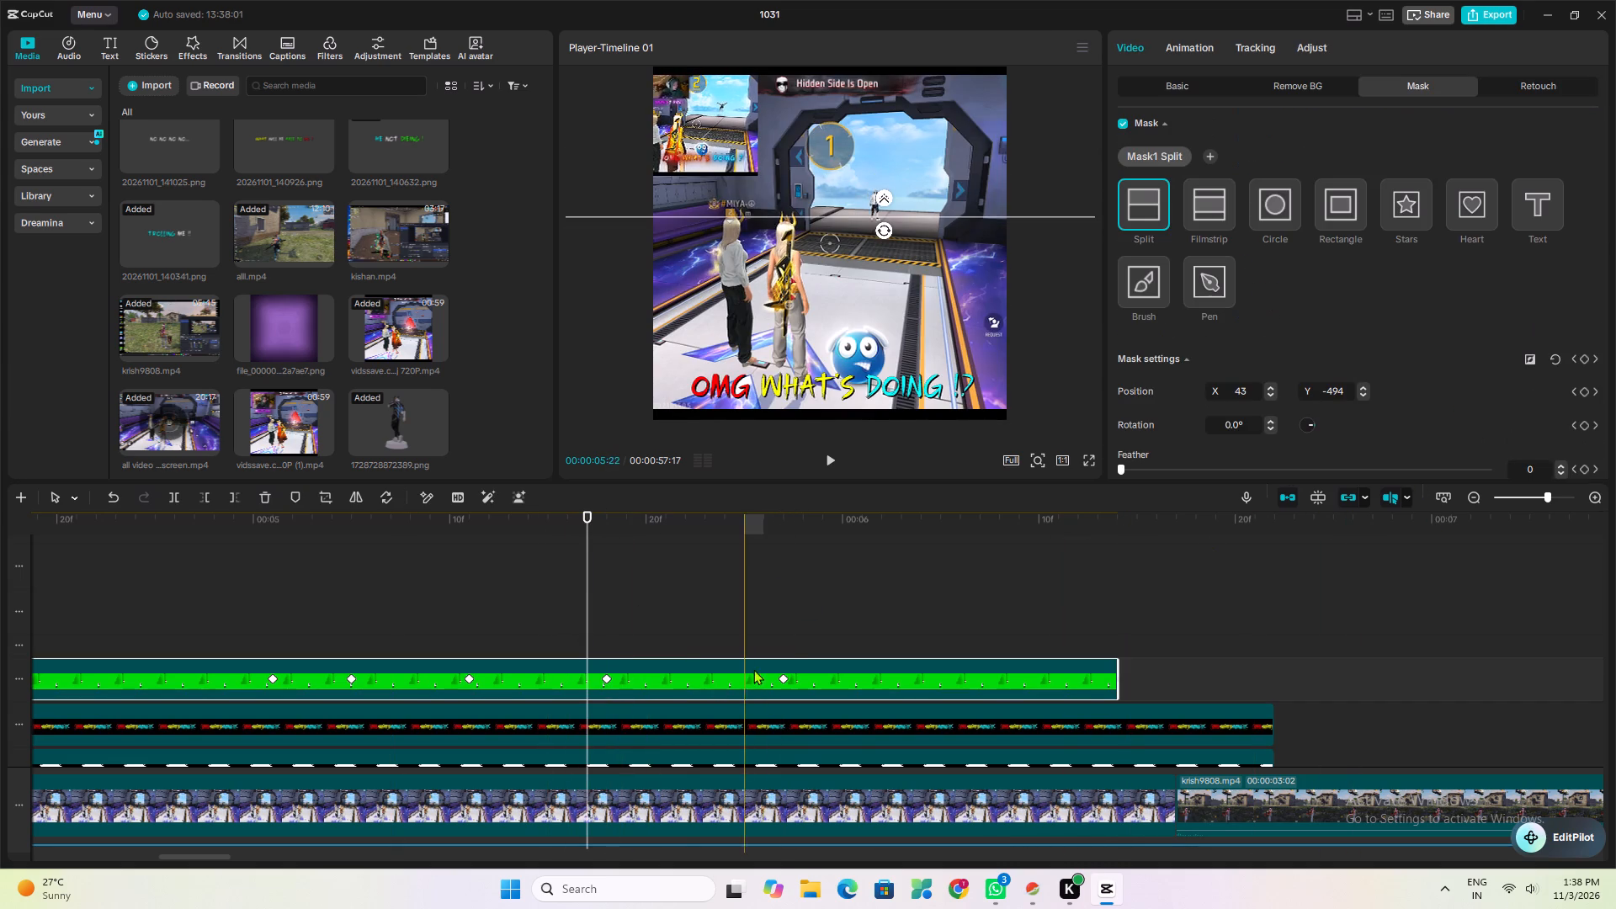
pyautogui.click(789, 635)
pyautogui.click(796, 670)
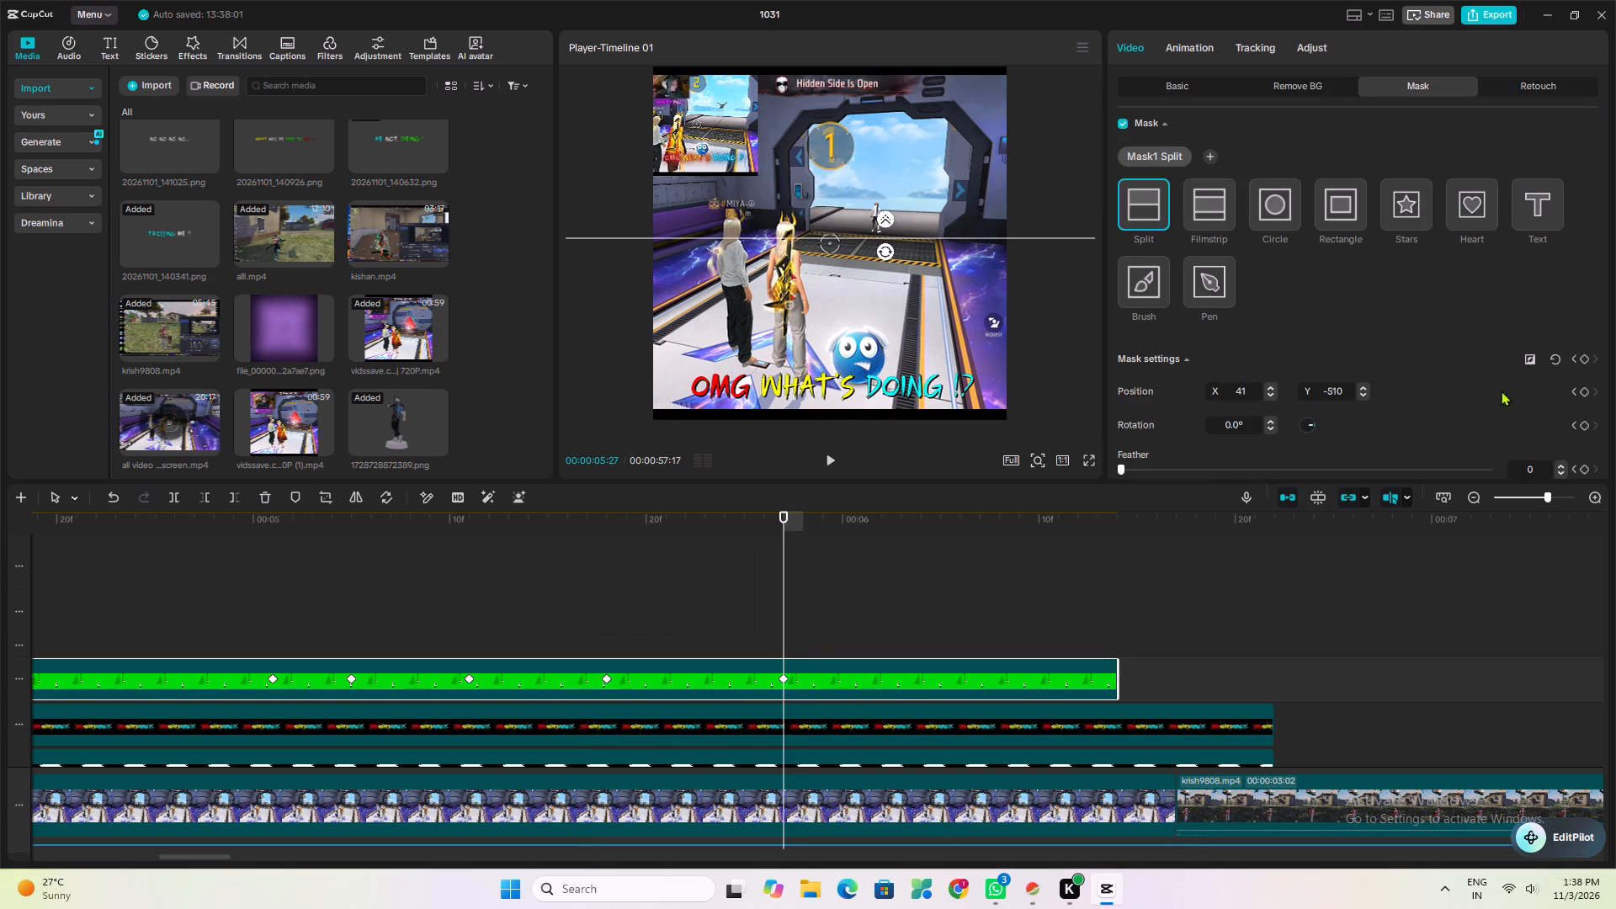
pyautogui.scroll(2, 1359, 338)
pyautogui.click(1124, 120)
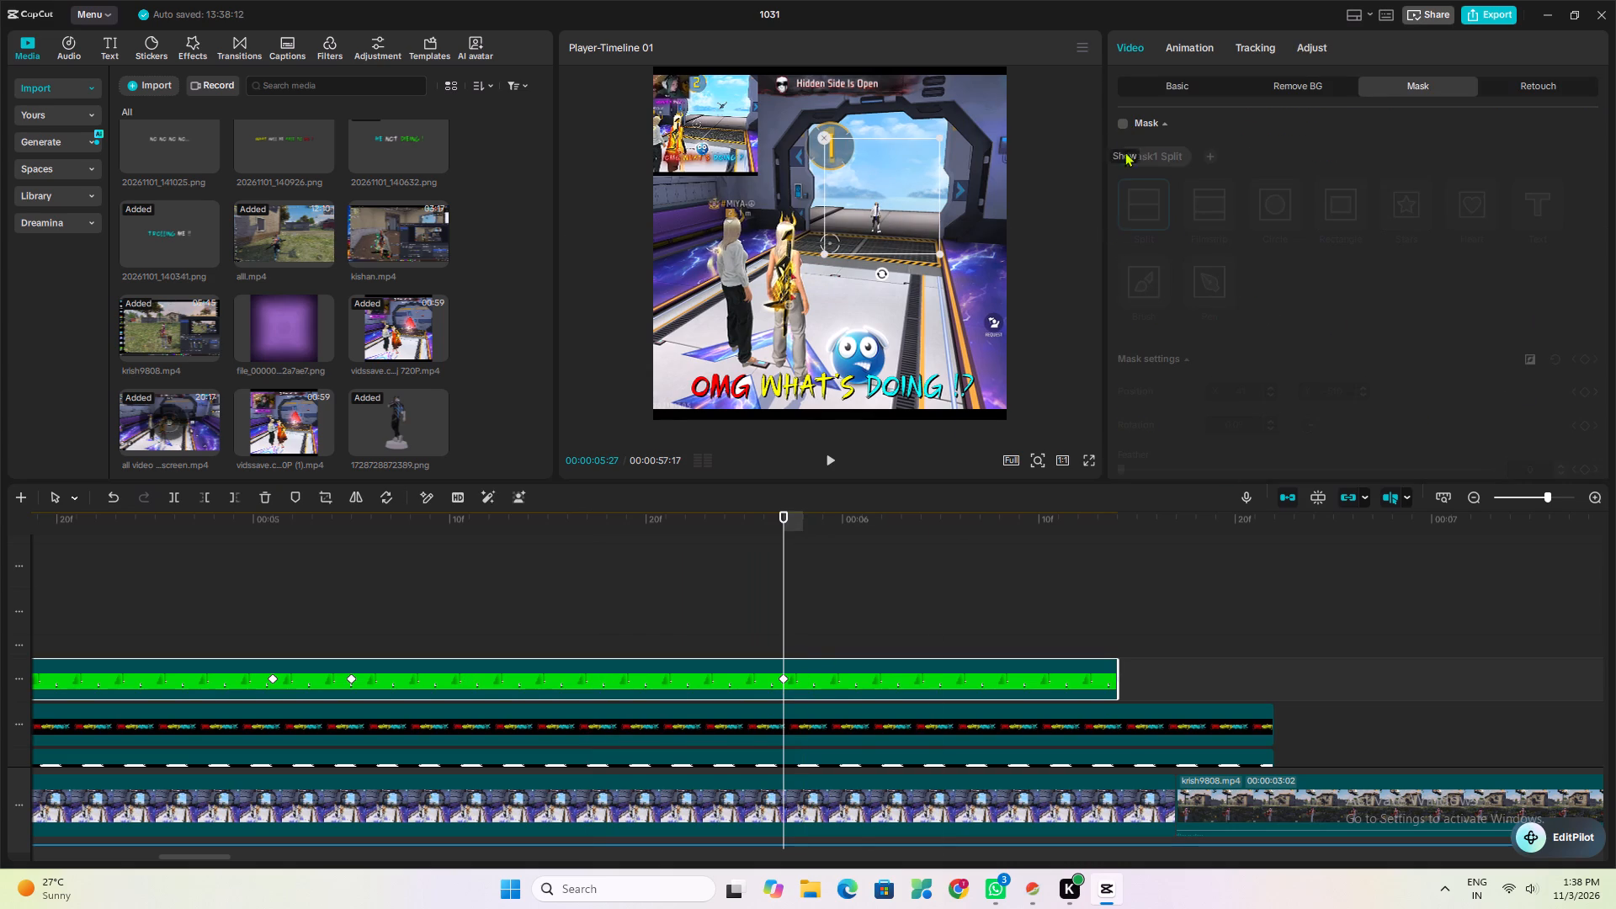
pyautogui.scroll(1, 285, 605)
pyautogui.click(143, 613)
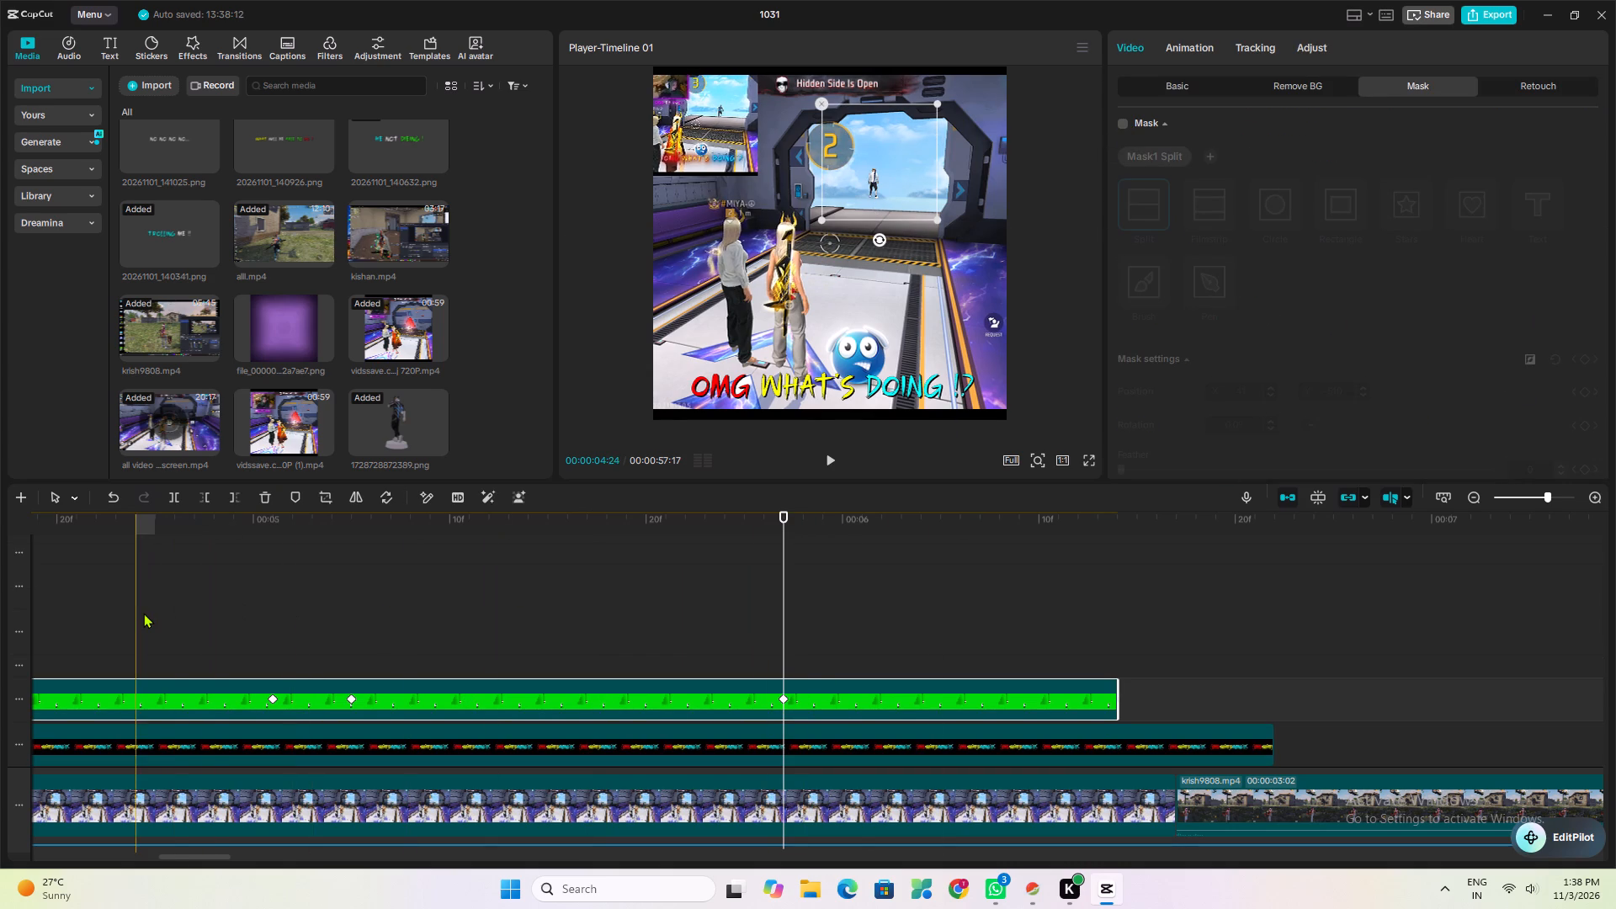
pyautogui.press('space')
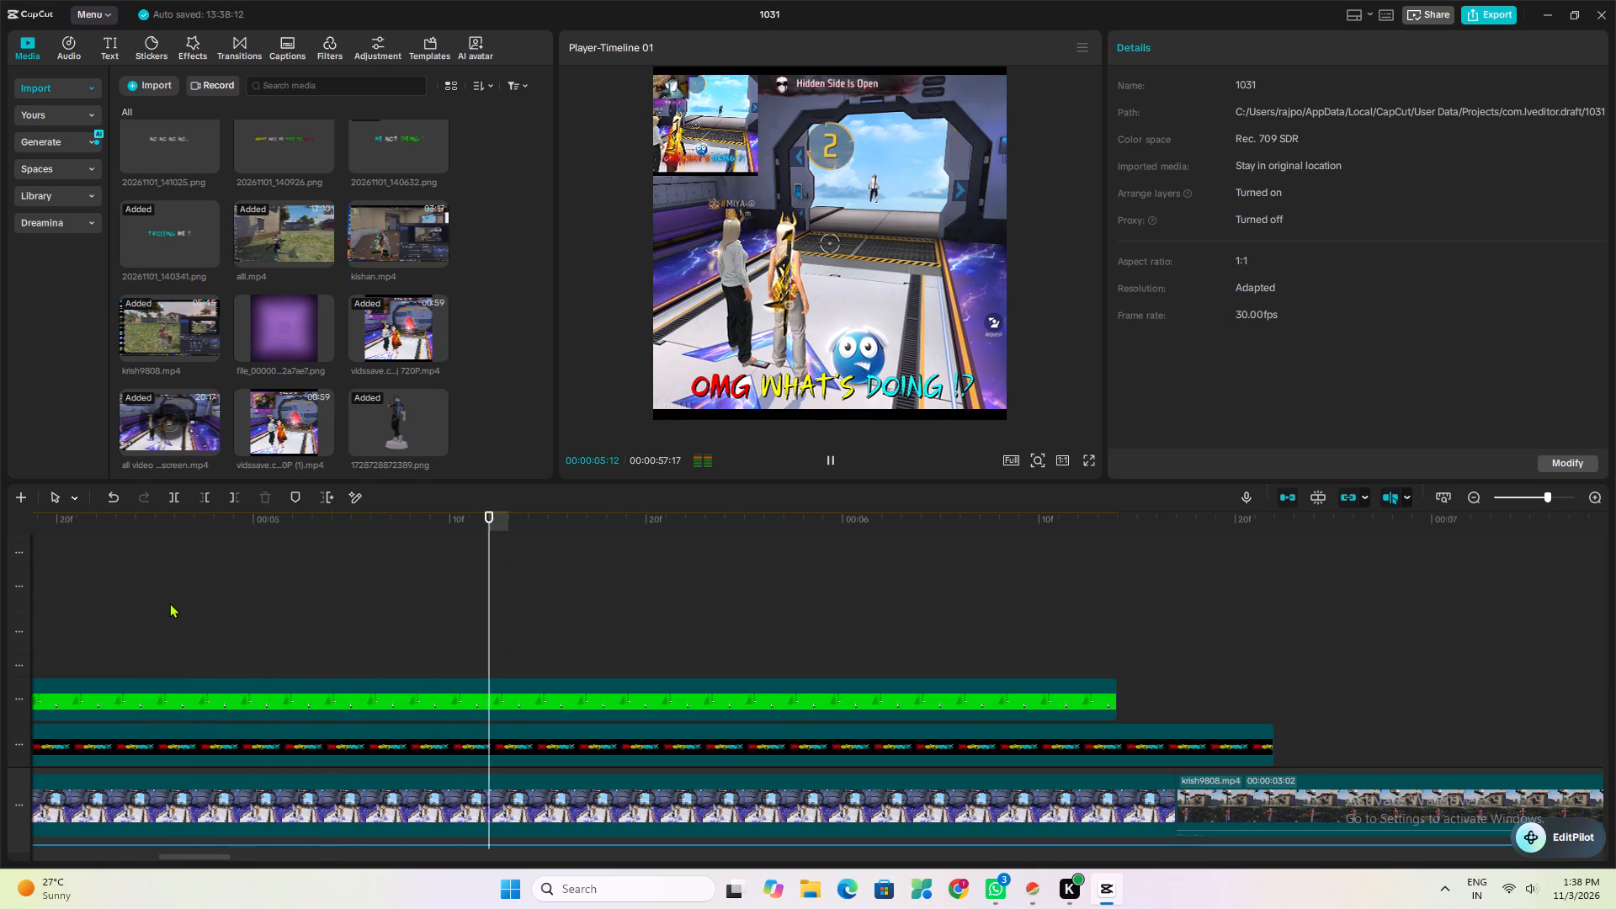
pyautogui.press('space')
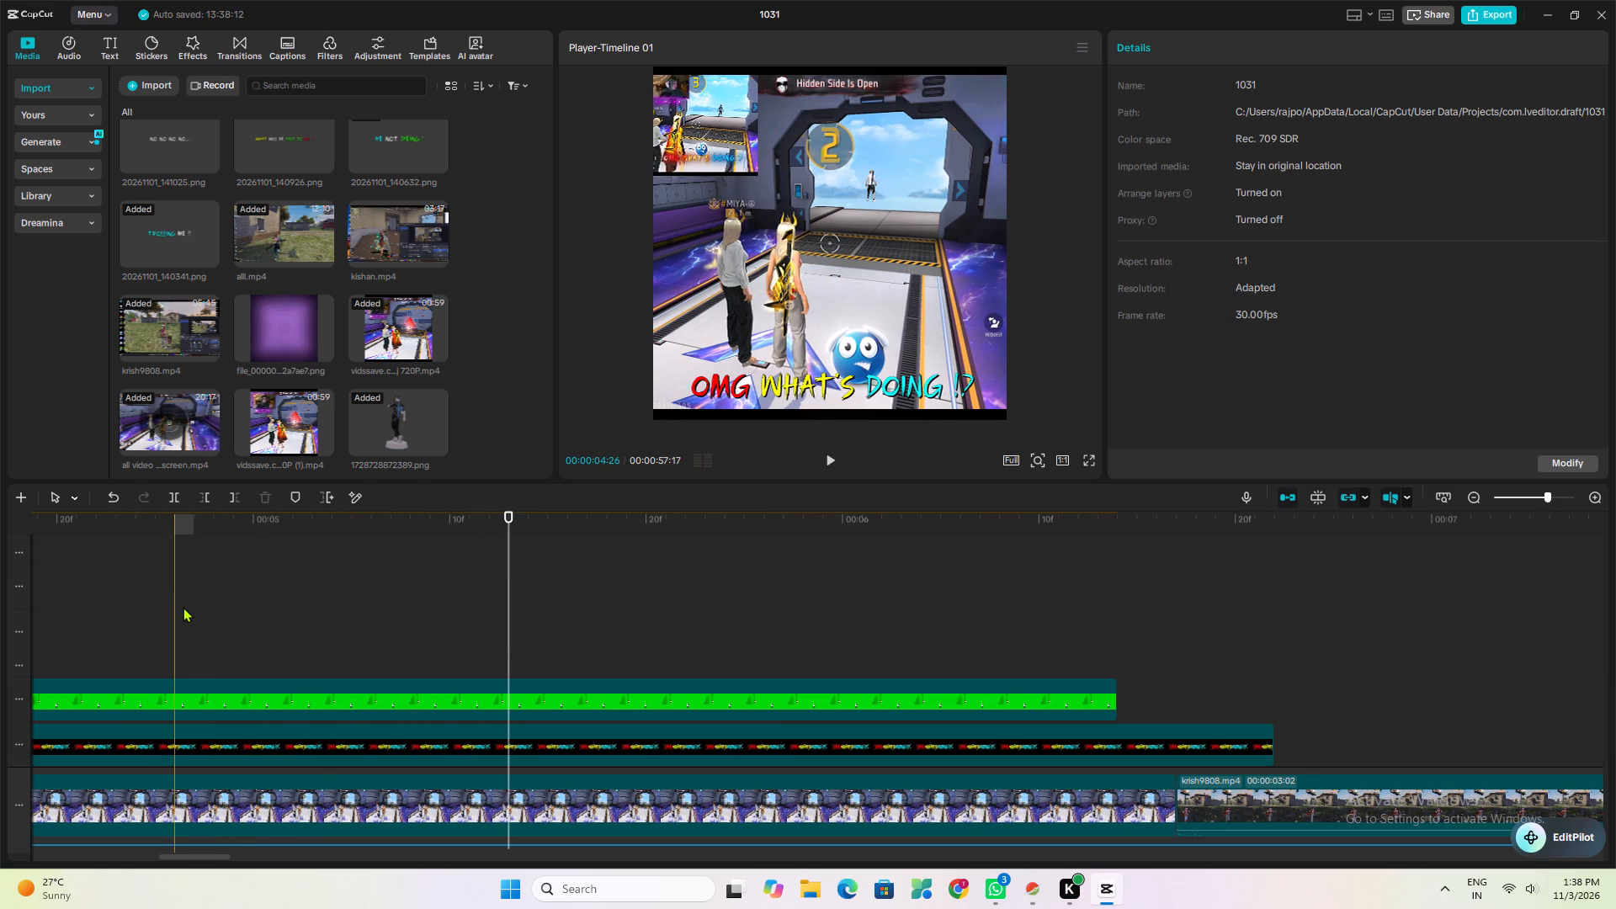
# Turn the second frozen part's mask back on and add a keyframe for all mask settings at 00:00:05:12.
pyautogui.click(511, 692)
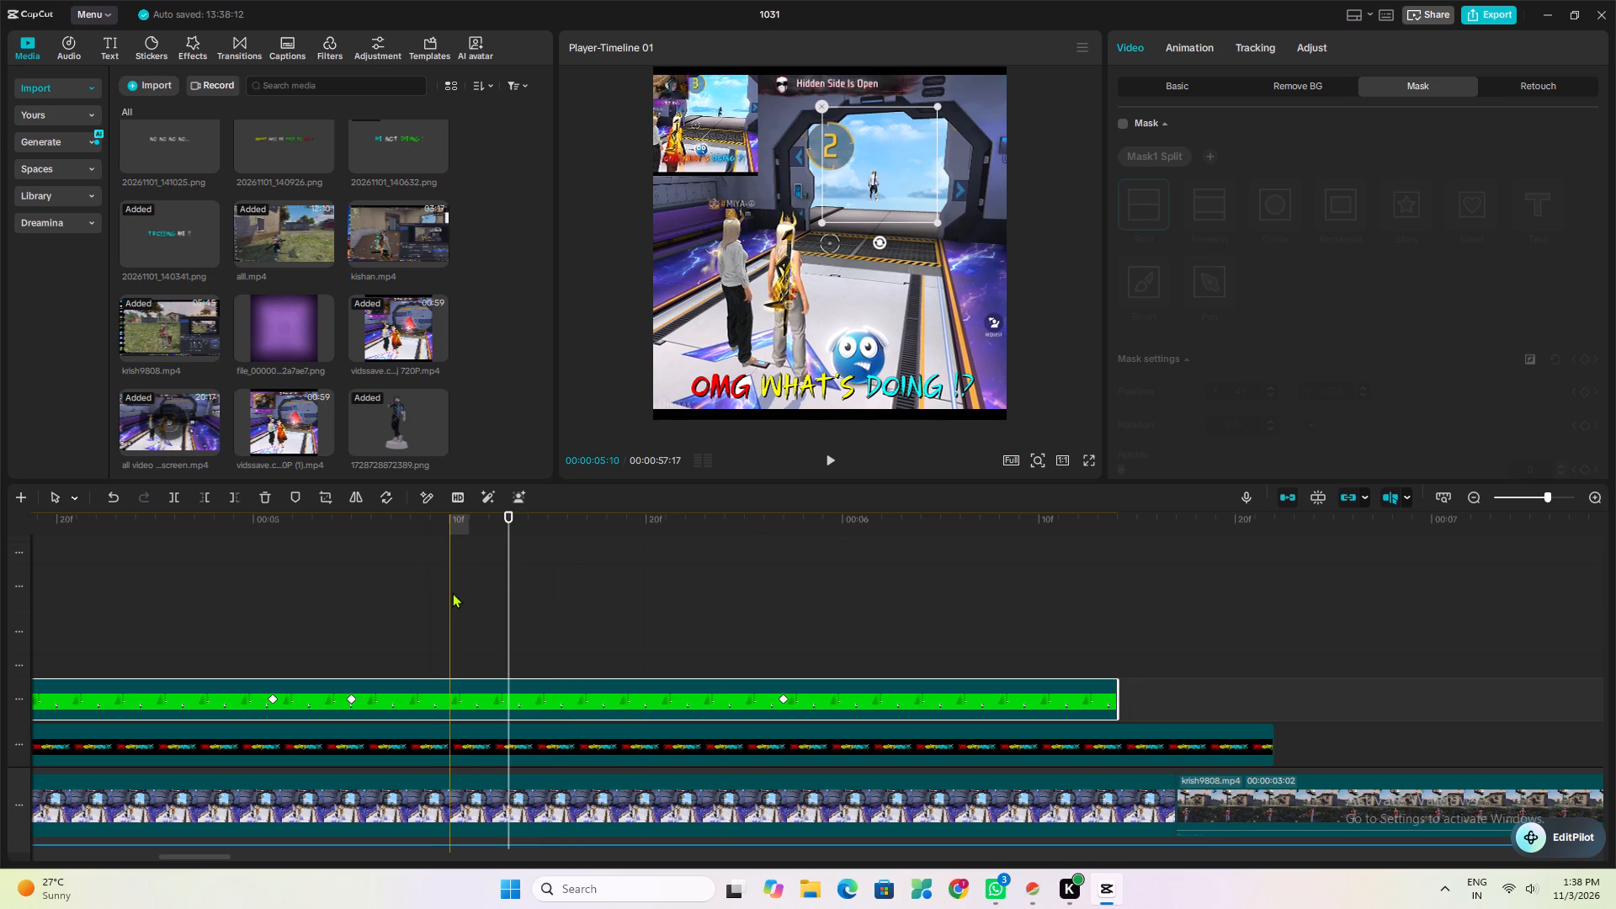
pyautogui.click(497, 578)
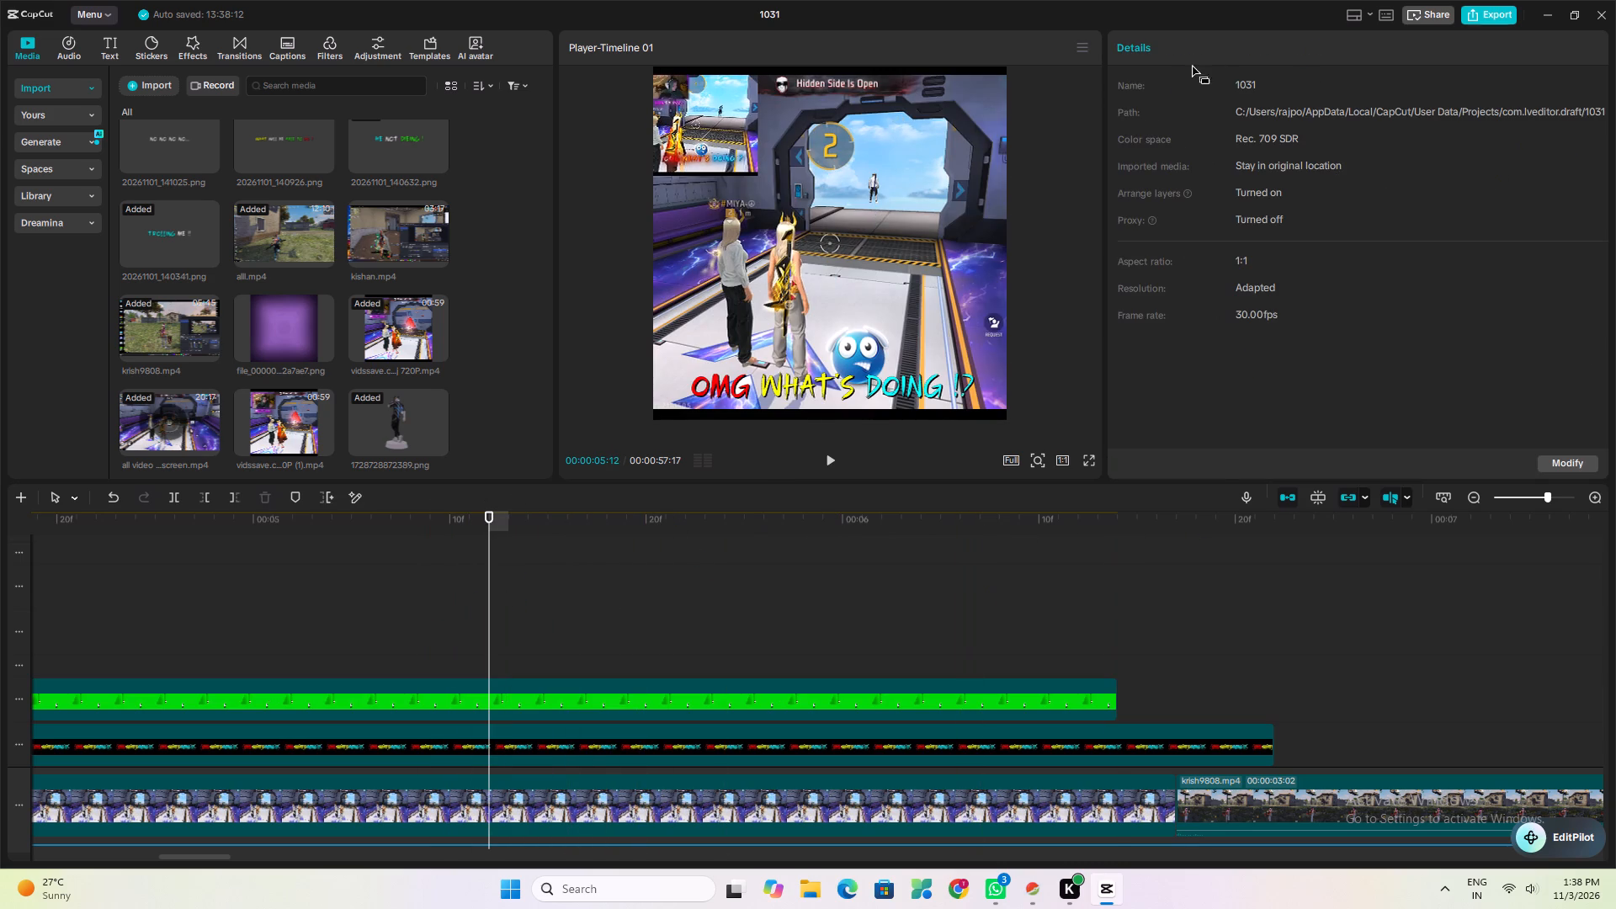
pyautogui.click(520, 695)
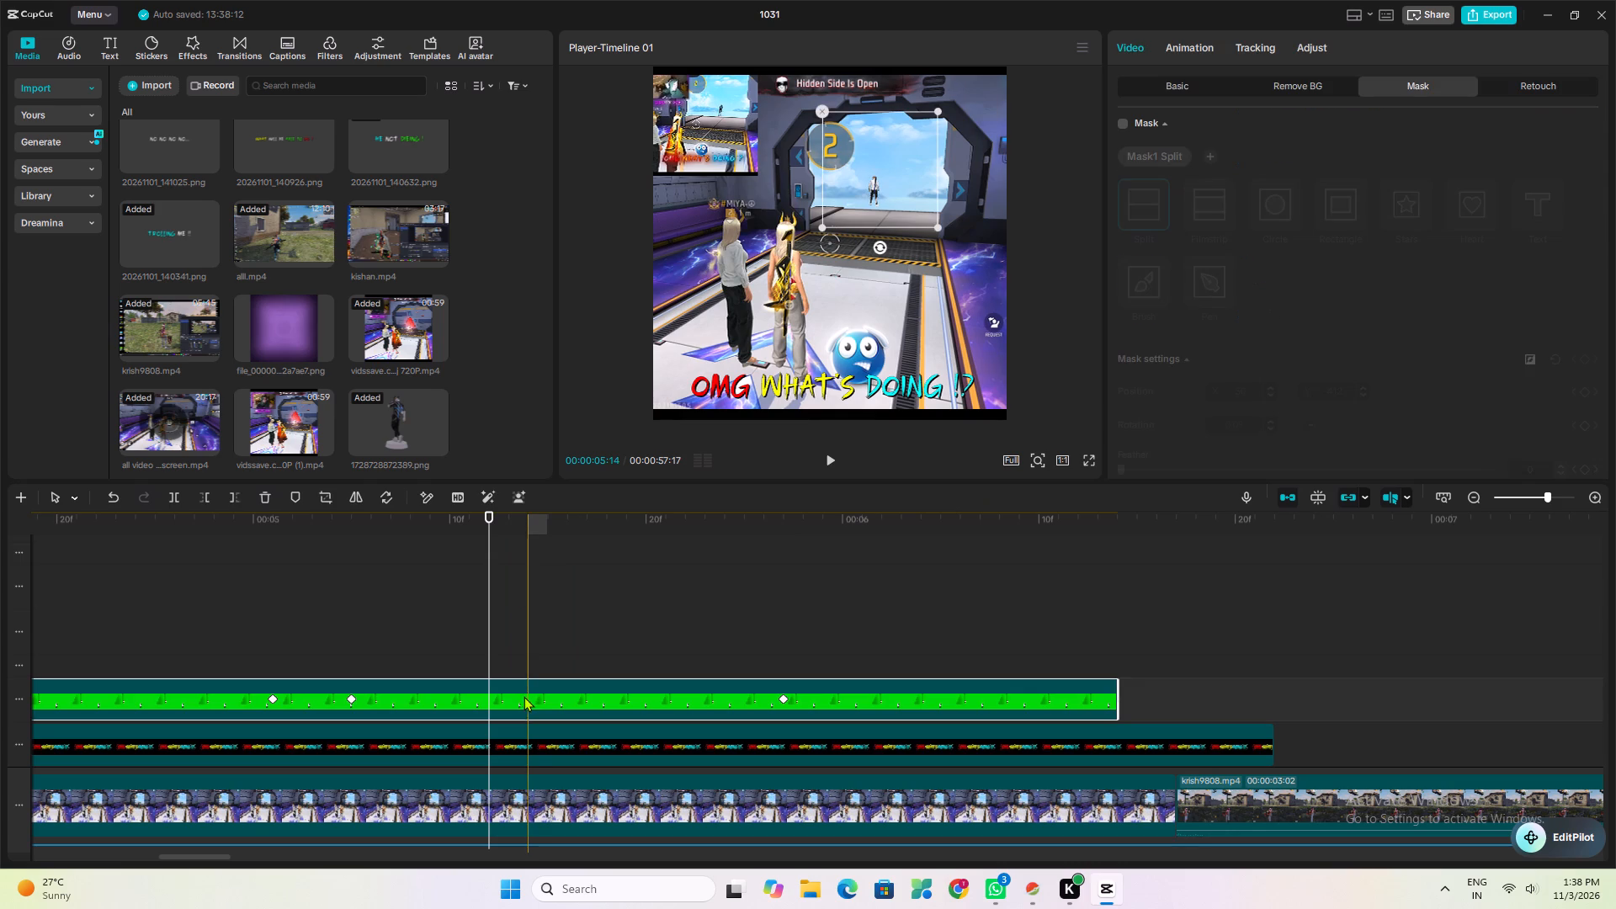
pyautogui.click(1125, 121)
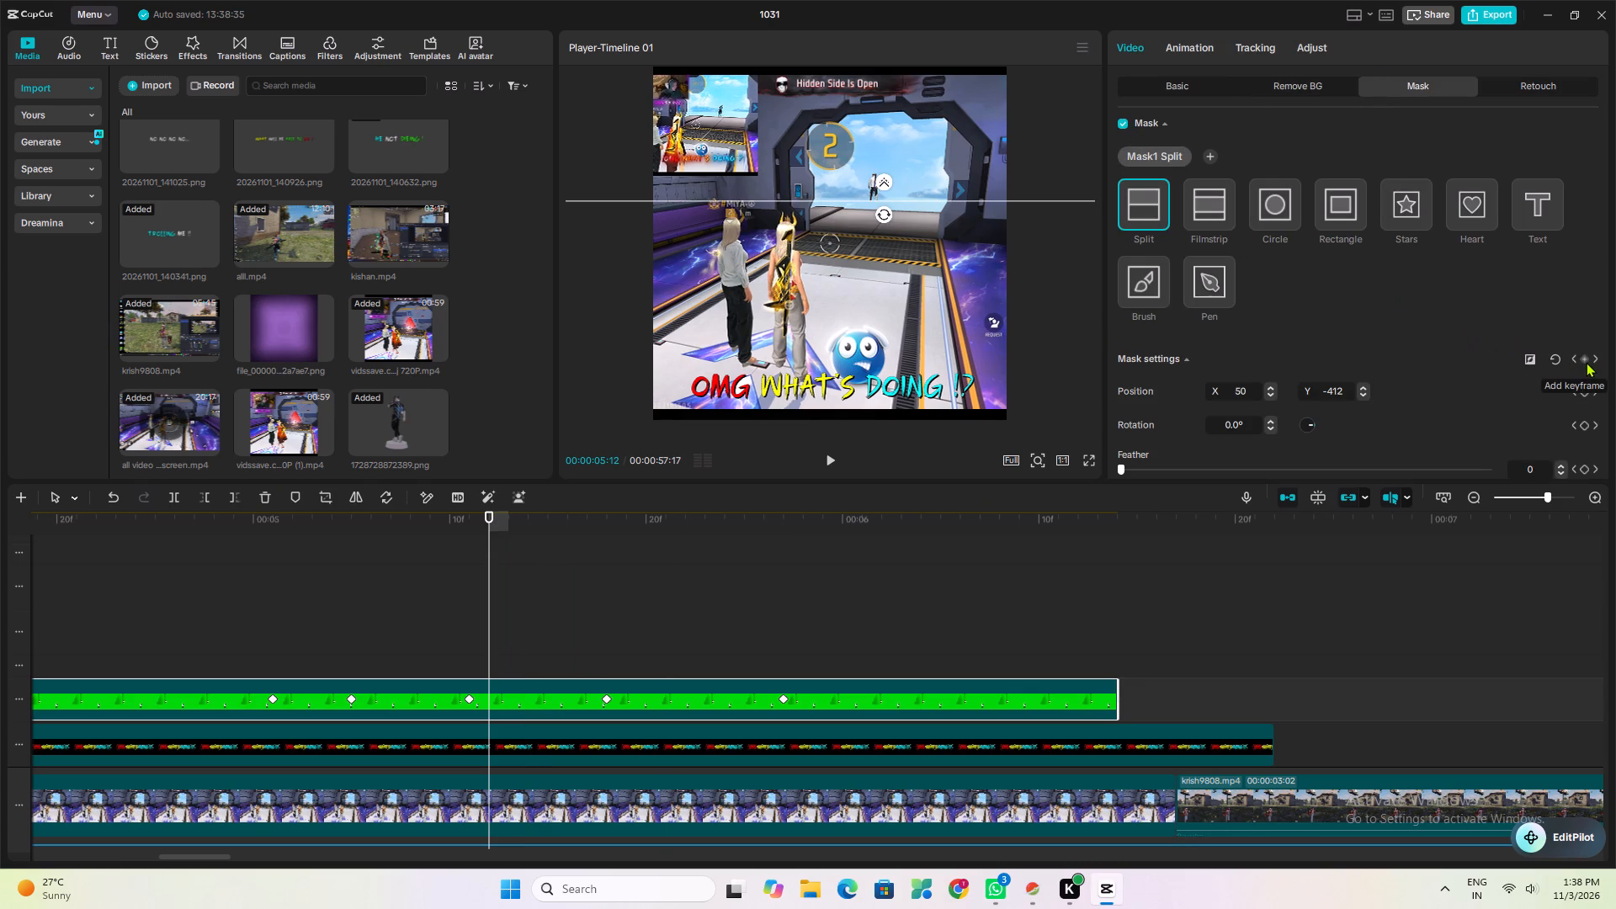
pyautogui.click(1586, 362)
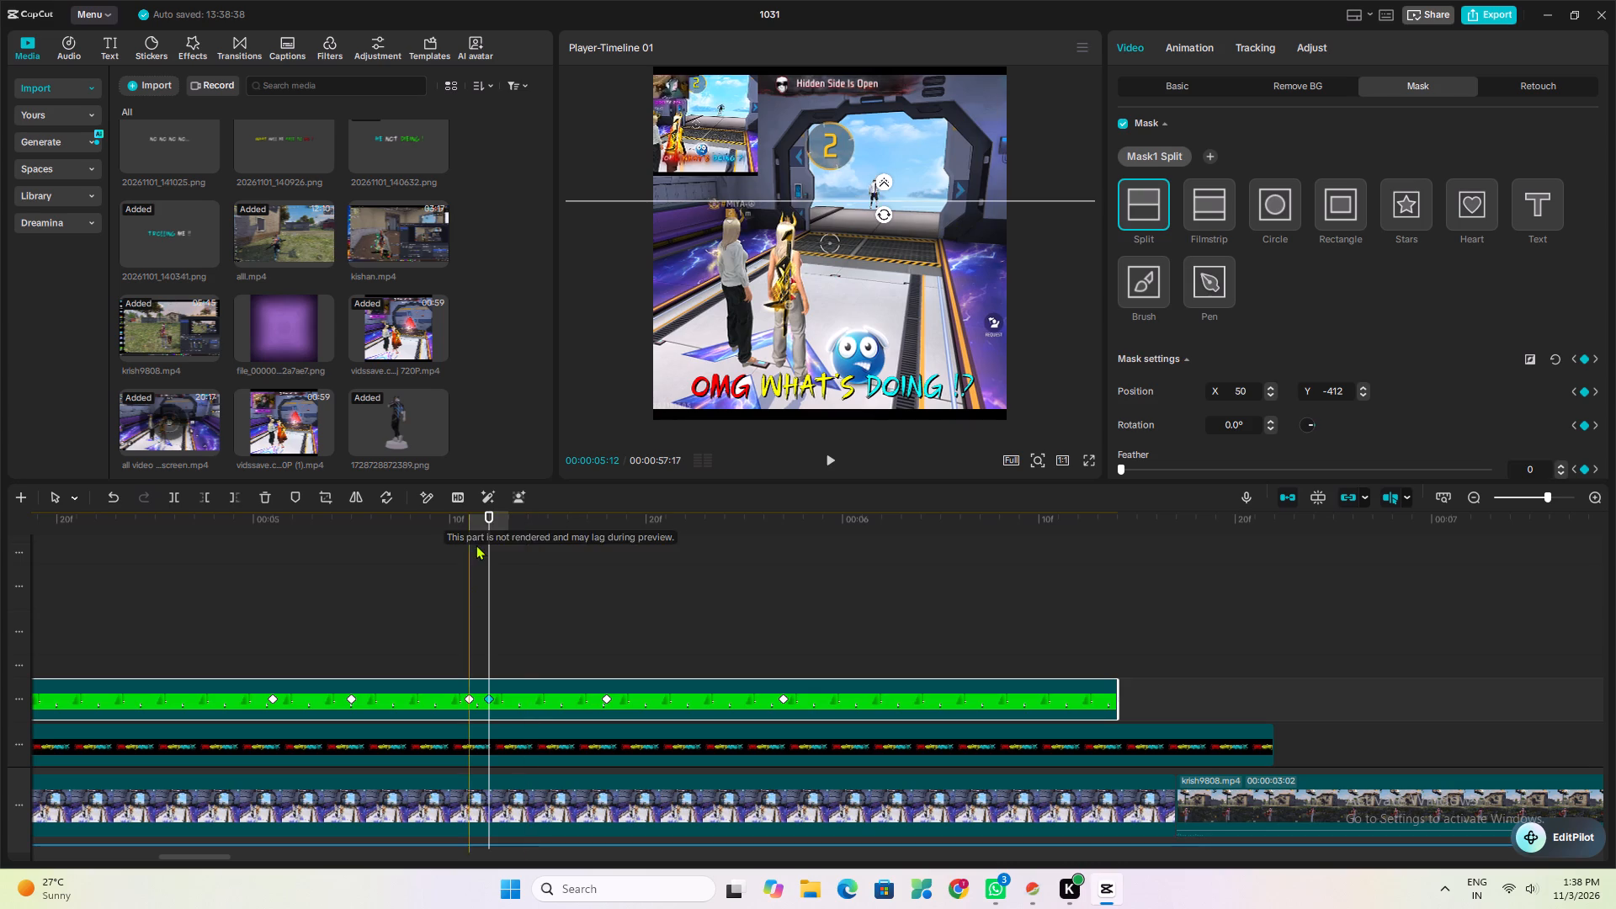
# At 00:00:05:14, tilt the split mask to 5.0°, move it to about X 140, Y -480, and keyframe all mask settings.
pyautogui.moveTo(487, 524); pyautogui.dragTo(532, 530)
pyautogui.moveTo(889, 213); pyautogui.dragTo(894, 205)
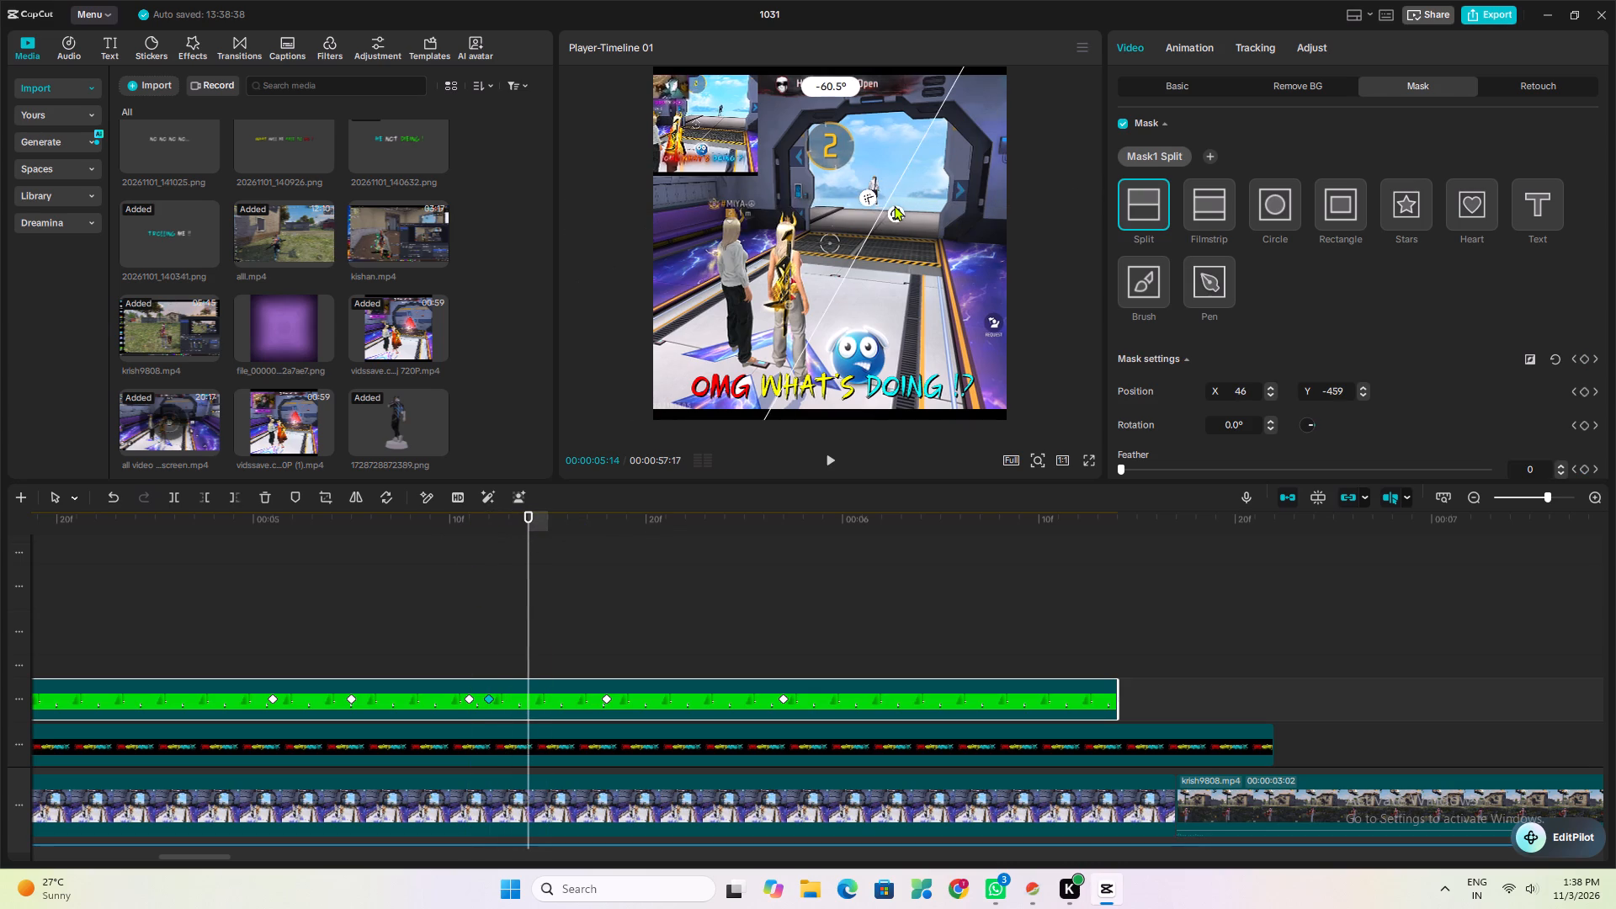
pyautogui.moveTo(894, 205); pyautogui.dragTo(867, 267)
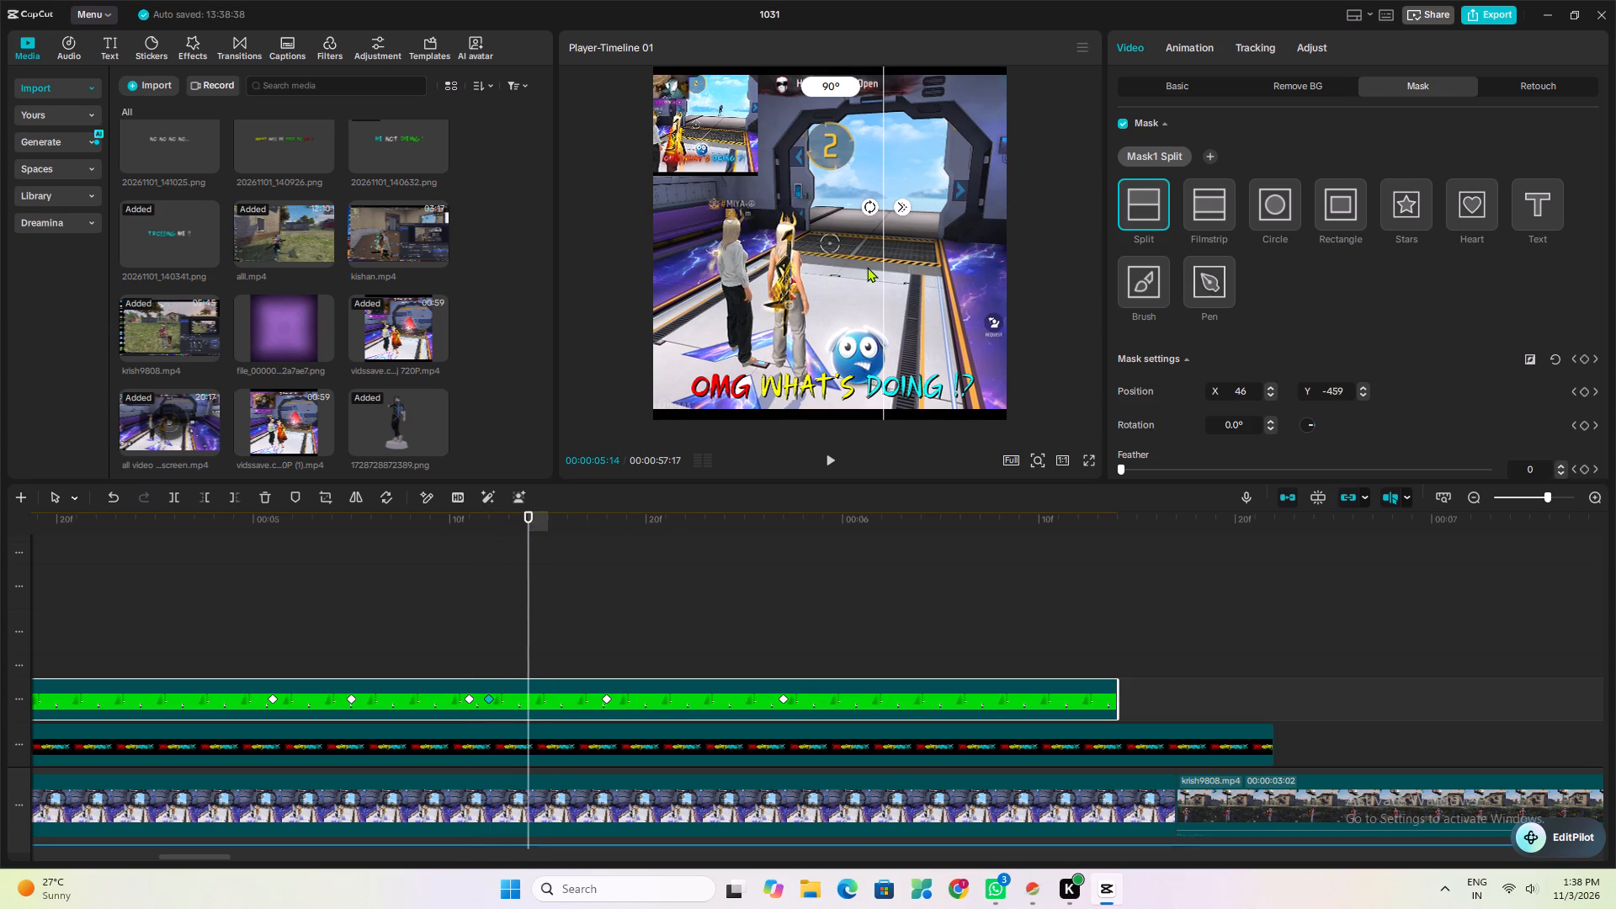
pyautogui.moveTo(867, 267); pyautogui.dragTo(953, 251)
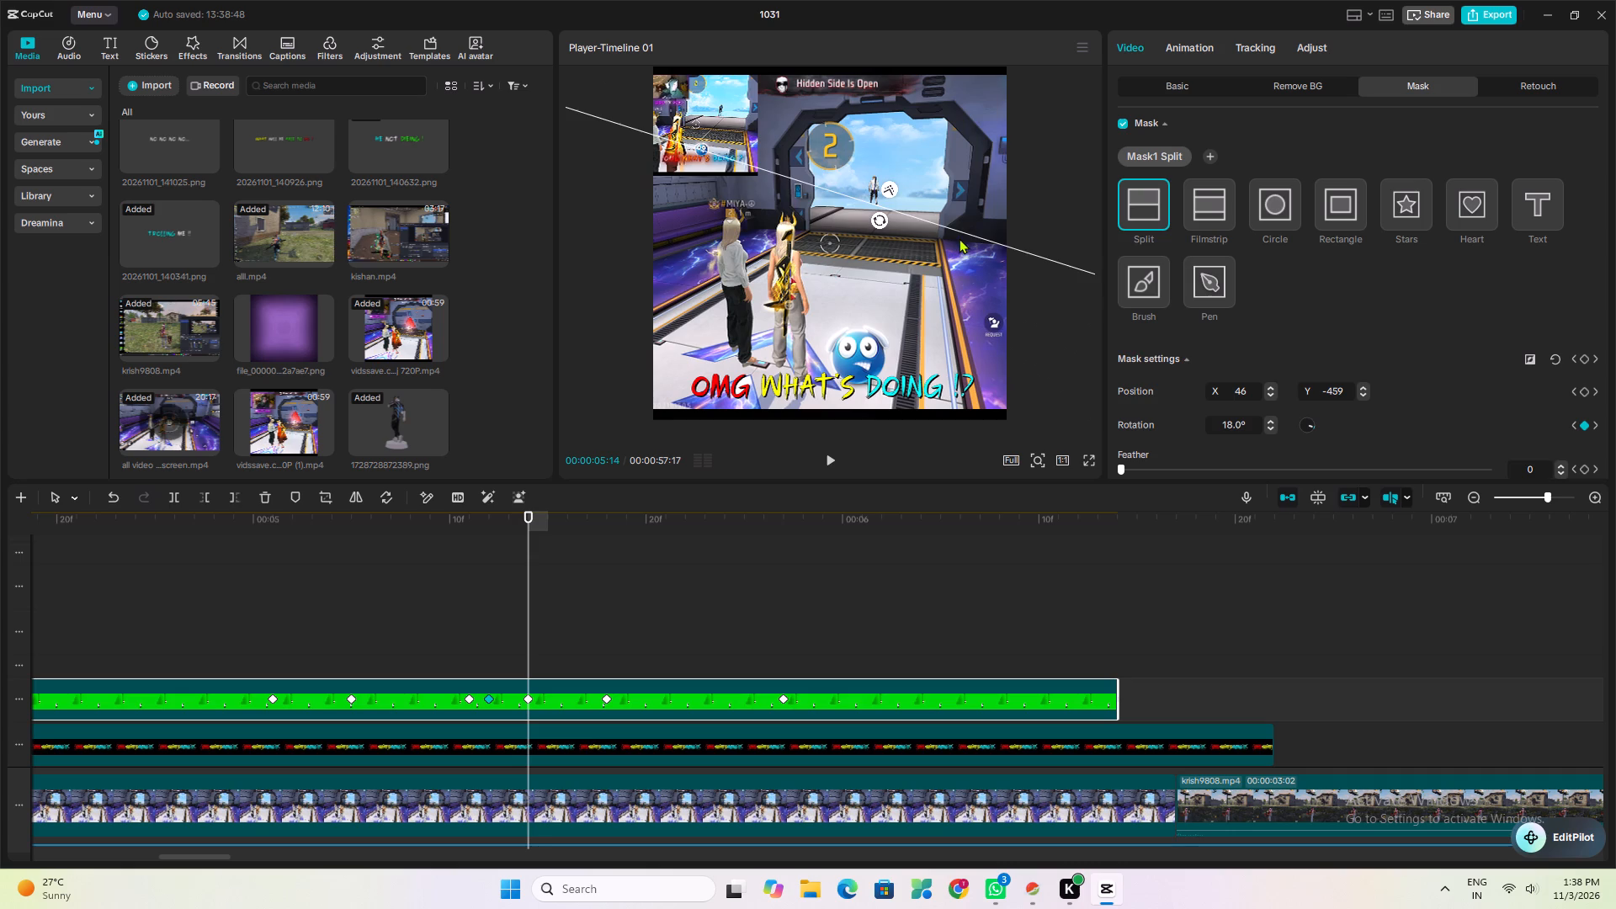
pyautogui.moveTo(959, 238); pyautogui.dragTo(965, 230)
pyautogui.moveTo(884, 213); pyautogui.dragTo(883, 225)
pyautogui.moveTo(912, 200); pyautogui.dragTo(913, 210)
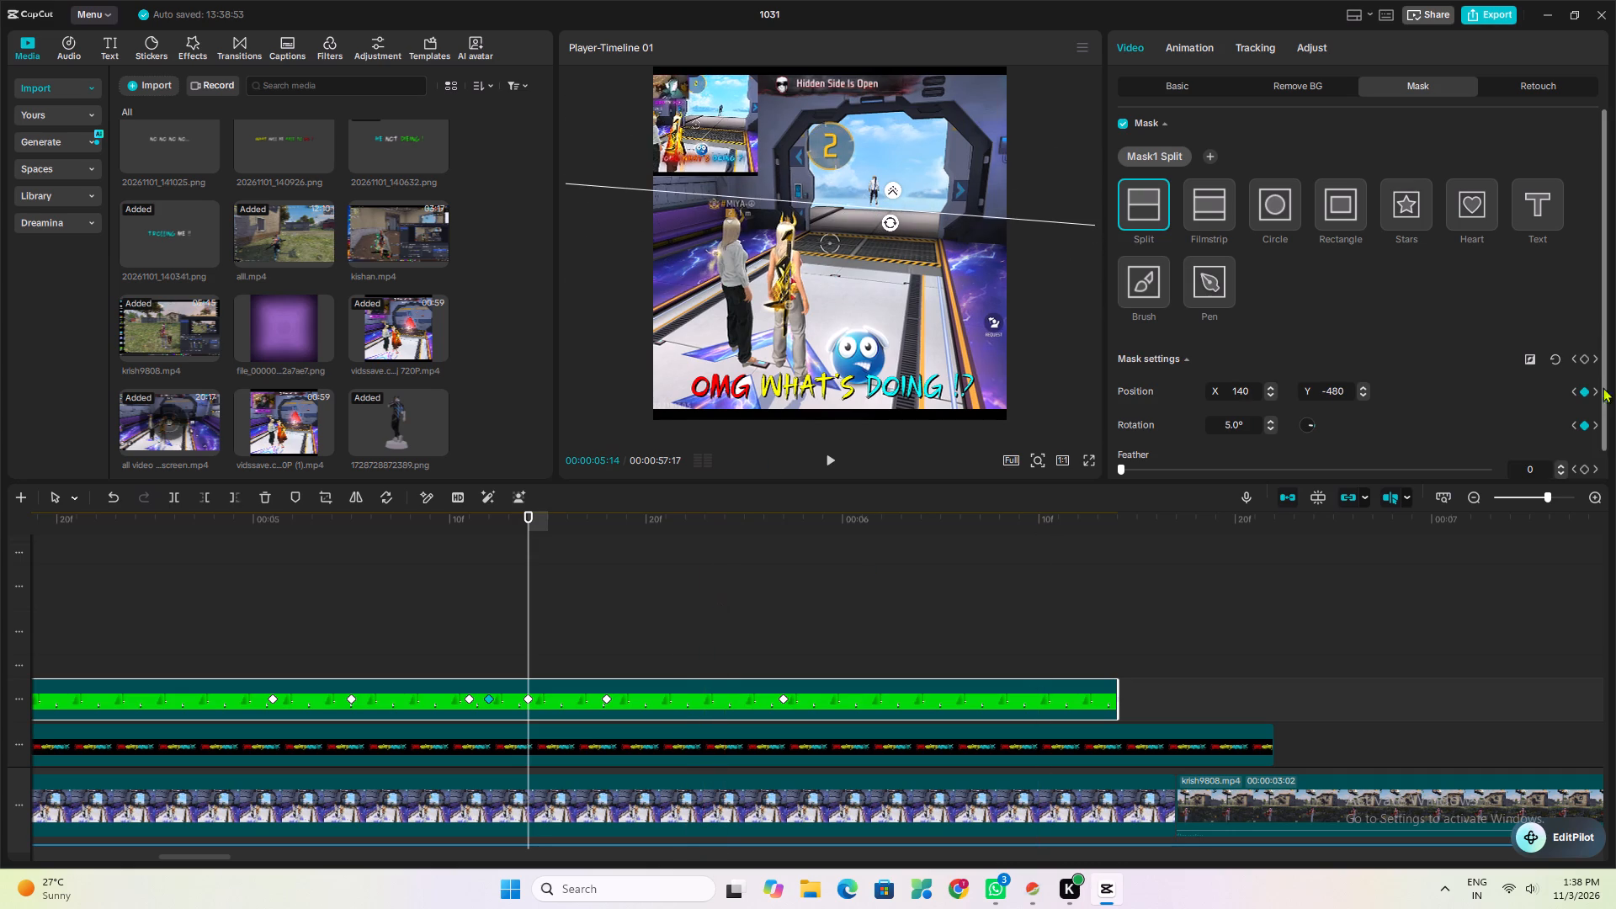
pyautogui.click(1581, 359)
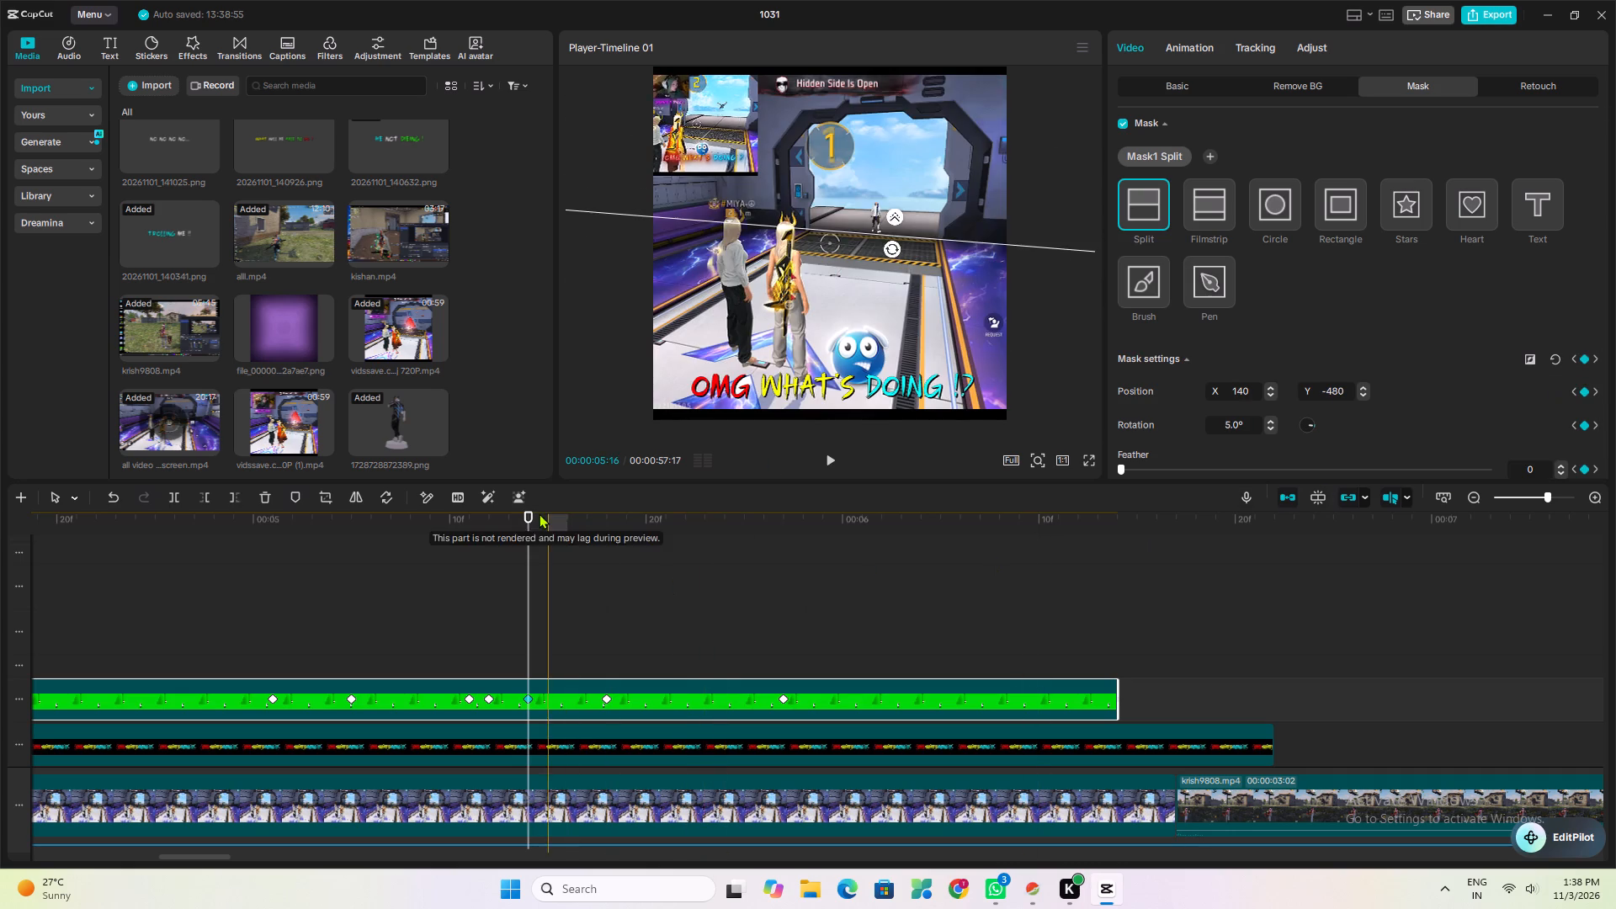
# Scrub around the new mask keyframes, then set the mask feather to 5 at the 00:00:05:14 keyframe.
pyautogui.moveTo(529, 514); pyautogui.dragTo(502, 532)
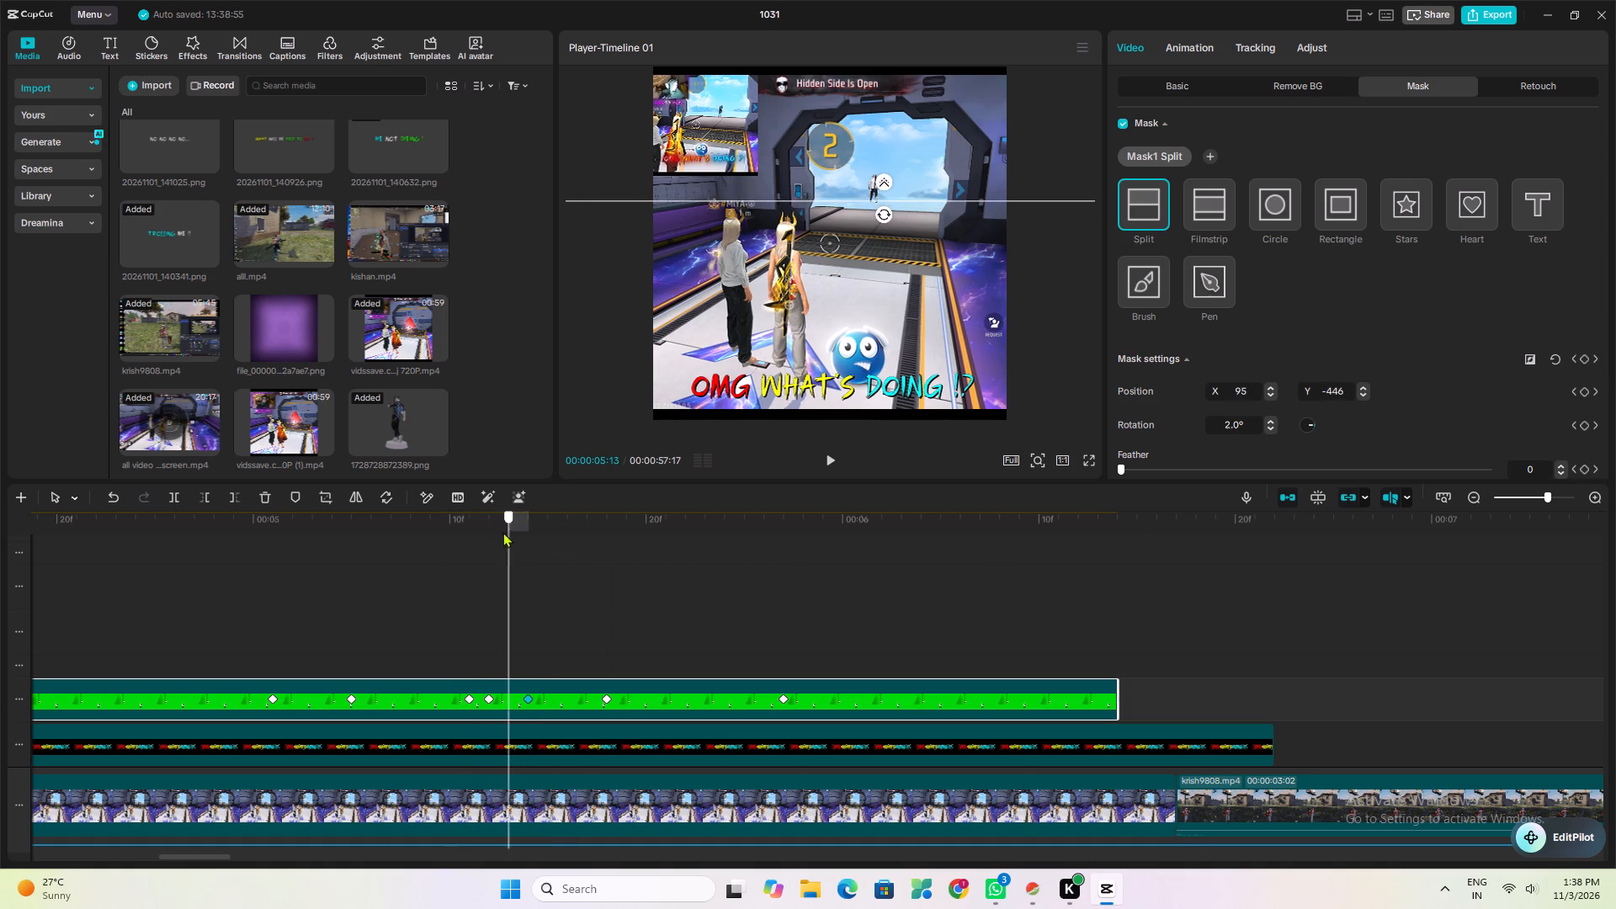
pyautogui.moveTo(502, 532); pyautogui.dragTo(657, 558)
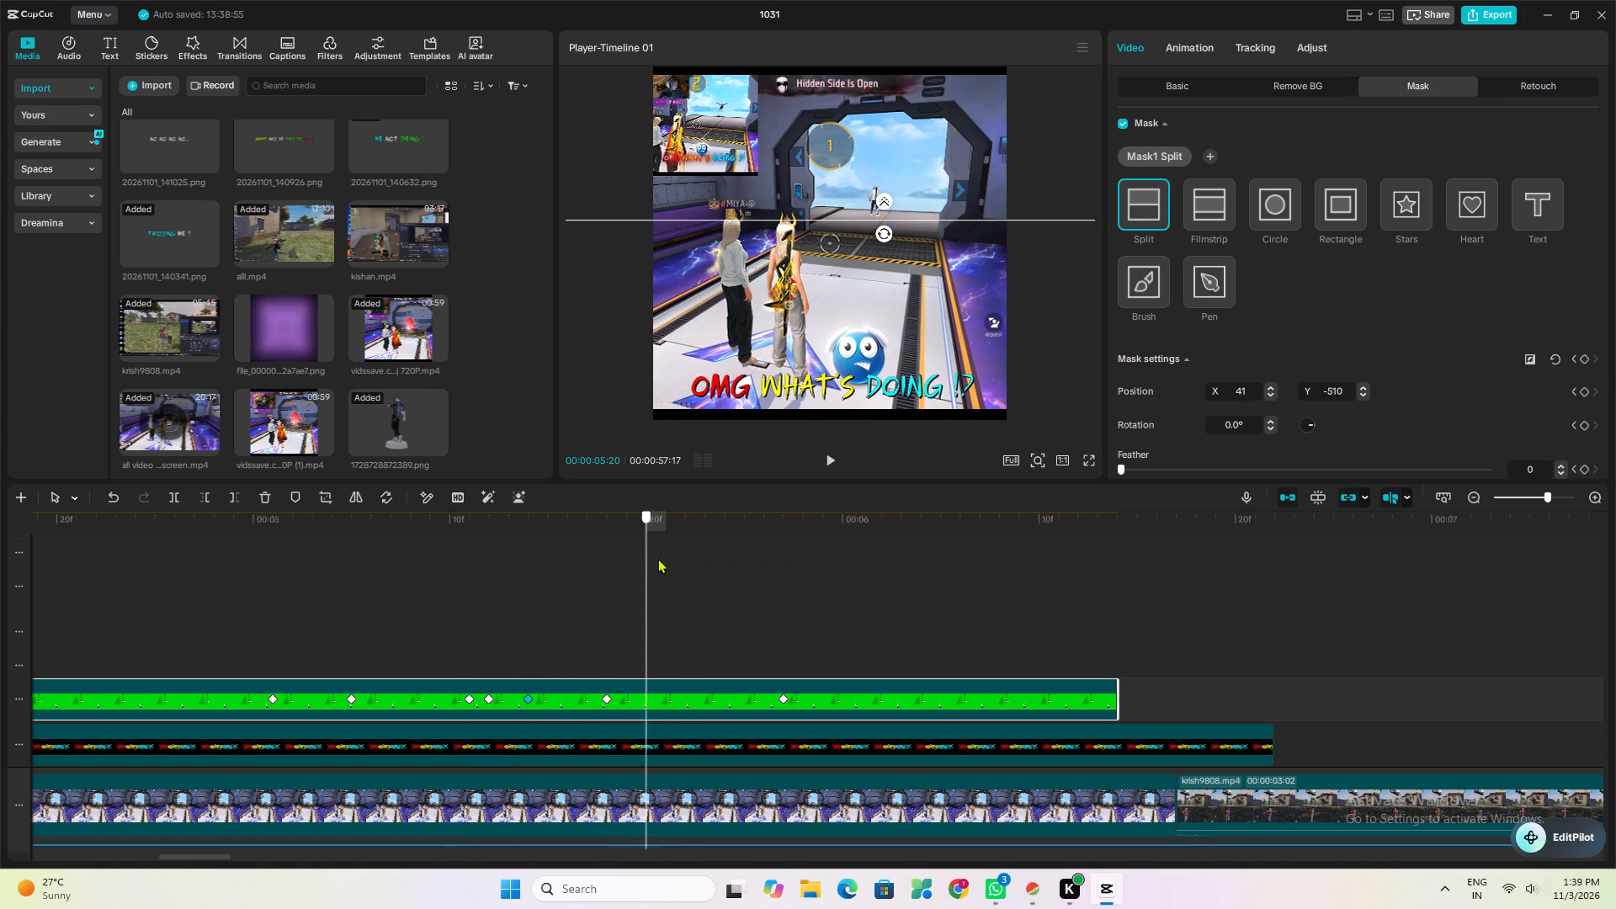
pyautogui.moveTo(657, 558); pyautogui.dragTo(486, 606)
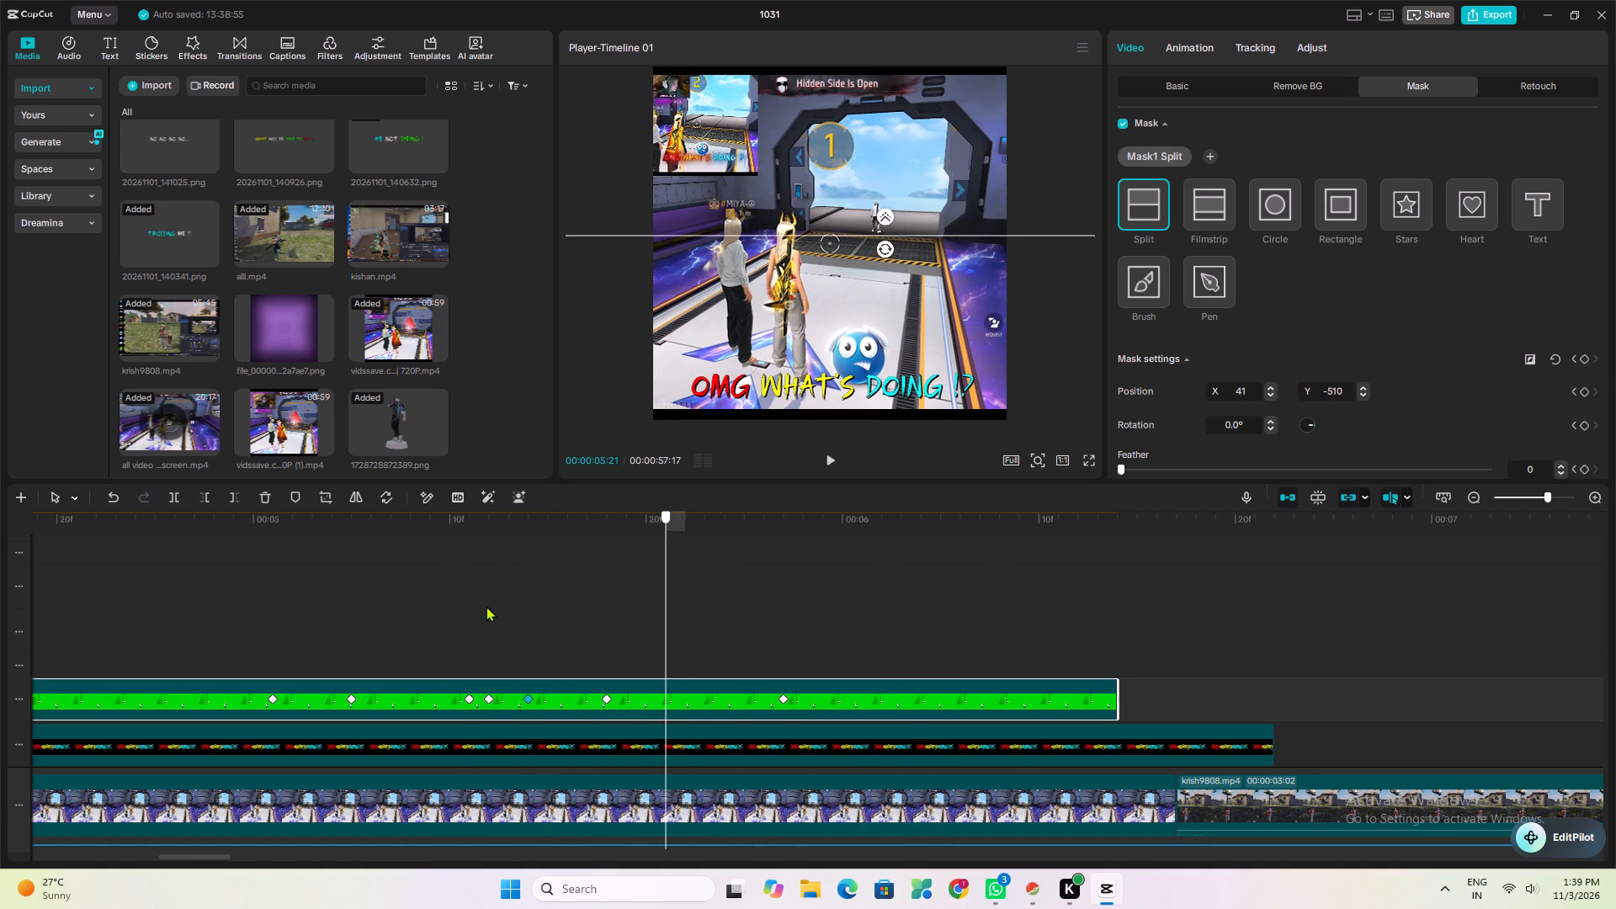
pyautogui.moveTo(486, 606); pyautogui.dragTo(525, 613)
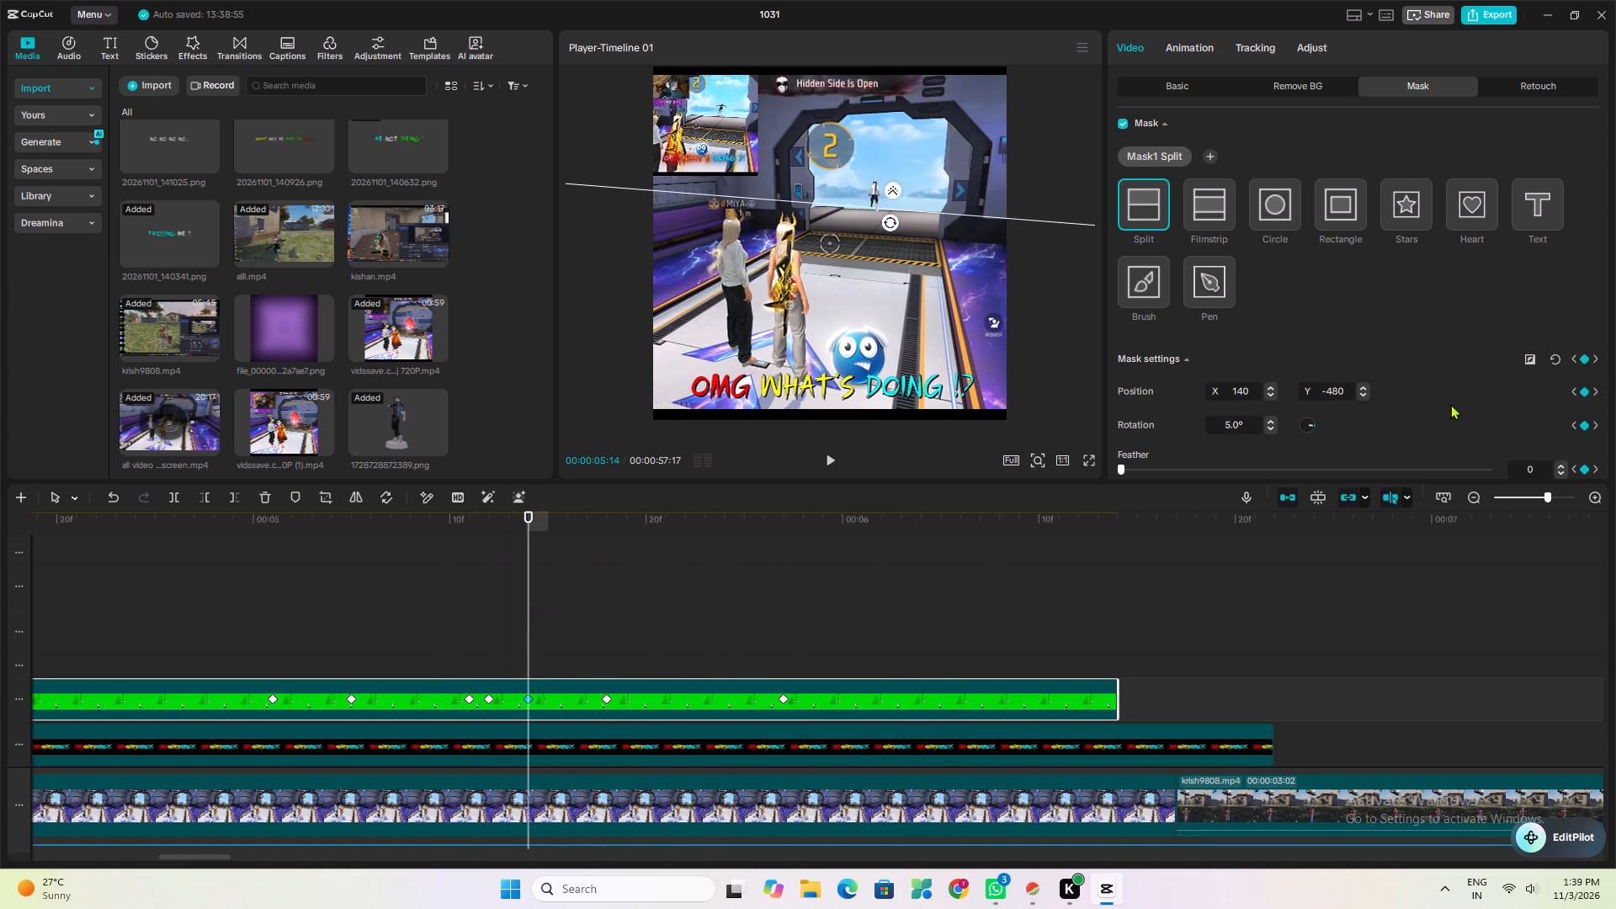
pyautogui.scroll(-2, 1452, 391)
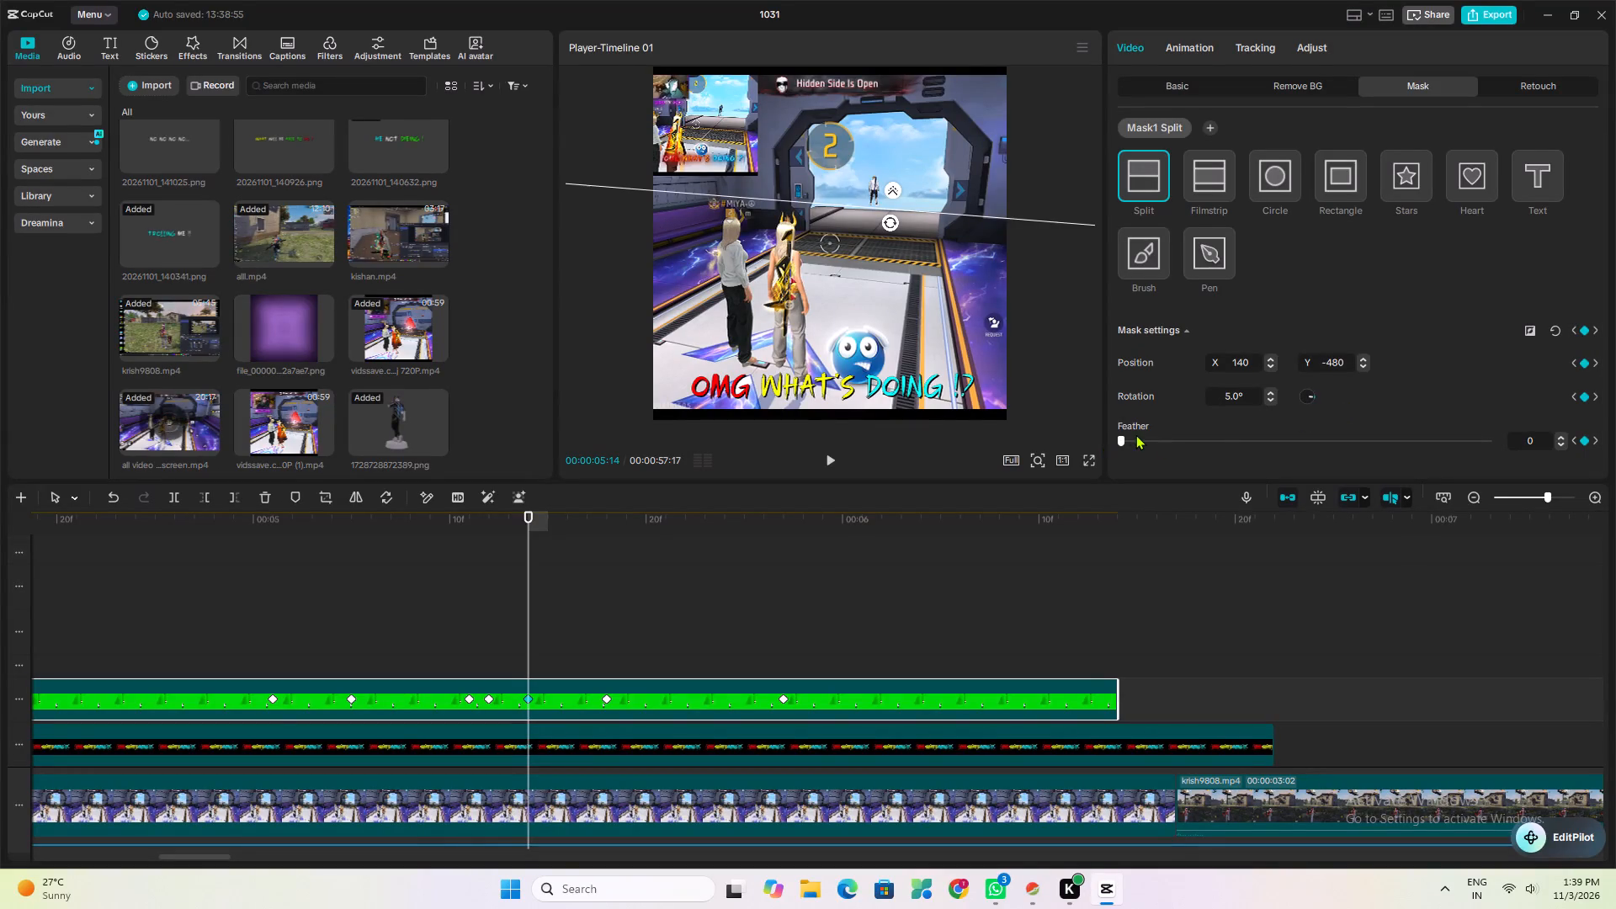
pyautogui.moveTo(1129, 439); pyautogui.dragTo(1080, 467)
pyautogui.moveTo(1080, 467); pyautogui.dragTo(1139, 468)
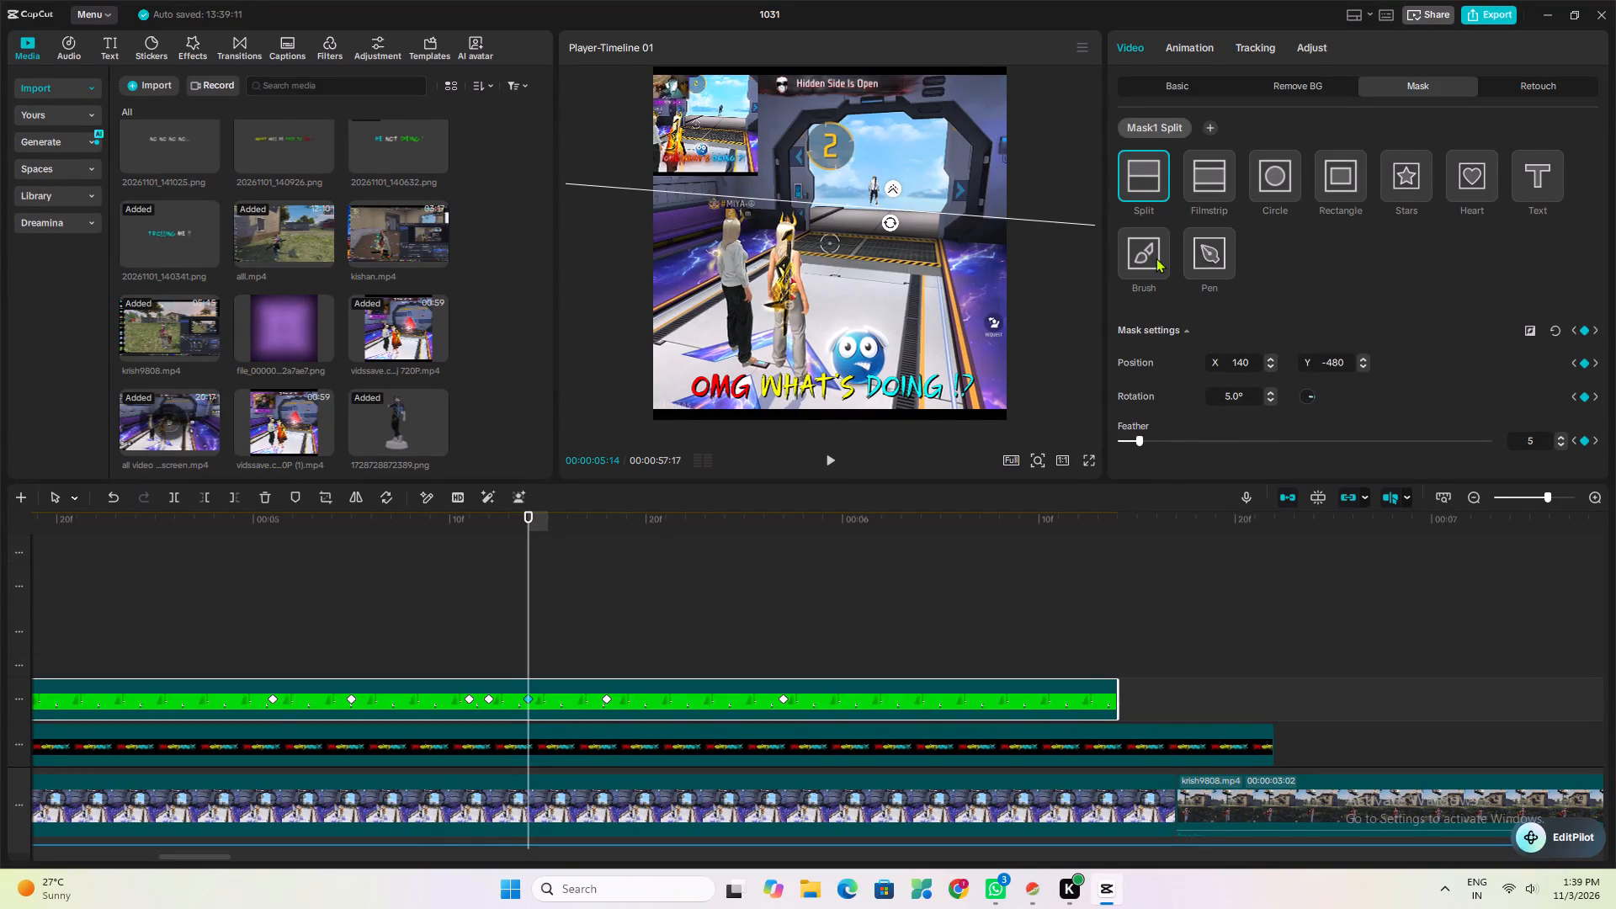
# Add a second Split mask to the second frozen part and check it around 00:00:05:13.
pyautogui.scroll(2, 1397, 376)
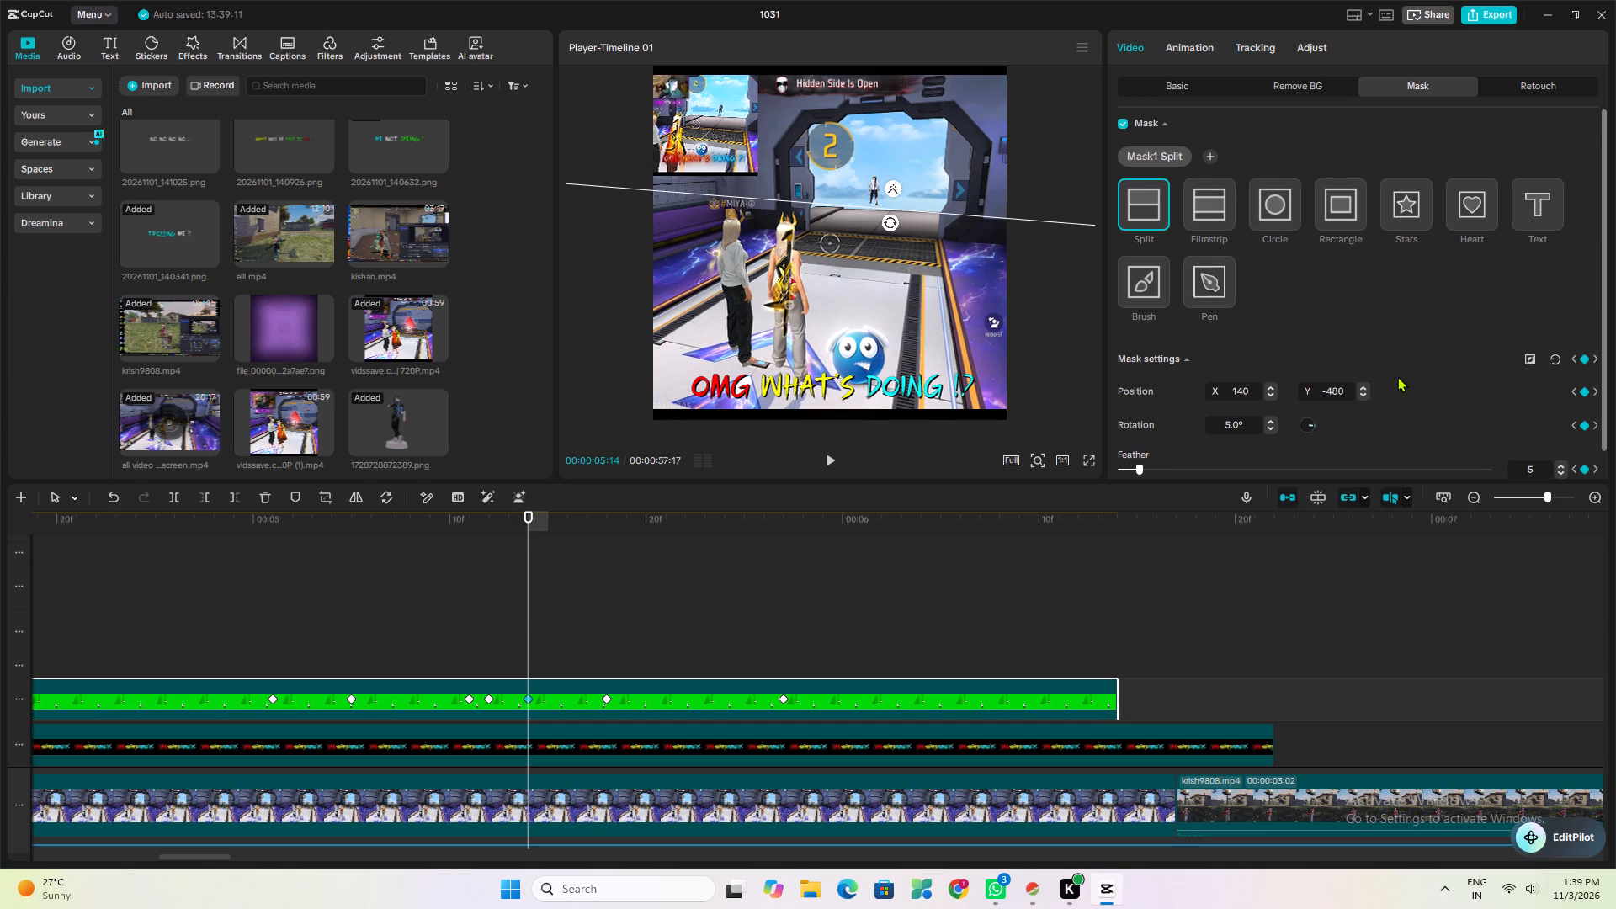
pyautogui.click(1208, 157)
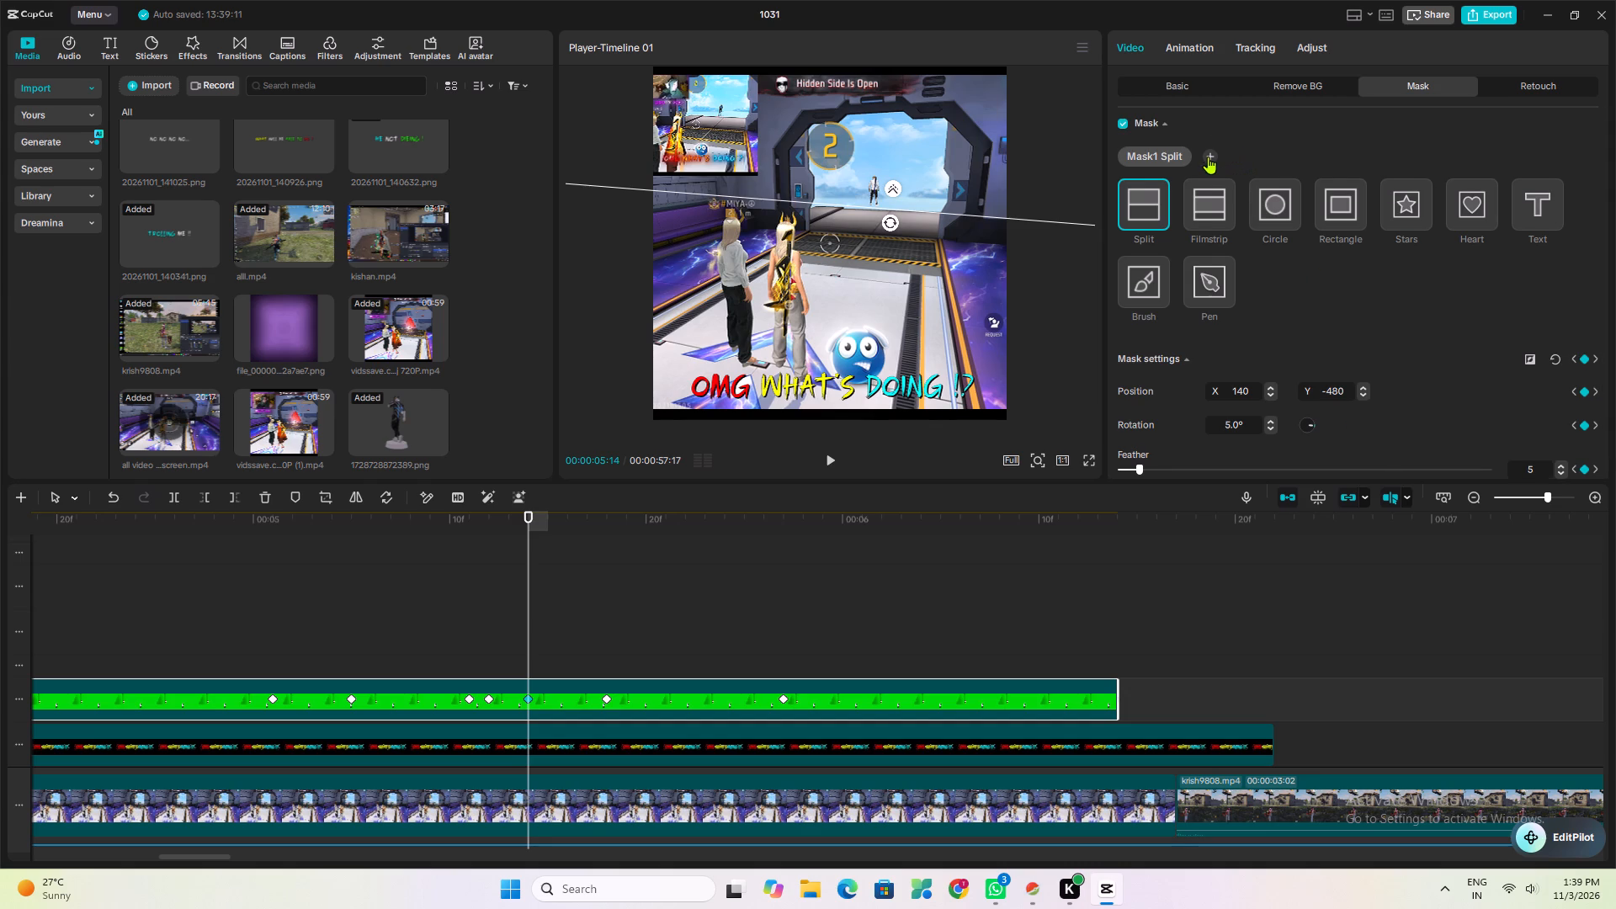
pyautogui.moveTo(529, 533); pyautogui.dragTo(524, 535)
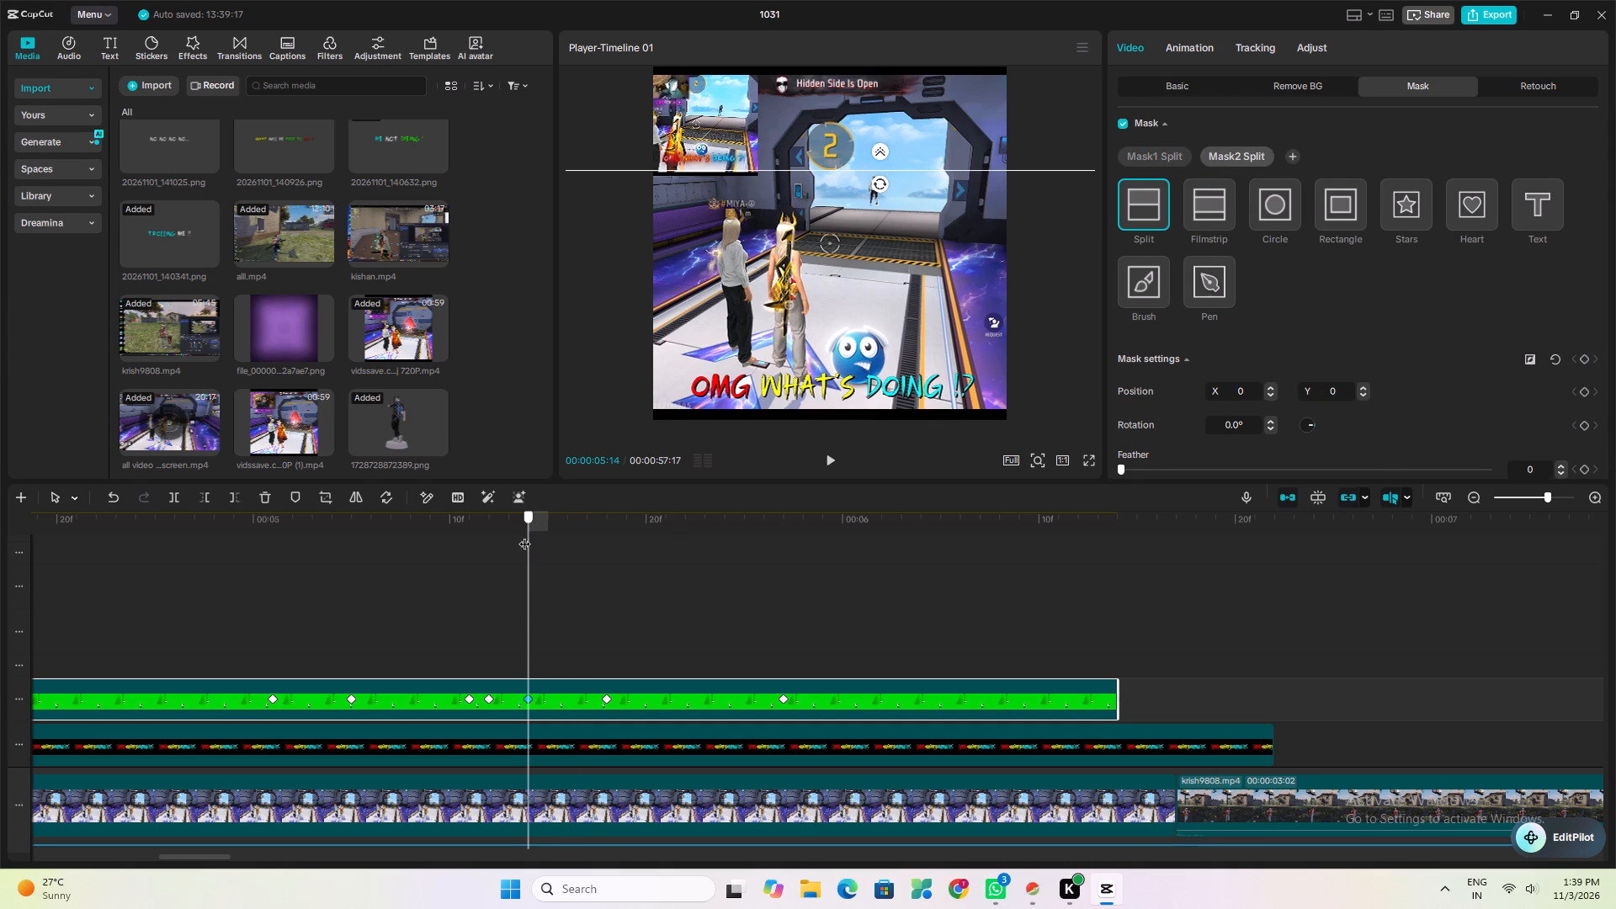
pyautogui.moveTo(524, 535); pyautogui.dragTo(513, 538)
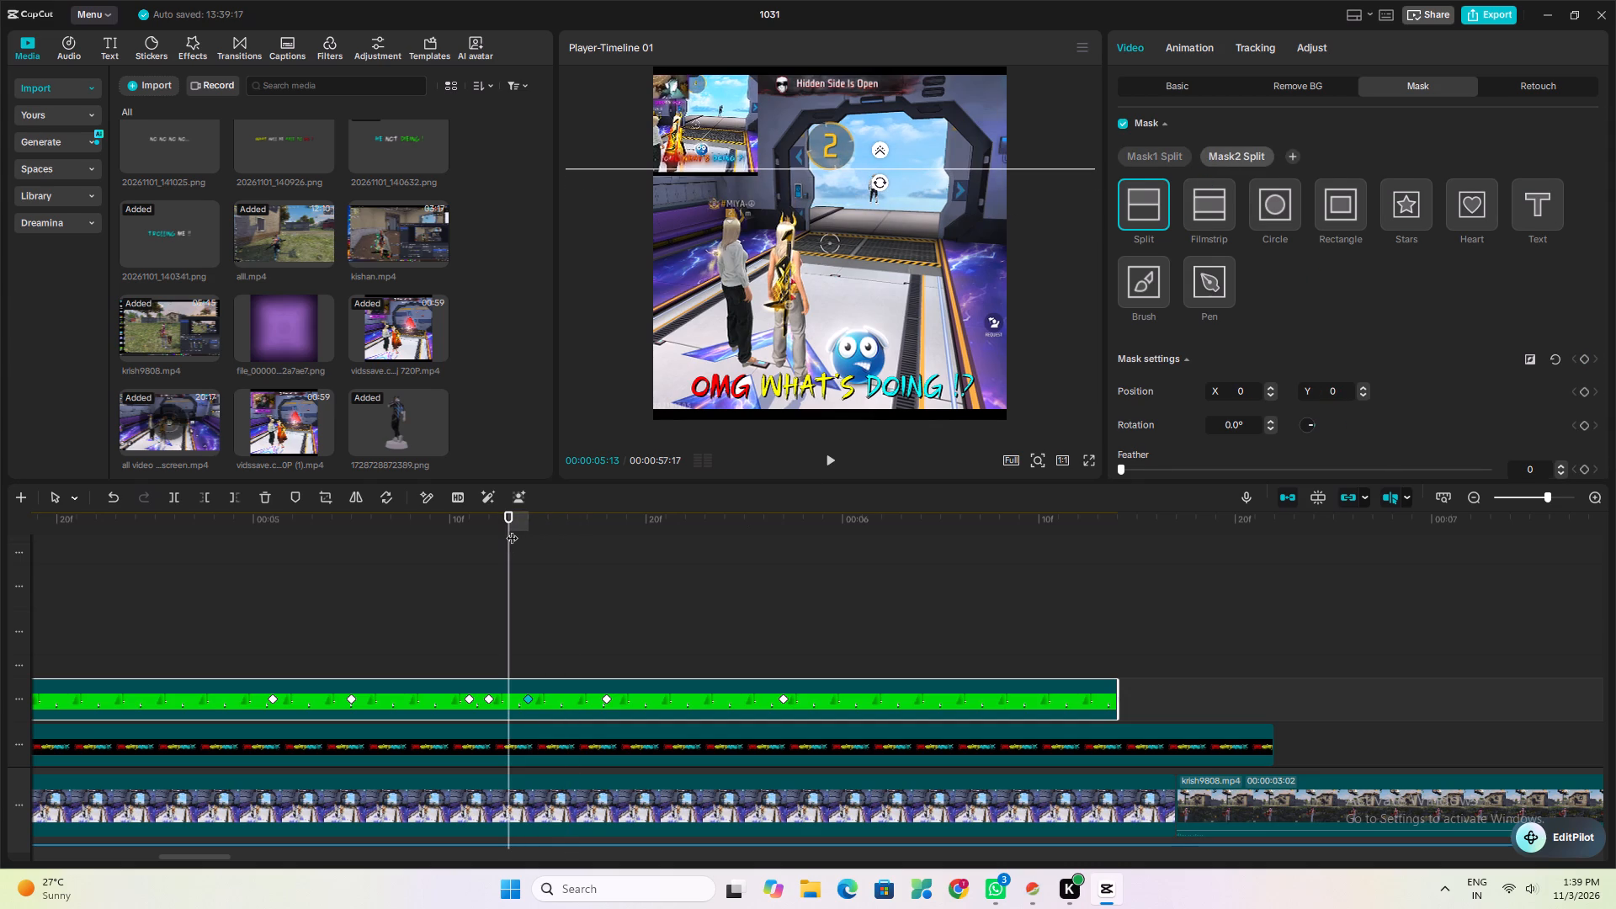
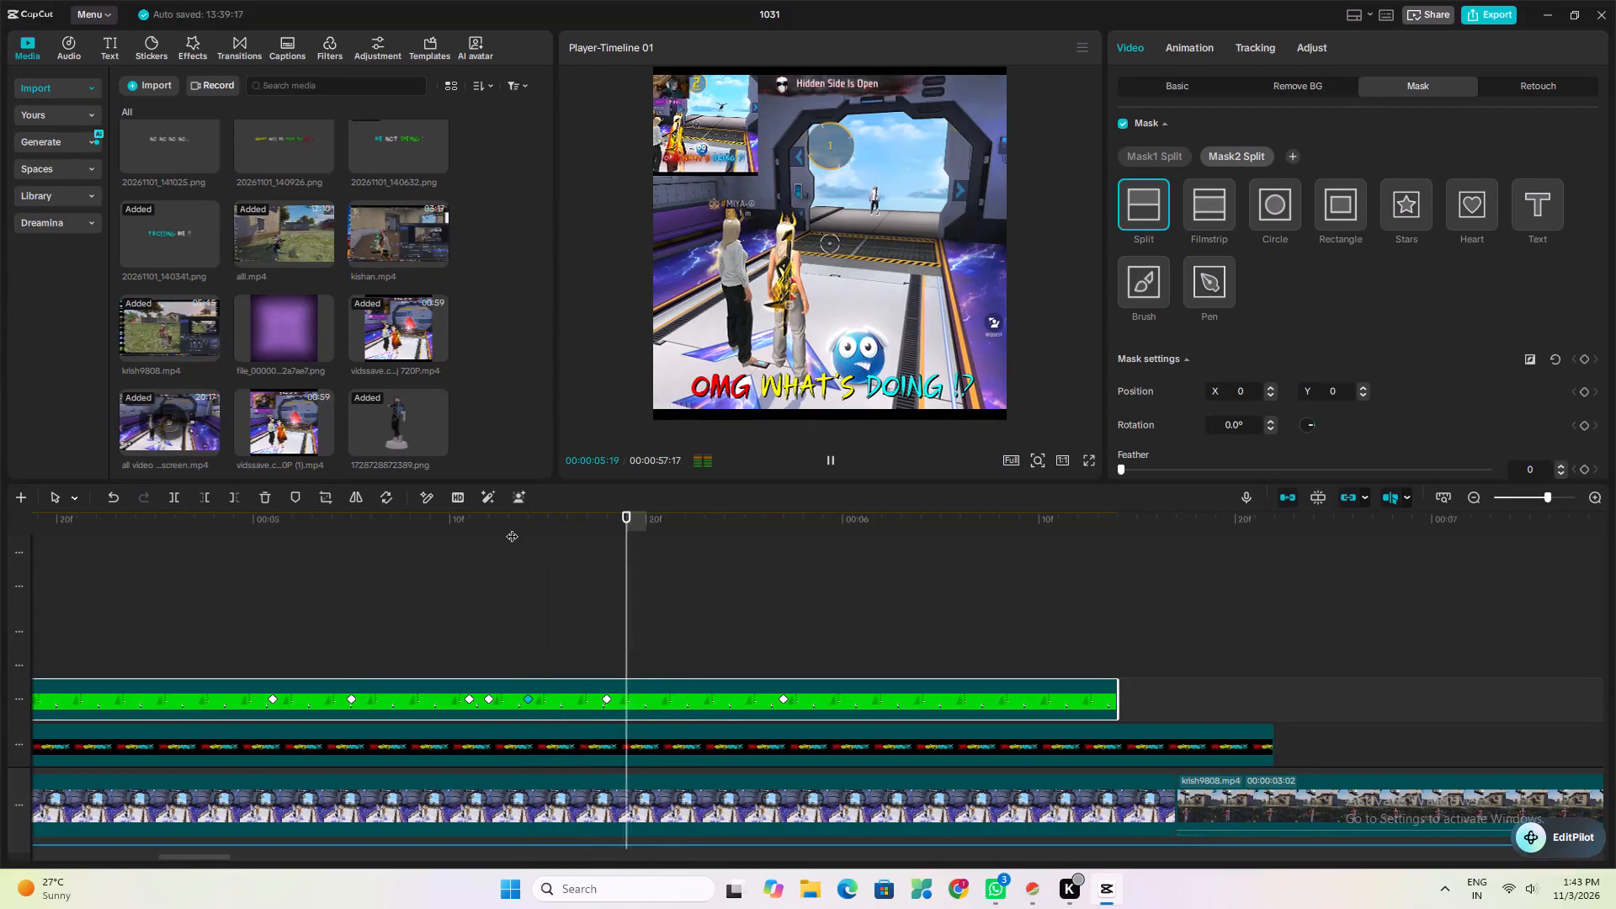
# Play the edit on to about 00:00:06:02, pausing once partway, to check the green-screen character's drop with the second Split mask.
pyautogui.press('space')
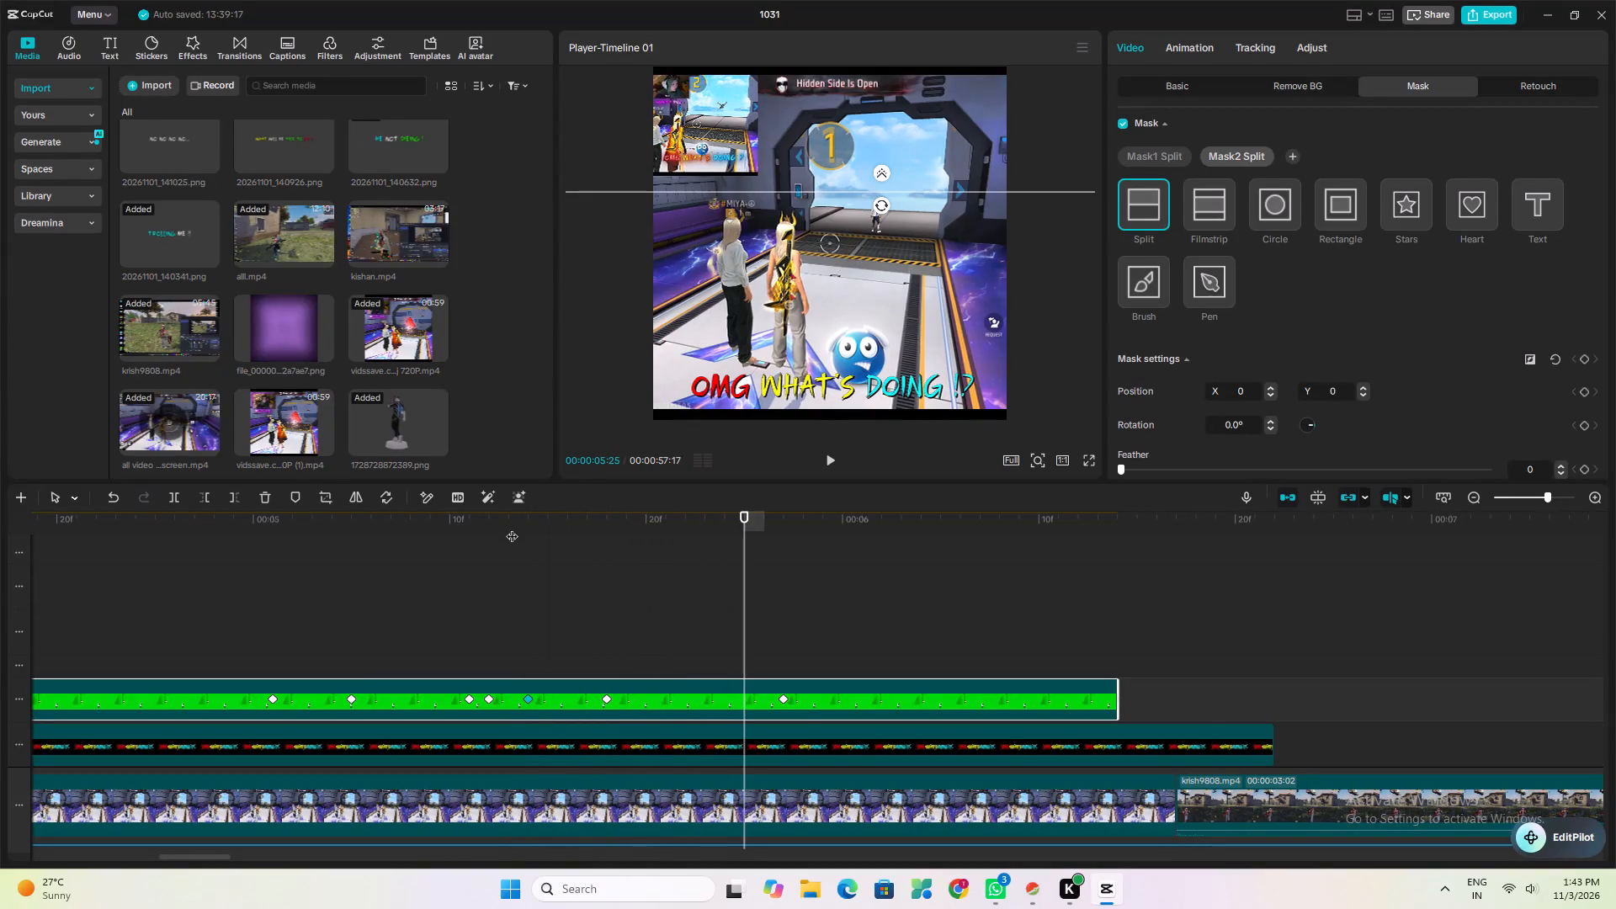
pyautogui.press('space')
pyautogui.press('space')
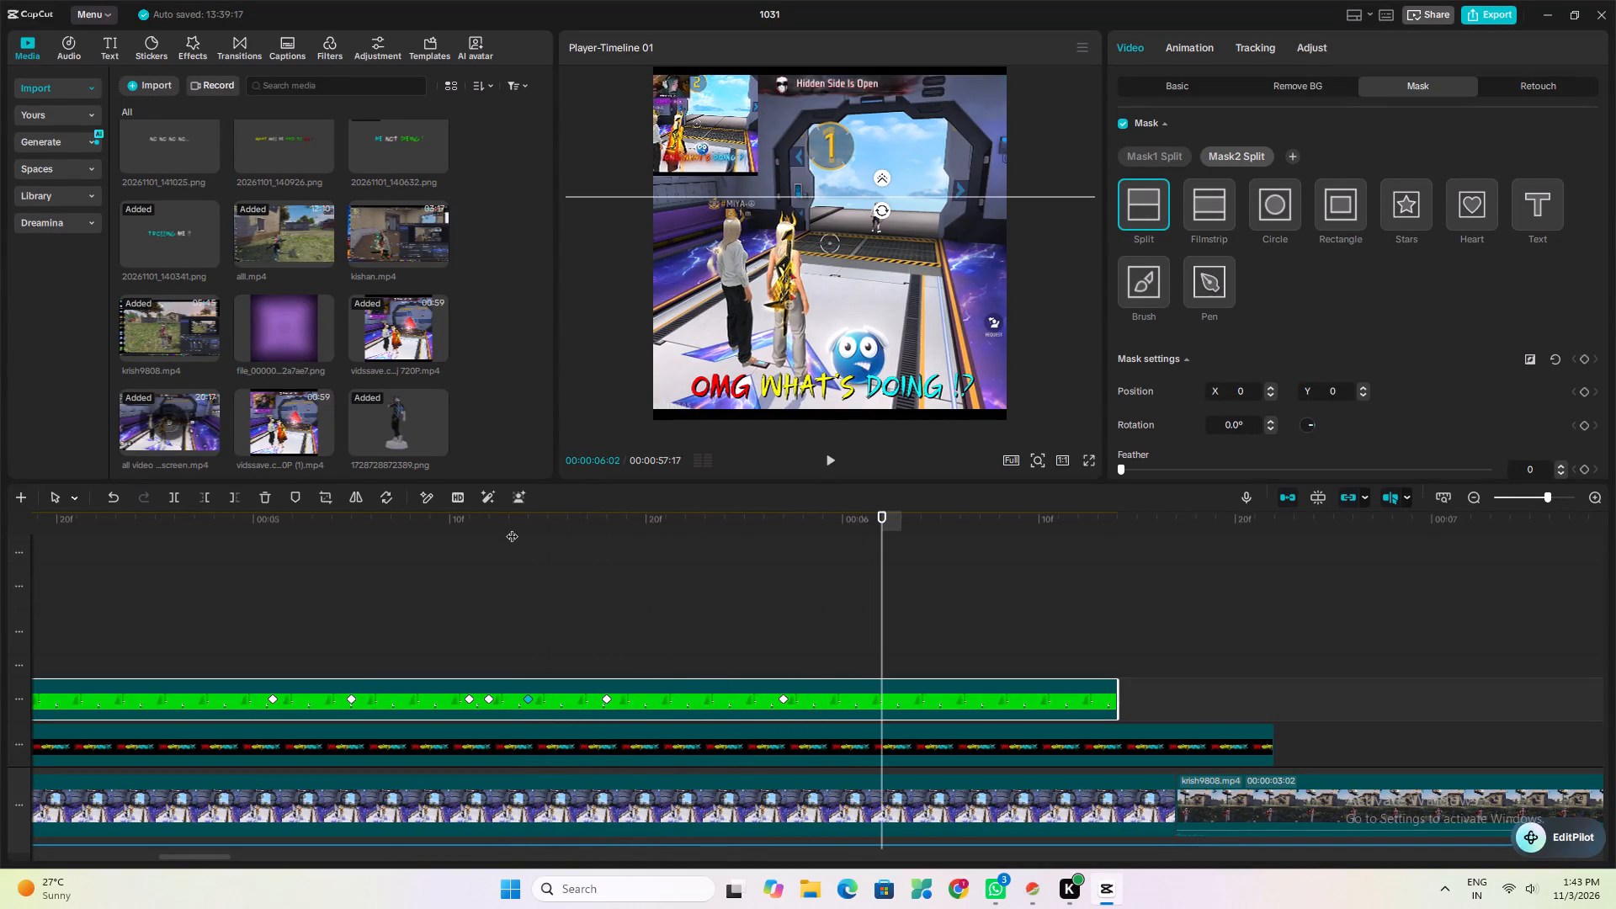
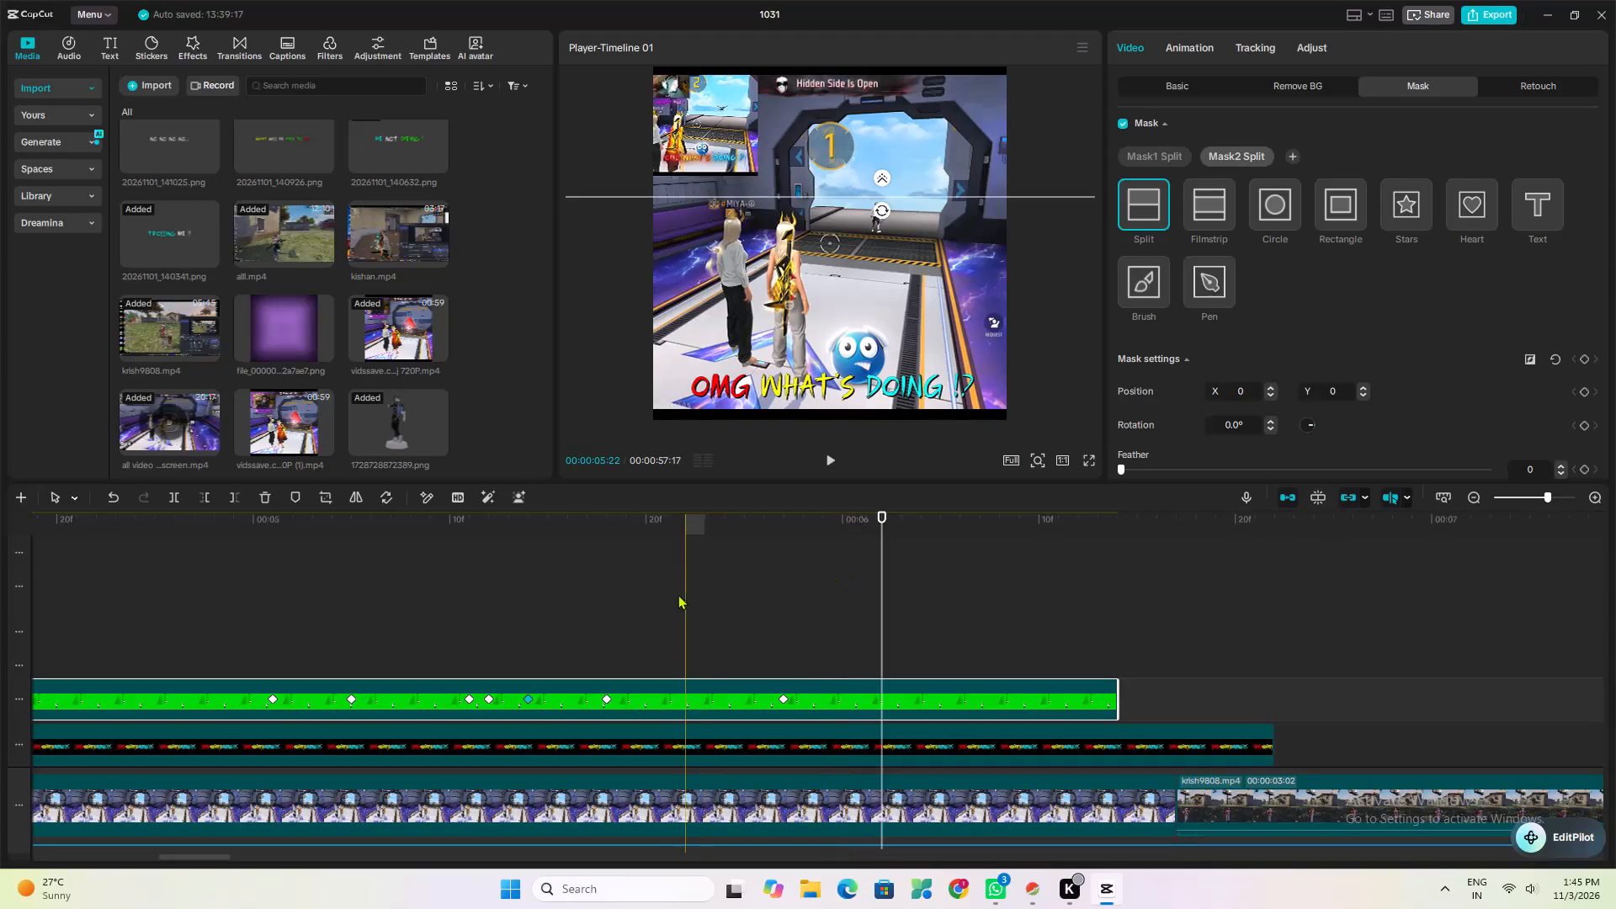
# From the keyframe at 00:00:05:27, undo the green-screen clip's second Split mask, then its first Split mask with the mask keyframes.
pyautogui.click(779, 696)
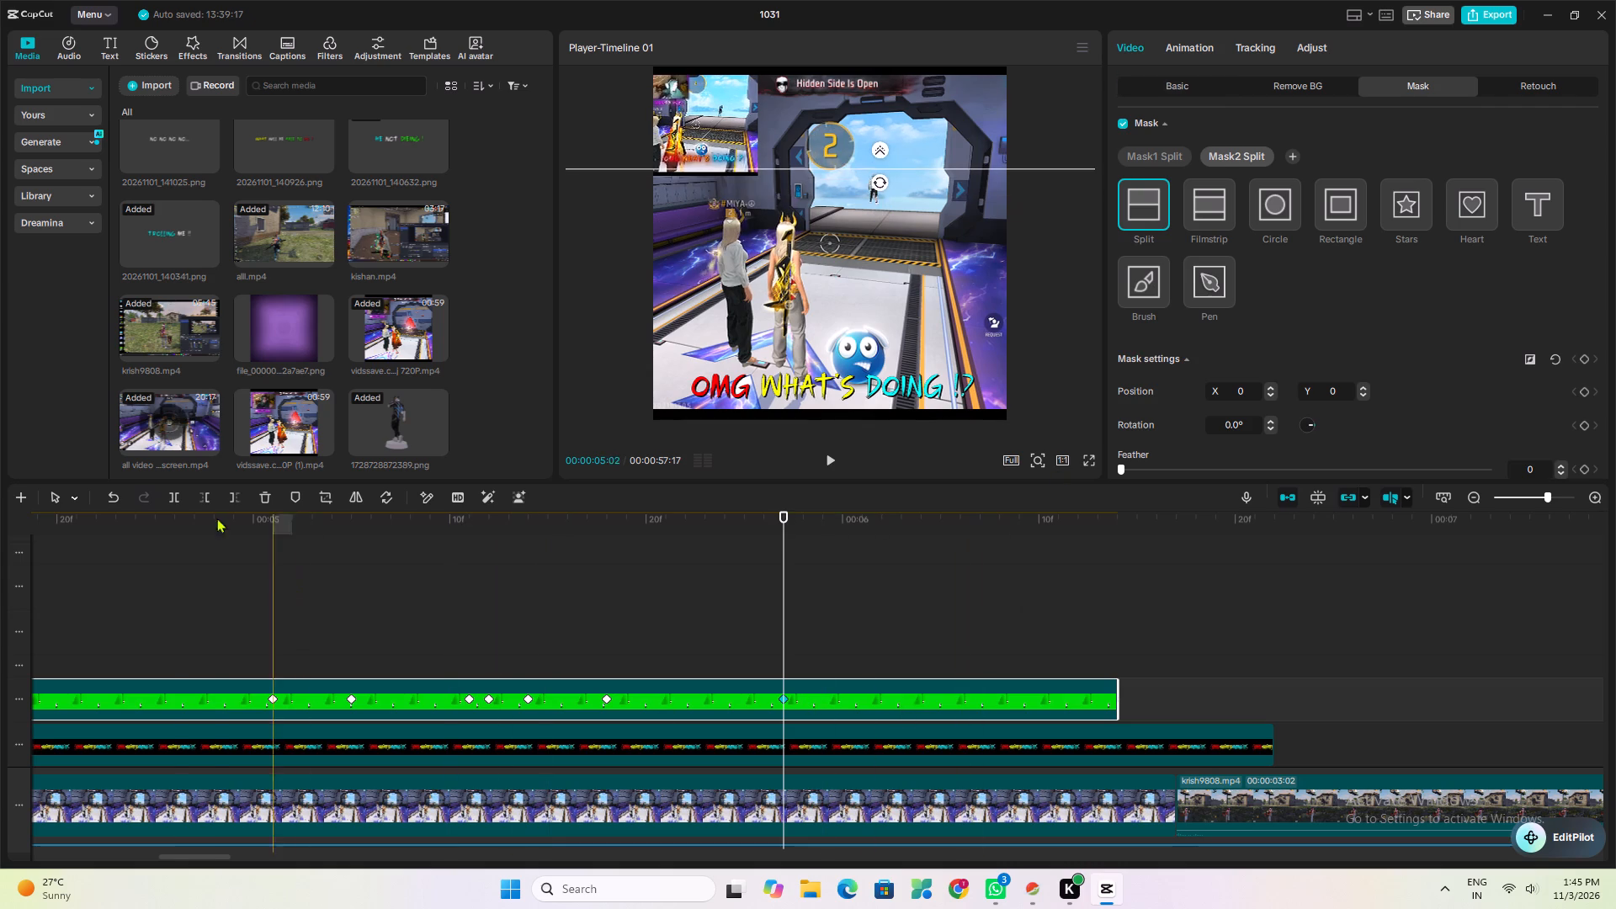
pyautogui.tripleClick(114, 497)
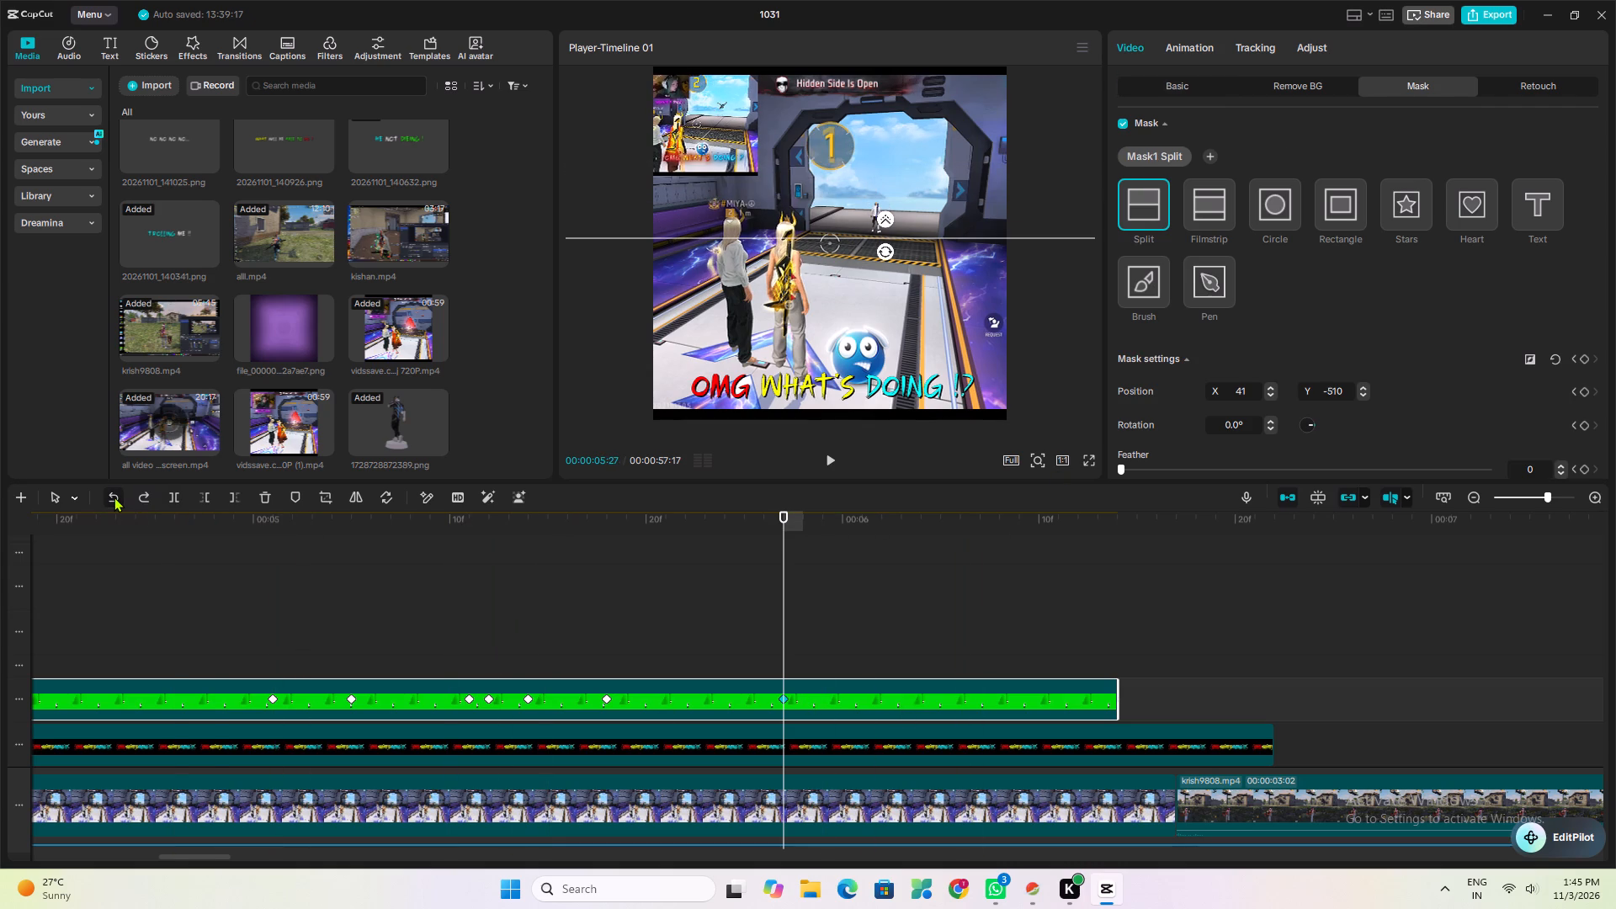
pyautogui.doubleClick(114, 497)
pyautogui.tripleClick(114, 497)
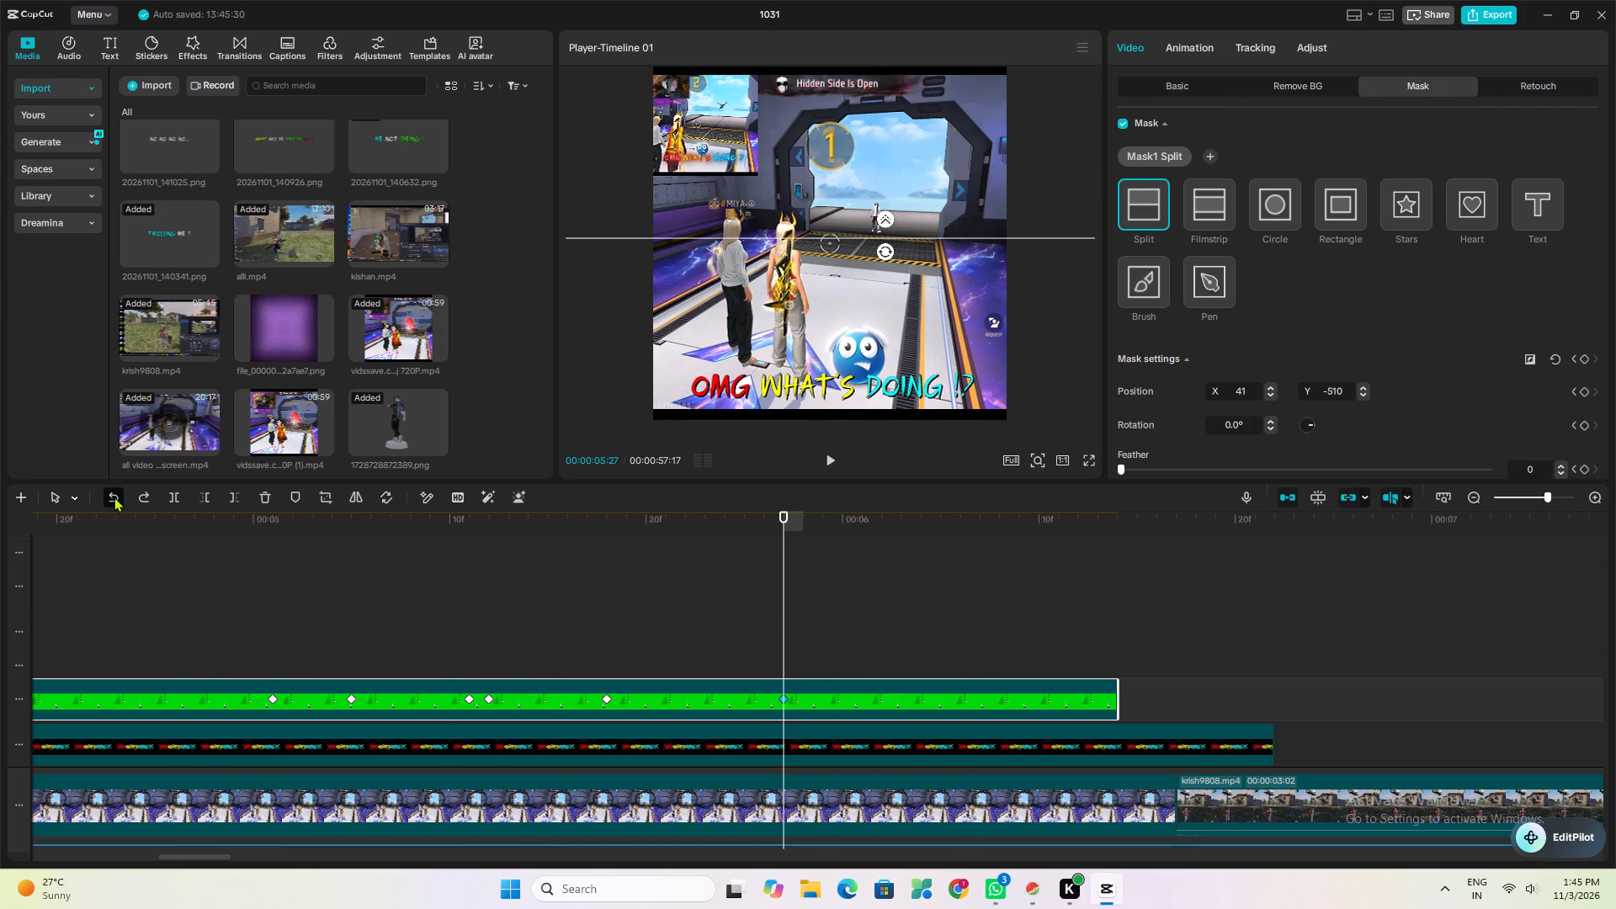
pyautogui.tripleClick(114, 497)
pyautogui.tripleClick(118, 497)
pyautogui.tripleClick(118, 497)
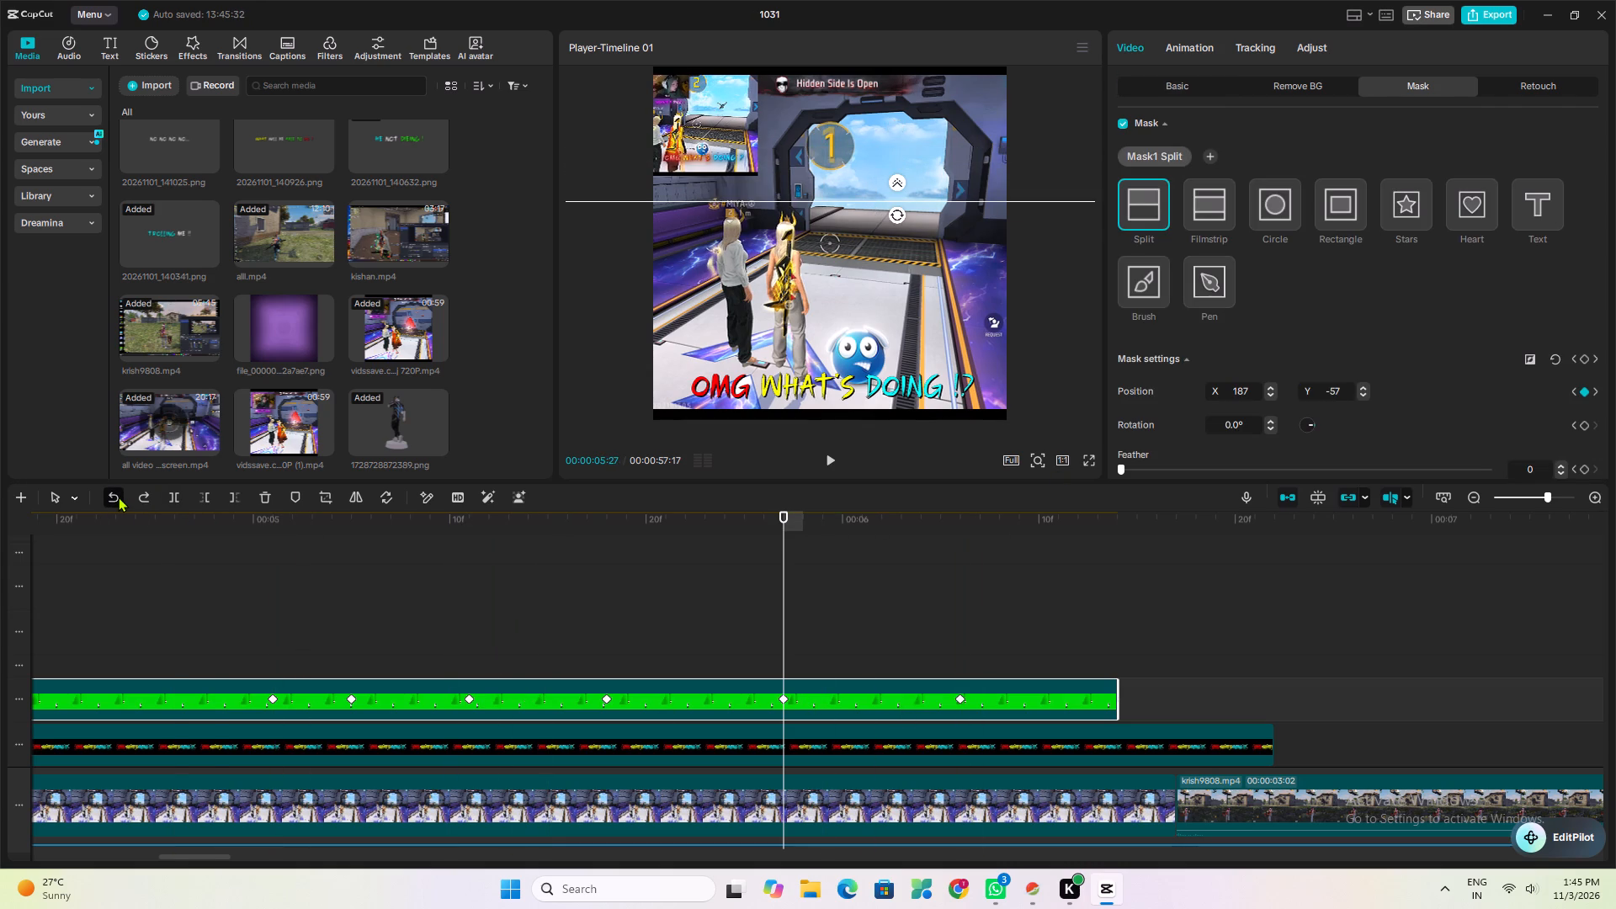
pyautogui.tripleClick(118, 497)
pyautogui.click(118, 497)
pyautogui.tripleClick(120, 496)
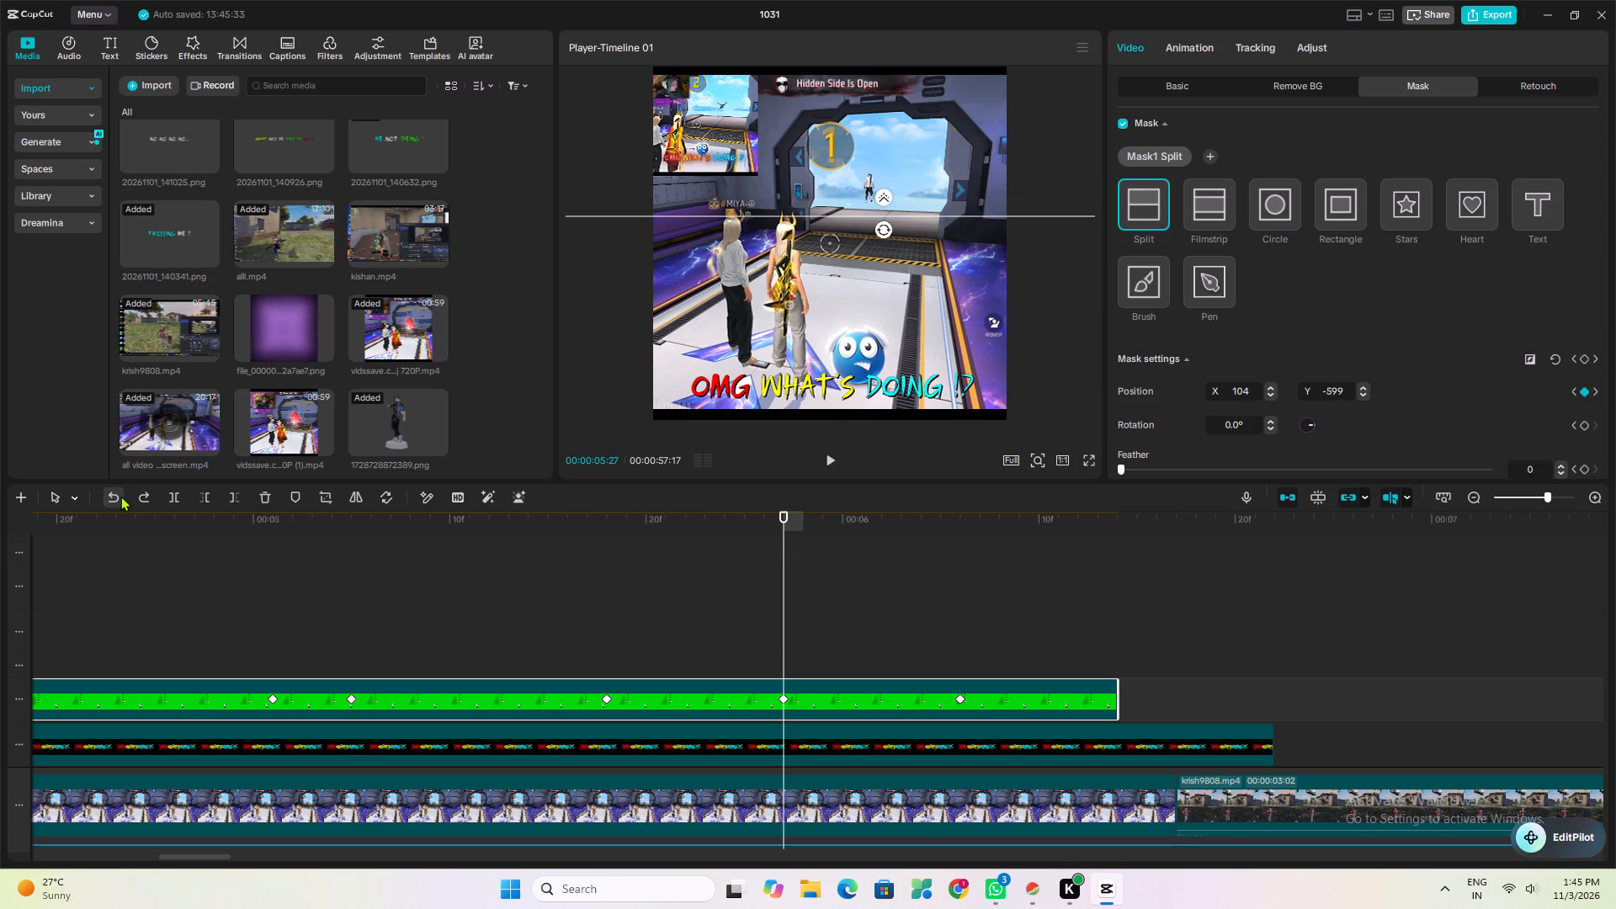
pyautogui.tripleClick(120, 496)
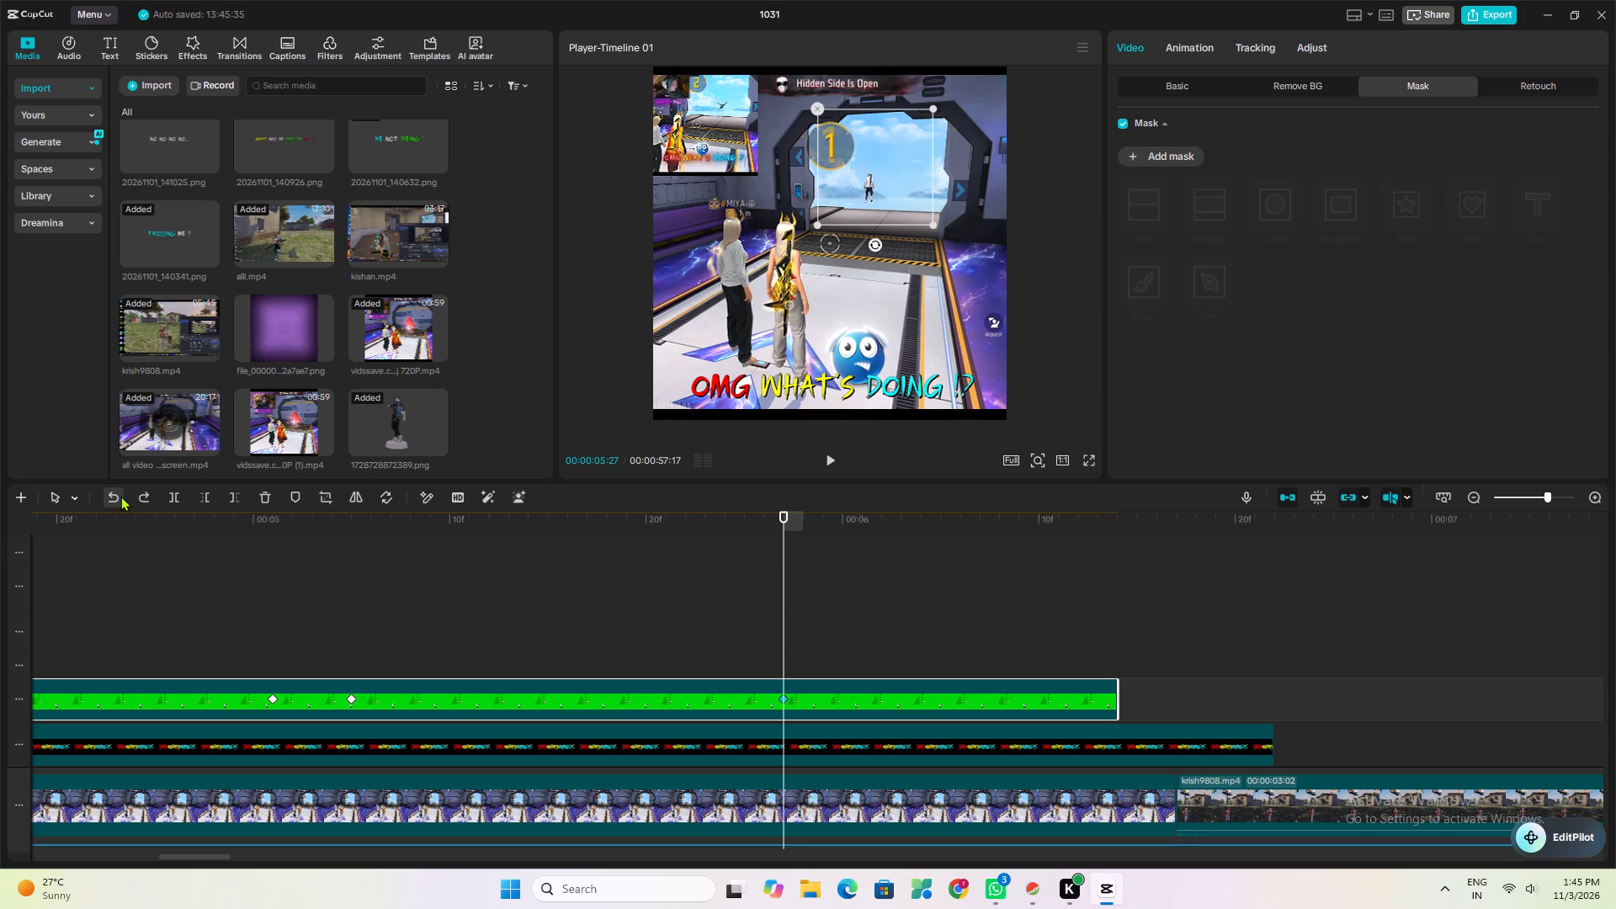
# Keep undoing the earlier Split and Rectangle mask attempts on the green-screen clip, along with its keyframe at 00:00:05:27.
pyautogui.click(120, 496)
pyautogui.click(120, 496)
pyautogui.click(120, 496)
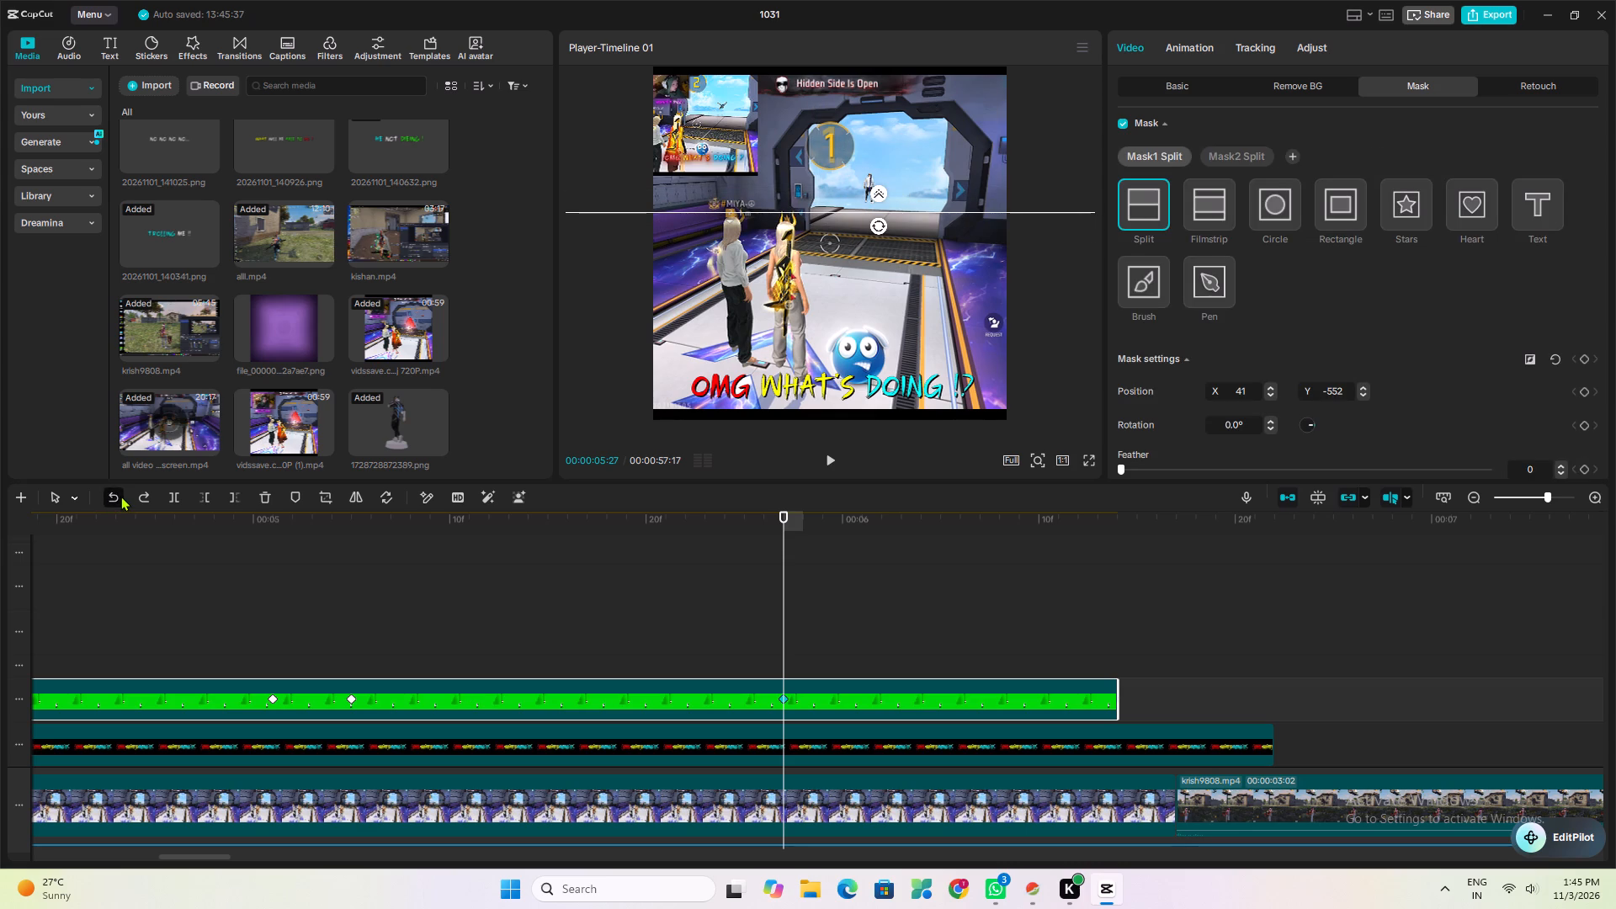
pyautogui.click(120, 496)
pyautogui.doubleClick(120, 496)
pyautogui.click(120, 496)
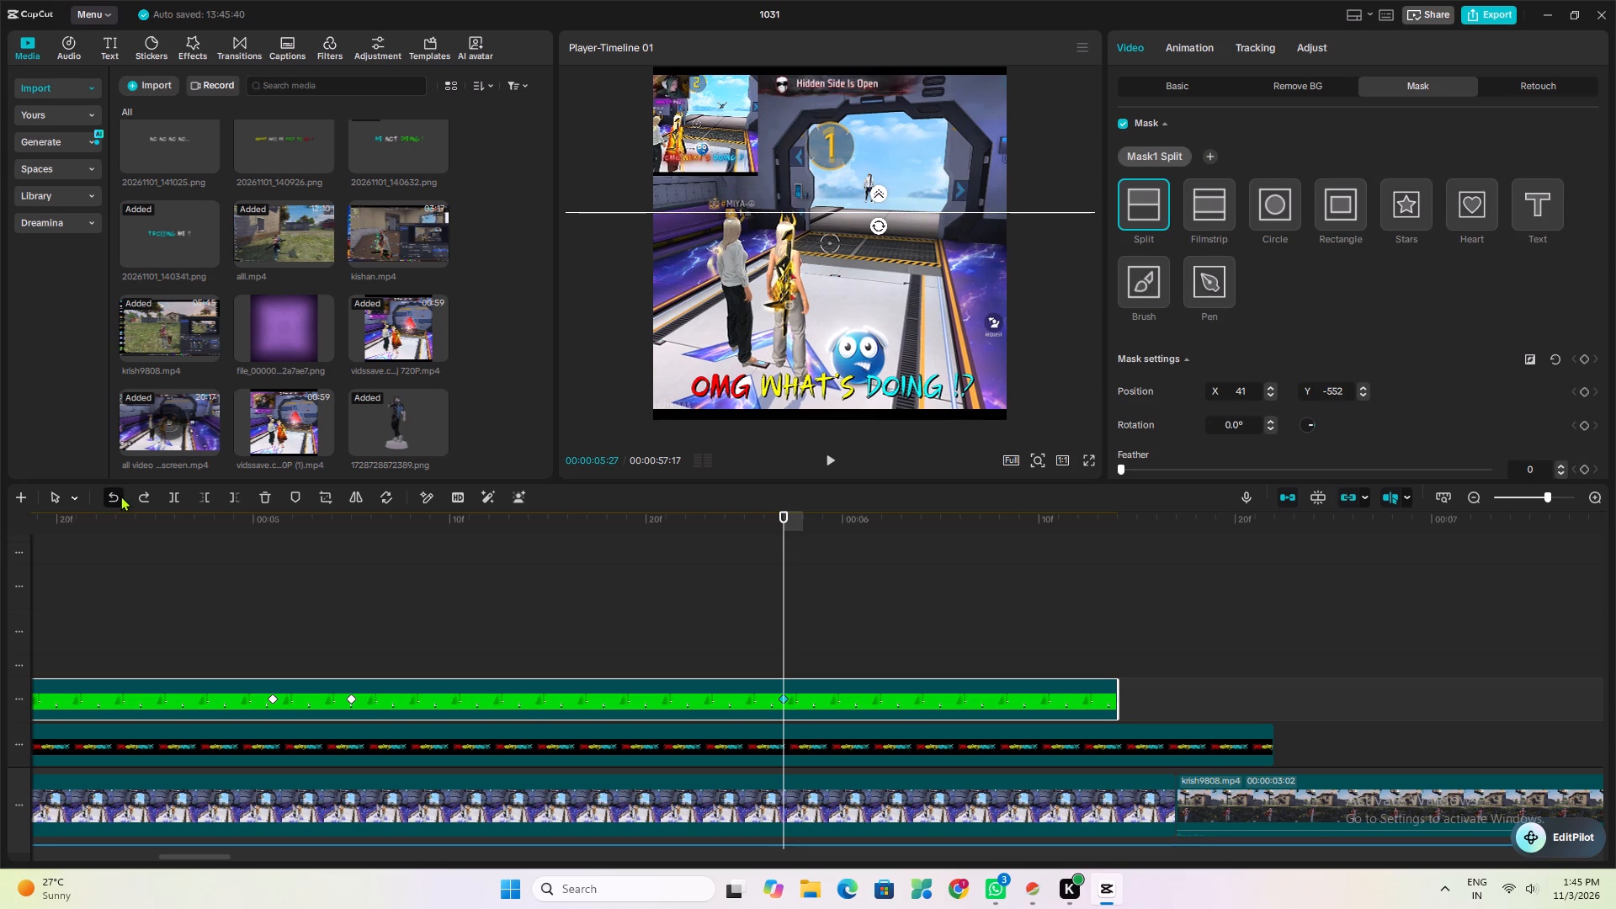
pyautogui.click(120, 496)
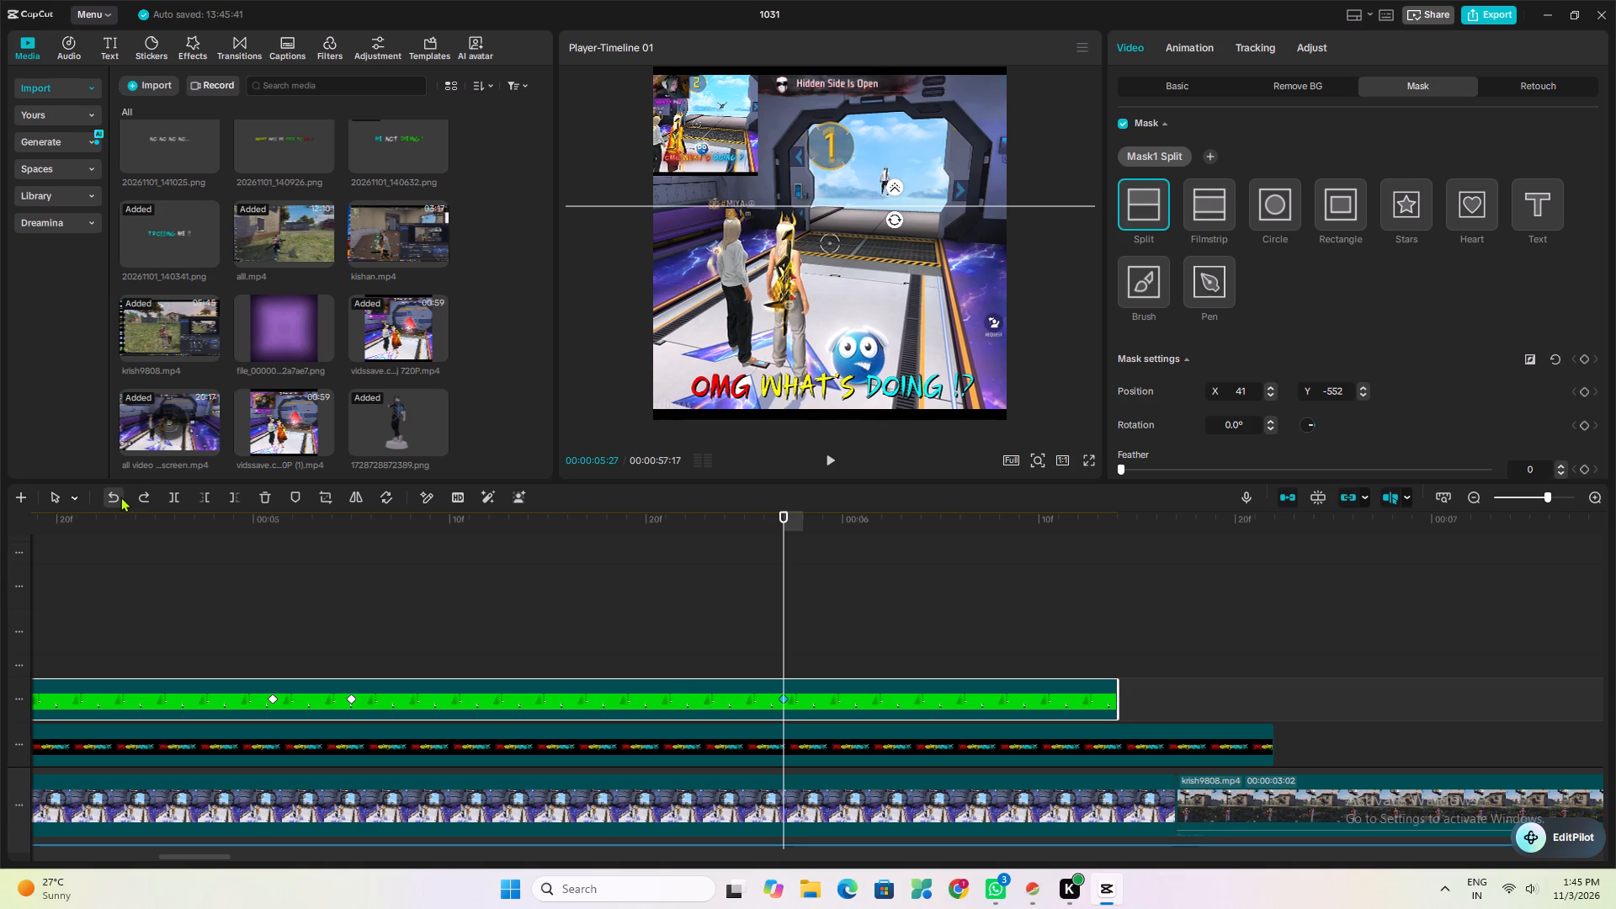
pyautogui.click(116, 497)
pyautogui.click(116, 497)
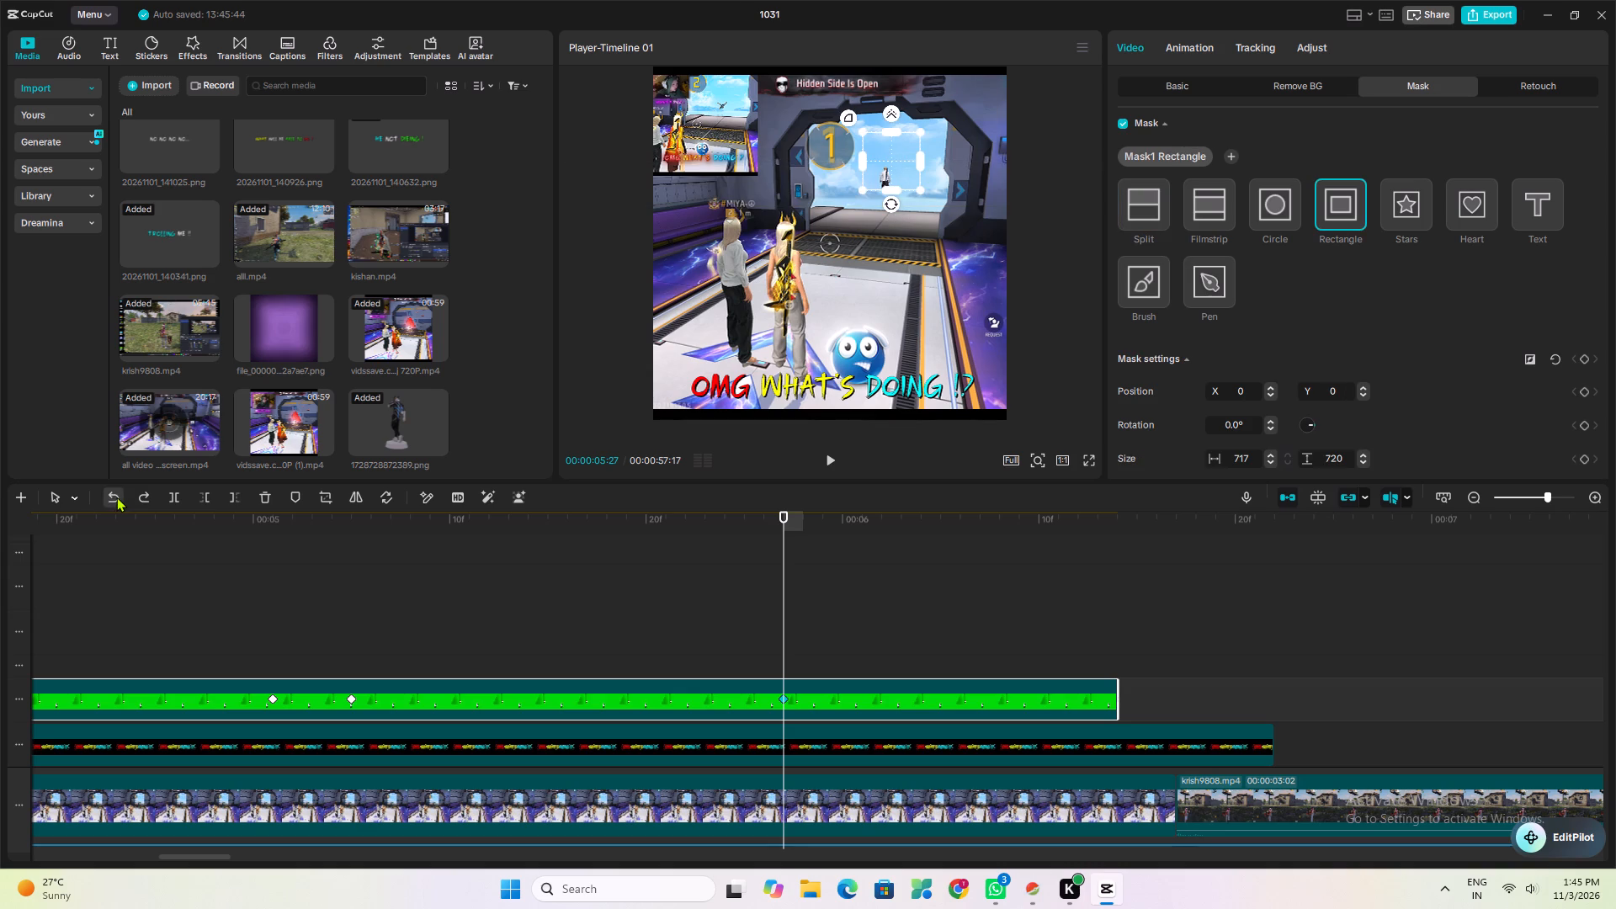
pyautogui.click(116, 497)
pyautogui.click(116, 497)
pyautogui.click(116, 497)
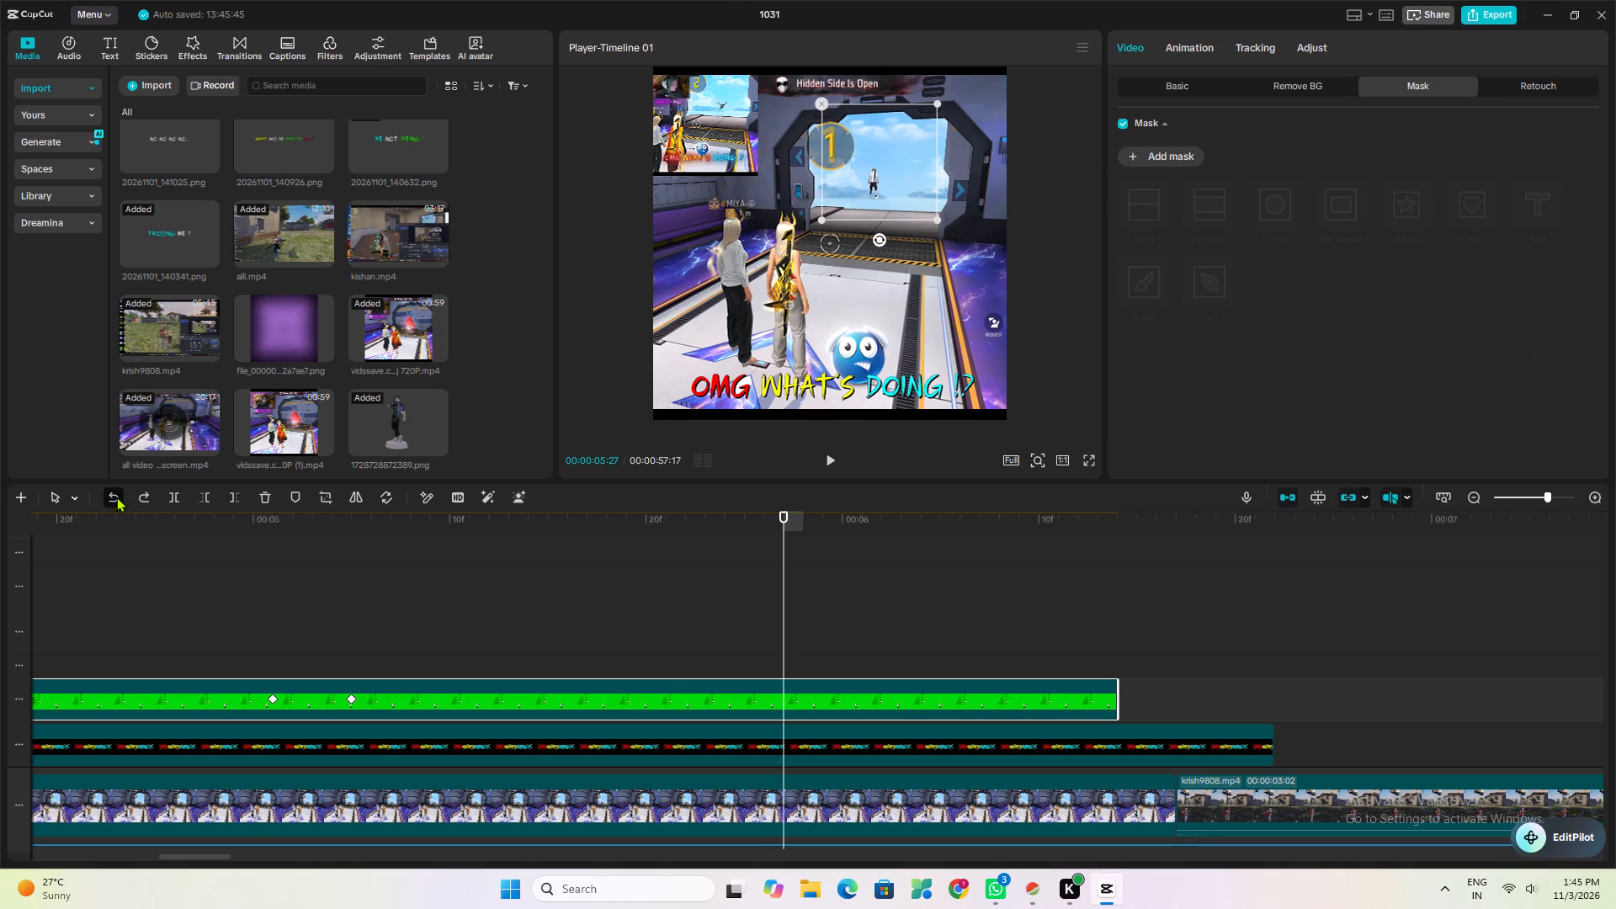
# Undo the green-screen clip's two remaining keyframes near 00:00:05 and the scaling and repositioning of the character.
pyautogui.click(116, 497)
pyautogui.click(116, 497)
pyautogui.click(116, 497)
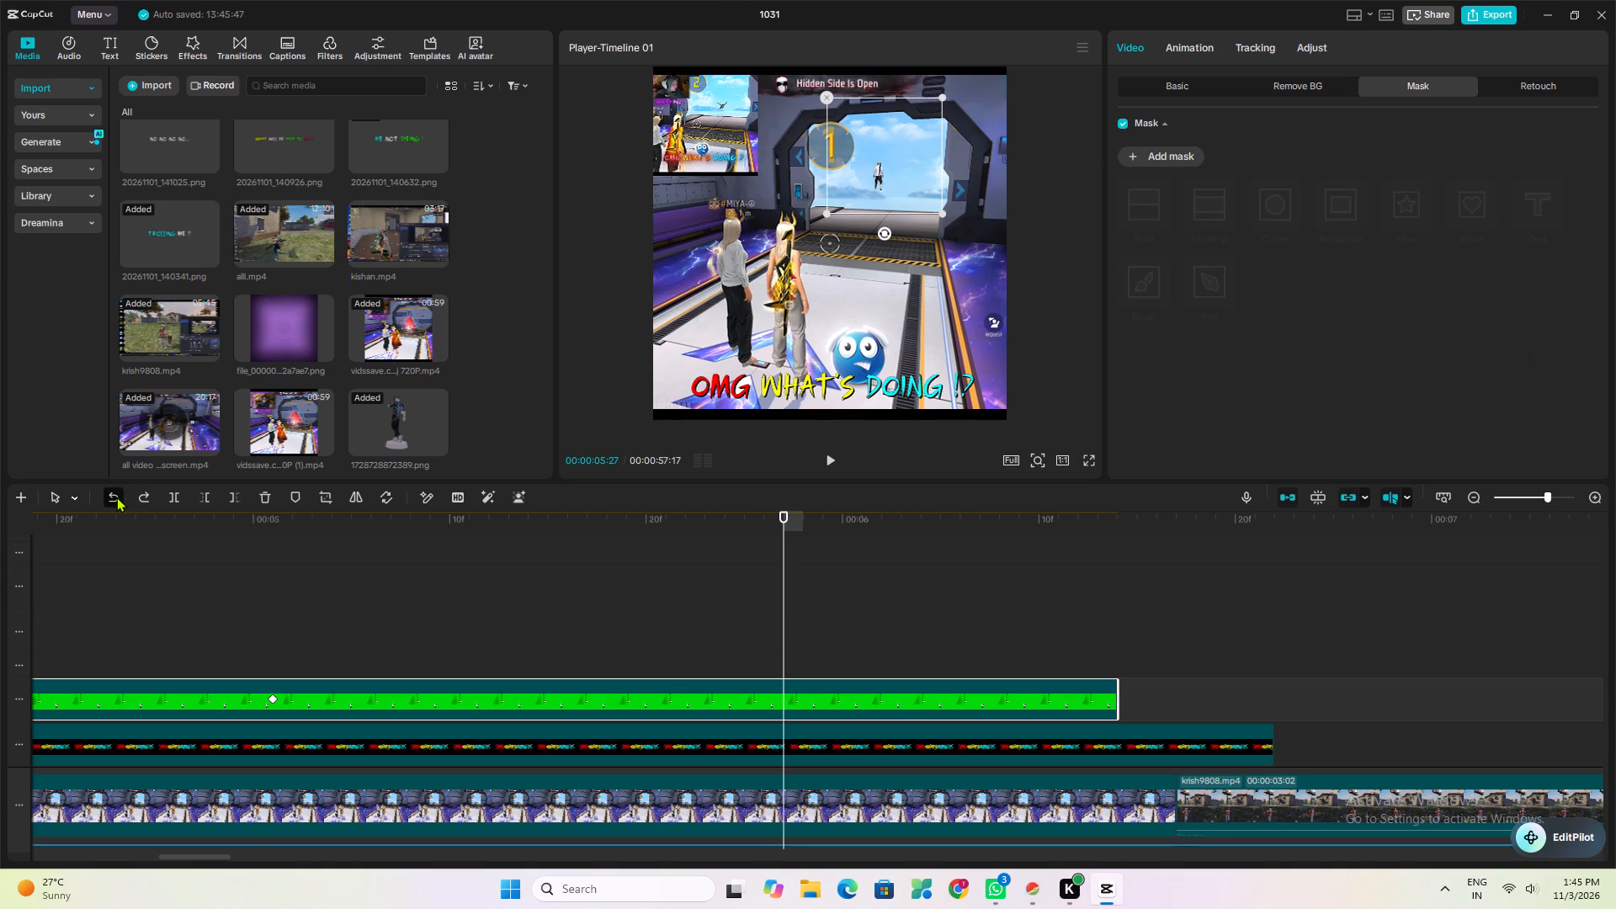
pyautogui.click(116, 497)
pyautogui.click(116, 497)
pyautogui.click(116, 497)
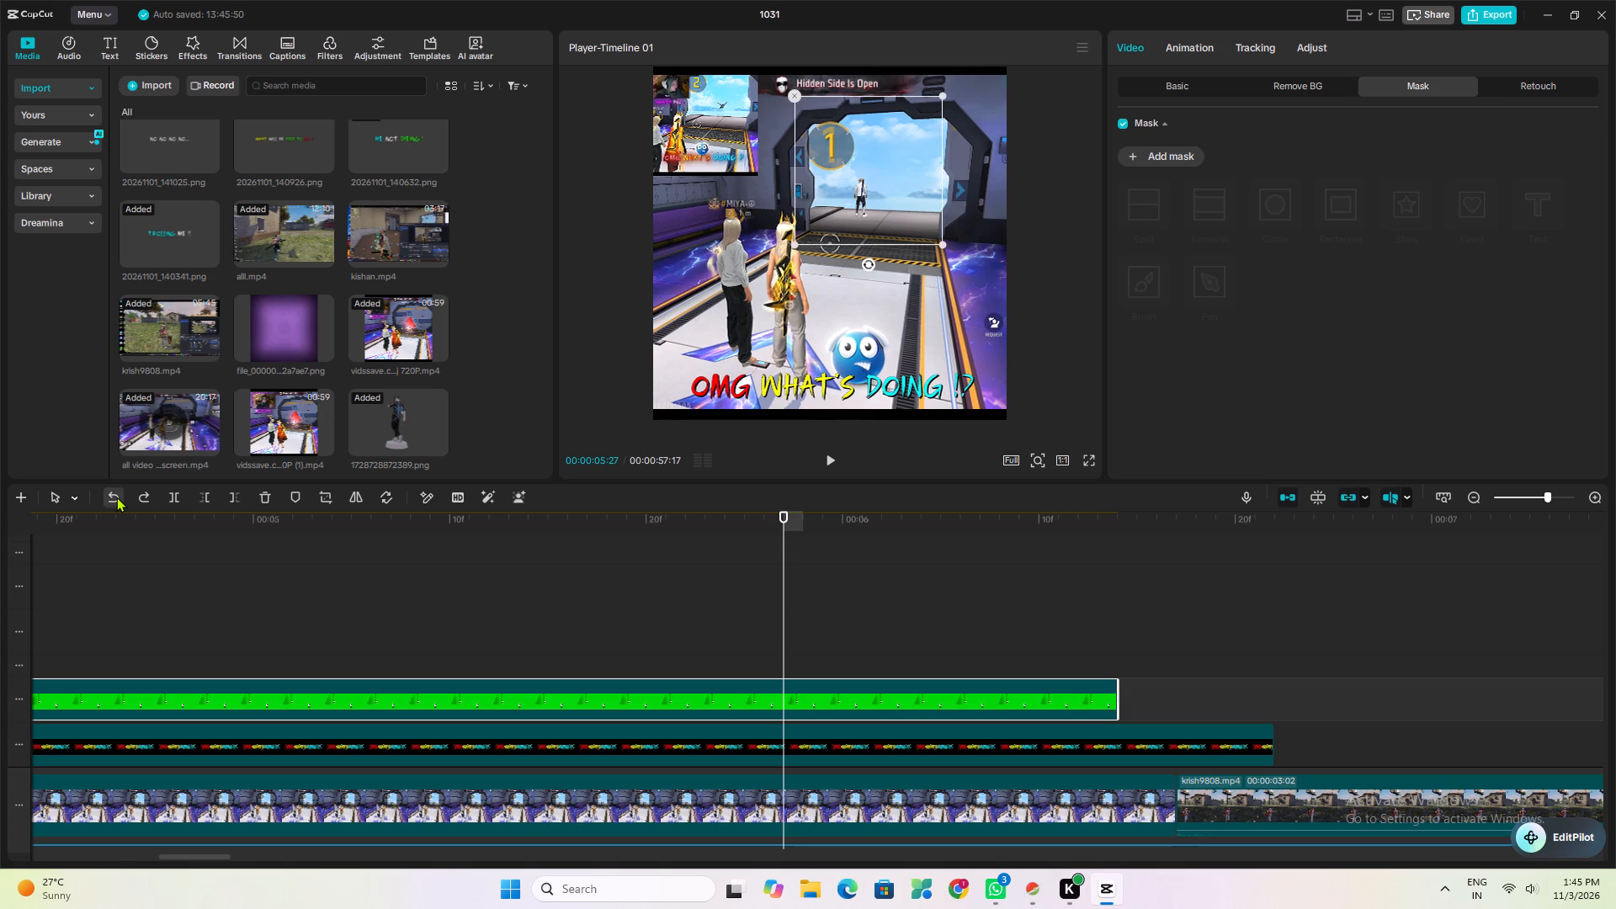
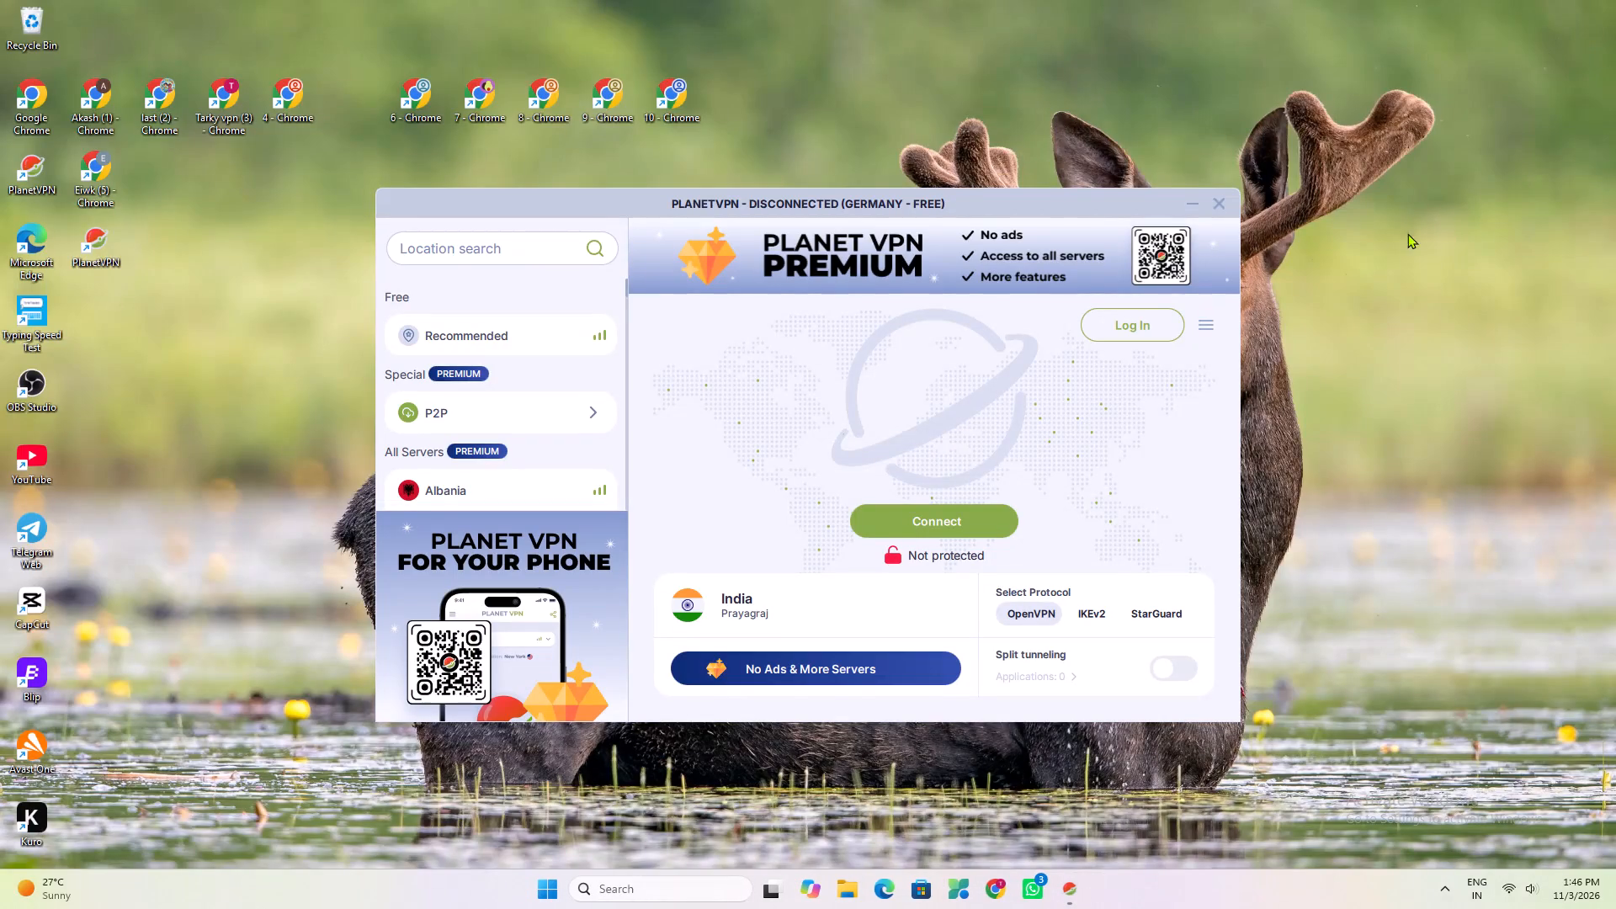
# Close the PlanetVPN window on the desktop.
pyautogui.click(1225, 208)
pyautogui.click(1216, 205)
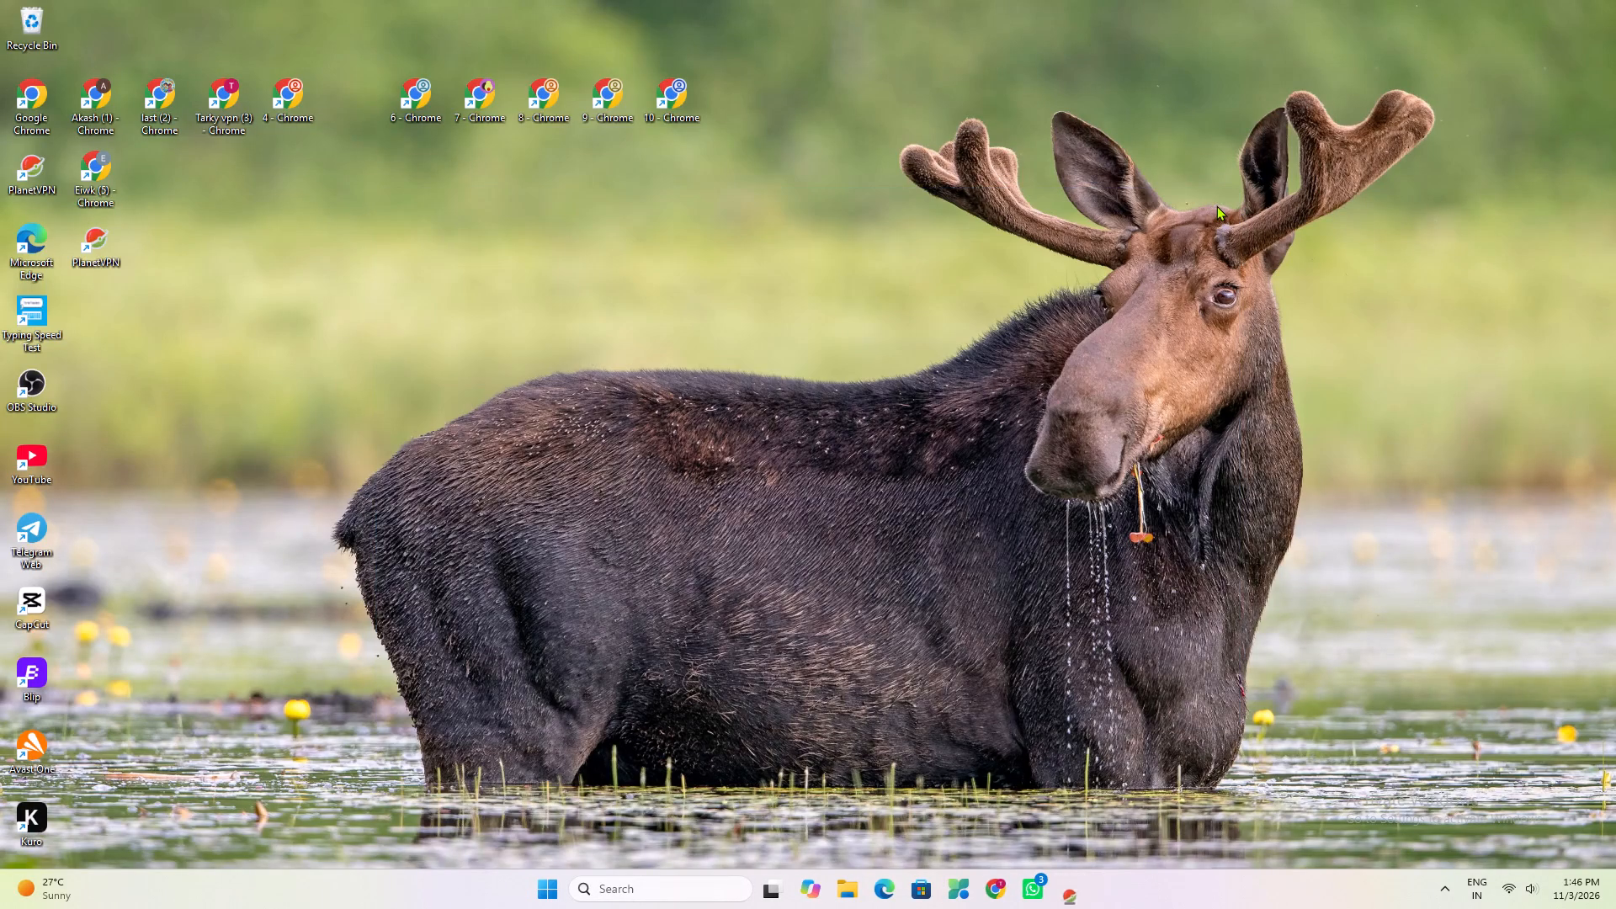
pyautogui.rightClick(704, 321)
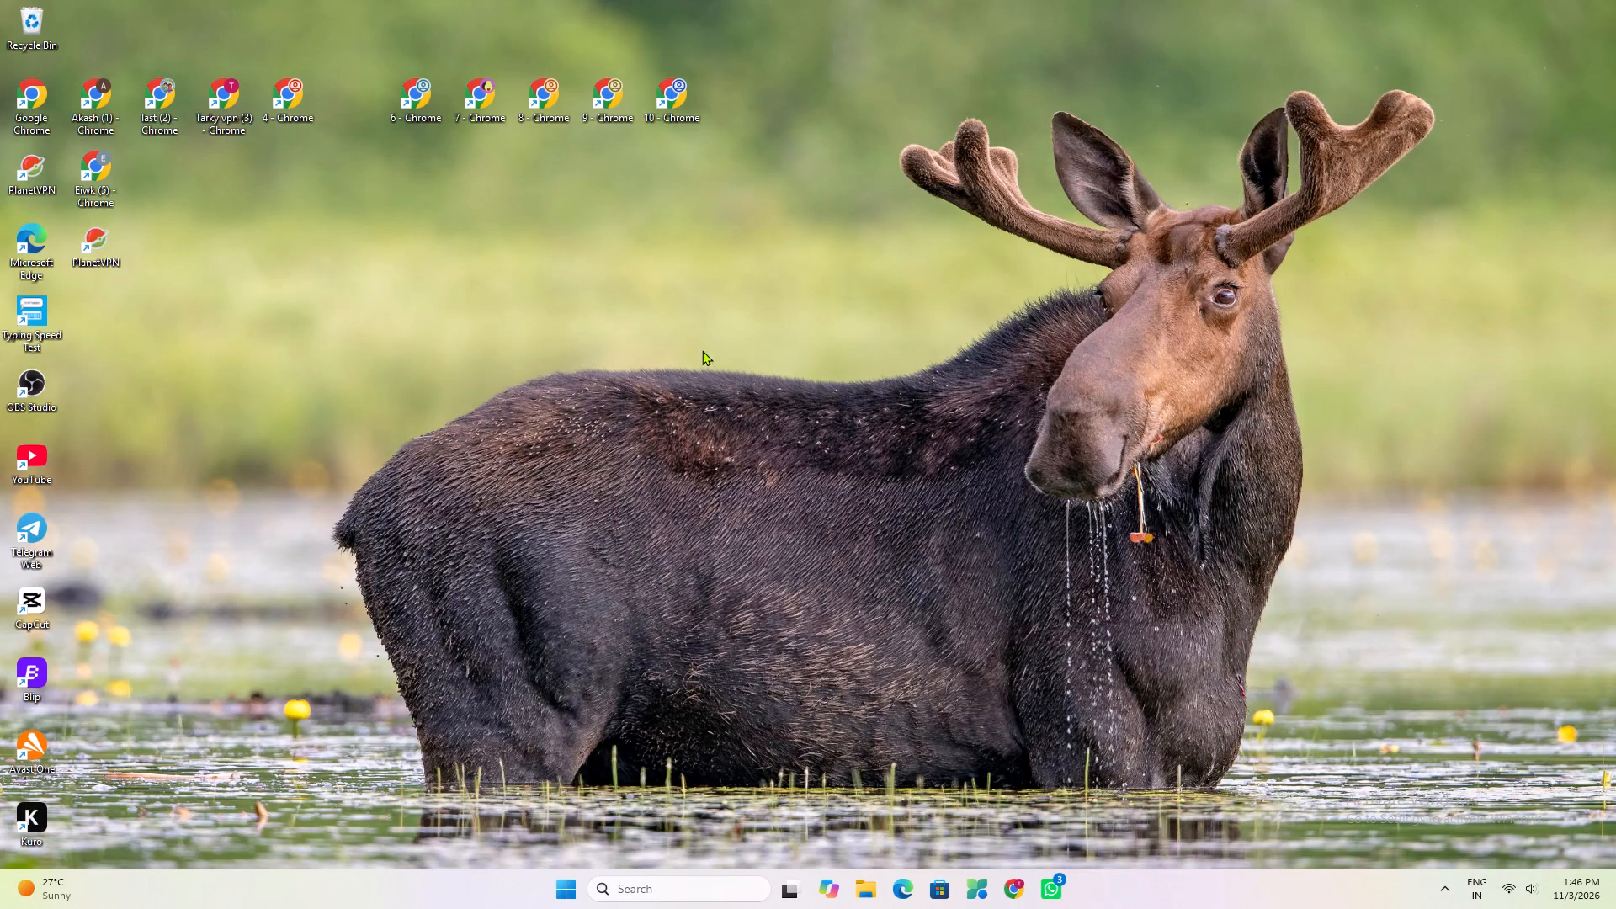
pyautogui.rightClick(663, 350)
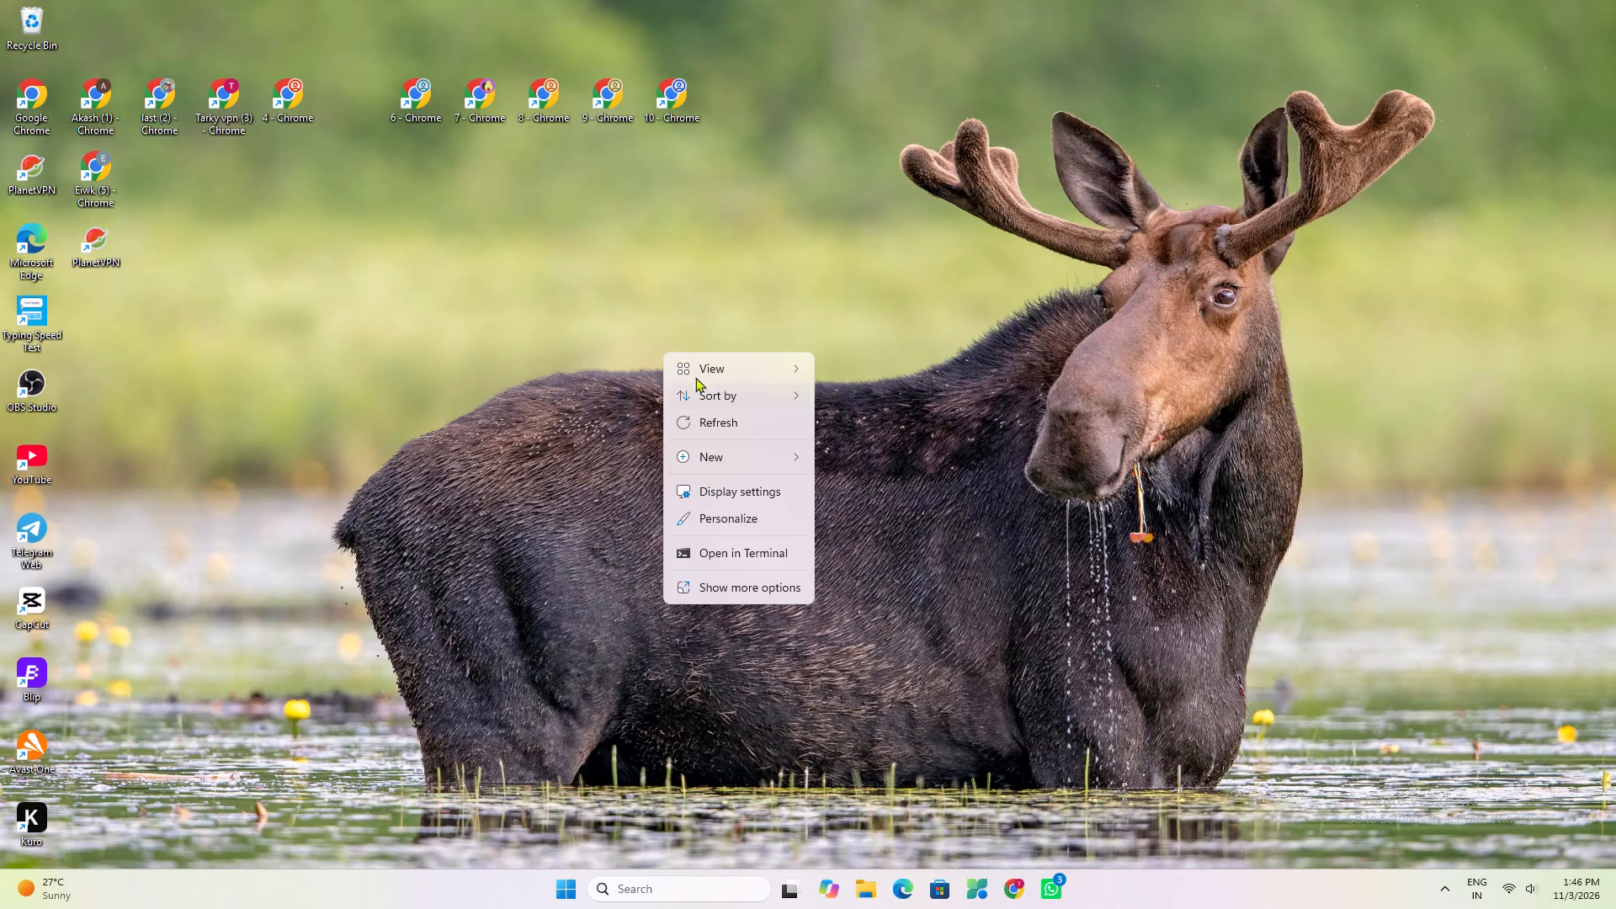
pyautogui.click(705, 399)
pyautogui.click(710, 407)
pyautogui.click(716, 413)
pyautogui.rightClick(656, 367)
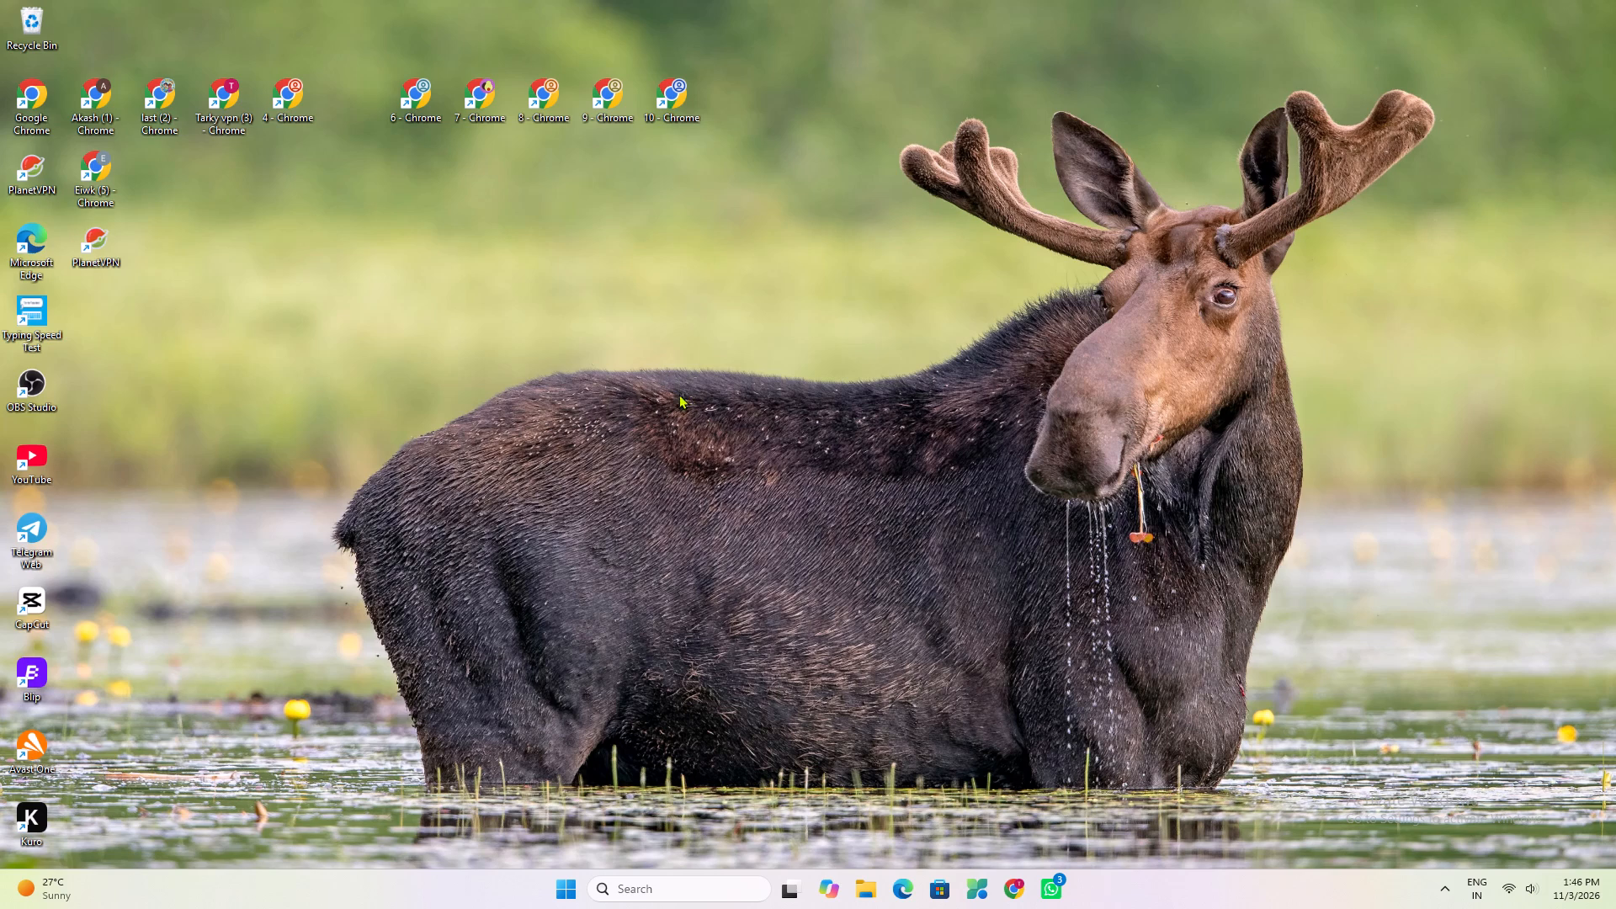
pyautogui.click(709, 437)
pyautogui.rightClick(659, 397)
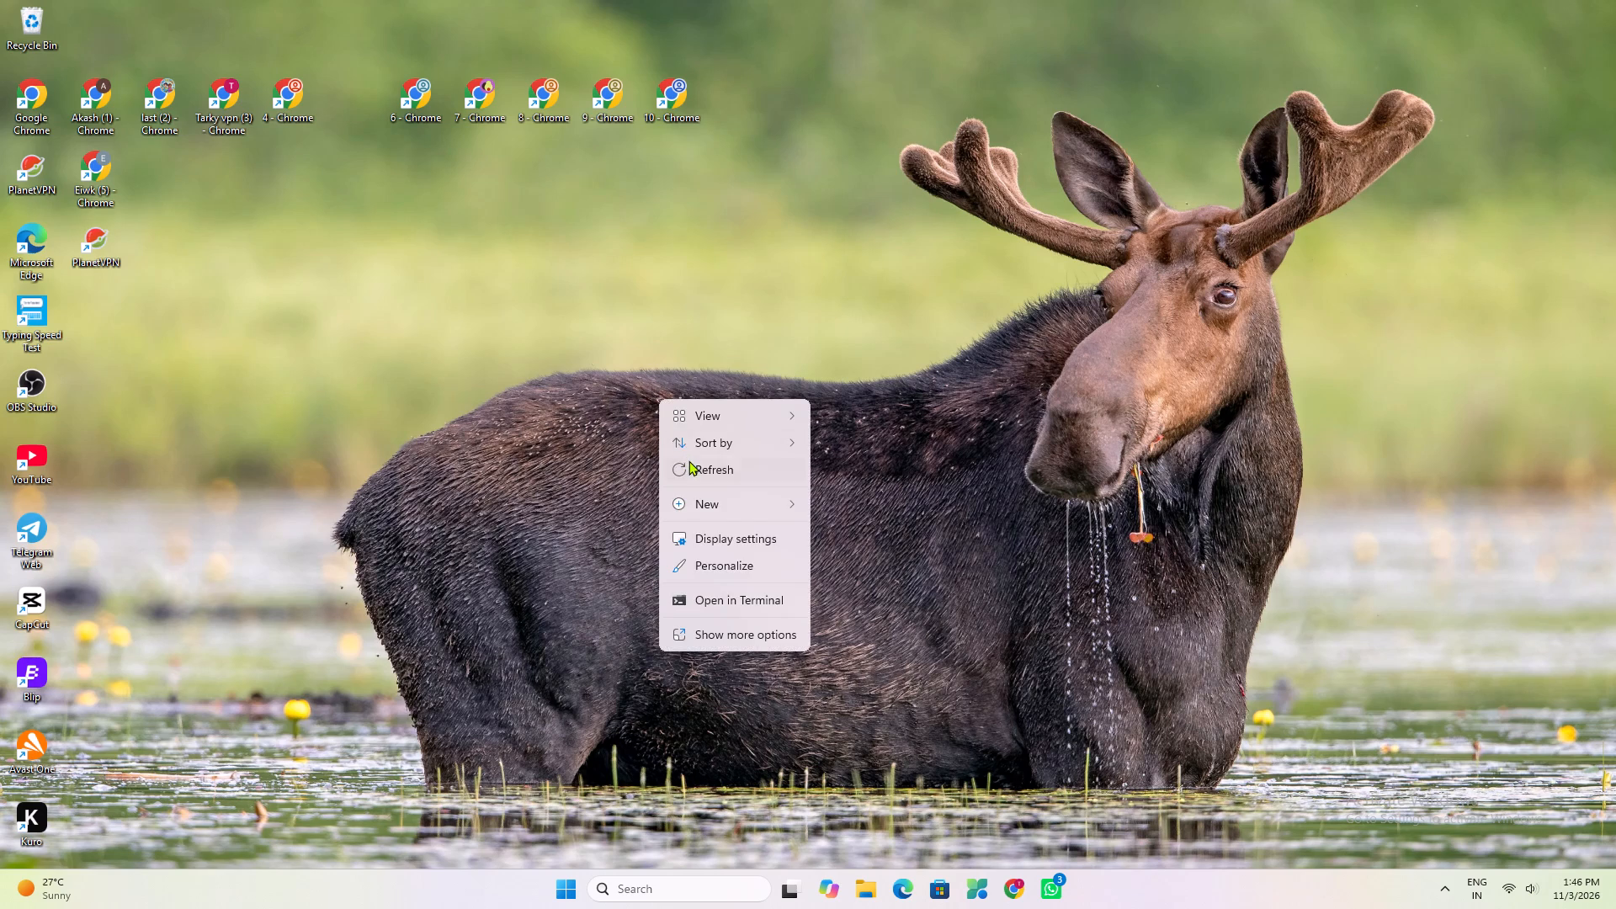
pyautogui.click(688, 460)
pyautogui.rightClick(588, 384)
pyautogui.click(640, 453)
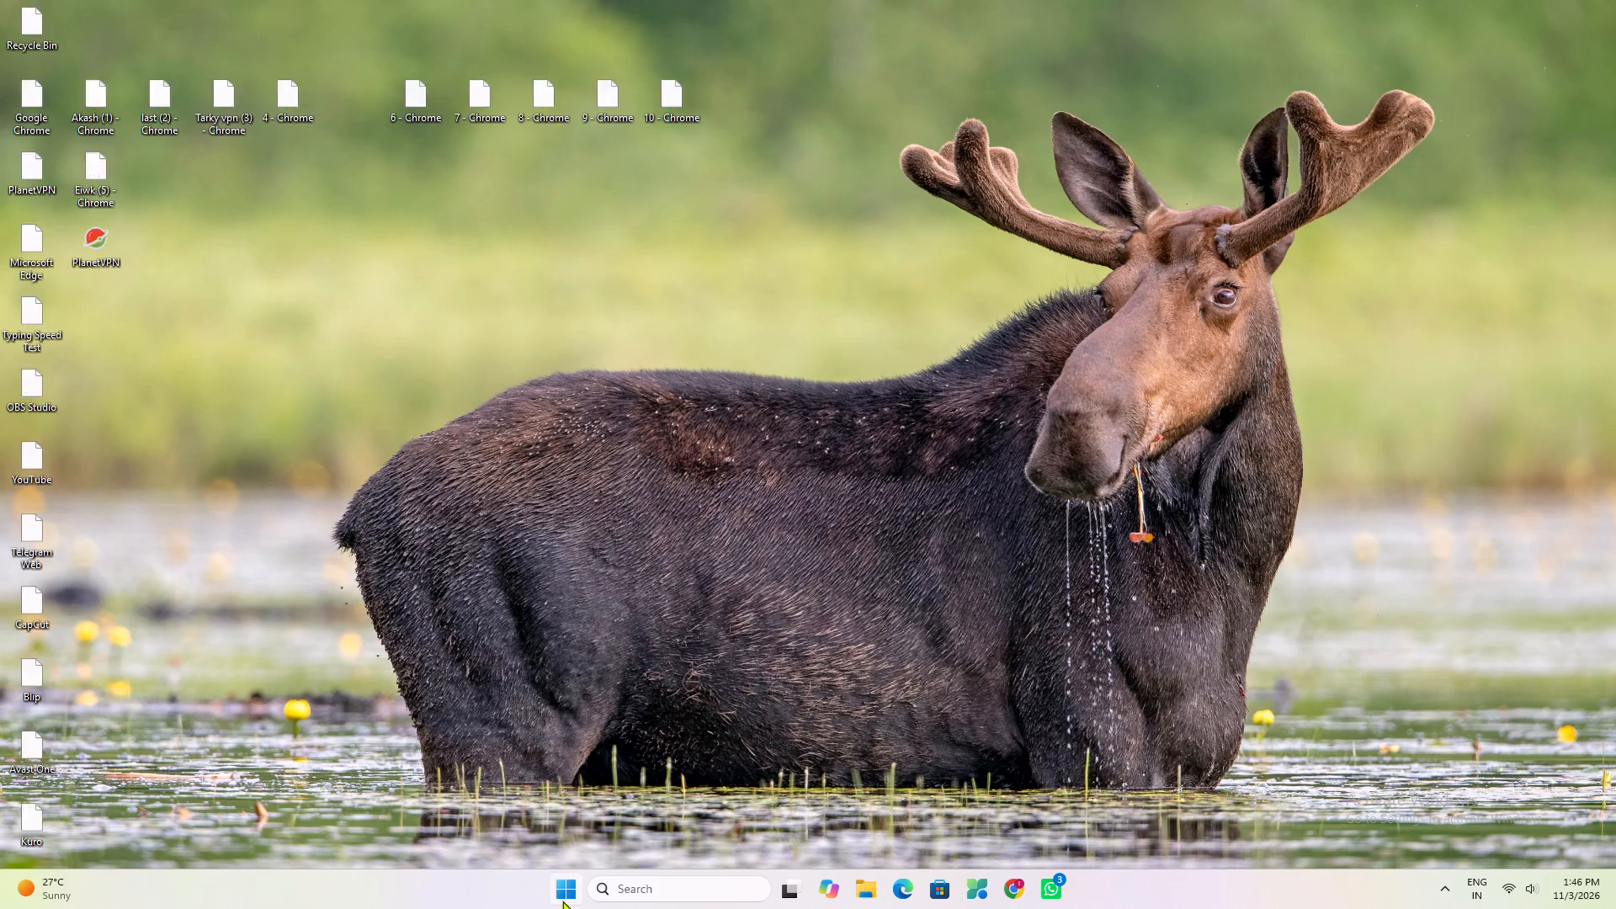
# Bring up the computer's power options for locking, sleeping, shutting down or restarting.
pyautogui.click(562, 896)
pyautogui.click(1102, 832)
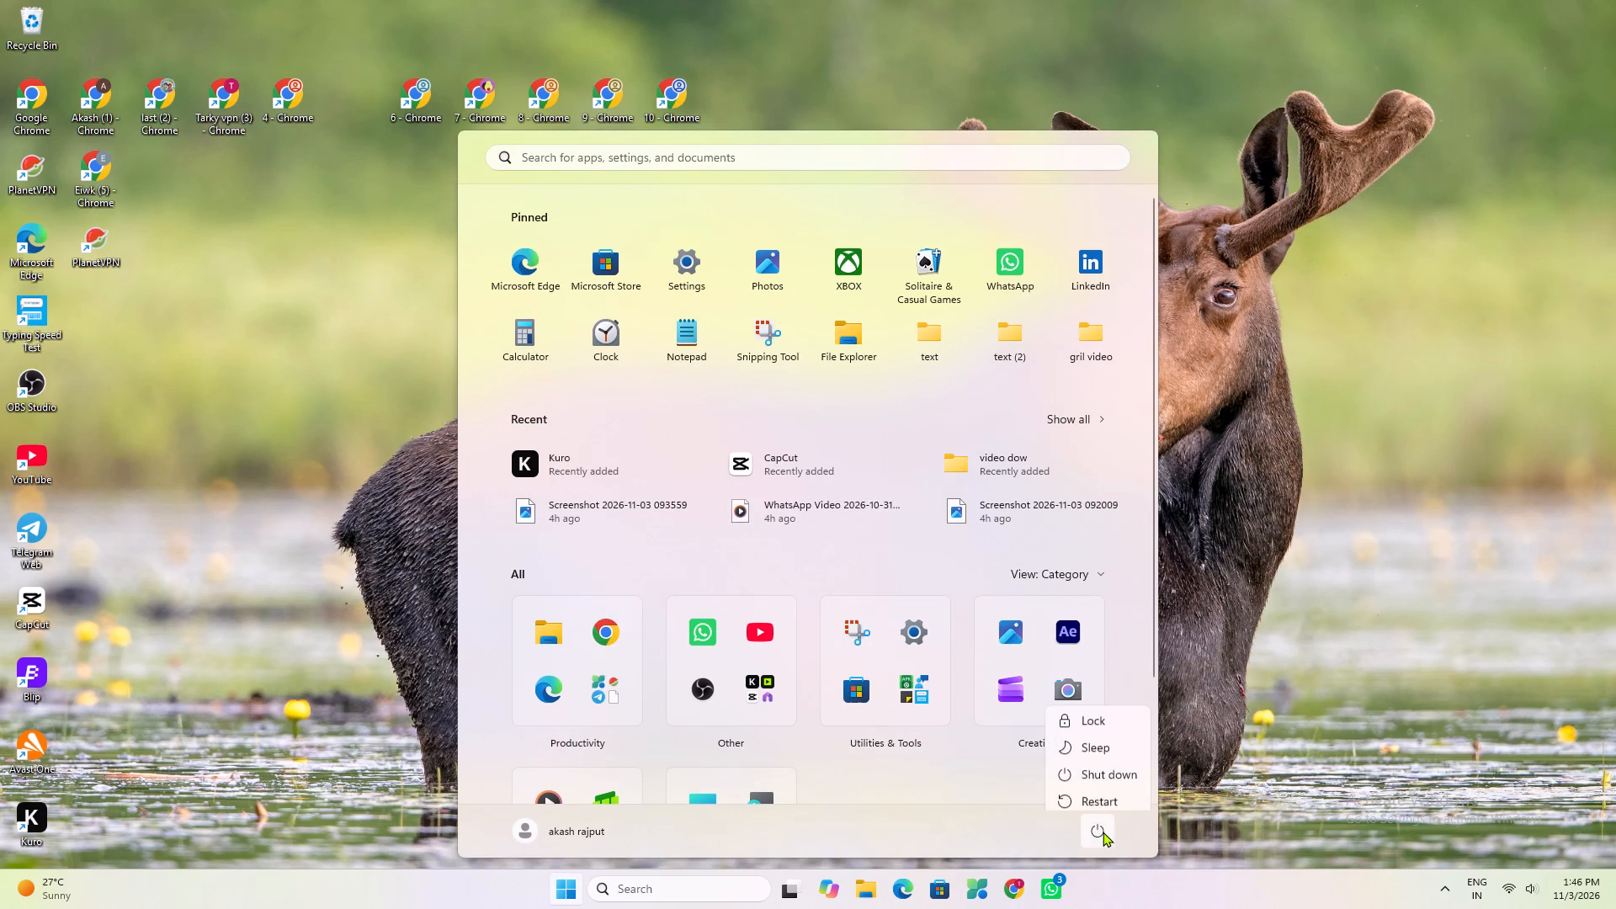